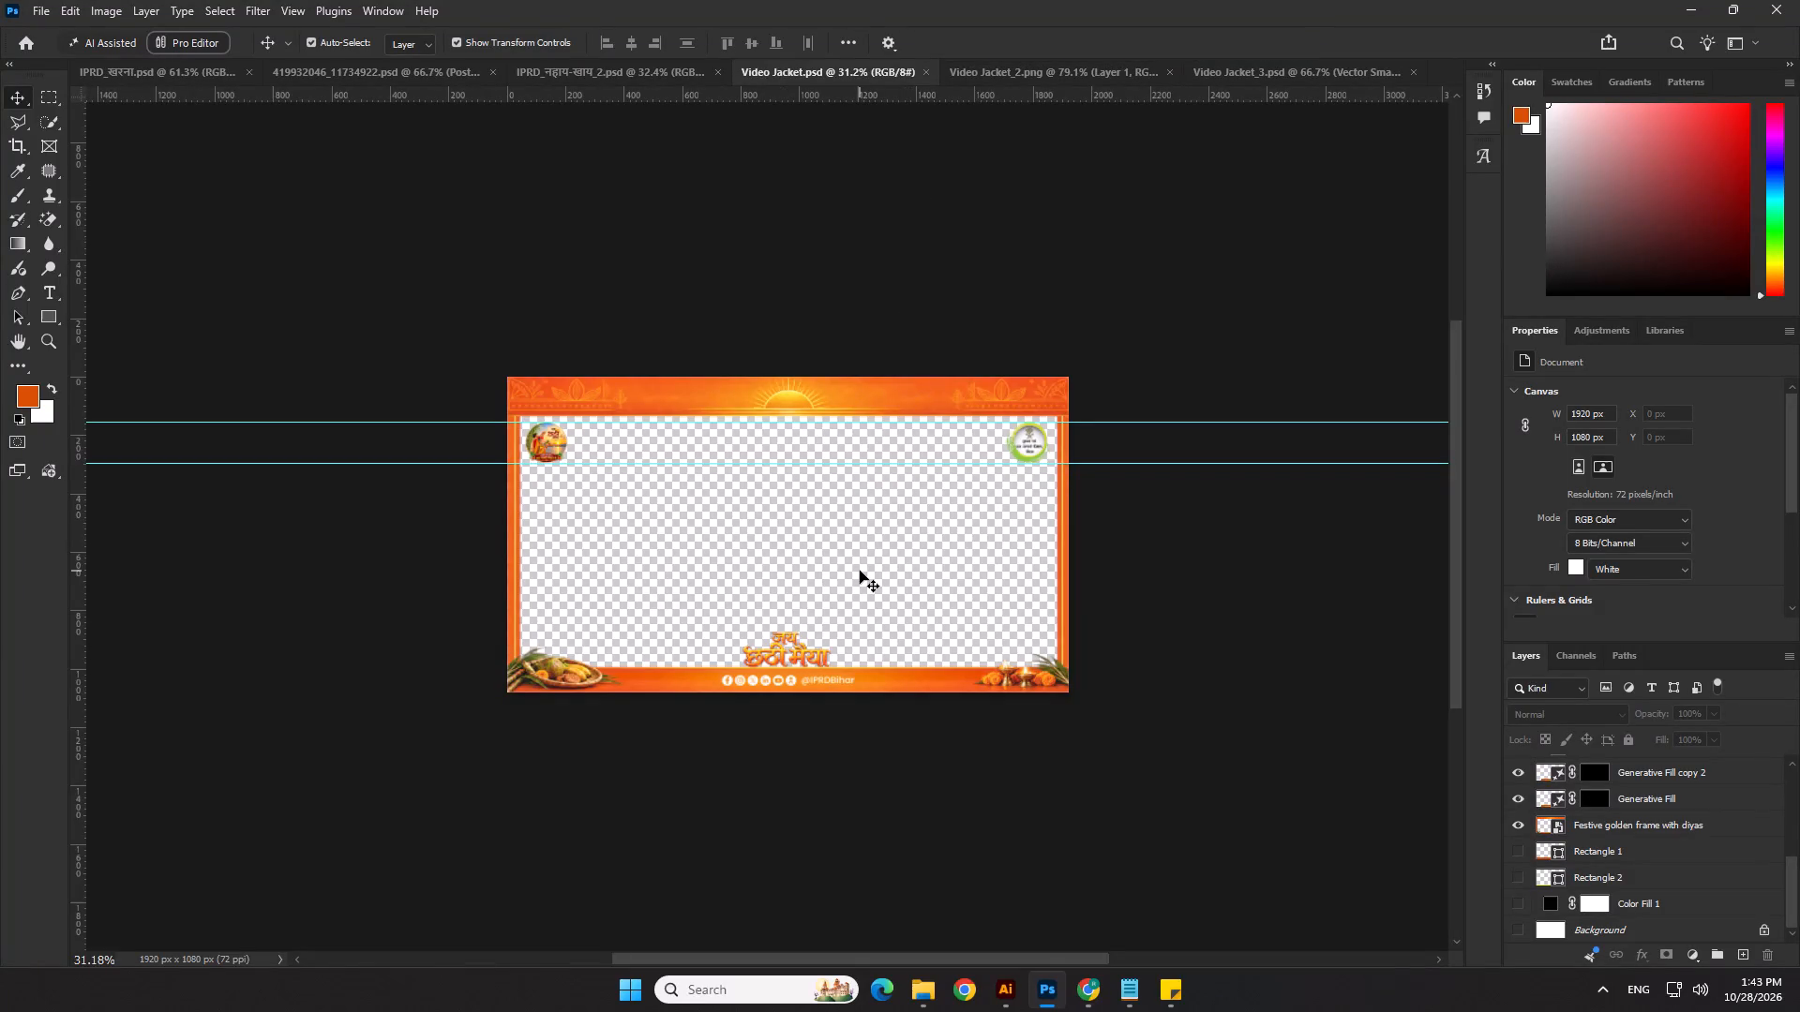
Centre the जय छठी मैया lettering horizontally on the canvas and save Video Jacket.psd.
{"action": "scroll", "coordinate": [858, 513], "scroll_direction": "up", "scroll_amount": 2}
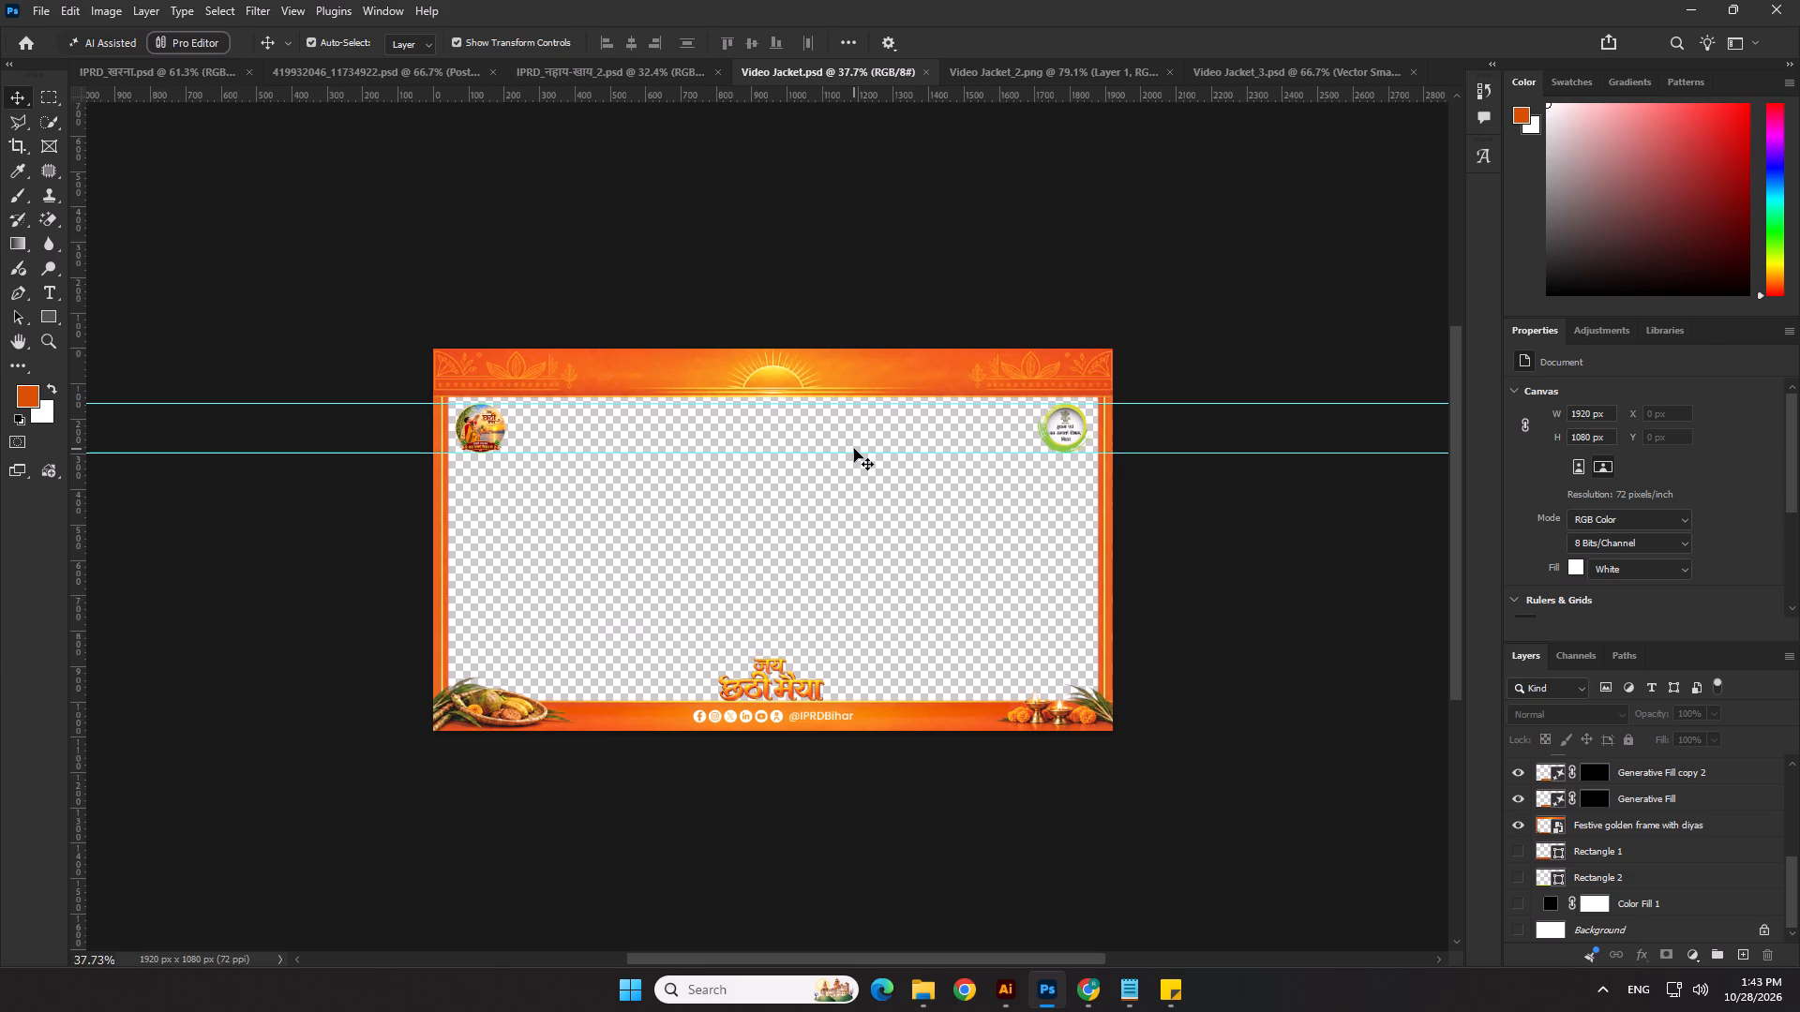
{"action": "left_click", "coordinate": [1197, 640]}
{"action": "key", "text": "ctrl+s"}
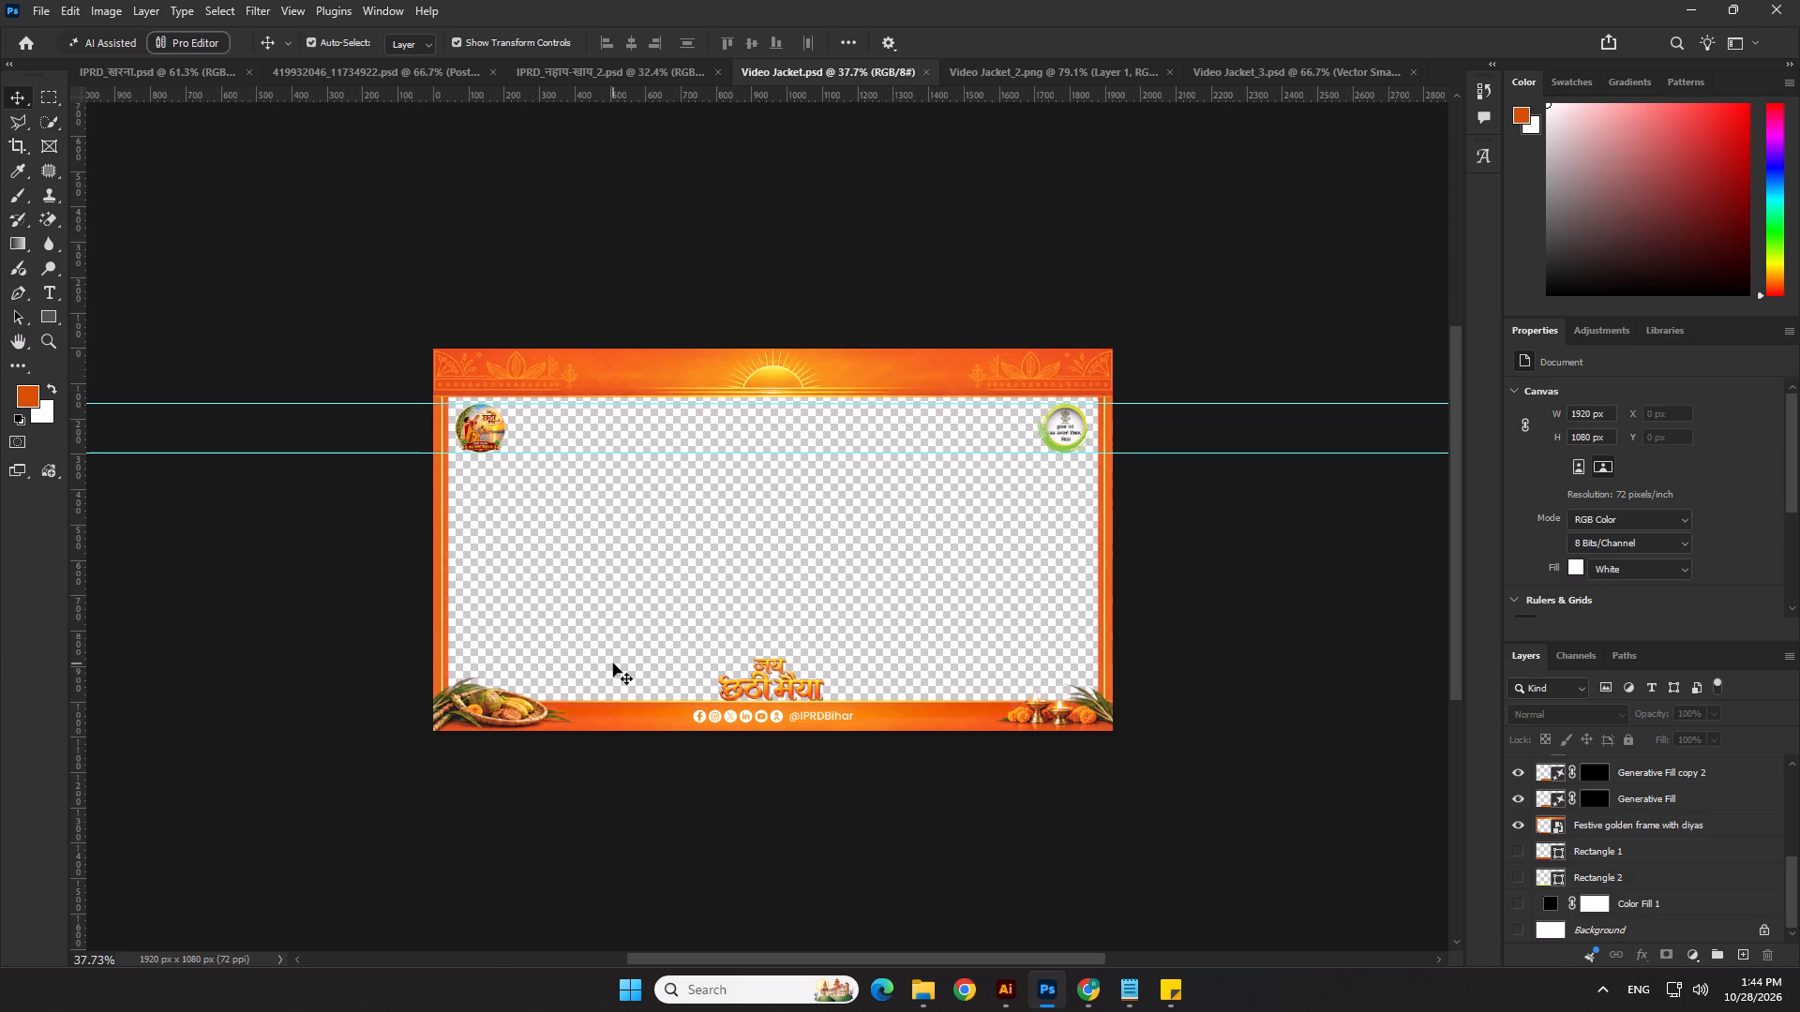
{"action": "scroll", "coordinate": [613, 663], "scroll_direction": "up", "scroll_amount": 3}
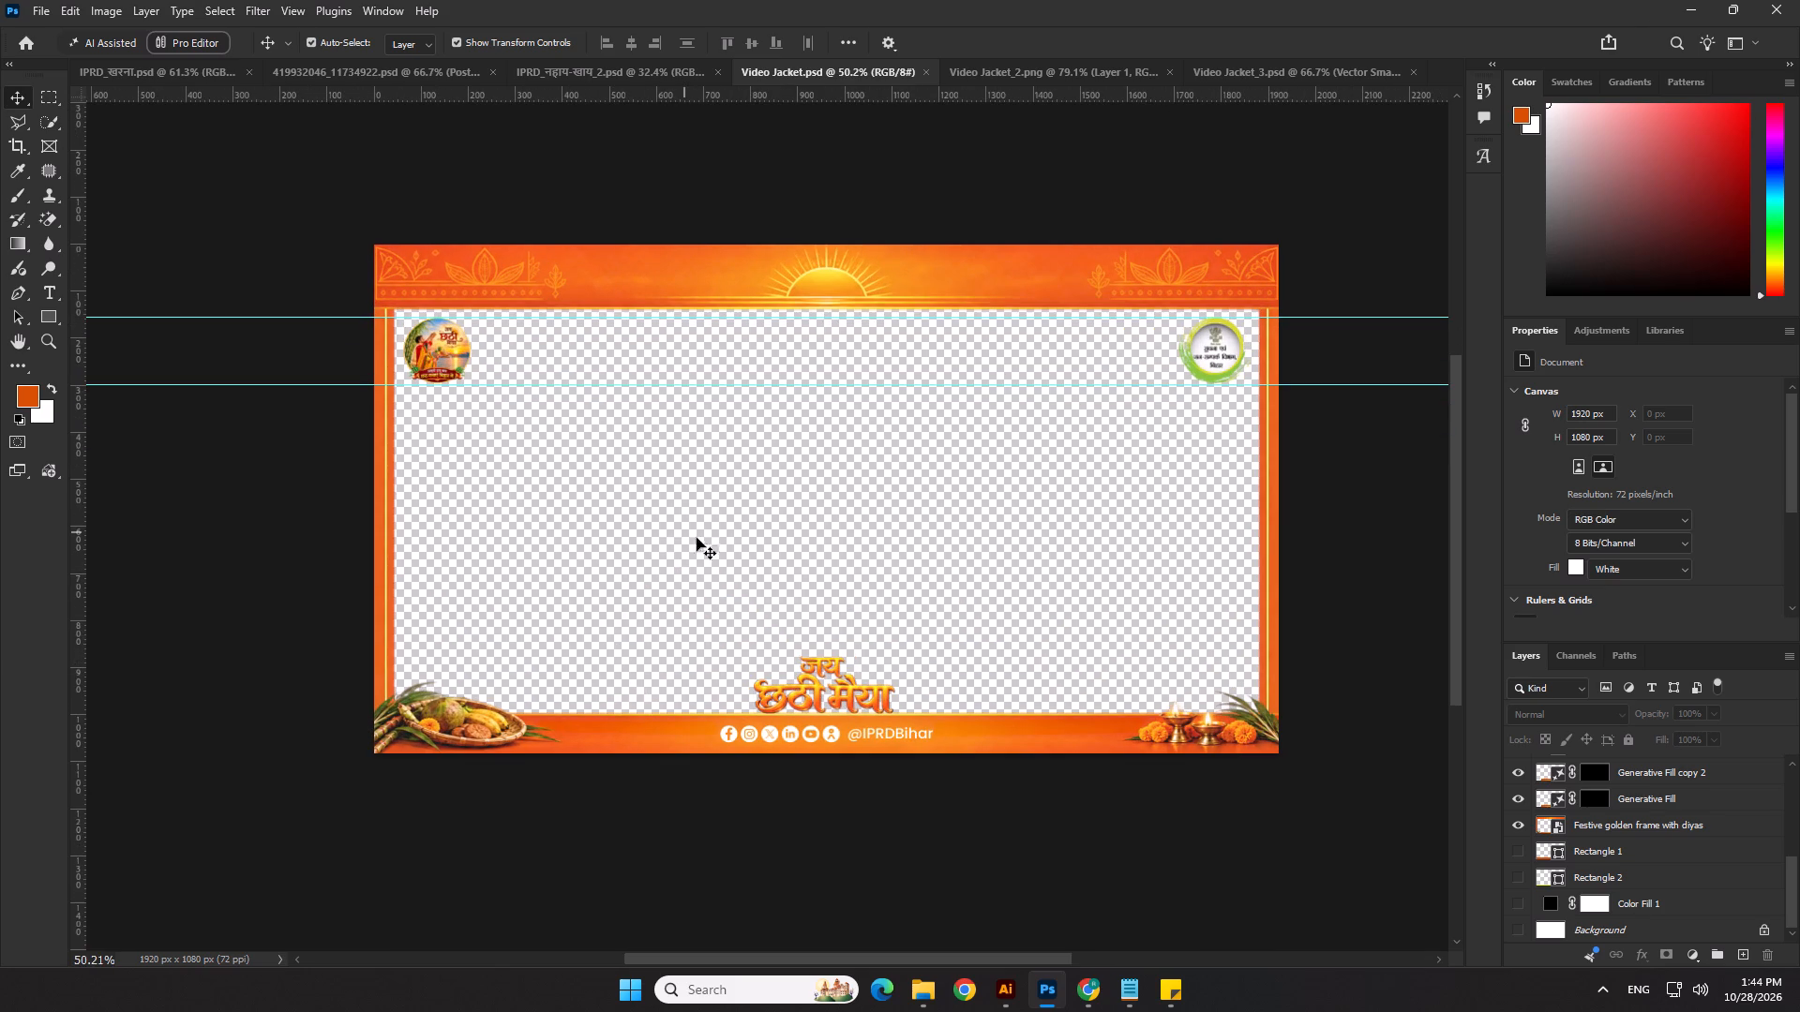
{"action": "left_click", "coordinate": [822, 689]}
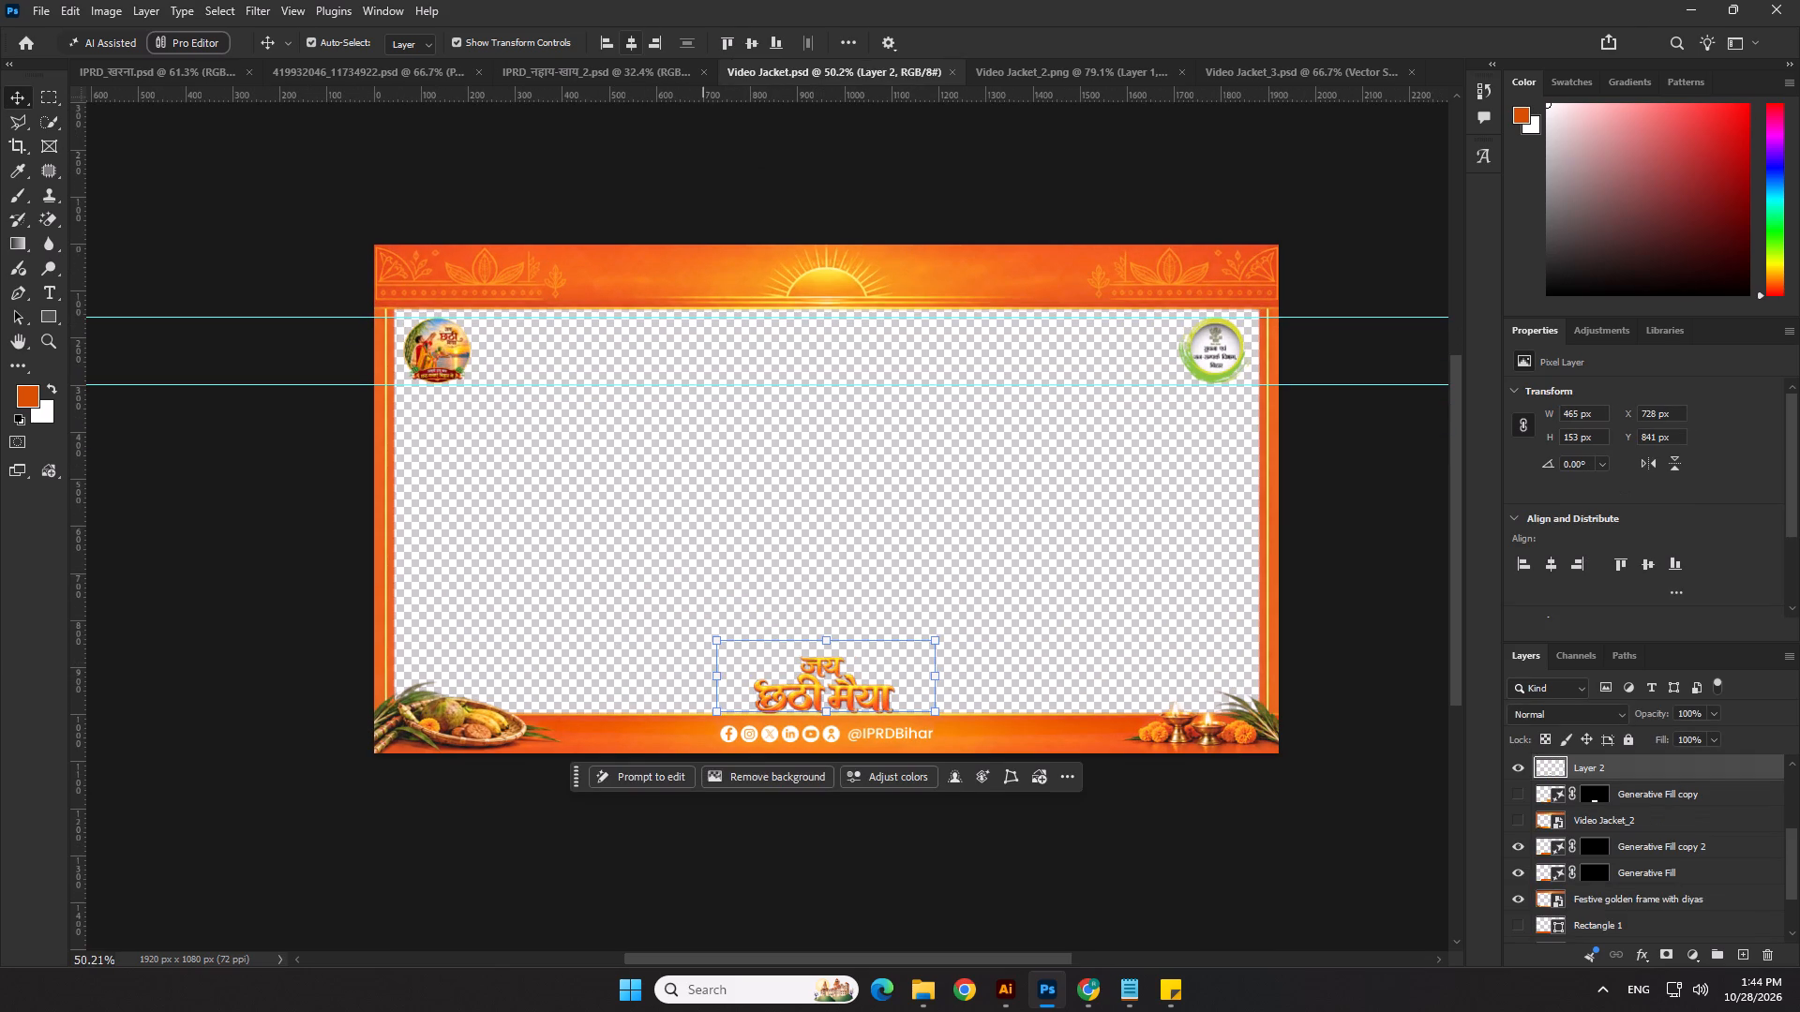
{"action": "left_click", "coordinate": [629, 46]}
{"action": "left_click", "coordinate": [638, 176]}
{"action": "key", "text": "ctrl+s"}
{"action": "scroll", "coordinate": [638, 176], "scroll_direction": "up", "scroll_amount": 1}
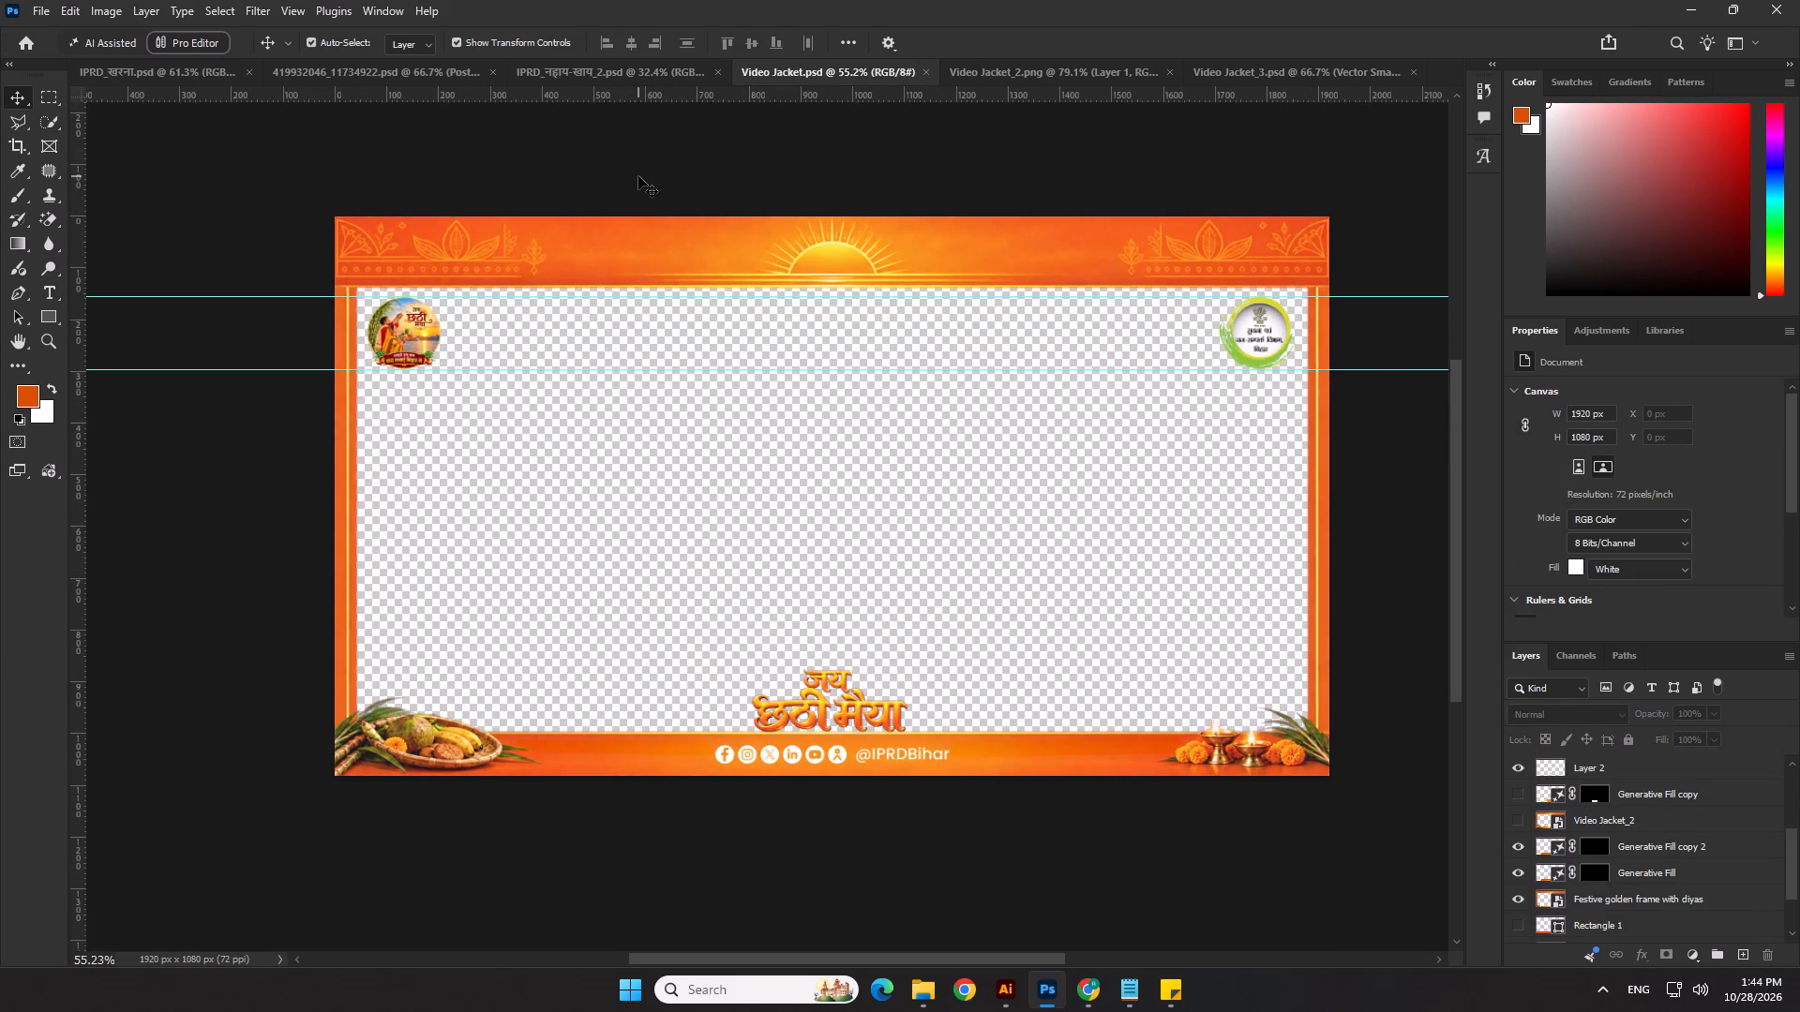
{"action": "scroll", "coordinate": [638, 176], "scroll_direction": "up", "scroll_amount": 1}
{"action": "scroll", "coordinate": [638, 176], "scroll_direction": "down", "scroll_amount": 2}
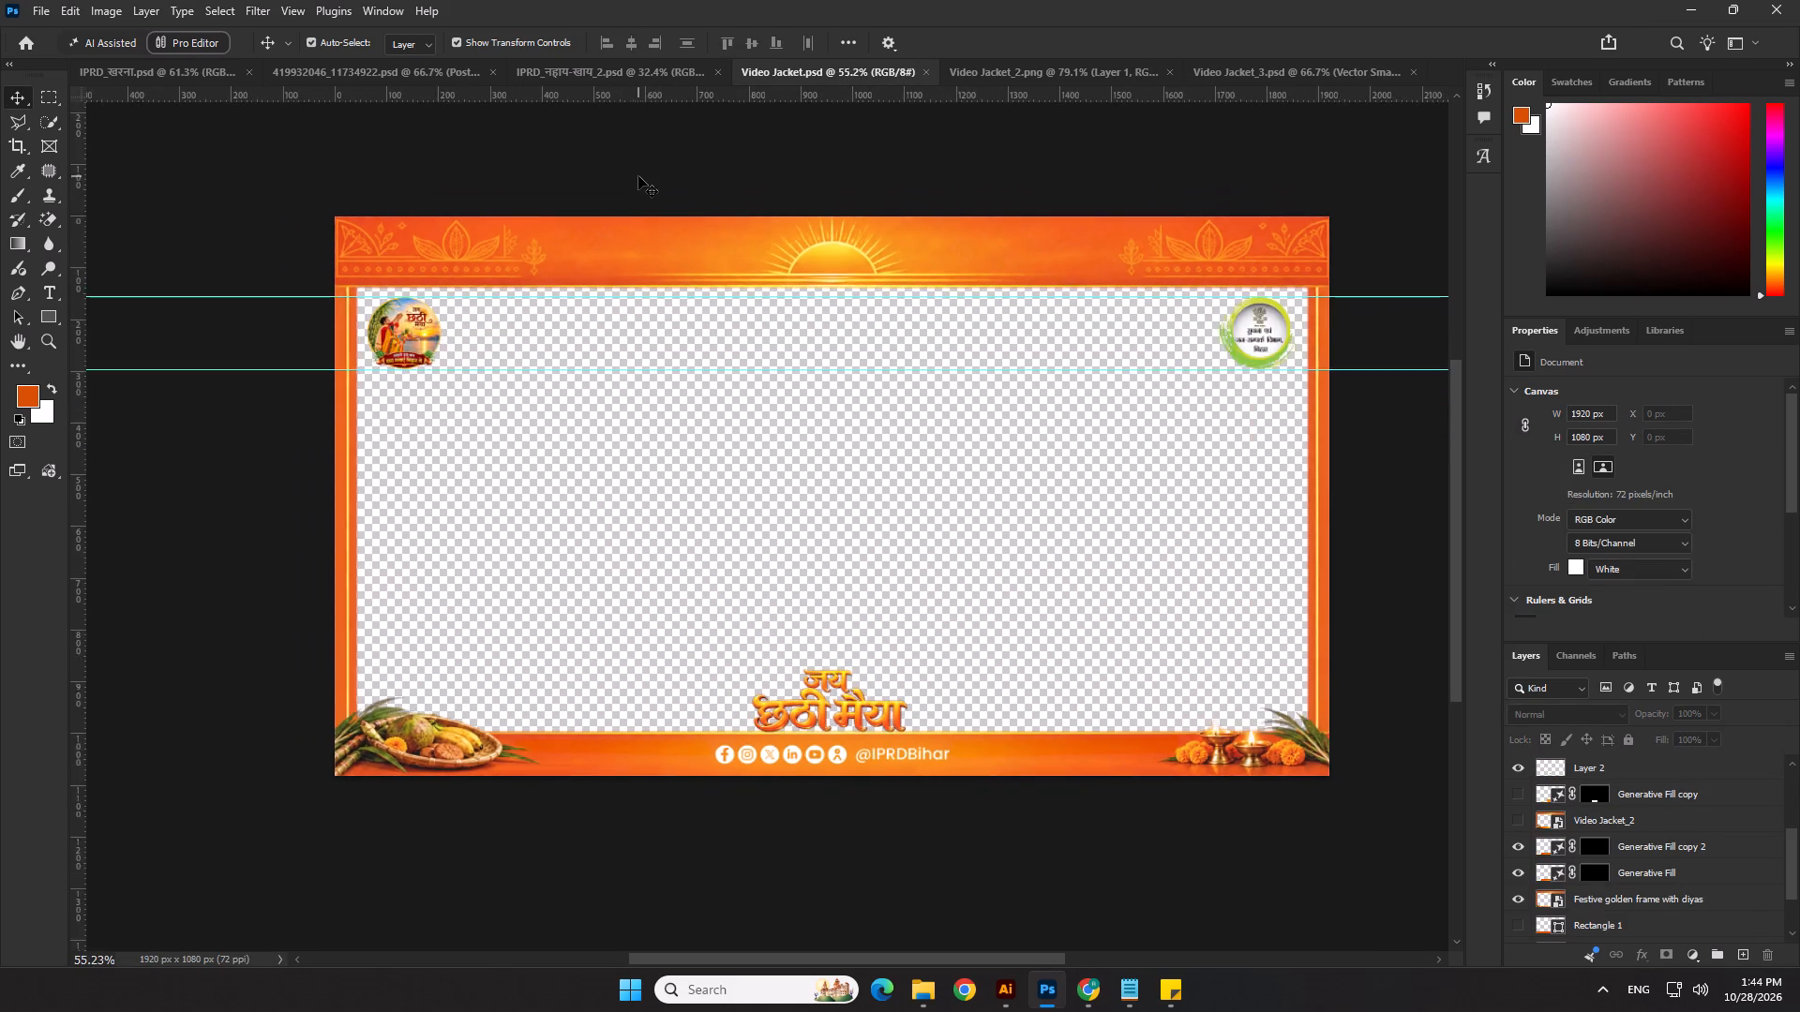
{"action": "scroll", "coordinate": [638, 176], "scroll_direction": "down", "scroll_amount": 1}
Close the Video Jacket.psd, Video Jacket_2.png and Video Jacket_3.psd documents.
{"action": "left_click", "coordinate": [923, 72]}
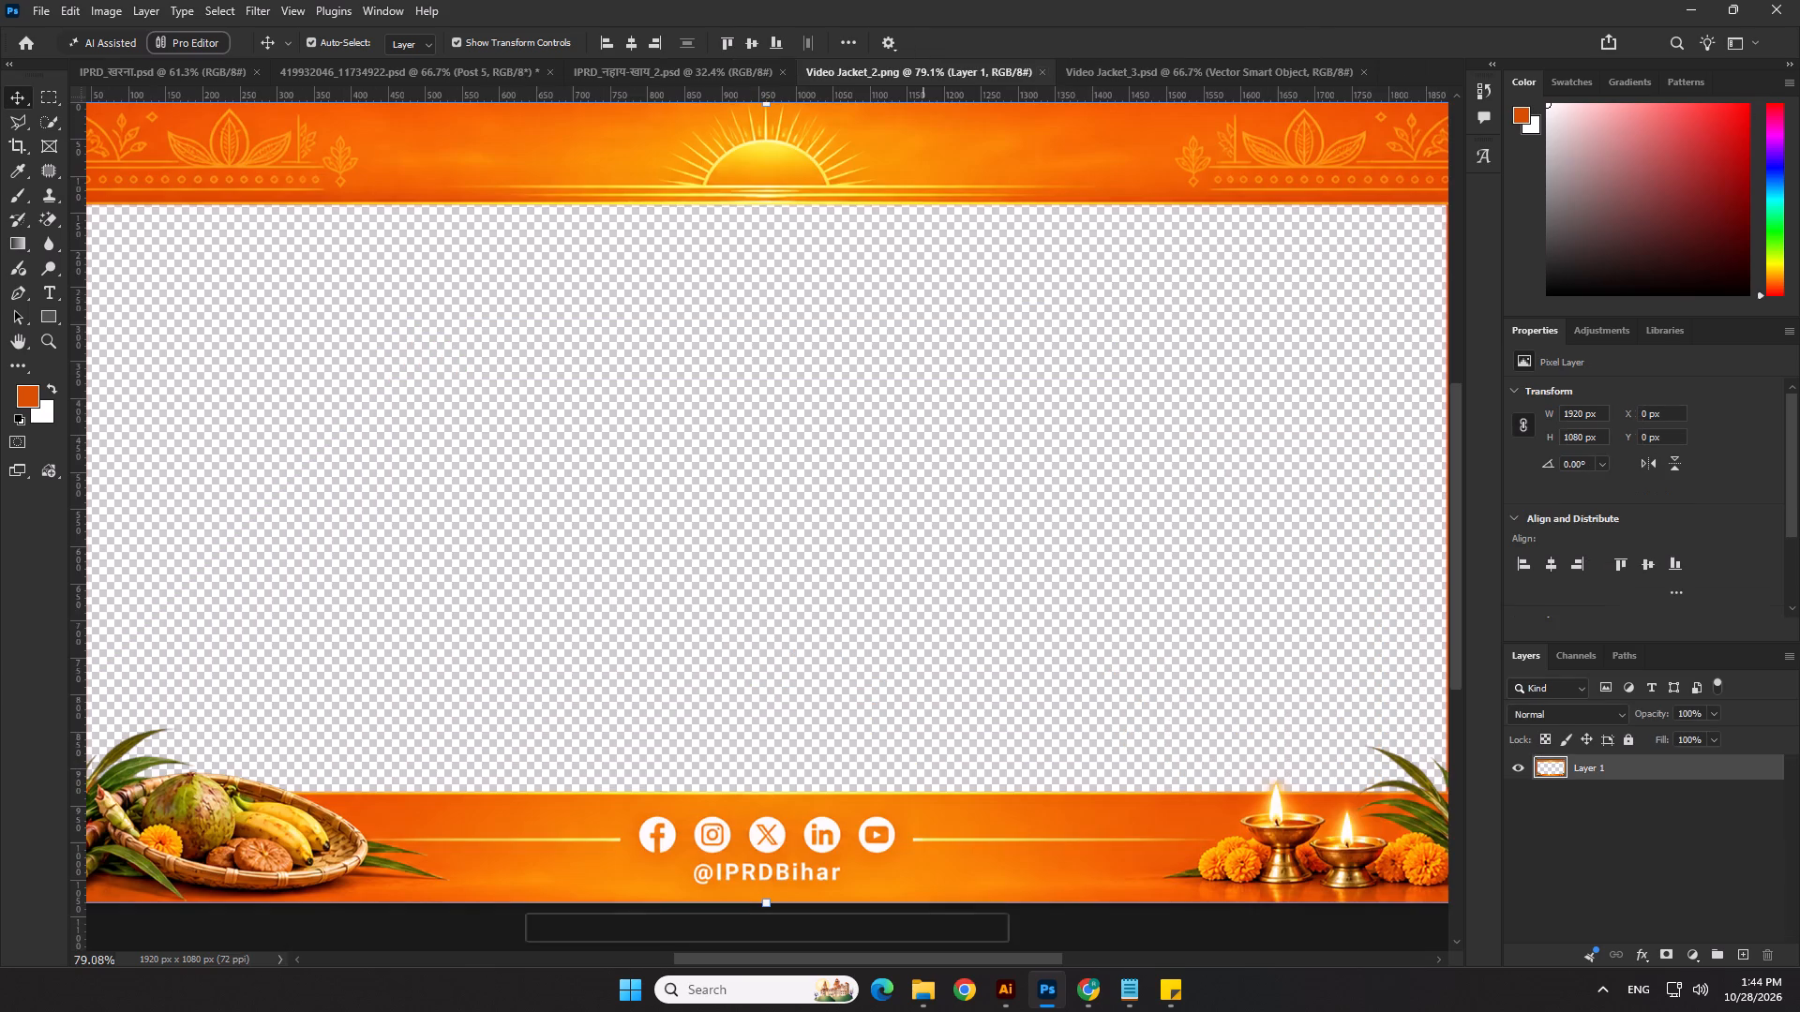
{"action": "left_click", "coordinate": [1039, 73]}
{"action": "left_click", "coordinate": [1056, 67]}
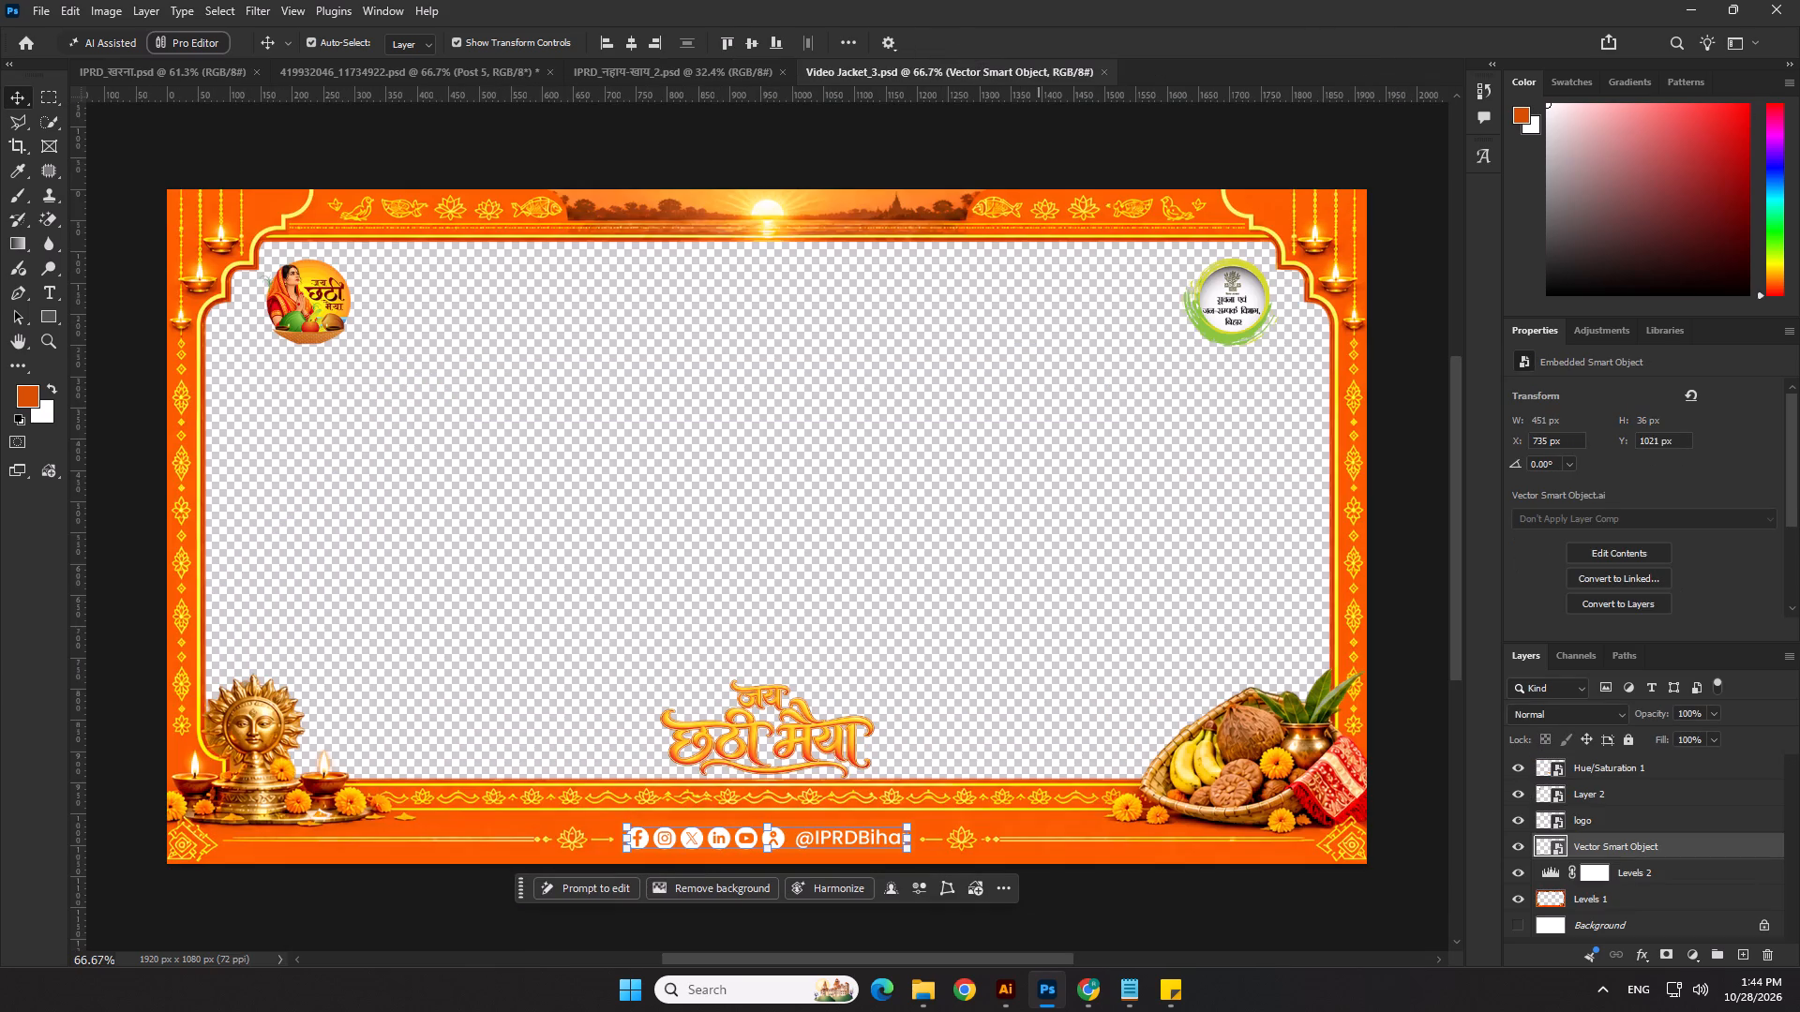
{"action": "left_click", "coordinate": [1099, 69]}
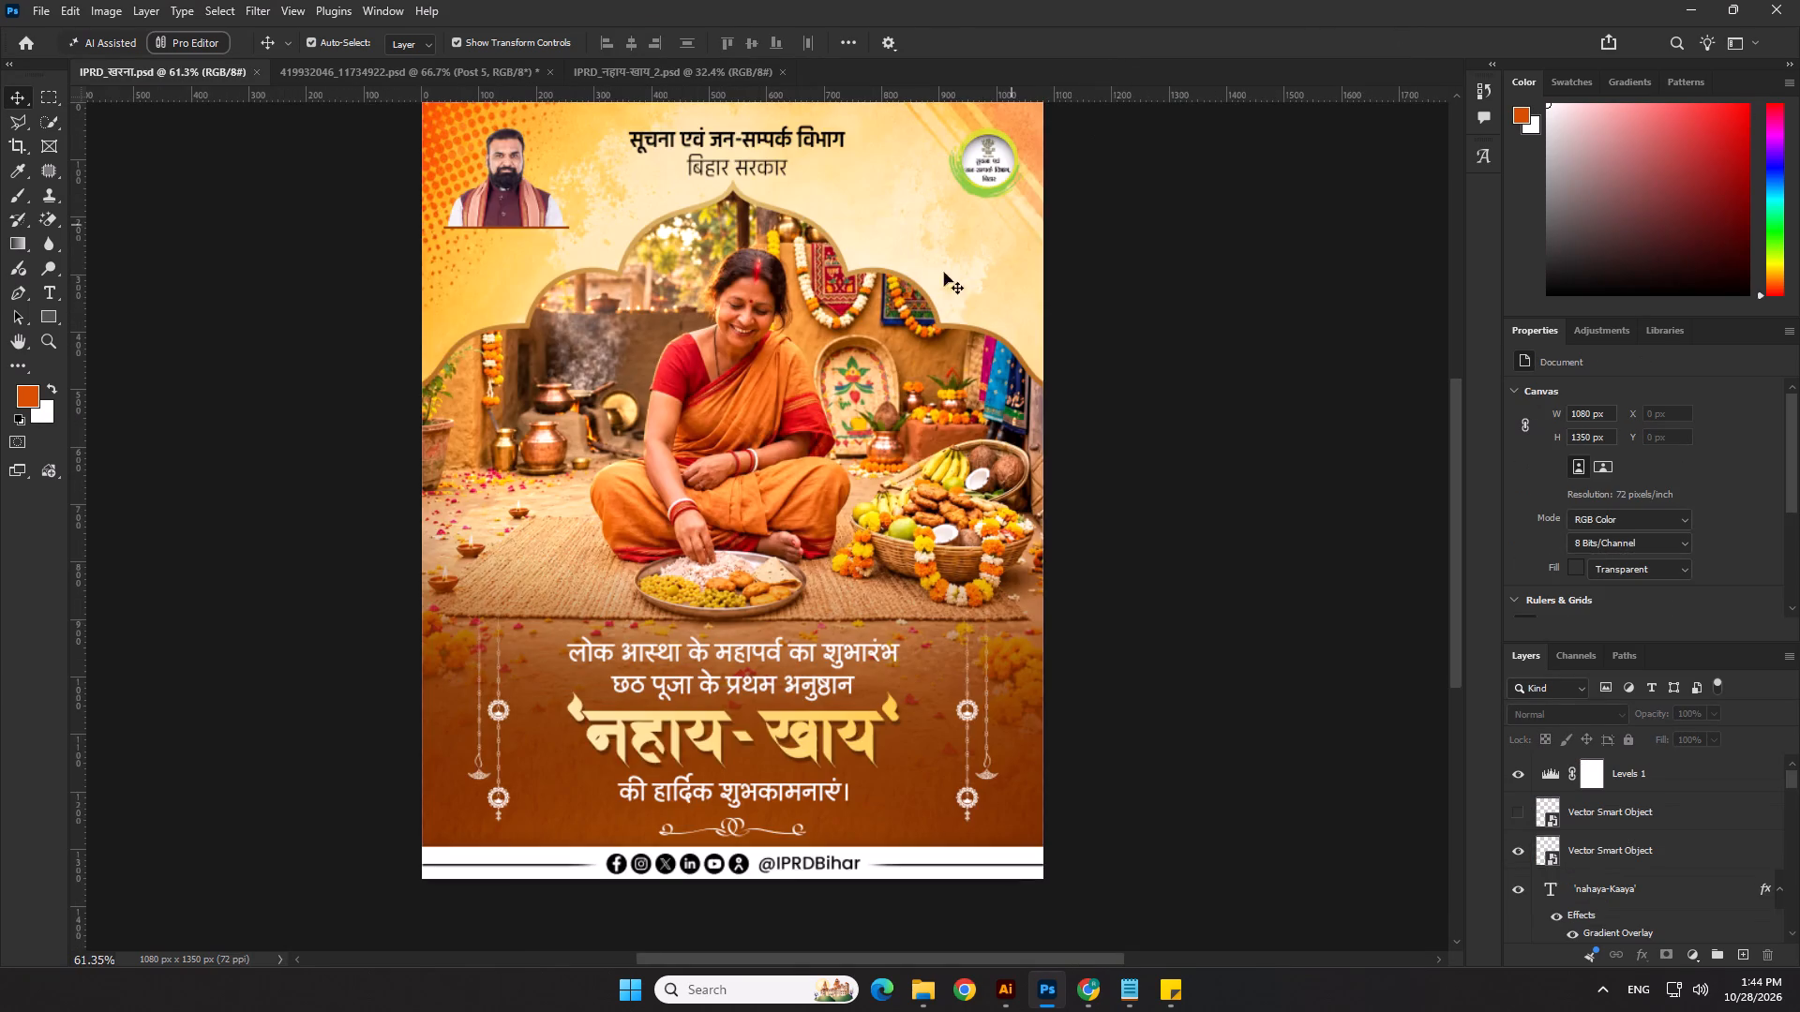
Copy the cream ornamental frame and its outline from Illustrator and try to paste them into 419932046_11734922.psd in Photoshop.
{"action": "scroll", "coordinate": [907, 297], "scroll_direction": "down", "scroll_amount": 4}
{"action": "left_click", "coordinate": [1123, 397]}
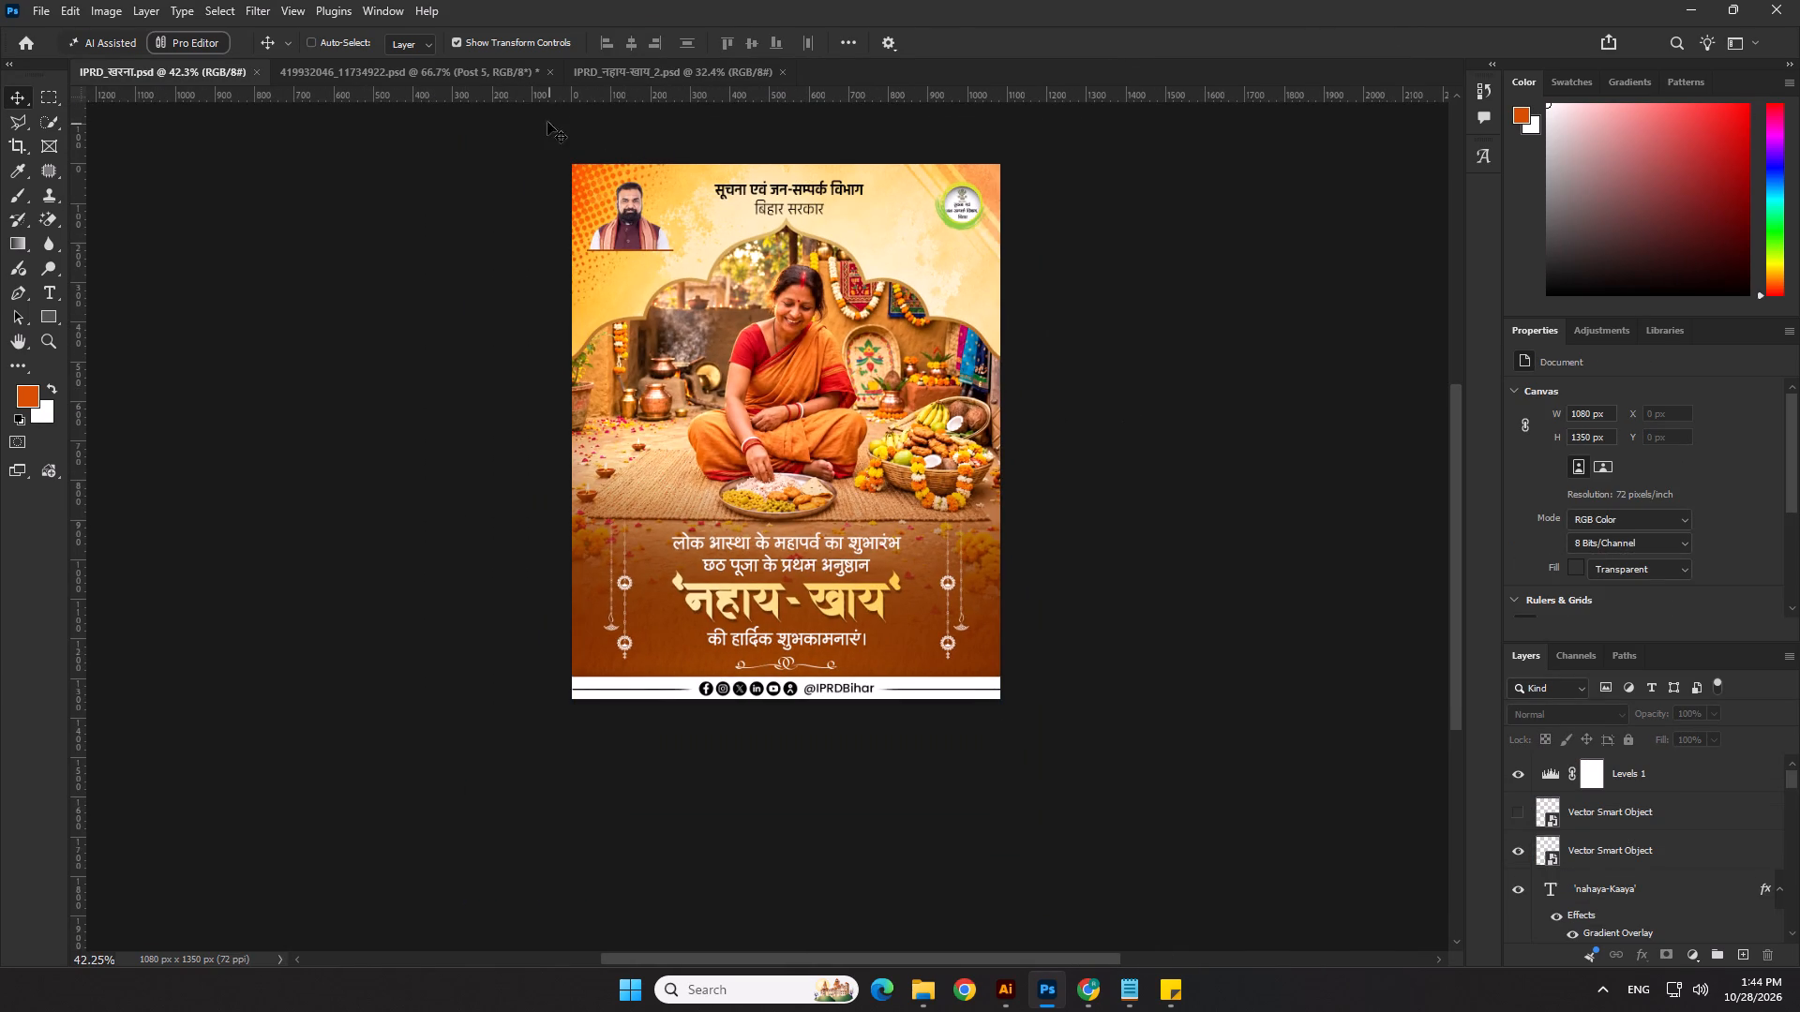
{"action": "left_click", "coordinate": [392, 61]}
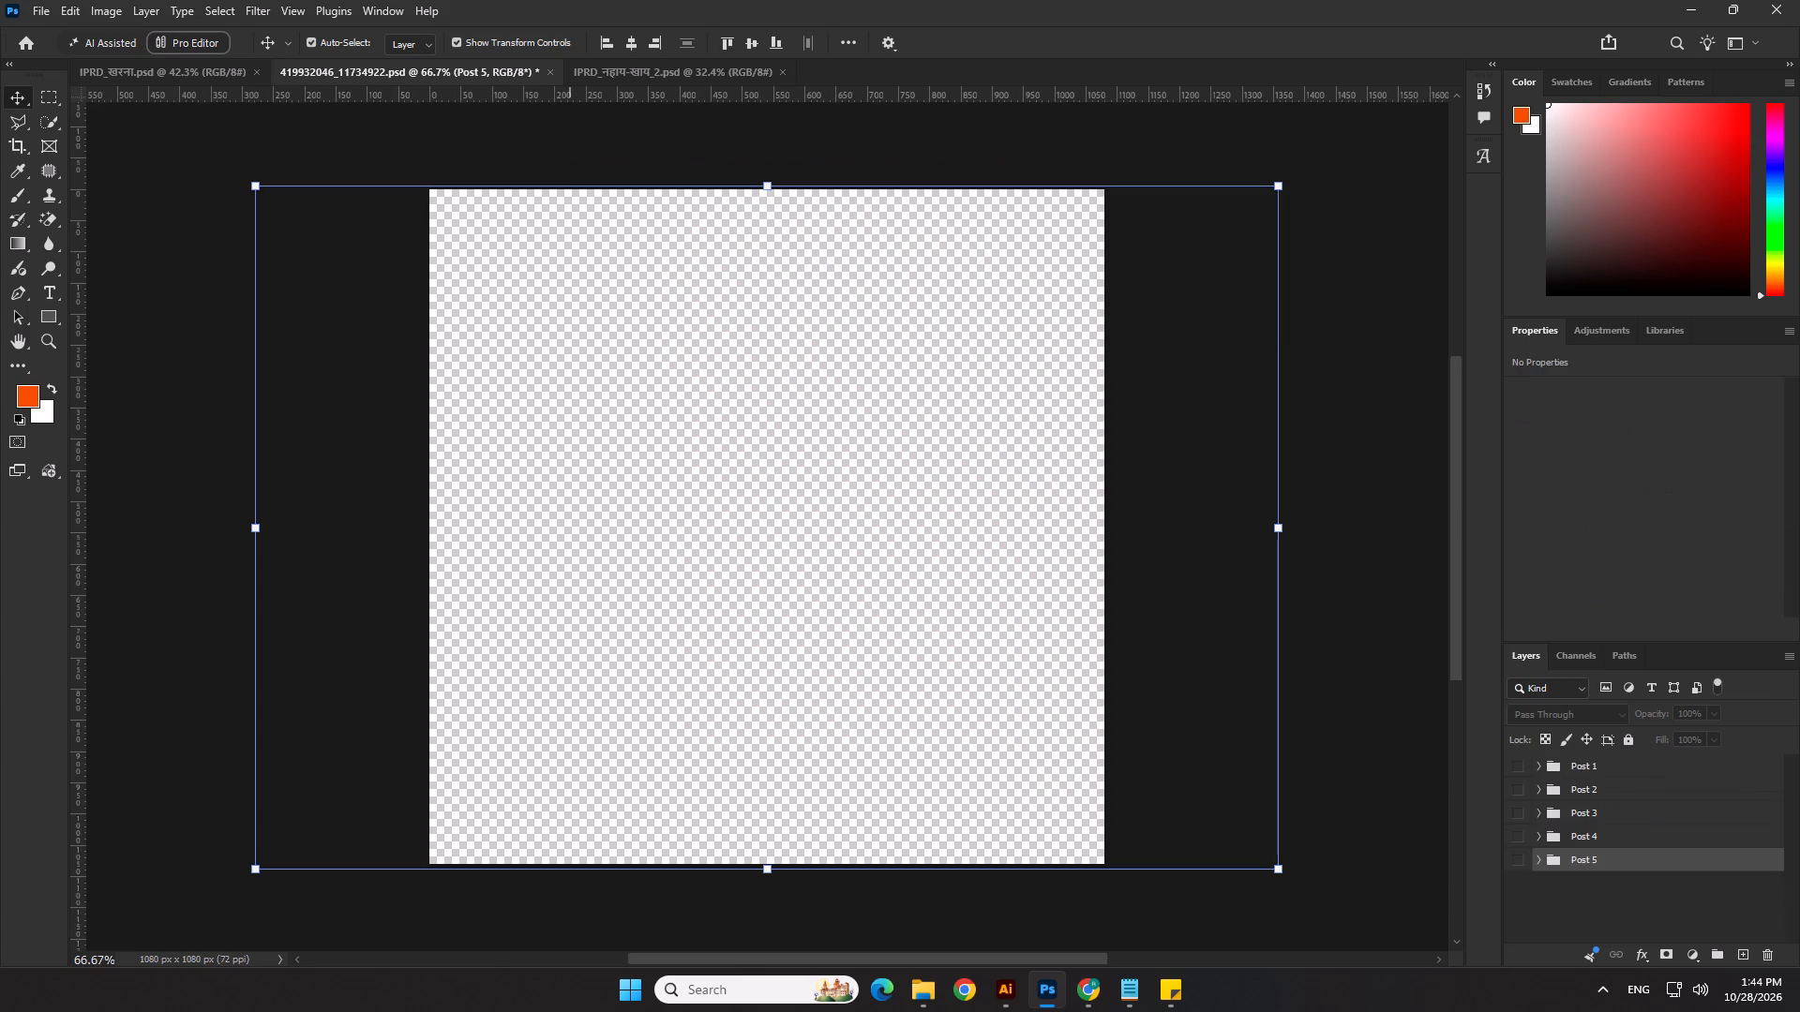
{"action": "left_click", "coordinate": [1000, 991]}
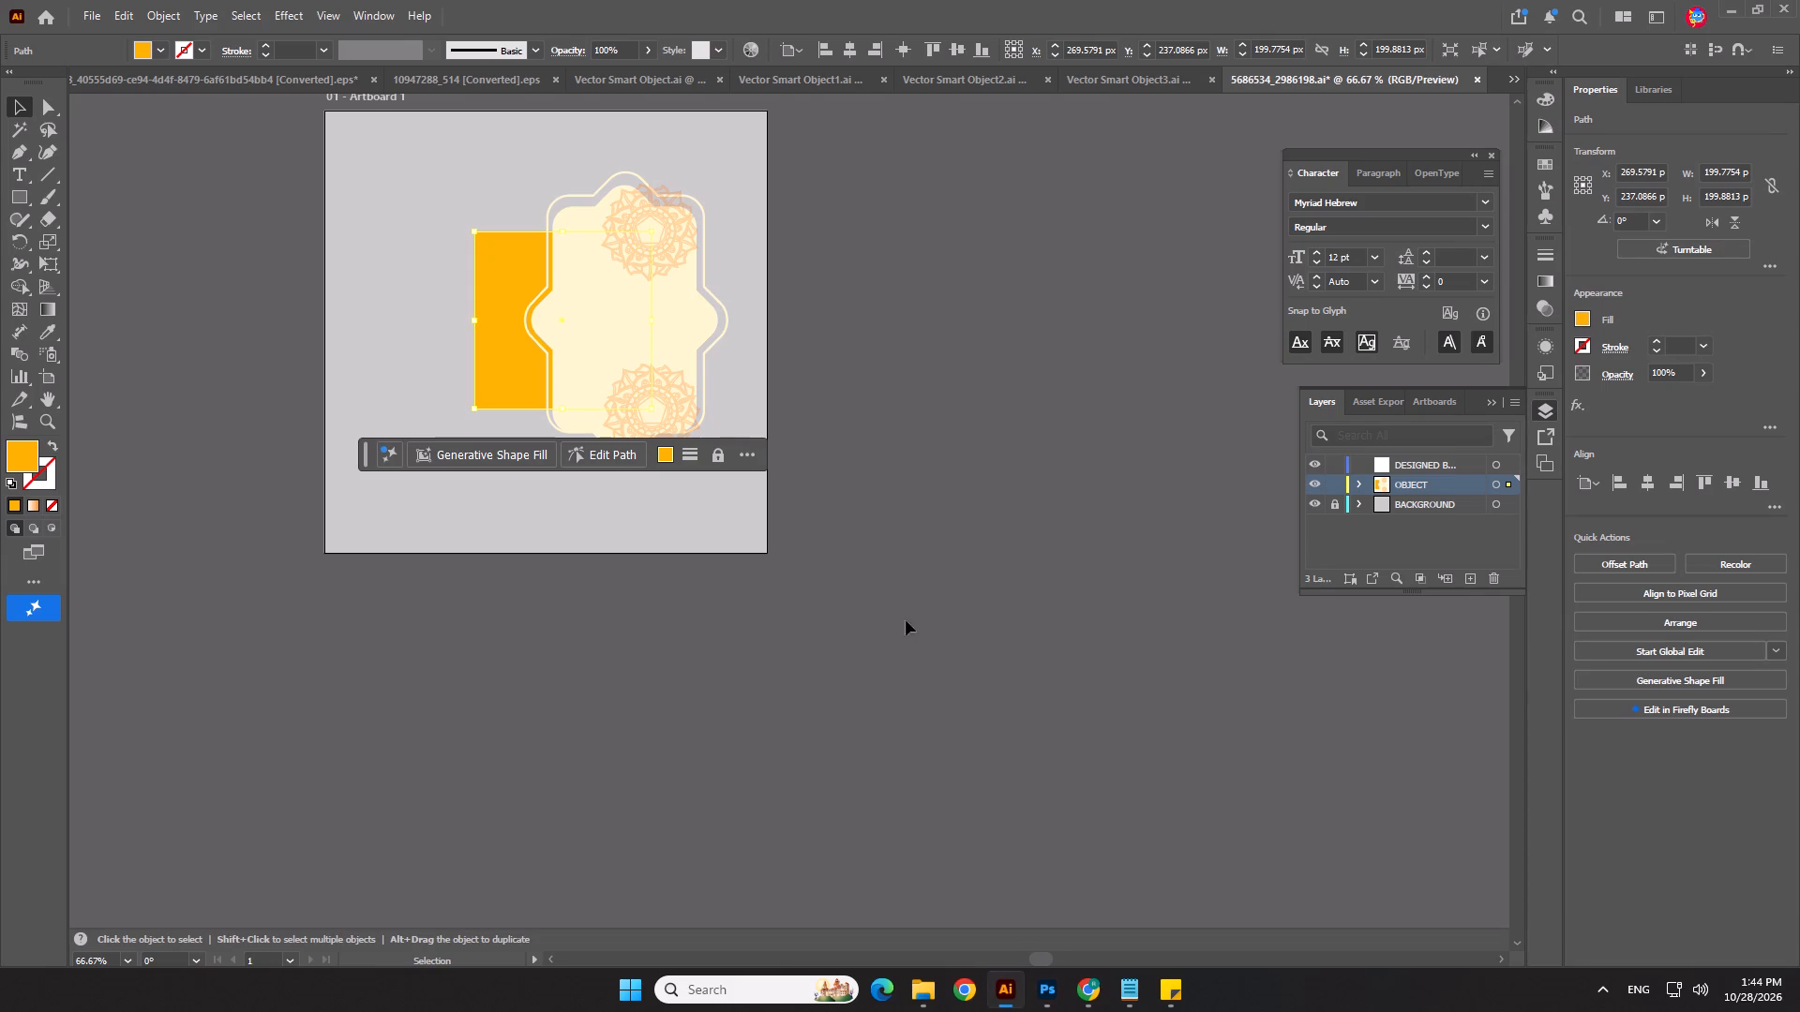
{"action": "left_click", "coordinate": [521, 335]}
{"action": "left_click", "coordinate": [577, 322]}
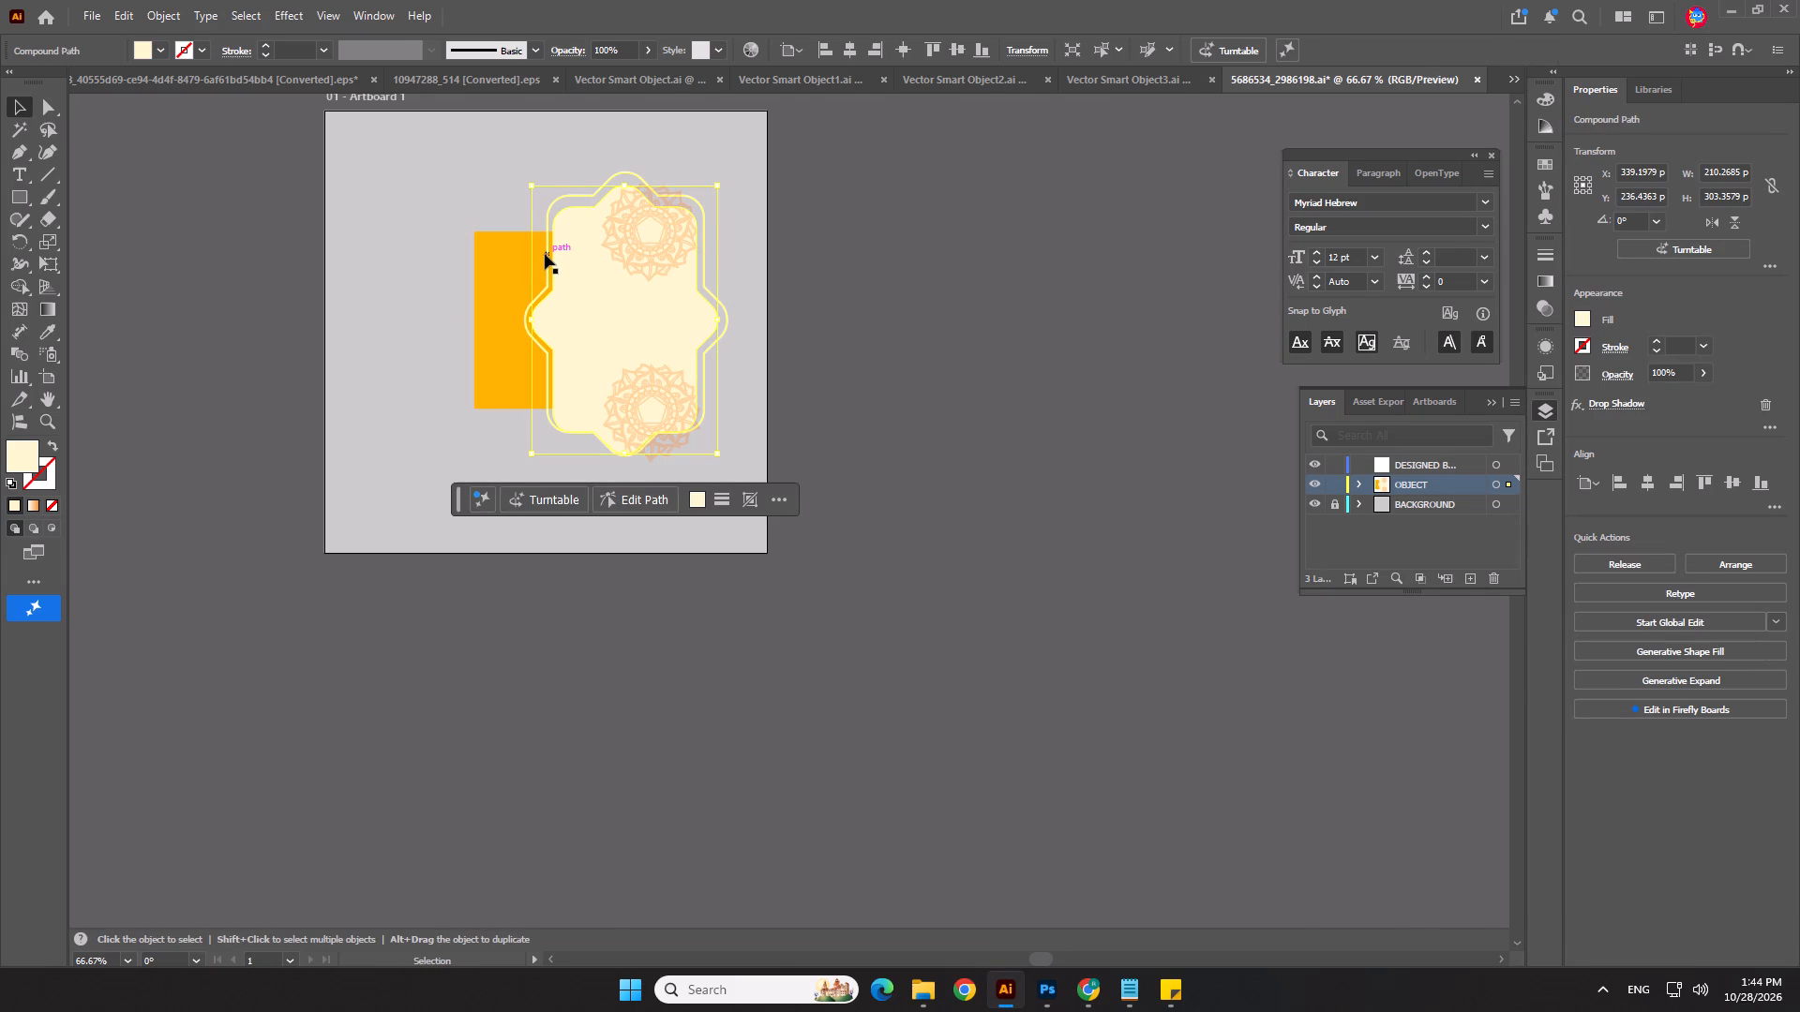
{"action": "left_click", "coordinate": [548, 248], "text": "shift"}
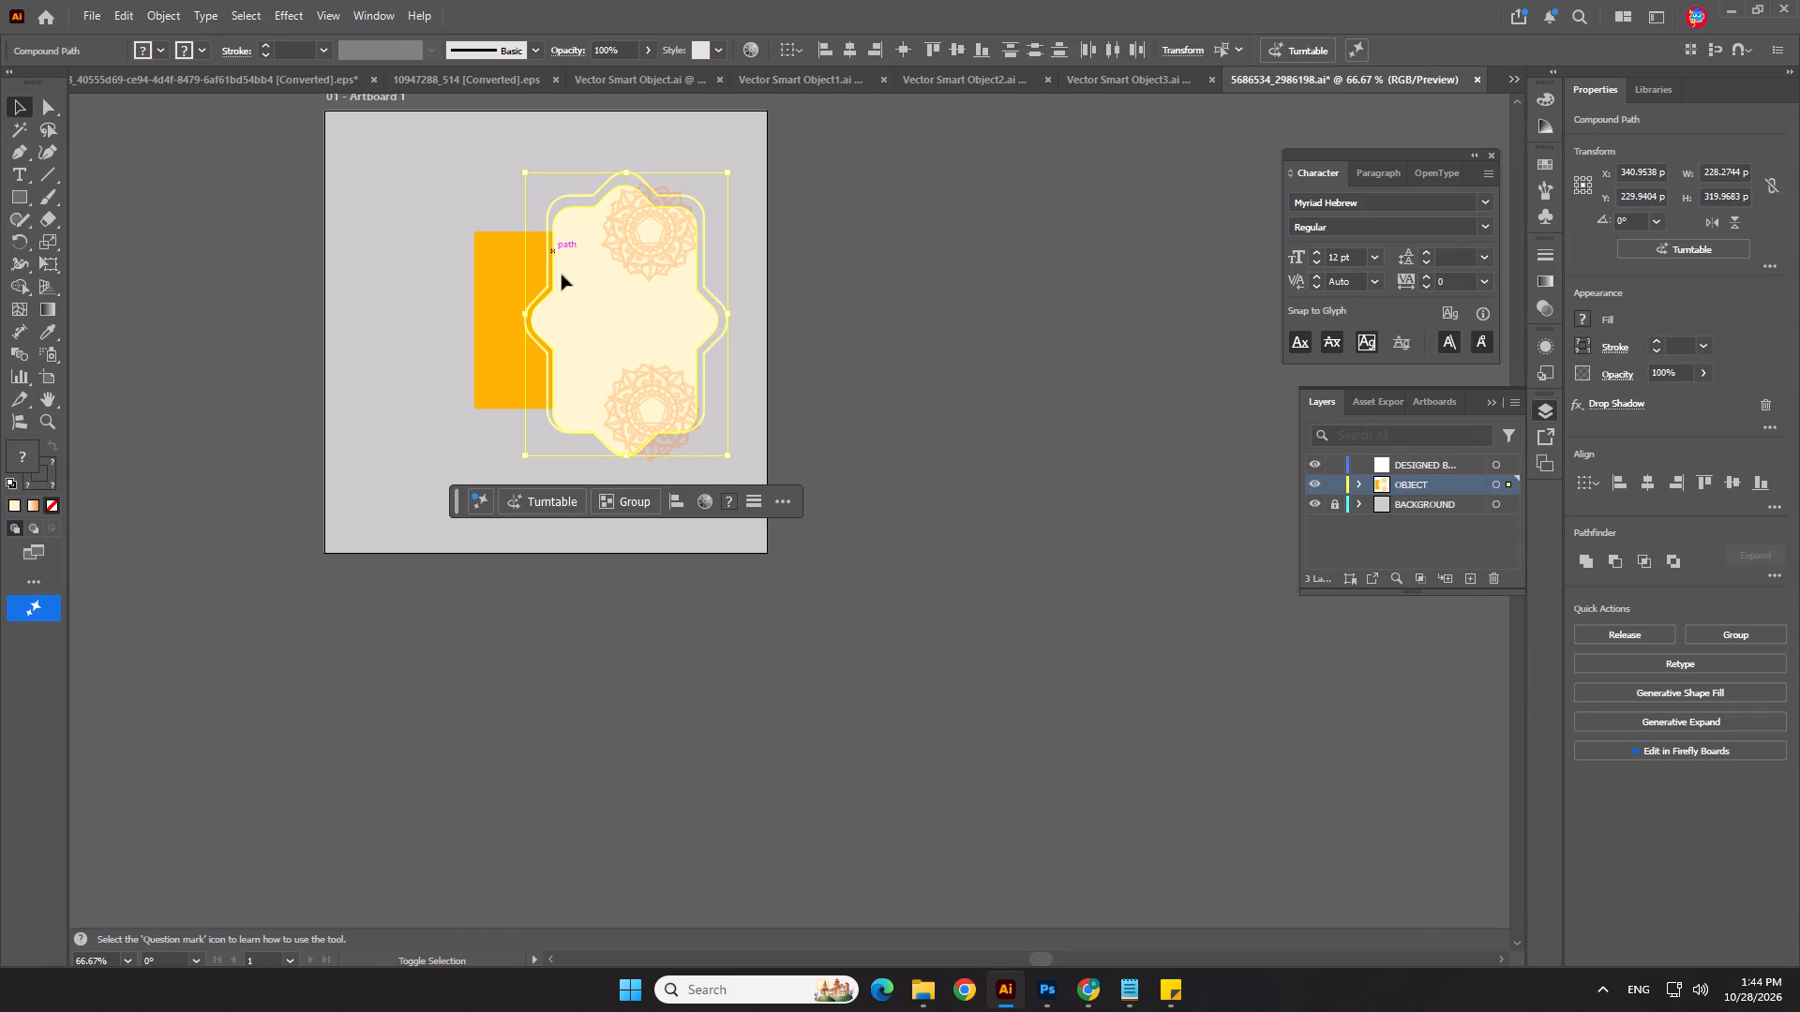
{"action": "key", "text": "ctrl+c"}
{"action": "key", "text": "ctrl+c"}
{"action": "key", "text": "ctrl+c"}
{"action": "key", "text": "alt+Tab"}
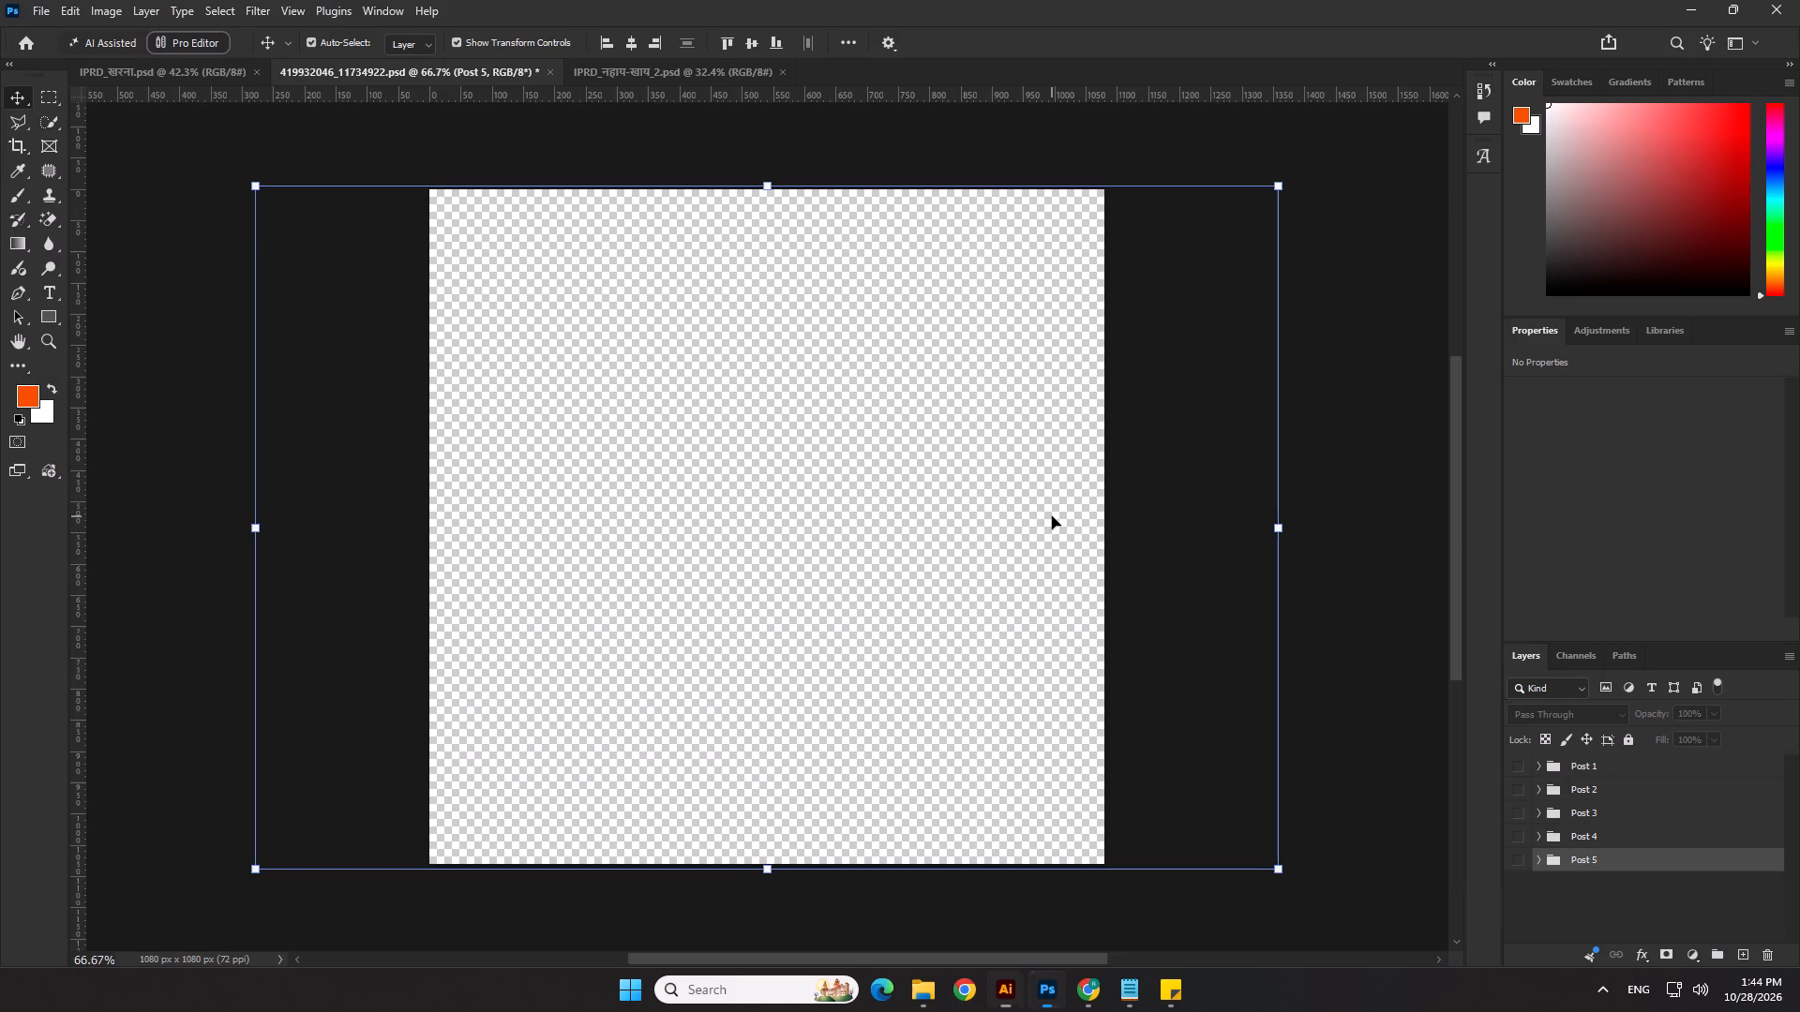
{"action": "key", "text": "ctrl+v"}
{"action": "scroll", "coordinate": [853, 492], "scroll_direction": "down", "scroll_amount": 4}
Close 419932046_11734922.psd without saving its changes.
{"action": "left_click", "coordinate": [1210, 649]}
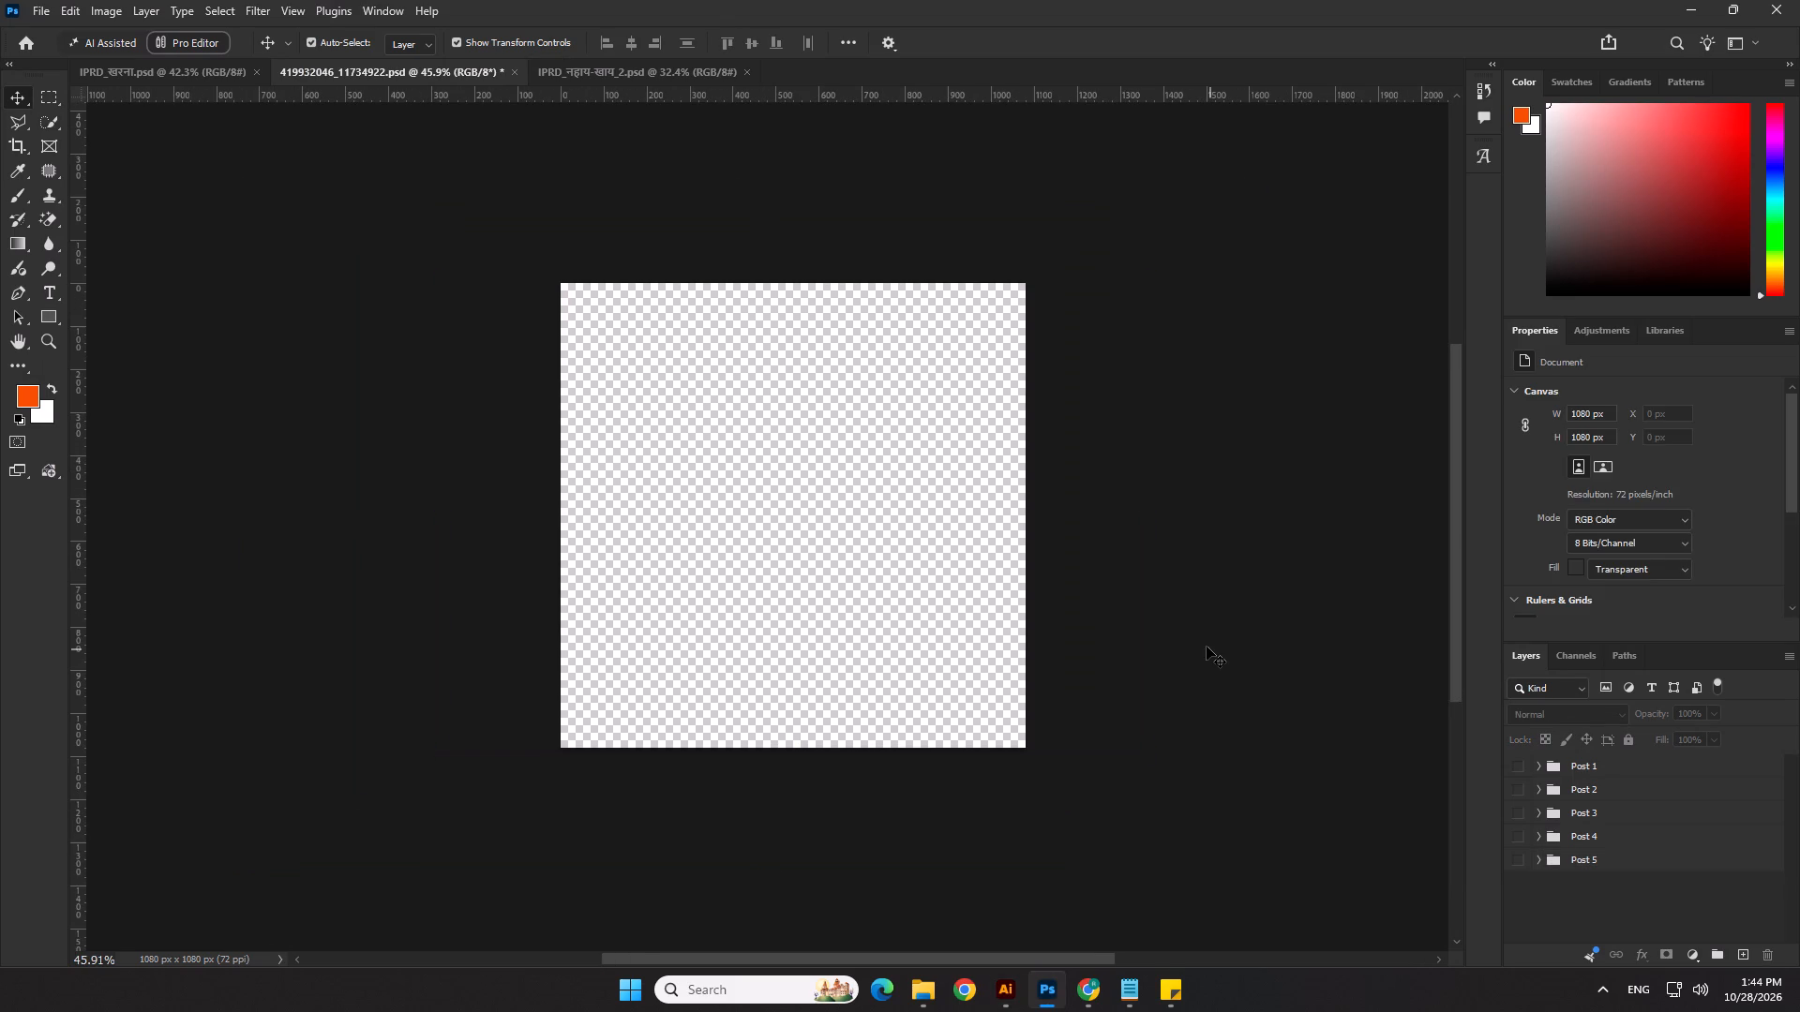
{"action": "left_click", "coordinate": [514, 67]}
{"action": "left_click", "coordinate": [892, 361]}
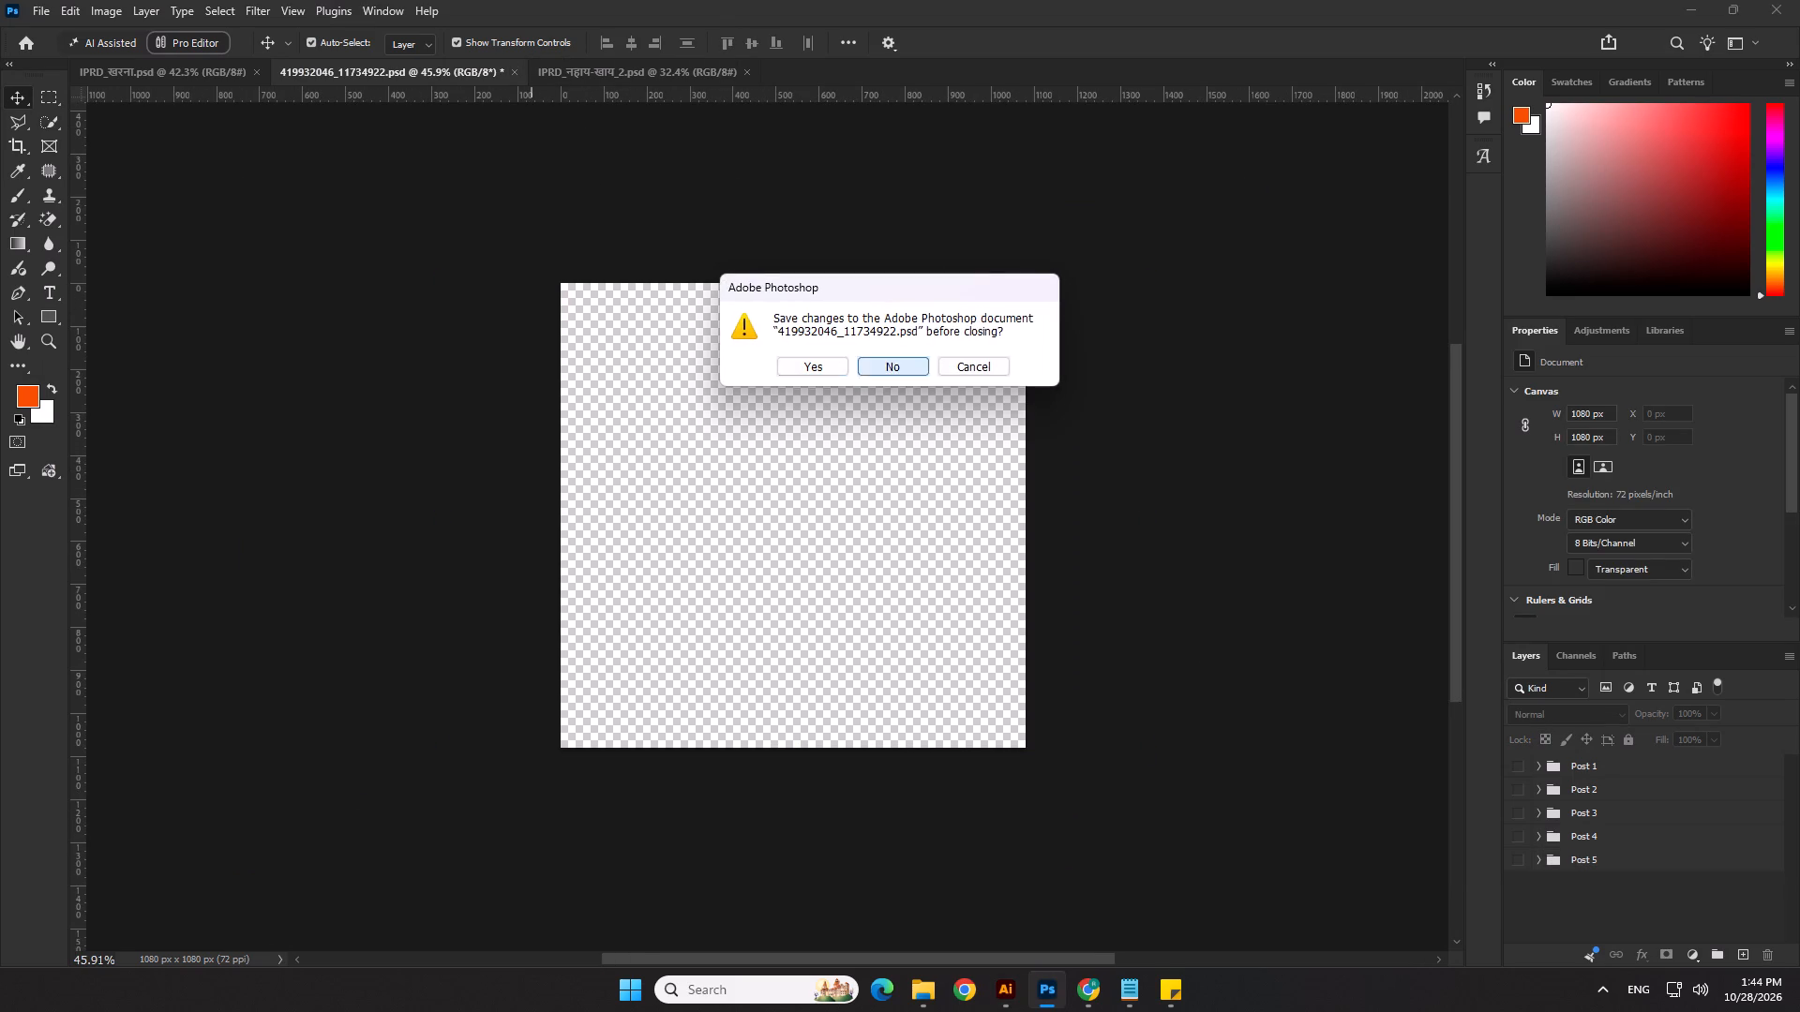
{"action": "left_click", "coordinate": [332, 320]}
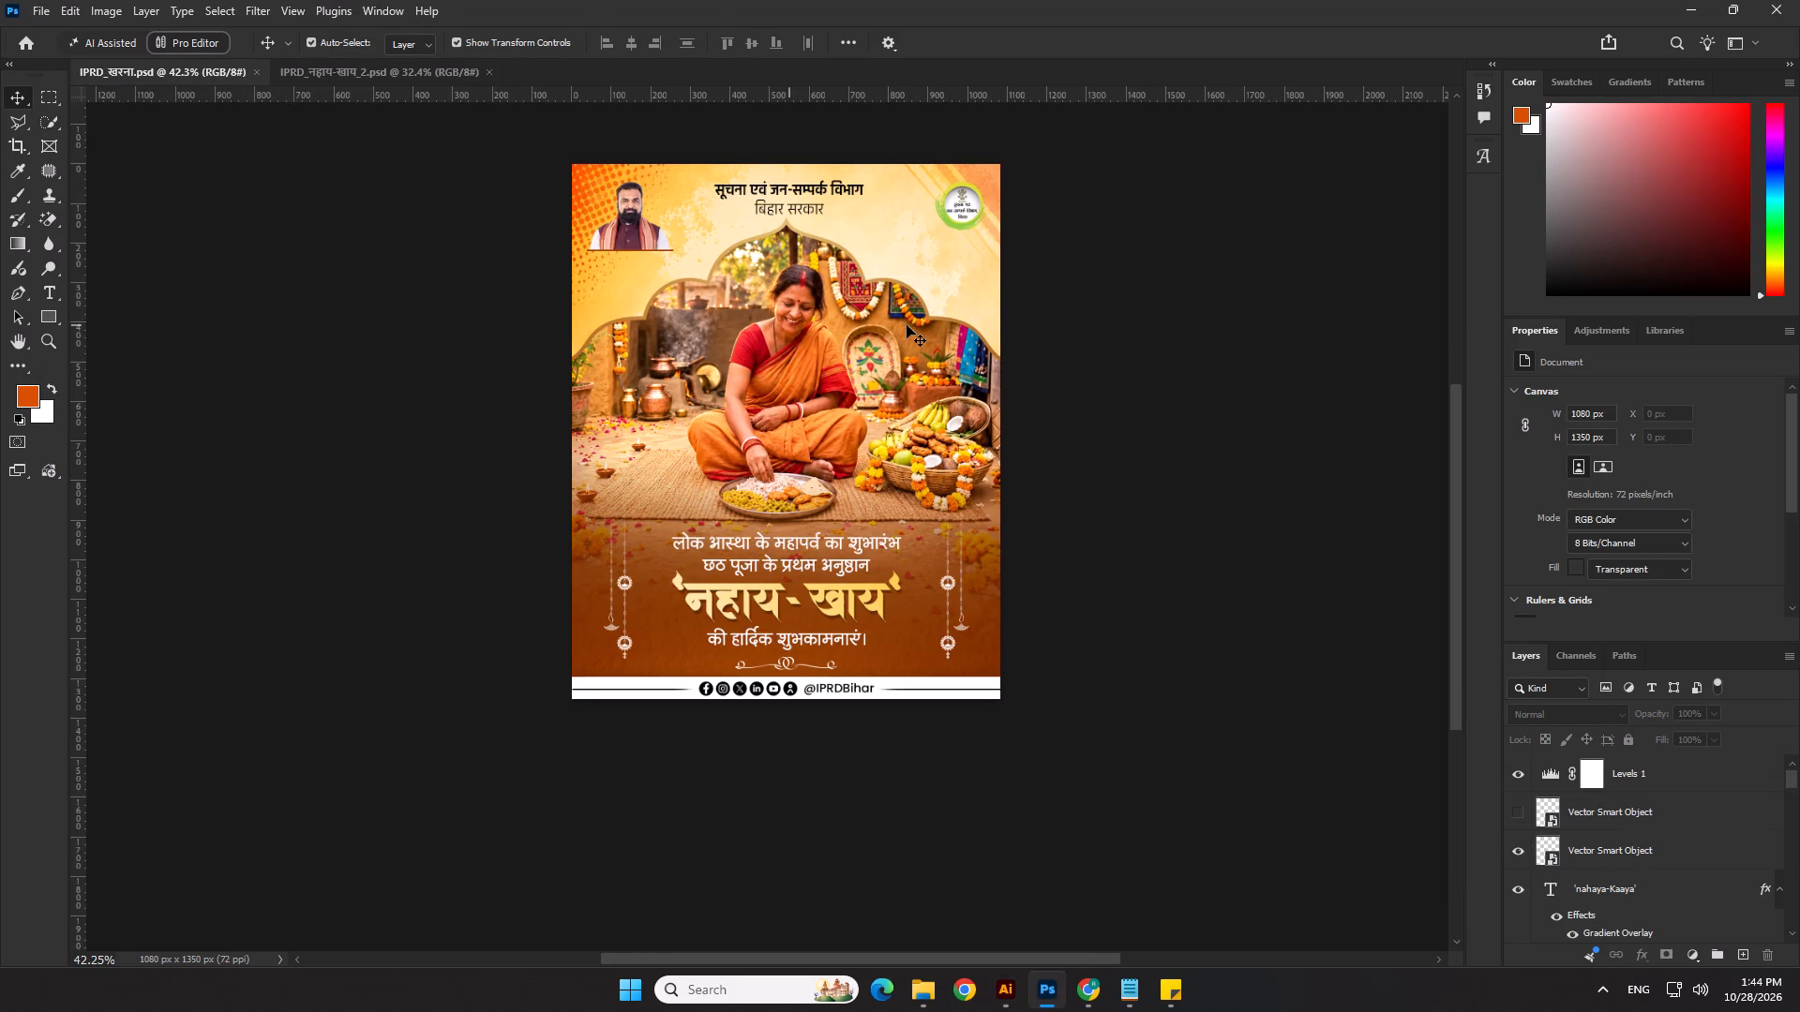
Delete the photo of the seated woman and its clipping base from the IPRD_खरना.psd poster.
{"action": "left_click", "coordinate": [808, 370]}
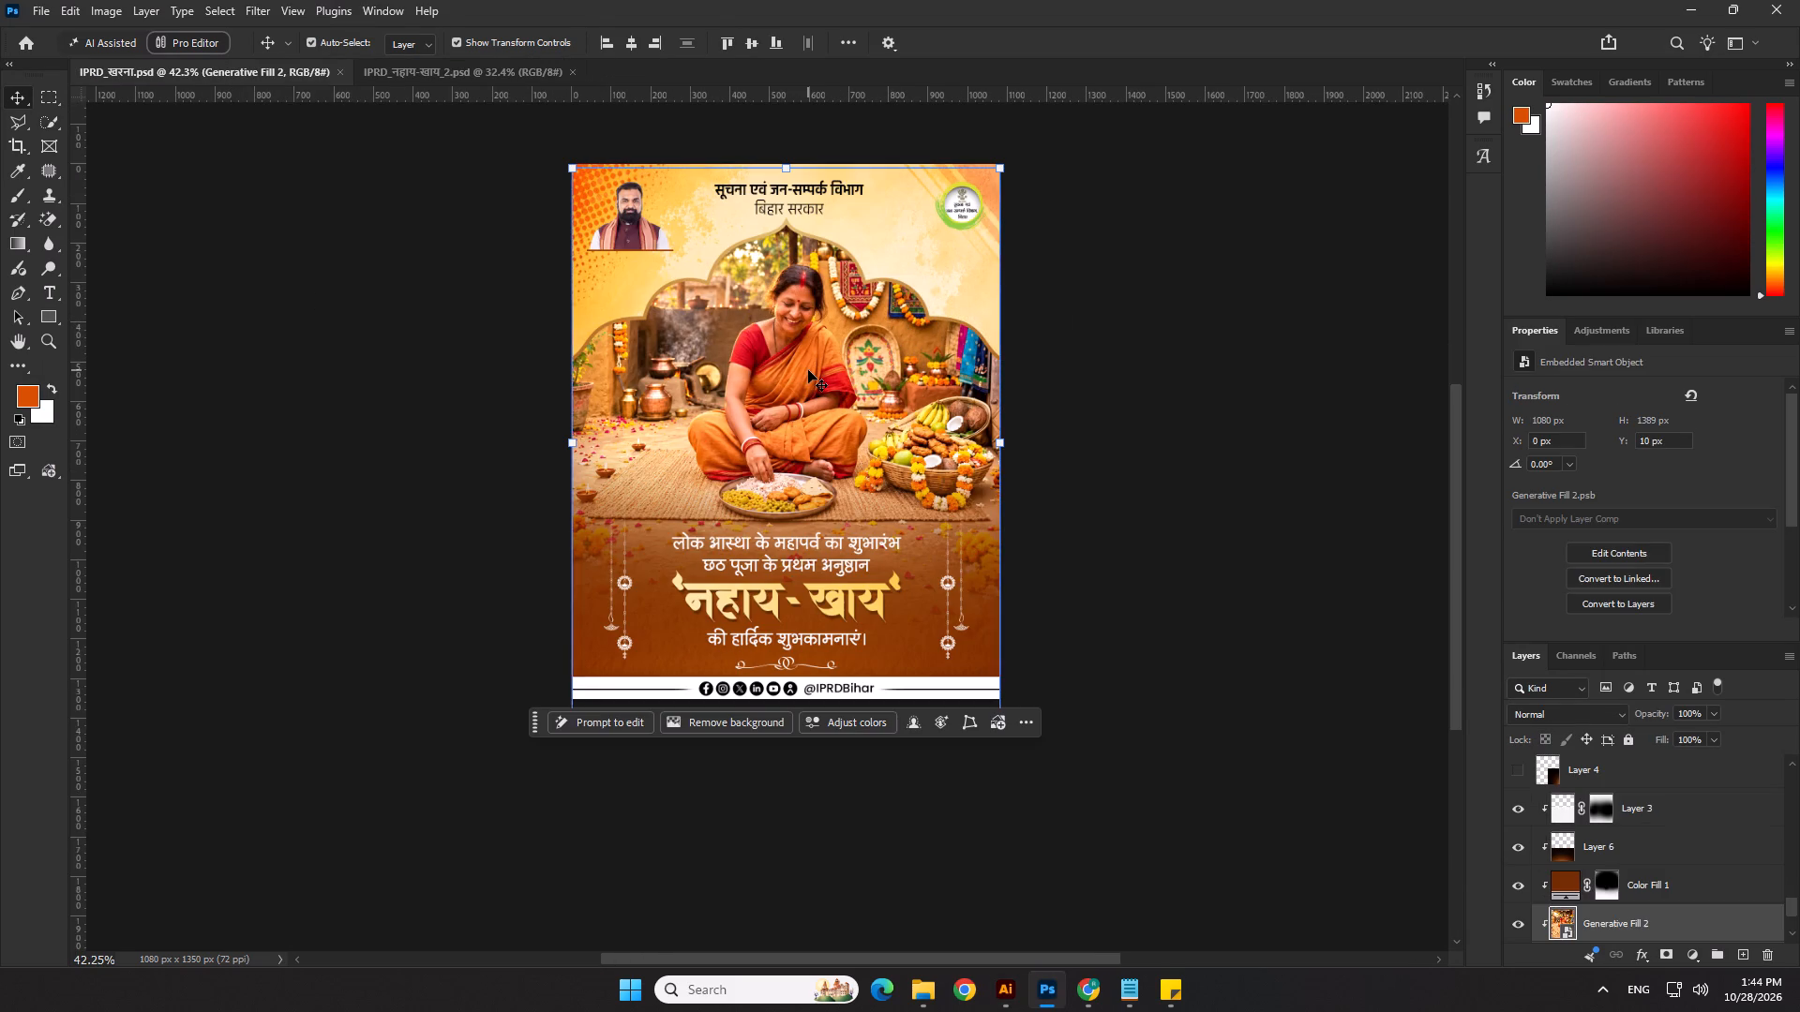
{"action": "key", "text": "Delete"}
{"action": "key", "text": "Delete"}
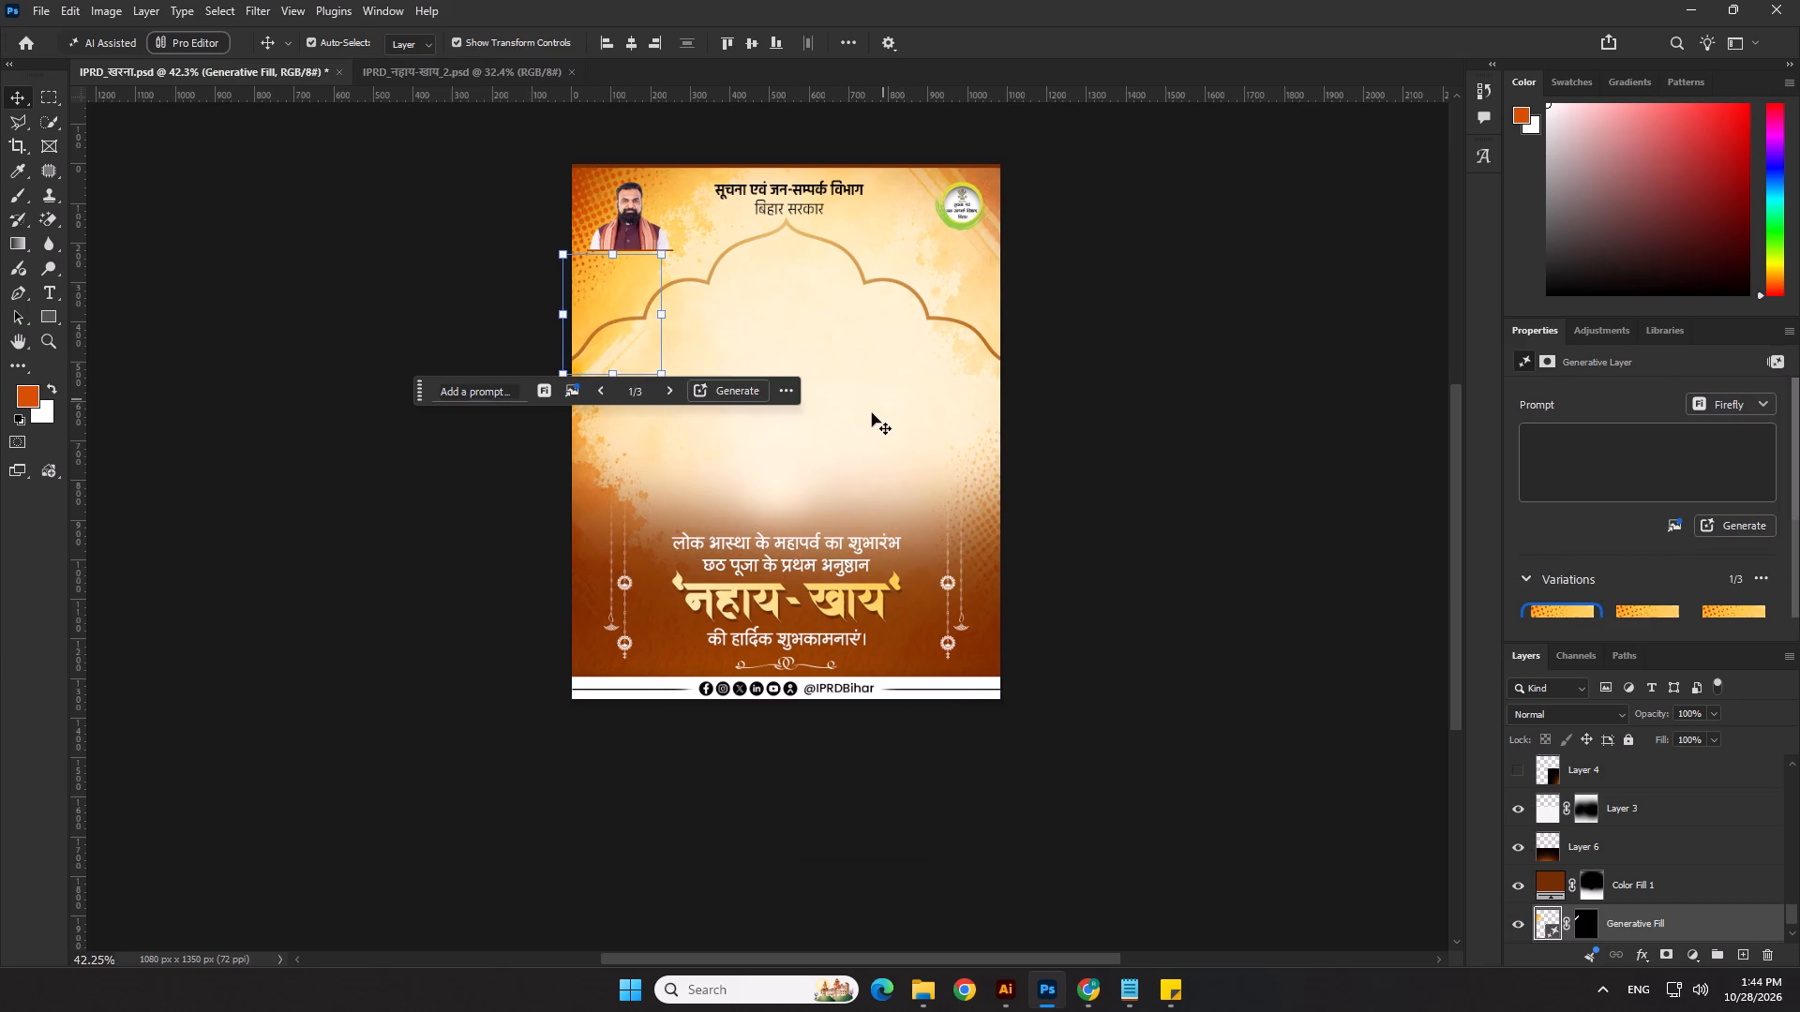
Delete the white glow and dark brown overlay layers Layer 3, Layer 6 and Color Fill 1.
{"action": "left_click", "coordinate": [878, 412]}
{"action": "key", "text": "Delete"}
{"action": "left_click", "coordinate": [929, 315]}
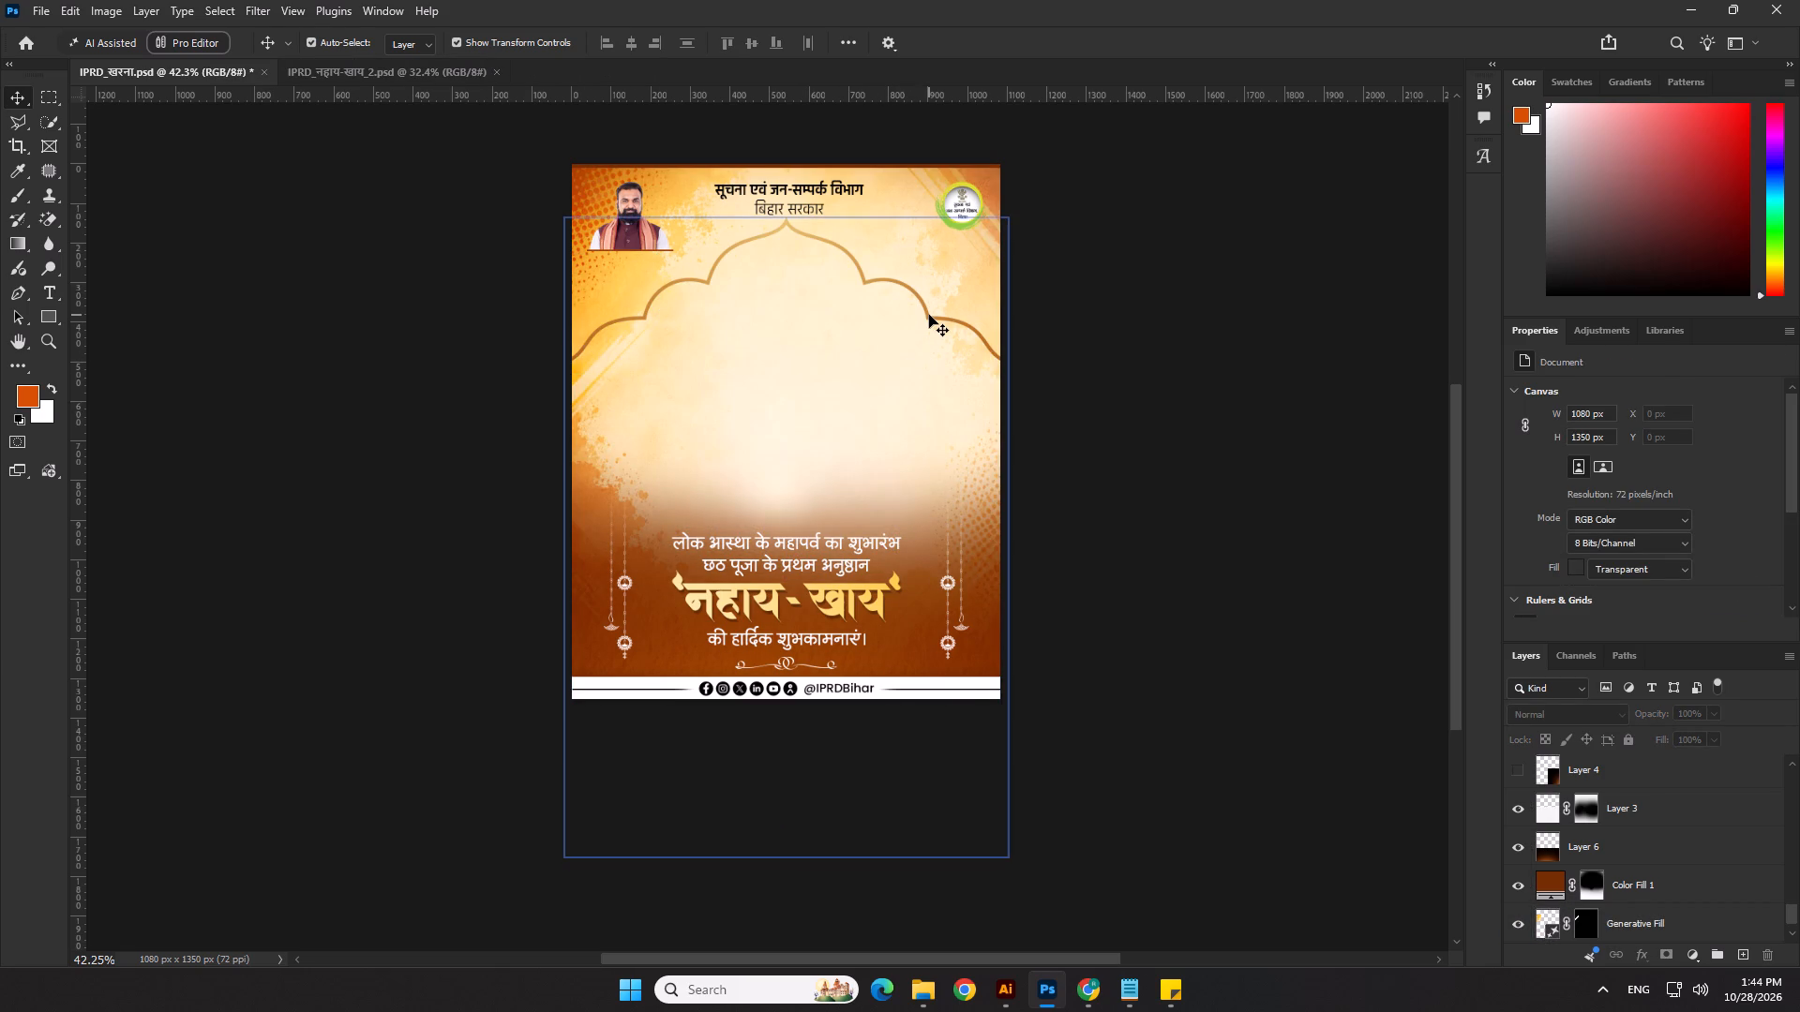
{"action": "double_click", "coordinate": [929, 315]}
{"action": "left_click", "coordinate": [976, 674]}
{"action": "key", "text": "Delete"}
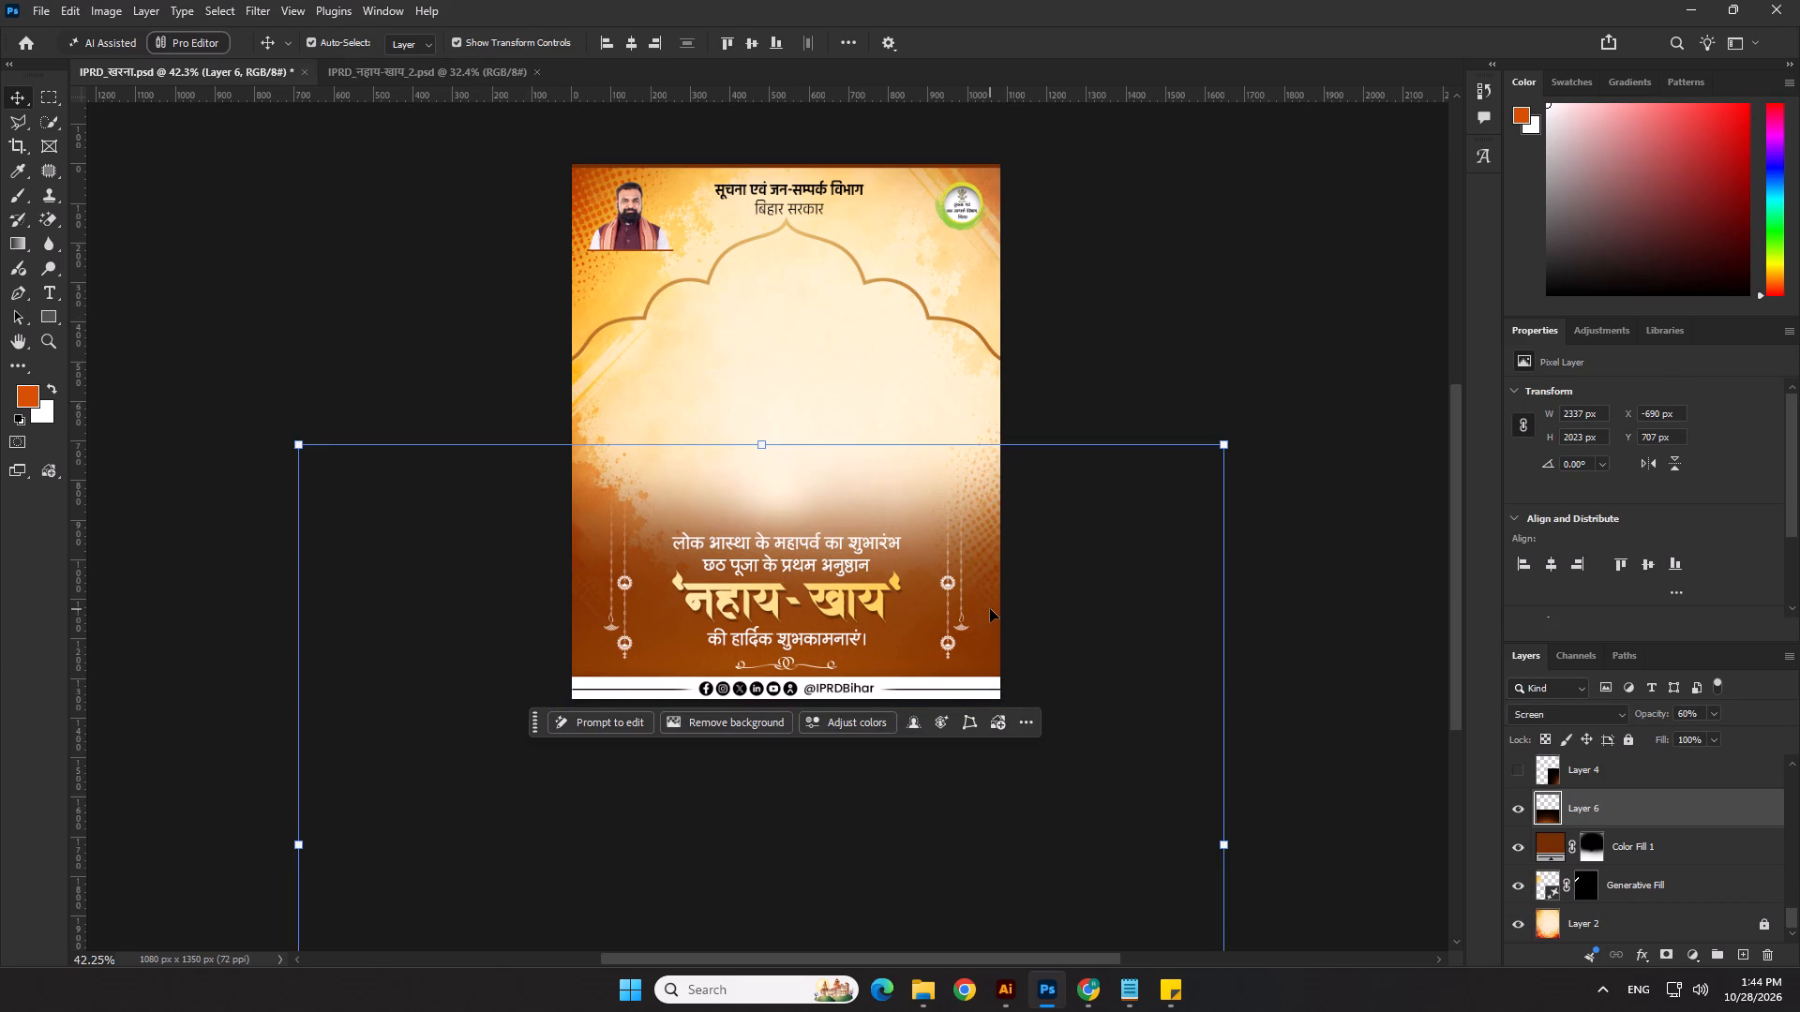
{"action": "left_click", "coordinate": [990, 609]}
{"action": "key", "text": "Delete"}
{"action": "key", "text": "Delete"}
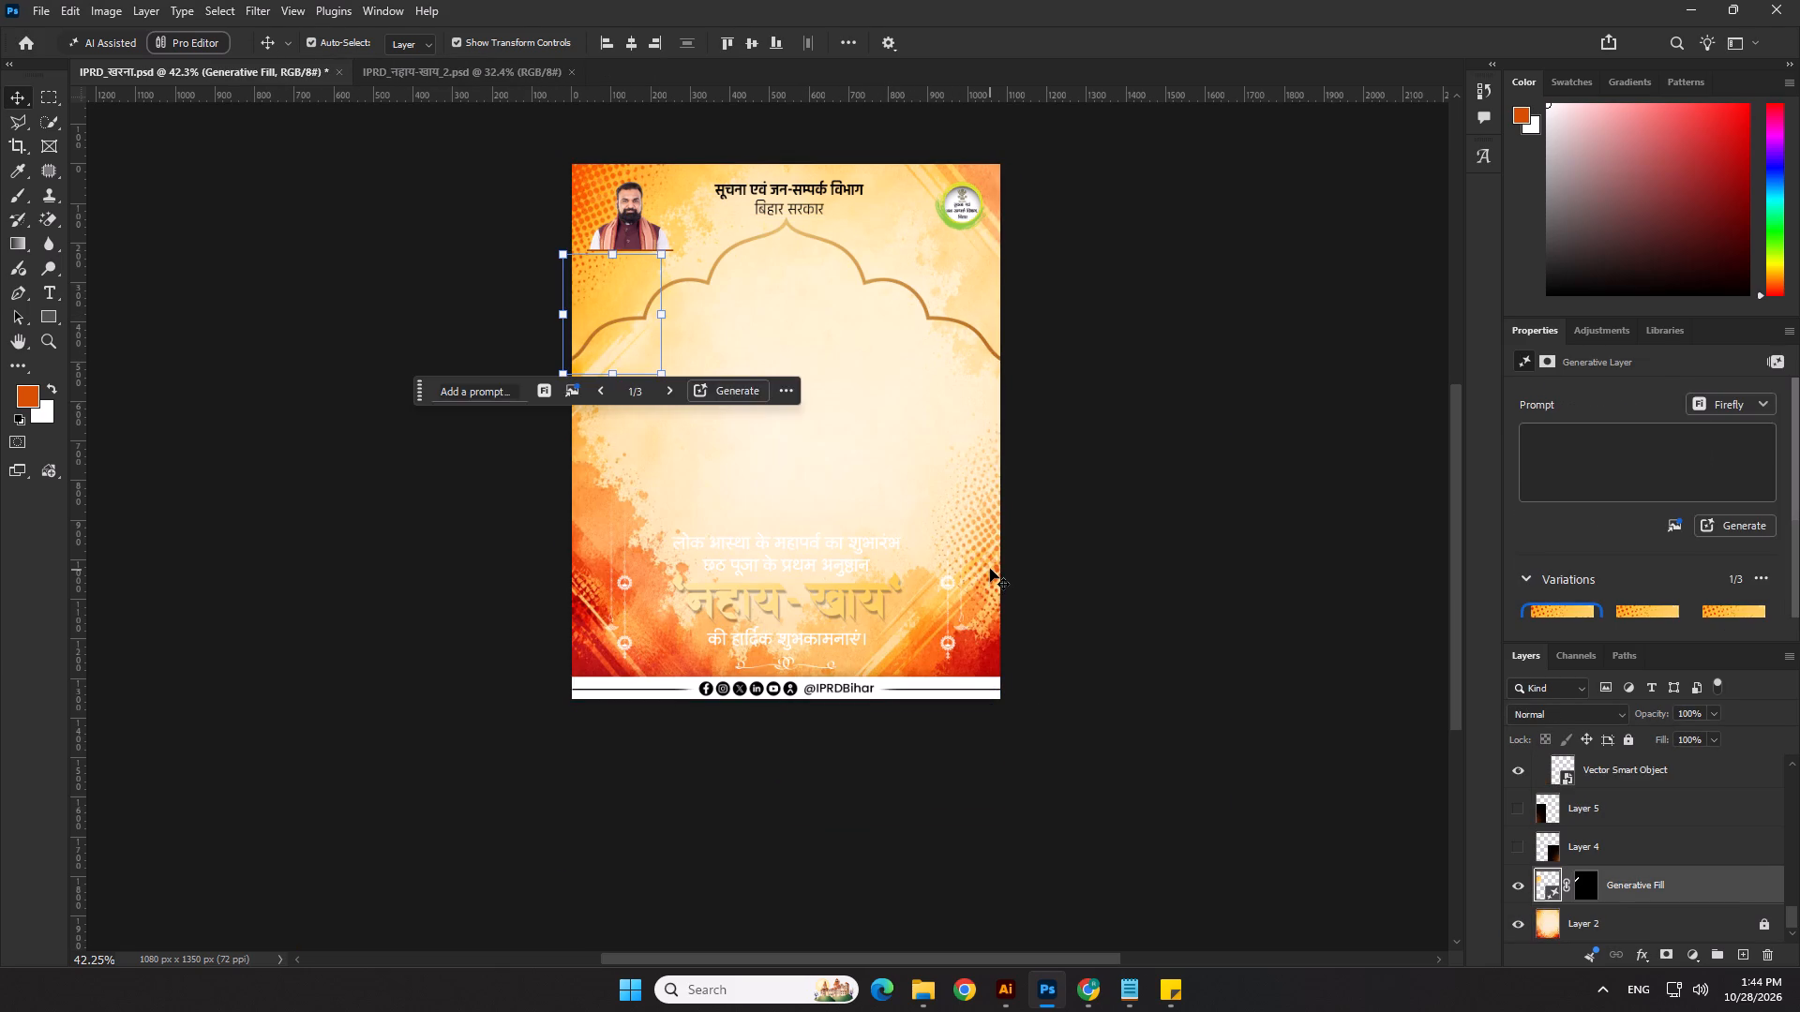
Unlock the orange textured background Layer 2 and delete it together with the Generative Fill layer above it.
{"action": "left_click", "coordinate": [990, 568]}
{"action": "left_click", "coordinate": [1762, 929]}
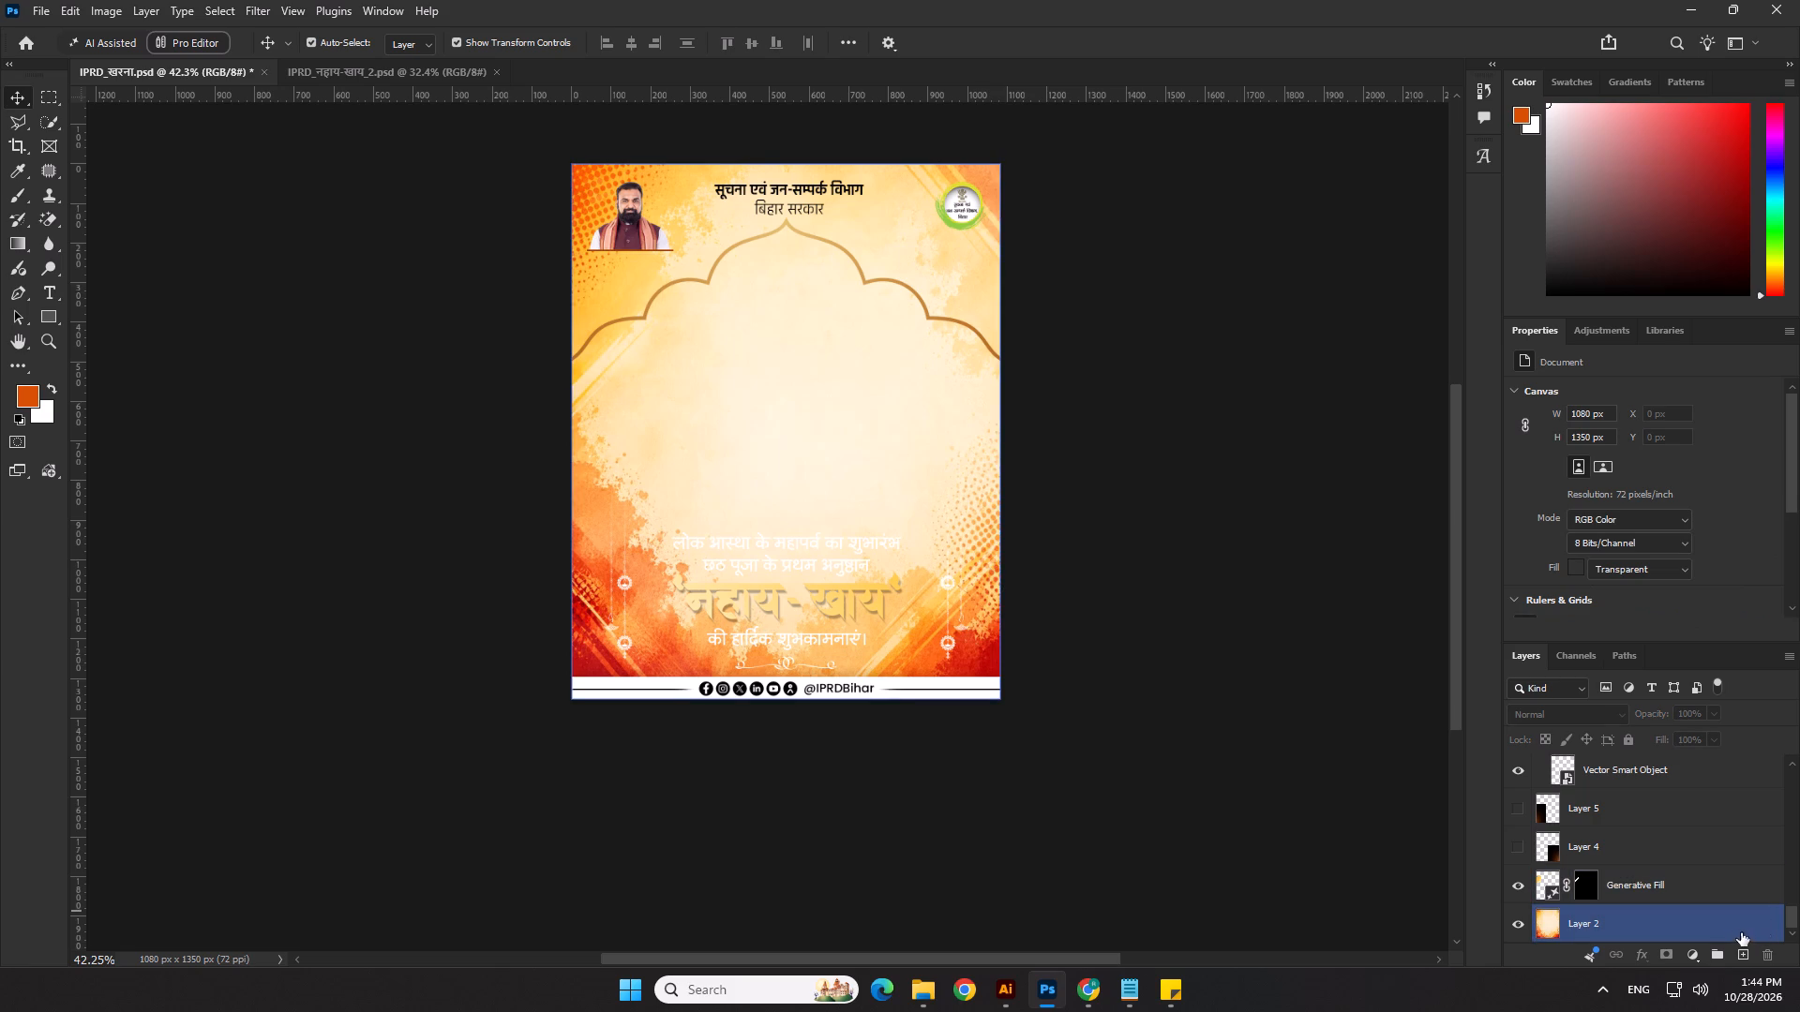
{"action": "left_click", "coordinate": [1734, 933]}
{"action": "key", "text": "Delete"}
{"action": "key", "text": "Delete"}
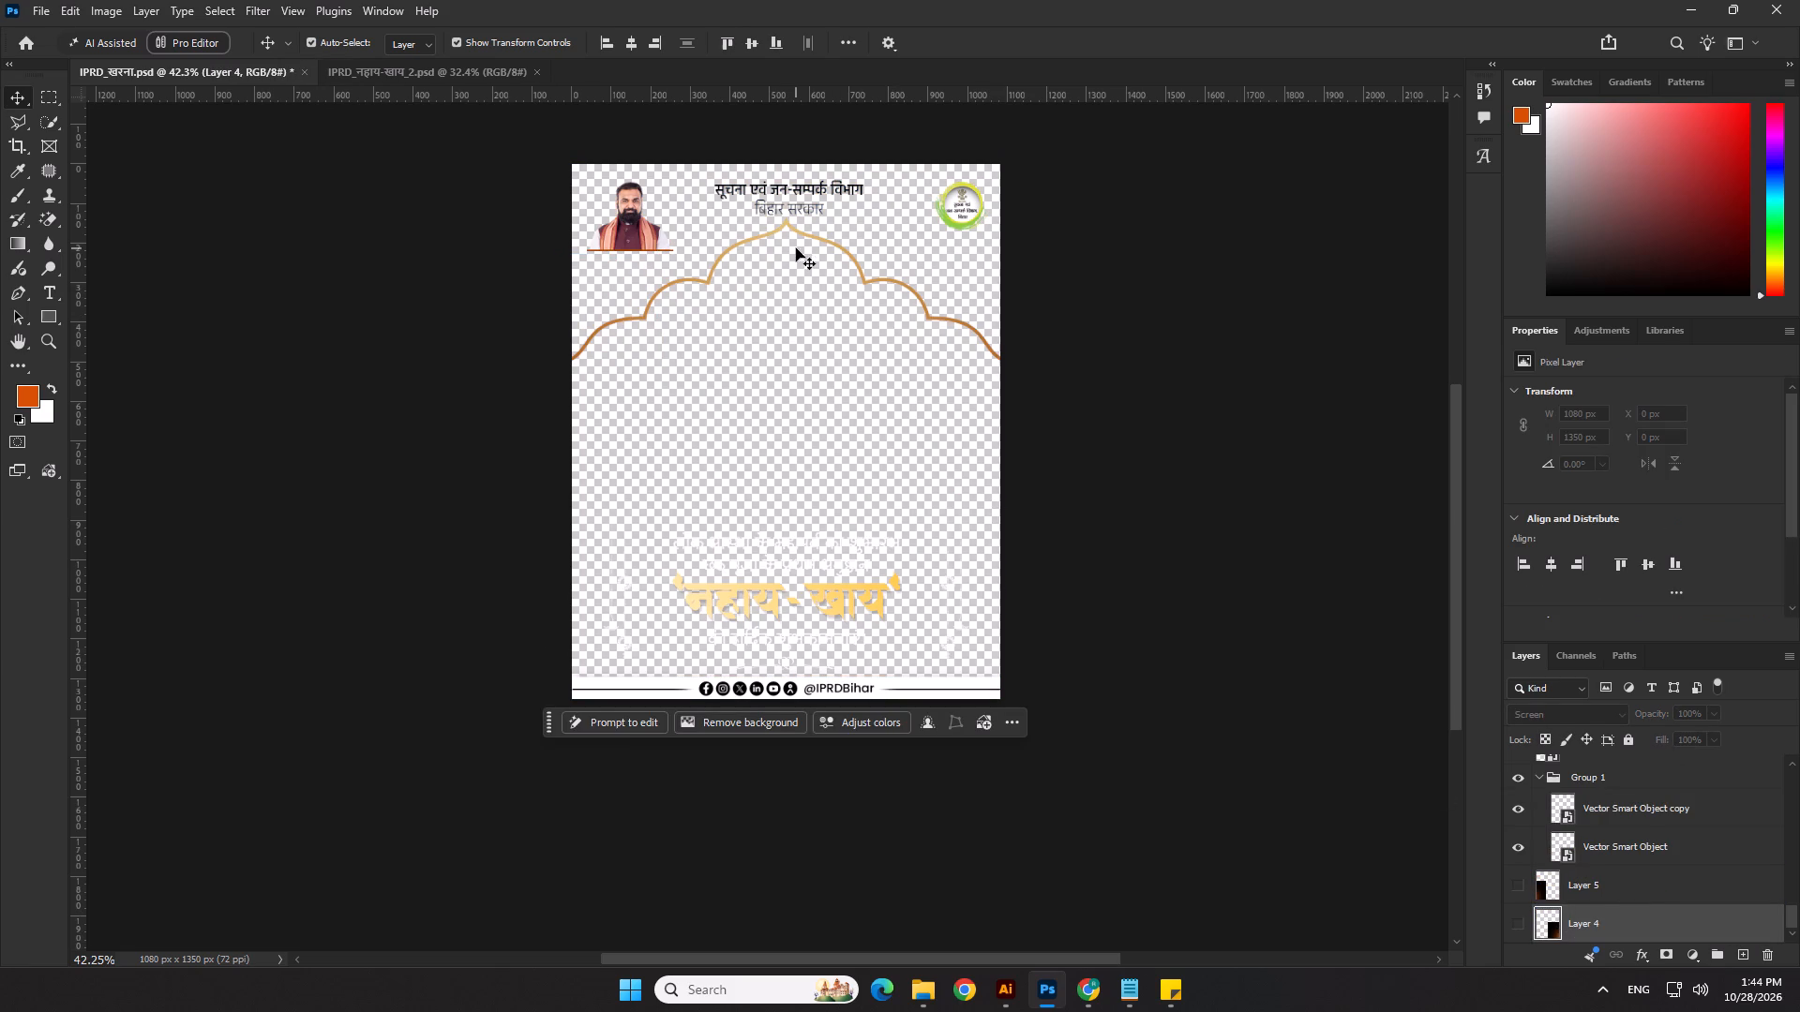
Delete the golden arch outline below the poster's department heading.
{"action": "scroll", "coordinate": [1590, 890], "scroll_direction": "down", "scroll_amount": 4}
{"action": "scroll", "coordinate": [1597, 885], "scroll_direction": "up", "scroll_amount": 1}
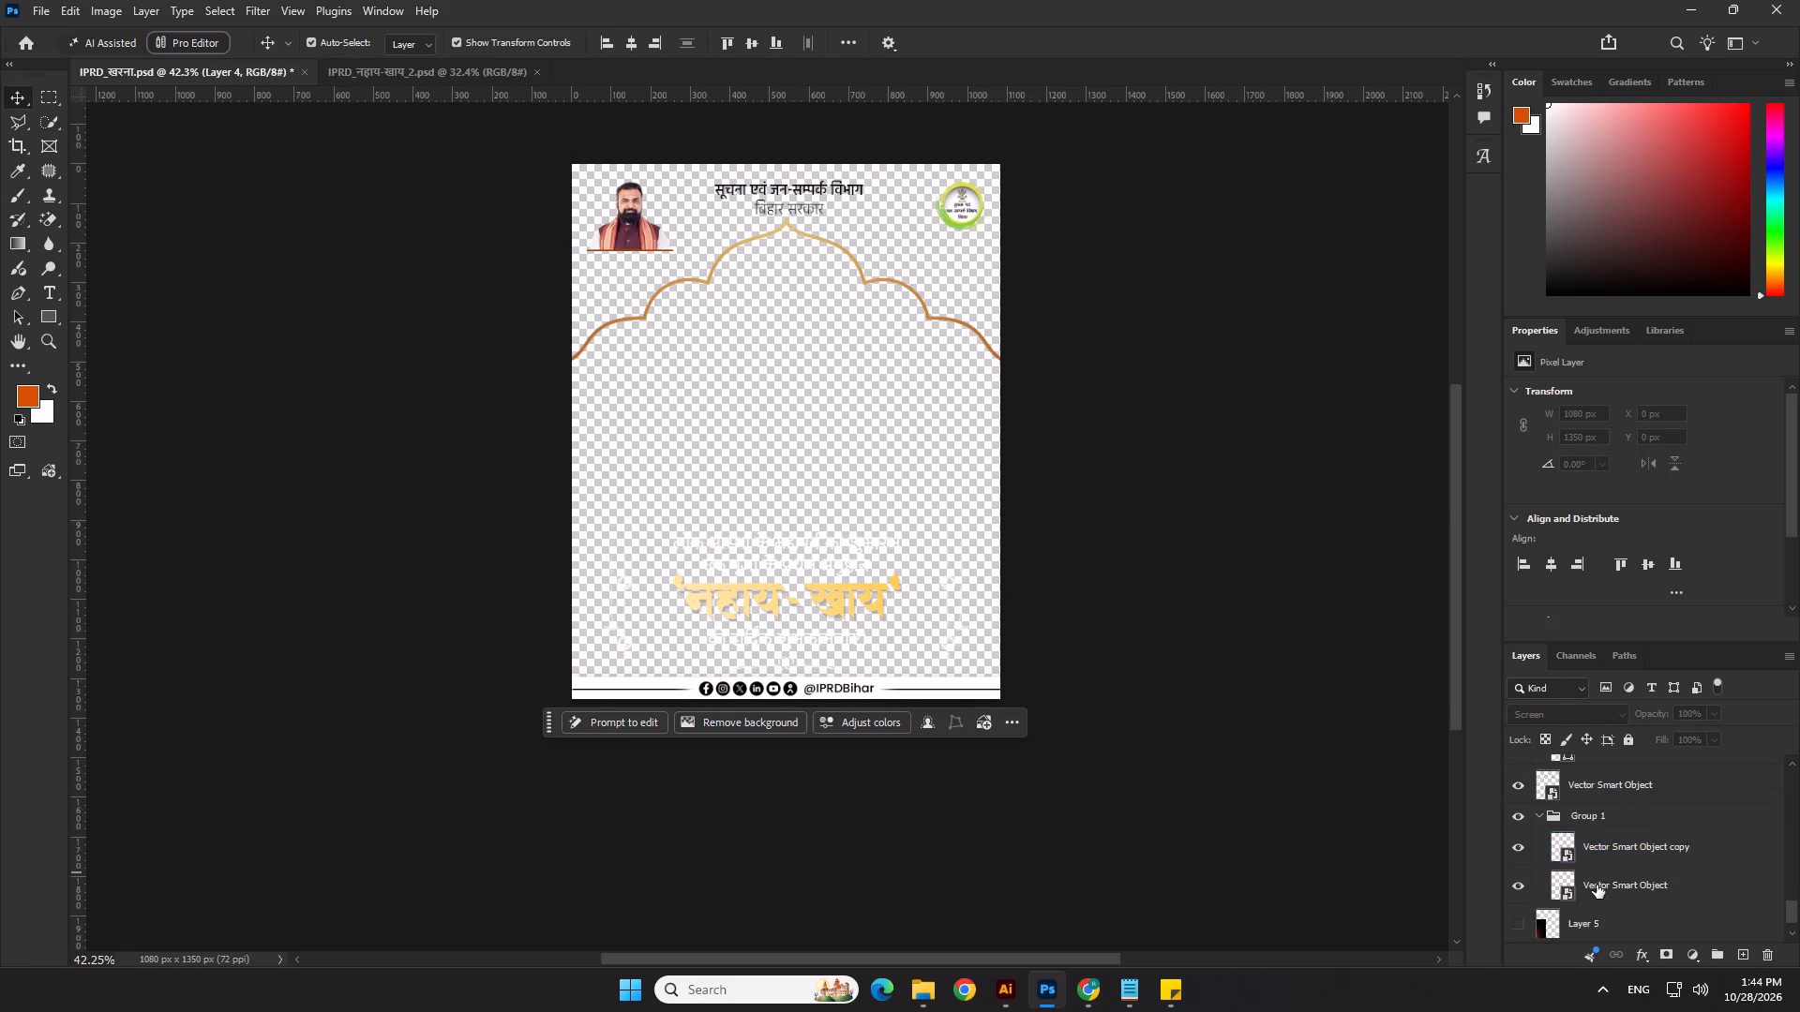
{"action": "scroll", "coordinate": [1597, 885], "scroll_direction": "up", "scroll_amount": 1}
{"action": "left_click", "coordinate": [1603, 857]}
{"action": "left_click", "coordinate": [1011, 367]}
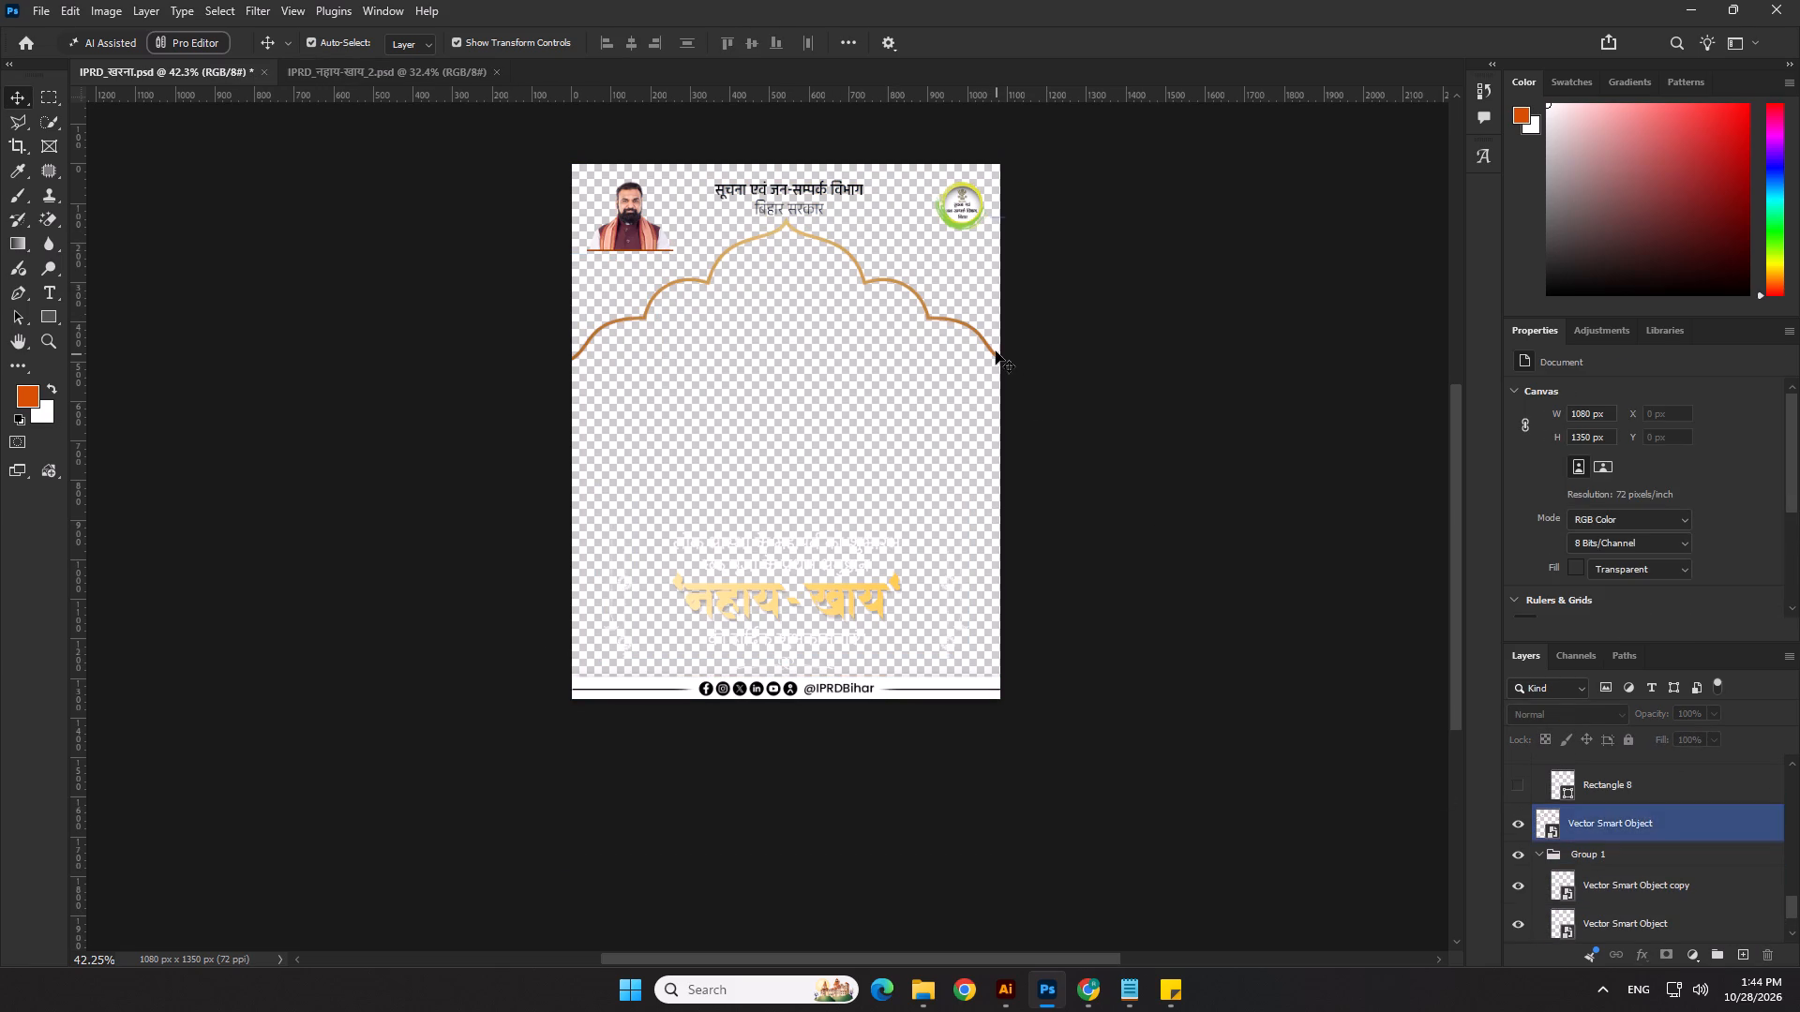
{"action": "left_click", "coordinate": [996, 351]}
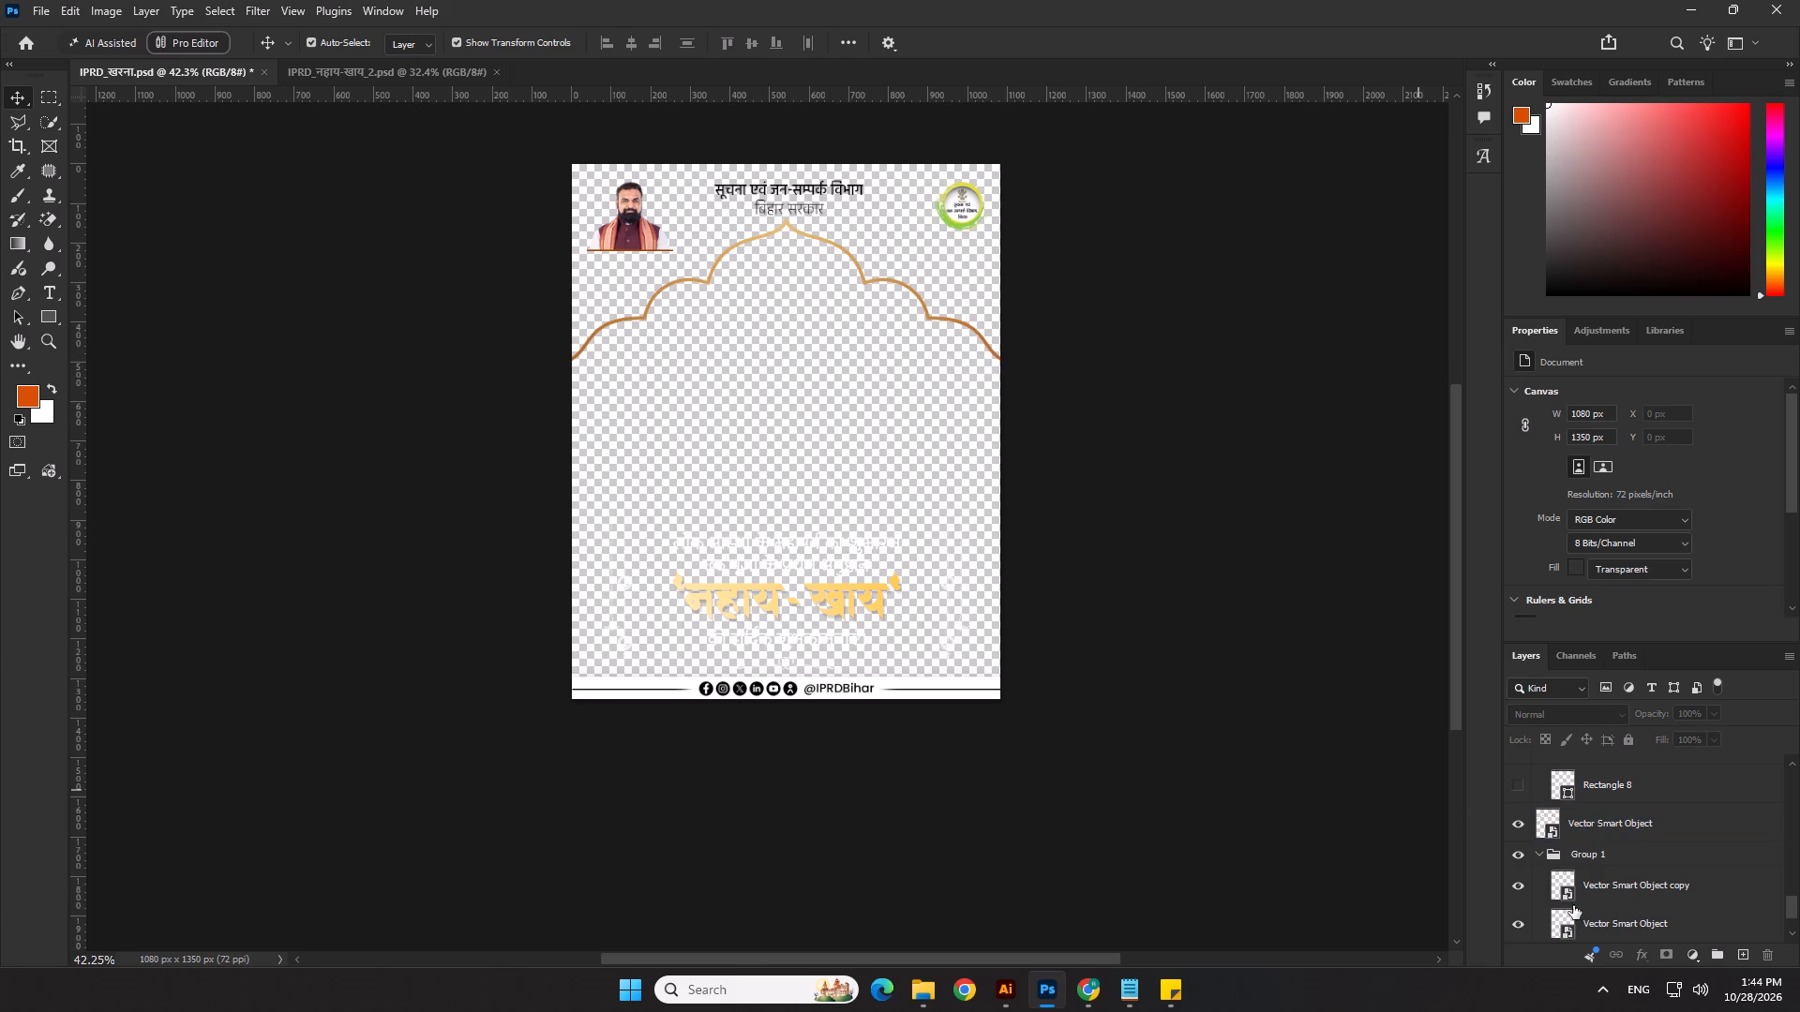
{"action": "scroll", "coordinate": [1598, 890], "scroll_direction": "up", "scroll_amount": 20}
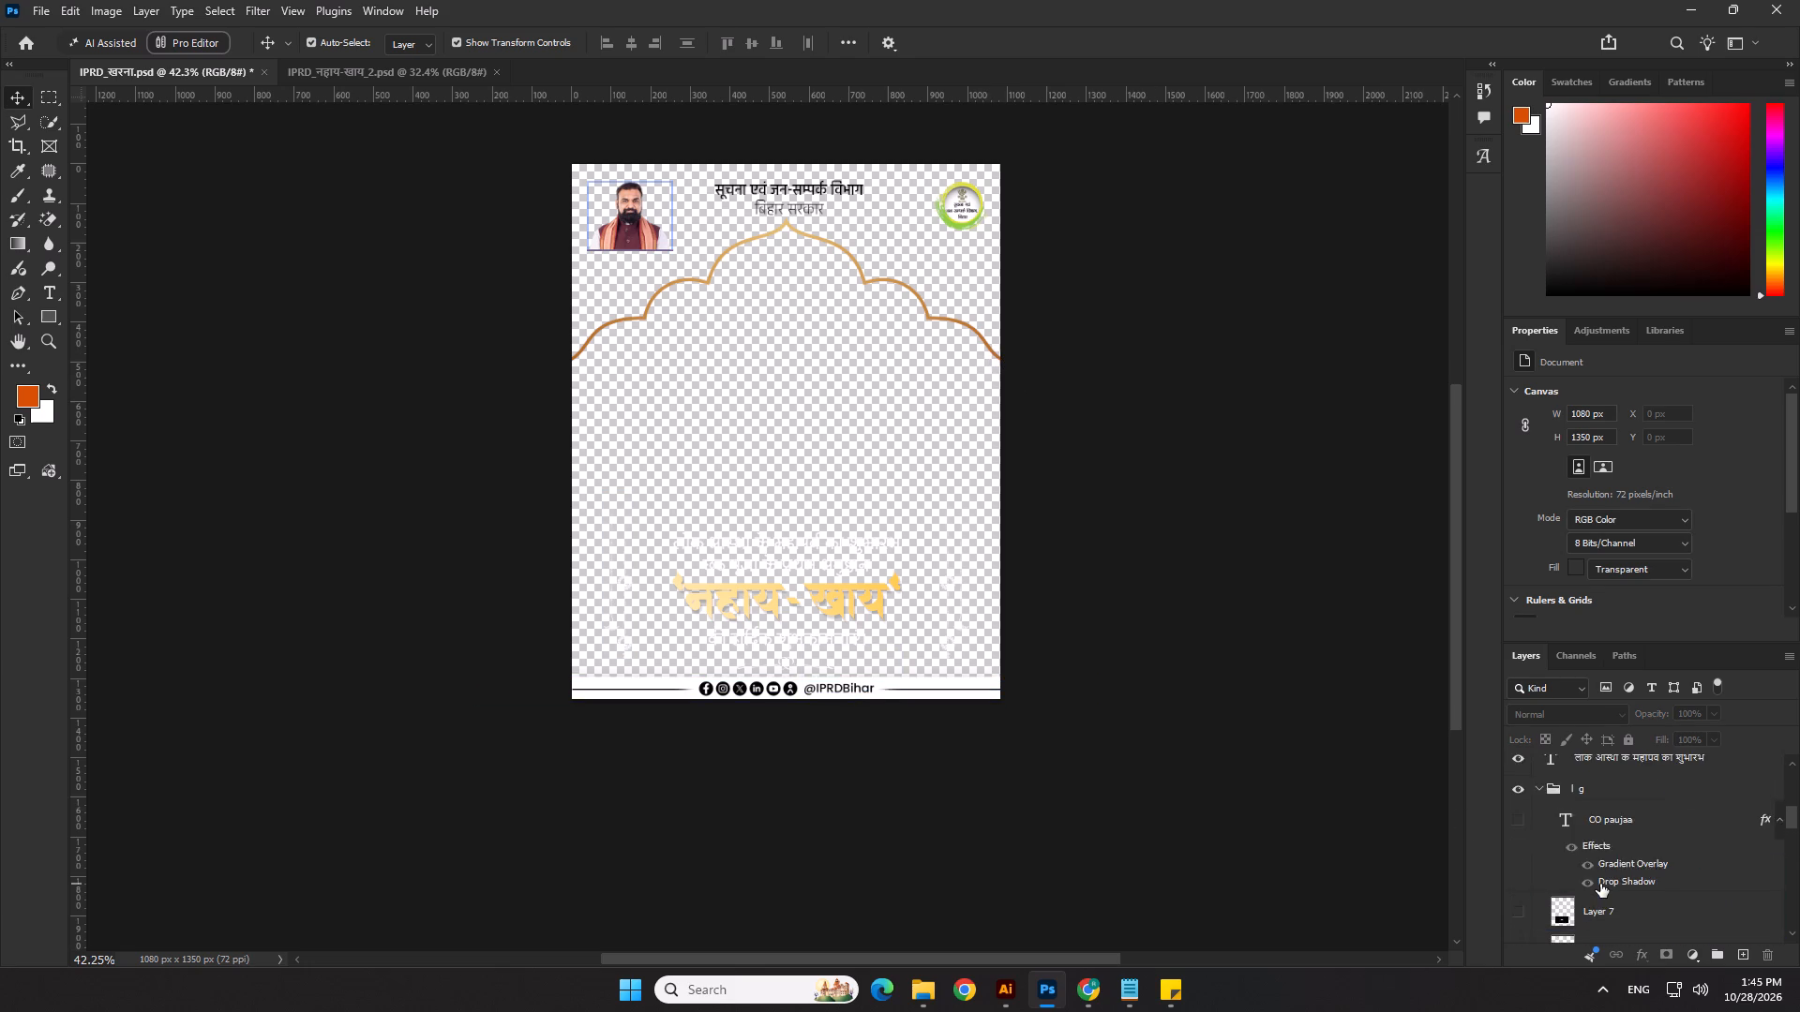
{"action": "scroll", "coordinate": [1600, 884], "scroll_direction": "up", "scroll_amount": 14}
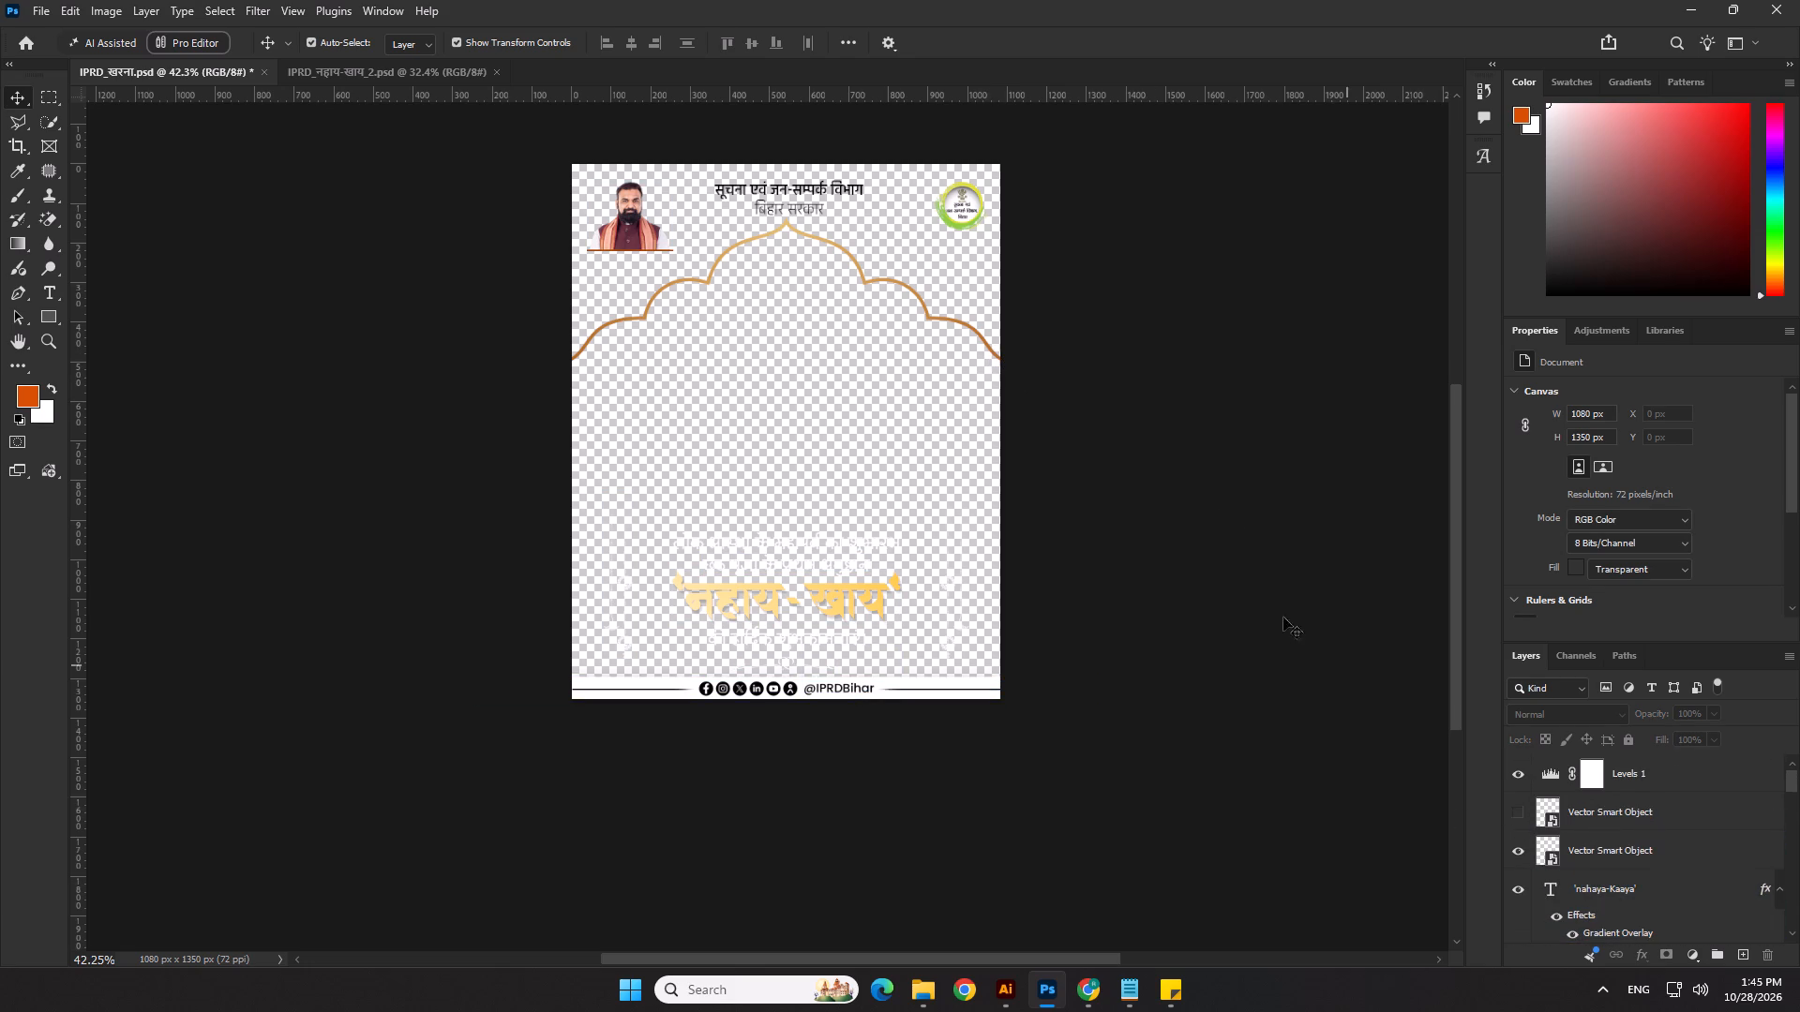
{"action": "left_click_drag", "start_coordinate": [1114, 355], "coordinate": [935, 355]}
{"action": "key", "text": "Delete"}
{"action": "left_click", "coordinate": [1111, 453]}
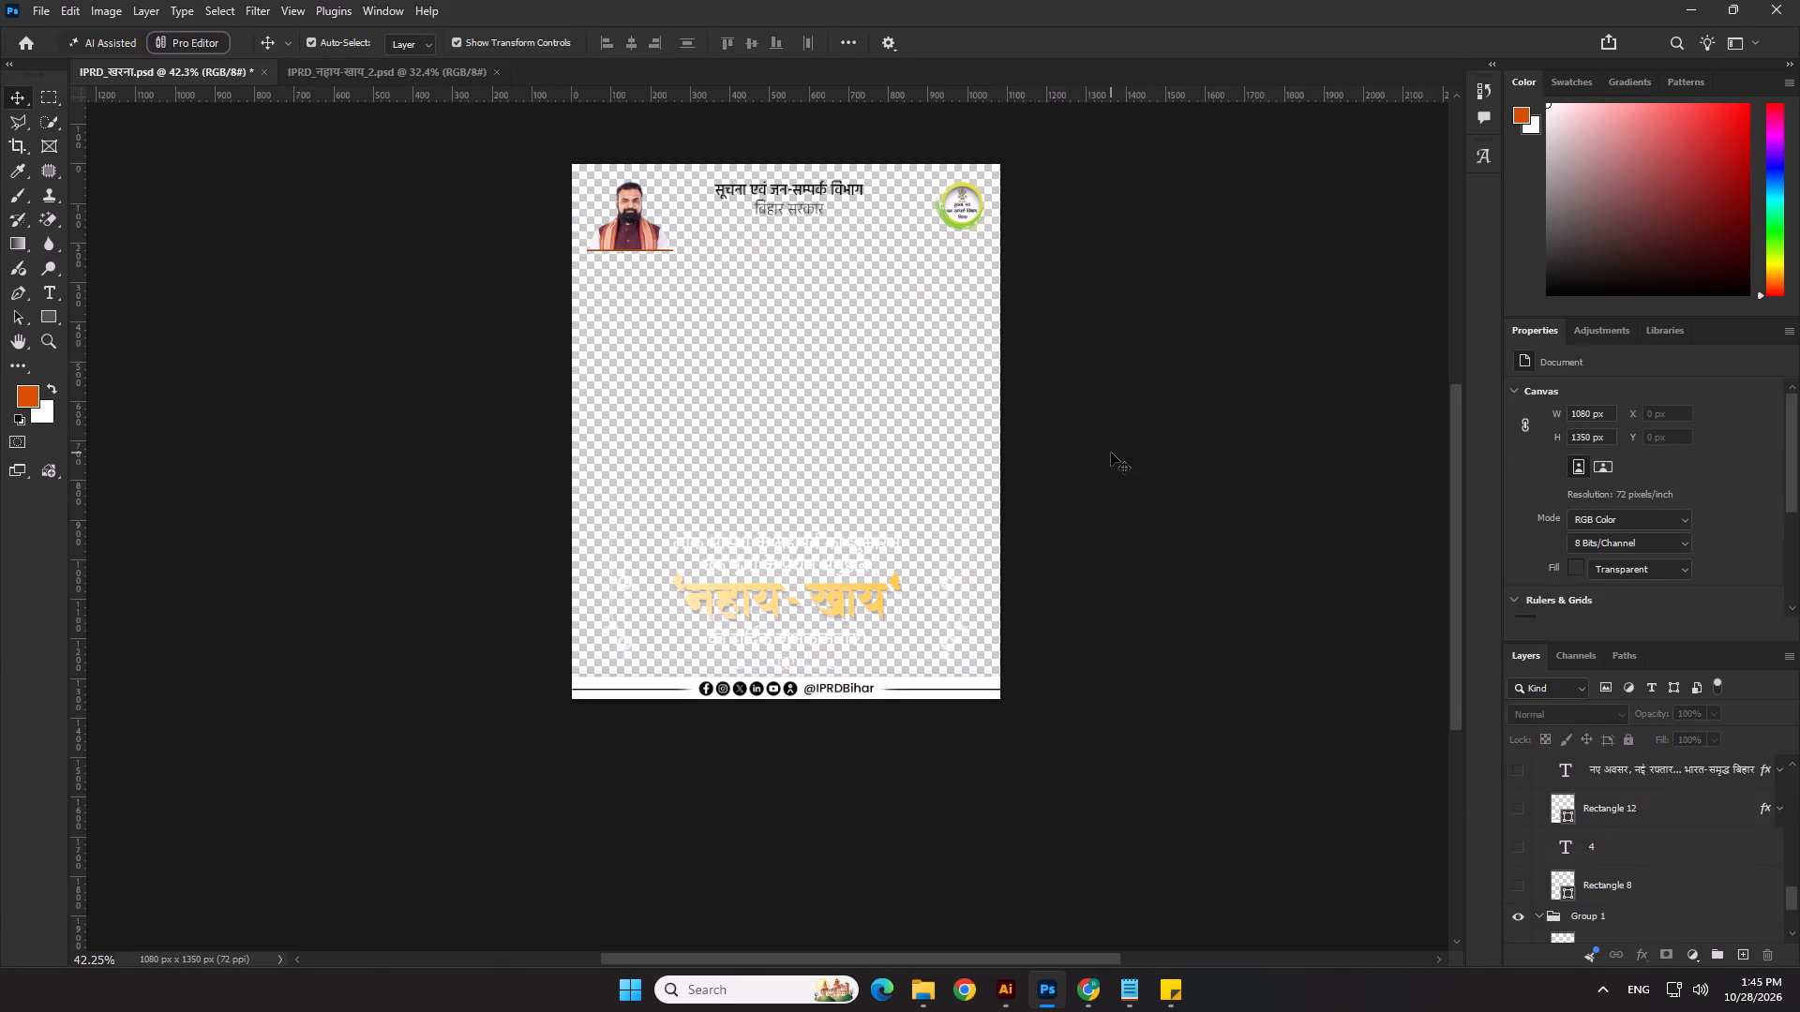
Switch to Illustrator and copy the filled cream ornamental shape from the artboard.
{"action": "key", "text": "ctrl+v"}
{"action": "key", "text": "alt+Tab"}
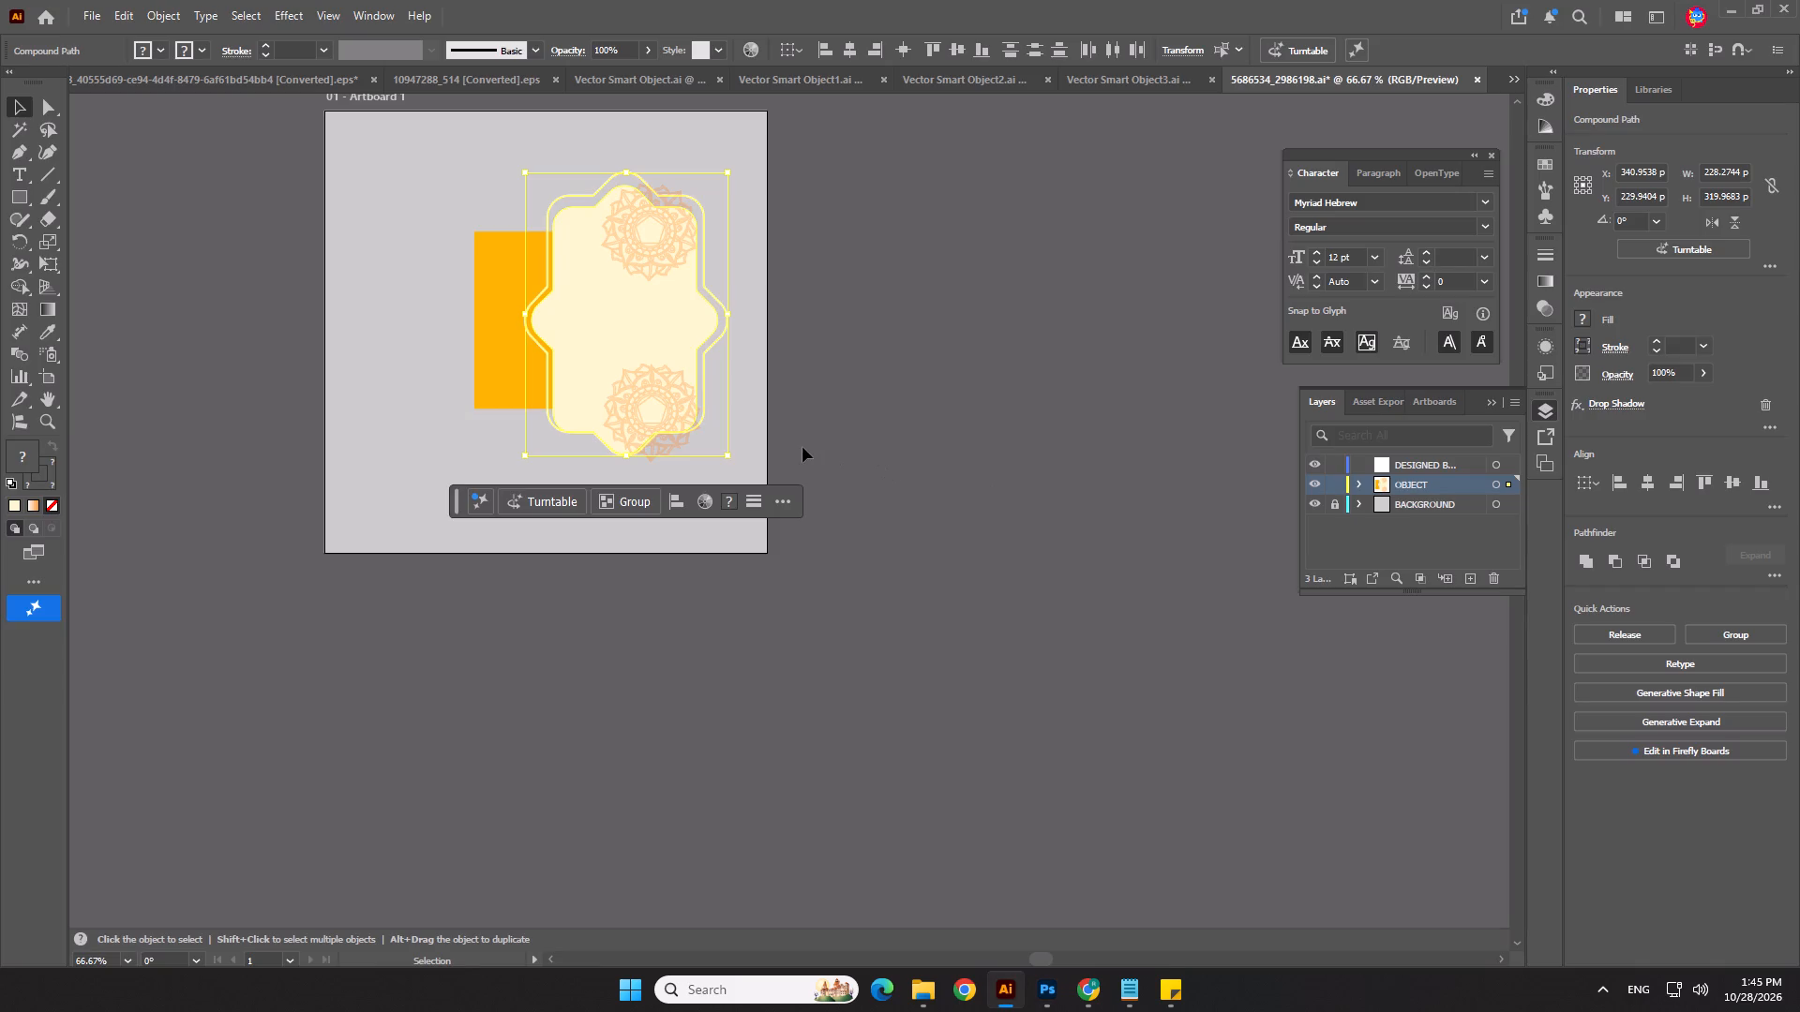
{"action": "key", "text": "ctrl+c"}
{"action": "key", "text": "ctrl+c"}
{"action": "key", "text": "ctrl+c"}
{"action": "left_click", "coordinate": [827, 447]}
{"action": "left_click", "coordinate": [620, 320]}
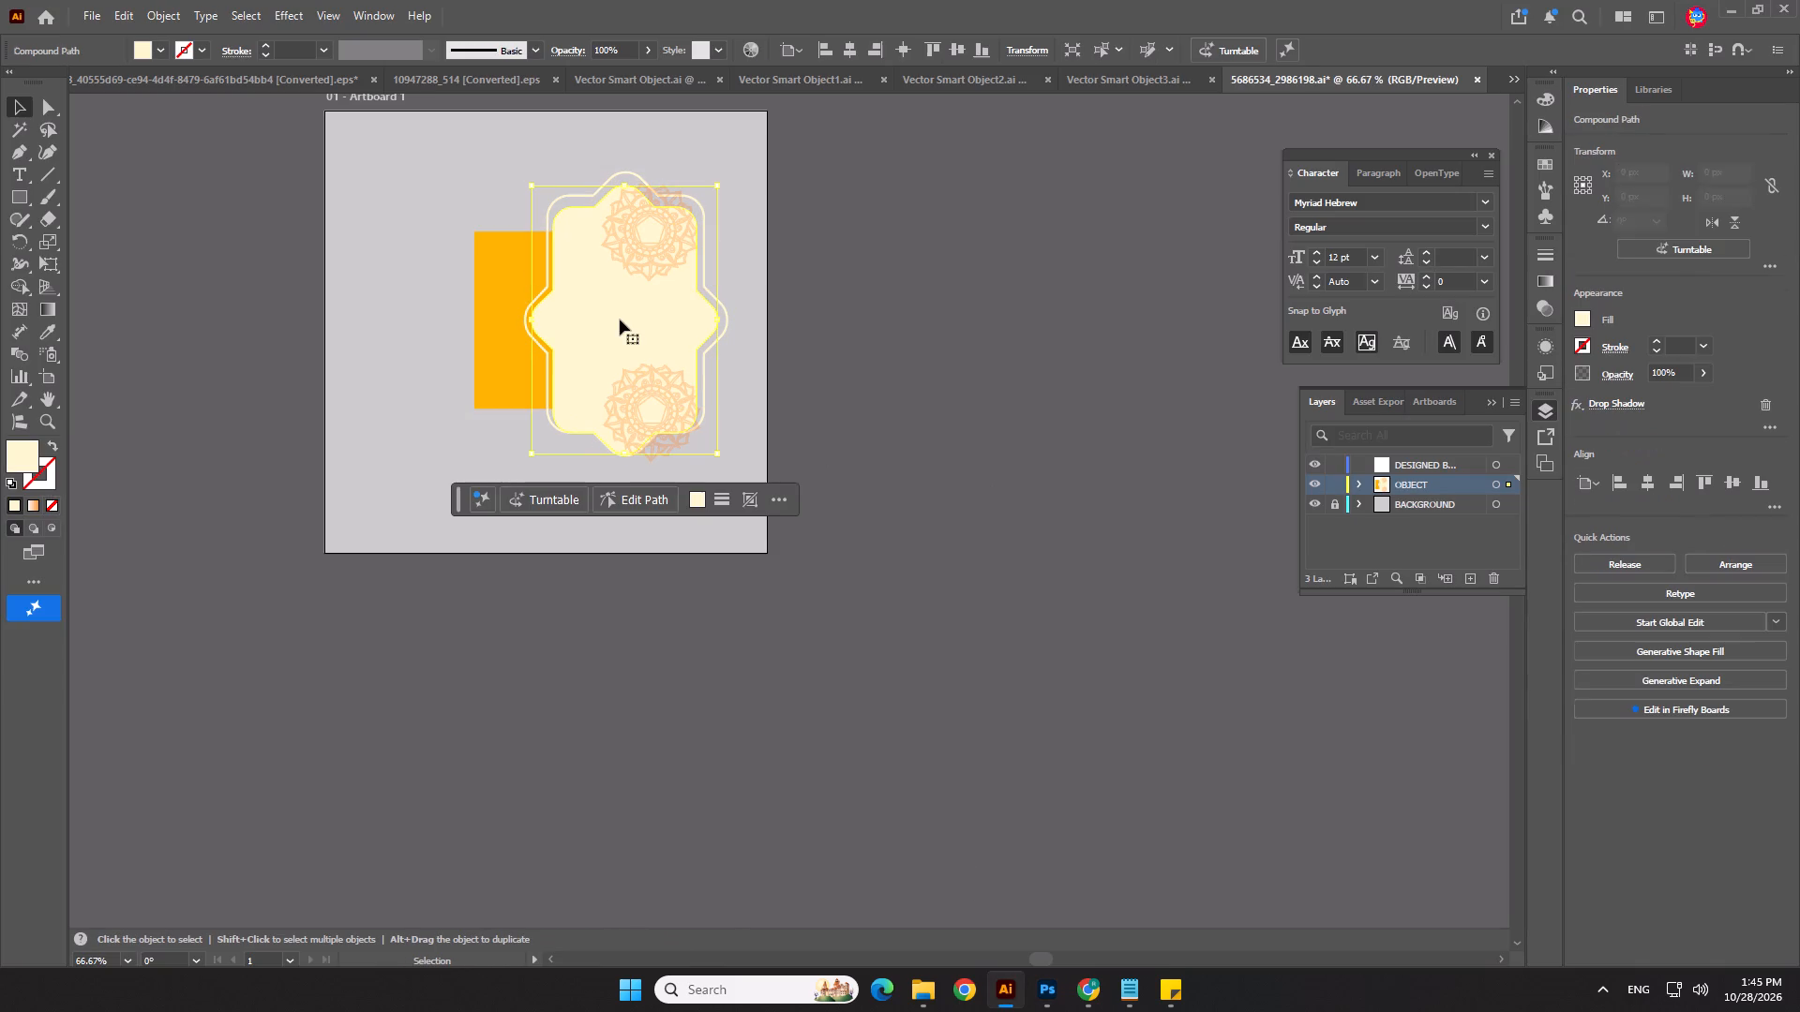
{"action": "left_click_drag", "start_coordinate": [620, 320], "coordinate": [669, 321]}
{"action": "key", "text": "ctrl+z"}
{"action": "key", "text": "ctrl+c"}
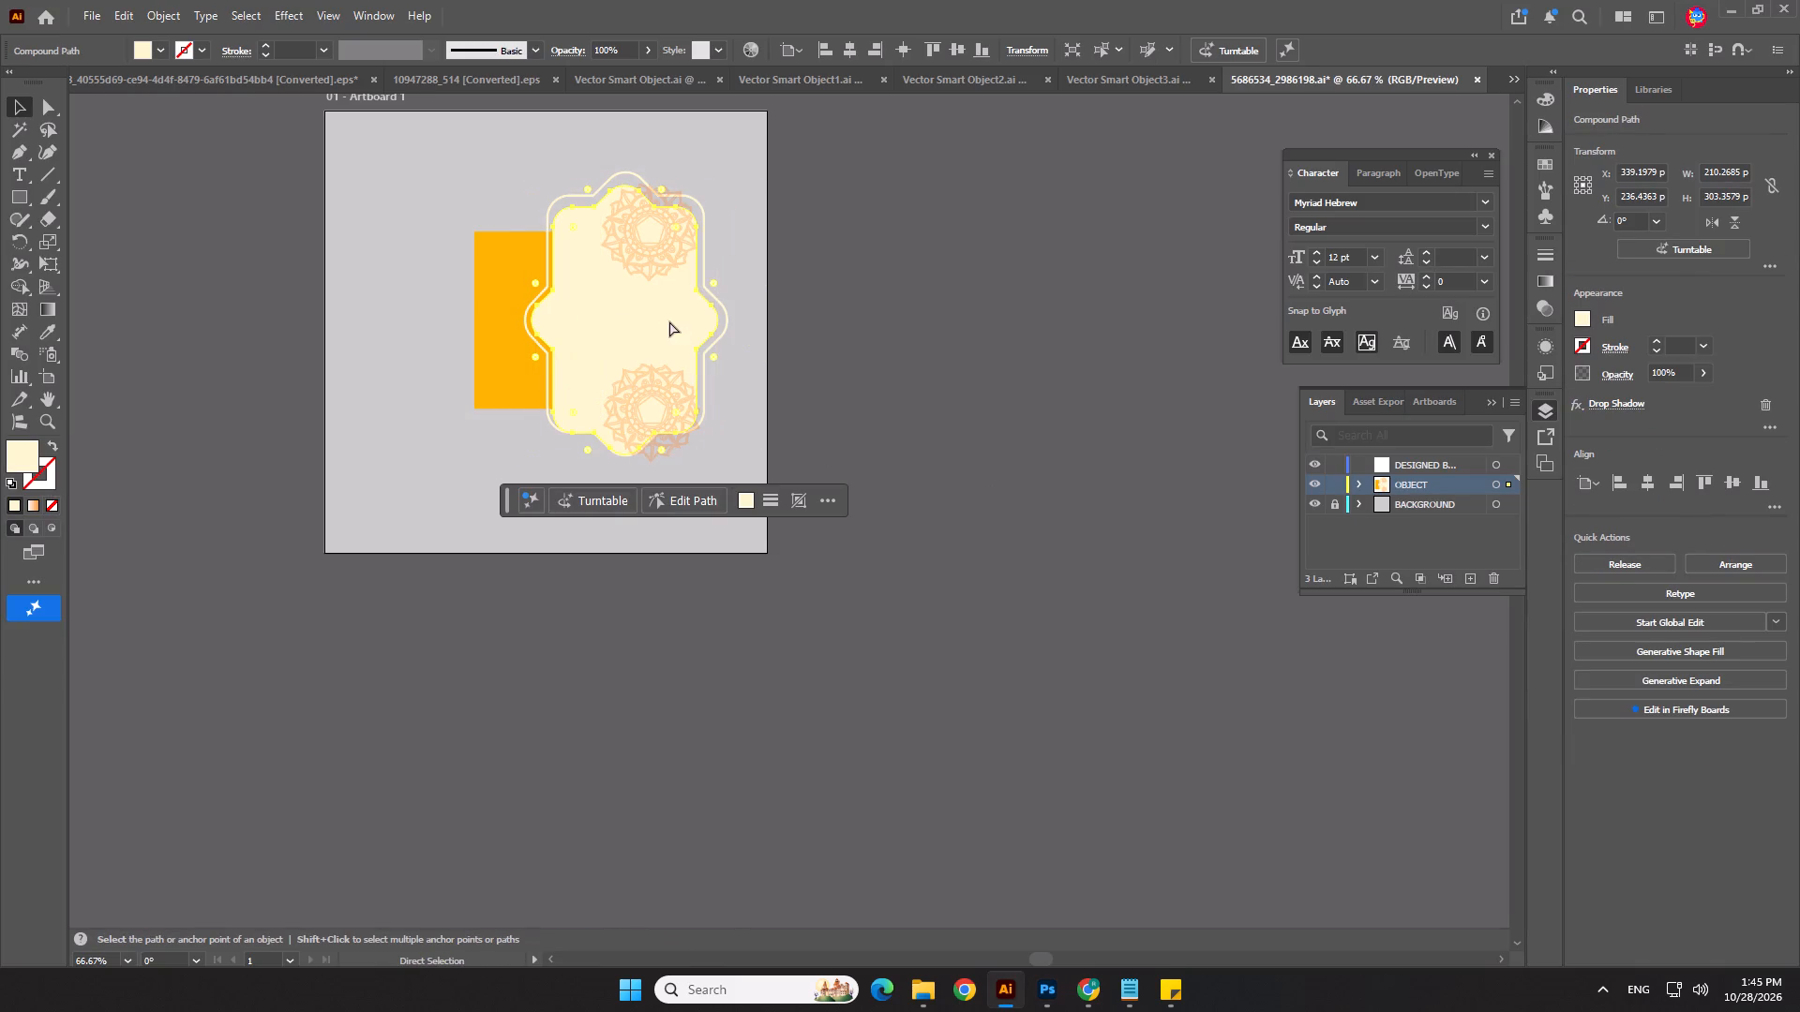
{"action": "key", "text": "ctrl+c"}
{"action": "key", "text": "ctrl+c"}
{"action": "key", "text": "ctrl+c"}
Return to the IPRD_खरना.psd poster in Photoshop and paste the cream shape as a Smart Object at the canvas center.
{"action": "key", "text": "alt+Tab"}
{"action": "key", "text": "ctrl+v"}
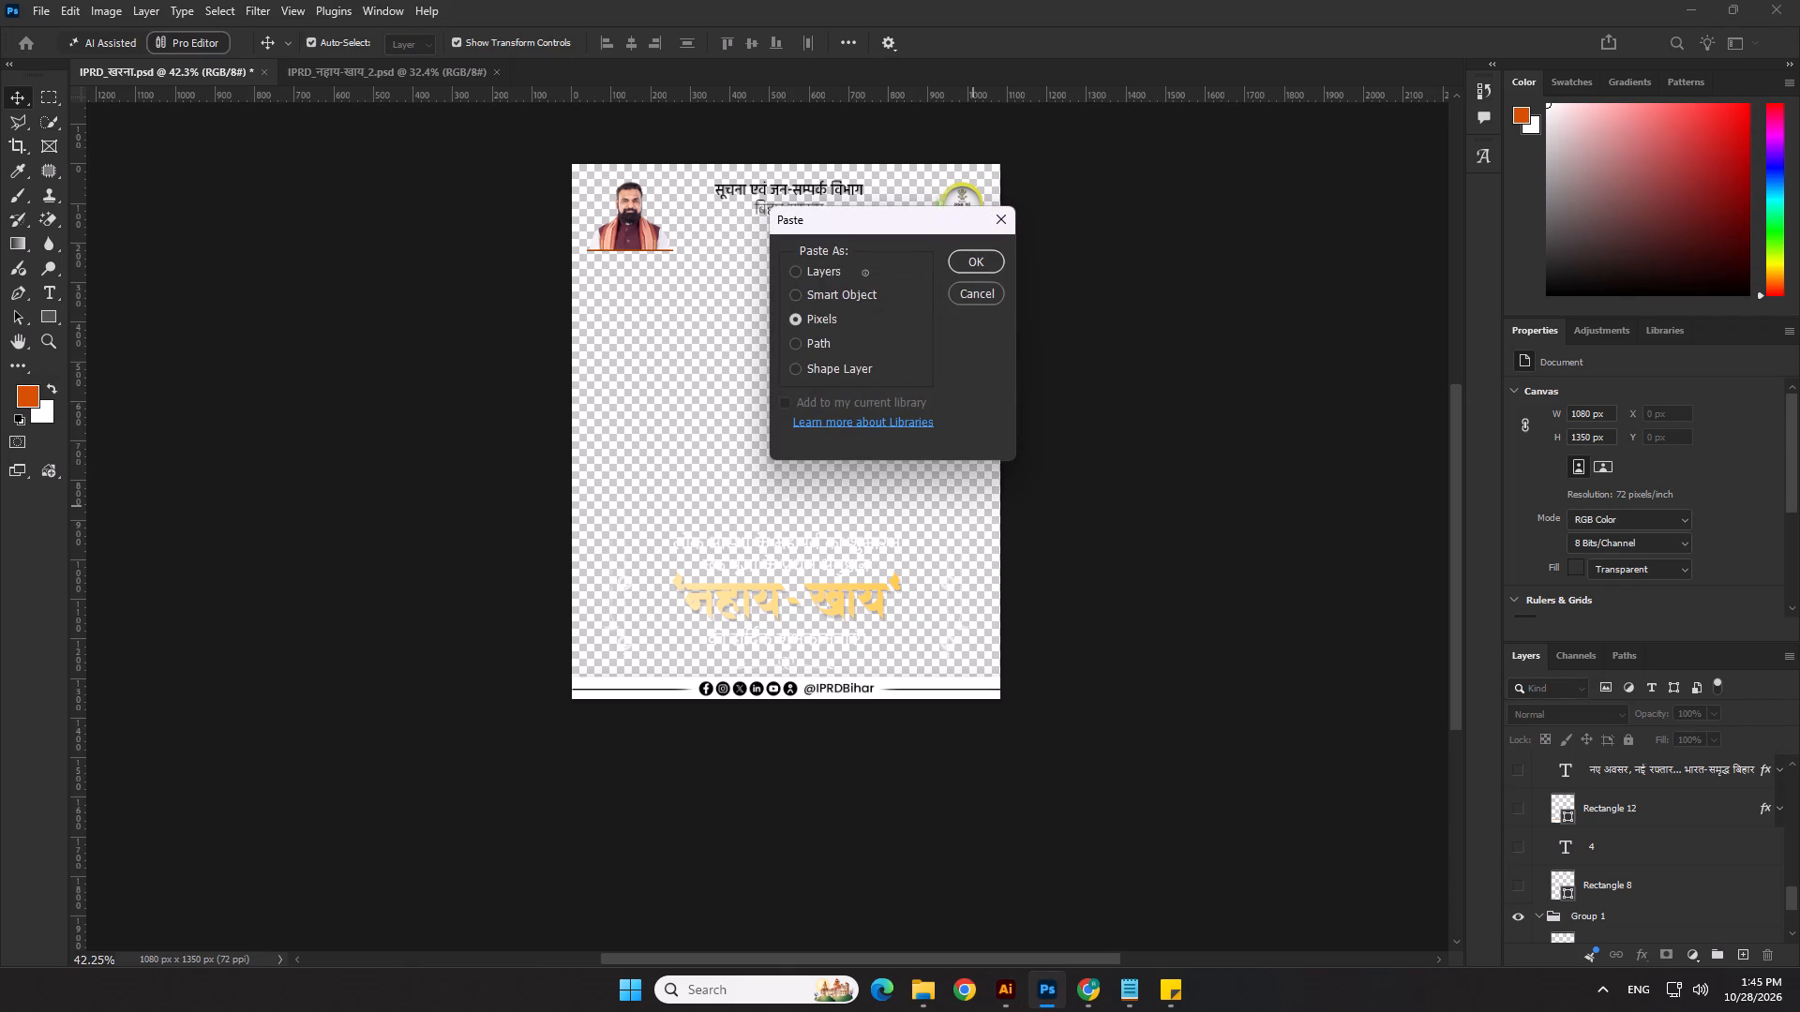
{"action": "left_click", "coordinate": [866, 291]}
{"action": "left_click", "coordinate": [970, 259]}
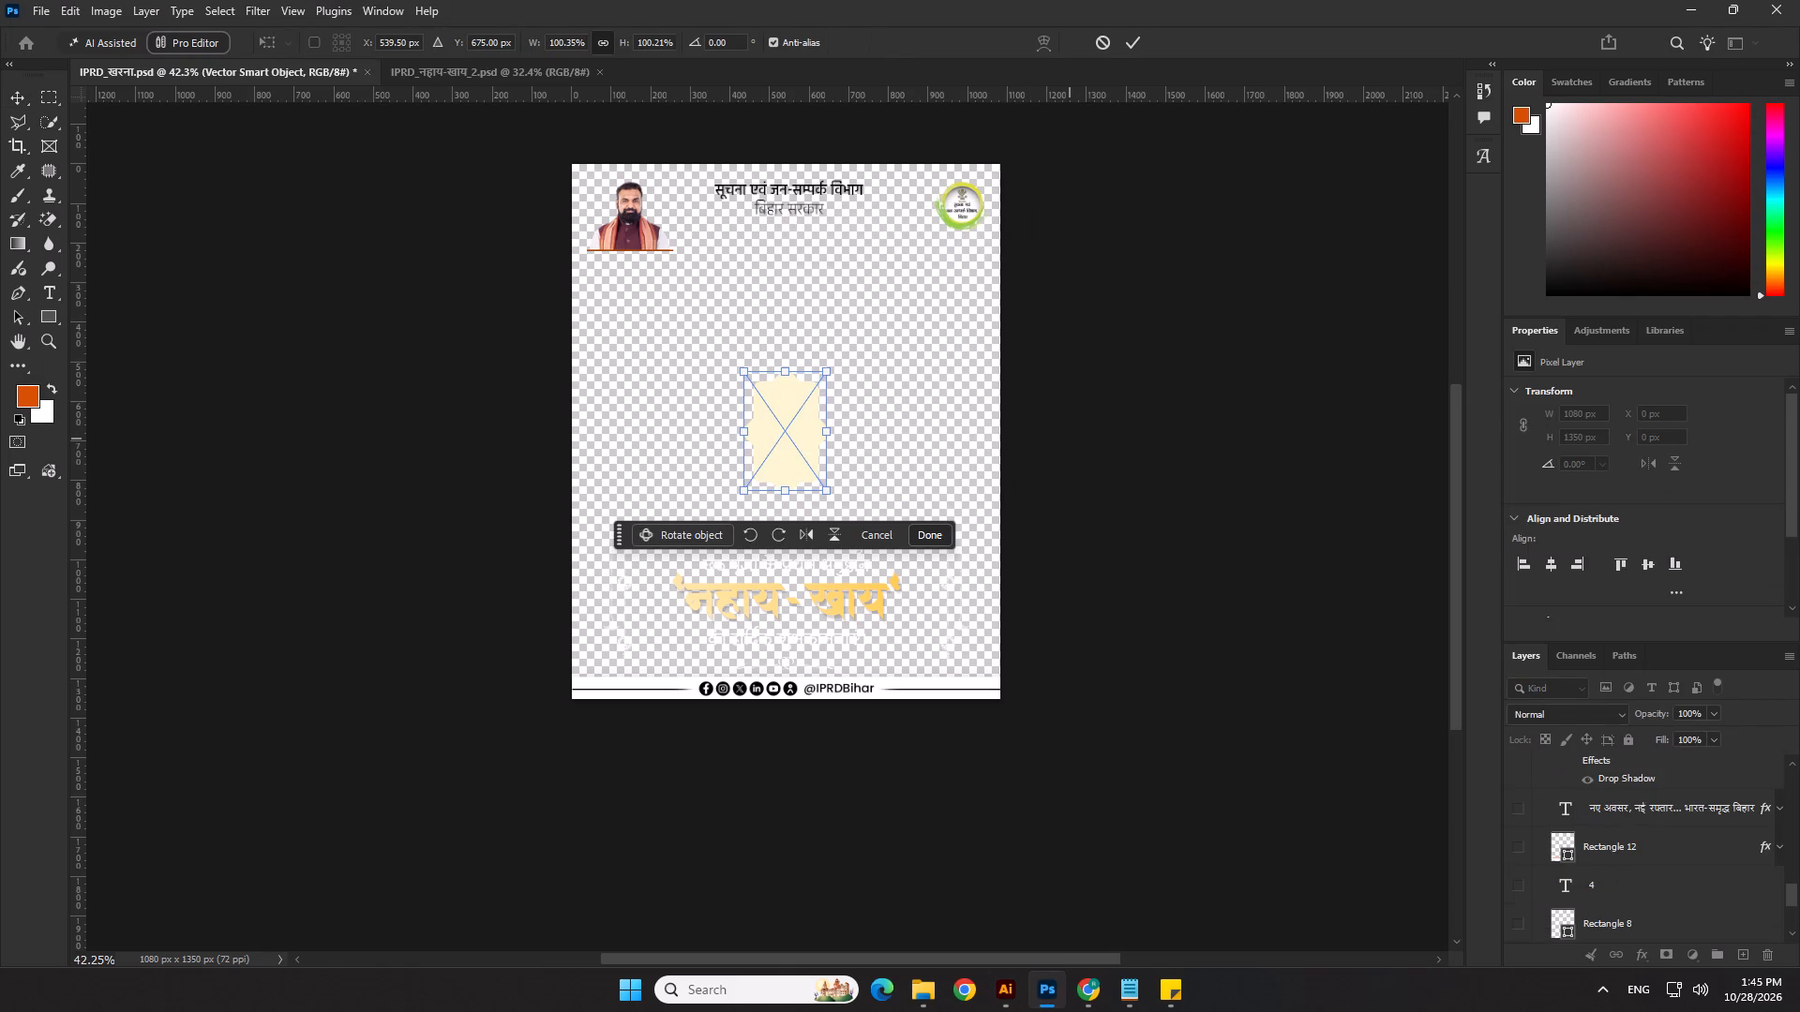
{"action": "key", "text": "Return"}
{"action": "left_click", "coordinate": [1120, 510]}
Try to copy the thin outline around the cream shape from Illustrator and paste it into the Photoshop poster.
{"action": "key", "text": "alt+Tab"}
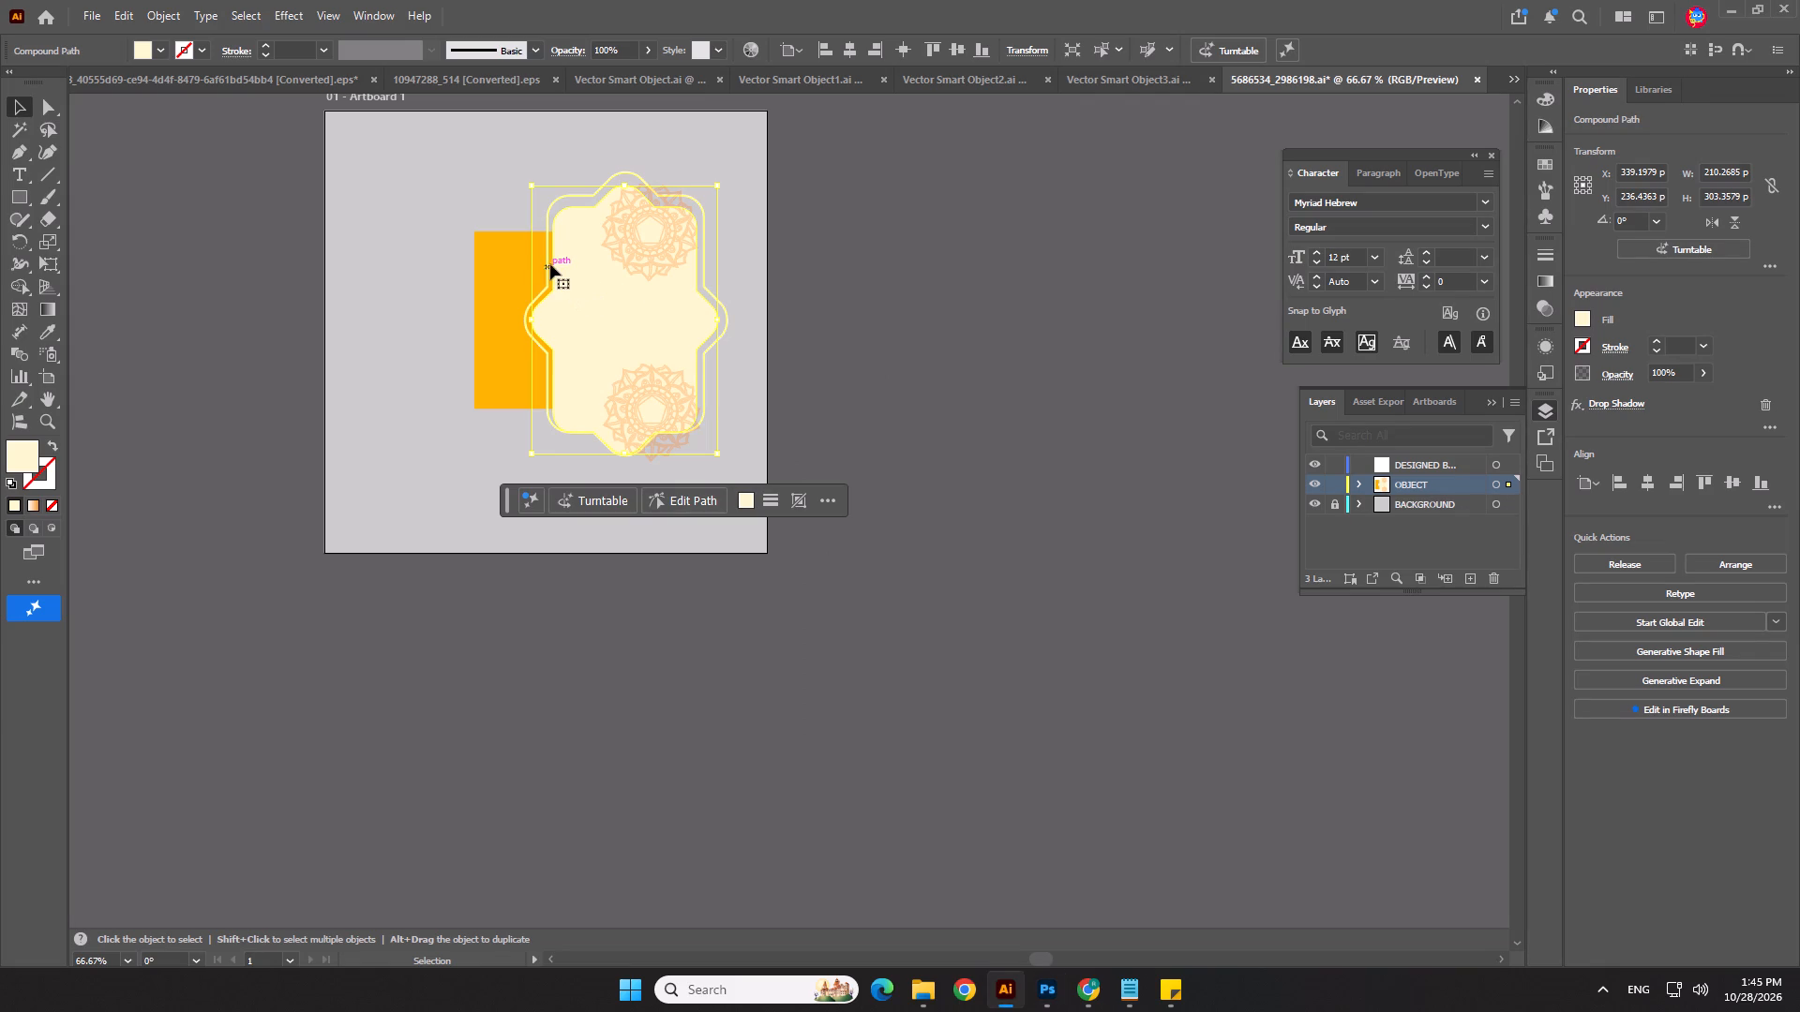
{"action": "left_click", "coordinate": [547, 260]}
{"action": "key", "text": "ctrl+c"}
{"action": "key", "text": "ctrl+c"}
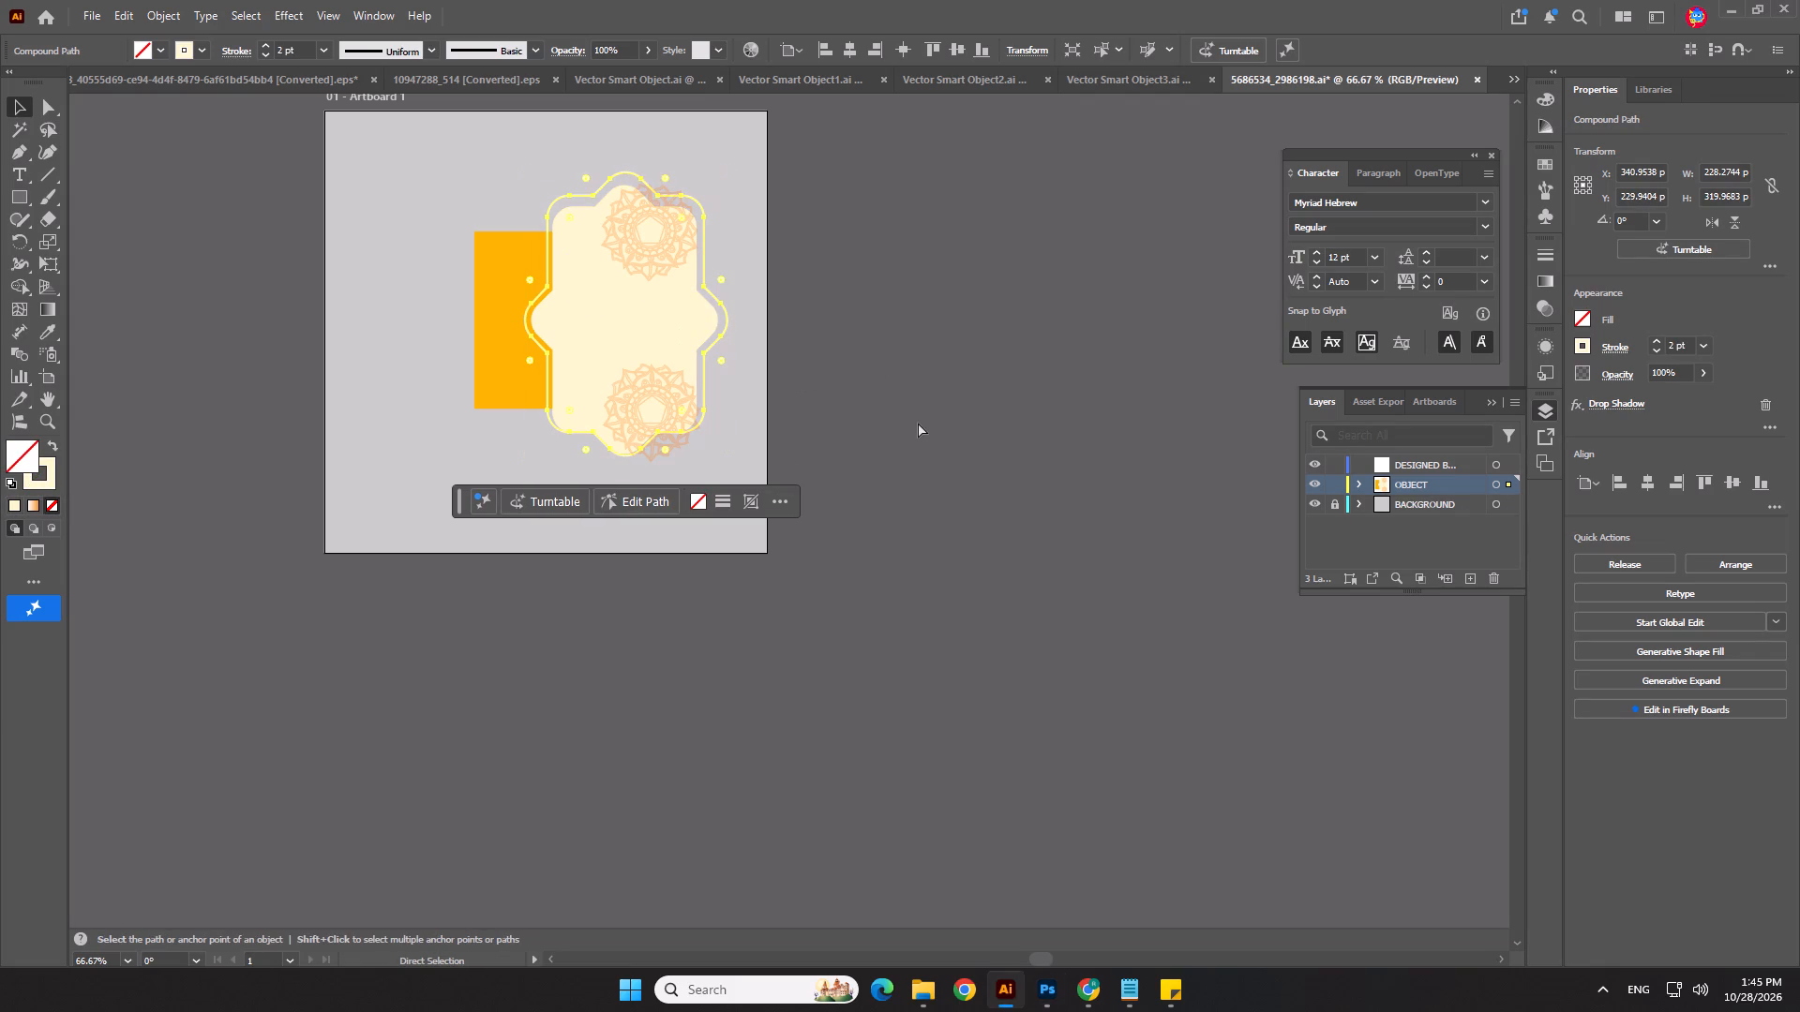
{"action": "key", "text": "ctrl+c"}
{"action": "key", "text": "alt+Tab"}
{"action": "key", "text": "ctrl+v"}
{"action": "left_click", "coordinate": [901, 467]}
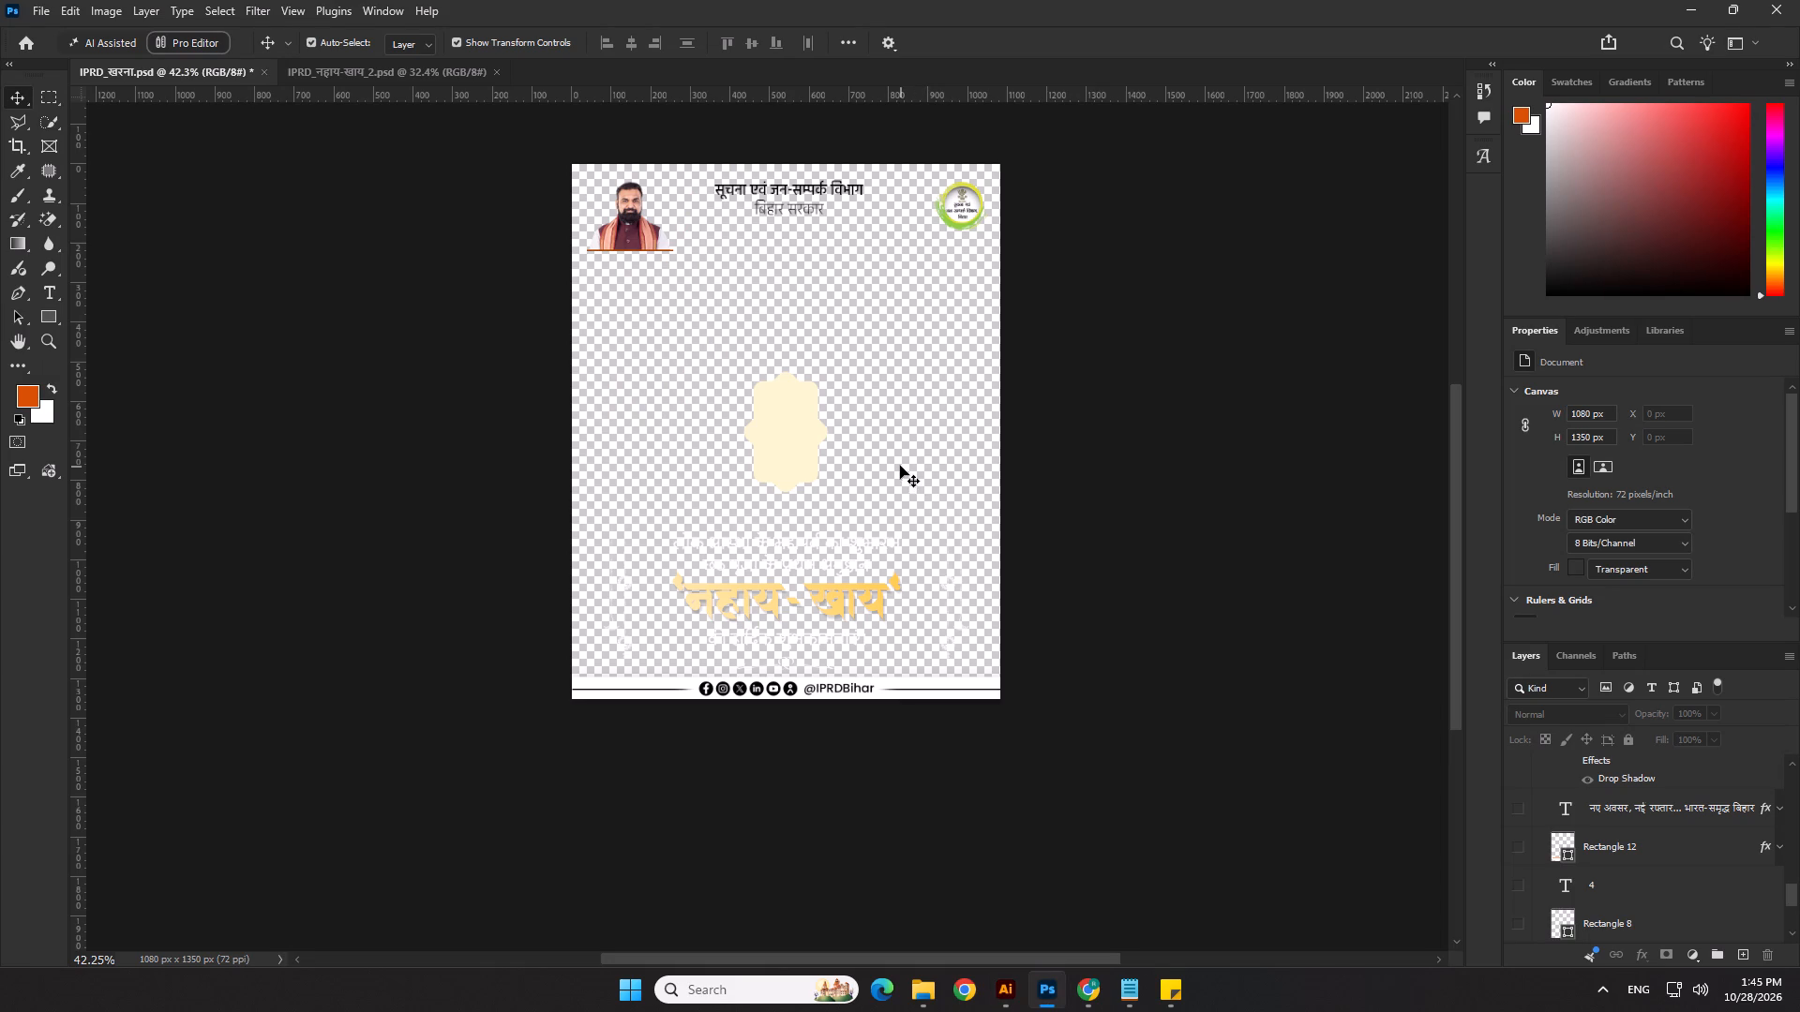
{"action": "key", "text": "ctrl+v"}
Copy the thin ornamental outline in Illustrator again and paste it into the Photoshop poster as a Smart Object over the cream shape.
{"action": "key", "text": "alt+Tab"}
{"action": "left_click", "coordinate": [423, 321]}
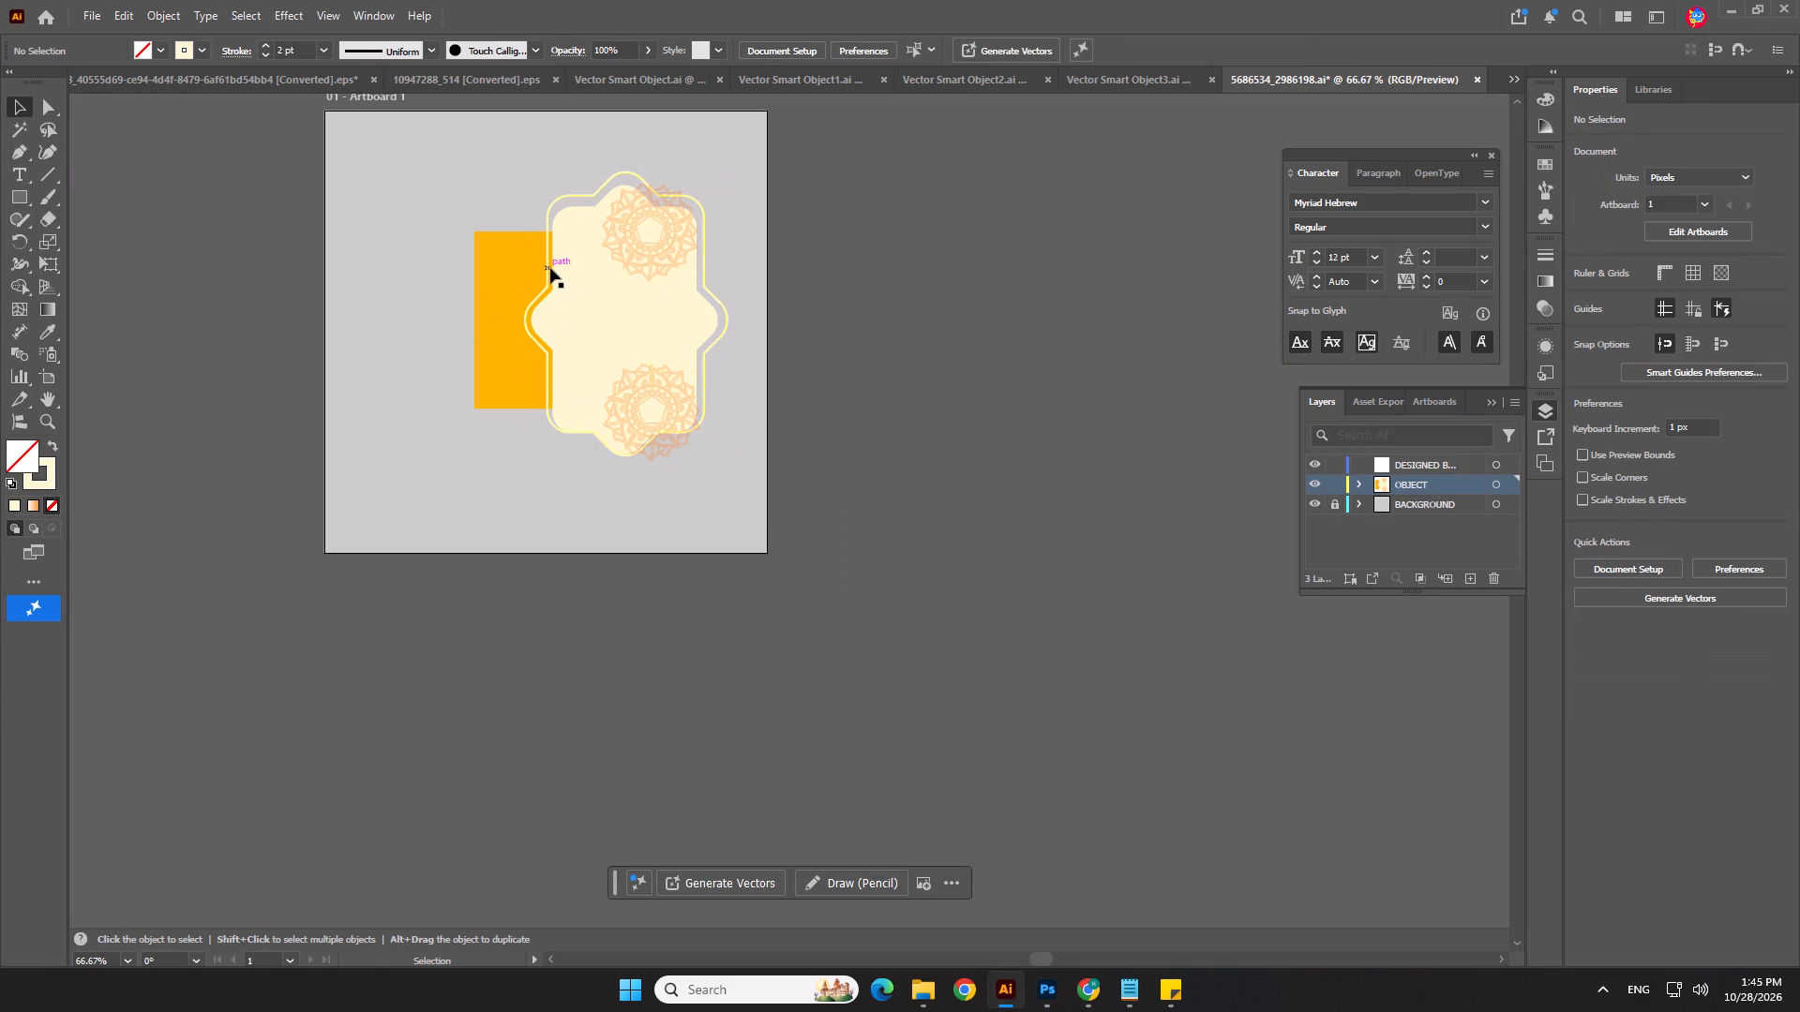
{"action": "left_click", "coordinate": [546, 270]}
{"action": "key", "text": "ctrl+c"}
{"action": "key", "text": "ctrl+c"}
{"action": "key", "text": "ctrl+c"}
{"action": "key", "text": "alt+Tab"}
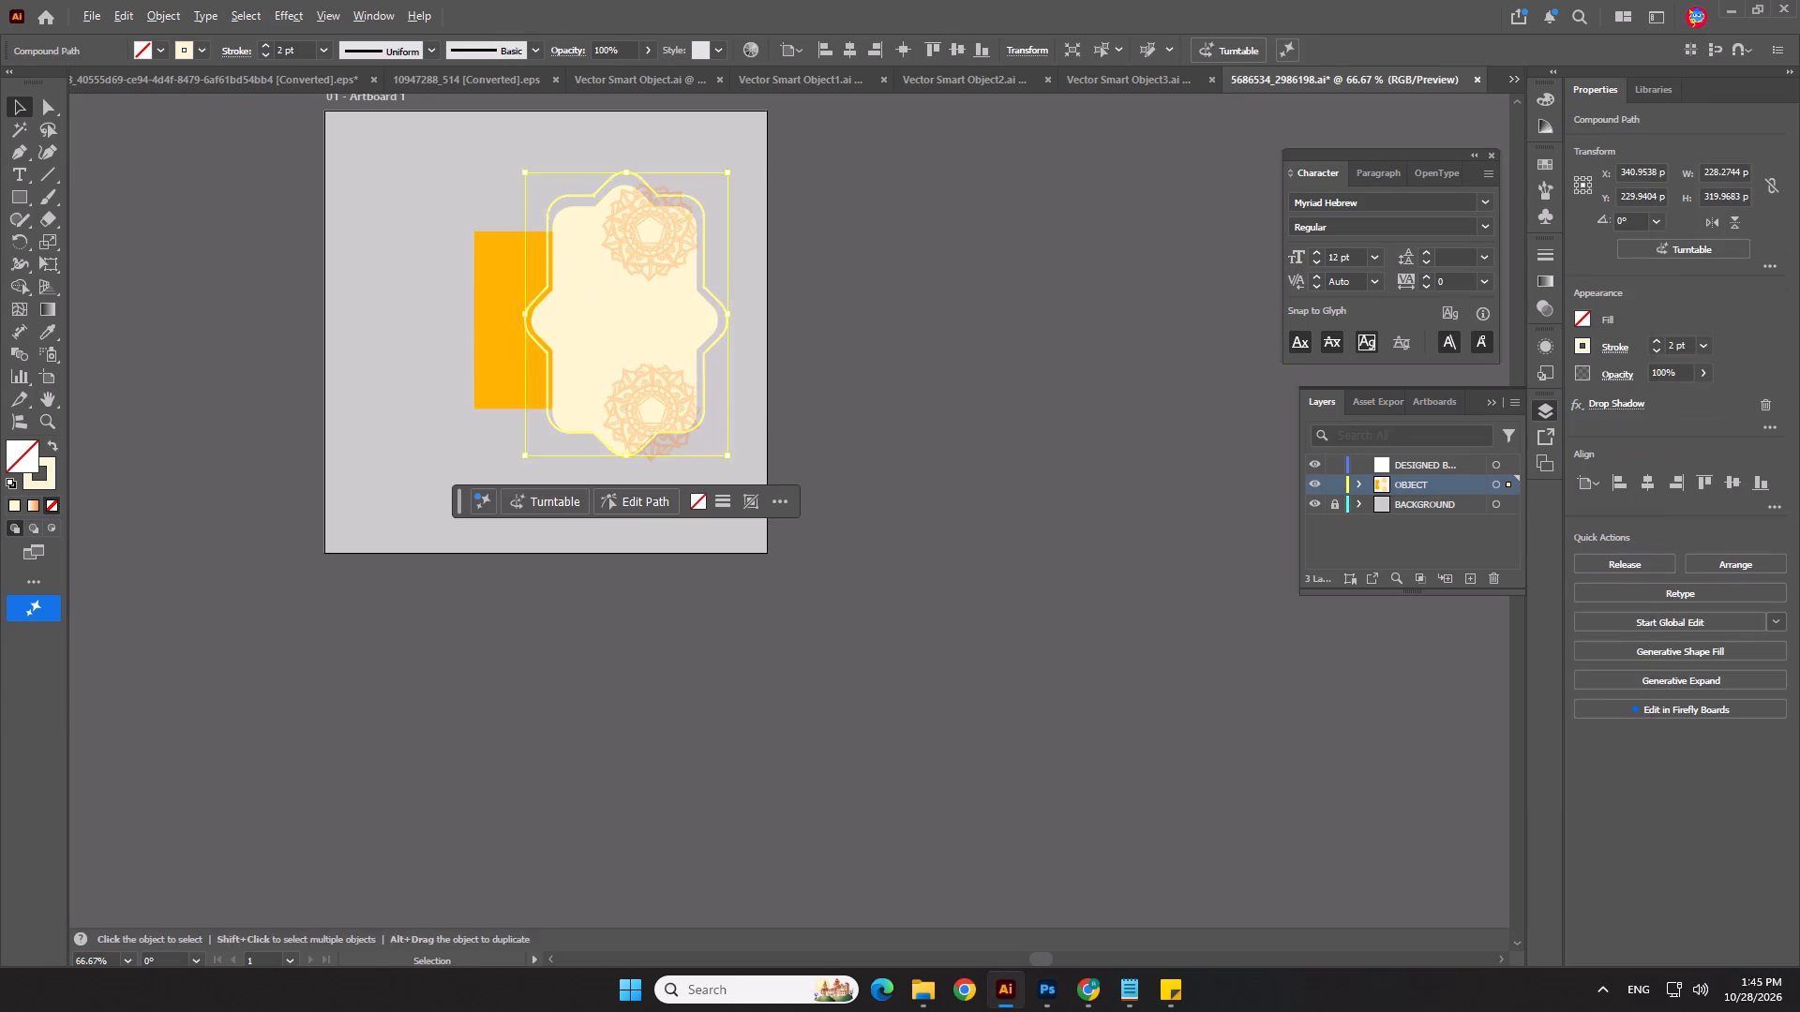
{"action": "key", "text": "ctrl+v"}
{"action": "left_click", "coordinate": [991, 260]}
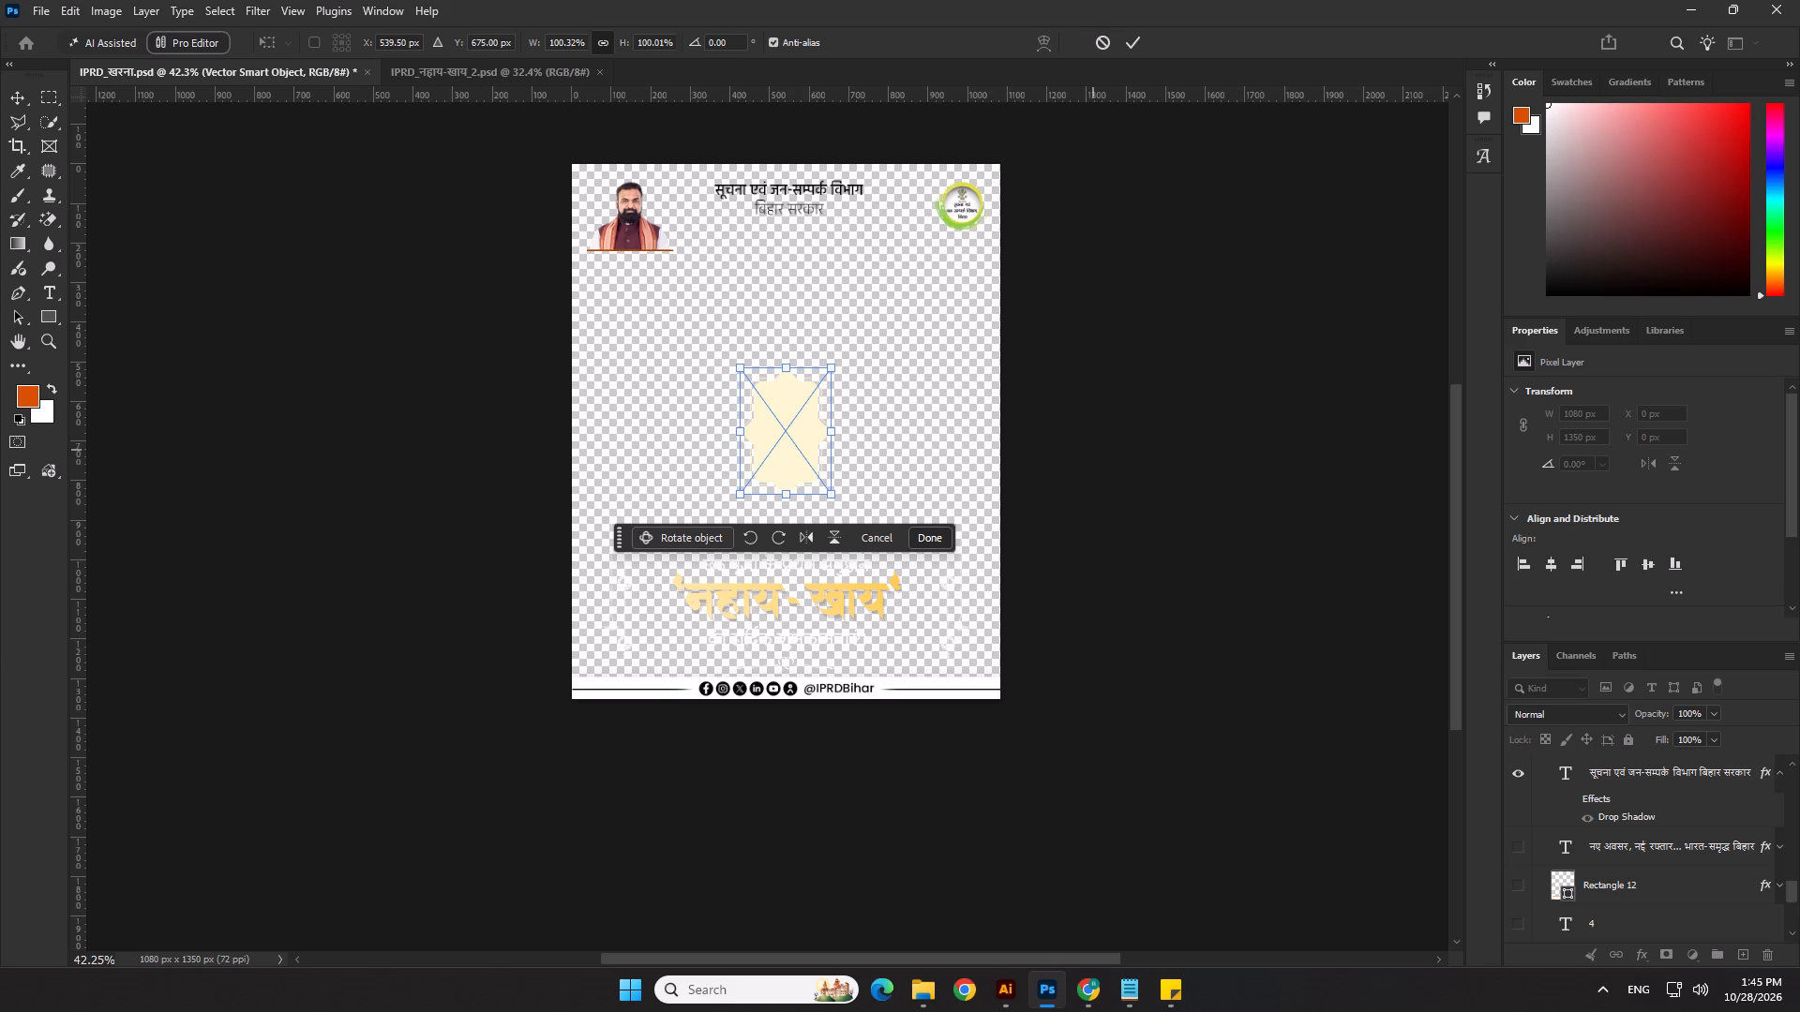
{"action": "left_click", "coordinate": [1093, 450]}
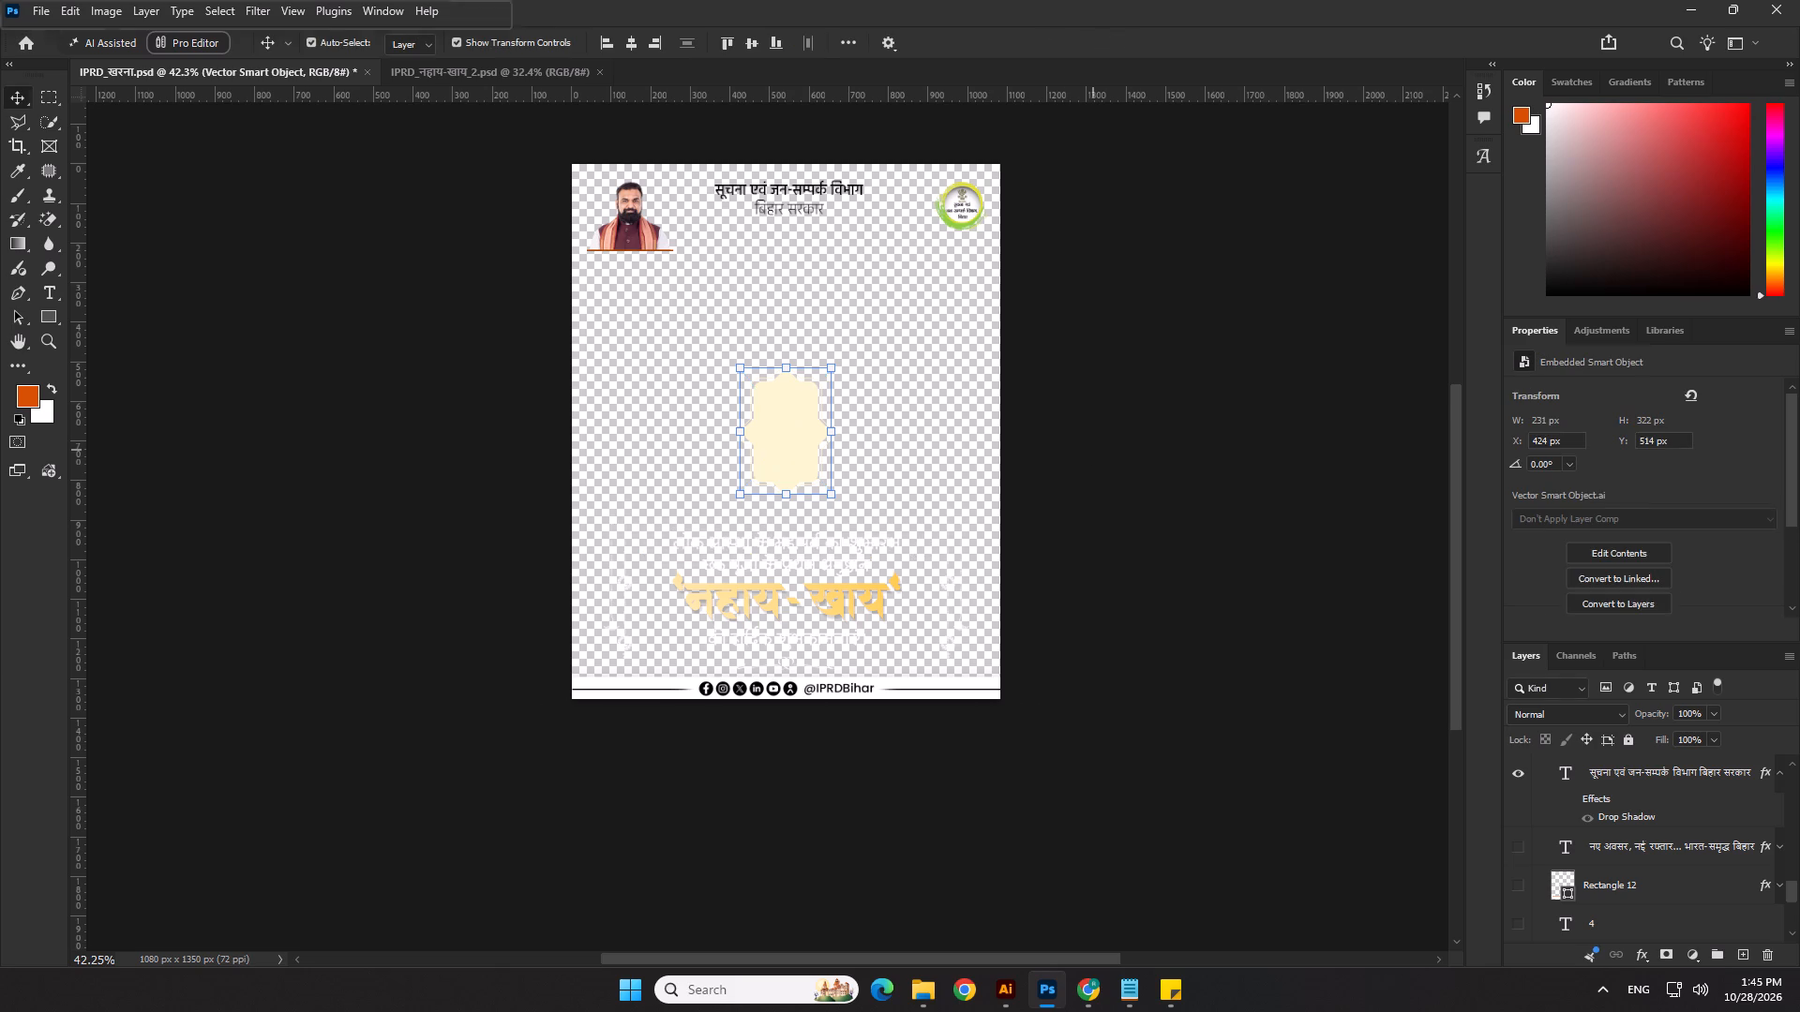
Select the cream shape and its outline together and rotate both by -90°.
{"action": "scroll", "coordinate": [916, 418], "scroll_direction": "up", "scroll_amount": 2}
{"action": "left_click_drag", "start_coordinate": [368, 334], "coordinate": [895, 507]}
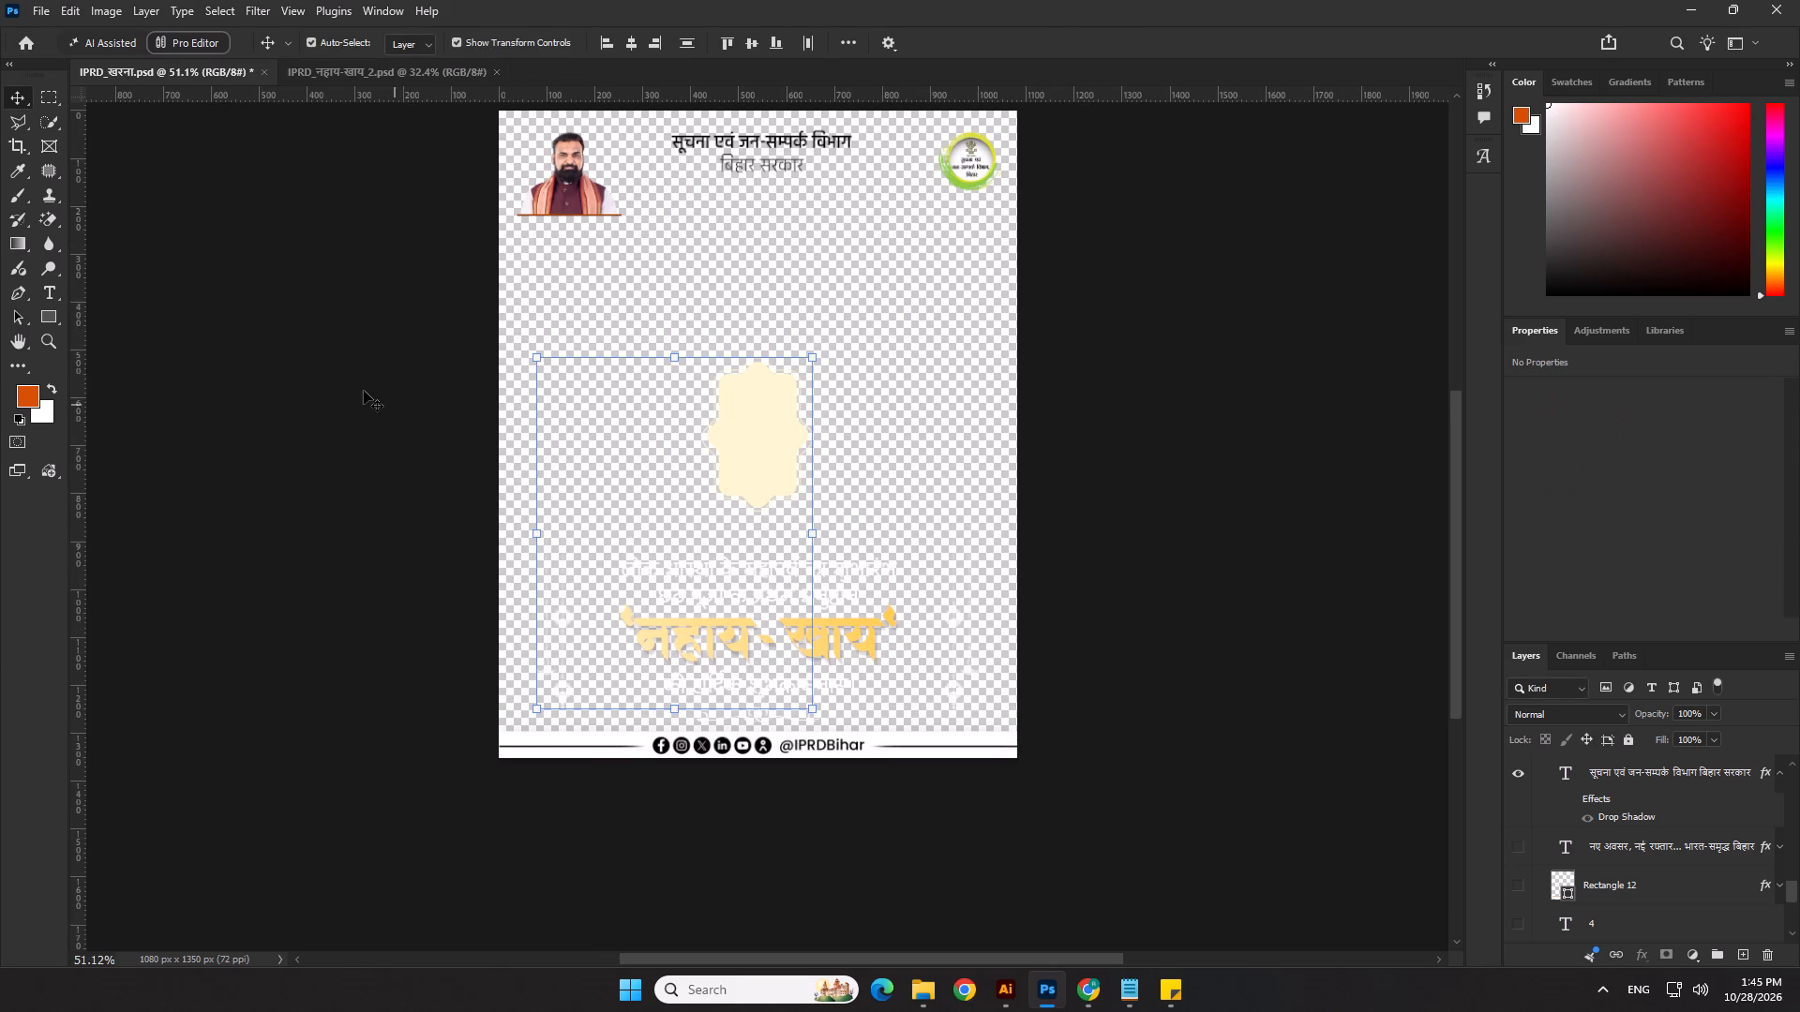
{"action": "left_click", "coordinate": [364, 391]}
{"action": "left_click_drag", "start_coordinate": [438, 342], "coordinate": [856, 443]}
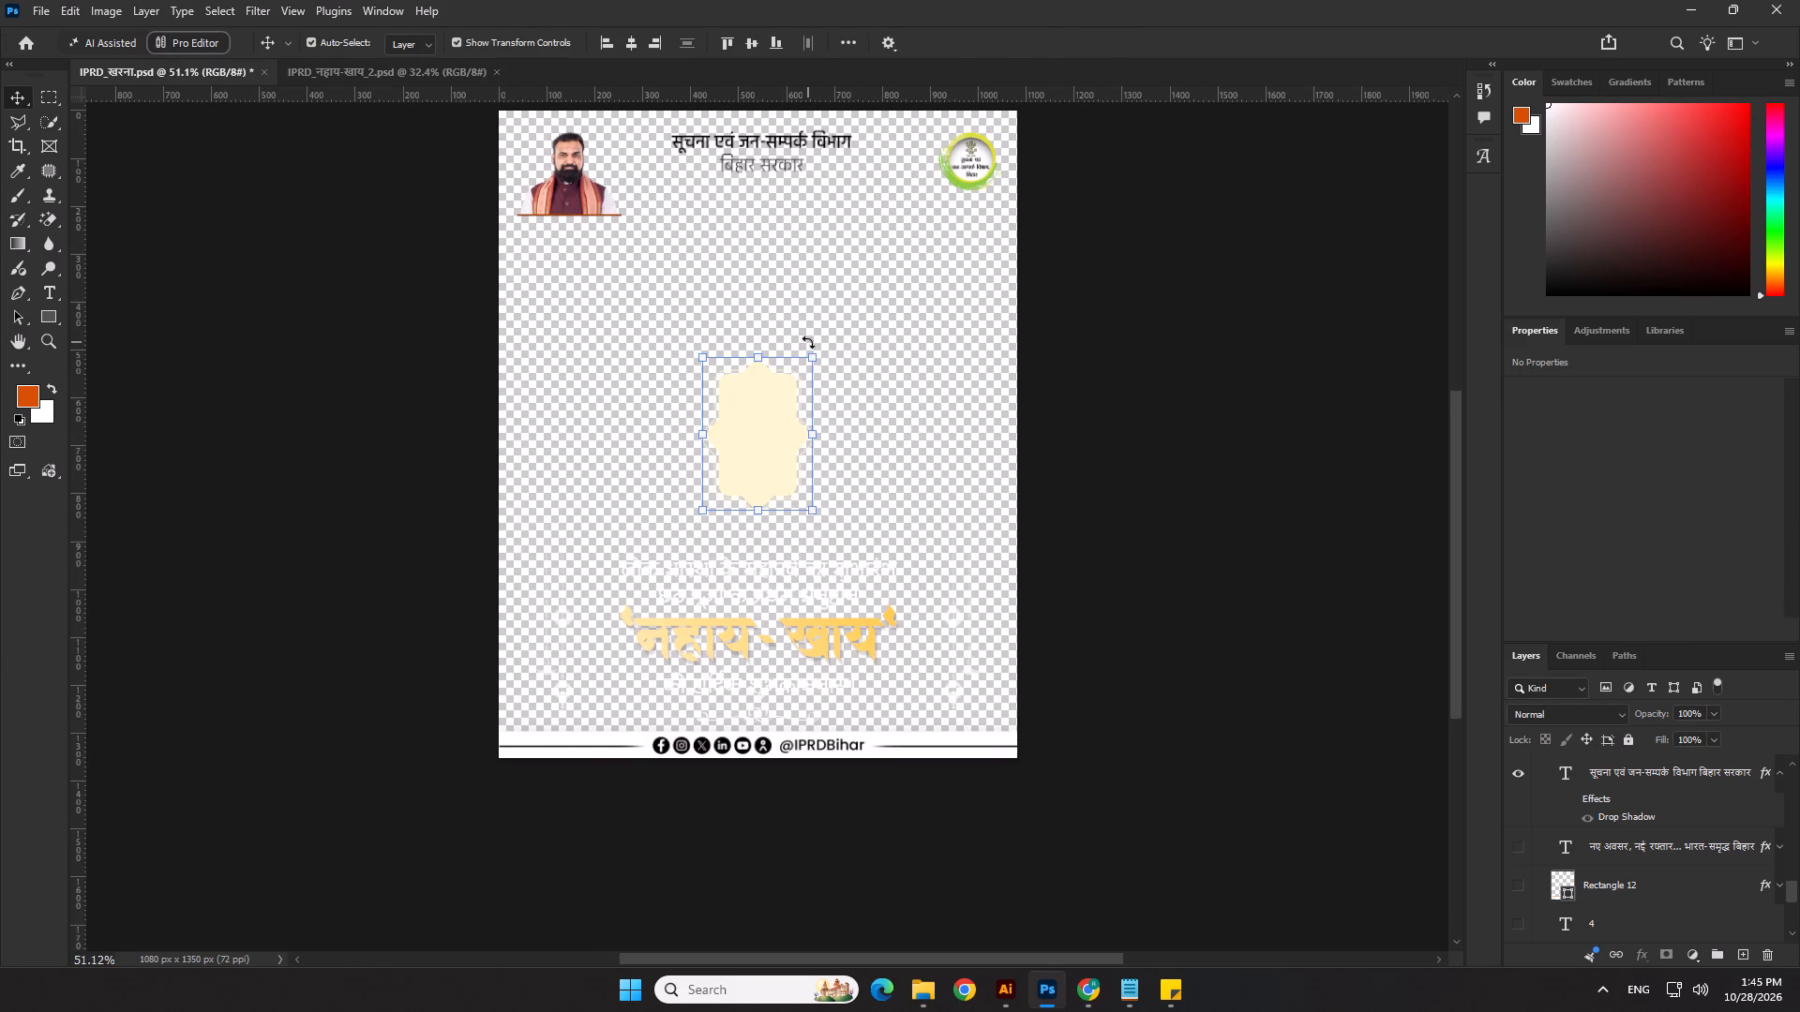
{"action": "left_click_drag", "start_coordinate": [808, 342], "coordinate": [645, 385]}
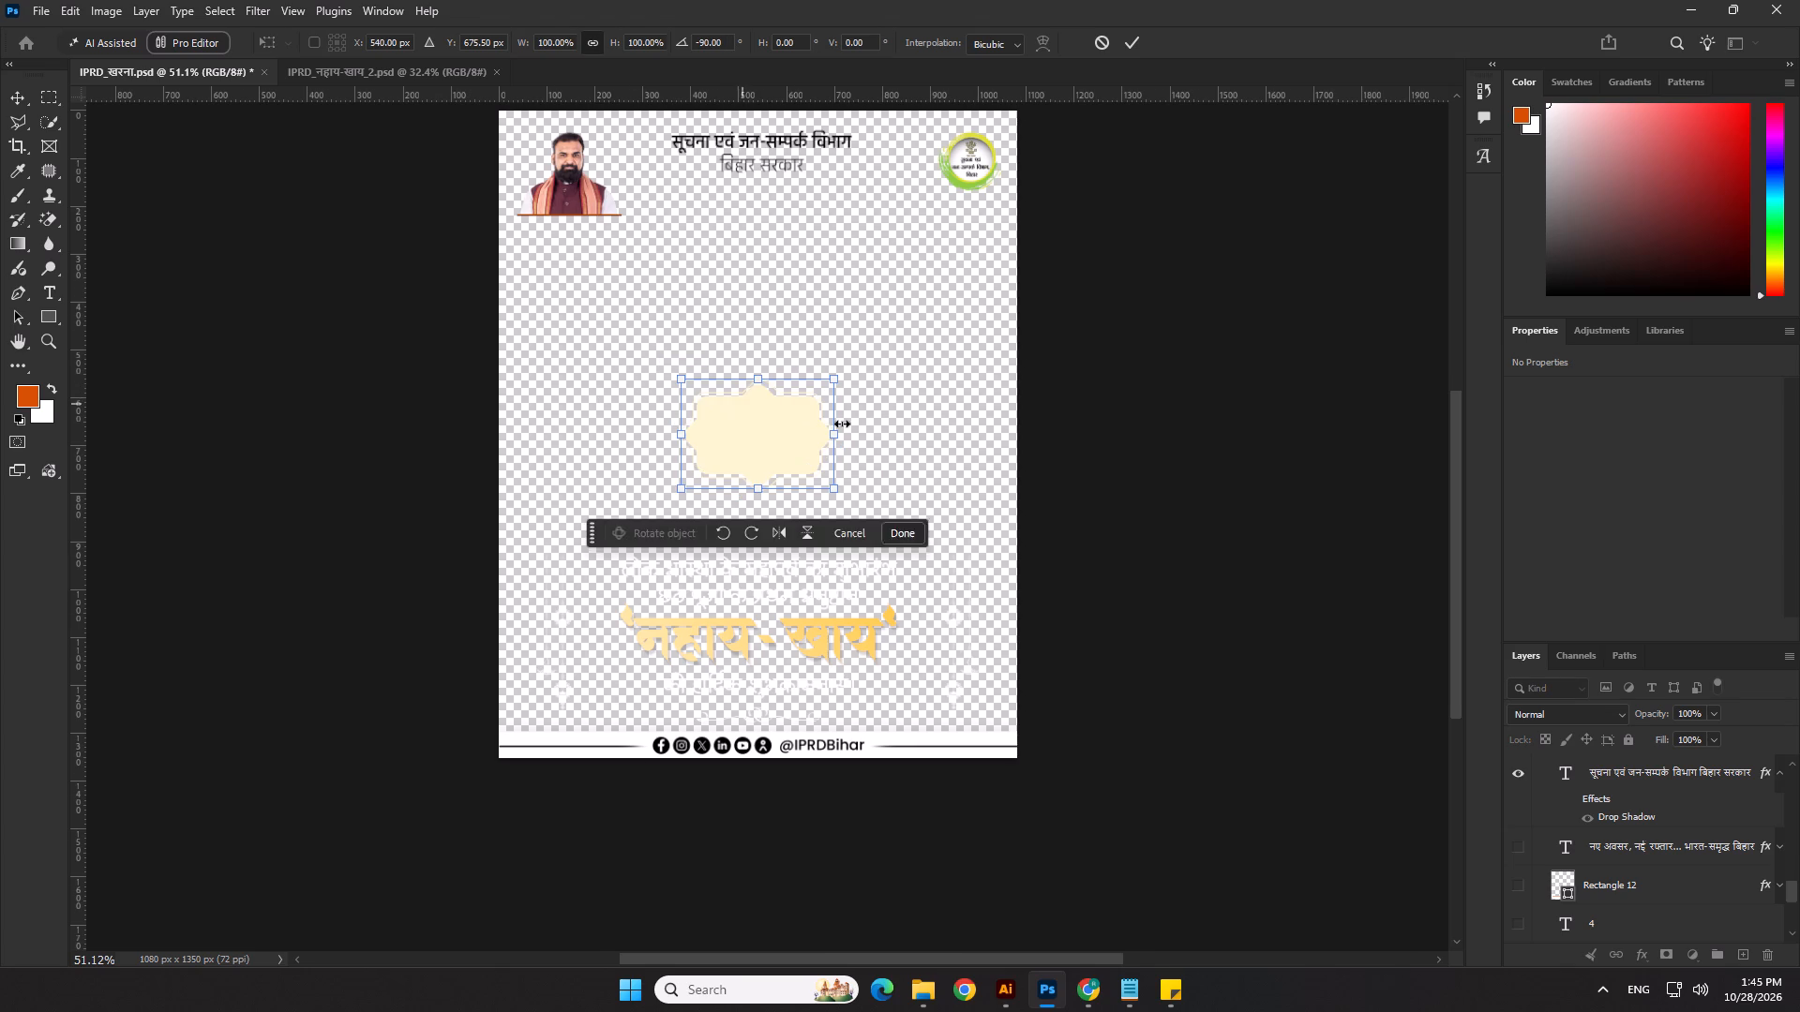
Enlarge both shapes past the poster's width, to about 426% across and 380% high, and align their upper edge with the poster's top.
{"action": "scroll", "coordinate": [842, 424], "scroll_direction": "down", "scroll_amount": 4}
{"action": "left_click_drag", "start_coordinate": [787, 394], "coordinate": [799, 154]}
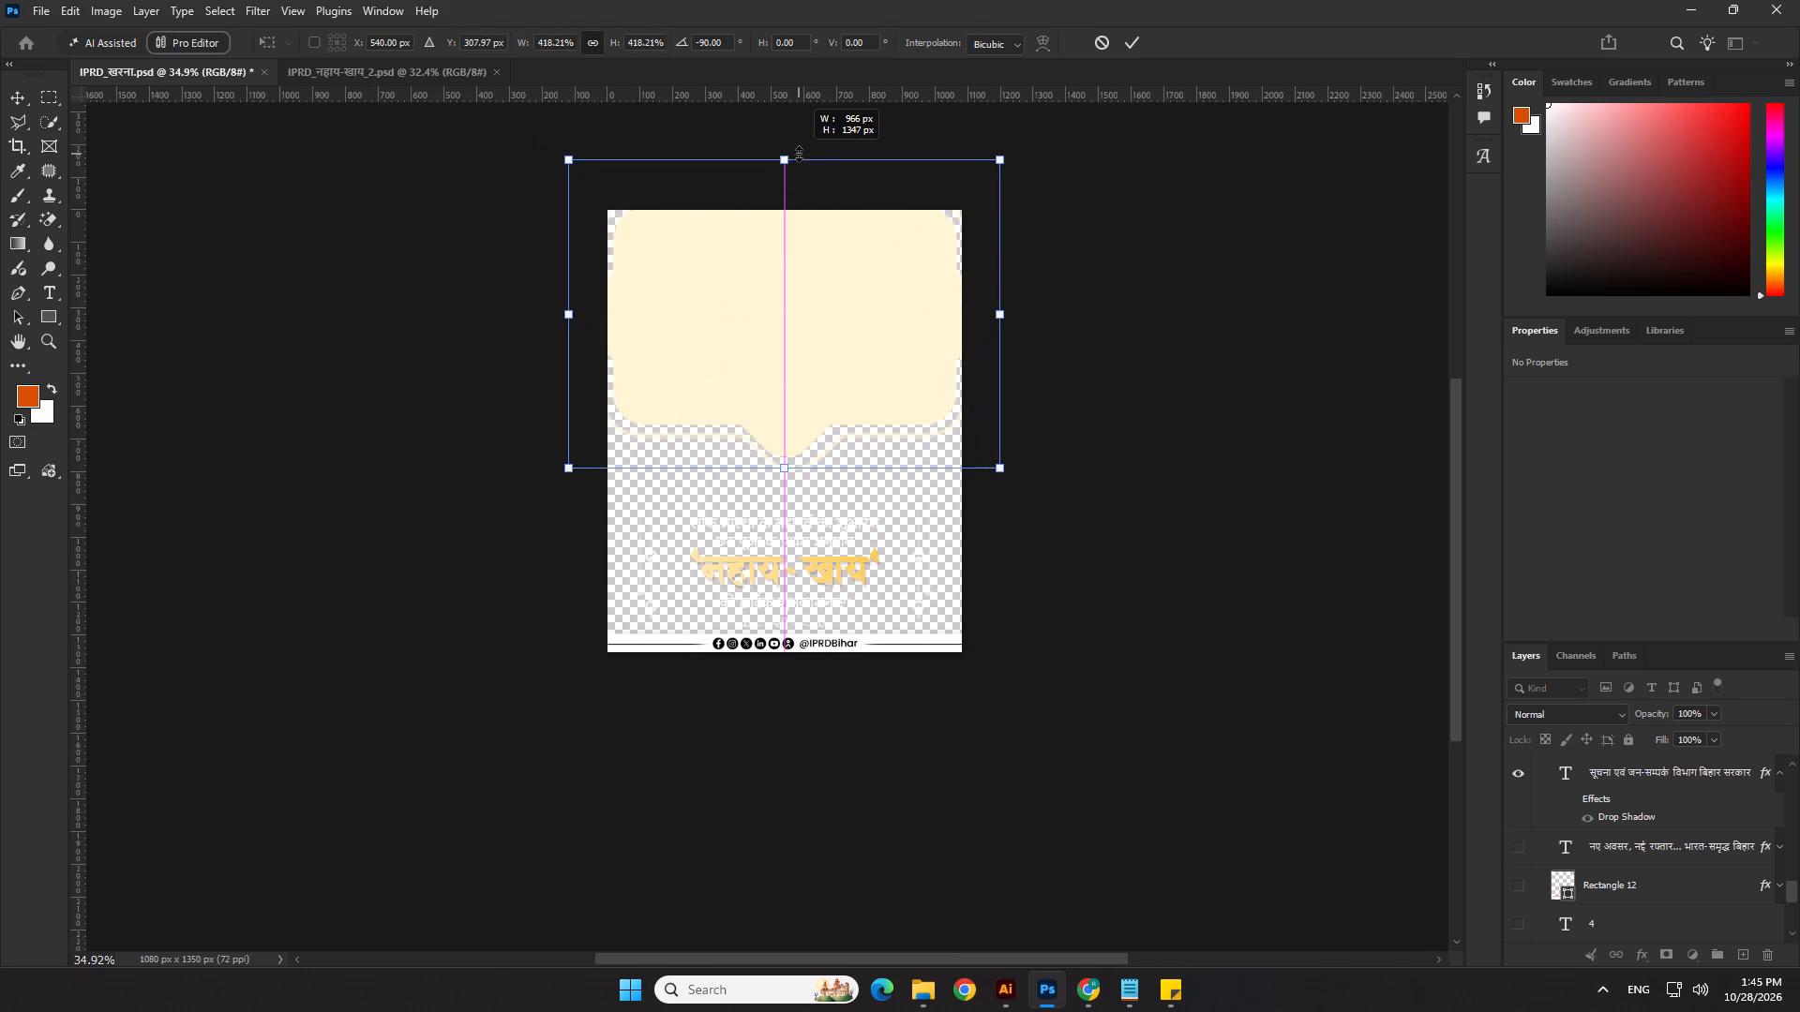
{"action": "left_click_drag", "start_coordinate": [799, 154], "coordinate": [802, 148]}
{"action": "left_click_drag", "start_coordinate": [815, 266], "coordinate": [817, 378]}
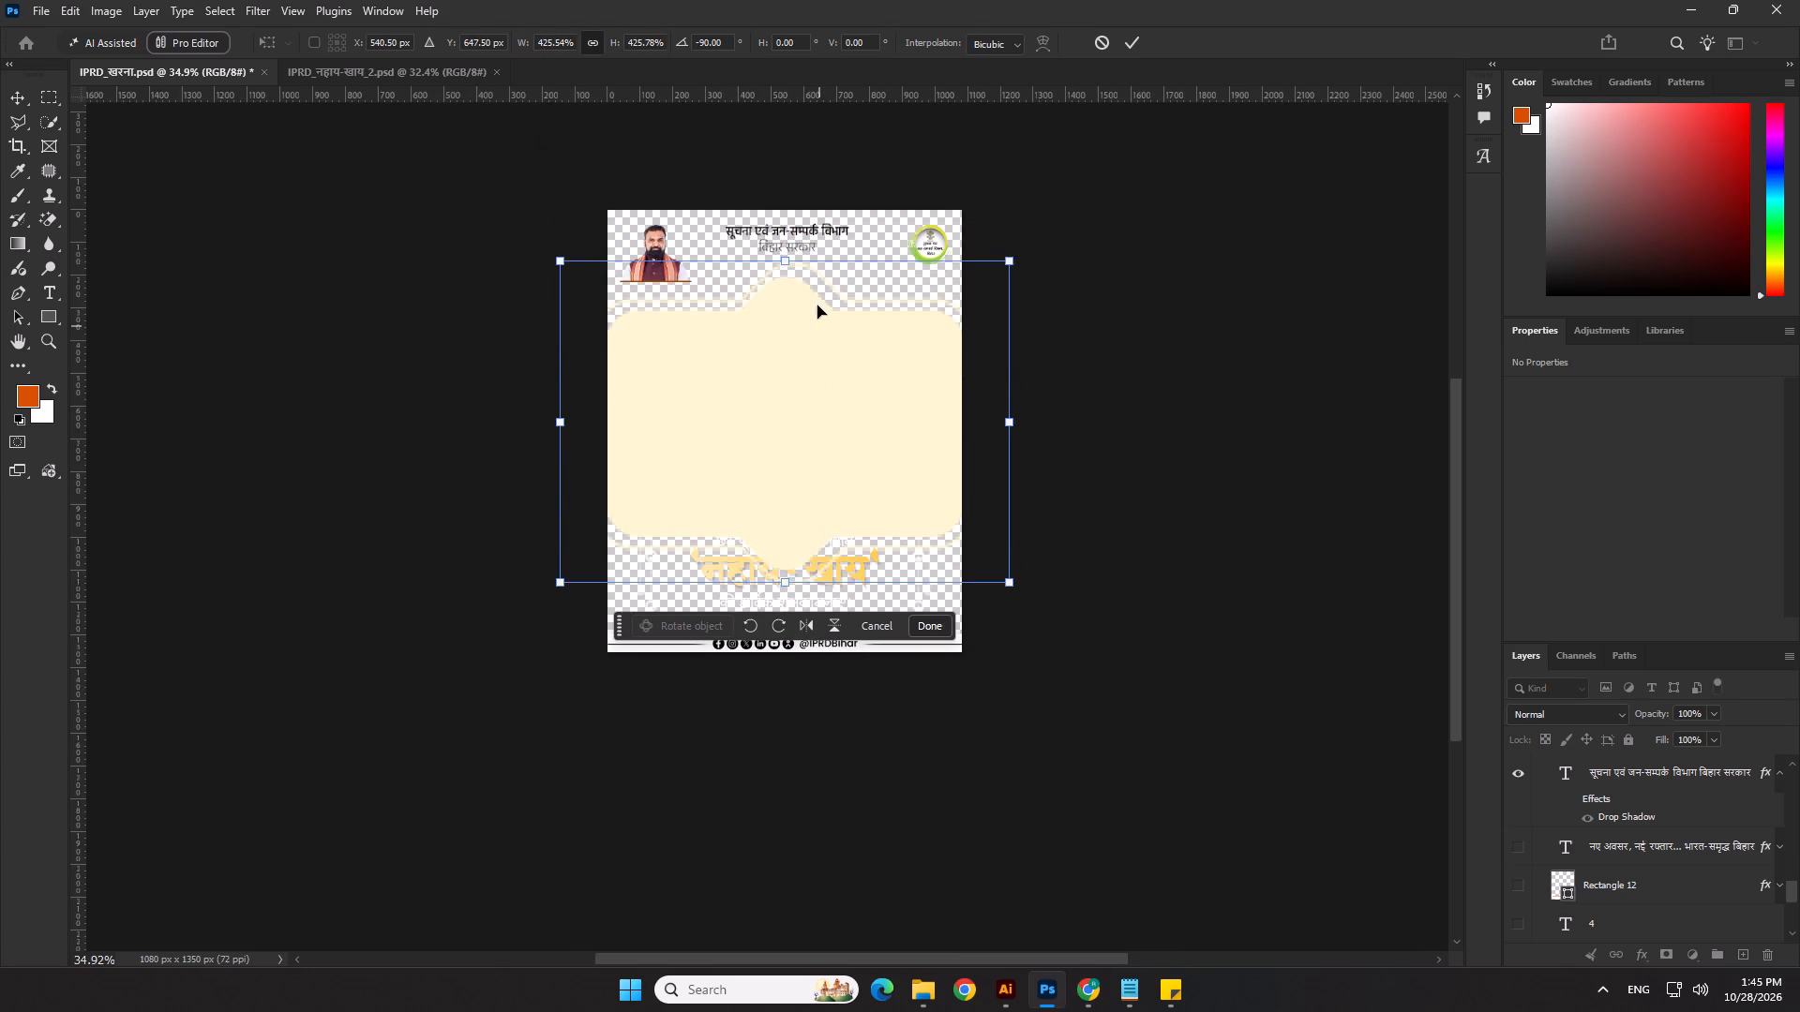
{"action": "left_click_drag", "start_coordinate": [796, 258], "coordinate": [806, 134]}
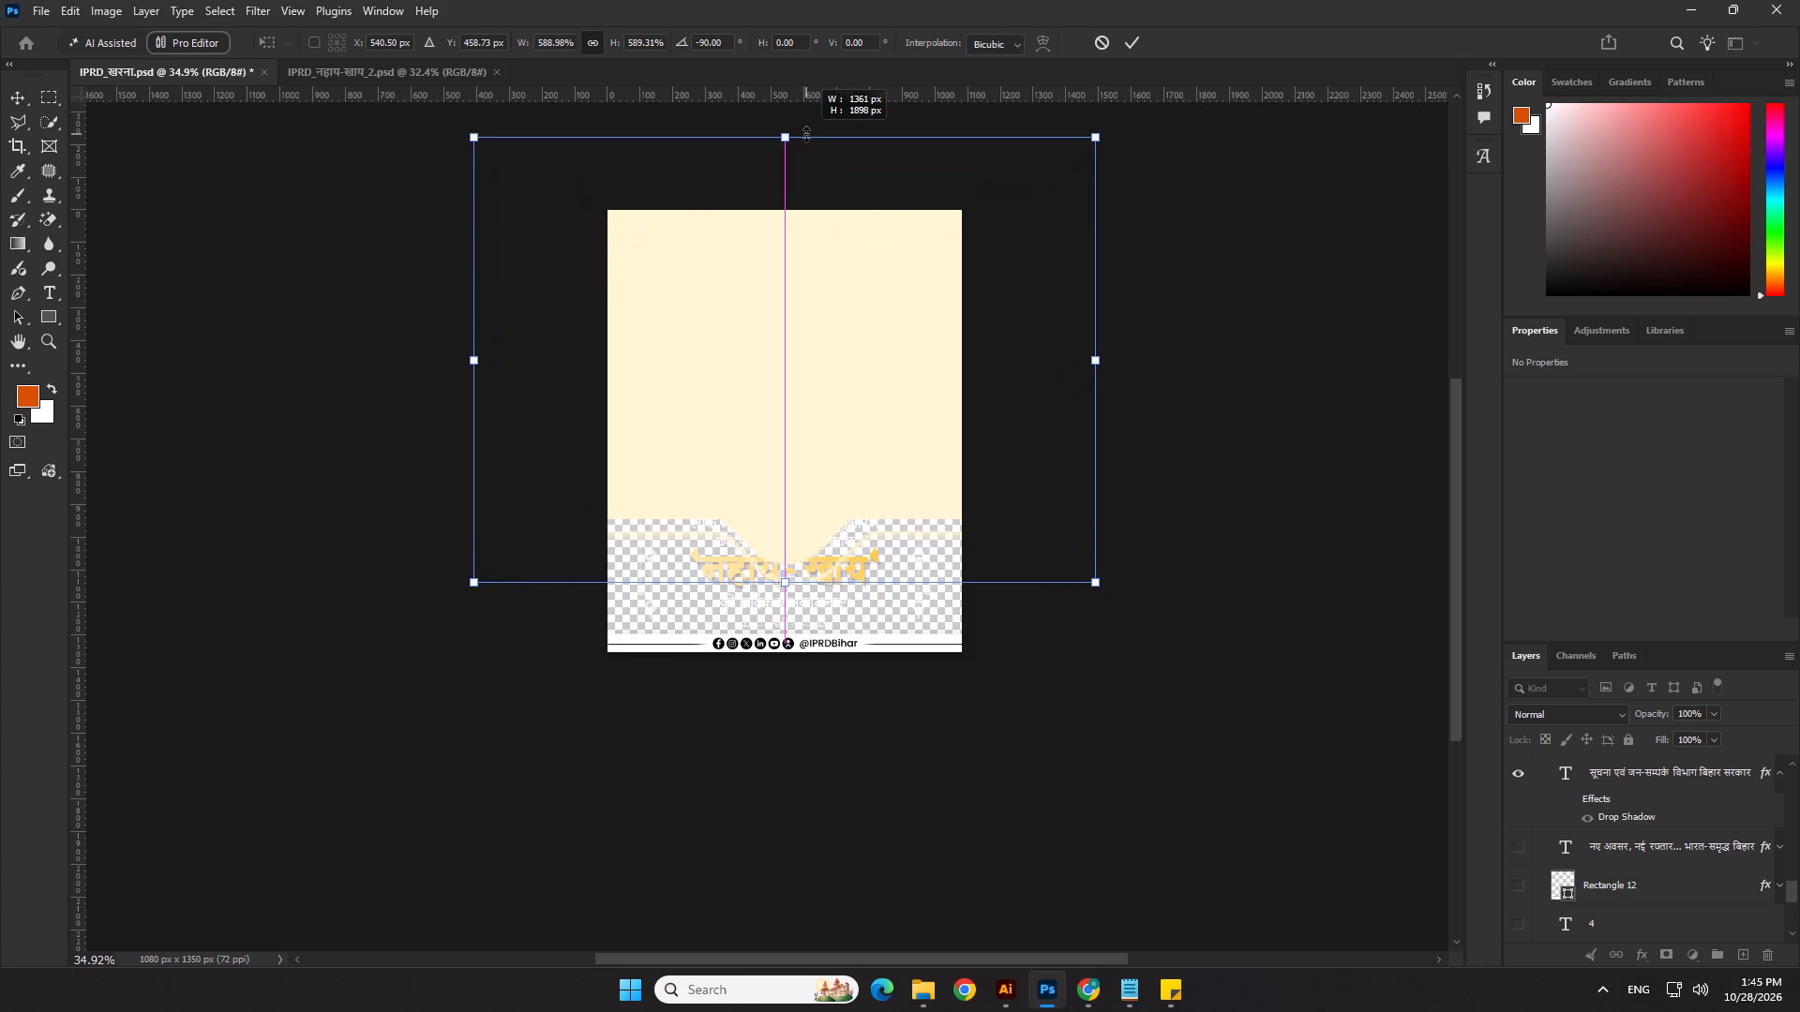
{"action": "left_click_drag", "start_coordinate": [806, 134], "coordinate": [802, 292]}
{"action": "left_click_drag", "start_coordinate": [795, 366], "coordinate": [796, 282]}
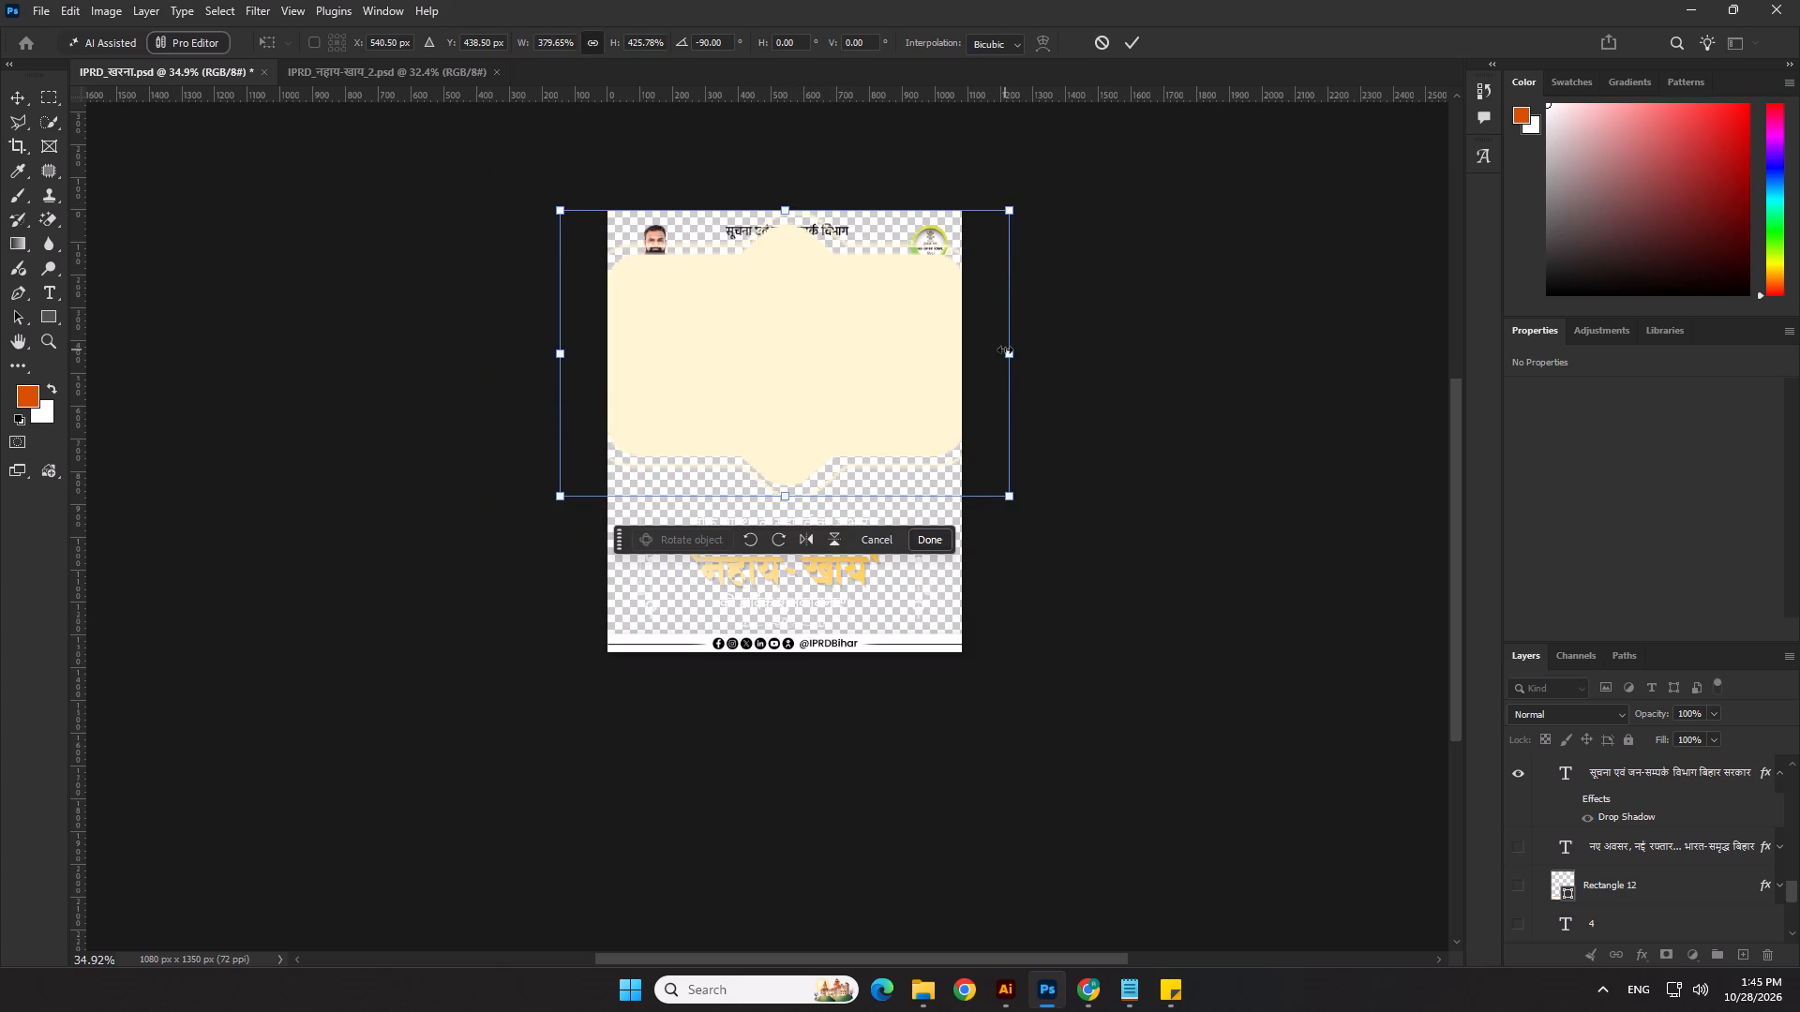
Stretch both shapes horizontally on both sides to about 778% and position them centrally over the poster.
{"action": "left_click_drag", "start_coordinate": [1012, 348], "coordinate": [1200, 349], "text": "shift"}
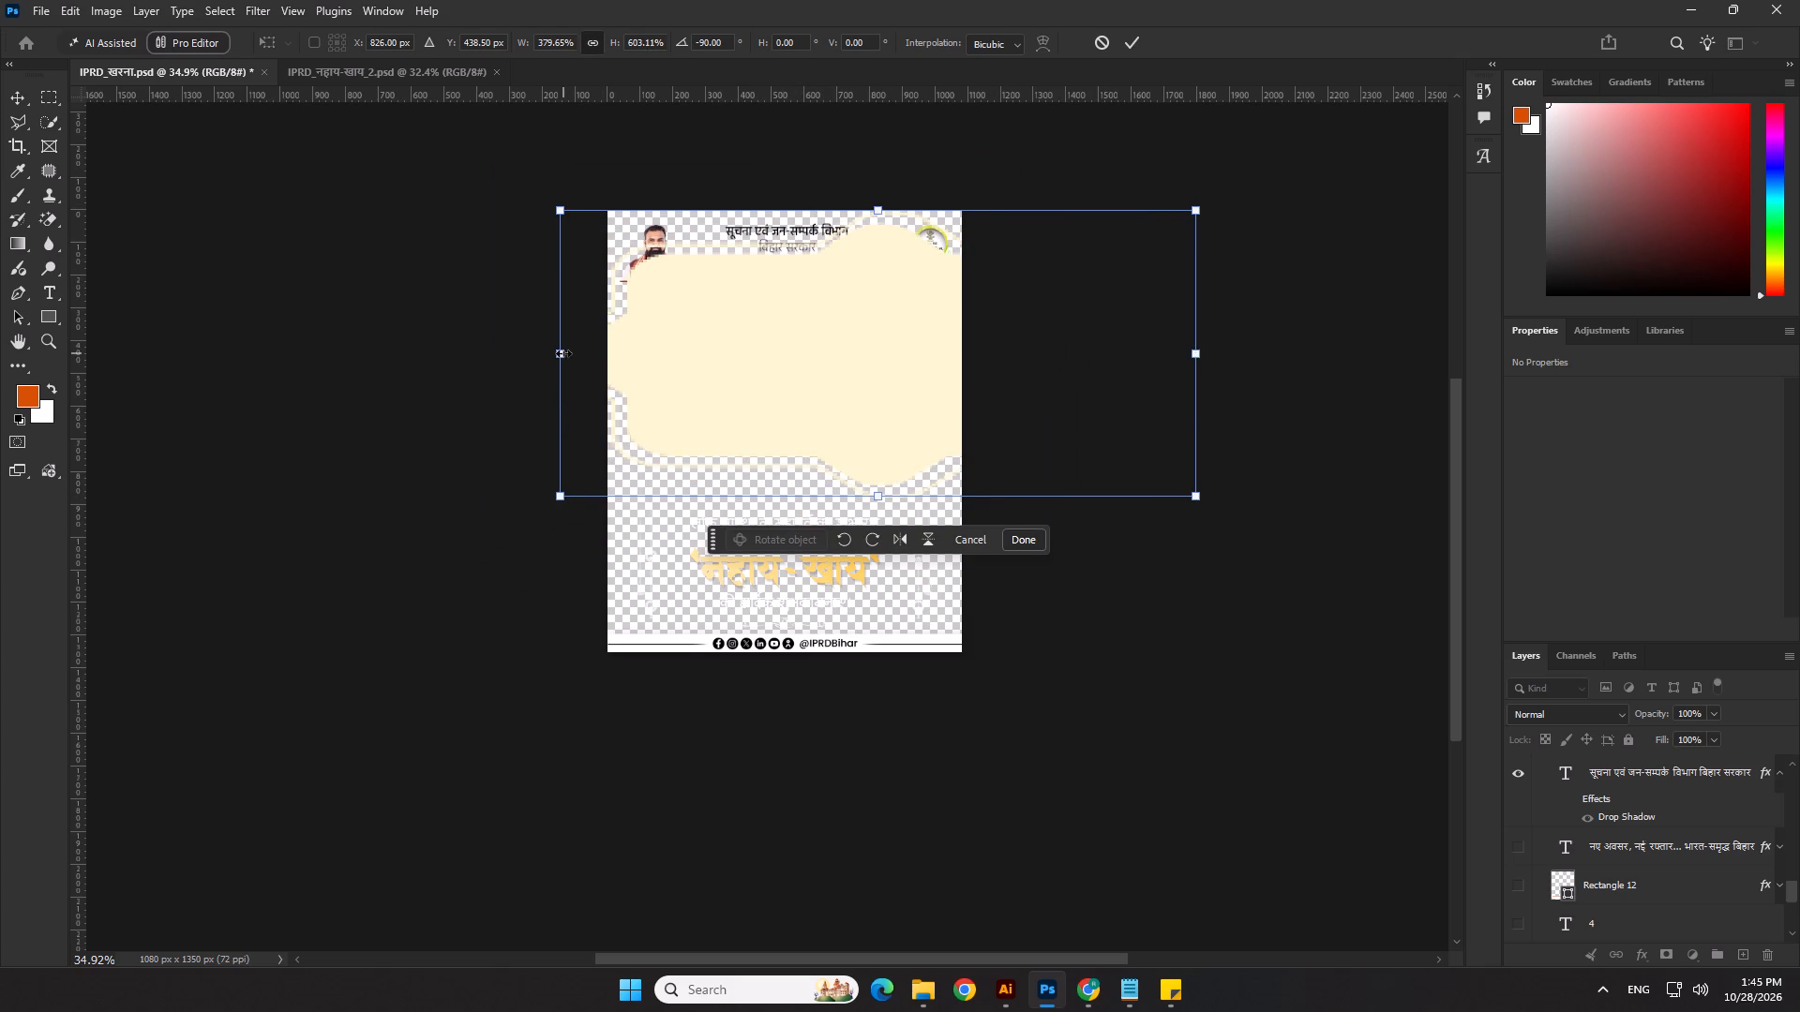
{"action": "left_click_drag", "start_coordinate": [563, 353], "coordinate": [379, 354]}
{"action": "scroll", "coordinate": [840, 434], "scroll_direction": "down", "scroll_amount": 1}
{"action": "left_click_drag", "start_coordinate": [840, 434], "coordinate": [841, 424]}
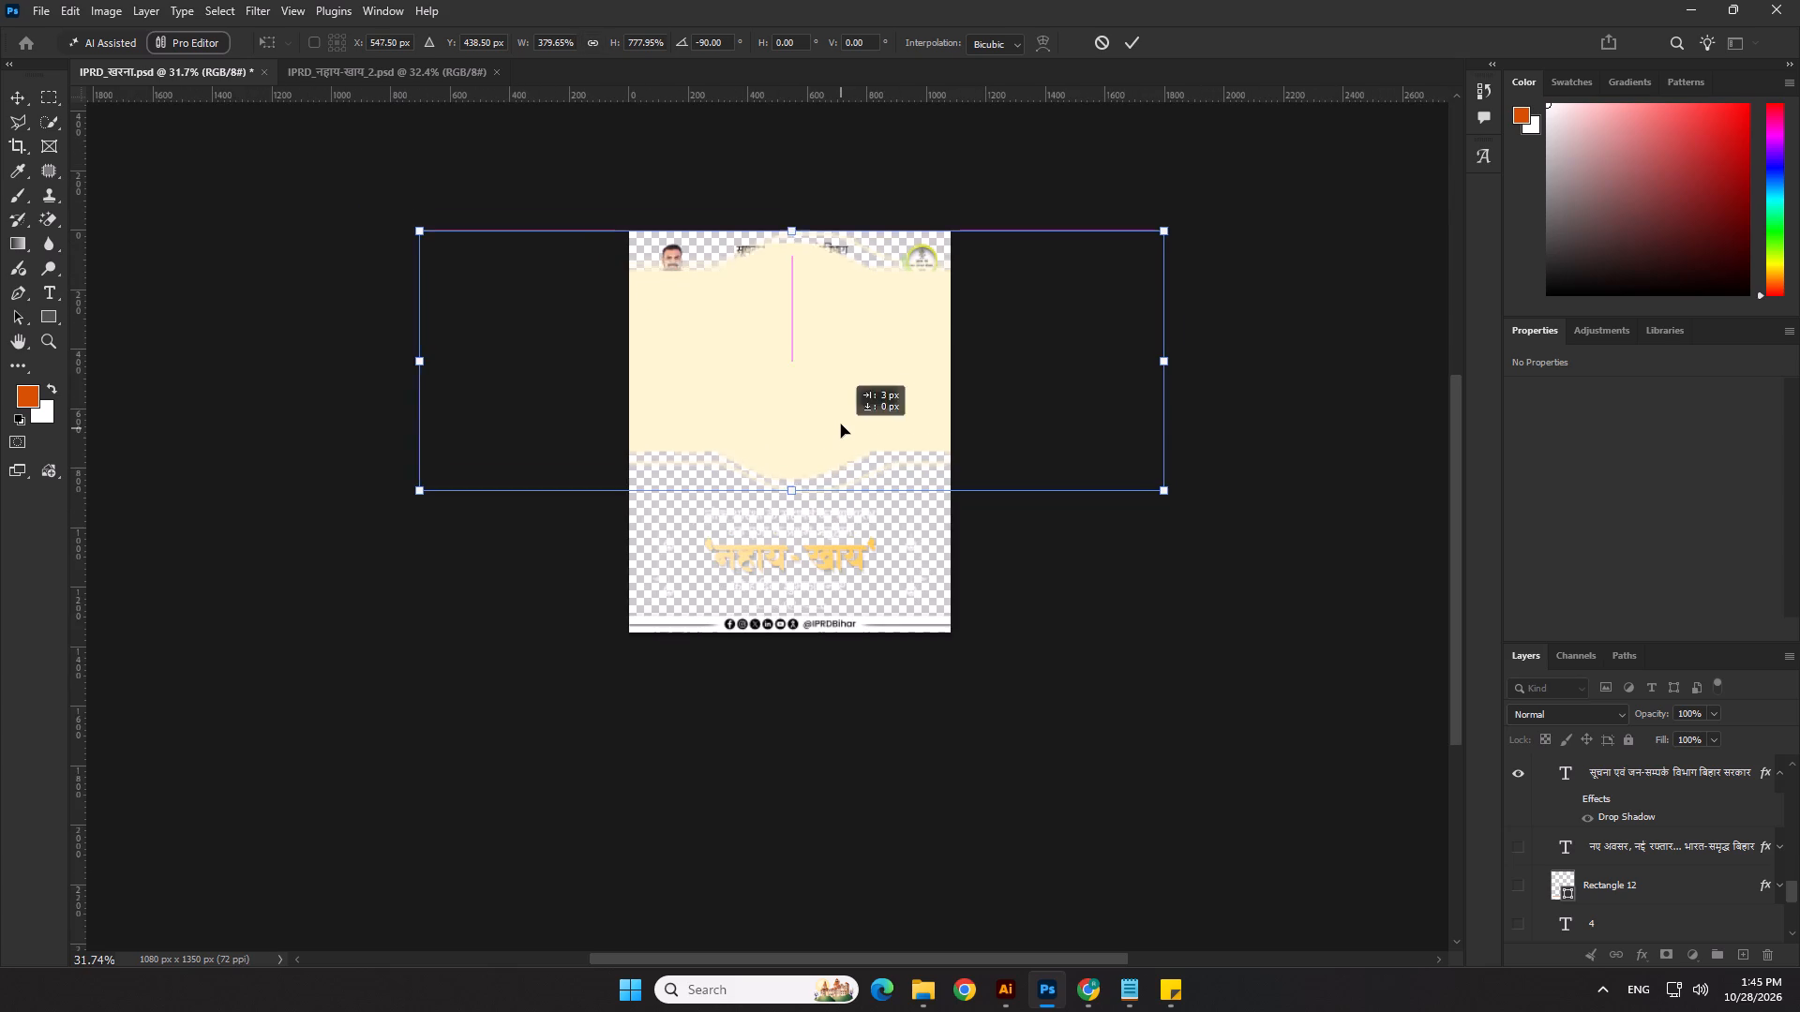
{"action": "left_click_drag", "start_coordinate": [841, 424], "coordinate": [841, 423]}
Stretch both shapes vertically to about 600% so they cover the poster's upper part down to the title, and apply the transform.
{"action": "left_click_drag", "start_coordinate": [792, 218], "coordinate": [796, 115]}
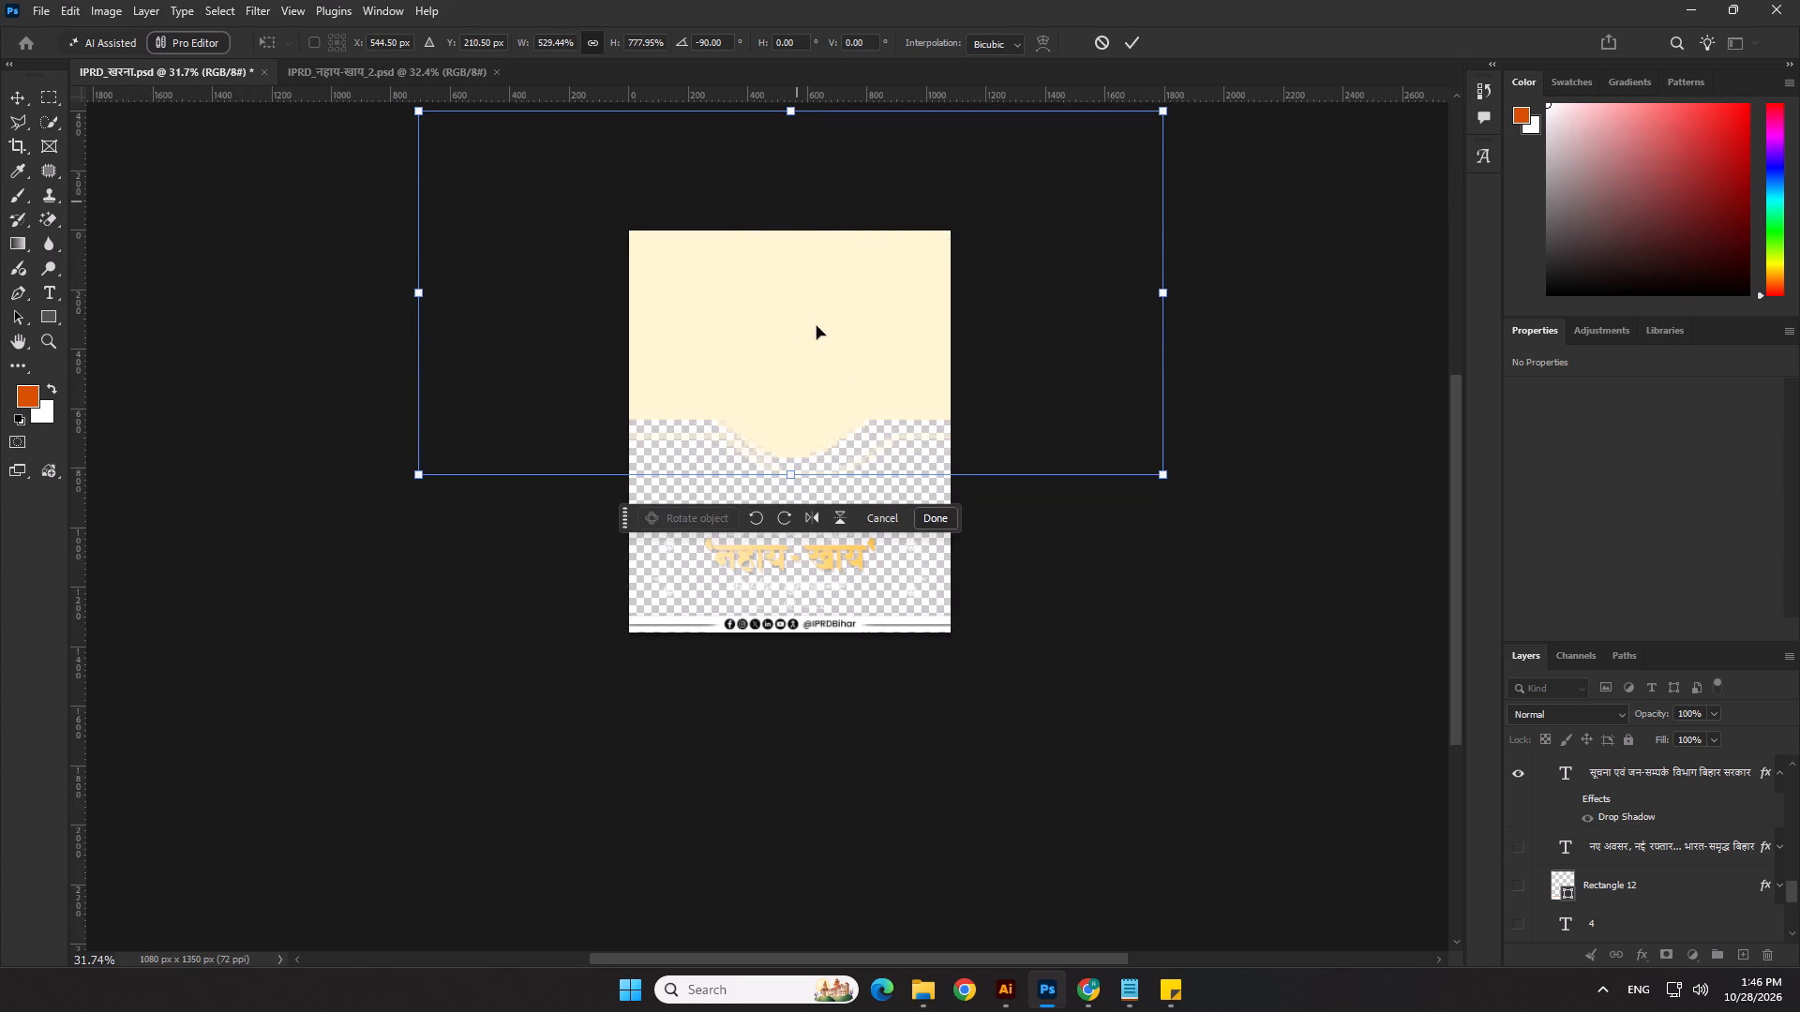
{"action": "left_click_drag", "start_coordinate": [788, 476], "coordinate": [788, 523]}
{"action": "left_click_drag", "start_coordinate": [812, 399], "coordinate": [817, 420], "text": "shift"}
{"action": "scroll", "coordinate": [815, 442], "scroll_direction": "up", "scroll_amount": 5}
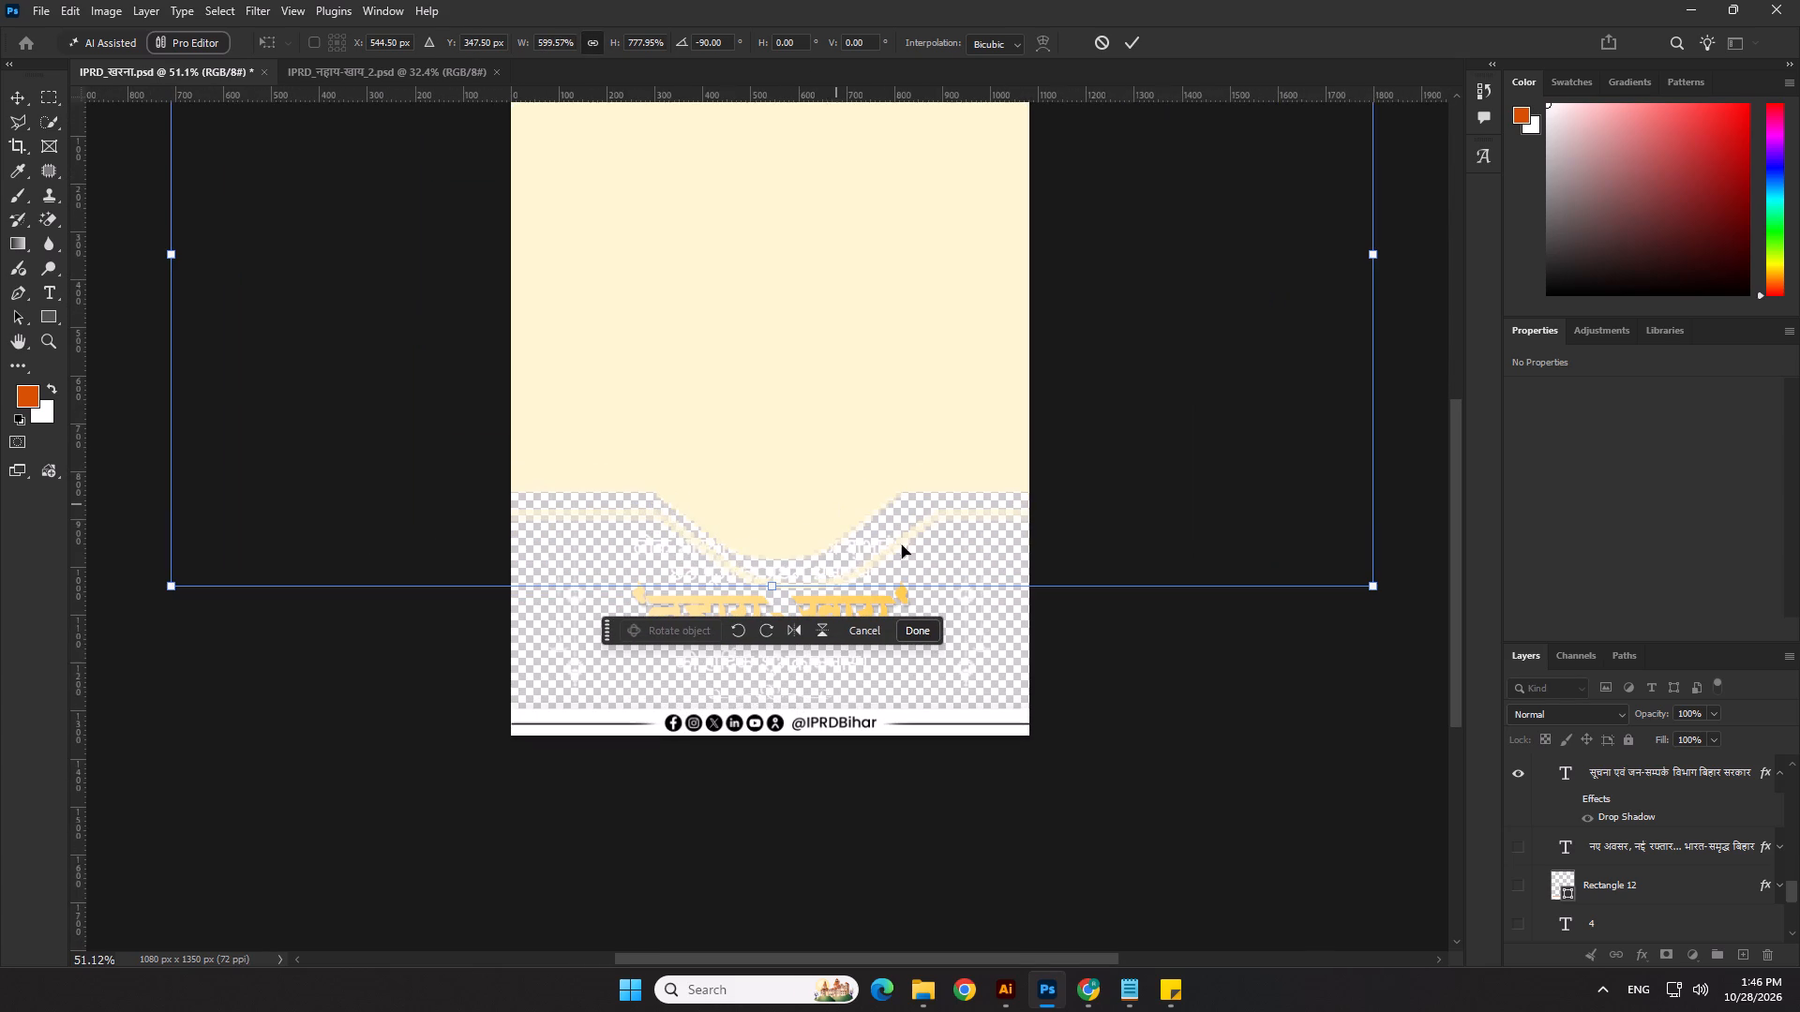
{"action": "key", "text": "backslash"}
{"action": "key", "text": "Return"}
{"action": "left_click", "coordinate": [1160, 687]}
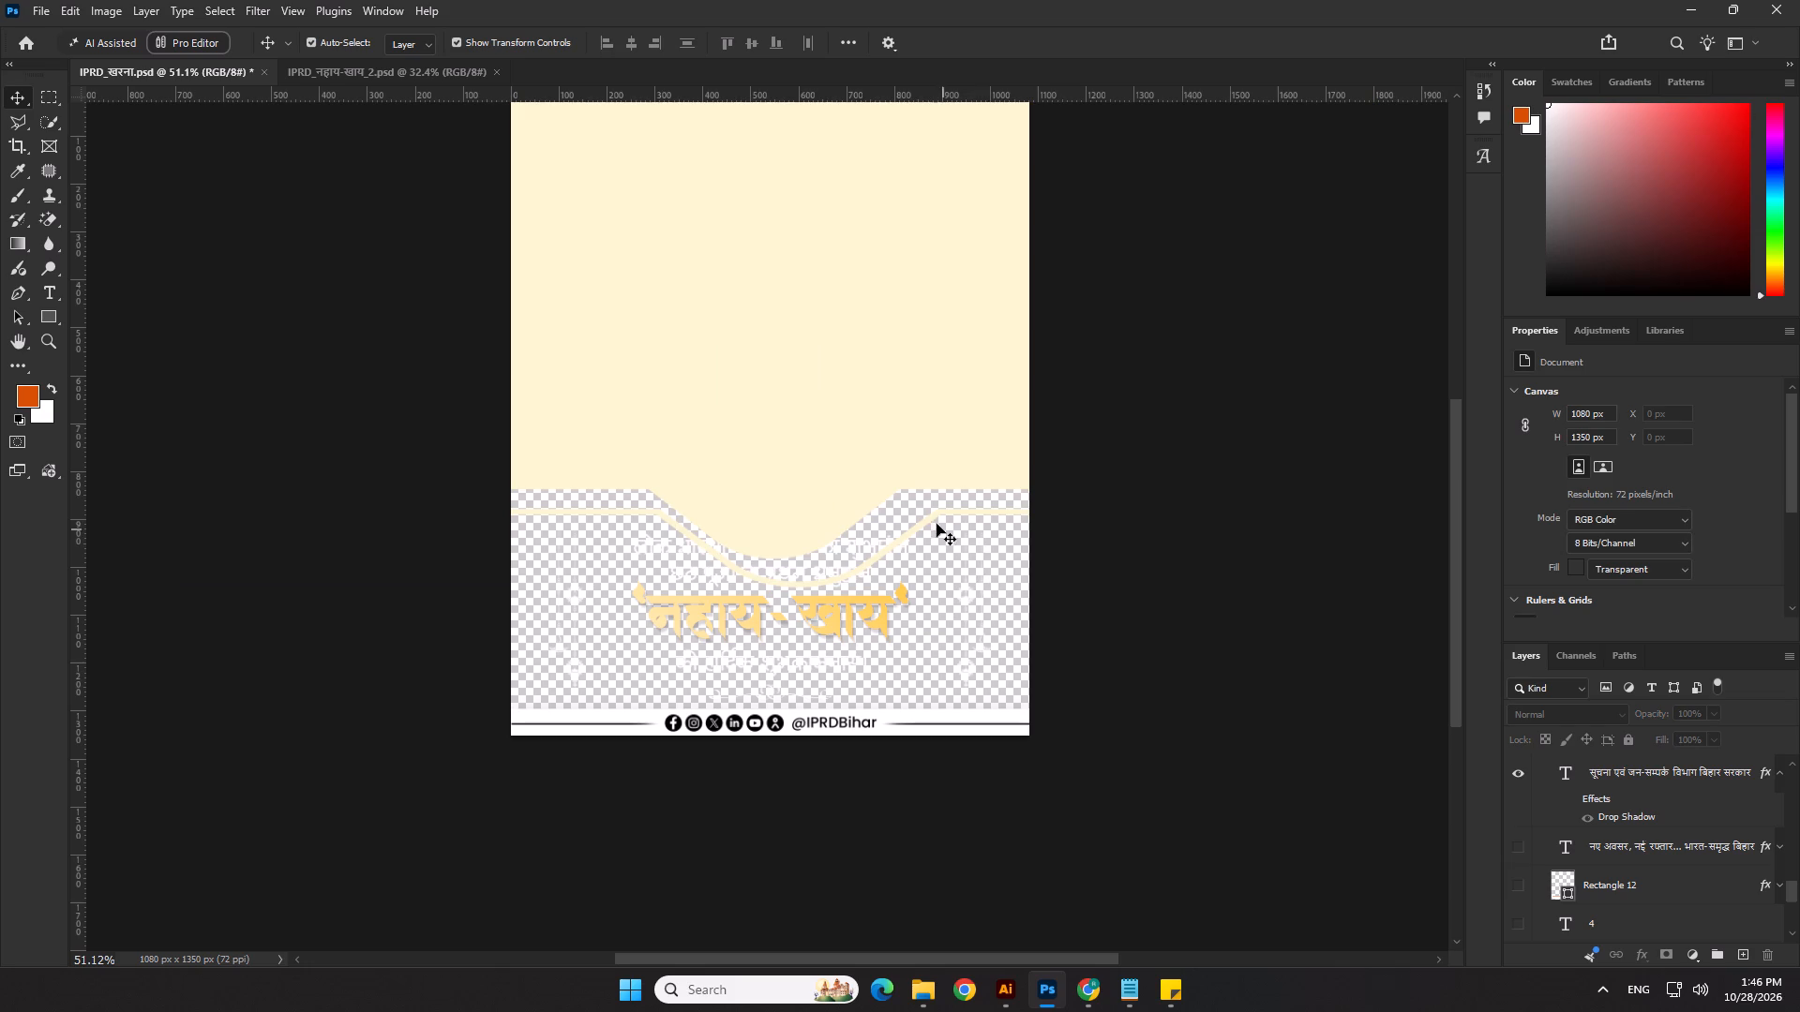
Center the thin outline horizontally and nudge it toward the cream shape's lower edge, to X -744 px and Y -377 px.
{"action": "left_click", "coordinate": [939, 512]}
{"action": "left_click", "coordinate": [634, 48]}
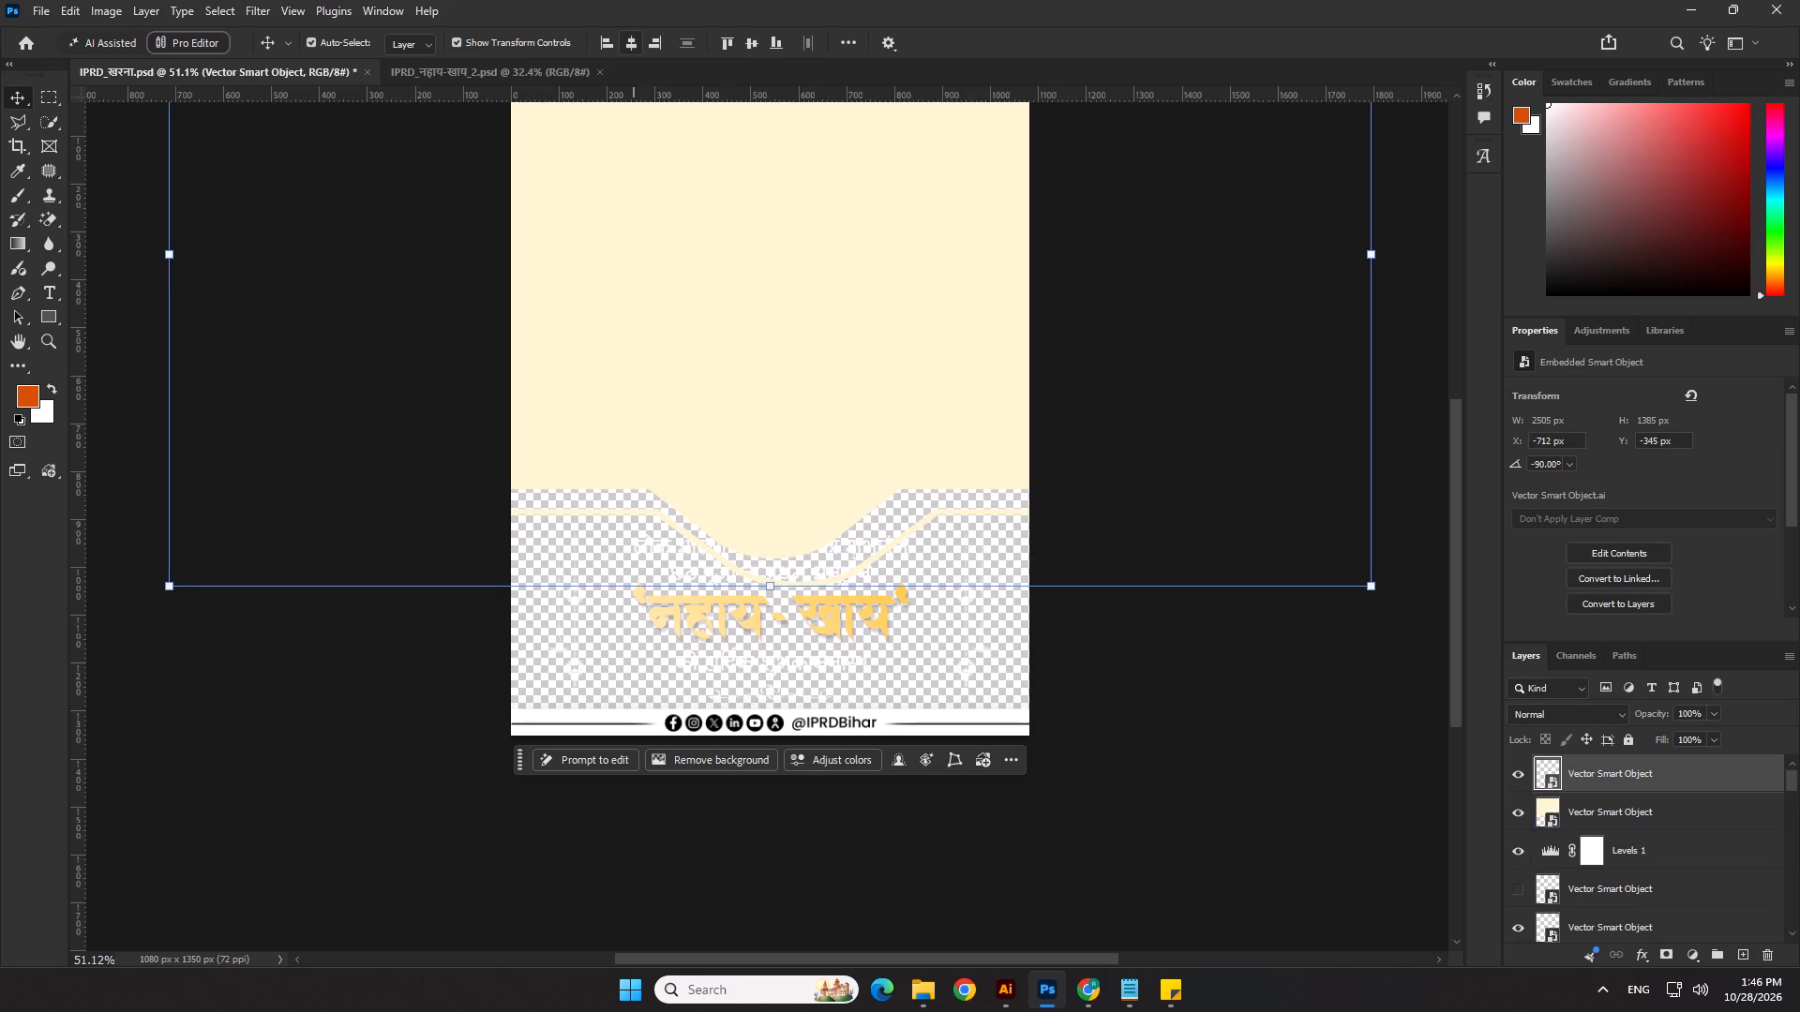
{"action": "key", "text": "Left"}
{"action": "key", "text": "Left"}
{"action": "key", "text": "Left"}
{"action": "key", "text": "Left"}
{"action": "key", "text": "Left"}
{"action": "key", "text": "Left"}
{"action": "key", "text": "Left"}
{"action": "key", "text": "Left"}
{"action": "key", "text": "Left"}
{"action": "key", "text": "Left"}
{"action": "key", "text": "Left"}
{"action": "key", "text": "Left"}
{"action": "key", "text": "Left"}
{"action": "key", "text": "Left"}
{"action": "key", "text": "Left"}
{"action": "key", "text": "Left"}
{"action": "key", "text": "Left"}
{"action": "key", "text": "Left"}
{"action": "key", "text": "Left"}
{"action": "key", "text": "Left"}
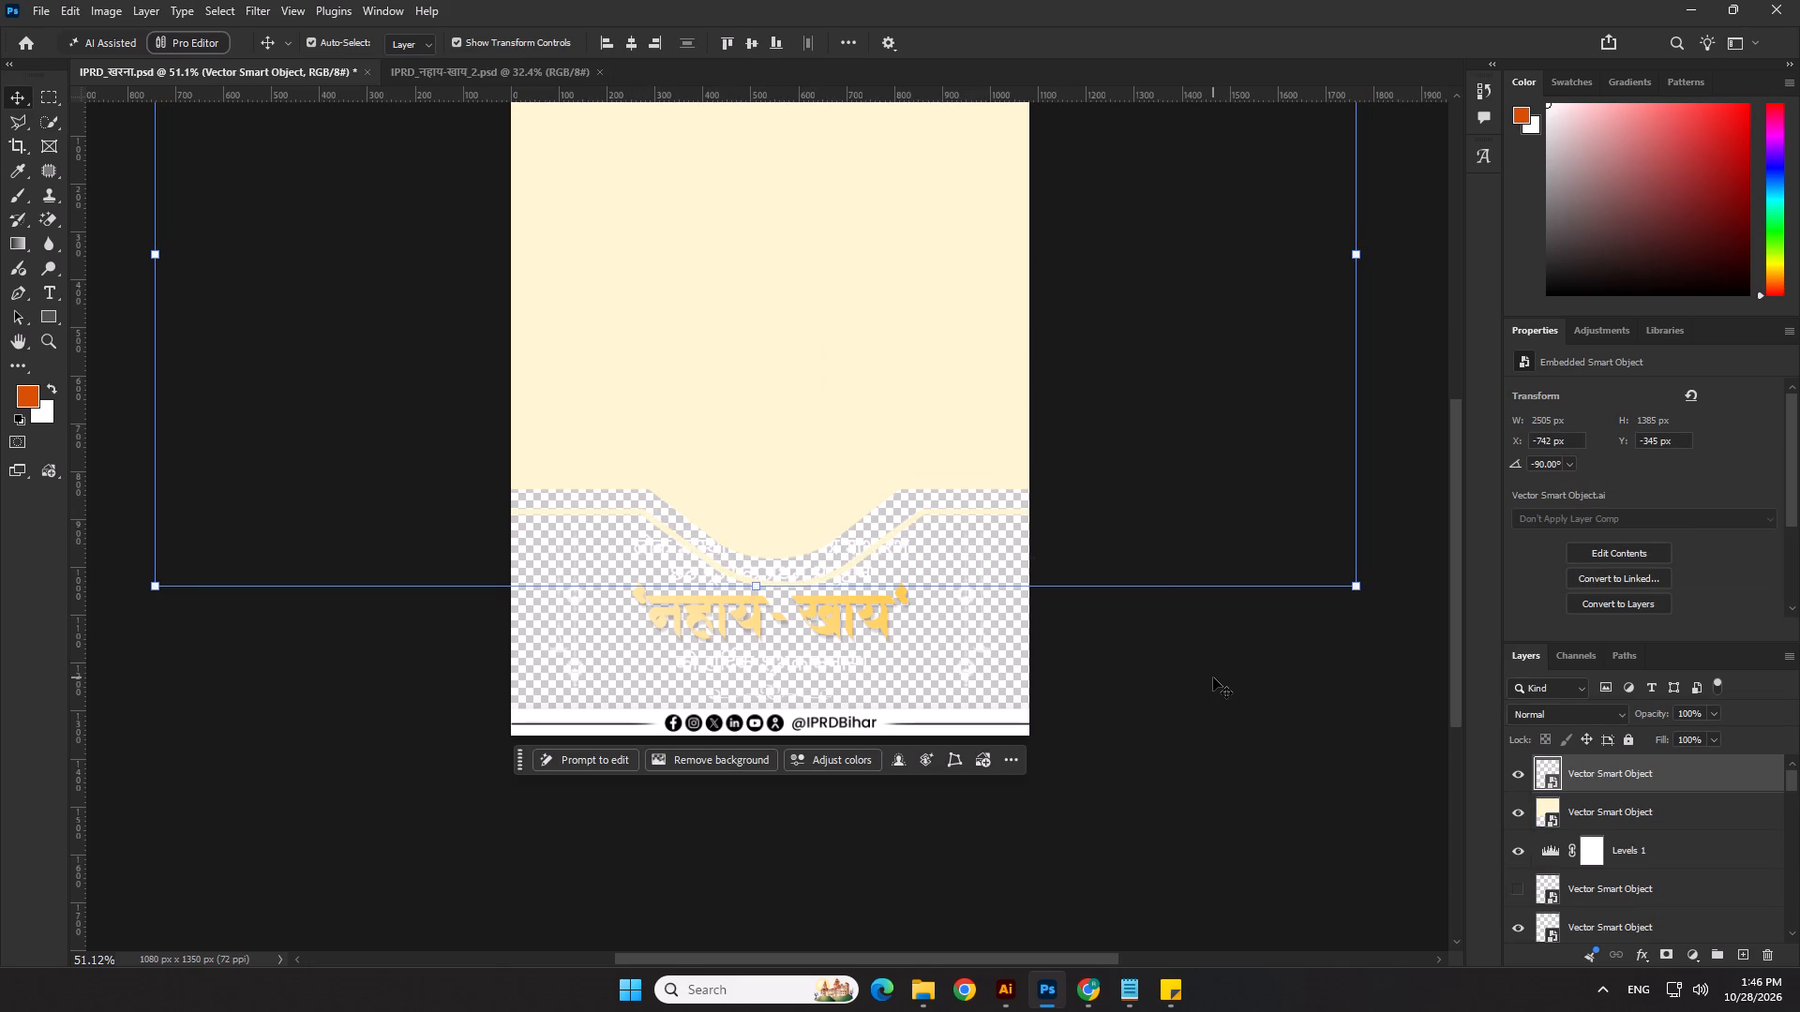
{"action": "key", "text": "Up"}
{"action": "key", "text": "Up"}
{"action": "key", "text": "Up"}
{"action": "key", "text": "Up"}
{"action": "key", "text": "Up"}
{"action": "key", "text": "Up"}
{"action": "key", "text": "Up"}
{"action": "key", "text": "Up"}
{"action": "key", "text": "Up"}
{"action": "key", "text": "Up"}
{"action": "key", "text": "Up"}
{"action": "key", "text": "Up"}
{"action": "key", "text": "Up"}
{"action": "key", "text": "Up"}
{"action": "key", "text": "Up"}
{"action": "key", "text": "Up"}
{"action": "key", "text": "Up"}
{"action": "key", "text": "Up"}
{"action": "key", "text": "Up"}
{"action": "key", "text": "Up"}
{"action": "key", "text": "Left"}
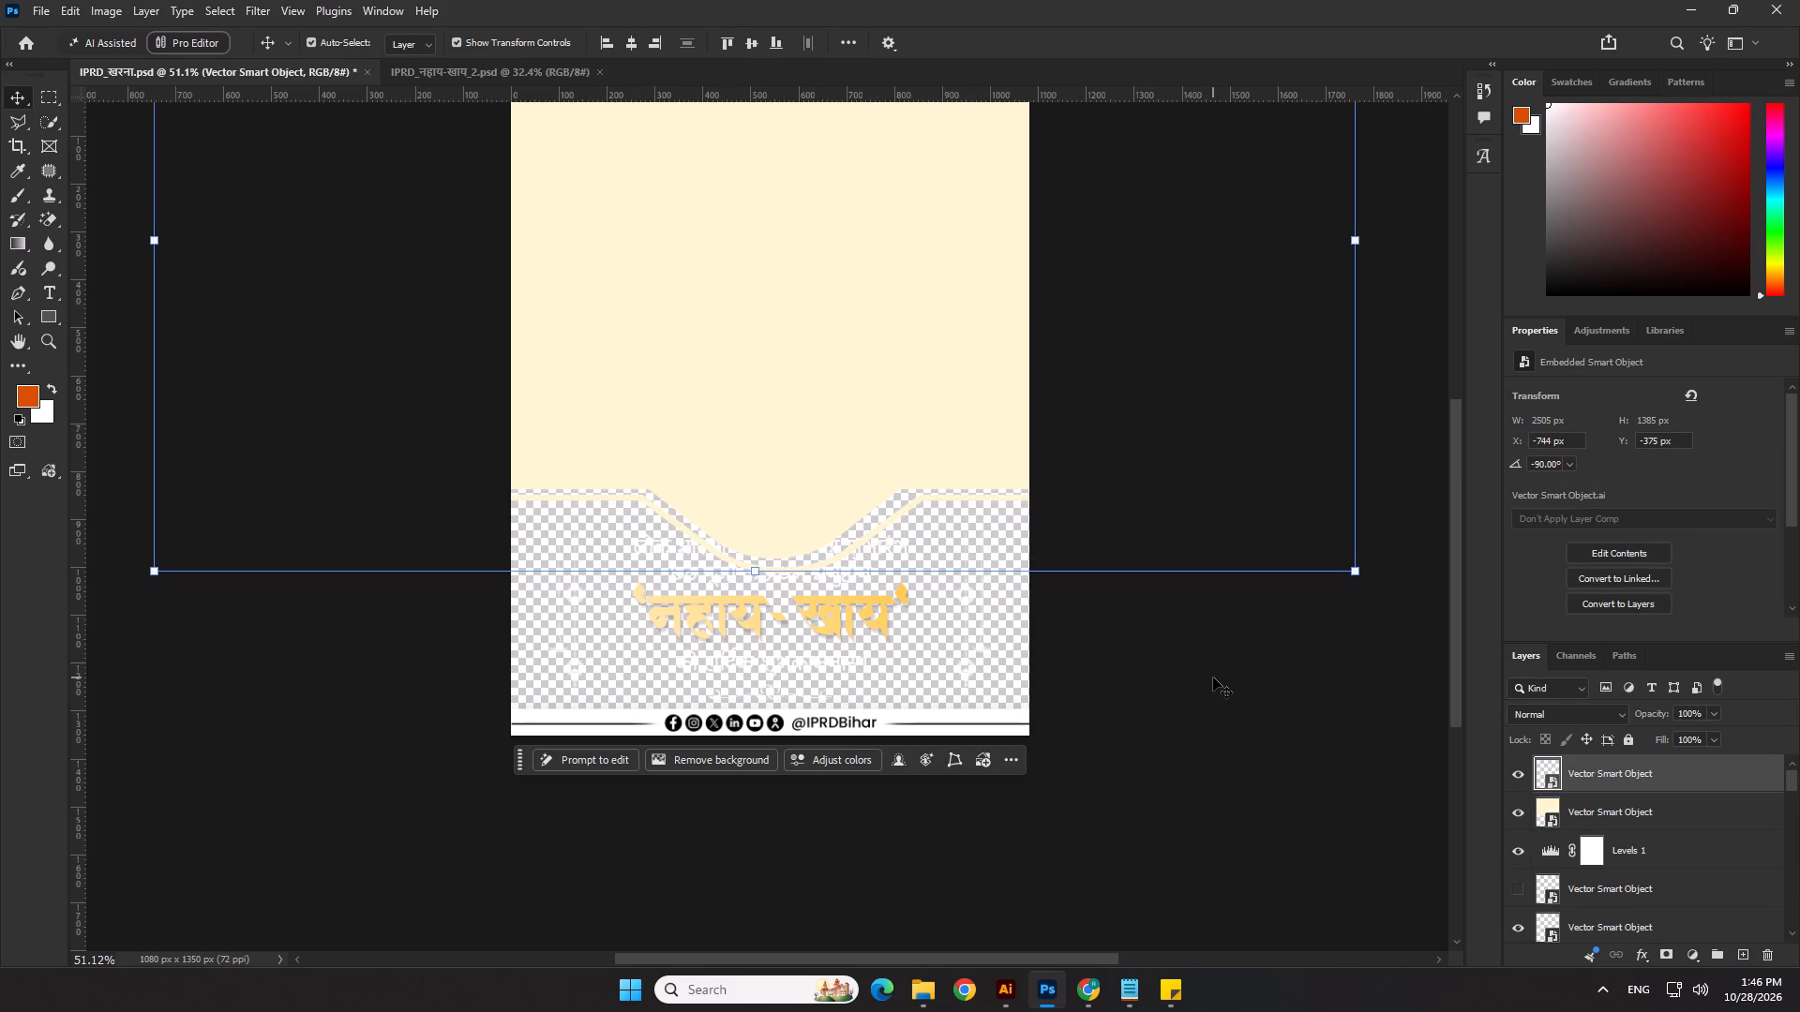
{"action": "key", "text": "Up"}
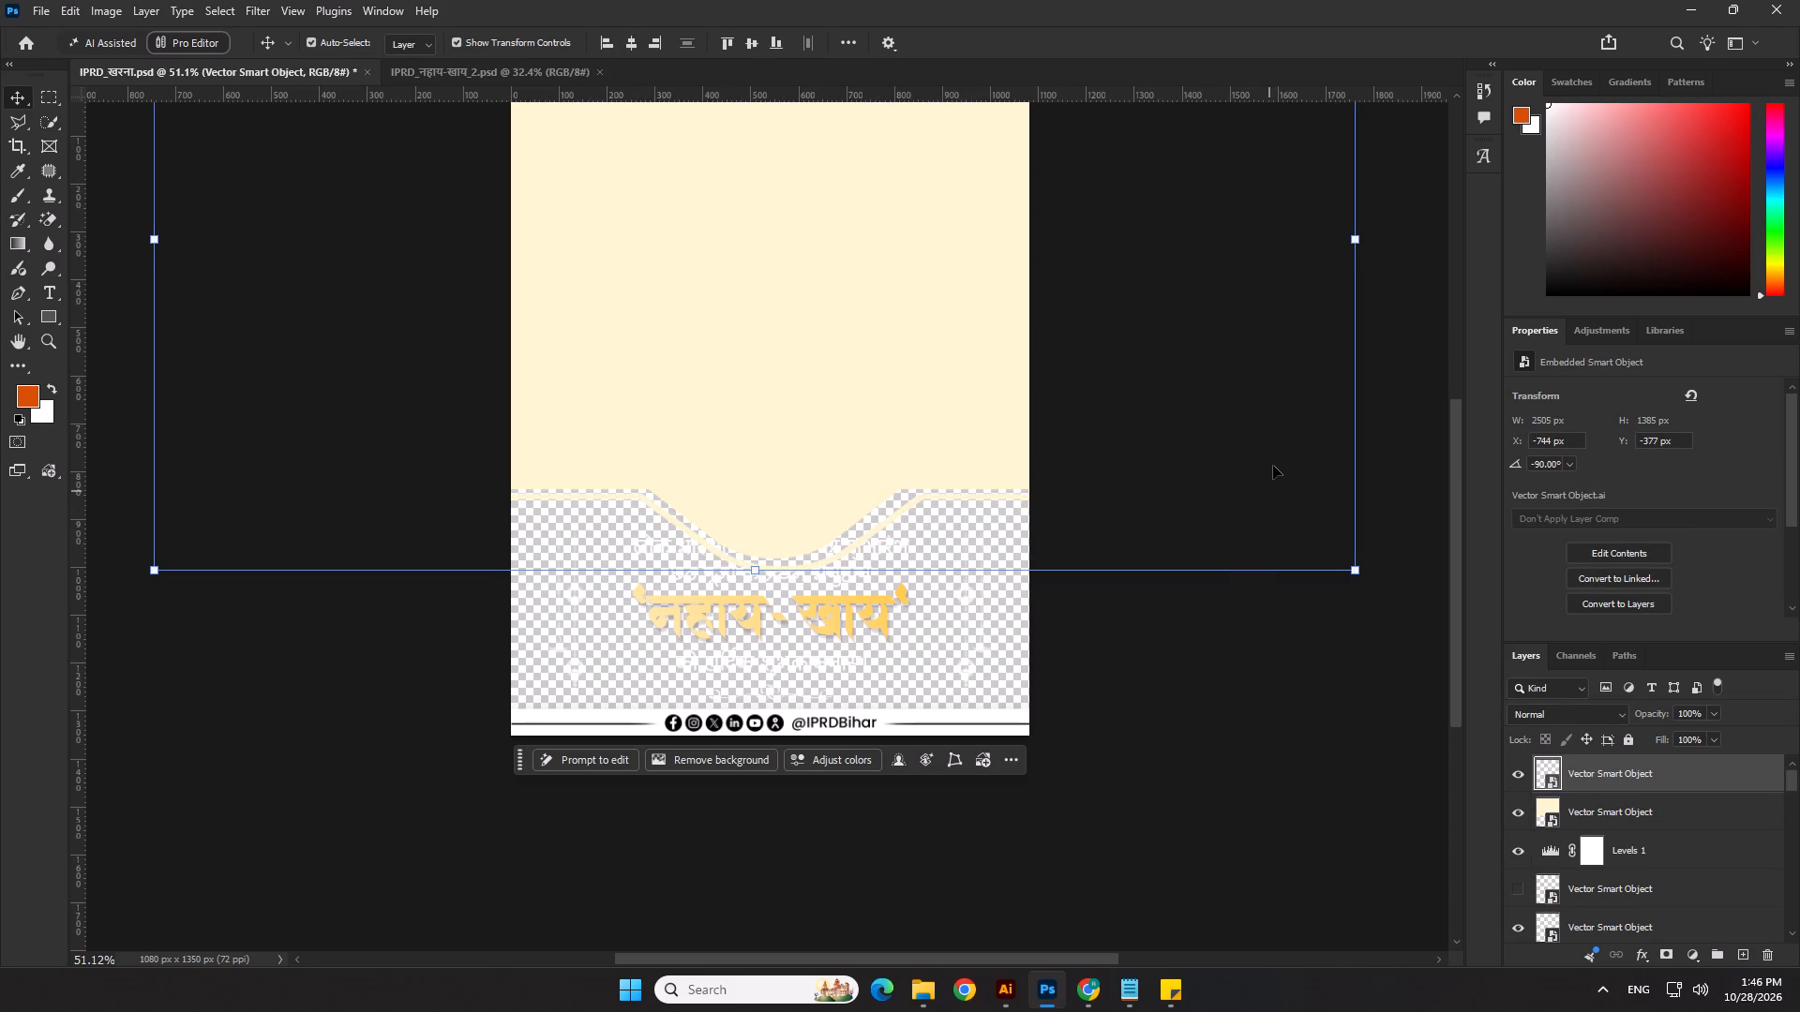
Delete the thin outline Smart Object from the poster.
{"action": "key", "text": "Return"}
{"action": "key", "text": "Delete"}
Widen the cream shape on both sides to 4171 px, apply the transform, and center it horizontally on the poster.
{"action": "left_click", "coordinate": [952, 454]}
{"action": "scroll", "coordinate": [862, 495], "scroll_direction": "down", "scroll_amount": 4}
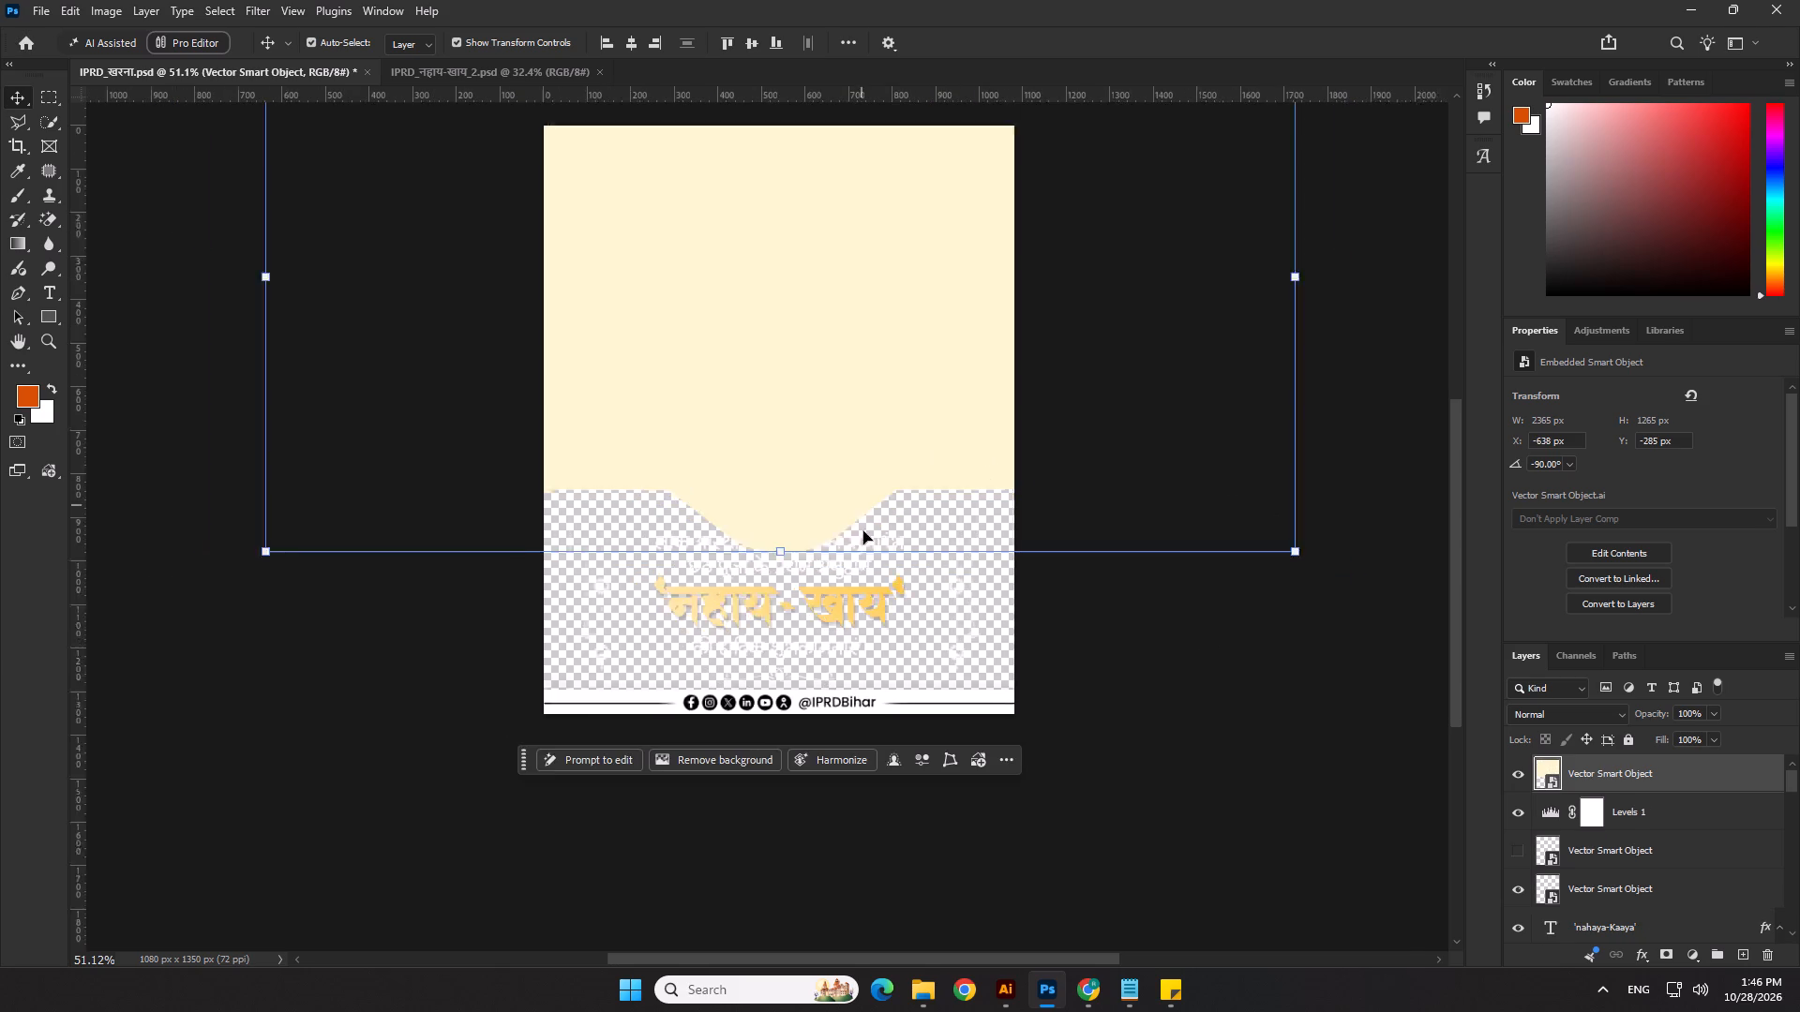
{"action": "left_click_drag", "start_coordinate": [1200, 330], "coordinate": [1375, 330], "text": "shift"}
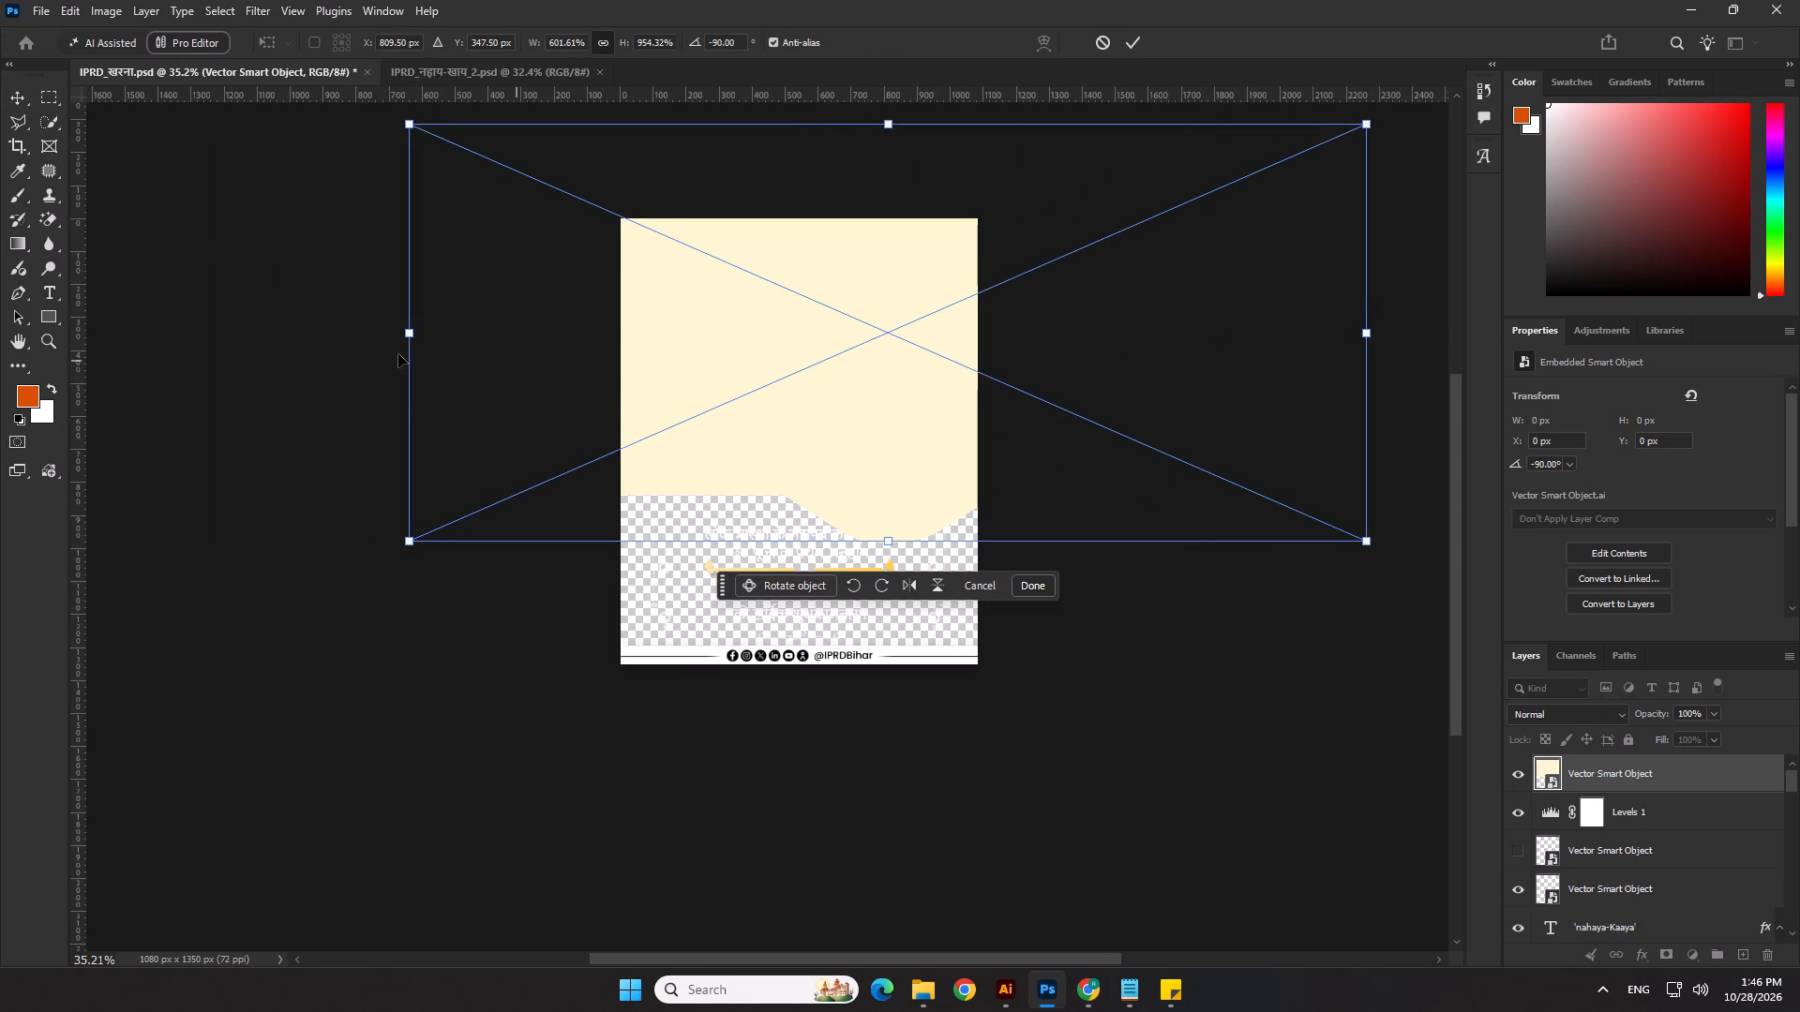
{"action": "left_click_drag", "start_coordinate": [412, 340], "coordinate": [73, 385]}
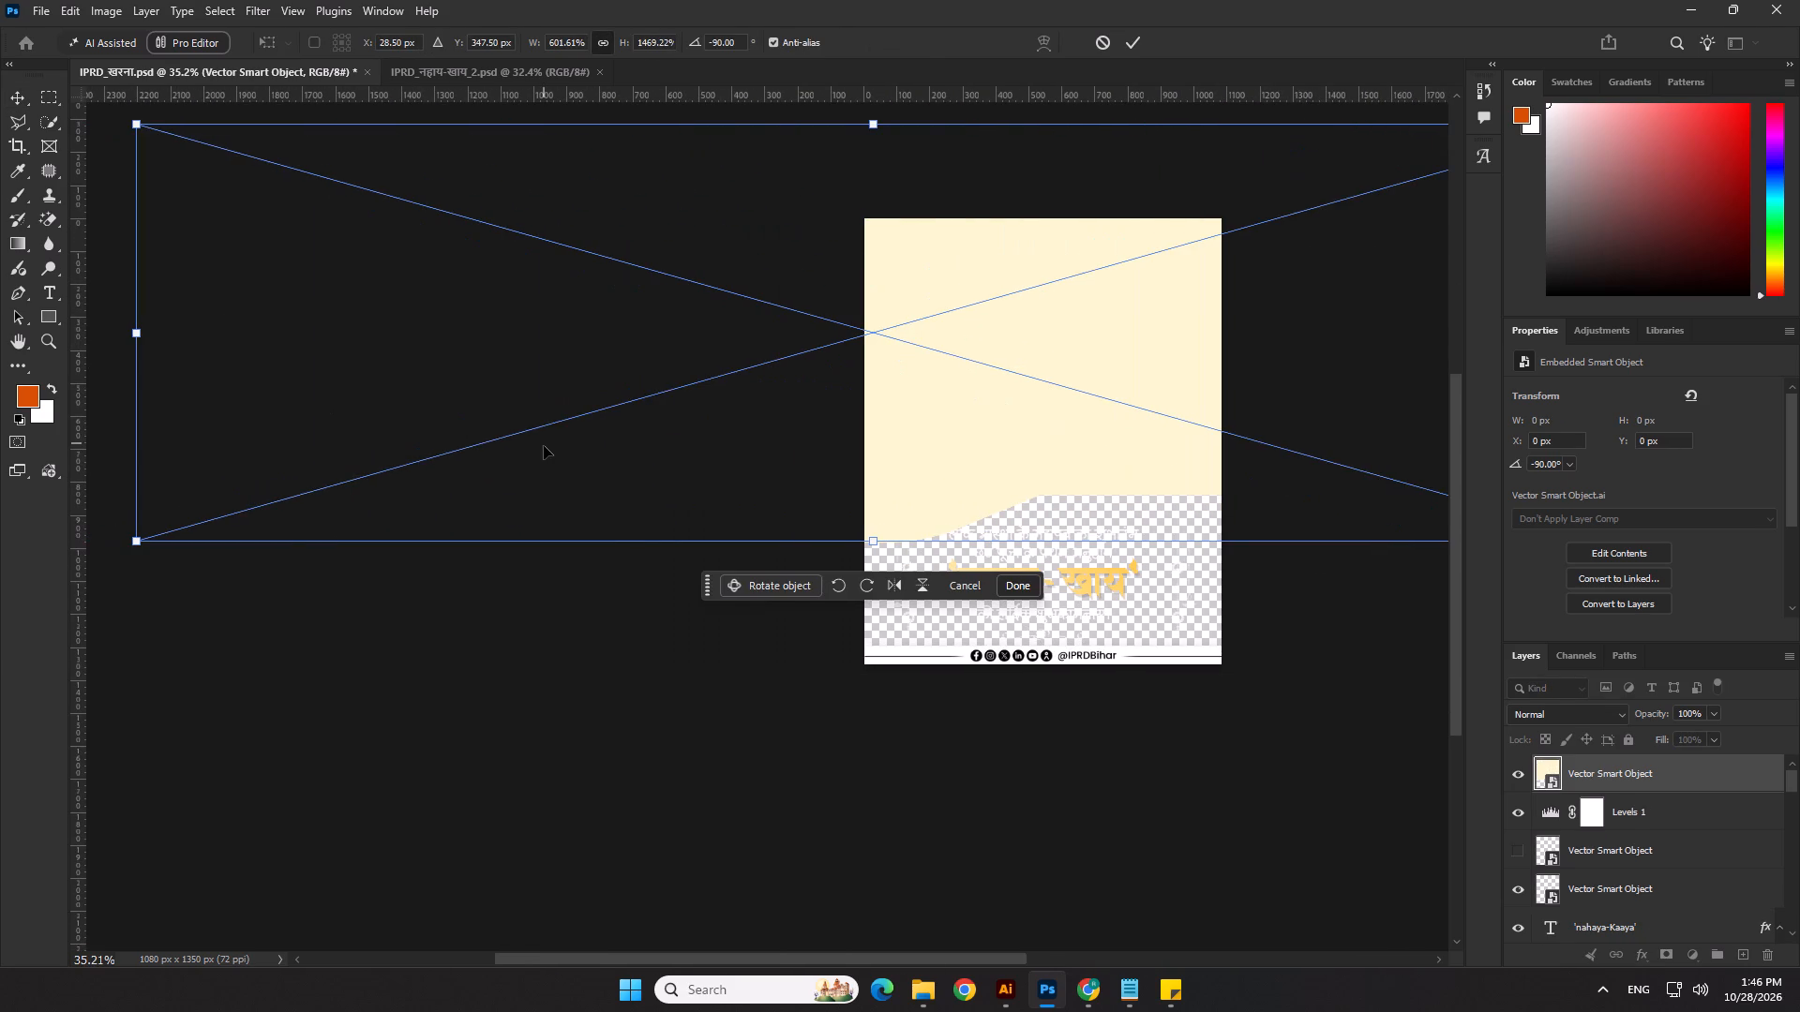
{"action": "scroll", "coordinate": [544, 446], "scroll_direction": "down", "scroll_amount": 3}
{"action": "left_click_drag", "start_coordinate": [1060, 462], "coordinate": [1189, 465]}
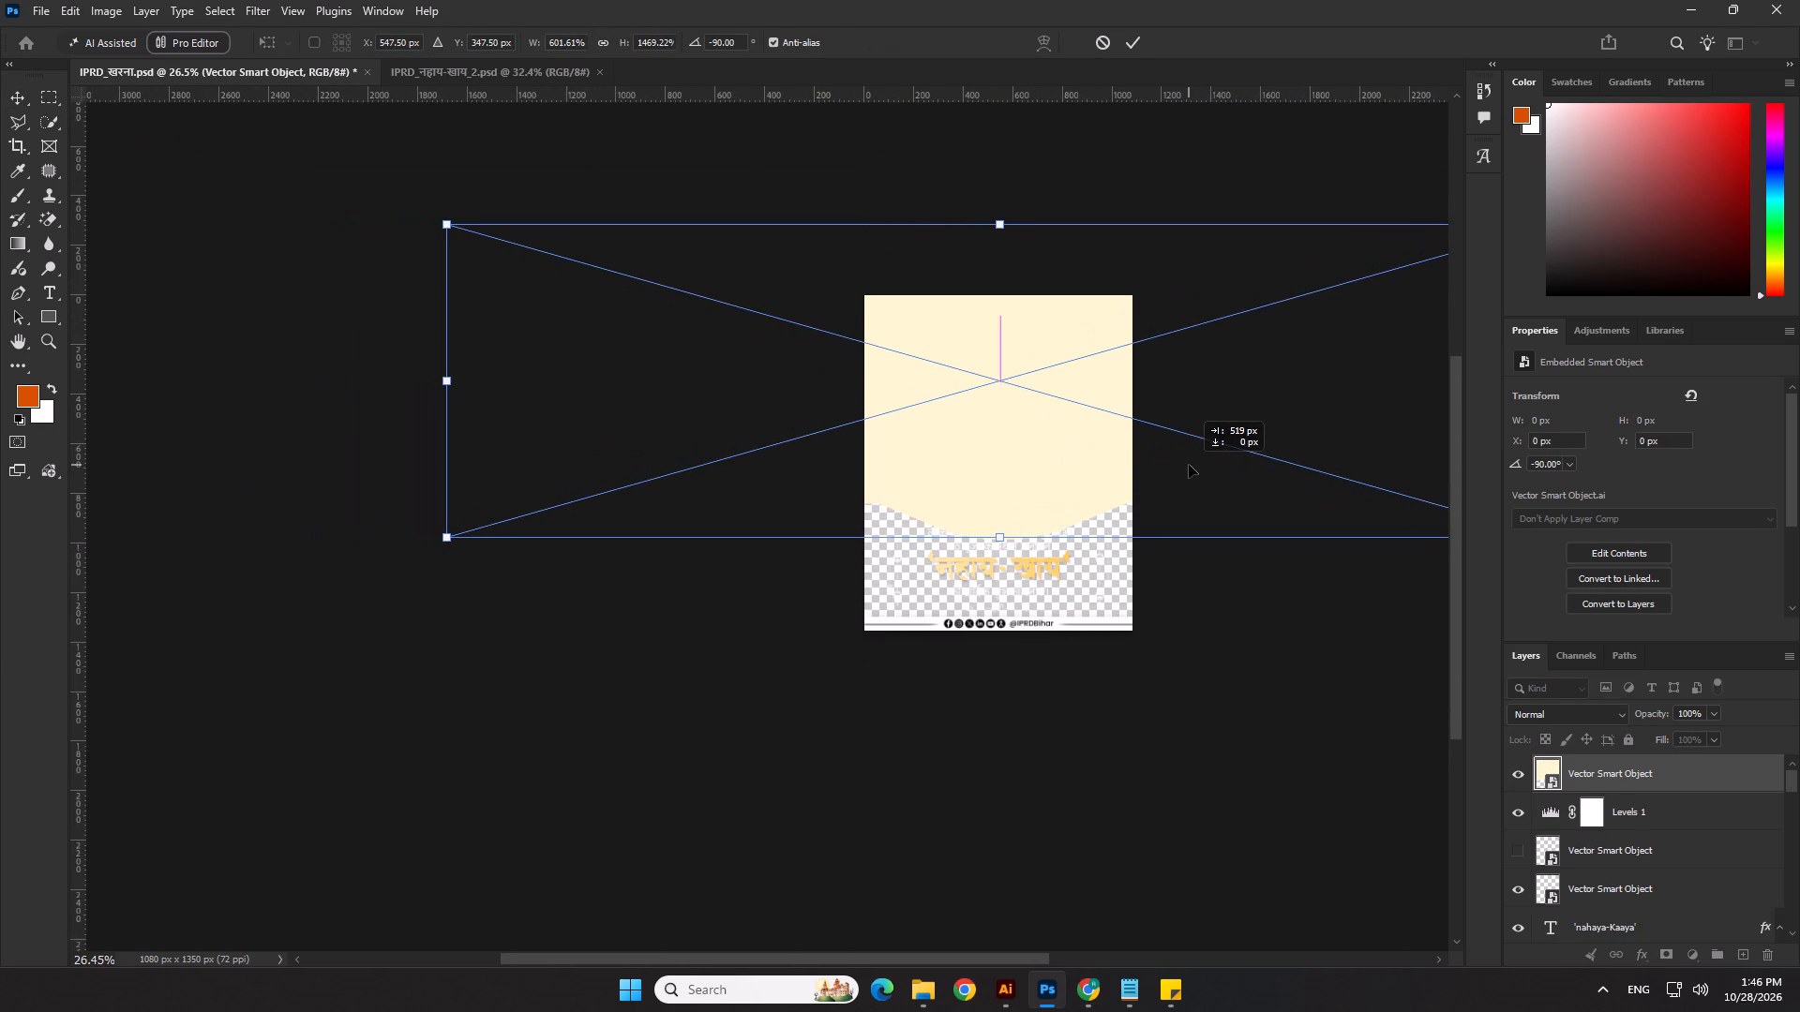
{"action": "left_click_drag", "start_coordinate": [1189, 465], "coordinate": [1181, 468]}
{"action": "scroll", "coordinate": [644, 552], "scroll_direction": "down", "scroll_amount": 5}
{"action": "left_click_drag", "start_coordinate": [1302, 437], "coordinate": [1257, 434], "text": "shift"}
{"action": "key", "text": "Return"}
{"action": "left_click", "coordinate": [628, 40]}
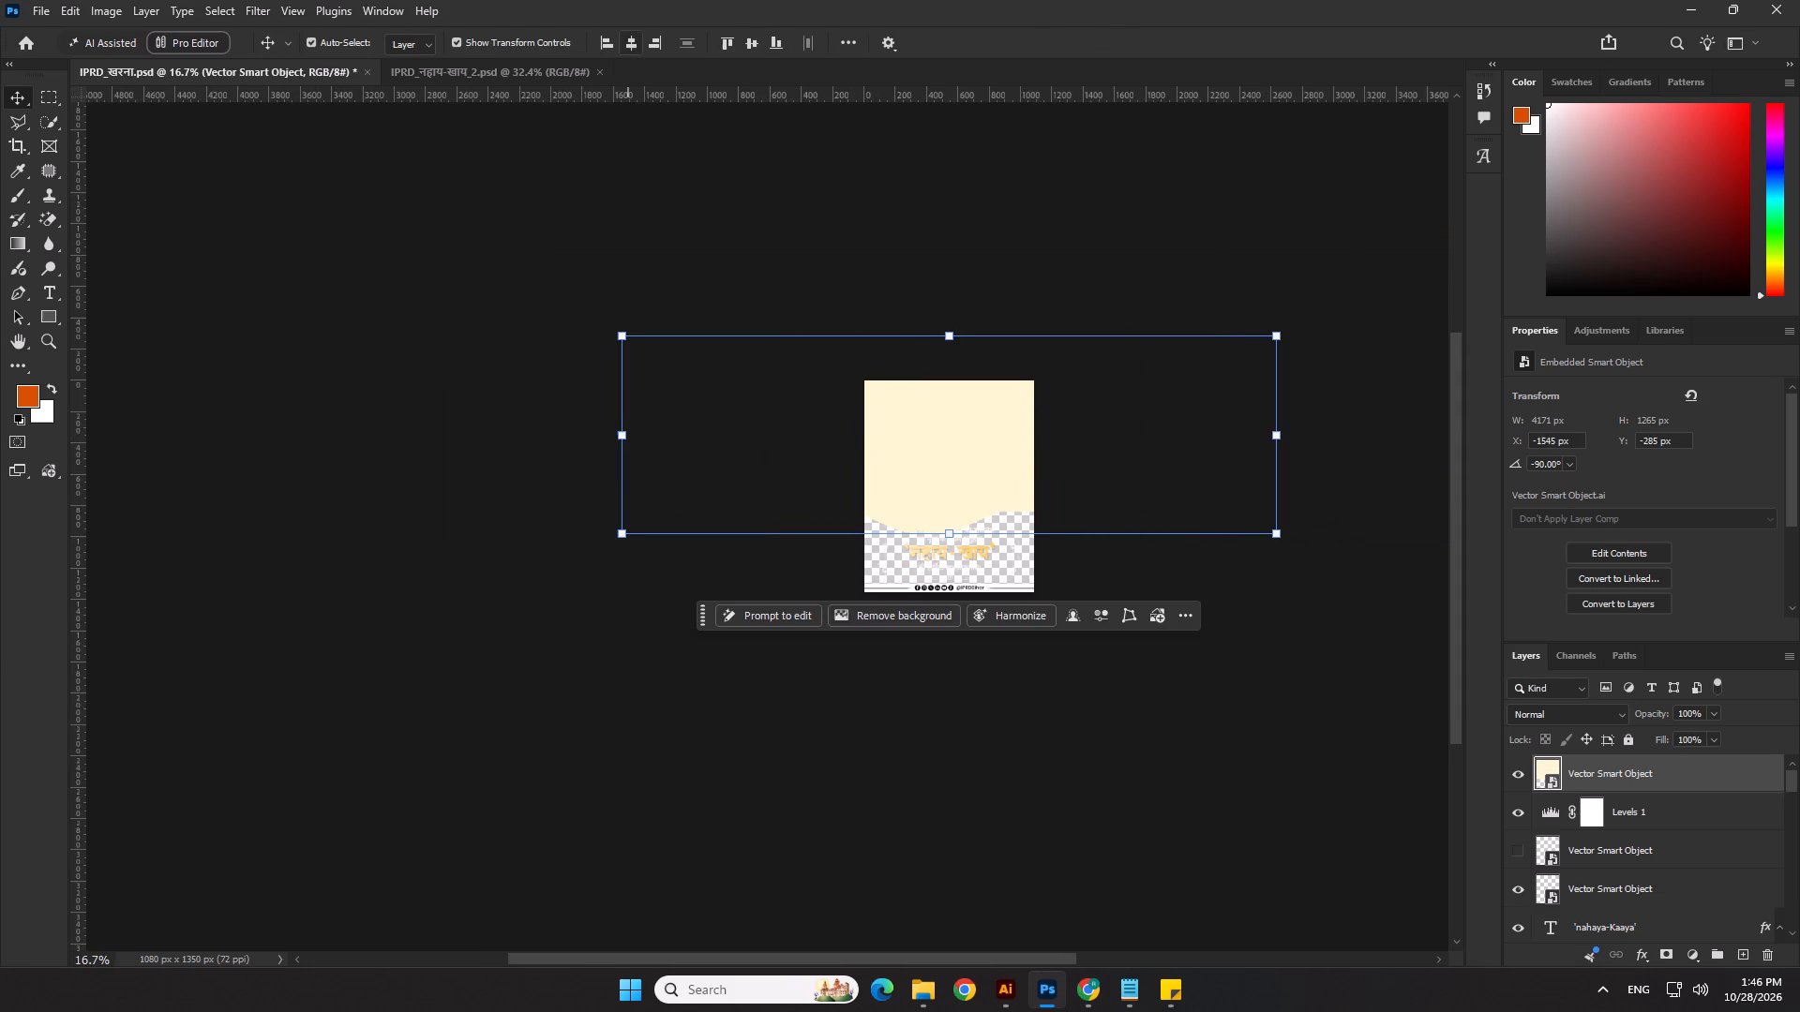
Lower the cream shape's top edge so the shape is 939 px high at Y 41 px, and apply the transform.
{"action": "left_click_drag", "start_coordinate": [967, 335], "coordinate": [969, 402], "text": "shift"}
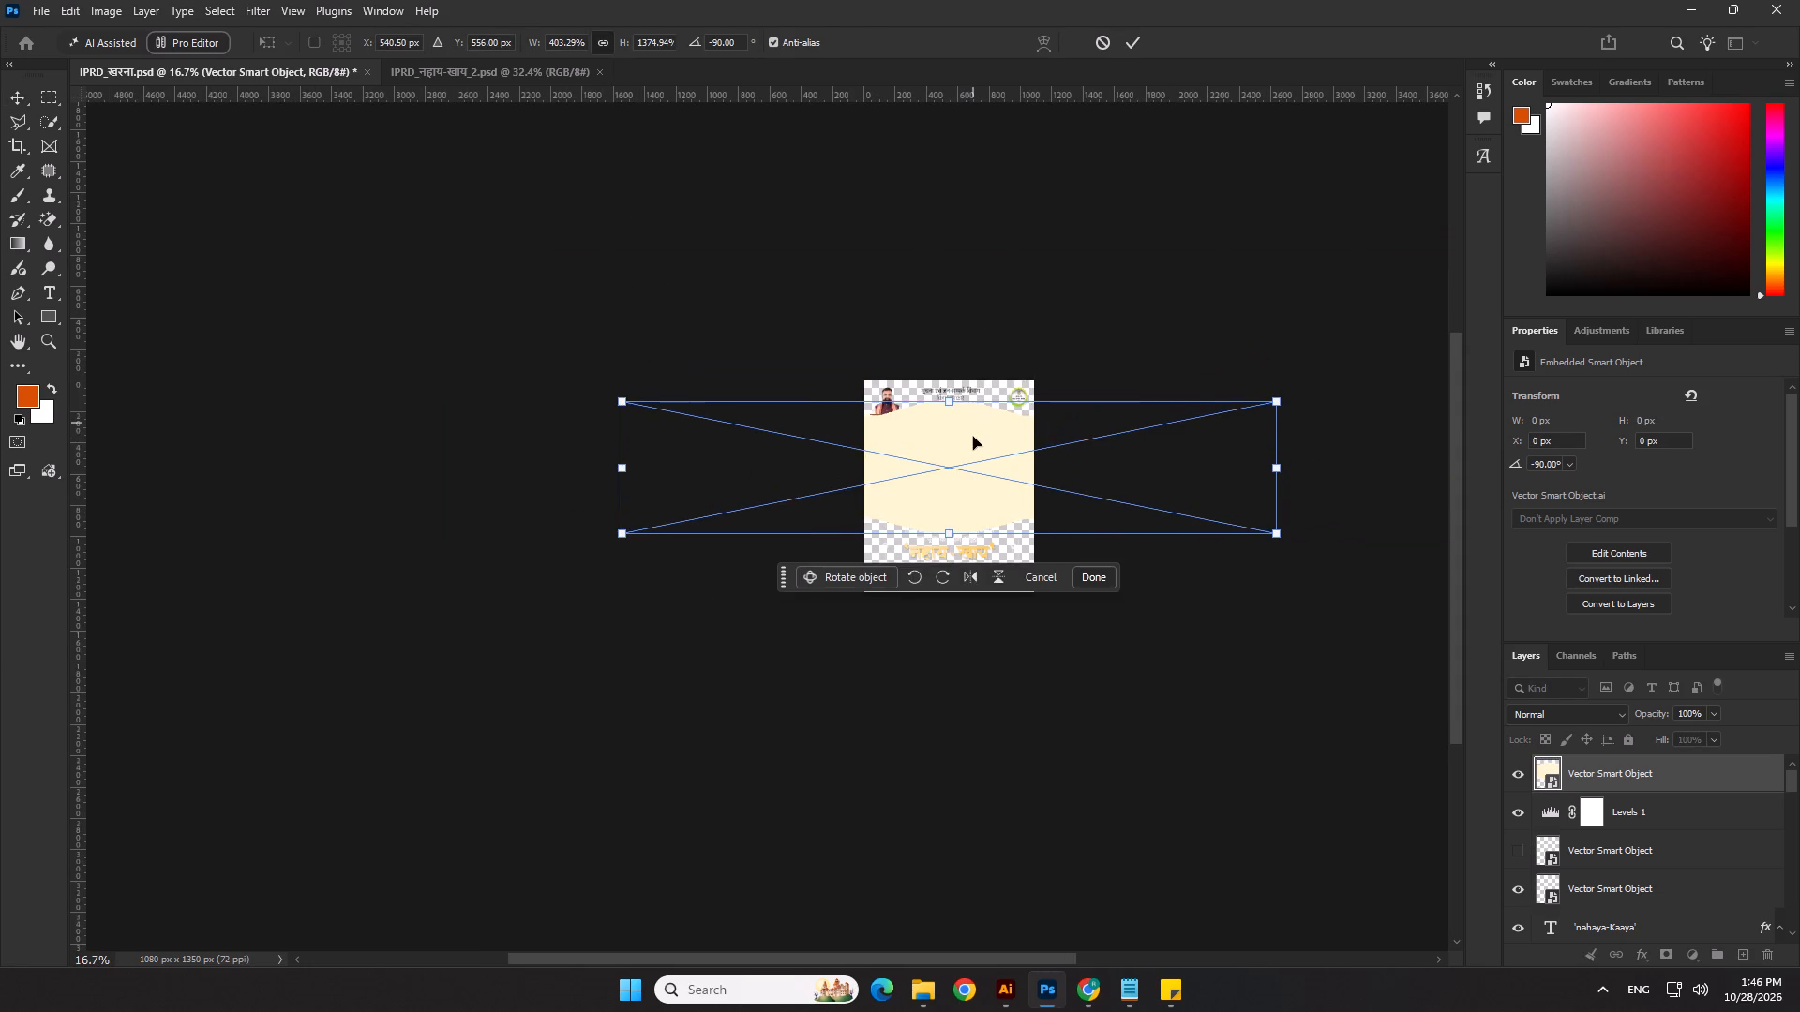
{"action": "scroll", "coordinate": [973, 437], "scroll_direction": "up", "scroll_amount": 7}
{"action": "left_click_drag", "start_coordinate": [932, 365], "coordinate": [935, 346], "text": "shift"}
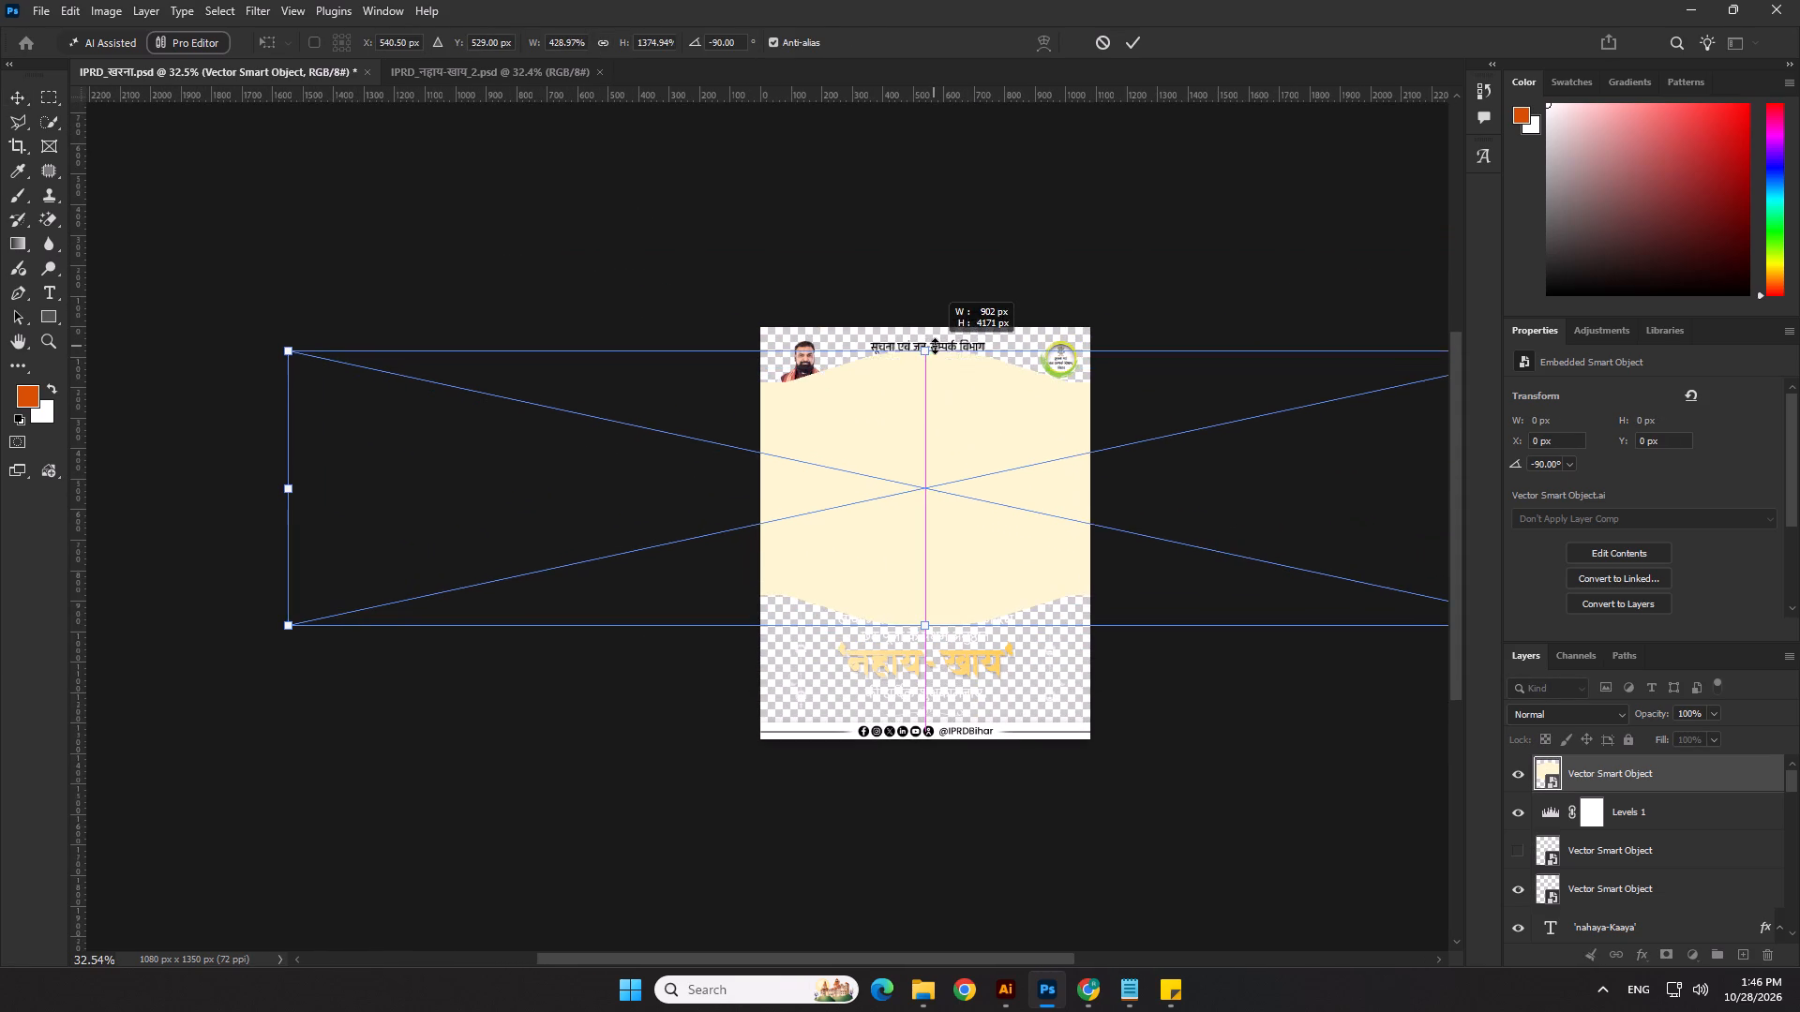
{"action": "left_click_drag", "start_coordinate": [935, 346], "coordinate": [937, 337], "text": "shift"}
{"action": "key", "text": "Return"}
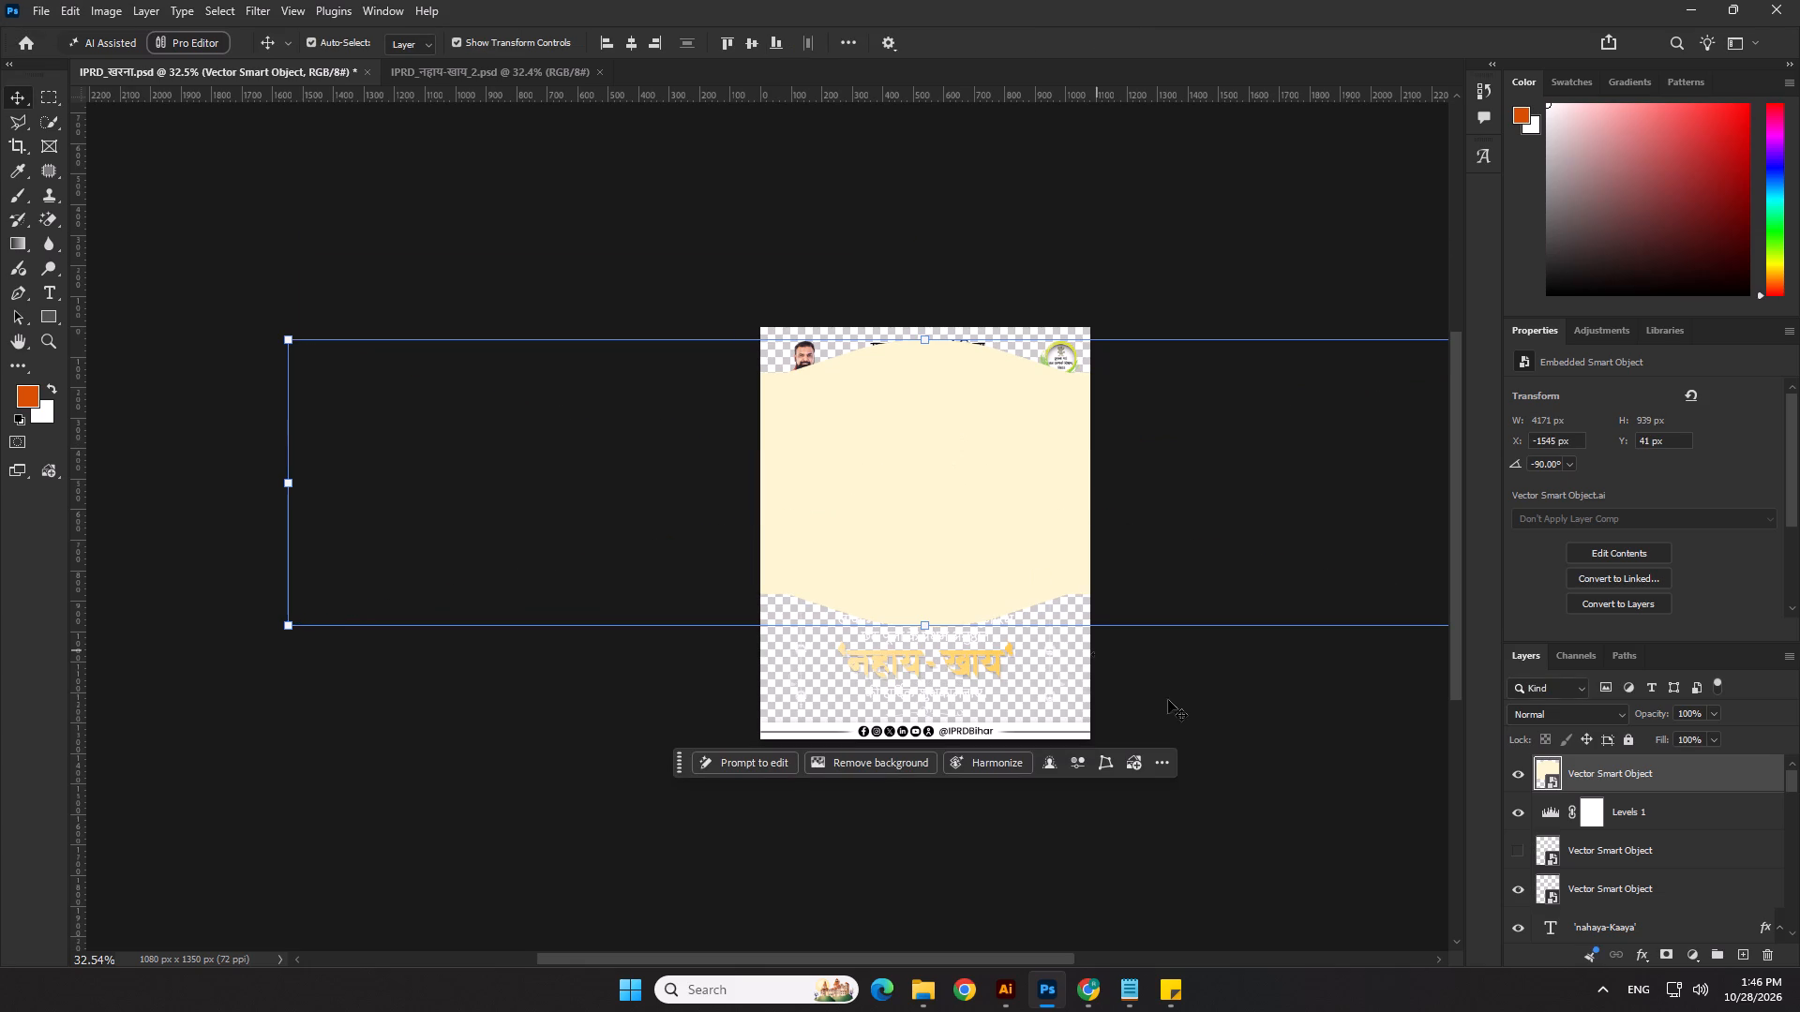
Delete the Levels 1 adjustment layer and the hidden Vector Smart Object beneath it.
{"action": "scroll", "coordinate": [1042, 563], "scroll_direction": "up", "scroll_amount": 4}
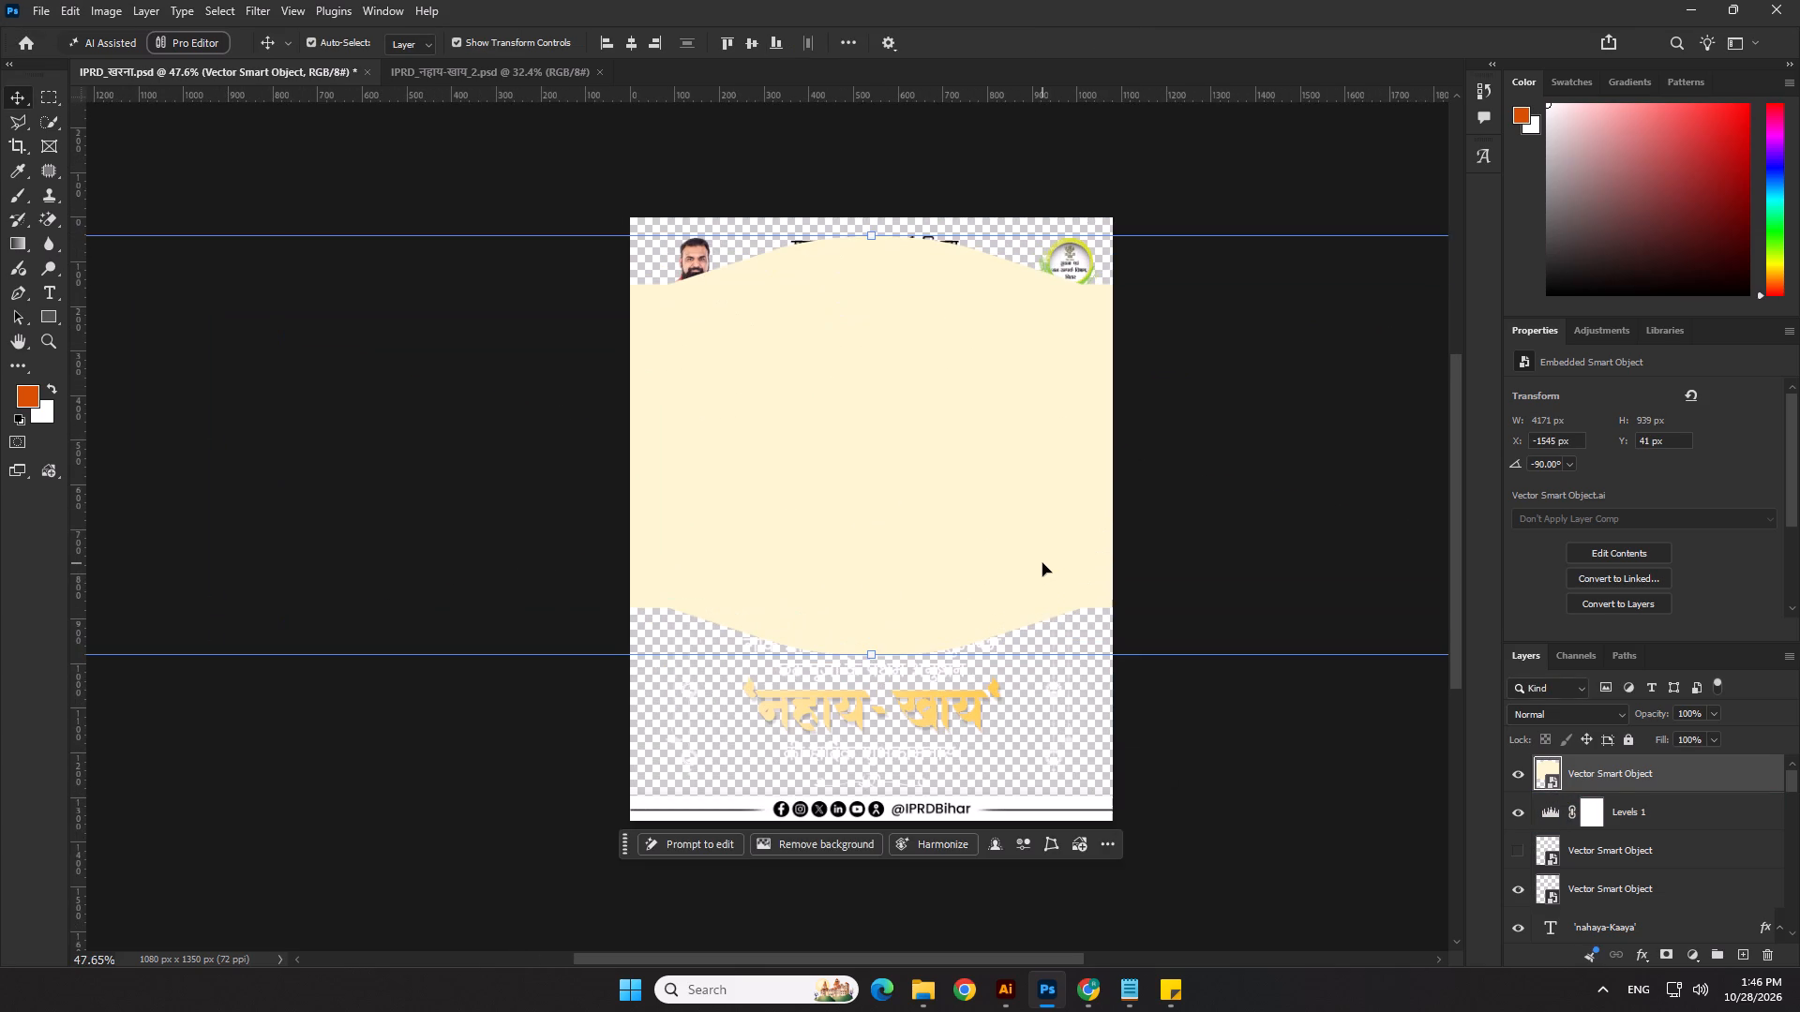
{"action": "left_click", "coordinate": [1648, 802]}
{"action": "key", "text": "Delete"}
{"action": "key", "text": "Delete"}
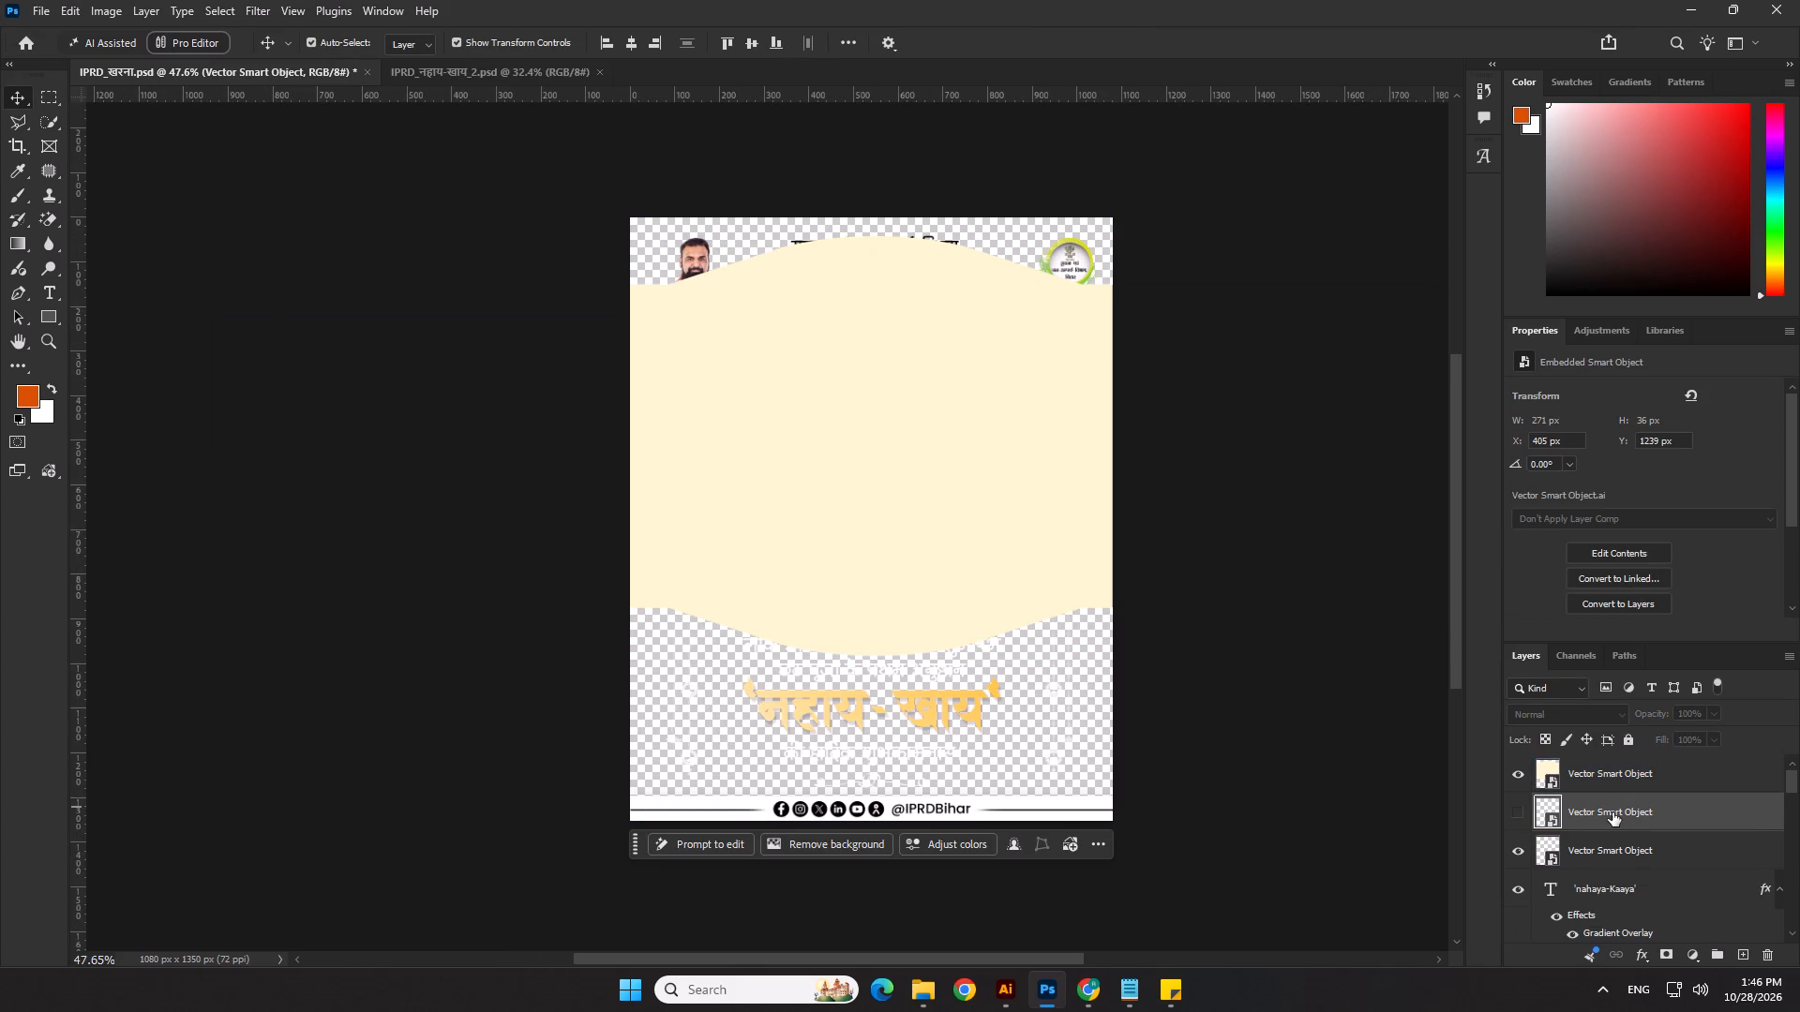
{"action": "scroll", "coordinate": [1612, 812], "scroll_direction": "up", "scroll_amount": 1}
{"action": "left_click", "coordinate": [1612, 812]}
{"action": "key", "text": "Delete"}
{"action": "double_click", "coordinate": [1520, 814]}
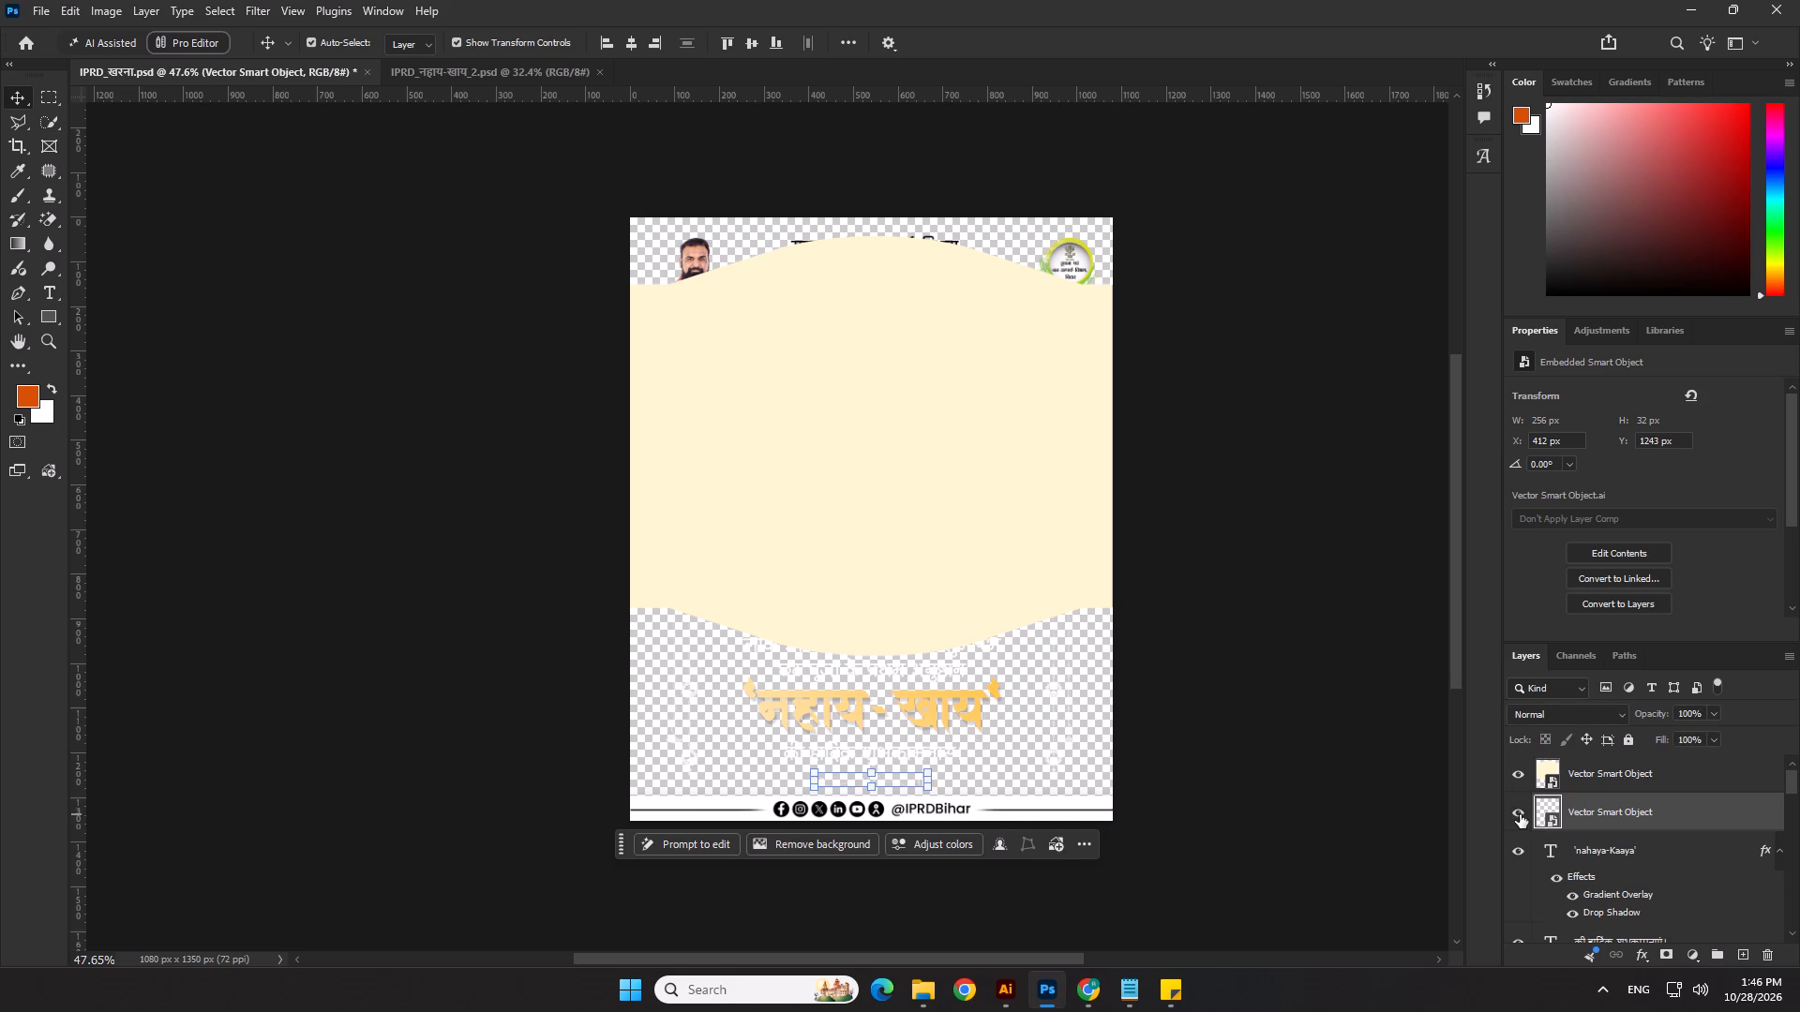
Move the cream shape's layer down the stack to just above Group 1, behind the header and title elements.
{"action": "left_click_drag", "start_coordinate": [1624, 778], "coordinate": [1613, 1011]}
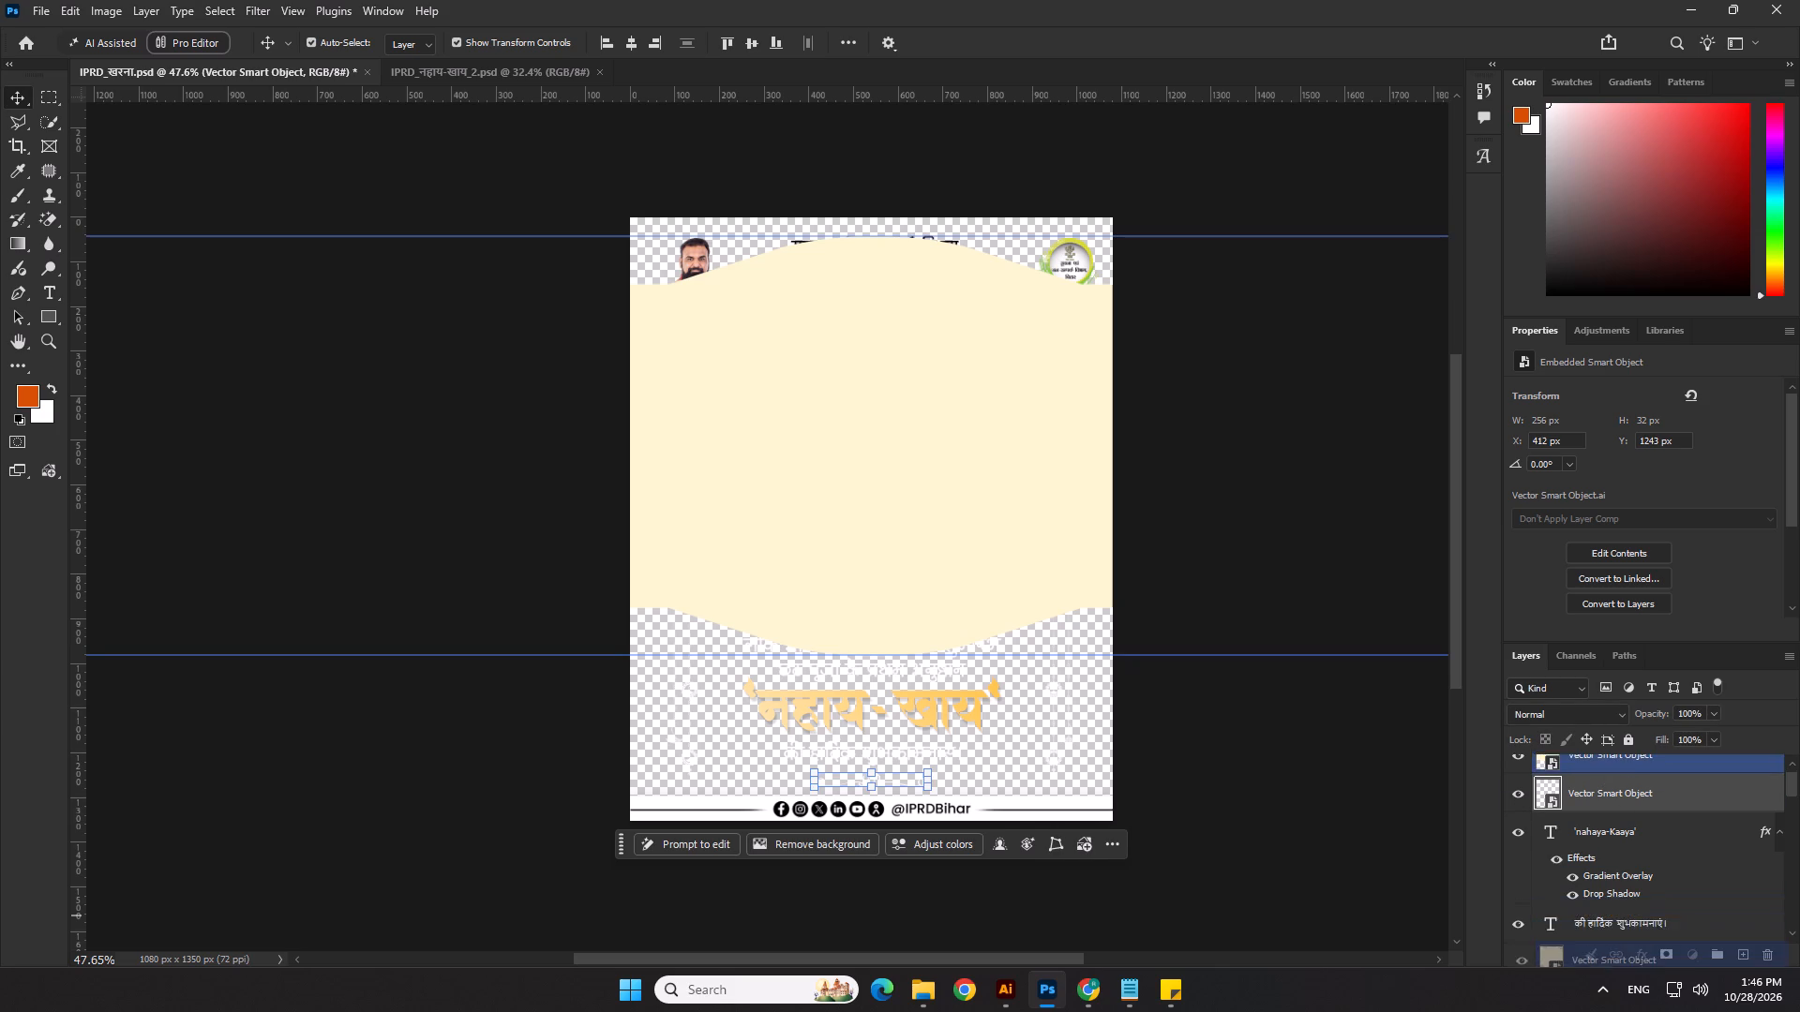
{"action": "left_click_drag", "start_coordinate": [1613, 1011], "coordinate": [1616, 953]}
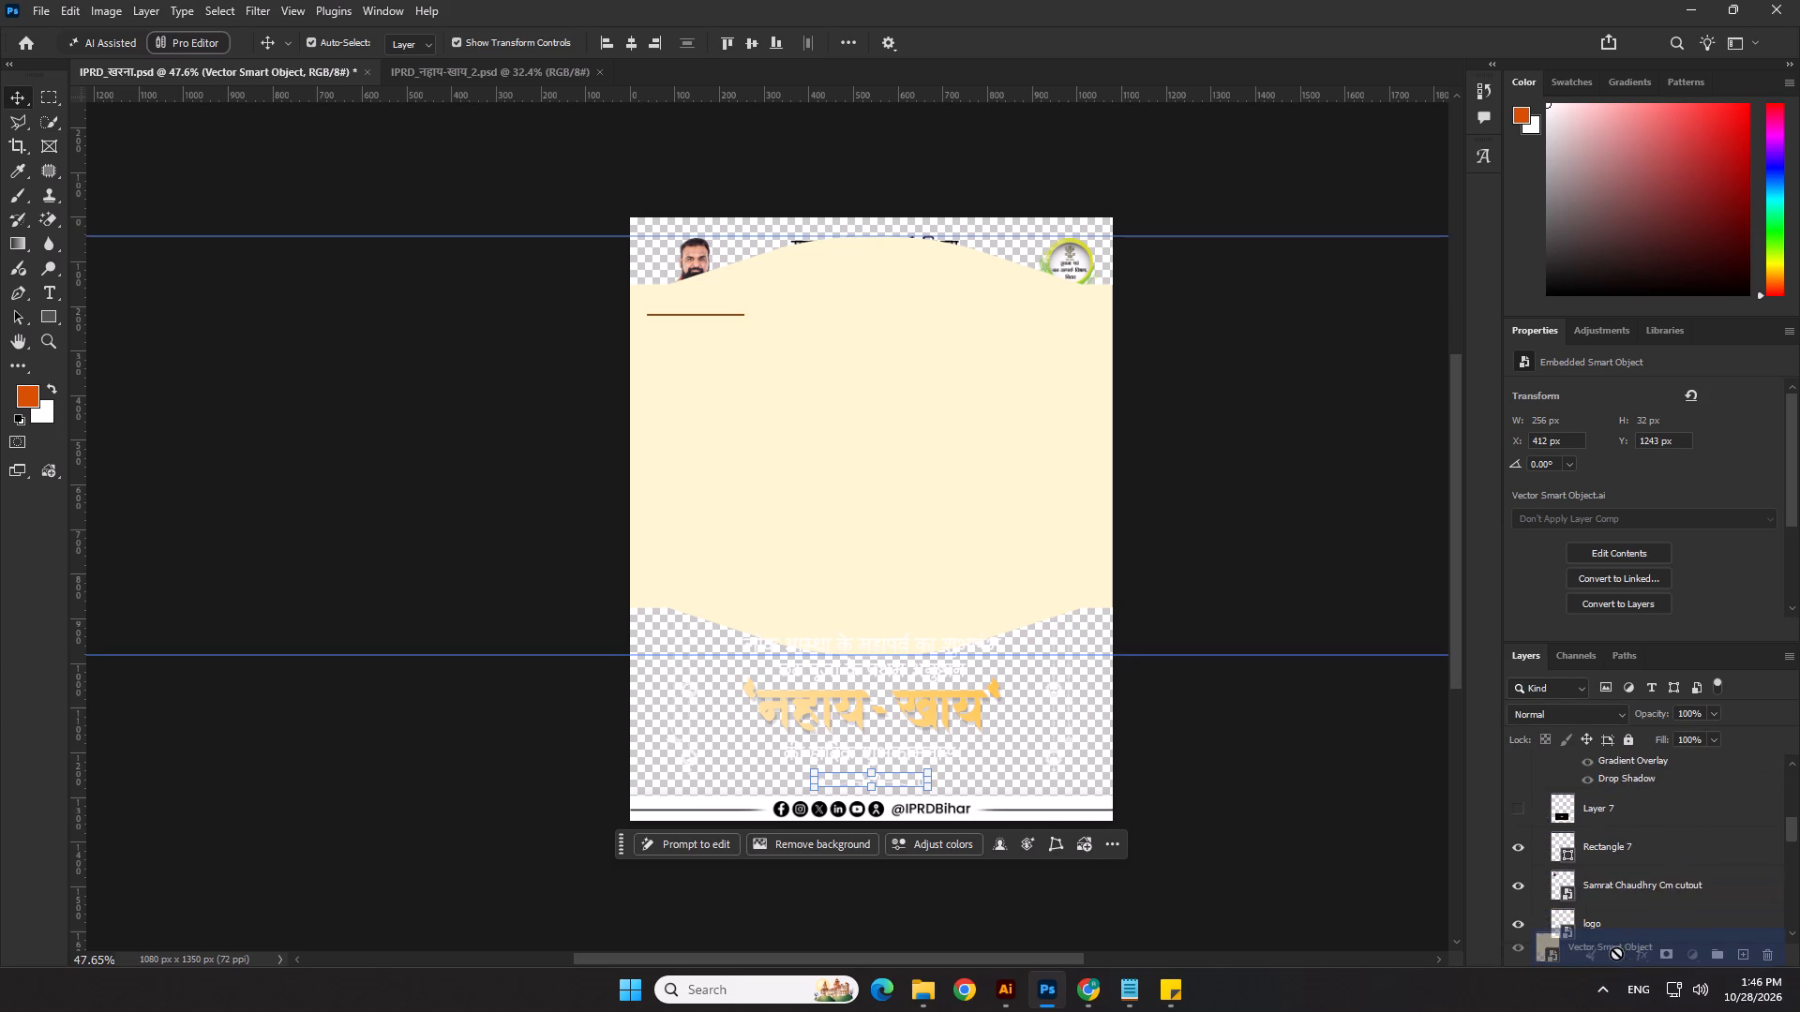
{"action": "left_click_drag", "start_coordinate": [1616, 953], "coordinate": [1633, 869]}
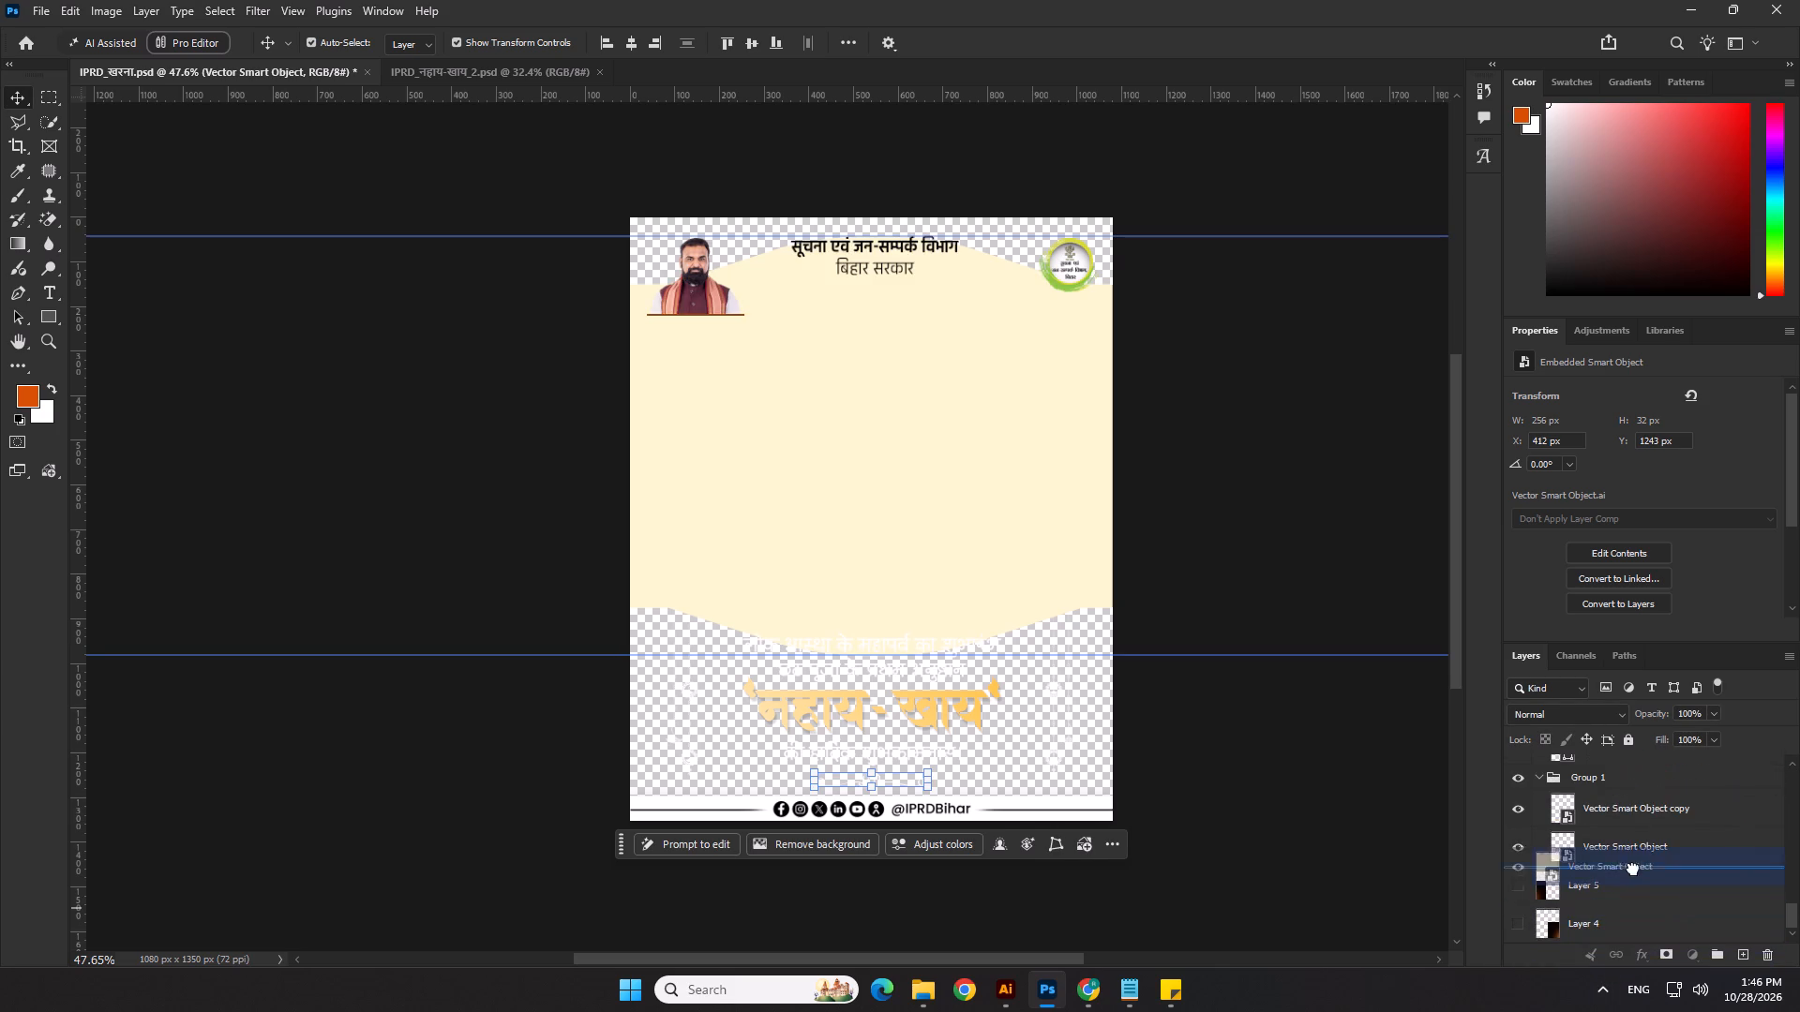
{"action": "left_click_drag", "start_coordinate": [1633, 869], "coordinate": [1674, 770]}
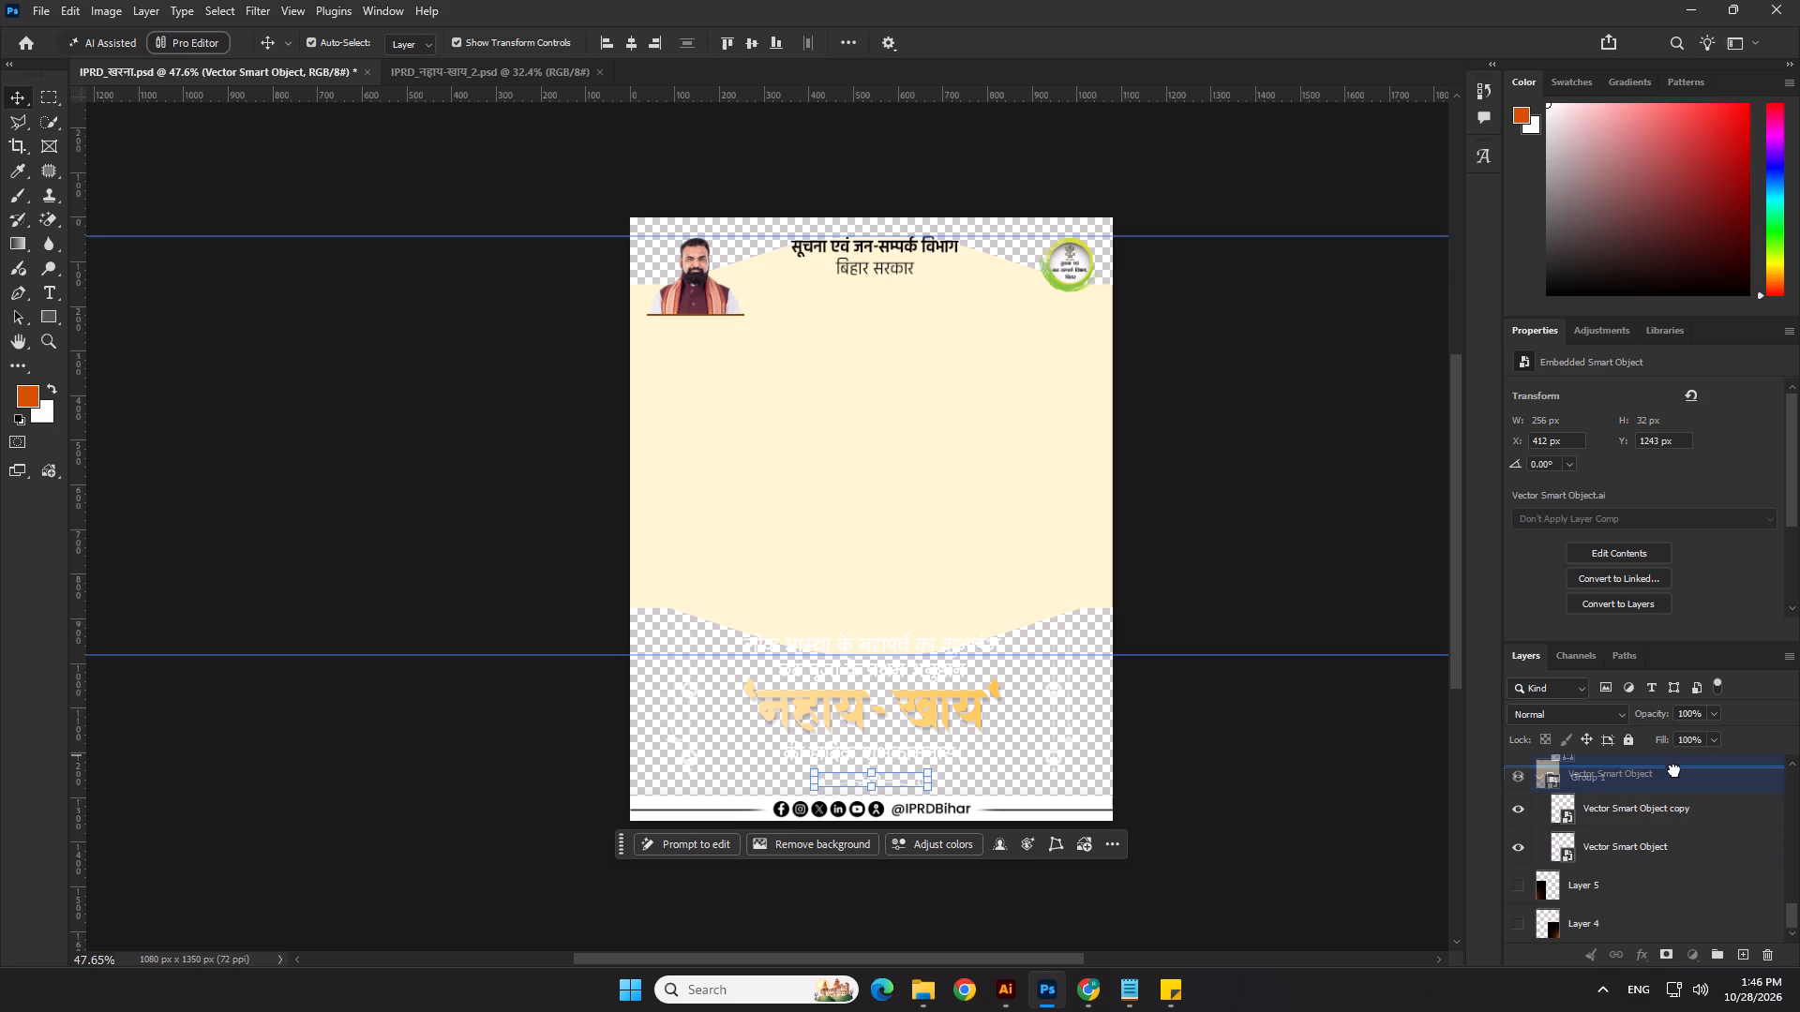
{"action": "left_click_drag", "start_coordinate": [1674, 770], "coordinate": [1685, 768]}
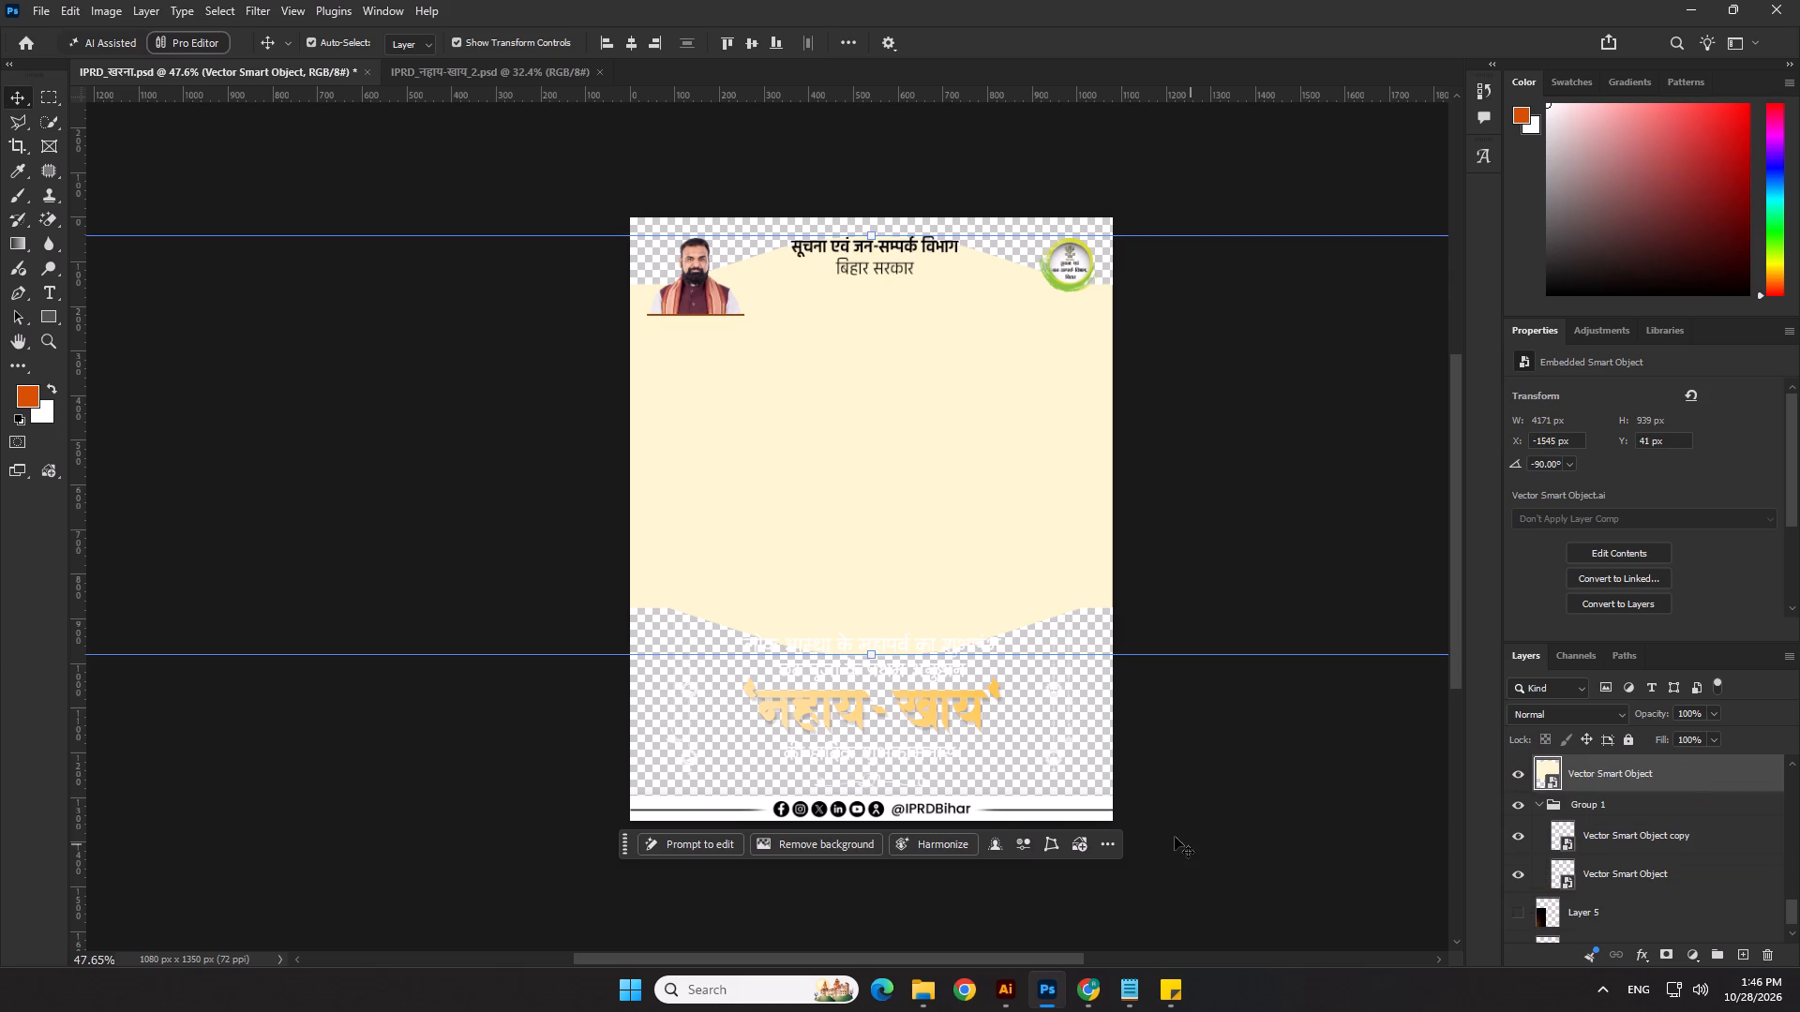
{"action": "left_click", "coordinate": [1265, 825]}
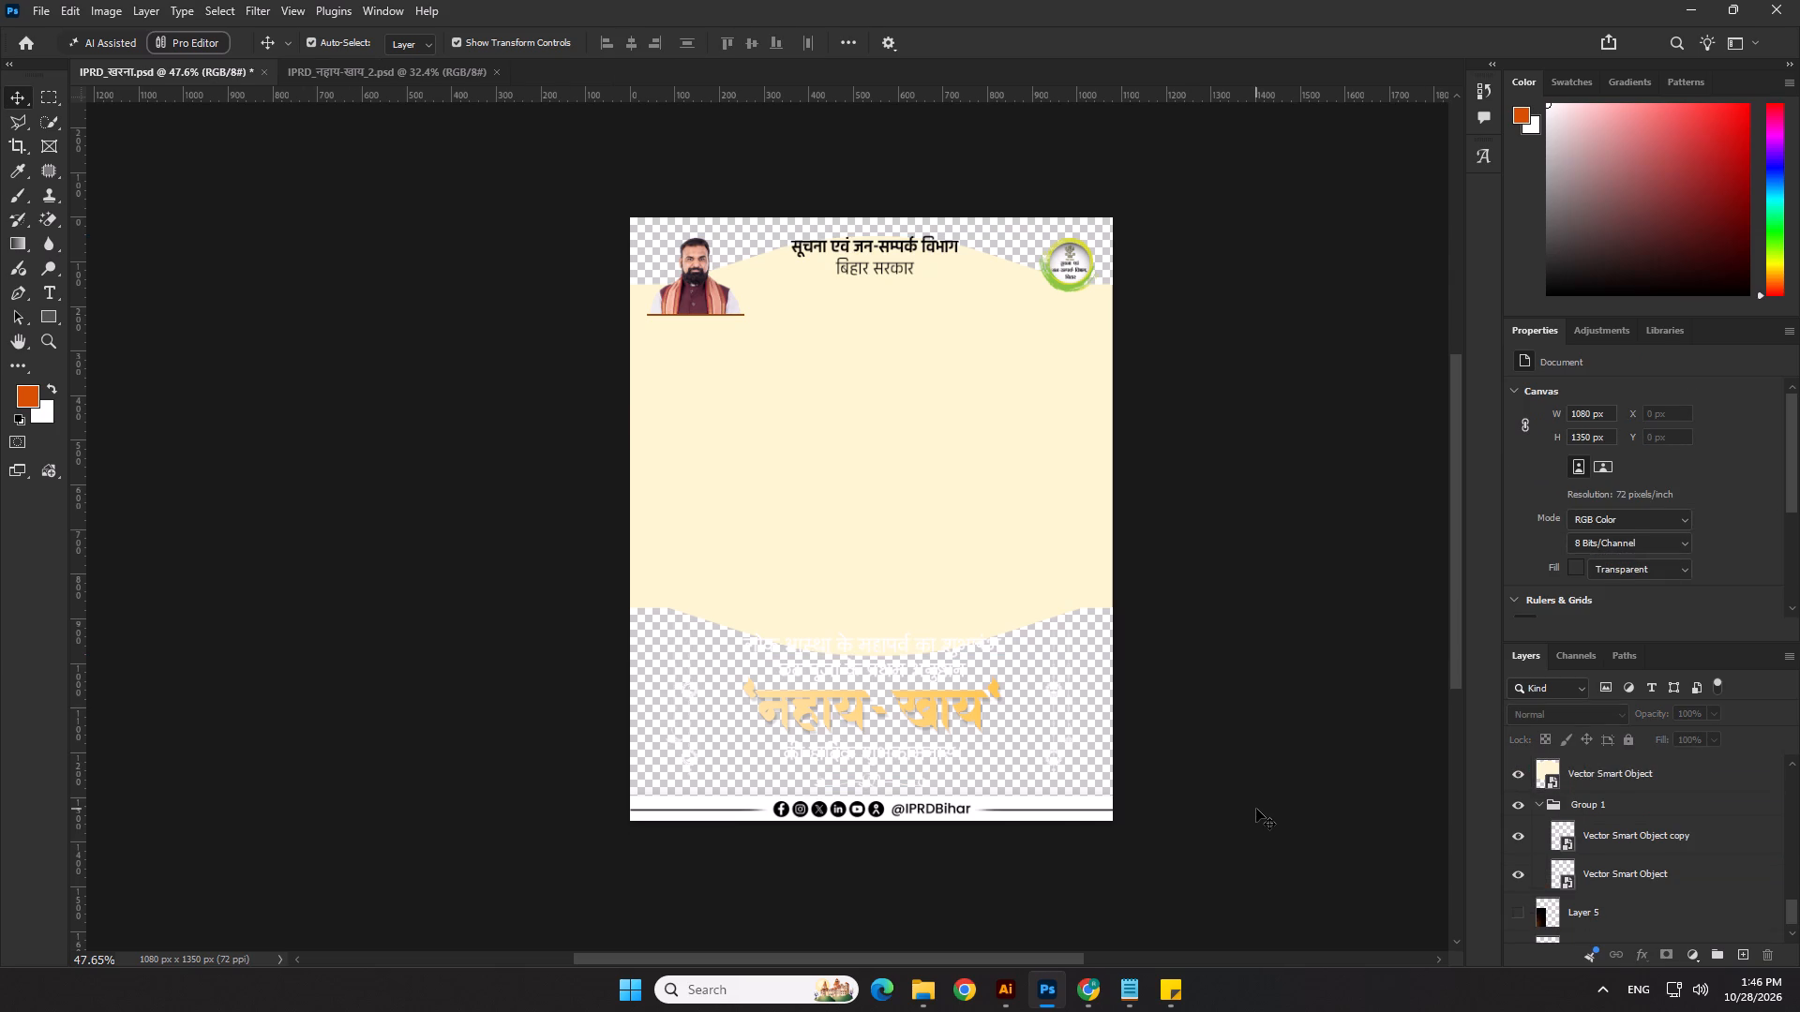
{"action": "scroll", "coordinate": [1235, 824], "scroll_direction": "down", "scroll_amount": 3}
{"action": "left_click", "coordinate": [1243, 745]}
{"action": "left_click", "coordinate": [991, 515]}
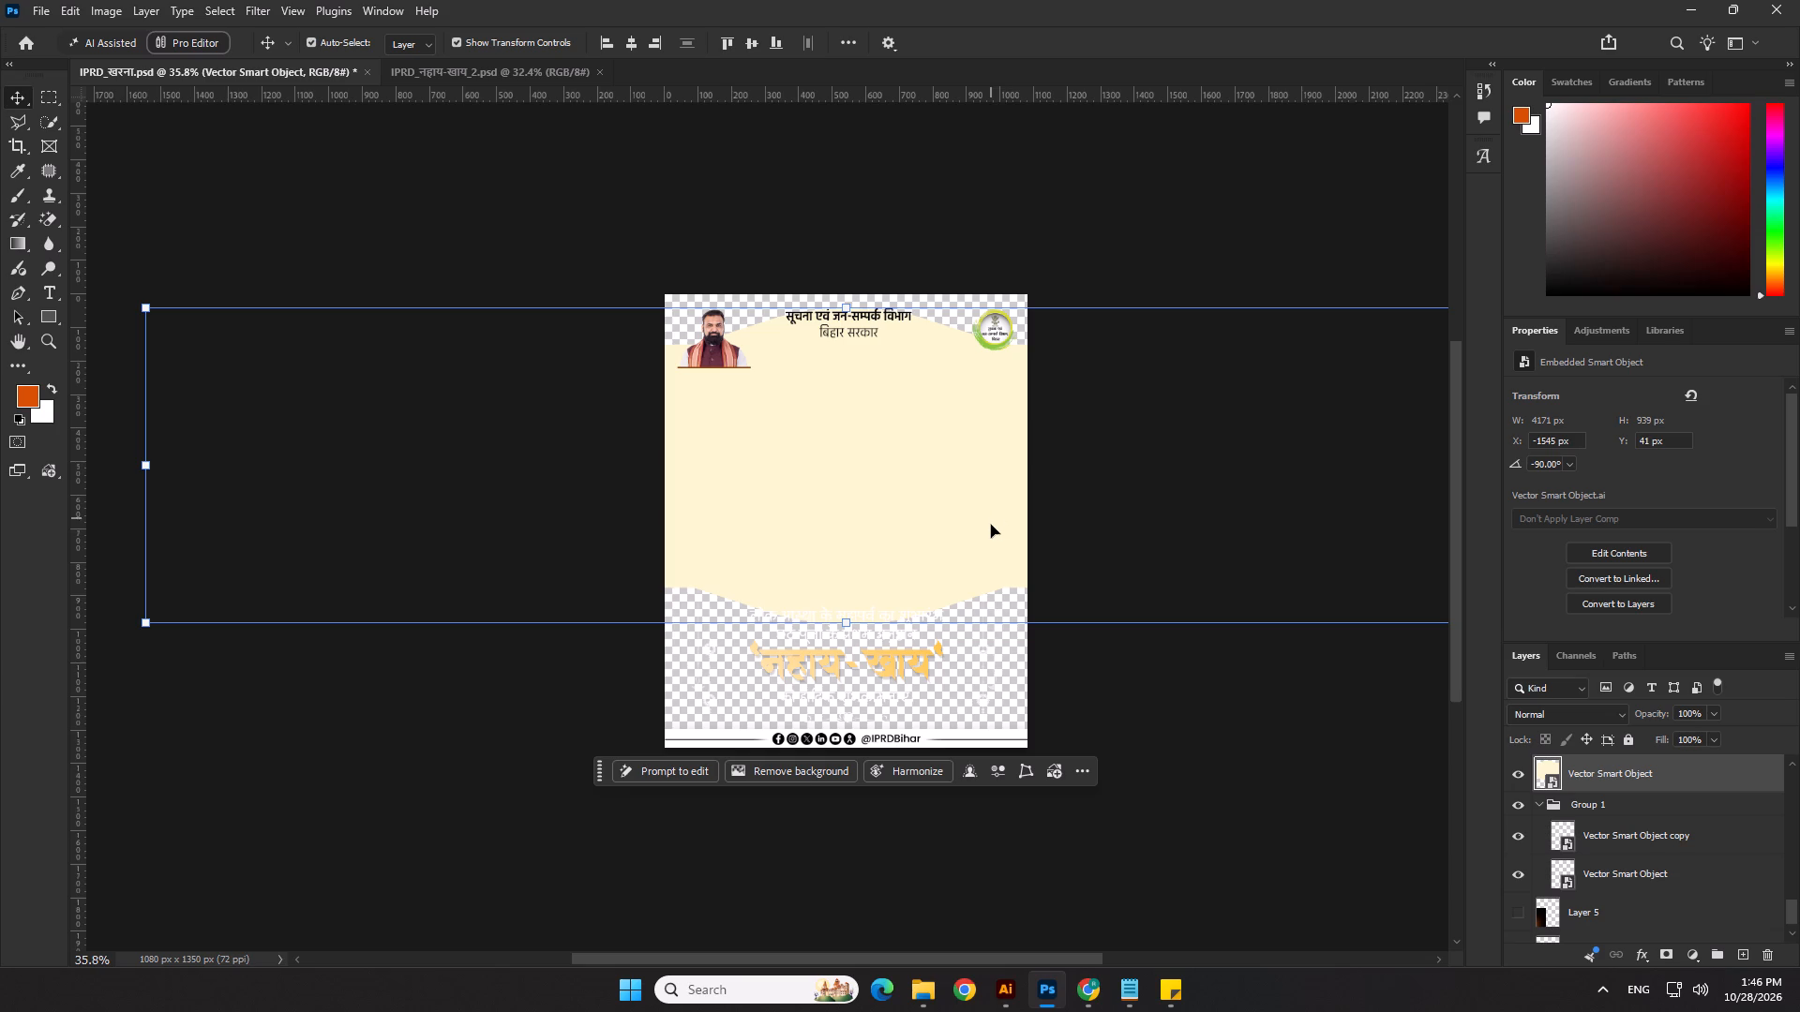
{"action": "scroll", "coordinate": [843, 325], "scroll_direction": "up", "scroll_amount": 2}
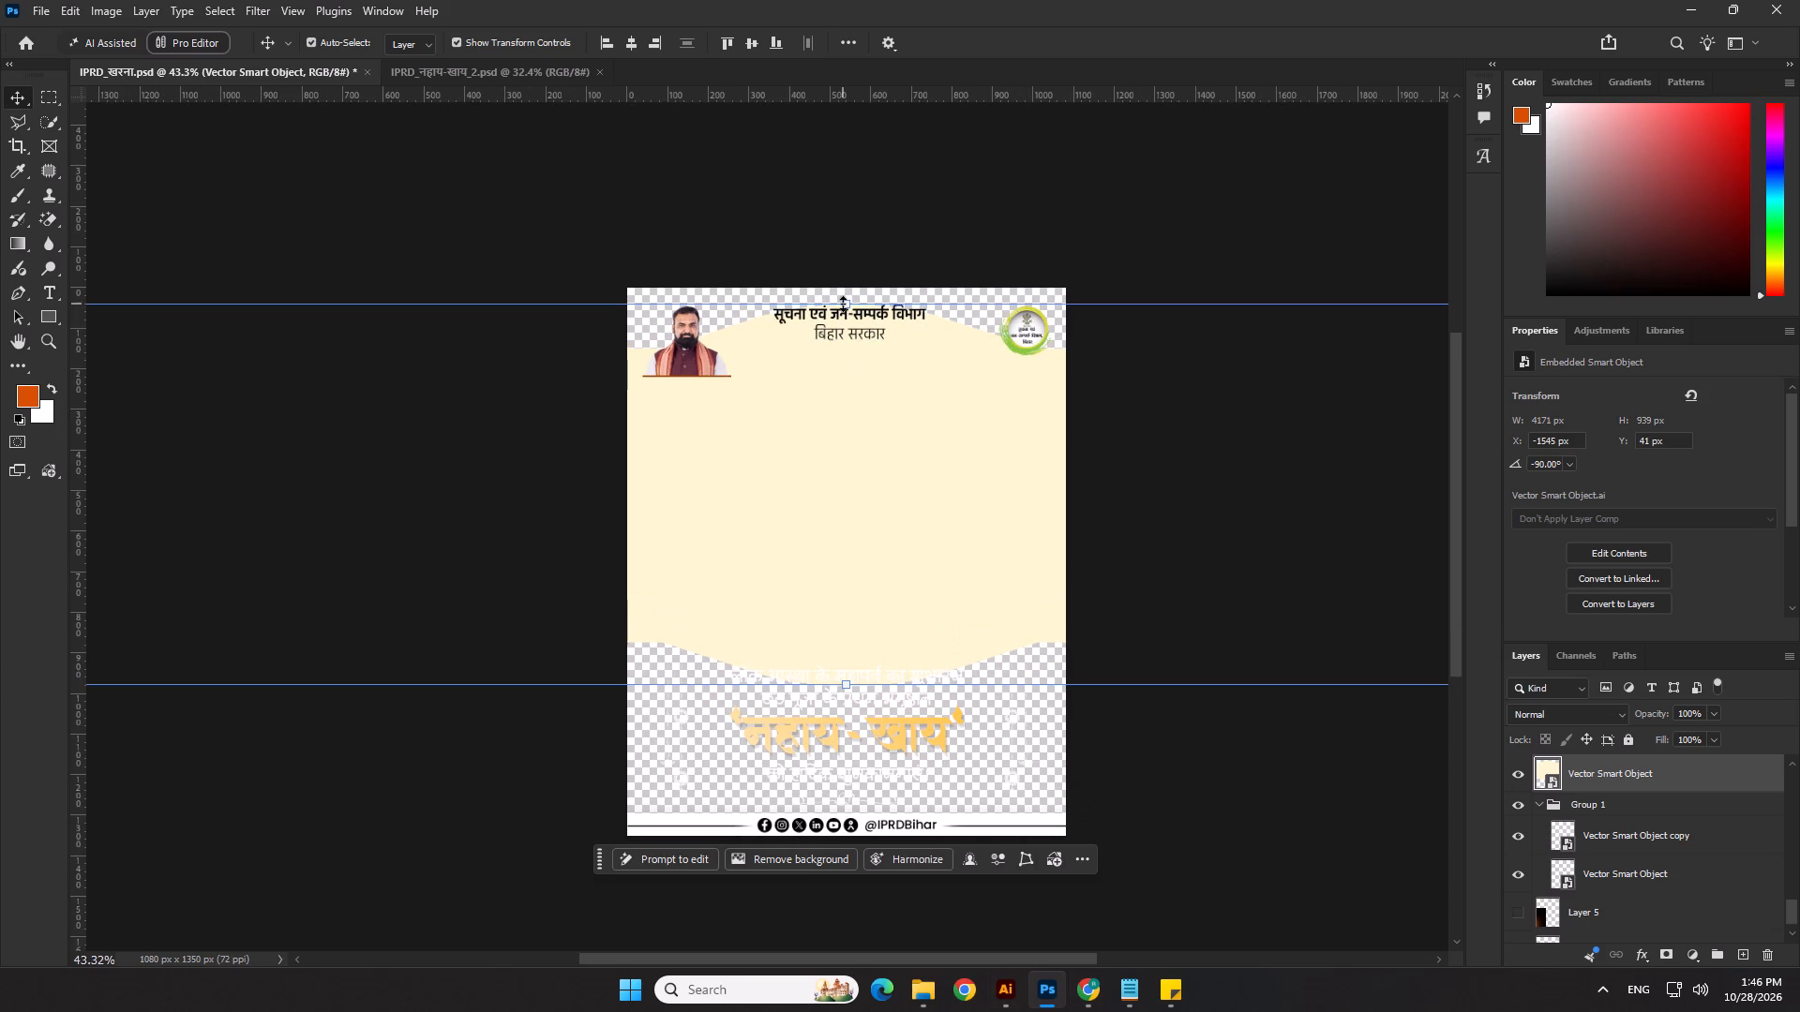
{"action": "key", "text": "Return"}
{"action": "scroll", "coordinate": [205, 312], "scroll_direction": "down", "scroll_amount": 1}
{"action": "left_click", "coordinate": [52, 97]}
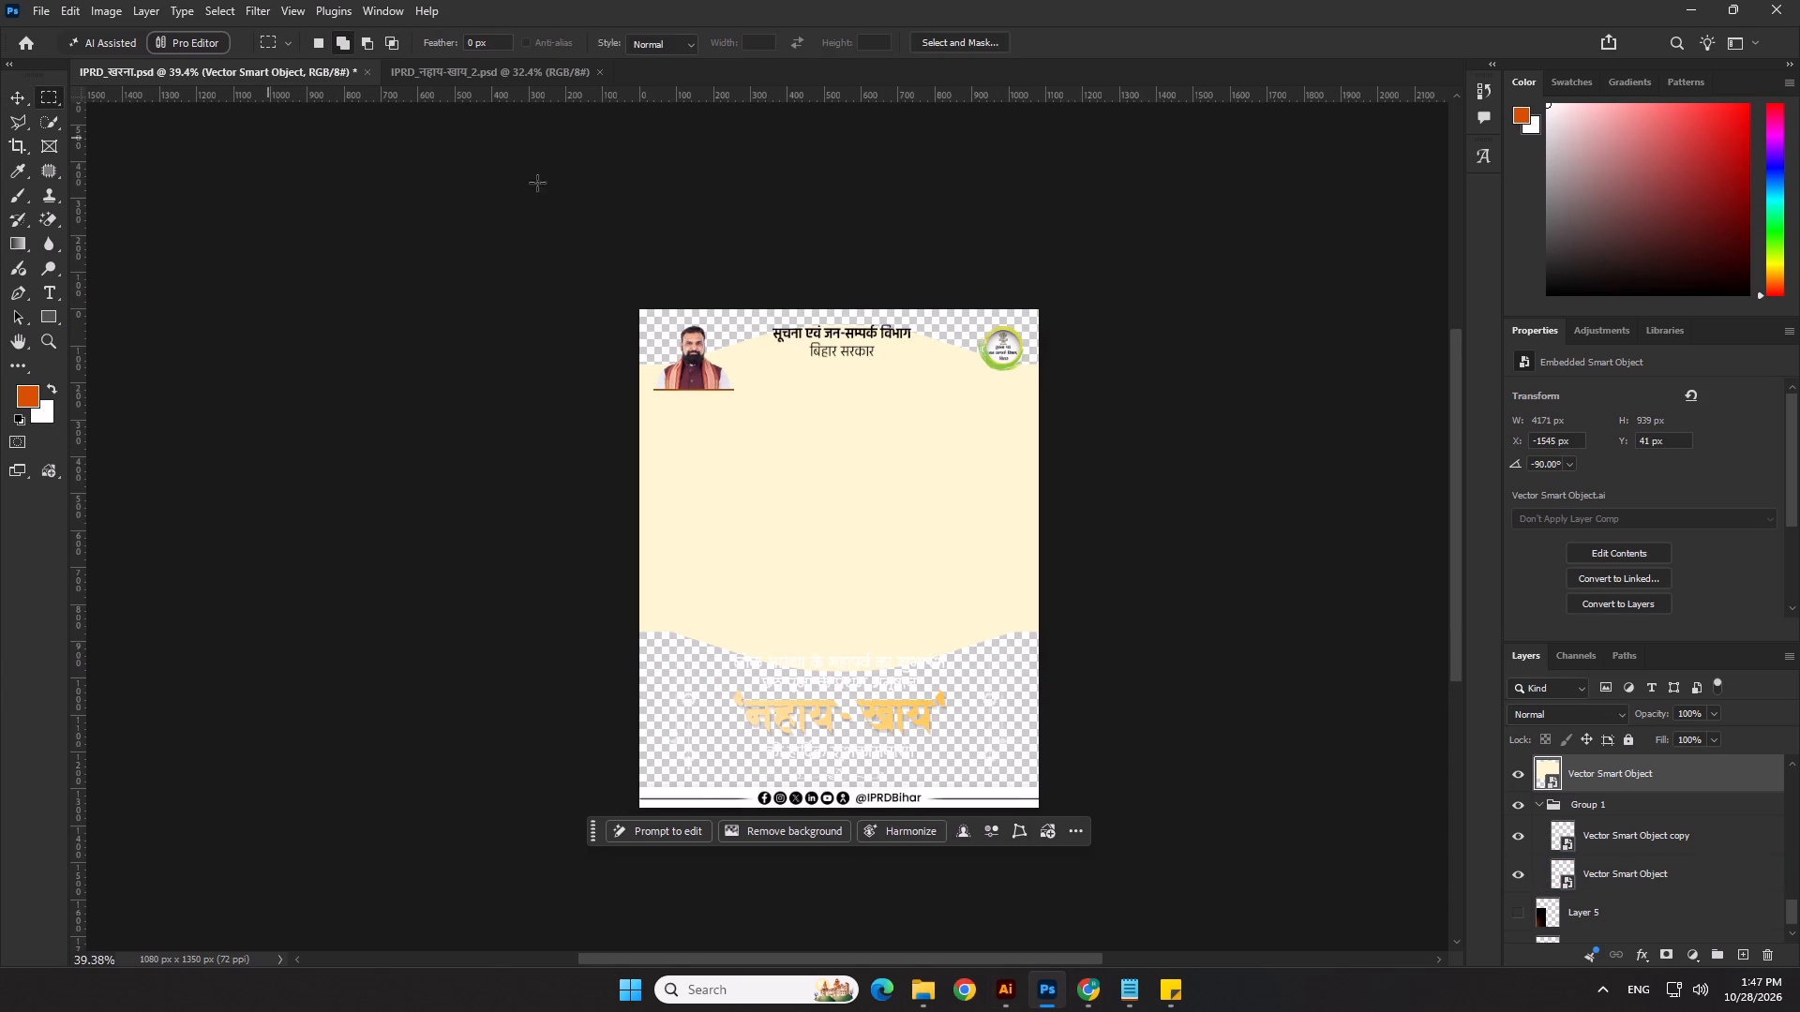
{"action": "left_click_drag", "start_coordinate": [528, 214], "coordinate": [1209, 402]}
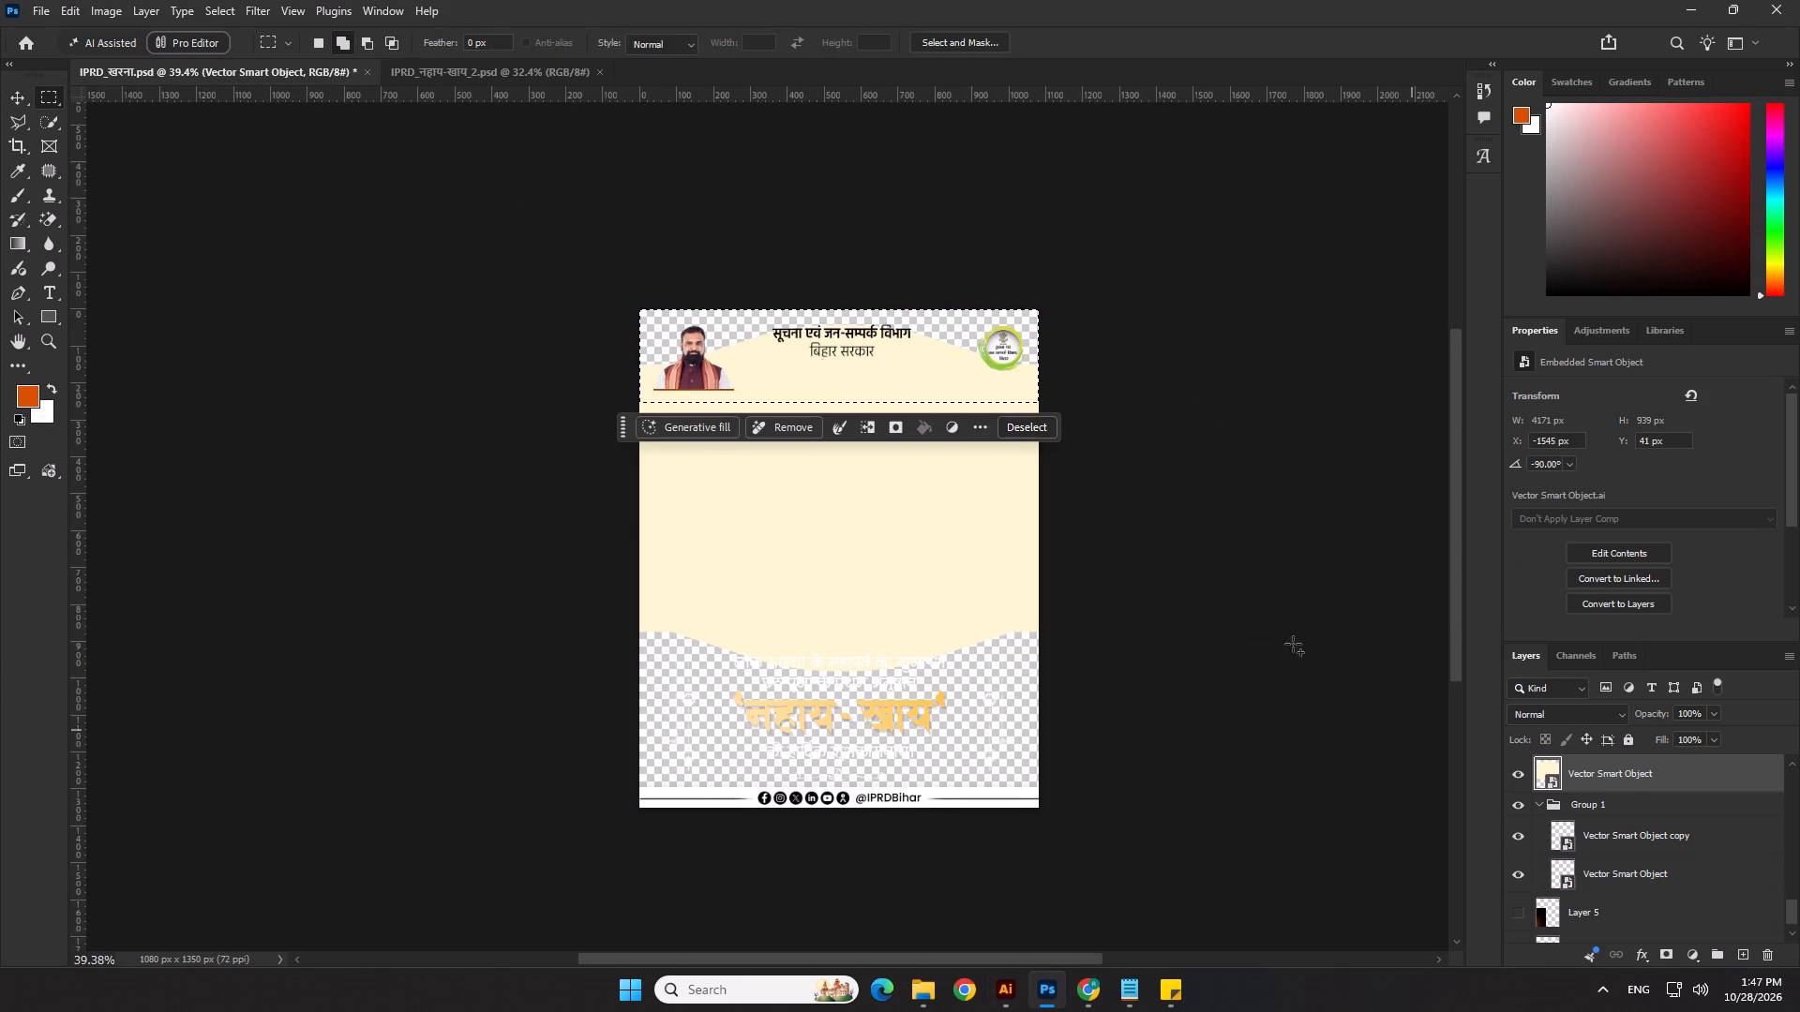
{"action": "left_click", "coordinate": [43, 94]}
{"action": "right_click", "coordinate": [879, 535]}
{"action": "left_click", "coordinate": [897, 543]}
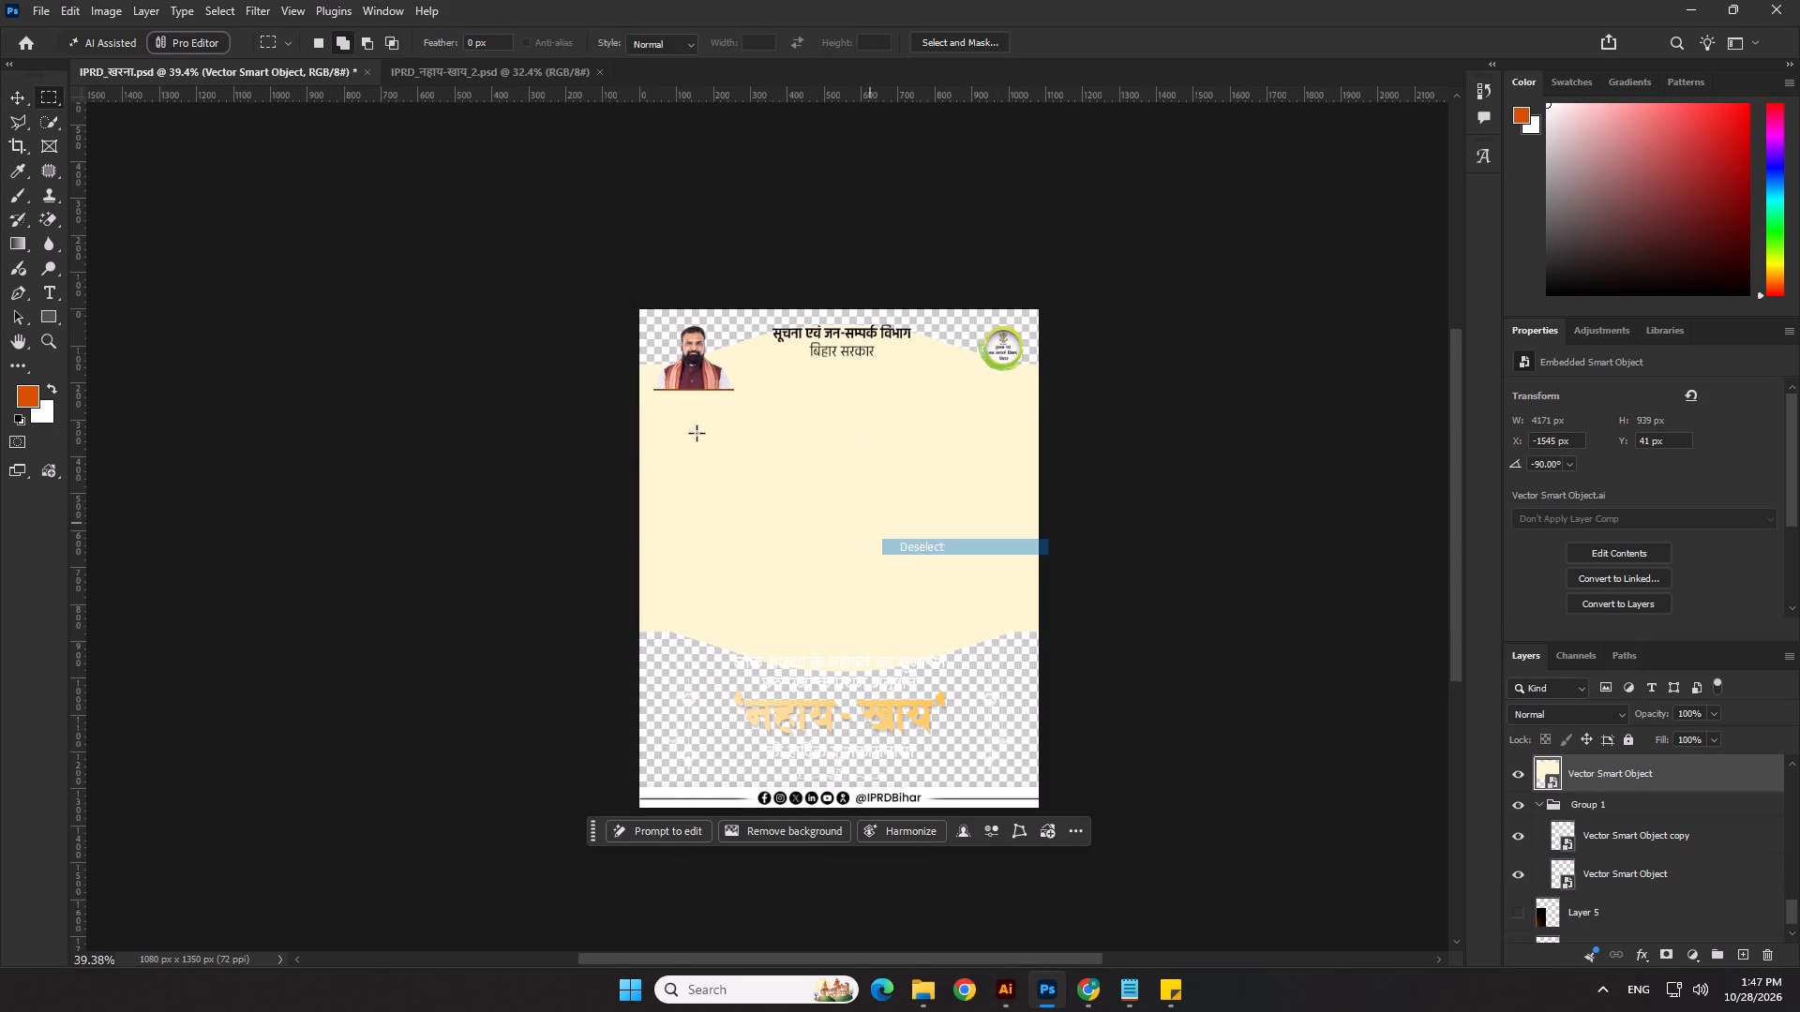
Draw a 1620 x 404 px rectangle across the poster's top behind the header, and center it horizontally.
{"action": "left_click", "coordinate": [40, 319]}
{"action": "left_click_drag", "start_coordinate": [442, 270], "coordinate": [1342, 416]}
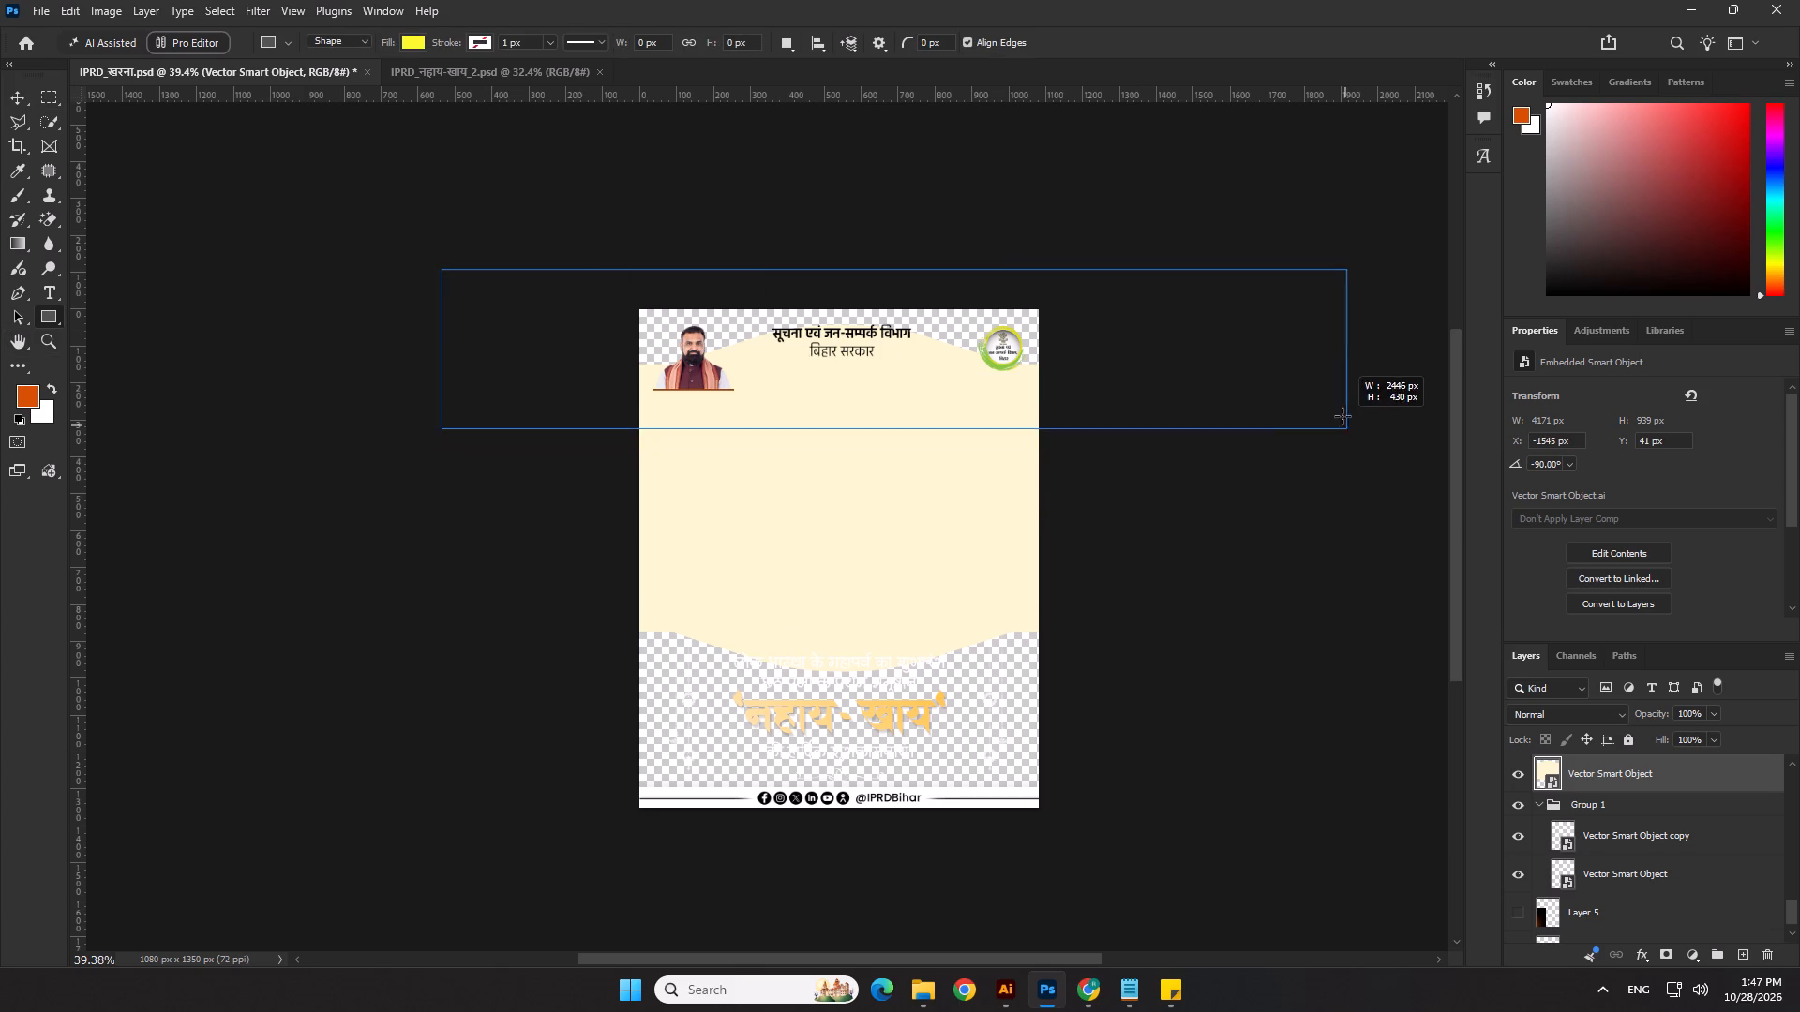
{"action": "left_click_drag", "start_coordinate": [1342, 416], "coordinate": [1041, 418]}
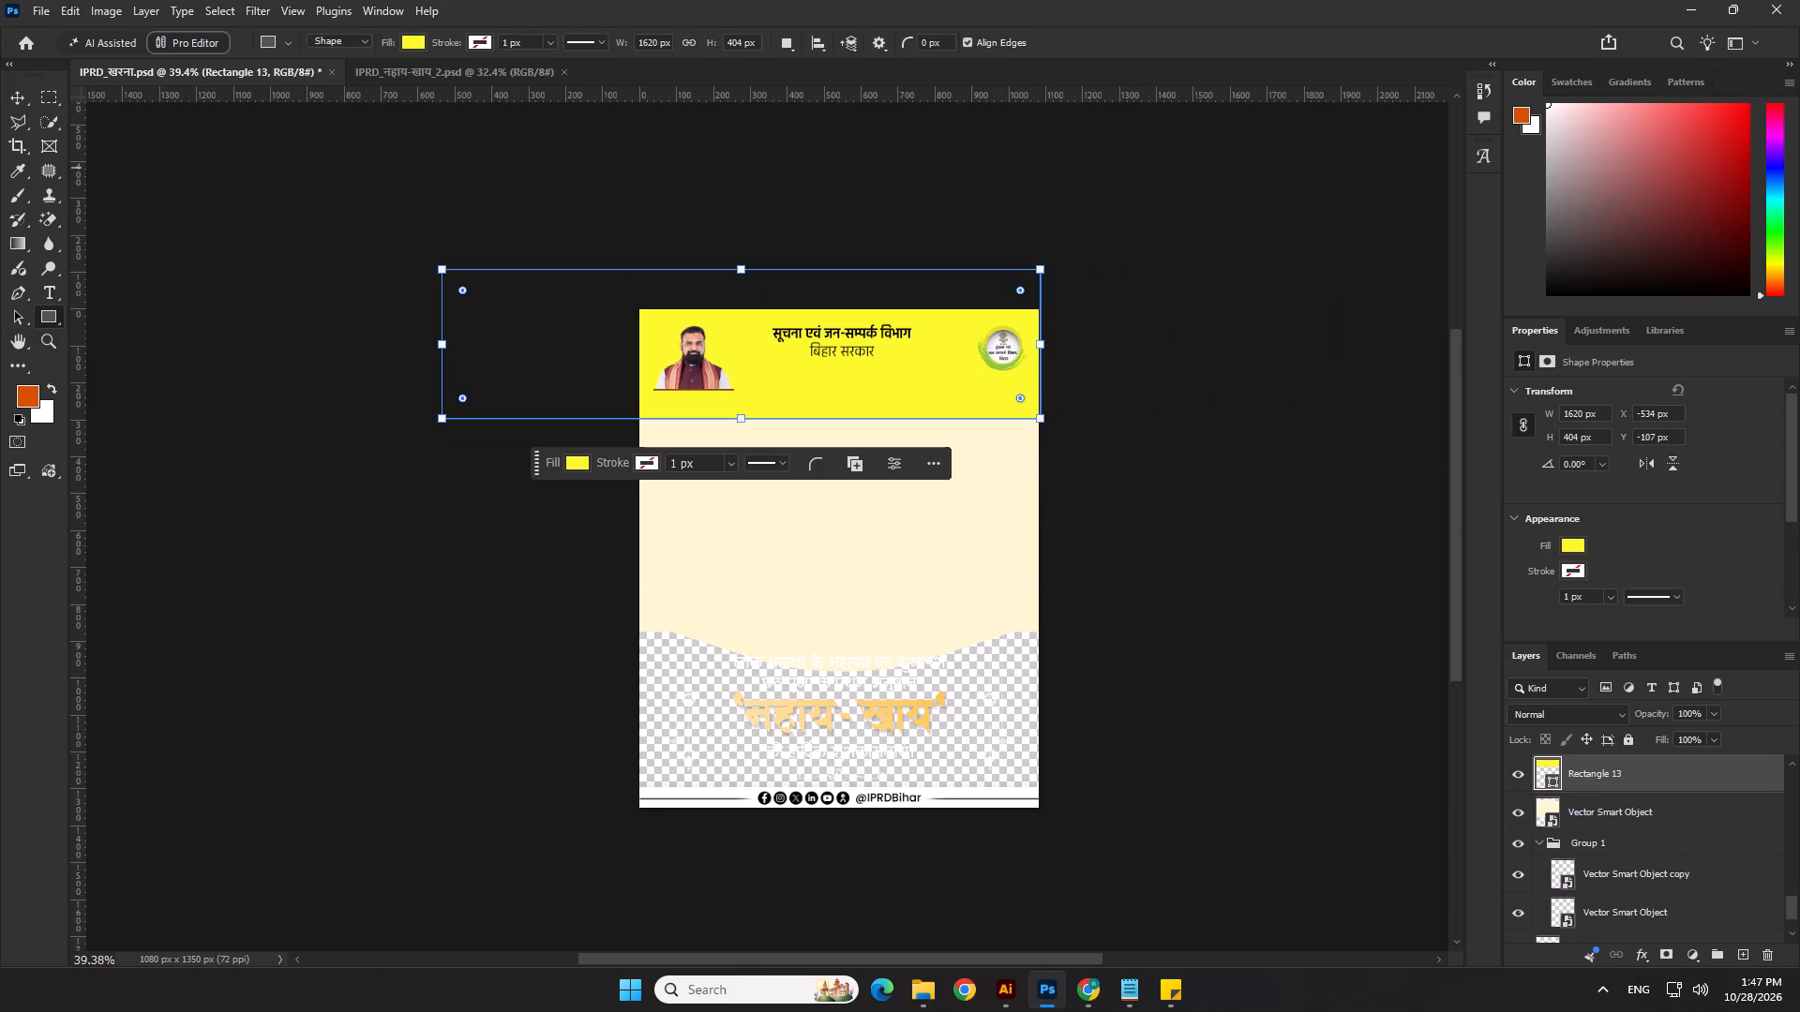
{"action": "left_click", "coordinate": [9, 94]}
{"action": "left_click", "coordinate": [630, 42]}
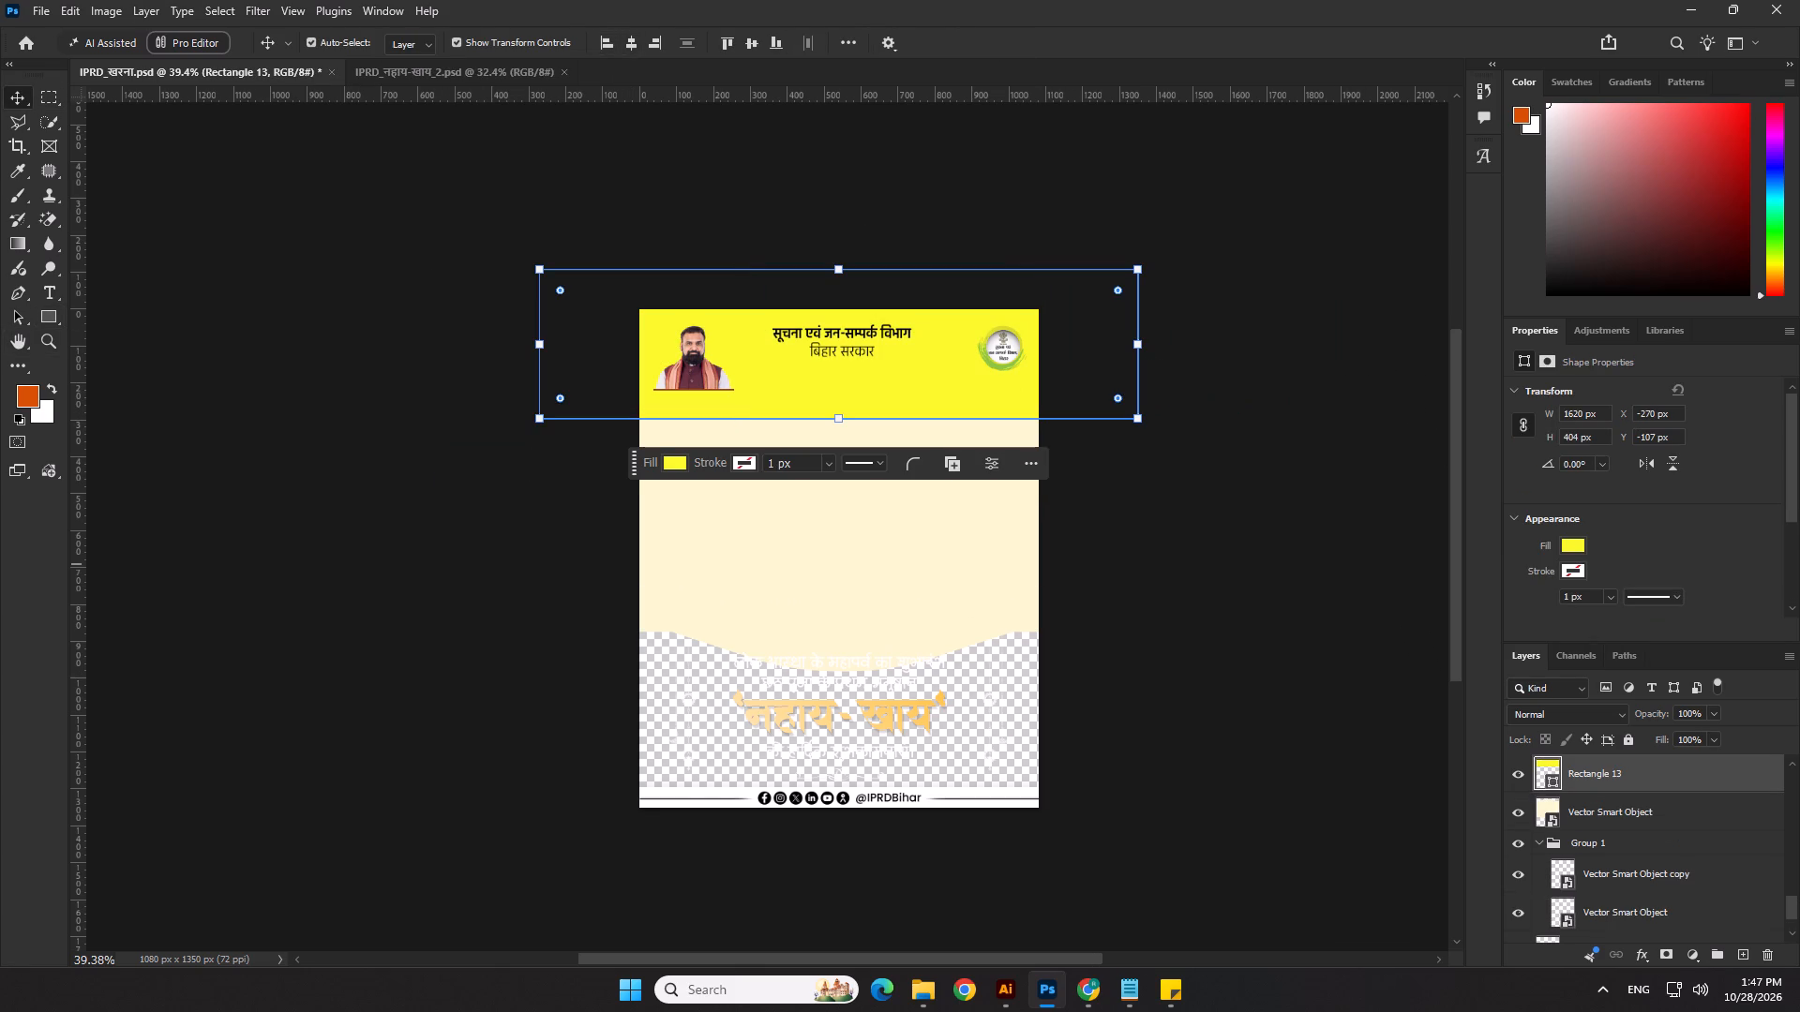
Fill the header rectangle with the cream color sampled from the ornamental shape.
{"action": "left_click", "coordinate": [1575, 543]}
{"action": "left_click", "coordinate": [1764, 580]}
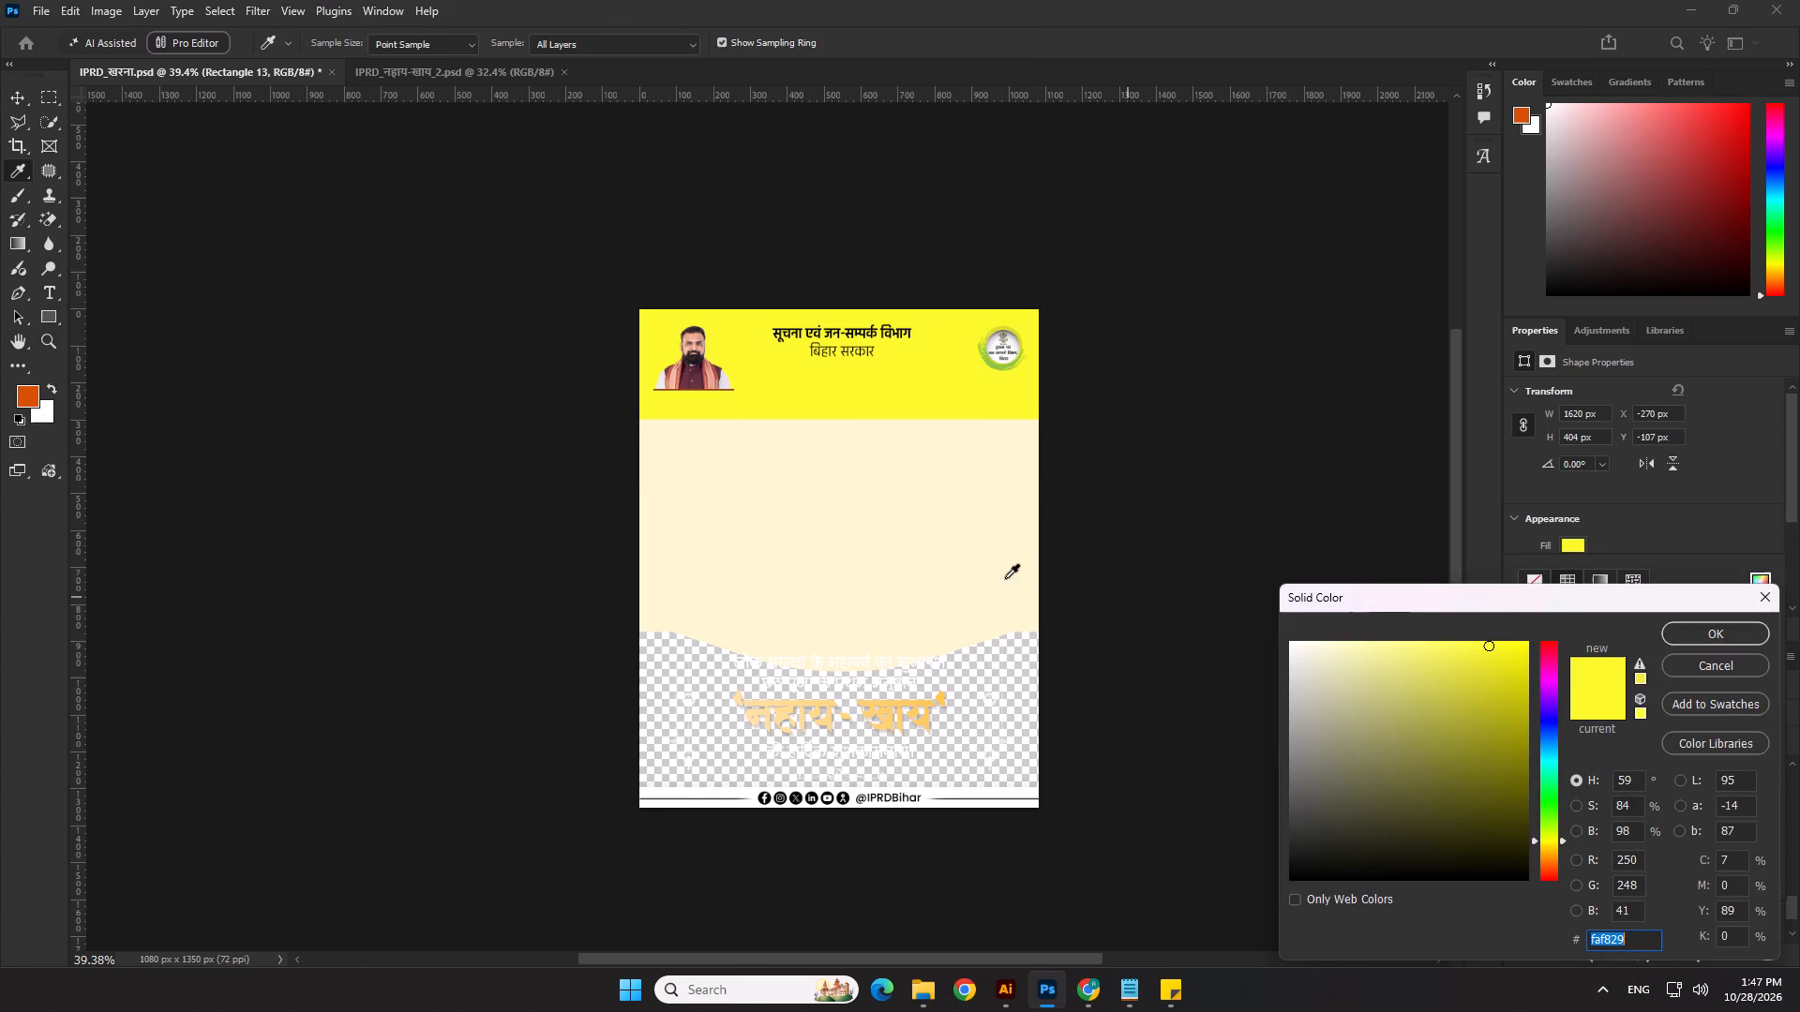
{"action": "left_click", "coordinate": [963, 546]}
{"action": "left_click", "coordinate": [1687, 630]}
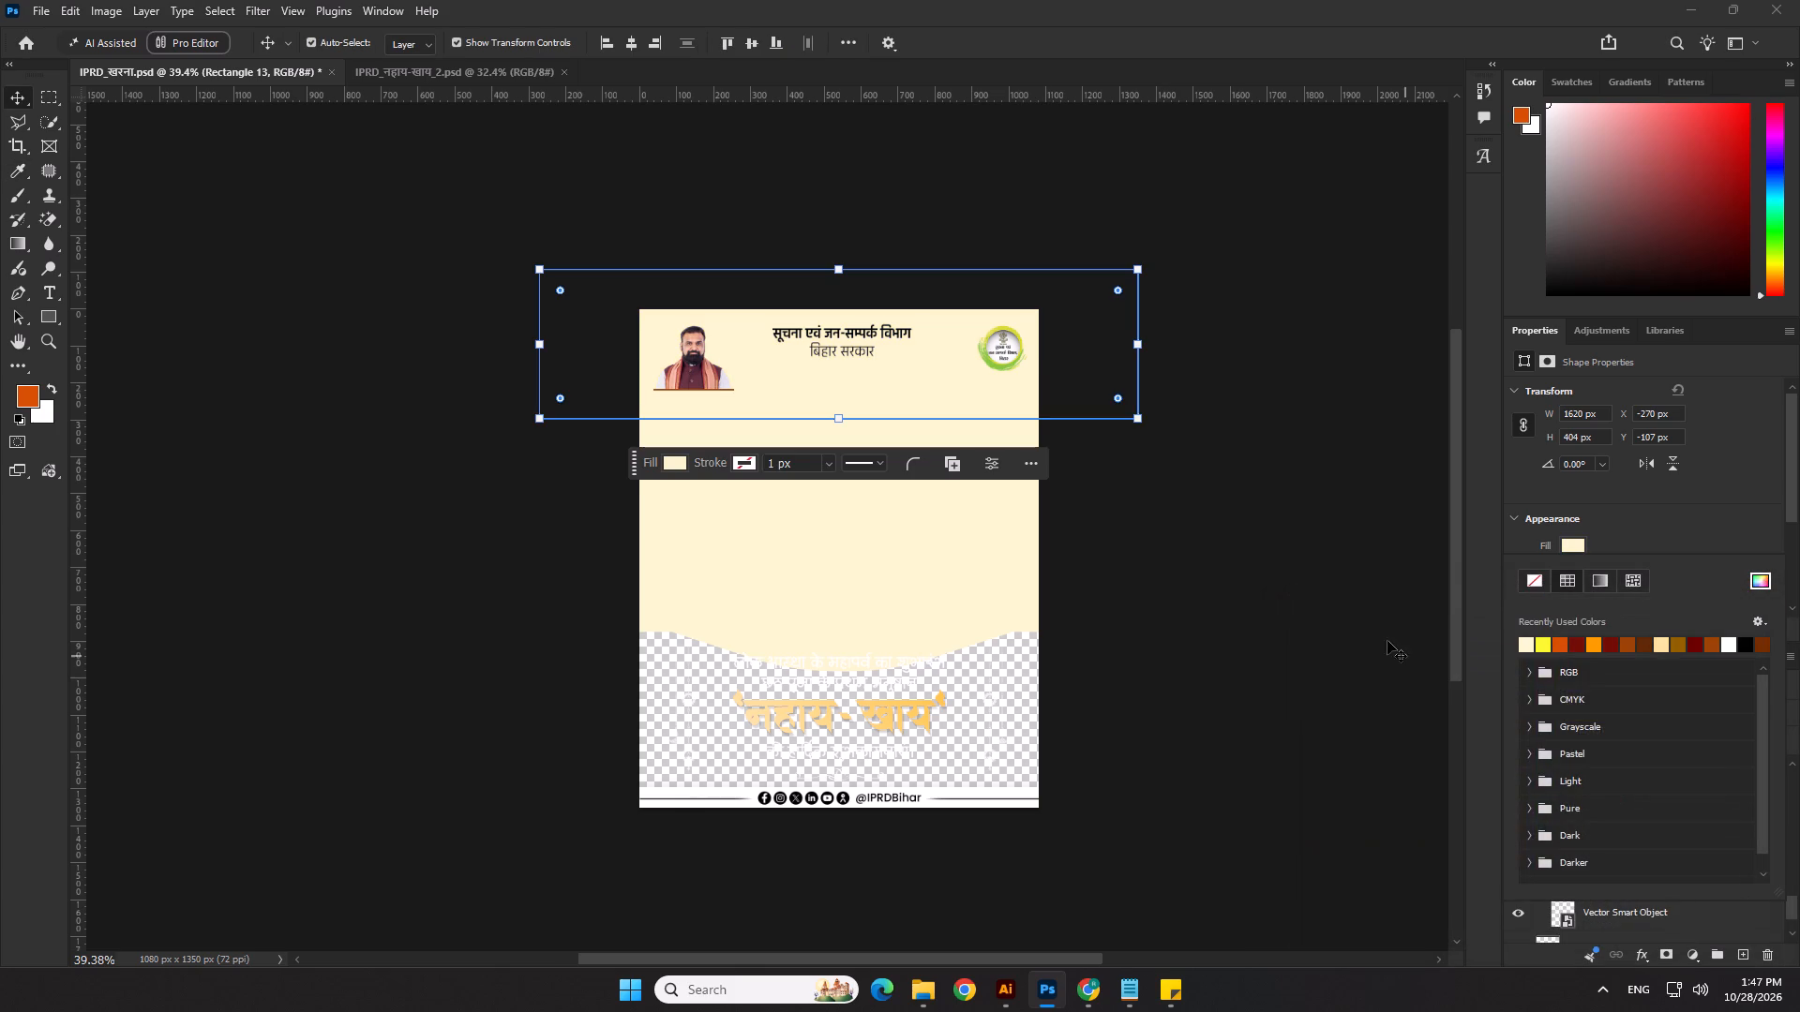
{"action": "left_click", "coordinate": [1187, 639]}
Duplicate the cream header rectangle and select the copy together with the cream ornamental shape.
{"action": "scroll", "coordinate": [1043, 605], "scroll_direction": "up", "scroll_amount": 2}
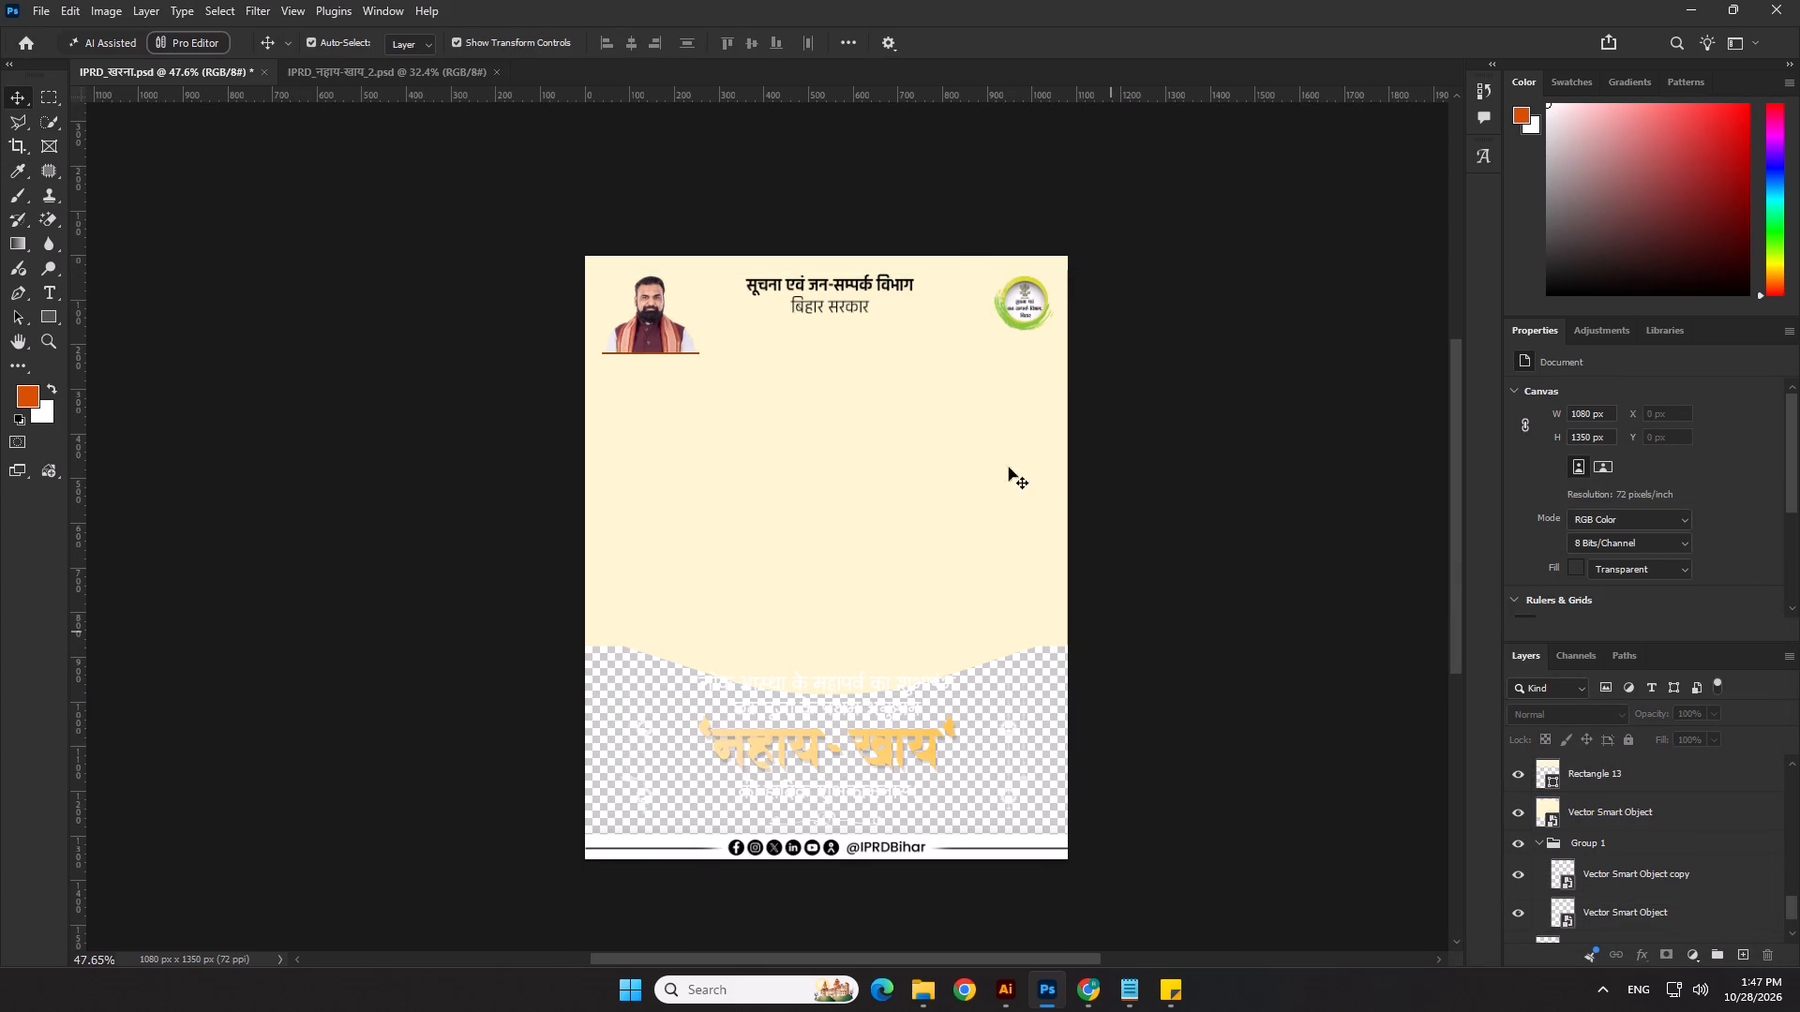
{"action": "left_click", "coordinate": [954, 282]}
{"action": "left_click", "coordinate": [937, 420], "text": "shift"}
{"action": "left_click", "coordinate": [900, 548], "text": "shift"}
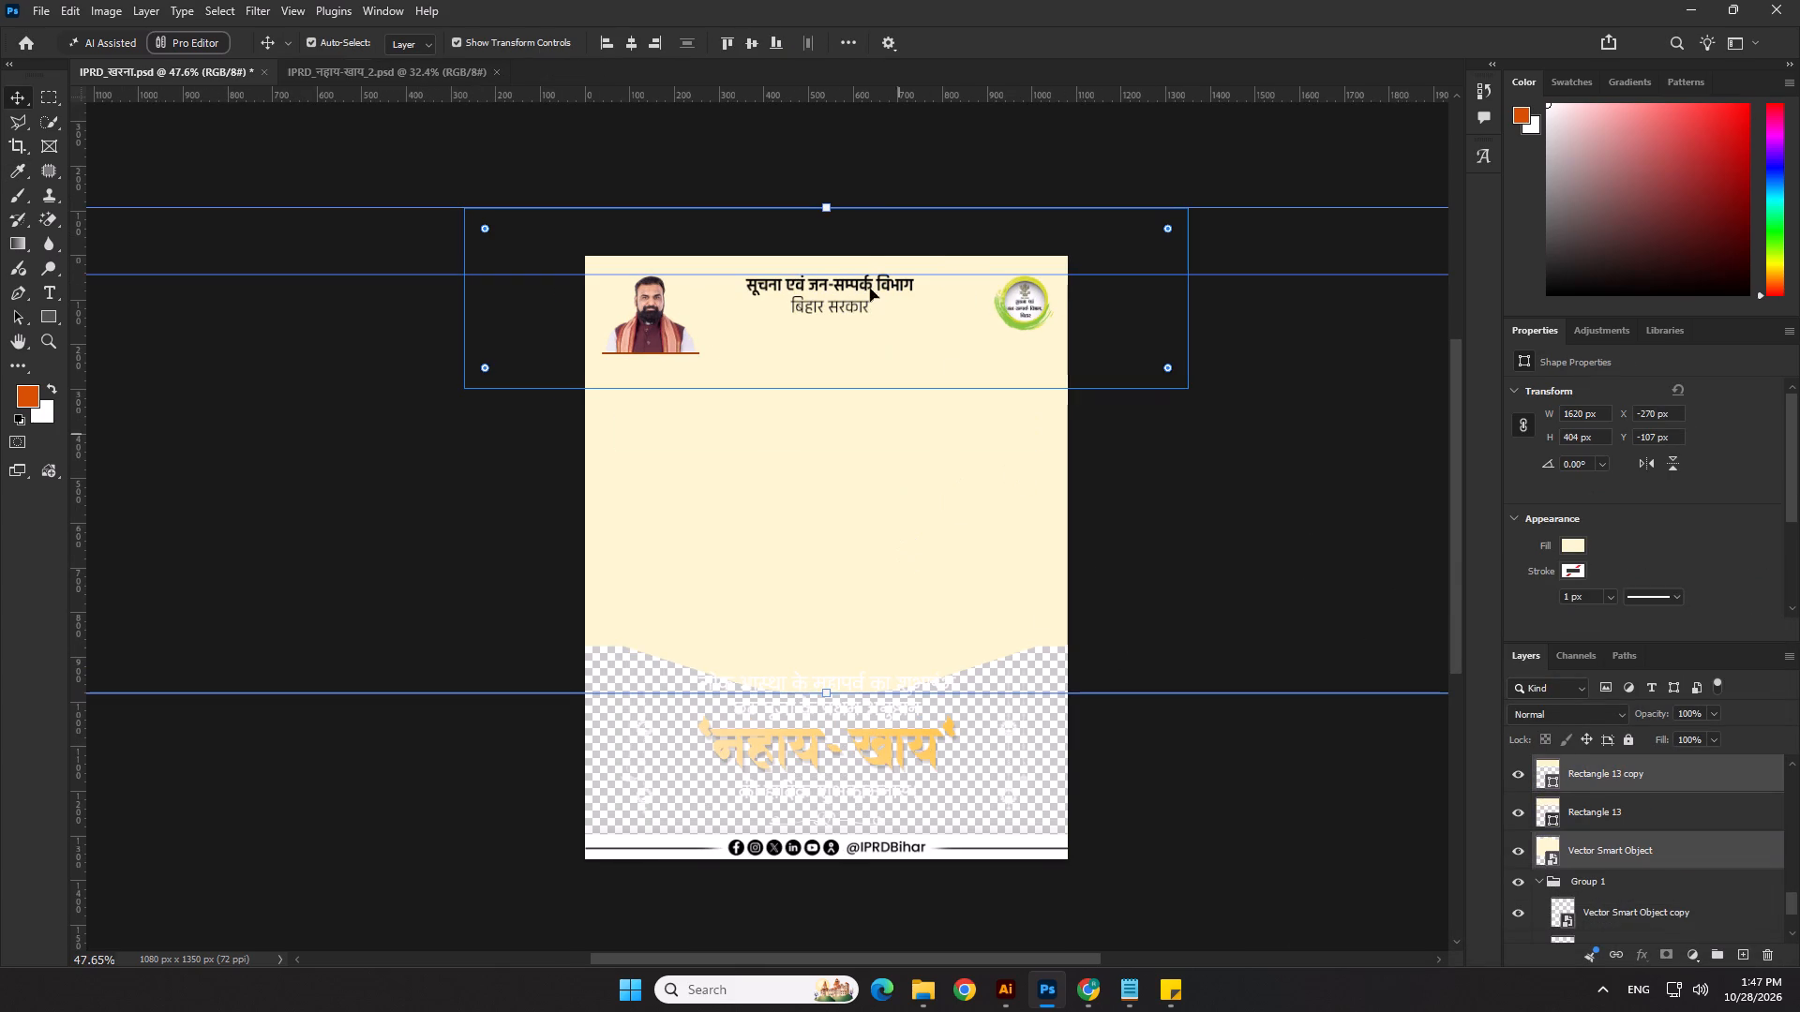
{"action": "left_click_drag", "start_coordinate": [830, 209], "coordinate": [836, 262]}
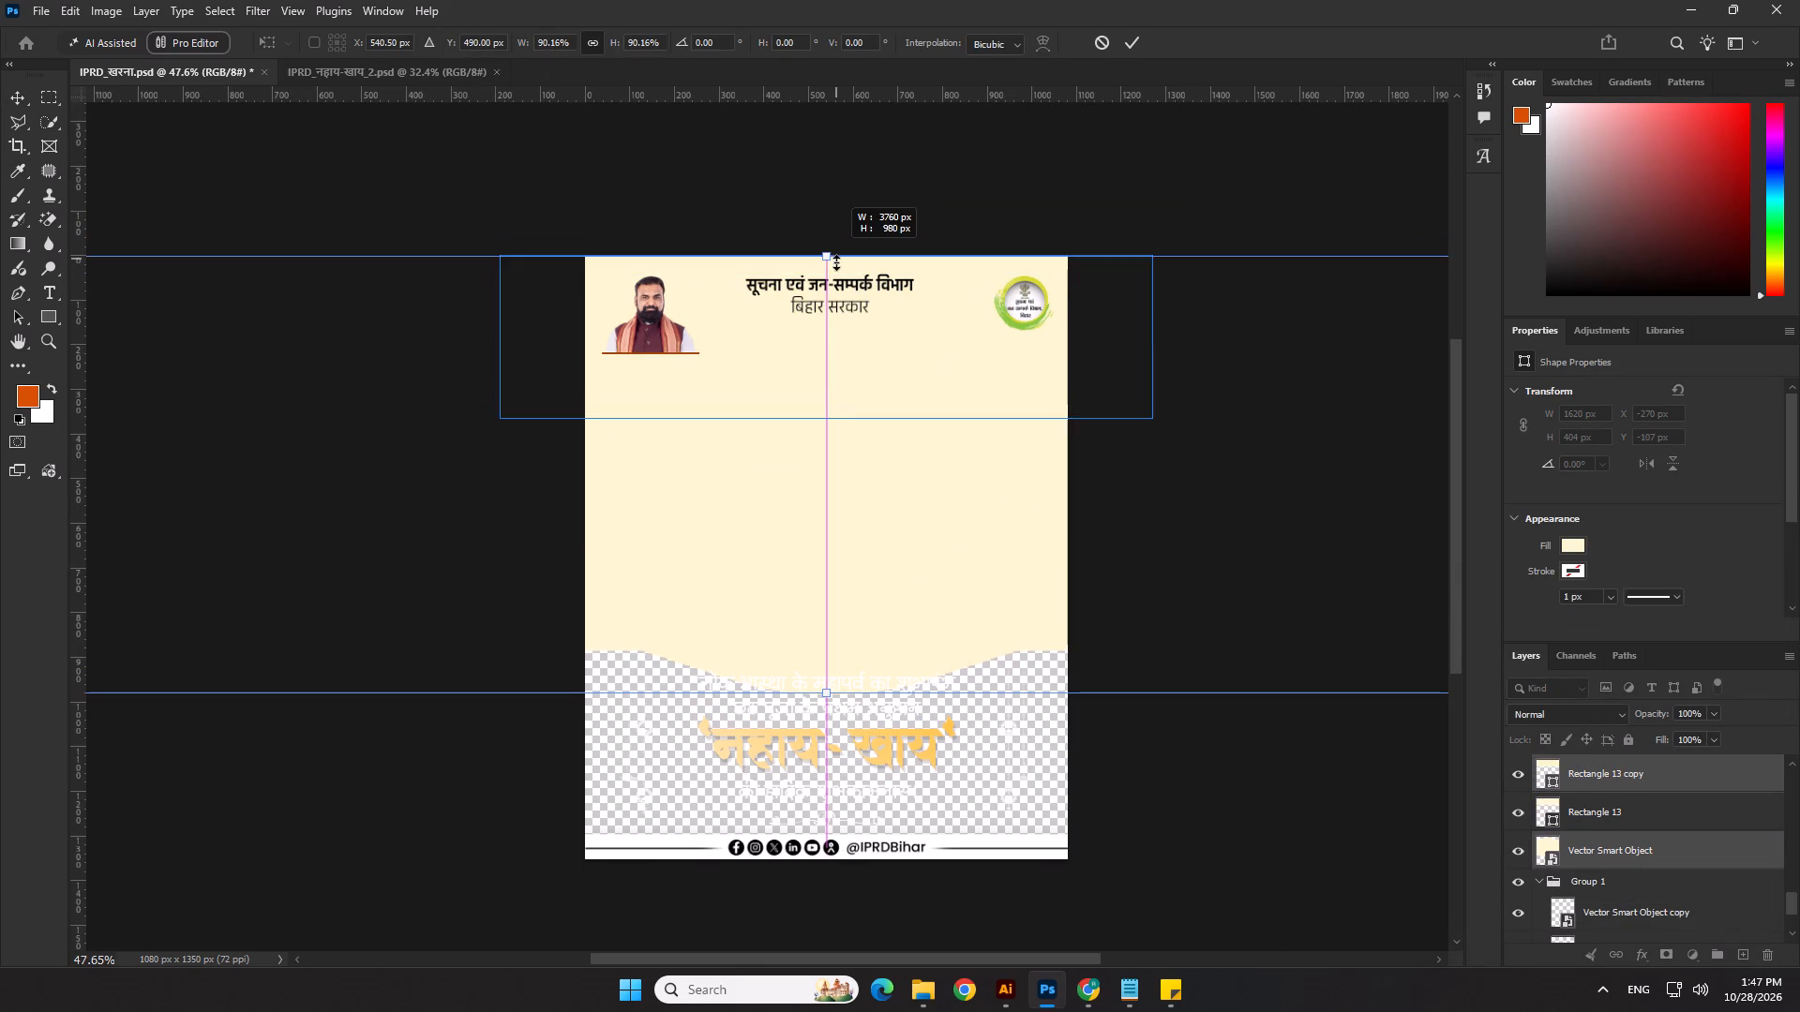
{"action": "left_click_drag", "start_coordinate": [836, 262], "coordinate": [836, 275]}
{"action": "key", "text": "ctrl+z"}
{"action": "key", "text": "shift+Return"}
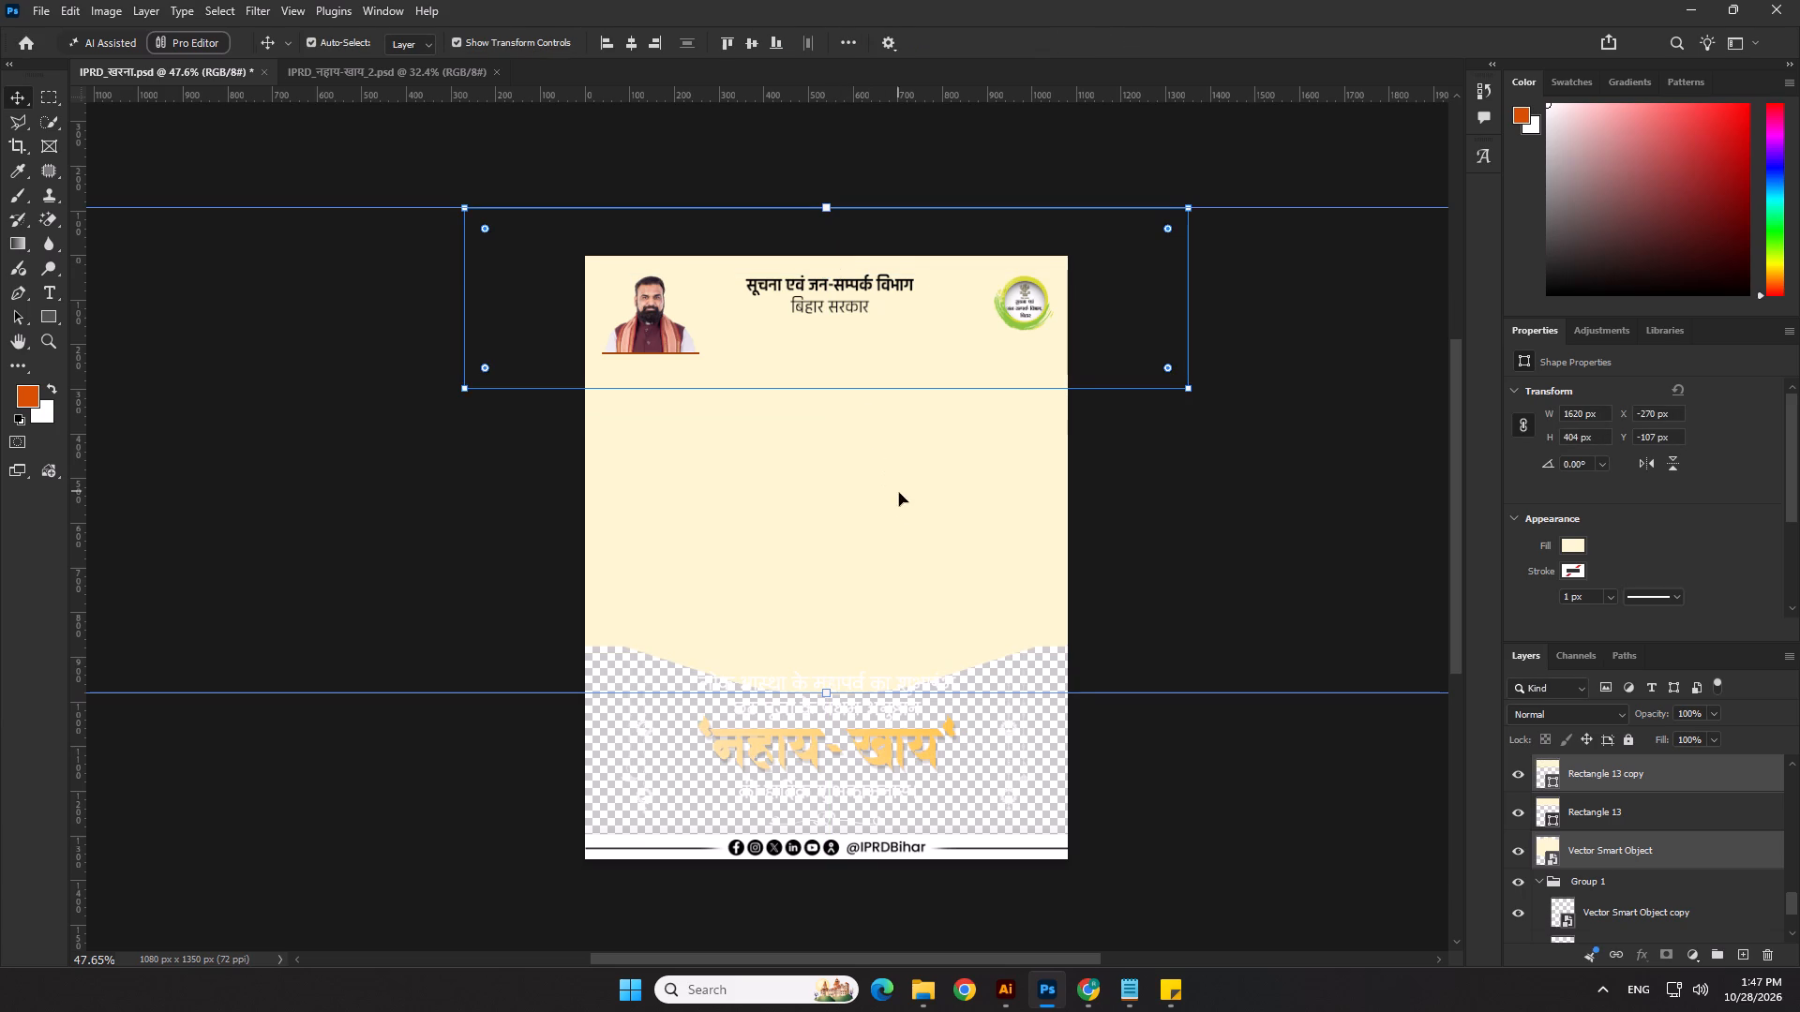
Scale the rectangle copy and cream shape together to 3076 px wide and 980 px high, flush with the poster's top, and center them horizontally.
{"action": "left_click", "coordinate": [906, 513], "text": "shift"}
{"action": "scroll", "coordinate": [855, 378], "scroll_direction": "down", "scroll_amount": 4}
{"action": "left_click", "coordinate": [873, 525]}
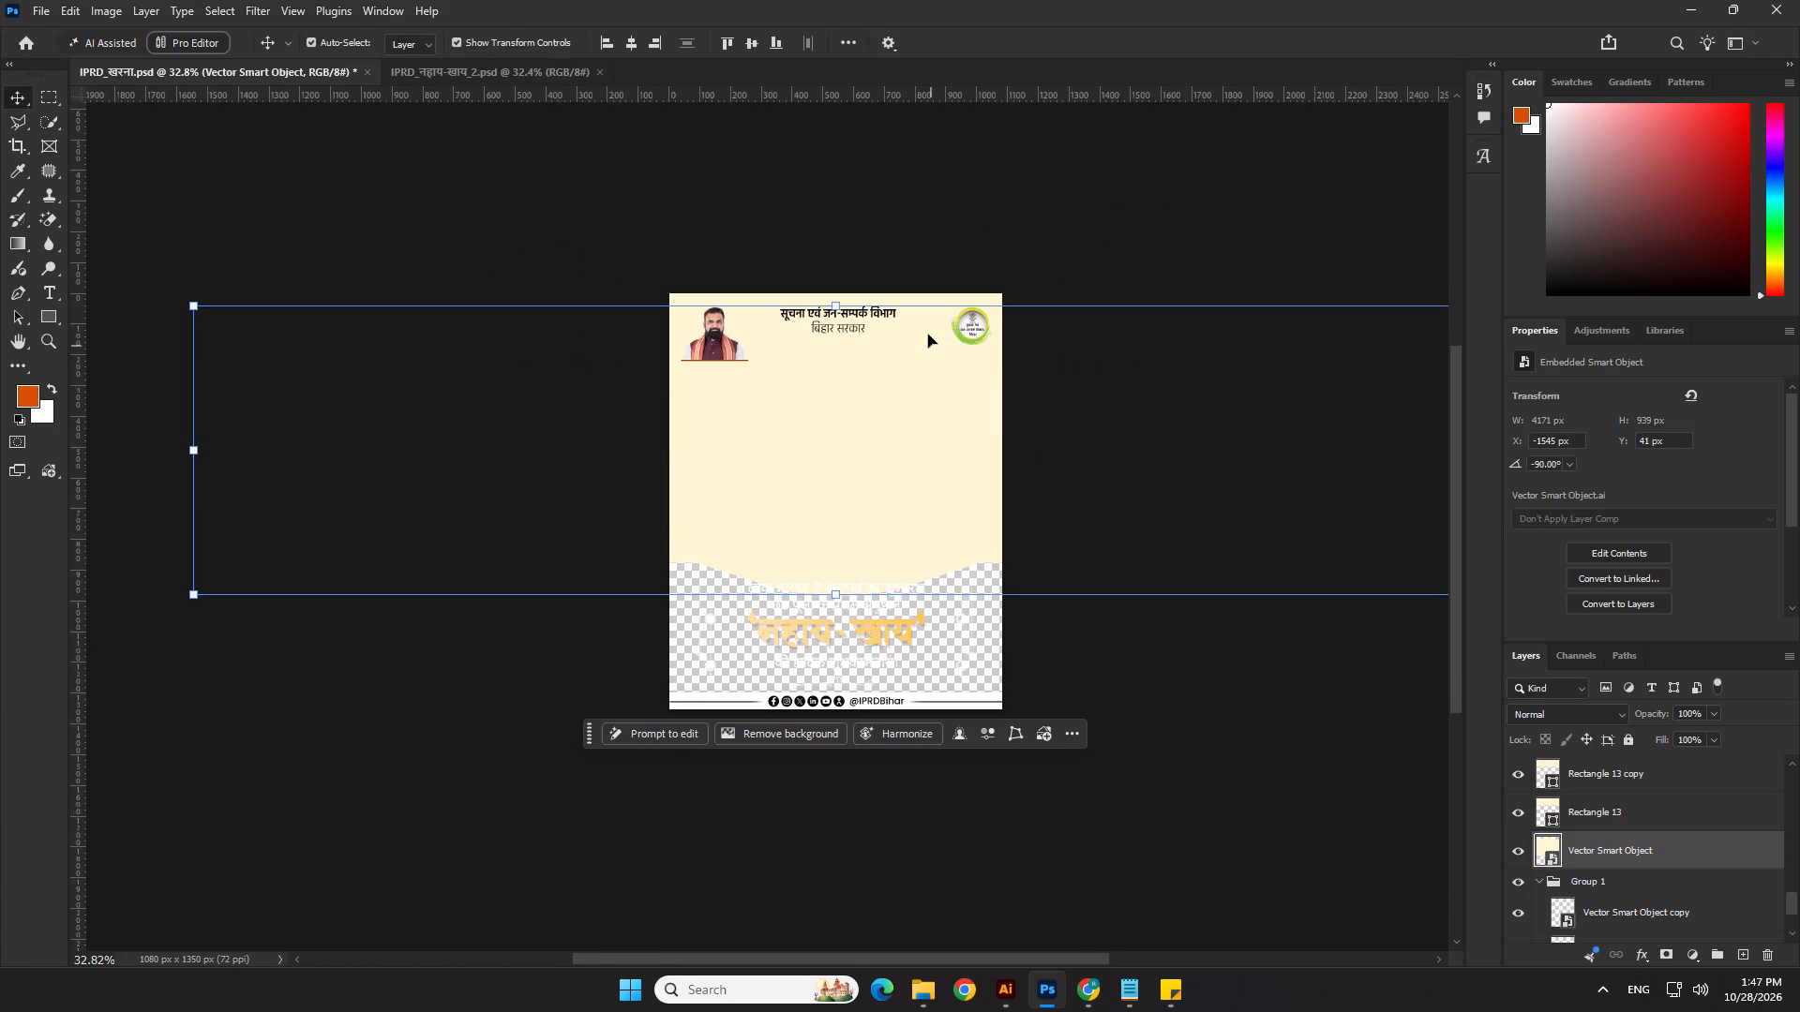
{"action": "left_click", "coordinate": [928, 331], "text": "shift"}
{"action": "left_click_drag", "start_coordinate": [833, 254], "coordinate": [836, 281]}
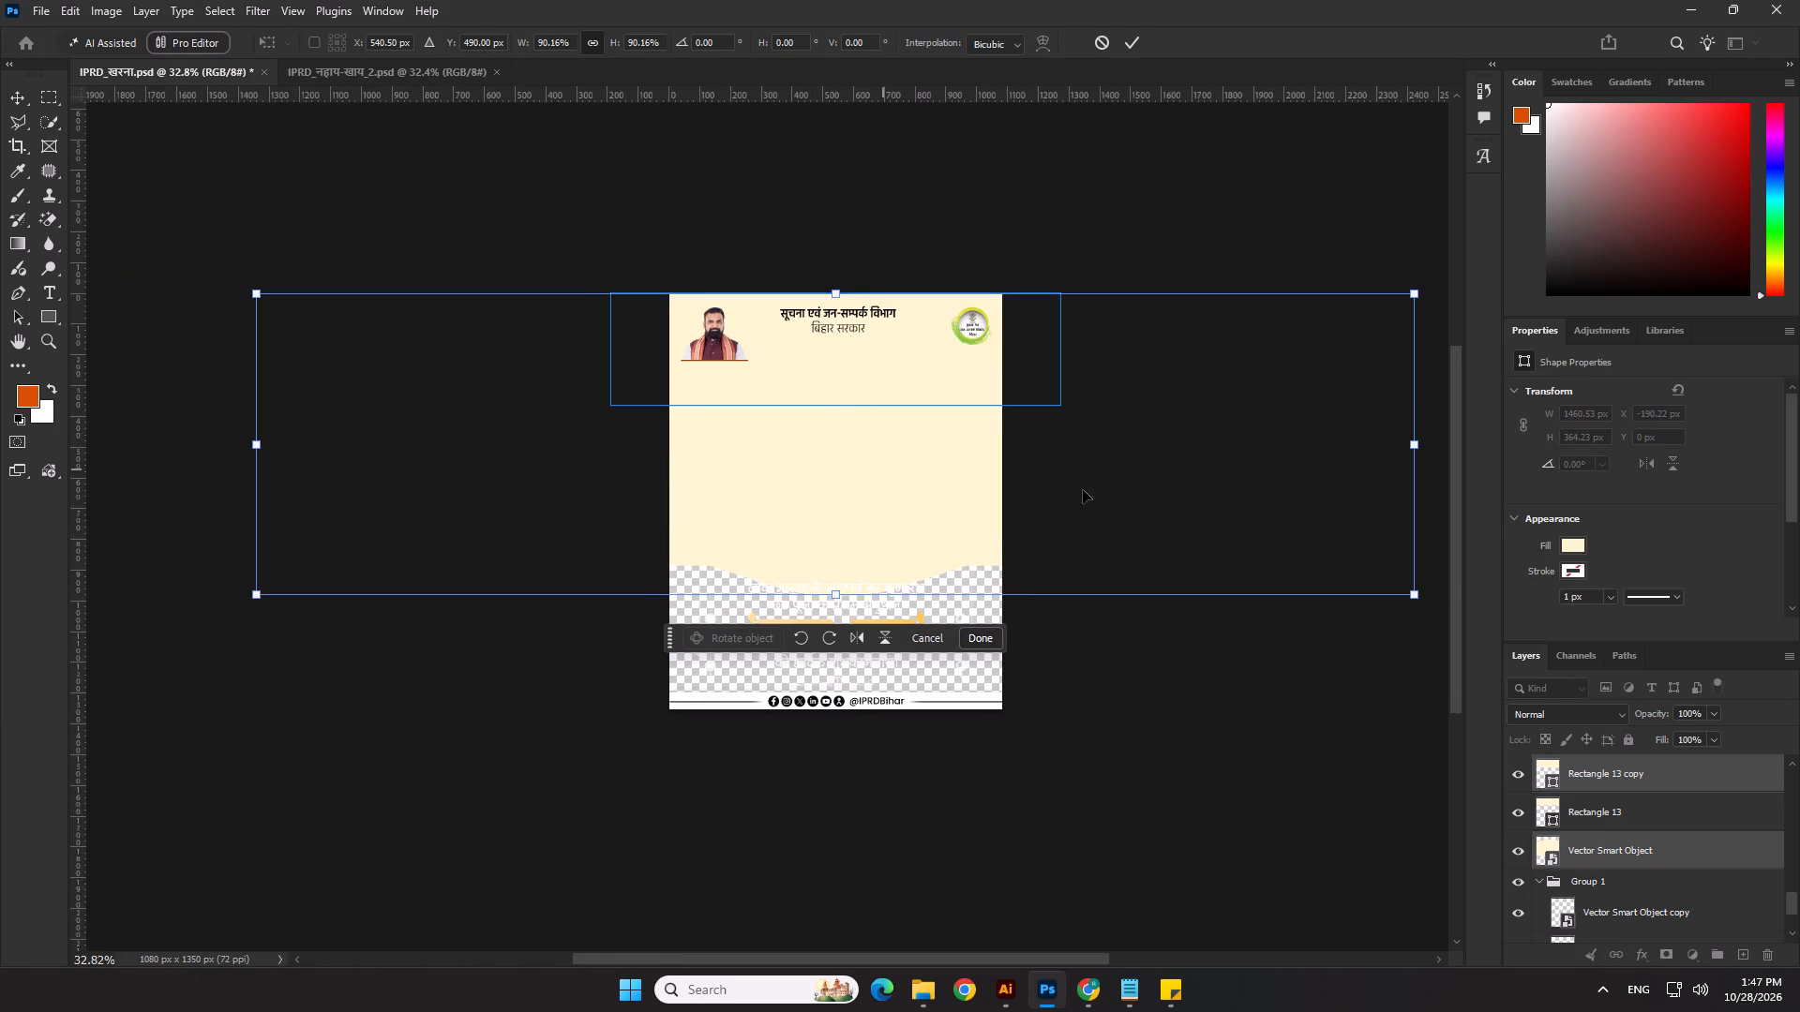
{"action": "left_click_drag", "start_coordinate": [1418, 445], "coordinate": [1314, 438], "text": "shift"}
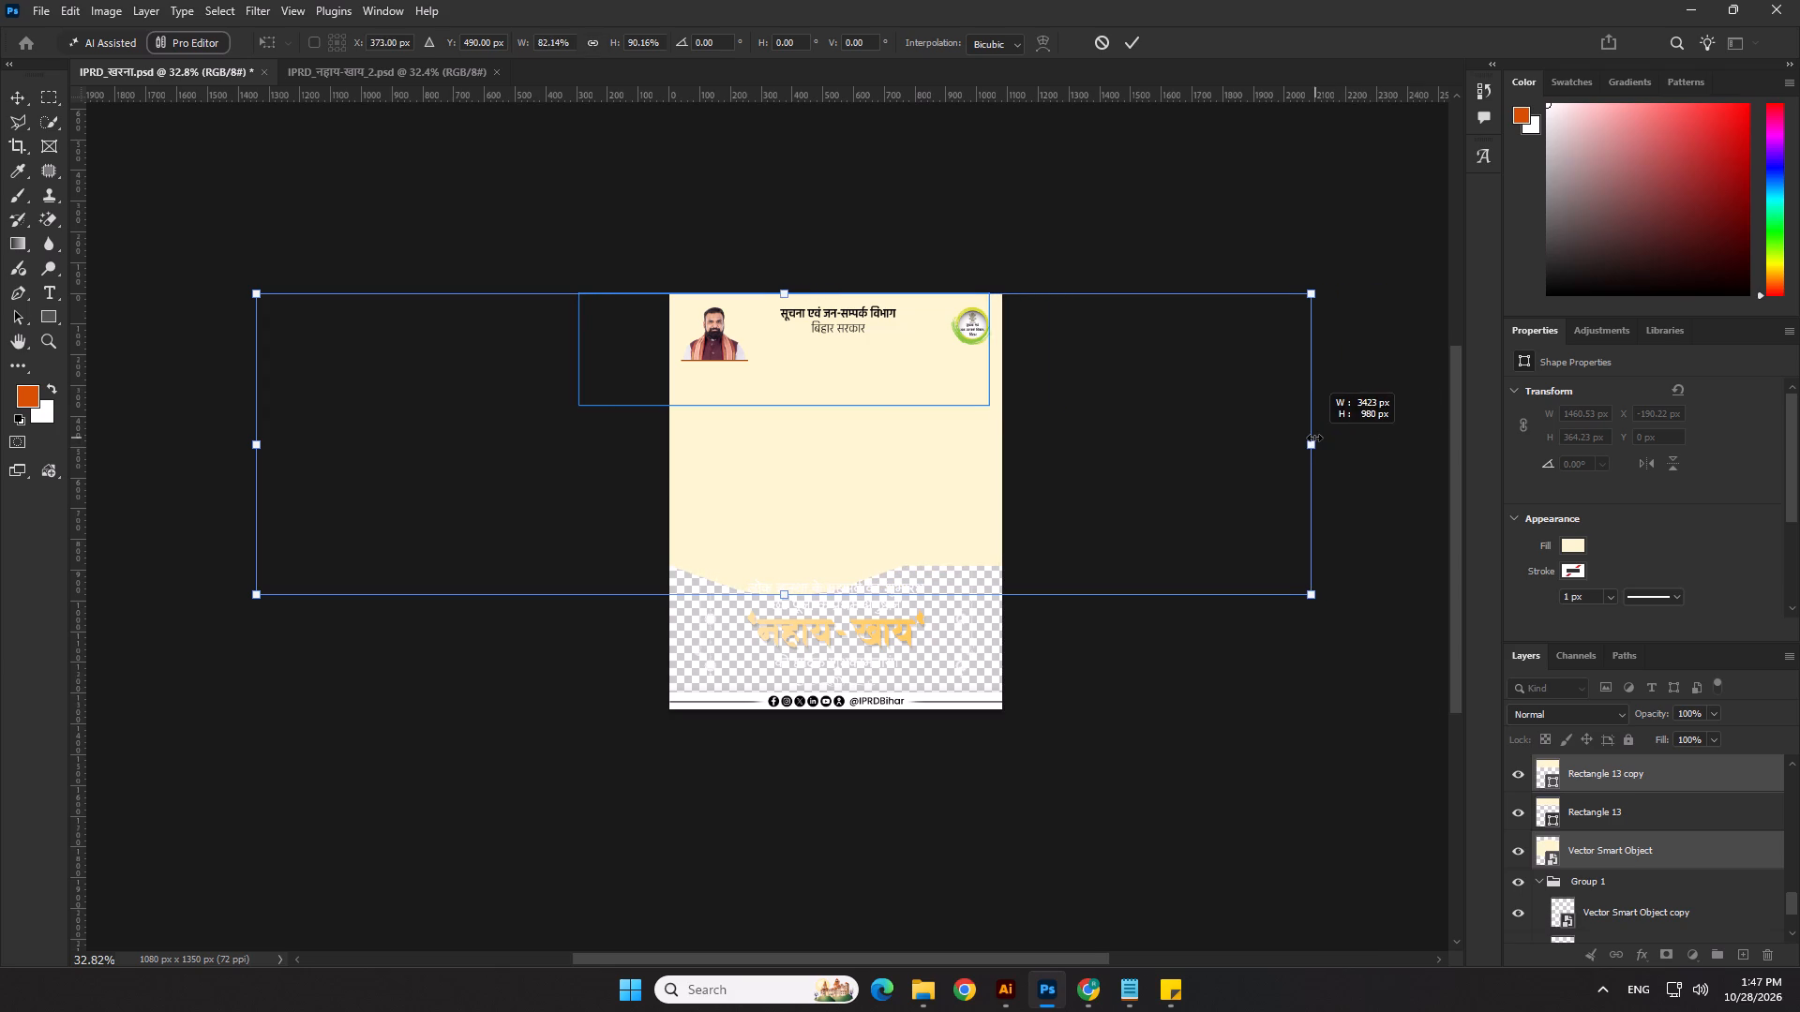
{"action": "left_click_drag", "start_coordinate": [1314, 438], "coordinate": [1316, 438], "text": "shift"}
{"action": "left_click_drag", "start_coordinate": [260, 442], "coordinate": [383, 438], "text": "shift"}
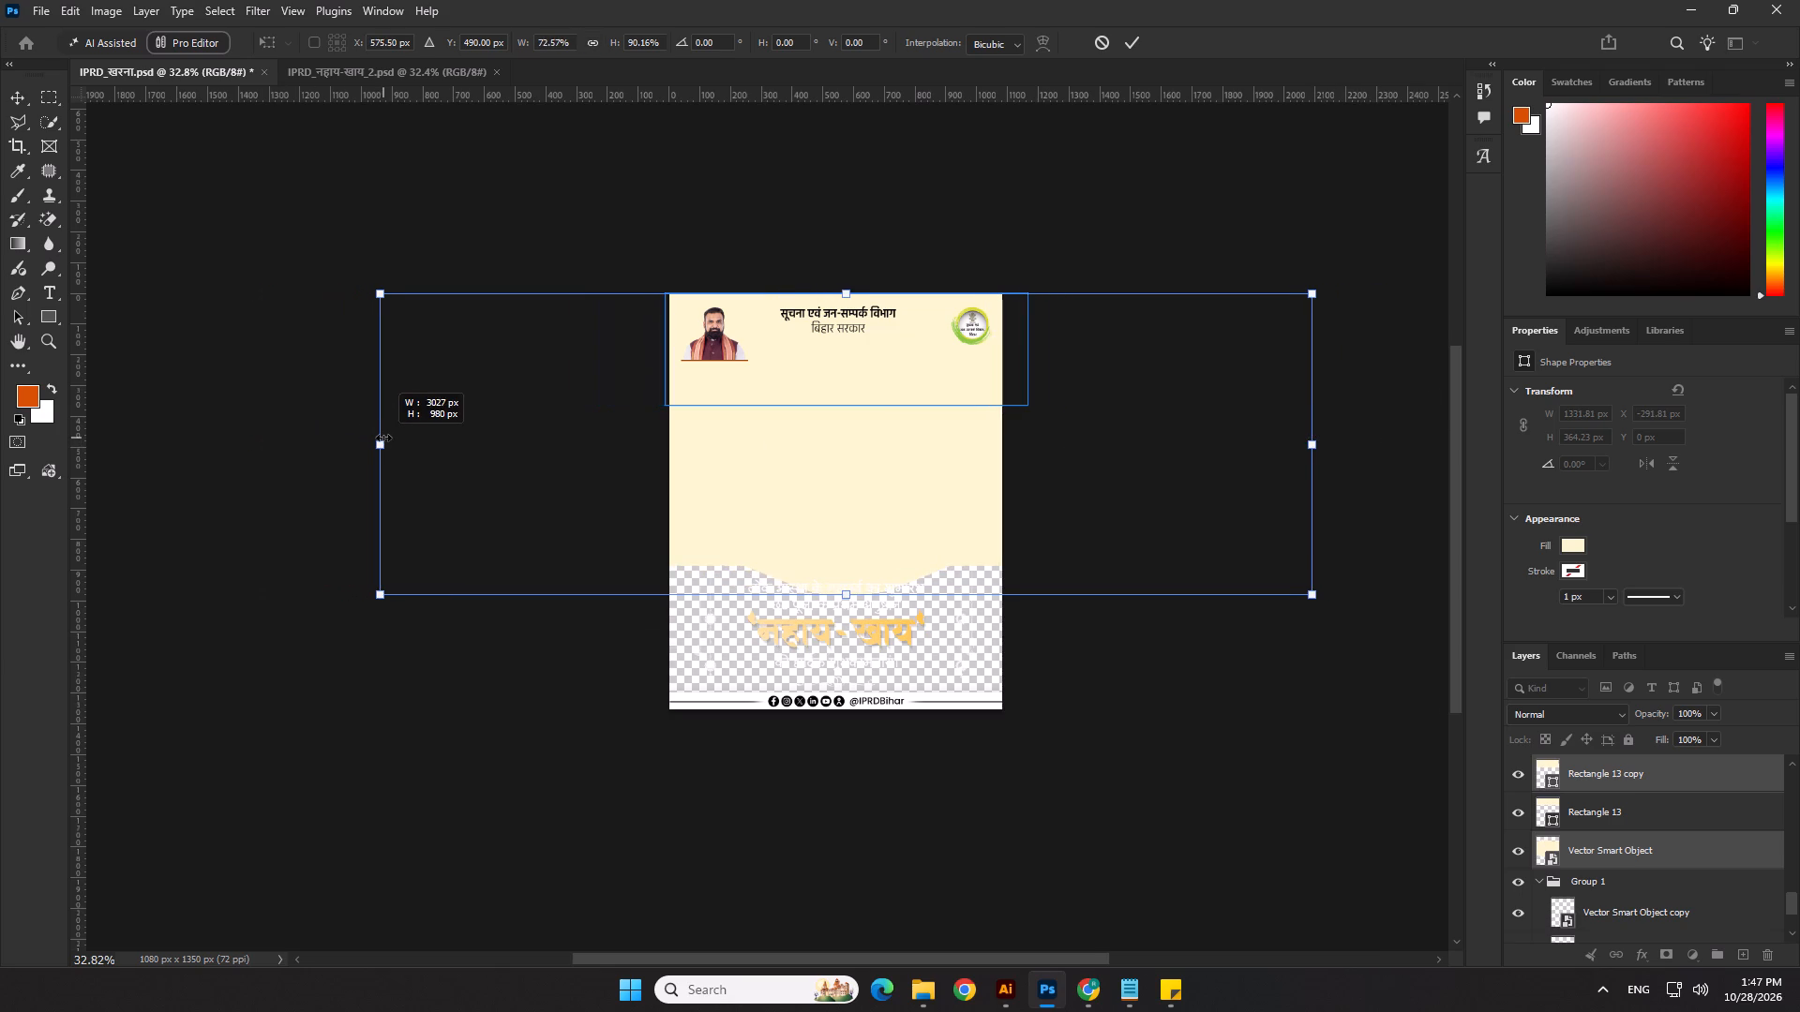
{"action": "left_click_drag", "start_coordinate": [383, 438], "coordinate": [368, 440], "text": "shift"}
{"action": "key", "text": "Return"}
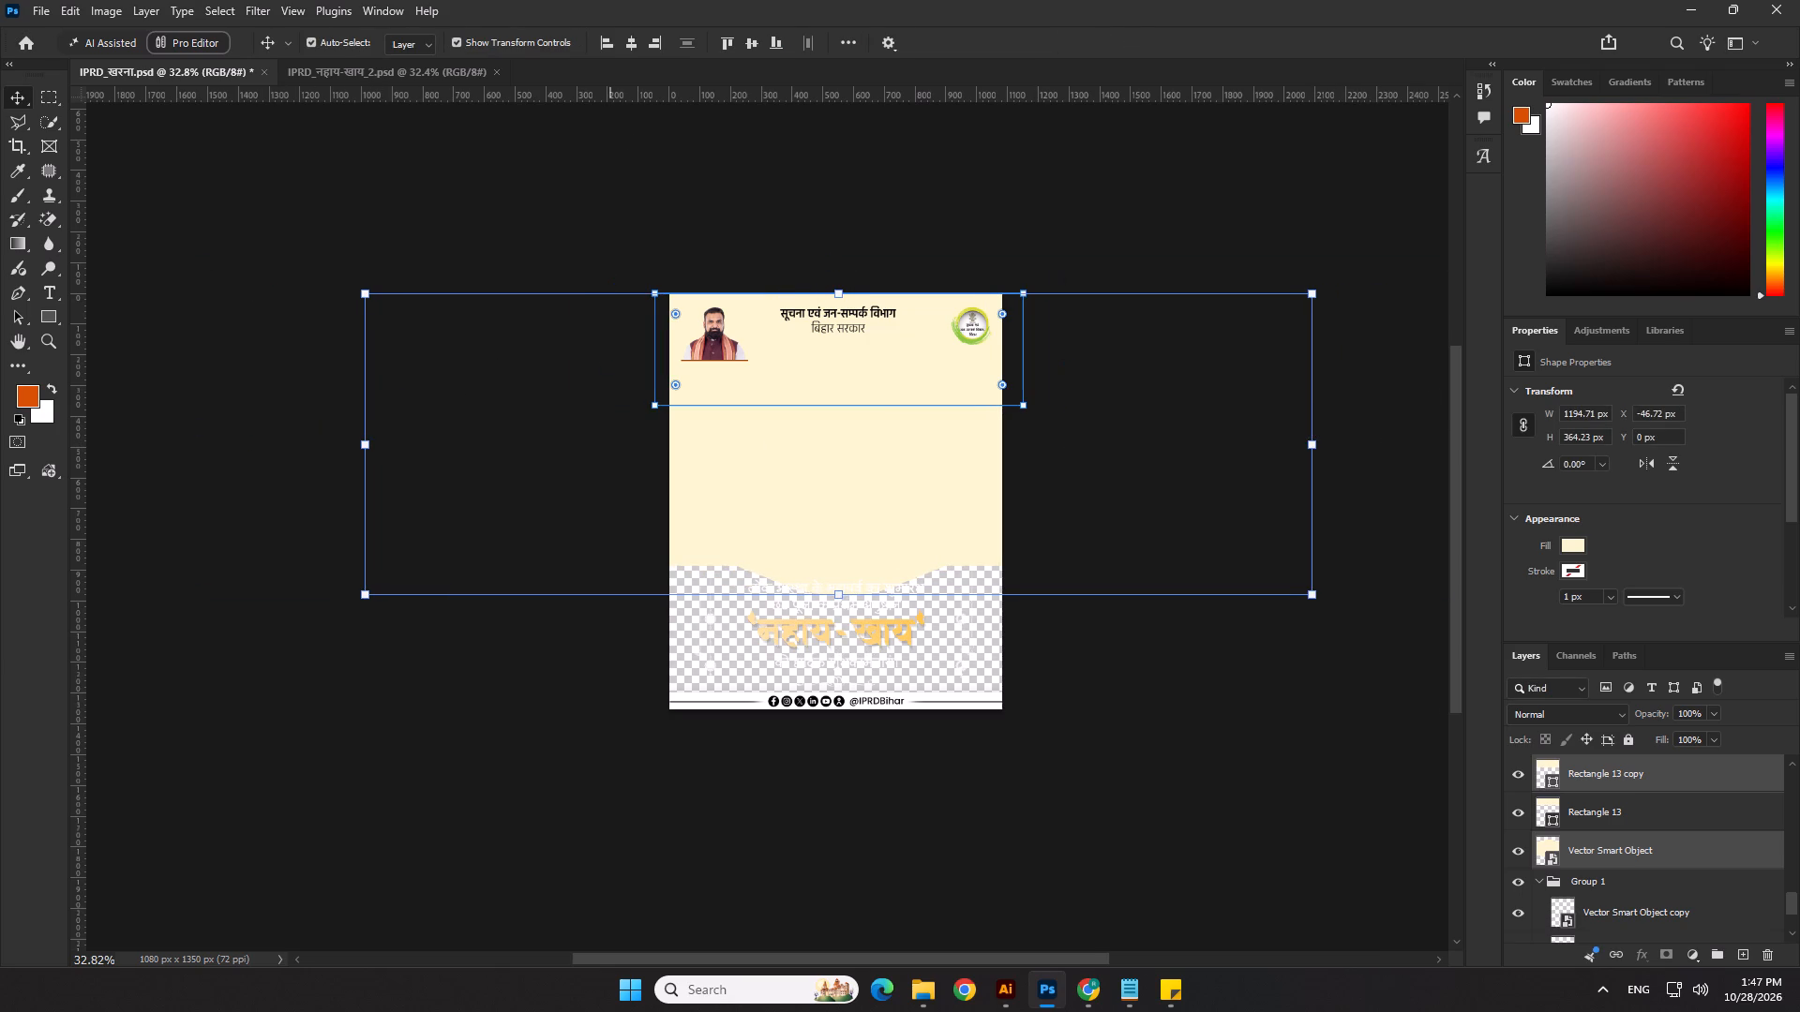
{"action": "left_click", "coordinate": [636, 37]}
{"action": "left_click", "coordinate": [621, 159]}
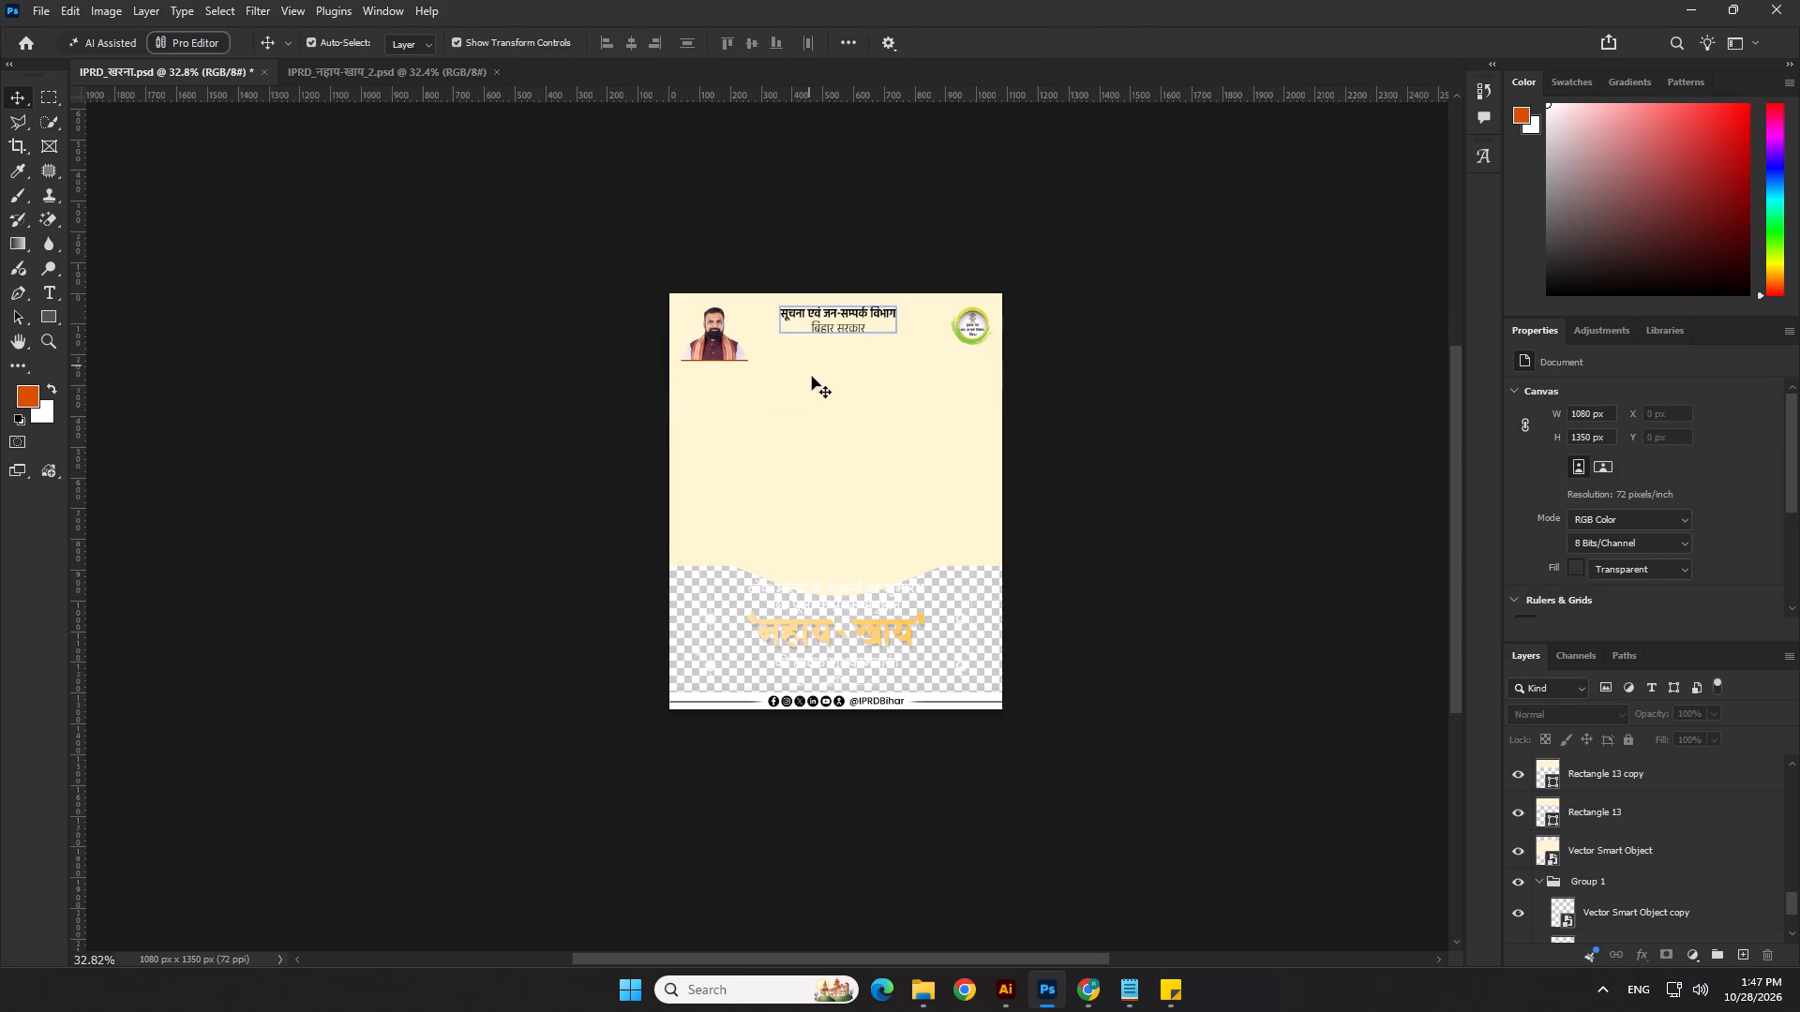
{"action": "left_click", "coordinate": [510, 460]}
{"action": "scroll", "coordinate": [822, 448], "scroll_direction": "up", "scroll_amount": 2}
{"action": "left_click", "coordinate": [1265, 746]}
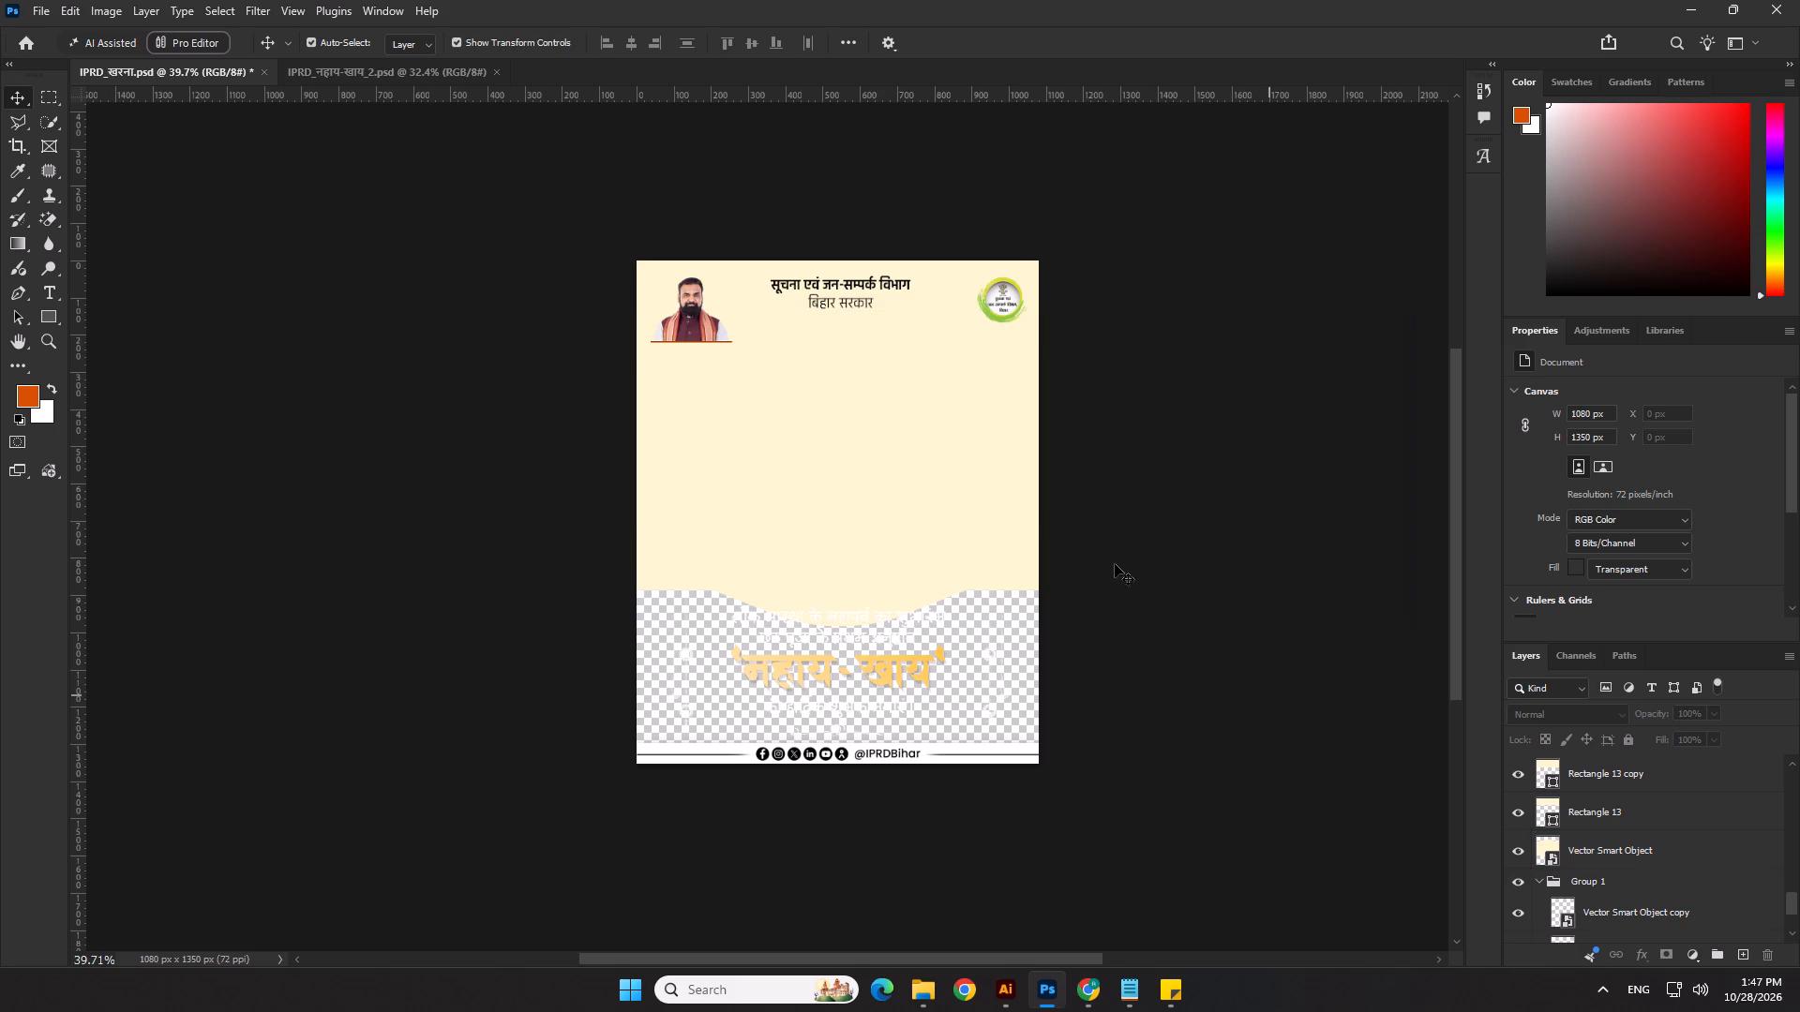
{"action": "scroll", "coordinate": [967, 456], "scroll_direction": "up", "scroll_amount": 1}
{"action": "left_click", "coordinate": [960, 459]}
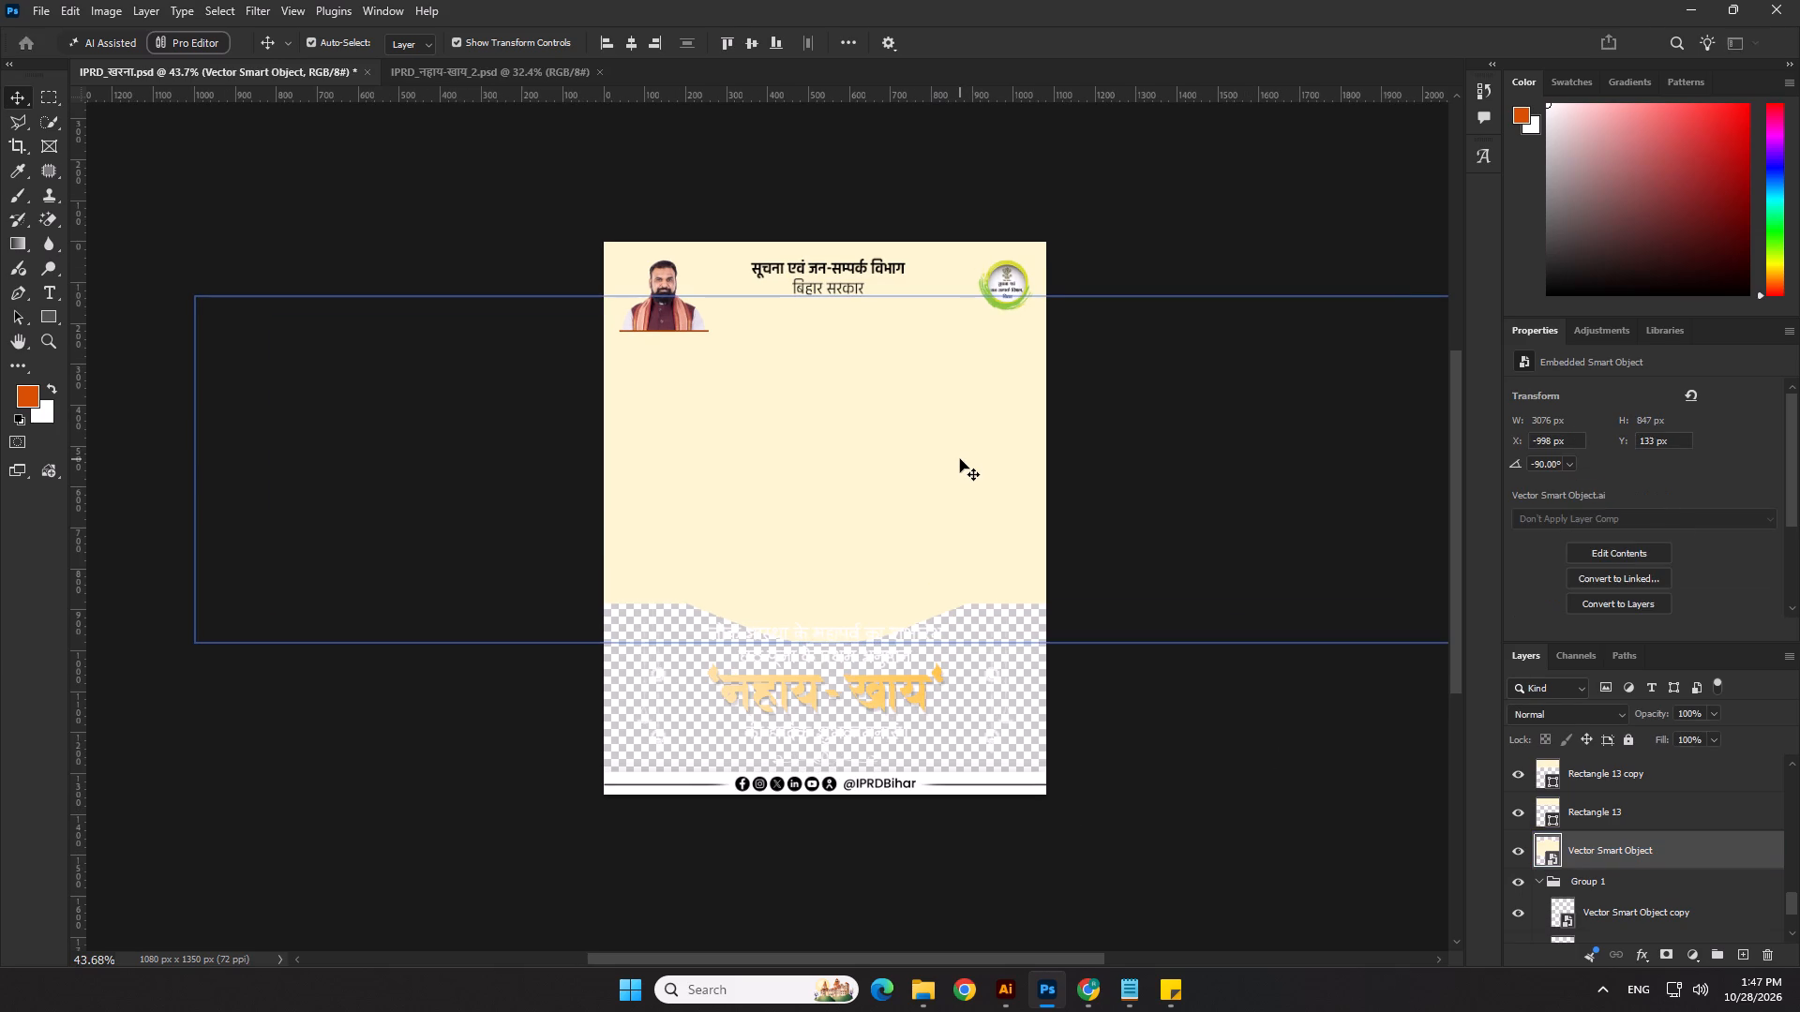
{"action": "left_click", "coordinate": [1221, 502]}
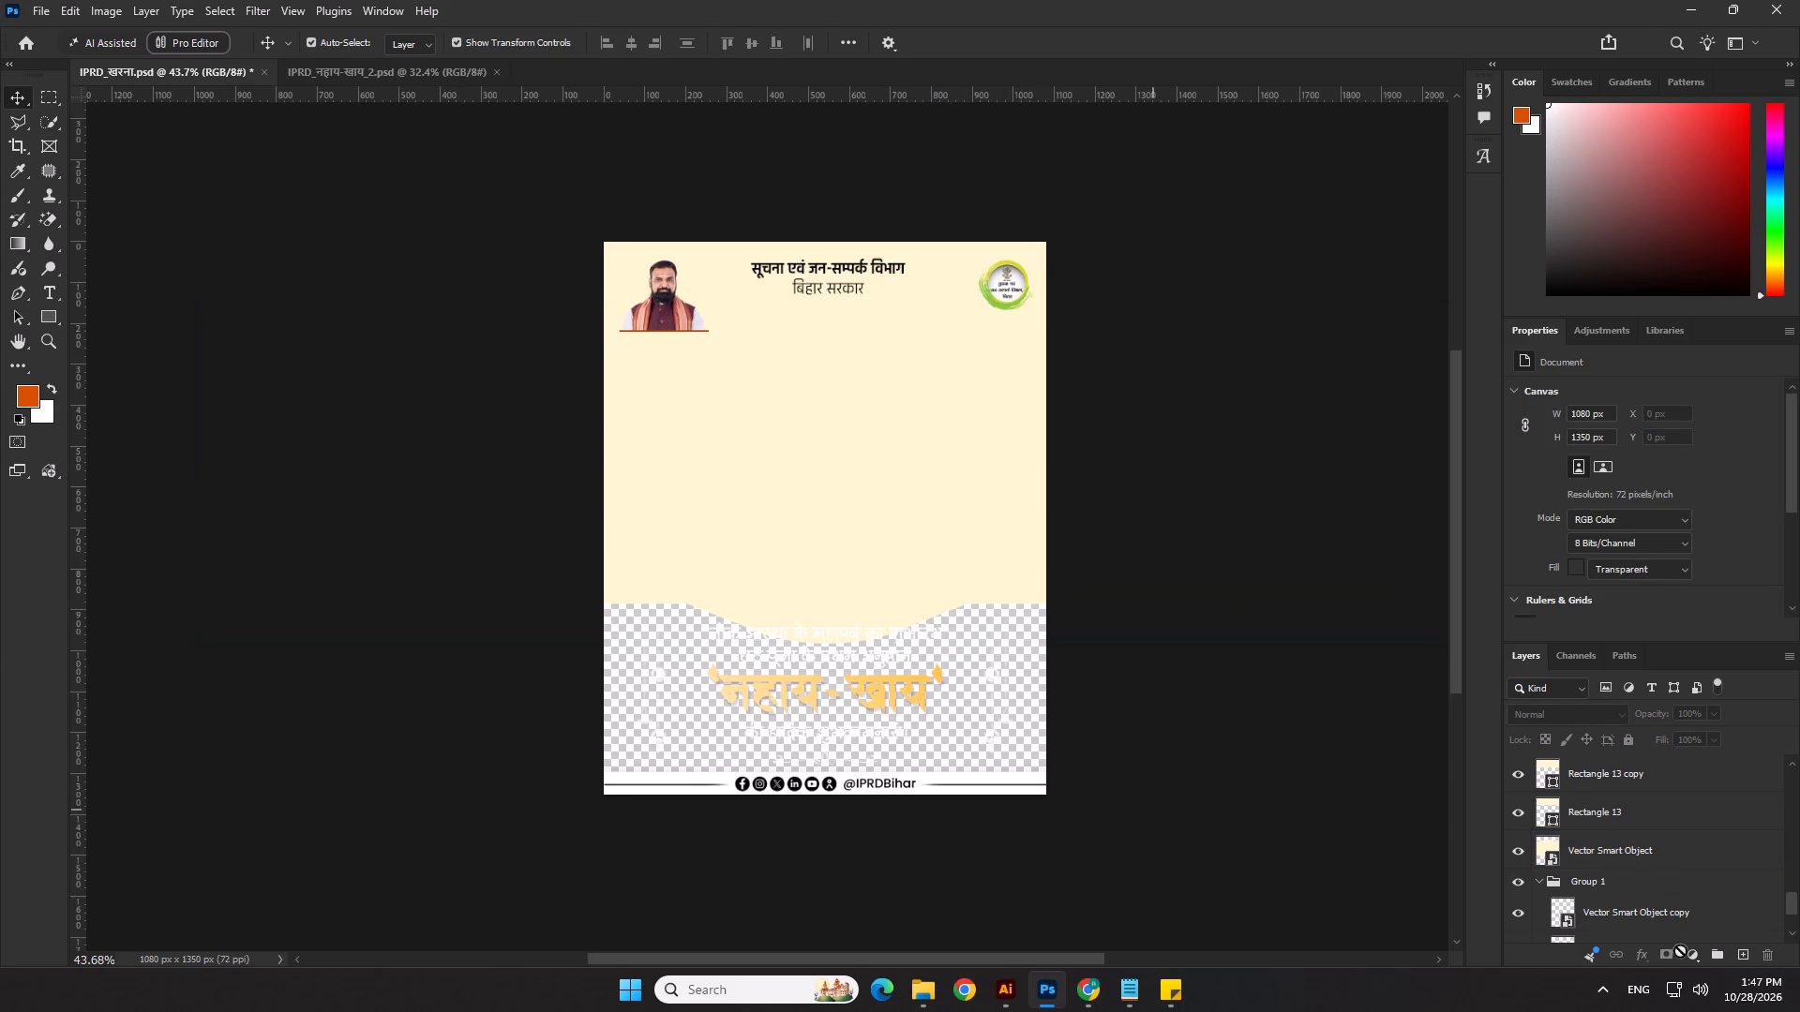
Add a dark reddish-brown Solid Color fill layer directly above Layer 4, near the bottom of the layer stack, as the title area's background.
{"action": "scroll", "coordinate": [1665, 902], "scroll_direction": "down", "scroll_amount": 13}
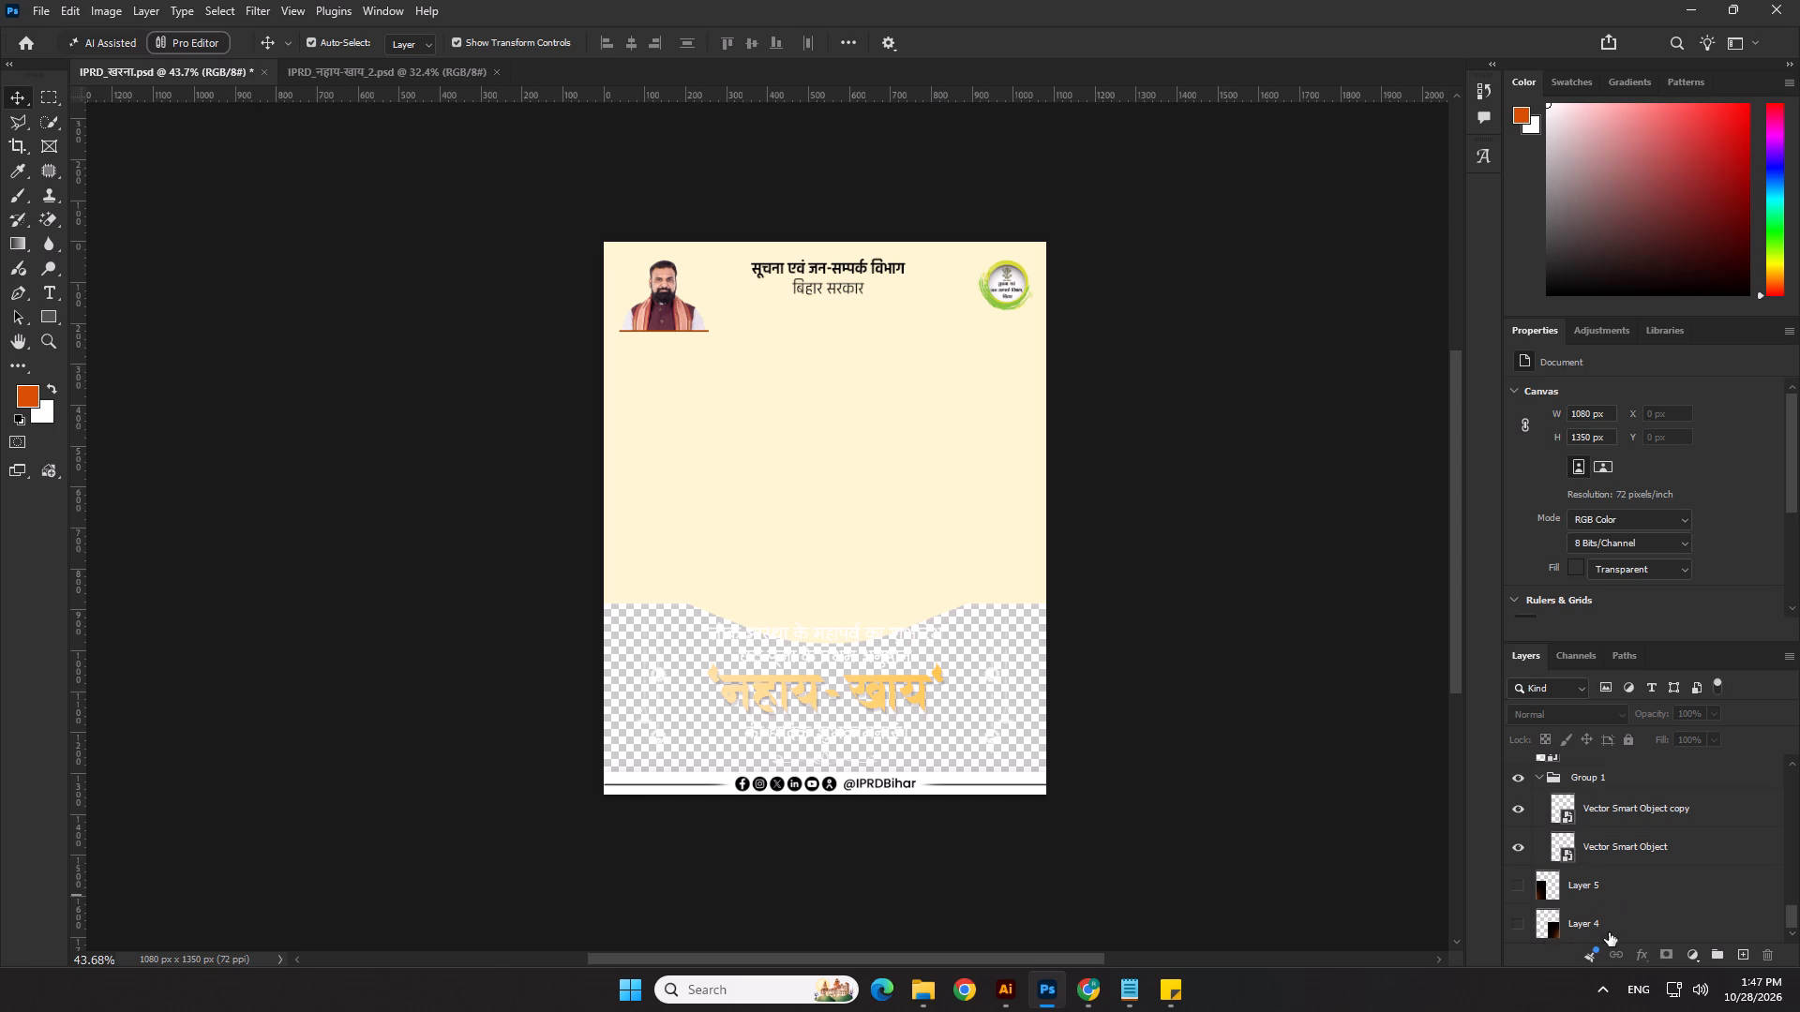
{"action": "left_click", "coordinate": [1610, 932]}
{"action": "scroll", "coordinate": [1581, 896], "scroll_direction": "down", "scroll_amount": 4}
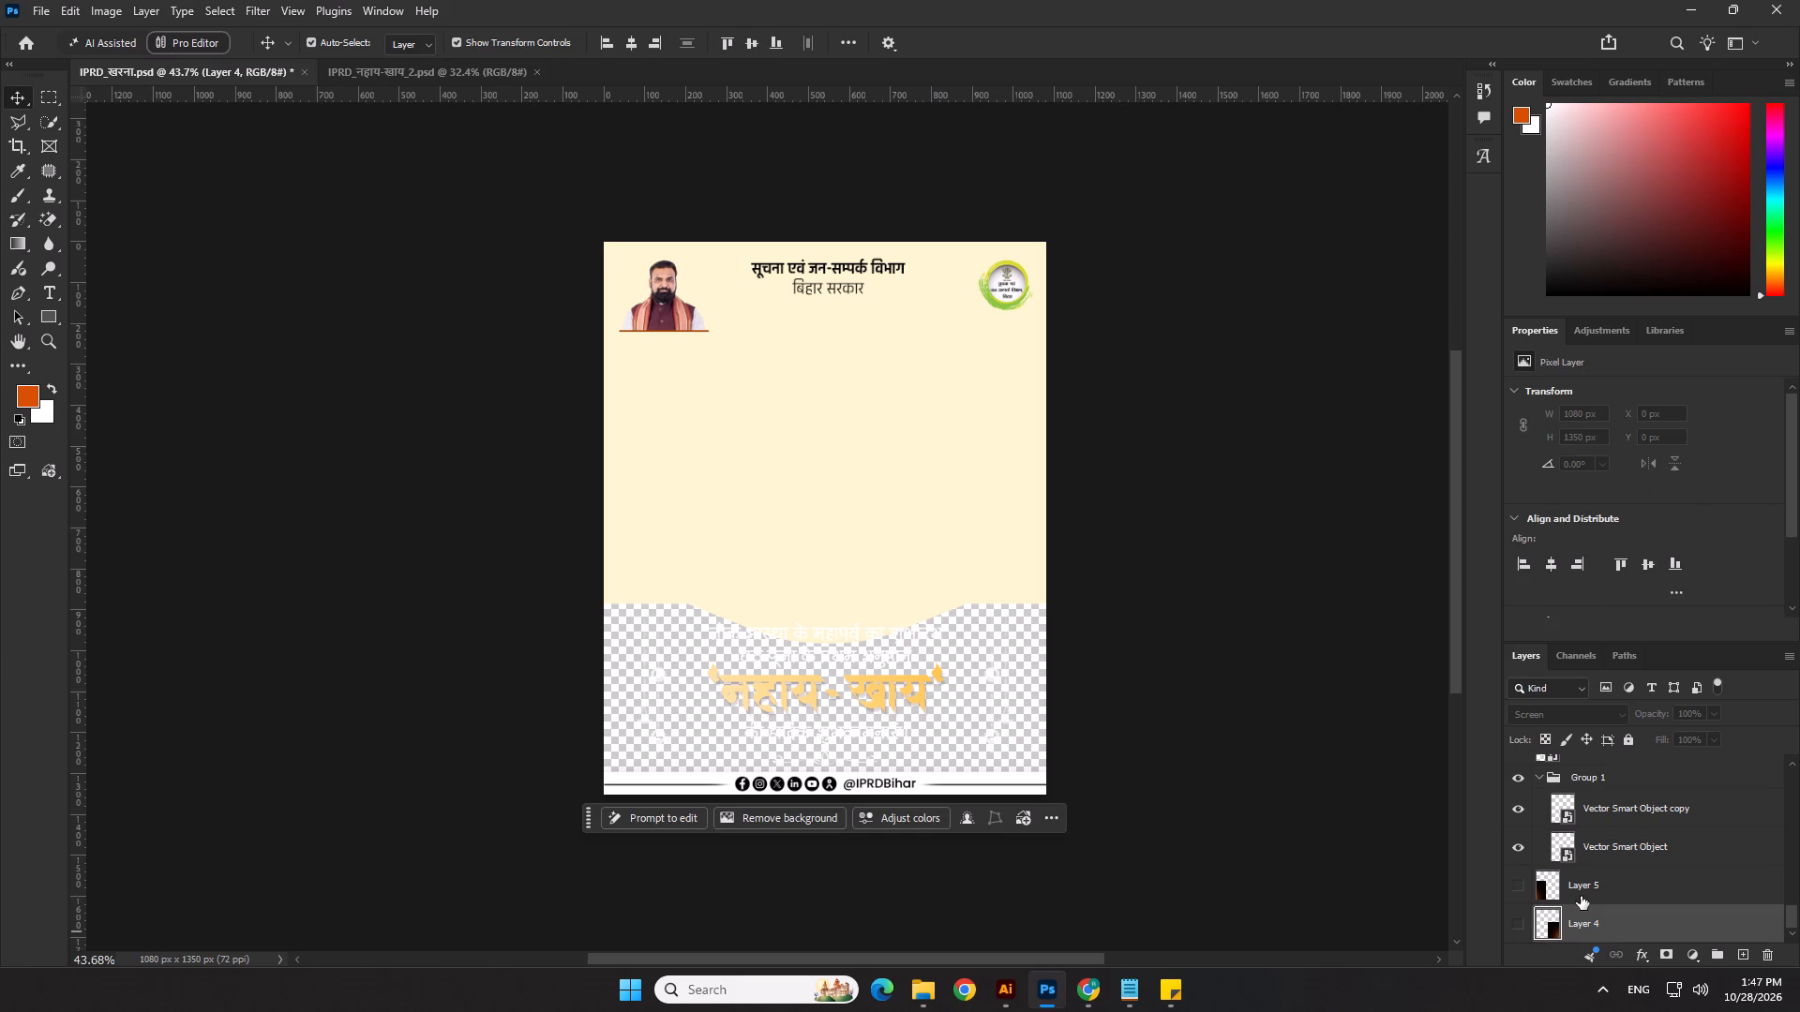
{"action": "scroll", "coordinate": [1581, 896], "scroll_direction": "down", "scroll_amount": 1}
{"action": "left_click", "coordinate": [1603, 781]}
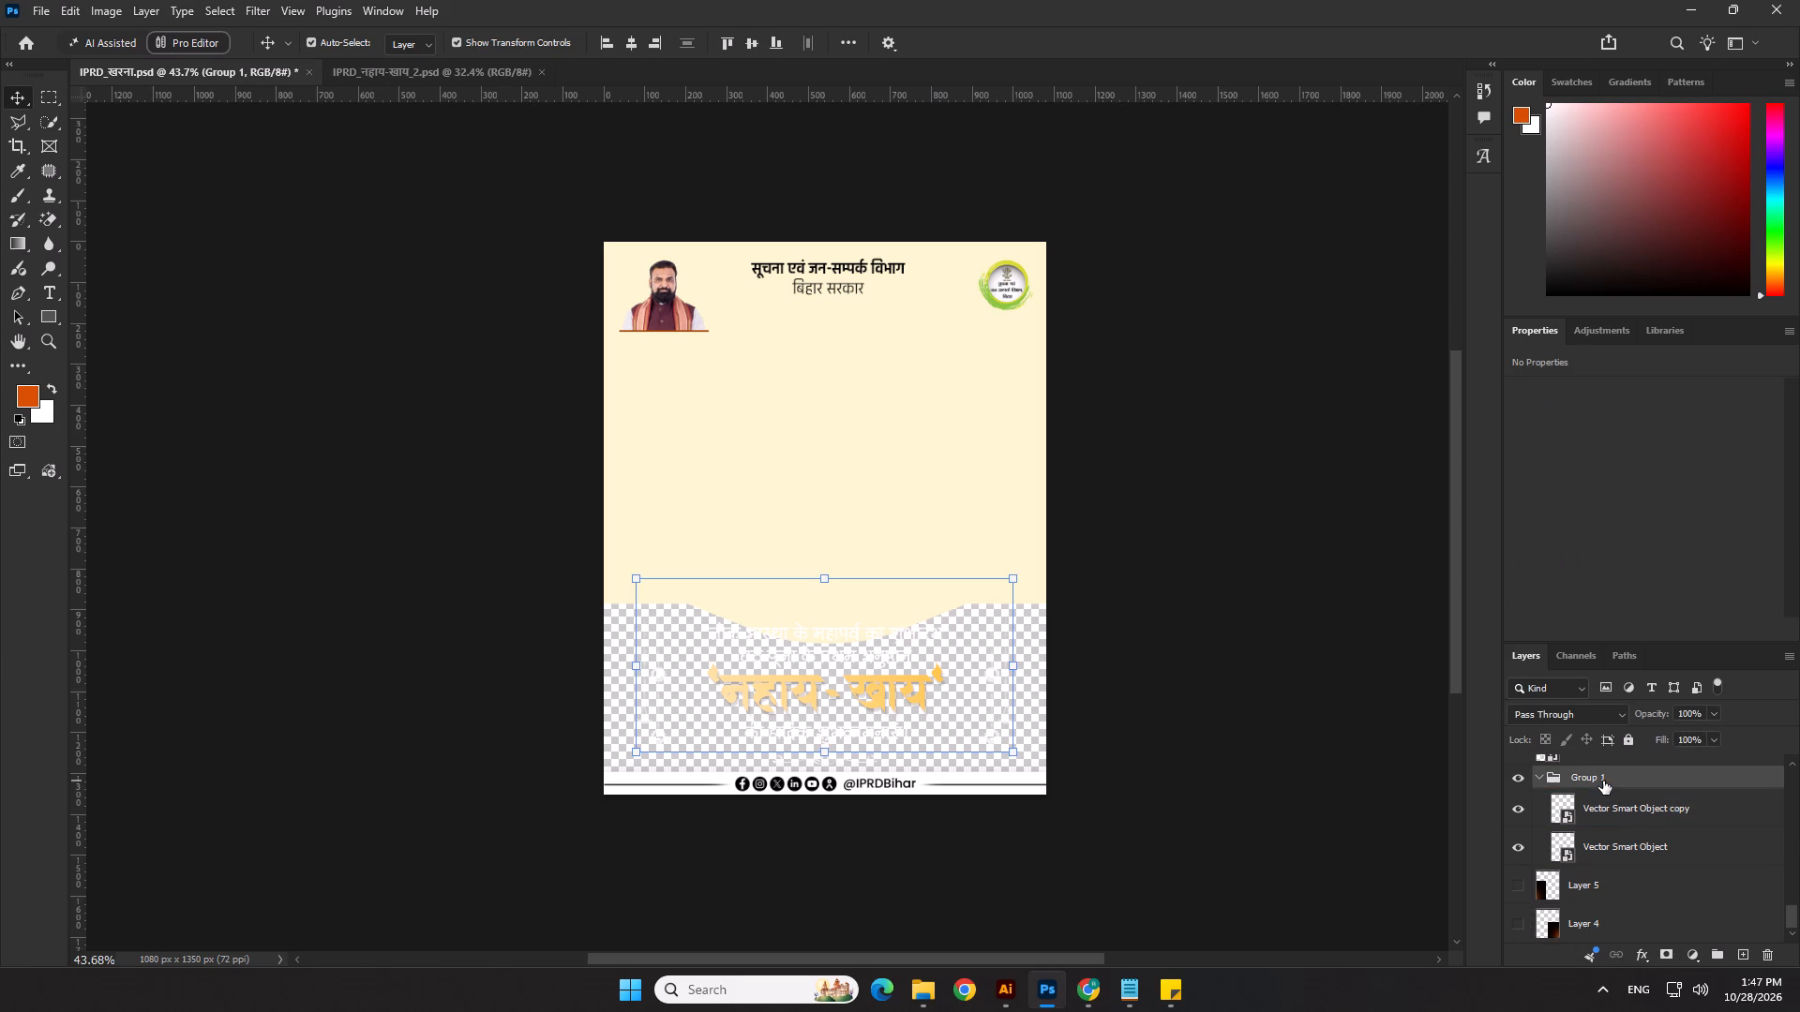
{"action": "left_click", "coordinate": [1593, 806]}
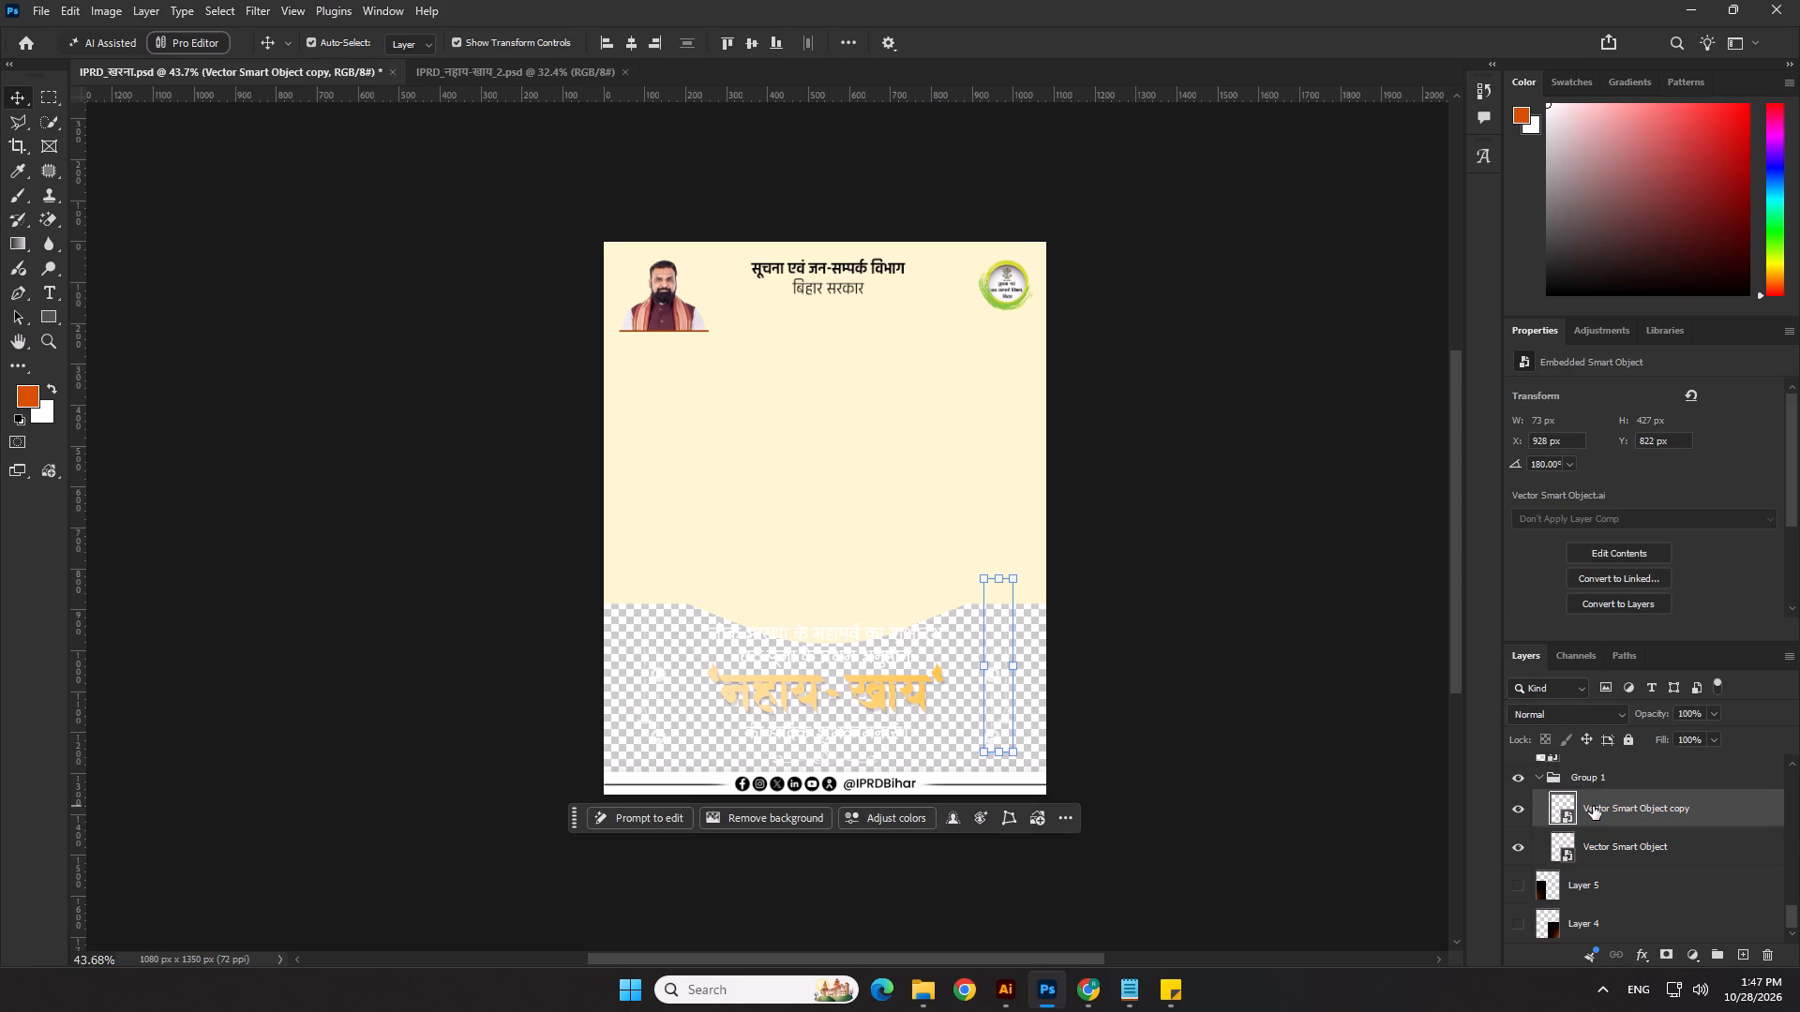
{"action": "left_click", "coordinate": [1601, 781]}
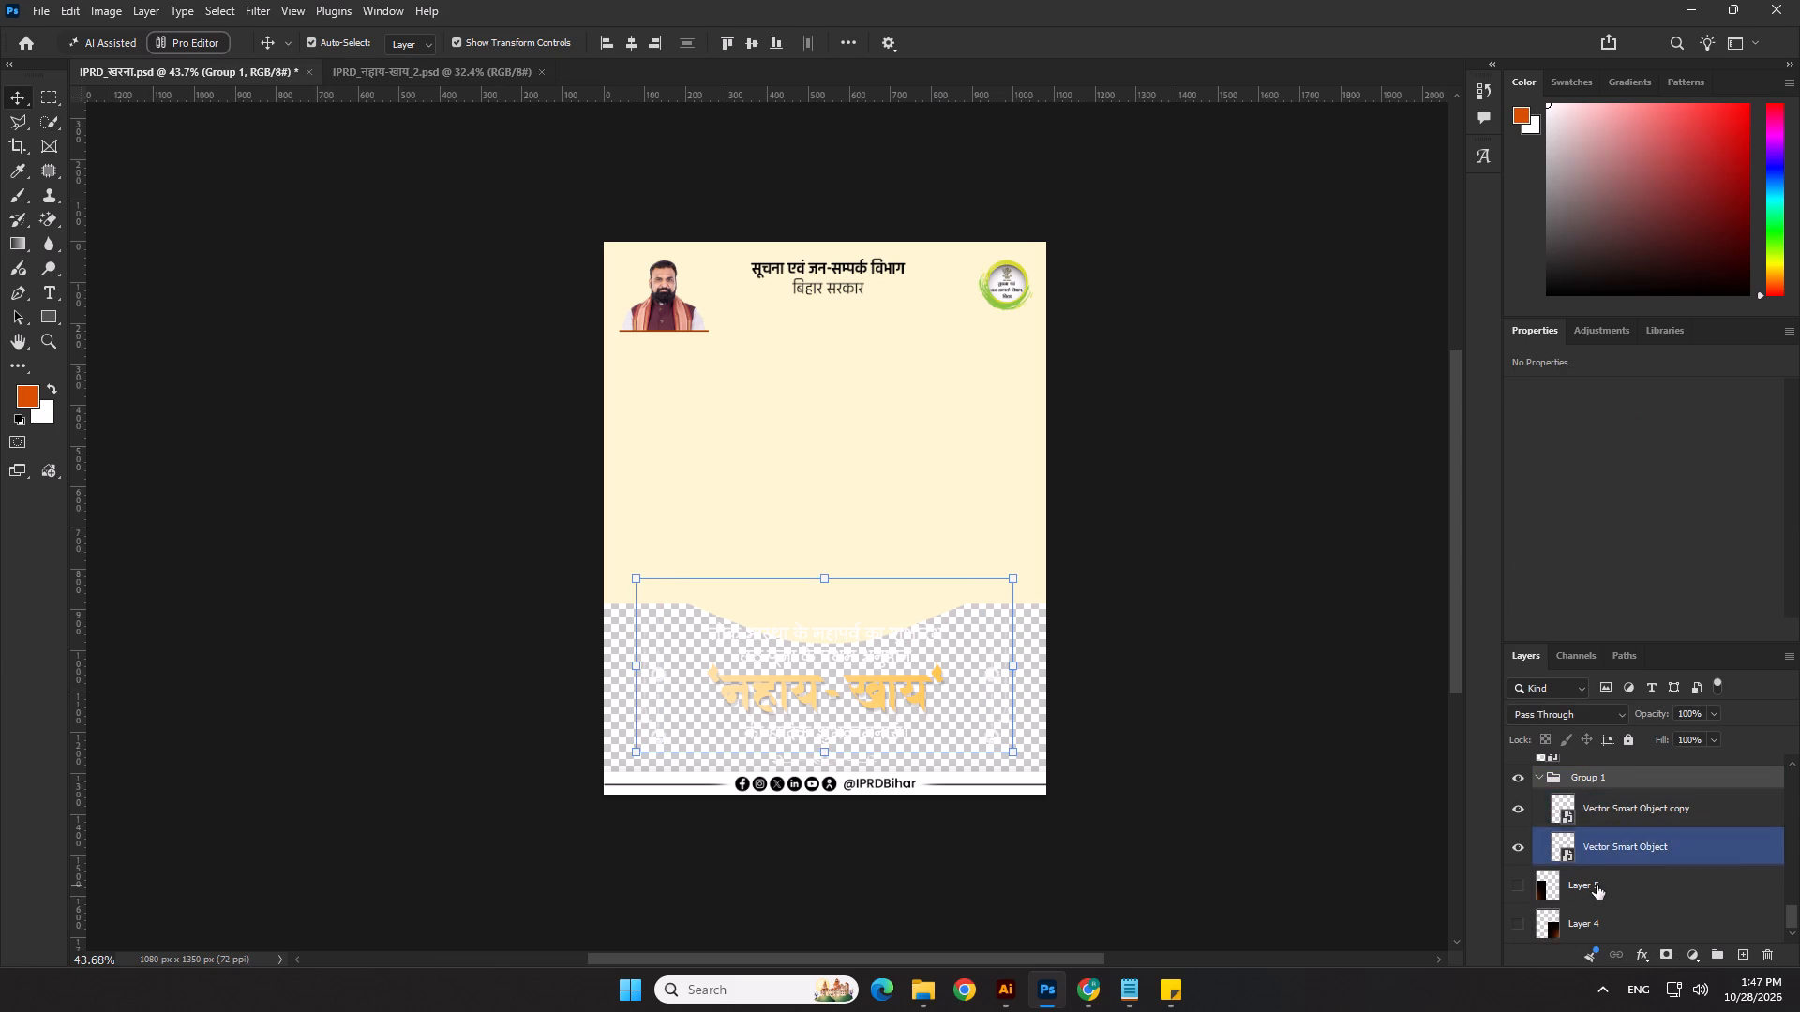
{"action": "left_click", "coordinate": [1653, 925]}
{"action": "scroll", "coordinate": [1692, 945], "scroll_direction": "down", "scroll_amount": 3}
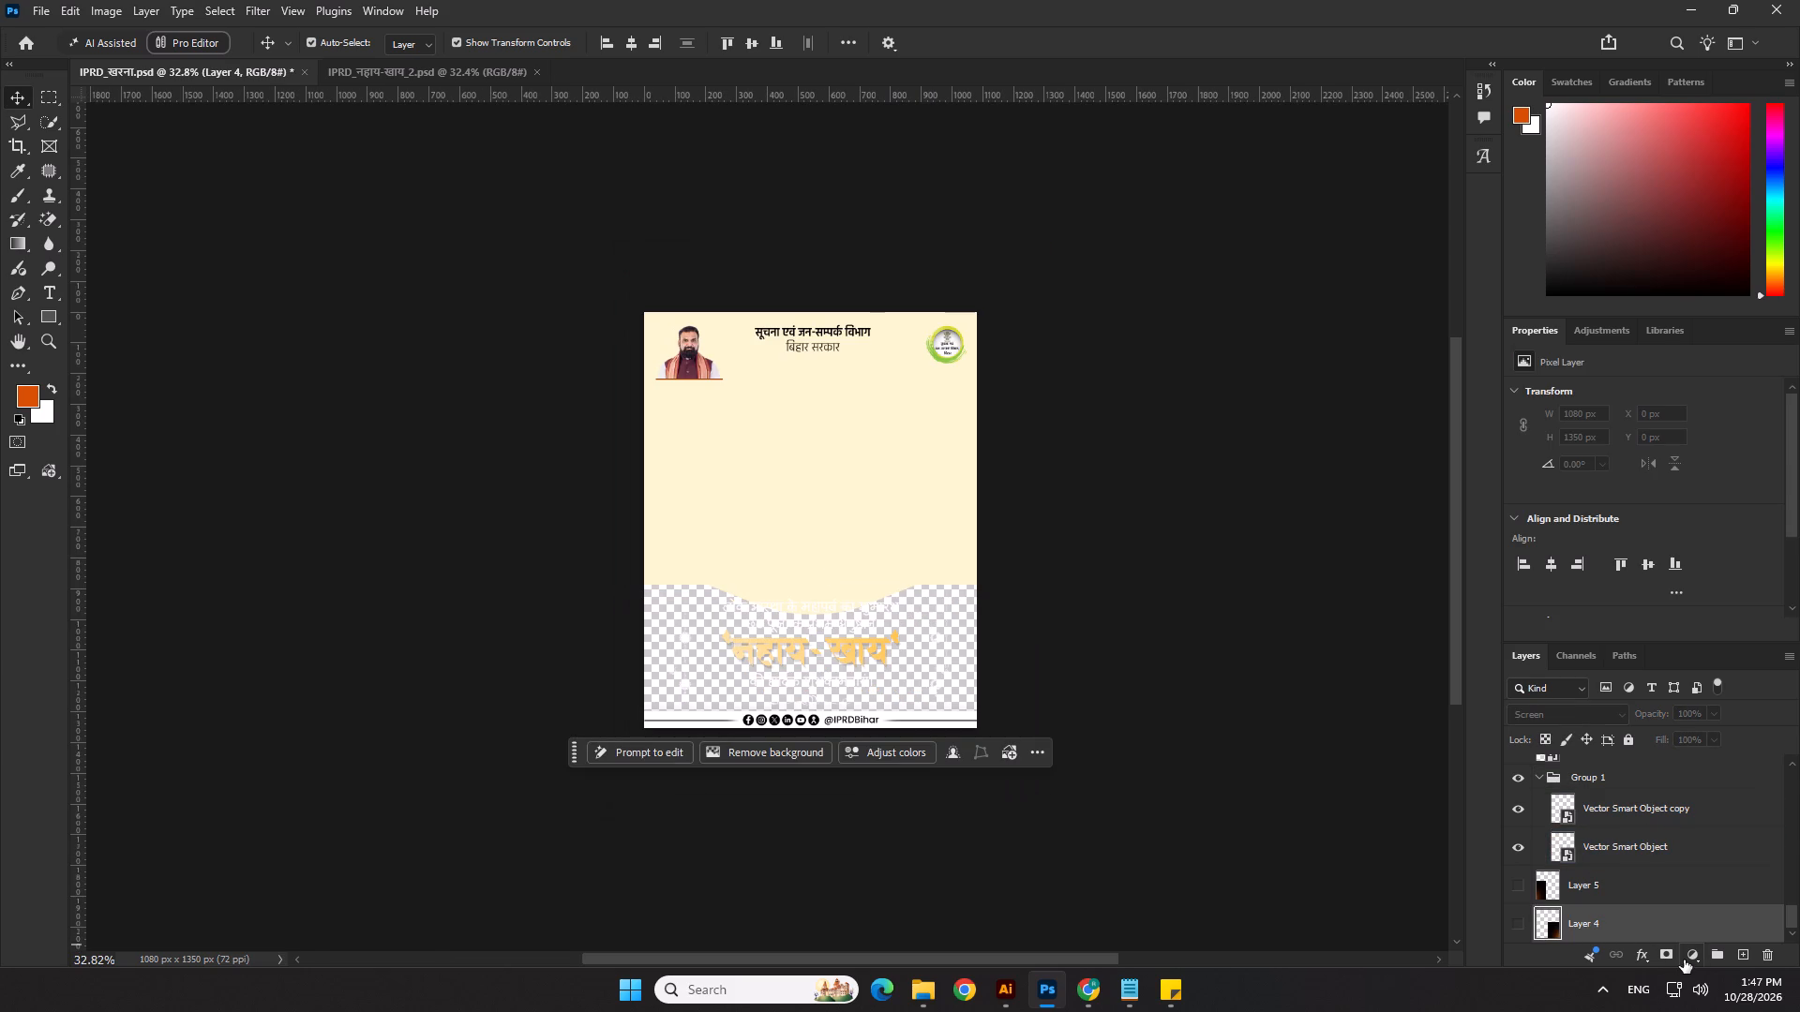
{"action": "left_click", "coordinate": [1689, 957]}
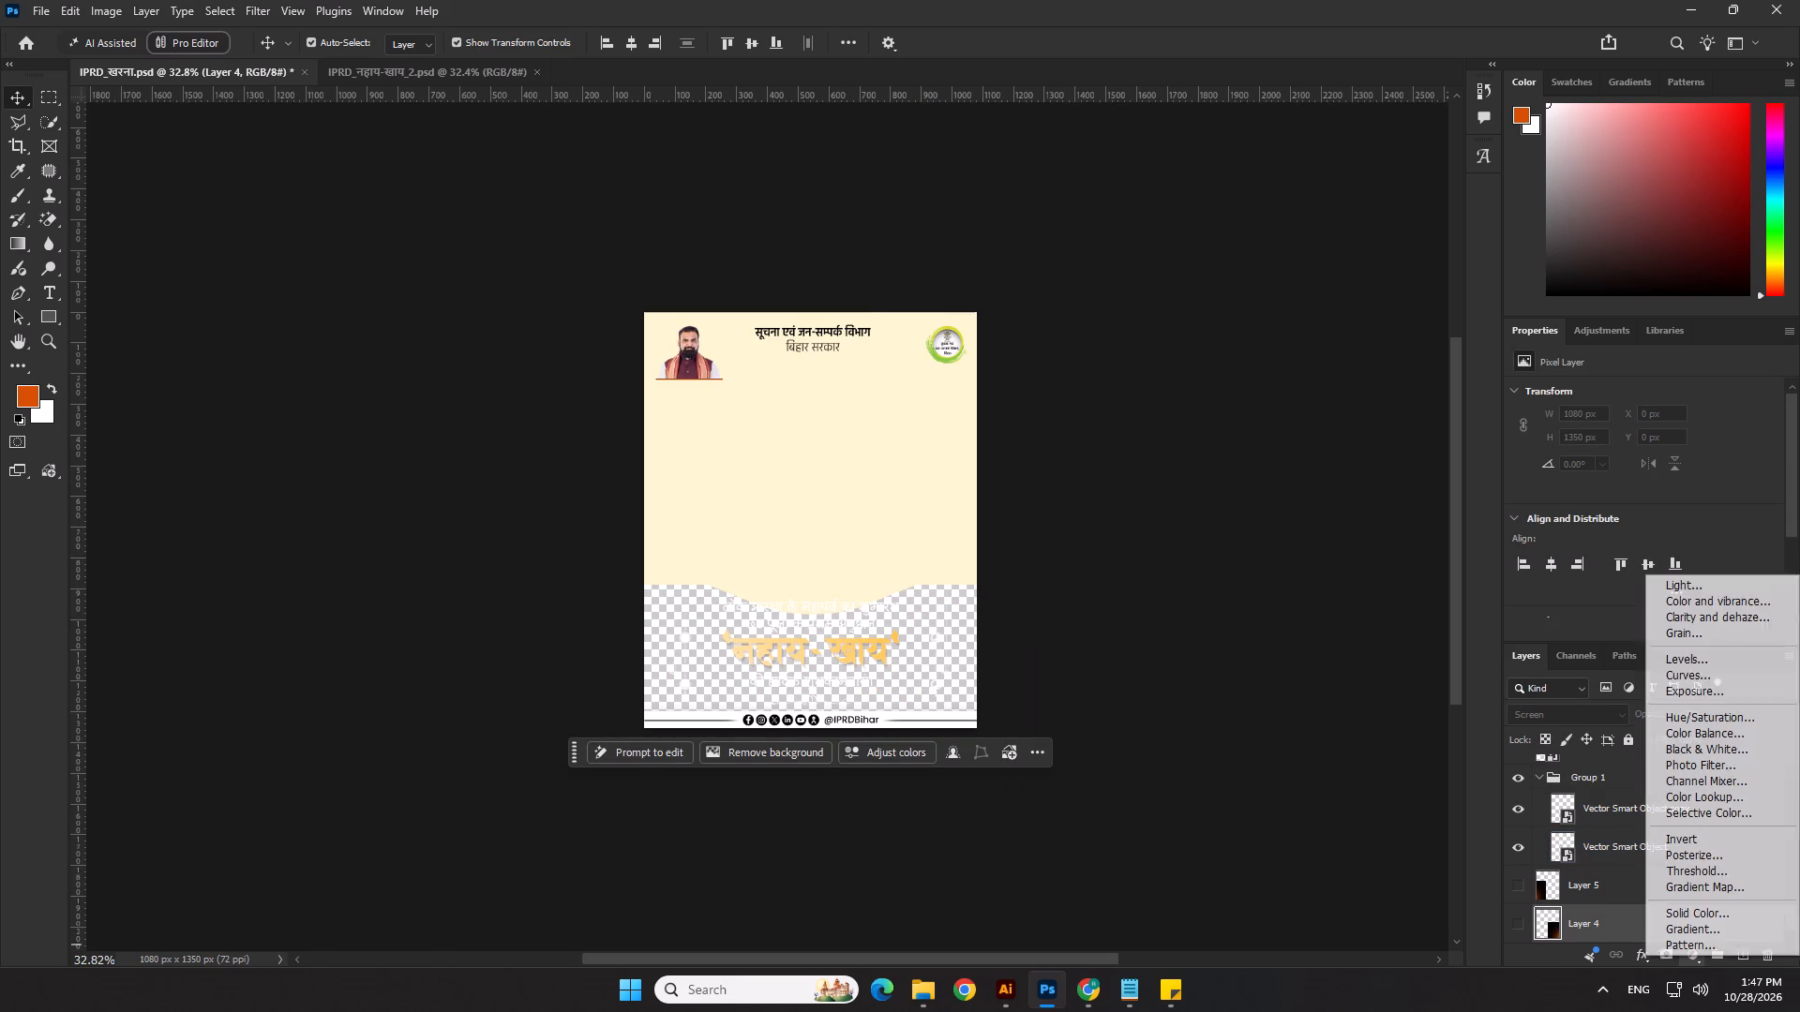
{"action": "left_click", "coordinate": [1686, 908]}
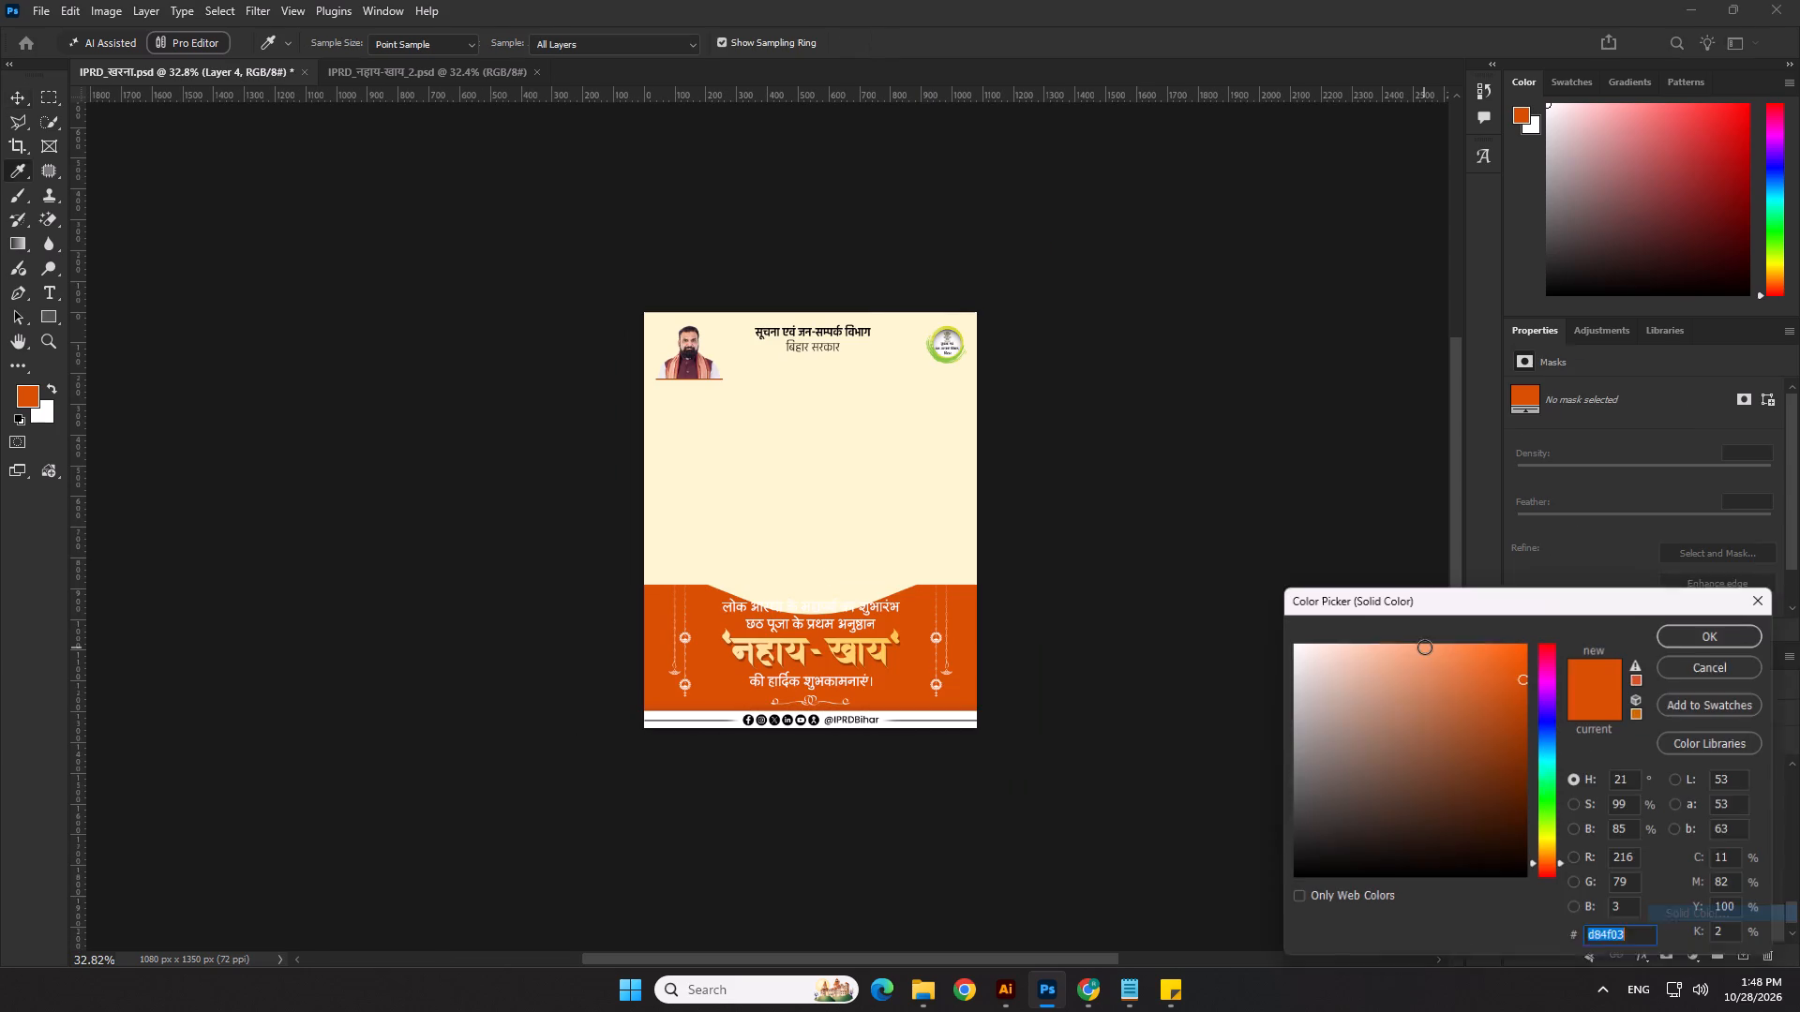
{"action": "left_click", "coordinate": [1516, 745]}
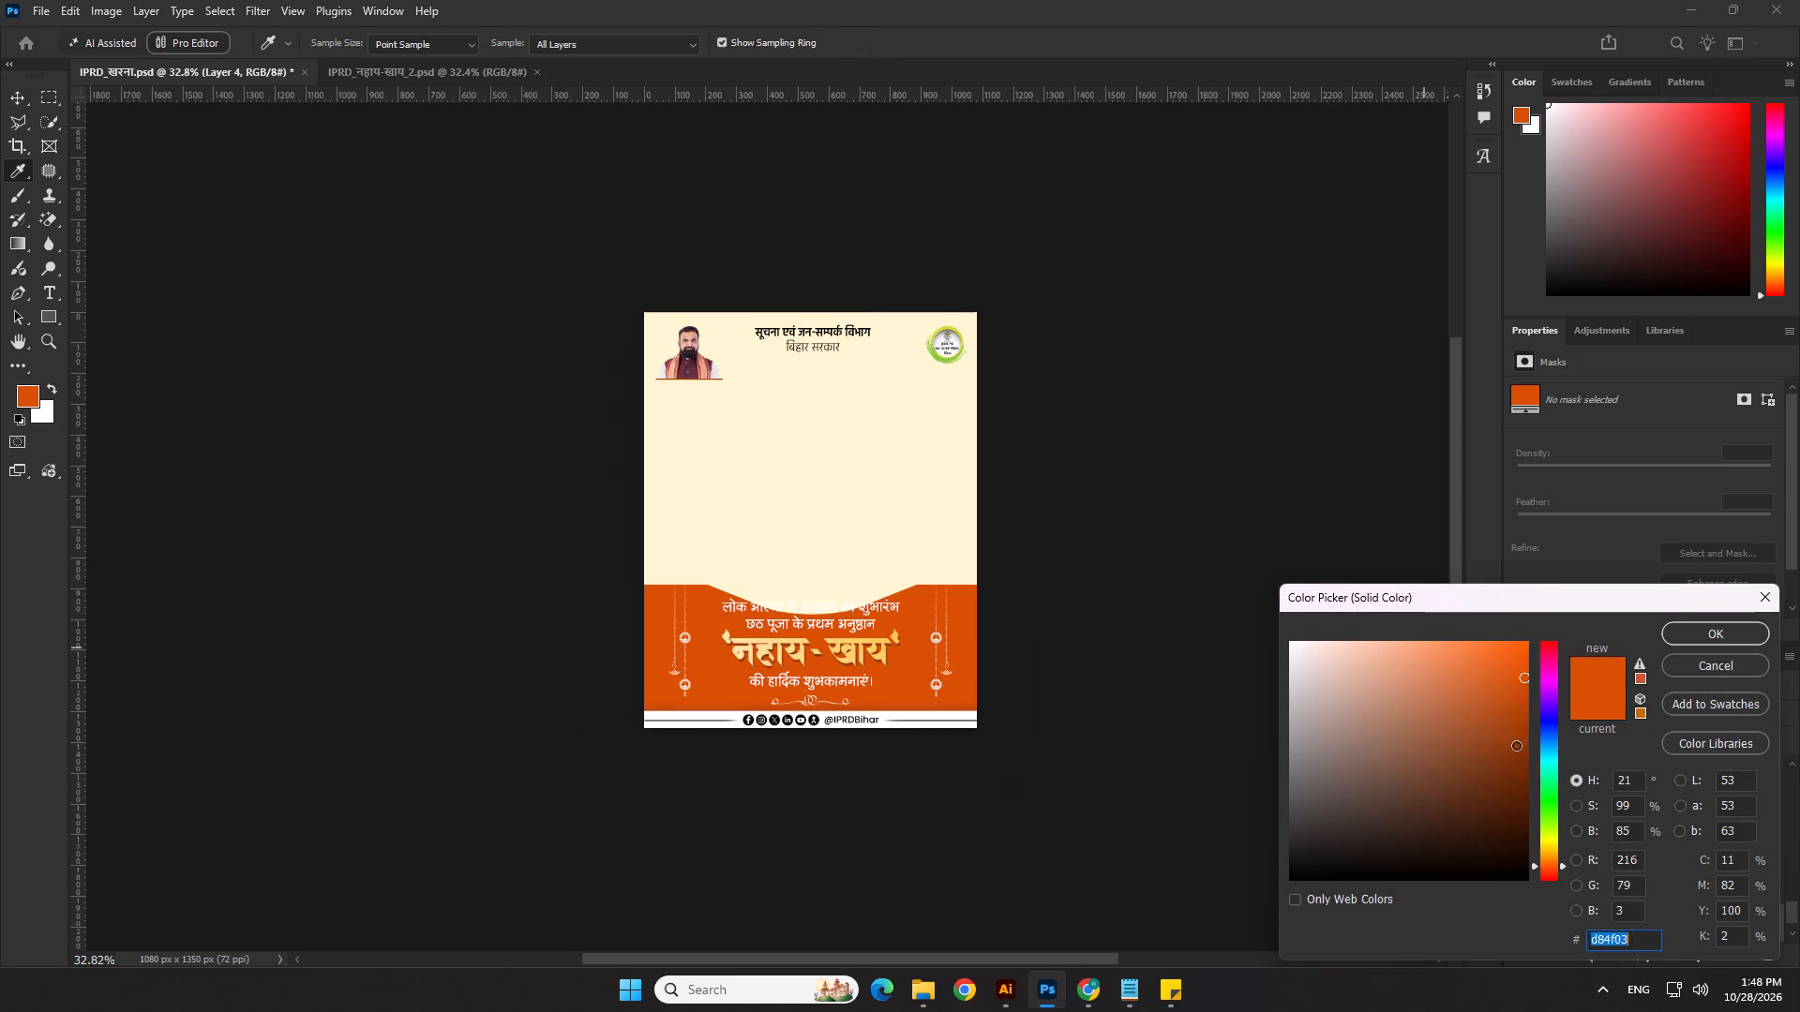
{"action": "left_click", "coordinate": [1701, 630]}
{"action": "left_click", "coordinate": [1269, 633]}
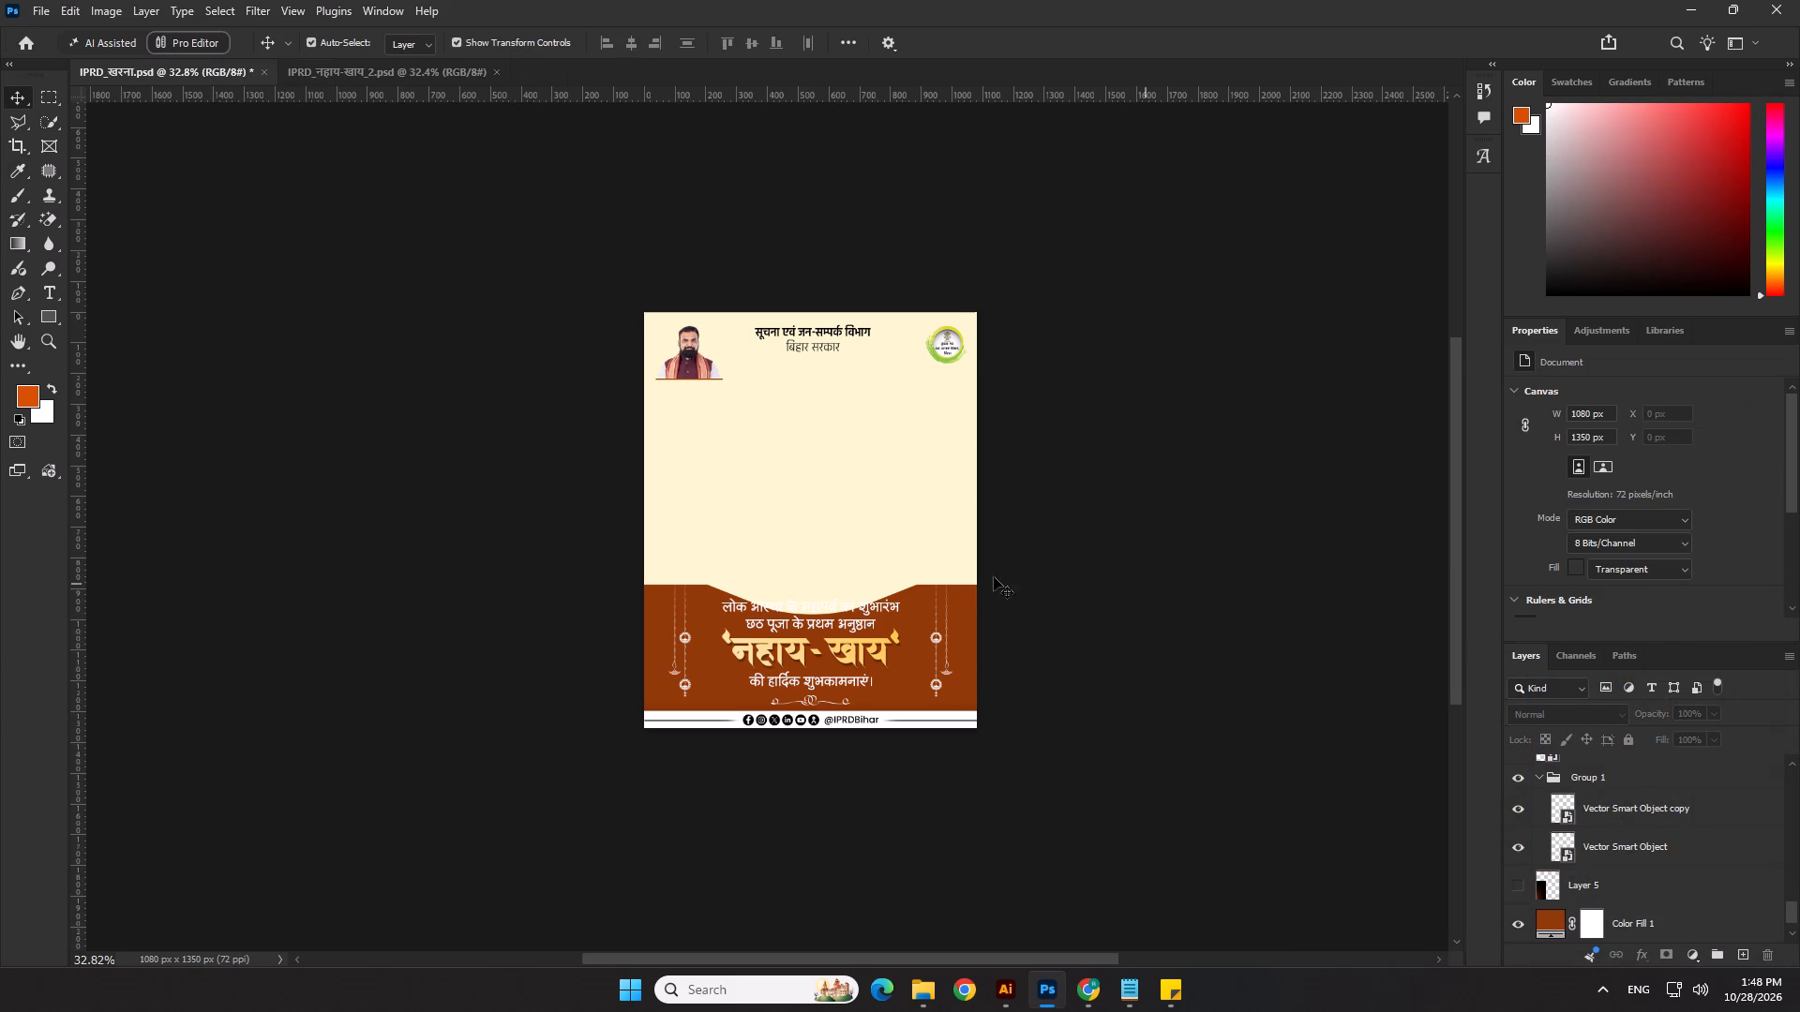
Move the cream ornamental shape straight up to Y 65 px, keeping it horizontally centered, so its curved edge clears the title text.
{"action": "scroll", "coordinate": [991, 575], "scroll_direction": "up", "scroll_amount": 5}
{"action": "left_click", "coordinate": [970, 542]}
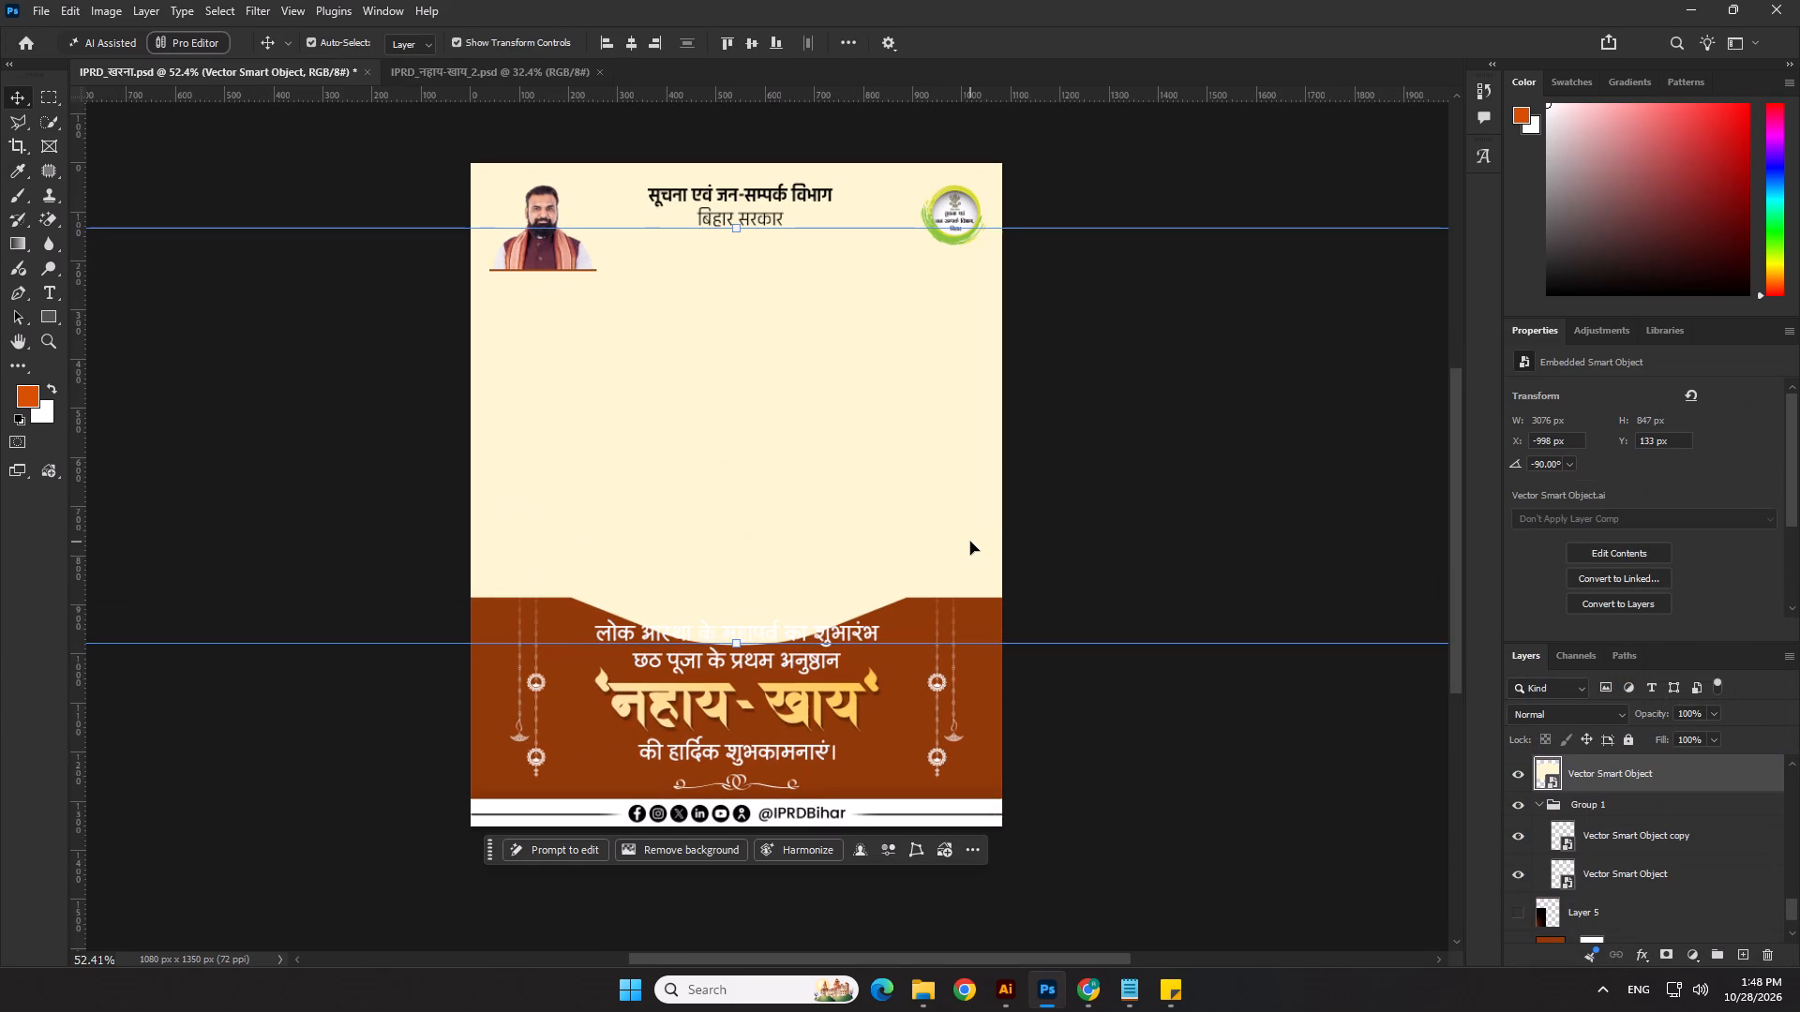
{"action": "left_click_drag", "start_coordinate": [865, 493], "coordinate": [865, 486], "text": "shift"}
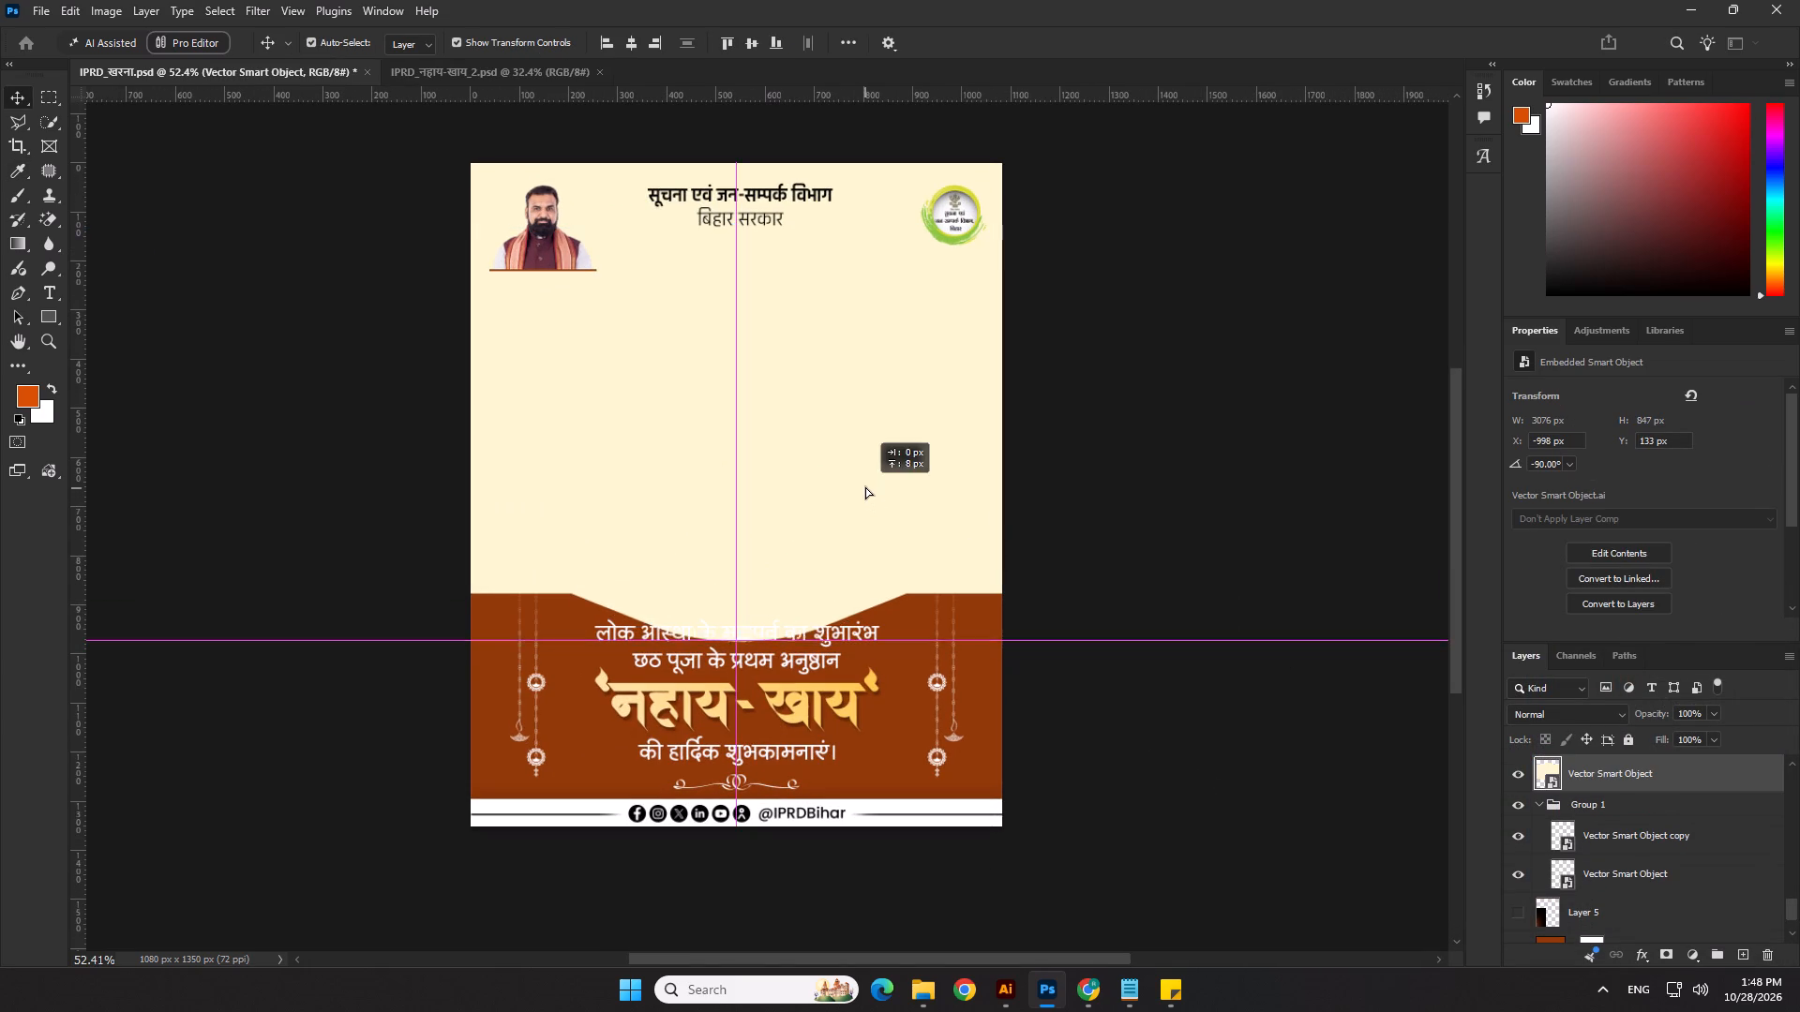
{"action": "left_click_drag", "start_coordinate": [865, 486], "coordinate": [867, 463], "text": "shift"}
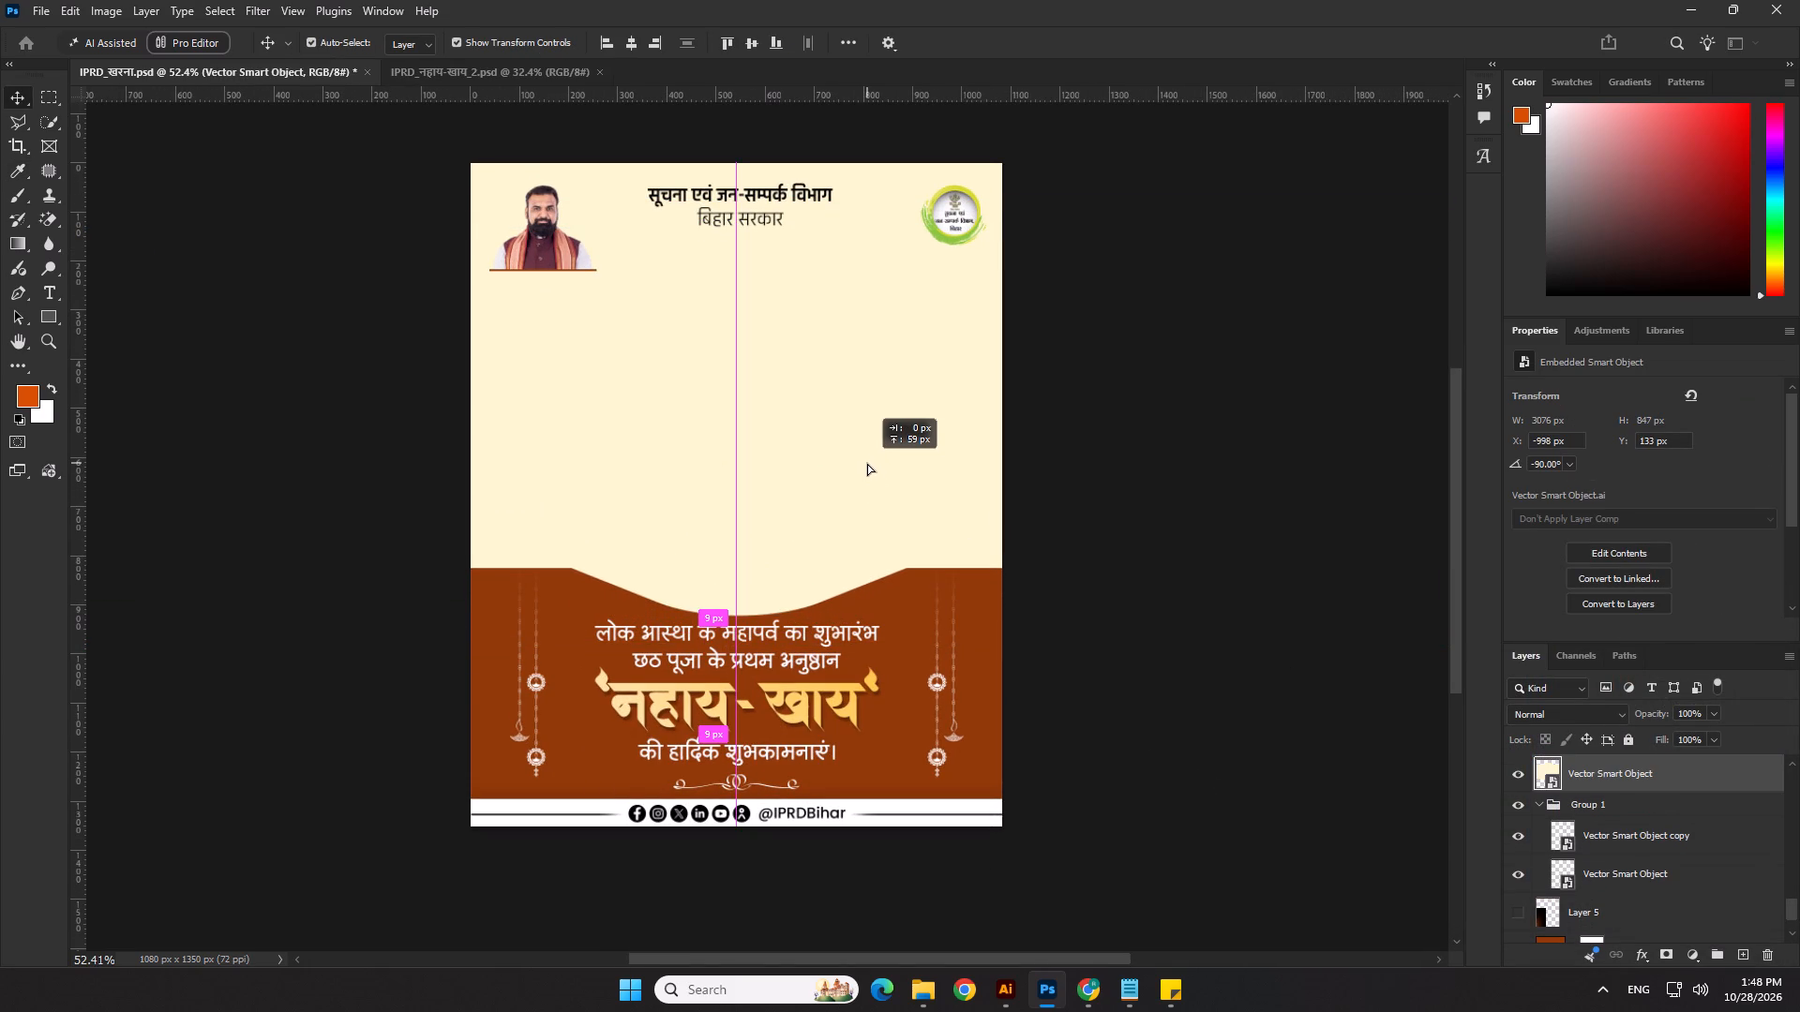
{"action": "left_click_drag", "start_coordinate": [867, 463], "coordinate": [867, 461], "text": "shift"}
{"action": "key", "text": "Return"}
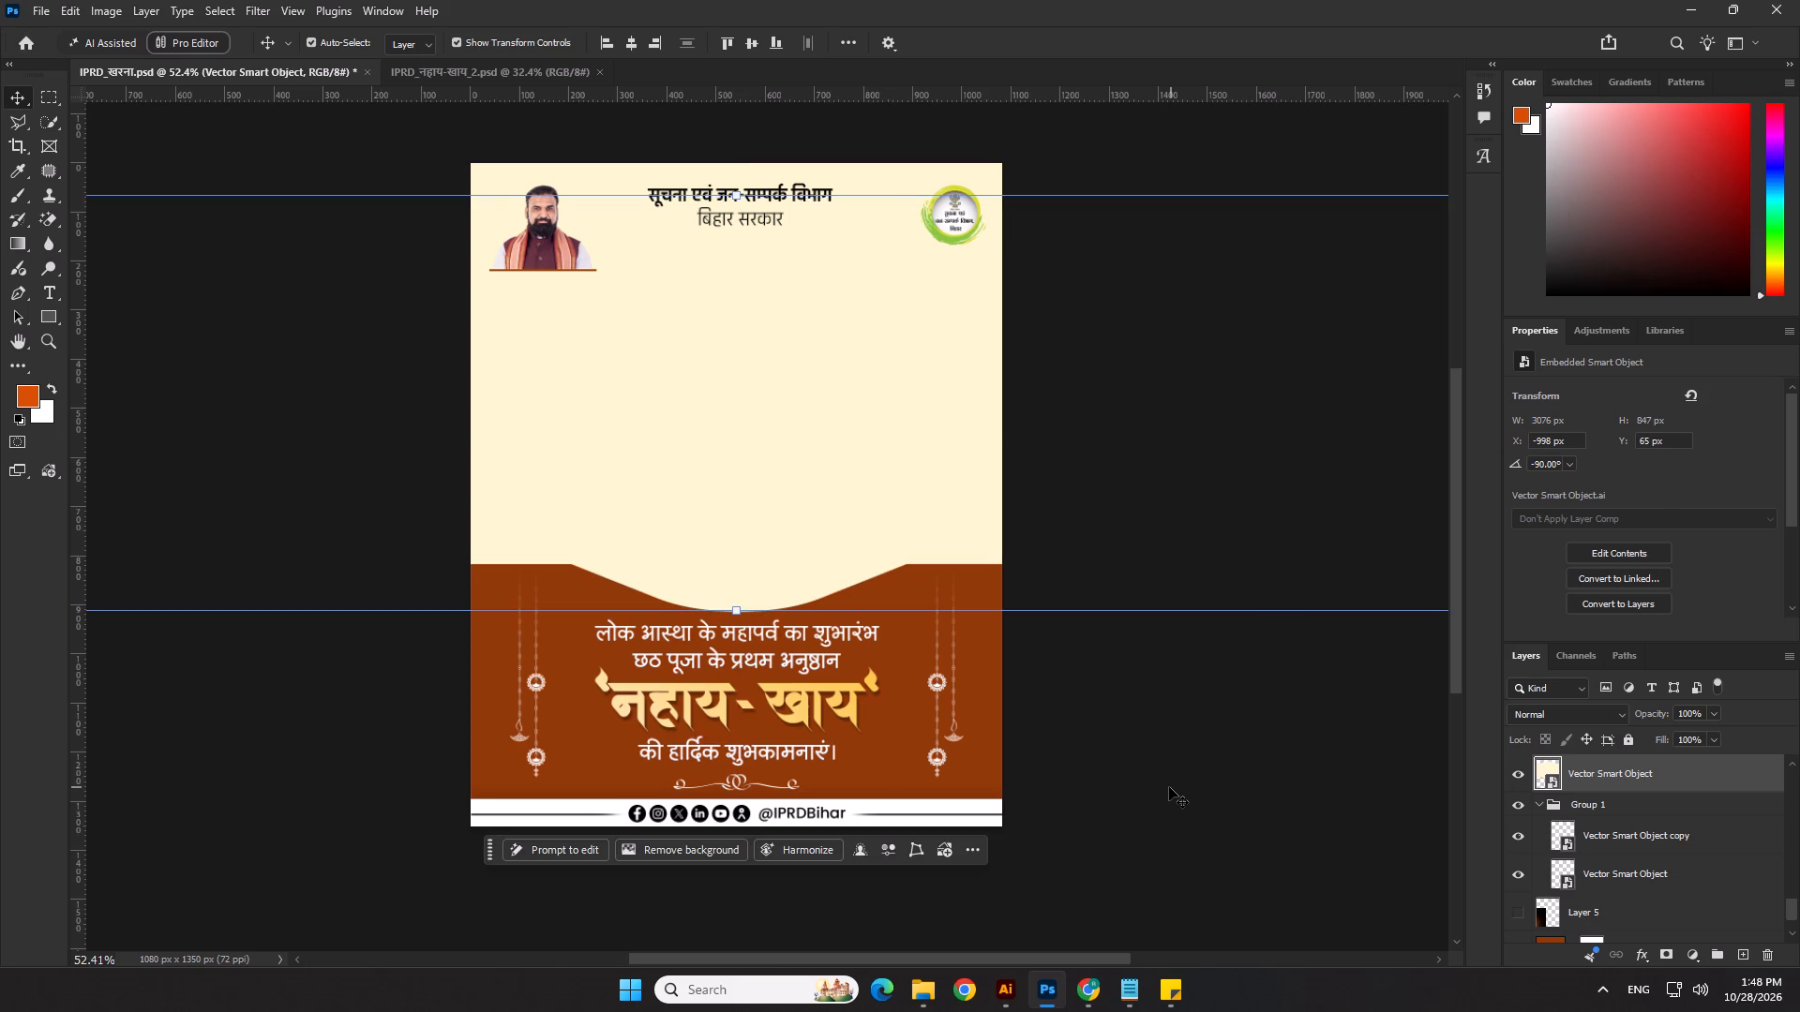
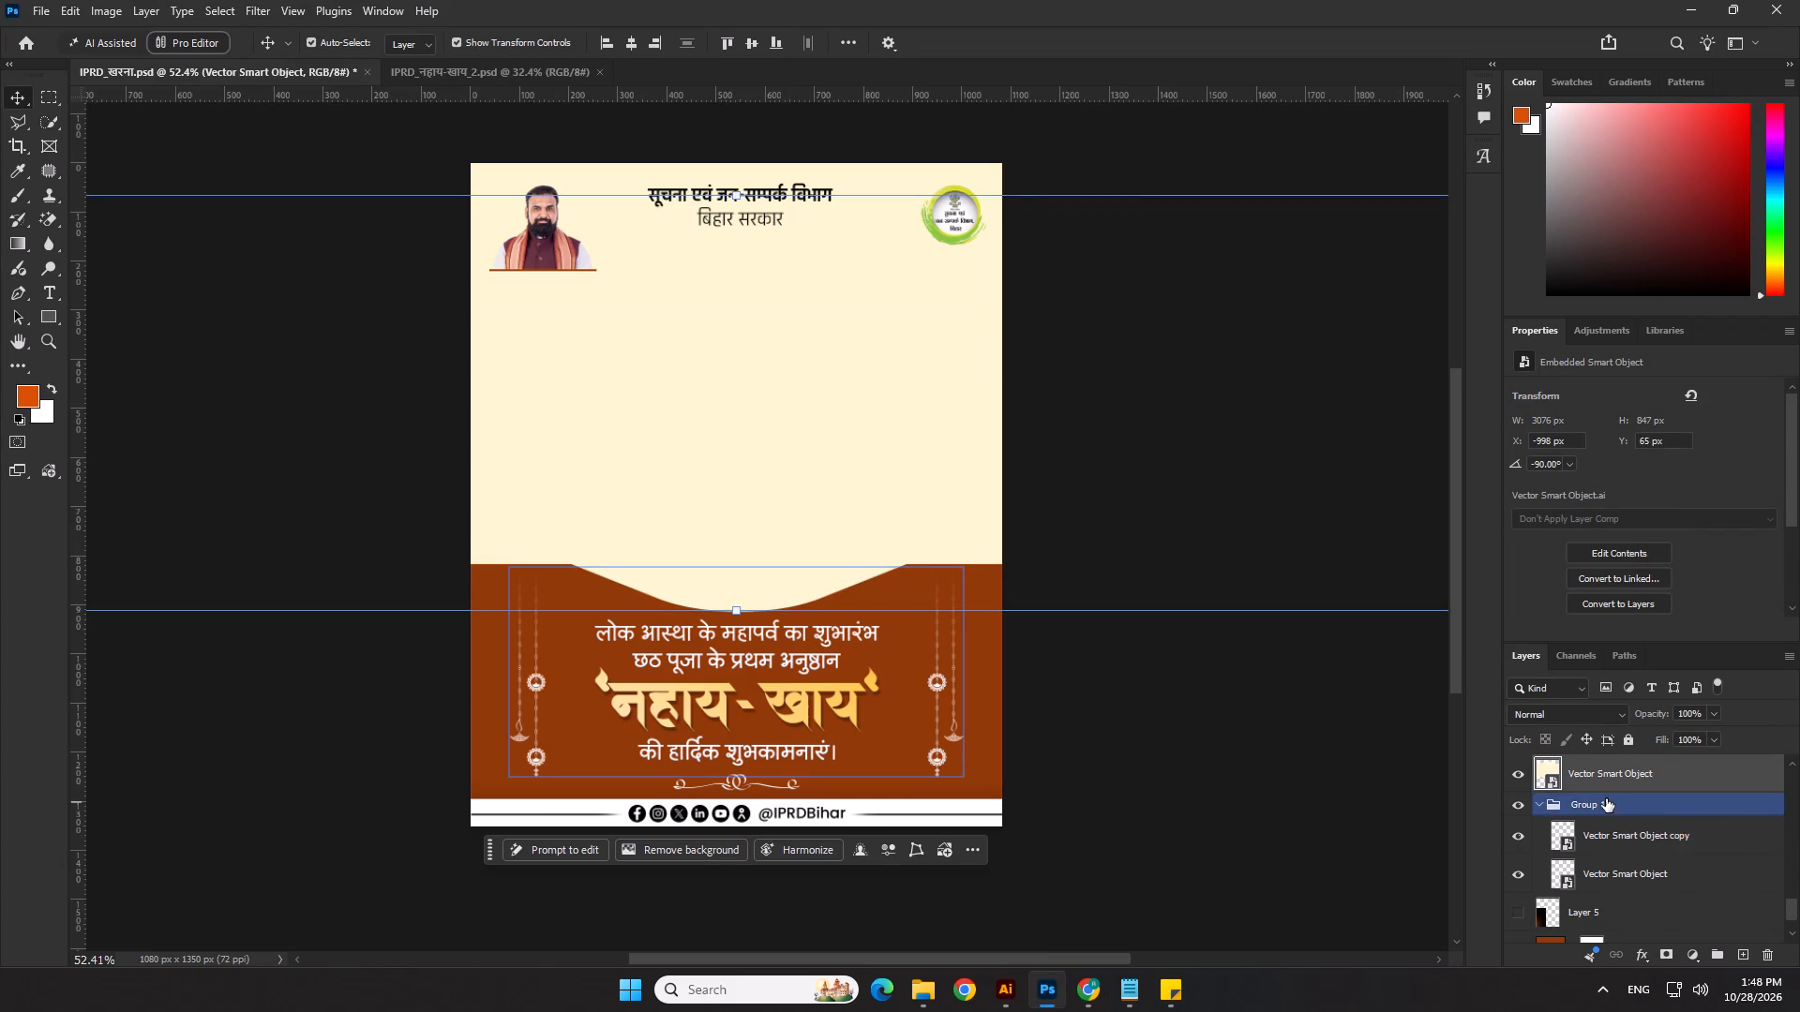
Delete the duplicate header rectangle layer, Rectangle 13 copy.
{"action": "scroll", "coordinate": [1606, 798], "scroll_direction": "up", "scroll_amount": 2}
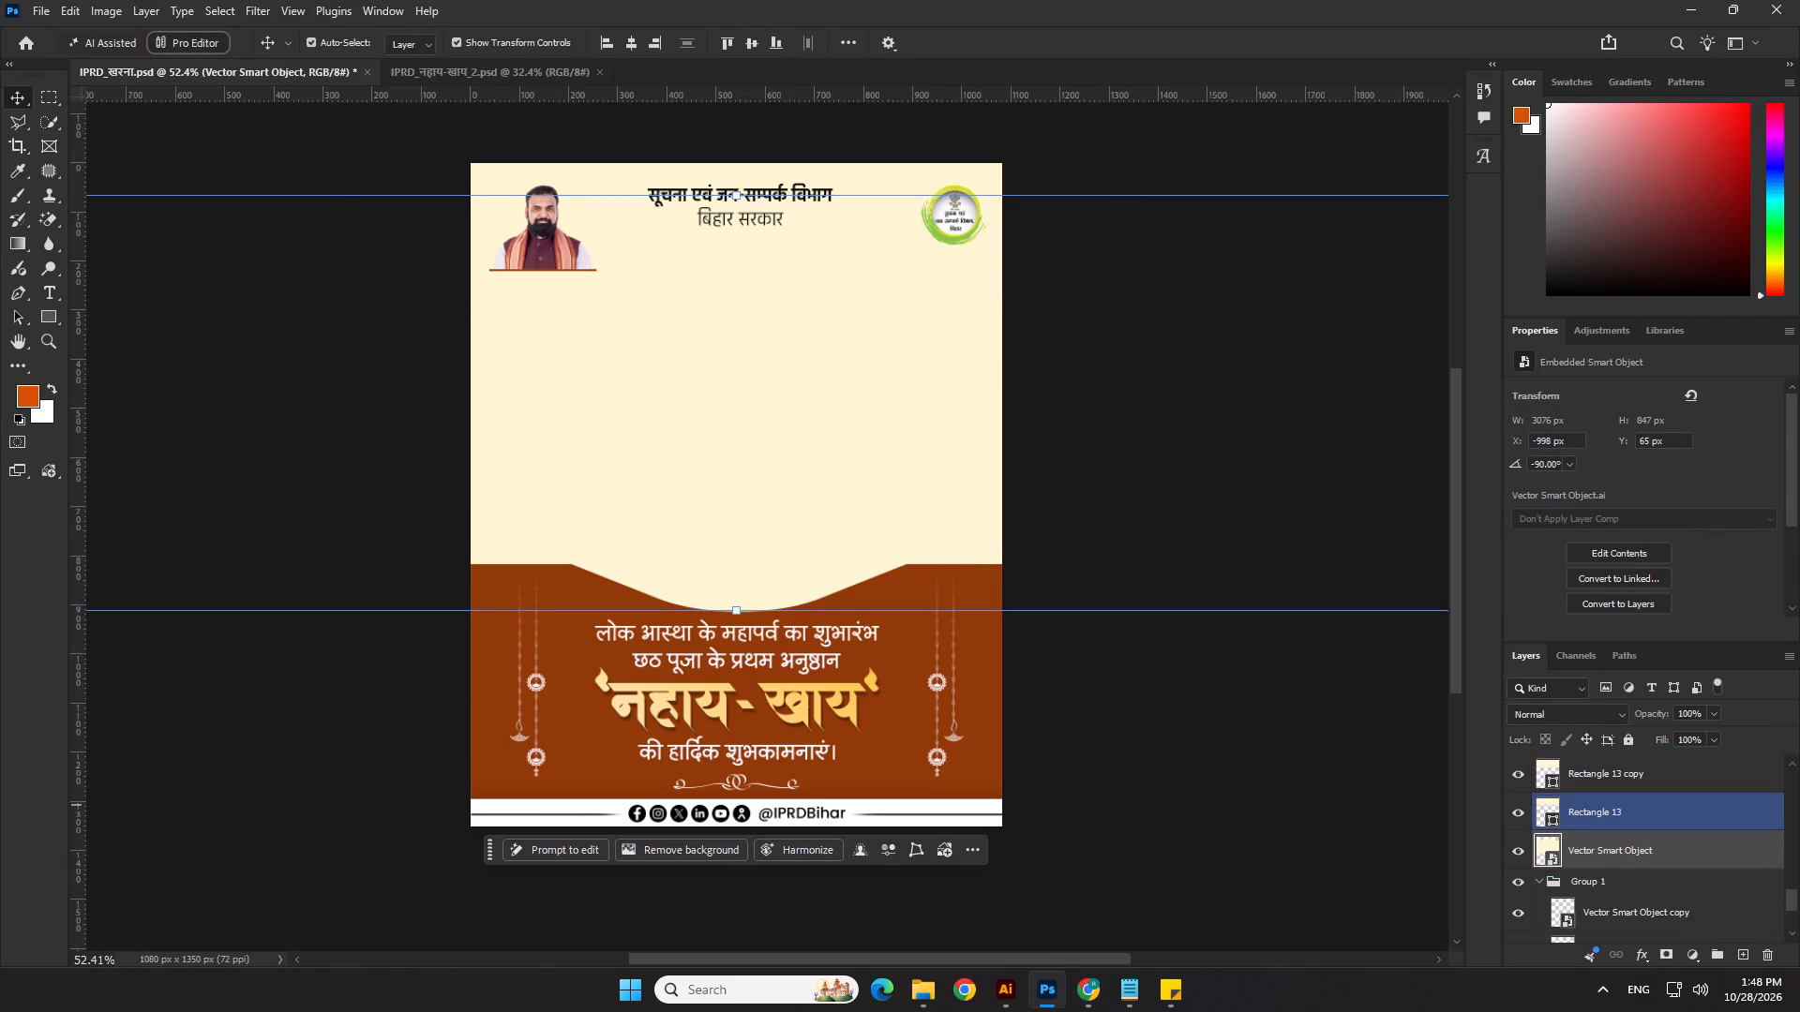
{"action": "left_click", "coordinate": [1520, 814]}
{"action": "left_click", "coordinate": [1520, 814]}
{"action": "left_click", "coordinate": [1568, 821]}
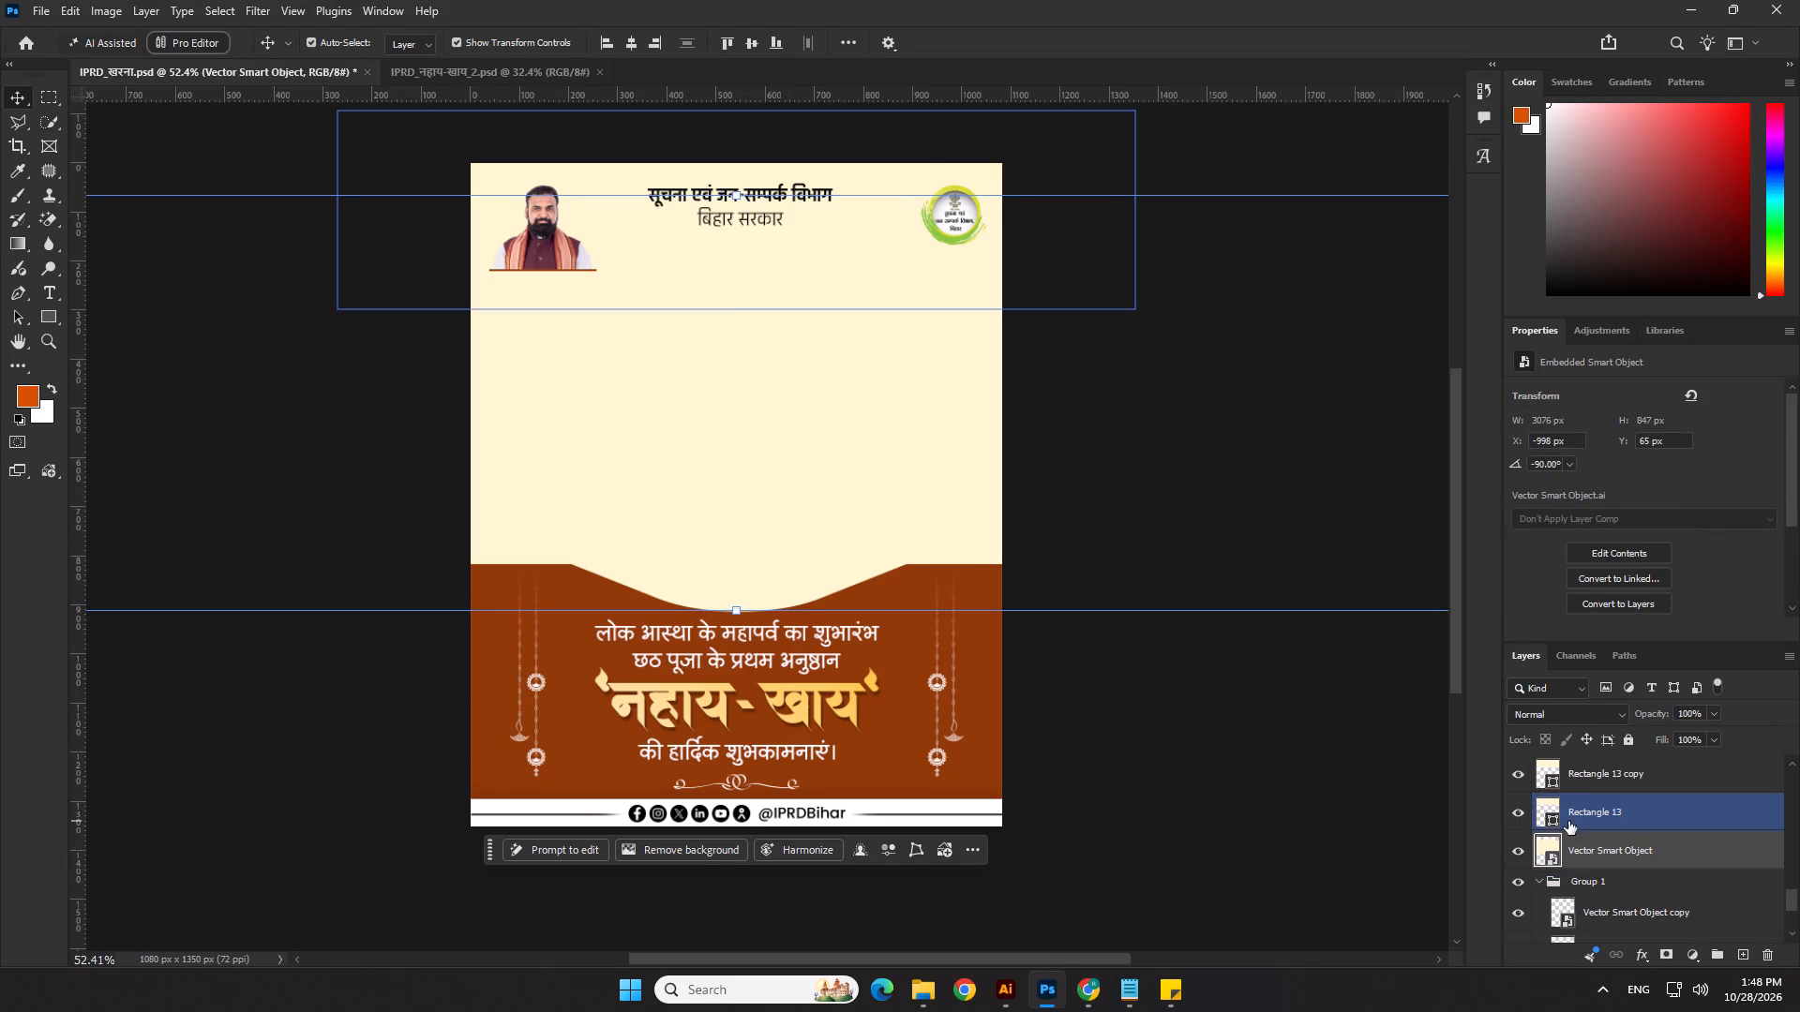
{"action": "left_click", "coordinate": [1591, 780]}
{"action": "key", "text": "Delete"}
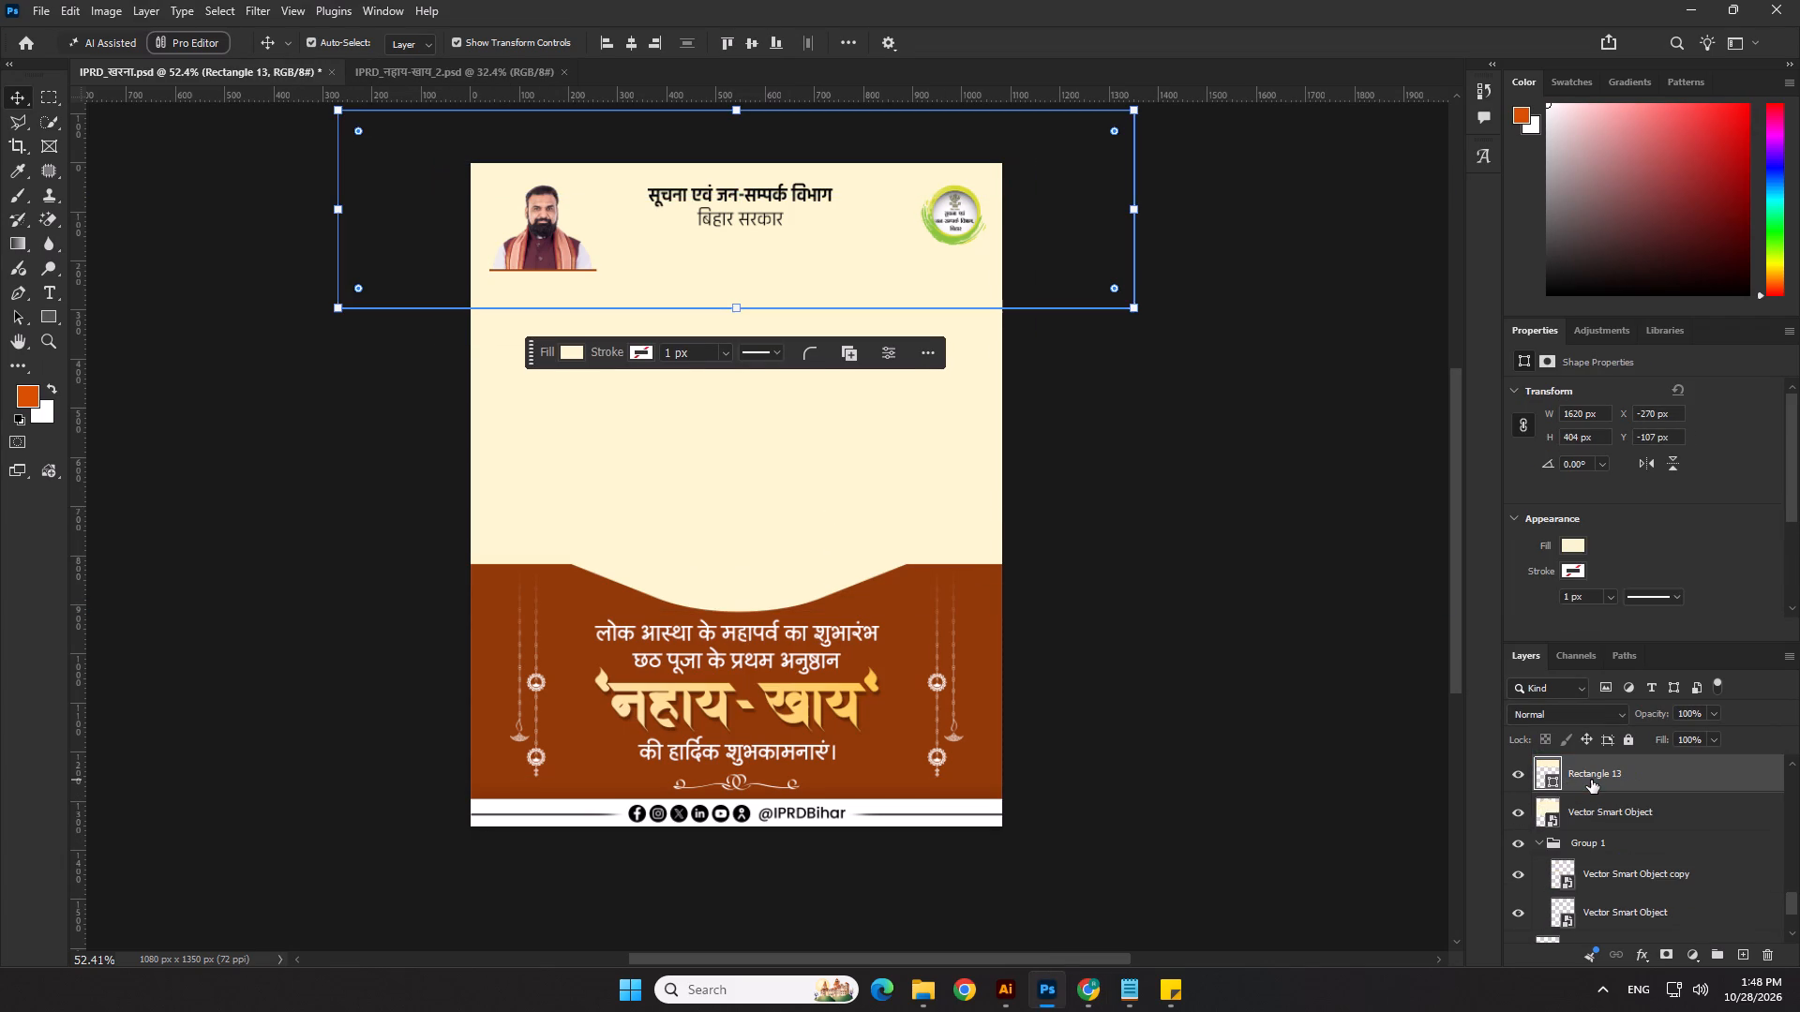
Convert Rectangle 13 and the cream ornamental shape below it into a single smart object.
{"action": "left_click", "coordinate": [1603, 804], "text": "ctrl"}
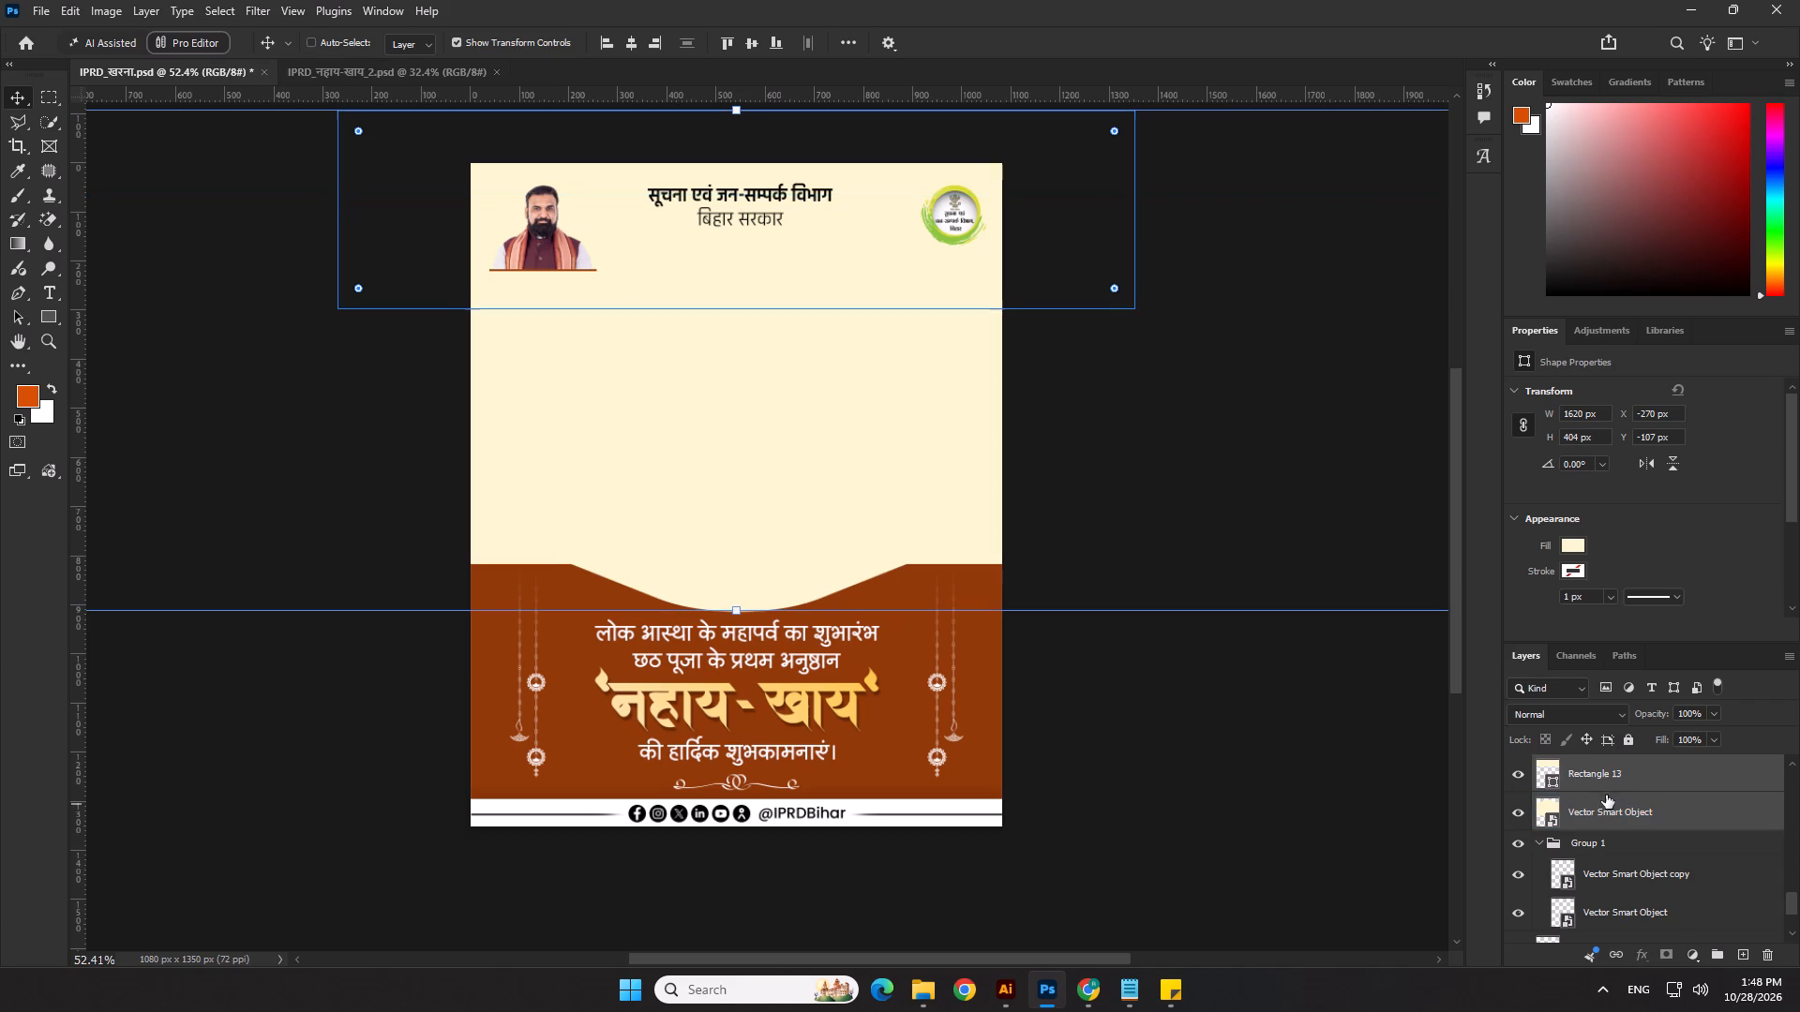
{"action": "right_click", "coordinate": [1608, 779]}
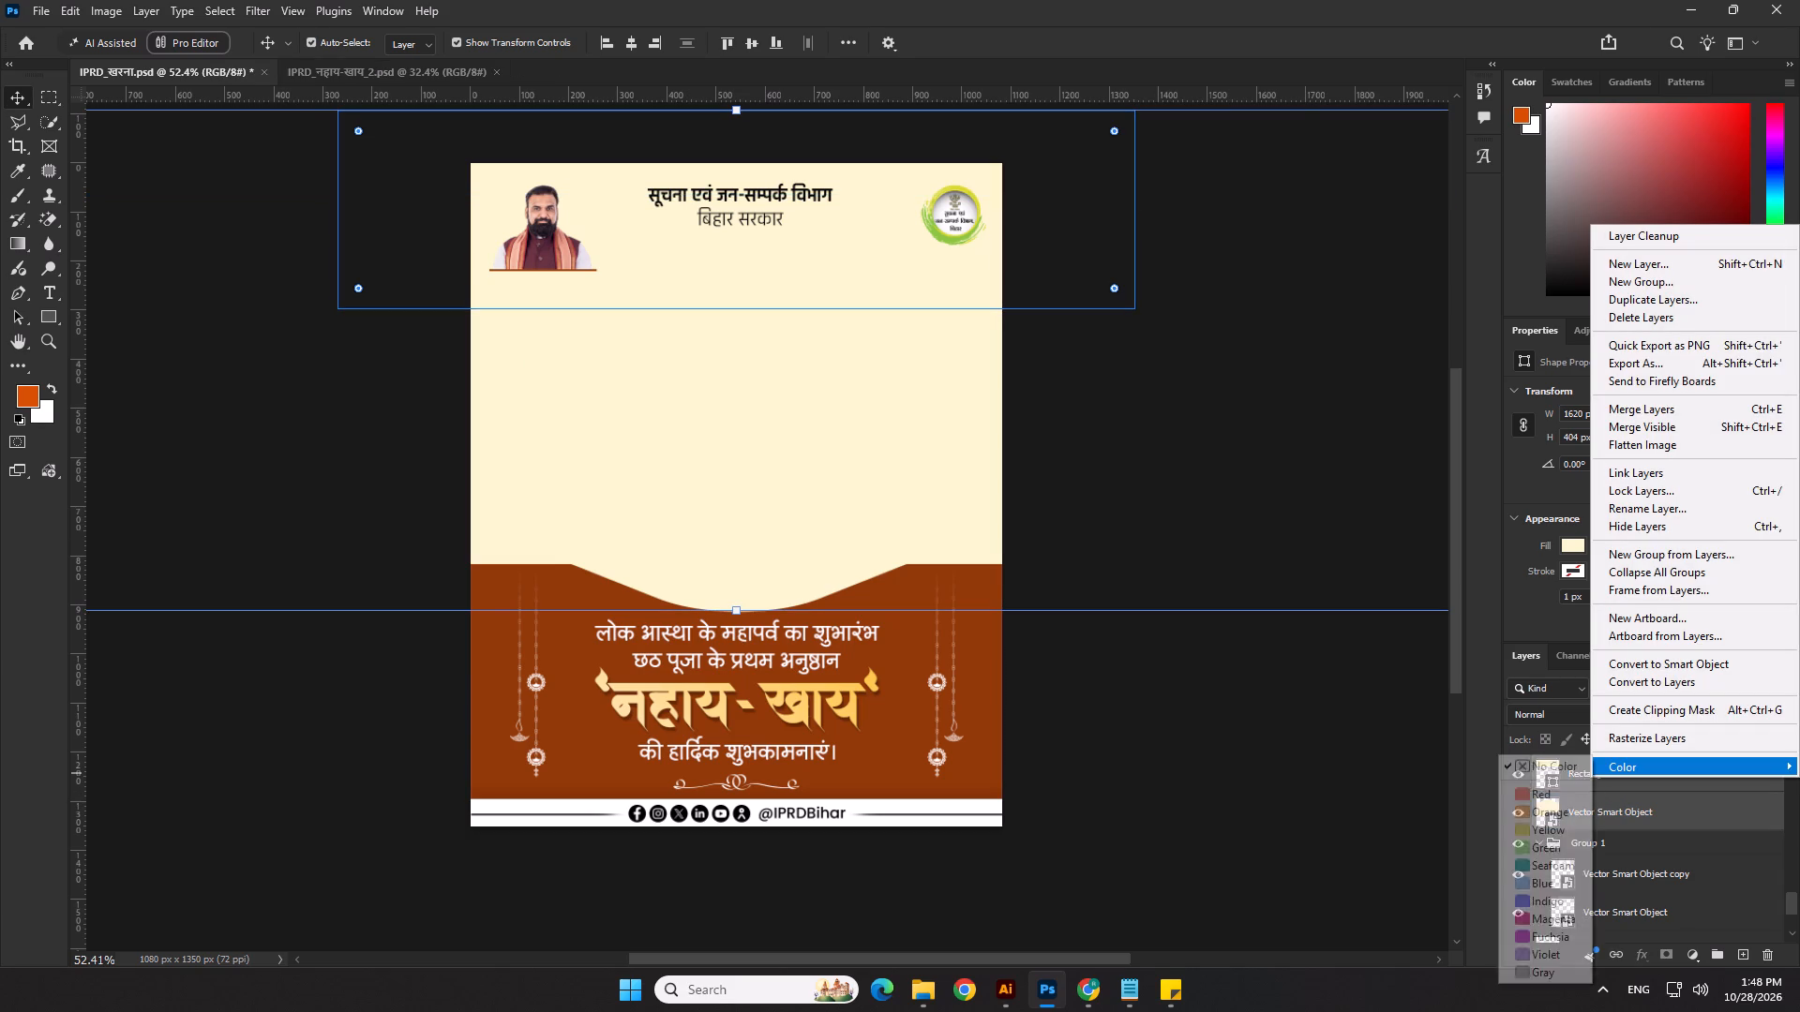
{"action": "left_click", "coordinate": [1643, 661]}
{"action": "double_click", "coordinate": [1505, 772]}
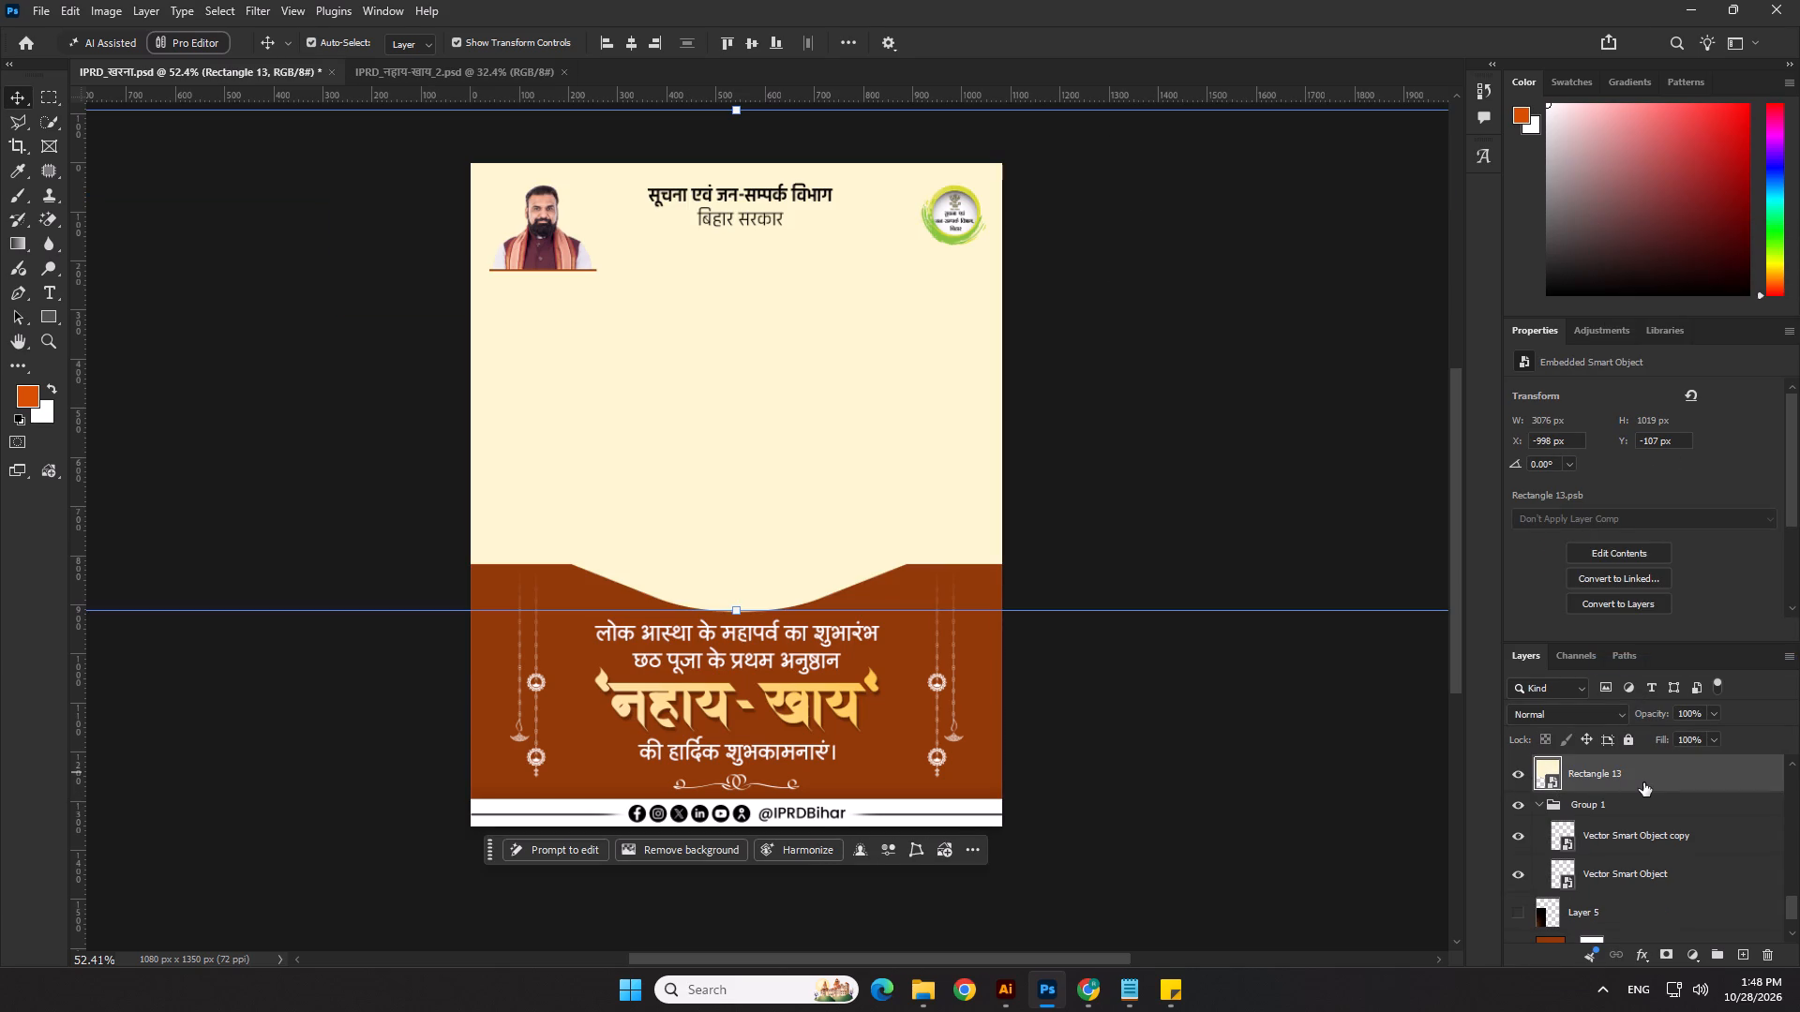
Paste the photo of two praying women above the cream smart object and clip it to that shape.
{"action": "key", "text": "ctrl+v"}
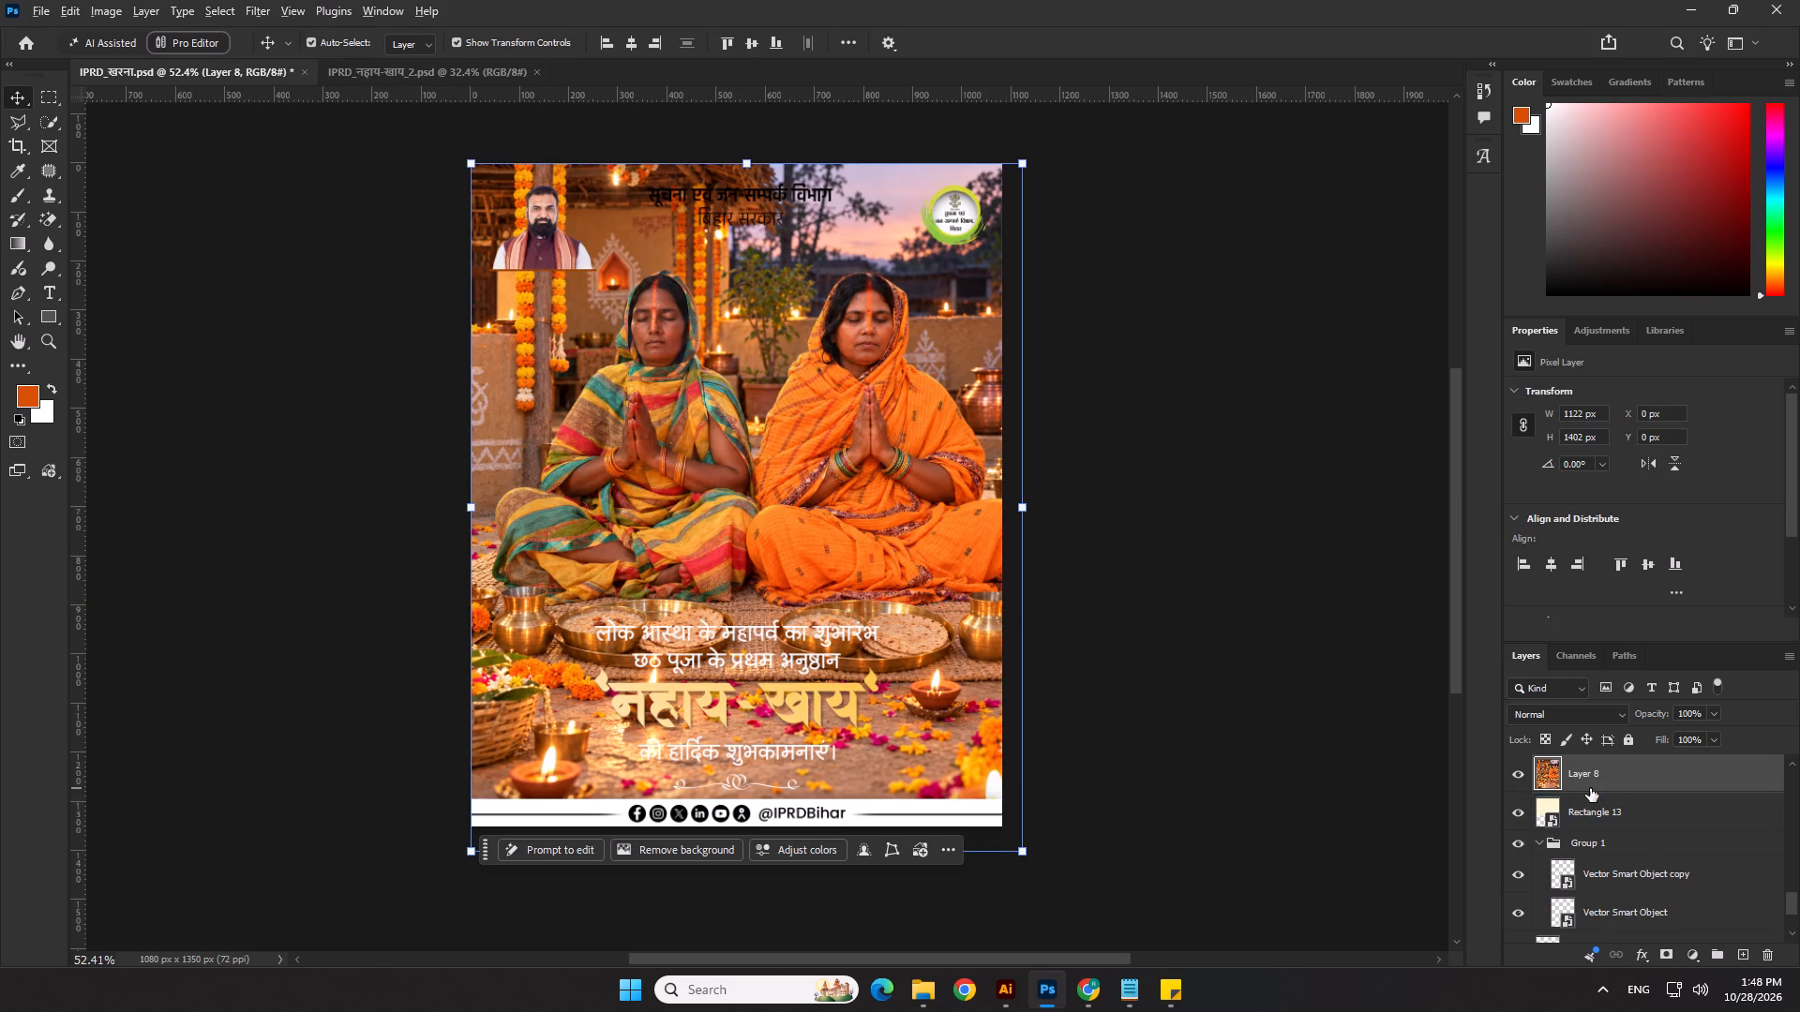
{"action": "left_click", "coordinate": [1590, 795], "text": "alt"}
Scale the clipped photo proportionally to about 87% and move it up so the food plates show above the title area's curve.
{"action": "scroll", "coordinate": [865, 510], "scroll_direction": "down", "scroll_amount": 5}
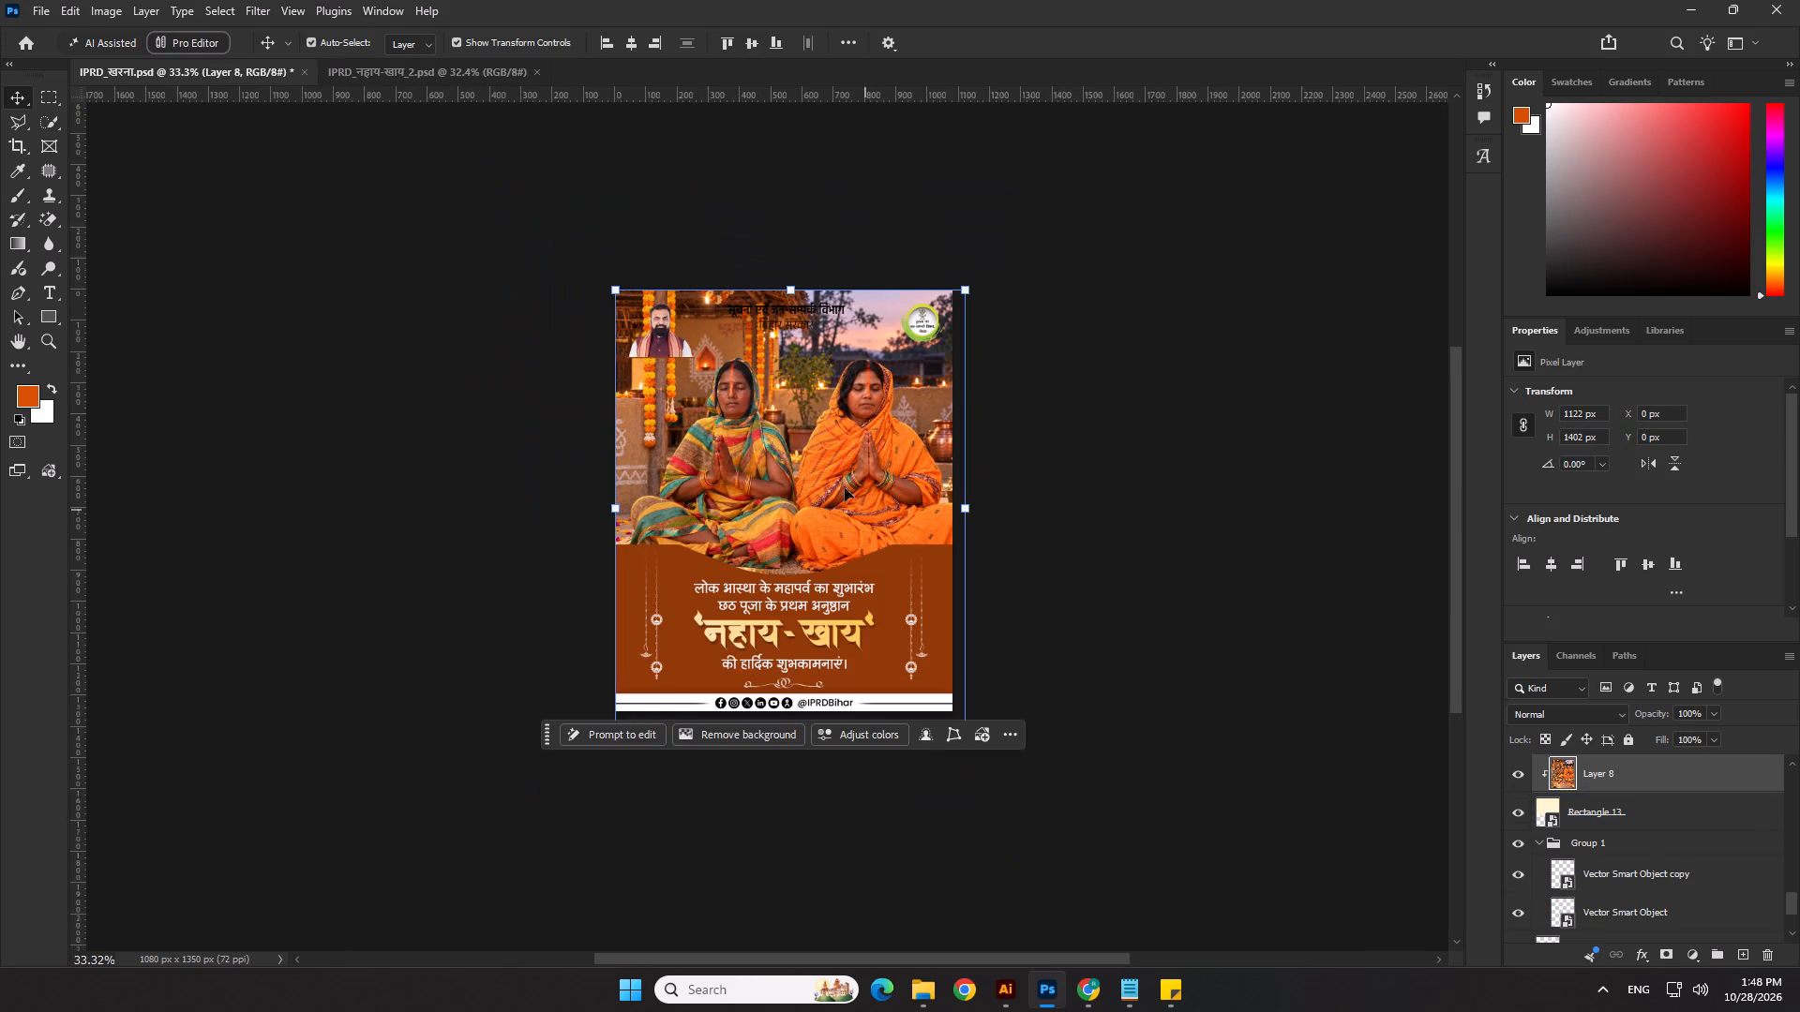
{"action": "scroll", "coordinate": [785, 285], "scroll_direction": "up", "scroll_amount": 3}
{"action": "left_click", "coordinate": [865, 441]}
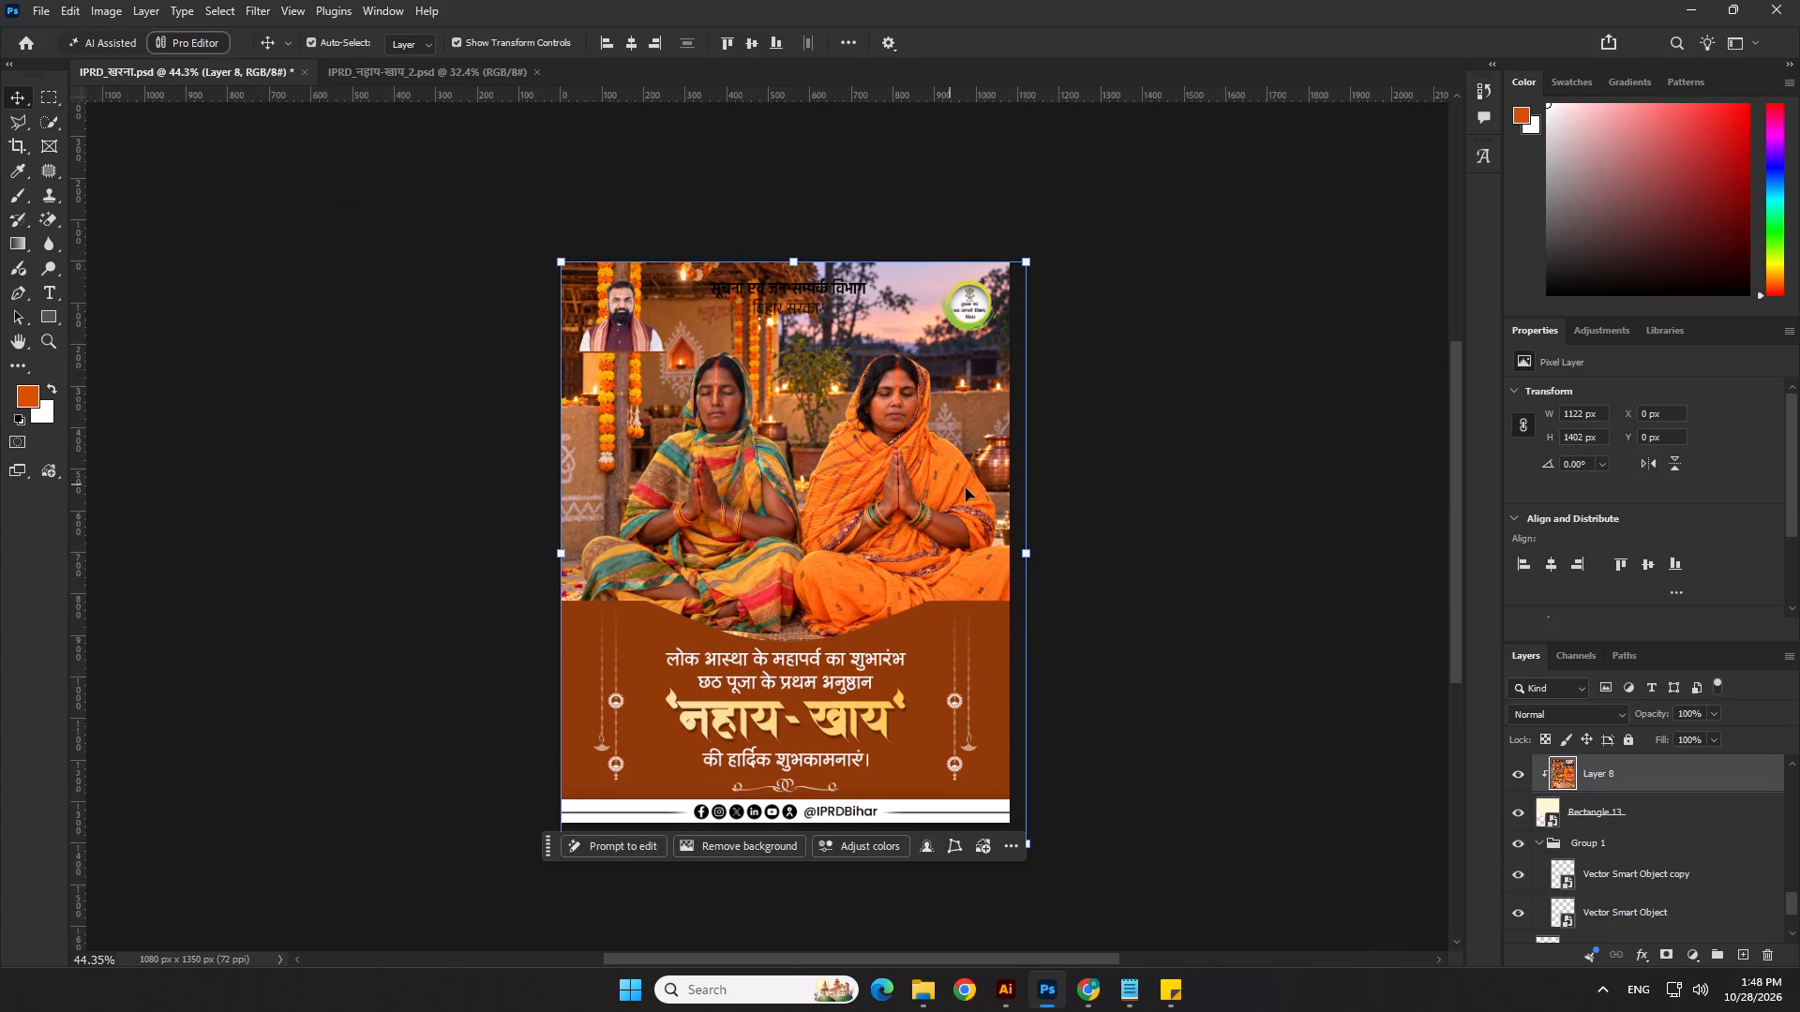
{"action": "left_click", "coordinate": [1642, 771]}
{"action": "left_click_drag", "start_coordinate": [1035, 551], "coordinate": [1017, 549]}
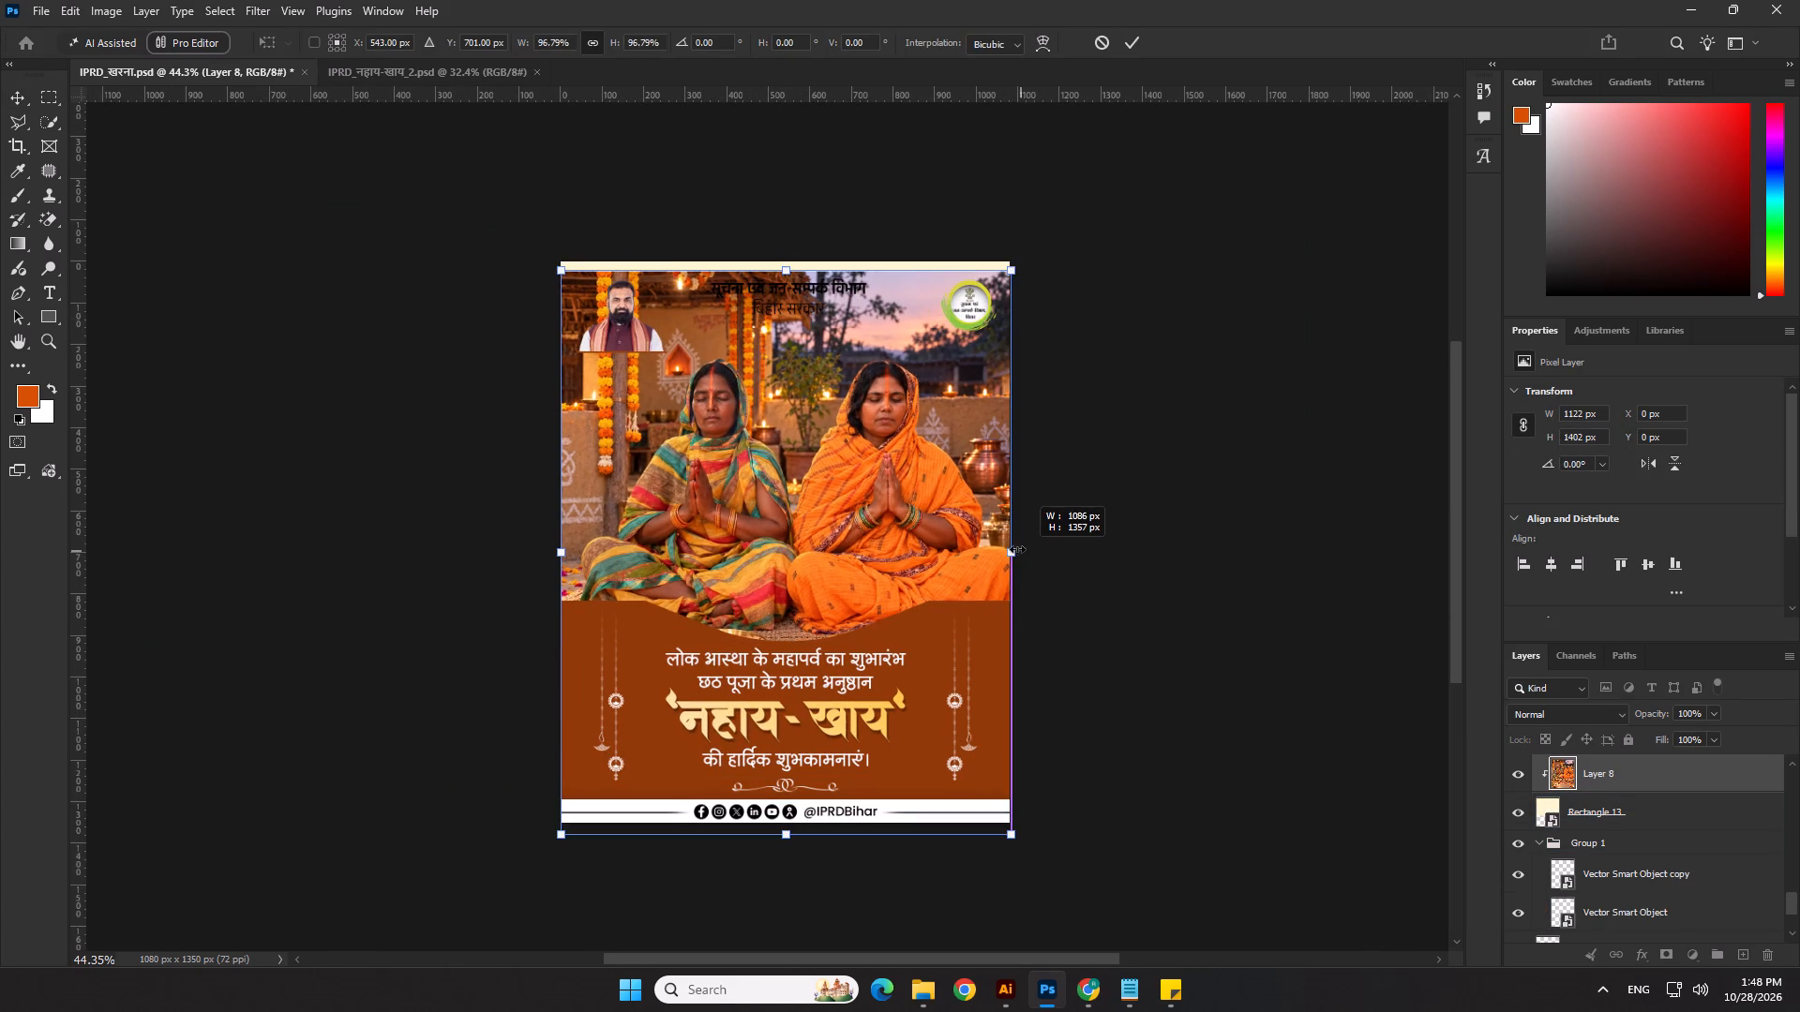
{"action": "left_click_drag", "start_coordinate": [1017, 549], "coordinate": [979, 540]}
{"action": "left_click_drag", "start_coordinate": [884, 549], "coordinate": [908, 506]}
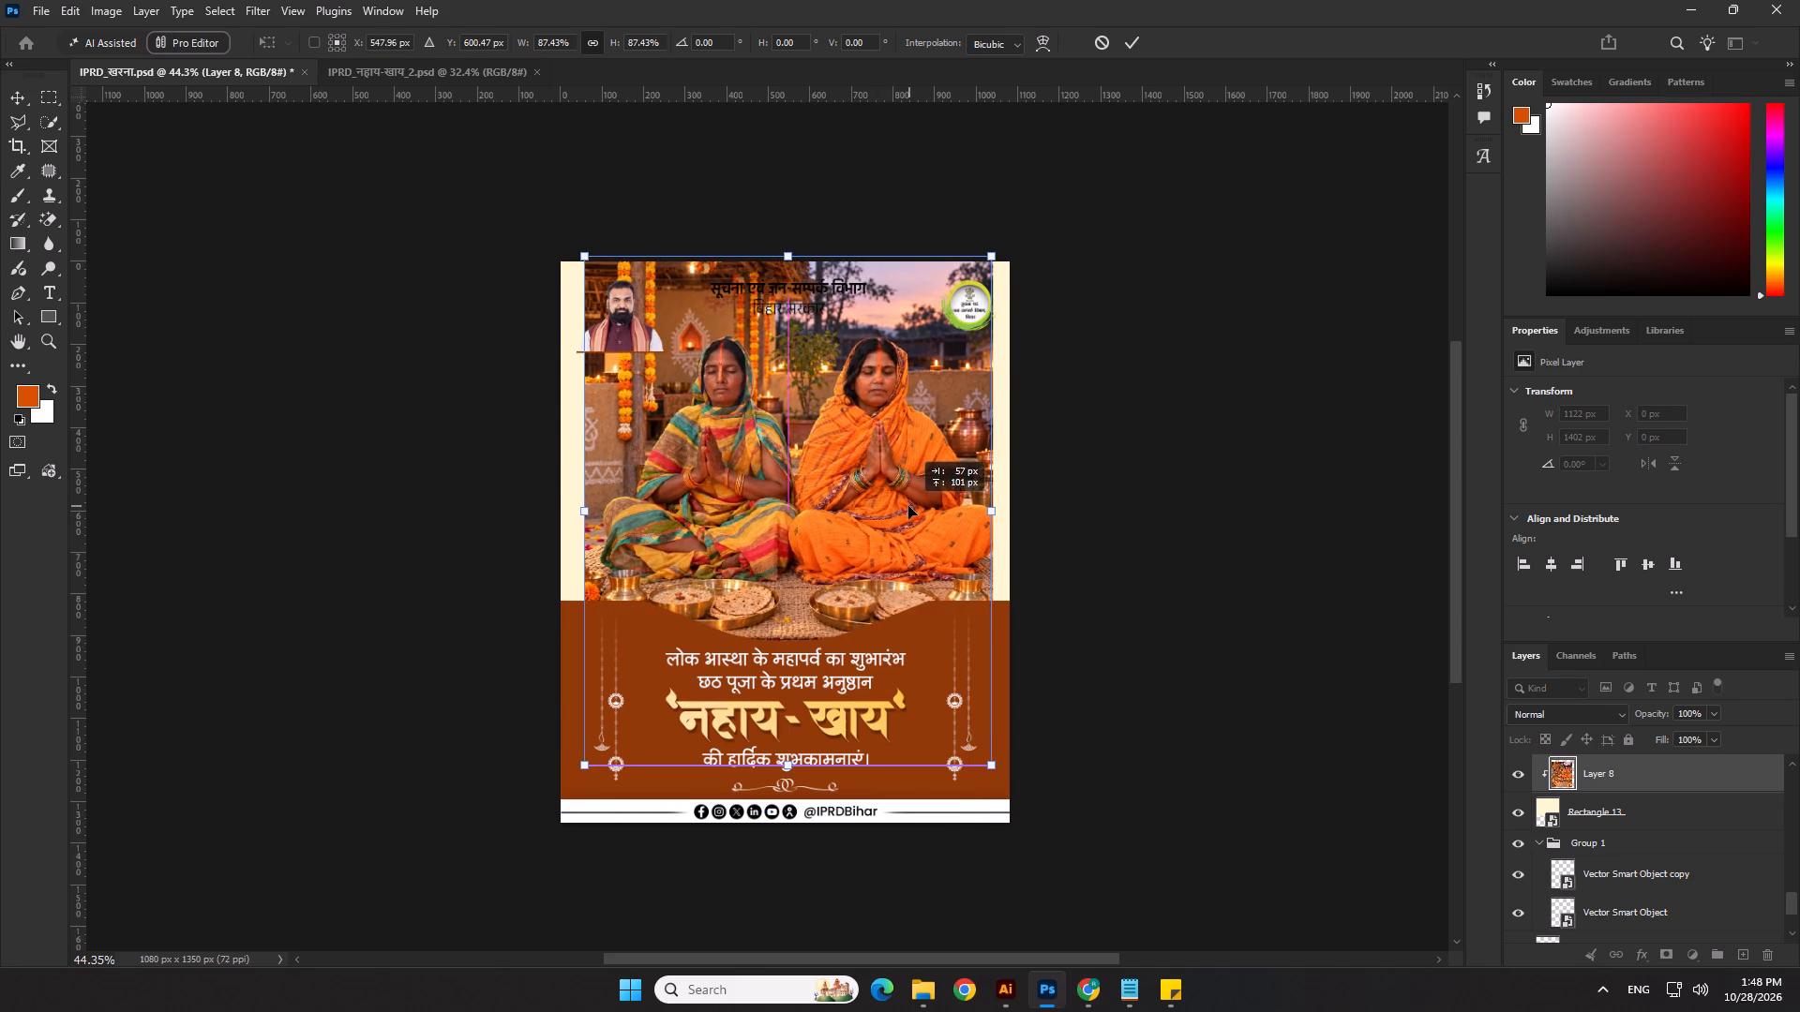
{"action": "left_click_drag", "start_coordinate": [908, 506], "coordinate": [905, 507]}
Reduce the clipped photo further to 849 × 1061 px at Y 54 px and center it horizontally on the poster.
{"action": "left_click_drag", "start_coordinate": [785, 769], "coordinate": [780, 737]}
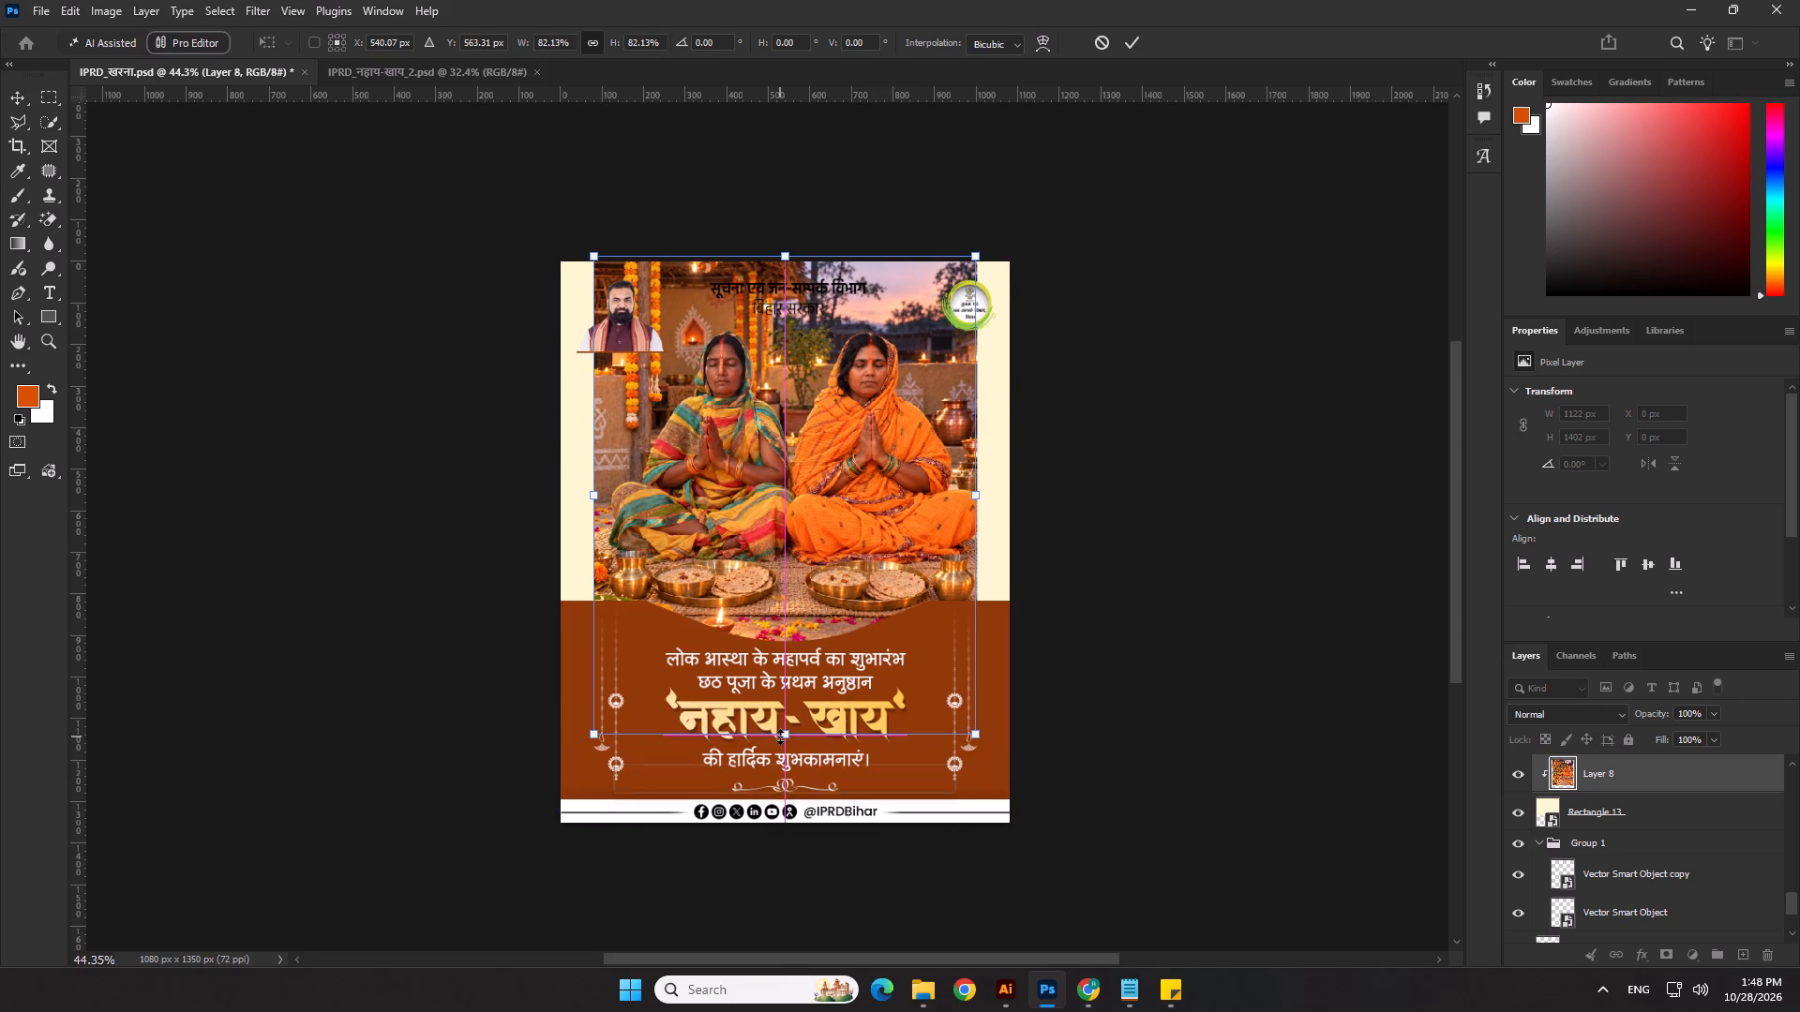
{"action": "left_click_drag", "start_coordinate": [781, 260], "coordinate": [774, 290]}
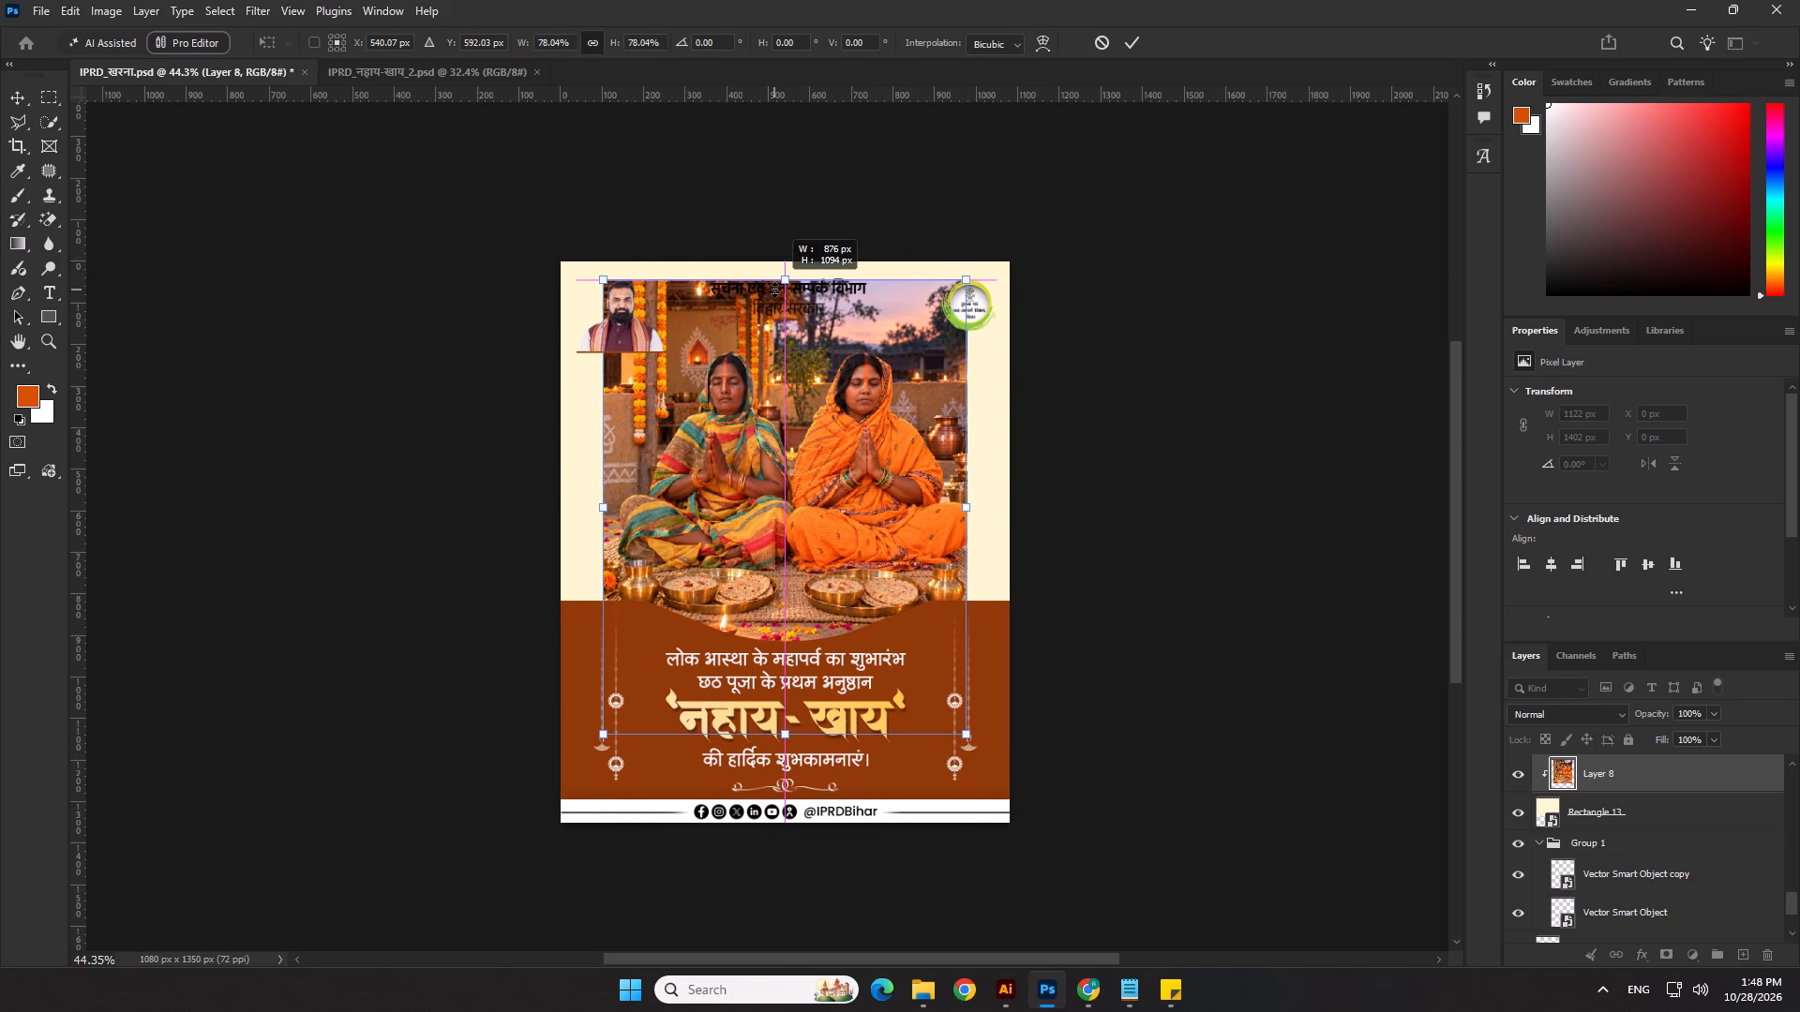
{"action": "left_click_drag", "start_coordinate": [774, 290], "coordinate": [772, 292]}
{"action": "left_click_drag", "start_coordinate": [802, 464], "coordinate": [802, 455]}
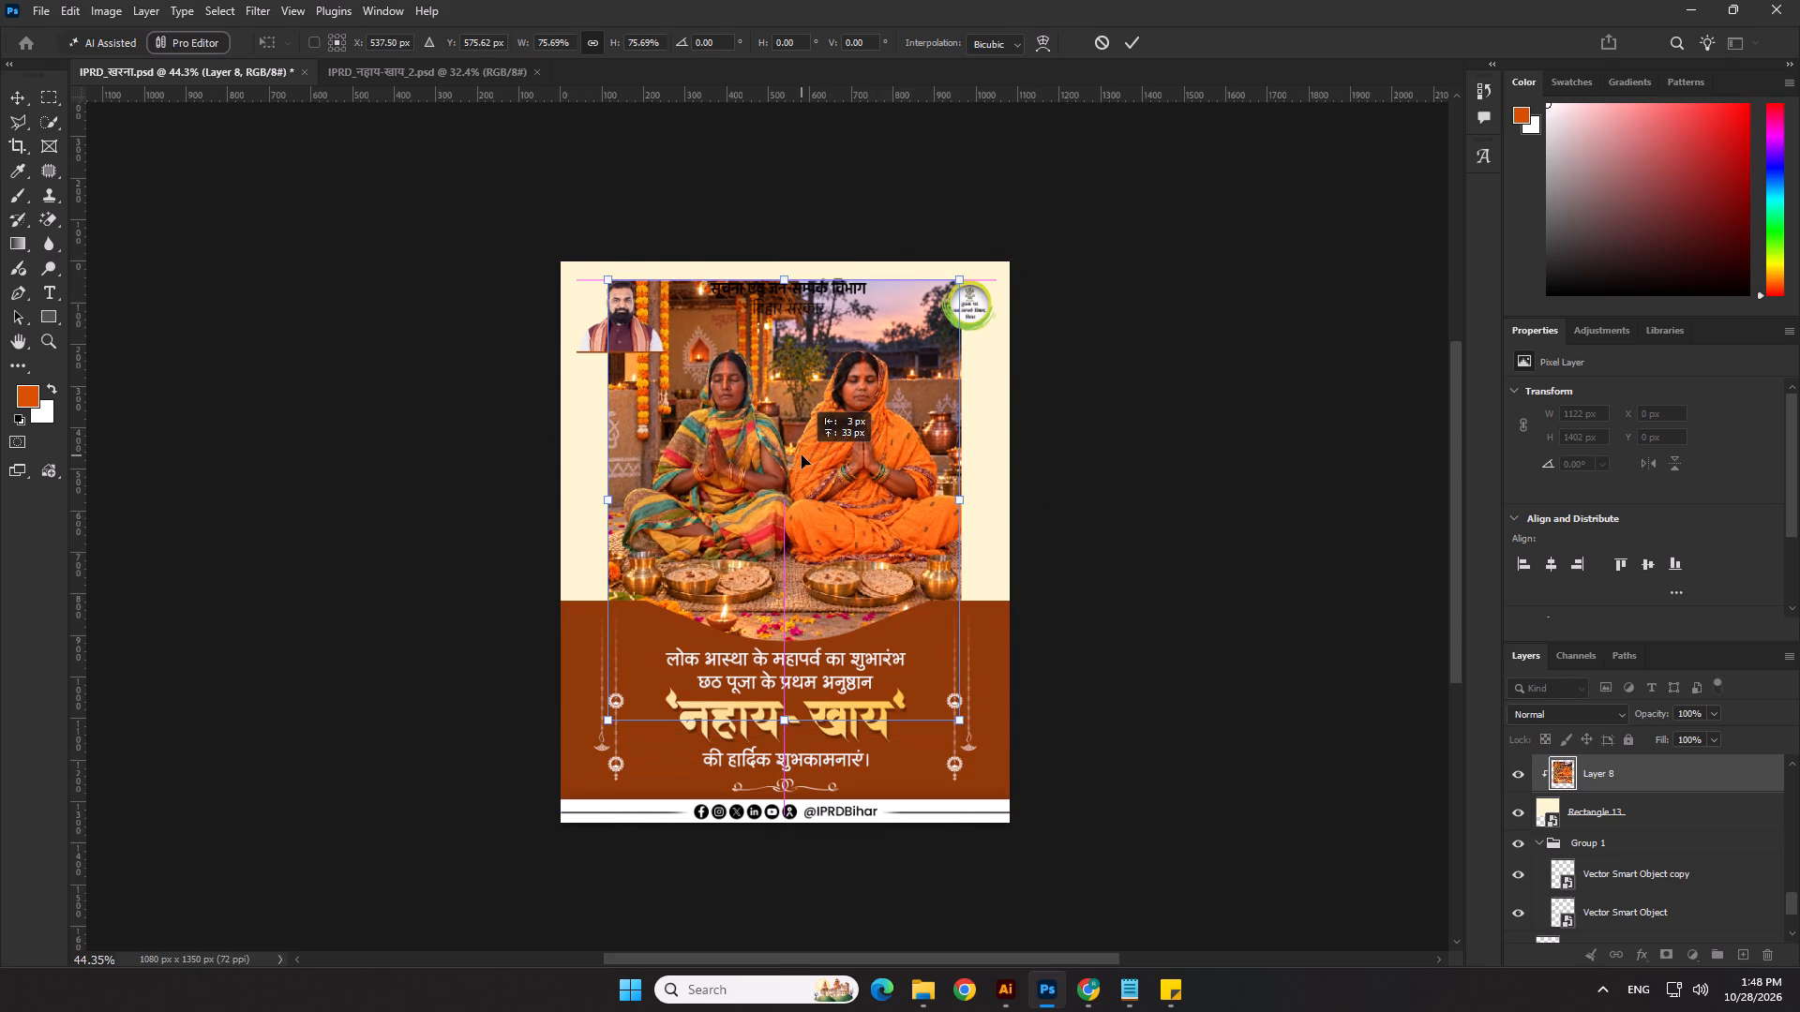
{"action": "left_click_drag", "start_coordinate": [802, 455], "coordinate": [800, 455]}
{"action": "key", "text": "Down"}
{"action": "key", "text": "Down"}
{"action": "key", "text": "Down"}
{"action": "key", "text": "Down"}
{"action": "key", "text": "Return"}
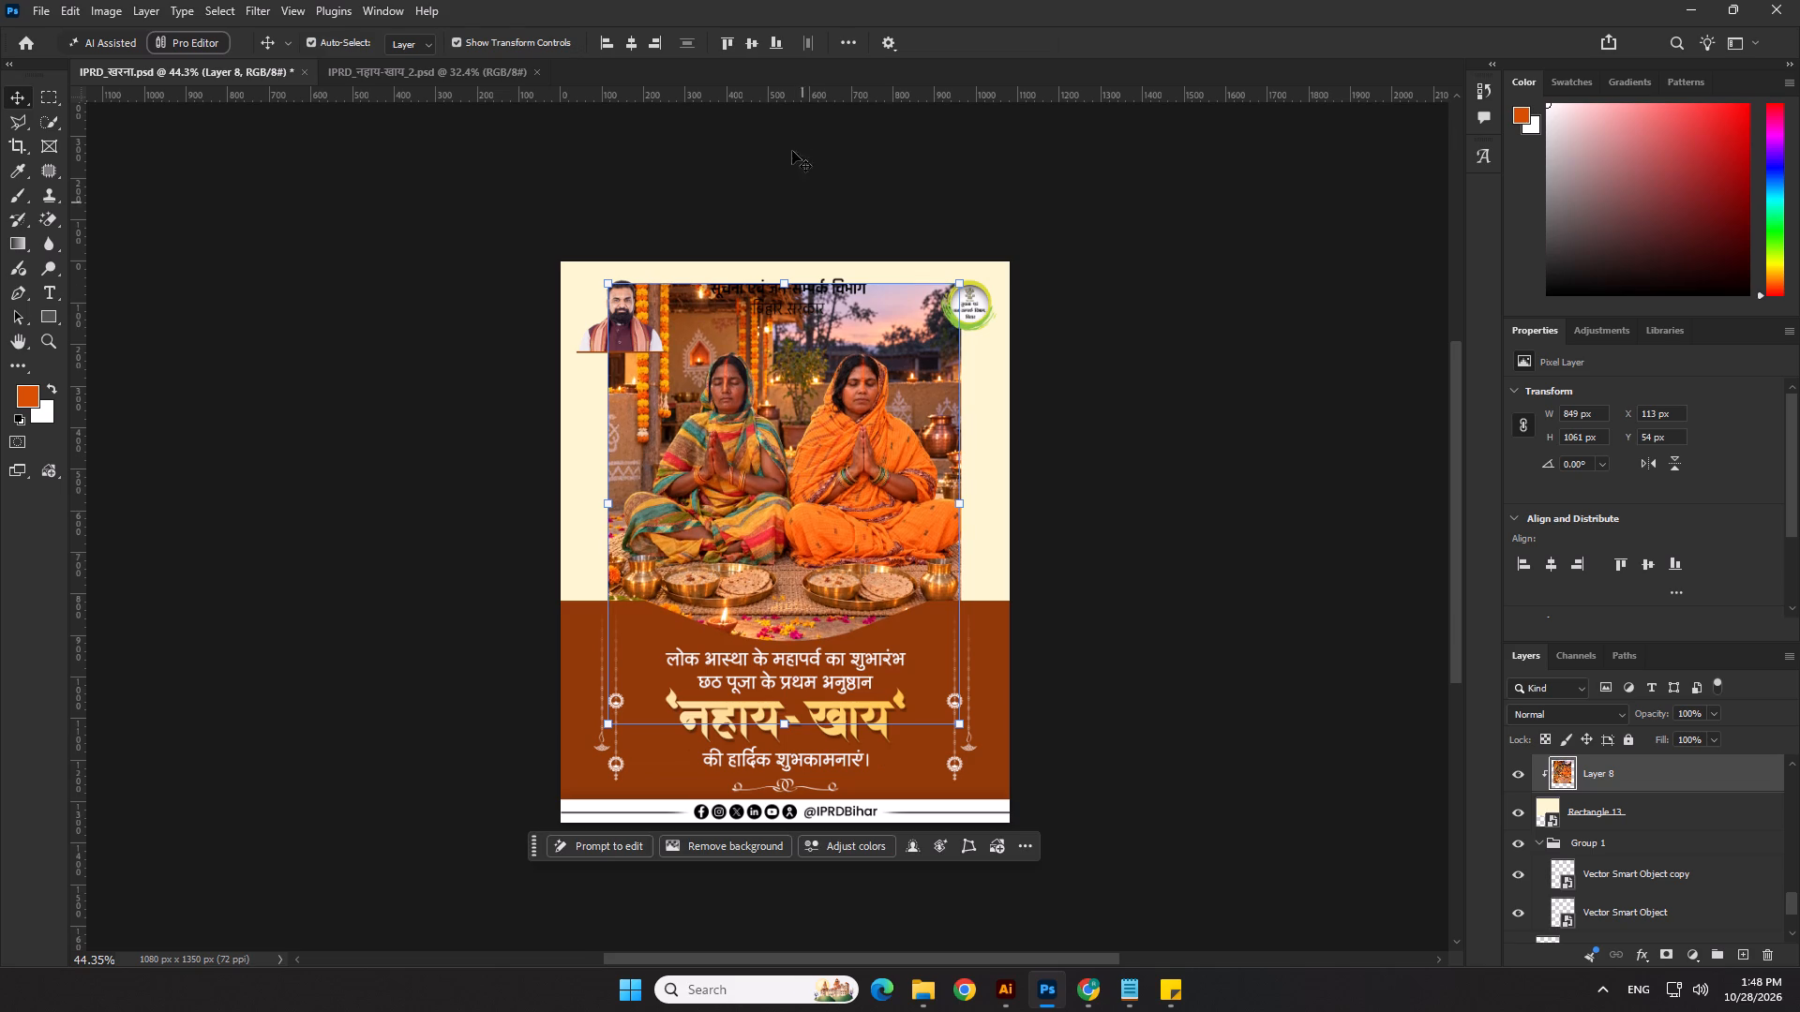
{"action": "left_click", "coordinate": [635, 32]}
Scale the photo down to 841 × 1050 px with its upper edge at Y 65 px, centered horizontally.
{"action": "scroll", "coordinate": [839, 262], "scroll_direction": "up", "scroll_amount": 4}
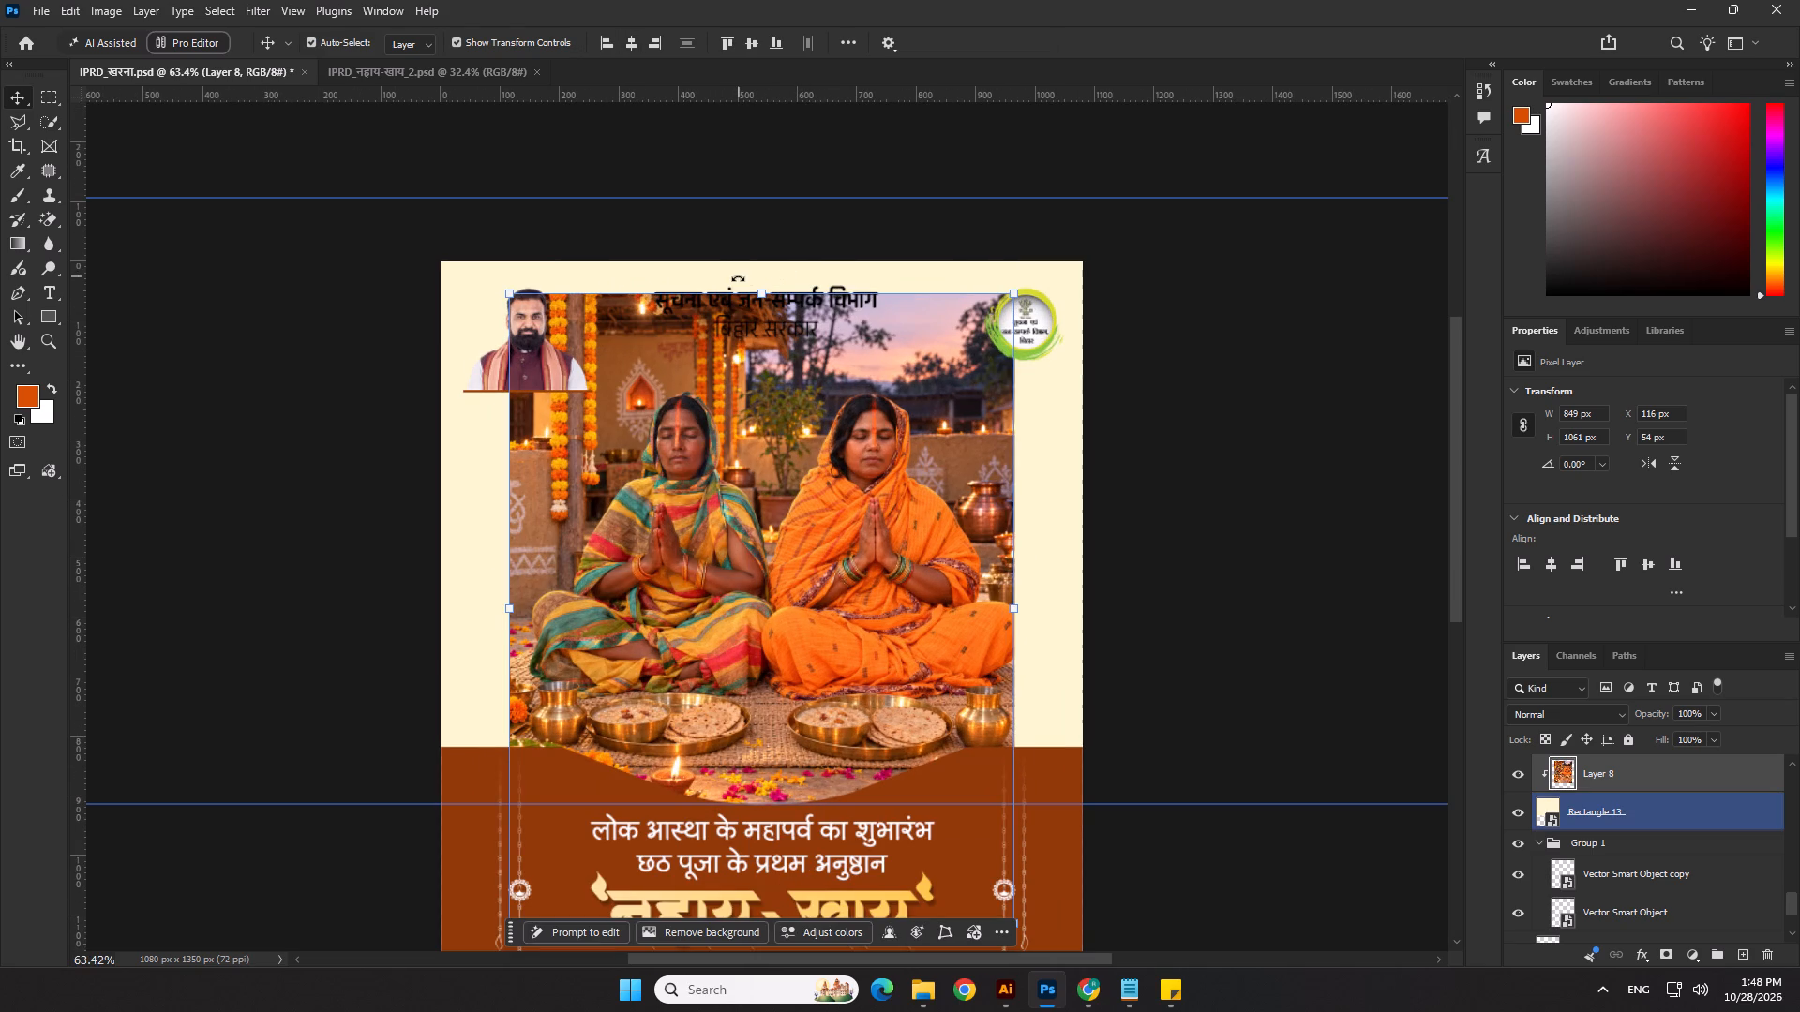
{"action": "left_click", "coordinate": [754, 288]}
{"action": "key", "text": "Return"}
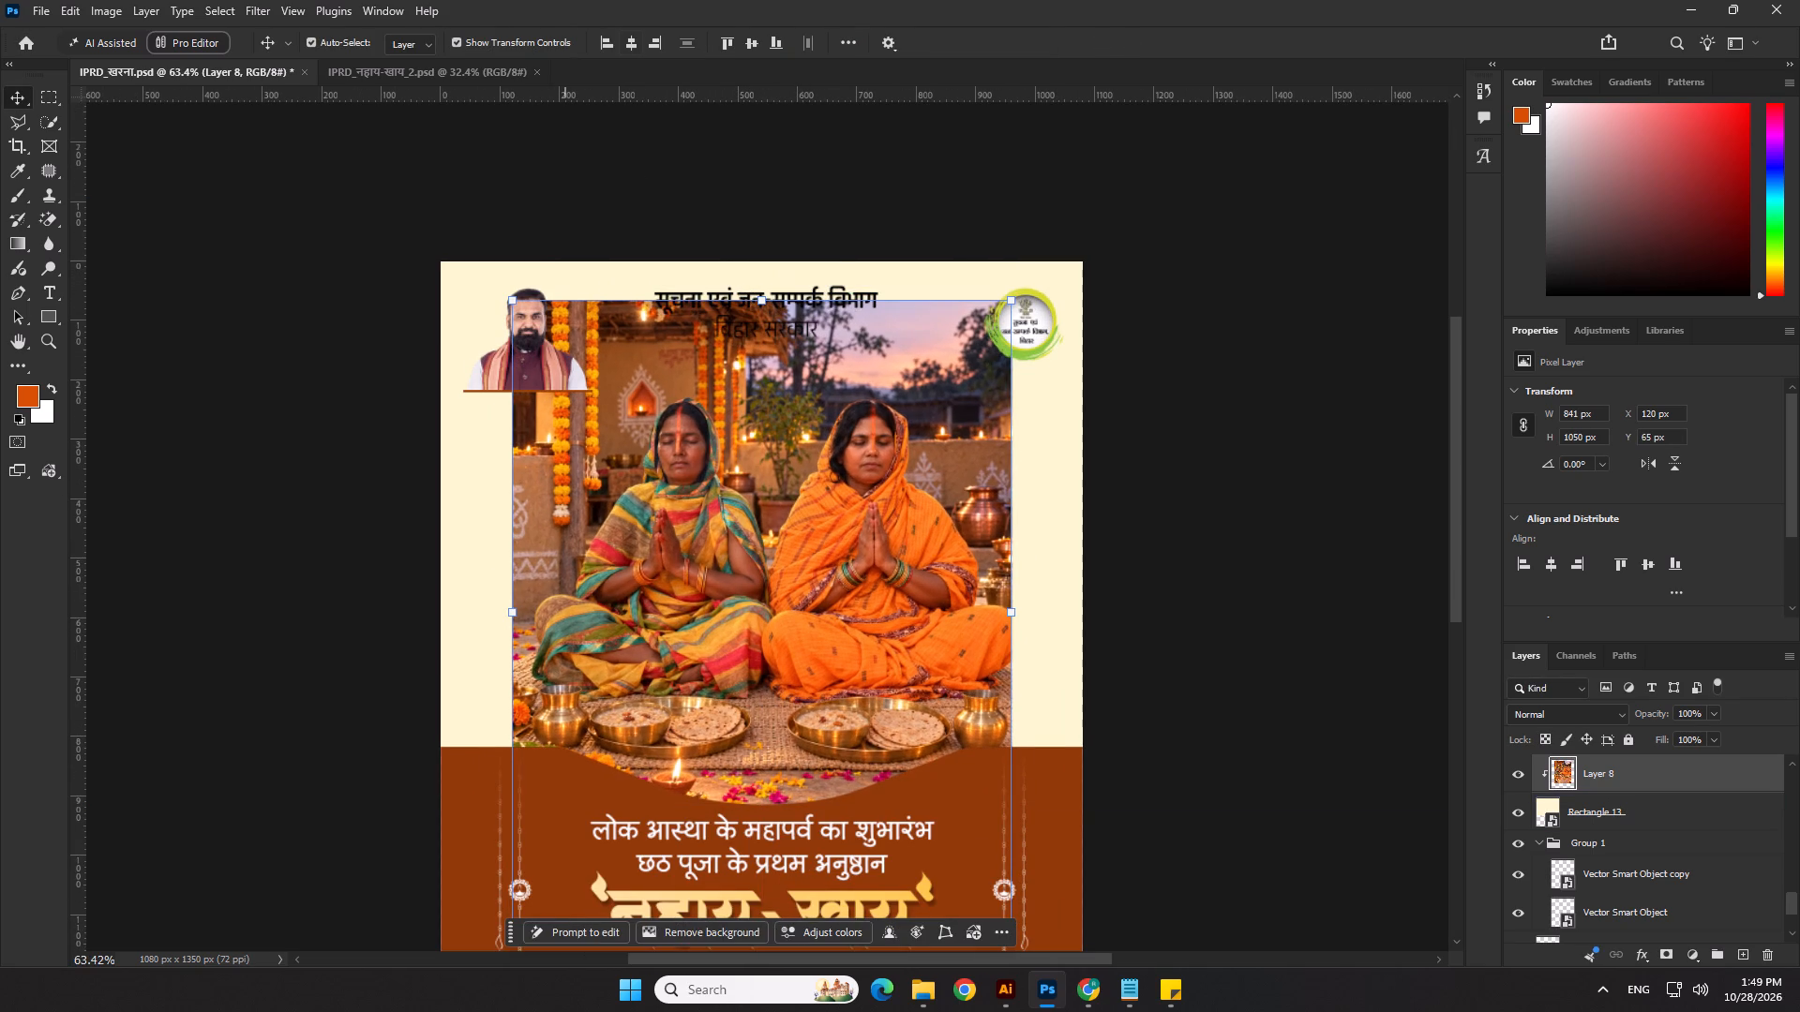
{"action": "left_click", "coordinate": [632, 38]}
Load the photo layer's outline as a selection and contract it to 835 × 1044 px.
{"action": "left_click", "coordinate": [897, 651]}
{"action": "left_click", "coordinate": [1566, 782], "text": "ctrl"}
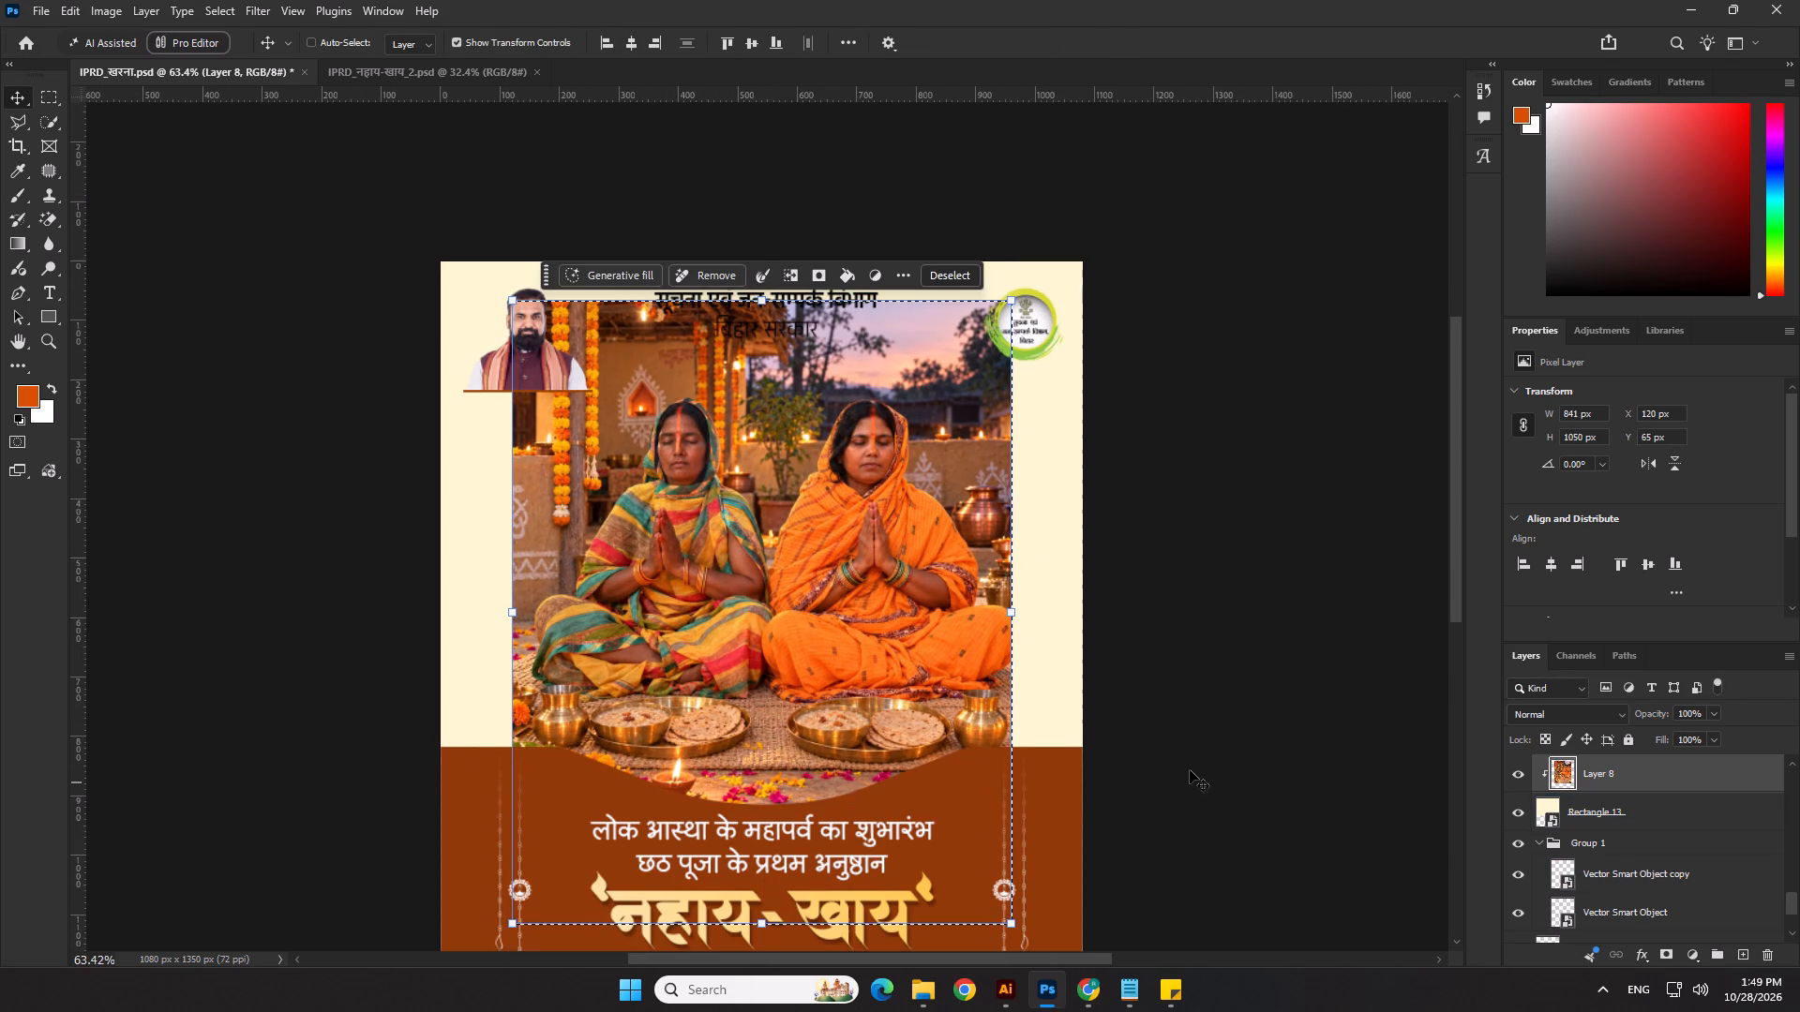
{"action": "left_click", "coordinate": [262, 6]}
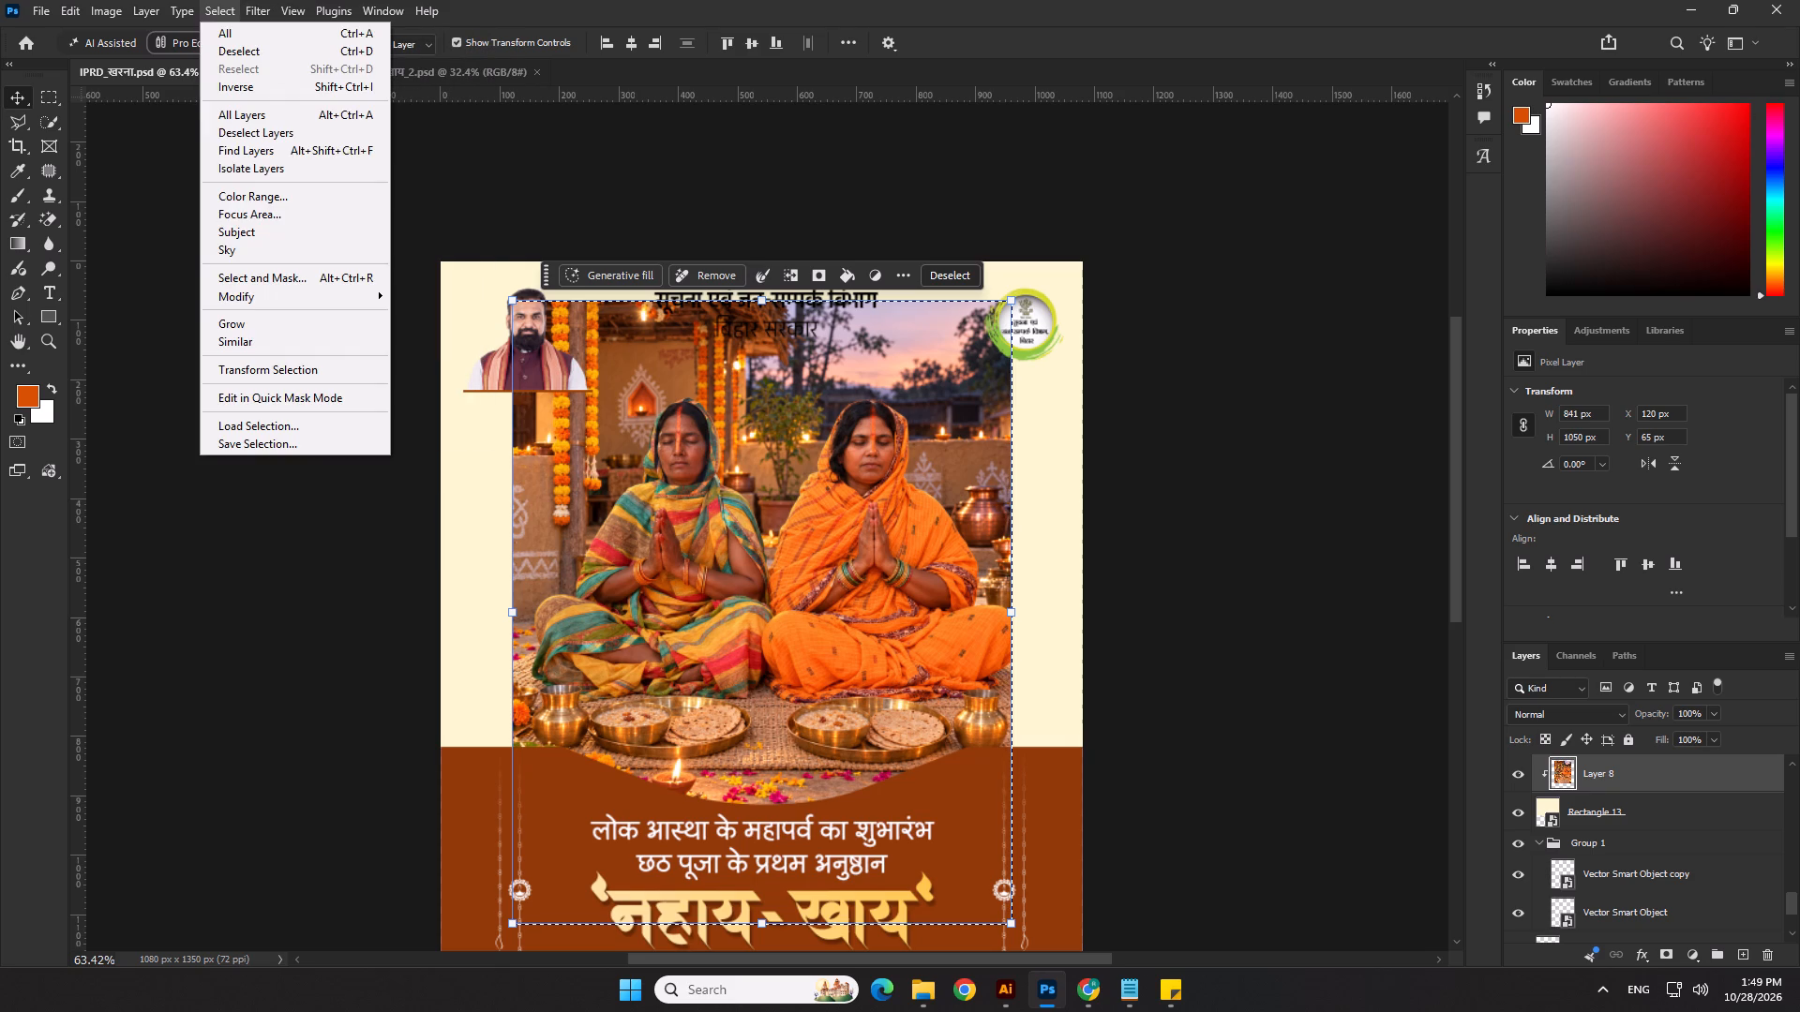
{"action": "left_click", "coordinate": [273, 305]}
{"action": "left_click", "coordinate": [279, 303]}
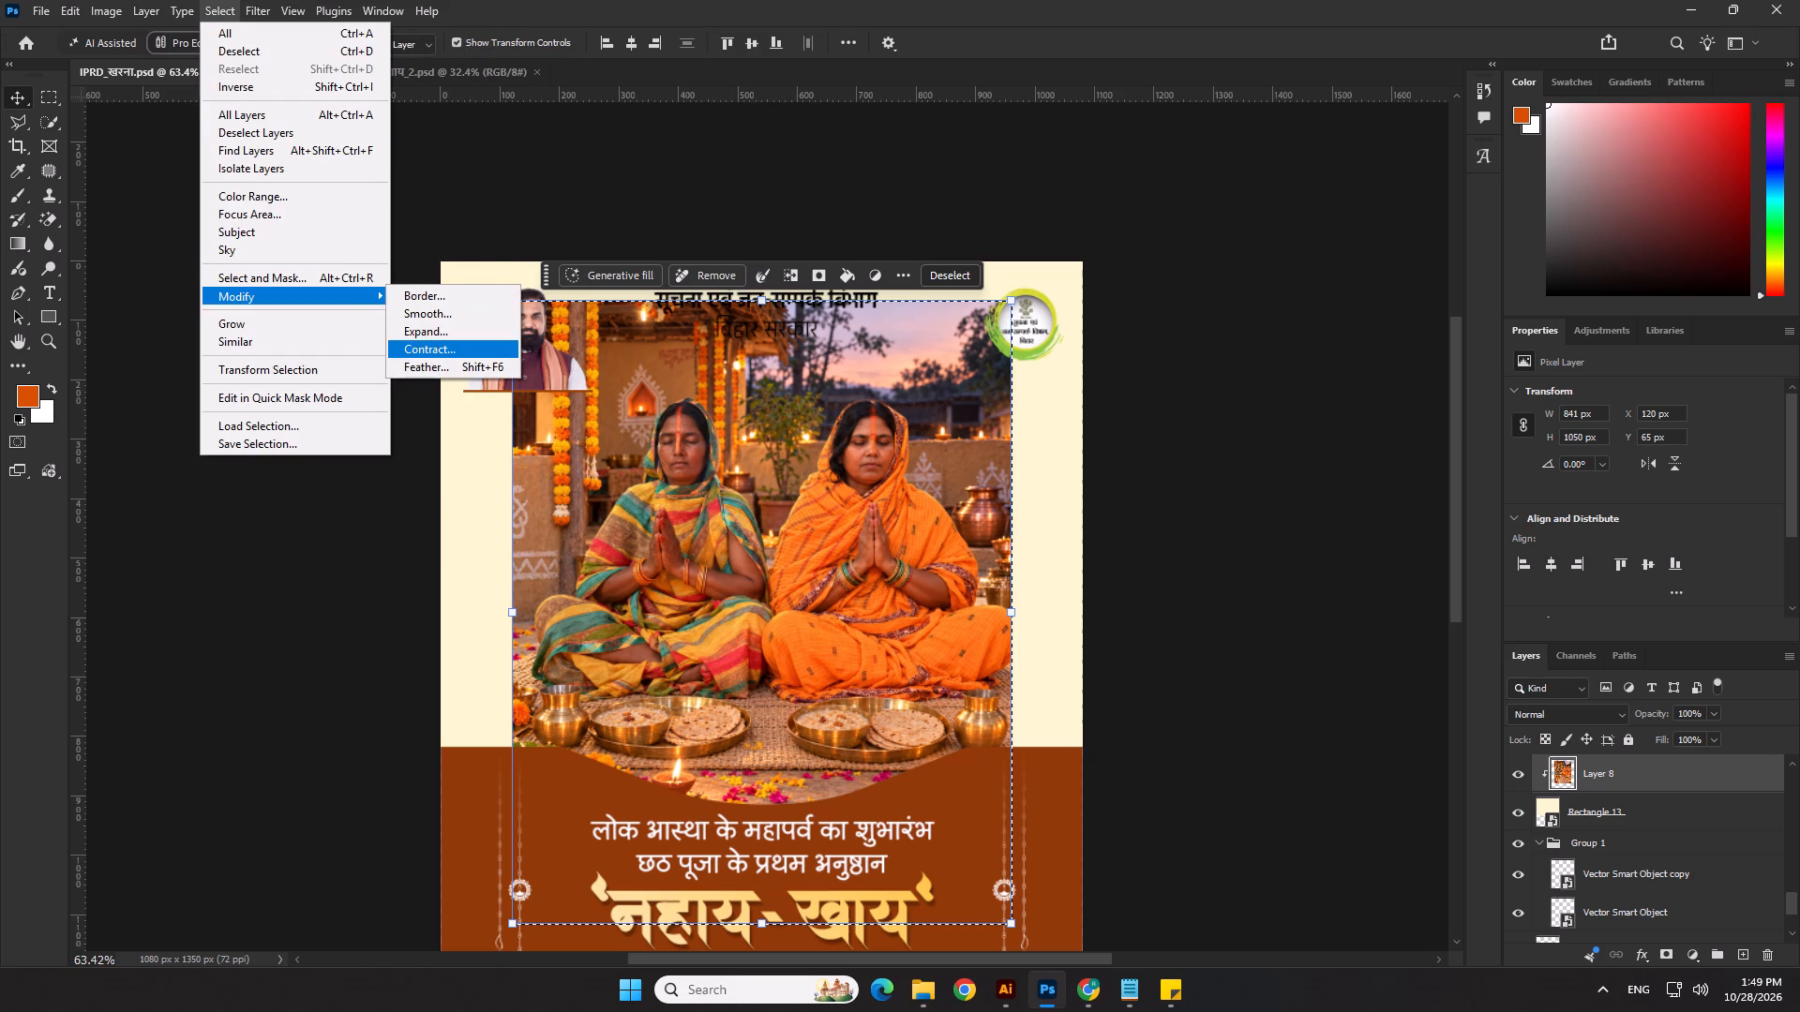
{"action": "left_click", "coordinate": [467, 353]}
{"action": "left_click", "coordinate": [979, 479]}
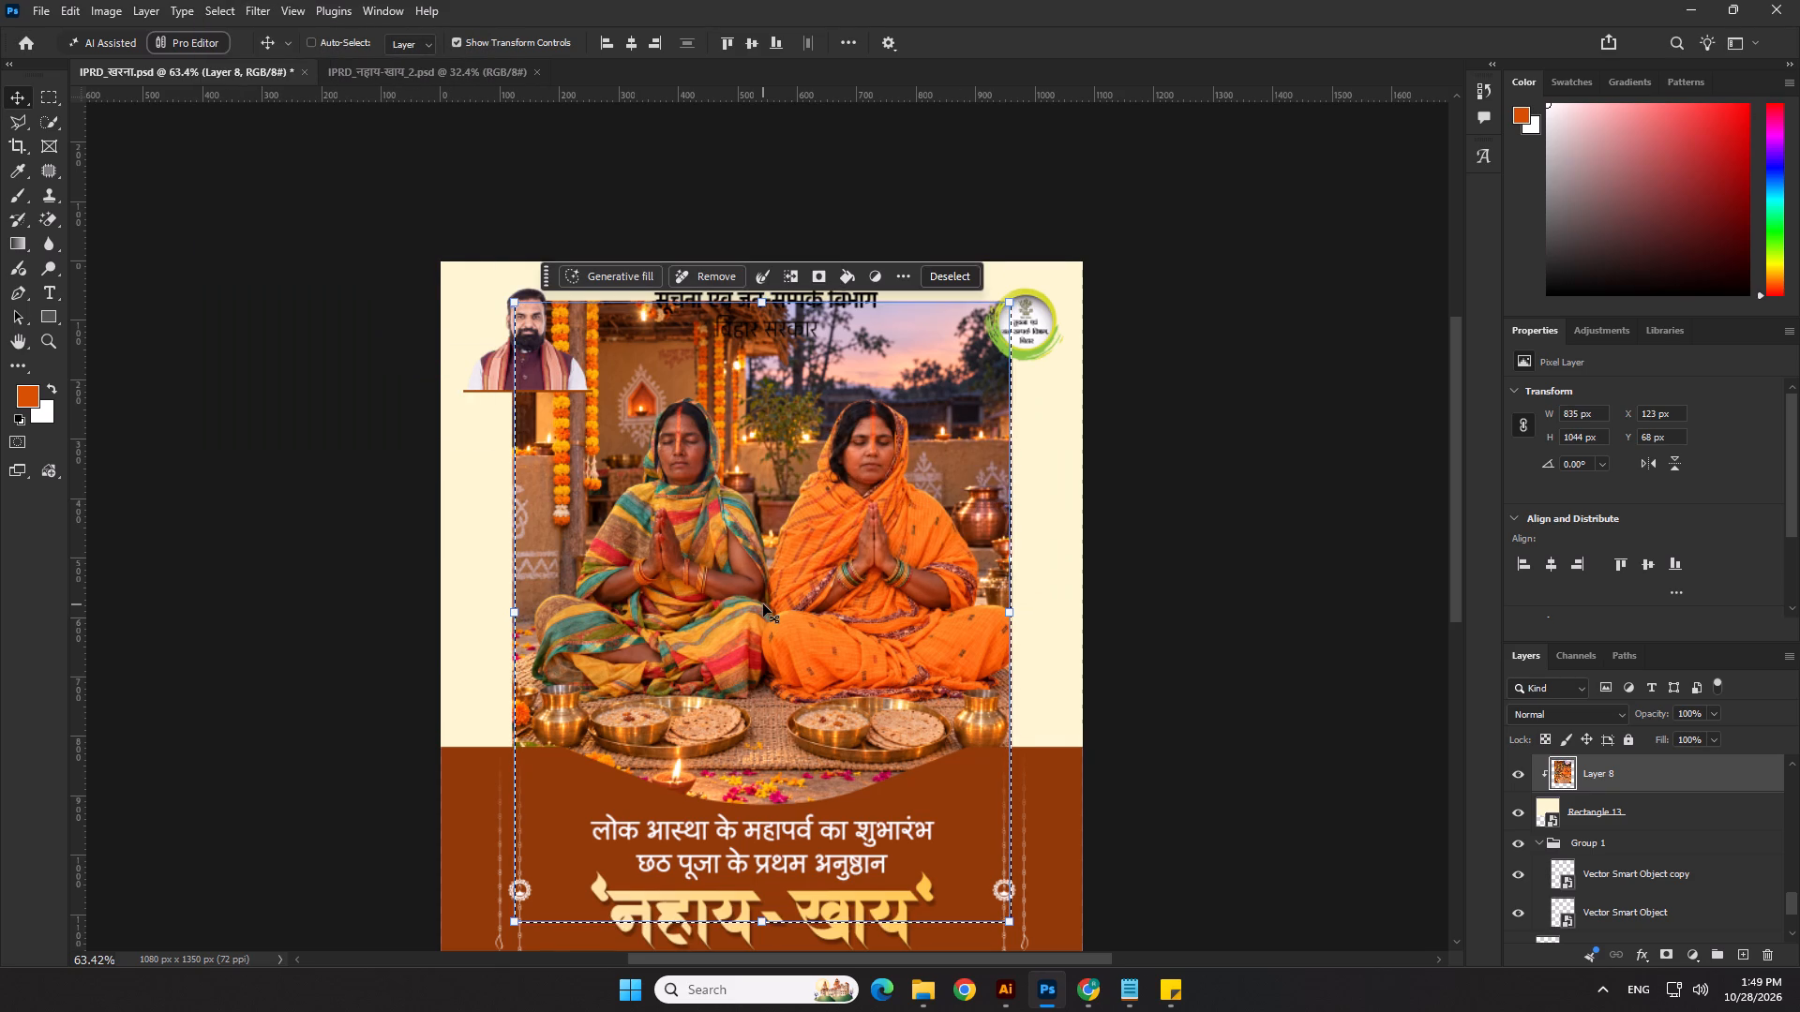
Invert the selection to cover the poster area surrounding the photo.
{"action": "key", "text": "ctrl+shift+i"}
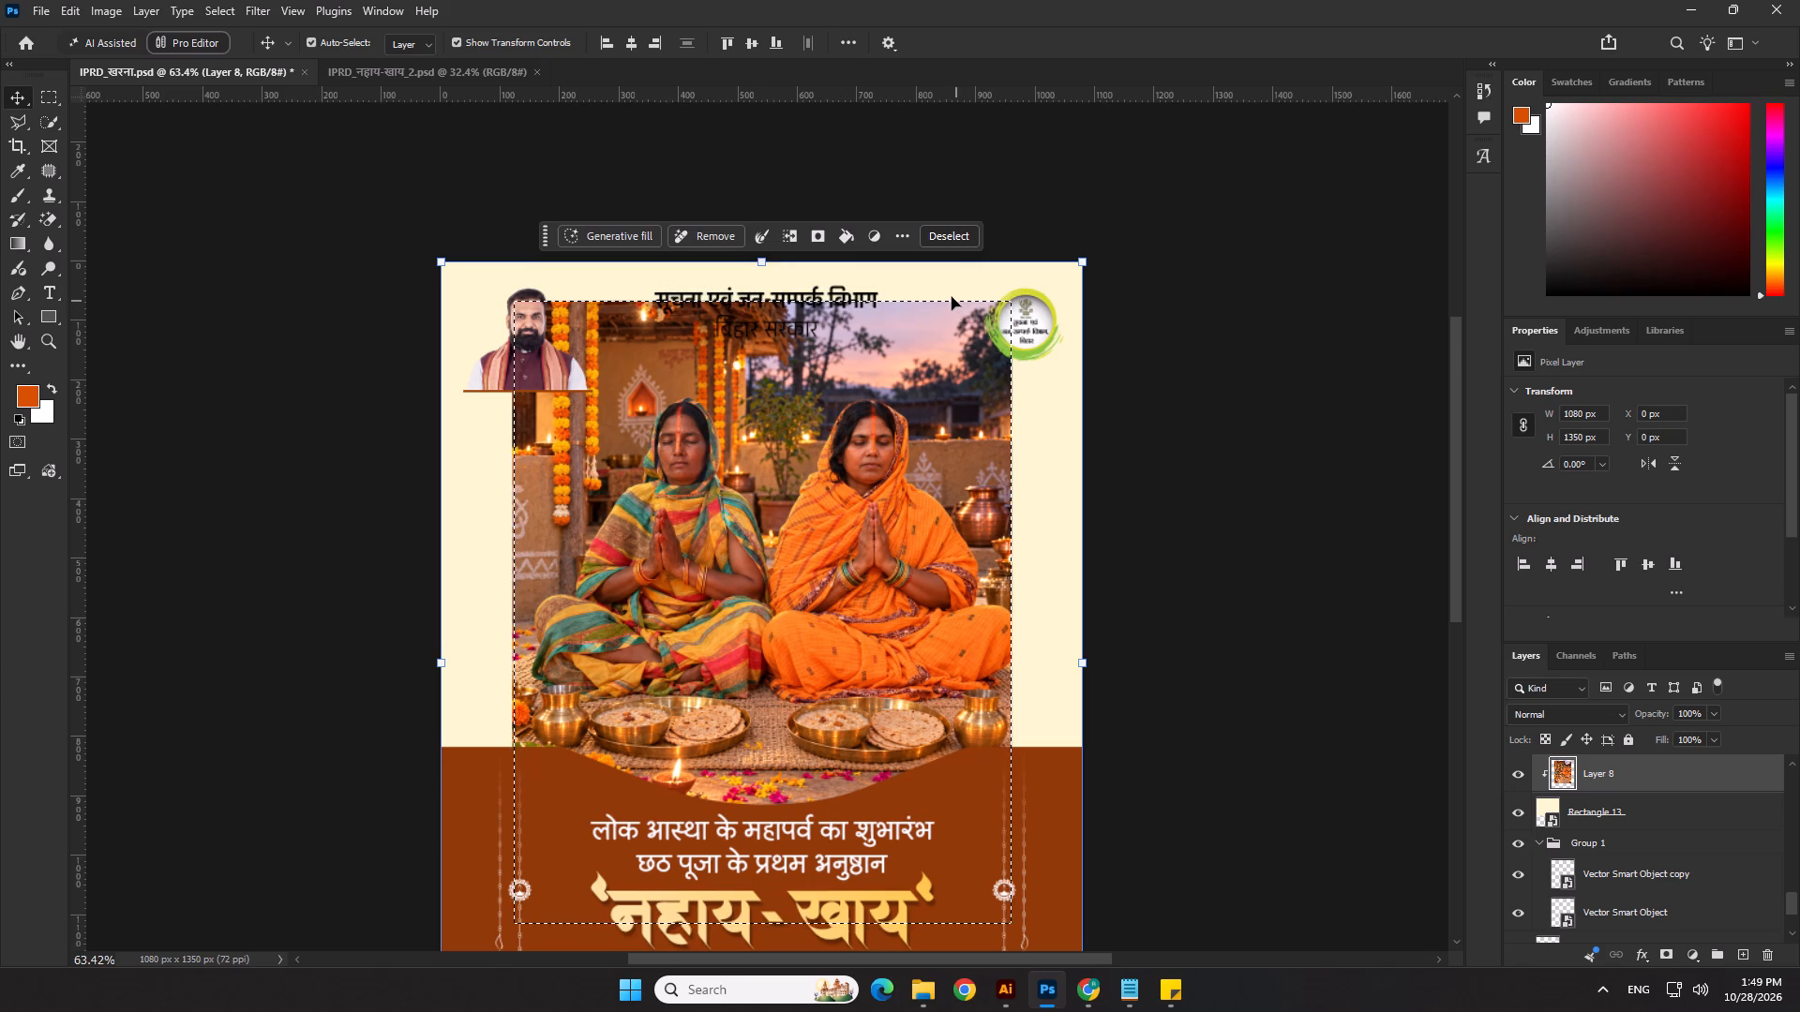
{"action": "scroll", "coordinate": [780, 395], "scroll_direction": "down", "scroll_amount": 4}
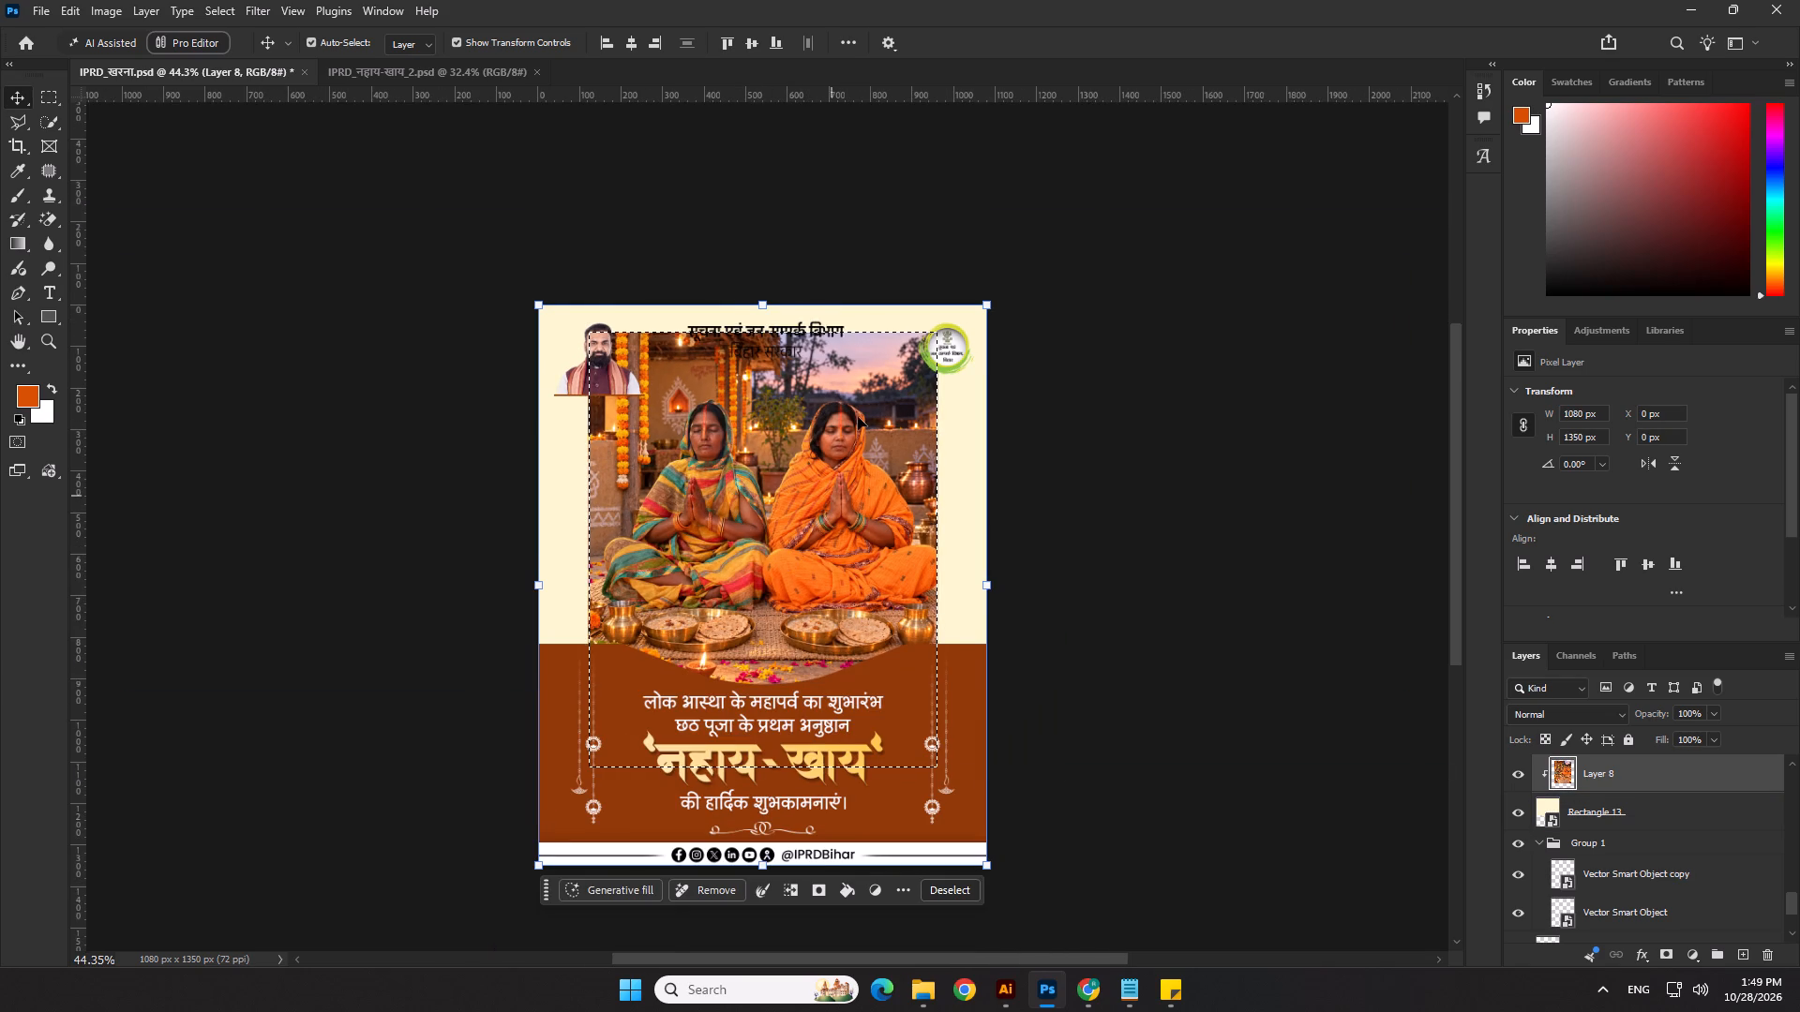
{"action": "scroll", "coordinate": [858, 416], "scroll_direction": "up", "scroll_amount": 2}
{"action": "key", "text": "ctrl+shift+i"}
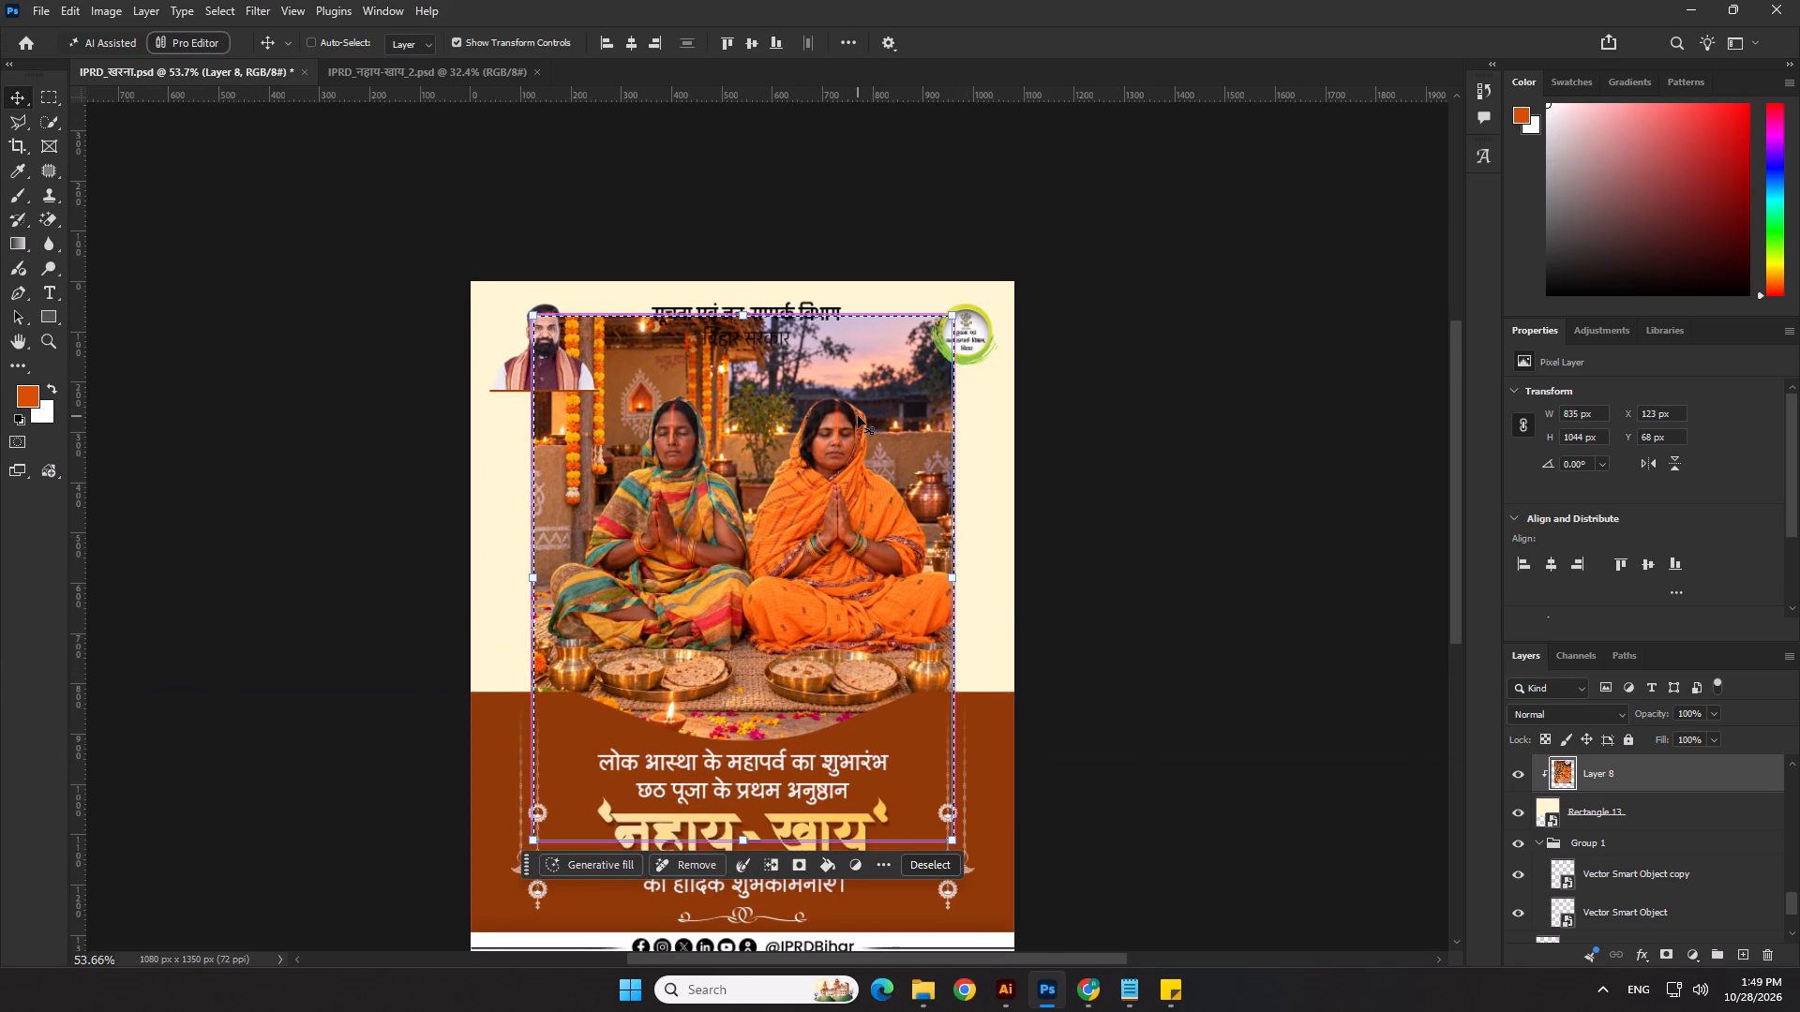
{"action": "key", "text": "ctrl+shift+i"}
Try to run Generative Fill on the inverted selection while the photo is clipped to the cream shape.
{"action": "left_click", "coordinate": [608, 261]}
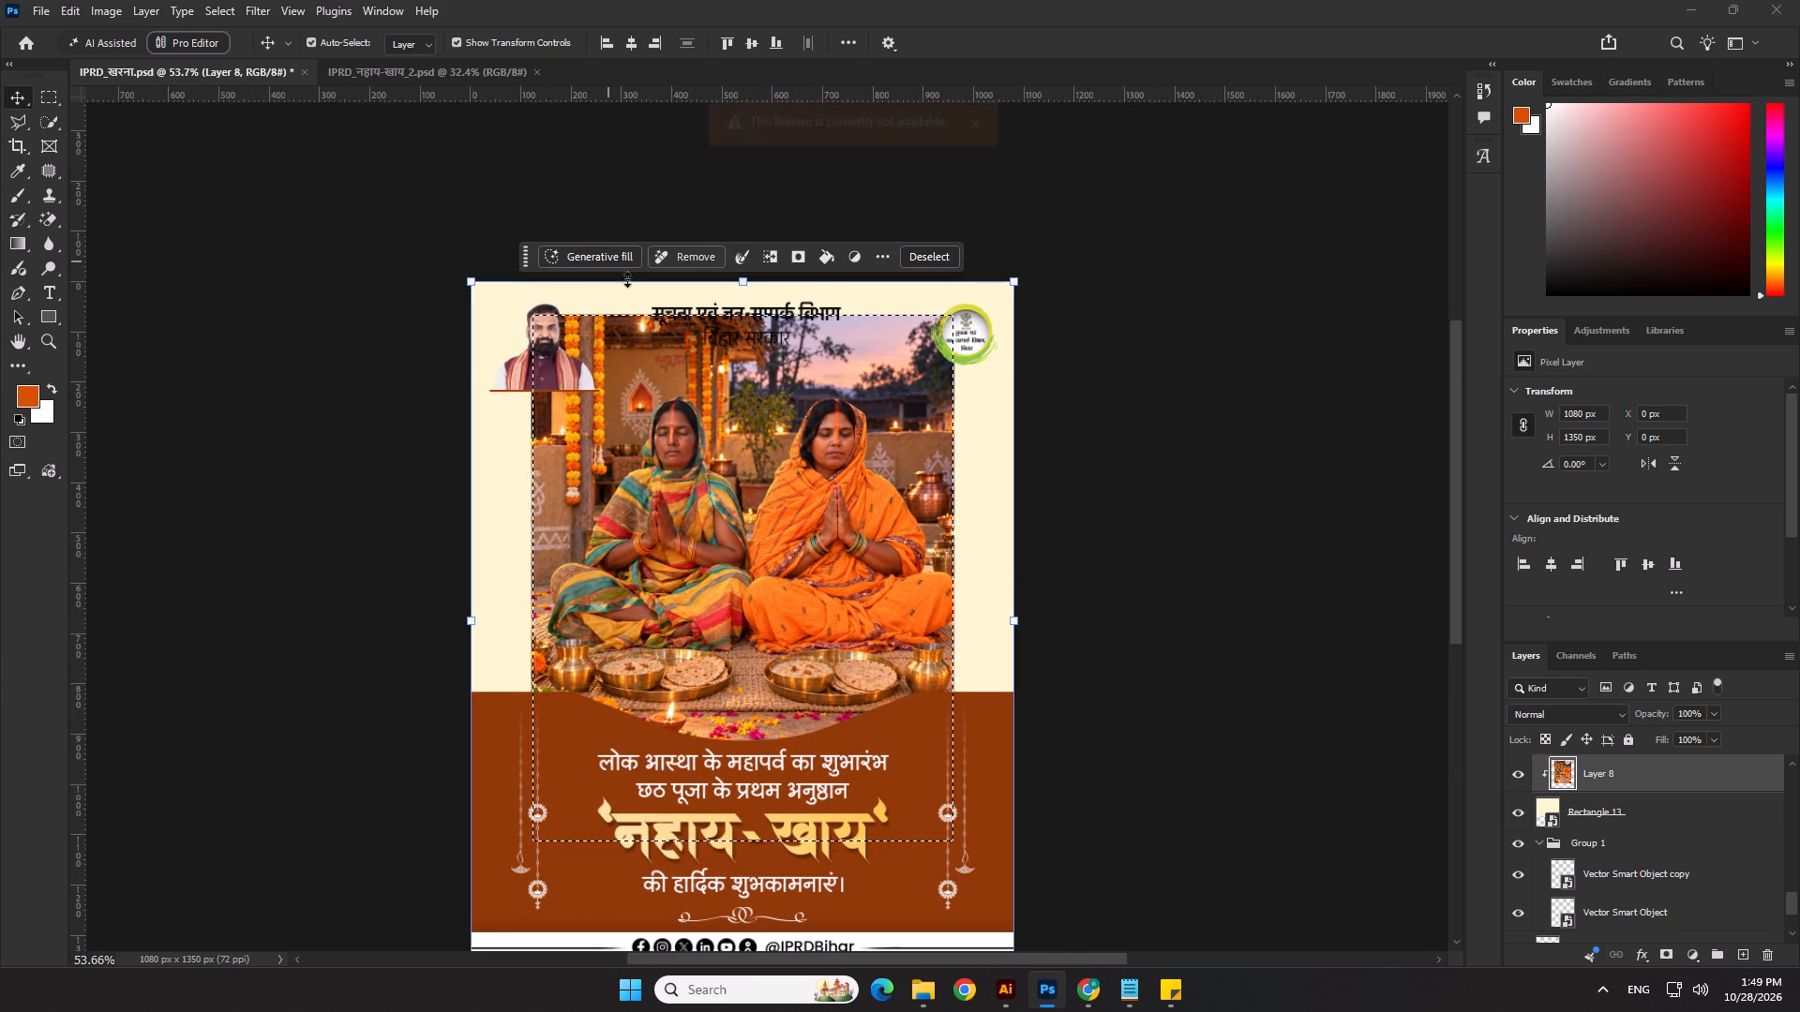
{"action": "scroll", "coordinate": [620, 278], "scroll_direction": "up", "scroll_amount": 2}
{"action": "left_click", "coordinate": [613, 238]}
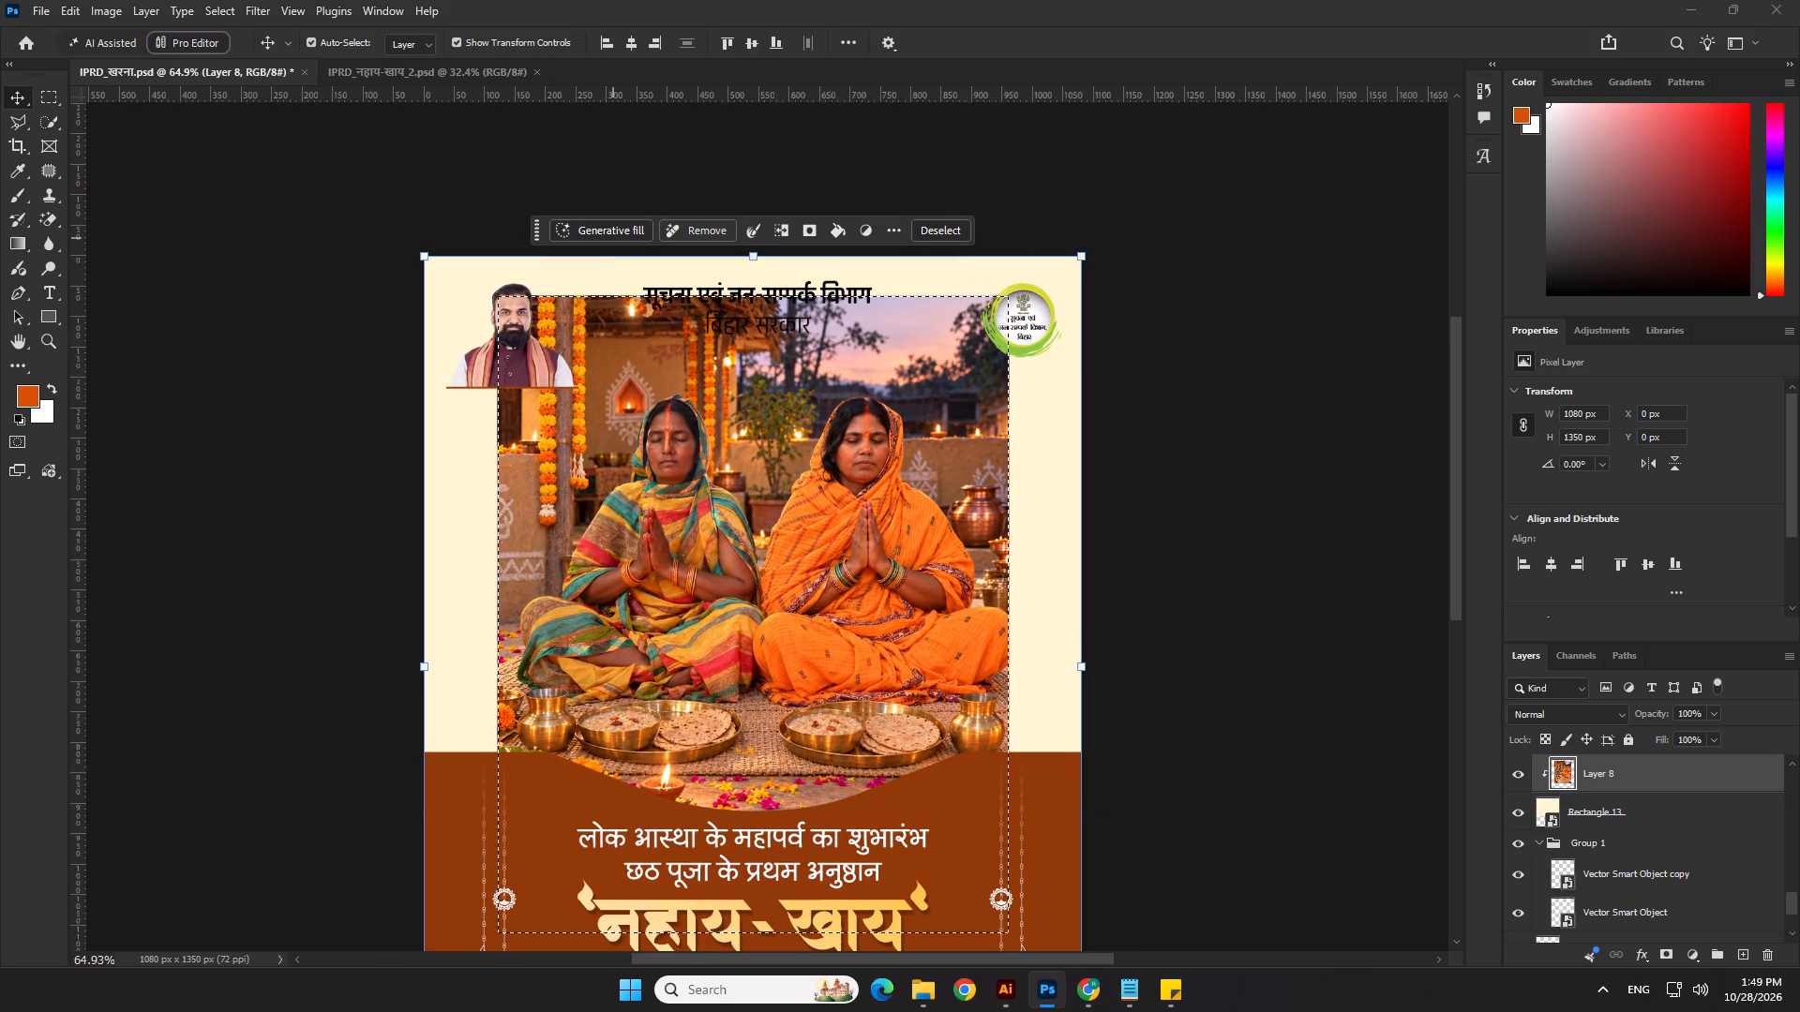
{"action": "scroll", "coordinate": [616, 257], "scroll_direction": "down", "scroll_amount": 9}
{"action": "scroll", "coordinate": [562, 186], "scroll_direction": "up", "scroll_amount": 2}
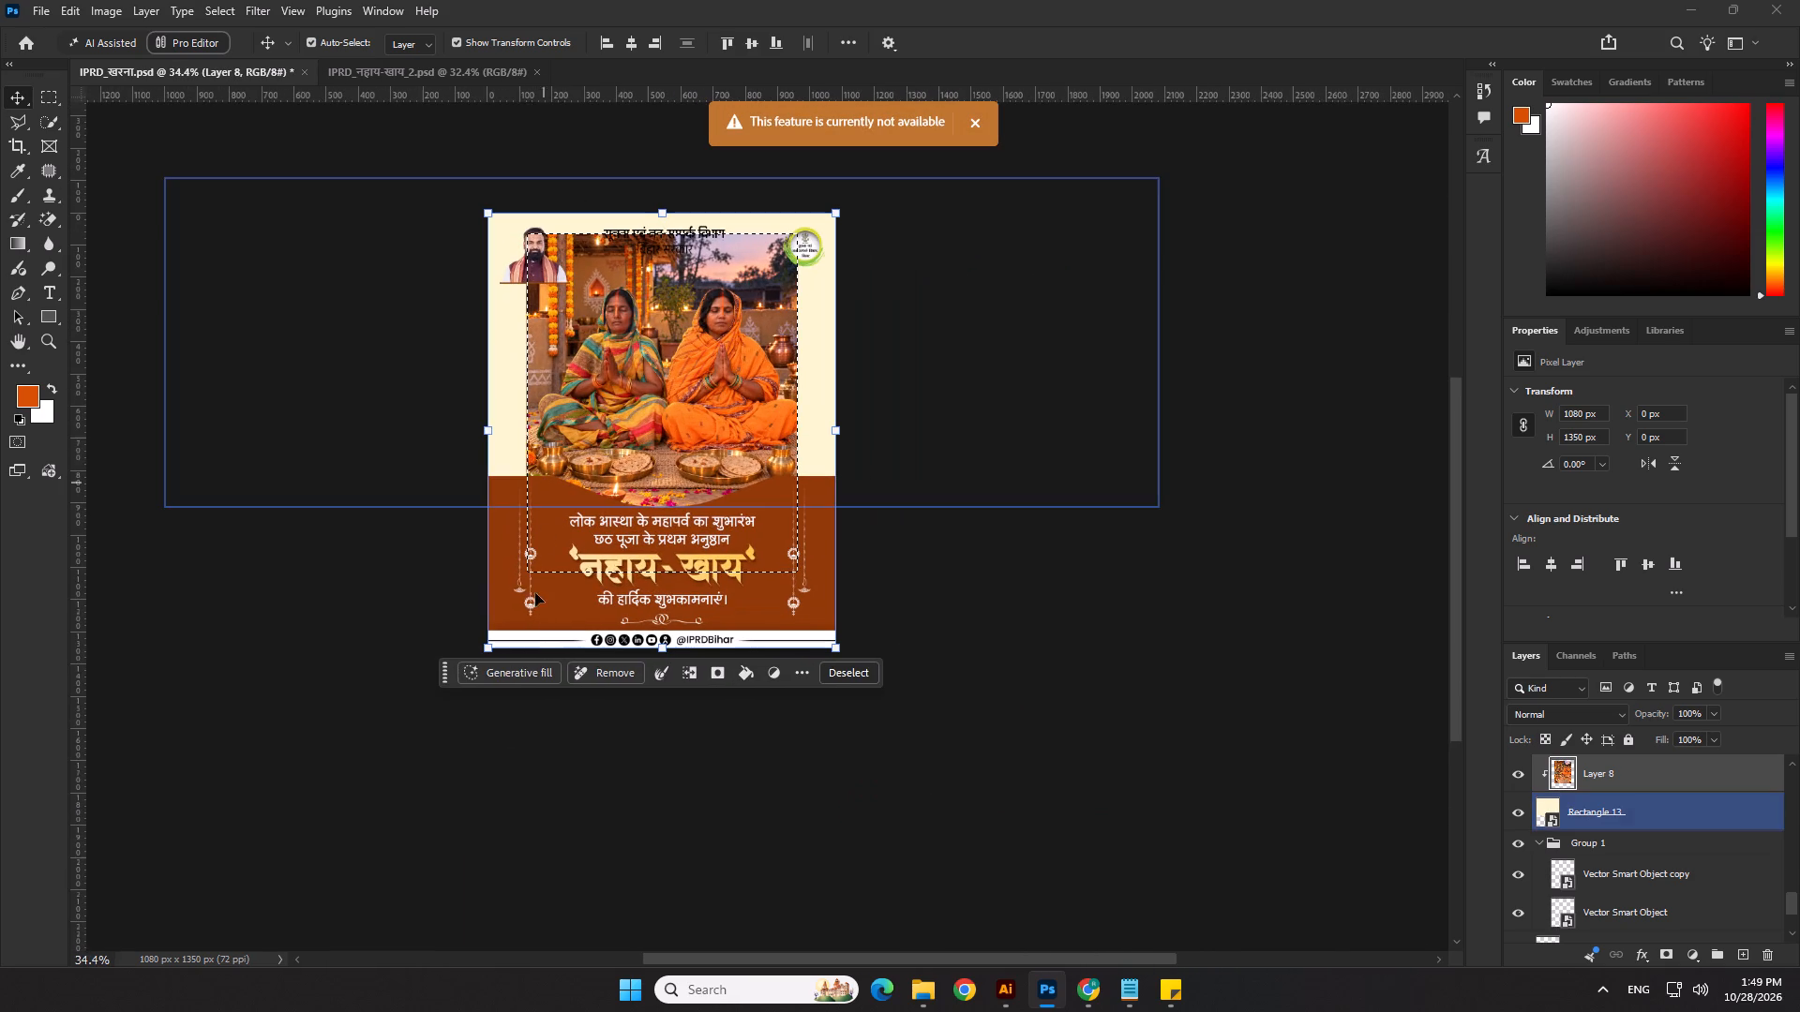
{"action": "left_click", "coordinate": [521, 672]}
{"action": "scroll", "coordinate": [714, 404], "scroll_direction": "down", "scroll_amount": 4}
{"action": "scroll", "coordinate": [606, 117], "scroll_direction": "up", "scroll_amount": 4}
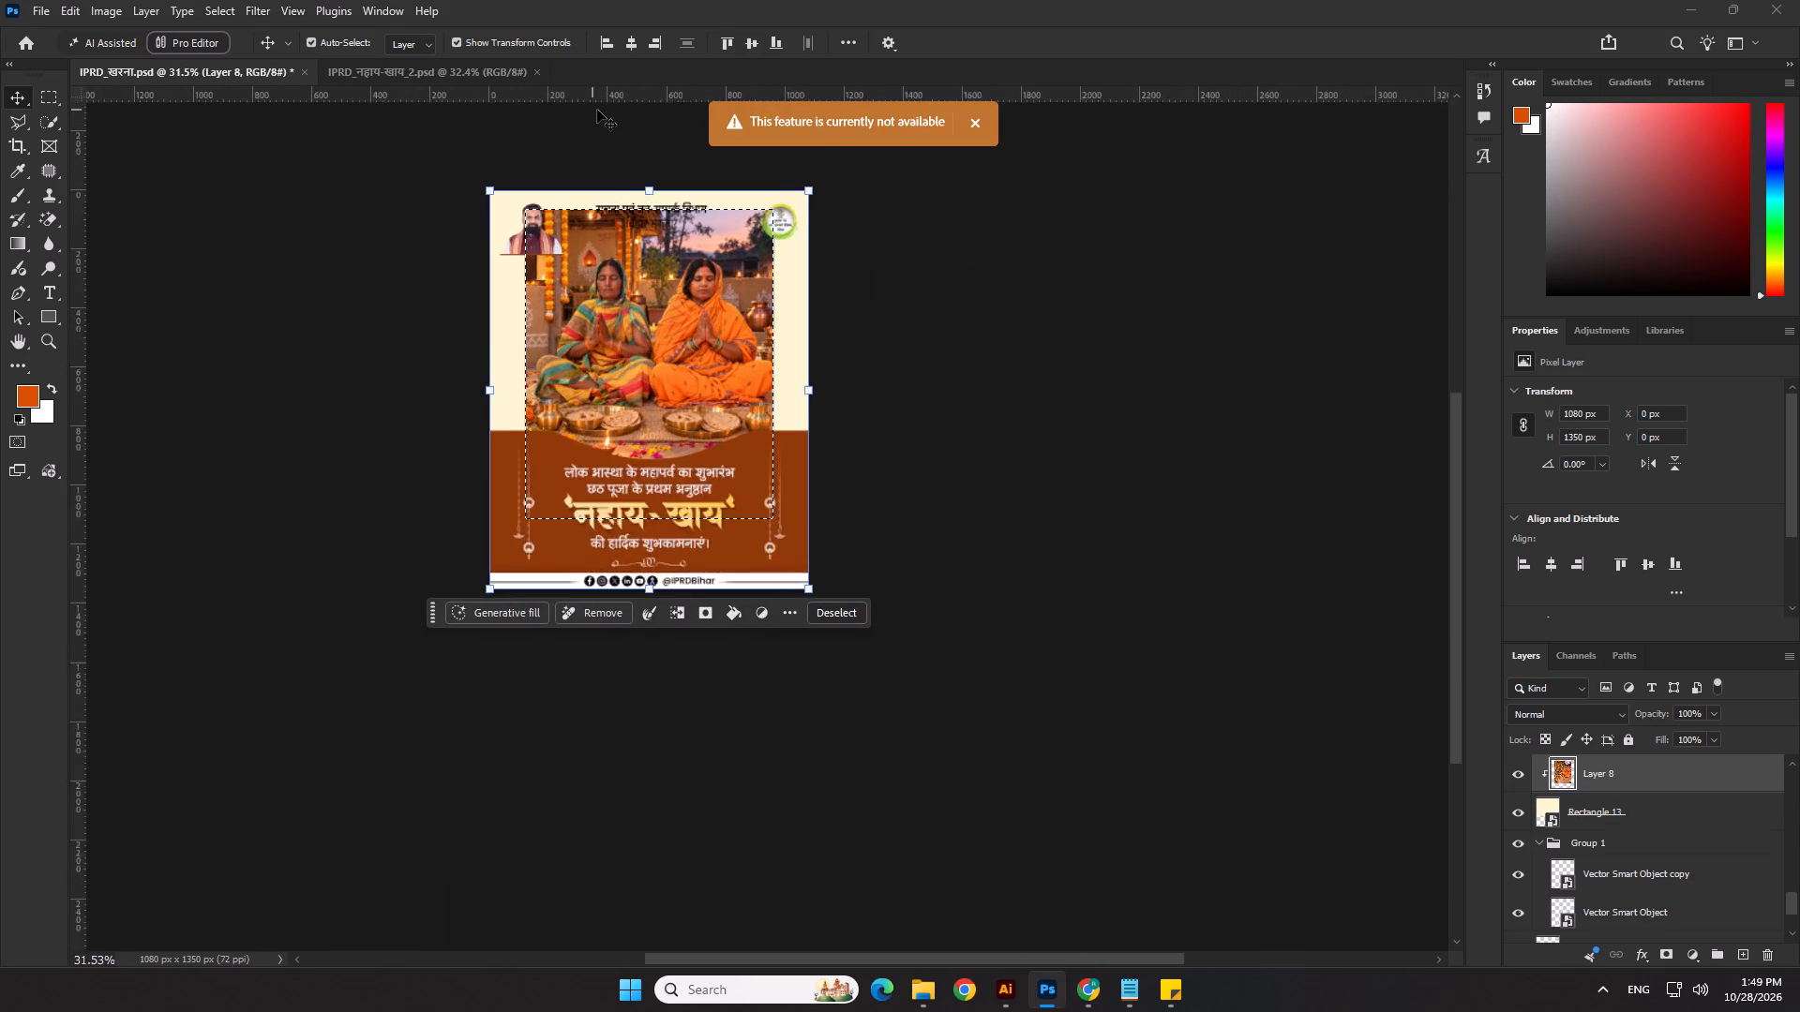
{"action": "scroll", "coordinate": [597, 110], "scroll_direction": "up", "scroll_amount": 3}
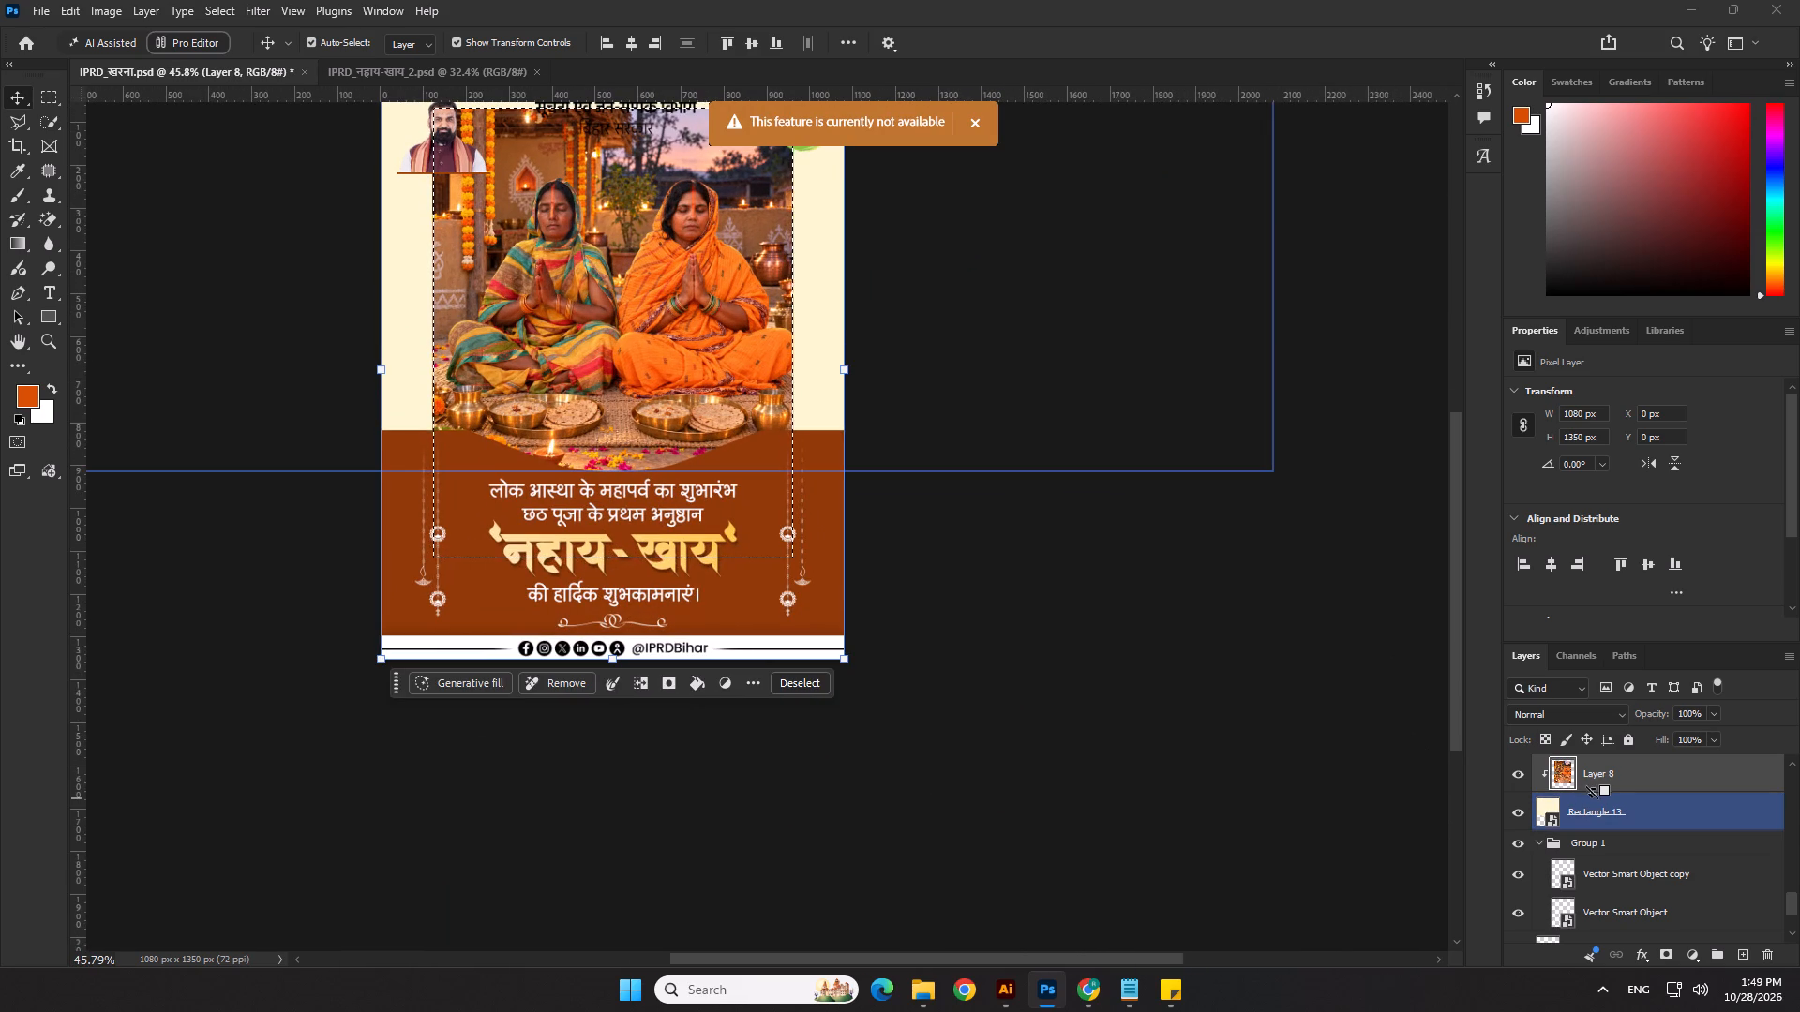
Release the photo's clipping mask and extend the photo across the surrounding selection with a Firefly Generative Fill, leaving the prompt empty.
{"action": "left_click", "coordinate": [1592, 795], "text": "alt"}
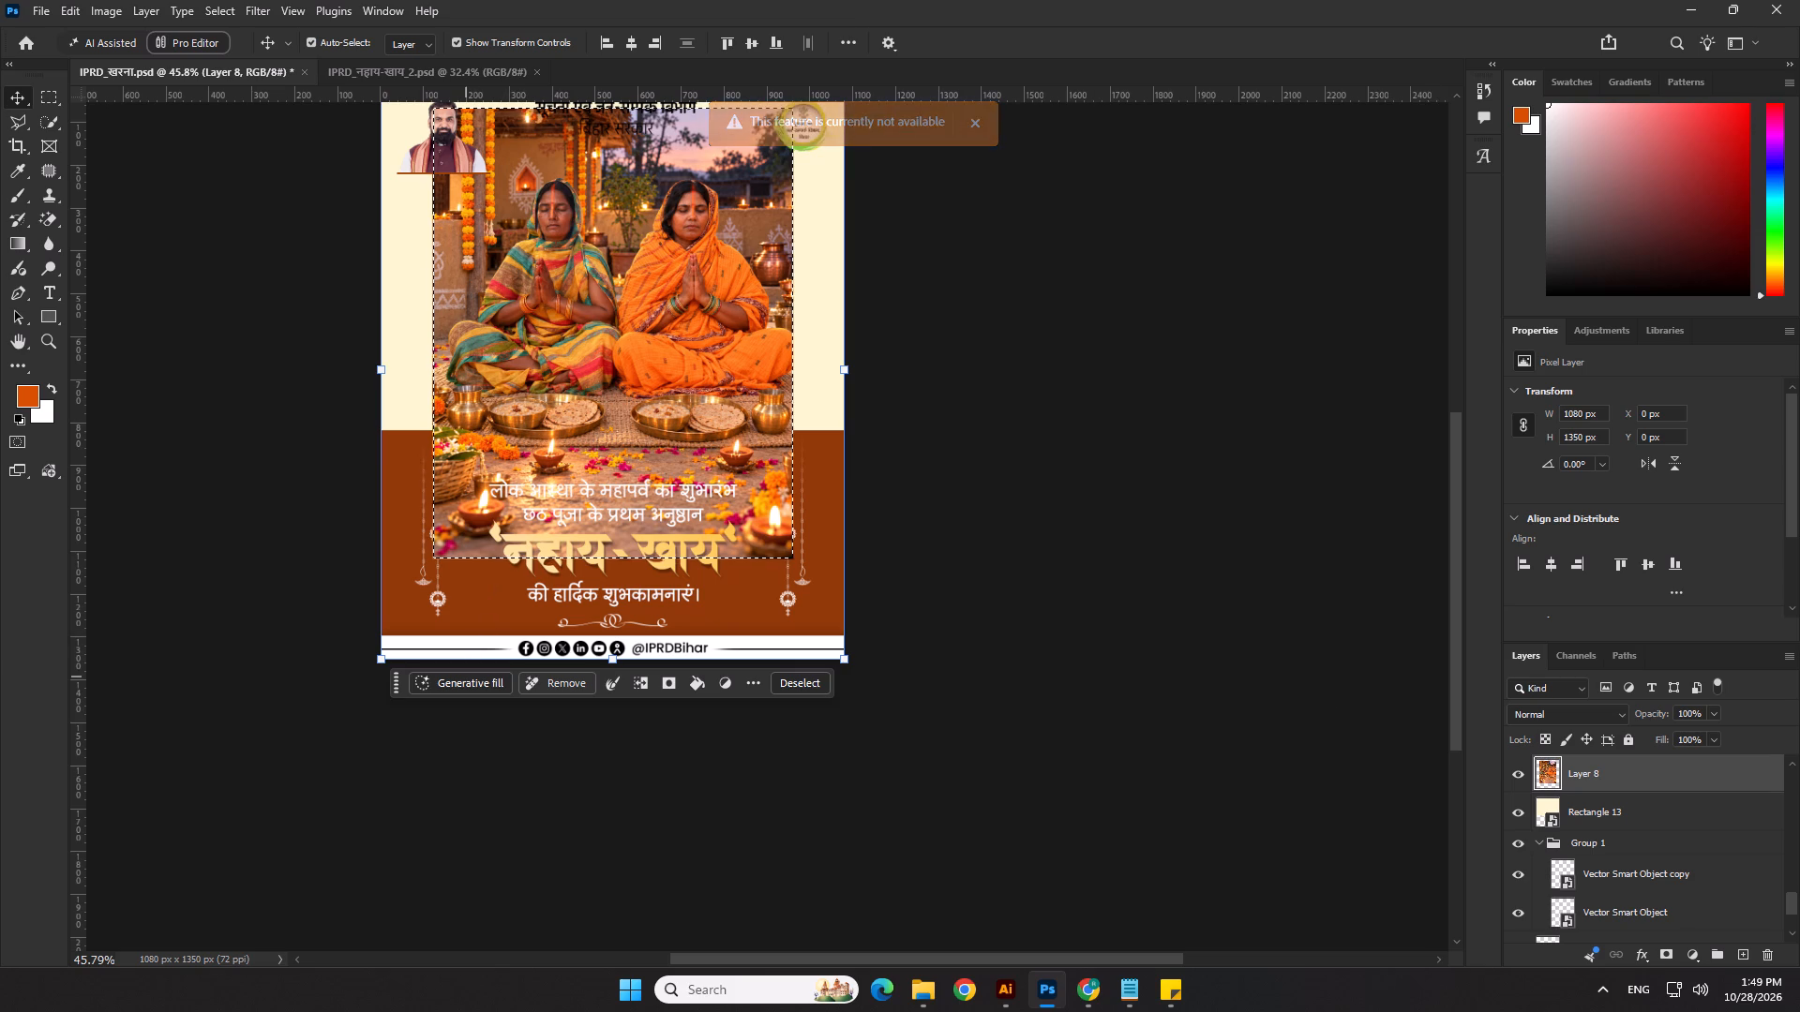
{"action": "left_click", "coordinate": [466, 684]}
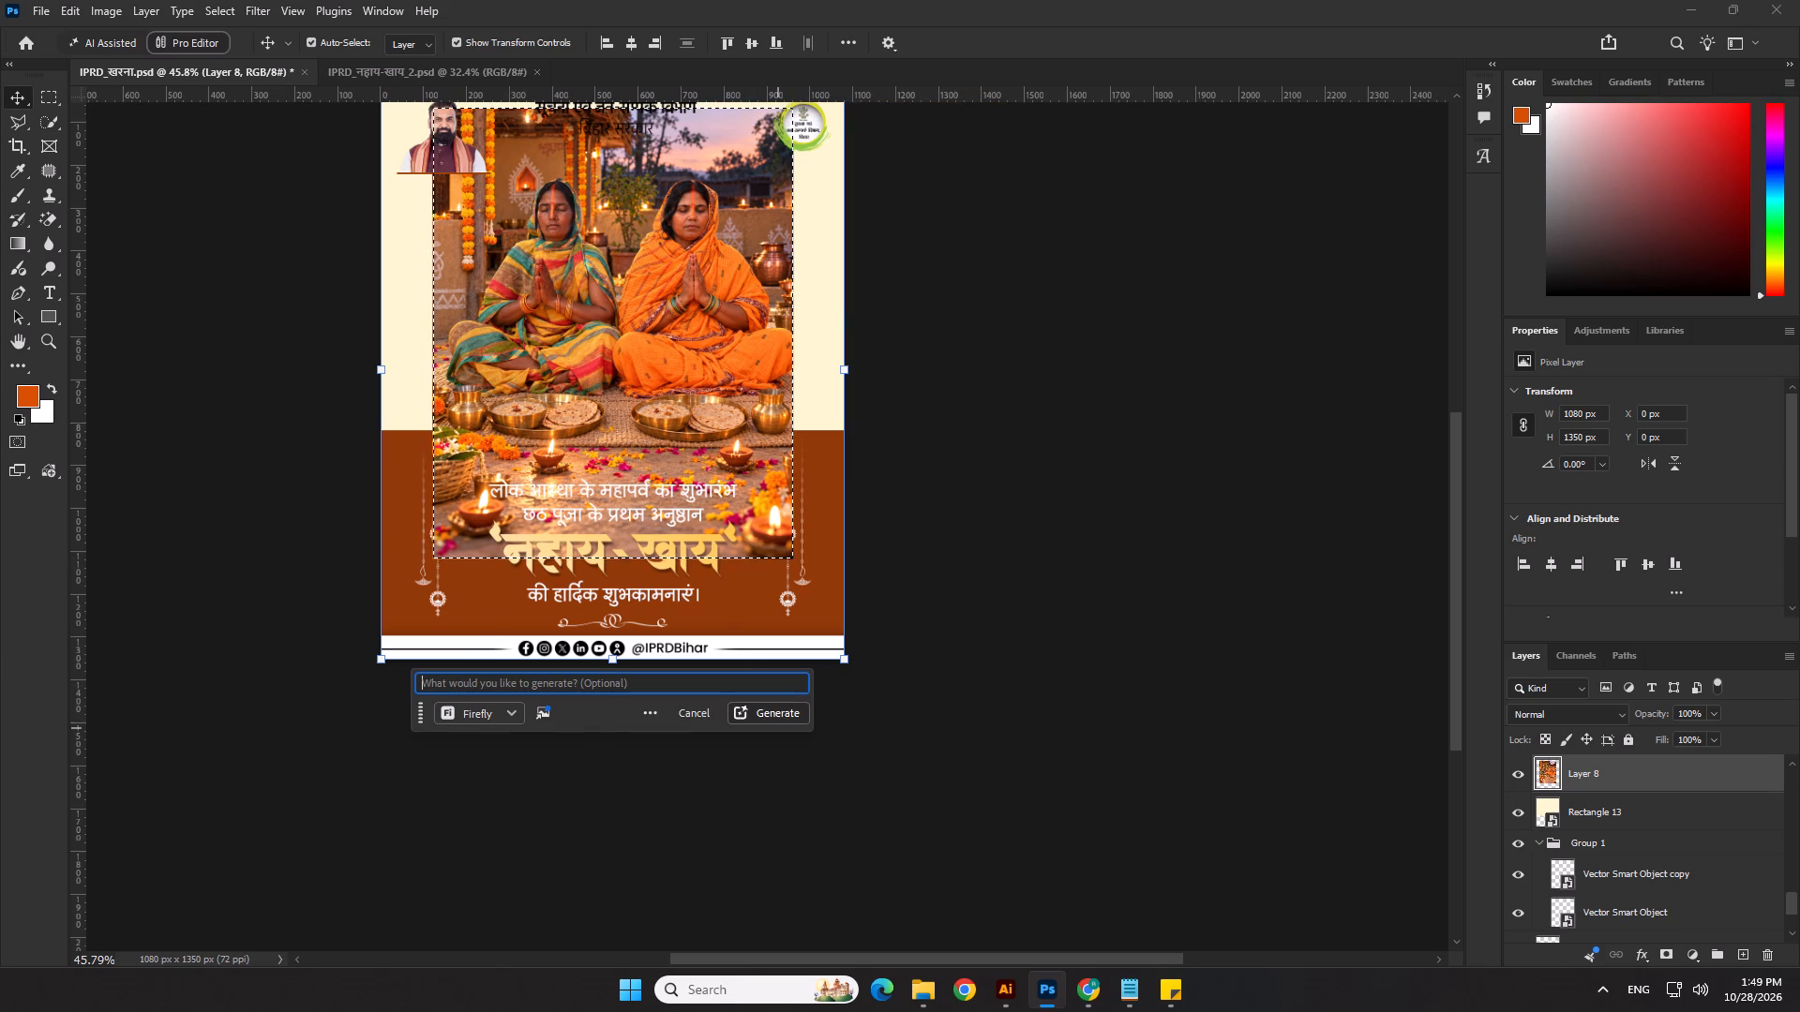
{"action": "left_click", "coordinate": [777, 716]}
{"action": "scroll", "coordinate": [1012, 650], "scroll_direction": "down", "scroll_amount": 2}
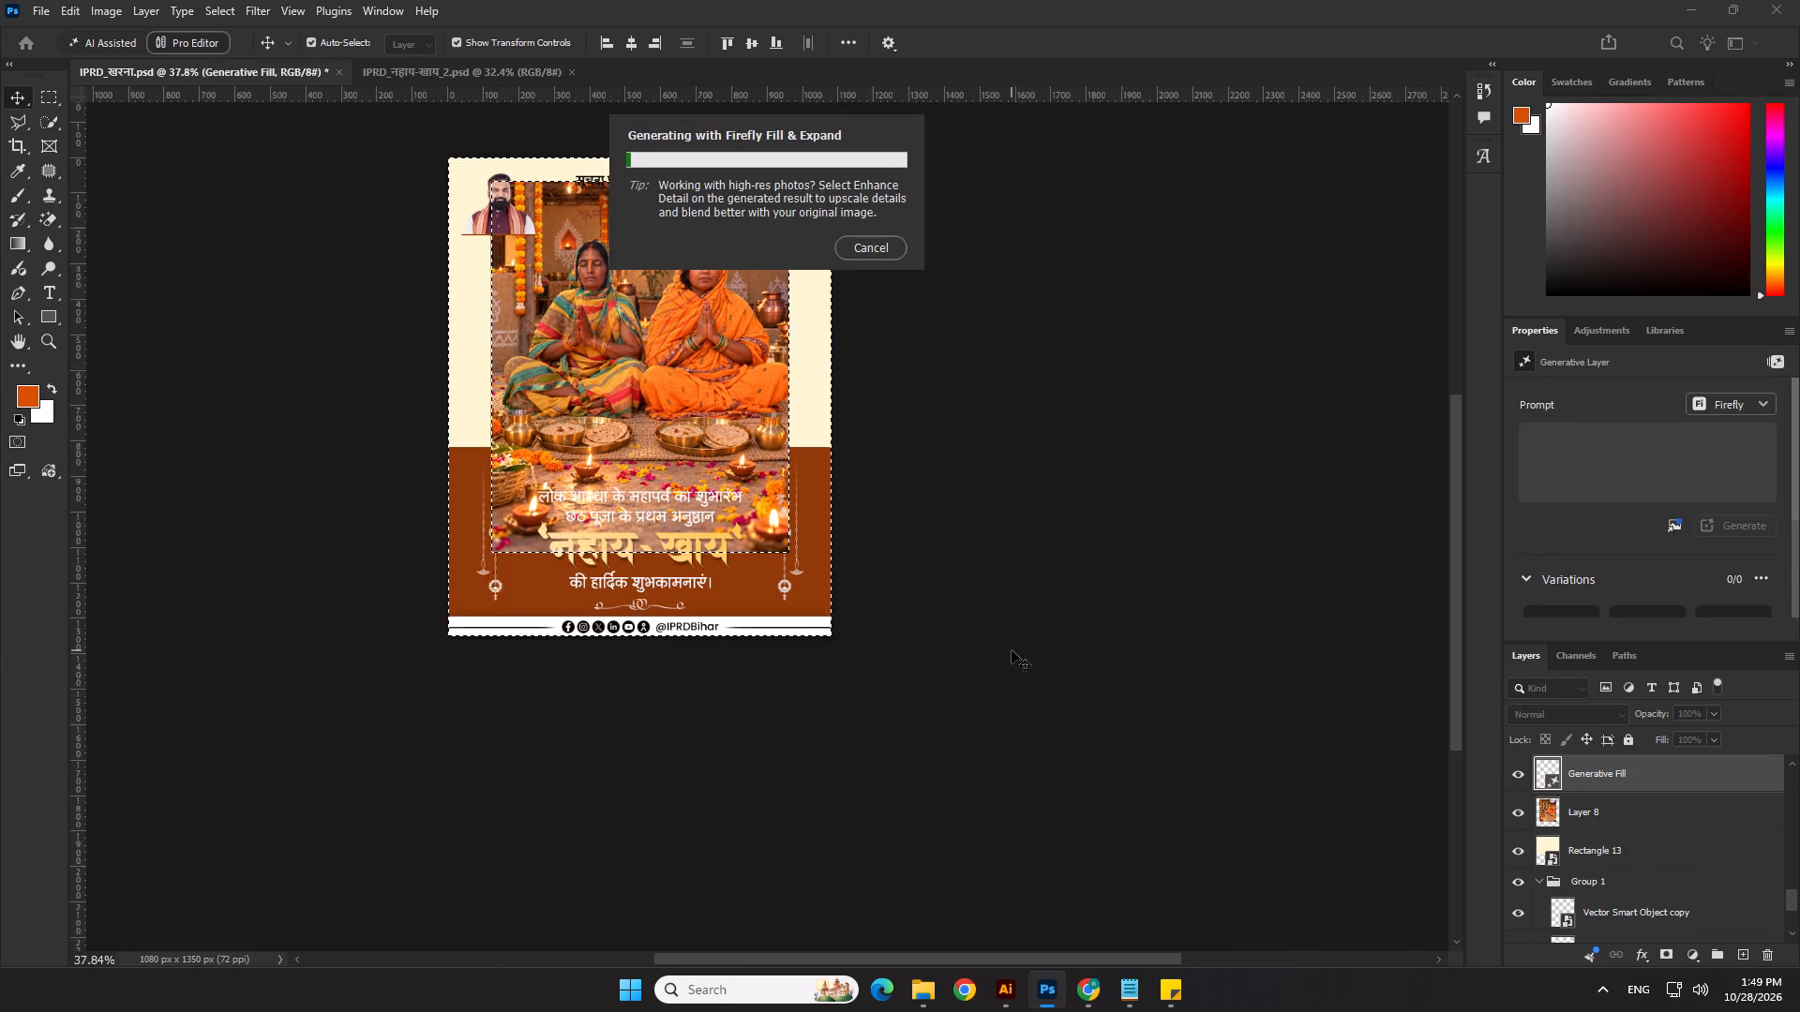
{"action": "scroll", "coordinate": [1012, 650], "scroll_direction": "down", "scroll_amount": 1}
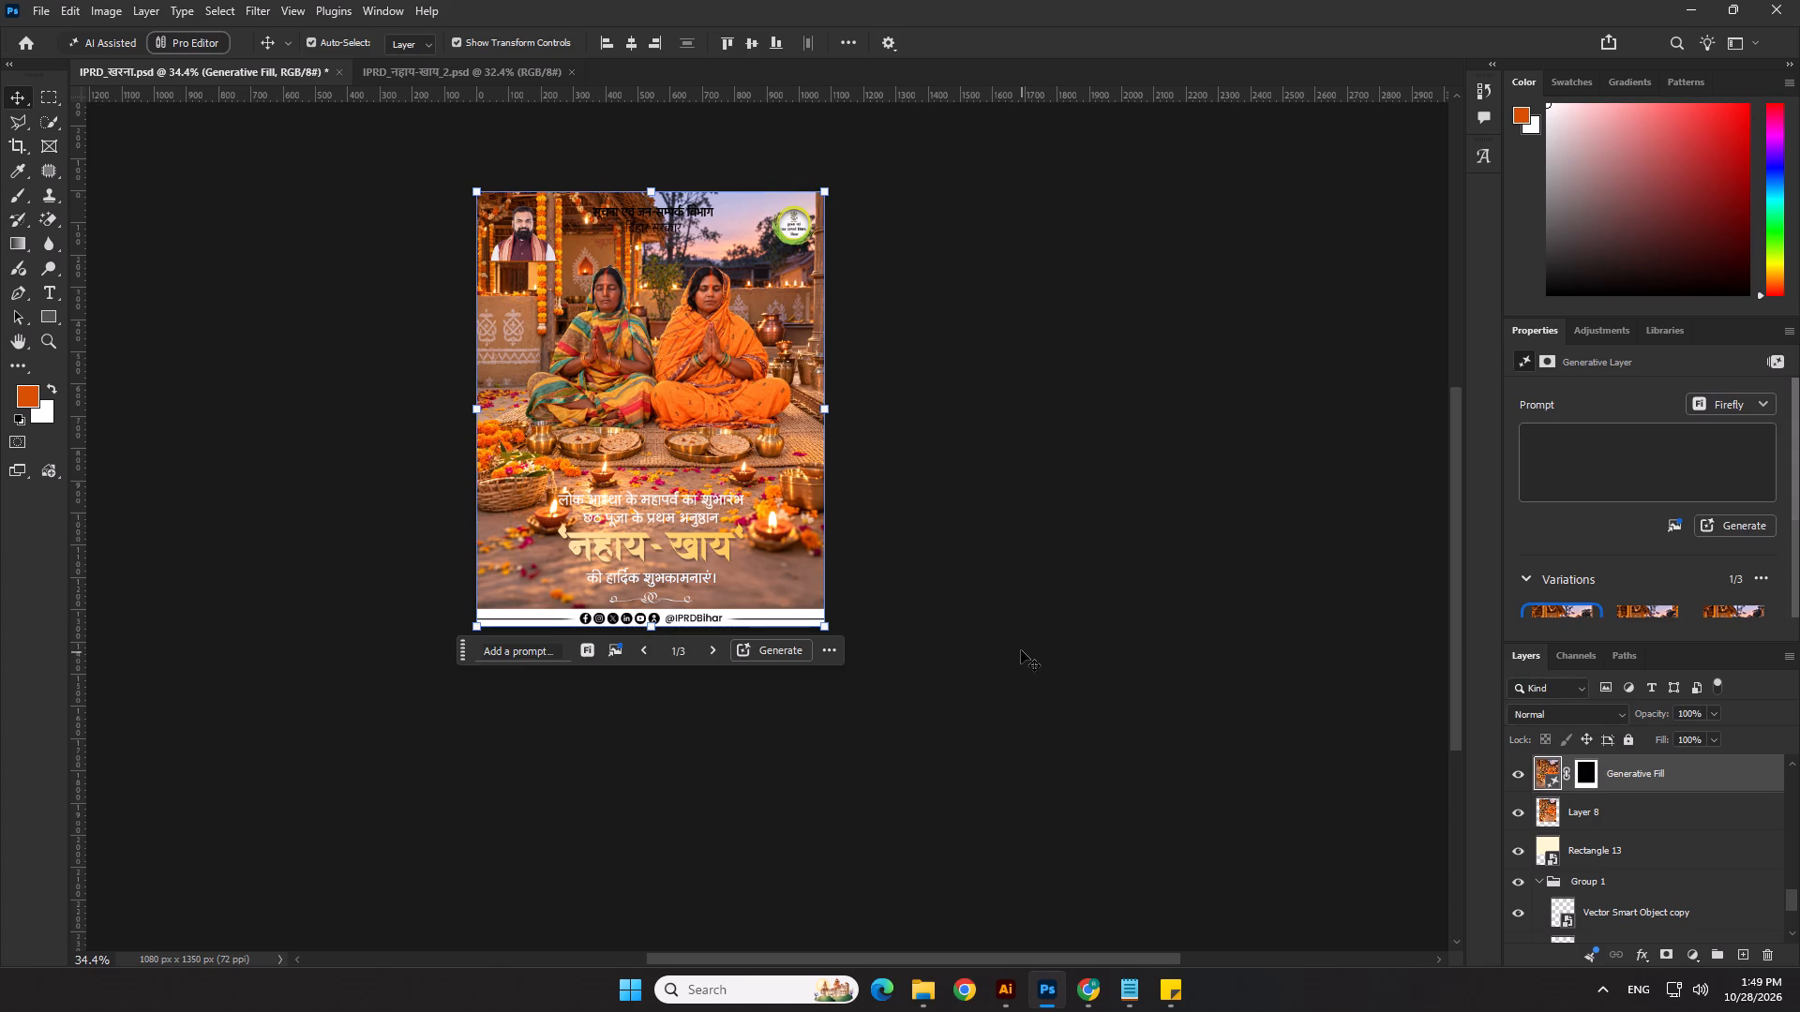
Combine the Generative Fill layer and photo Layer 8 into one smart object and clip it to the cream Rectangle 13 shape.
{"action": "scroll", "coordinate": [732, 246], "scroll_direction": "up", "scroll_amount": 4}
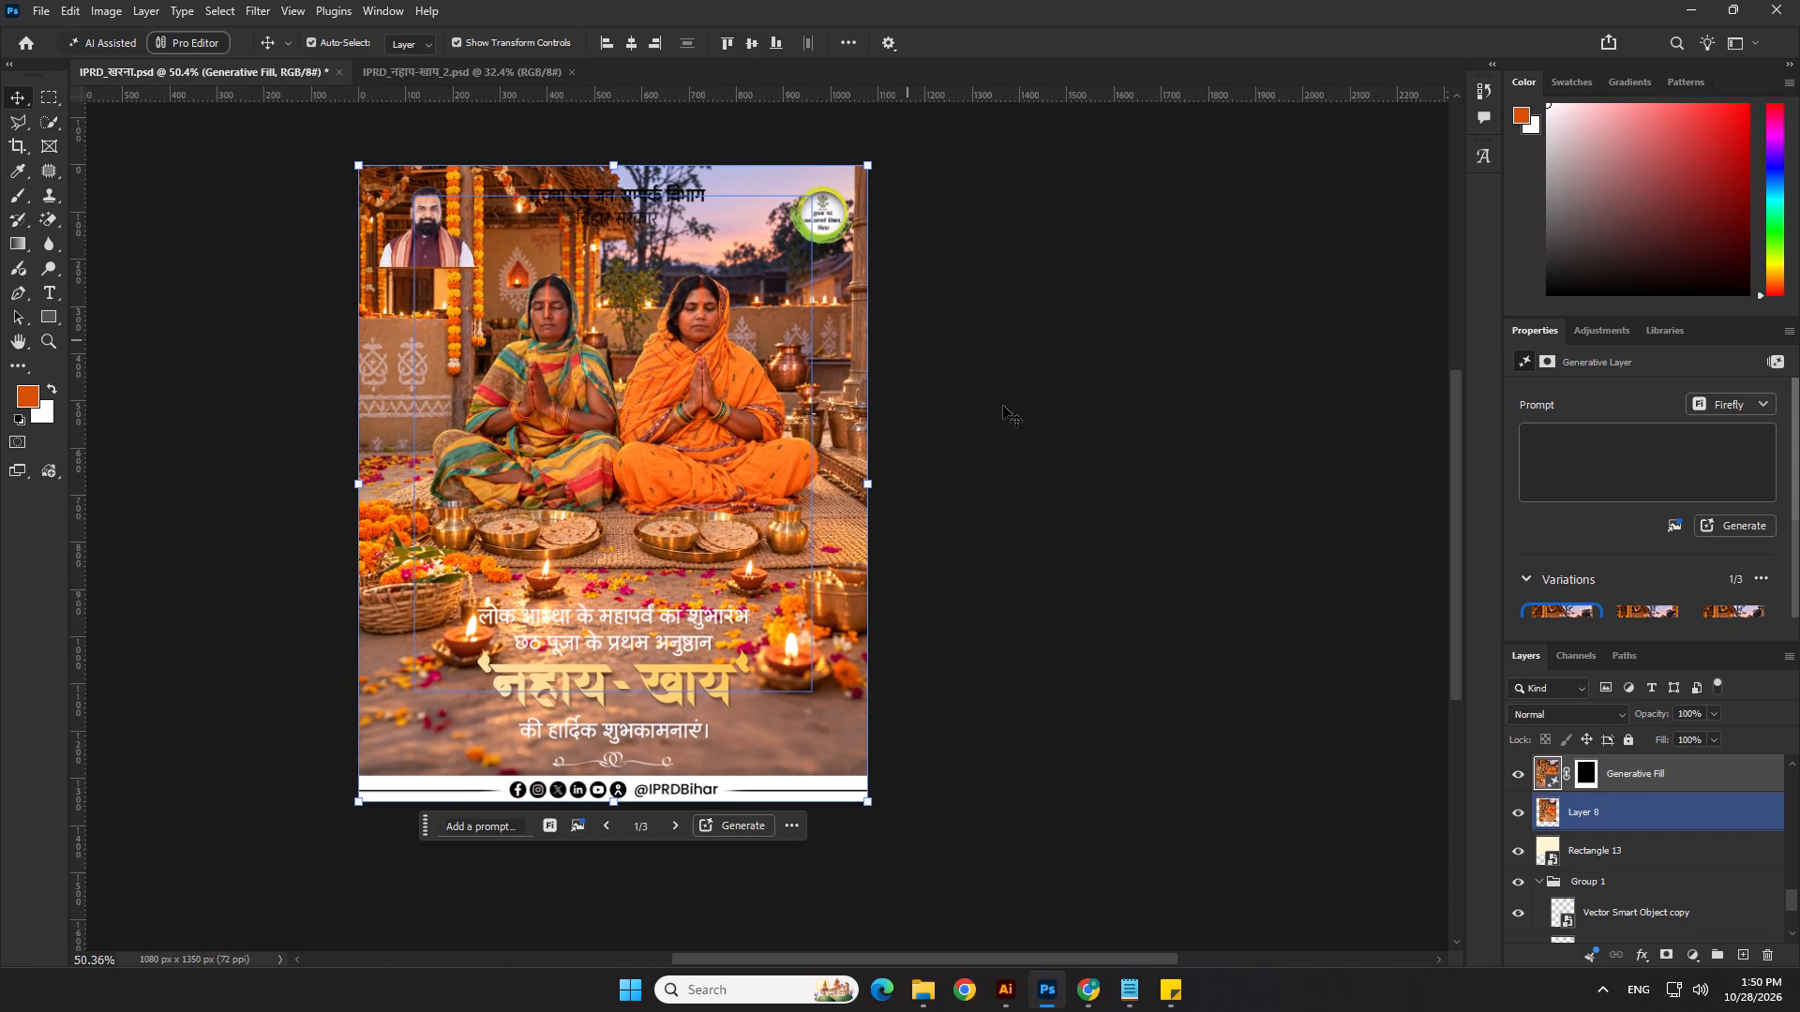
{"action": "left_click", "coordinate": [1645, 818], "text": "ctrl"}
{"action": "right_click", "coordinate": [1657, 776]}
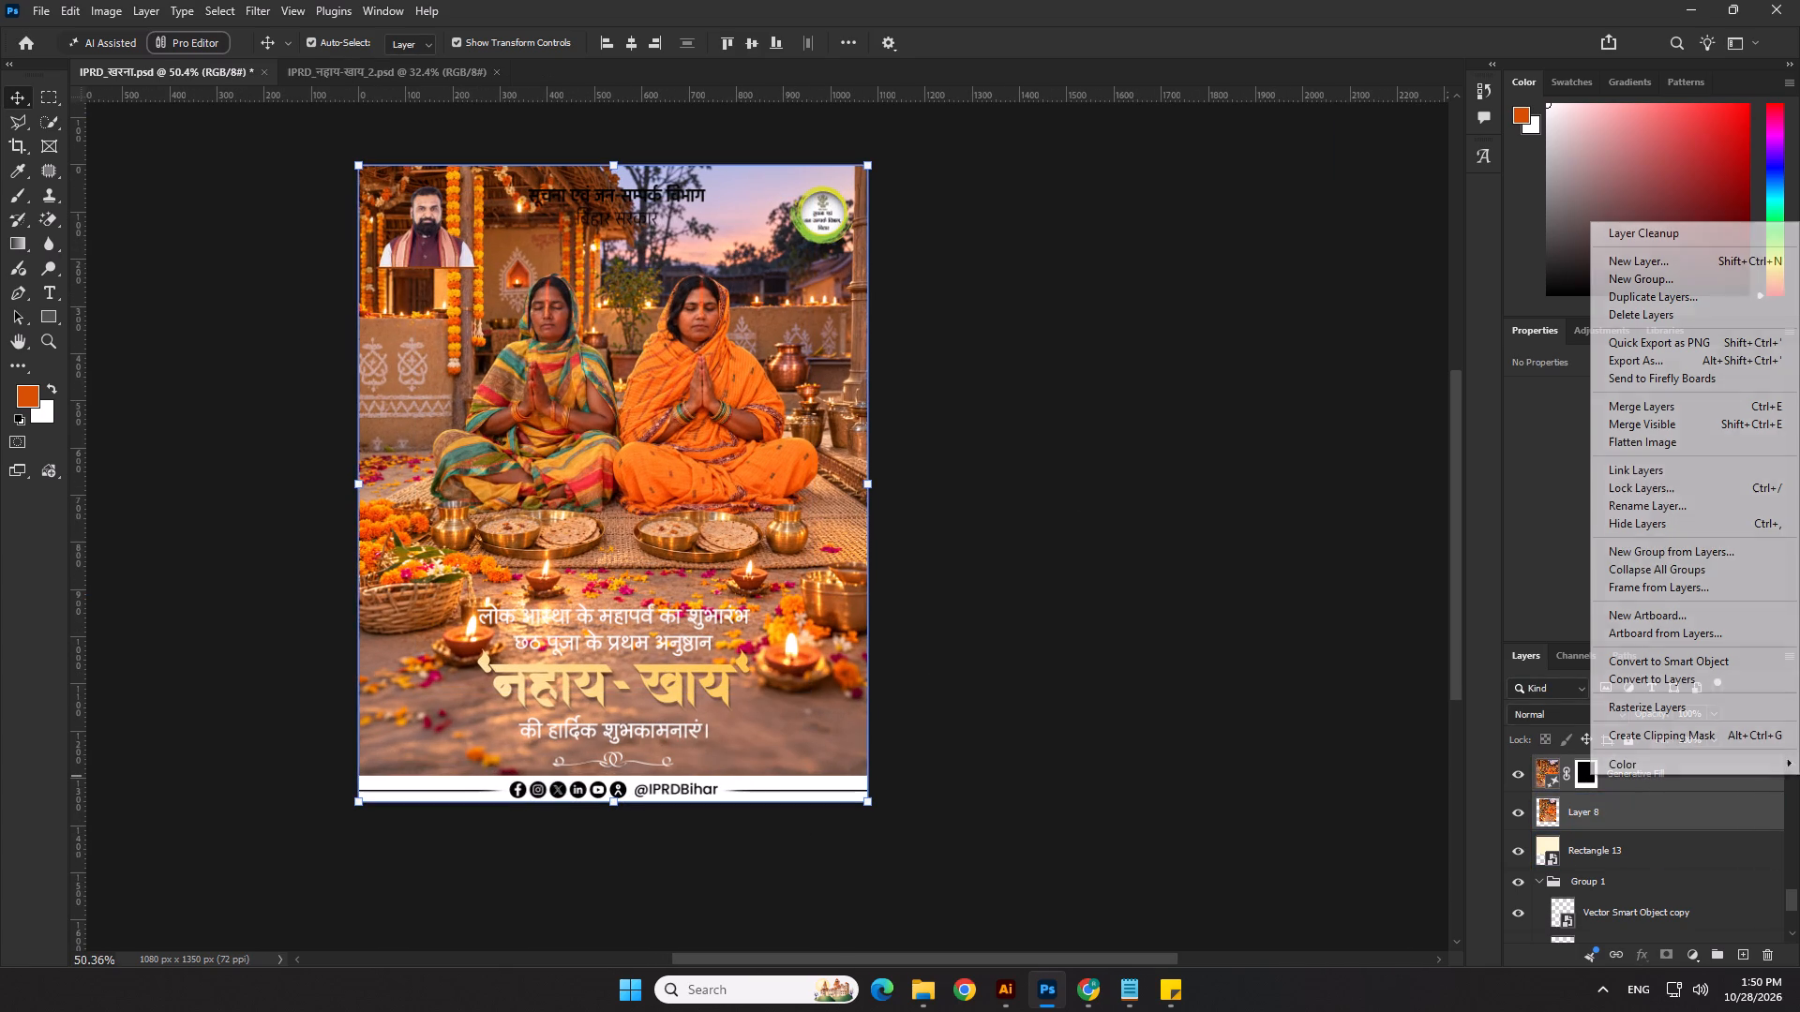
{"action": "left_click", "coordinate": [1658, 662]}
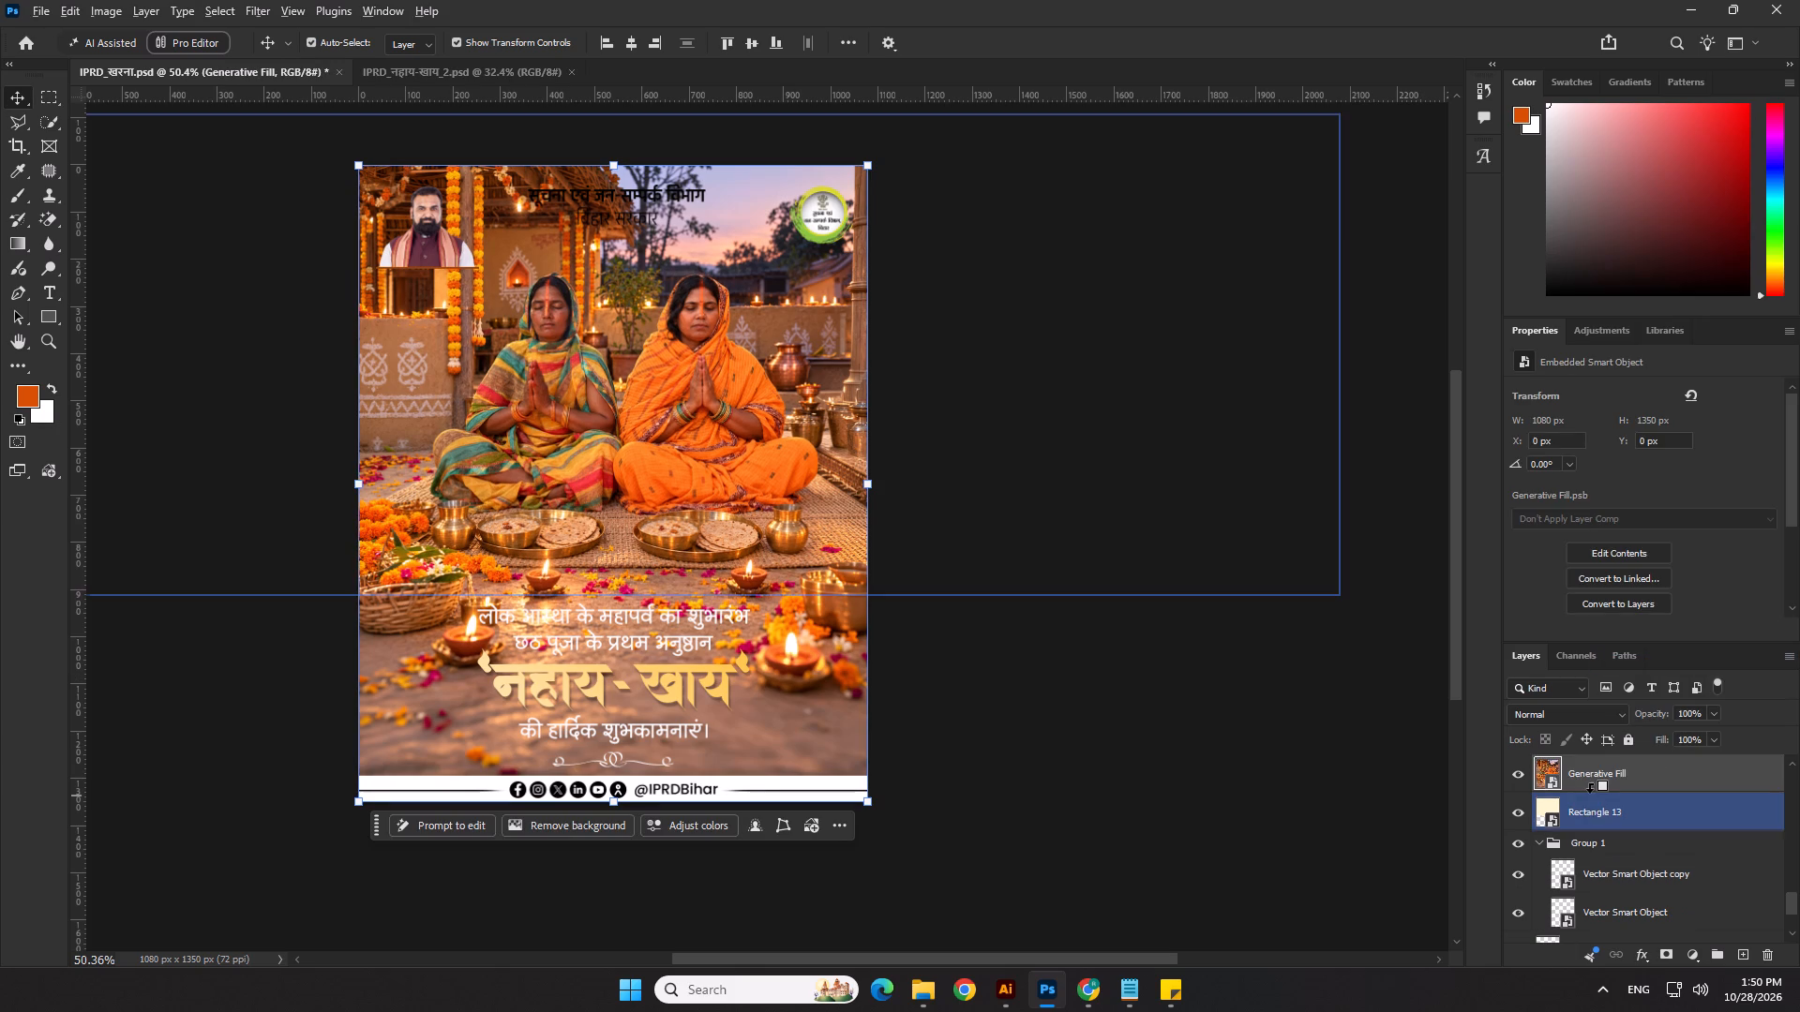
{"action": "left_click", "coordinate": [1590, 792], "text": "alt"}
{"action": "left_click", "coordinate": [1192, 646]}
{"action": "left_click", "coordinate": [804, 452]}
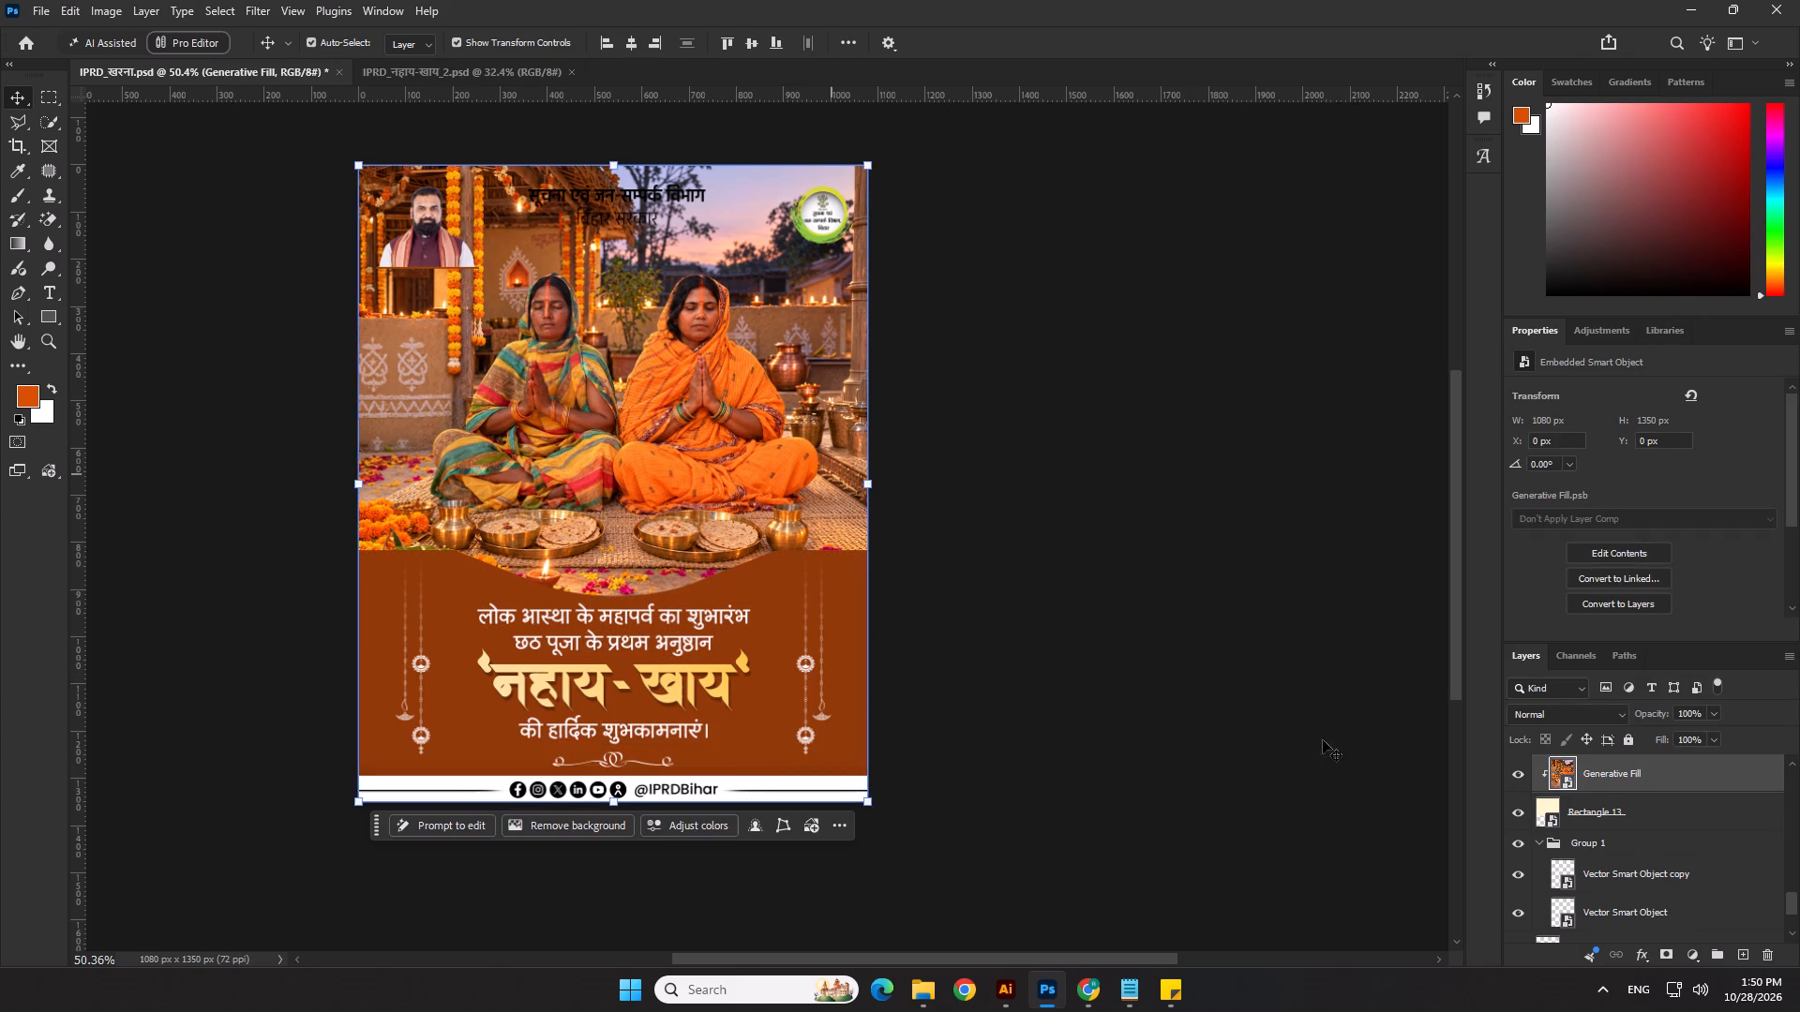
Add an empty layer clipped above the extended photo and sample the title area's reddish-brown as the painting colour.
{"action": "left_click", "coordinate": [1739, 955]}
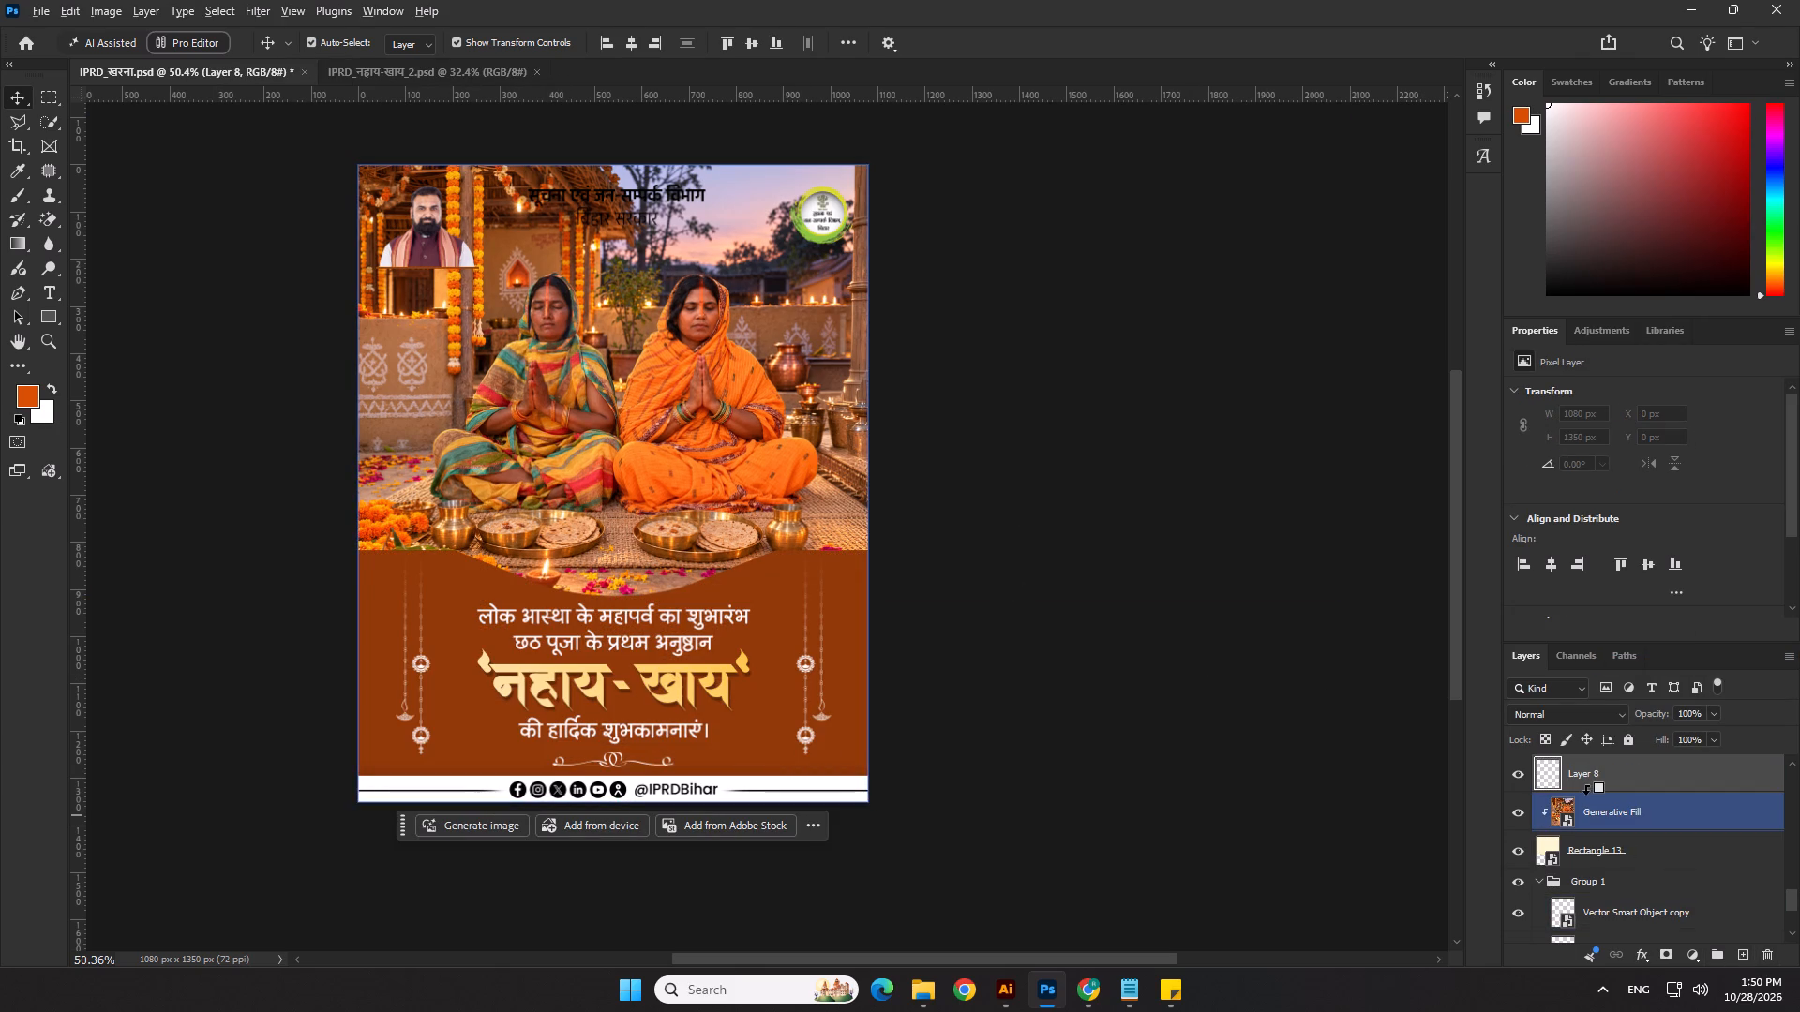
{"action": "left_click", "coordinate": [1586, 794], "text": "alt"}
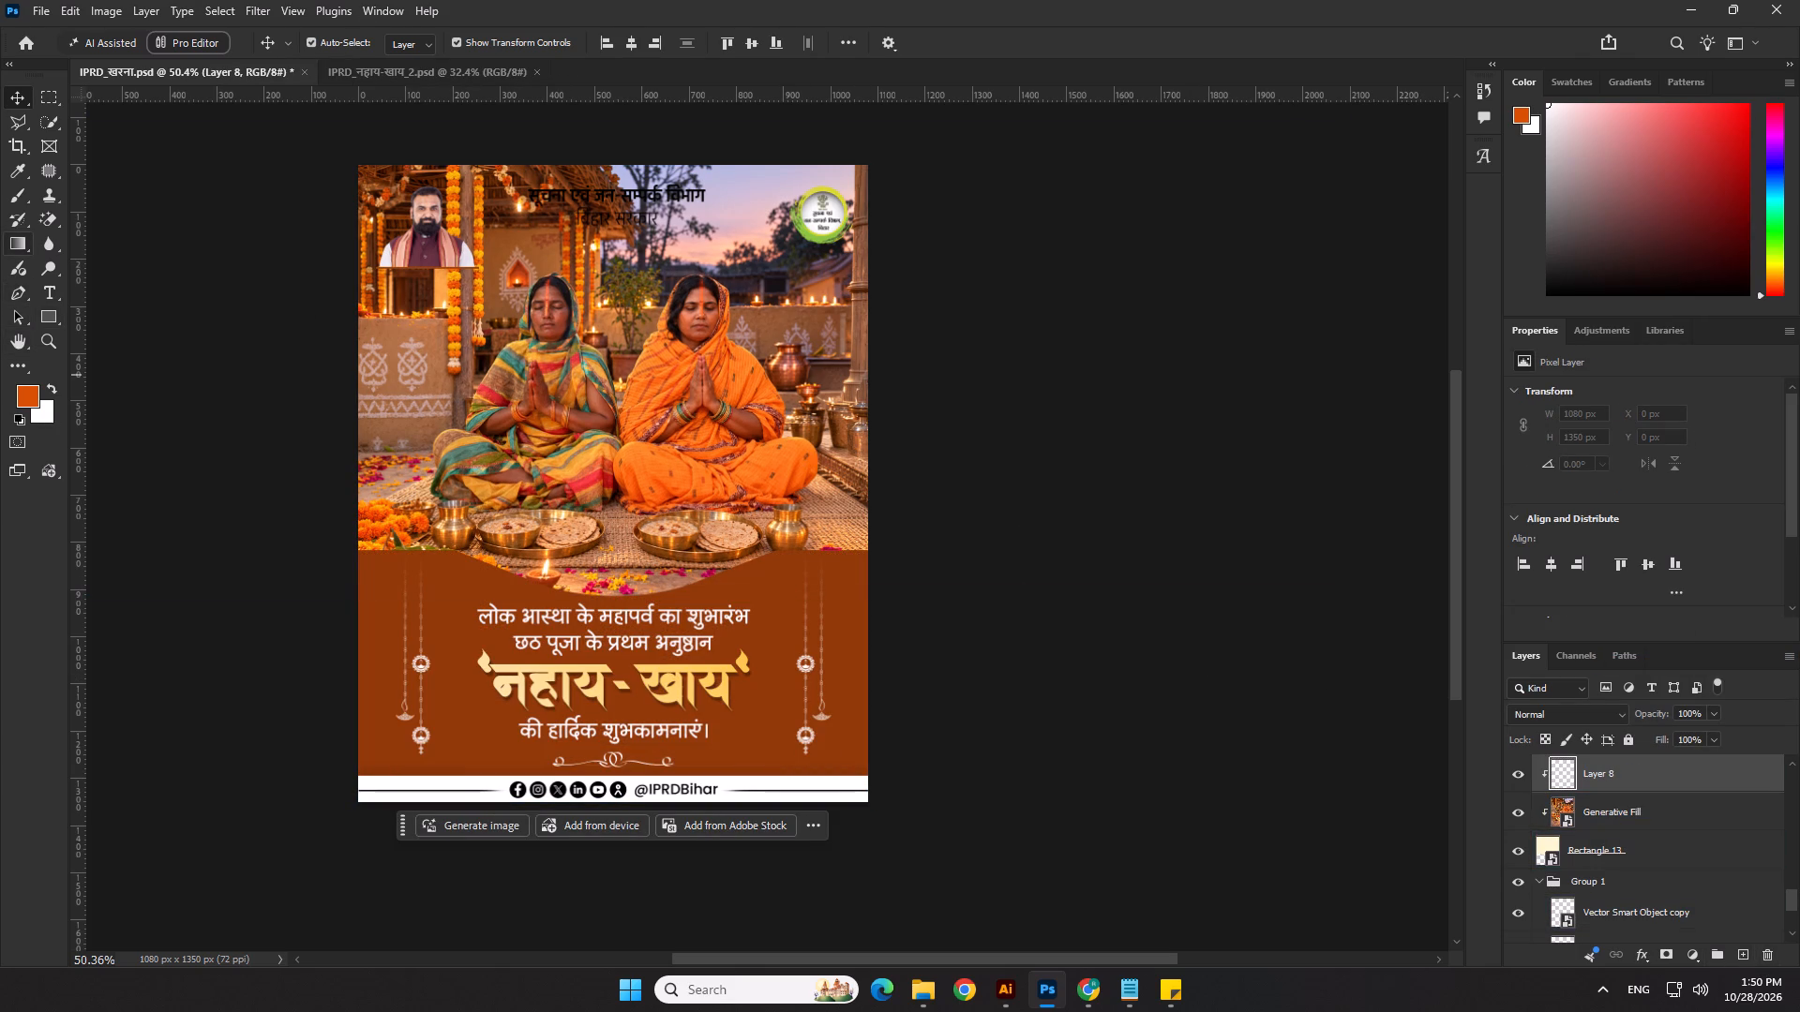
{"action": "left_click", "coordinate": [12, 165]}
{"action": "left_click", "coordinate": [443, 598]}
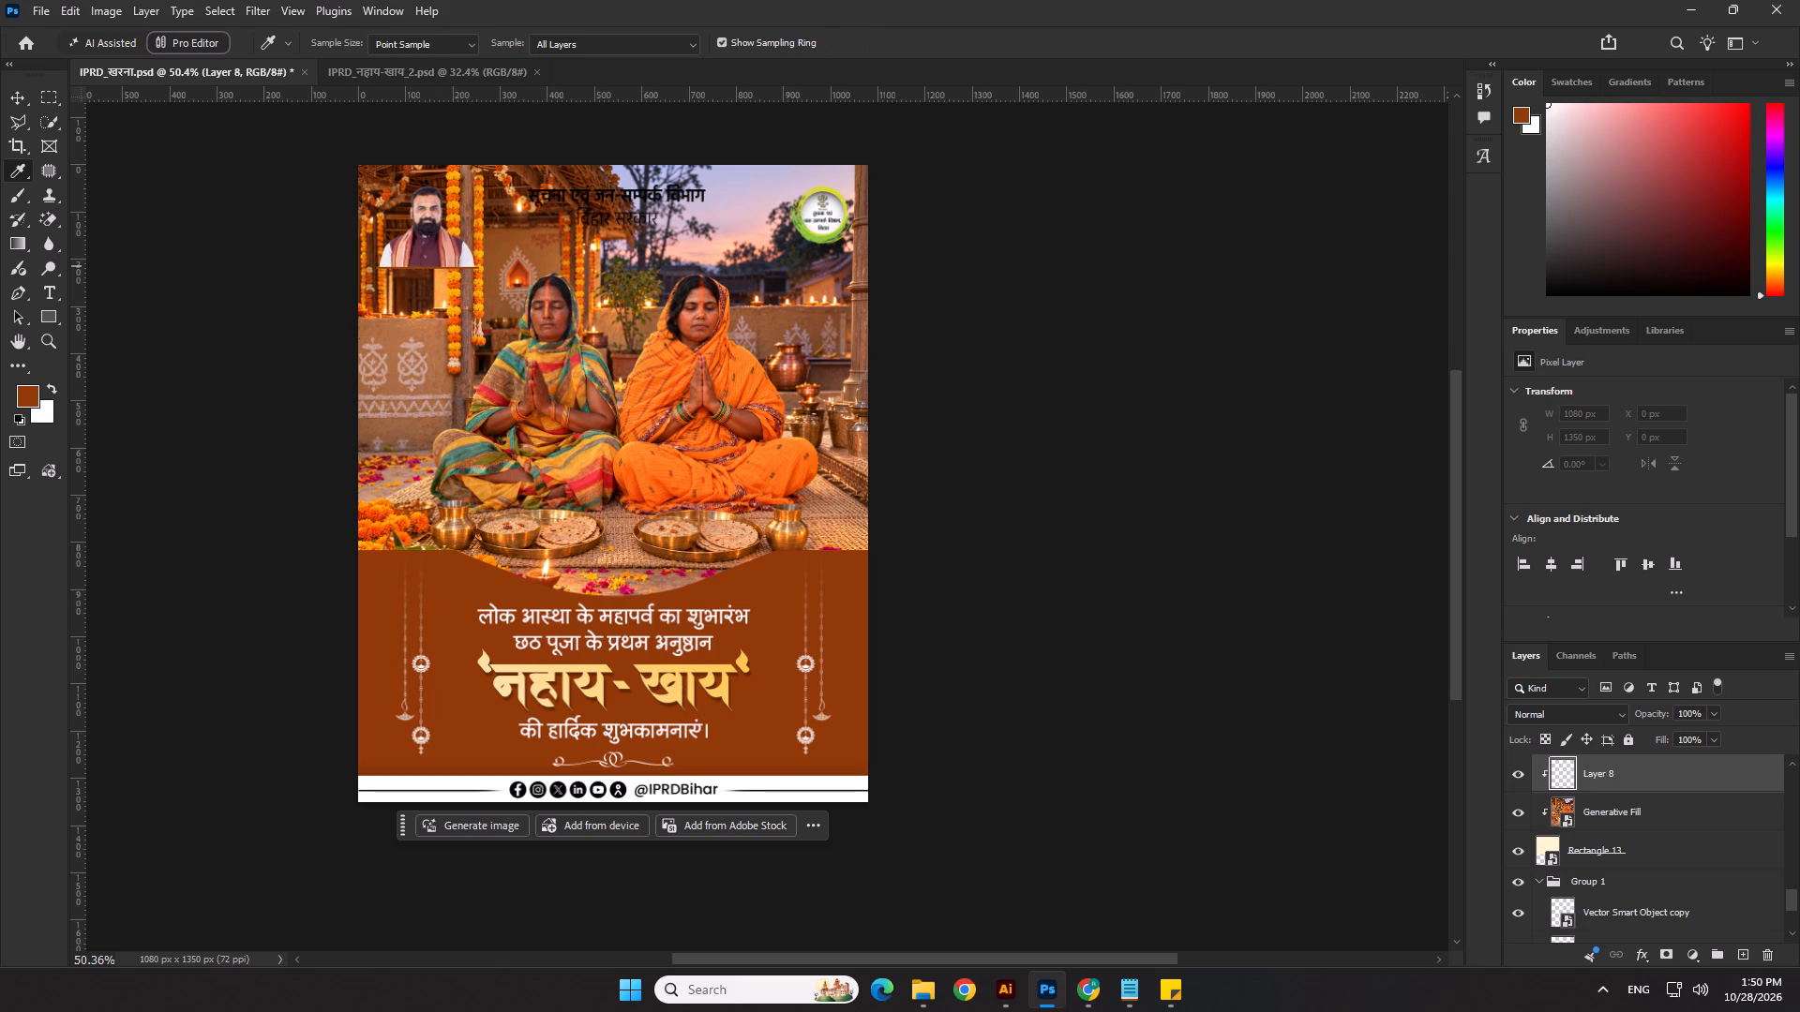
Paint a soft reddish-brown fade along the photo's top edge from the left corner to past the centre, enlarging the brush to 800 px.
{"action": "left_click", "coordinate": [15, 189]}
{"action": "scroll", "coordinate": [340, 356], "scroll_direction": "down", "scroll_amount": 4}
{"action": "scroll", "coordinate": [452, 275], "scroll_direction": "up", "scroll_amount": 2}
{"action": "key", "text": "equal"}
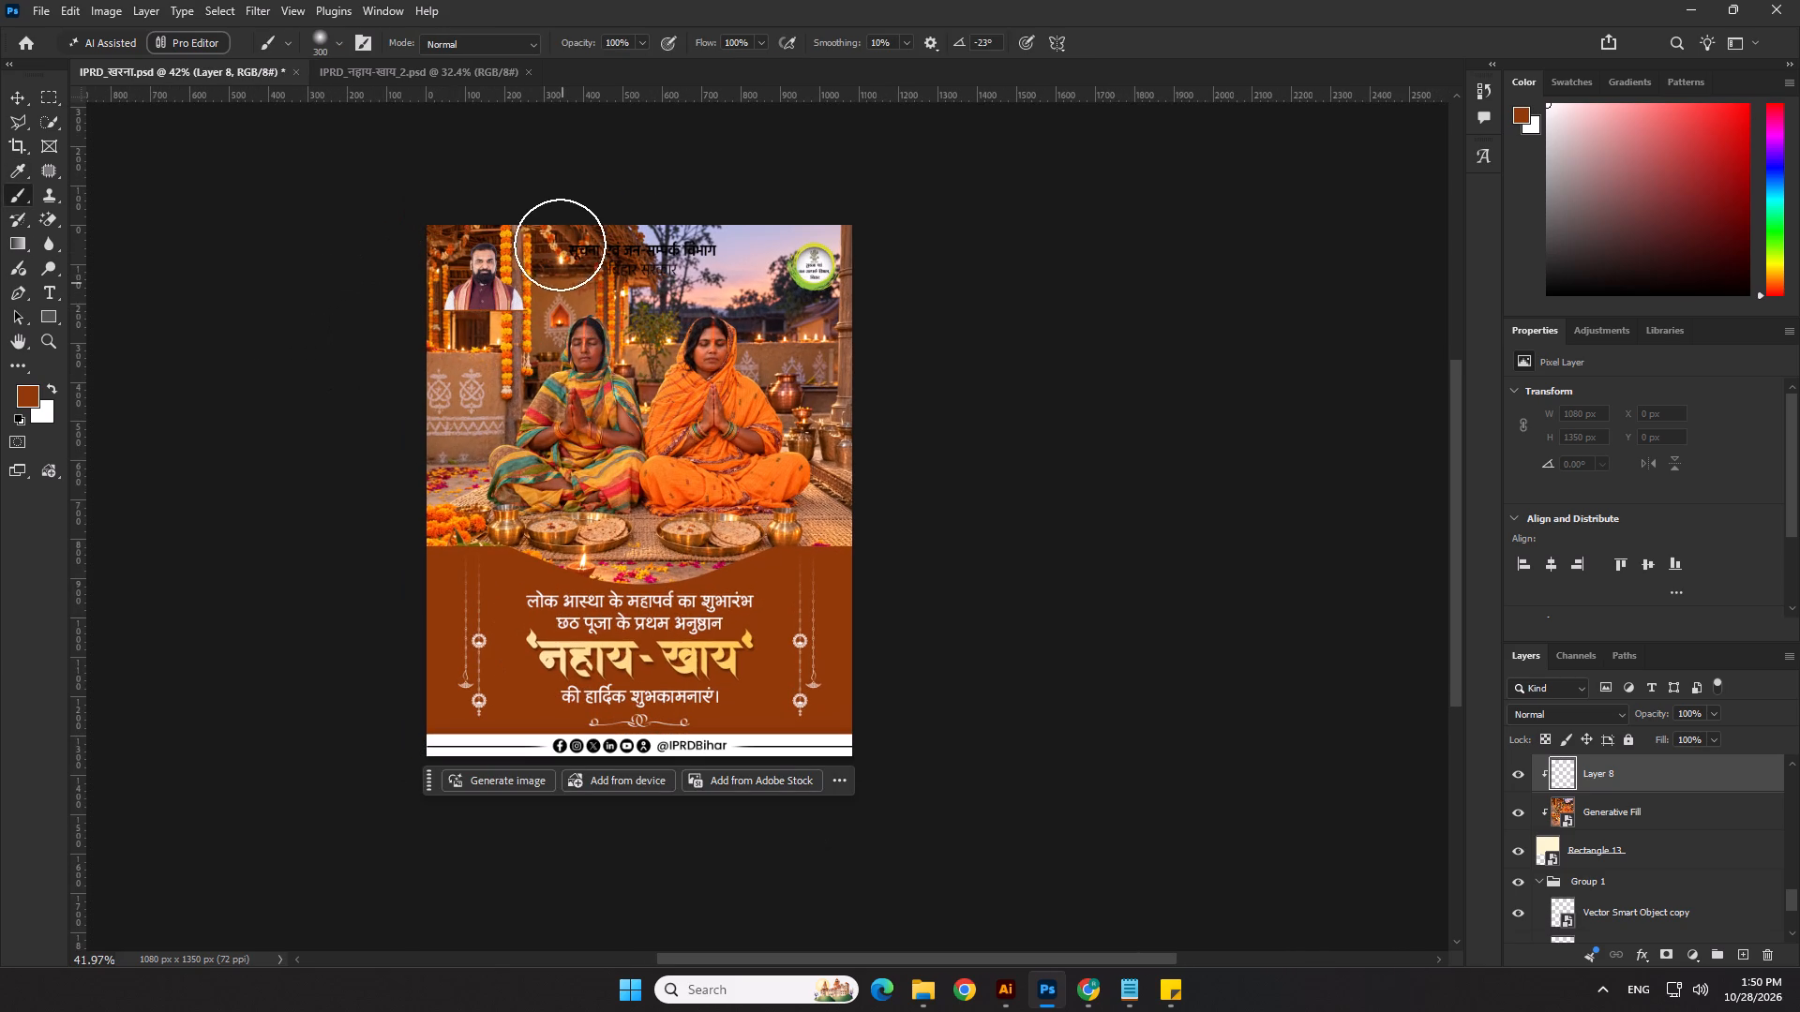
{"action": "key", "text": "equal"}
{"action": "key", "text": "equal"}
{"action": "key", "text": "bracketright"}
{"action": "left_click", "coordinate": [324, 254]}
{"action": "key", "text": "bracketright"}
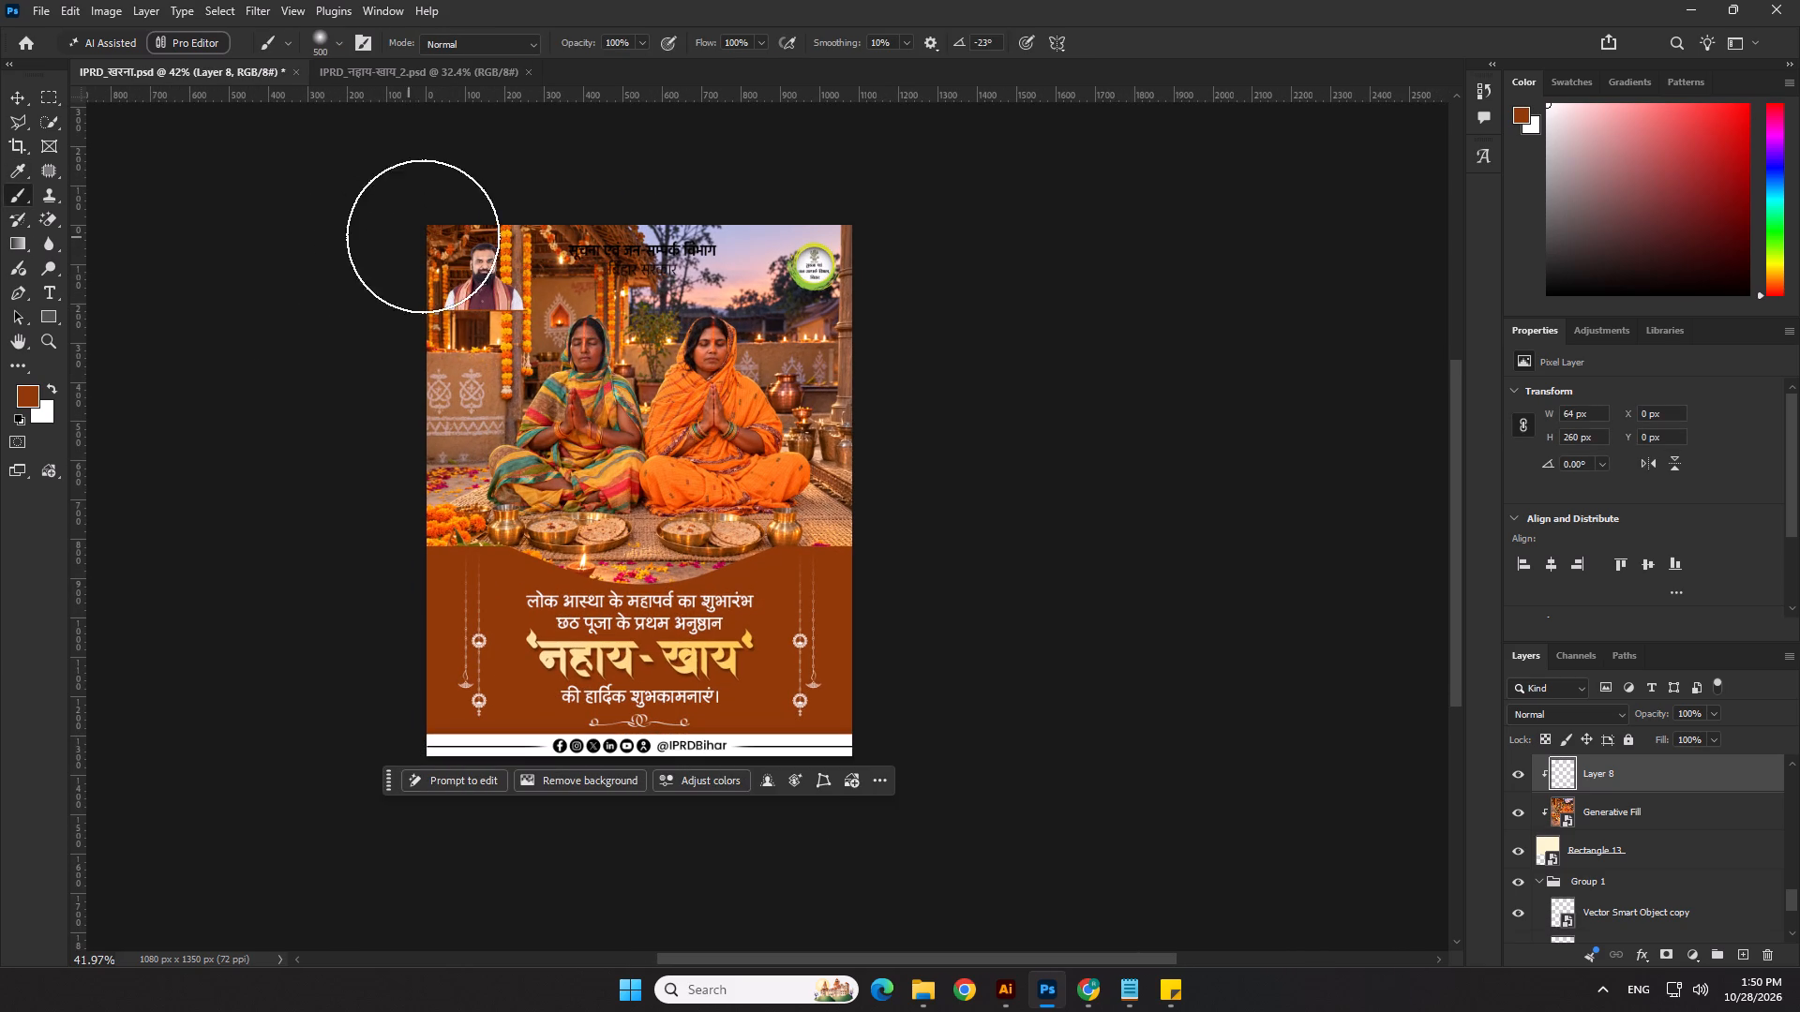
{"action": "key", "text": "bracketright"}
{"action": "key", "text": "bracketright"}
{"action": "left_click", "coordinate": [434, 232]}
{"action": "key", "text": "bracketright"}
{"action": "left_click", "coordinate": [543, 177]}
{"action": "left_click", "coordinate": [638, 170]}
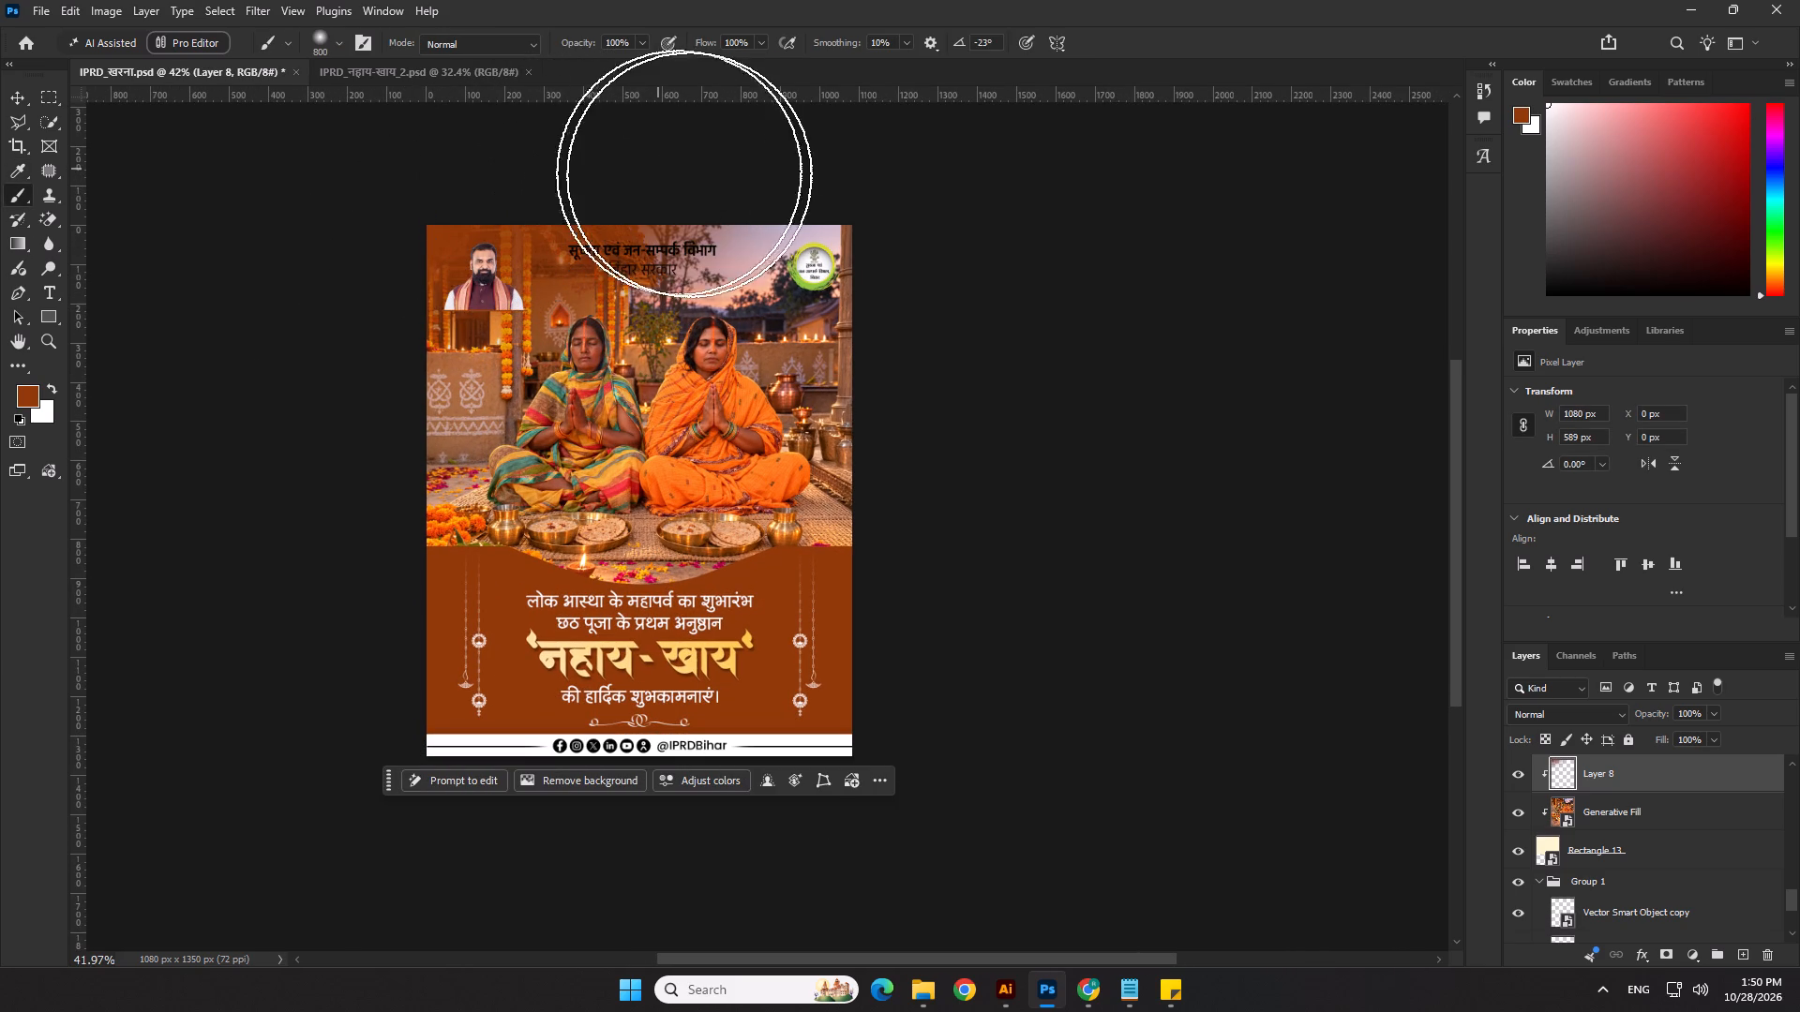
{"action": "left_click", "coordinate": [707, 171]}
Extend and deepen the reddish-brown fade over the photo's top right corner and whole top edge with a 900 px soft brush.
{"action": "key", "text": "bracketright"}
{"action": "left_click", "coordinate": [925, 273]}
{"action": "left_click", "coordinate": [770, 149]}
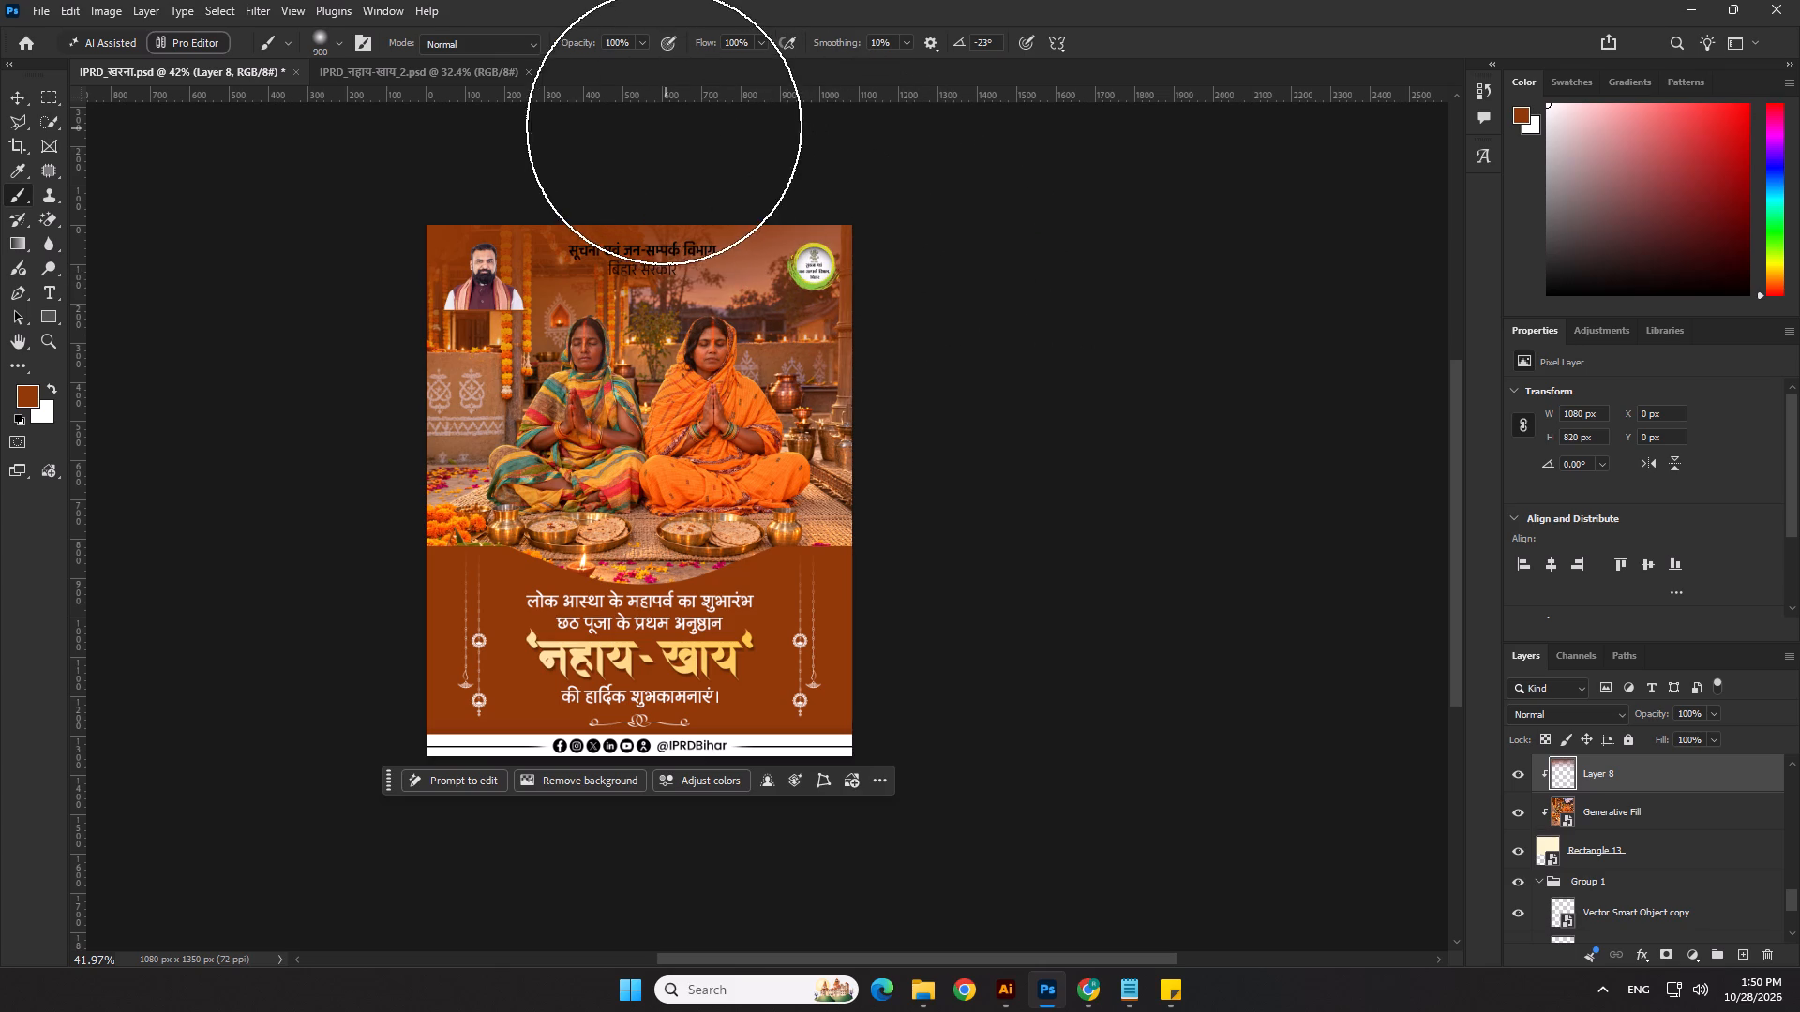
{"action": "left_click", "coordinate": [664, 126]}
{"action": "left_click", "coordinate": [836, 180]}
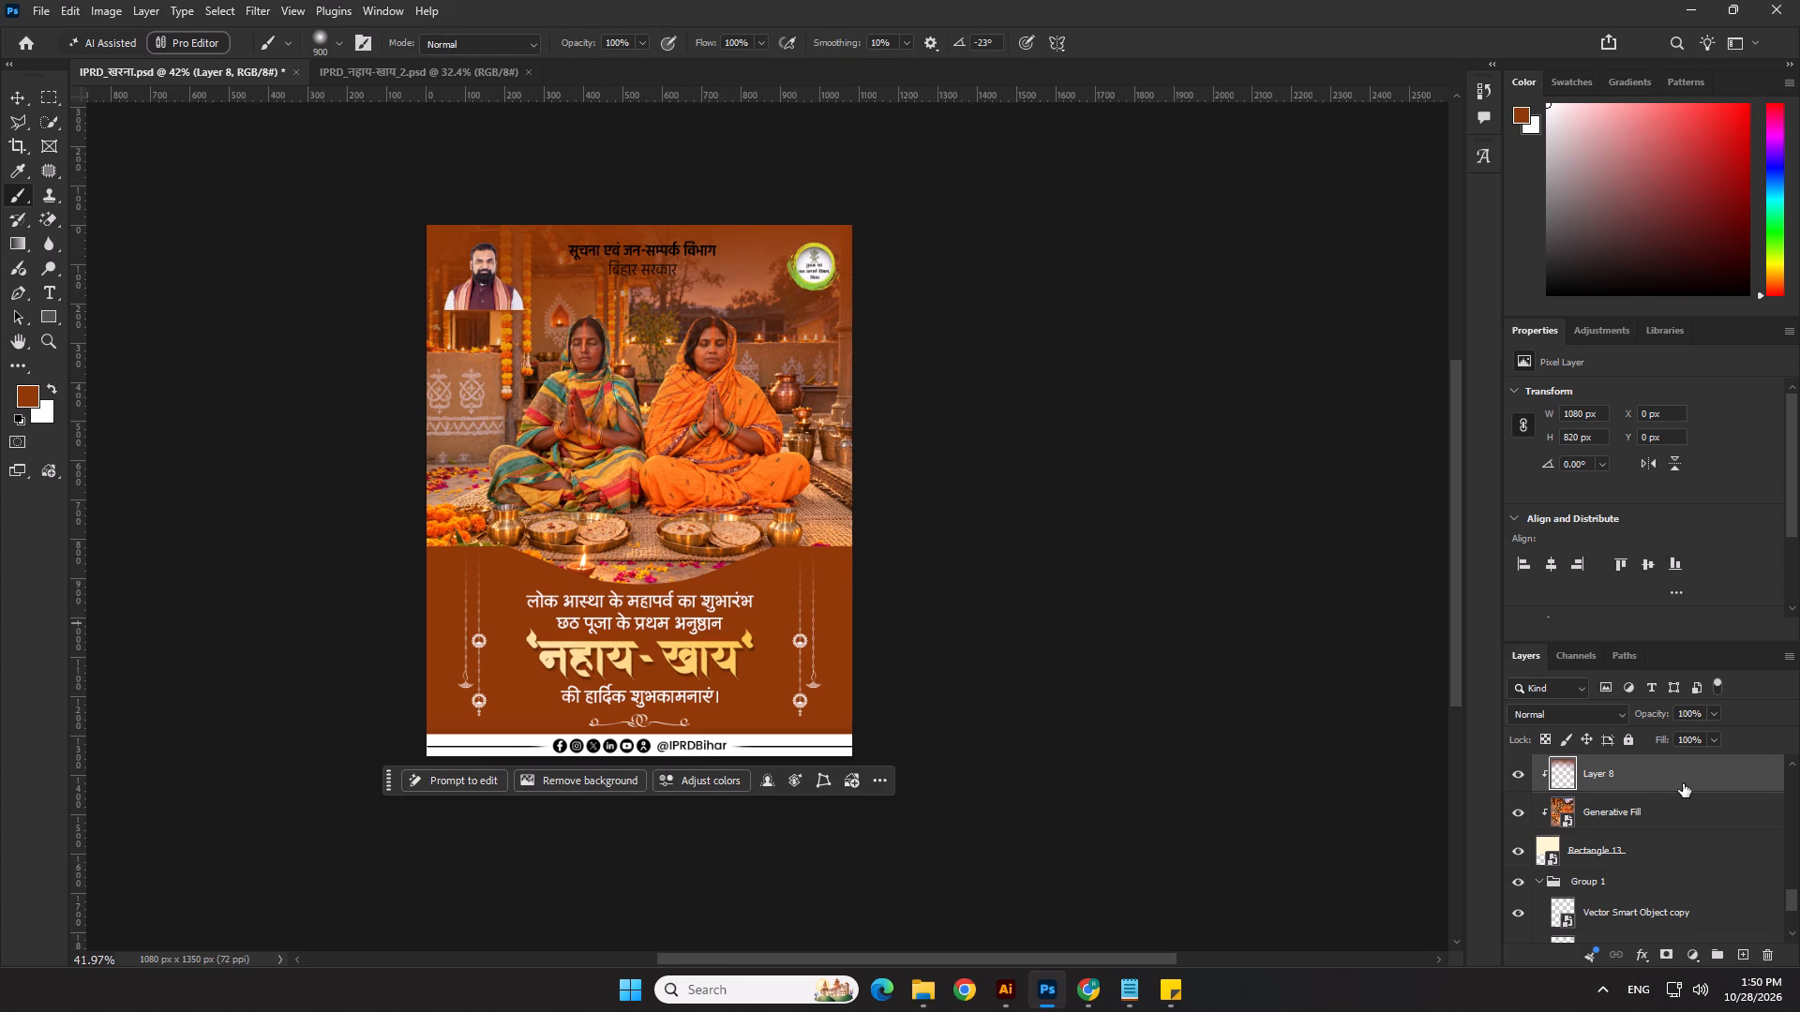
{"action": "scroll", "coordinate": [565, 259], "scroll_direction": "up", "scroll_amount": 2}
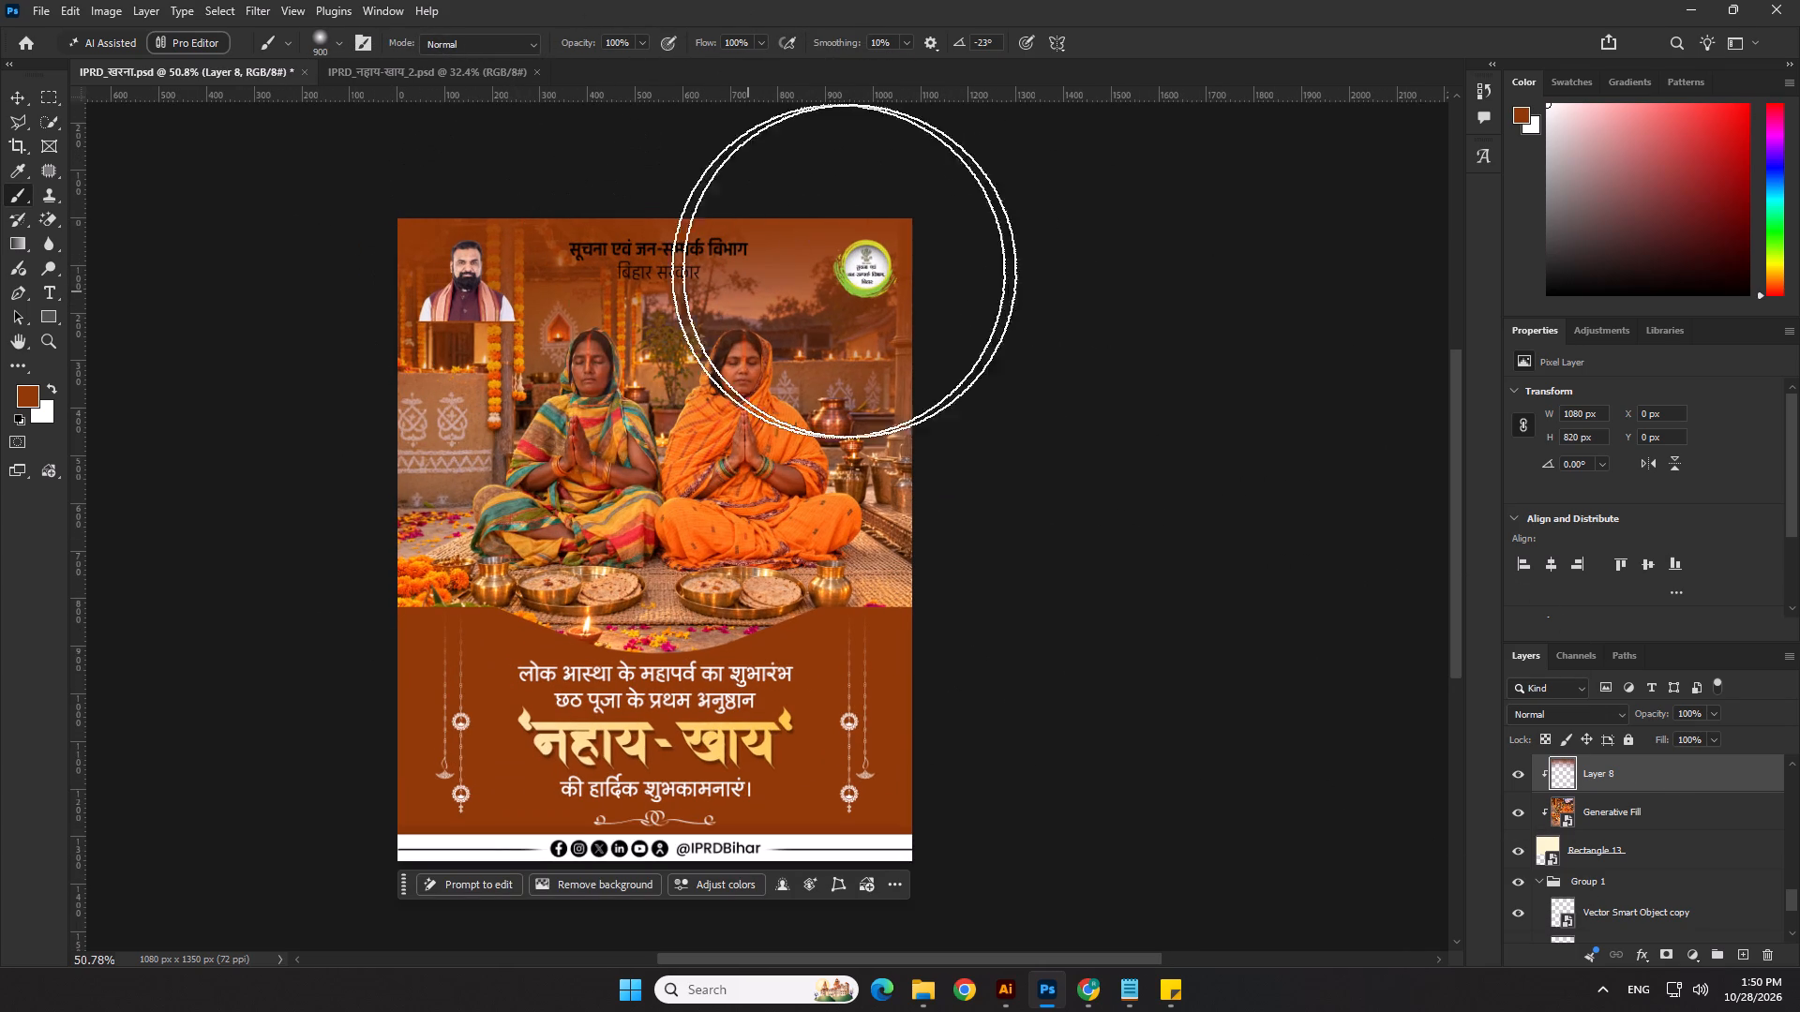
{"action": "left_click", "coordinate": [907, 227]}
{"action": "left_click", "coordinate": [683, 143]}
{"action": "left_click", "coordinate": [491, 134]}
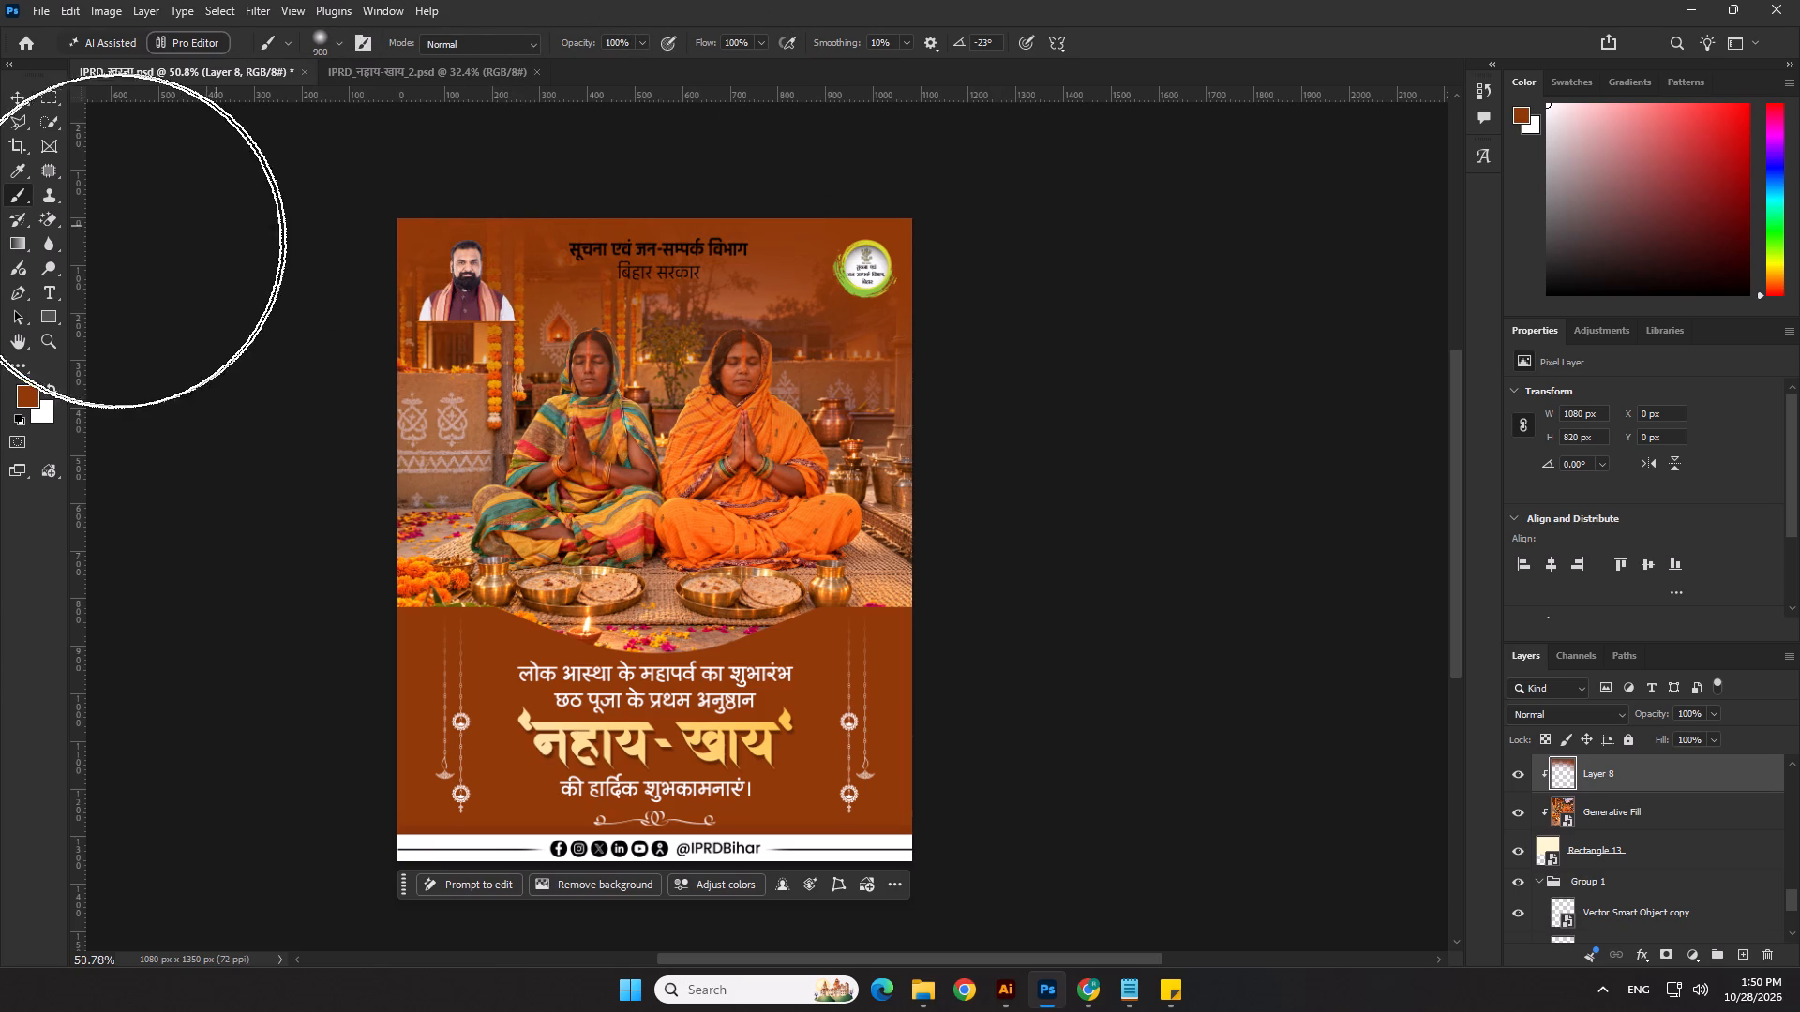
{"action": "left_click", "coordinate": [827, 171]}
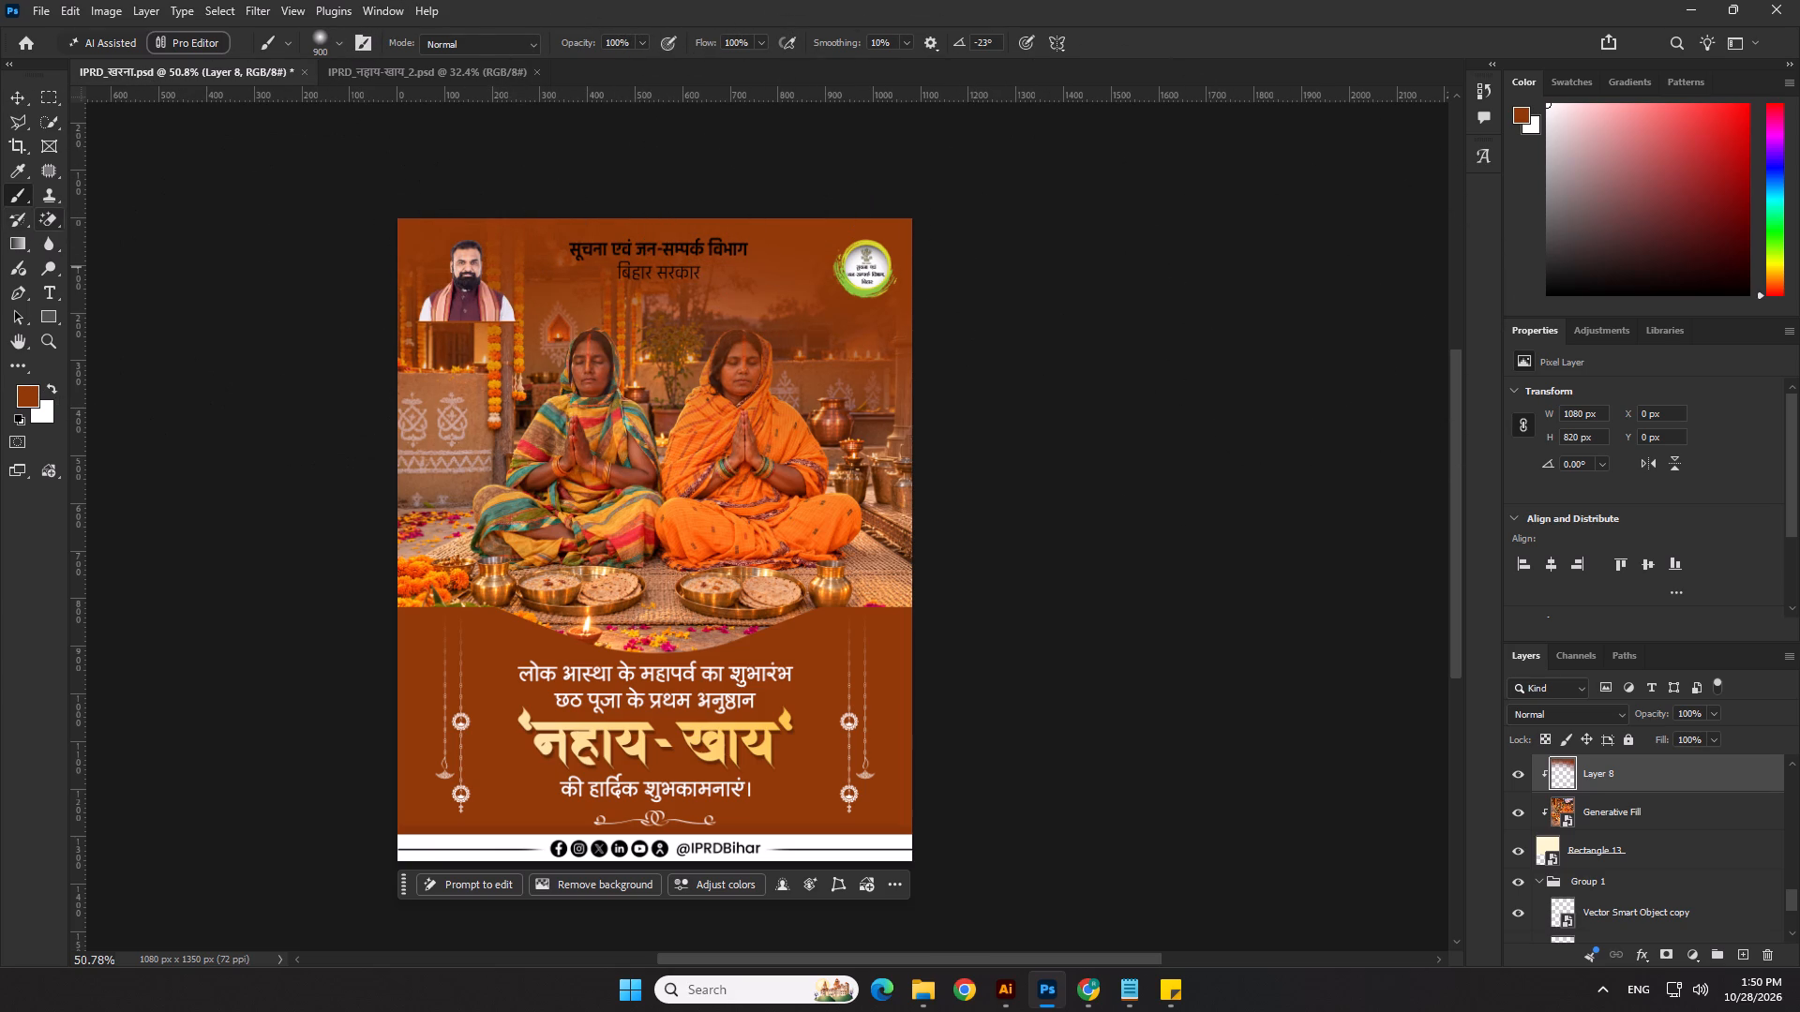
Erase the brown haze lightly over both praying women with a 600 px soft Eraser at 39% opacity and 53% flow.
{"action": "right_click", "coordinate": [48, 225]}
{"action": "left_click", "coordinate": [107, 223]}
{"action": "key", "text": "bracketright"}
{"action": "key", "text": "bracketright"}
{"action": "key", "text": "bracketright"}
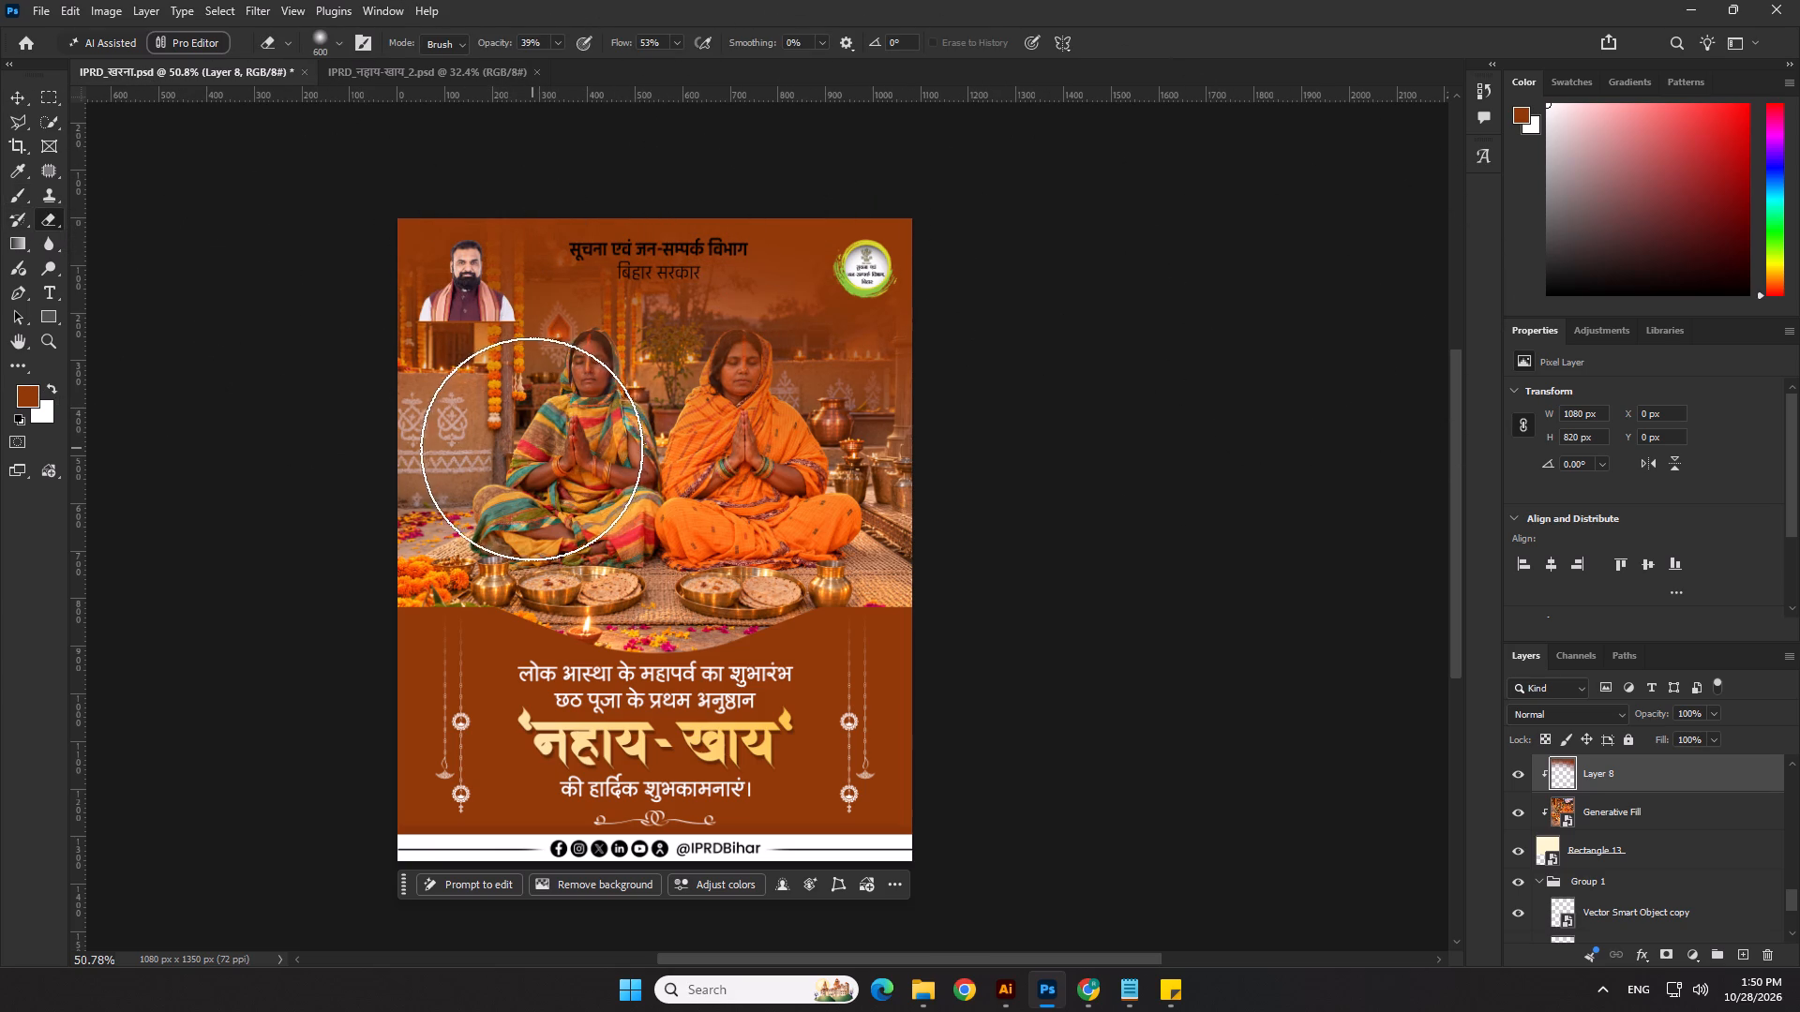
{"action": "left_click", "coordinate": [526, 451]}
{"action": "left_click", "coordinate": [494, 454]}
{"action": "left_click_drag", "start_coordinate": [519, 451], "coordinate": [601, 433]}
{"action": "double_click", "coordinate": [628, 418]}
{"action": "left_click", "coordinate": [721, 439]}
{"action": "left_click", "coordinate": [725, 433]}
{"action": "left_click", "coordinate": [735, 433]}
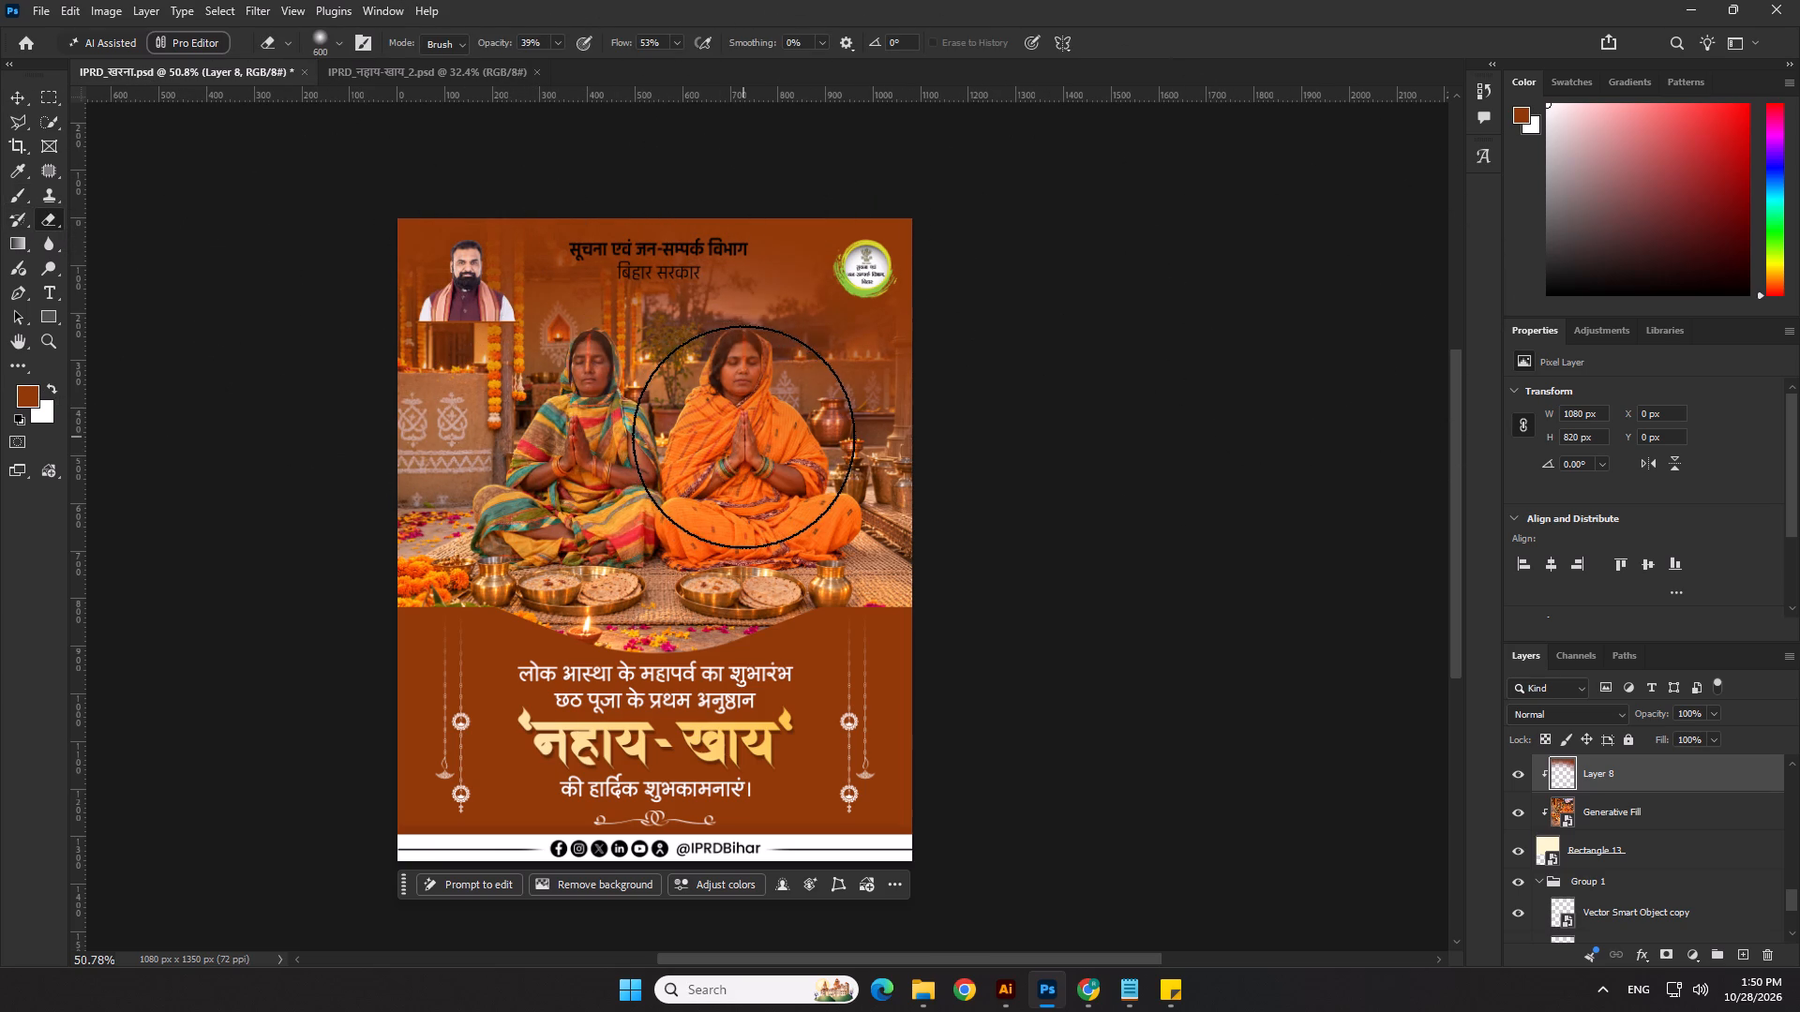
{"action": "double_click", "coordinate": [743, 437]}
Set the Eraser to 100% opacity and flow and clear the remaining brown haze from the women's faces and bodies, using up to 400 px.
{"action": "left_click_drag", "start_coordinate": [487, 41], "coordinate": [673, 48]}
{"action": "left_click_drag", "start_coordinate": [628, 41], "coordinate": [1232, 324]}
{"action": "key", "text": "bracketleft"}
{"action": "key", "text": "bracketleft"}
{"action": "key", "text": "bracketleft"}
{"action": "key", "text": "bracketleft"}
{"action": "left_click", "coordinate": [756, 390]}
{"action": "key", "text": "bracketright"}
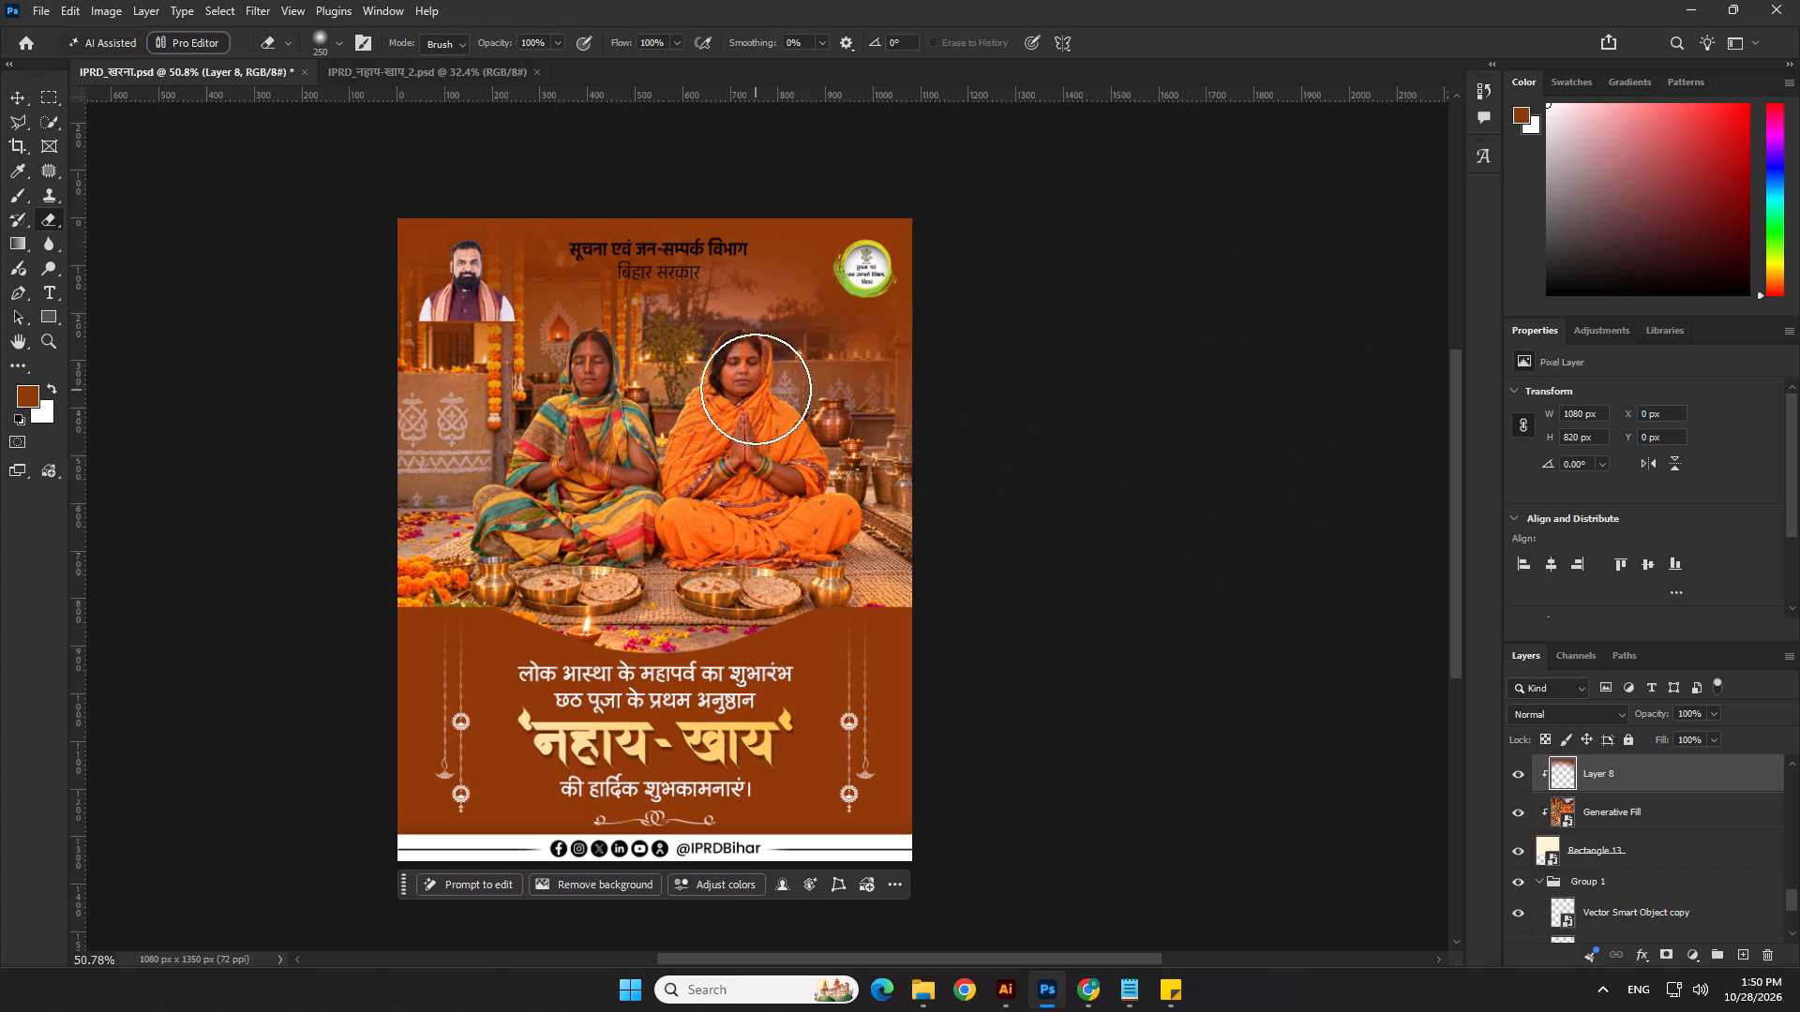
{"action": "key", "text": "bracketright"}
{"action": "left_click", "coordinate": [748, 402]}
{"action": "left_click", "coordinate": [609, 403]}
{"action": "left_click", "coordinate": [590, 394]}
{"action": "left_click_drag", "start_coordinate": [630, 457], "coordinate": [762, 487]}
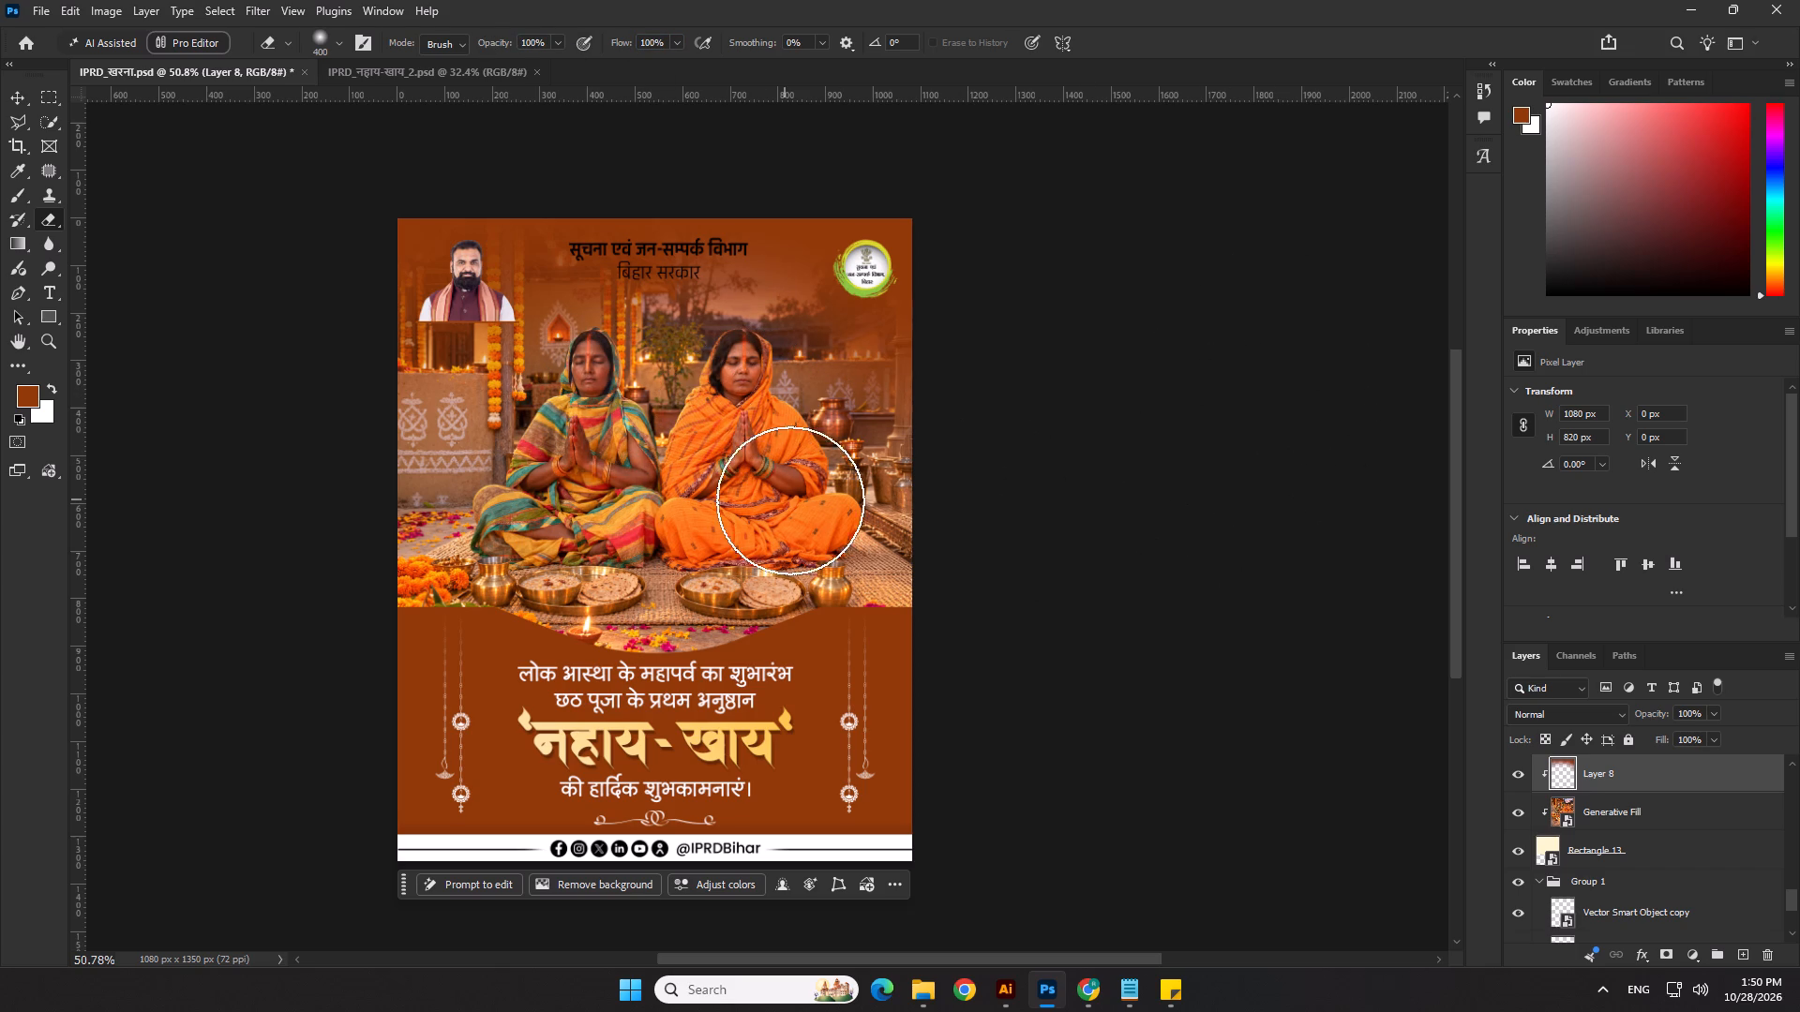
{"action": "left_click", "coordinate": [804, 506]}
{"action": "left_click", "coordinate": [825, 458]}
{"action": "left_click", "coordinate": [637, 426]}
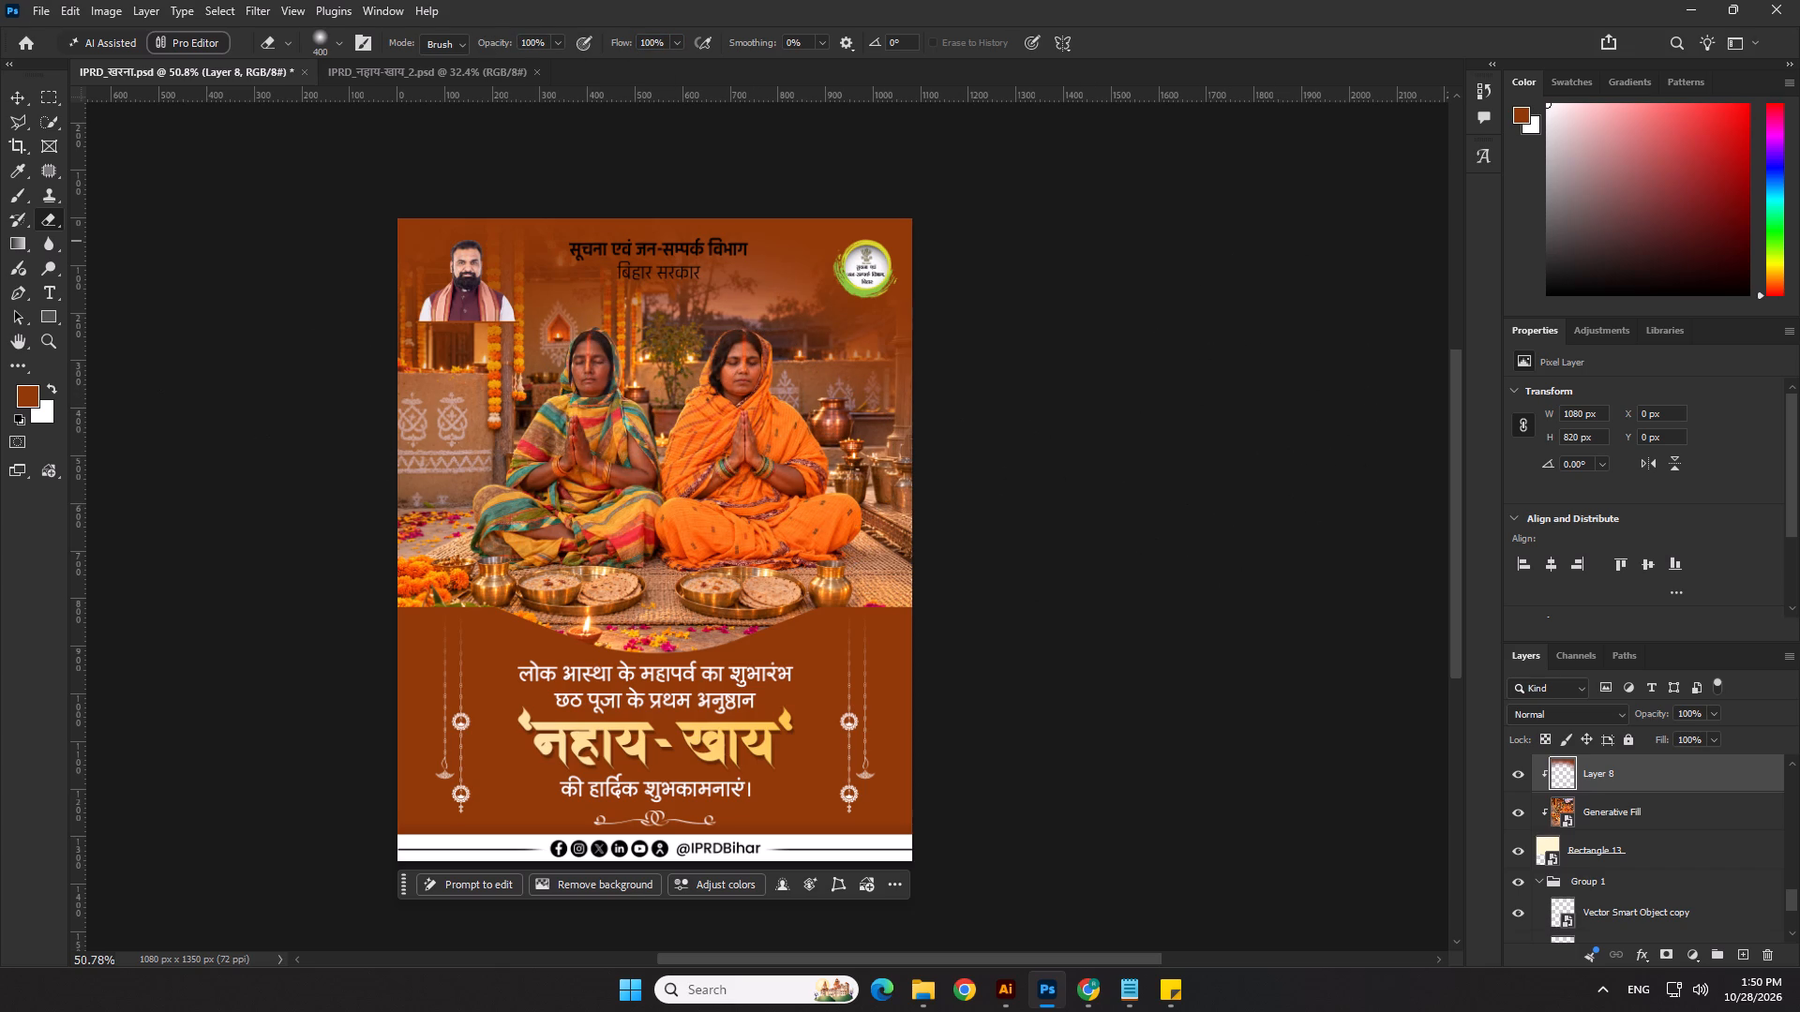
Set the fill of the thin line beneath the portrait (Rectangle 7) to white.
{"action": "left_click", "coordinate": [19, 97]}
{"action": "left_click", "coordinate": [179, 219]}
{"action": "scroll", "coordinate": [373, 289], "scroll_direction": "up", "scroll_amount": 4}
{"action": "left_click", "coordinate": [478, 303]}
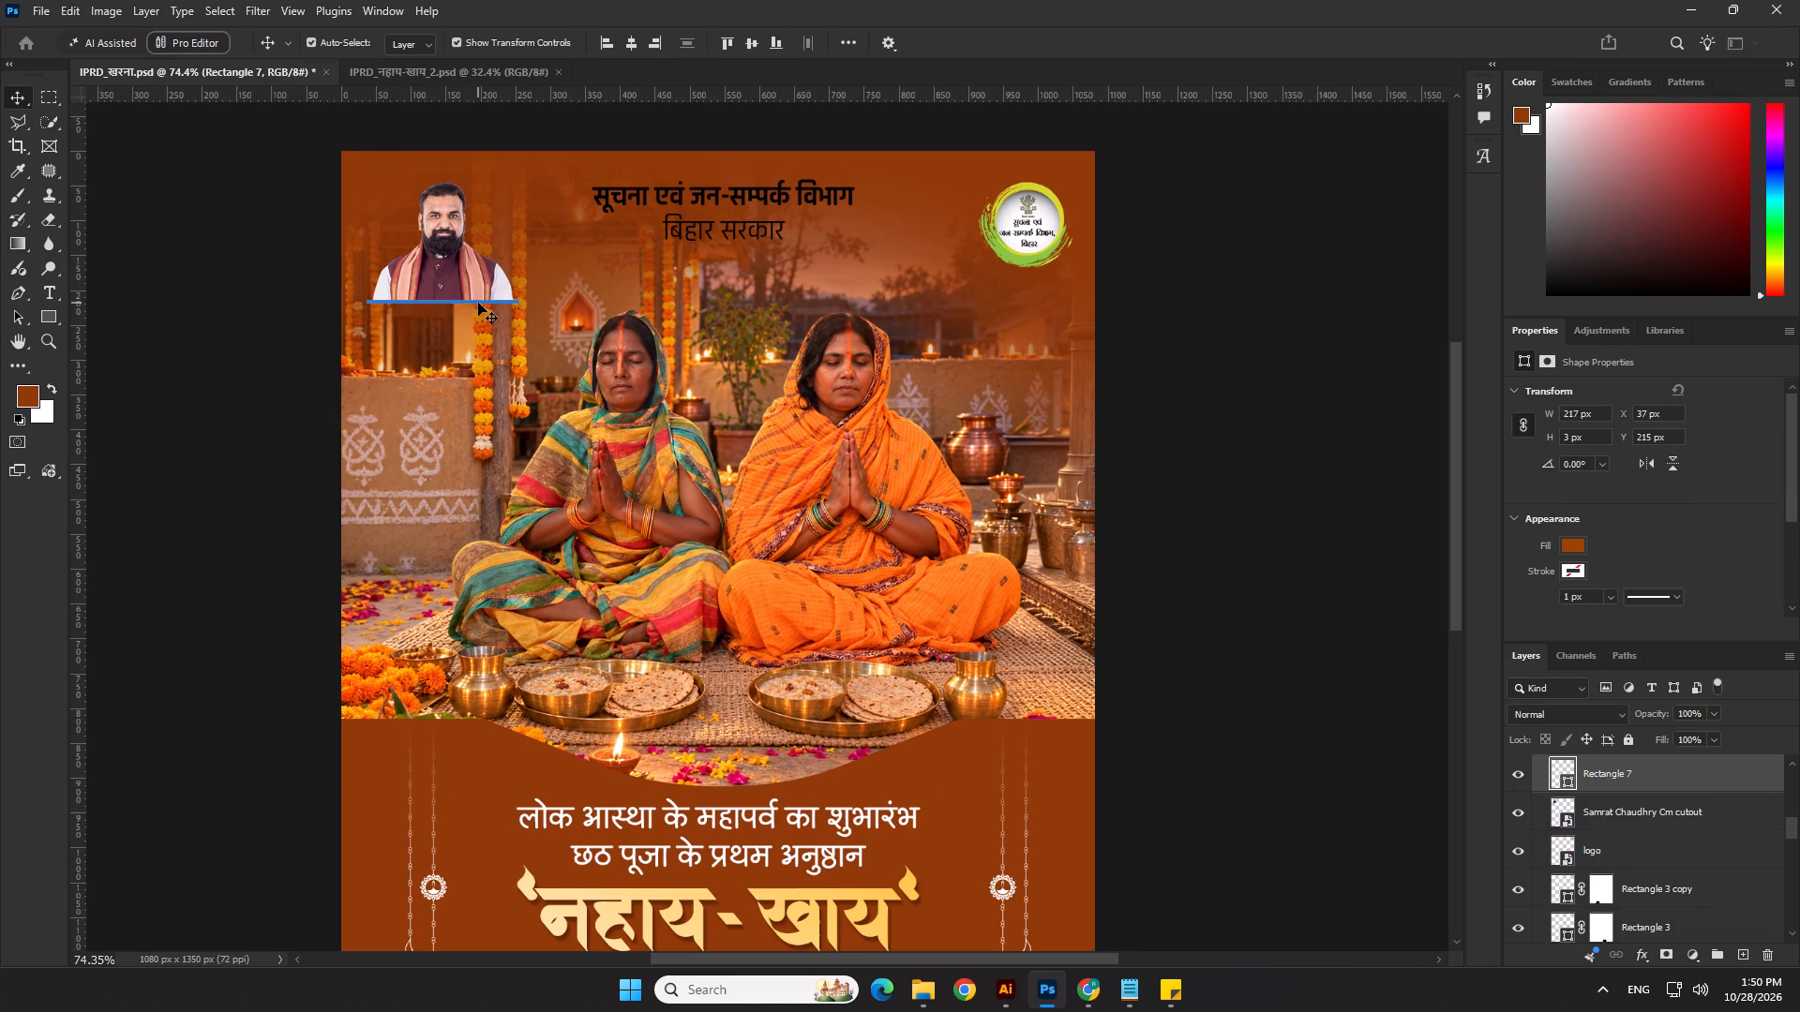
{"action": "left_click", "coordinate": [1580, 544]}
{"action": "left_click", "coordinate": [1560, 650]}
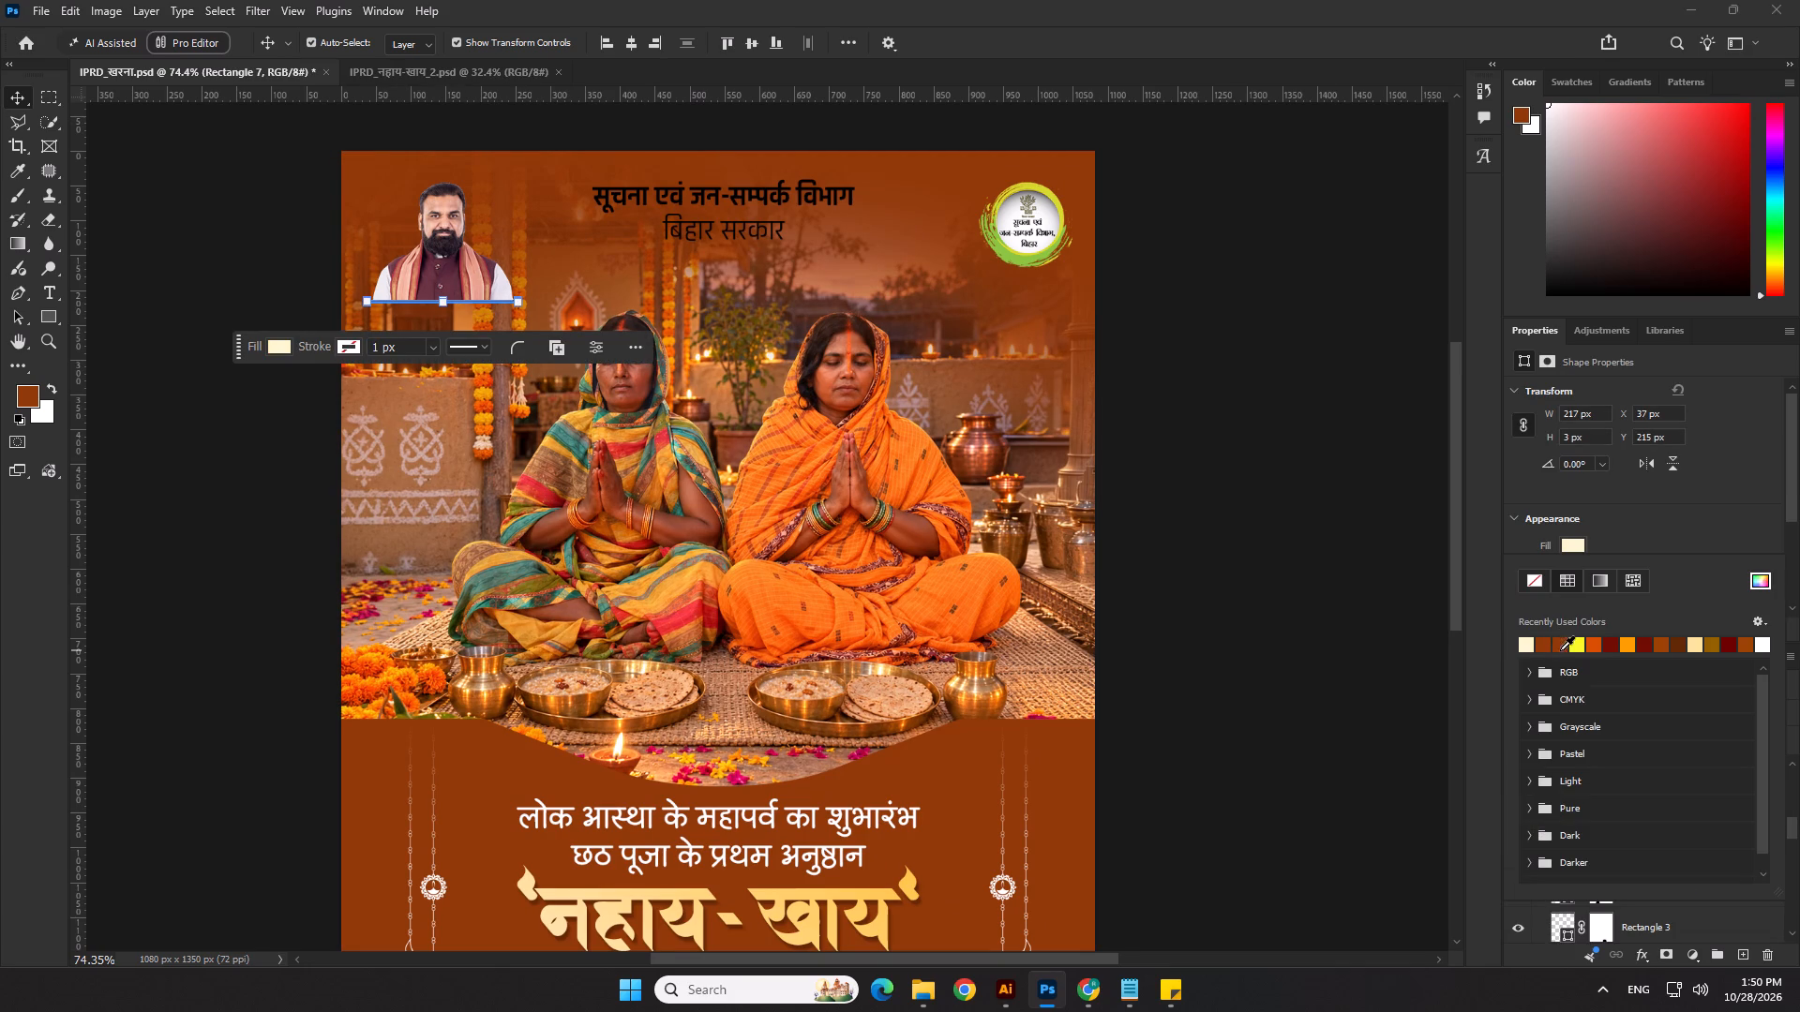
{"action": "left_click", "coordinate": [1578, 554]}
{"action": "left_click", "coordinate": [1574, 540]}
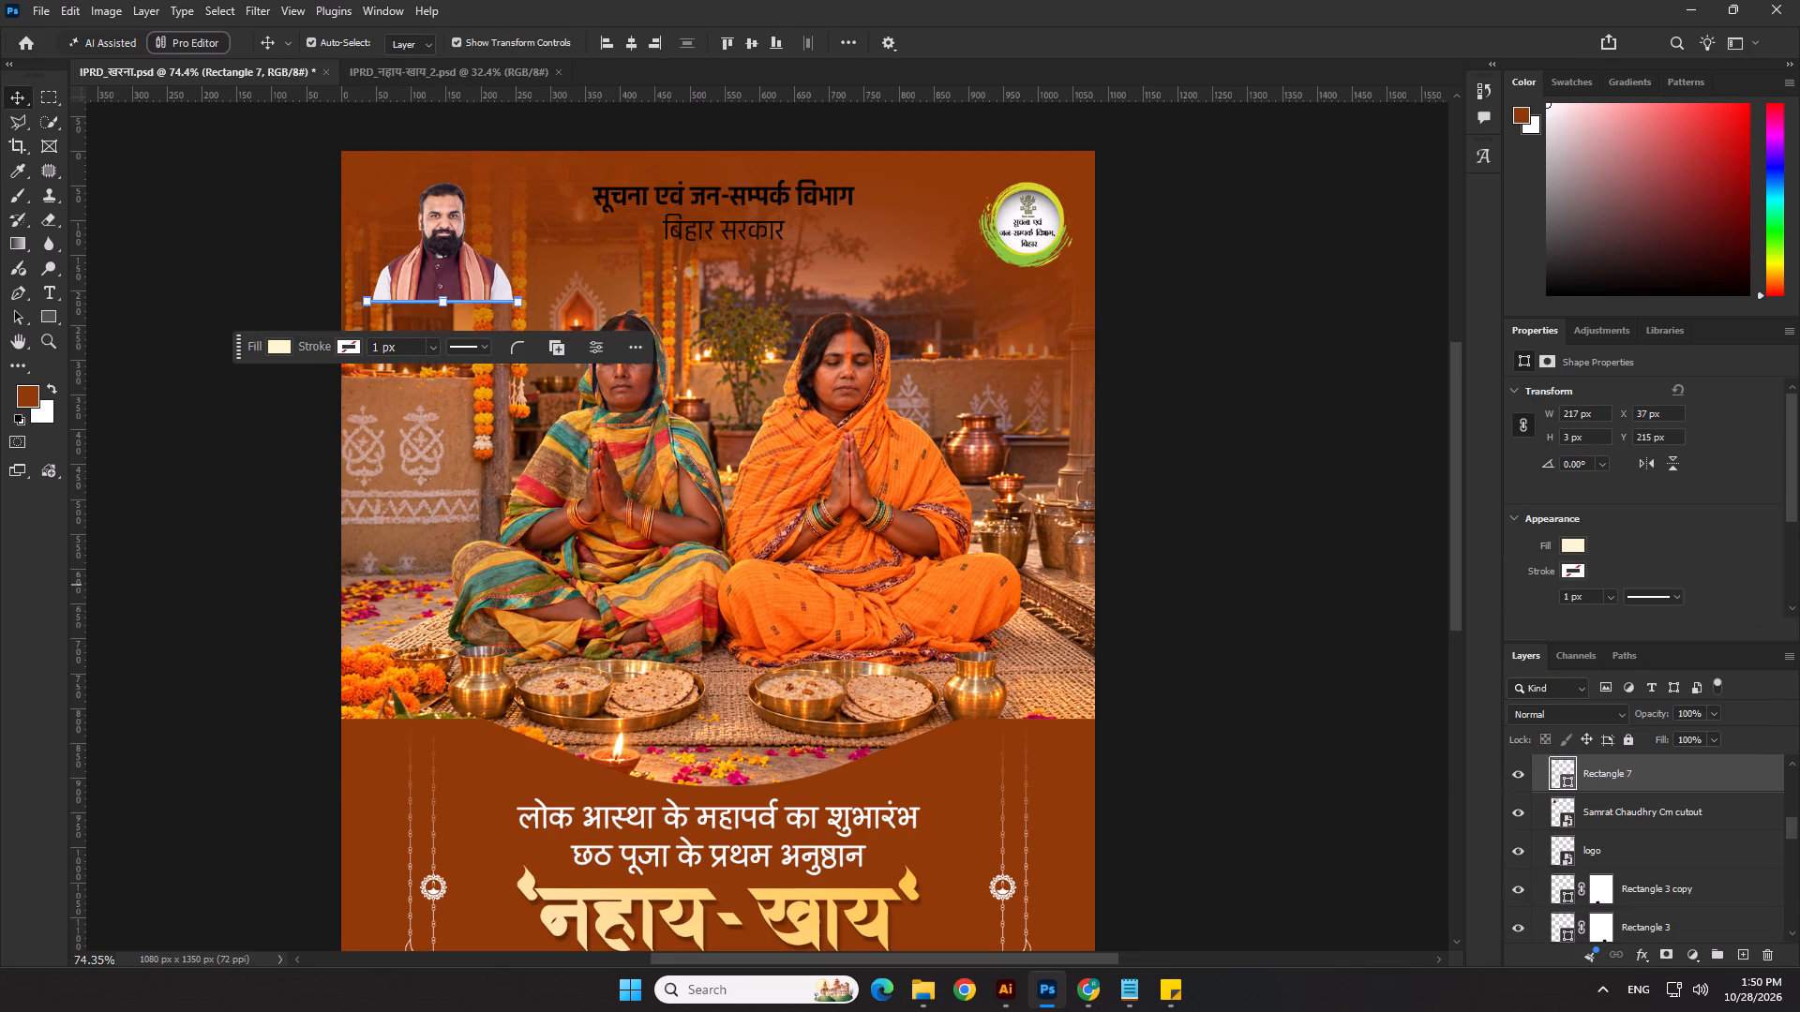
{"action": "left_click", "coordinate": [1574, 542]}
{"action": "left_click", "coordinate": [1768, 575]}
{"action": "left_click_drag", "start_coordinate": [1384, 708], "coordinate": [1220, 603]}
{"action": "left_click", "coordinate": [1695, 637]}
{"action": "left_click", "coordinate": [1317, 553]}
Set the colour of the सूचना एवं जन-सम्पर्क विभाग बिहार सरकार heading to white (ffffff).
{"action": "left_click", "coordinate": [703, 188]}
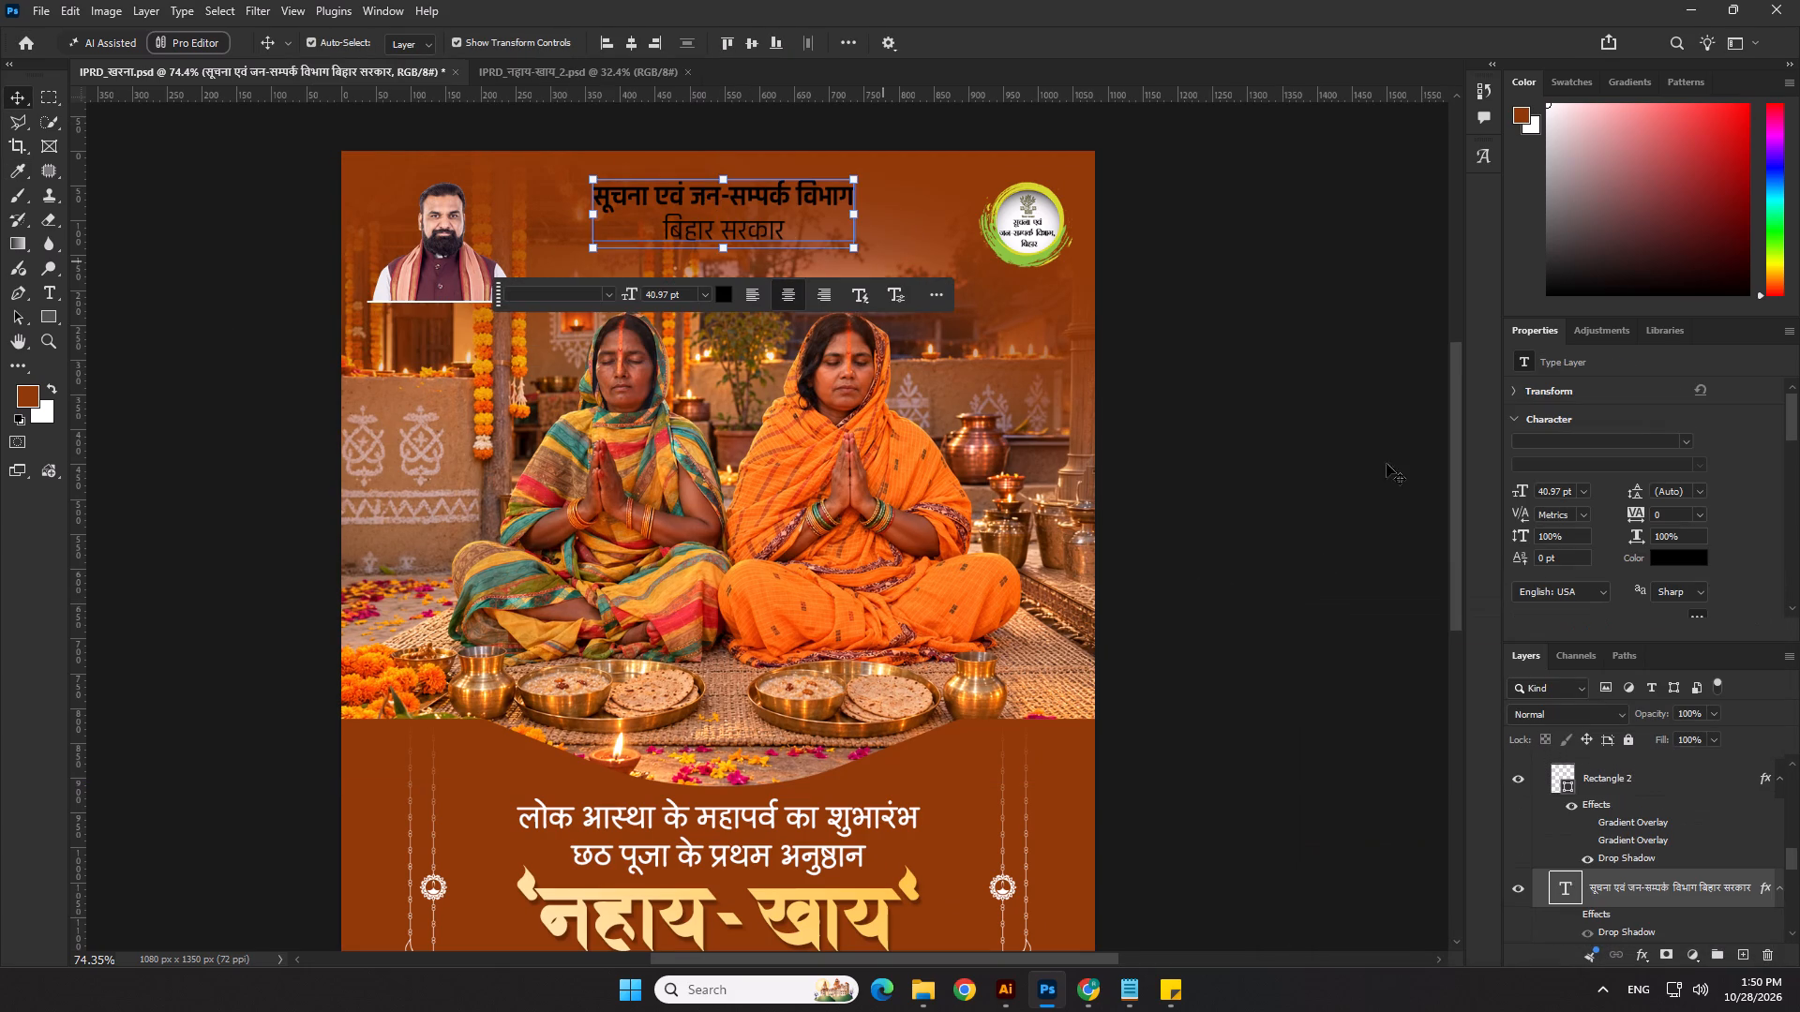
{"action": "left_click", "coordinate": [1664, 566]}
{"action": "left_click_drag", "start_coordinate": [1322, 652], "coordinate": [1217, 603]}
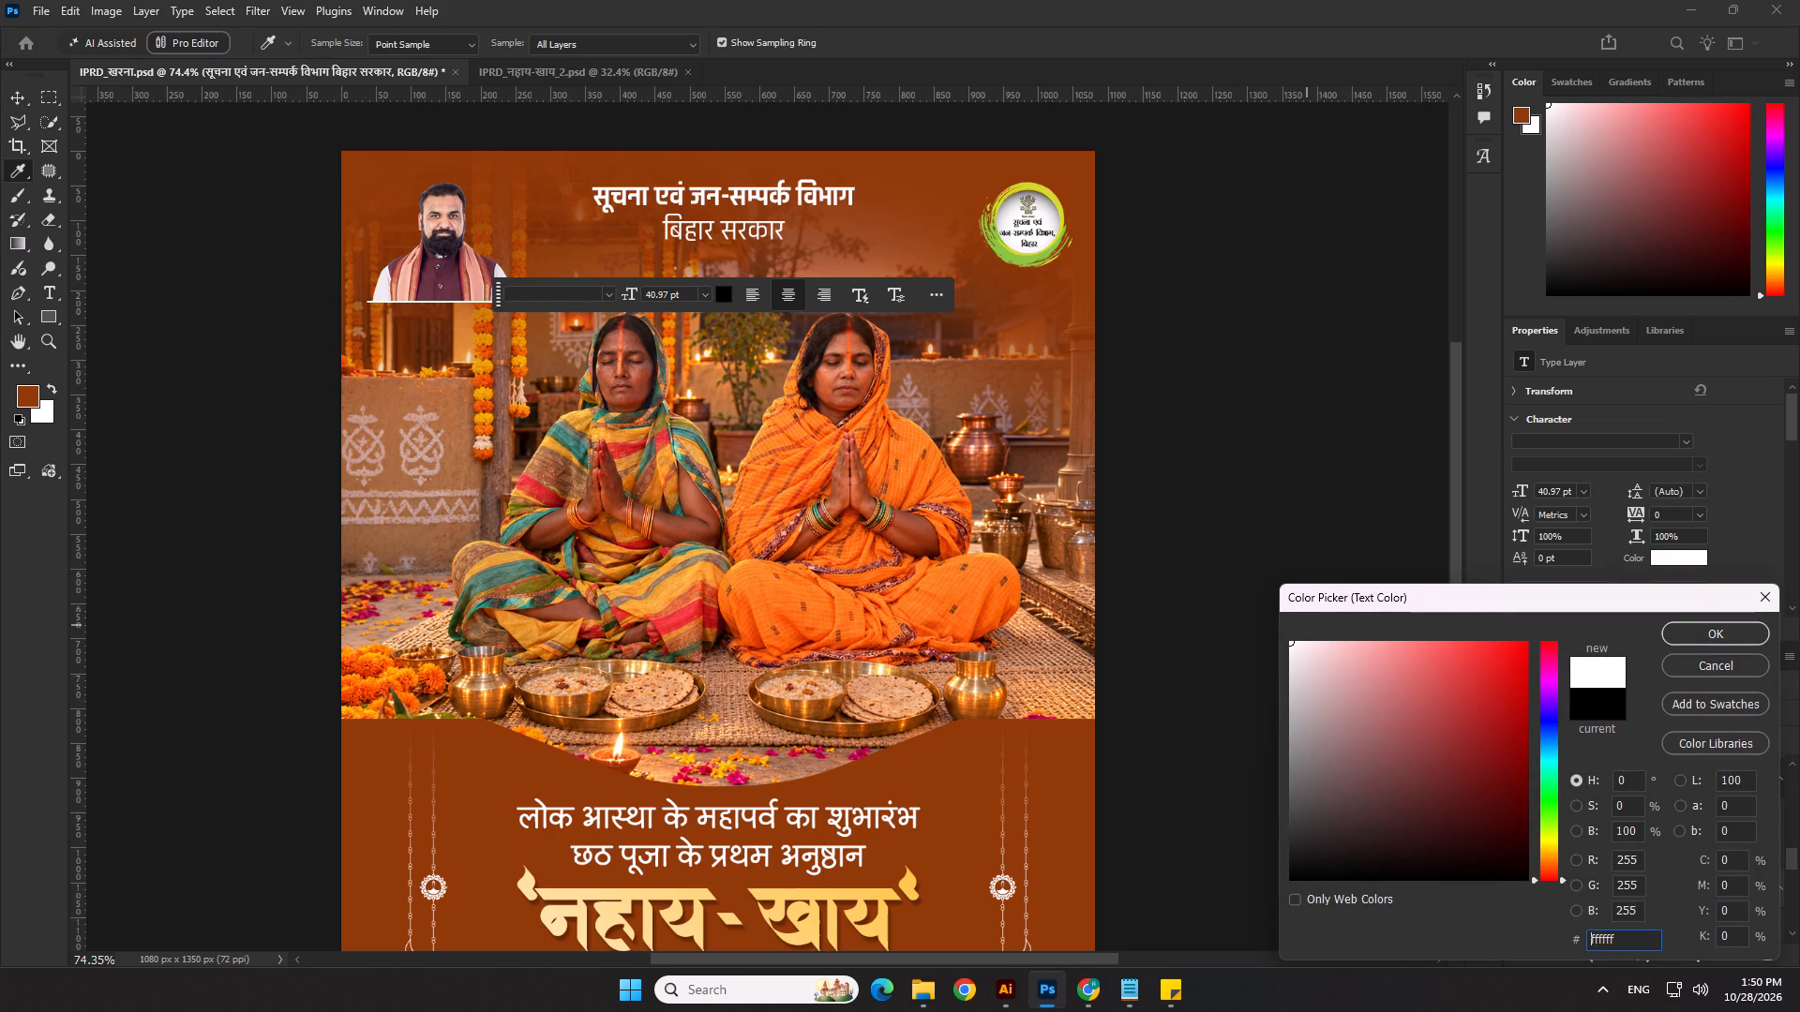
{"action": "left_click", "coordinate": [1751, 635]}
{"action": "left_click", "coordinate": [1176, 621]}
Paste a copy of the cream Rectangle 13 just below the original and move it so a cream border shows beneath the photo.
{"action": "scroll", "coordinate": [878, 655], "scroll_direction": "down", "scroll_amount": 9}
{"action": "left_click", "coordinate": [1204, 593]}
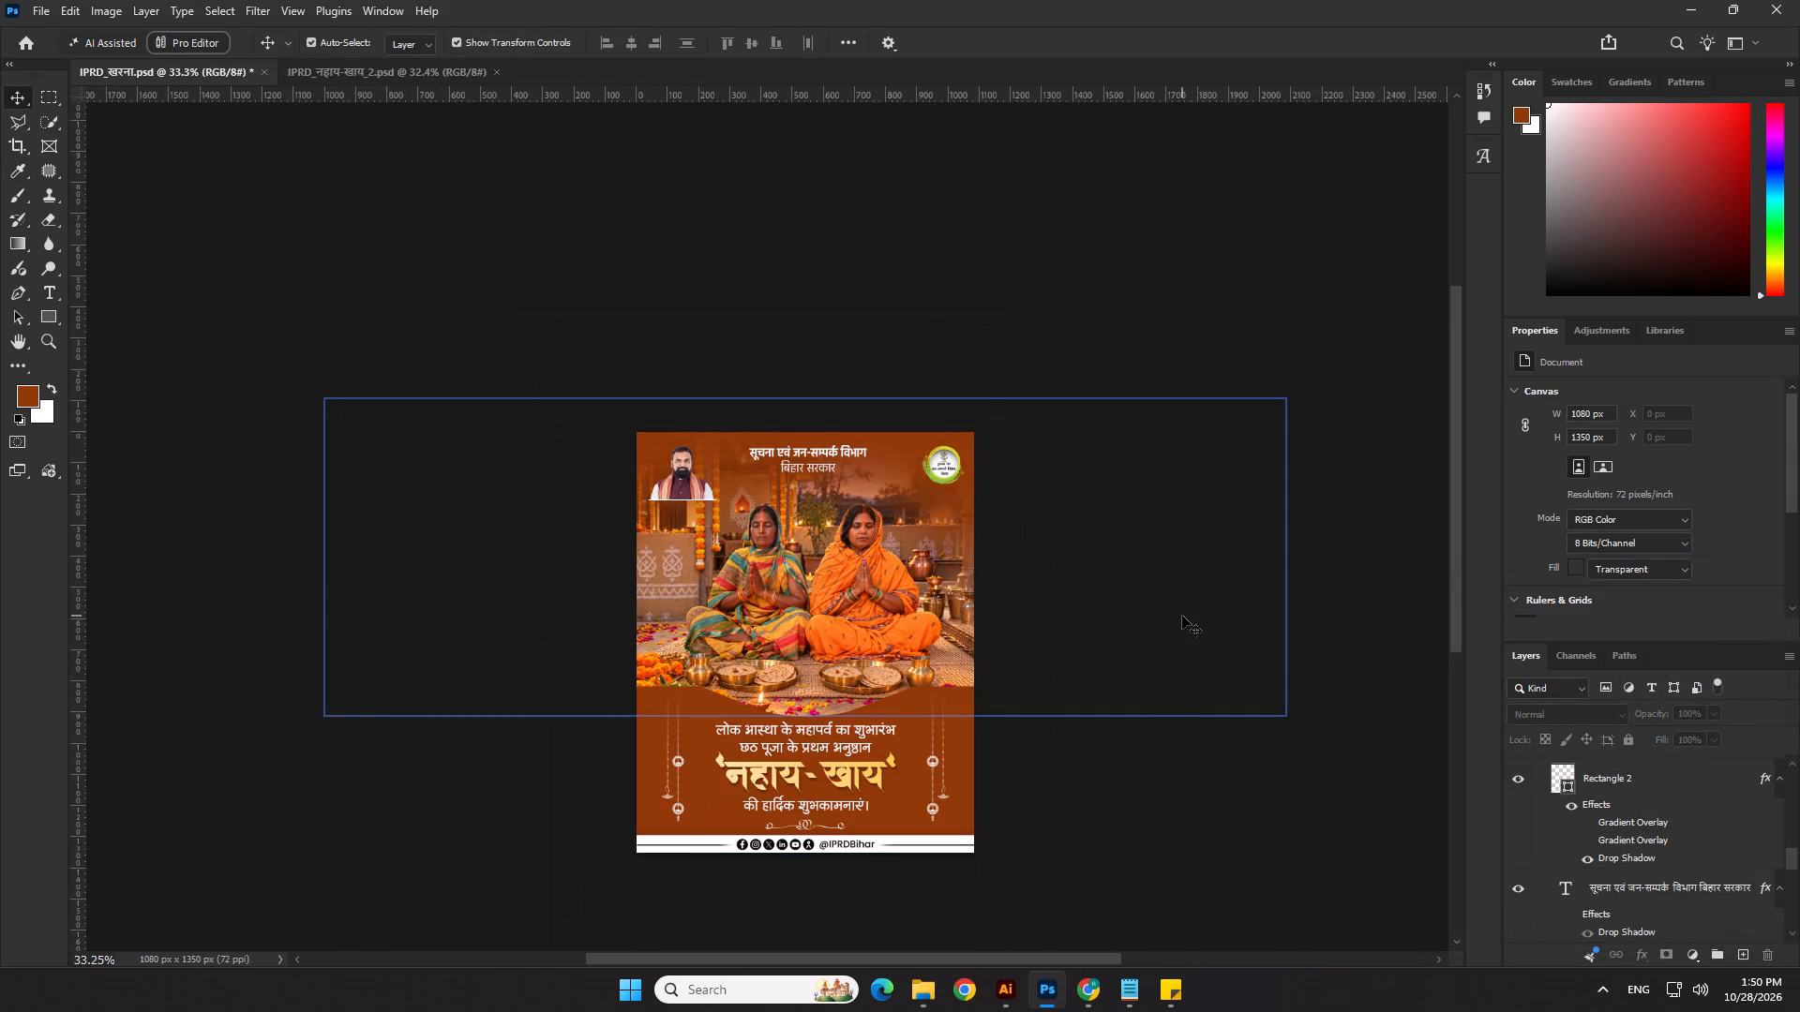
{"action": "left_click", "coordinate": [1163, 816]}
{"action": "scroll", "coordinate": [1028, 679], "scroll_direction": "up", "scroll_amount": 2}
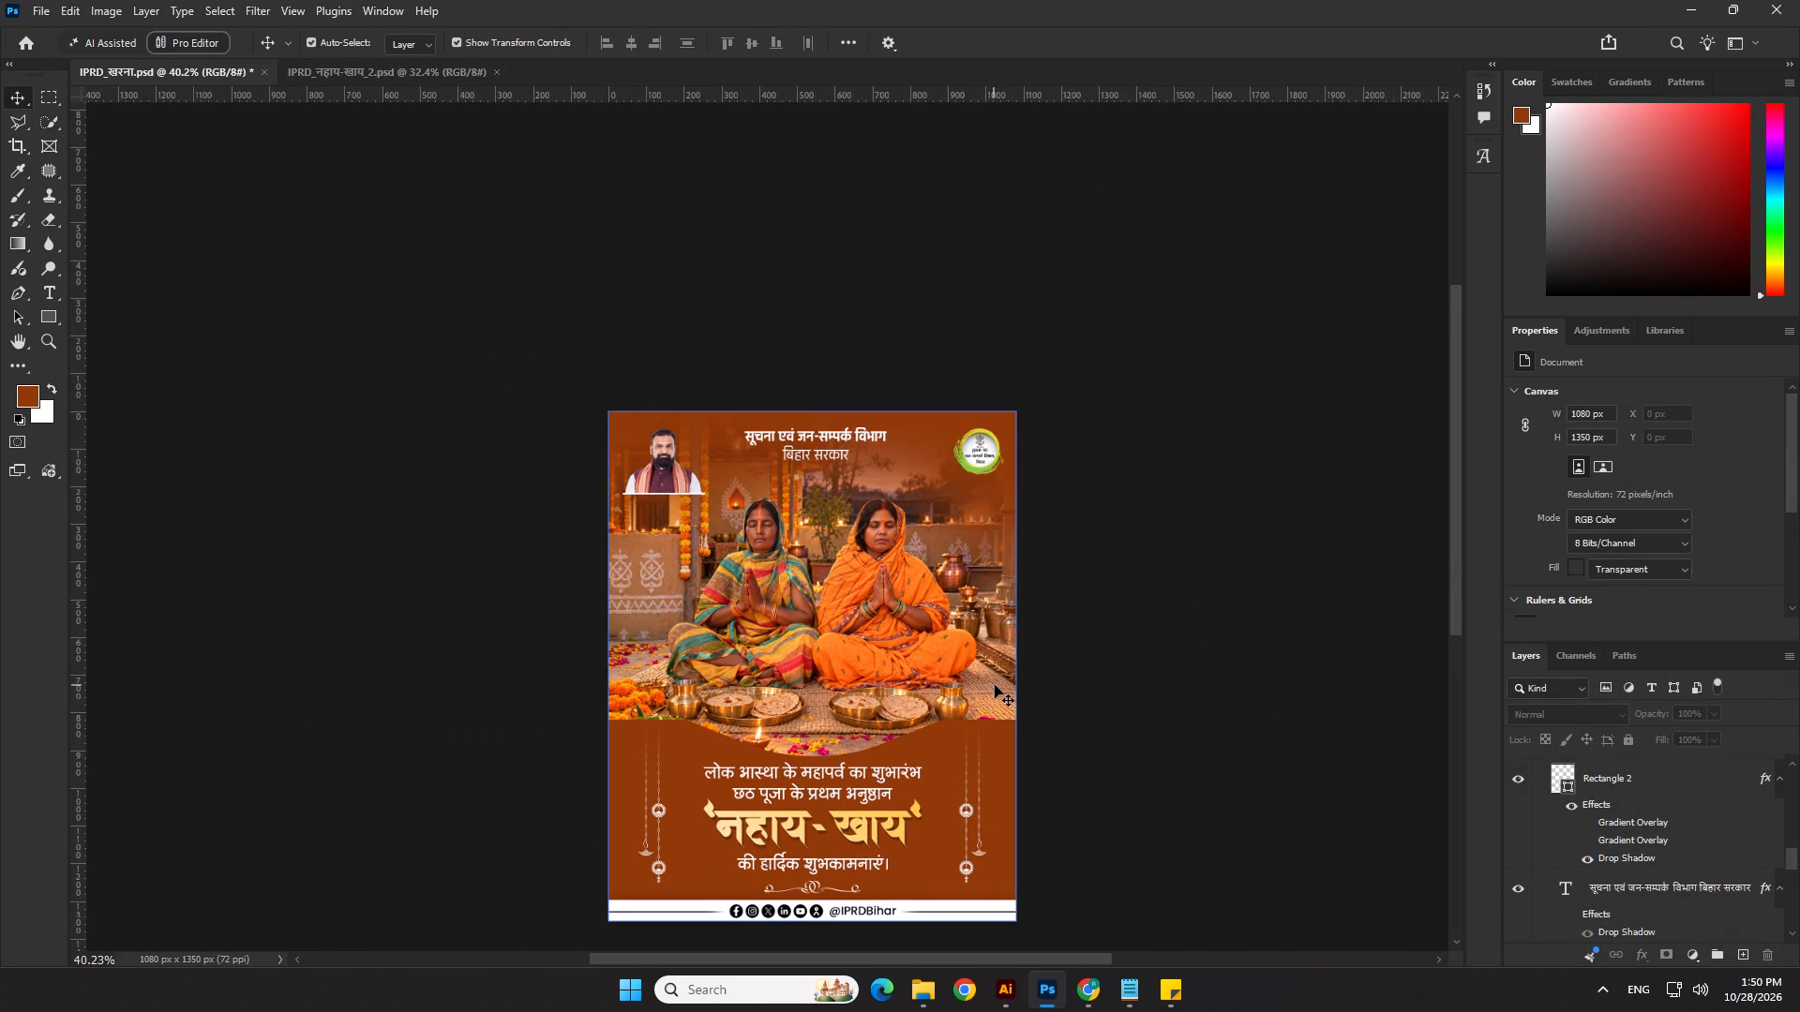
{"action": "left_click", "coordinate": [995, 685]}
{"action": "scroll", "coordinate": [1634, 880], "scroll_direction": "down", "scroll_amount": 2}
{"action": "left_click", "coordinate": [1621, 896]}
{"action": "key", "text": "ctrl+c"}
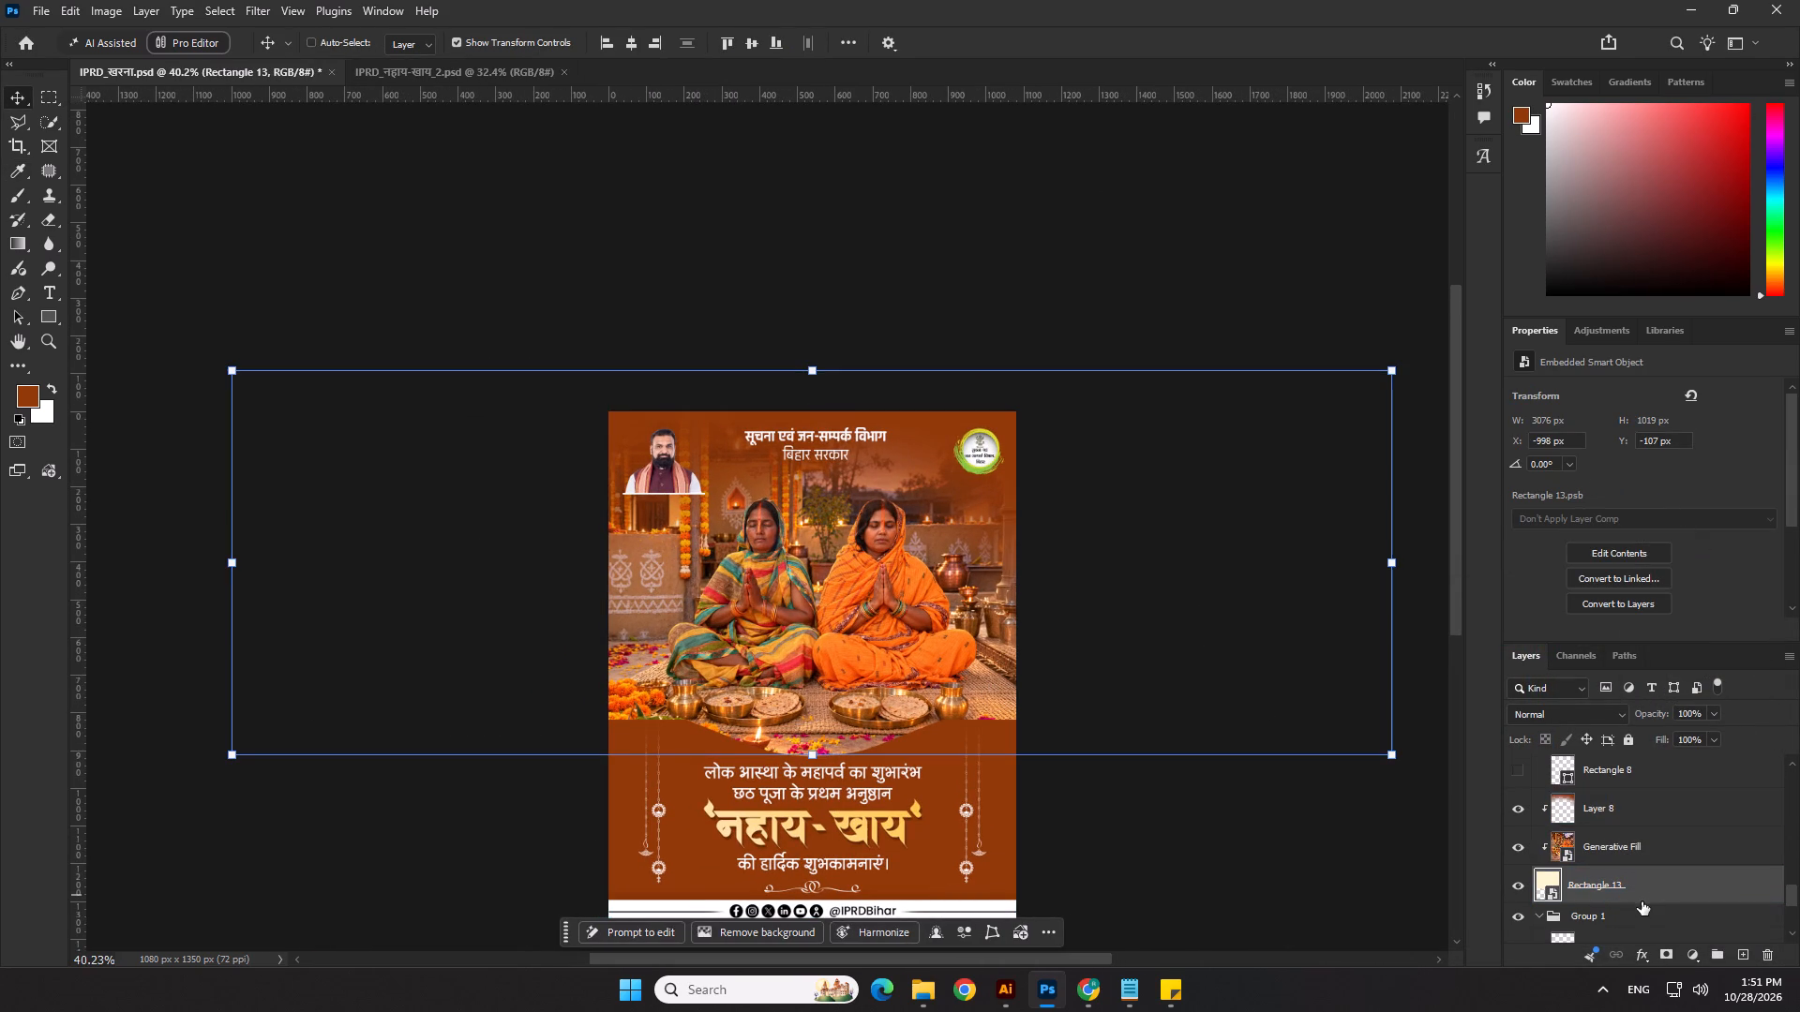
{"action": "left_click", "coordinate": [1633, 917]}
{"action": "key", "text": "ctrl+v"}
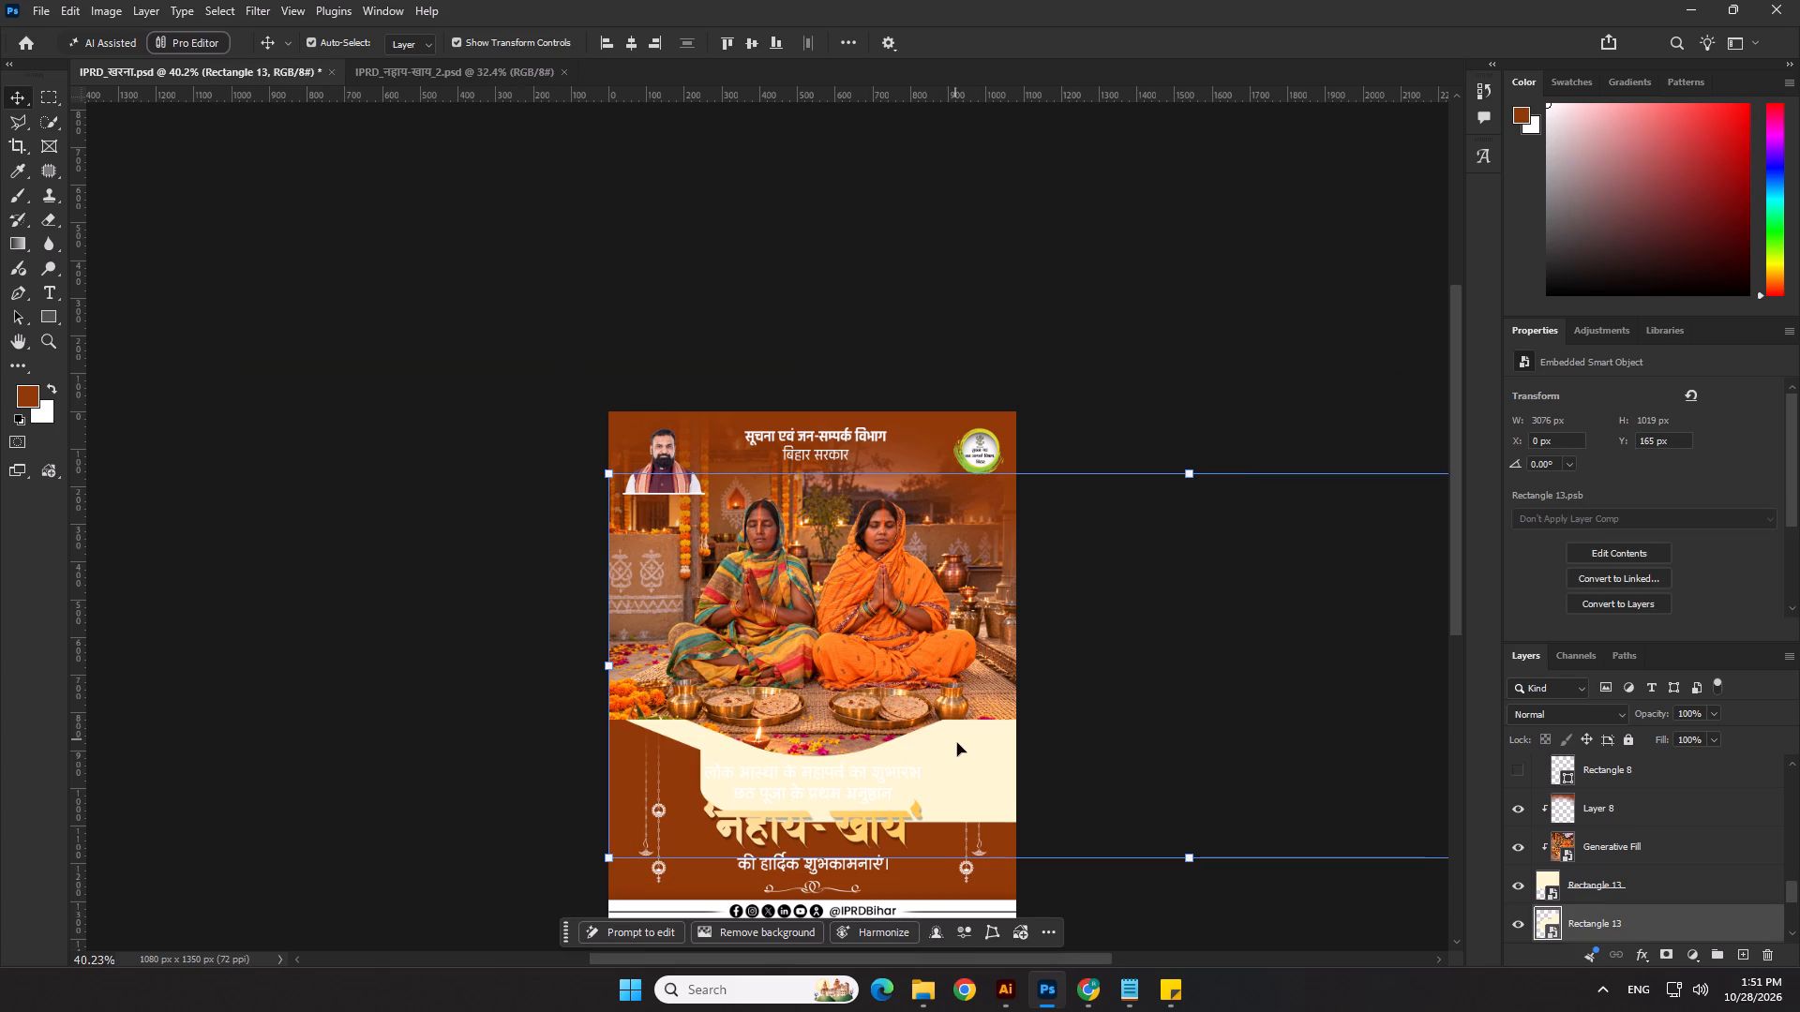
{"action": "left_click_drag", "start_coordinate": [970, 754], "coordinate": [596, 663]}
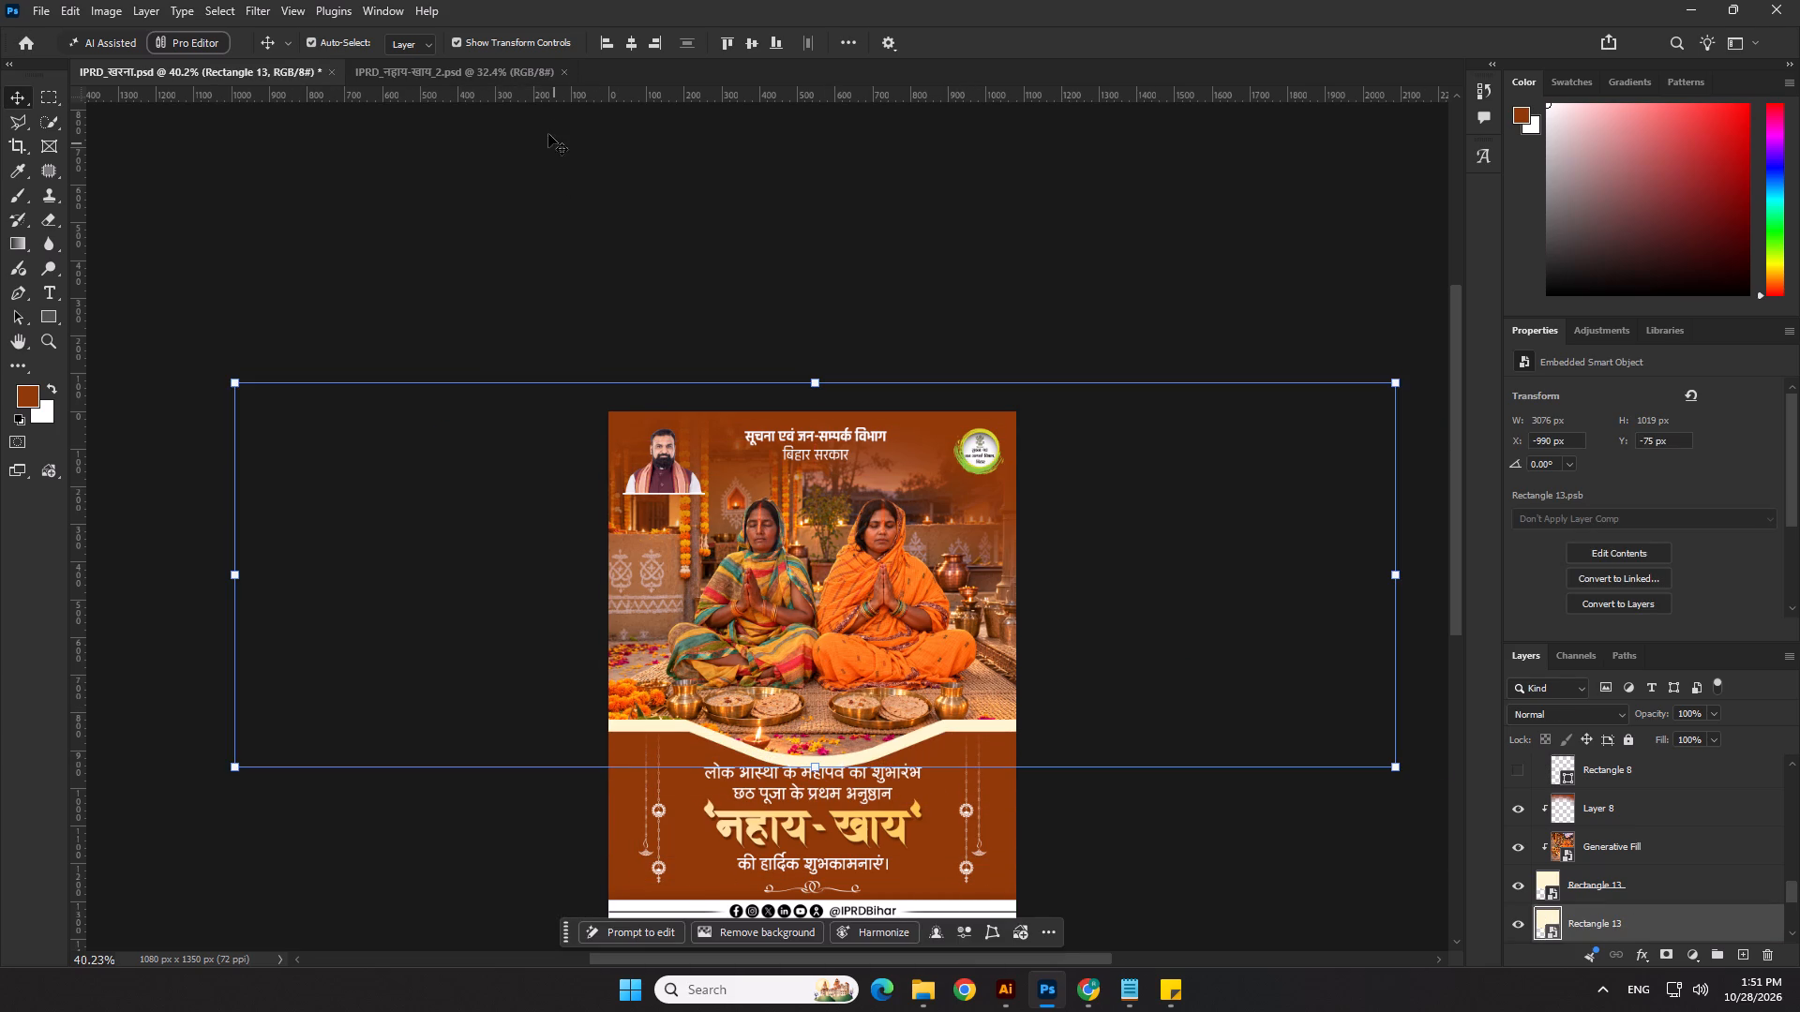
Centre the cream copy horizontally on the poster and nudge it up to Y -96 px, leaving a thin border under the photo.
{"action": "left_click", "coordinate": [633, 46]}
{"action": "key", "text": "Up"}
{"action": "key", "text": "Up"}
{"action": "key", "text": "Up"}
{"action": "key", "text": "Up"}
{"action": "key", "text": "Up"}
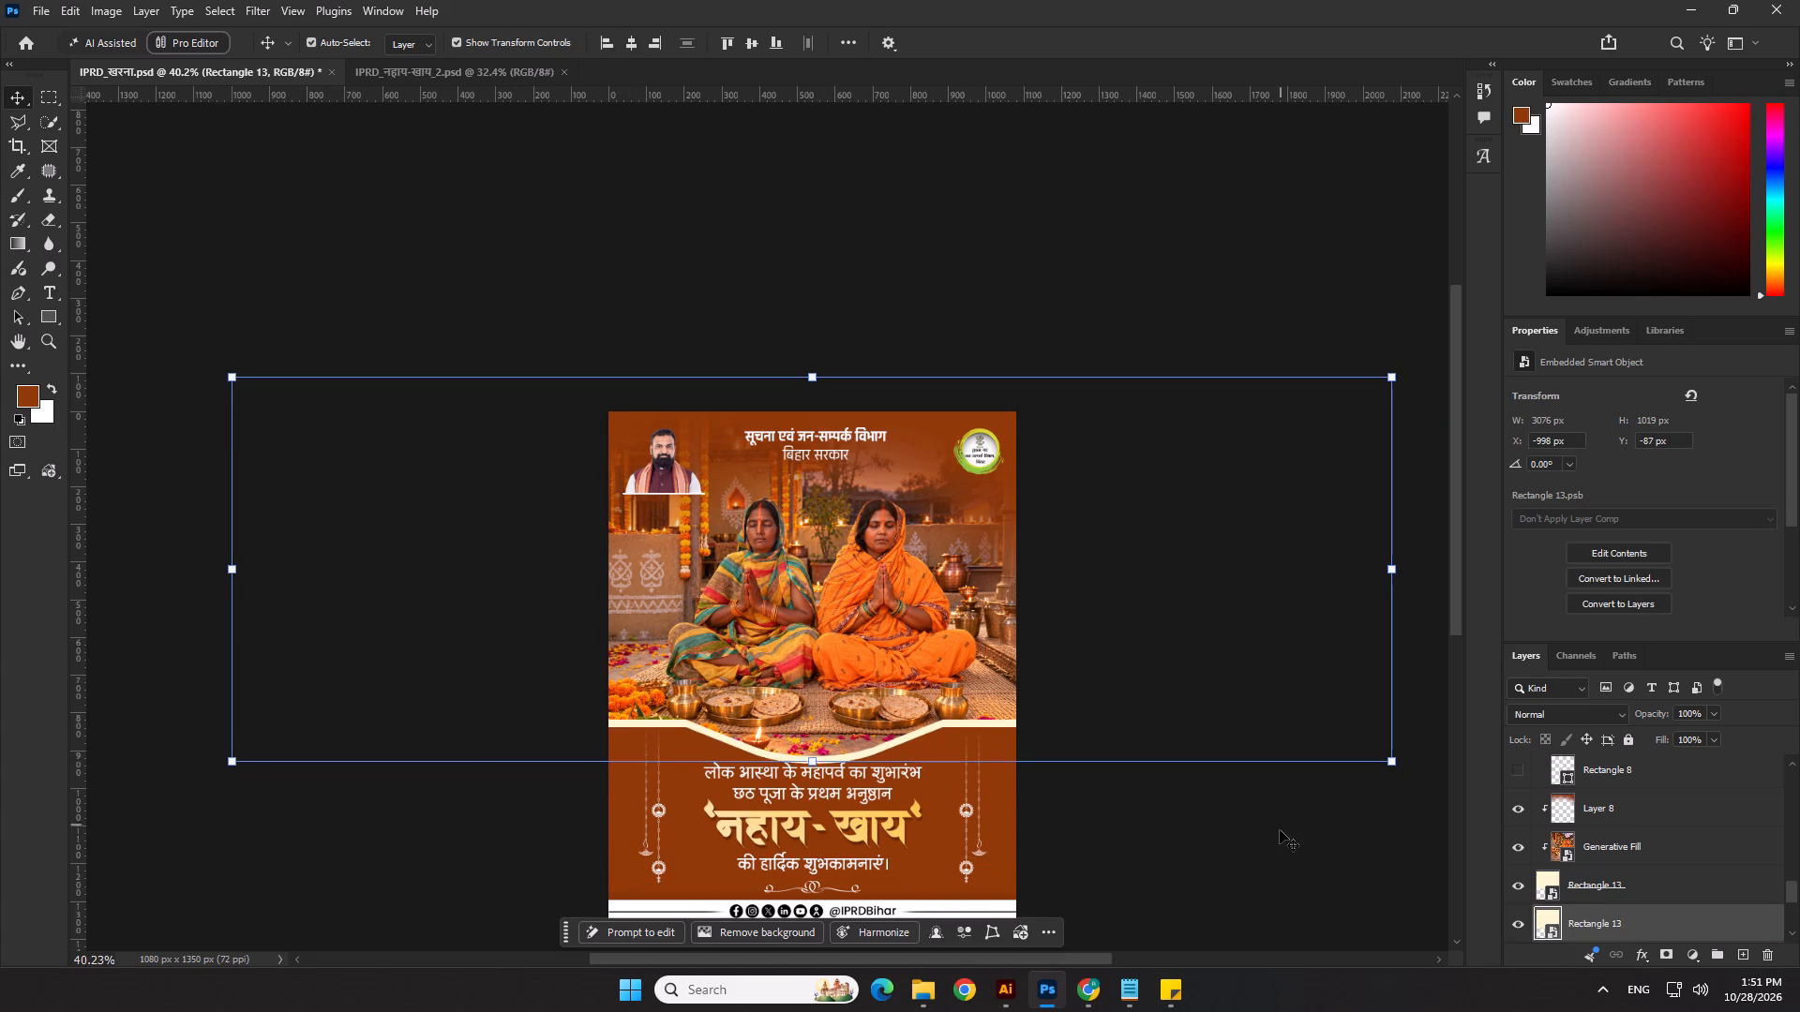
{"action": "key", "text": "Up"}
{"action": "key", "text": "Up"}
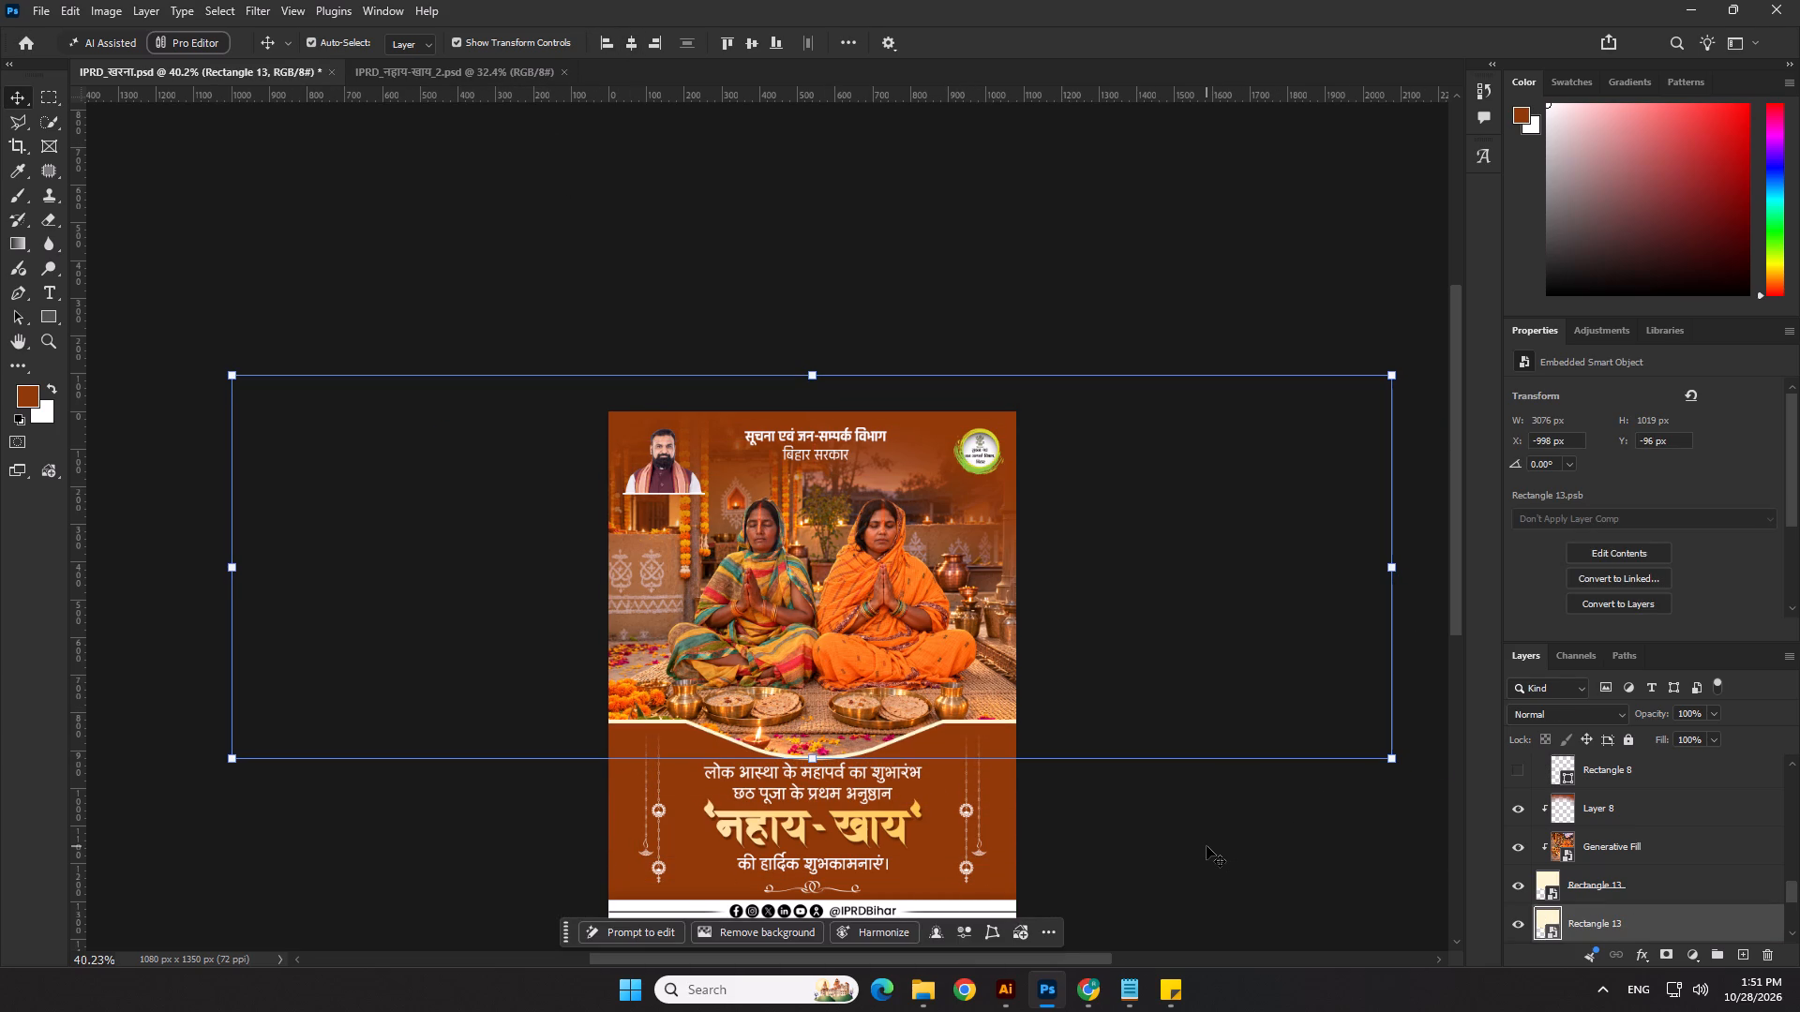
{"action": "key", "text": "Return"}
{"action": "left_click", "coordinate": [1207, 846]}
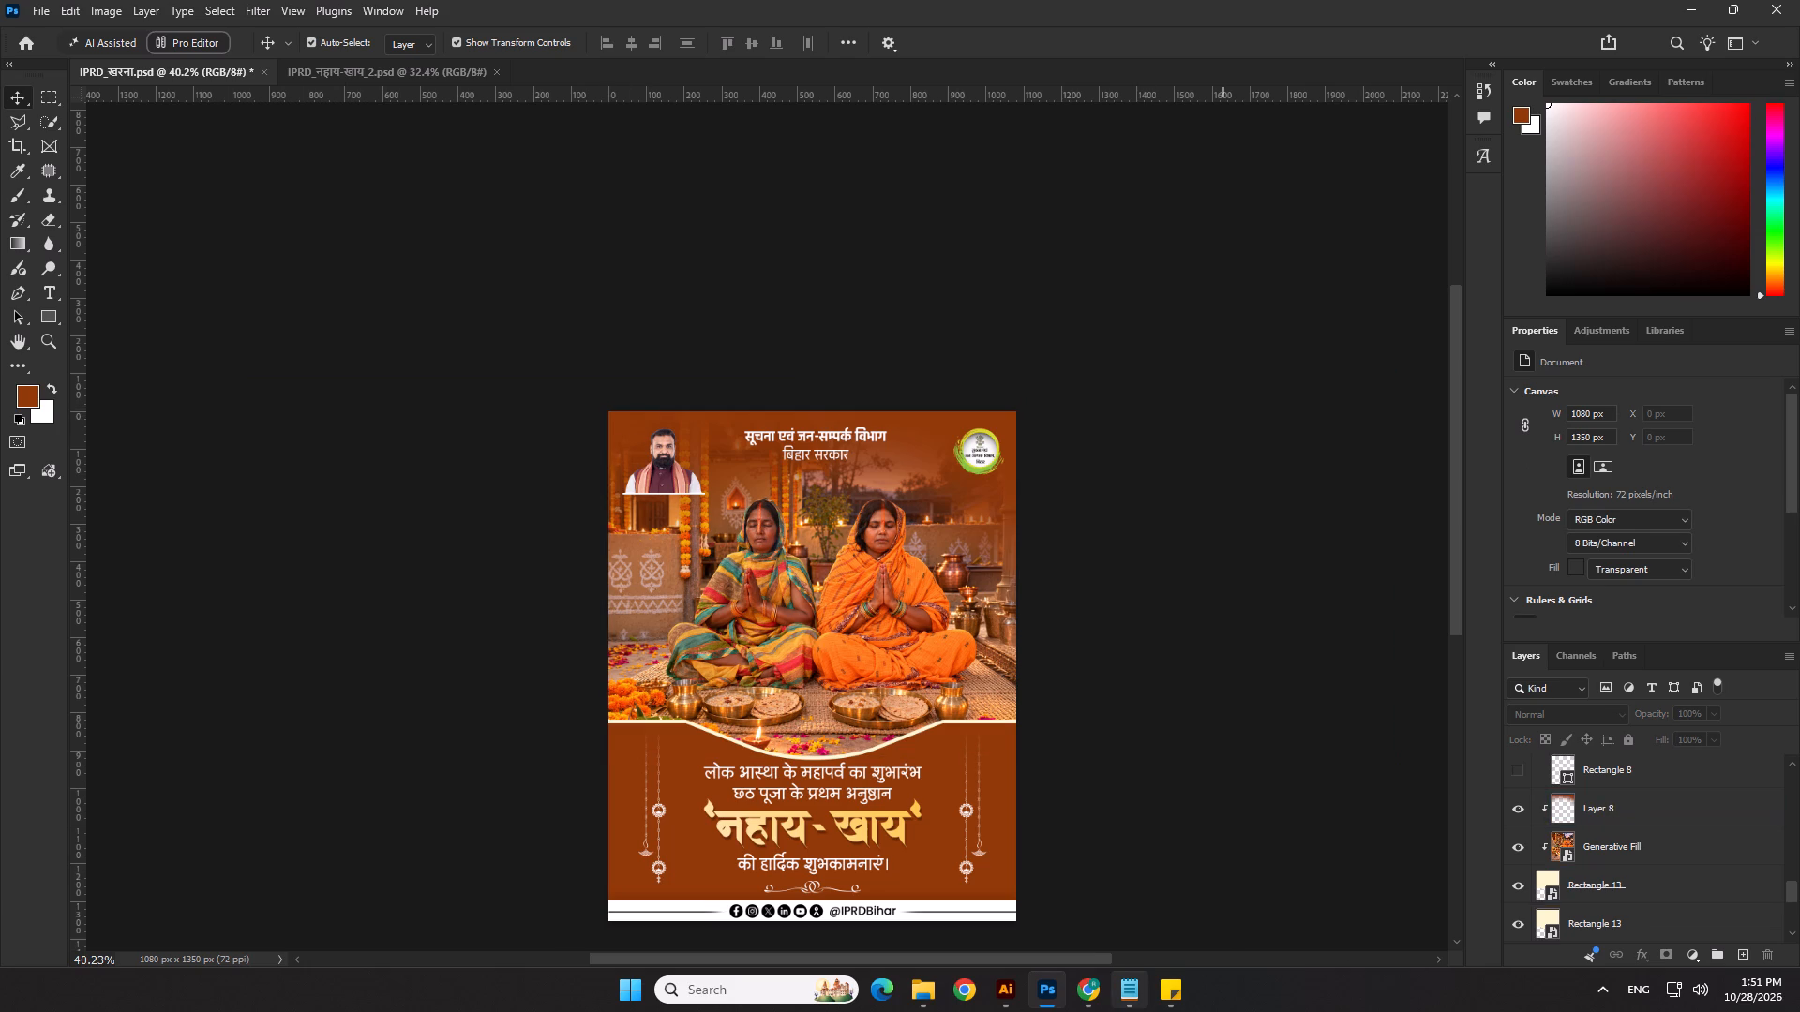
Replace the first greeting line below the photo with श्रद्धा, संयम और समर्पण का पर्व, copied from the Notepad text.
{"action": "left_click", "coordinate": [1142, 994]}
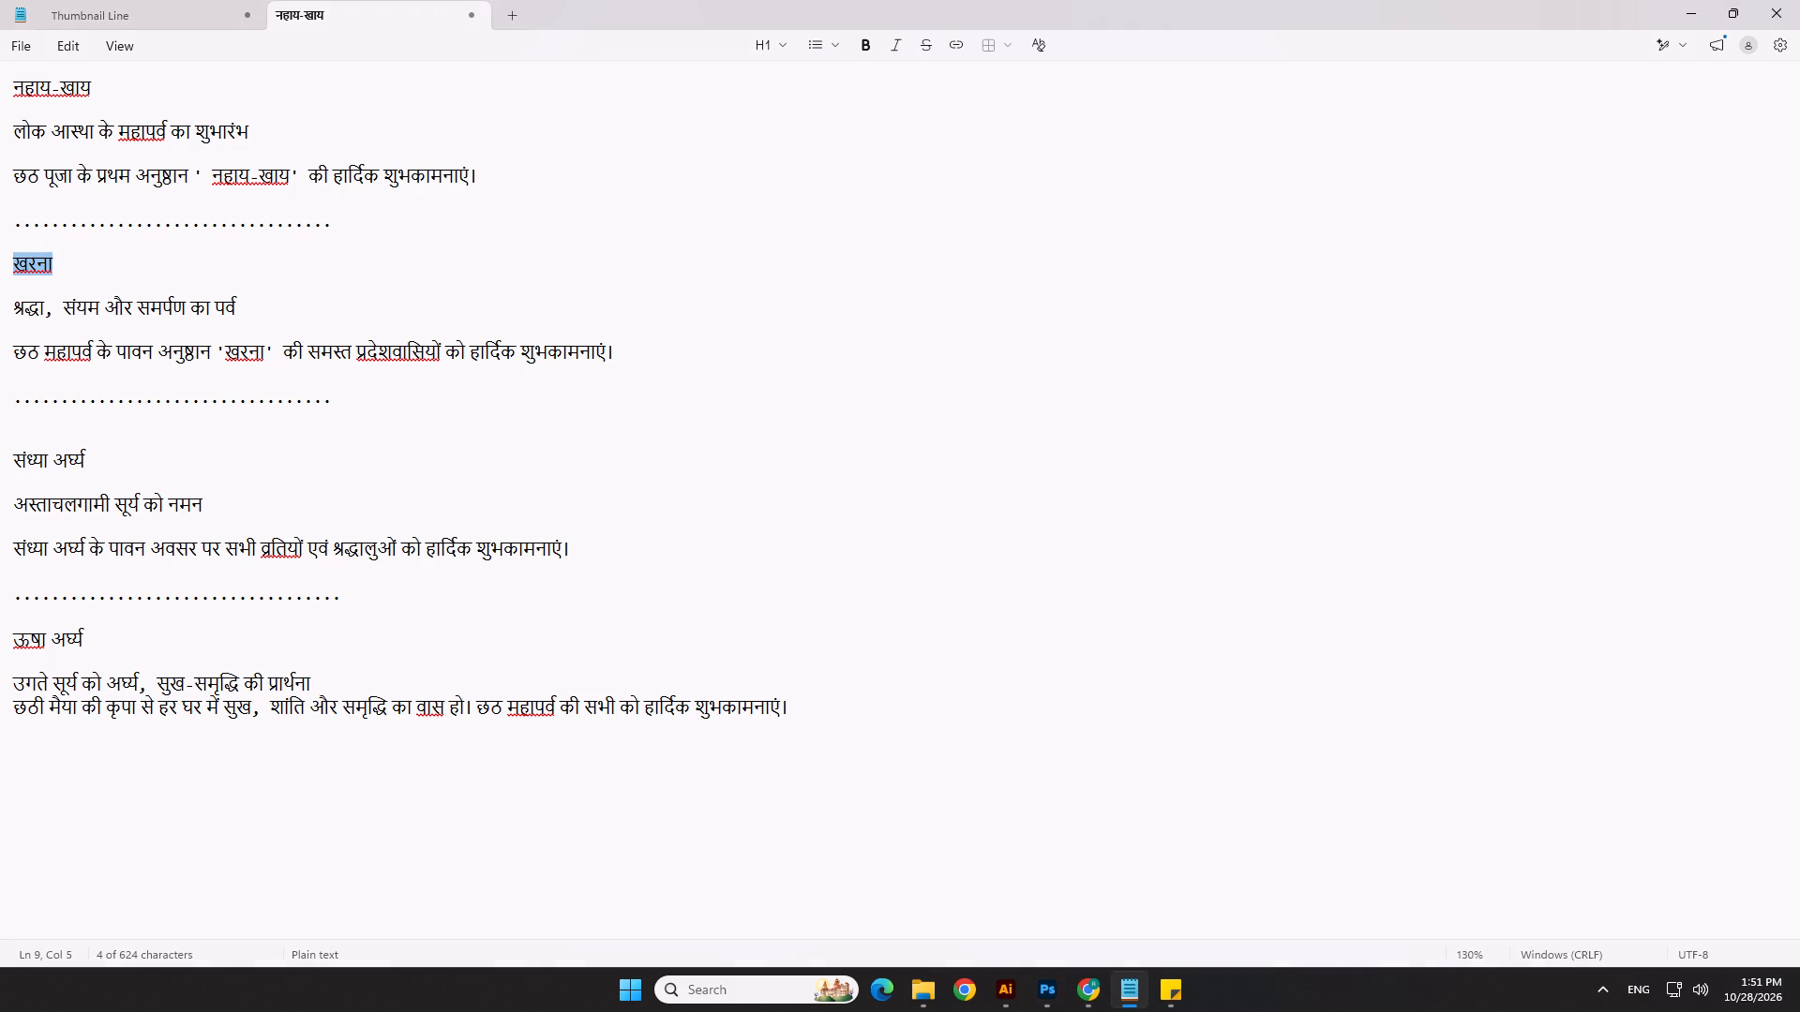
{"action": "left_click_drag", "start_coordinate": [19, 303], "coordinate": [222, 304]}
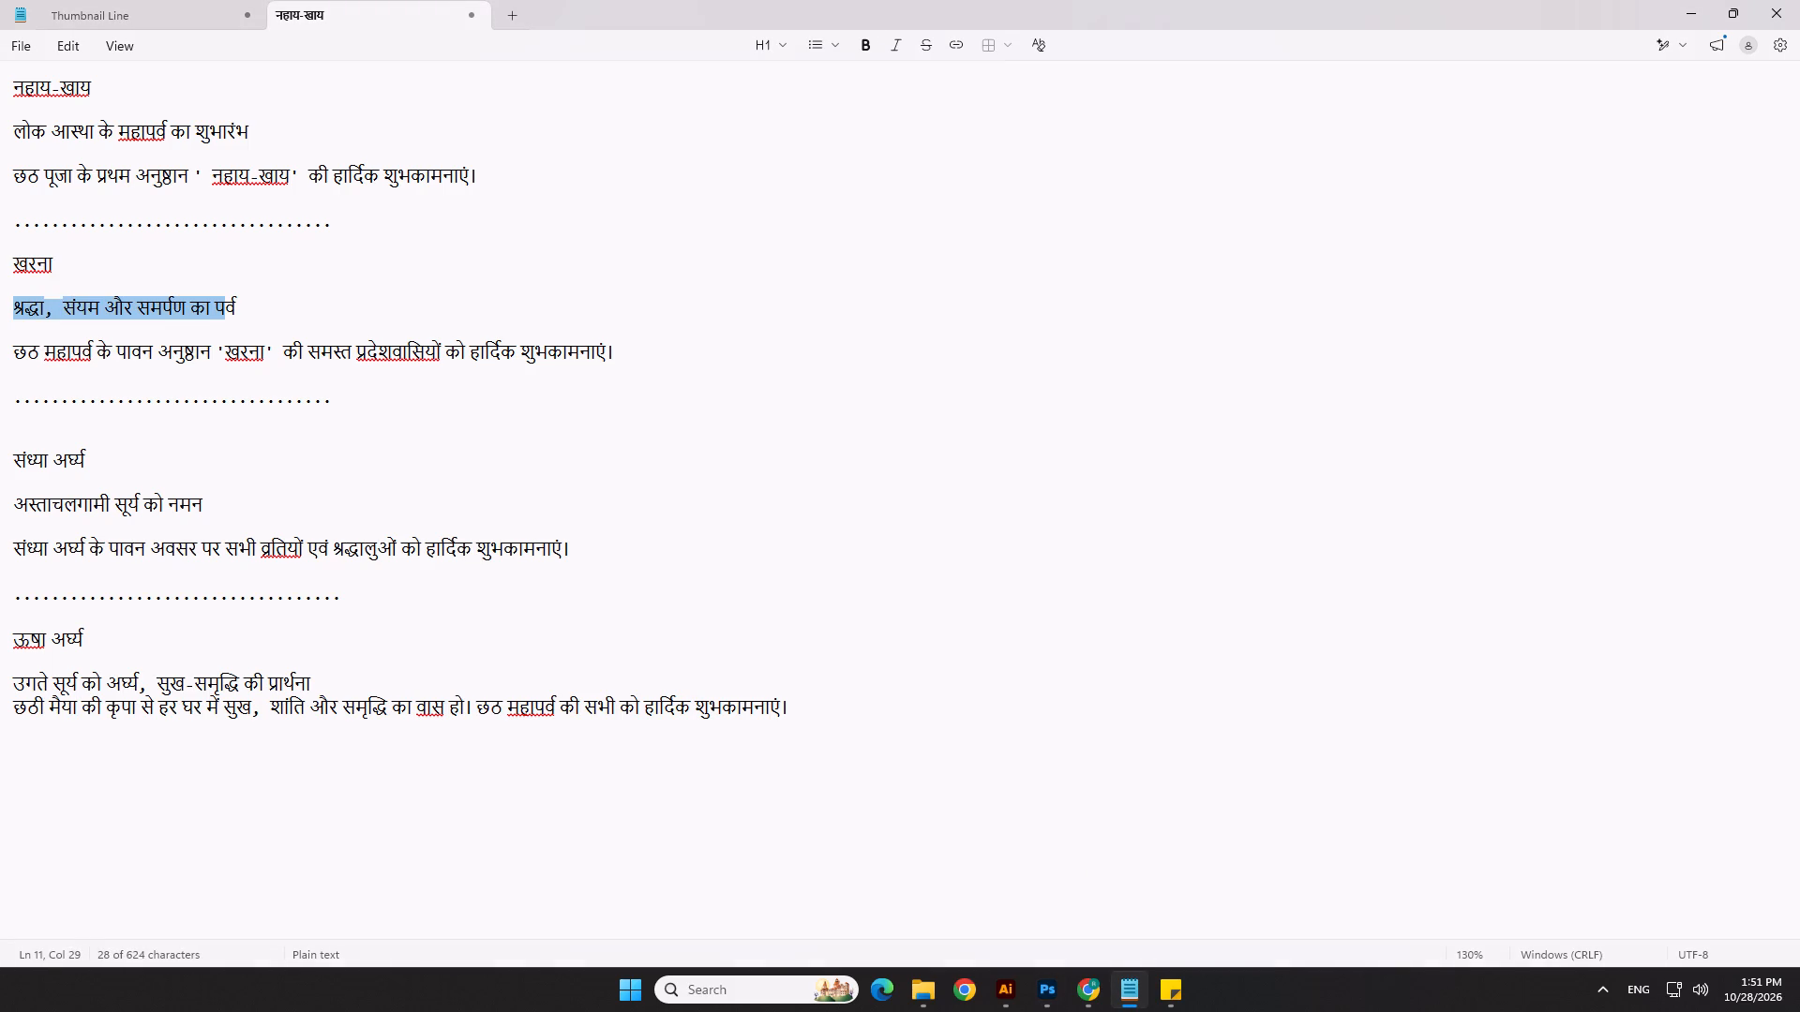
{"action": "left_click_drag", "start_coordinate": [222, 304], "coordinate": [235, 304]}
{"action": "key", "text": "ctrl+c"}
{"action": "key", "text": "ctrl+c"}
{"action": "key", "text": "alt+Tab"}
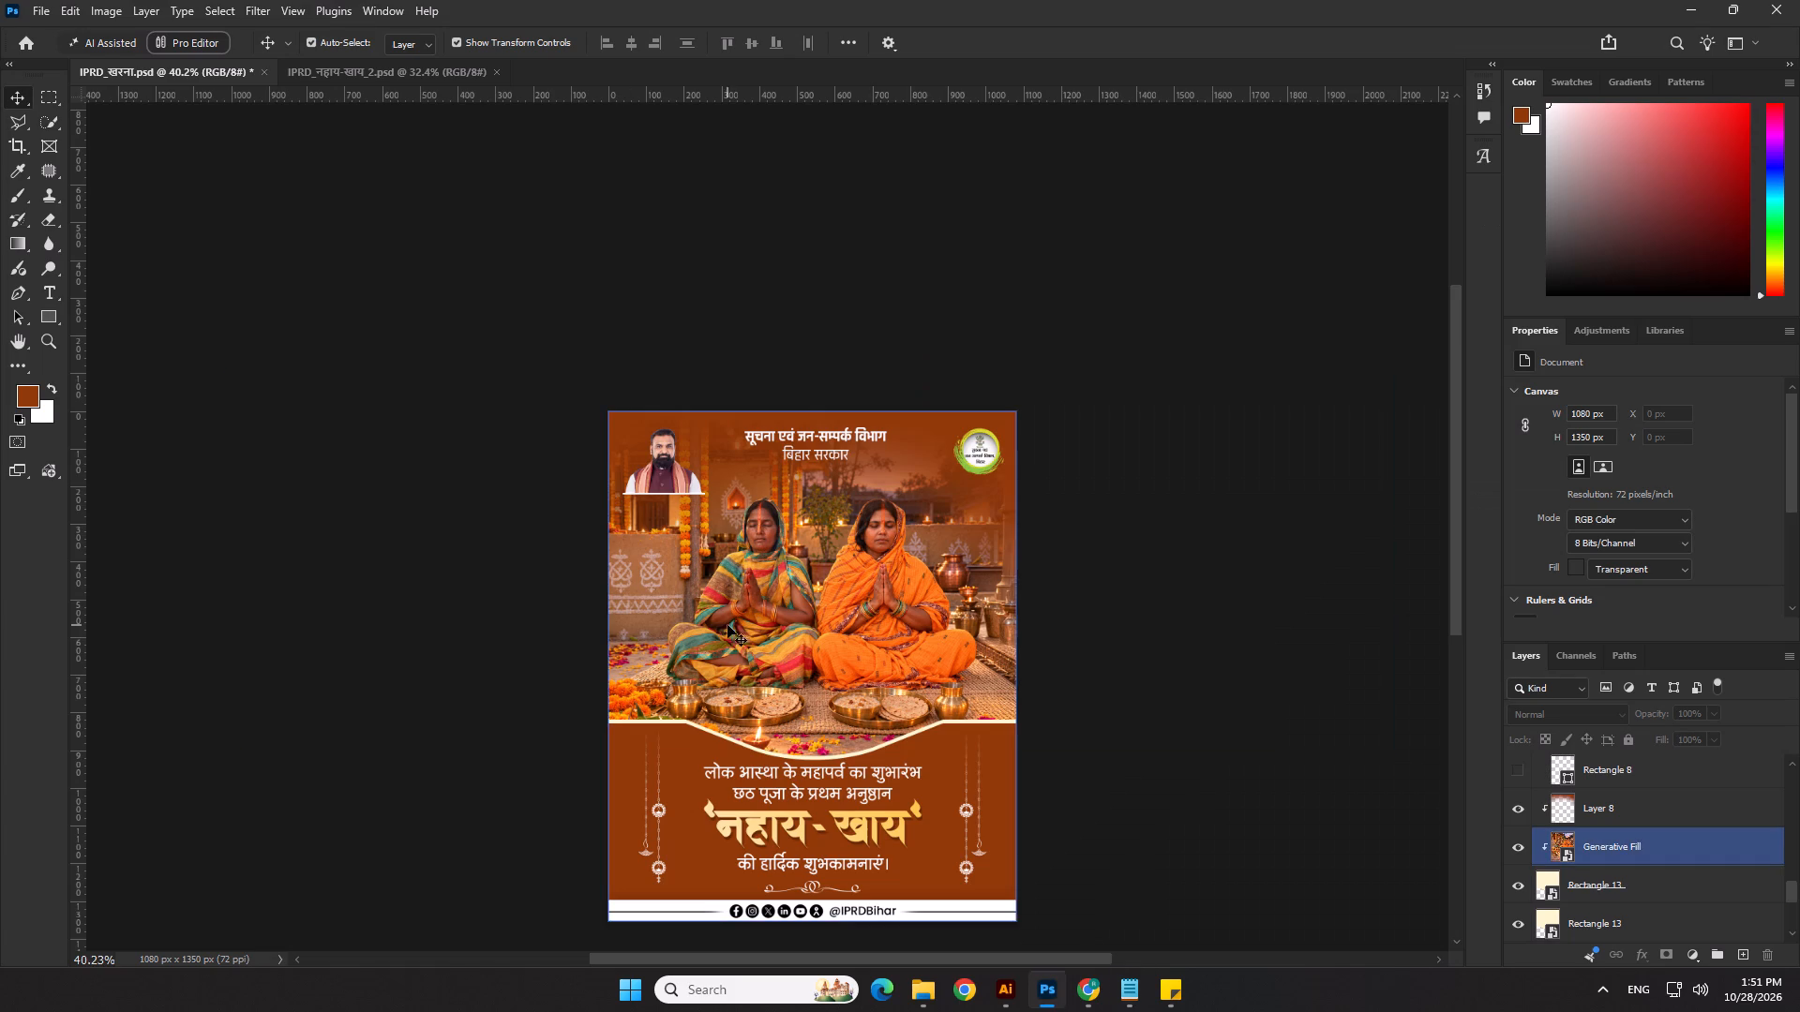
{"action": "scroll", "coordinate": [802, 755], "scroll_direction": "up", "scroll_amount": 3}
{"action": "double_click", "coordinate": [860, 781]}
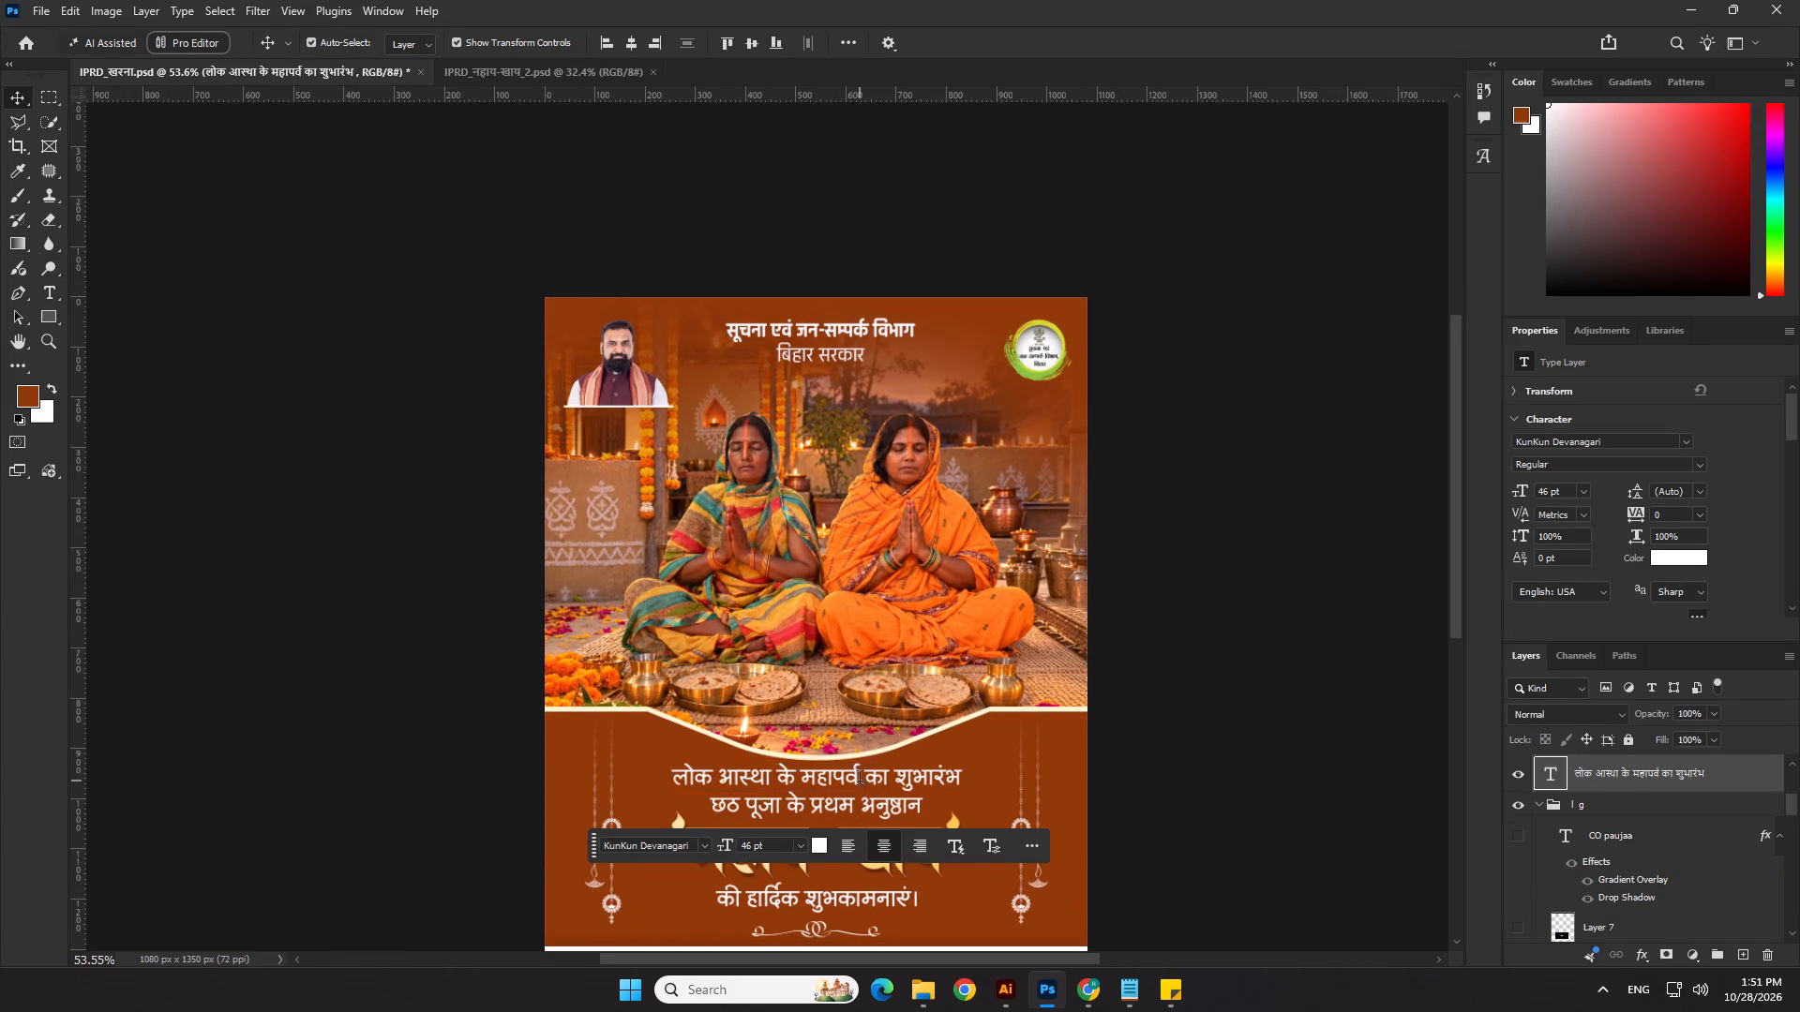
{"action": "key", "text": "ctrl+v"}
{"action": "left_click", "coordinate": [1013, 27]}
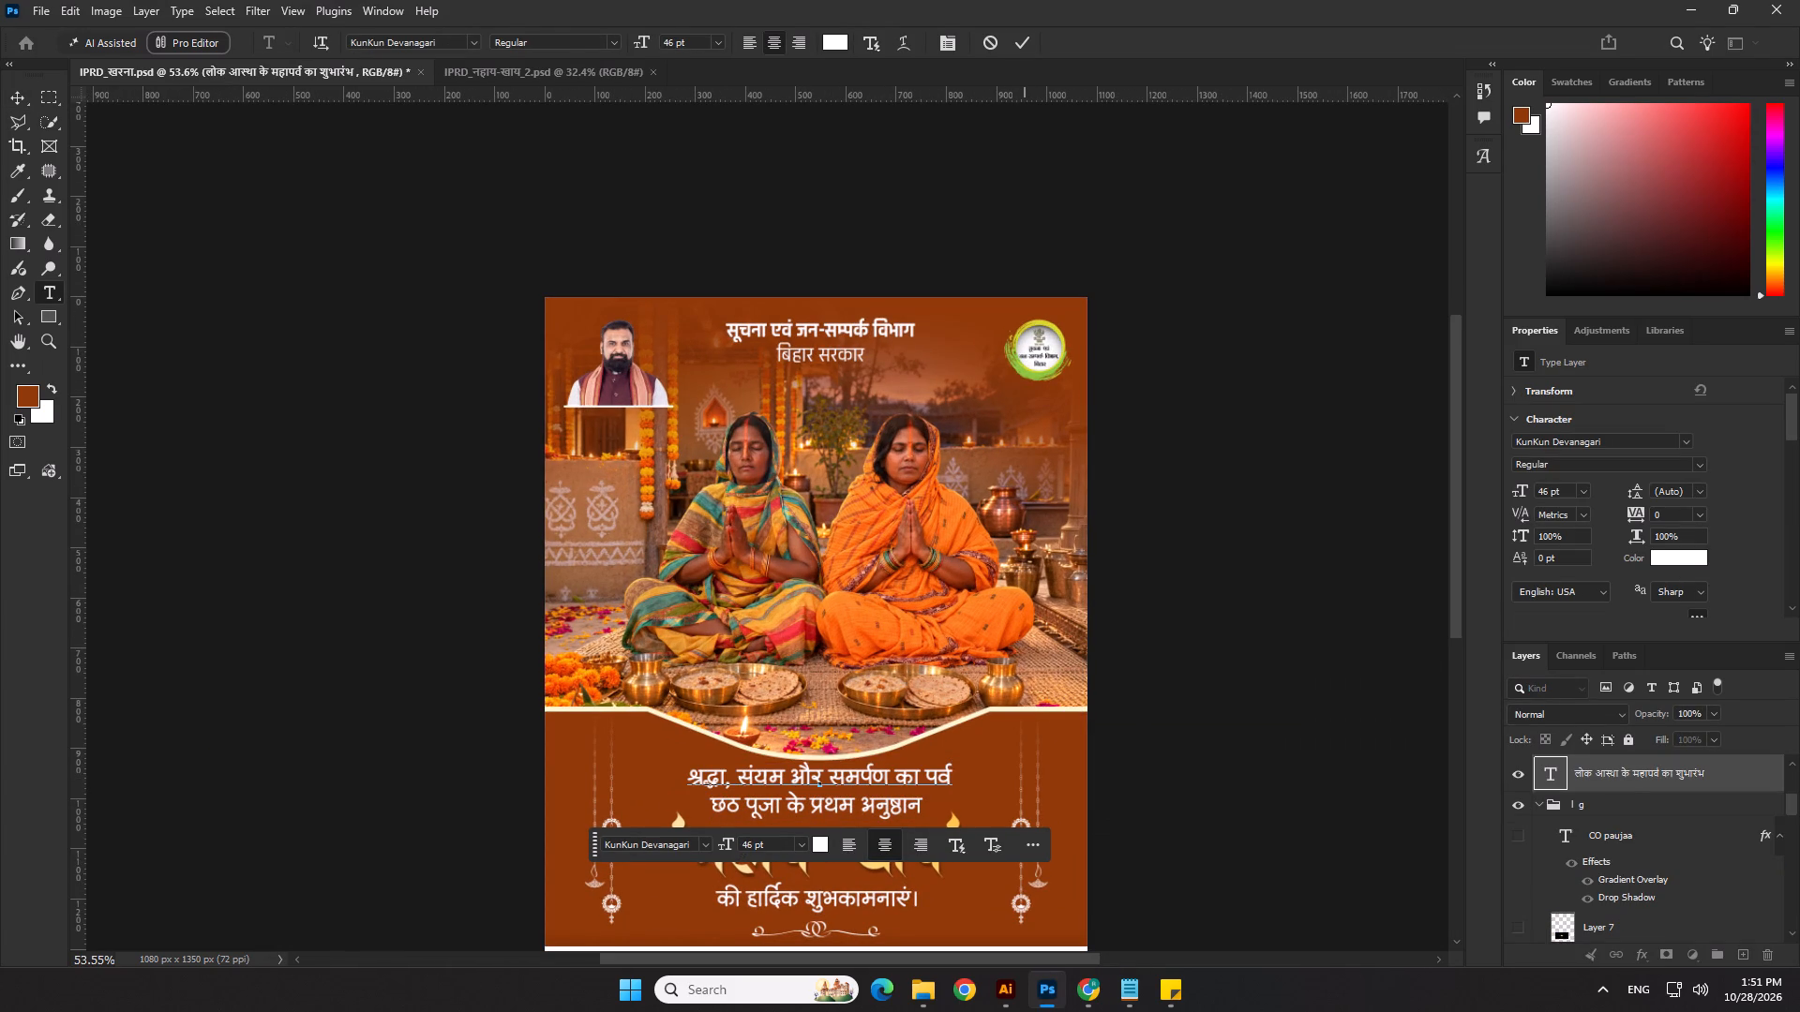
{"action": "left_click", "coordinate": [1025, 39]}
{"action": "left_click", "coordinate": [1274, 331]}
Replace the second greeting line with छठ महापर्व के पावन अनुष्ठान from the Notepad text and centre it horizontally on the poster.
{"action": "key", "text": "alt+Tab"}
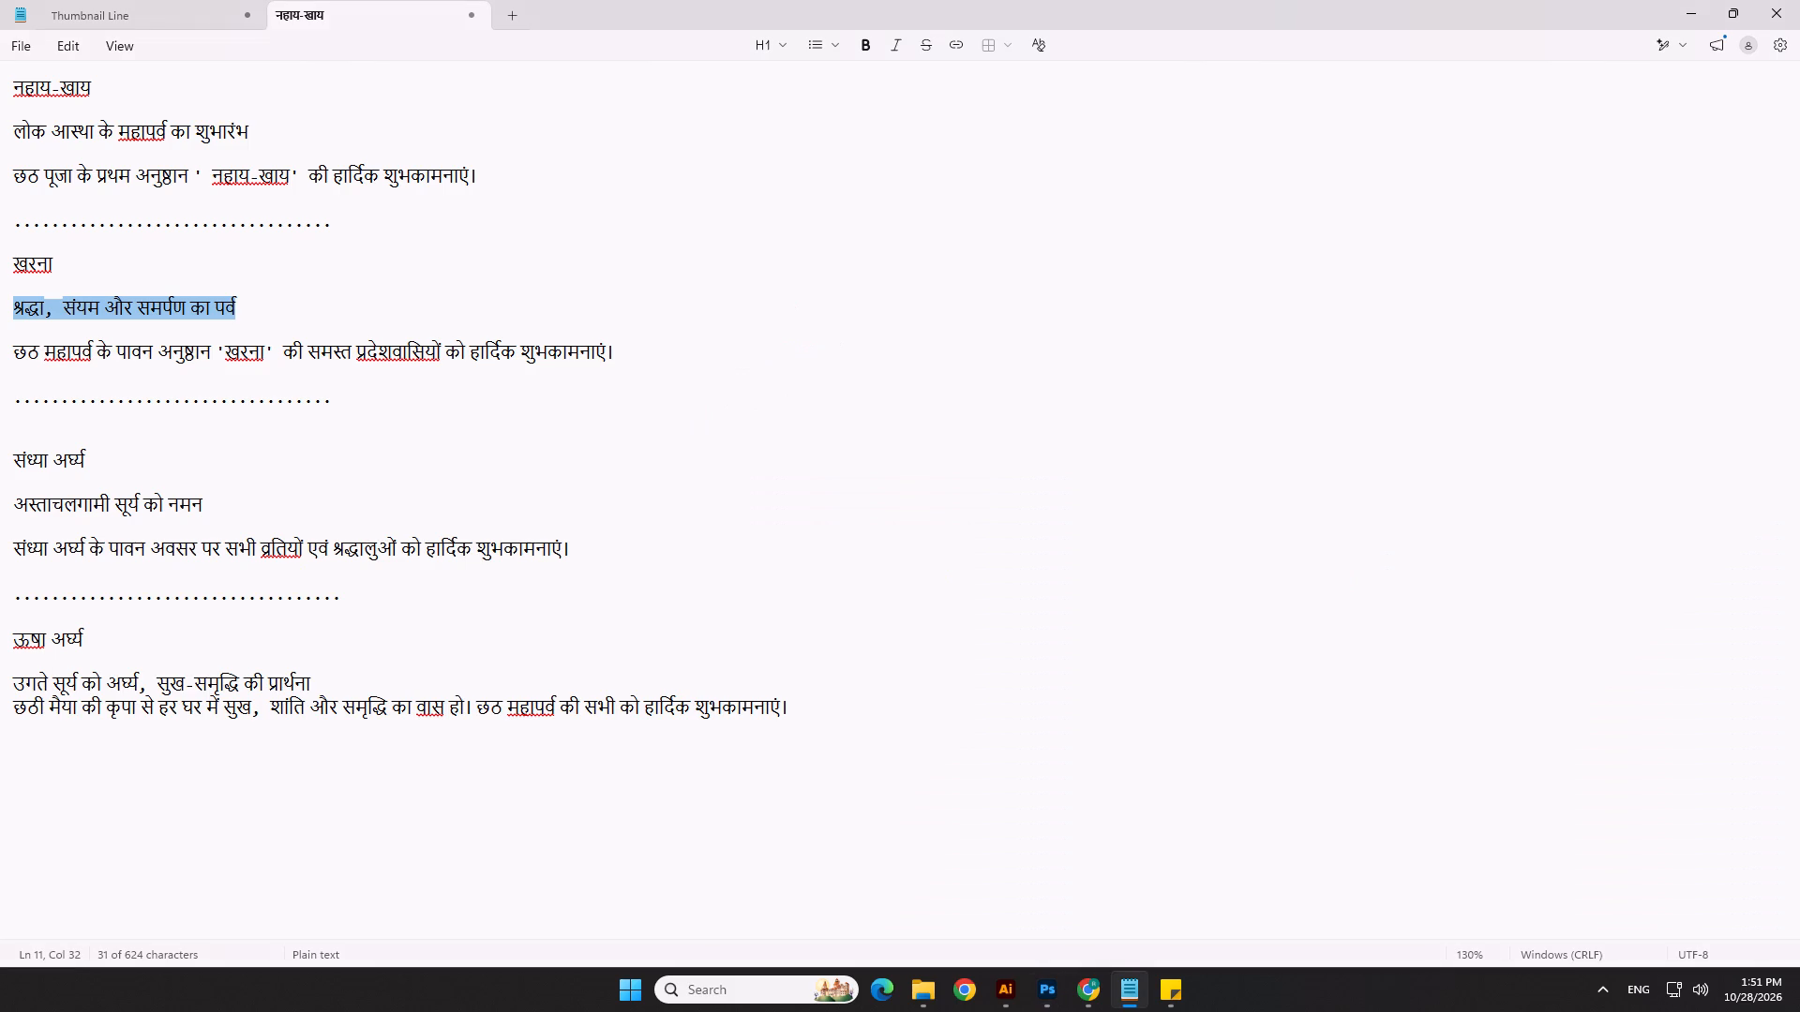
{"action": "key", "text": "alt+Tab"}
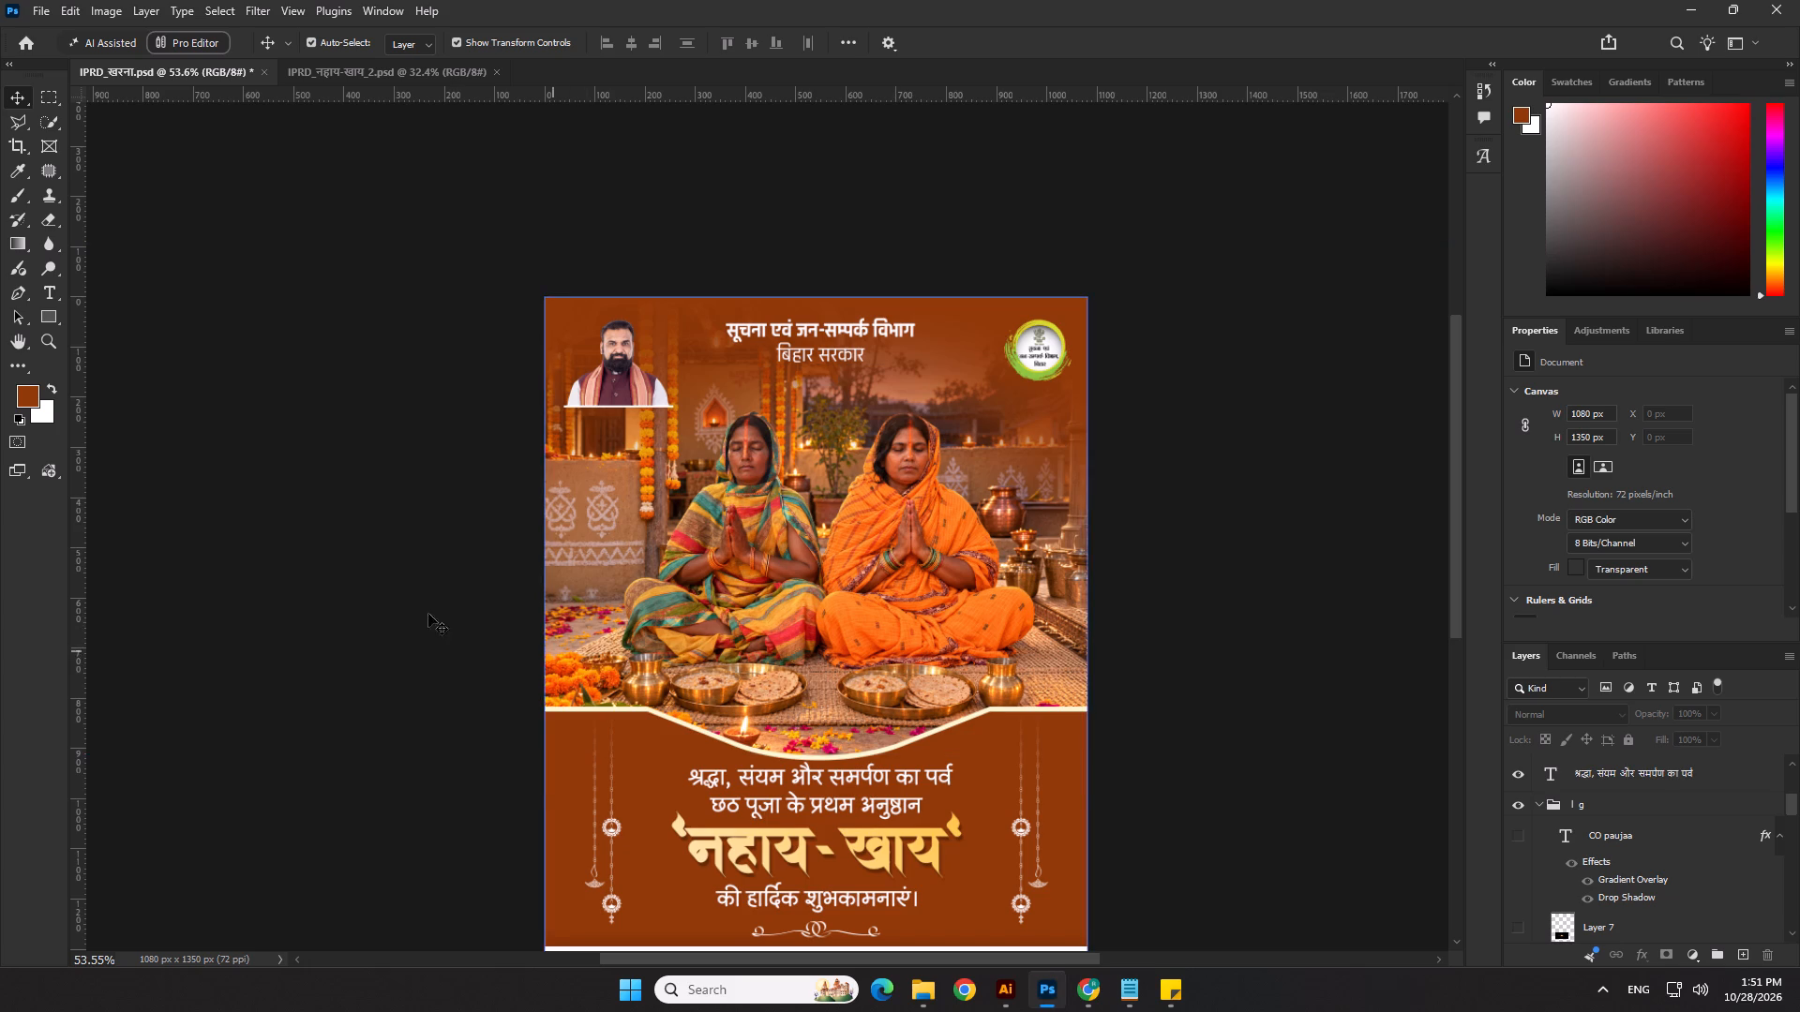
{"action": "key", "text": "alt+Tab"}
{"action": "left_click_drag", "start_coordinate": [18, 350], "coordinate": [212, 353]}
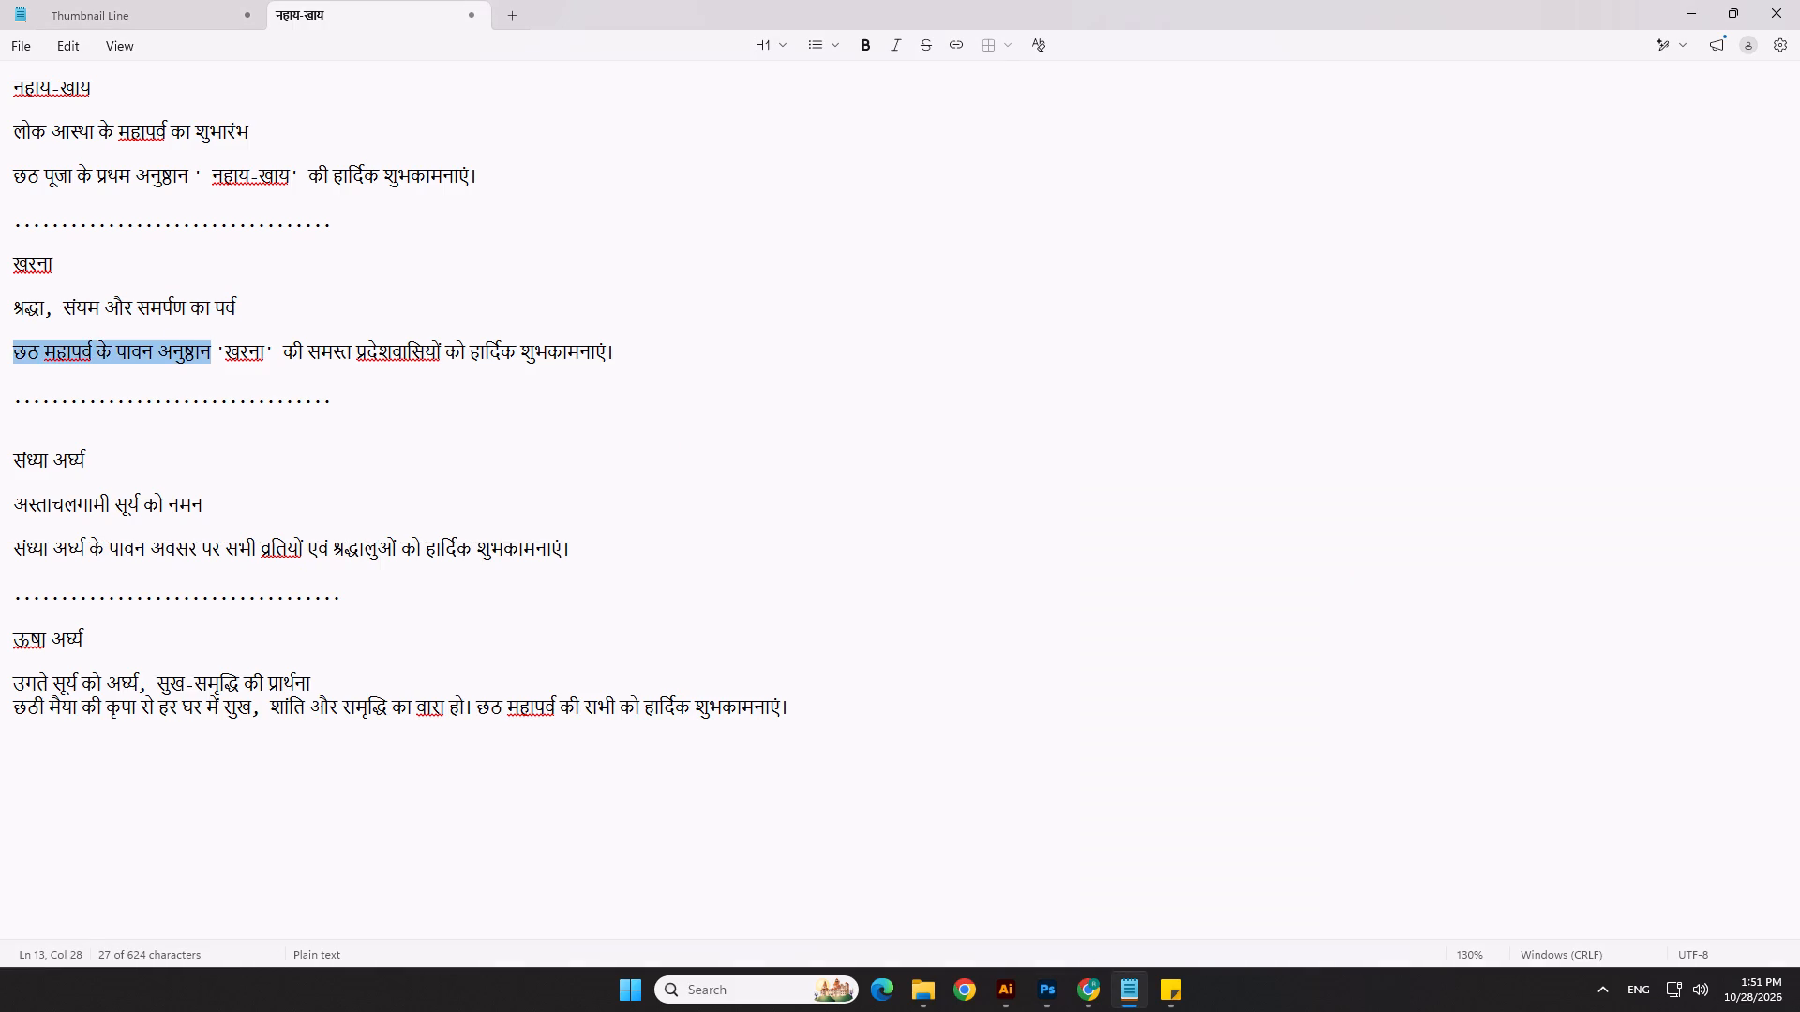
{"action": "left_click_drag", "start_coordinate": [212, 353], "coordinate": [214, 353]}
{"action": "key", "text": "ctrl+c"}
{"action": "key", "text": "ctrl+c"}
{"action": "key", "text": "alt+Tab"}
{"action": "scroll", "coordinate": [765, 737], "scroll_direction": "up", "scroll_amount": 3}
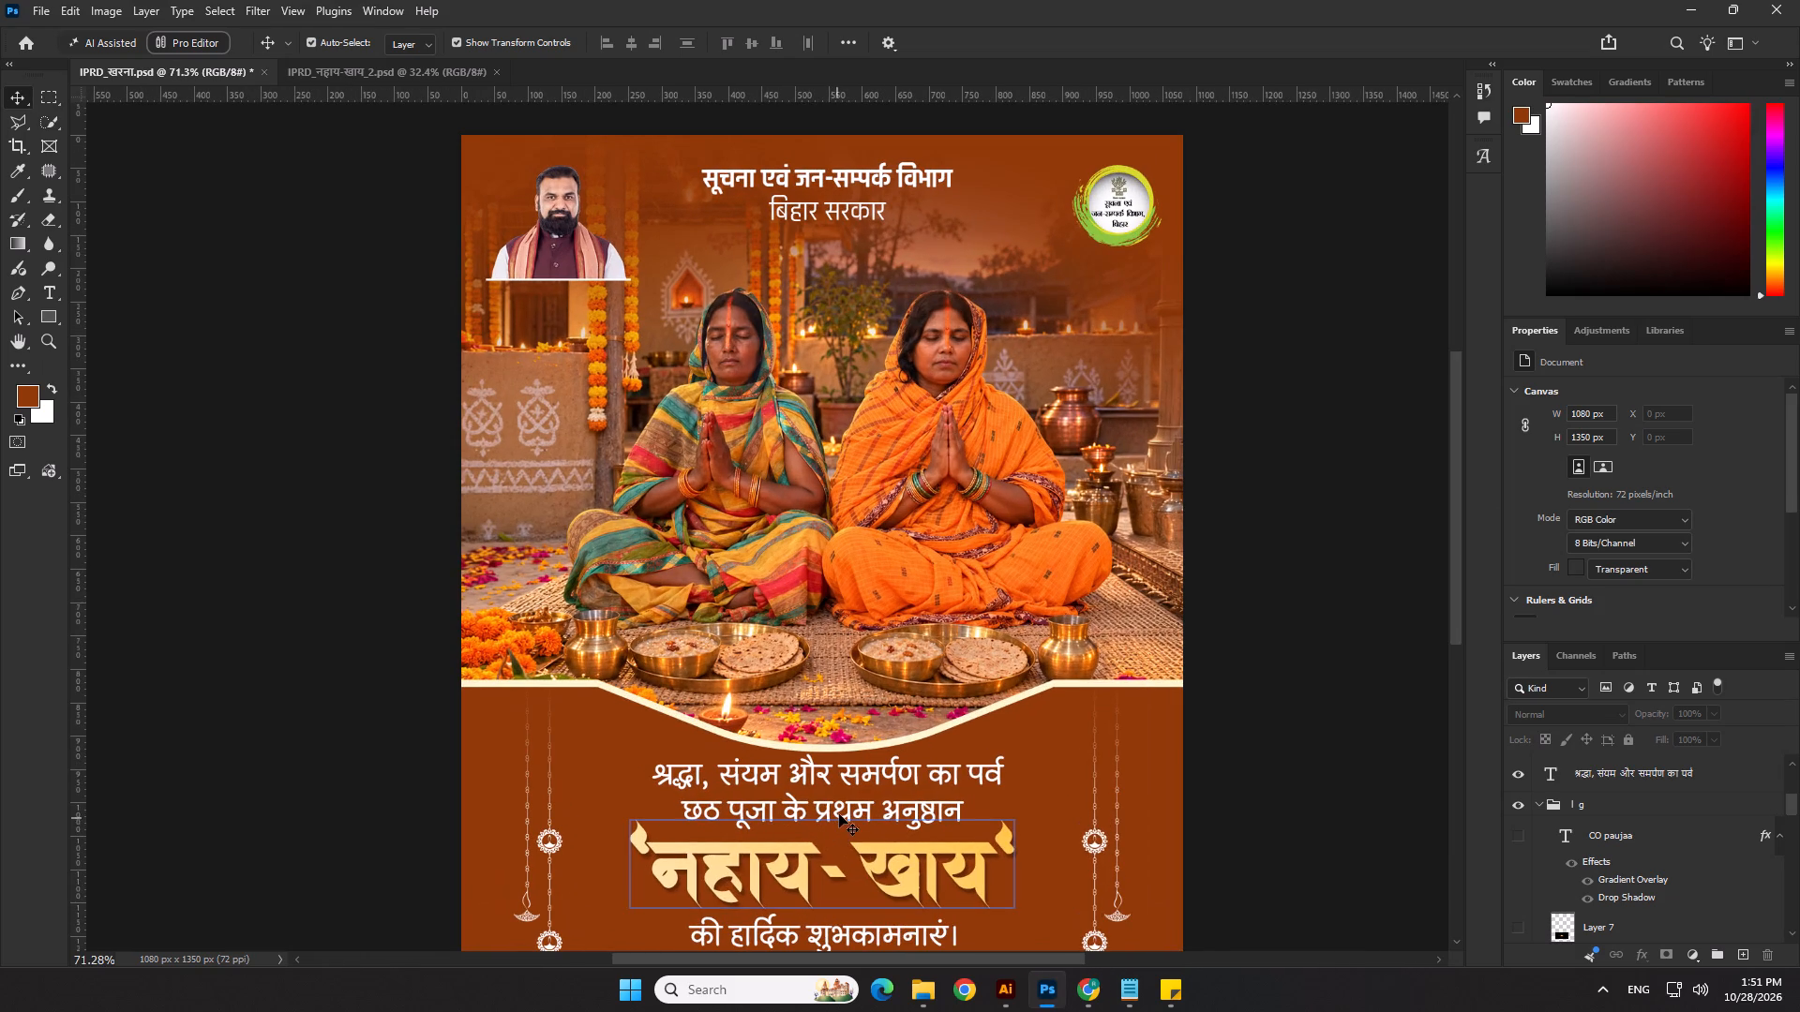
{"action": "double_click", "coordinate": [847, 811]}
{"action": "key", "text": "ctrl+v"}
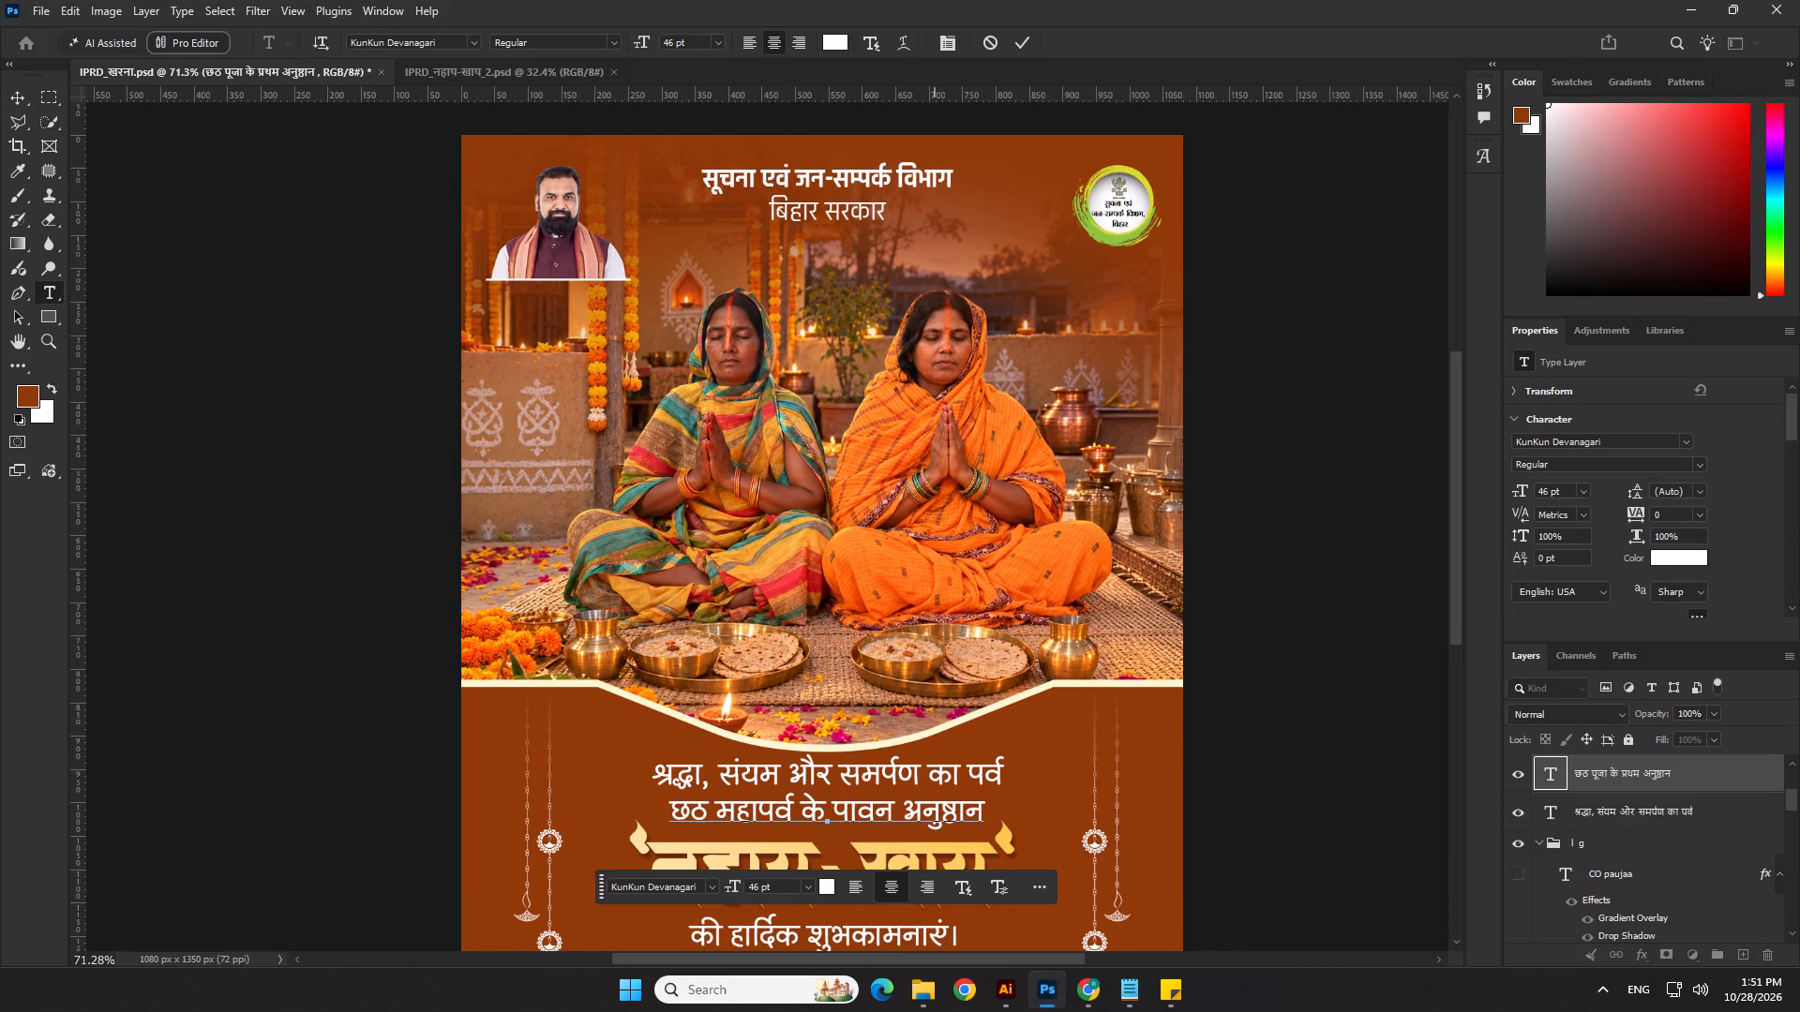
{"action": "left_click", "coordinate": [1031, 36]}
{"action": "left_click", "coordinate": [631, 45]}
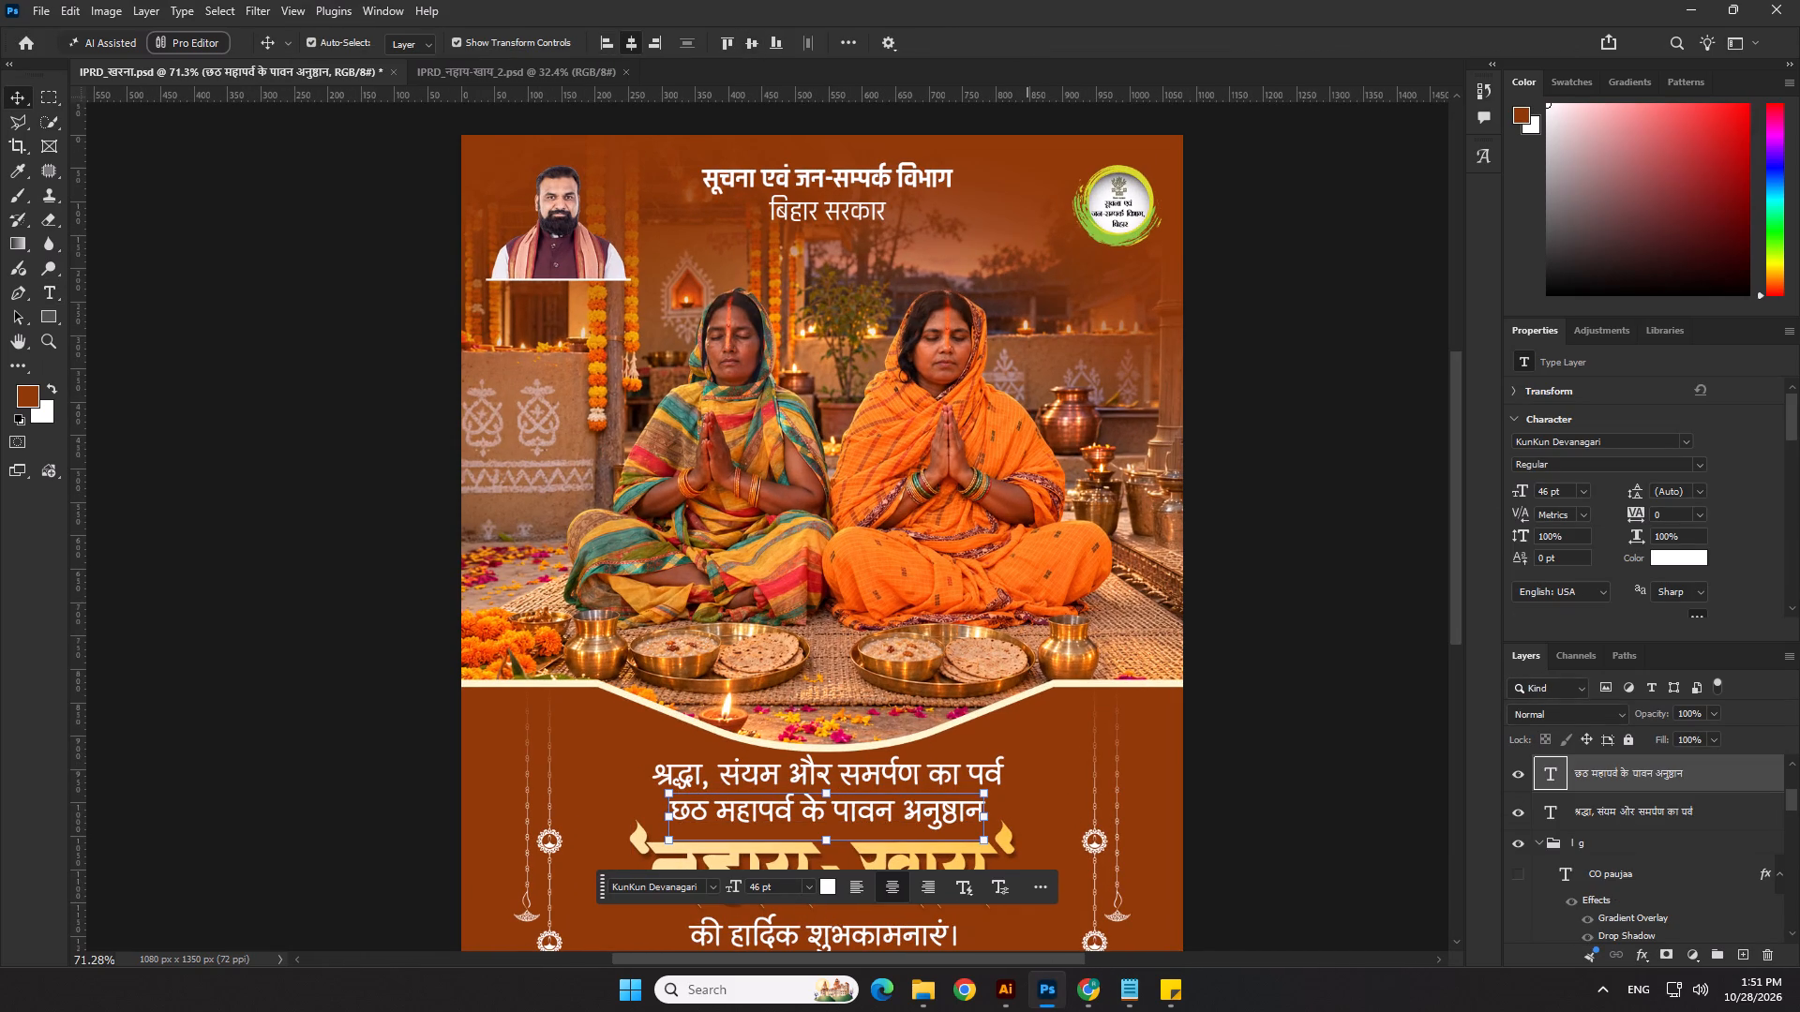
{"action": "left_click", "coordinate": [238, 628]}
Centre the श्रद्धा, संयम और समर्पण का पर्व line horizontally and nudge it down by one pixel.
{"action": "left_click", "coordinate": [860, 788]}
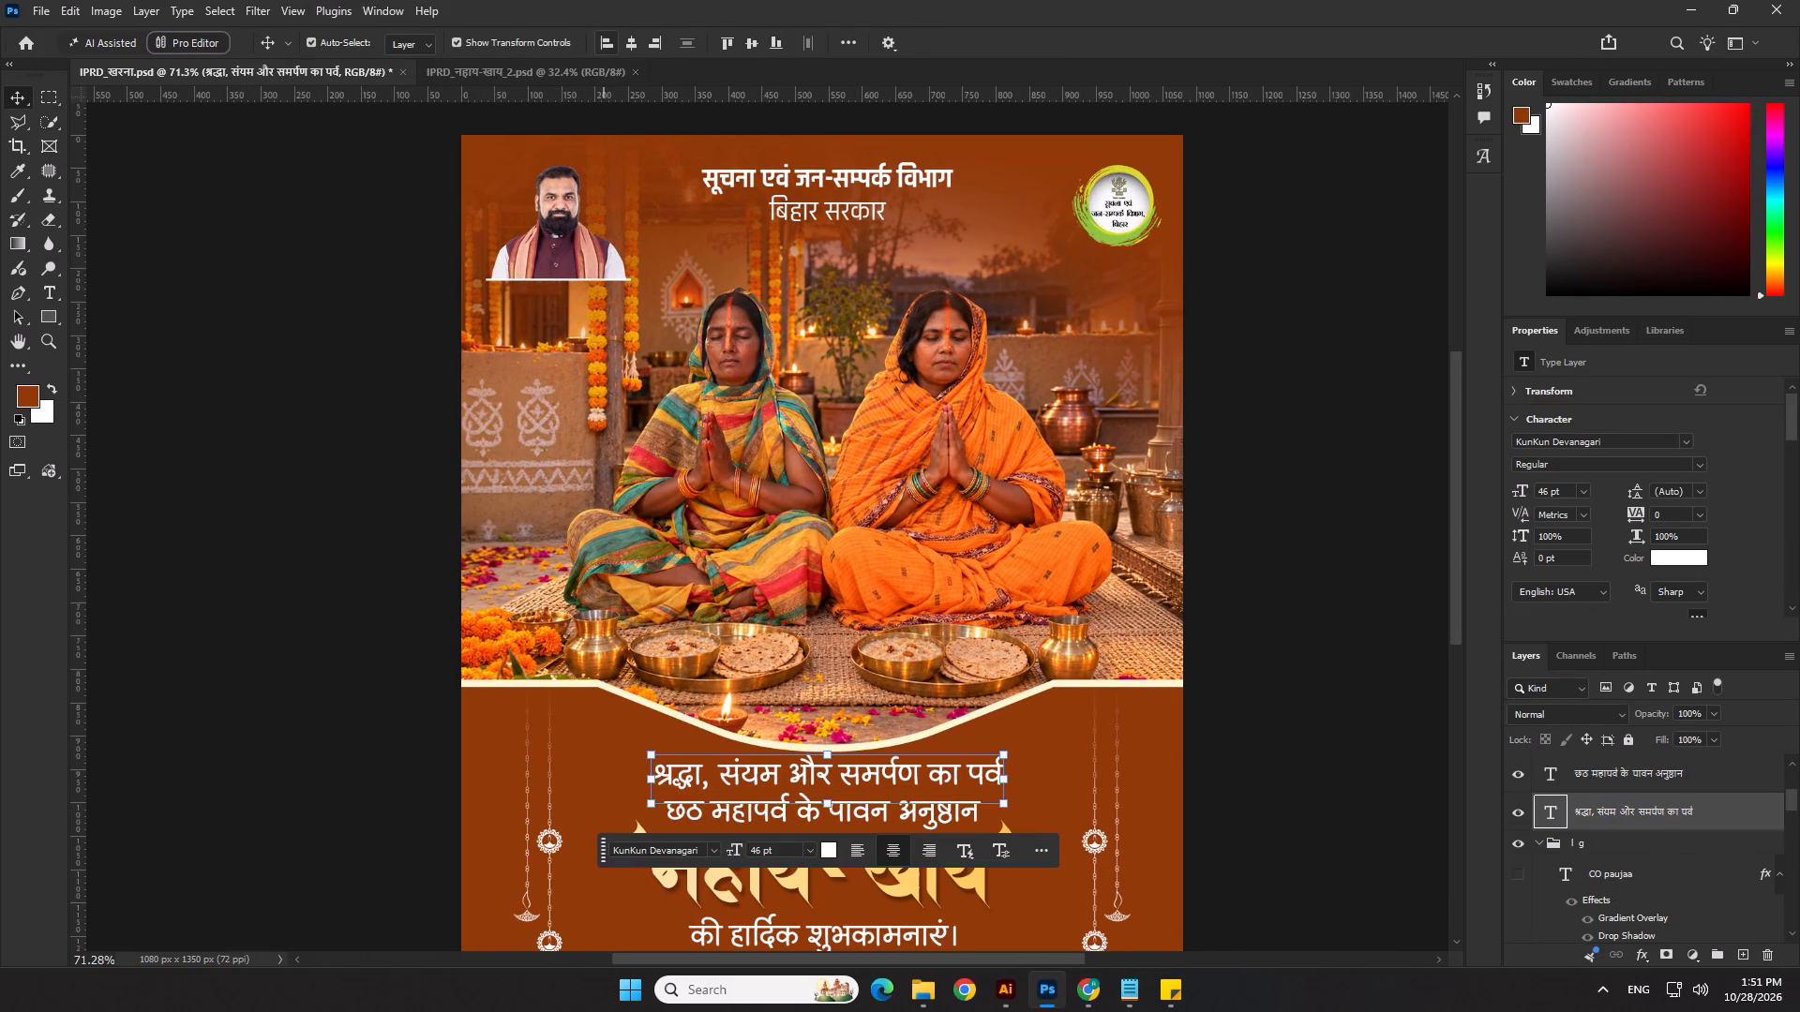
{"action": "left_click", "coordinate": [625, 39]}
{"action": "key", "text": "Down"}
{"action": "left_click", "coordinate": [245, 577]}
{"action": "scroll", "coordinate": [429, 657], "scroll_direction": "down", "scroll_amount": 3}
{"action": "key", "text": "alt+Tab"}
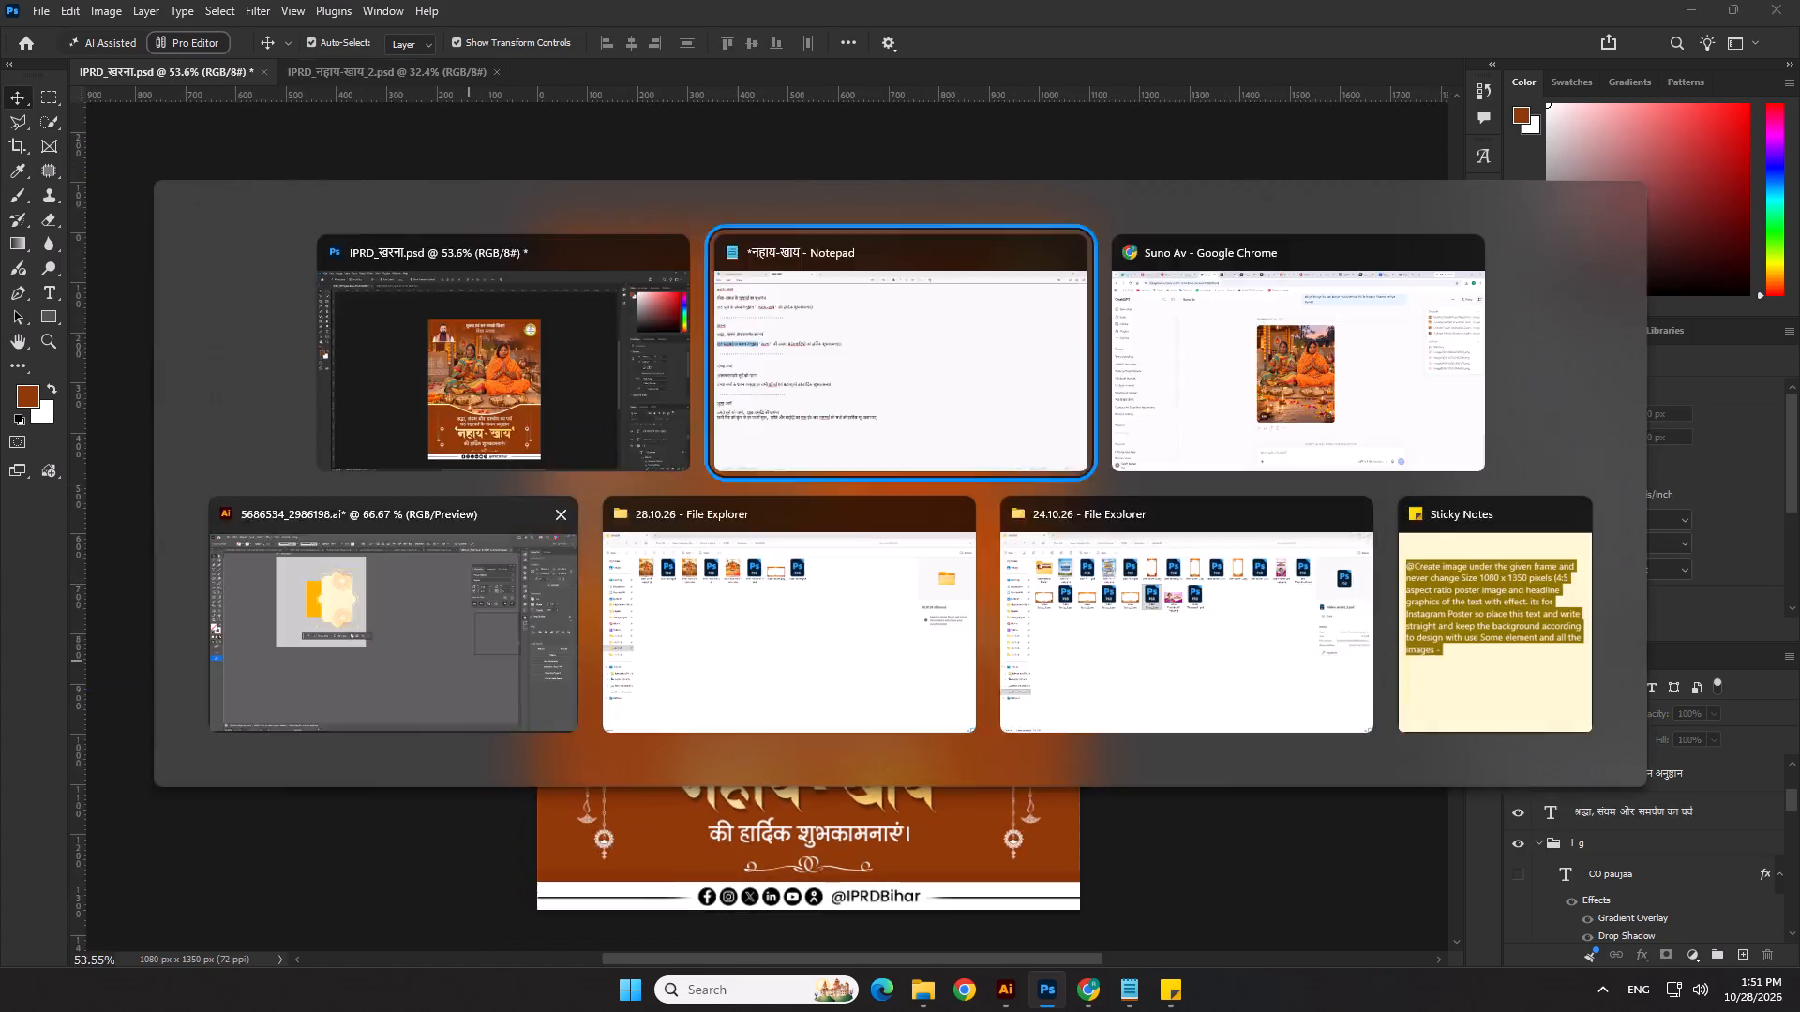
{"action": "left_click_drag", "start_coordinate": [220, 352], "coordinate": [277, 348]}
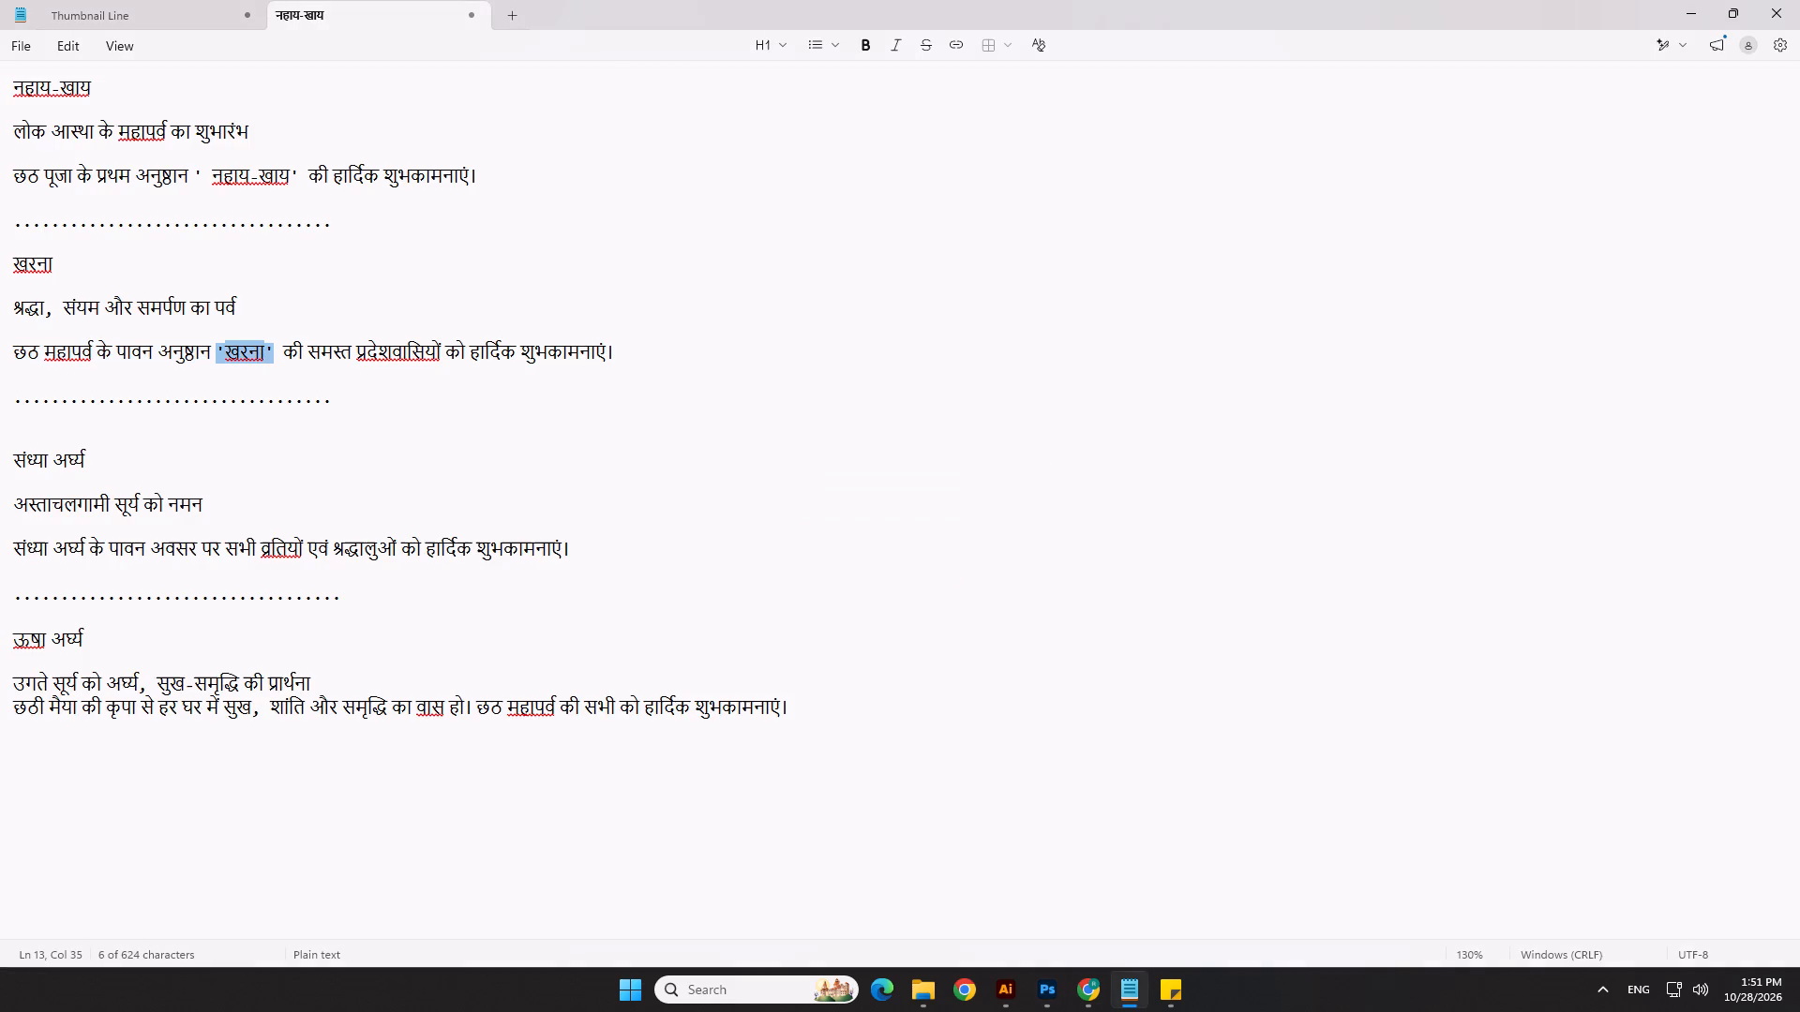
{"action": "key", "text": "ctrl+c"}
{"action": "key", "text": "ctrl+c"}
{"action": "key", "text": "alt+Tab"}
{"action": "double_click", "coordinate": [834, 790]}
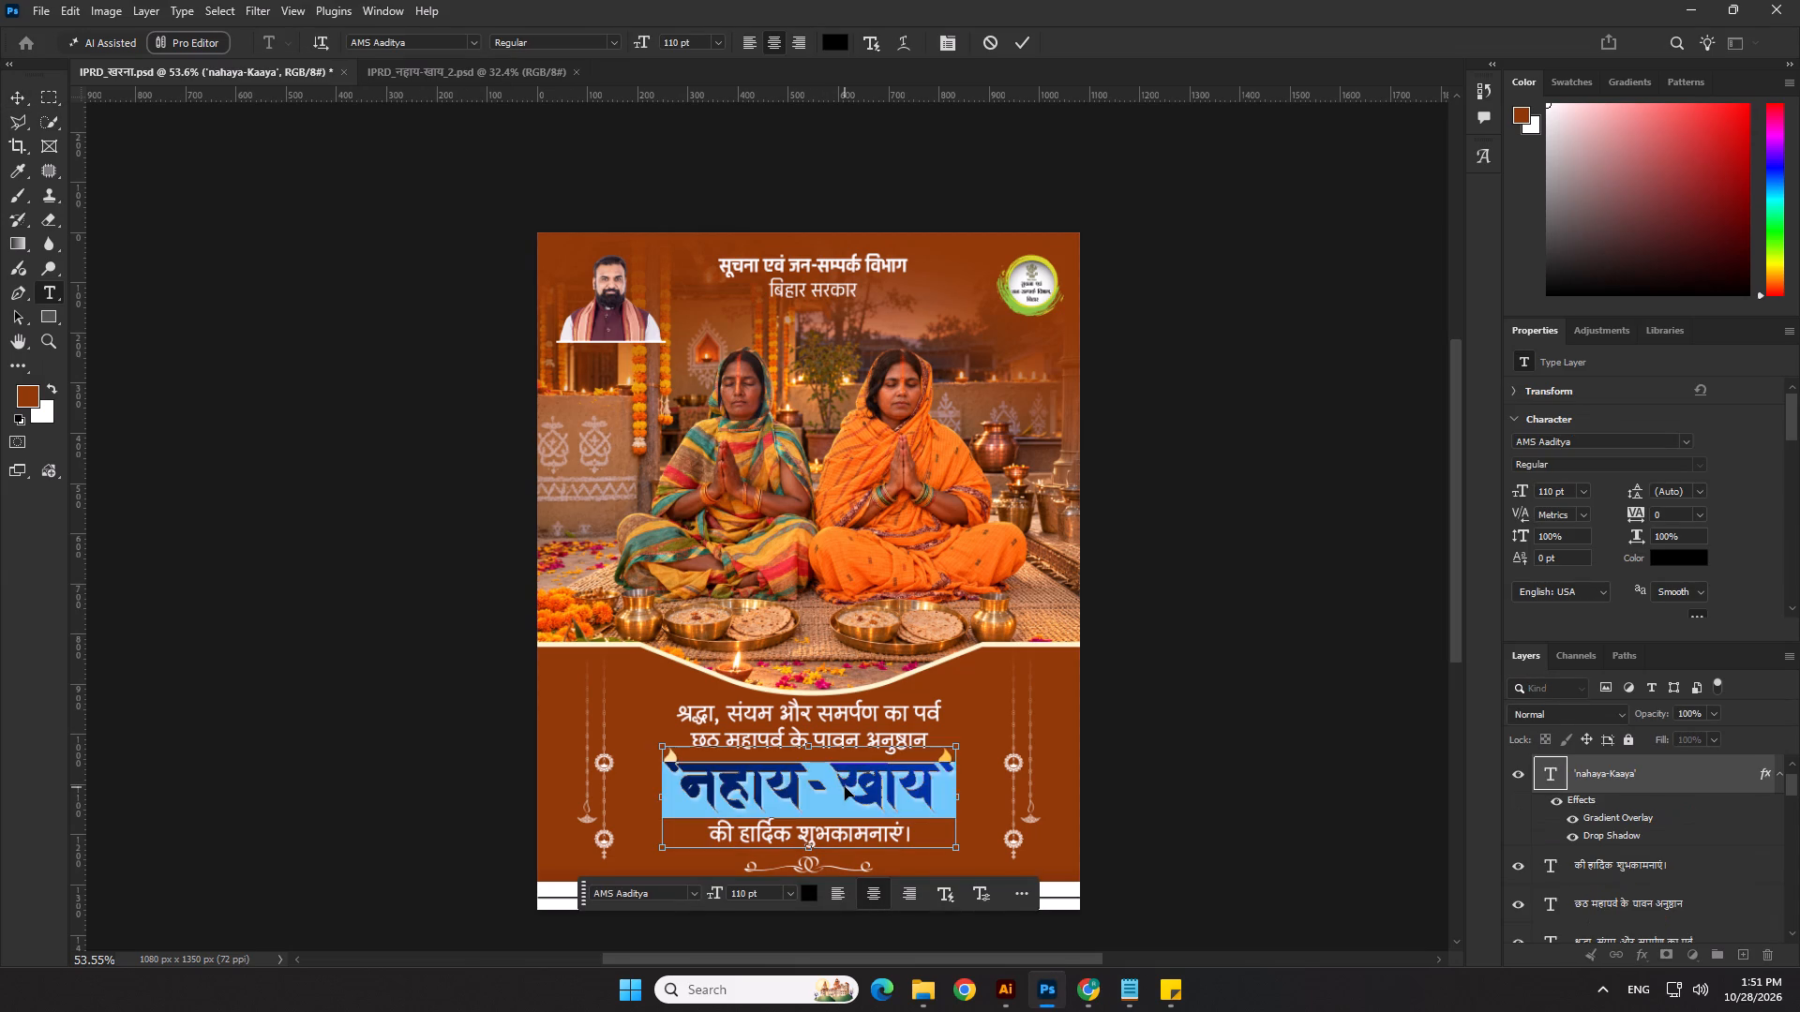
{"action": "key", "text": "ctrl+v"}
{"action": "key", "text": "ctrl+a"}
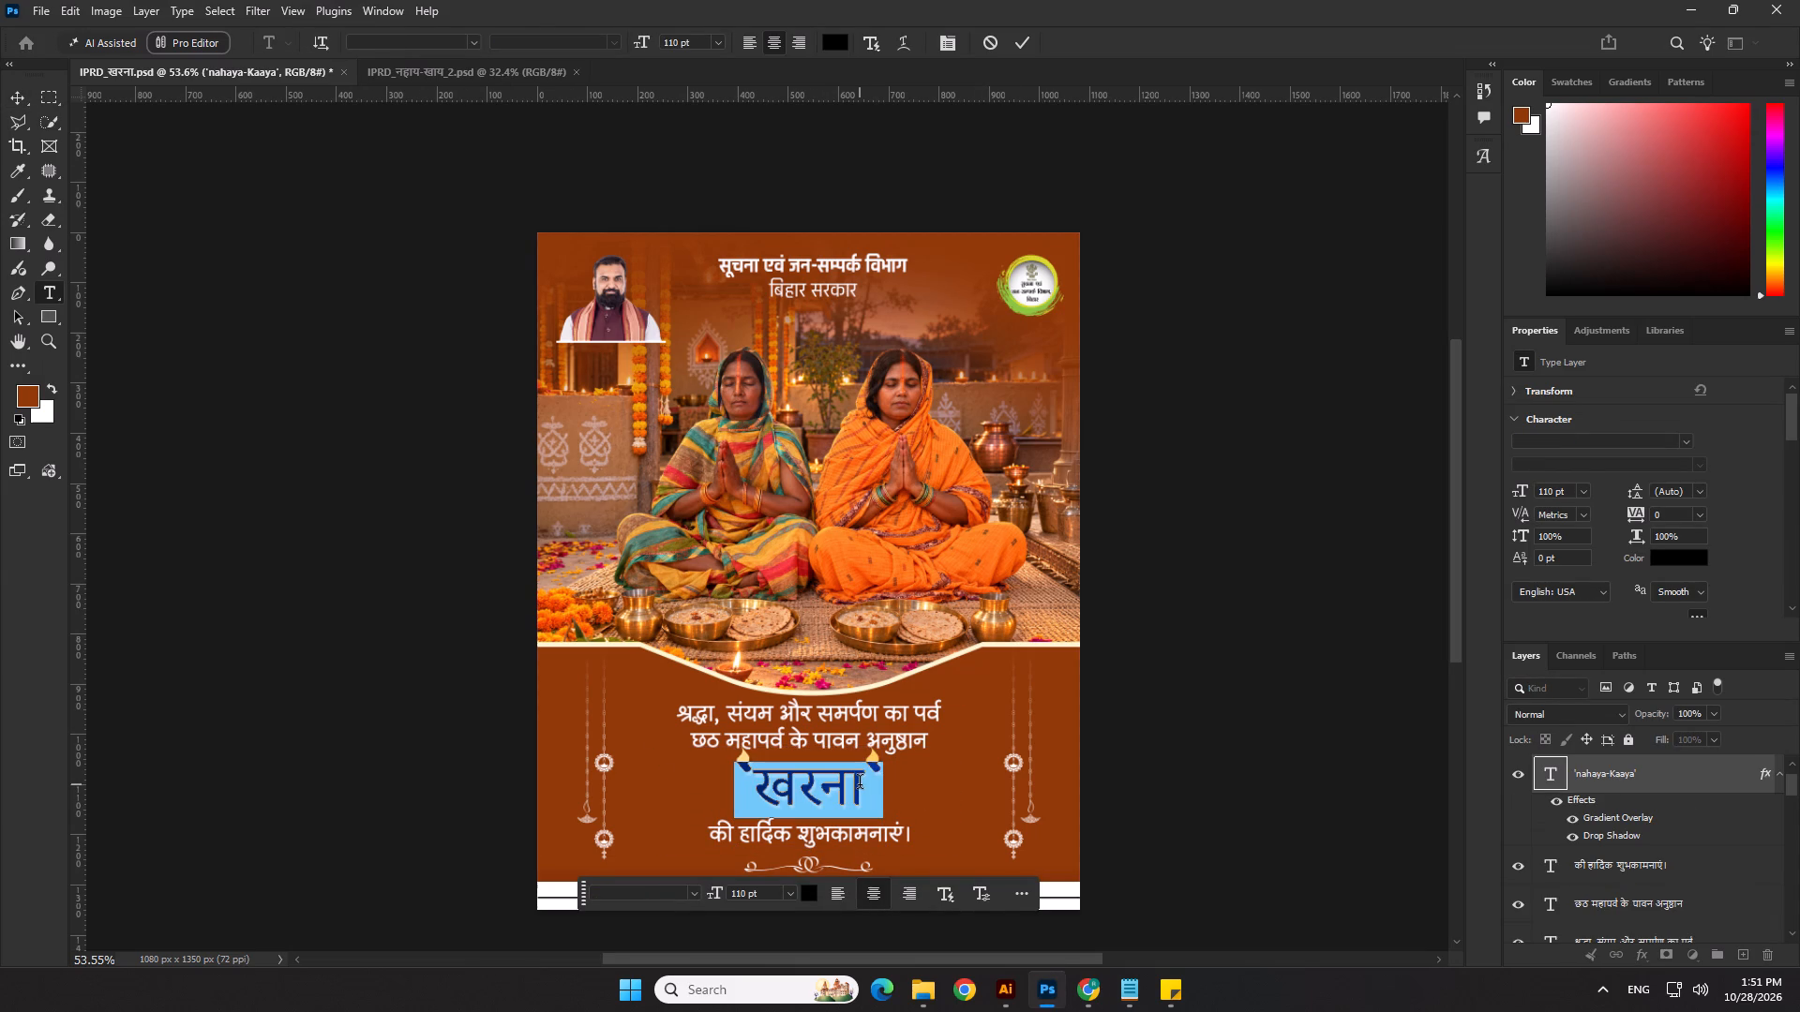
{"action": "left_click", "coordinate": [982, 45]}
Edit the golden नहाय-खाय title to read 'खरना', keeping the quotation marks and AMS Aaditya font, and centre it horizontally.
{"action": "scroll", "coordinate": [877, 743], "scroll_direction": "up", "scroll_amount": 3}
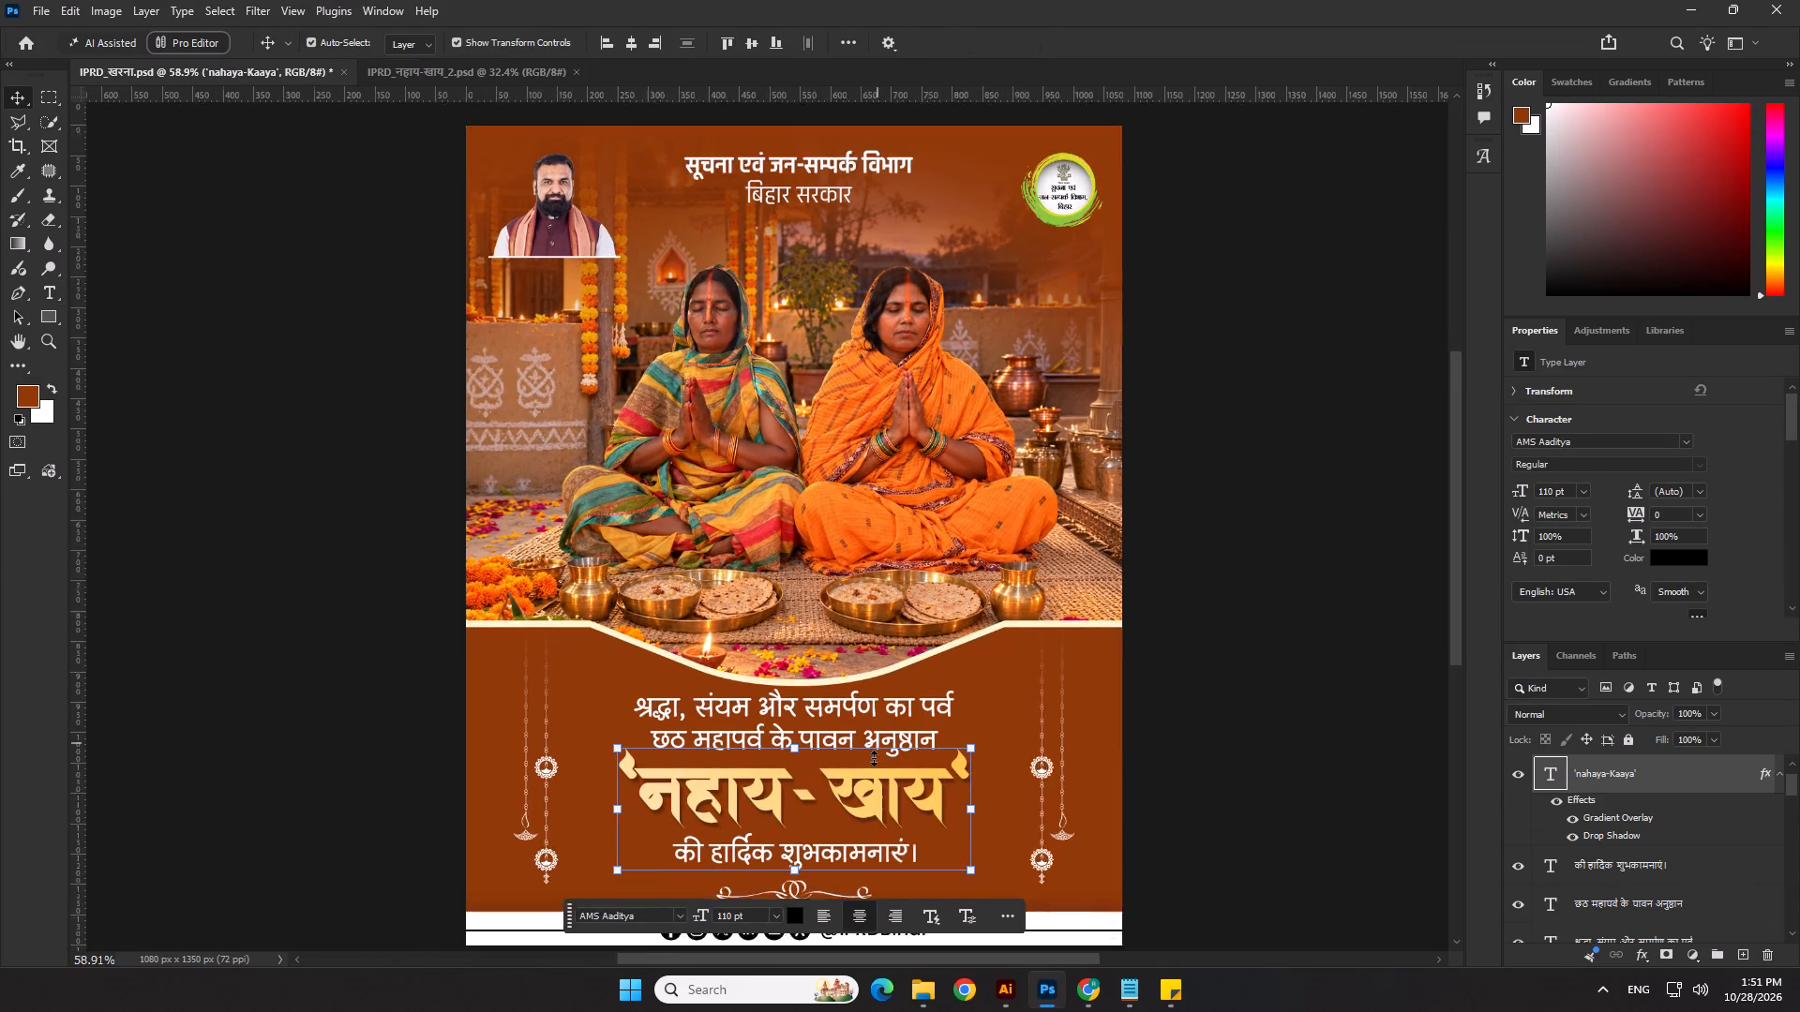
{"action": "double_click", "coordinate": [779, 815]}
{"action": "left_click_drag", "start_coordinate": [632, 810], "coordinate": [829, 803]}
{"action": "key", "text": "BackSpace"}
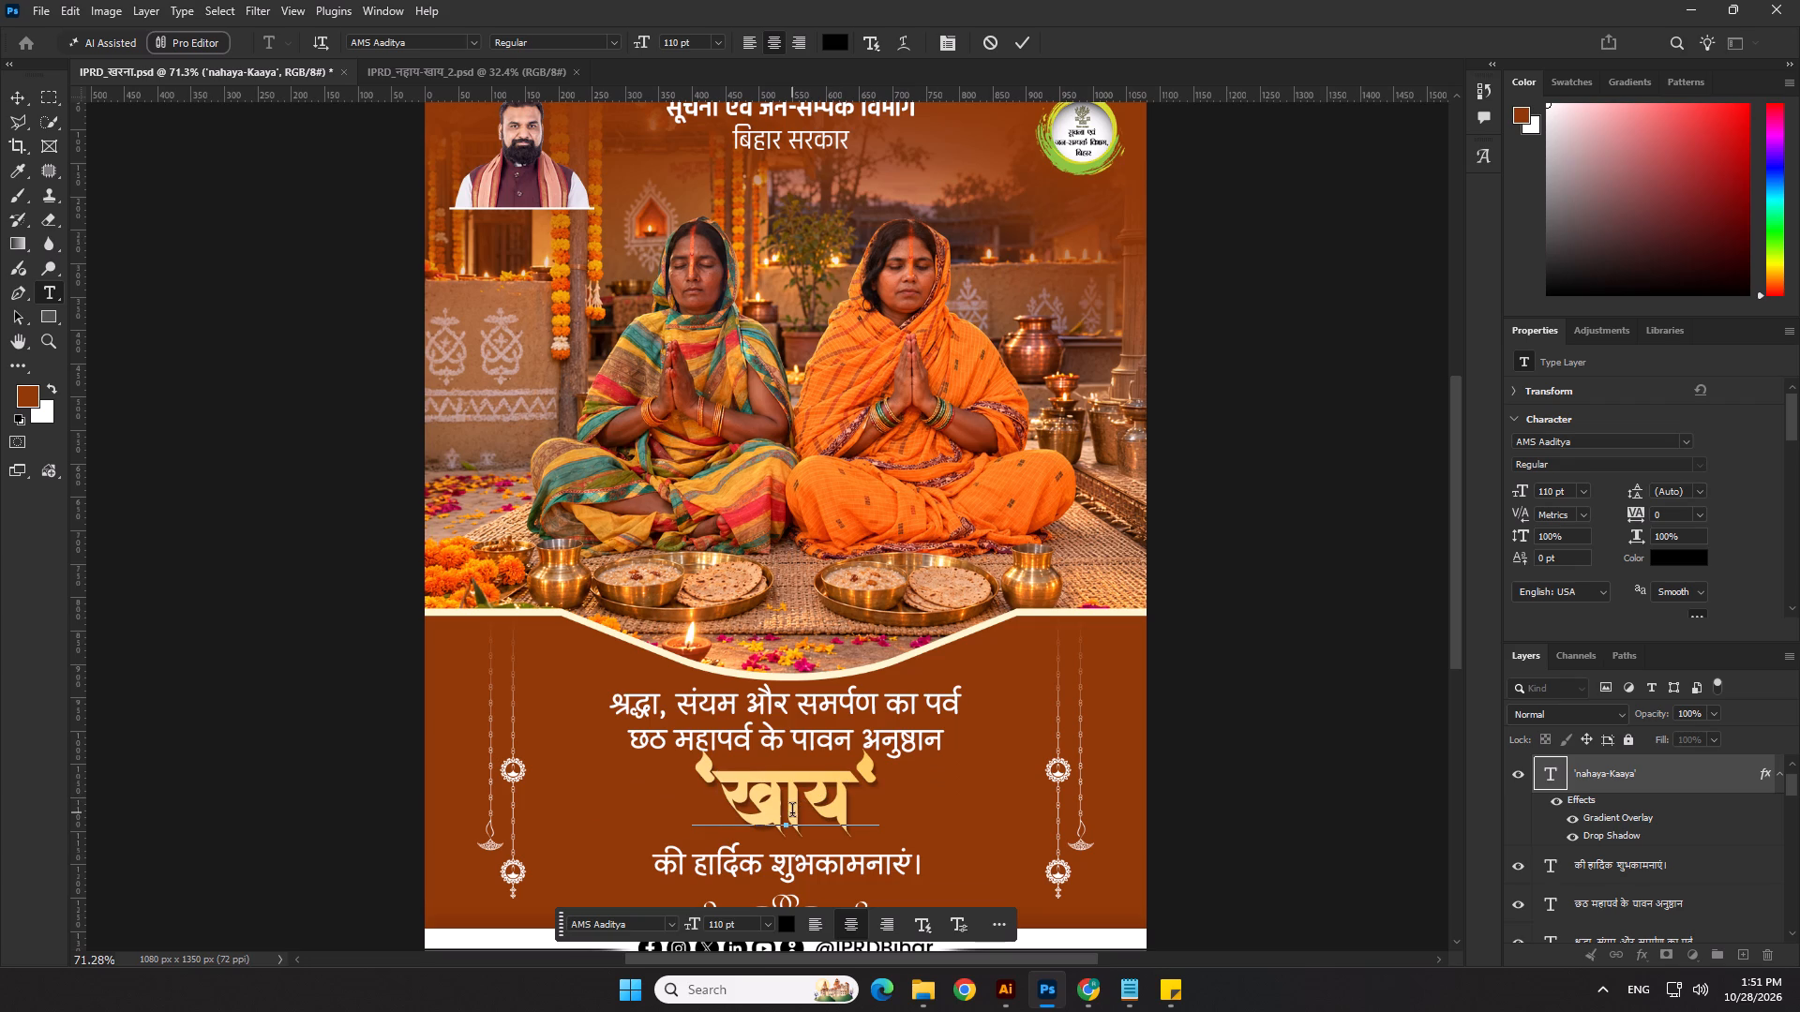
{"action": "left_click_drag", "start_coordinate": [792, 812], "coordinate": [842, 817]}
{"action": "key", "text": "Delete"}
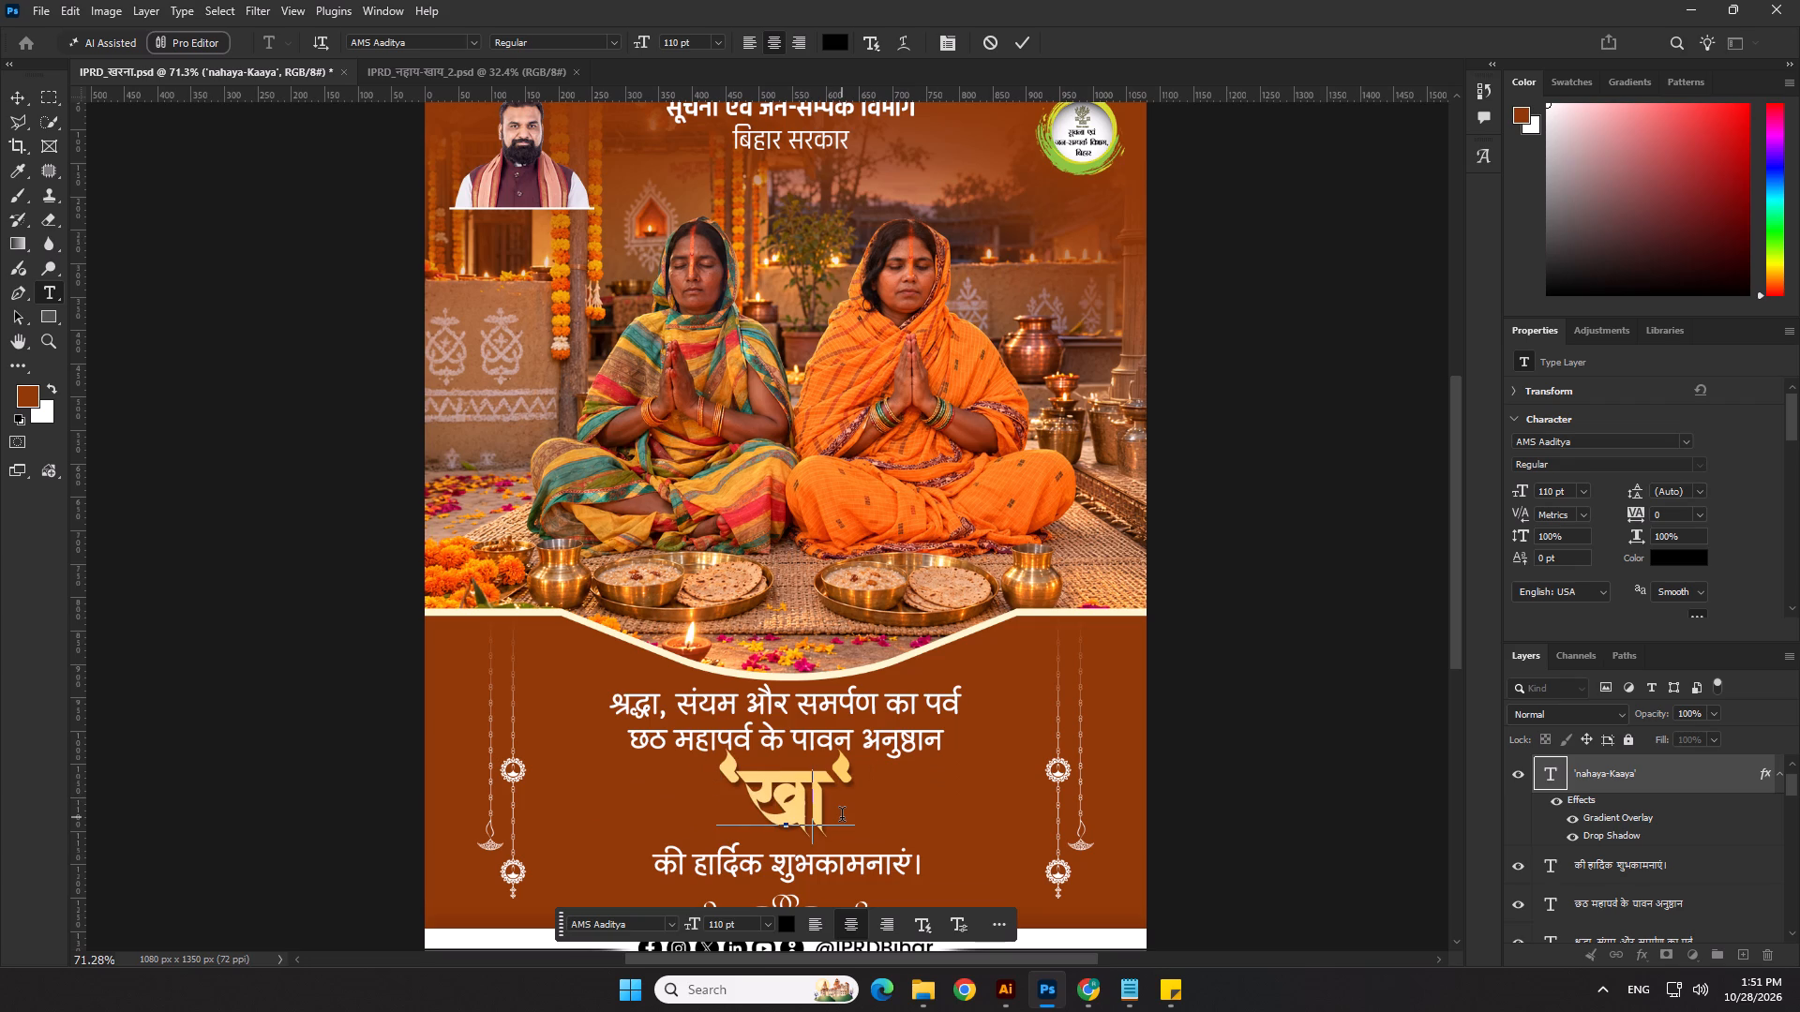
{"action": "key", "text": "Delete"}
{"action": "key", "text": "r"}
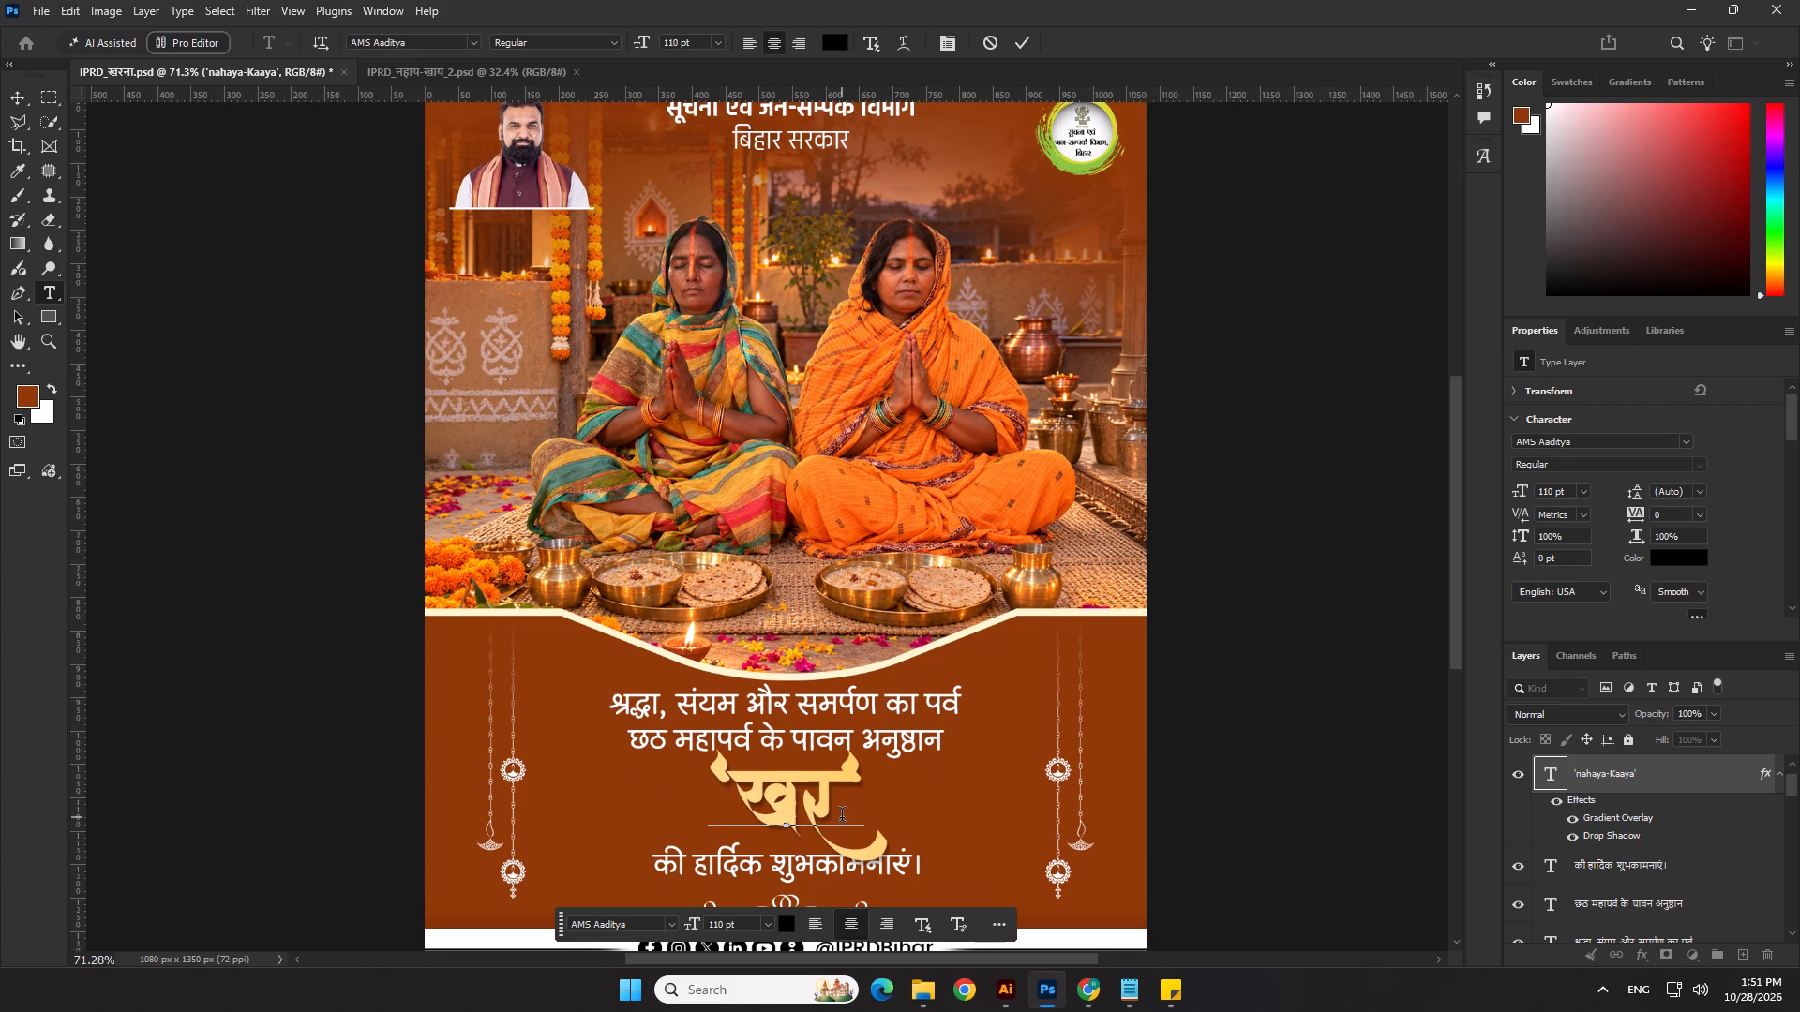
{"action": "type", "text": "naa"}
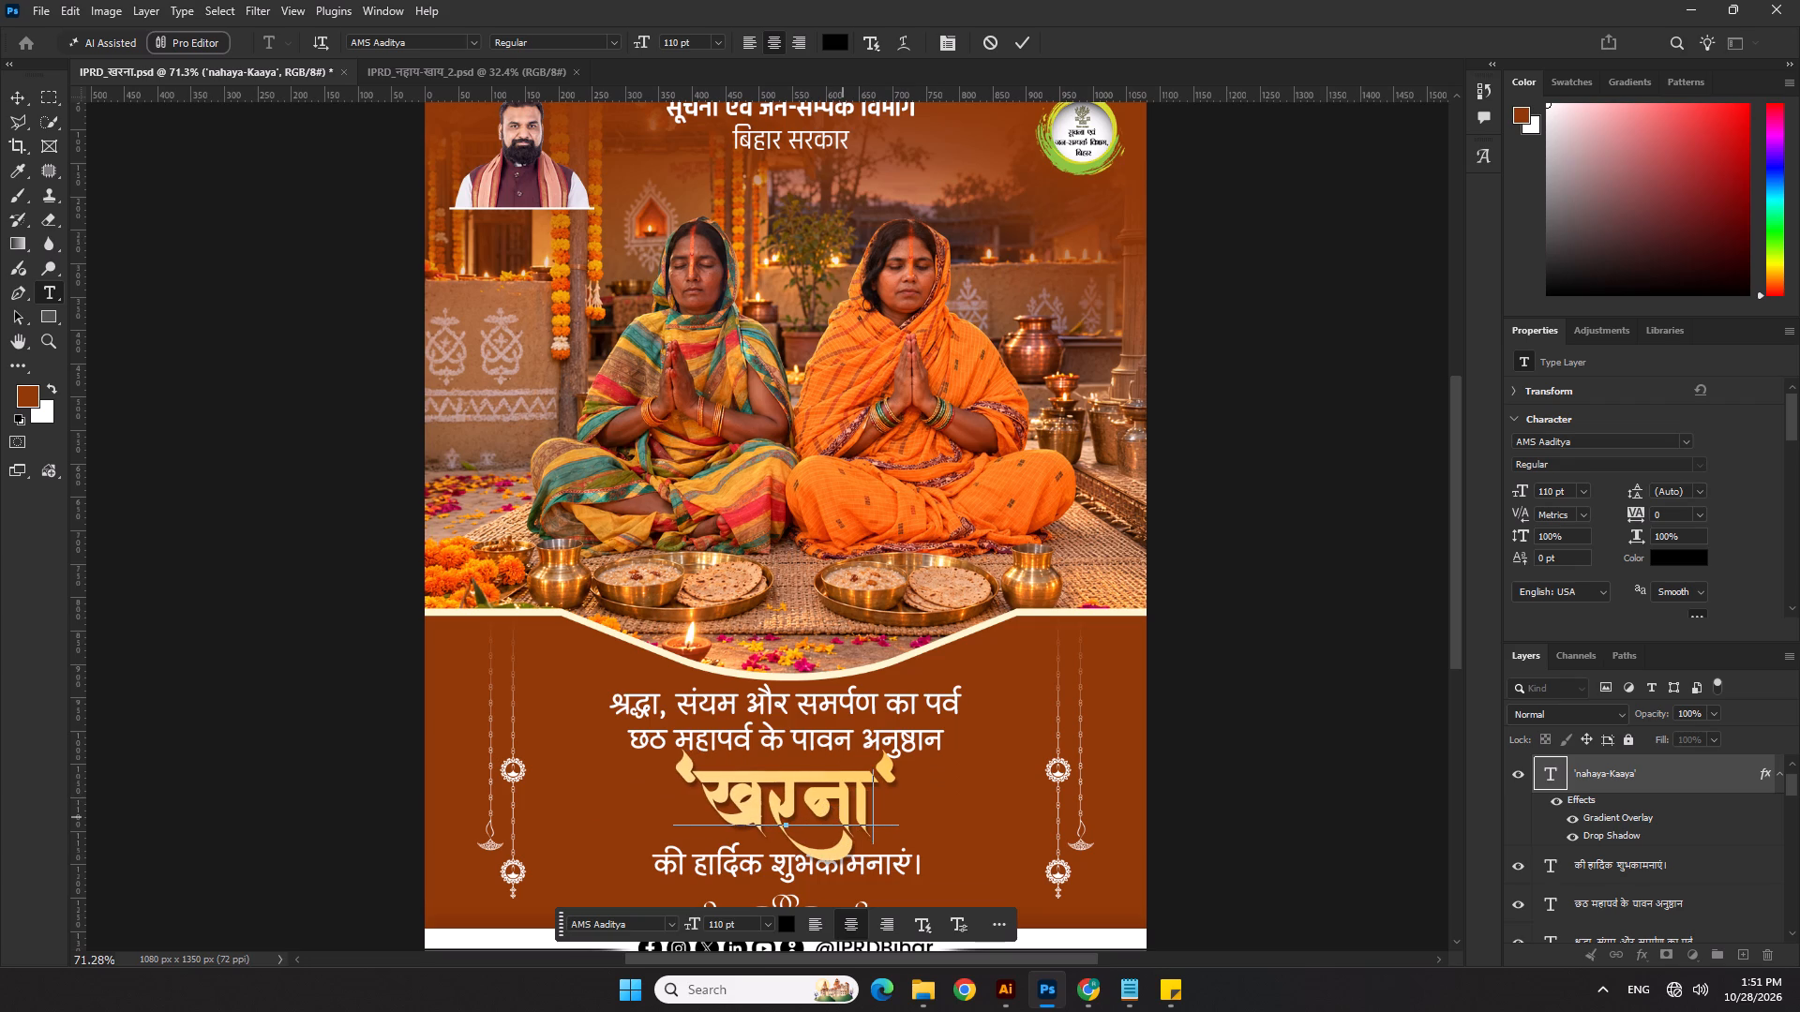
{"action": "left_click", "coordinate": [1020, 48]}
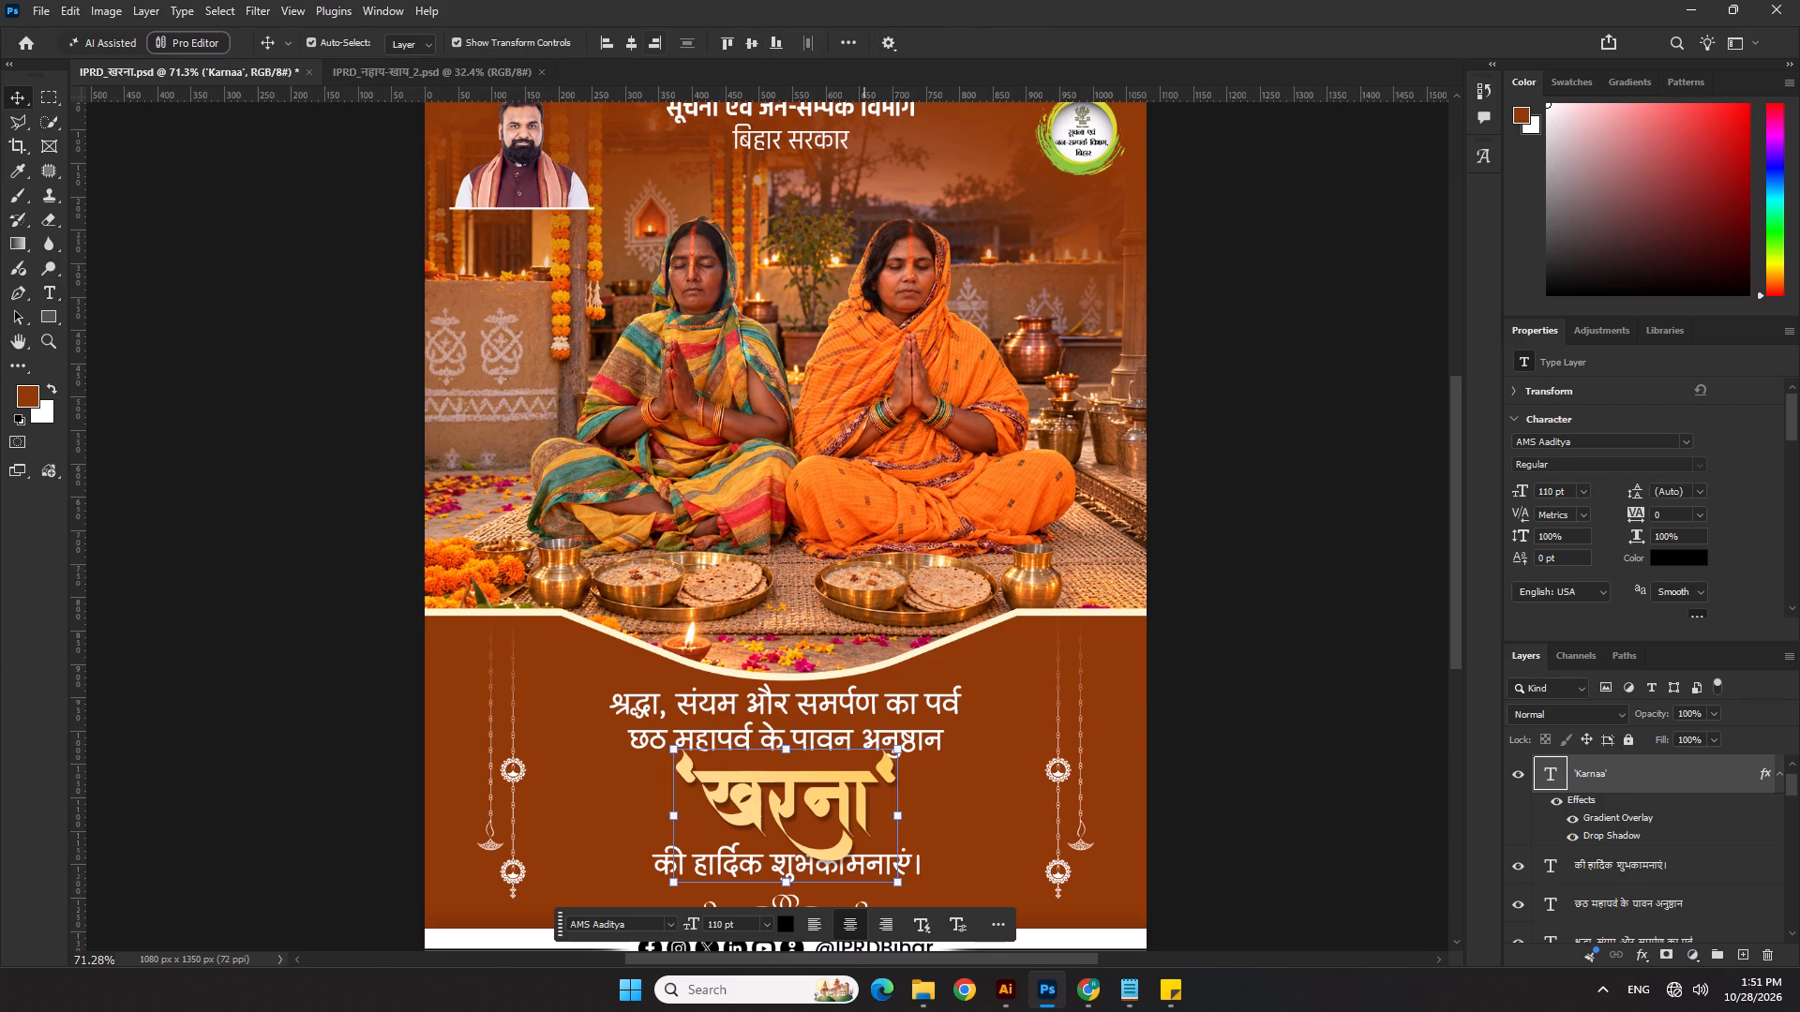
{"action": "left_click", "coordinate": [634, 37]}
{"action": "left_click", "coordinate": [1282, 777]}
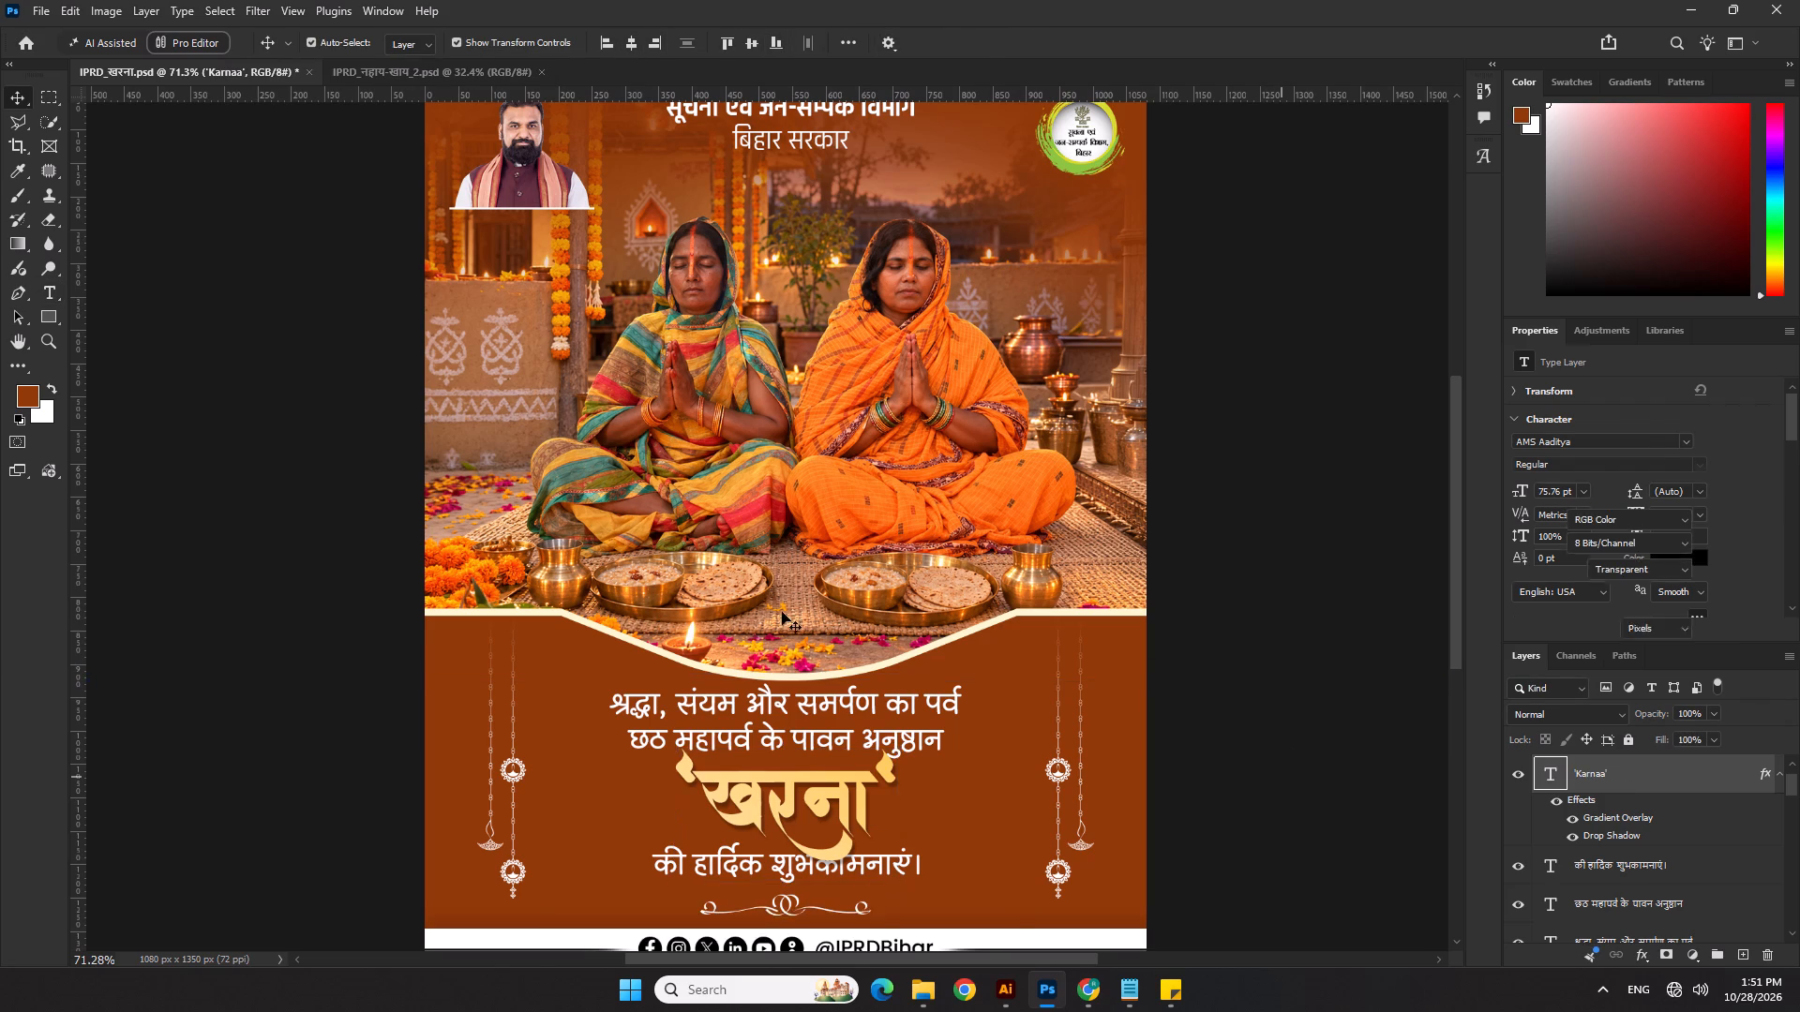
Replace the line under the title with की समस्त प्रदेशवासियों को हार्दिक शुभकामनाएं। from the Notepad text, breaking it into two lines before हार्दिक.
{"action": "scroll", "coordinate": [765, 603], "scroll_direction": "down", "scroll_amount": 5}
{"action": "key", "text": "alt+Tab"}
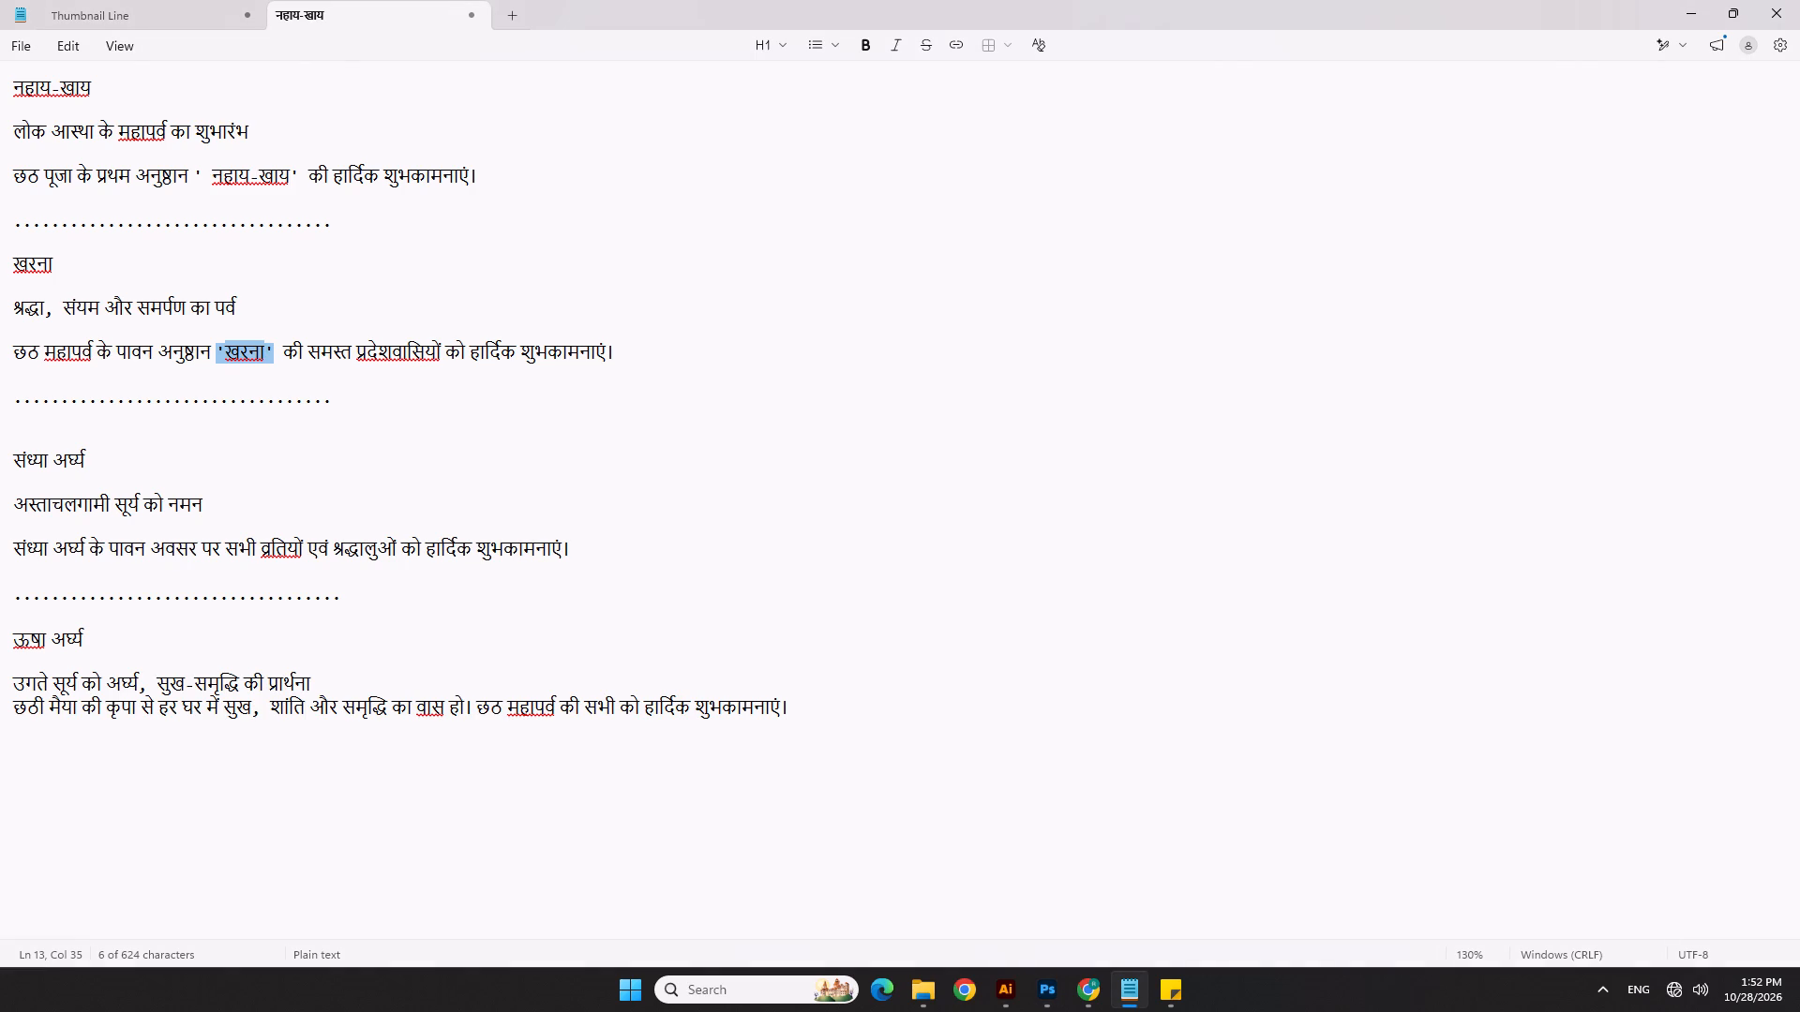
{"action": "left_click_drag", "start_coordinate": [286, 350], "coordinate": [617, 360]}
{"action": "key", "text": "ctrl+c"}
{"action": "key", "text": "ctrl+c"}
{"action": "key", "text": "alt+Tab"}
{"action": "scroll", "coordinate": [845, 834], "scroll_direction": "up", "scroll_amount": 6}
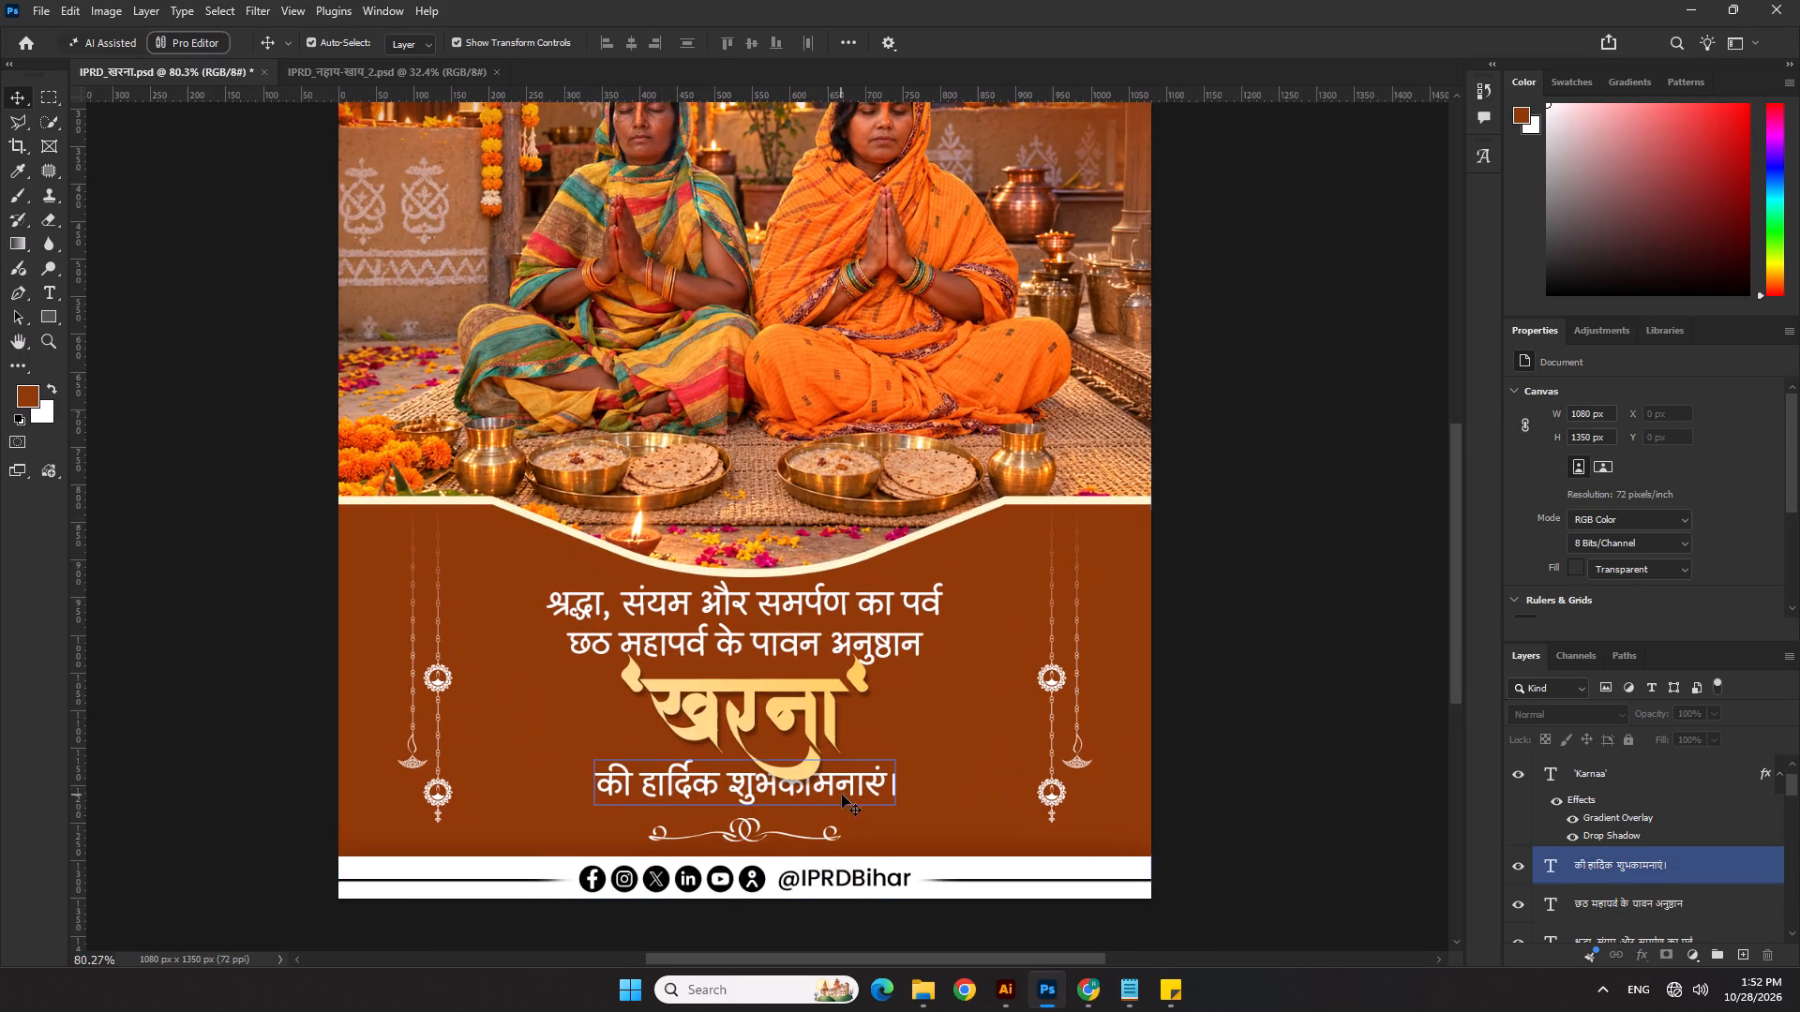
{"action": "double_click", "coordinate": [854, 790]}
{"action": "key", "text": "ctrl+v"}
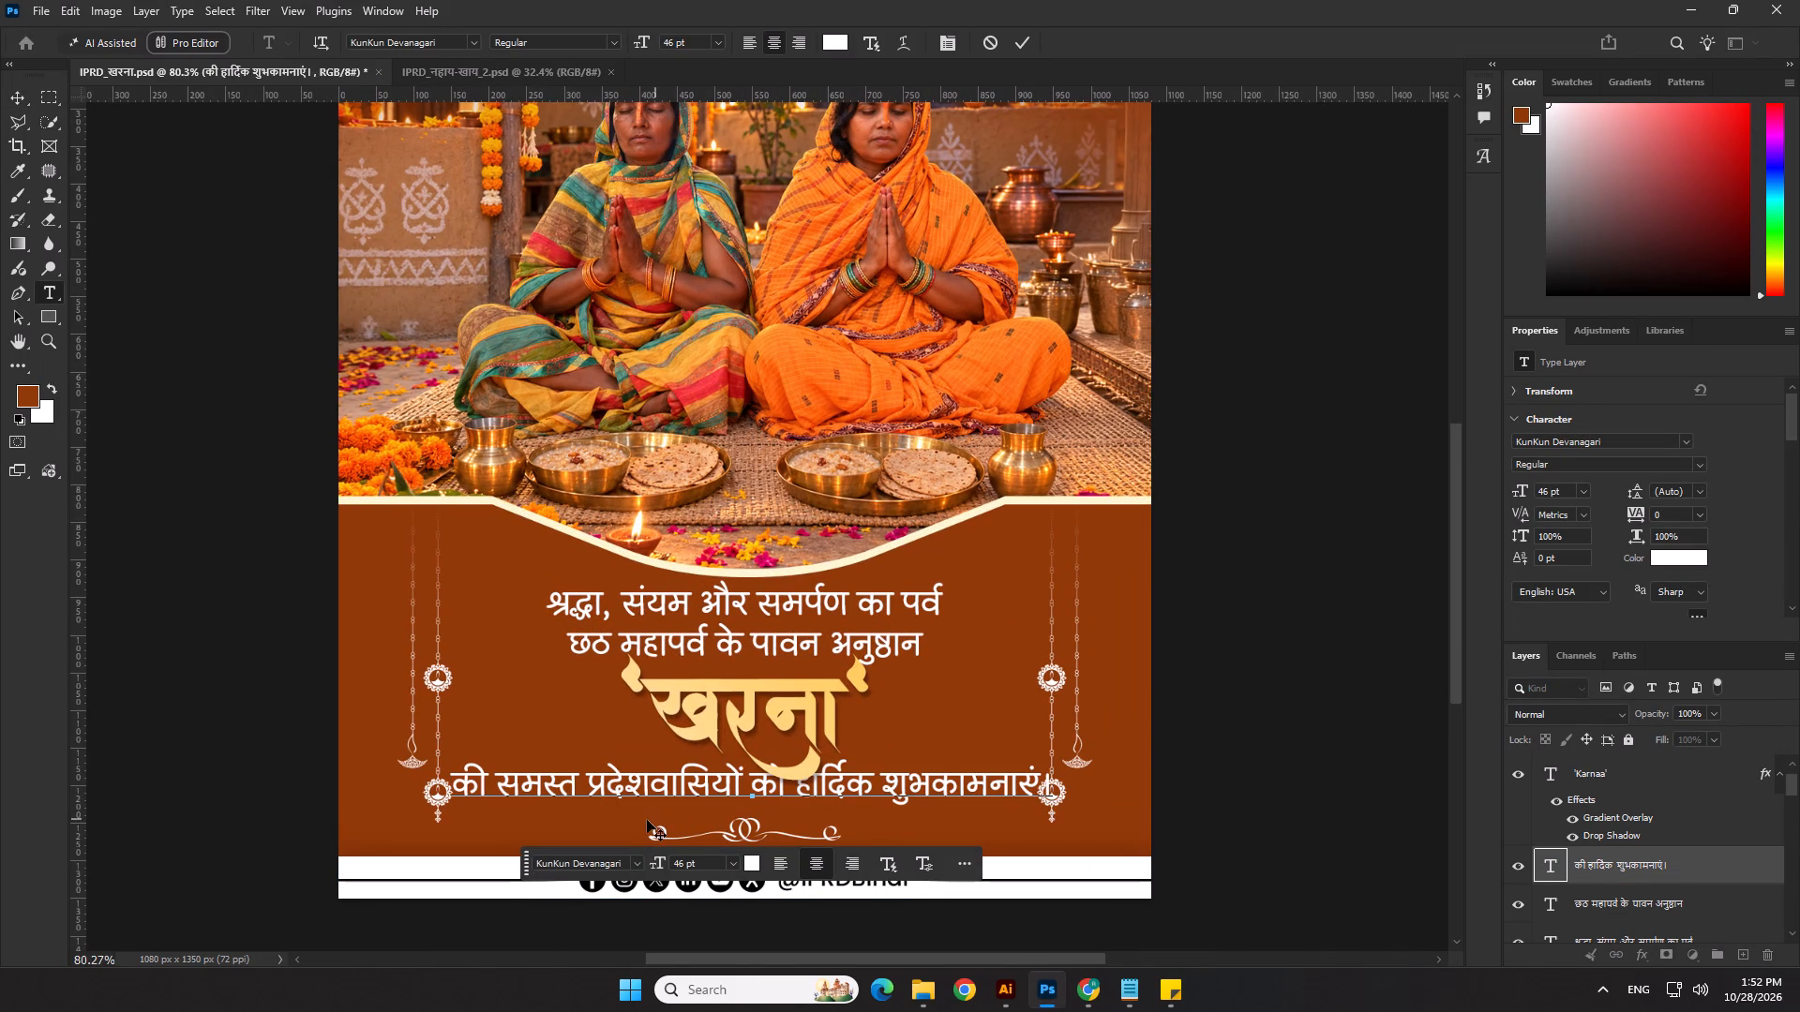
{"action": "left_click", "coordinate": [799, 787]}
{"action": "key", "text": "BackSpace"}
{"action": "key", "text": "Return"}
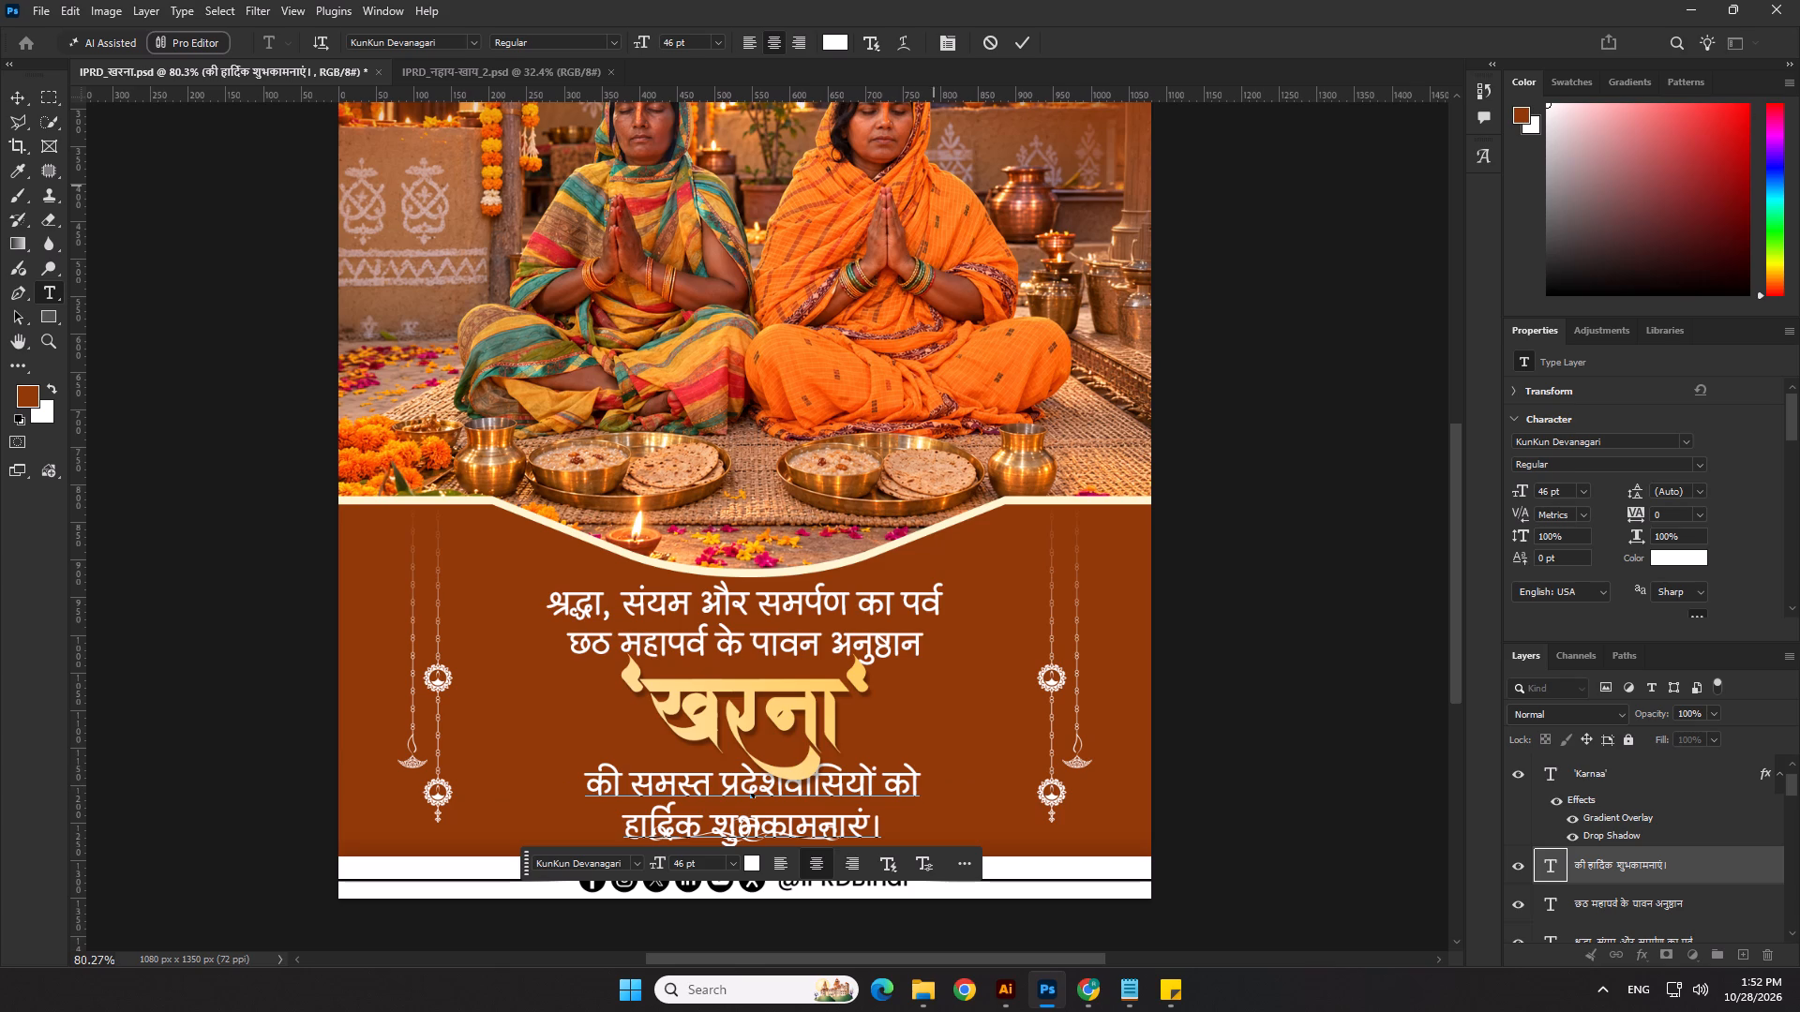
{"action": "left_click", "coordinate": [1022, 42]}
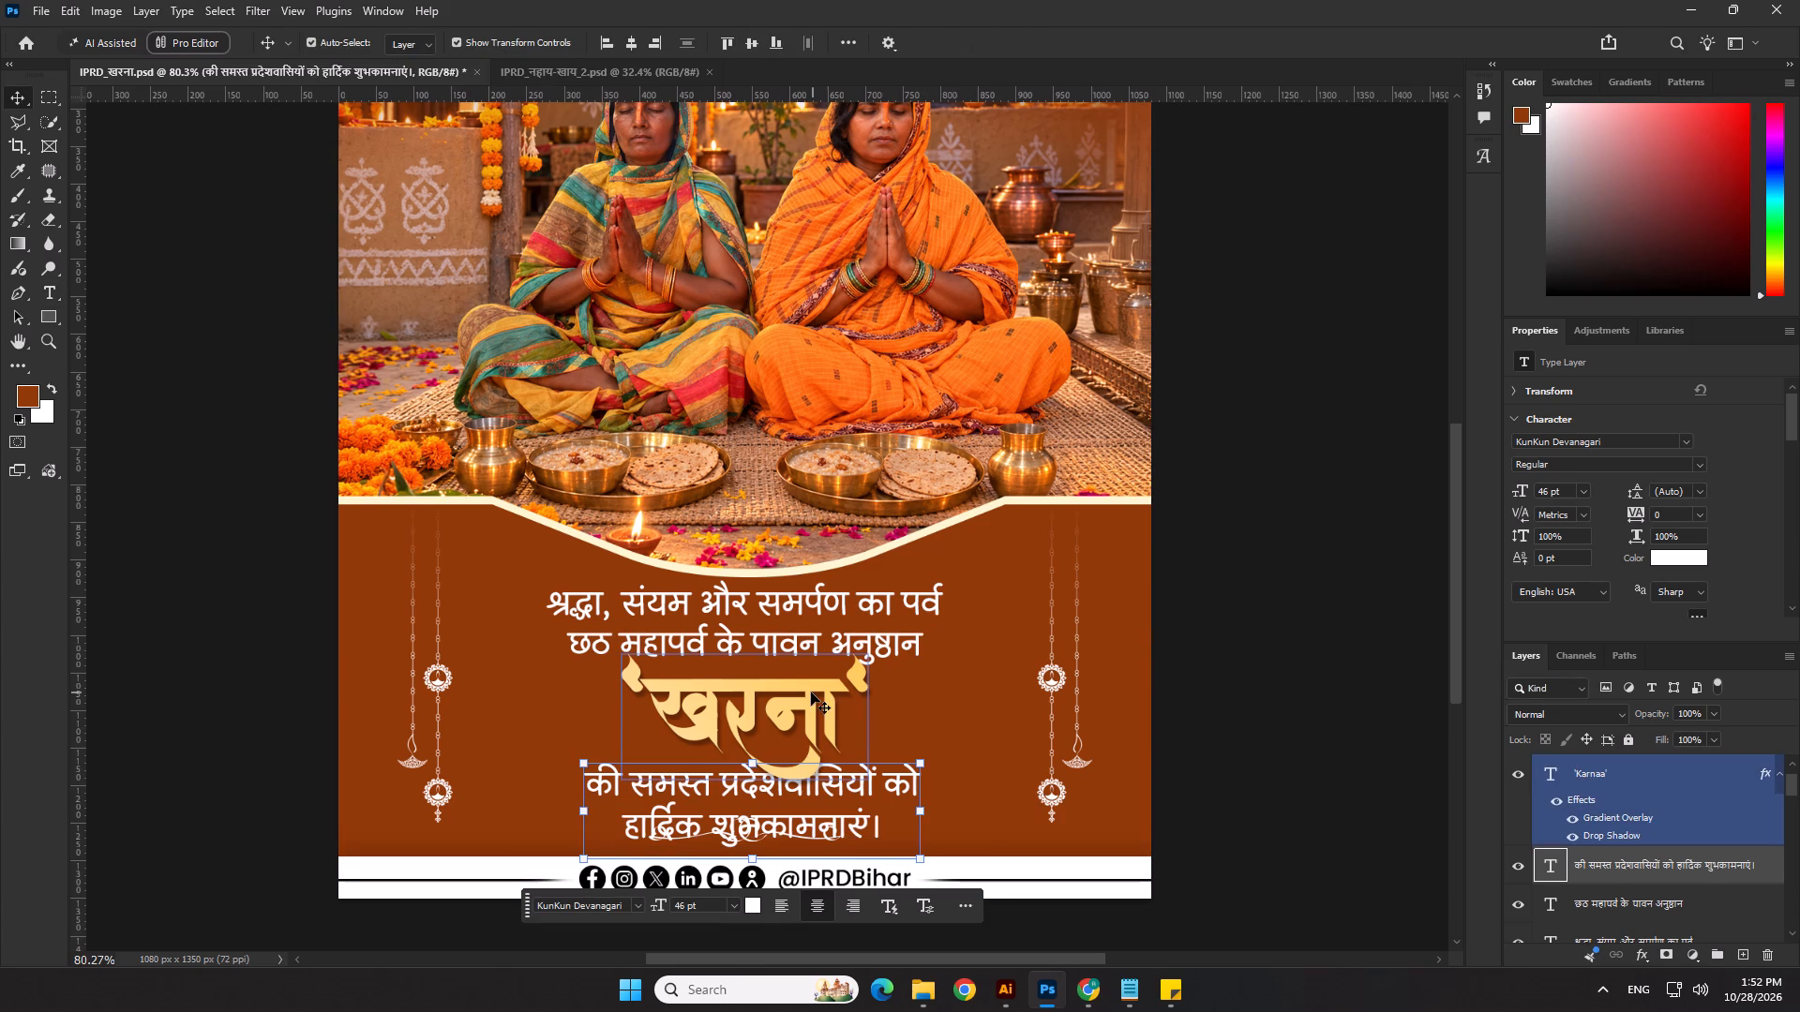
Move both cream Rectangle 13 shapes up together by about 40 px to make more room for the greeting text.
{"action": "scroll", "coordinate": [769, 636], "scroll_direction": "down", "scroll_amount": 4}
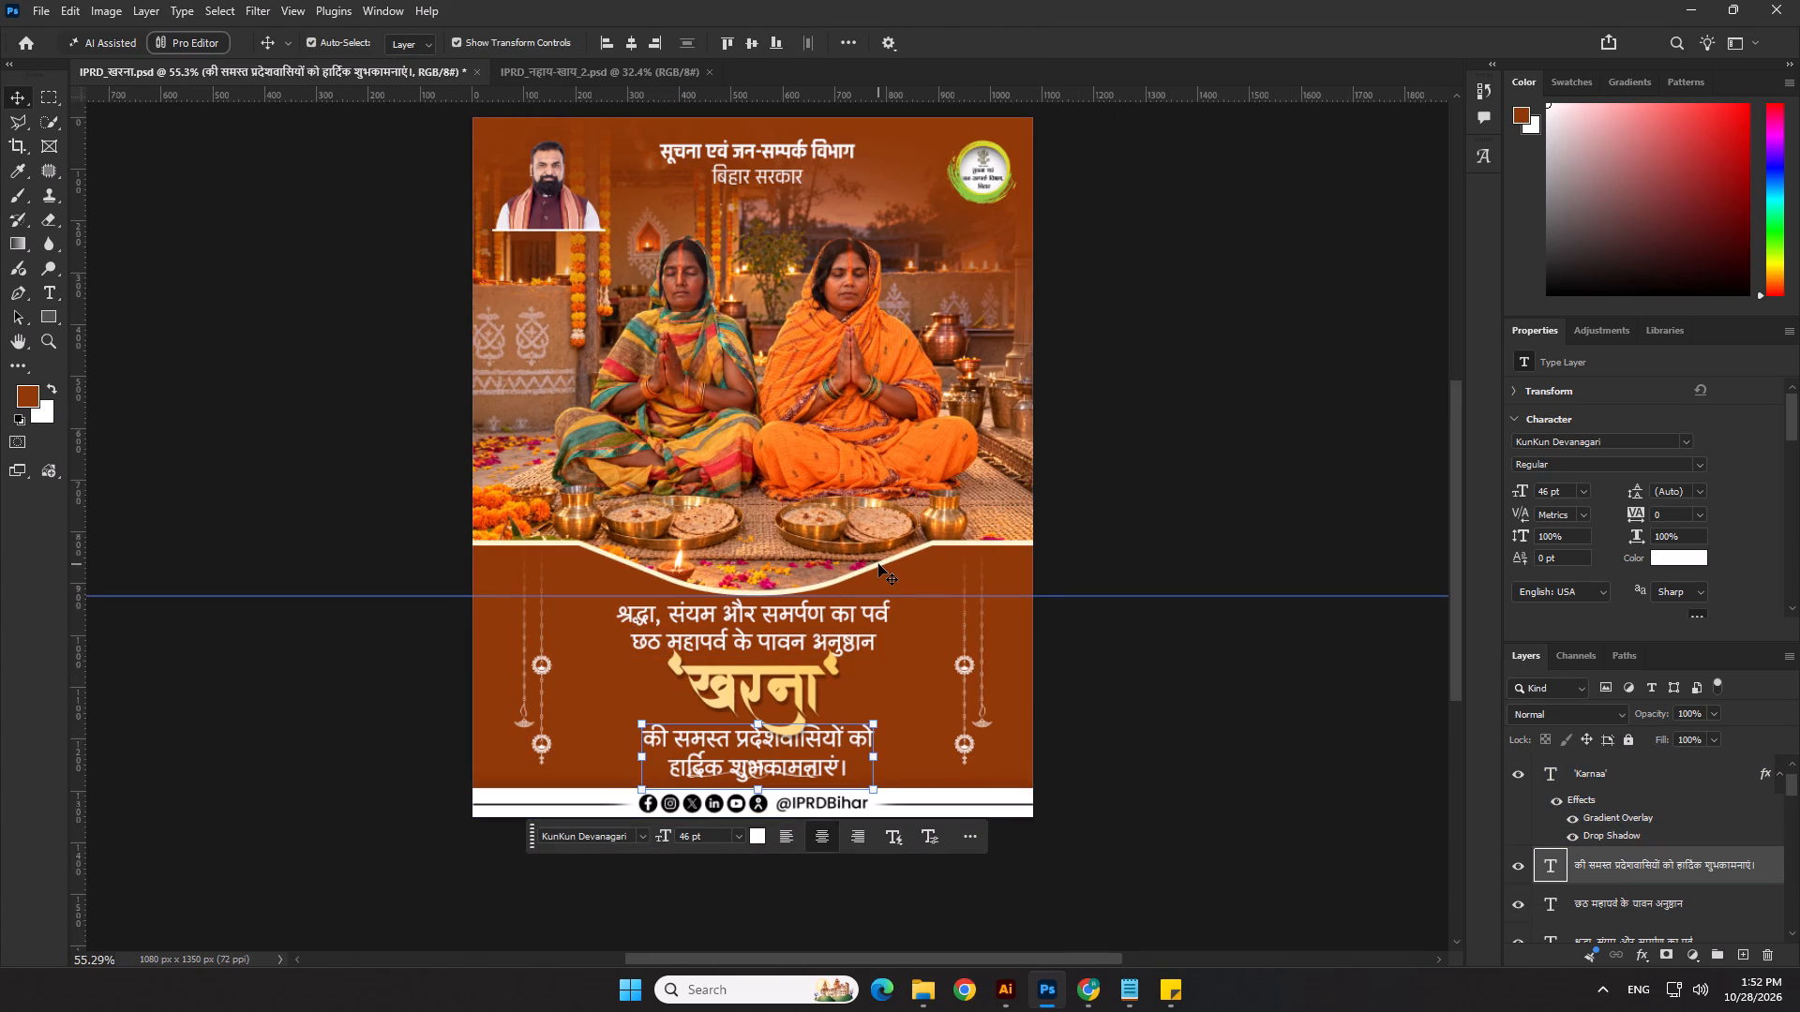
{"action": "left_click", "coordinate": [878, 564]}
{"action": "left_click", "coordinate": [1583, 889], "text": "ctrl"}
{"action": "key", "text": "shift+Up"}
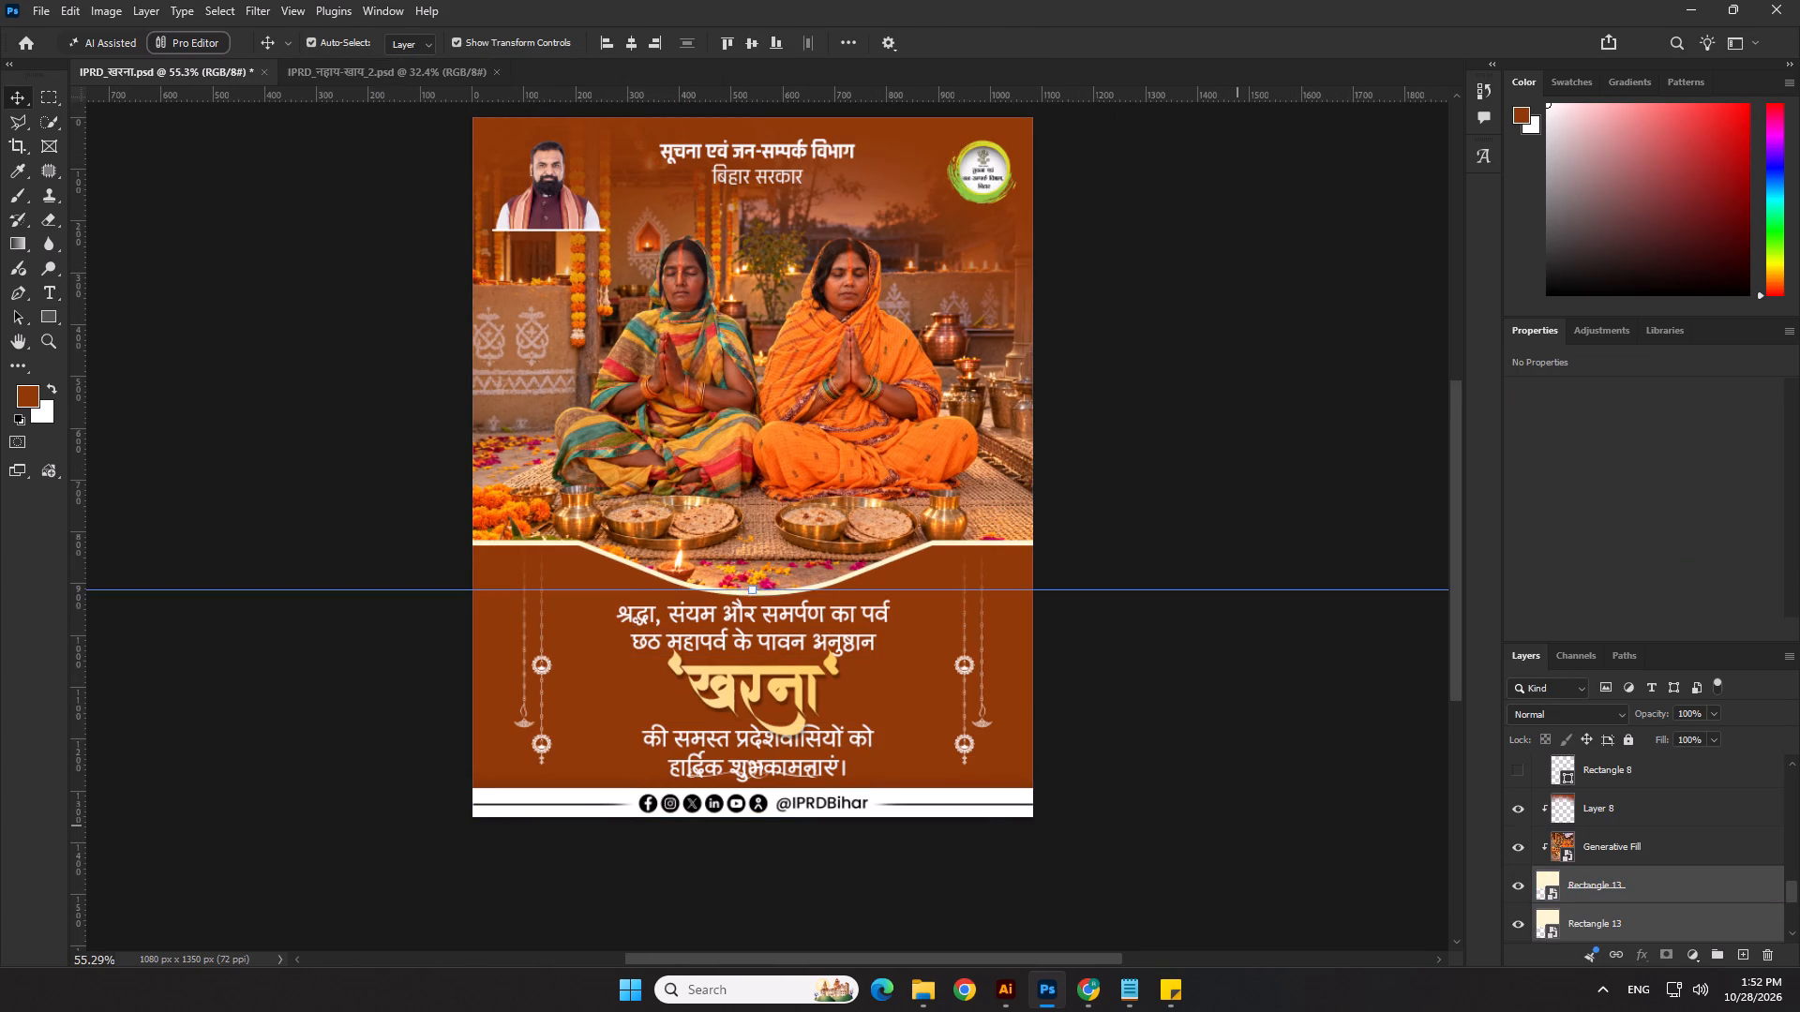
{"action": "key", "text": "shift+Up"}
{"action": "key", "text": "shift+Up"}
{"action": "key", "text": "shift+Up"}
{"action": "left_click", "coordinate": [1202, 778]}
Scale the praying-women photo down to about 1001 × 1251 px, centre it horizontally, and keep it clipped to the upper Rectangle 13.
{"action": "left_click", "coordinate": [727, 425]}
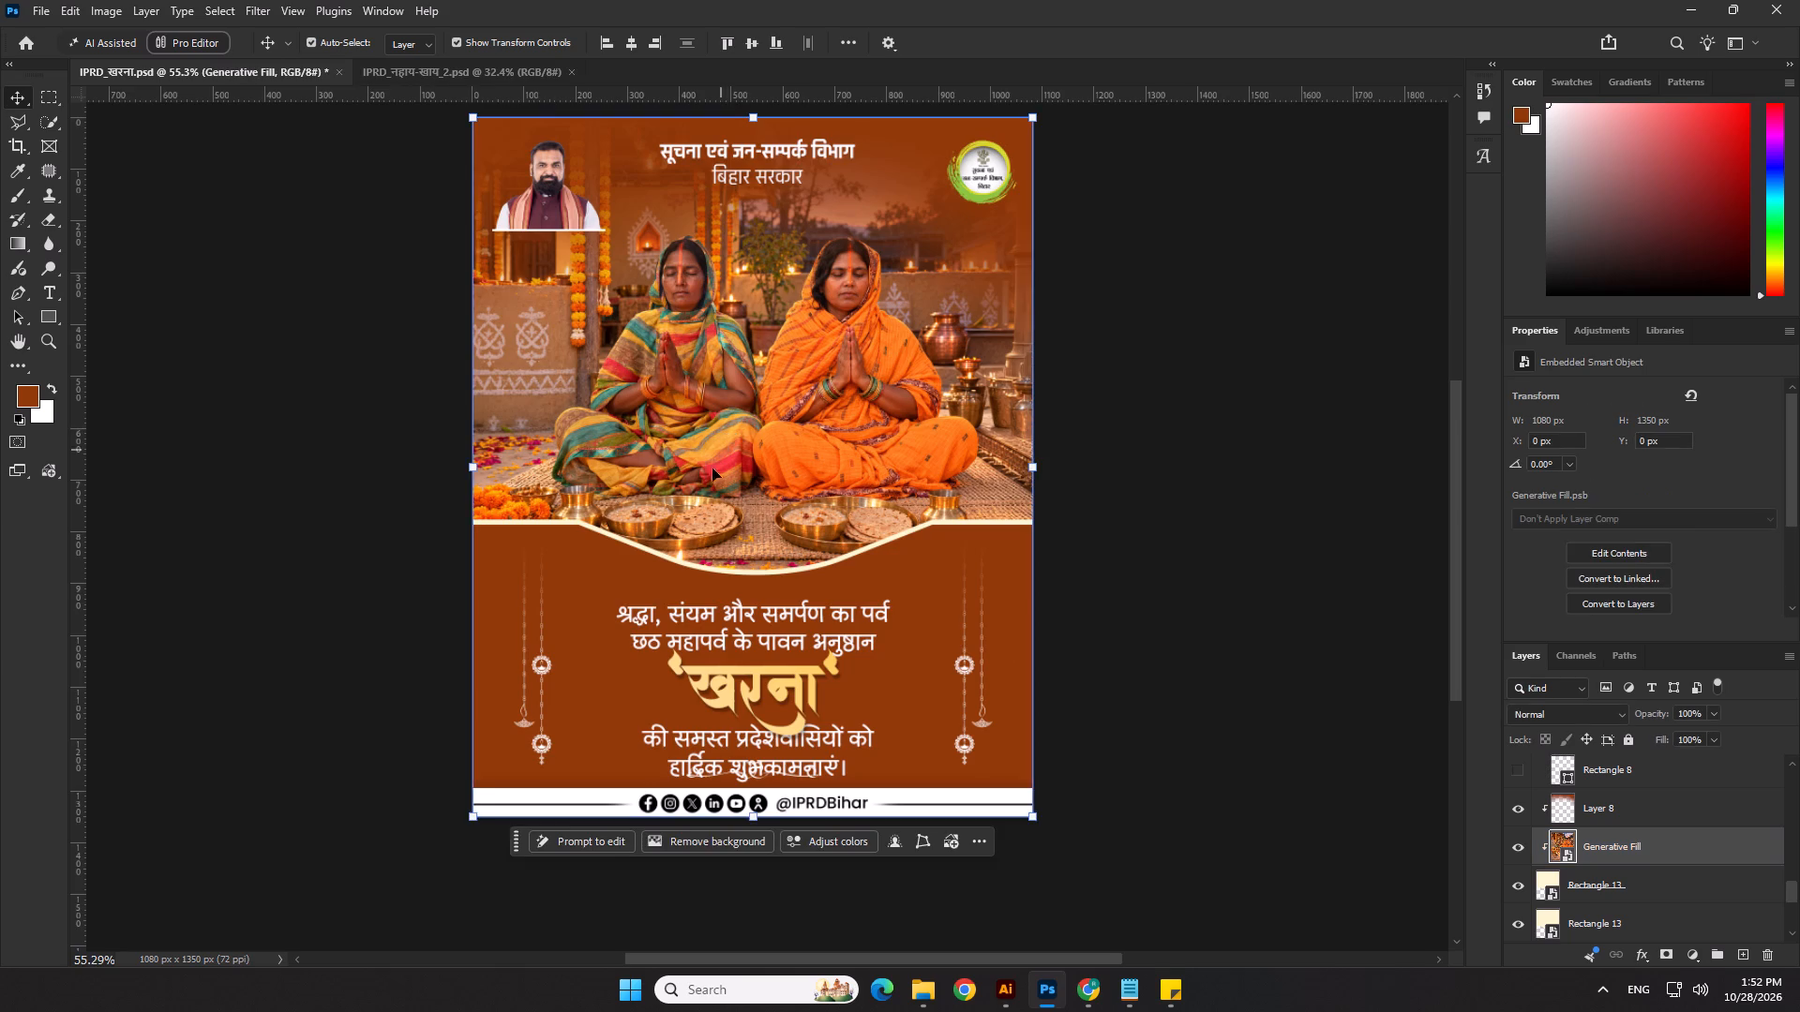
{"action": "scroll", "coordinate": [715, 561], "scroll_direction": "down", "scroll_amount": 3}
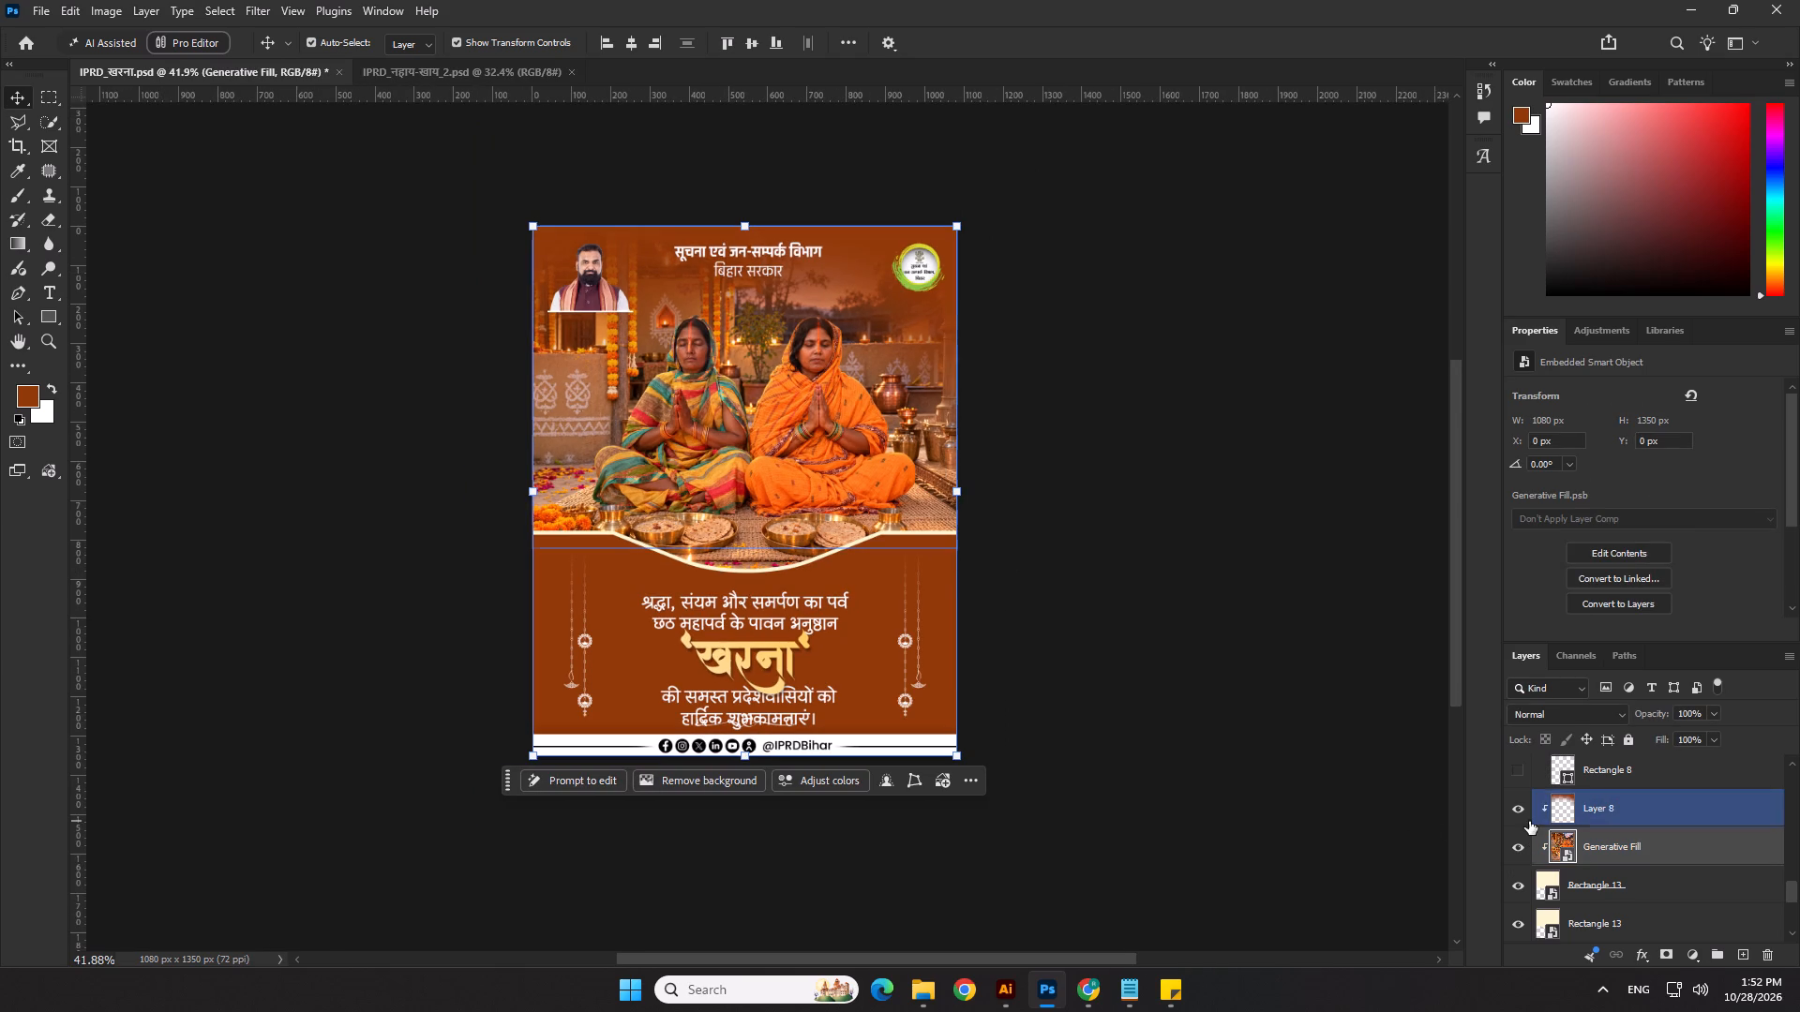
{"action": "left_click_drag", "start_coordinate": [964, 496], "coordinate": [943, 496]}
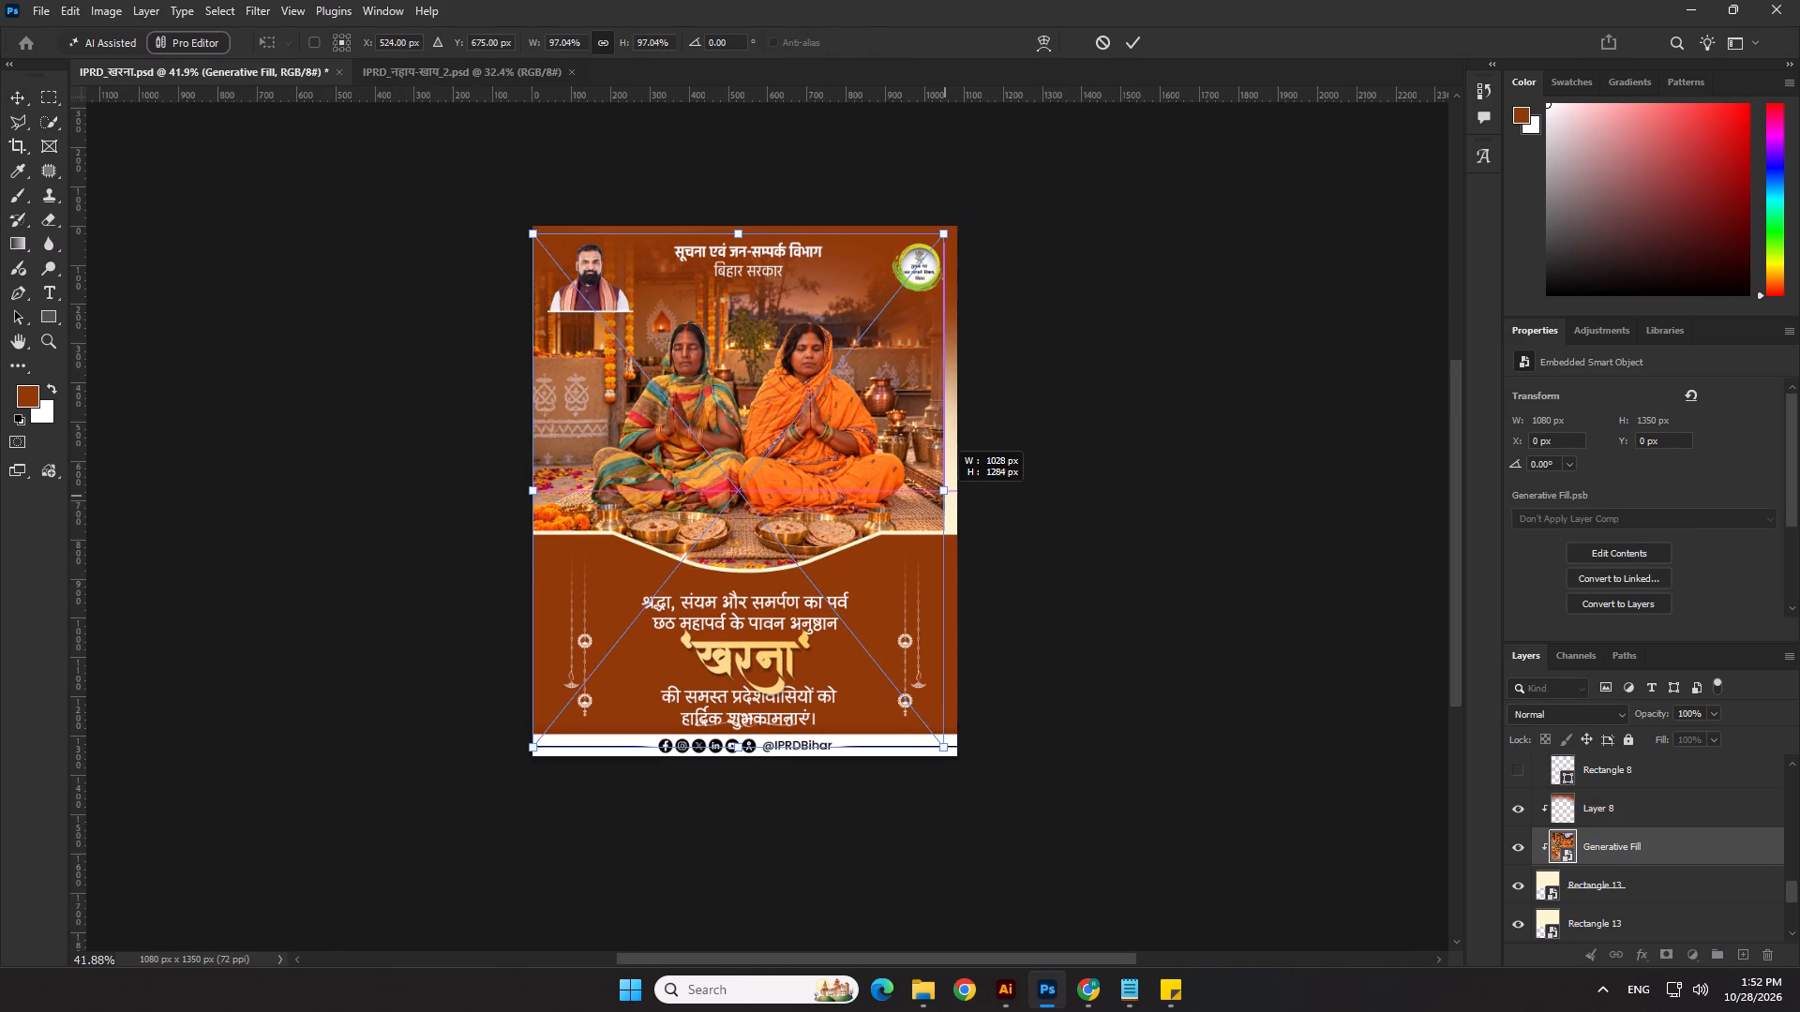
{"action": "left_click_drag", "start_coordinate": [943, 496], "coordinate": [939, 494]}
{"action": "left_click", "coordinate": [847, 515]}
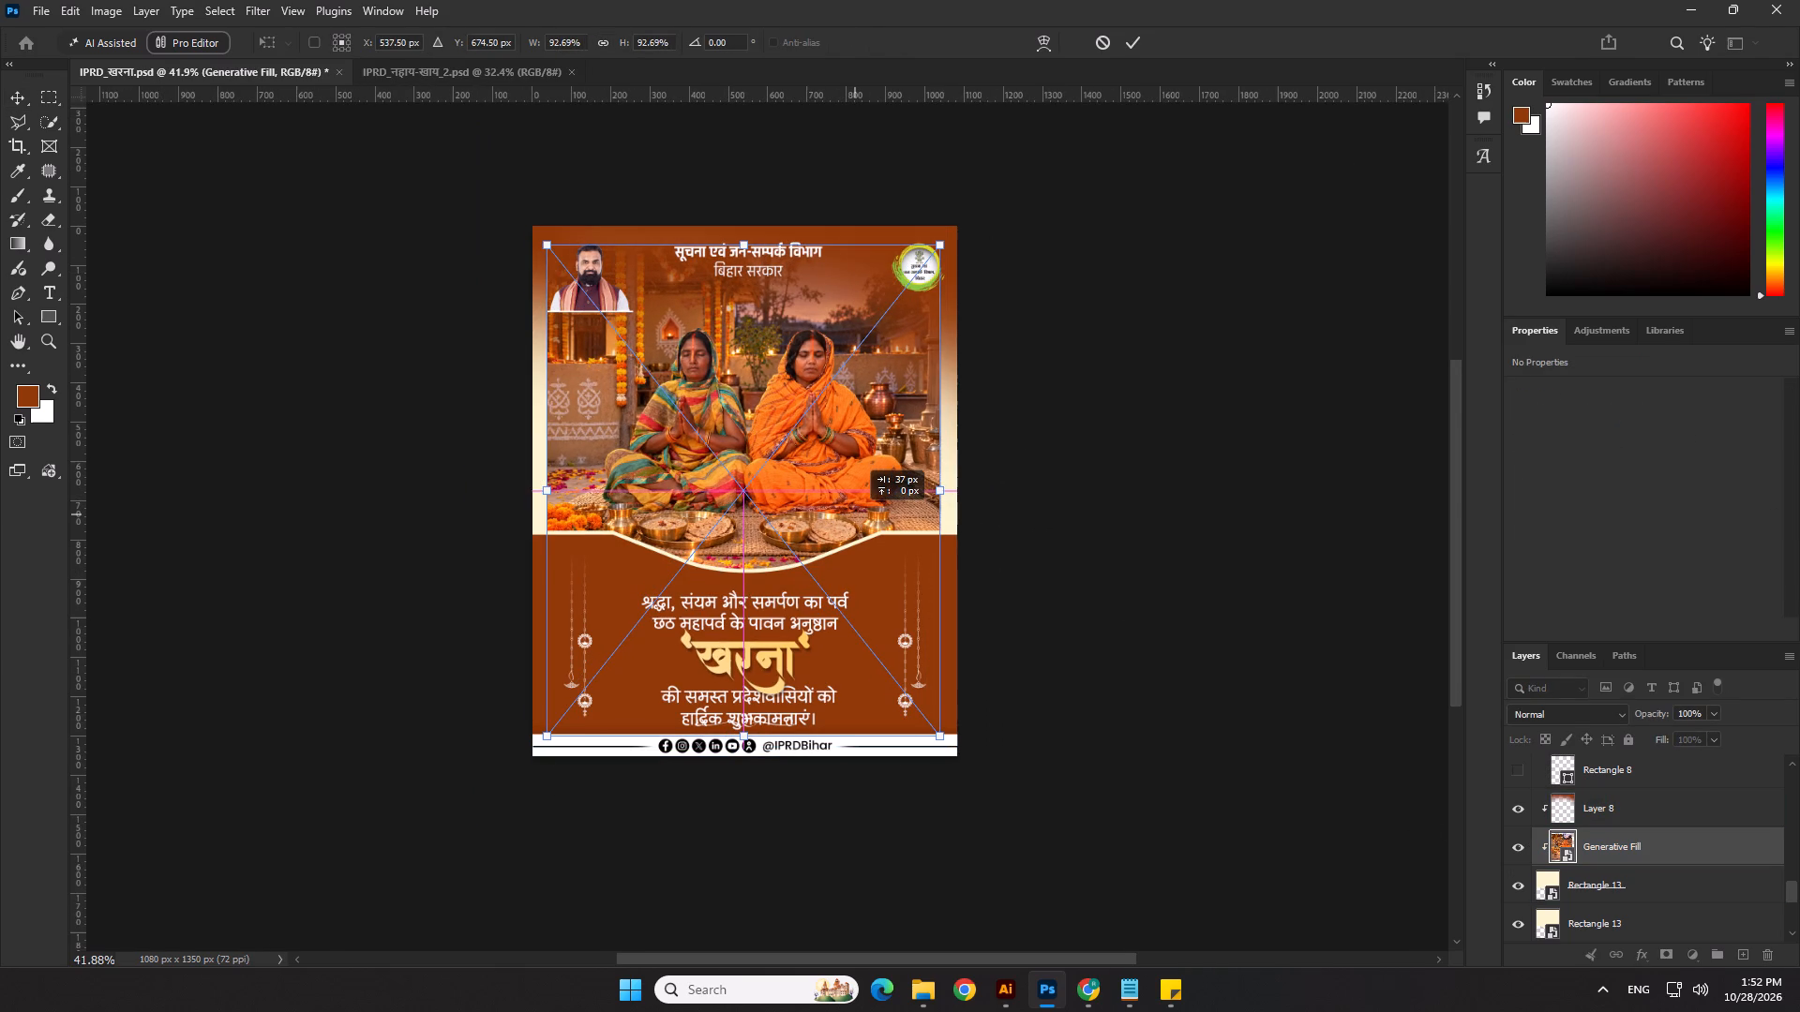
{"action": "left_click", "coordinate": [1585, 868], "text": "alt"}
{"action": "left_click", "coordinate": [1148, 770]}
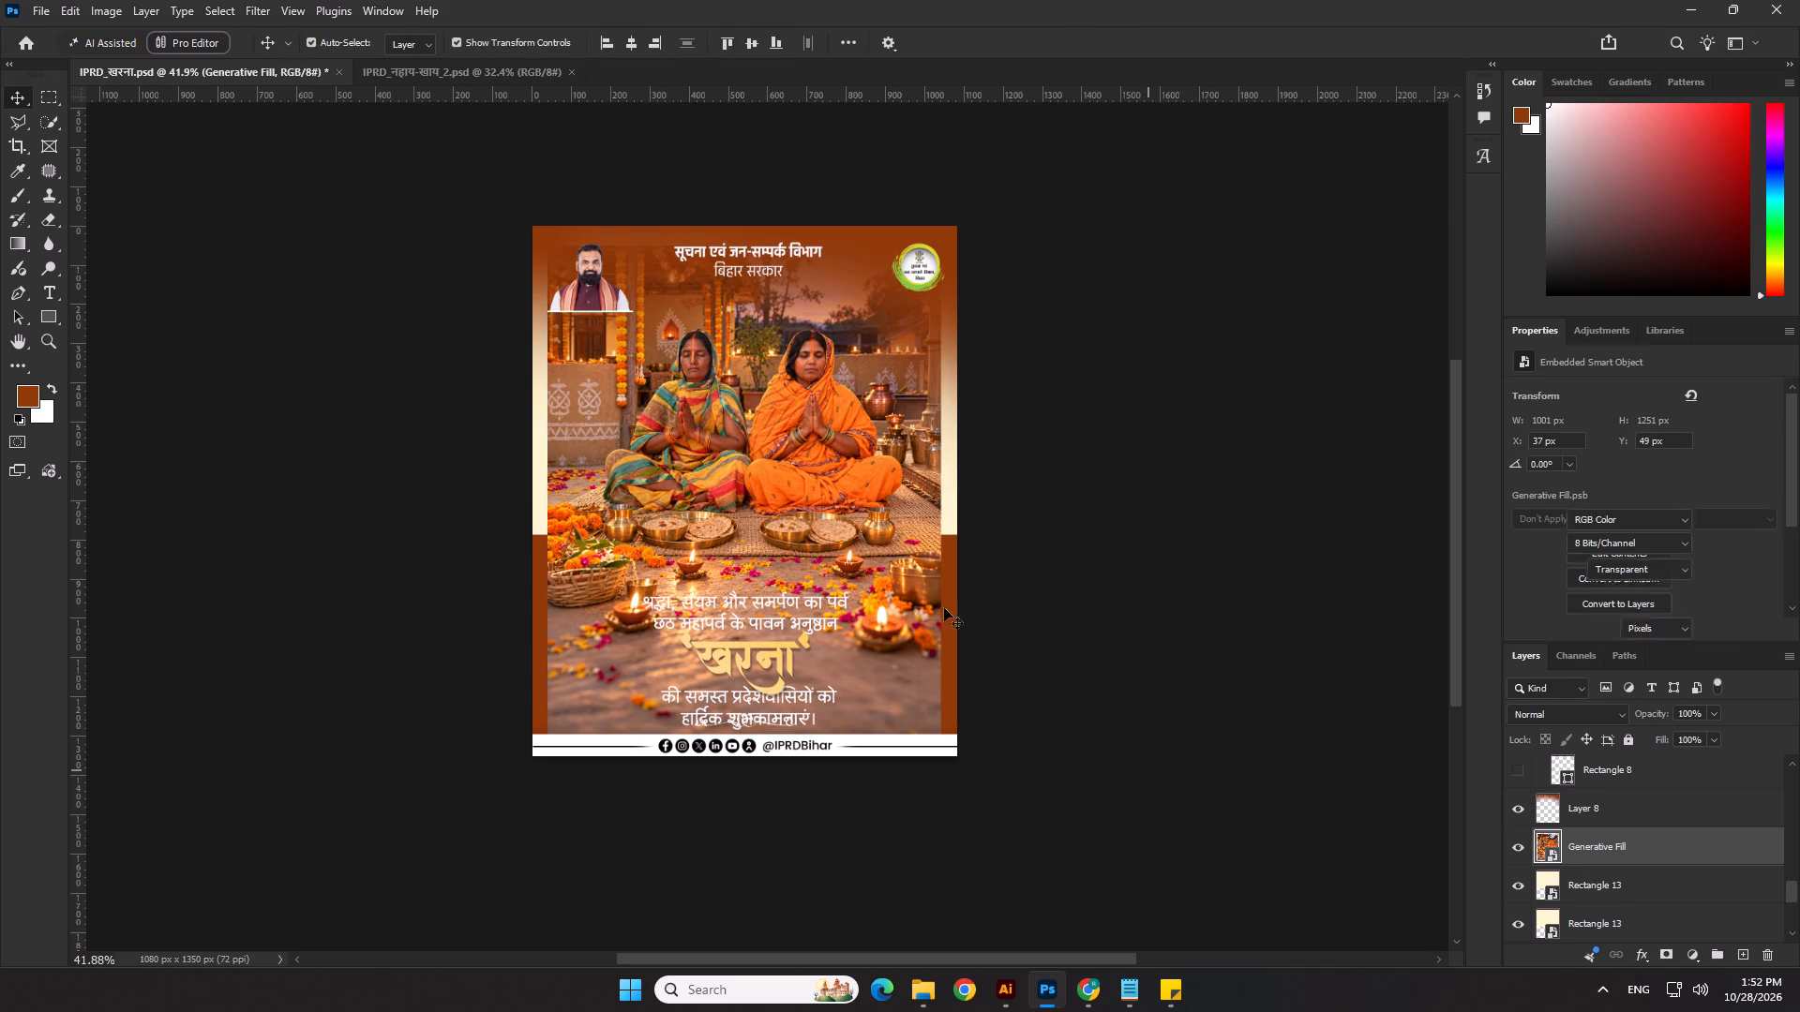
{"action": "left_click", "coordinate": [830, 490]}
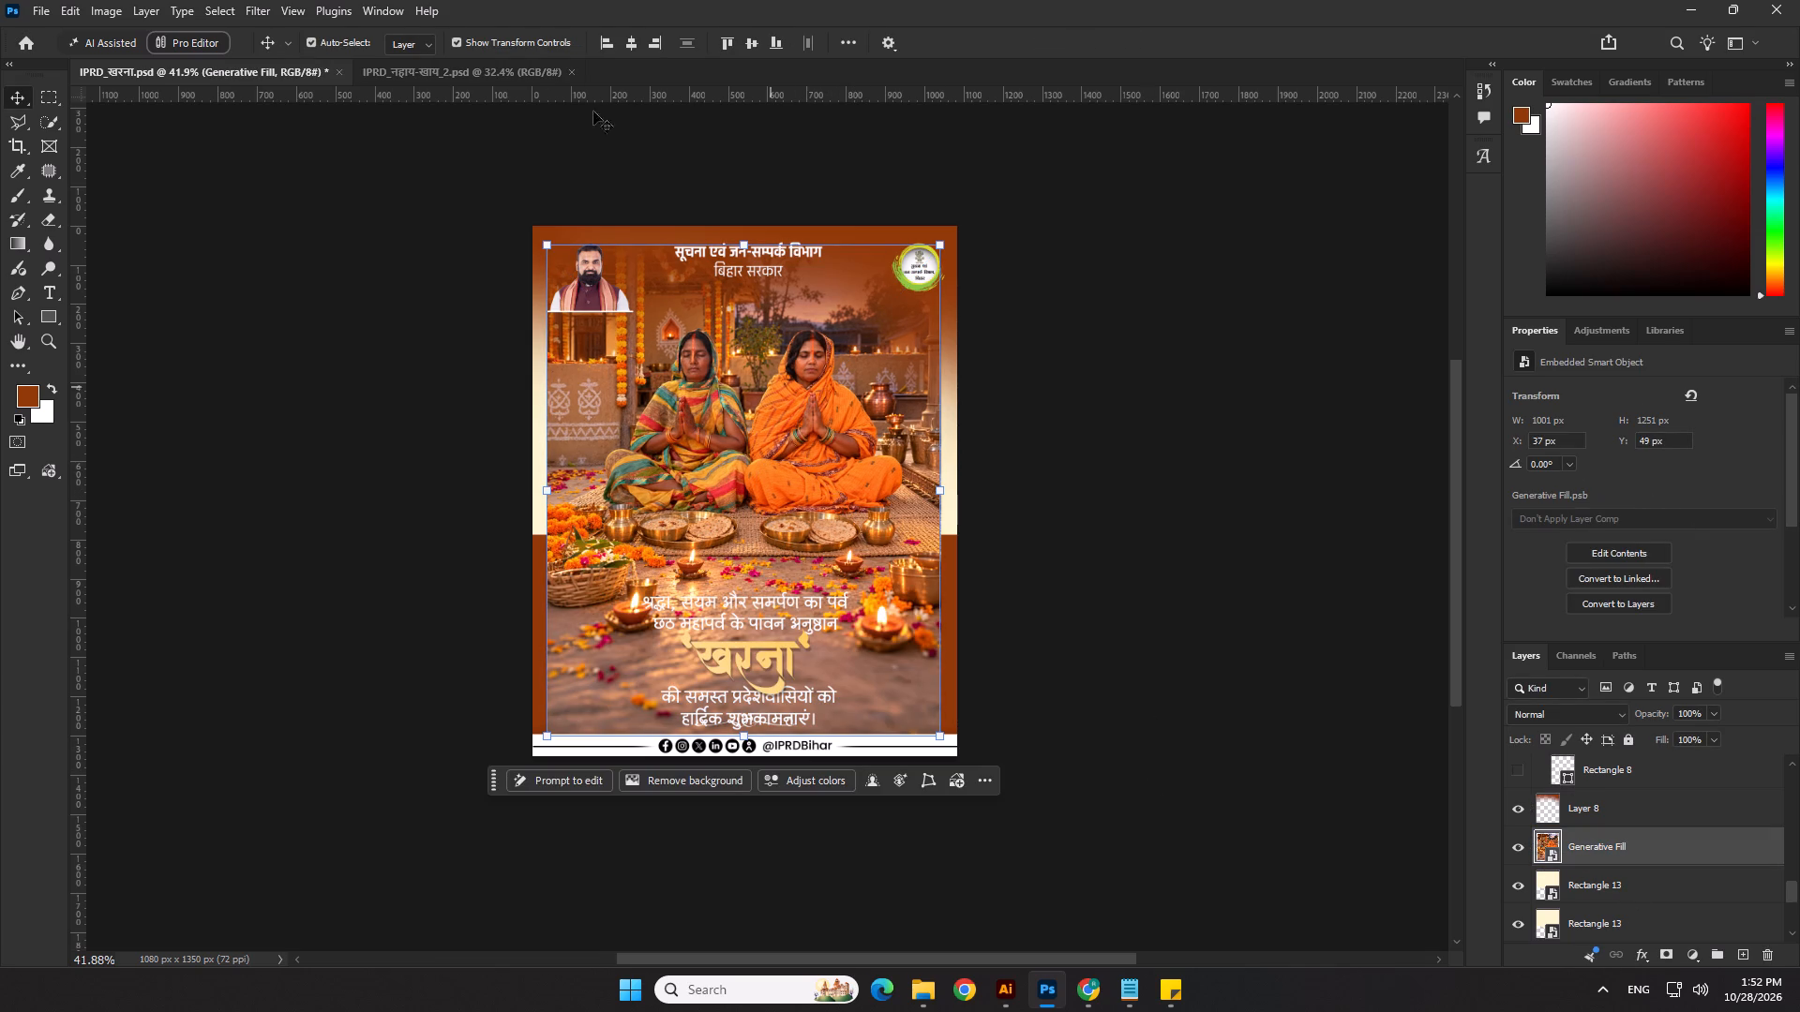
{"action": "left_click", "coordinate": [625, 37]}
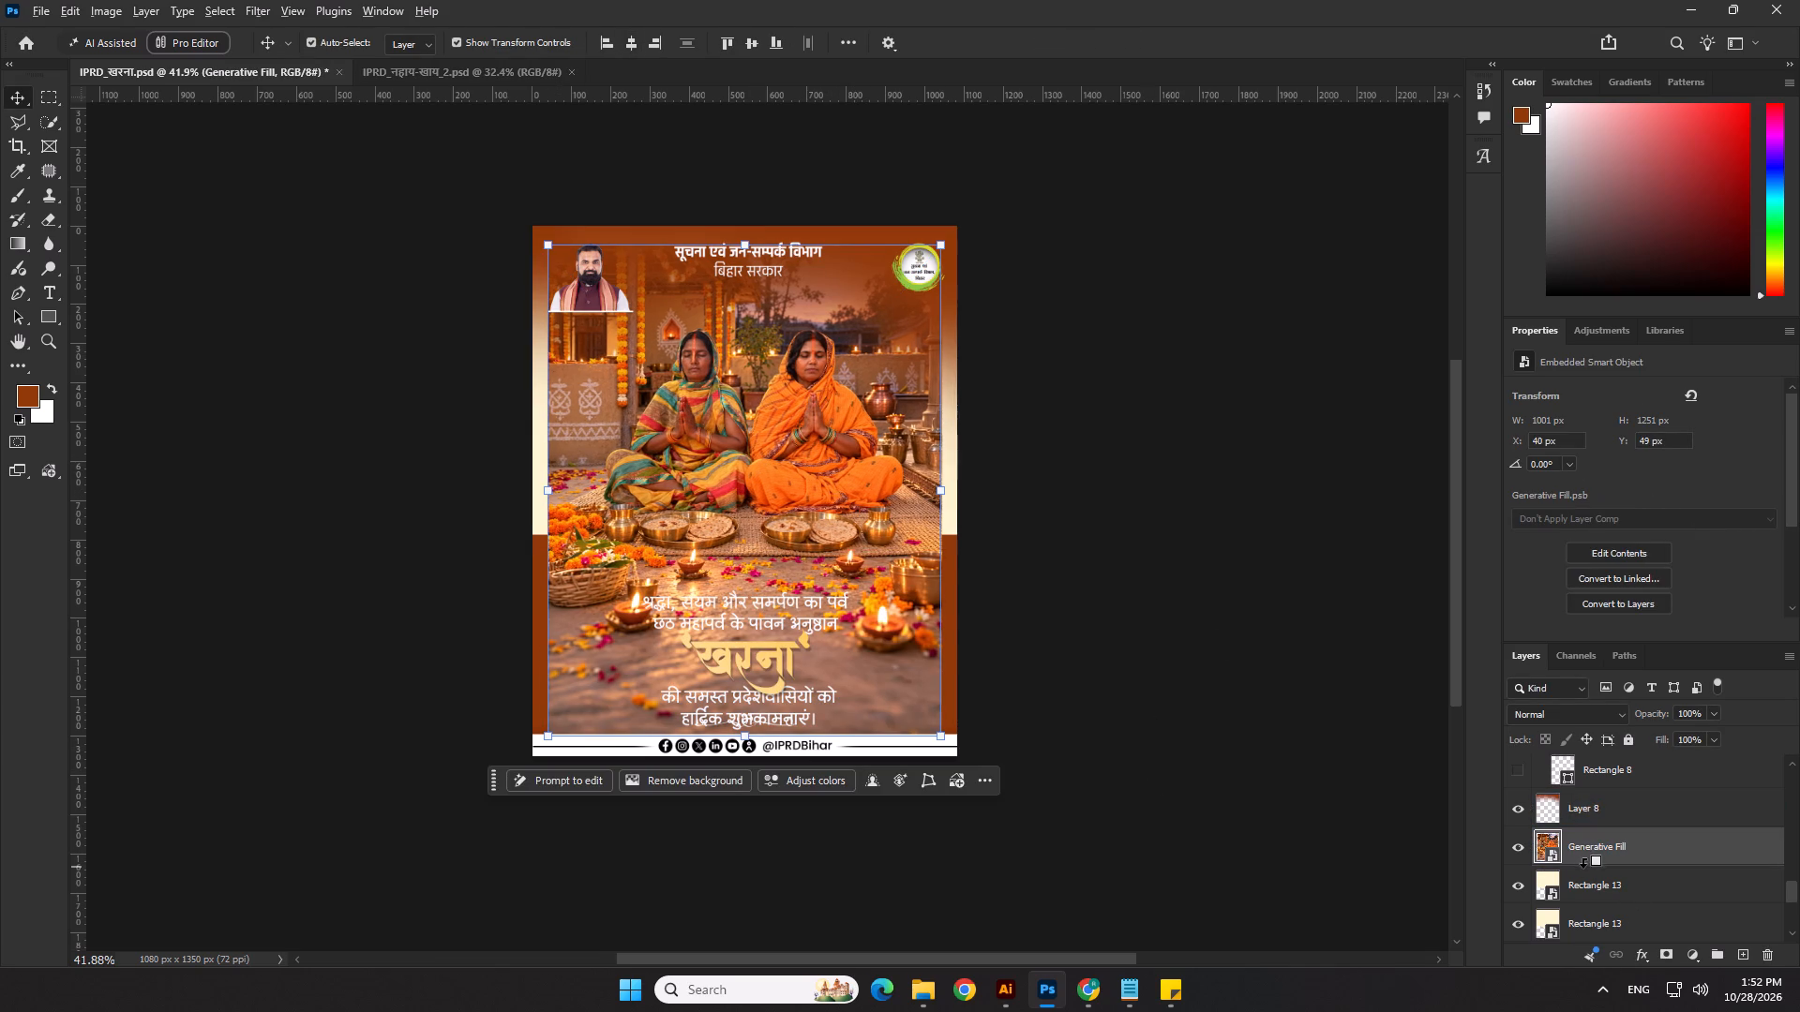
{"action": "left_click", "coordinate": [1583, 867], "text": "alt"}
{"action": "left_click", "coordinate": [739, 444]}
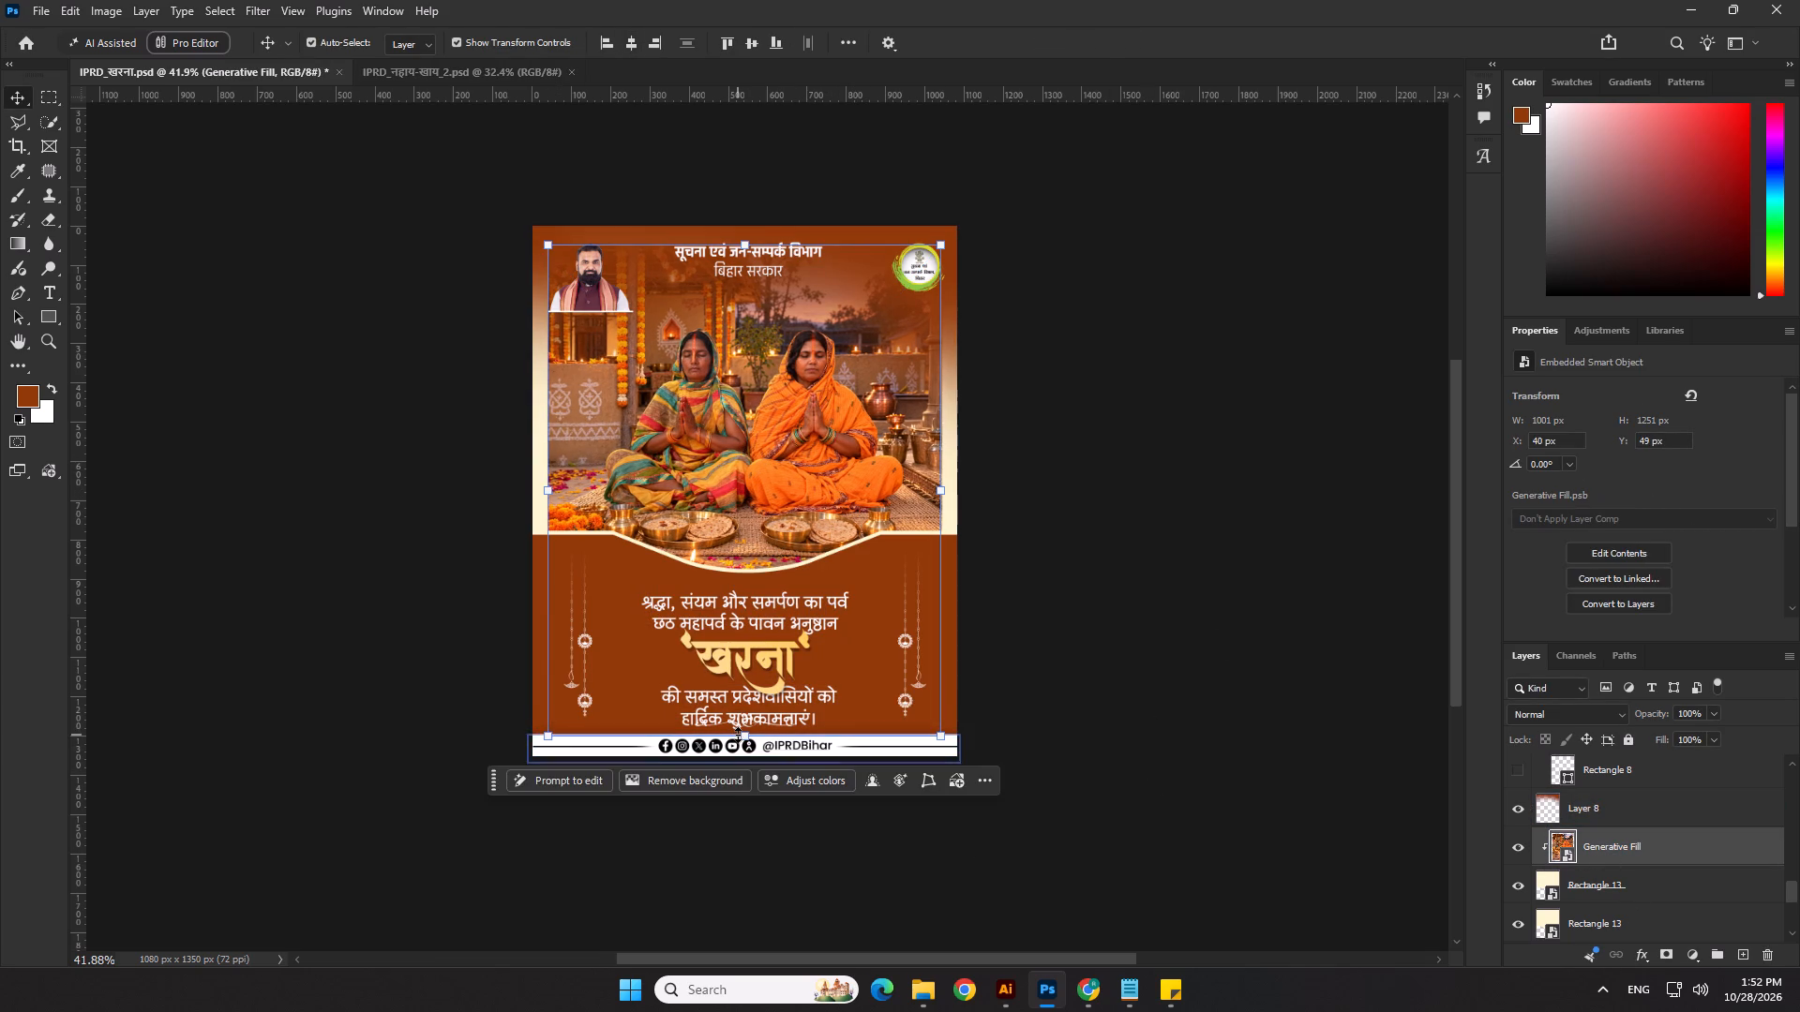
Reduce the clipped photo further to about 945 × 1181 px, keeping it horizontally centred on the poster.
{"action": "left_click_drag", "start_coordinate": [738, 735], "coordinate": [749, 707]}
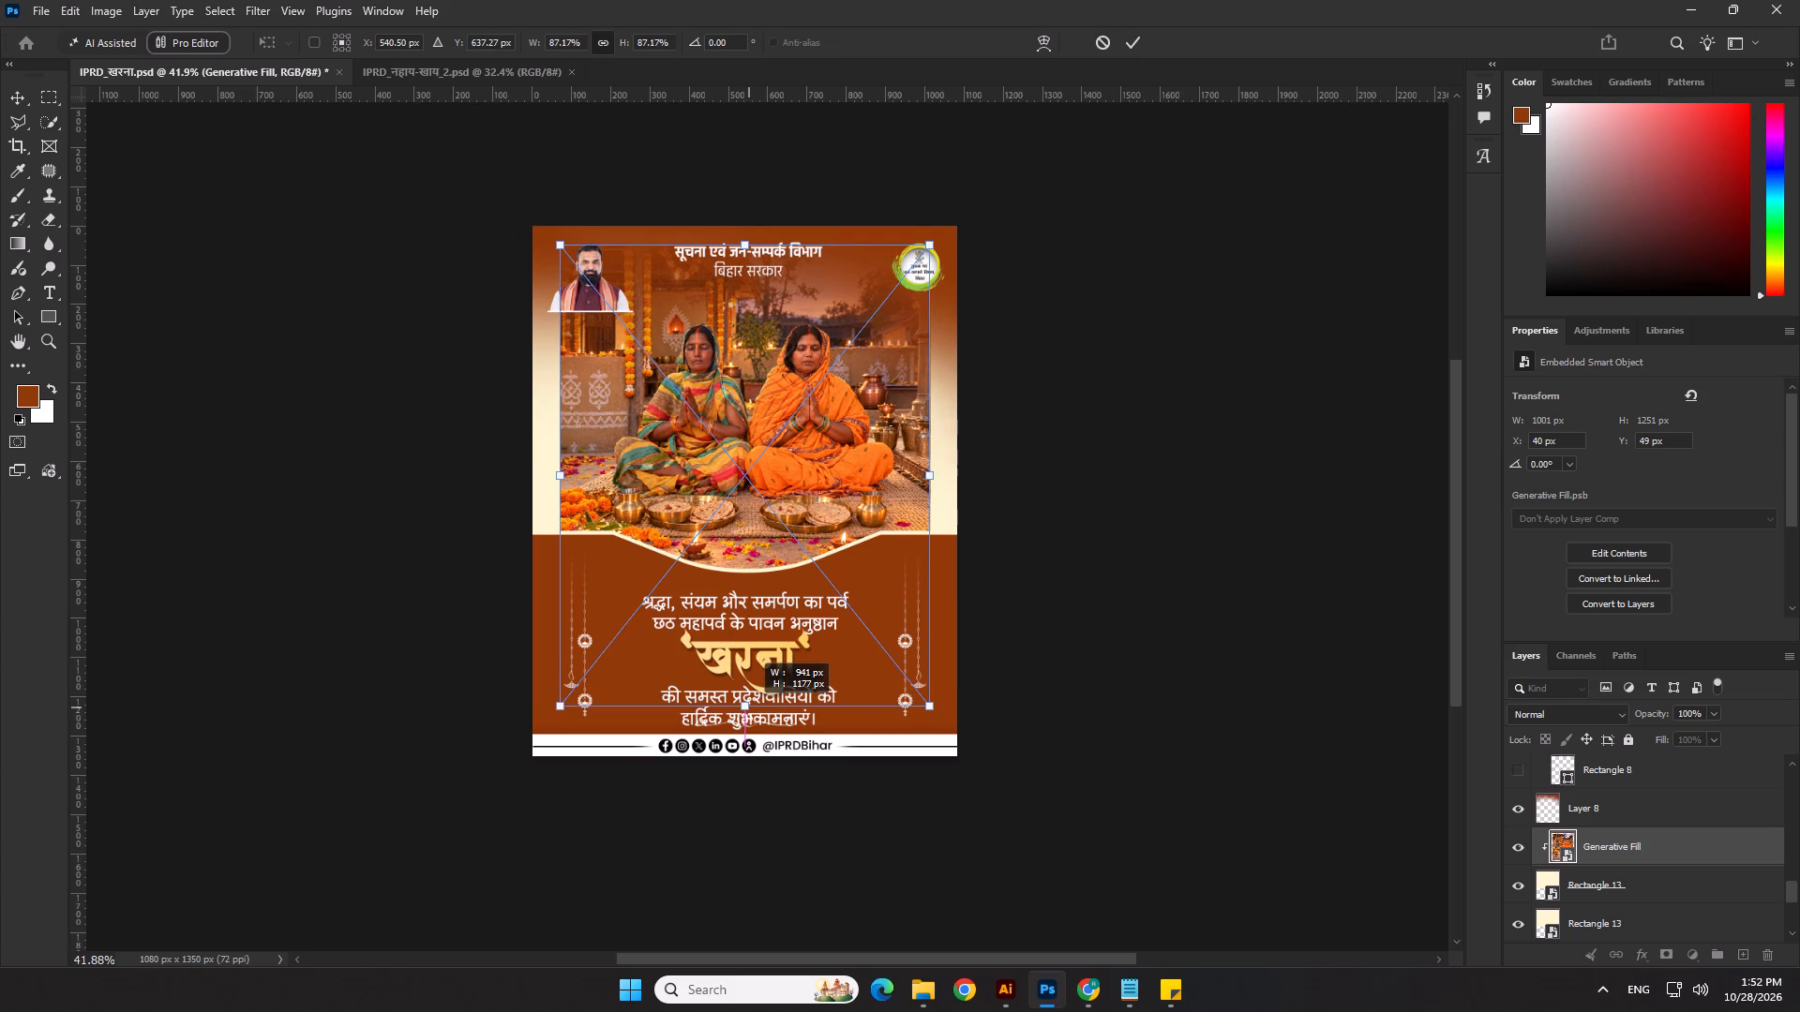
{"action": "left_click_drag", "start_coordinate": [749, 707], "coordinate": [754, 707]}
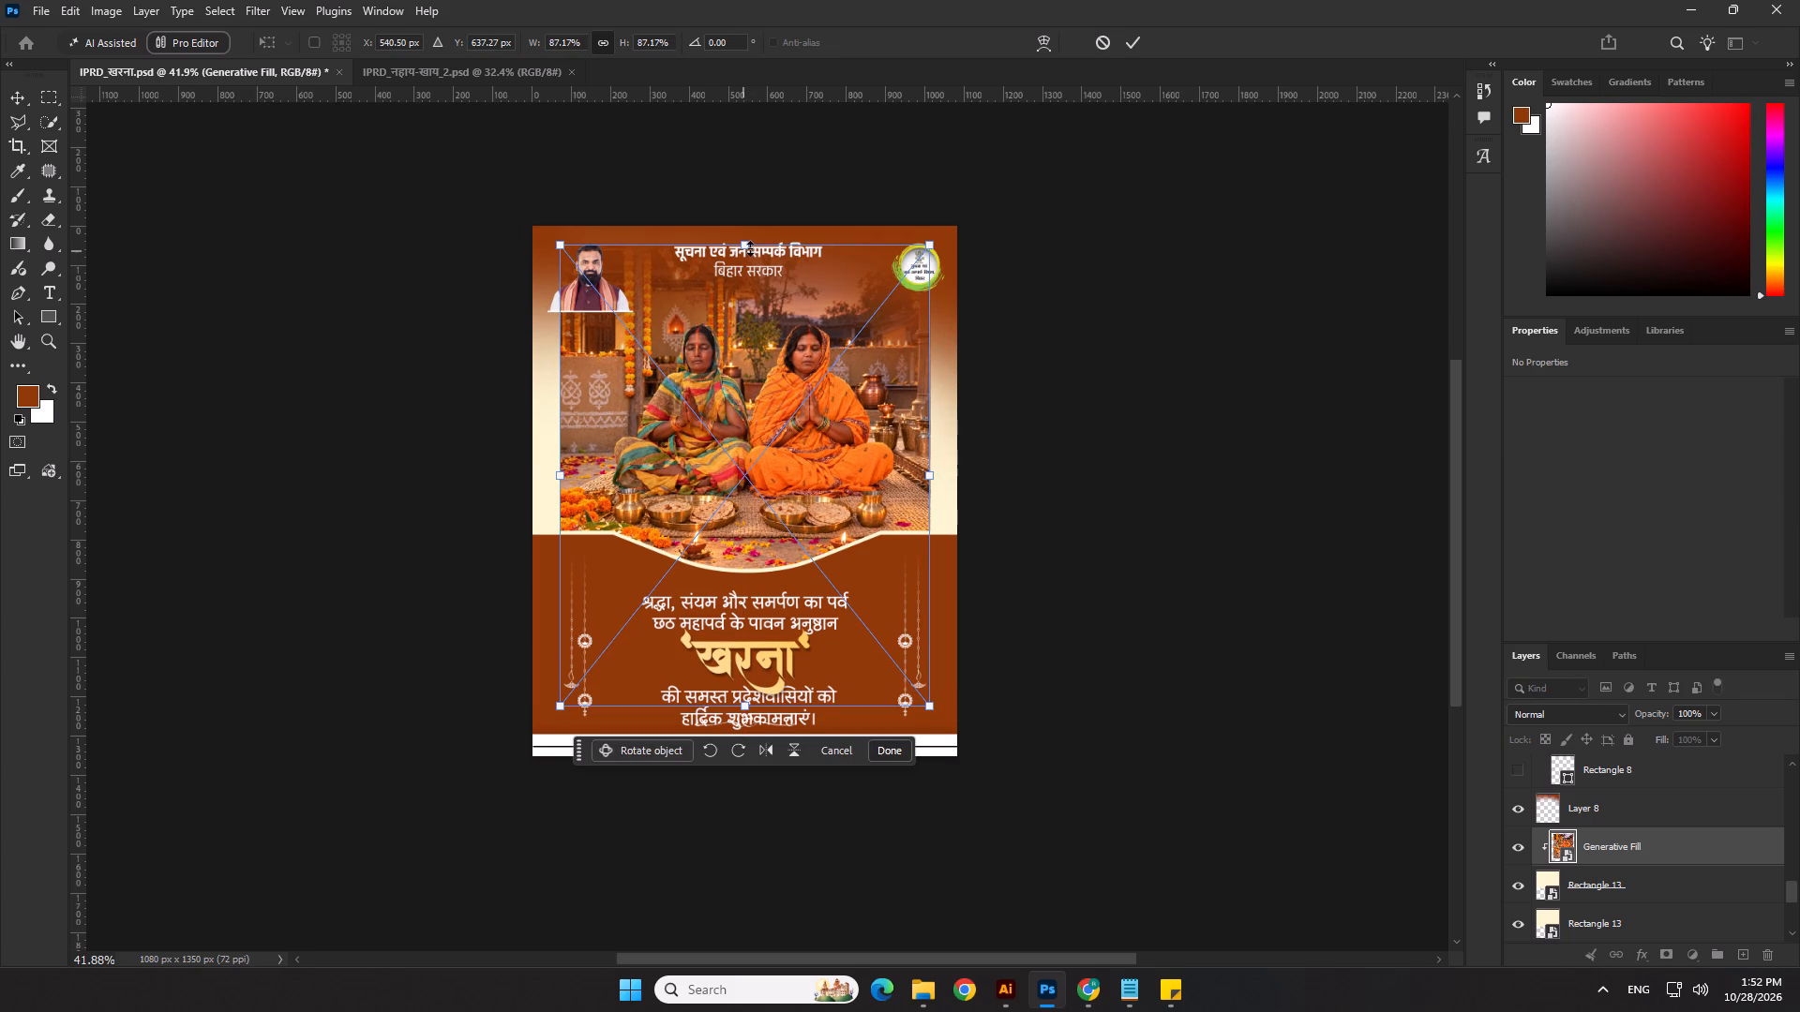
{"action": "left_click_drag", "start_coordinate": [750, 248], "coordinate": [746, 257]}
{"action": "key", "text": "Return"}
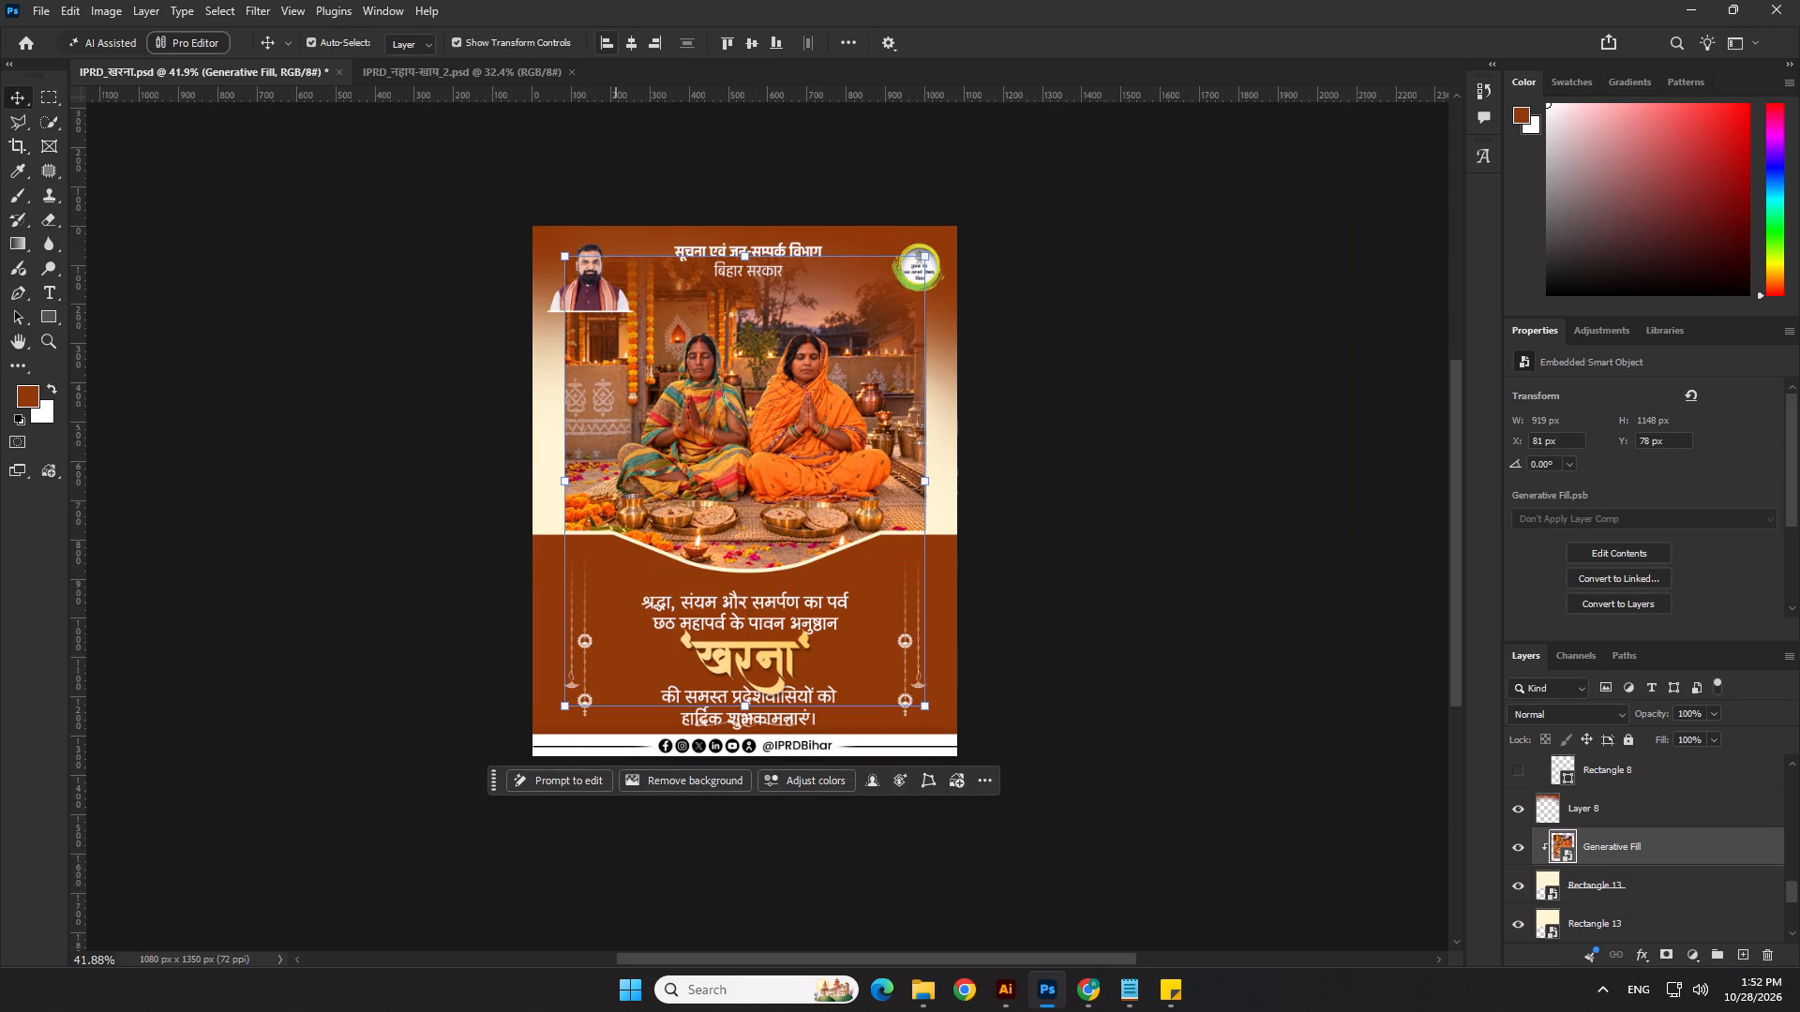
{"action": "left_click", "coordinate": [631, 44]}
{"action": "scroll", "coordinate": [715, 171], "scroll_direction": "up", "scroll_amount": 2}
{"action": "left_click_drag", "start_coordinate": [734, 201], "coordinate": [740, 192]}
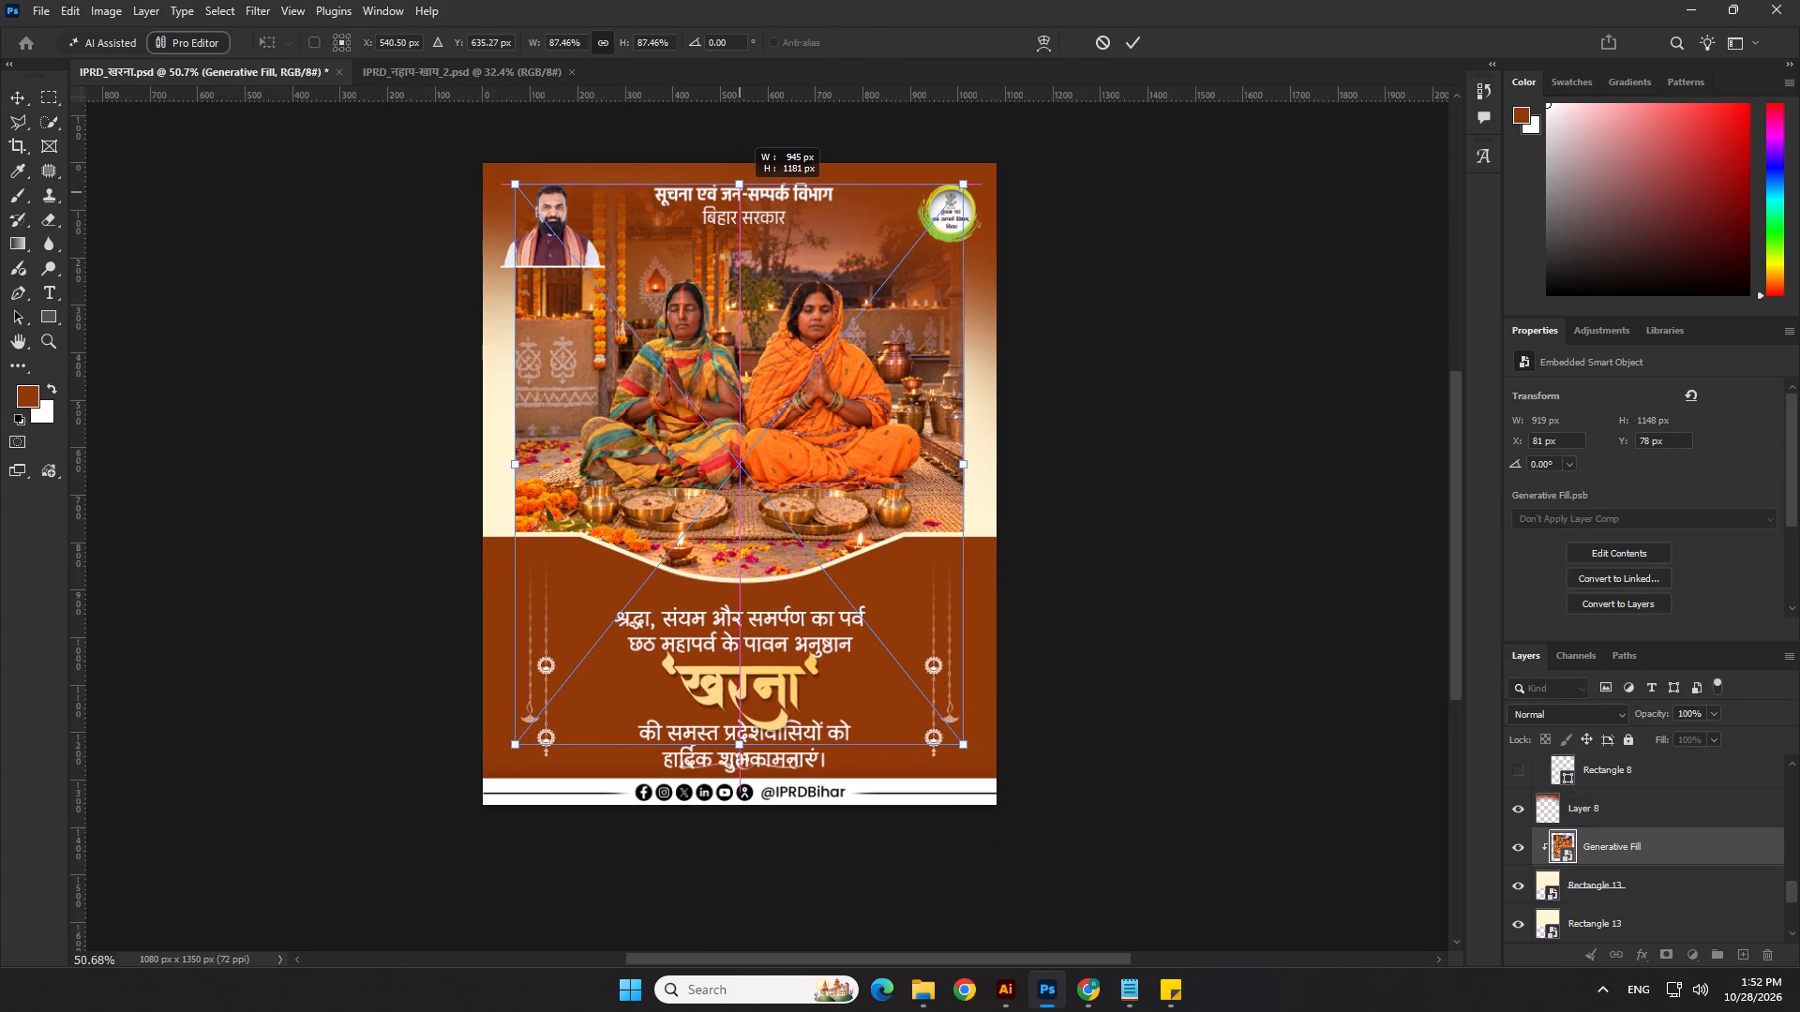
{"action": "left_click_drag", "start_coordinate": [740, 192], "coordinate": [739, 191]}
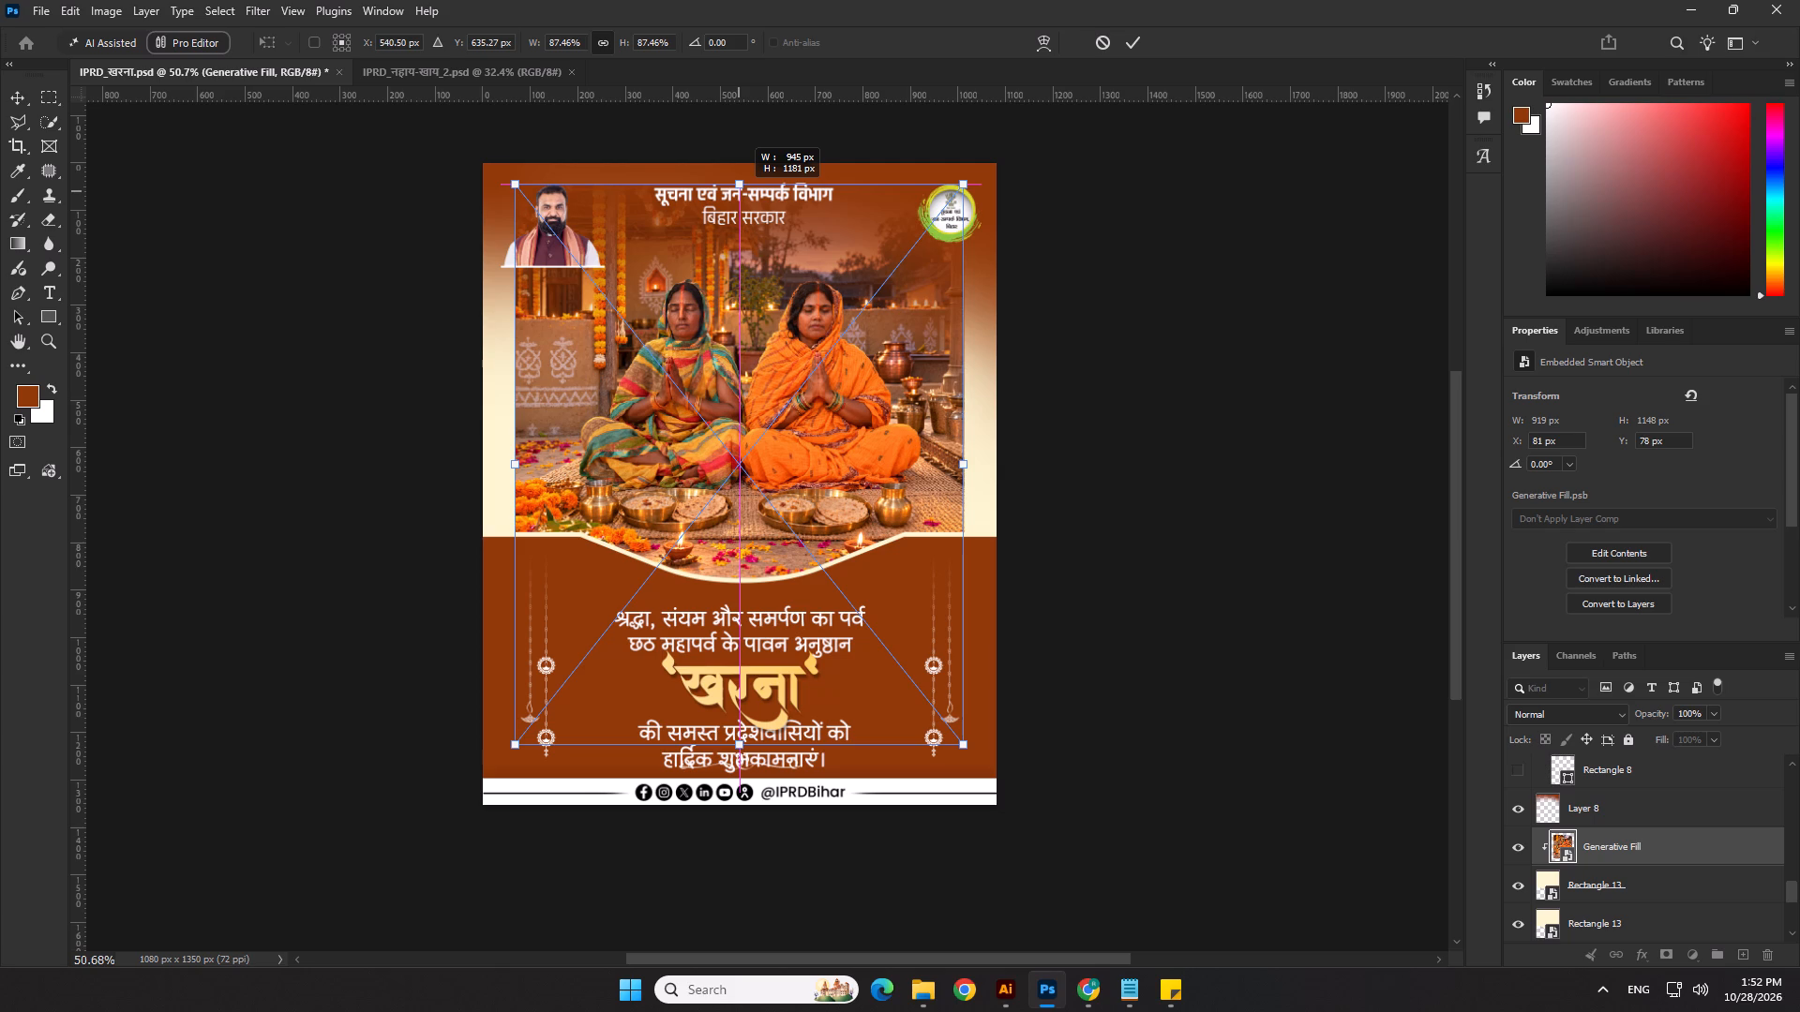
{"action": "left_click_drag", "start_coordinate": [739, 191], "coordinate": [737, 192]}
{"action": "key", "text": "Return"}
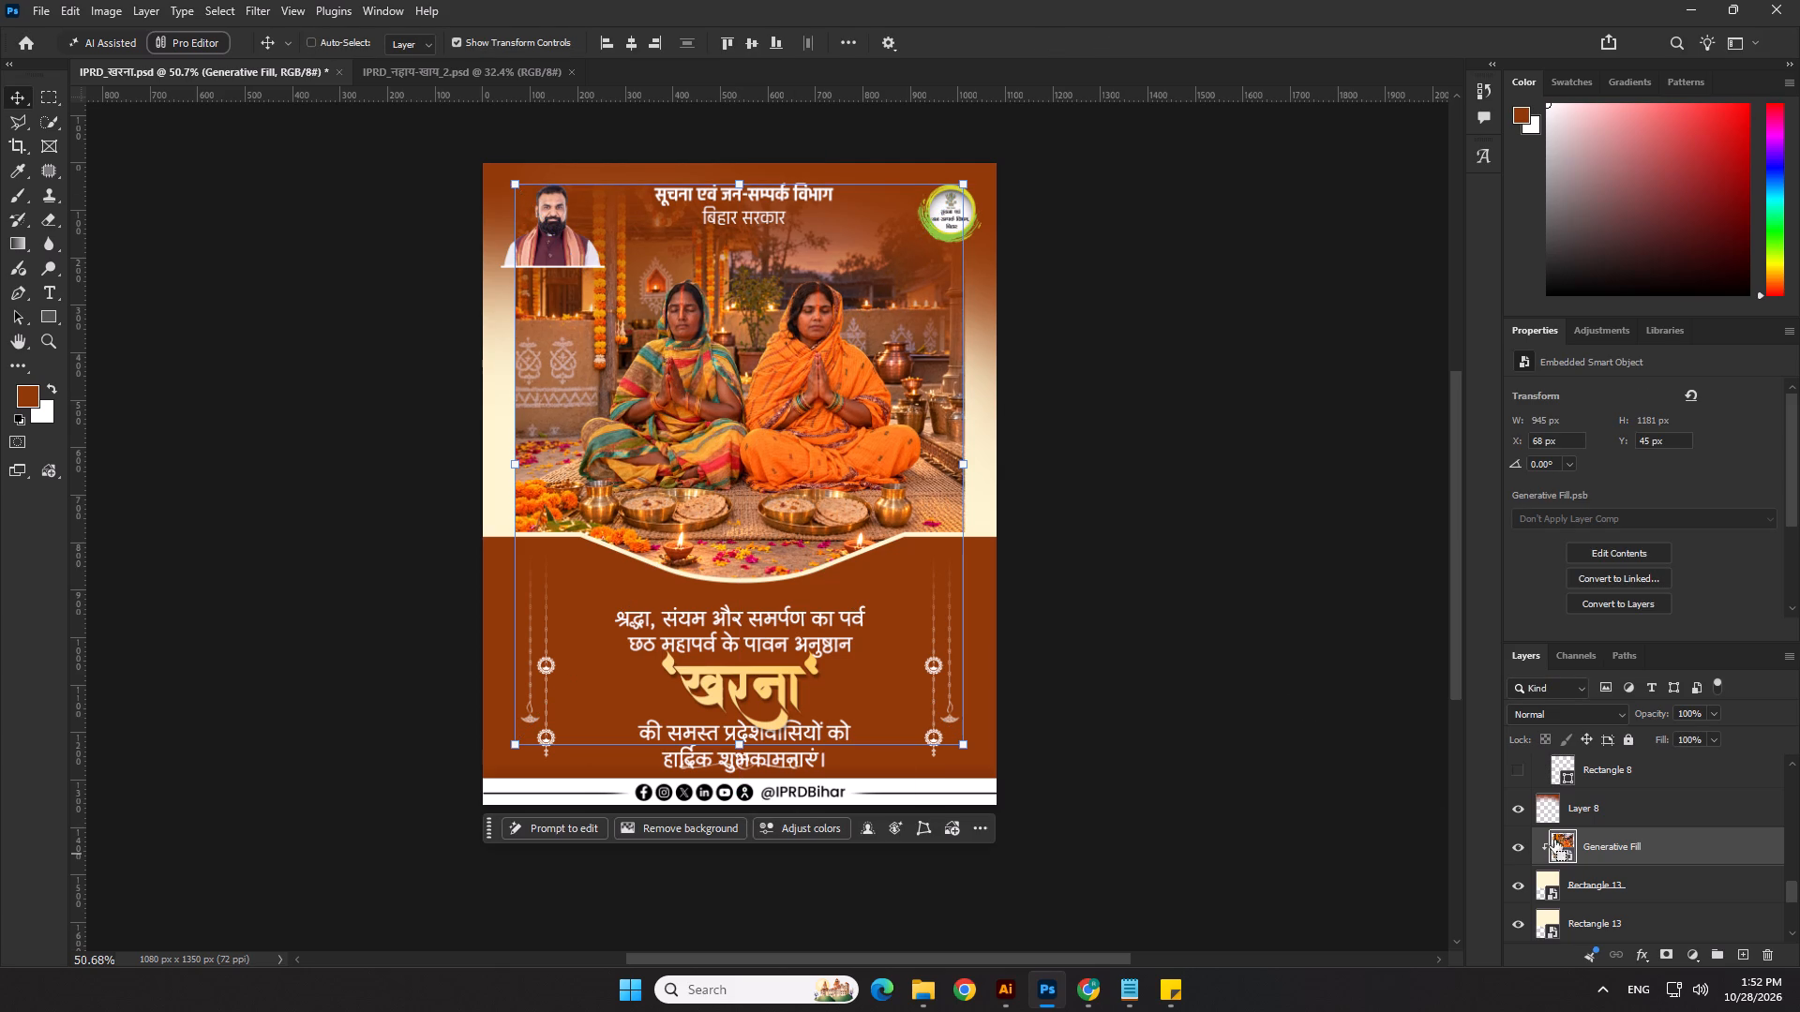
Release the photo's clipping and extend it to the canvas edges with Generative Fill on the inverted photo selection, without a prompt.
{"action": "left_click", "coordinate": [1558, 841], "text": "ctrl"}
{"action": "key", "text": "ctrl+shift+i"}
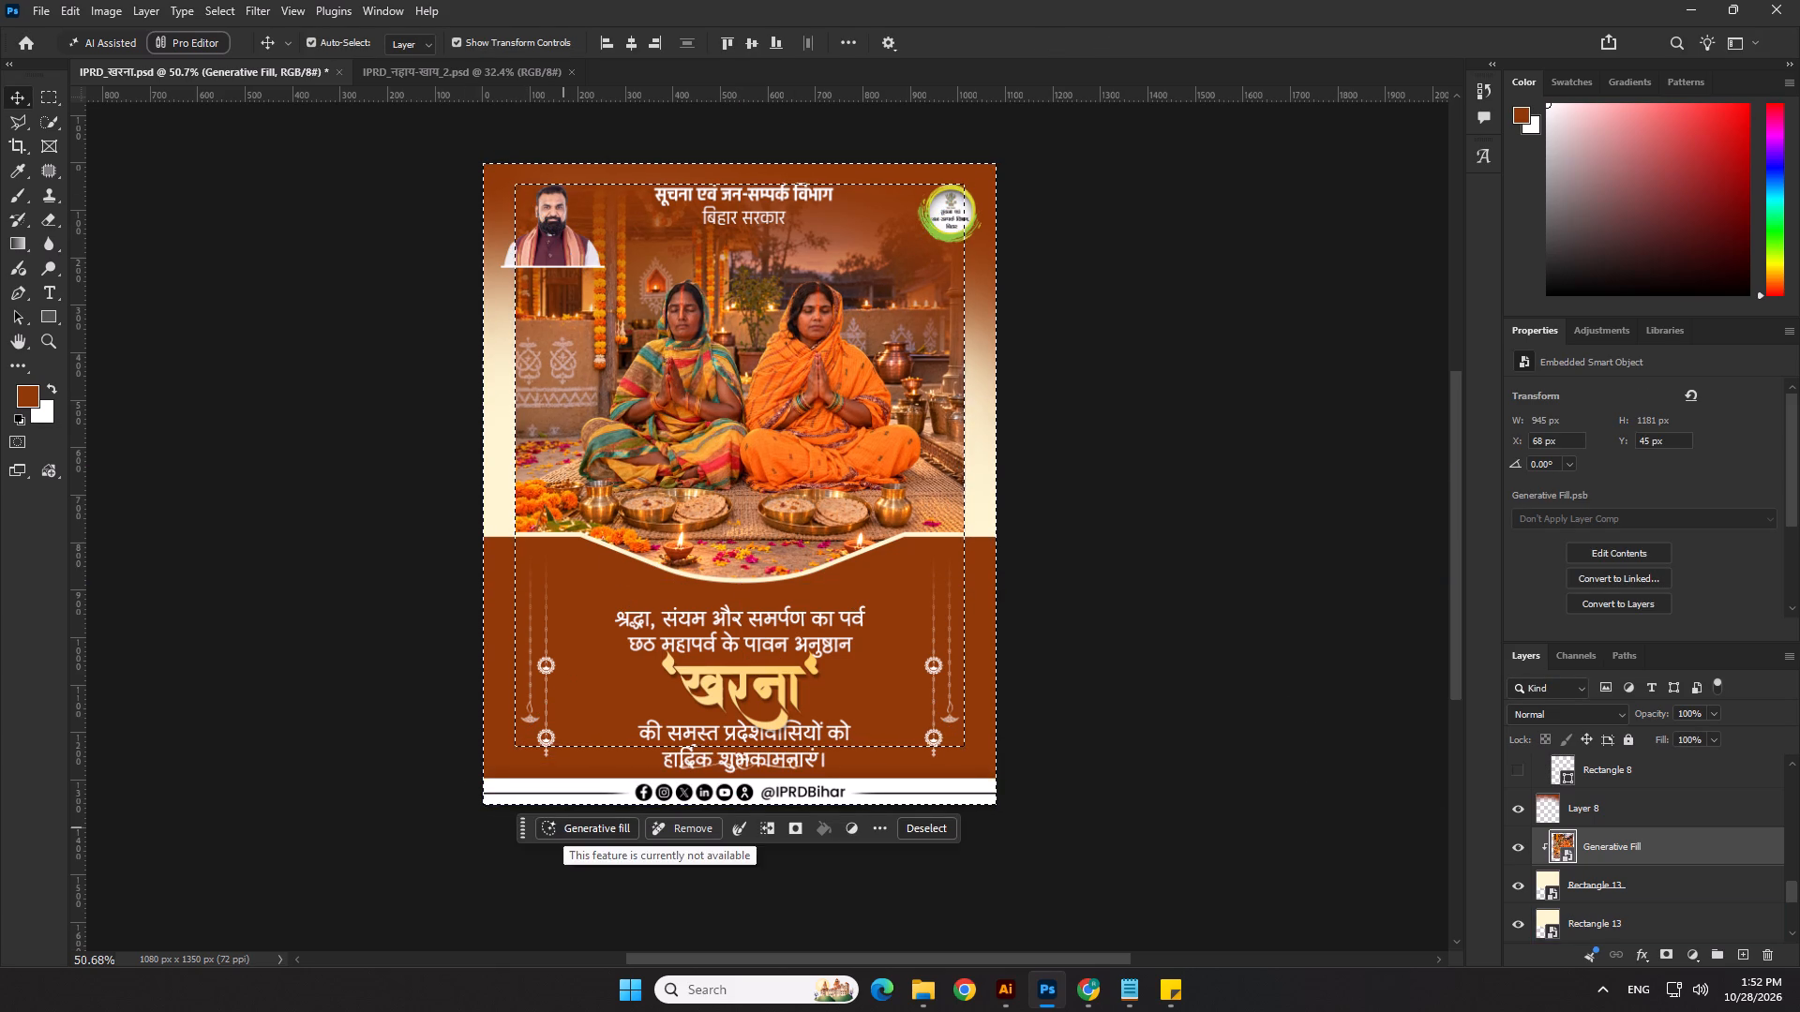
{"action": "left_click", "coordinate": [1582, 866], "text": "alt"}
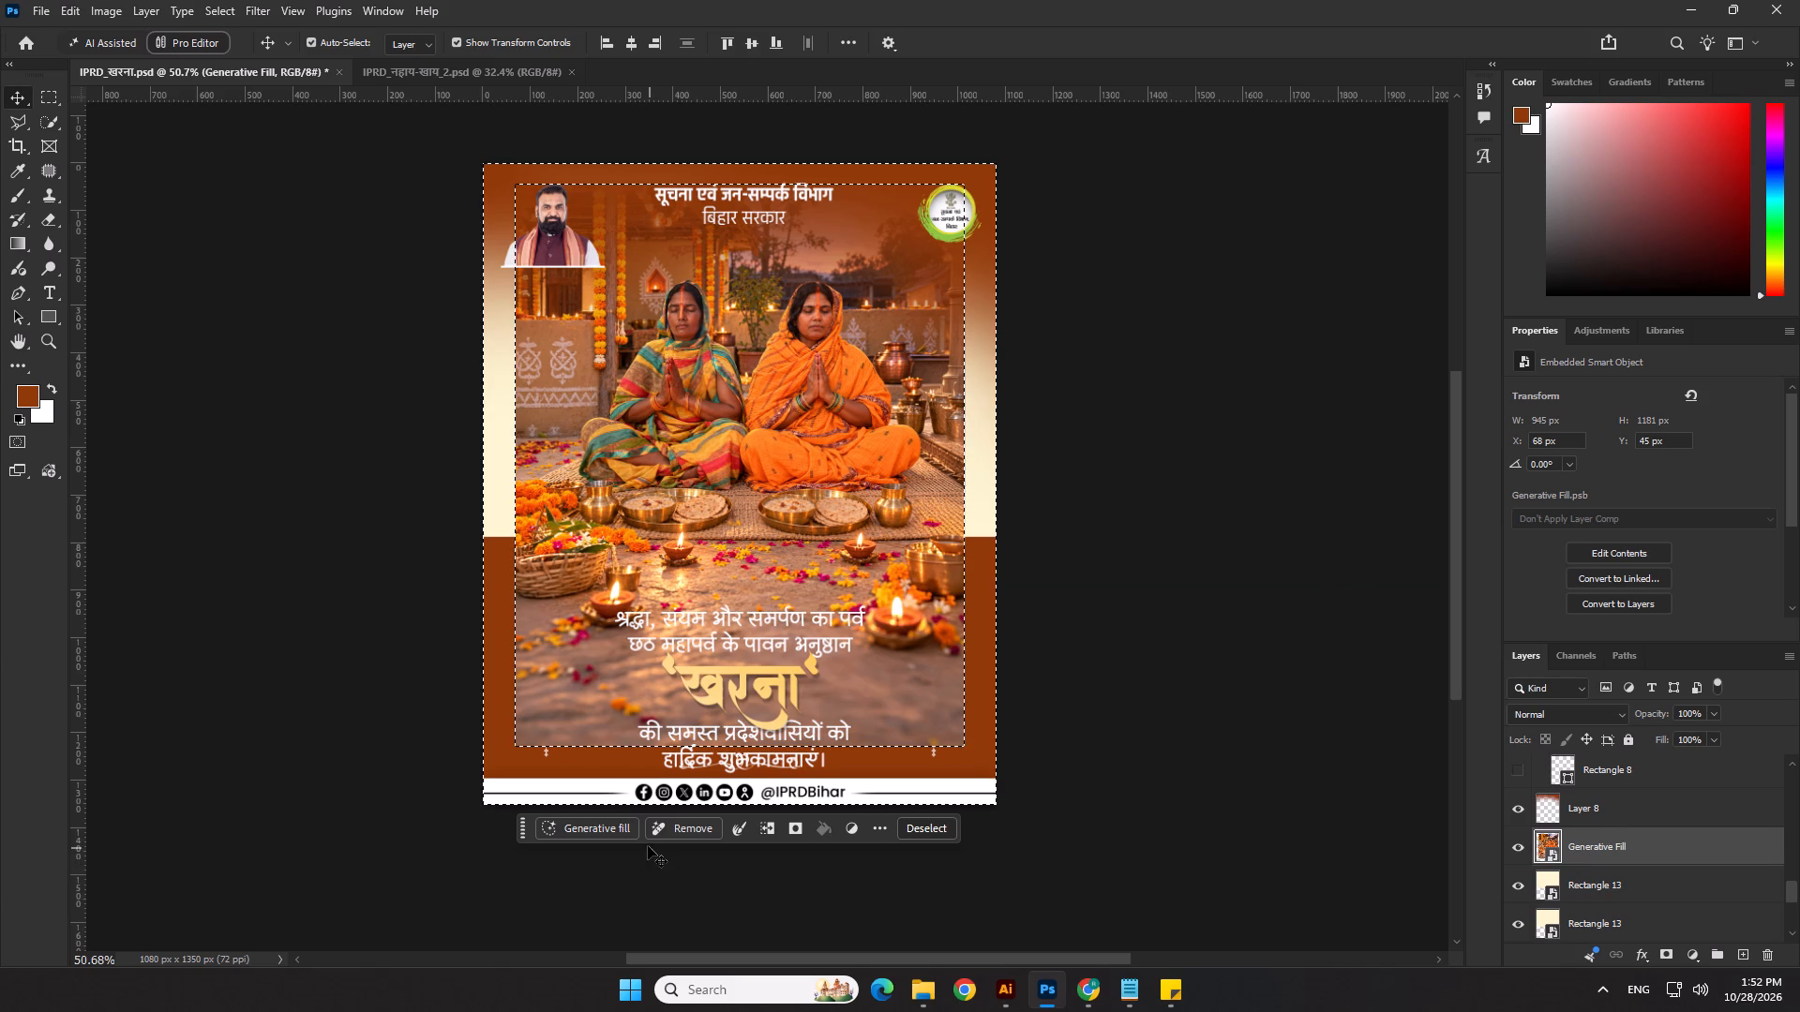
{"action": "left_click", "coordinate": [616, 826]}
{"action": "left_click", "coordinate": [925, 843]}
{"action": "left_click", "coordinate": [921, 865]}
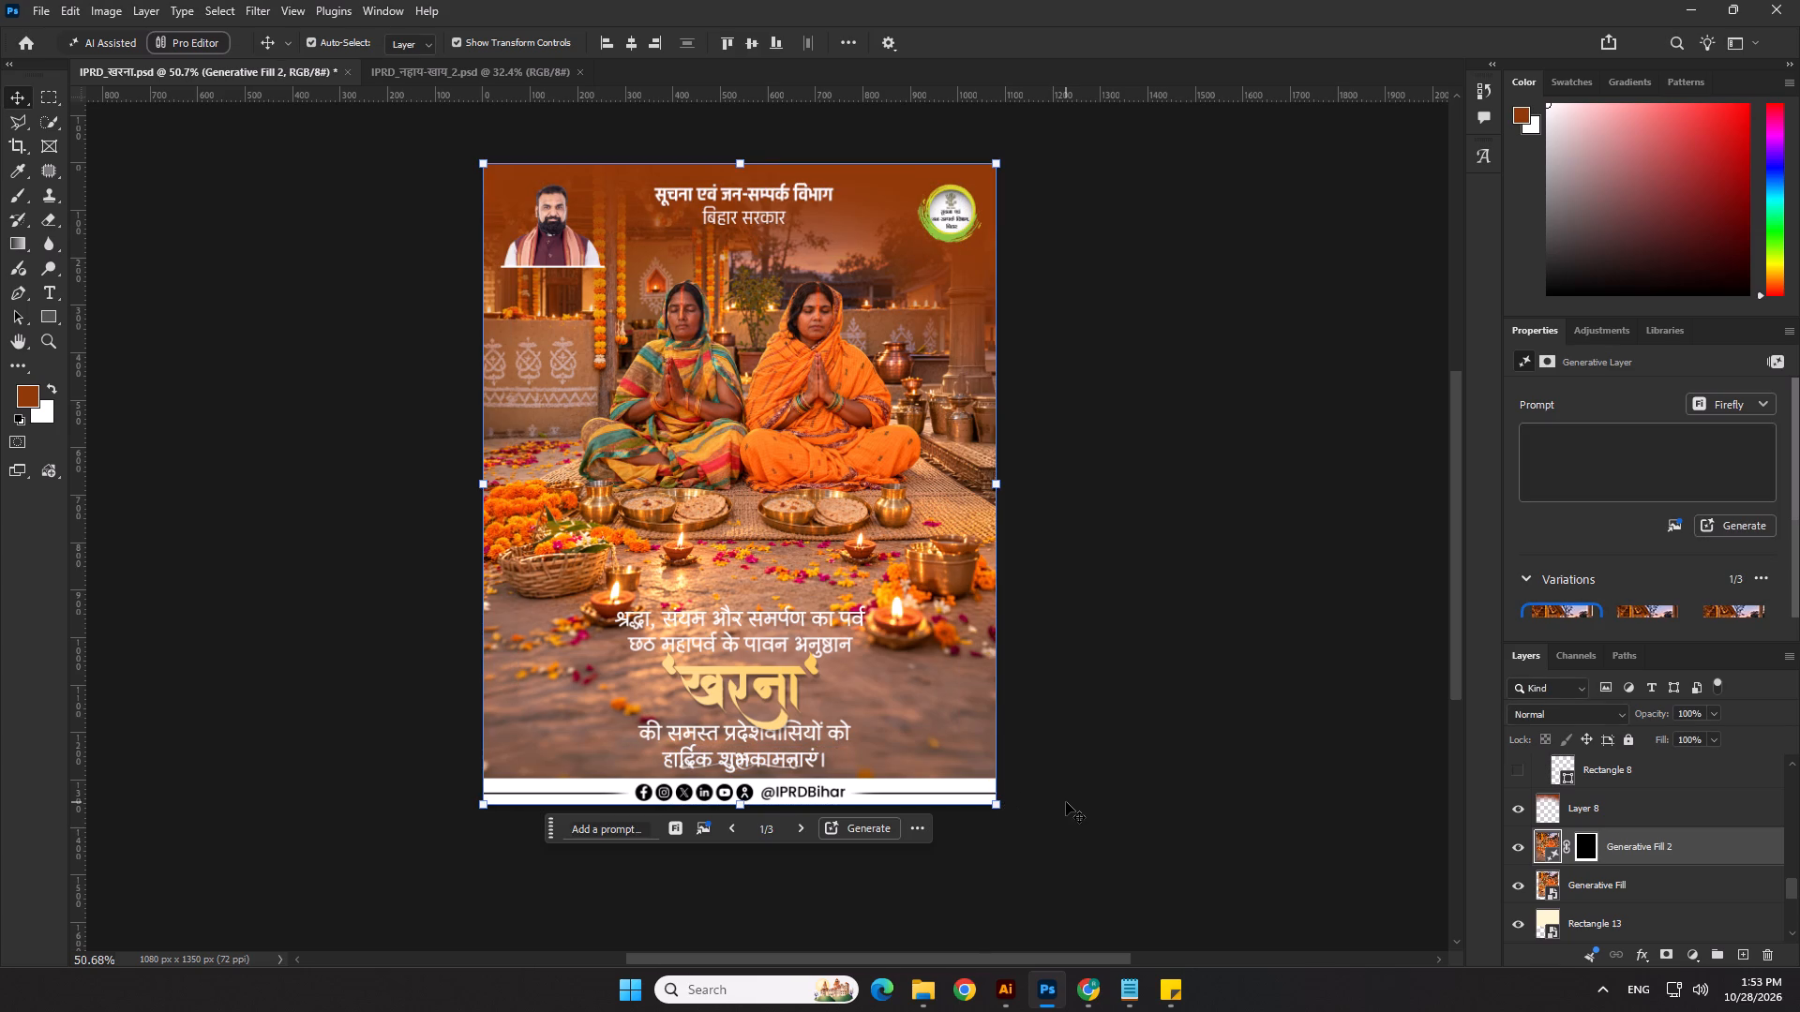
Combine the Generative Fill and Generative Fill 2 layers into one smart object and clip it to the upper Rectangle 13.
{"action": "left_click", "coordinate": [1585, 893]}
{"action": "left_click", "coordinate": [1621, 850], "text": "ctrl"}
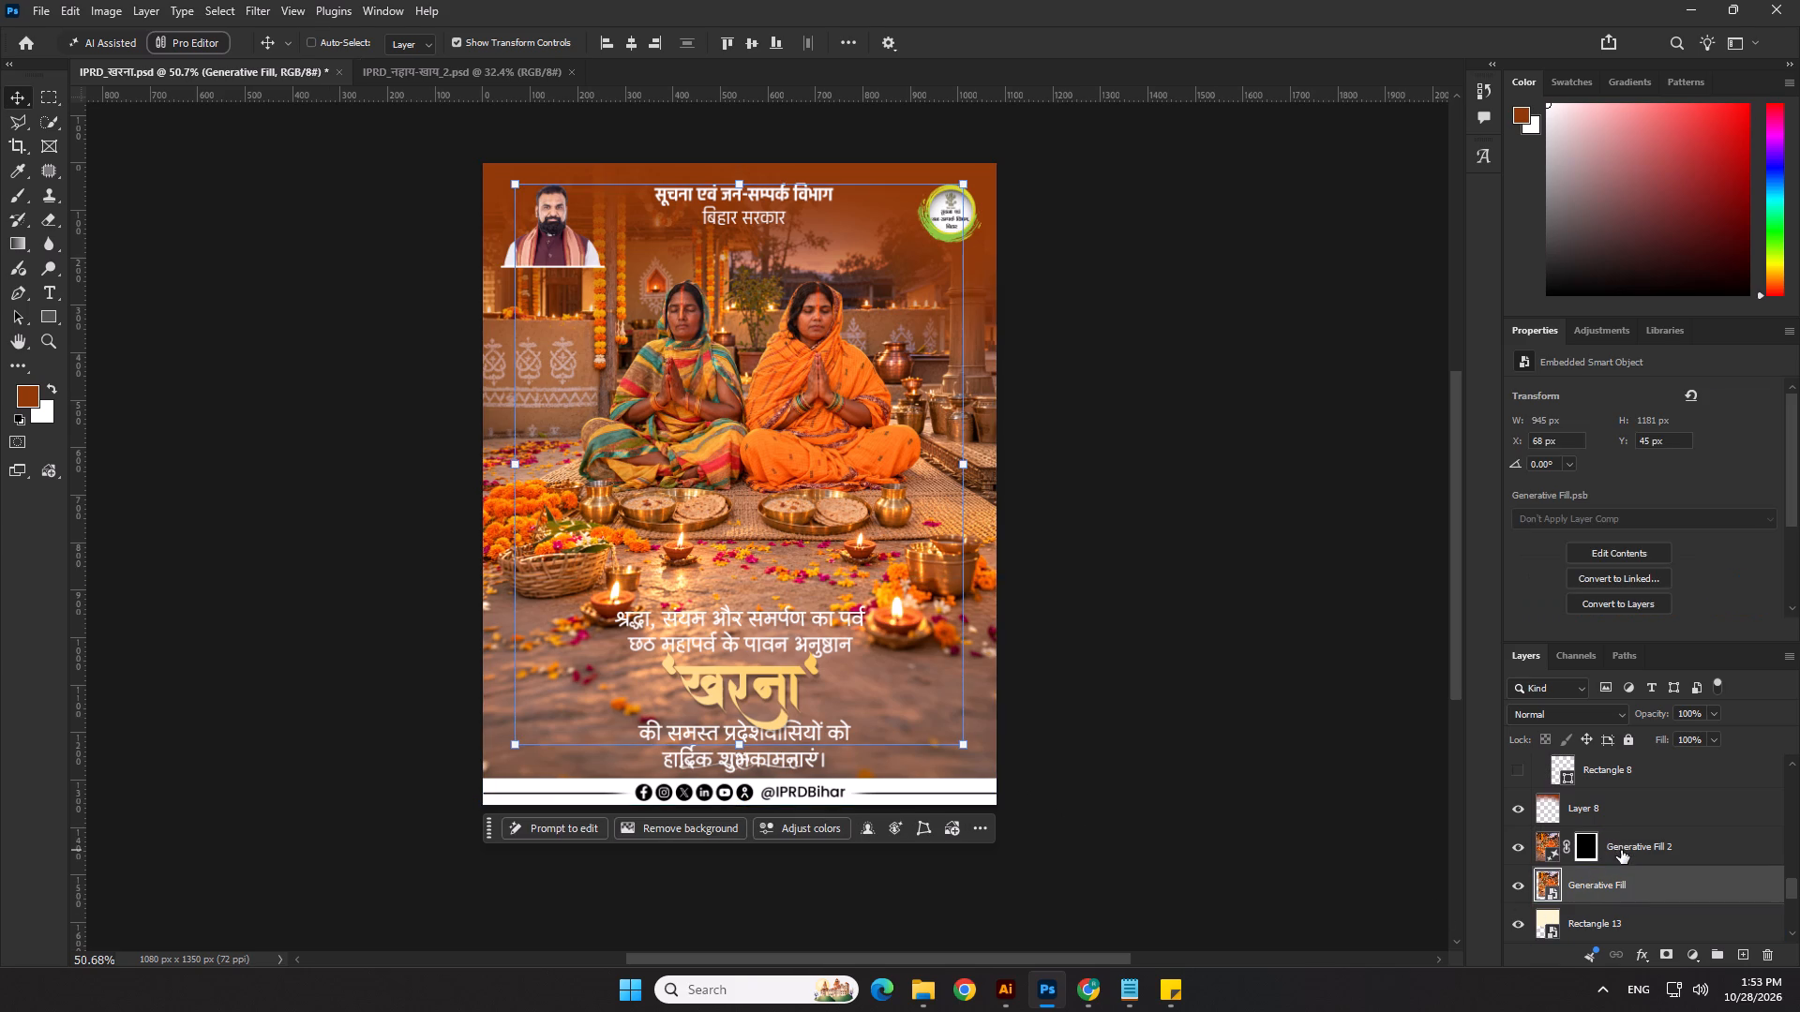
{"action": "right_click", "coordinate": [1621, 850]}
{"action": "left_click", "coordinate": [1652, 737]}
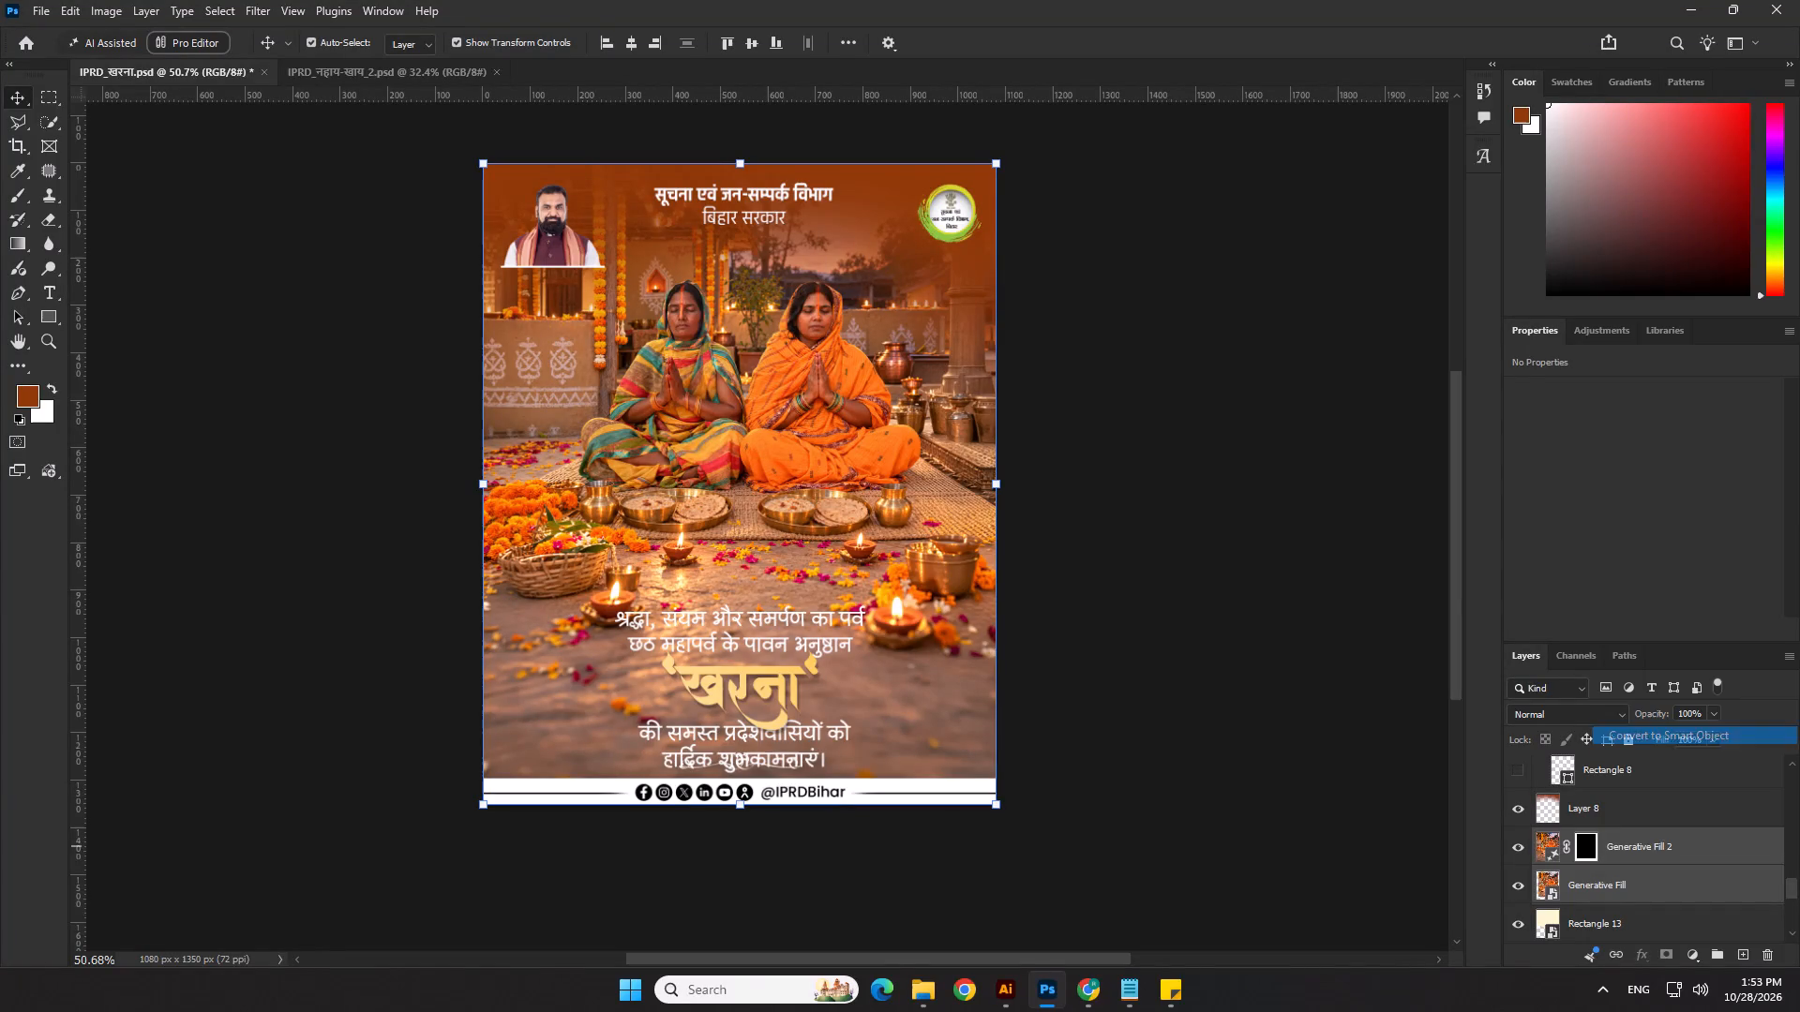
{"action": "left_click", "coordinate": [1573, 867], "text": "alt"}
{"action": "left_click", "coordinate": [1133, 771]}
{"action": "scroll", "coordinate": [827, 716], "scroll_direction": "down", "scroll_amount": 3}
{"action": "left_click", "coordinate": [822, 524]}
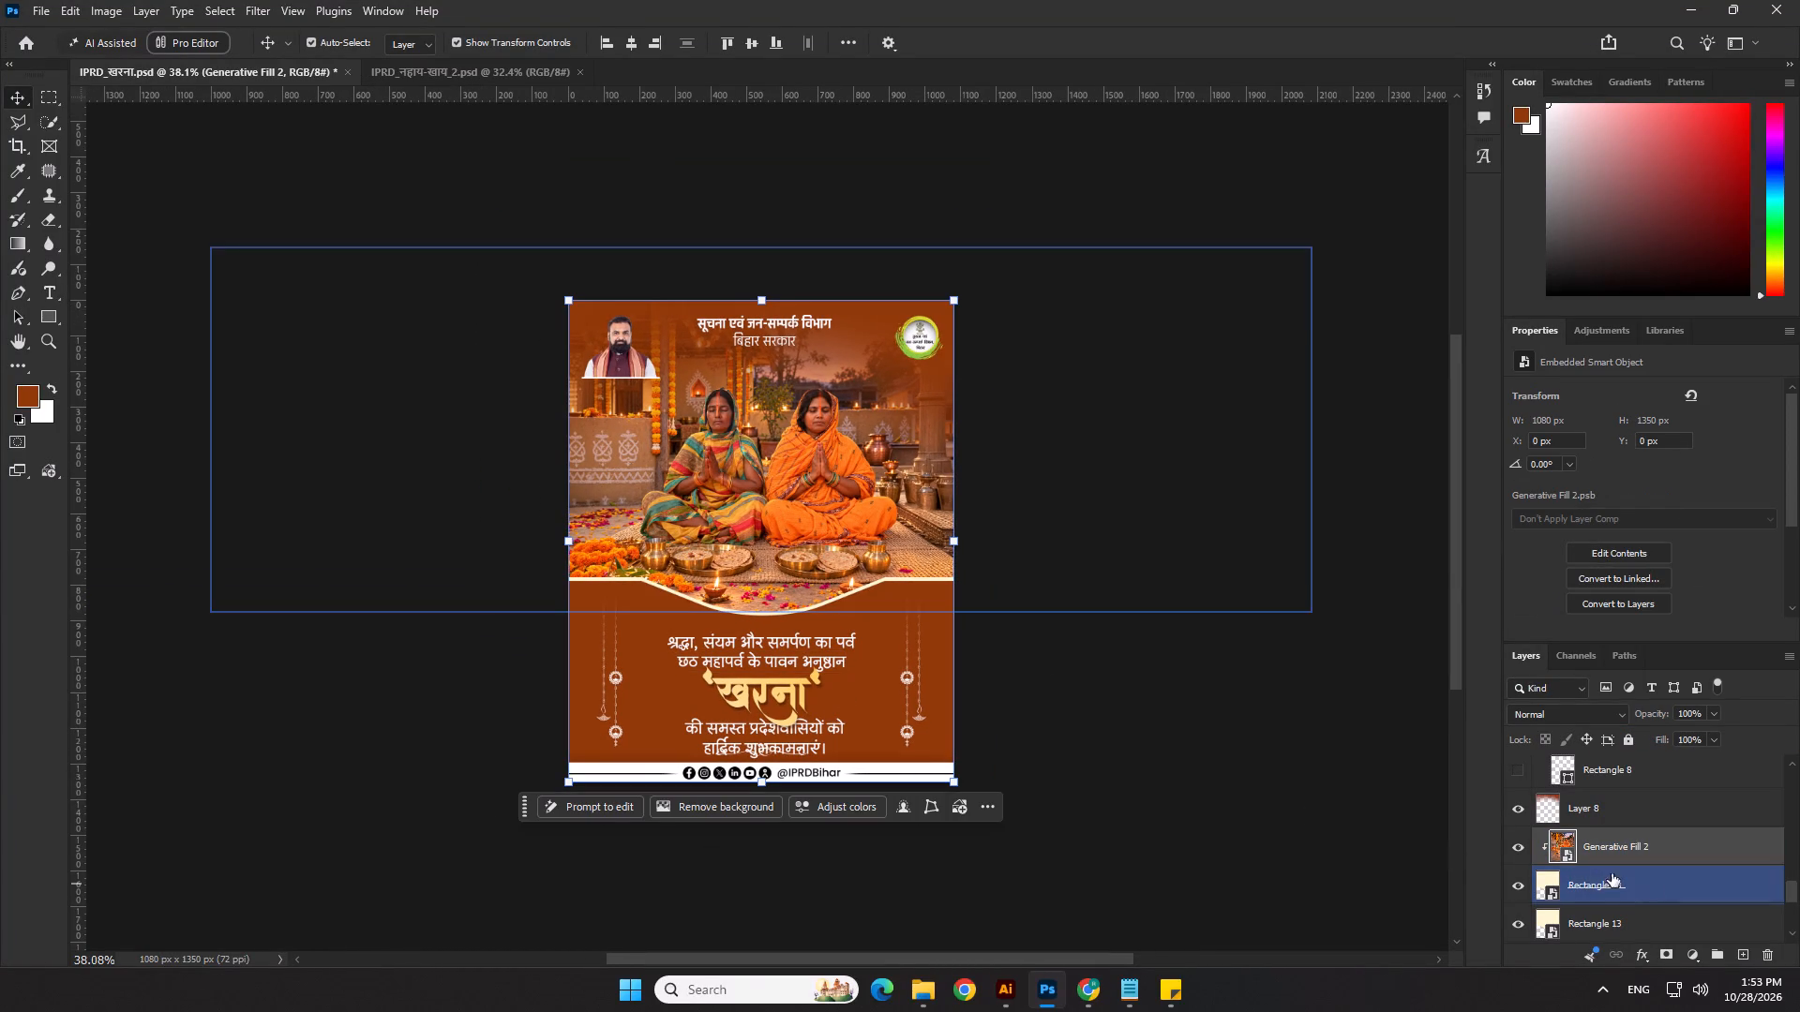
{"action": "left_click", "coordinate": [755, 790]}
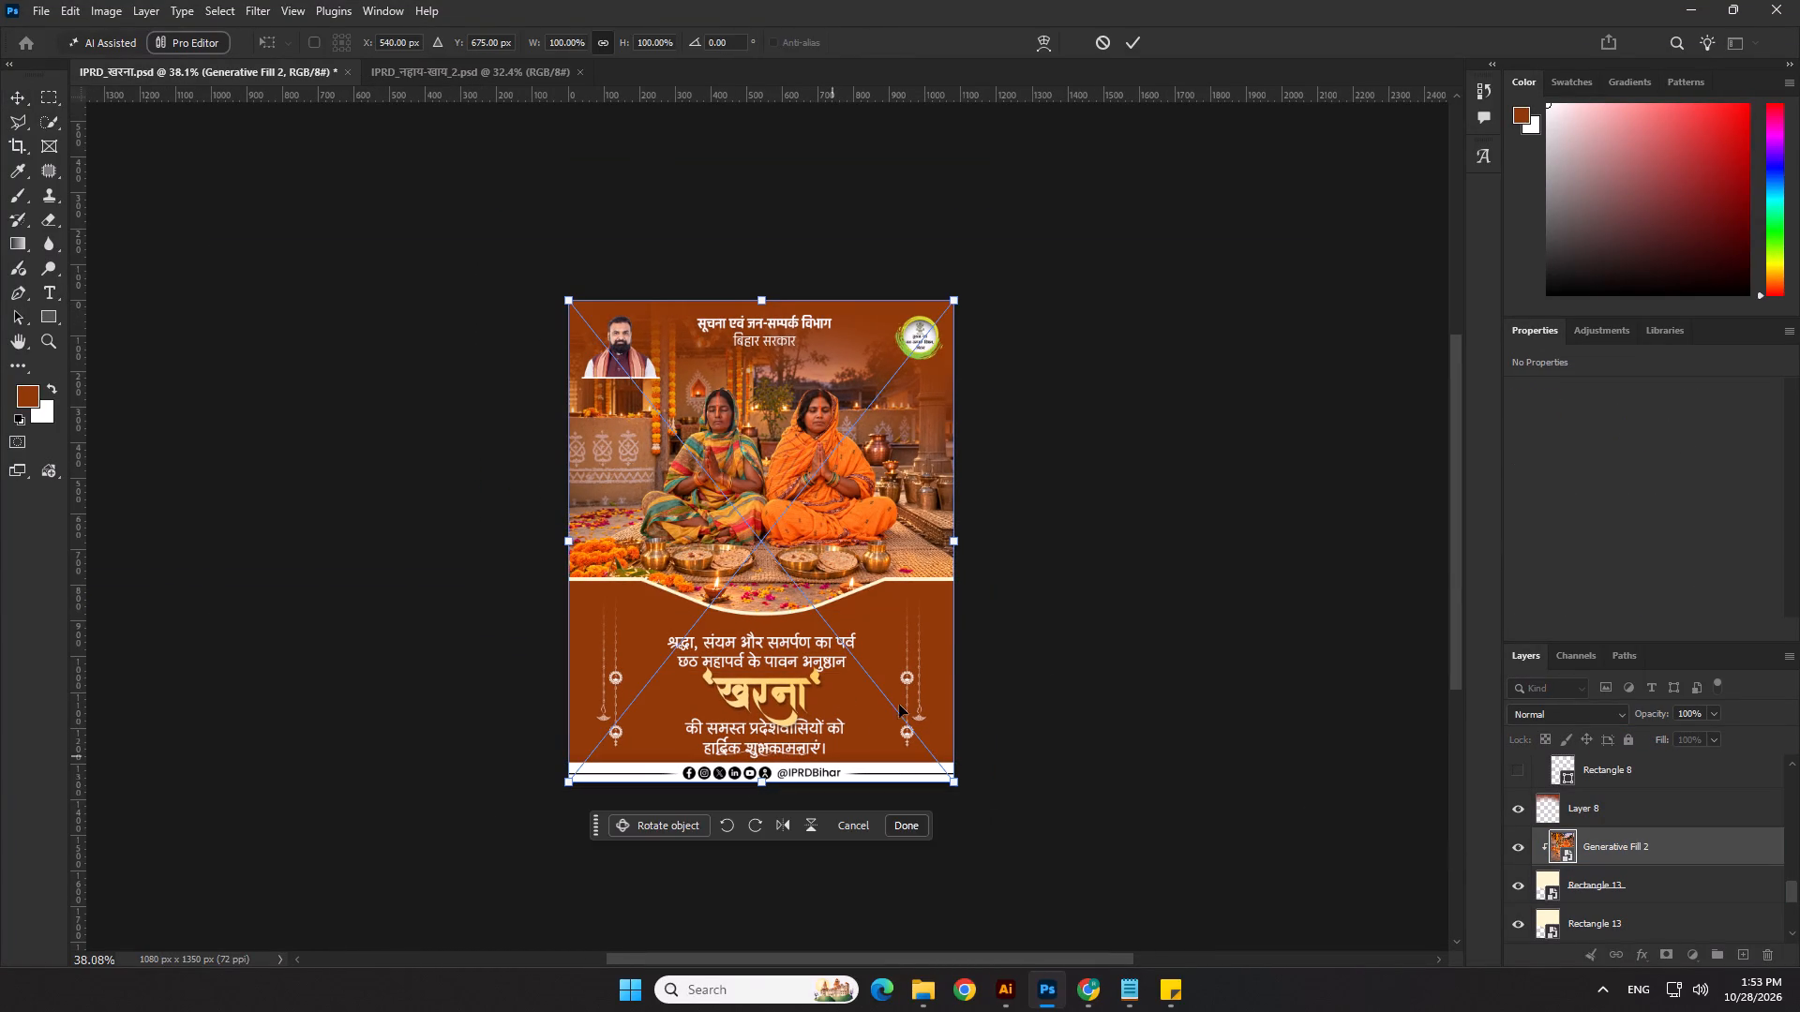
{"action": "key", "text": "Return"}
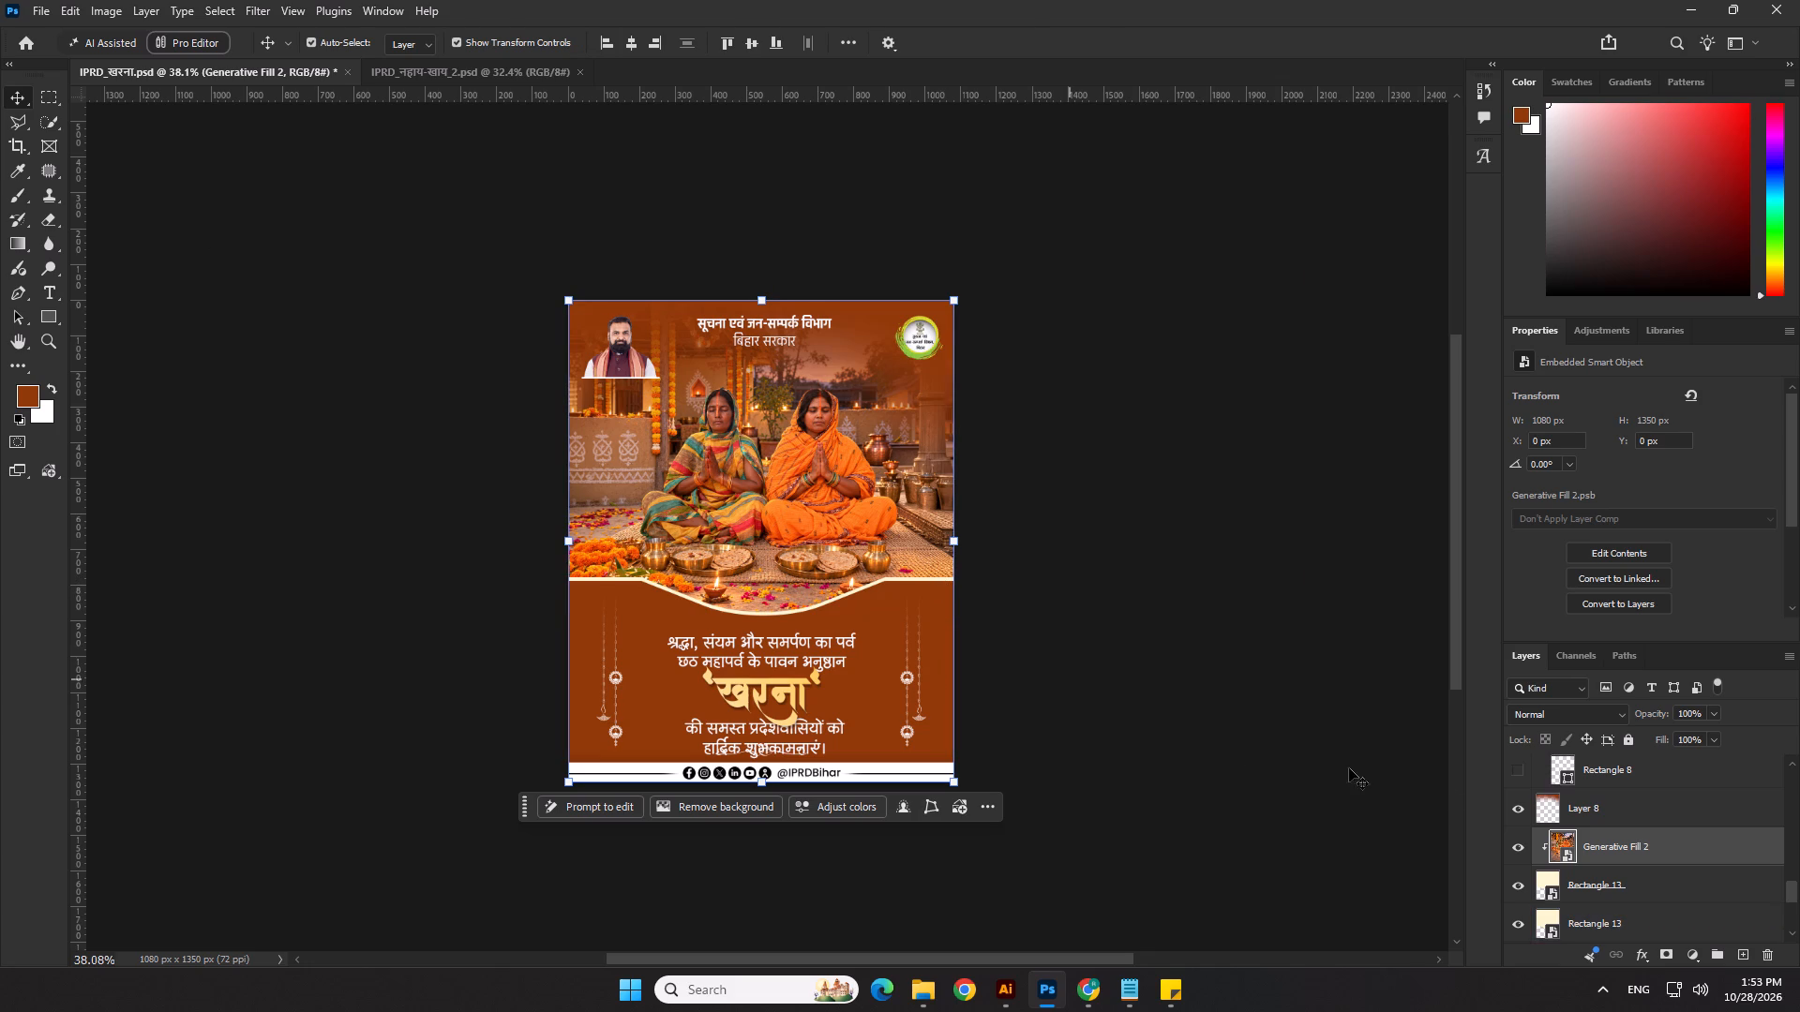
Move both cream Rectangle 13 shapes up together by 10 px.
{"action": "left_click", "coordinate": [1591, 890]}
{"action": "left_click", "coordinate": [1594, 915], "text": "ctrl"}
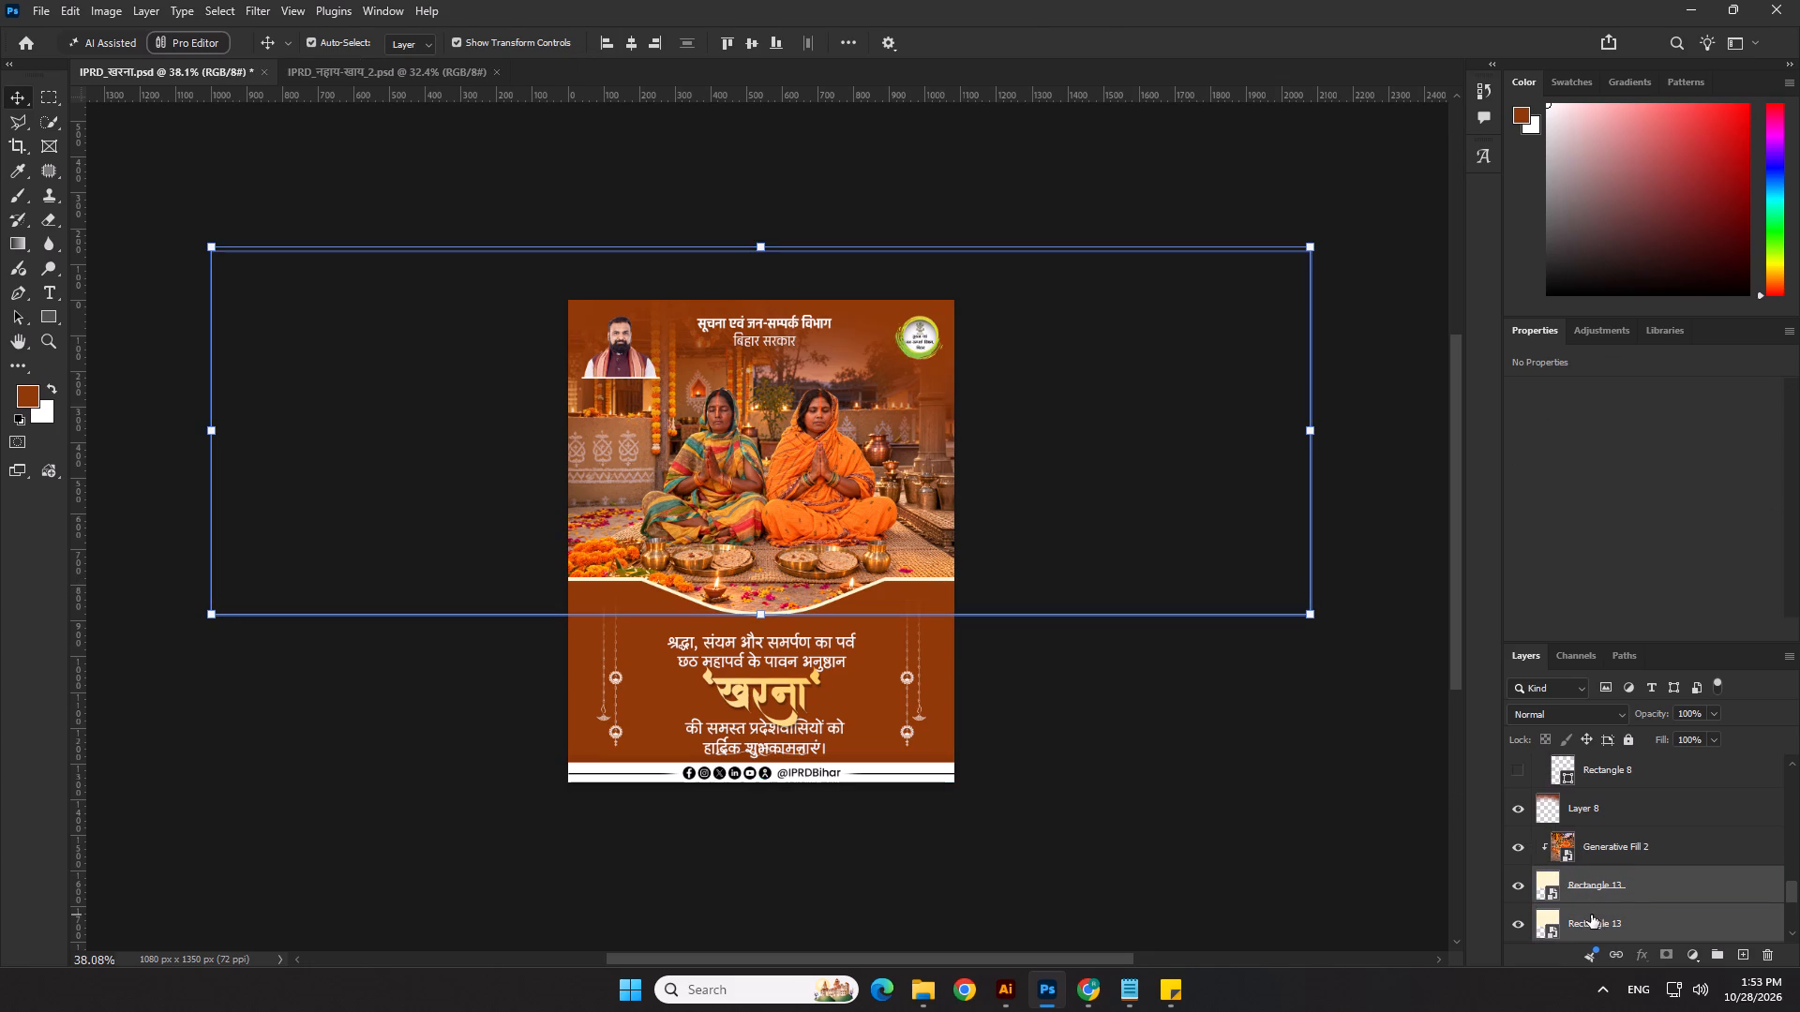
{"action": "key", "text": "shift+Up"}
{"action": "key", "text": "shift+Up"}
{"action": "key", "text": "shift+Down"}
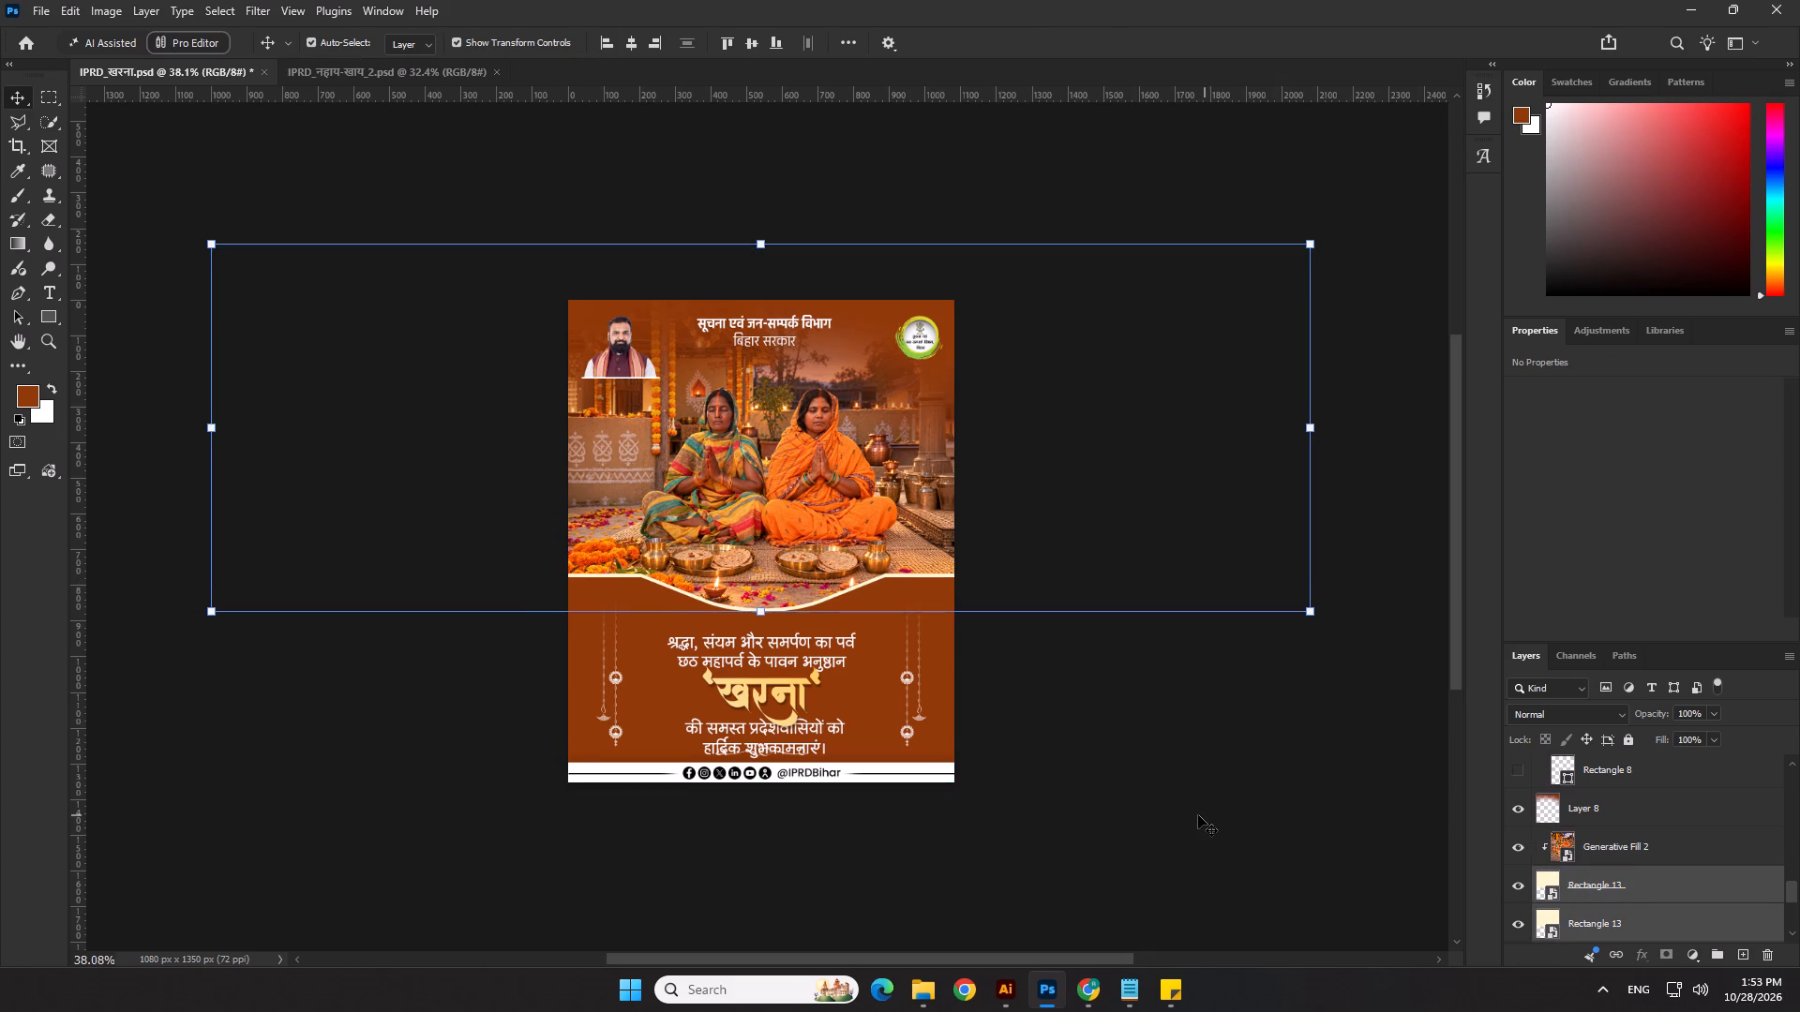
{"action": "left_click", "coordinate": [1198, 815]}
Enlarge the extended photo slightly to about 1099 × 1374 px and shift it left to about X -17 px.
{"action": "left_click", "coordinate": [806, 532]}
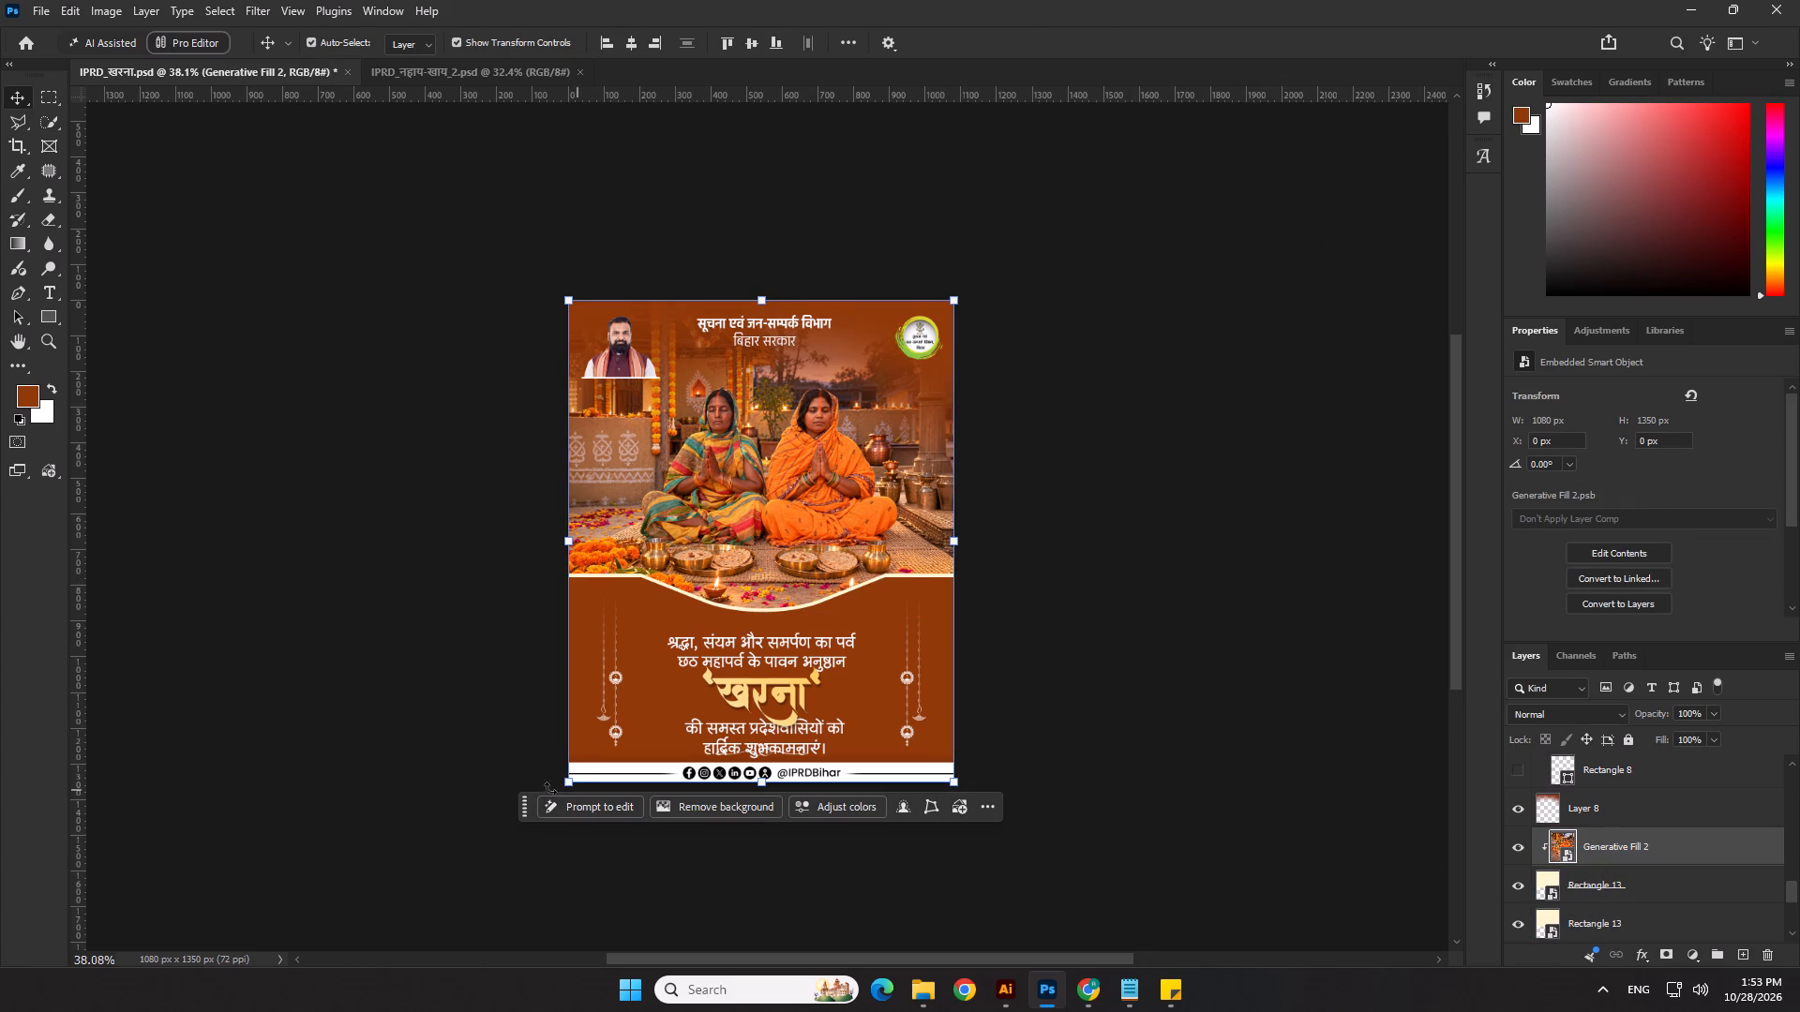
{"action": "left_click_drag", "start_coordinate": [562, 788], "coordinate": [551, 794]}
{"action": "key", "text": "Left"}
{"action": "key", "text": "Left"}
{"action": "key", "text": "Left"}
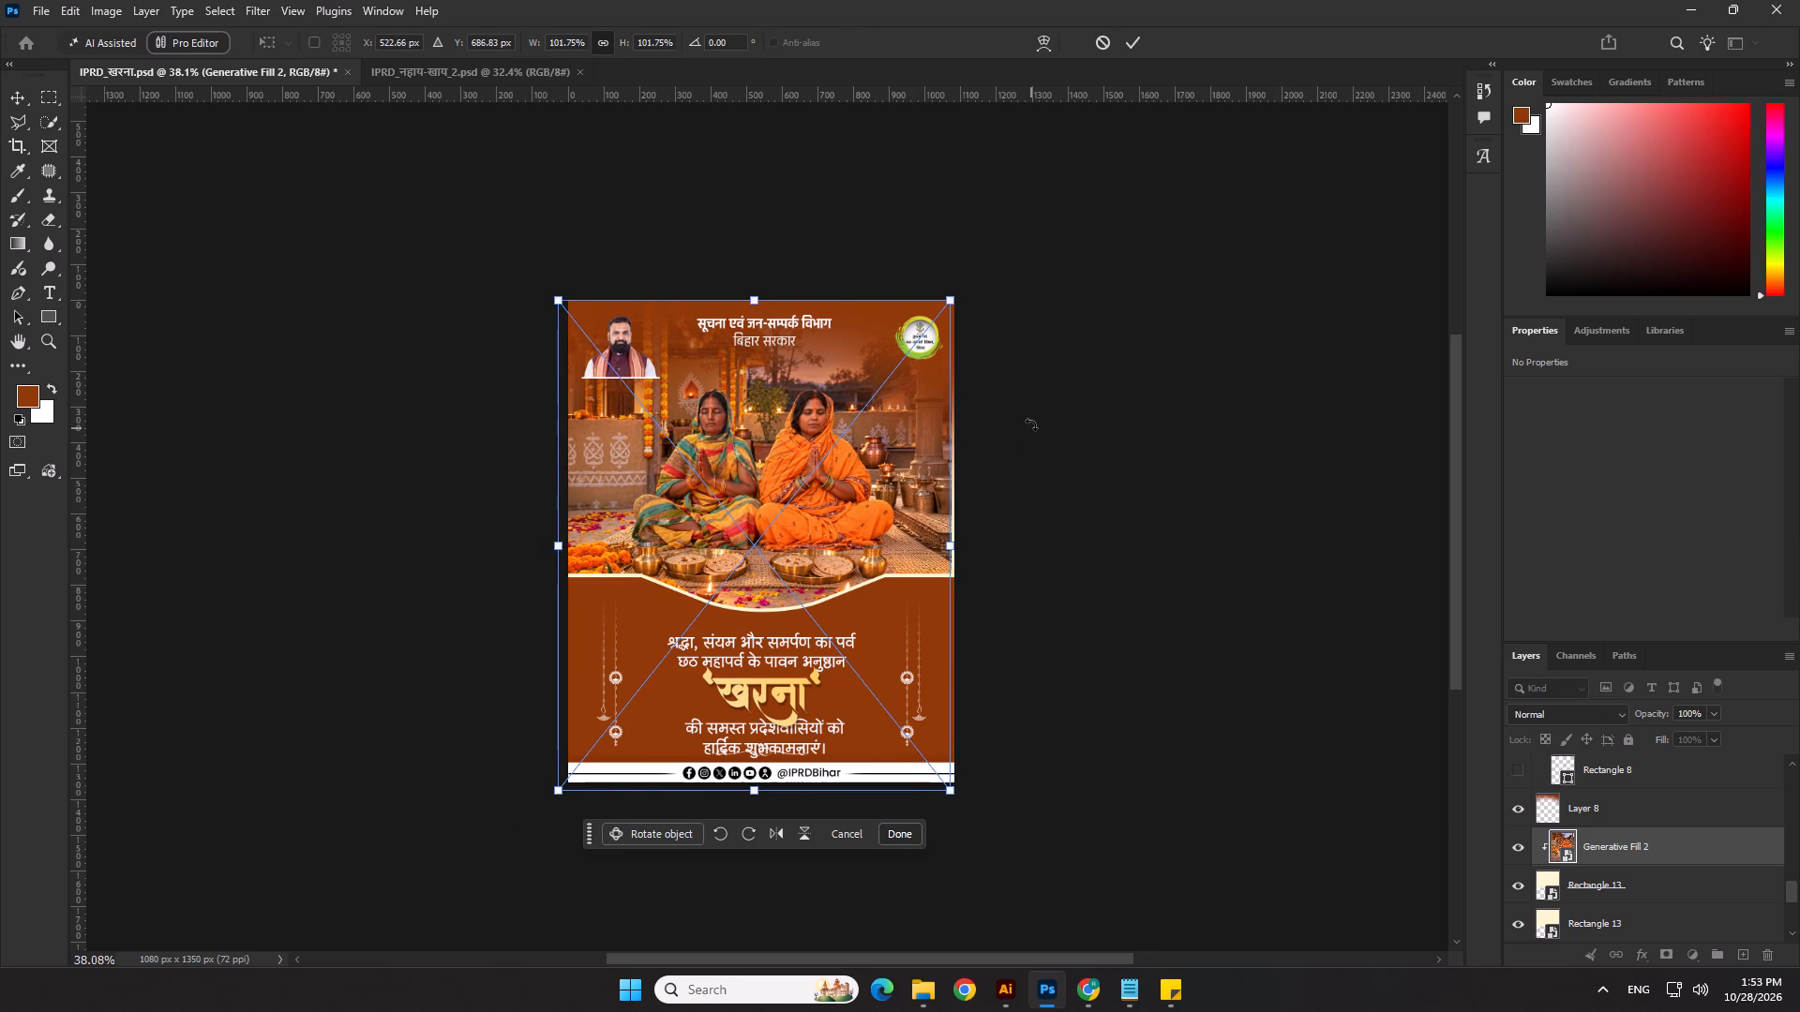
{"action": "key", "text": "shift+Right"}
{"action": "key", "text": "Return"}
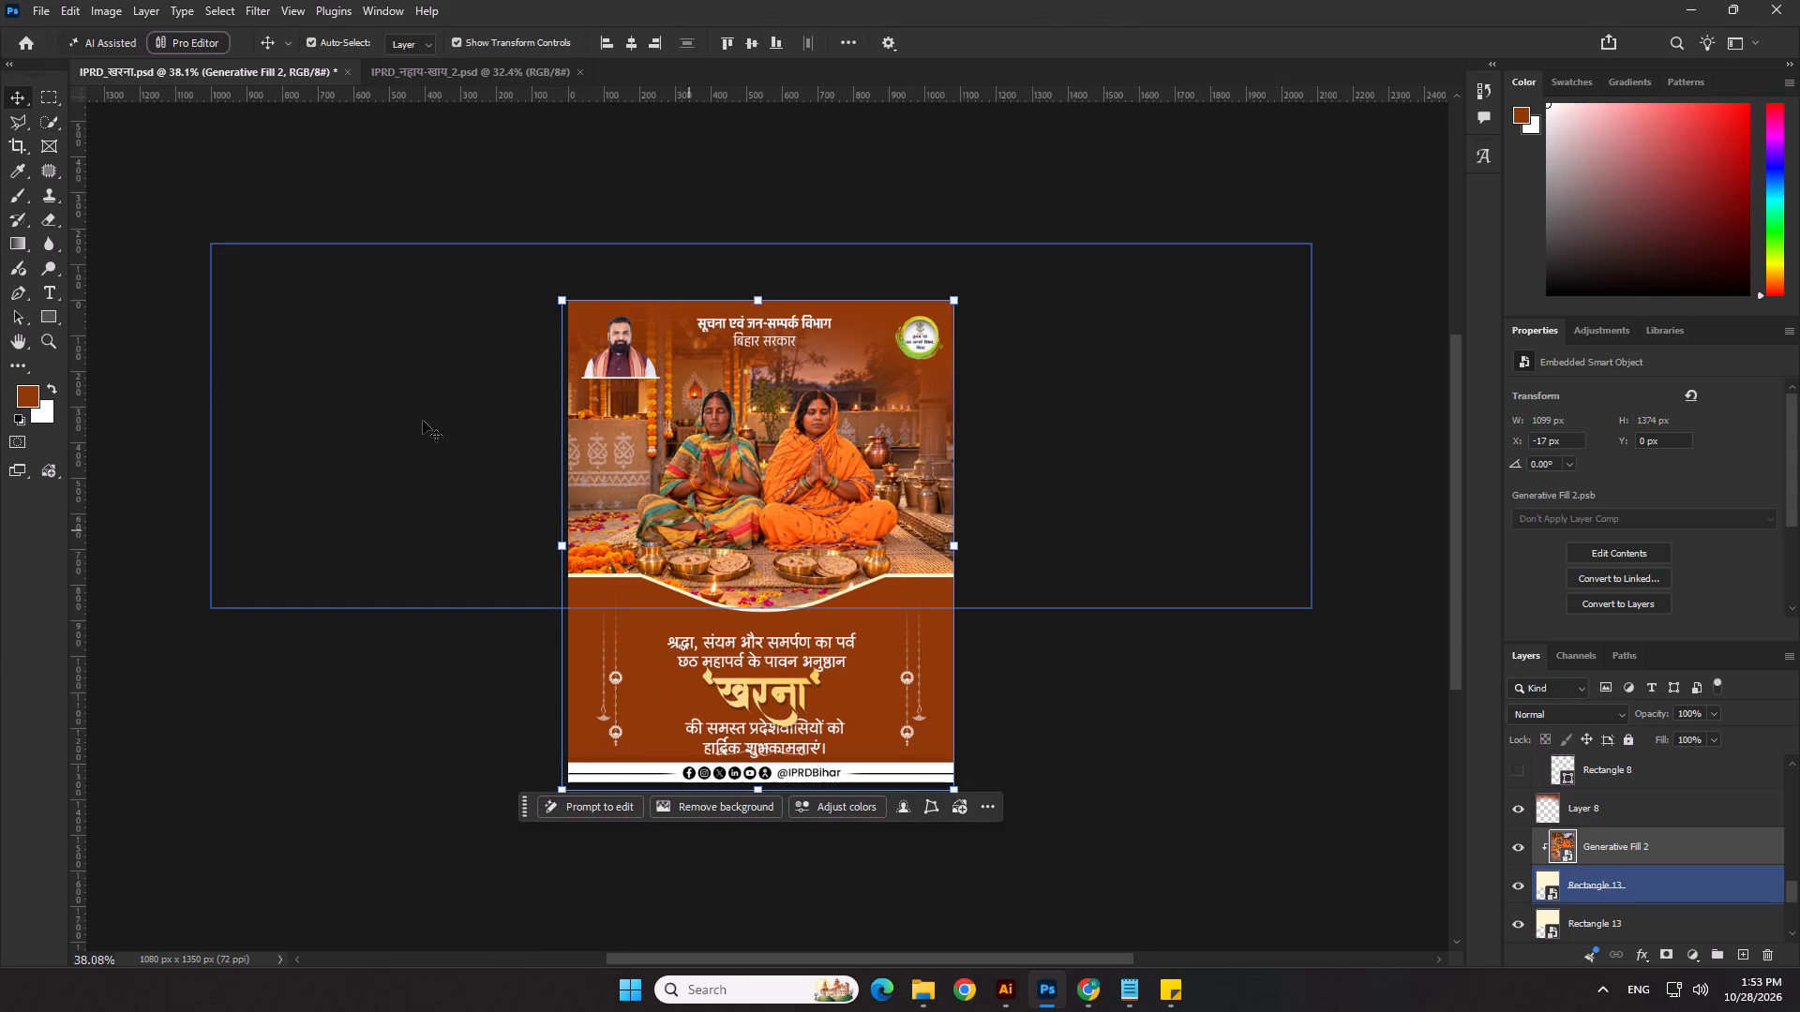
{"action": "scroll", "coordinate": [794, 618], "scroll_direction": "down", "scroll_amount": 1}
{"action": "left_click", "coordinate": [1132, 605]}
Move the श्रद्धा, संयम और समर्पण का पर्व and छठ महापर्व के पावन अनुष्ठान lines up together by 40 px and centre them horizontally.
{"action": "scroll", "coordinate": [996, 629], "scroll_direction": "up", "scroll_amount": 1}
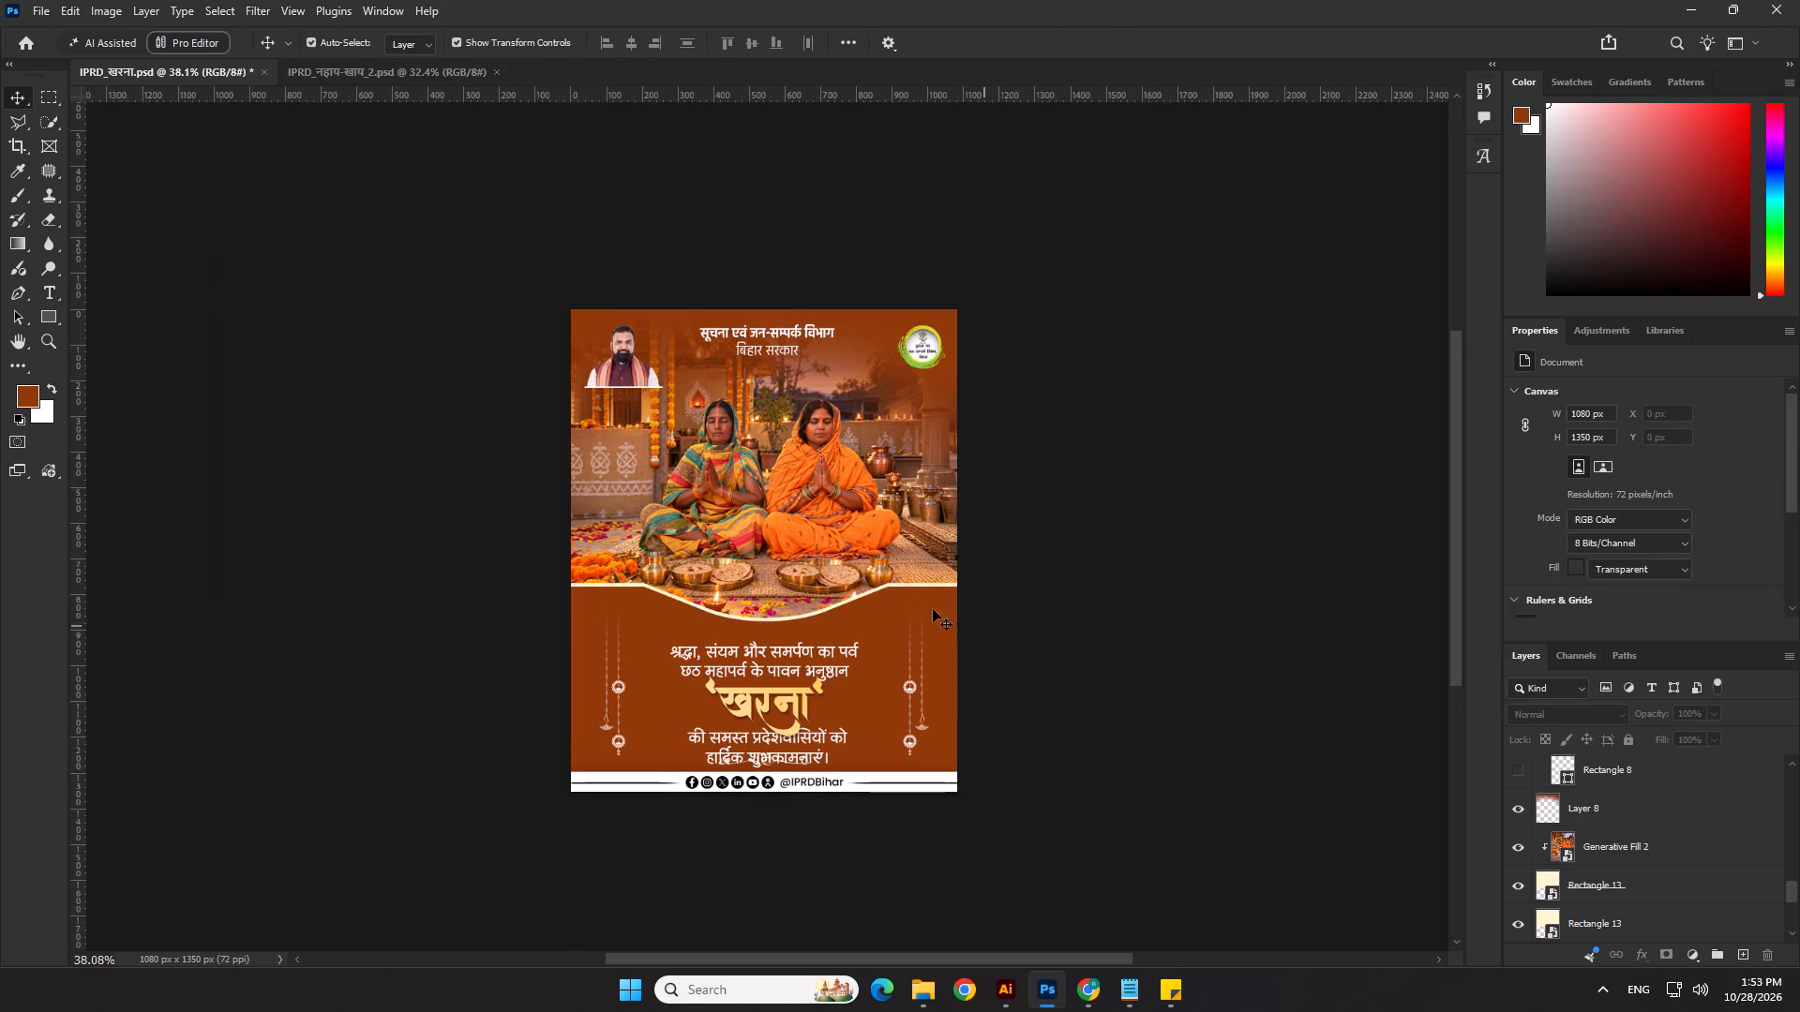
{"action": "scroll", "coordinate": [910, 603], "scroll_direction": "up", "scroll_amount": 2}
{"action": "scroll", "coordinate": [771, 672], "scroll_direction": "up", "scroll_amount": 3}
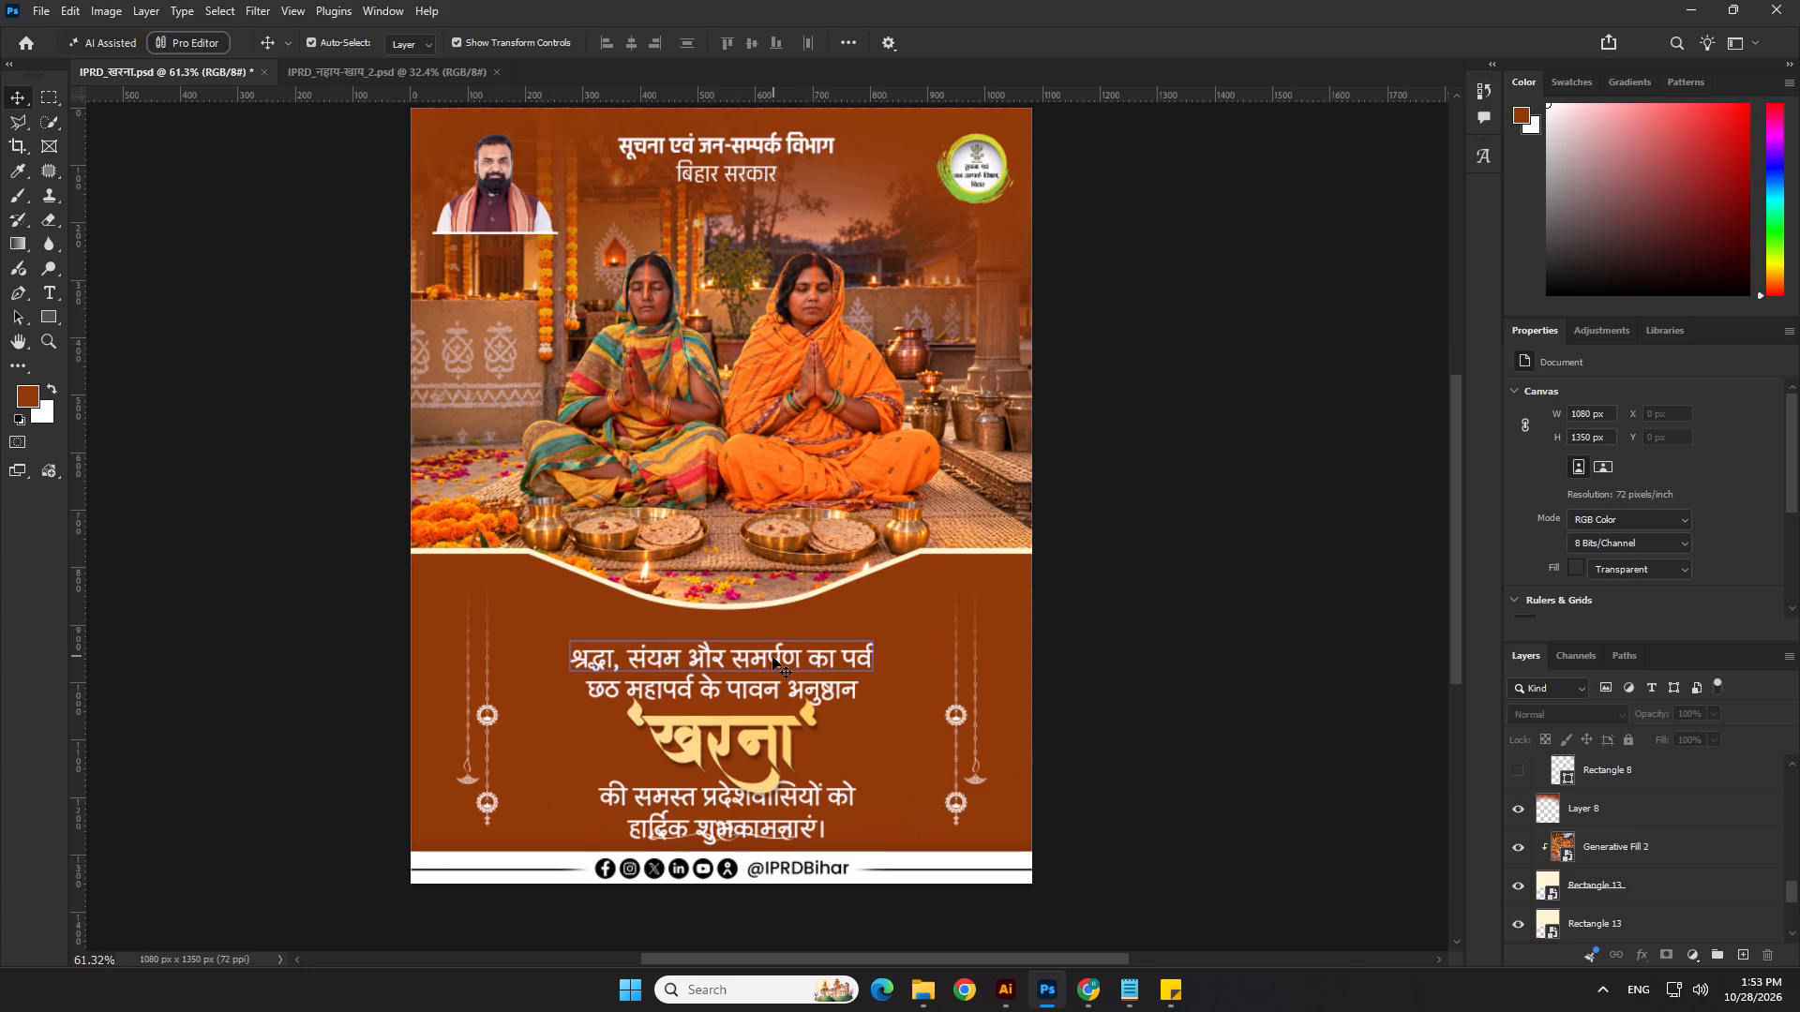
{"action": "left_click", "coordinate": [772, 657]}
{"action": "scroll", "coordinate": [810, 718], "scroll_direction": "up", "scroll_amount": 12}
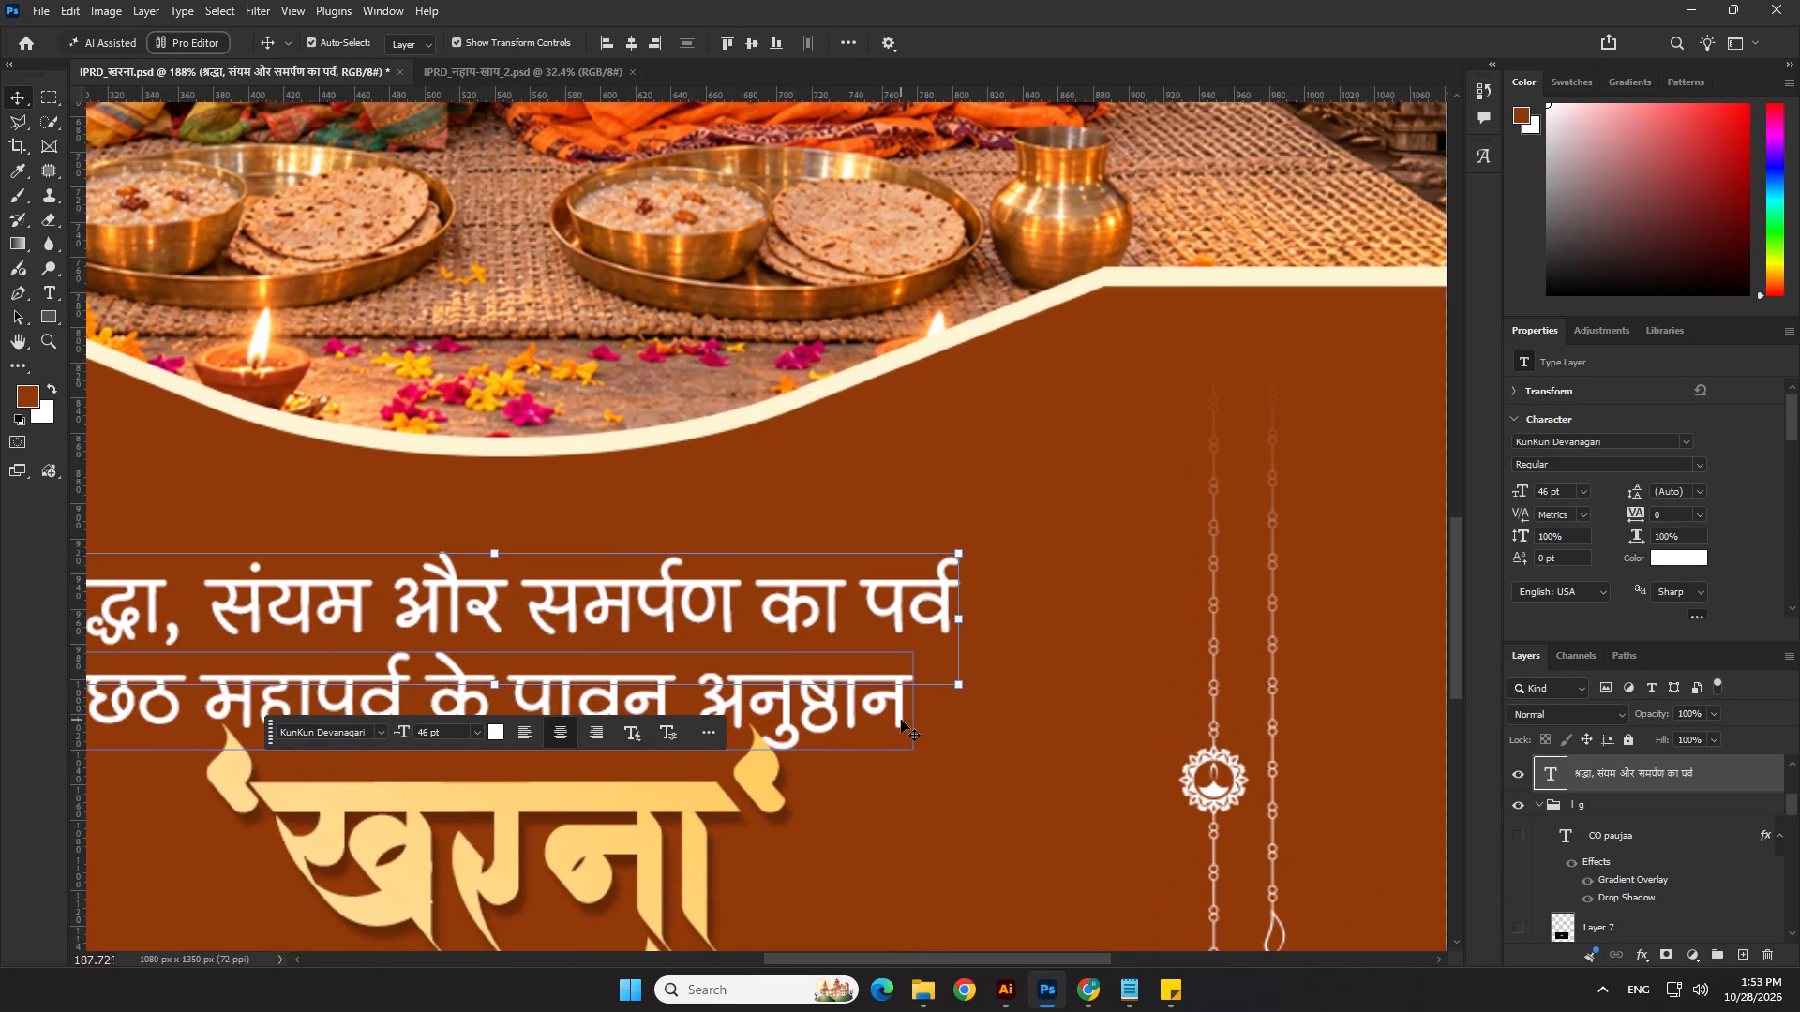
{"action": "left_click", "coordinate": [901, 720], "text": "shift"}
{"action": "scroll", "coordinate": [897, 692], "scroll_direction": "down", "scroll_amount": 5}
{"action": "key", "text": "shift+Up"}
{"action": "key", "text": "shift+Up"}
{"action": "key", "text": "shift+Up"}
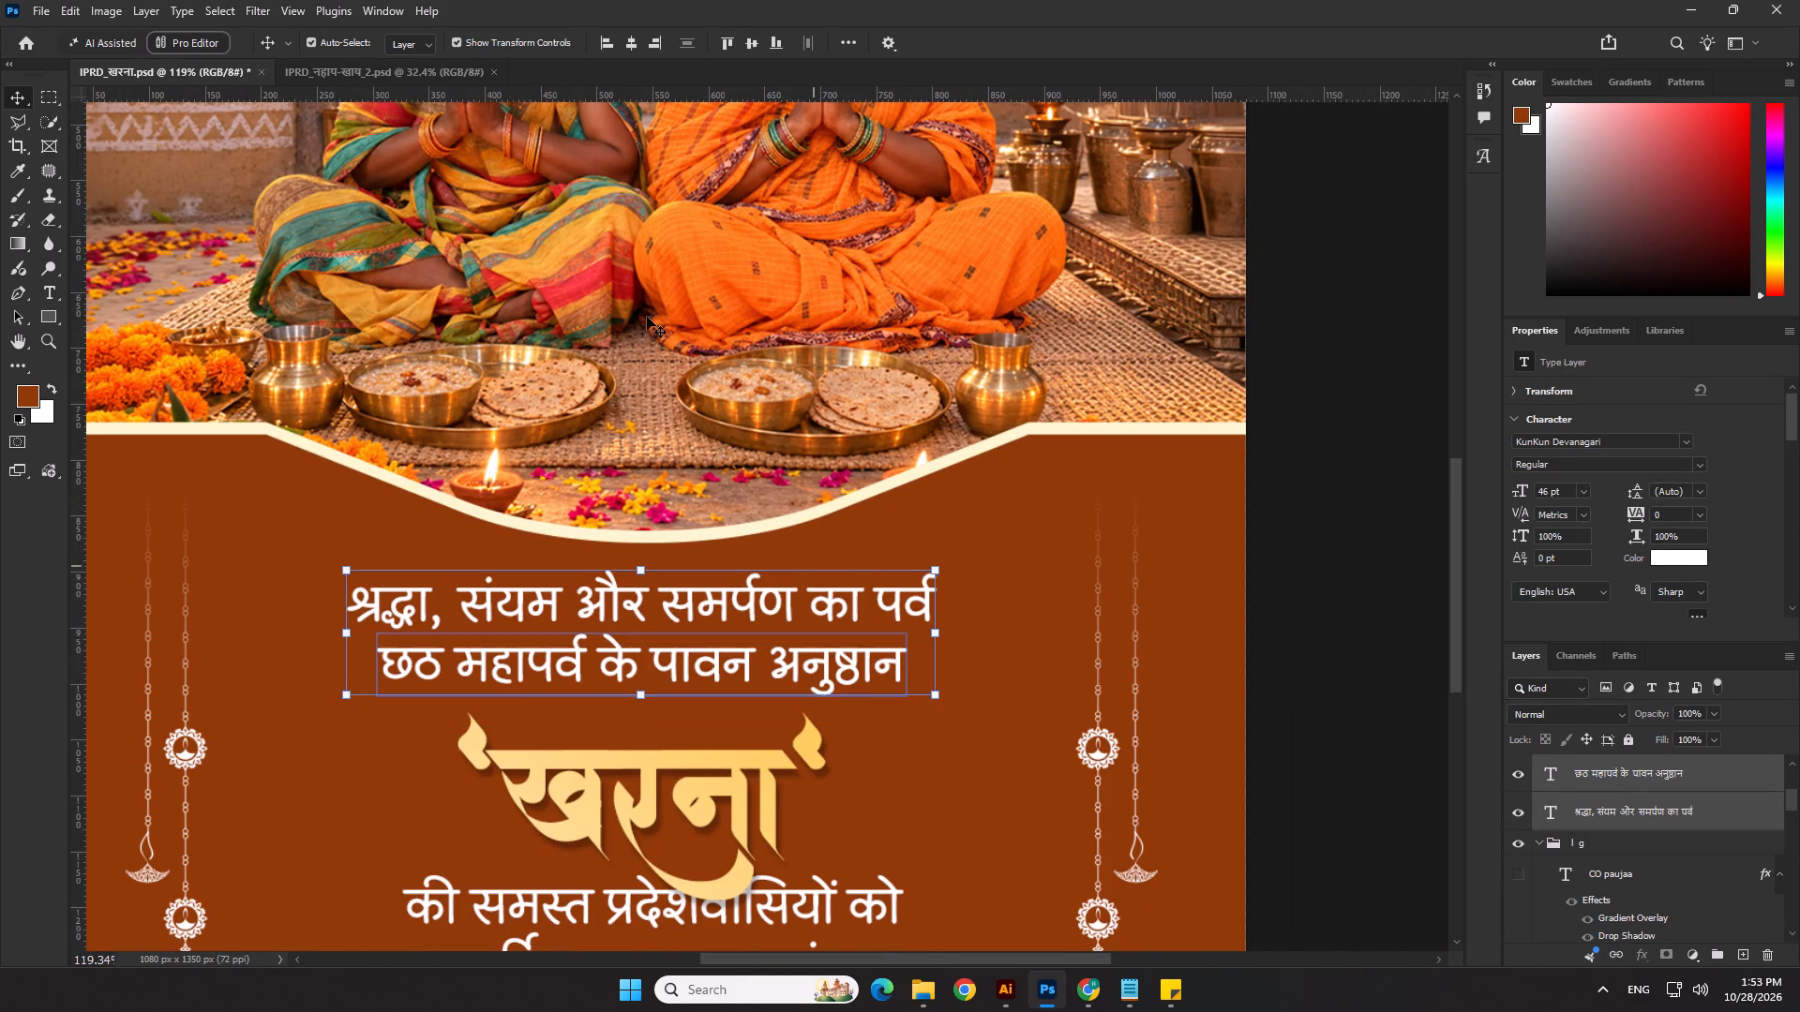
{"action": "left_click", "coordinate": [634, 41]}
{"action": "key", "text": "shift+Up"}
Move the golden 'खरना' title up by 29 px, close beneath the छठ महापर्व line, and centre it horizontally.
{"action": "scroll", "coordinate": [684, 577], "scroll_direction": "down", "scroll_amount": 3}
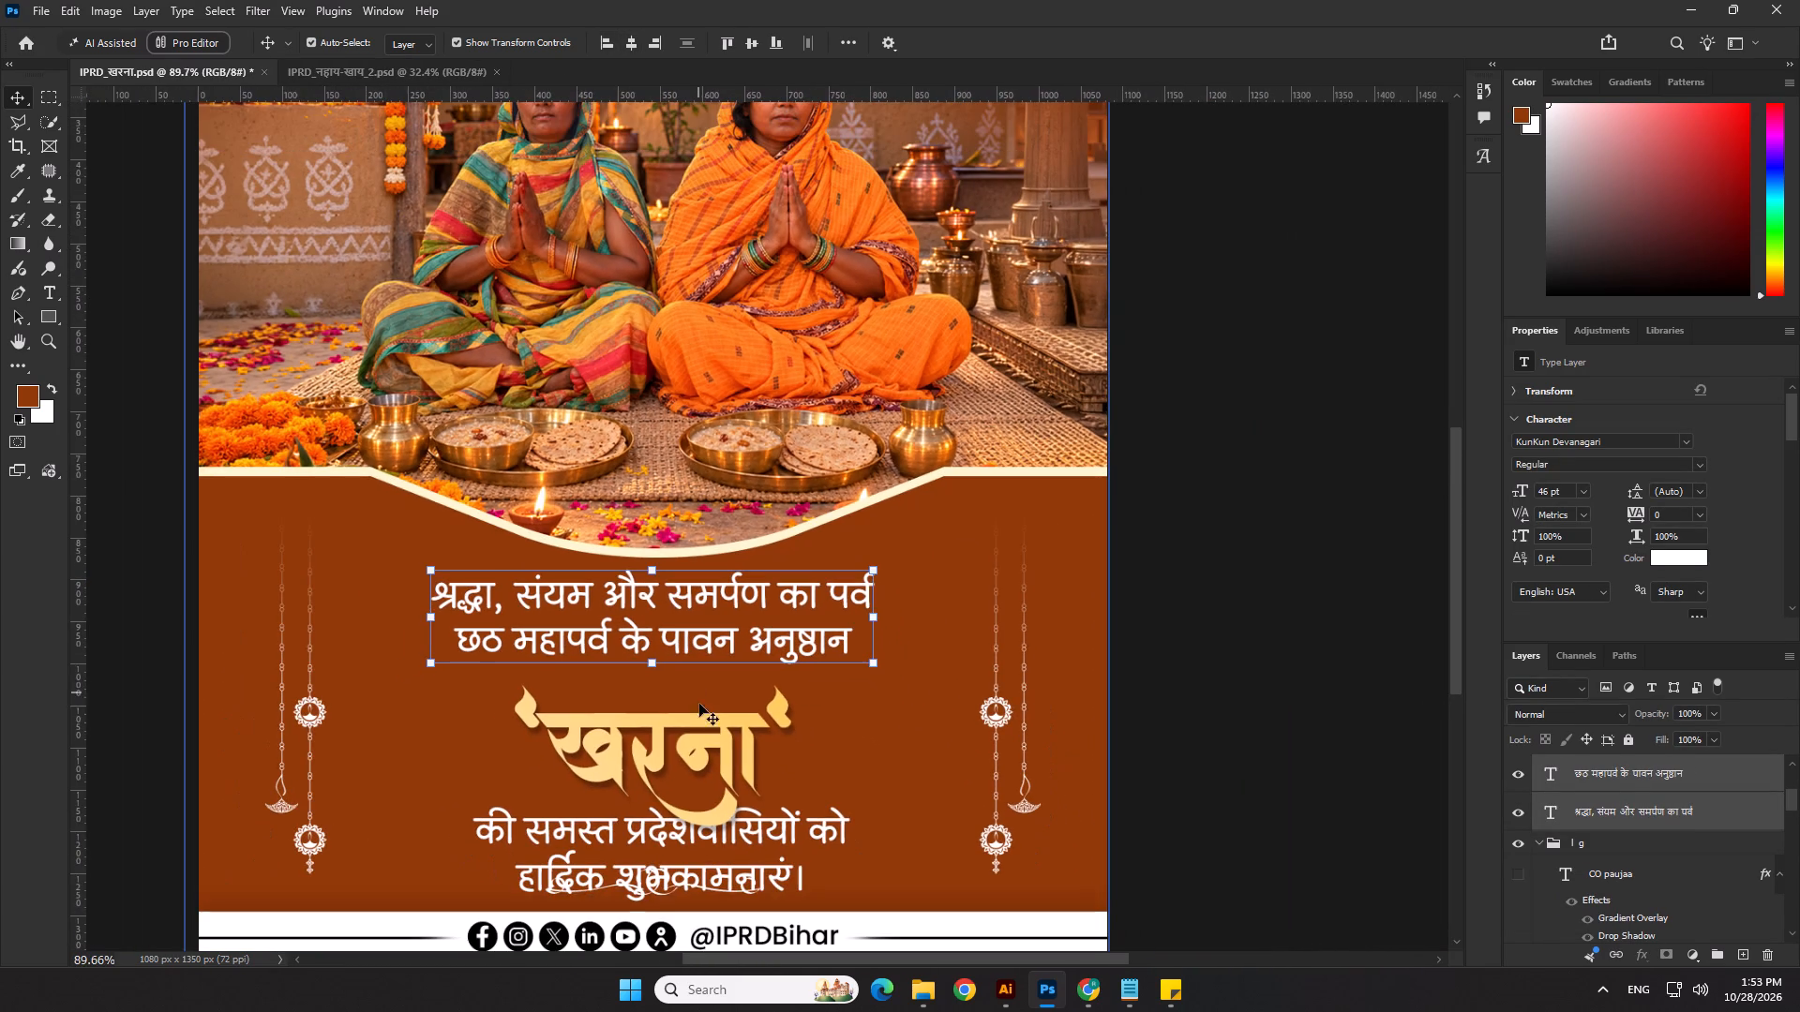
{"action": "left_click", "coordinate": [701, 721]}
{"action": "key", "text": "shift+Up"}
{"action": "key", "text": "shift+Up"}
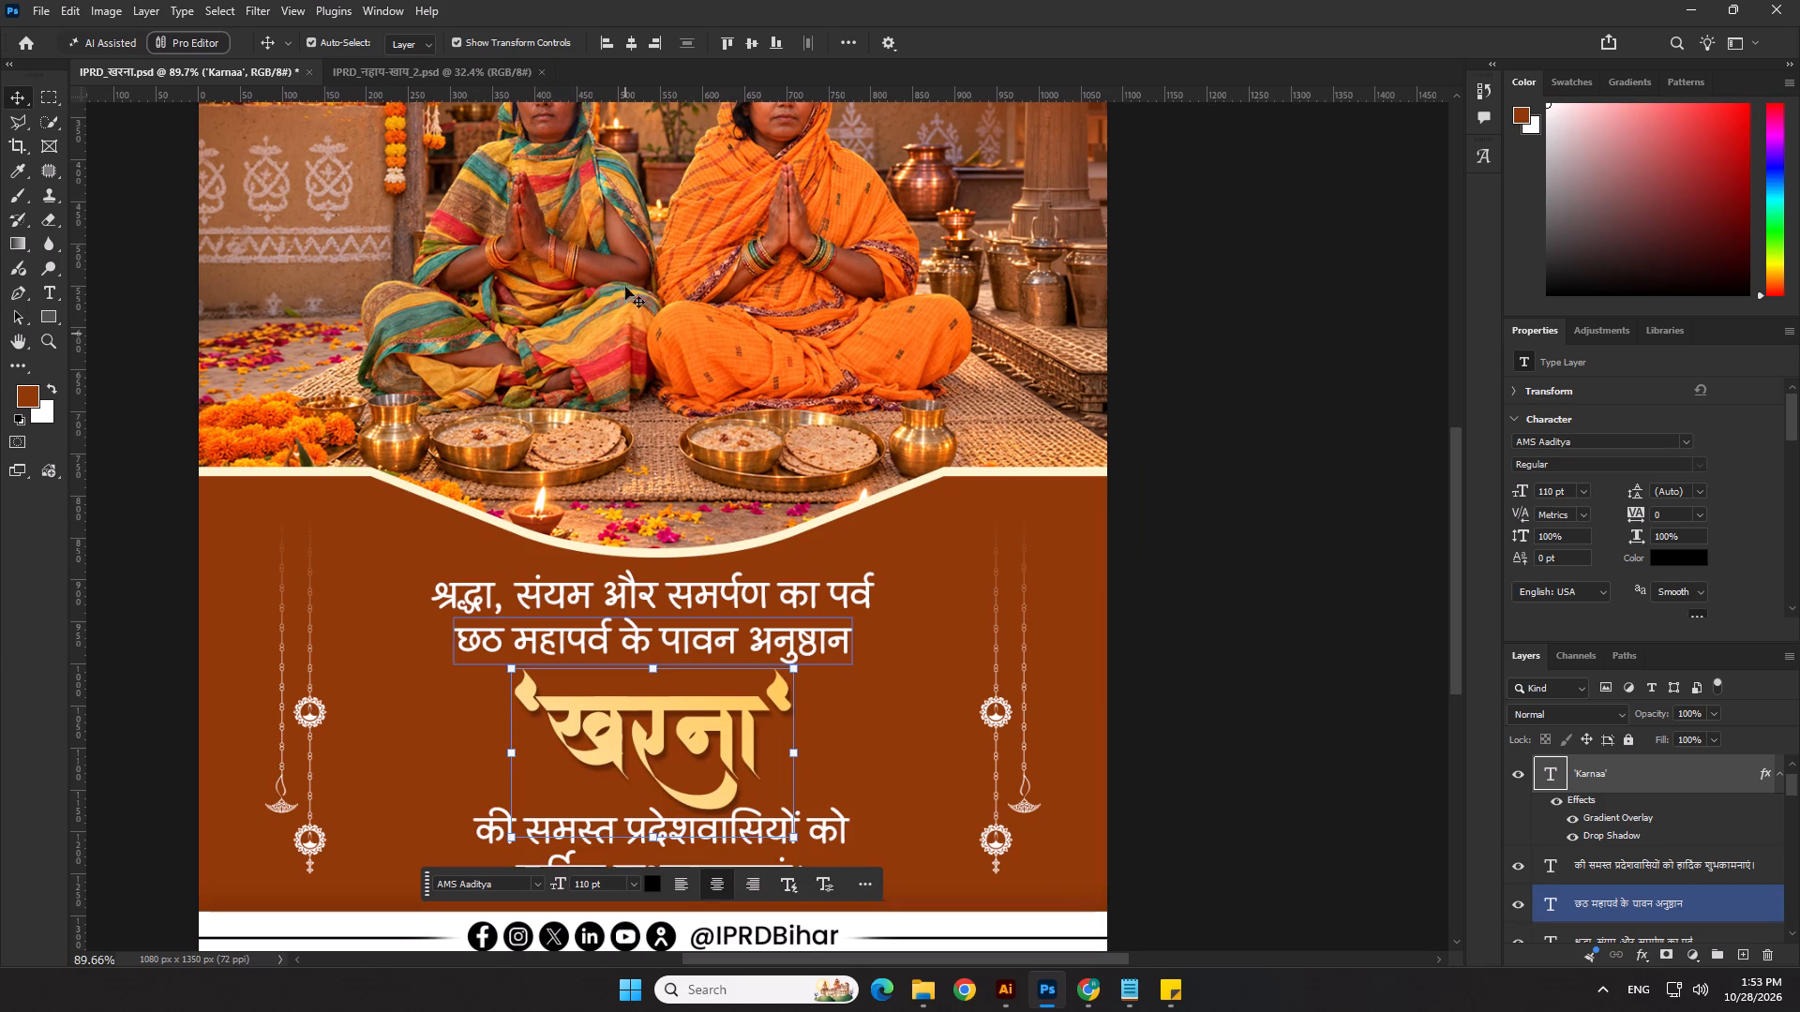
{"action": "key", "text": "shift+Up"}
{"action": "key", "text": "Down"}
{"action": "left_click", "coordinate": [632, 37]}
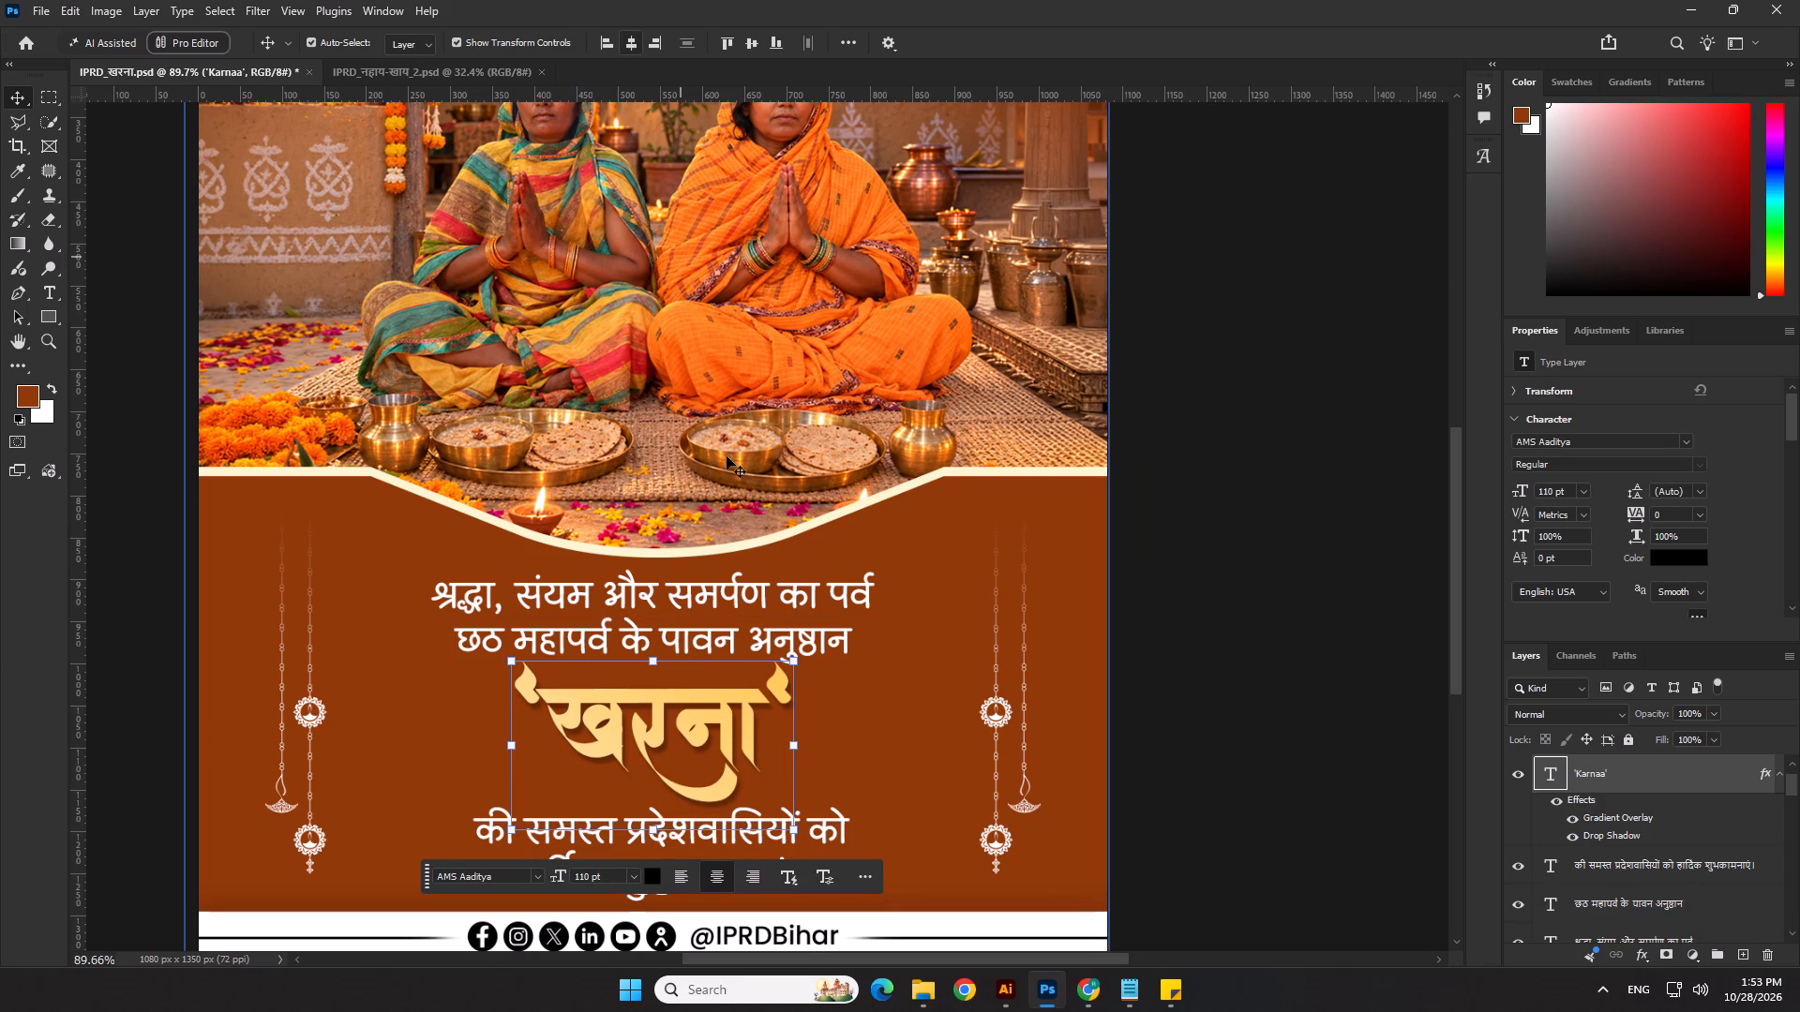
Nudge the छठ महापर्व के पावन अनुष्ठान line up by one pixel.
{"action": "left_click", "coordinate": [831, 651]}
{"action": "key", "text": "Up"}
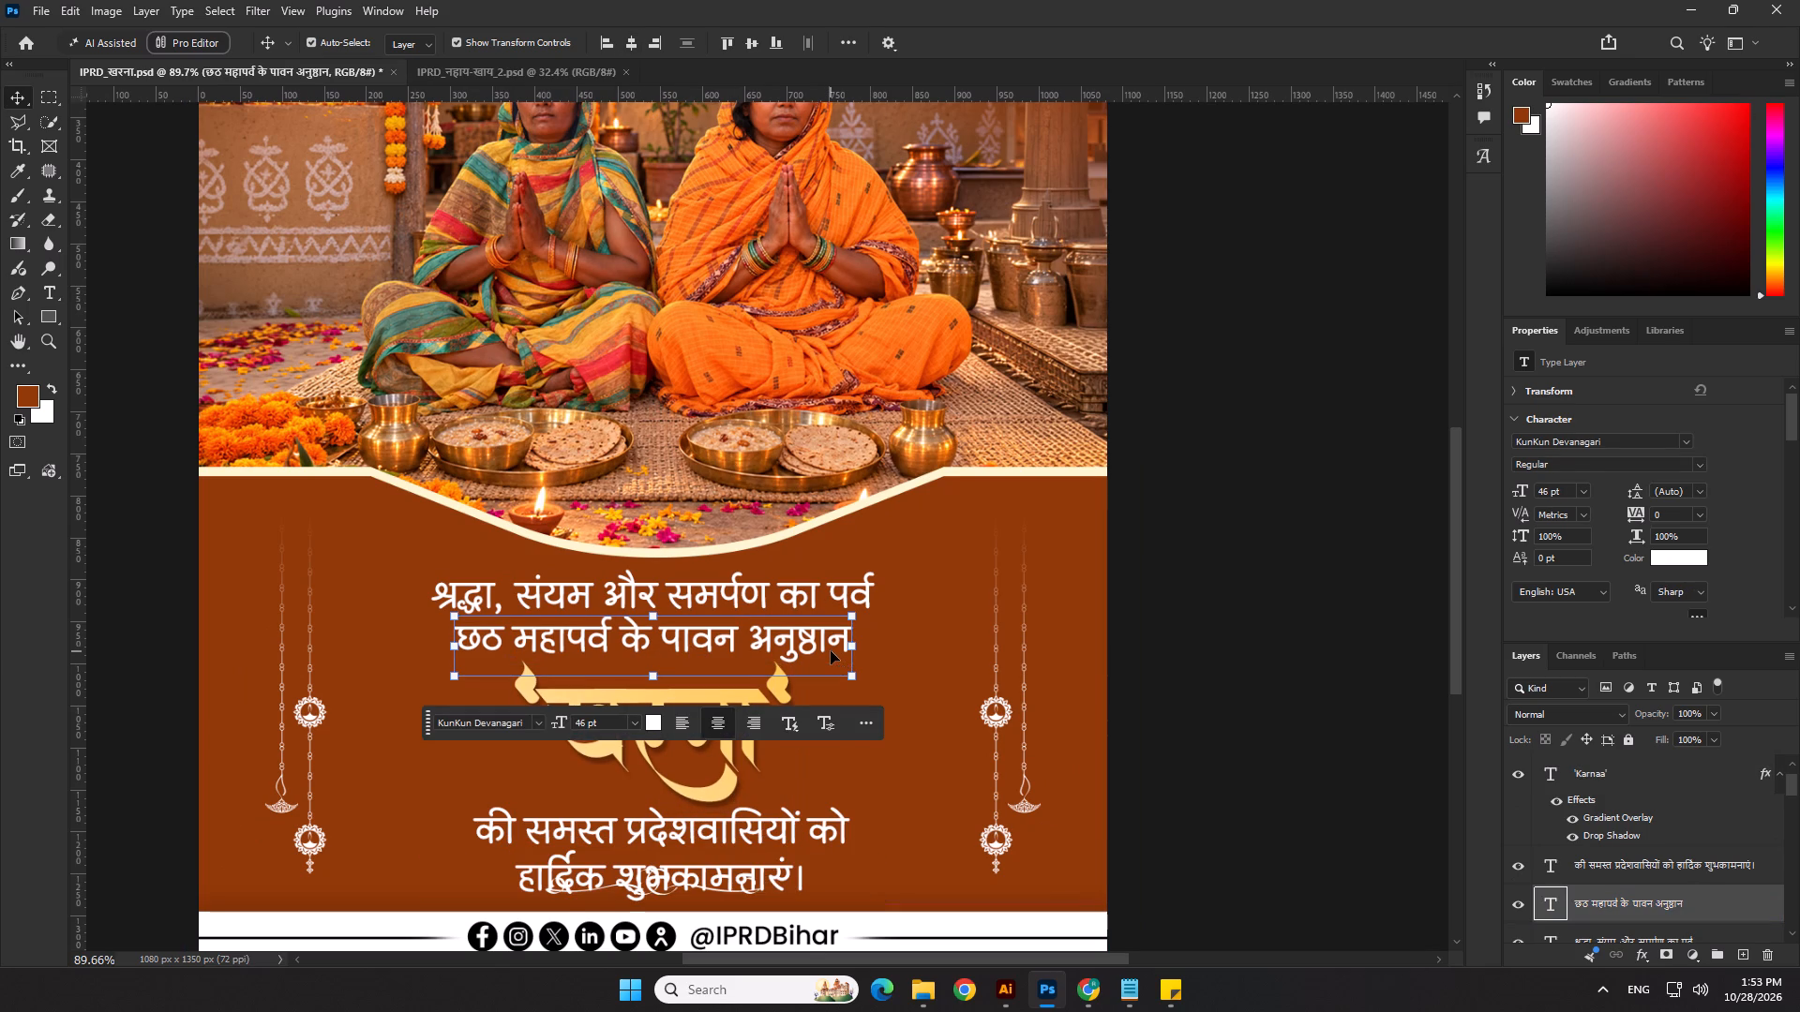
Nudge the छठ महापर्व के पावन अनुष्ठान line up by one more pixel.
{"action": "key", "text": "Up"}
{"action": "left_click", "coordinate": [1242, 593]}
{"action": "scroll", "coordinate": [816, 458], "scroll_direction": "down", "scroll_amount": 3}
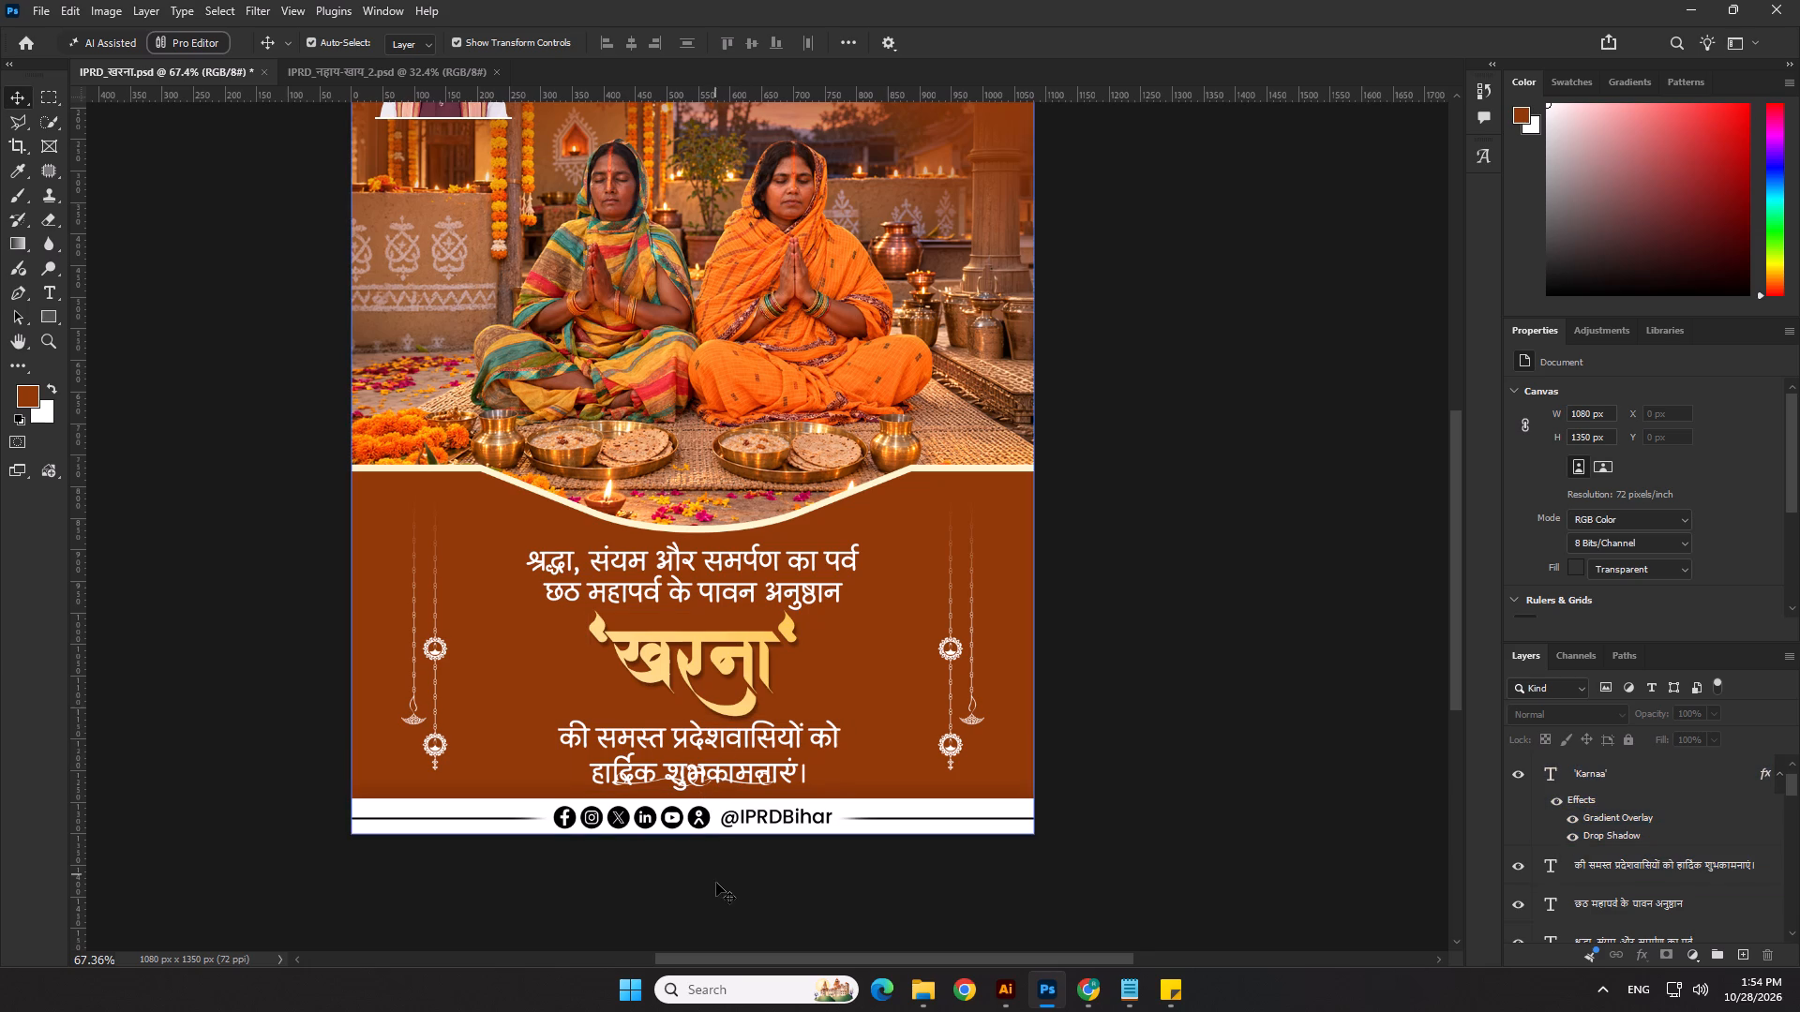
Set the श्रद्धा, संयम और समर्पण का पर्व and छठ महापर्व के पावन अनुष्ठान lines to 45 pt and nudge both up slightly.
{"action": "left_click", "coordinate": [743, 736]}
{"action": "left_click", "coordinate": [766, 581]}
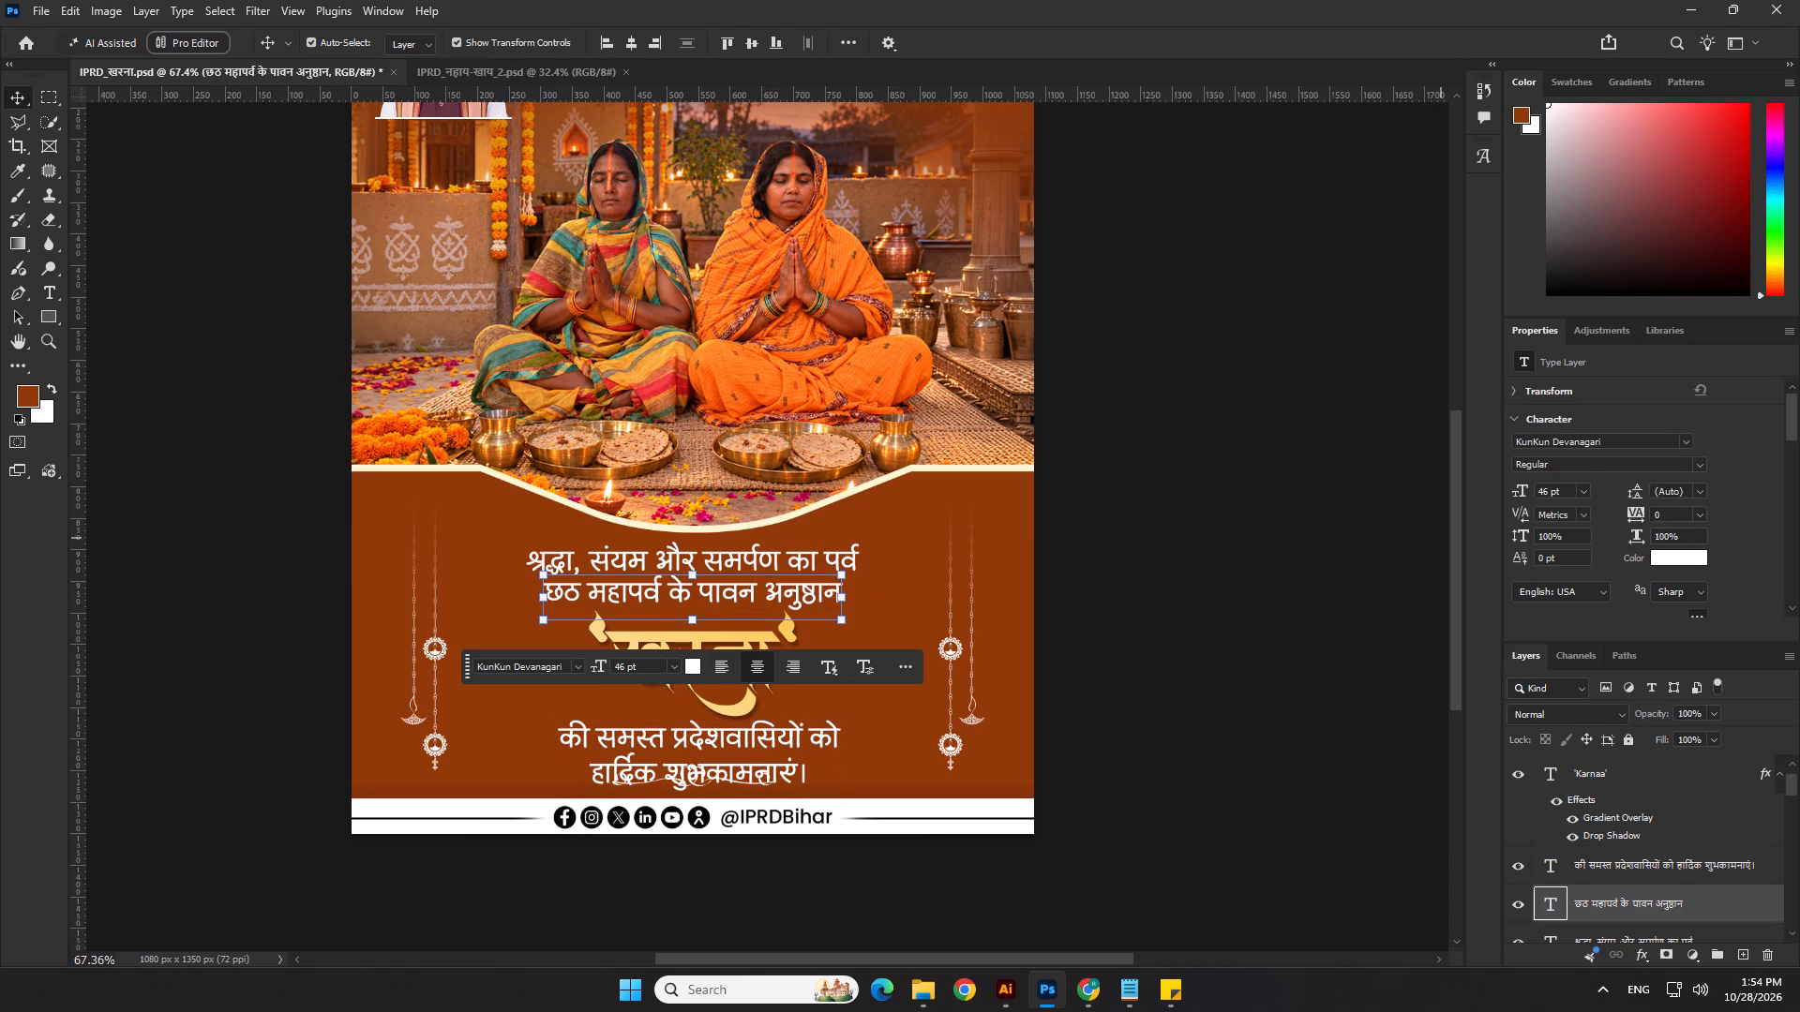
{"action": "scroll", "coordinate": [844, 553], "scroll_direction": "up", "scroll_amount": 3}
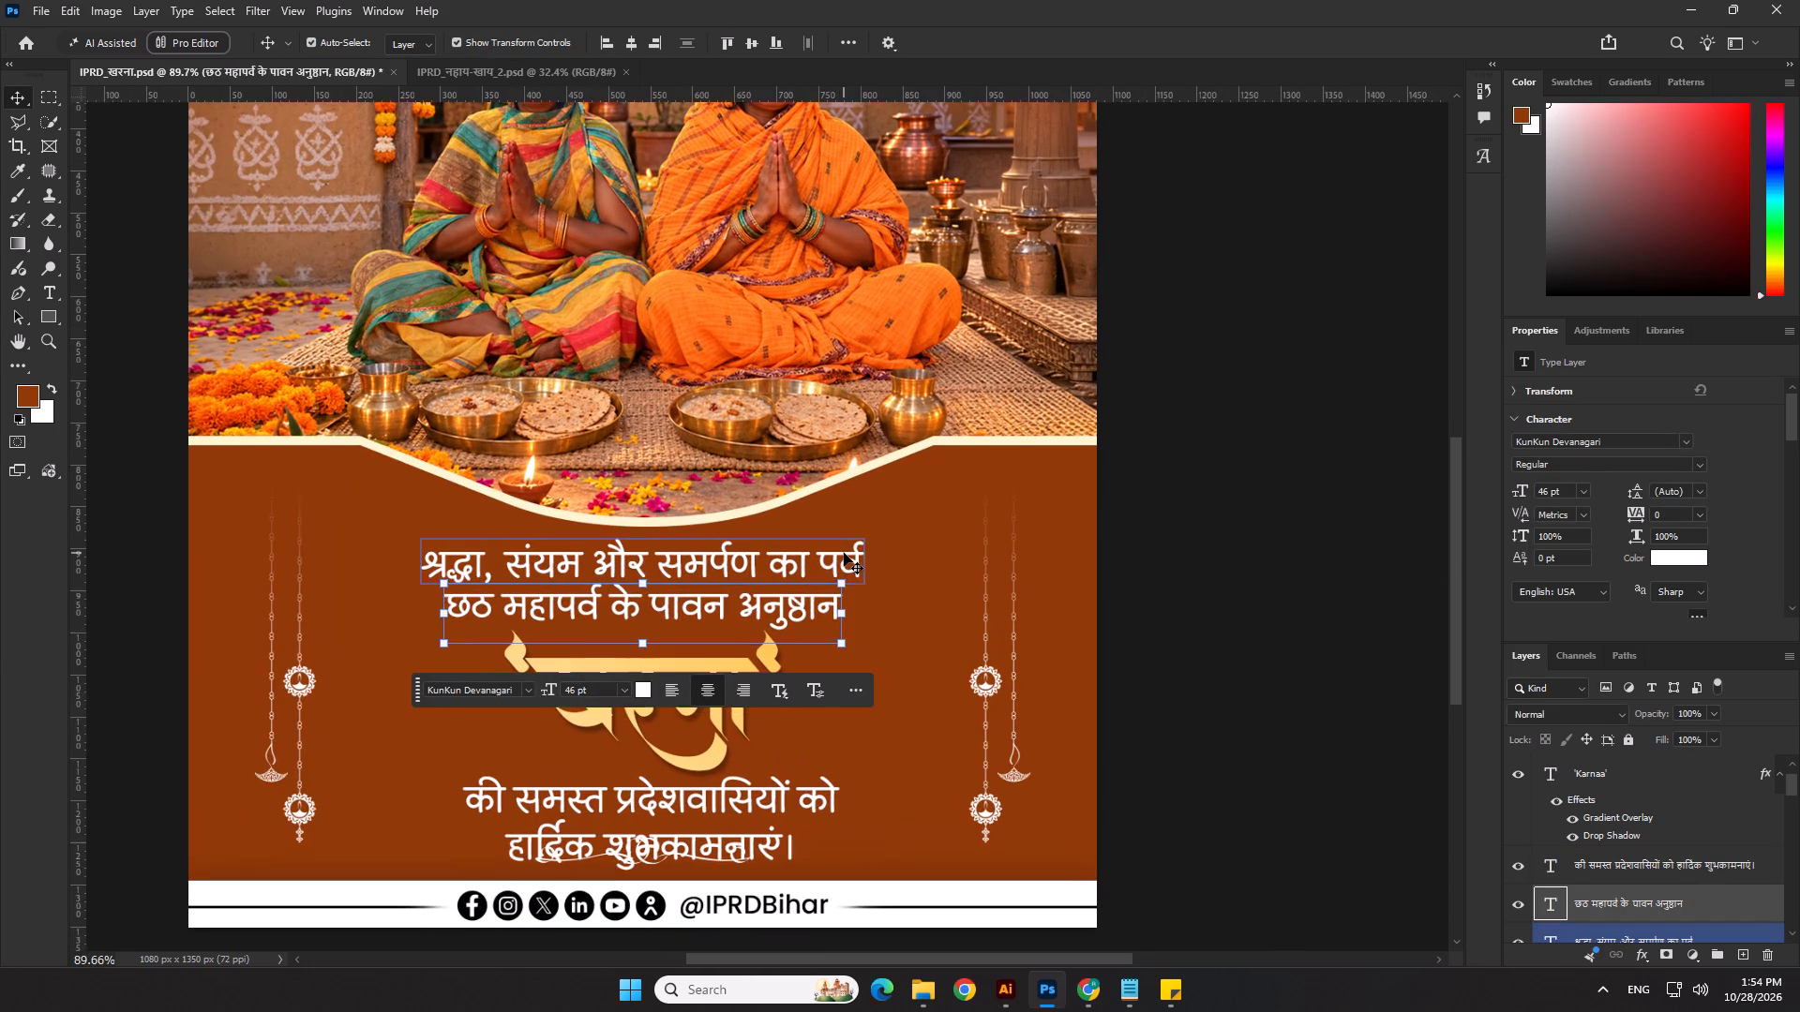
{"action": "left_click", "coordinate": [844, 553], "text": "shift"}
{"action": "left_click", "coordinate": [1548, 494]}
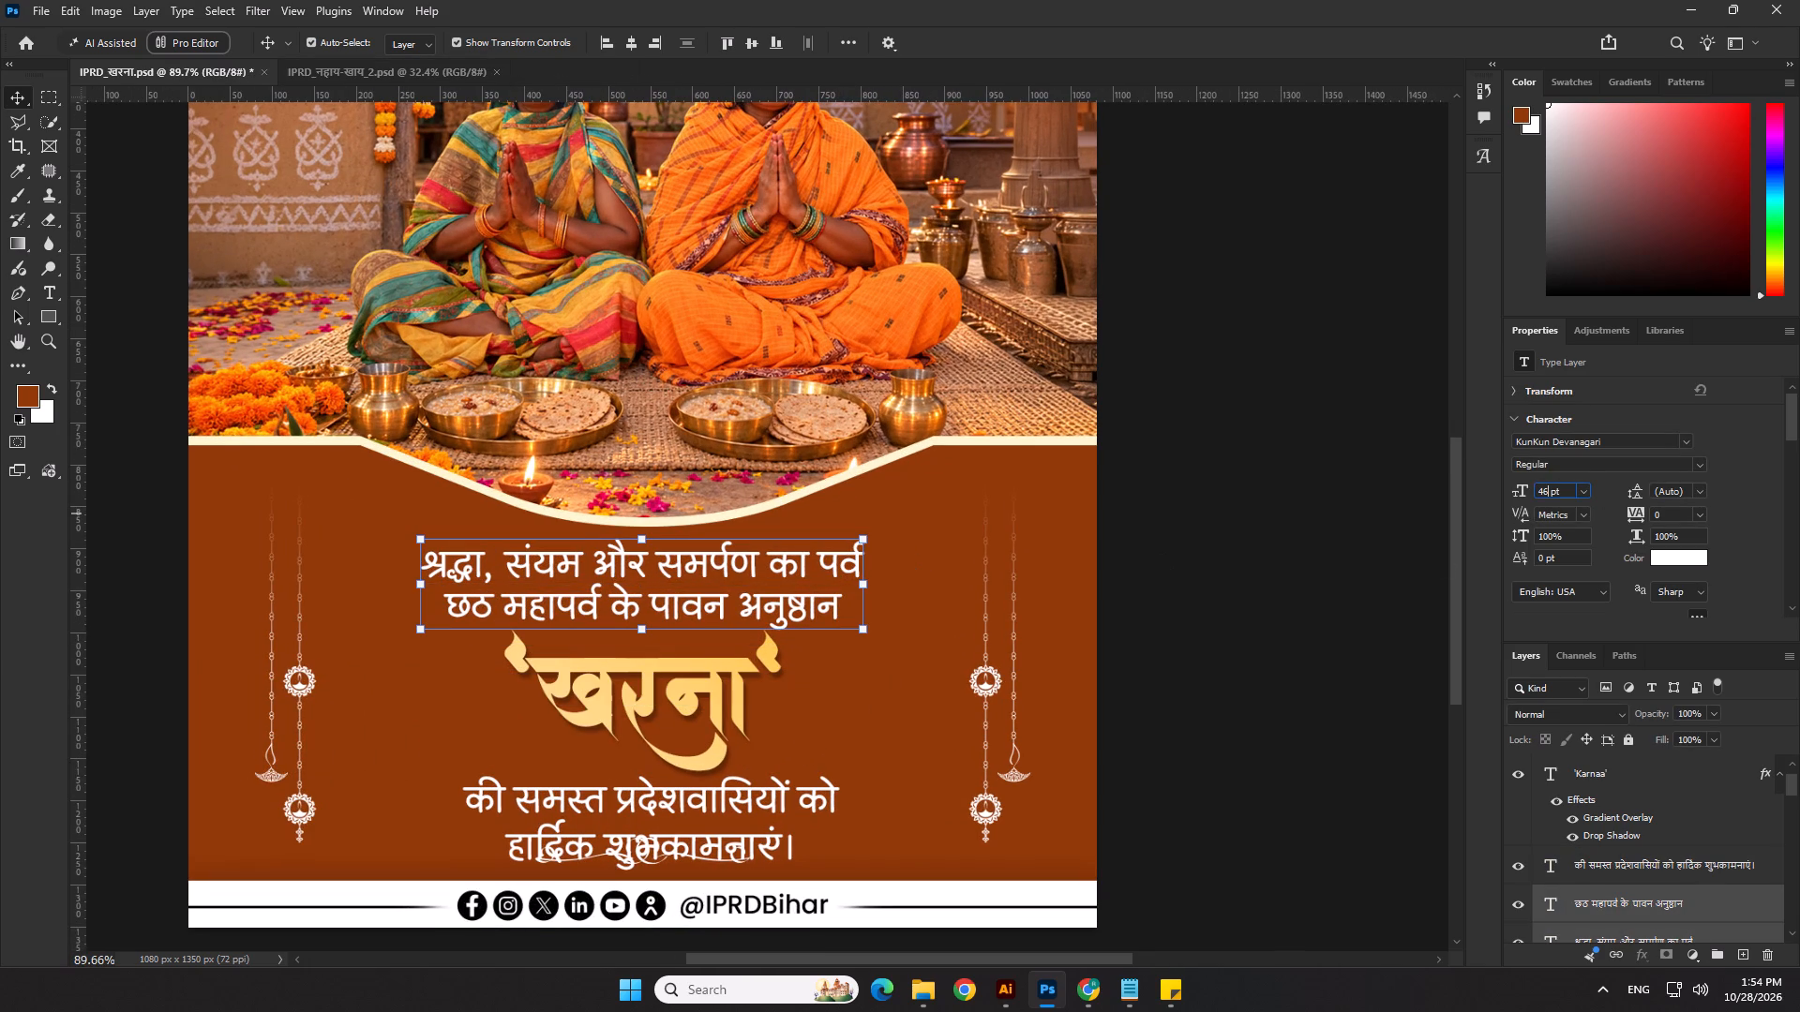
{"action": "key", "text": "5"}
{"action": "key", "text": "Return"}
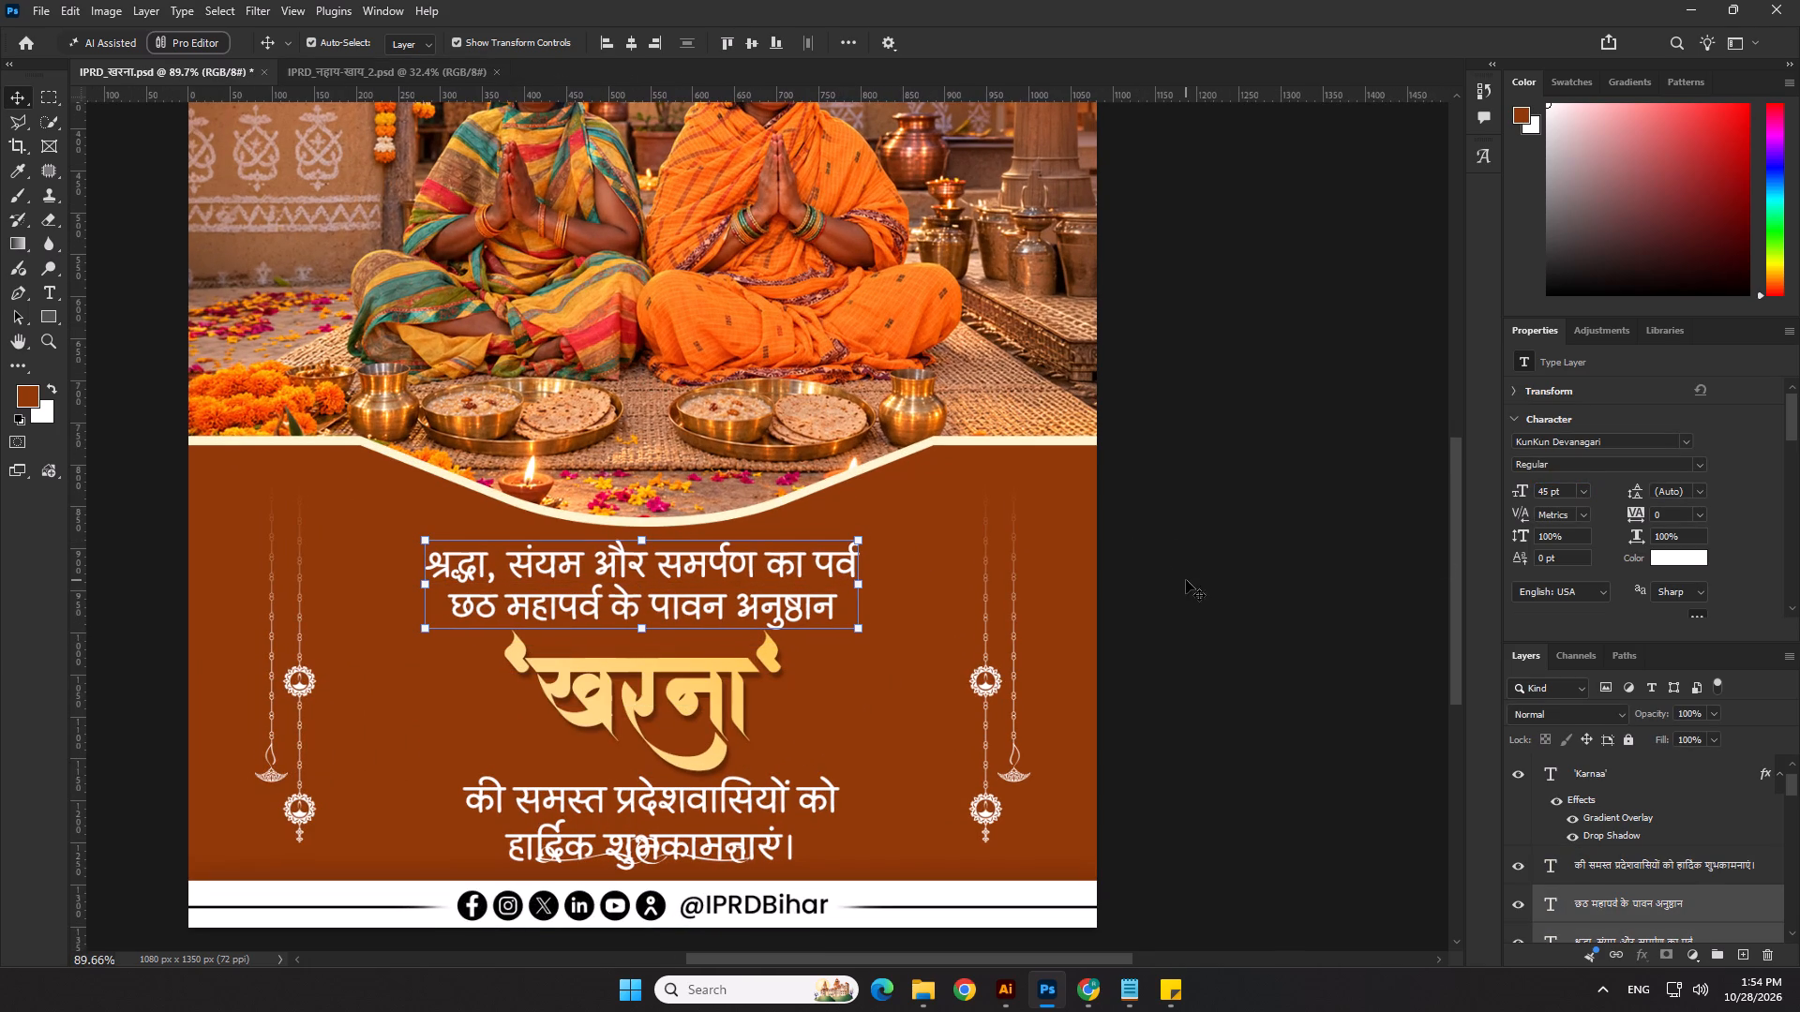
{"action": "key", "text": "Up"}
{"action": "key", "text": "Up"}
{"action": "key", "text": "Up"}
{"action": "key", "text": "Down"}
{"action": "key", "text": "Down"}
{"action": "left_click", "coordinate": [1218, 596]}
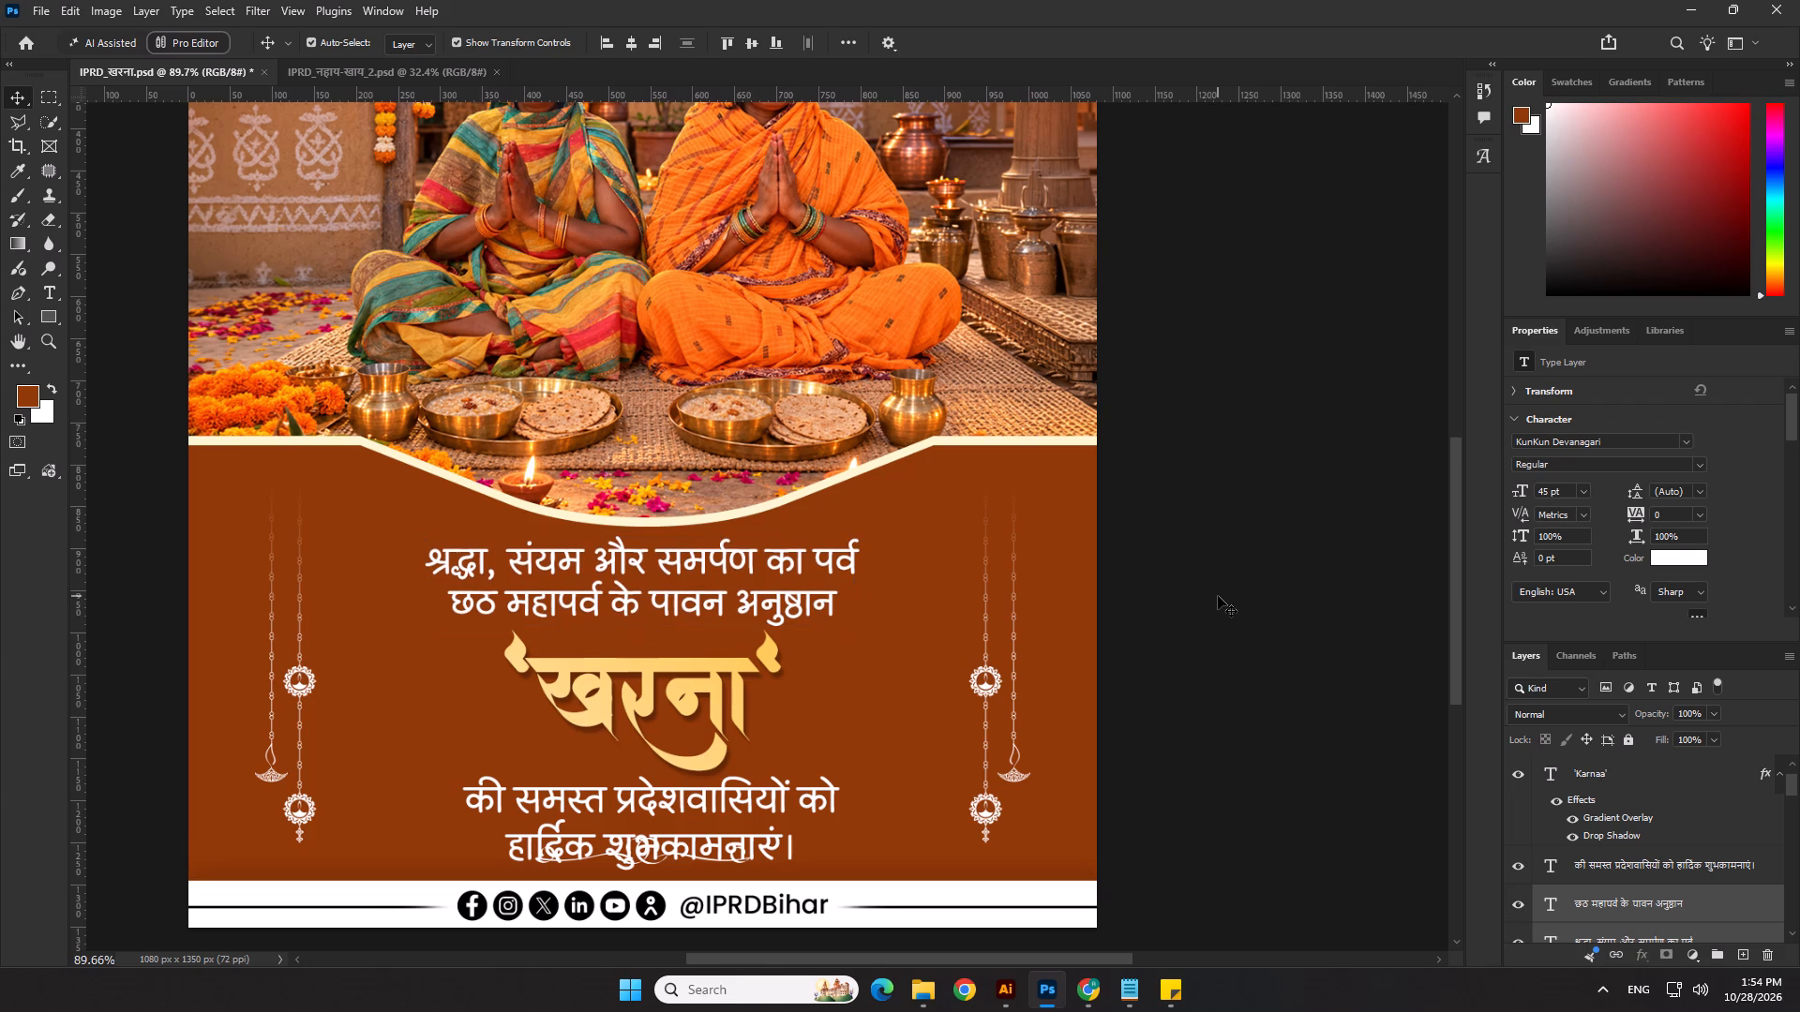
Move the golden 'खरना' title up by about 7 px and centre it horizontally.
{"action": "left_click", "coordinate": [696, 677]}
{"action": "key", "text": "shift+Up"}
{"action": "key", "text": "Down"}
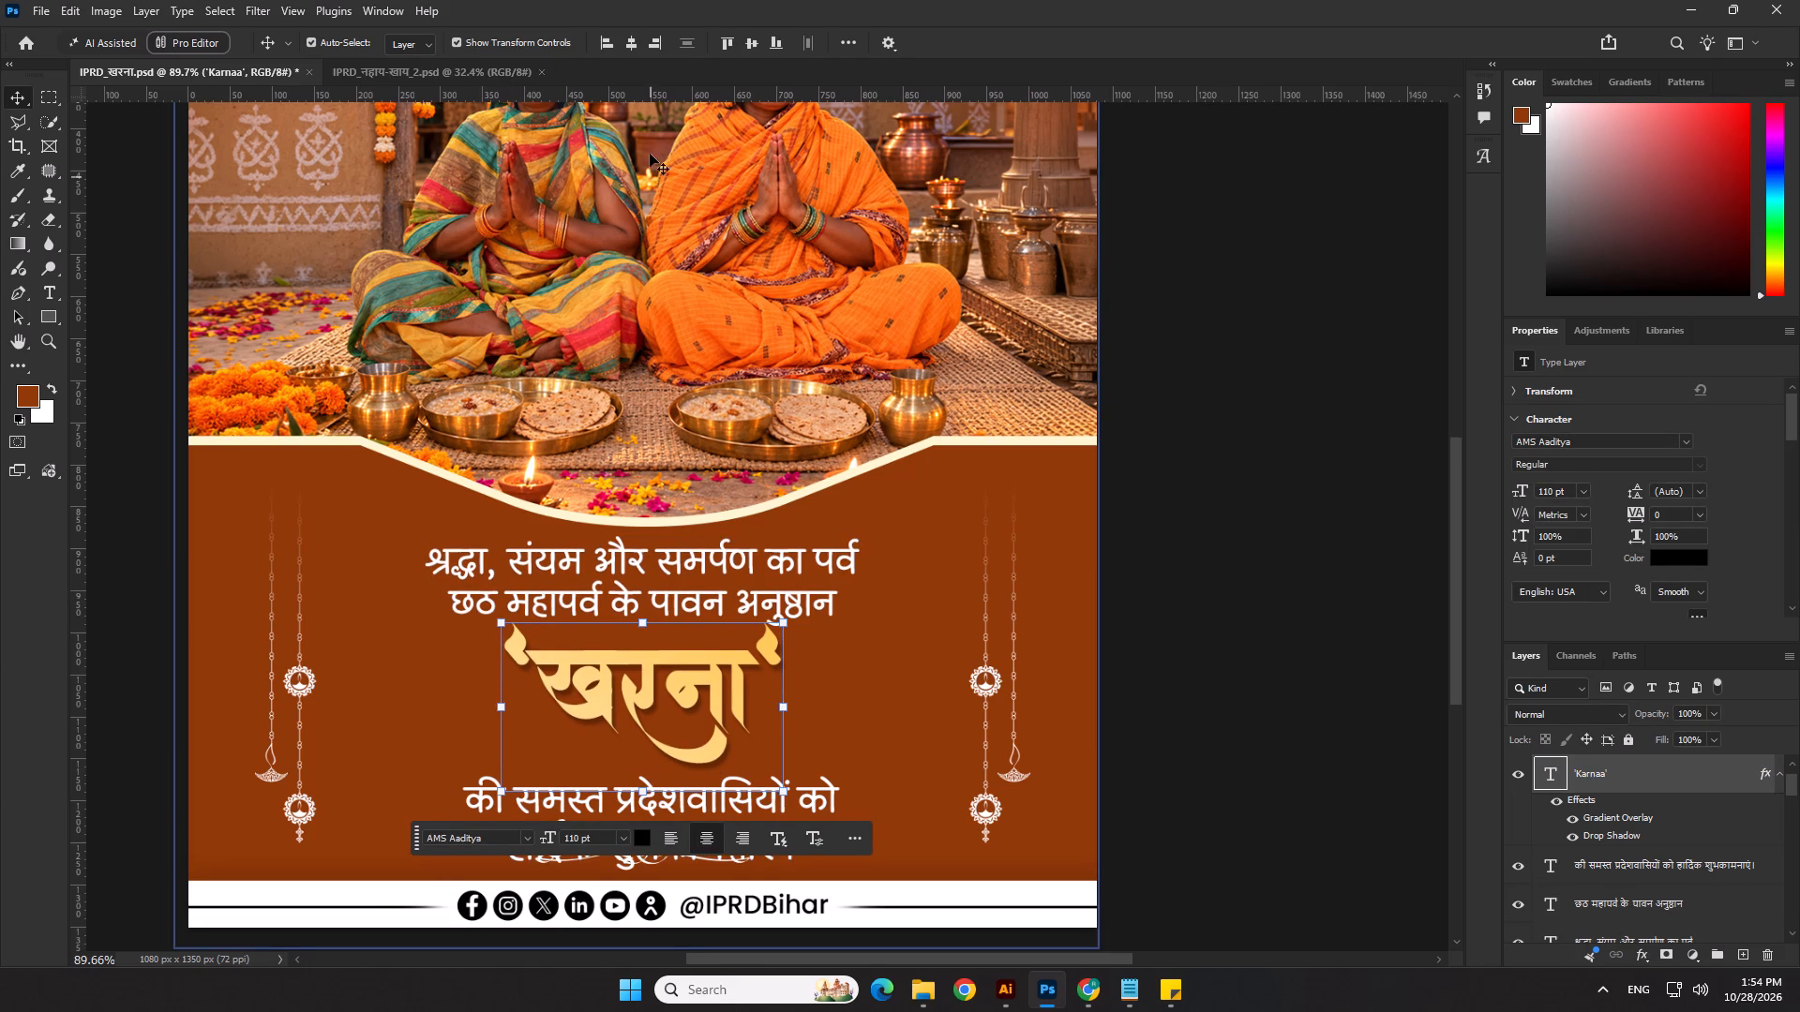
{"action": "key", "text": "Down"}
{"action": "key", "text": "Down"}
{"action": "double_click", "coordinate": [636, 52]}
Centre the श्रद्धा, संयम और समर्पण का पर्व line and the छठ महापर्व line horizontally, one after the other.
{"action": "left_click", "coordinate": [790, 573]}
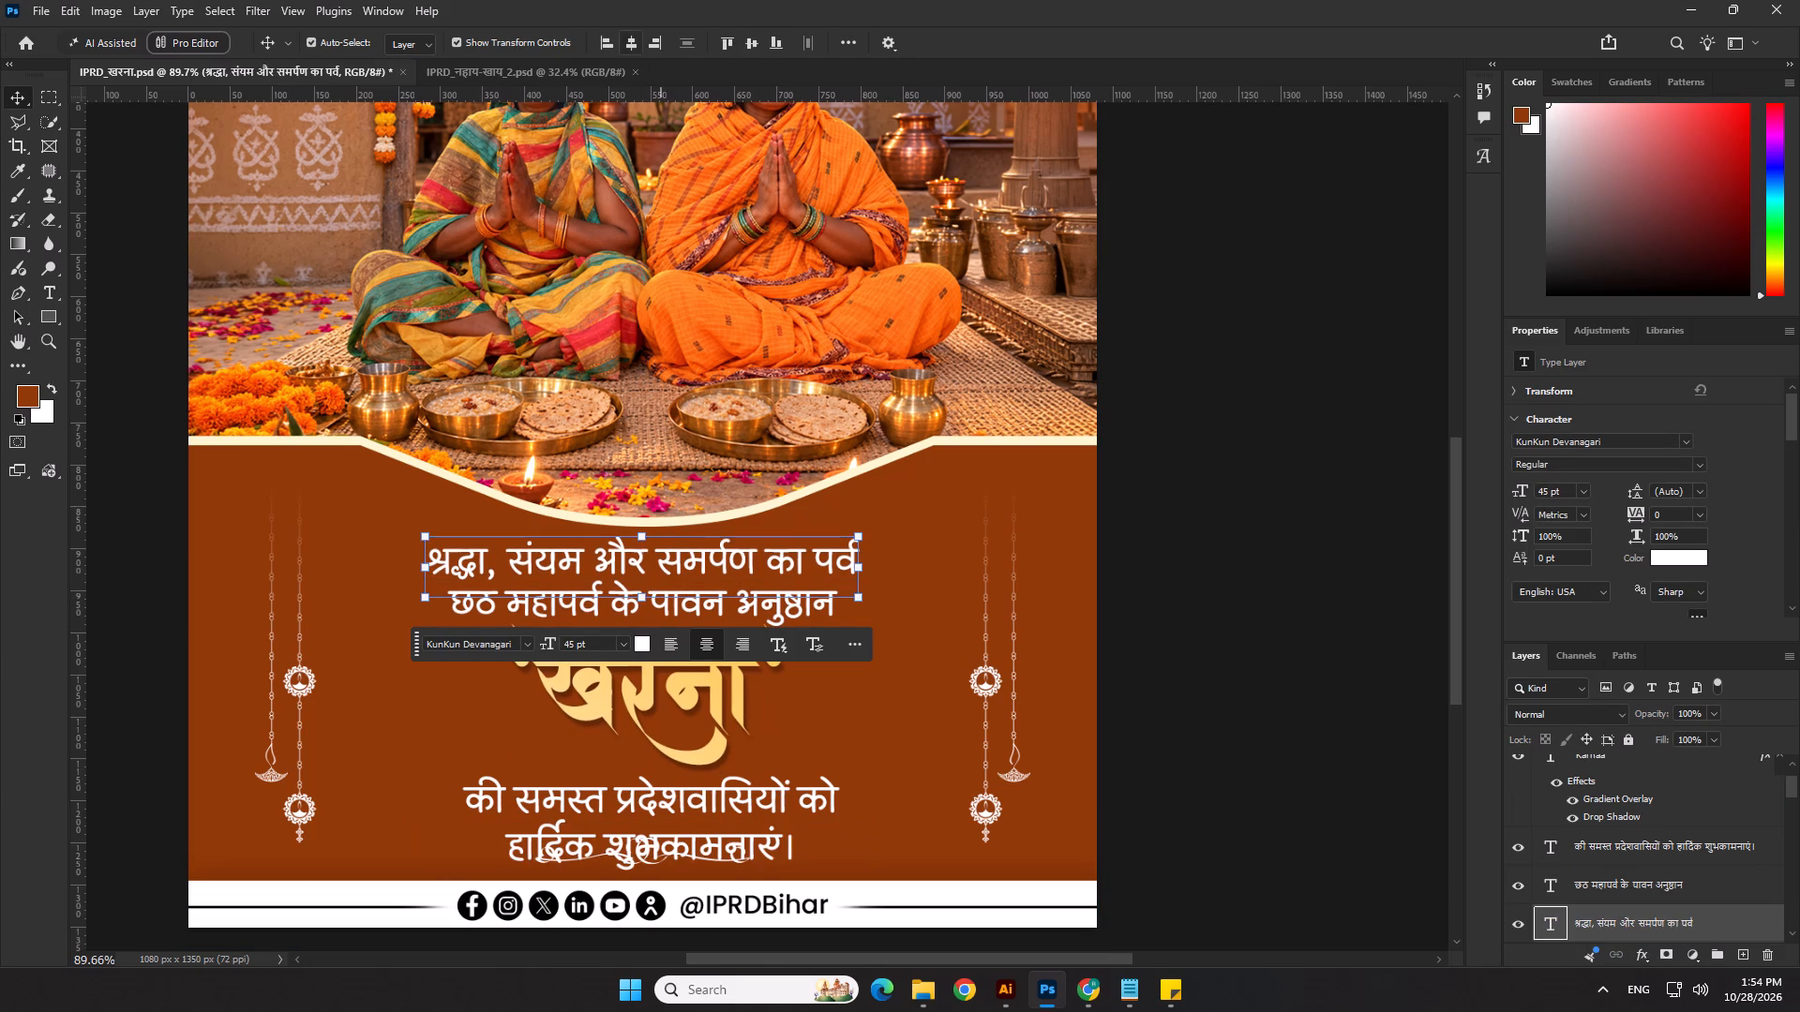
{"action": "left_click", "coordinate": [633, 41]}
{"action": "left_click", "coordinate": [1228, 634]}
{"action": "left_click", "coordinate": [769, 602]}
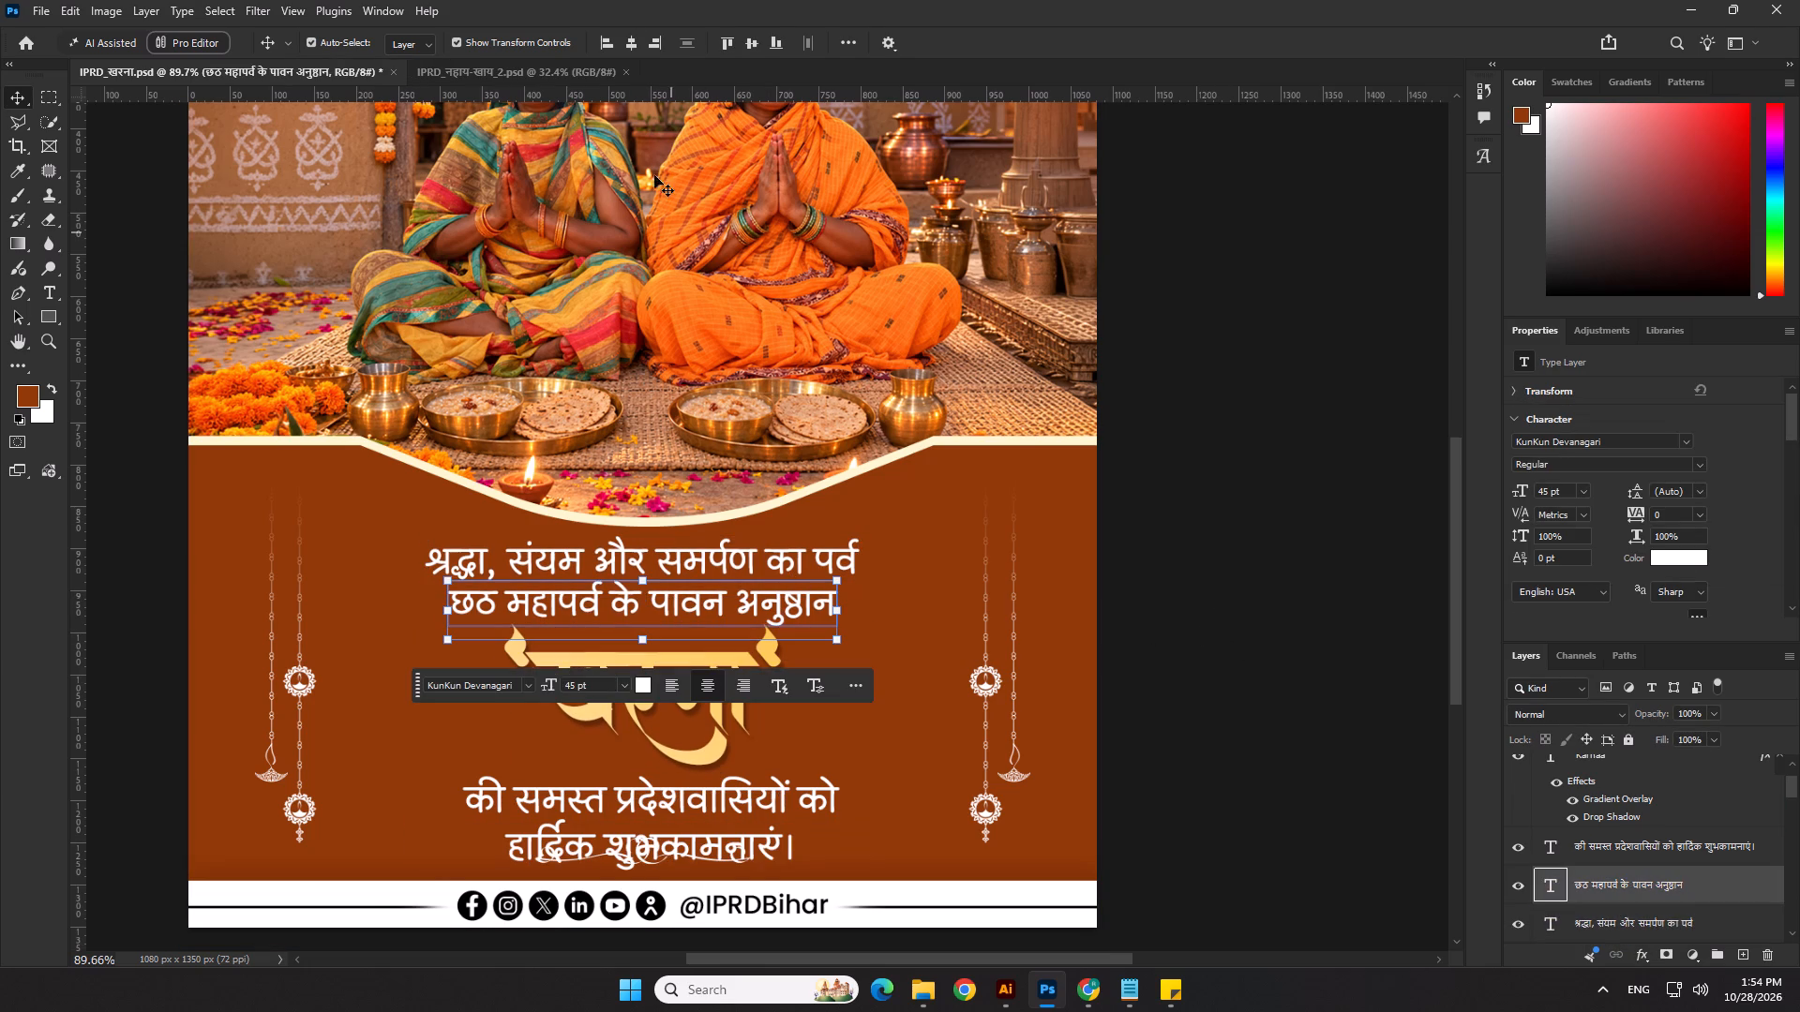
{"action": "left_click", "coordinate": [628, 37]}
Set the two-line greeting की समस्त प्रदेशवासियों को हार्दिक शुभकामनाएं। to 45 pt with 51 pt leading.
{"action": "left_click", "coordinate": [734, 784]}
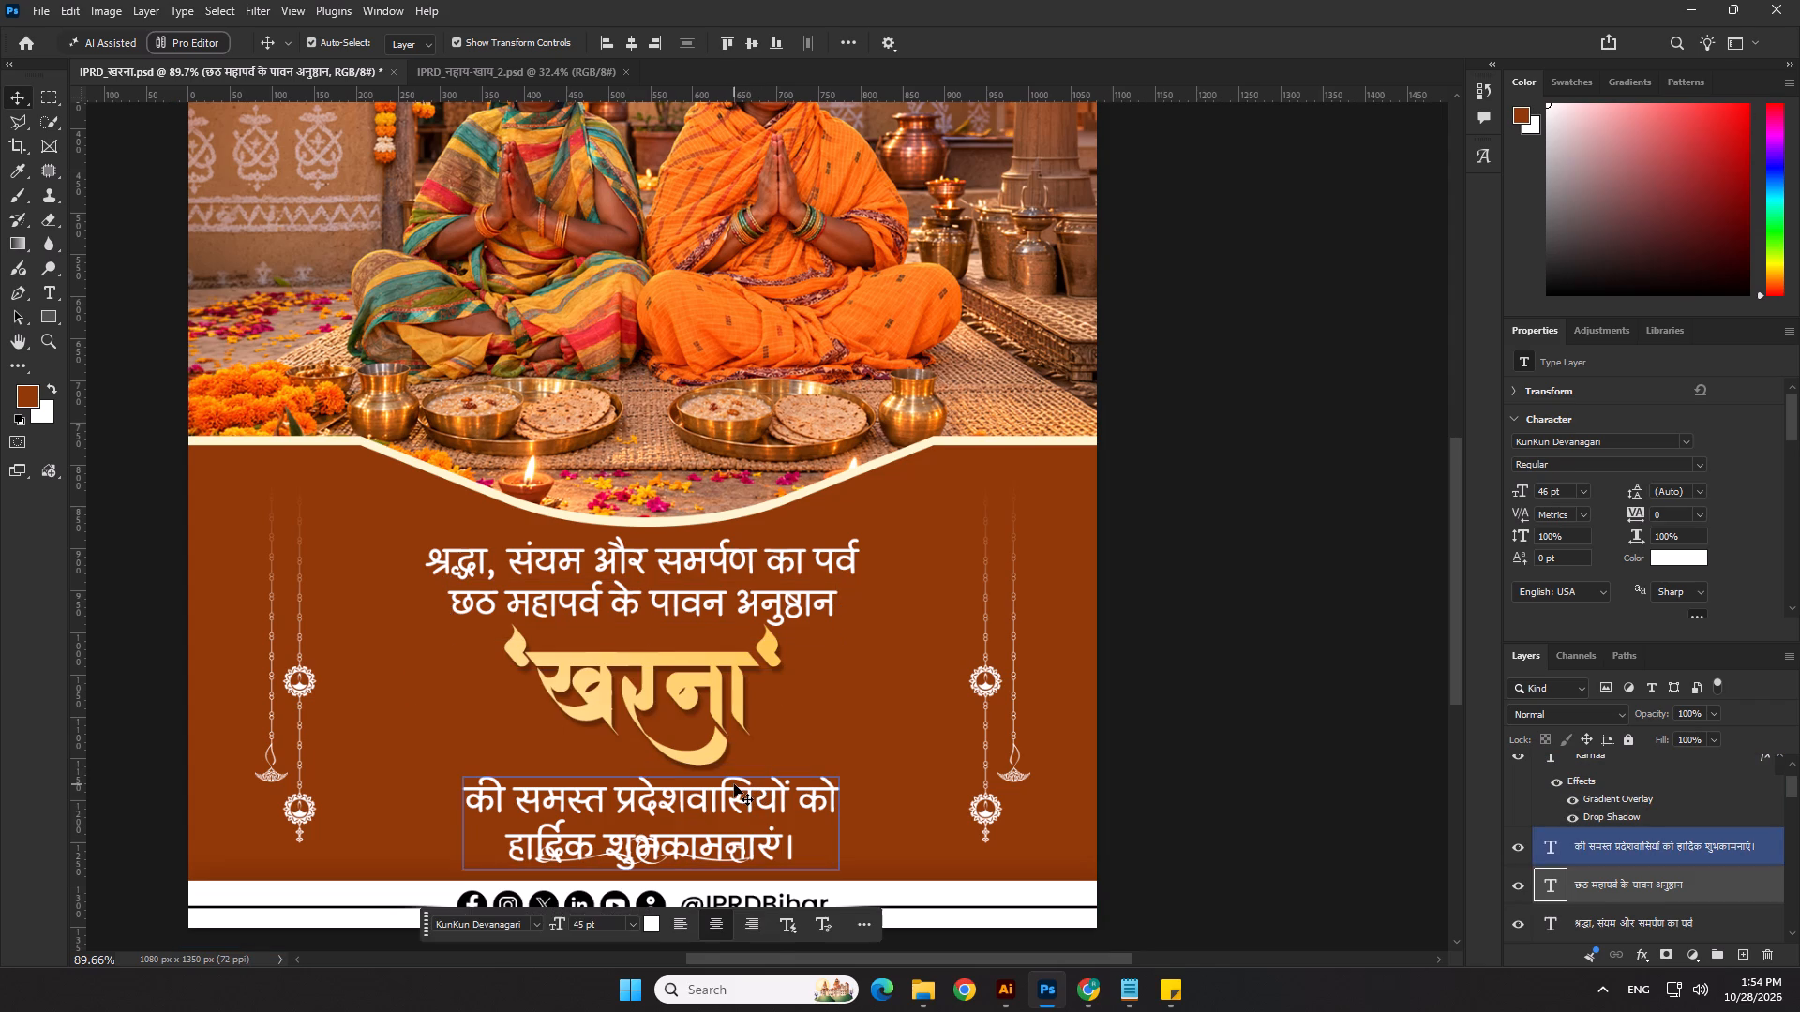
{"action": "left_click", "coordinate": [1545, 492]}
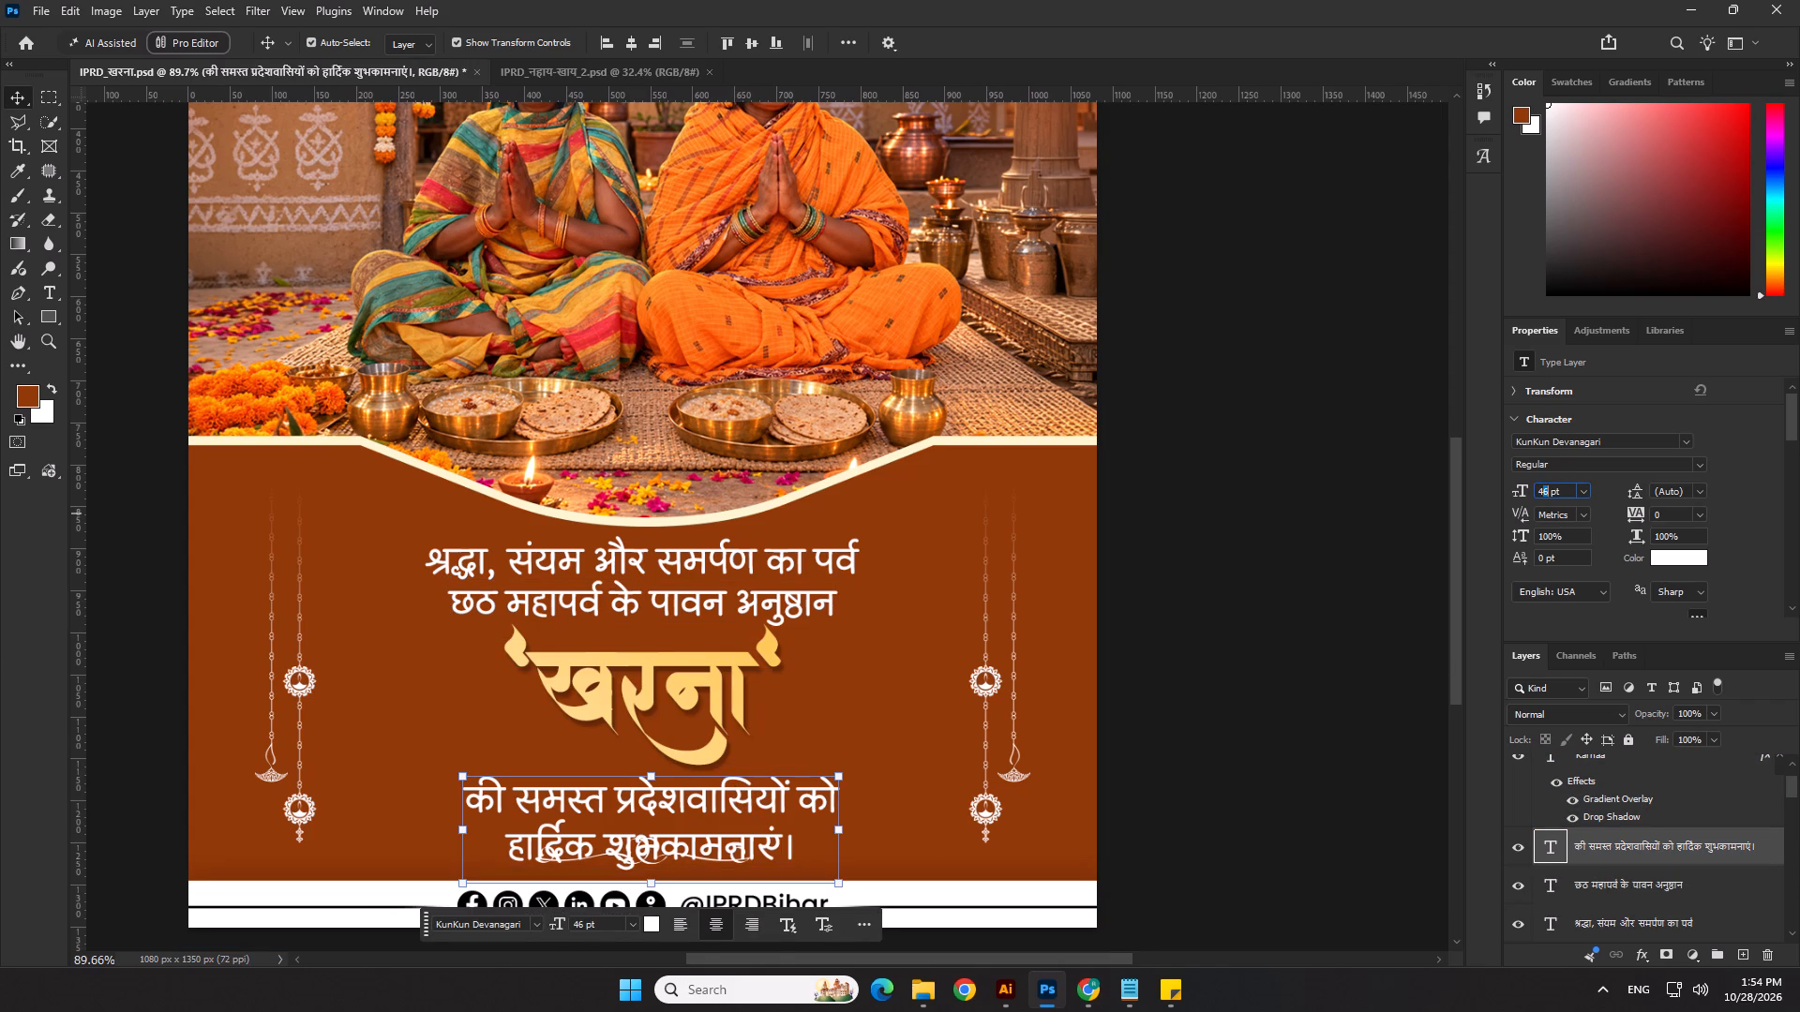
{"action": "key", "text": "5"}
{"action": "key", "text": "Return"}
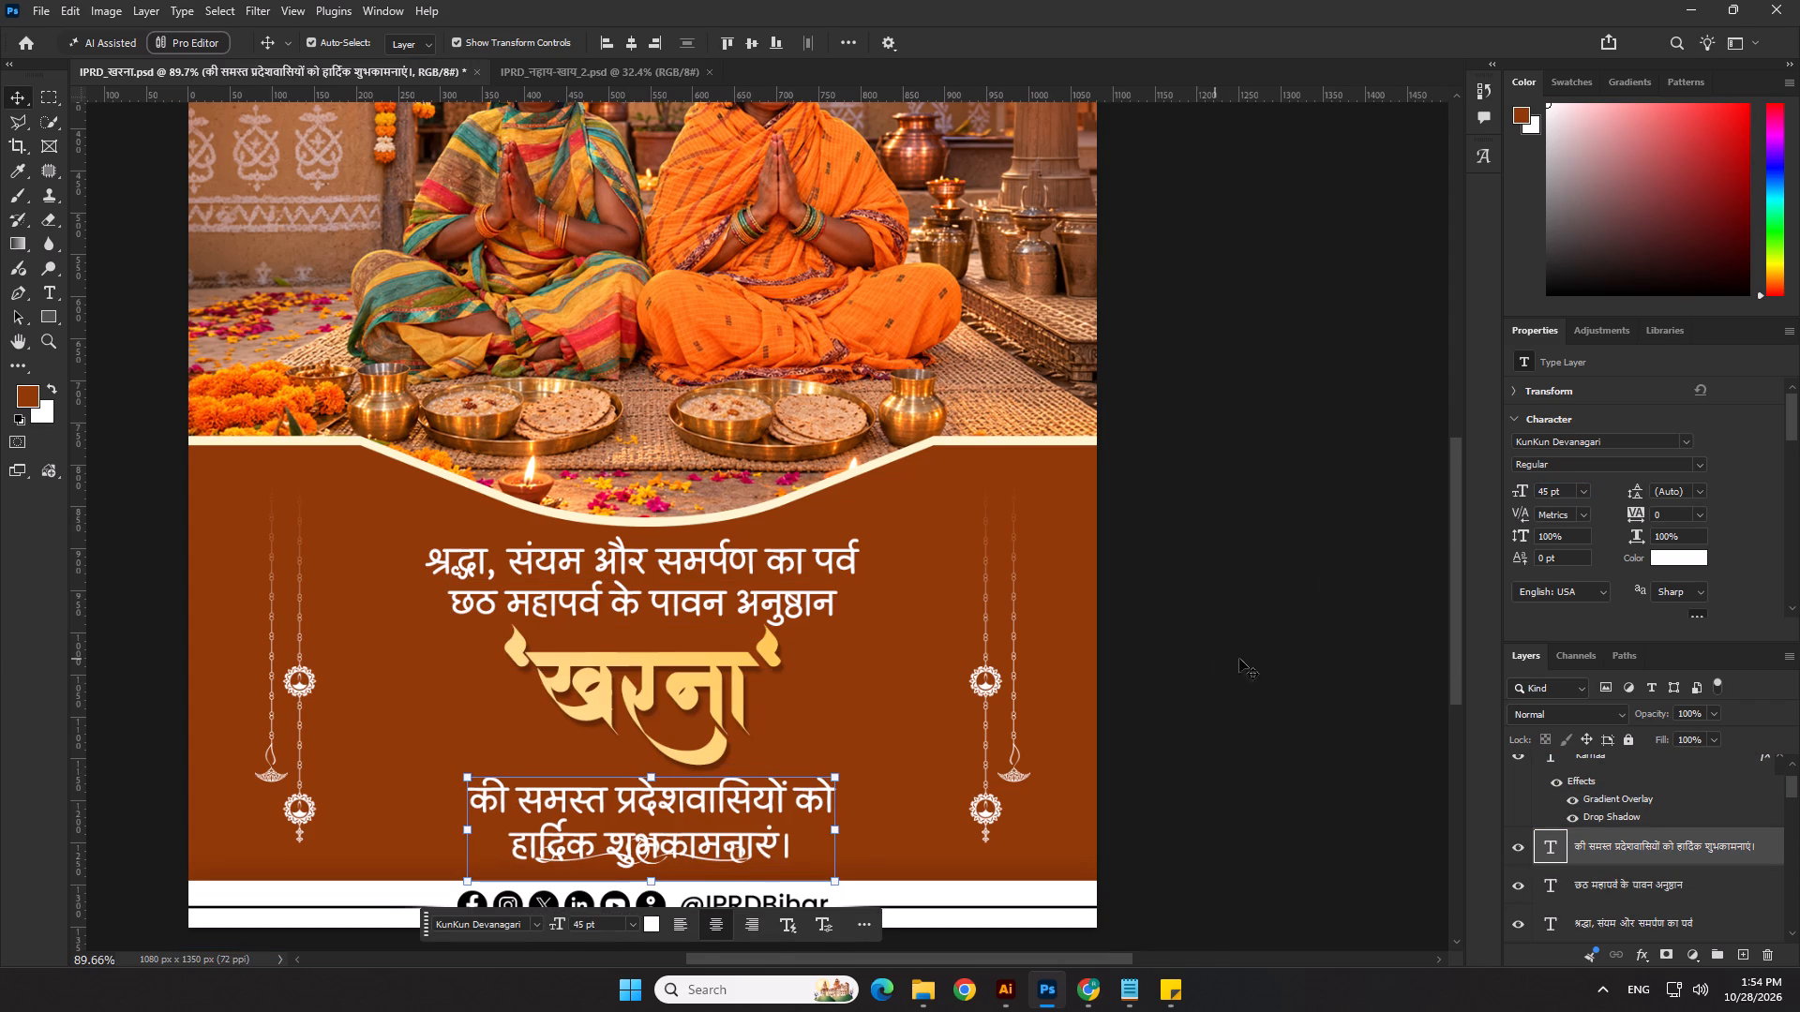
{"action": "left_click", "coordinate": [1642, 488]}
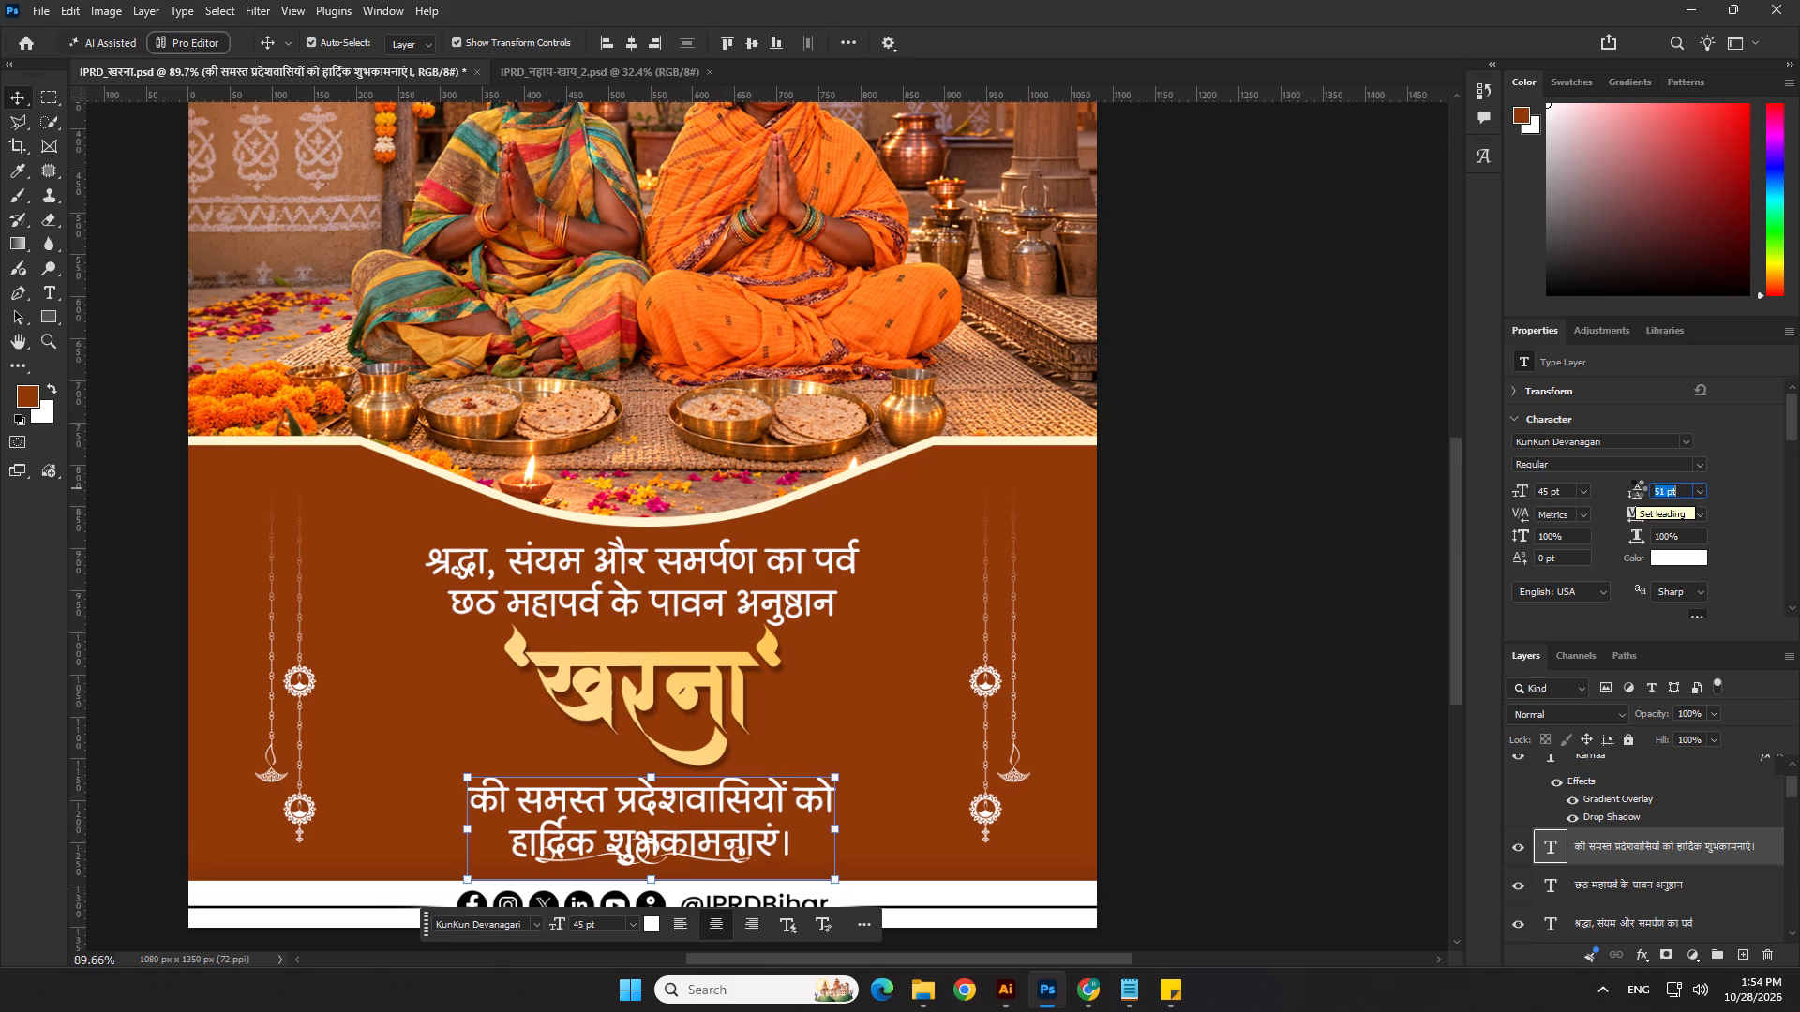
Nudge the two-line greeting up a few pixels towards the 'खरना' title and centre it horizontally.
{"action": "key", "text": "Up"}
{"action": "key", "text": "Up"}
{"action": "key", "text": "shift+Up"}
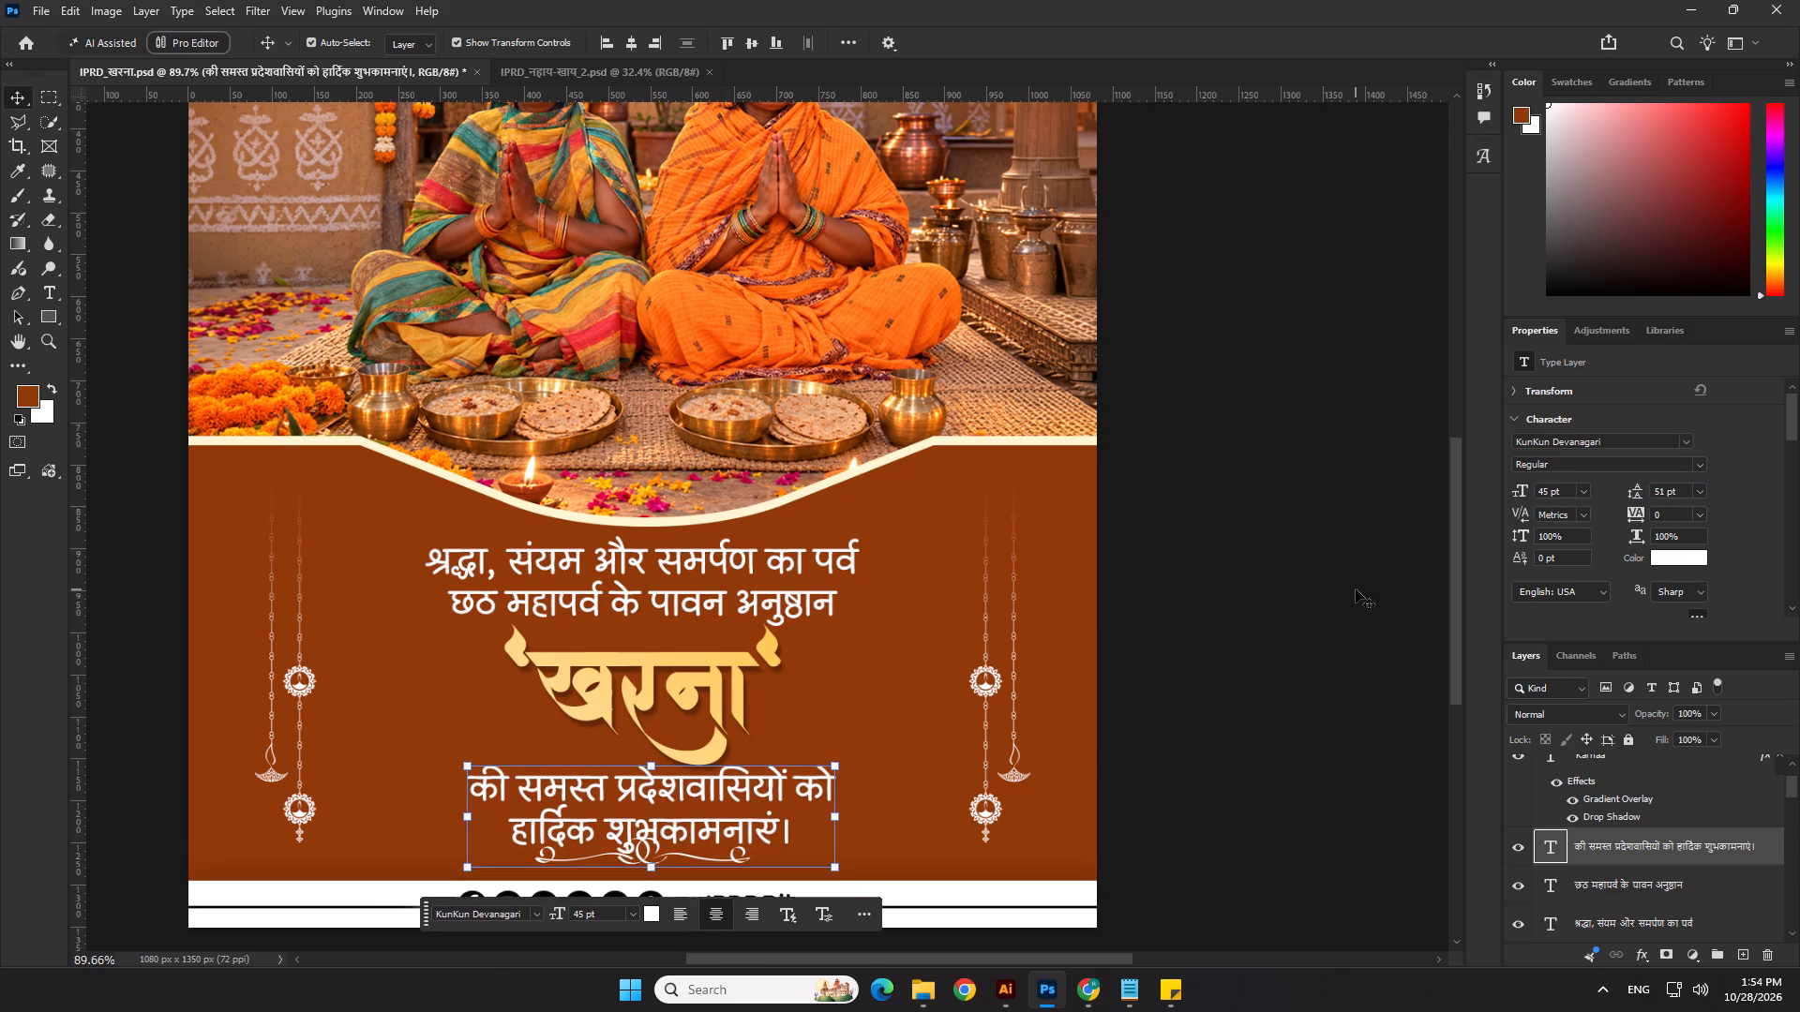
{"action": "key", "text": "shift+Down"}
{"action": "key", "text": "Down"}
{"action": "key", "text": "Up"}
{"action": "key", "text": "Up"}
{"action": "key", "text": "Up"}
{"action": "key", "text": "Down"}
{"action": "key", "text": "Down"}
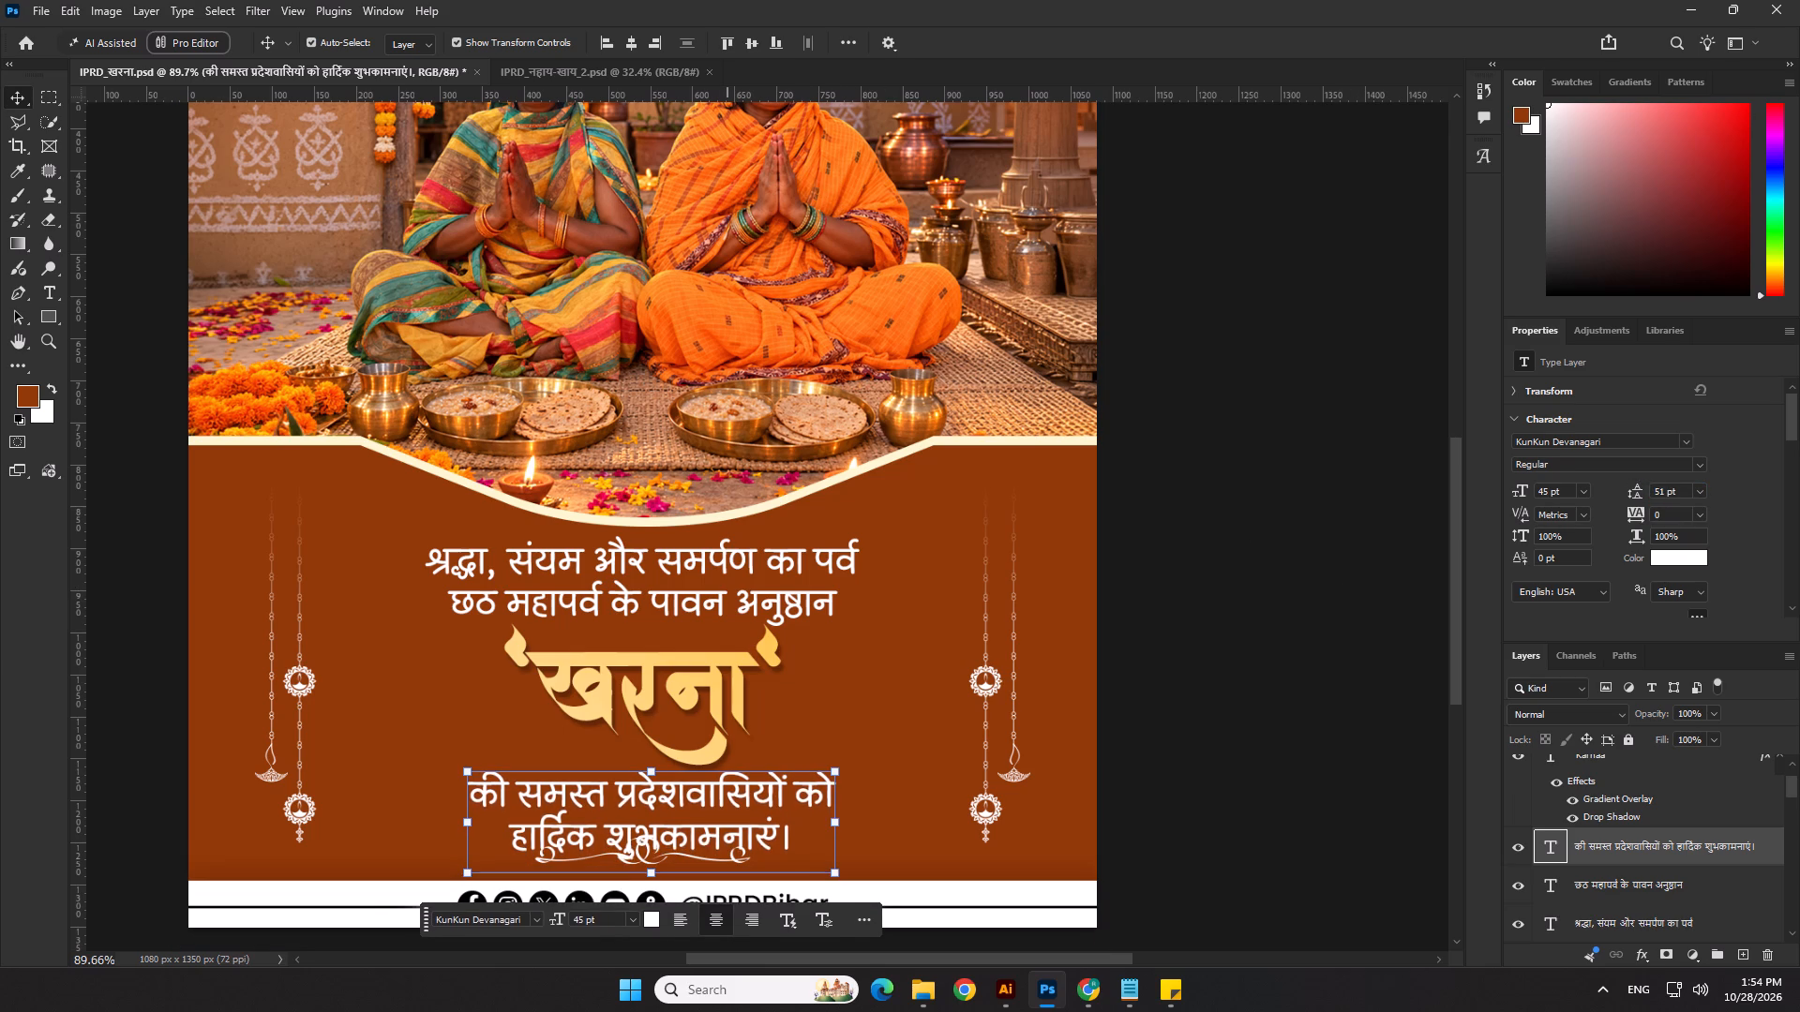
{"action": "left_click", "coordinate": [630, 42]}
{"action": "left_click", "coordinate": [1260, 633]}
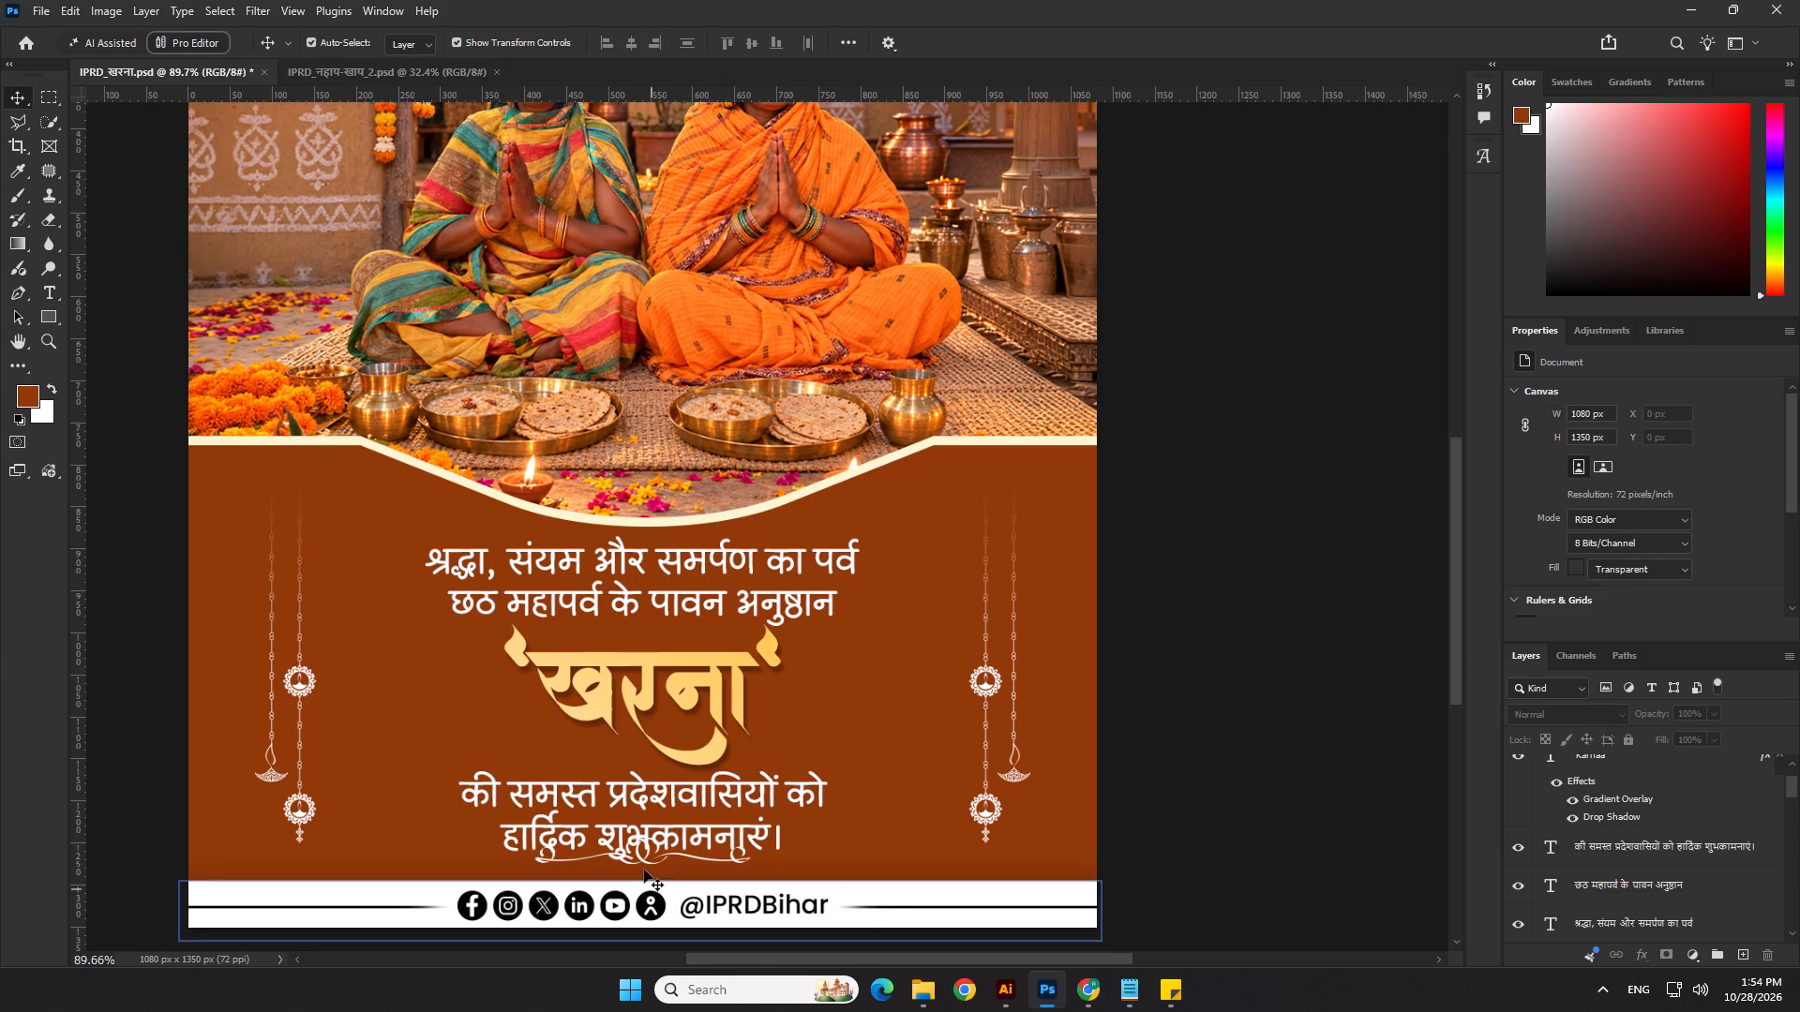
Move the ornamental flourish beneath the greeting down by 10 px to Y 1253 px.
{"action": "left_click", "coordinate": [642, 861]}
{"action": "key", "text": "shift+Down"}
{"action": "scroll", "coordinate": [581, 663], "scroll_direction": "down", "scroll_amount": 2}
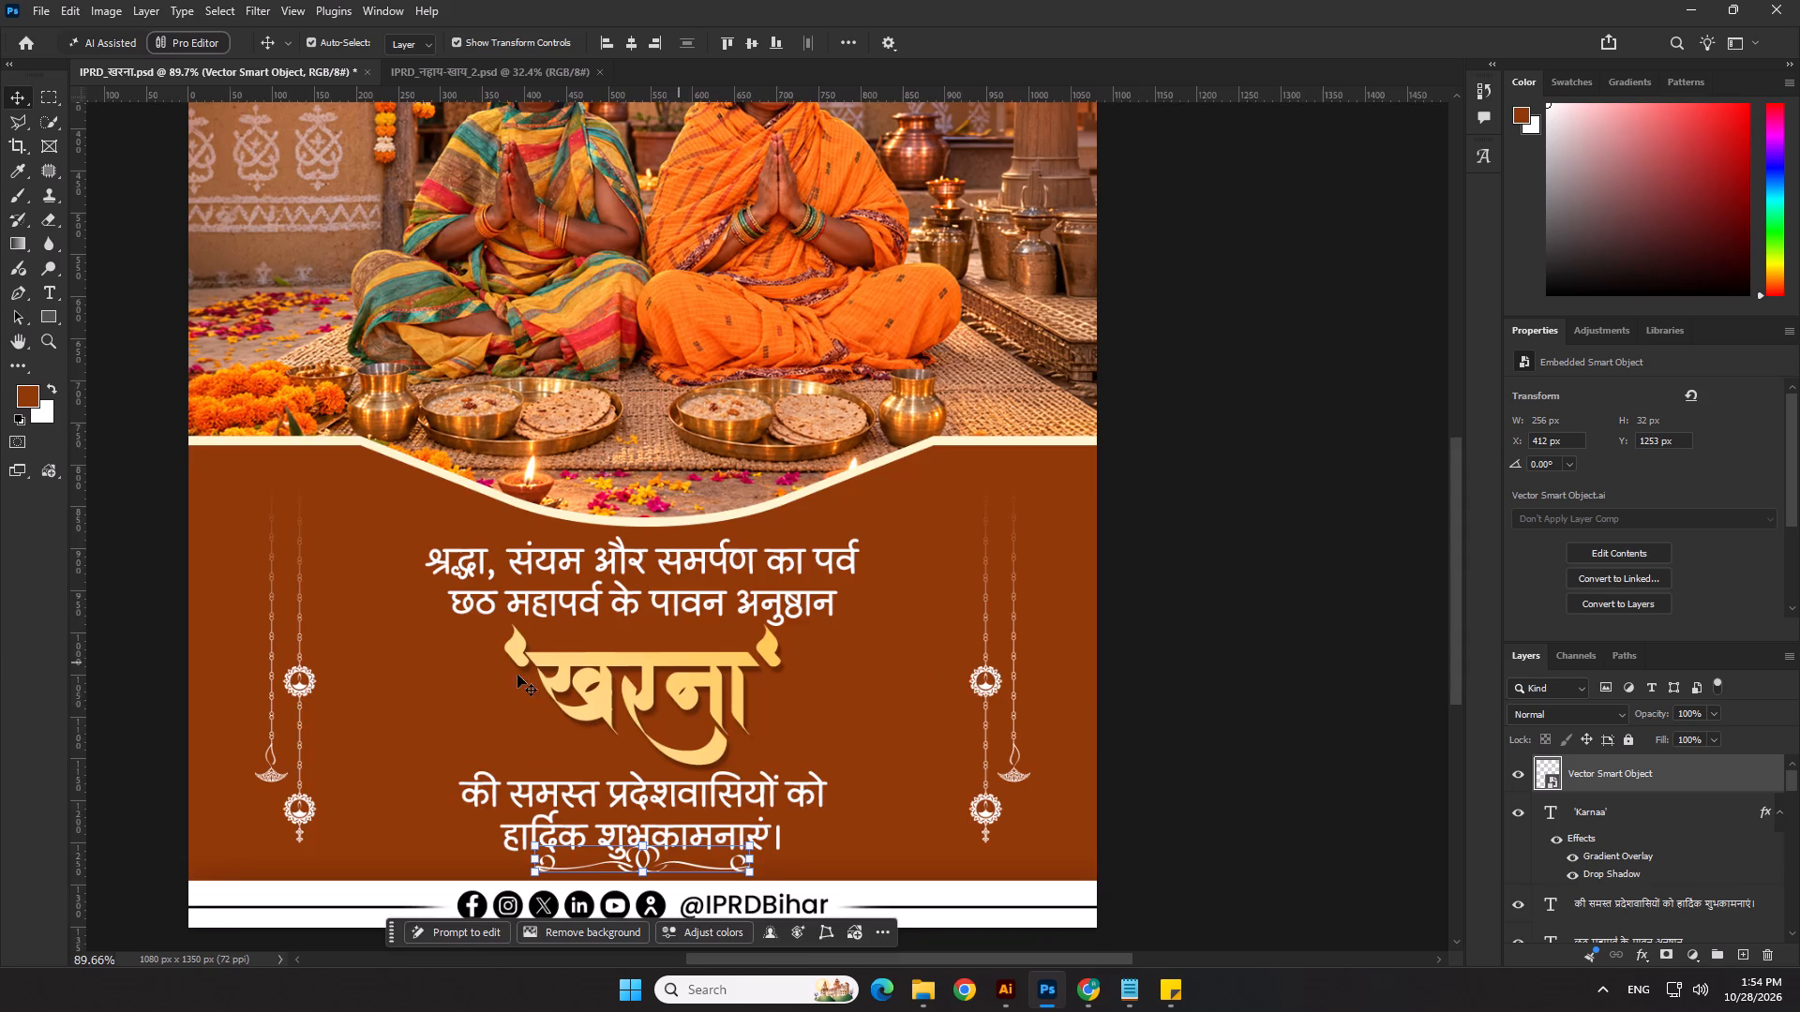
{"action": "scroll", "coordinate": [517, 675], "scroll_direction": "down", "scroll_amount": 5}
{"action": "left_click", "coordinate": [1042, 590]}
Check the whole poster's composition and the spacing between its photo, text lines and footer.
{"action": "scroll", "coordinate": [1064, 637], "scroll_direction": "down", "scroll_amount": 3}
{"action": "scroll", "coordinate": [546, 677], "scroll_direction": "up", "scroll_amount": 2}
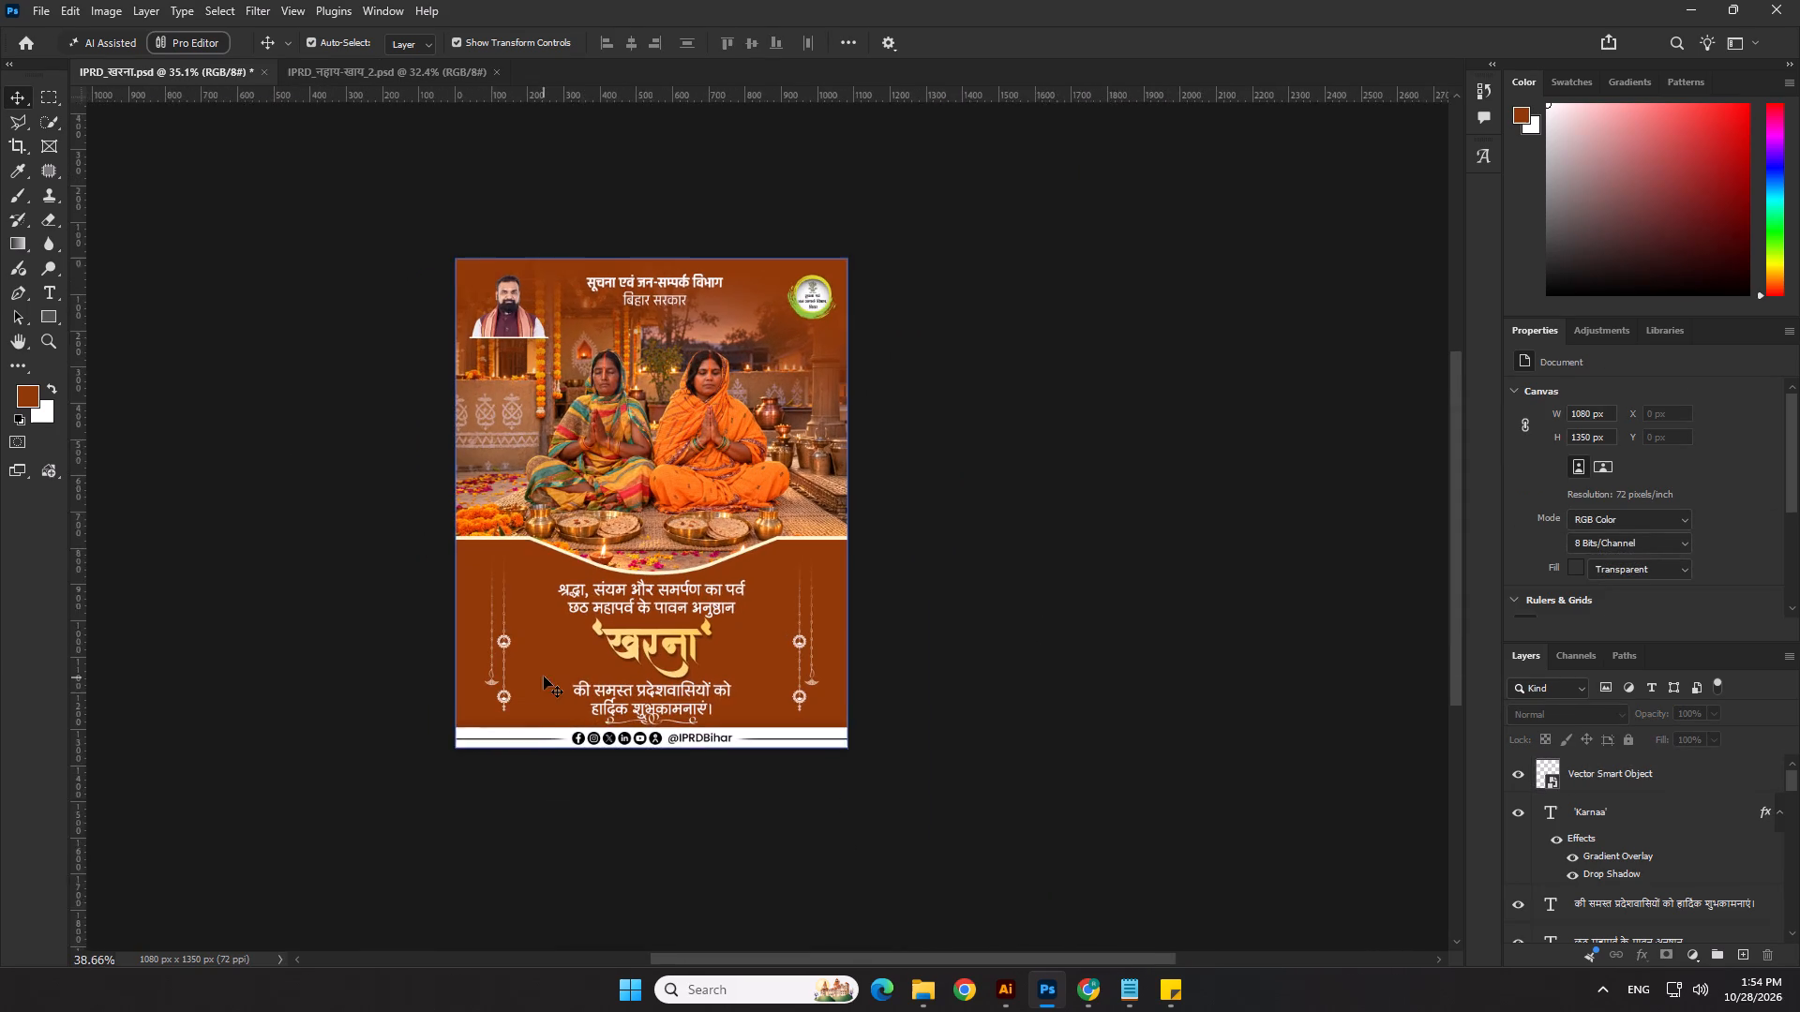
{"action": "left_click", "coordinate": [231, 686]}
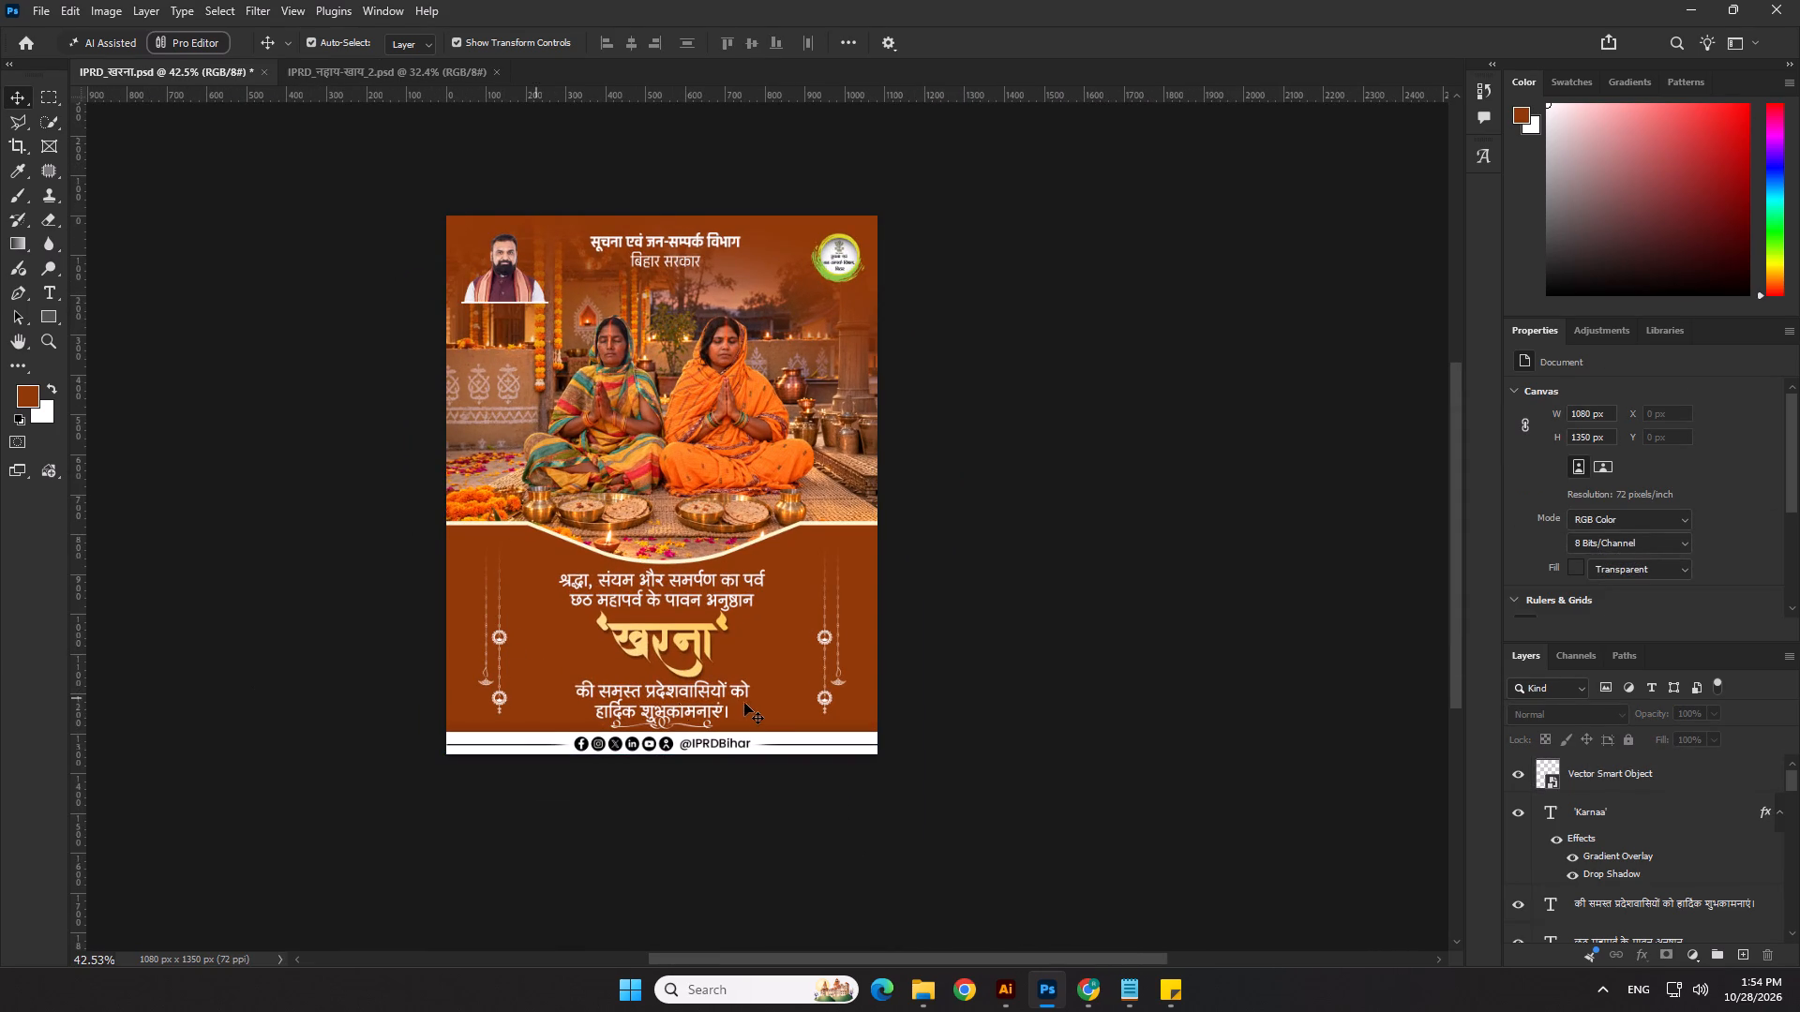
{"action": "scroll", "coordinate": [747, 703], "scroll_direction": "up", "scroll_amount": 2}
{"action": "left_click", "coordinate": [1067, 486]}
{"action": "left_click", "coordinate": [705, 435]}
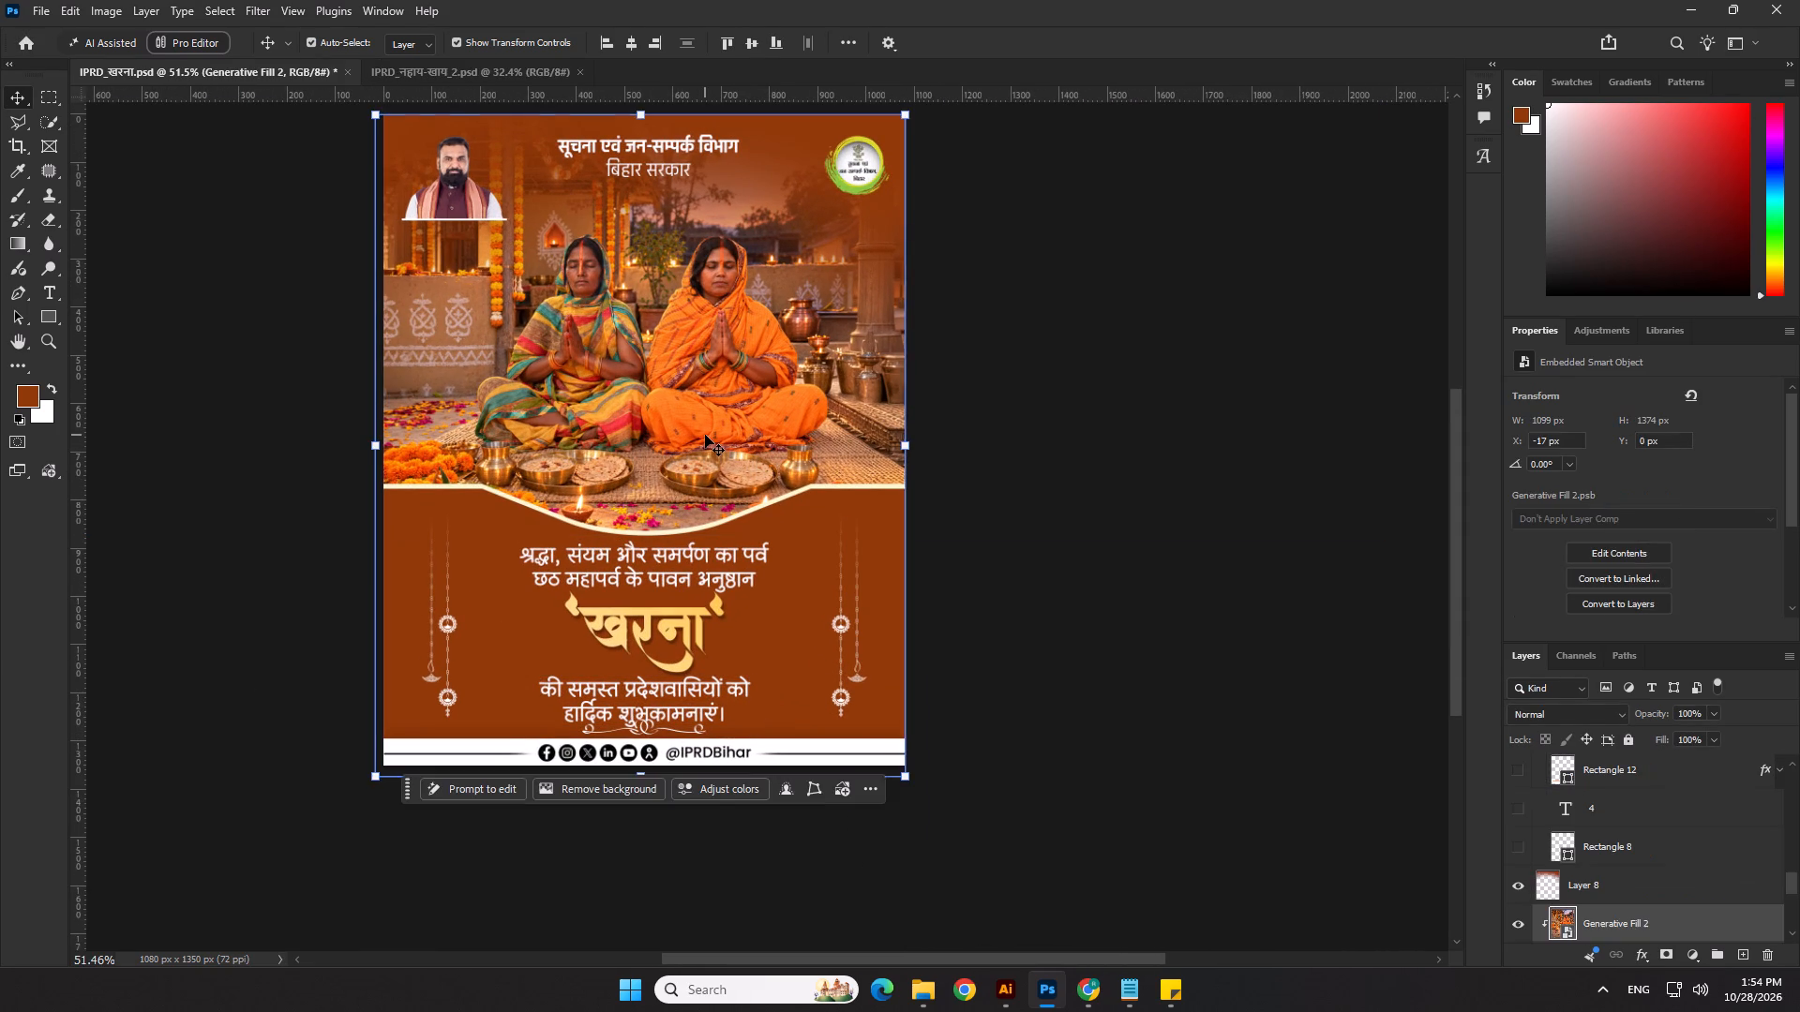
{"action": "left_click", "coordinate": [1130, 653]}
Switch to Chrome and look through the open stock-image, ChatGPT and kharna search pages for reference material.
{"action": "left_click", "coordinate": [1085, 1001]}
{"action": "left_click", "coordinate": [689, 0]}
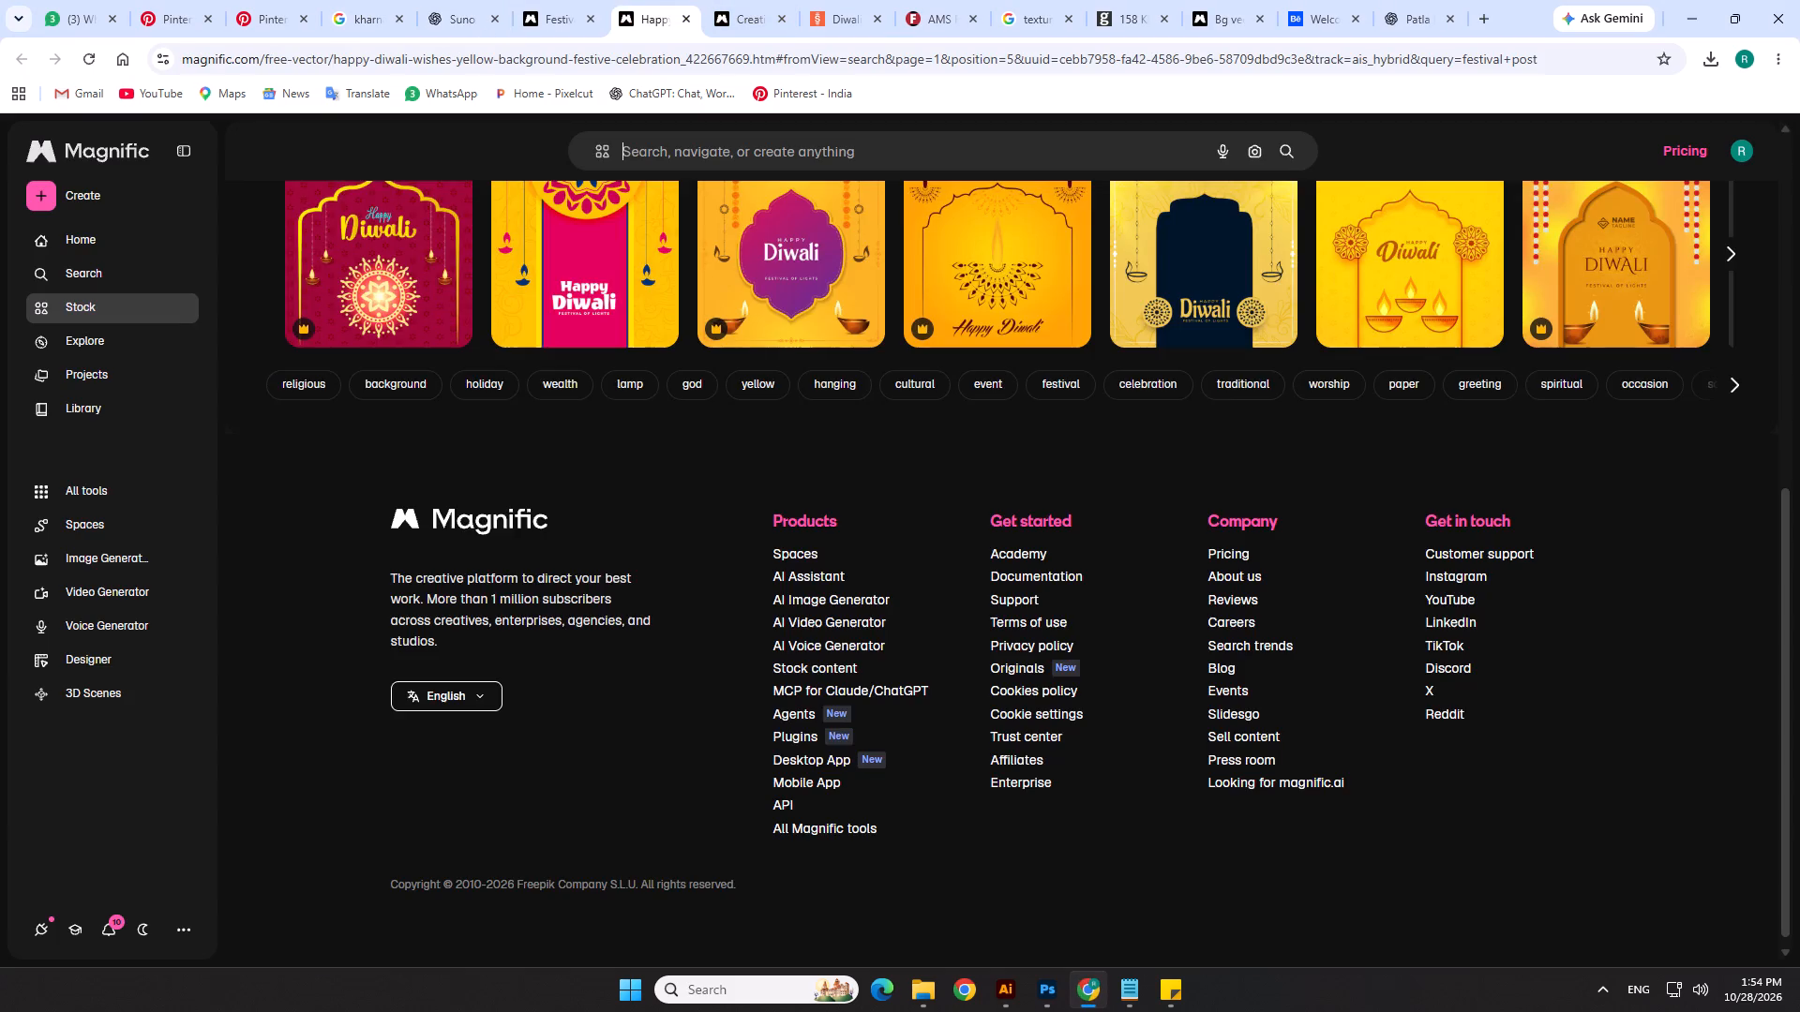
{"action": "left_click", "coordinate": [522, 0]}
{"action": "left_click", "coordinate": [846, 0]}
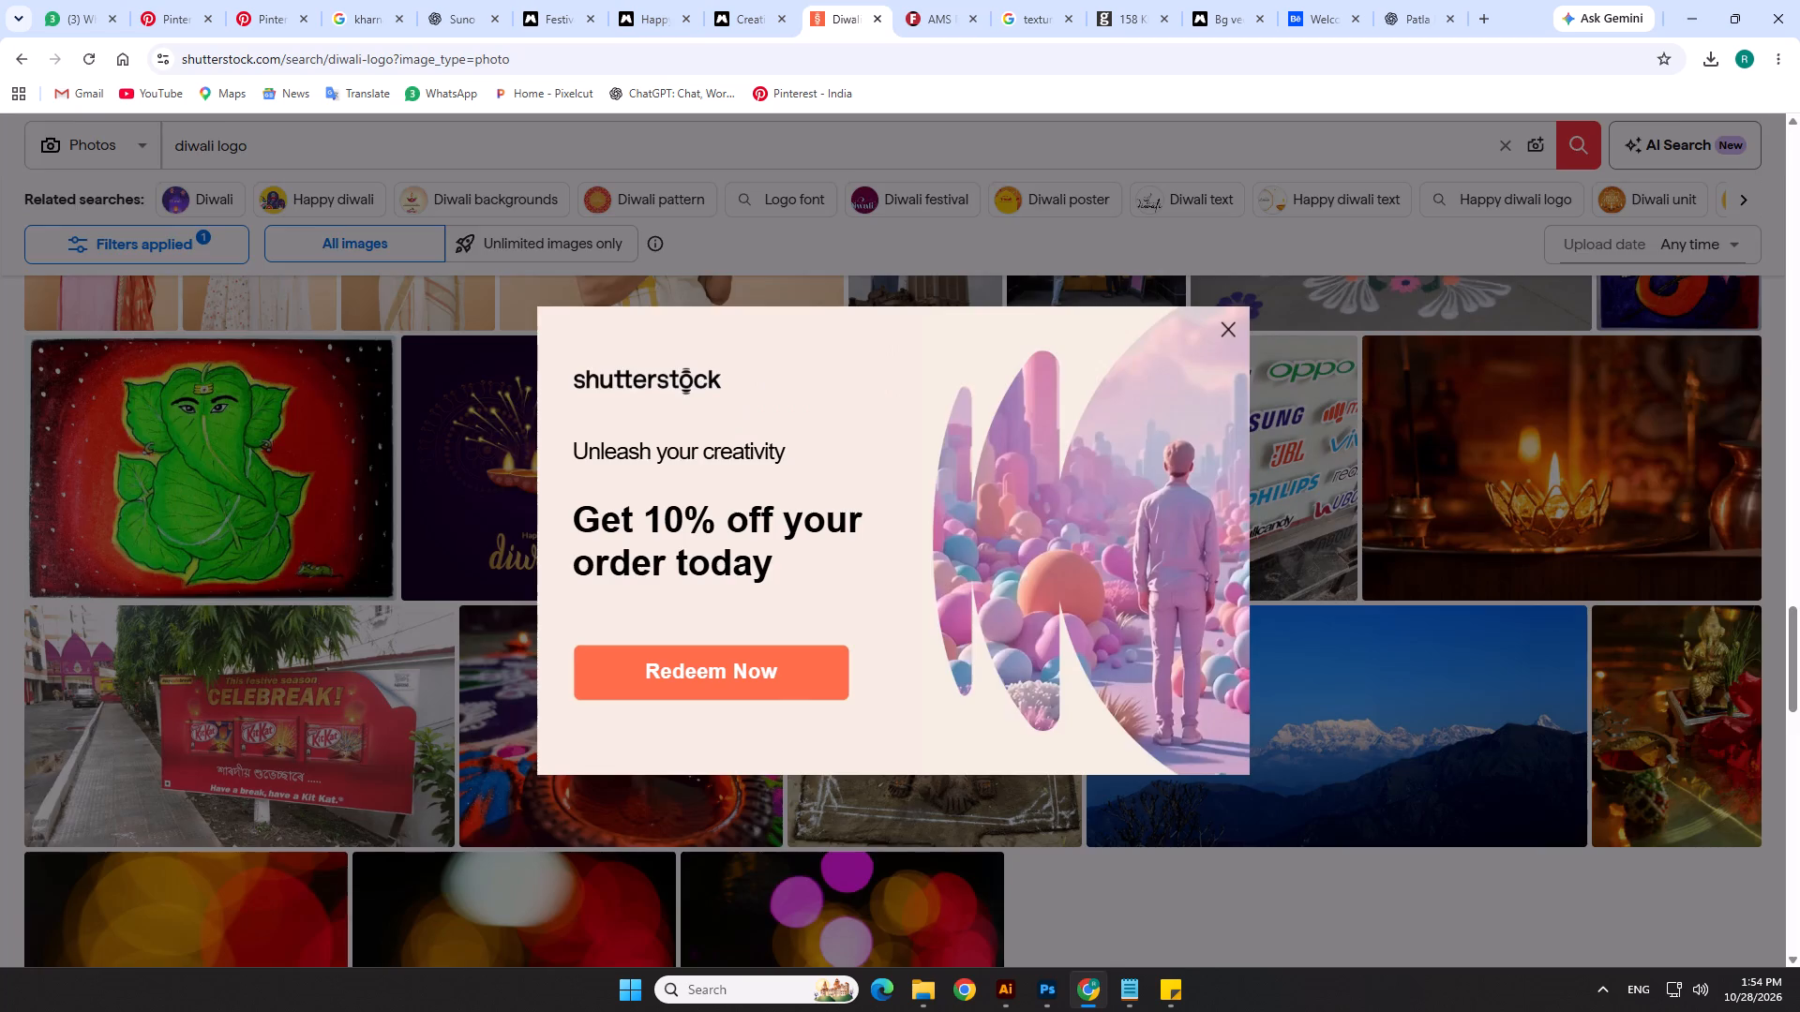
{"action": "left_click", "coordinate": [916, 0]}
{"action": "left_click", "coordinate": [1043, 0]}
{"action": "left_click", "coordinate": [1133, 0]}
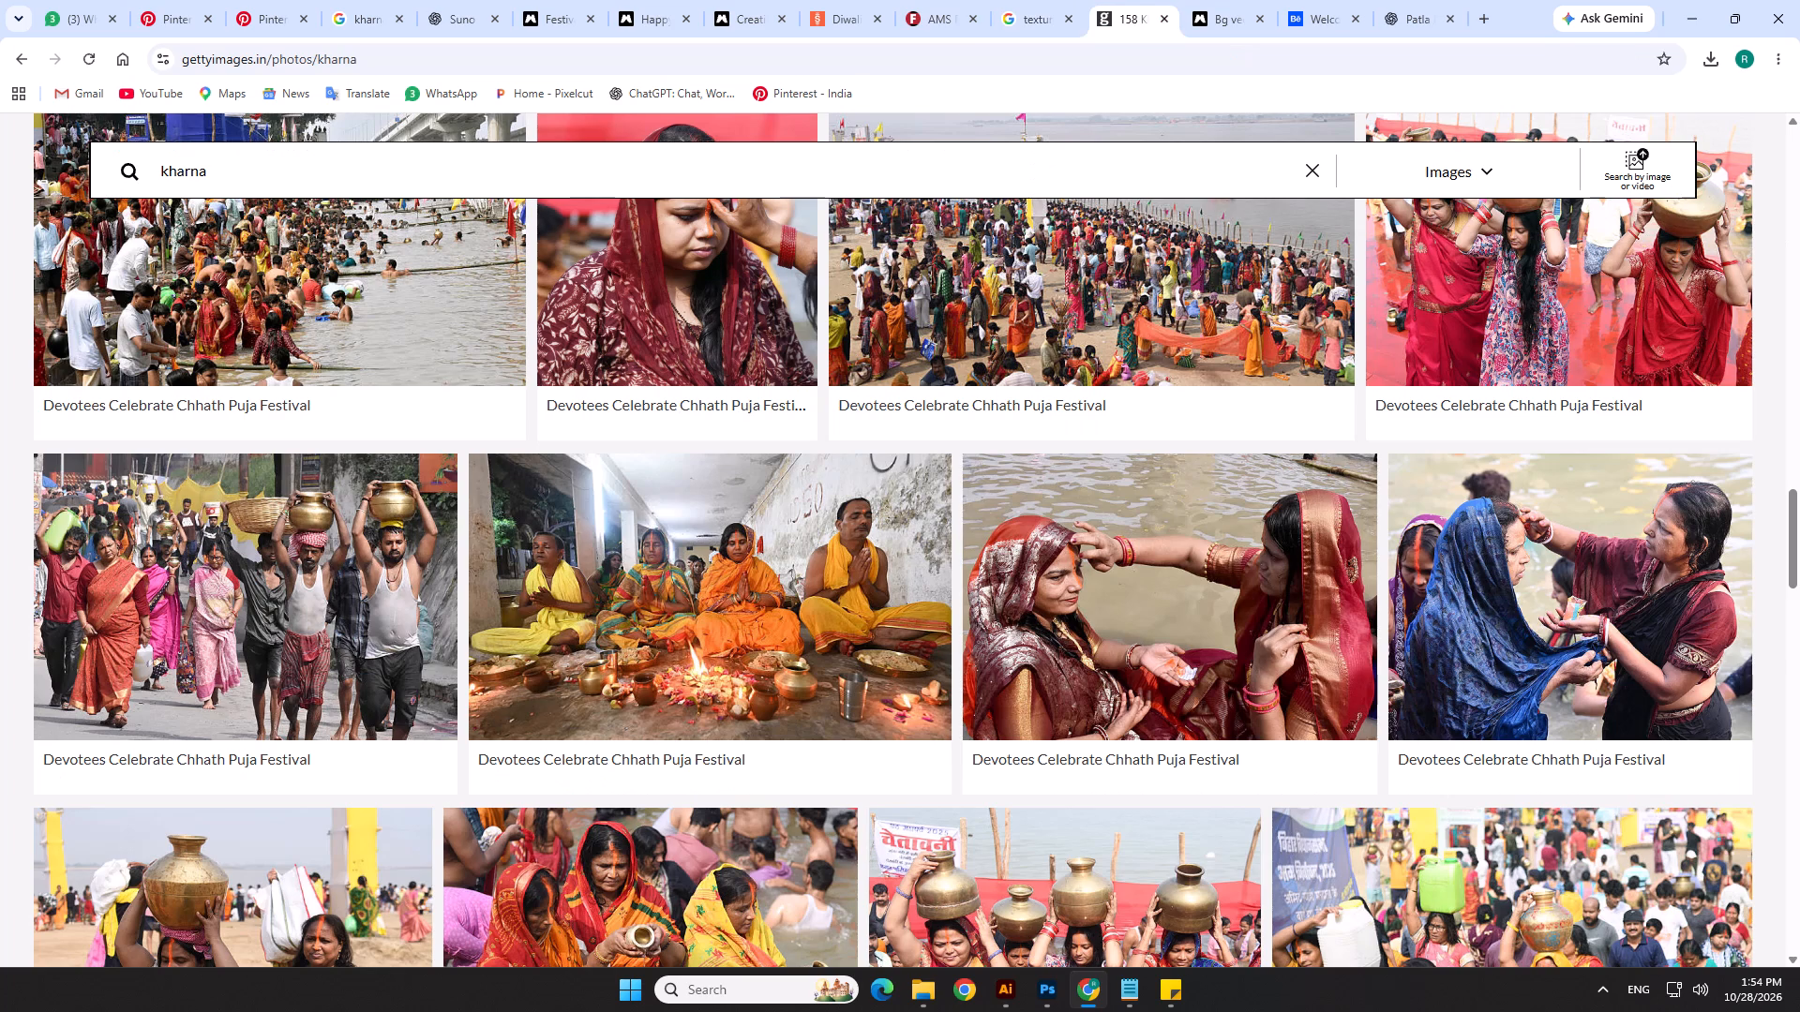
{"action": "left_click", "coordinate": [442, 0]}
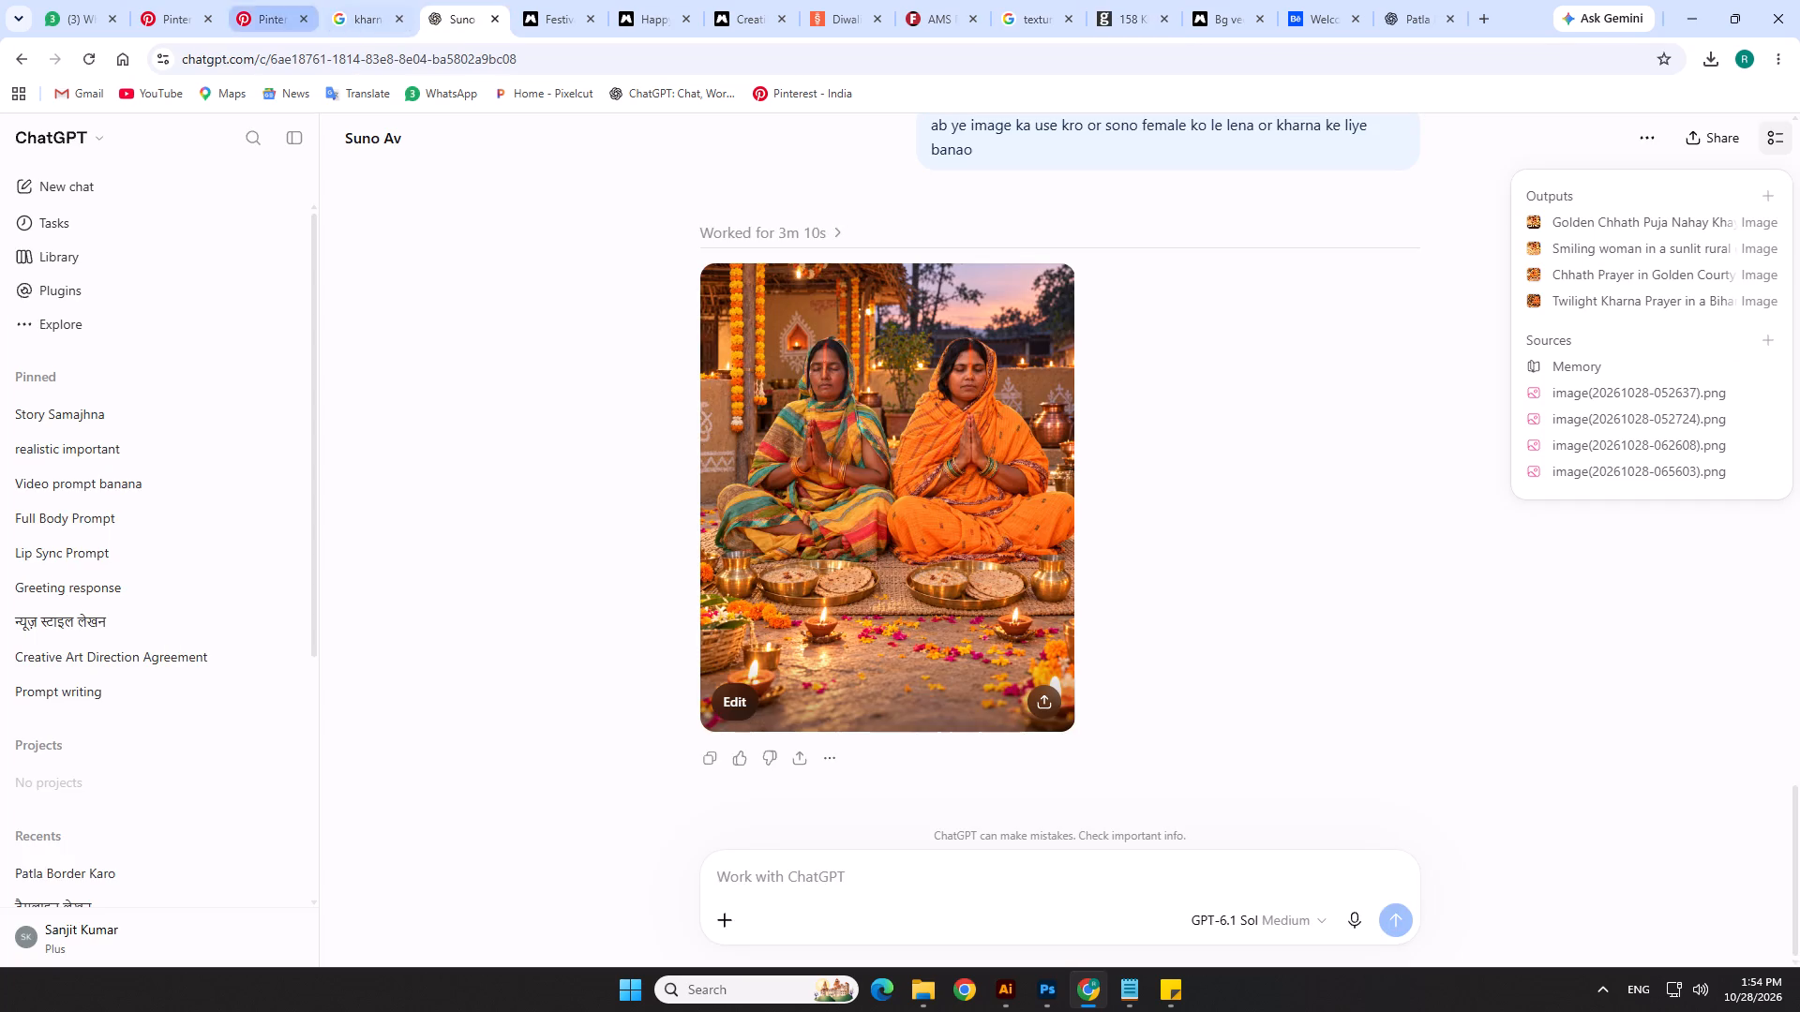
{"action": "left_click", "coordinate": [274, 0]}
{"action": "left_click", "coordinate": [336, 0]}
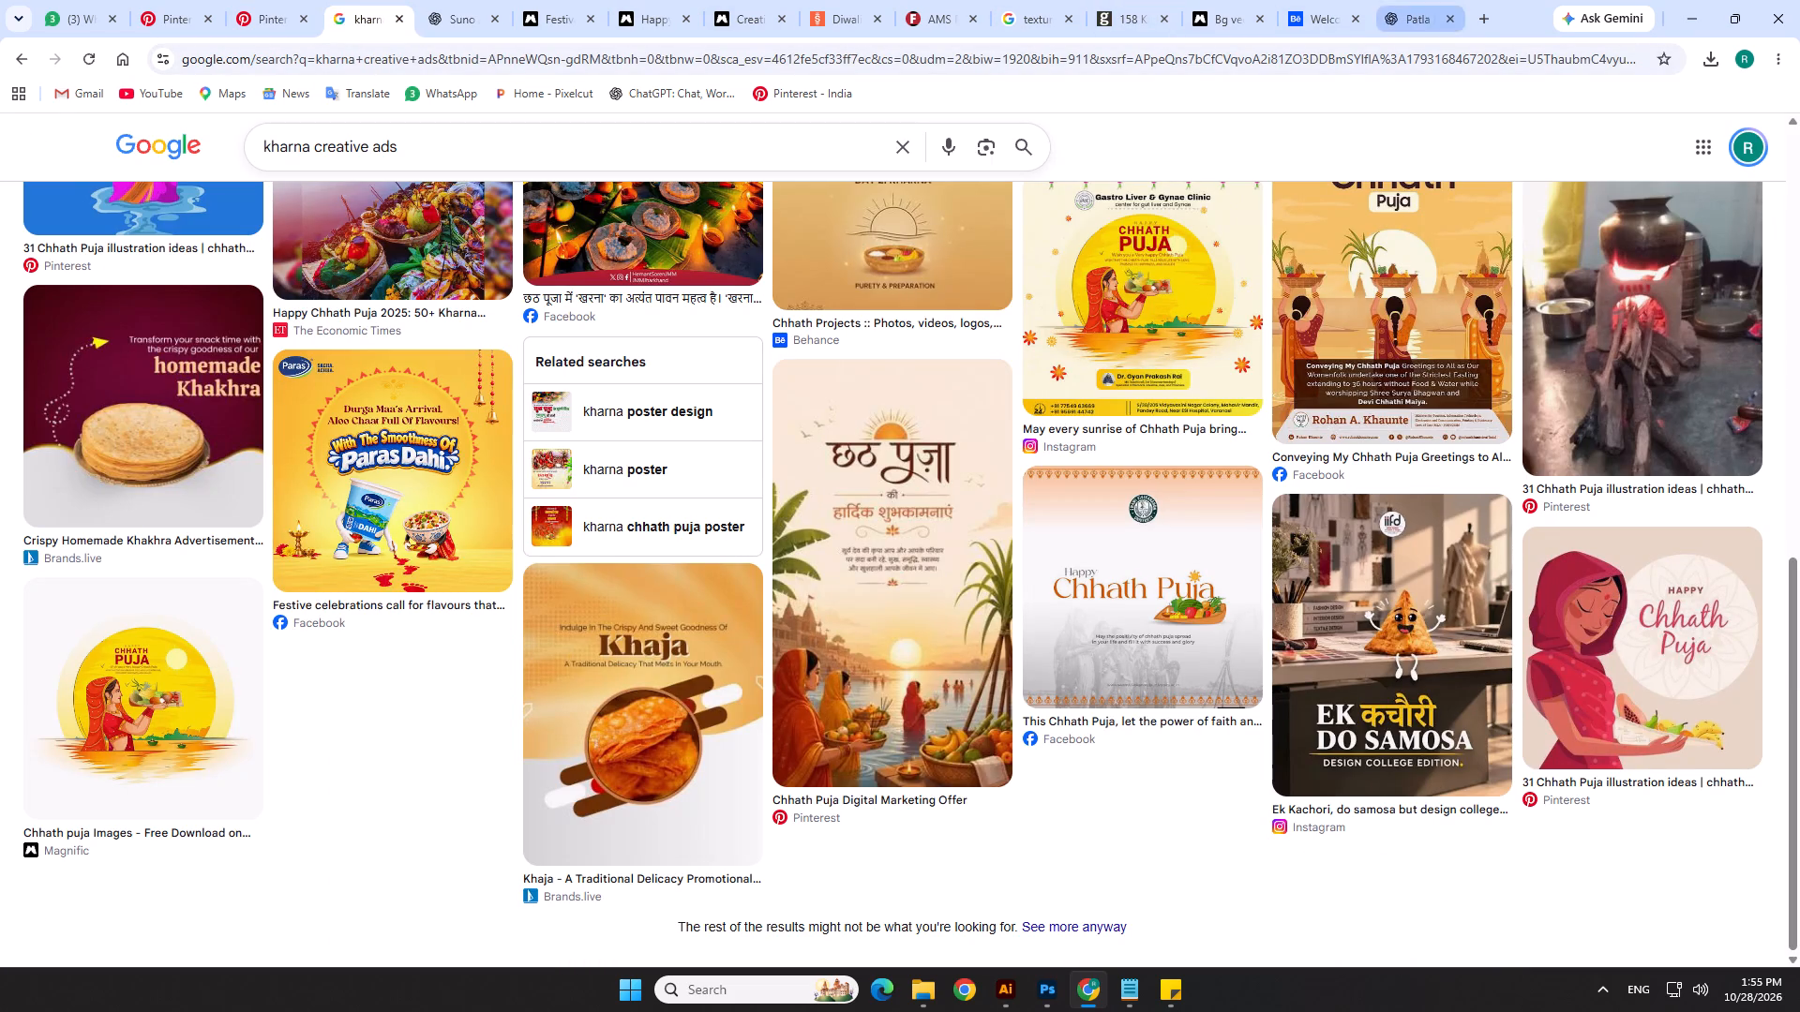
Search Google for shutterstock in a new browser tab and open the Shutterstock site.
{"action": "left_click", "coordinate": [1492, 19]}
{"action": "left_click", "coordinate": [1466, 54]}
{"action": "type", "text": "shu"}
{"action": "key", "text": "Down"}
{"action": "key", "text": "Return"}
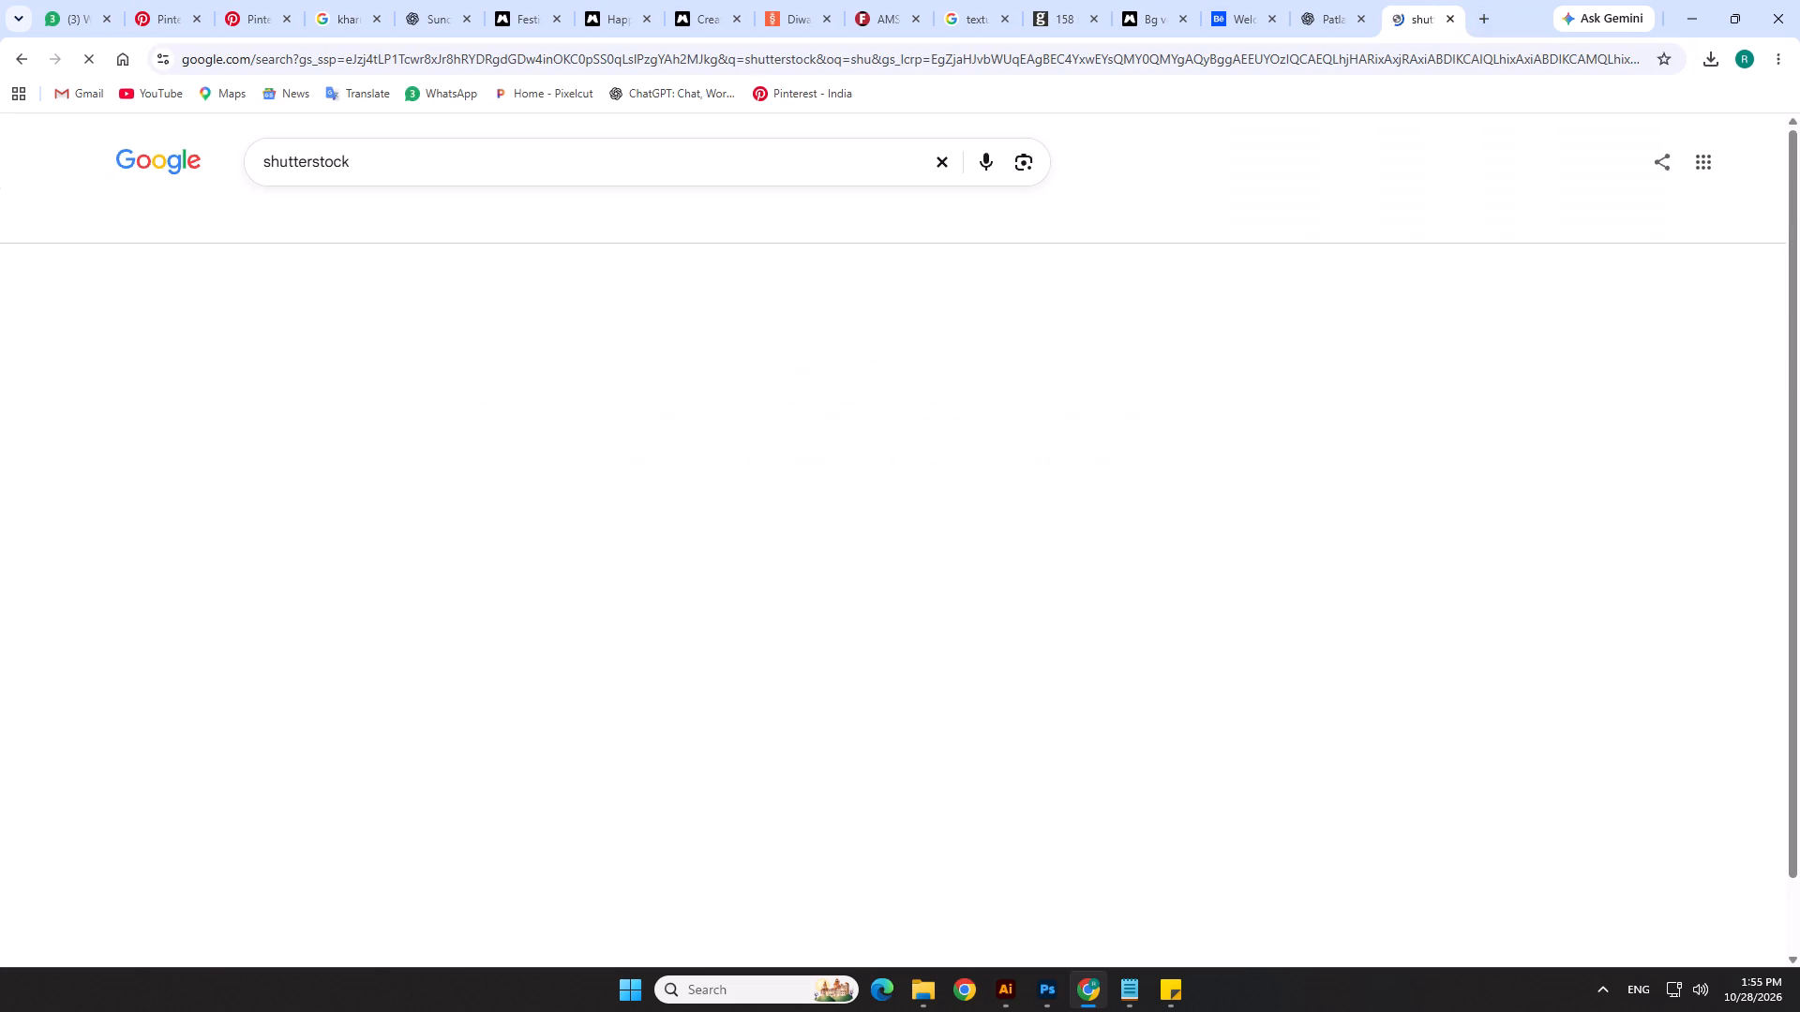
{"action": "left_click", "coordinate": [511, 721]}
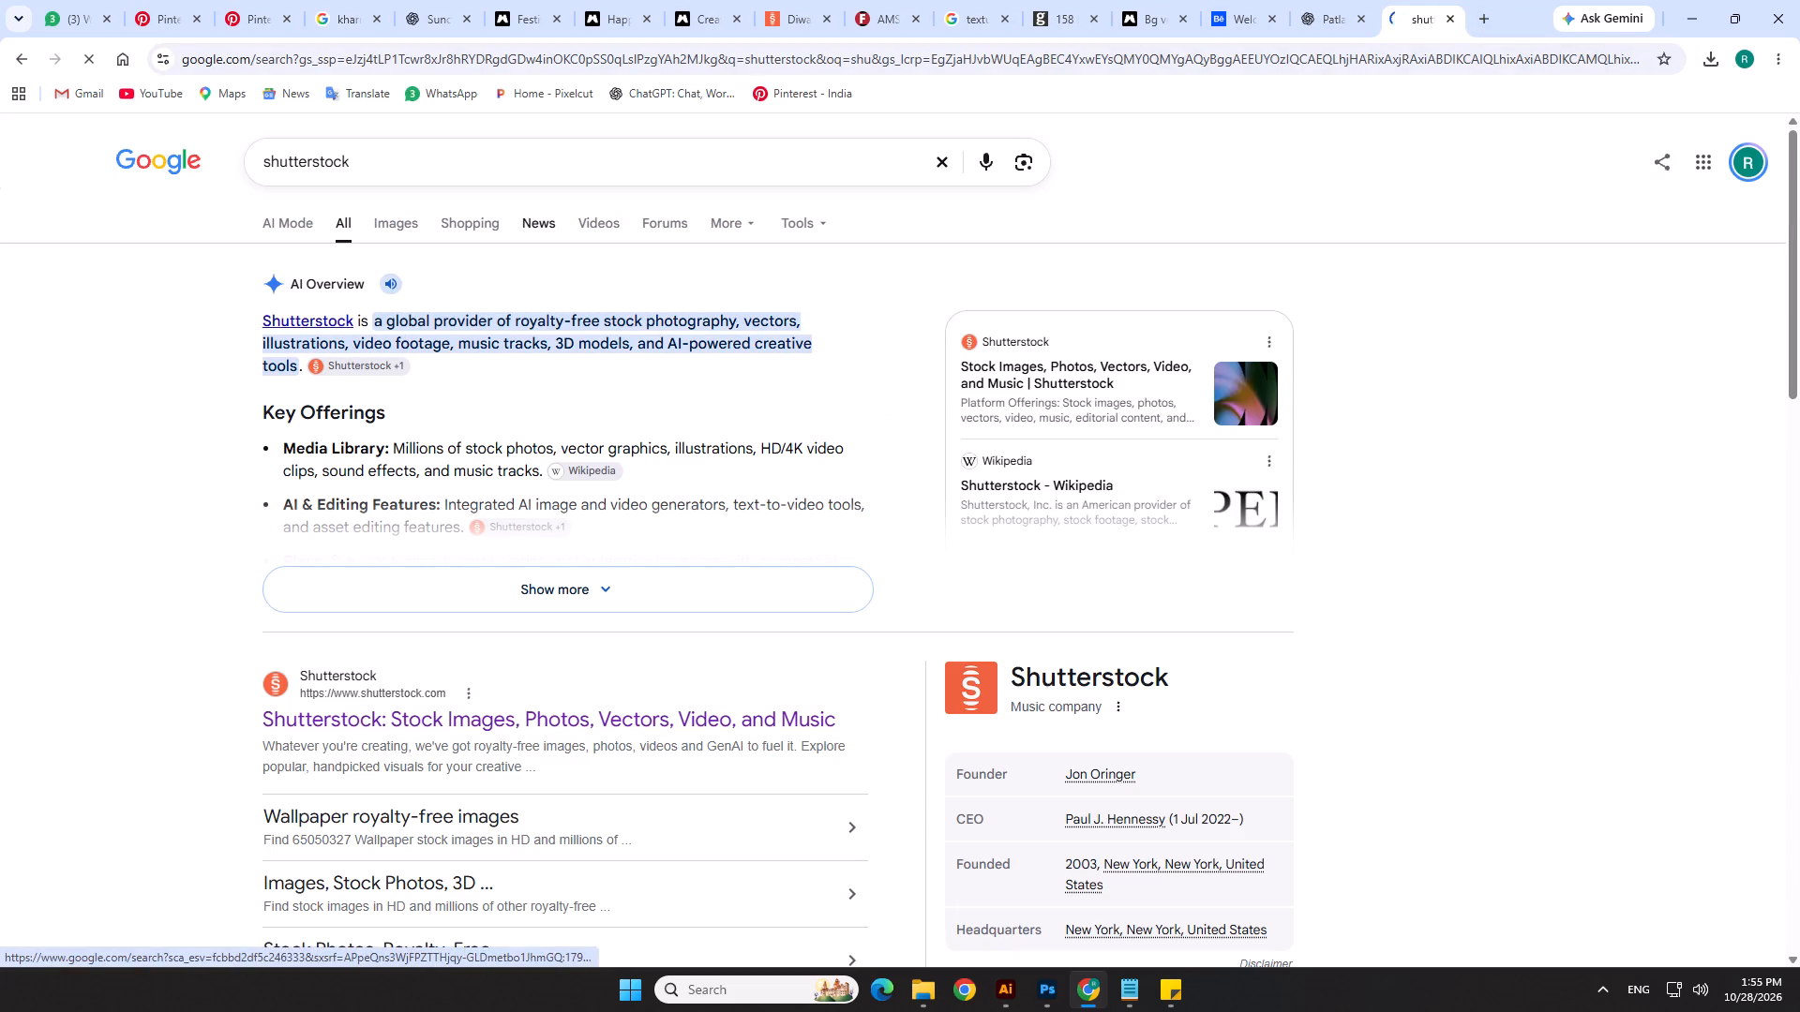
Search Shutterstock's images for kharna and look over the results.
{"action": "left_click", "coordinate": [617, 453]}
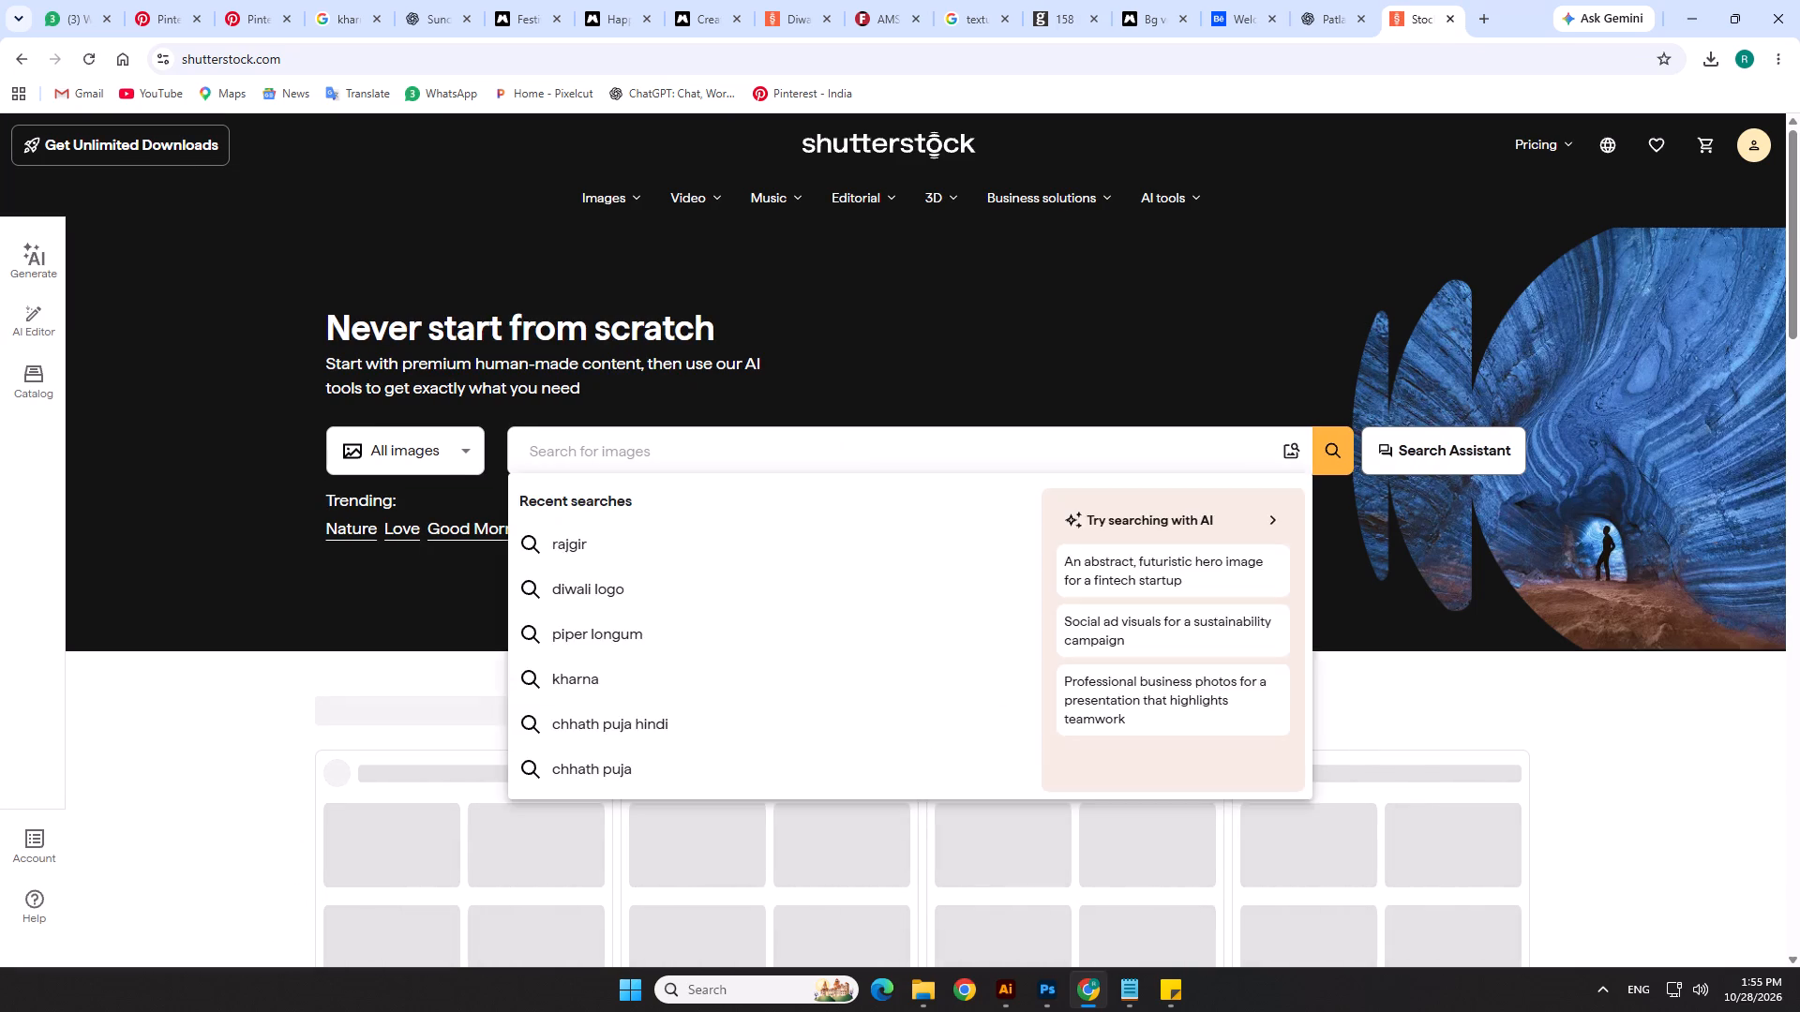
{"action": "type", "text": "khar"}
{"action": "type", "text": "na"}
{"action": "key", "text": "Return"}
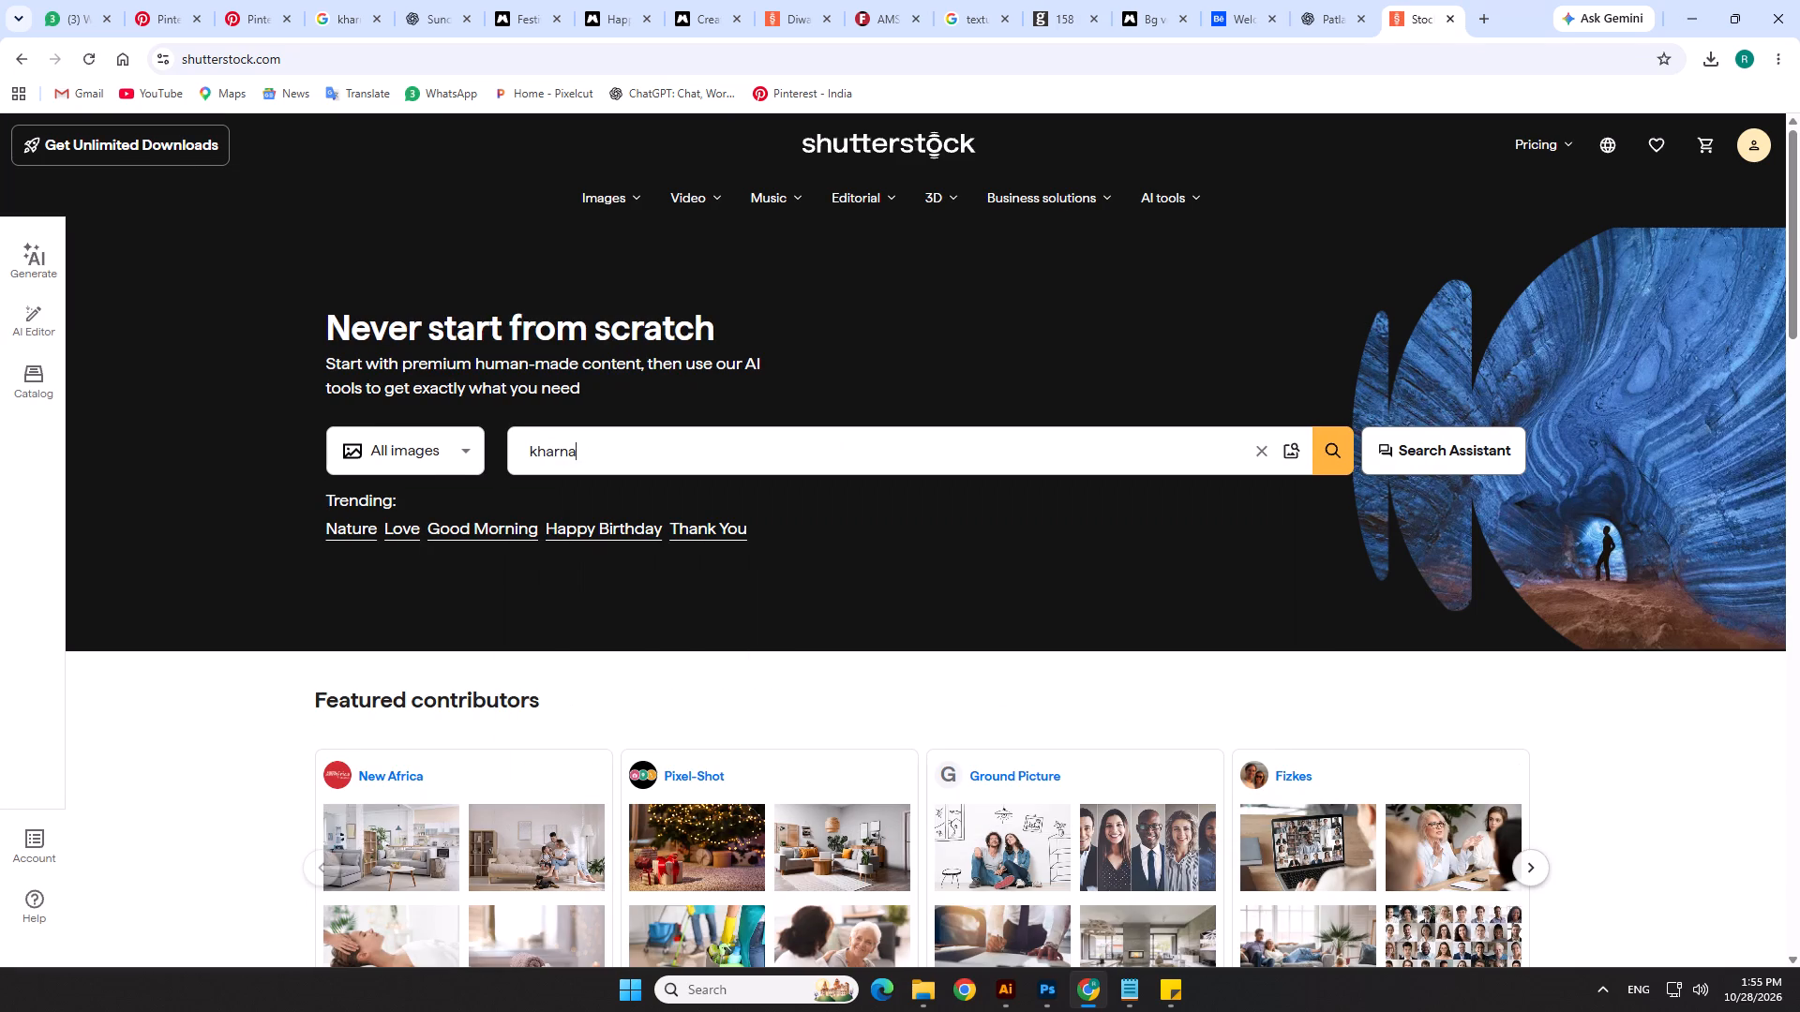
{"action": "scroll", "coordinate": [635, 539], "scroll_direction": "down", "scroll_amount": 5}
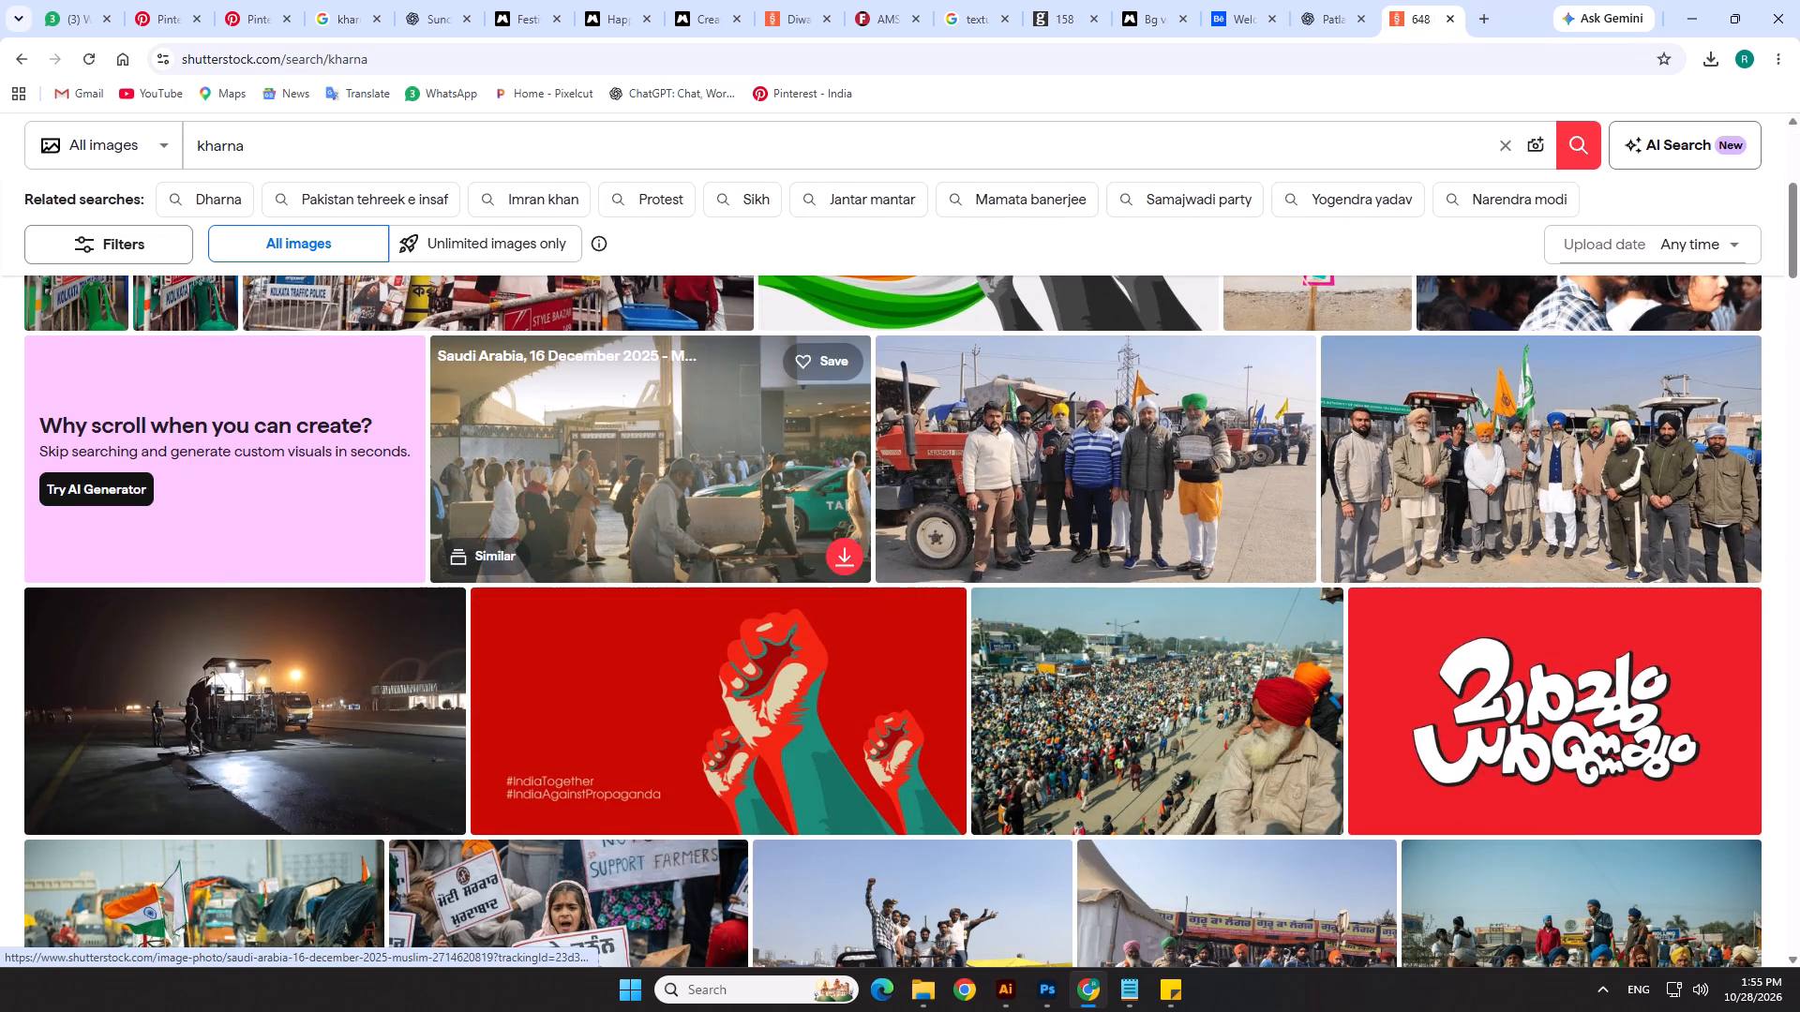
Refine the Shutterstock search to kharna chhath and browse the results for suitable images.
{"action": "left_click", "coordinate": [289, 149]}
{"action": "key", "text": "space"}
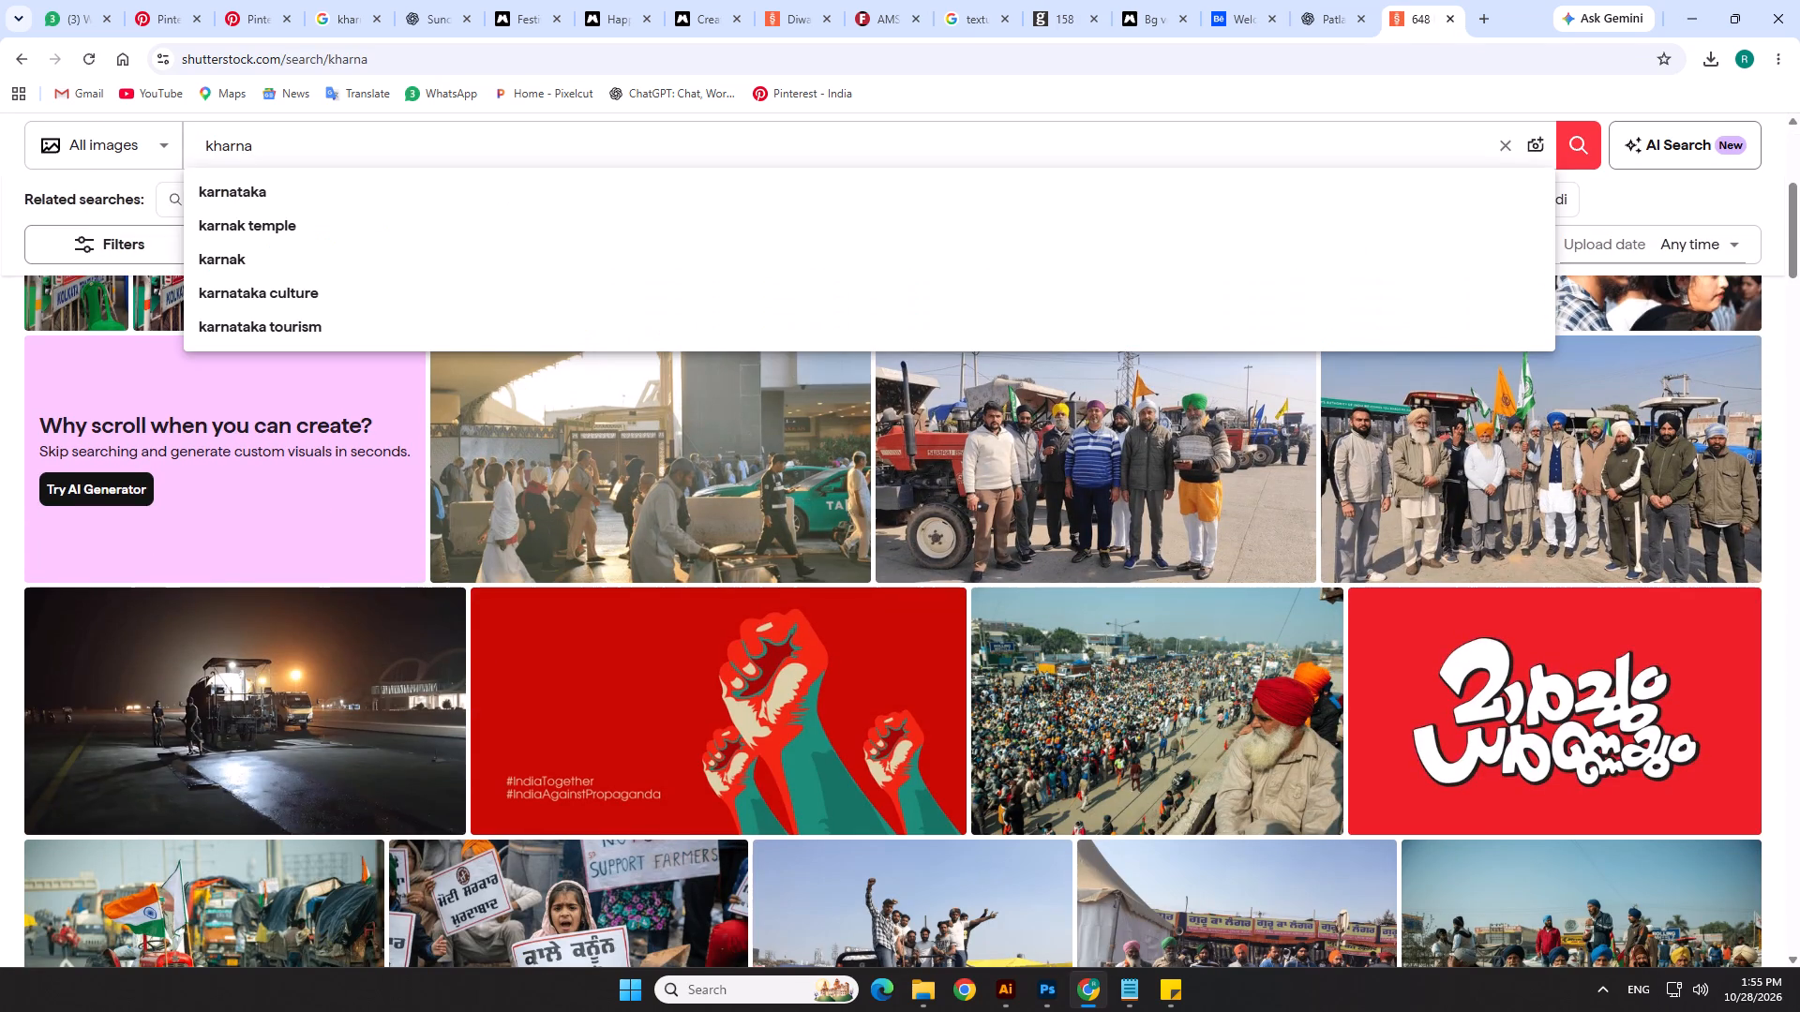
{"action": "type", "text": "chhath"}
{"action": "key", "text": "Return"}
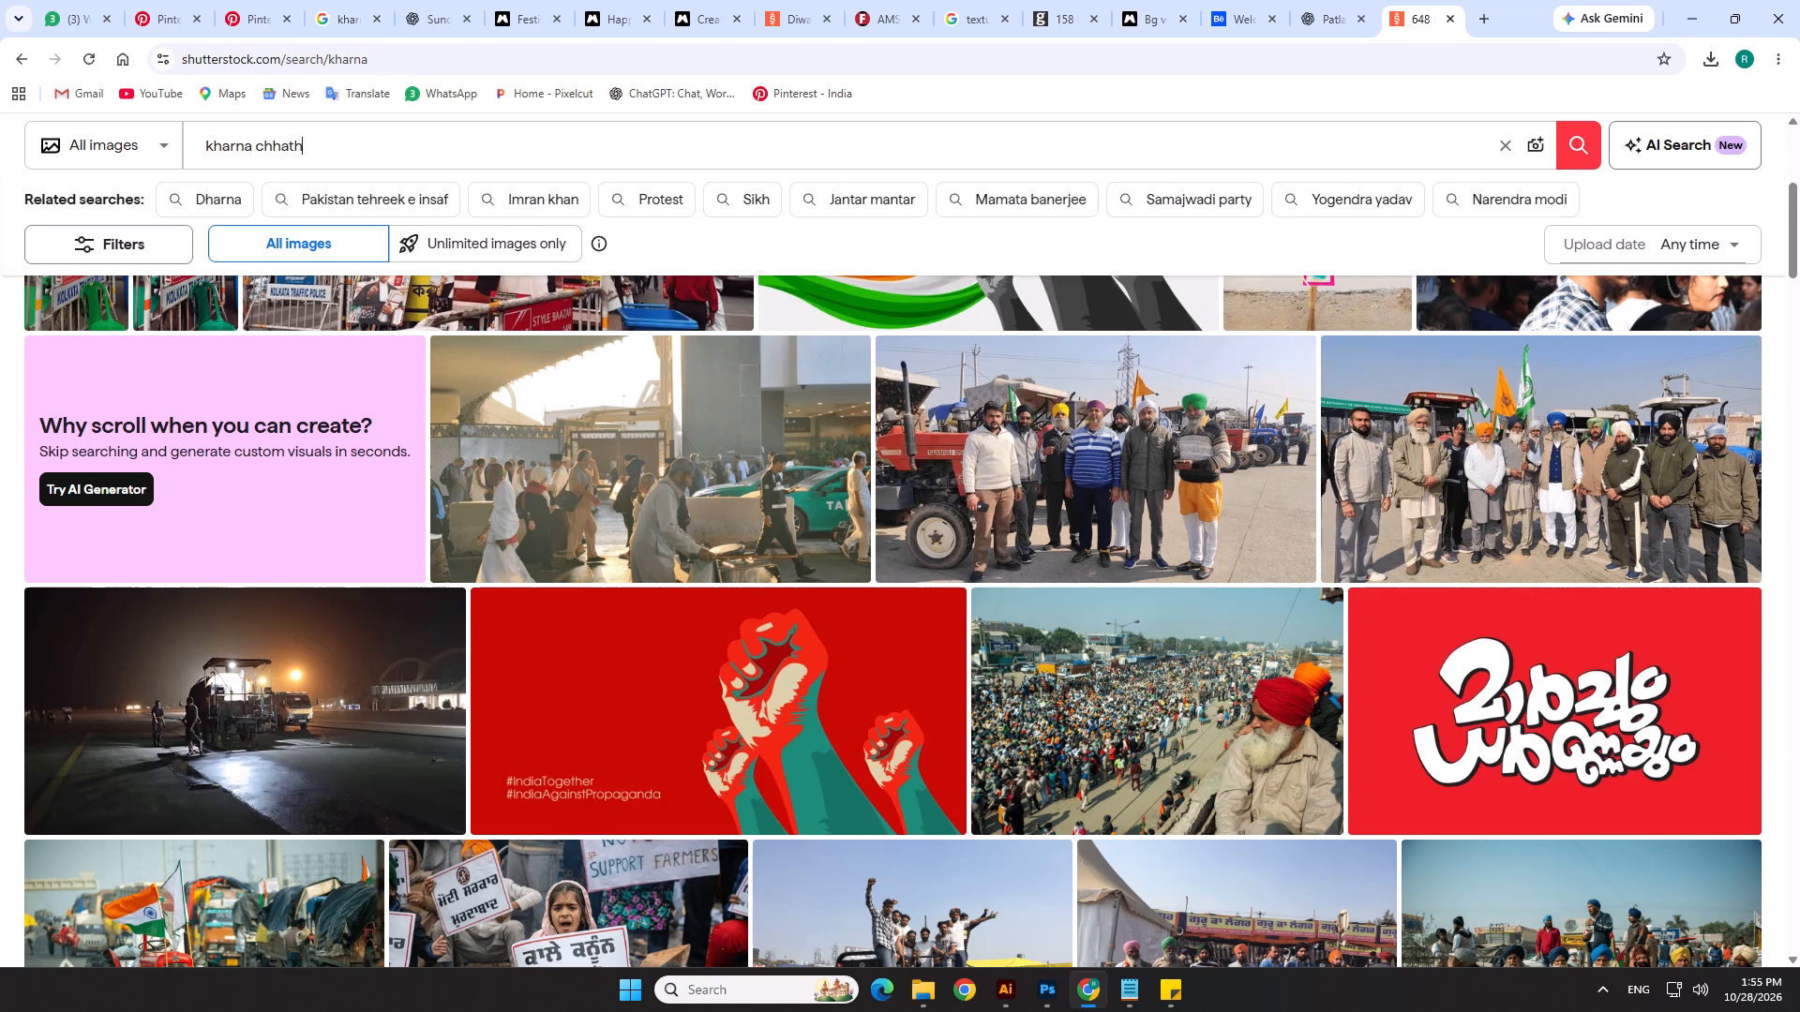
{"action": "scroll", "coordinate": [540, 692], "scroll_direction": "down", "scroll_amount": 3}
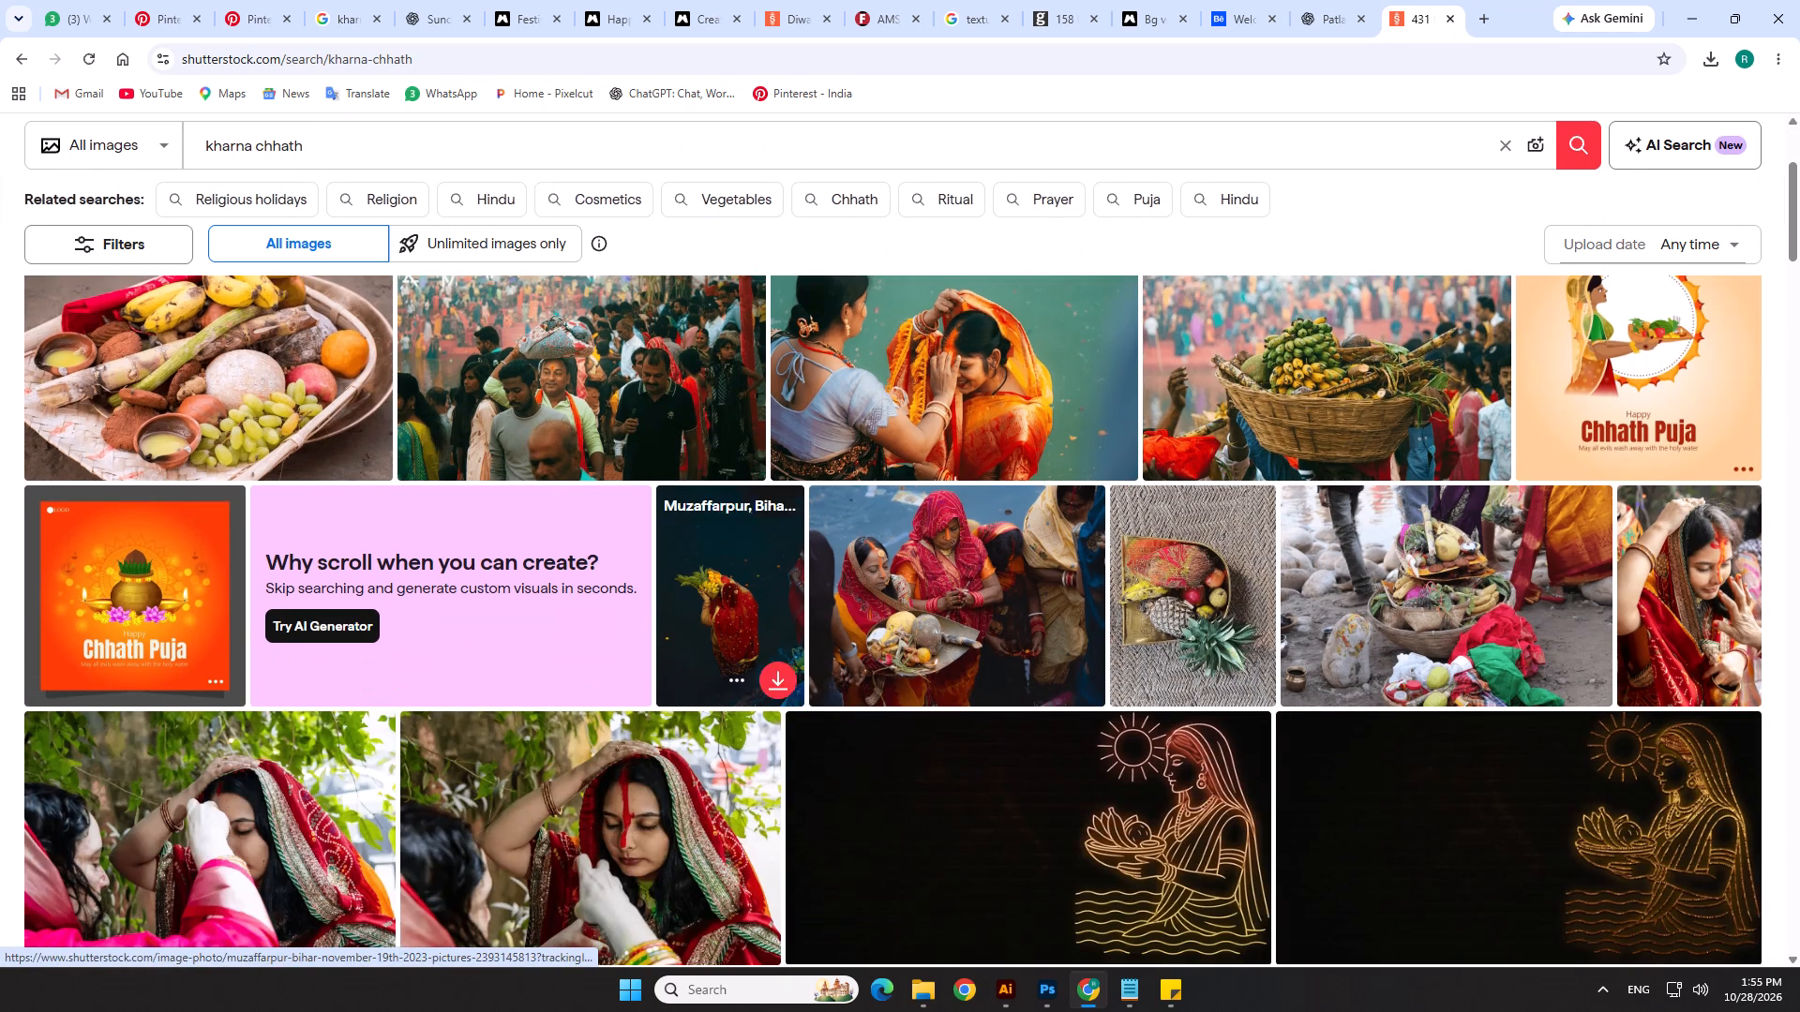
{"action": "scroll", "coordinate": [917, 606], "scroll_direction": "down", "scroll_amount": 6}
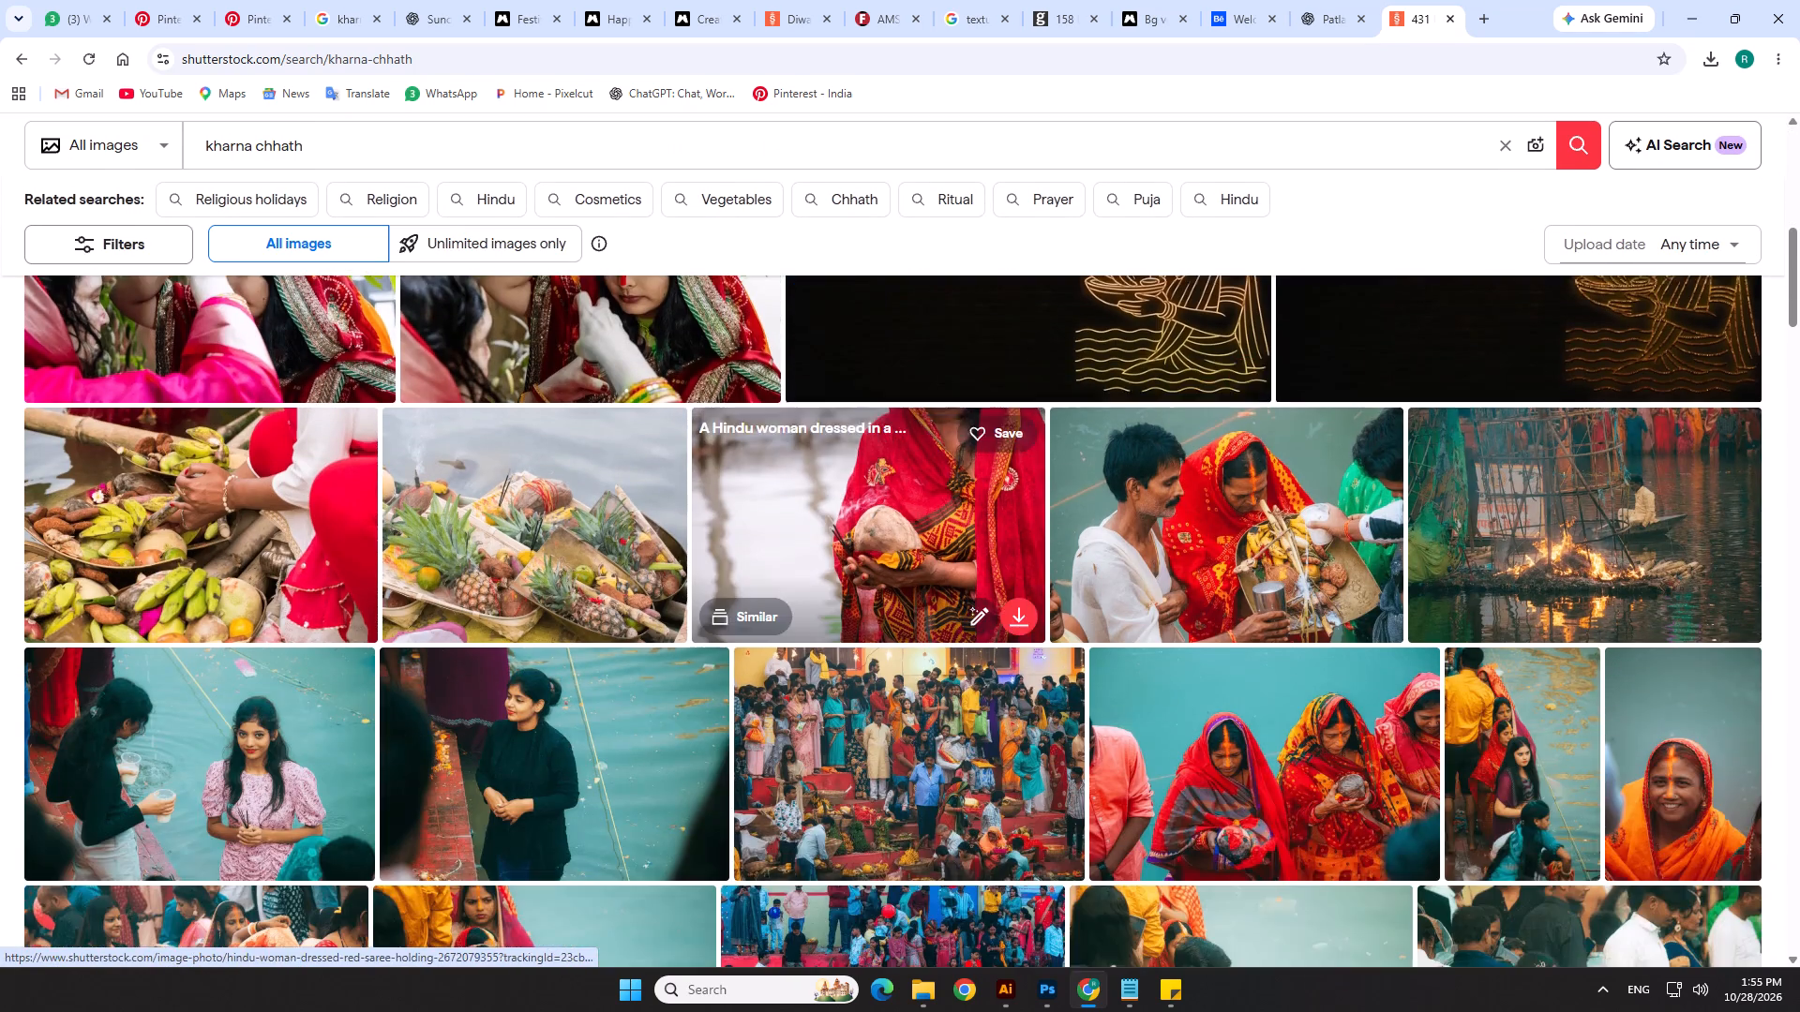
{"action": "scroll", "coordinate": [917, 606], "scroll_direction": "down", "scroll_amount": 8}
{"action": "scroll", "coordinate": [690, 443], "scroll_direction": "down", "scroll_amount": 2}
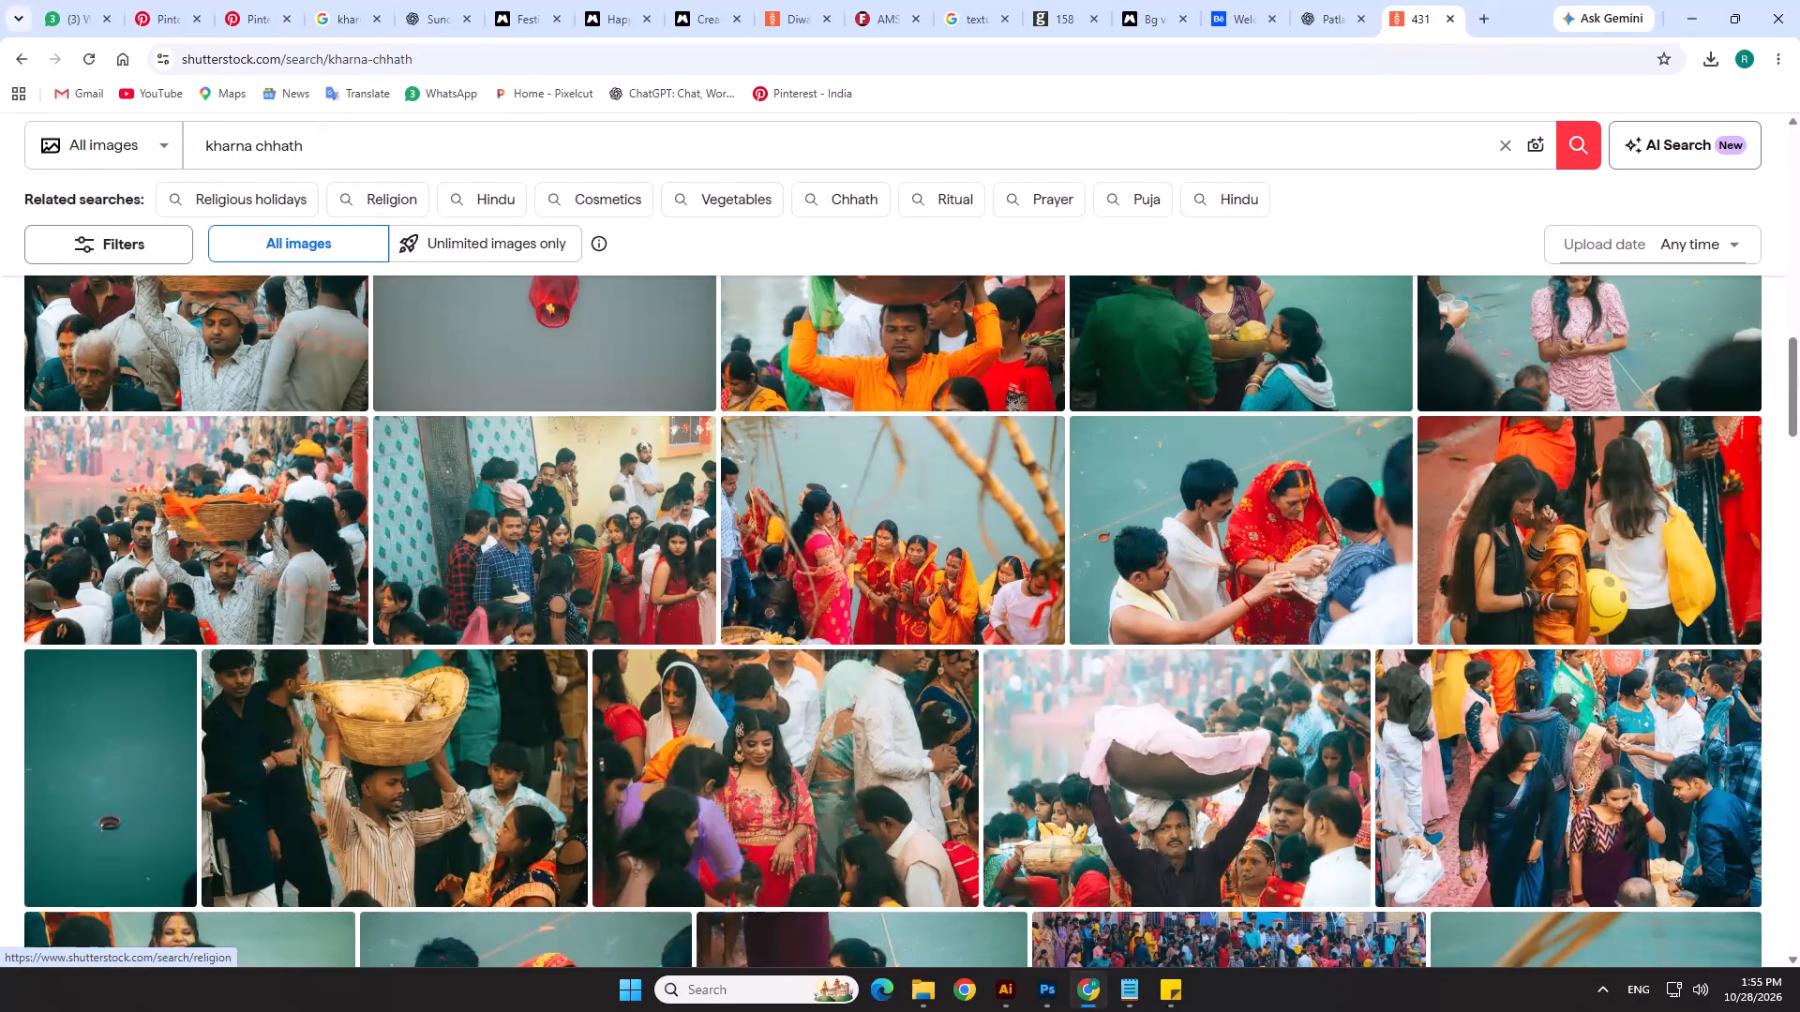
Change the Shutterstock search to chhath puja and browse the results for suitable images.
{"action": "left_click_drag", "start_coordinate": [261, 145], "coordinate": [132, 158]}
{"action": "key", "text": "BackSpace"}
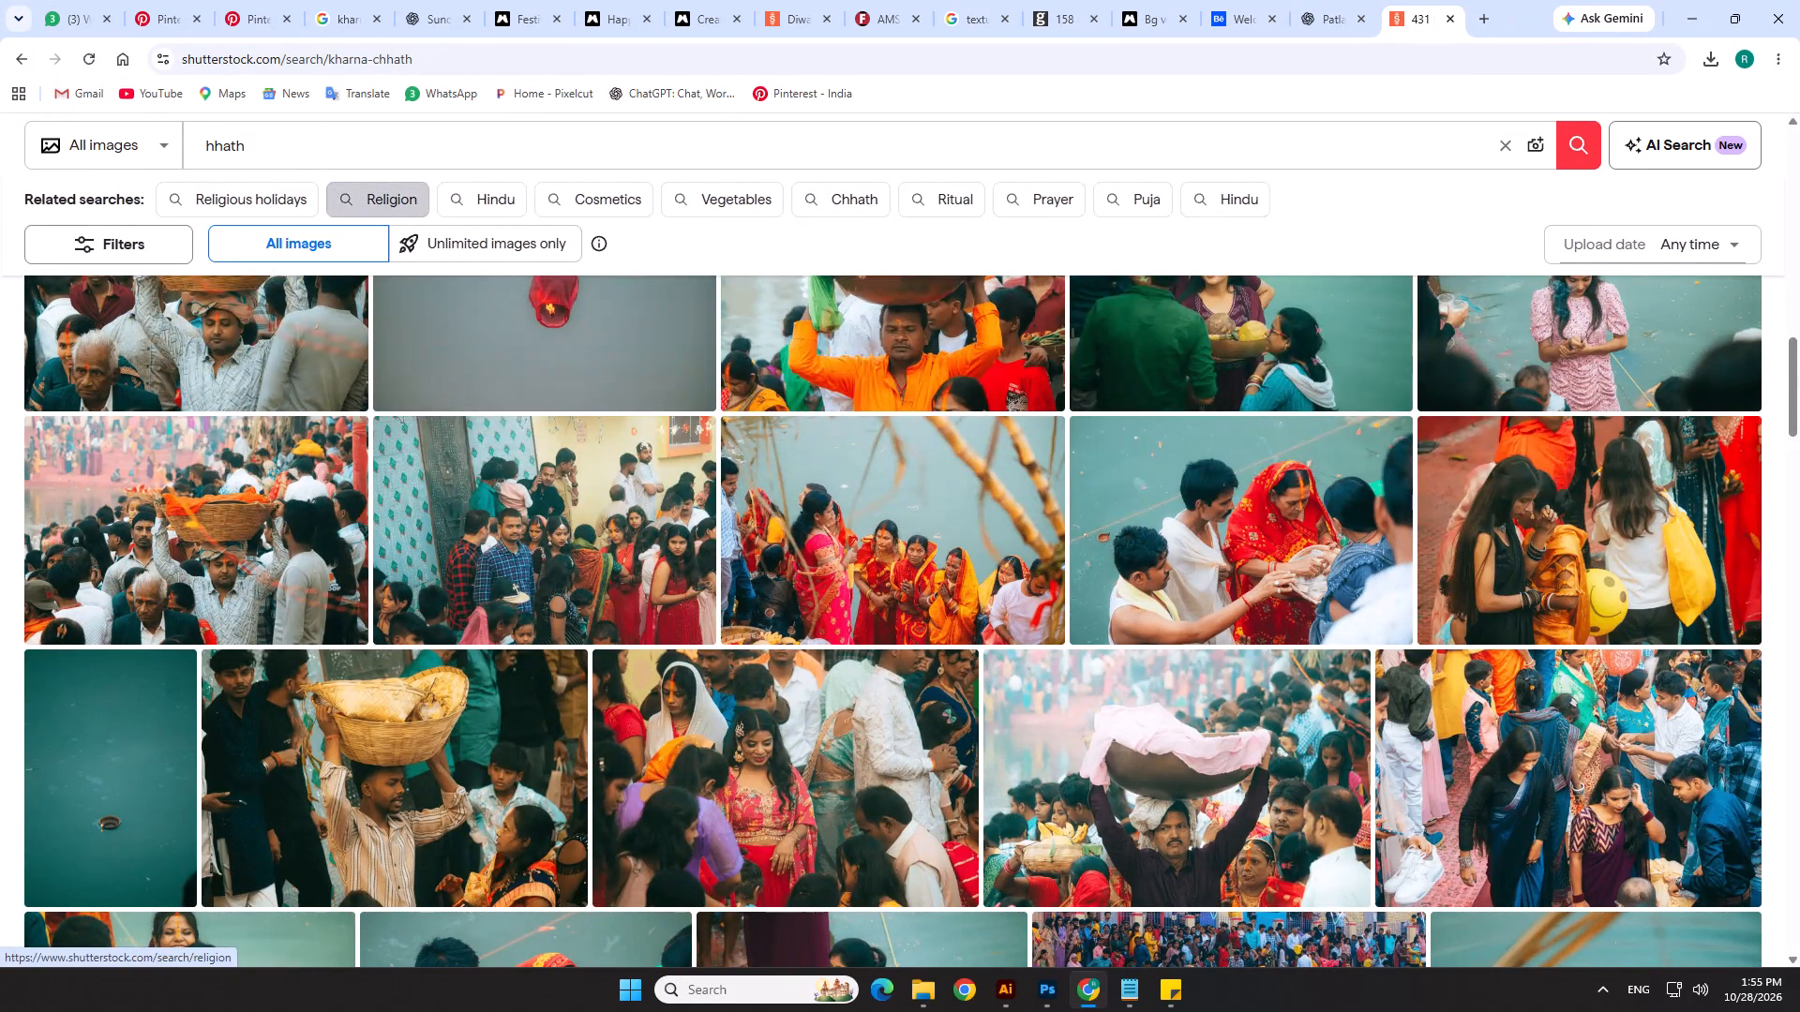
{"action": "key", "text": "c"}
{"action": "left_click", "coordinate": [283, 139]}
{"action": "key", "text": "space"}
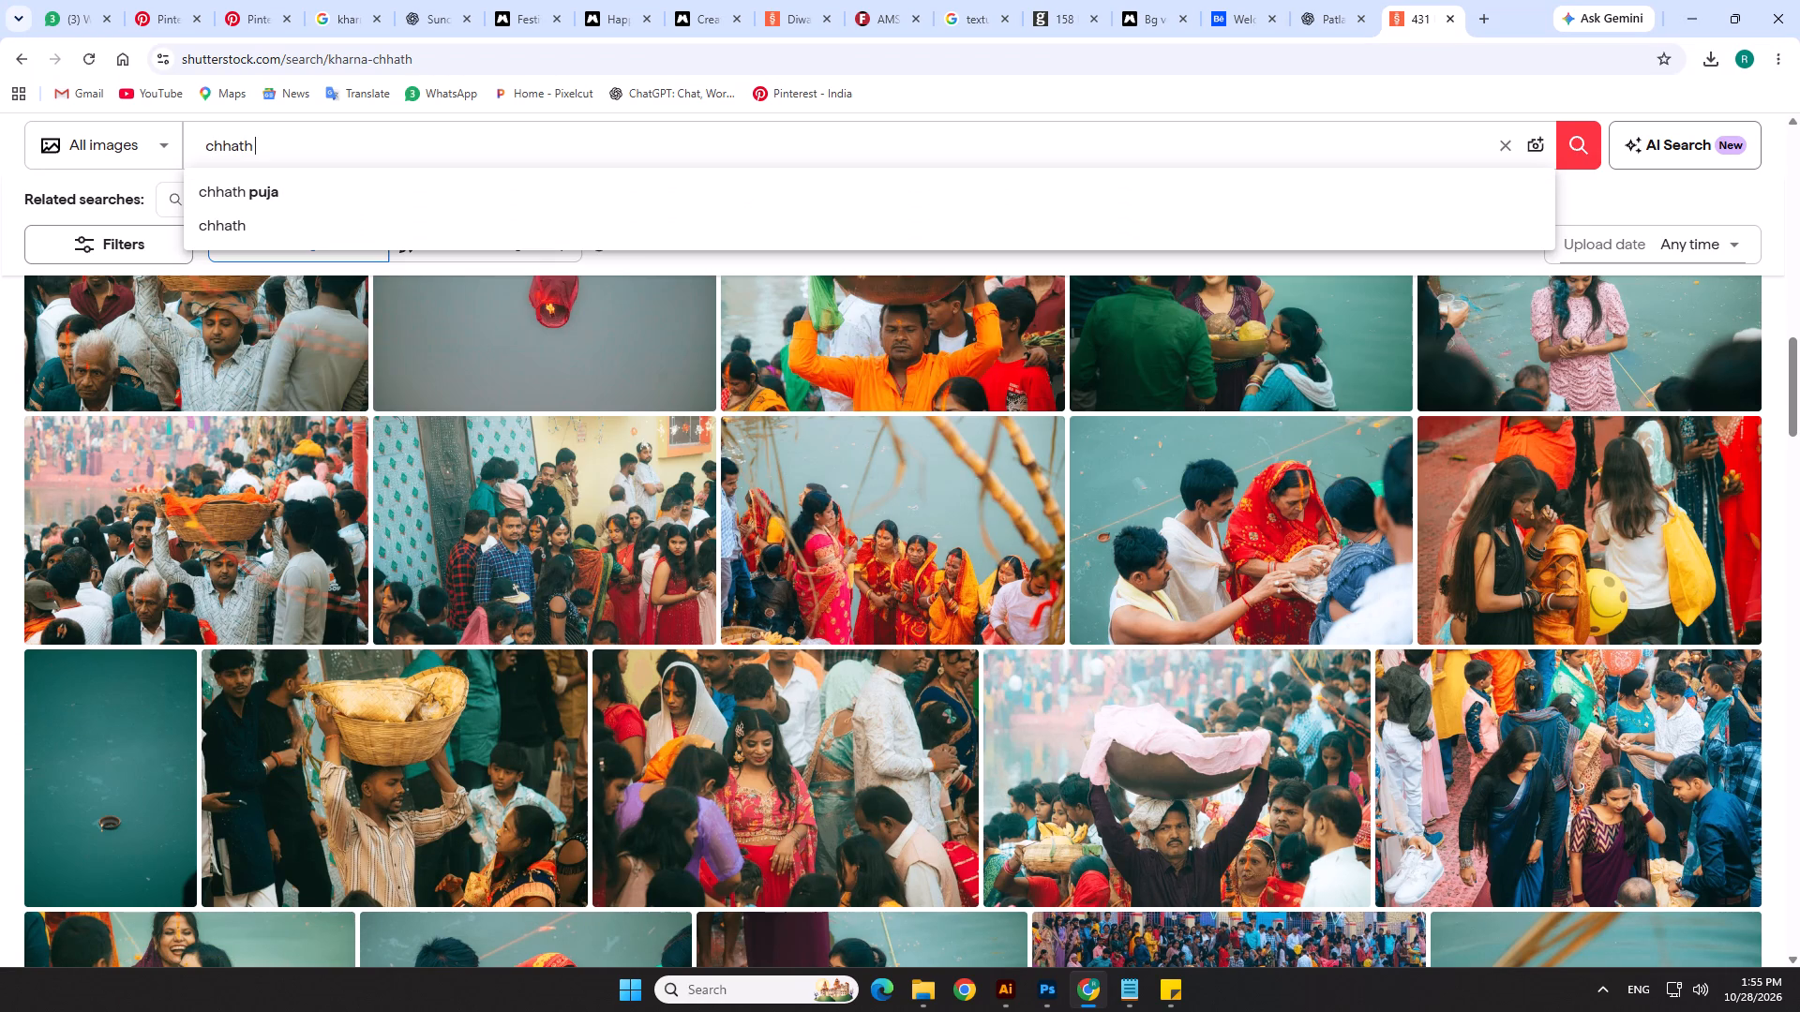
{"action": "type", "text": "puja"}
{"action": "key", "text": "Return"}
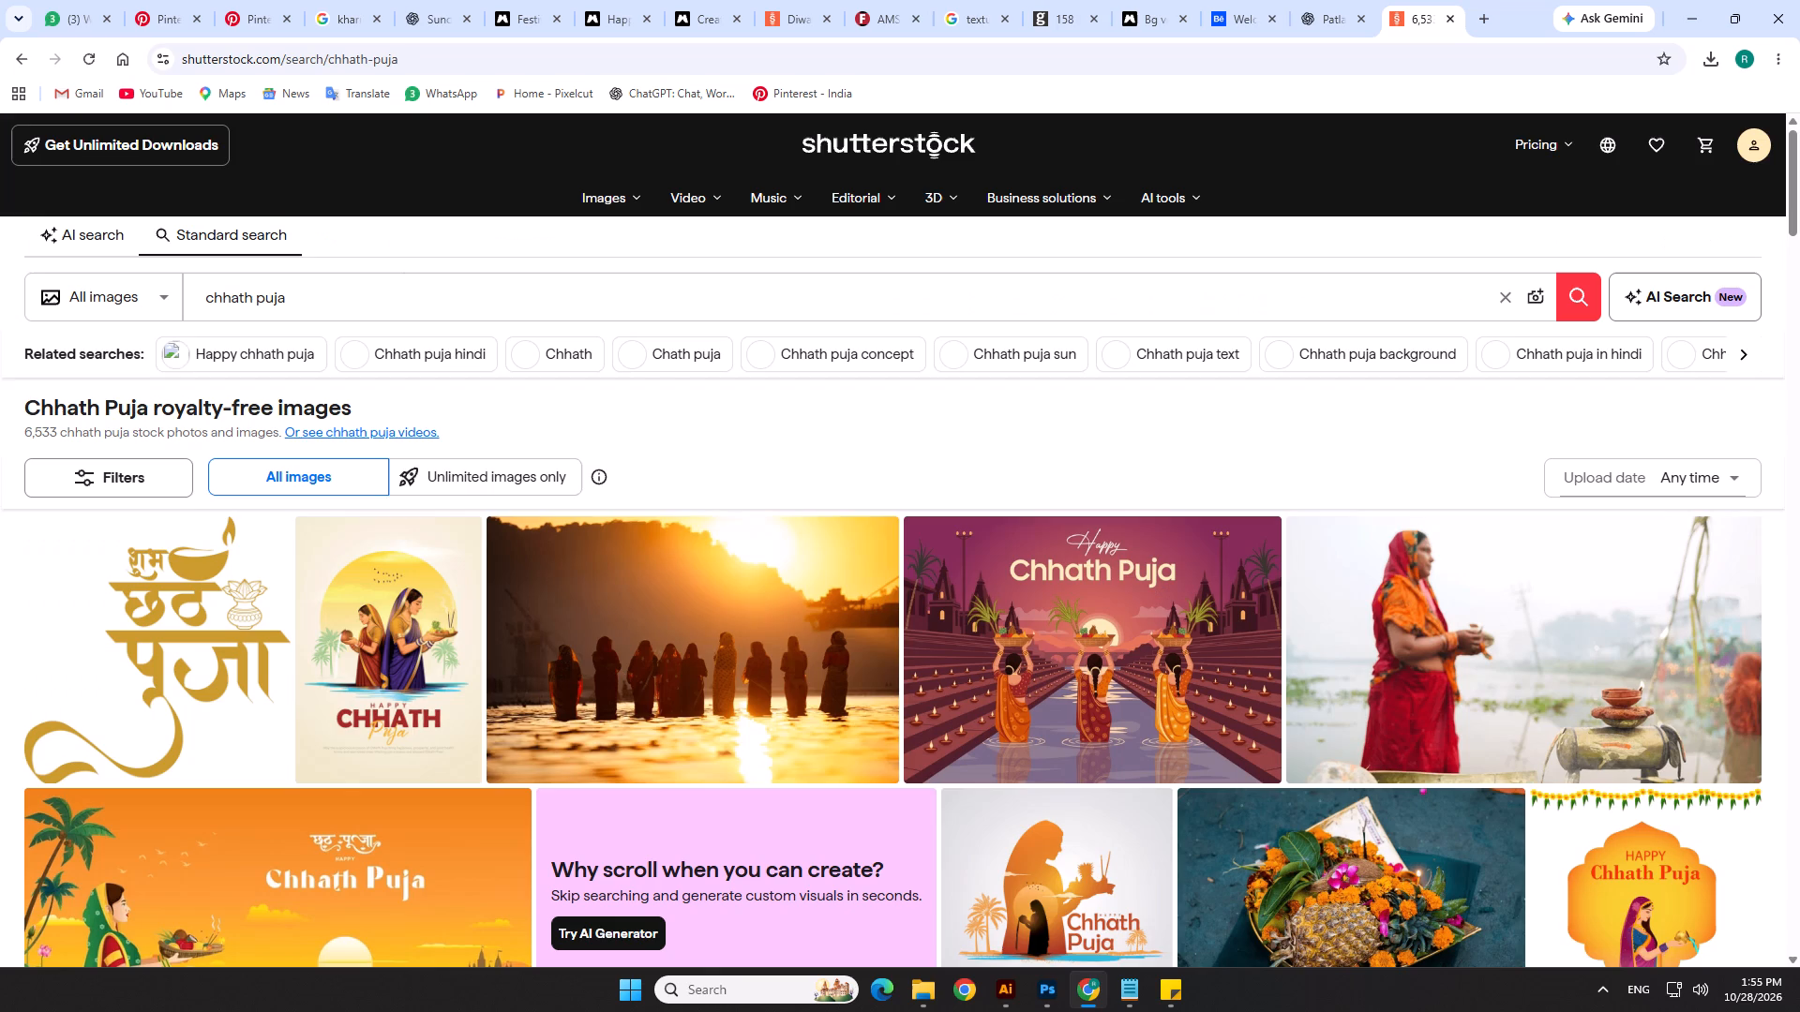
{"action": "scroll", "coordinate": [510, 606], "scroll_direction": "down", "scroll_amount": 2}
{"action": "scroll", "coordinate": [1182, 717], "scroll_direction": "down", "scroll_amount": 4}
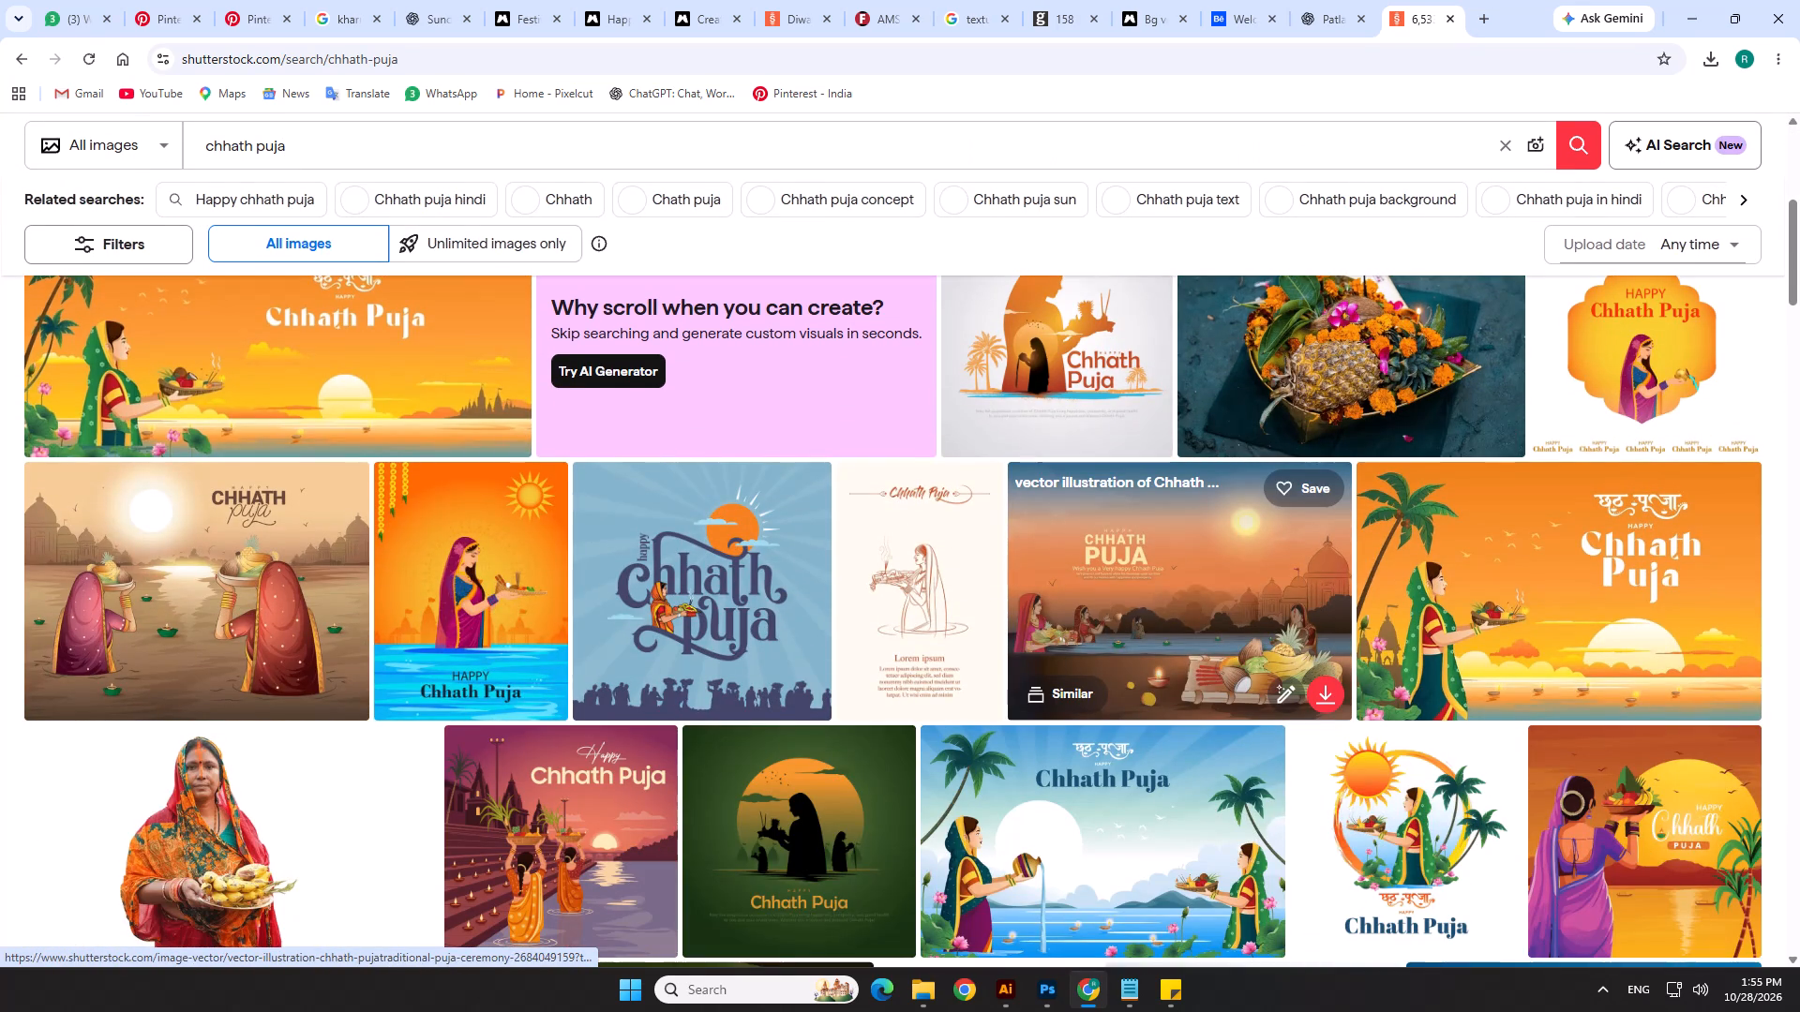
{"action": "scroll", "coordinate": [1182, 717], "scroll_direction": "down", "scroll_amount": 6}
Open the photo of the Nahai Khai ritual celebrated before Chhath Puja and check its formats, purchase options and the signed-in account.
{"action": "left_click", "coordinate": [620, 518]}
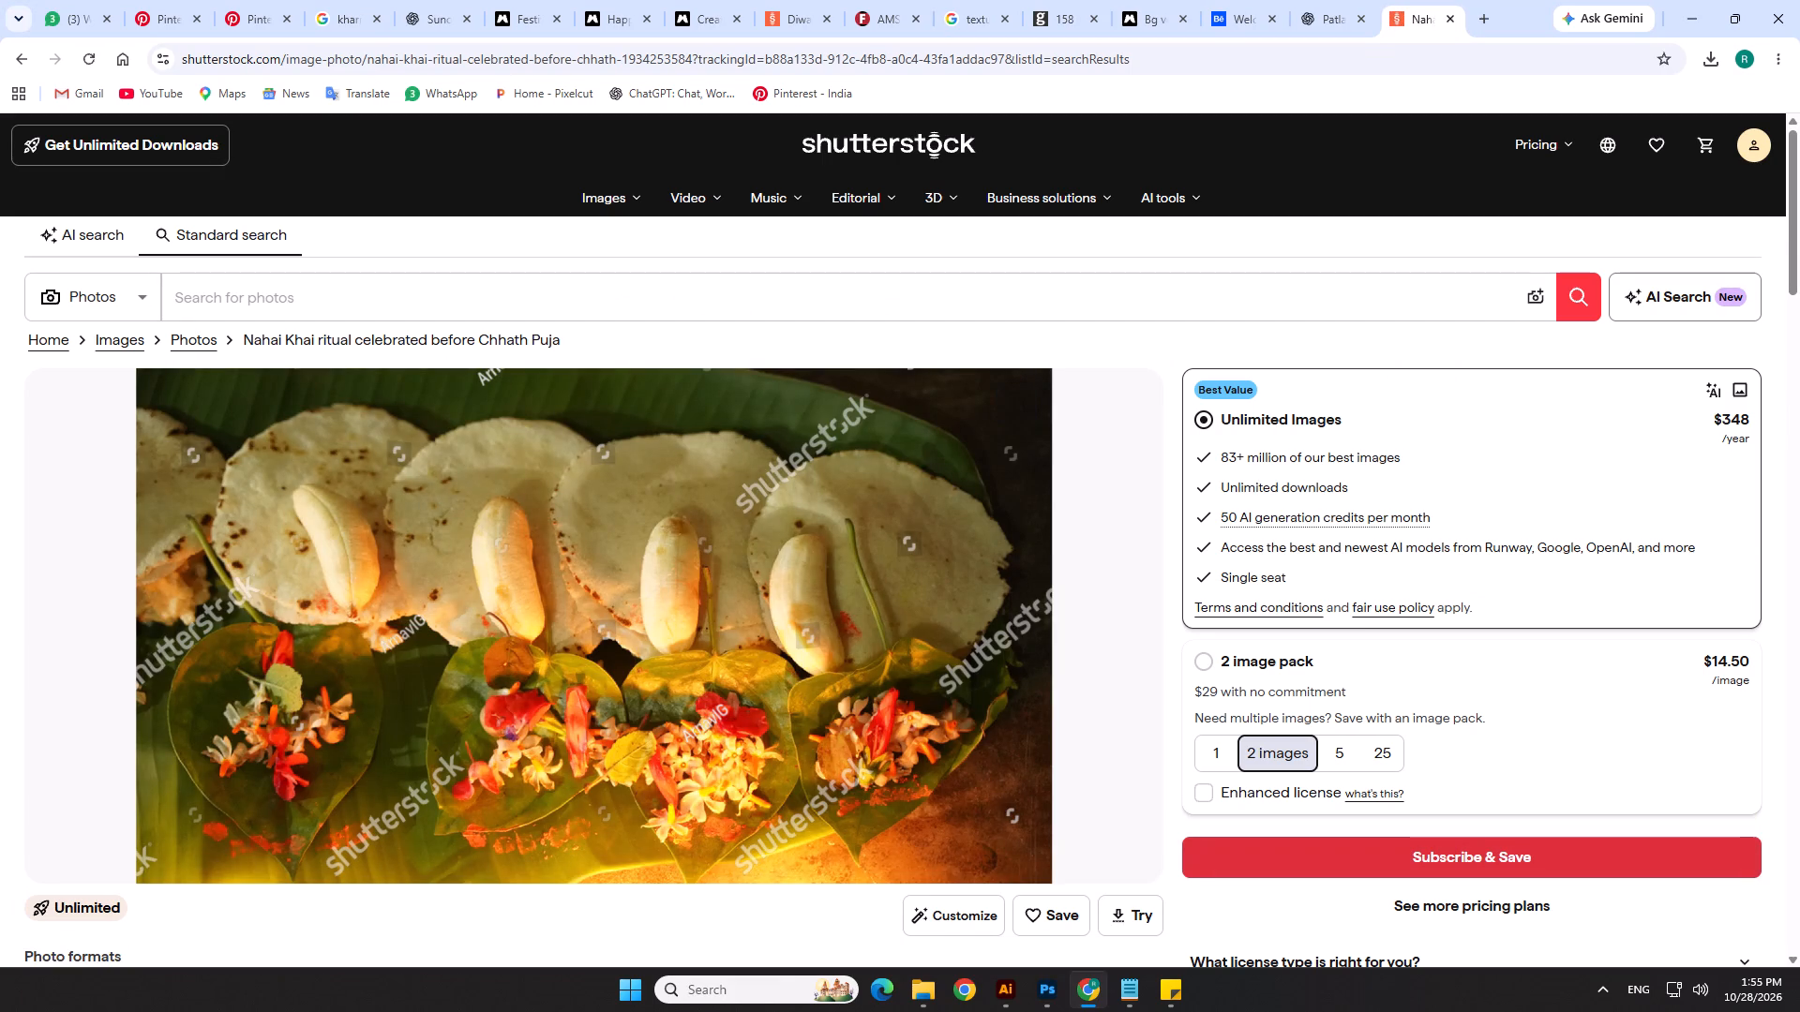
{"action": "scroll", "coordinate": [1350, 715], "scroll_direction": "down", "scroll_amount": 1}
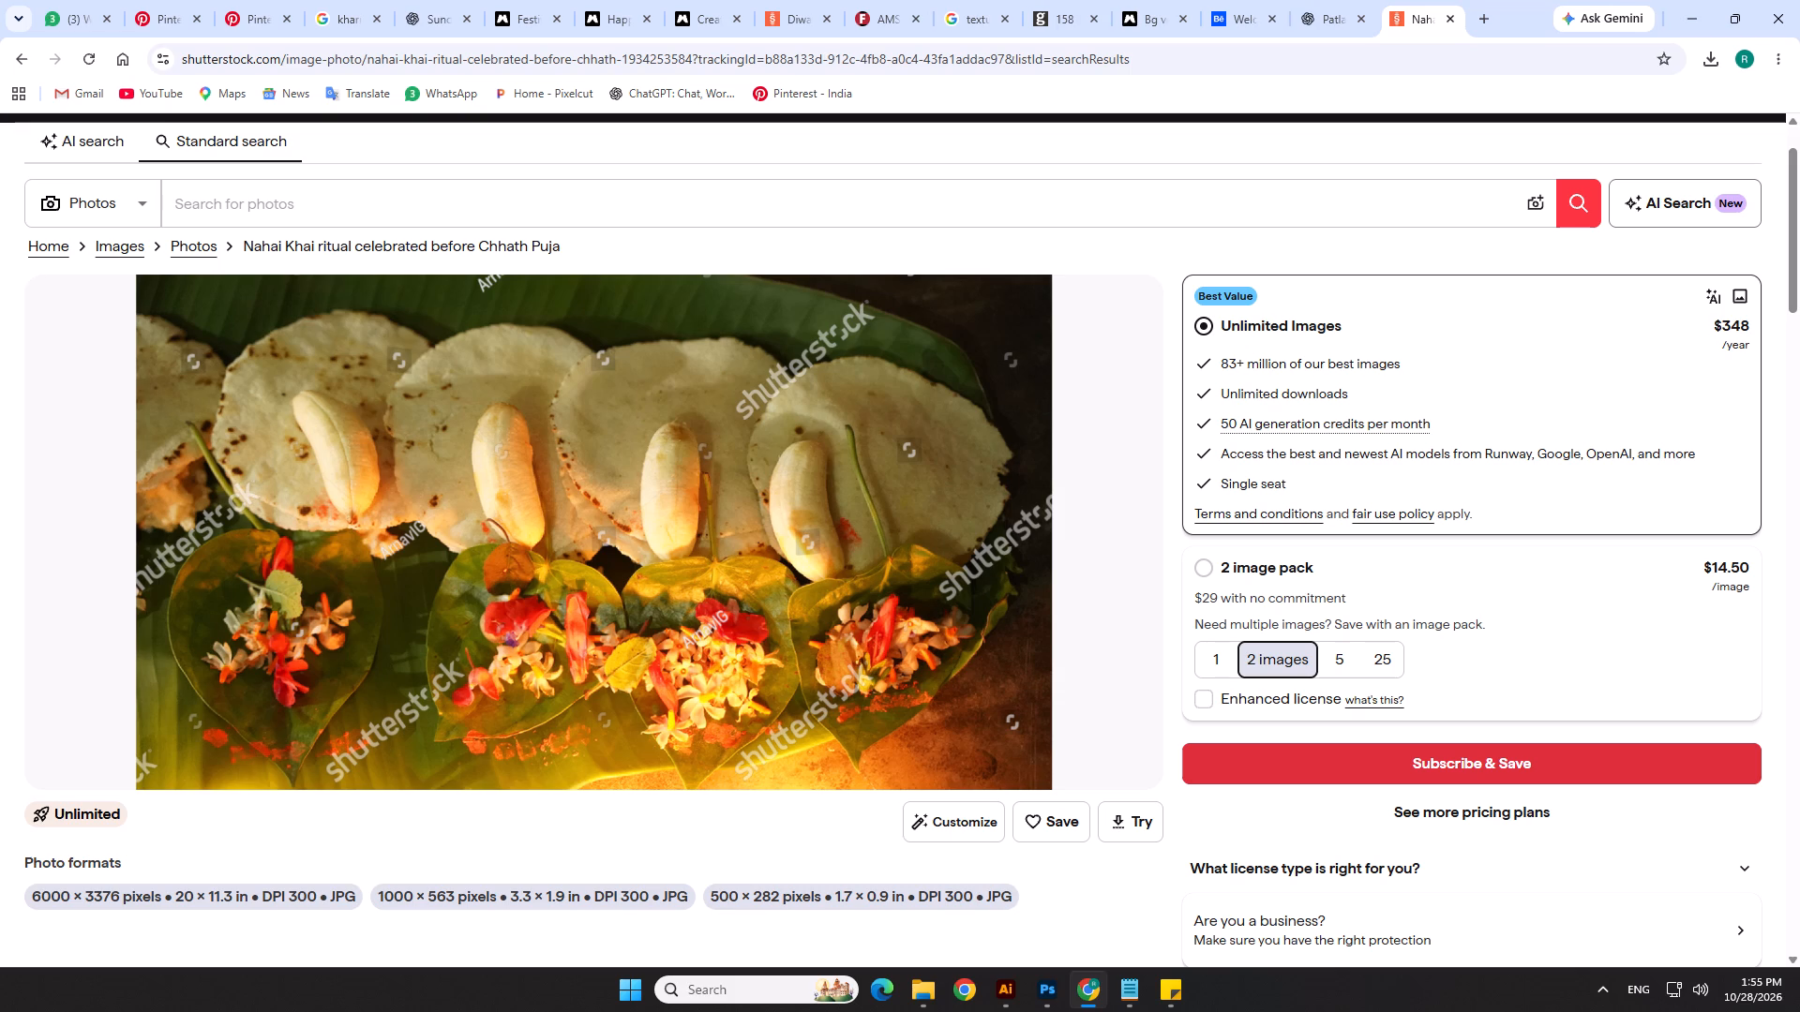
{"action": "scroll", "coordinate": [1385, 357], "scroll_direction": "up", "scroll_amount": 3}
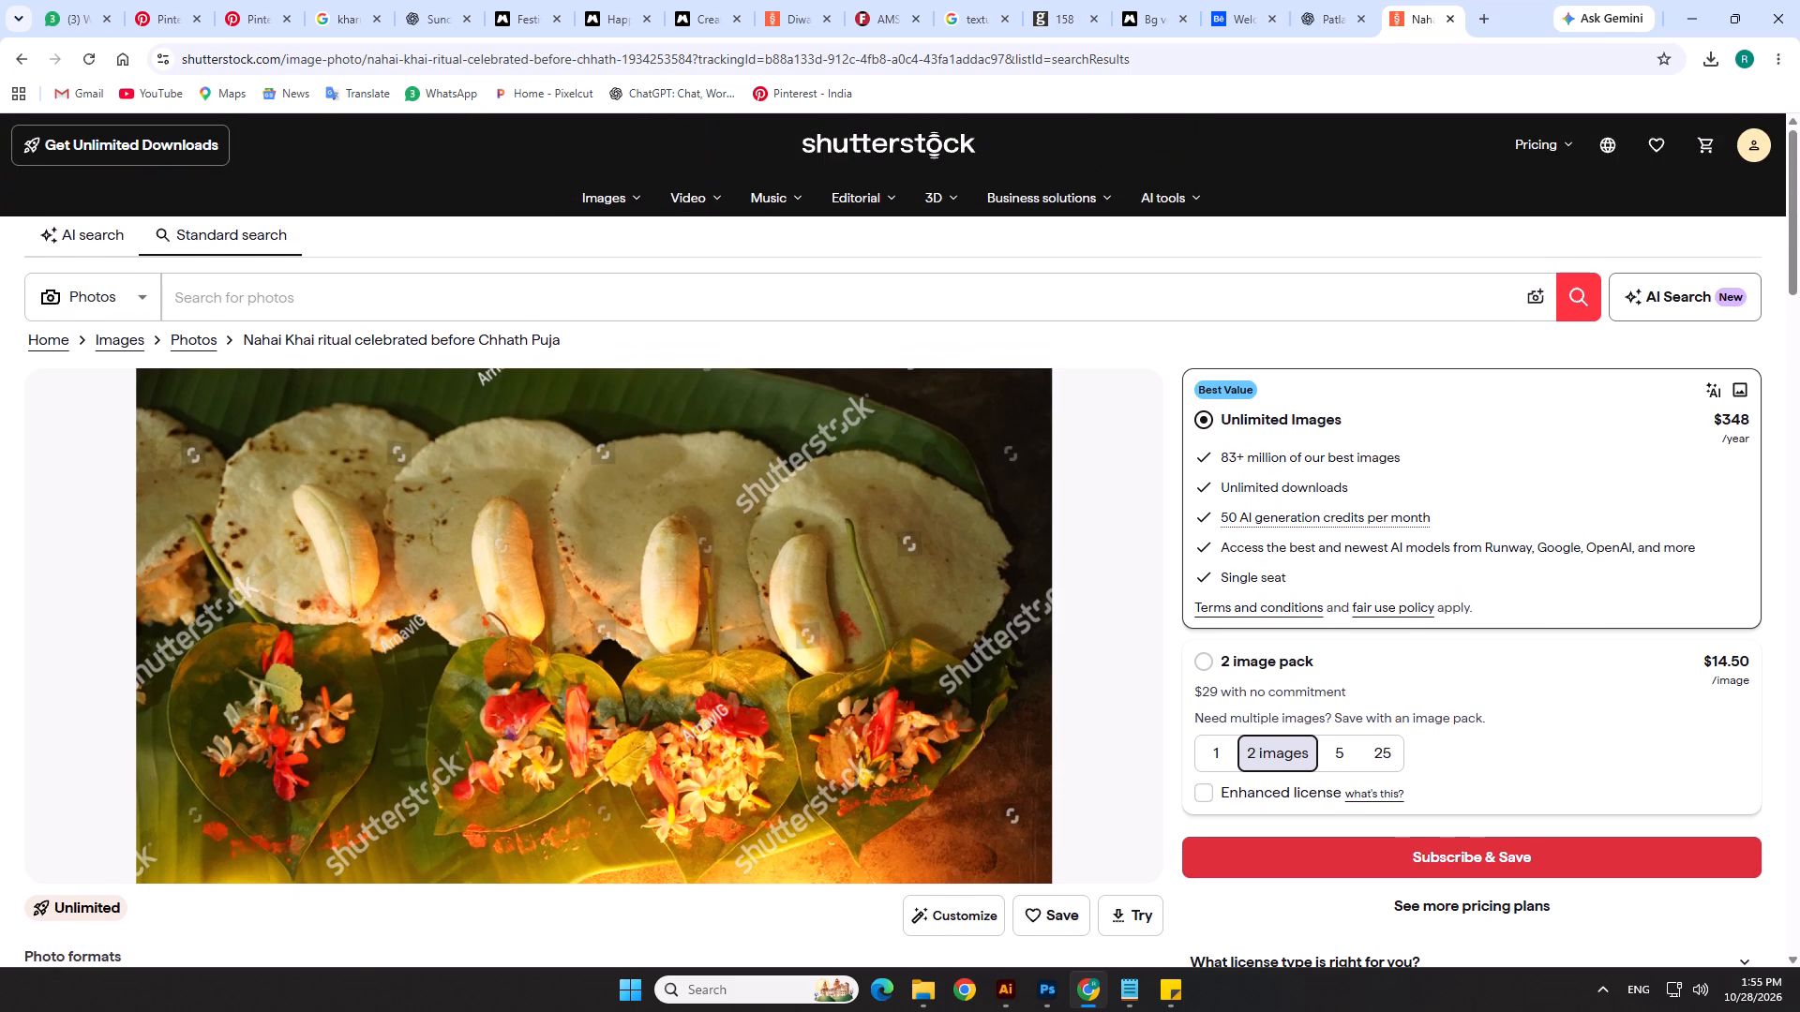
{"action": "left_click", "coordinate": [1757, 144]}
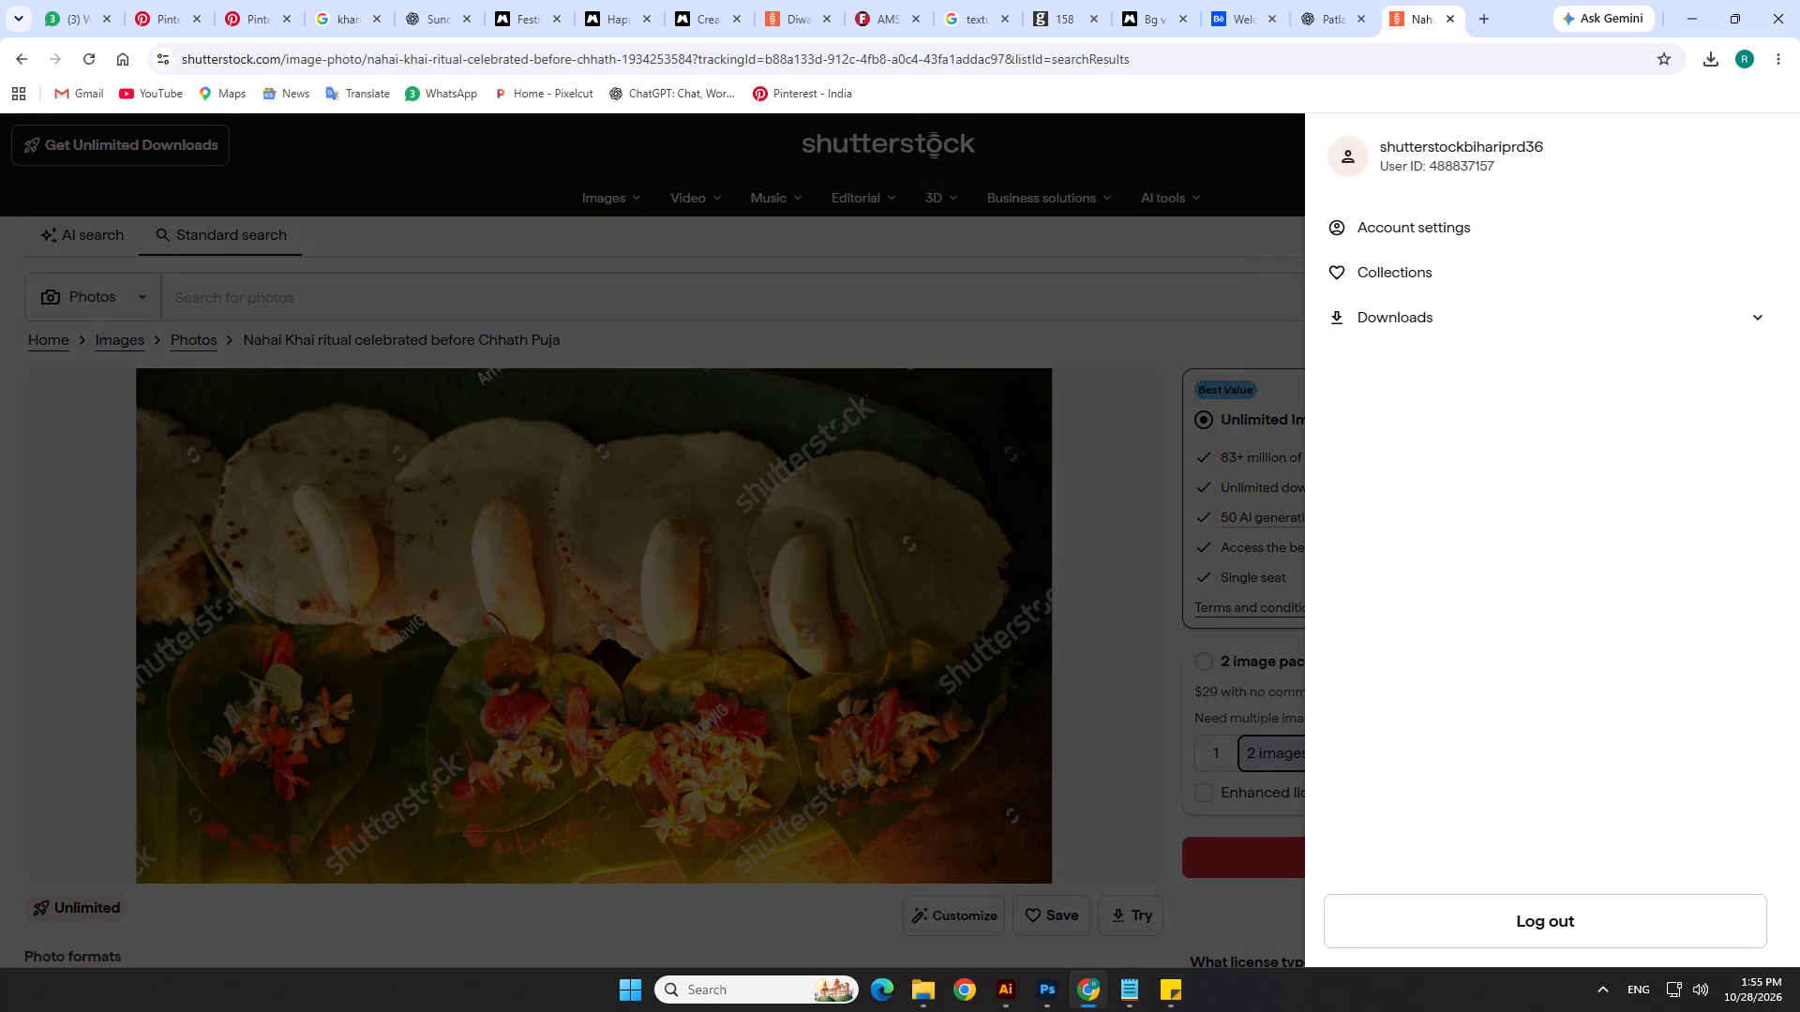
{"action": "left_click", "coordinate": [1191, 240]}
{"action": "scroll", "coordinate": [1429, 657], "scroll_direction": "down", "scroll_amount": 4}
{"action": "scroll", "coordinate": [1394, 543], "scroll_direction": "up", "scroll_amount": 2}
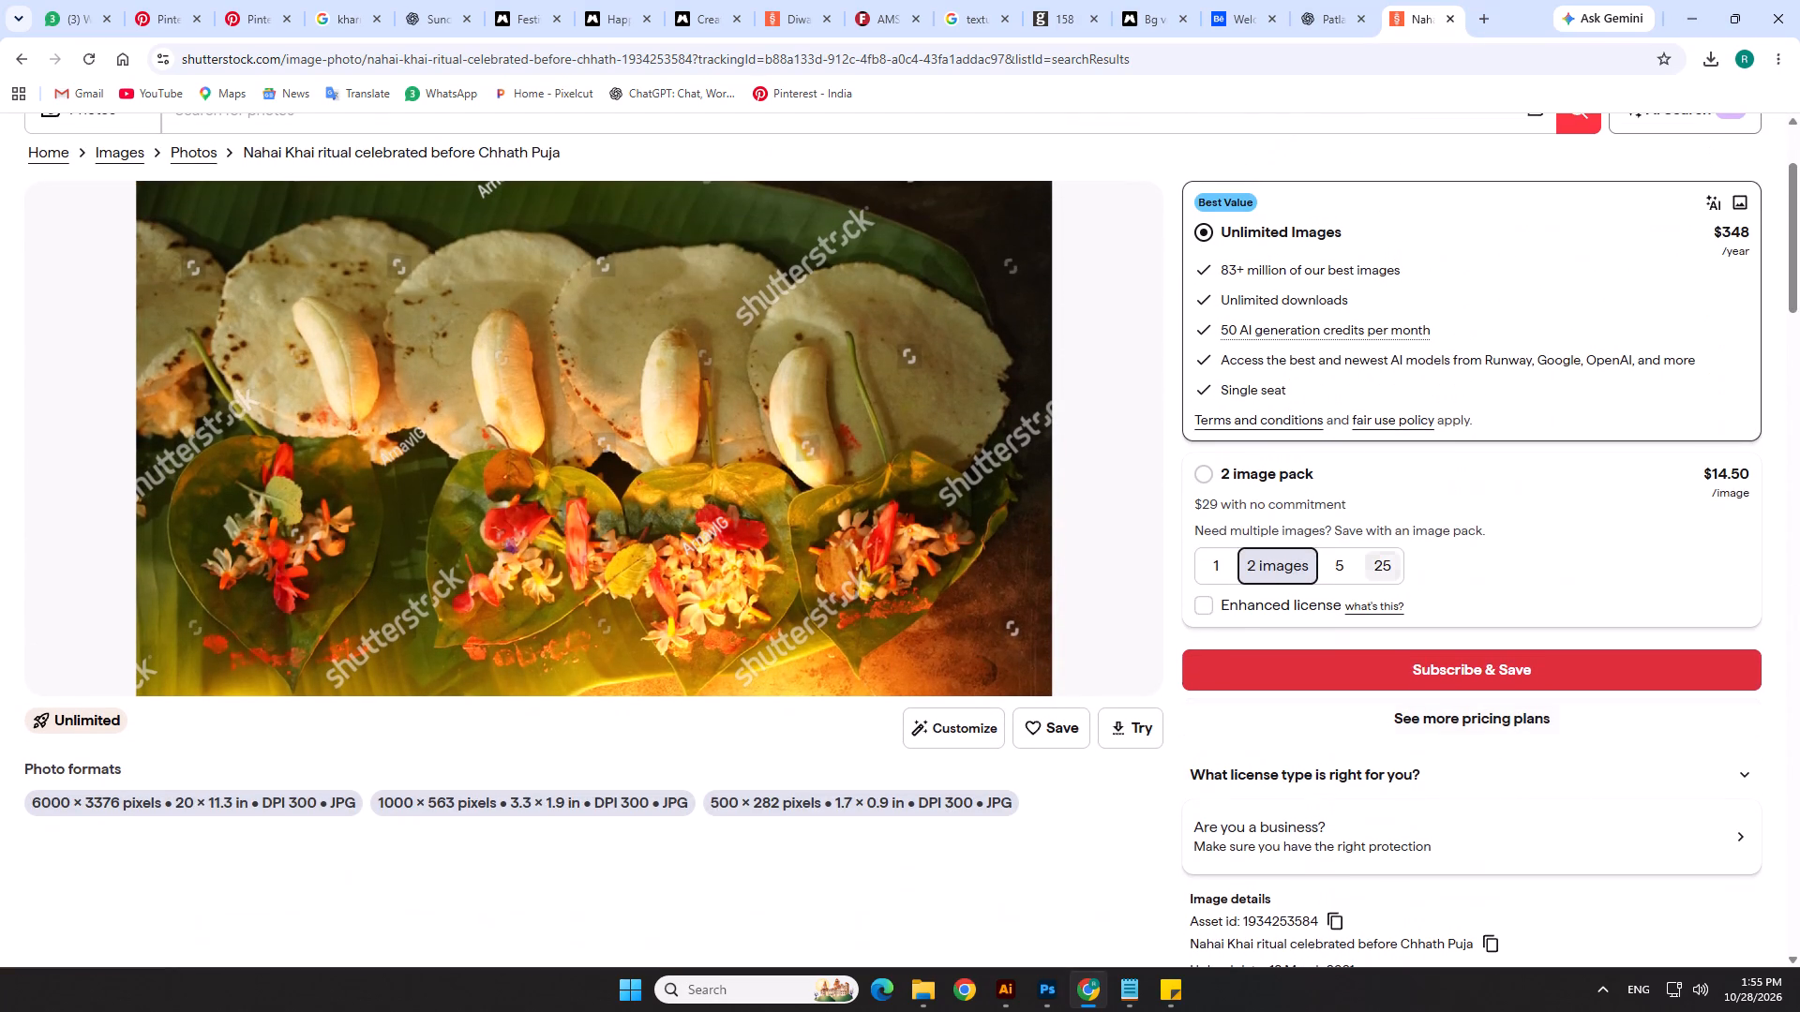
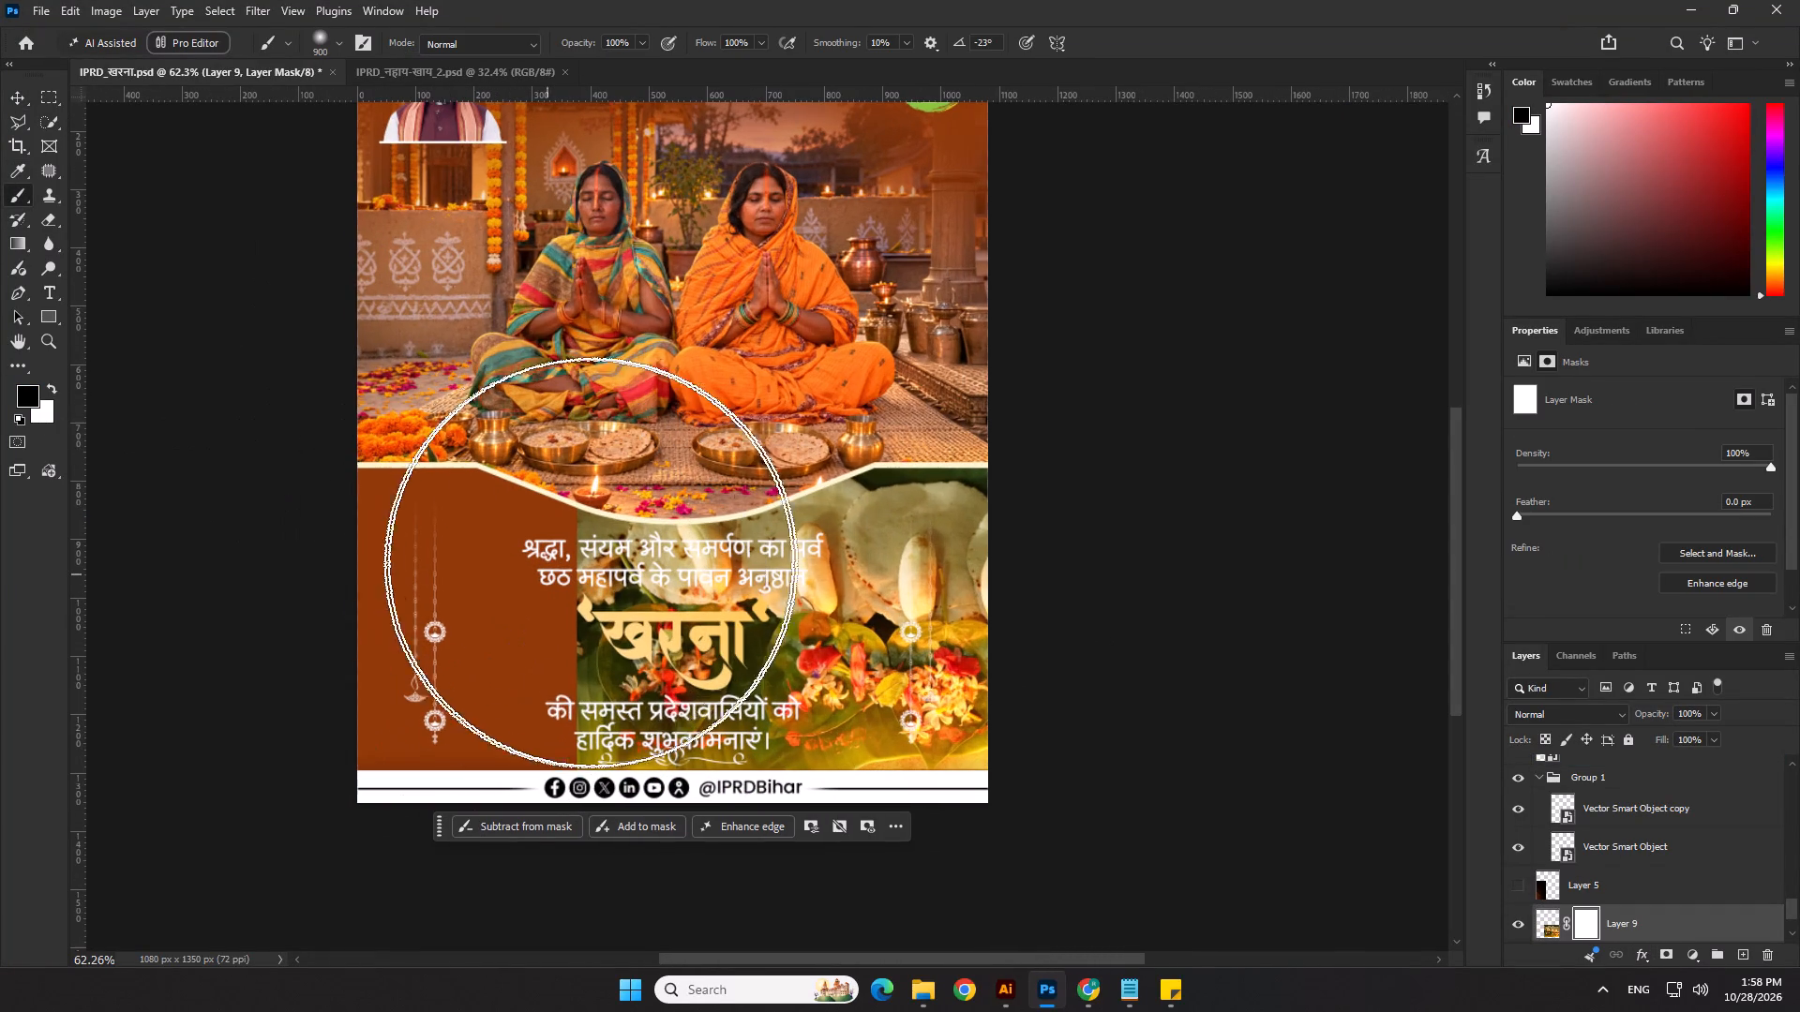
Paint black over the inner part of Layer 9's mask with a large soft brush to fade the photo behind the greeting text.
{"action": "left_click", "coordinate": [631, 484]}
{"action": "left_click", "coordinate": [612, 594]}
{"action": "left_click", "coordinate": [615, 712]}
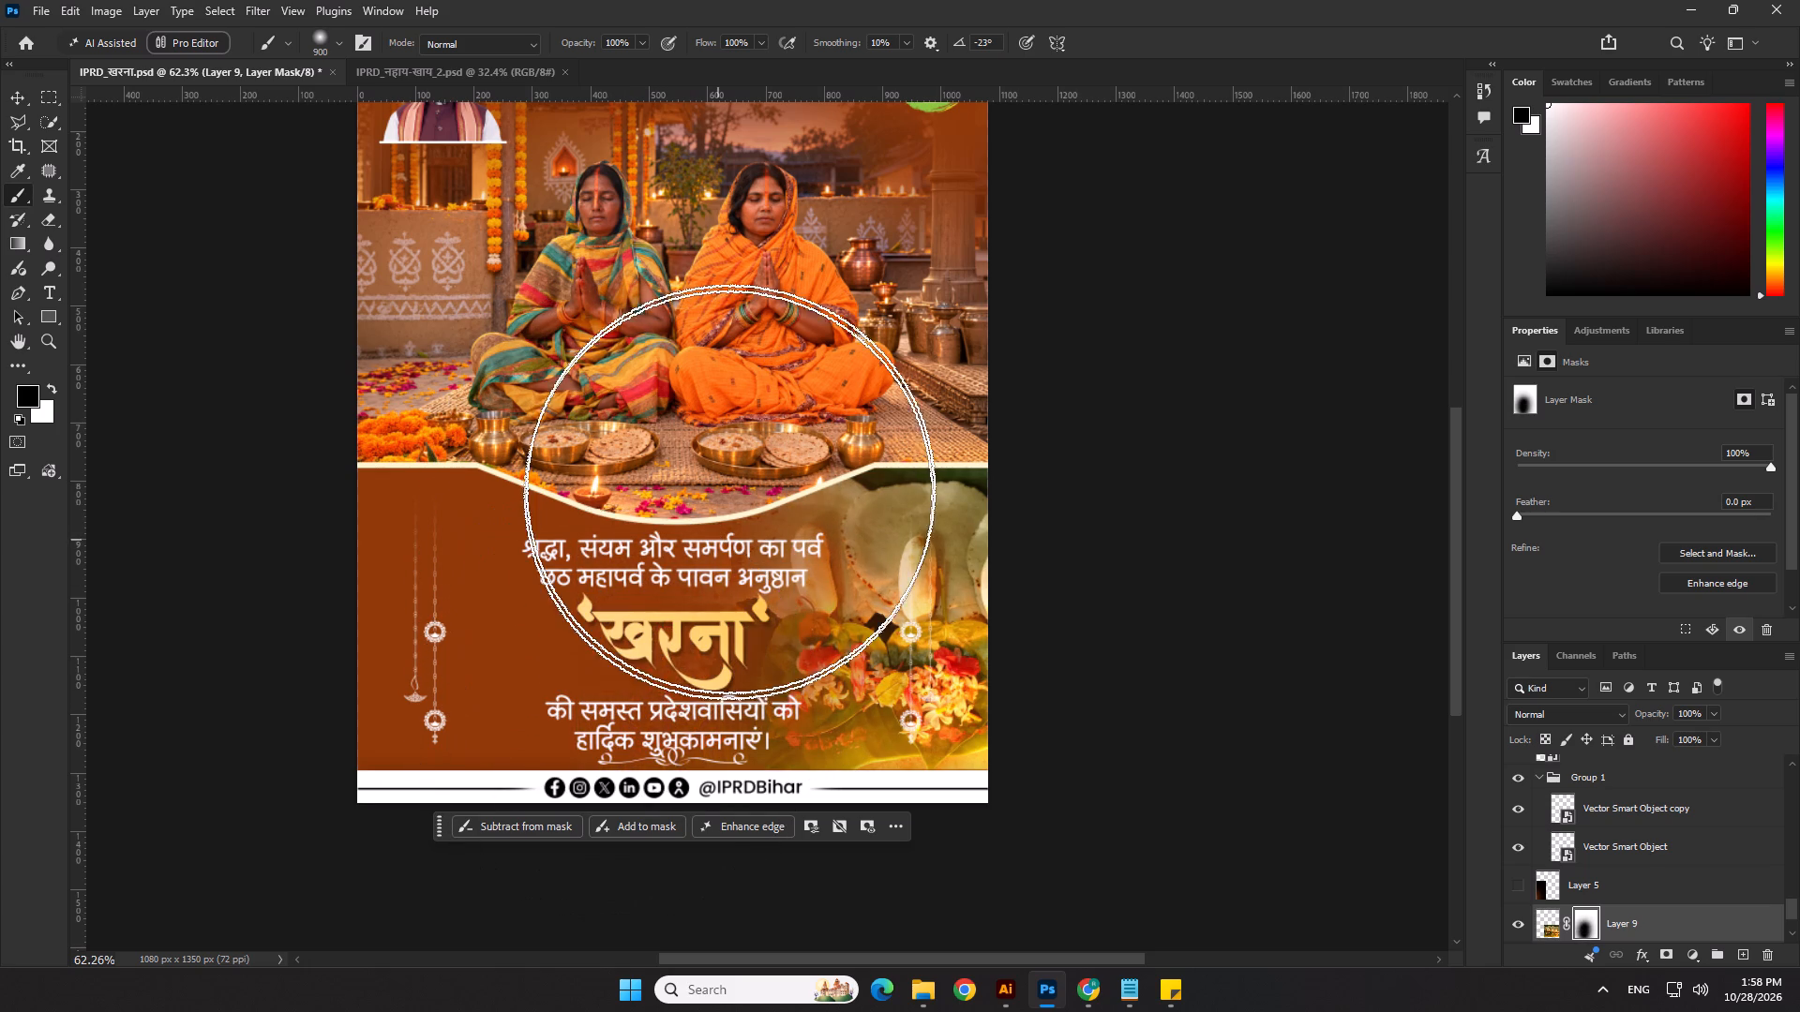
{"action": "left_click", "coordinate": [763, 382]}
{"action": "left_click", "coordinate": [828, 350]}
{"action": "left_click", "coordinate": [598, 752]}
{"action": "left_click", "coordinate": [653, 582]}
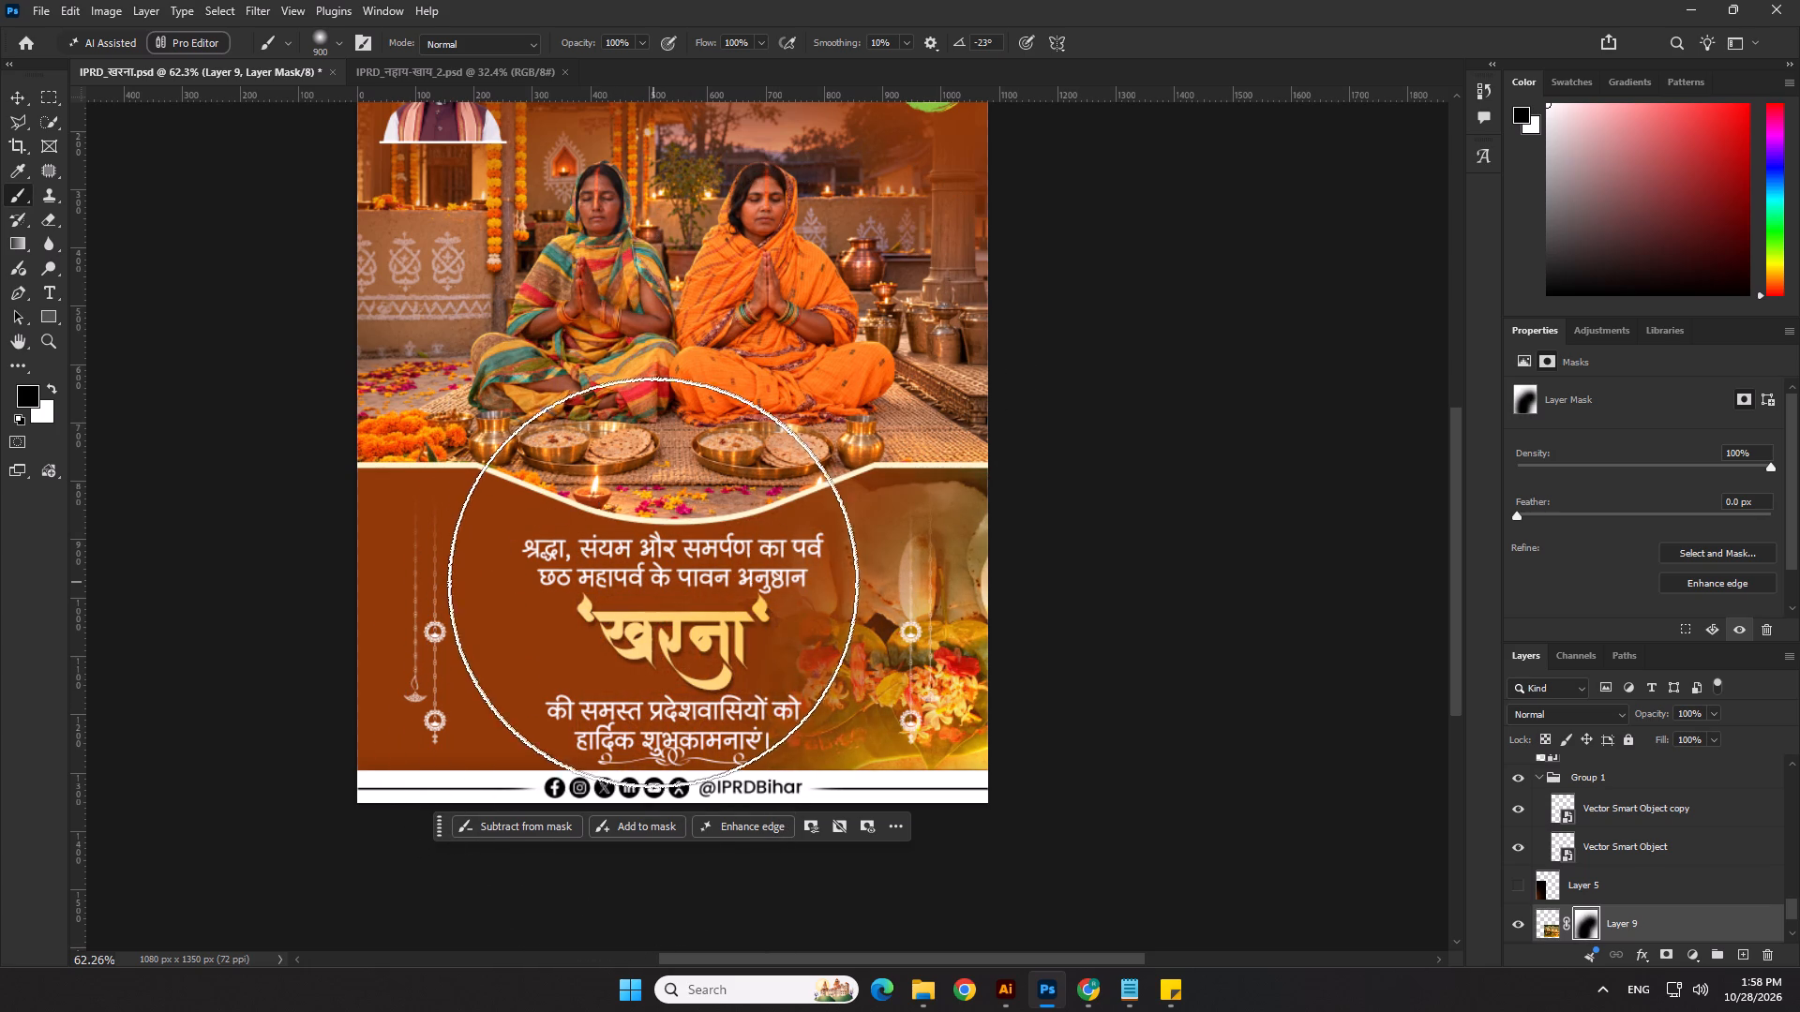
{"action": "left_click", "coordinate": [599, 730]}
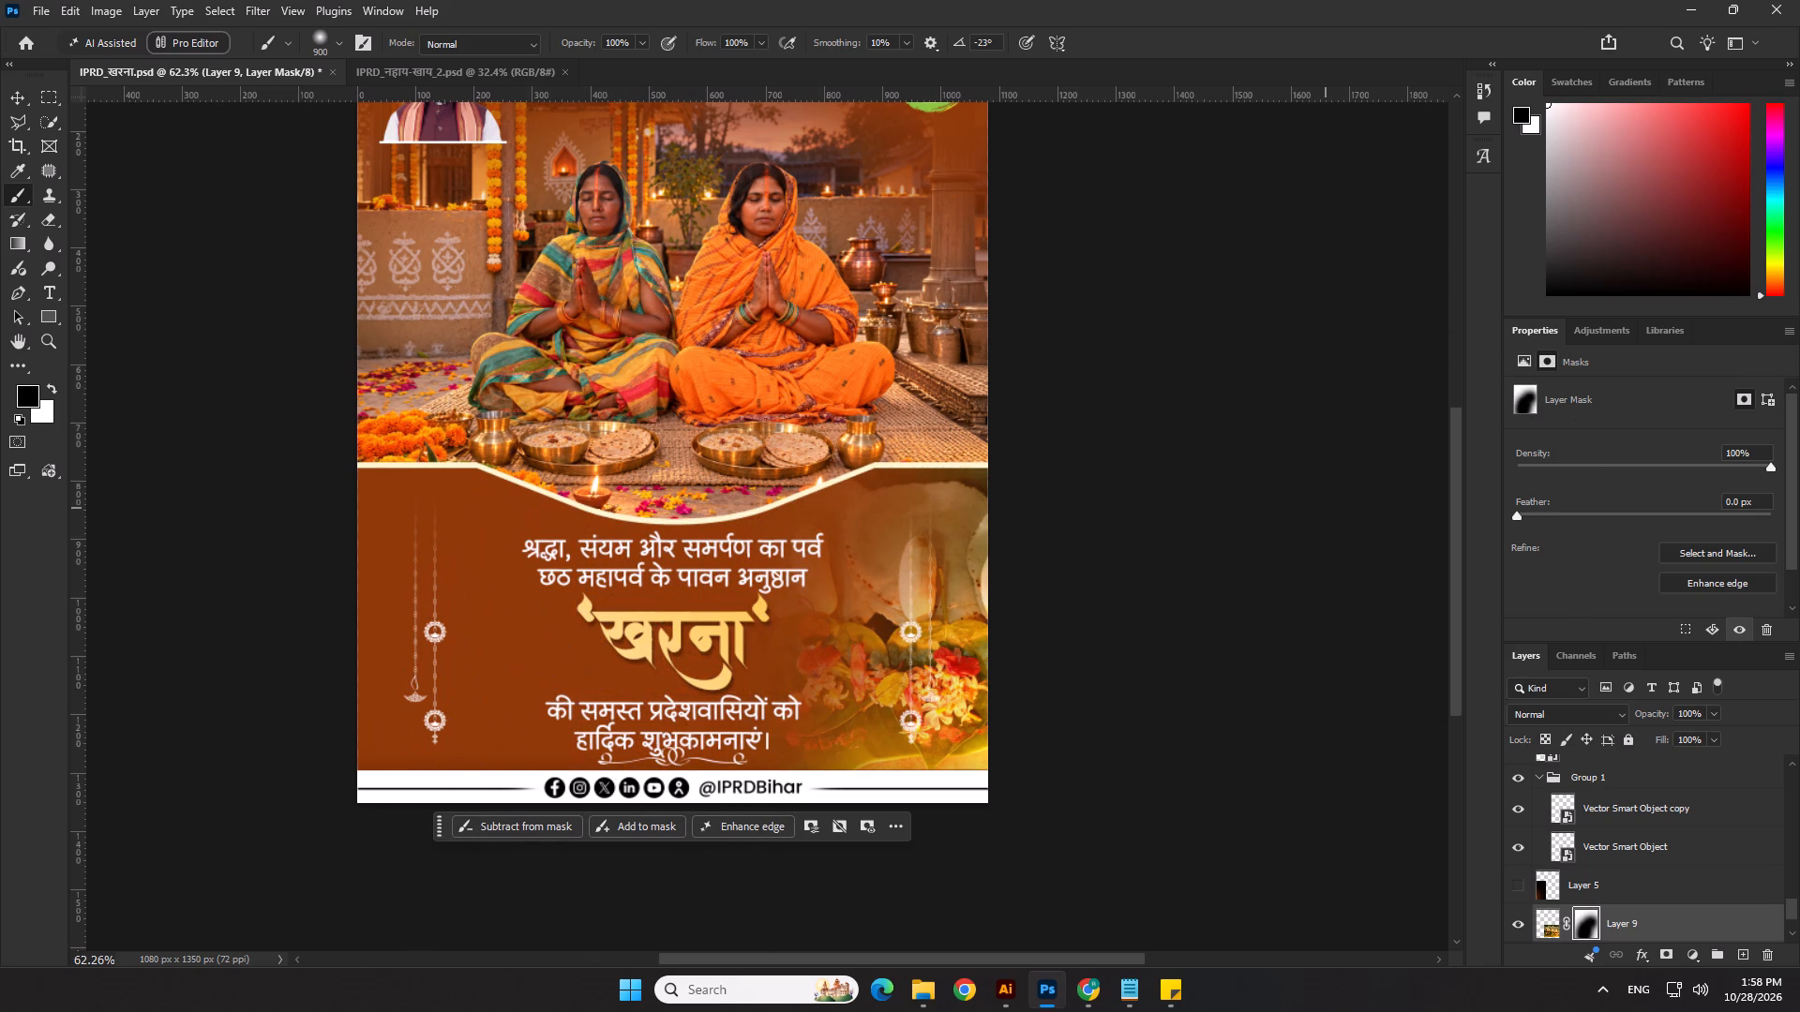
Lower Layer 9's opacity to 39%.
{"action": "left_click_drag", "start_coordinate": [1649, 714], "coordinate": [1560, 714]}
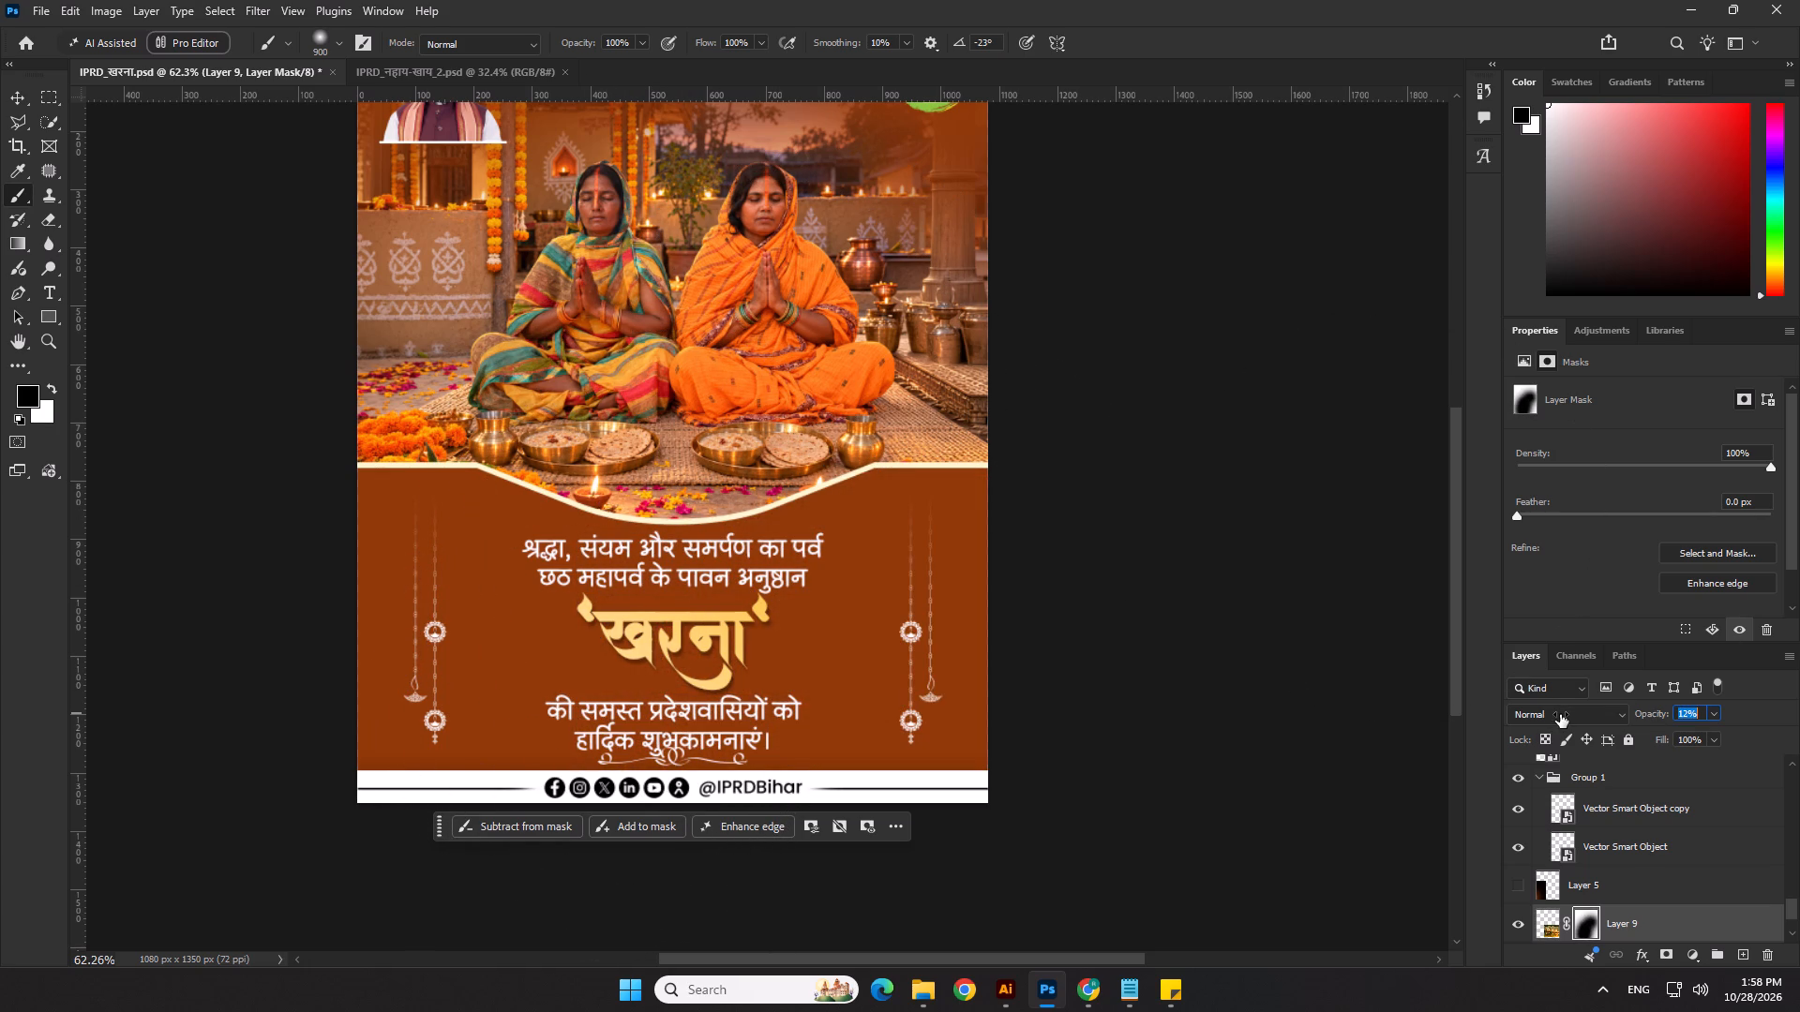
{"action": "left_click_drag", "start_coordinate": [1560, 714], "coordinate": [1583, 710]}
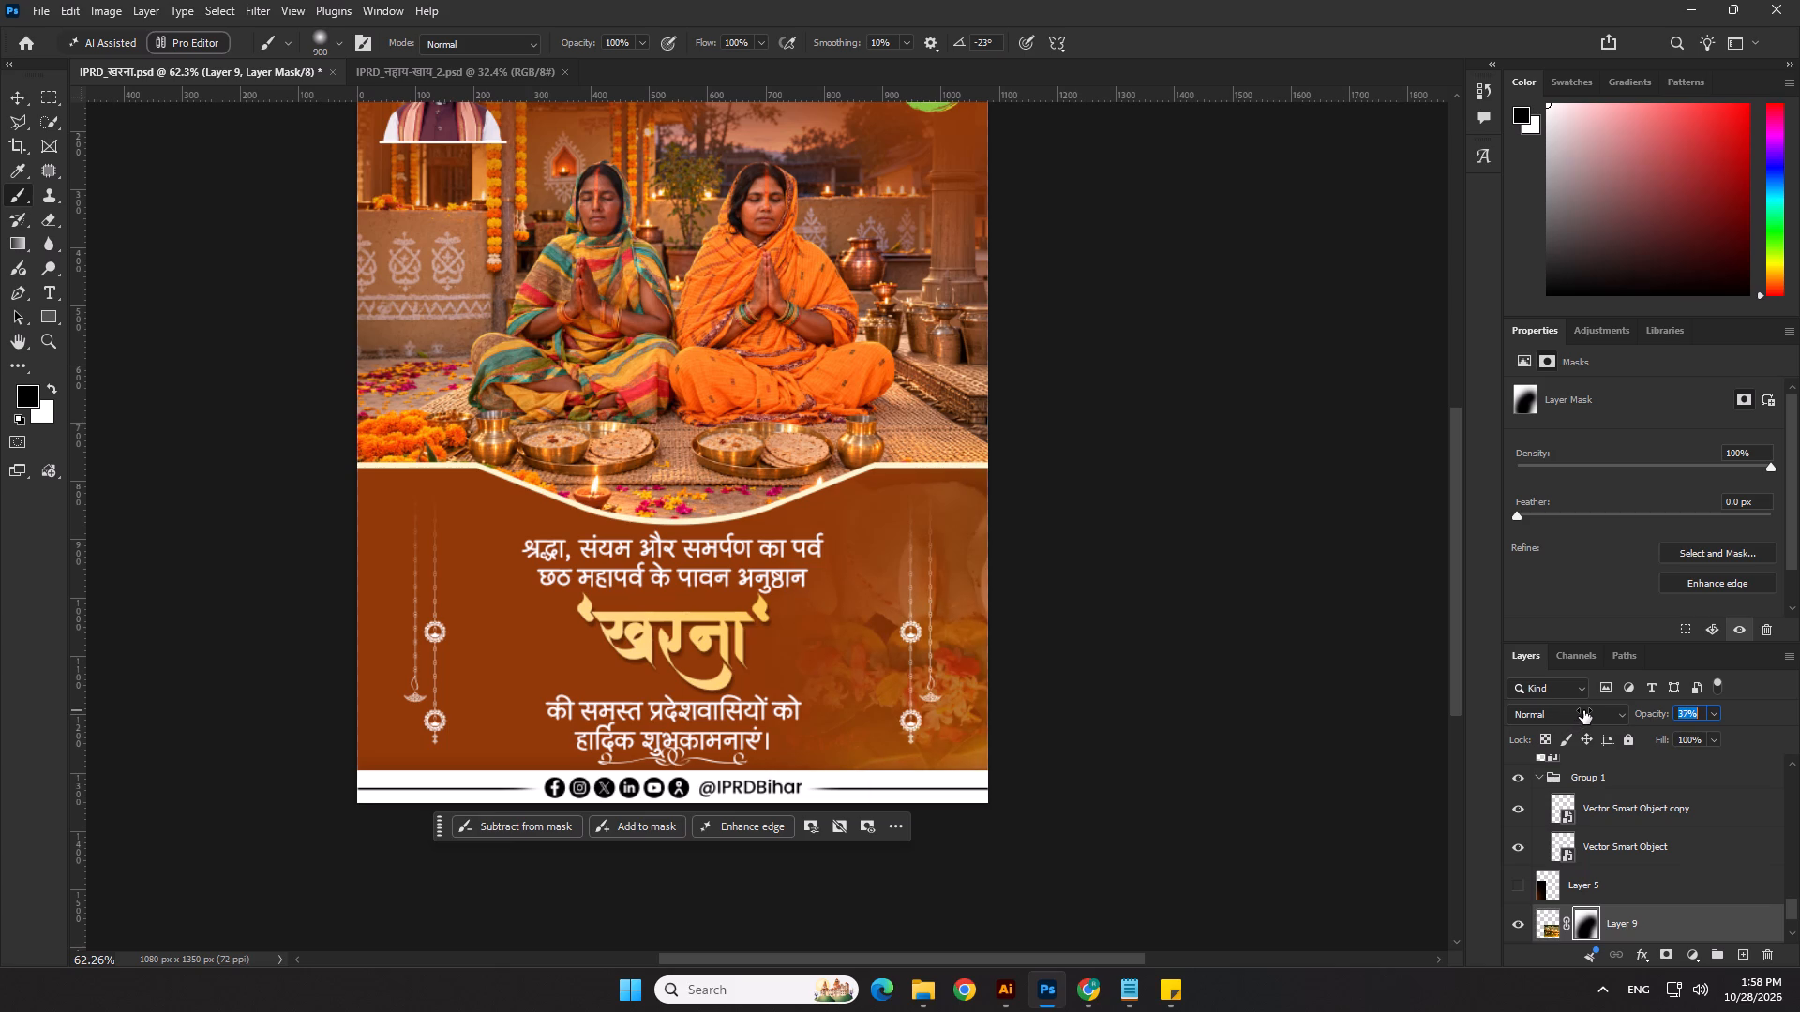
{"action": "left_click_drag", "start_coordinate": [1583, 710], "coordinate": [1585, 710]}
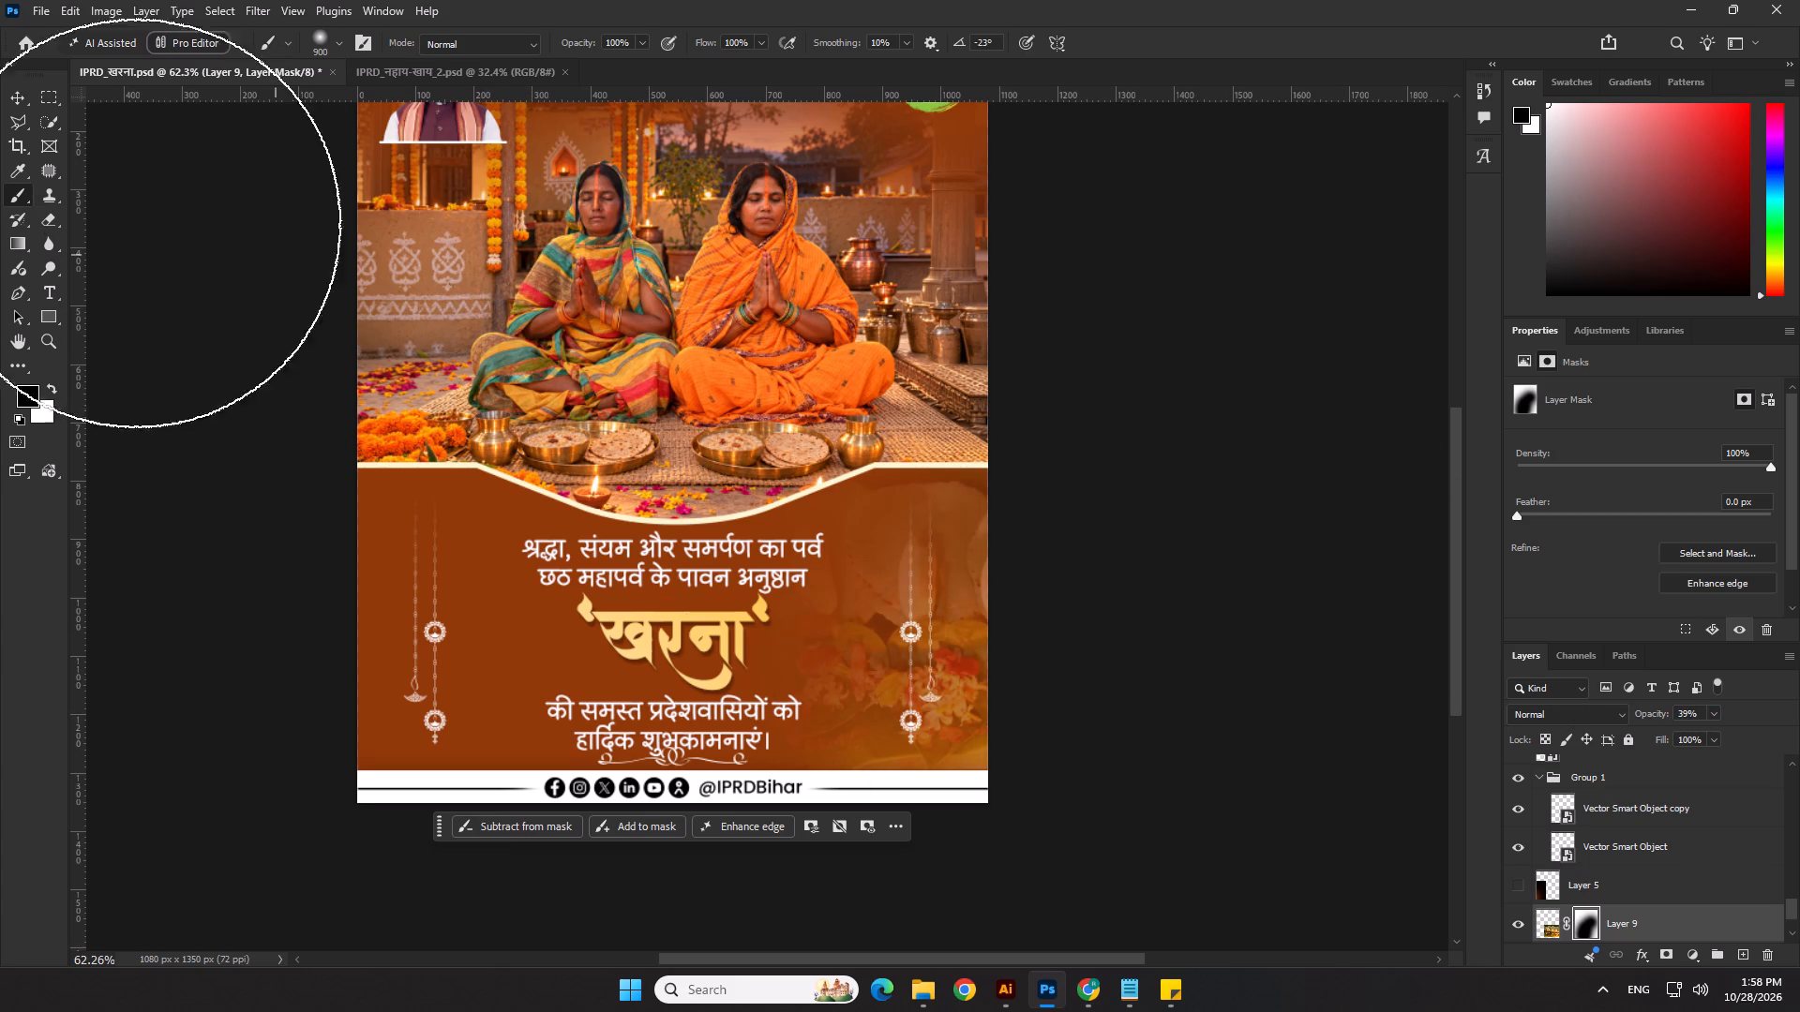
Move the faded Layer 9 photo about 52 px to the right and slightly upward.
{"action": "left_click", "coordinate": [18, 93]}
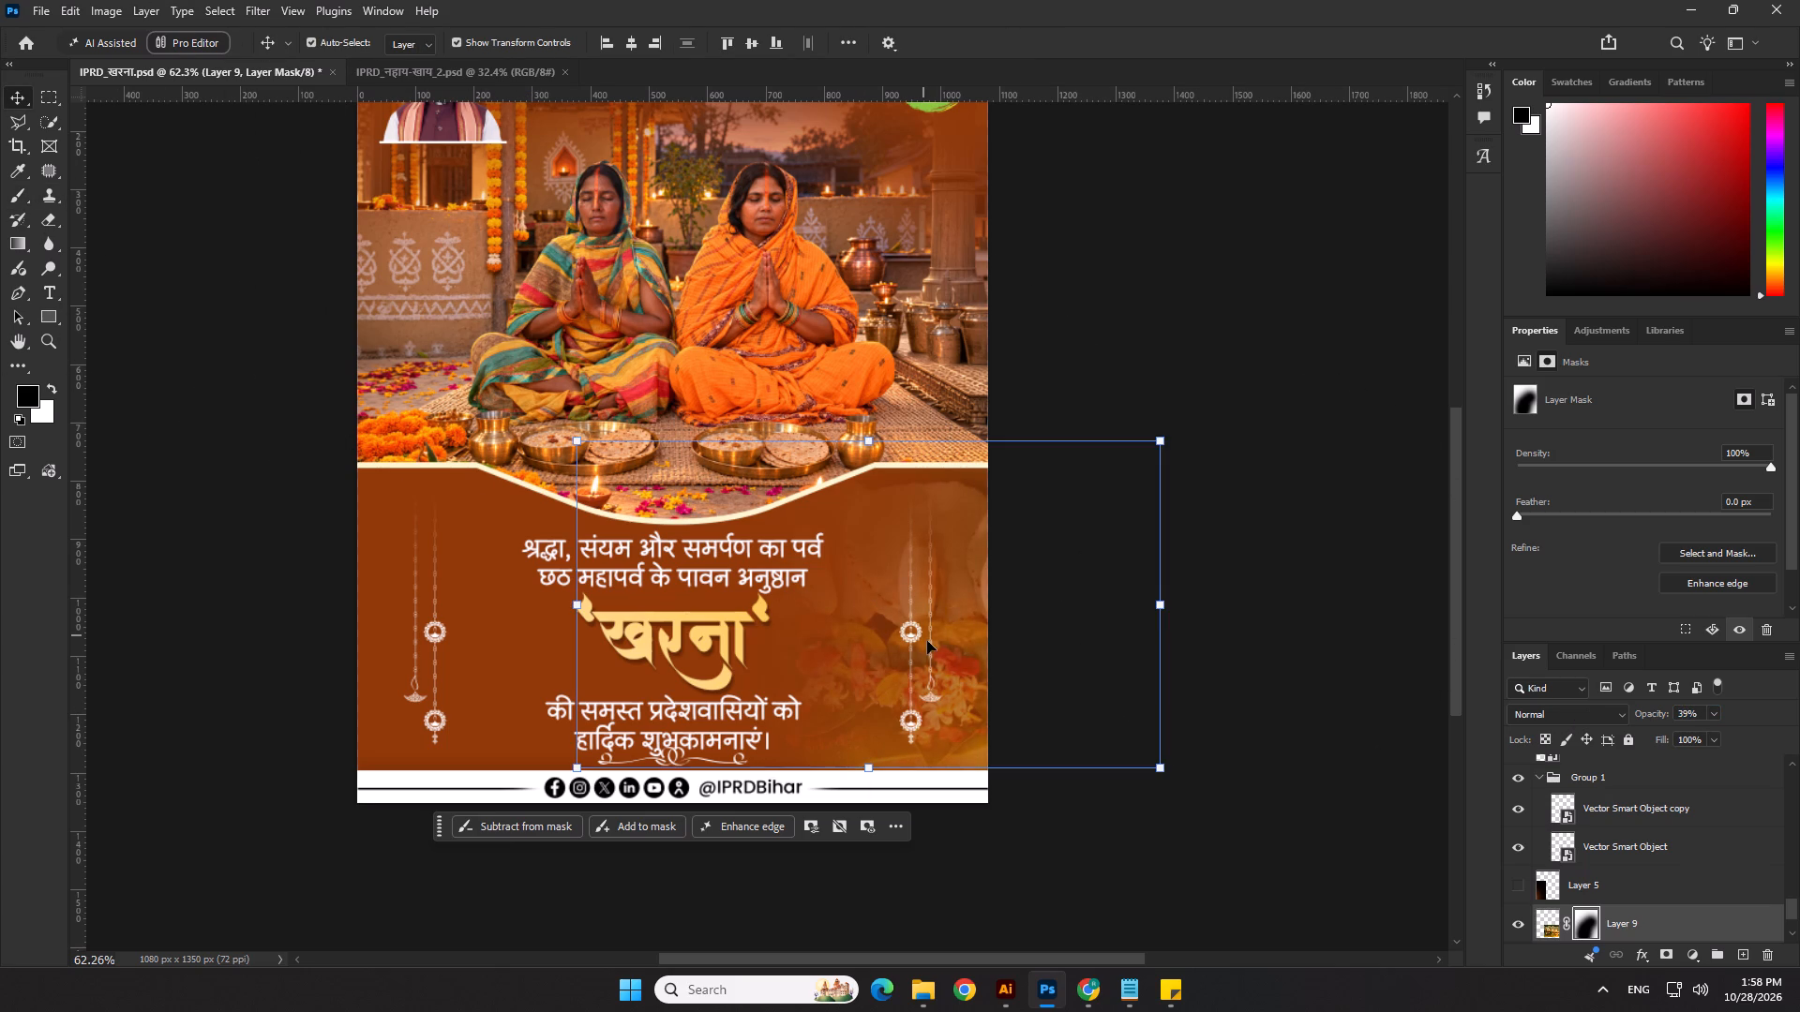
{"action": "left_click_drag", "start_coordinate": [982, 658], "coordinate": [1009, 648]}
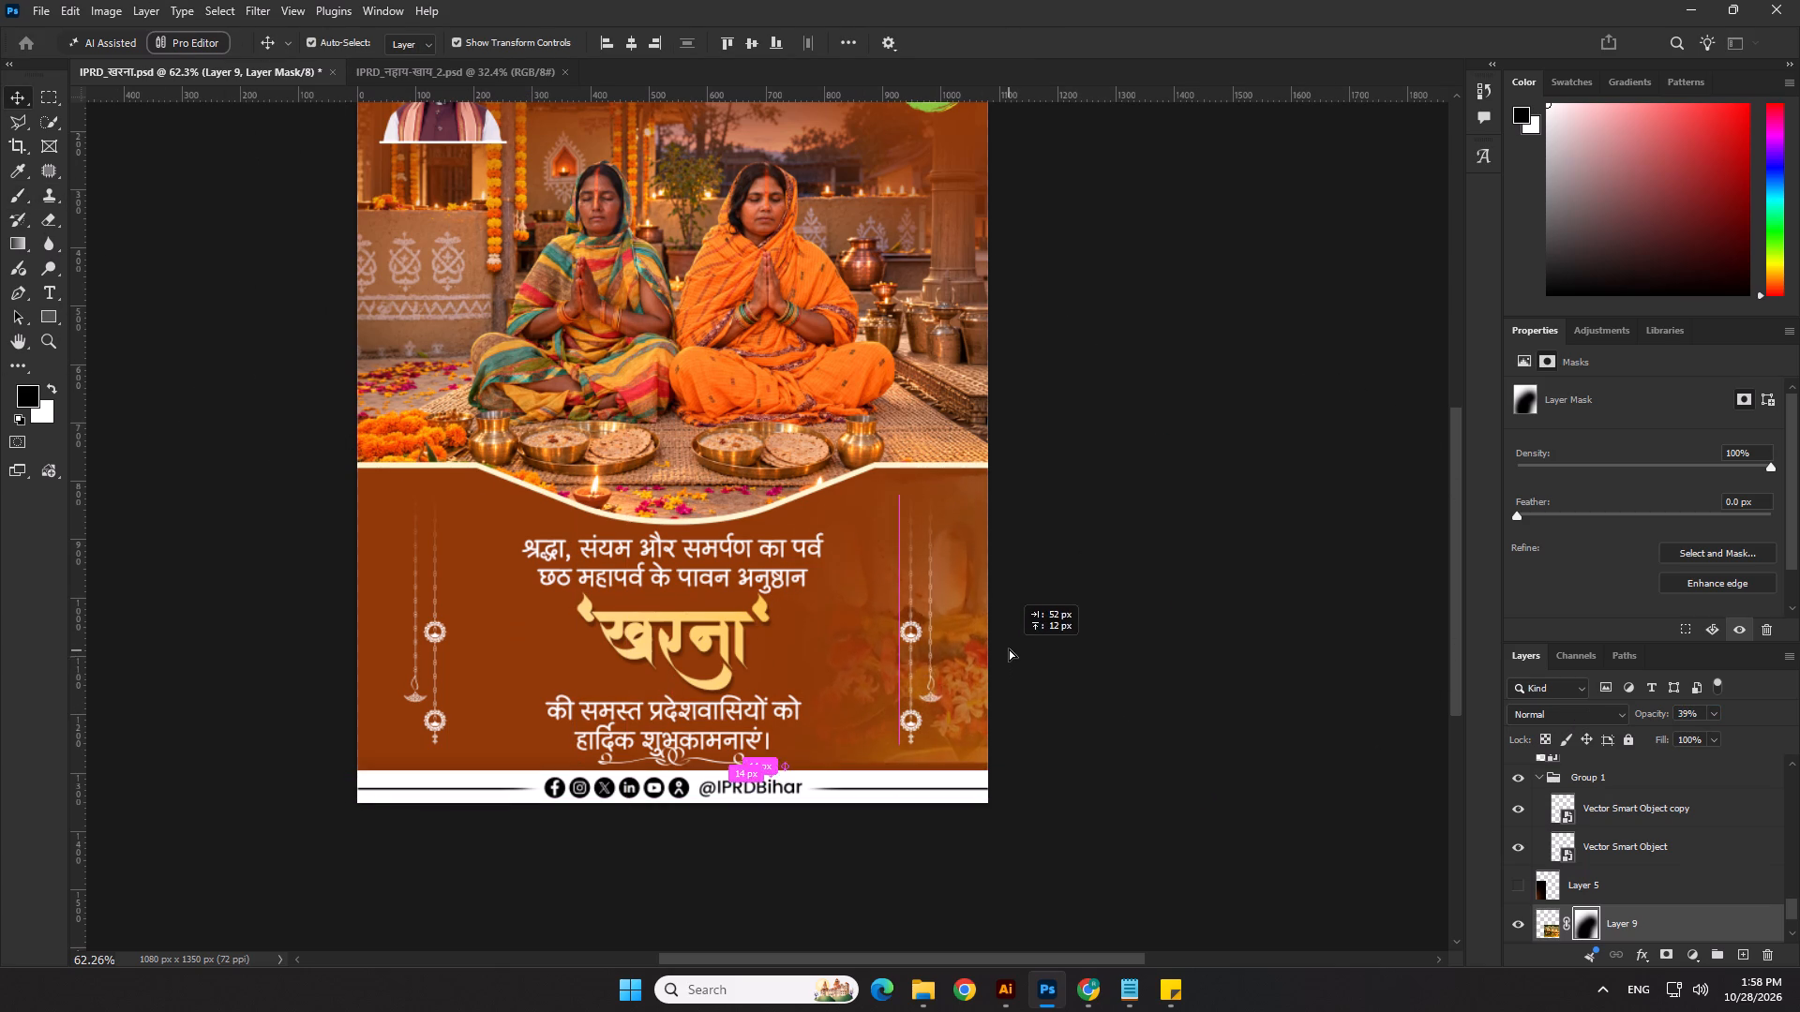
{"action": "left_click_drag", "start_coordinate": [1009, 648], "coordinate": [1009, 647]}
Hide Layer 9 and deselect it.
{"action": "left_click", "coordinate": [1510, 923]}
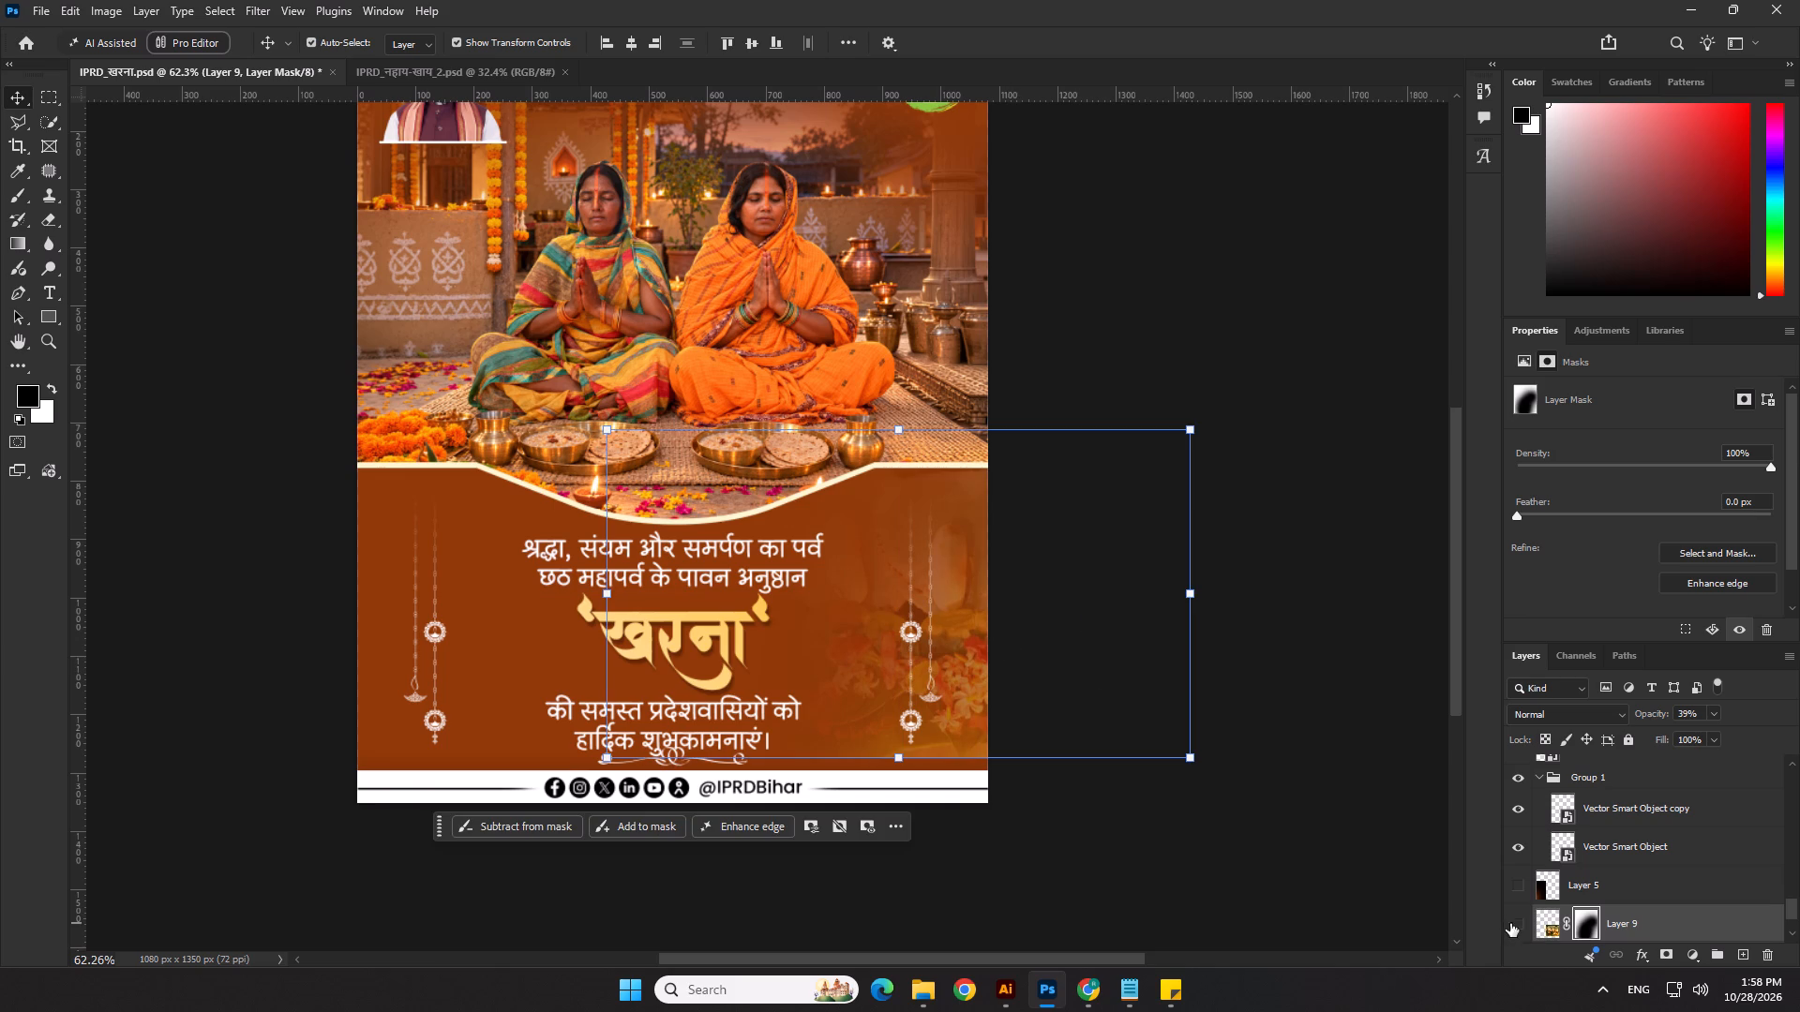
{"action": "left_click", "coordinate": [1346, 798]}
{"action": "scroll", "coordinate": [724, 764], "scroll_direction": "up", "scroll_amount": 2}
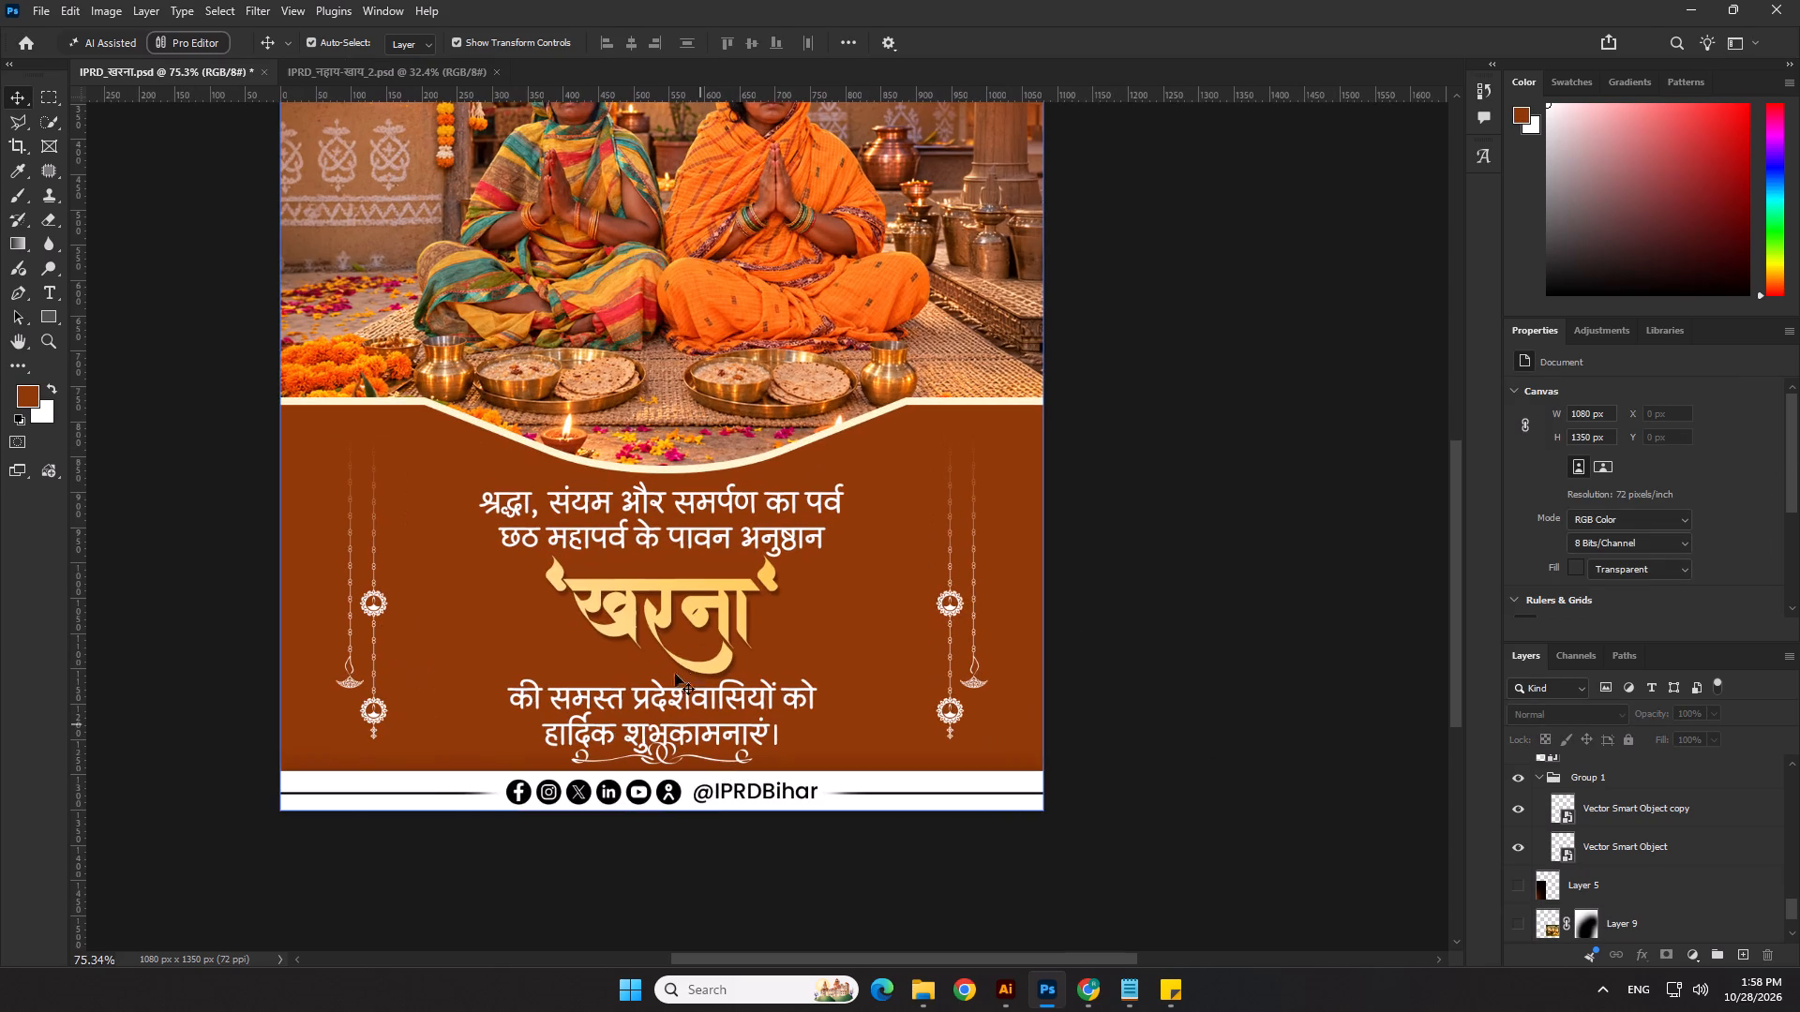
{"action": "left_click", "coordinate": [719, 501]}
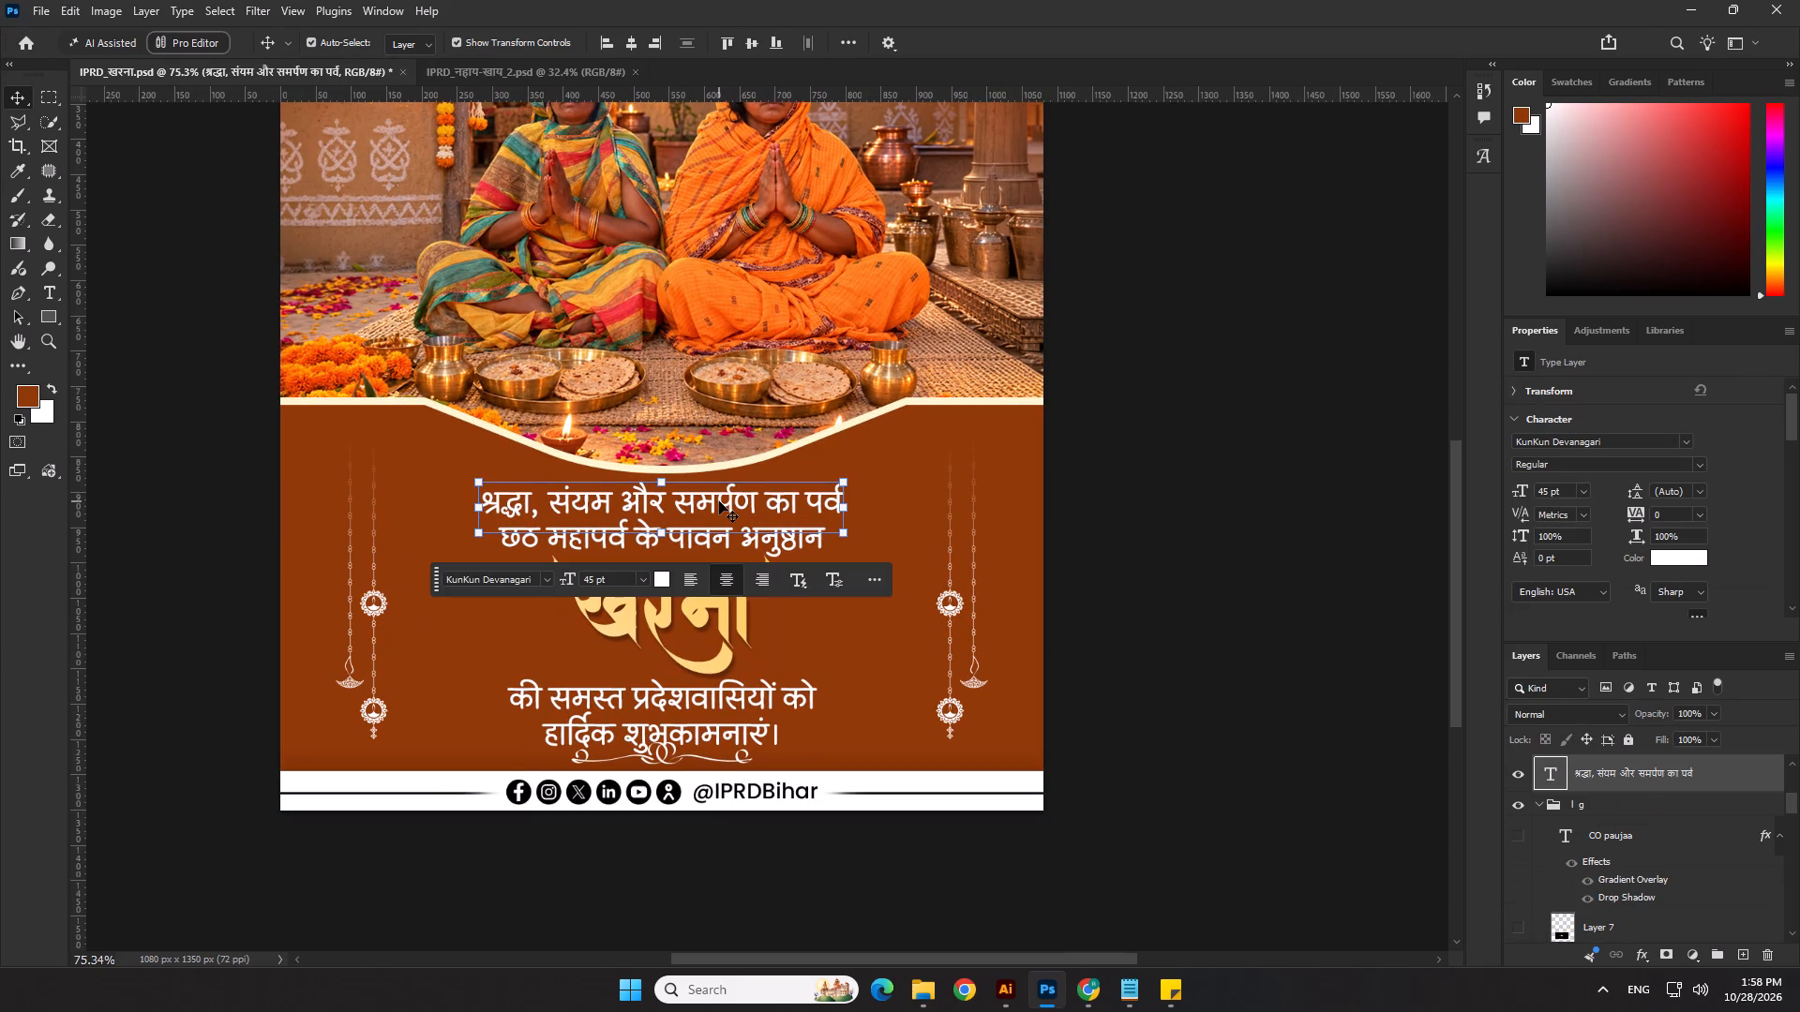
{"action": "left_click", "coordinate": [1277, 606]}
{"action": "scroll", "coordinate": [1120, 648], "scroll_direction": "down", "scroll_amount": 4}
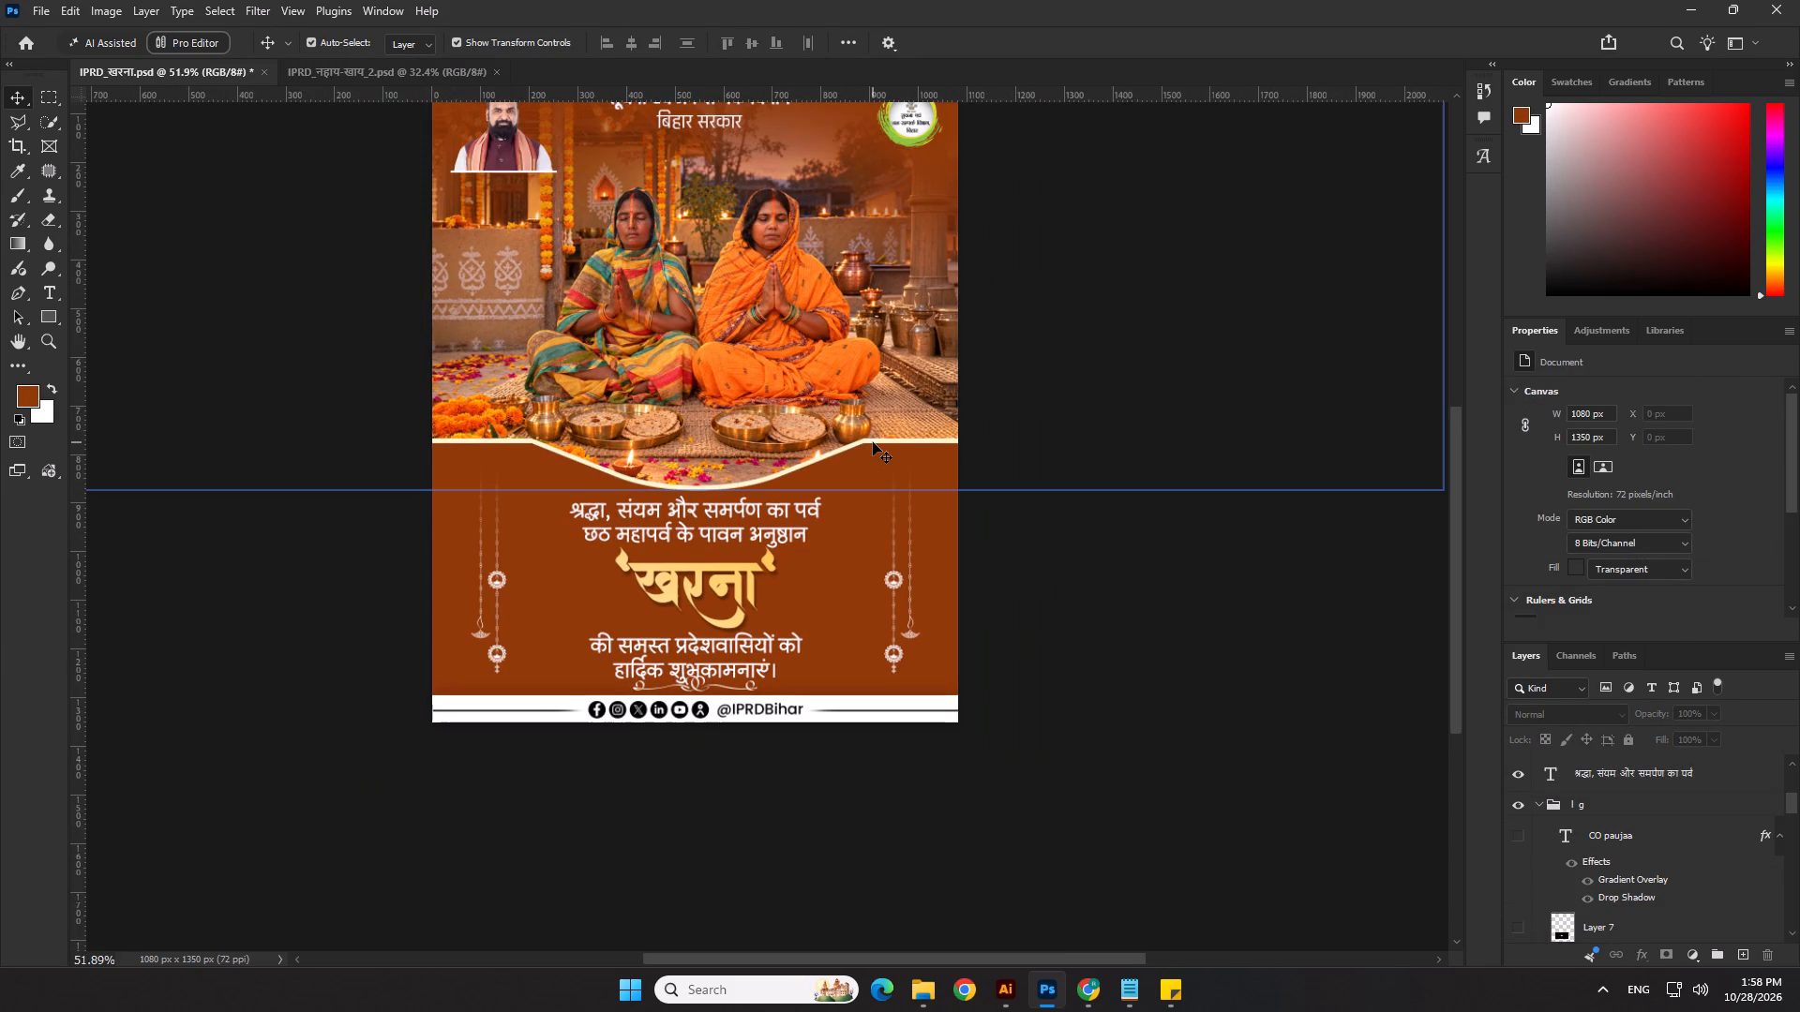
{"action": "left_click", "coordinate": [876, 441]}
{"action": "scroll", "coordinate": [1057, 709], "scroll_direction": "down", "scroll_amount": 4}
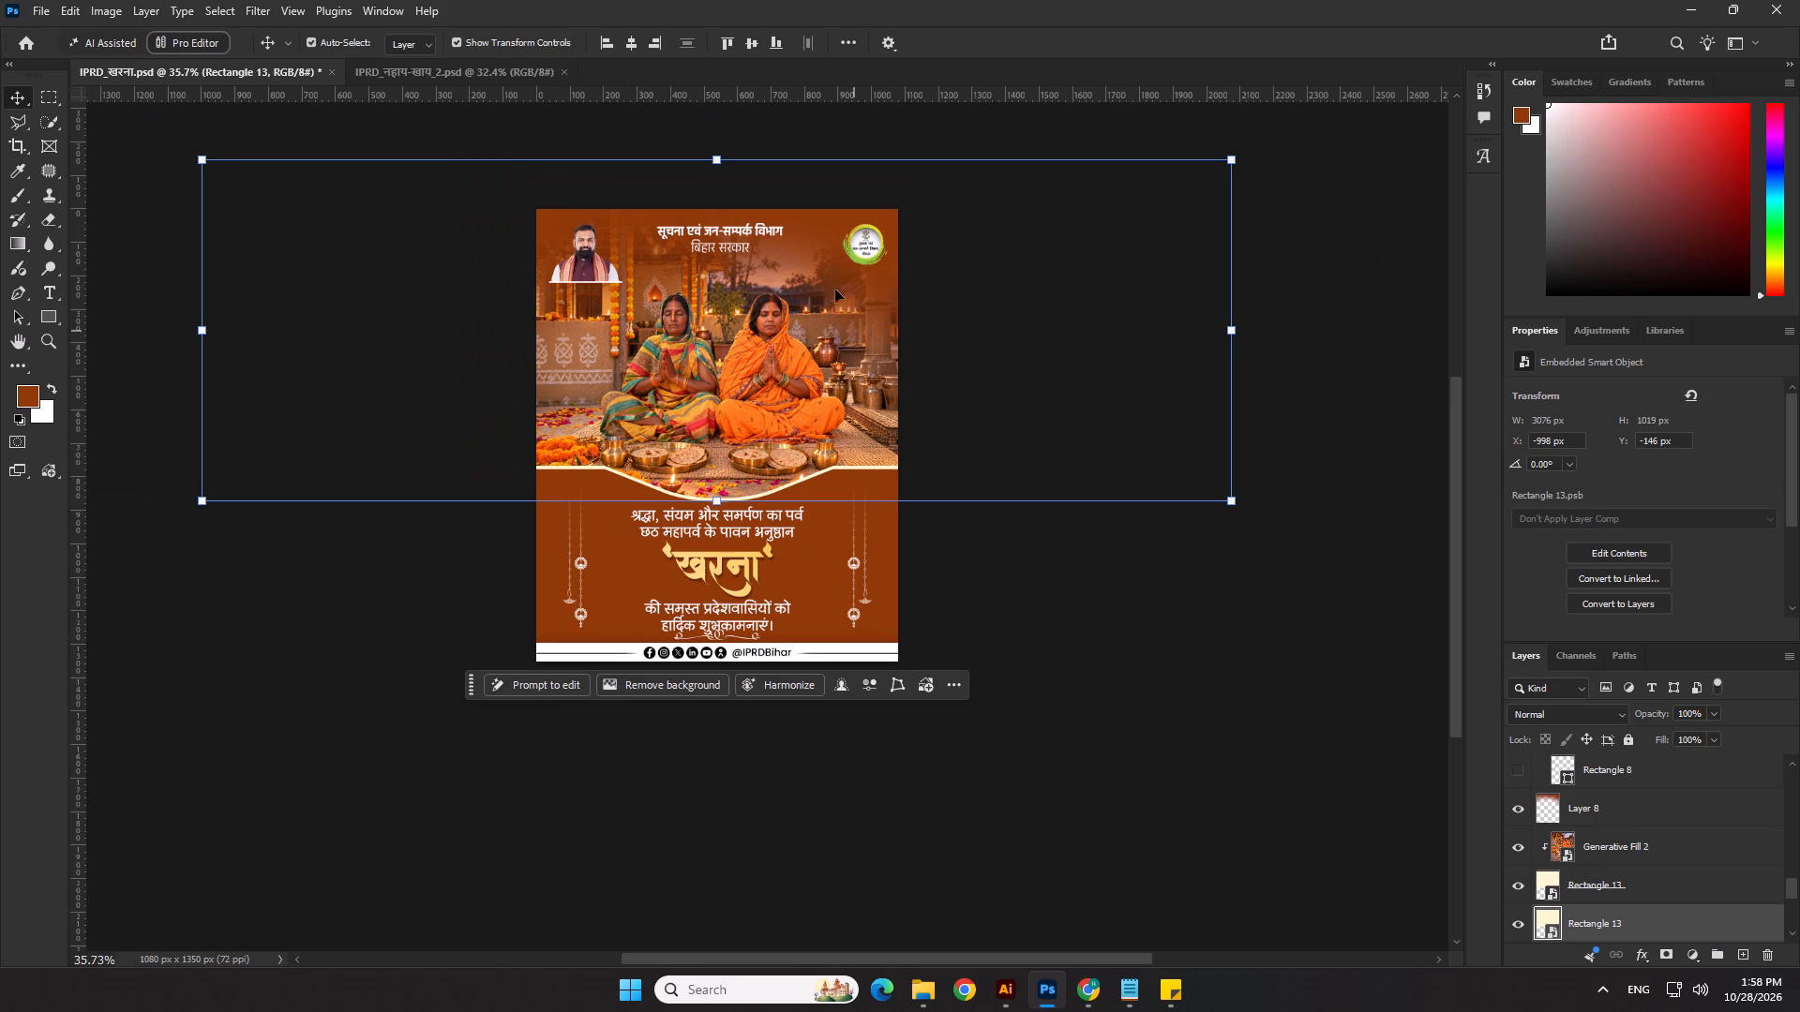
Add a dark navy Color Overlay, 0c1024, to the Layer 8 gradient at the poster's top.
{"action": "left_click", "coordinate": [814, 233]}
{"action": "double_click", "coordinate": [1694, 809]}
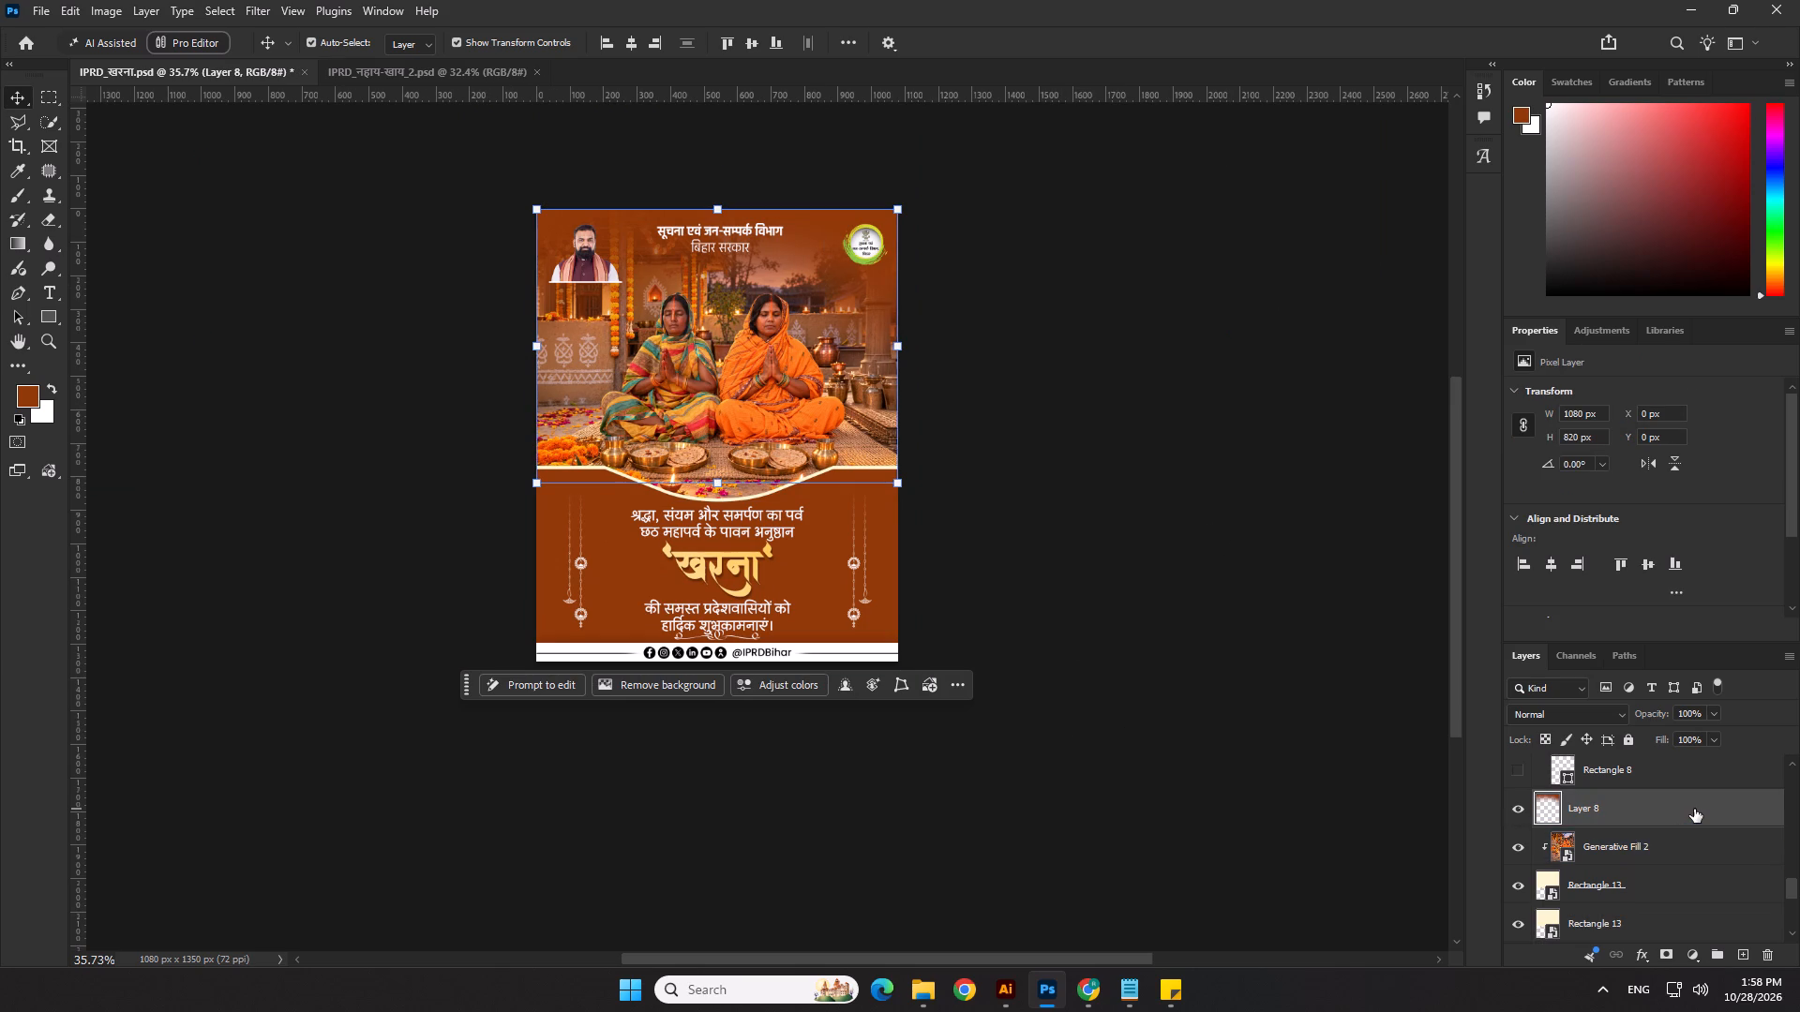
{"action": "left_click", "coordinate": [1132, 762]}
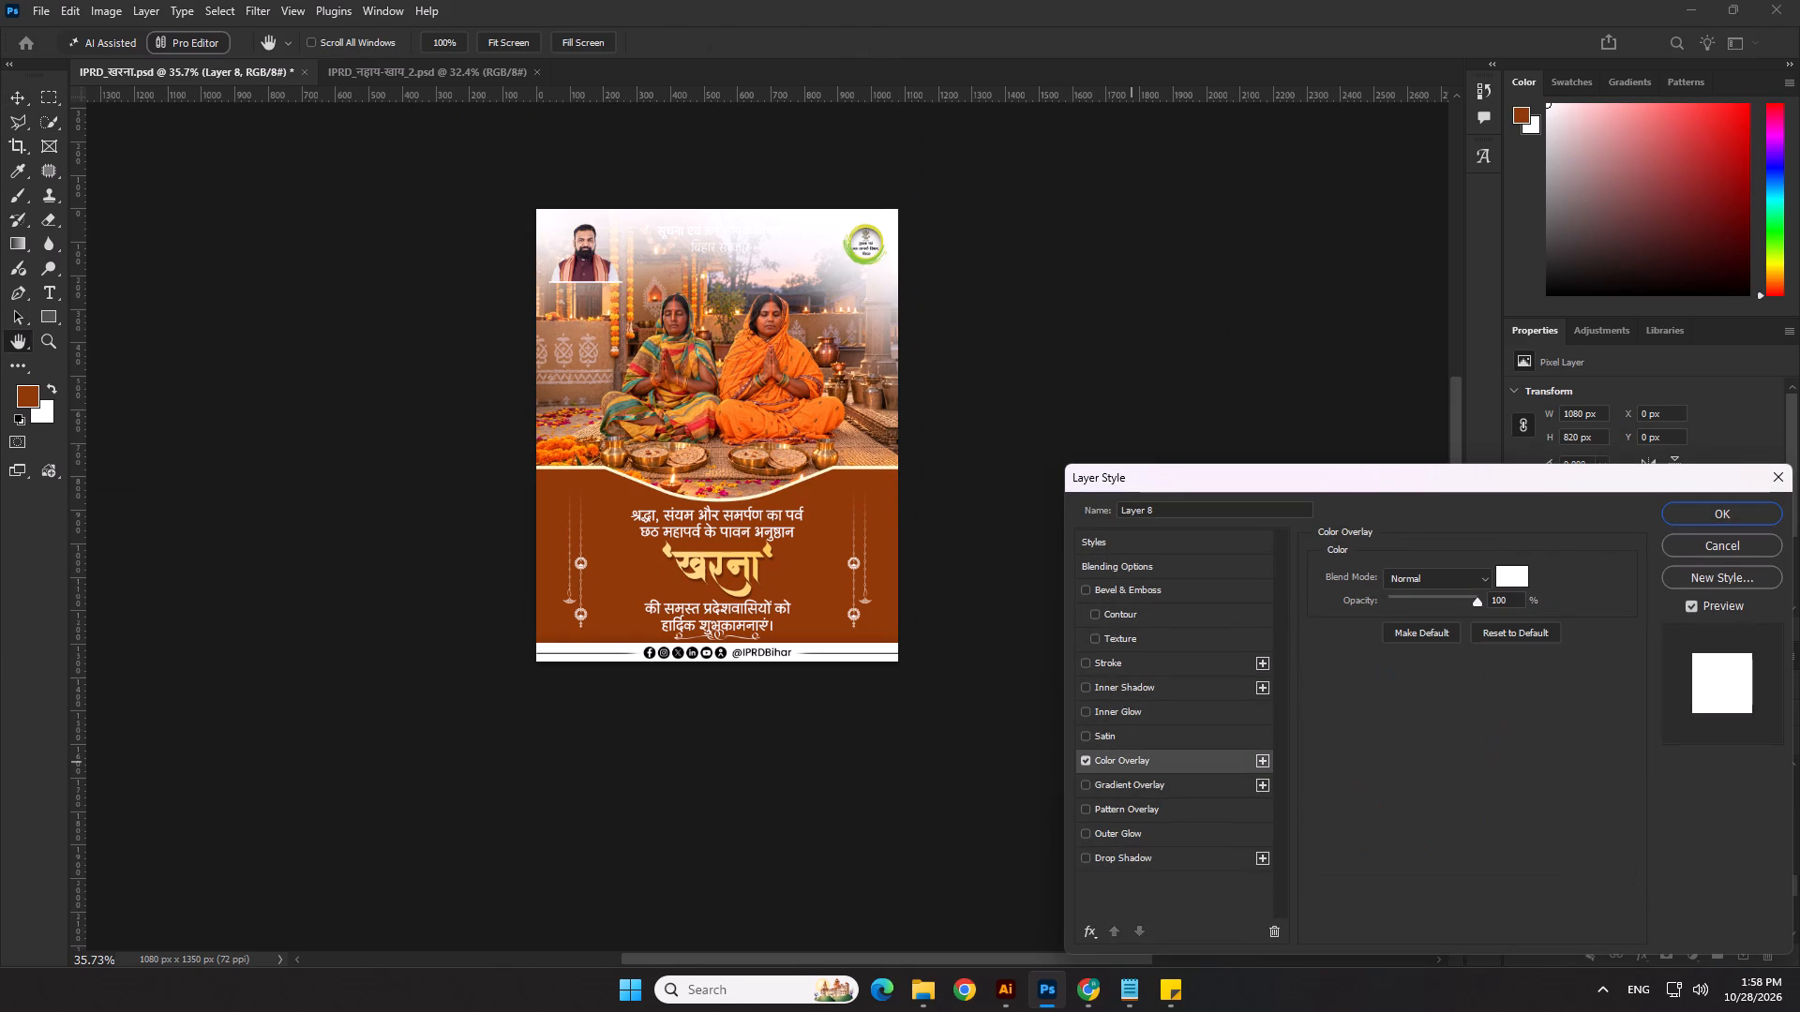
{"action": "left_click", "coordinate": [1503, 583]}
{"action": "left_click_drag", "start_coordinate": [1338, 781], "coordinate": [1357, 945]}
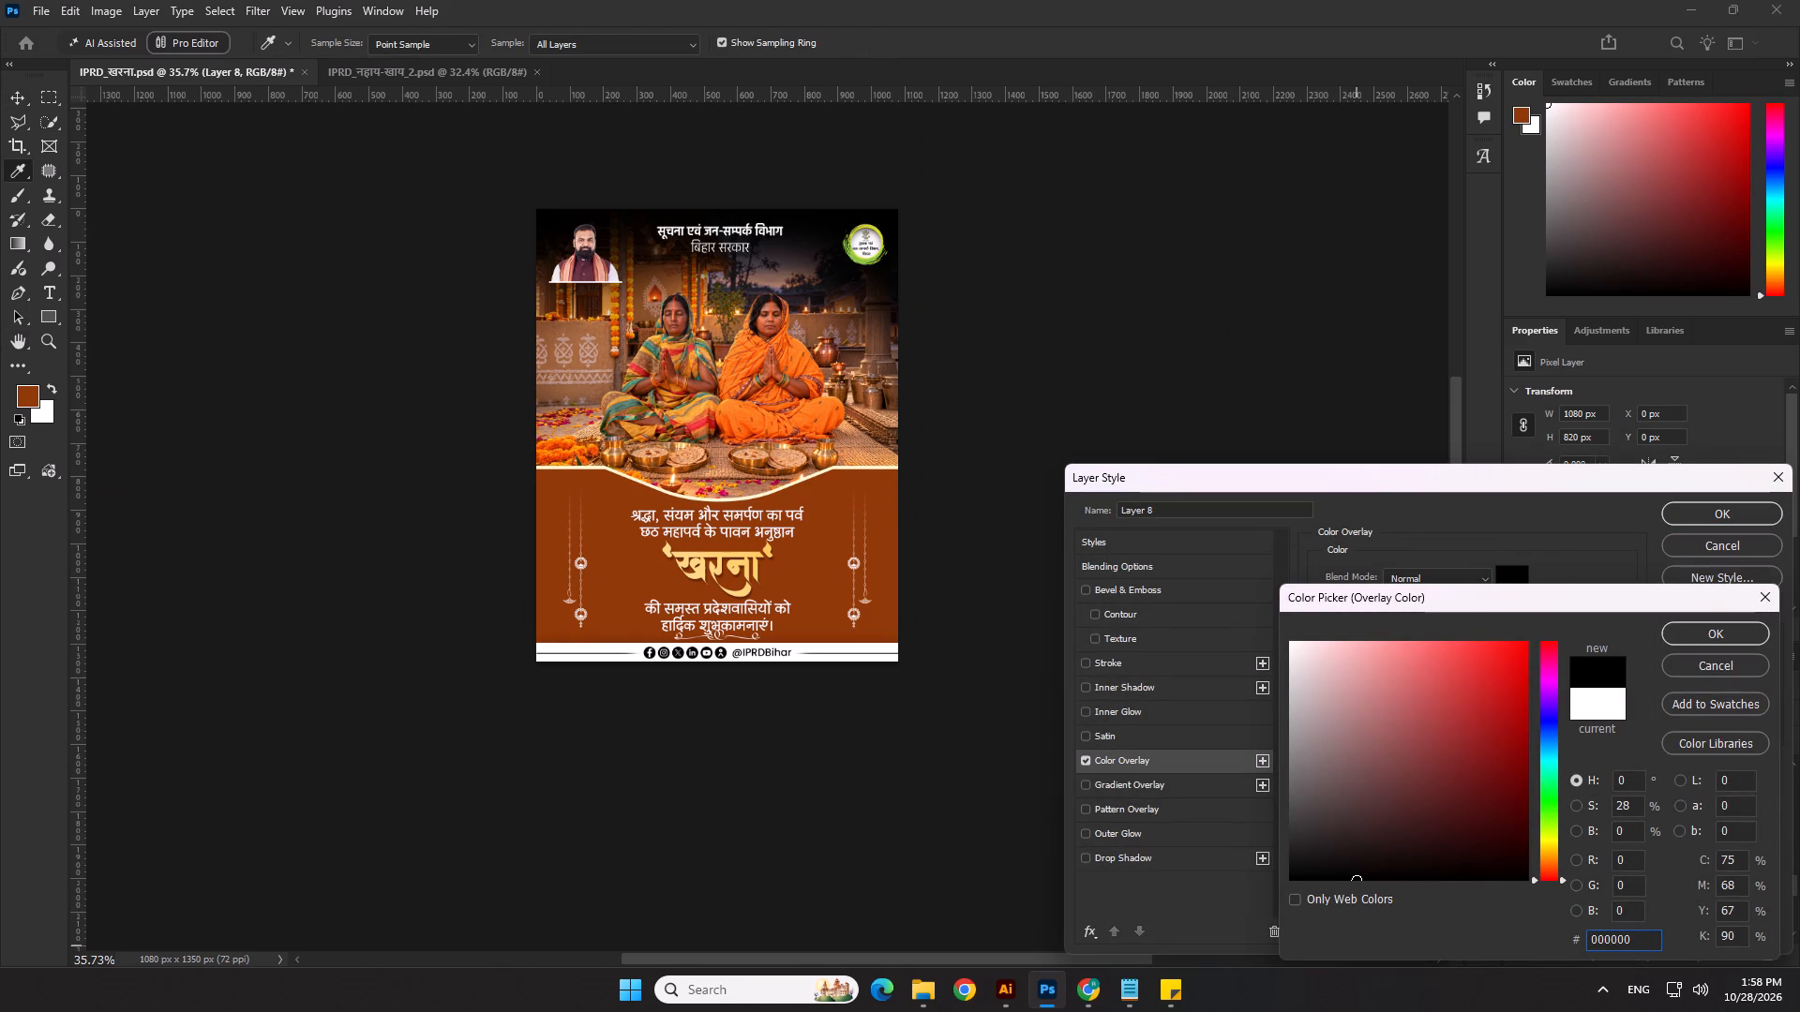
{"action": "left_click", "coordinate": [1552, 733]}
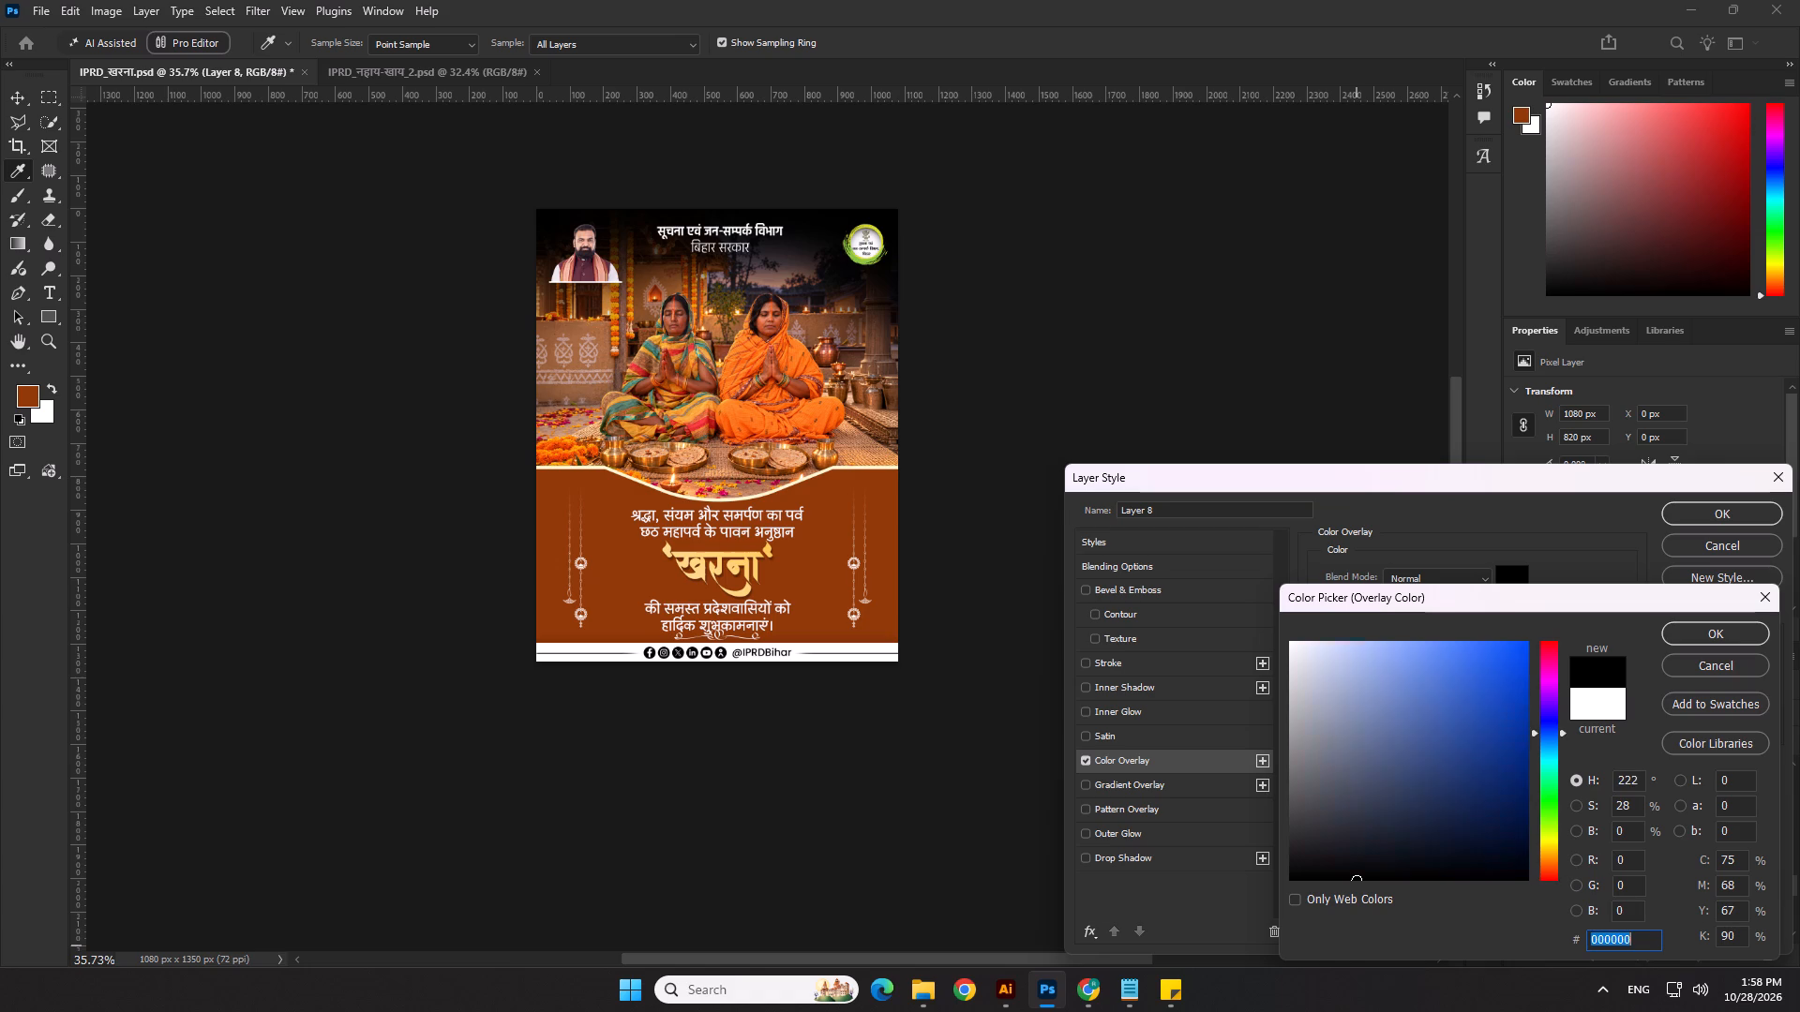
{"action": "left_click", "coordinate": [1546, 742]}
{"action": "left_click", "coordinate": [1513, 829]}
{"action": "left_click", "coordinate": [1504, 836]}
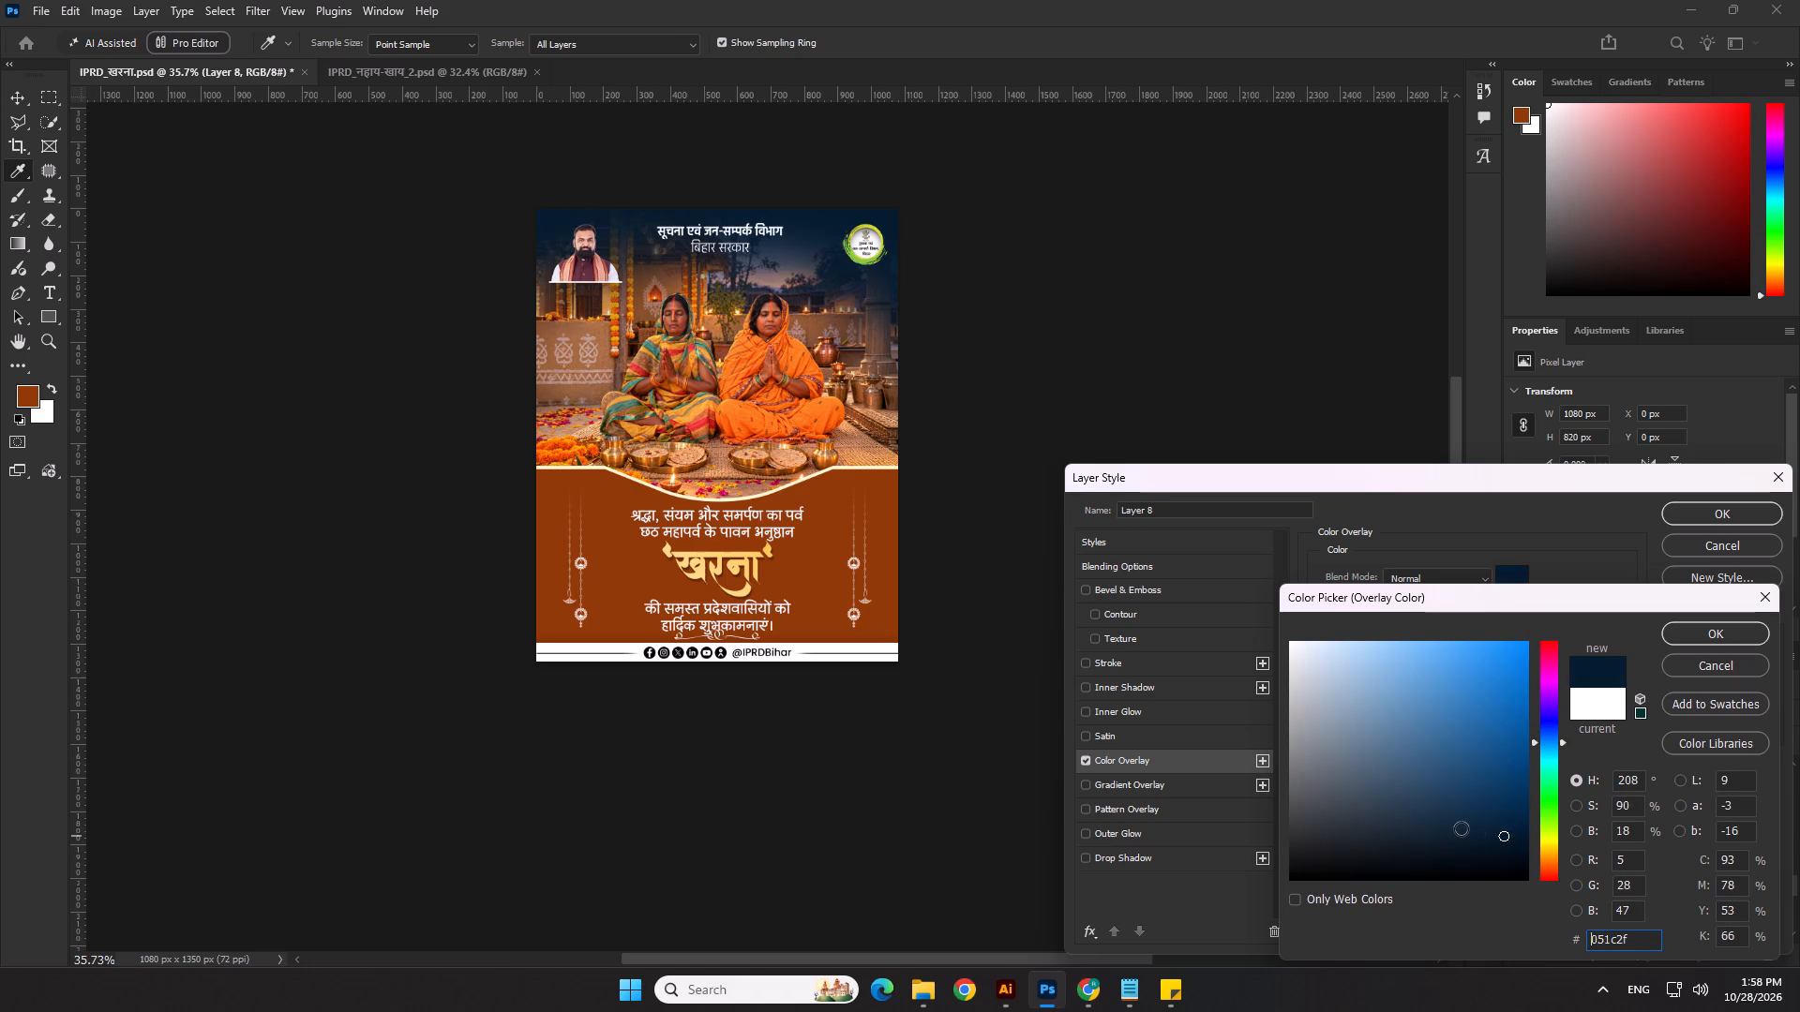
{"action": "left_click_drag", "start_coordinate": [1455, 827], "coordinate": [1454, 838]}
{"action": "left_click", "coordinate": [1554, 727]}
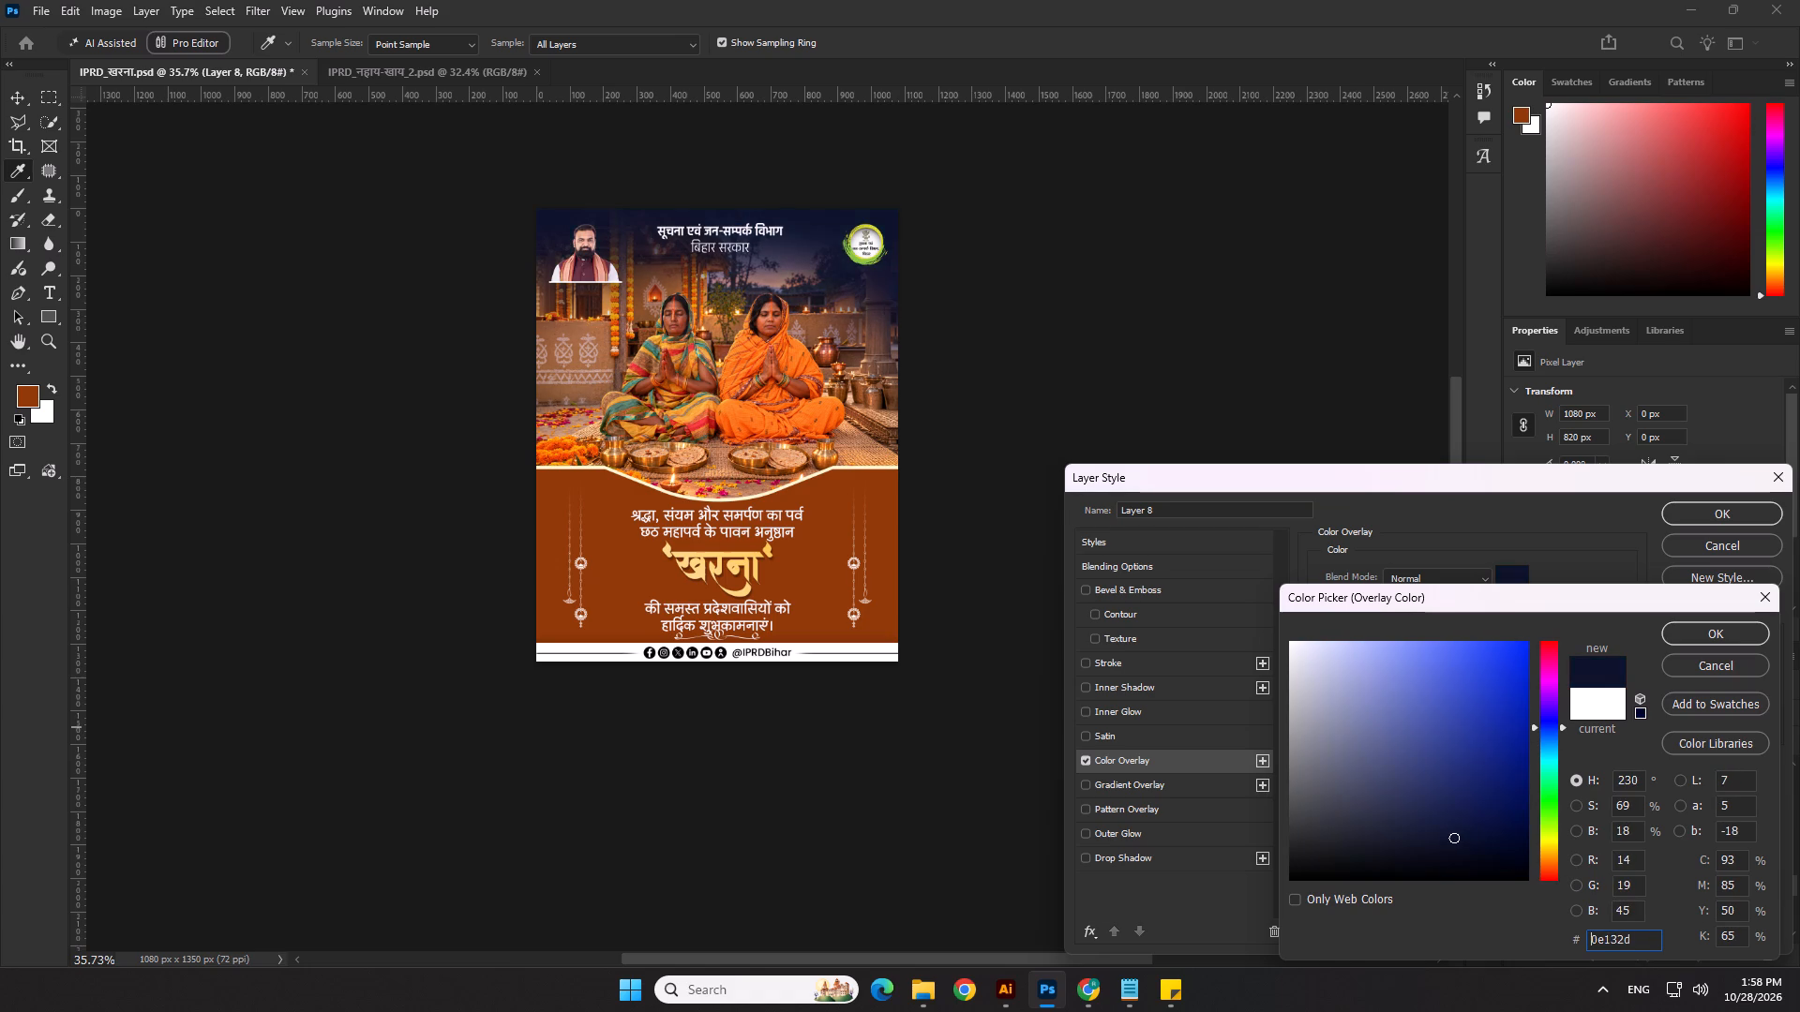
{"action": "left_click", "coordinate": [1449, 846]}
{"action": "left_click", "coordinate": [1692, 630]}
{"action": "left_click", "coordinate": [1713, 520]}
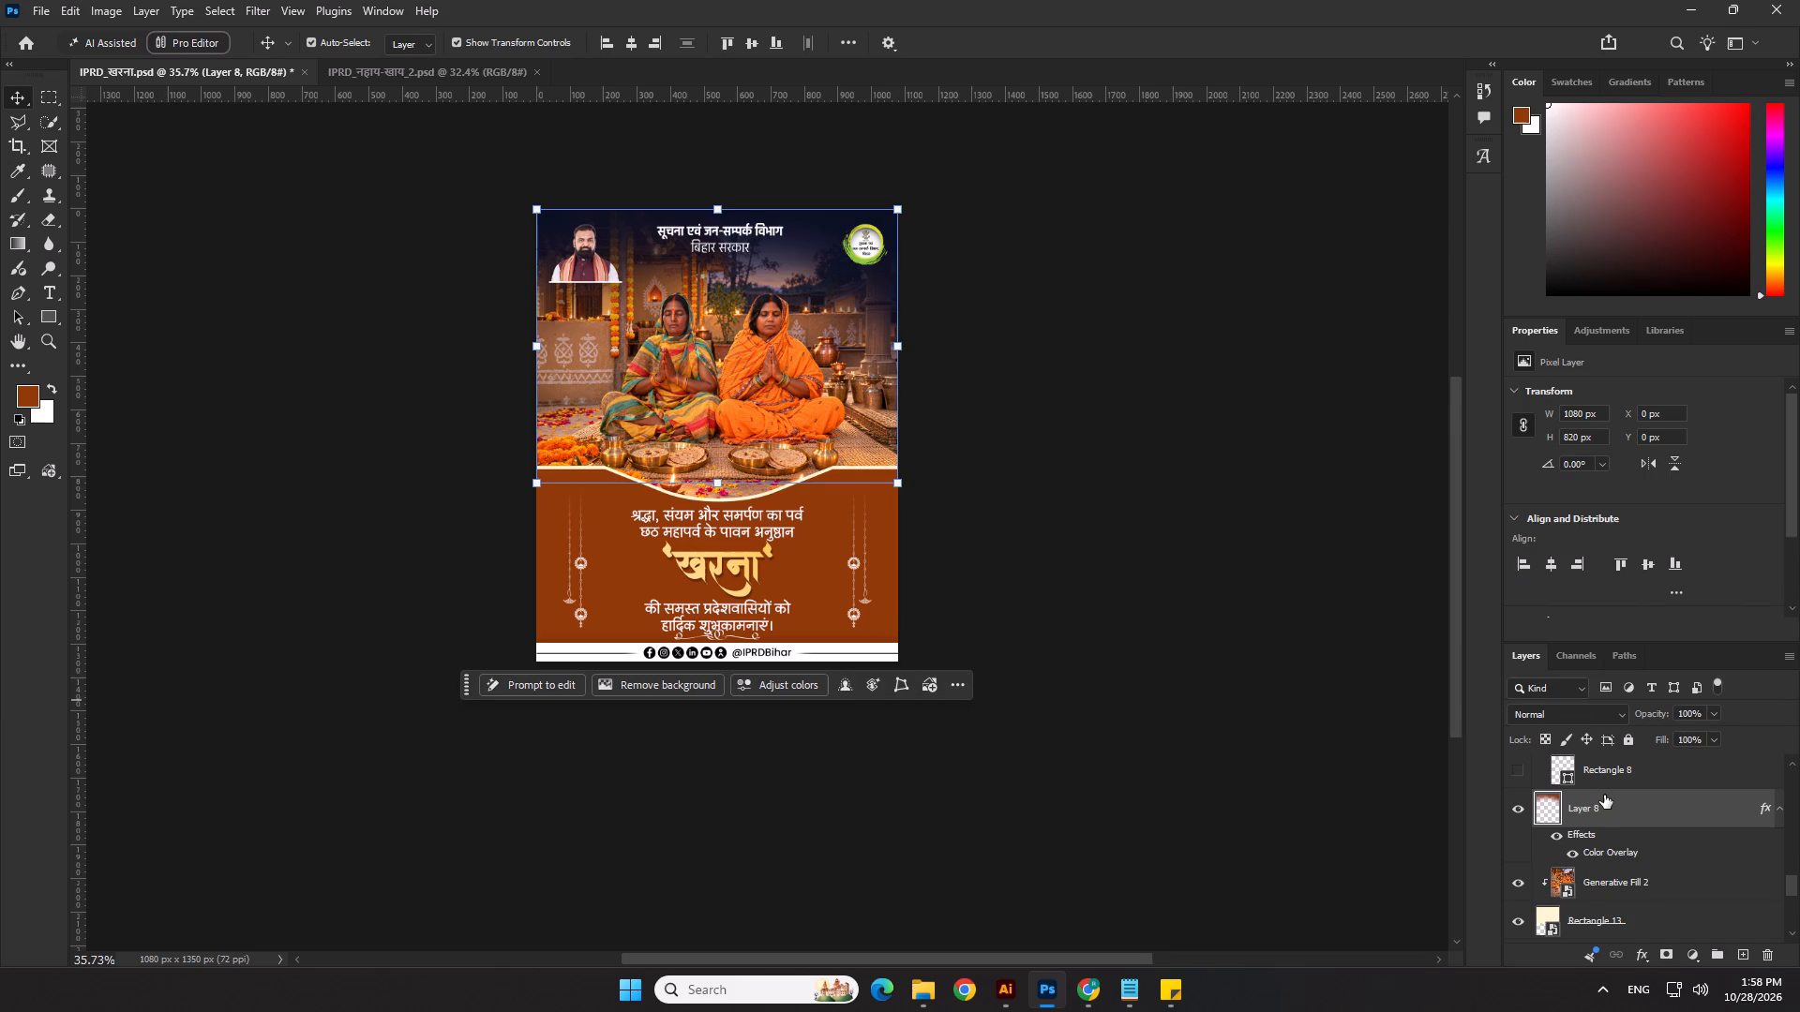
Delete Layer 8, the gradient shade over the top of the photo.
{"action": "key", "text": "Delete"}
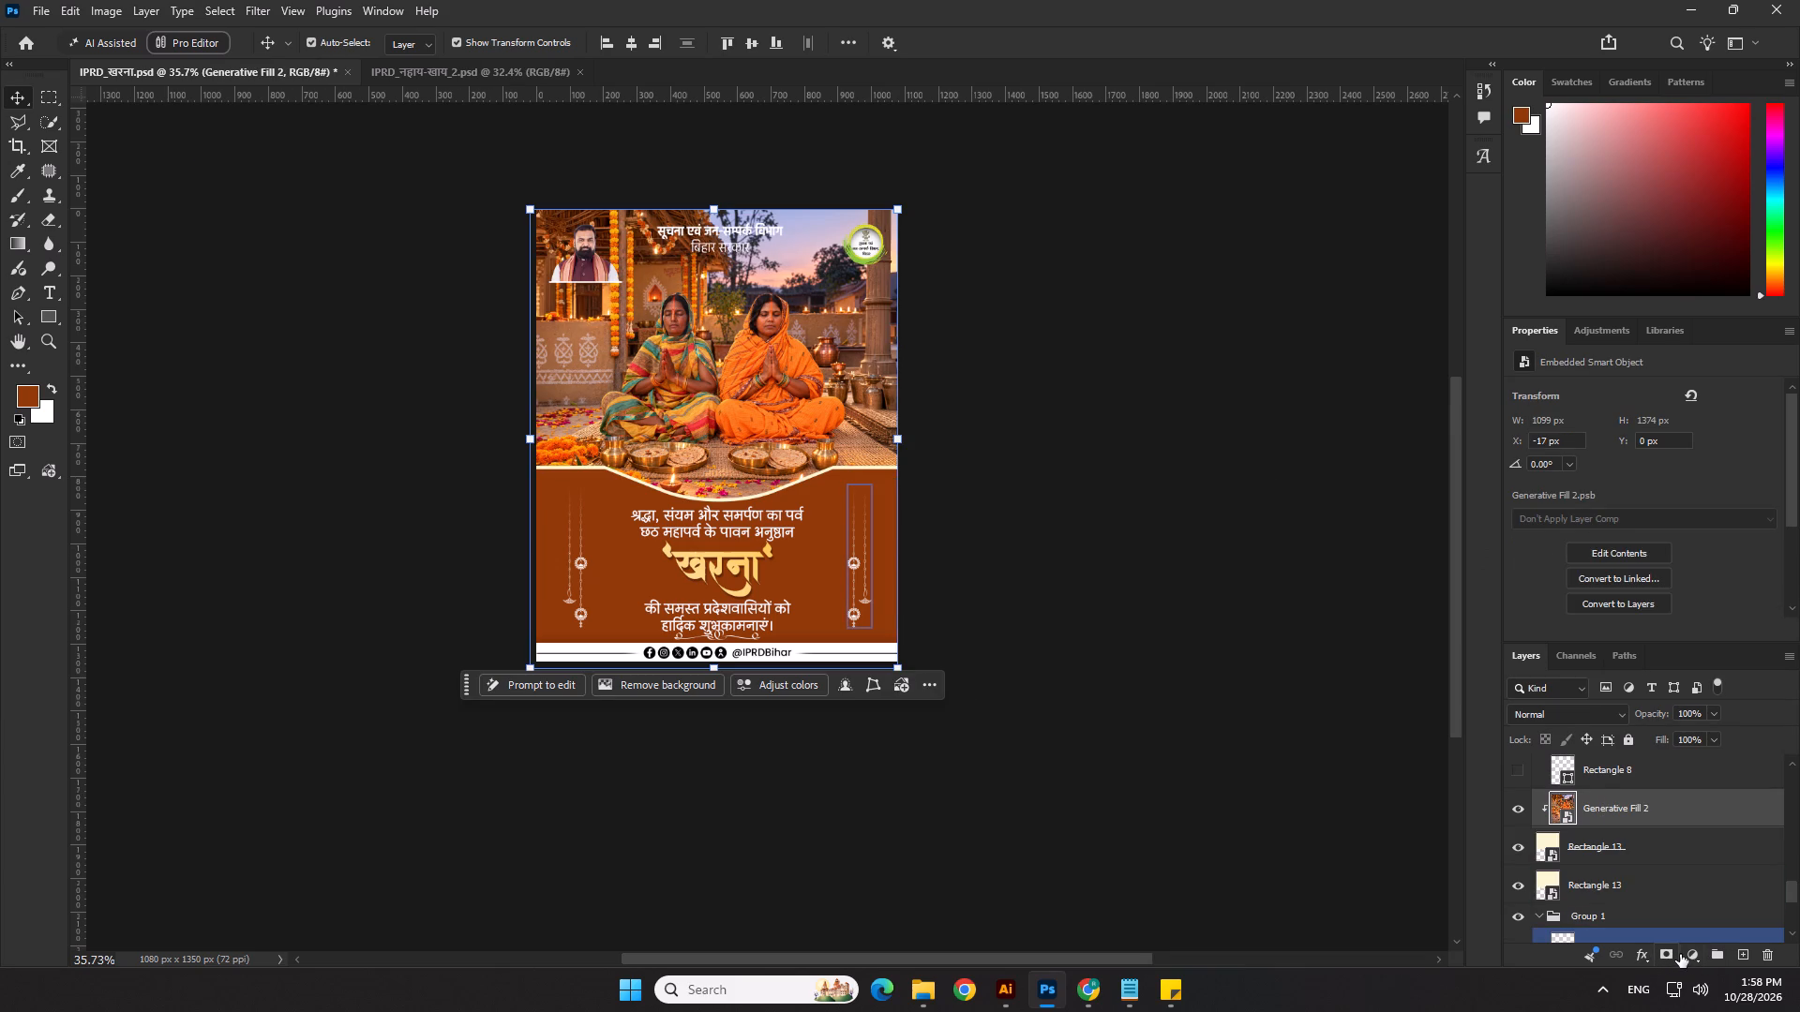
Add a very dark brown Solid Color fill layer directly above Generative Fill 2.
{"action": "left_click", "coordinate": [1681, 954]}
{"action": "left_click", "coordinate": [1689, 909]}
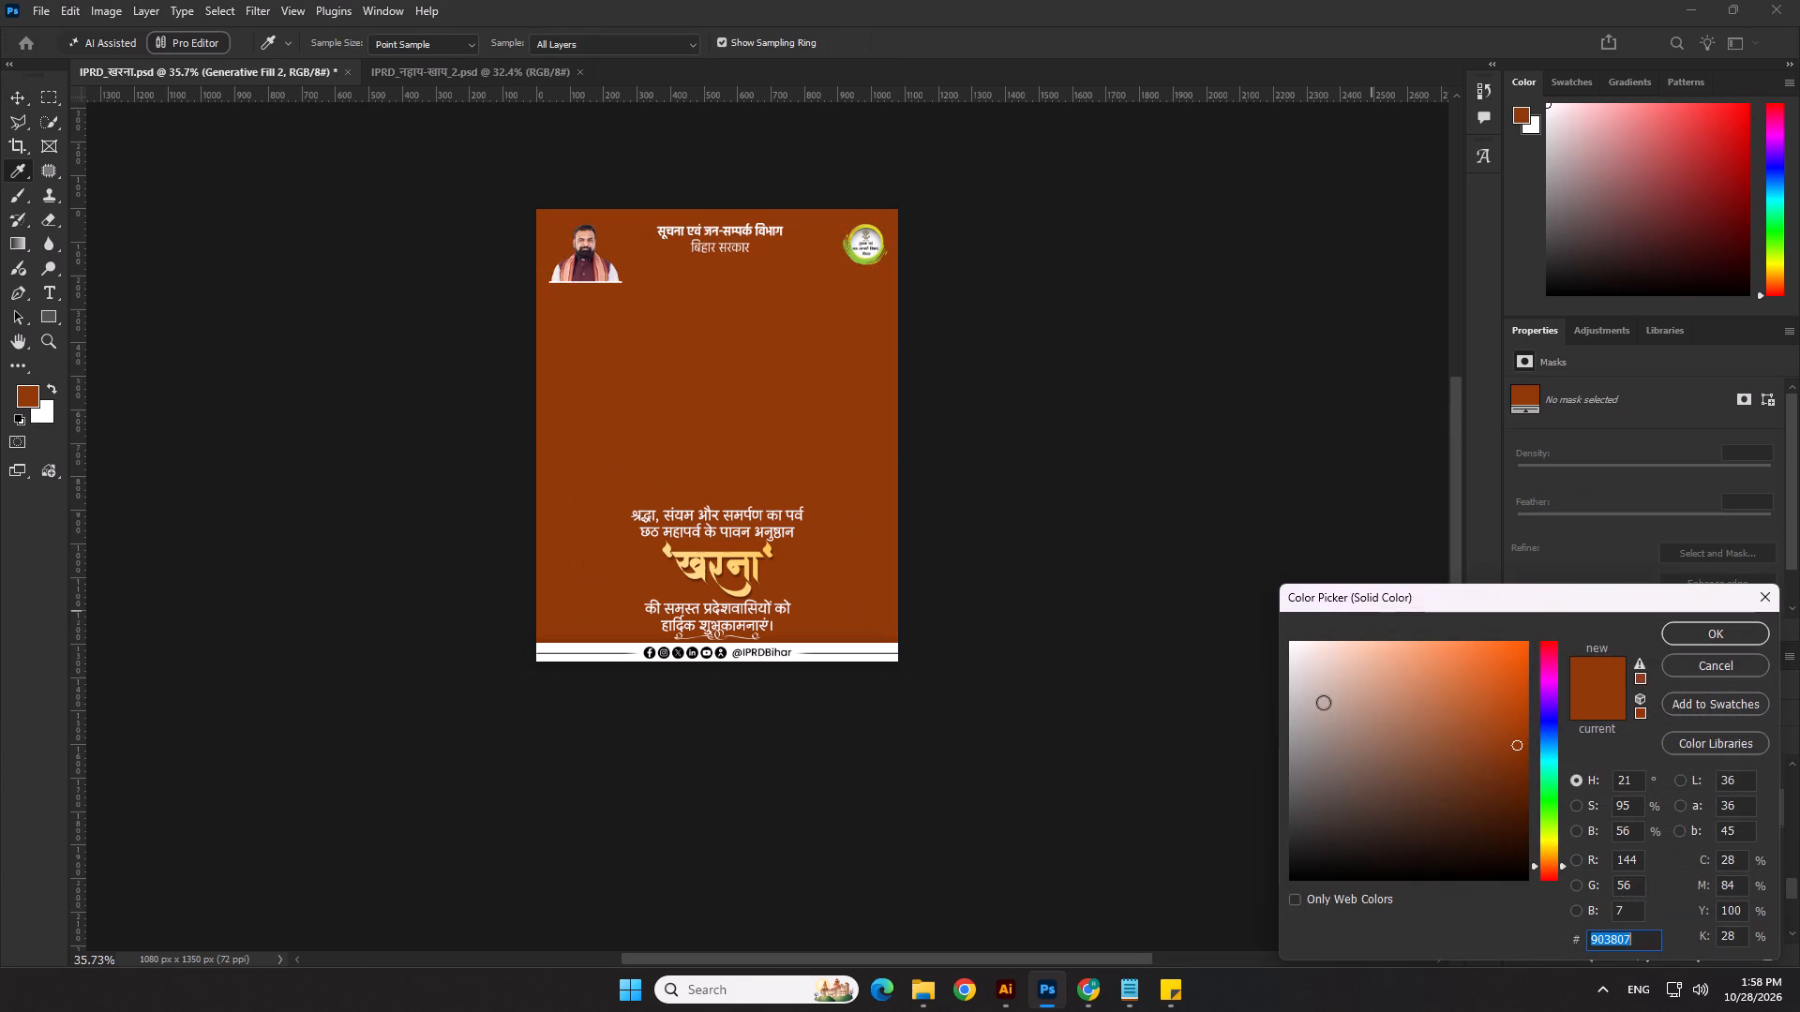
{"action": "left_click", "coordinate": [1485, 858]}
{"action": "left_click", "coordinate": [1714, 639]}
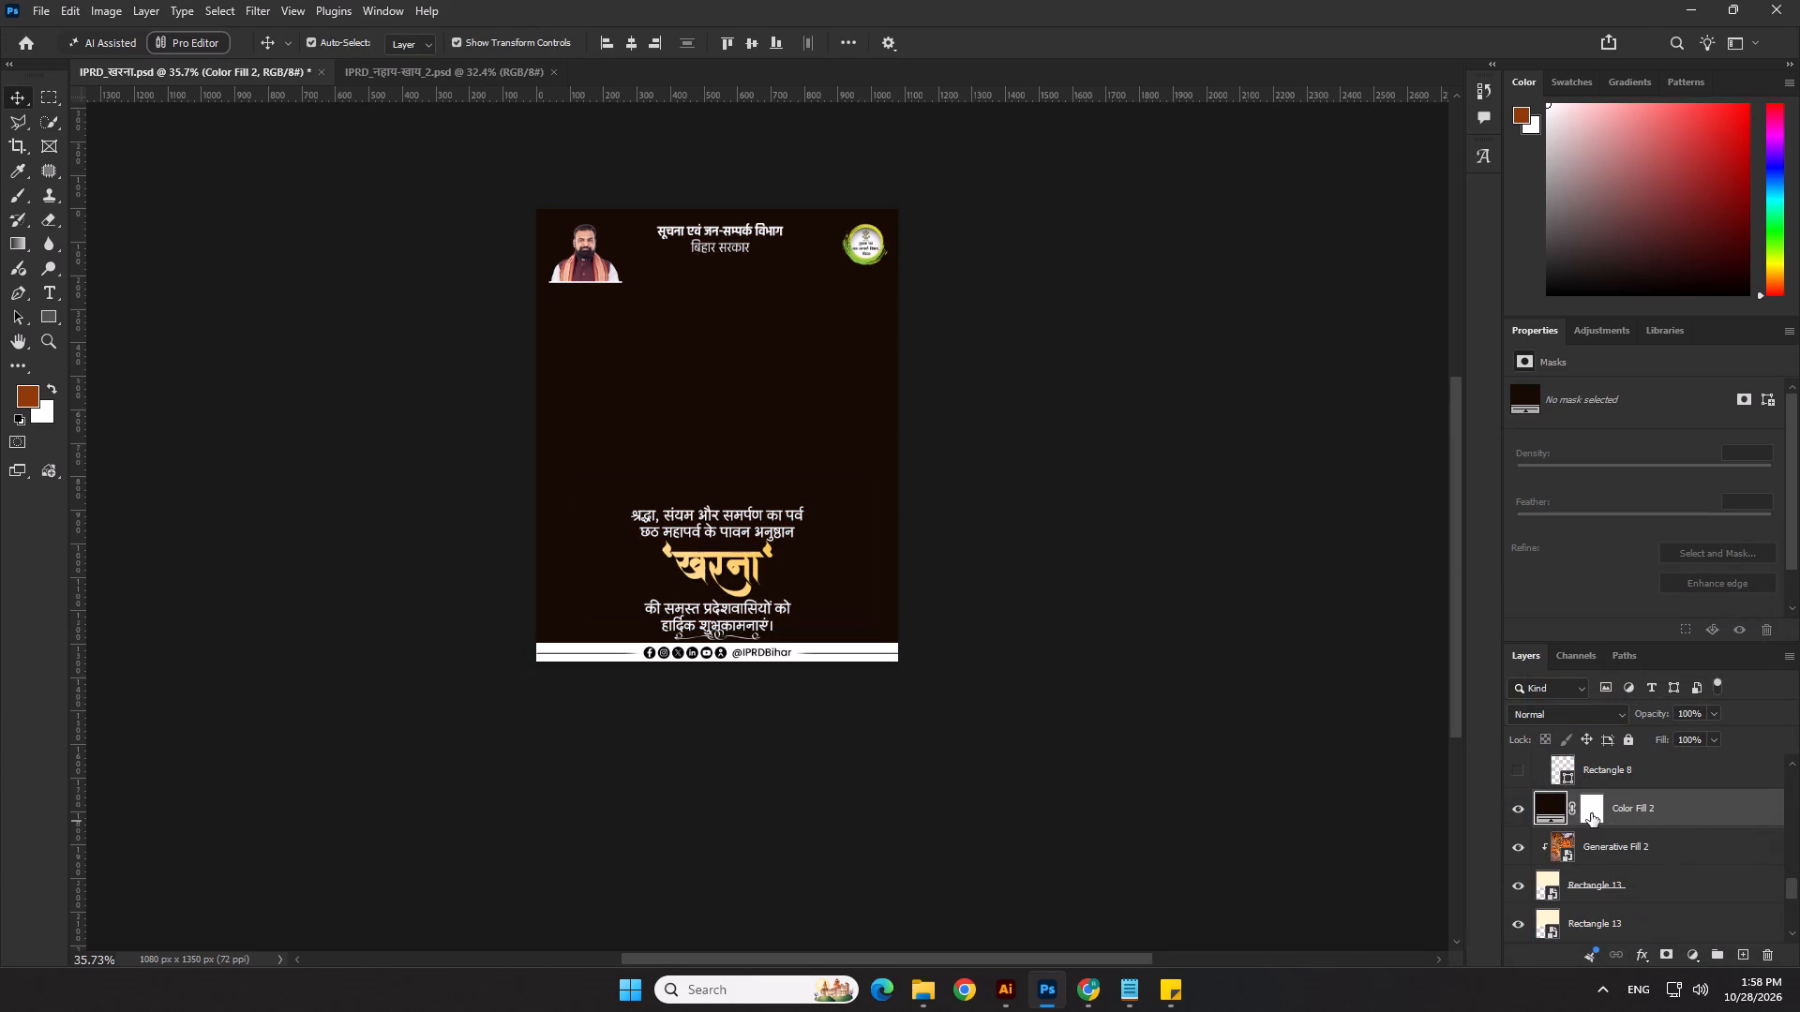
Apply a vertical linear black-to-white gradient to the dark fill's mask, fading it from just above the poster down to the women's chests.
{"action": "left_click", "coordinate": [1591, 813]}
{"action": "left_click", "coordinate": [20, 250]}
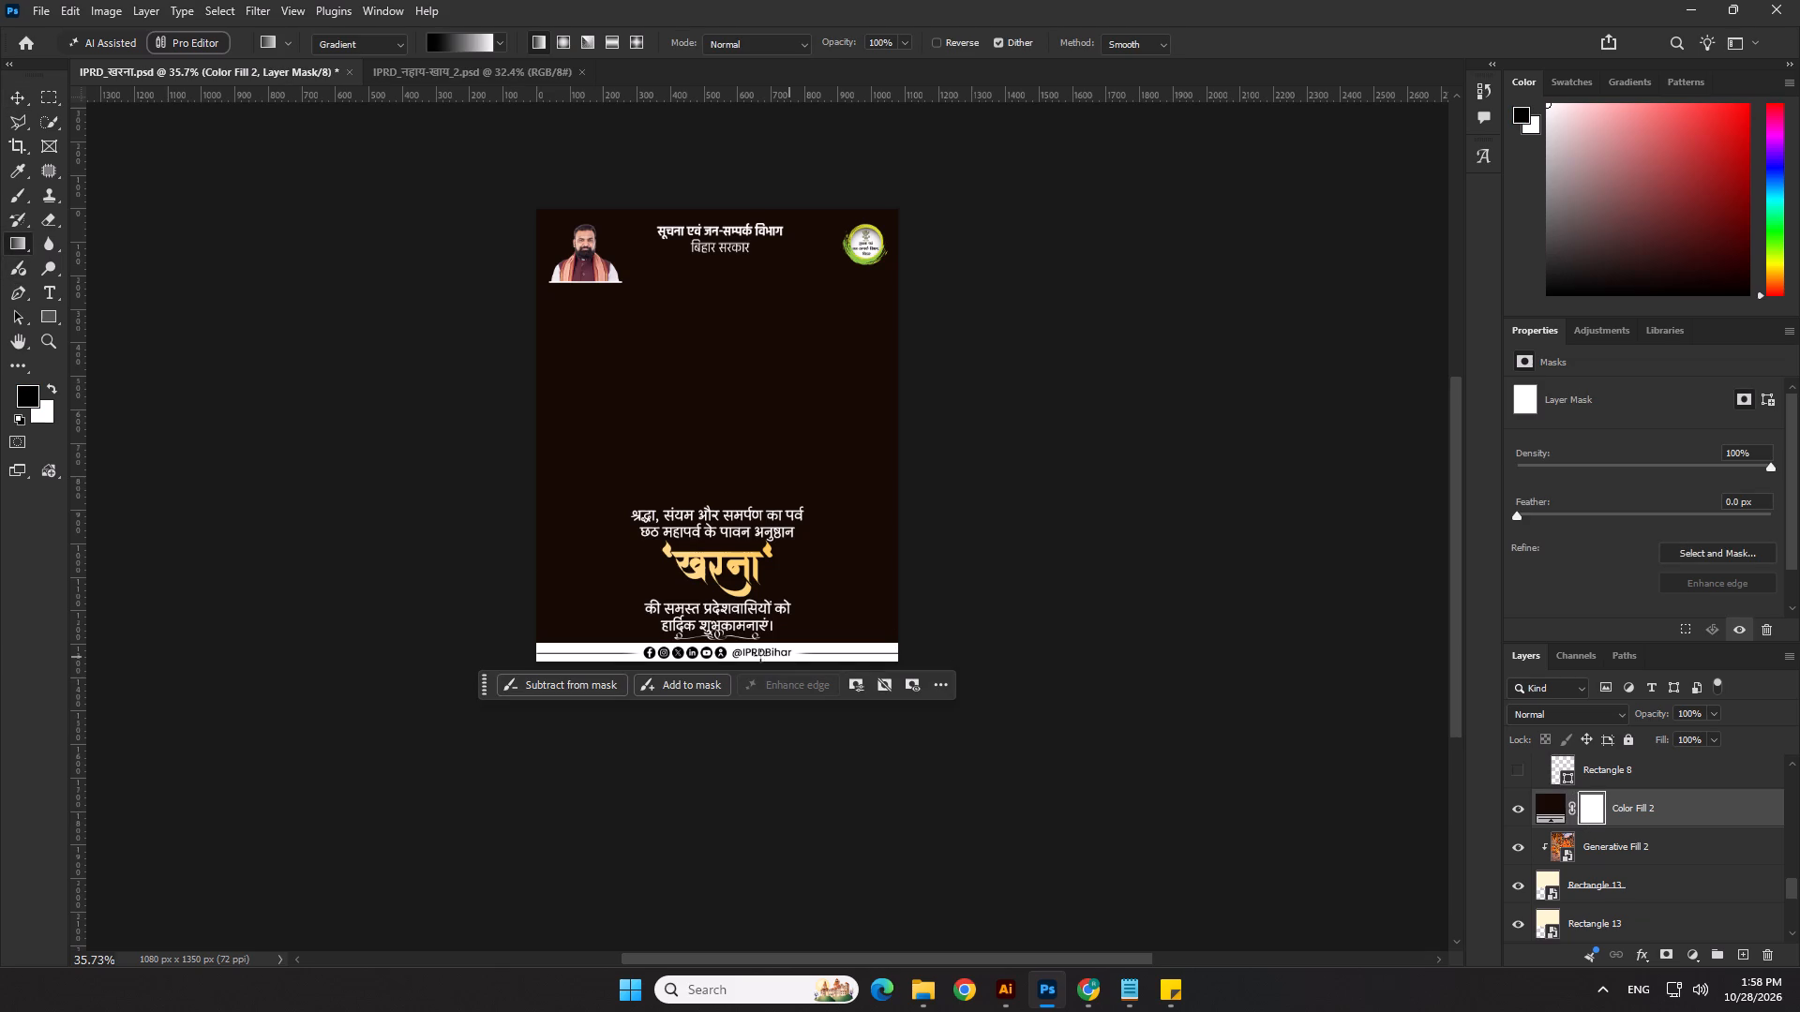
{"action": "left_click_drag", "start_coordinate": [714, 657], "coordinate": [689, 244]}
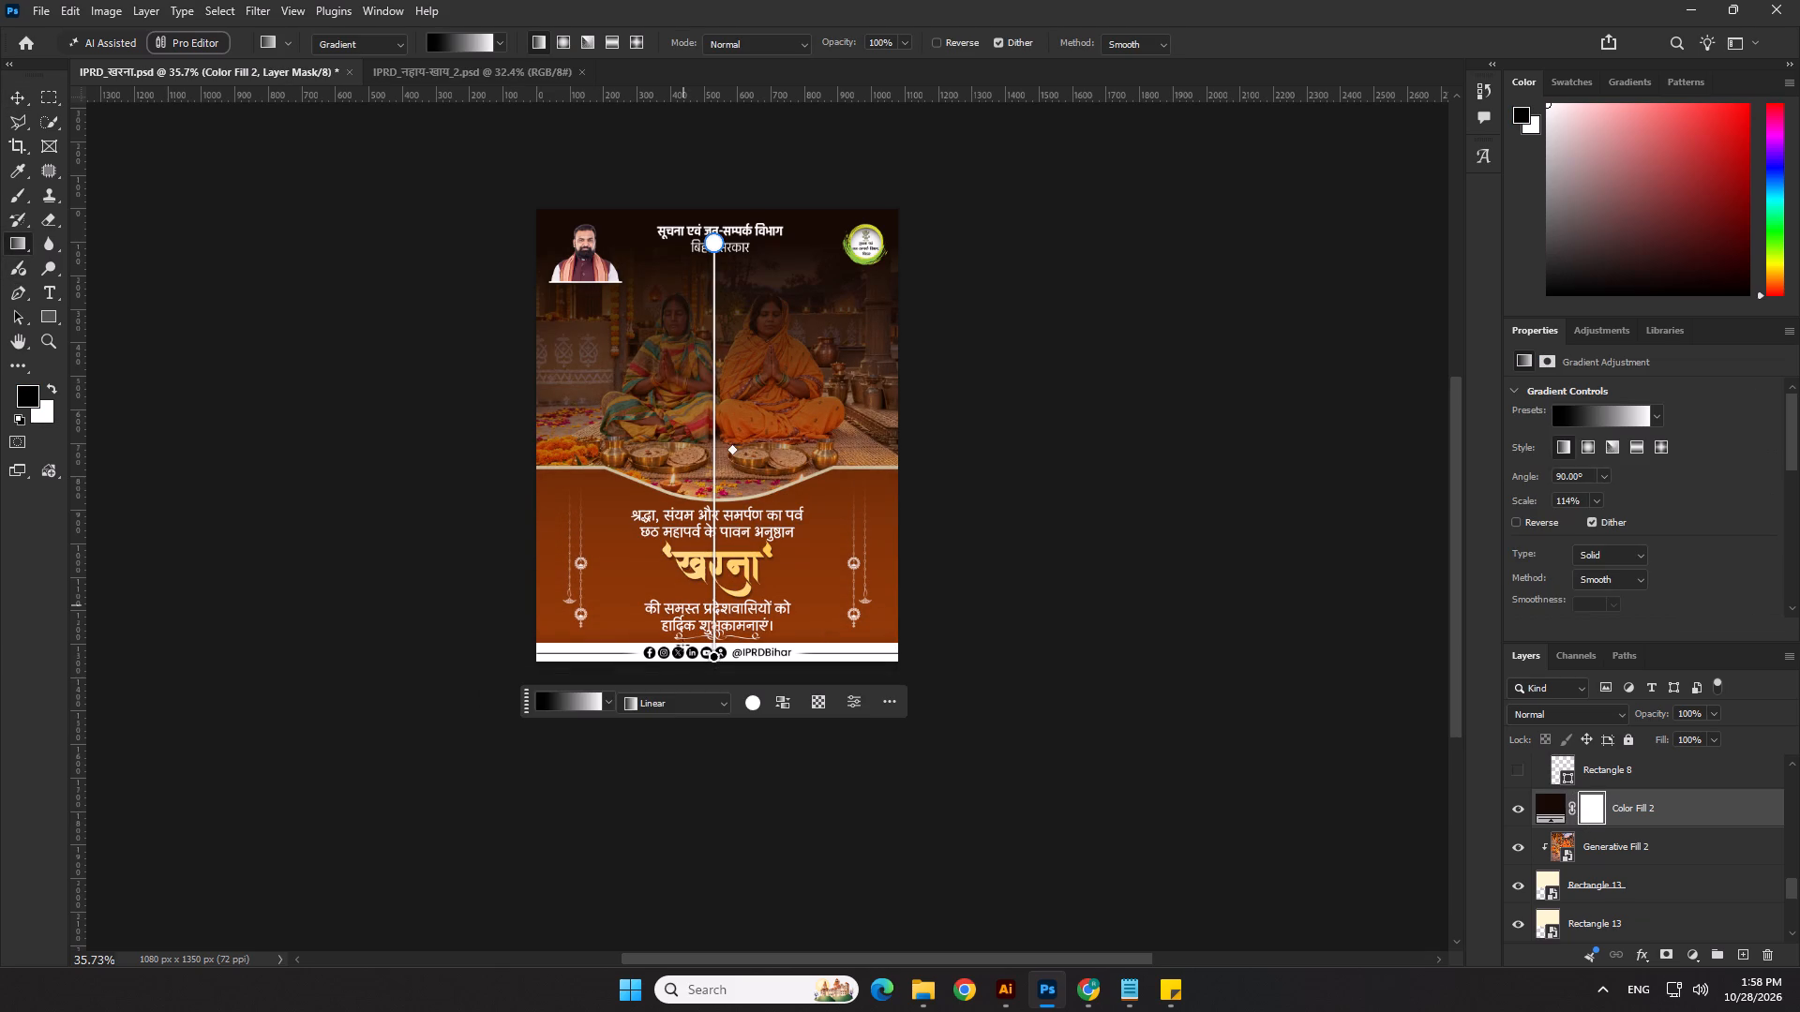
{"action": "left_click_drag", "start_coordinate": [714, 660], "coordinate": [714, 631]}
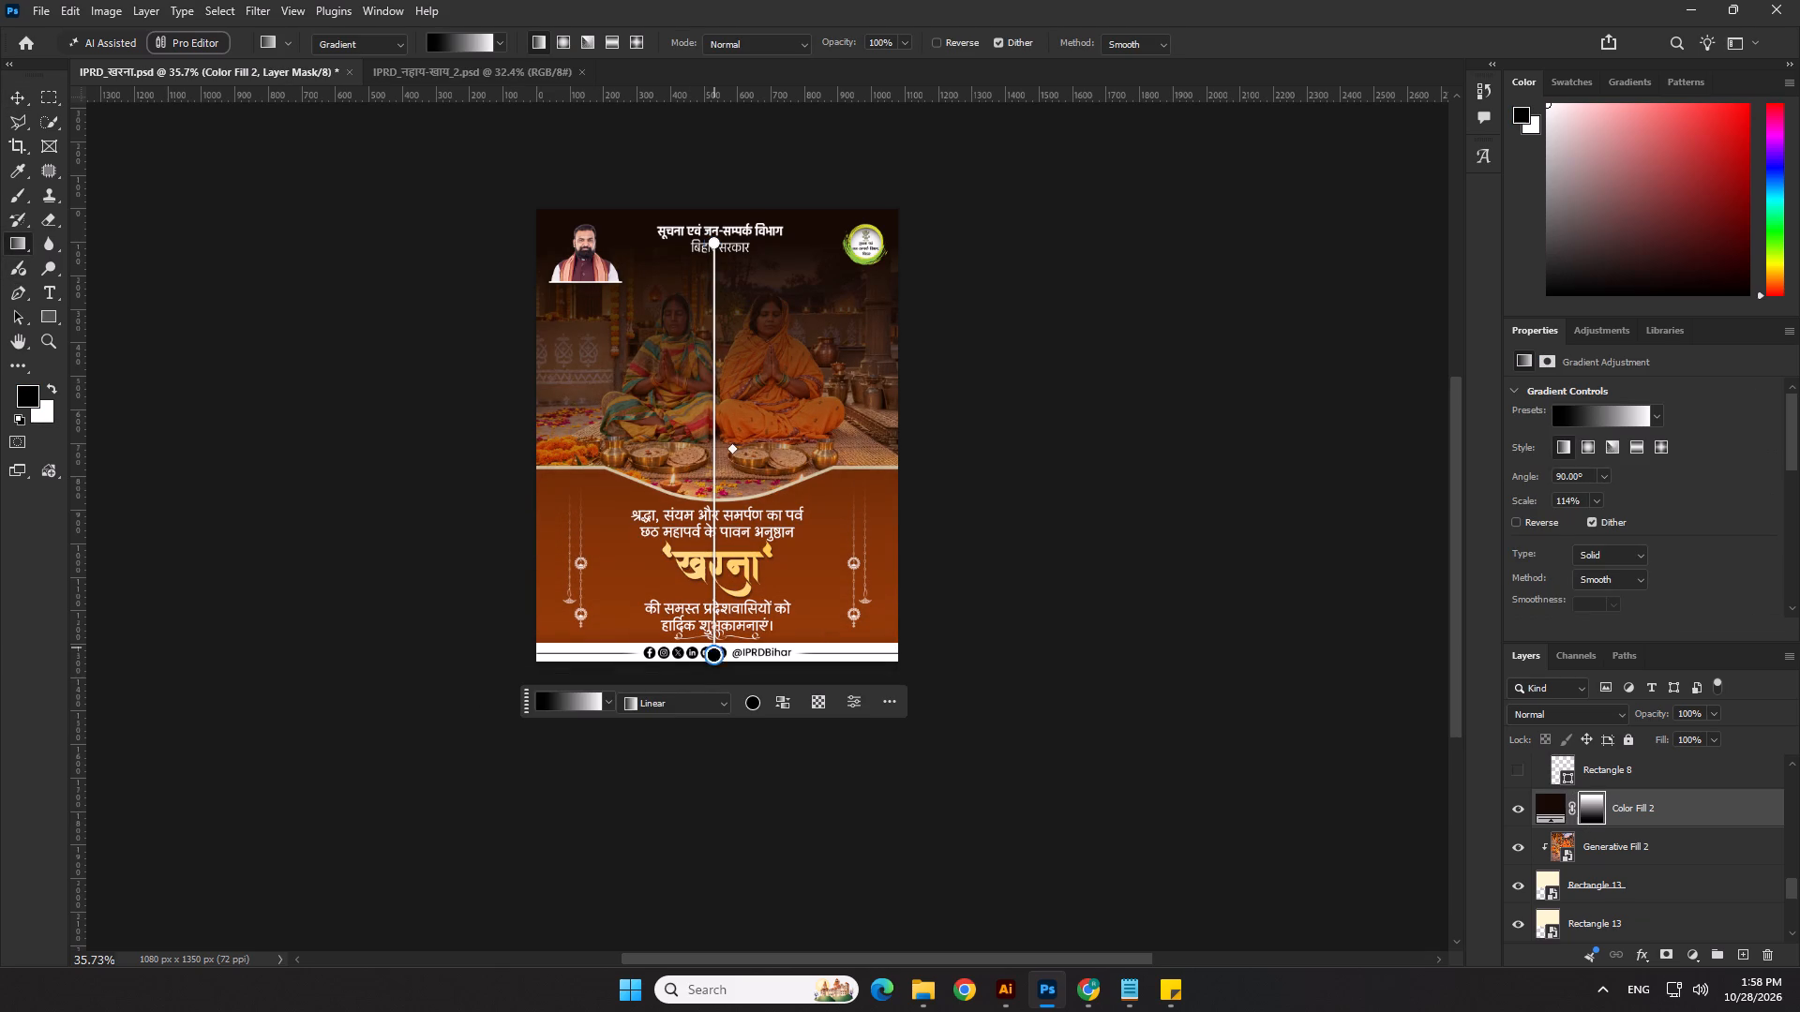
{"action": "left_click_drag", "start_coordinate": [714, 631], "coordinate": [709, 354]}
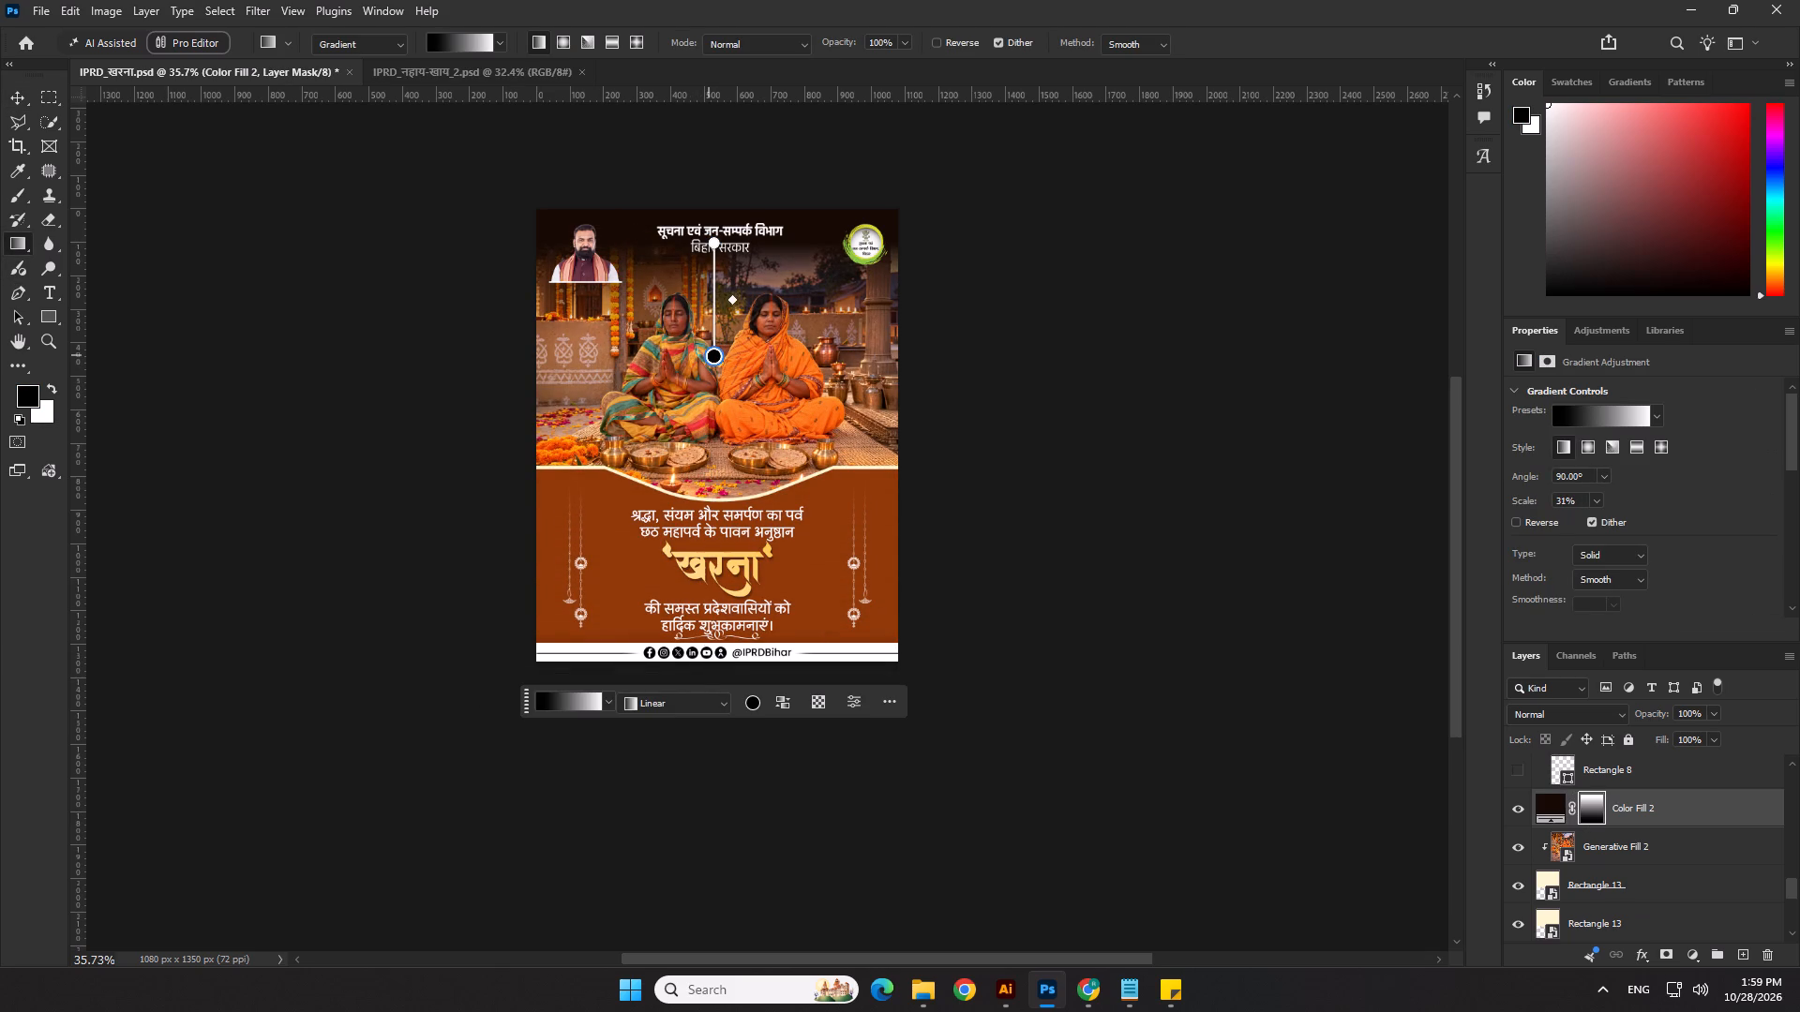
{"action": "left_click_drag", "start_coordinate": [709, 354], "coordinate": [709, 352]}
{"action": "left_click_drag", "start_coordinate": [709, 352], "coordinate": [710, 350]}
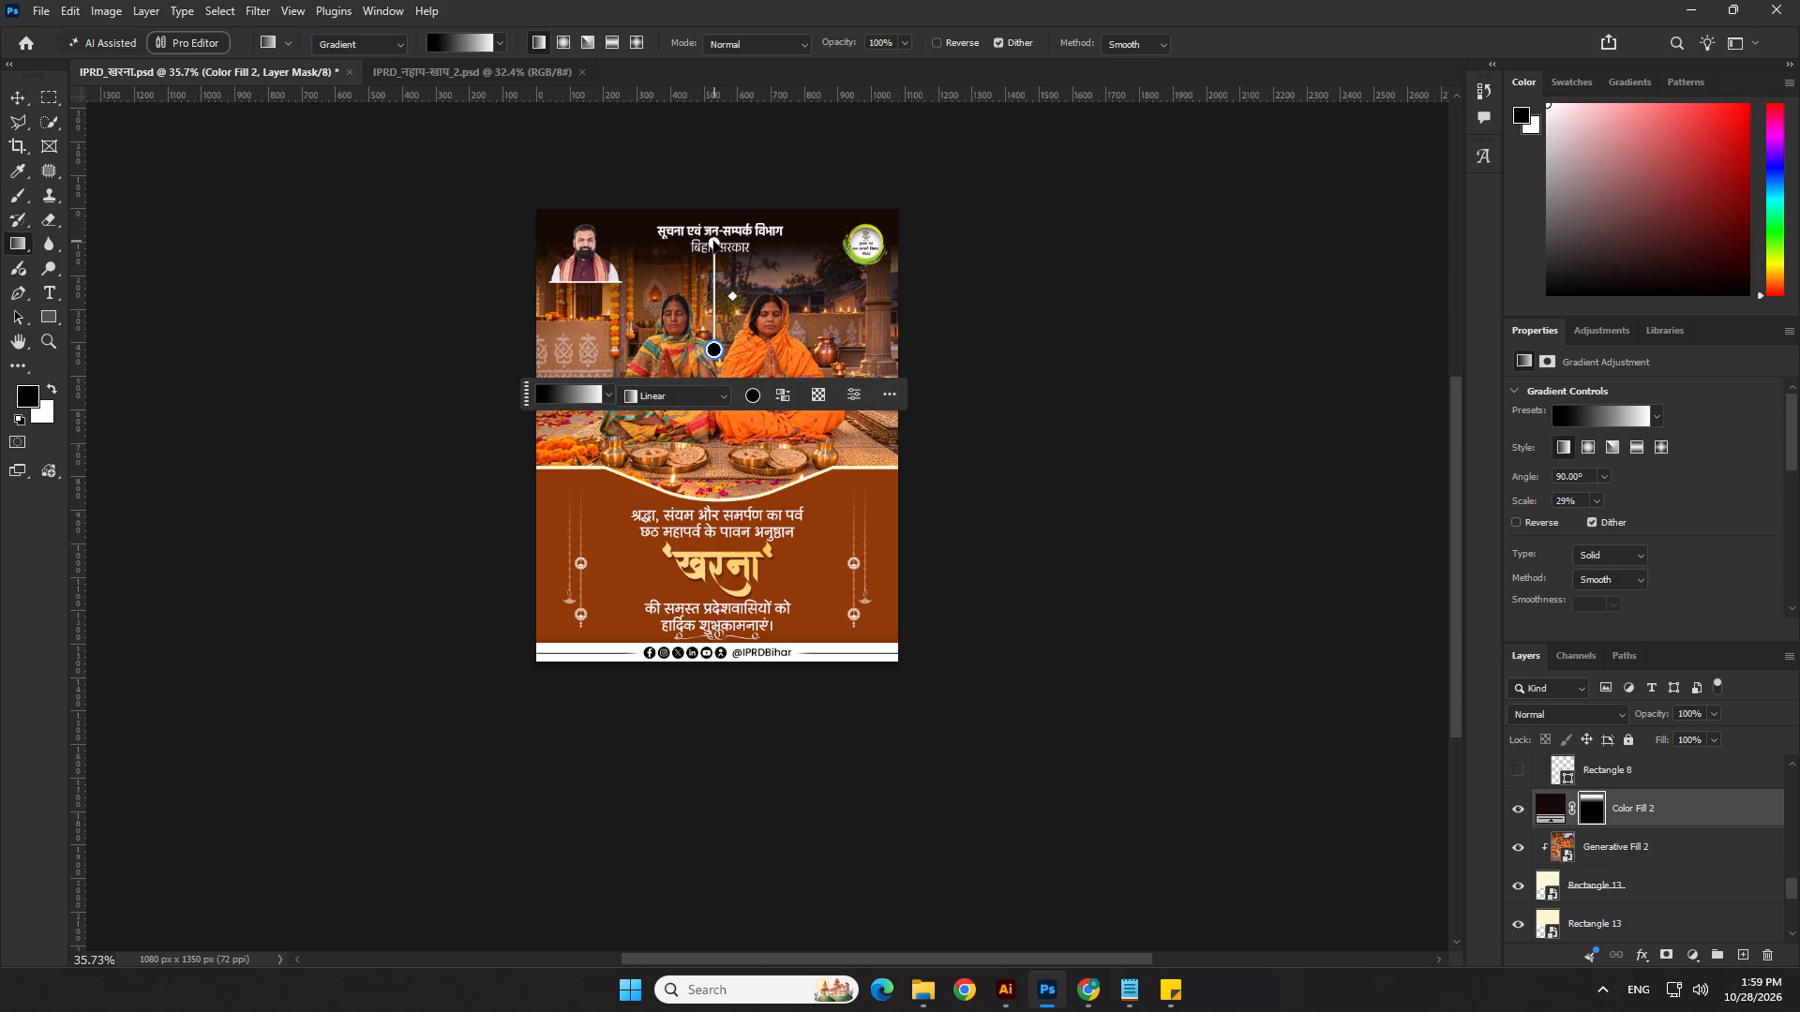
{"action": "left_click_drag", "start_coordinate": [713, 241], "coordinate": [717, 198]}
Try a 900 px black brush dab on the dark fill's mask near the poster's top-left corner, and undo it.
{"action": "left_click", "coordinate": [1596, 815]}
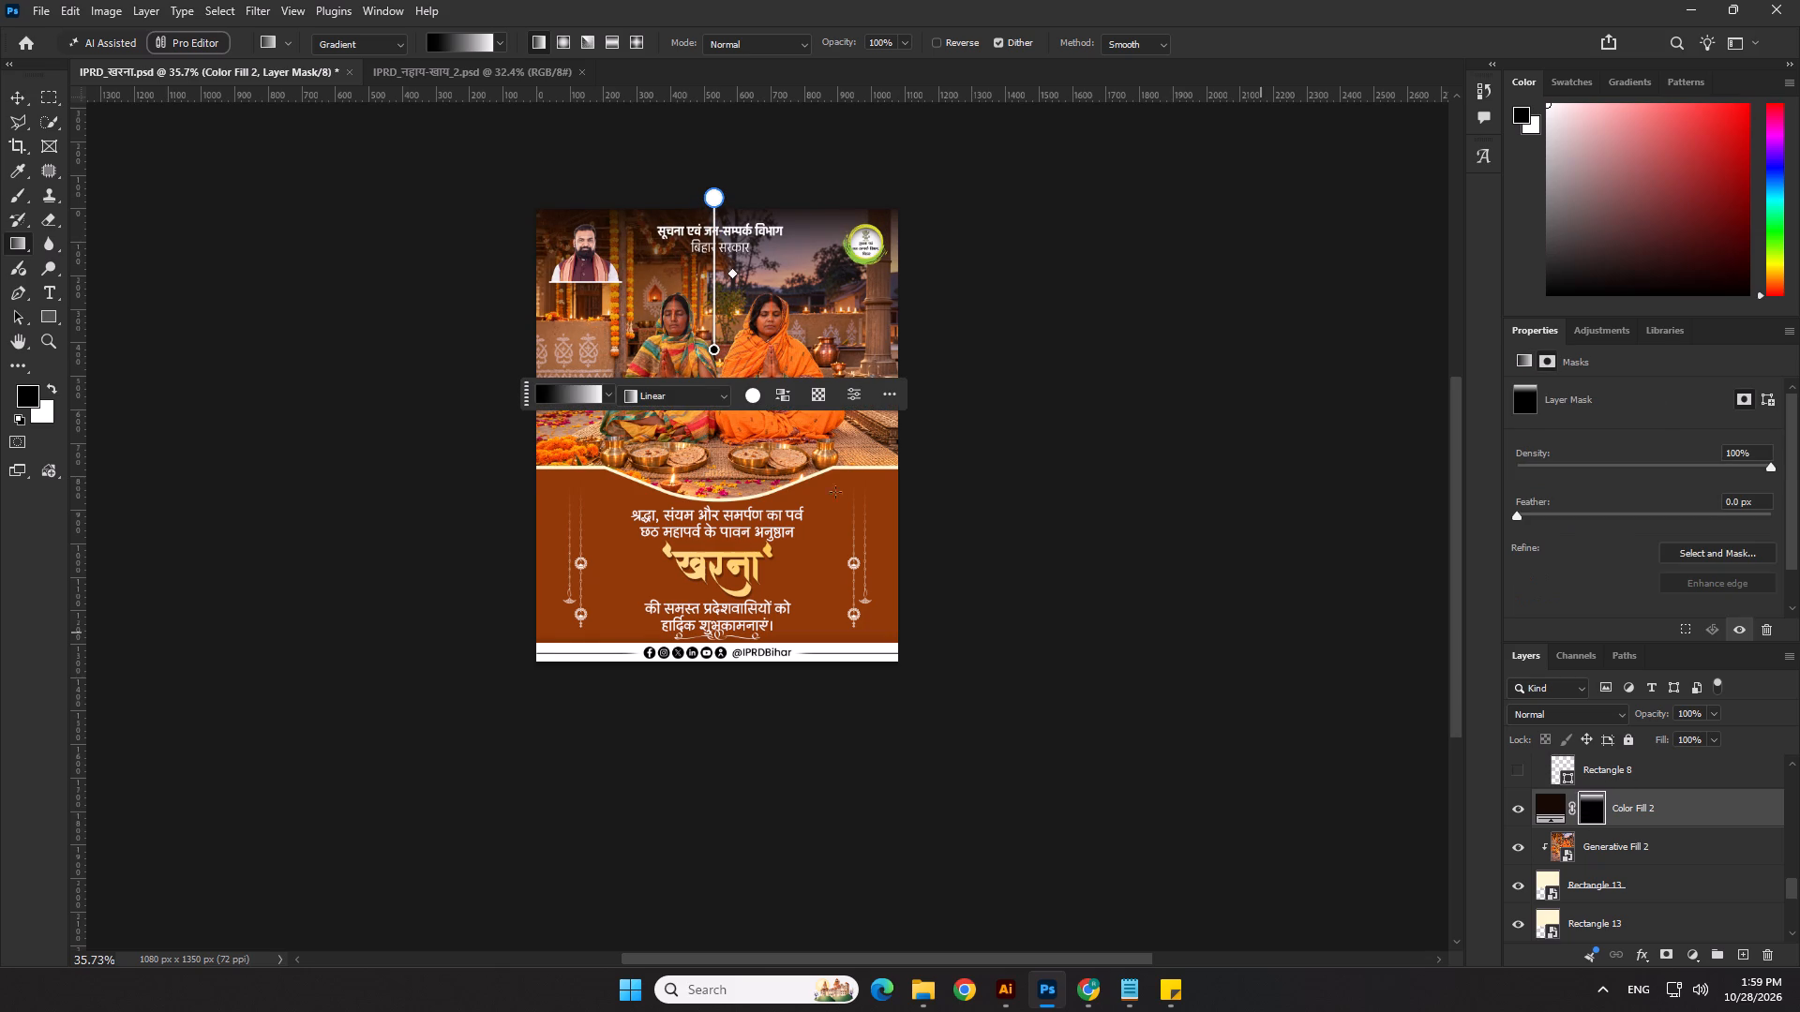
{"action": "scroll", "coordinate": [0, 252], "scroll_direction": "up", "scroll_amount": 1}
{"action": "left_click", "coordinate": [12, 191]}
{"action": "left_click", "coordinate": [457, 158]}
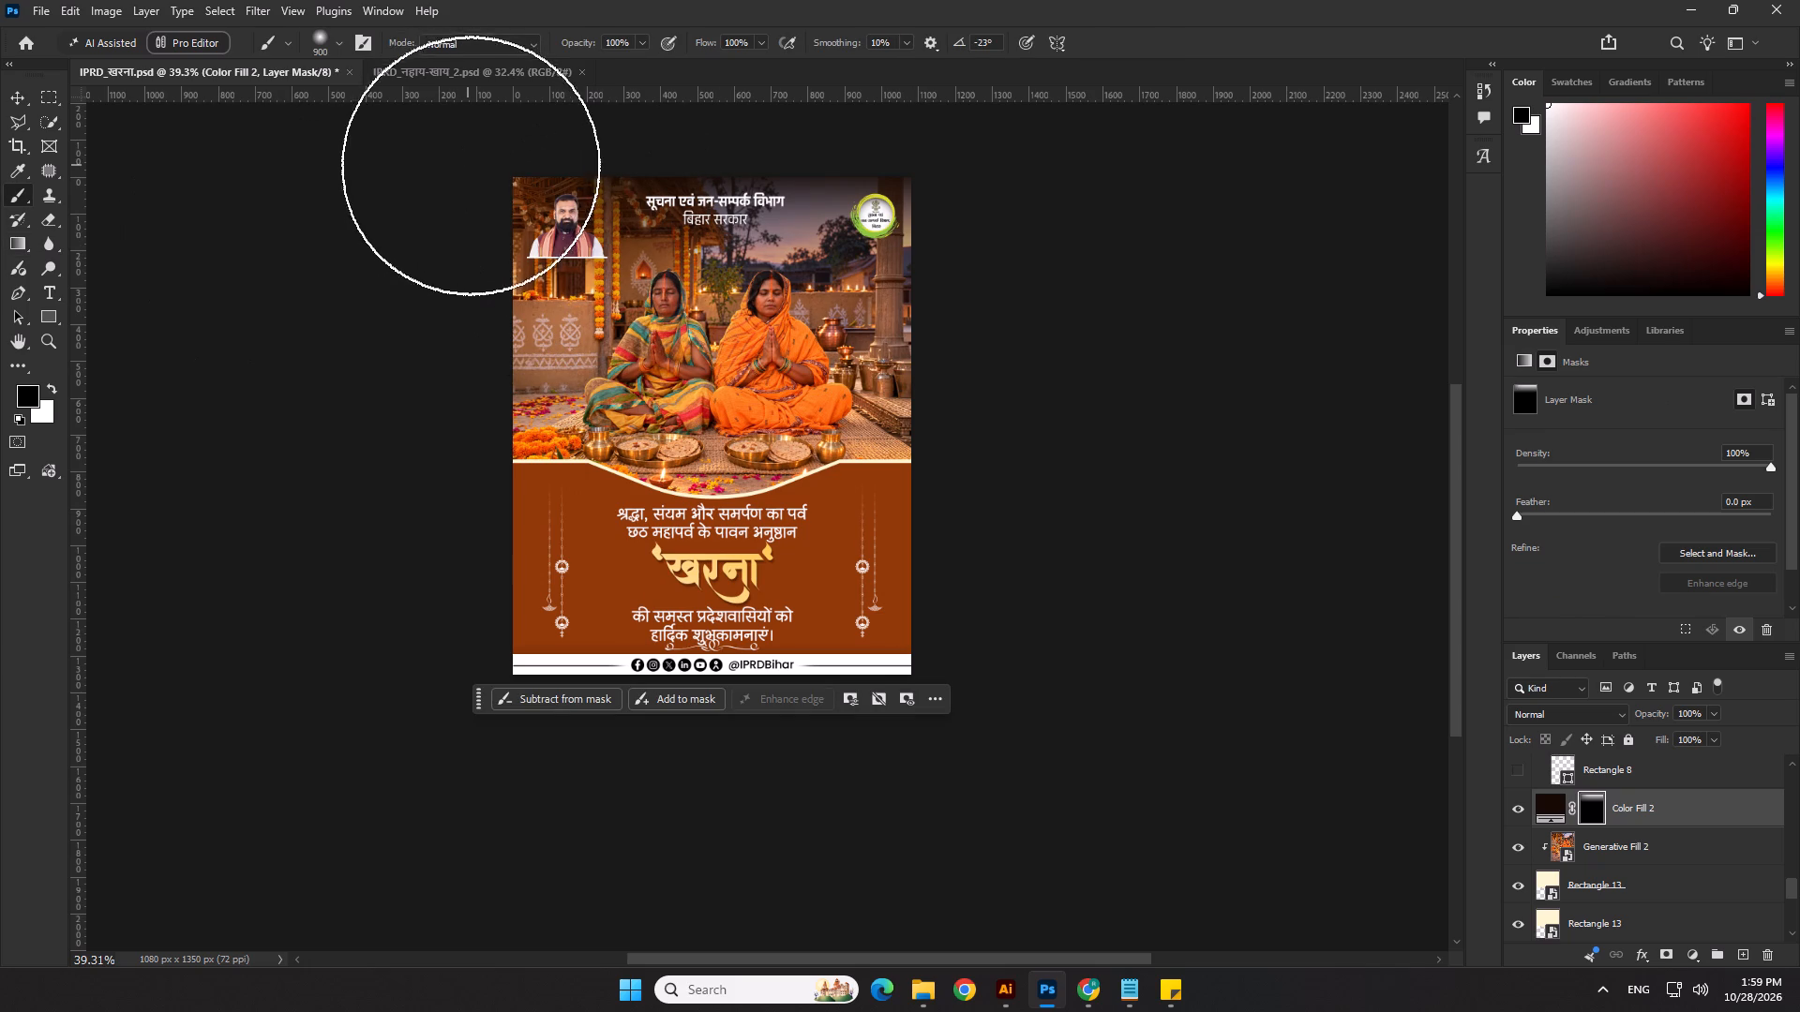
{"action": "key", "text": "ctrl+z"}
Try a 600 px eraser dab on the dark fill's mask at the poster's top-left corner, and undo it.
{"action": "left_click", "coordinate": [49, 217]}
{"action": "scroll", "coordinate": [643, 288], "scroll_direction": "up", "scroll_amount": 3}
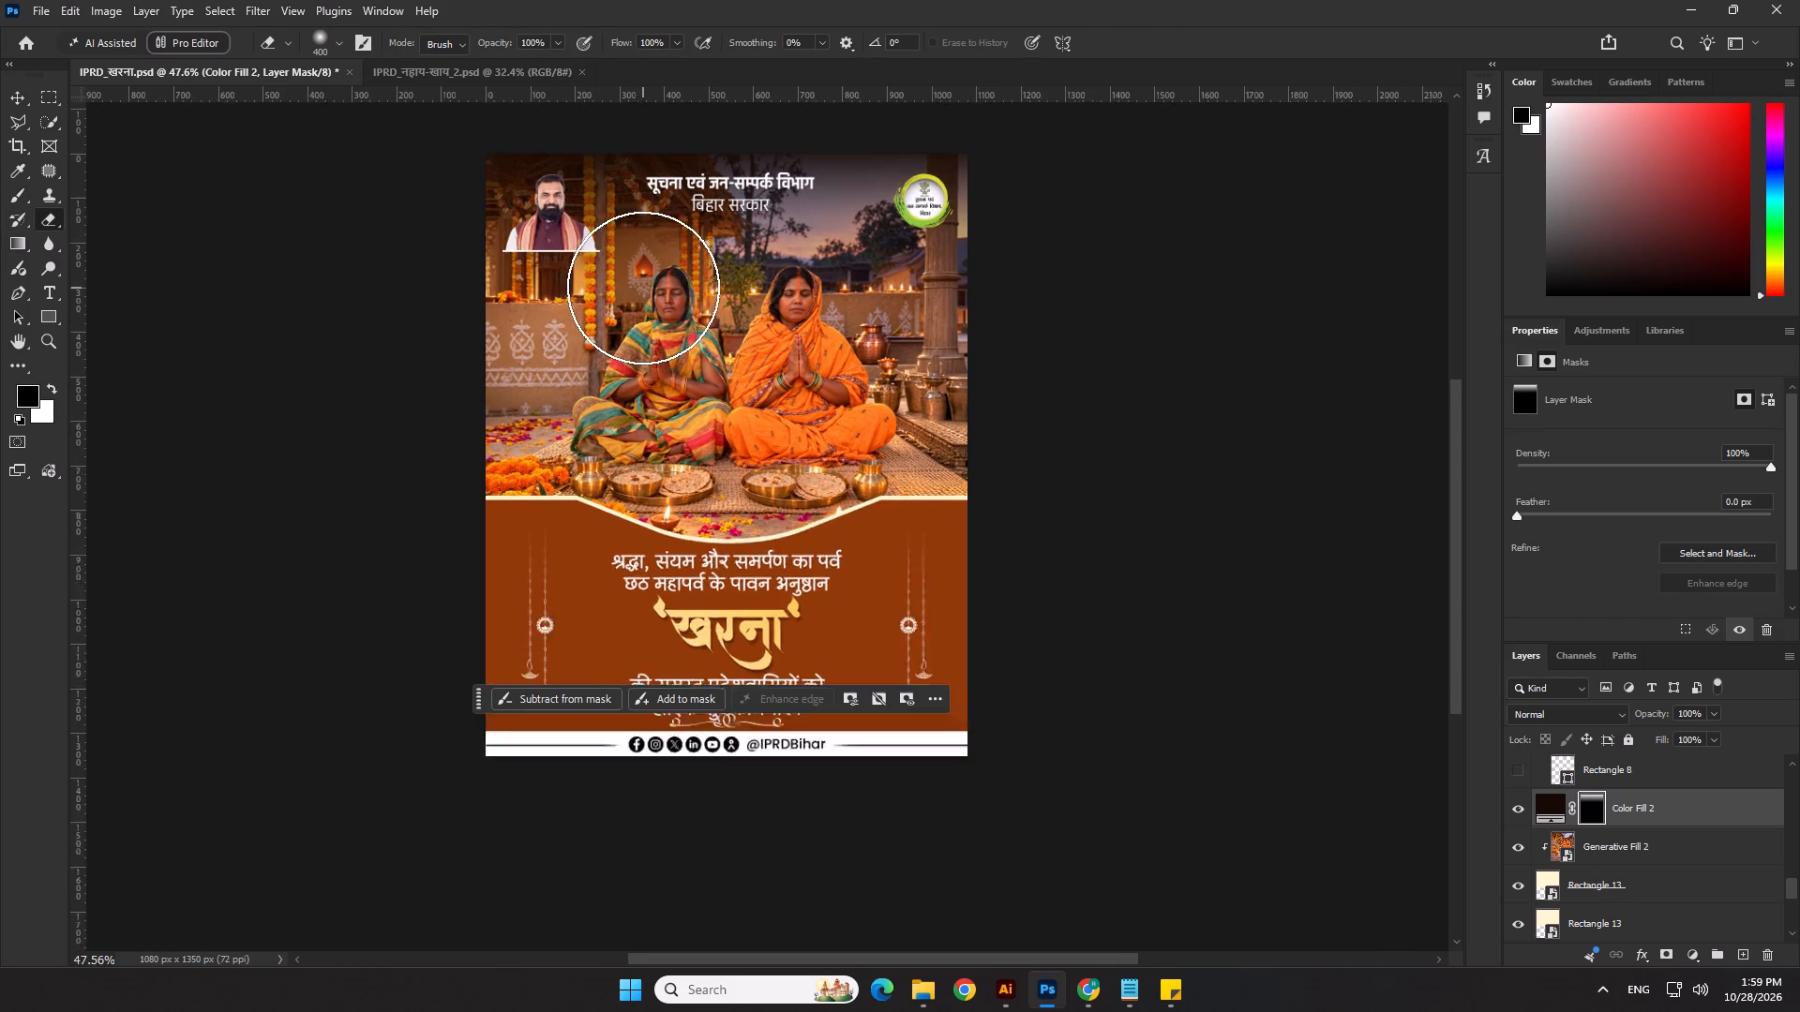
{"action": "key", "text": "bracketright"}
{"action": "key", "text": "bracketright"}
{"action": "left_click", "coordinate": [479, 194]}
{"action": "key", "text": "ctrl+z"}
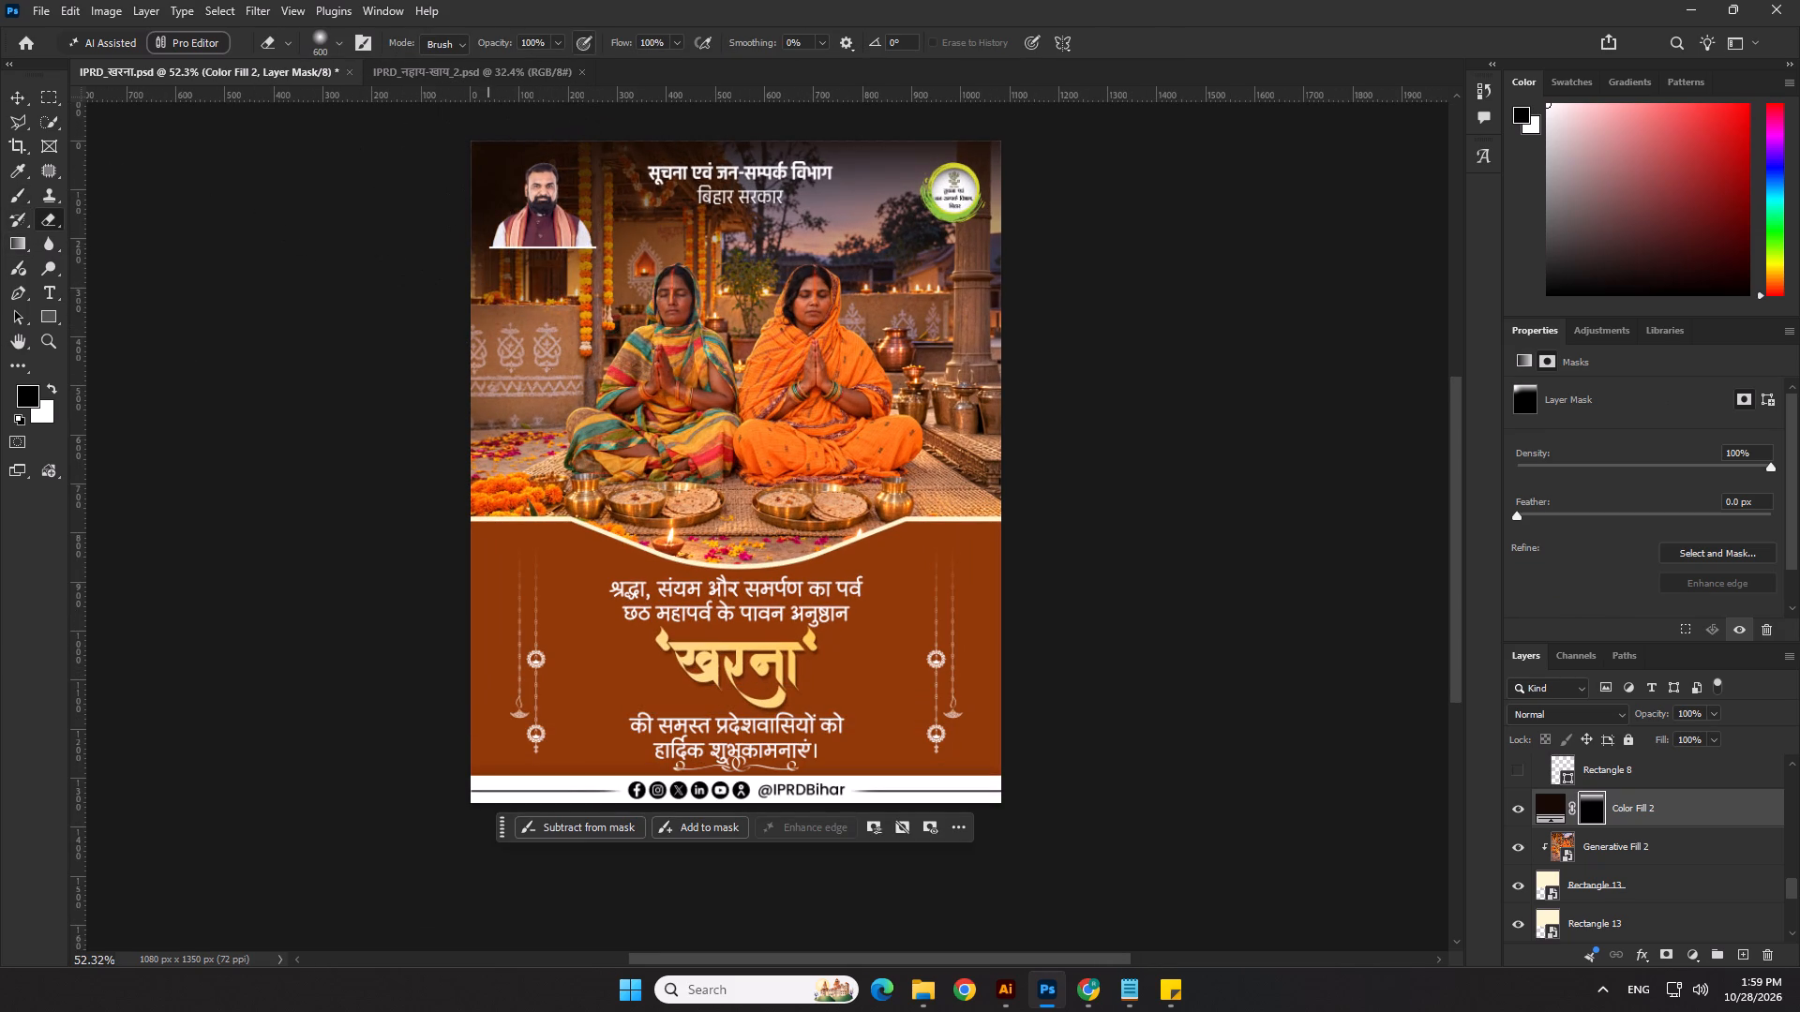
Dab the dark fill's mask along the poster's top corners and upper edge with the 600 px Eraser at 50% opacity and 50% flow.
{"action": "left_click_drag", "start_coordinate": [545, 42], "coordinate": [447, 50]}
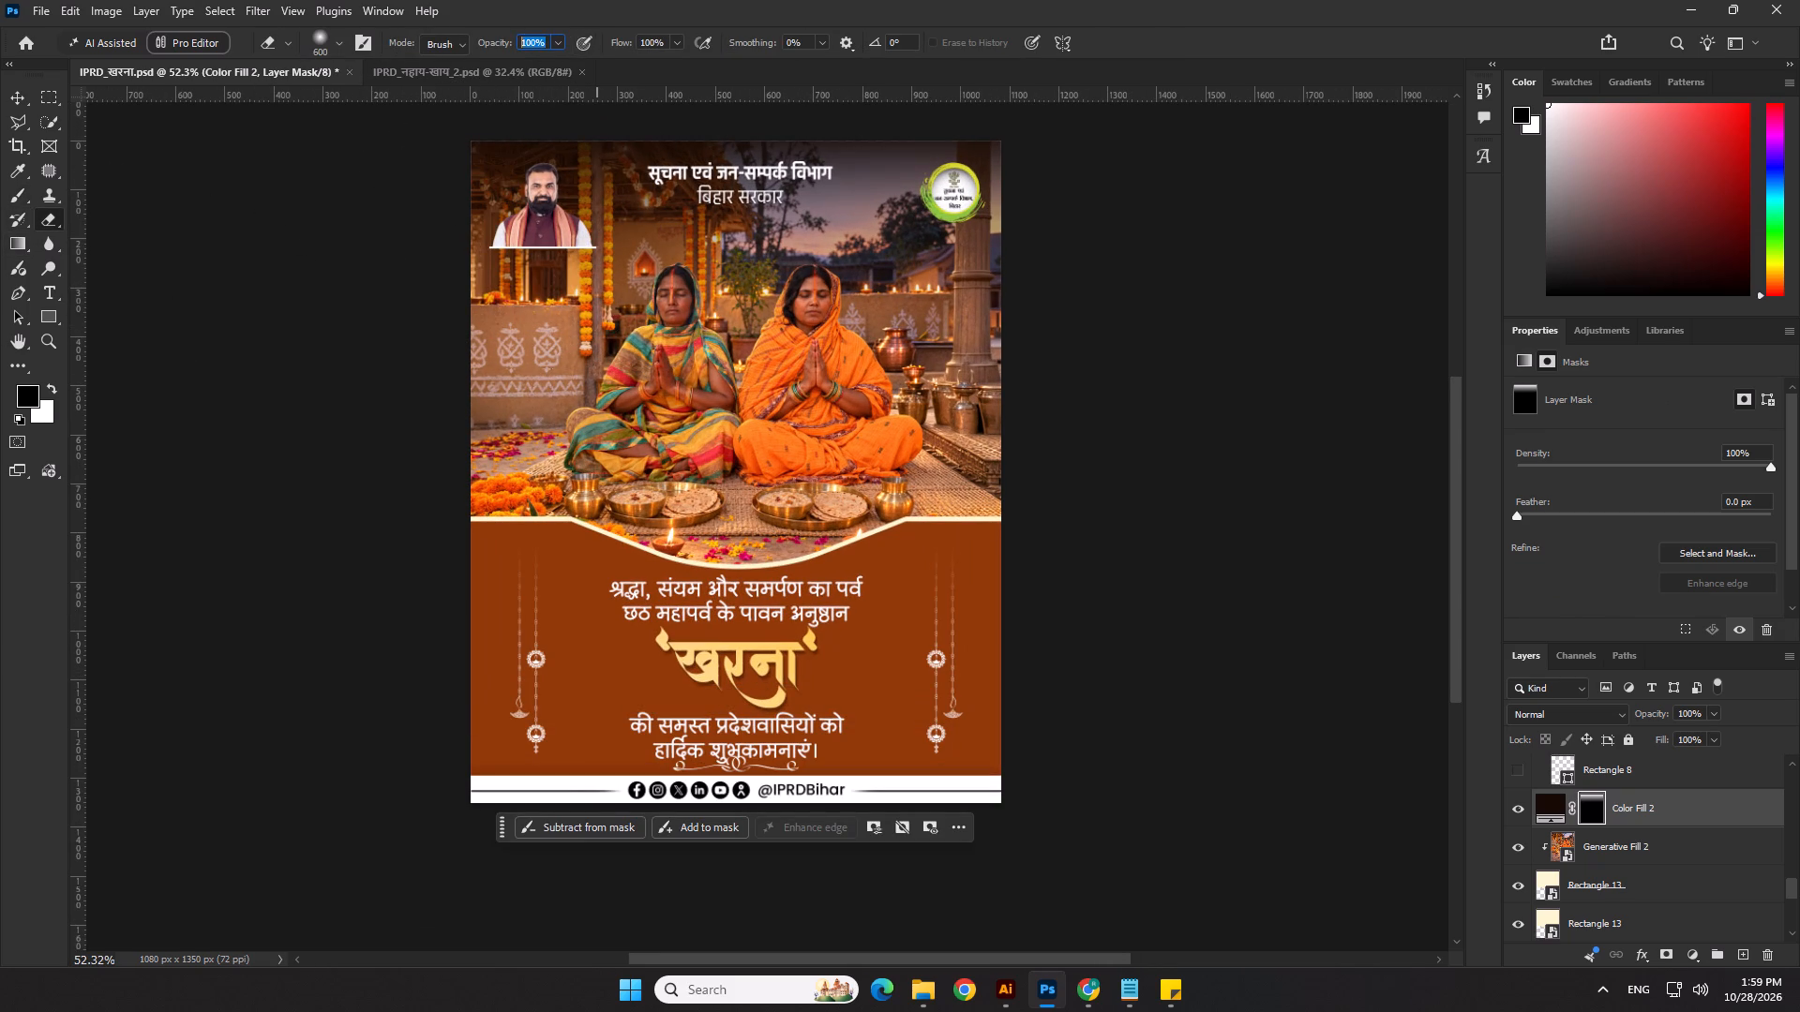
{"action": "left_click_drag", "start_coordinate": [447, 50], "coordinate": [440, 50]}
{"action": "type", "text": "50"}
{"action": "left_click", "coordinate": [650, 44]}
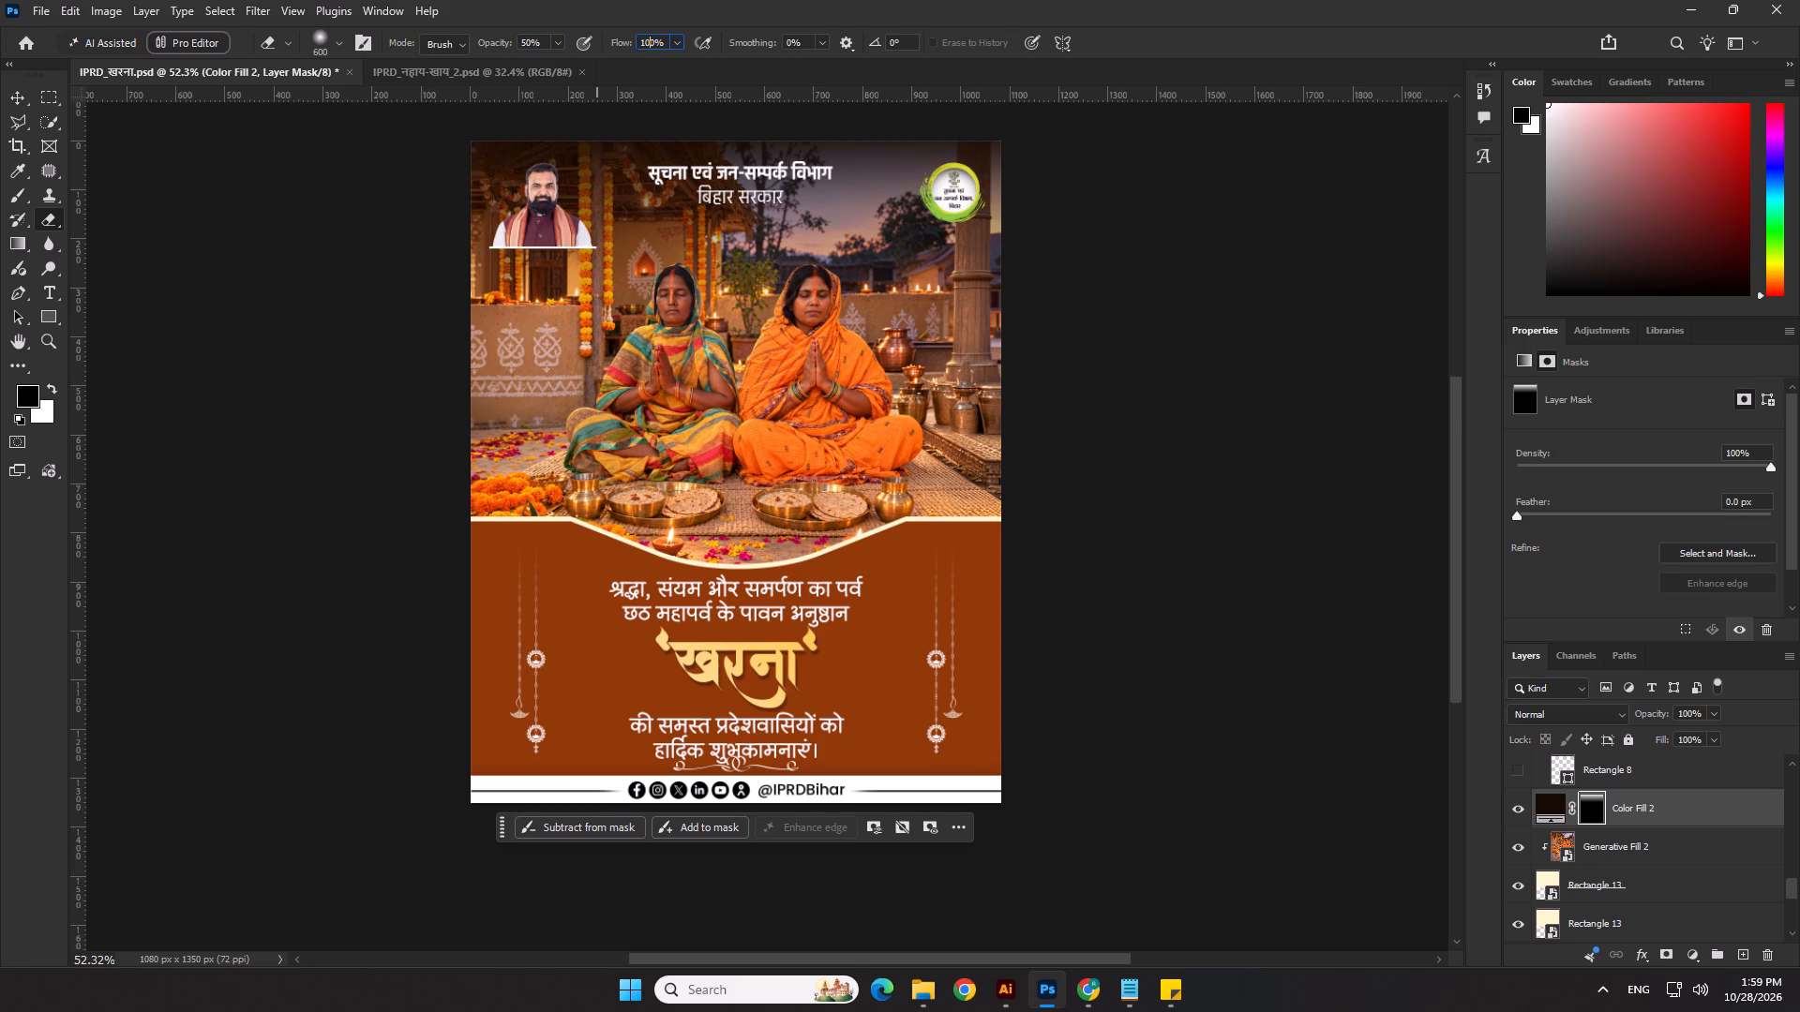
{"action": "key", "text": "ctrl+a"}
{"action": "type", "text": "50"}
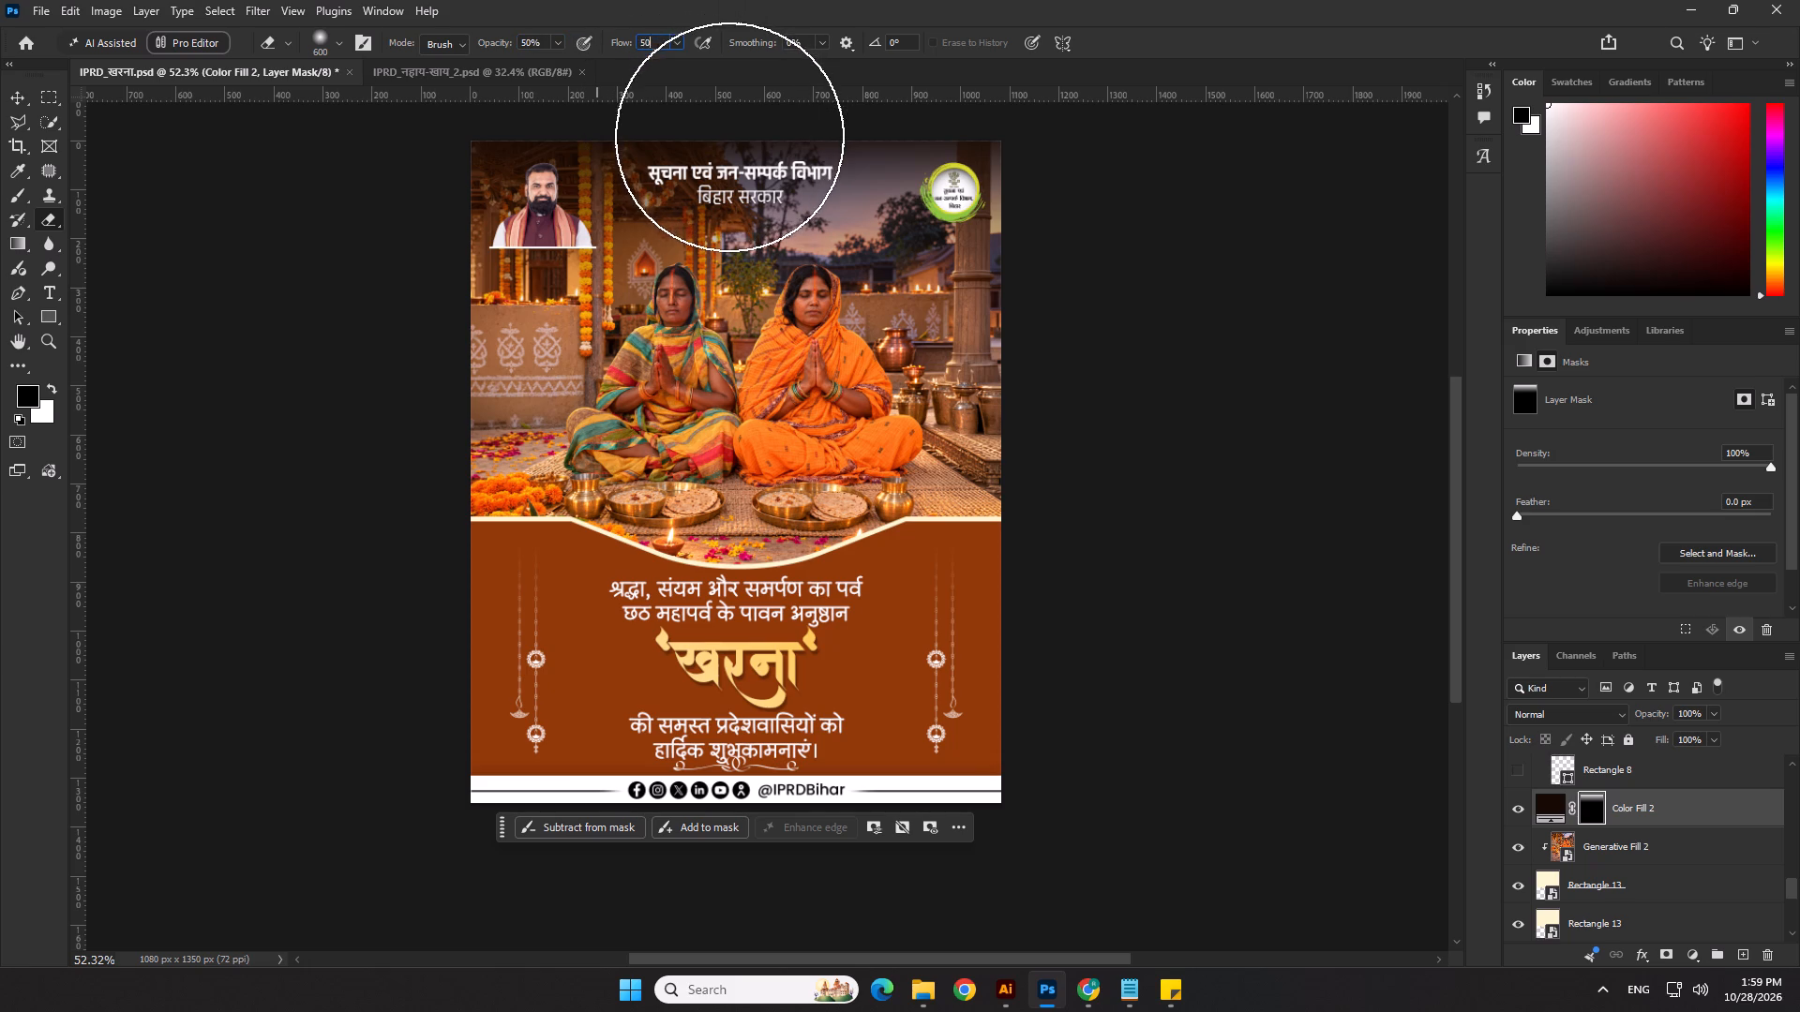
{"action": "key", "text": "Return"}
{"action": "left_click", "coordinate": [446, 171]}
{"action": "left_click", "coordinate": [987, 186]}
{"action": "left_click", "coordinate": [901, 127]}
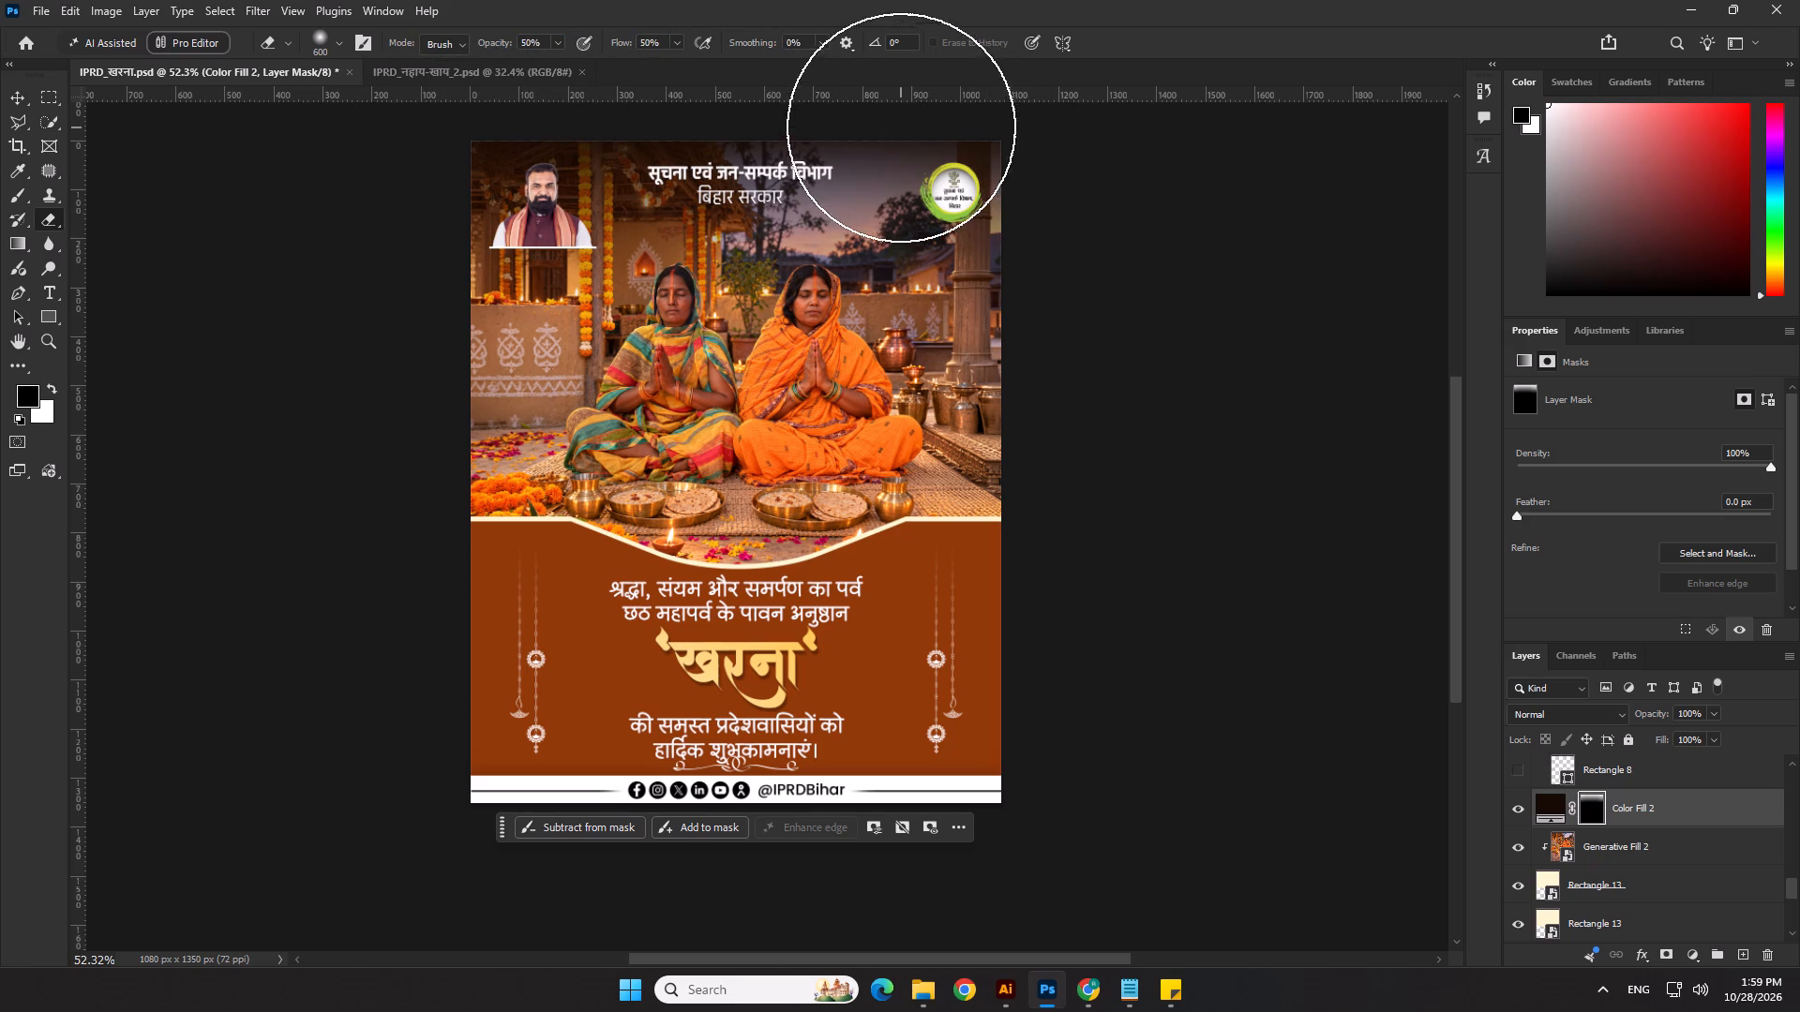
{"action": "left_click", "coordinate": [792, 117]}
{"action": "scroll", "coordinate": [393, 491], "scroll_direction": "down", "scroll_amount": 4}
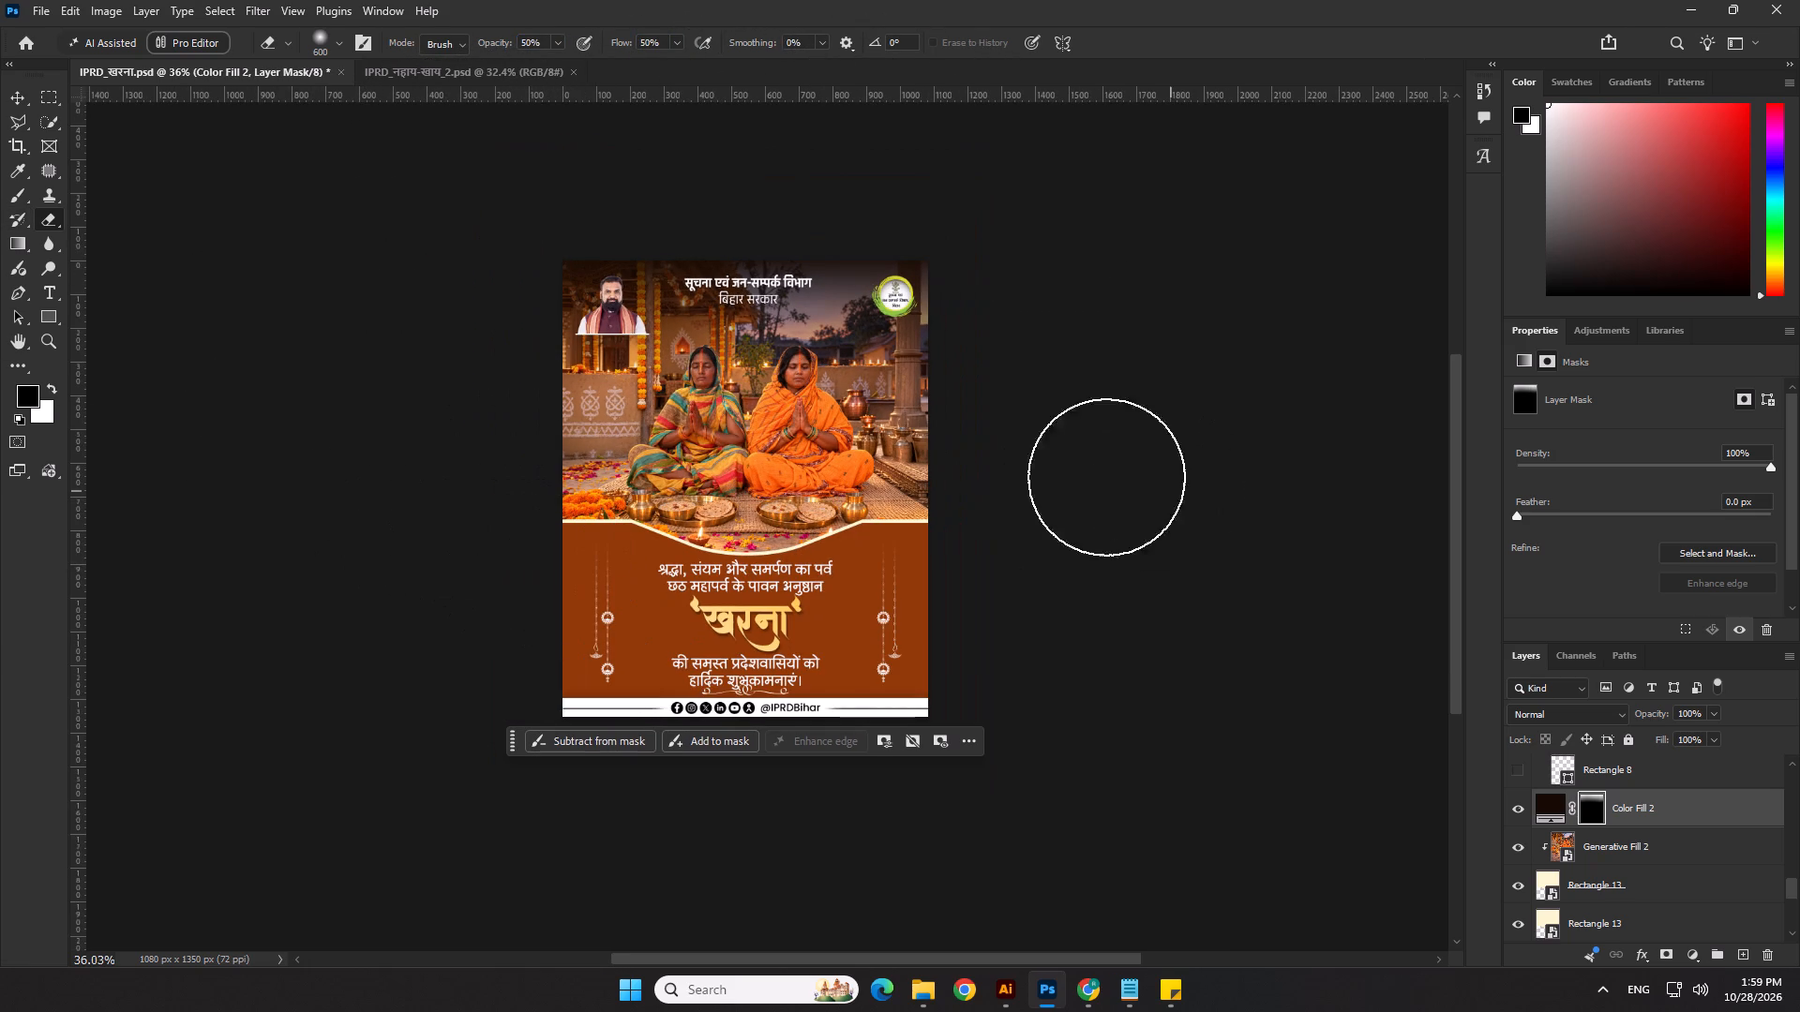
{"action": "left_click", "coordinate": [22, 101]}
{"action": "left_click", "coordinate": [223, 262]}
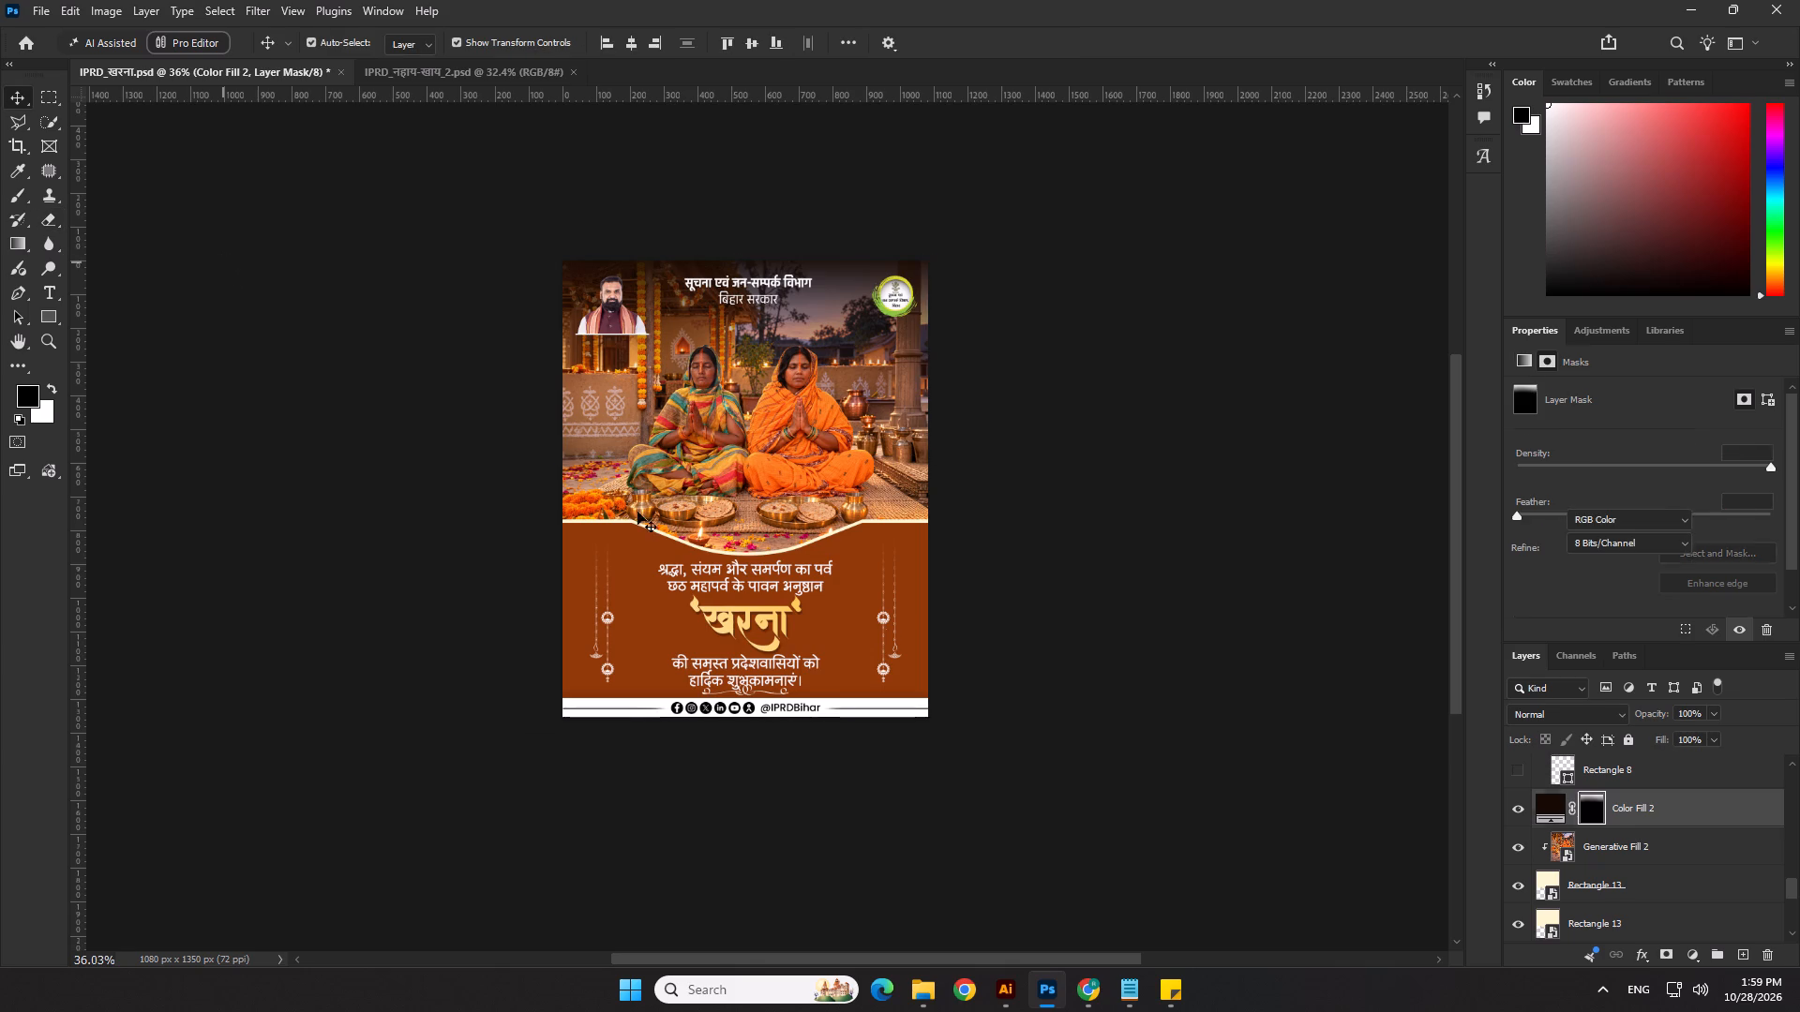
{"action": "scroll", "coordinate": [993, 675], "scroll_direction": "up", "scroll_amount": 2}
{"action": "left_click", "coordinate": [1057, 677]}
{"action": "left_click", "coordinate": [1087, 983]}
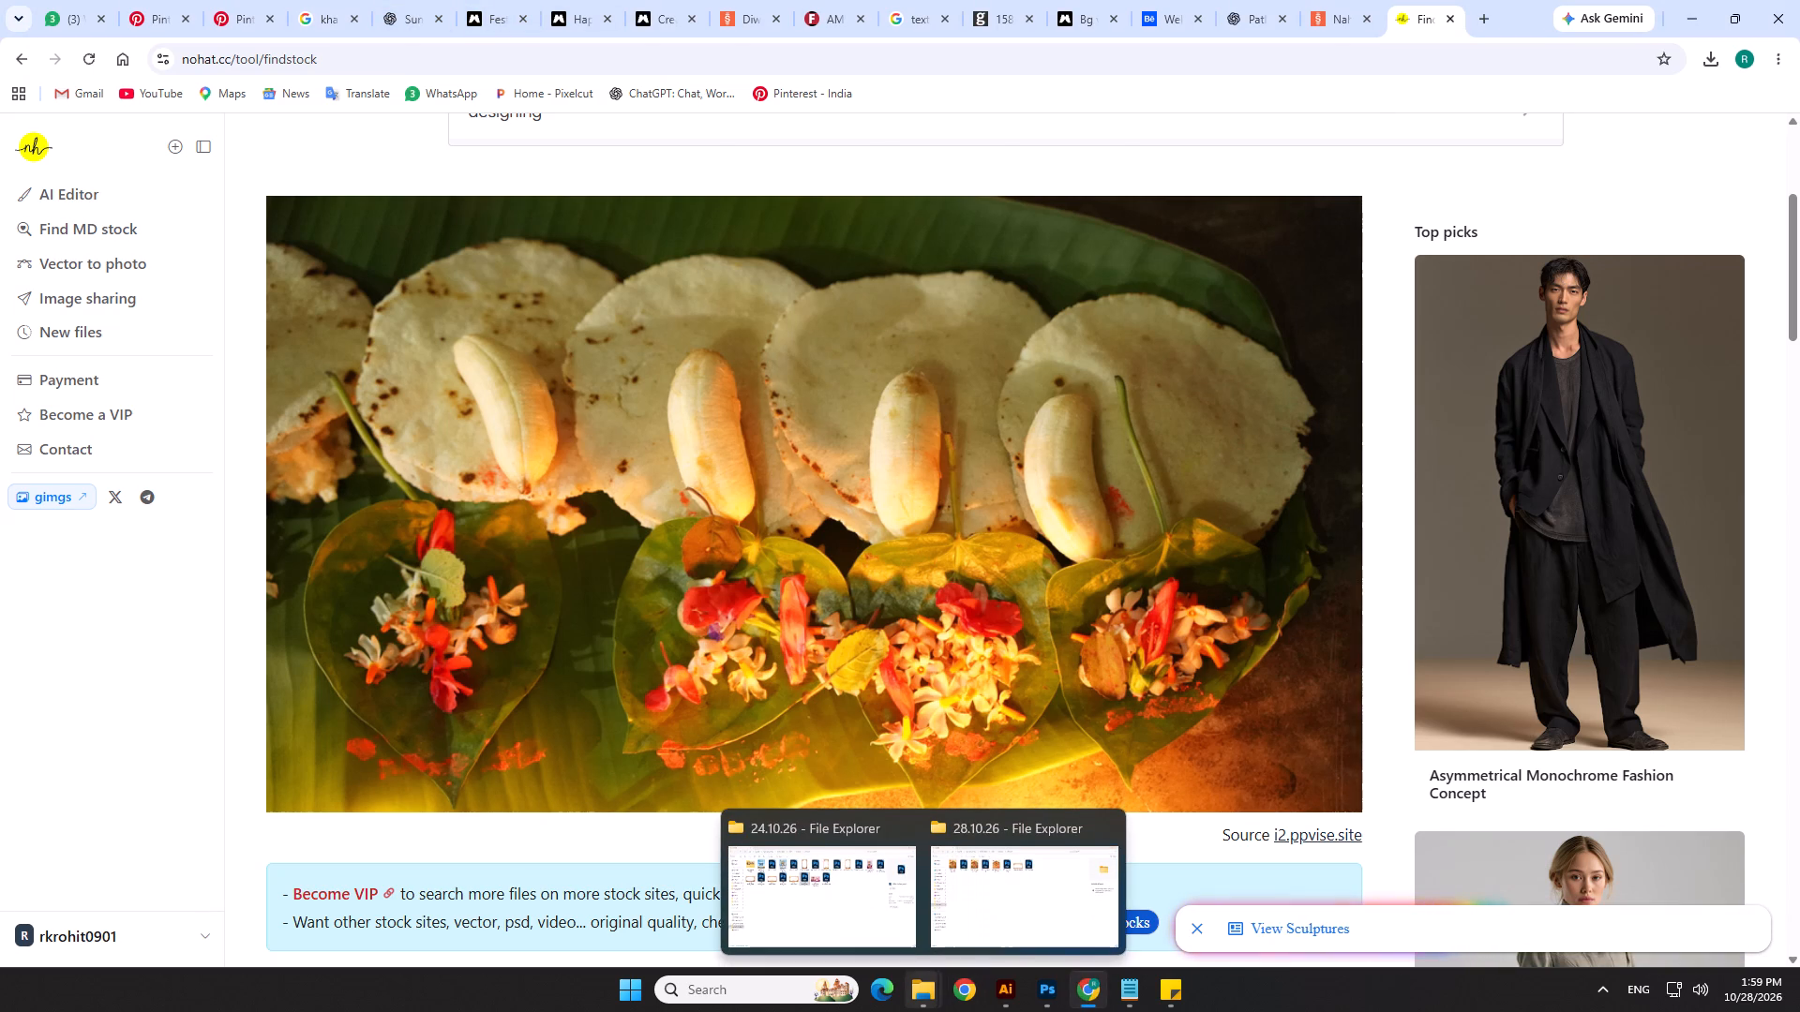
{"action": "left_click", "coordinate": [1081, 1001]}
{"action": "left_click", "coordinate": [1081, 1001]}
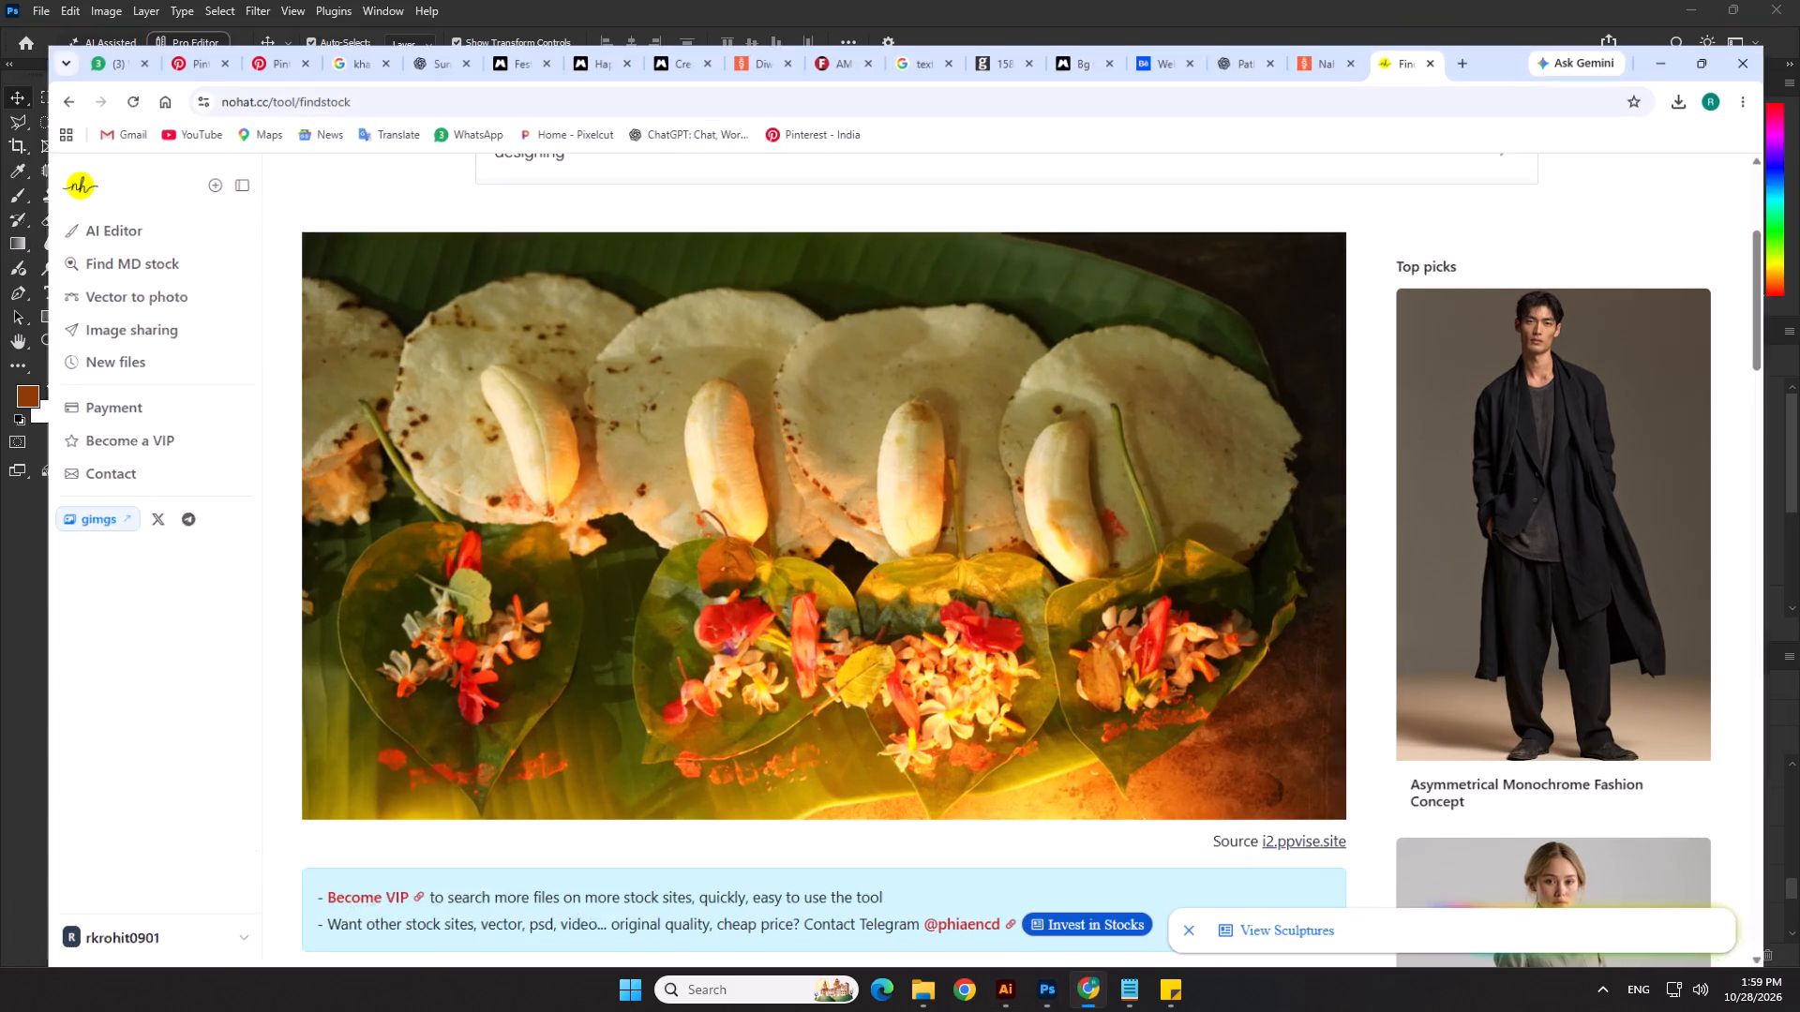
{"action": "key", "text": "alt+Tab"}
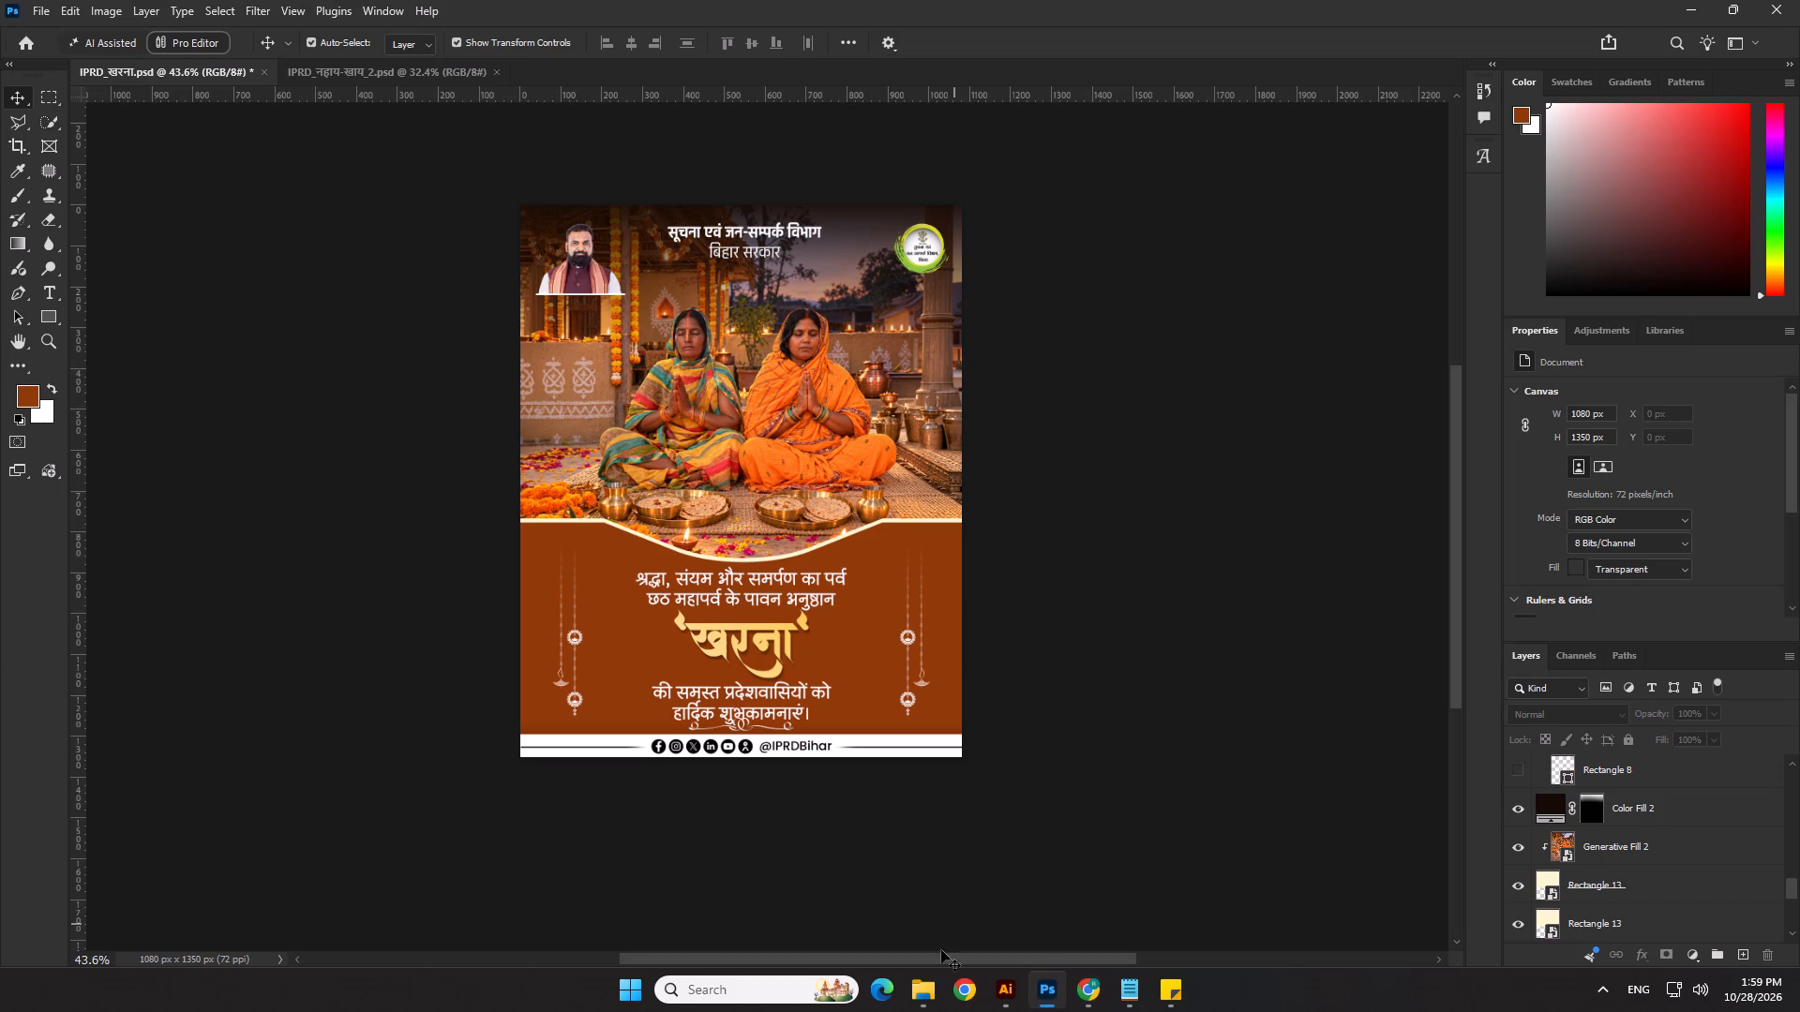
Unlock the hidden Layer 6 in IPRD_नहाय-खाय_2.psd and copy it.
{"action": "left_click", "coordinate": [366, 82]}
{"action": "scroll", "coordinate": [740, 601], "scroll_direction": "up", "scroll_amount": 2}
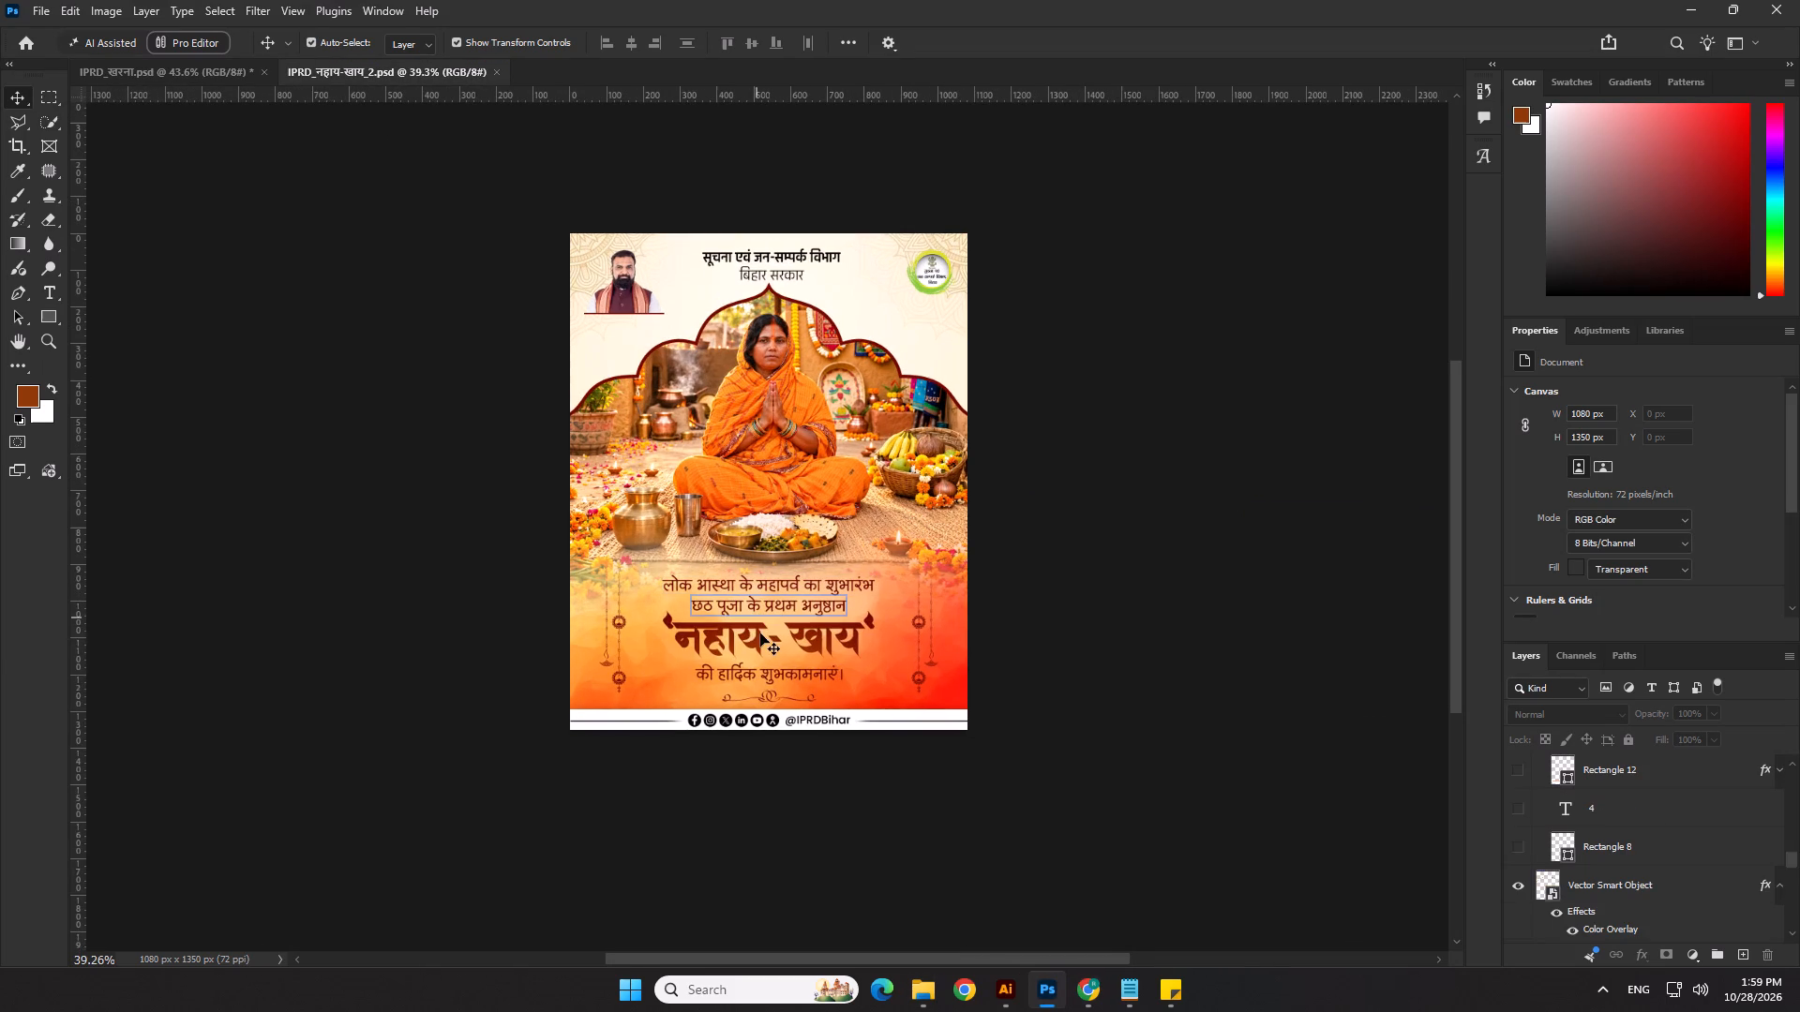
{"action": "scroll", "coordinate": [1614, 845], "scroll_direction": "down", "scroll_amount": 6}
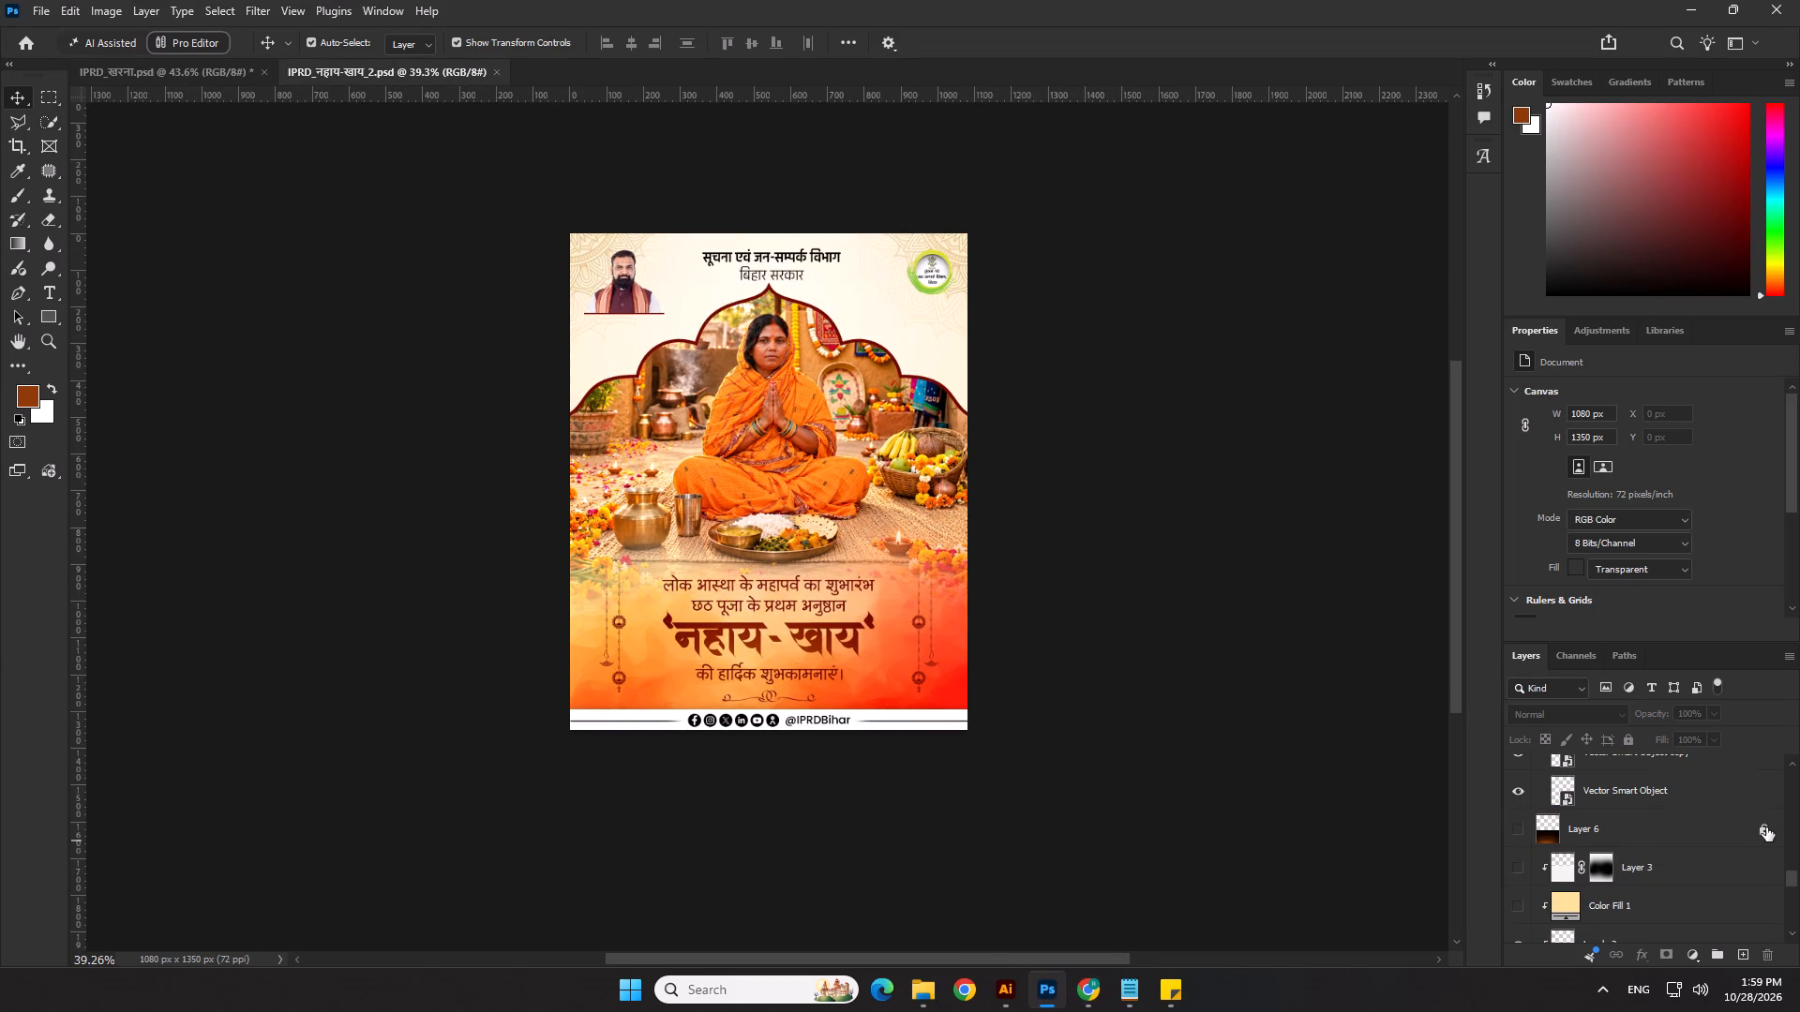
{"action": "left_click", "coordinate": [1763, 832]}
{"action": "left_click", "coordinate": [1724, 834]}
{"action": "key", "text": "ctrl+c"}
{"action": "key", "text": "ctrl+c"}
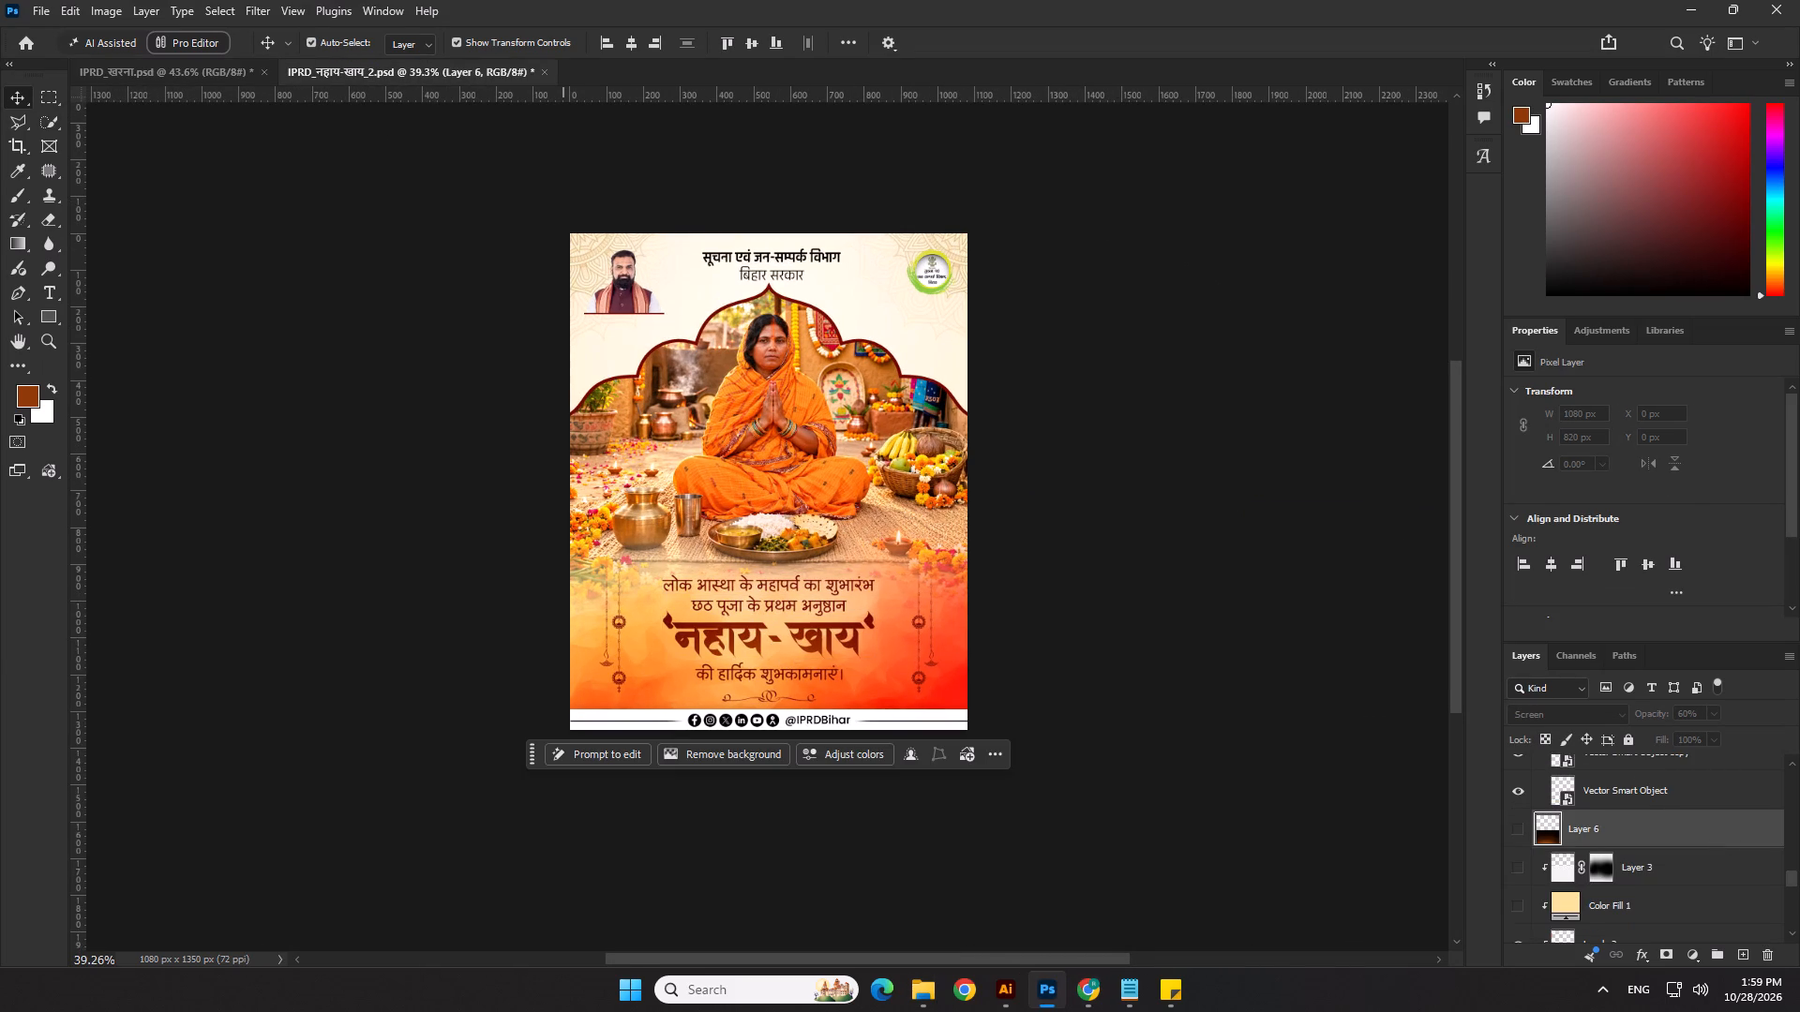
Paste the copied glow layer directly above Color Fill 1 in IPRD_खरना.psd, make it visible and clip it to that fill.
{"action": "left_click", "coordinate": [157, 78]}
{"action": "left_click", "coordinate": [952, 632]}
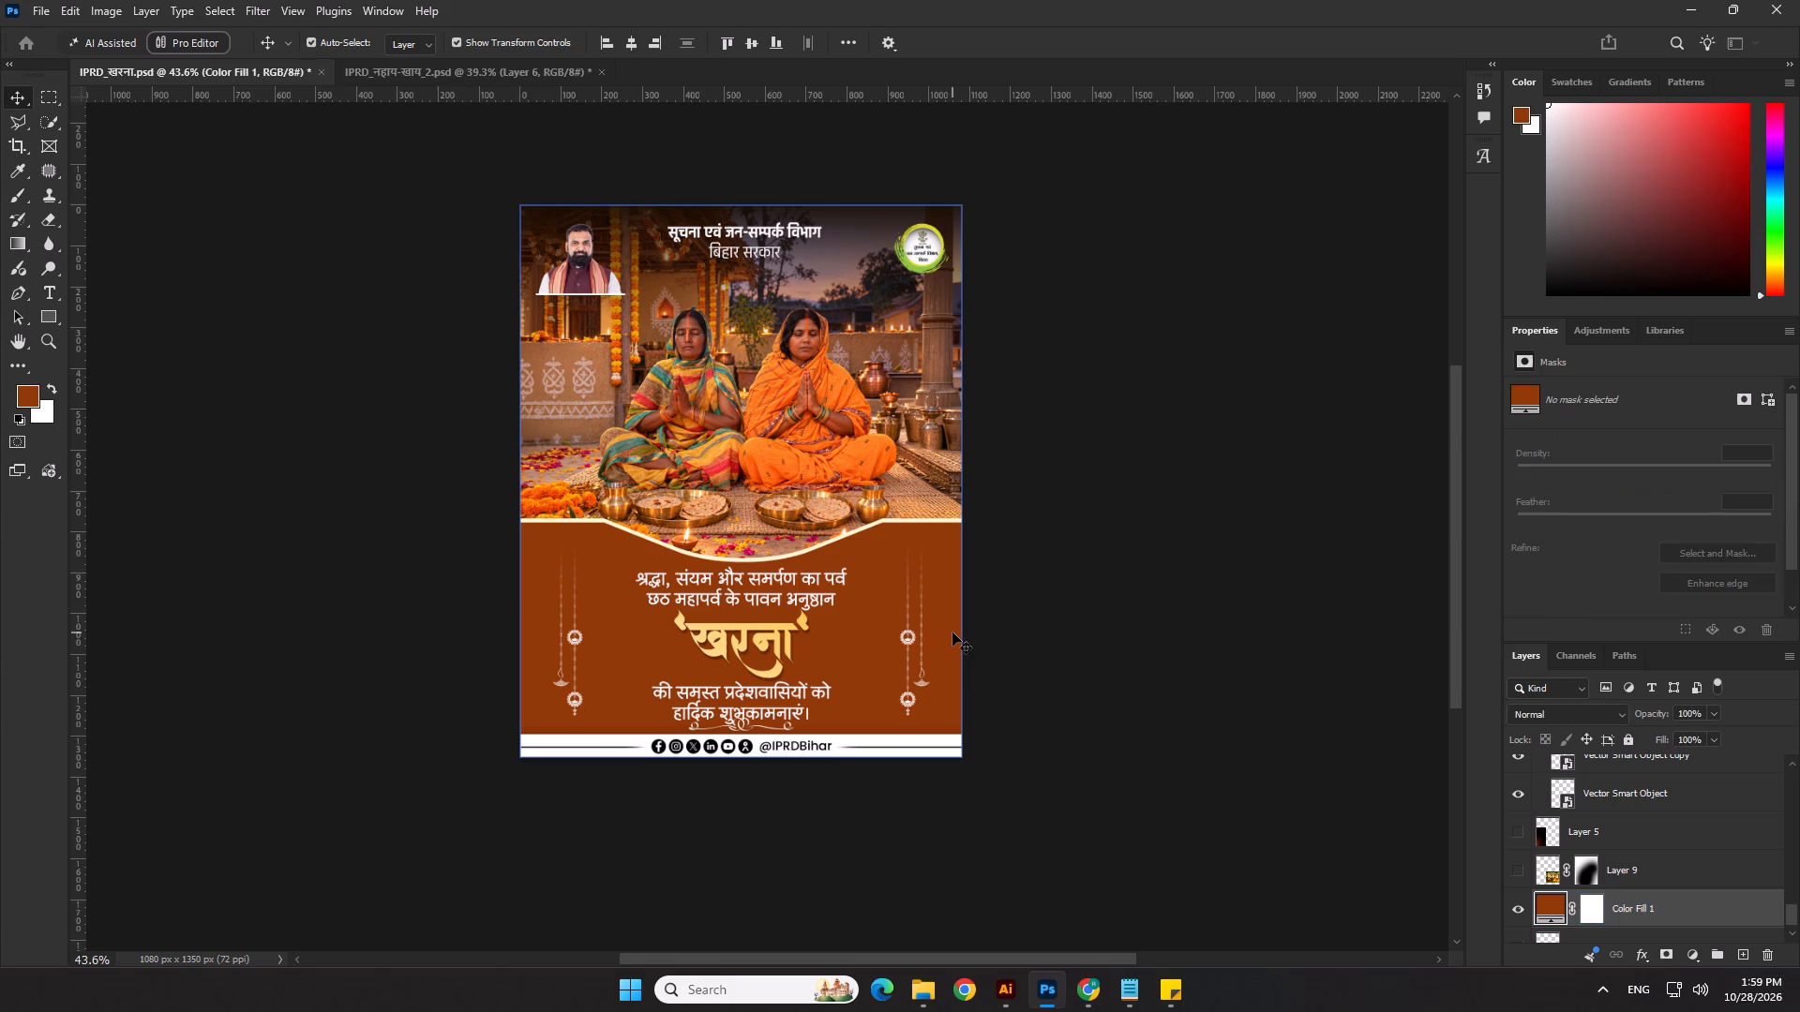
{"action": "key", "text": "ctrl+v"}
{"action": "scroll", "coordinate": [1514, 906], "scroll_direction": "down", "scroll_amount": 2}
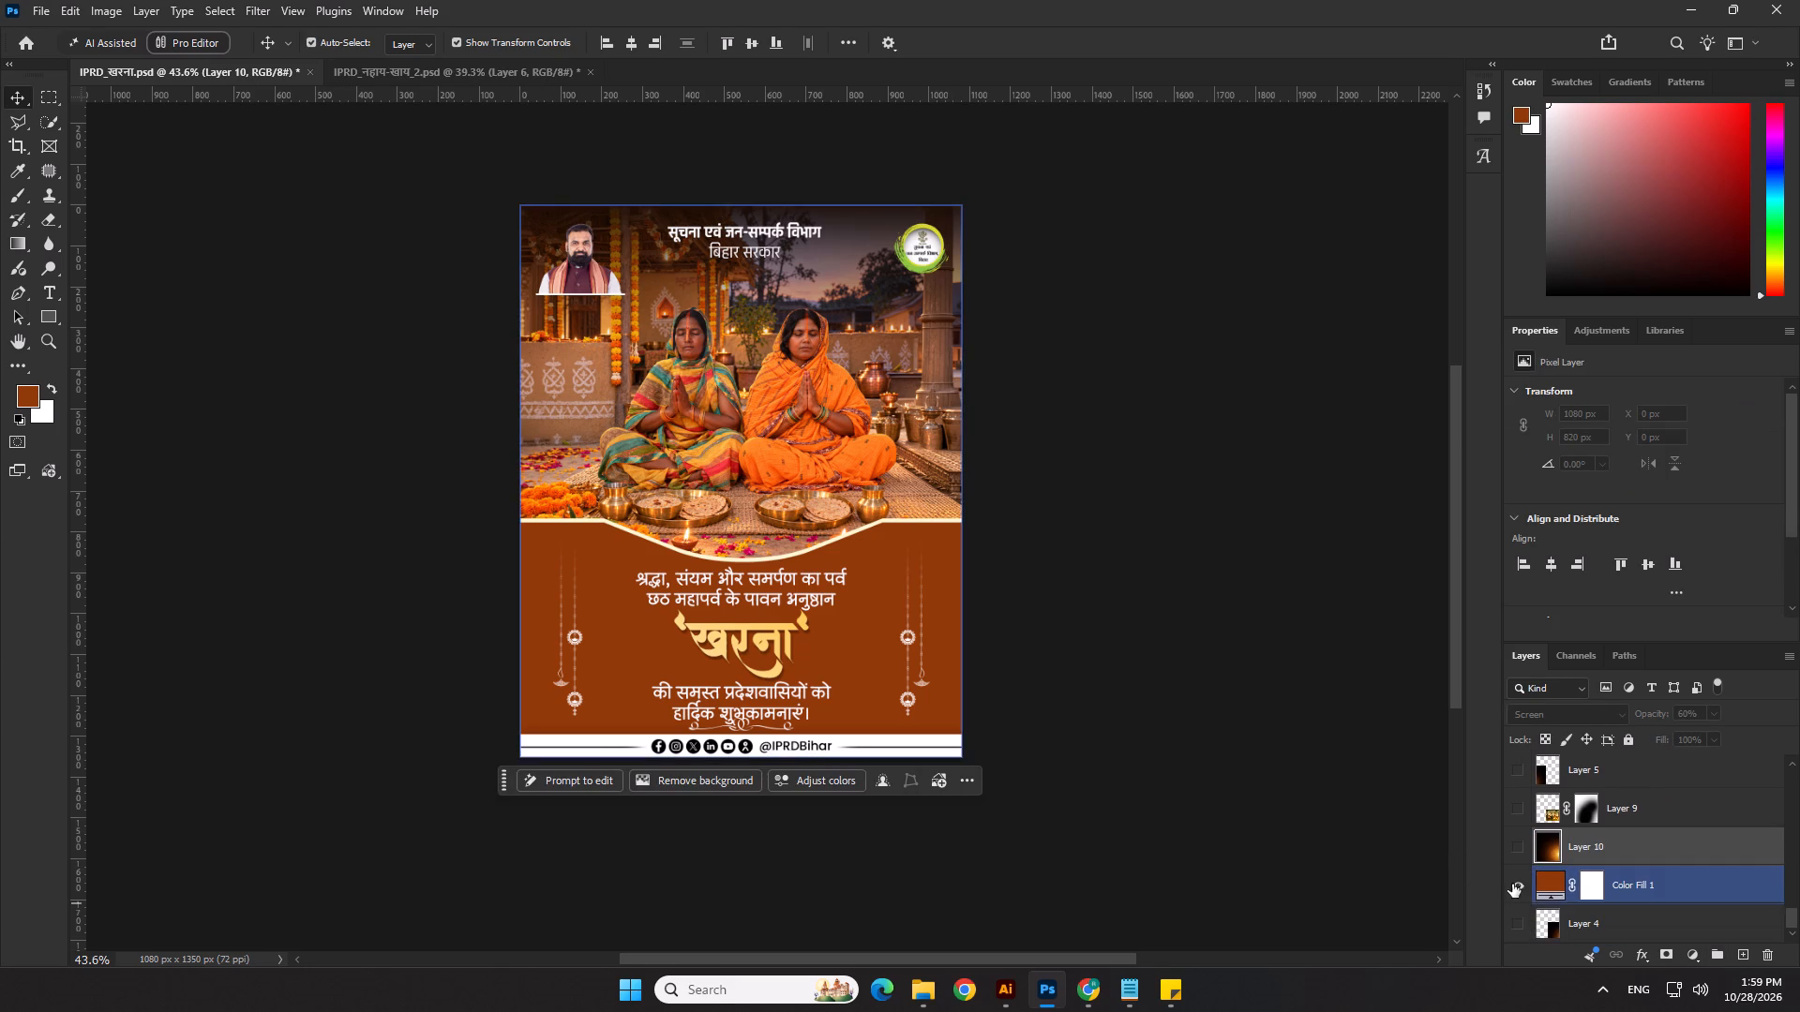
{"action": "left_click", "coordinate": [1516, 848]}
{"action": "left_click", "coordinate": [1615, 868], "text": "alt"}
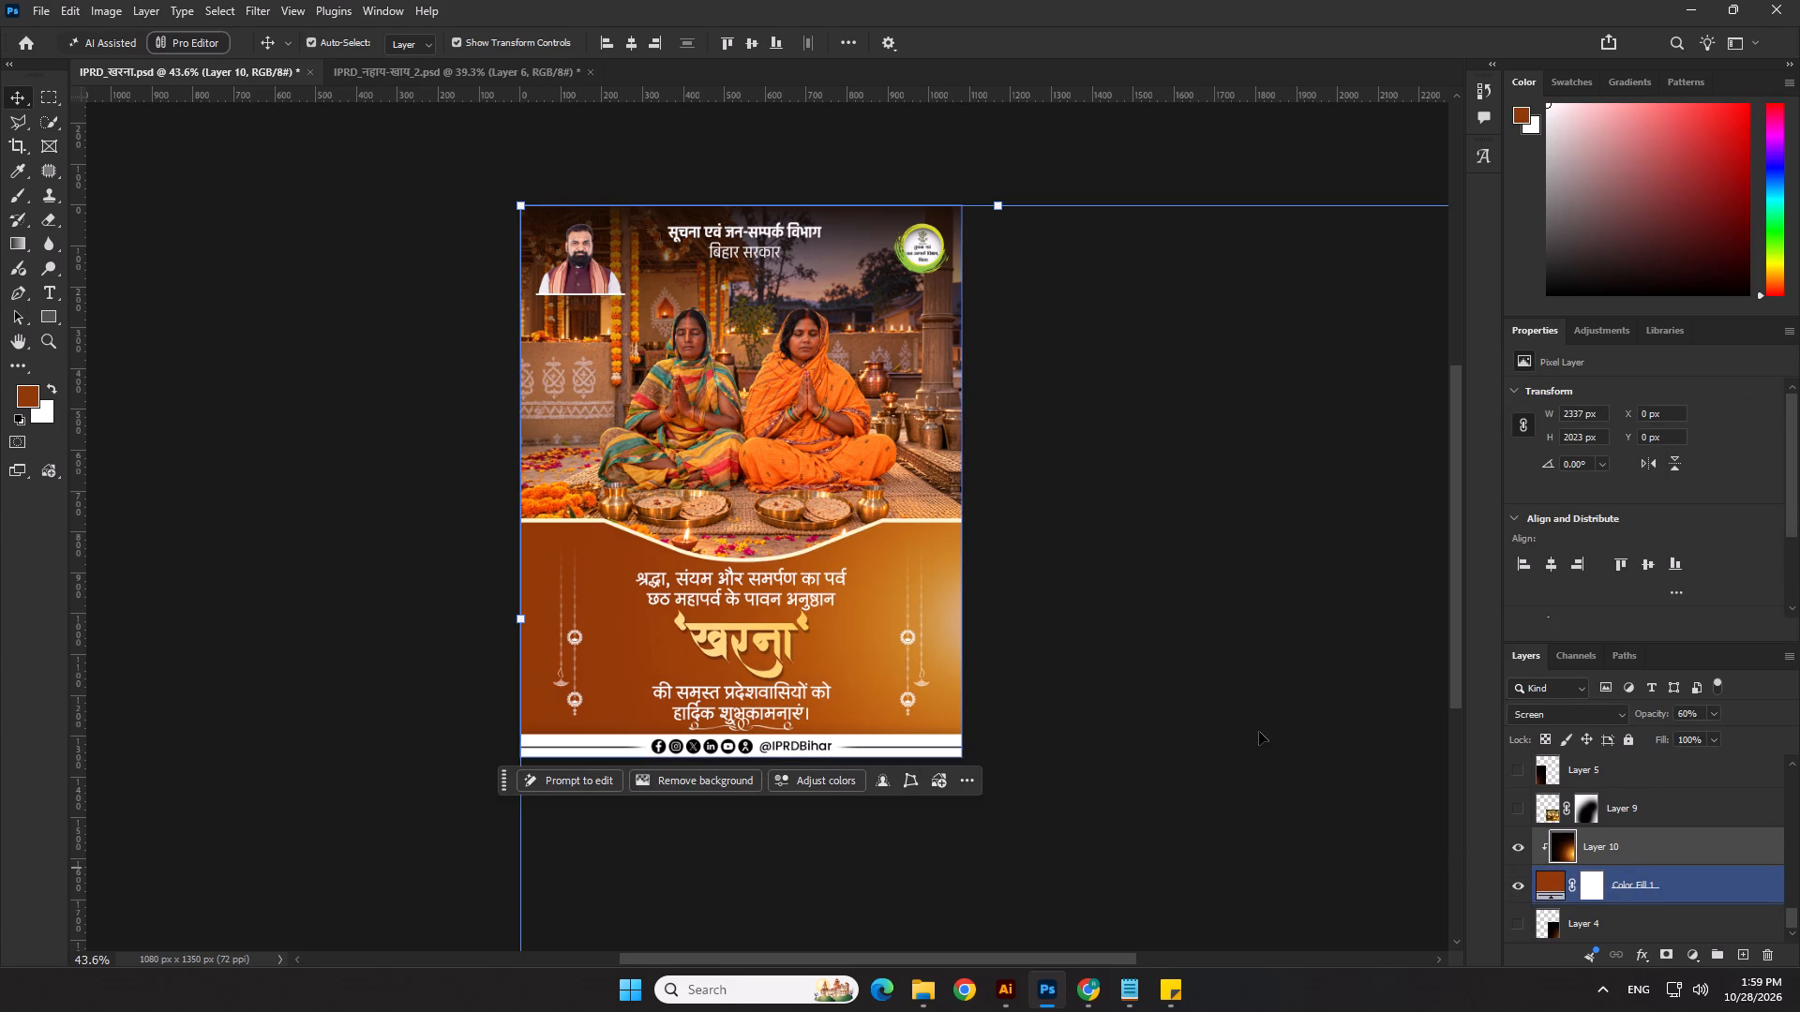
Scale the pasted glow layer to about 92% and move it down over the brown lower area, roughly centred on the poster.
{"action": "left_click_drag", "start_coordinate": [1011, 201], "coordinate": [1010, 268]}
{"action": "left_click_drag", "start_coordinate": [1147, 450], "coordinate": [1002, 539]}
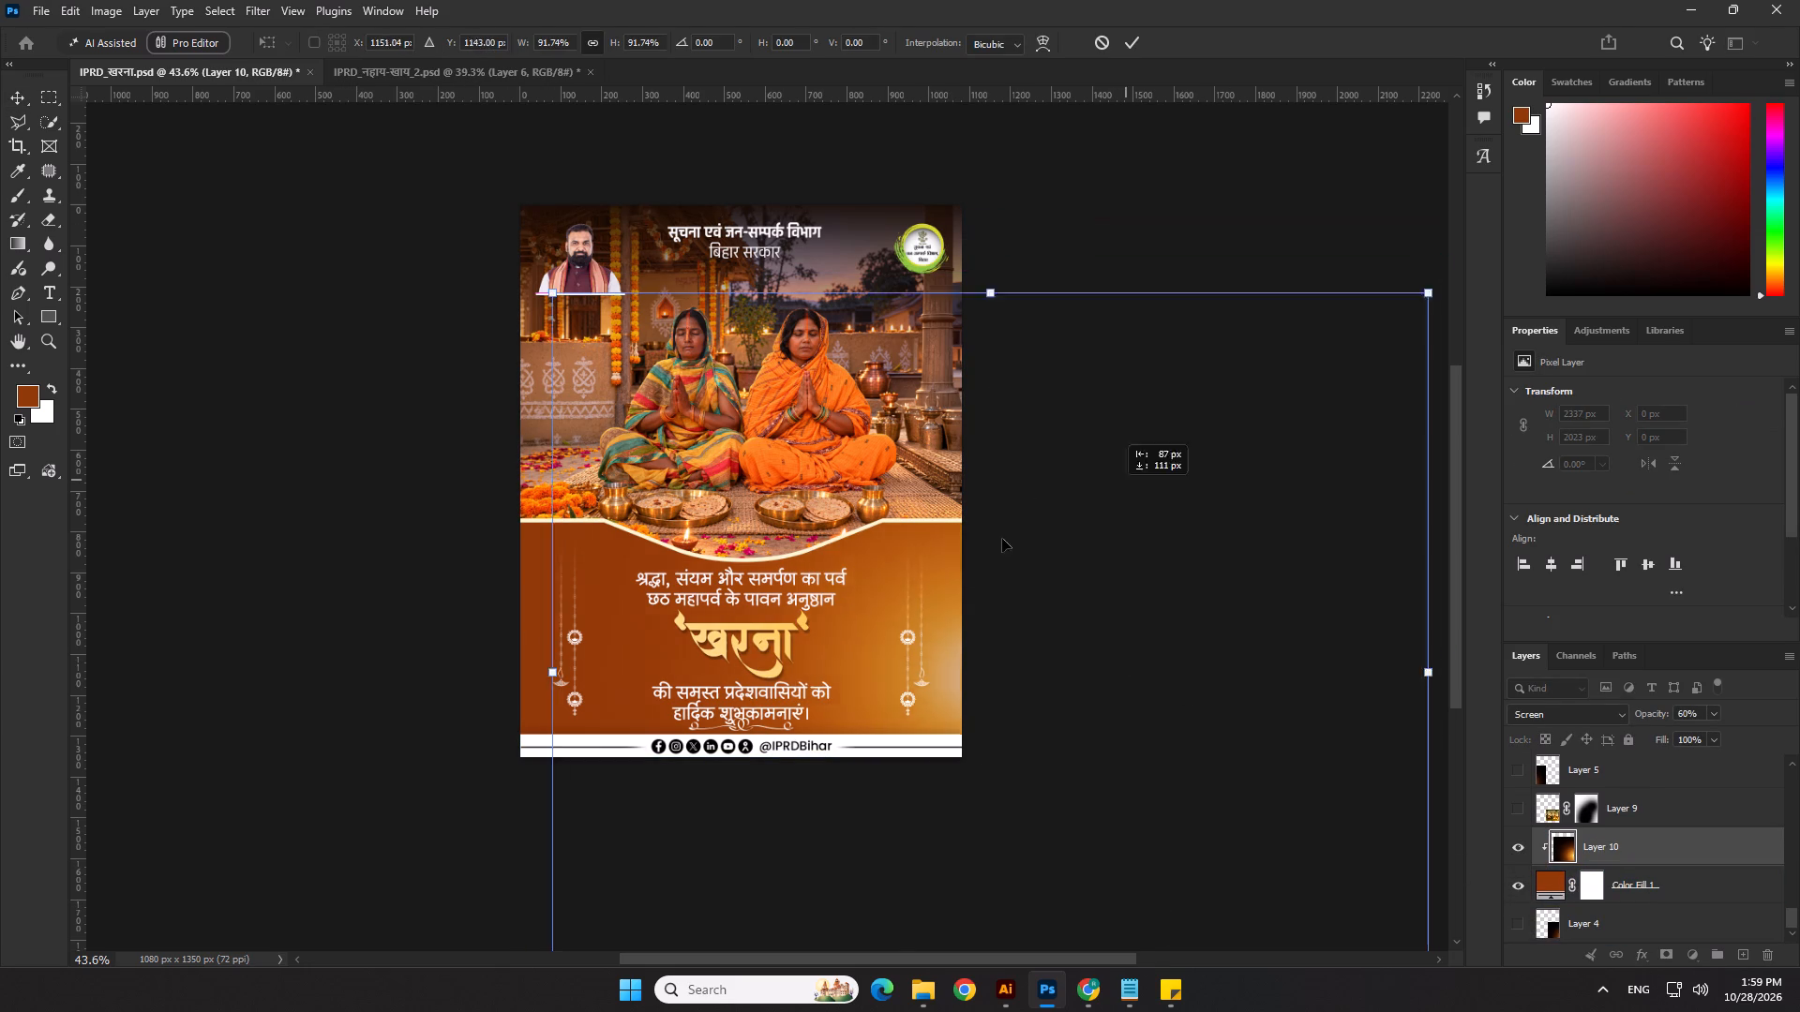
{"action": "left_click_drag", "start_coordinate": [1002, 539], "coordinate": [855, 648]}
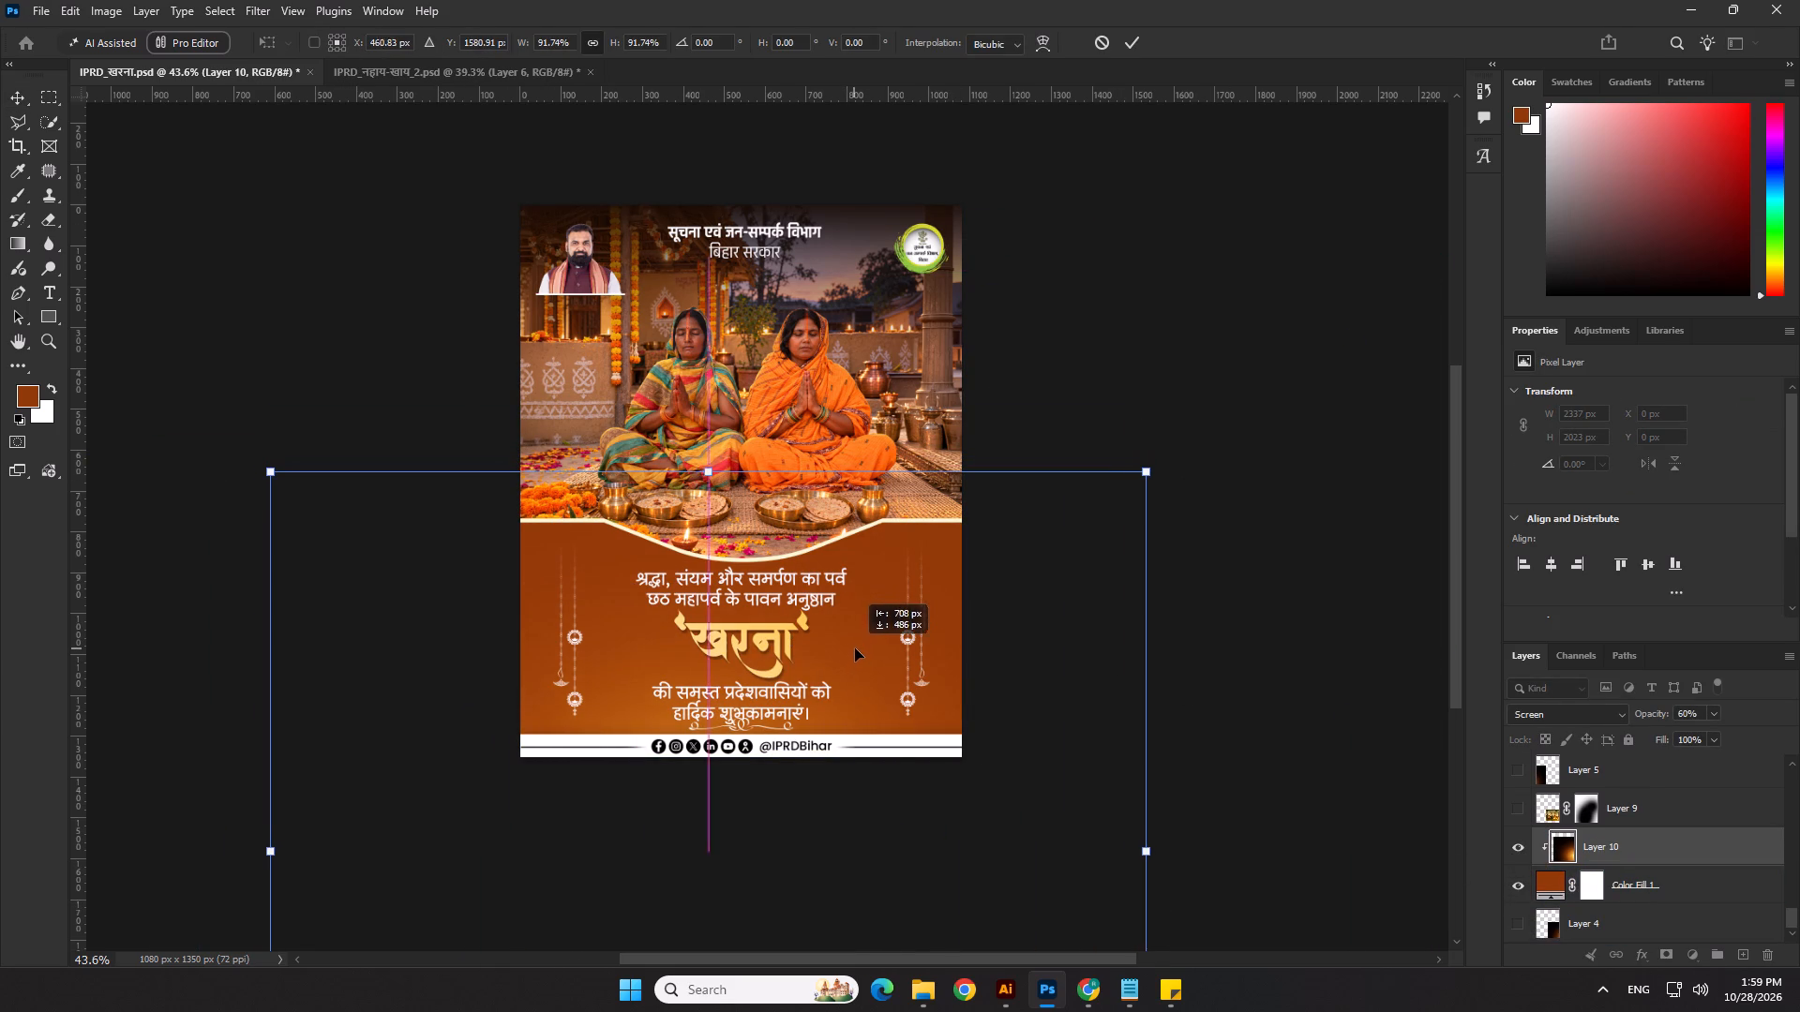
{"action": "left_click_drag", "start_coordinate": [855, 648], "coordinate": [871, 648]}
{"action": "key", "text": "Return"}
{"action": "left_click", "coordinate": [1184, 308]}
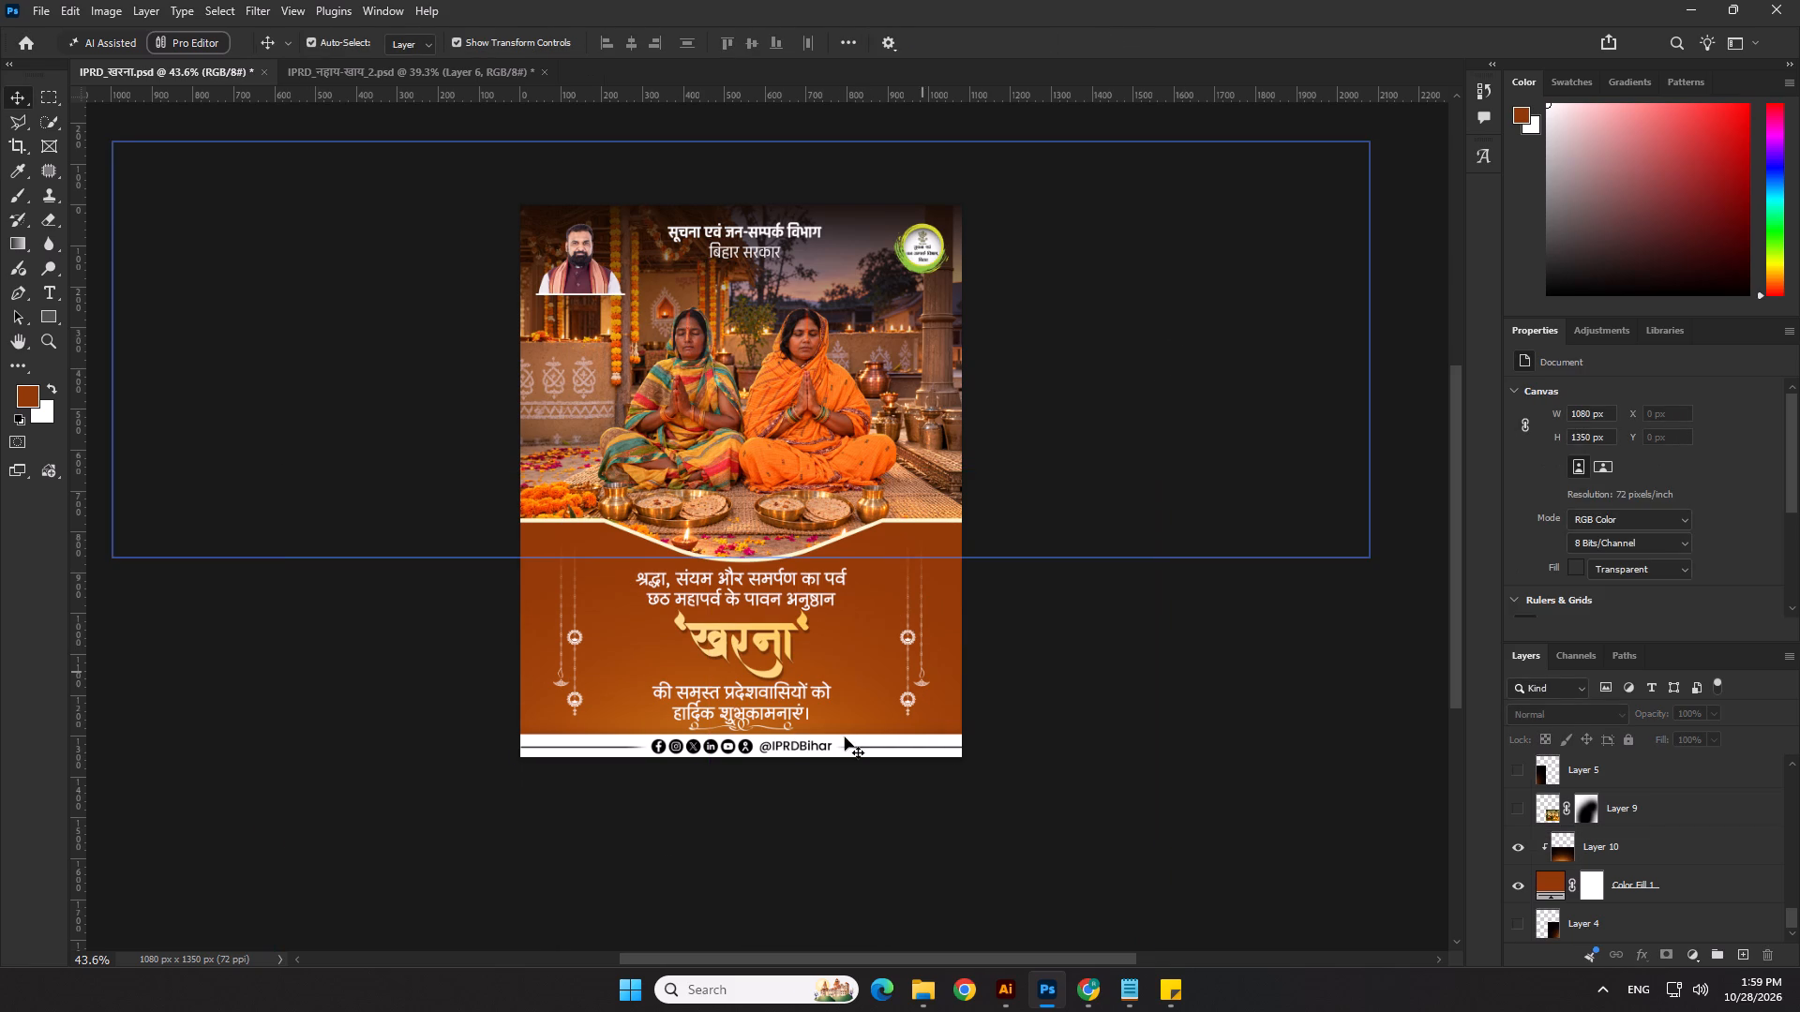
Move both curved Rectangle 13 shape layers below the women up 20 px together and centre them horizontally.
{"action": "scroll", "coordinate": [844, 737], "scroll_direction": "up", "scroll_amount": 4}
{"action": "scroll", "coordinate": [708, 721], "scroll_direction": "up", "scroll_amount": 2}
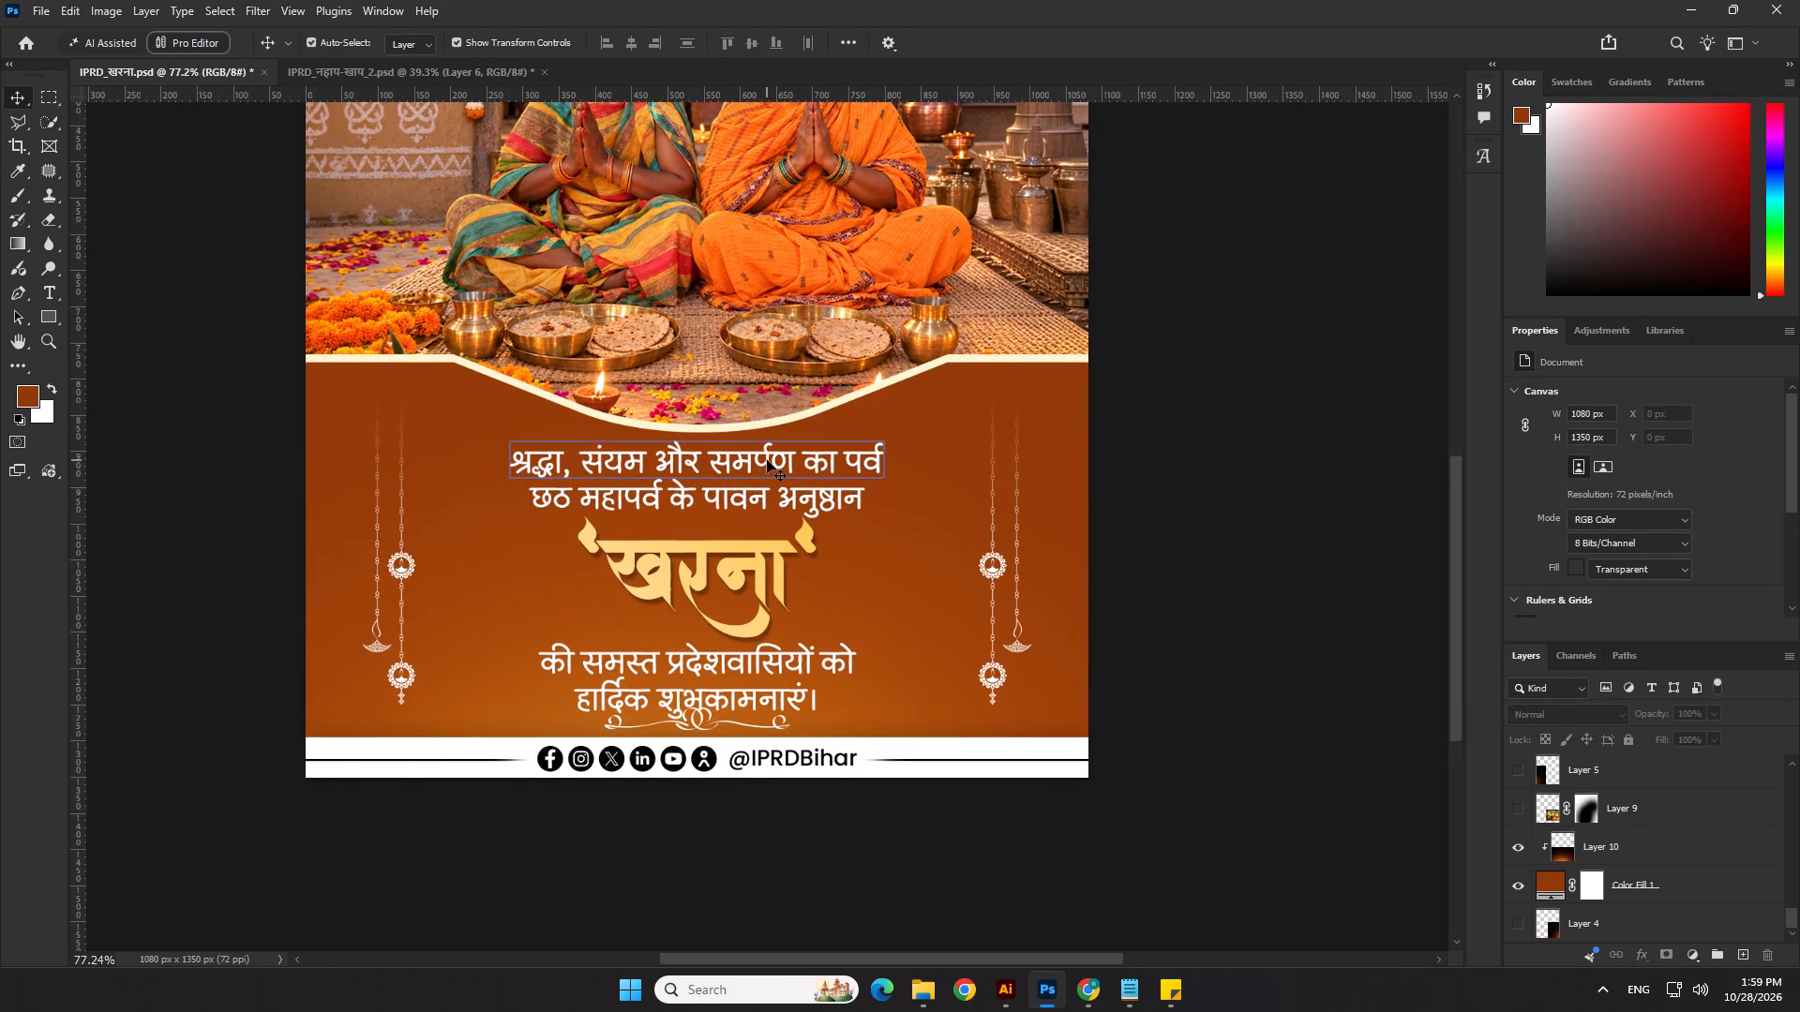
{"action": "scroll", "coordinate": [773, 477], "scroll_direction": "down", "scroll_amount": 4}
{"action": "left_click", "coordinate": [844, 413]}
{"action": "left_click", "coordinate": [1587, 818]}
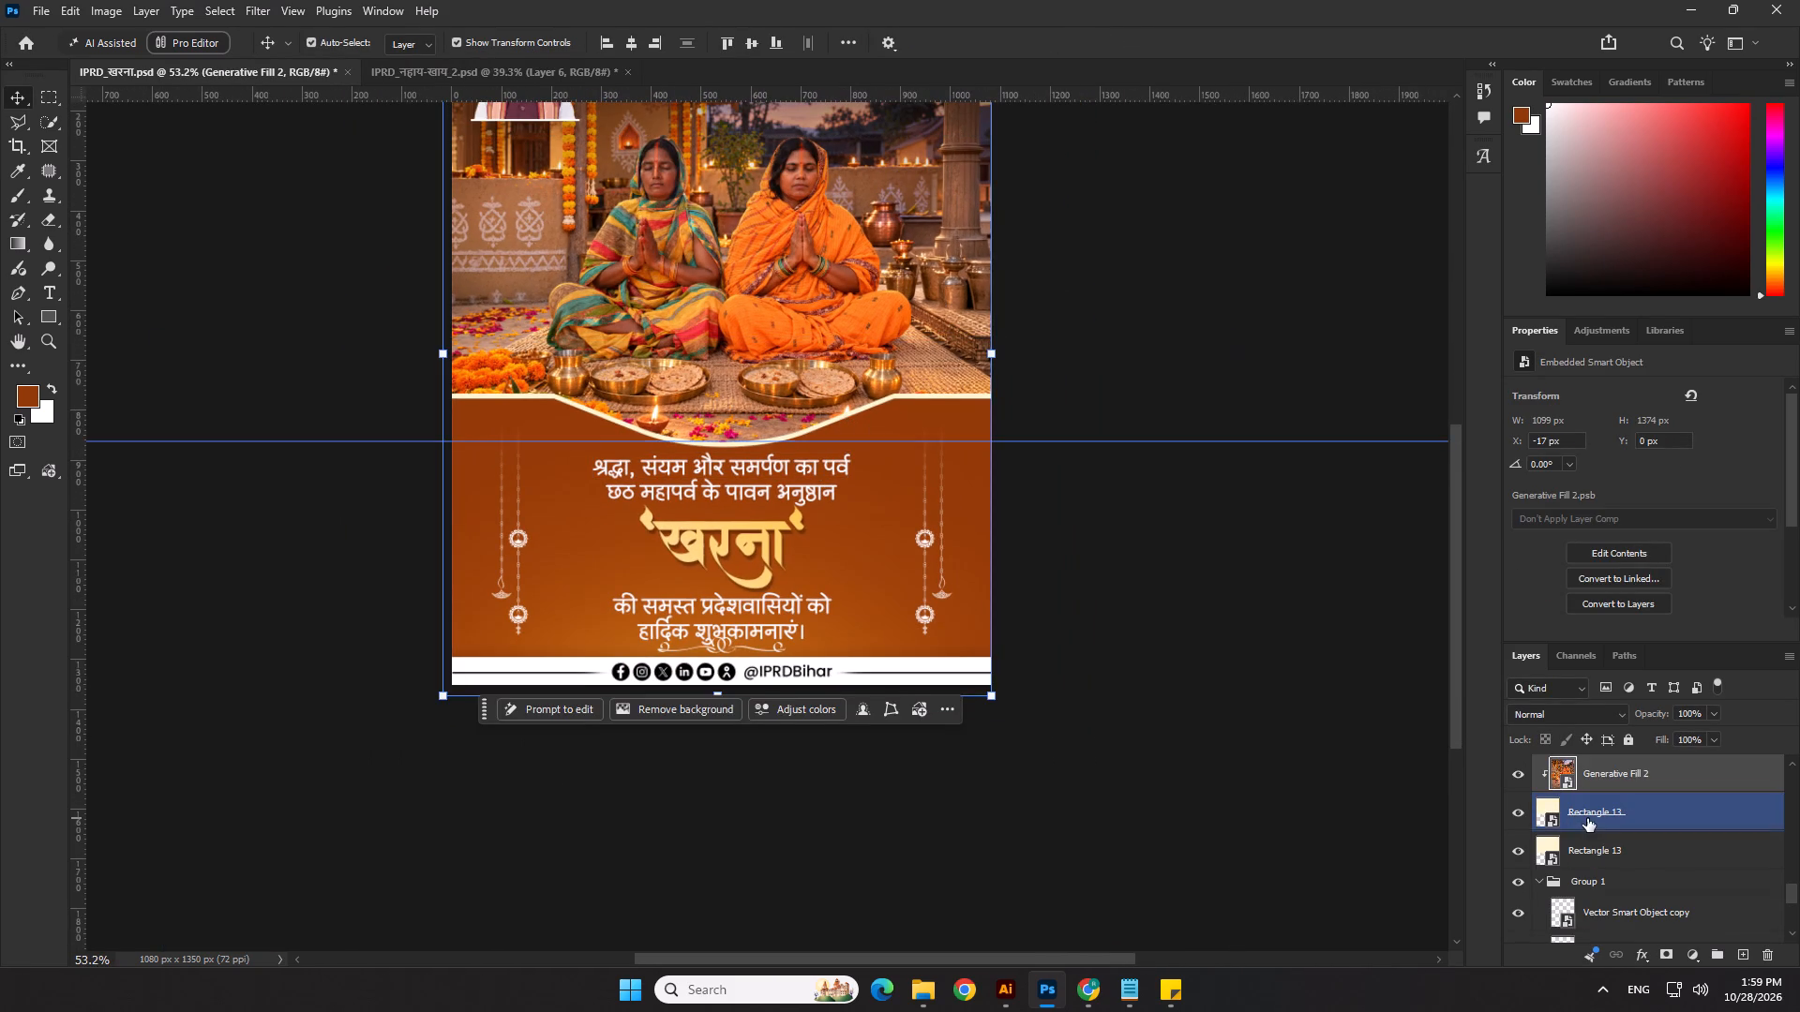
{"action": "left_click", "coordinate": [1596, 858], "text": "ctrl"}
{"action": "scroll", "coordinate": [1240, 838], "scroll_direction": "down", "scroll_amount": 4}
{"action": "key", "text": "shift+Up"}
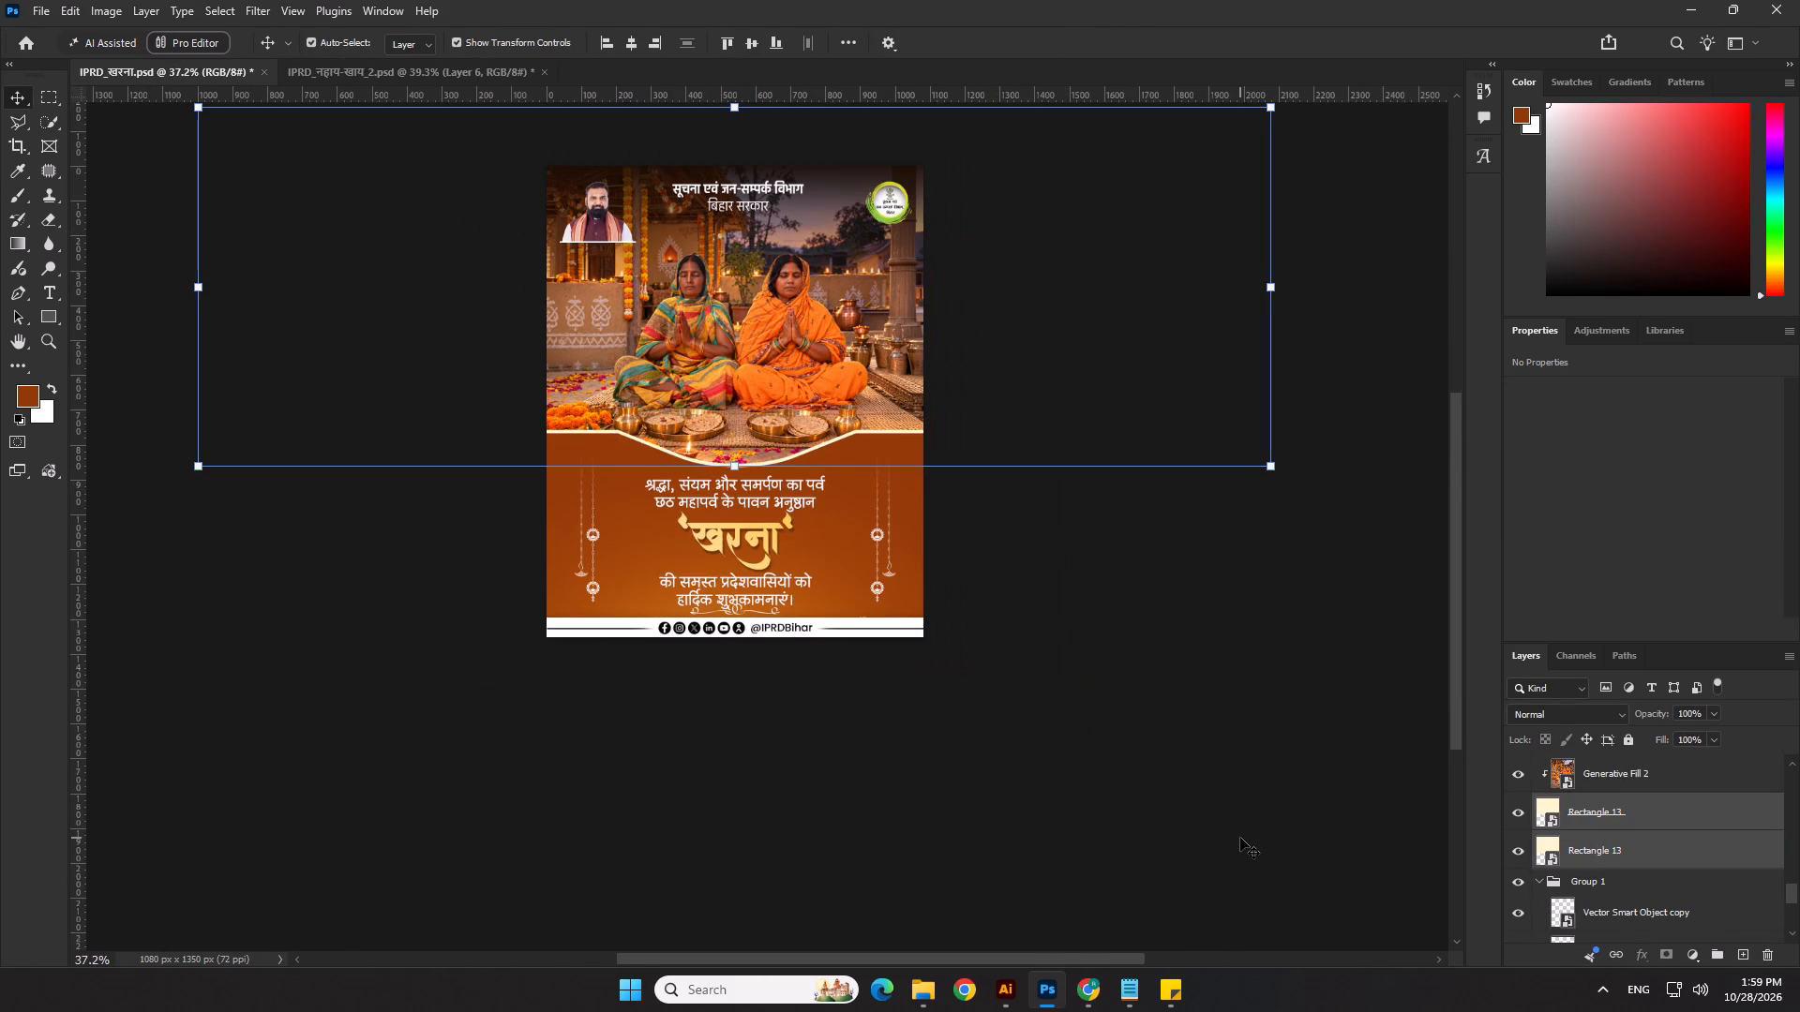
{"action": "key", "text": "shift+Up"}
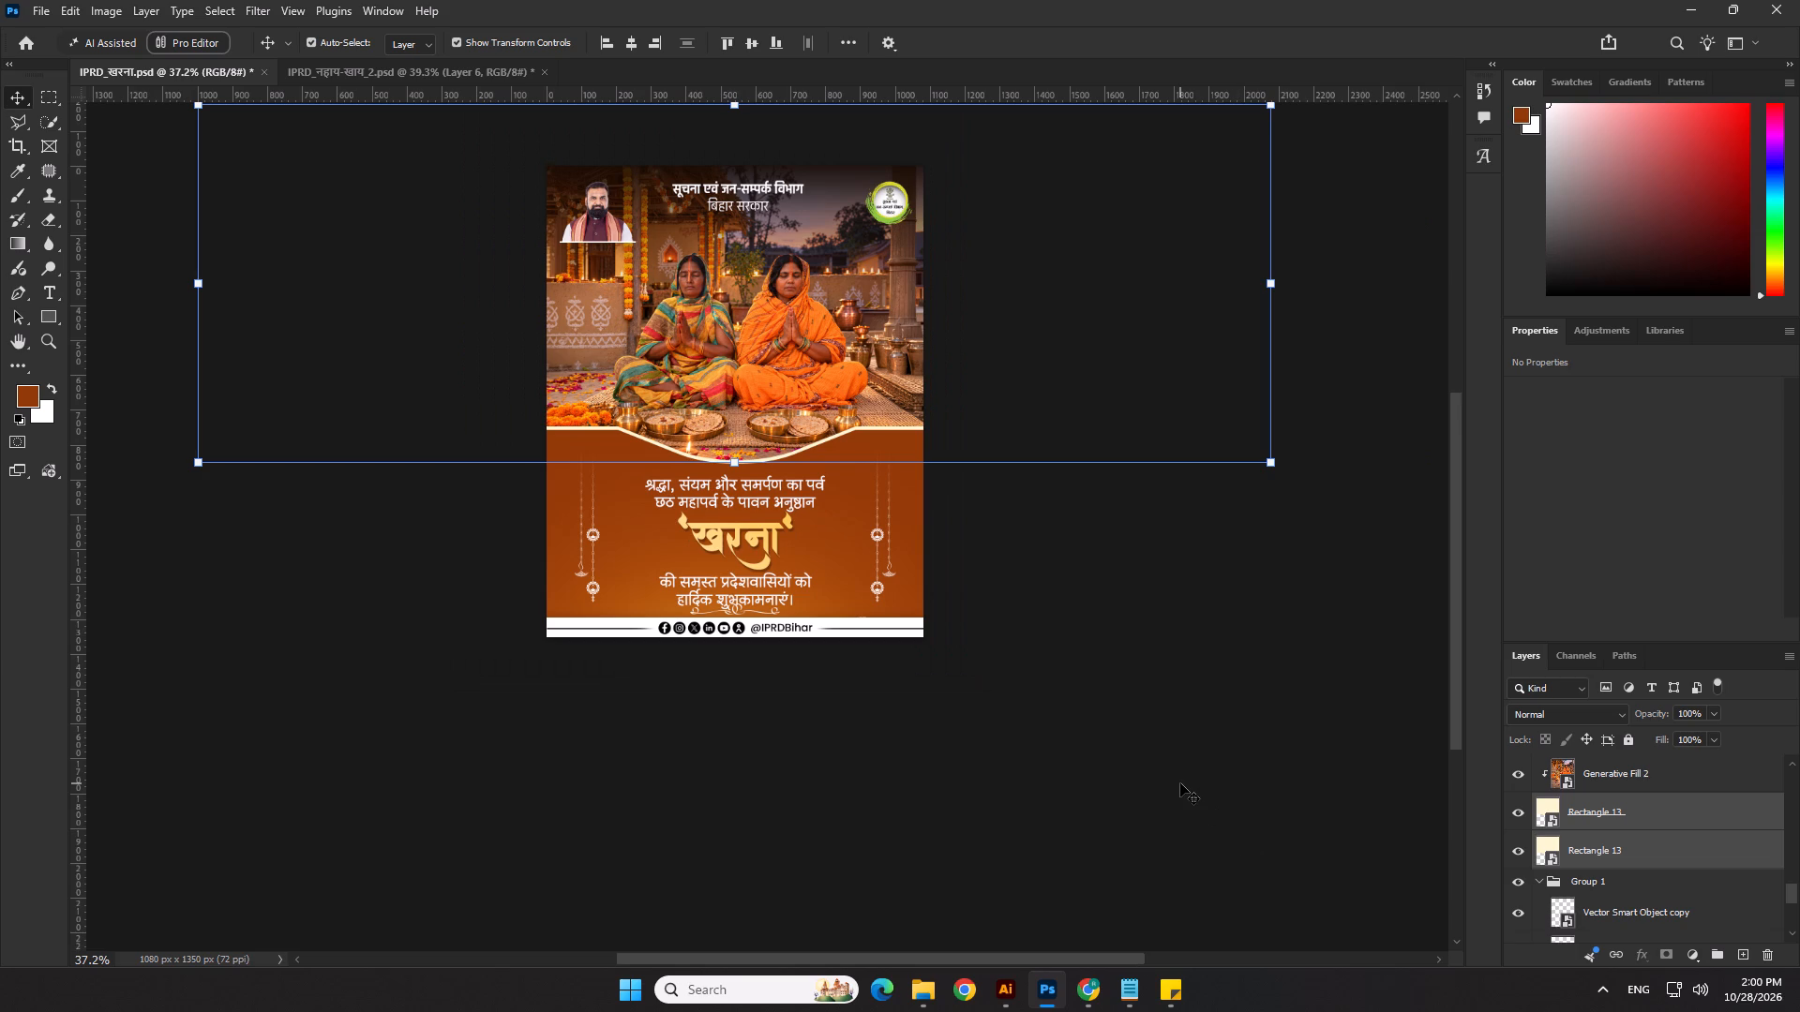
{"action": "left_click", "coordinate": [637, 43]}
{"action": "left_click", "coordinate": [483, 278]}
Raise the two white text lines above the खरना title by 20 px each, centring the upper line horizontally.
{"action": "scroll", "coordinate": [727, 429], "scroll_direction": "up", "scroll_amount": 5}
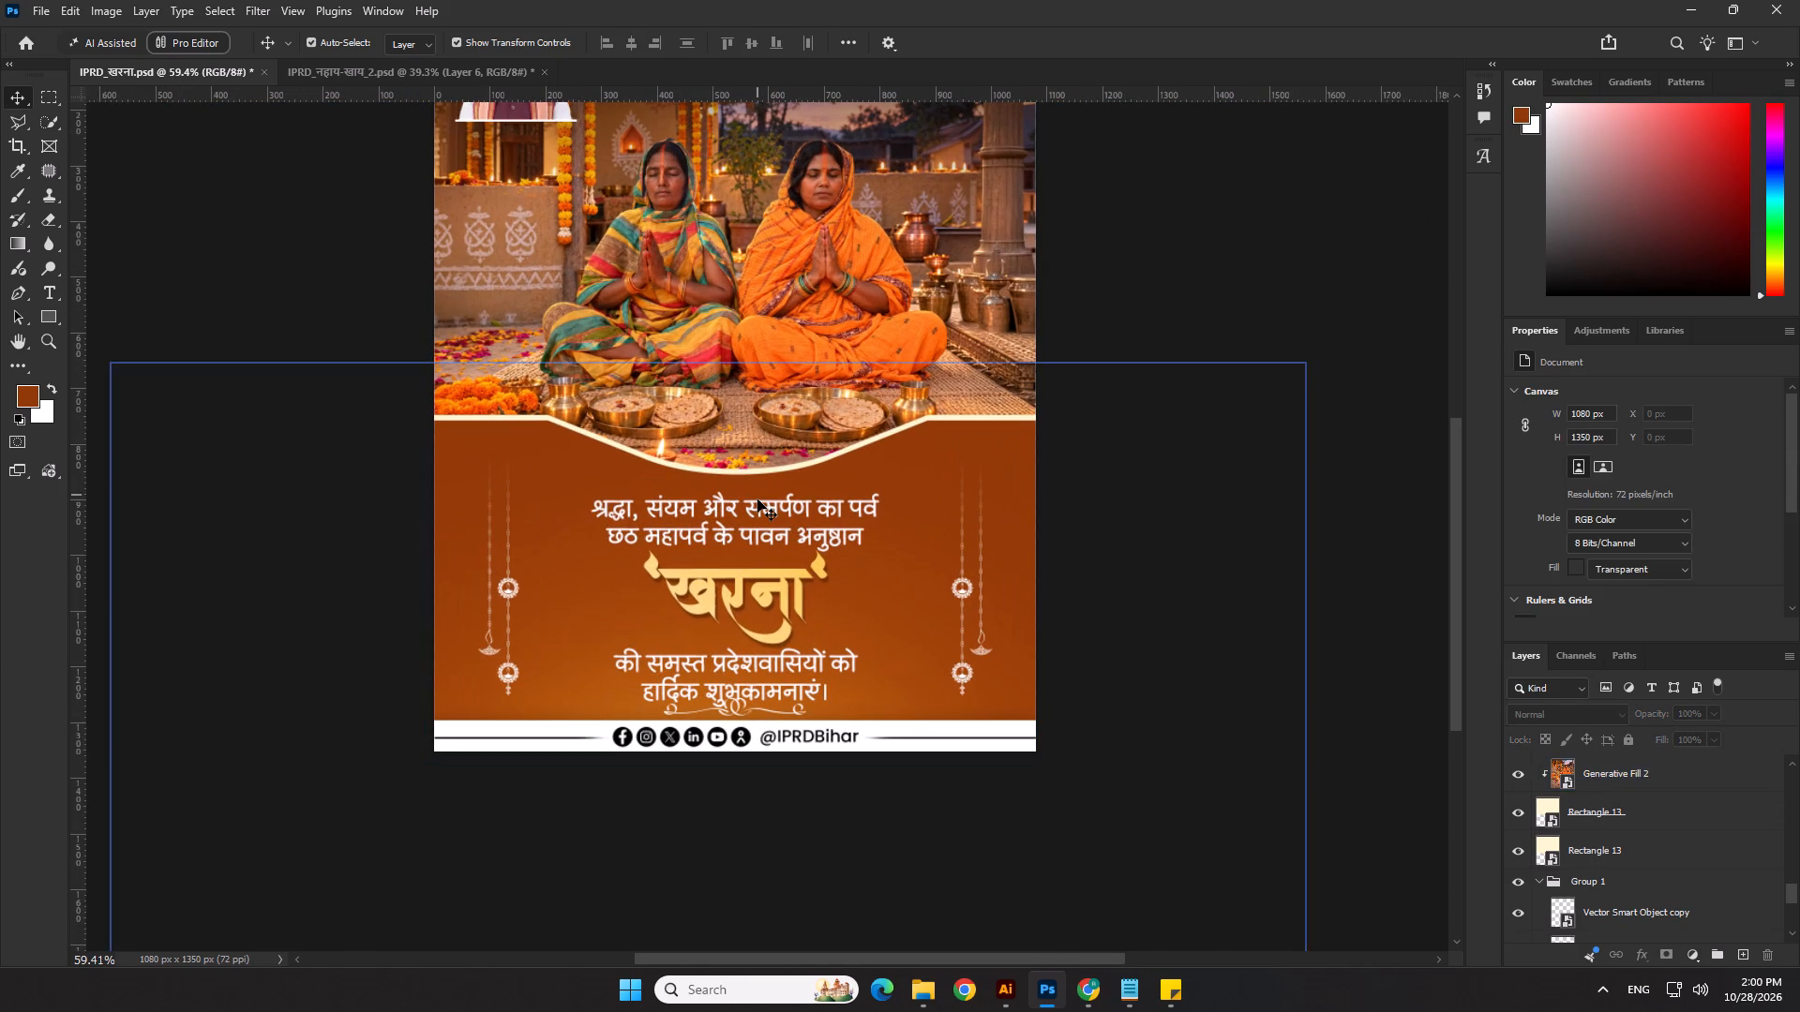
{"action": "left_click", "coordinate": [757, 499]}
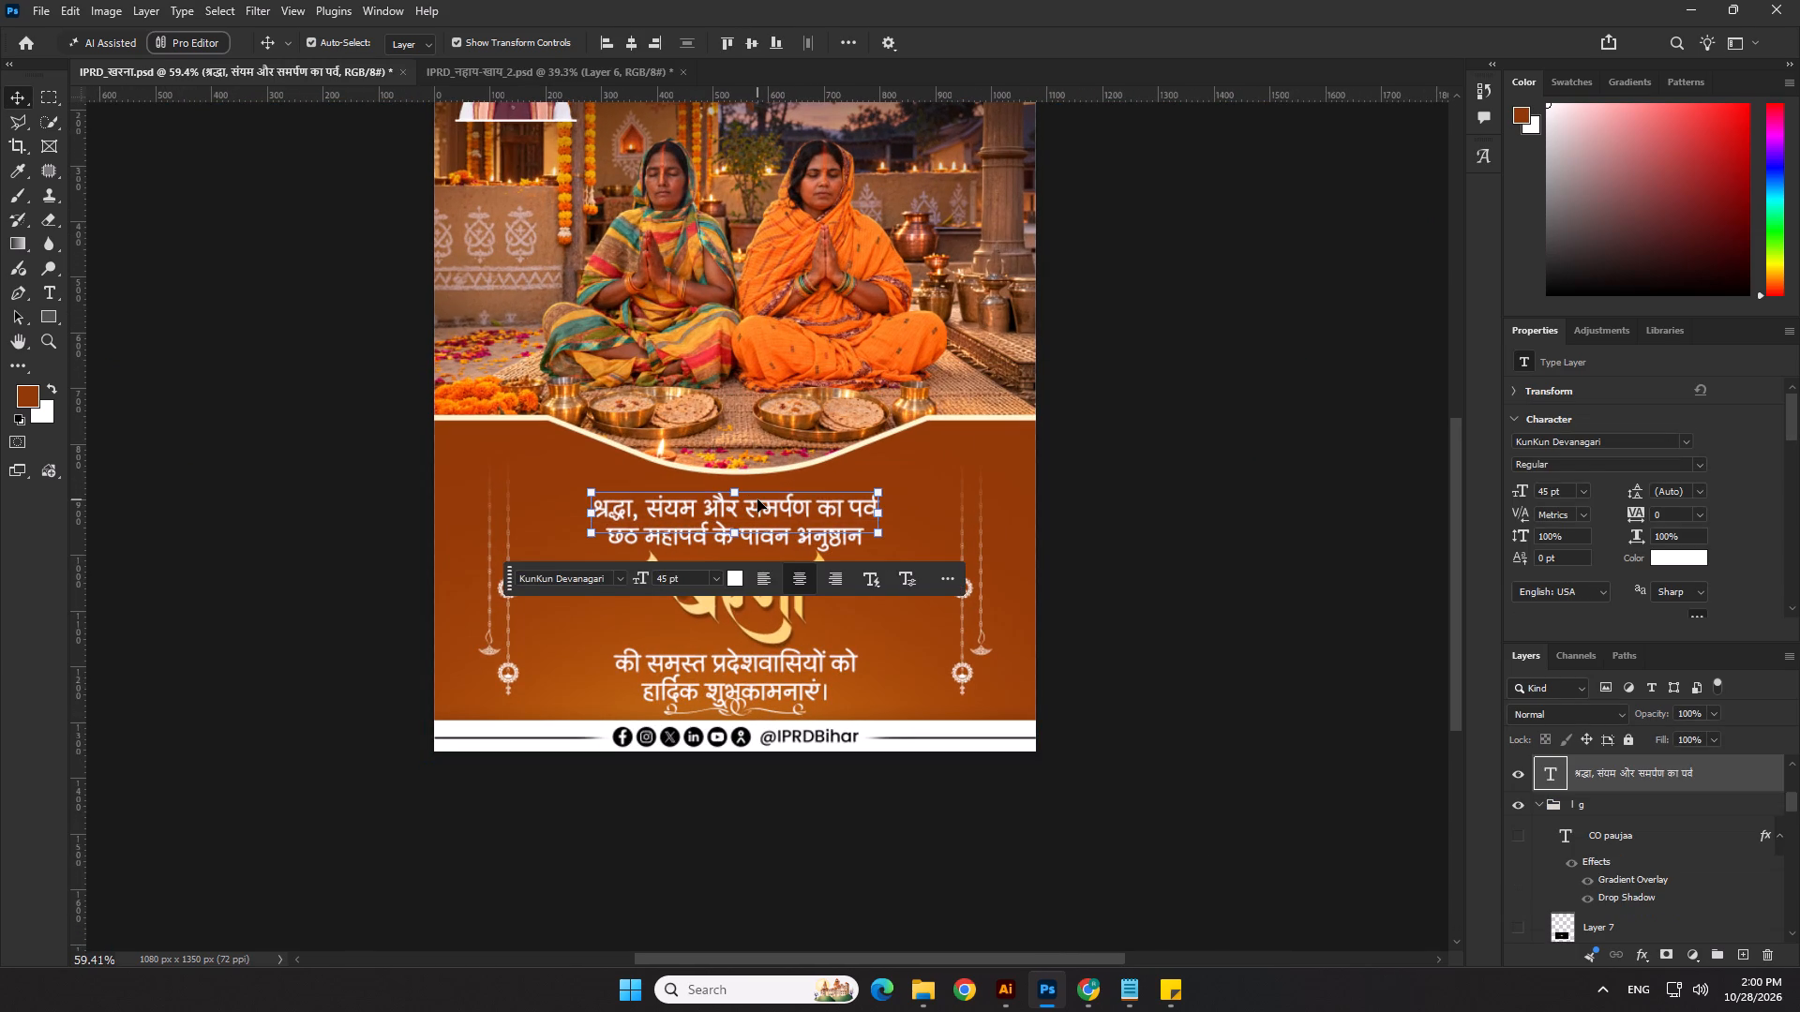
{"action": "key", "text": "shift+Up"}
{"action": "key", "text": "shift+Up"}
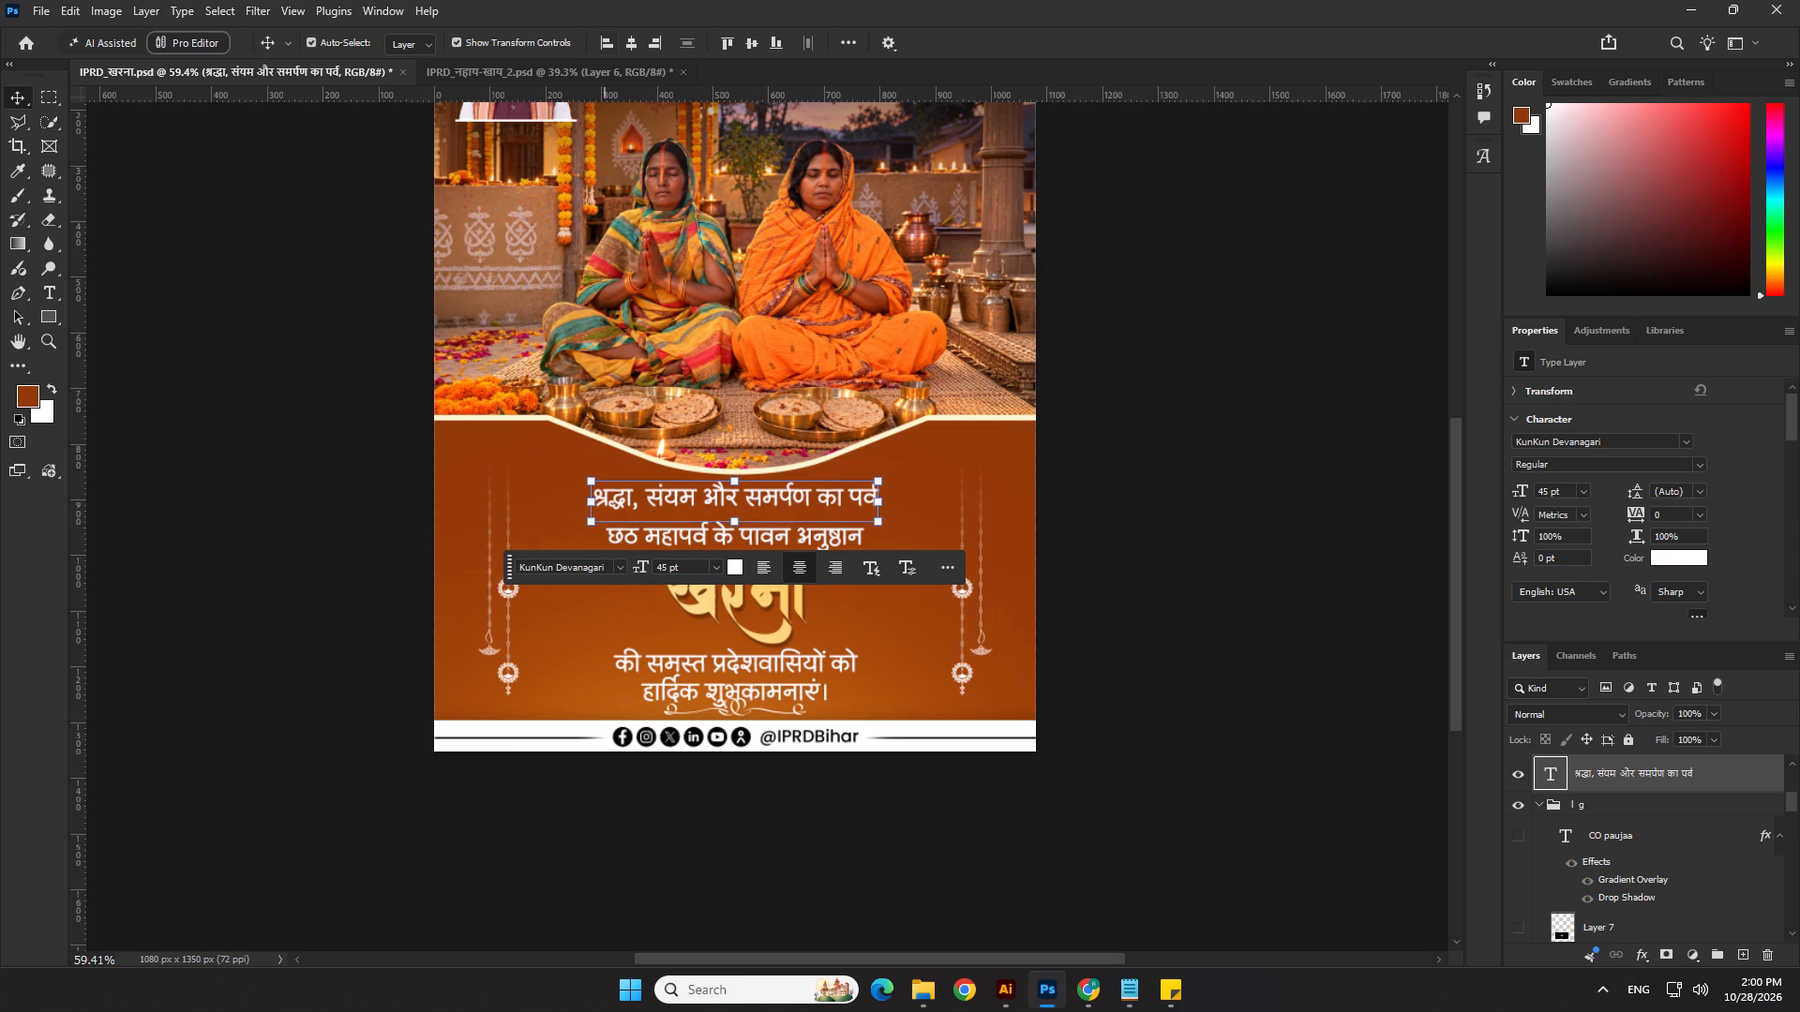
{"action": "left_click", "coordinate": [626, 37]}
{"action": "left_click", "coordinate": [1269, 626]}
{"action": "left_click", "coordinate": [670, 533]}
{"action": "key", "text": "shift+Up"}
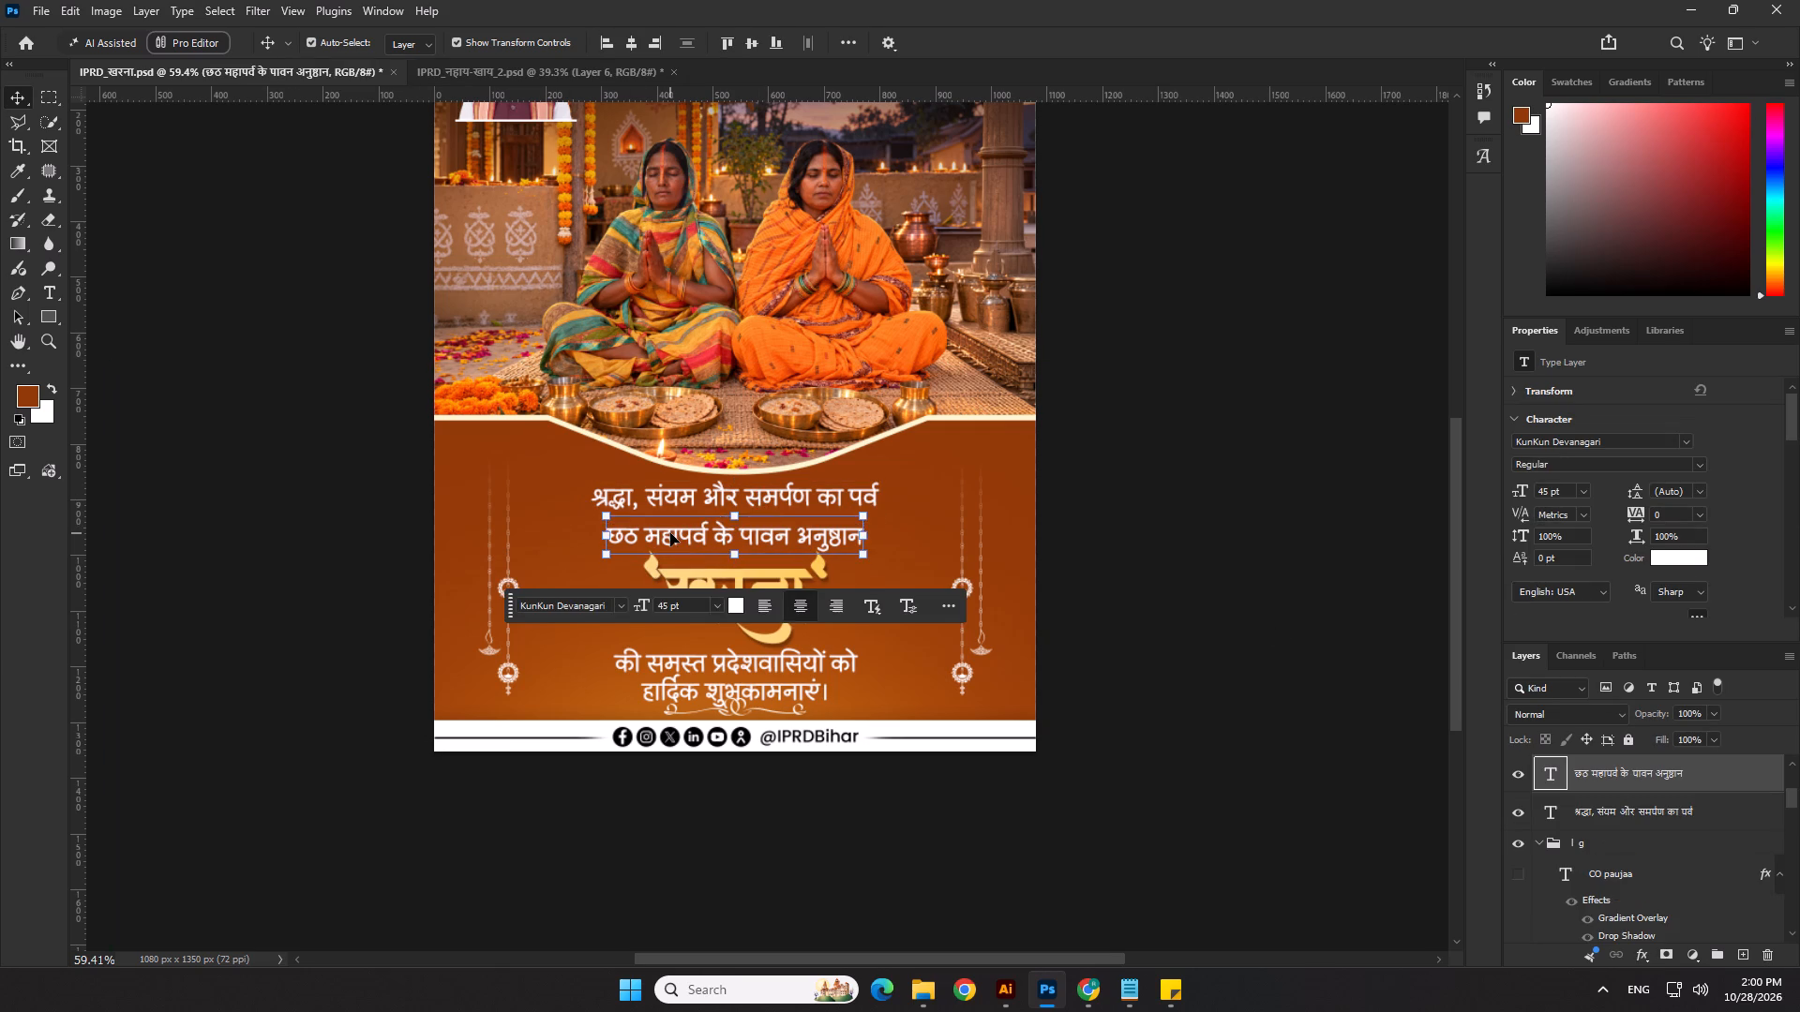
{"action": "key", "text": "shift+Up"}
{"action": "left_click", "coordinate": [1183, 662]}
Raise the खरना title and the two-line greeting below it by 19 px each.
{"action": "left_click", "coordinate": [754, 577]}
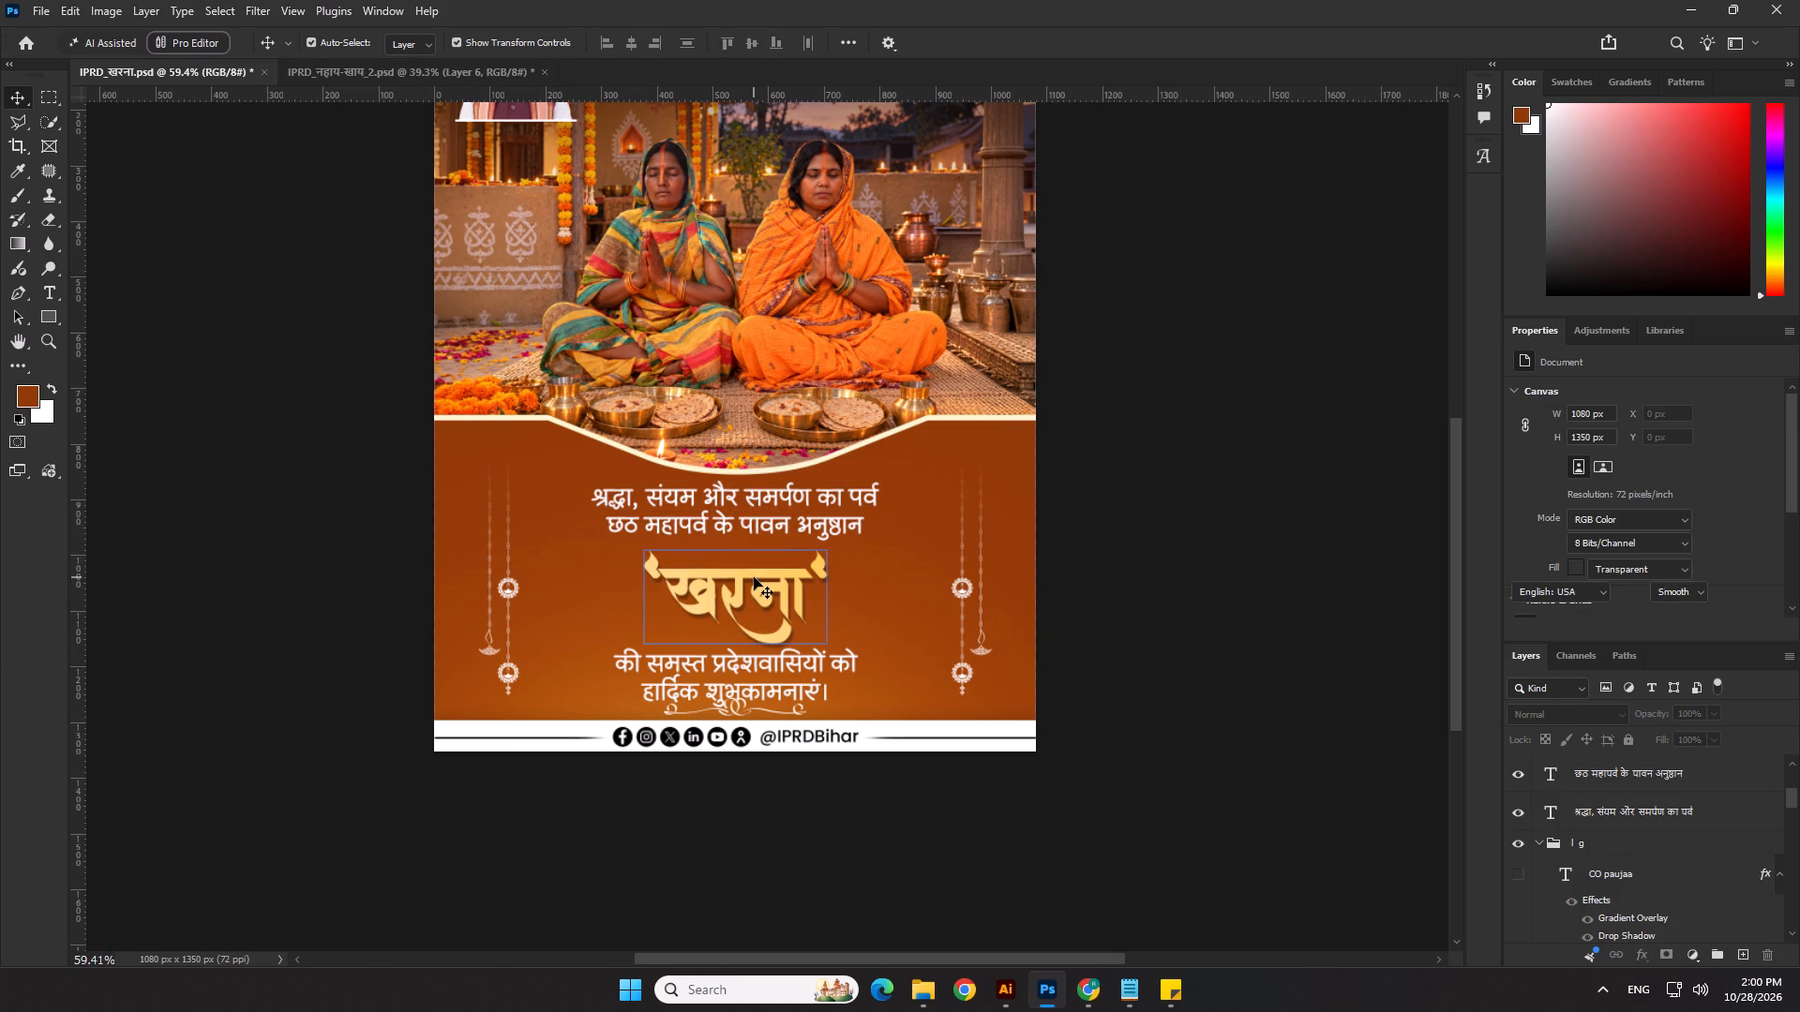
{"action": "key", "text": "shift+Up"}
{"action": "key", "text": "shift+Up"}
{"action": "key", "text": "Down"}
{"action": "left_click", "coordinate": [1135, 653]}
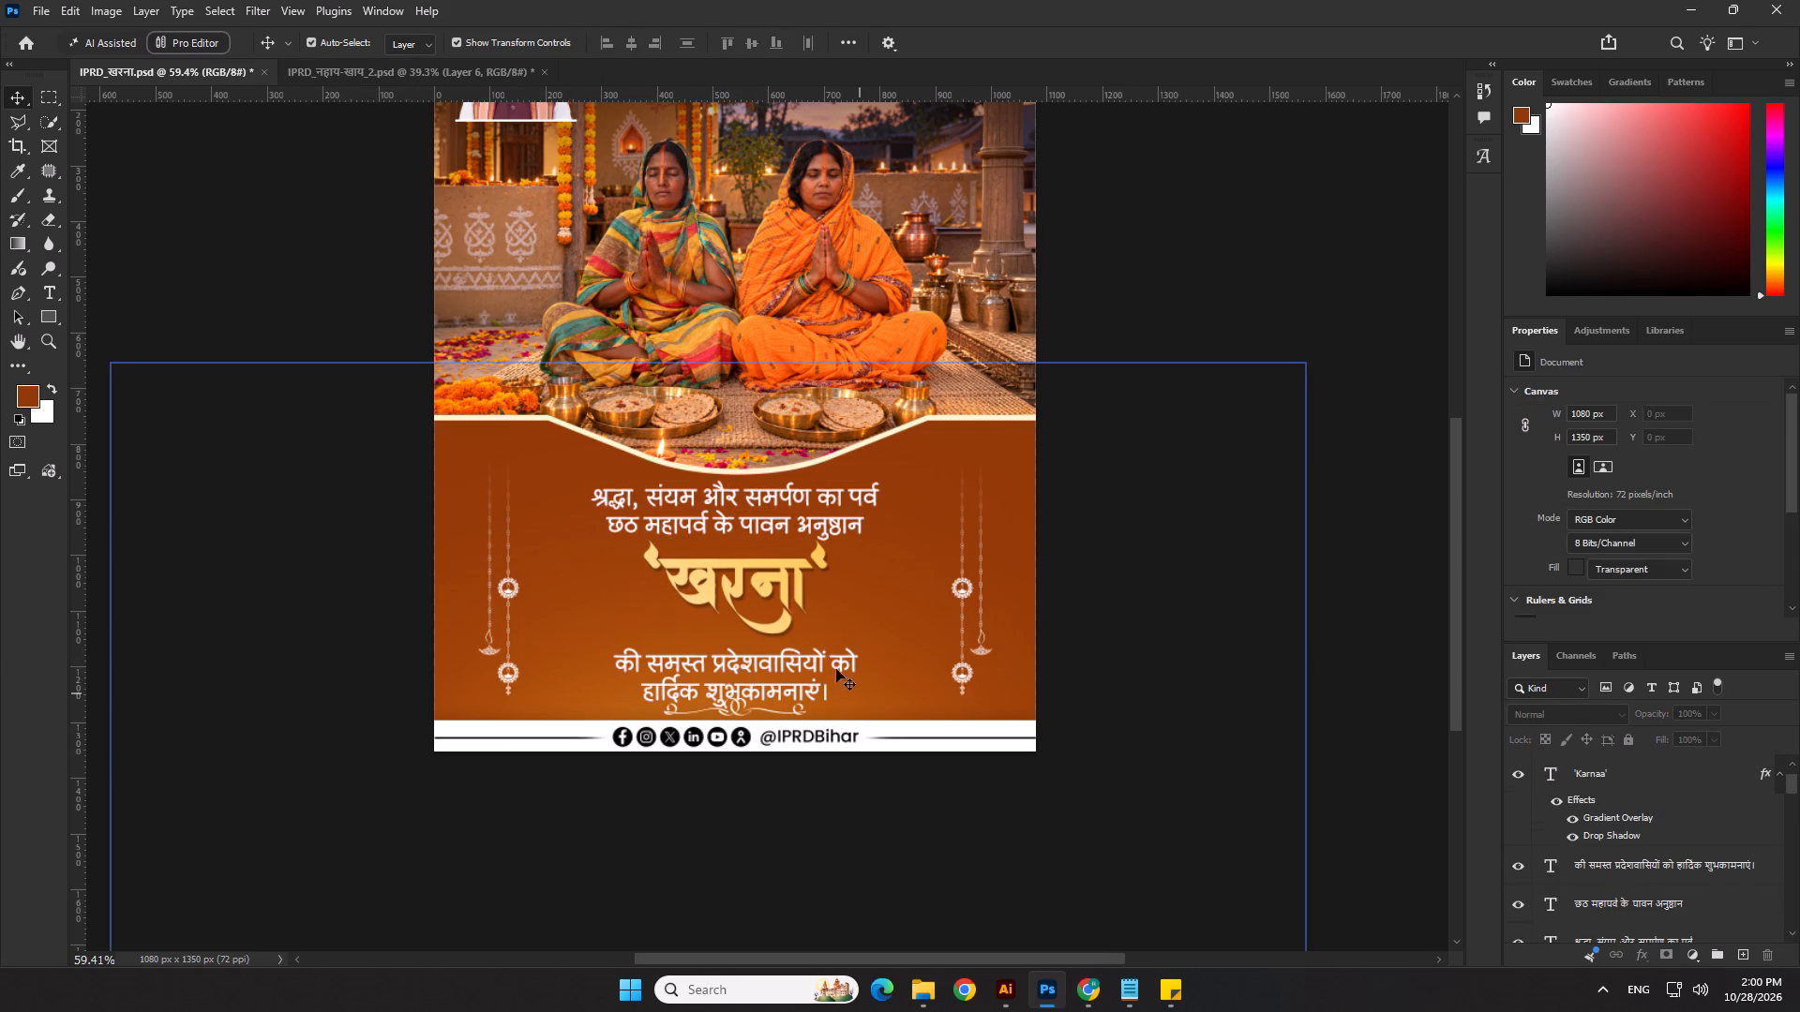
{"action": "left_click", "coordinate": [825, 655]}
{"action": "key", "text": "shift+Up"}
{"action": "key", "text": "shift+Up"}
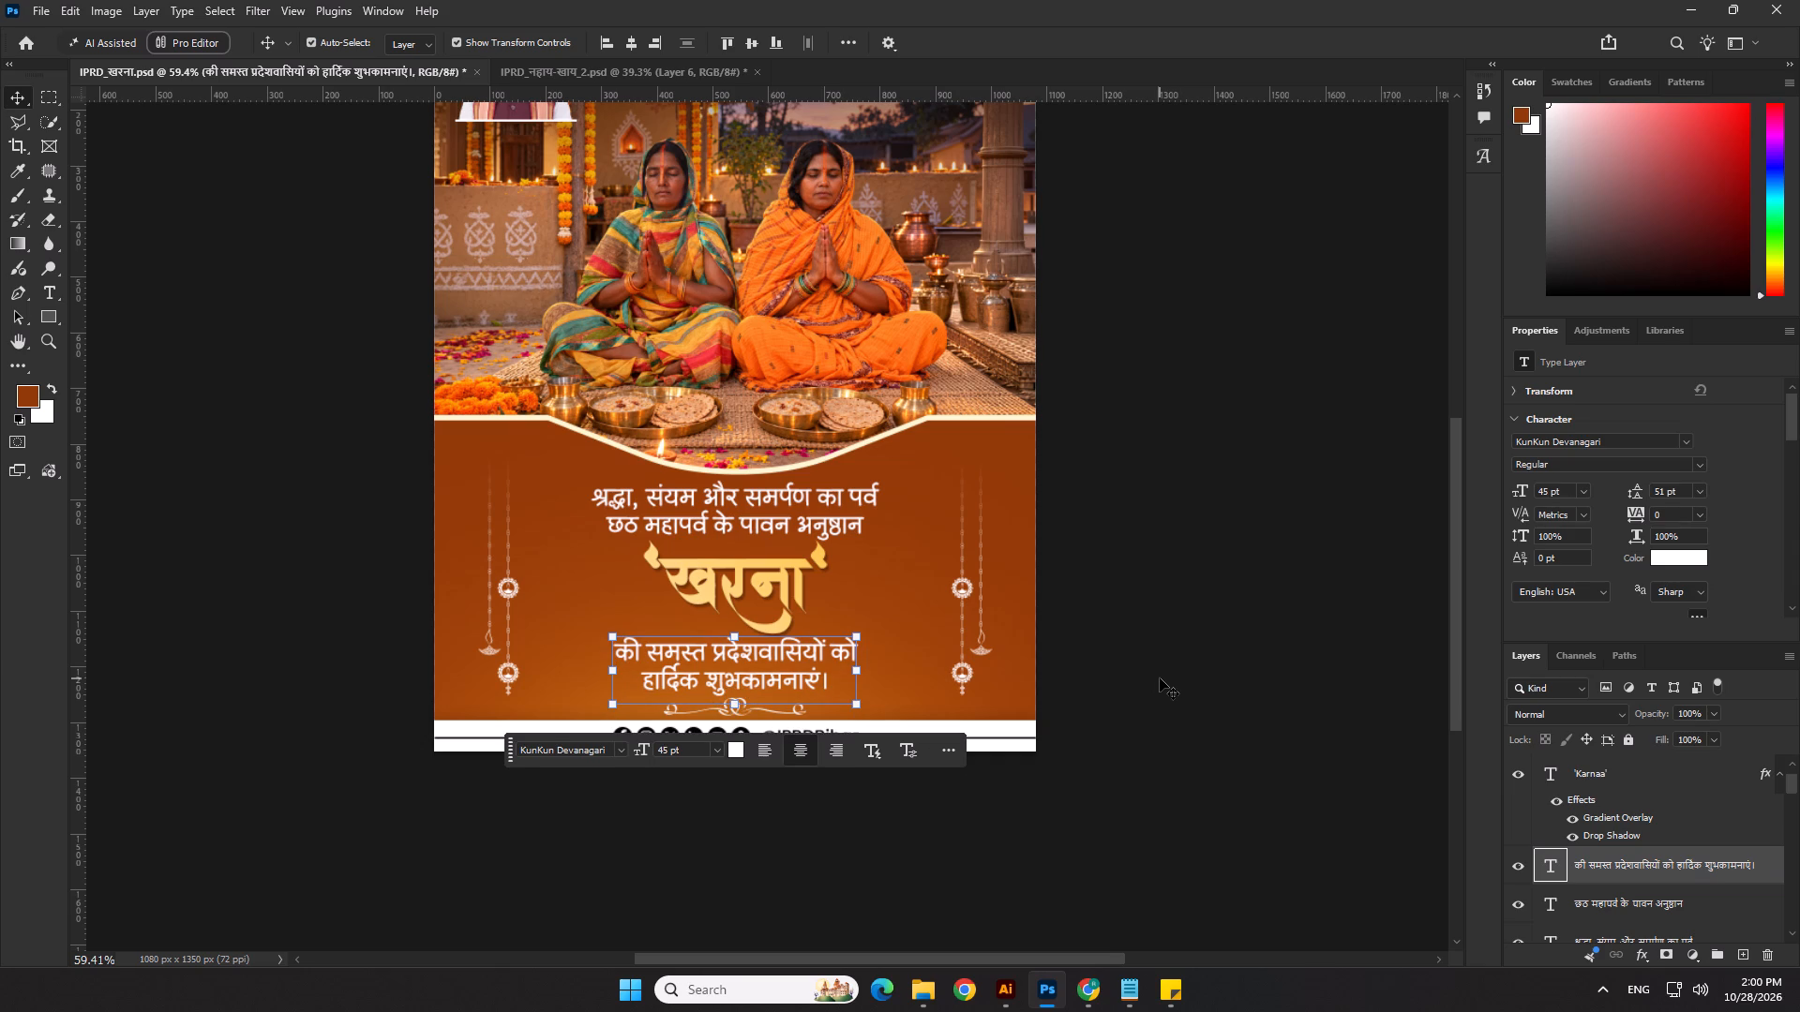
{"action": "key", "text": "Down"}
{"action": "left_click", "coordinate": [1175, 699]}
{"action": "scroll", "coordinate": [979, 797], "scroll_direction": "down", "scroll_amount": 3}
{"action": "left_click", "coordinate": [1061, 809]}
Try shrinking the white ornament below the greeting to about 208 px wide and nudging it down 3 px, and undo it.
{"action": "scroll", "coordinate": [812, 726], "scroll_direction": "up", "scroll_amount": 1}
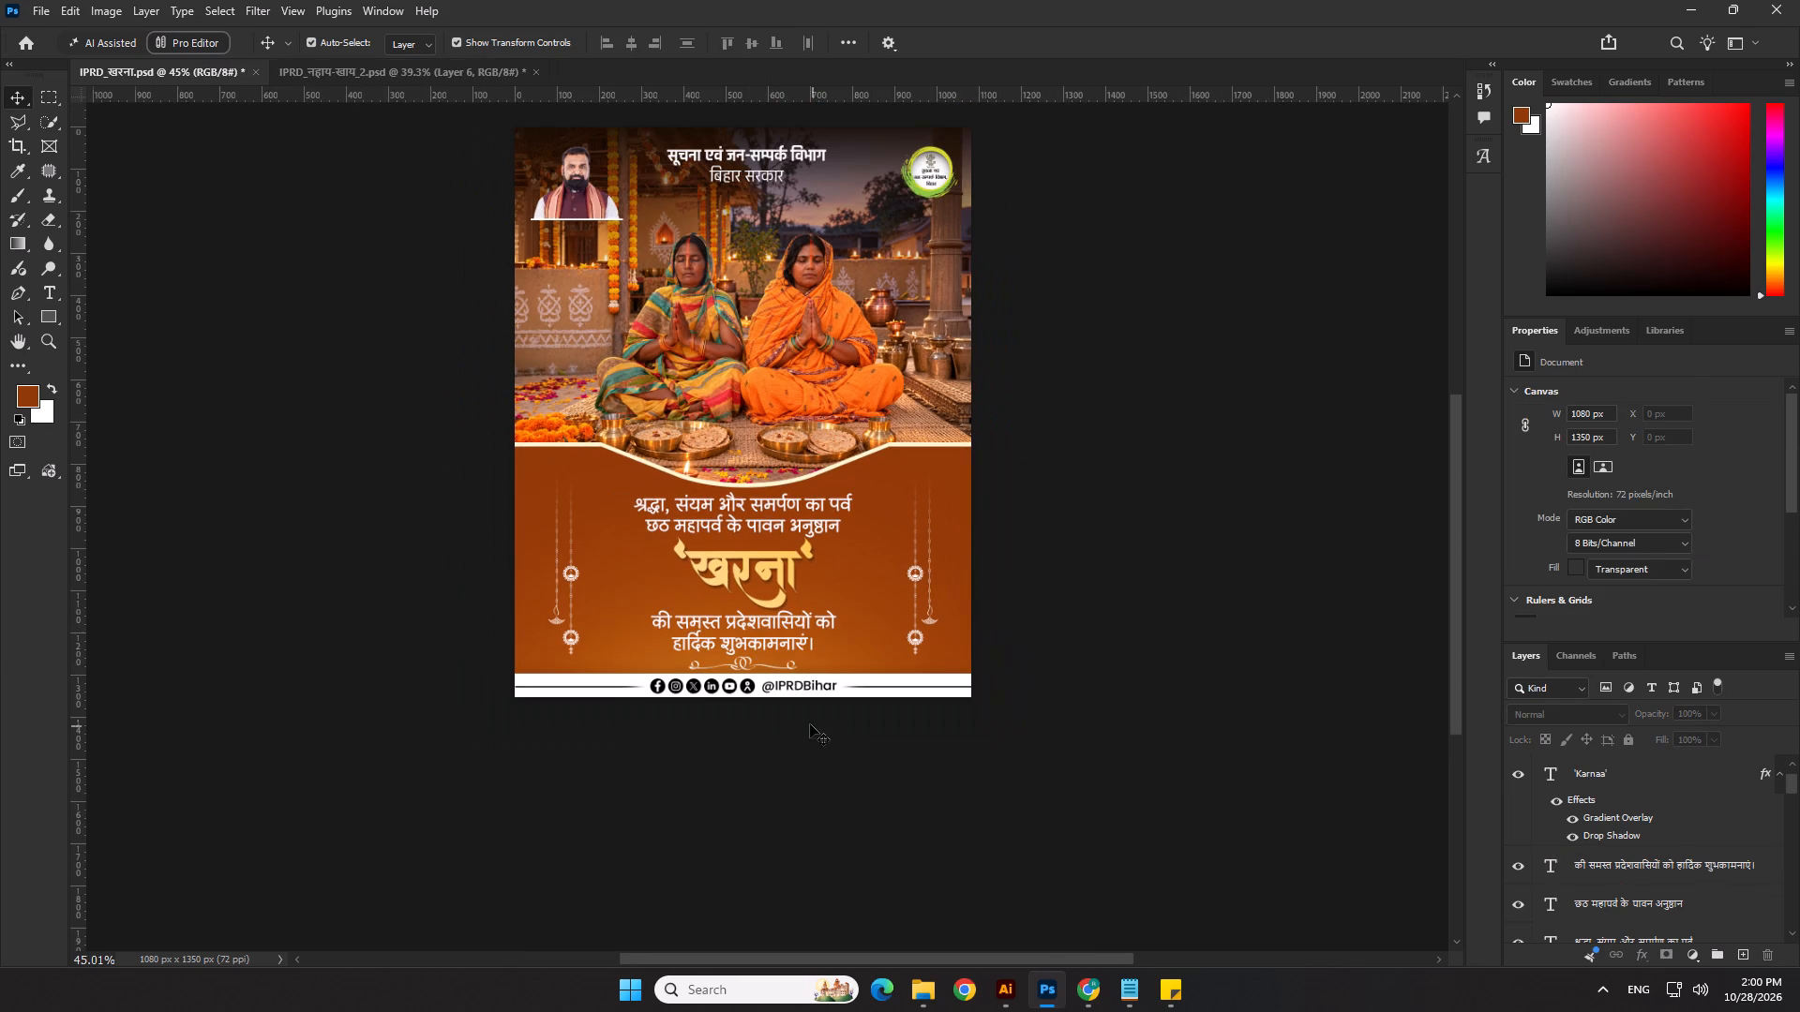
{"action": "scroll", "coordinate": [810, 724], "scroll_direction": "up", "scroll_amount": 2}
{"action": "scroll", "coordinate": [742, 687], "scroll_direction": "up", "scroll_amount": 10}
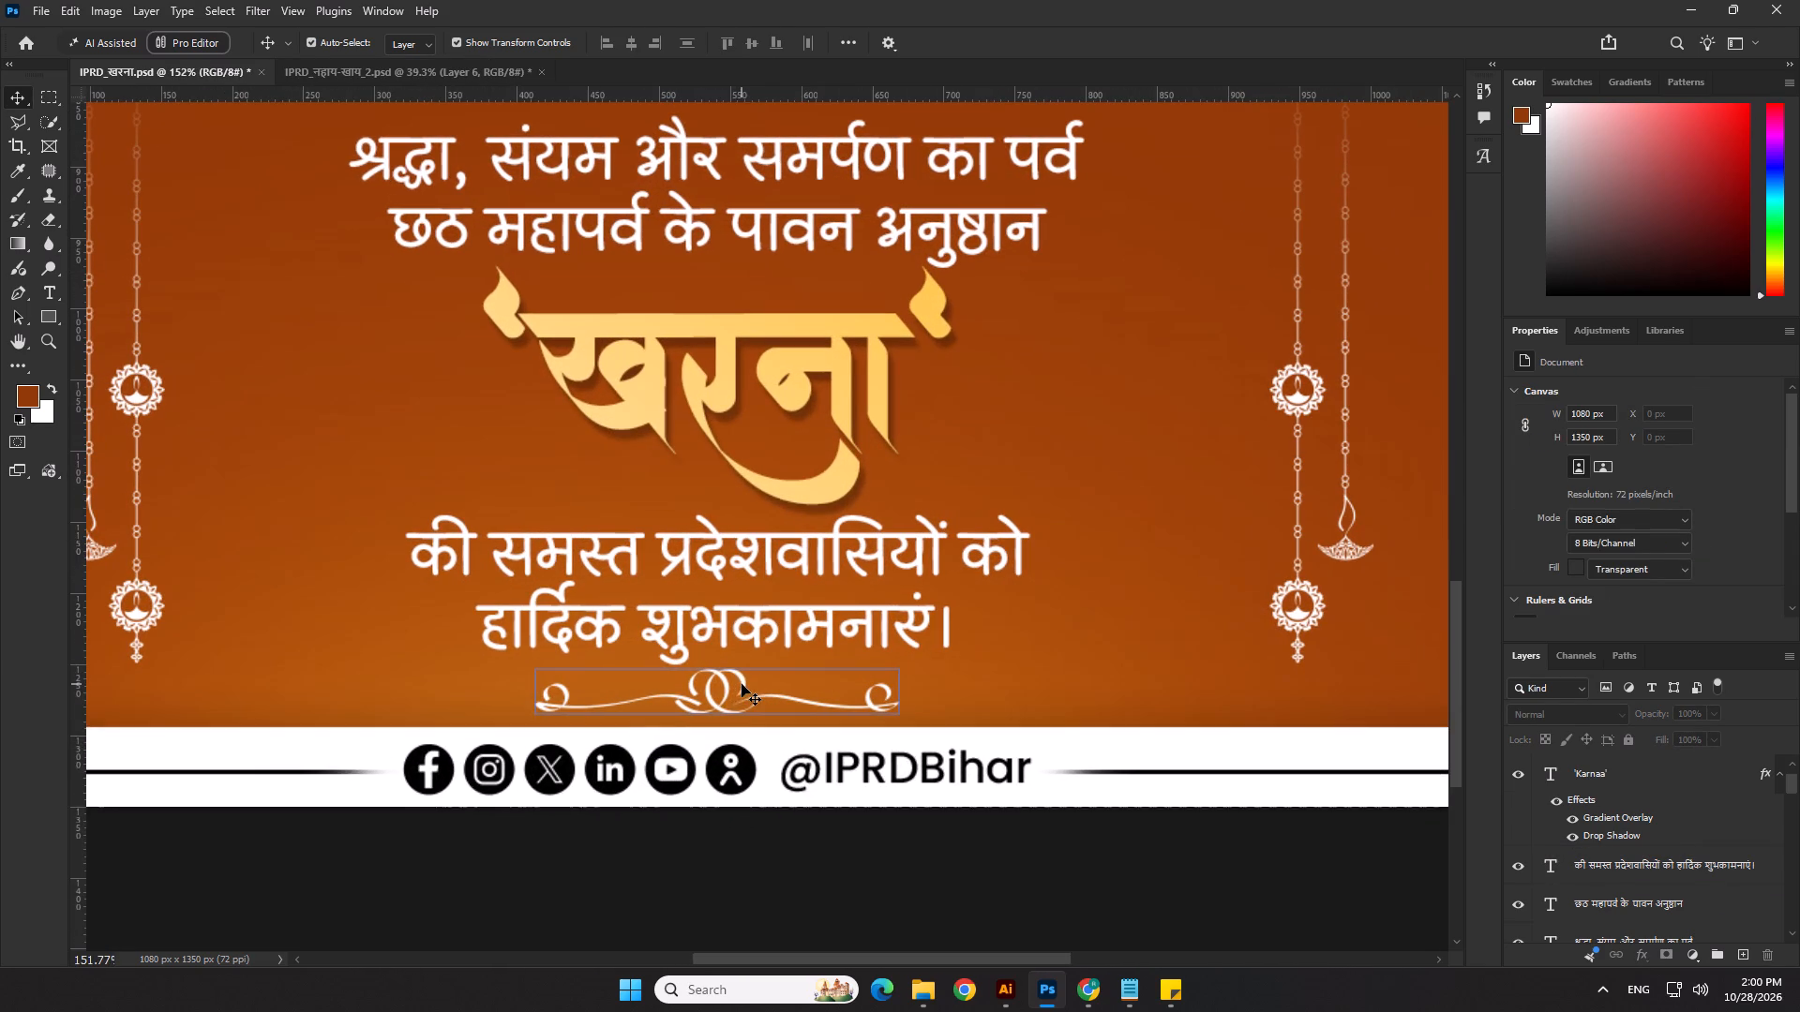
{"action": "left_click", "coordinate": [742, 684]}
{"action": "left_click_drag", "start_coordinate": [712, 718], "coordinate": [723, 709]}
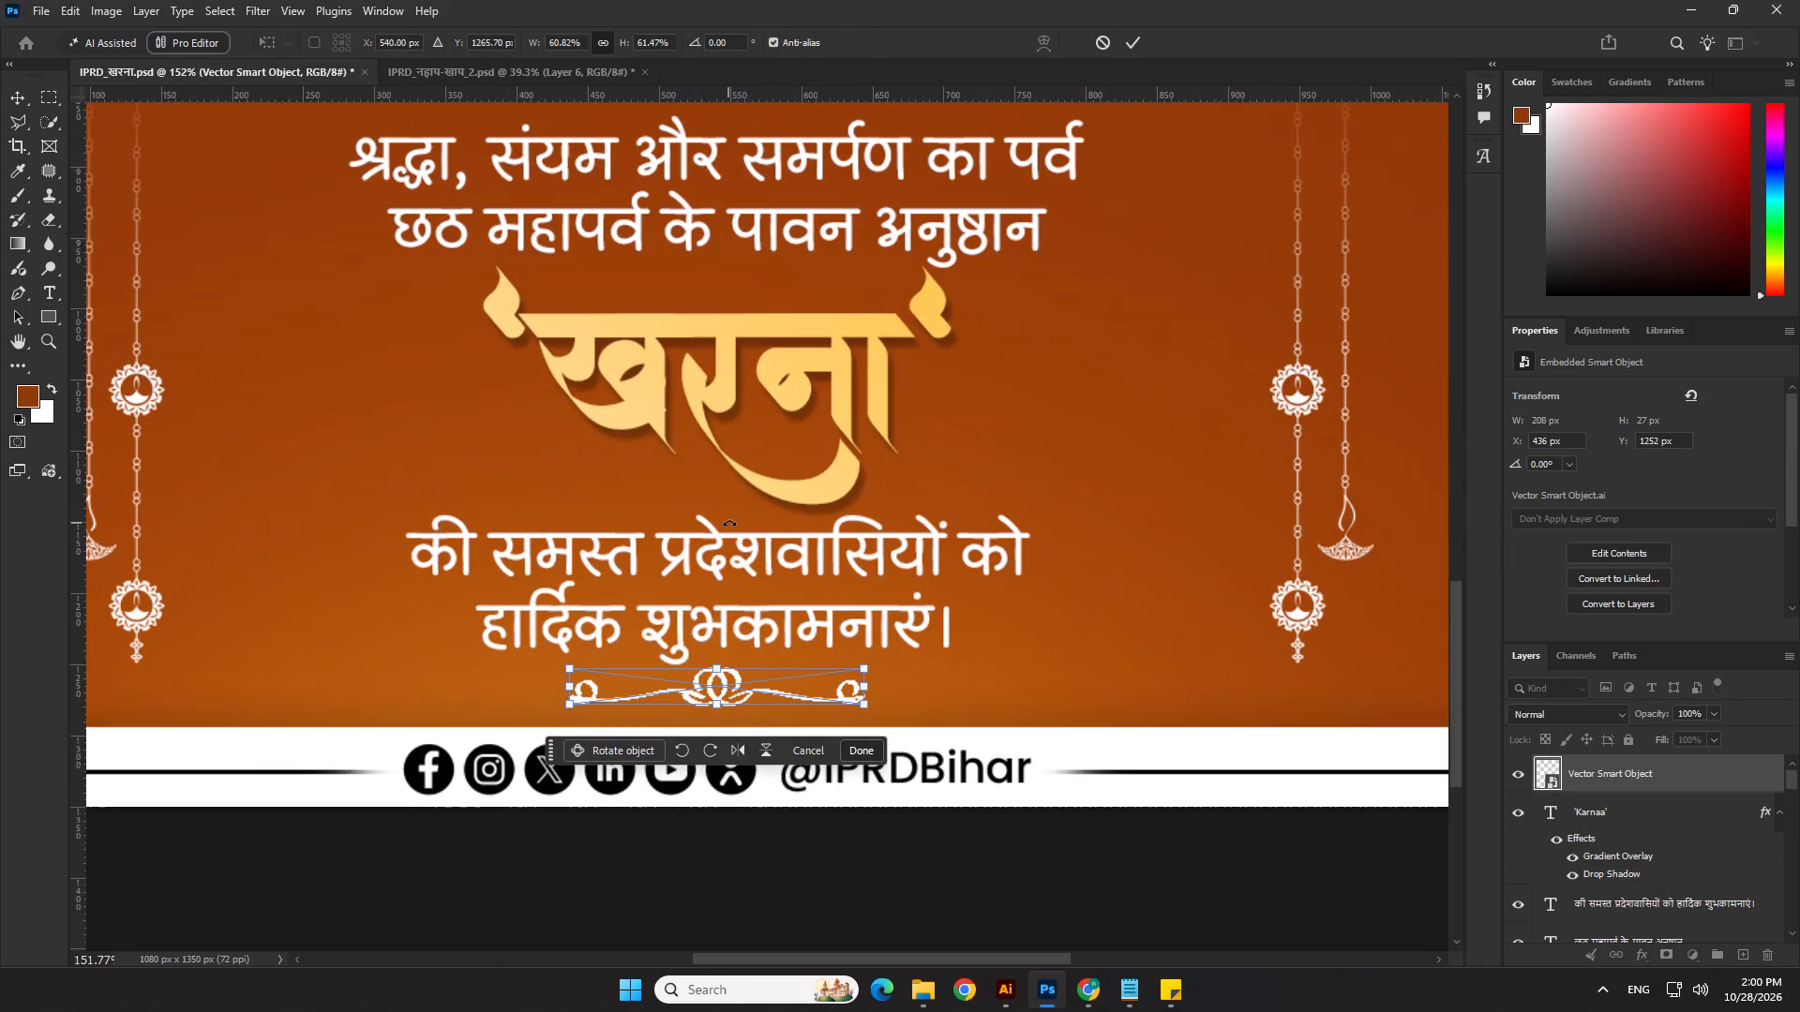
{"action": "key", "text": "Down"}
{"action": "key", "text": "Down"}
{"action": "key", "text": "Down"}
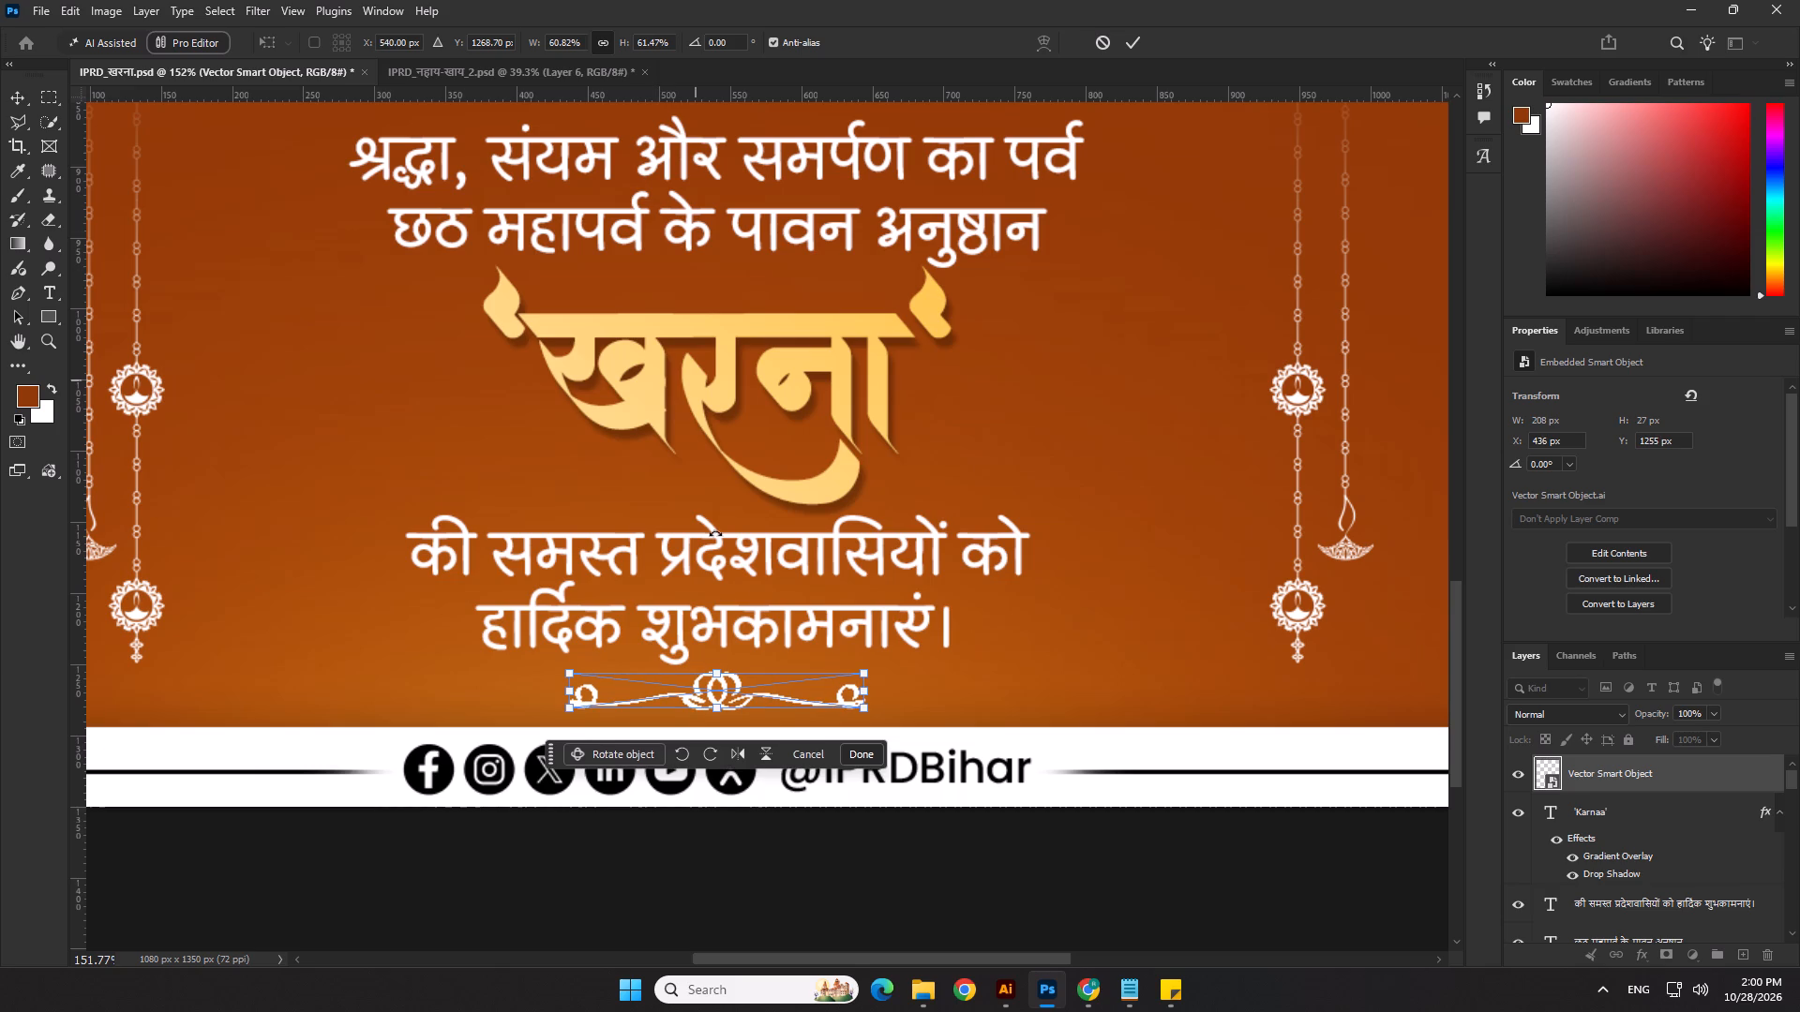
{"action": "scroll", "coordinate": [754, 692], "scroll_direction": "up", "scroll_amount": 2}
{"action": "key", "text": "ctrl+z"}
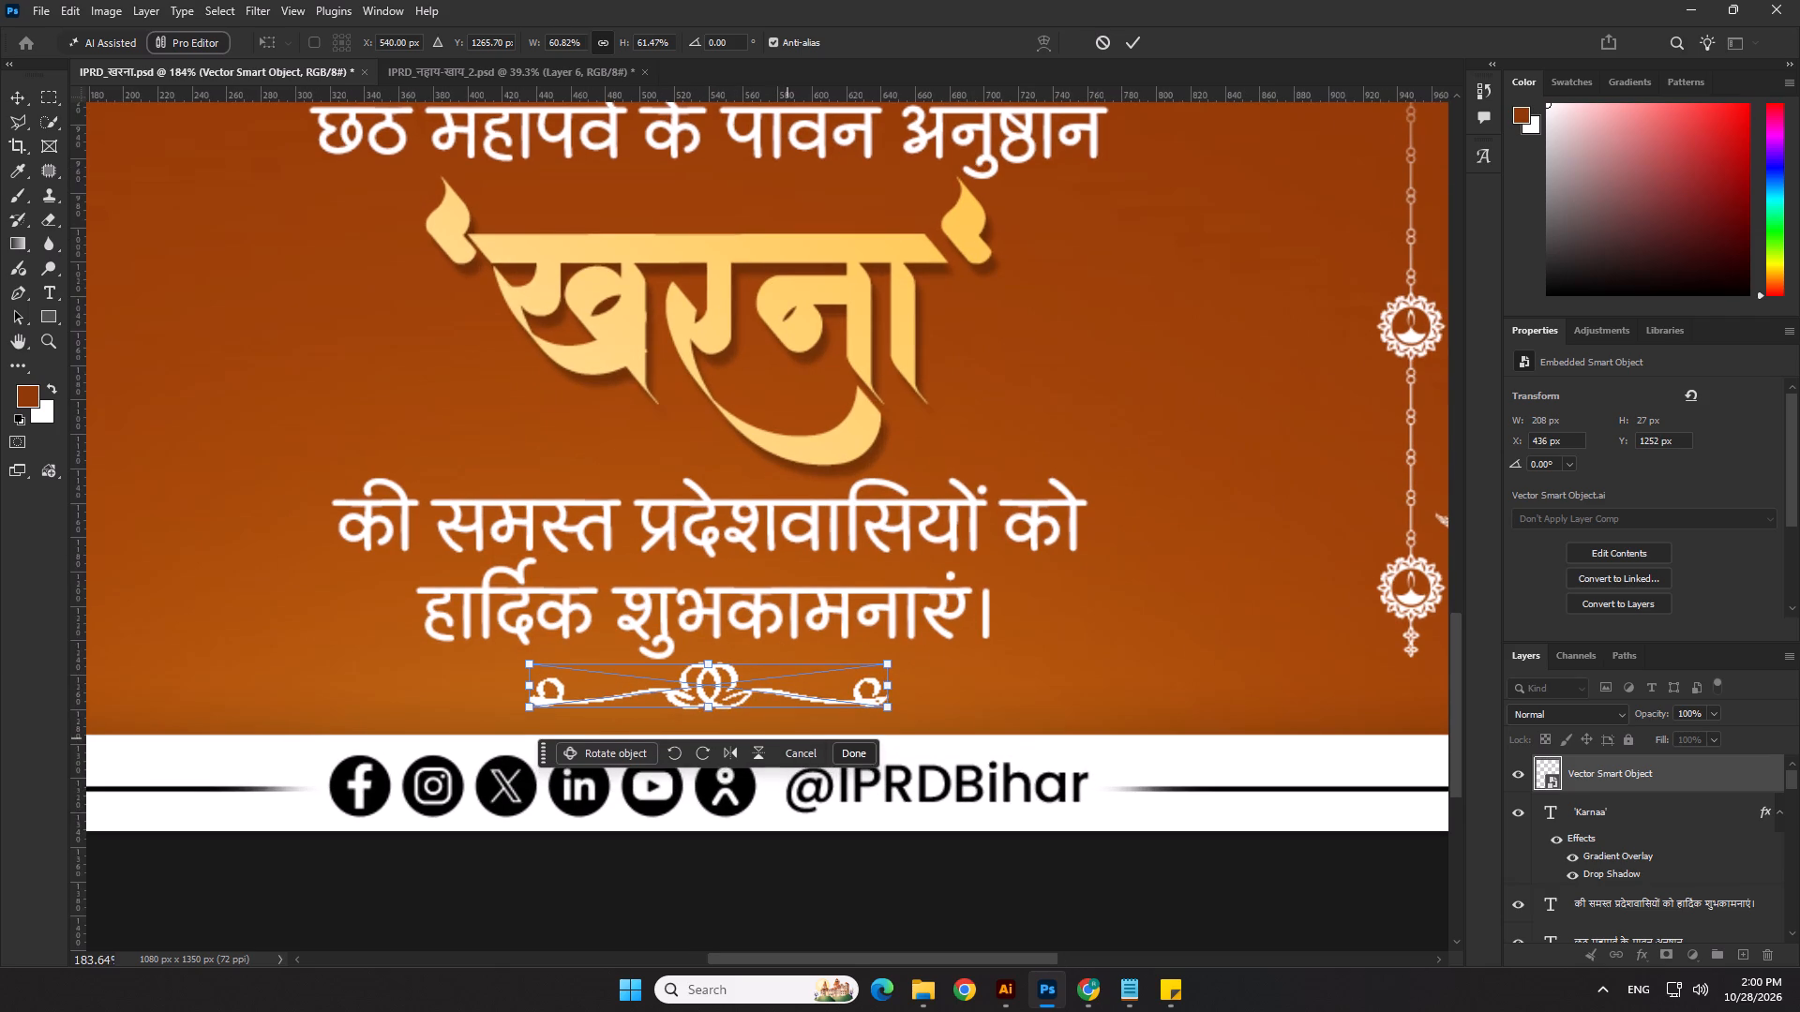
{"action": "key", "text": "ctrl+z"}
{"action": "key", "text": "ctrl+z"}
Shrink the white ornament below the greeting to about 190 px wide, centre it horizontally and raise it to Y 1256 px.
{"action": "left_click_drag", "start_coordinate": [705, 664], "coordinate": [705, 684]}
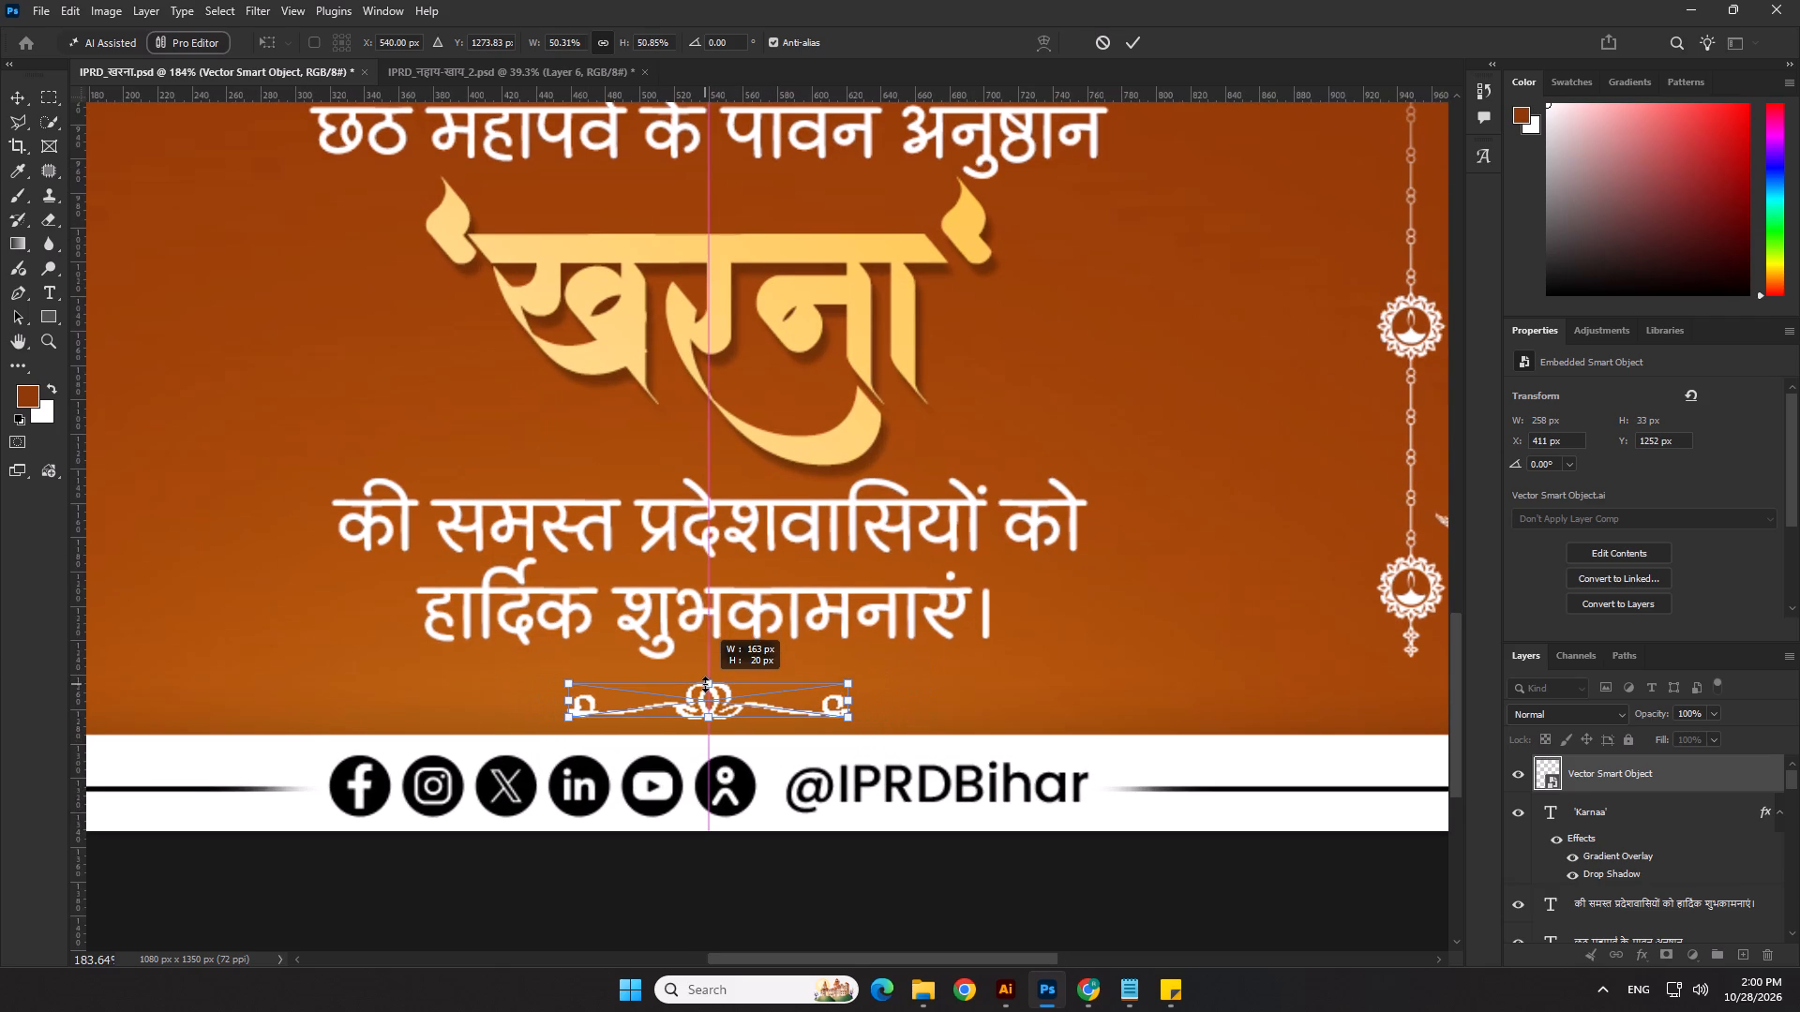
{"action": "left_click_drag", "start_coordinate": [705, 684], "coordinate": [703, 678]}
{"action": "key", "text": "Return"}
{"action": "left_click", "coordinate": [634, 39]}
{"action": "key", "text": "Up"}
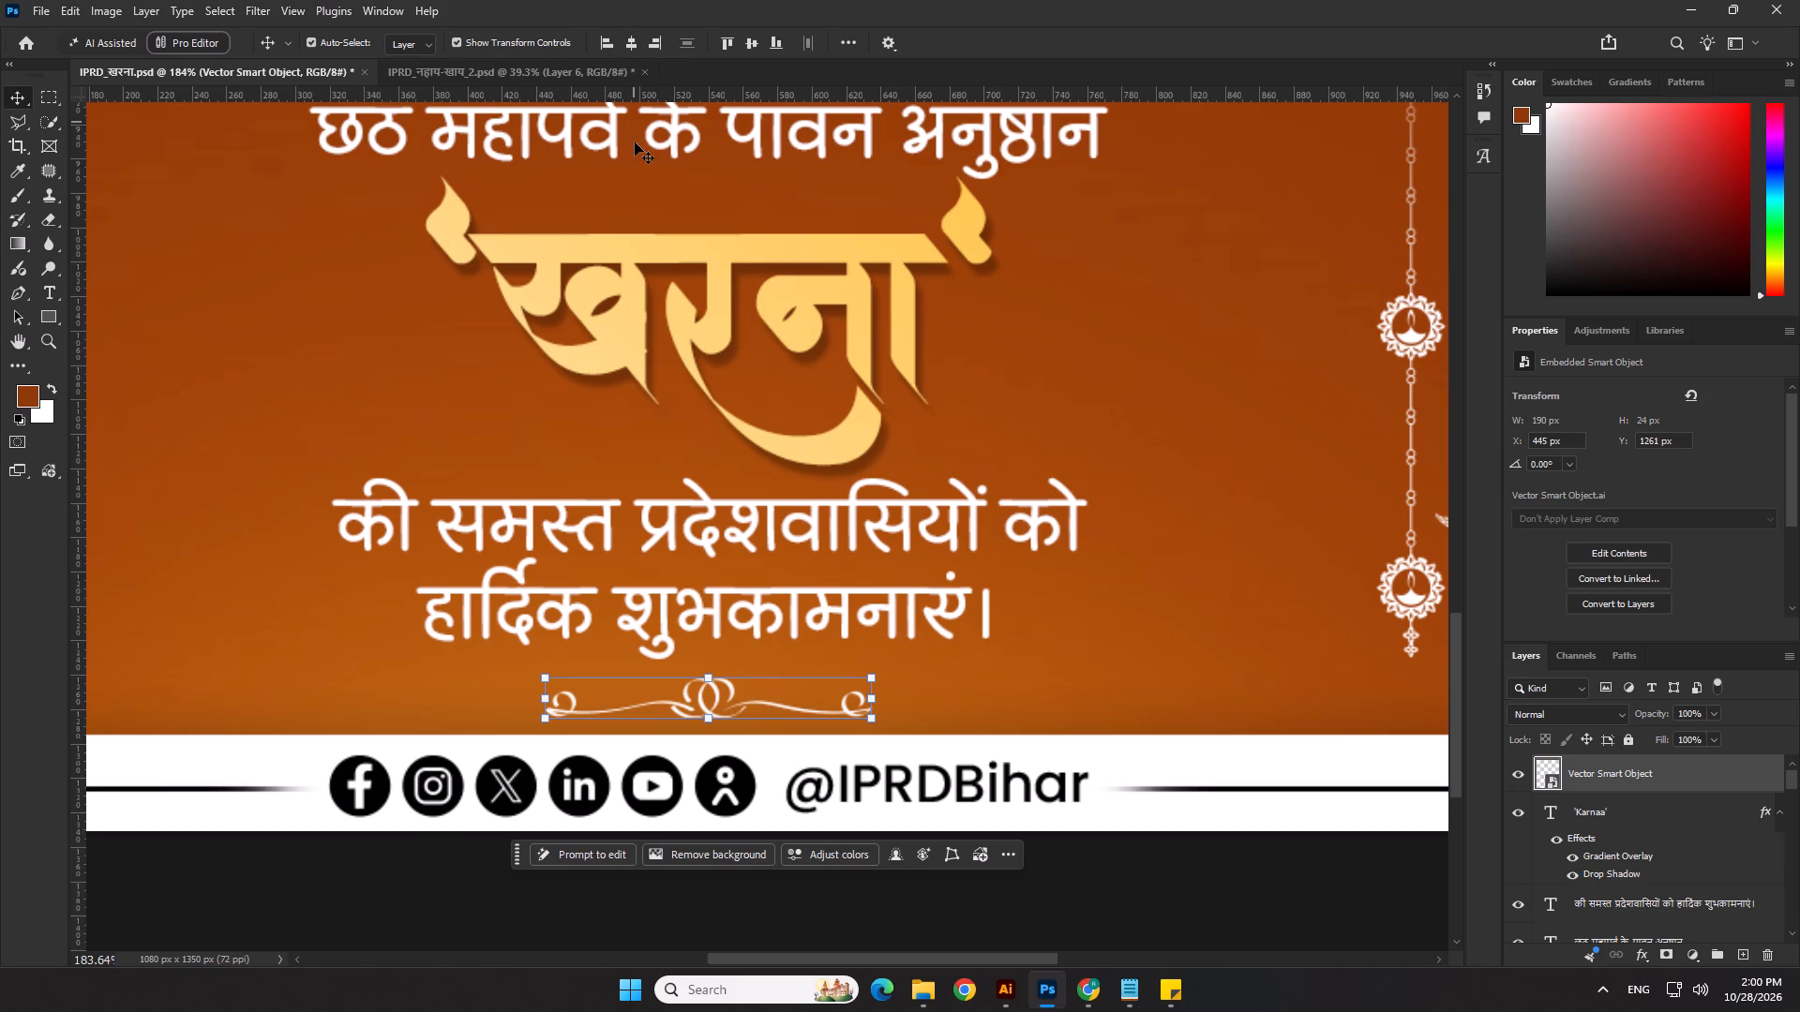
{"action": "key", "text": "Up"}
{"action": "key", "text": "Up"}
{"action": "key", "text": "Up"}
{"action": "scroll", "coordinate": [742, 628], "scroll_direction": "down", "scroll_amount": 9}
{"action": "key", "text": "Up"}
{"action": "key", "text": "Down"}
{"action": "left_click", "coordinate": [1026, 869]}
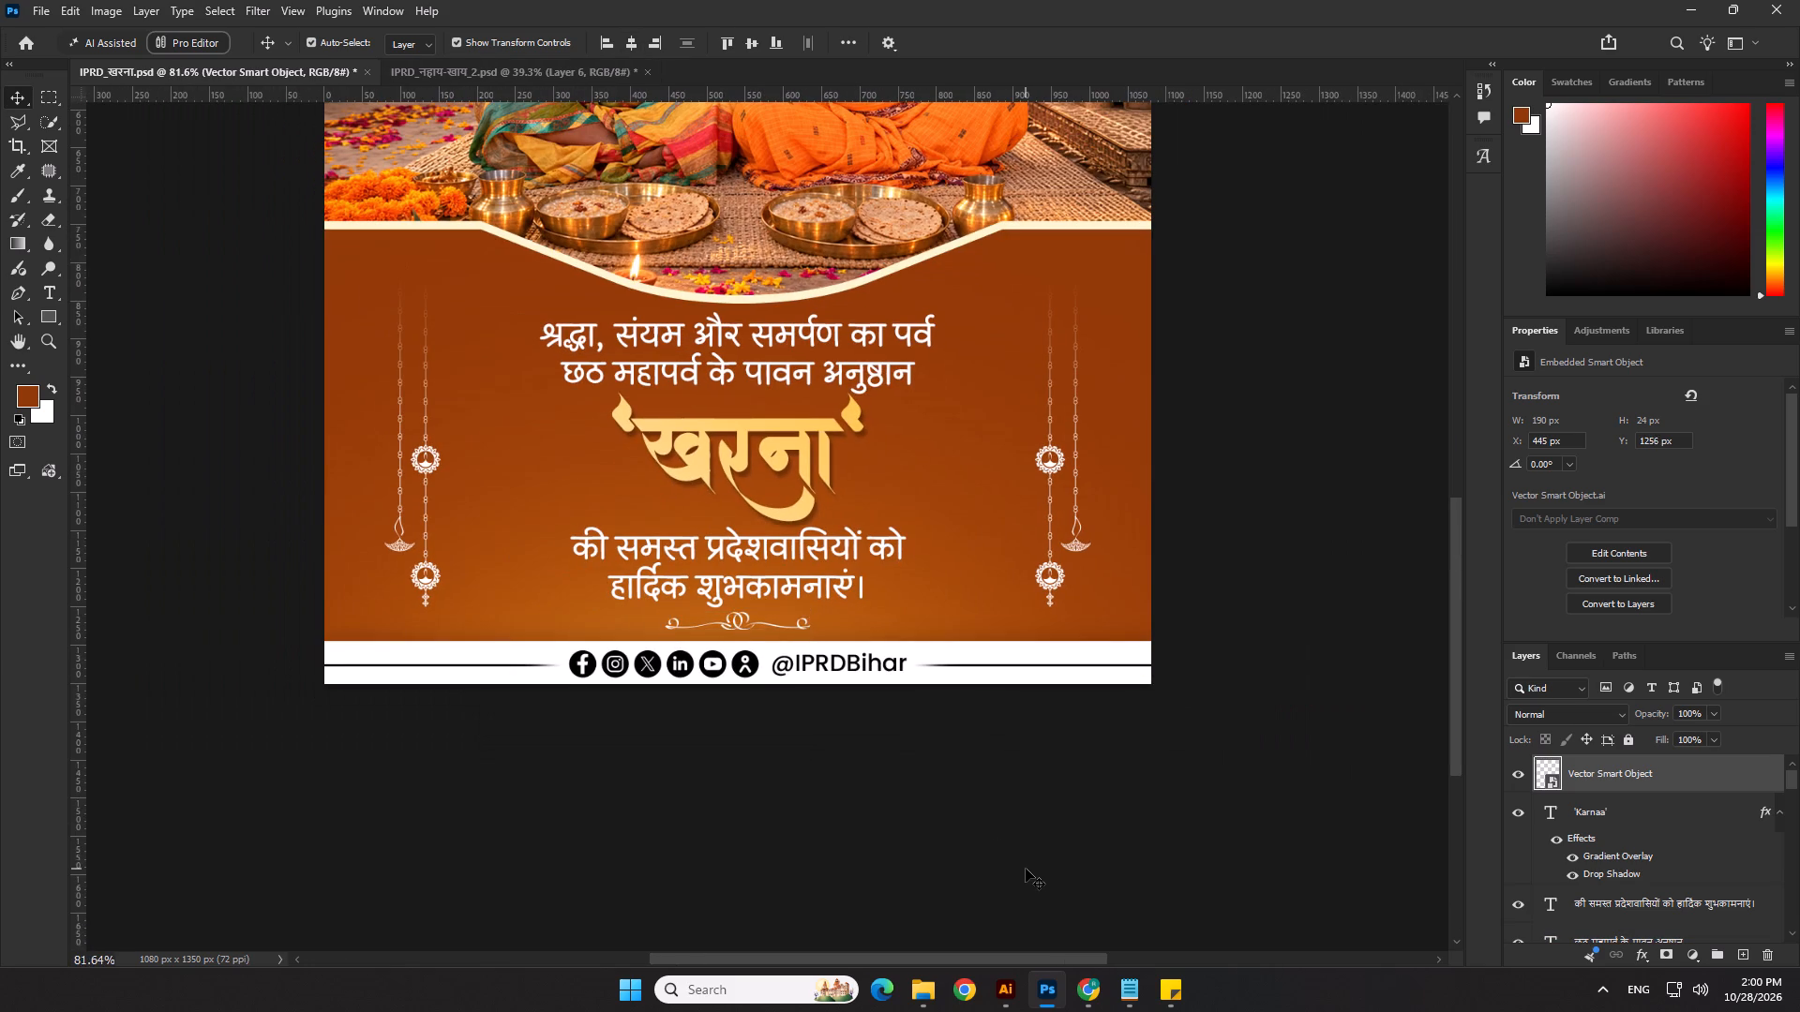
Save the खरना poster.
{"action": "scroll", "coordinate": [914, 834], "scroll_direction": "down", "scroll_amount": 7}
{"action": "key", "text": "ctrl+s"}
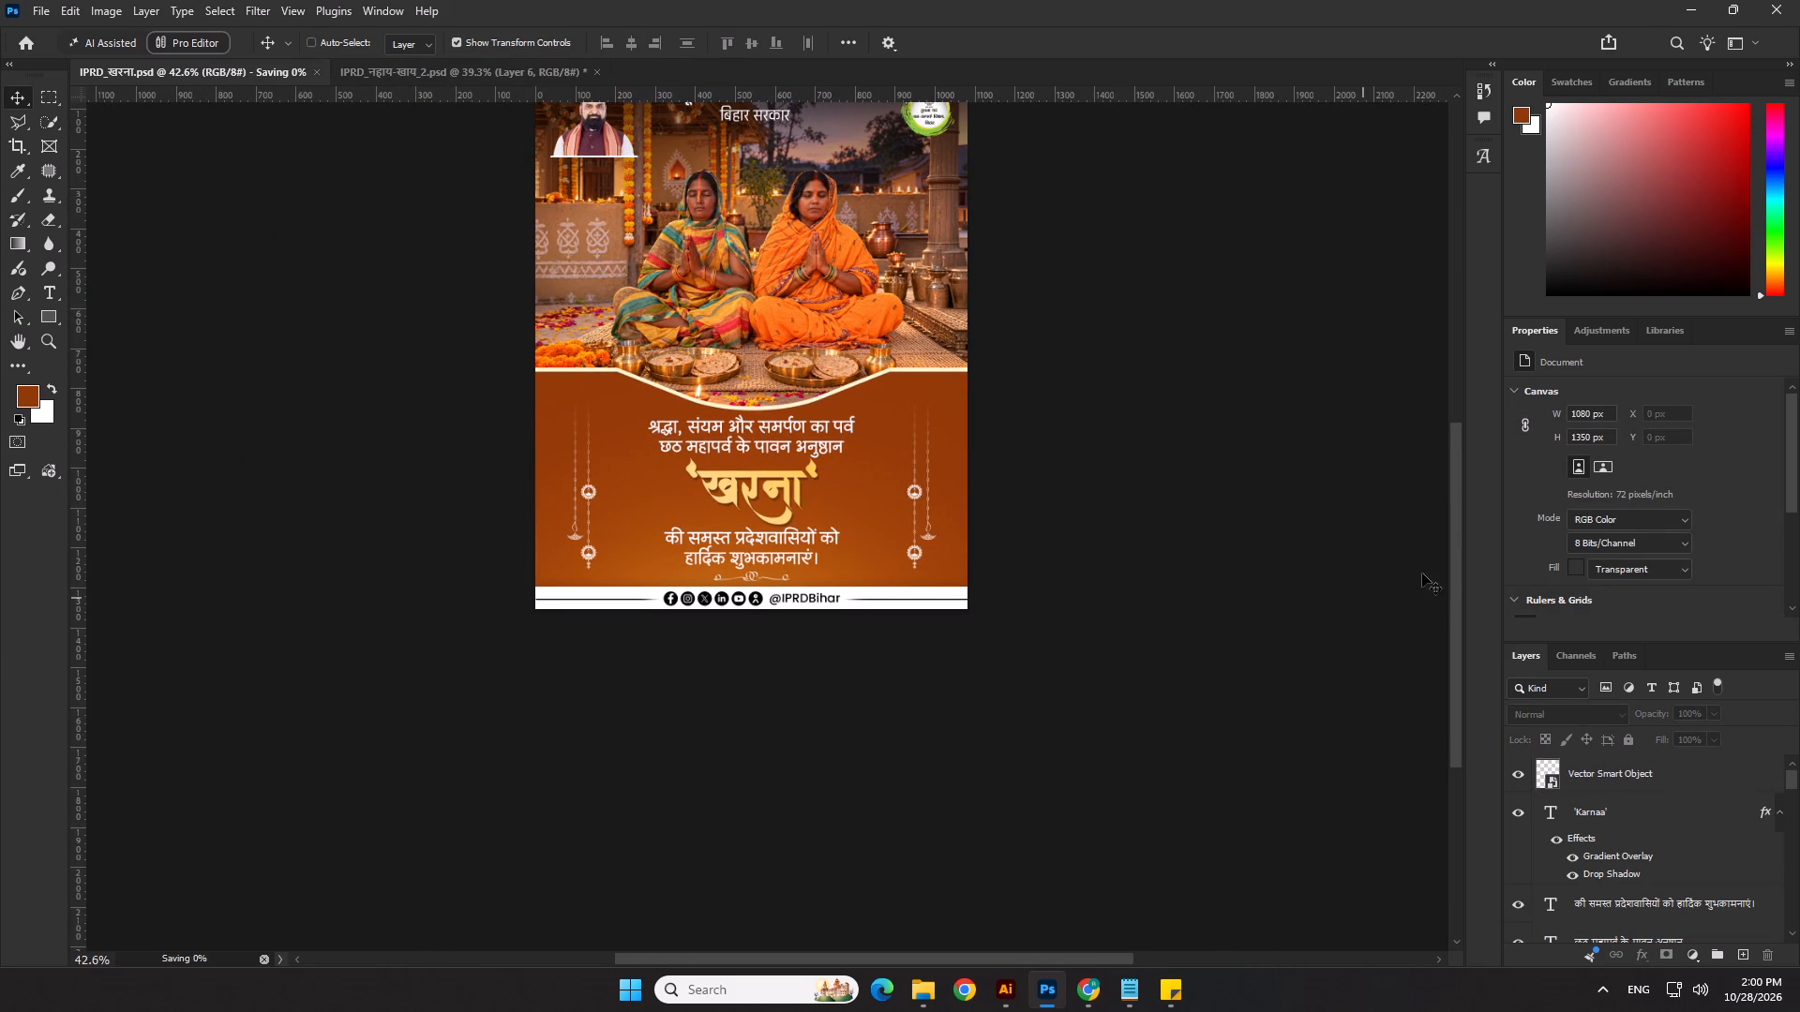
Open the women's photo smart object and the nested Generative Fill smart object inside it, with the Dodge tool ready.
{"action": "left_click_drag", "start_coordinate": [1458, 557], "coordinate": [1462, 482]}
{"action": "left_click", "coordinate": [1341, 534]}
{"action": "scroll", "coordinate": [953, 411], "scroll_direction": "up", "scroll_amount": 2}
{"action": "left_click", "coordinate": [856, 499]}
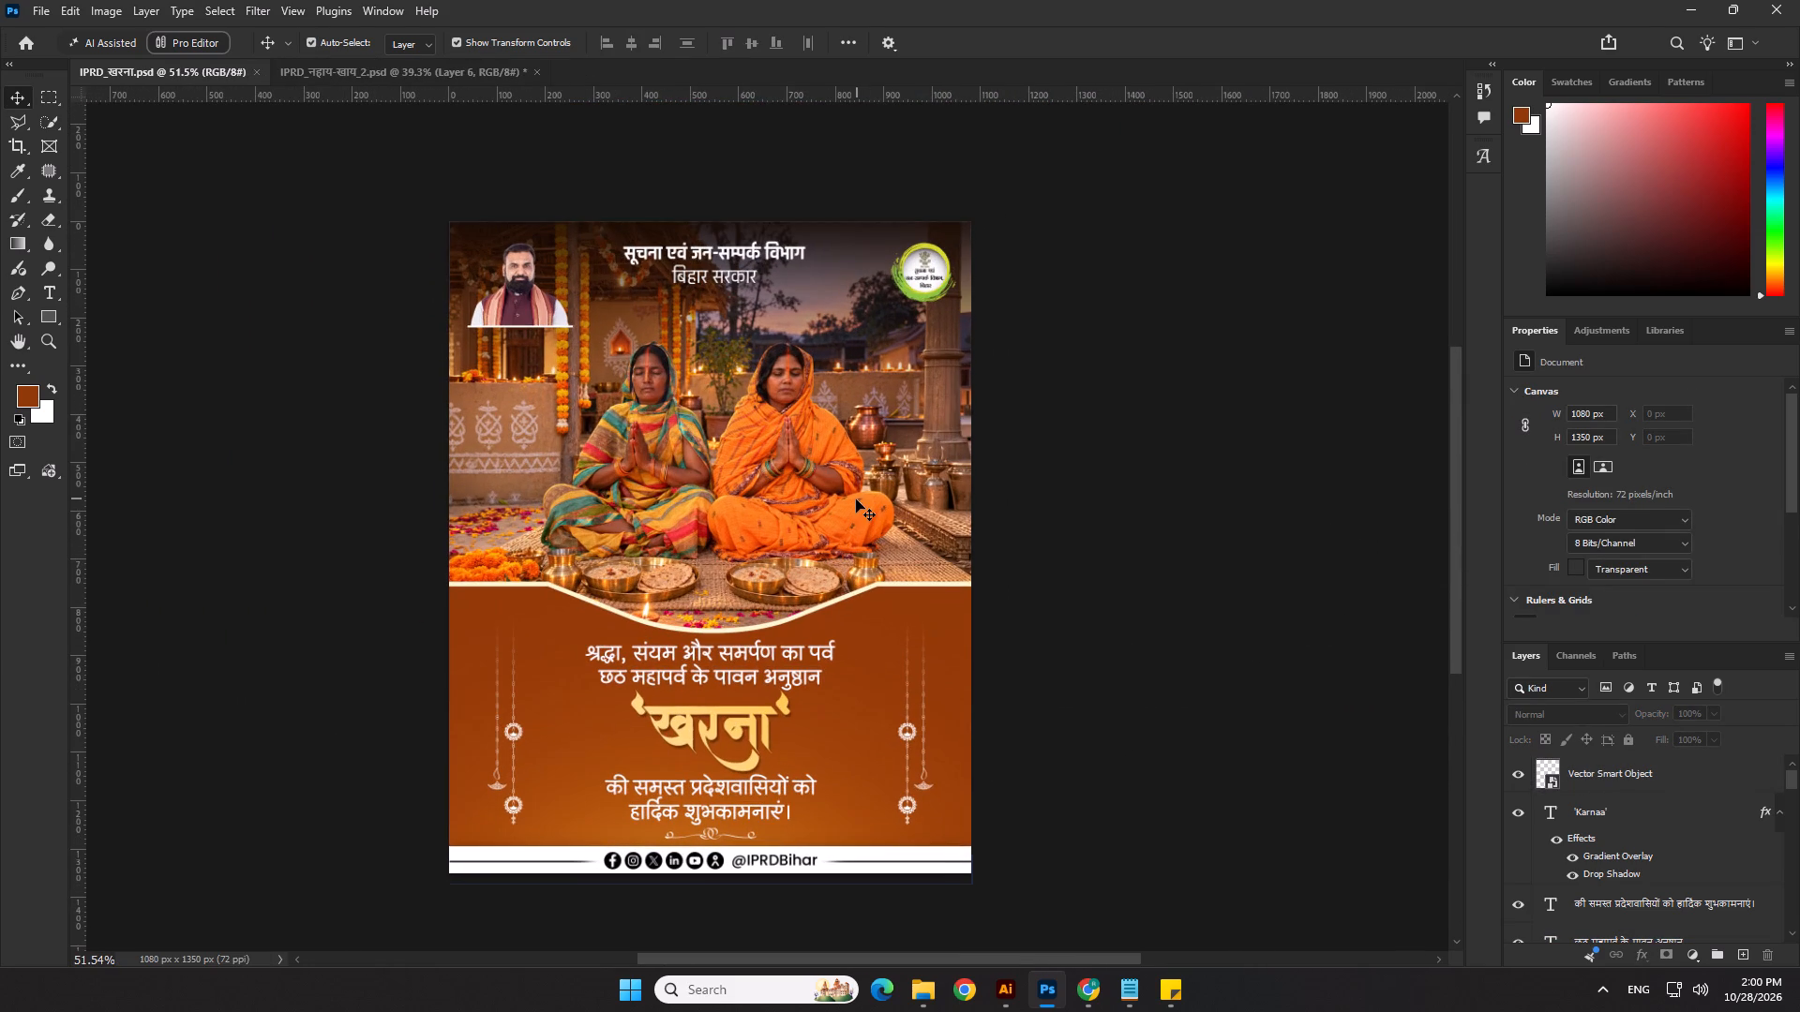
{"action": "double_click", "coordinate": [1562, 934]}
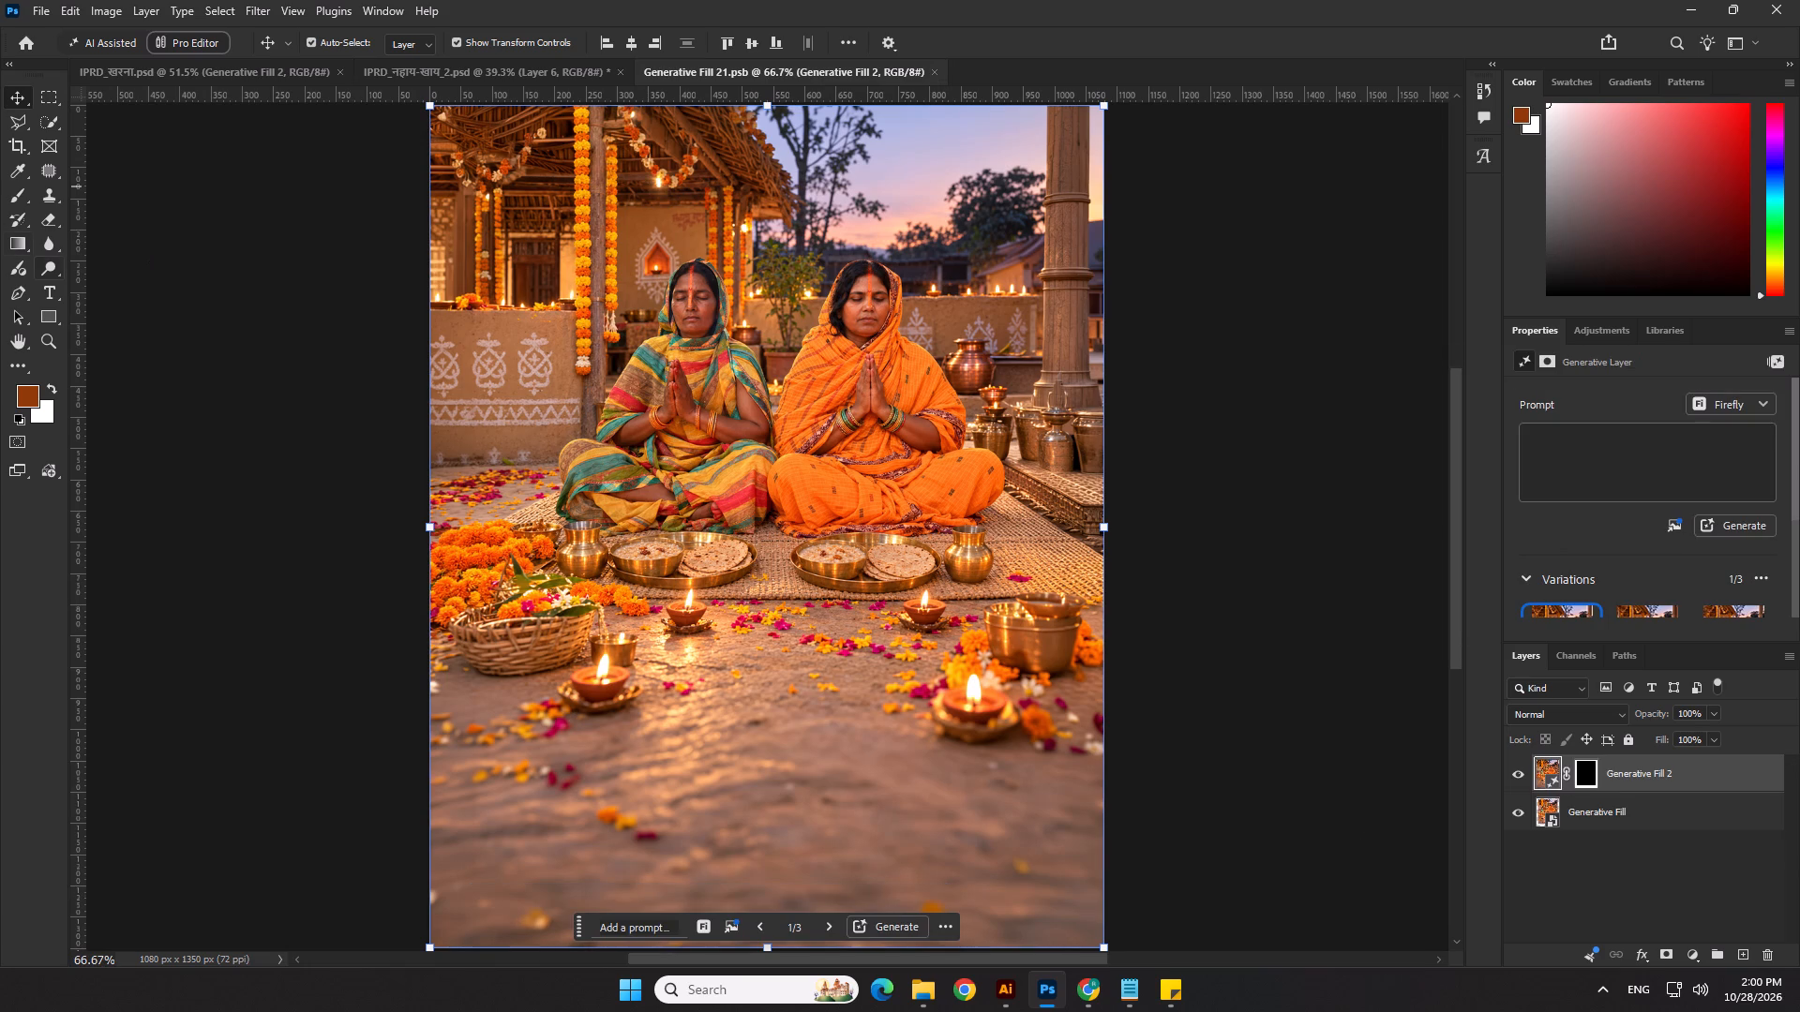
{"action": "left_click", "coordinate": [54, 272]}
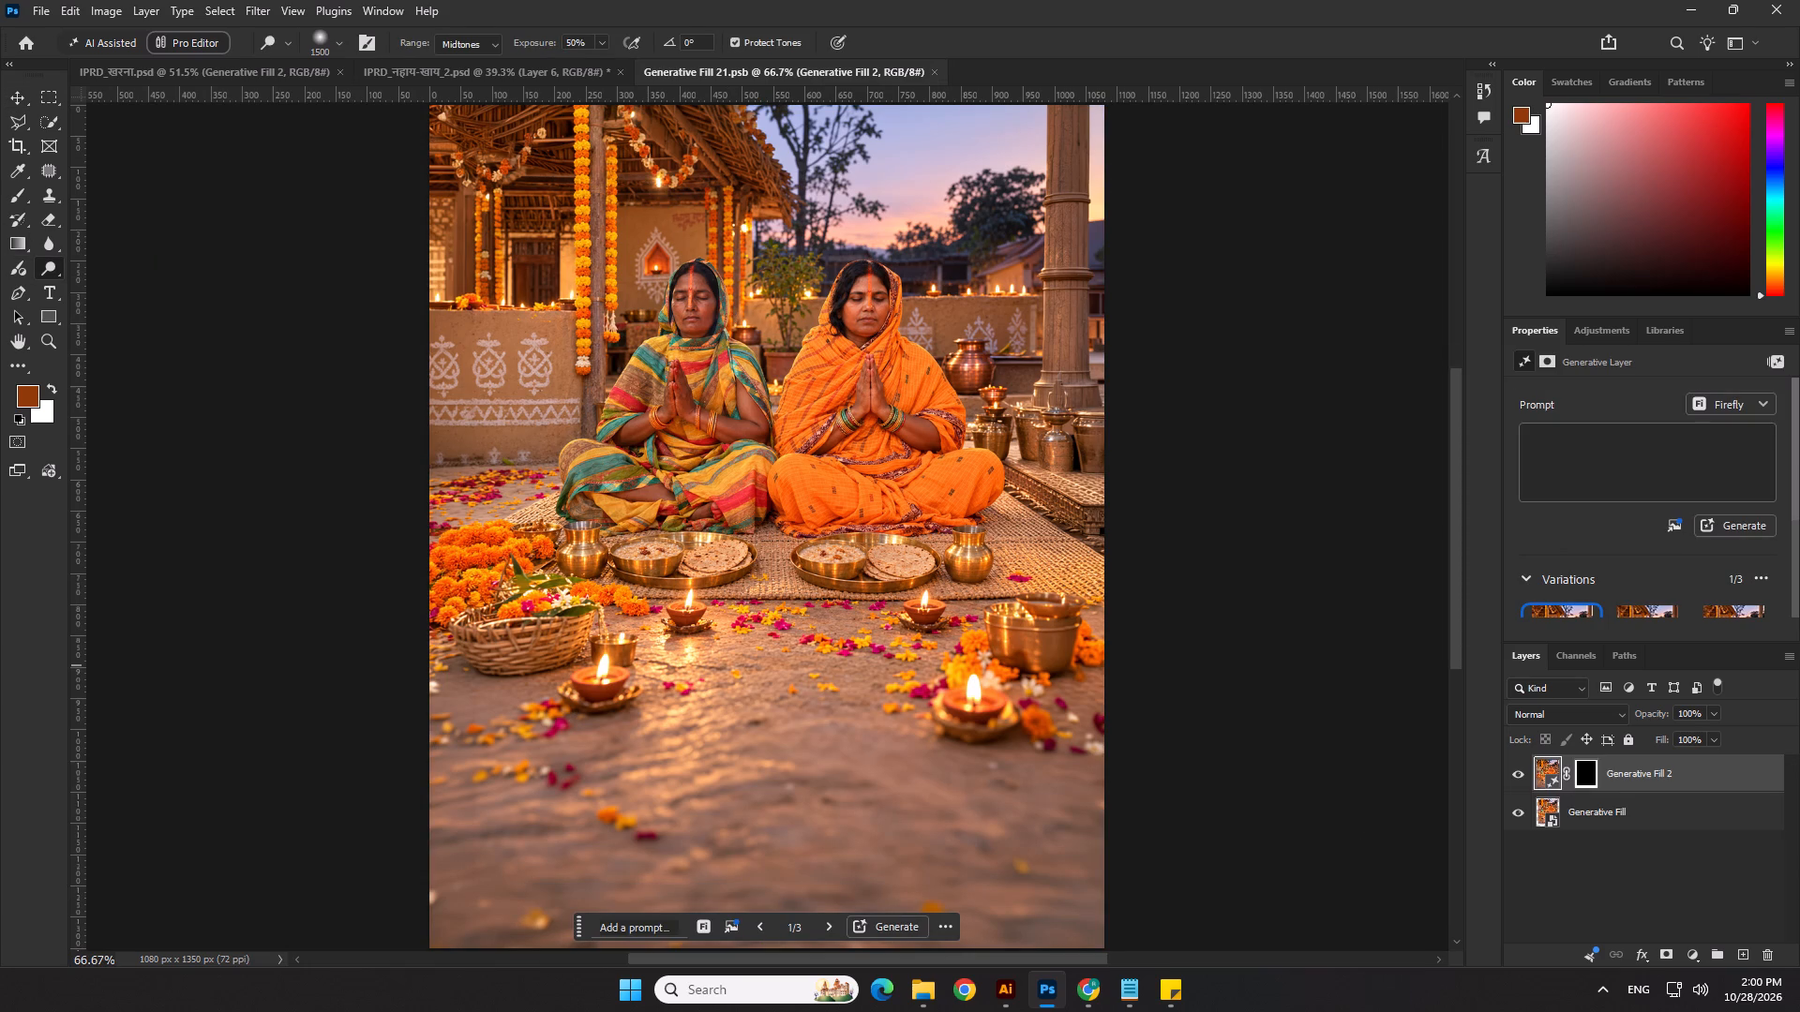
{"action": "left_click", "coordinate": [1604, 811]}
{"action": "left_click", "coordinate": [1615, 788], "text": "ctrl"}
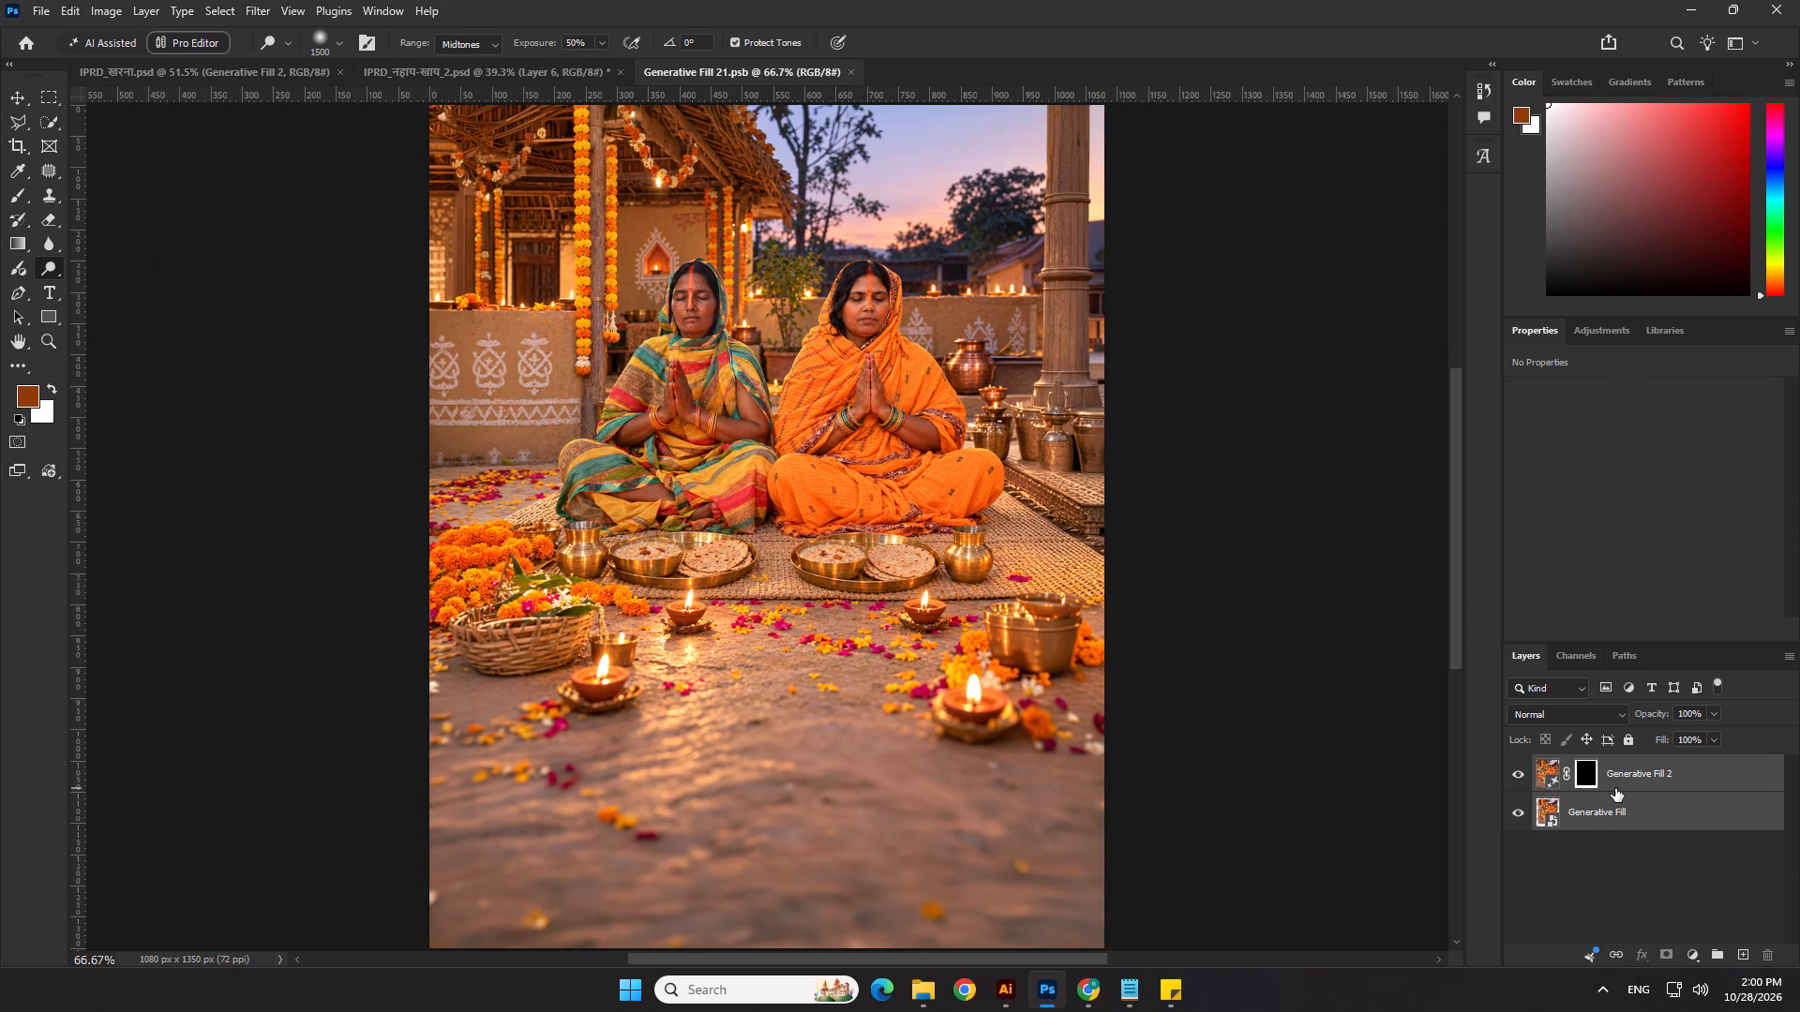
{"action": "left_click", "coordinate": [1612, 854]}
{"action": "left_click", "coordinate": [1617, 816]}
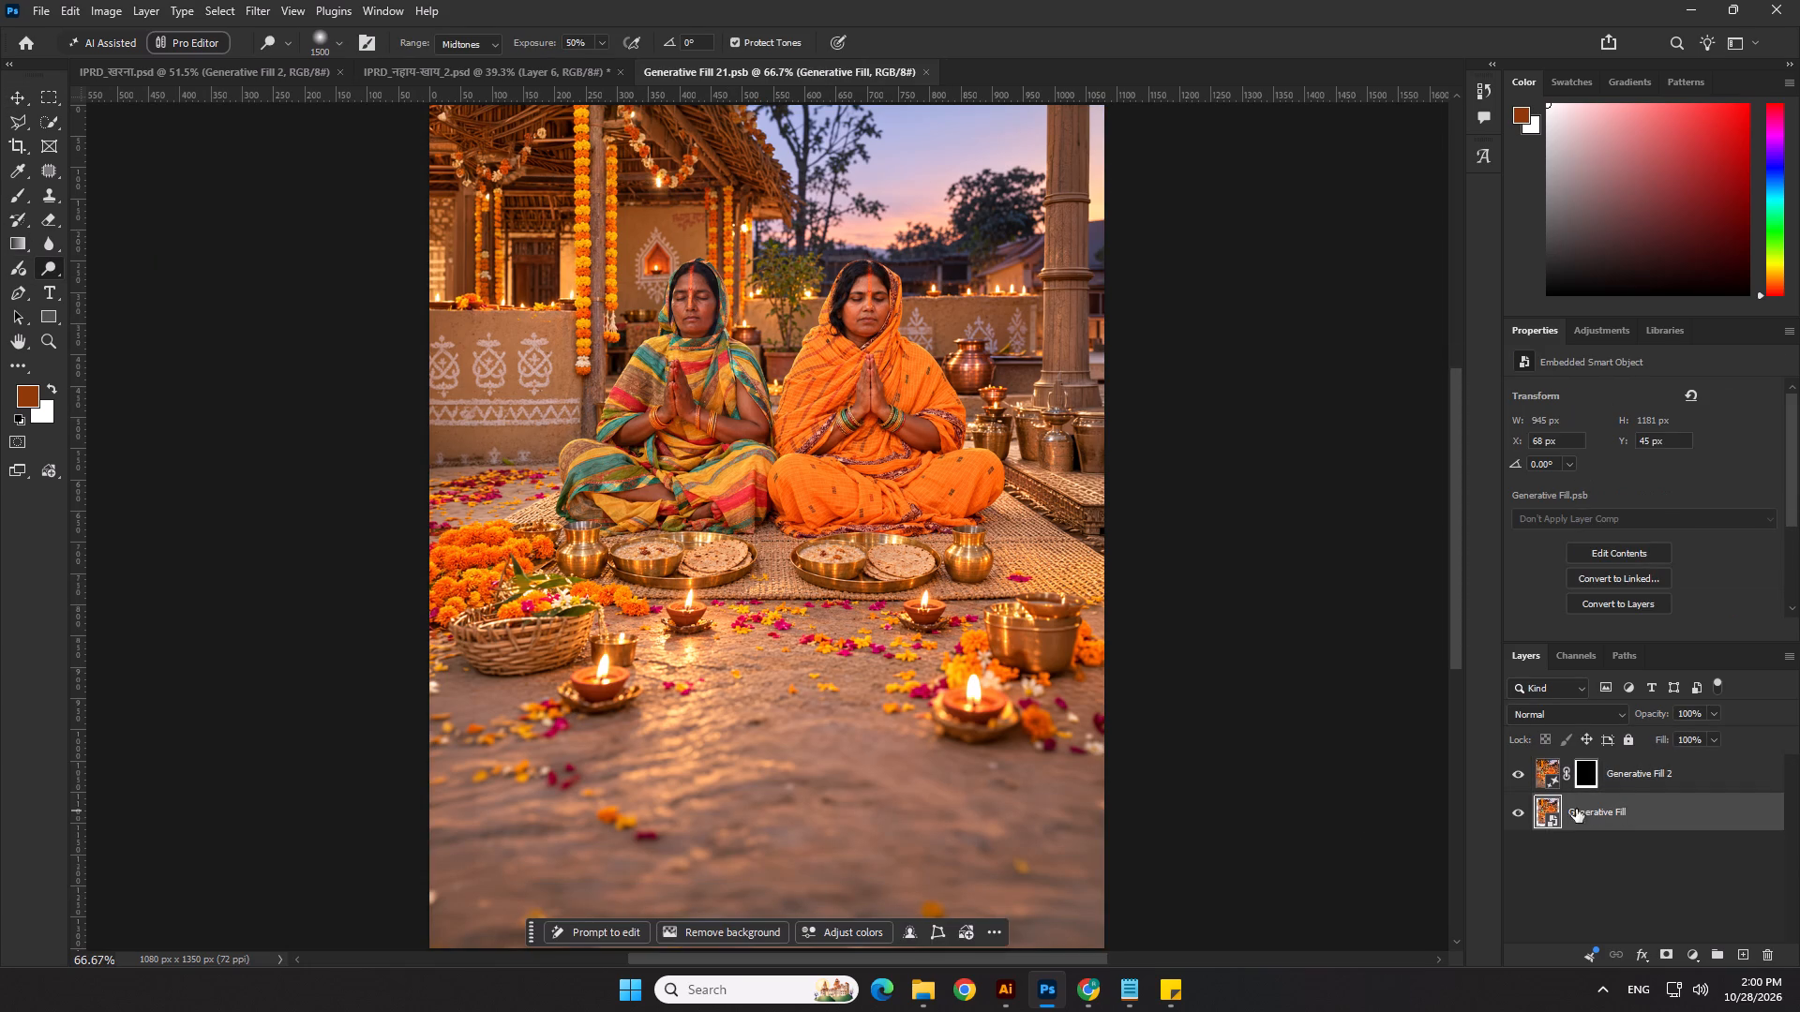
{"action": "left_click", "coordinate": [1542, 807]}
{"action": "double_click", "coordinate": [1551, 818]}
{"action": "left_click", "coordinate": [1552, 821]}
Lighten Layer 8 around the two women using the Dodge tool with a 1500 px brush, Midtones range and 50% exposure.
{"action": "scroll", "coordinate": [857, 409], "scroll_direction": "up", "scroll_amount": 1}
{"action": "left_click", "coordinate": [808, 318]}
{"action": "scroll", "coordinate": [811, 470], "scroll_direction": "down", "scroll_amount": 4}
{"action": "left_click", "coordinate": [731, 285]}
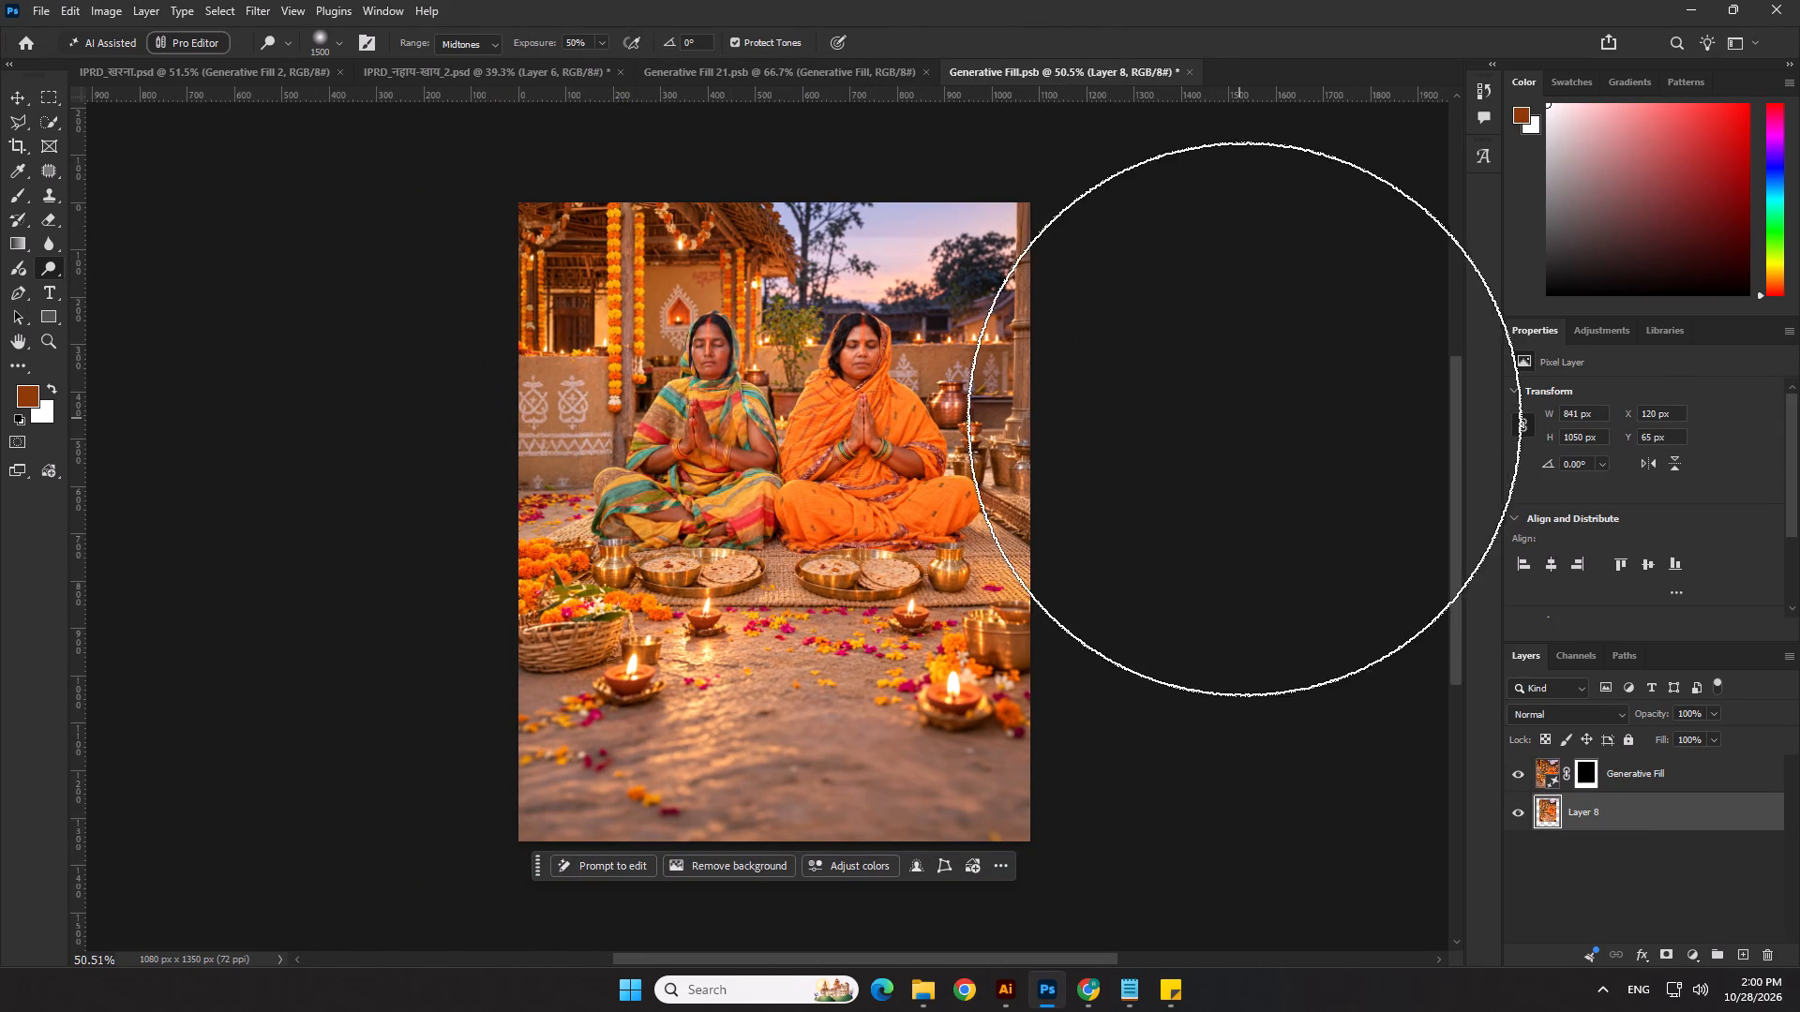
Save and close the nested Generative Fill.psb and Generative Fill 21.psb, returning to the poster with the Move tool.
{"action": "key", "text": "ctrl+s"}
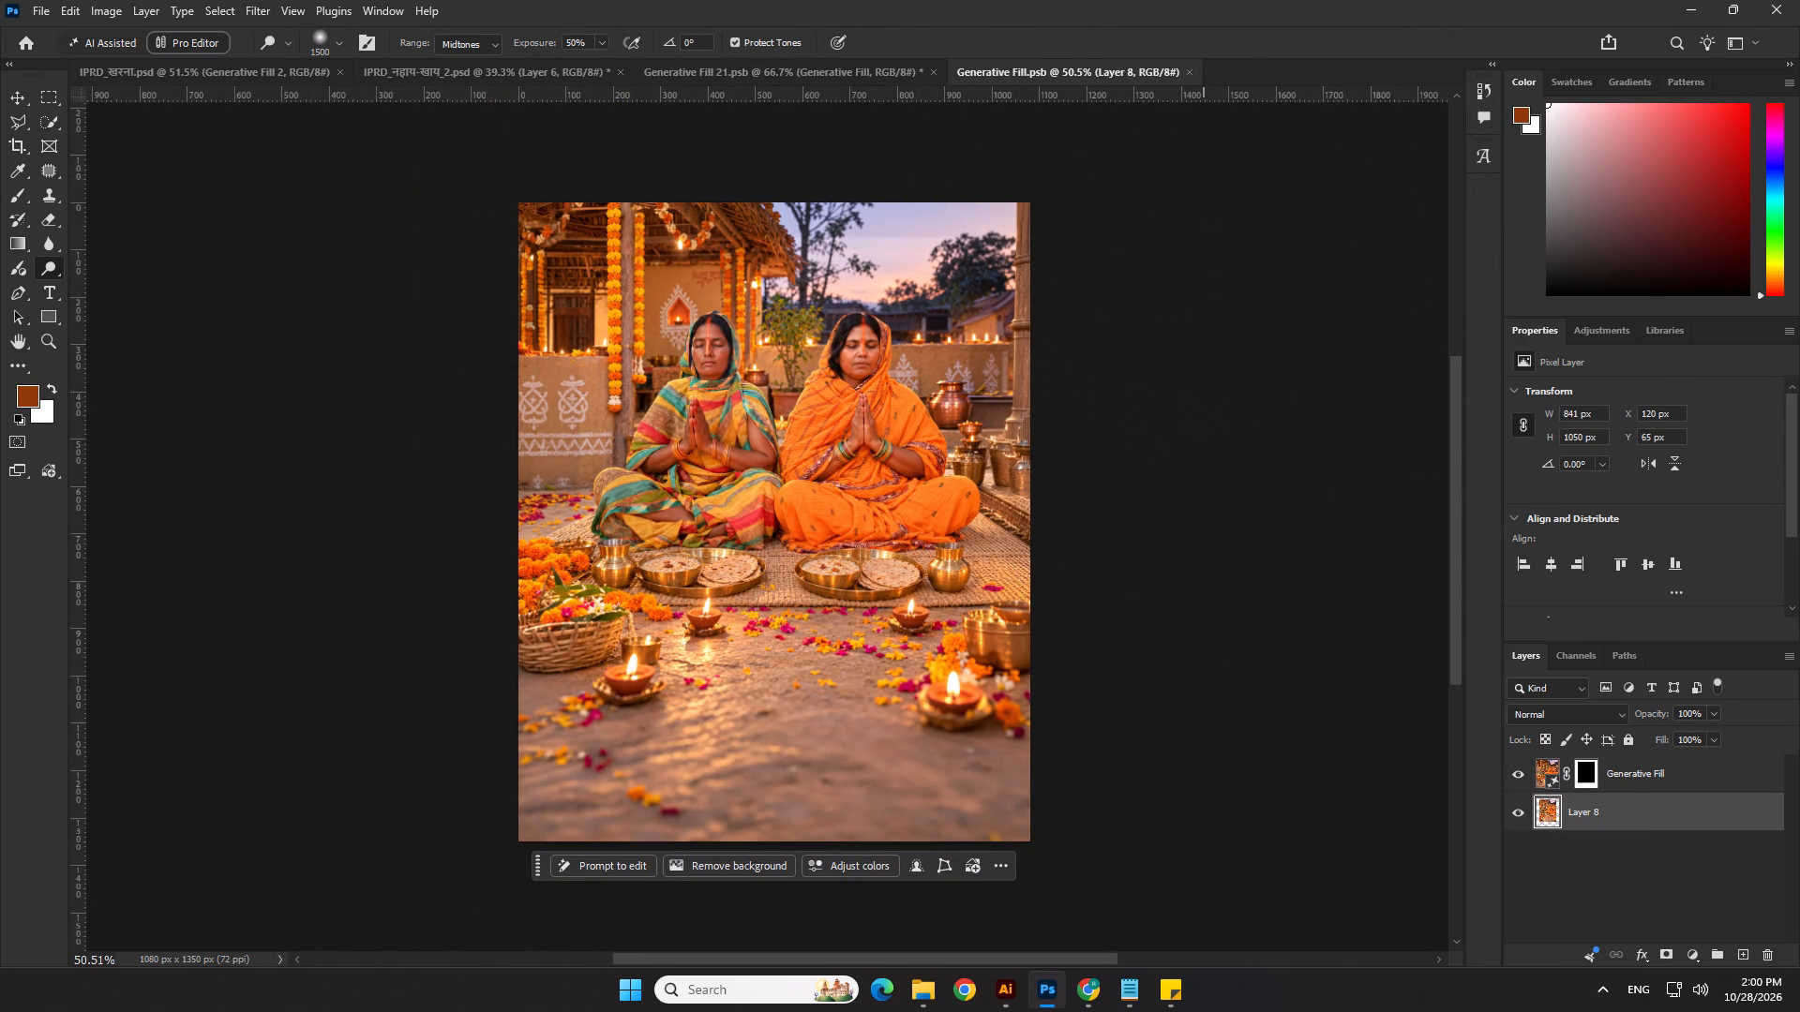
{"action": "left_click", "coordinate": [1192, 69]}
{"action": "key", "text": "ctrl+s"}
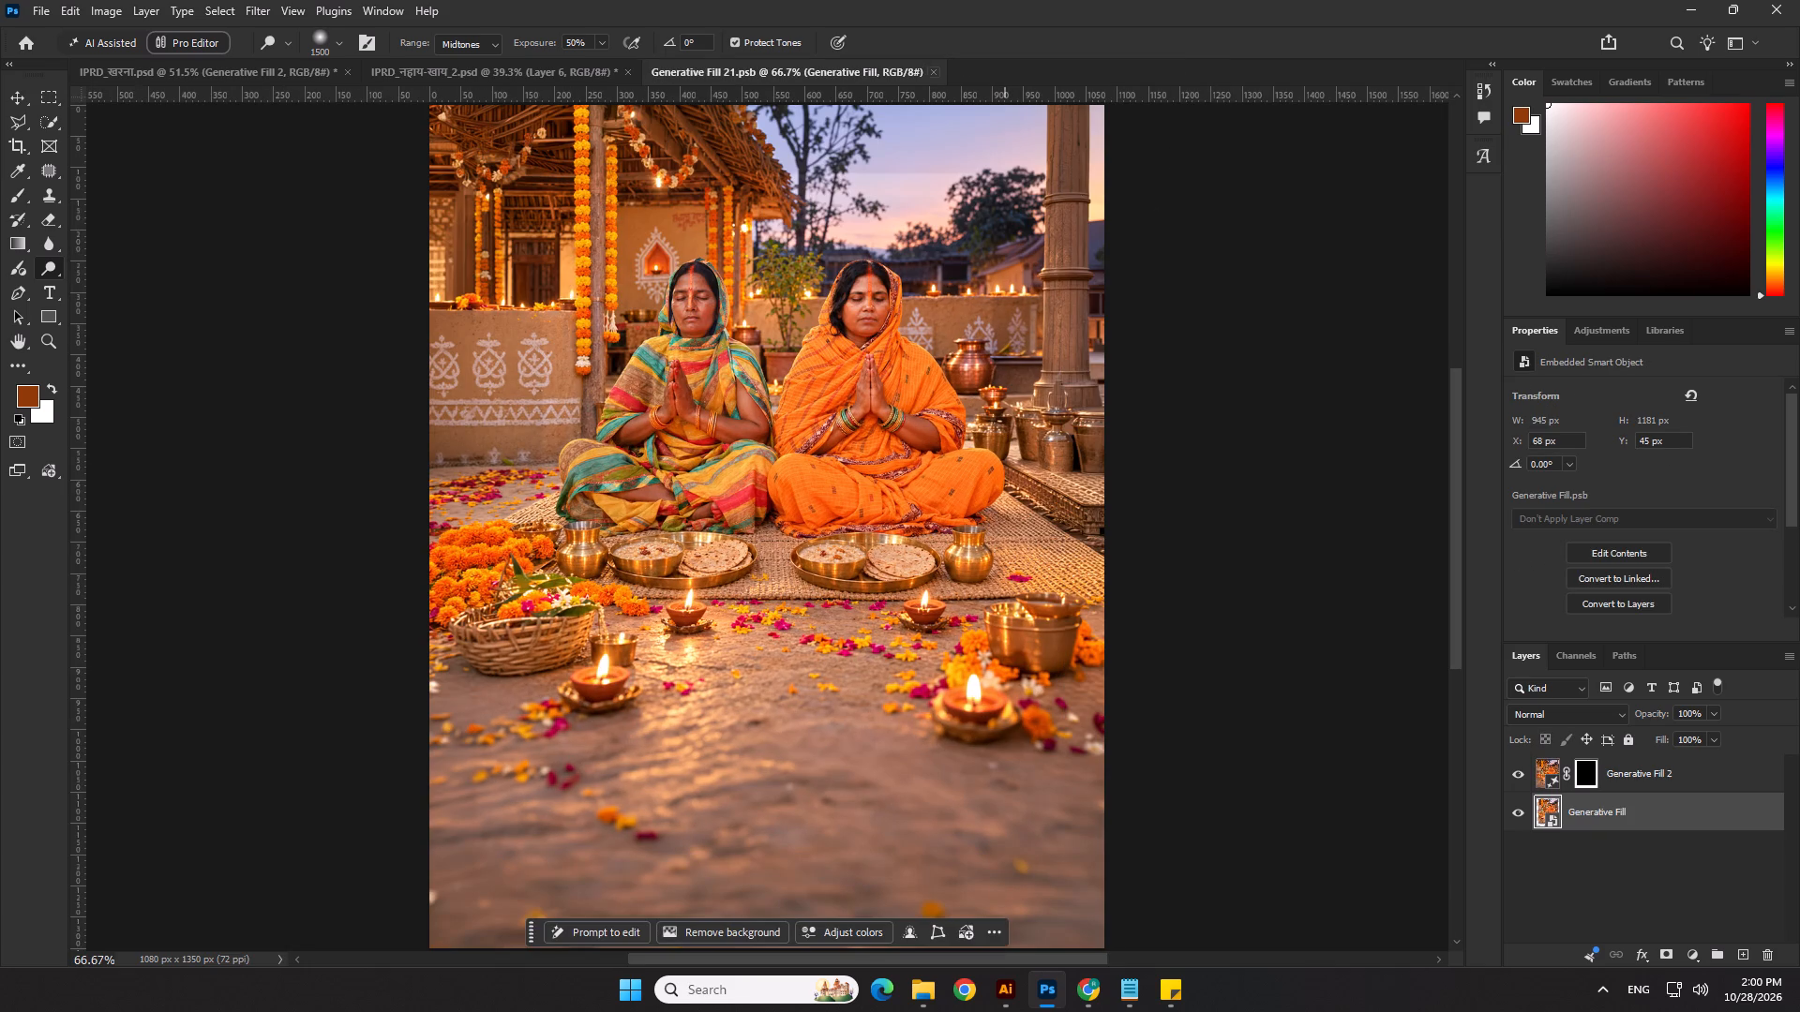
{"action": "left_click", "coordinate": [932, 70]}
{"action": "scroll", "coordinate": [978, 531], "scroll_direction": "down", "scroll_amount": 2}
{"action": "left_click", "coordinate": [11, 94]}
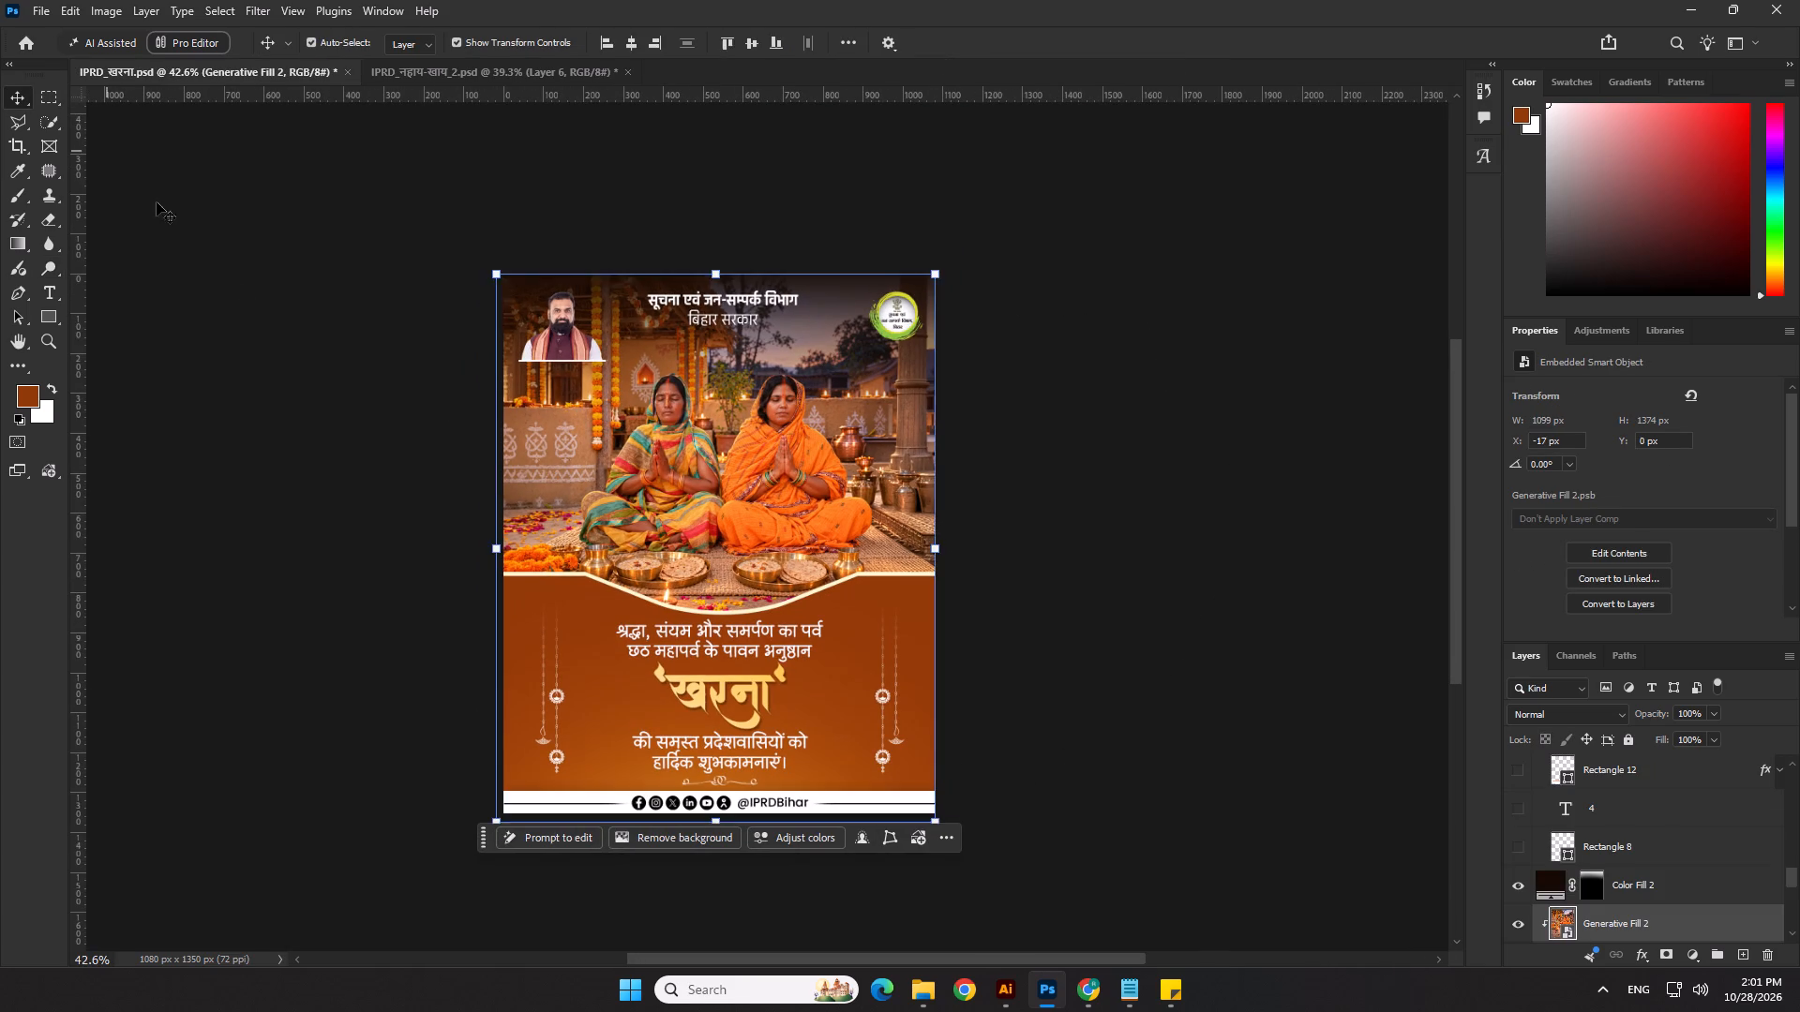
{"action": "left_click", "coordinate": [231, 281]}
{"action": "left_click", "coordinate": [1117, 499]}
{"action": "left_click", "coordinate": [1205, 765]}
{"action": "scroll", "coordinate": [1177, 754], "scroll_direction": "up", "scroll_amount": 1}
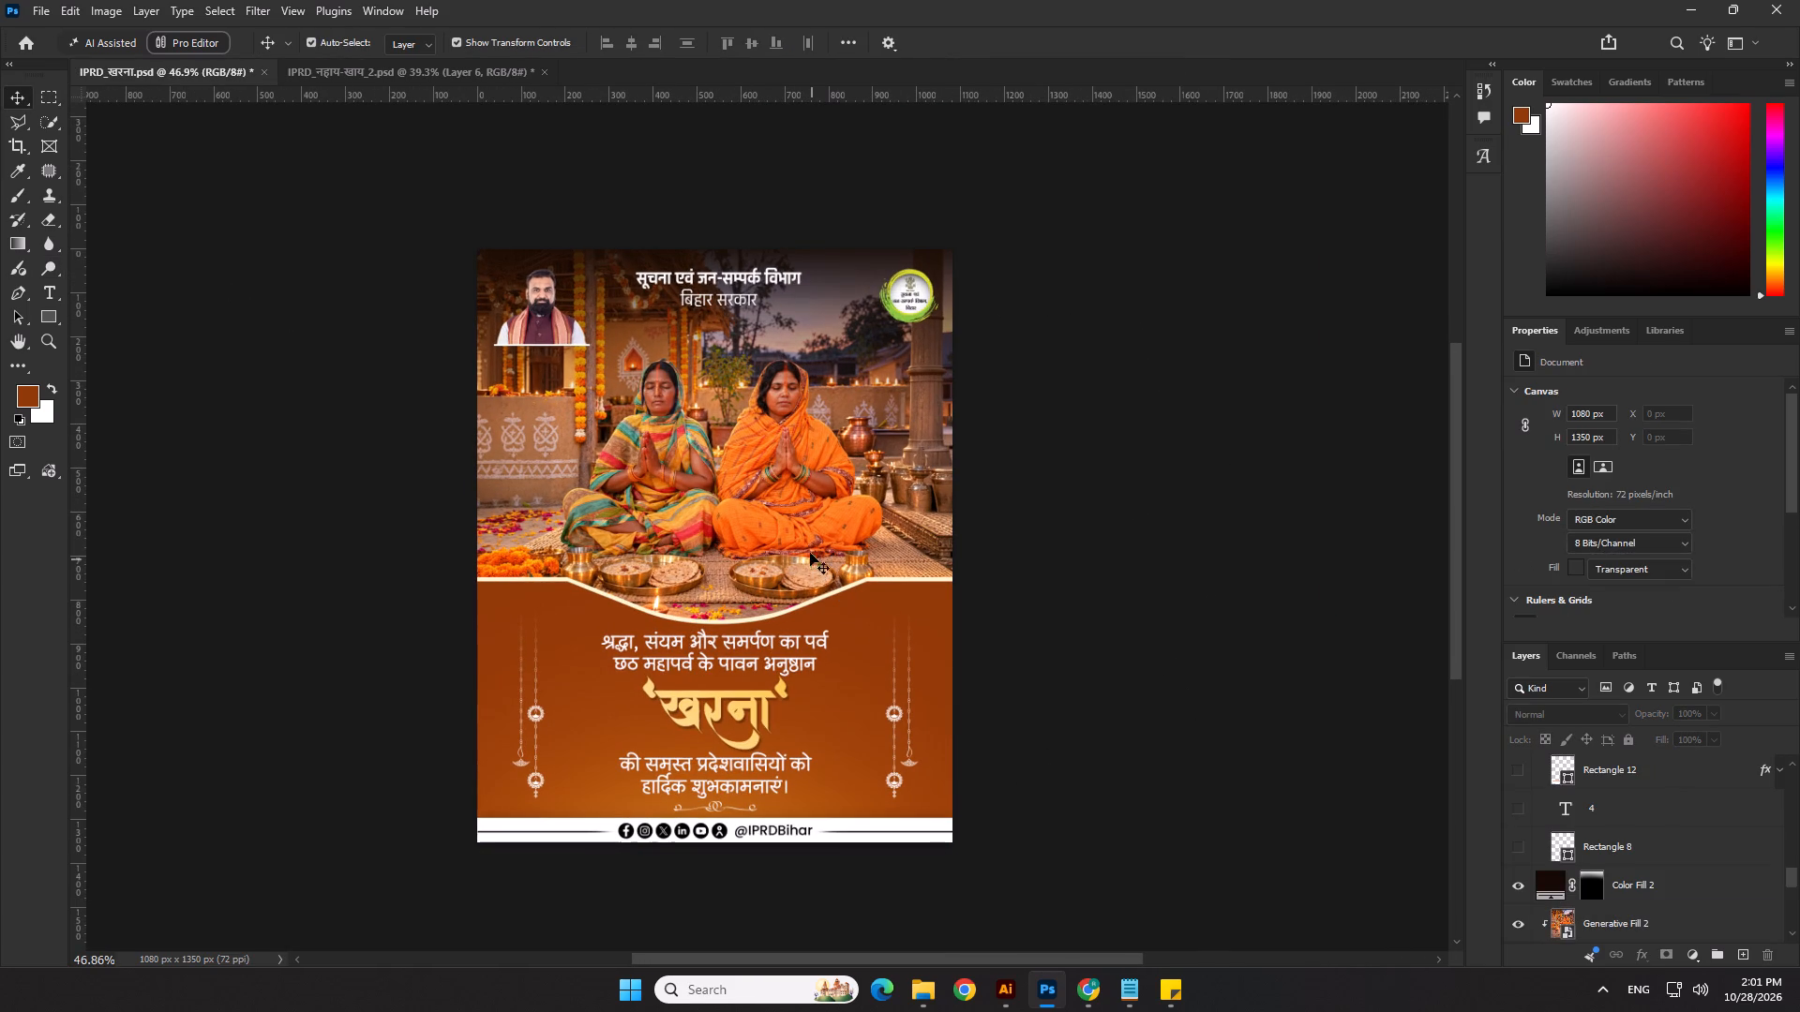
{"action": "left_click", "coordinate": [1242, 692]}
Switch to Chrome, search Pinterest for "bg" and "texture", and return to Photoshop.
{"action": "left_click", "coordinate": [1085, 995]}
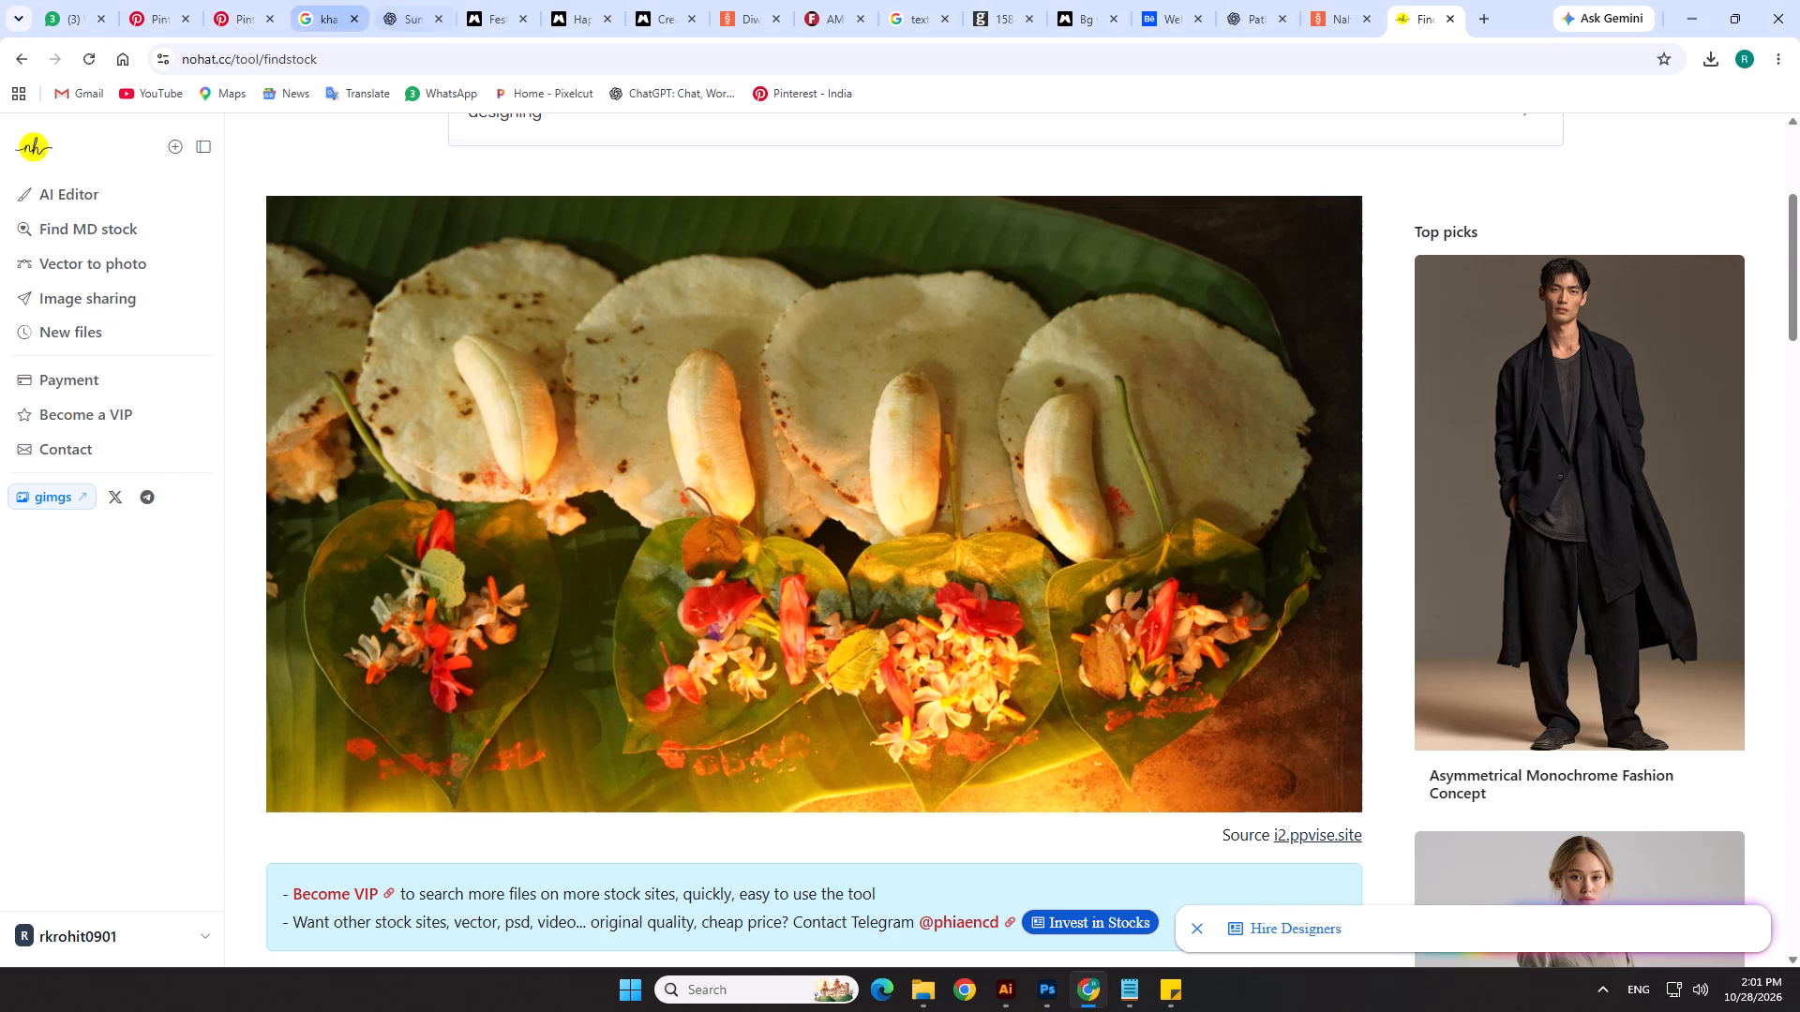
{"action": "left_click", "coordinate": [247, 0]}
{"action": "left_click", "coordinate": [196, 0]}
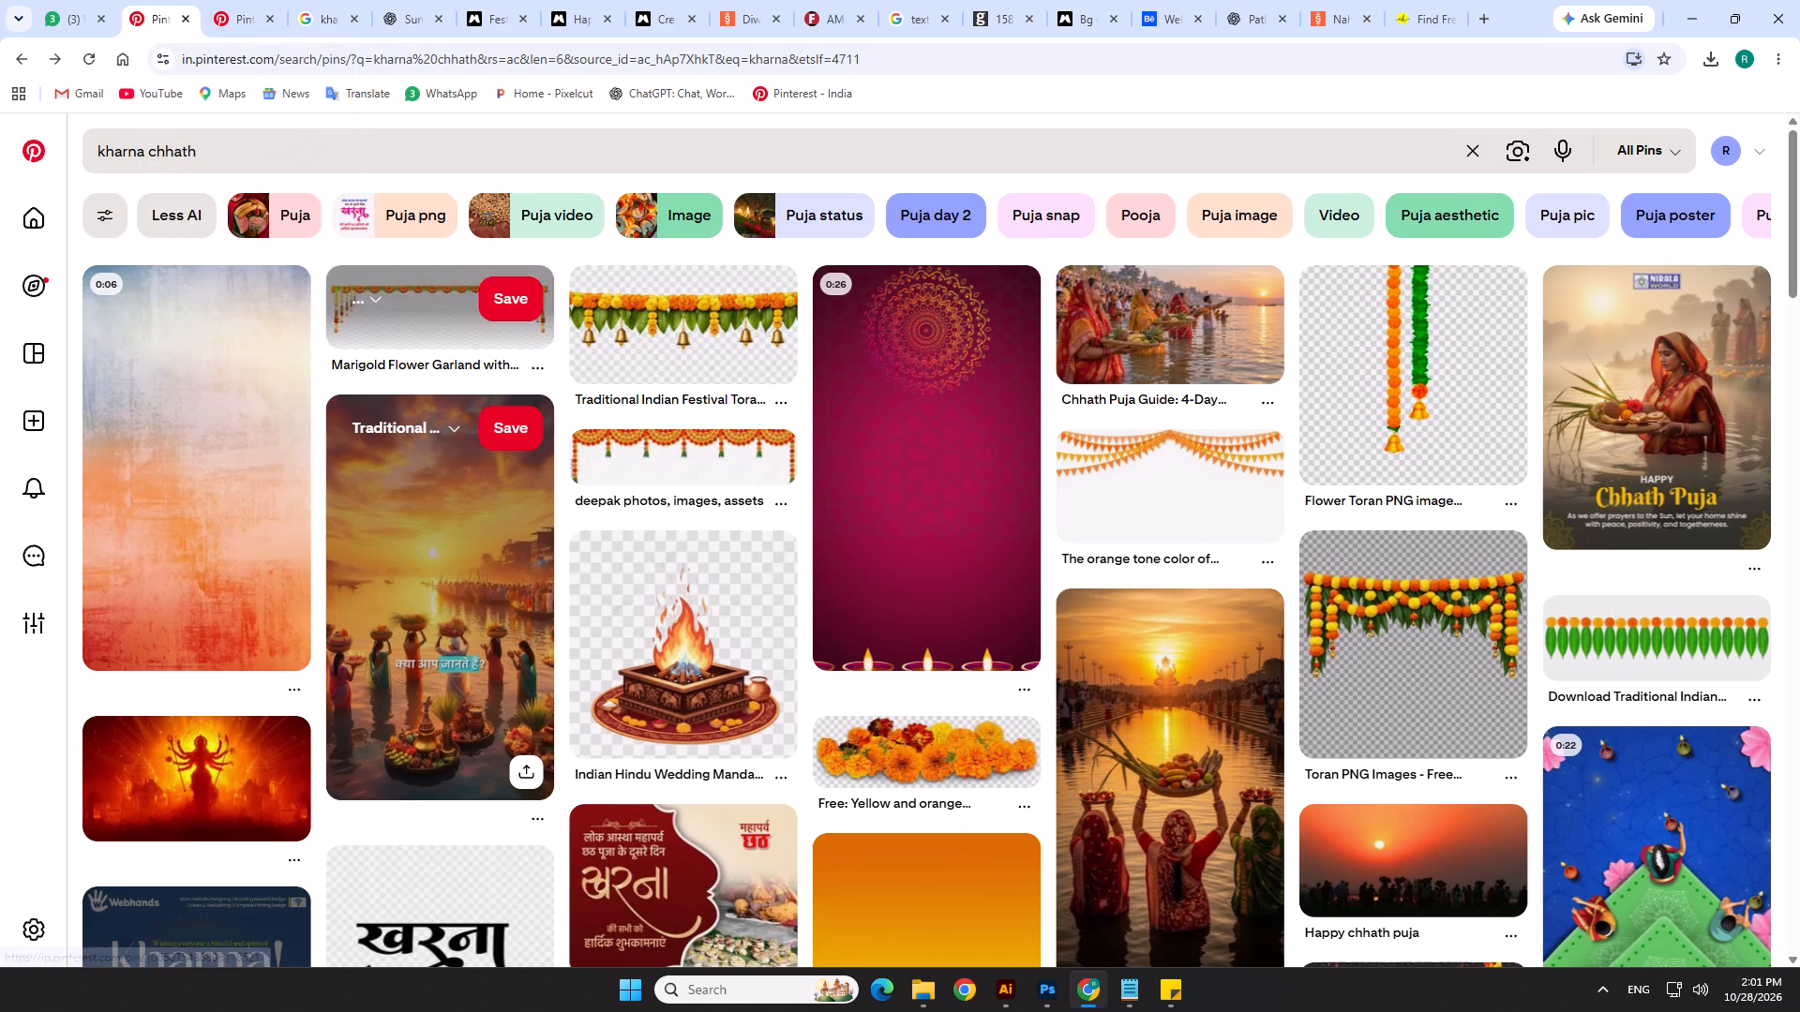
{"action": "scroll", "coordinate": [597, 526], "scroll_direction": "up", "scroll_amount": 8}
{"action": "left_click_drag", "start_coordinate": [394, 156], "coordinate": [26, 182]}
{"action": "type", "text": "bg"}
{"action": "key", "text": "Return"}
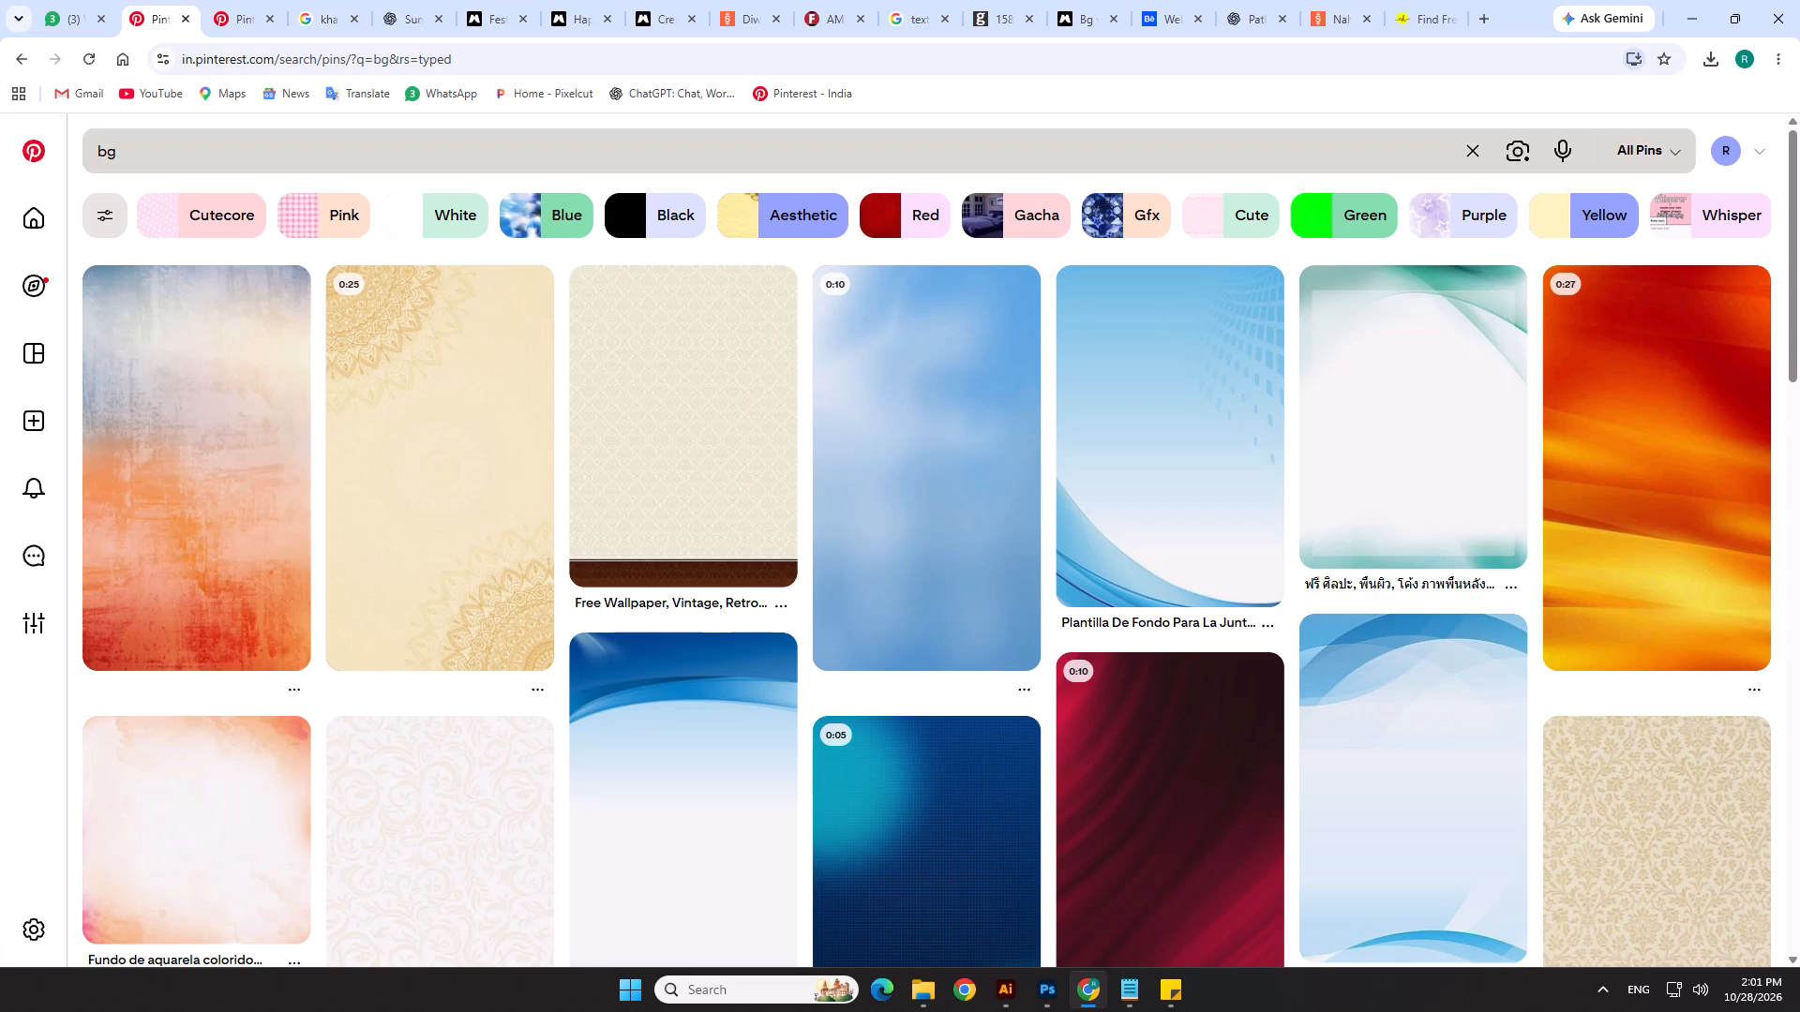
{"action": "left_click_drag", "start_coordinate": [263, 157], "coordinate": [95, 153]}
{"action": "type", "text": "texture"}
{"action": "key", "text": "Return"}
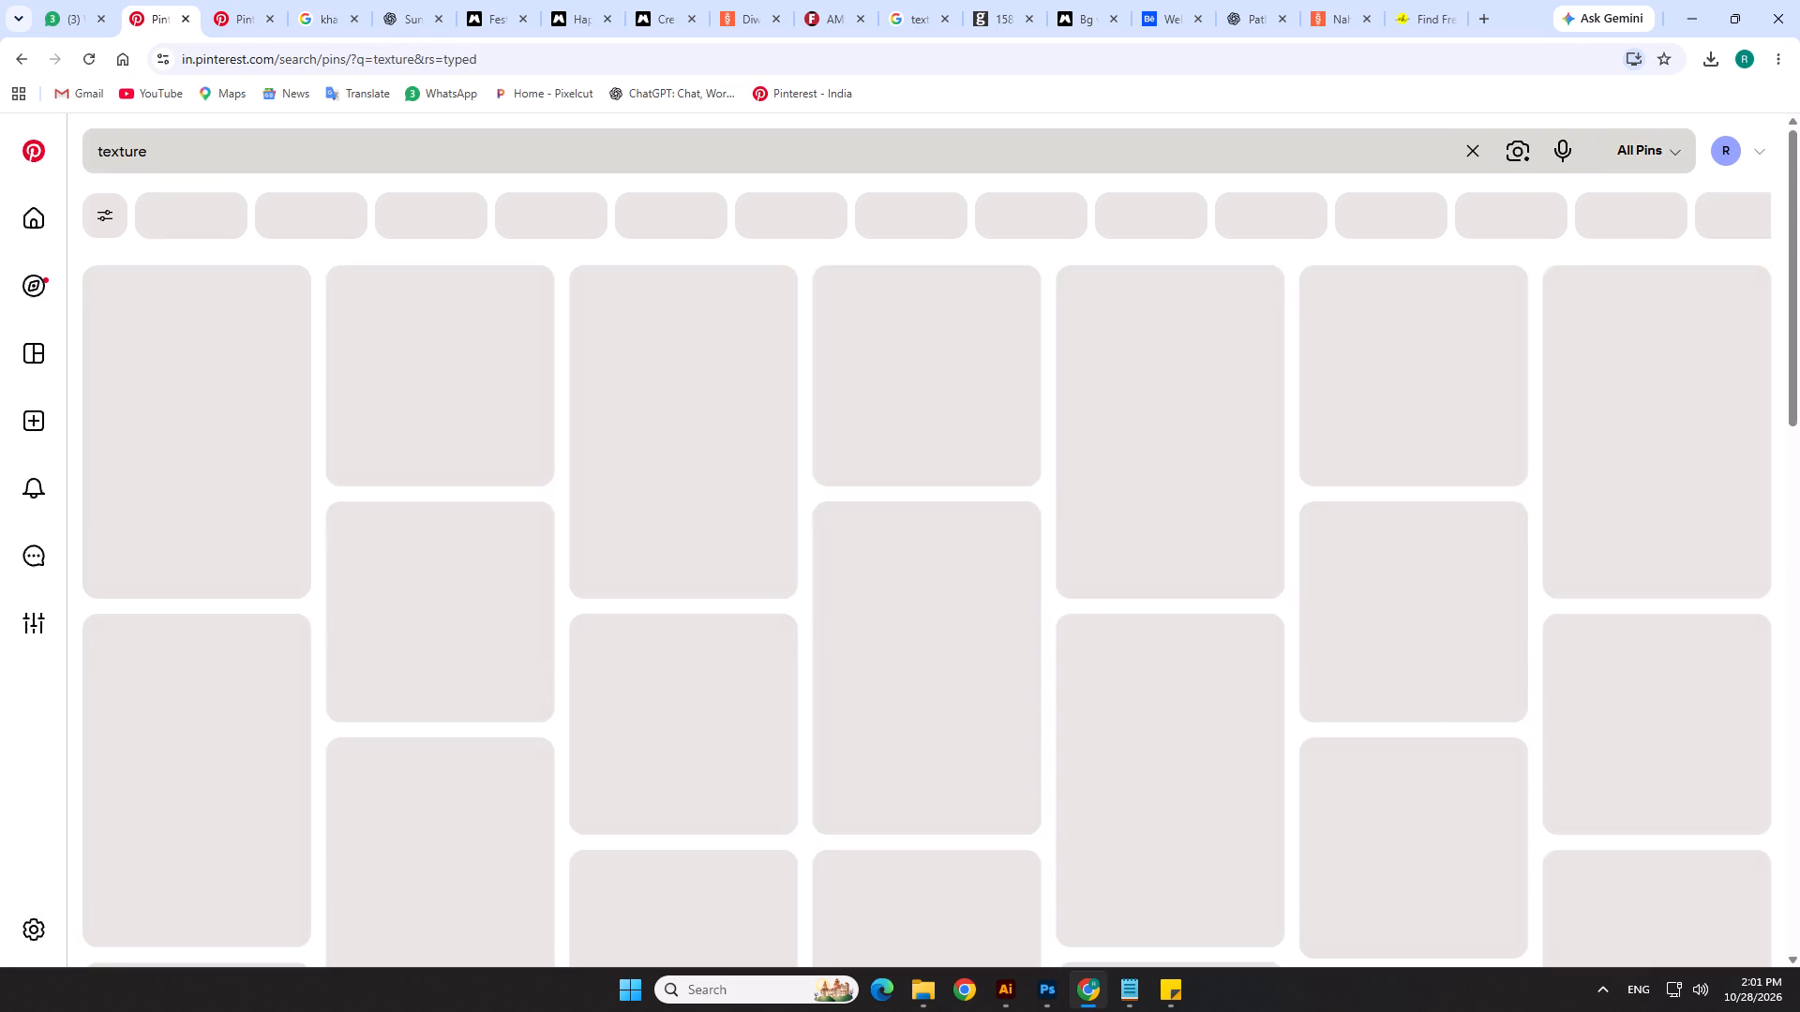
{"action": "key", "text": "alt+Tab"}
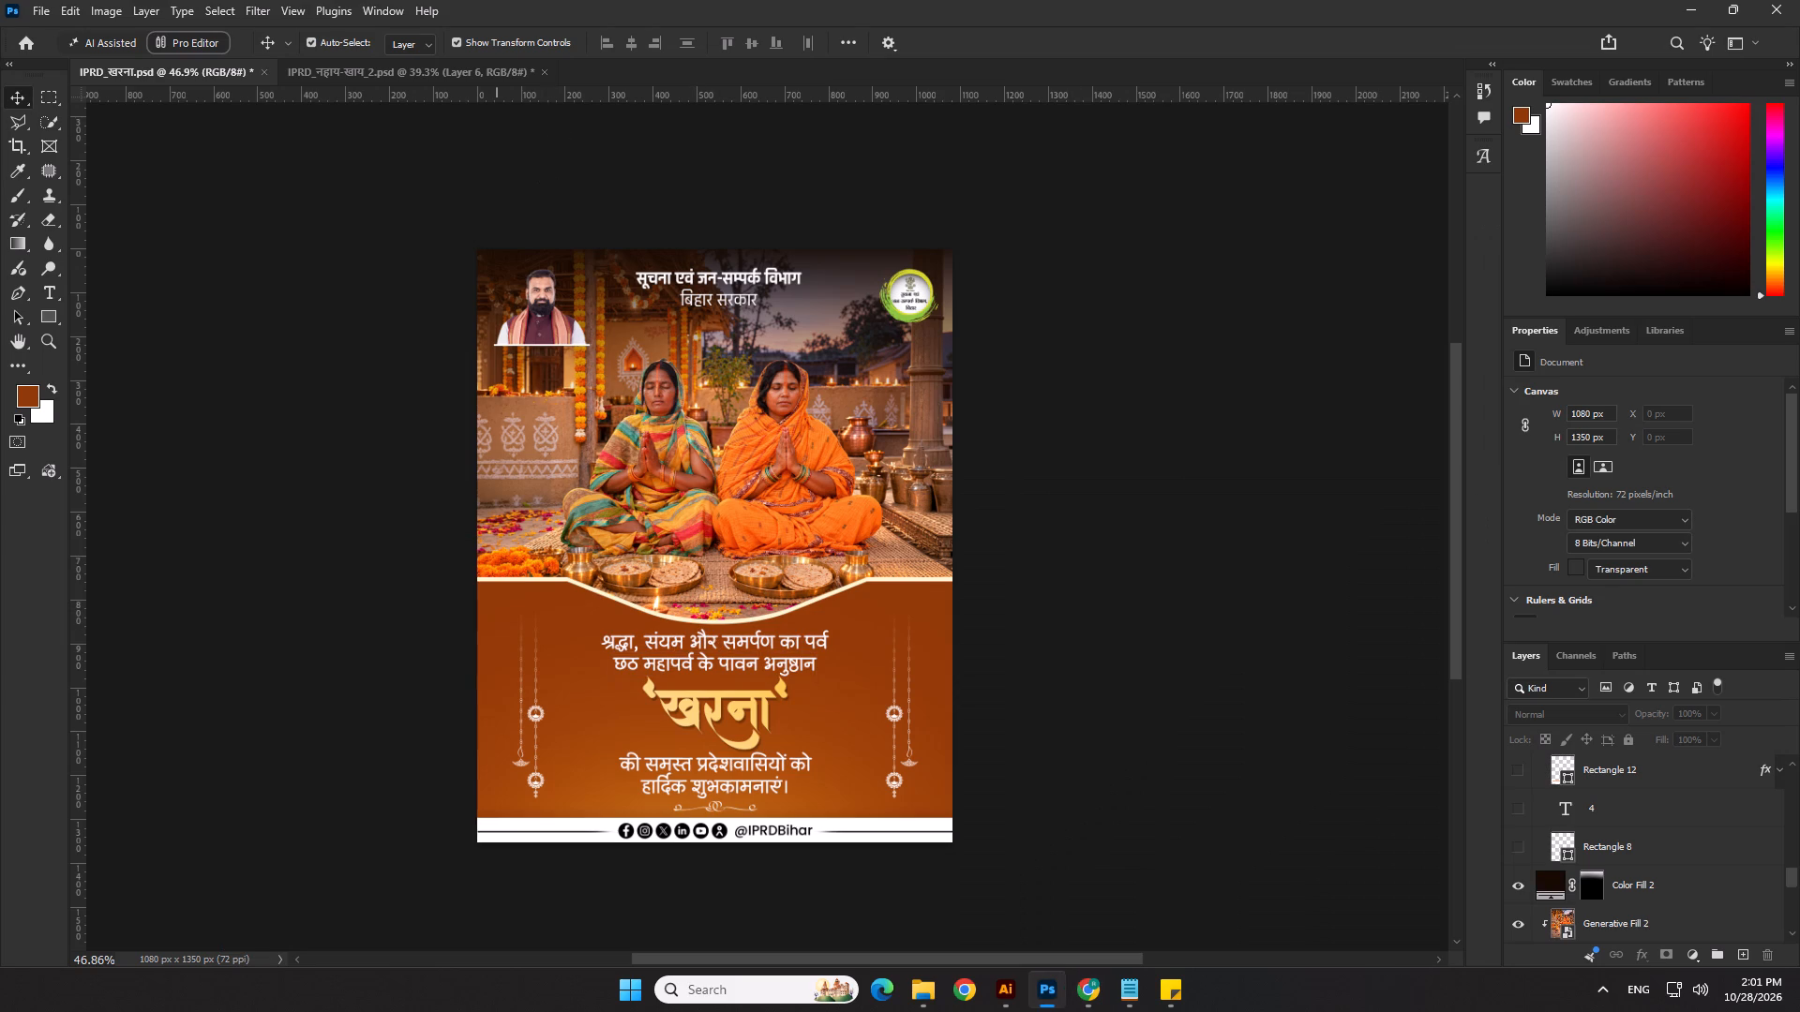
Copy the hidden Color Burn texture Layer 3 from IPRD_नहाय-खाय_2.psd into the खरना poster above Layer 10 and make it visible.
{"action": "left_click", "coordinate": [482, 54]}
{"action": "left_click", "coordinate": [481, 66]}
{"action": "left_click", "coordinate": [888, 667]}
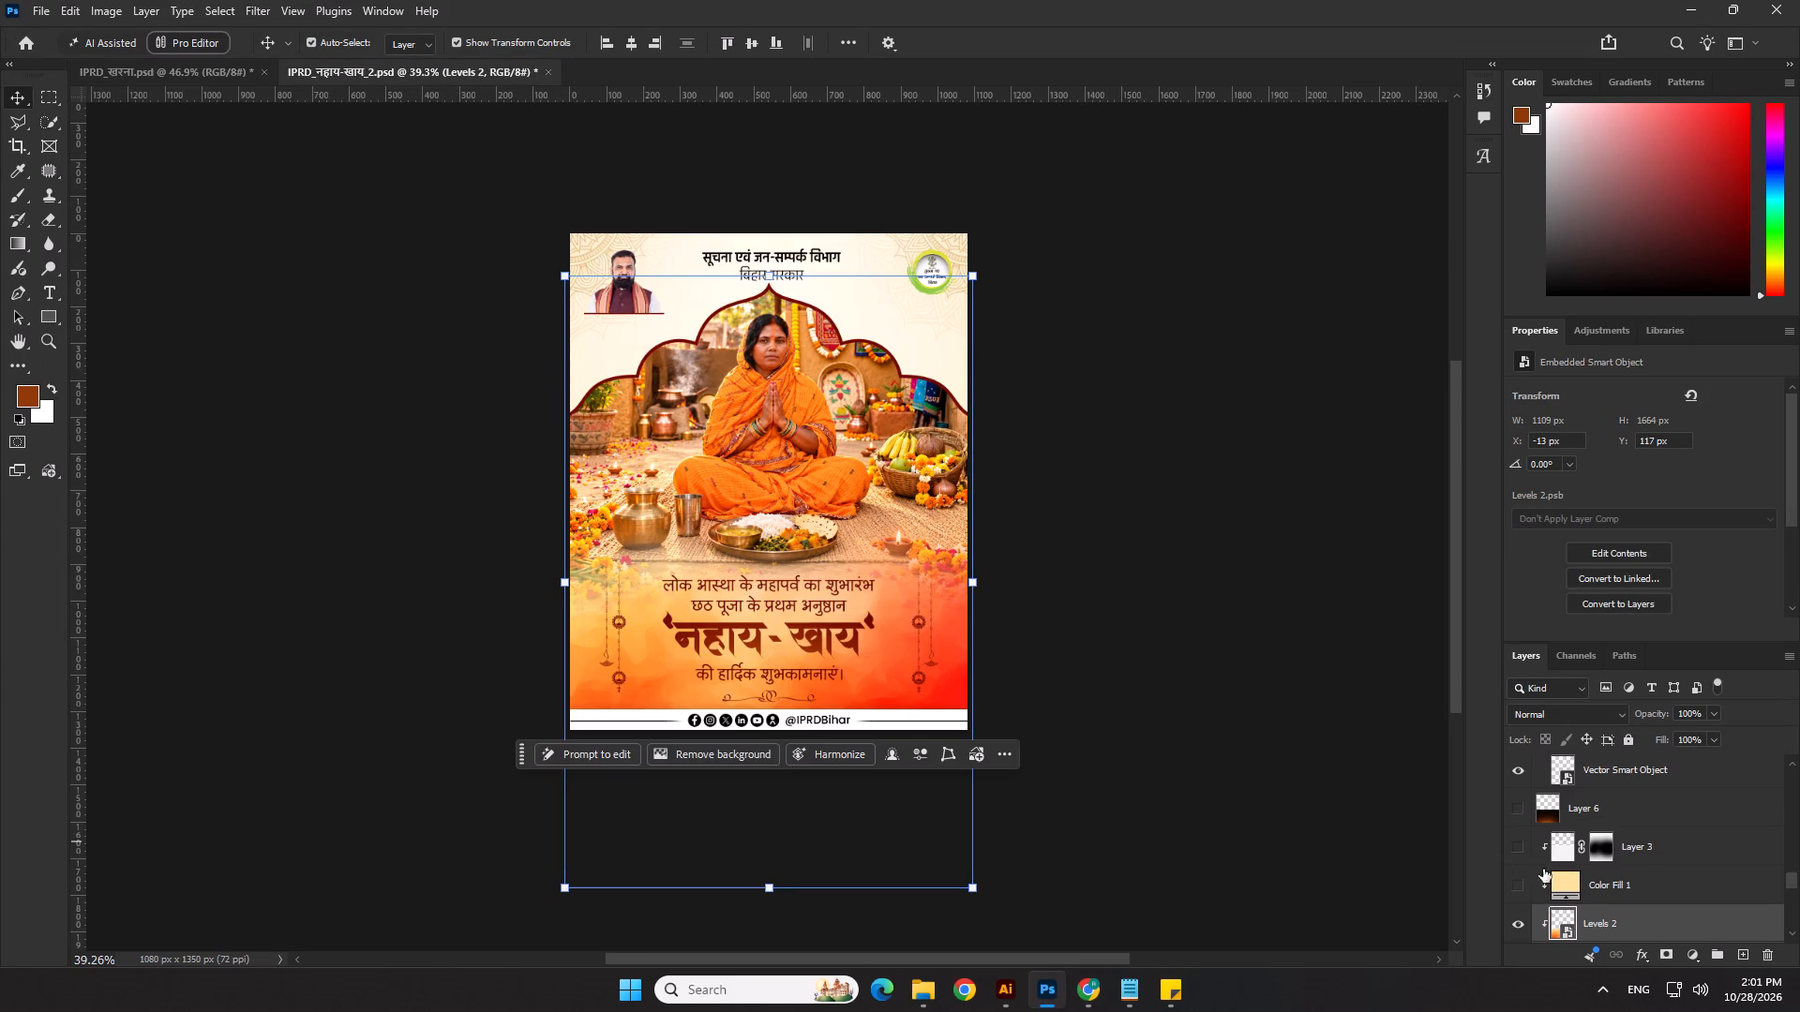
{"action": "left_click", "coordinate": [1639, 851]}
{"action": "key", "text": "ctrl+c"}
{"action": "key", "text": "ctrl+c"}
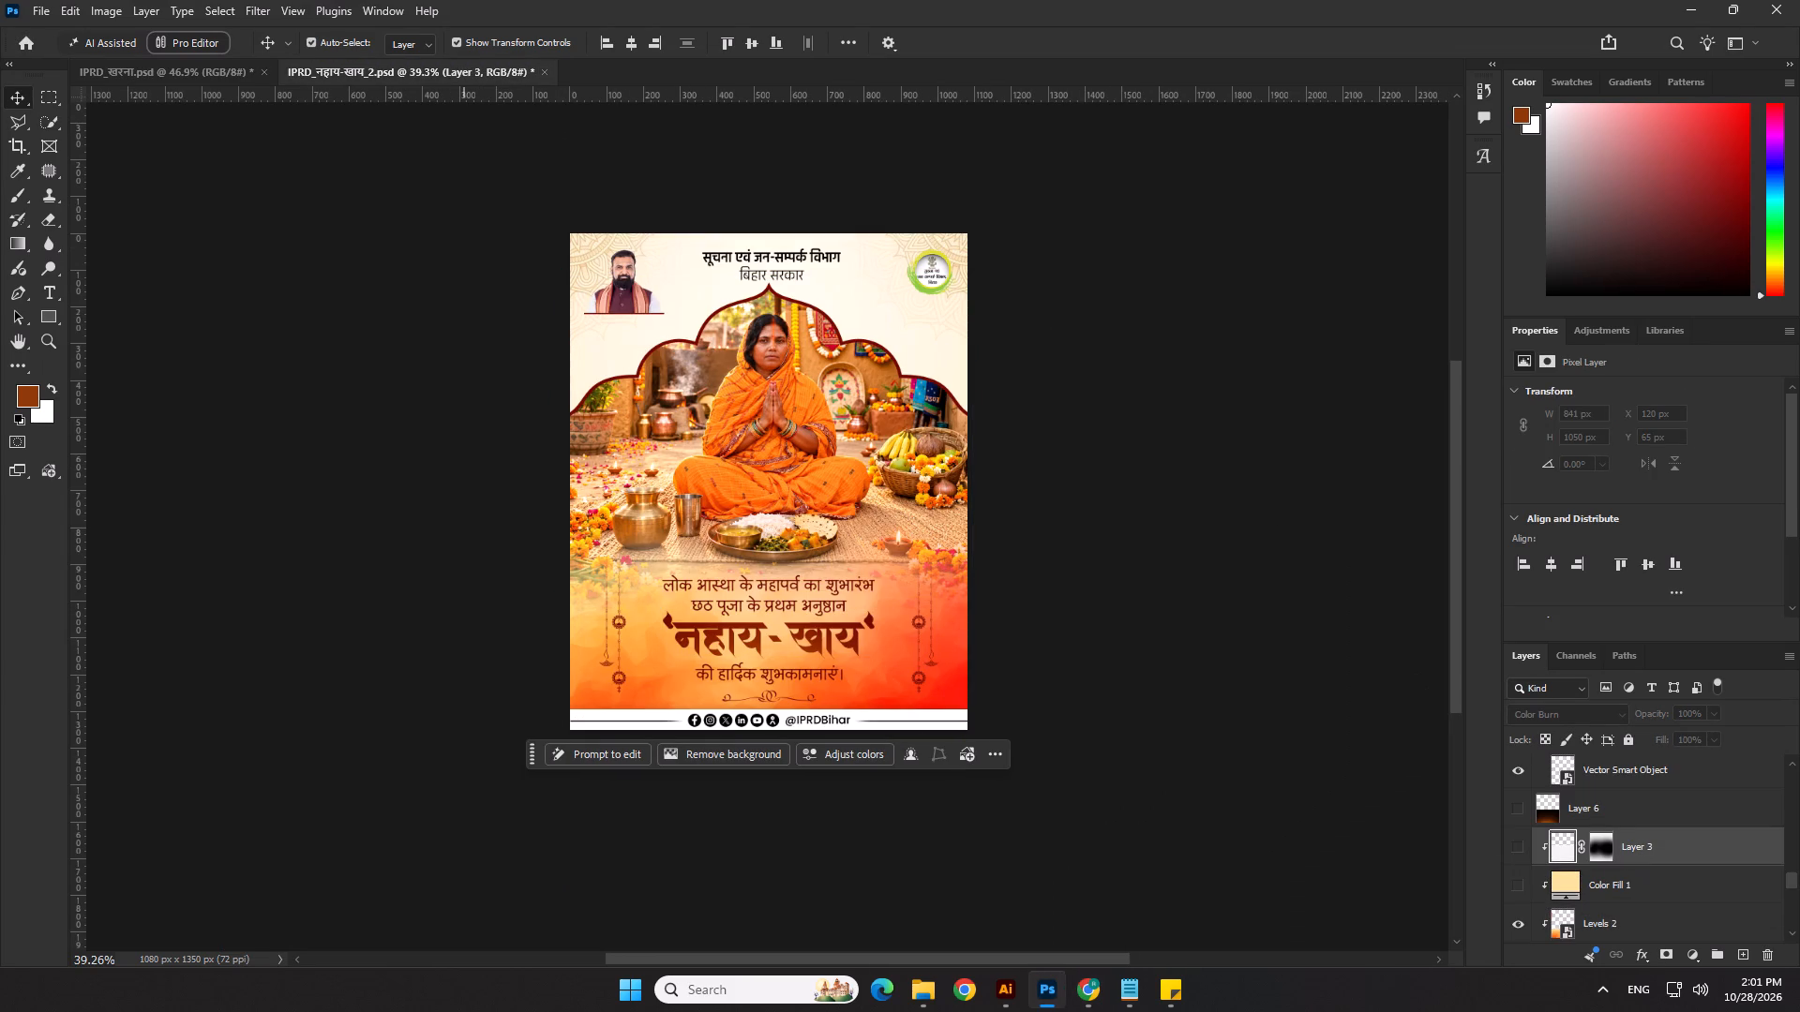
{"action": "left_click", "coordinate": [232, 65]}
{"action": "left_click", "coordinate": [932, 668]}
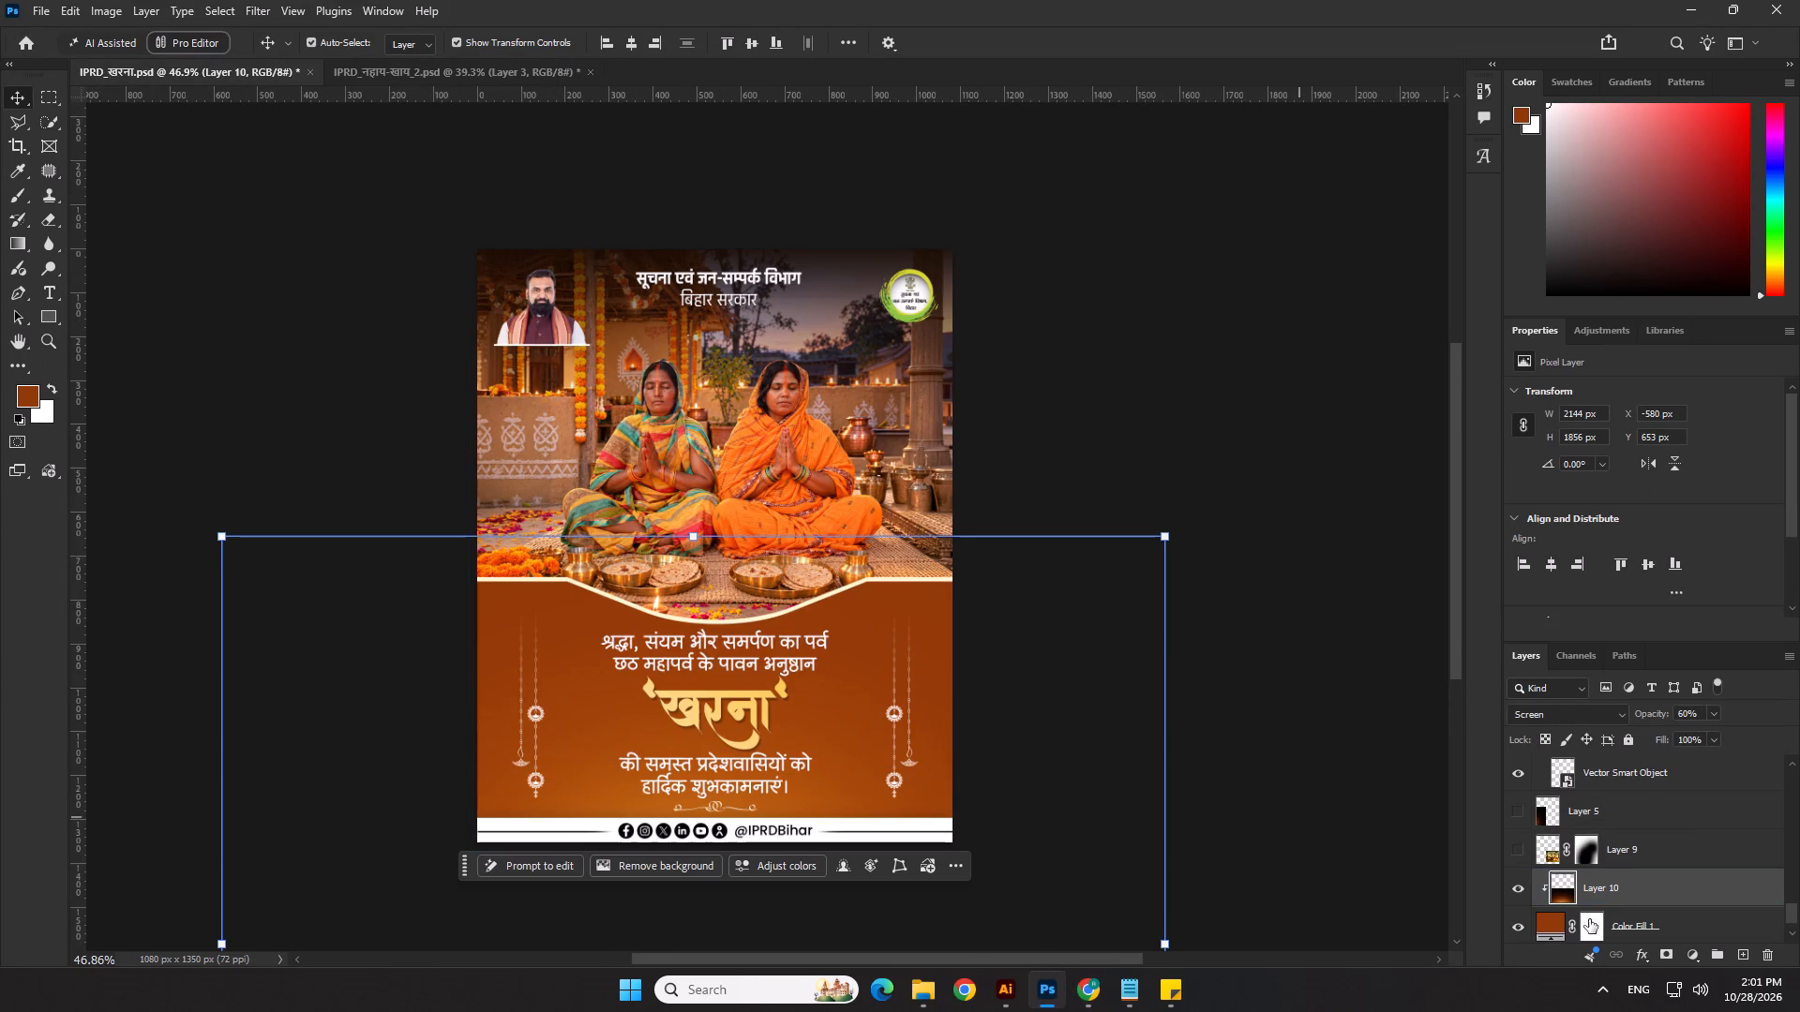
{"action": "scroll", "coordinate": [1663, 910], "scroll_direction": "down", "scroll_amount": 1}
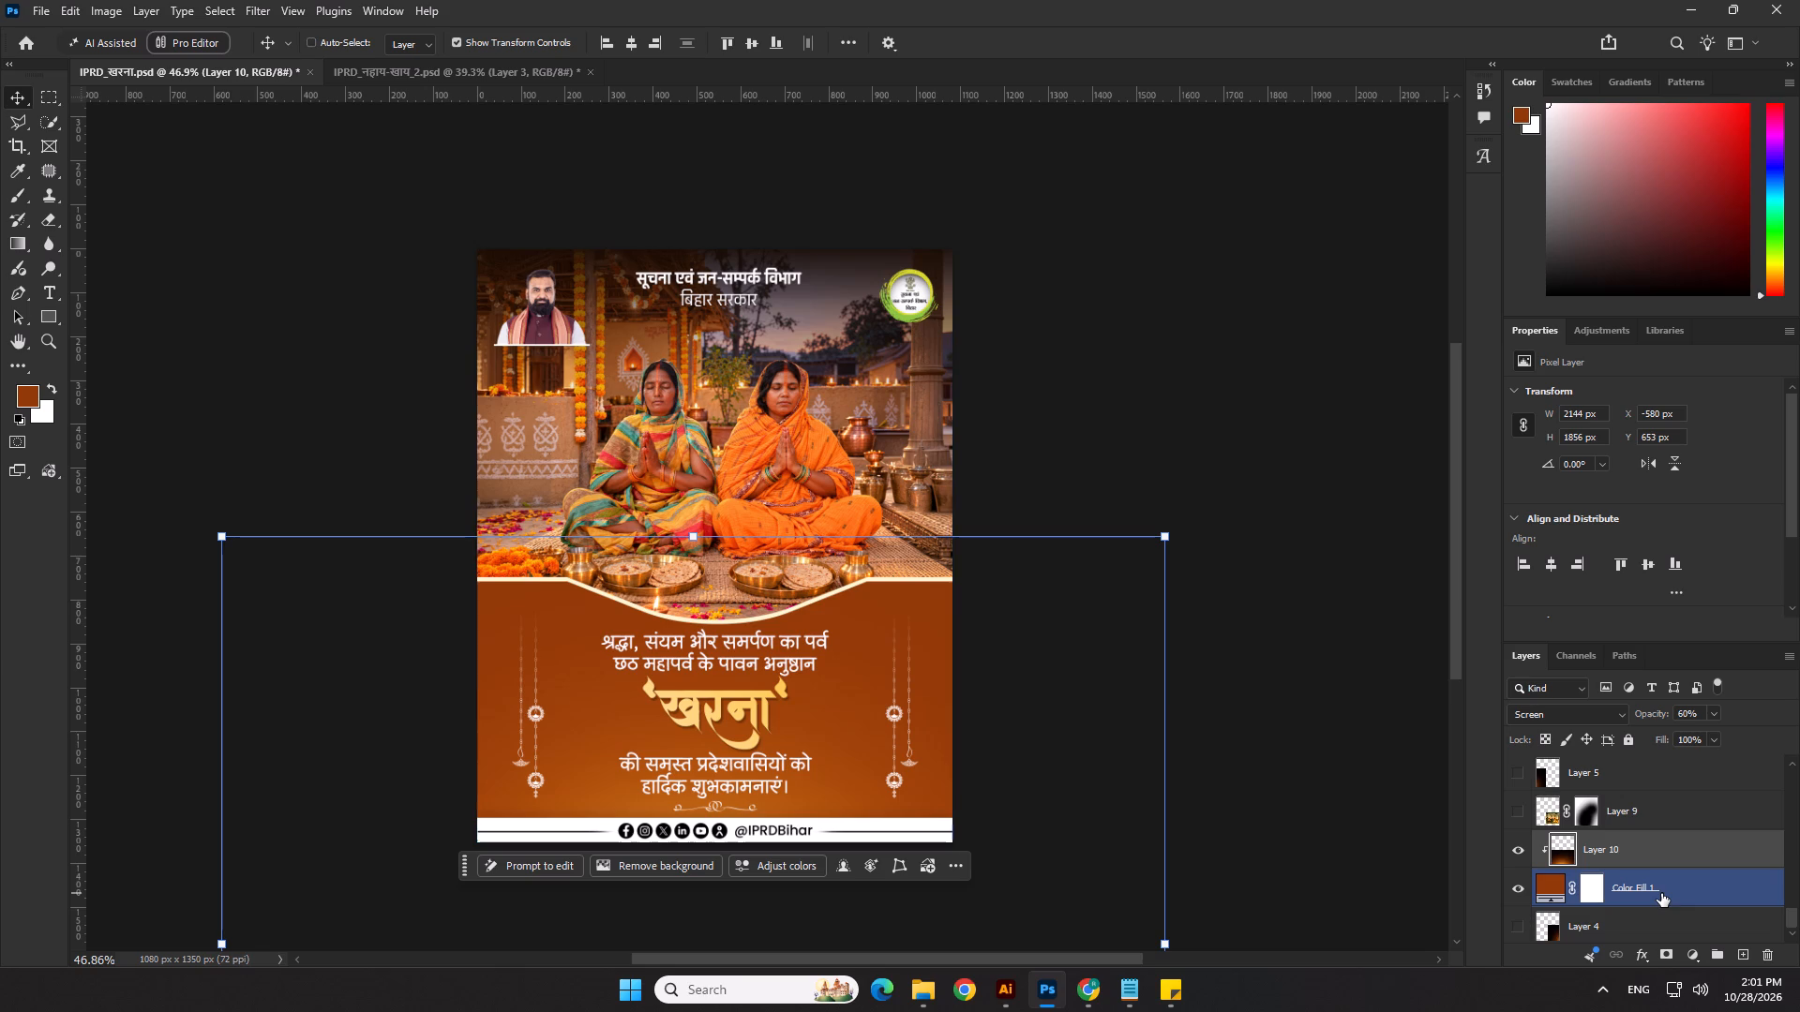
{"action": "key", "text": "ctrl+v"}
{"action": "left_click", "coordinate": [1522, 850]}
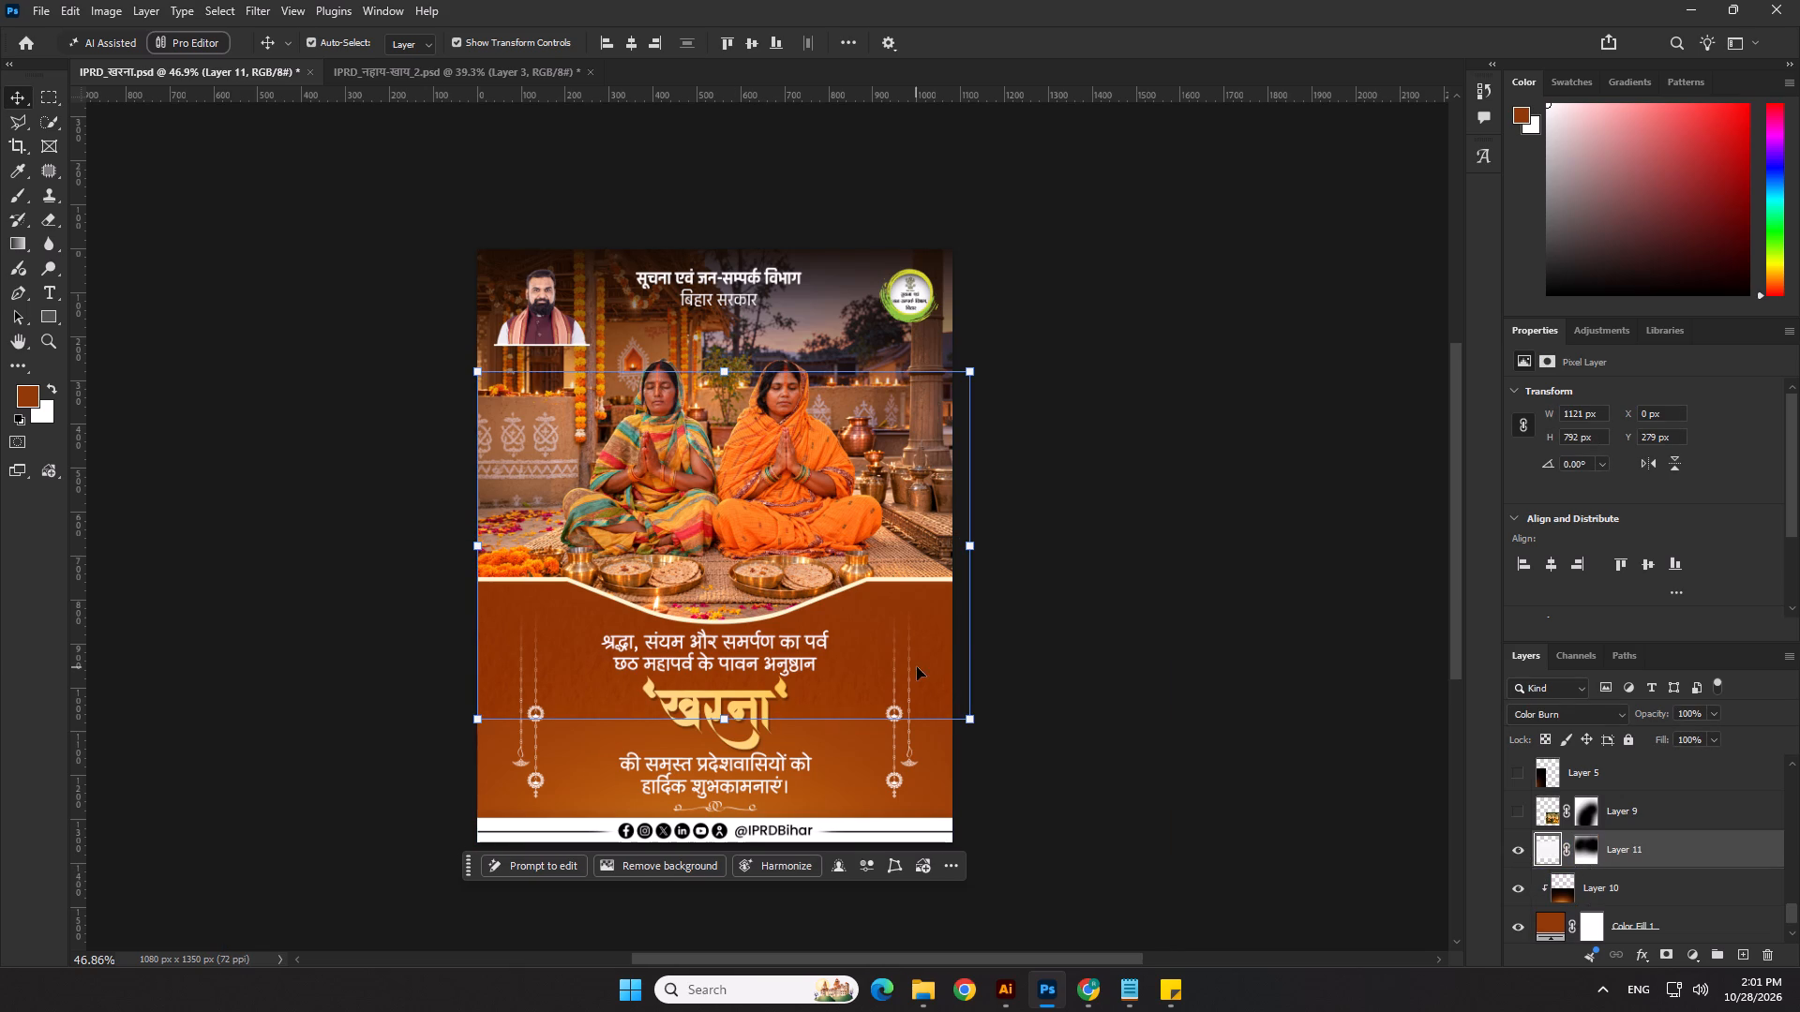
Remove the layer mask from the pasted texture layer, Layer 11.
{"action": "left_click", "coordinate": [1588, 857]}
{"action": "right_click", "coordinate": [1588, 857]}
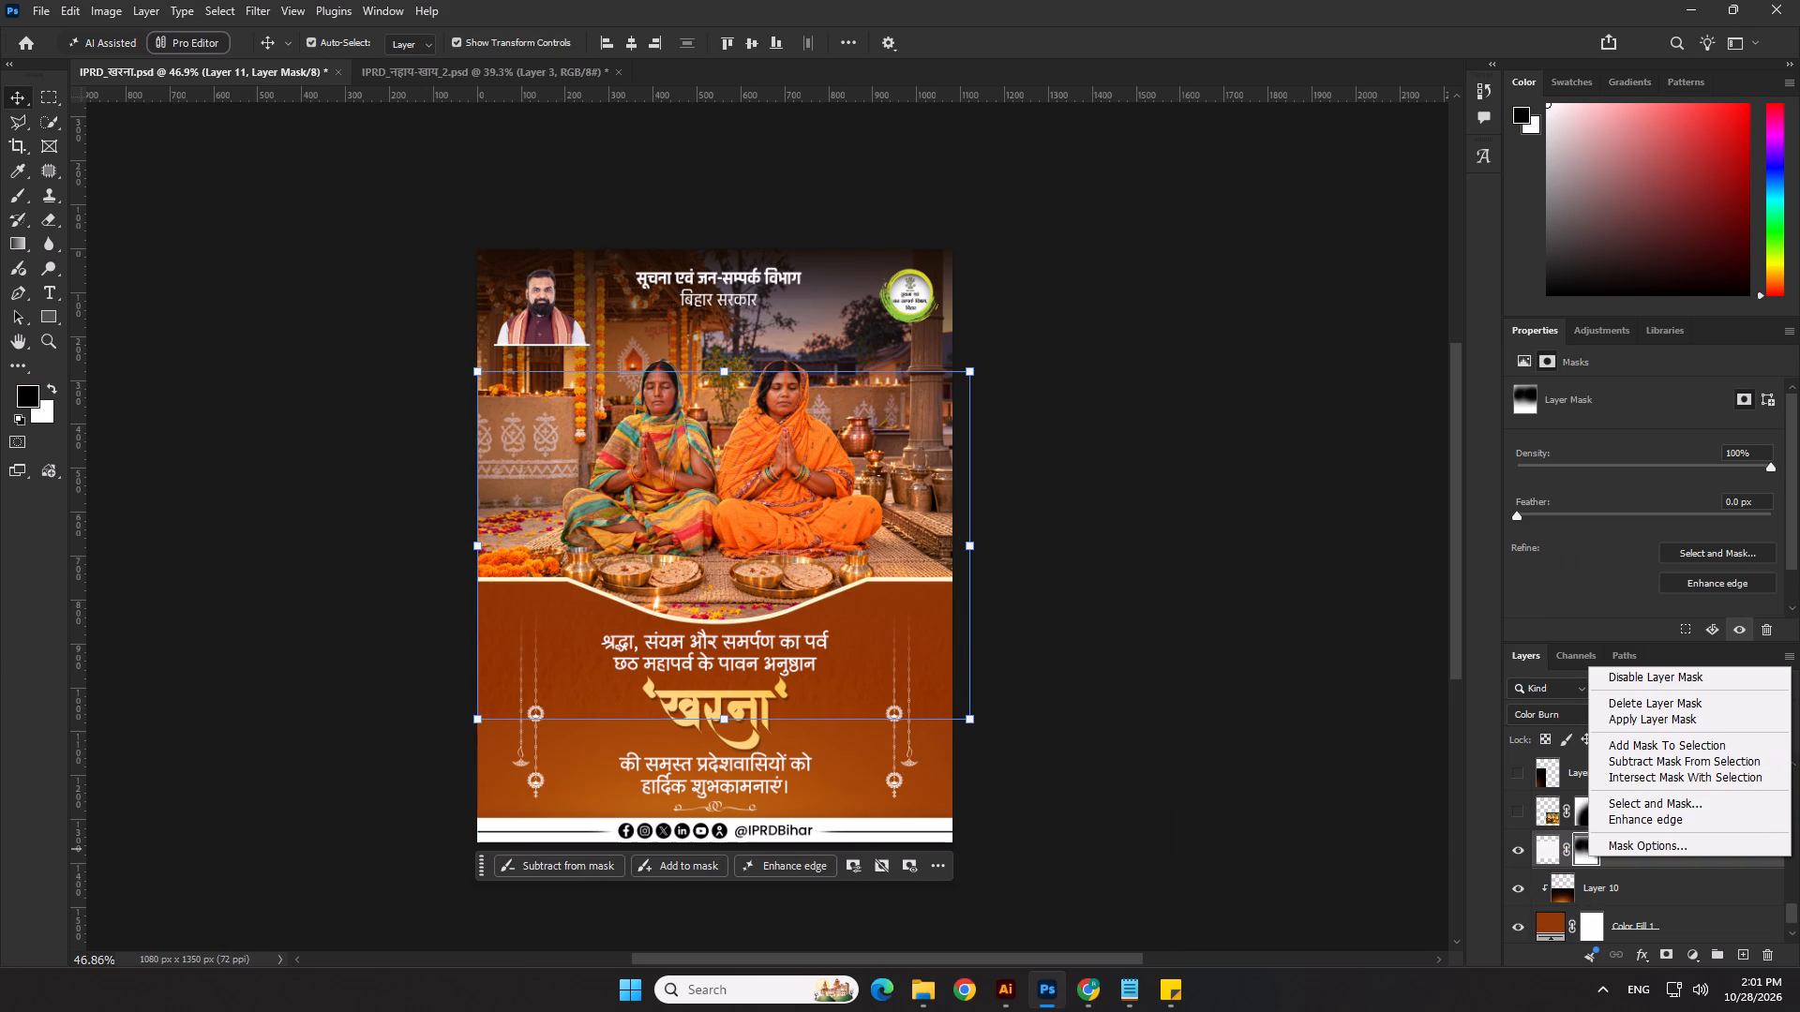
{"action": "left_click", "coordinate": [1627, 713]}
Move the Layer 11 texture down over the brown panel, scale it to about 101.6% and deselect it.
{"action": "left_click", "coordinate": [739, 720]}
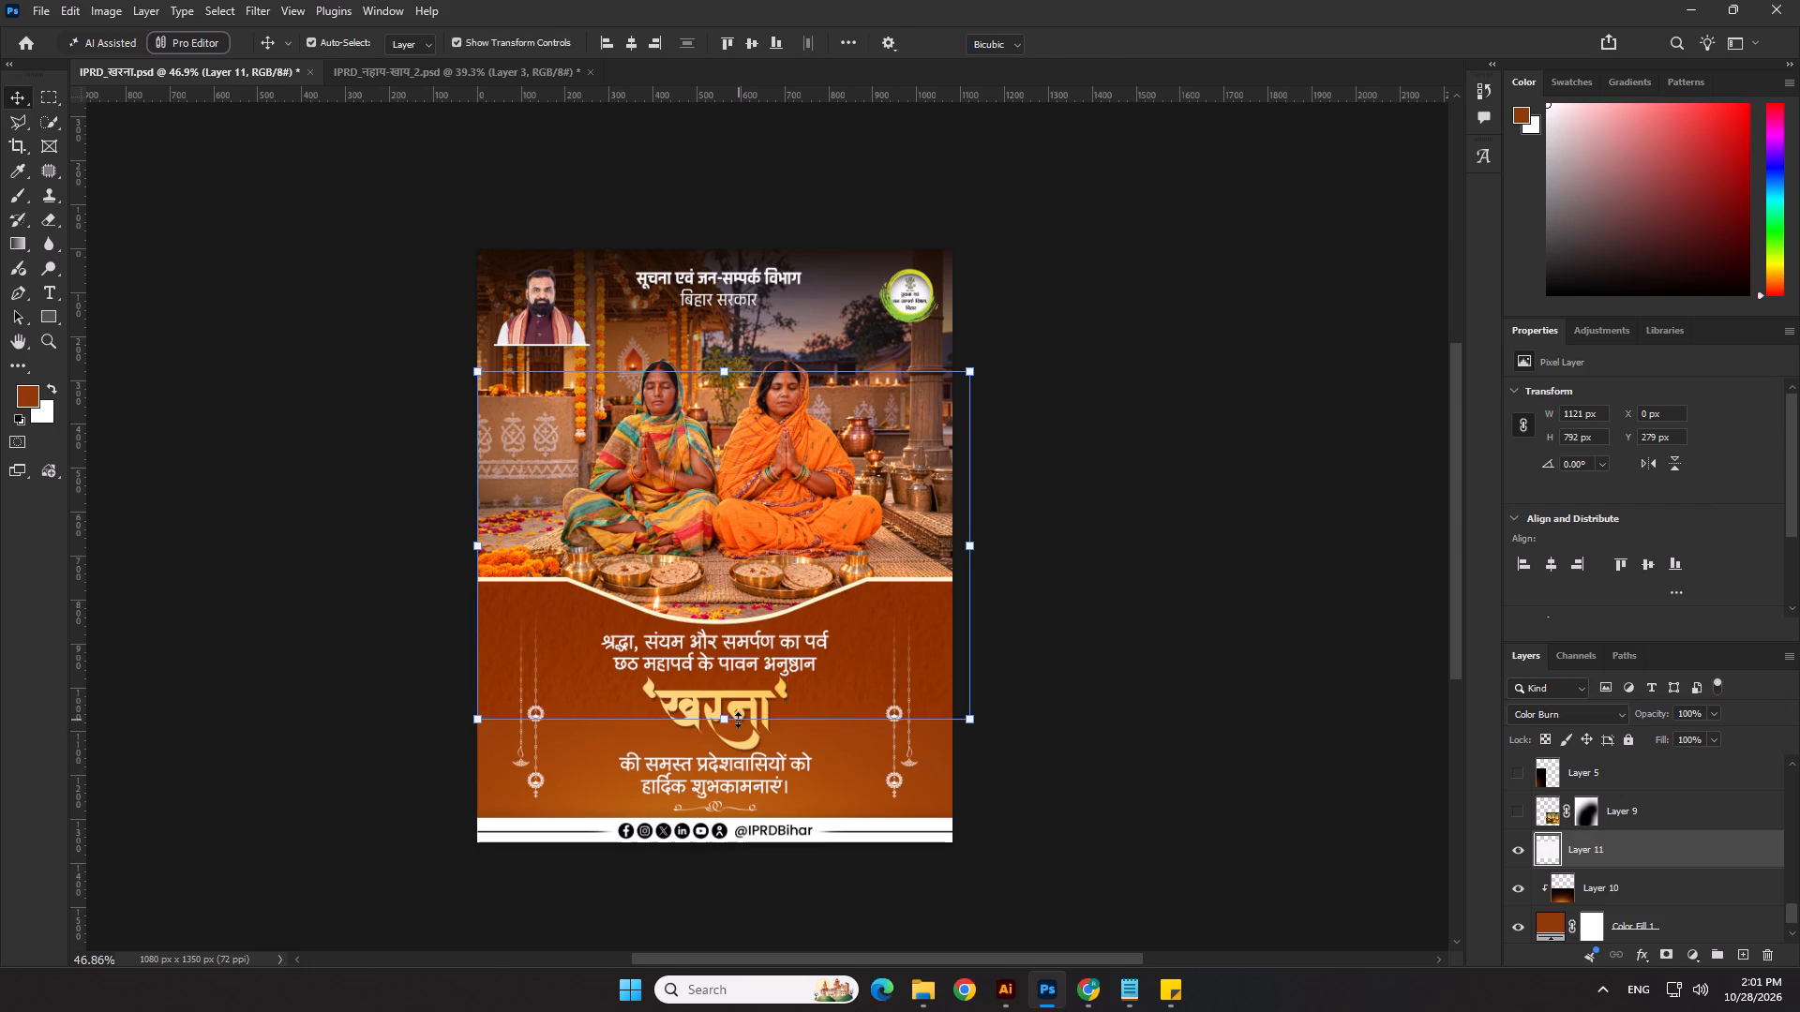
{"action": "left_click_drag", "start_coordinate": [853, 651], "coordinate": [840, 768]}
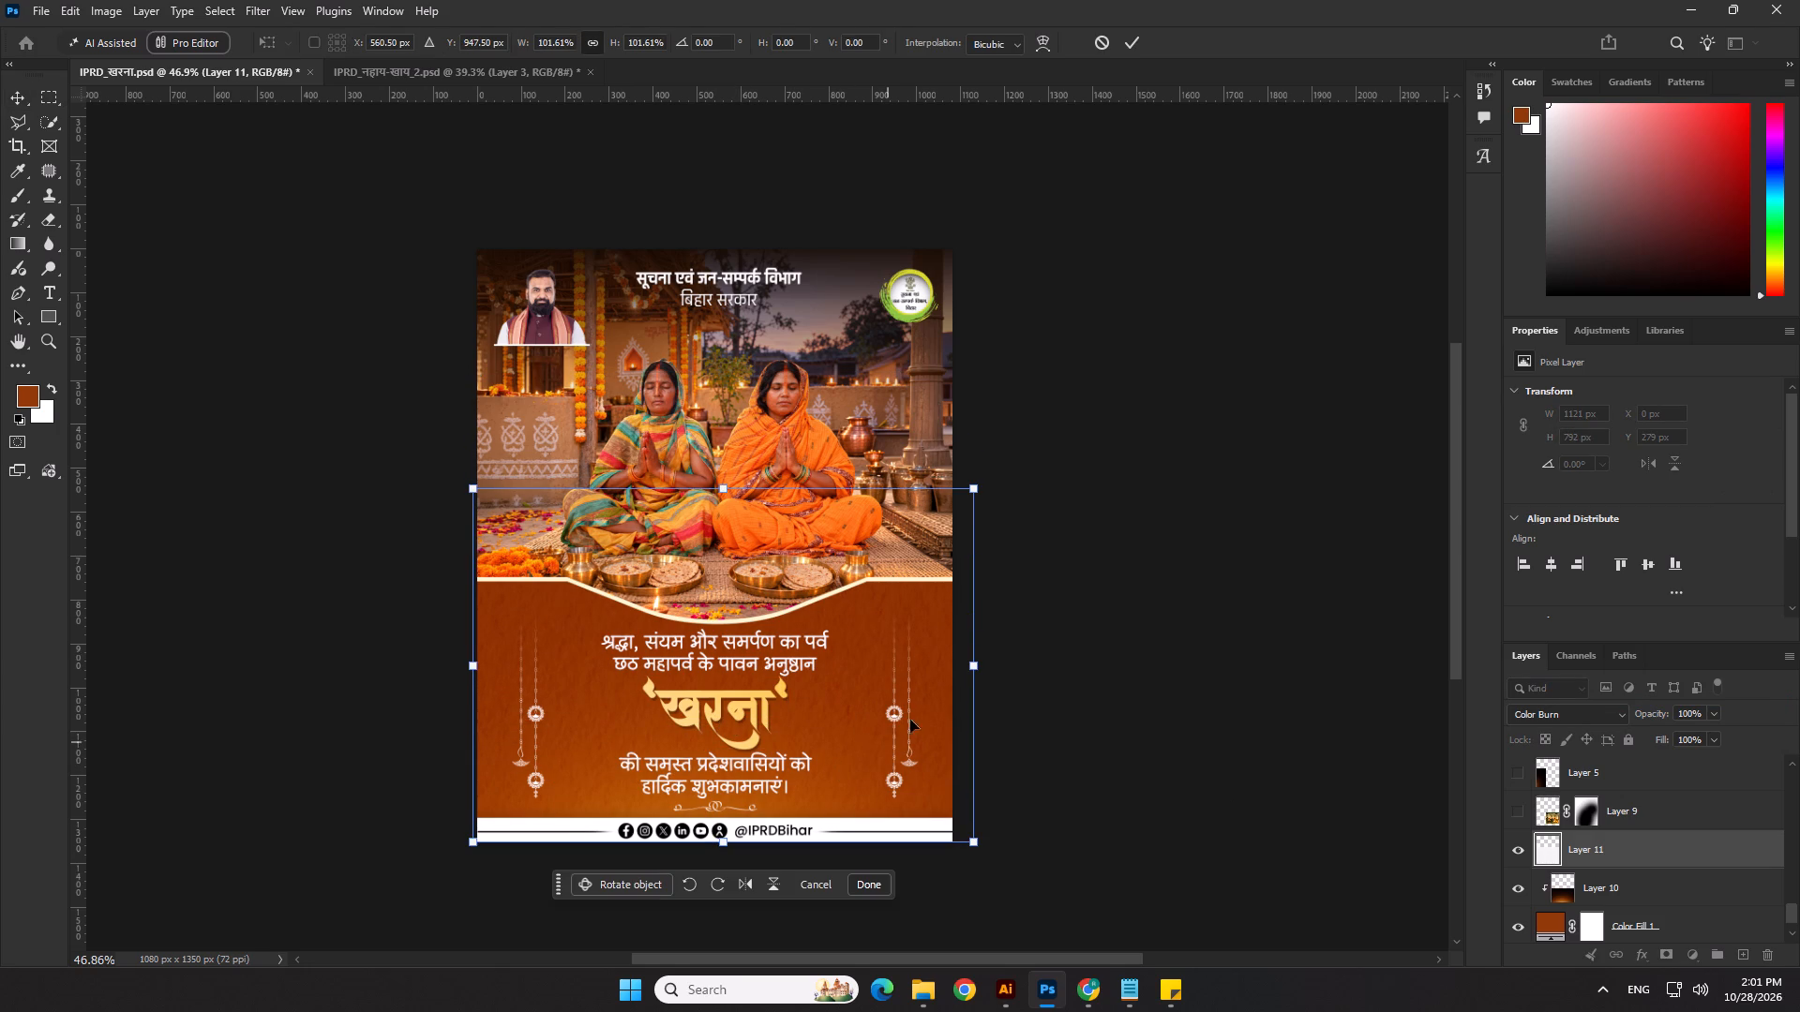
{"action": "key", "text": "Return"}
{"action": "left_click", "coordinate": [1180, 722]}
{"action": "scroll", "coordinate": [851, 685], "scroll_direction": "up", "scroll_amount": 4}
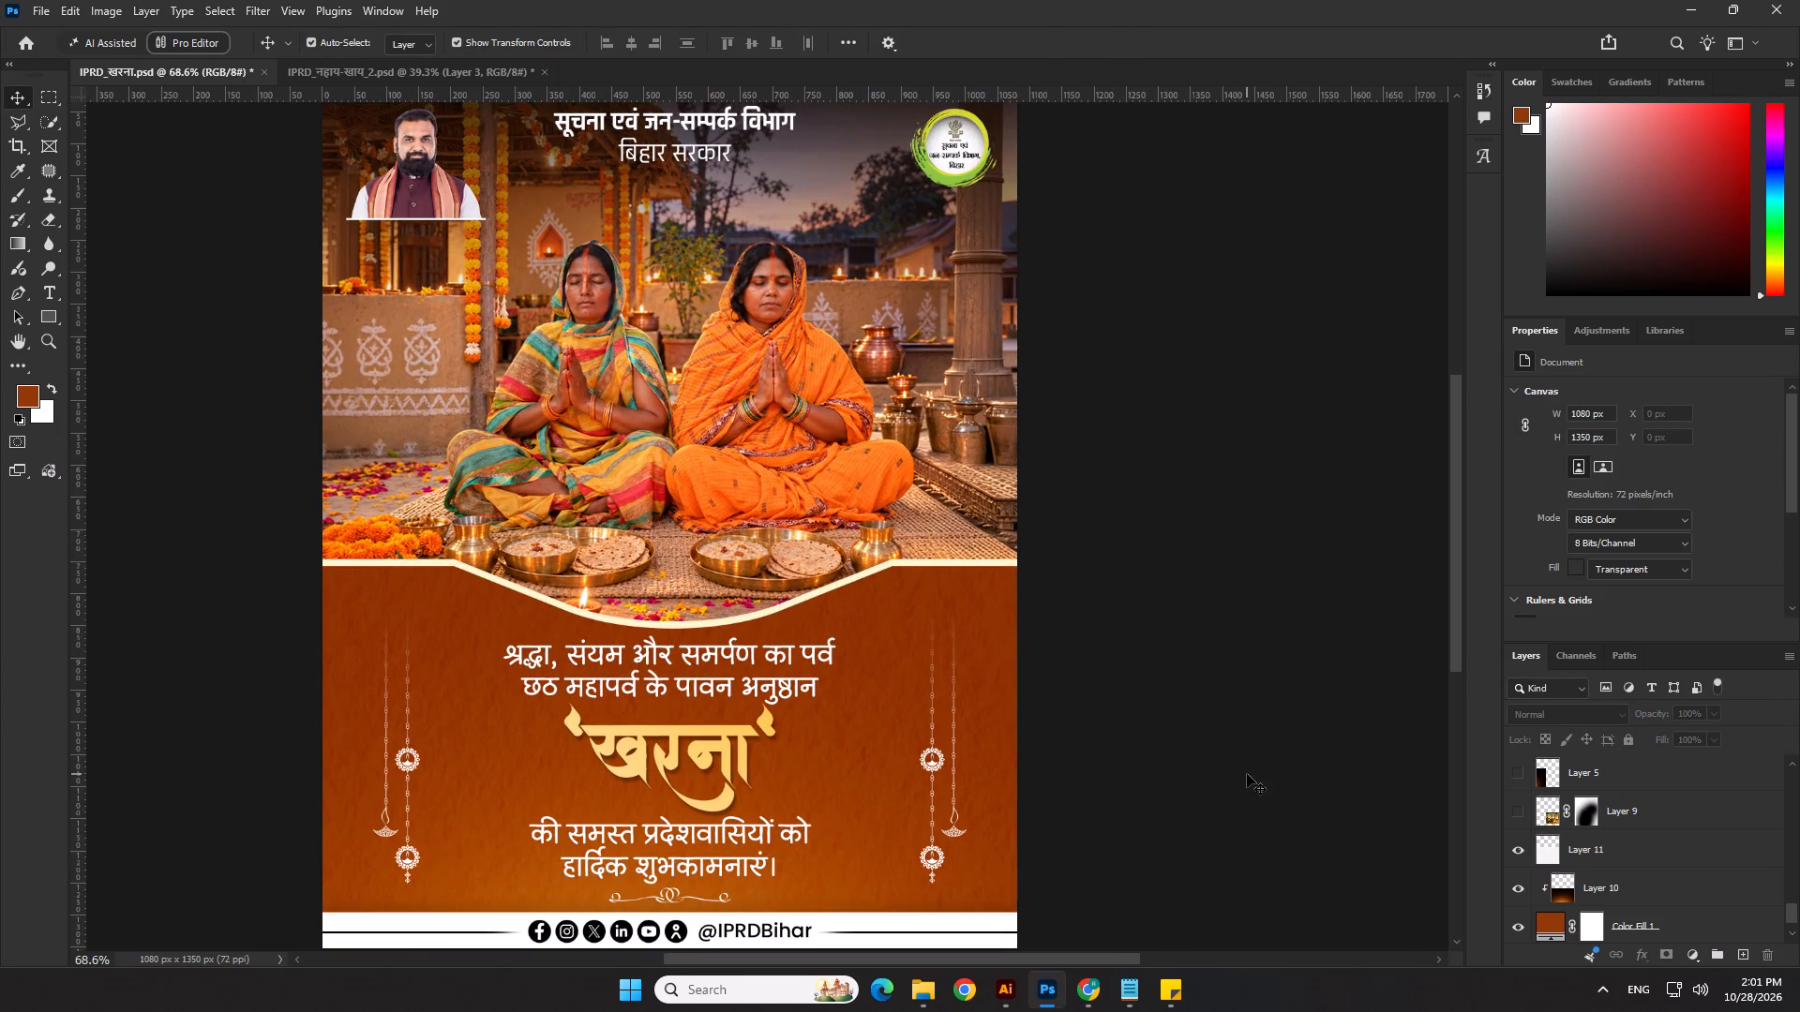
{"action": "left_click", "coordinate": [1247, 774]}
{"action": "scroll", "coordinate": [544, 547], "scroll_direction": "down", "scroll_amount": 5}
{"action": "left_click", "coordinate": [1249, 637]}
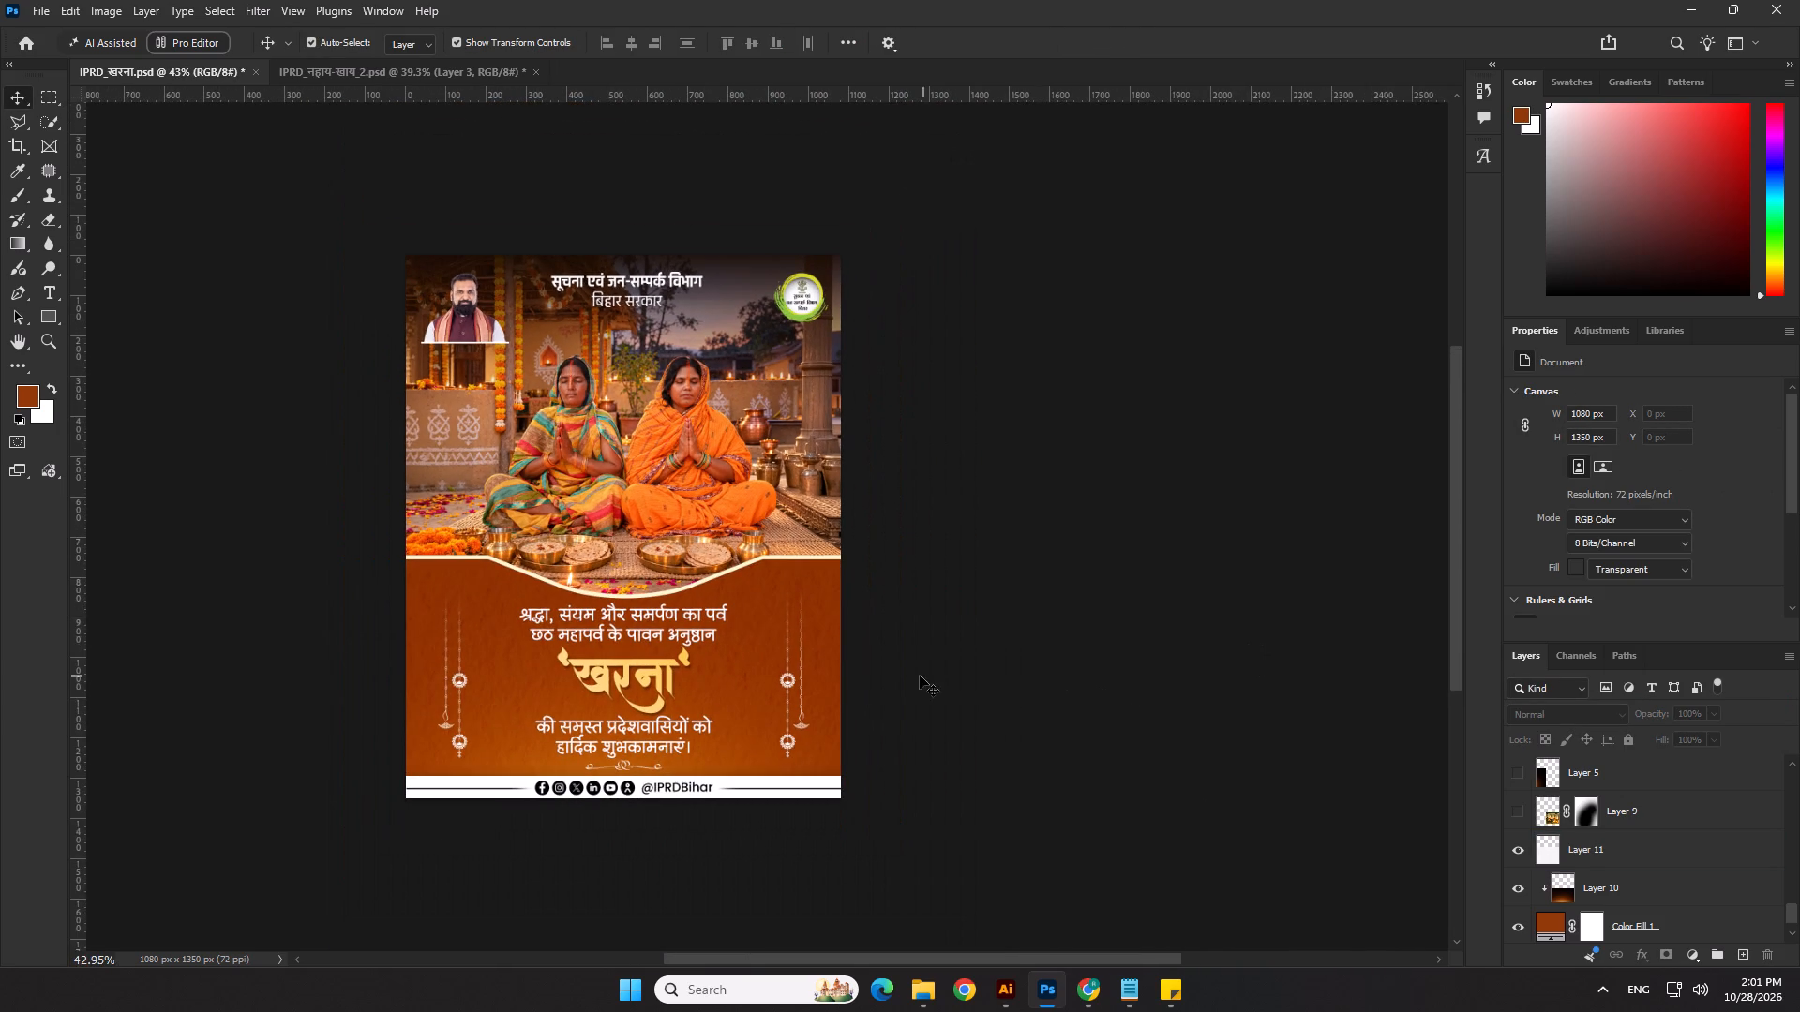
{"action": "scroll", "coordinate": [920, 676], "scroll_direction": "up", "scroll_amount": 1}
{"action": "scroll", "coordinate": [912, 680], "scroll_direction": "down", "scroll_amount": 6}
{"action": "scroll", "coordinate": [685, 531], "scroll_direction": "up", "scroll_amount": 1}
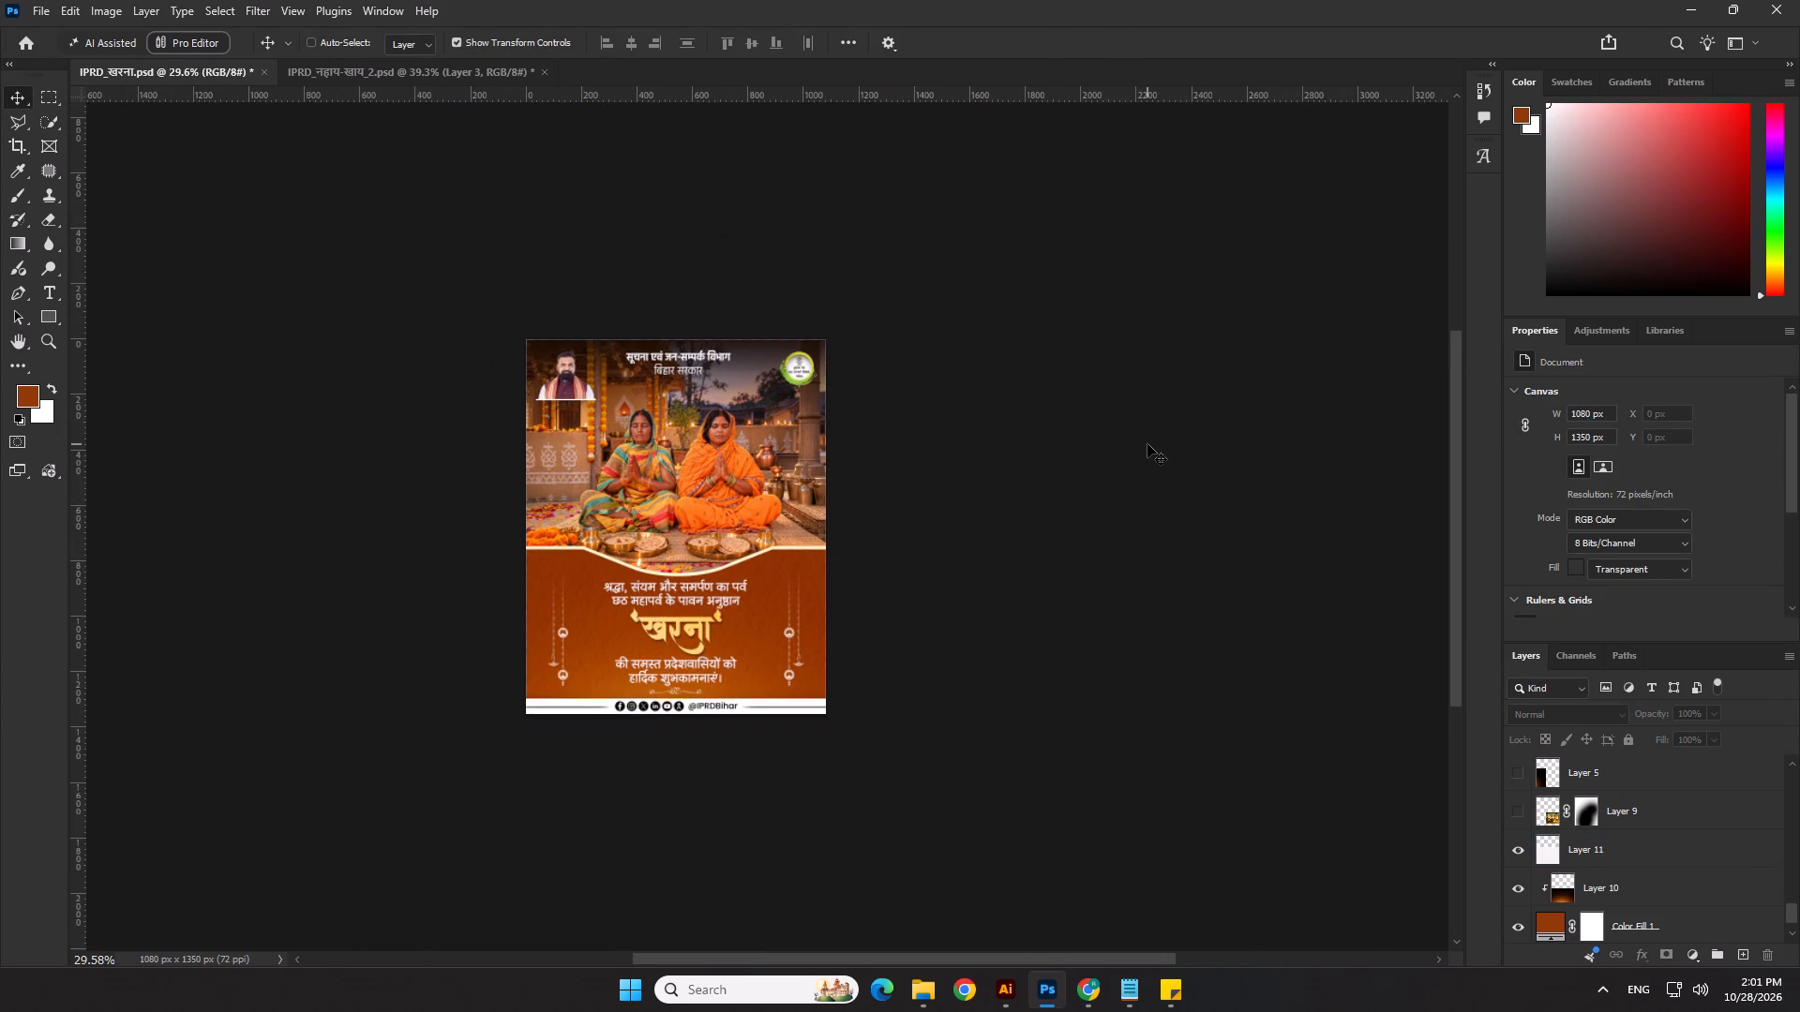
Save the retextured खरना poster.
{"action": "key", "text": "ctrl+s"}
{"action": "left_click", "coordinate": [1102, 464]}
Save a PNG copy of the poster as IPRD_खरना copy.png in the 28.10.26 folder, replacing the existing file.
{"action": "left_click", "coordinate": [38, 9]}
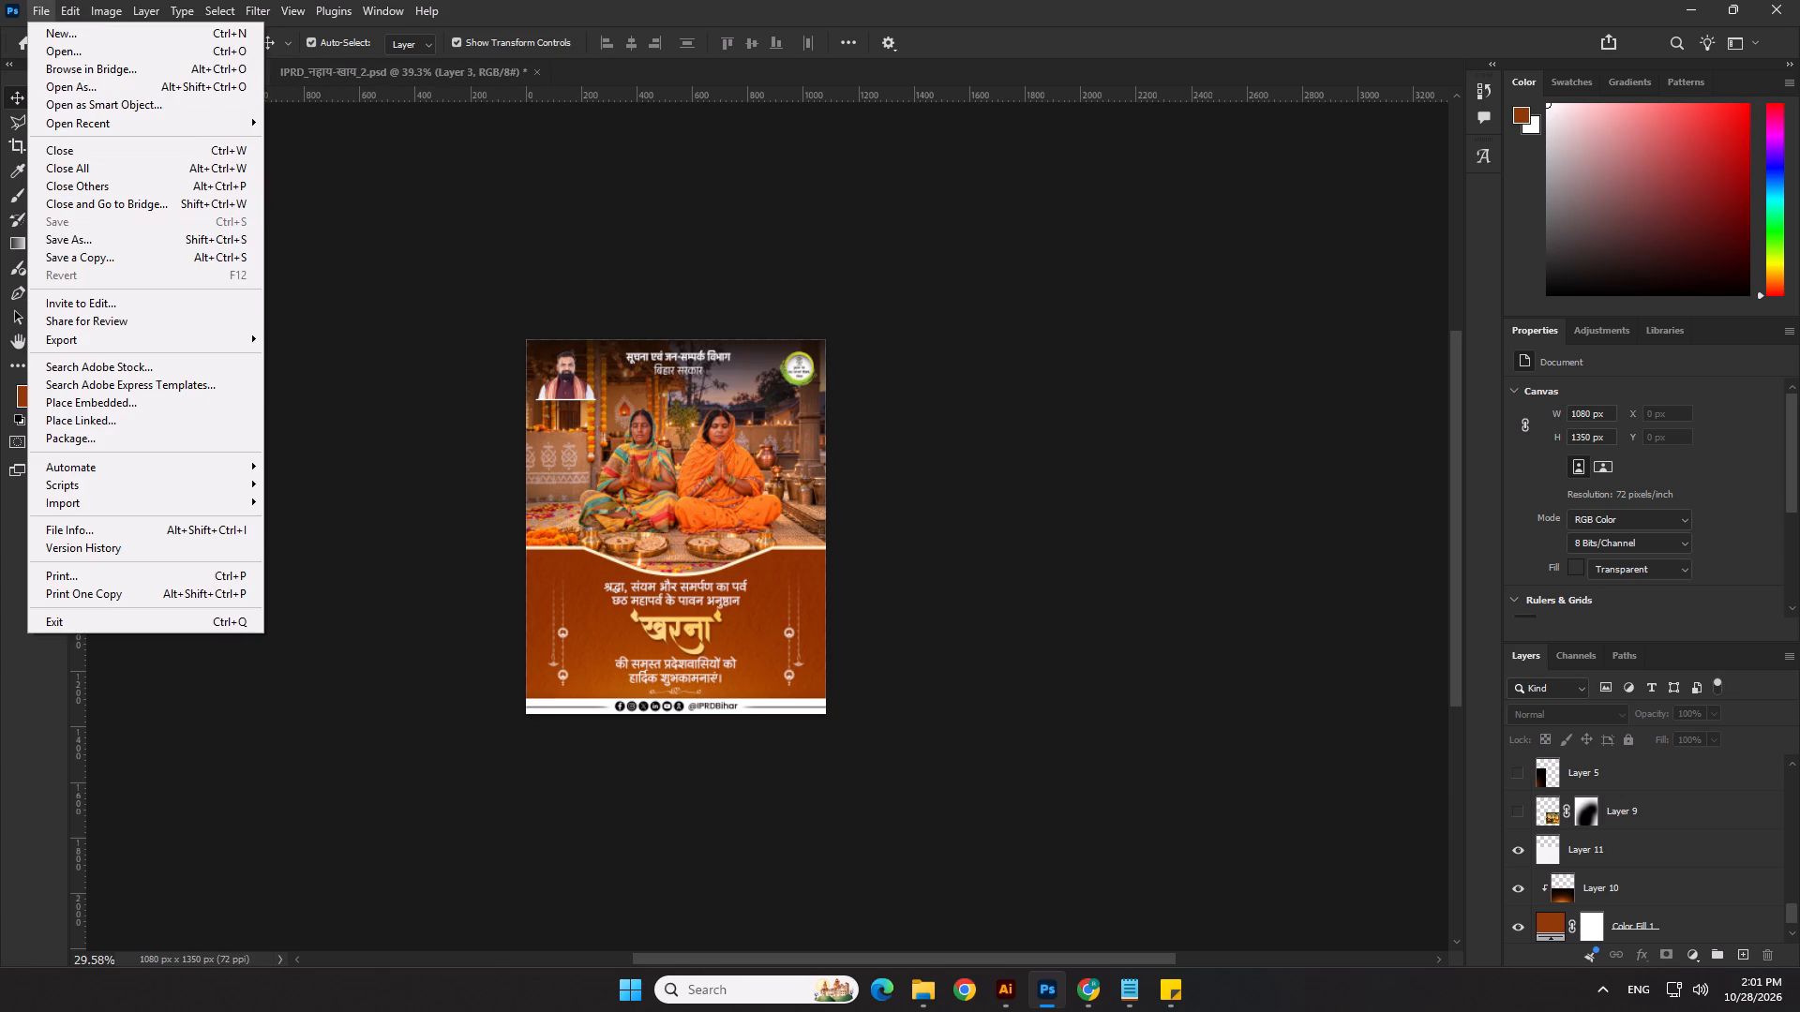
{"action": "left_click", "coordinate": [92, 255]}
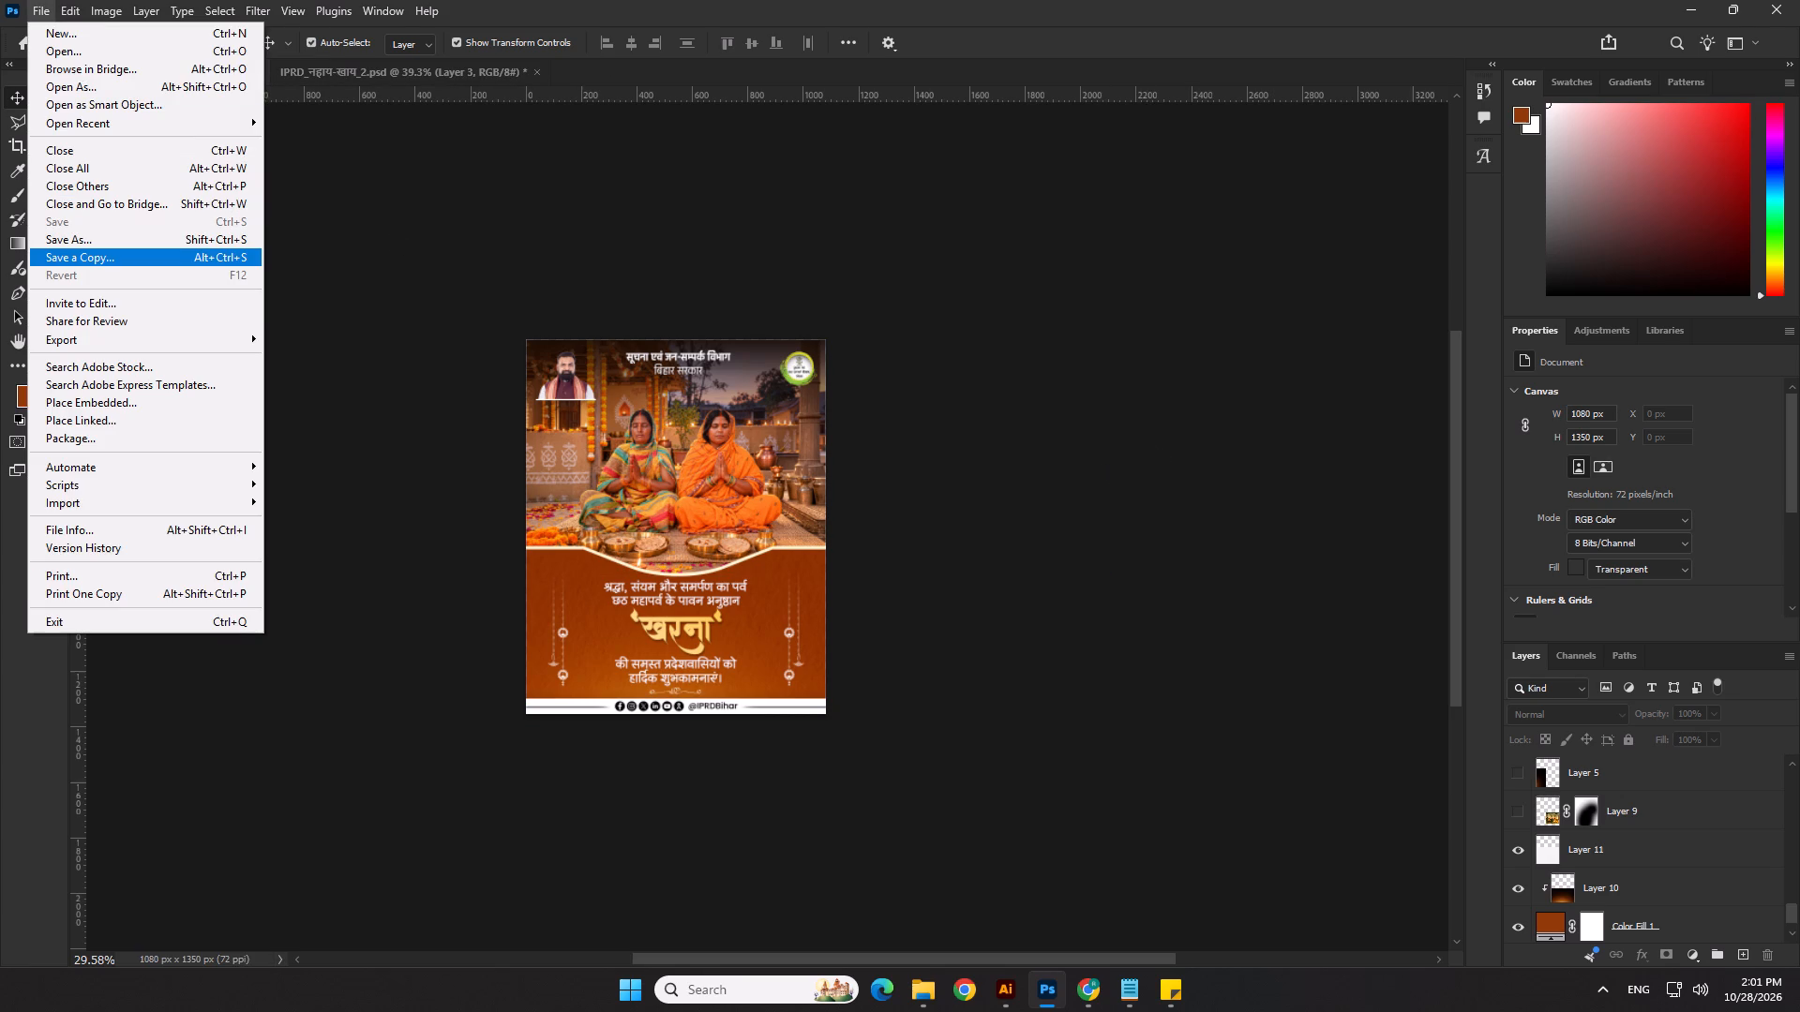
{"action": "left_click", "coordinate": [326, 811]}
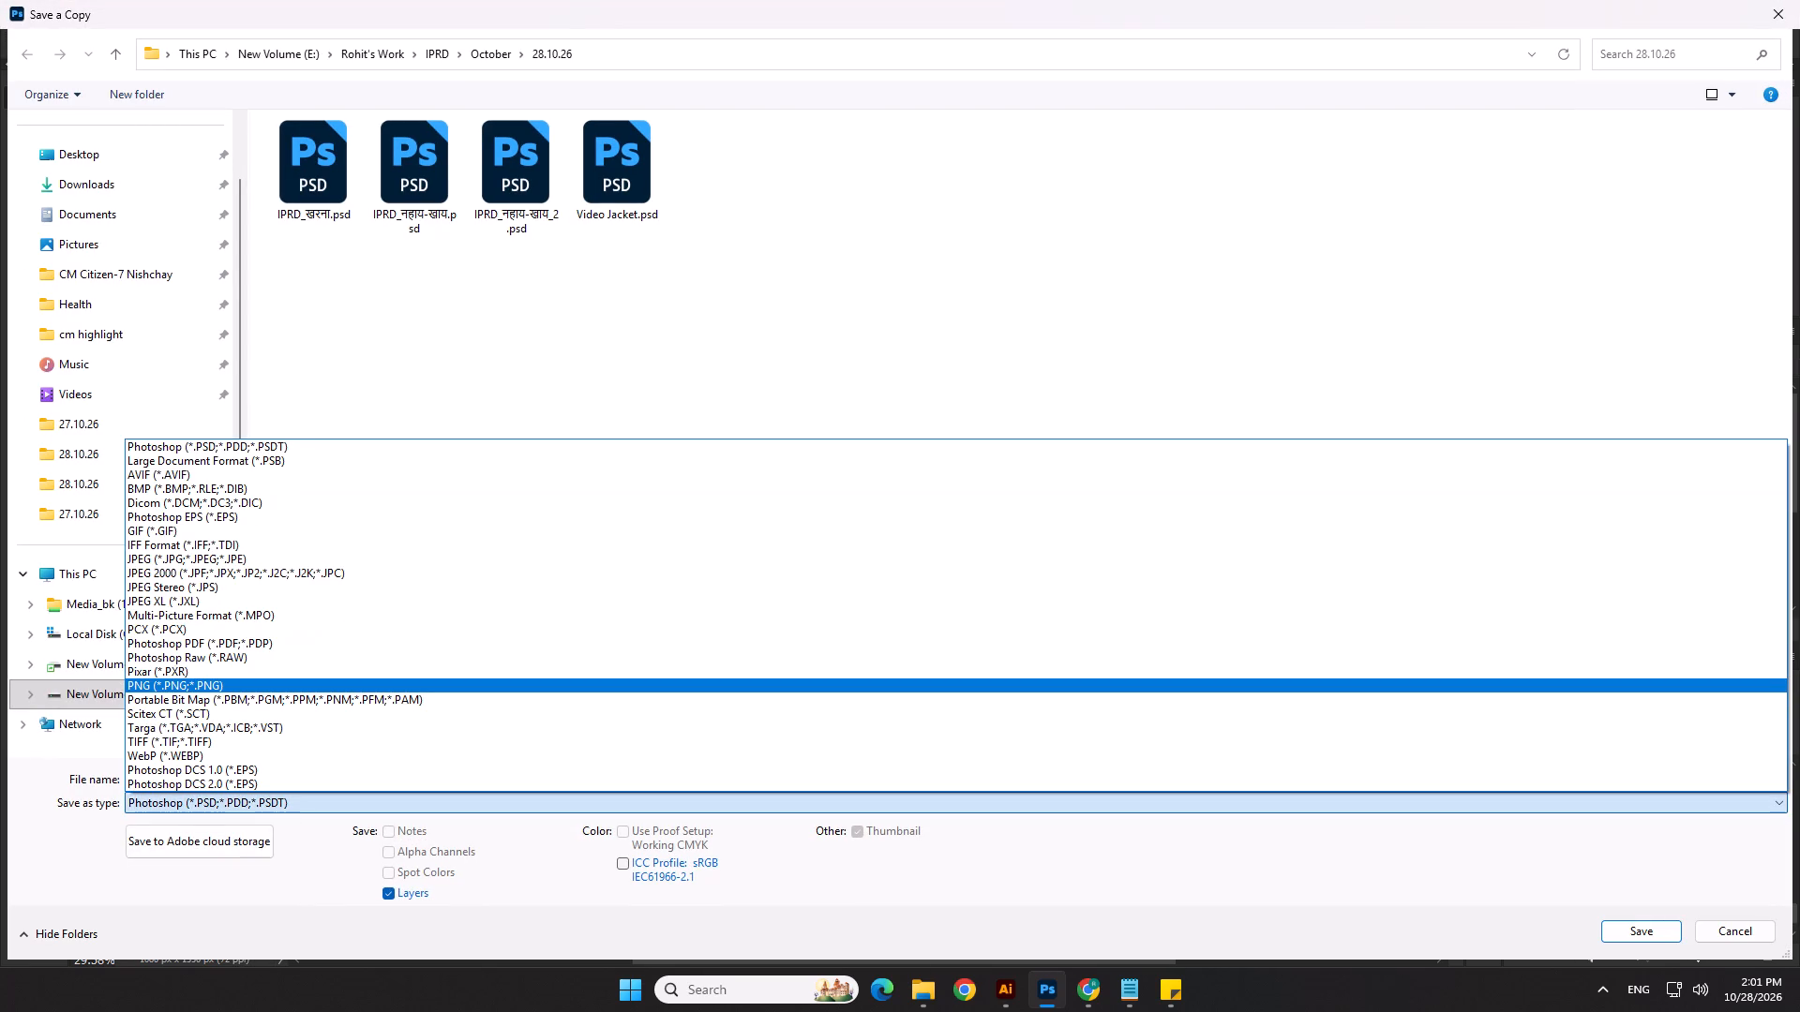
{"action": "left_click", "coordinate": [256, 689]}
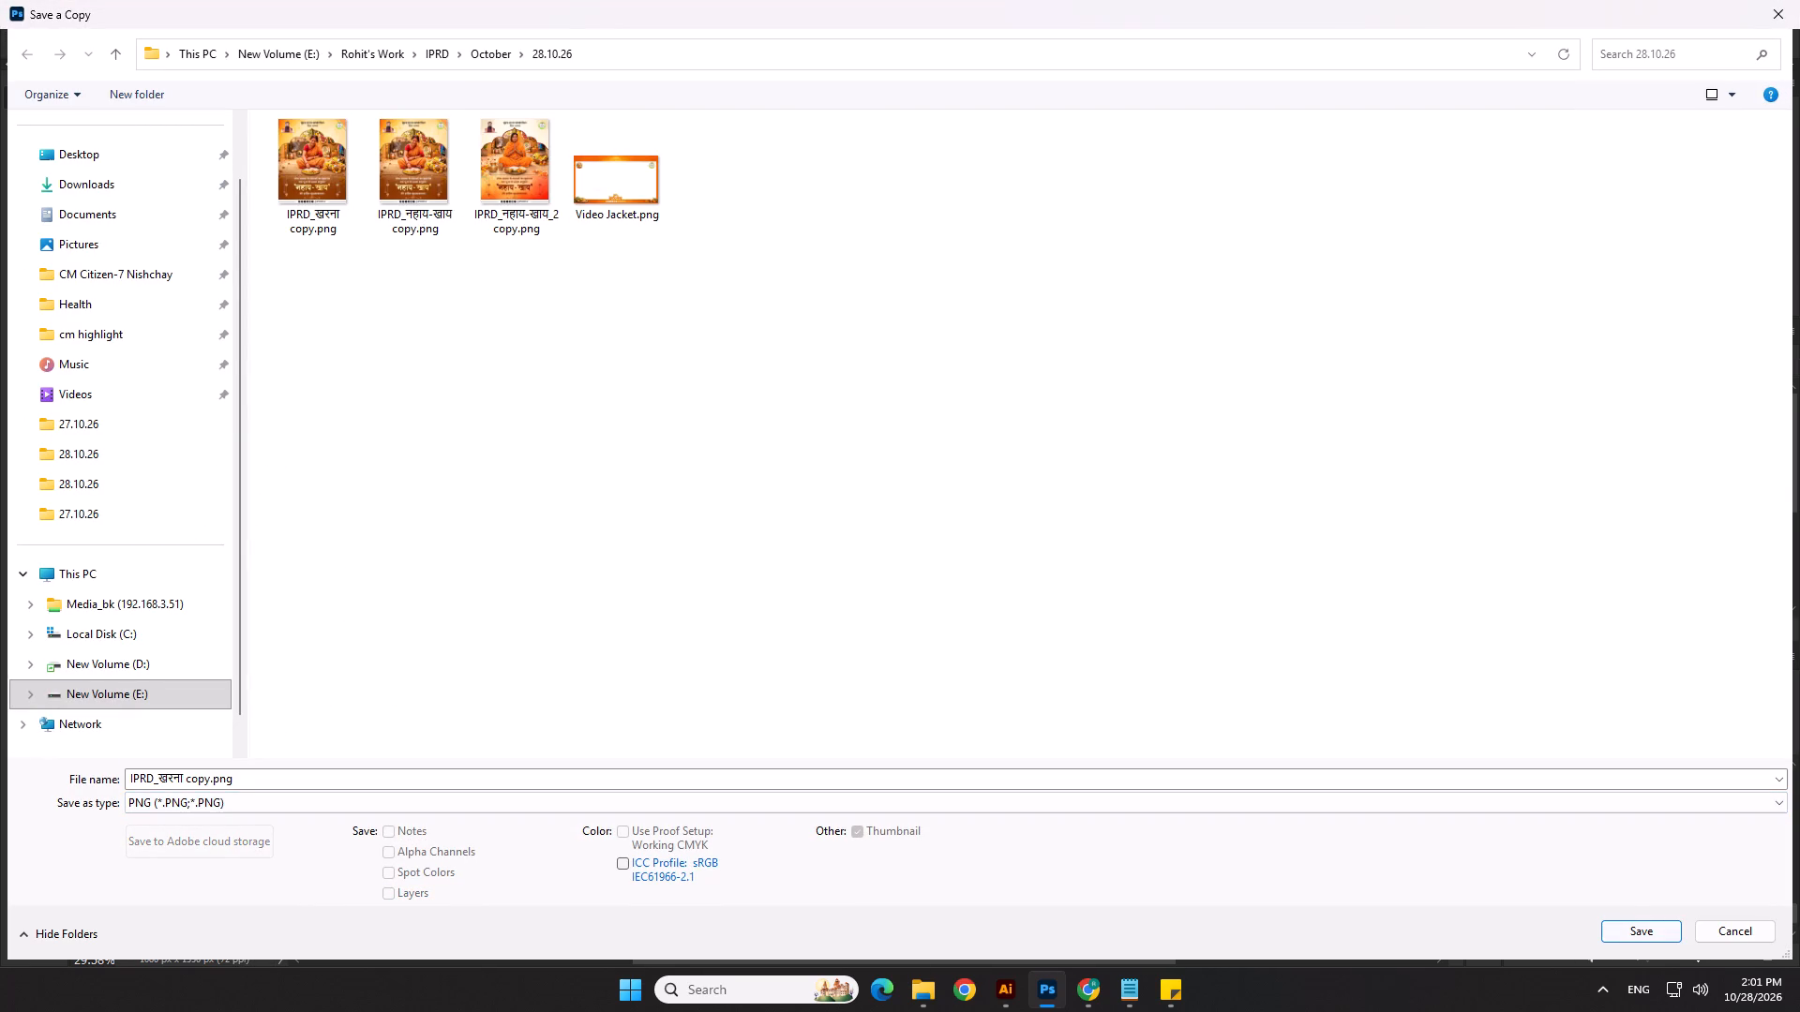
{"action": "left_click", "coordinate": [1643, 934]}
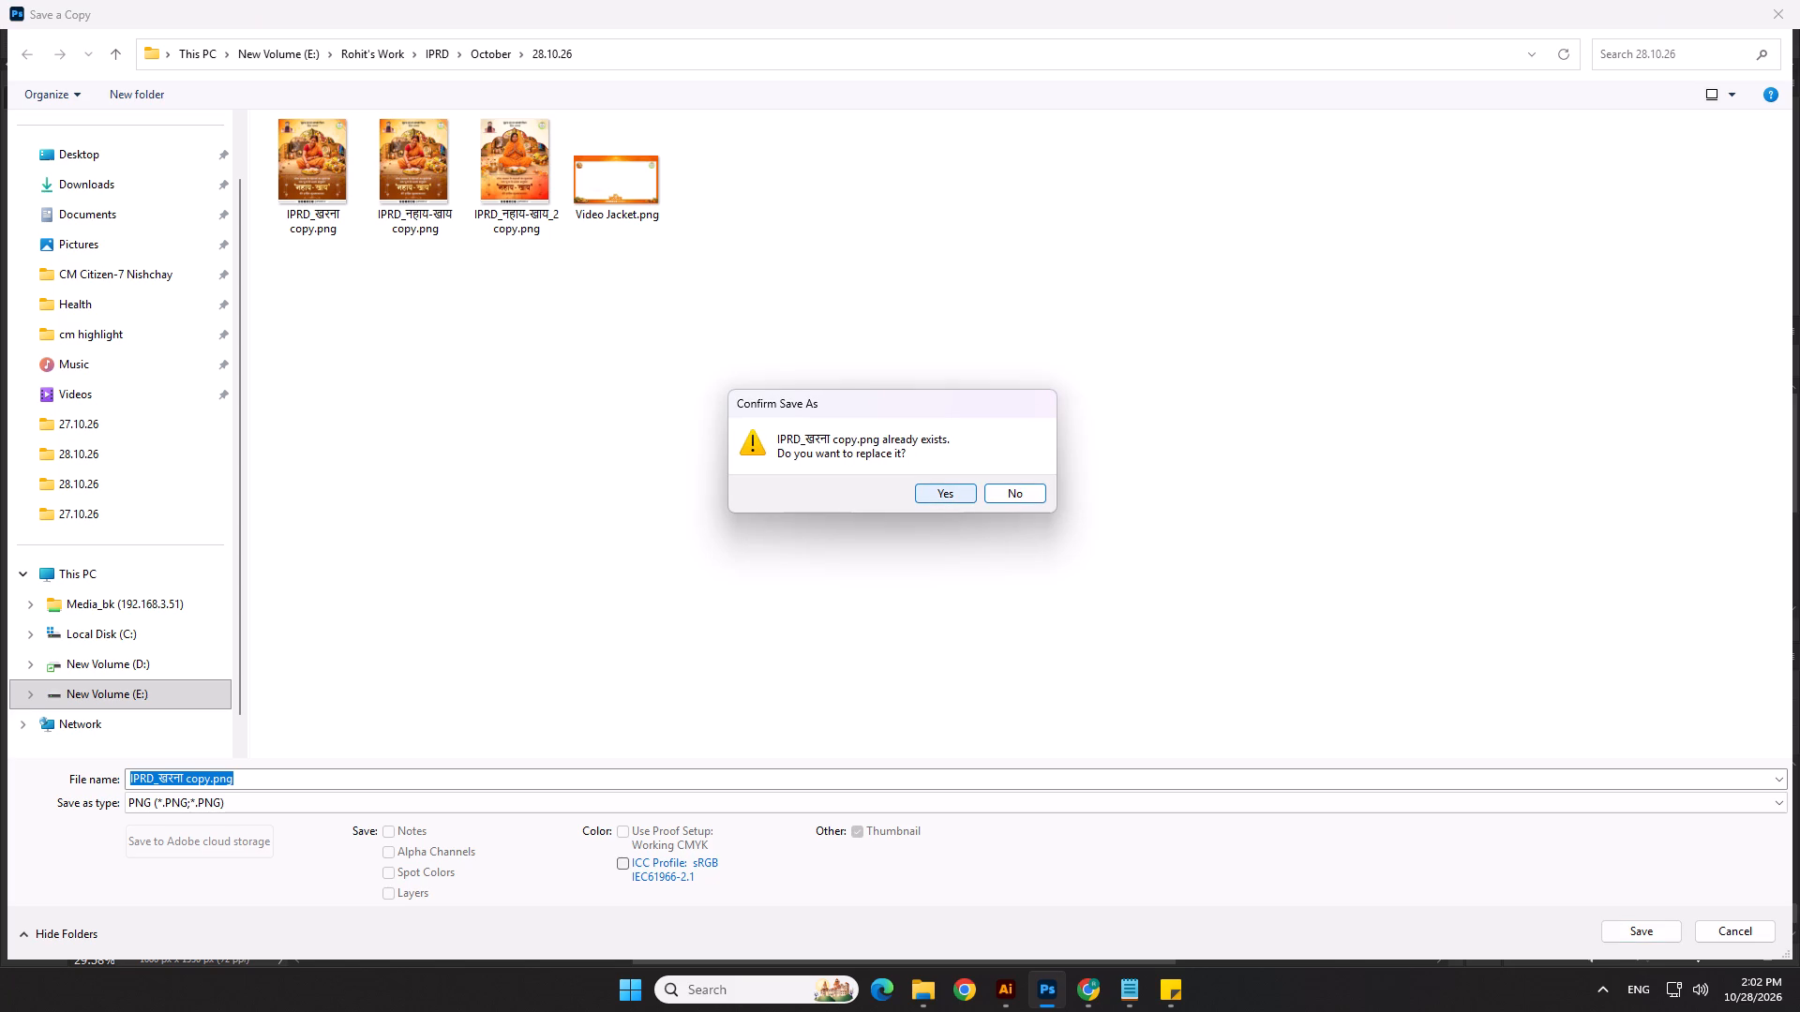
{"action": "left_click", "coordinate": [940, 491]}
{"action": "left_click", "coordinate": [1022, 283]}
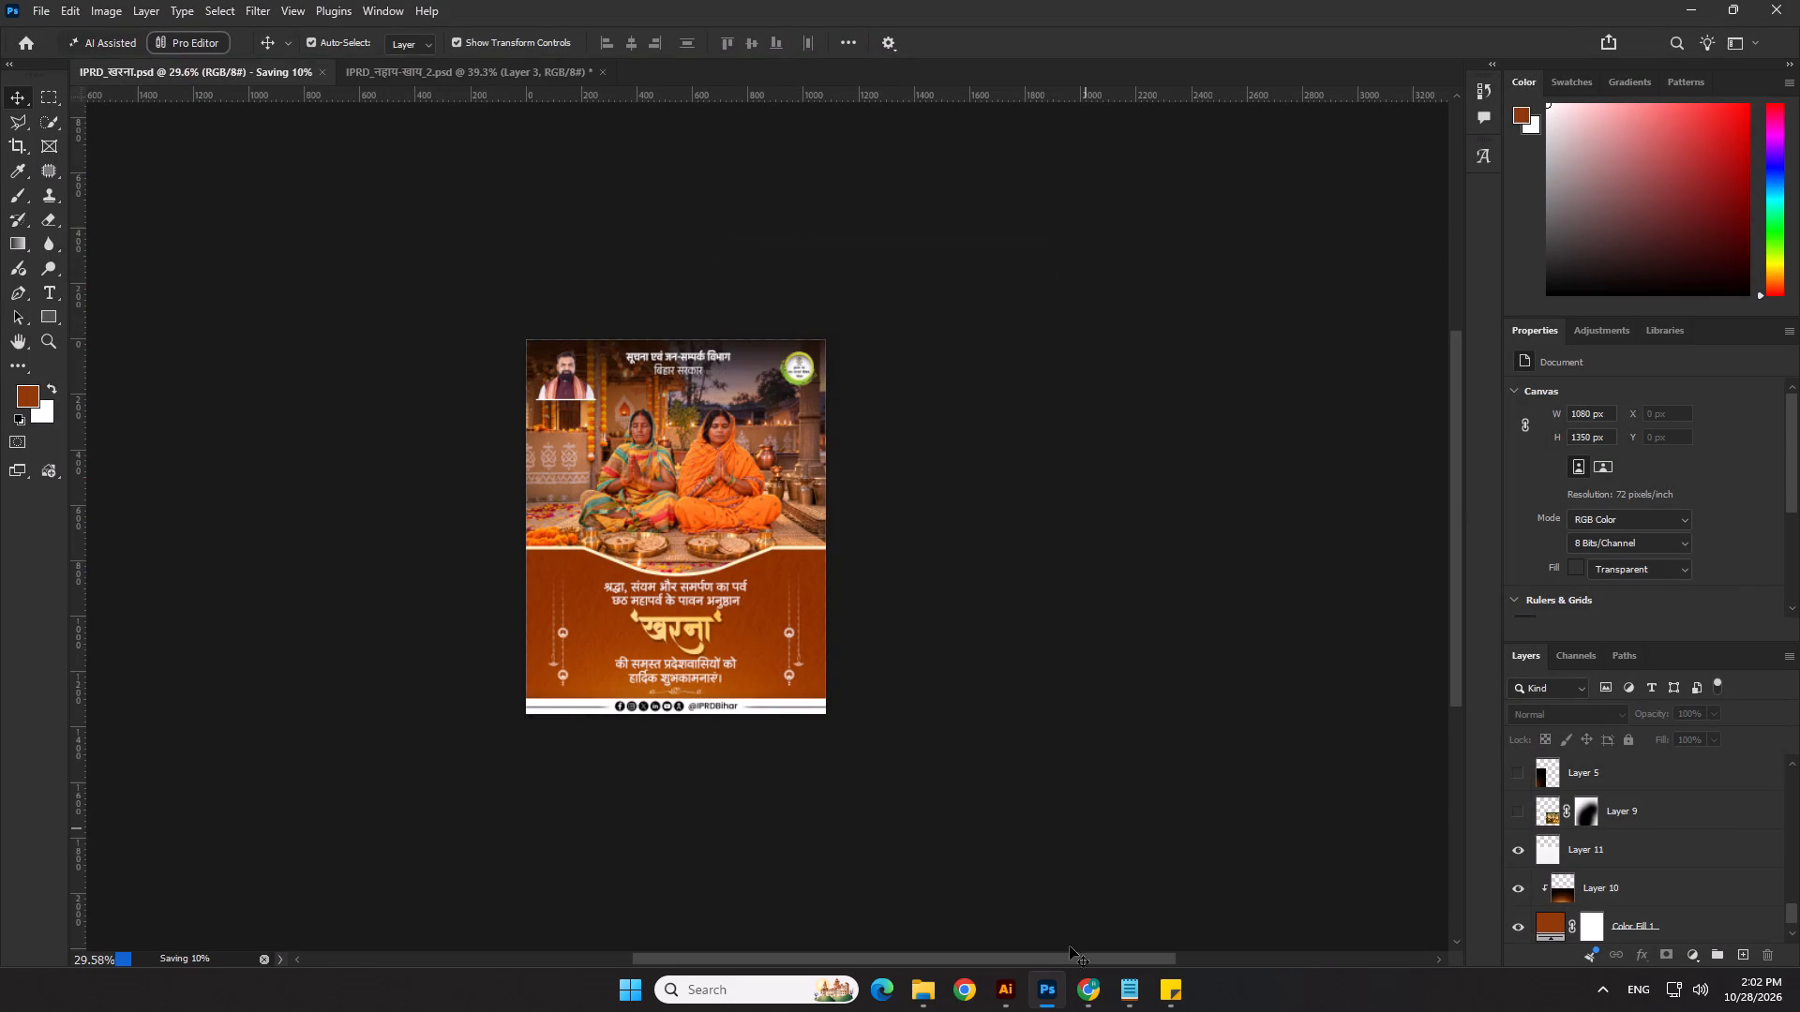
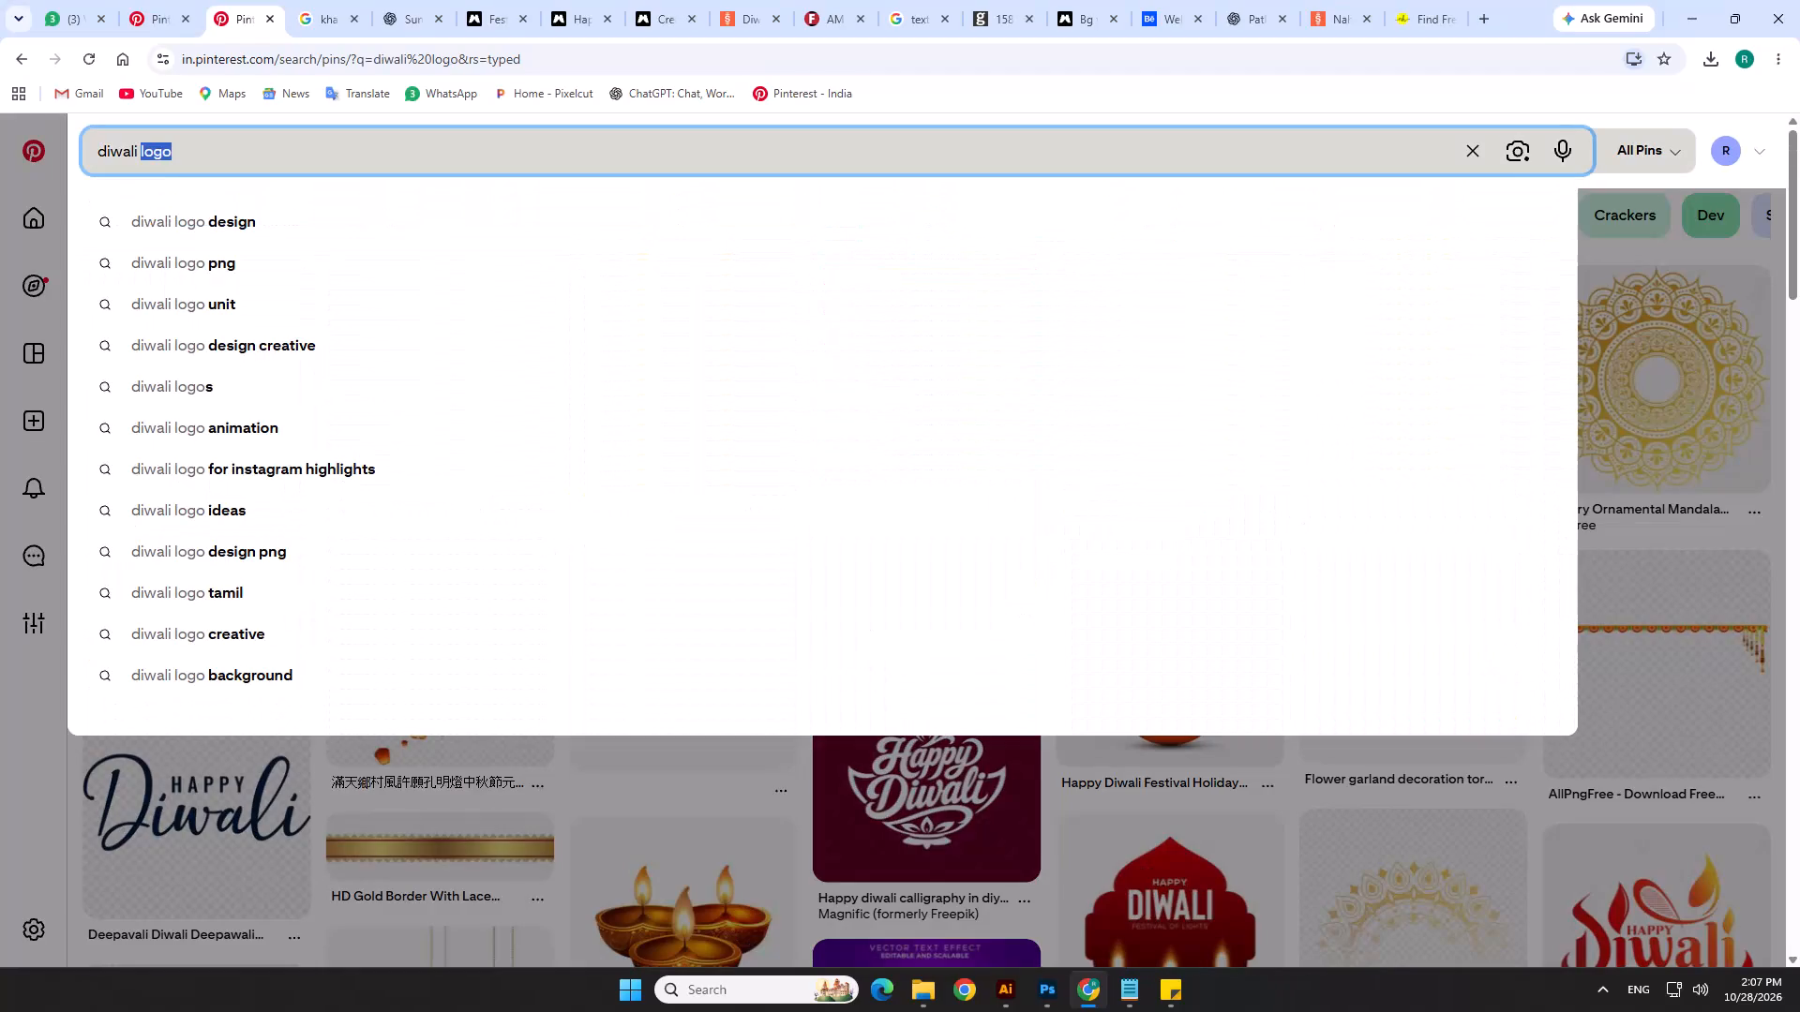
Search Pinterest for "chhath puja" in place of the current search term.
{"action": "key", "text": "ctrl+a"}
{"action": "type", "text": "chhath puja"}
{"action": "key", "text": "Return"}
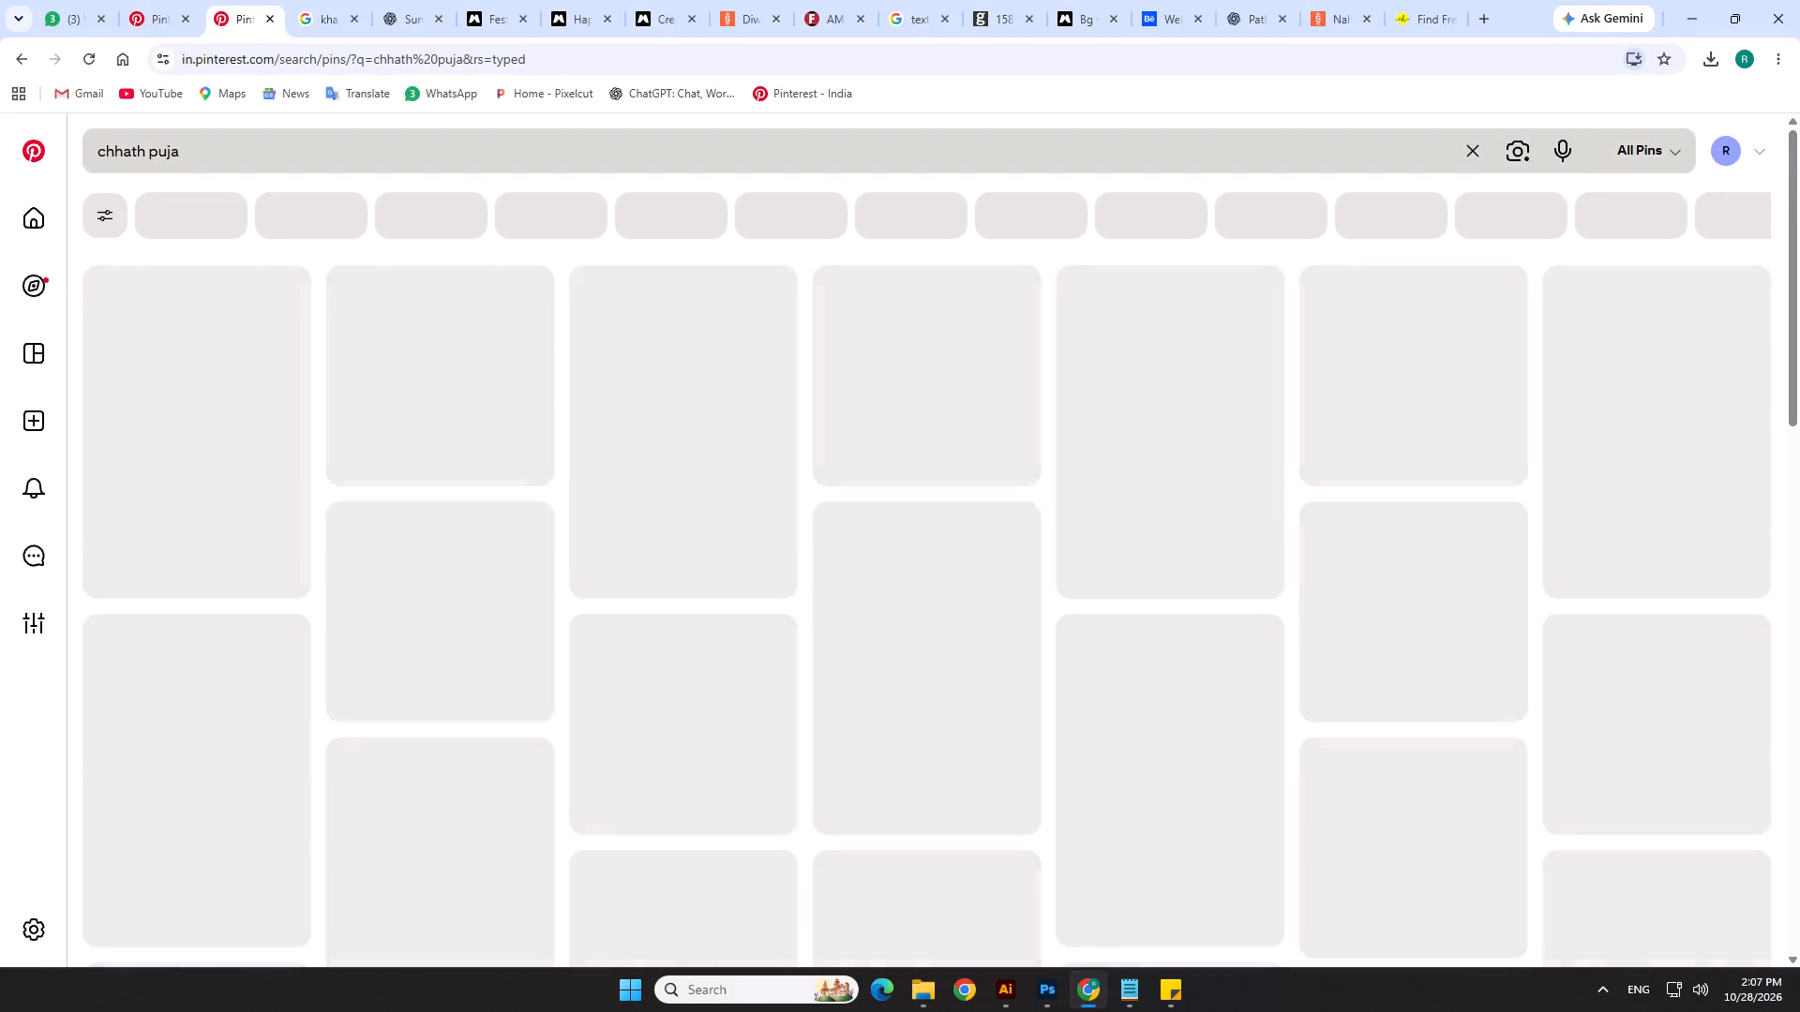
Refine the Pinterest search to "chhath puja creative ads".
{"action": "left_click", "coordinate": [245, 153]}
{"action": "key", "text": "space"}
{"action": "left_click", "coordinate": [224, 212]}
{"action": "left_click", "coordinate": [277, 212]}
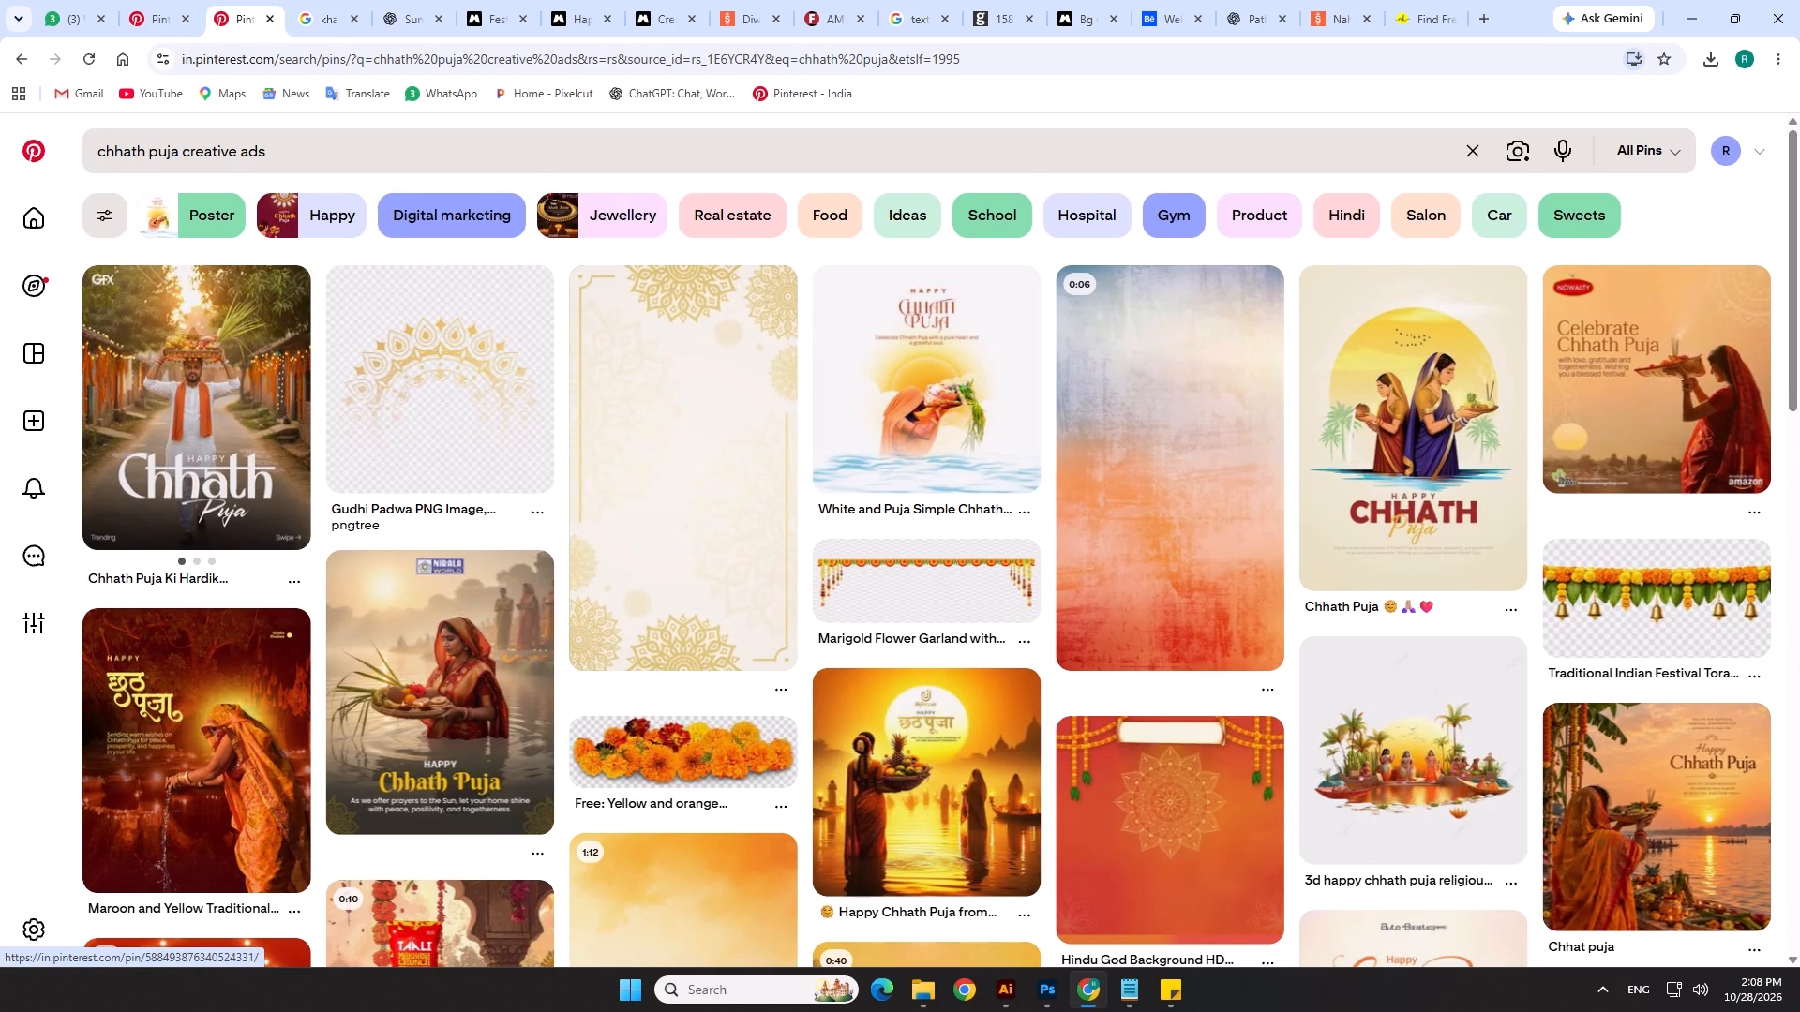
Open the "Chhath Puja Ki Hardik Badhaiyan" pin of a man carrying a basket on his head and examine it with its related pins.
{"action": "scroll", "coordinate": [416, 349], "scroll_direction": "down", "scroll_amount": 4}
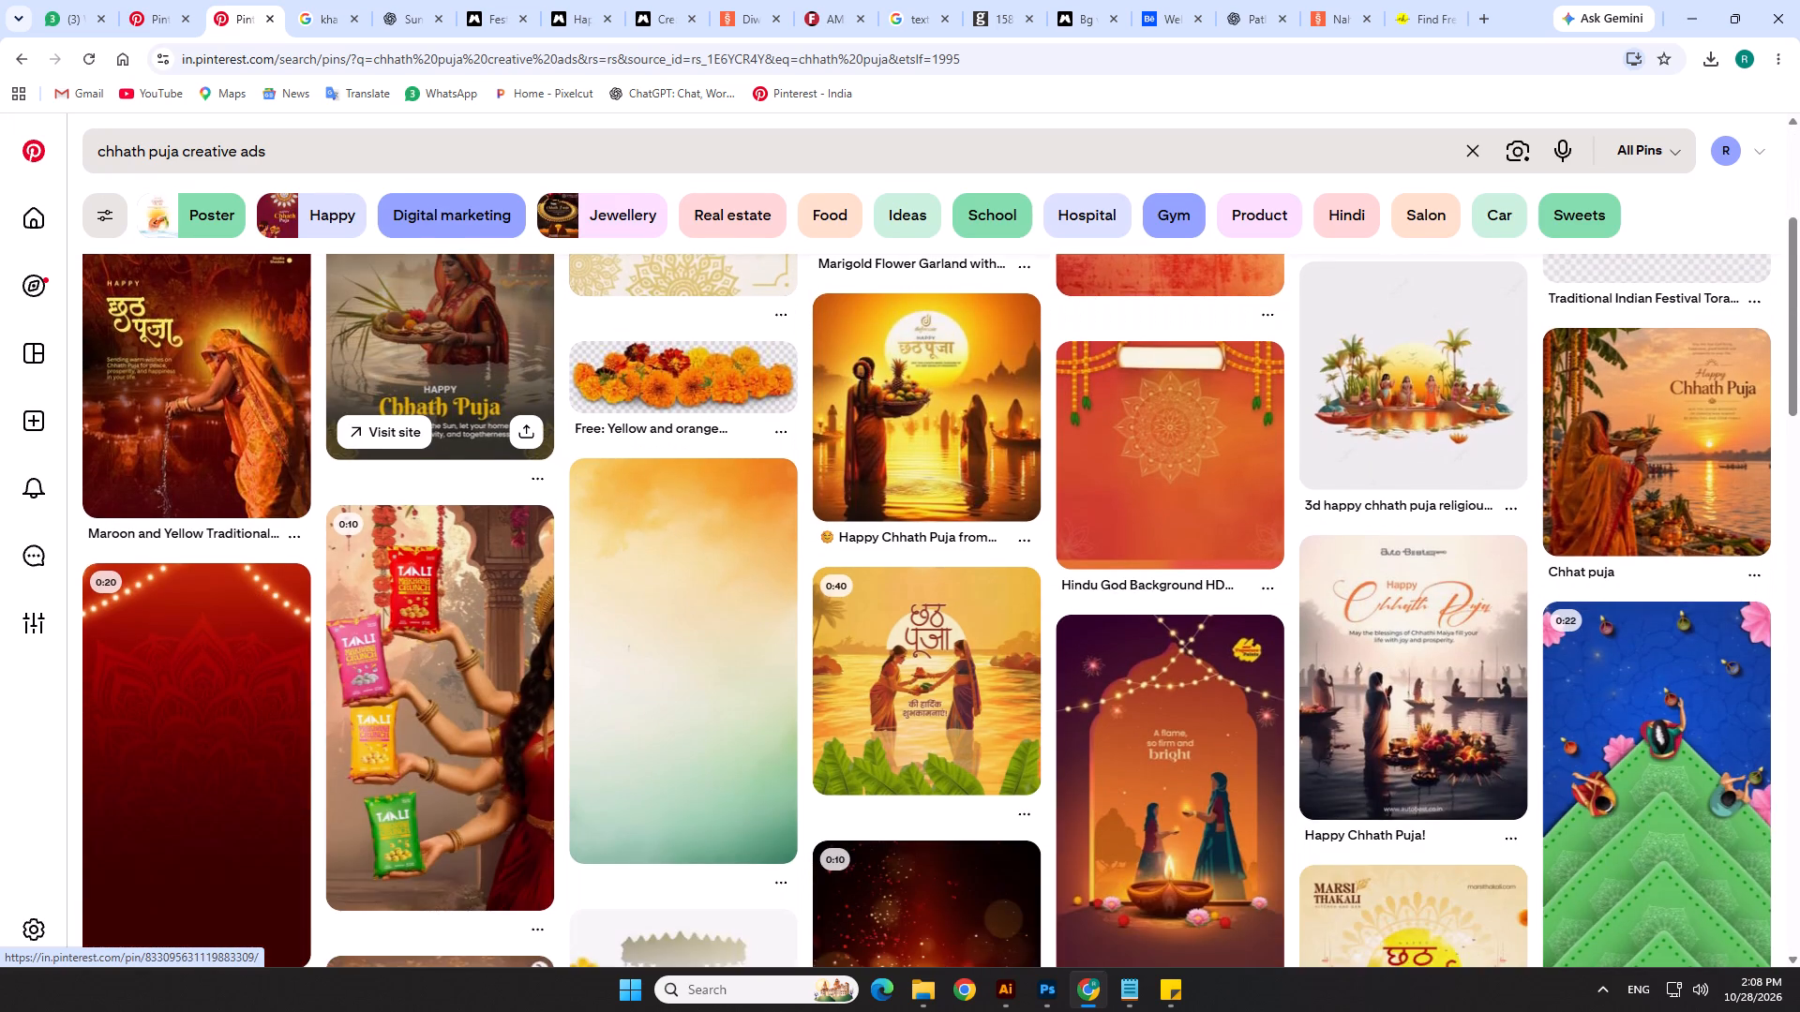
{"action": "scroll", "coordinate": [416, 349], "scroll_direction": "up", "scroll_amount": 5}
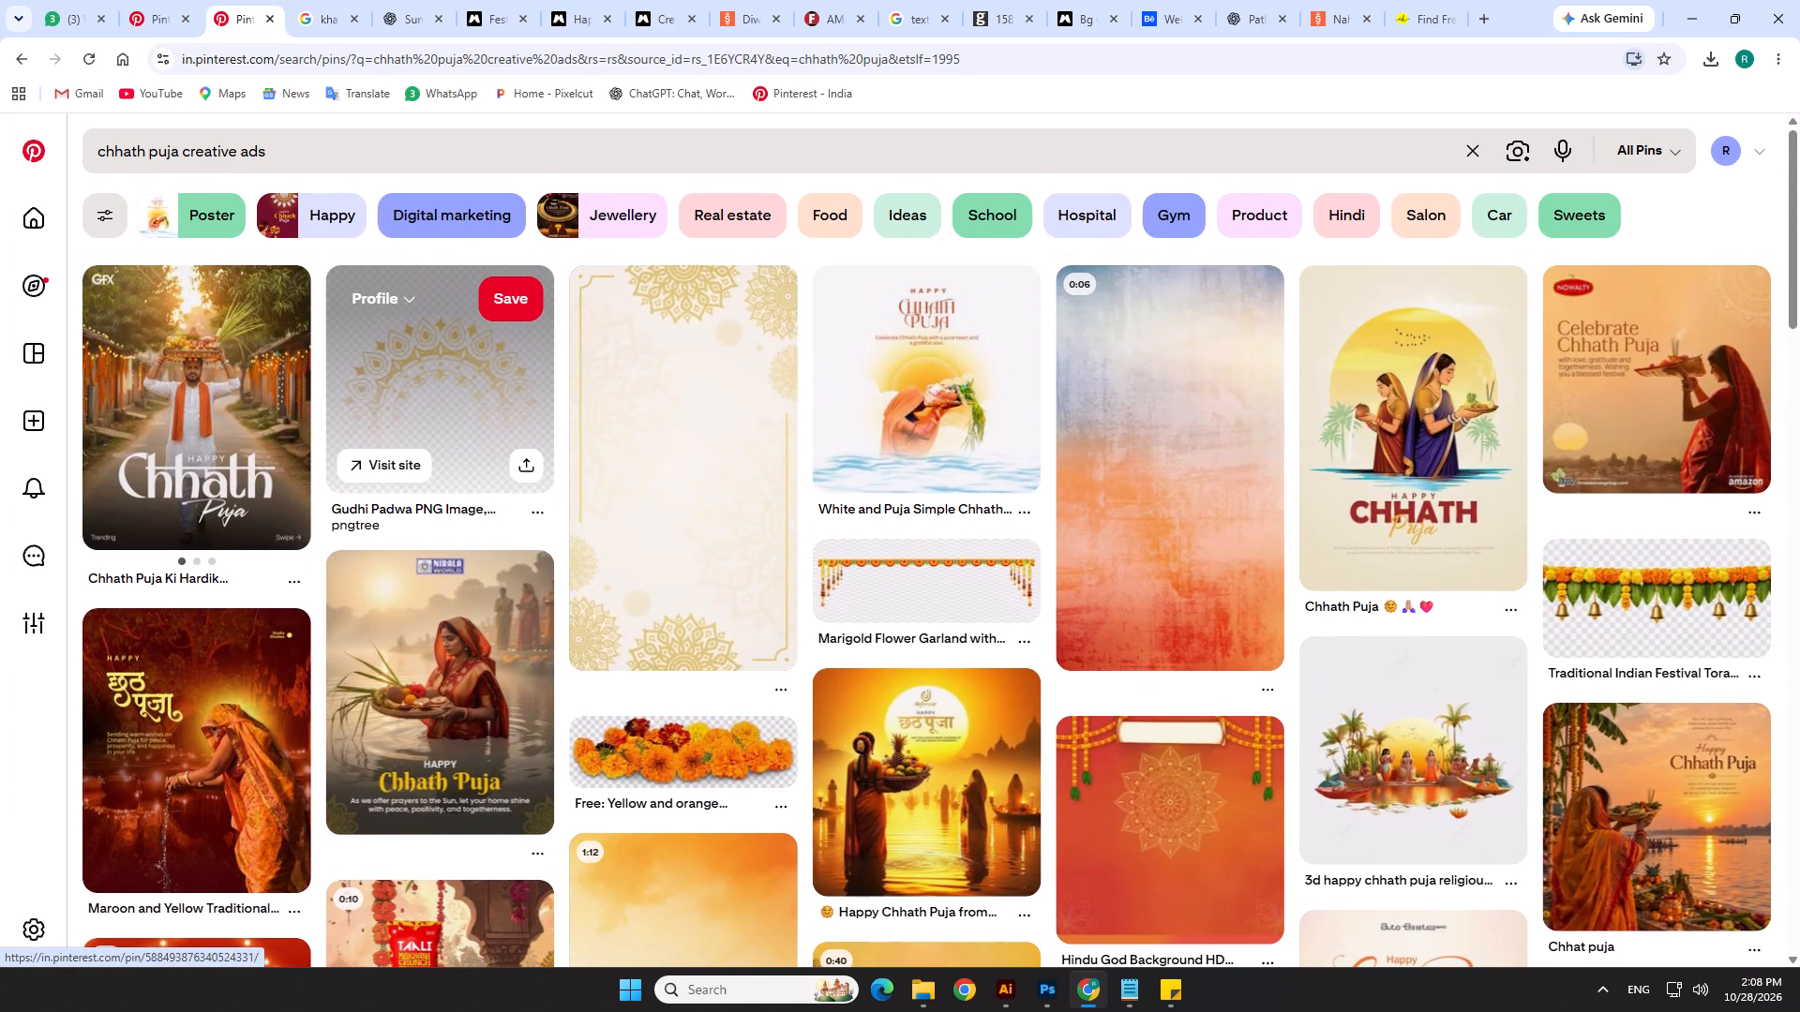
{"action": "left_click", "coordinate": [222, 395]}
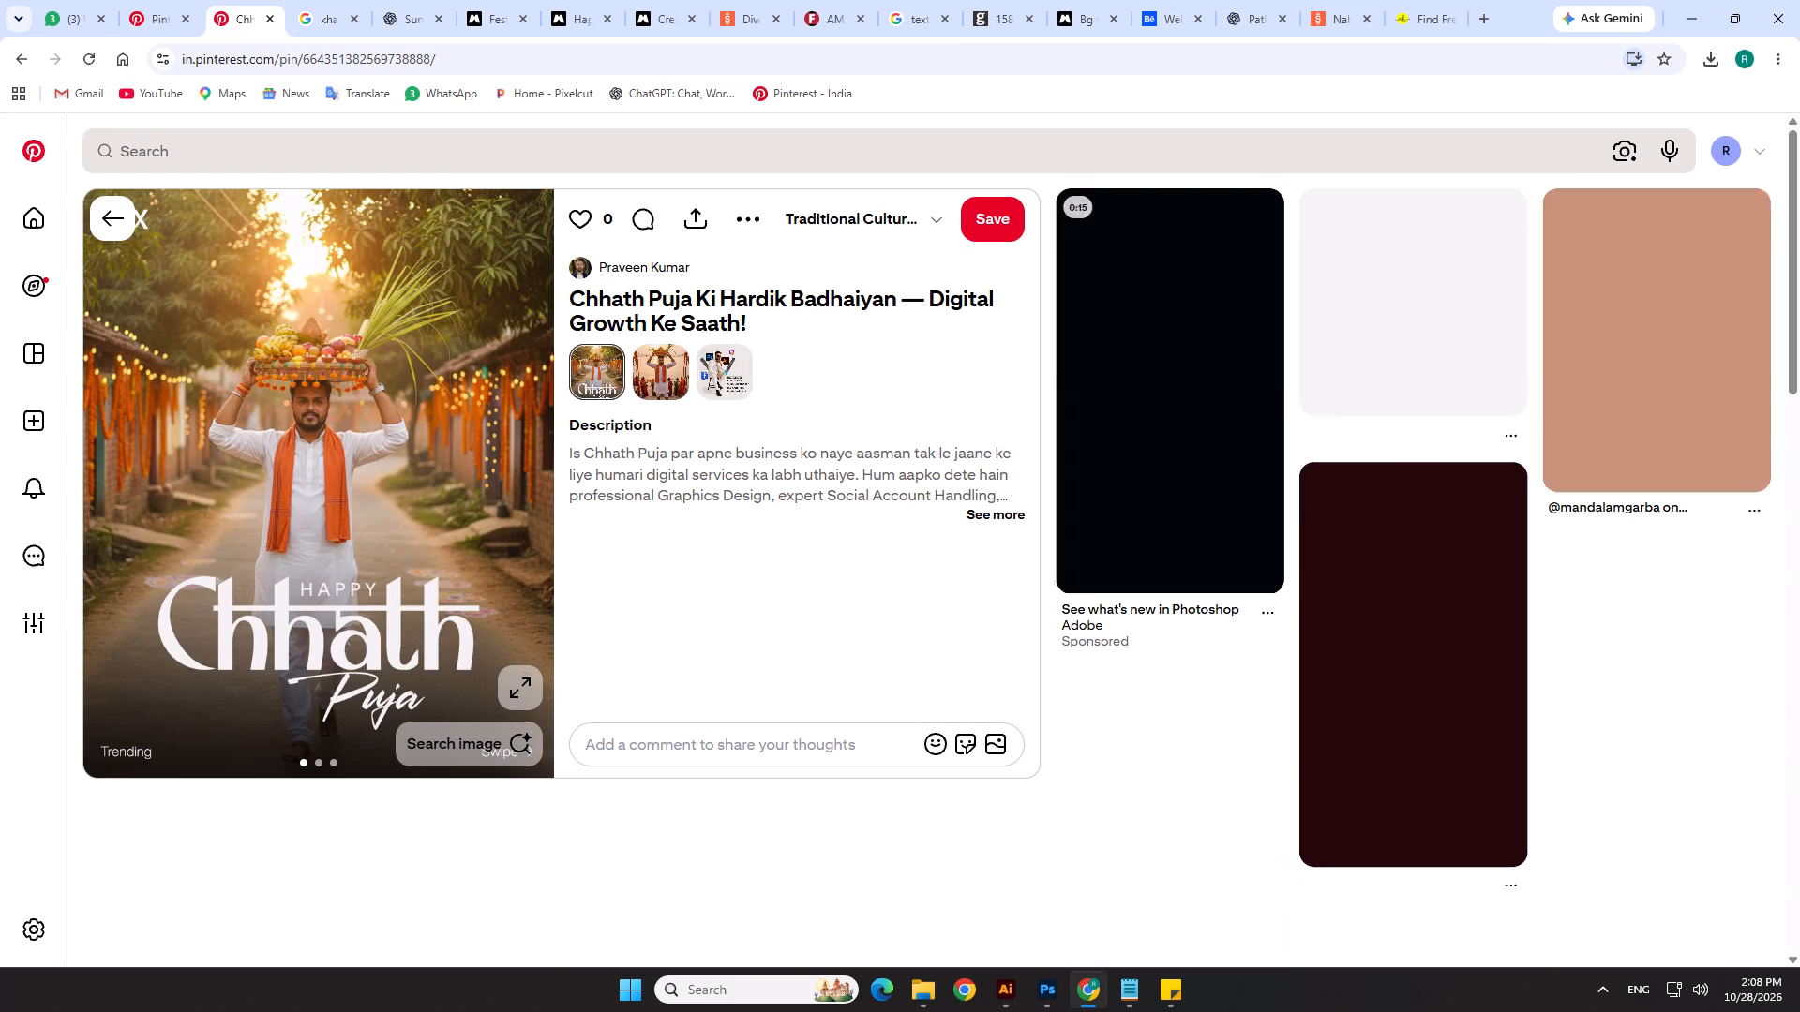
{"action": "scroll", "coordinate": [469, 494], "scroll_direction": "down", "scroll_amount": 4}
{"action": "scroll", "coordinate": [389, 402], "scroll_direction": "up", "scroll_amount": 5}
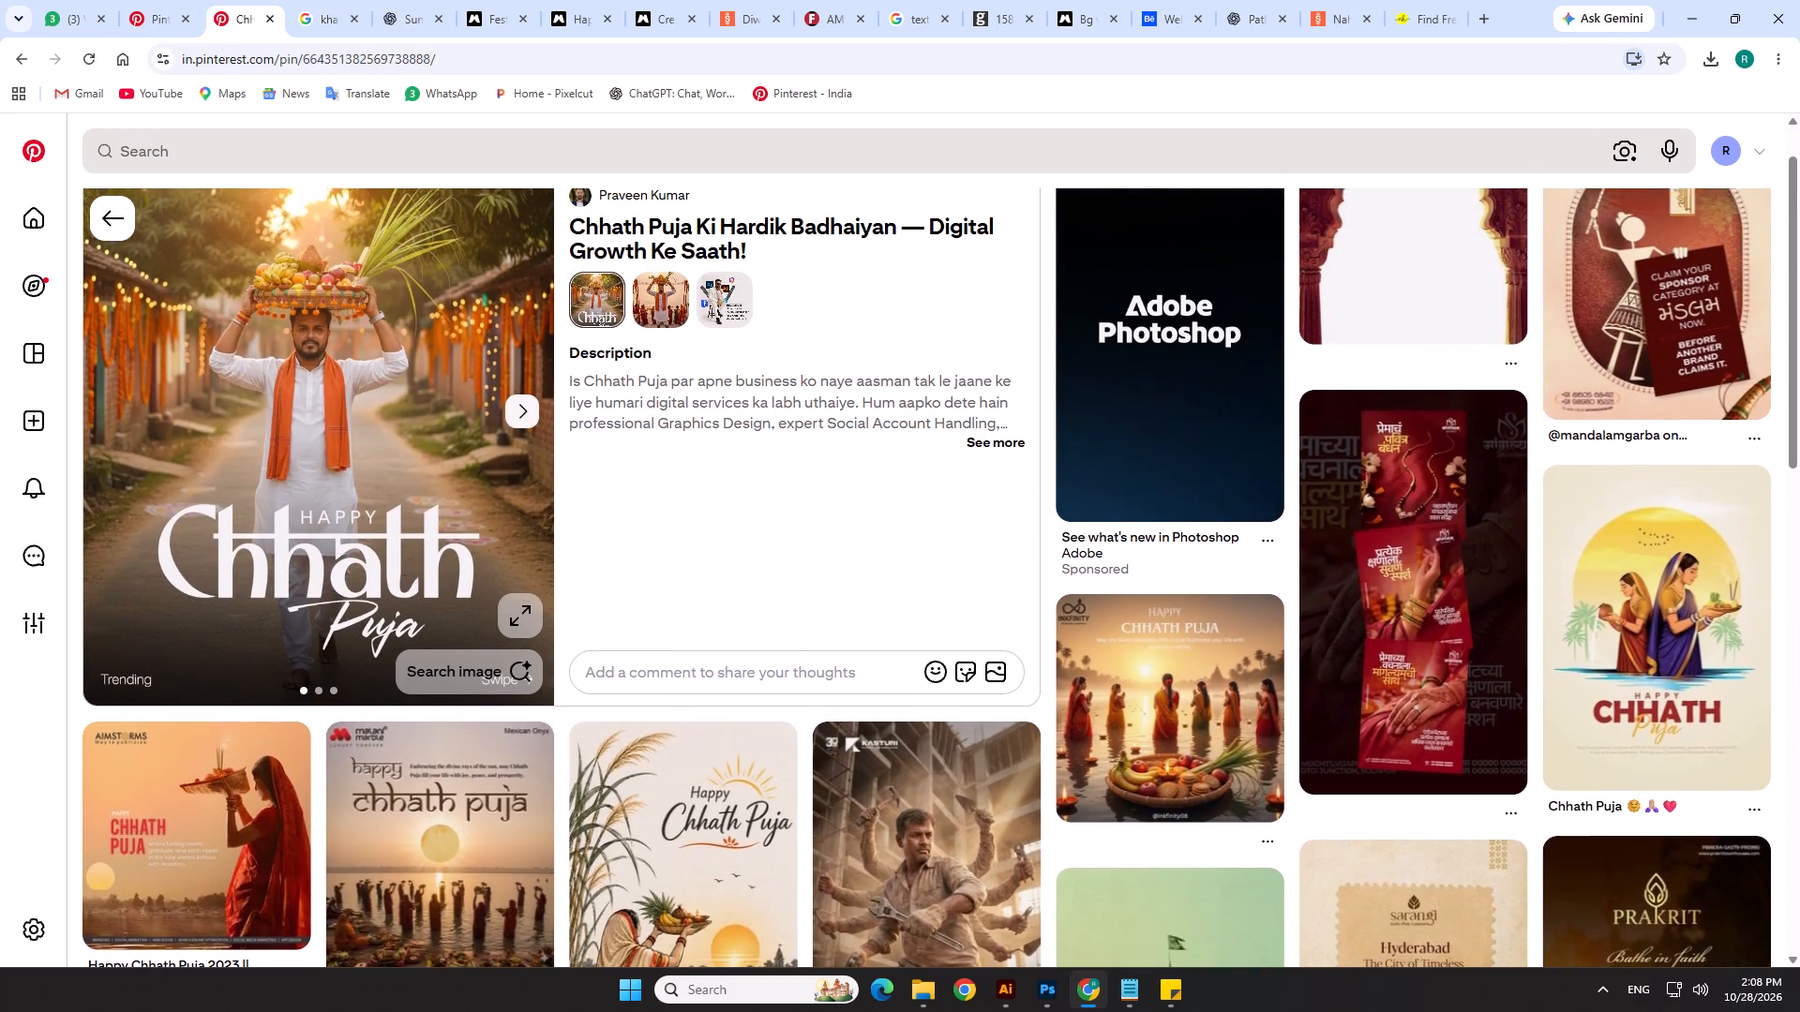
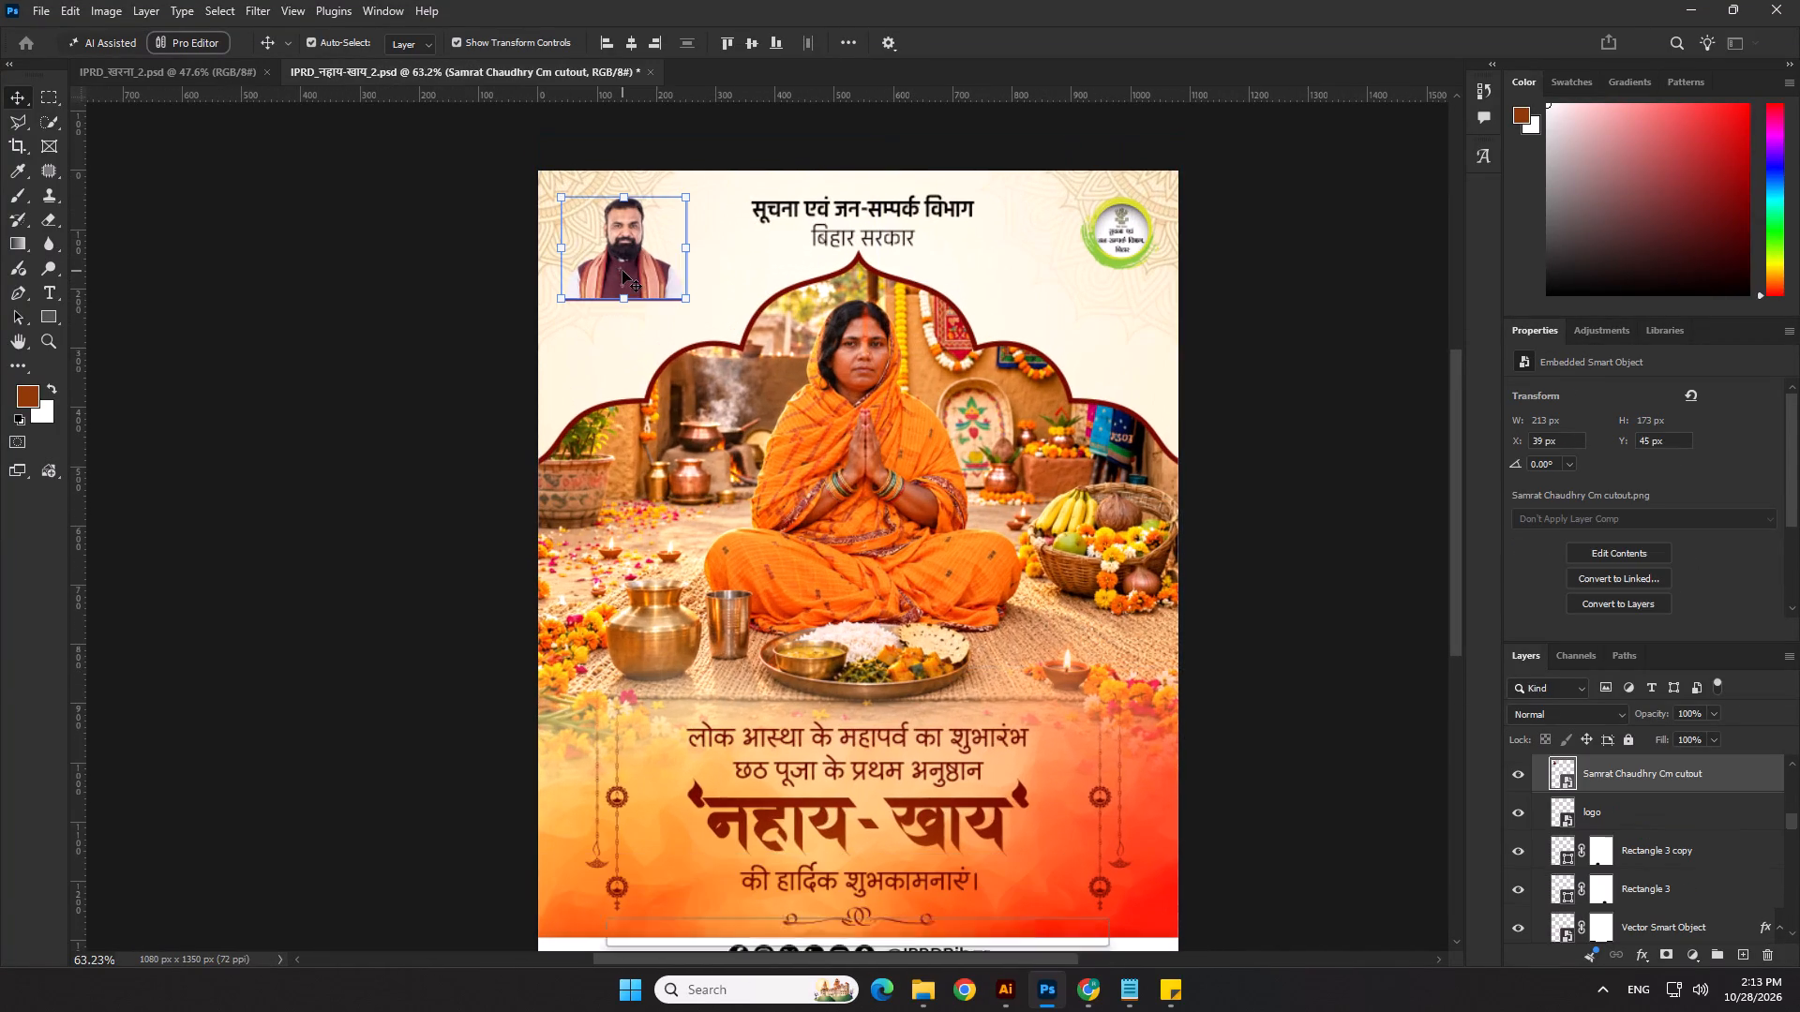
Hide the Samrat Chaudhry Cm cutout portrait and the Rectangle 7 line beneath it on the नहाय-खाय poster, and save the file.
{"action": "left_click", "coordinate": [1519, 780]}
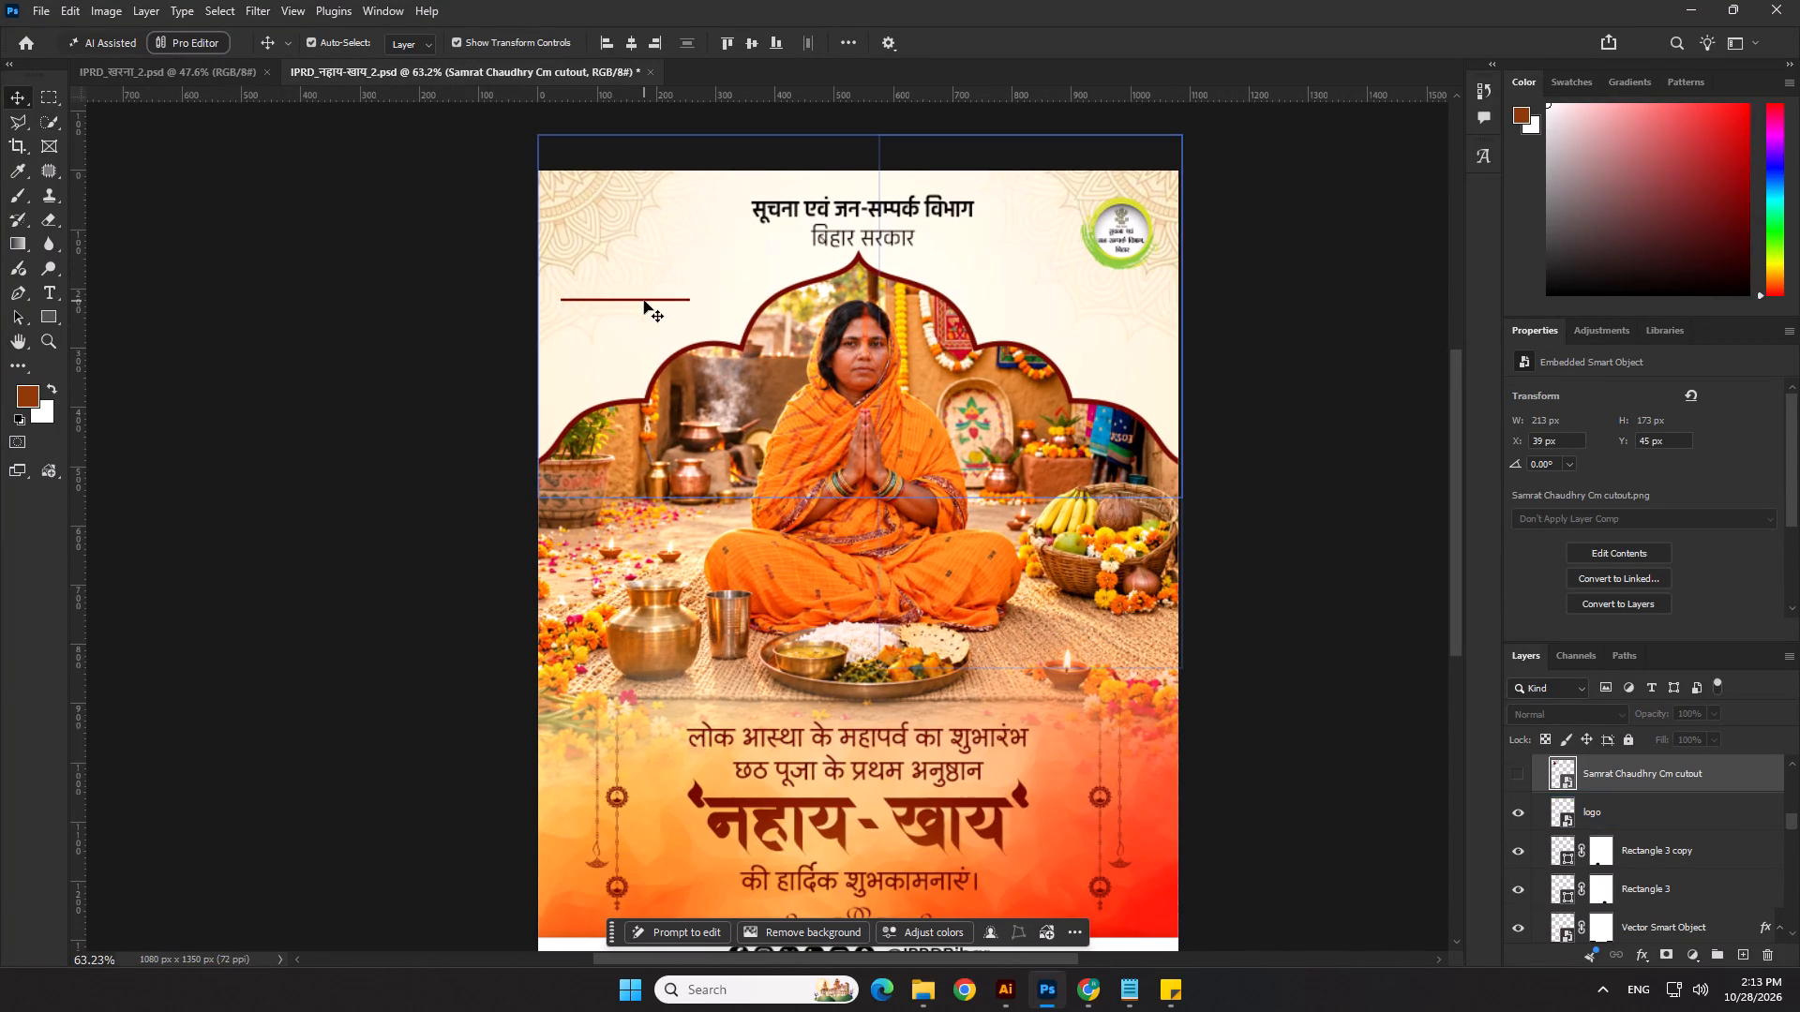
{"action": "left_click", "coordinate": [649, 300]}
{"action": "left_click", "coordinate": [1517, 782]}
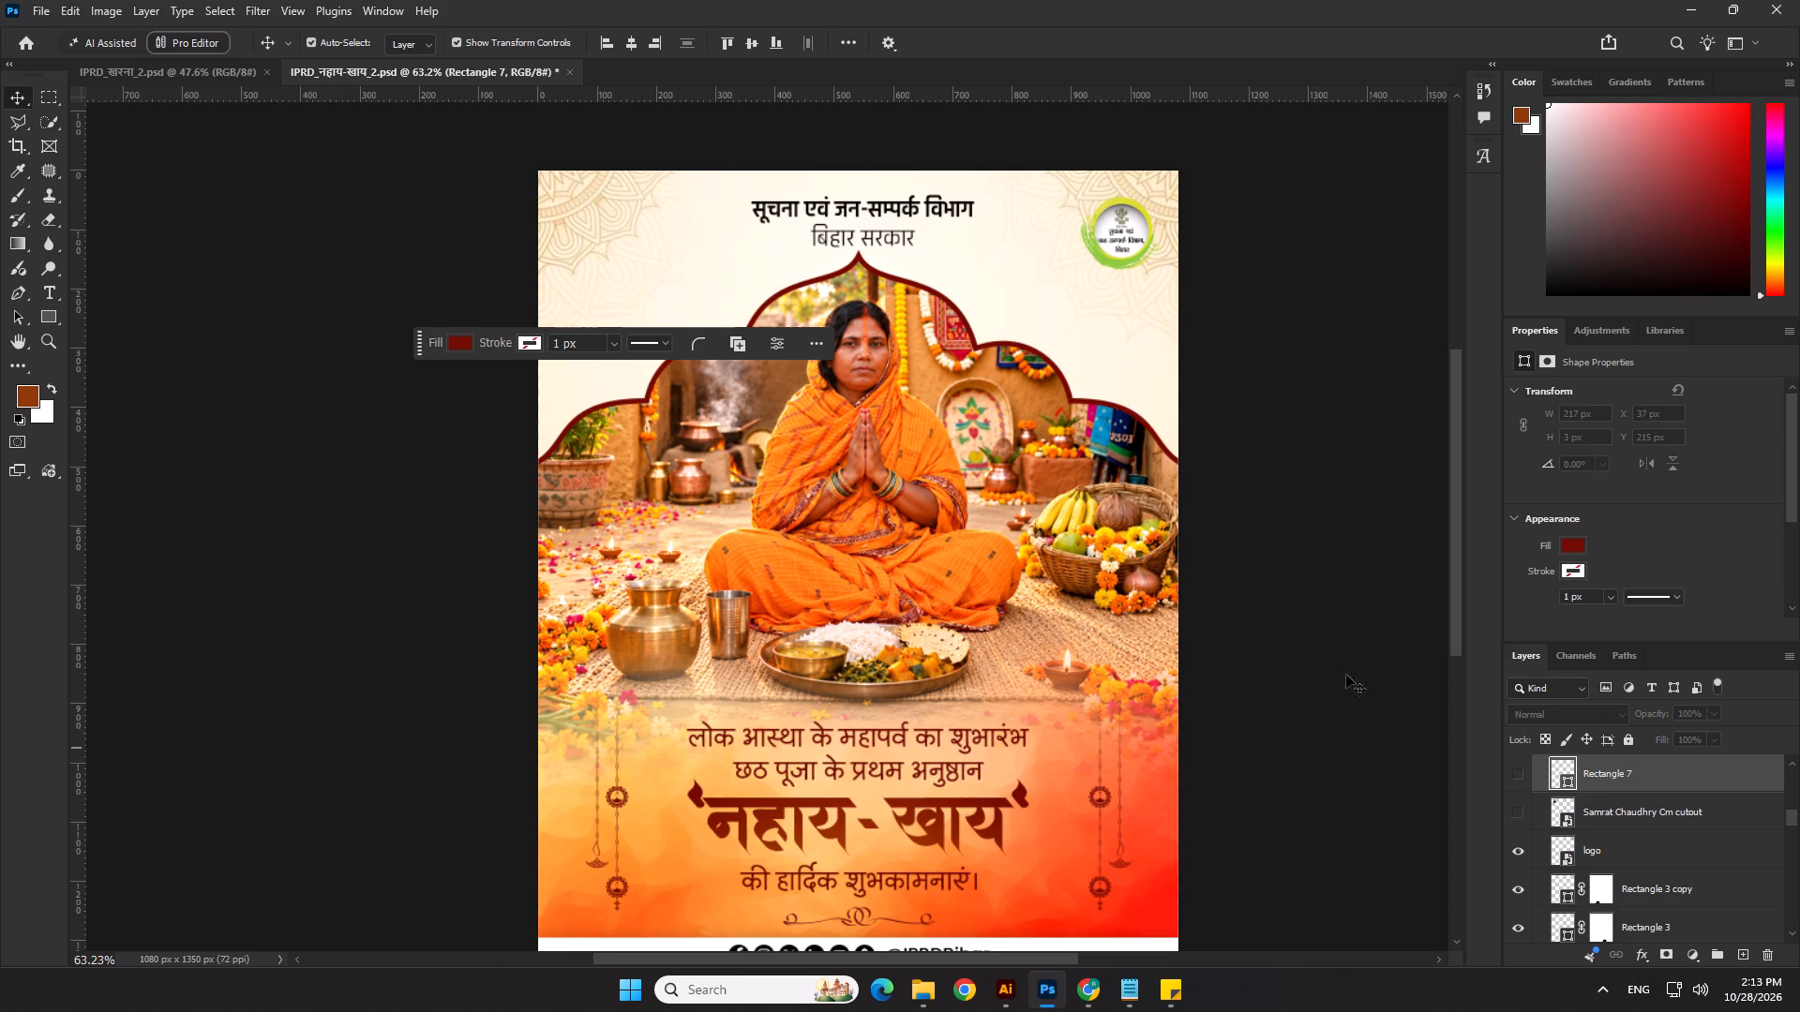
{"action": "left_click", "coordinate": [1231, 605]}
{"action": "scroll", "coordinate": [483, 423], "scroll_direction": "down", "scroll_amount": 7}
{"action": "left_click", "coordinate": [1225, 379]}
{"action": "key", "text": "ctrl+s"}
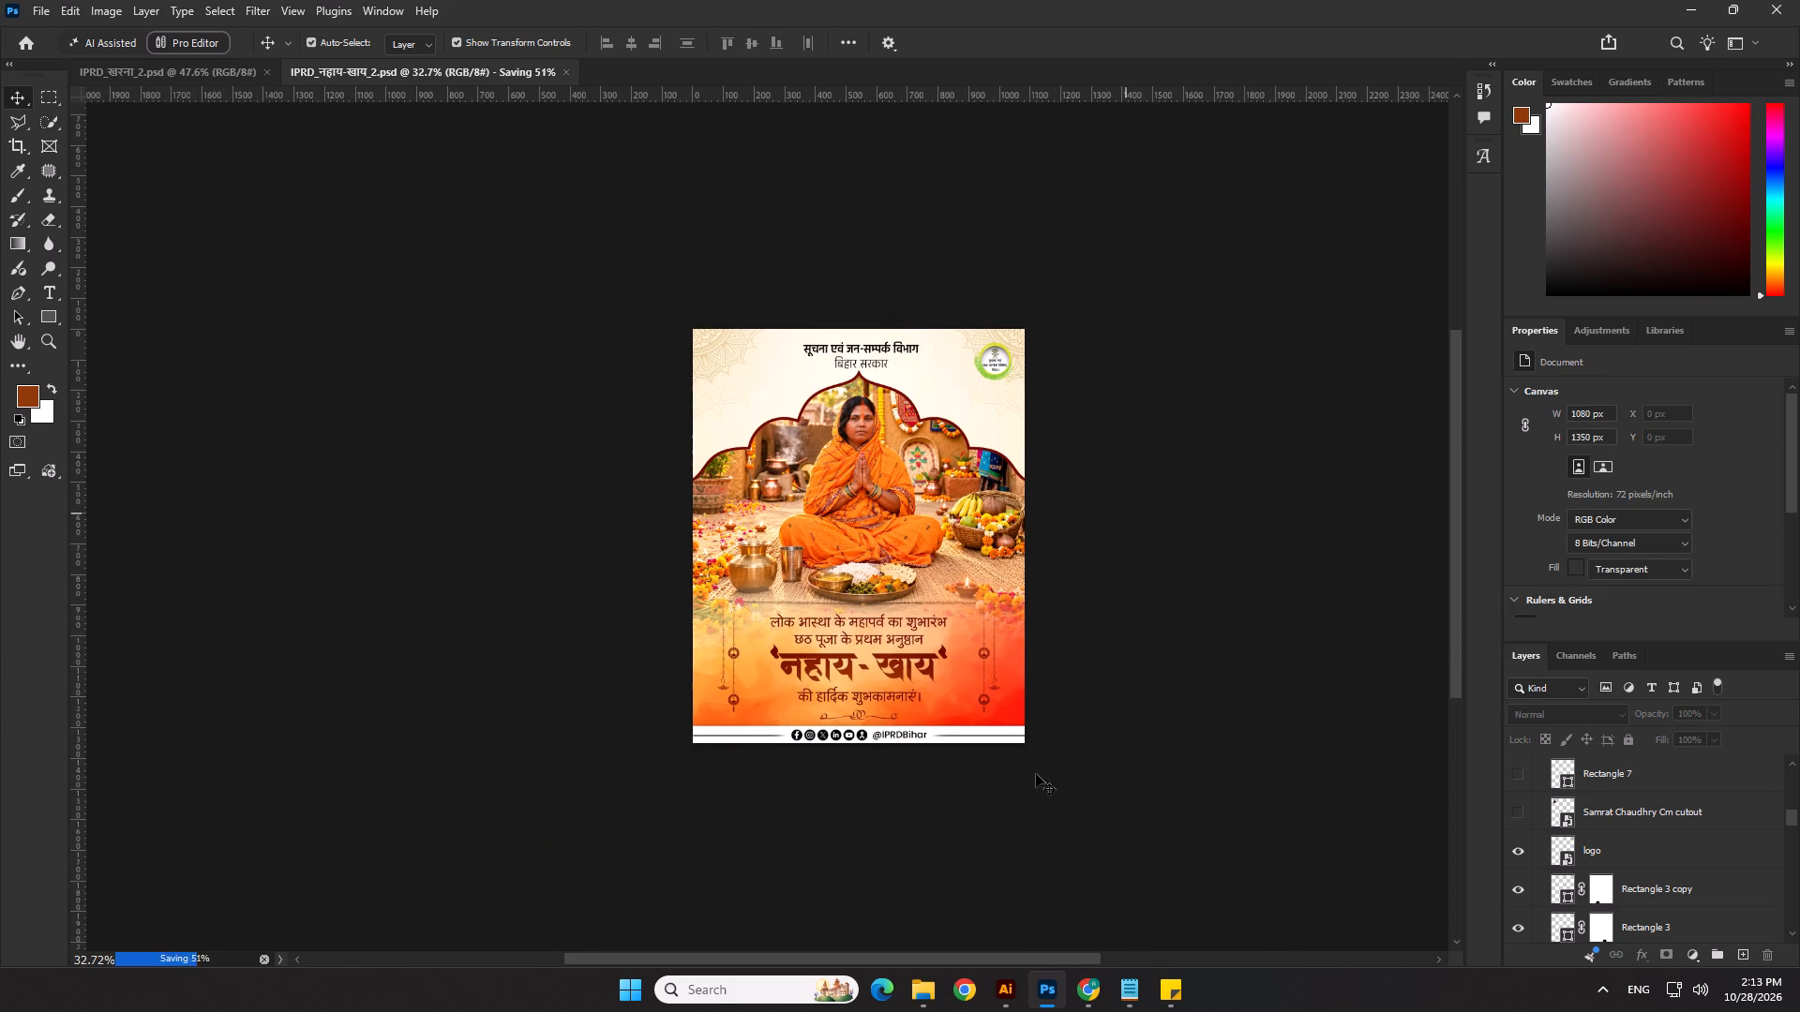
Switch to File Explorer and bring up the October 28.10.26 folder holding the poster files.
{"action": "left_click", "coordinate": [916, 992]}
{"action": "left_click", "coordinate": [976, 888]}
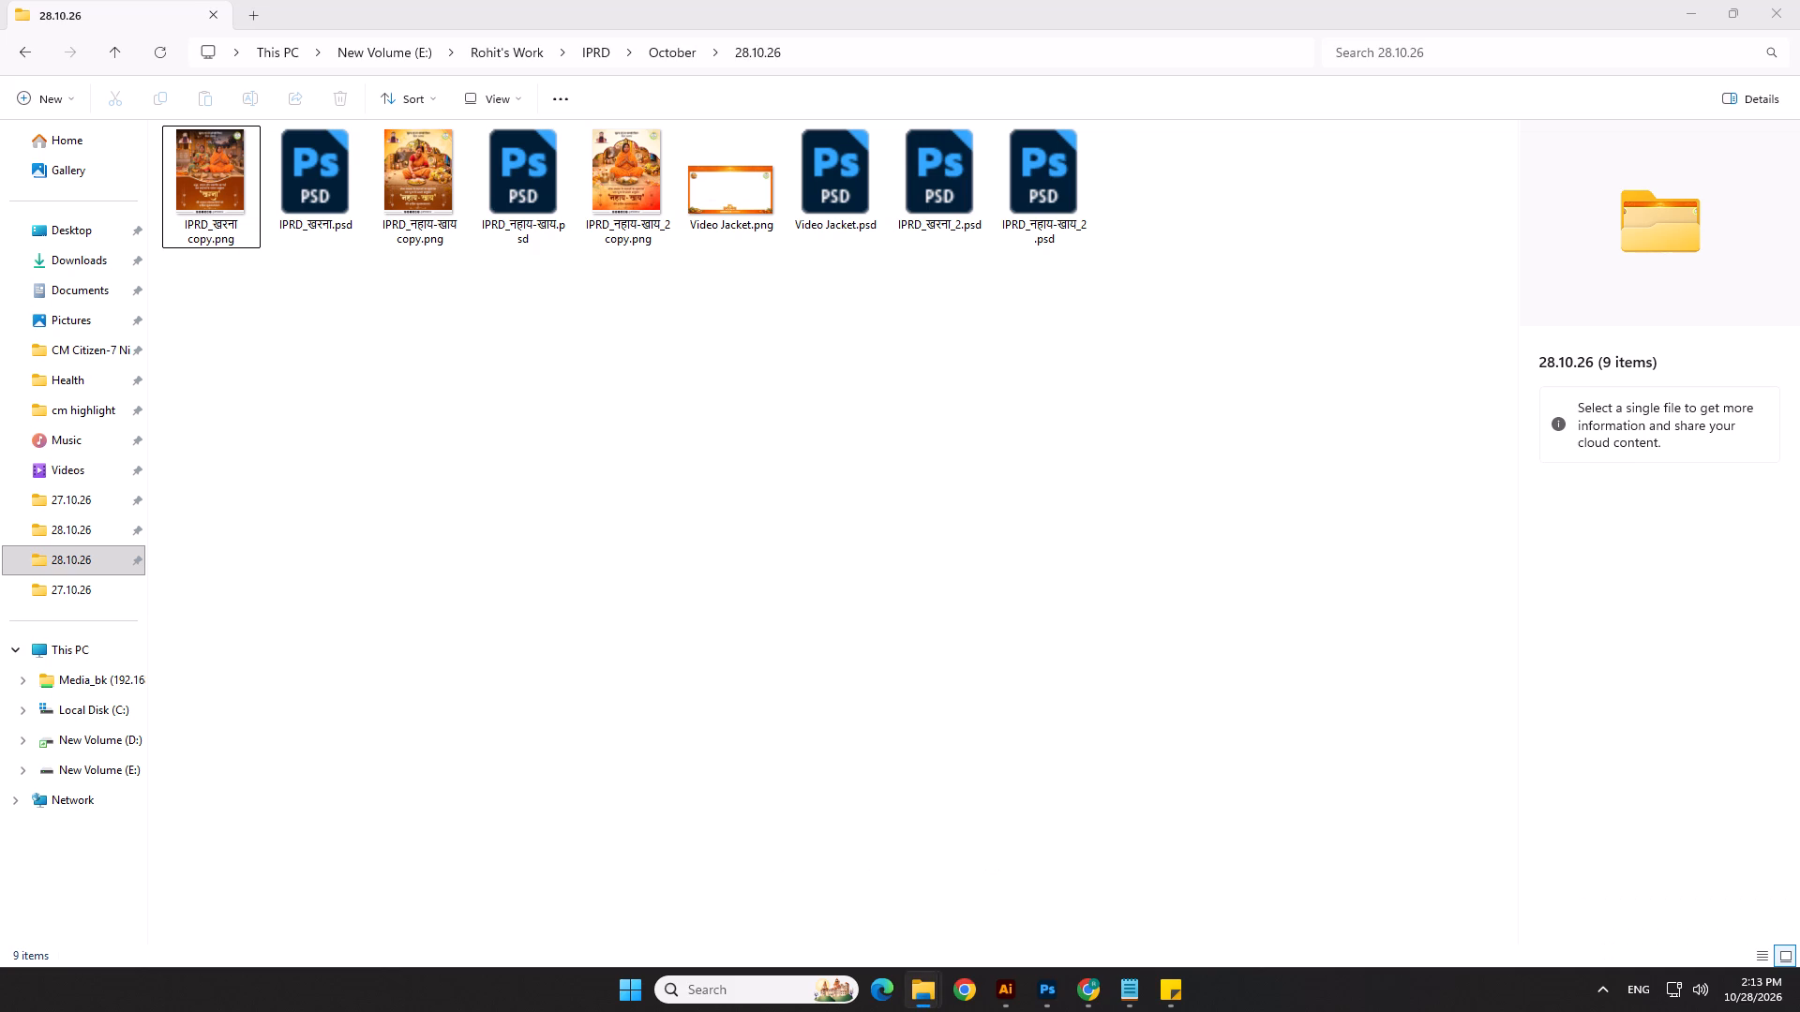
Open IPRD_नहाय-खाय.psd from the 28.10.26 folder in Photoshop.
{"action": "left_click", "coordinate": [818, 643]}
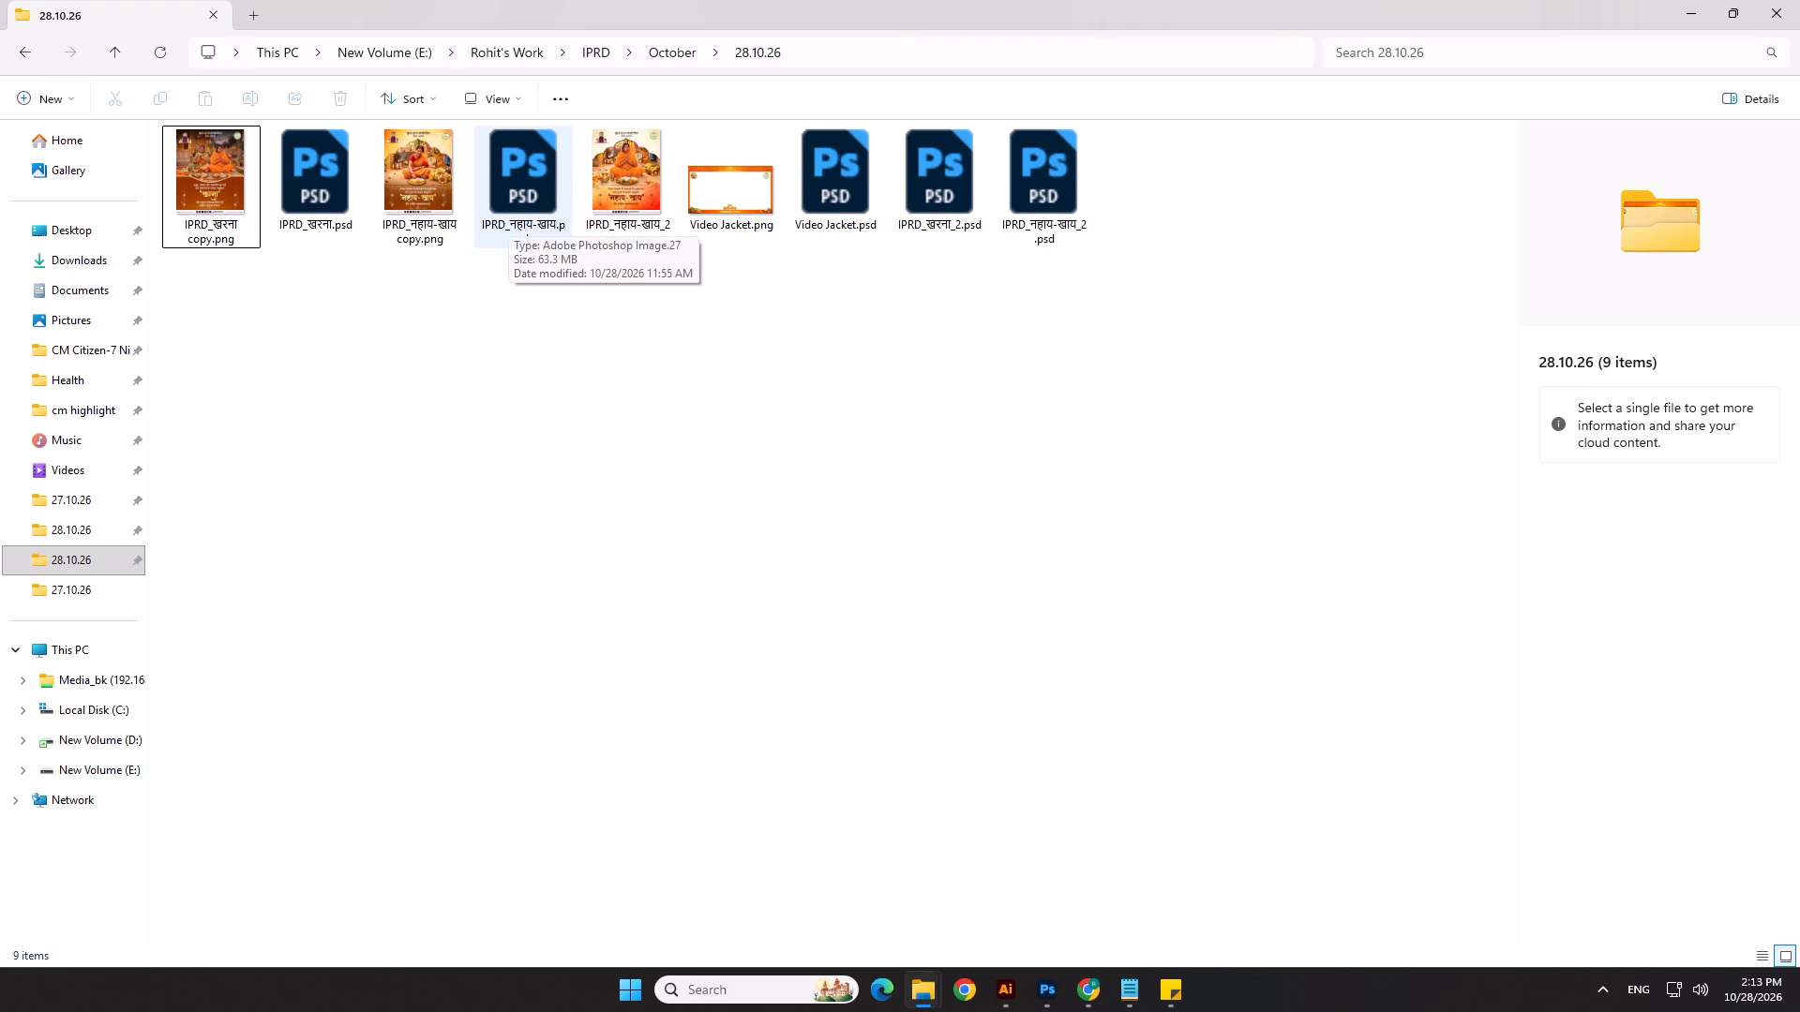
{"action": "double_click", "coordinate": [530, 186]}
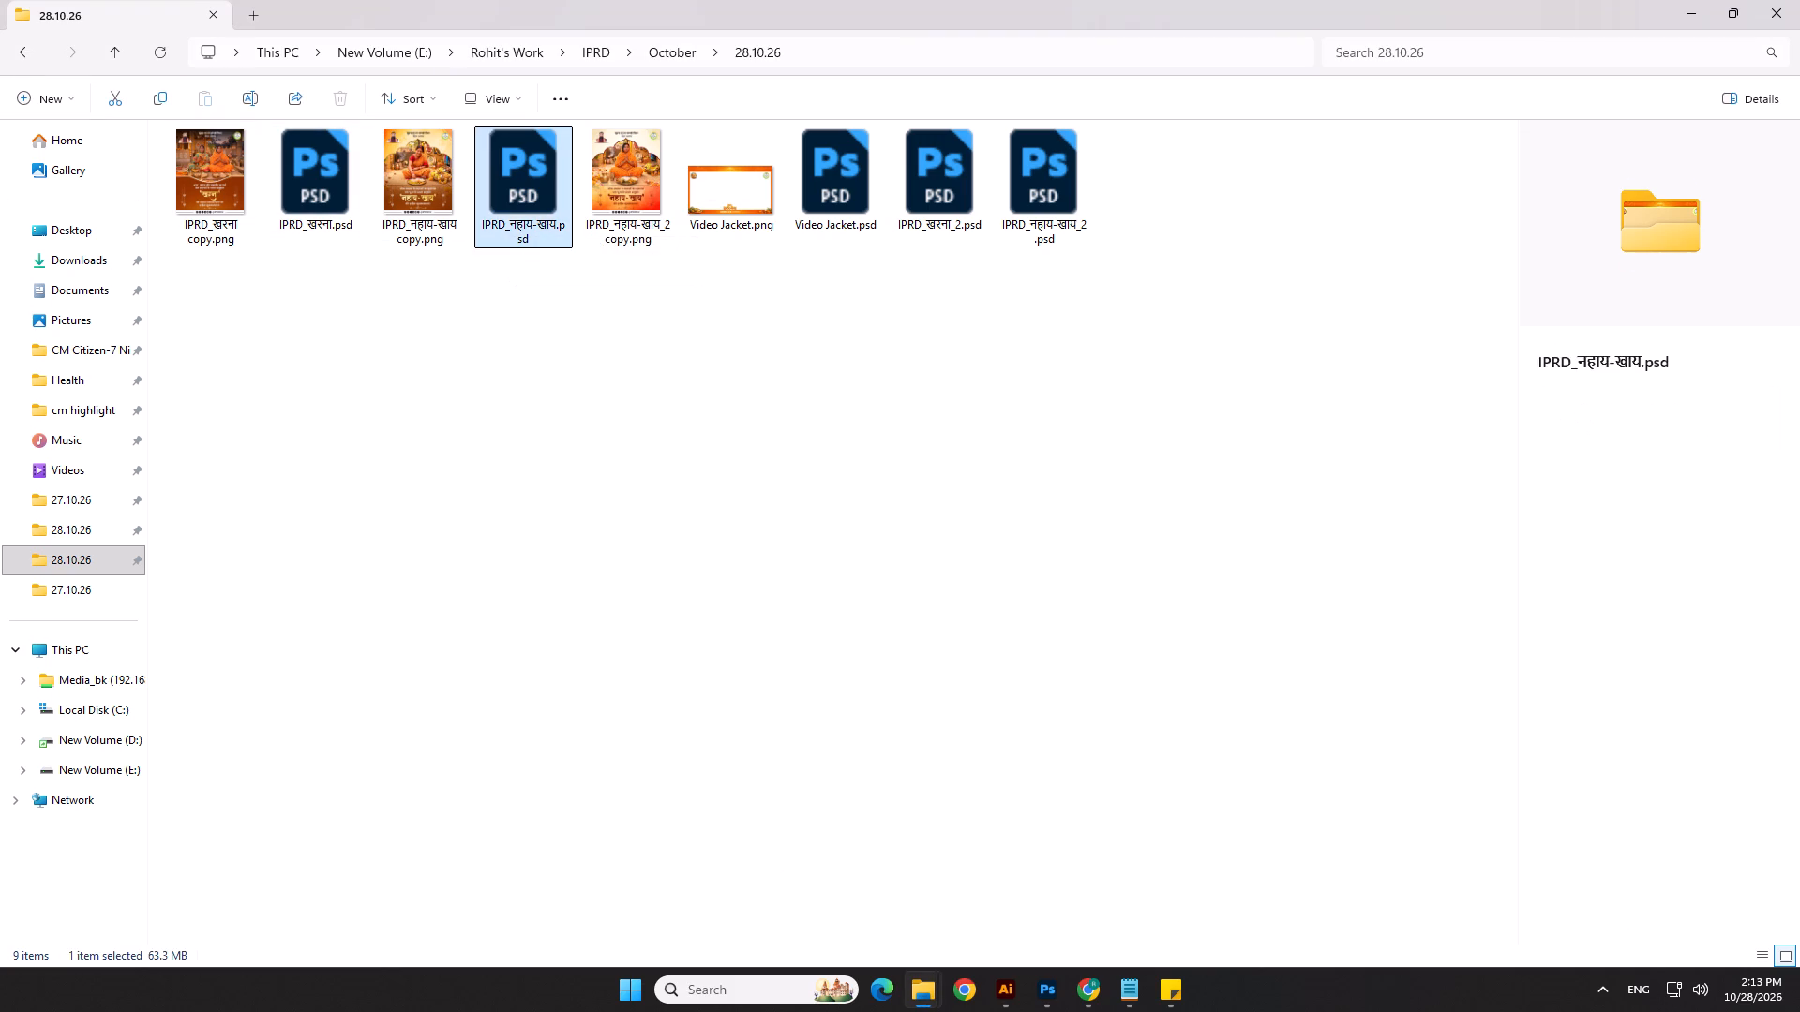
{"action": "left_click", "coordinate": [559, 217]}
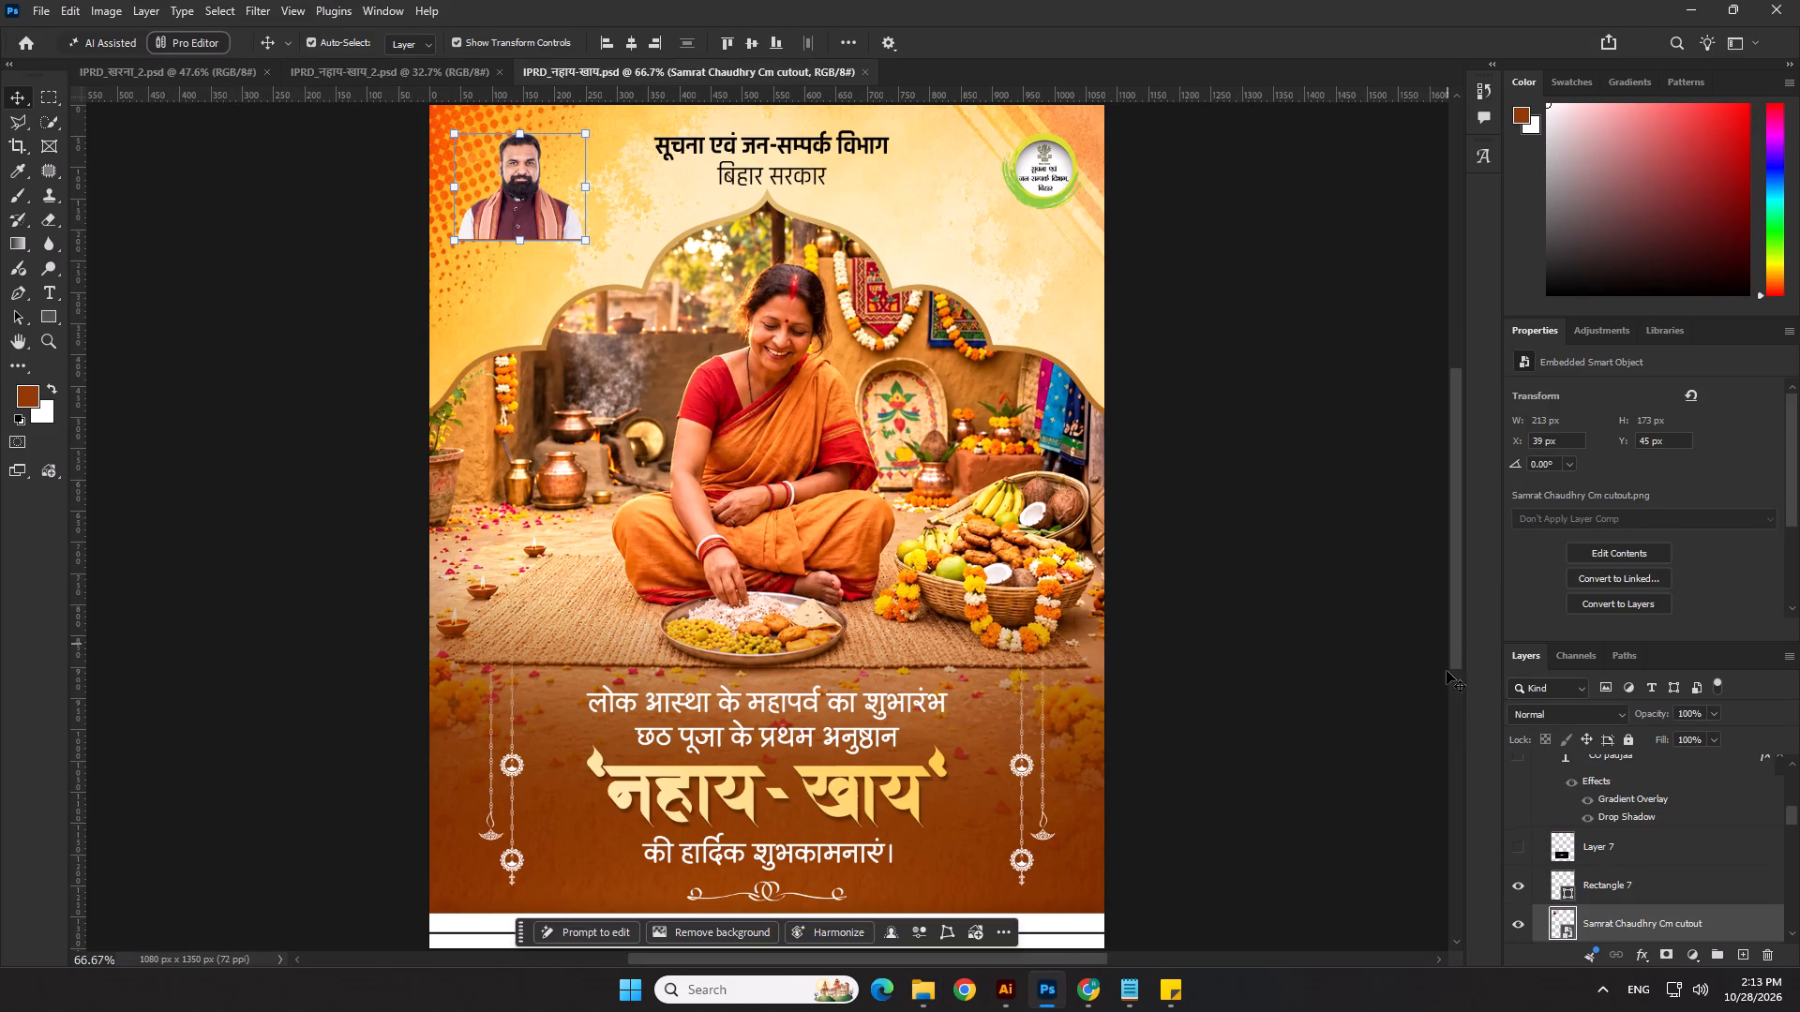
Hide the Cm cutout portrait and the Rectangle 7 line beneath it on the नहाय-खाय poster.
{"action": "left_click", "coordinate": [1515, 921]}
{"action": "scroll", "coordinate": [590, 164], "scroll_direction": "up", "scroll_amount": 2}
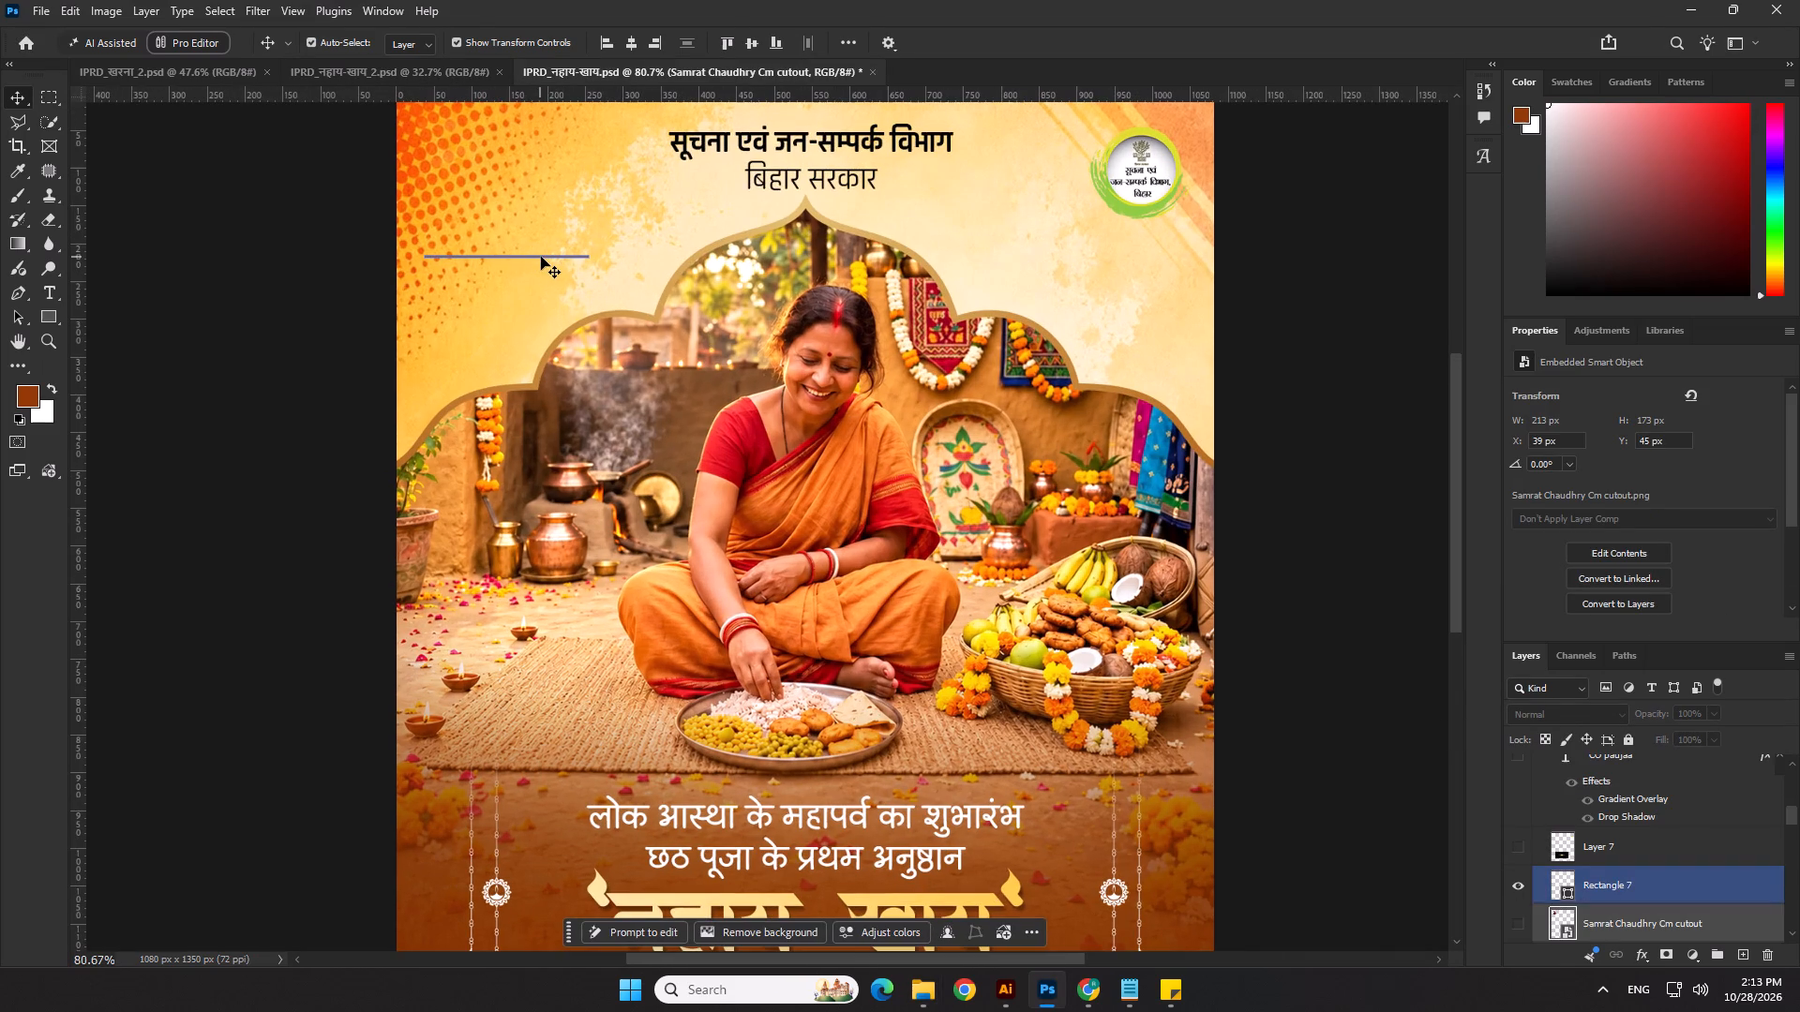
{"action": "left_click", "coordinate": [542, 257]}
{"action": "left_click", "coordinate": [1522, 874]}
{"action": "left_click", "coordinate": [1300, 527]}
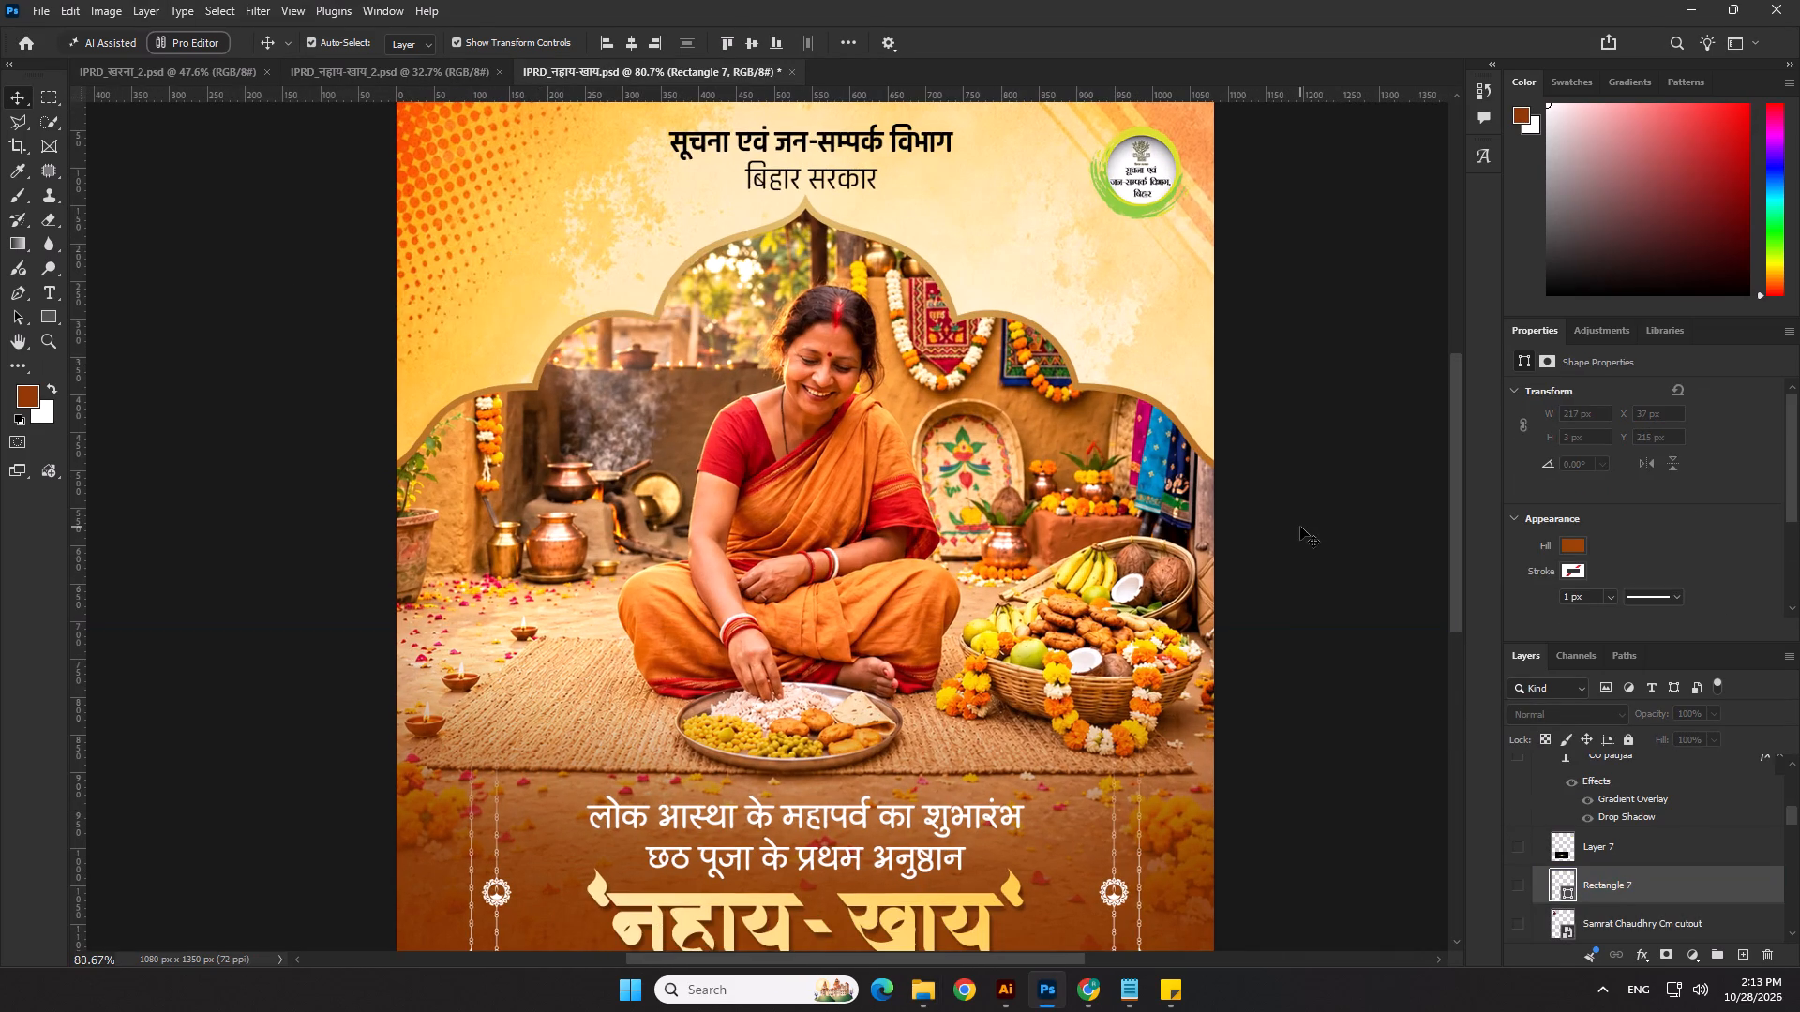
Save the नहाय-खाय poster, look it over, and close IPRD_नहाय-खाय.psd.
{"action": "scroll", "coordinate": [963, 398], "scroll_direction": "down", "scroll_amount": 9}
{"action": "key", "text": "ctrl+s"}
{"action": "left_click", "coordinate": [1179, 340]}
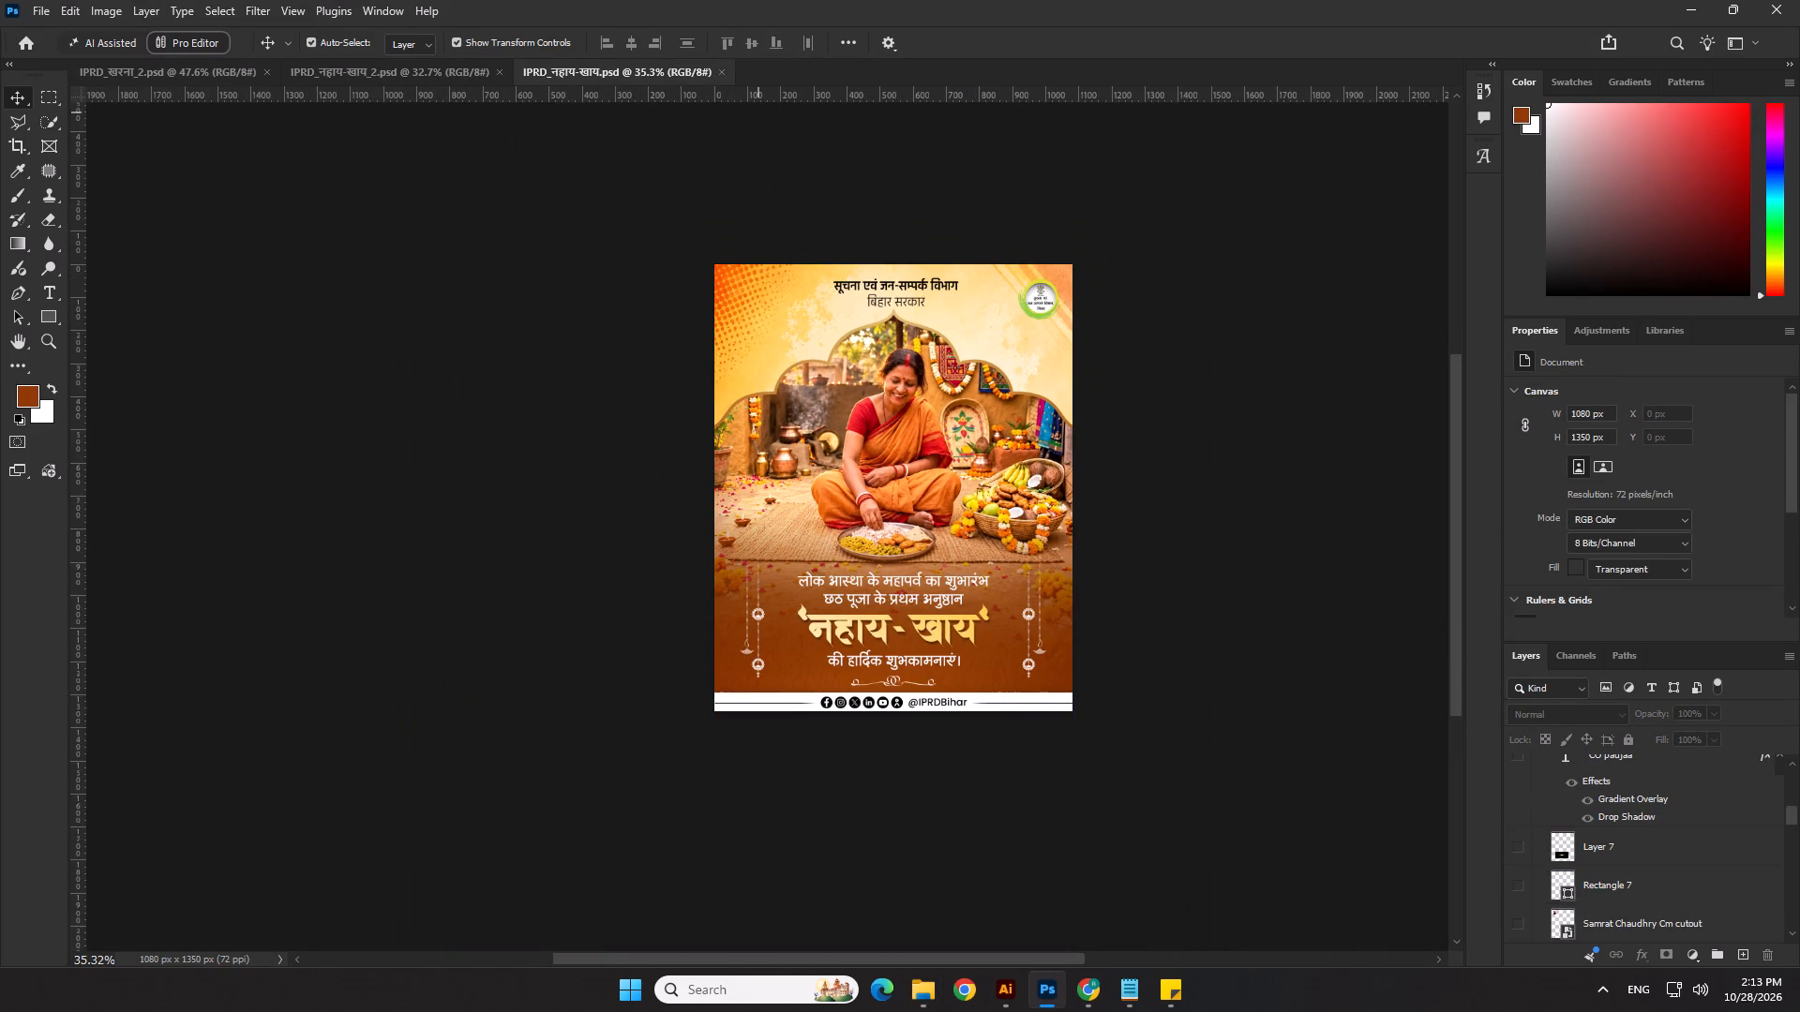
{"action": "scroll", "coordinate": [848, 457], "scroll_direction": "up", "scroll_amount": 8}
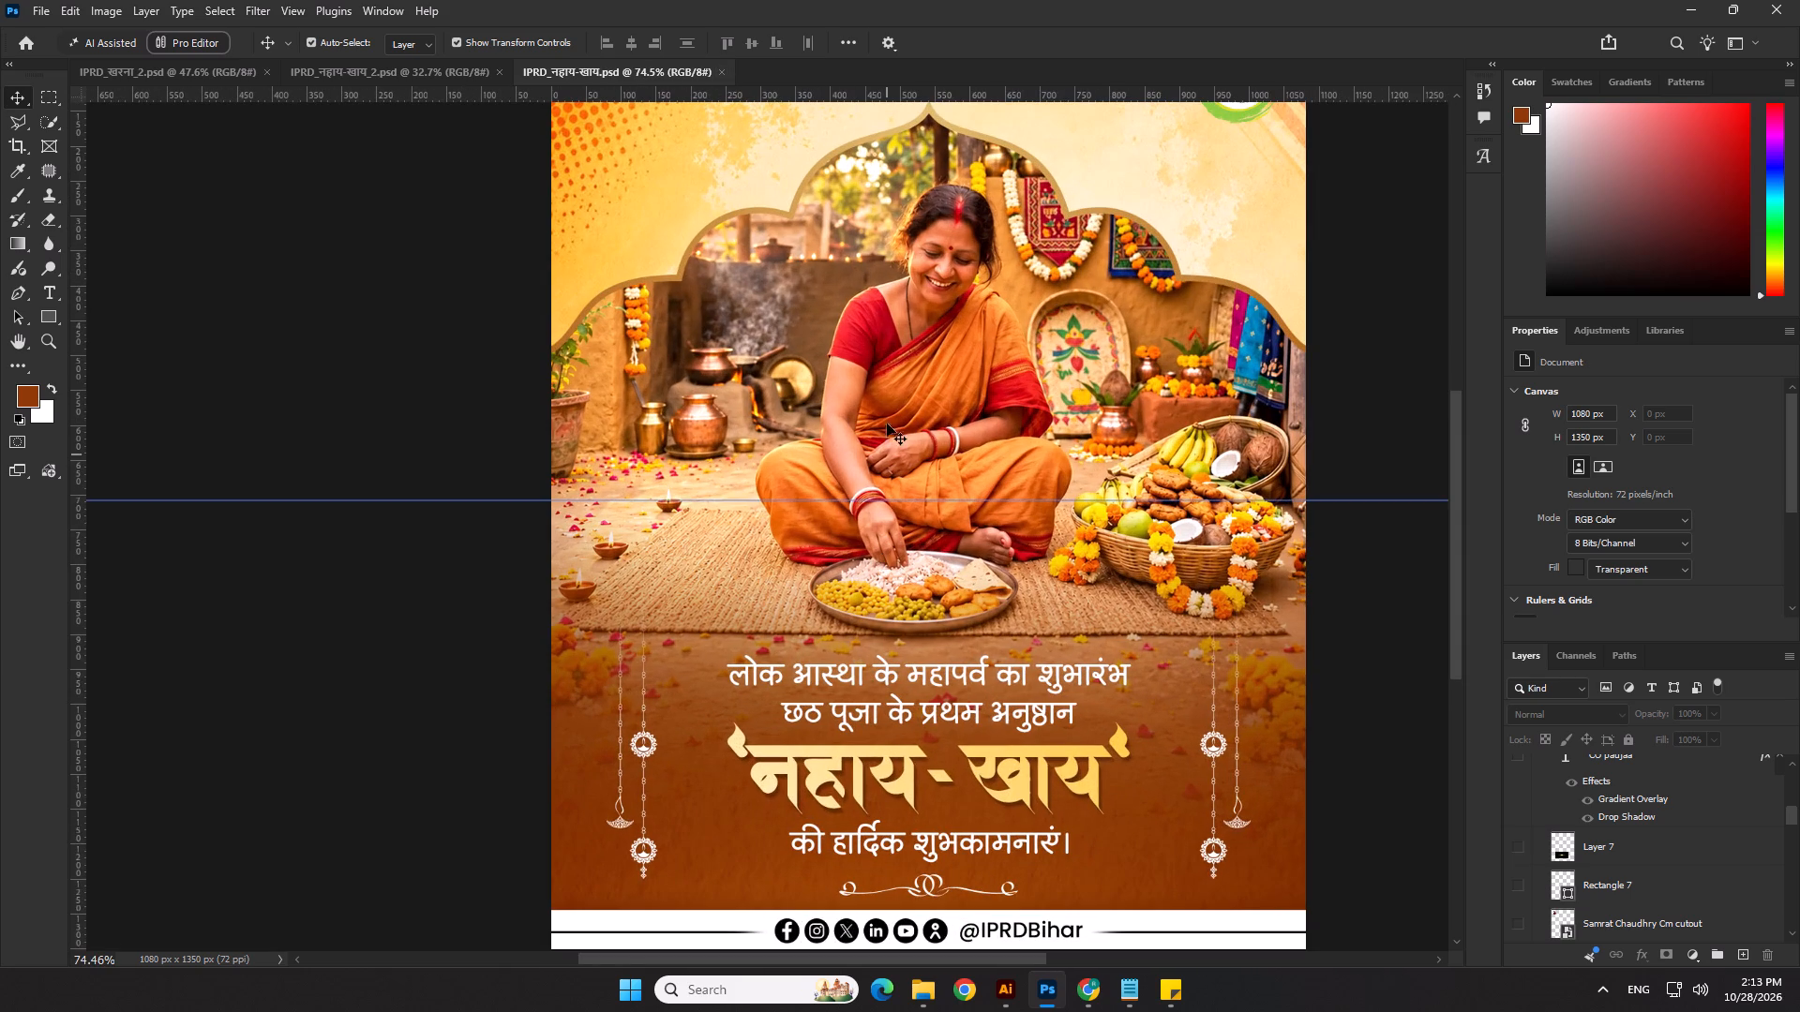
{"action": "scroll", "coordinate": [887, 417], "scroll_direction": "down", "scroll_amount": 9}
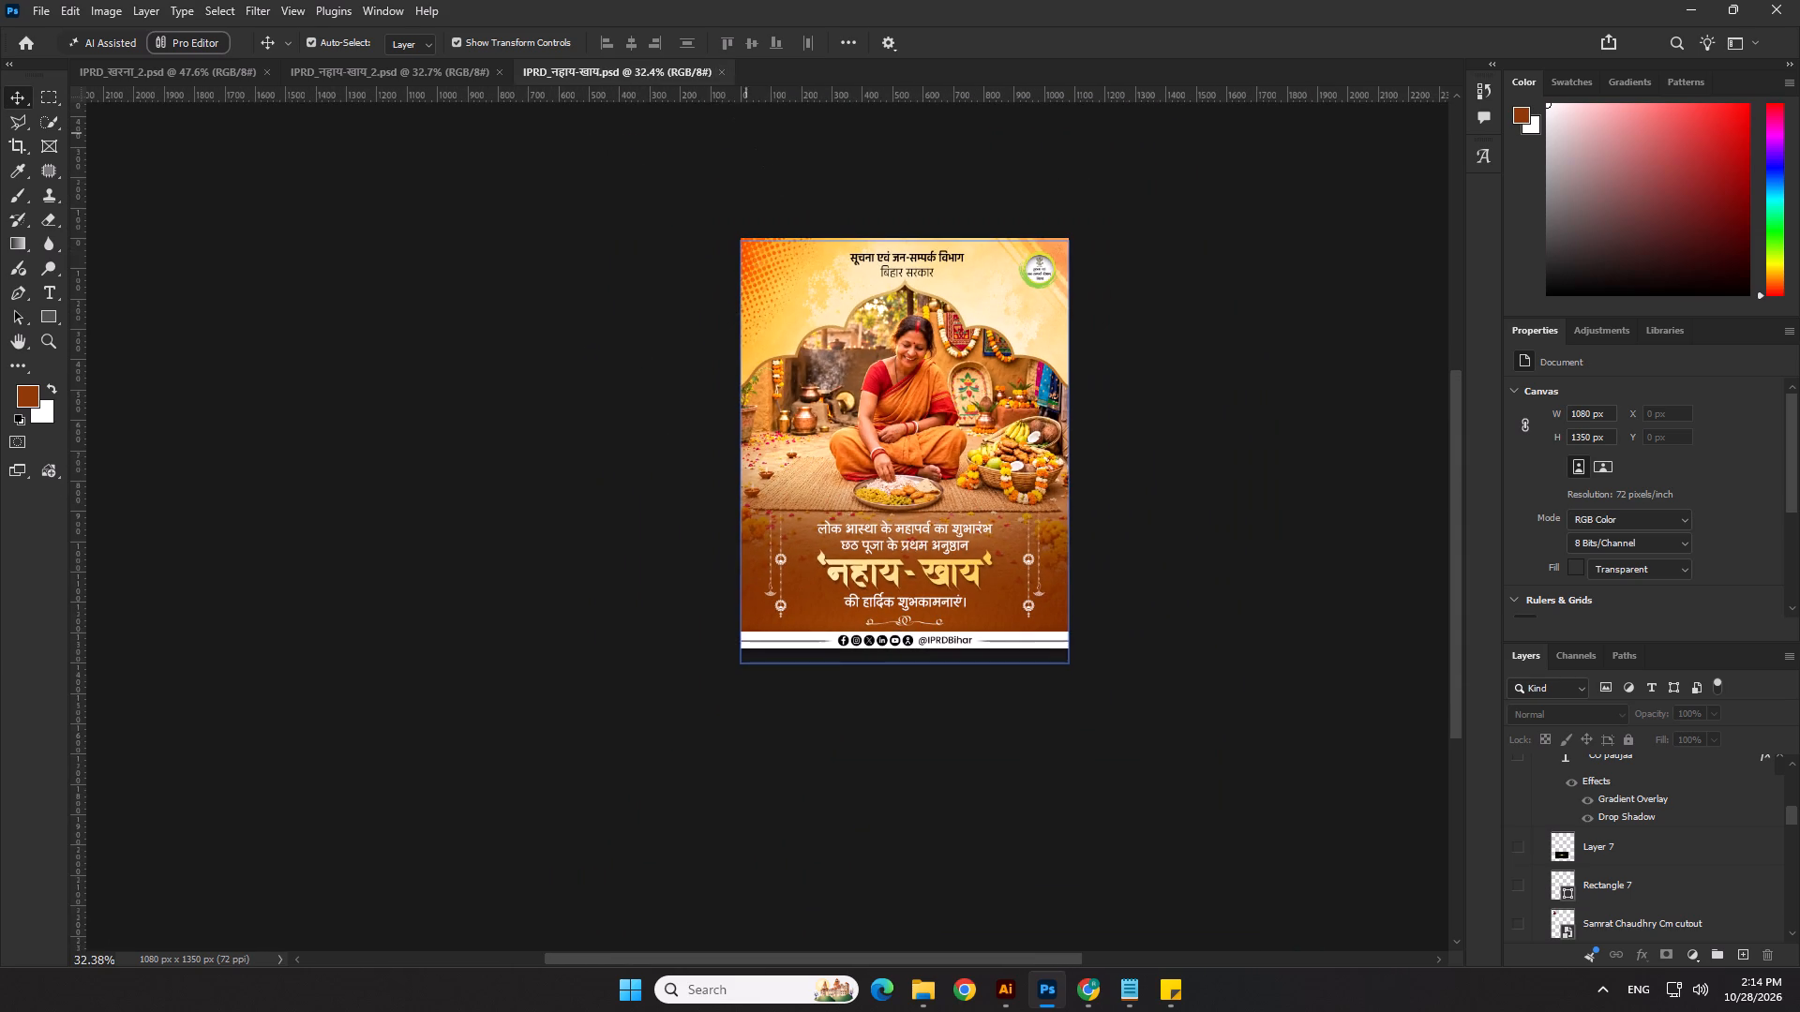
{"action": "key", "text": "ctrl+s"}
{"action": "left_click", "coordinate": [722, 70]}
Save and close IPRD_नहाय-खाय_2.psd.
{"action": "left_click", "coordinate": [1163, 475]}
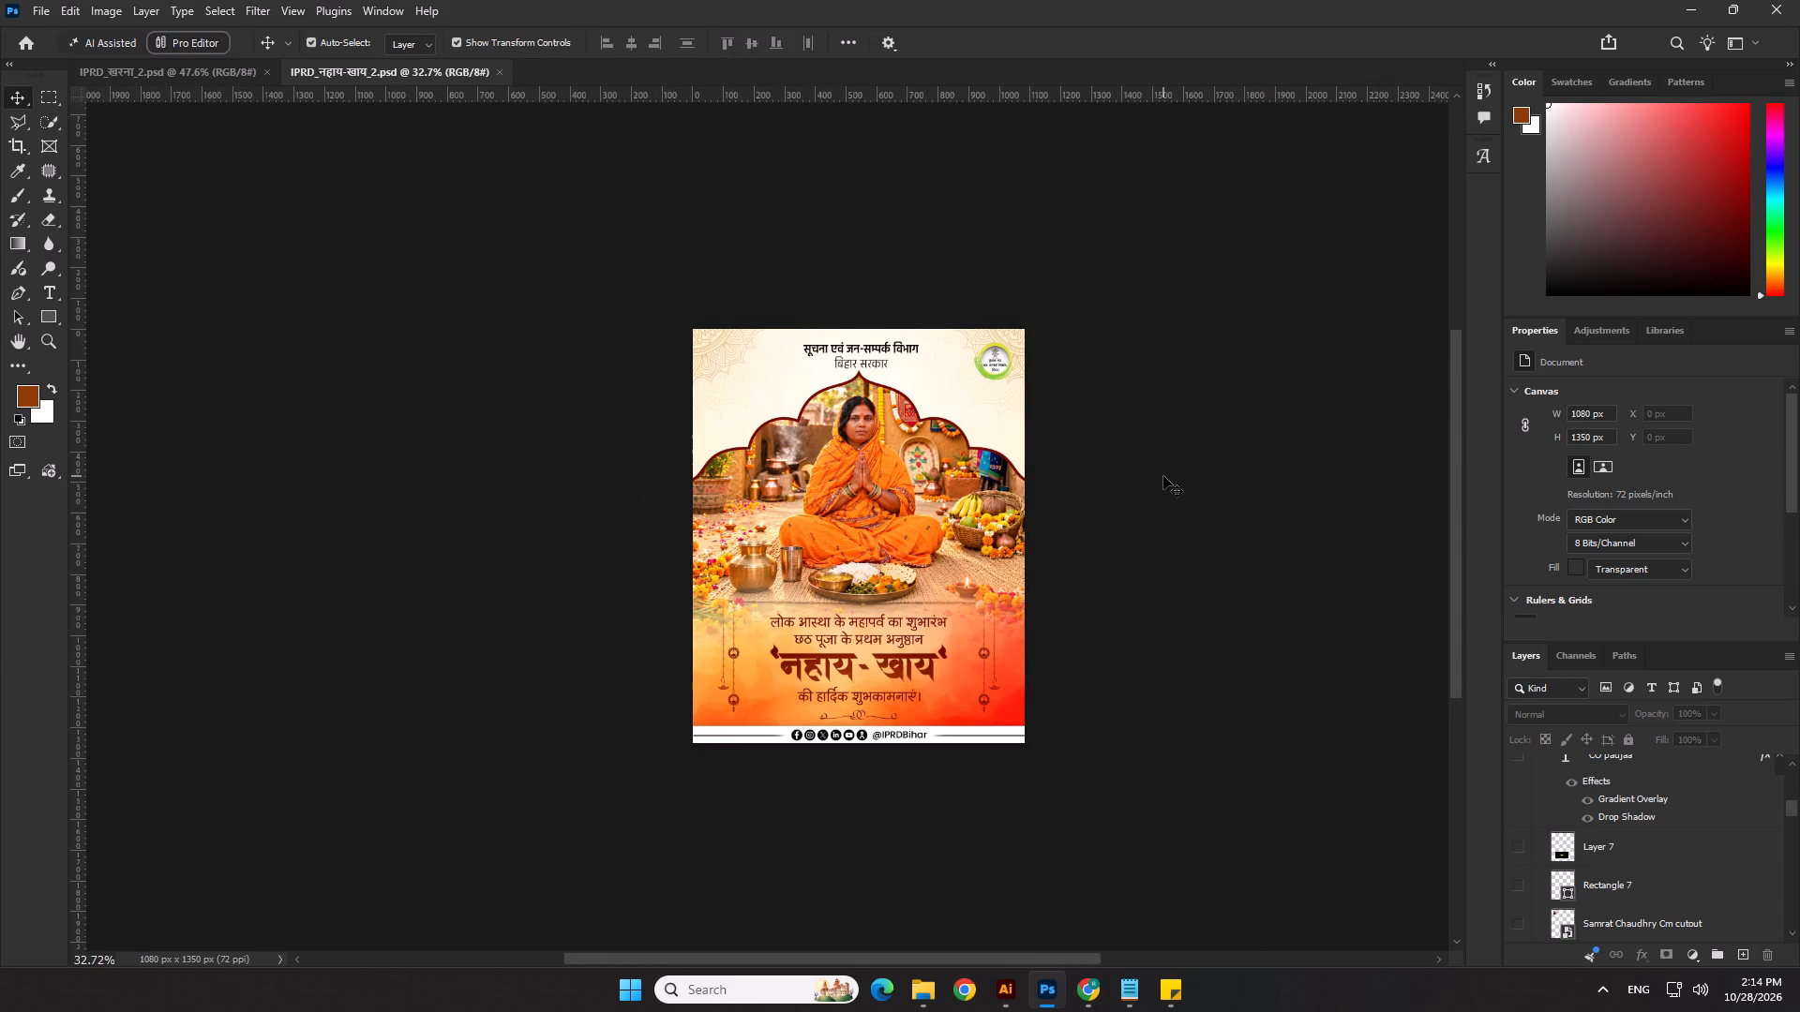
{"action": "key", "text": "ctrl+s"}
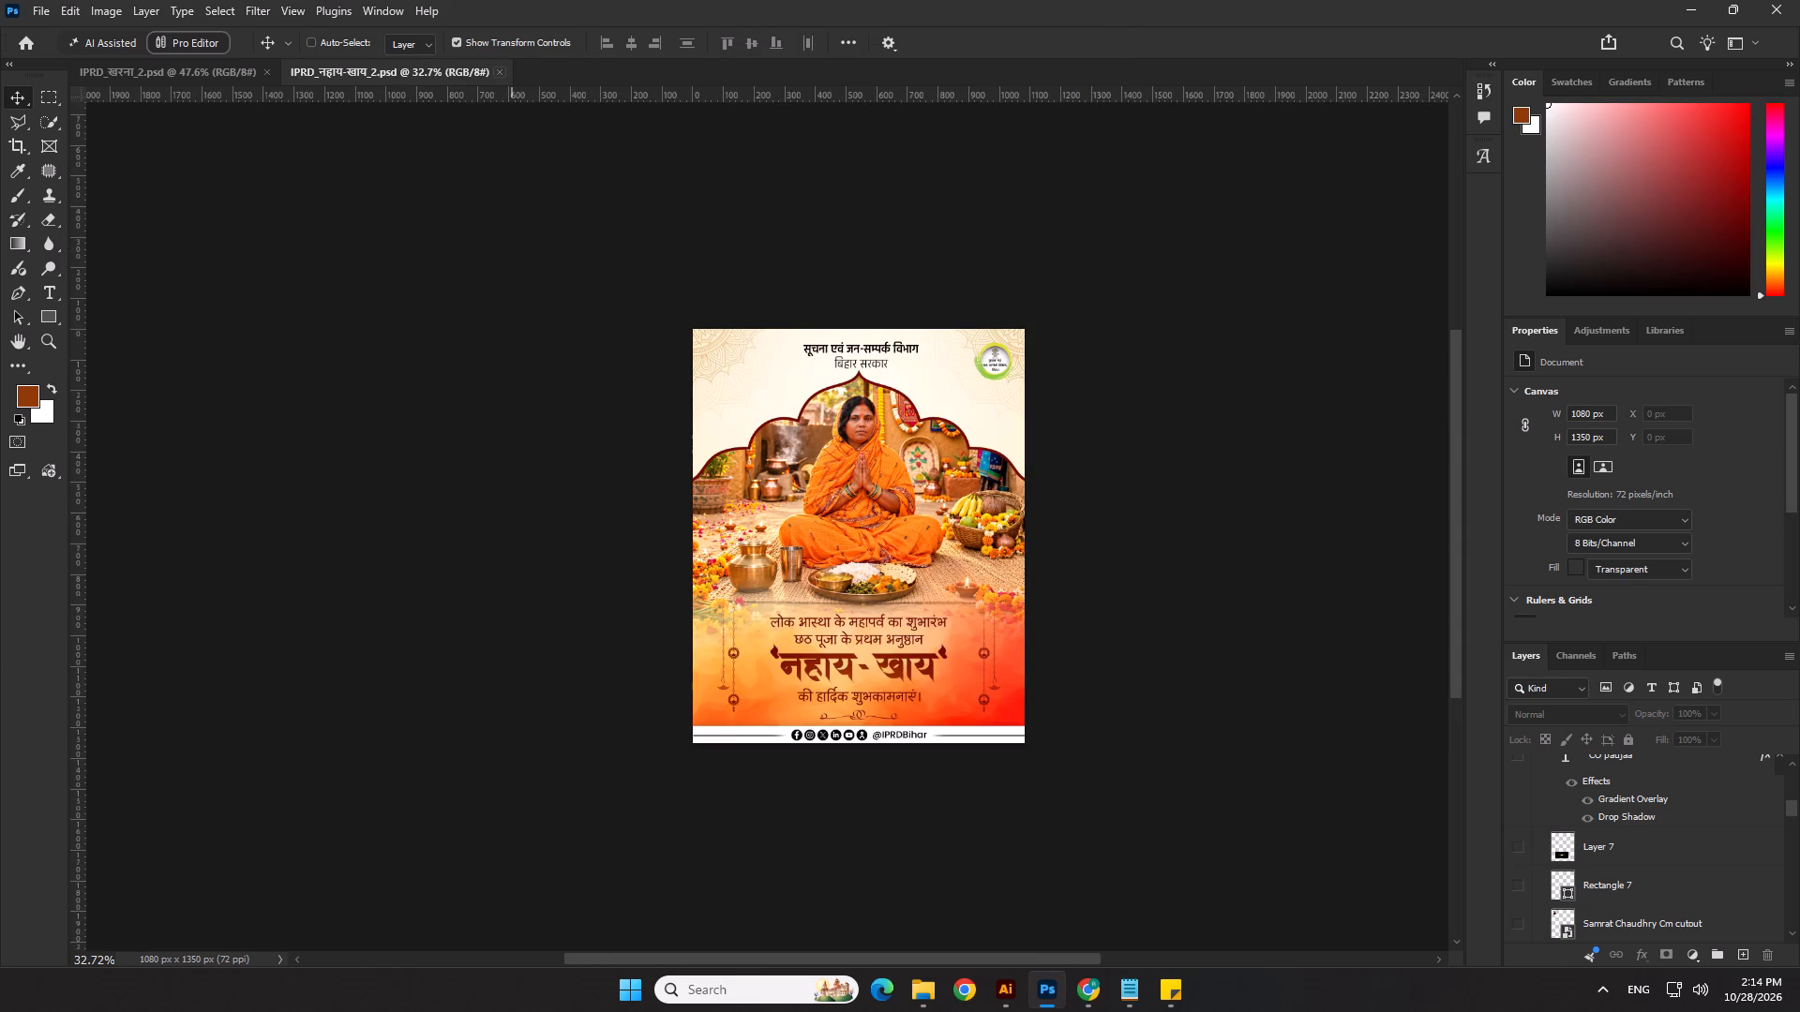
{"action": "left_click", "coordinate": [500, 75]}
Save the second खरना poster, IPRD_खरना_2.psd.
{"action": "left_click", "coordinate": [162, 84]}
{"action": "left_click", "coordinate": [247, 338]}
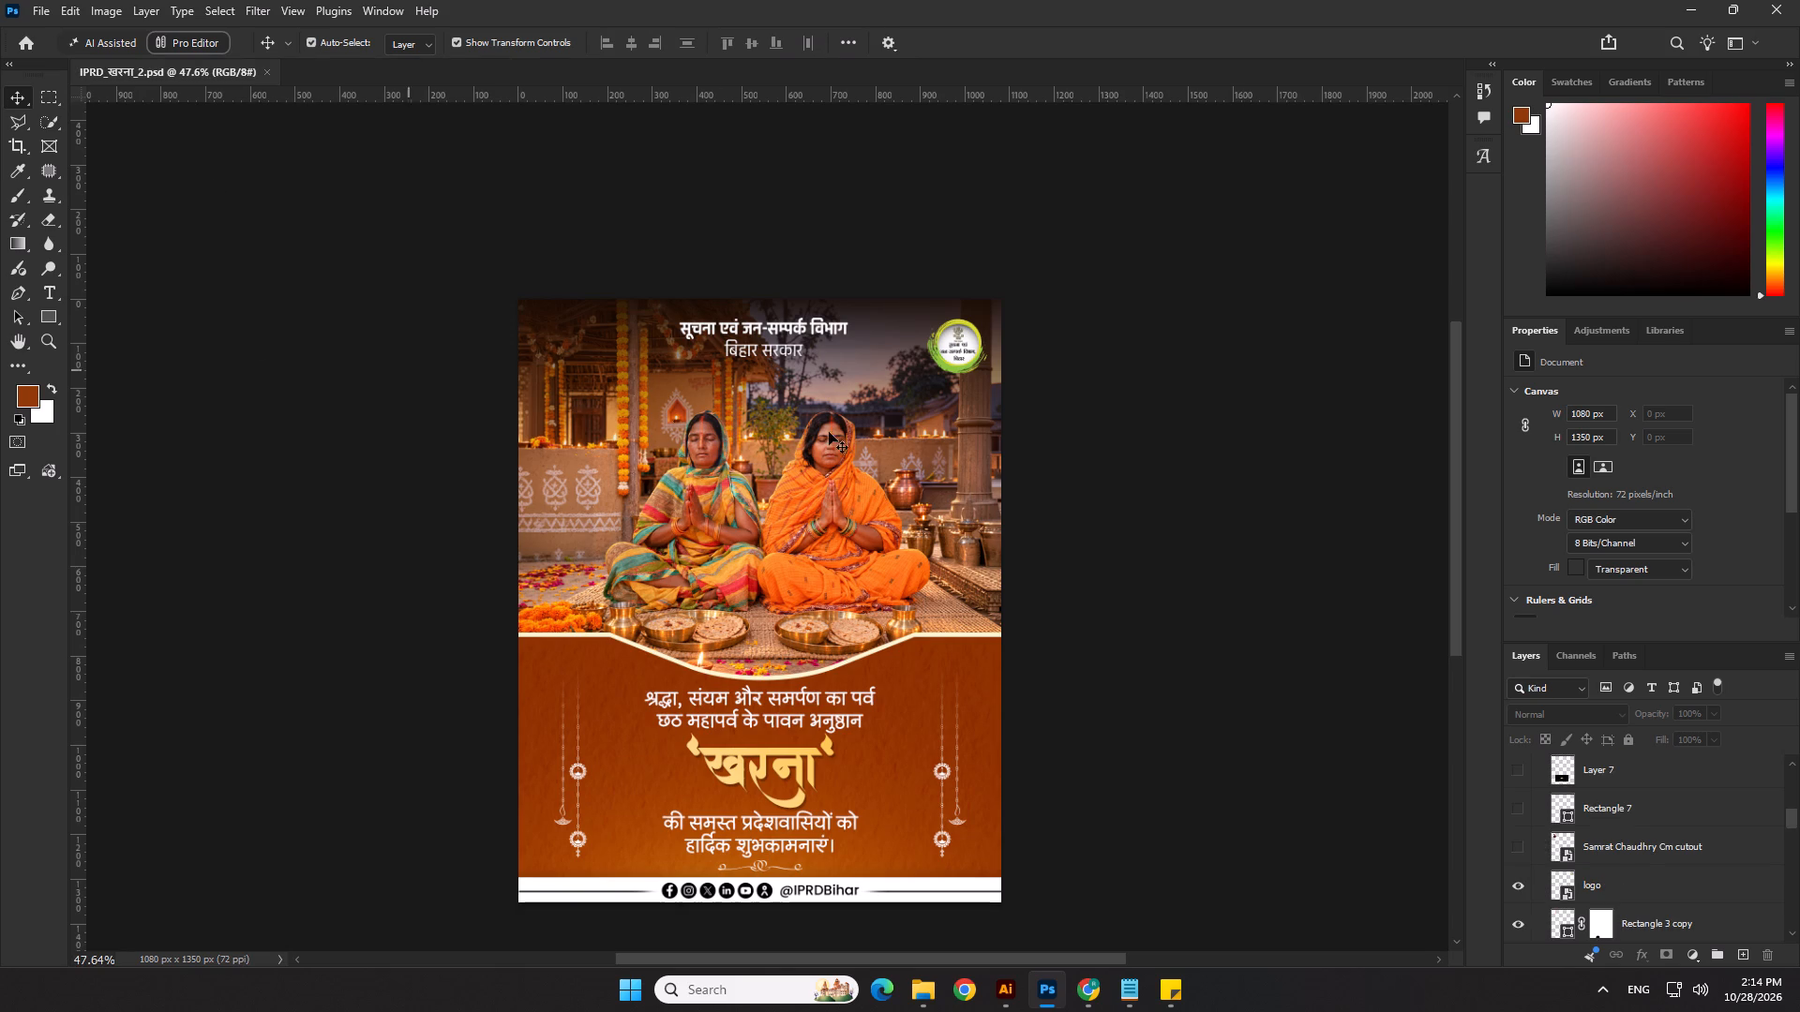
{"action": "key", "text": "ctrl+s"}
{"action": "left_click", "coordinate": [1237, 588]}
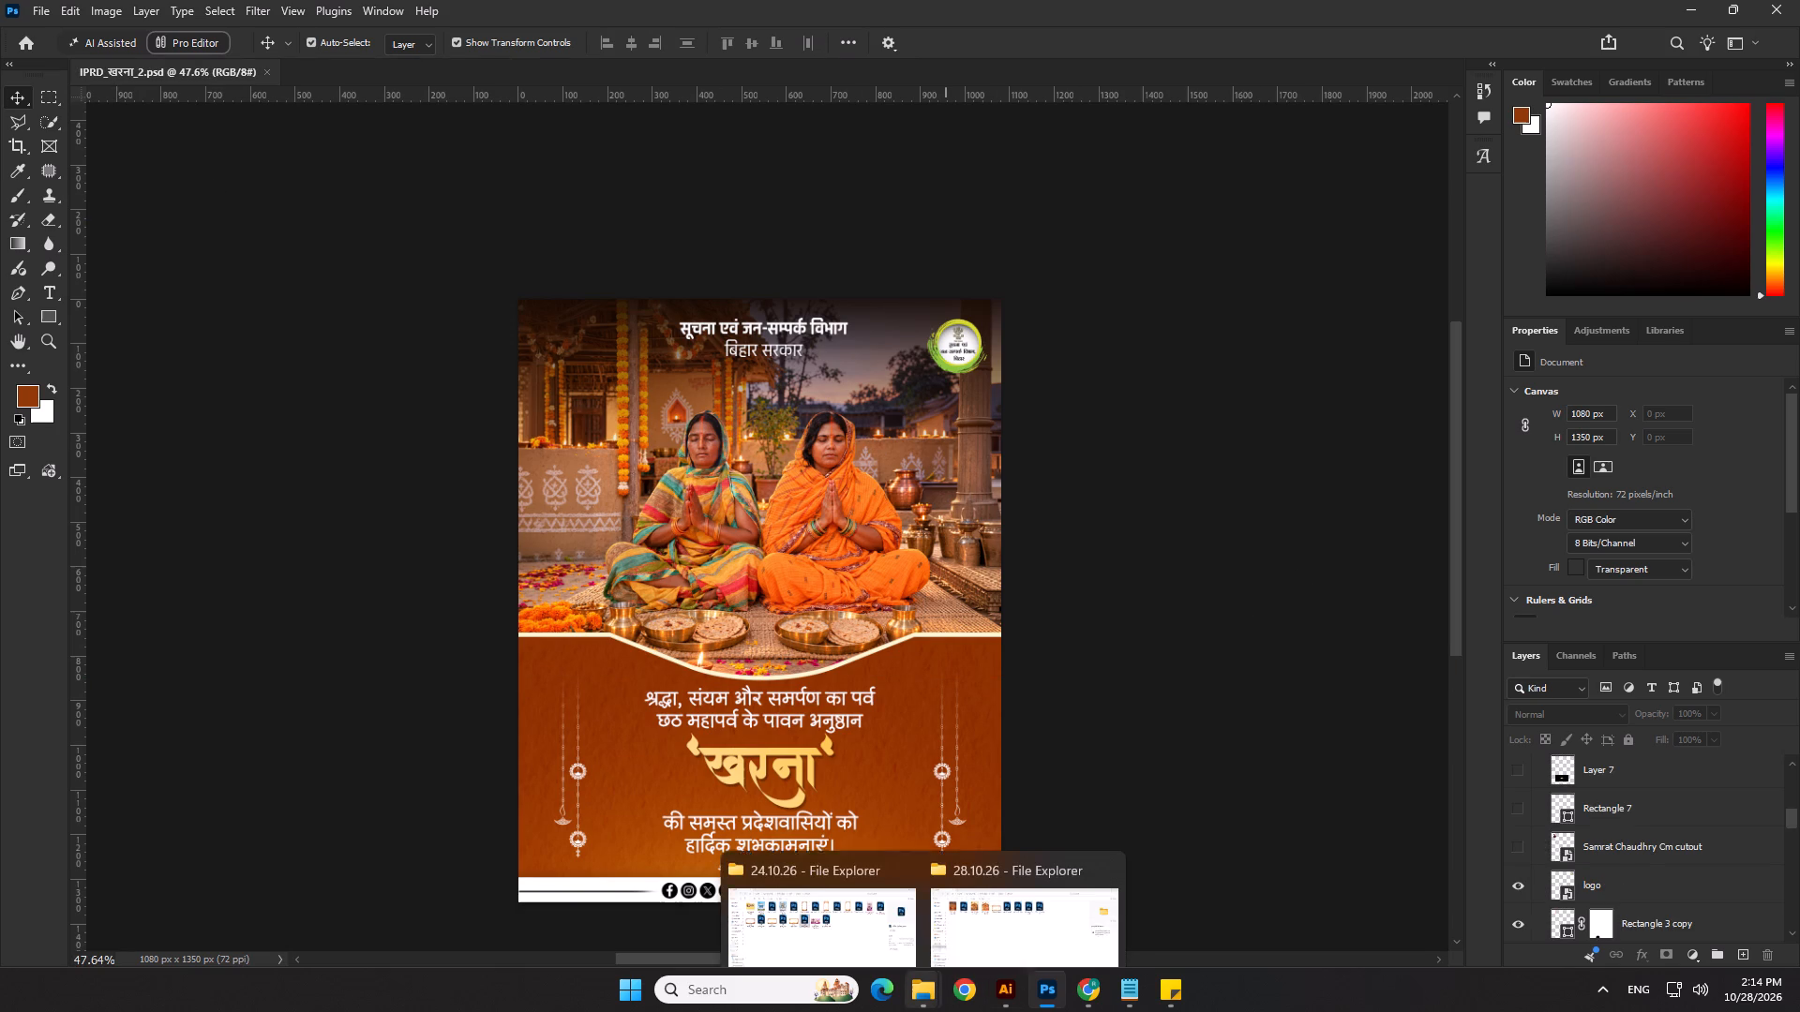
Switch to the 28.10.26 folder in File Explorer and open IPRD_खरना.psd in Photoshop.
{"action": "left_click", "coordinate": [967, 902]}
{"action": "left_click", "coordinate": [877, 679]}
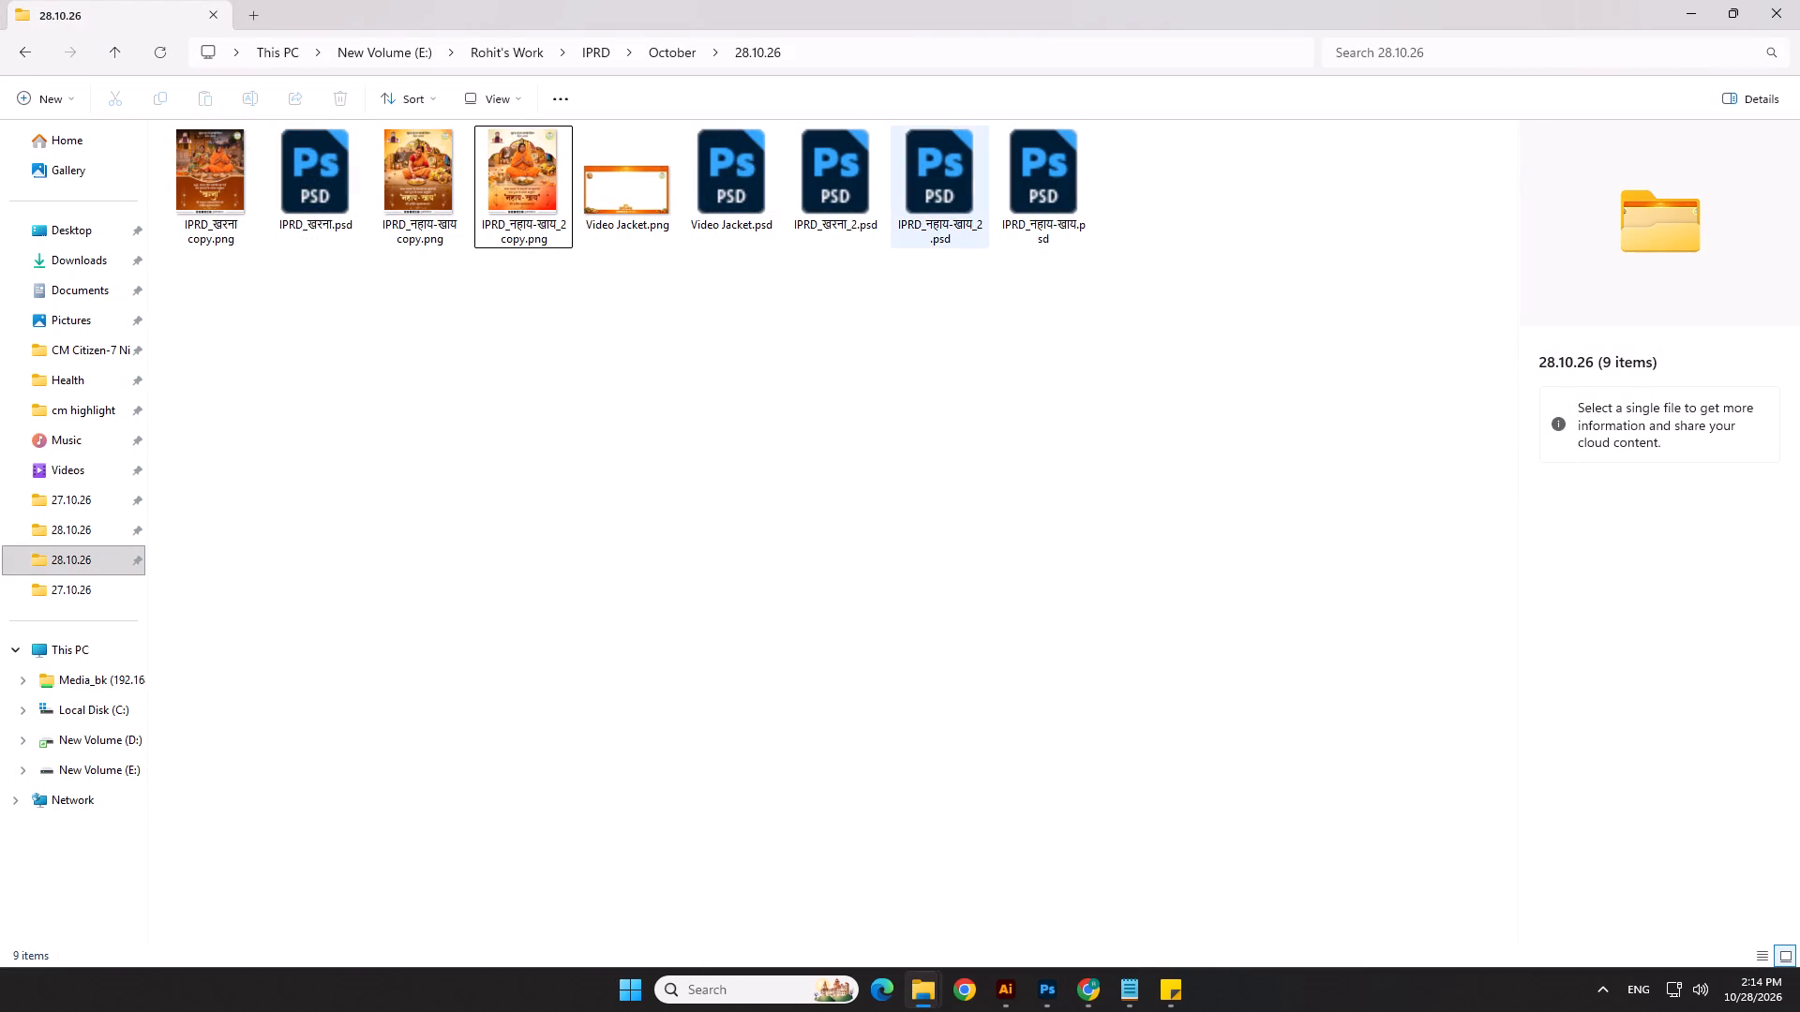
{"action": "double_click", "coordinate": [317, 197]}
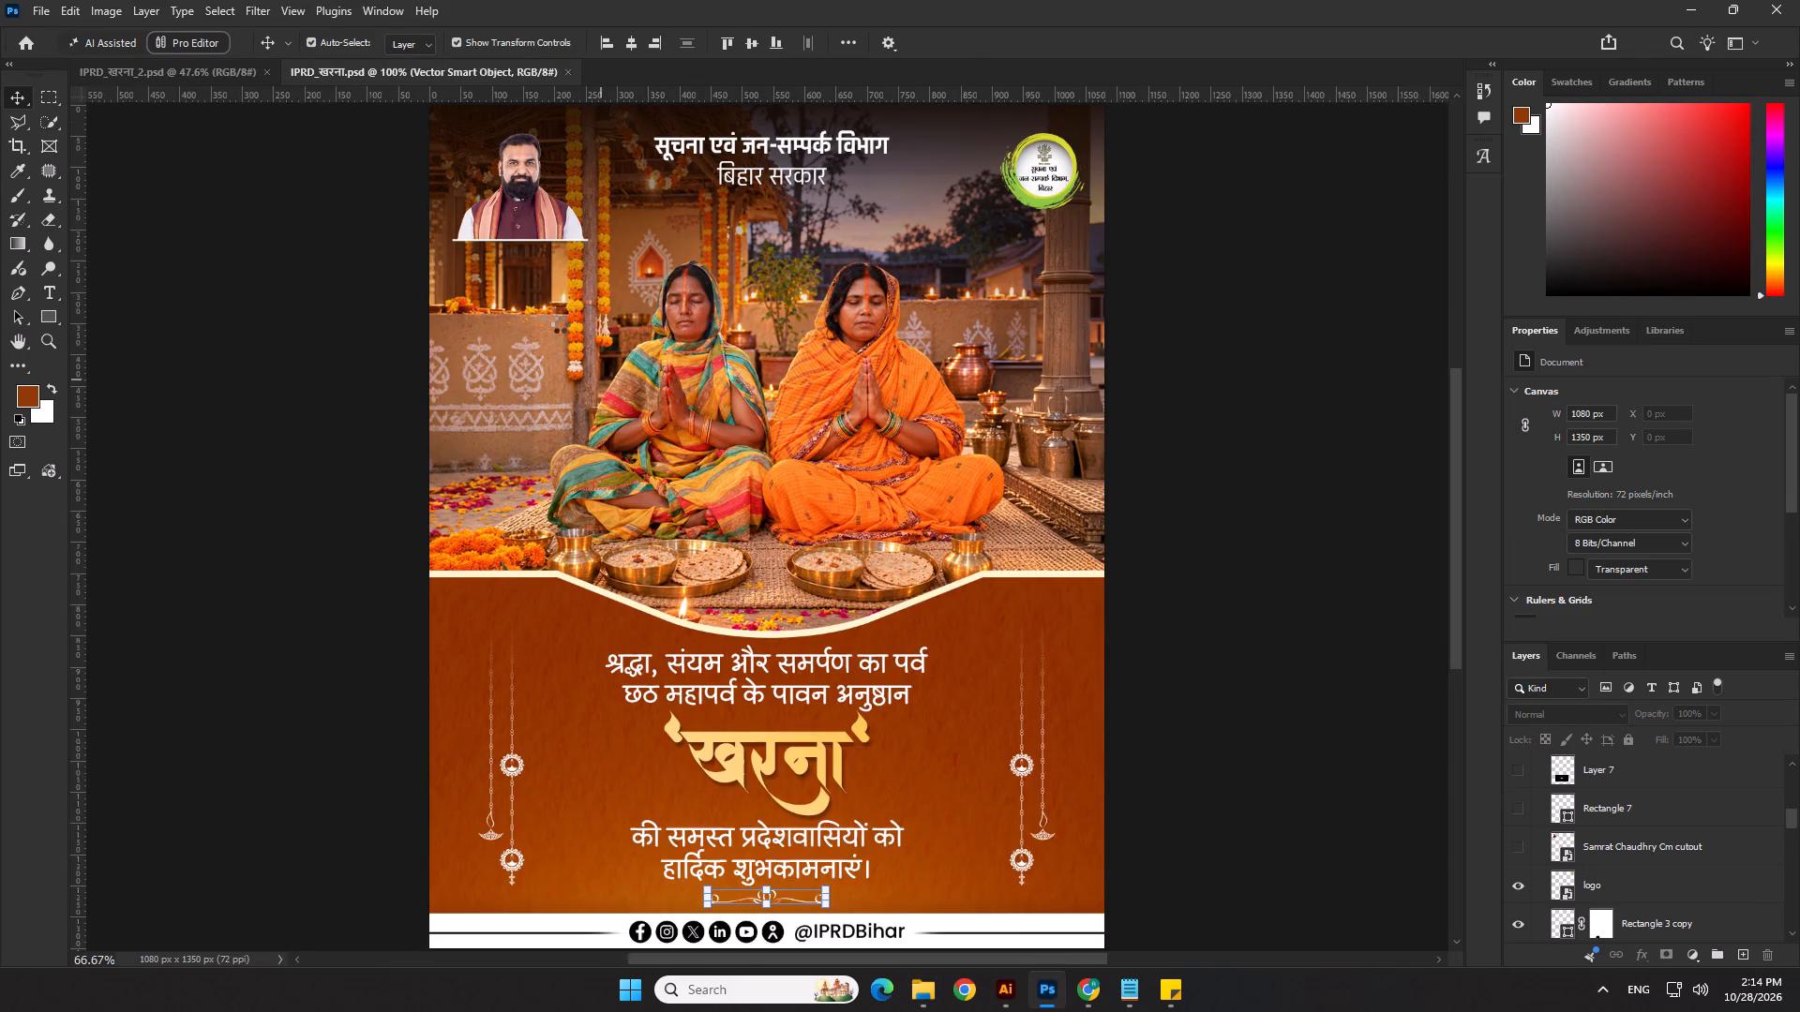
Hide the Rectangle 7 line and the Cm cutout portrait on the original खरना poster and save it.
{"action": "scroll", "coordinate": [537, 284], "scroll_direction": "up", "scroll_amount": 1}
{"action": "left_click", "coordinate": [558, 236]}
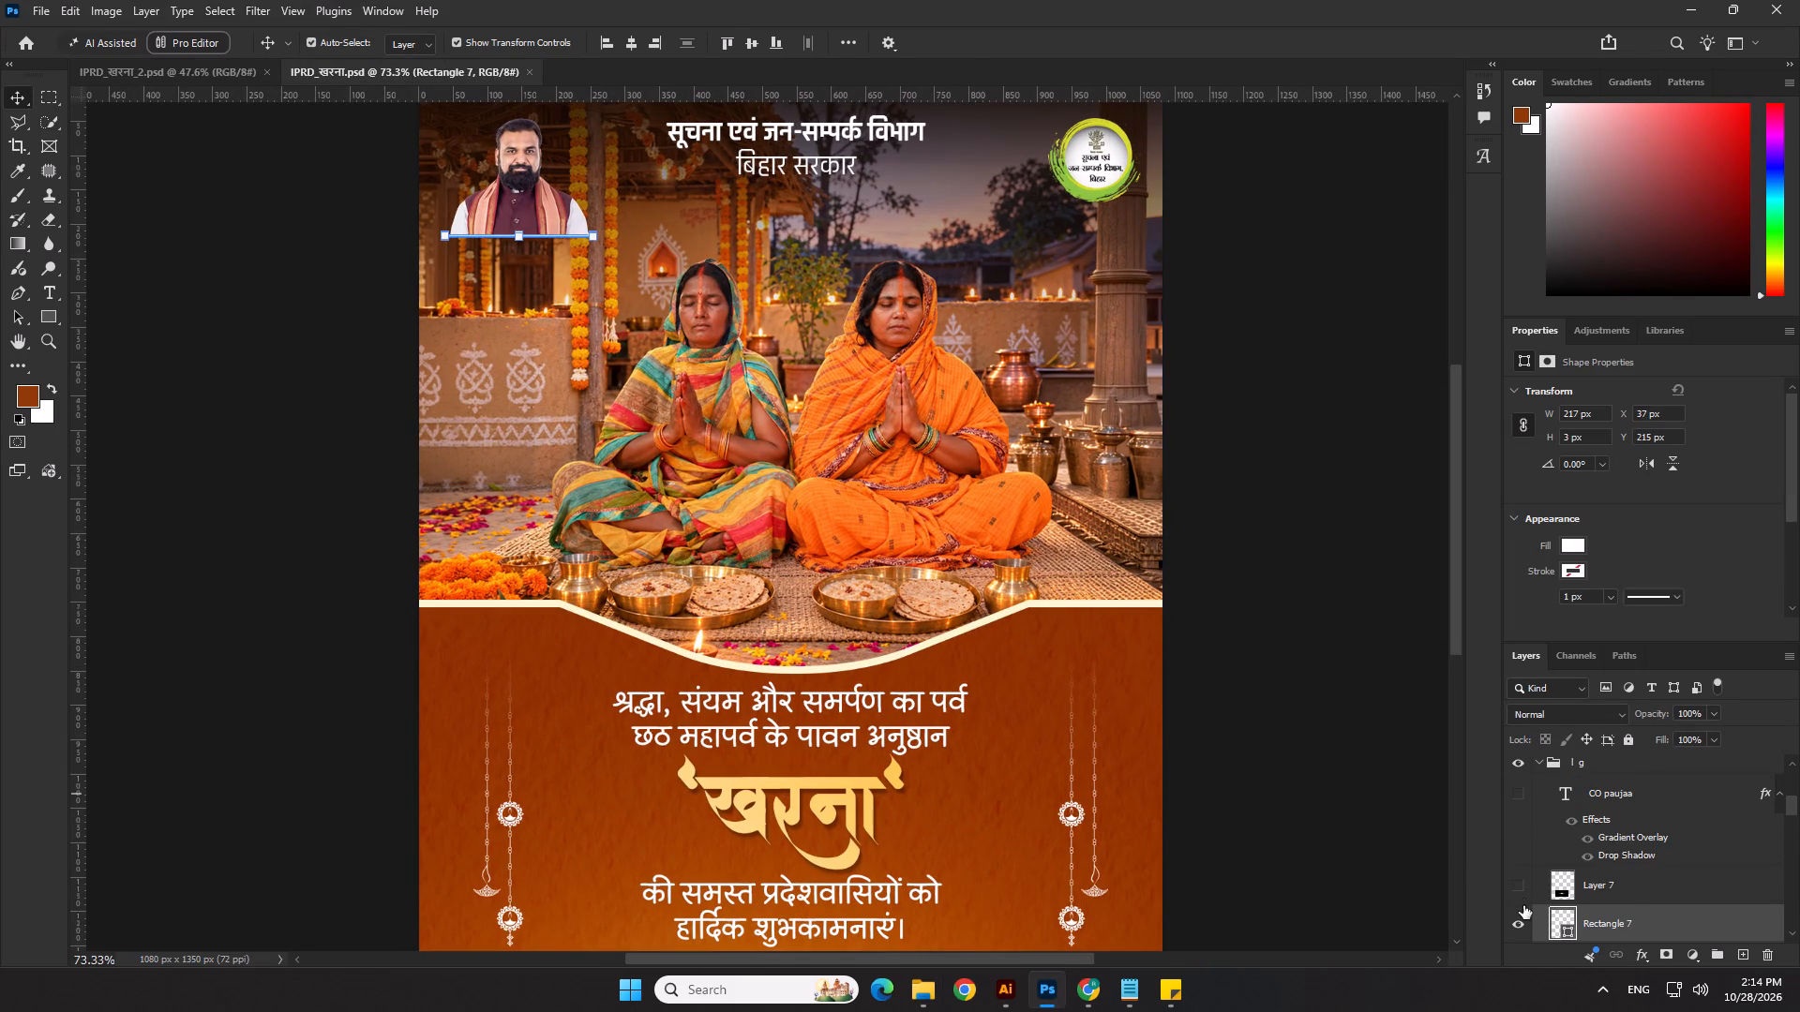
{"action": "left_click", "coordinate": [1522, 921]}
{"action": "left_click", "coordinate": [571, 227]}
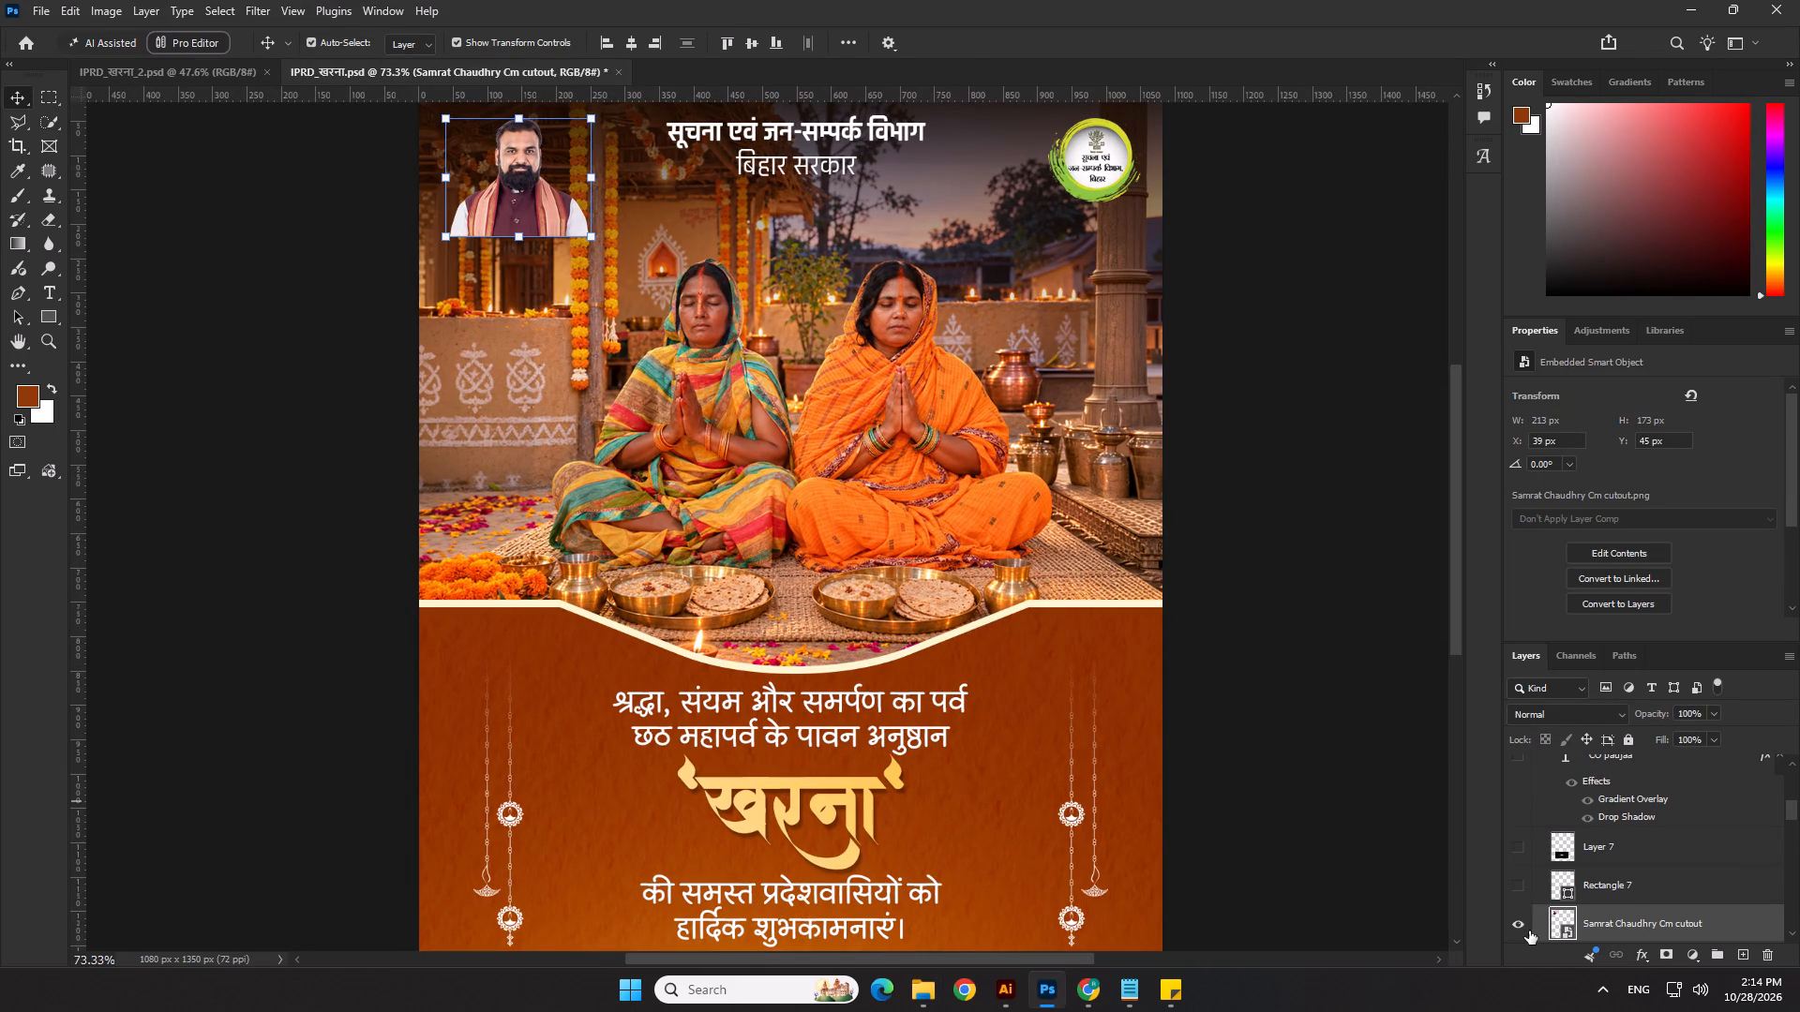
{"action": "left_click", "coordinate": [1529, 930]}
{"action": "left_click", "coordinate": [1347, 697]}
{"action": "key", "text": "ctrl+s"}
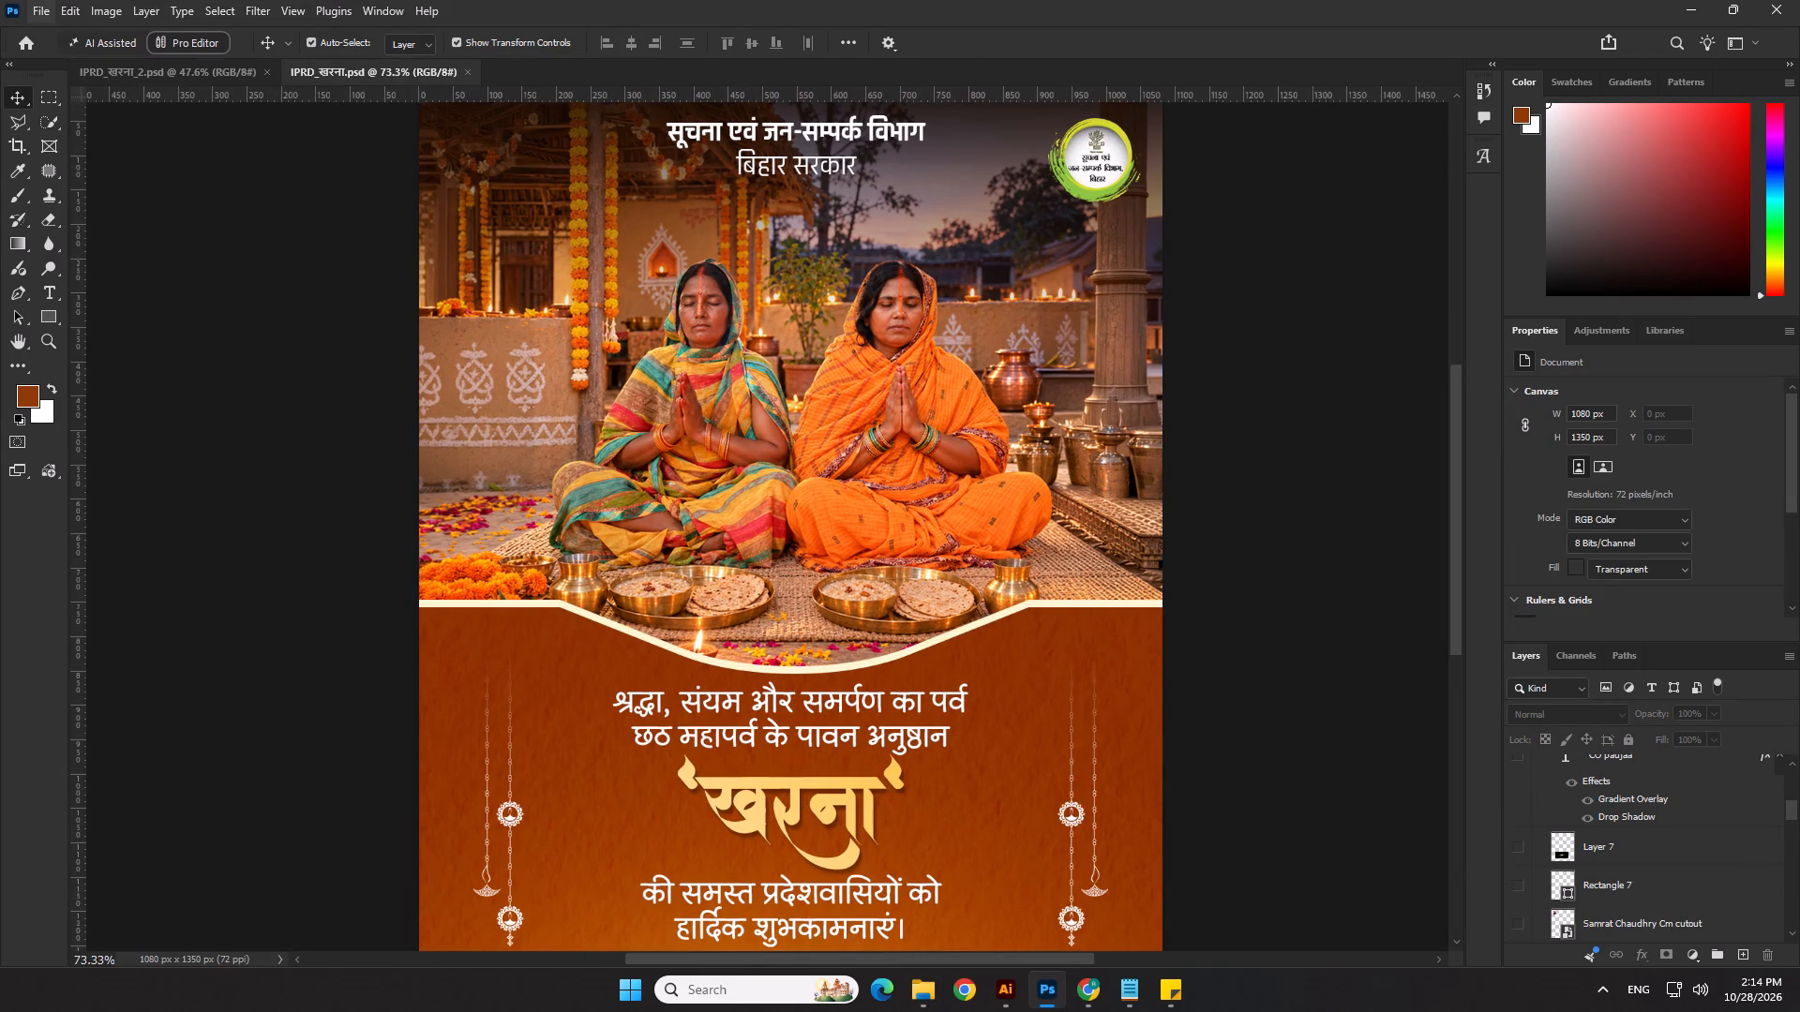
Brush black on the Color Fill 2 layer mask to clear the dark overlay near the poster's upper-left area, undoing the last stroke.
{"action": "scroll", "coordinate": [485, 400], "scroll_direction": "down", "scroll_amount": 4}
{"action": "left_click", "coordinate": [506, 229]}
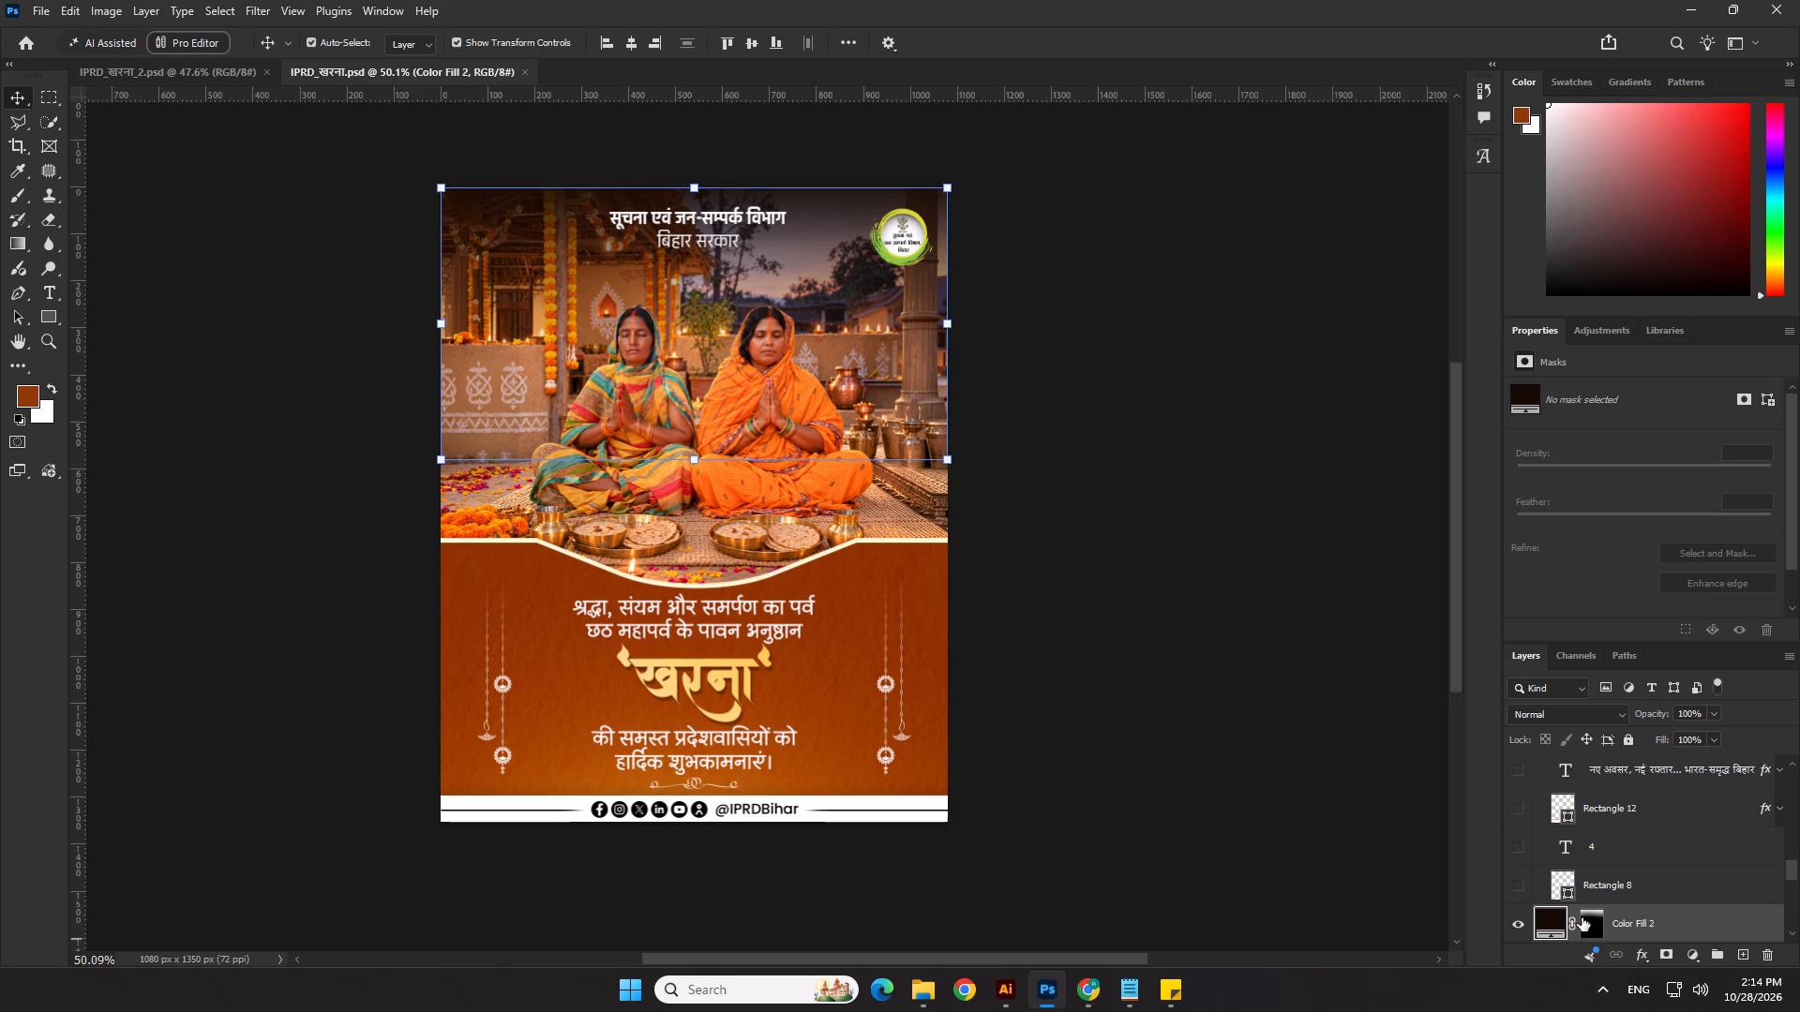
{"action": "left_click", "coordinate": [1585, 928]}
{"action": "left_click", "coordinate": [20, 192]}
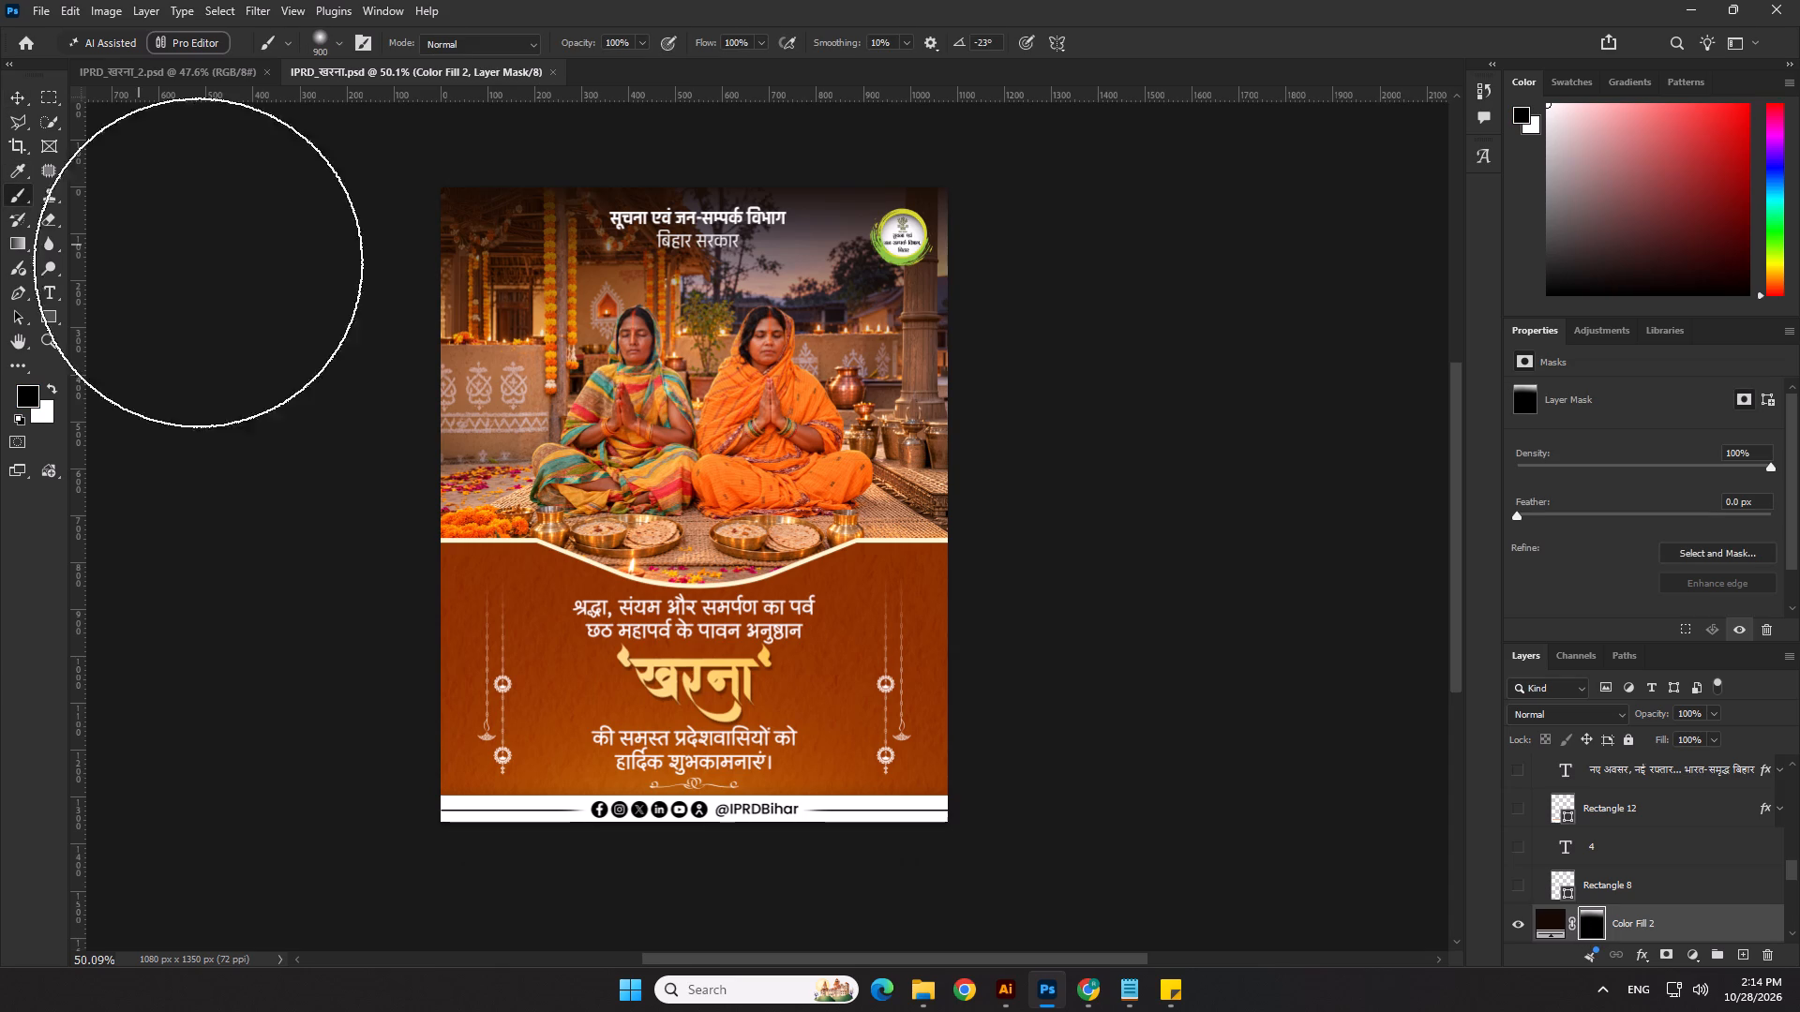
{"action": "left_click", "coordinate": [464, 378]}
{"action": "left_click", "coordinate": [403, 320]}
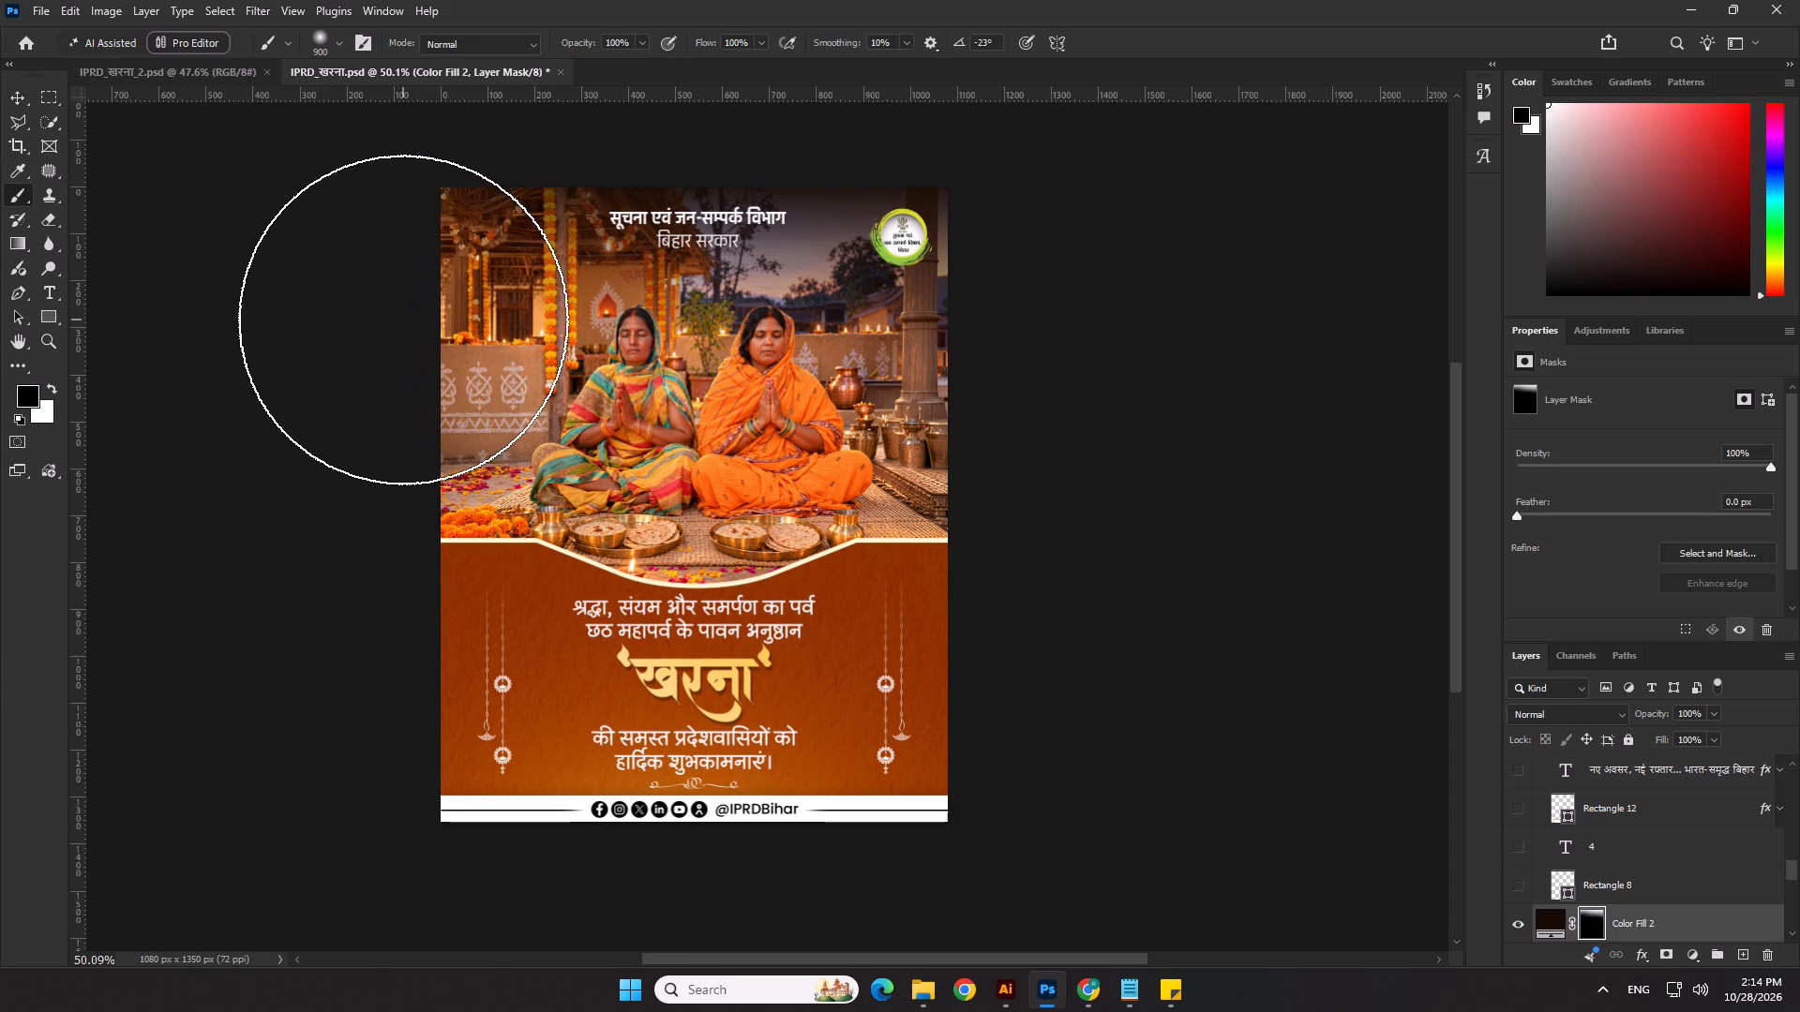
{"action": "scroll", "coordinate": [751, 601], "scroll_direction": "down", "scroll_amount": 3}
{"action": "key", "text": "ctrl+z"}
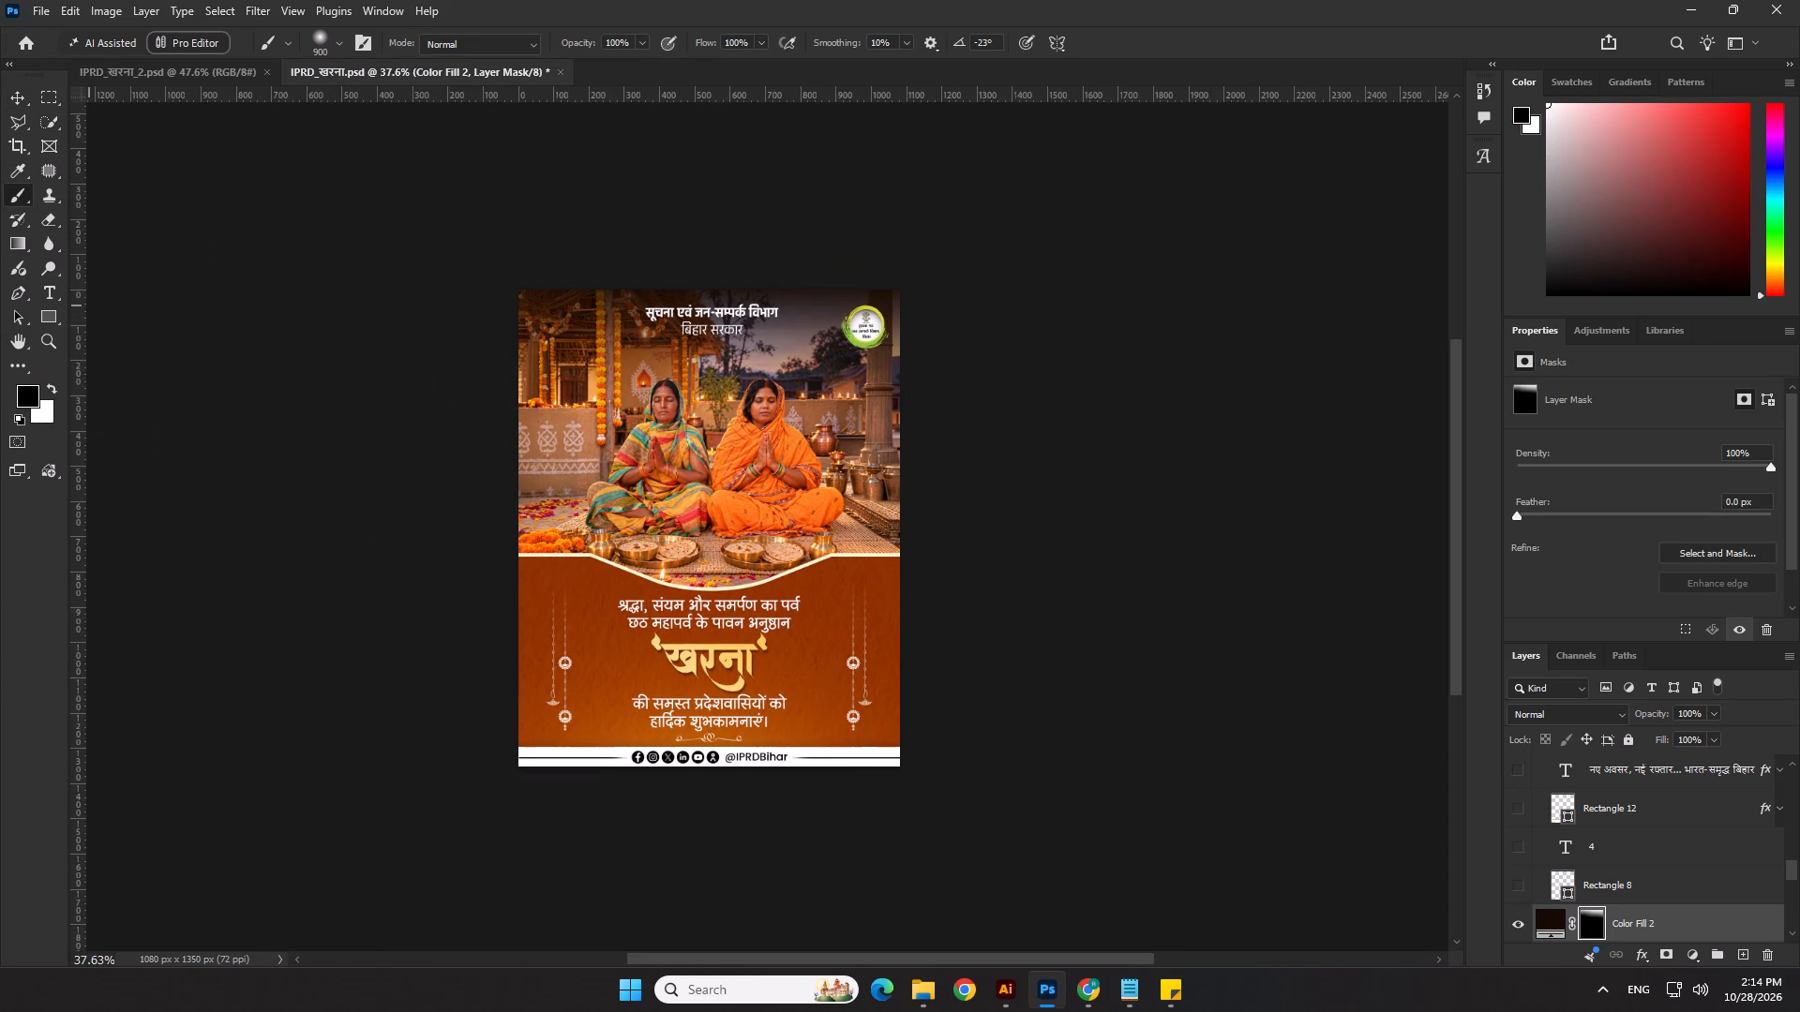
Save the edited खरना poster and save a copy of it.
{"action": "key", "text": "ctrl+s"}
{"action": "left_click", "coordinate": [41, 9]}
{"action": "left_click", "coordinate": [125, 256]}
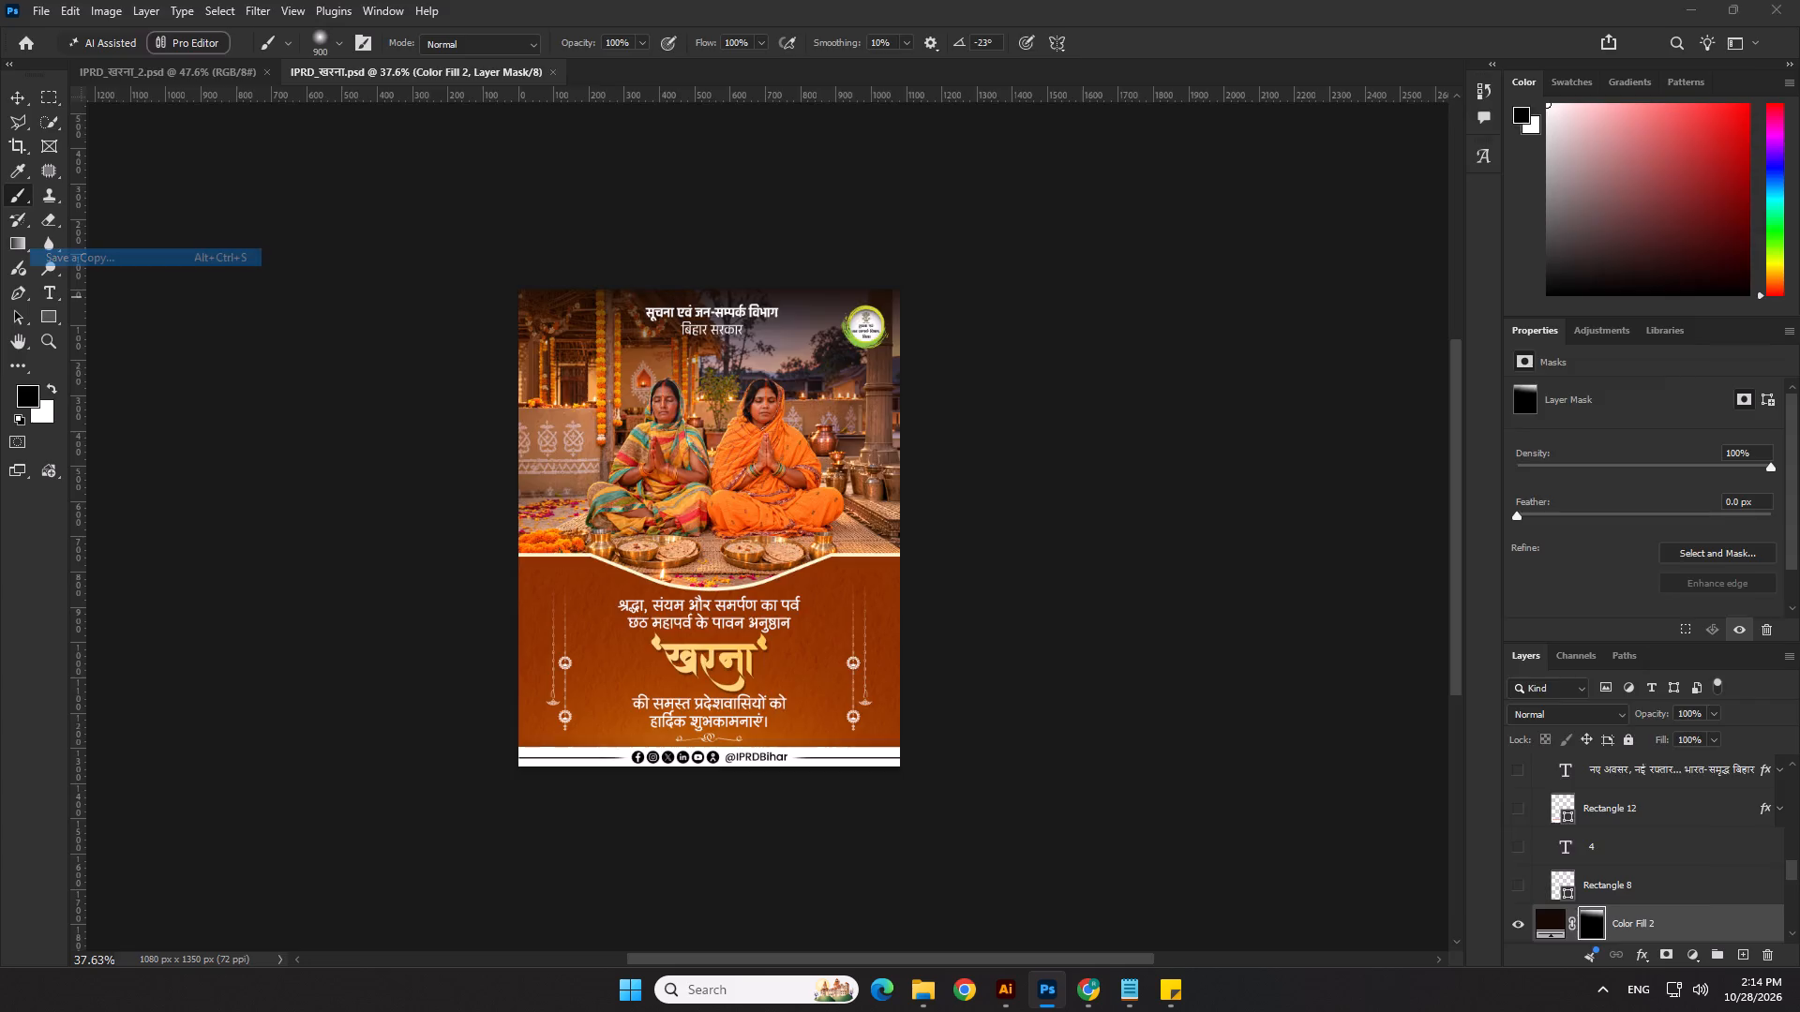
{"action": "left_click", "coordinate": [1716, 945]}
{"action": "left_click", "coordinate": [1718, 936]}
Save IPRD_खरना.psd again and close it.
{"action": "key", "text": "ctrl+s"}
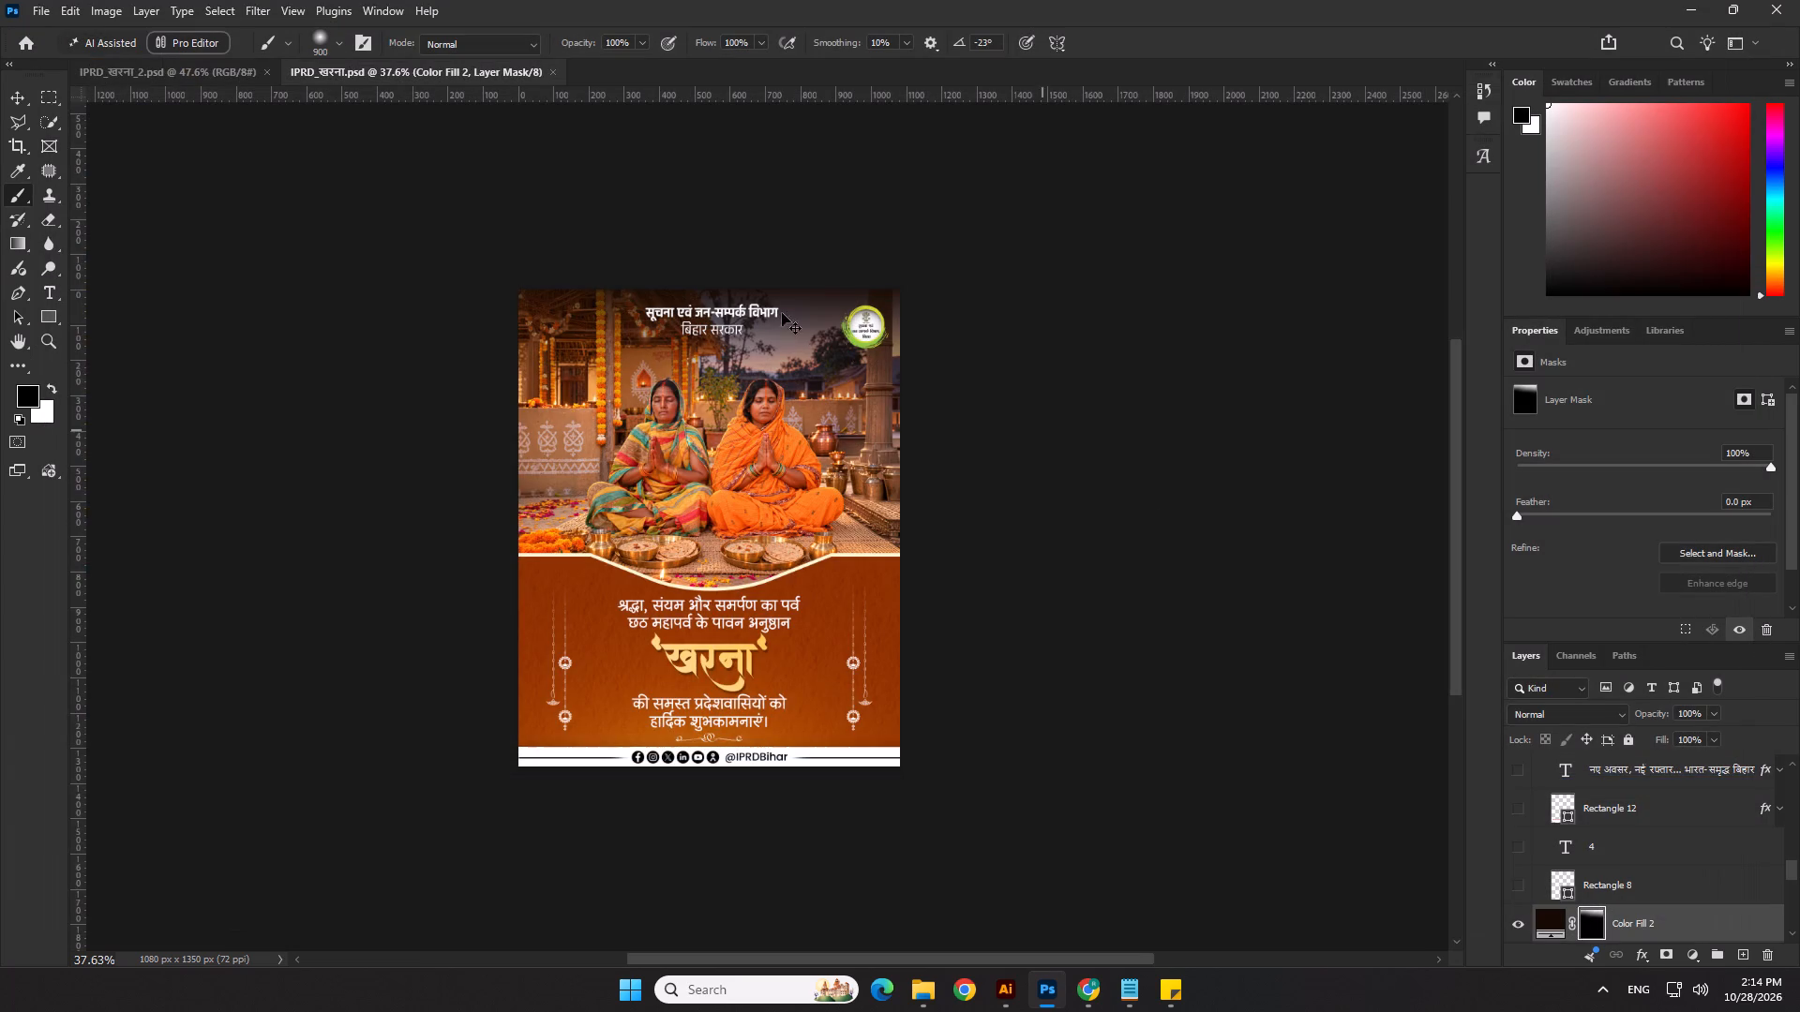
{"action": "key", "text": "ctrl+s"}
{"action": "key", "text": "ctrl+s"}
{"action": "key", "text": "ctrl+s"}
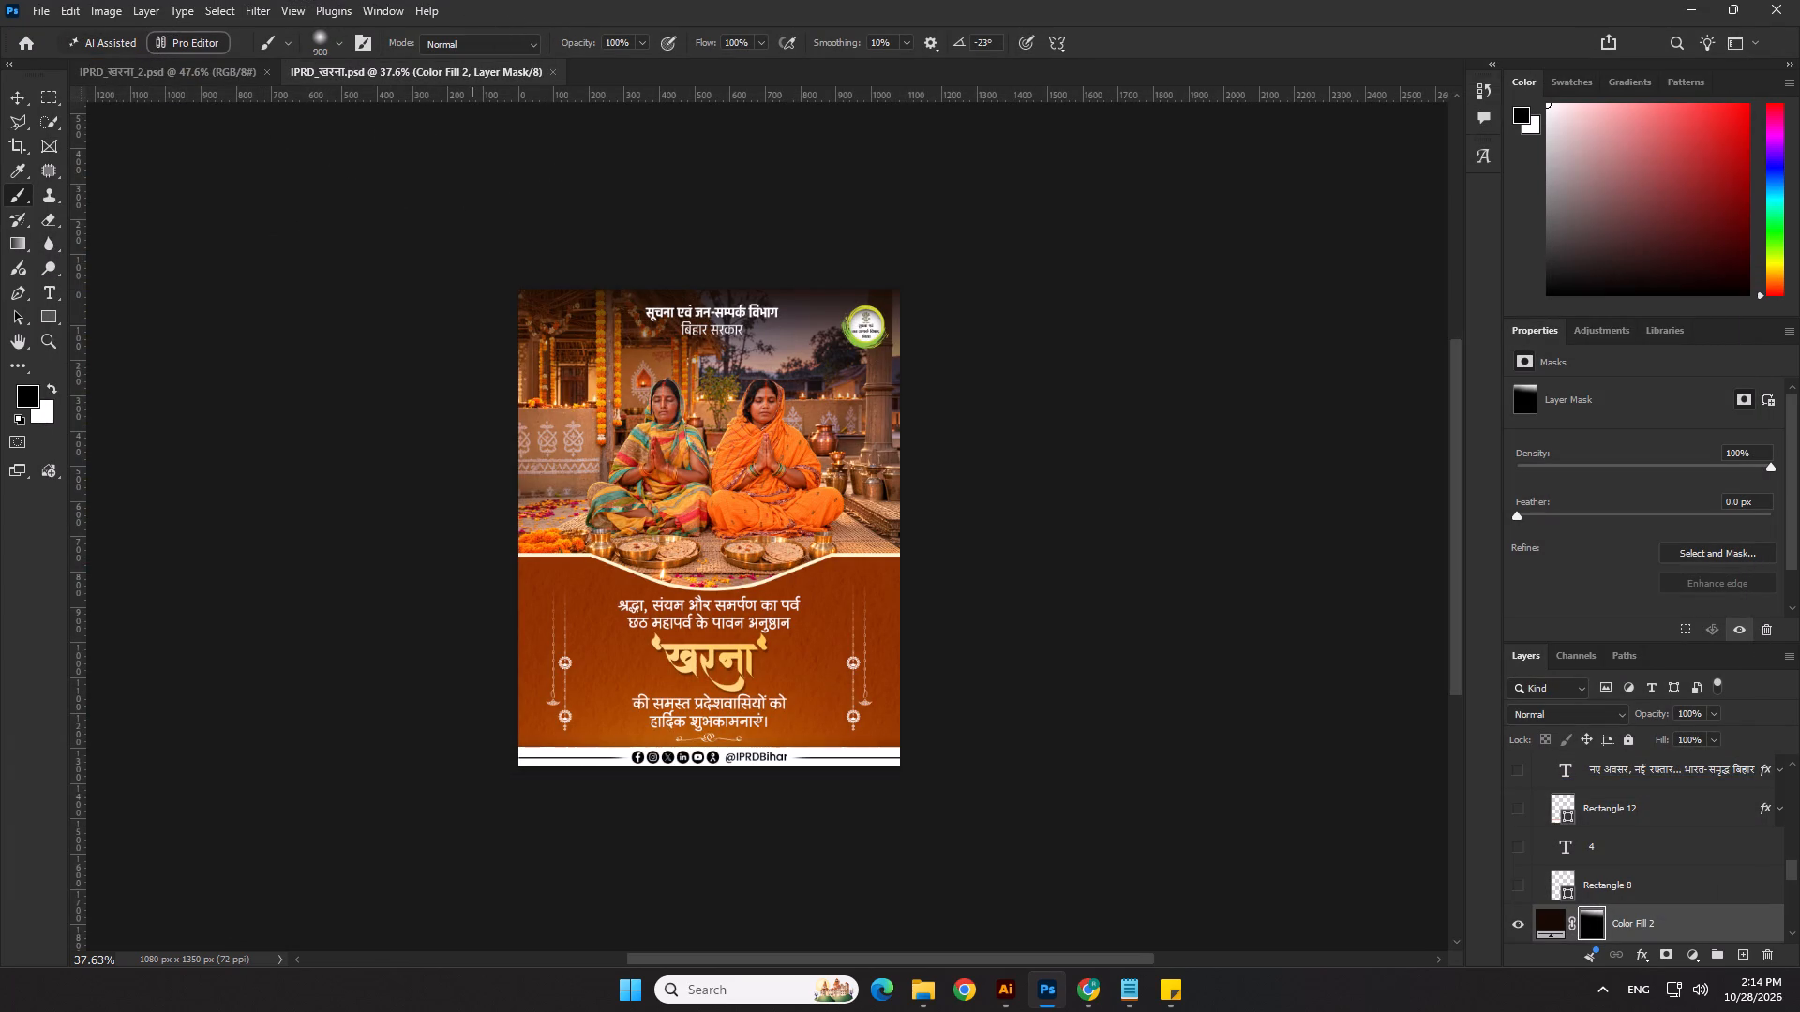
{"action": "left_click", "coordinate": [557, 72]}
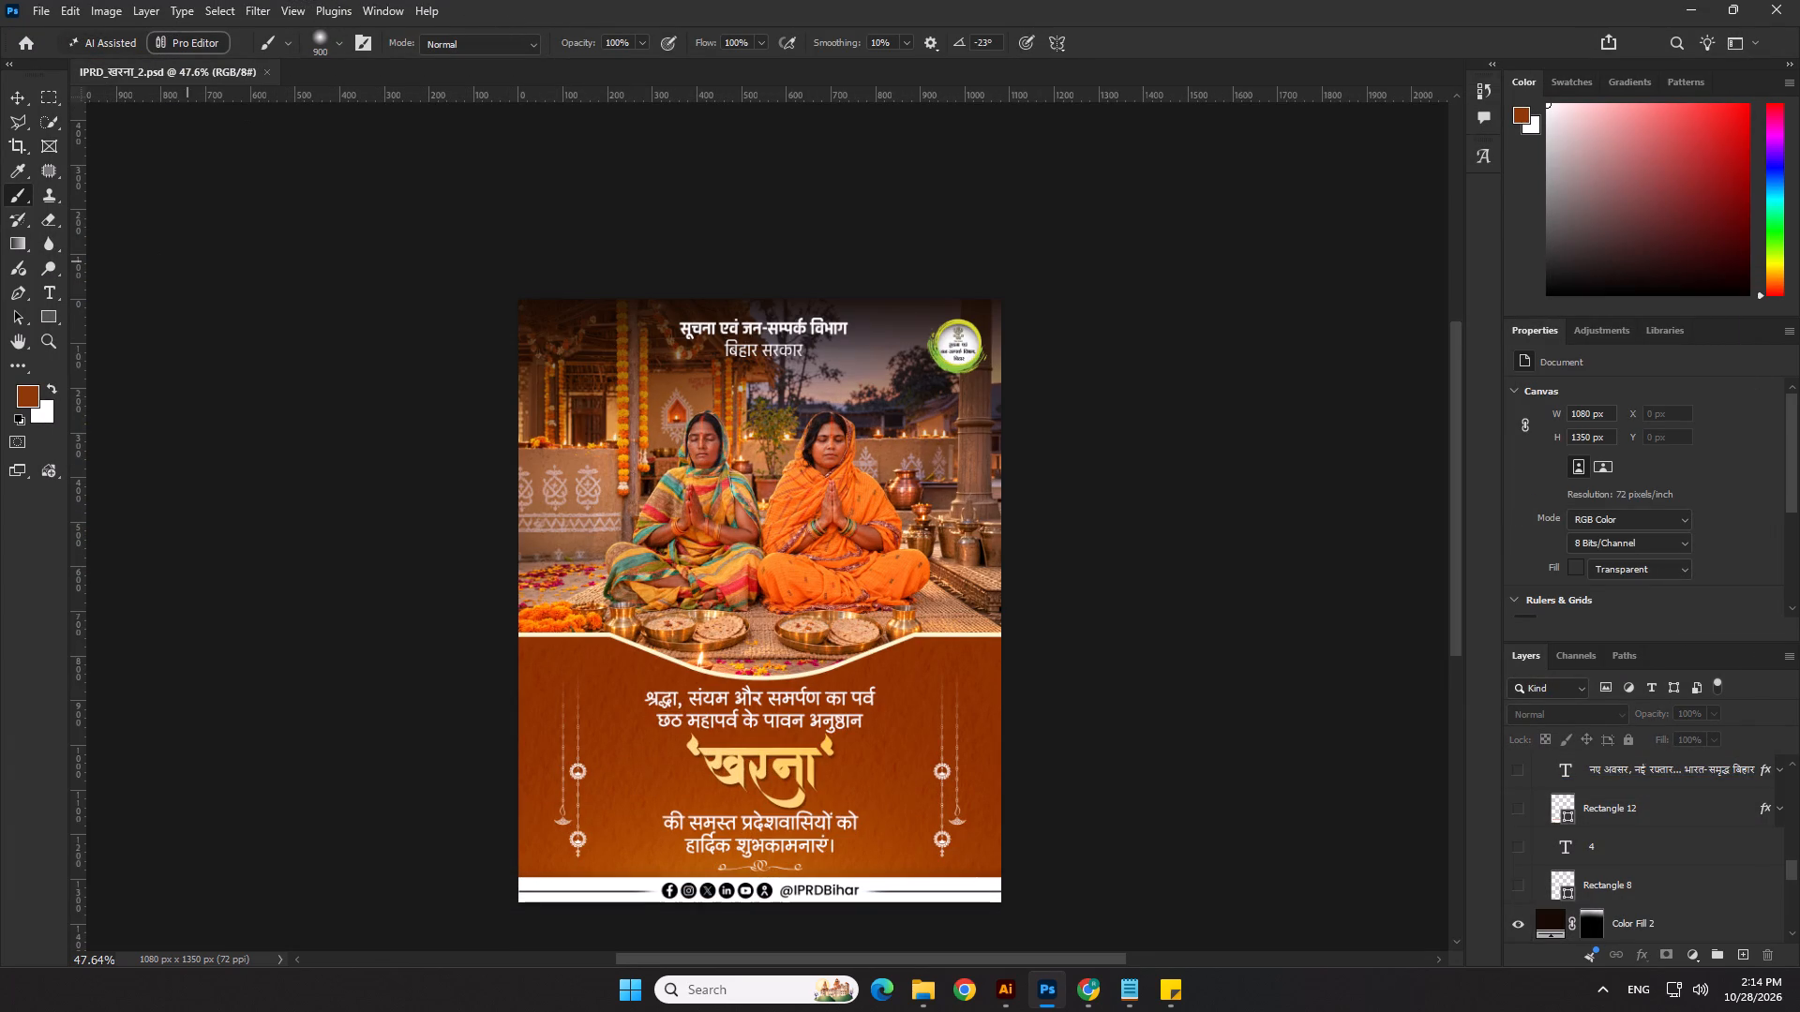
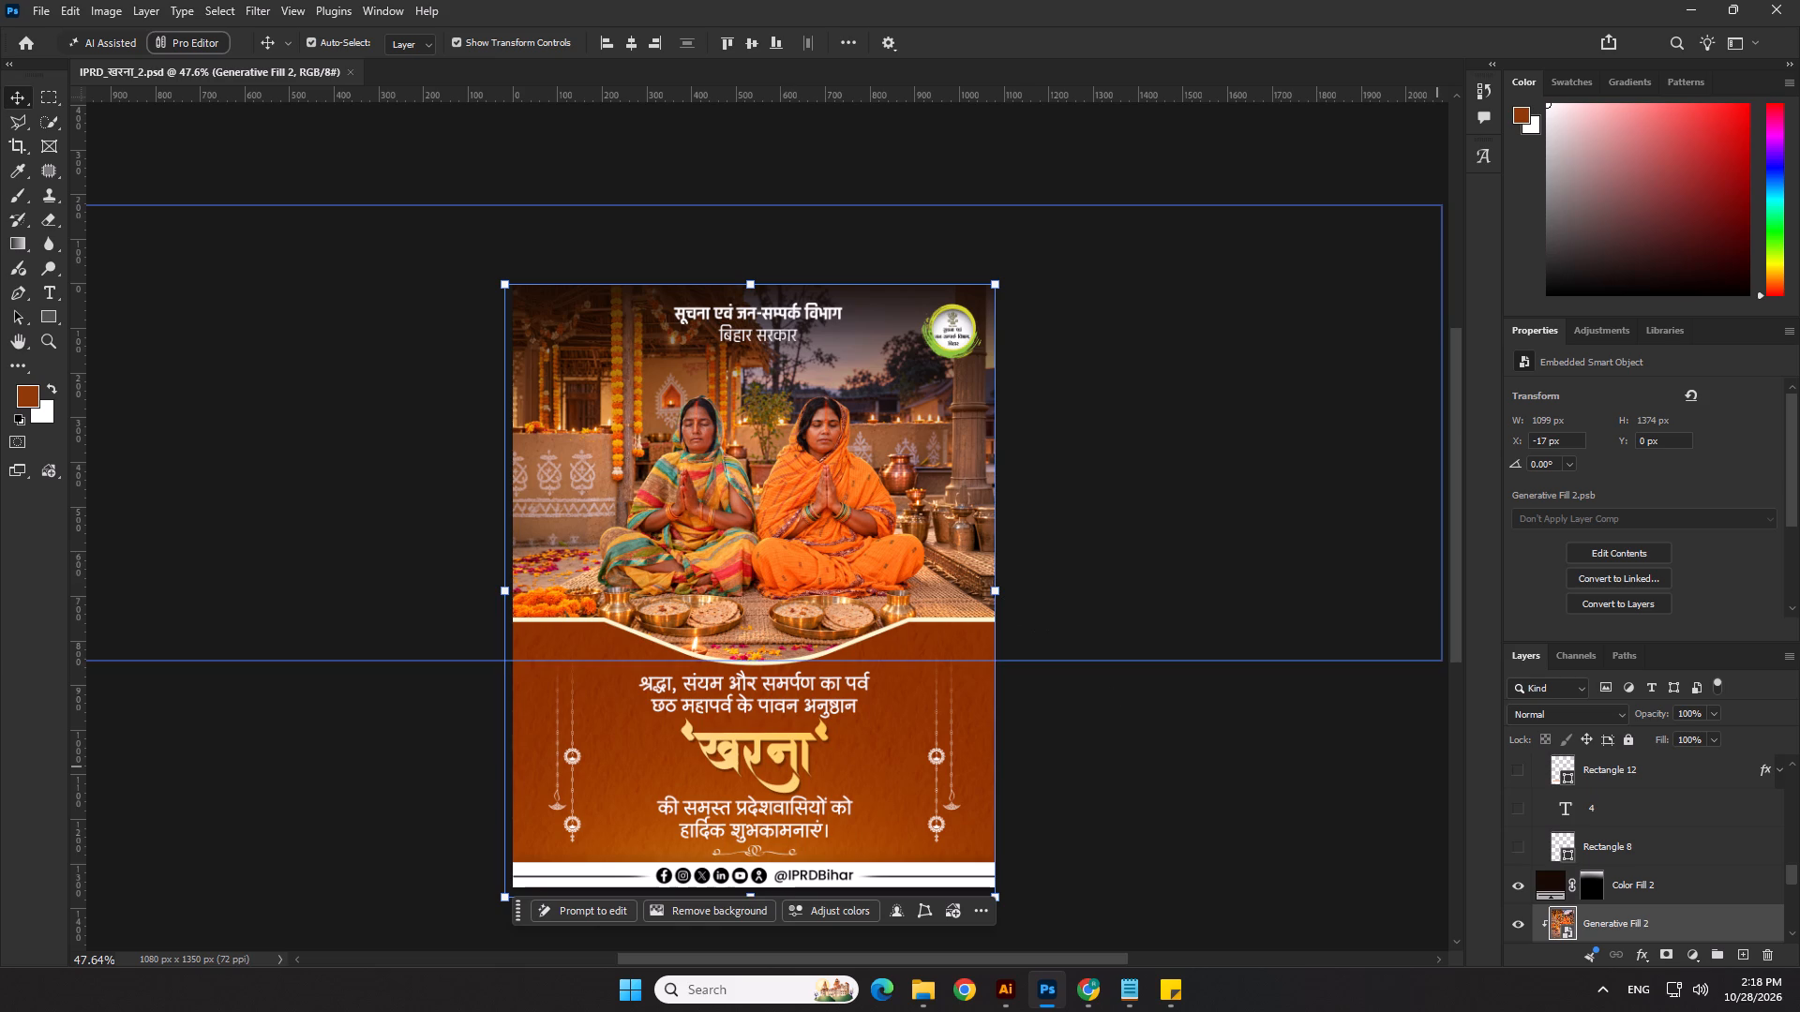
{"action": "scroll", "coordinate": [1514, 827], "scroll_direction": "down", "scroll_amount": 2}
{"action": "scroll", "coordinate": [1519, 838], "scroll_direction": "up", "scroll_amount": 1}
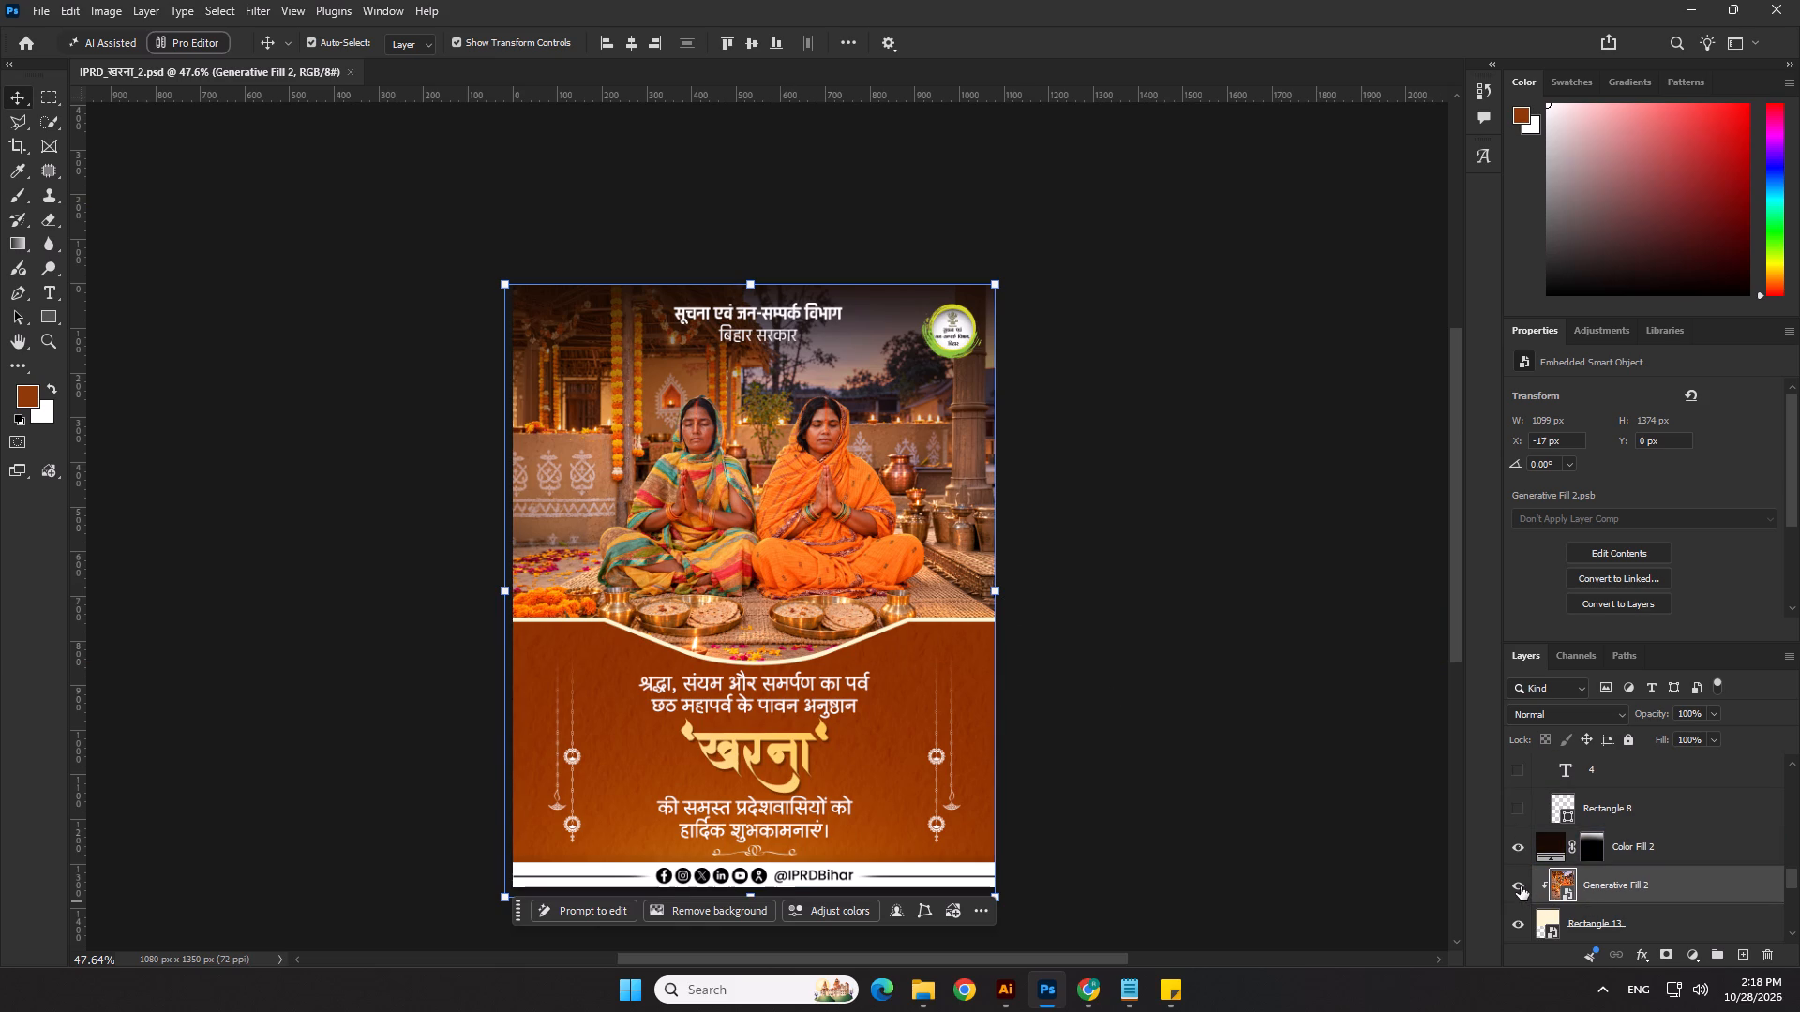
{"action": "left_click", "coordinate": [1521, 886]}
{"action": "key", "text": "ctrl+v"}
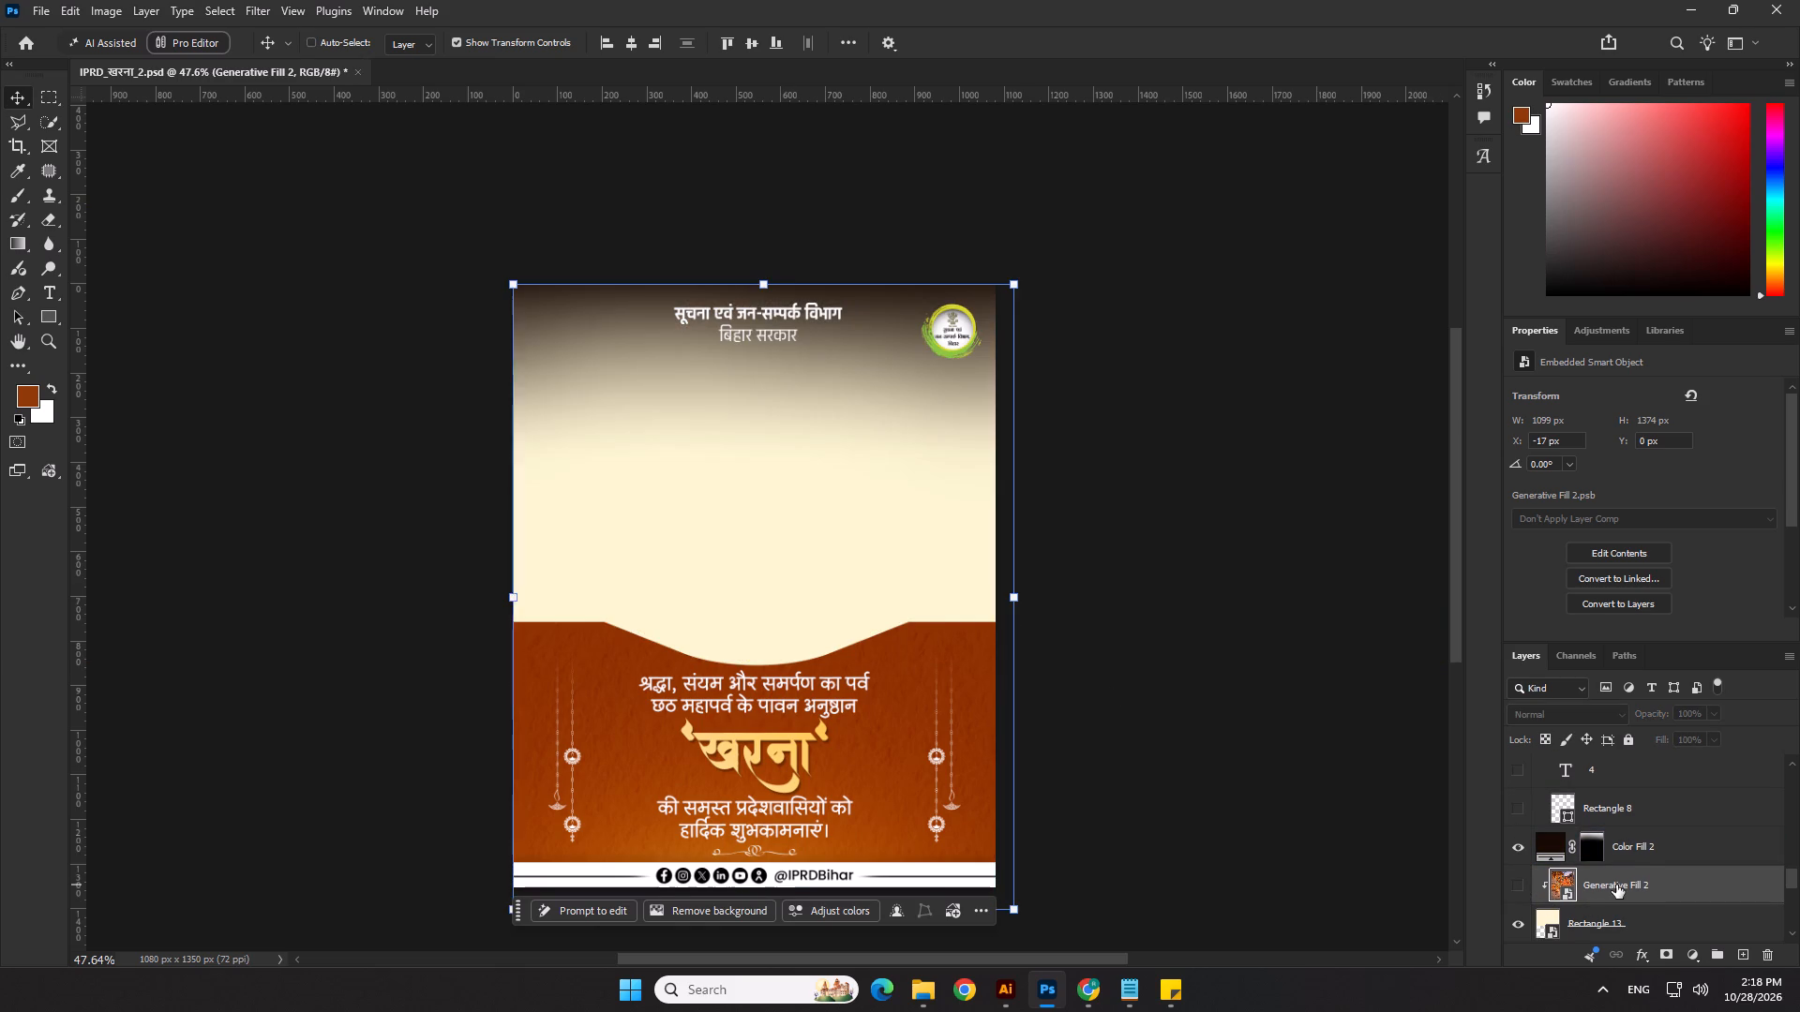
{"action": "scroll", "coordinate": [1612, 885], "scroll_direction": "down", "scroll_amount": 1}
{"action": "left_click_drag", "start_coordinate": [1591, 851], "coordinate": [1593, 909]}
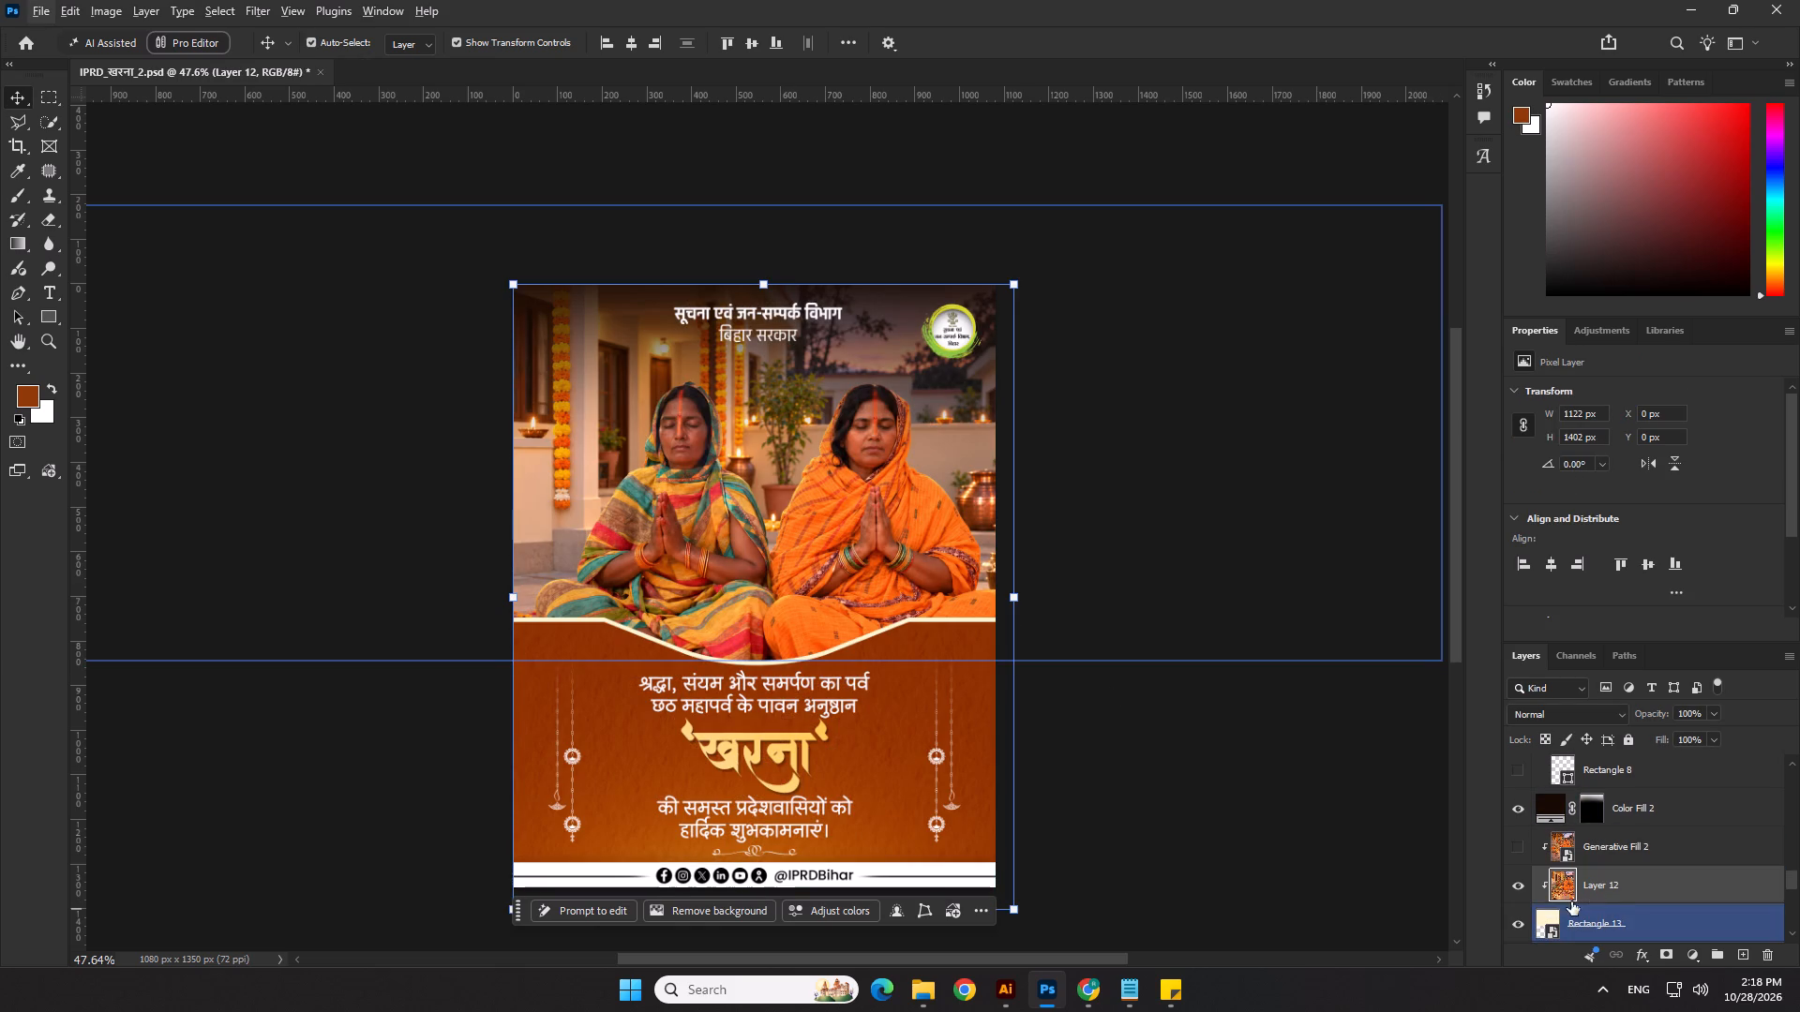
Scale the pasted two-women image down to about 754 × 942 px and position it between the header and lower text.
{"action": "left_click_drag", "start_coordinate": [763, 281], "coordinate": [757, 356]}
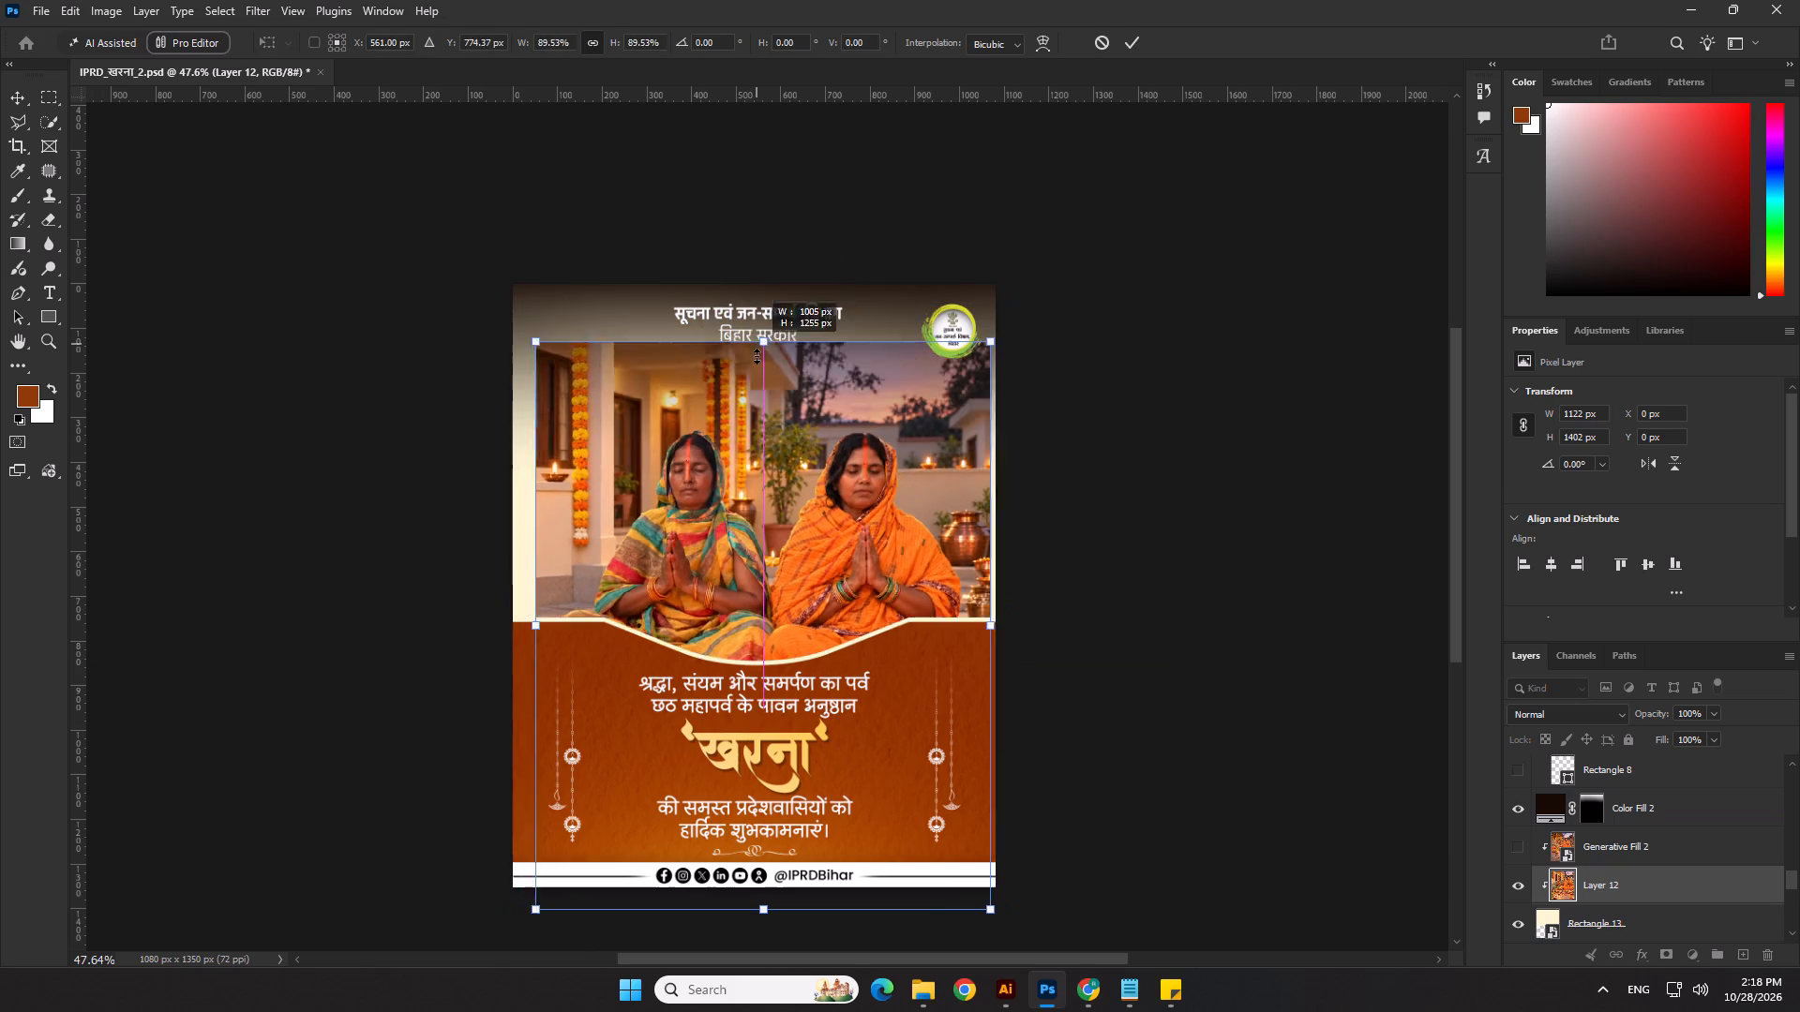
{"action": "left_click_drag", "start_coordinate": [757, 356], "coordinate": [747, 432]}
{"action": "left_click_drag", "start_coordinate": [763, 517], "coordinate": [736, 400]}
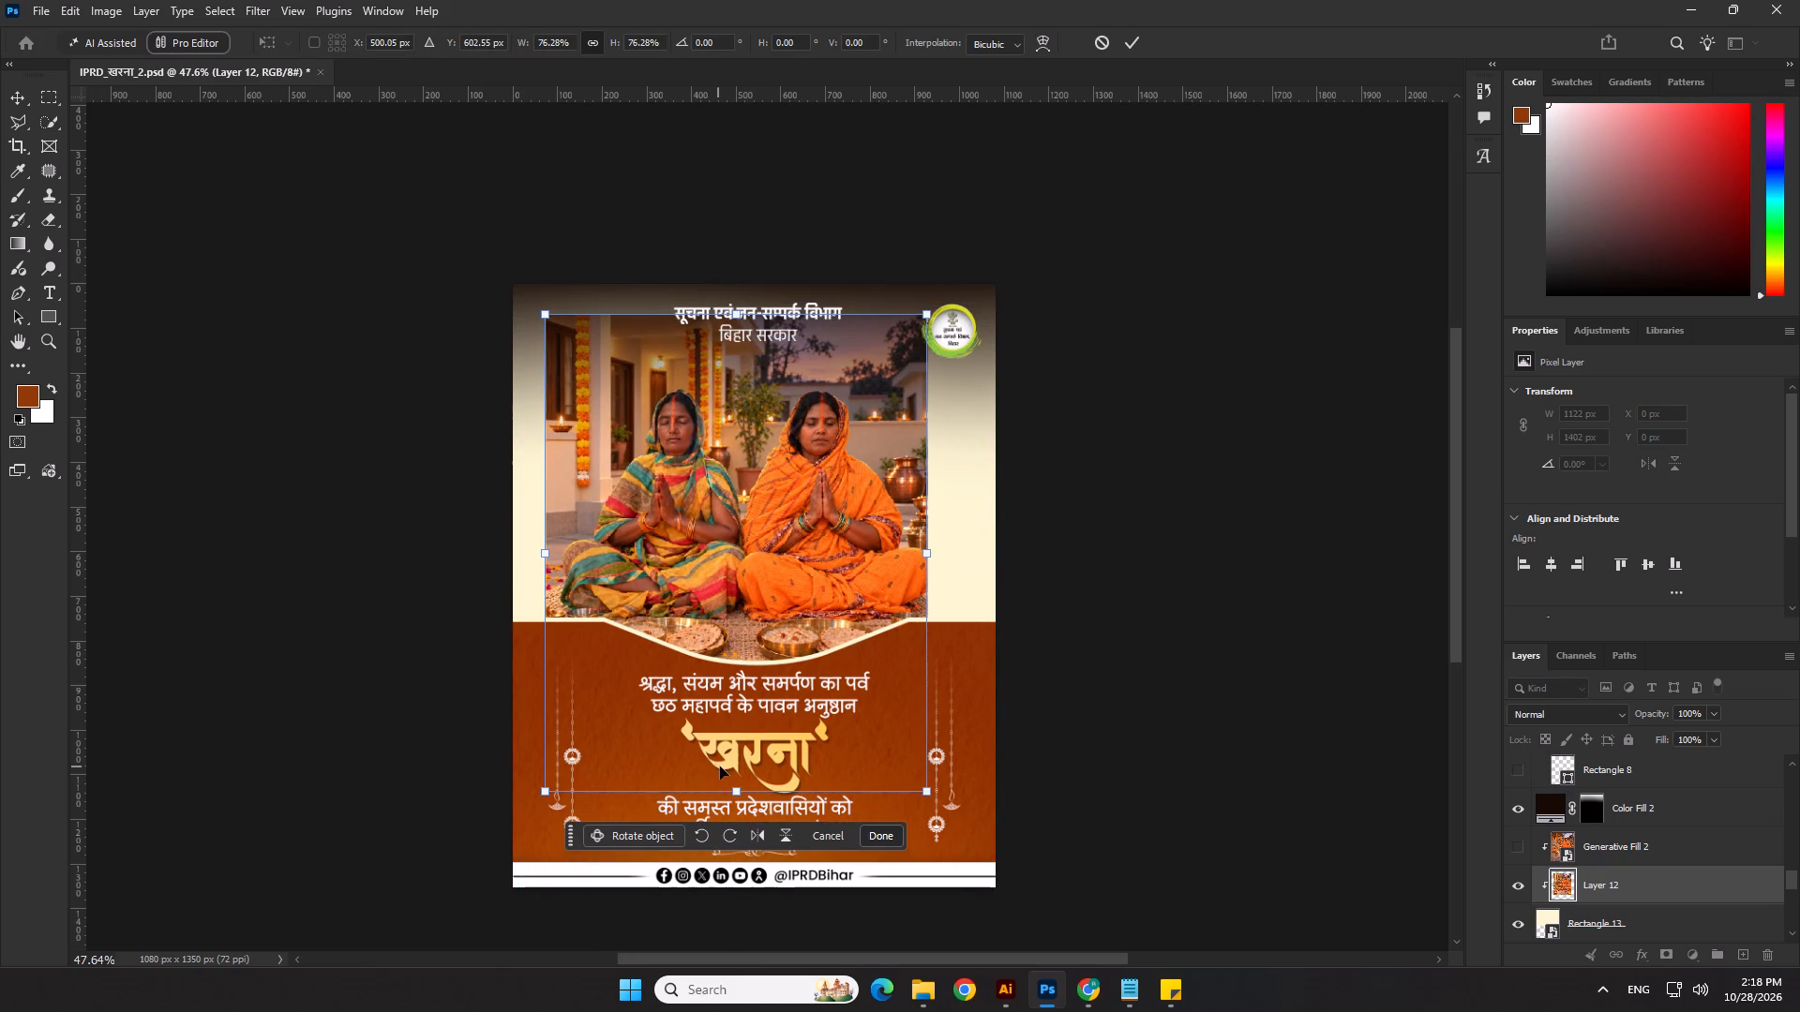
{"action": "left_click_drag", "start_coordinate": [732, 790], "coordinate": [761, 733]}
{"action": "left_click_drag", "start_coordinate": [757, 600], "coordinate": [769, 600]}
{"action": "key", "text": "Return"}
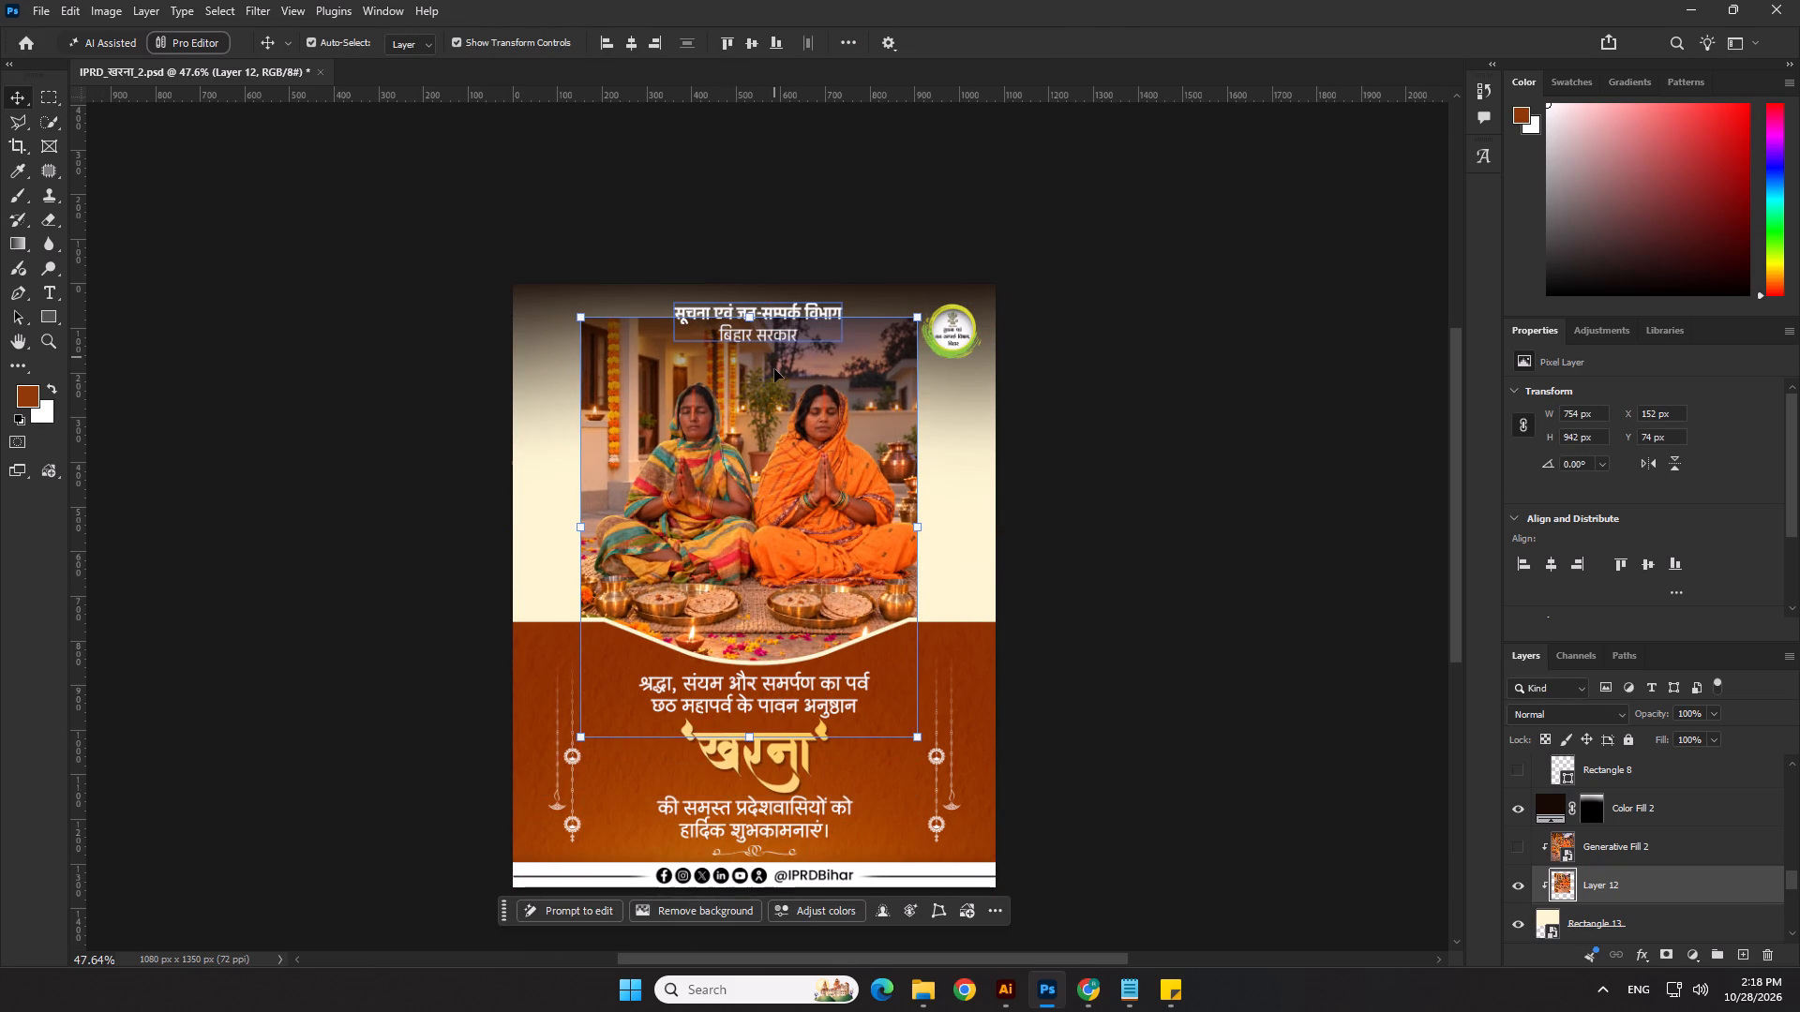
{"action": "key", "text": "Down"}
{"action": "key", "text": "Down"}
{"action": "key", "text": "Down"}
{"action": "key", "text": "Right"}
{"action": "key", "text": "Right"}
{"action": "key", "text": "Right"}
{"action": "key", "text": "Right"}
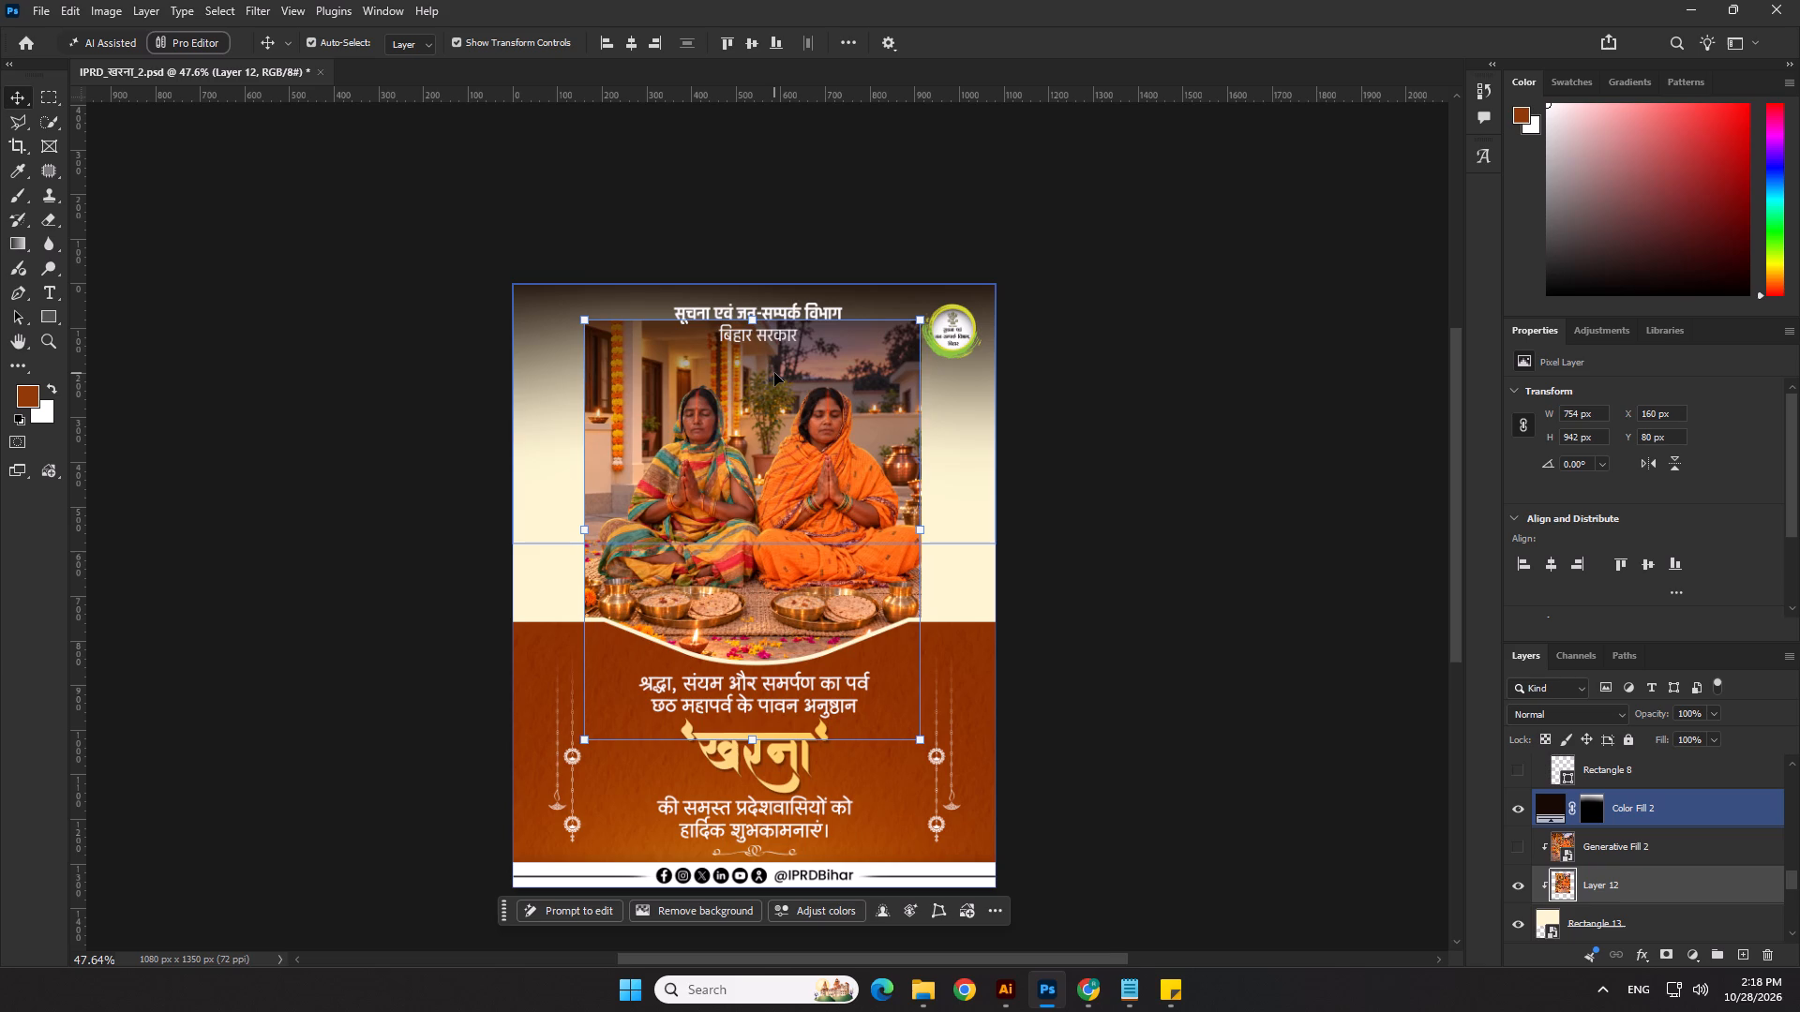
{"action": "key", "text": "Right"}
{"action": "key", "text": "Right"}
Enlarge the image to about 826 × 1032 px, extend it to the canvas's upper edge, and centre it horizontally.
{"action": "left_click_drag", "start_coordinate": [926, 746], "coordinate": [927, 748]}
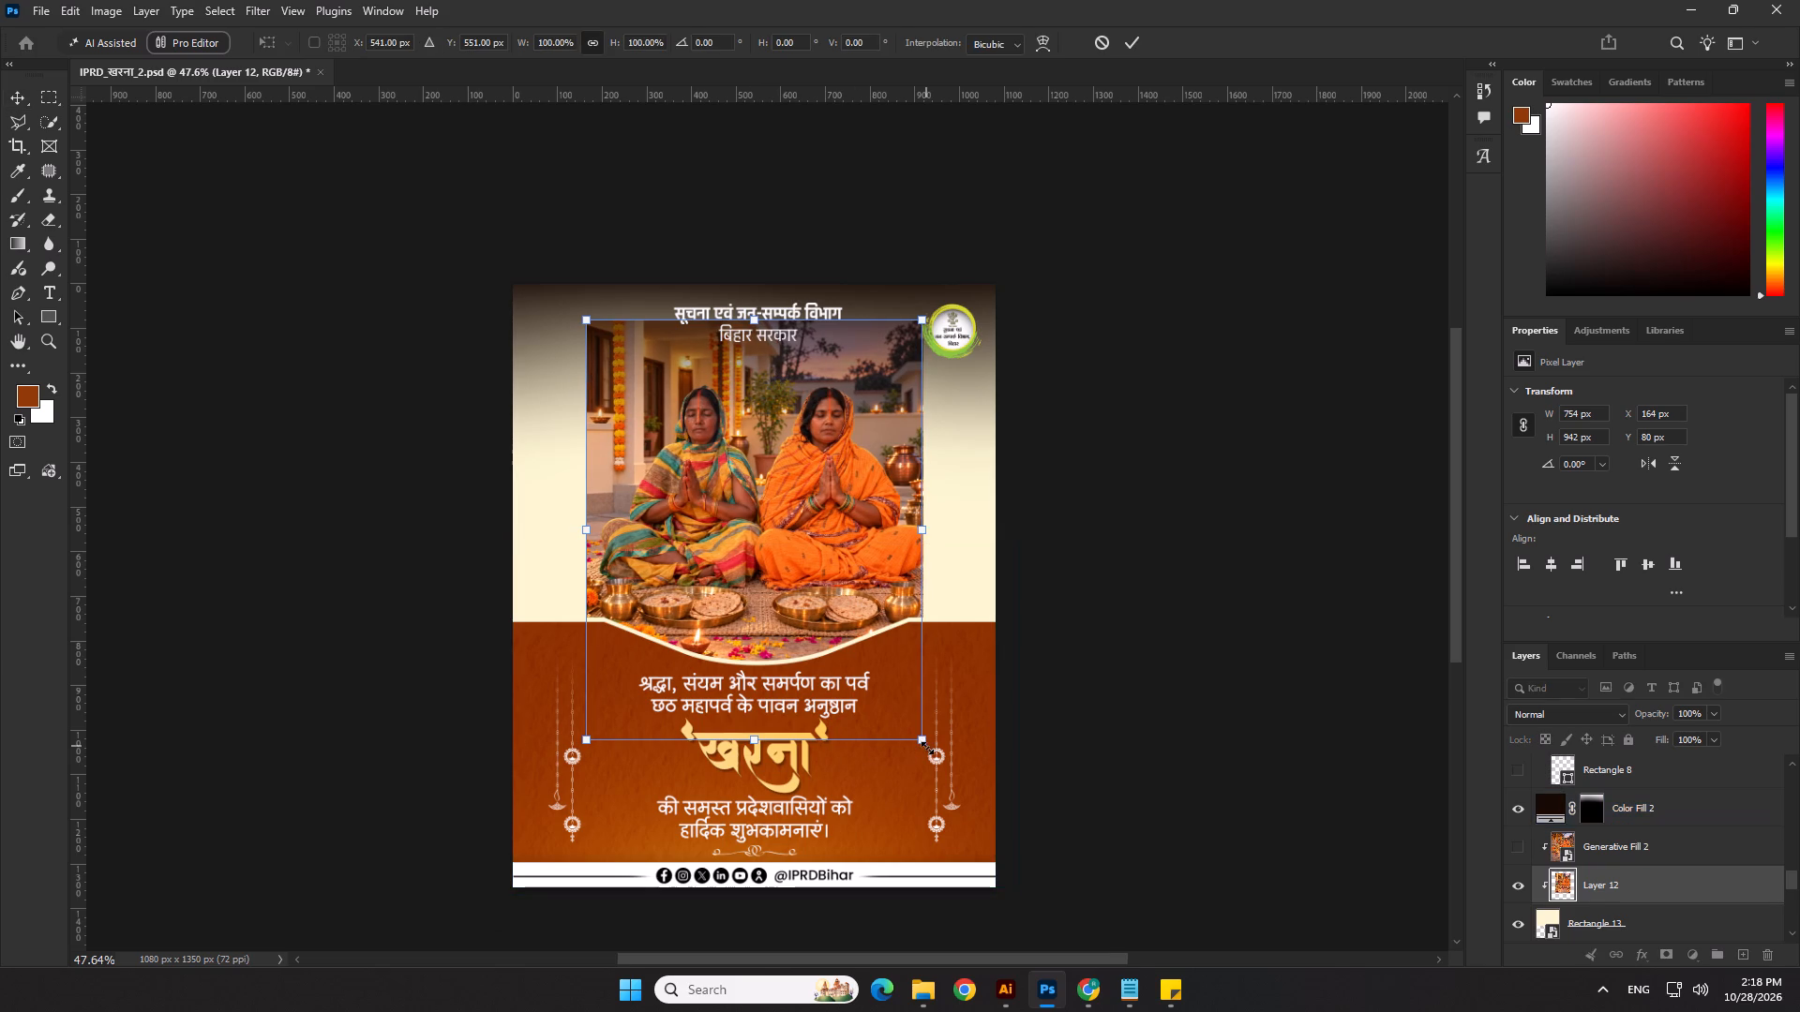
{"action": "left_click_drag", "start_coordinate": [927, 748], "coordinate": [923, 755]}
{"action": "left_click_drag", "start_coordinate": [753, 317], "coordinate": [753, 316]}
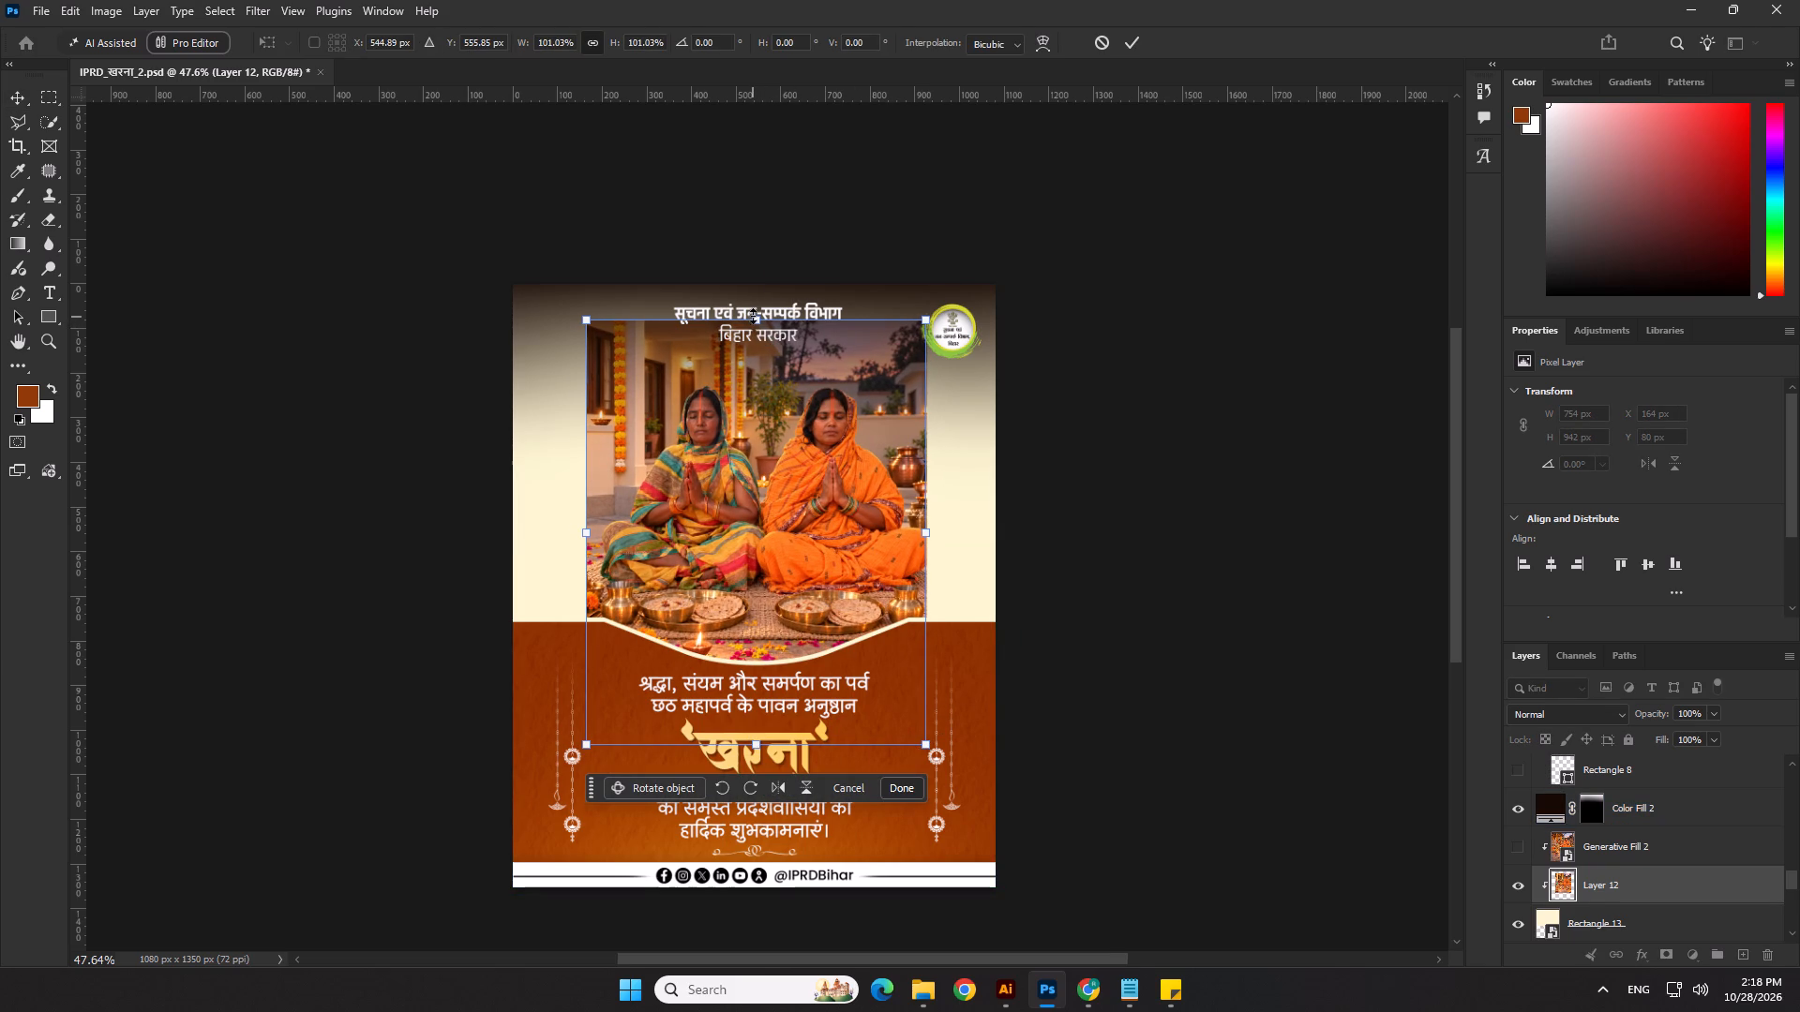
{"action": "left_click_drag", "start_coordinate": [753, 316], "coordinate": [772, 280]}
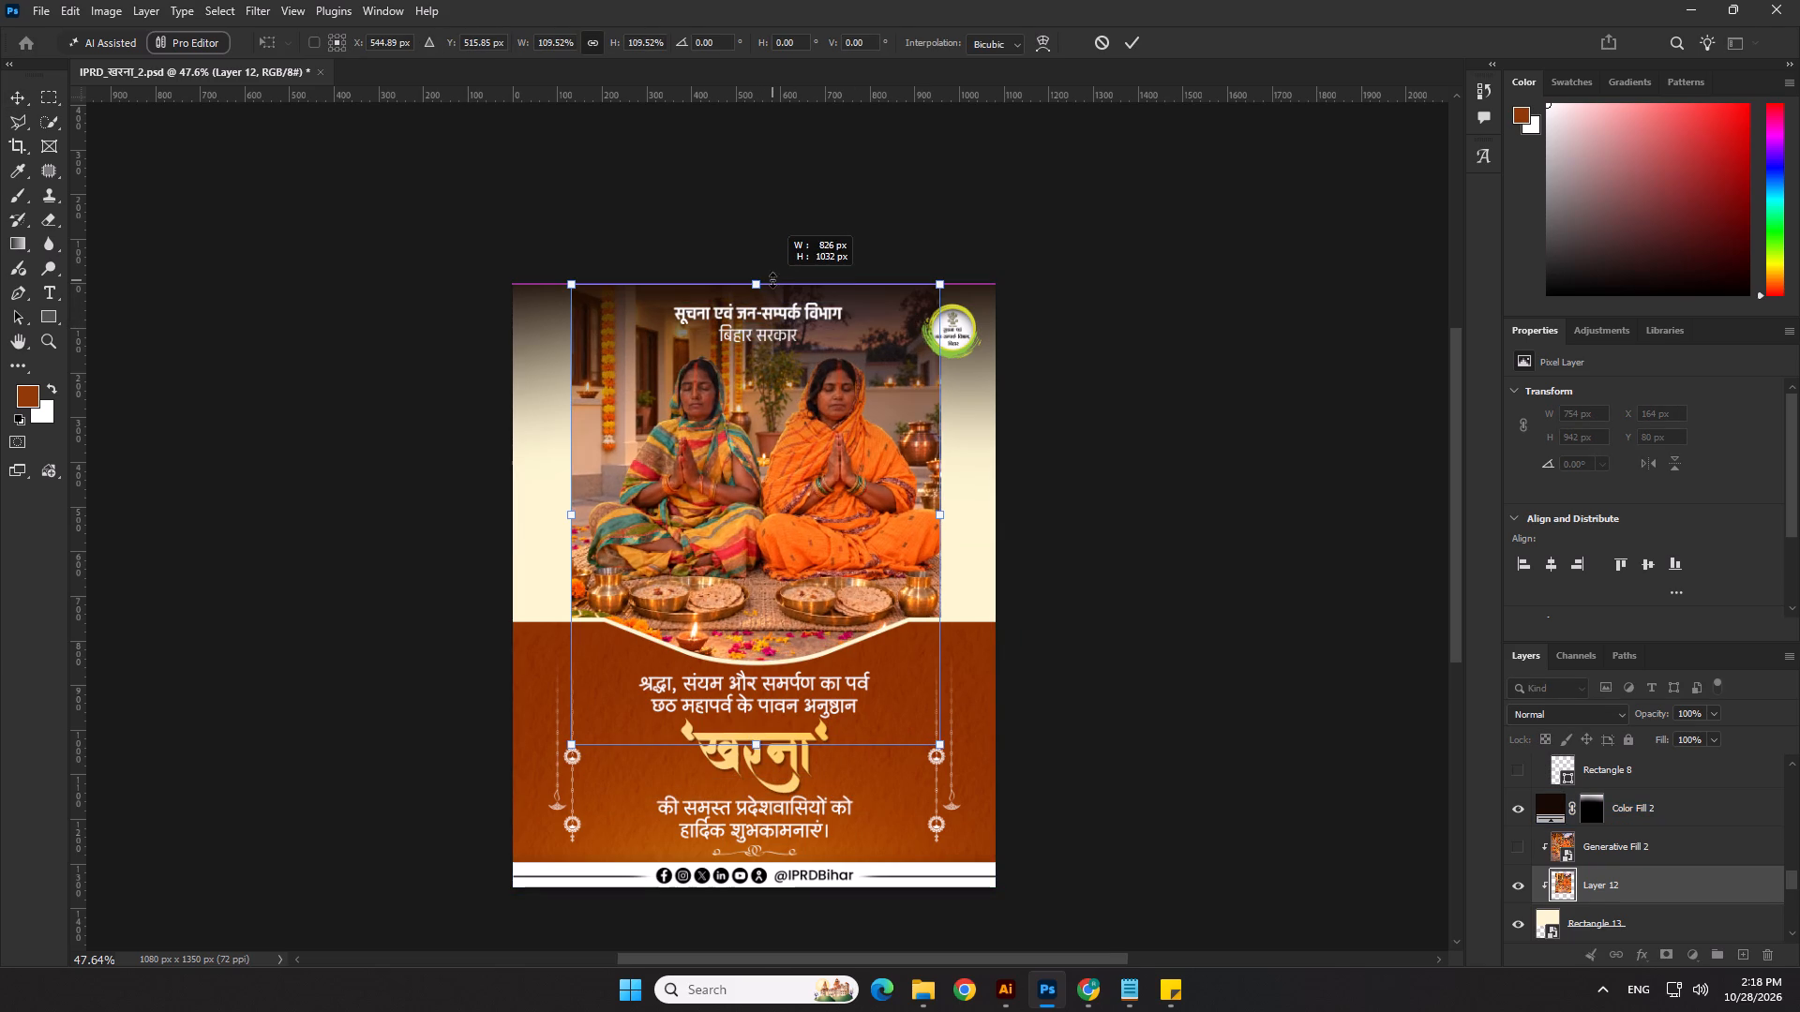
{"action": "left_click_drag", "start_coordinate": [772, 280], "coordinate": [762, 288]}
{"action": "scroll", "coordinate": [752, 358], "scroll_direction": "up", "scroll_amount": 2}
{"action": "key", "text": "Return"}
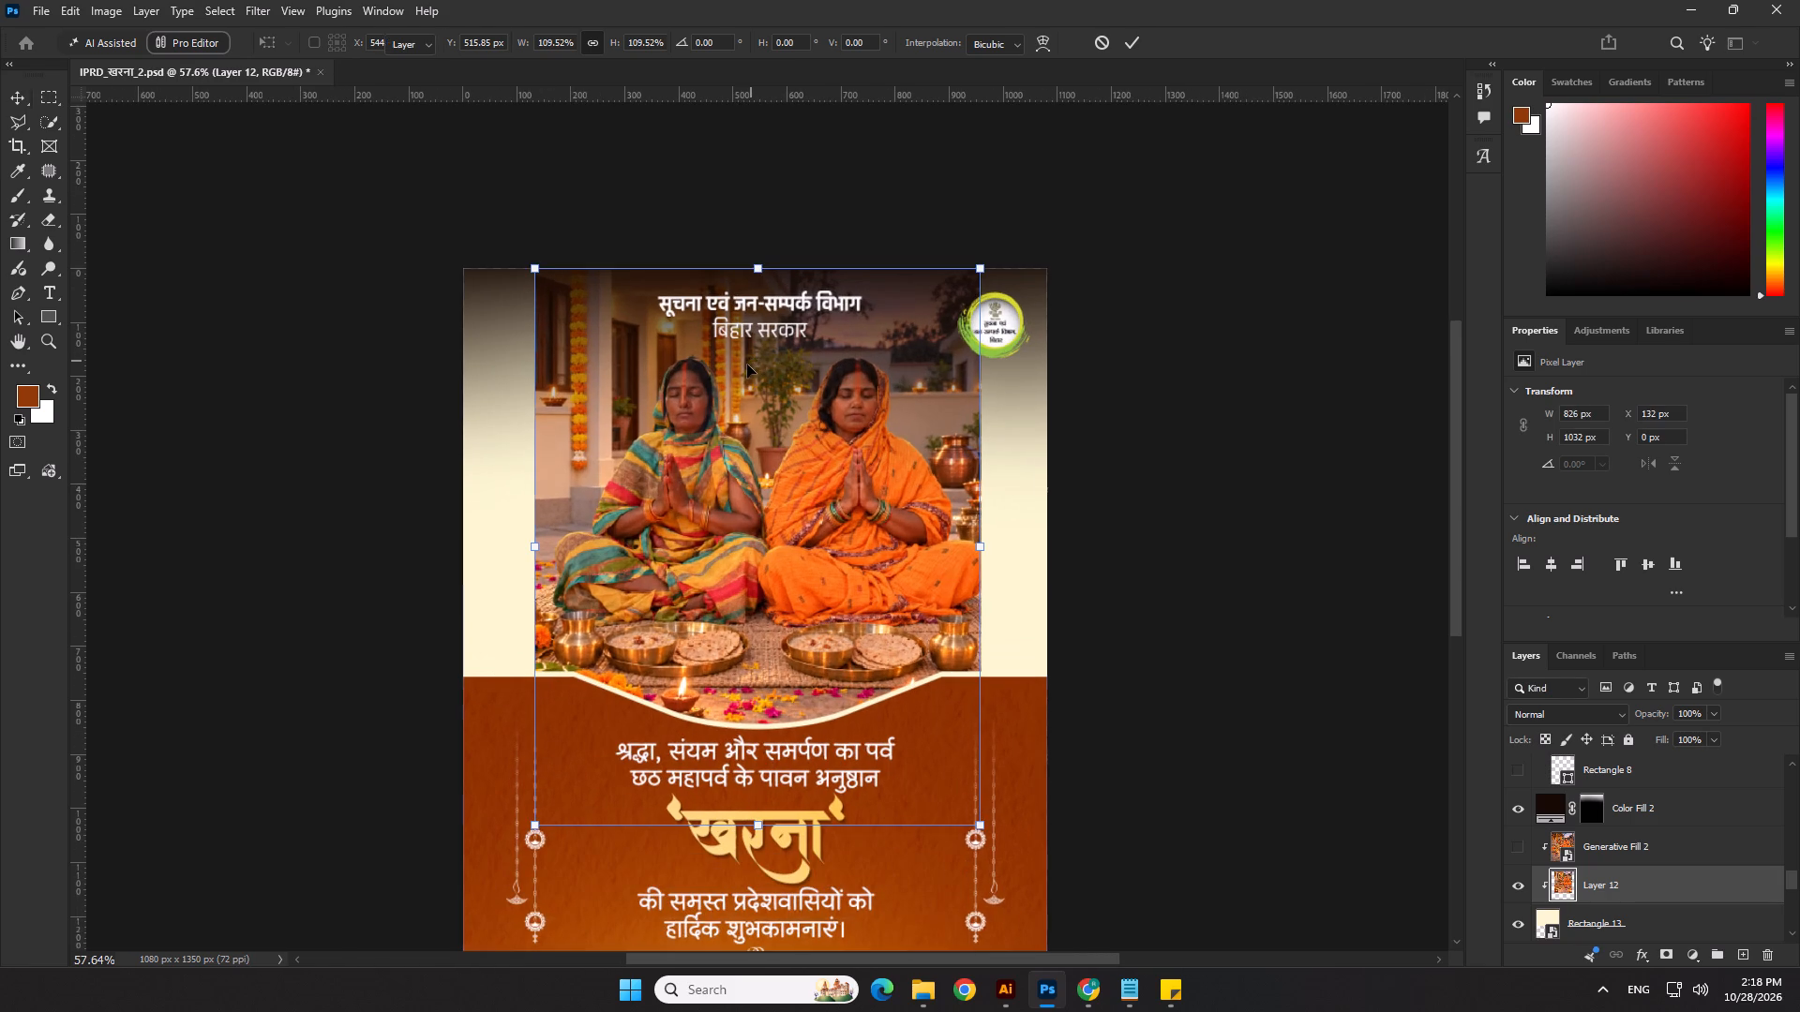
{"action": "left_click", "coordinate": [632, 44]}
{"action": "left_click", "coordinate": [762, 187]}
{"action": "left_click", "coordinate": [881, 520]}
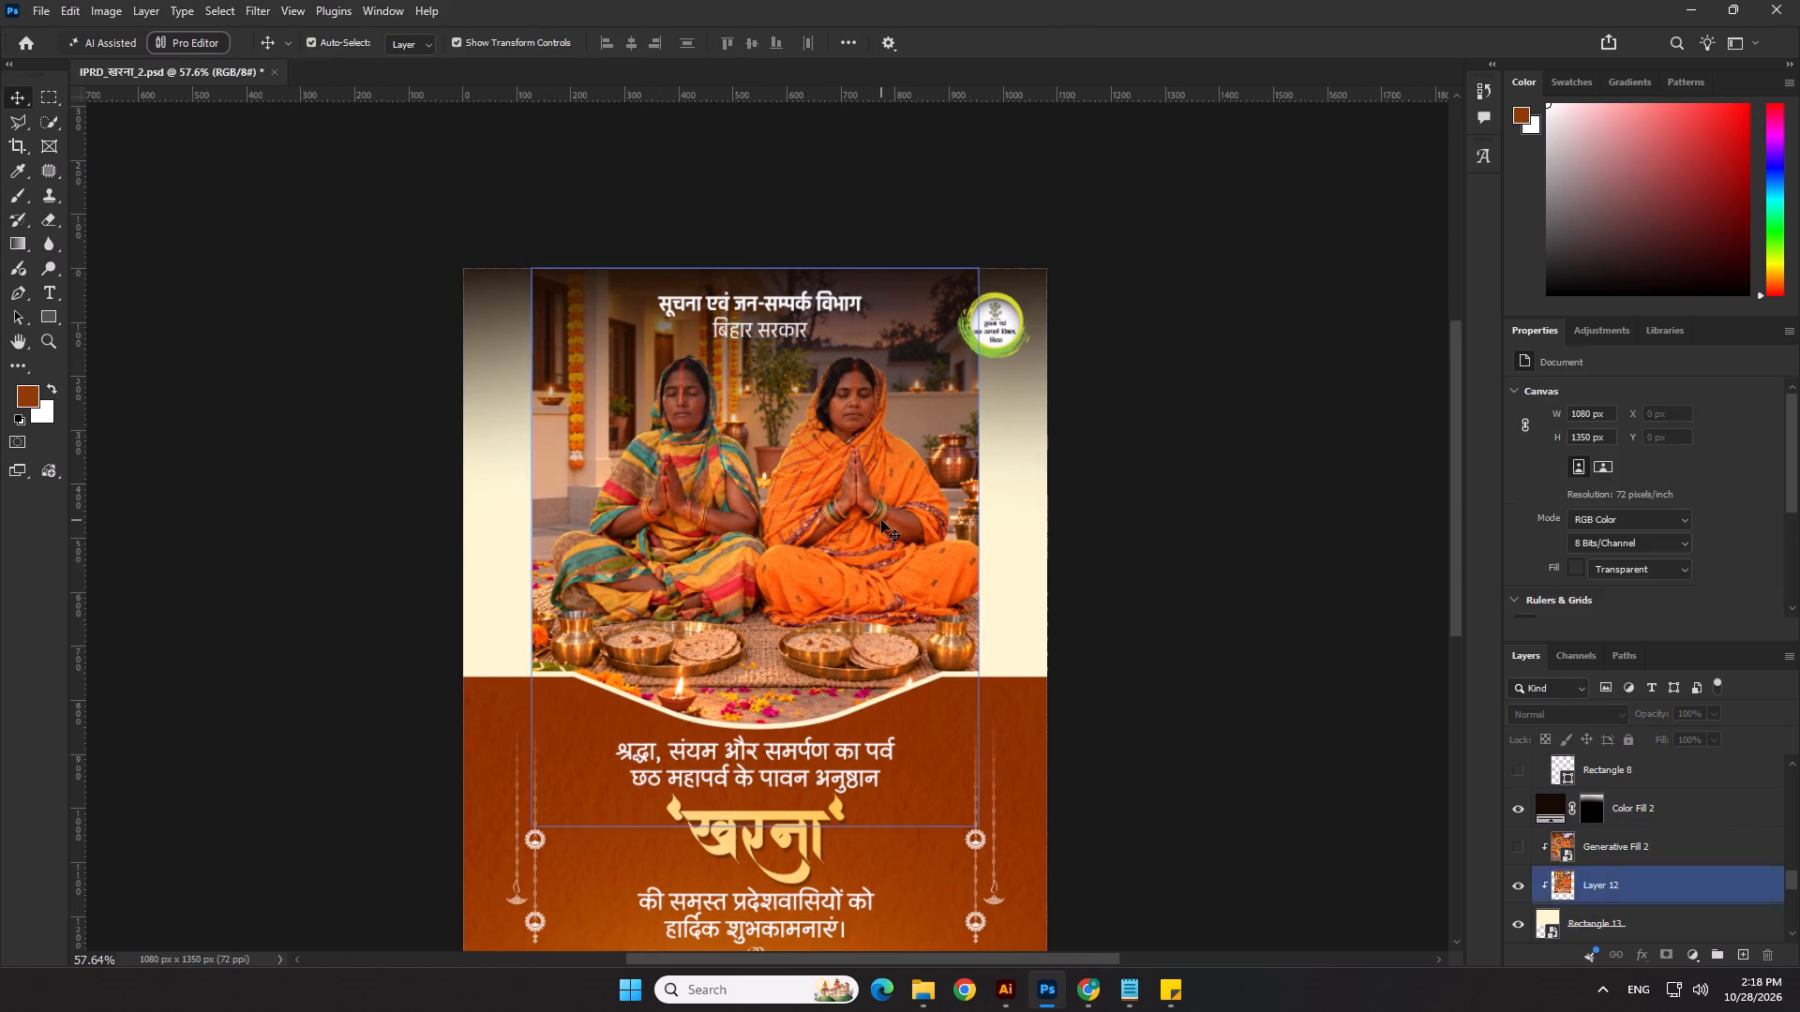
Enlarge the women's image slightly to about 841 × 1050 px, shifting it to X 117 px with its top at the canvas edge.
{"action": "scroll", "coordinate": [949, 642], "scroll_direction": "down", "scroll_amount": 1}
{"action": "left_click_drag", "start_coordinate": [972, 812], "coordinate": [972, 815]}
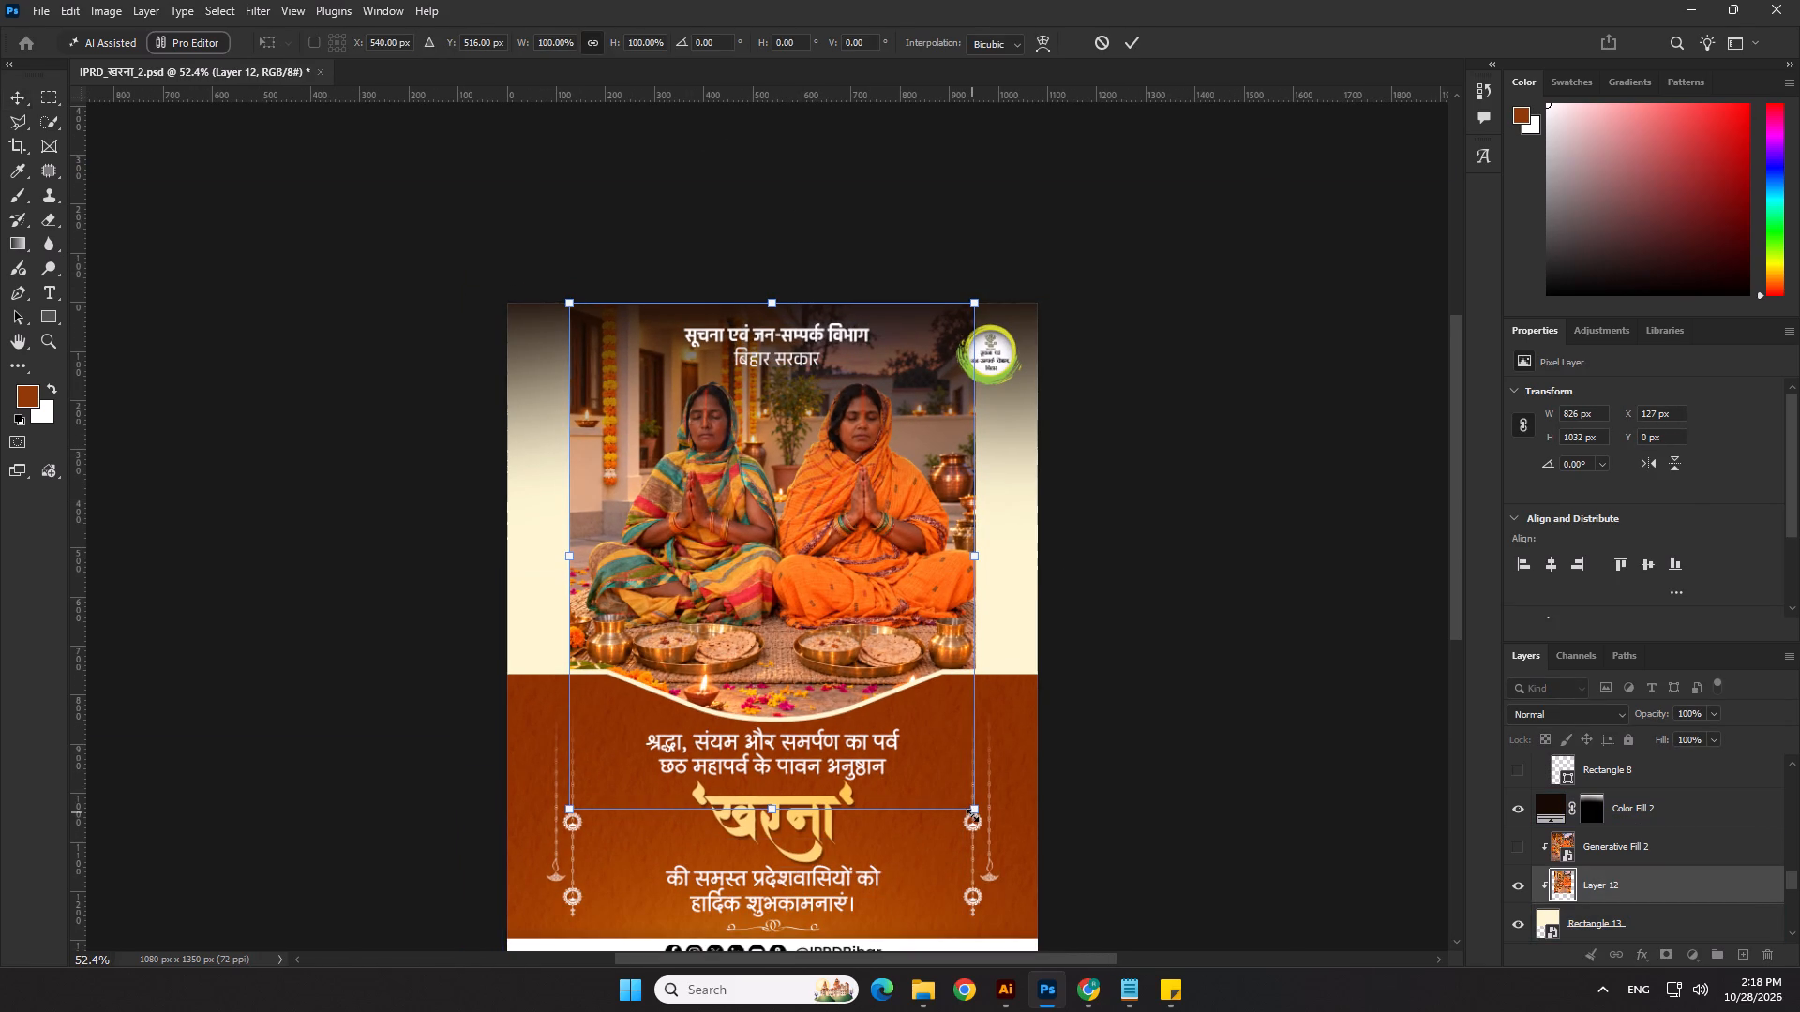
{"action": "left_click_drag", "start_coordinate": [972, 815], "coordinate": [973, 824]}
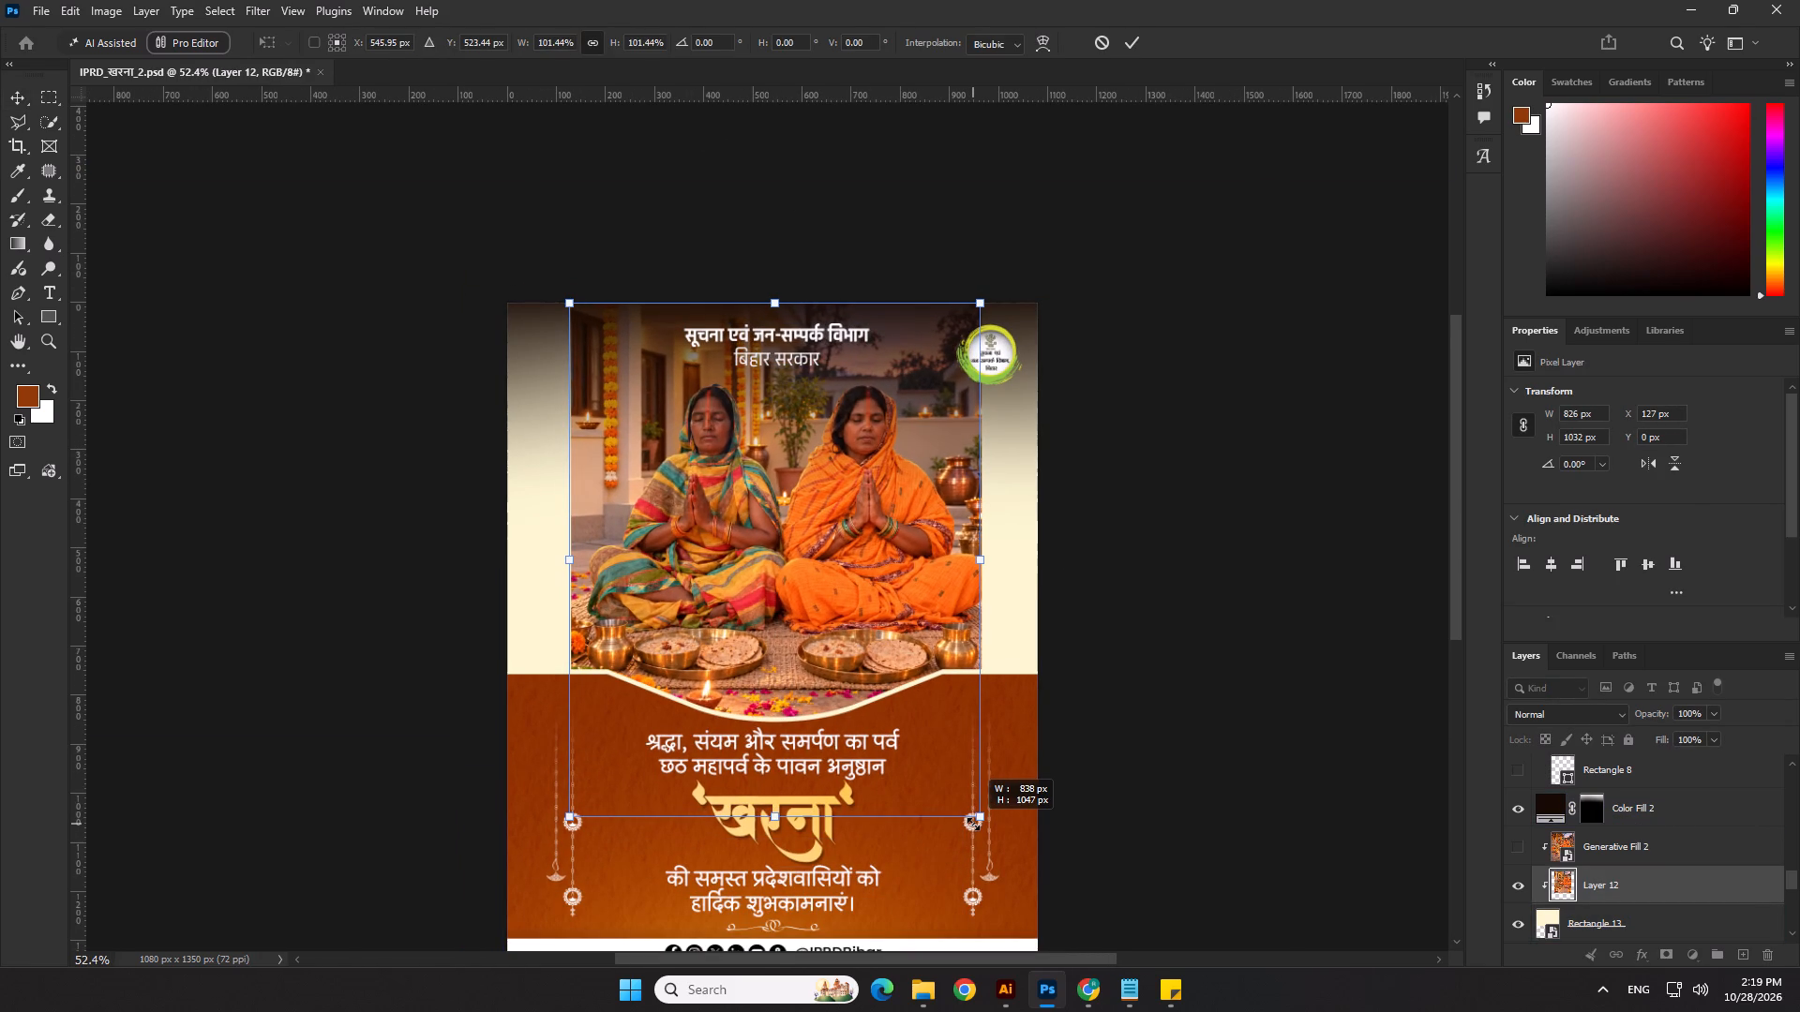
{"action": "left_click_drag", "start_coordinate": [973, 824], "coordinate": [974, 824]}
{"action": "key", "text": "Left"}
{"action": "key", "text": "Left"}
{"action": "key", "text": "Left"}
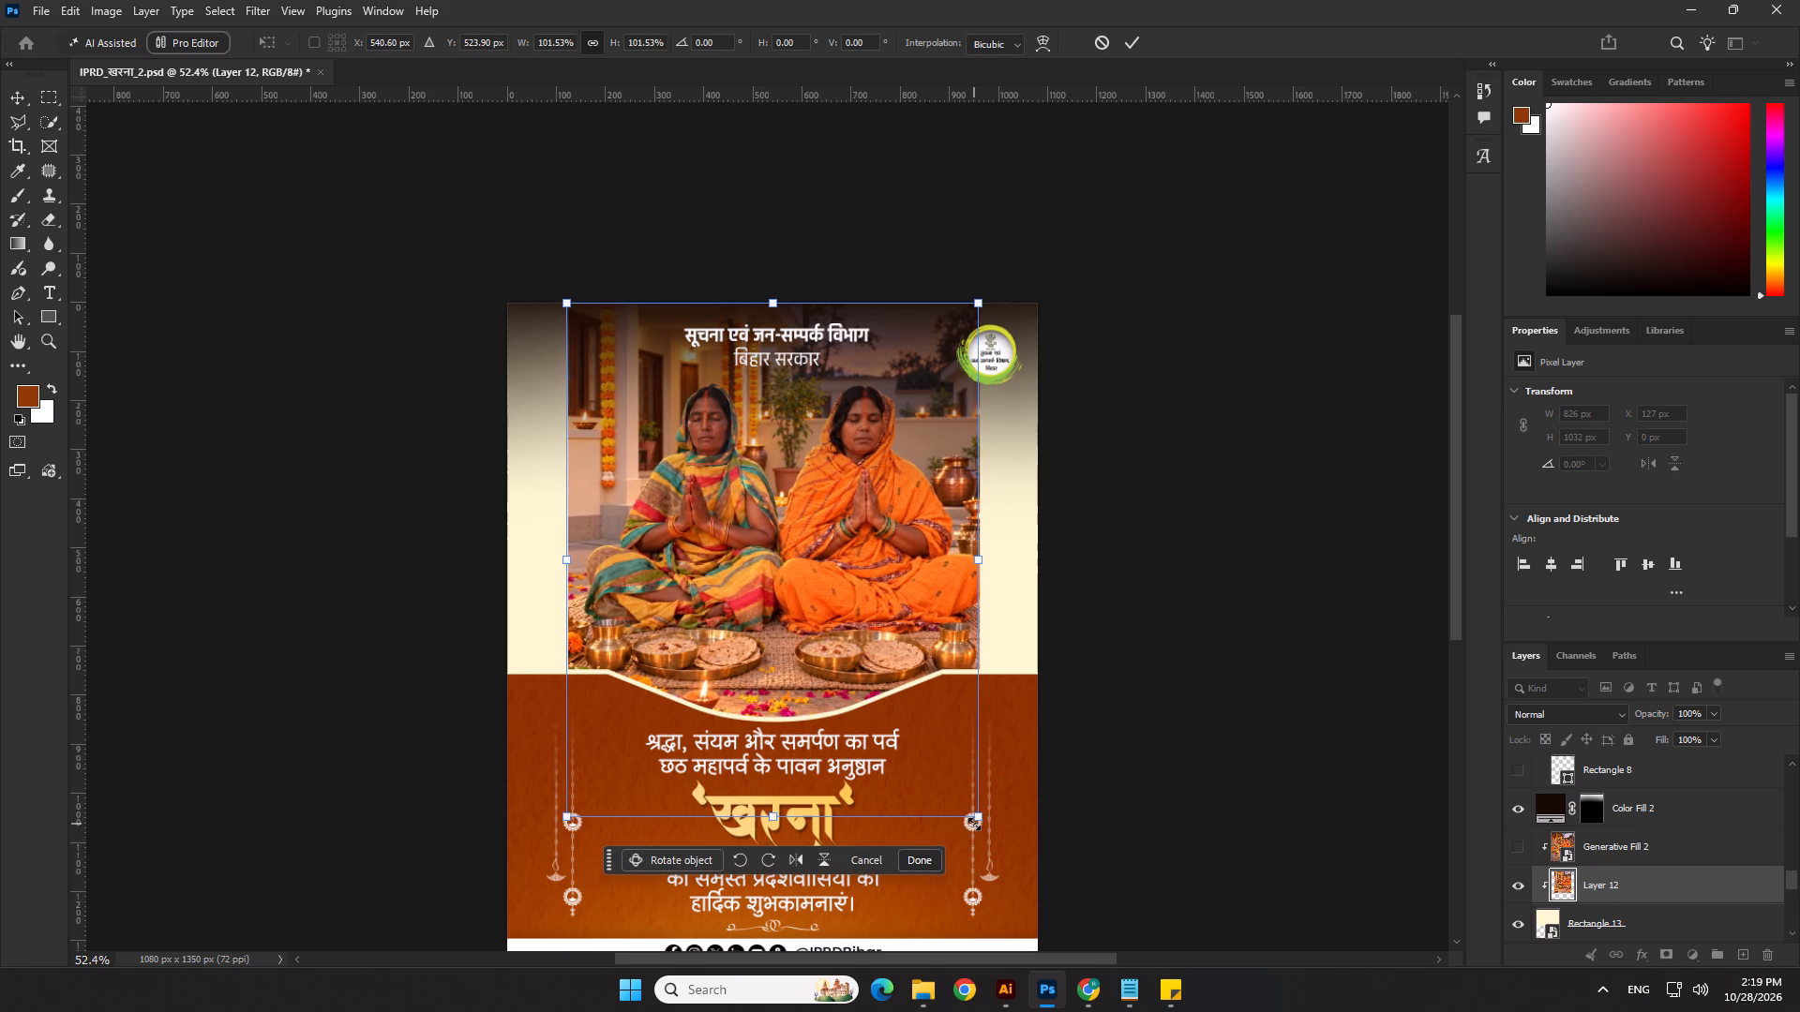
{"action": "key", "text": "Left"}
{"action": "key", "text": "Left"}
{"action": "left_click", "coordinate": [974, 824]}
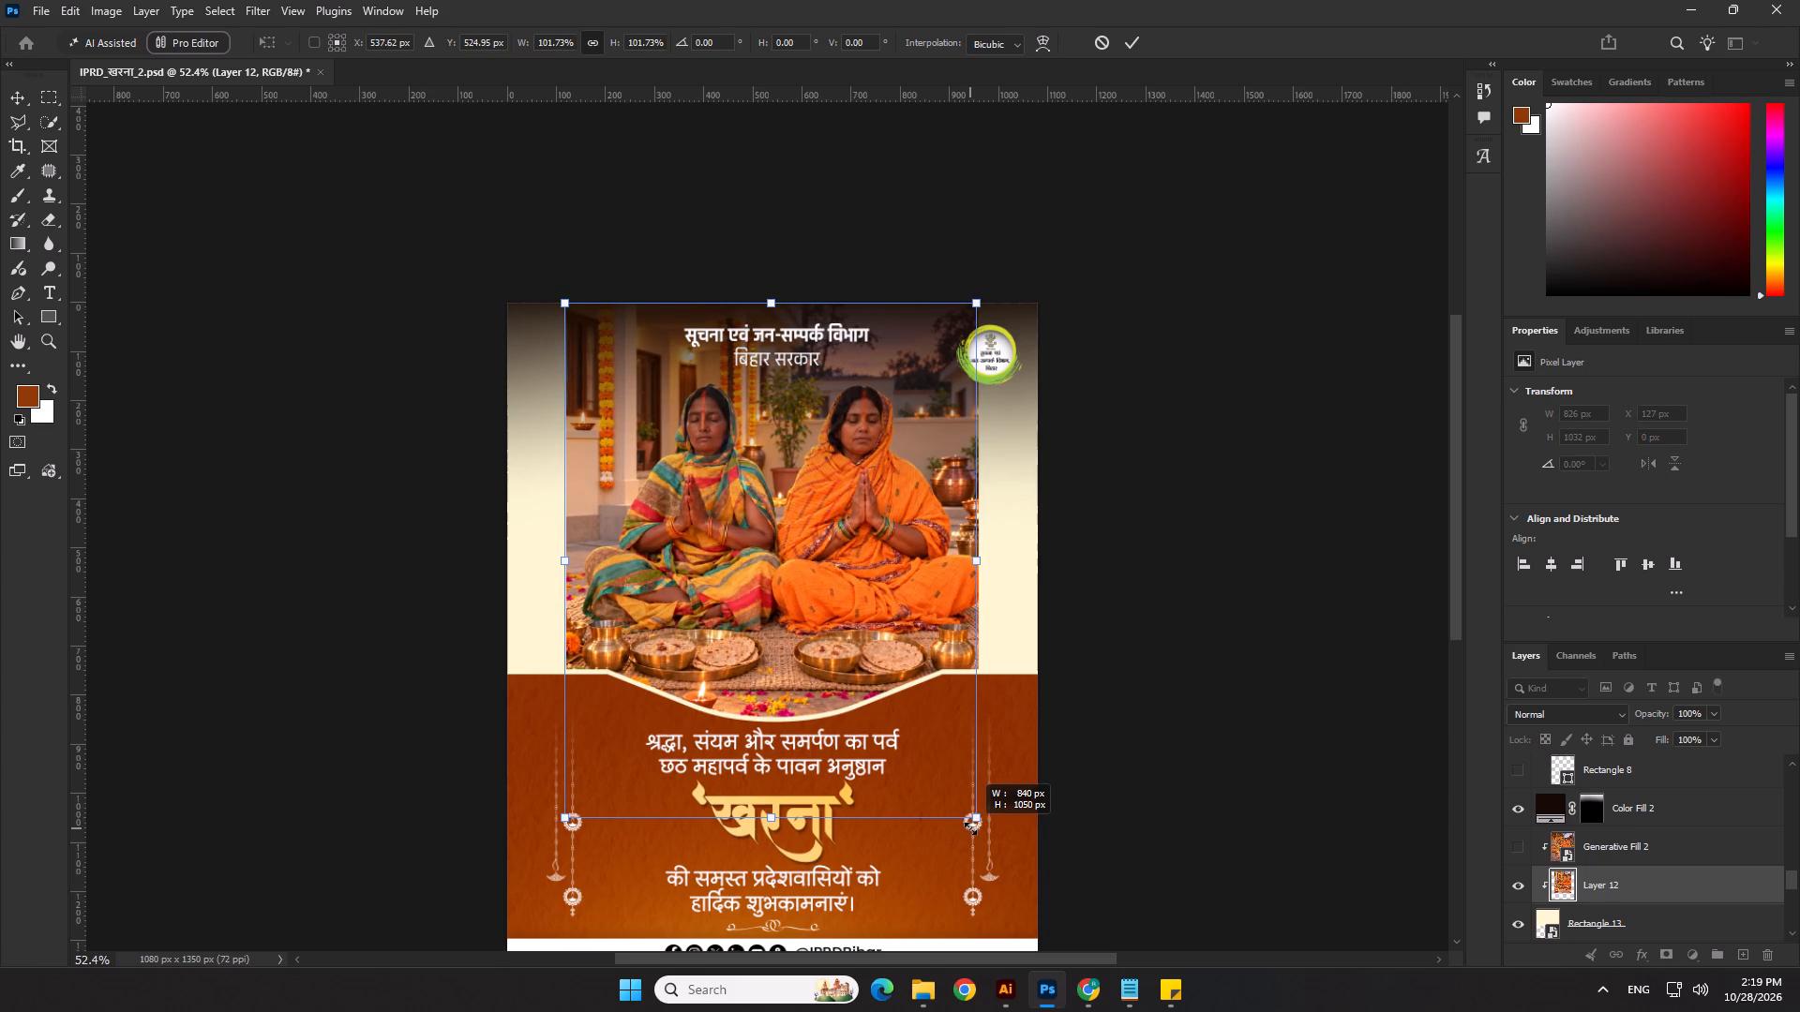
{"action": "key", "text": "Return"}
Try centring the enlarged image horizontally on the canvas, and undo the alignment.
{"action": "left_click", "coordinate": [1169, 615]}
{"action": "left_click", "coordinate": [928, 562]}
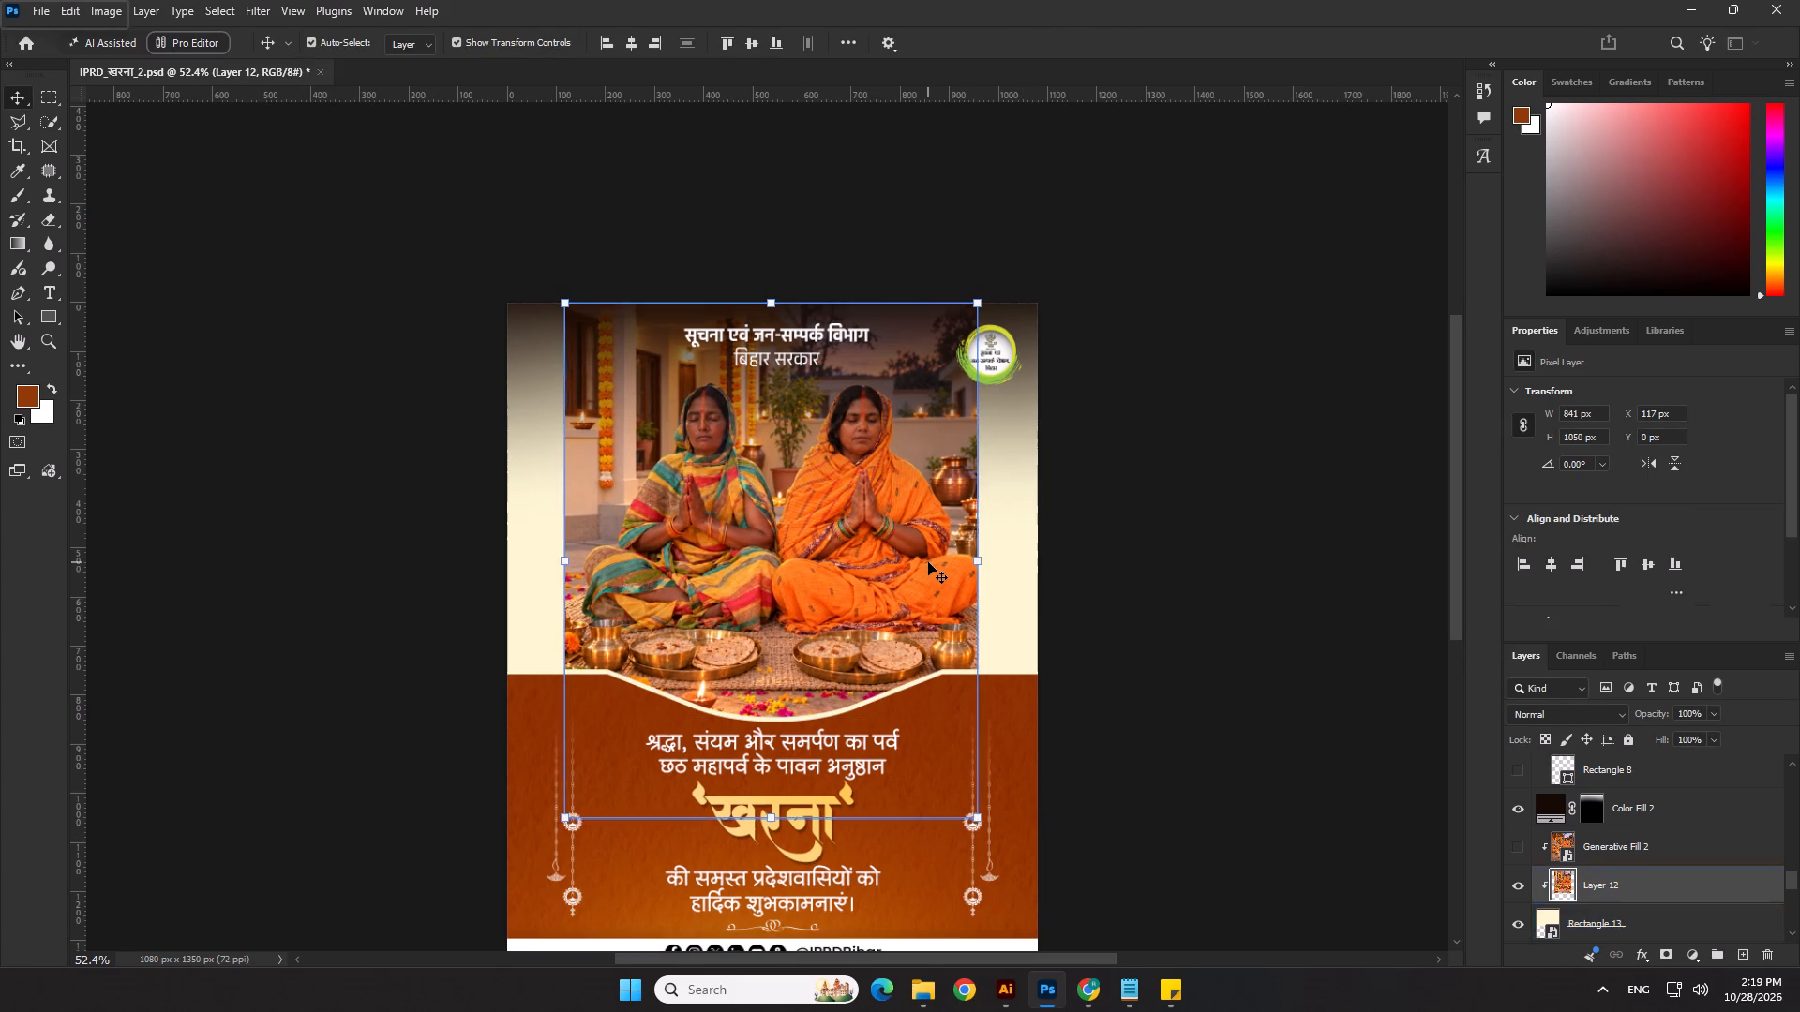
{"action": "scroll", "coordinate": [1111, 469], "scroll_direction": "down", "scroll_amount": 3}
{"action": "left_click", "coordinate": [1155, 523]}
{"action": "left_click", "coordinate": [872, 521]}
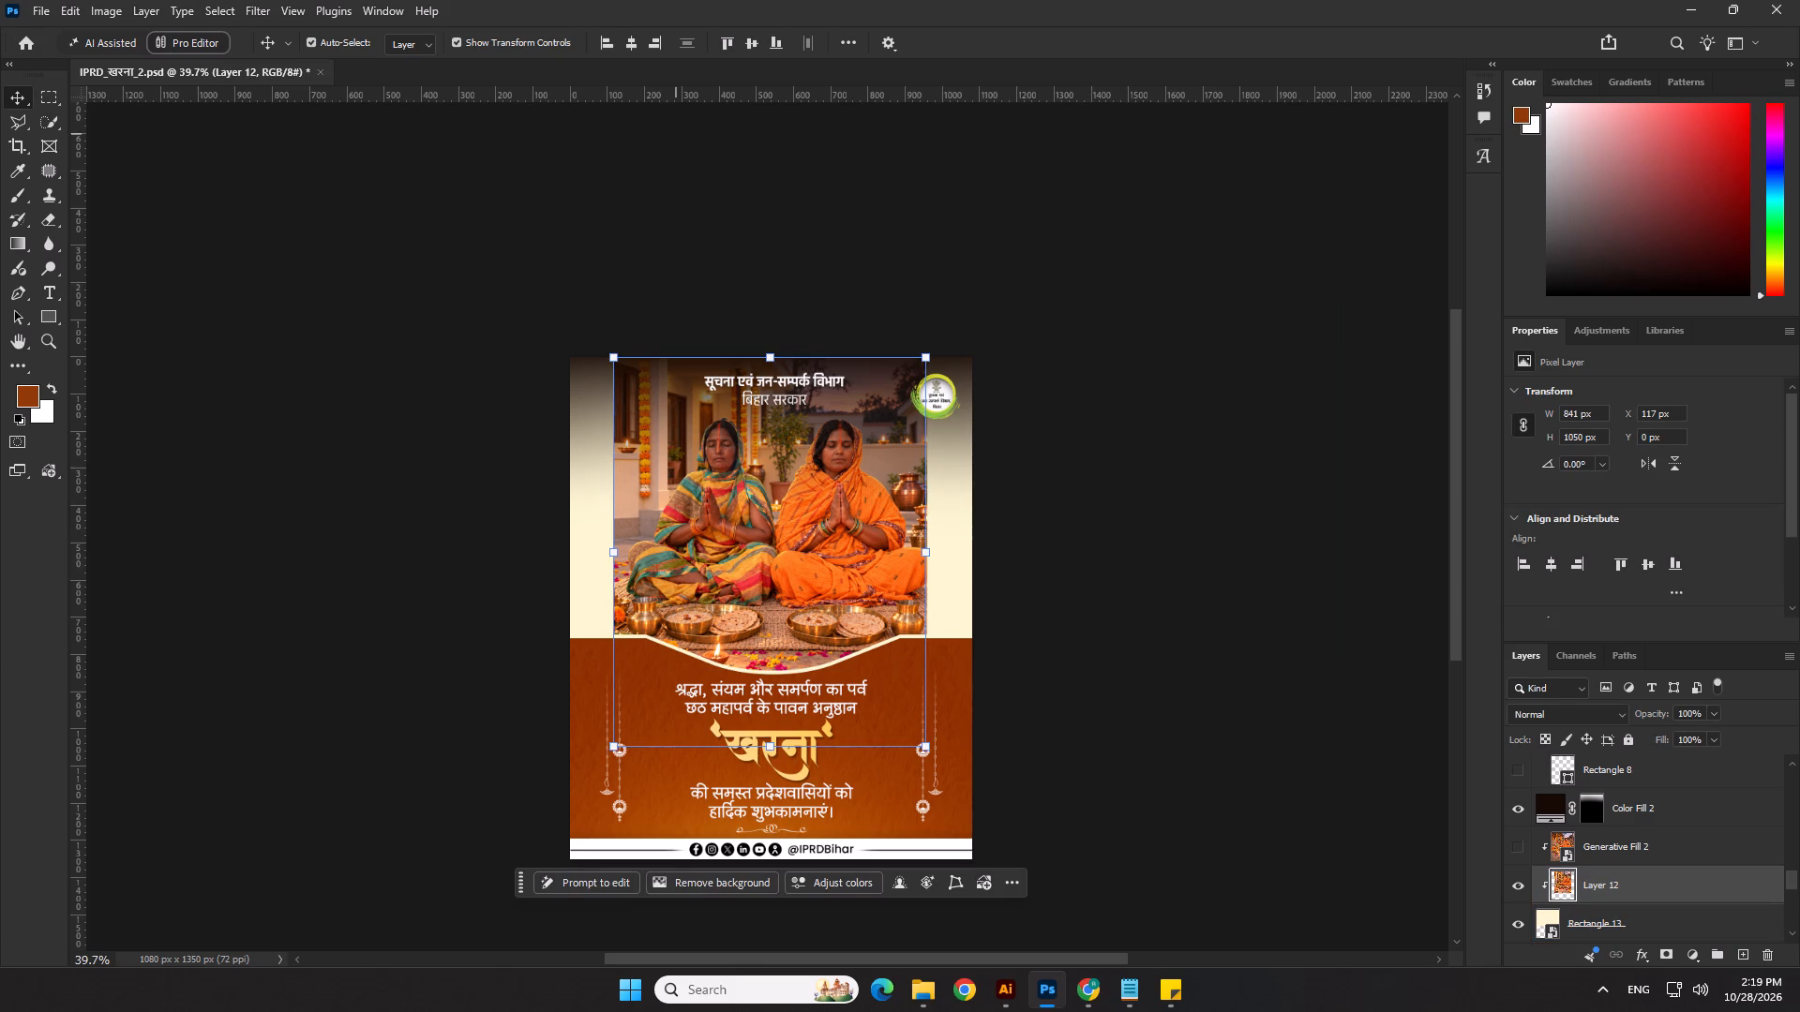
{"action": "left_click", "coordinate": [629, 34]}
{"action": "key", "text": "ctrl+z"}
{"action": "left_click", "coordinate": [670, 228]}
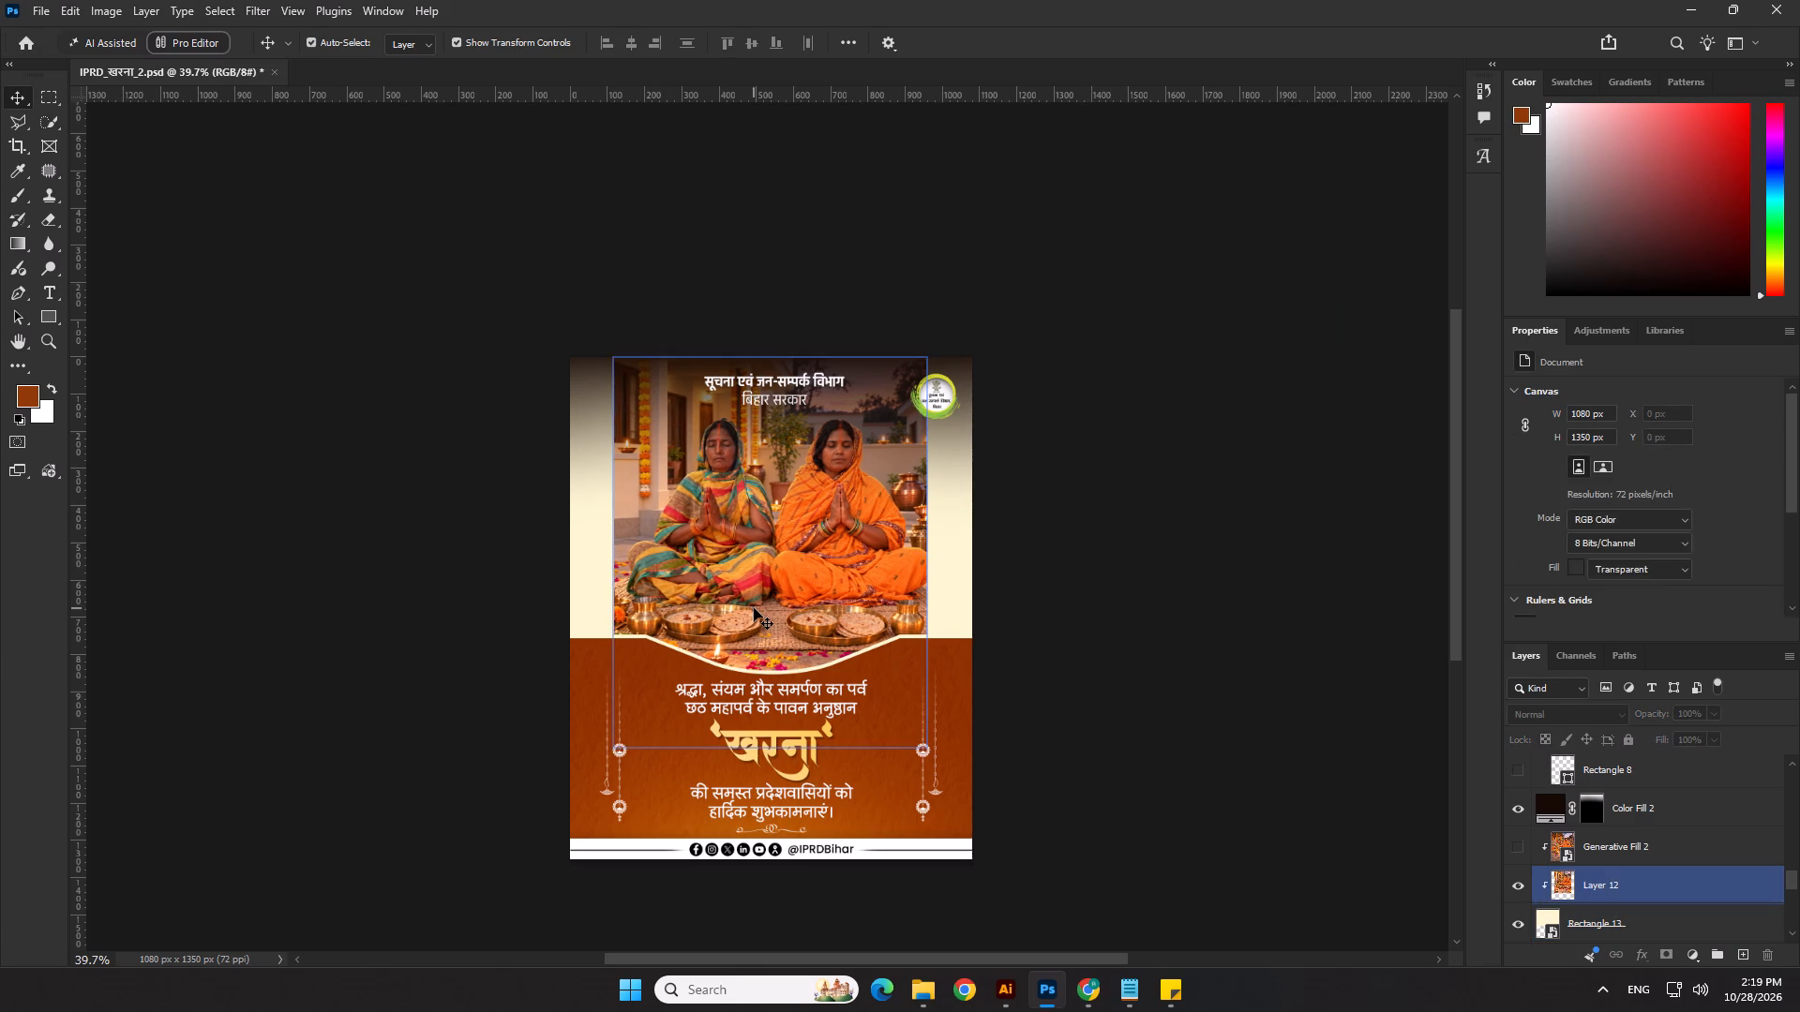
Select the area outside Layer 12's image, release its clipping mask, and extend the scene there using Generative Fill without a prompt.
{"action": "left_click", "coordinate": [754, 608]}
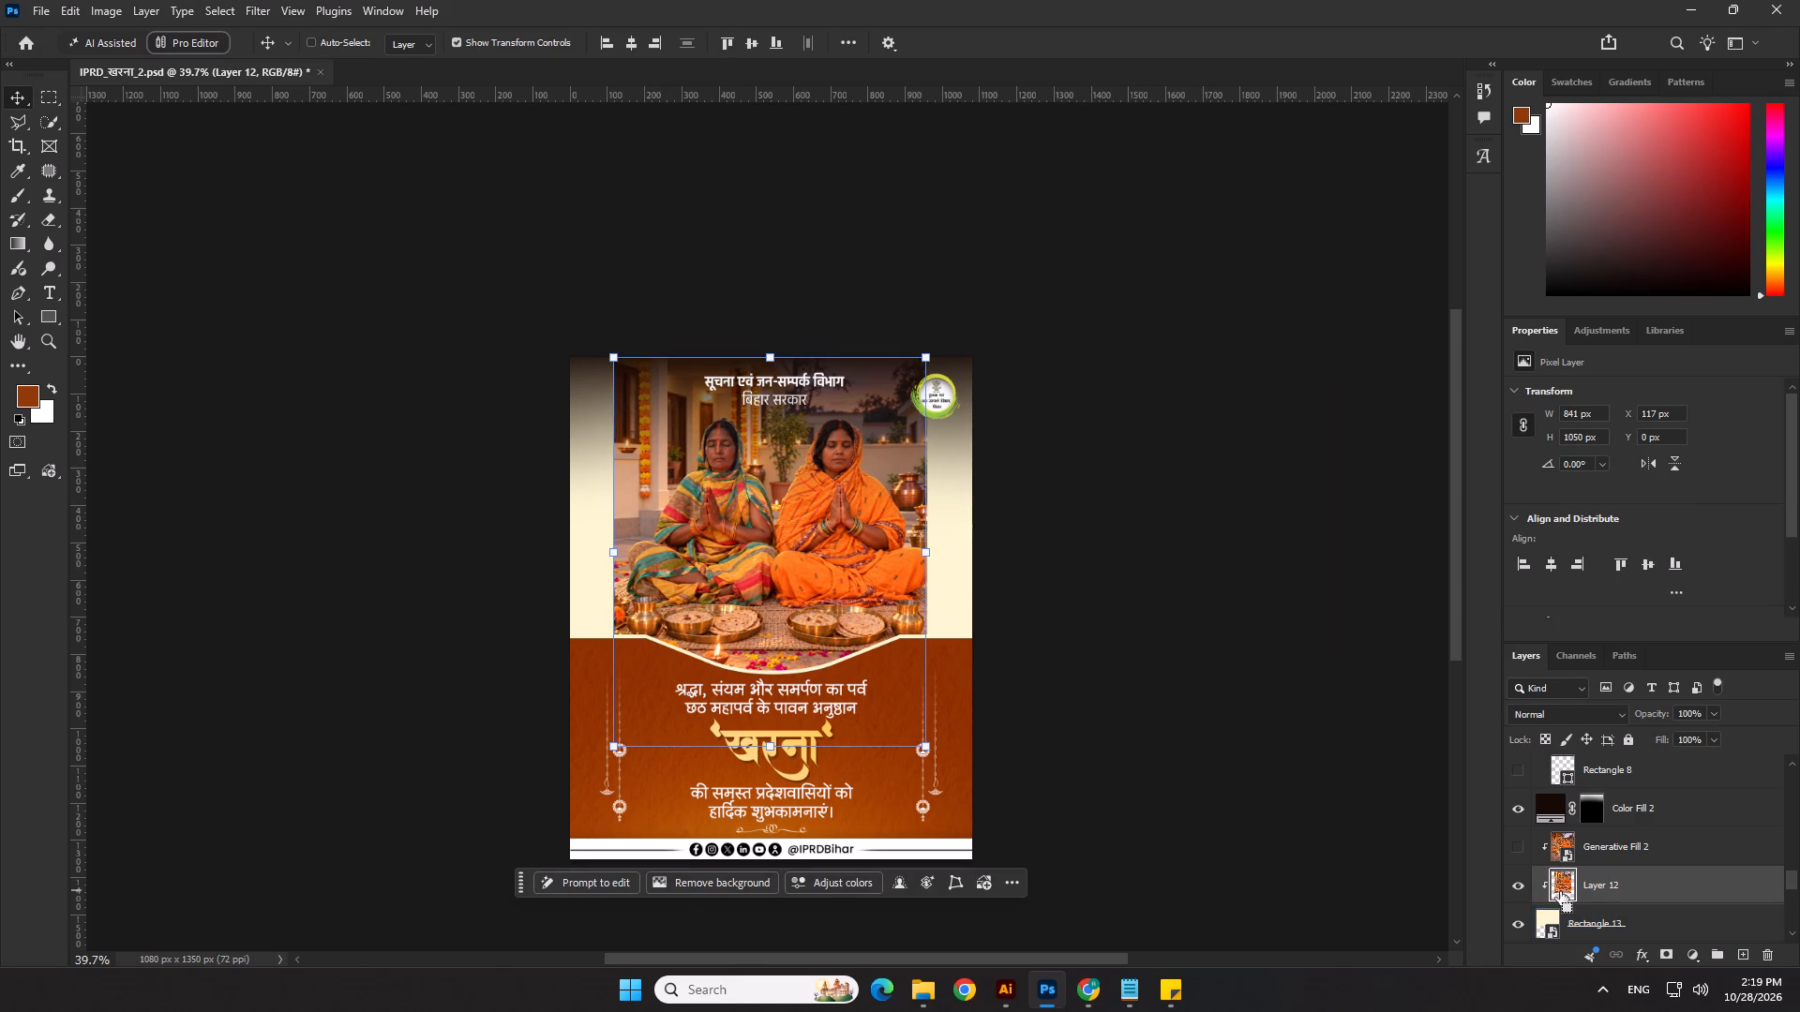
{"action": "left_click", "coordinate": [1563, 892], "text": "ctrl"}
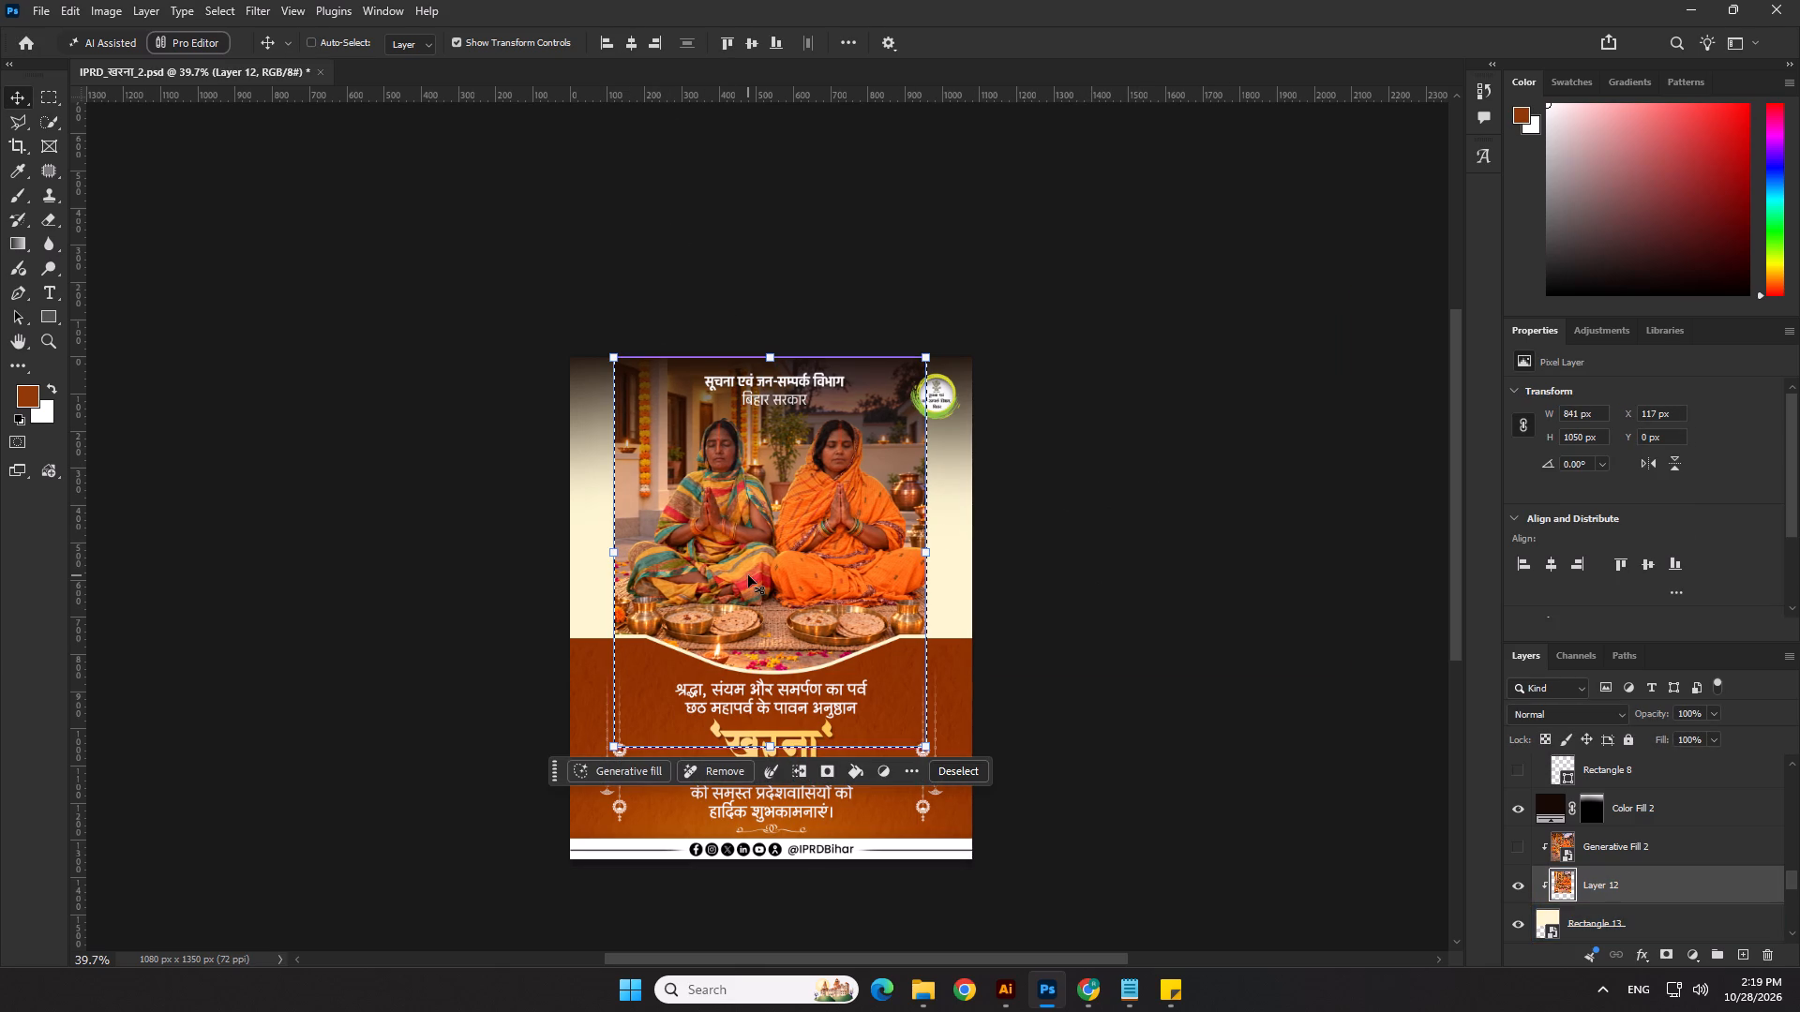
{"action": "key", "text": "ctrl+shift+i"}
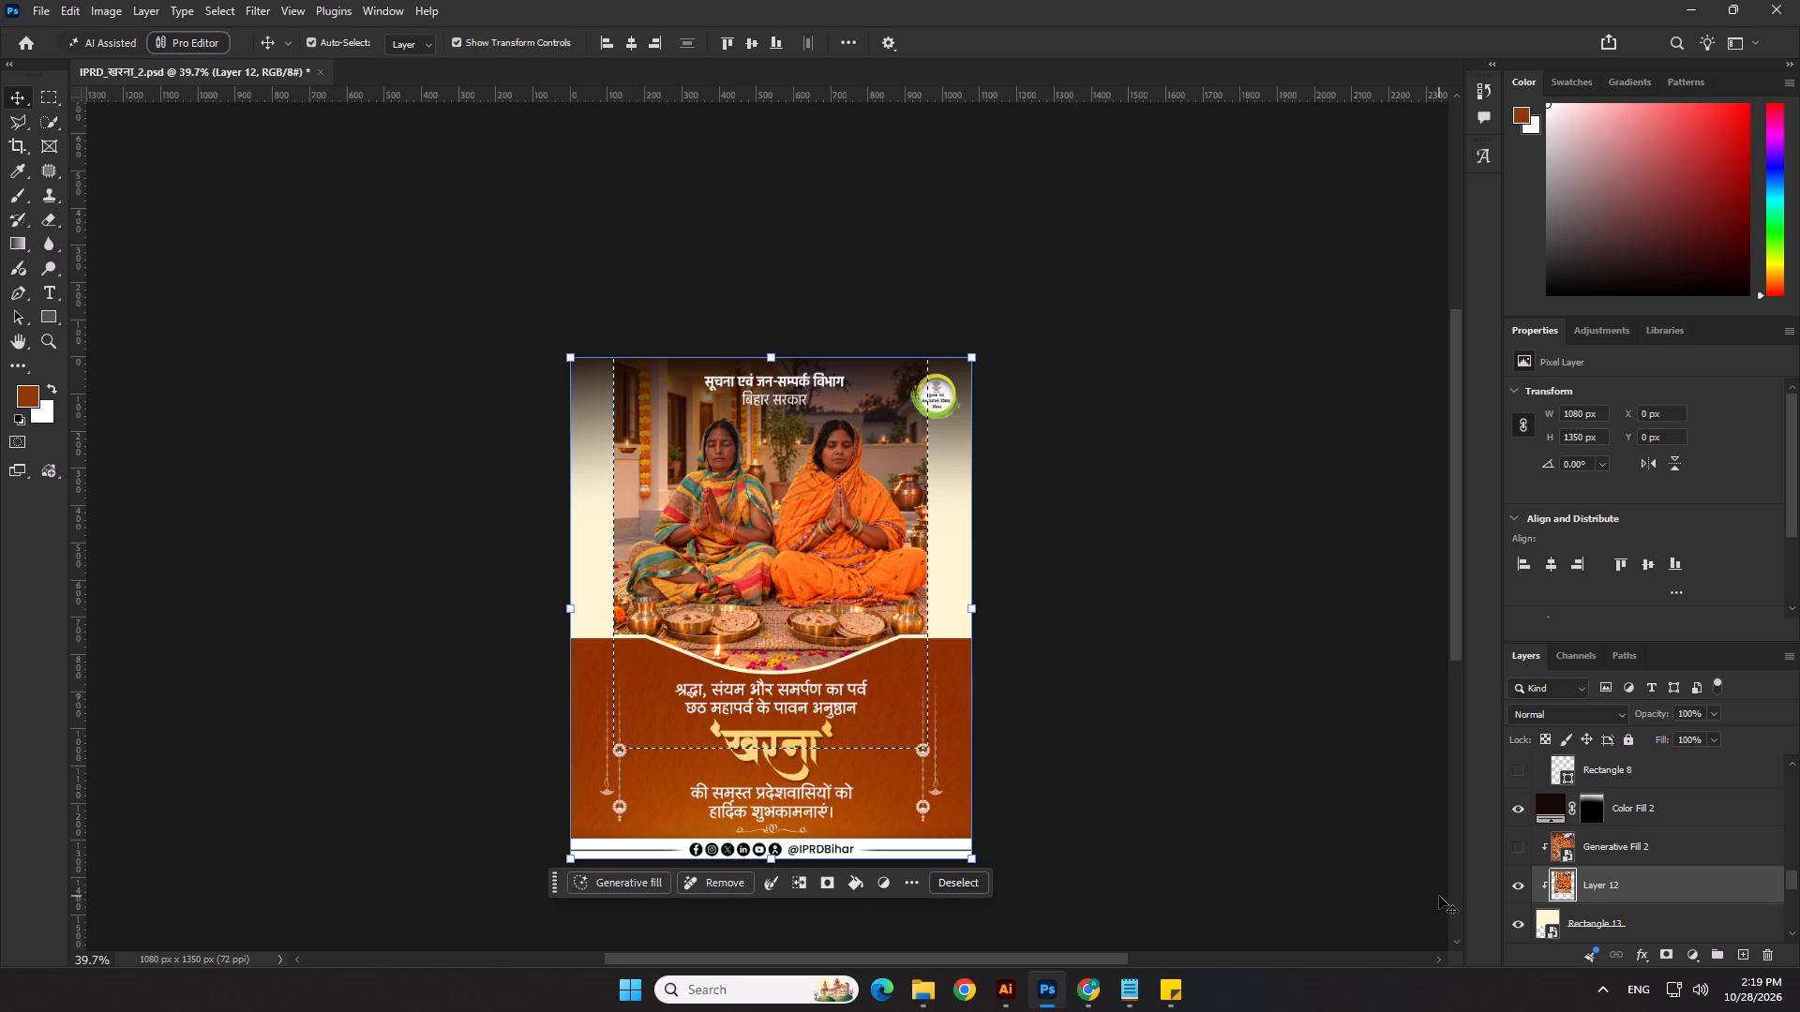
{"action": "left_click", "coordinate": [1590, 905], "text": "alt"}
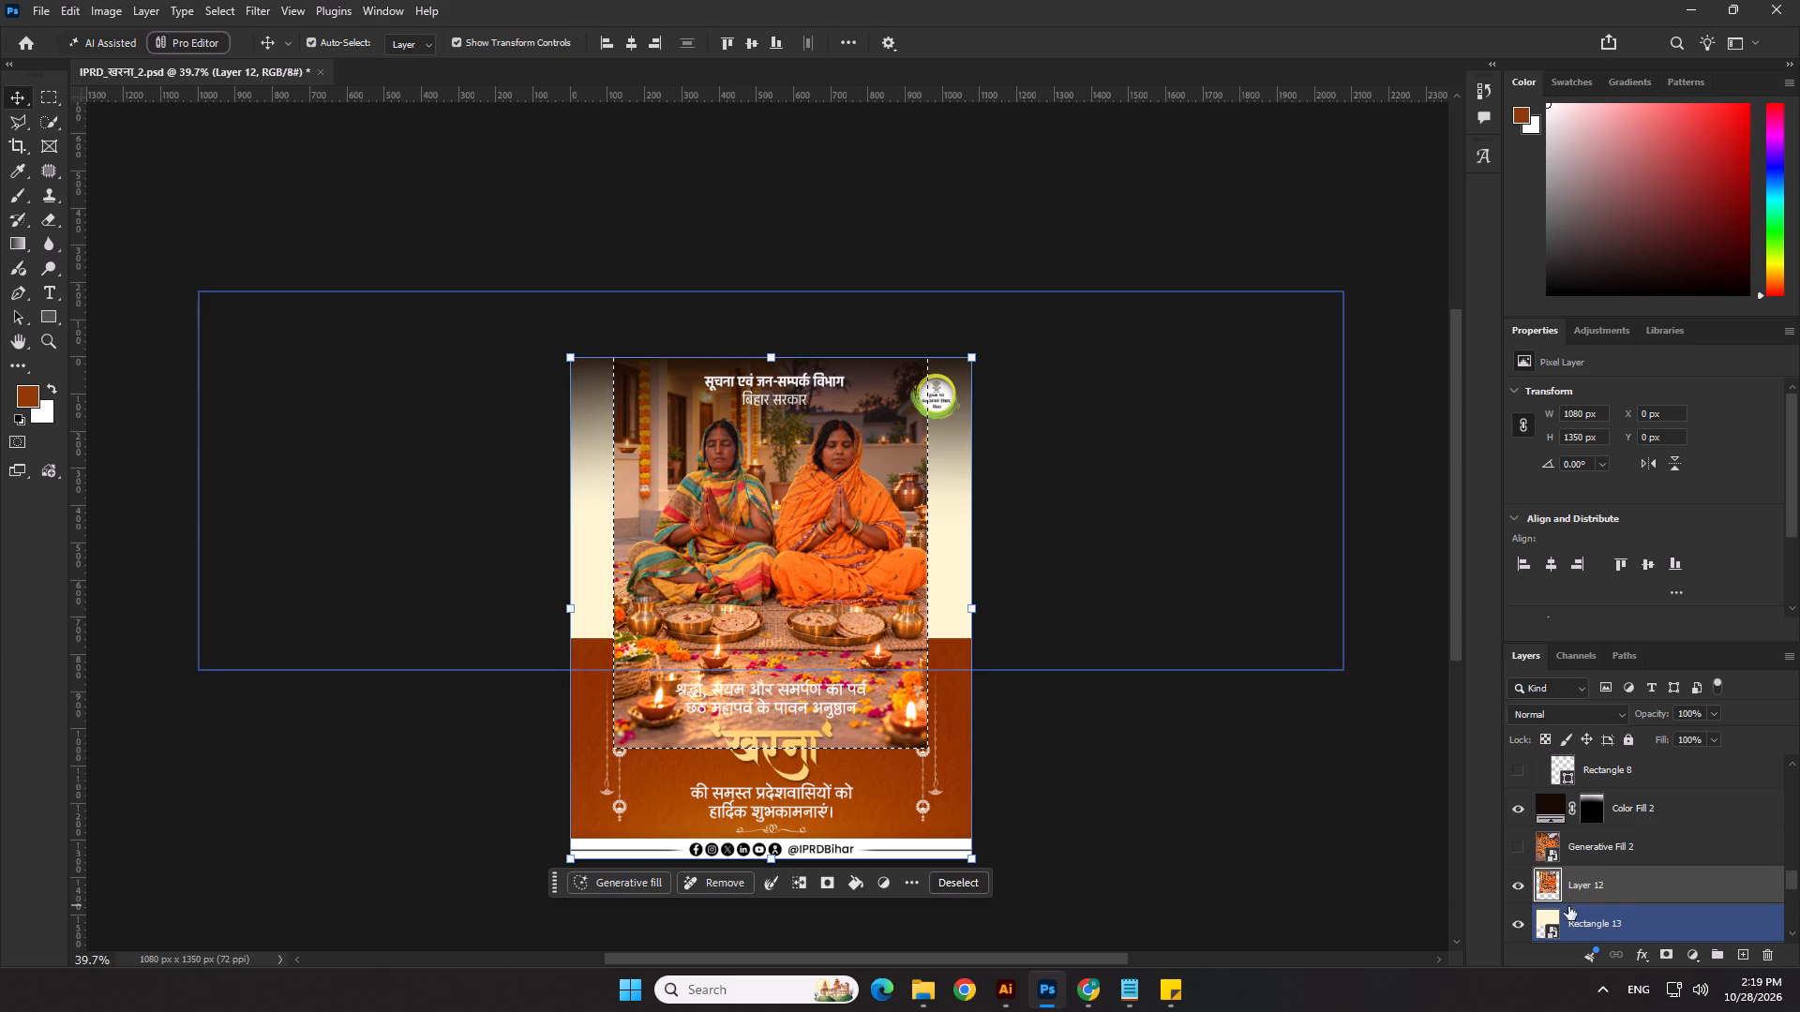
{"action": "left_click", "coordinate": [632, 885]}
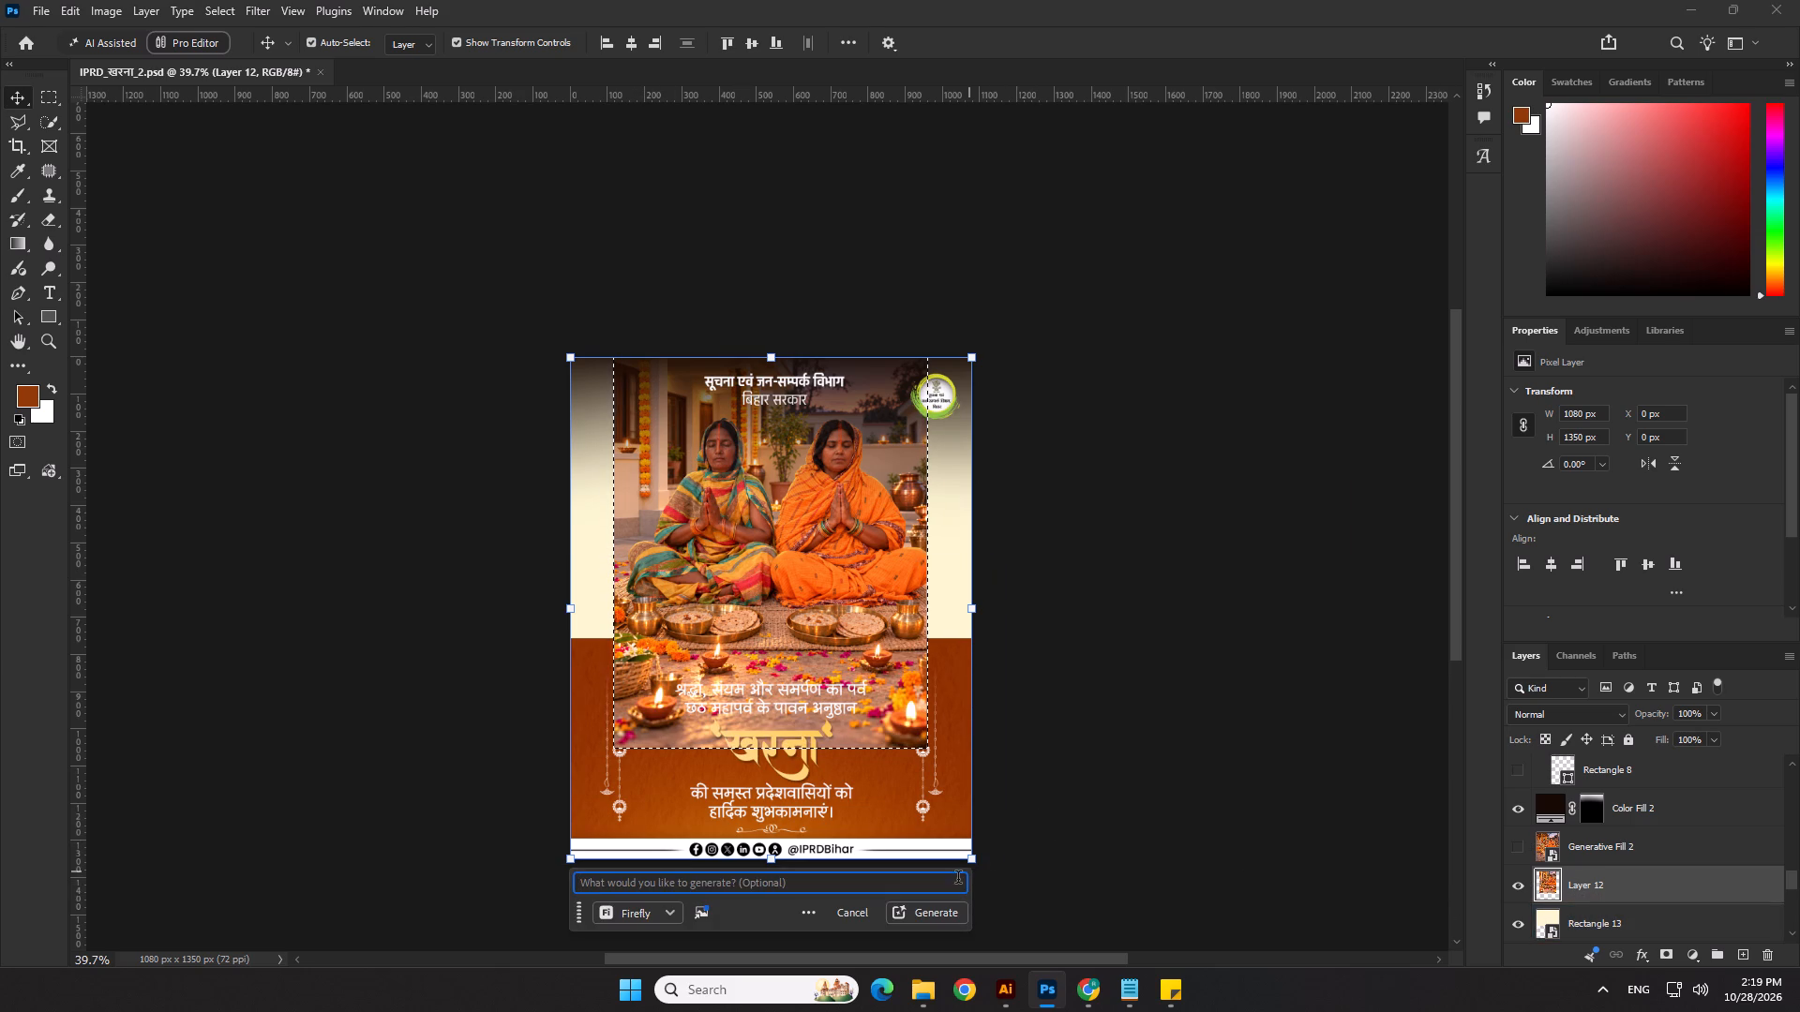
{"action": "left_click", "coordinate": [943, 915]}
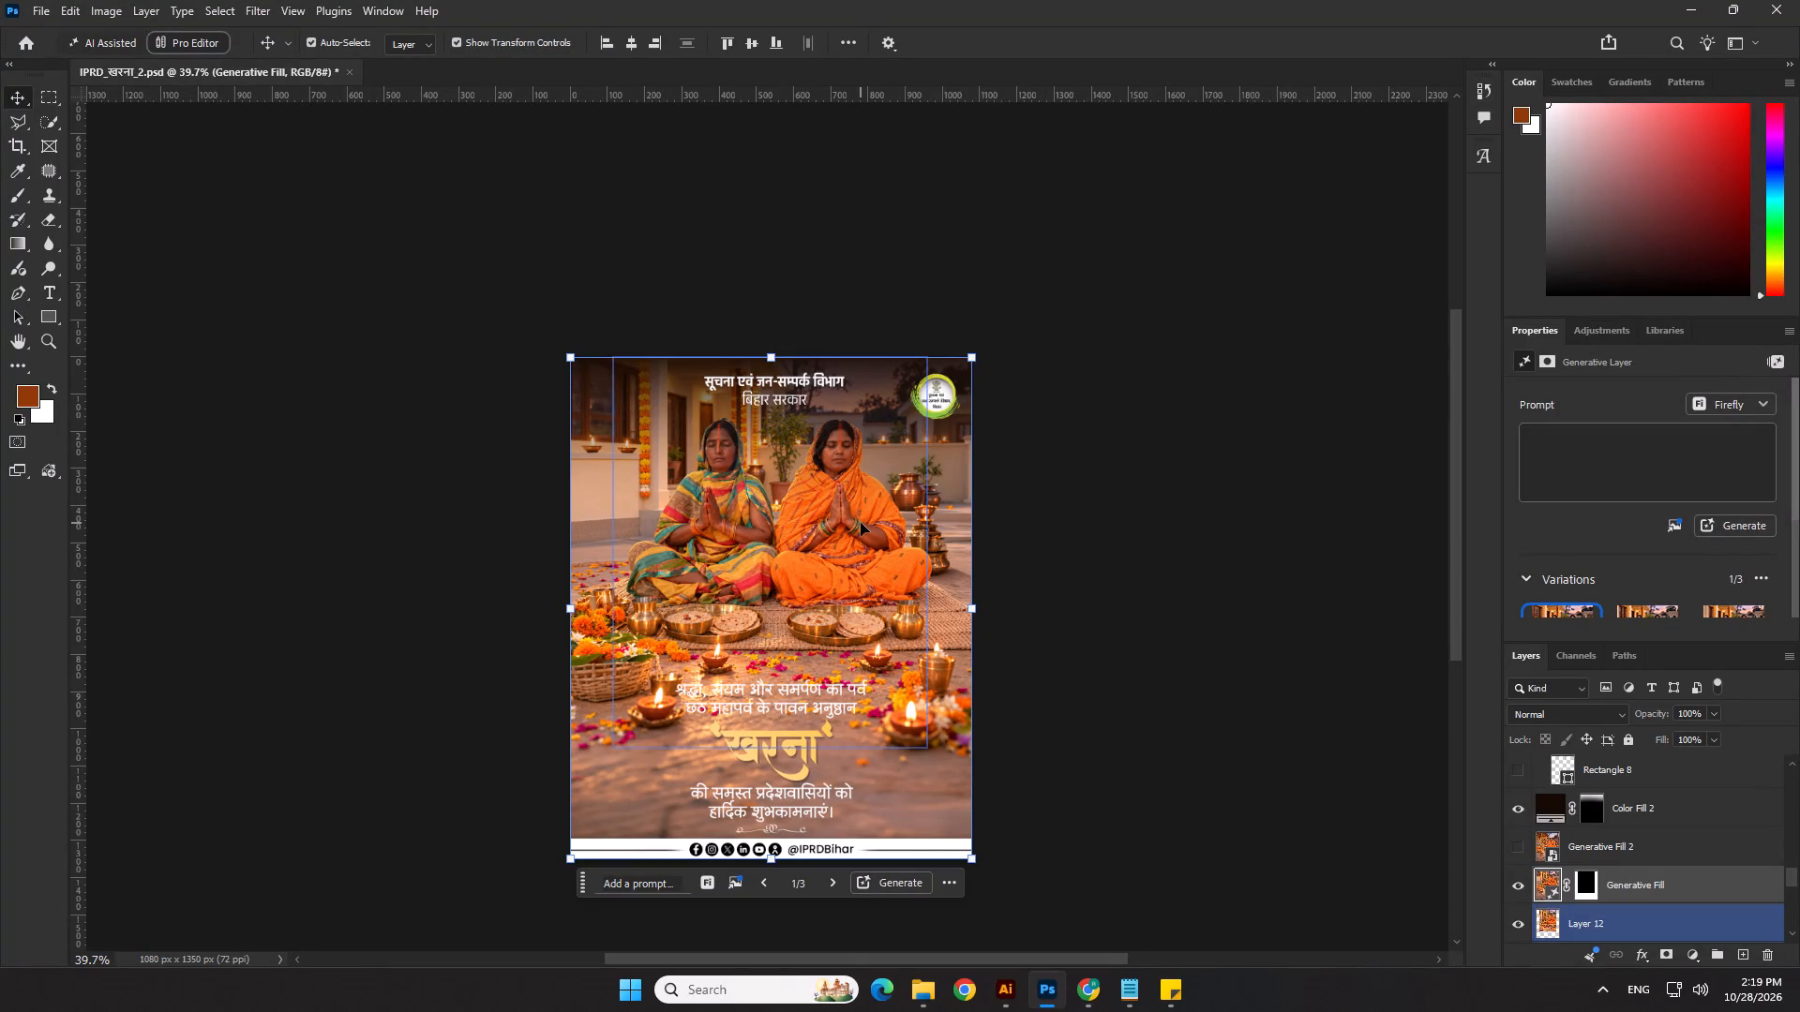
{"action": "left_click", "coordinate": [1232, 758]}
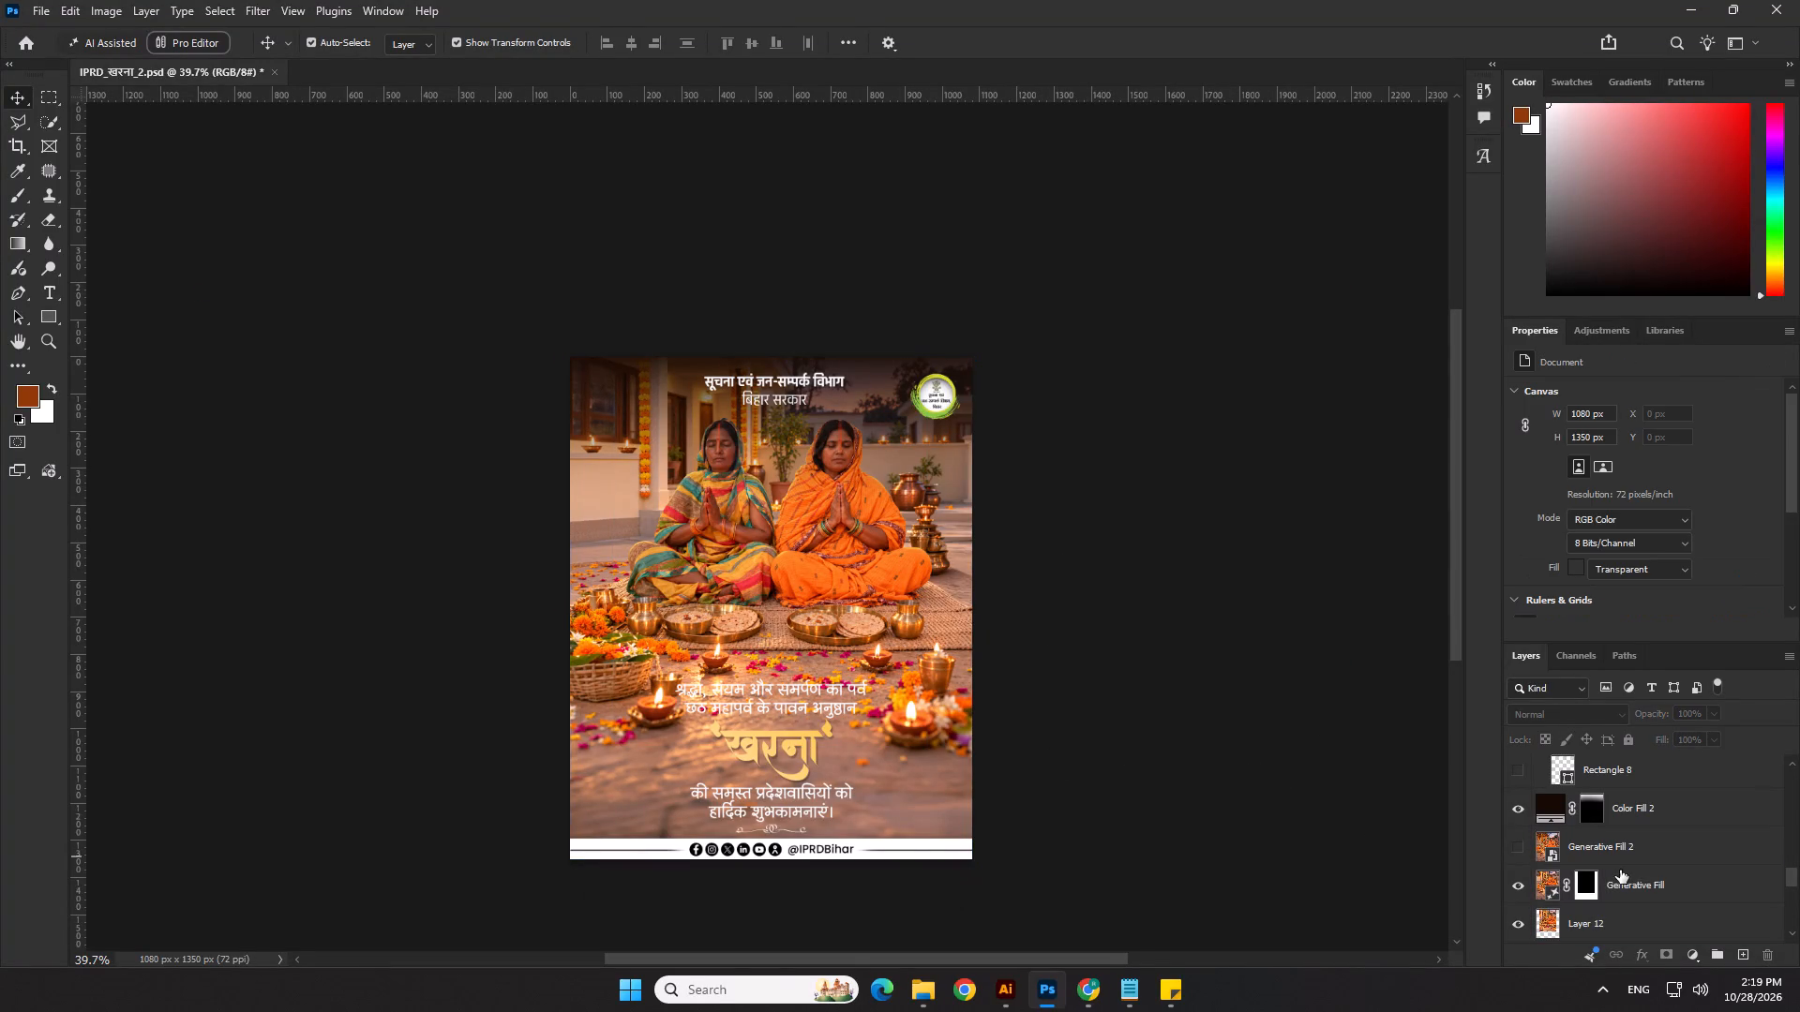
Convert the new Generative Fill layer and Layer 12 into one smart object and clip it to Rectangle 13.
{"action": "left_click", "coordinate": [1623, 863]}
{"action": "left_click", "coordinate": [1624, 882]}
{"action": "left_click", "coordinate": [1624, 927], "text": "ctrl"}
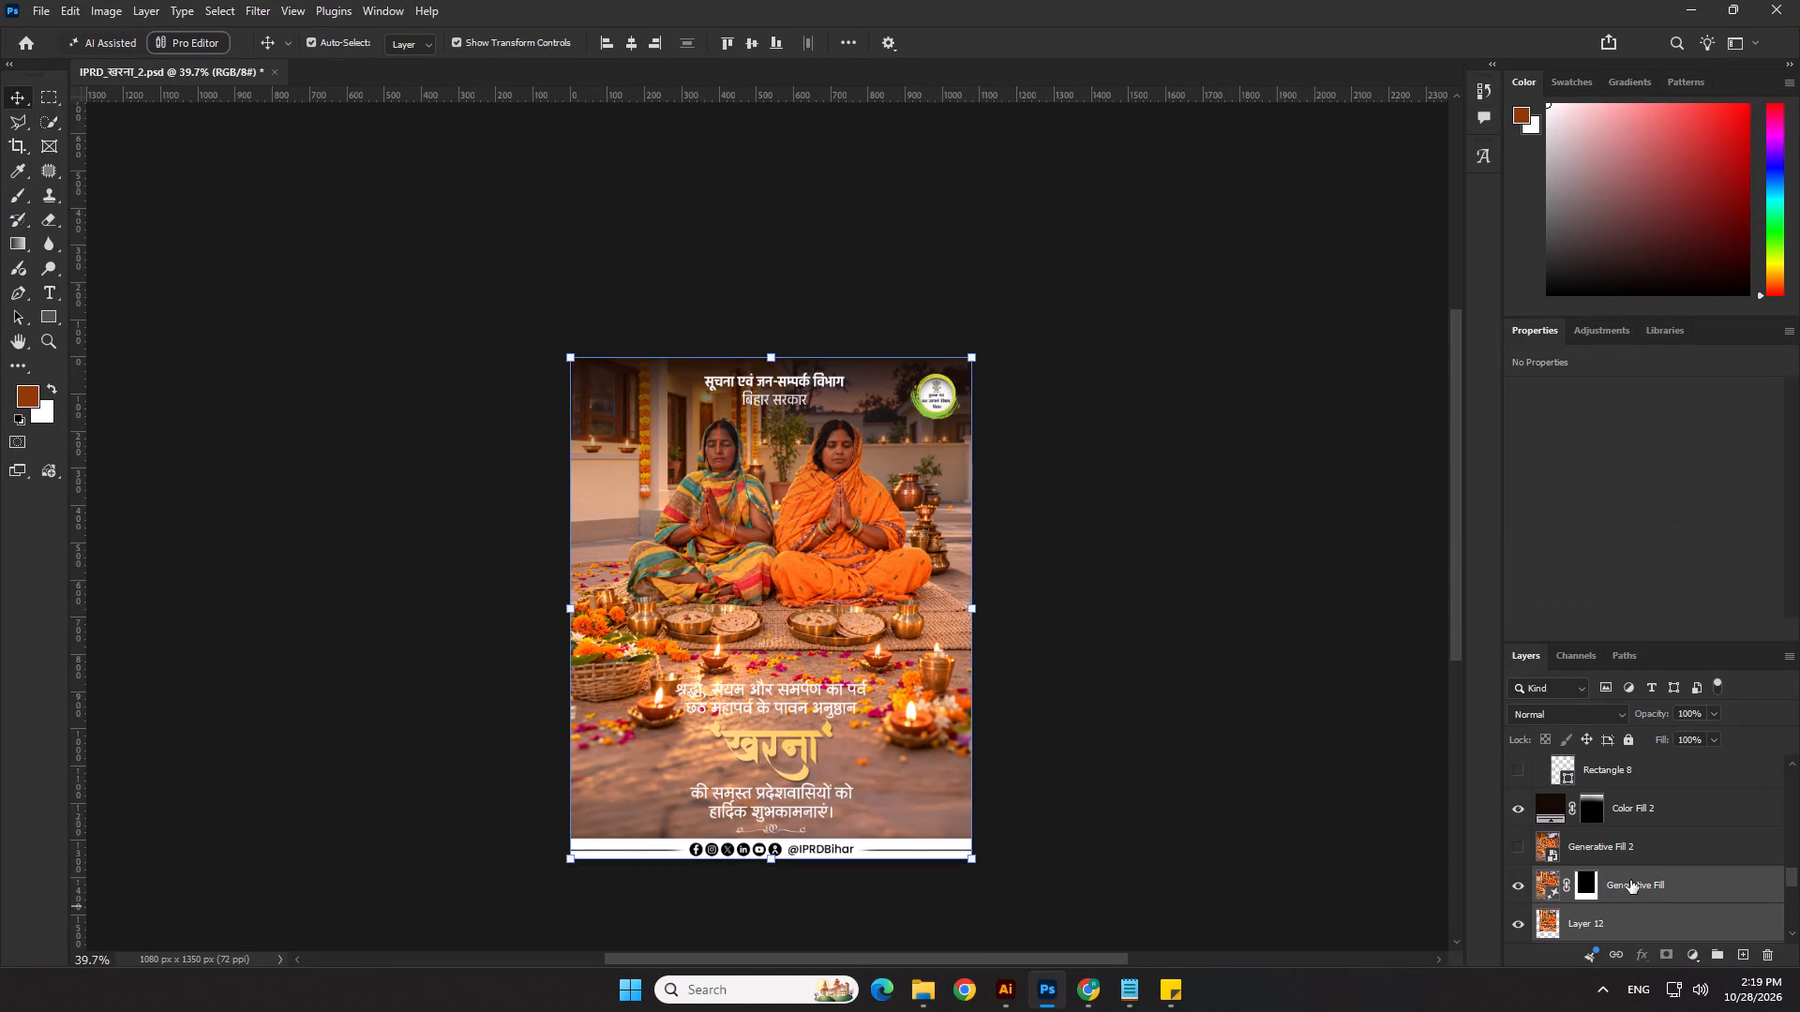
{"action": "right_click", "coordinate": [1630, 880]}
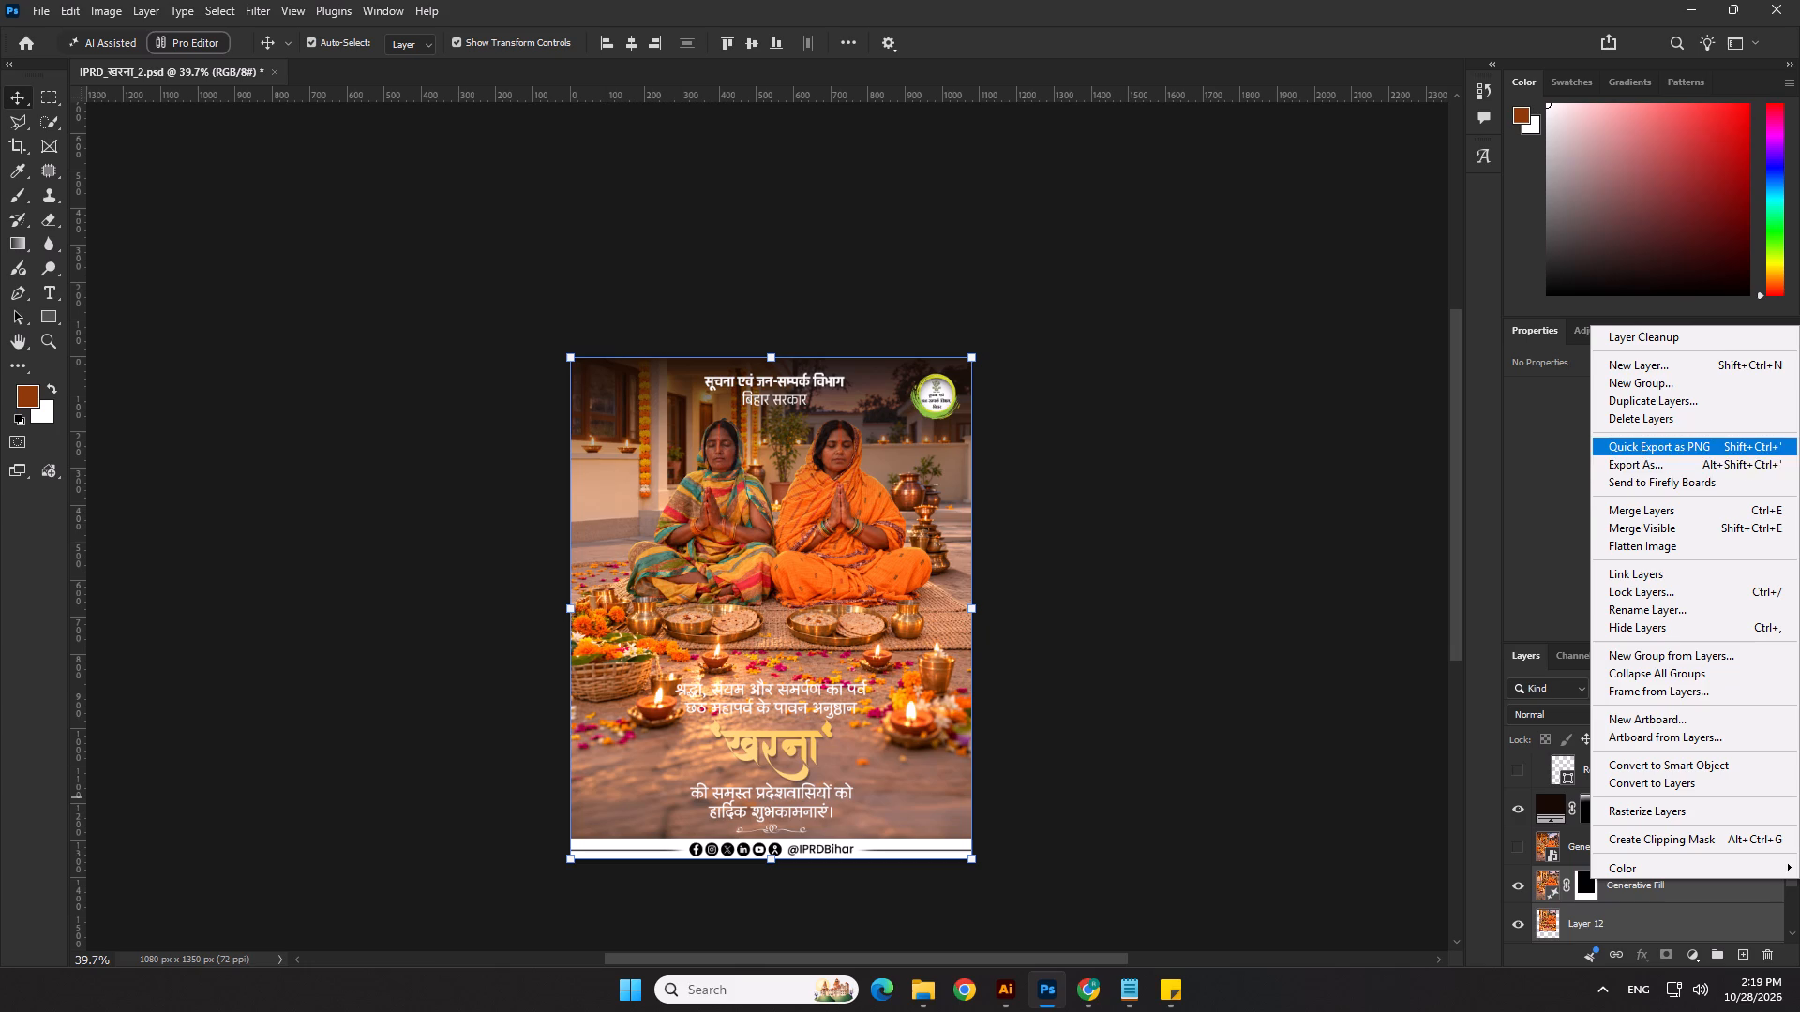
{"action": "left_click", "coordinate": [1653, 760]}
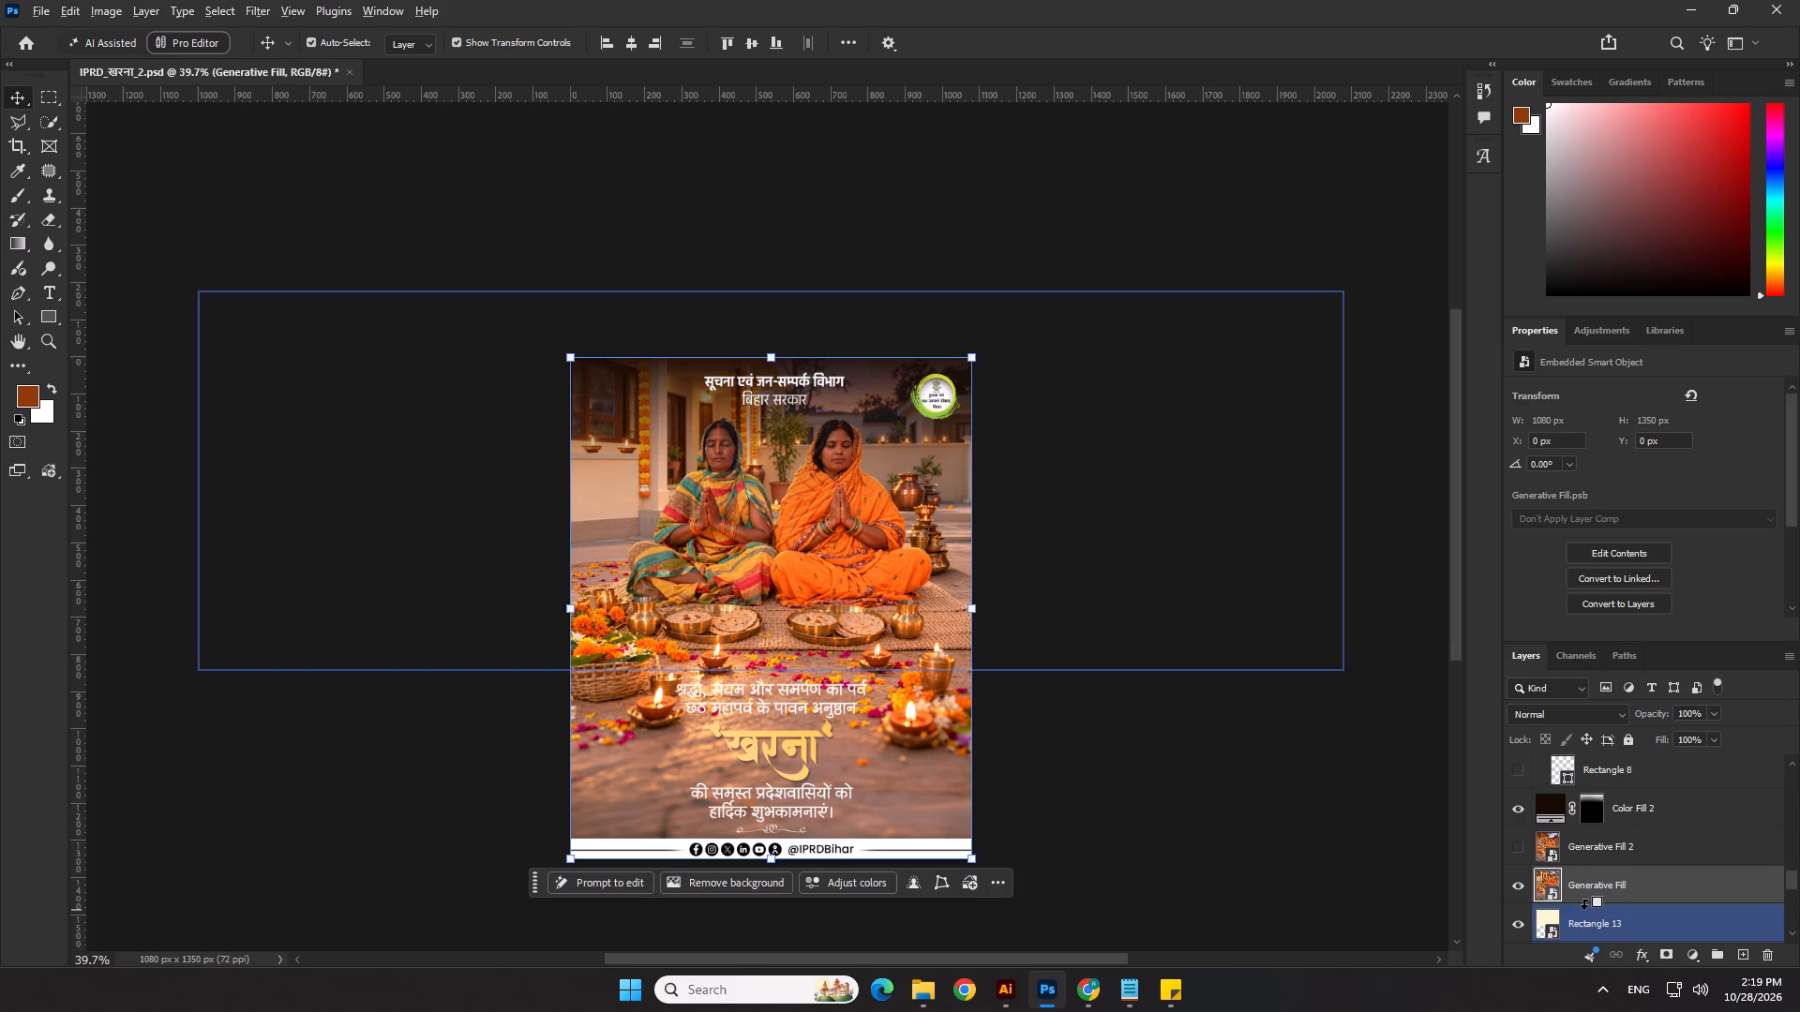
{"action": "left_click", "coordinate": [1584, 908], "text": "alt"}
{"action": "left_click", "coordinate": [1296, 808]}
{"action": "left_click", "coordinate": [806, 512]}
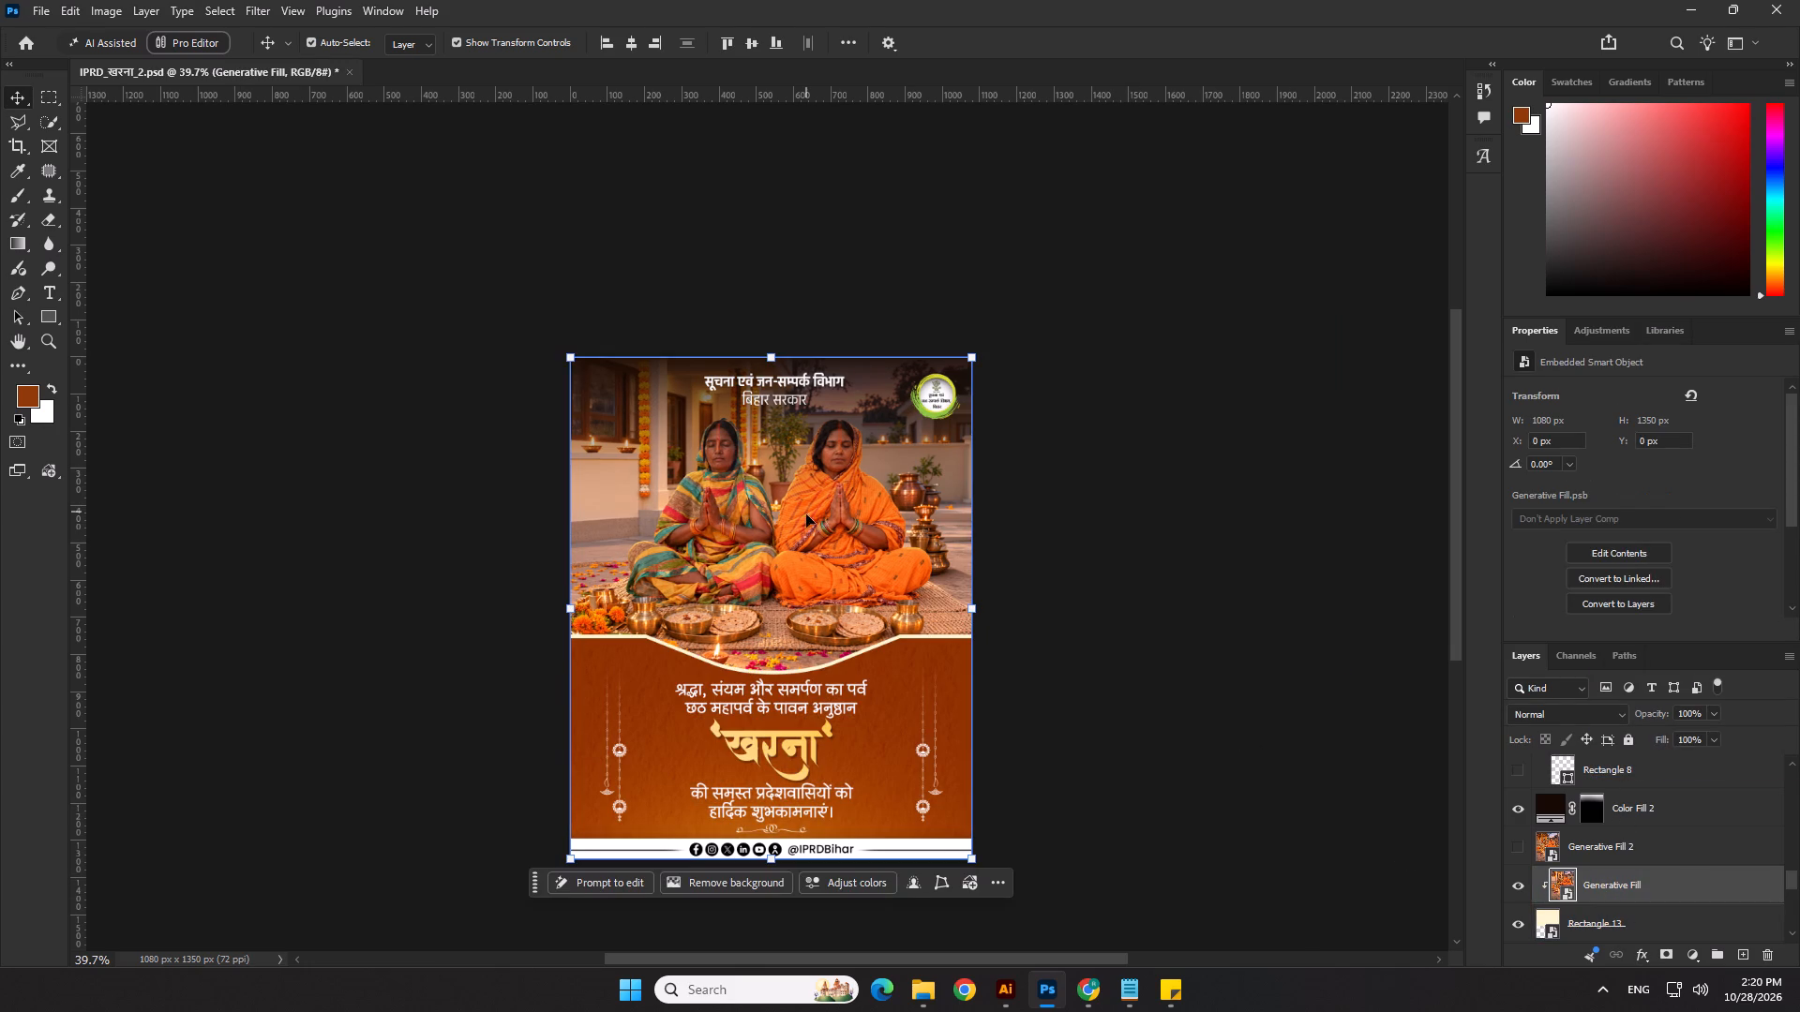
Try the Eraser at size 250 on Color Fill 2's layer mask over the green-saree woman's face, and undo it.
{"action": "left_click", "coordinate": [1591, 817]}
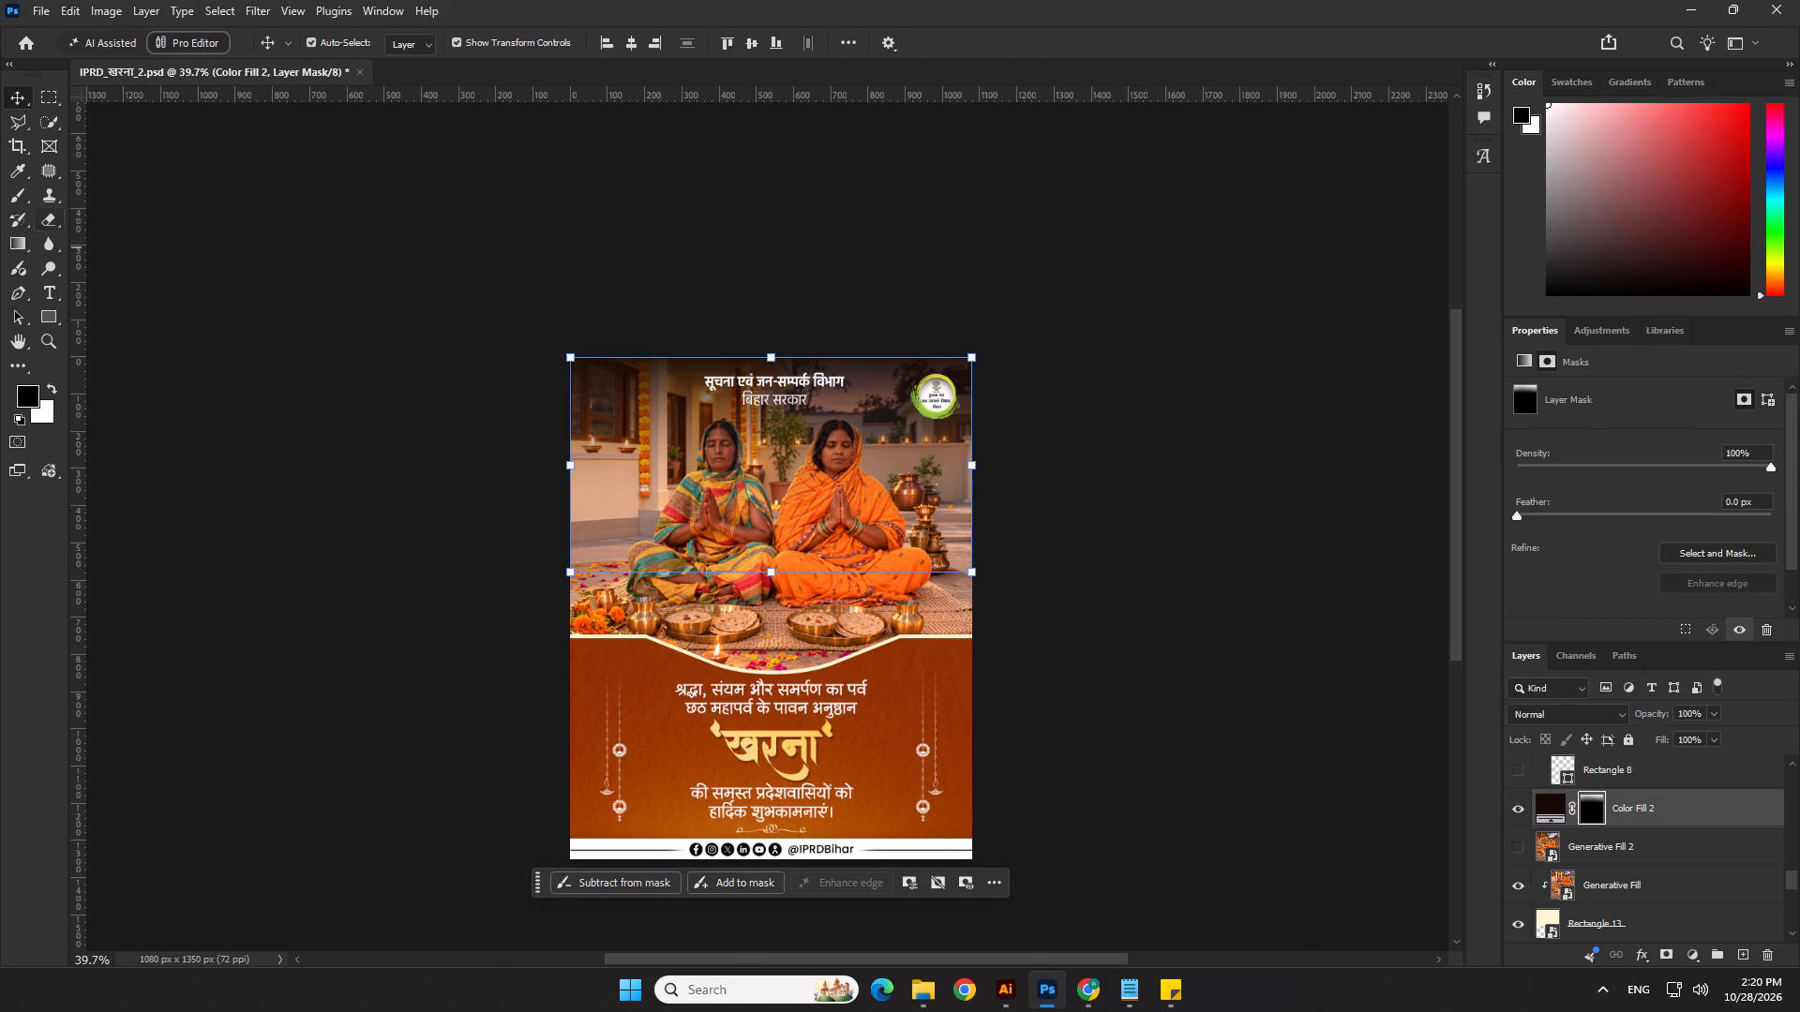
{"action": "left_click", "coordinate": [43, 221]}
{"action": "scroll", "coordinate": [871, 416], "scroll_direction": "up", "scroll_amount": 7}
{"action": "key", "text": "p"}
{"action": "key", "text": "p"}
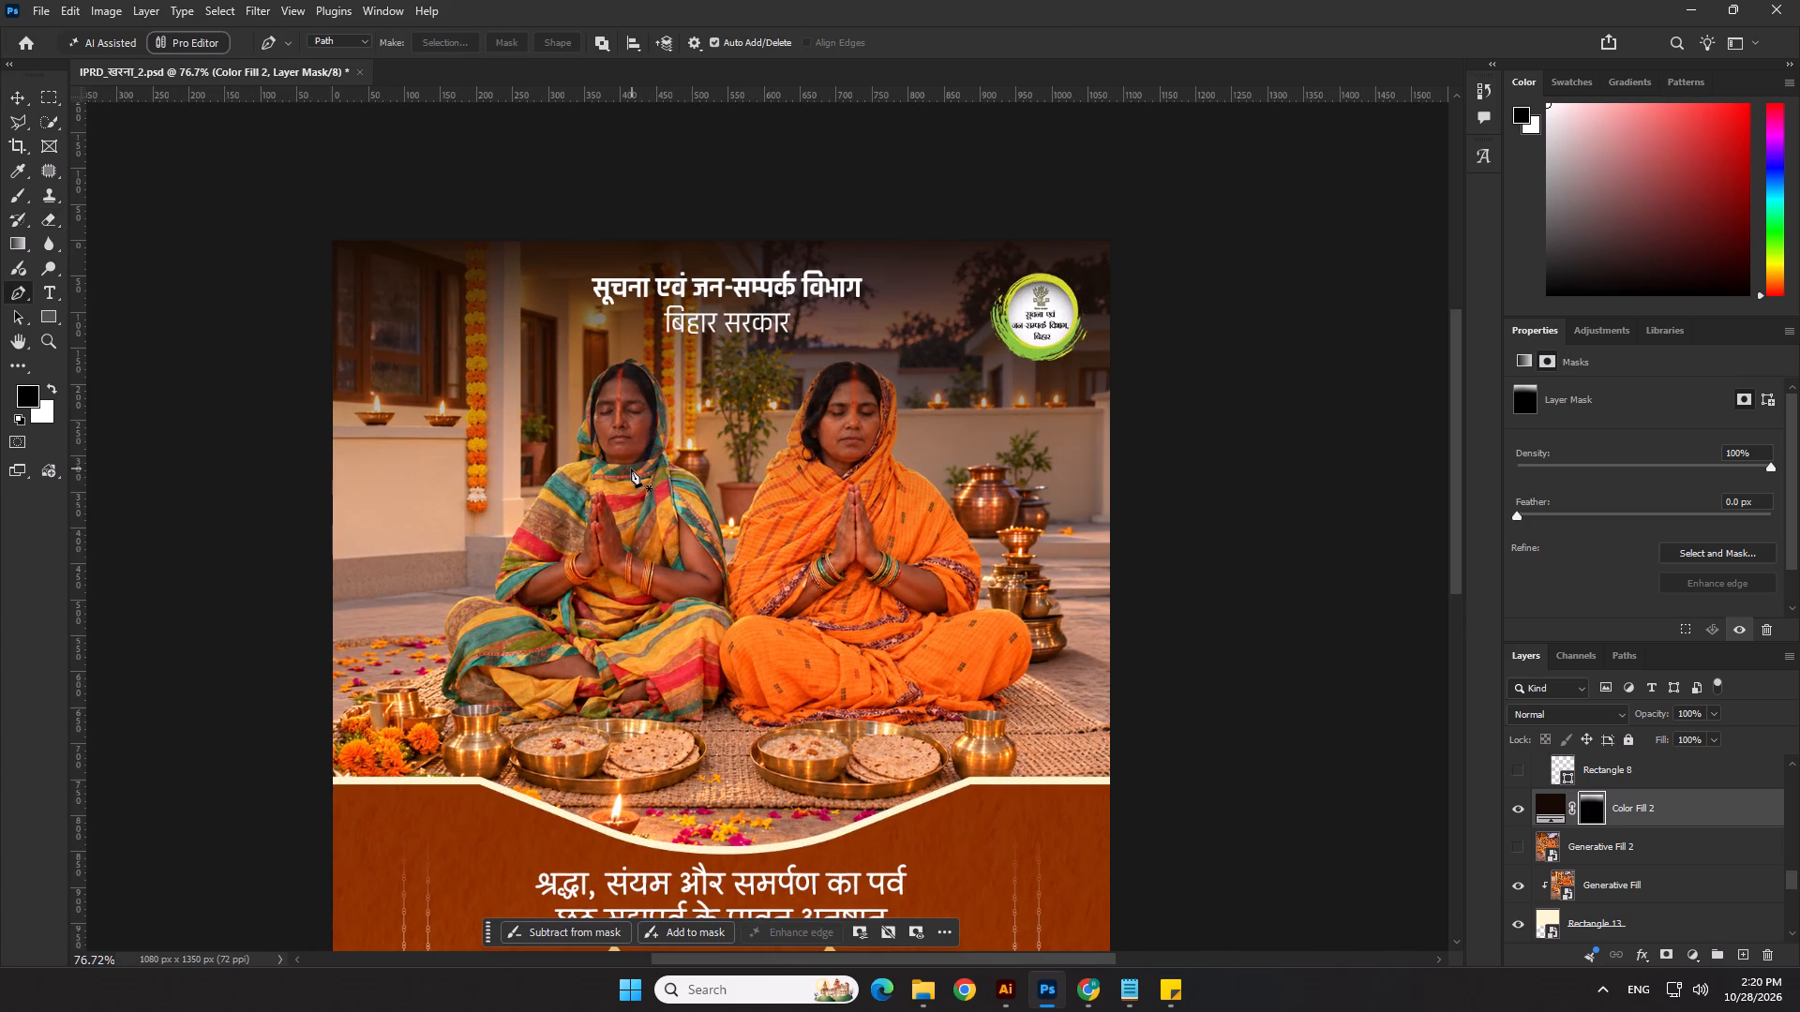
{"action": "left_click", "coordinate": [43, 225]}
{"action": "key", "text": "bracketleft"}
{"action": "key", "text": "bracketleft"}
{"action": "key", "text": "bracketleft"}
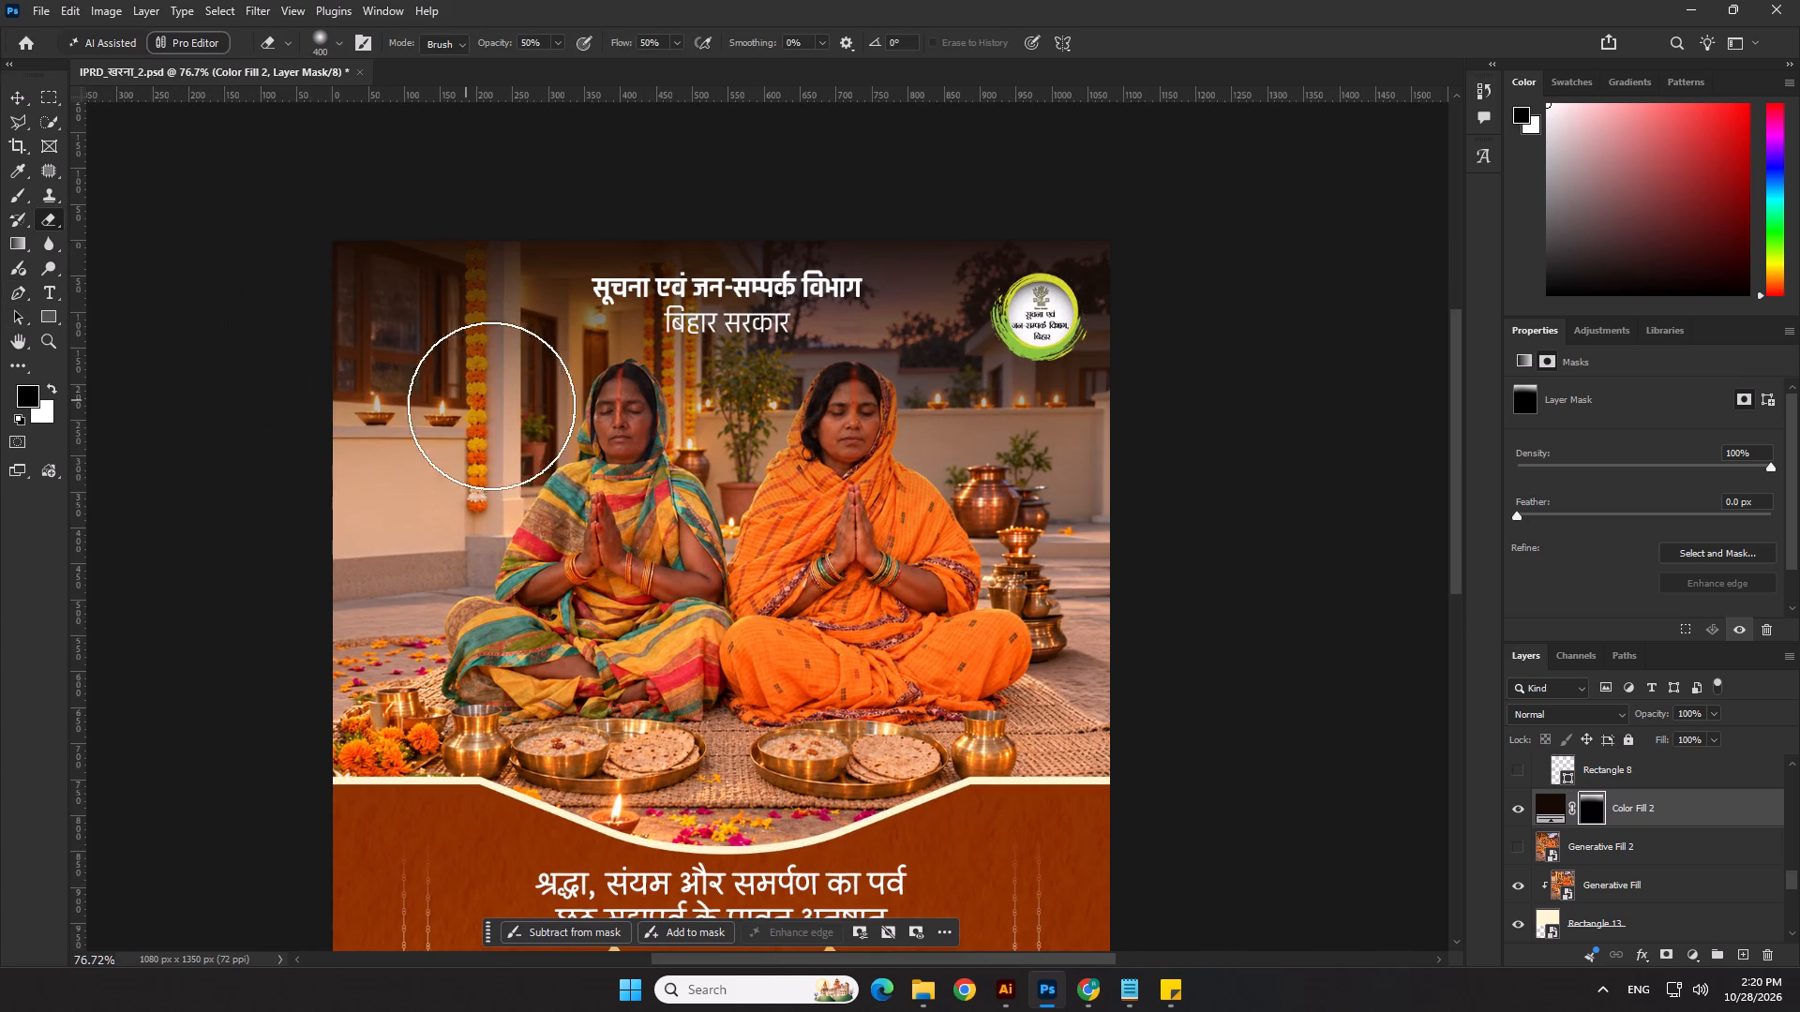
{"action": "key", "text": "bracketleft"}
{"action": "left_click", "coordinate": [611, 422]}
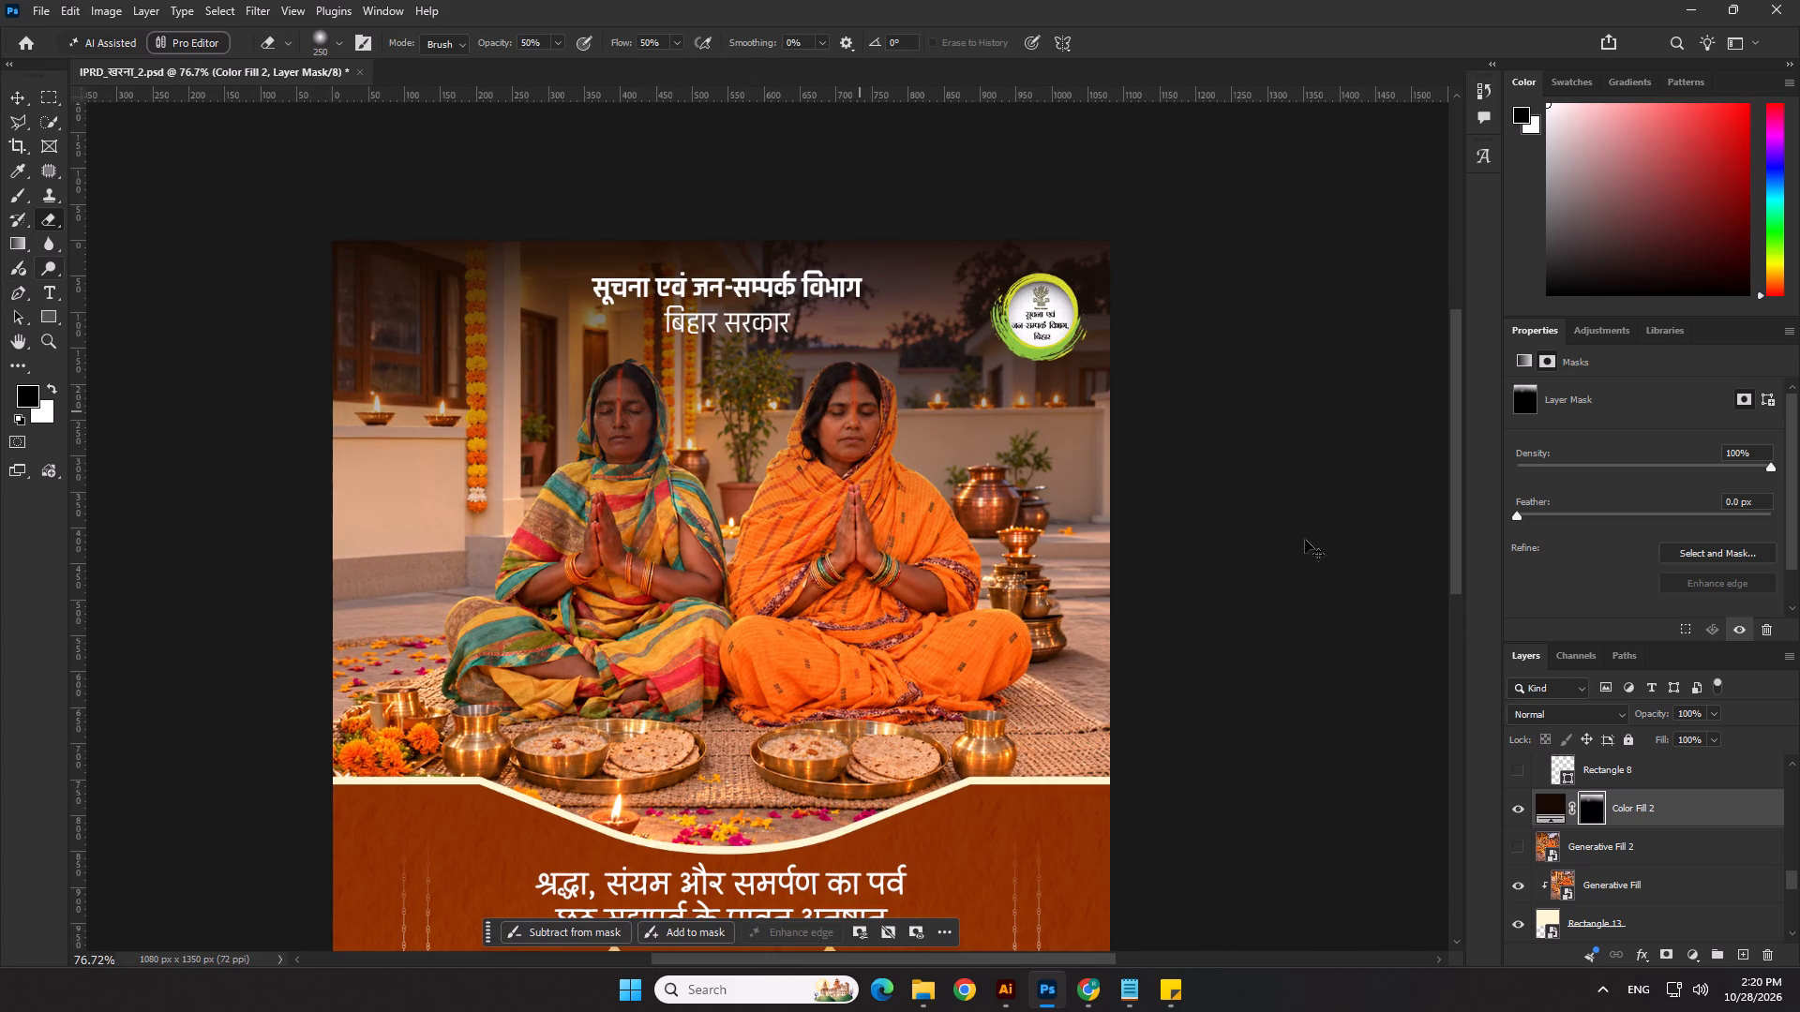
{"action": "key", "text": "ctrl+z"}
Paint black on Color Fill 2's mask over both women's faces and upper bodies, using brush sizes from 250 up to 400.
{"action": "left_click", "coordinate": [16, 198]}
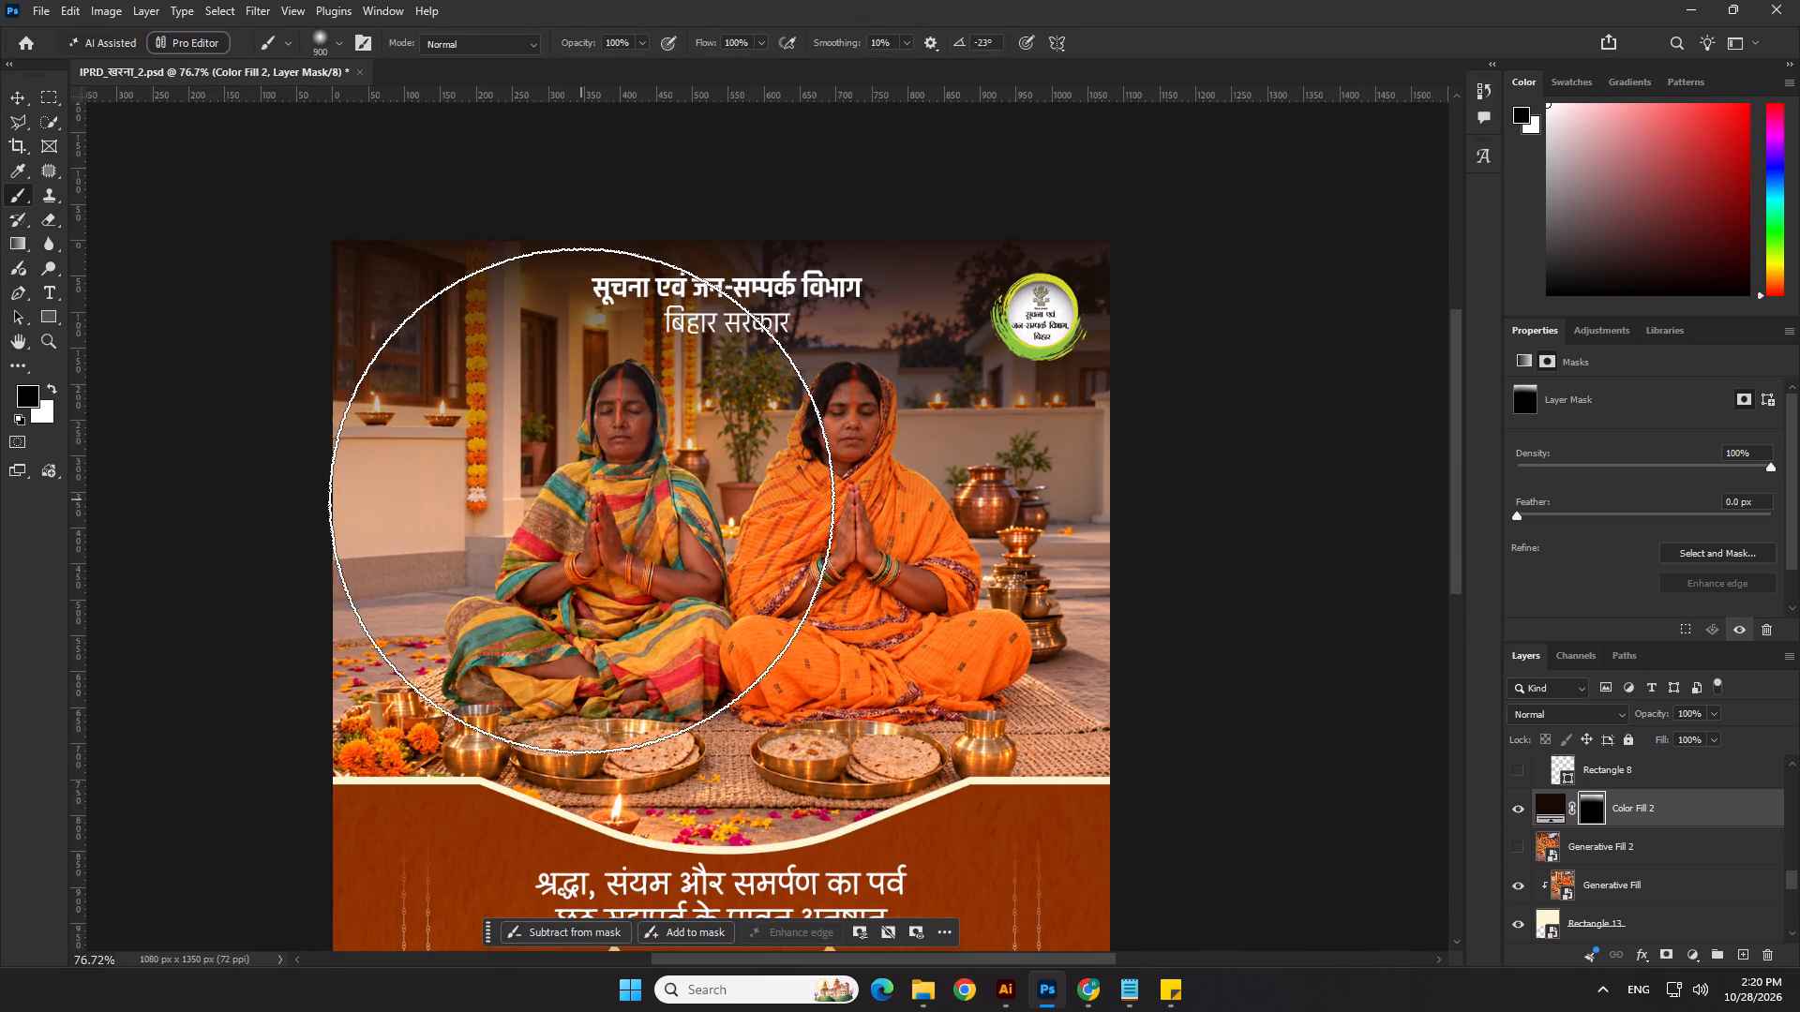
{"action": "key", "text": "bracketleft"}
{"action": "key", "text": "bracketleft"}
{"action": "key", "text": "bracketleft"}
{"action": "key", "text": "bracketleft"}
{"action": "key", "text": "bracketleft"}
{"action": "key", "text": "bracketleft"}
{"action": "key", "text": "bracketleft"}
{"action": "key", "text": "bracketleft"}
{"action": "key", "text": "bracketleft"}
{"action": "left_click", "coordinate": [612, 428]}
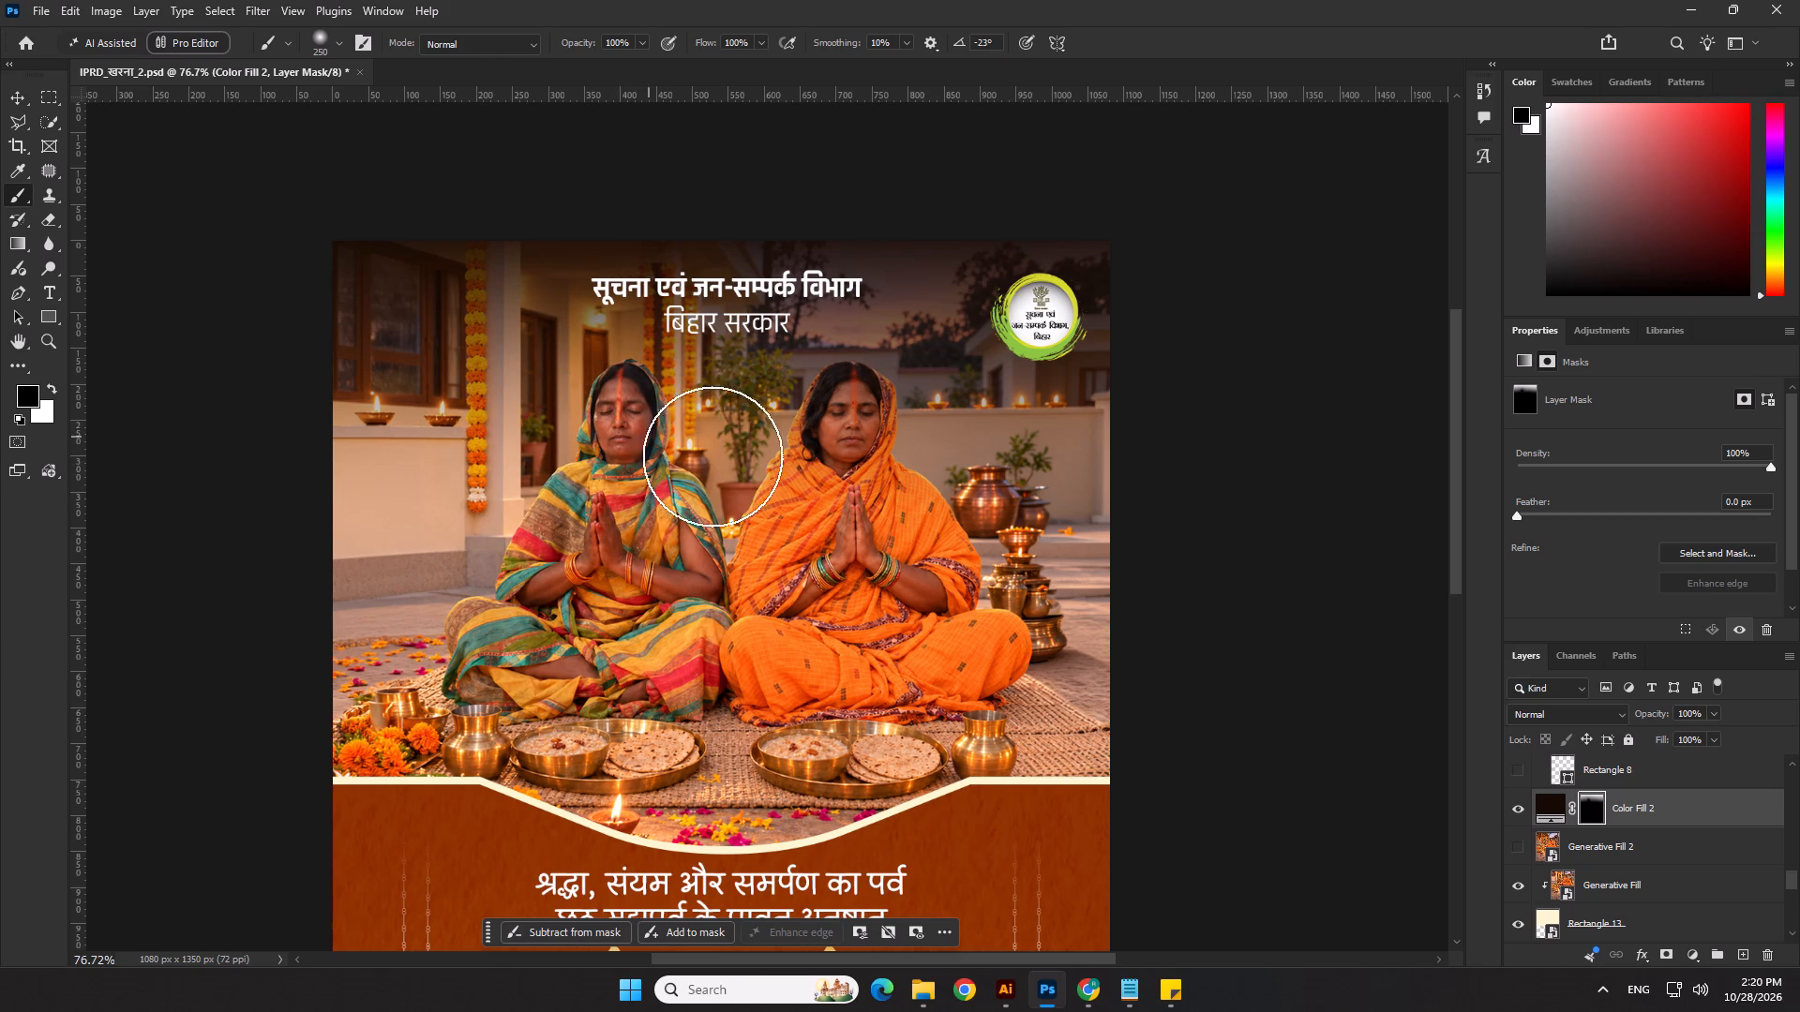
{"action": "key", "text": "bracketright"}
{"action": "left_click", "coordinate": [847, 434]}
{"action": "key", "text": "bracketright"}
{"action": "left_click", "coordinate": [914, 496]}
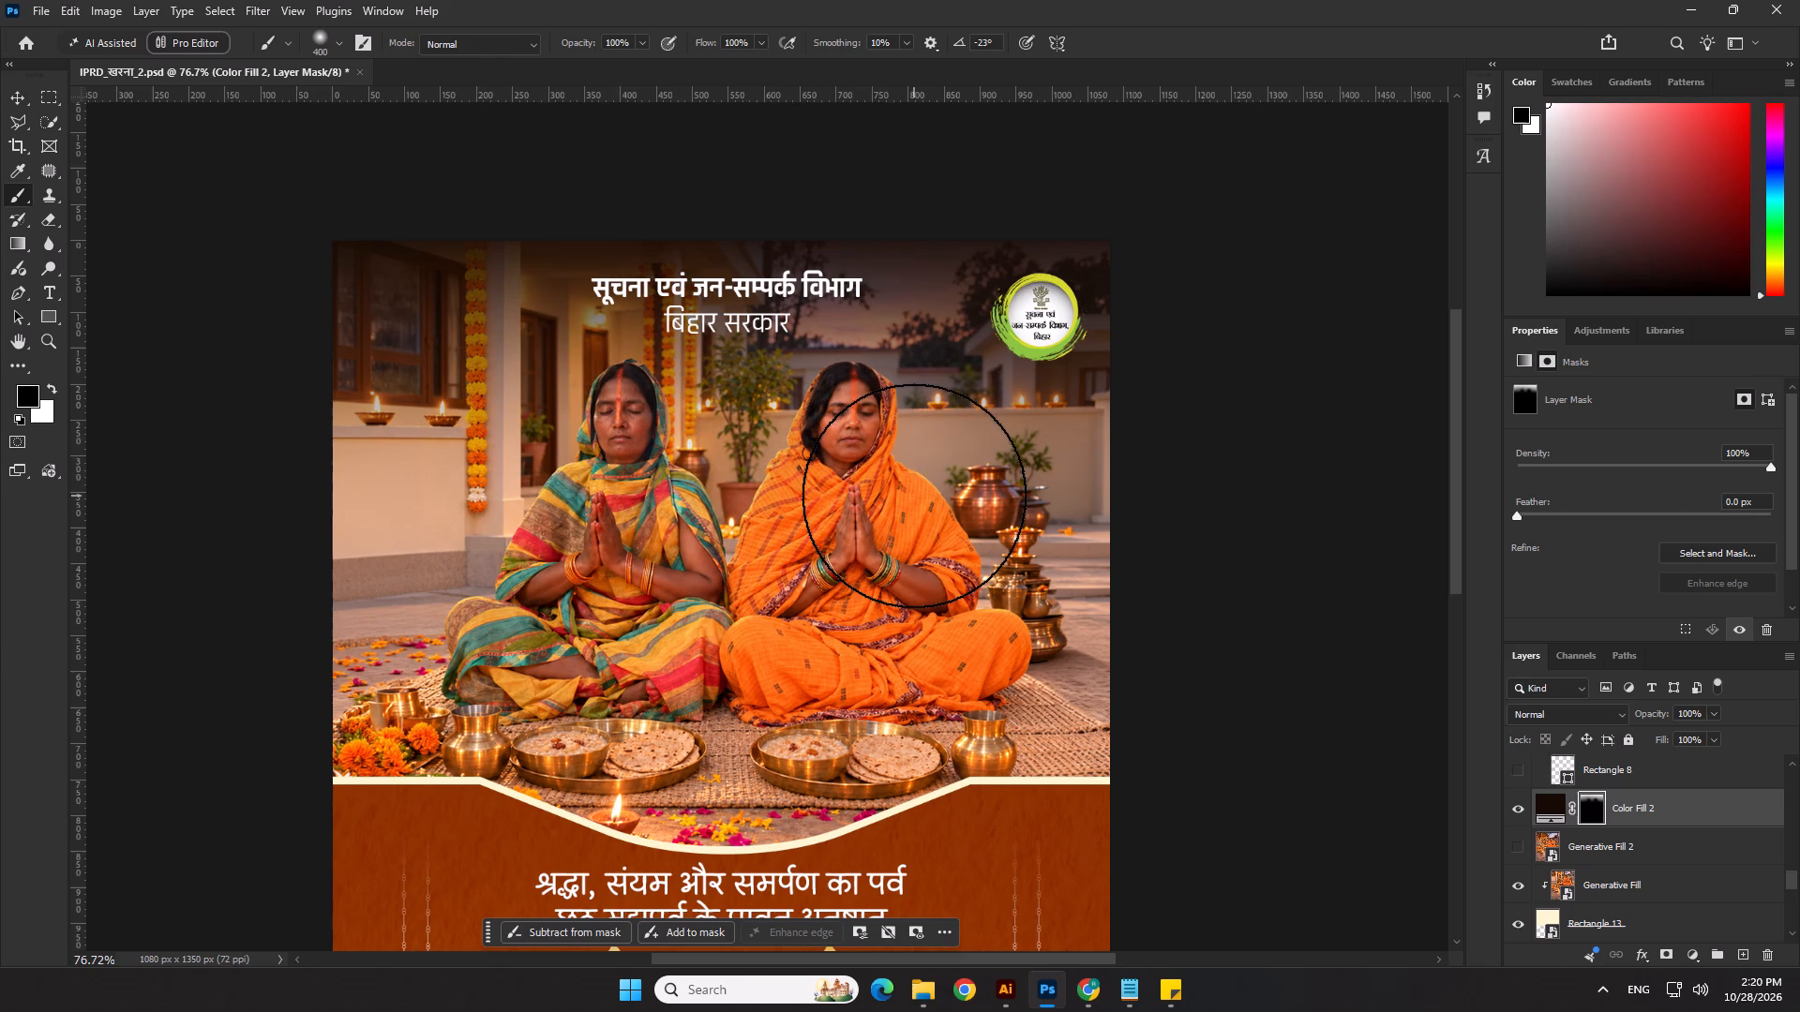
{"action": "left_click", "coordinate": [720, 493]}
{"action": "left_click", "coordinate": [589, 478]}
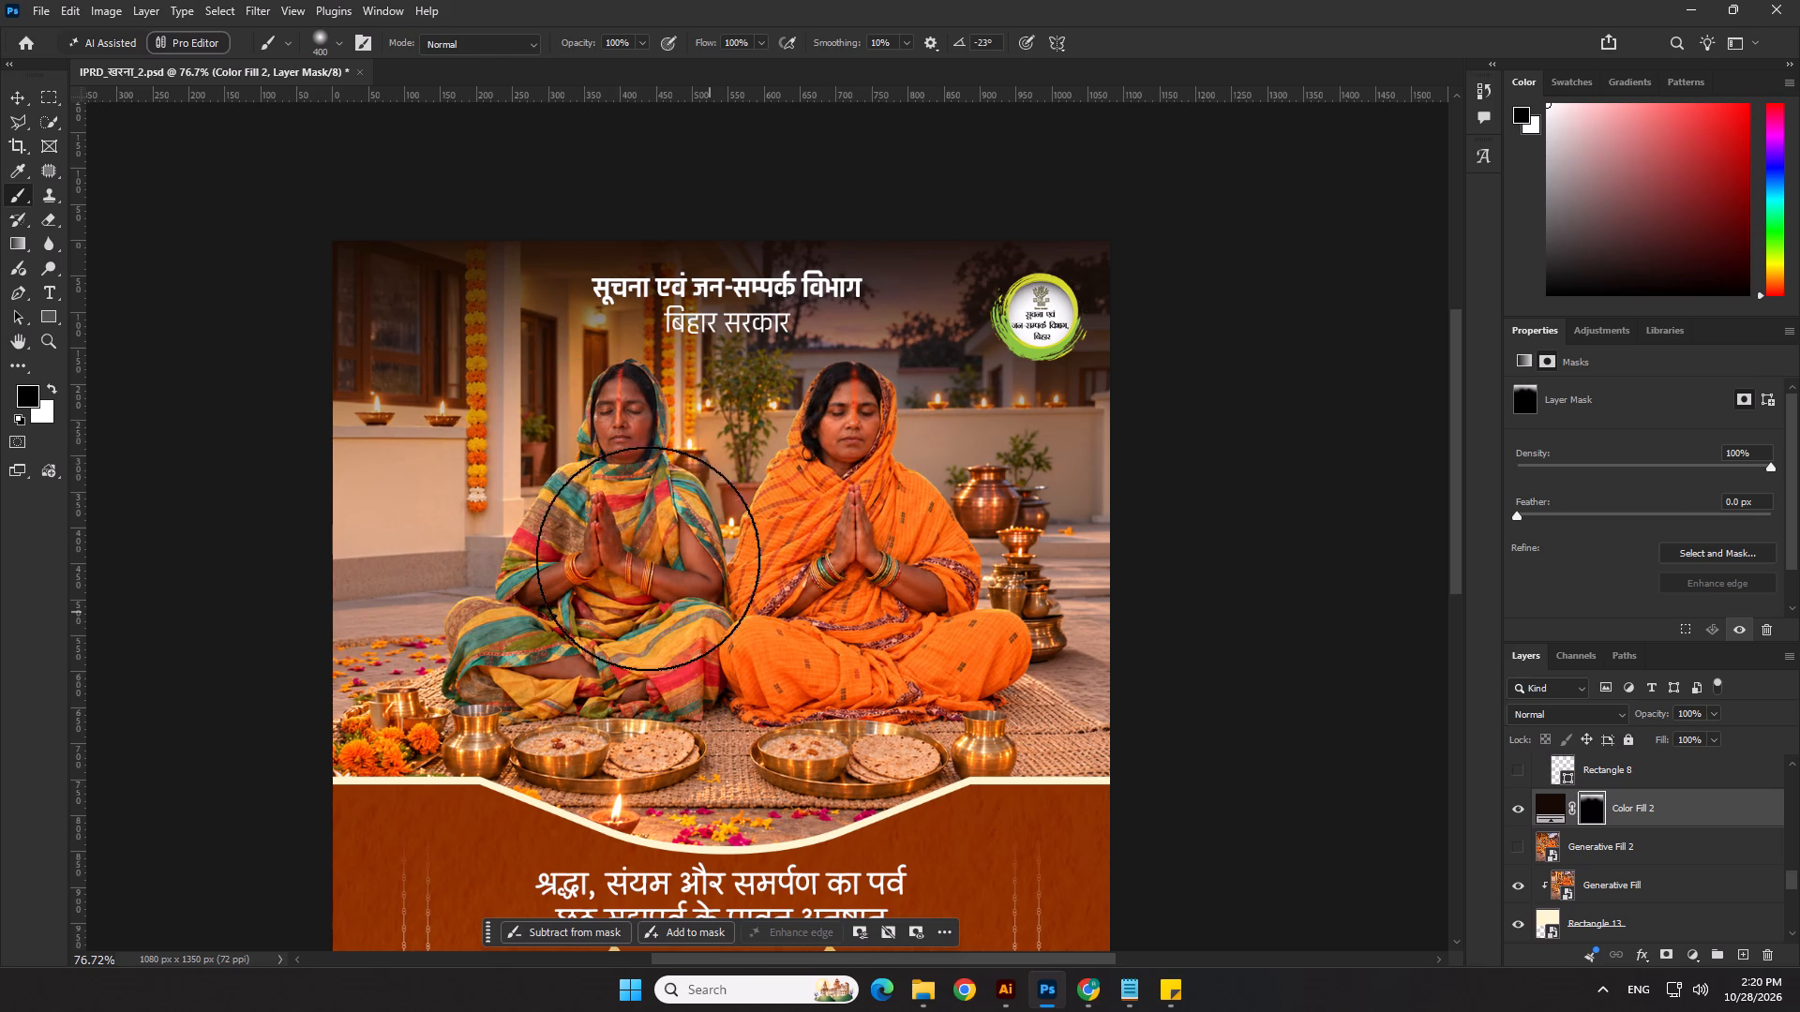
Paint black at brush size 400 on Color Fill 2's mask beside the green-saree woman and over the orange-saree woman's torso and knees.
{"action": "left_click", "coordinate": [488, 481]}
{"action": "scroll", "coordinate": [606, 603], "scroll_direction": "down", "scroll_amount": 3}
{"action": "left_click", "coordinate": [839, 566]}
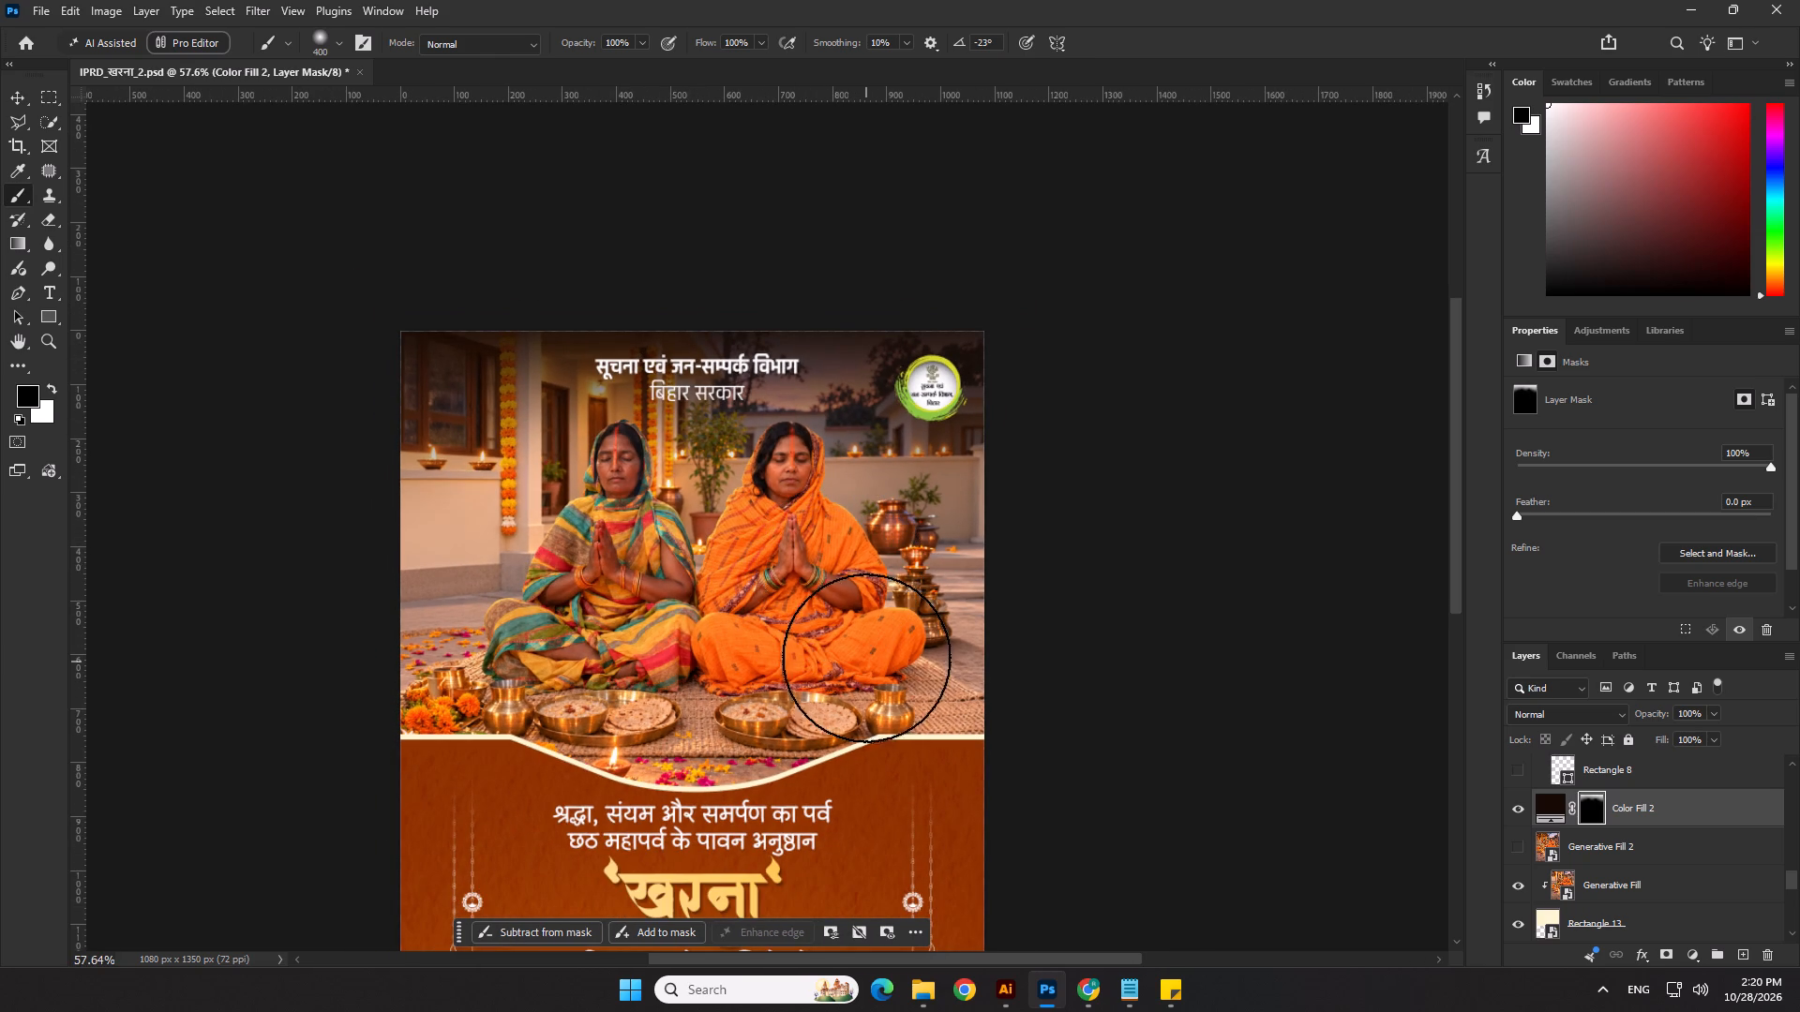
{"action": "left_click", "coordinate": [892, 631]}
{"action": "left_click", "coordinate": [804, 642]}
{"action": "left_click", "coordinate": [818, 528]}
{"action": "scroll", "coordinate": [943, 641], "scroll_direction": "down", "scroll_amount": 4}
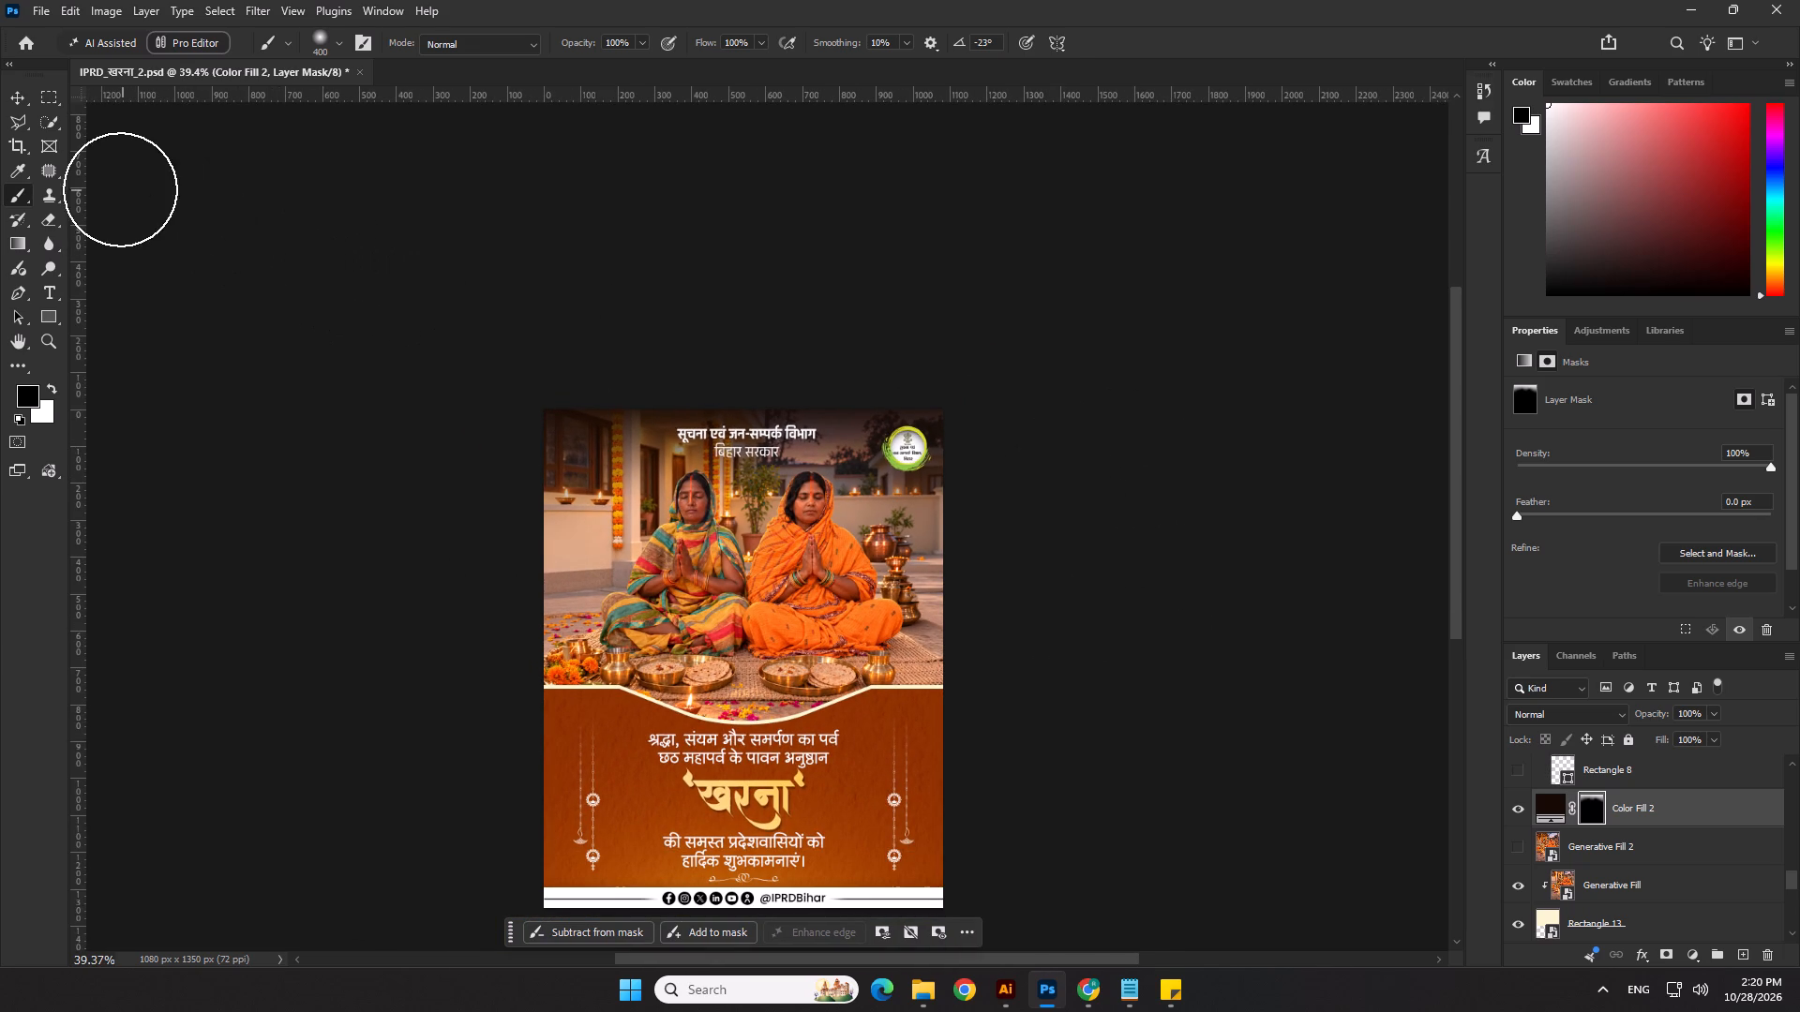
Save the खरना poster document.
{"action": "key", "text": "ctrl+s"}
Save a copy of the खरना poster as a PNG in the 28.10.26 folder.
{"action": "left_click", "coordinate": [51, 5]}
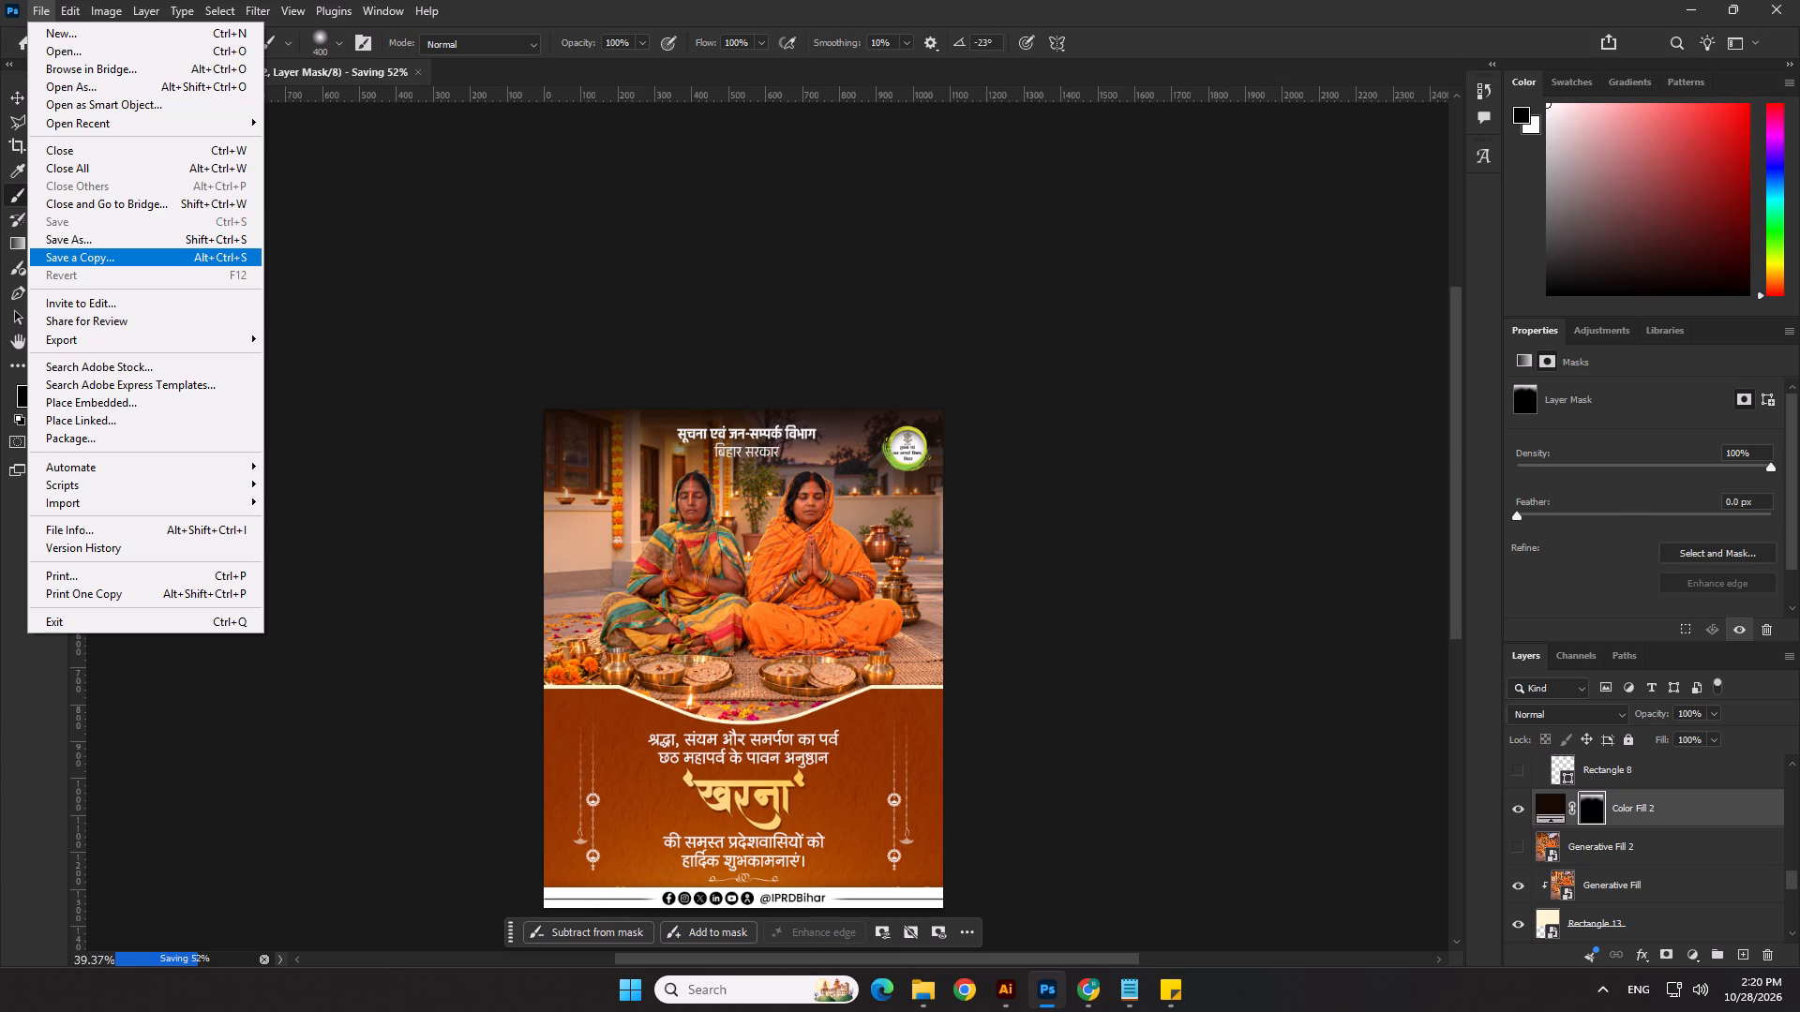
{"action": "left_click", "coordinate": [475, 255]}
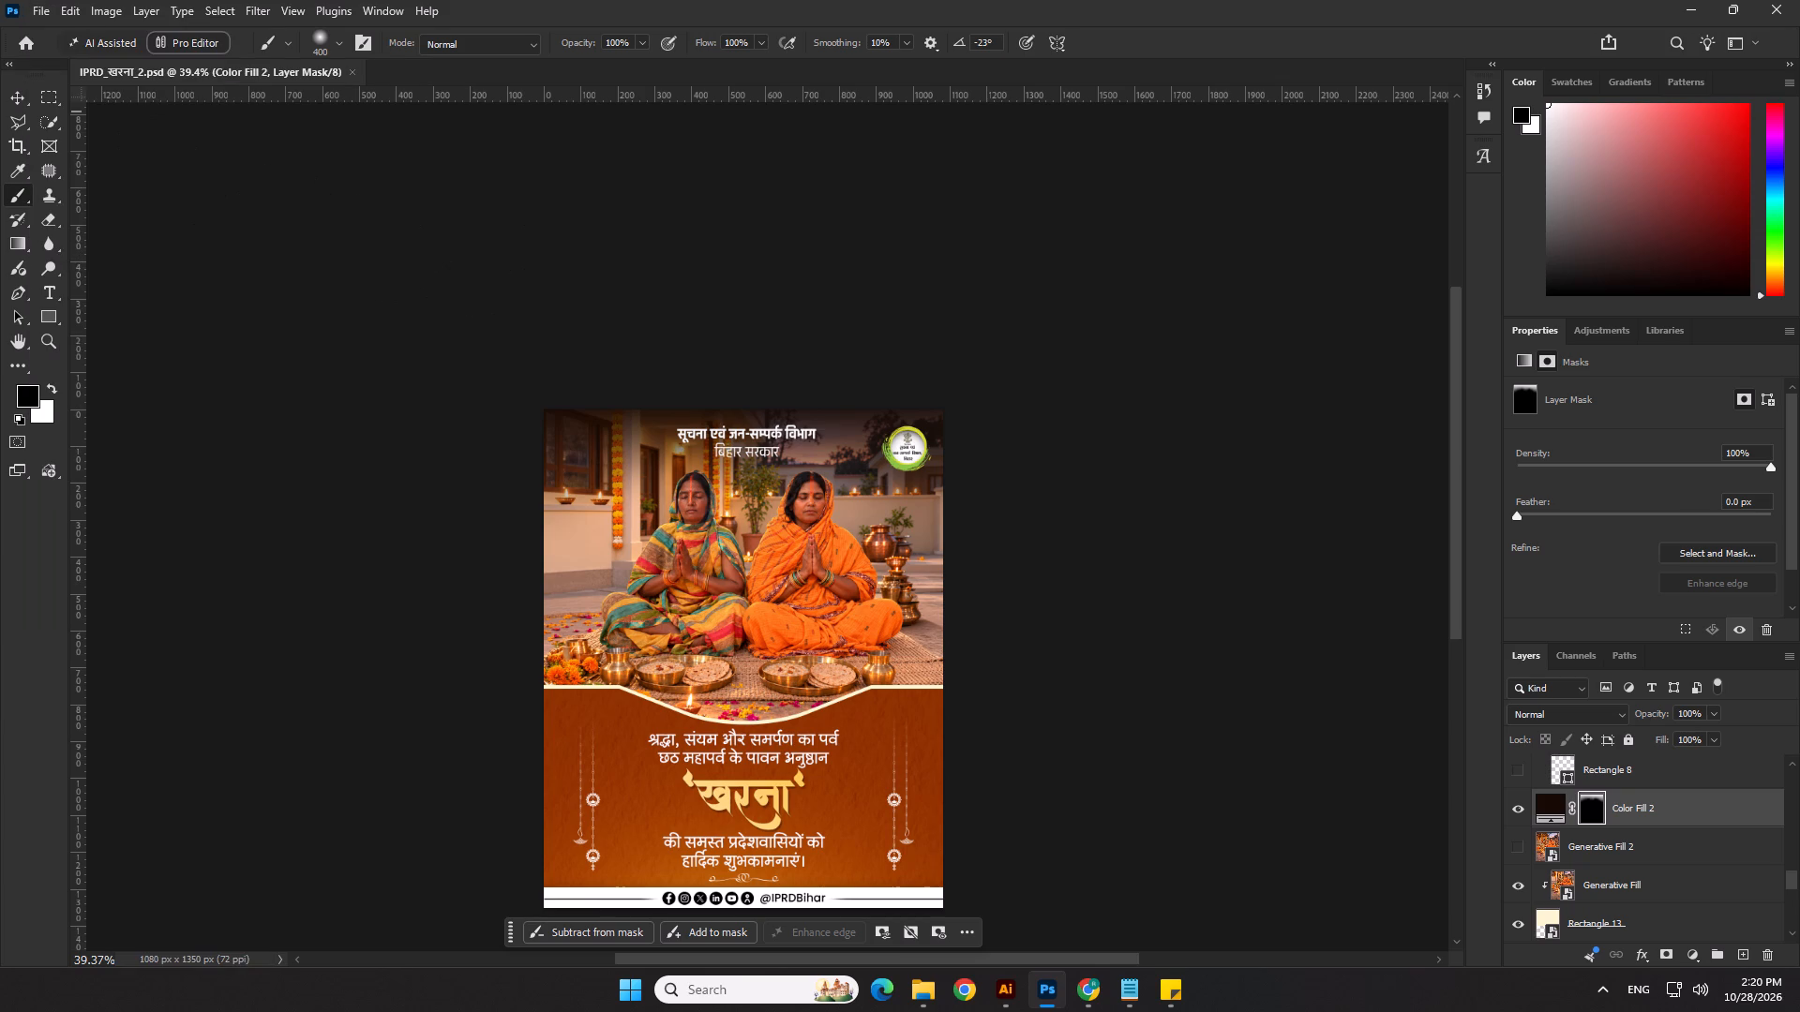
{"action": "left_click", "coordinate": [29, 12]}
{"action": "left_click", "coordinate": [96, 268]}
{"action": "left_click", "coordinate": [102, 262]}
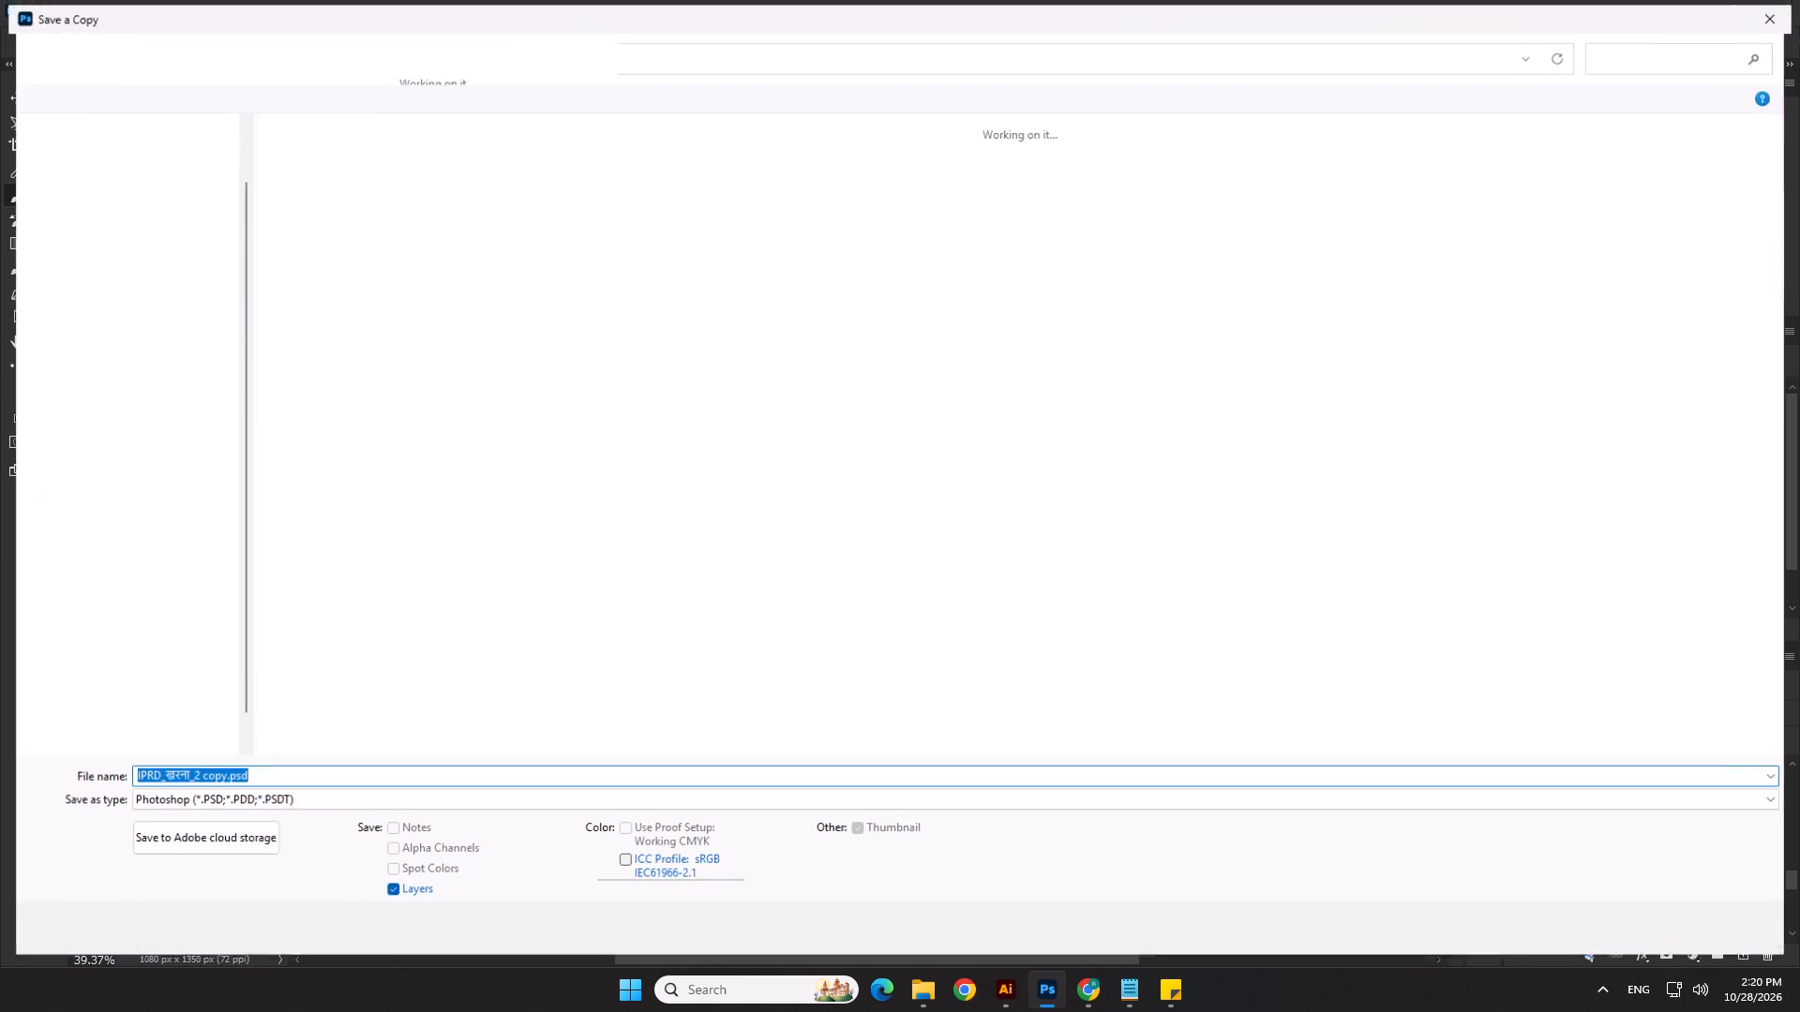
{"action": "left_click", "coordinate": [191, 804]}
{"action": "left_click", "coordinate": [200, 682]}
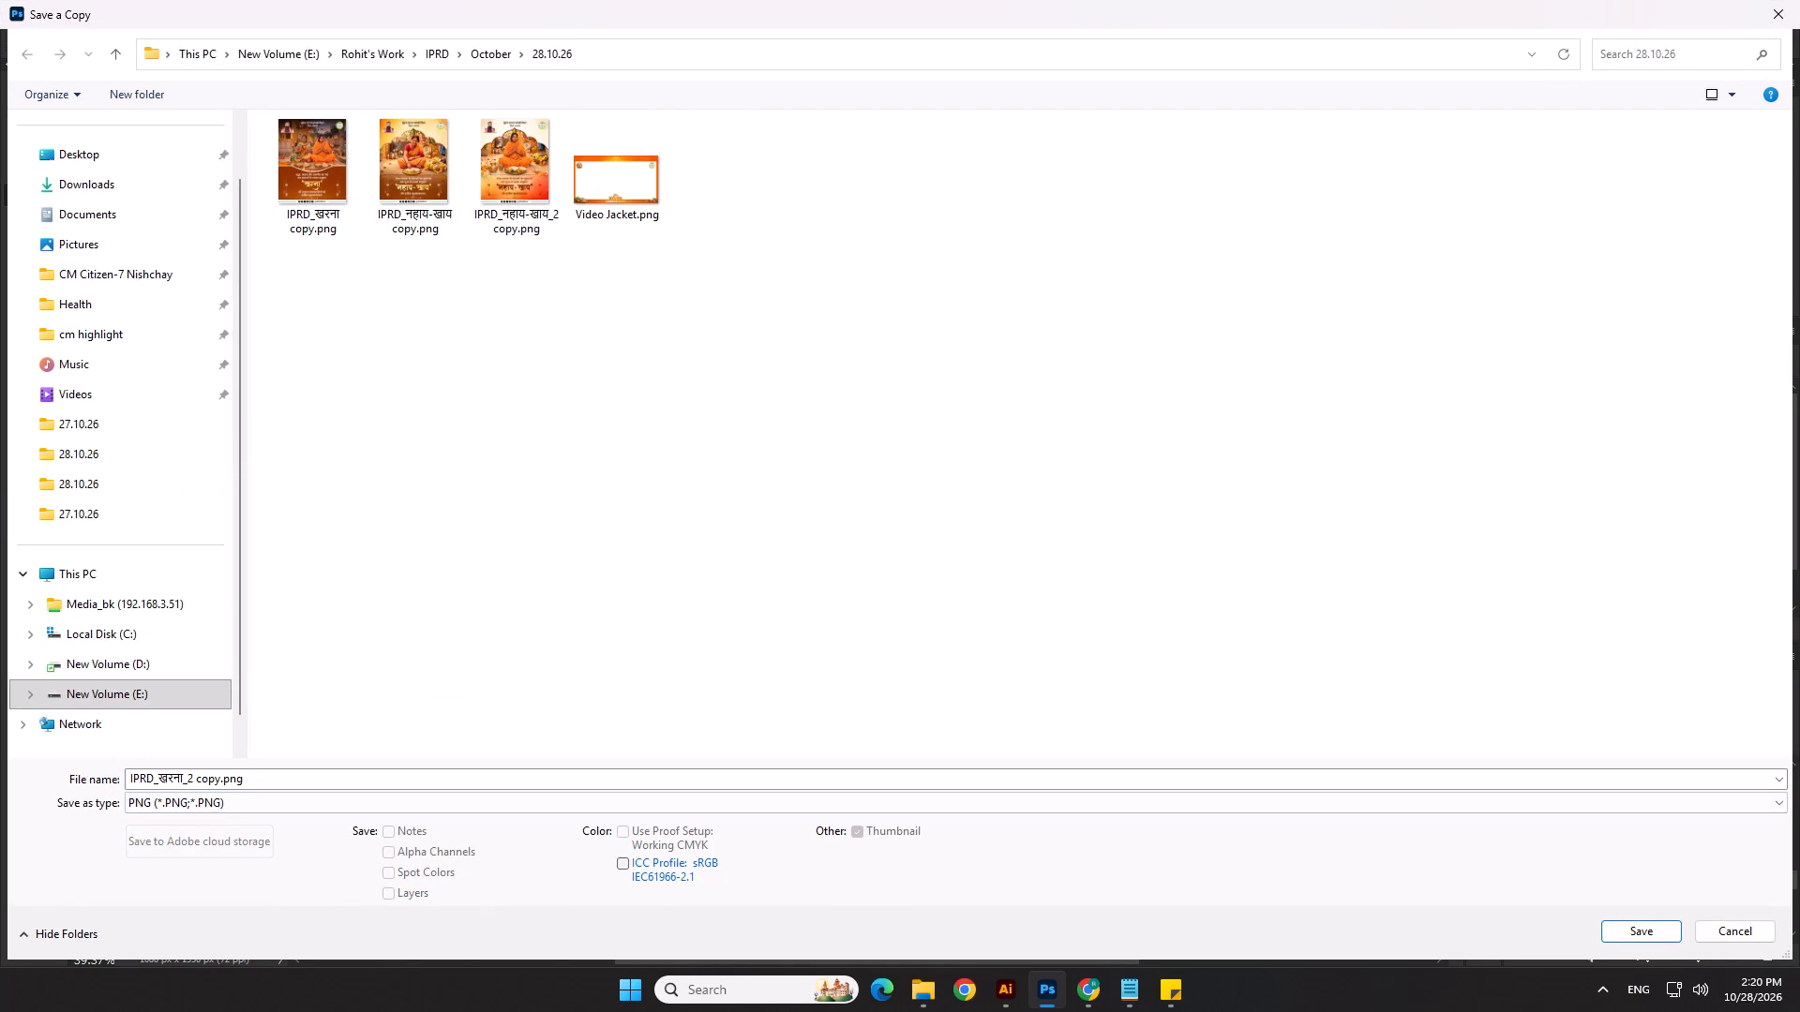
{"action": "left_click", "coordinate": [1618, 925]}
{"action": "left_click", "coordinate": [1001, 302]}
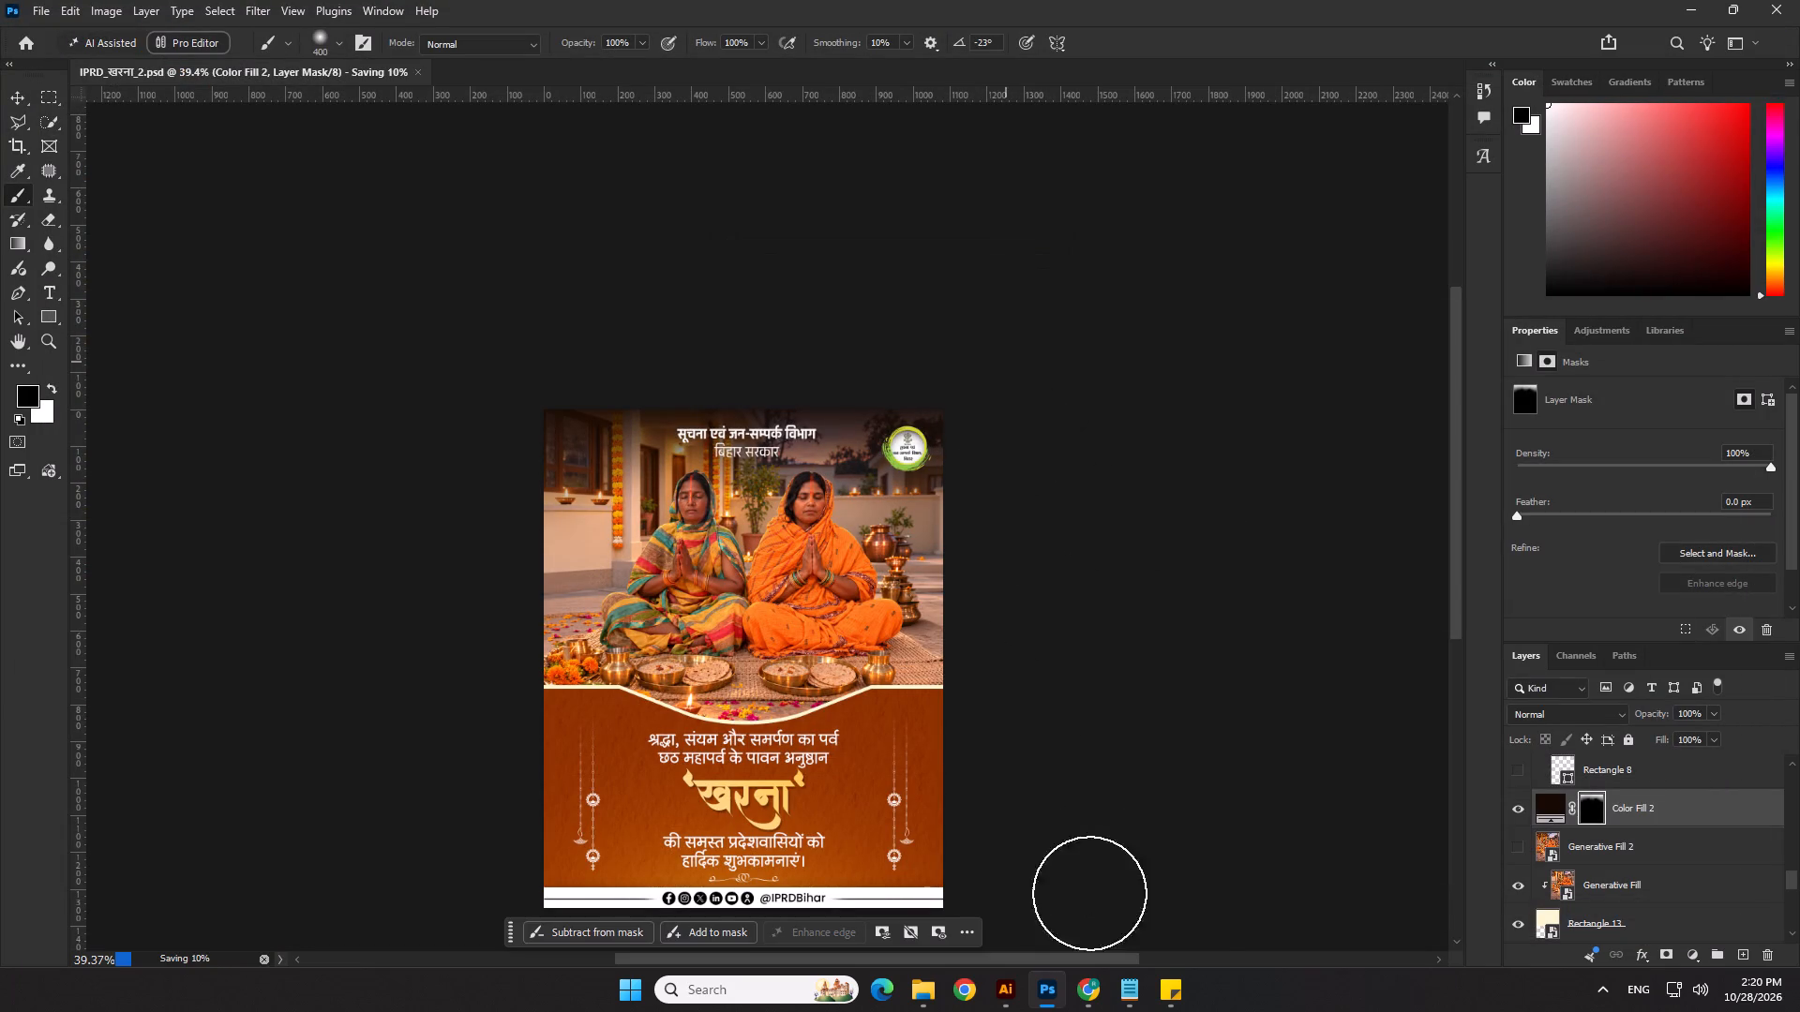
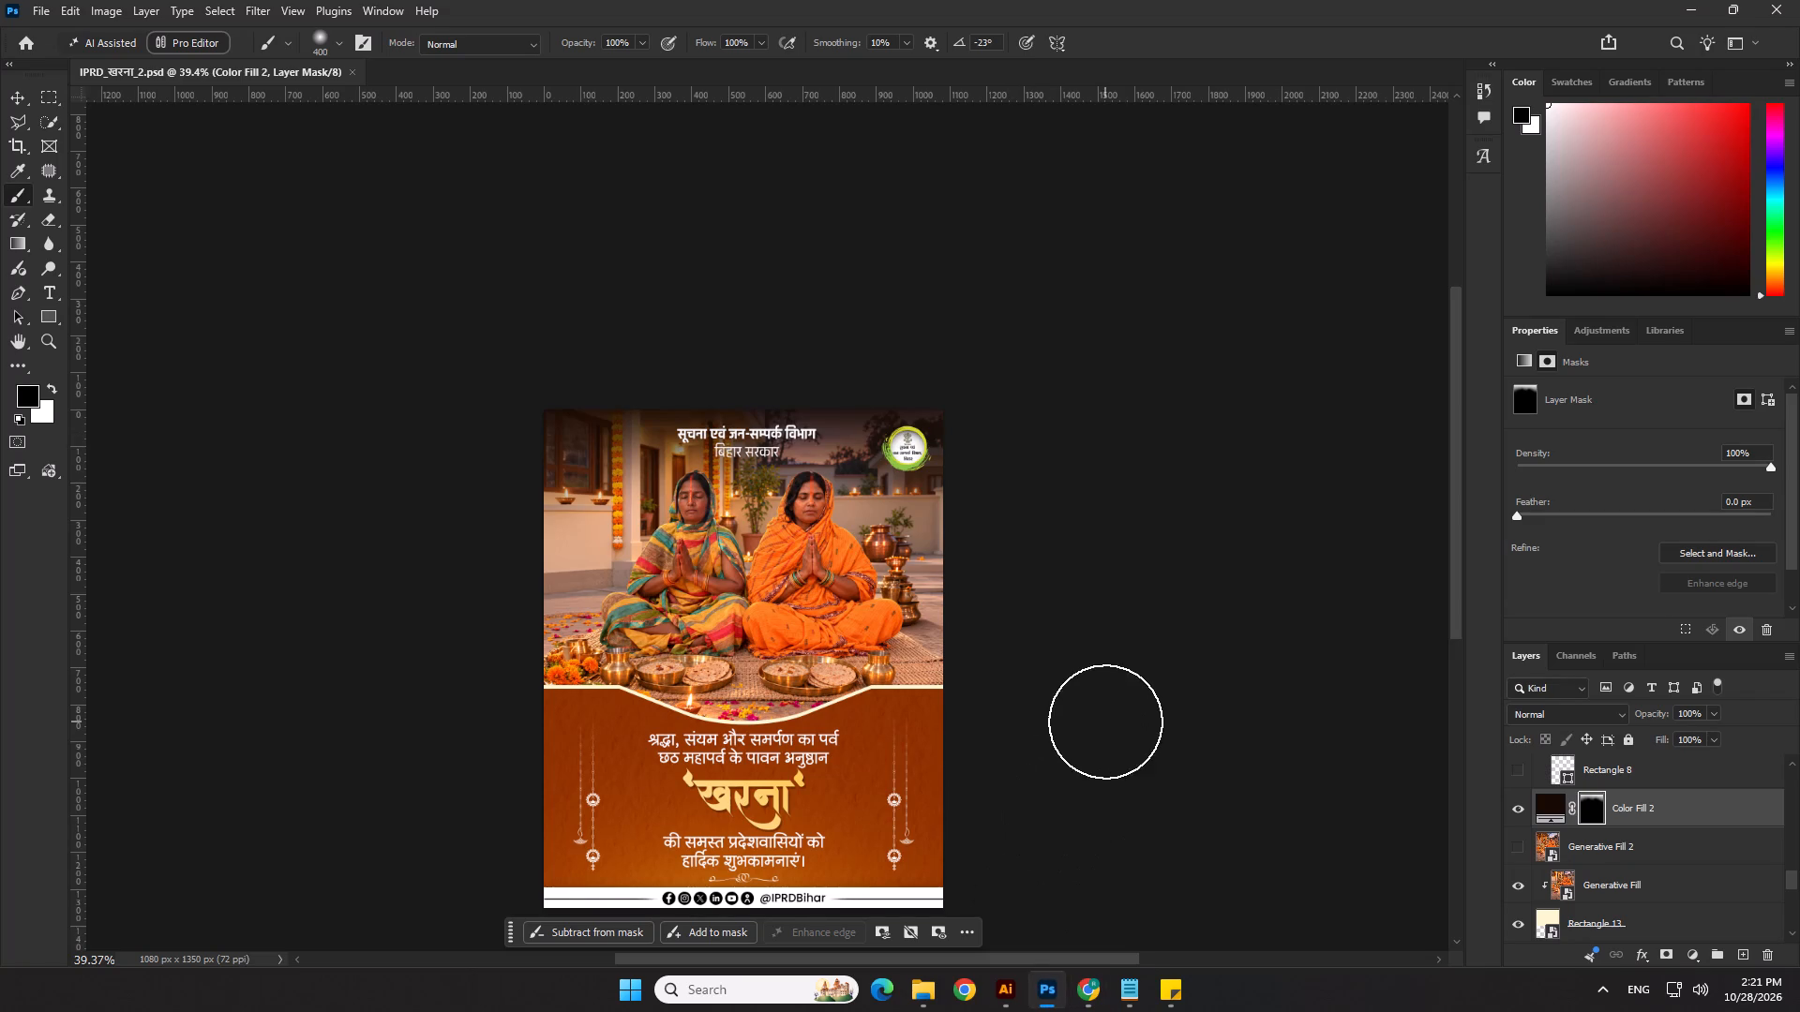
Save the document under the new name IPRD_संध्या अर्घ्य.psd in the 28.10.26 folder, copying the title from the Notepad text.
{"action": "left_click", "coordinate": [22, 97]}
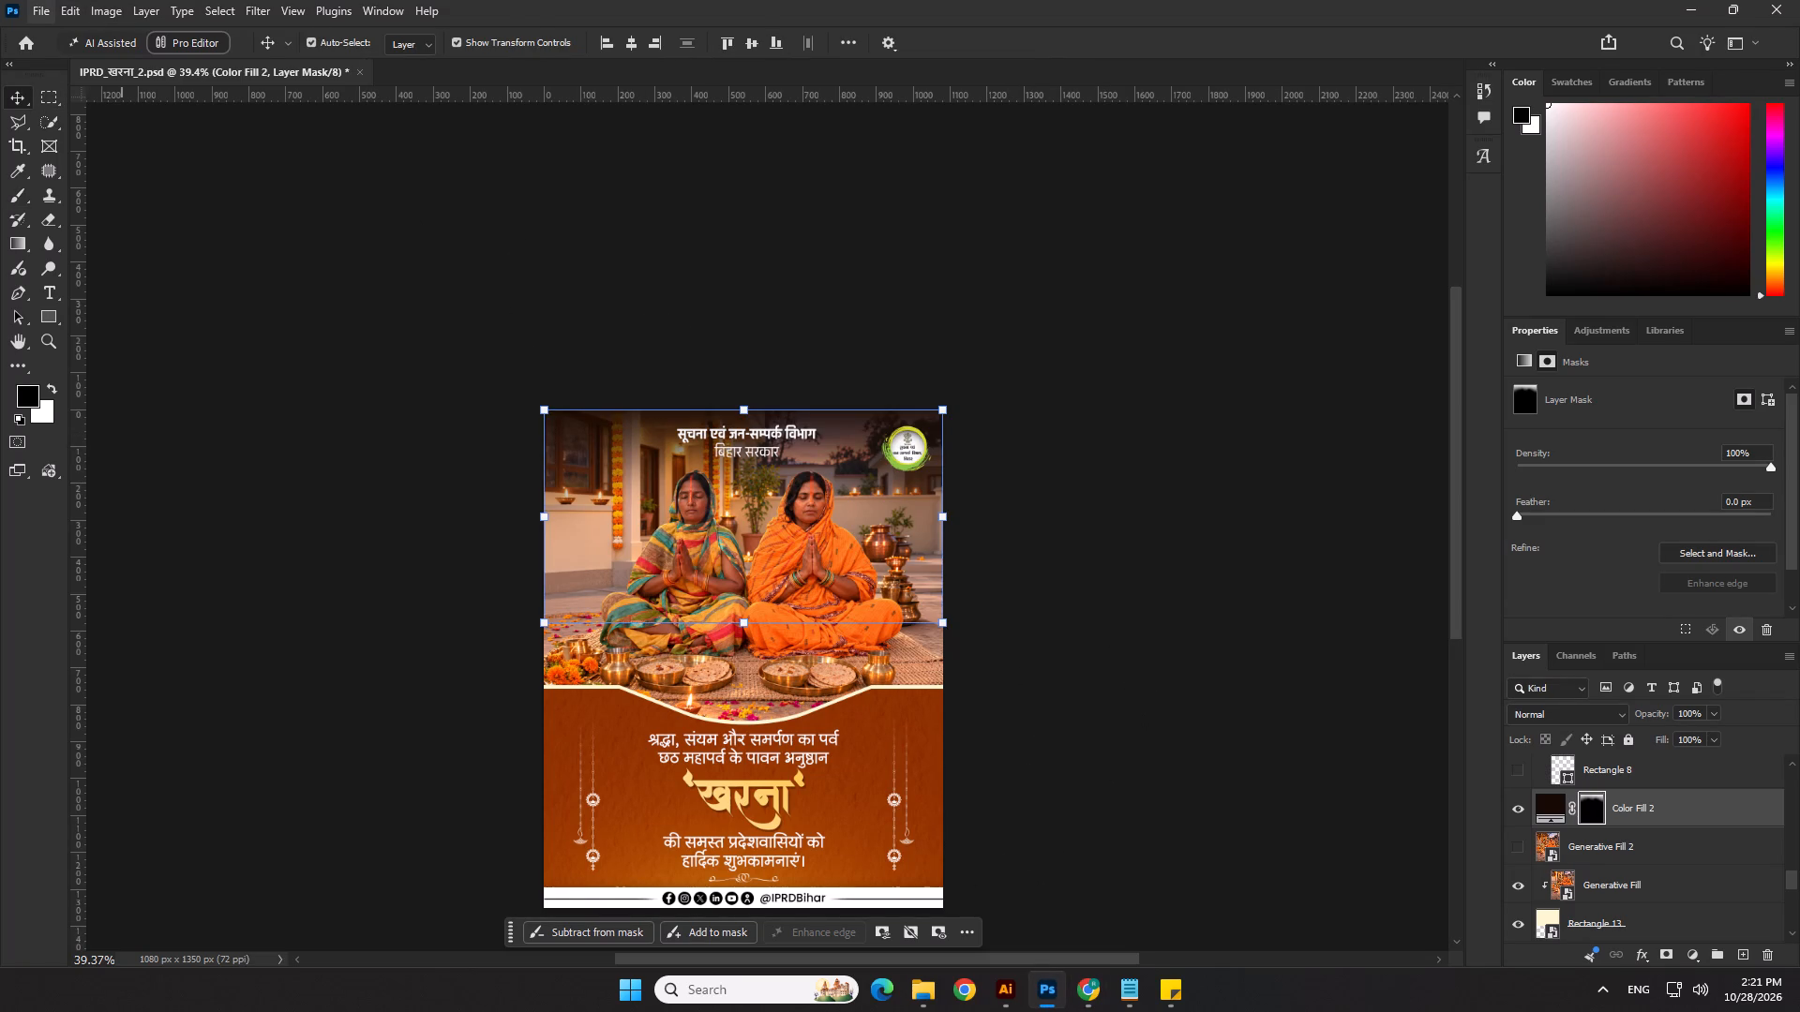
{"action": "left_click", "coordinate": [40, 7]}
{"action": "left_click", "coordinate": [84, 242]}
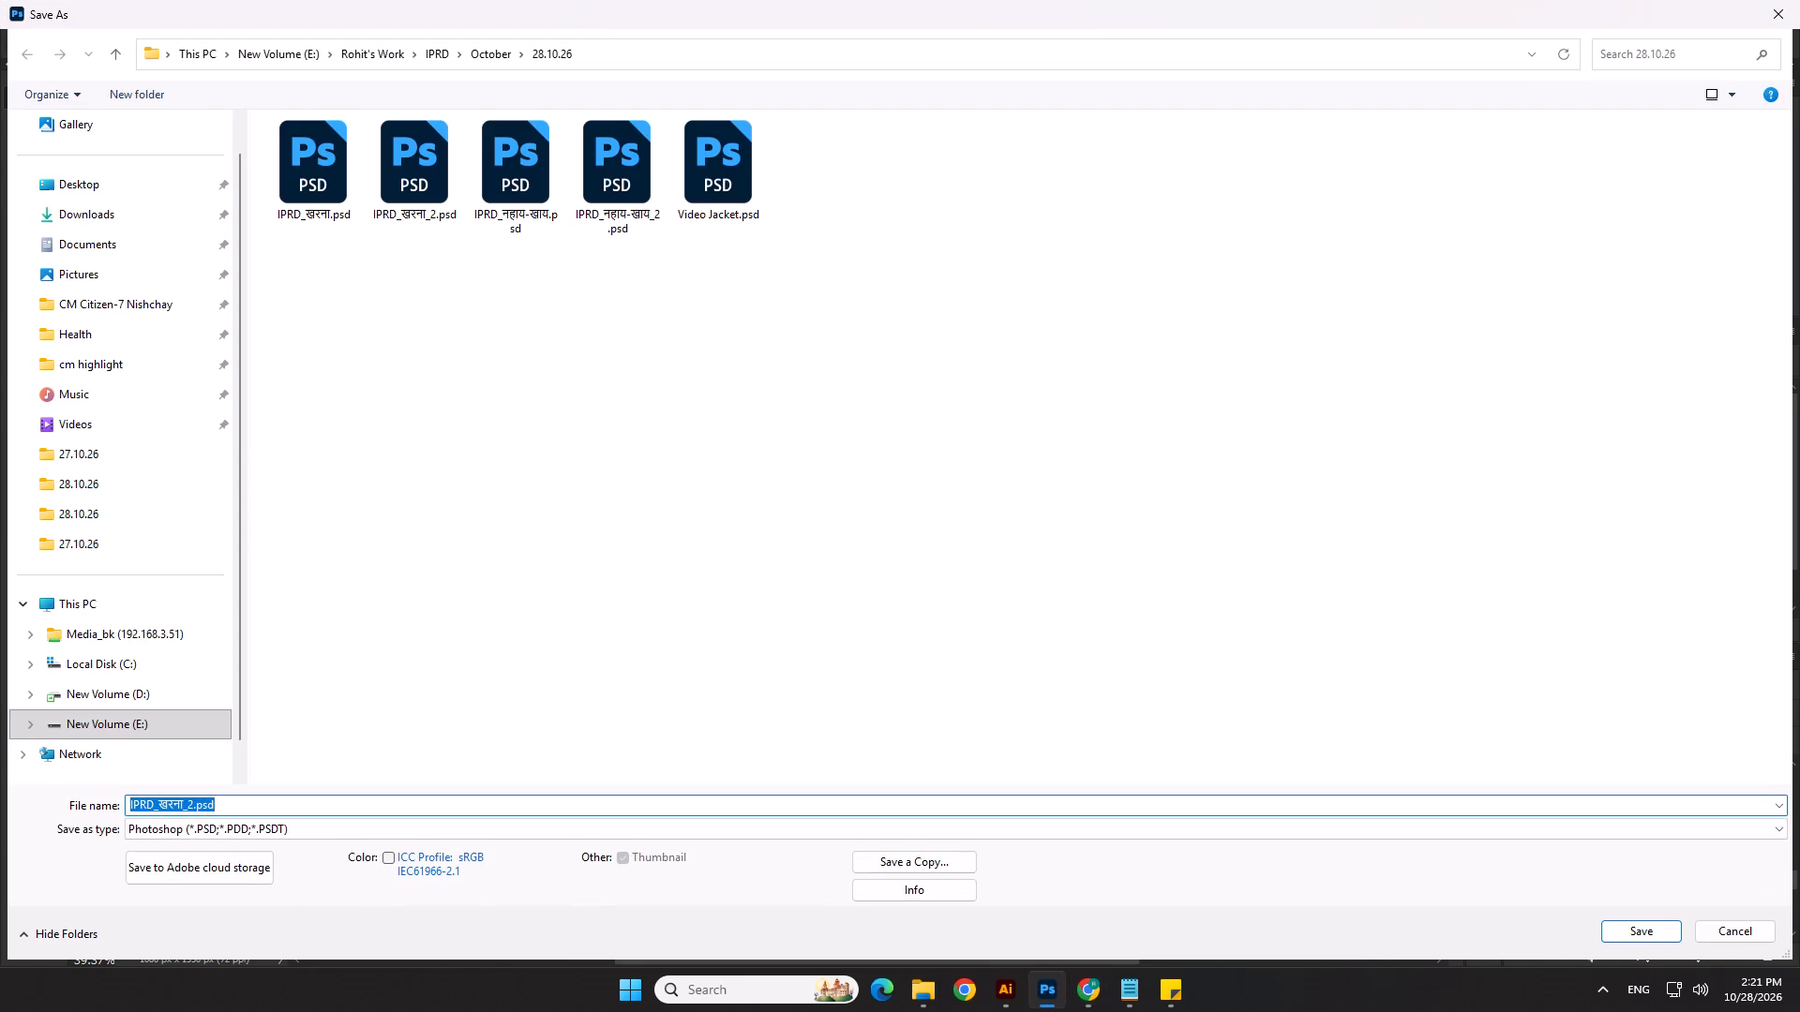
{"action": "left_click", "coordinate": [1133, 995]}
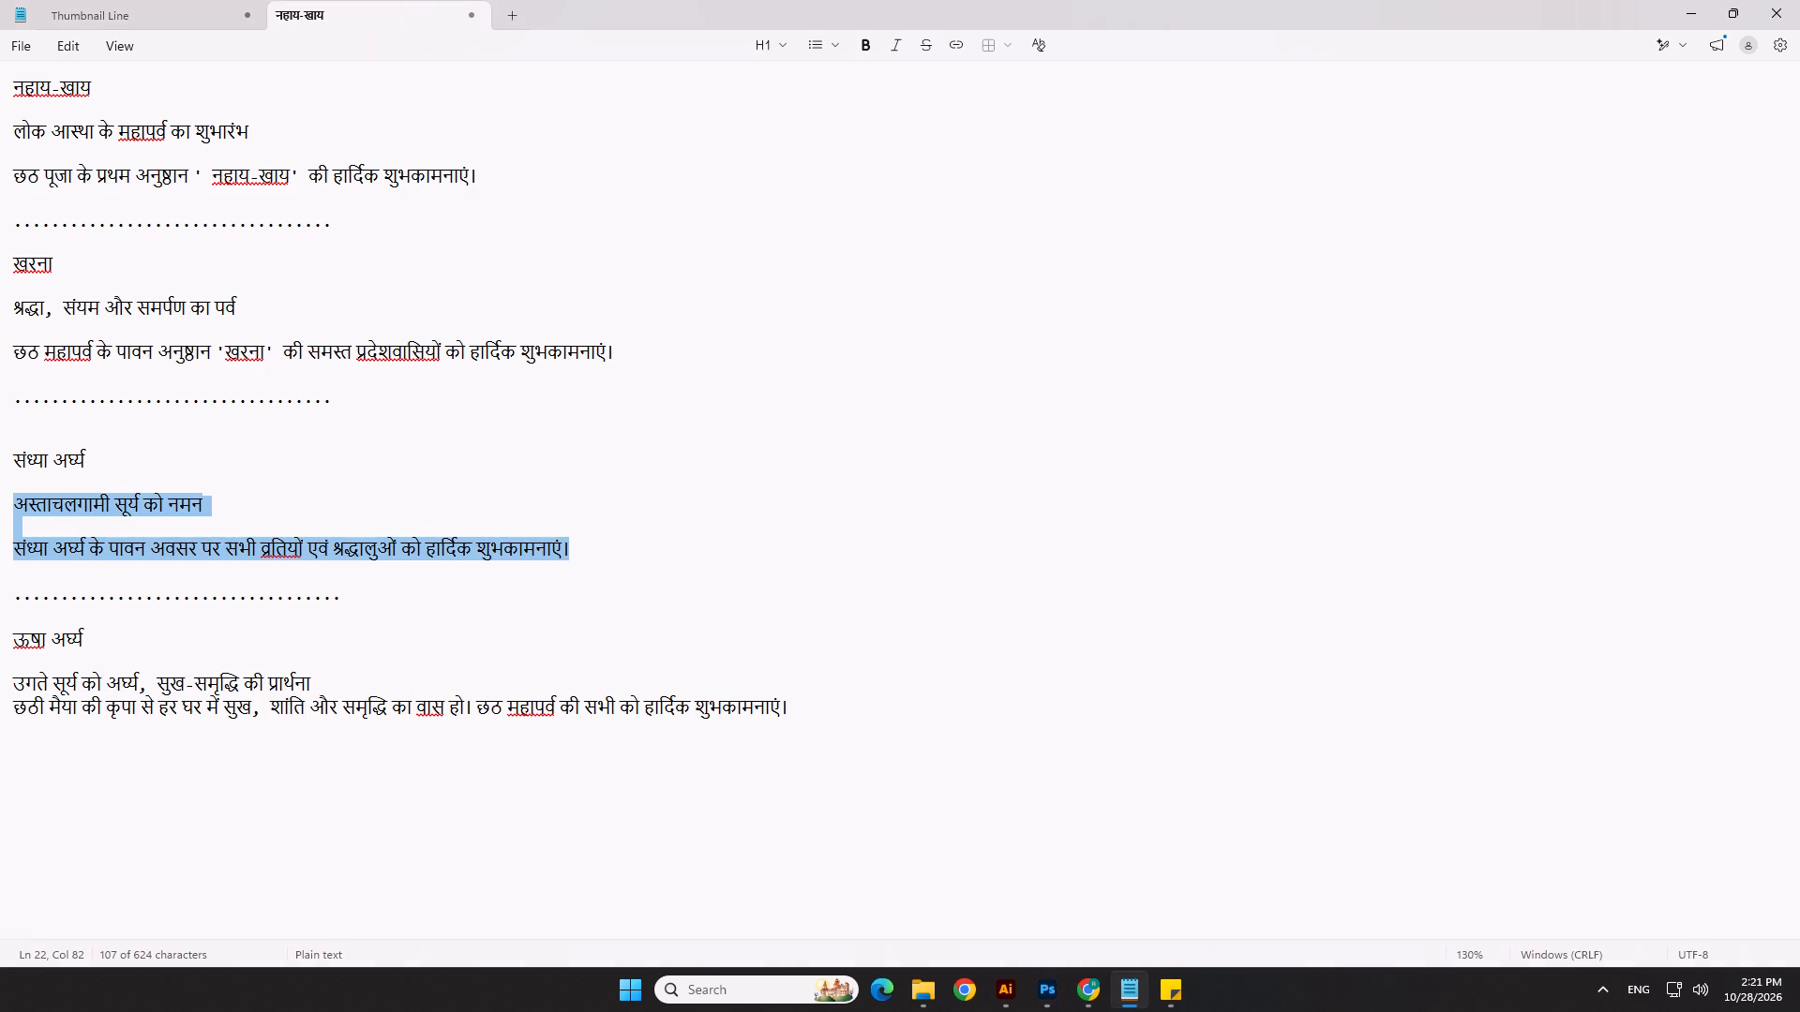
{"action": "left_click", "coordinate": [85, 468]}
{"action": "left_click_drag", "start_coordinate": [92, 462], "coordinate": [0, 461]}
{"action": "key", "text": "ctrl+c"}
{"action": "key", "text": "ctrl+c"}
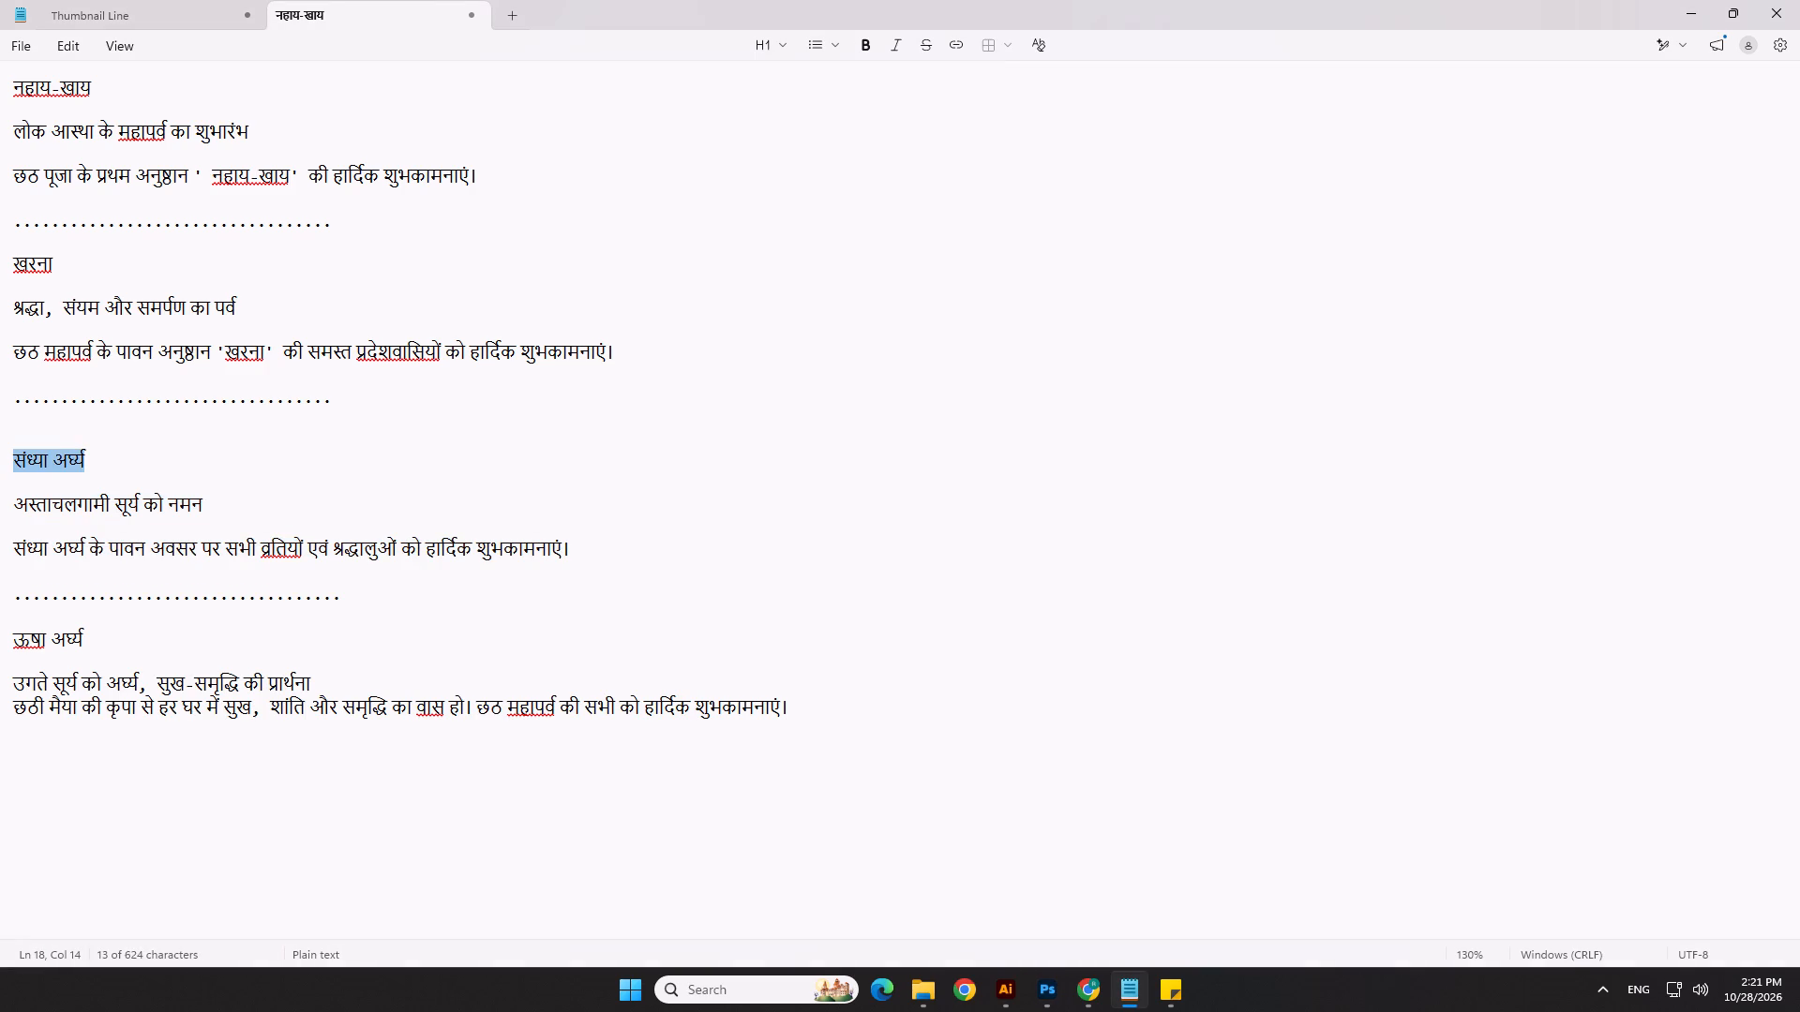
{"action": "key", "text": "alt+Tab"}
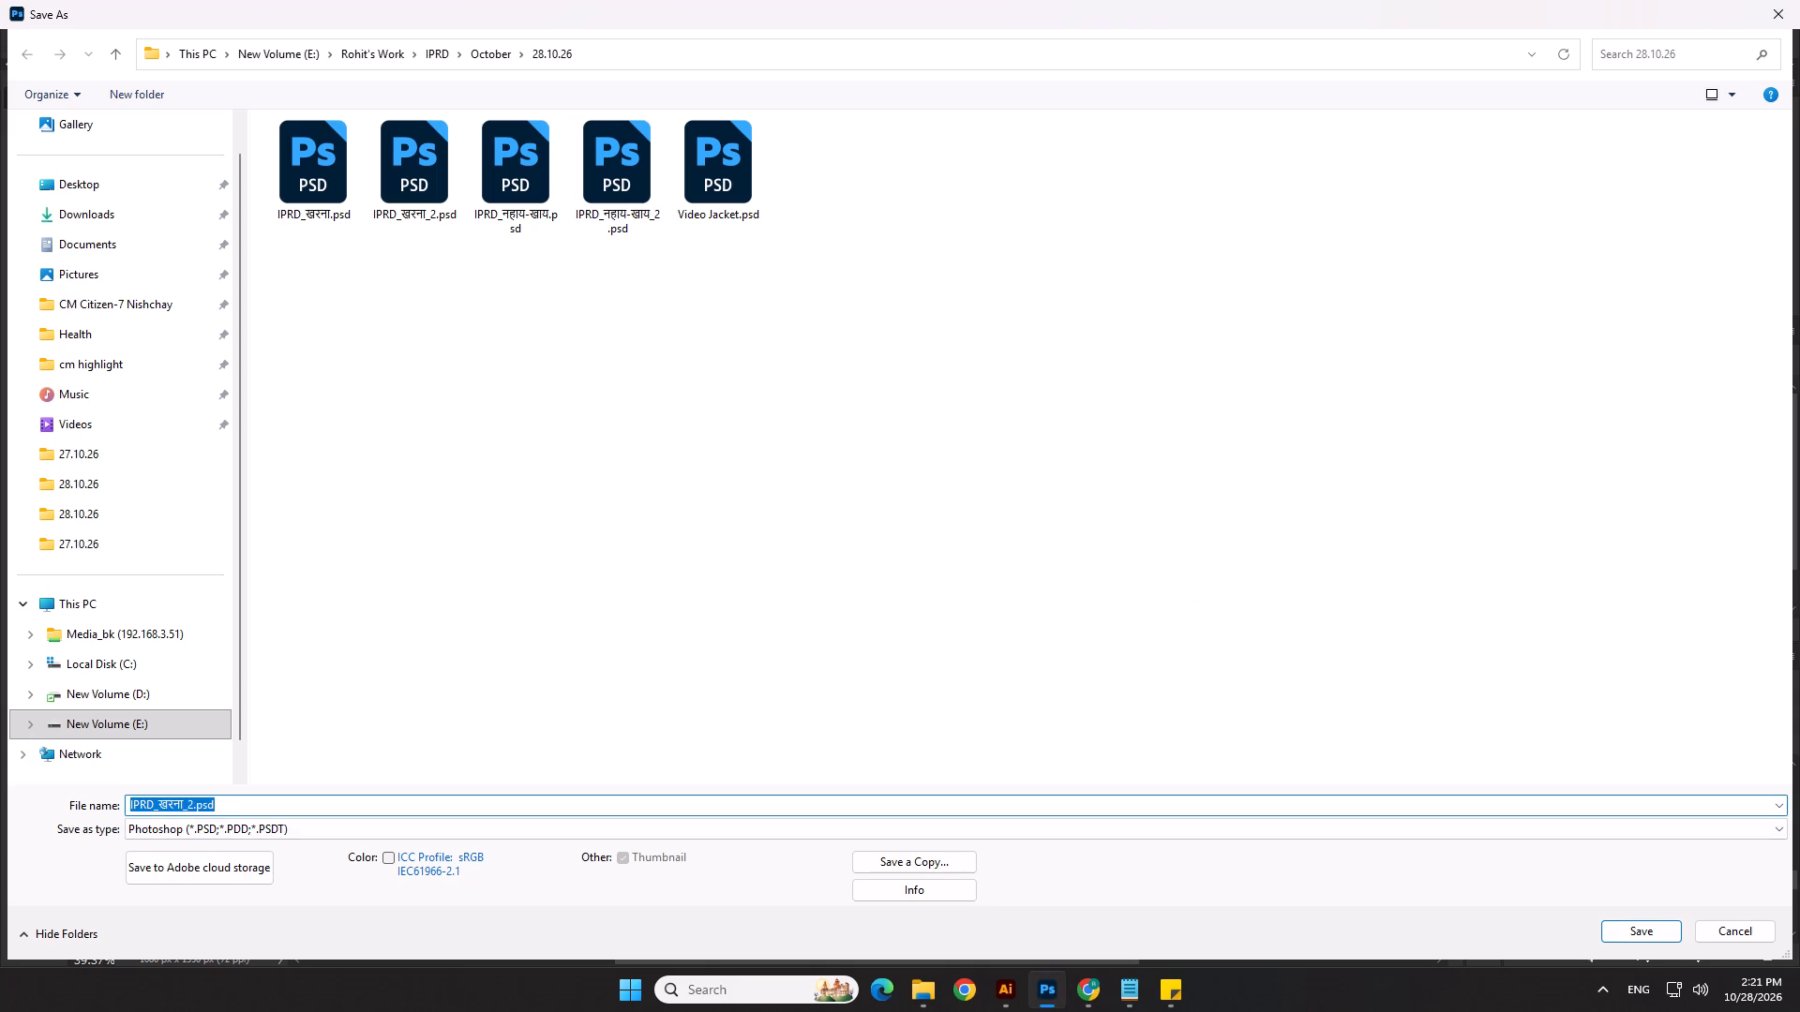
{"action": "left_click", "coordinate": [158, 811]}
{"action": "left_click_drag", "start_coordinate": [160, 807], "coordinate": [192, 806]}
{"action": "key", "text": "ctrl+v"}
{"action": "key", "text": "Return"}
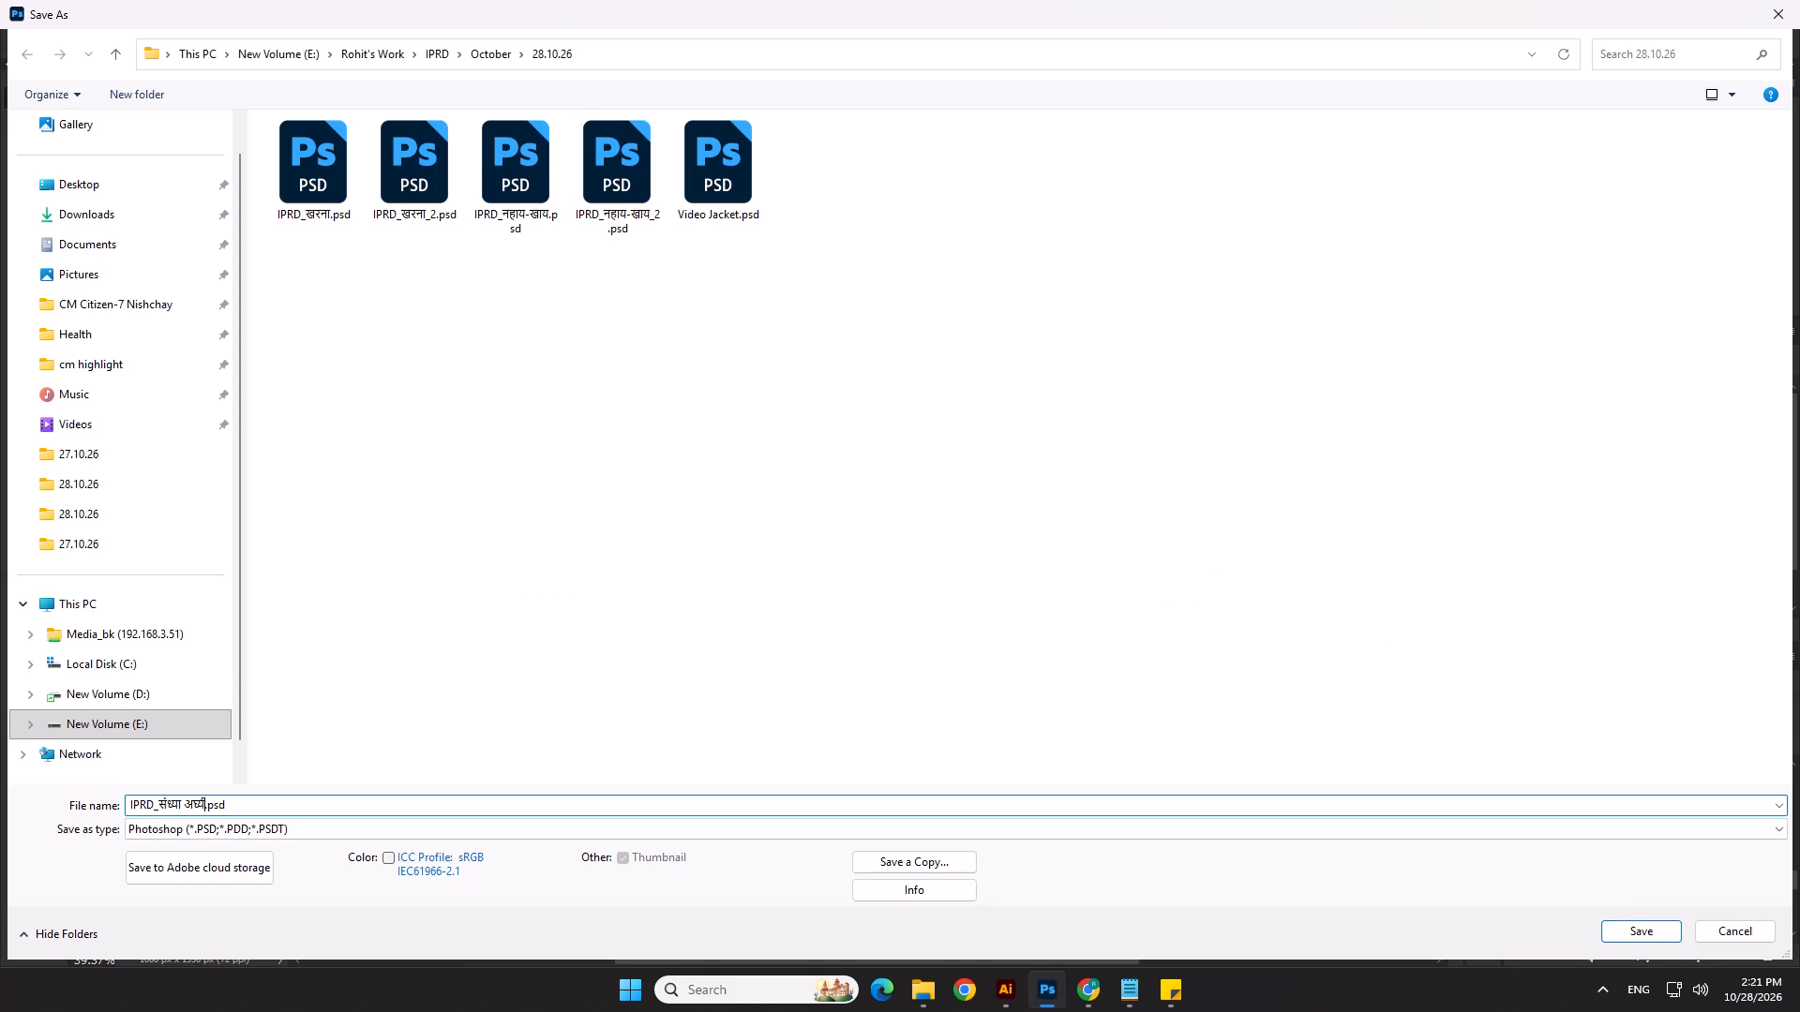
{"action": "key", "text": "Return"}
Delete the photo of the two praying women and the dark shading layer at the poster's top.
{"action": "left_click", "coordinate": [782, 557]}
{"action": "key", "text": "Delete"}
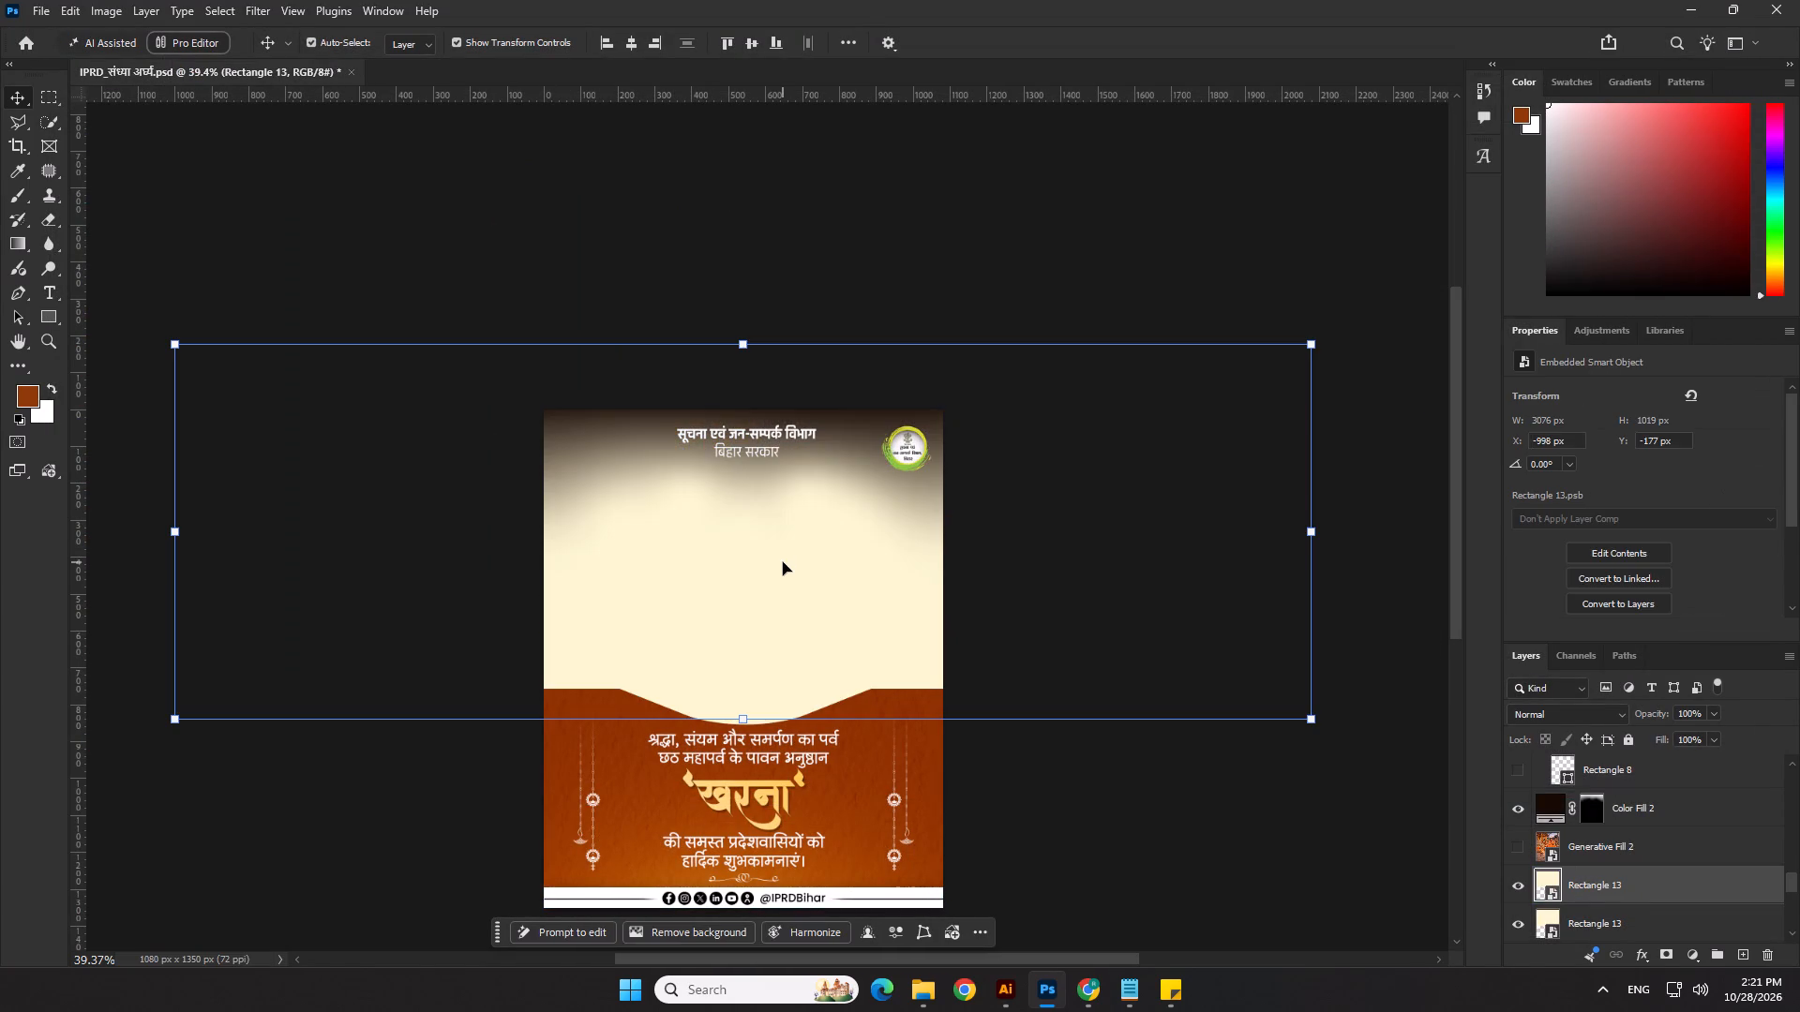
{"action": "left_click", "coordinate": [843, 460]}
{"action": "key", "text": "Delete"}
Delete the remaining poster background: the cream rectangles, the Layer 11 texture and the brown Color Fill 1.
{"action": "left_click", "coordinate": [880, 699]}
{"action": "key", "text": "Delete"}
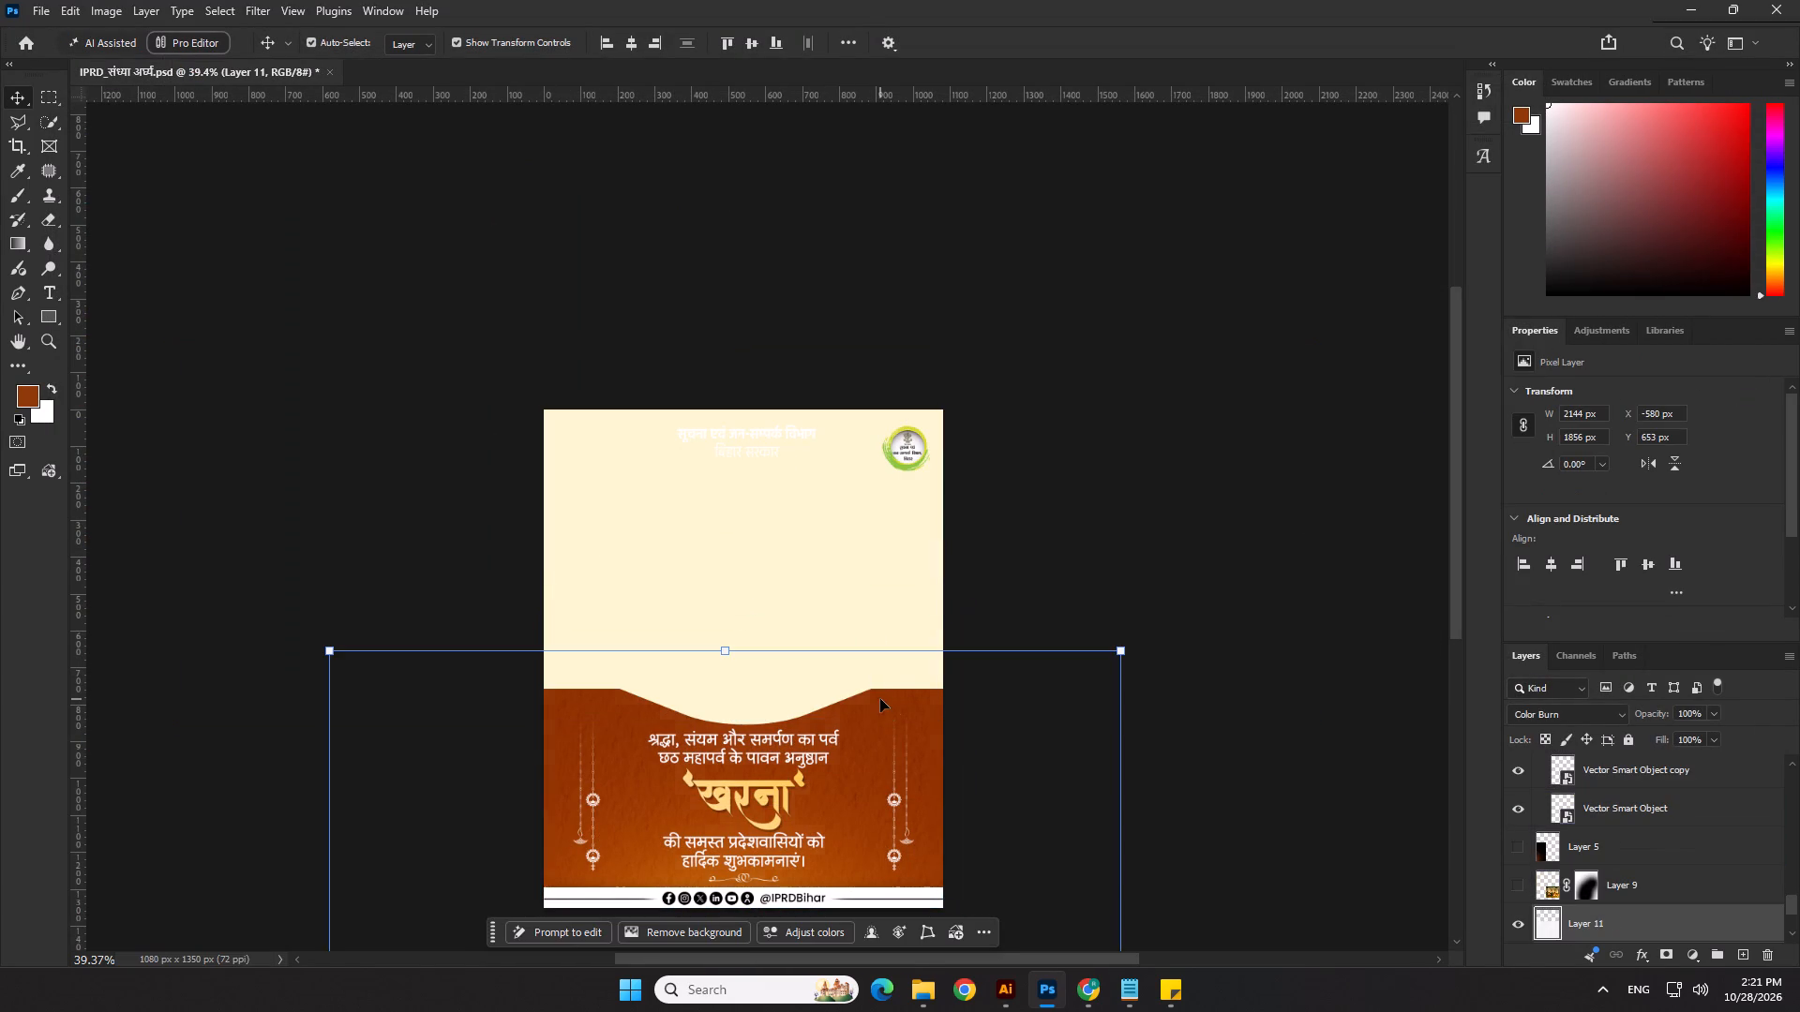
{"action": "left_click", "coordinate": [882, 700]}
{"action": "key", "text": "Delete"}
{"action": "left_click", "coordinate": [884, 696]}
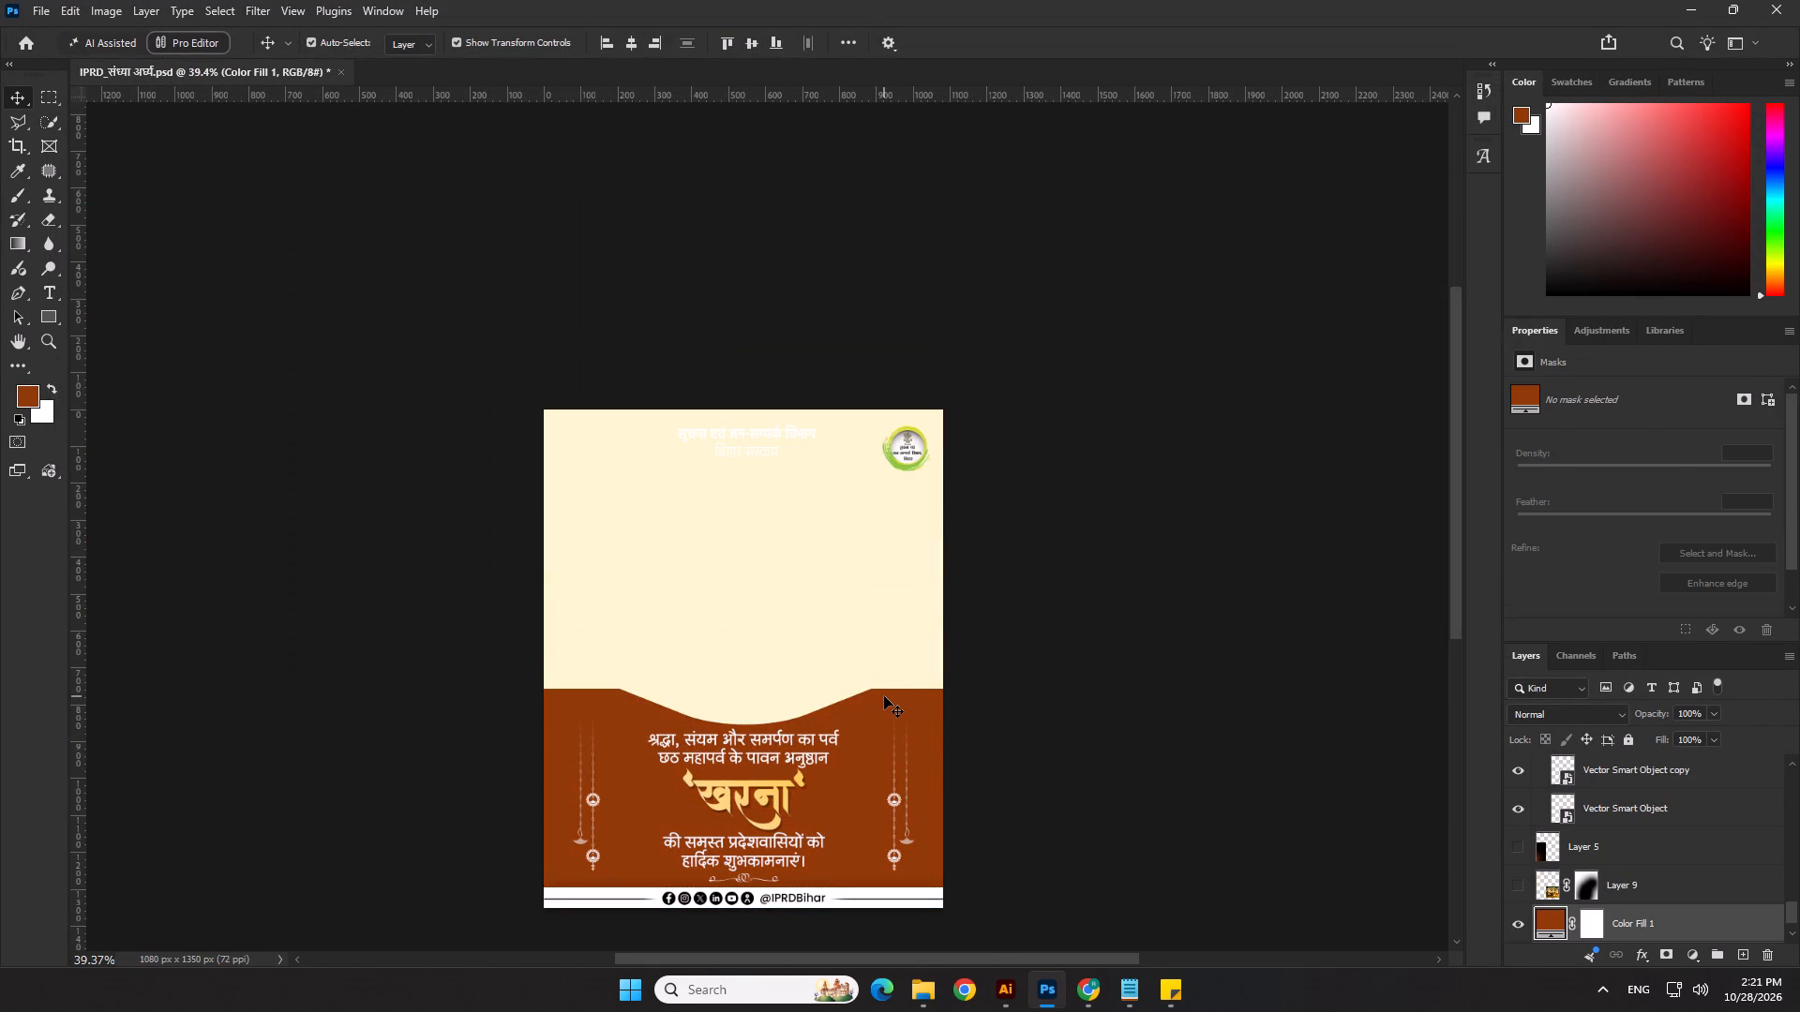
{"action": "key", "text": "Delete"}
{"action": "left_click", "coordinate": [896, 667]}
{"action": "key", "text": "Delete"}
{"action": "key", "text": "Delete"}
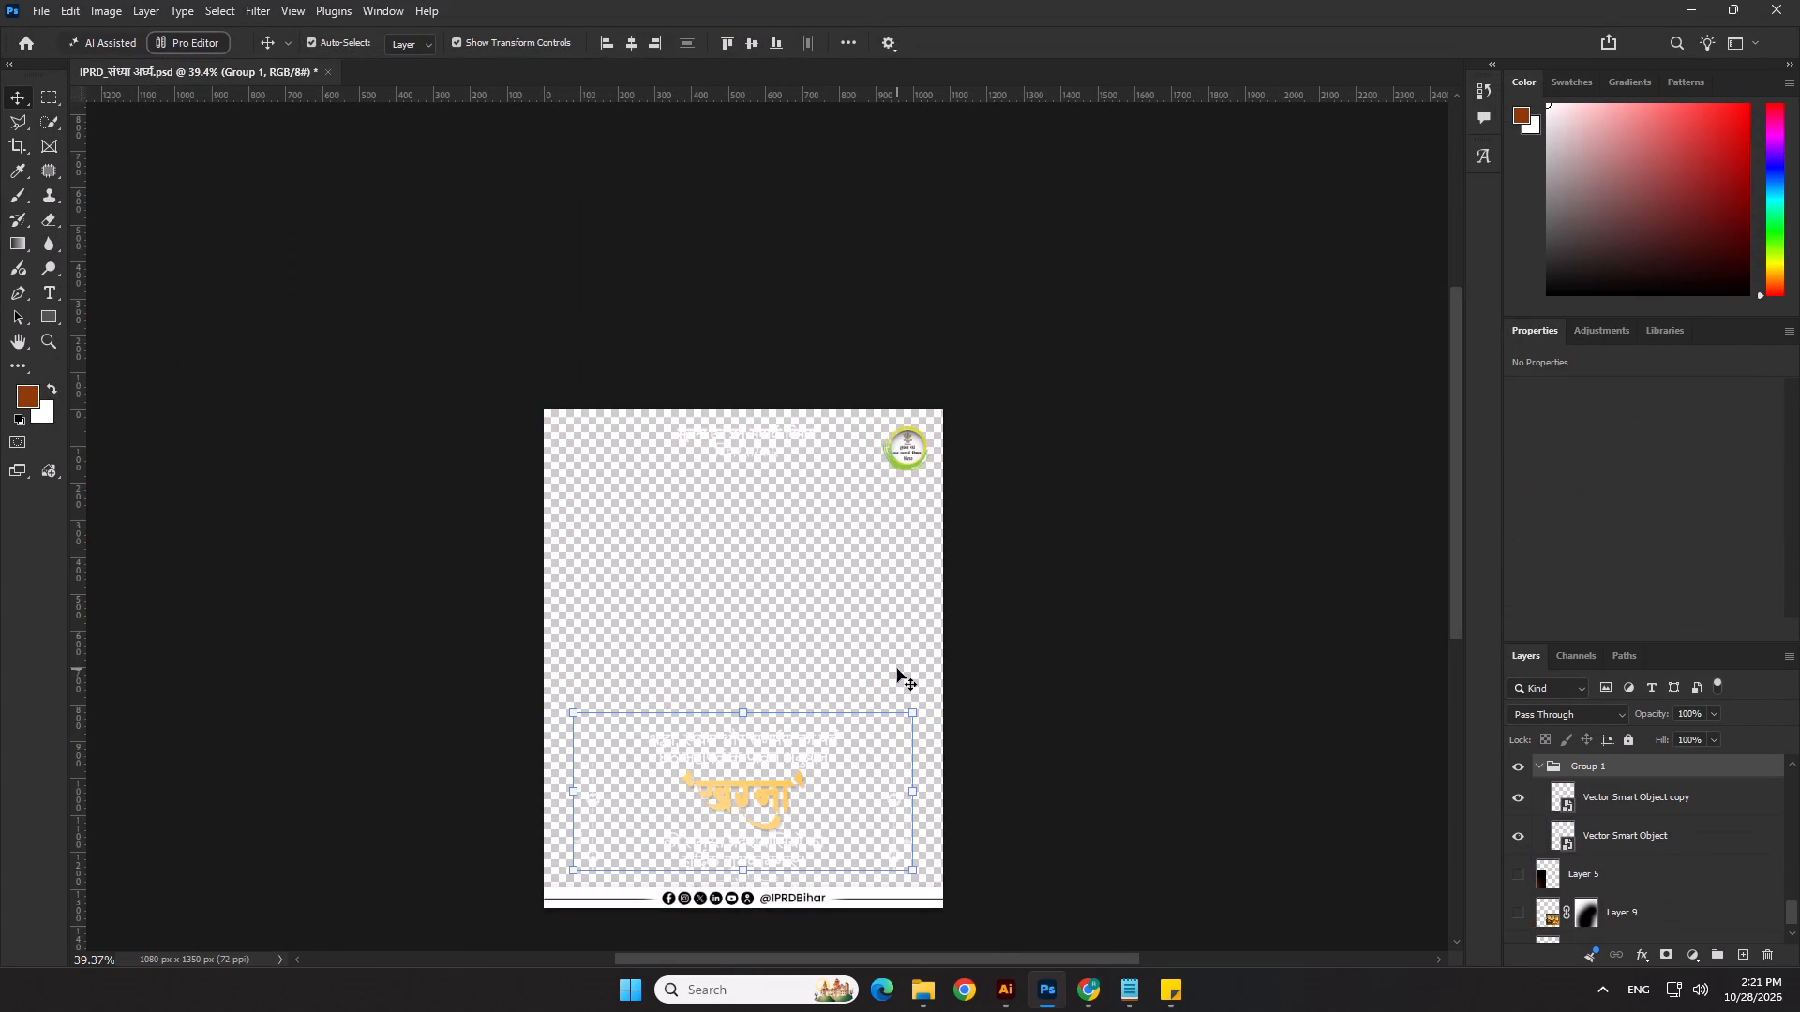
{"action": "left_click", "coordinate": [889, 622]}
Hide both hanging-ornament smart objects in Group 1 and collapse the group.
{"action": "left_click", "coordinate": [1650, 790]}
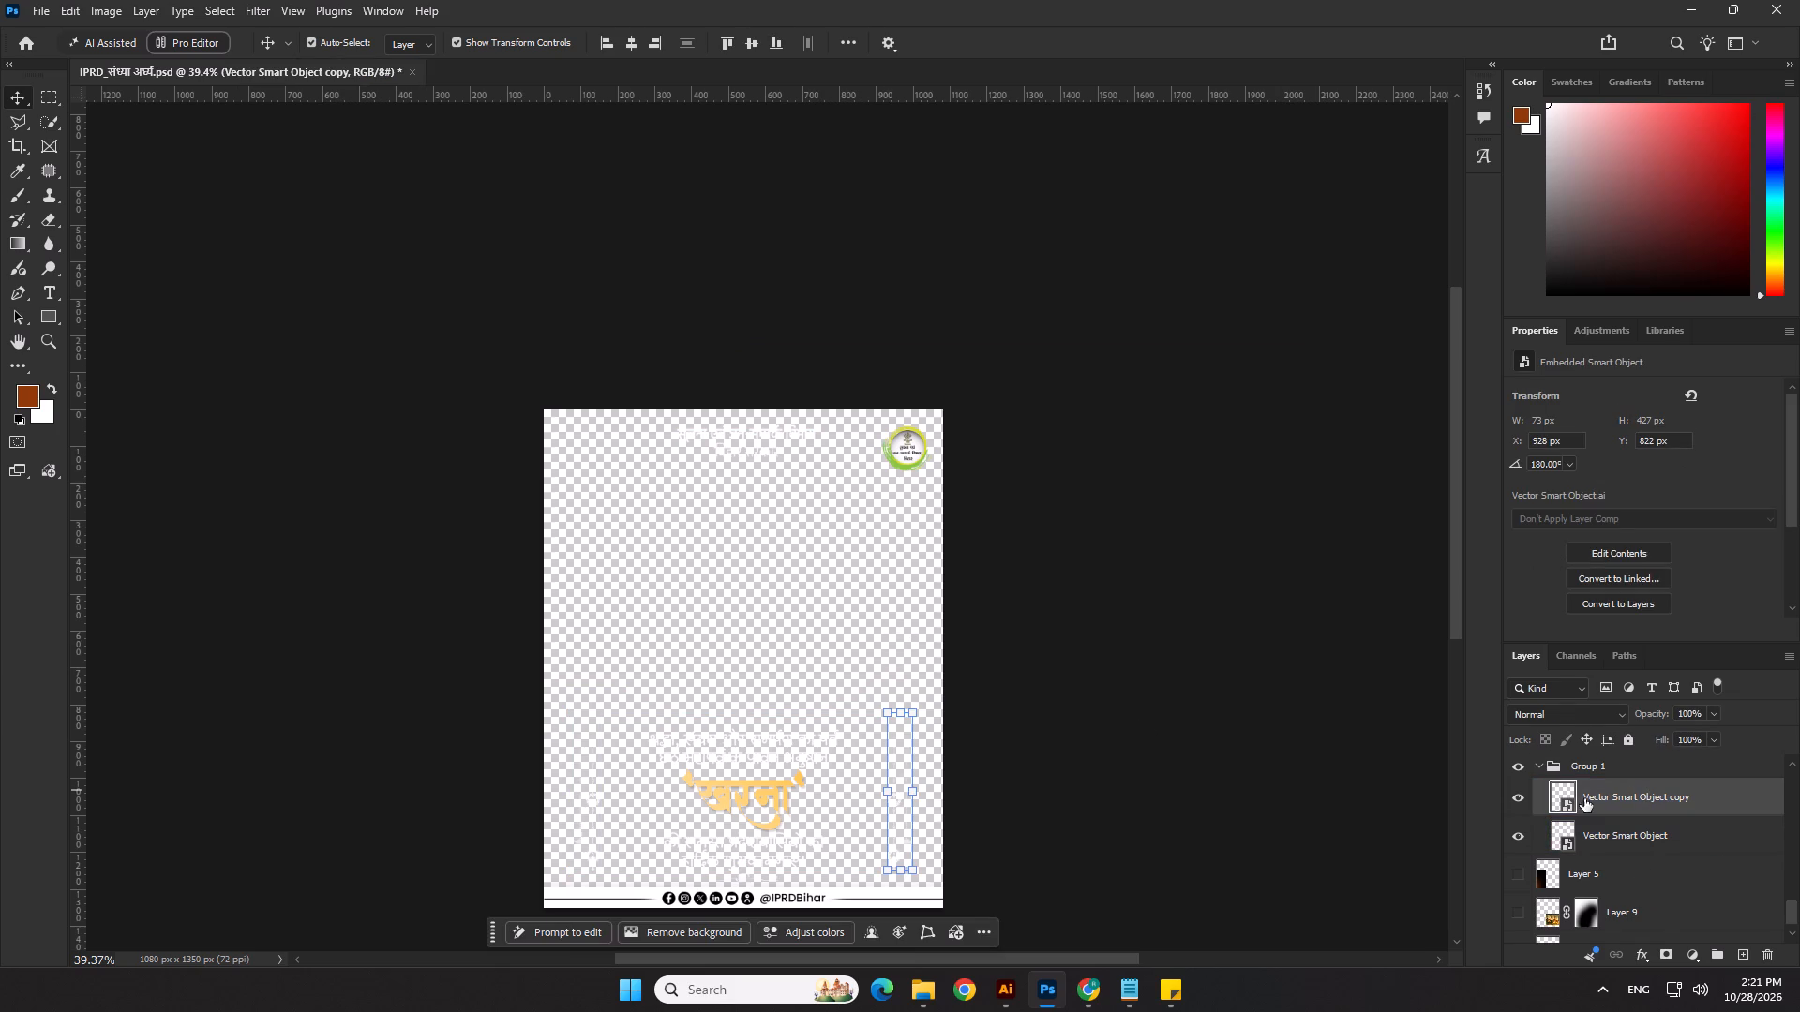
{"action": "left_click", "coordinate": [1525, 797]}
{"action": "left_click", "coordinate": [1511, 836]}
{"action": "left_click", "coordinate": [1541, 771]}
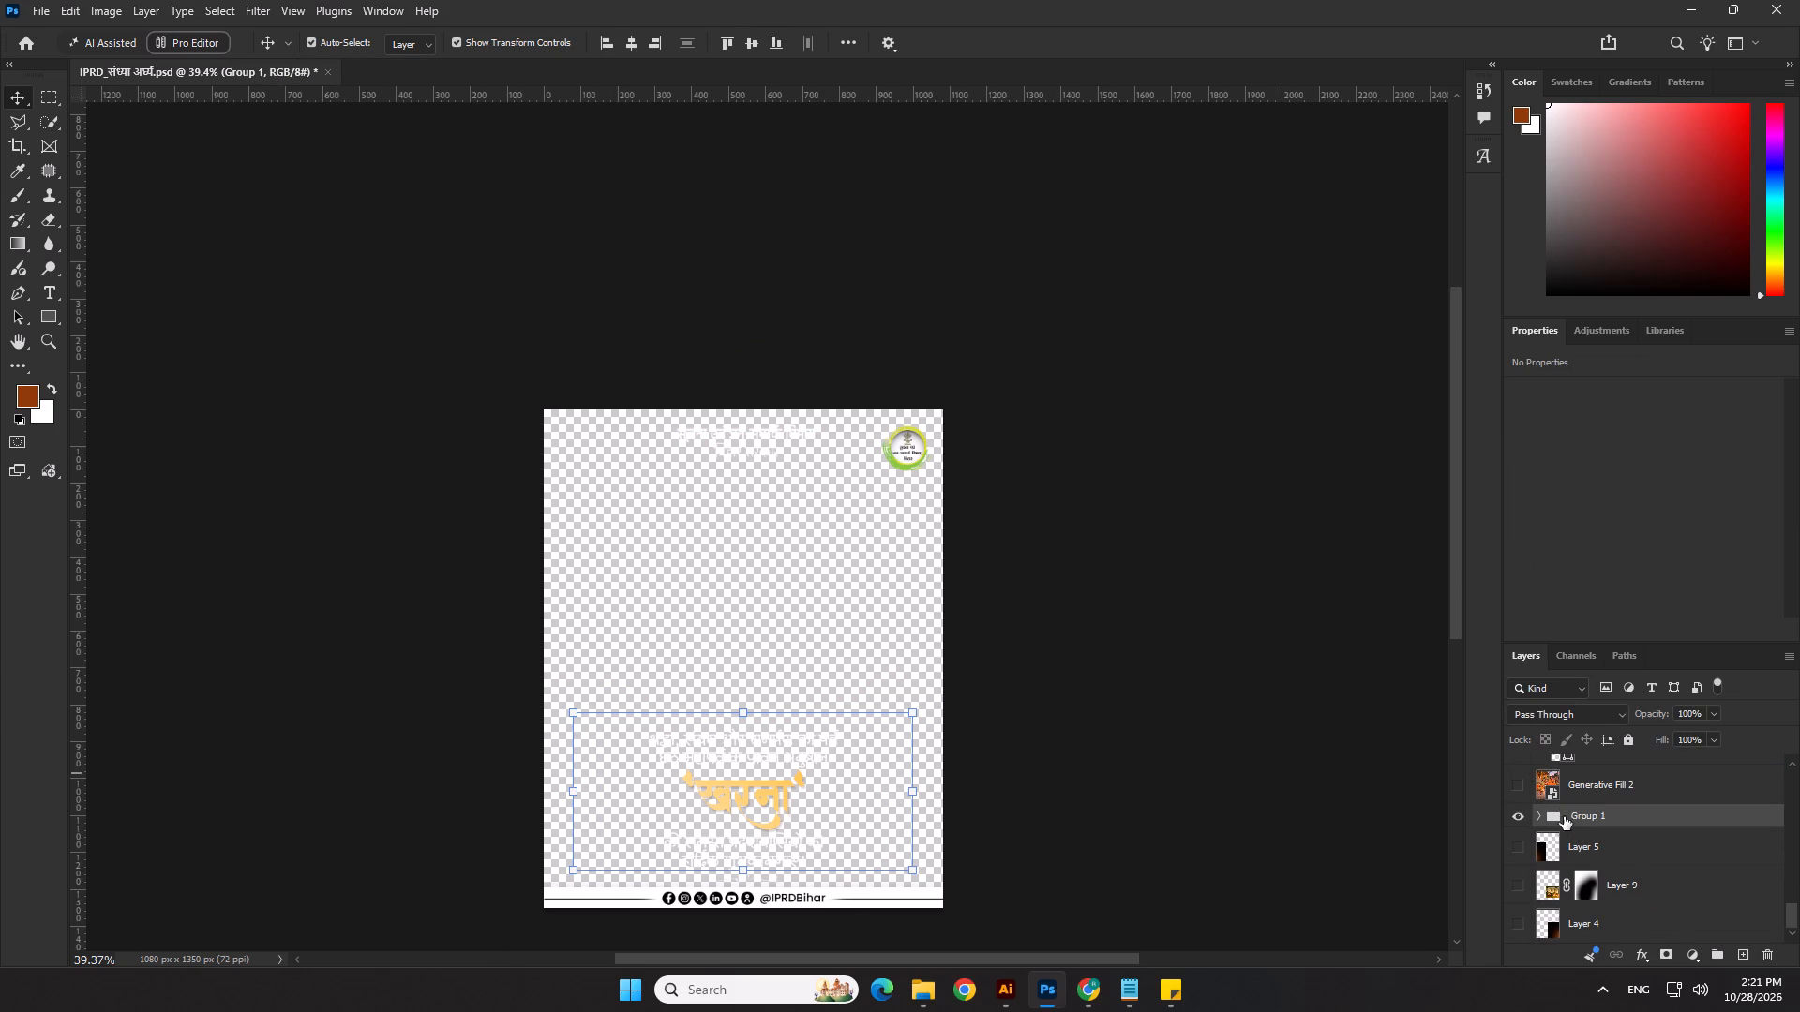
Move Group 1 and the collapsed group holding the CO paujaa text to the top of the layer stack.
{"action": "left_click_drag", "start_coordinate": [1568, 816], "coordinate": [1573, 650]}
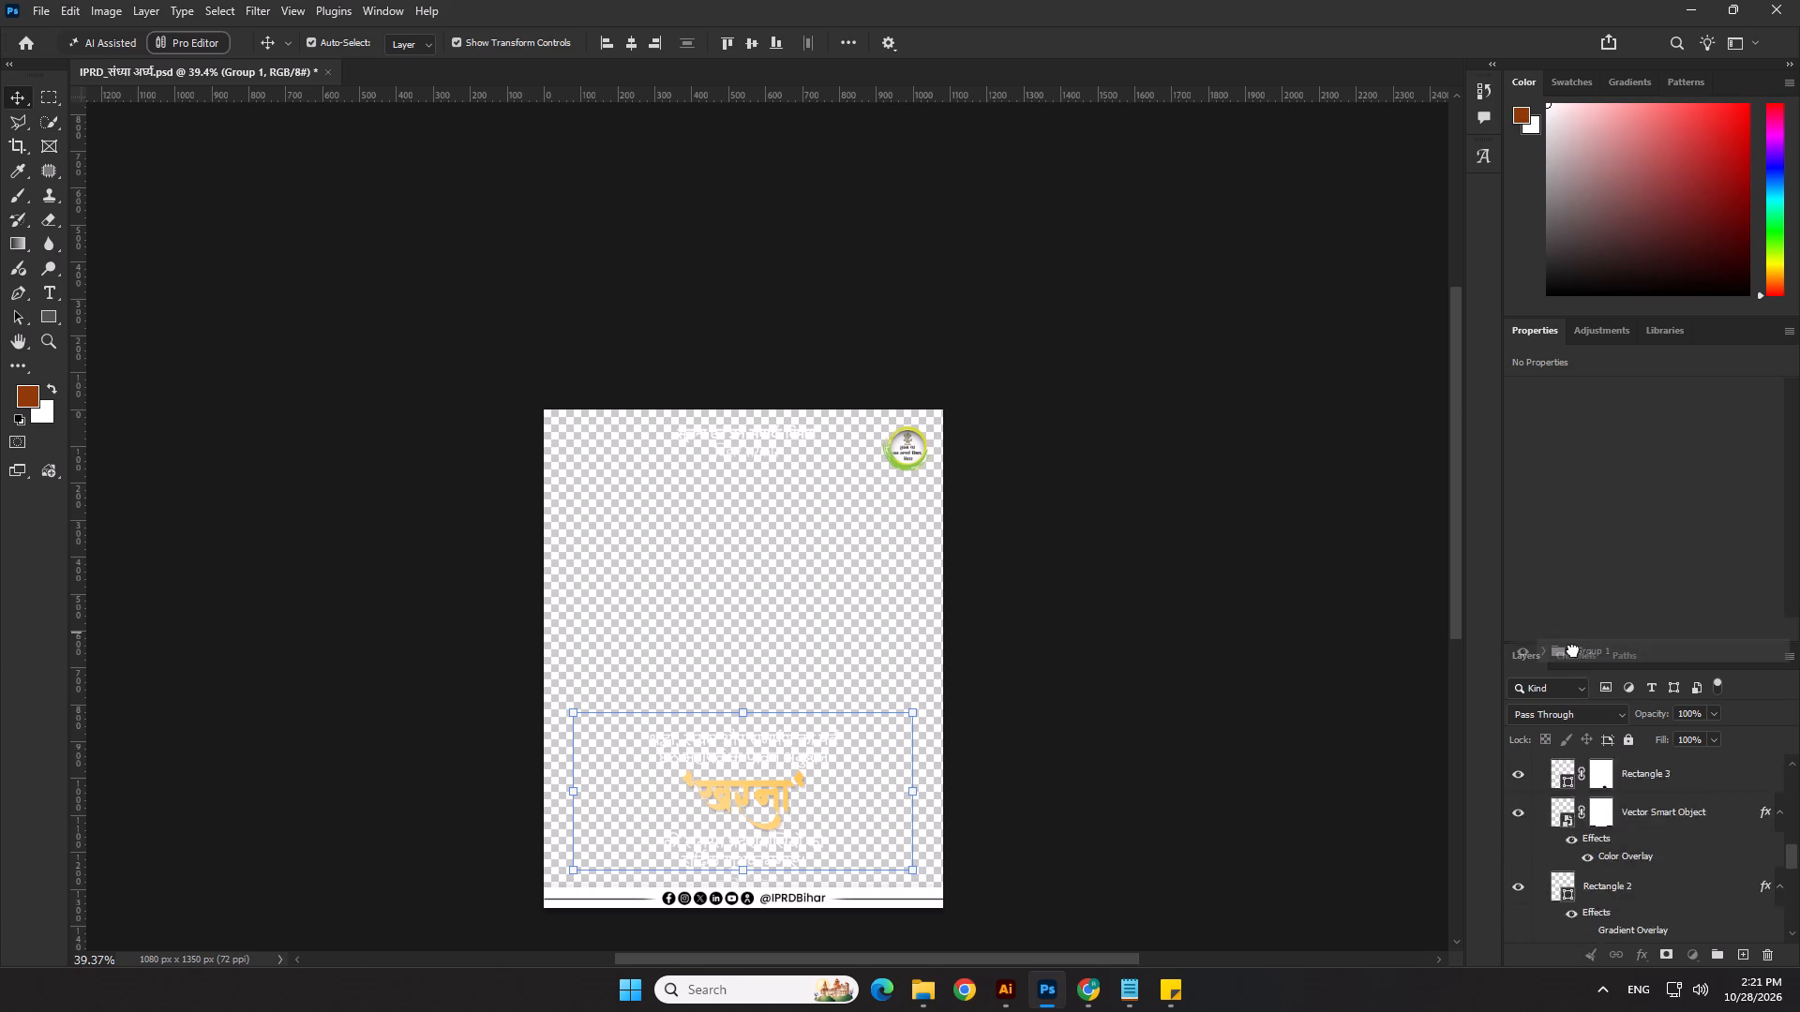
{"action": "left_click_drag", "start_coordinate": [1573, 650], "coordinate": [1573, 761]}
{"action": "scroll", "coordinate": [1603, 906], "scroll_direction": "down", "scroll_amount": 8}
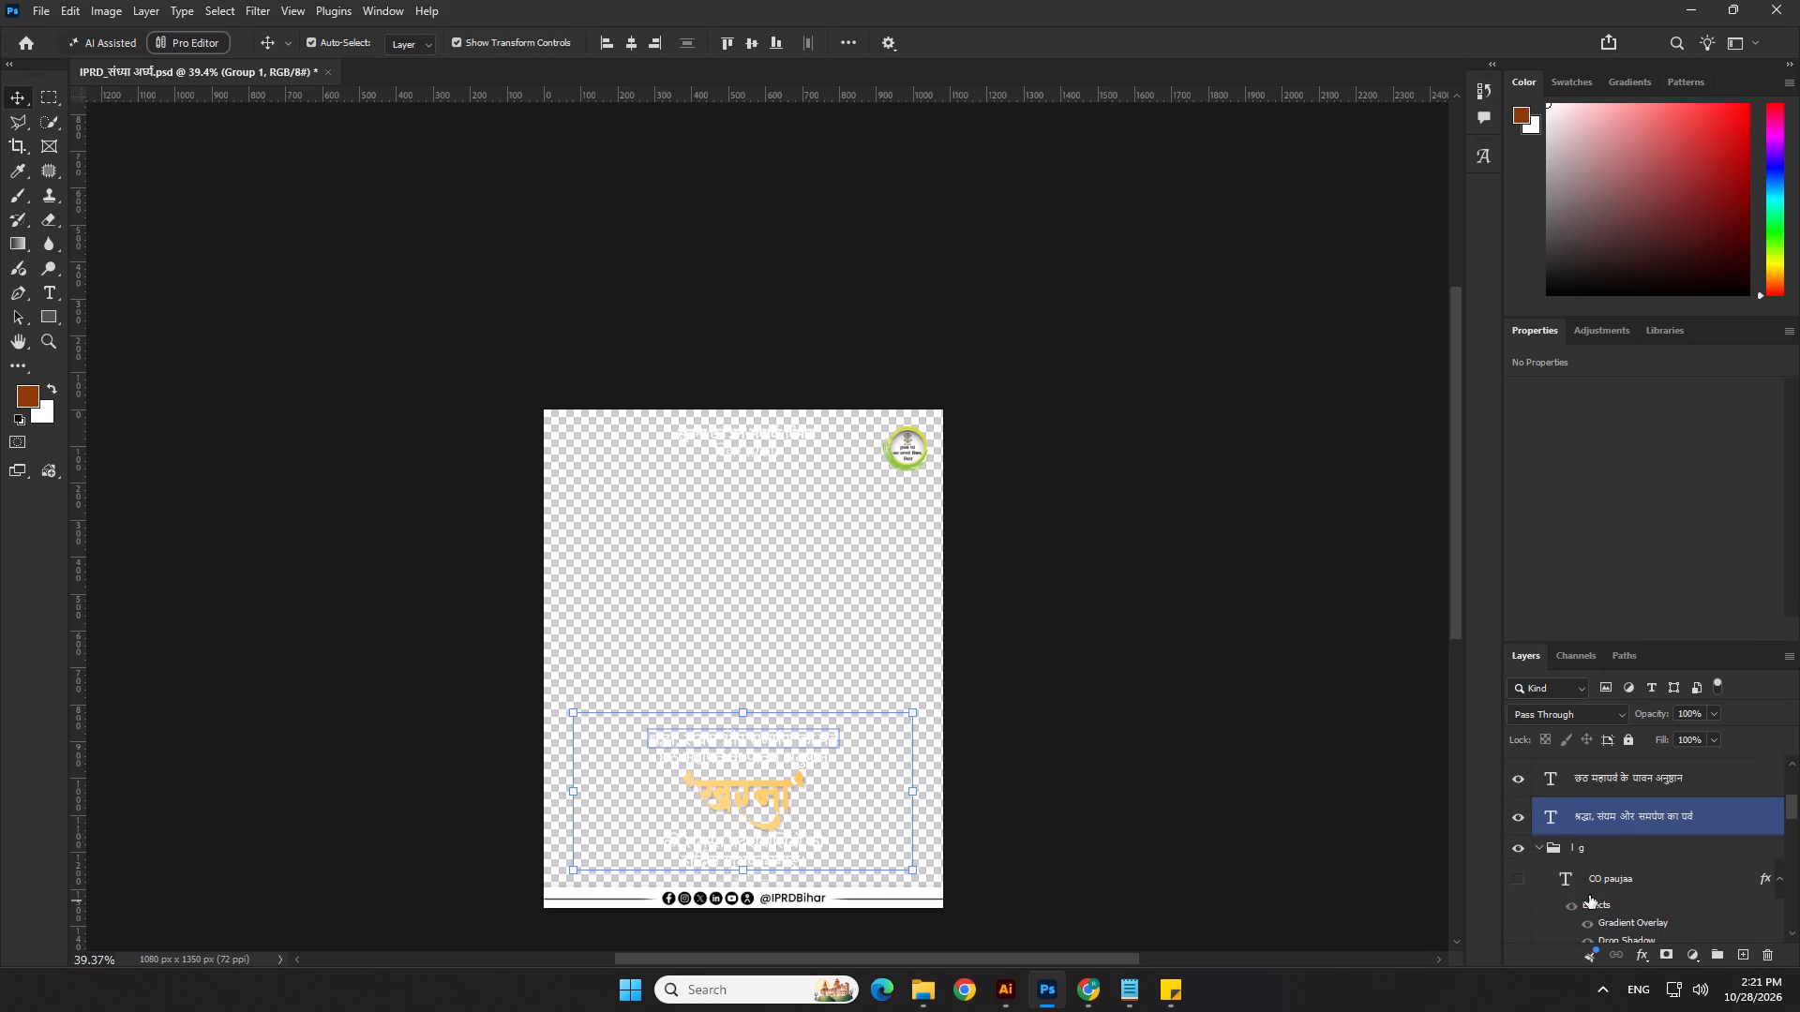
{"action": "left_click", "coordinate": [1538, 846]}
{"action": "left_click", "coordinate": [1519, 850]}
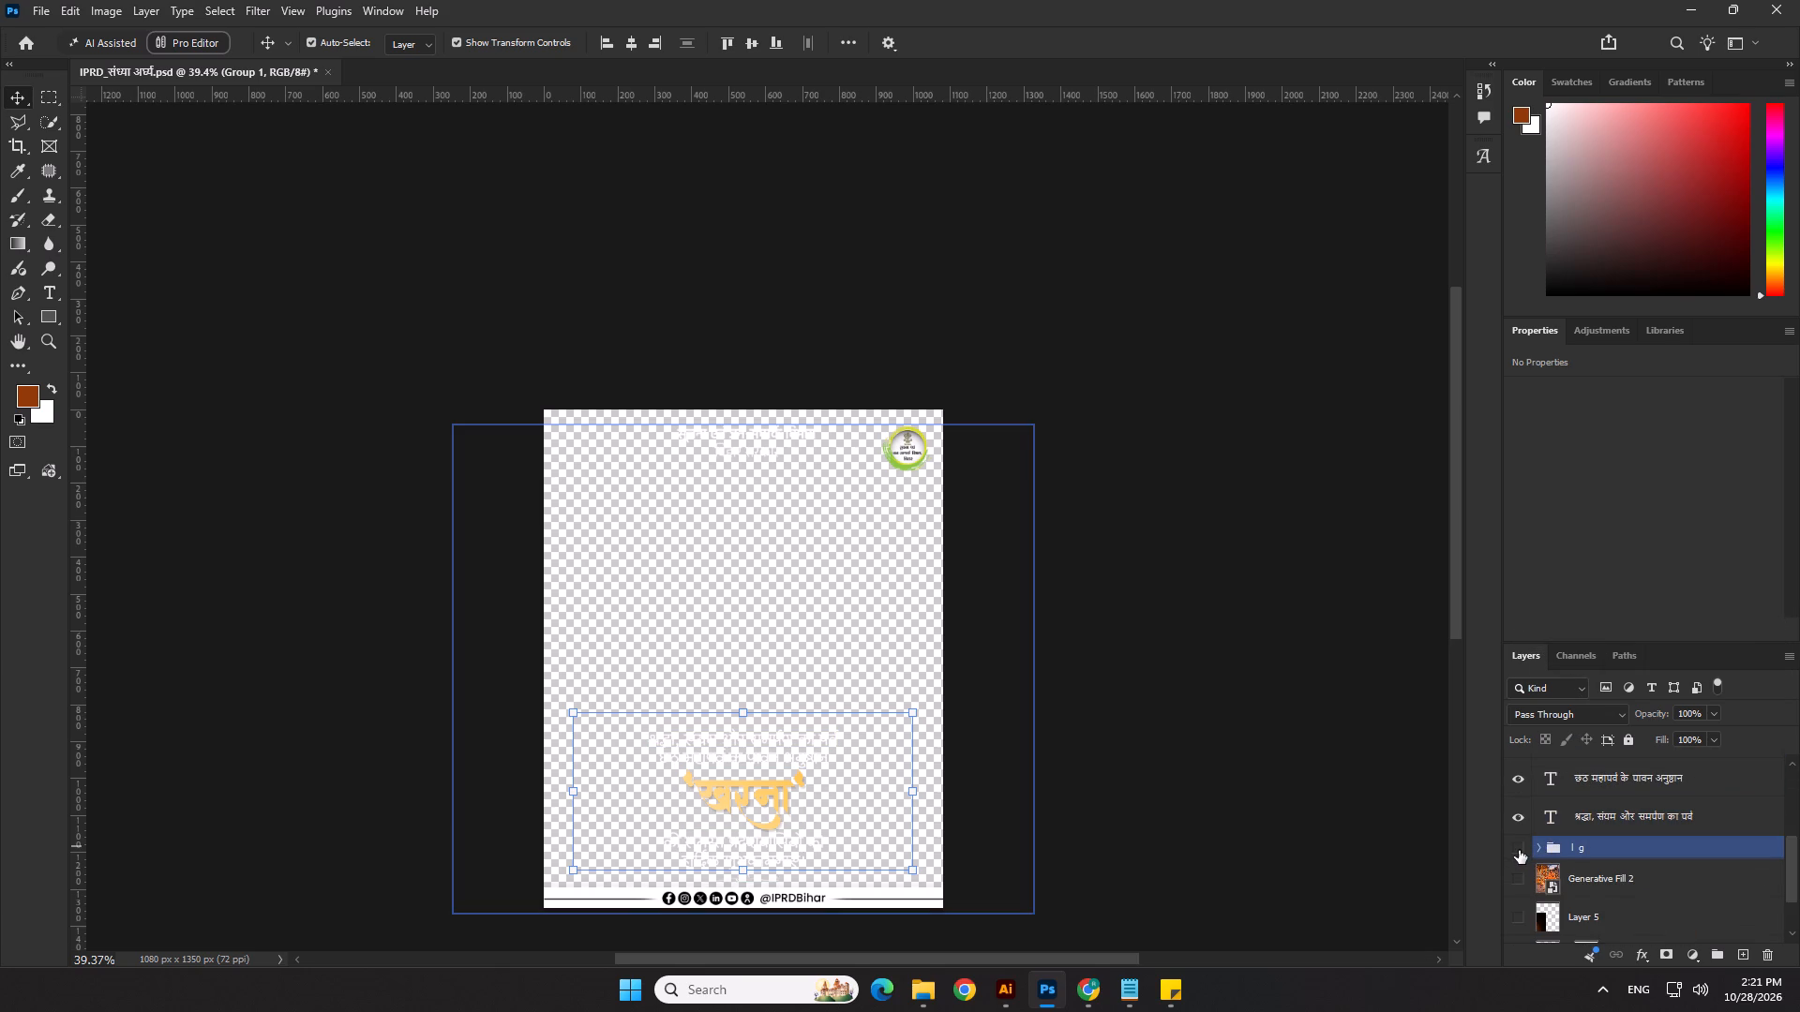
{"action": "left_click", "coordinate": [1519, 850]}
{"action": "left_click_drag", "start_coordinate": [1574, 851], "coordinate": [1594, 645]}
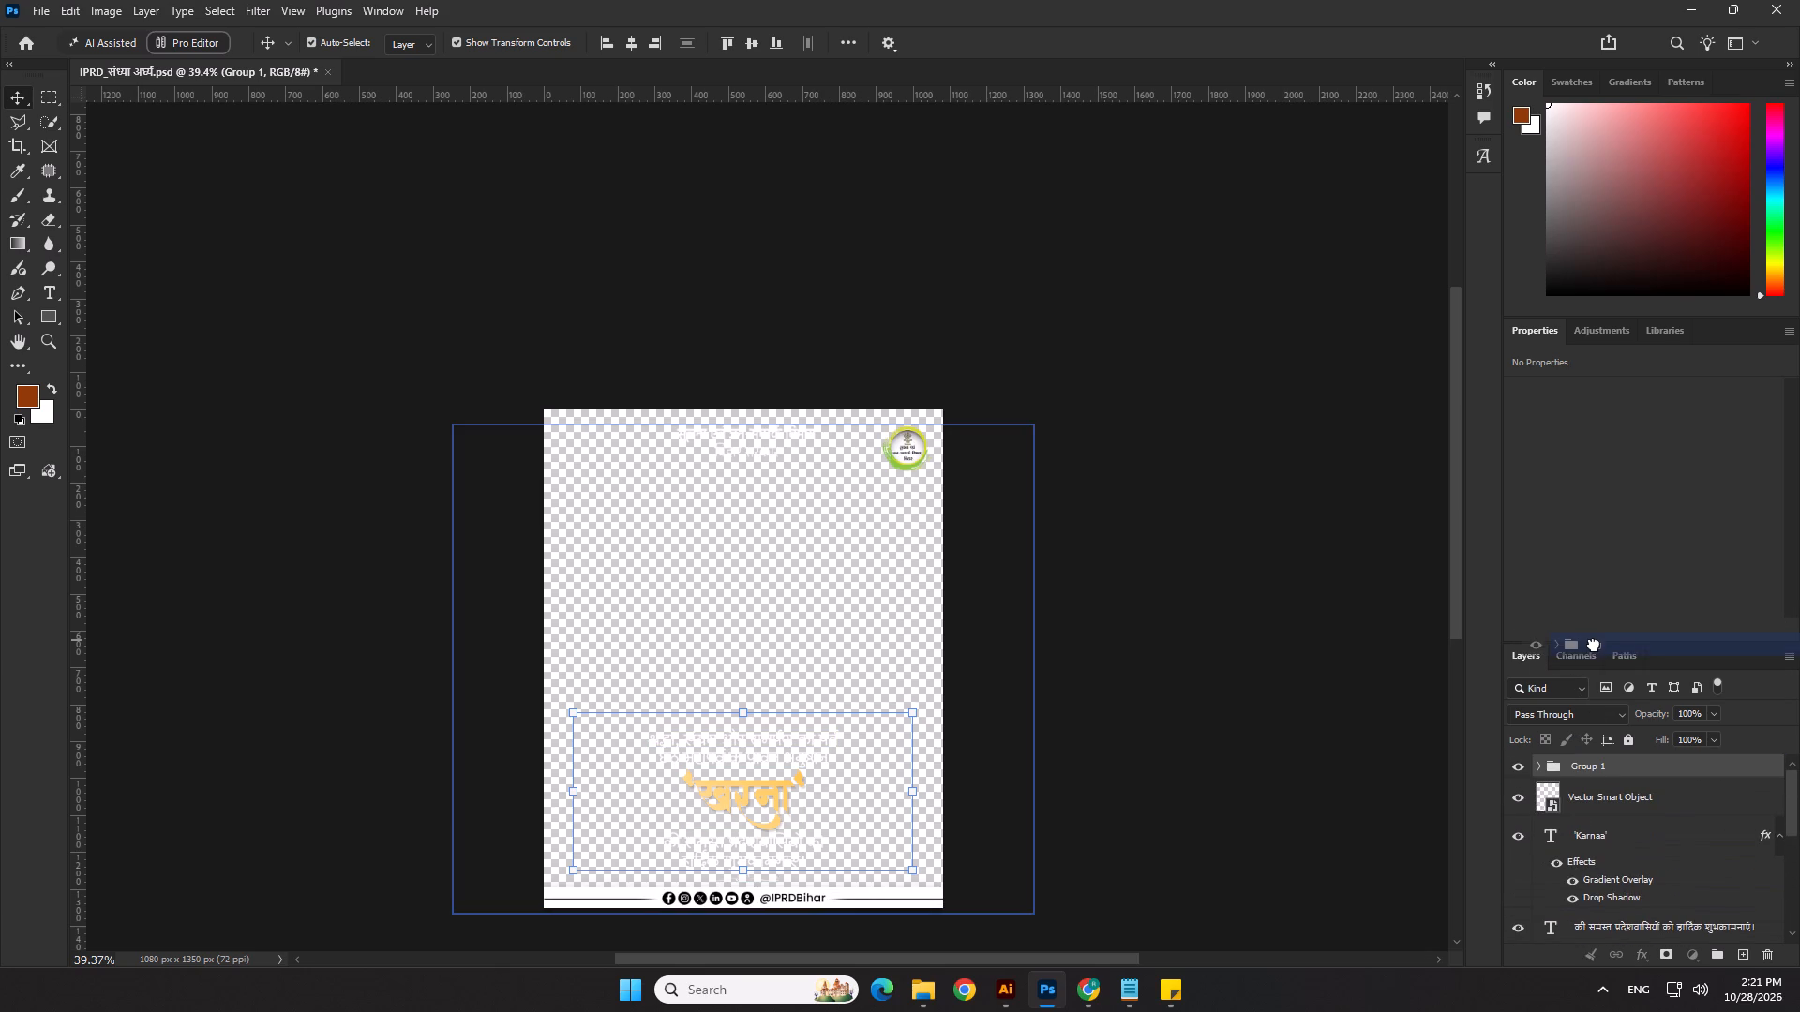
{"action": "left_click_drag", "start_coordinate": [1594, 645], "coordinate": [1596, 758]}
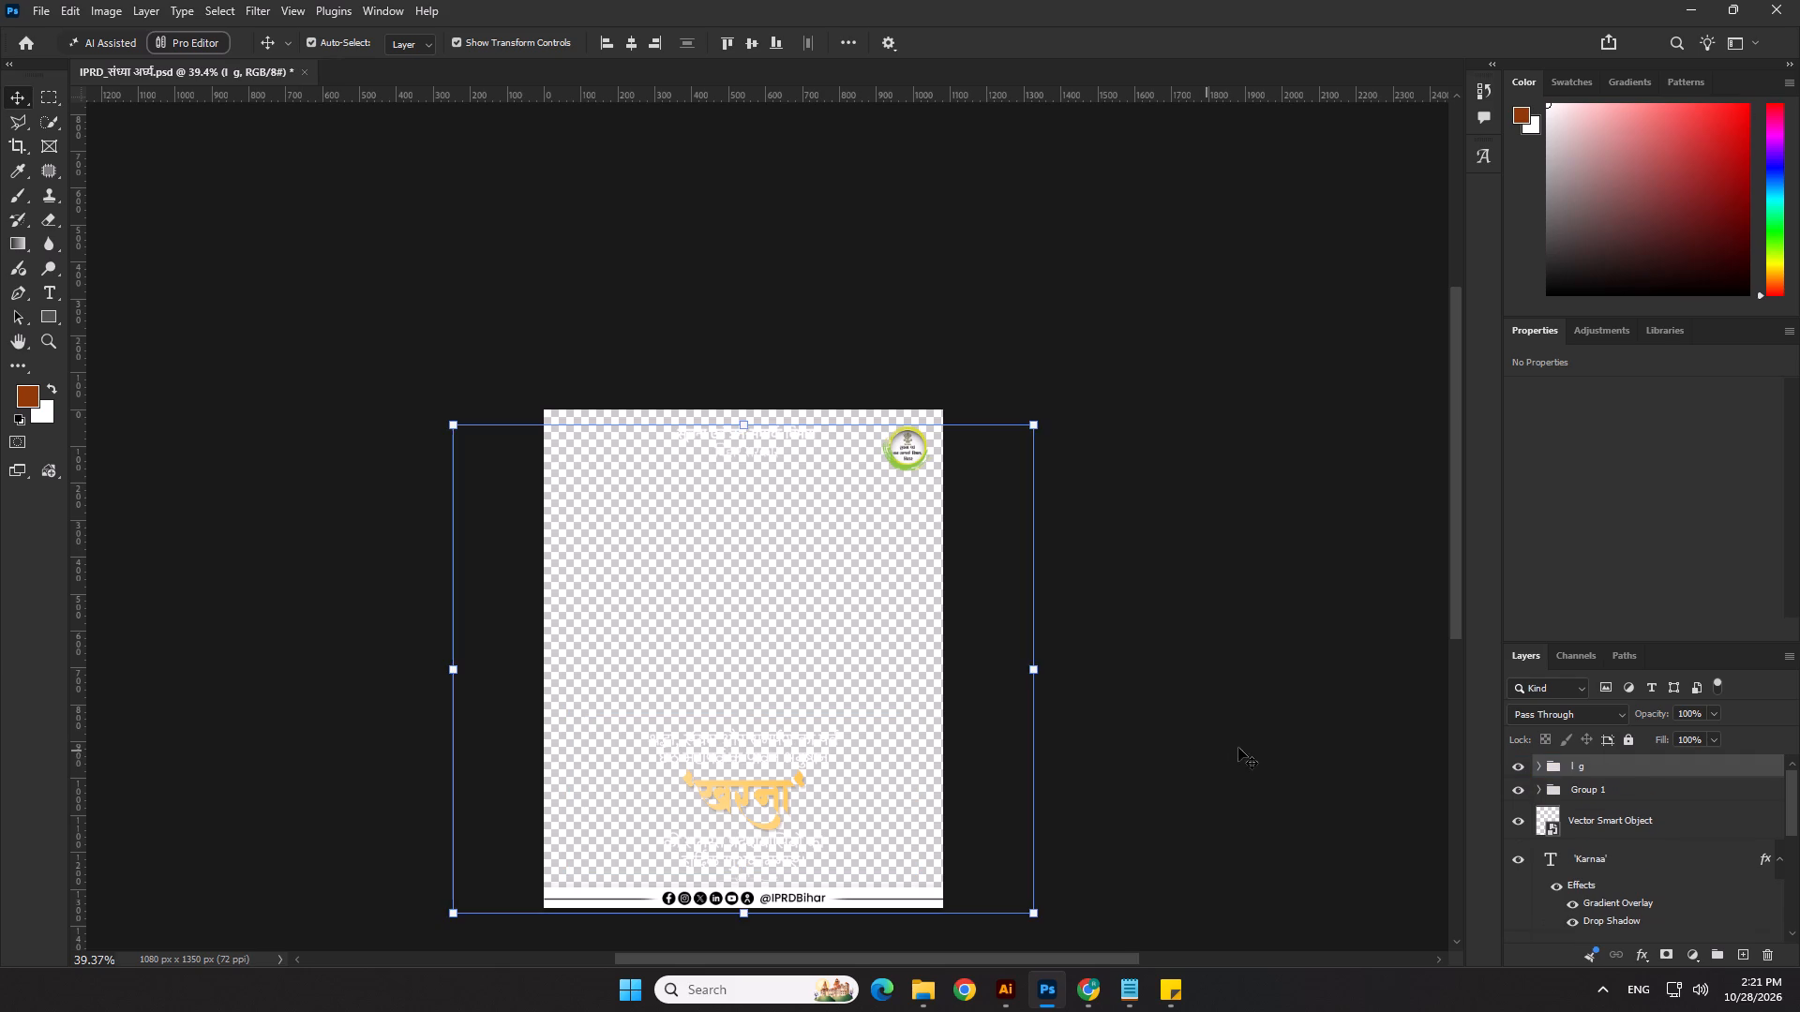
{"action": "left_click", "coordinate": [1241, 748]}
Delete the leftover hidden layers Generative Fill 2, Layer 5, Layer 9 and Layer 4.
{"action": "scroll", "coordinate": [1658, 871], "scroll_direction": "down", "scroll_amount": 9}
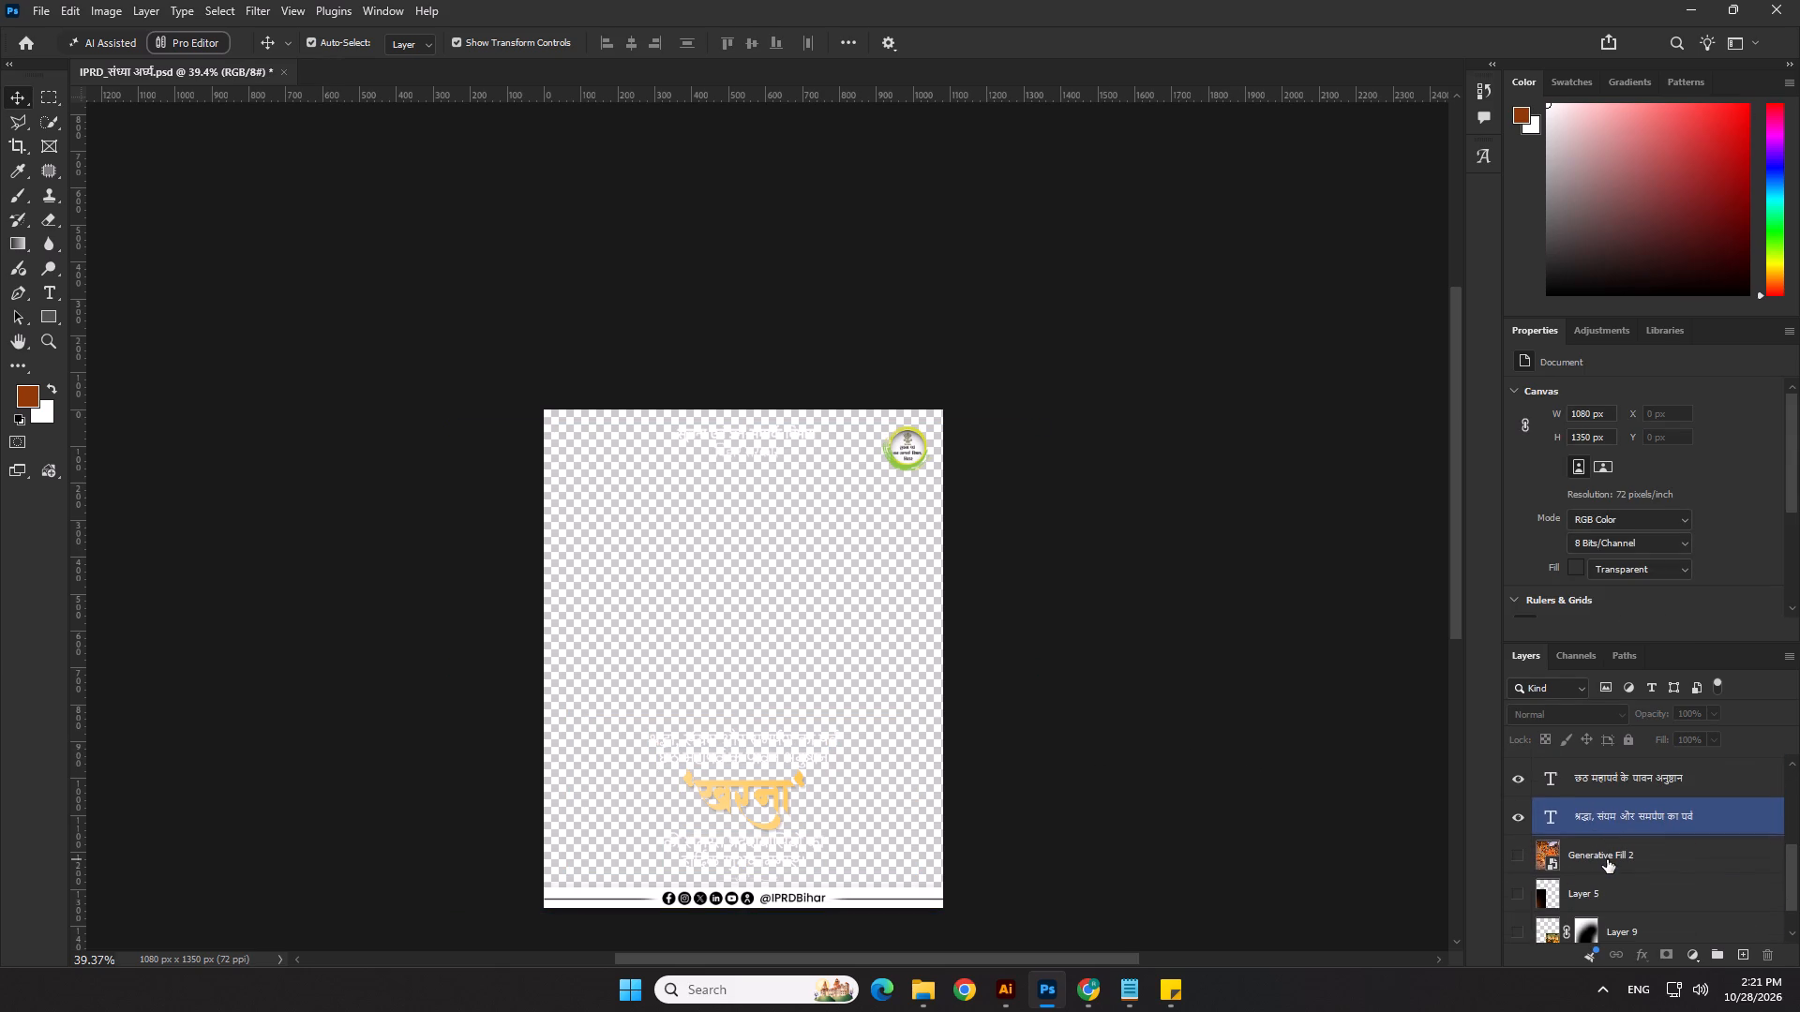
{"action": "left_click", "coordinate": [1607, 859]}
{"action": "key", "text": "Delete"}
{"action": "key", "text": "Delete"}
{"action": "key", "text": "Delete"}
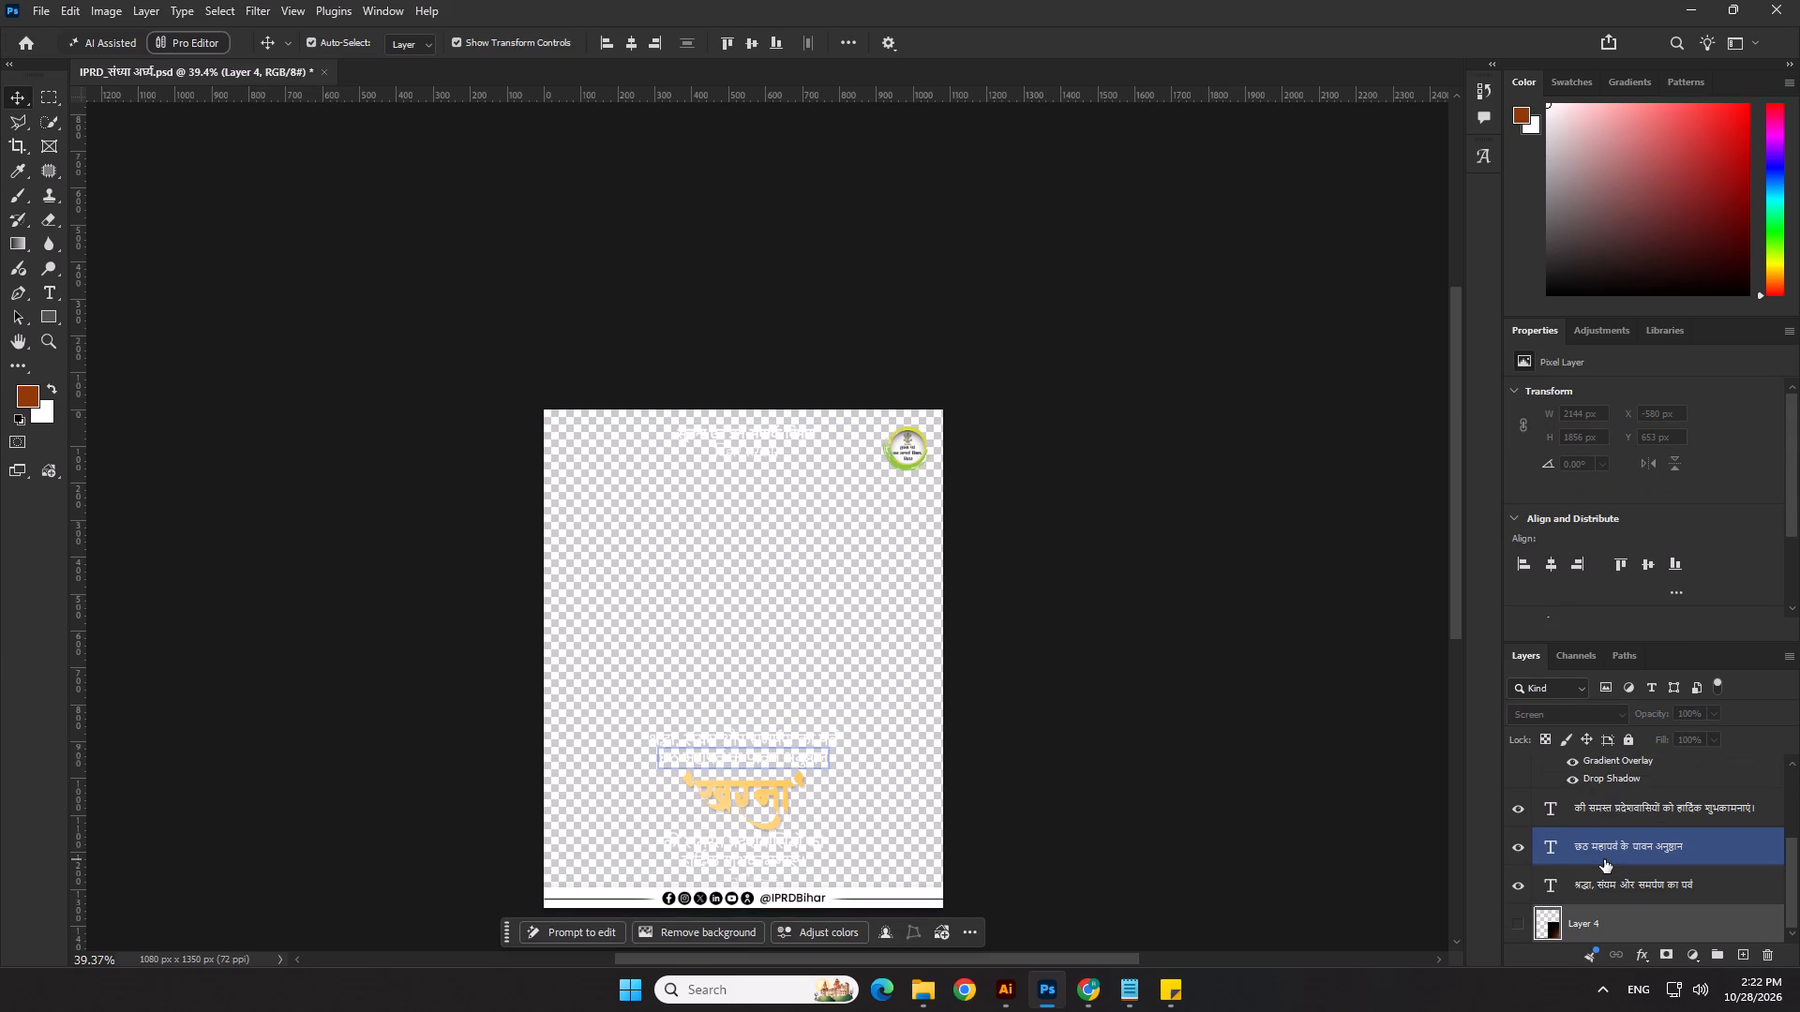
{"action": "key", "text": "ctrl+z"}
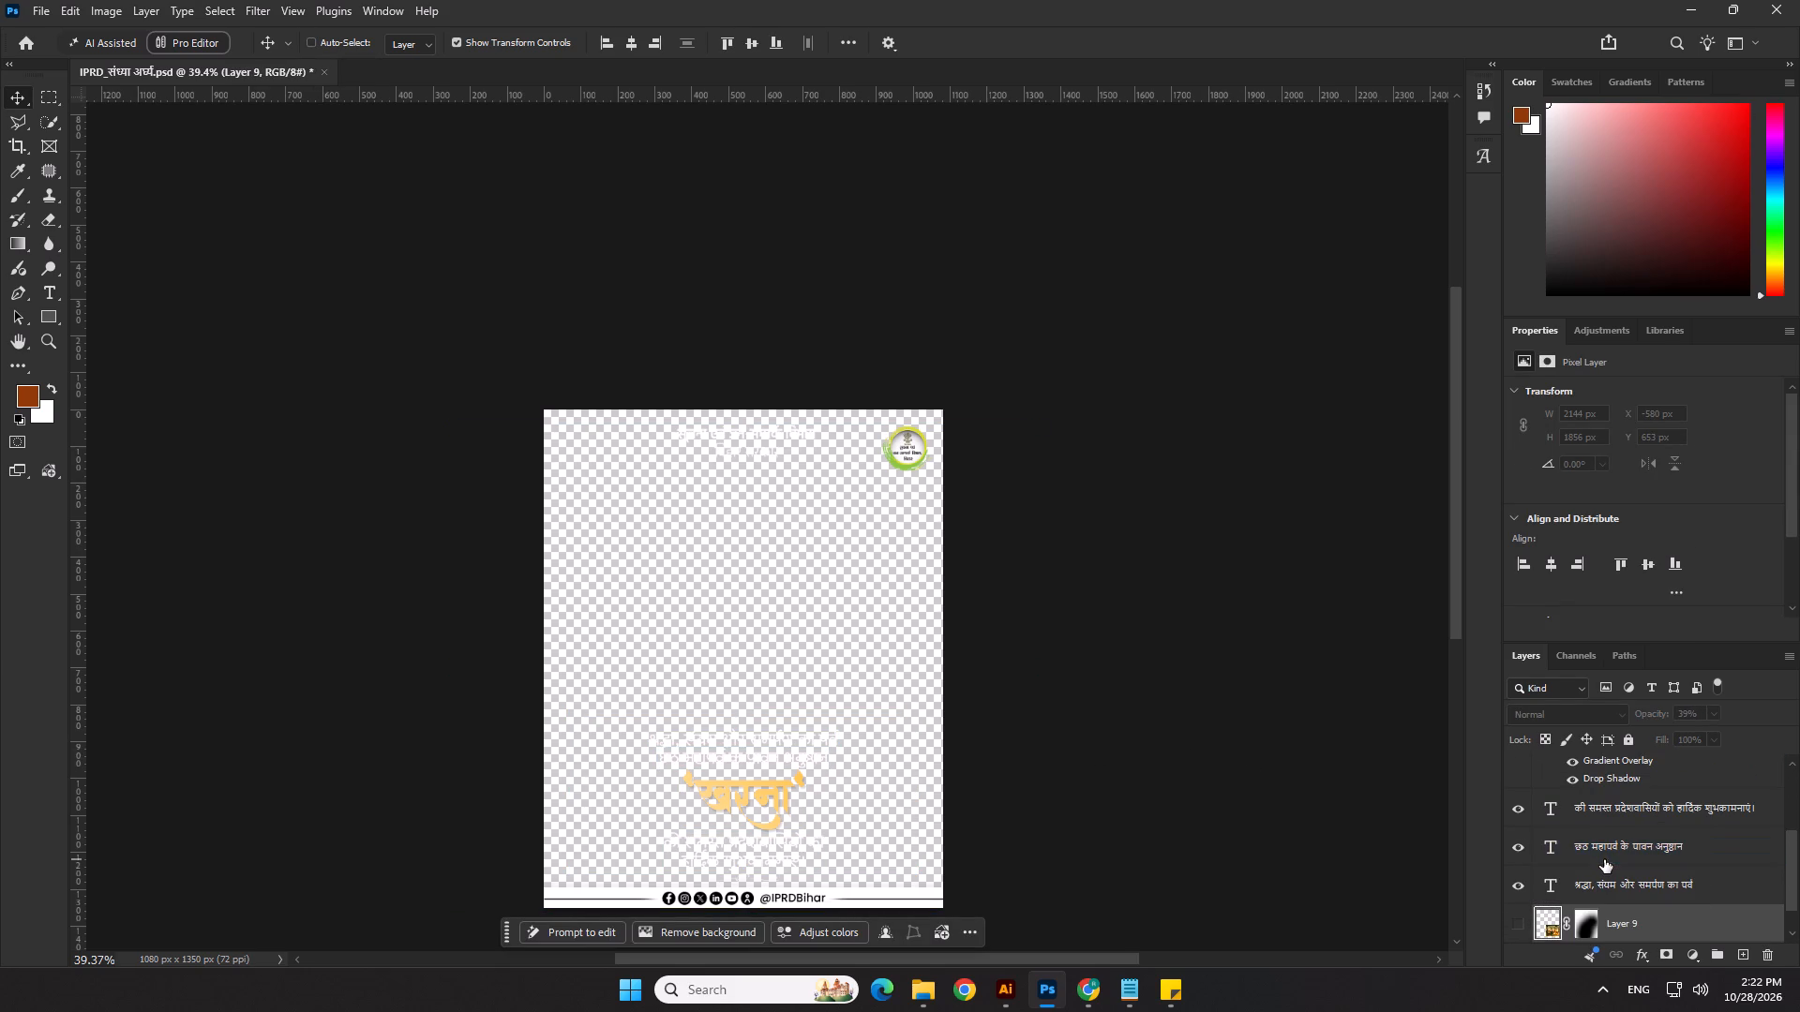
{"action": "left_click", "coordinate": [1367, 857]}
{"action": "scroll", "coordinate": [1556, 870], "scroll_direction": "down", "scroll_amount": 3}
{"action": "left_click", "coordinate": [1630, 883]}
{"action": "key", "text": "Delete"}
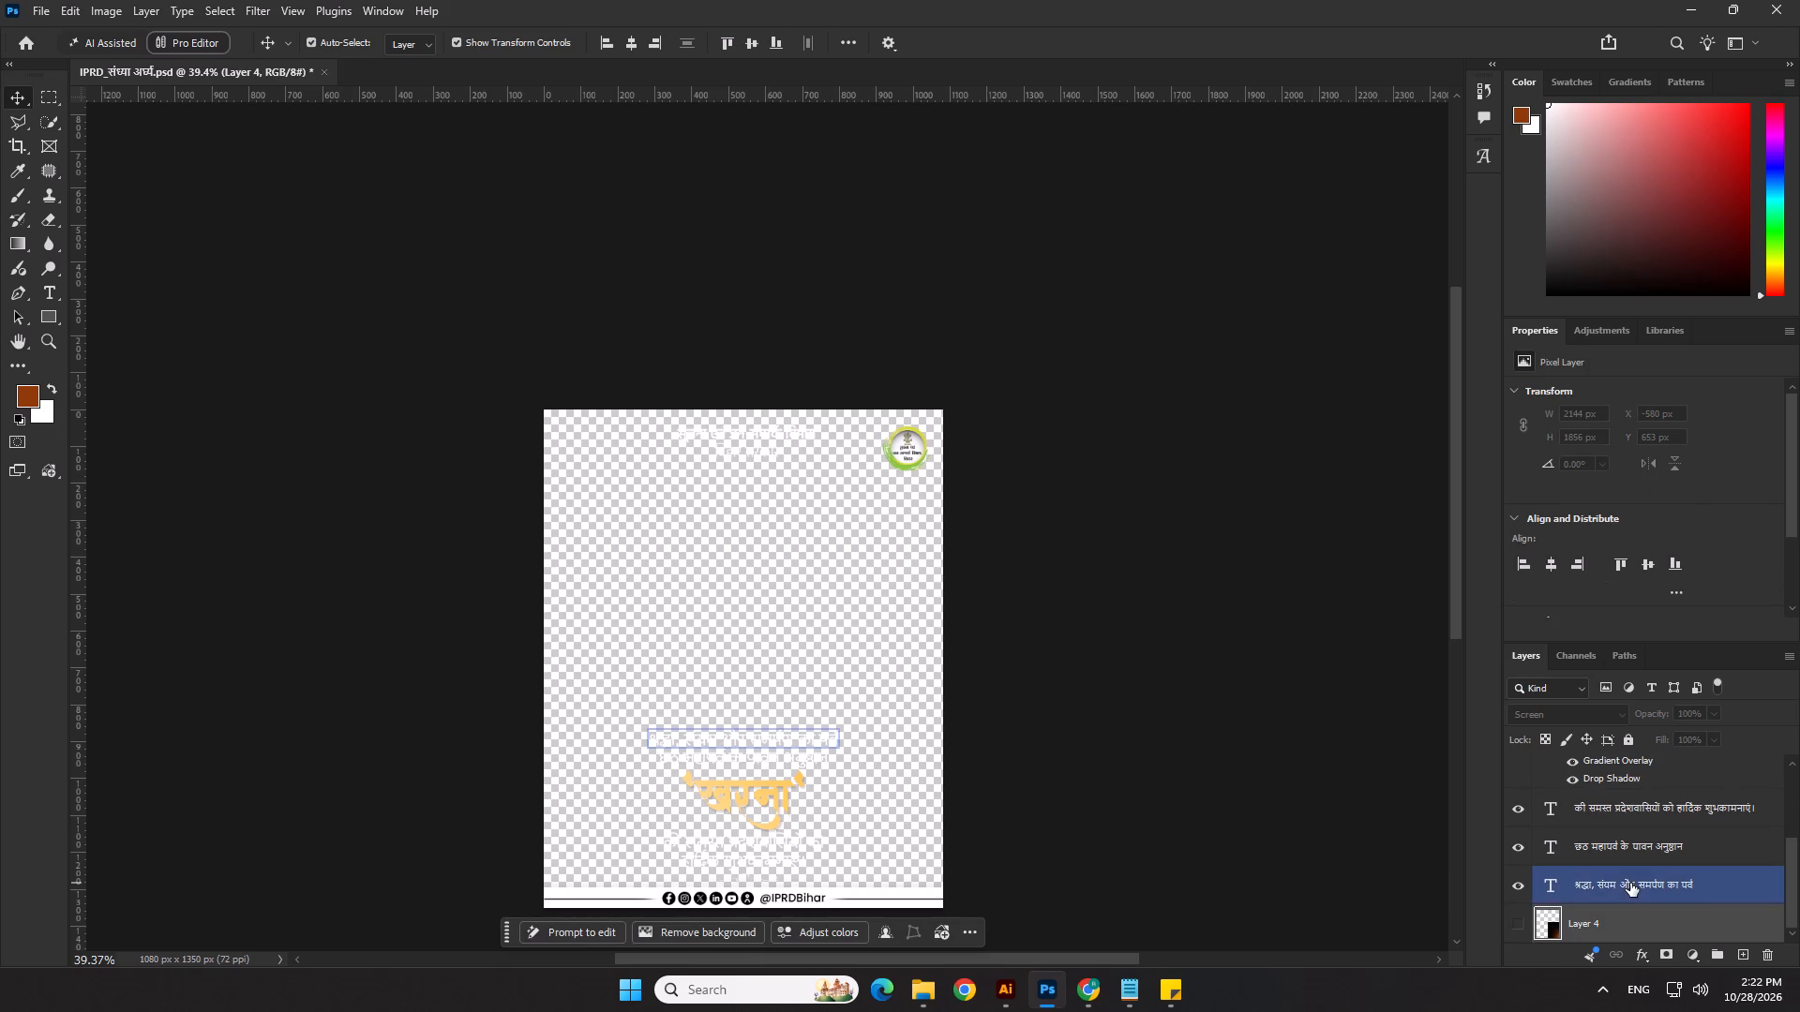
{"action": "key", "text": "Delete"}
Place Golden Sunset Village Basket Carrier.png from the Downloads folder into the poster.
{"action": "scroll", "coordinate": [1630, 899], "scroll_direction": "down", "scroll_amount": 3}
{"action": "left_click", "coordinate": [1627, 923]}
{"action": "key", "text": "ctrl+v"}
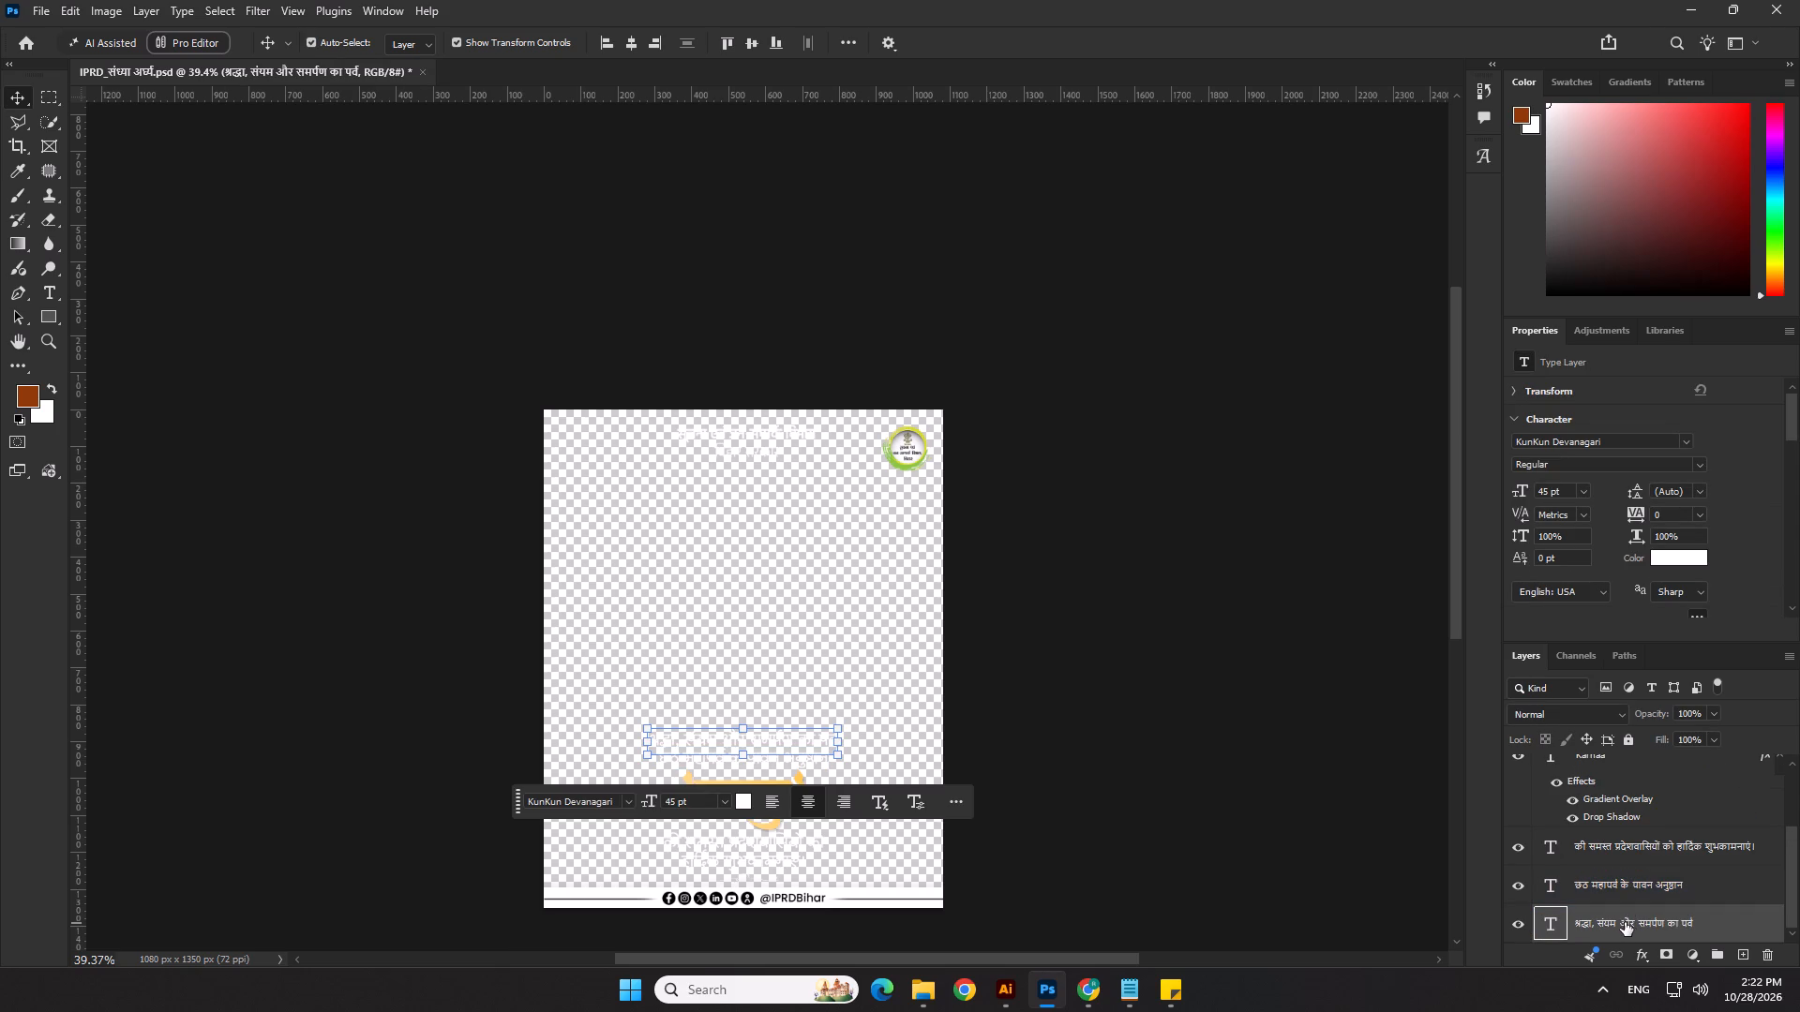
{"action": "scroll", "coordinate": [1622, 922], "scroll_direction": "down", "scroll_amount": 2}
{"action": "left_click", "coordinate": [929, 998]}
{"action": "left_click", "coordinate": [824, 902]}
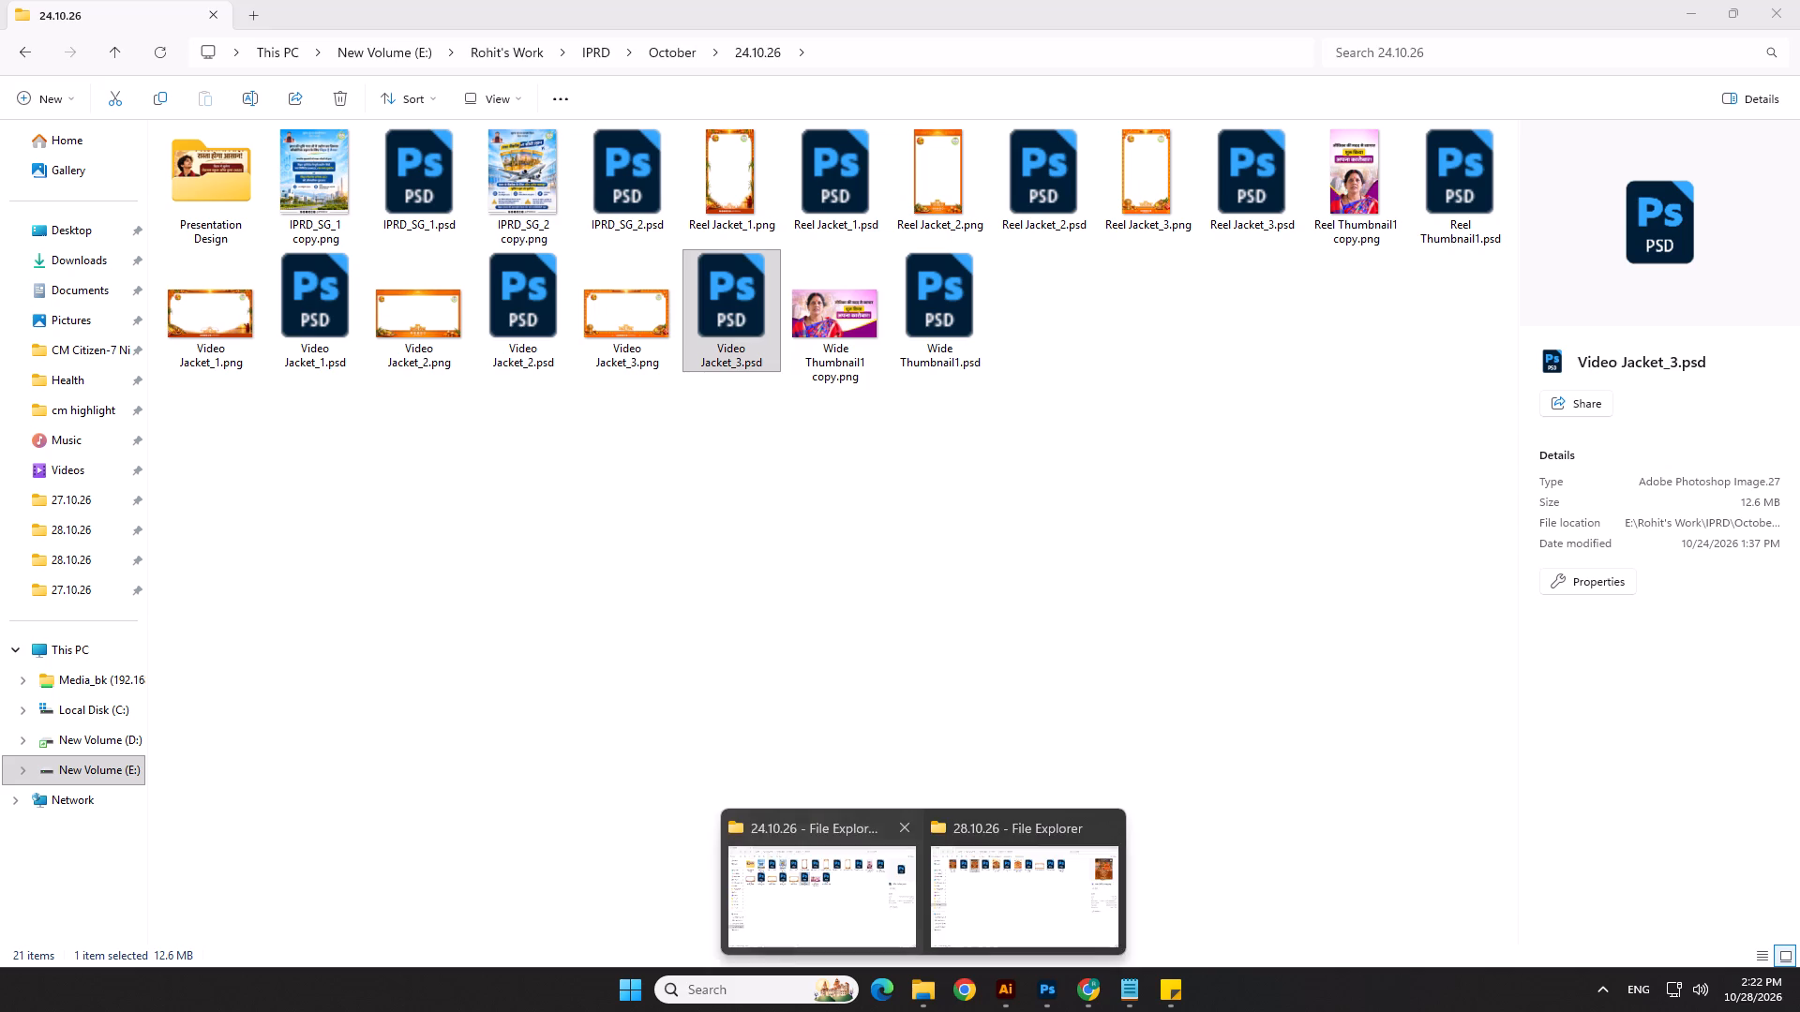
{"action": "left_click", "coordinate": [74, 262]}
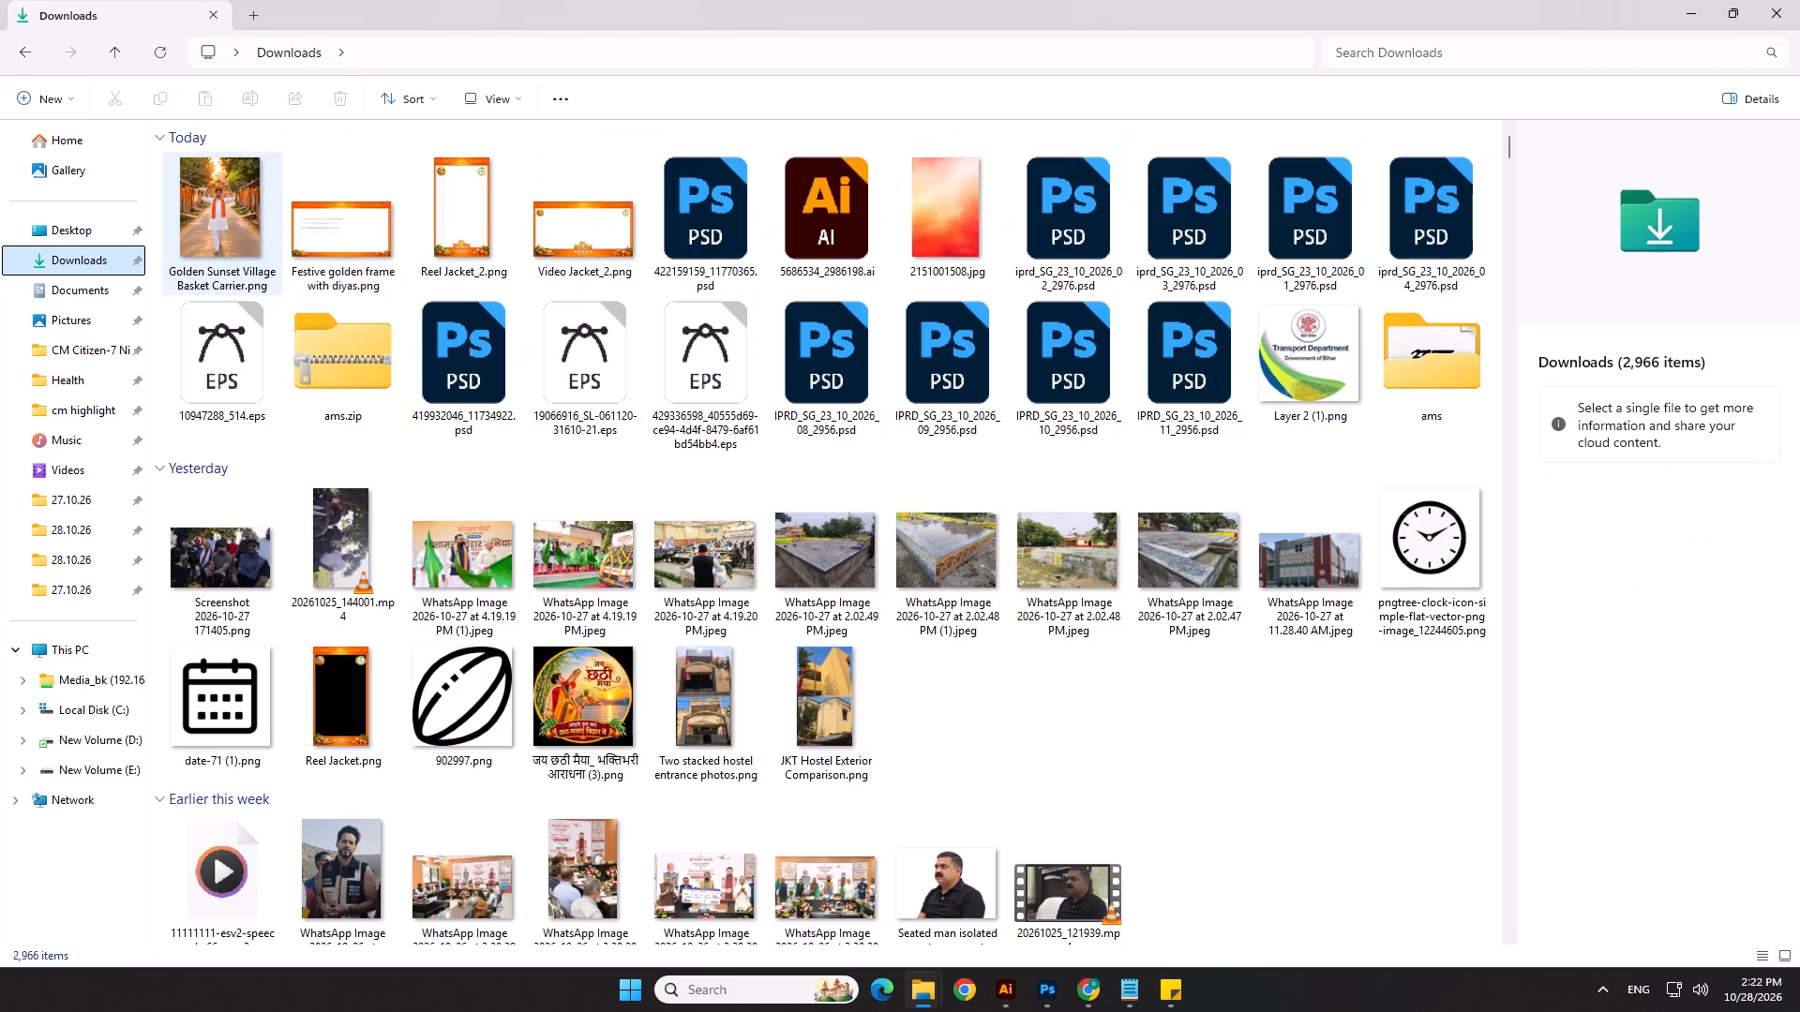
{"action": "left_click_drag", "start_coordinate": [215, 224], "coordinate": [743, 684]}
{"action": "key", "text": "alt+Tab"}
{"action": "scroll", "coordinate": [1634, 911], "scroll_direction": "down", "scroll_amount": 6}
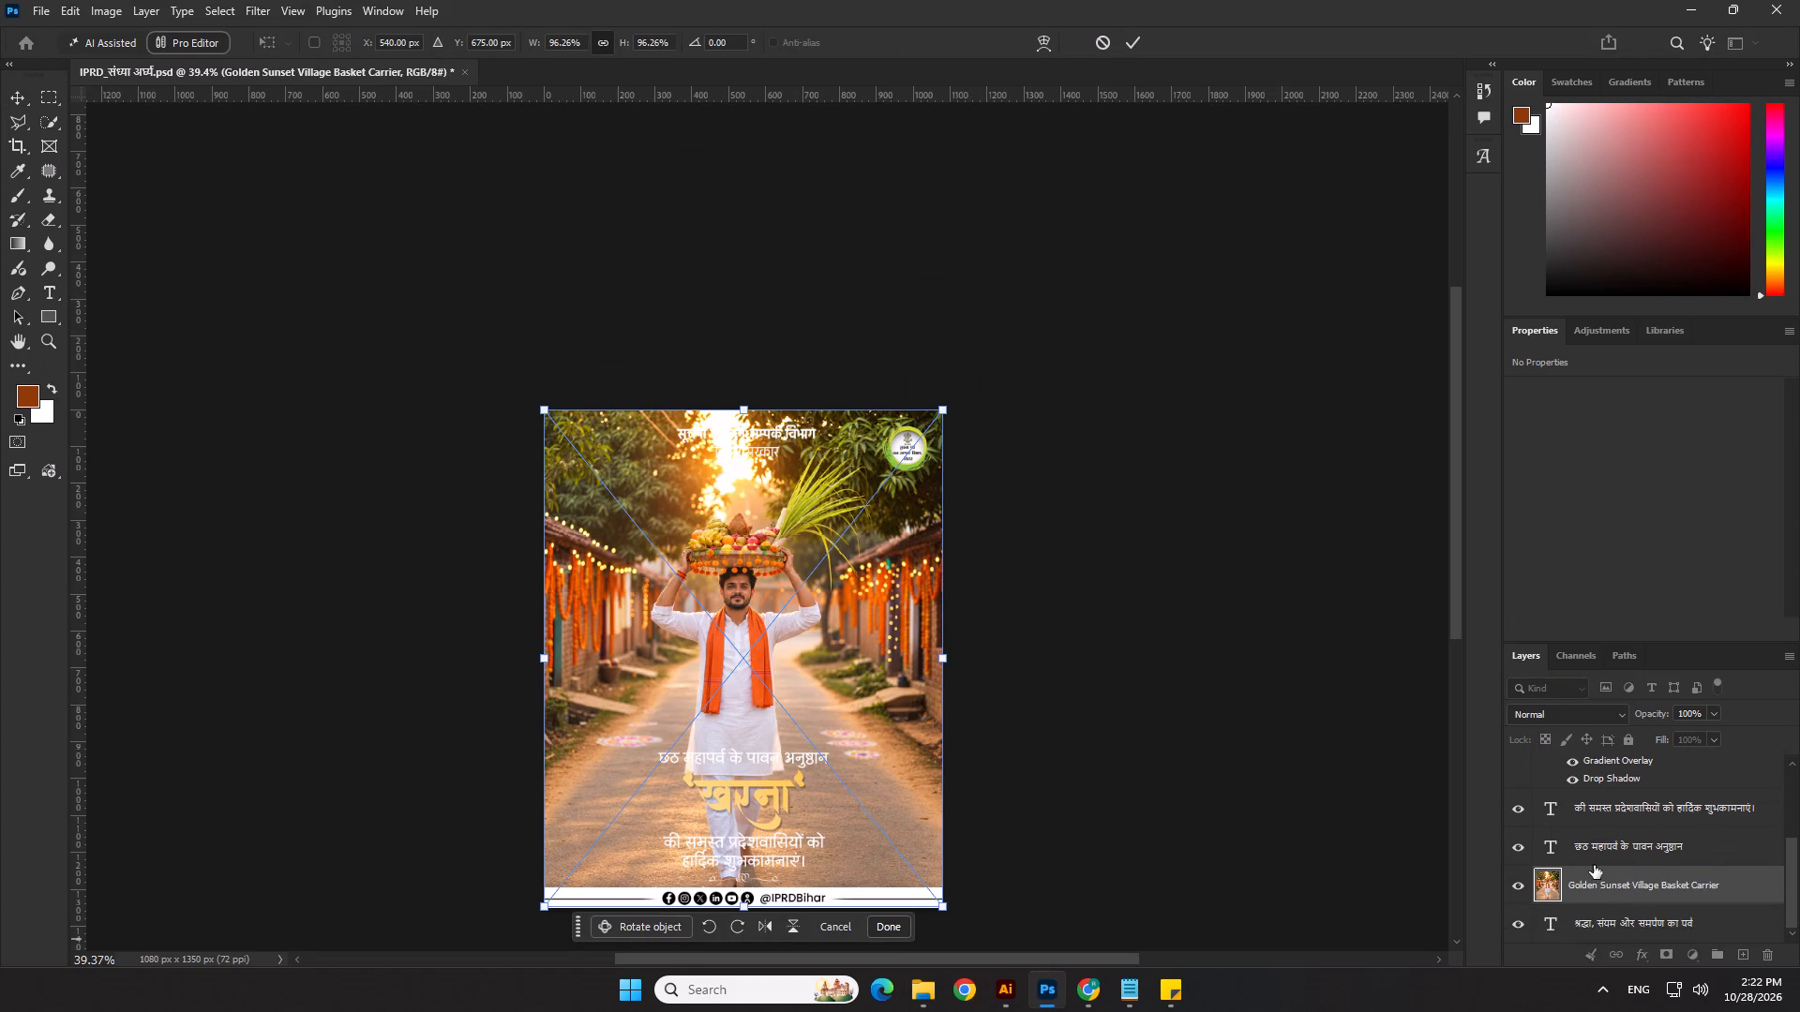
Arrange the layers so the basket-carrier photo lies beneath the श्रद्धा, संयम और समर्पण का पर्व text.
{"action": "left_click_drag", "start_coordinate": [1597, 886], "coordinate": [1582, 946]}
{"action": "left_click_drag", "start_coordinate": [1590, 926], "coordinate": [1590, 919]}
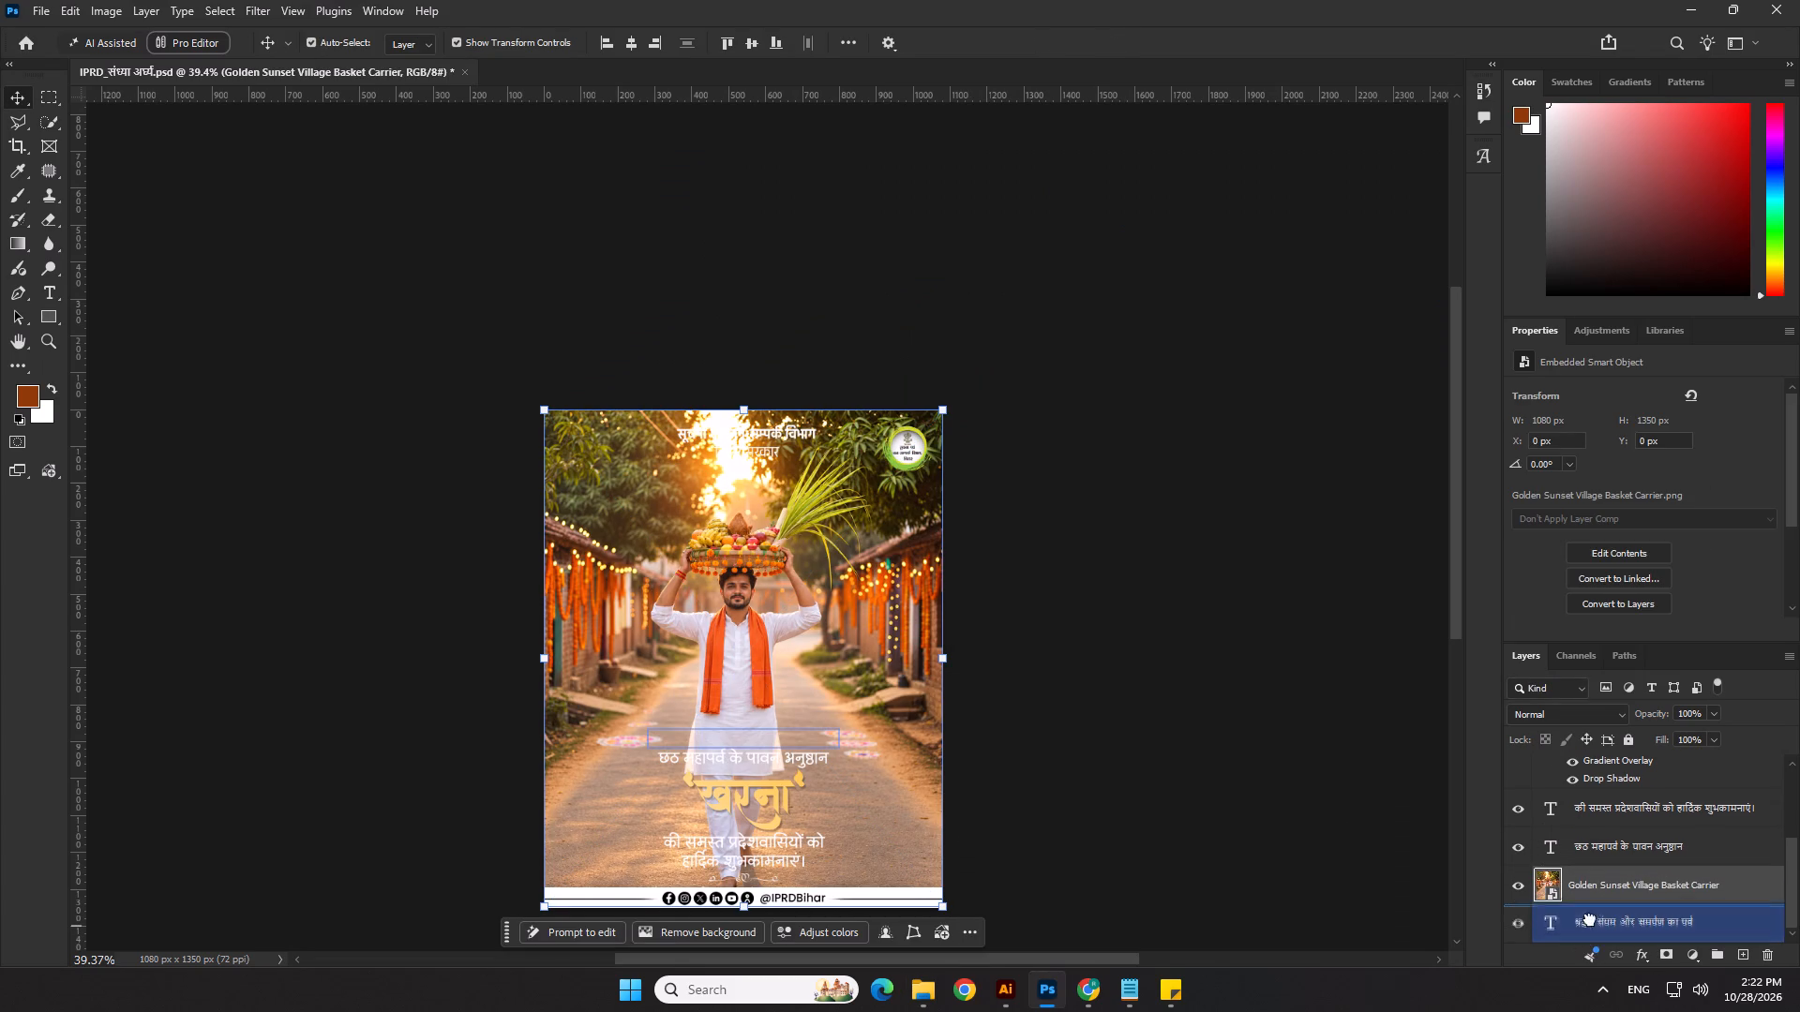
{"action": "left_click_drag", "start_coordinate": [1590, 919], "coordinate": [1594, 866]}
{"action": "left_click", "coordinate": [1169, 738]}
{"action": "scroll", "coordinate": [857, 660], "scroll_direction": "up", "scroll_amount": 2}
Enlarge the basket-carrier photo to about 1122 × 1403 px and shift it upward on the poster.
{"action": "left_click", "coordinate": [684, 660]}
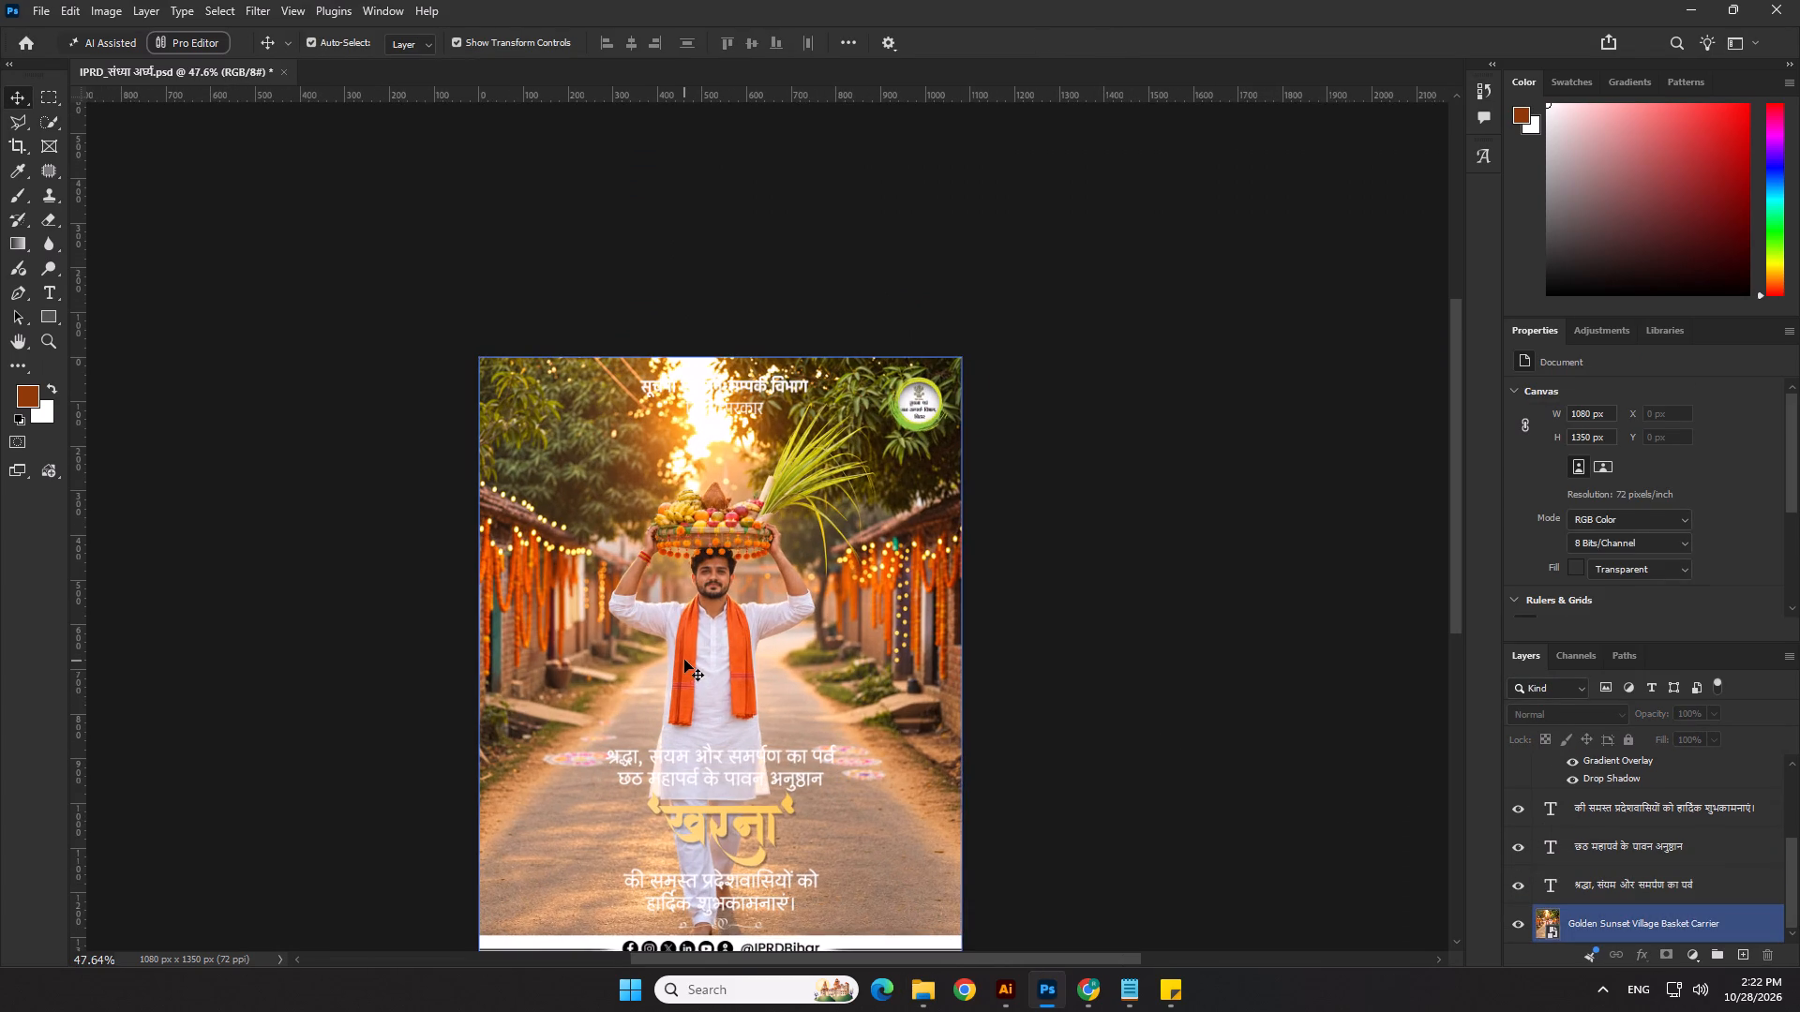
{"action": "scroll", "coordinate": [695, 507], "scroll_direction": "down", "scroll_amount": 1}
{"action": "left_click_drag", "start_coordinate": [719, 373], "coordinate": [726, 351]}
{"action": "key", "text": "Up"}
{"action": "key", "text": "Up"}
{"action": "key", "text": "Up"}
{"action": "key", "text": "Up"}
{"action": "key", "text": "Up"}
{"action": "key", "text": "Up"}
{"action": "key", "text": "Up"}
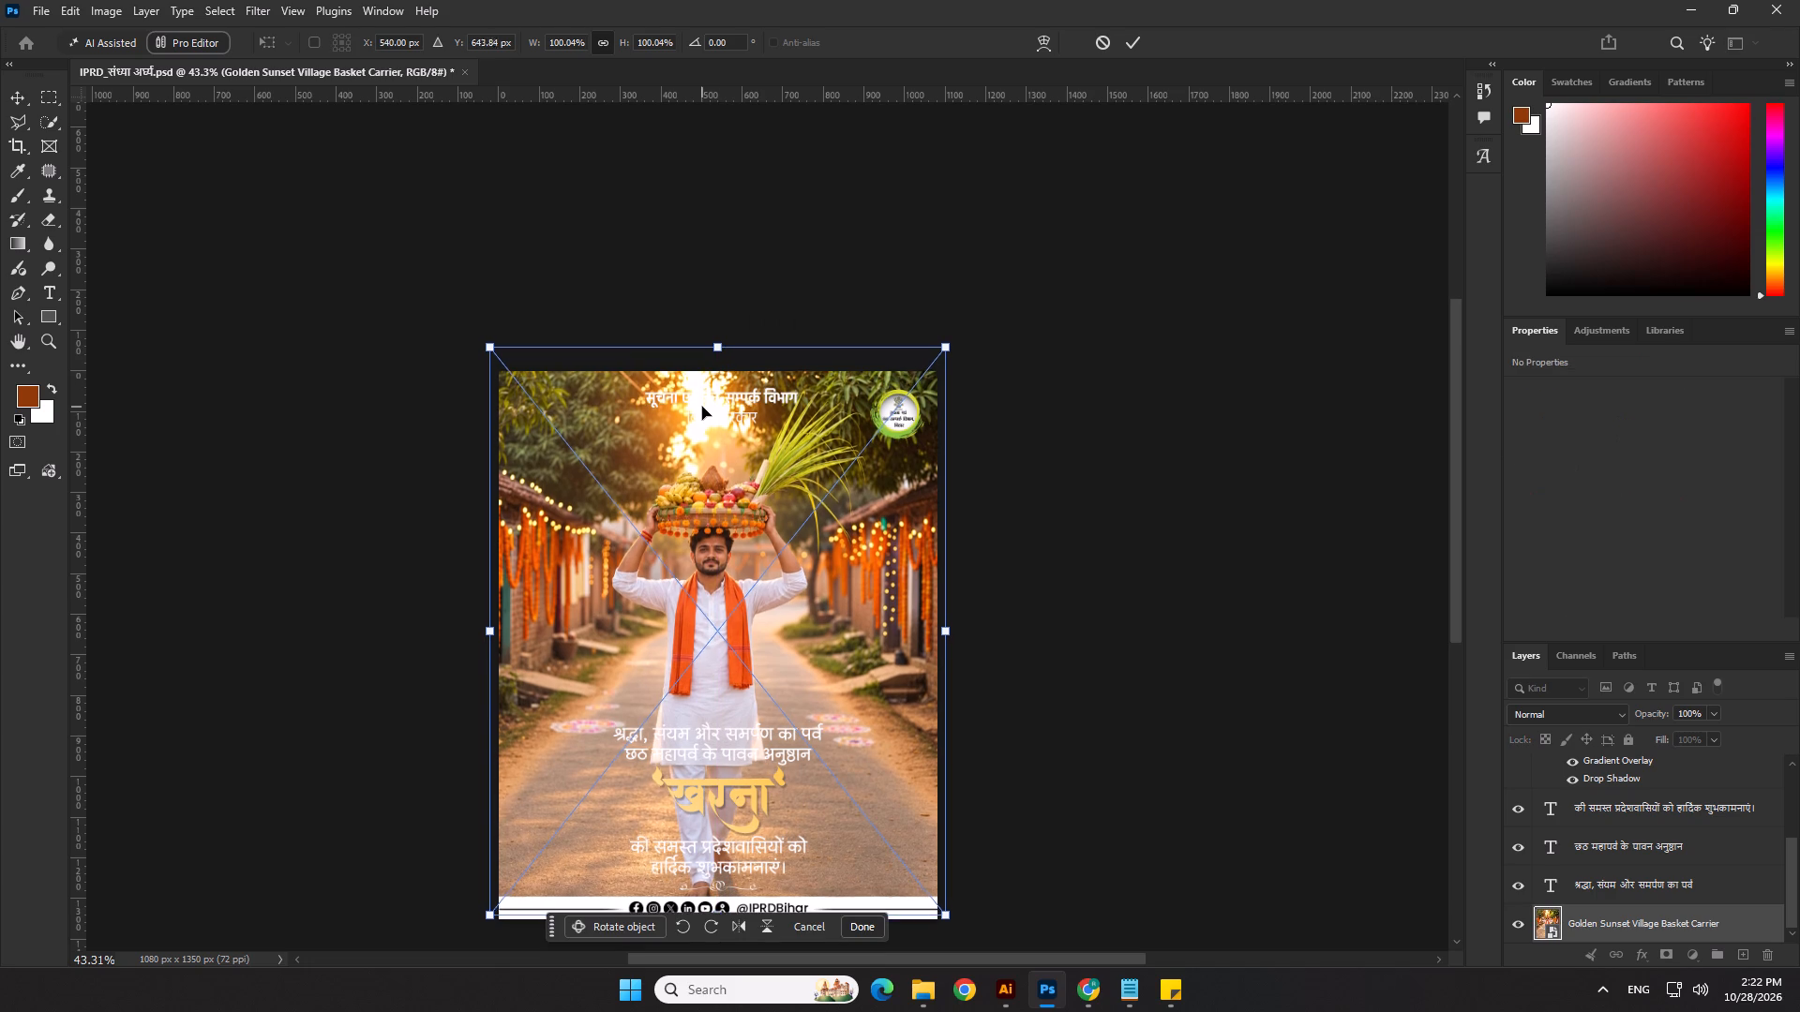
{"action": "key", "text": "Return"}
Nudge the basket-carrier photo up and to the right to about X -3 px, Y -99 px.
{"action": "scroll", "coordinate": [737, 487], "scroll_direction": "down", "scroll_amount": 3}
{"action": "key", "text": "shift+Up"}
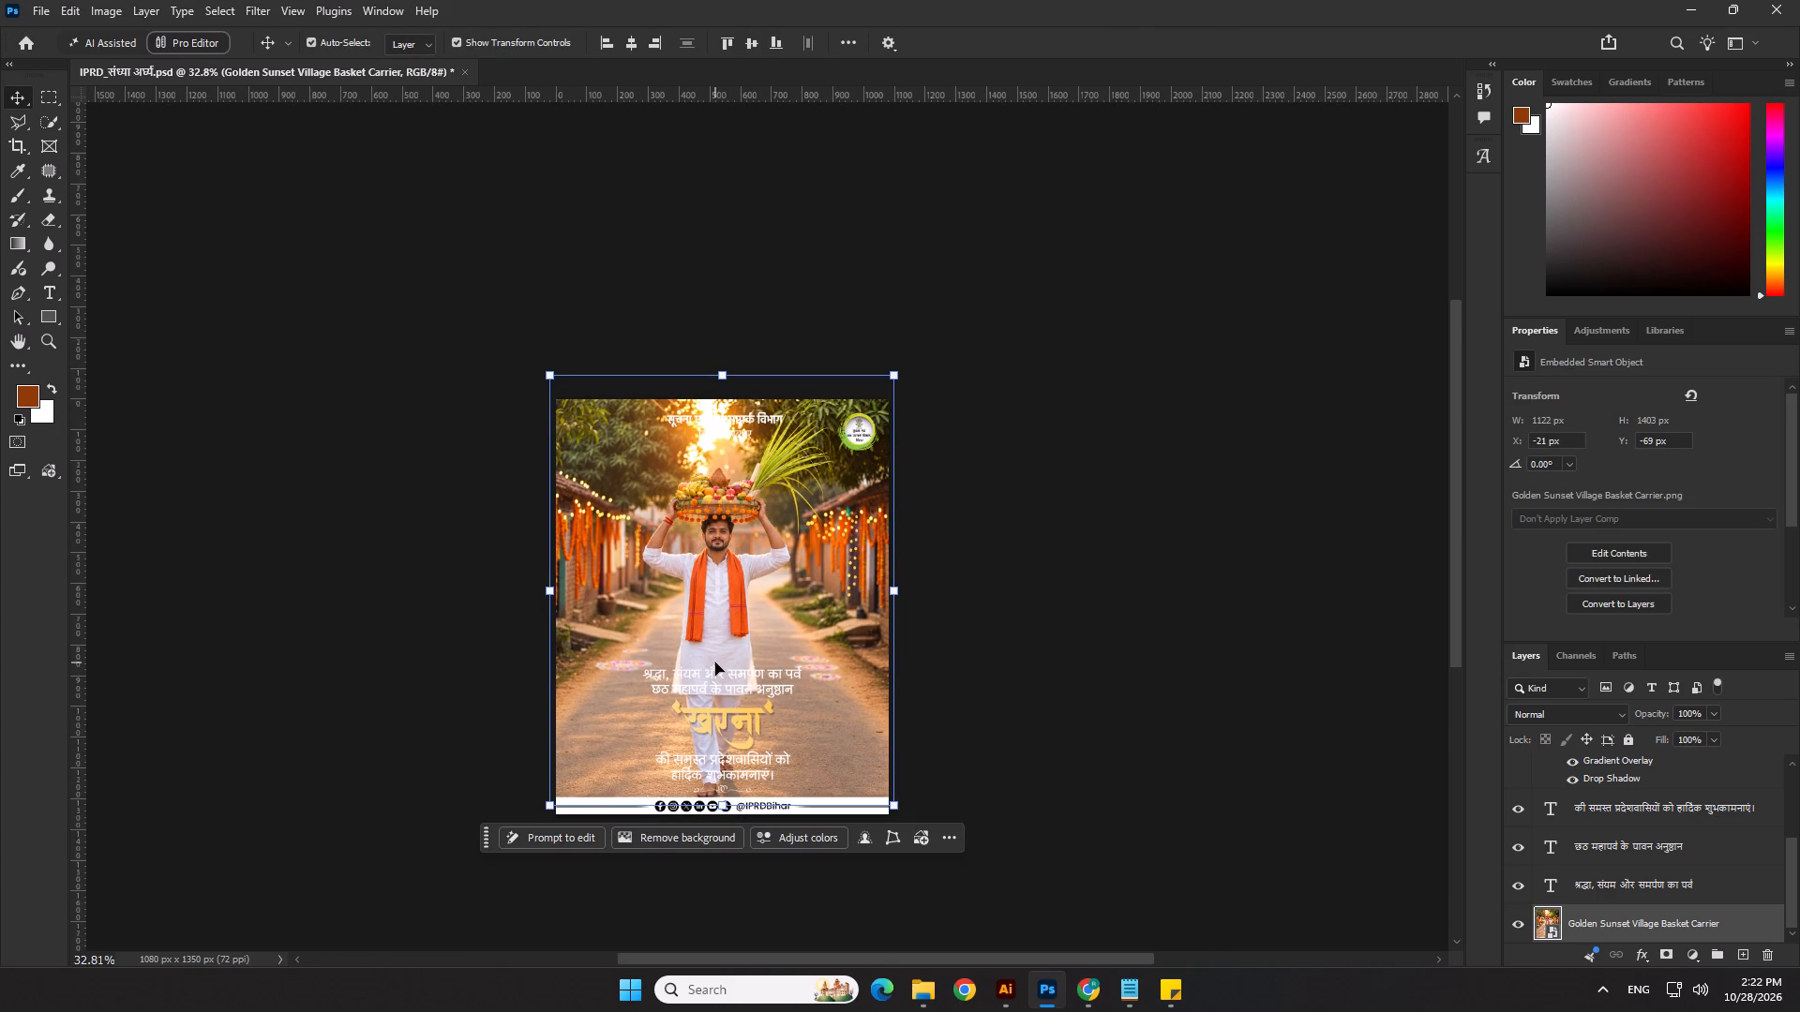
{"action": "key", "text": "shift+Up"}
{"action": "key", "text": "shift+Up"}
{"action": "scroll", "coordinate": [708, 680], "scroll_direction": "up", "scroll_amount": 2}
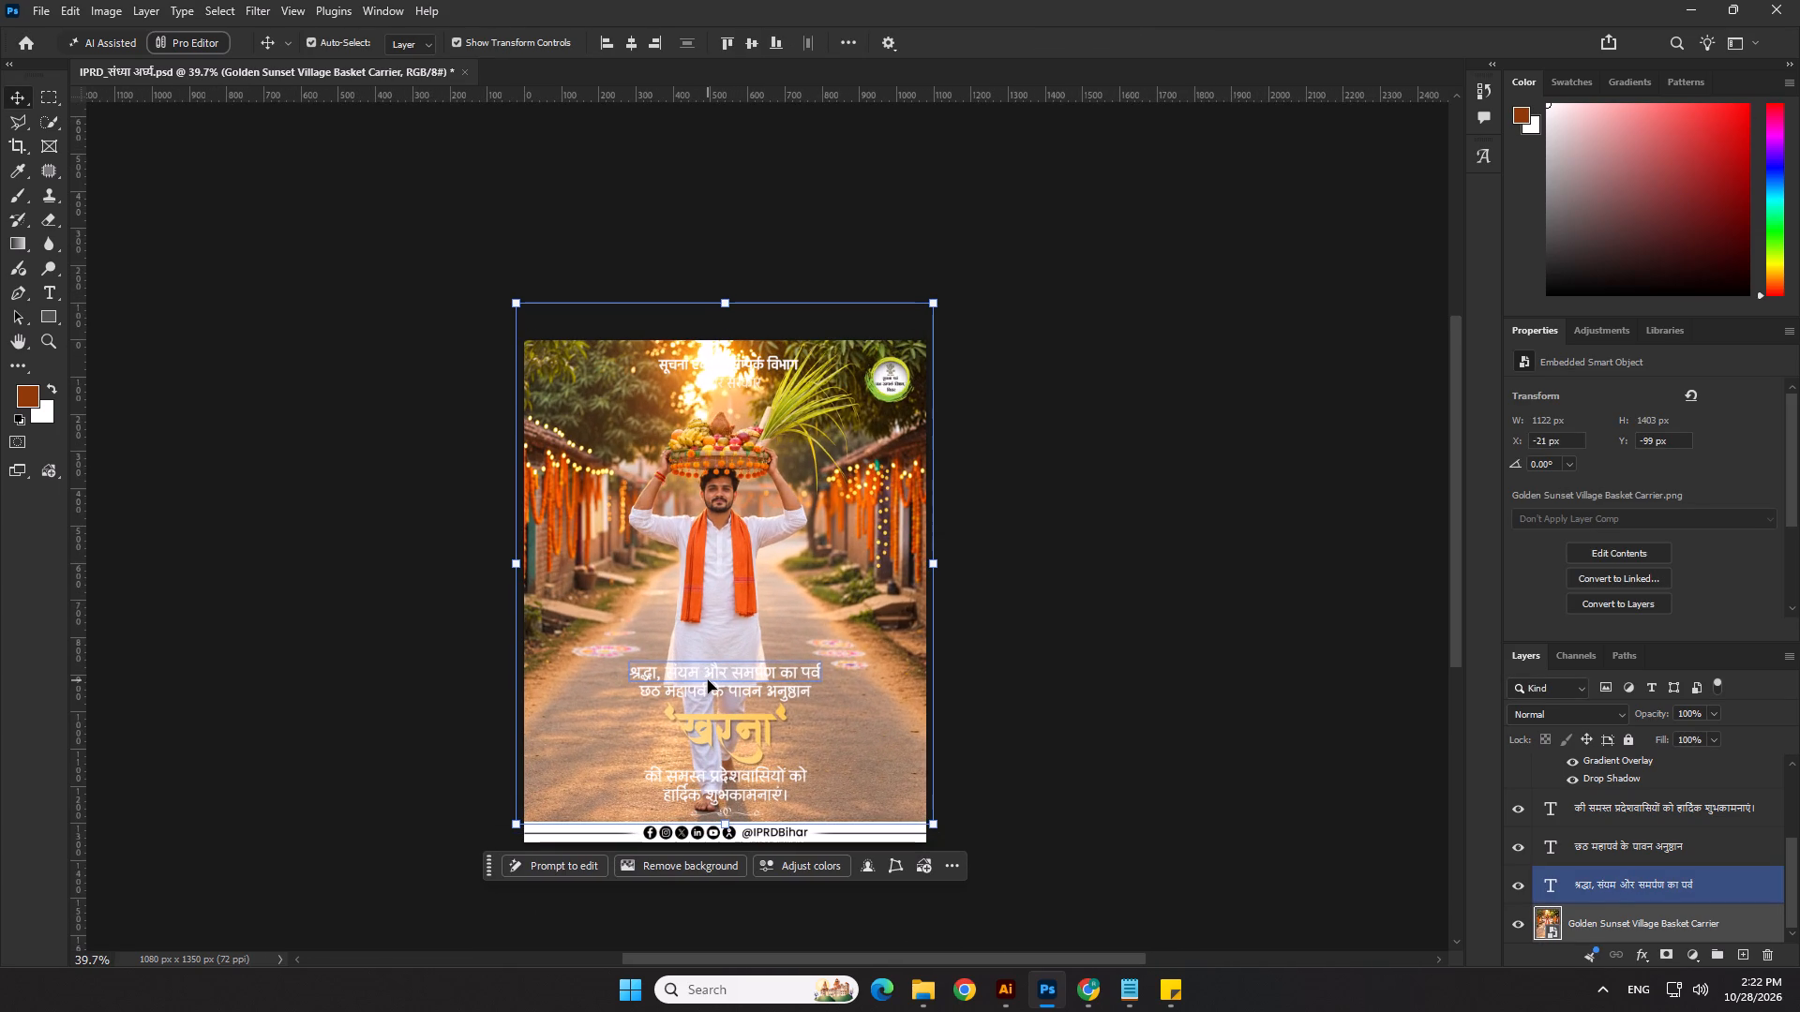
{"action": "key", "text": "shift+Right"}
{"action": "key", "text": "shift+Right"}
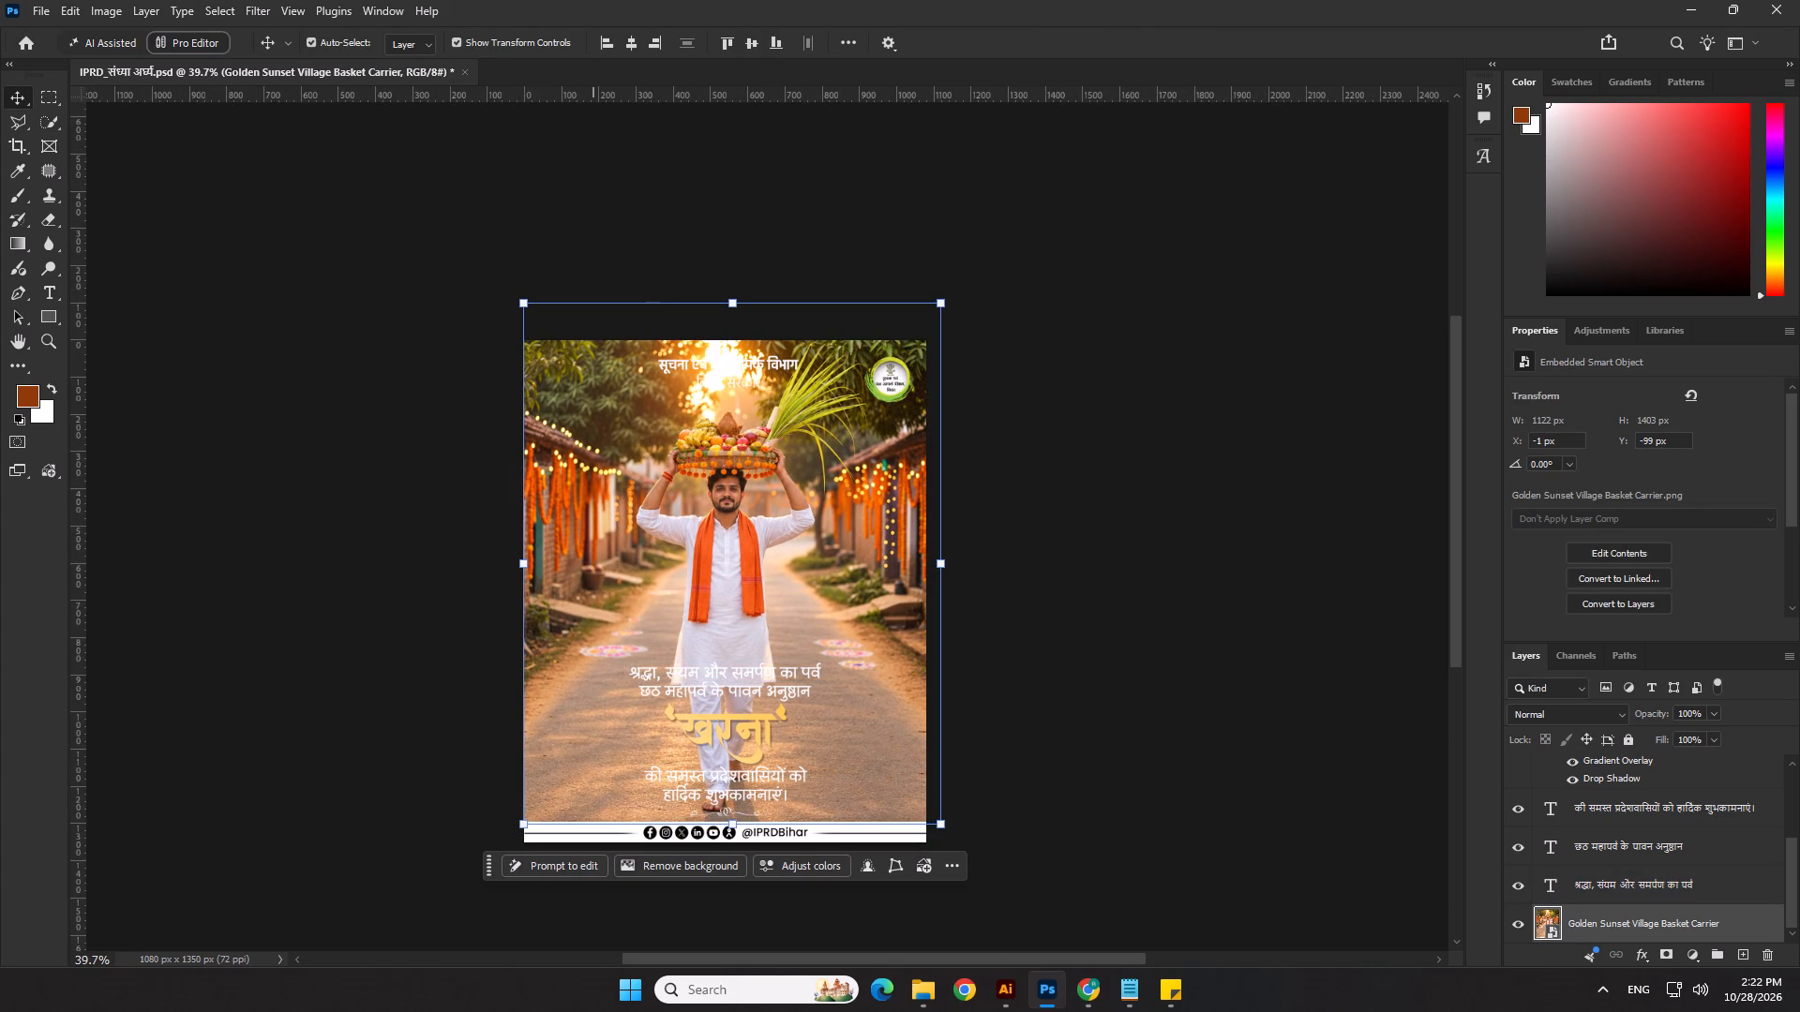
{"action": "left_click", "coordinate": [607, 28]}
{"action": "left_click", "coordinate": [601, 50]}
{"action": "left_click", "coordinate": [607, 148]}
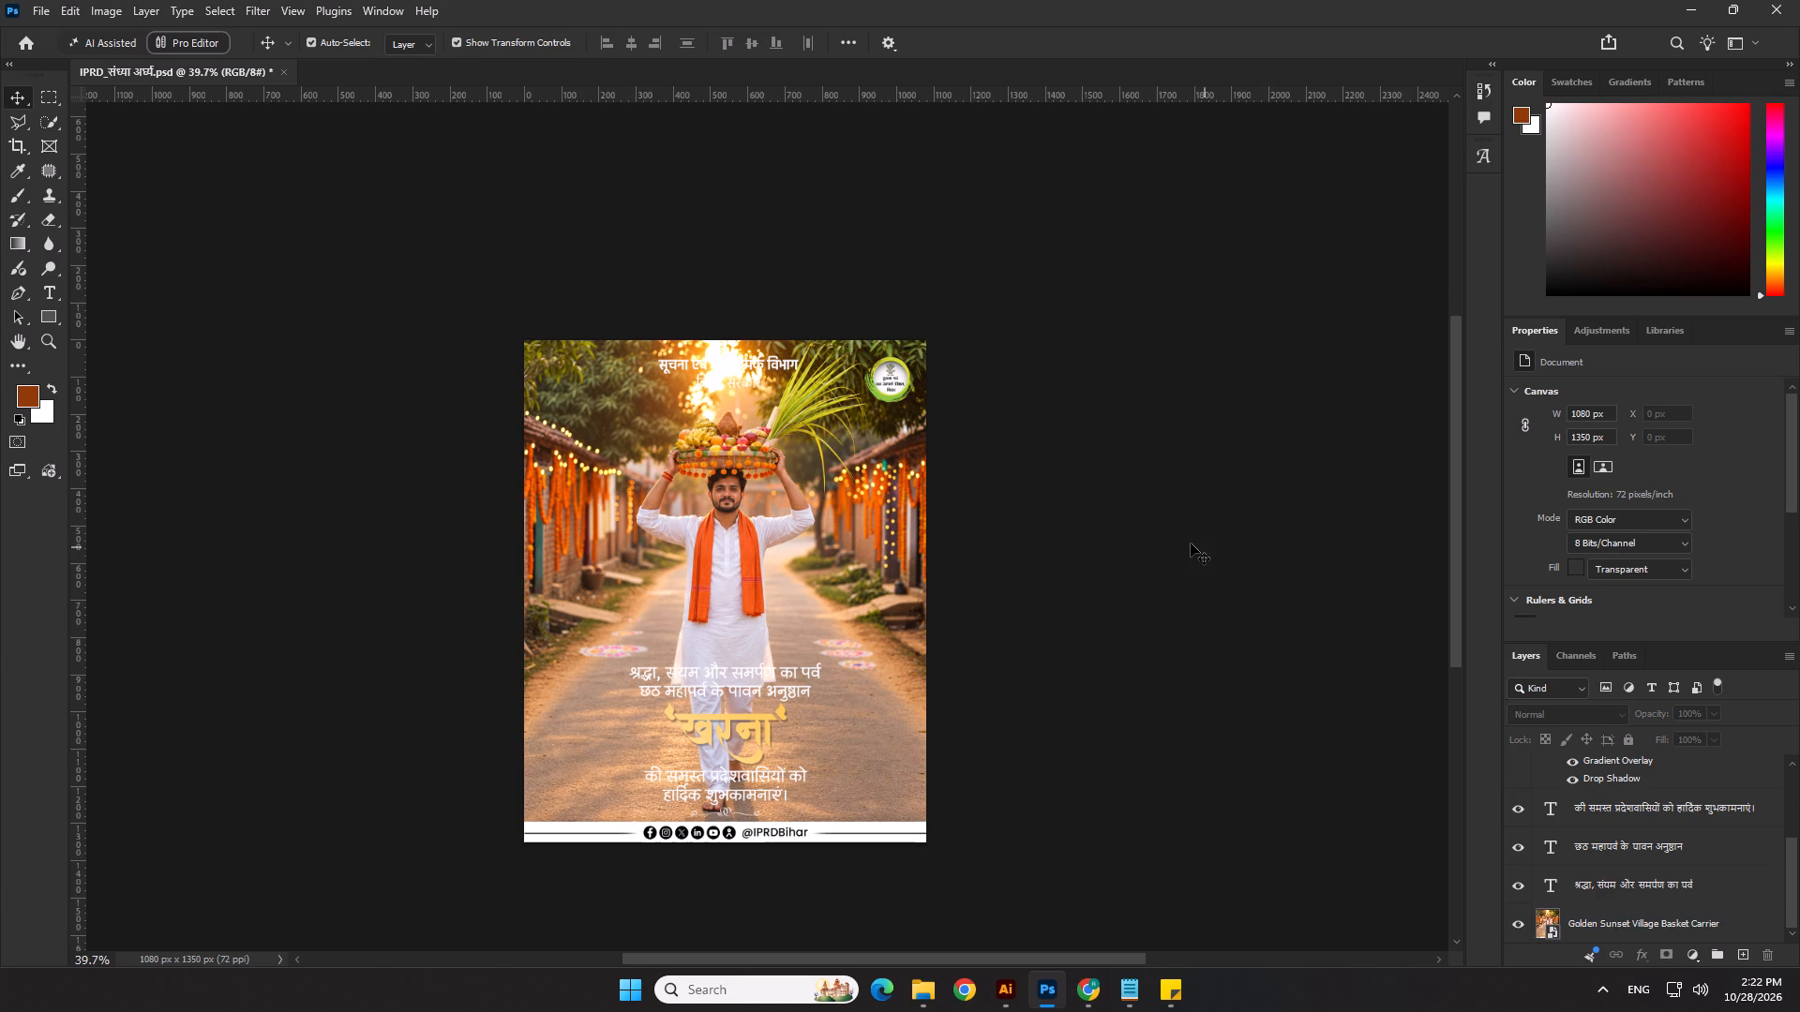
{"action": "left_click", "coordinate": [1191, 543]}
{"action": "left_click", "coordinate": [756, 536]}
{"action": "key", "text": "Left"}
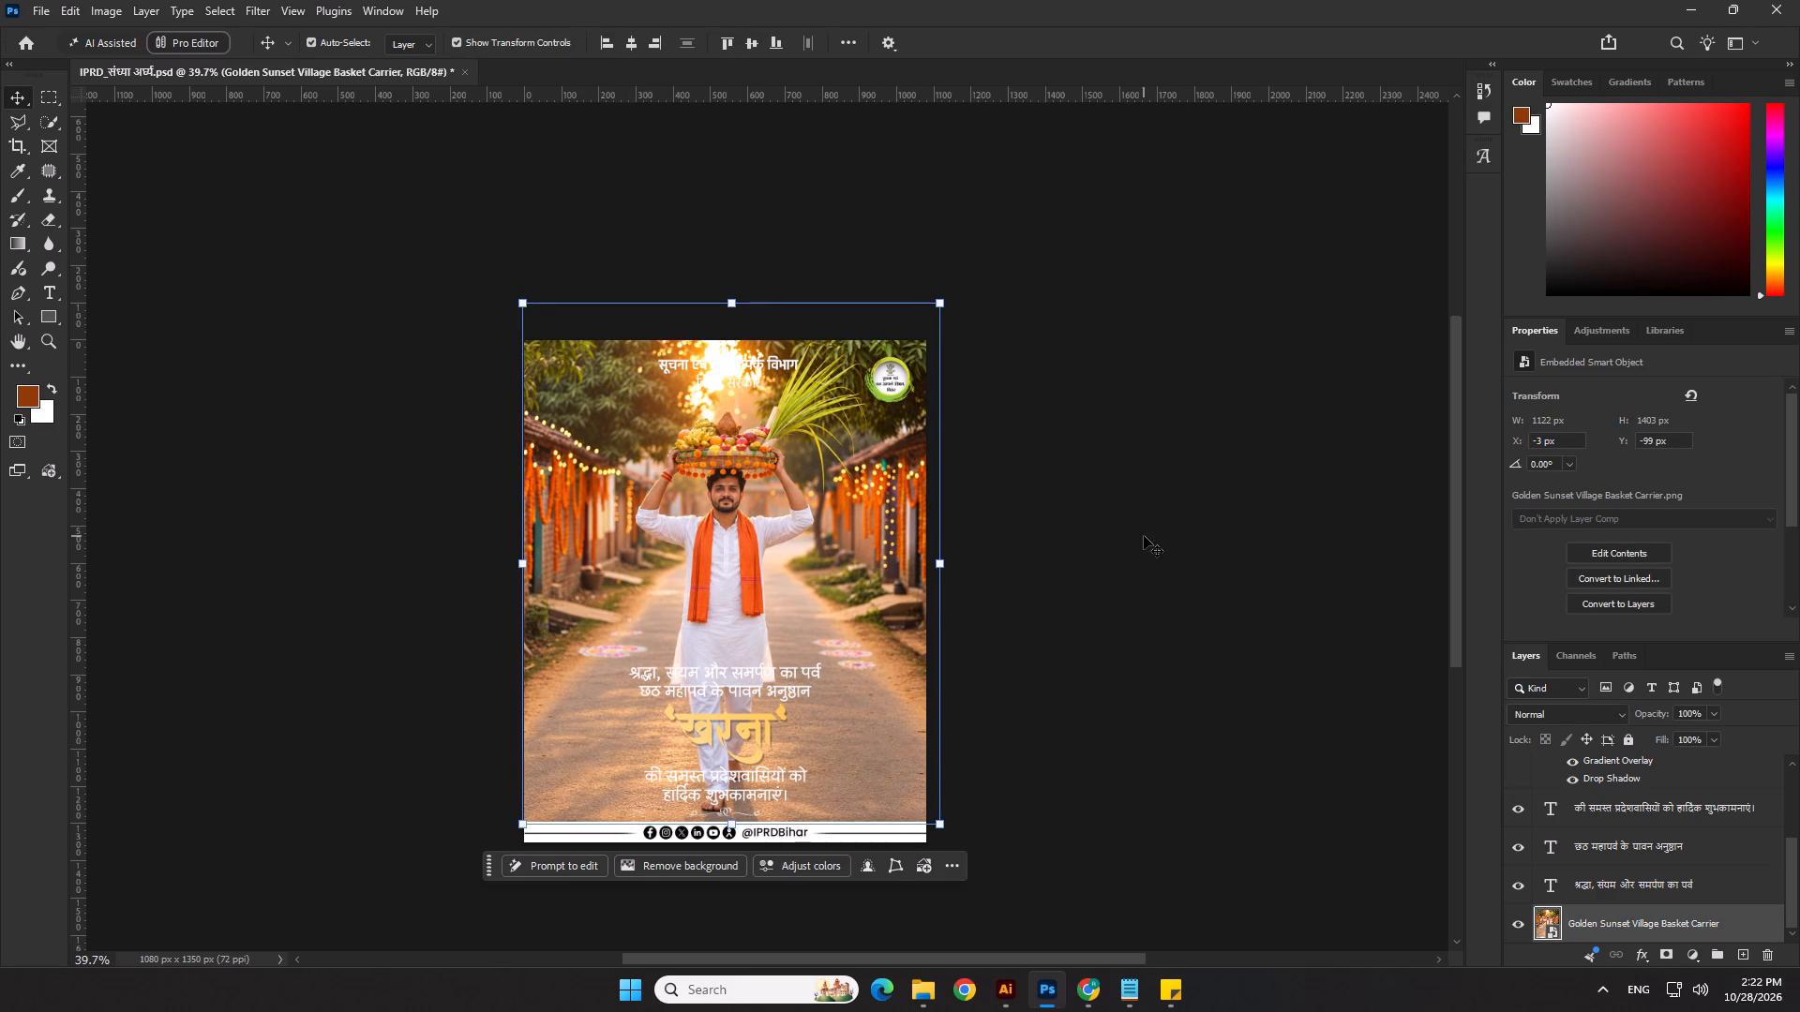
{"action": "left_click", "coordinate": [1144, 536]}
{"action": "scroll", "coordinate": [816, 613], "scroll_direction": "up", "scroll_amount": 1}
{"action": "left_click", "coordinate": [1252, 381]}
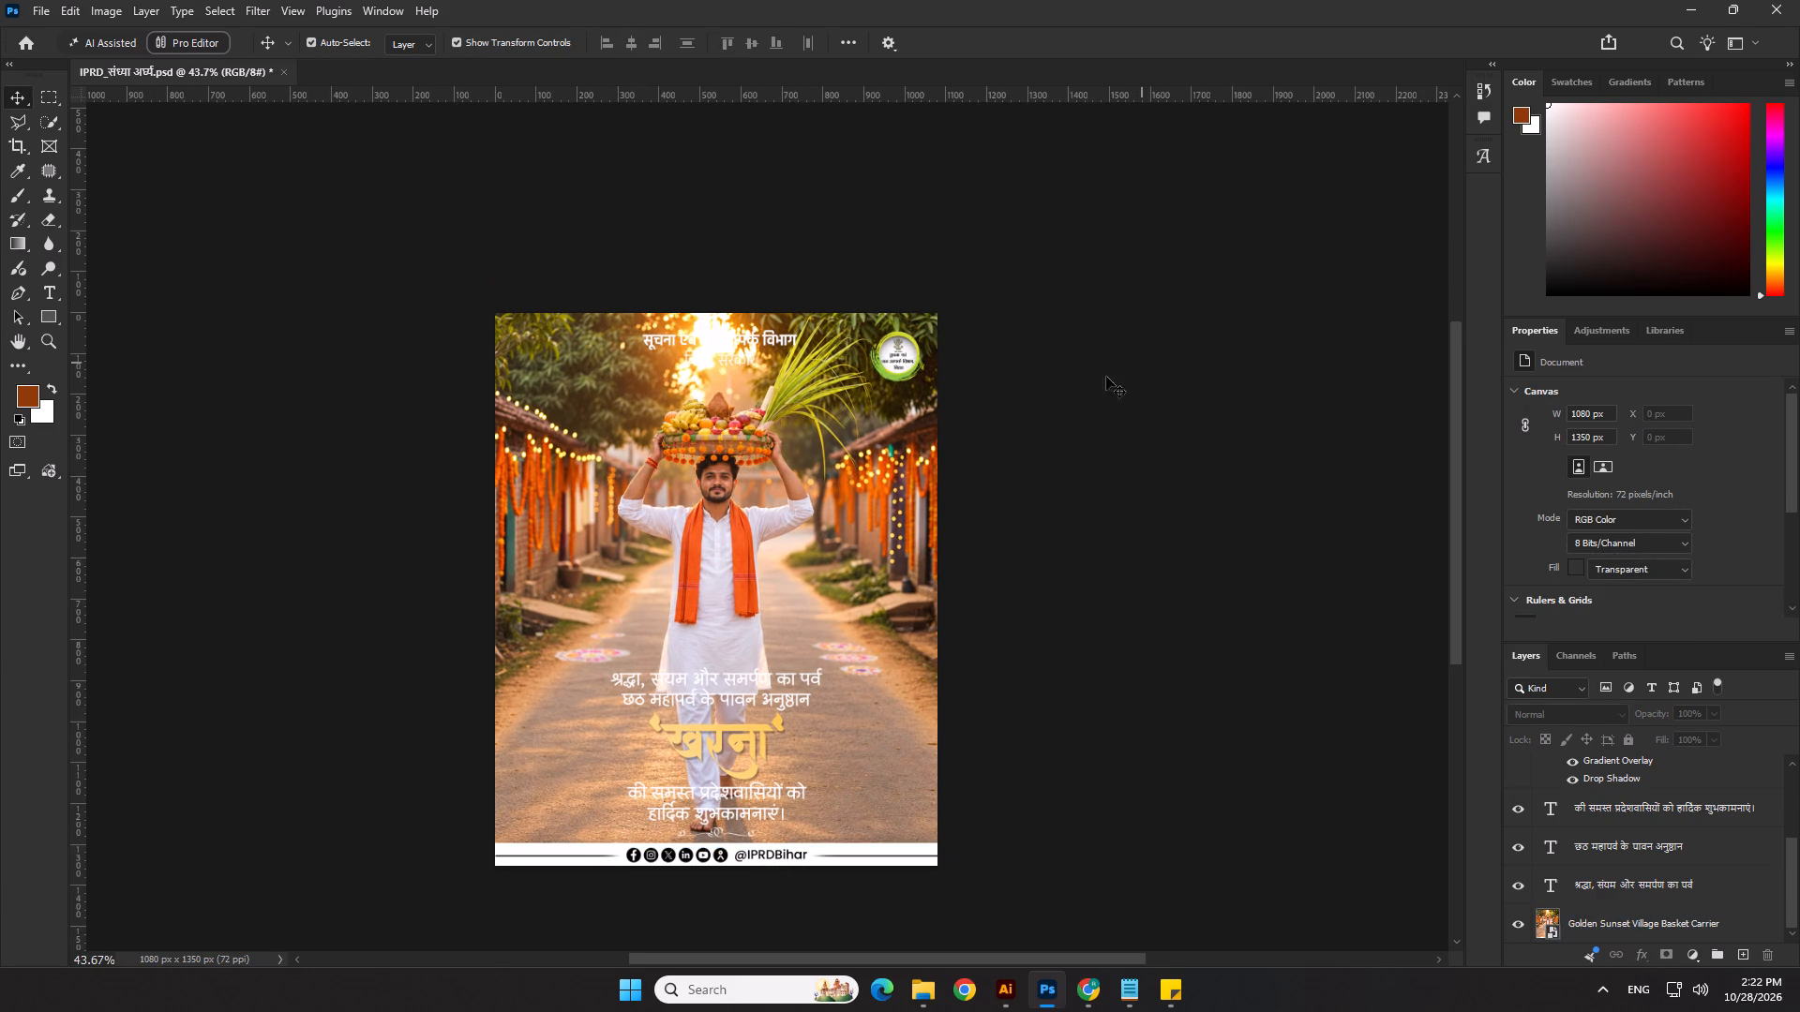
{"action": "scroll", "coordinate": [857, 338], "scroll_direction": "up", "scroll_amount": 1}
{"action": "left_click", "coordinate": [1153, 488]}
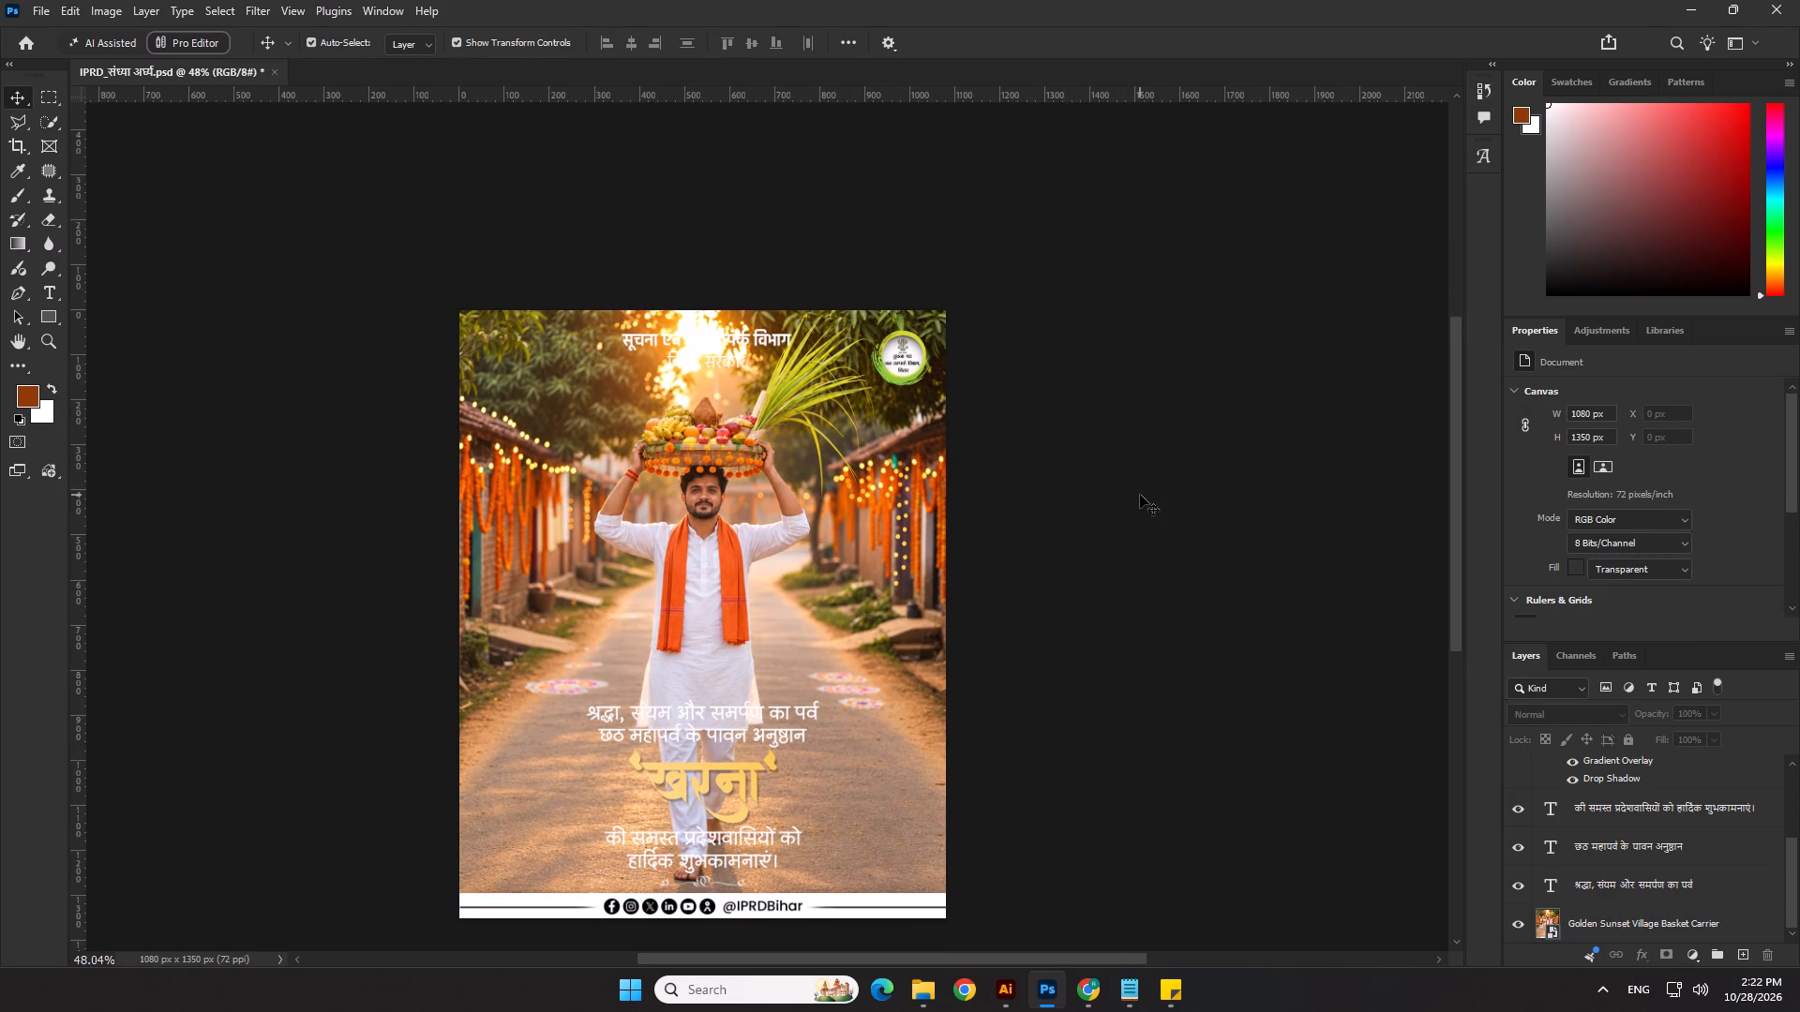
Add a solid colour fill layer directly above the basket-carrier photo and set it to a very dark brown.
{"action": "left_click", "coordinate": [1200, 787]}
{"action": "scroll", "coordinate": [1775, 910], "scroll_direction": "down", "scroll_amount": 4}
{"action": "scroll", "coordinate": [1646, 877], "scroll_direction": "down", "scroll_amount": 7}
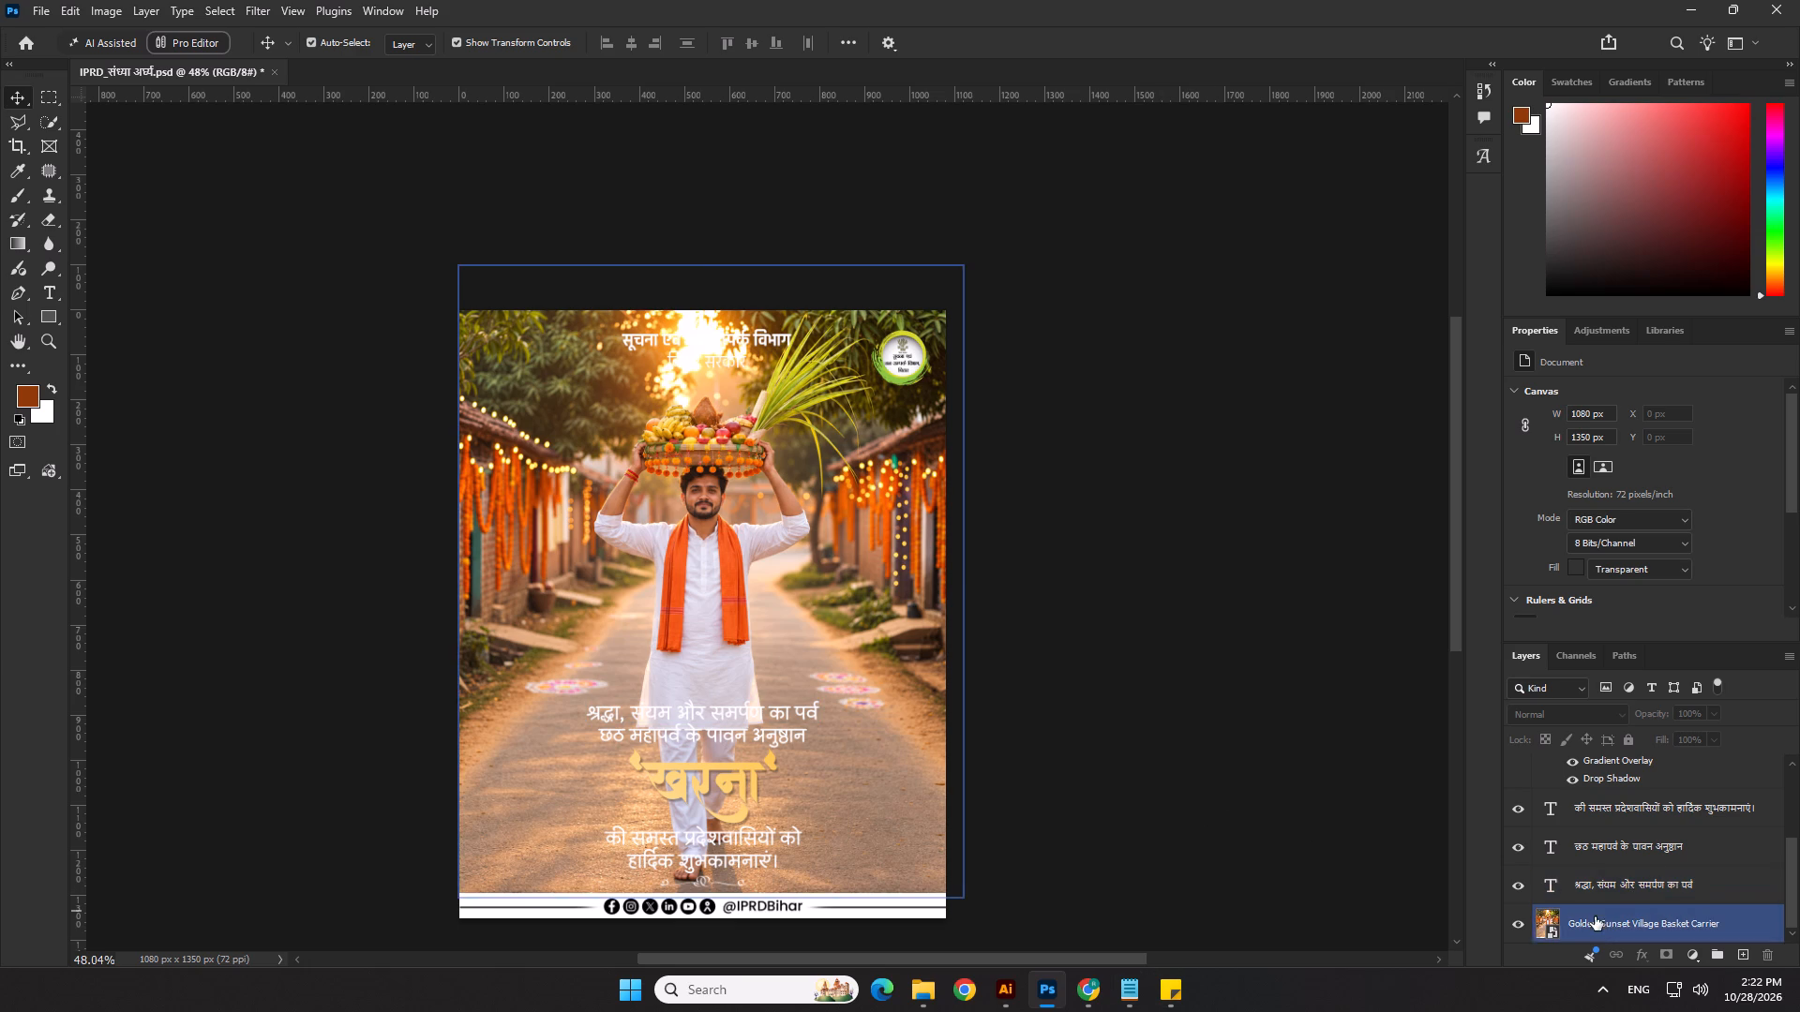
{"action": "left_click", "coordinate": [1595, 916]}
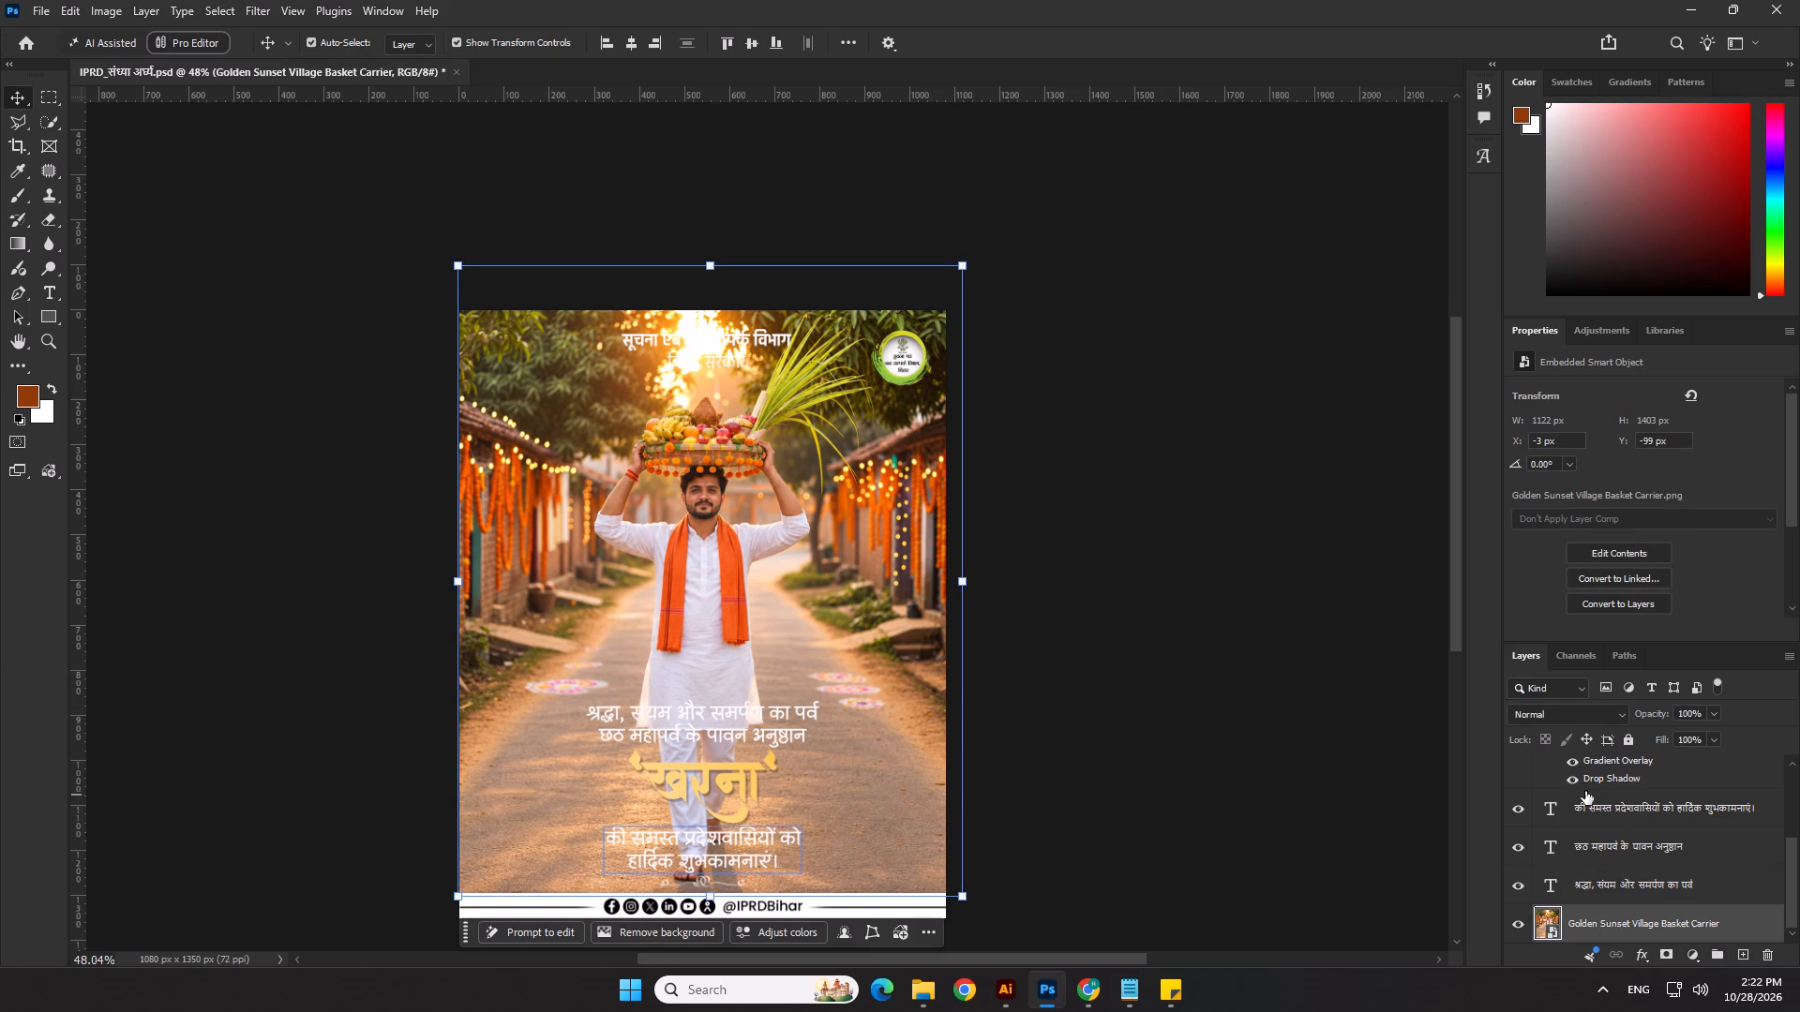
{"action": "scroll", "coordinate": [1583, 790], "scroll_direction": "up", "scroll_amount": 10}
{"action": "scroll", "coordinate": [1632, 868], "scroll_direction": "down", "scroll_amount": 6}
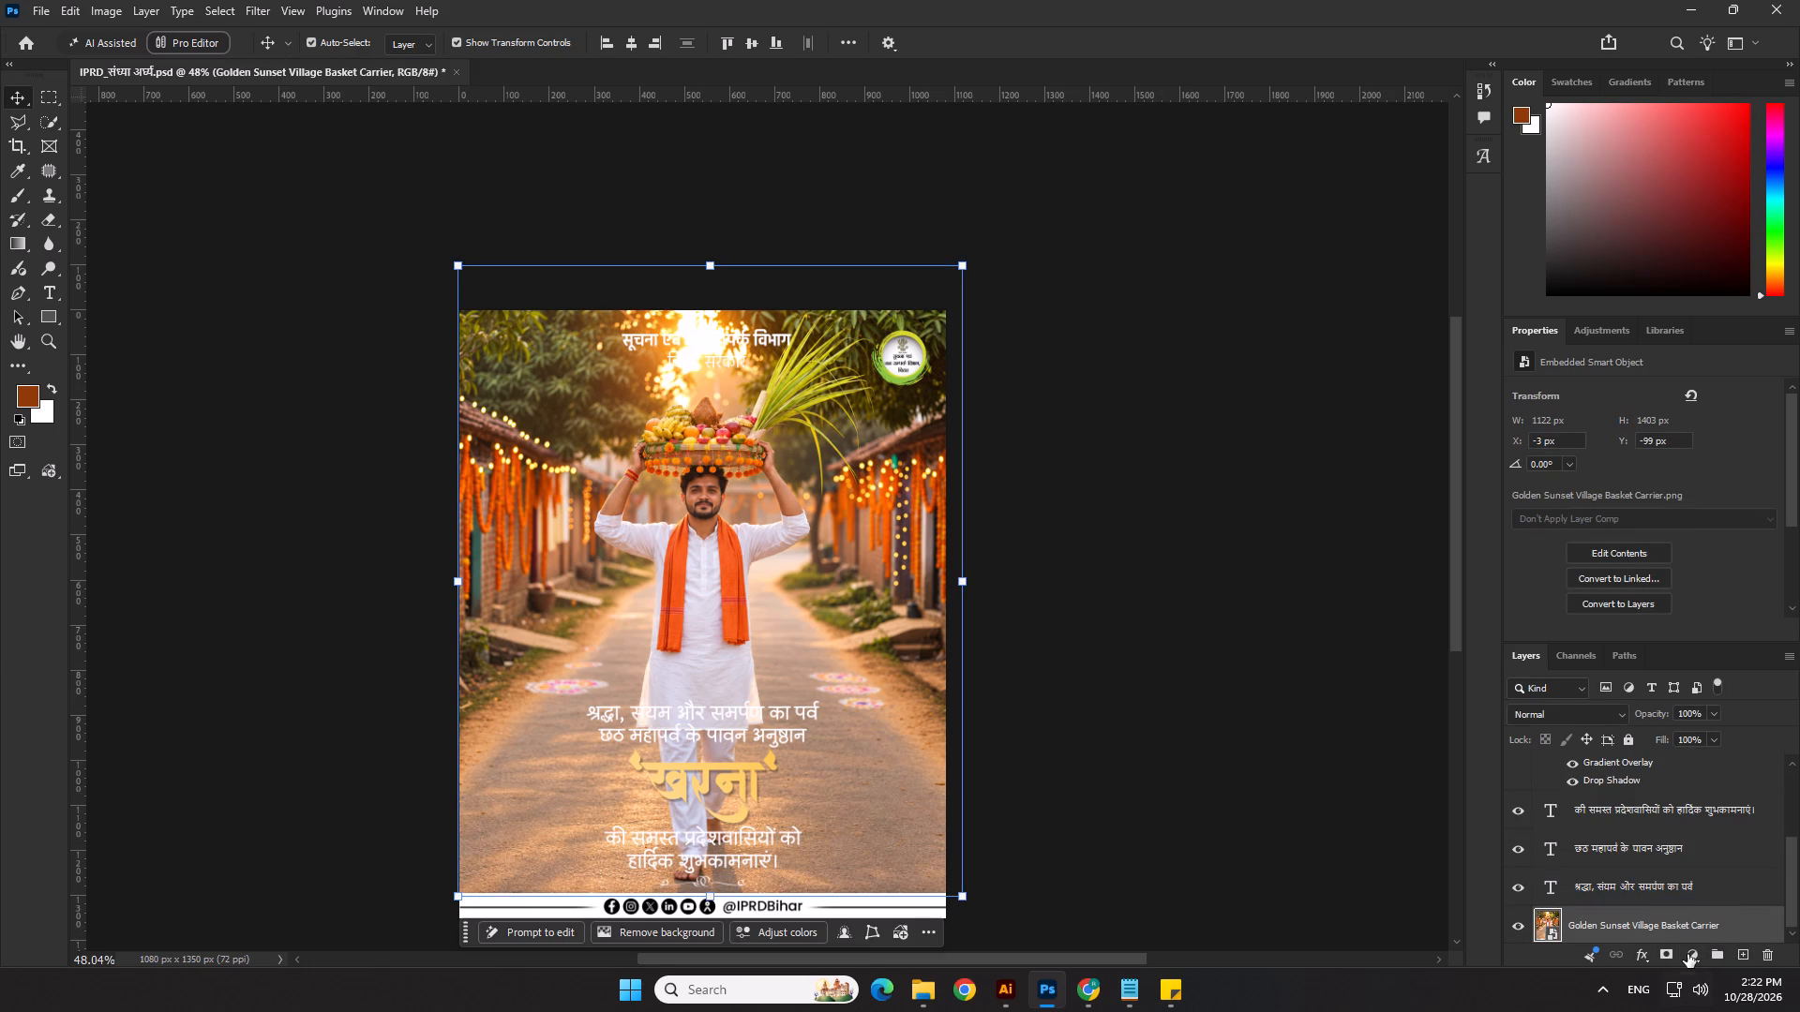
{"action": "left_click", "coordinate": [1687, 954]}
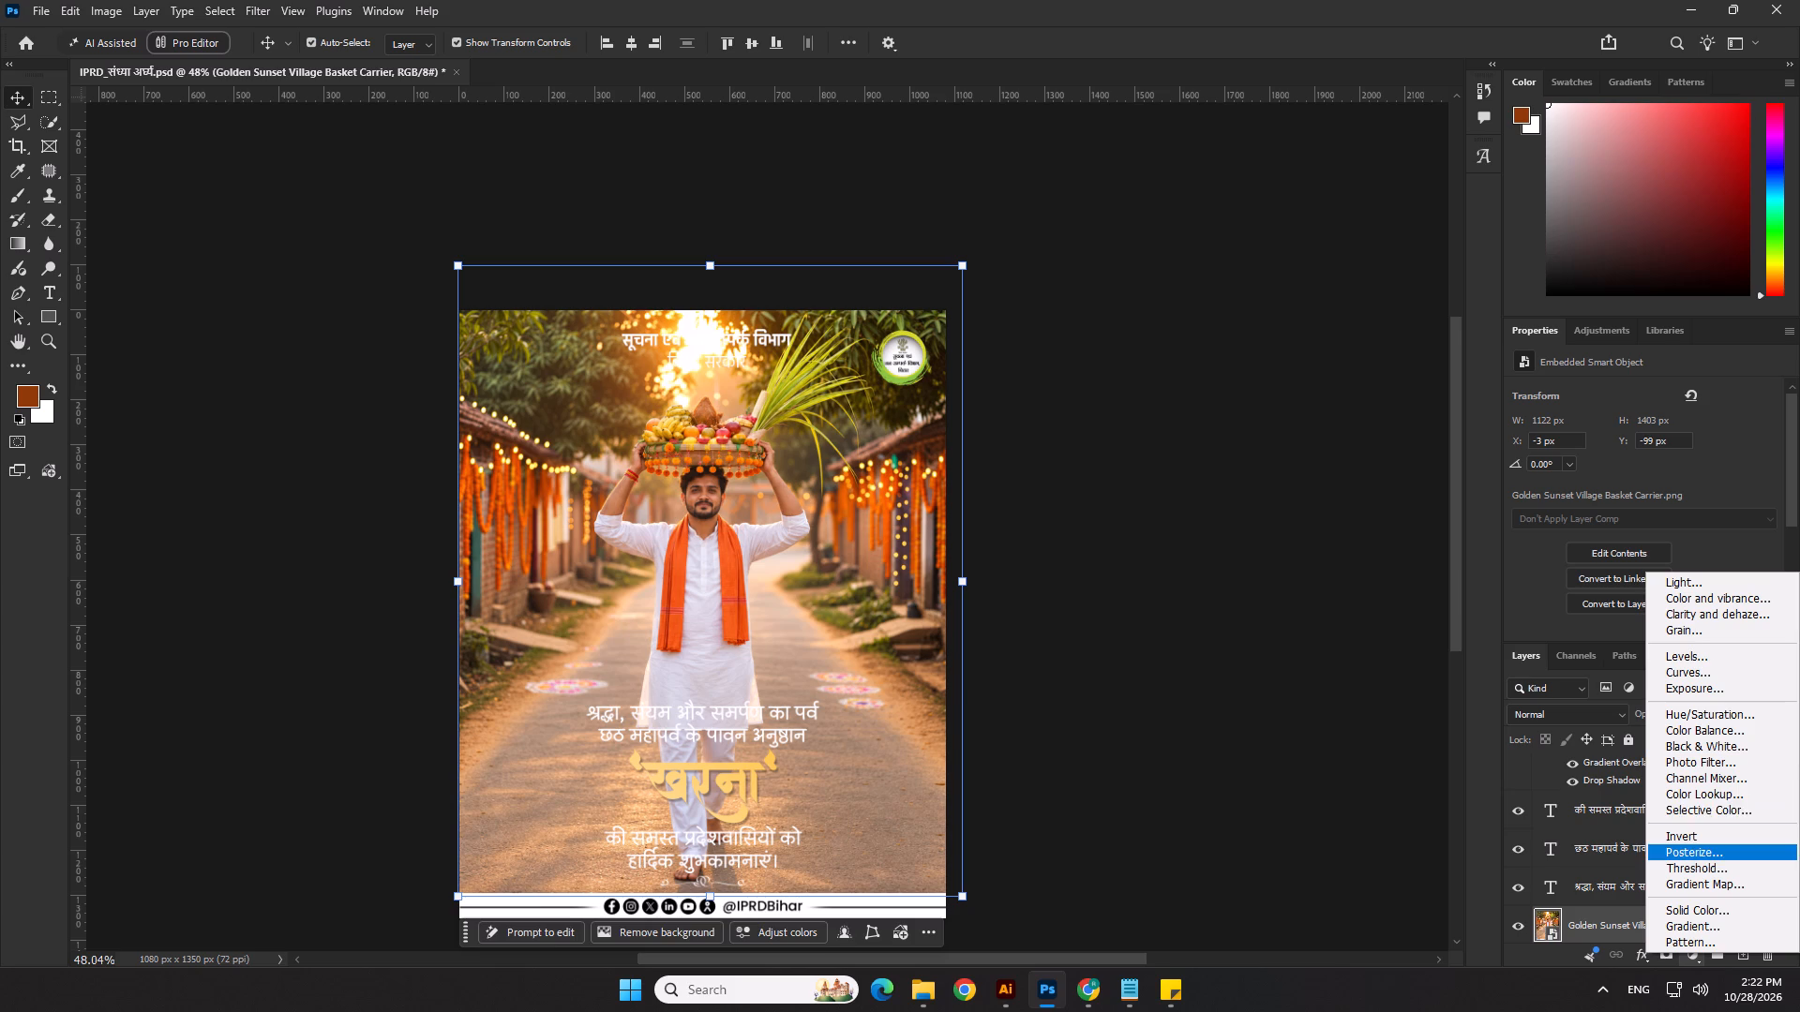
{"action": "left_click", "coordinate": [1695, 915]}
{"action": "left_click", "coordinate": [1716, 638]}
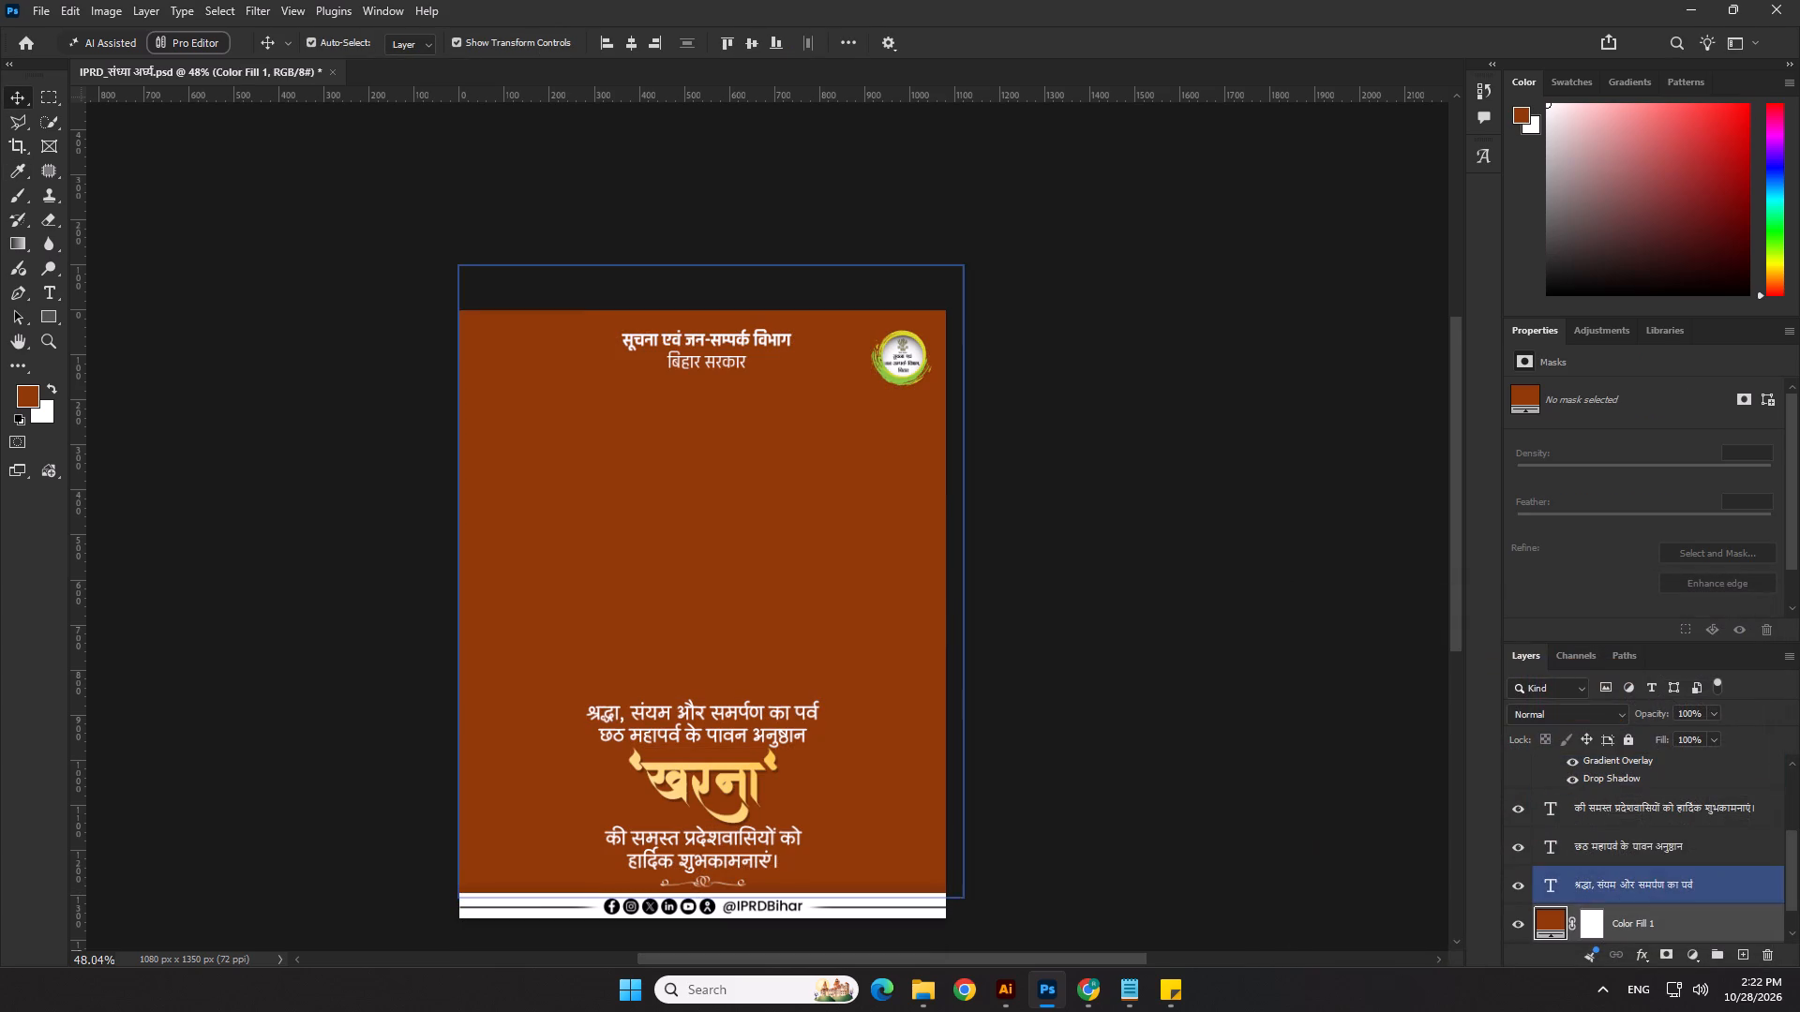
{"action": "double_click", "coordinate": [1545, 924]}
{"action": "left_click_drag", "start_coordinate": [1461, 847], "coordinate": [1462, 851]}
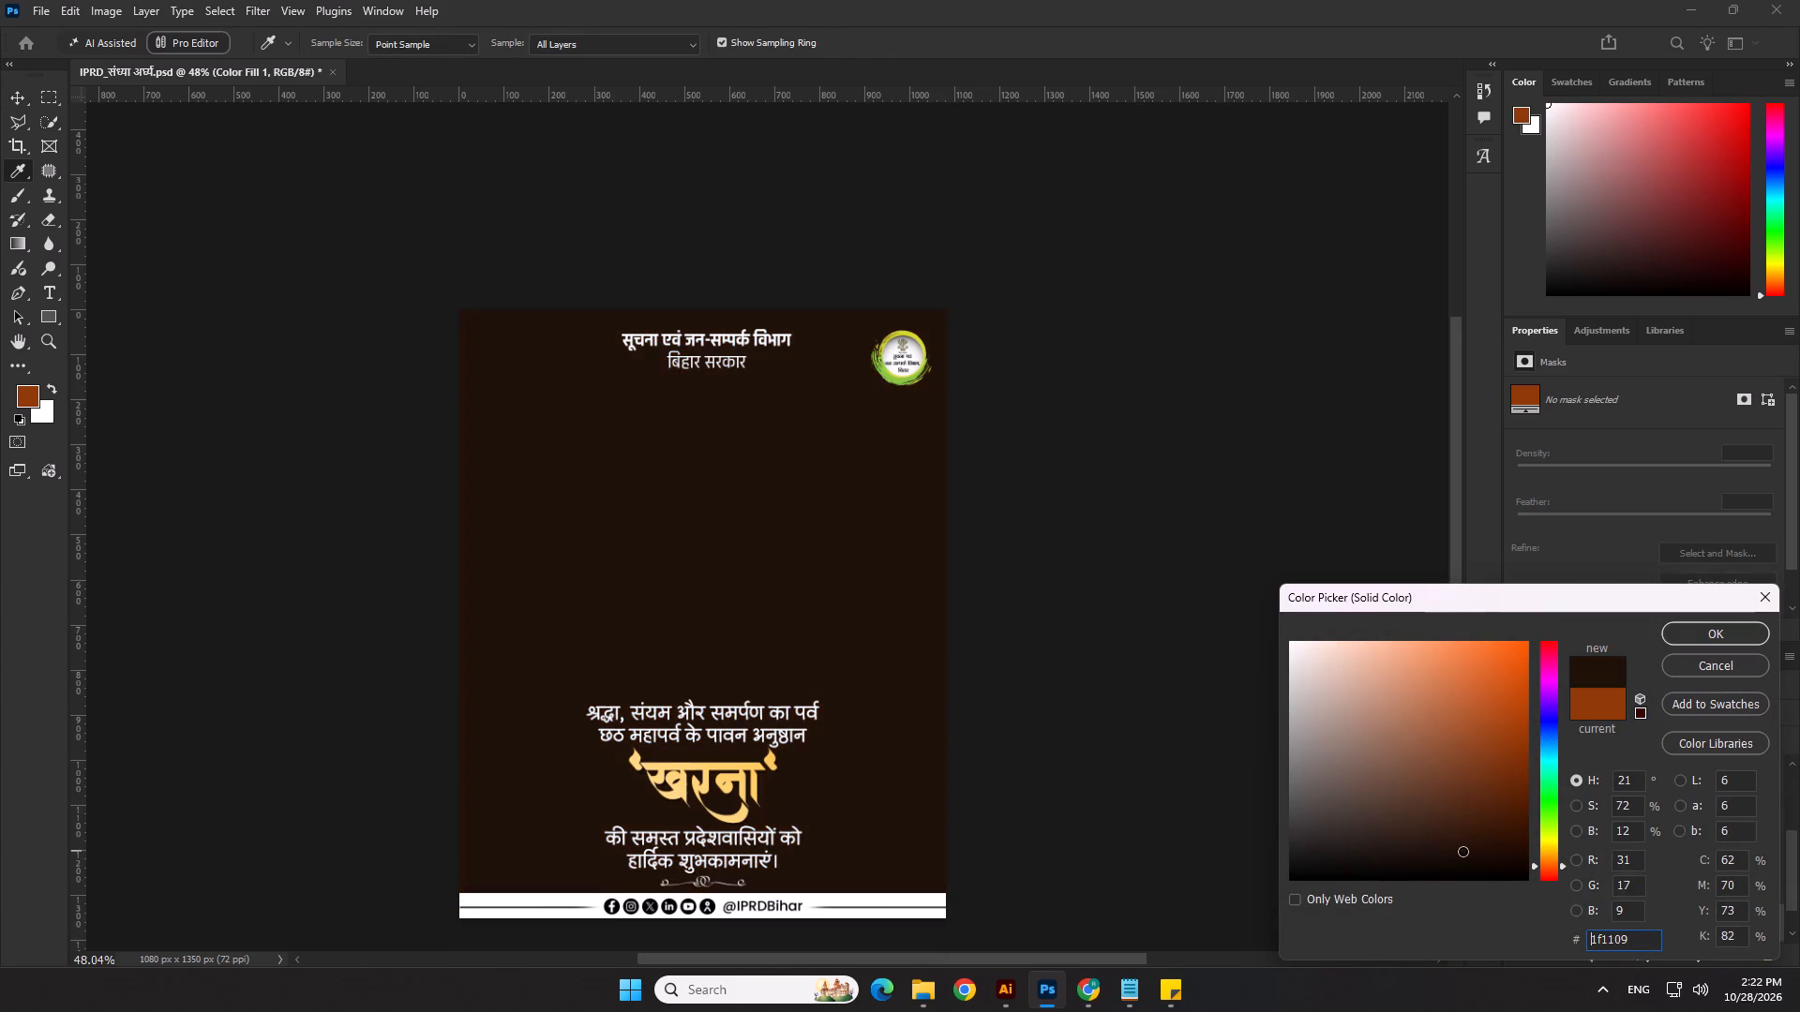
{"action": "left_click_drag", "start_coordinate": [1462, 851], "coordinate": [1471, 848]}
{"action": "left_click", "coordinate": [1687, 640]}
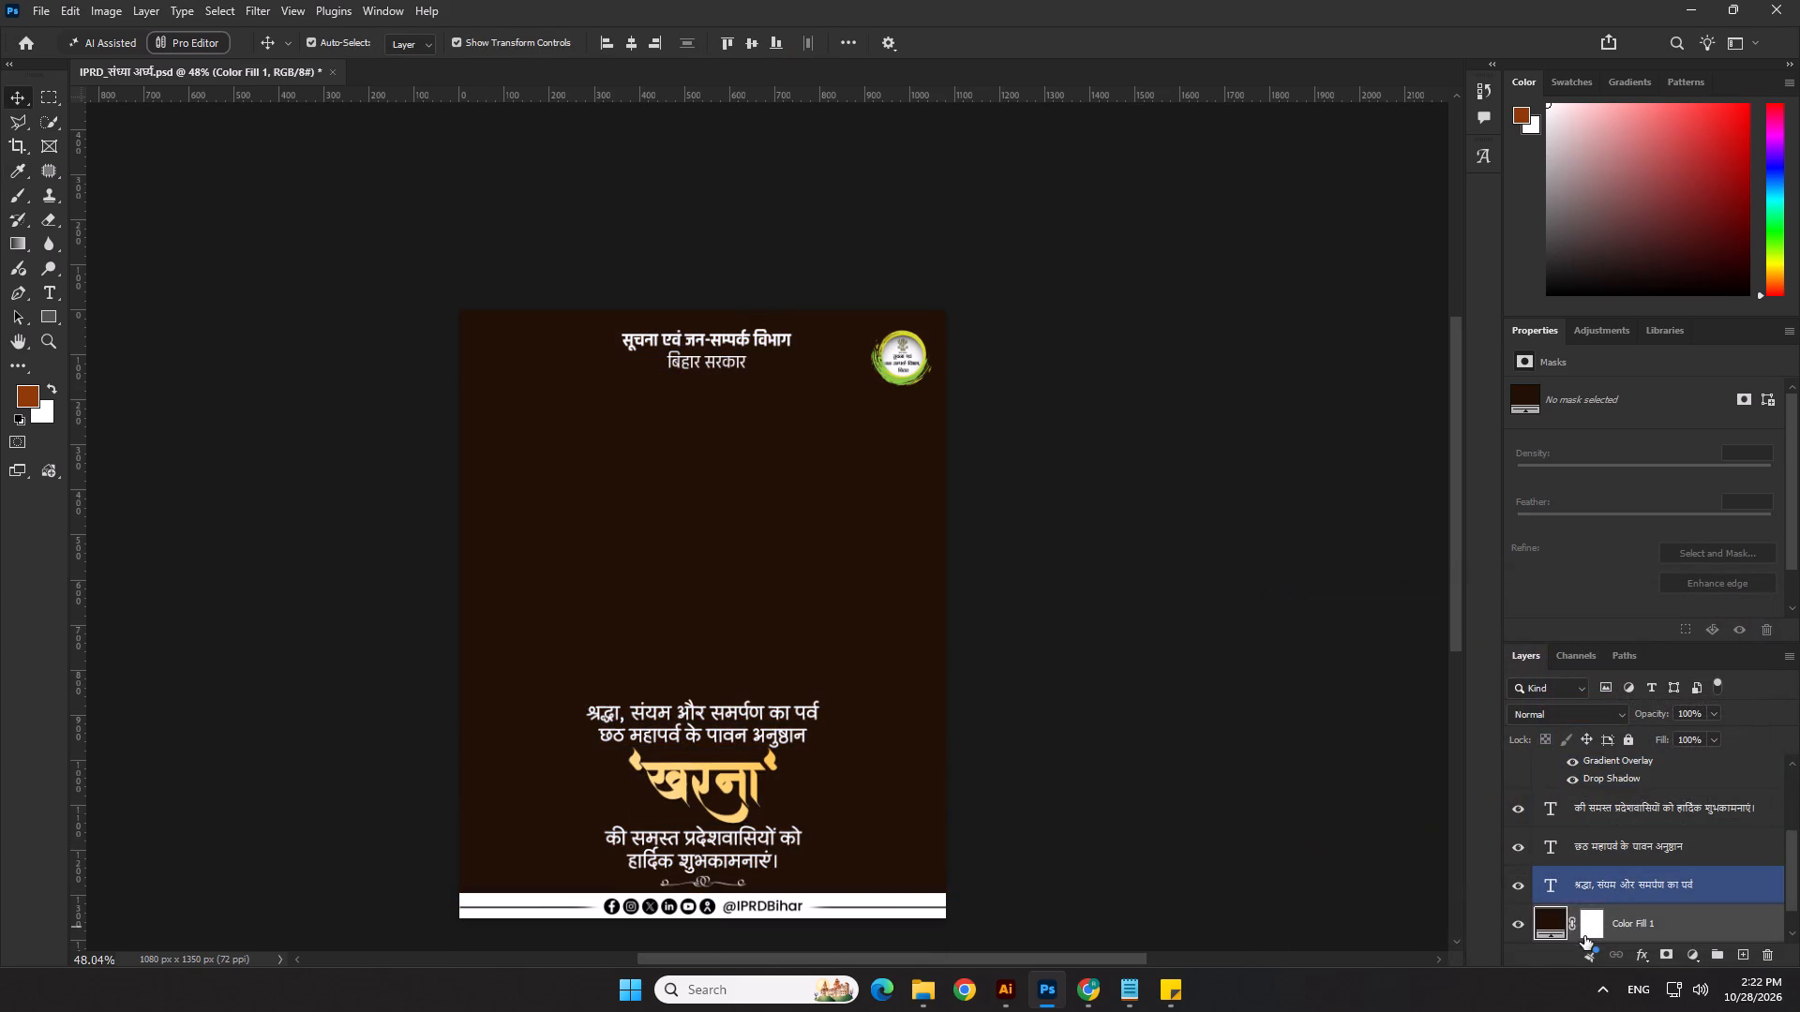
Mask the dark brown fill with a vertical black-to-white linear gradient so it fades from the poster's bottom toward the top.
{"action": "left_click", "coordinate": [1584, 936]}
{"action": "left_click", "coordinate": [17, 238]}
{"action": "left_click_drag", "start_coordinate": [702, 297], "coordinate": [702, 423]}
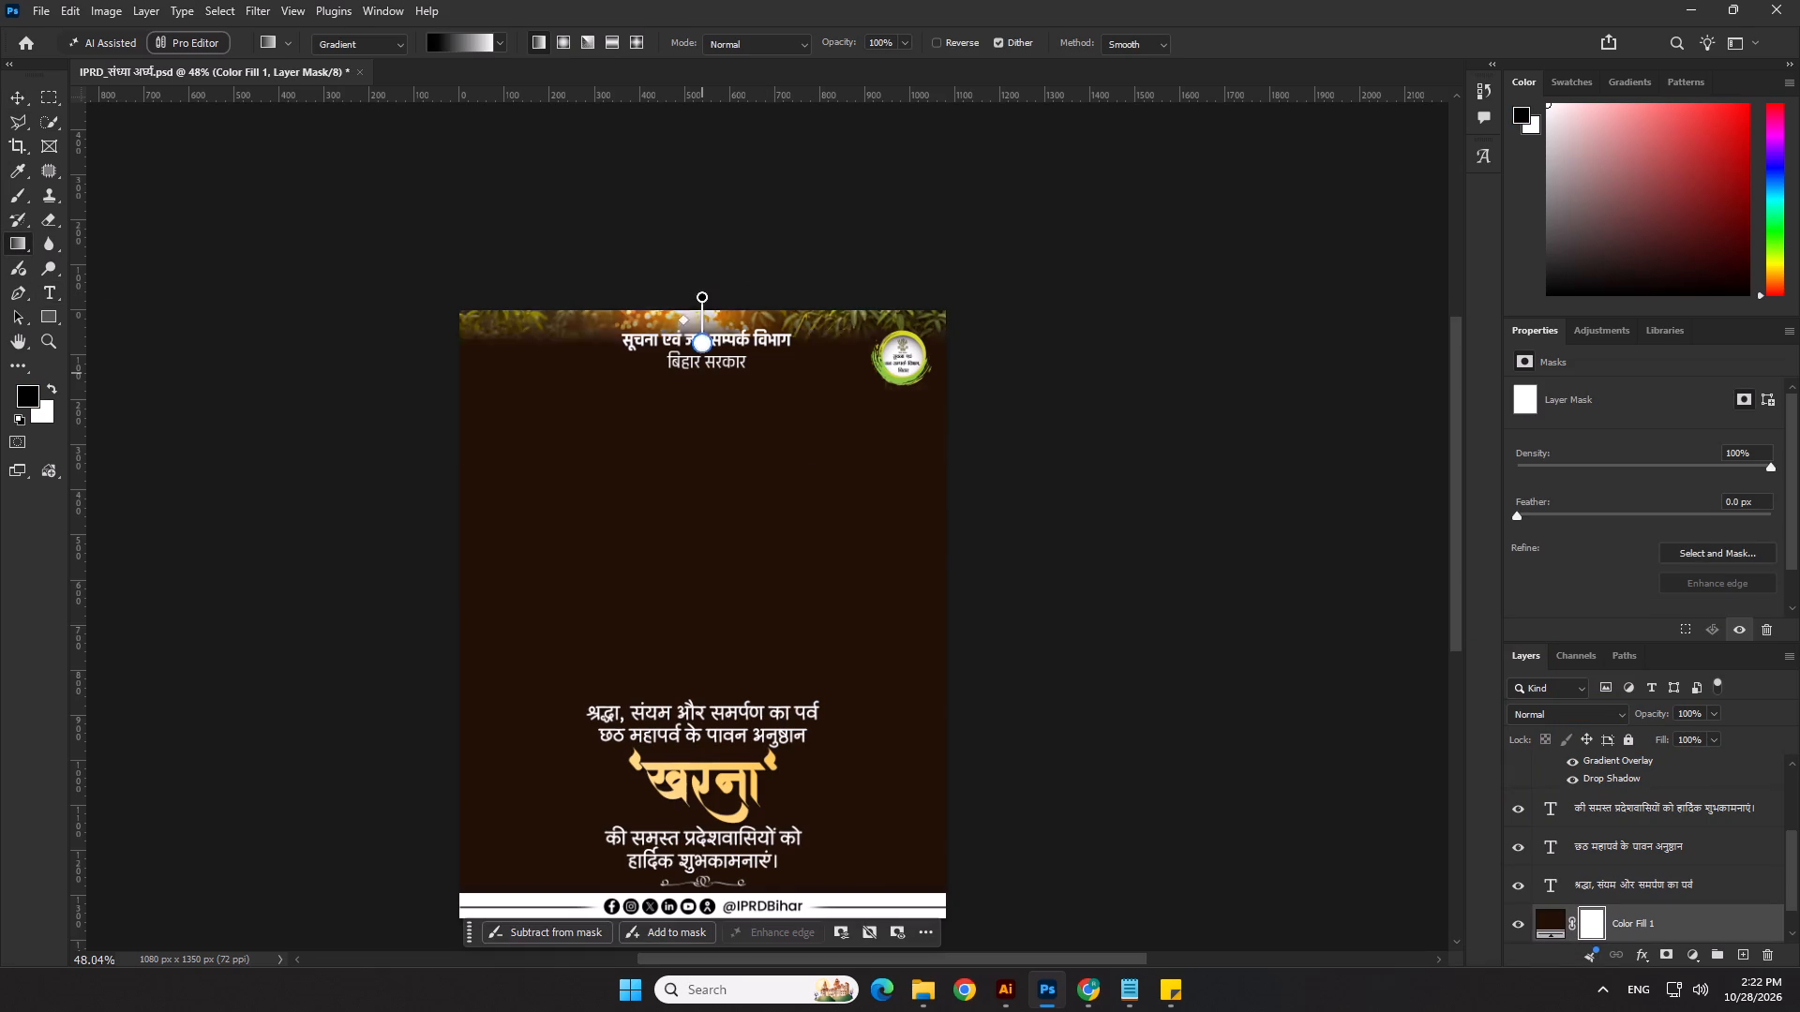
{"action": "left_click_drag", "start_coordinate": [702, 423], "coordinate": [668, 922]}
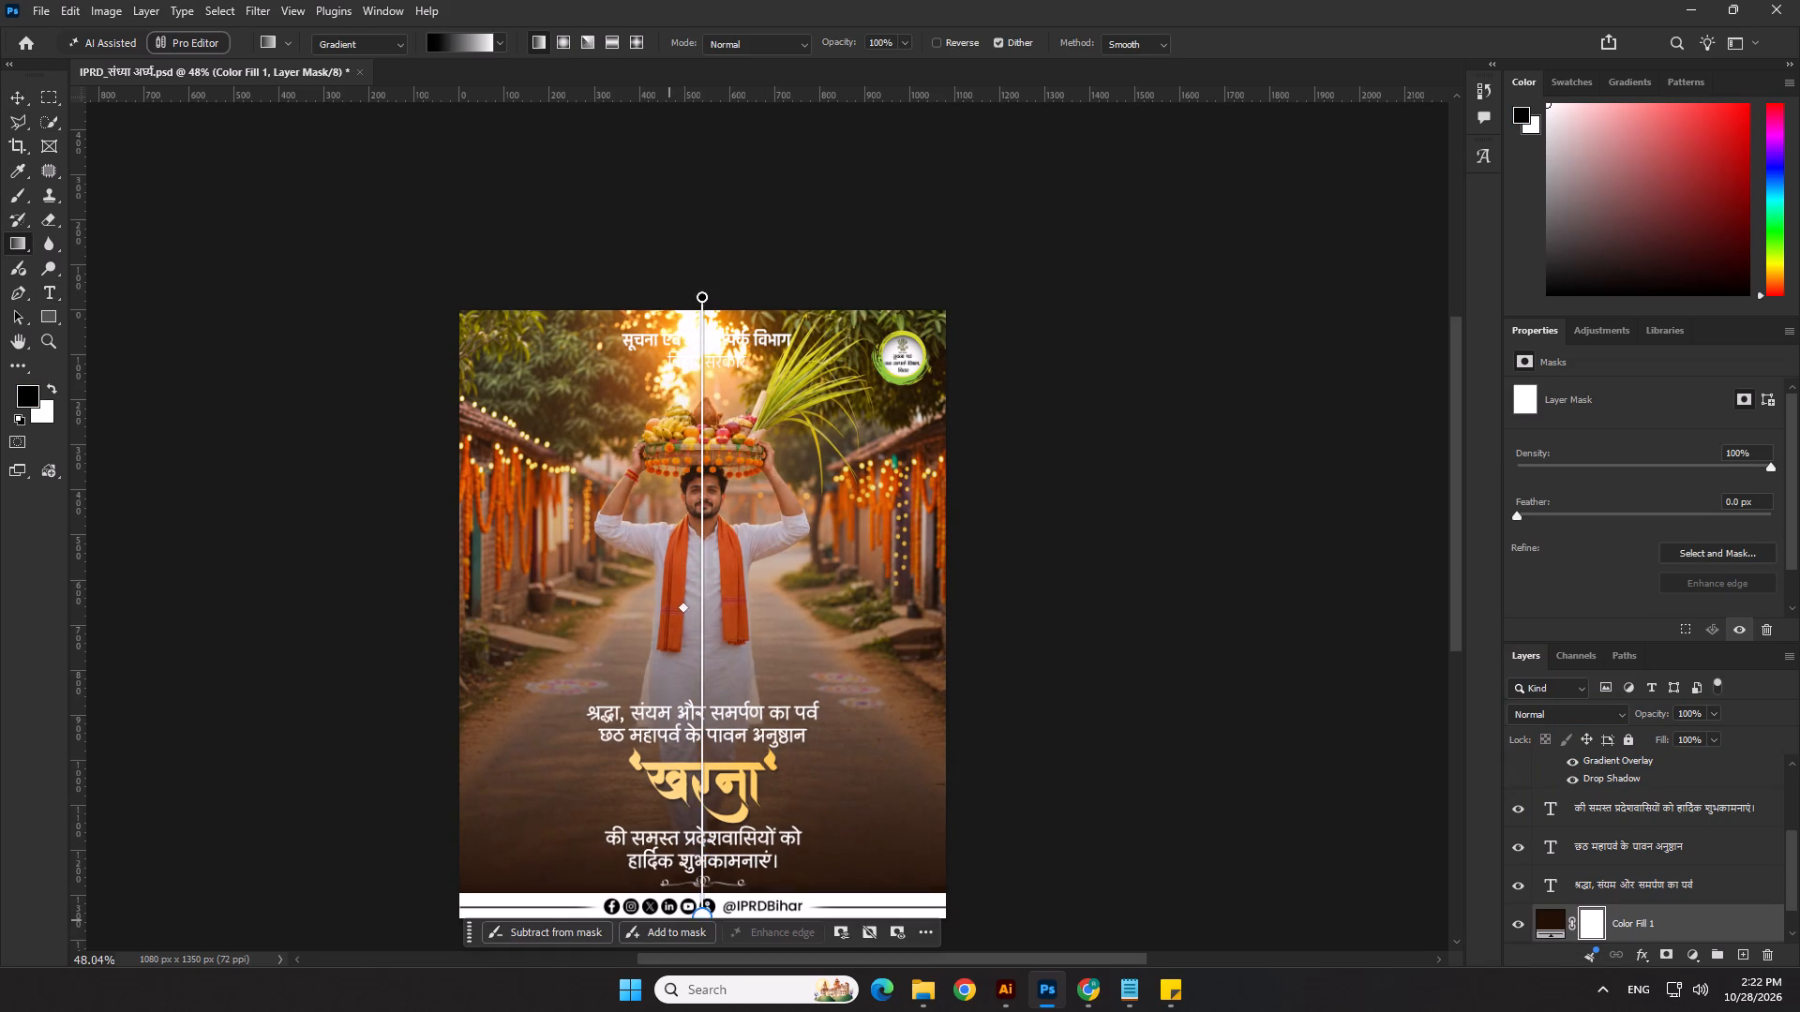
{"action": "left_click_drag", "start_coordinate": [668, 922], "coordinate": [668, 923]}
{"action": "left_click_drag", "start_coordinate": [668, 923], "coordinate": [667, 908]}
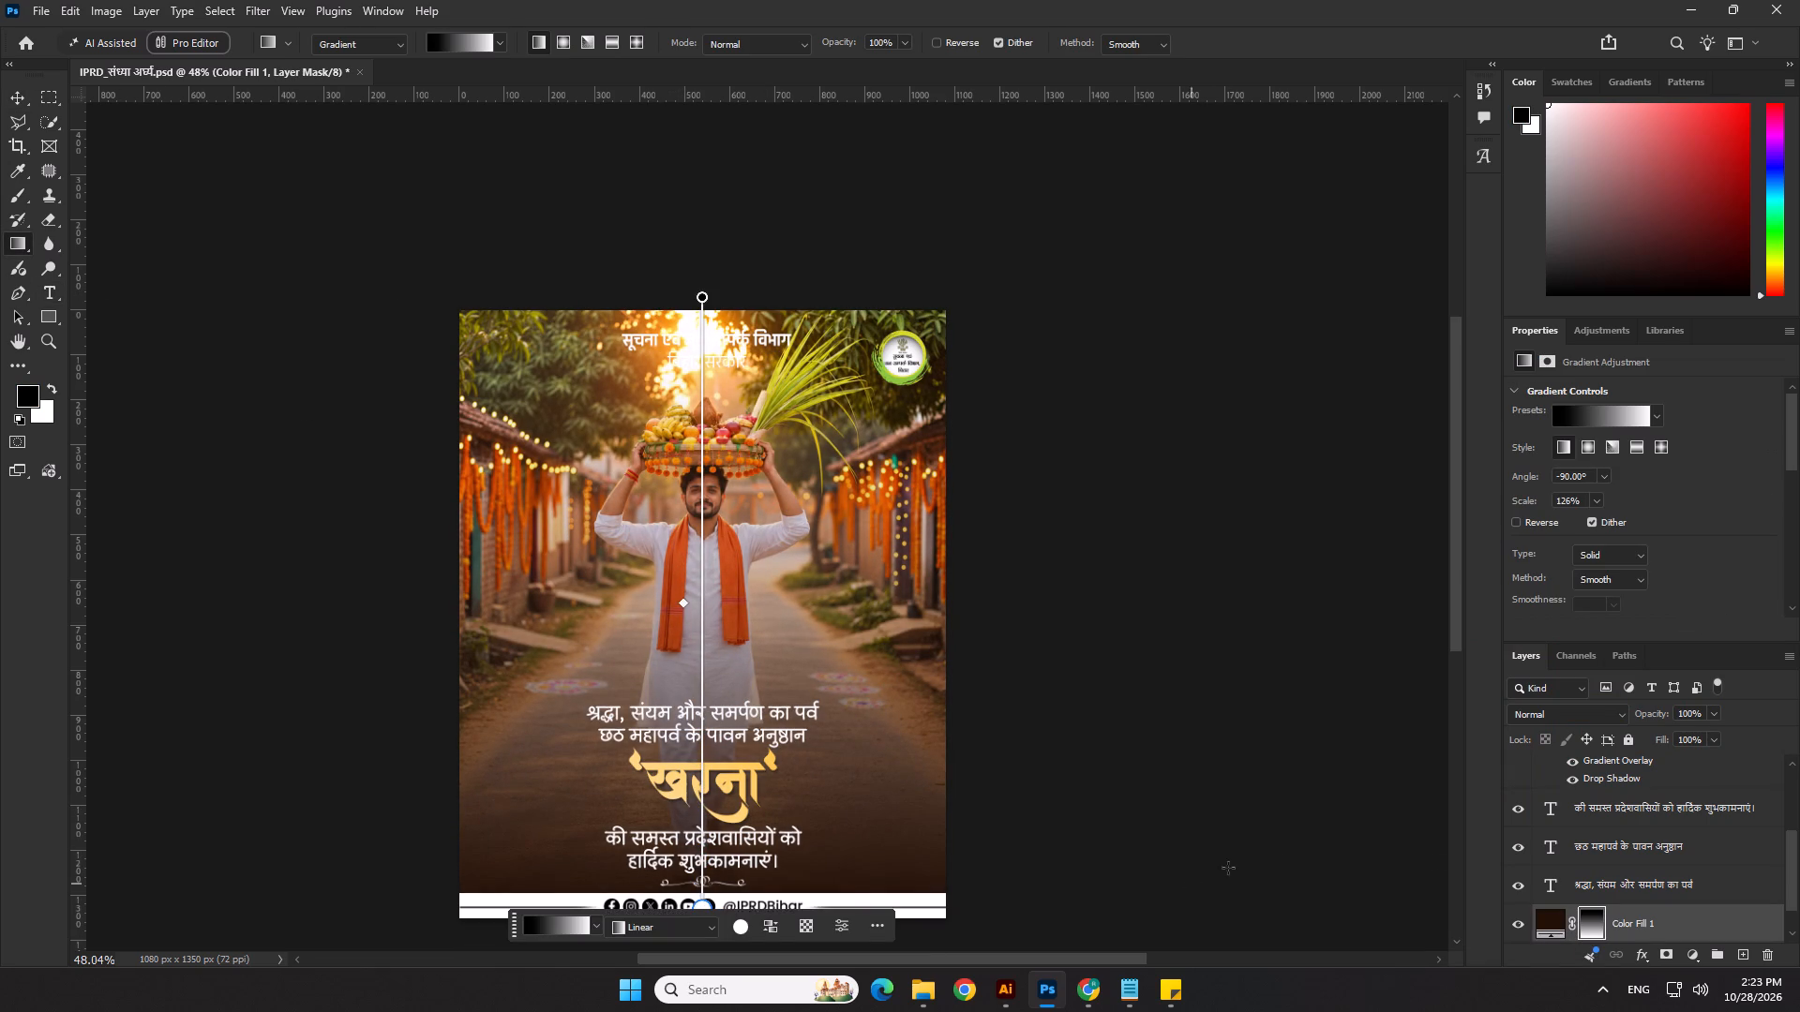
Paint black on the fill's mask with a soft brush of about 1000 px to clear the tint over the man, houses and trees.
{"action": "left_click", "coordinate": [1602, 925]}
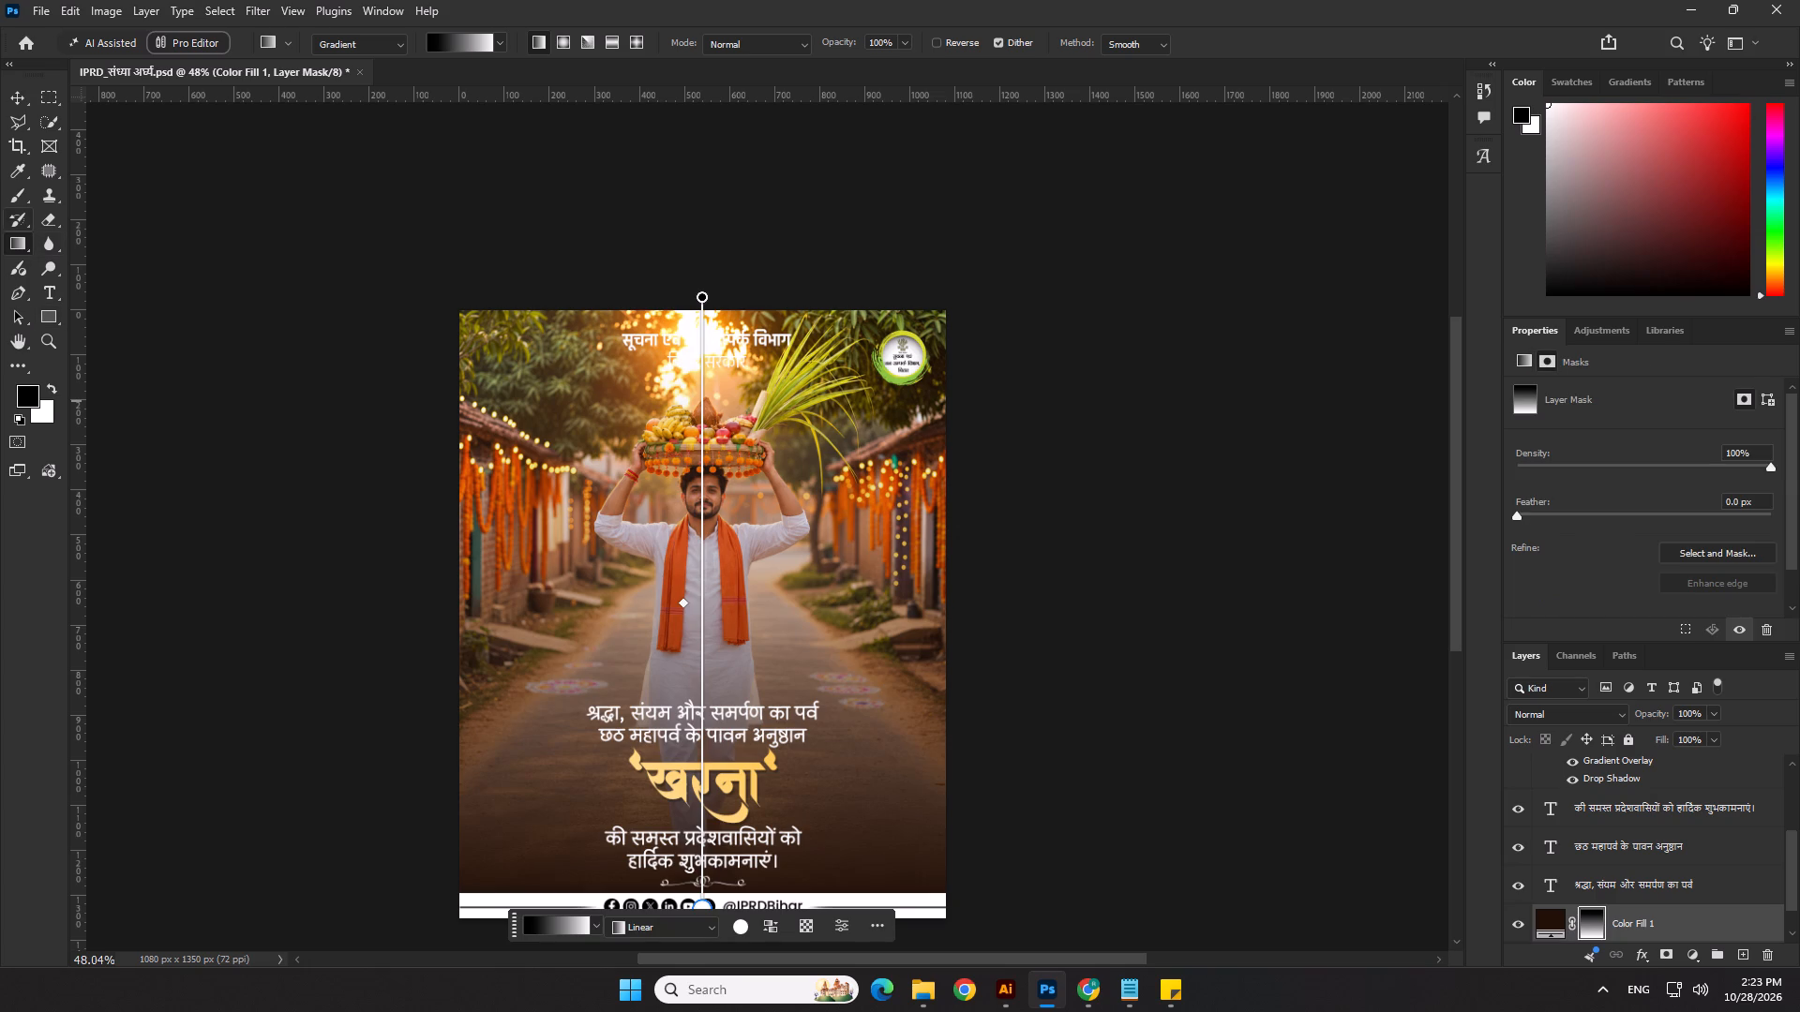
{"action": "left_click", "coordinate": [27, 198]}
{"action": "left_click", "coordinate": [770, 482]}
{"action": "key", "text": "bracketright"}
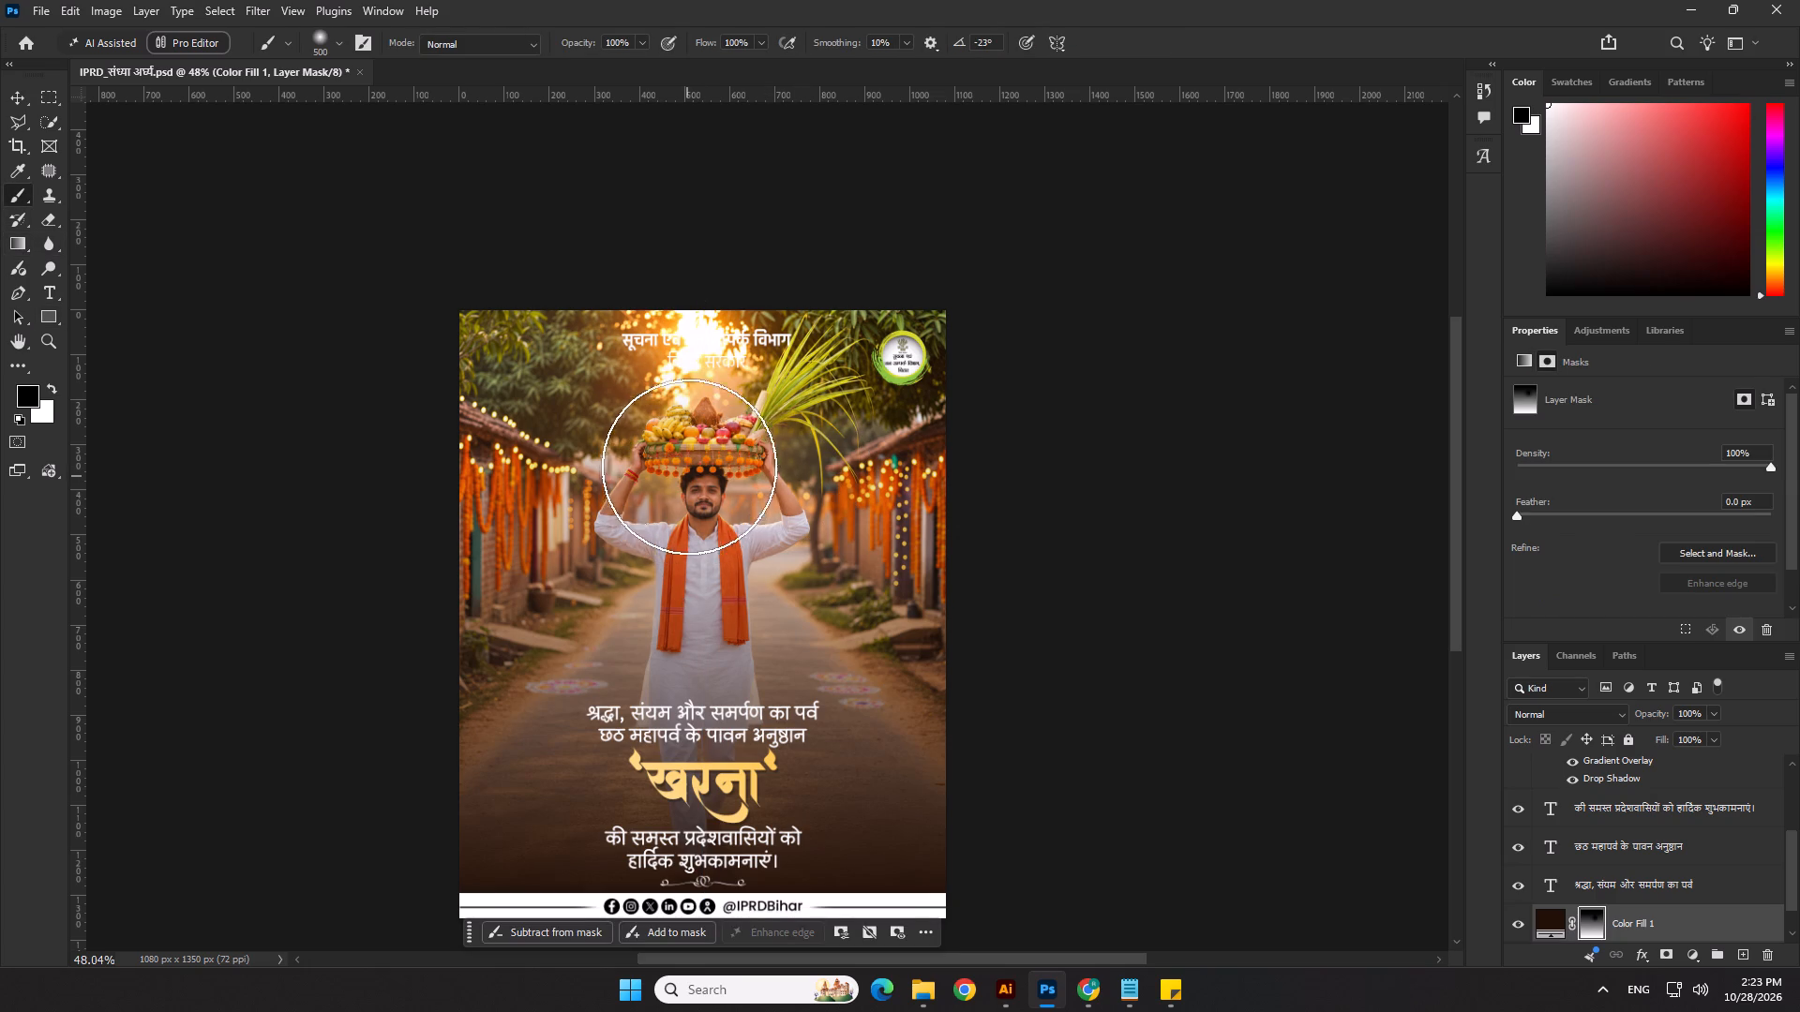
{"action": "key", "text": "bracketright"}
{"action": "key", "text": "bracketright"}
{"action": "type", "text": "]]"}
{"action": "key", "text": "bracketright"}
{"action": "left_click", "coordinate": [694, 408]}
{"action": "left_click", "coordinate": [586, 366]}
{"action": "left_click", "coordinate": [828, 363]}
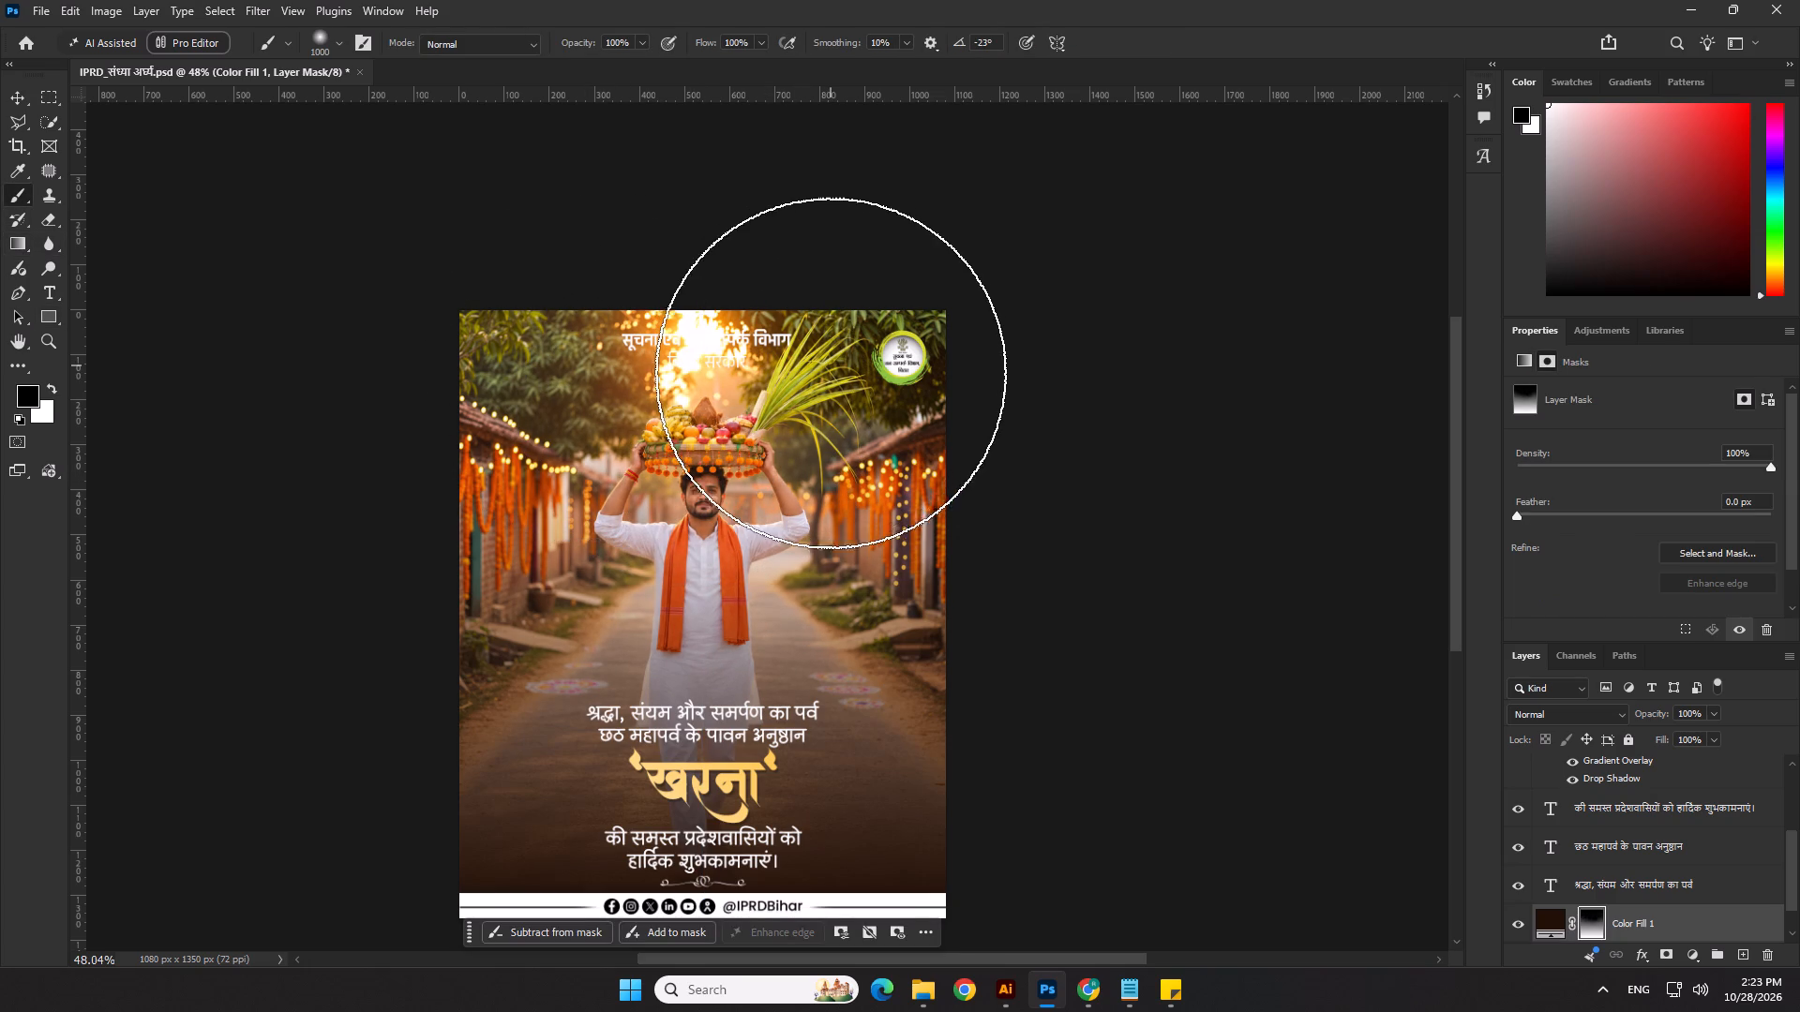
{"action": "left_click", "coordinate": [693, 542]}
{"action": "left_click", "coordinate": [574, 491]}
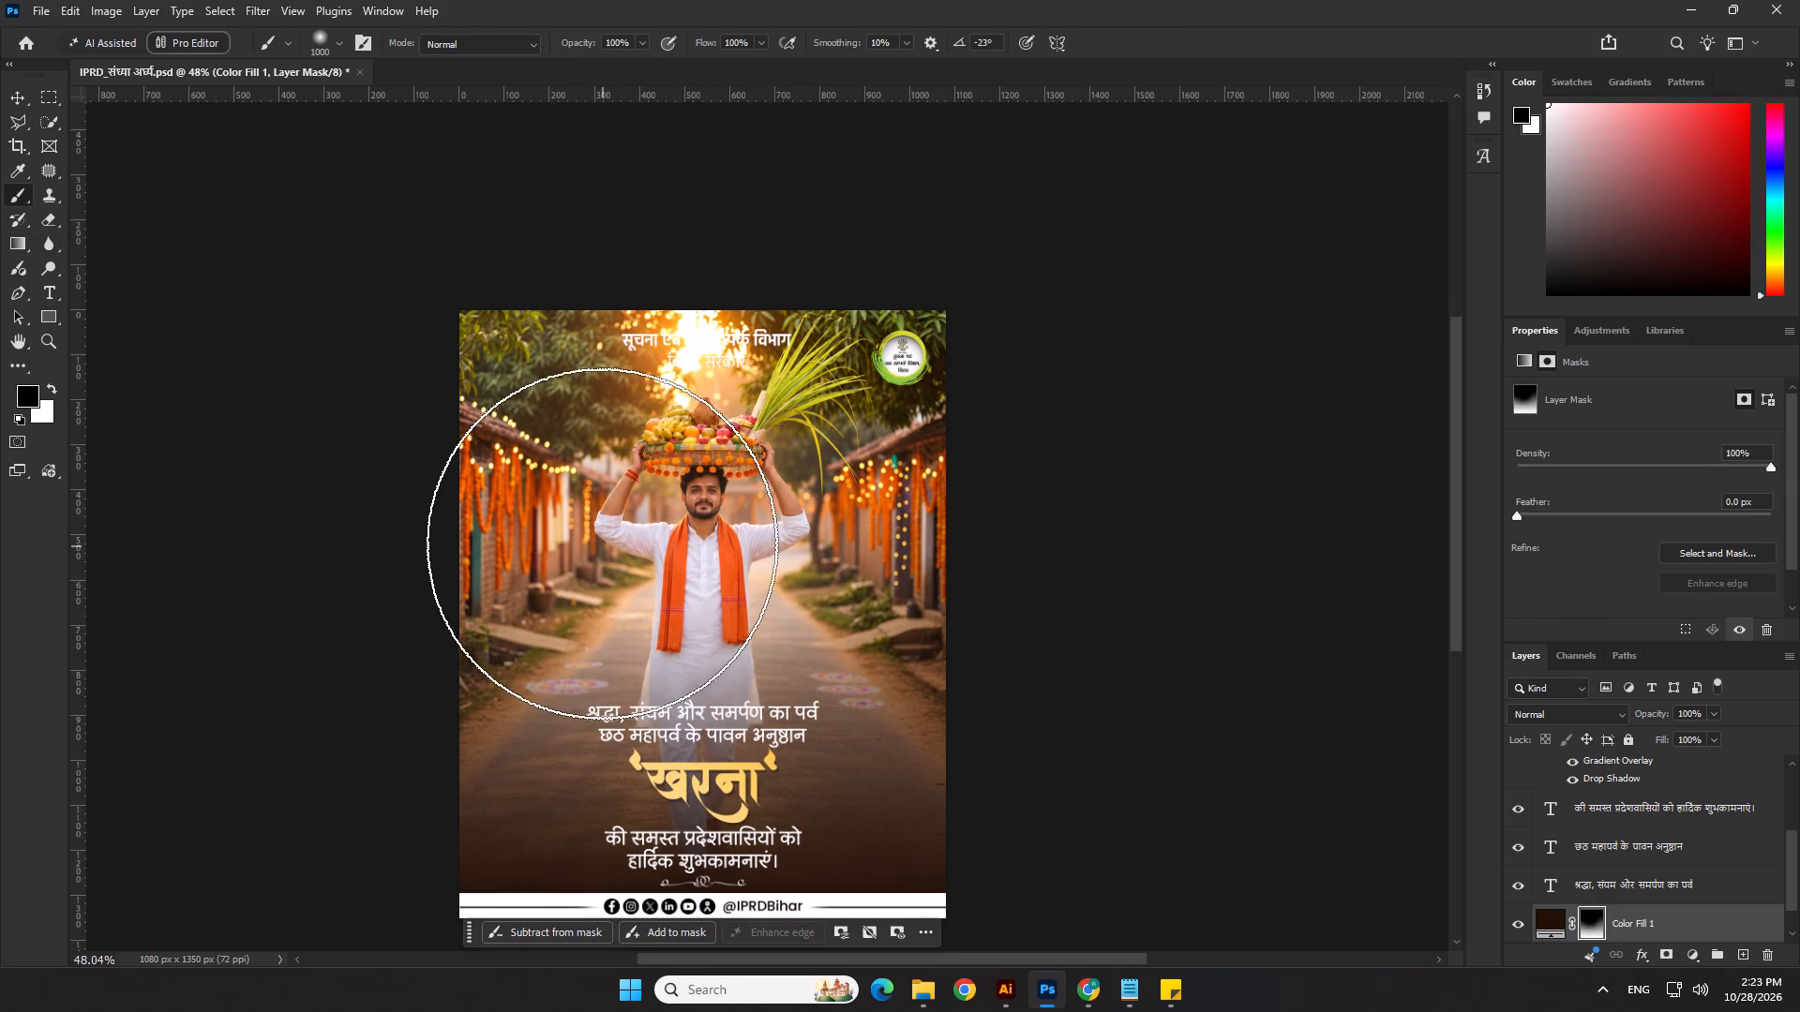
{"action": "left_click", "coordinate": [517, 459]}
{"action": "left_click", "coordinate": [839, 500]}
{"action": "left_click", "coordinate": [962, 328]}
{"action": "double_click", "coordinate": [924, 361]}
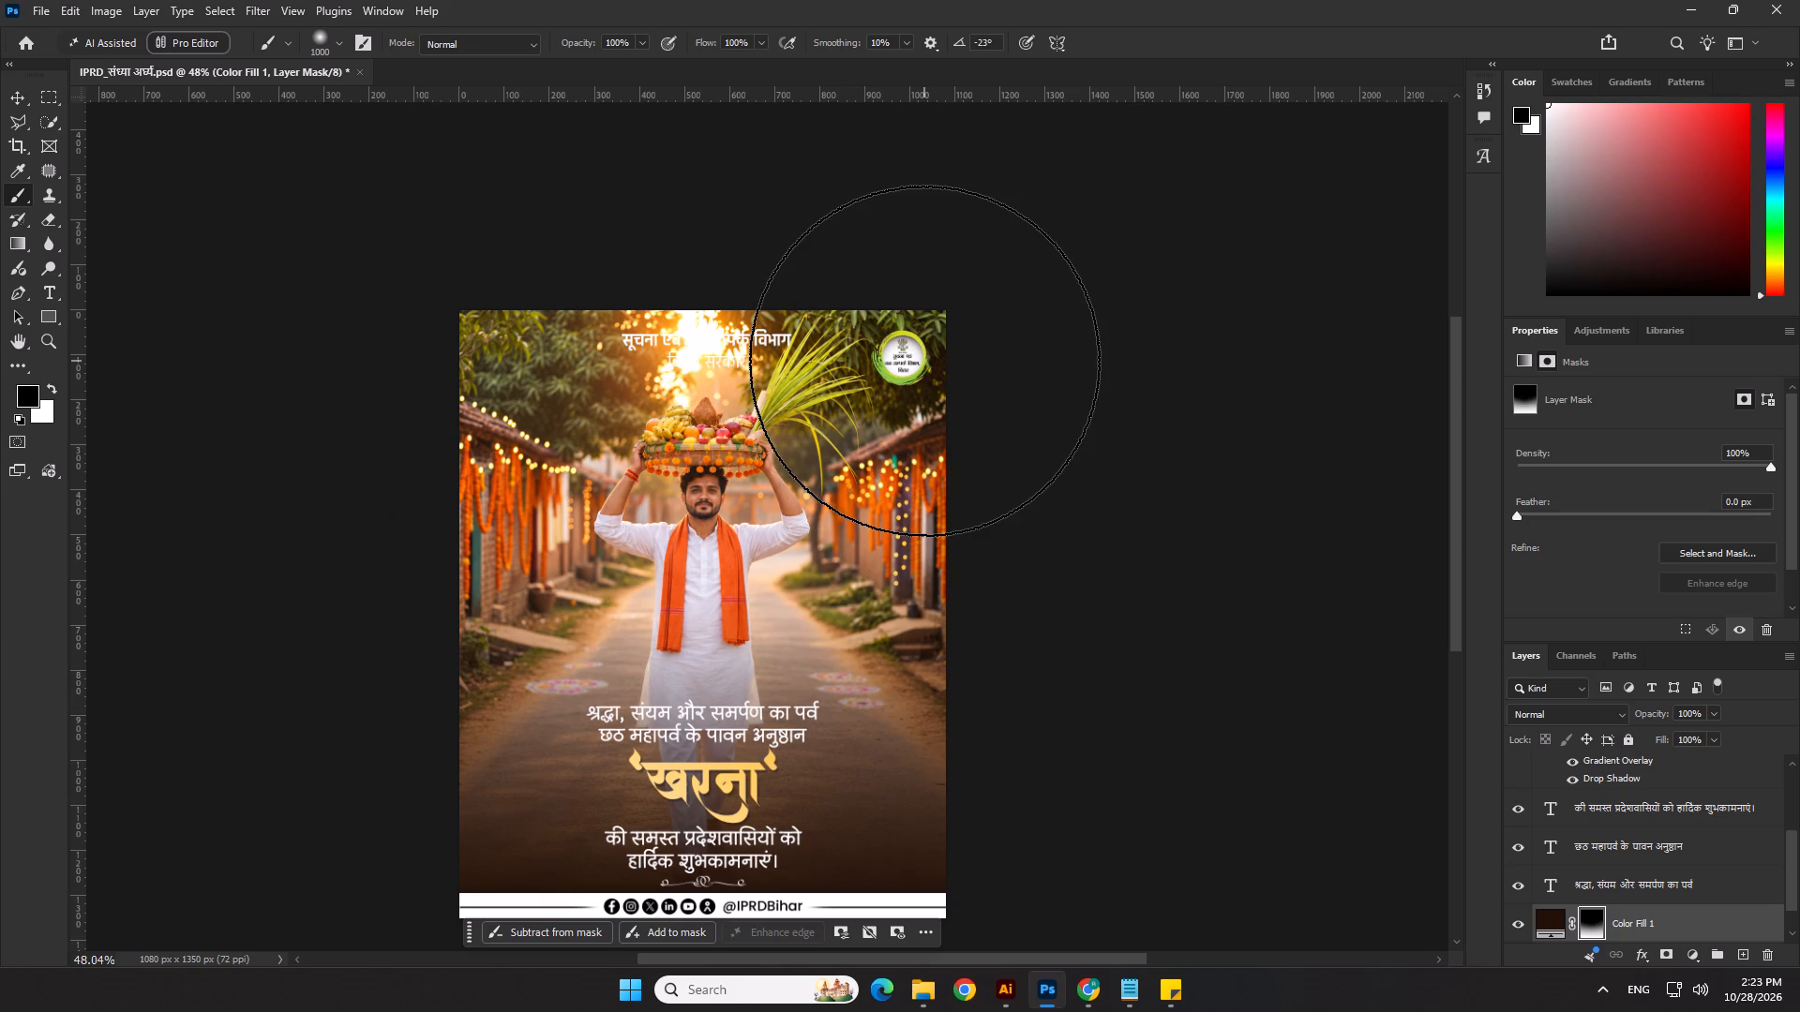
{"action": "left_click", "coordinate": [14, 97]}
{"action": "left_click", "coordinate": [152, 290]}
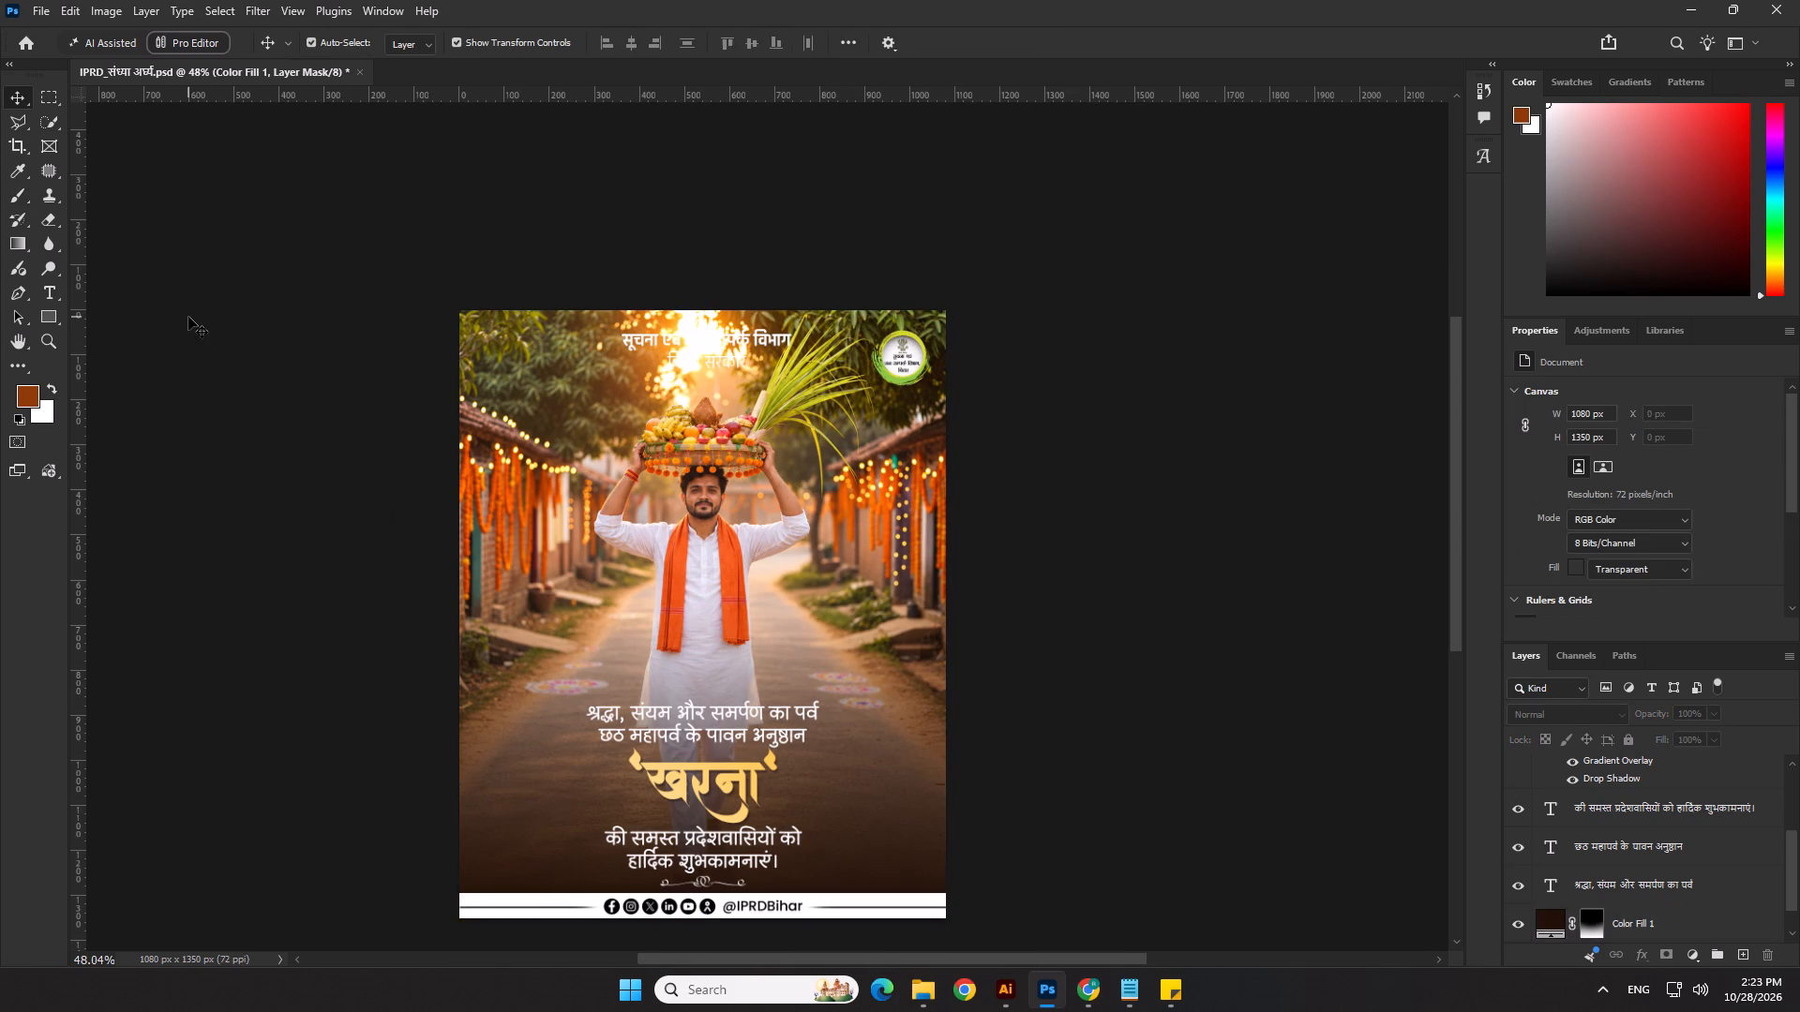
Copy अस्ताचलगामी सूर्य को नमन from the Notepad notes and replace the छठ महापर्व के पावन अनुष्ठान line on the Photoshop poster with it.
{"action": "left_click", "coordinate": [1124, 1011]}
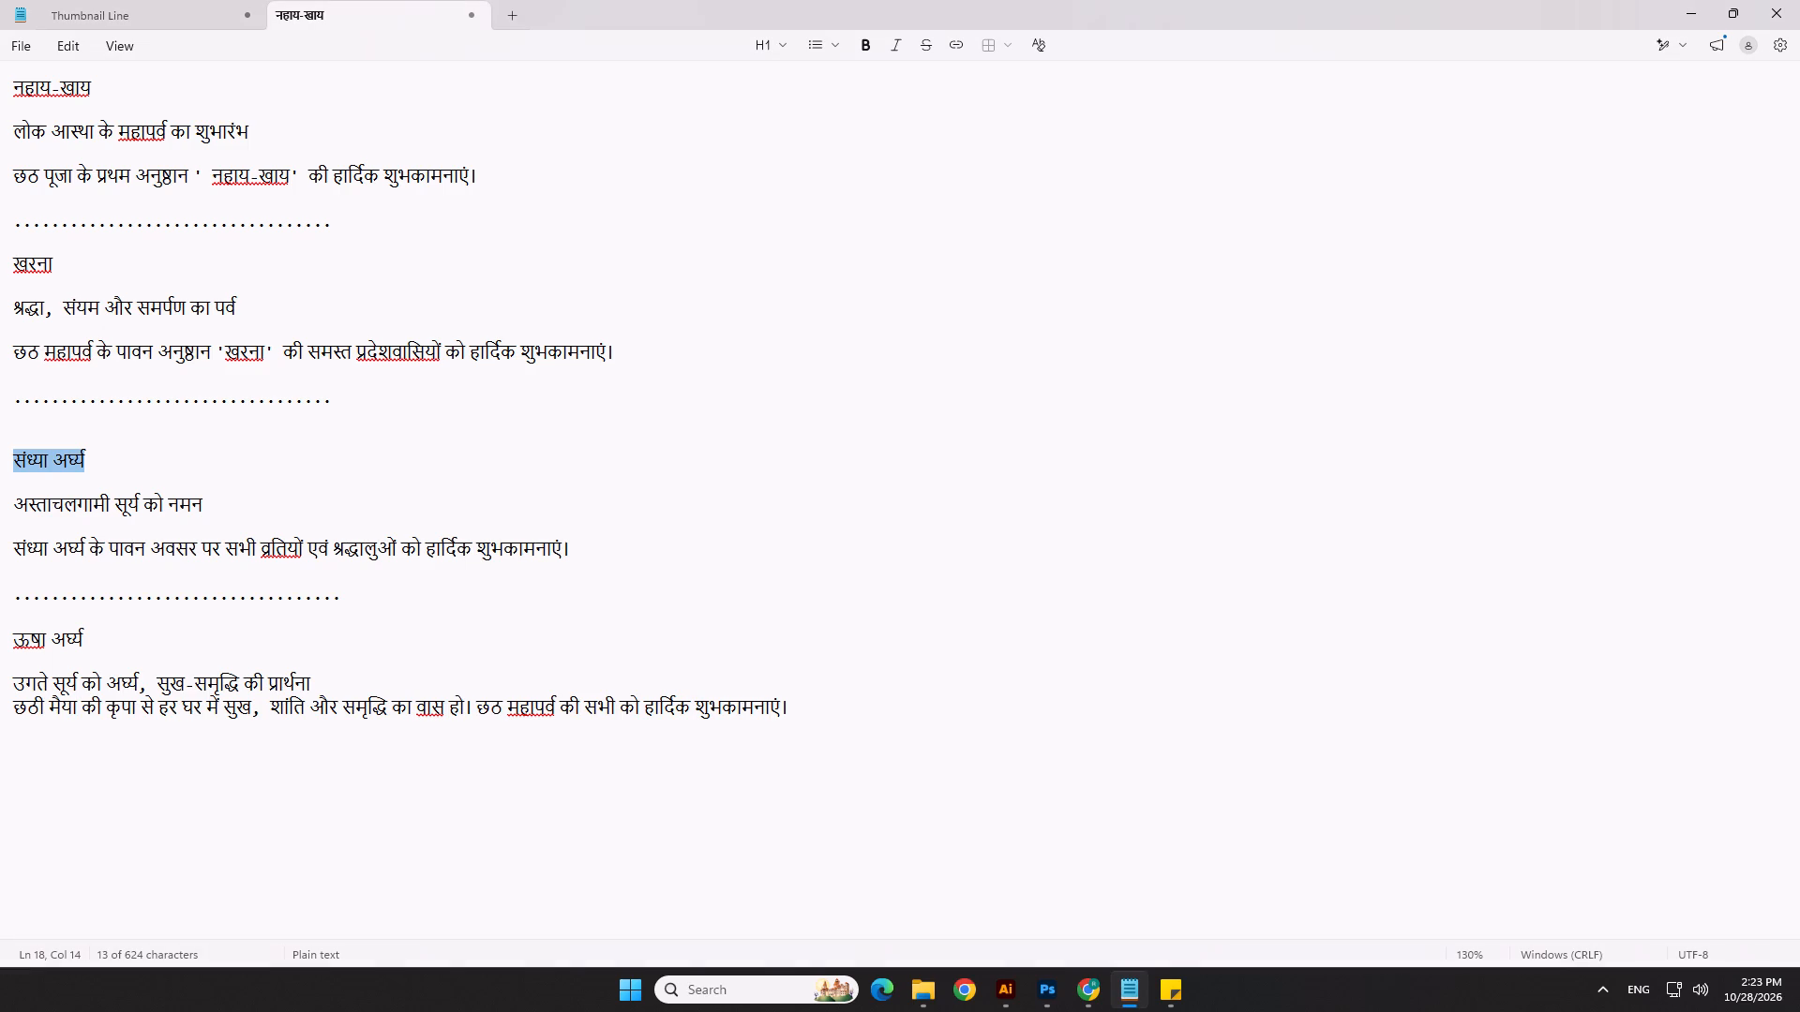
{"action": "left_click_drag", "start_coordinate": [16, 504], "coordinate": [202, 499]}
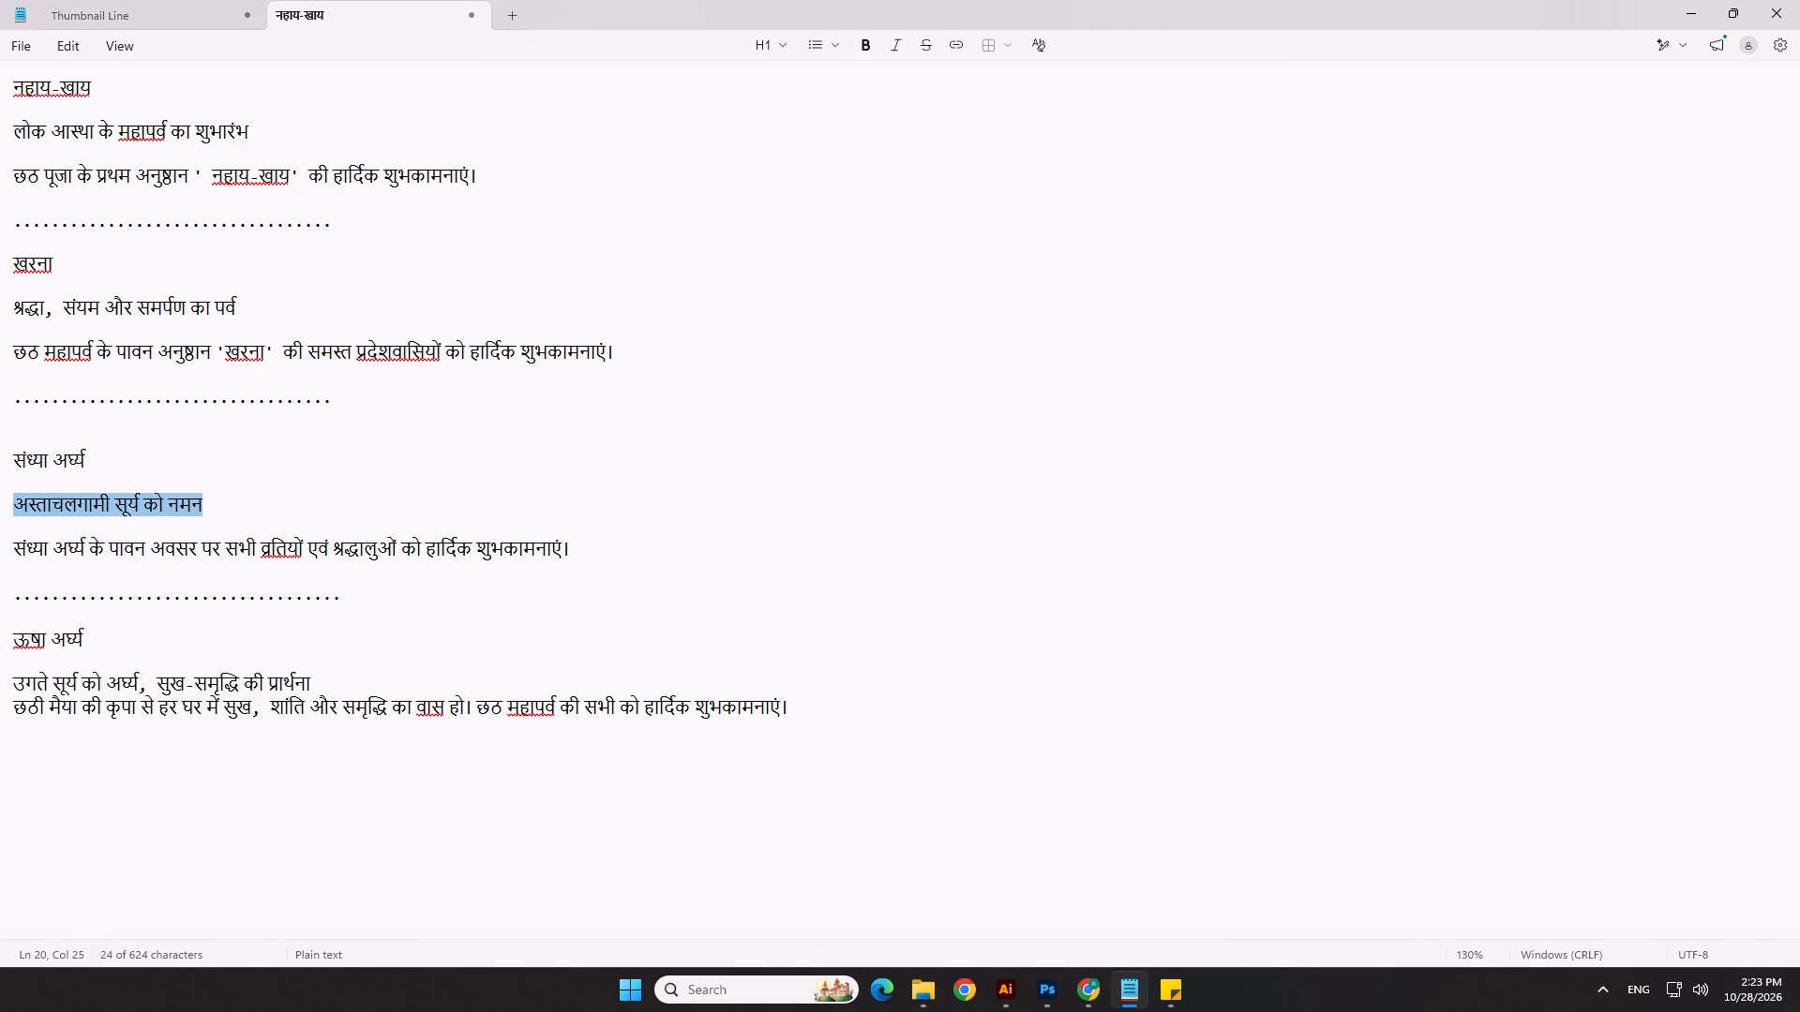
{"action": "key", "text": "ctrl+c"}
{"action": "key", "text": "ctrl+c"}
{"action": "key", "text": "alt+Tab"}
{"action": "scroll", "coordinate": [744, 761], "scroll_direction": "up", "scroll_amount": 5}
{"action": "double_click", "coordinate": [728, 730]}
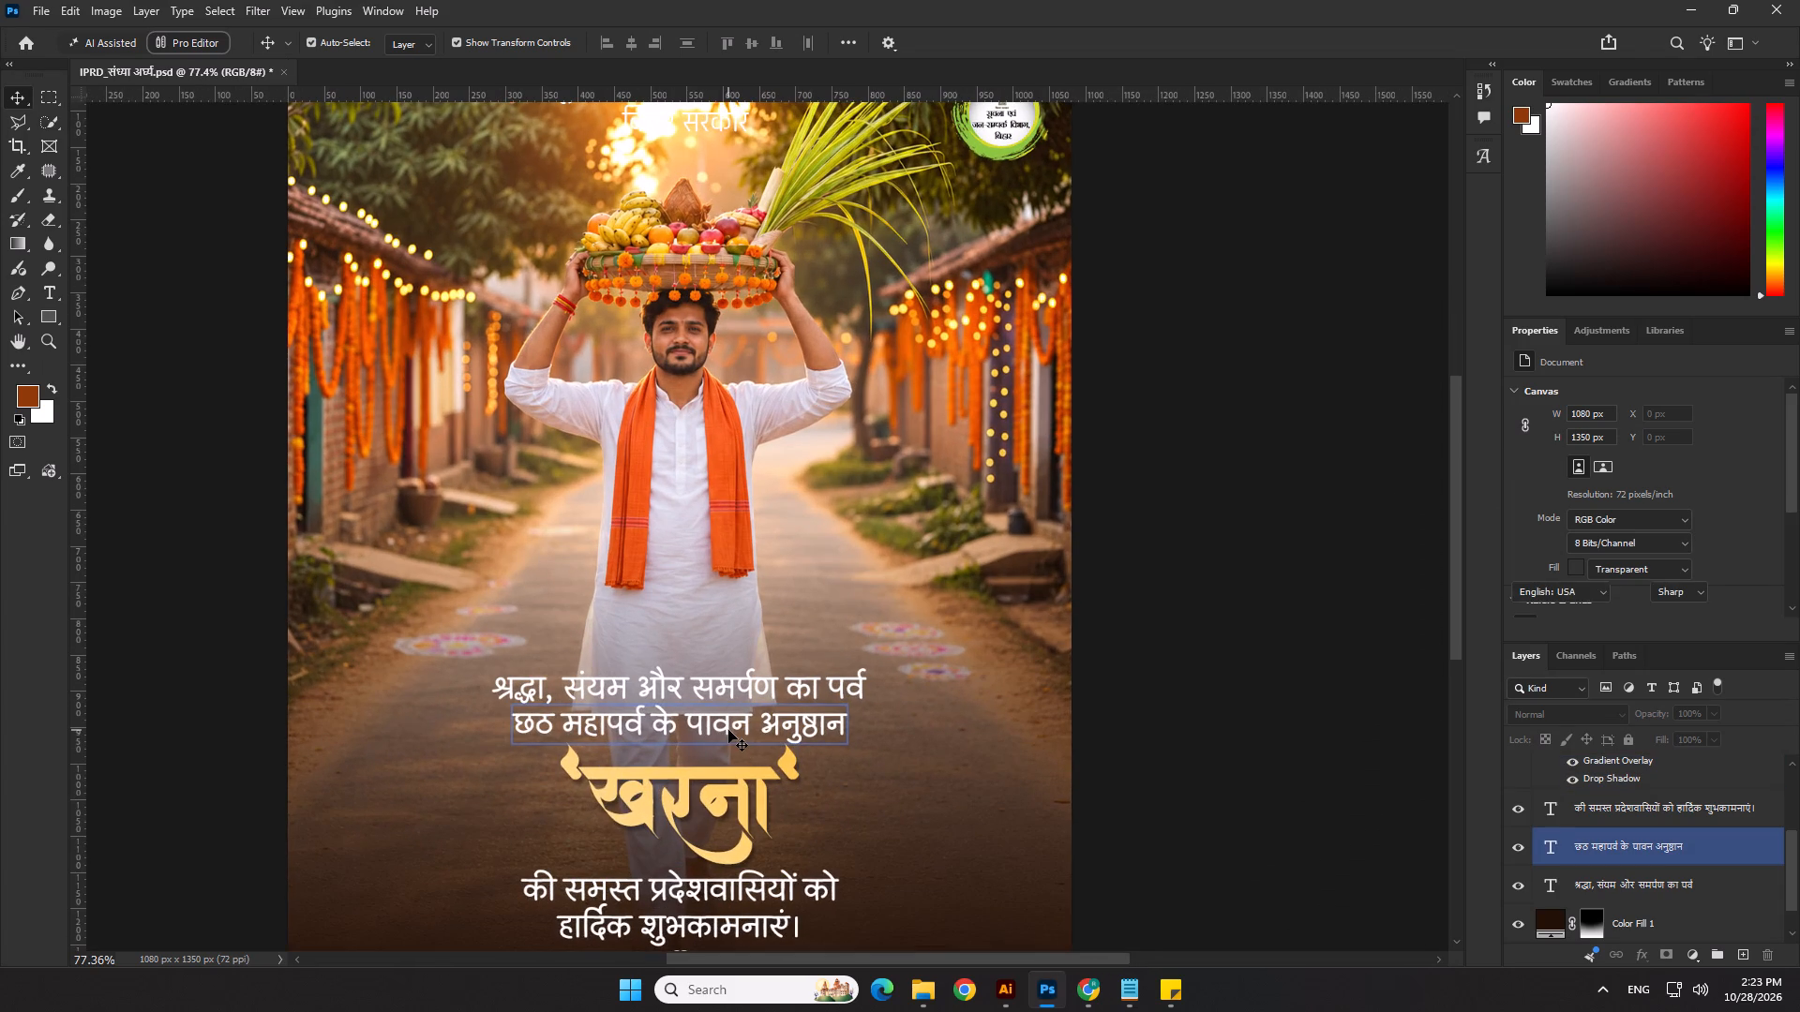
{"action": "key", "text": "ctrl+v"}
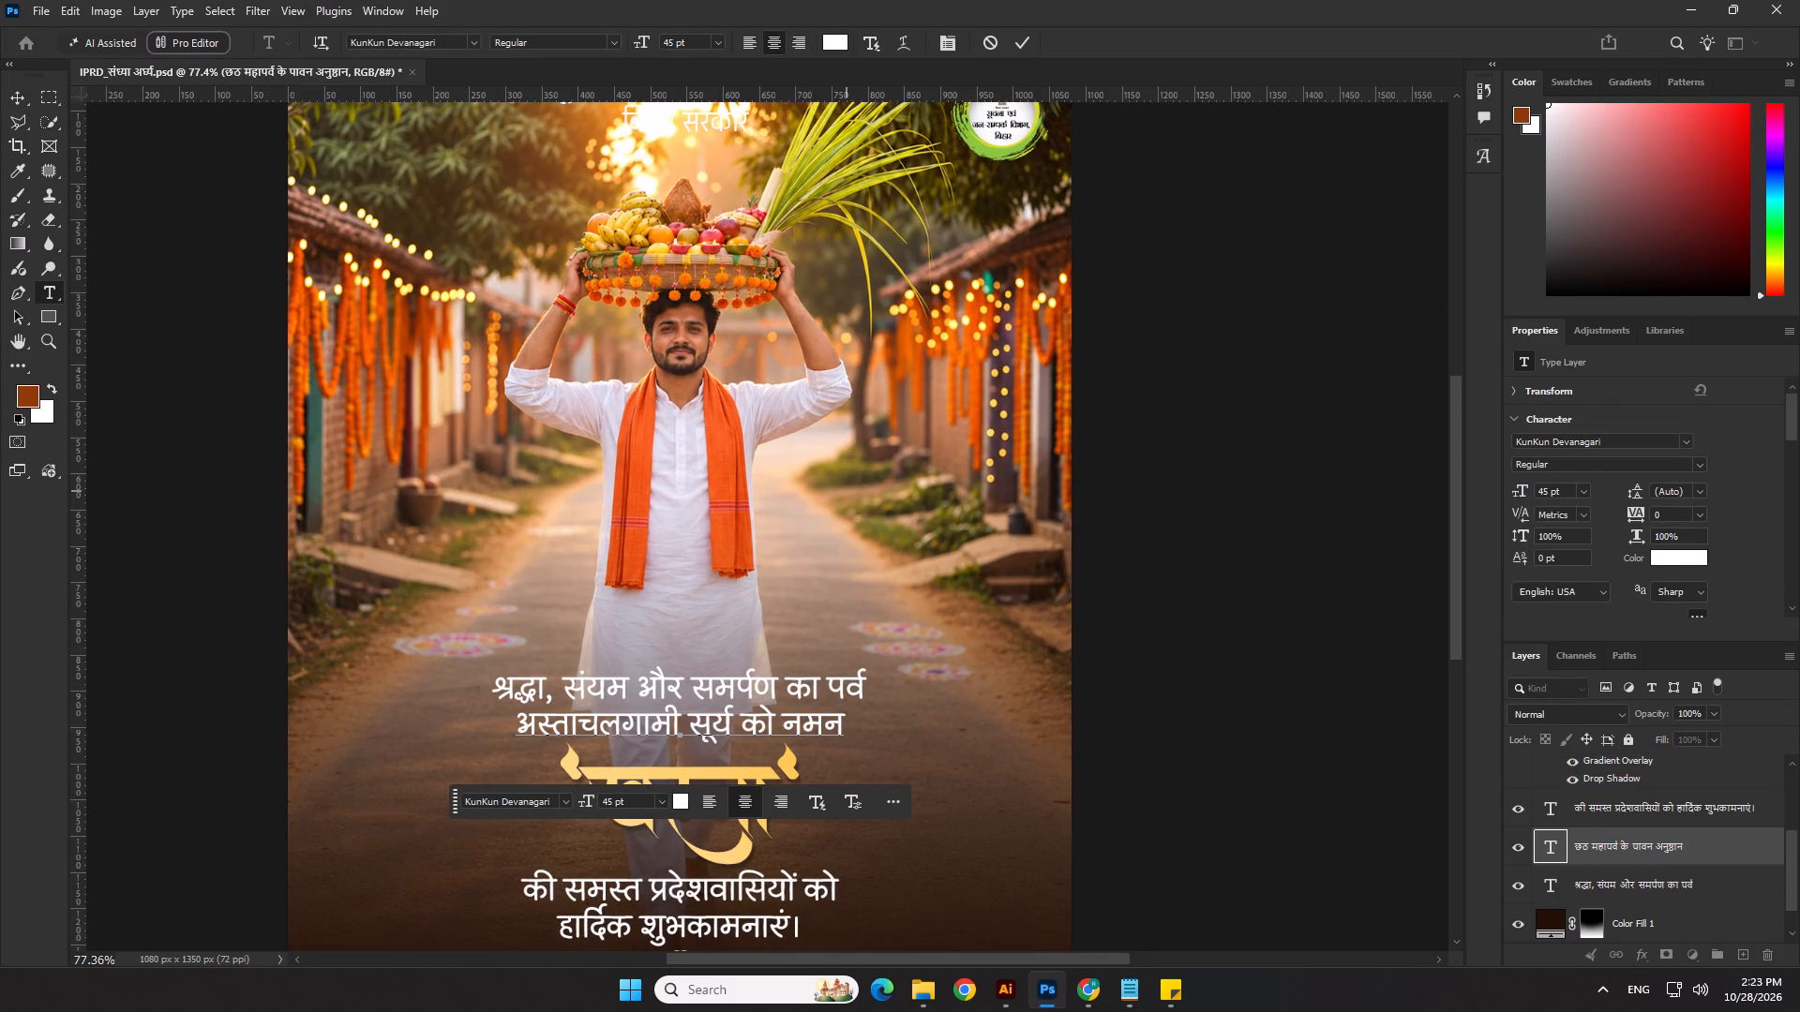
{"action": "left_click", "coordinate": [11, 90]}
{"action": "left_click", "coordinate": [219, 296]}
Hide the श्रद्धा, संयम और समर्पण का पर्व text layer.
{"action": "left_click", "coordinate": [611, 694]}
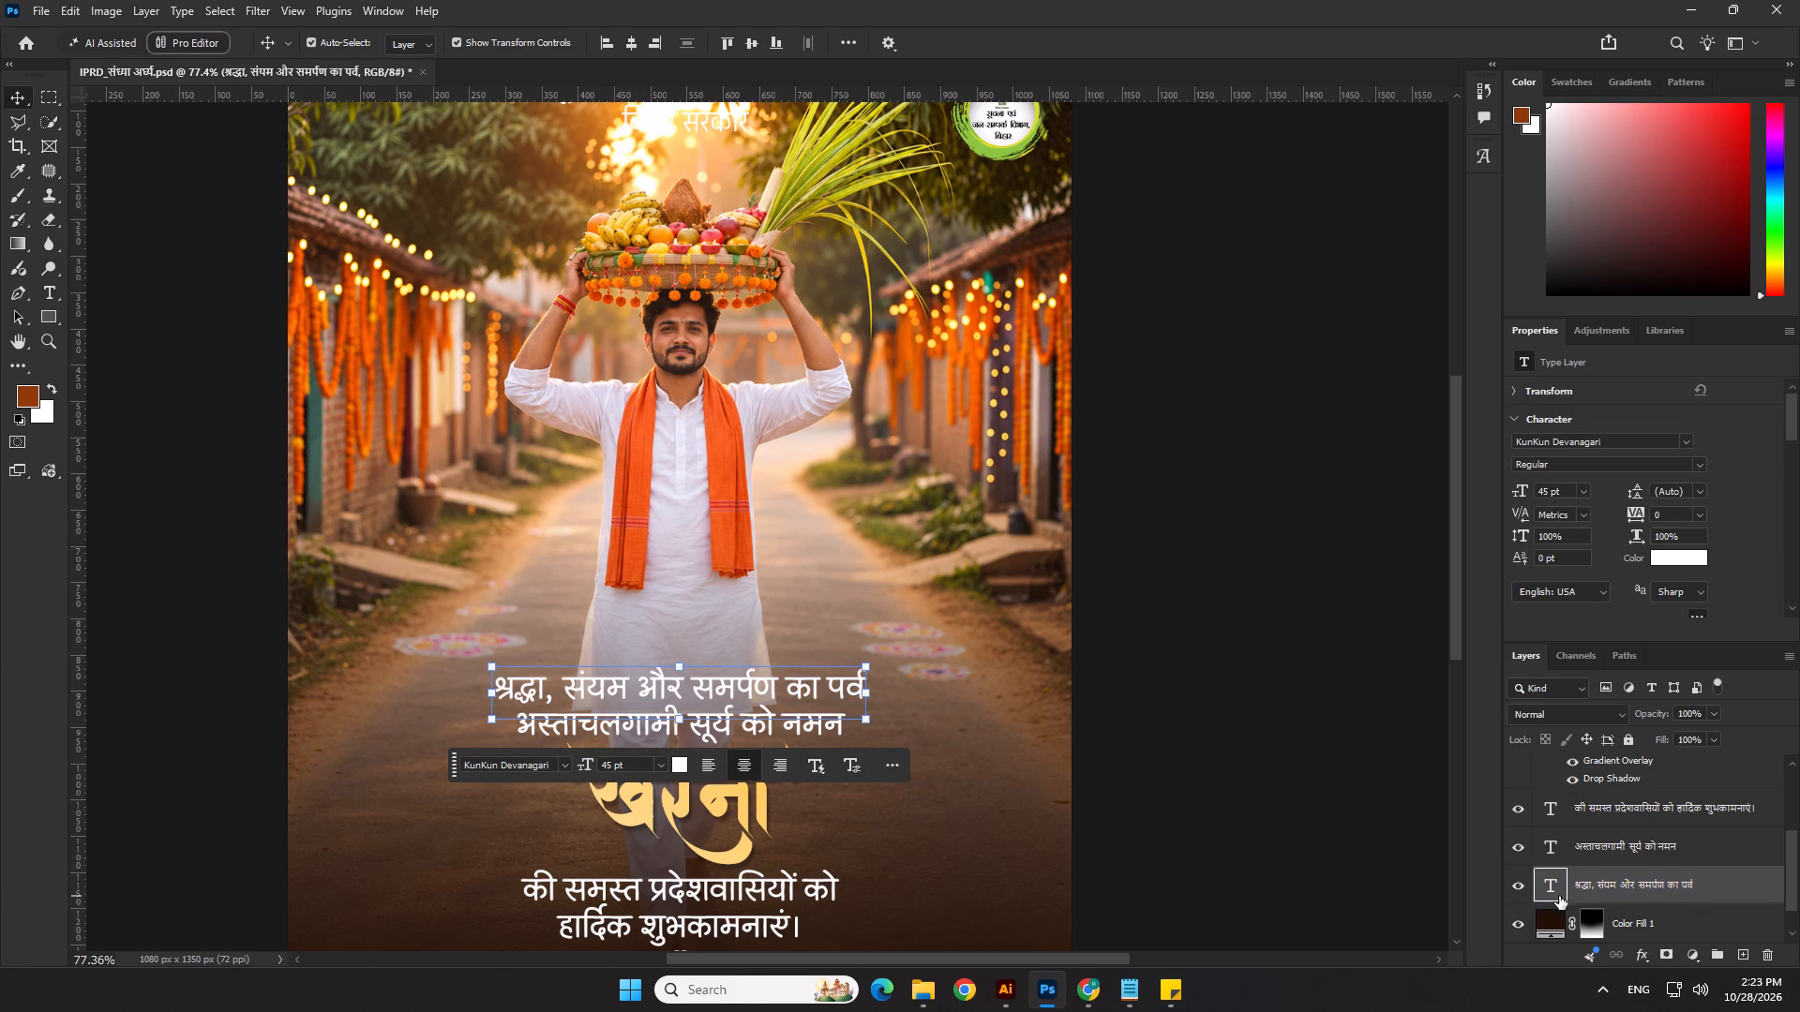
{"action": "left_click", "coordinate": [1522, 885]}
{"action": "left_click", "coordinate": [1260, 730]}
Check संध्या अर्घ्य in the Notepad notes and replace the Photoshop poster's 'खरना' title with its first syllable, सं.
{"action": "key", "text": "alt+Tab"}
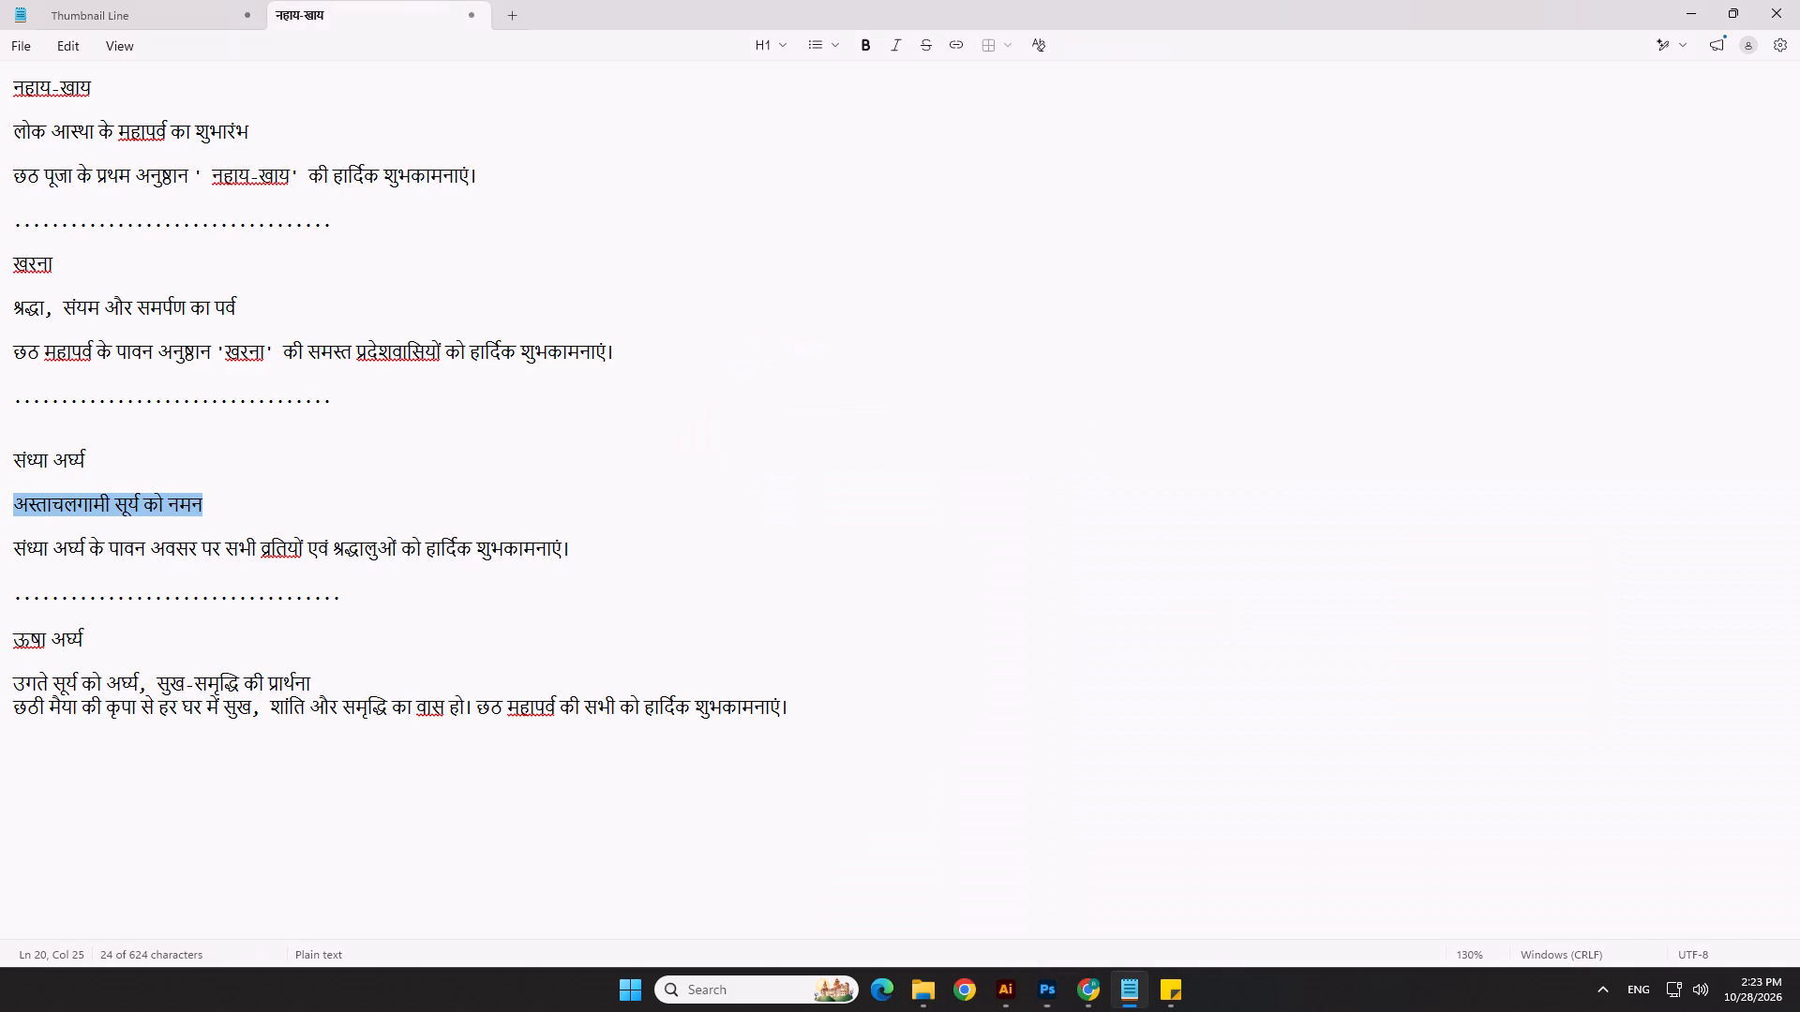
{"action": "left_click_drag", "start_coordinate": [17, 547], "coordinate": [39, 546]}
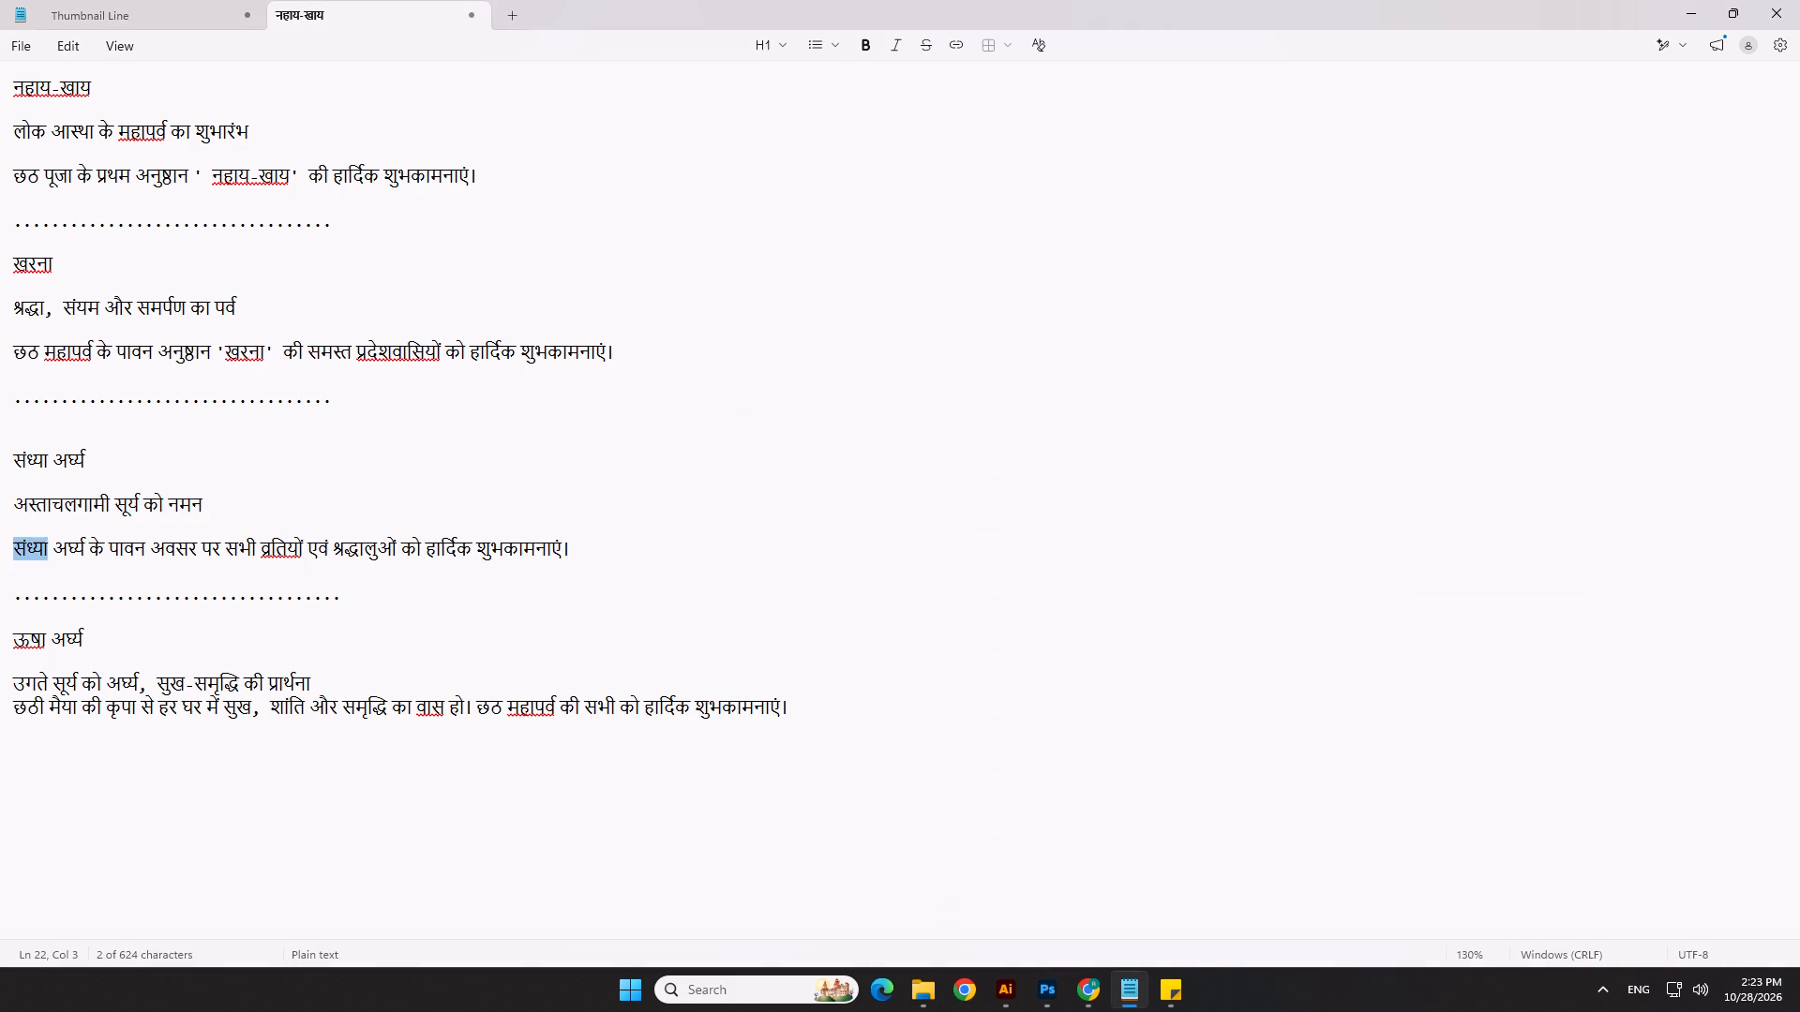
{"action": "left_click_drag", "start_coordinate": [39, 546], "coordinate": [85, 546]}
{"action": "key", "text": "alt+Tab"}
{"action": "scroll", "coordinate": [688, 817], "scroll_direction": "up", "scroll_amount": 3}
{"action": "double_click", "coordinate": [675, 791]}
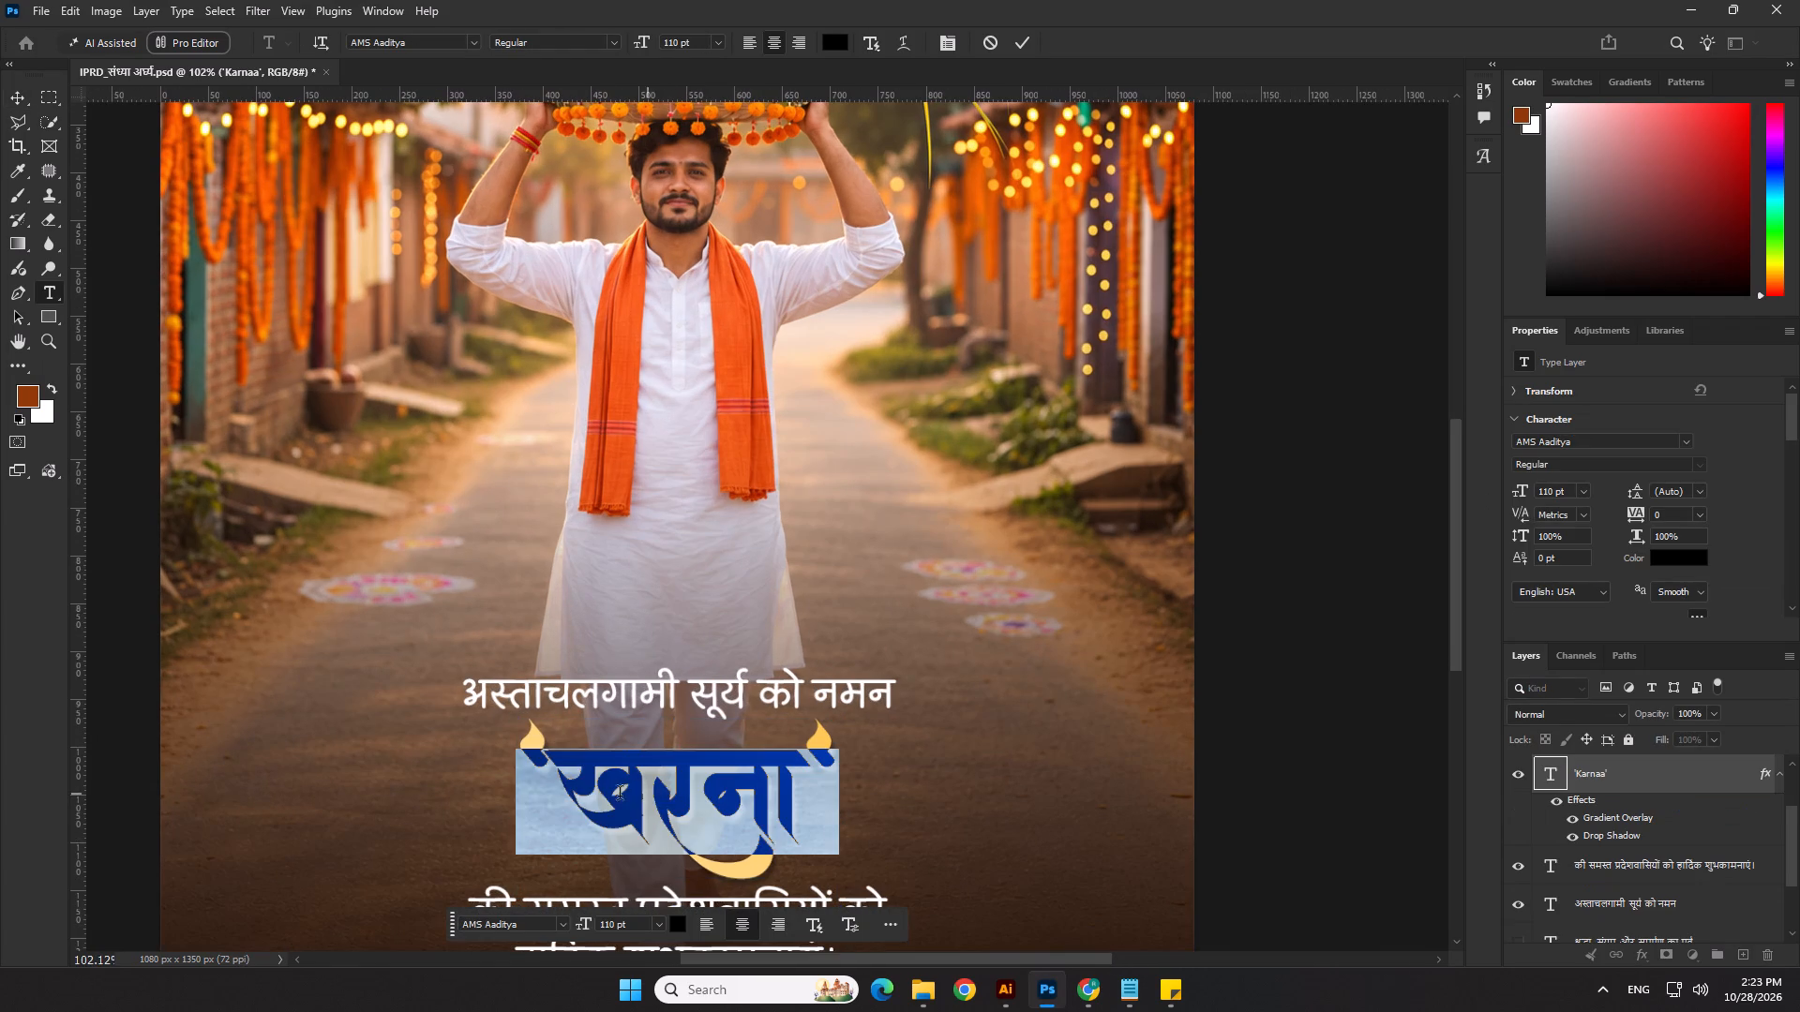
{"action": "left_click_drag", "start_coordinate": [559, 795], "coordinate": [618, 801]}
{"action": "left_click", "coordinate": [570, 794]}
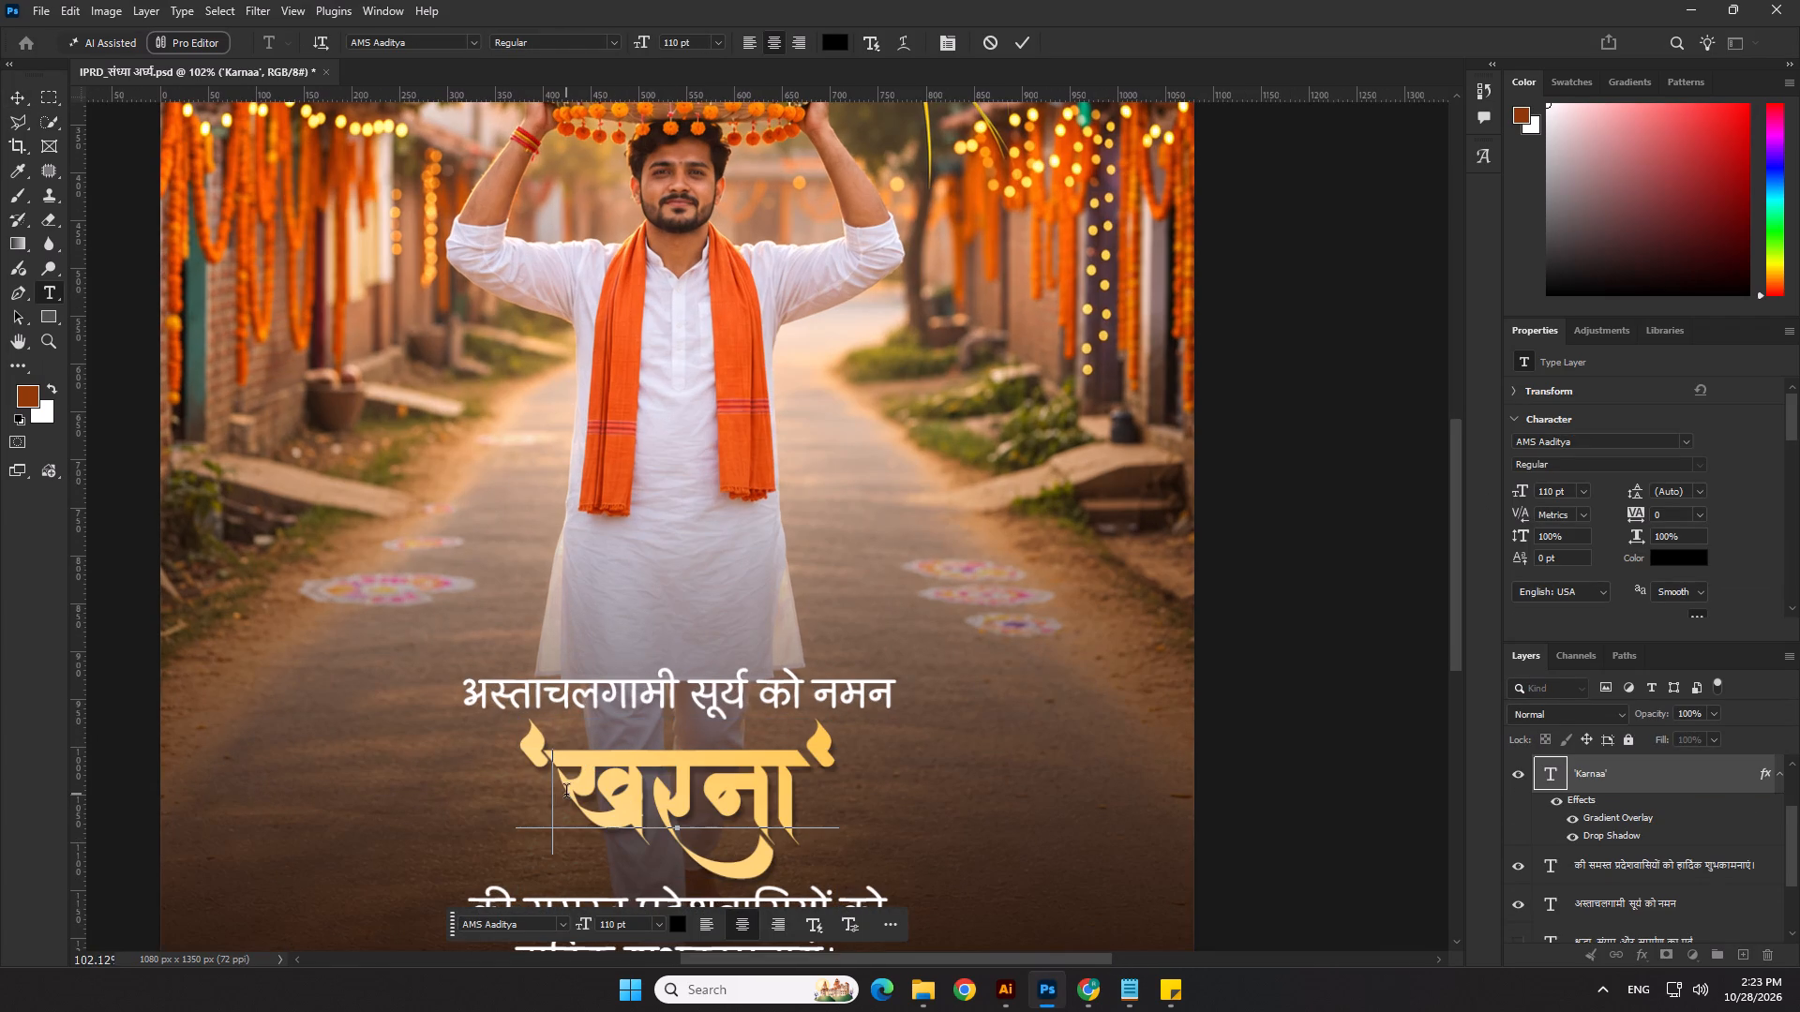
{"action": "left_click_drag", "start_coordinate": [519, 771], "coordinate": [879, 806]}
{"action": "key", "text": "alt+Tab"}
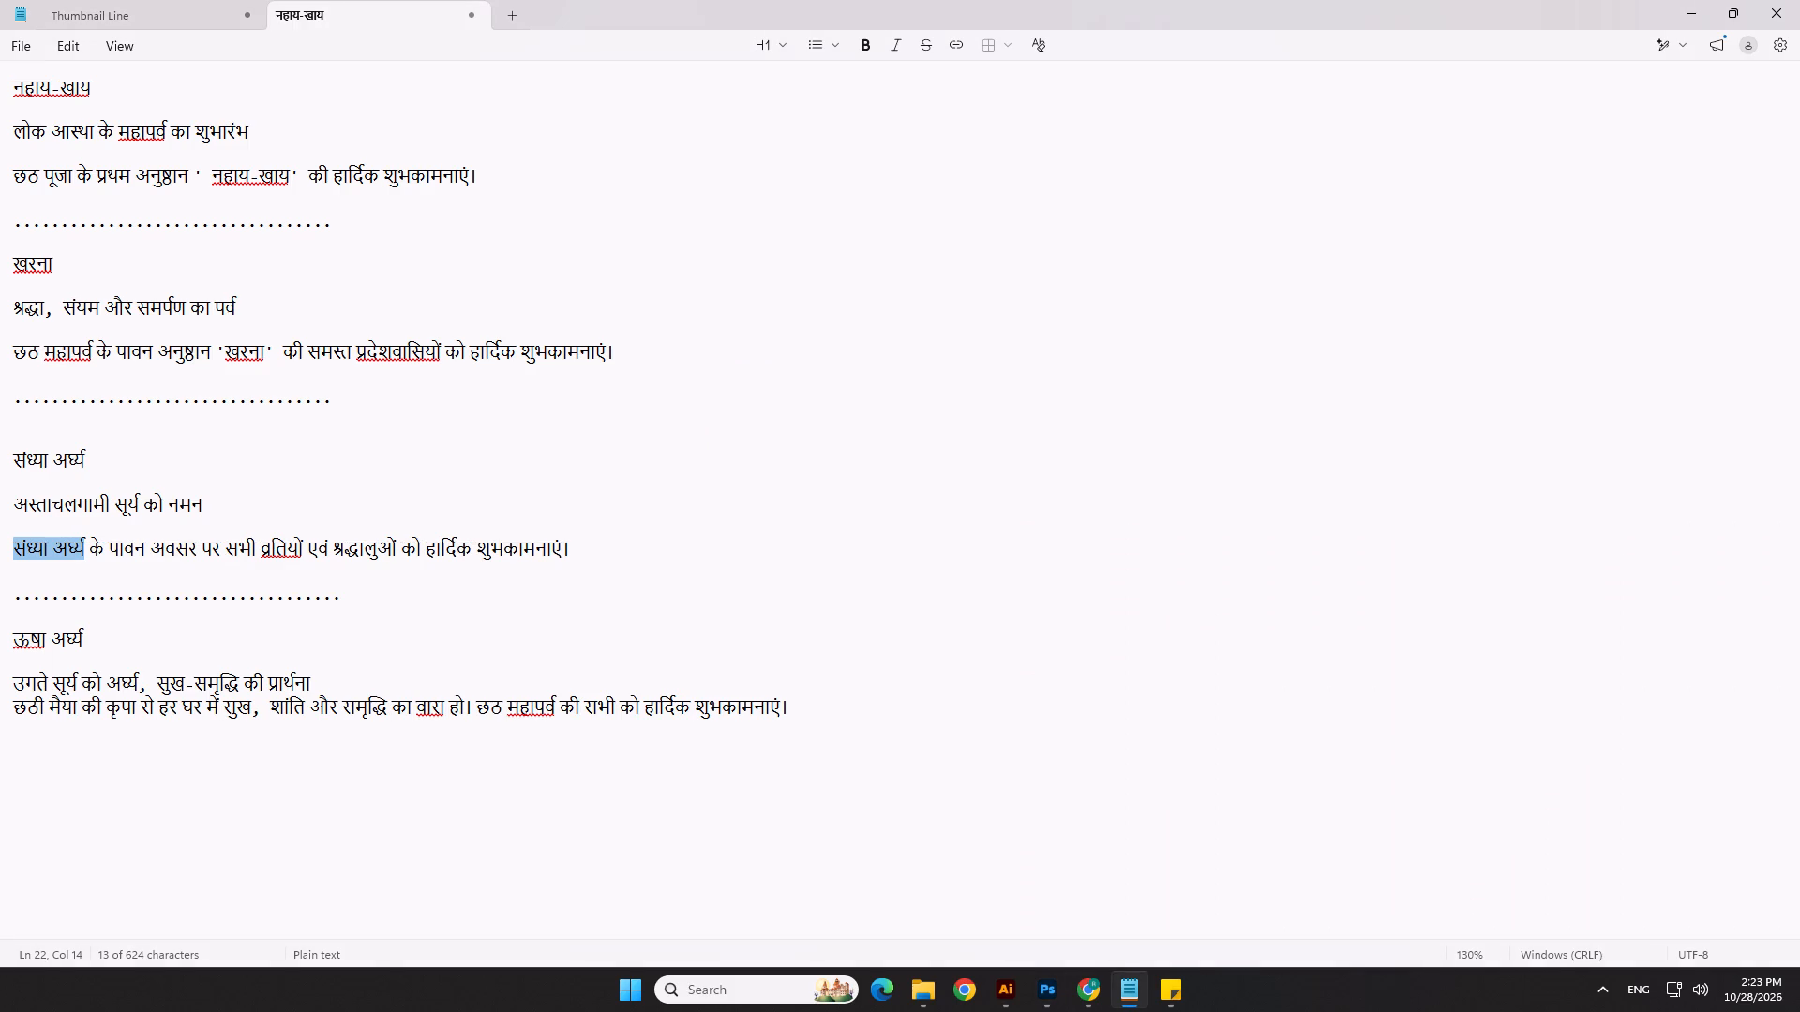
{"action": "key", "text": "alt+Tab"}
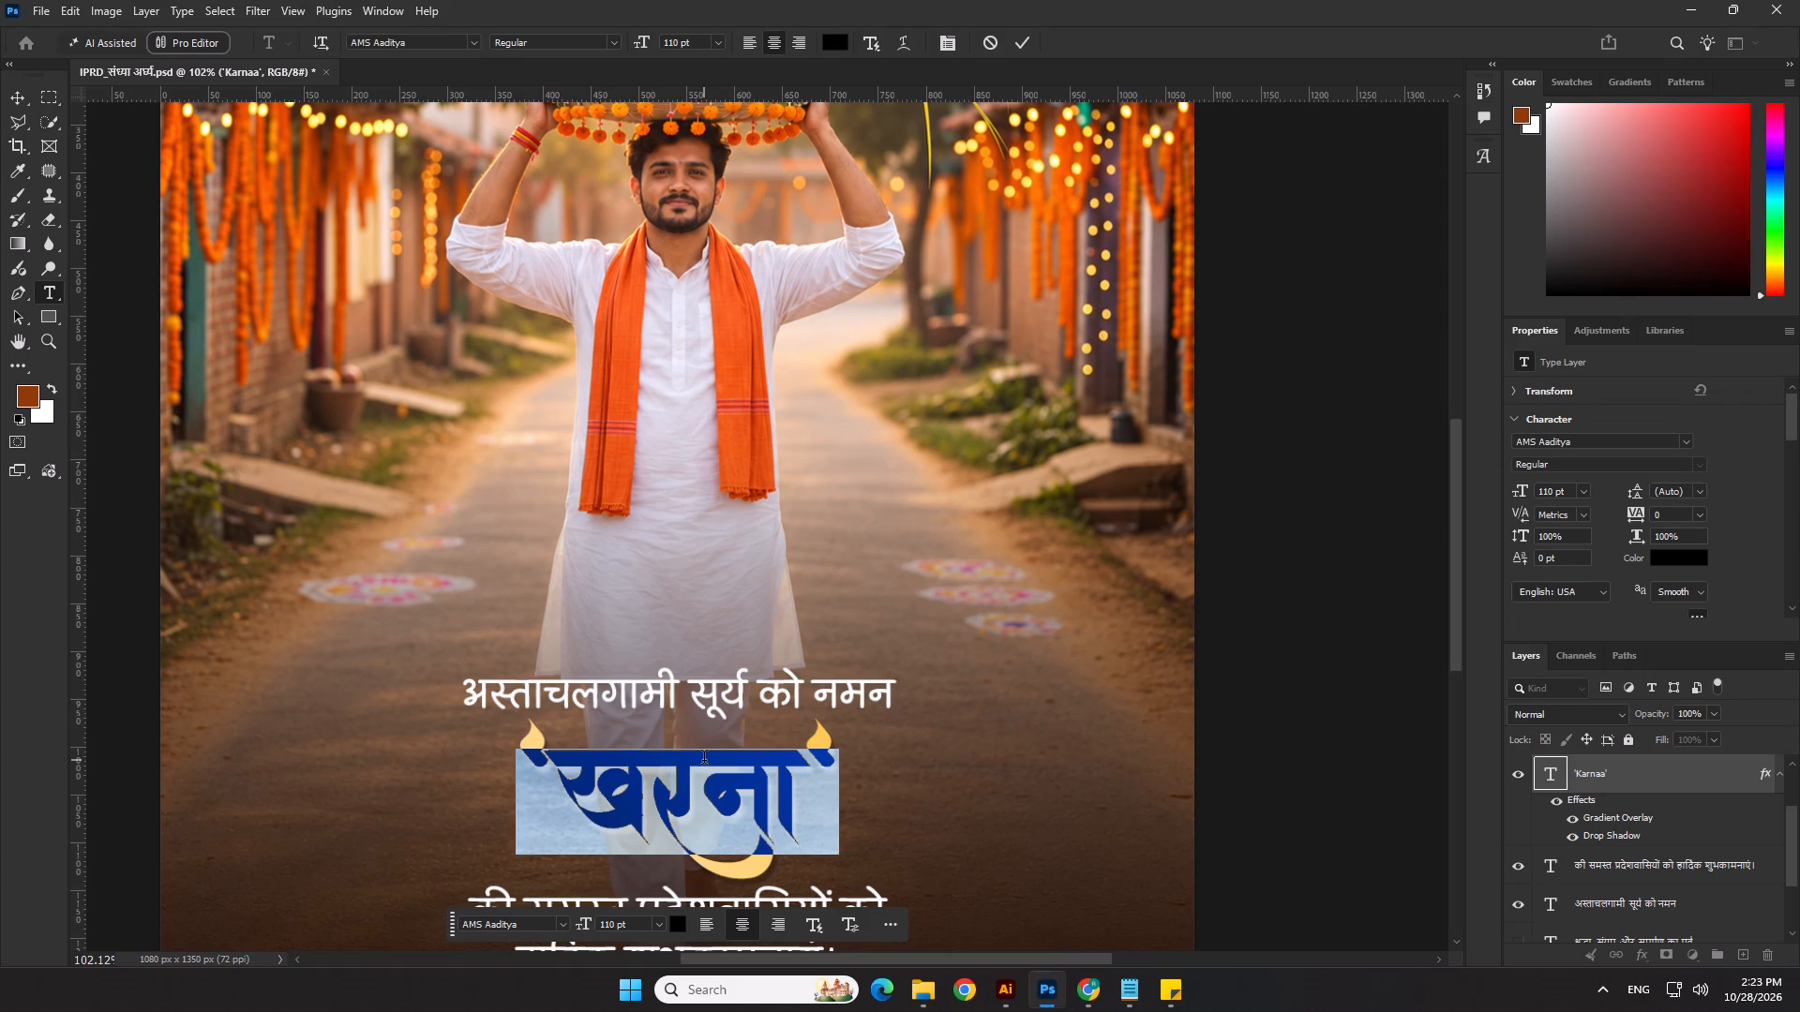
{"action": "key", "text": "shift+s"}
{"action": "key", "text": "BackSpace"}
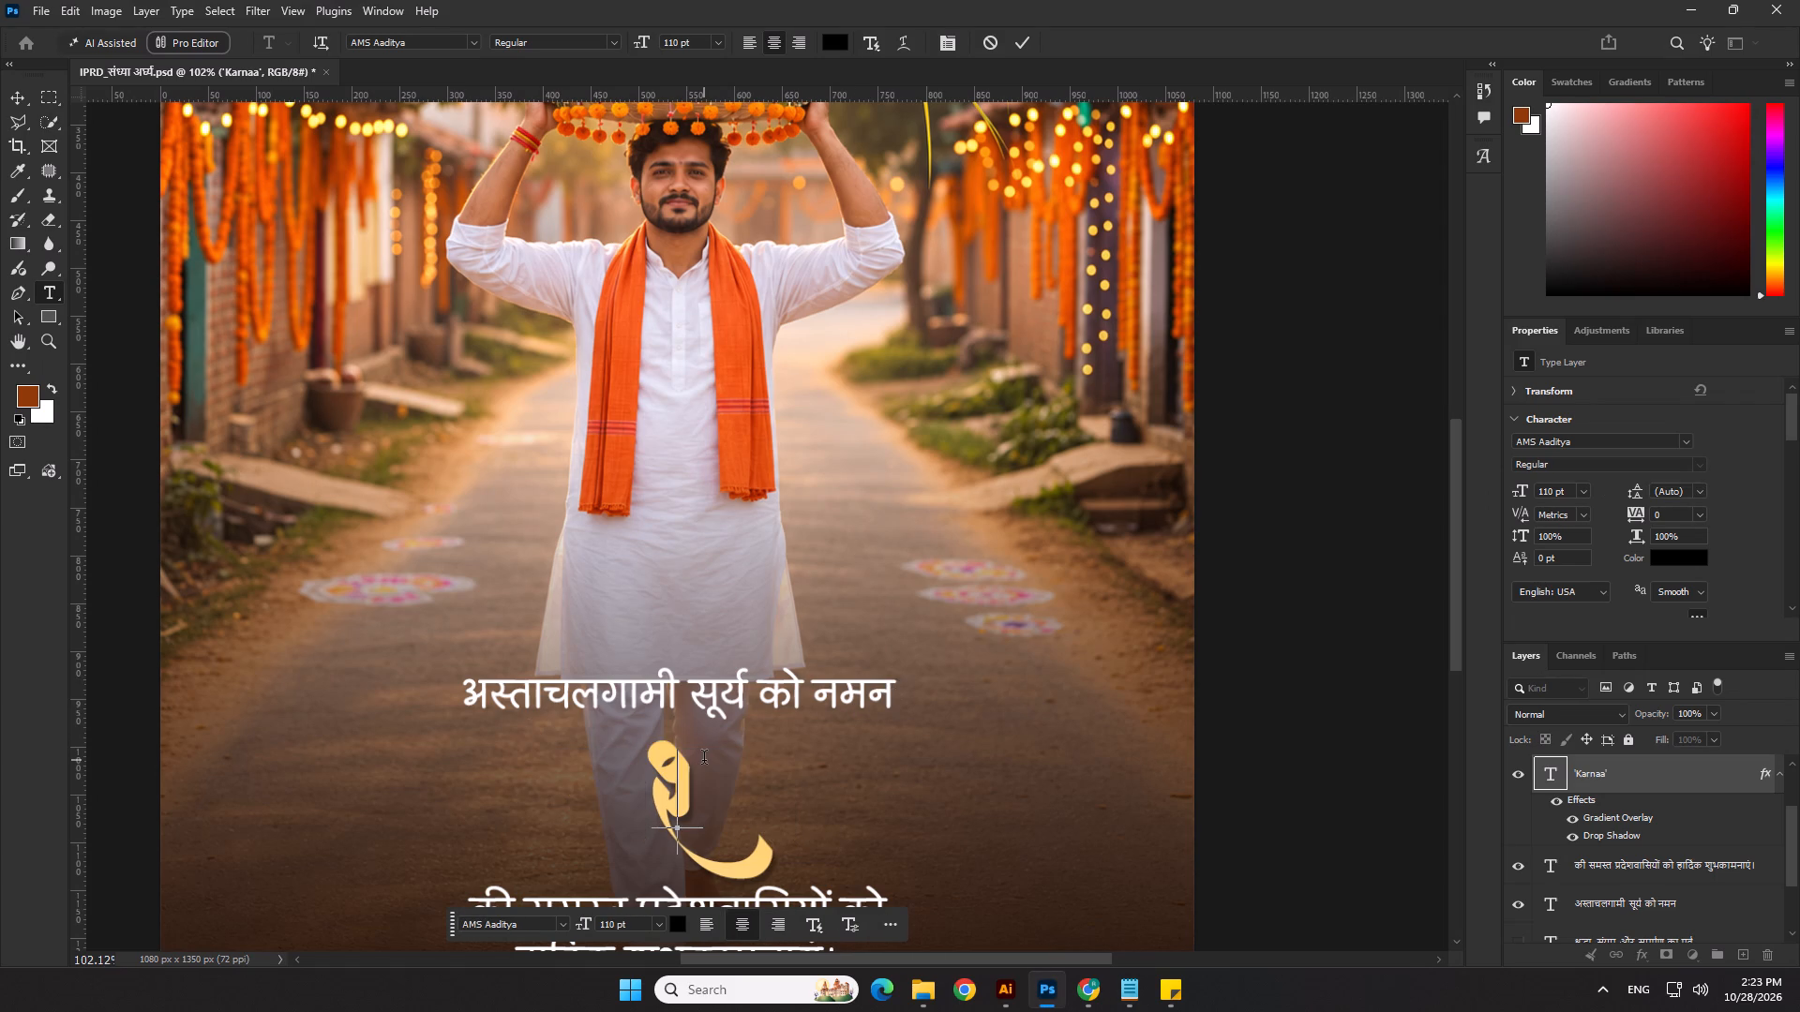
{"action": "key", "text": "a"}
{"action": "key", "text": "BackSpace"}
{"action": "key", "text": "s"}
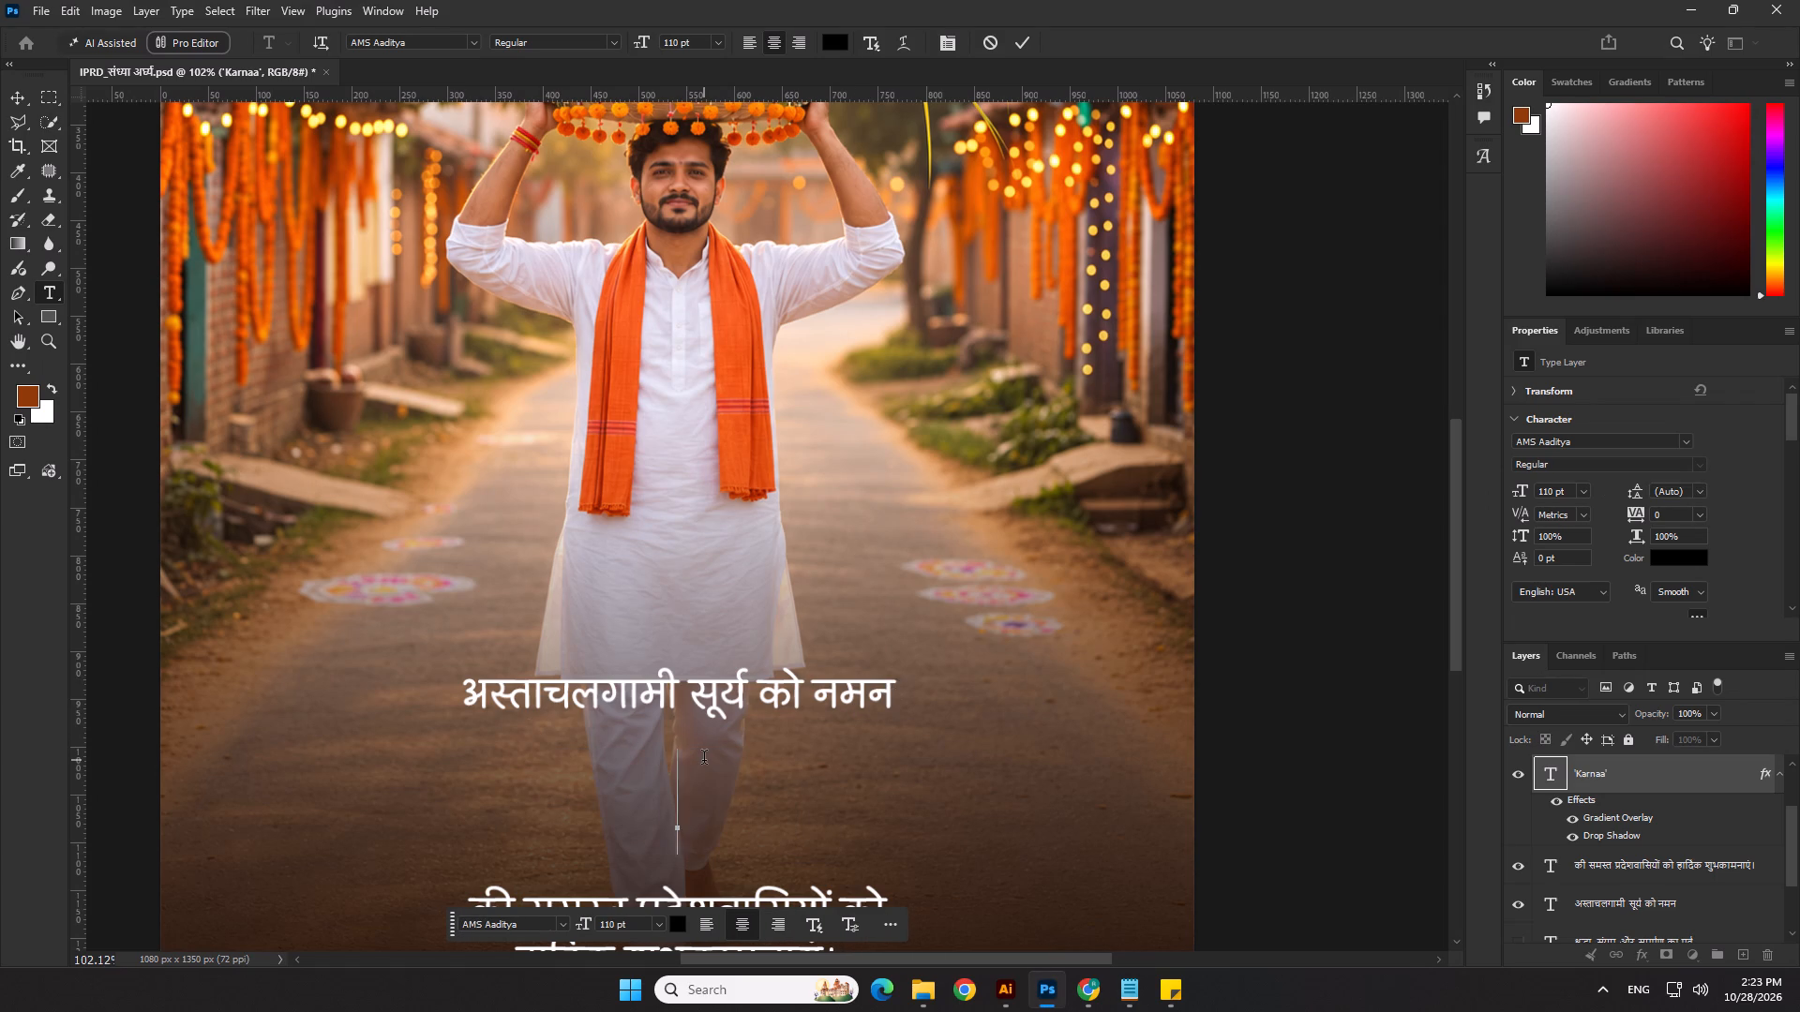
{"action": "key", "text": "a"}
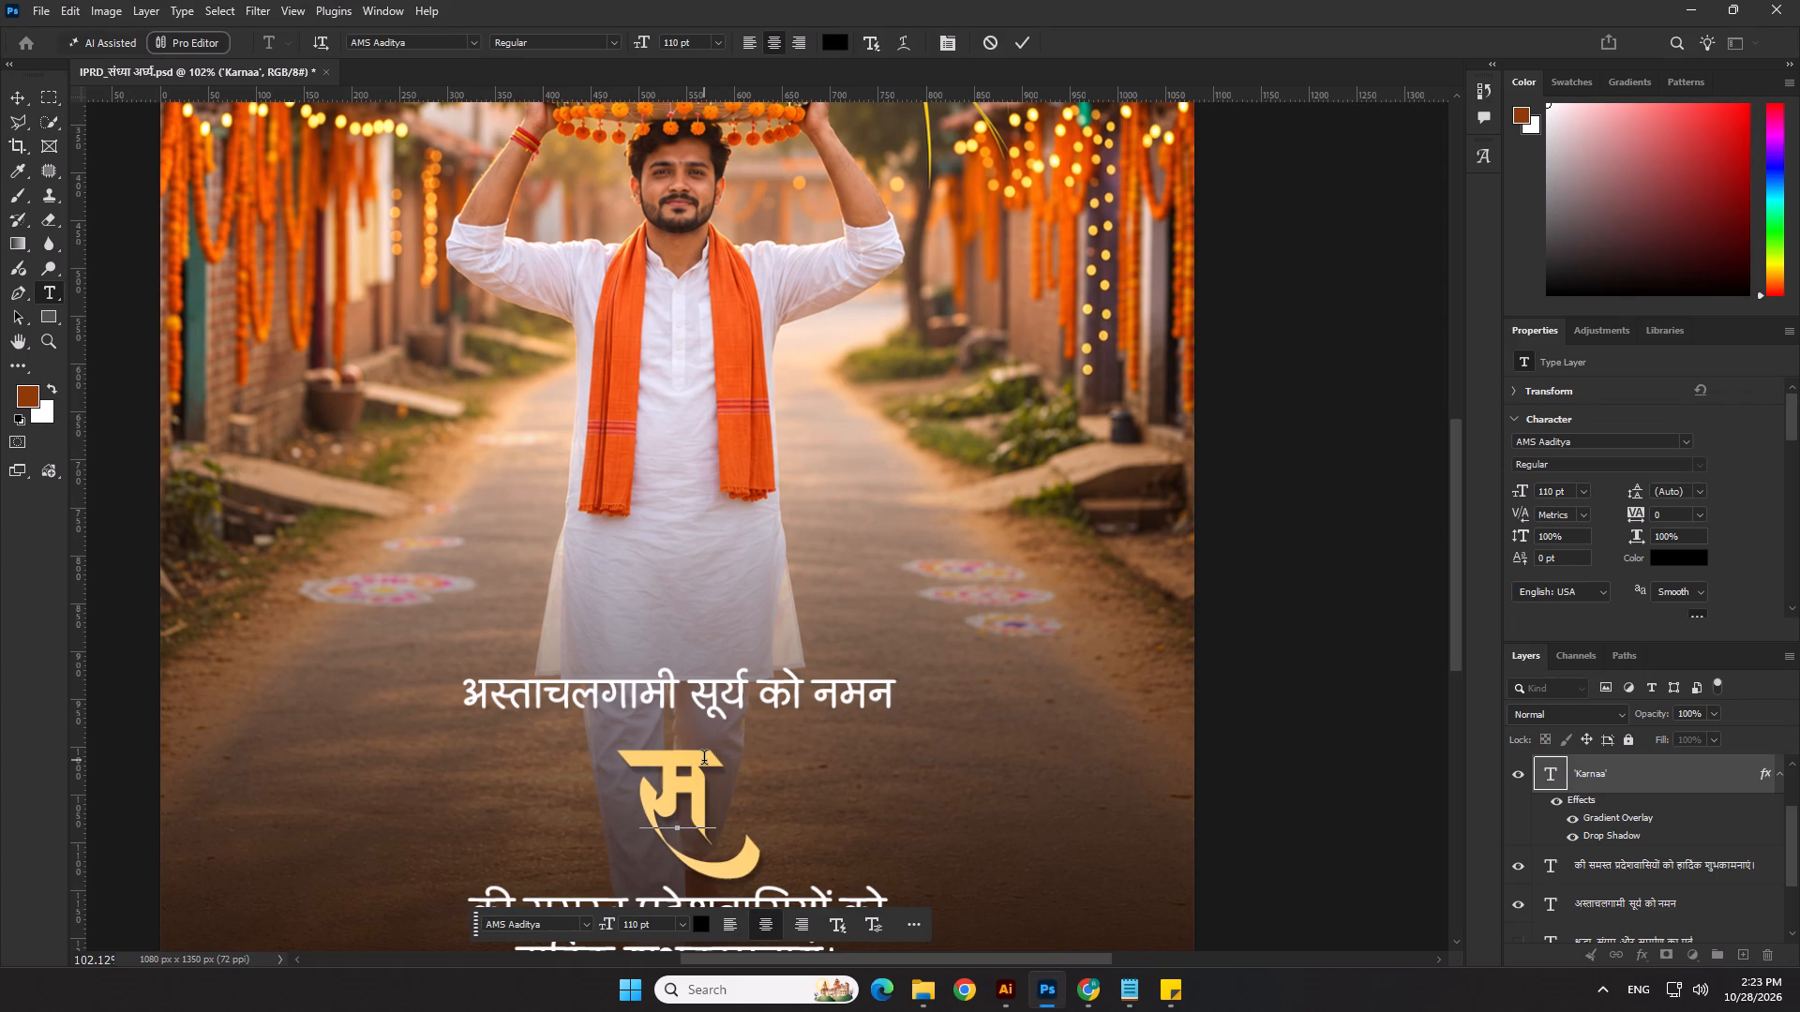
{"action": "key", "text": "slash"}
Complete the title's first word as संध्या, inserting the half-letter before या from the AMS Aaditya glyph set, and add a trailing space.
{"action": "key", "text": "d"}
{"action": "key", "text": "BackSpace"}
{"action": "key", "text": "shift+d"}
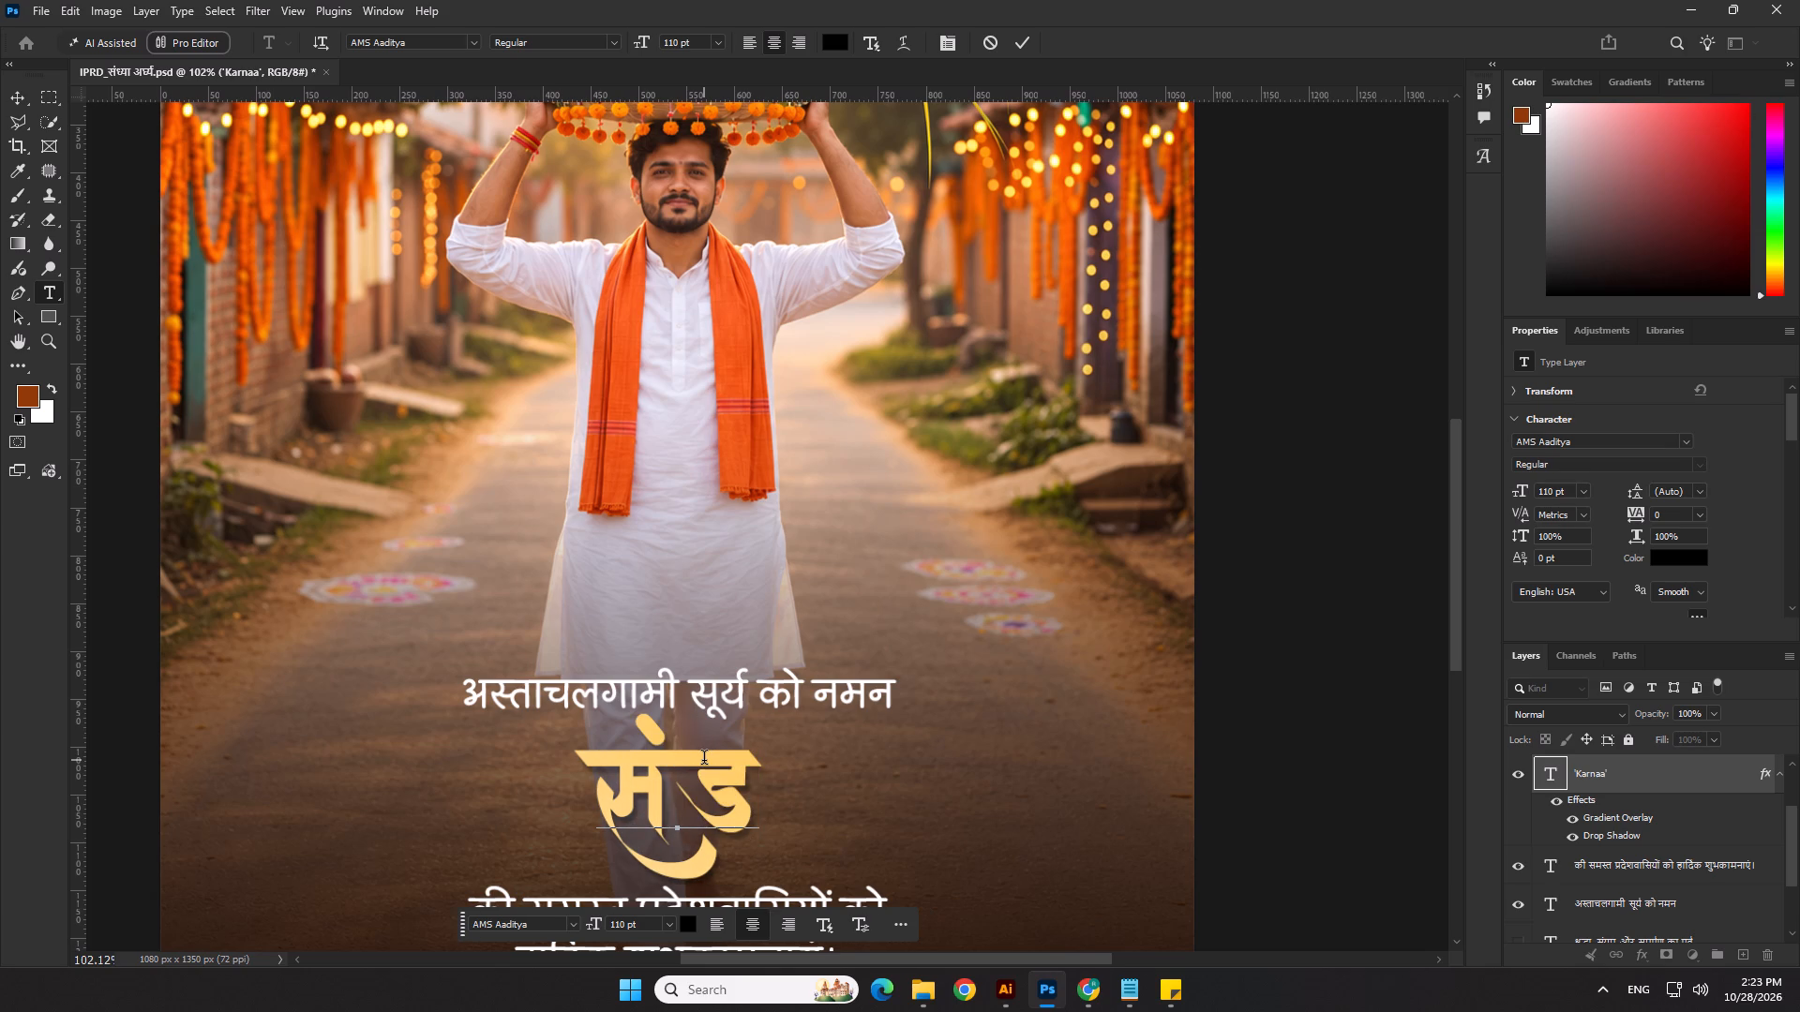
{"action": "key", "text": "BackSpace"}
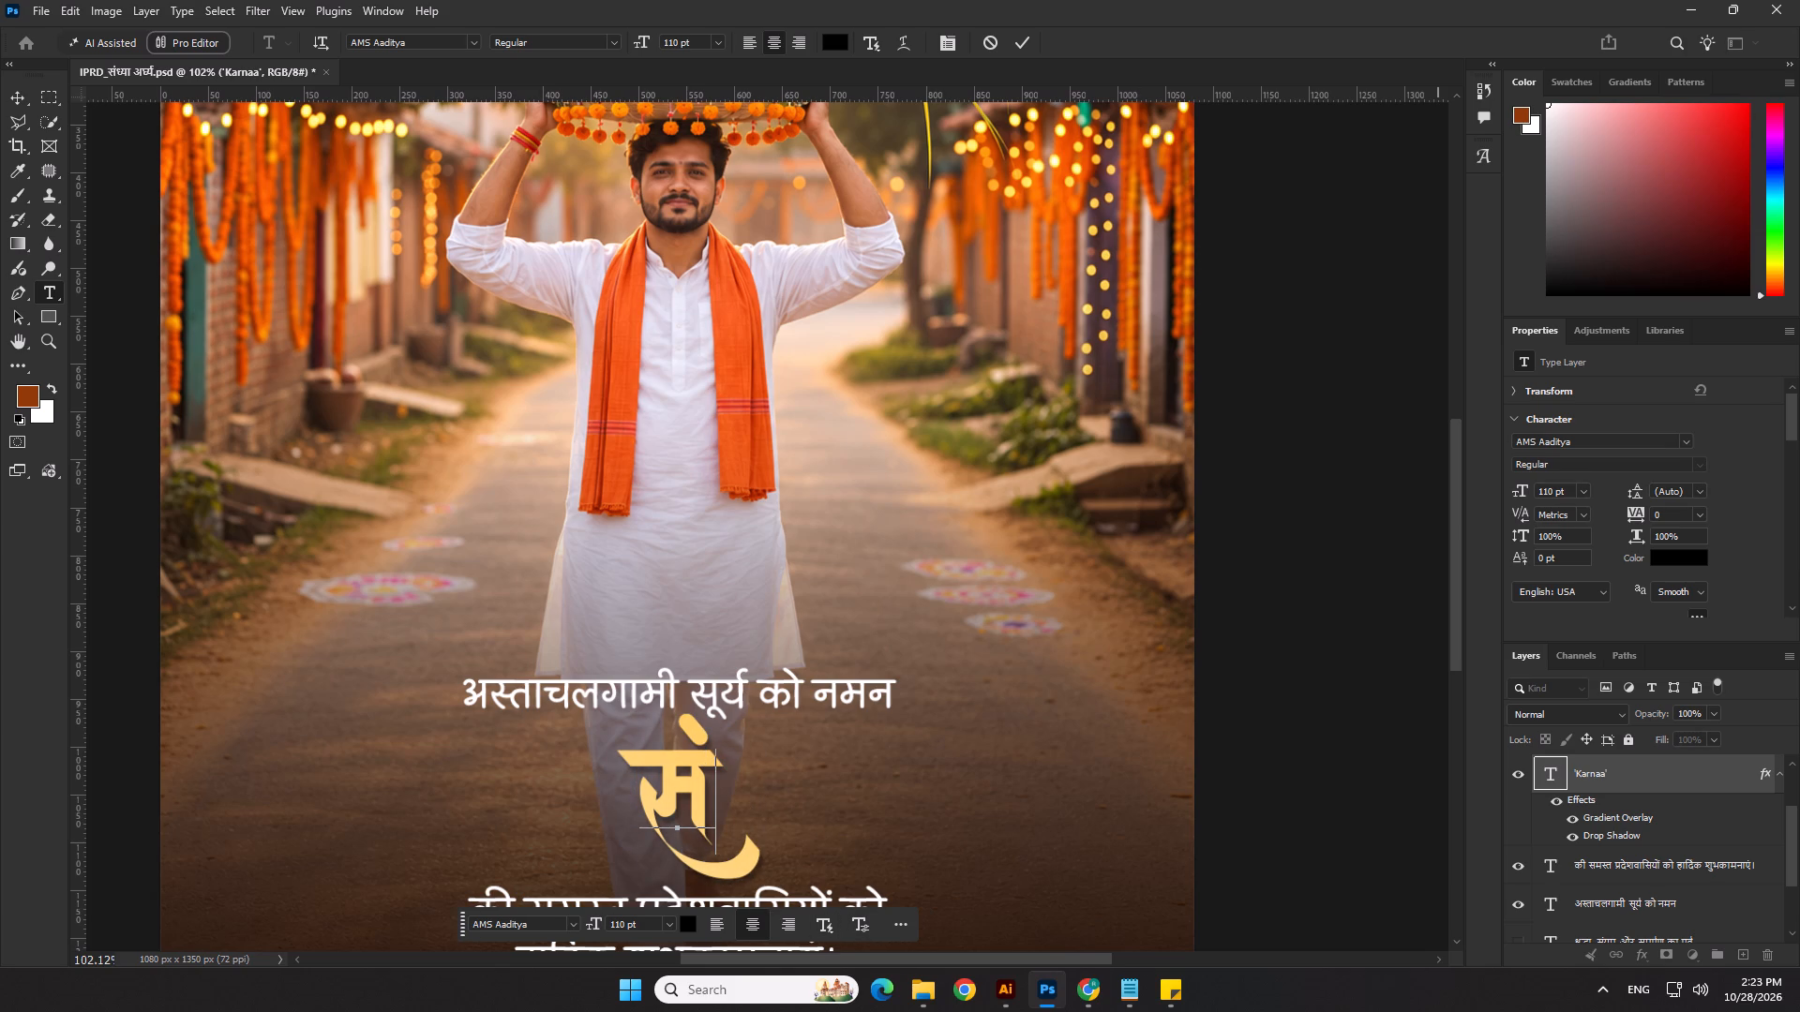
{"action": "left_click", "coordinate": [1486, 156]}
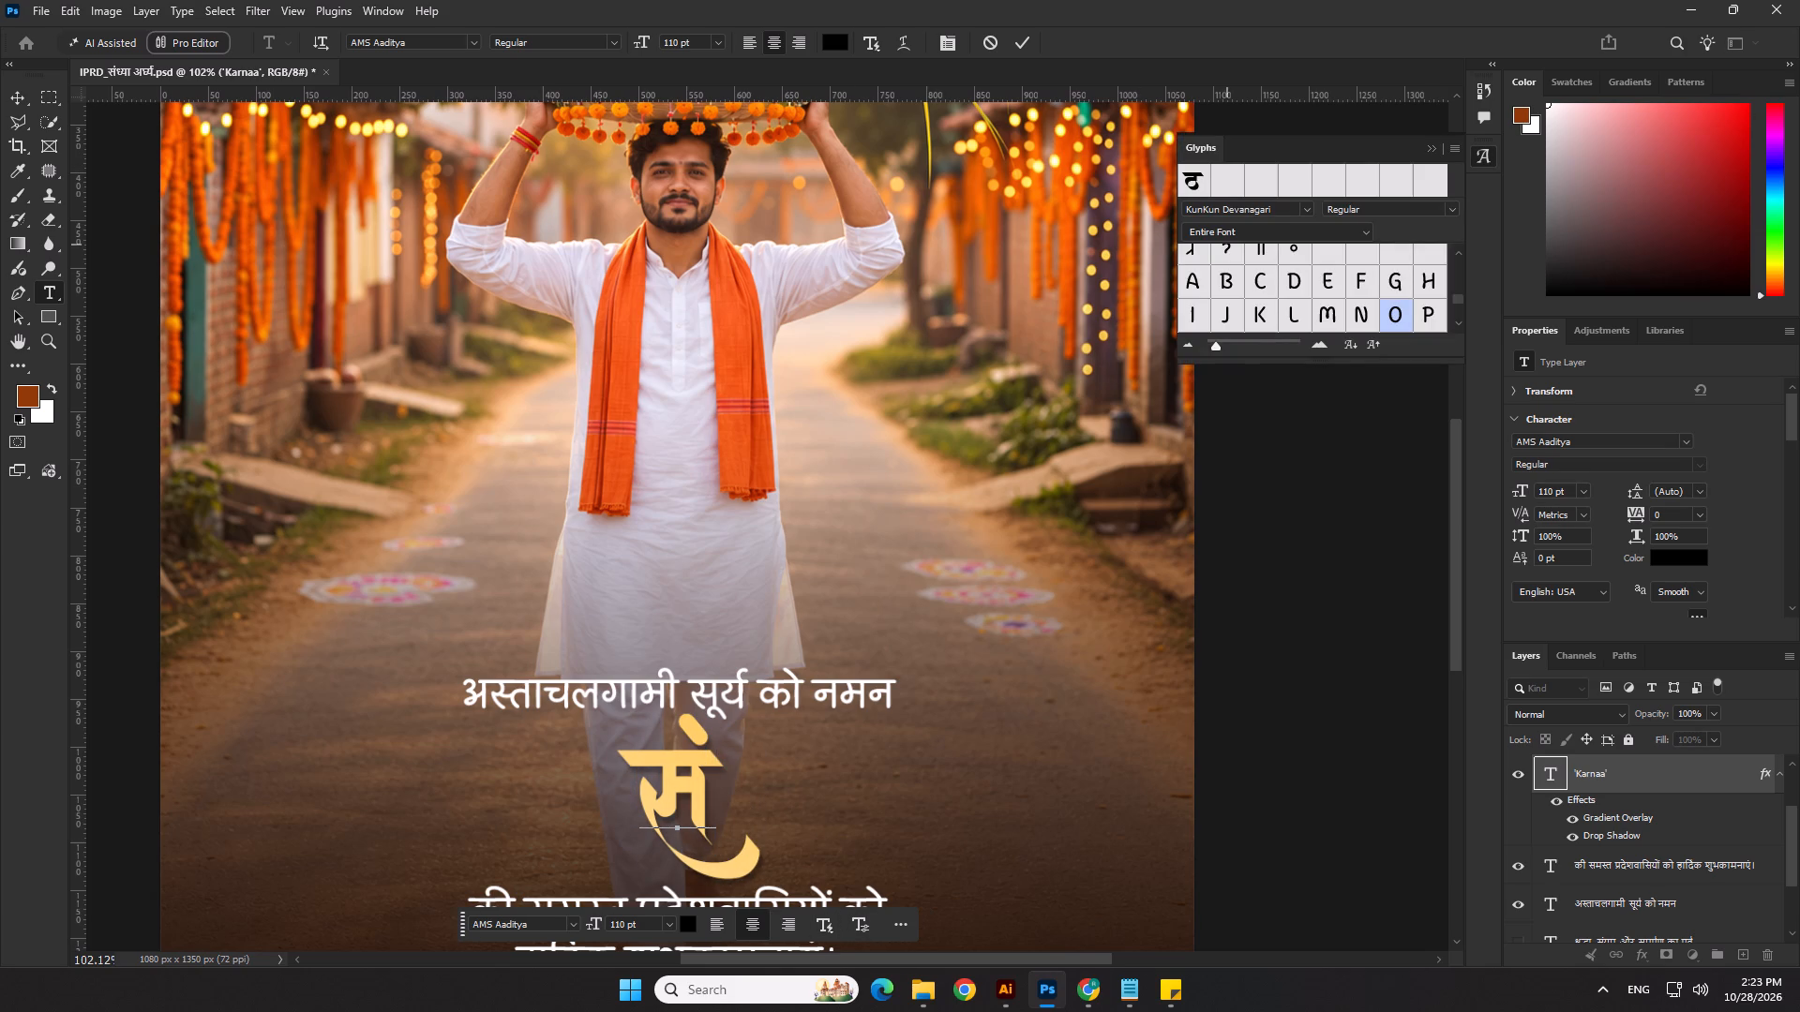
{"action": "scroll", "coordinate": [1228, 238], "scroll_direction": "up", "scroll_amount": 3}
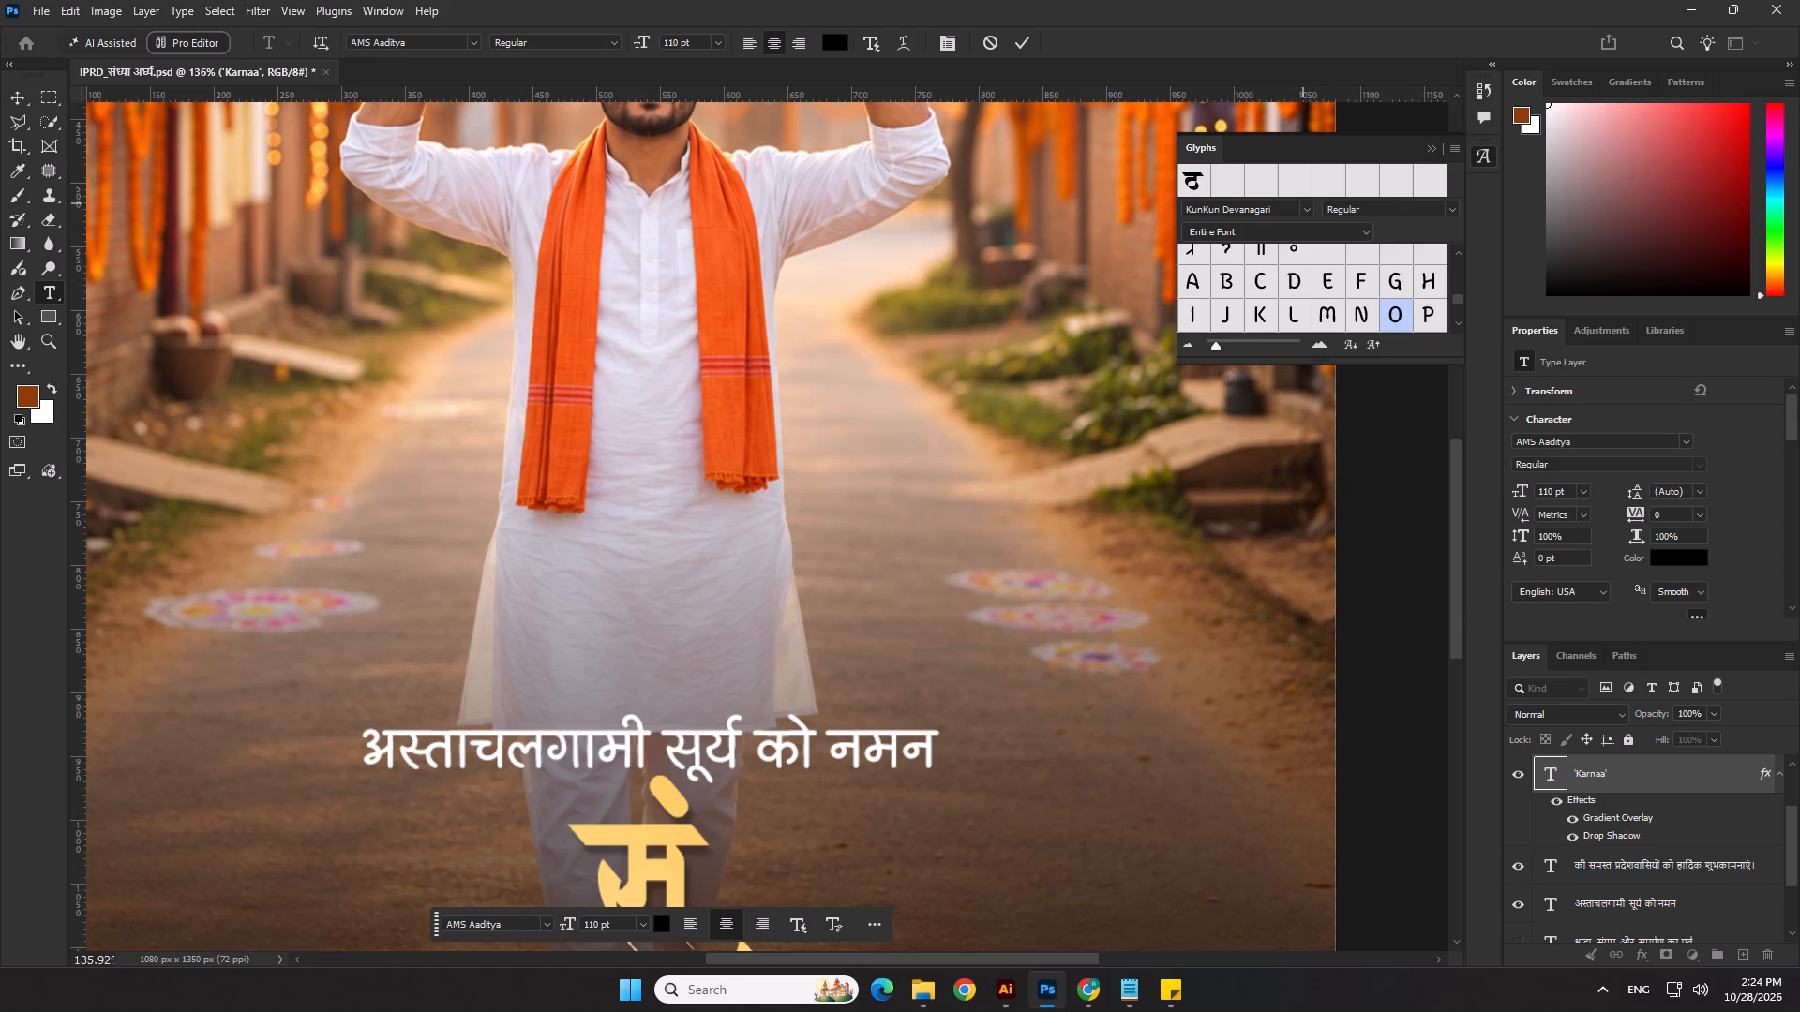
{"action": "scroll", "coordinate": [1304, 181], "scroll_direction": "up", "scroll_amount": 1}
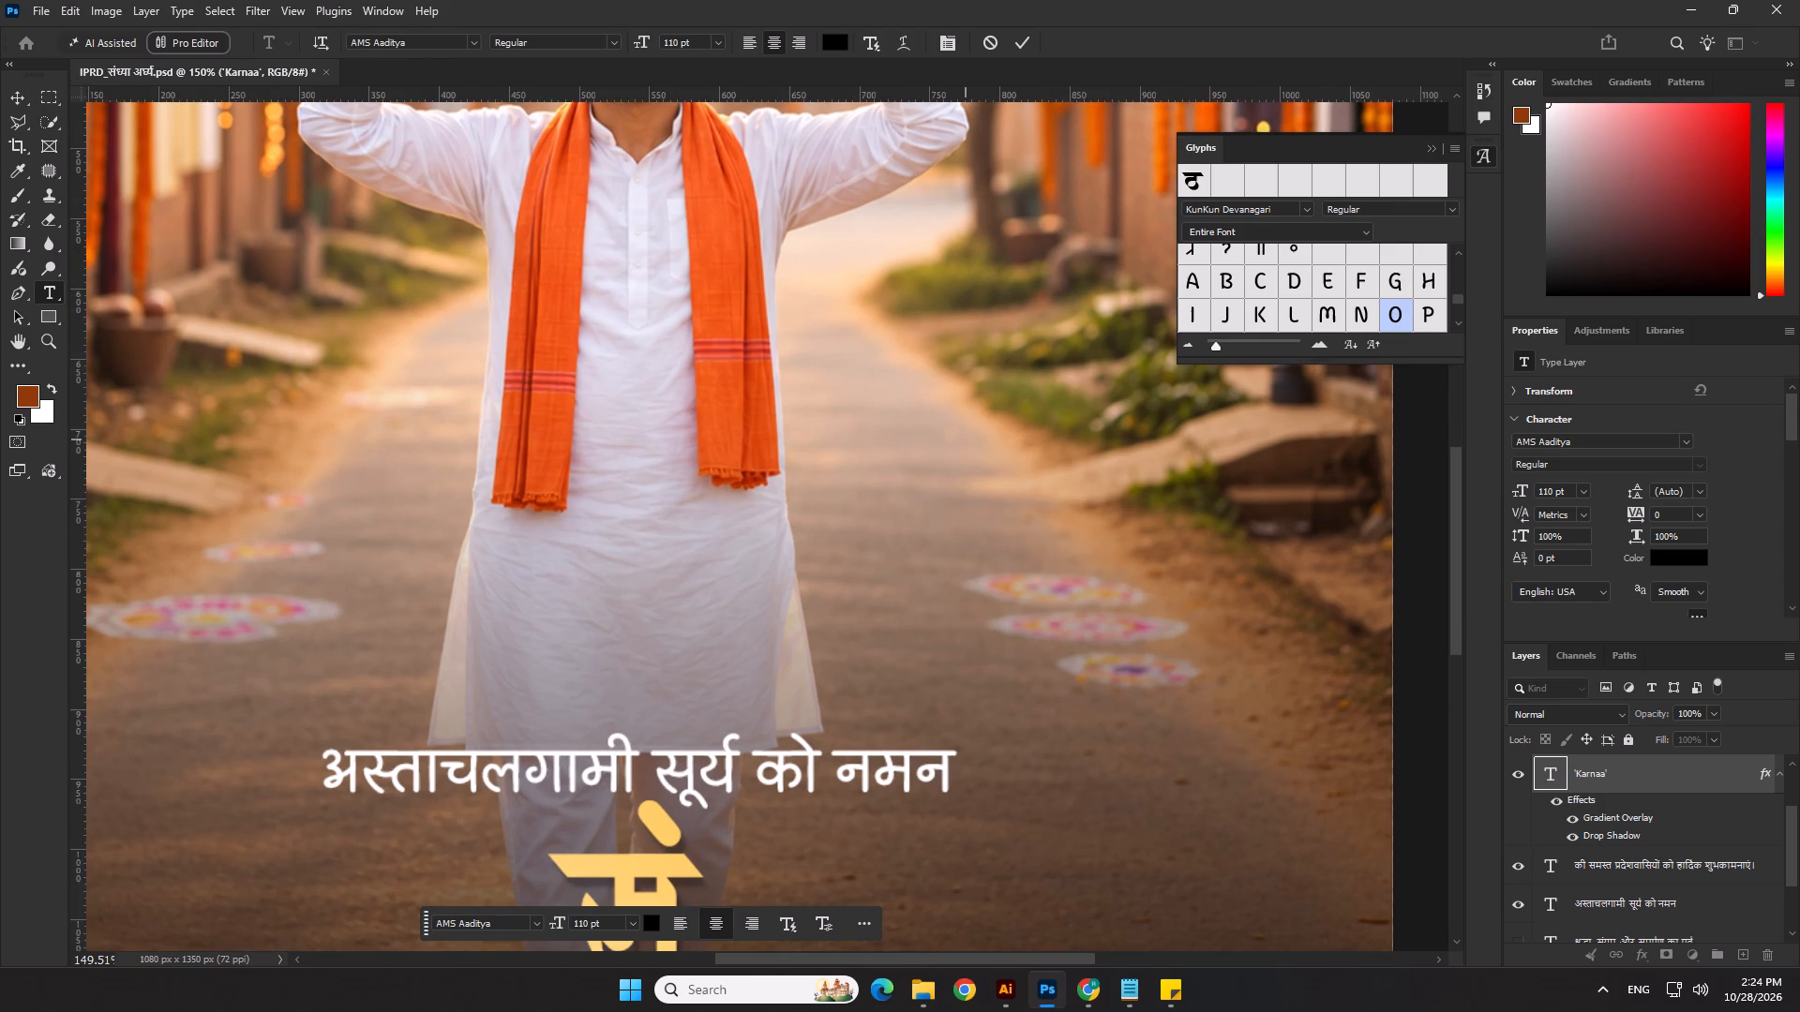
{"action": "scroll", "coordinate": [781, 595], "scroll_direction": "down", "scroll_amount": 3}
{"action": "key", "text": "d"}
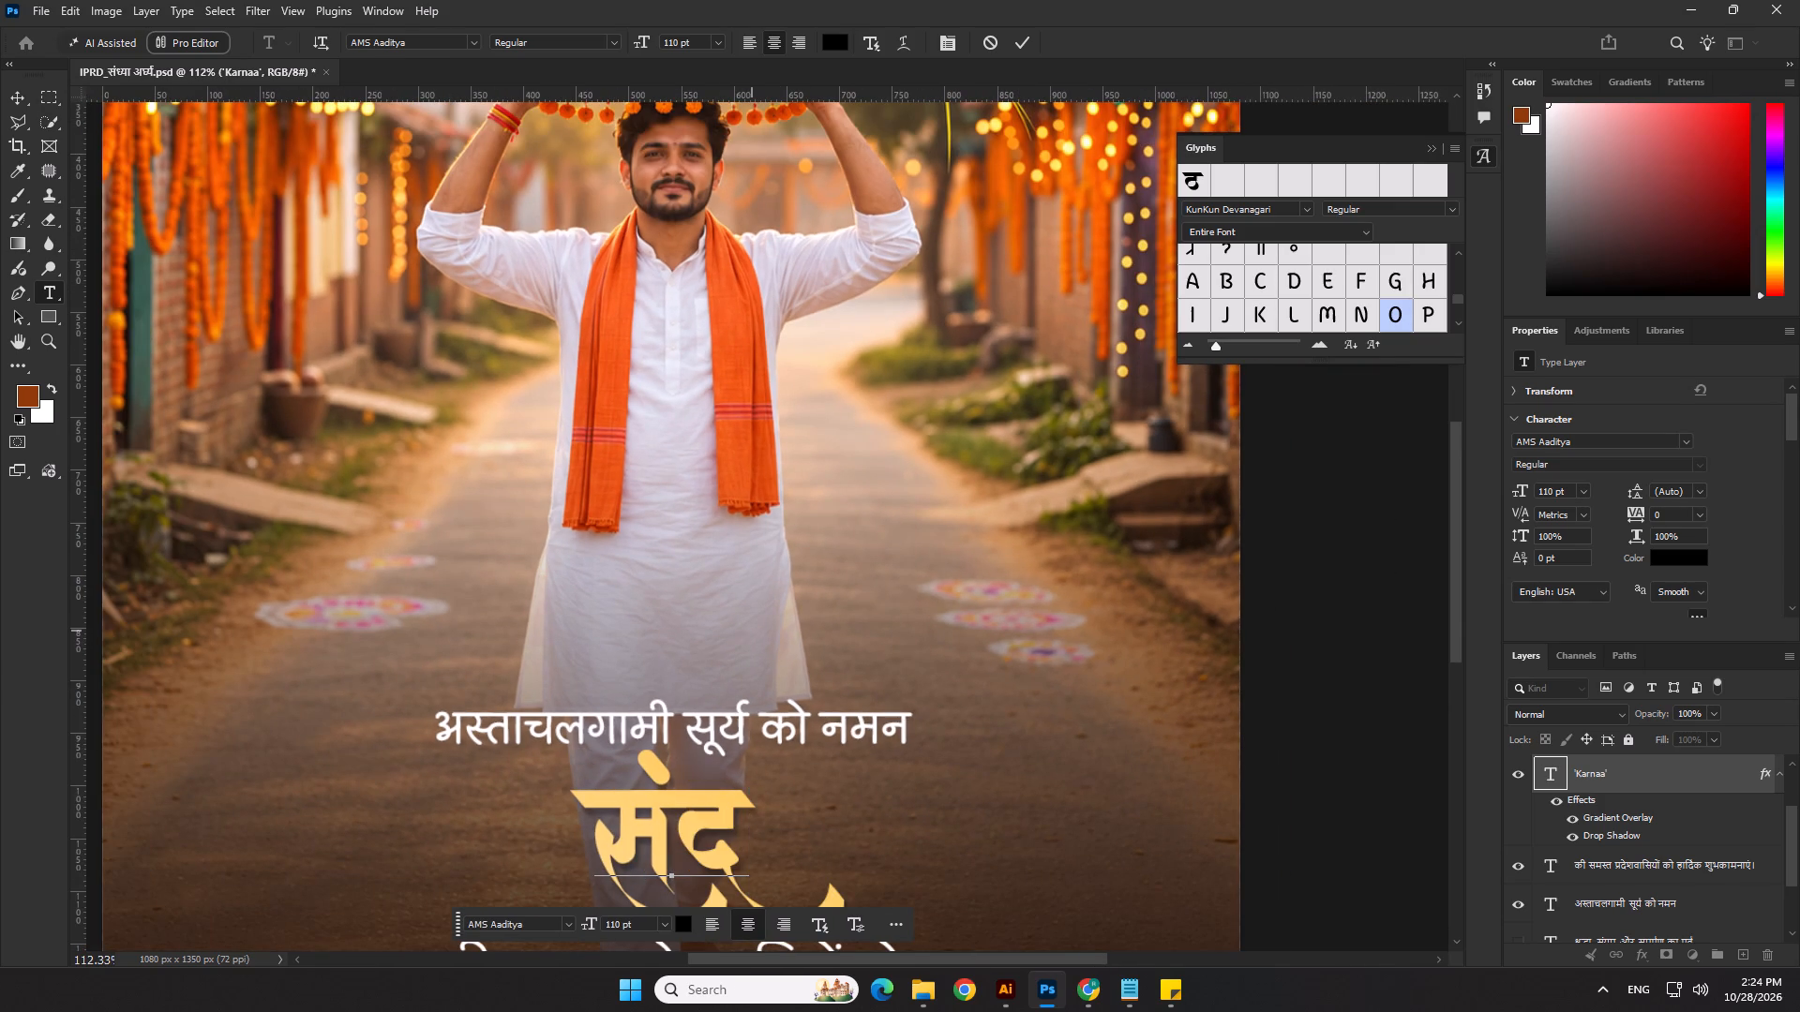
{"action": "key", "text": "BackSpace"}
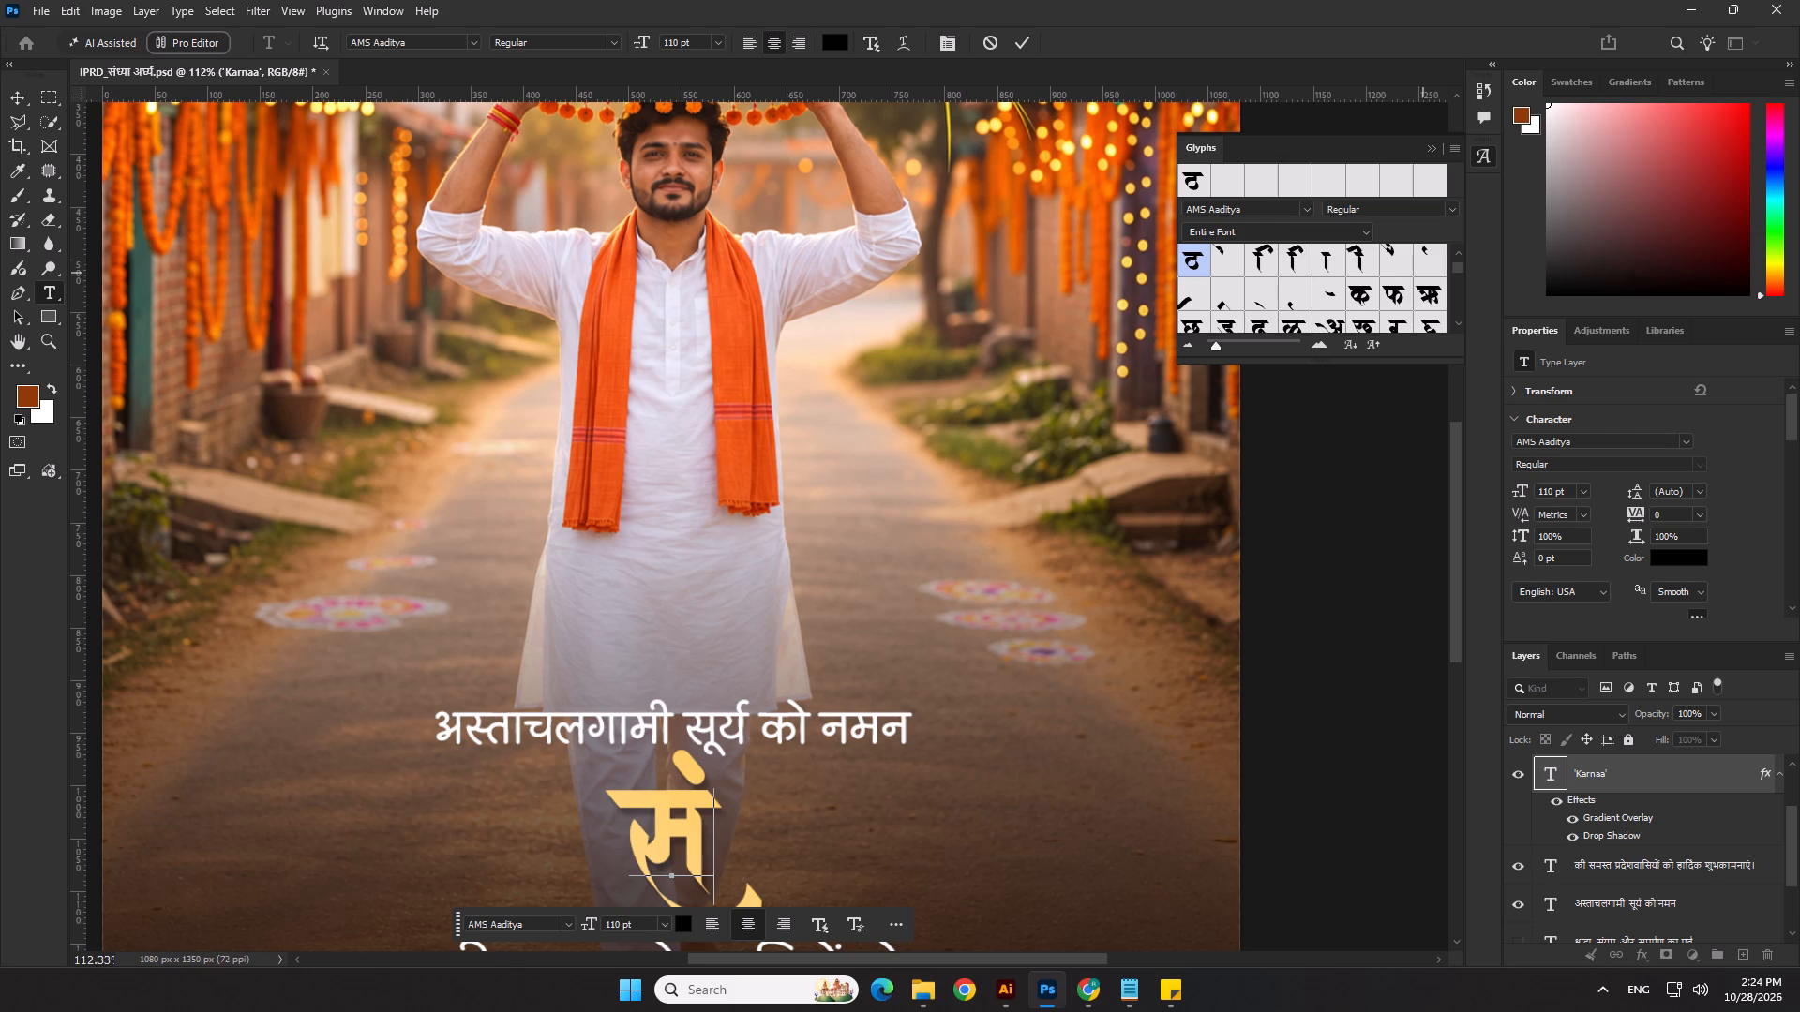
{"action": "scroll", "coordinate": [1356, 306], "scroll_direction": "down", "scroll_amount": 1}
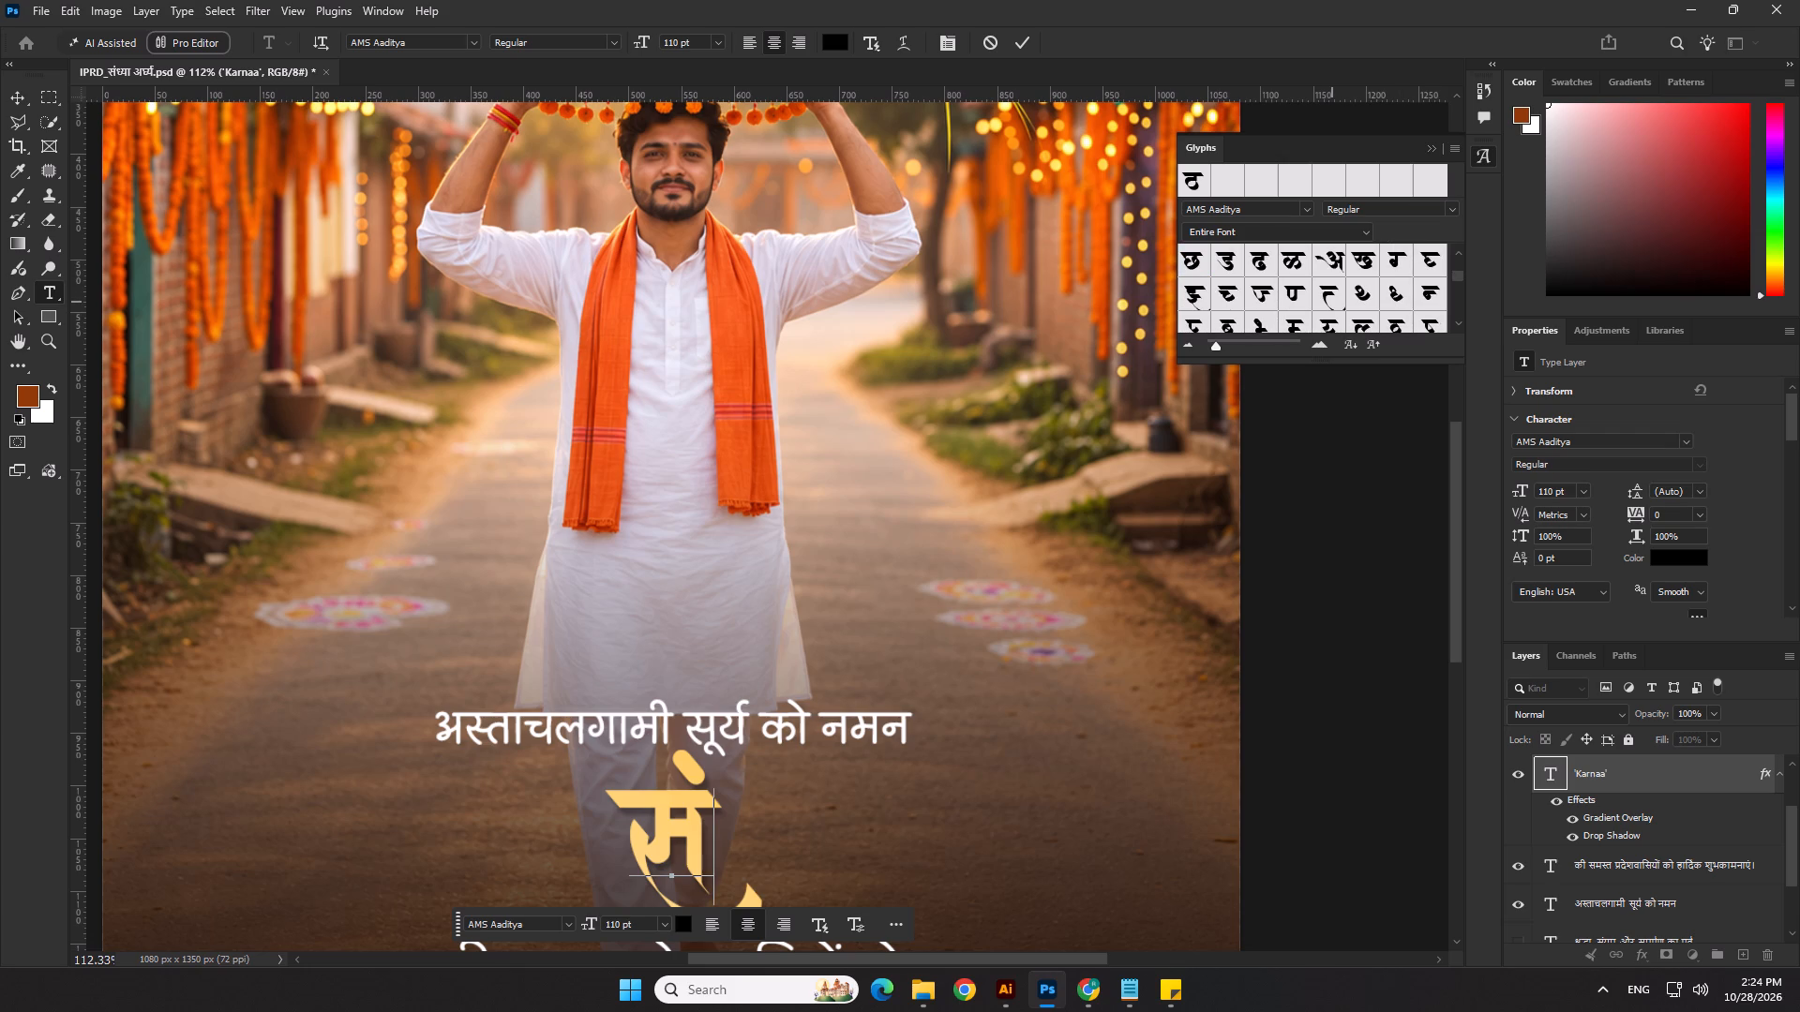
{"action": "double_click", "coordinate": [1434, 257]}
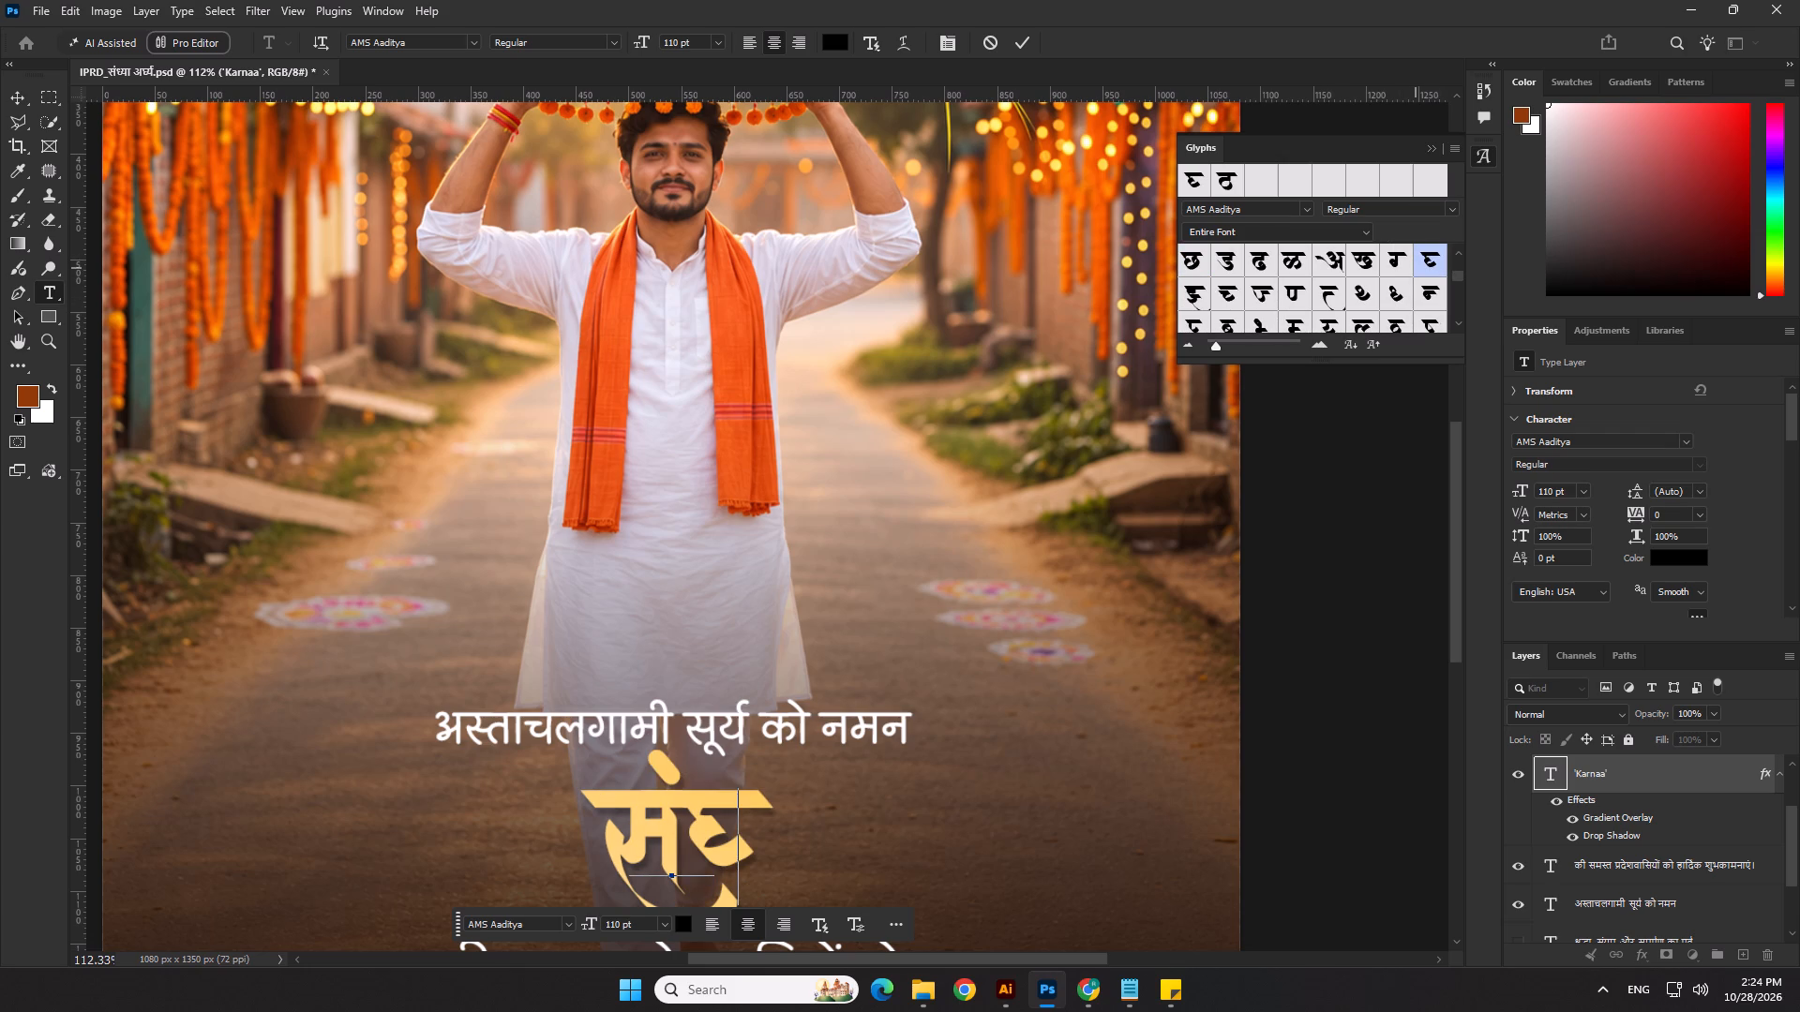
{"action": "type", "text": "yaa"}
{"action": "key", "text": "space"}
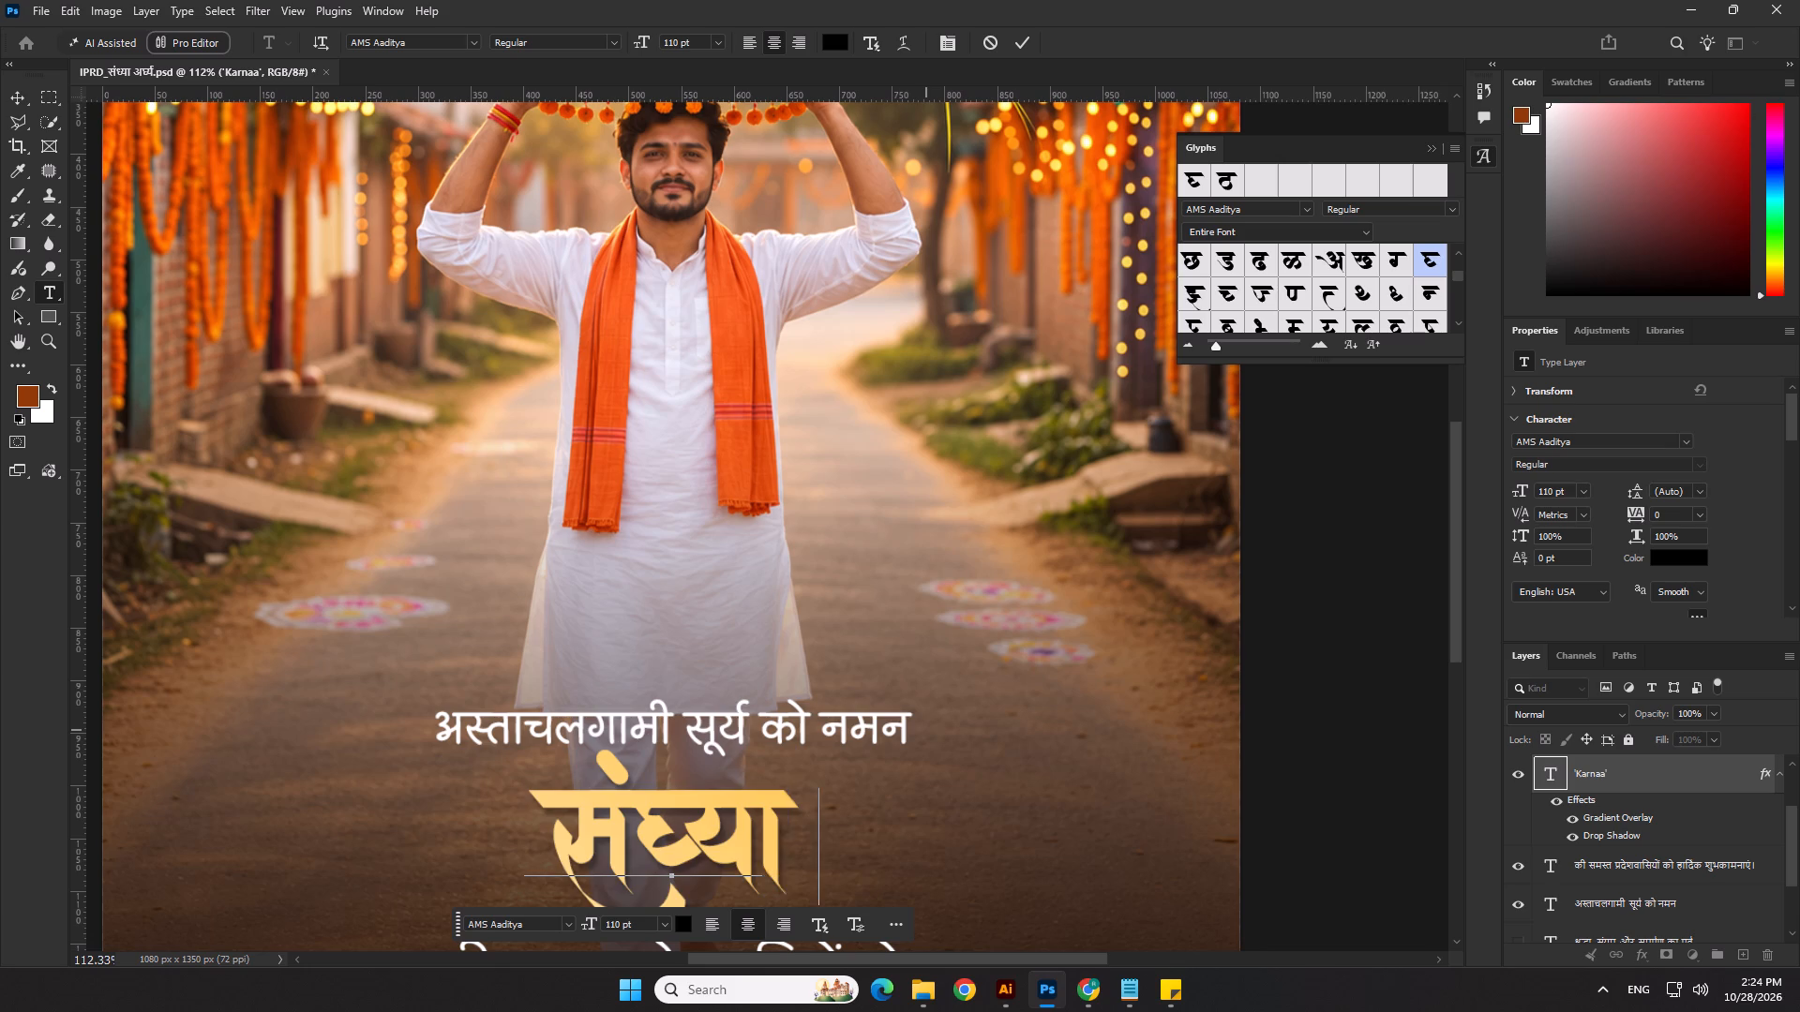
Recheck the heading in the Notepad notes and start the Photoshop title's second word with अ followed by the same half-letter glyph.
{"action": "key", "text": "alt+Tab"}
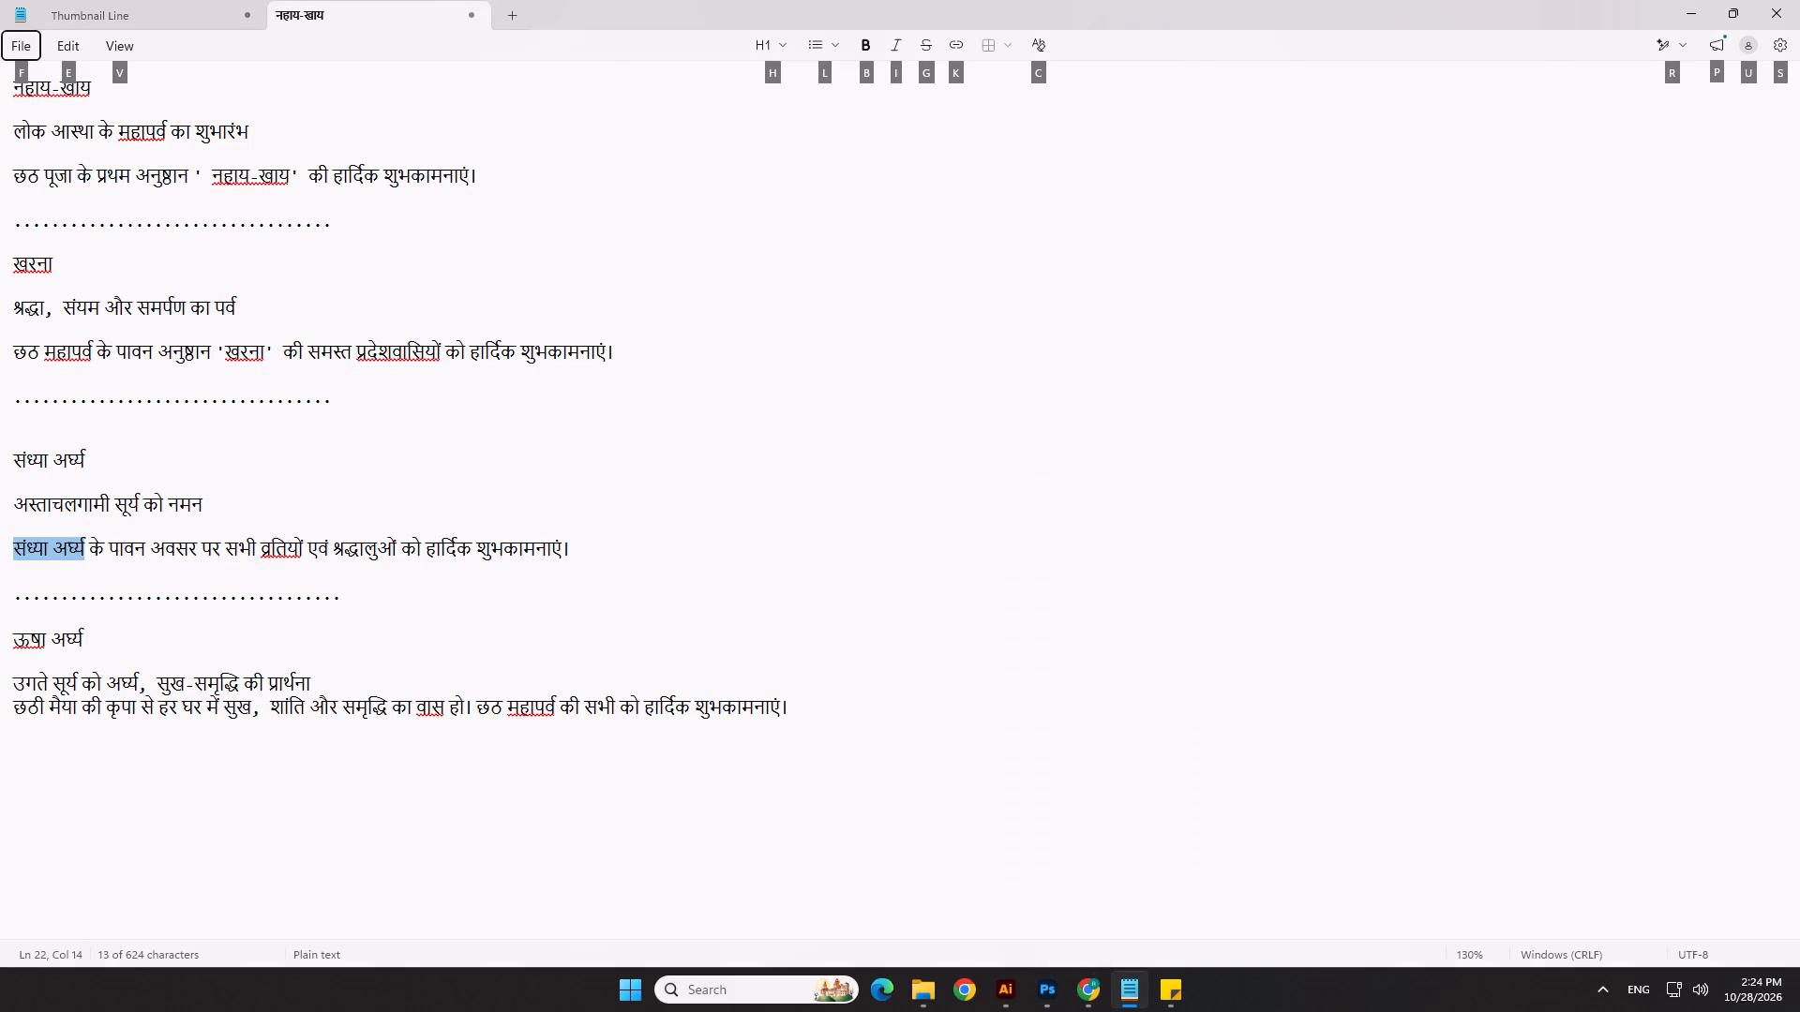
{"action": "key", "text": "alt+Tab"}
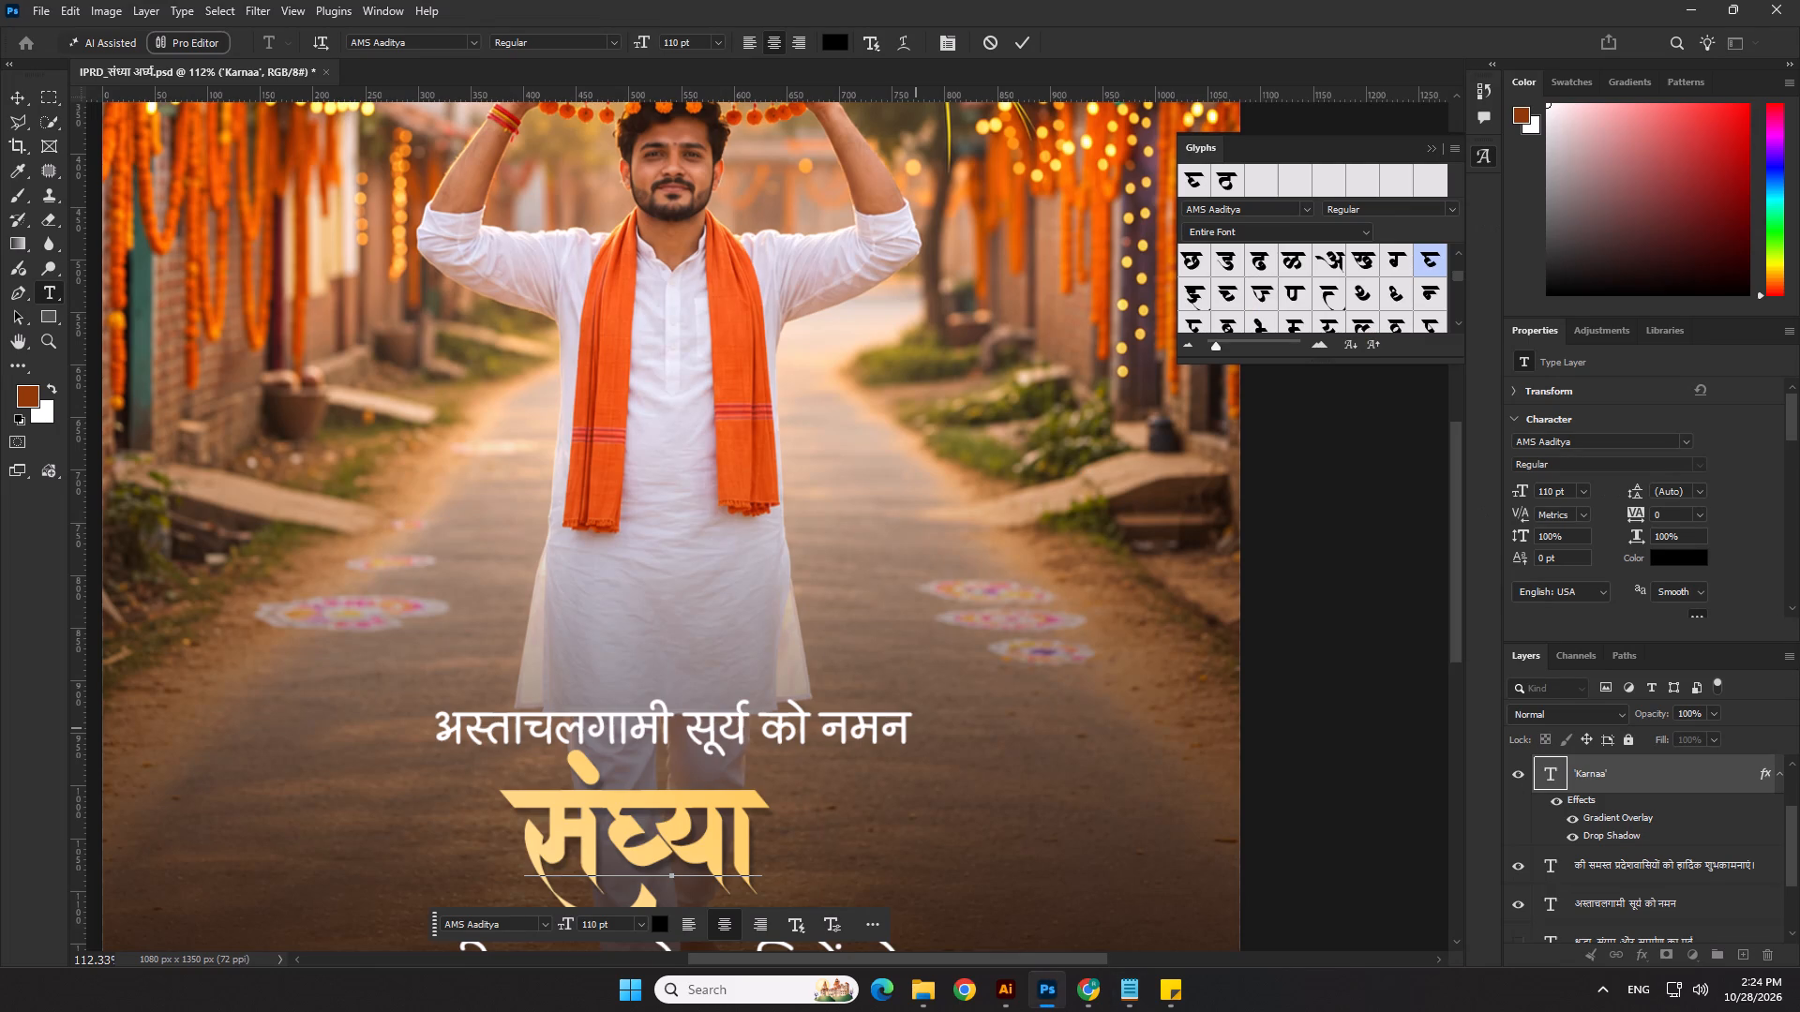
{"action": "key", "text": "shift+a"}
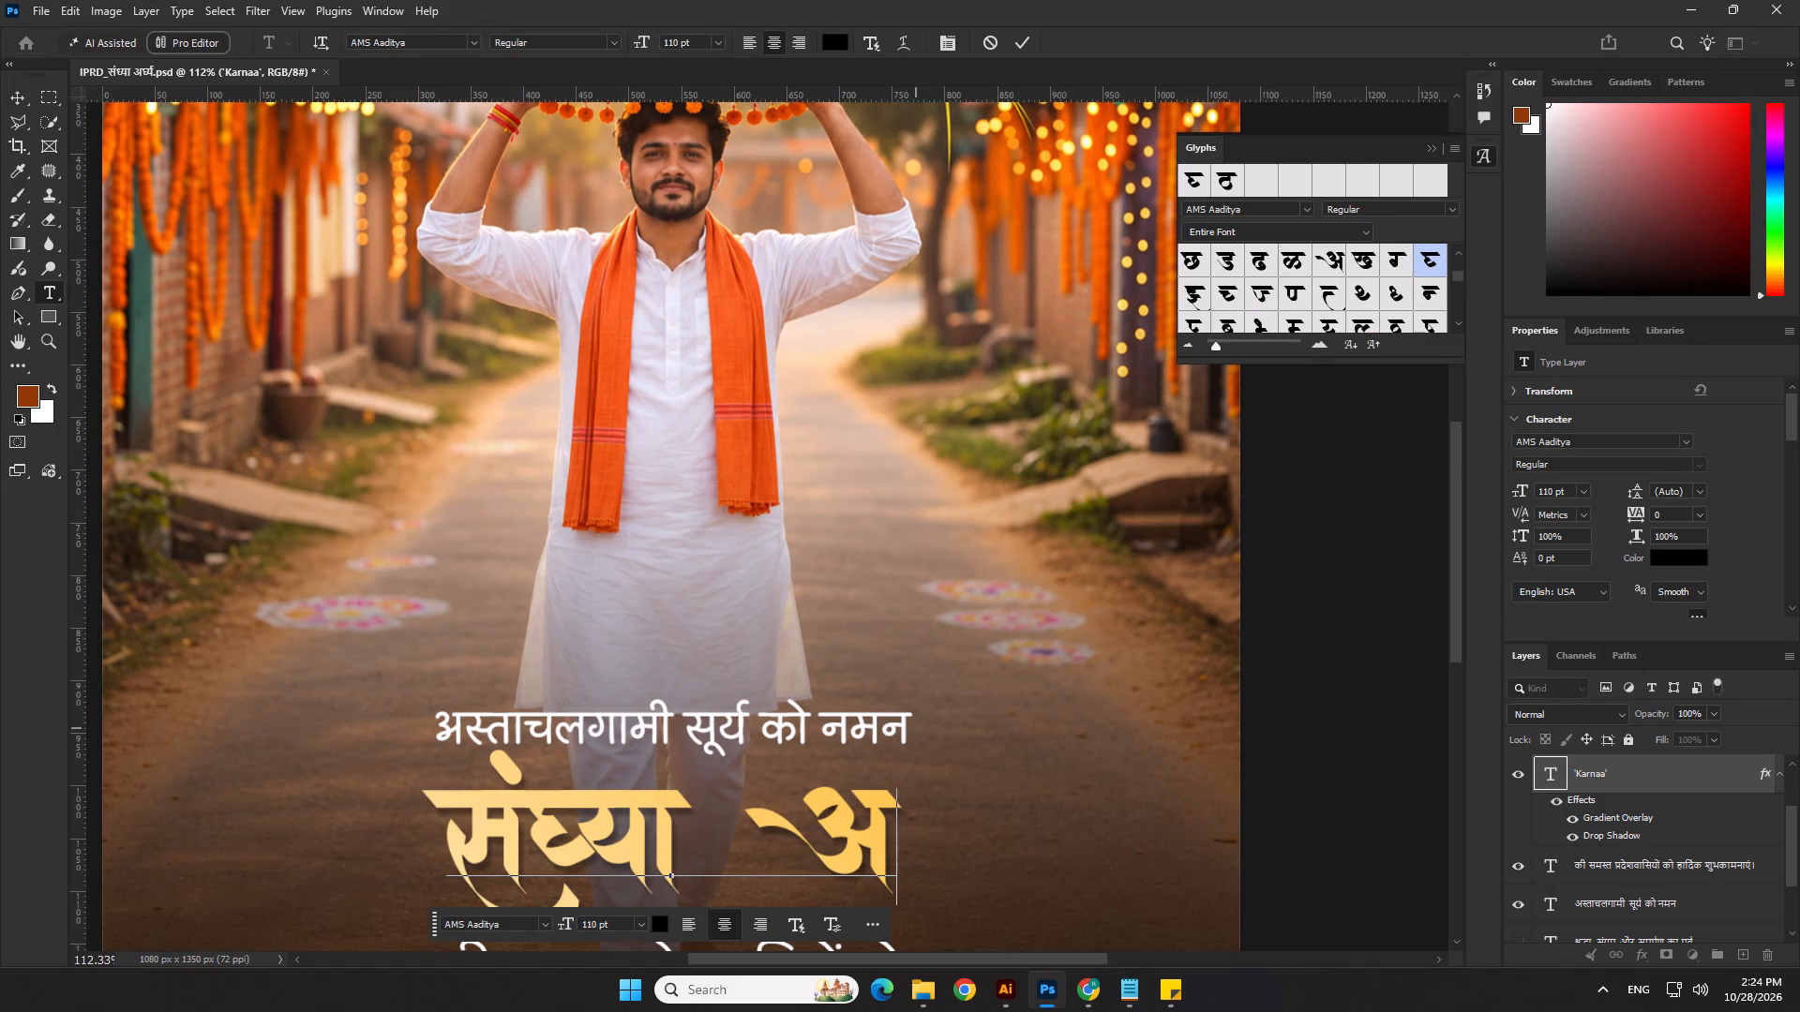
{"action": "key", "text": "Left"}
{"action": "key", "text": "BackSpace"}
{"action": "key", "text": "space"}
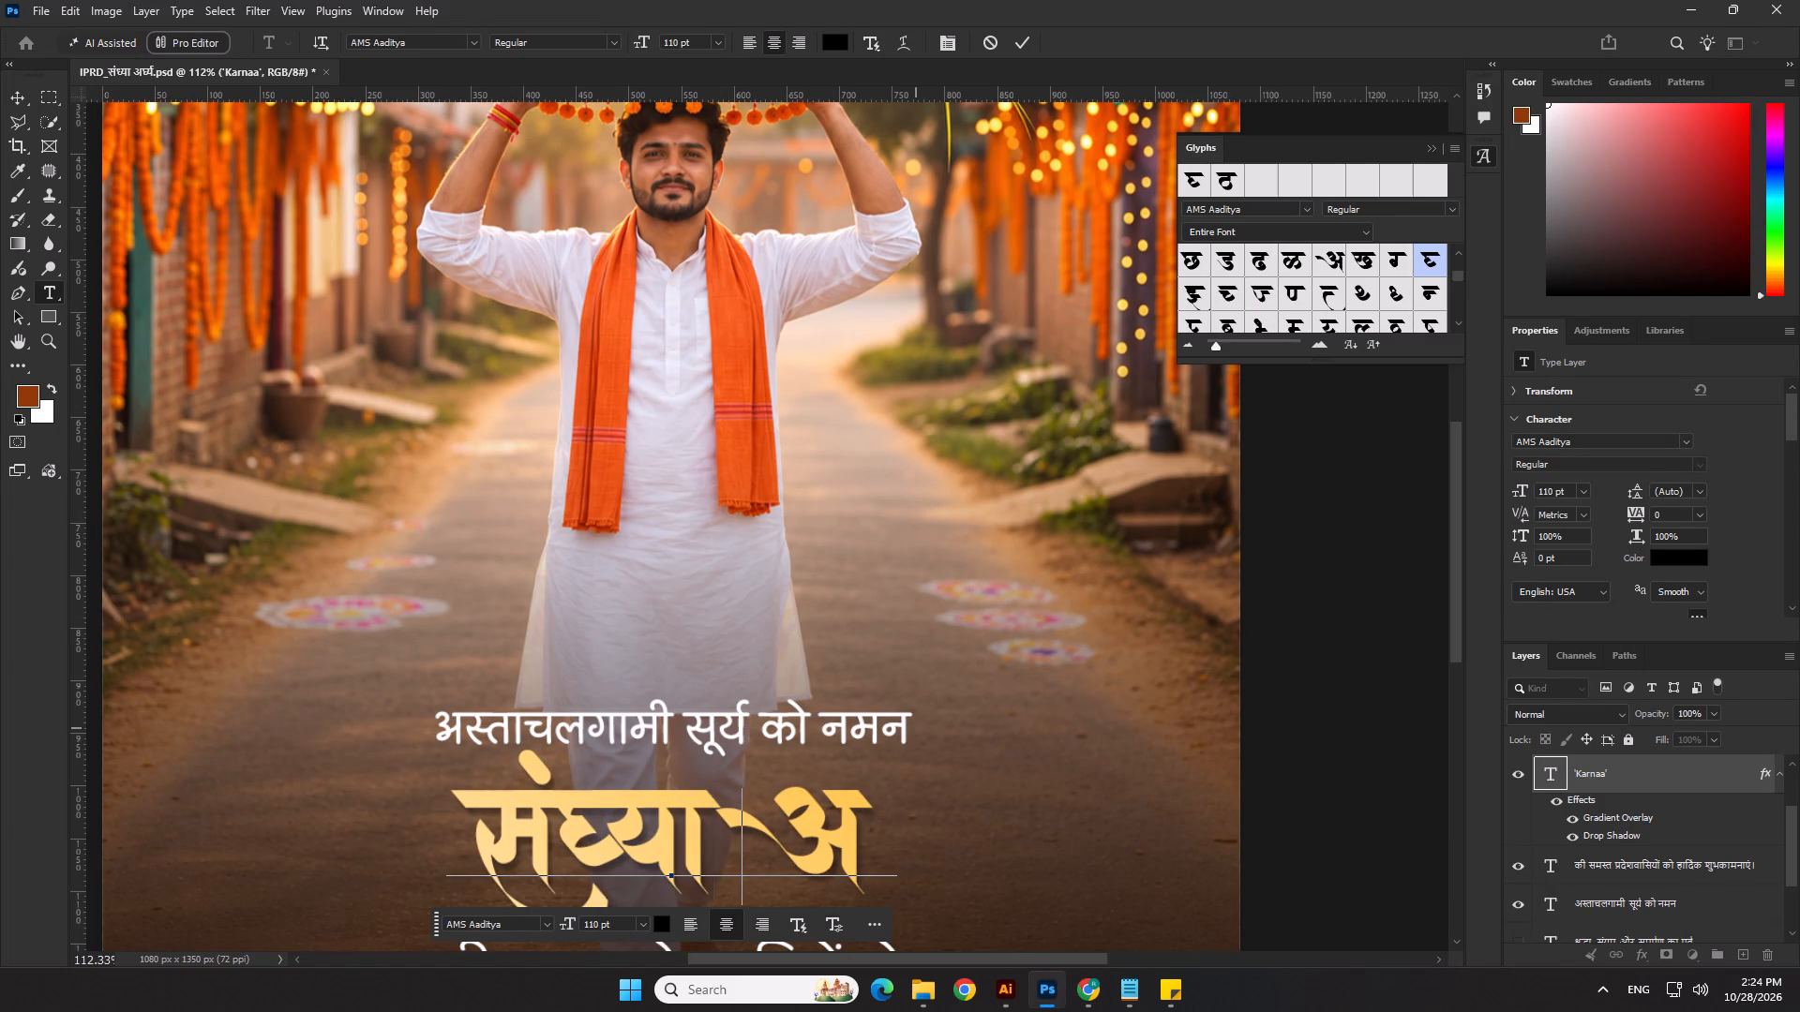
{"action": "key", "text": "Right"}
{"action": "key", "text": "Right"}
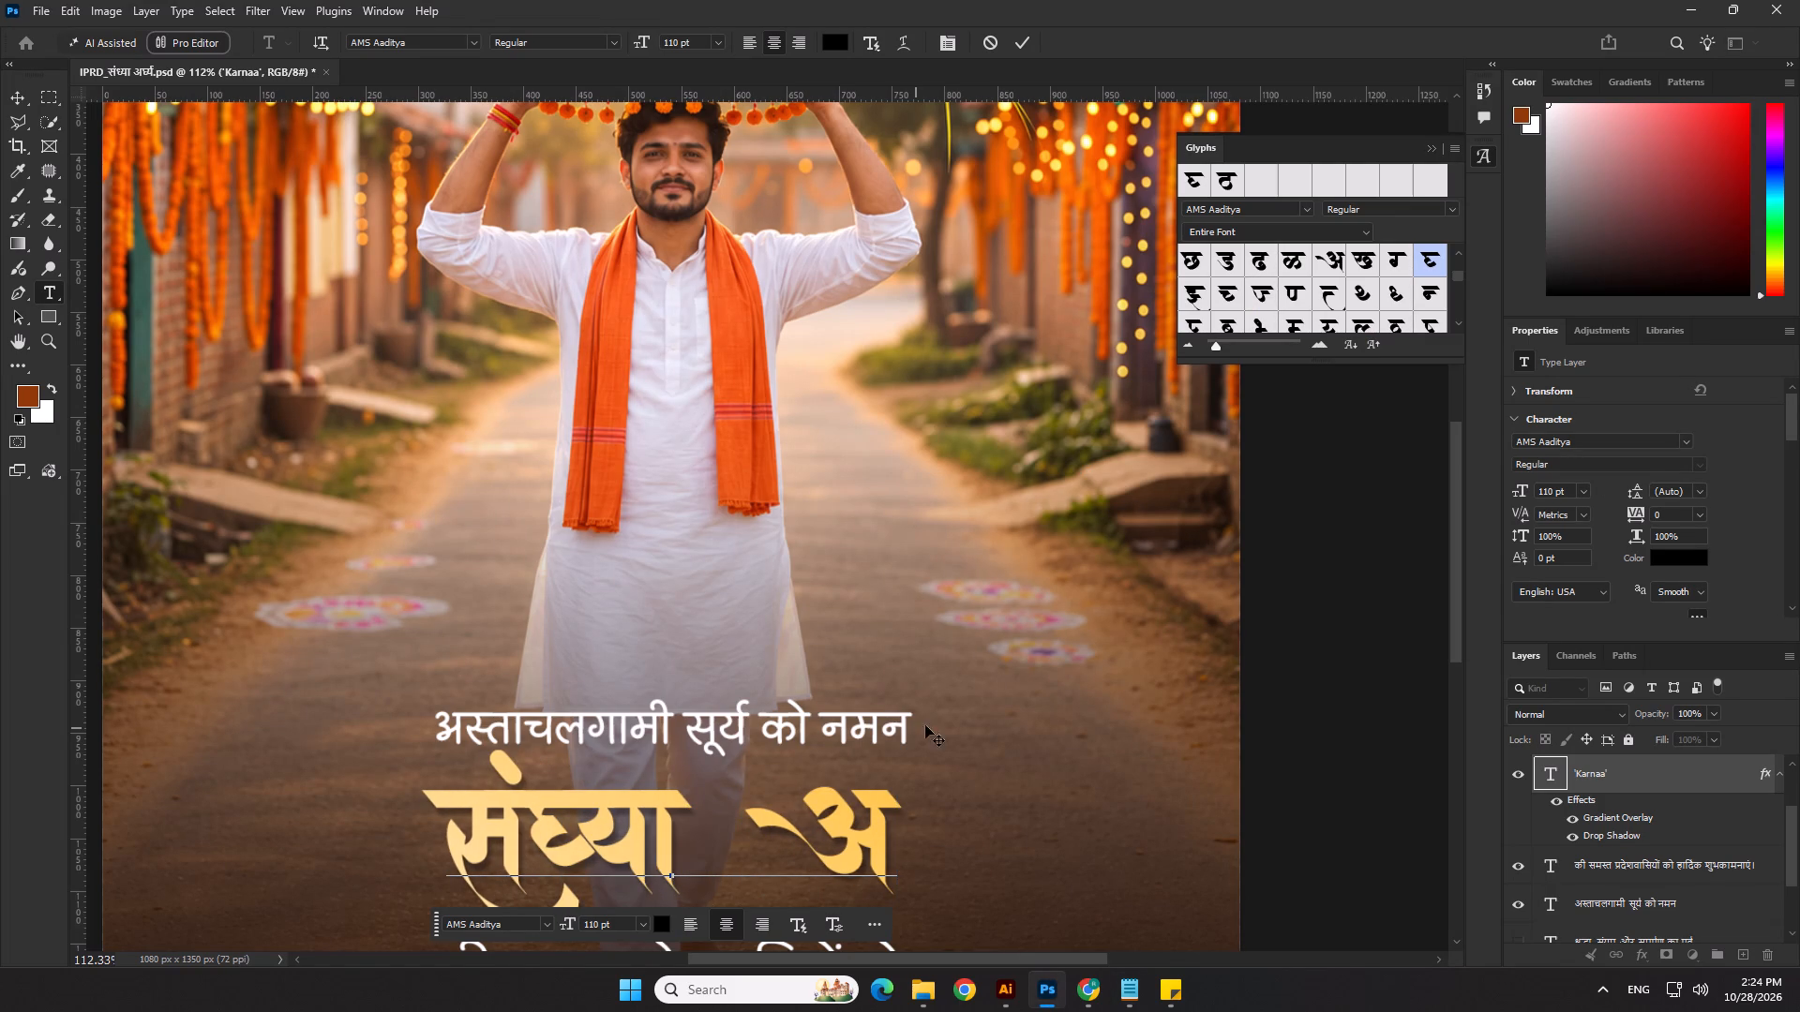
{"action": "key", "text": "alt+Tab"}
{"action": "key", "text": "alt+Tab"}
{"action": "double_click", "coordinate": [1424, 261]}
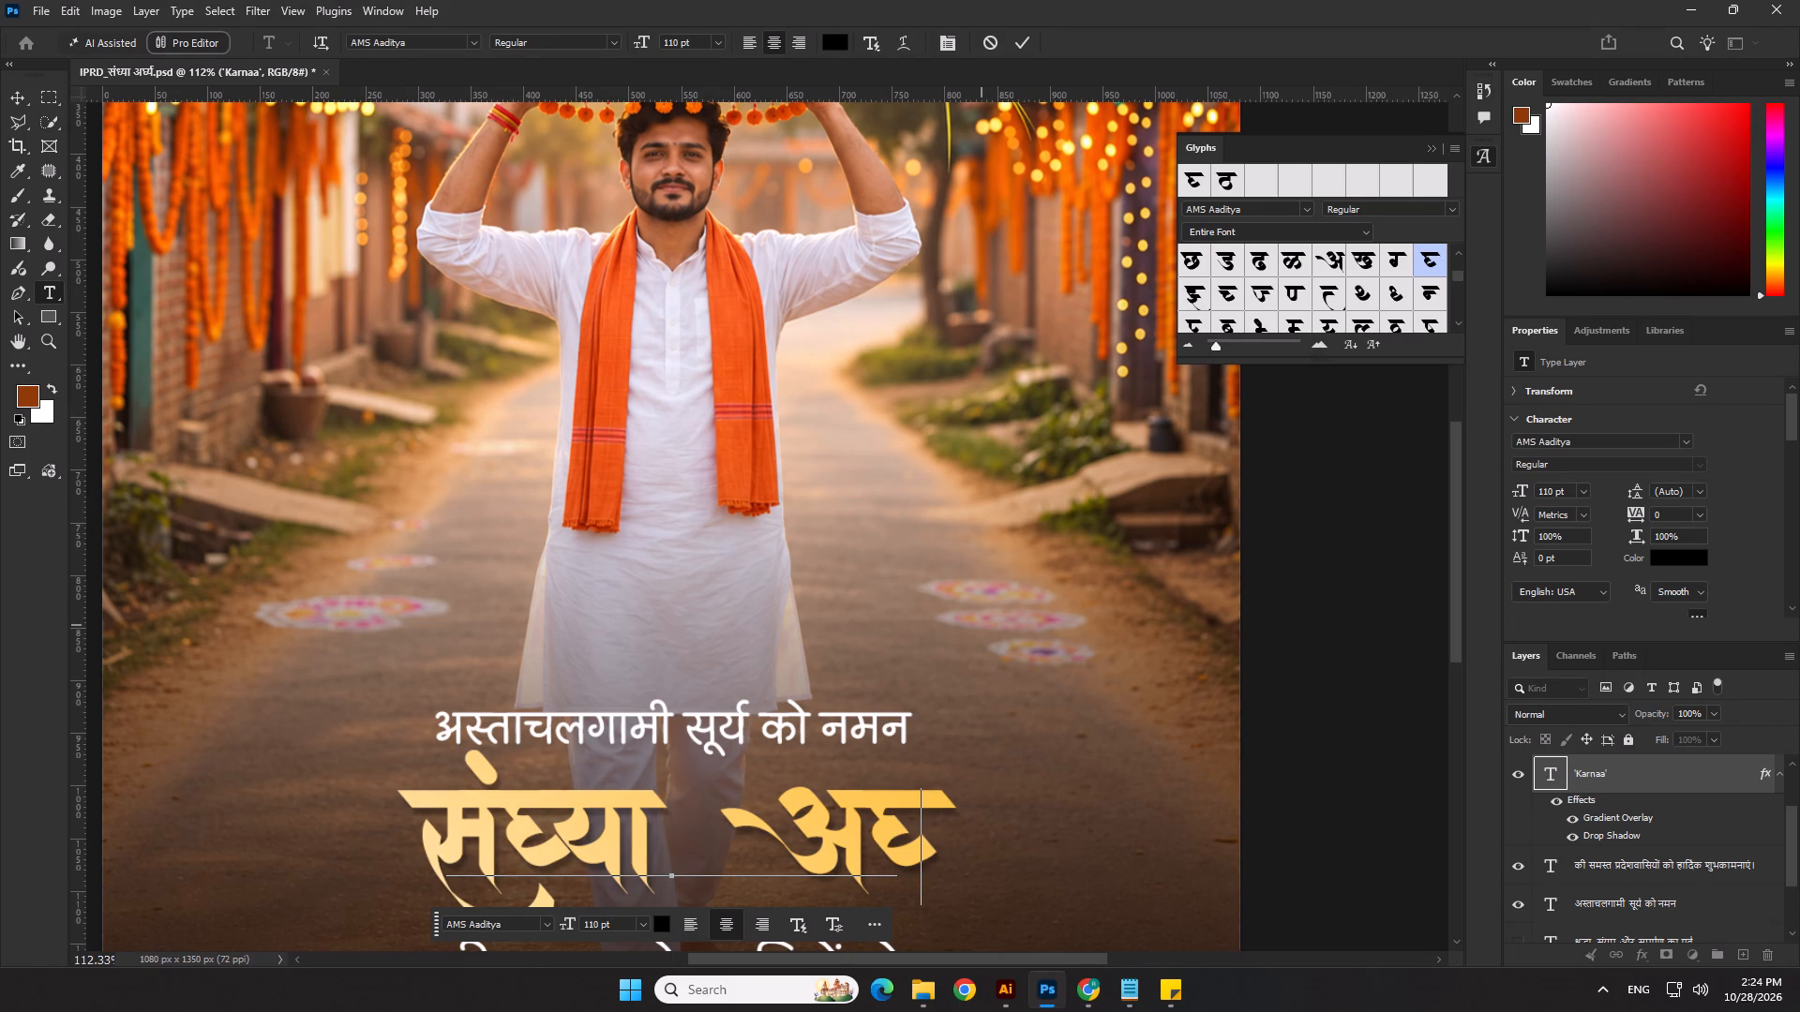
Find the half-letter ध् in the AMS Aaditya glyph set and use it to replace the wrong half-letter after अ in the title's second word.
{"action": "scroll", "coordinate": [1281, 310], "scroll_direction": "down", "scroll_amount": 2}
{"action": "scroll", "coordinate": [1282, 296], "scroll_direction": "up", "scroll_amount": 2}
{"action": "scroll", "coordinate": [1282, 292], "scroll_direction": "down", "scroll_amount": 1}
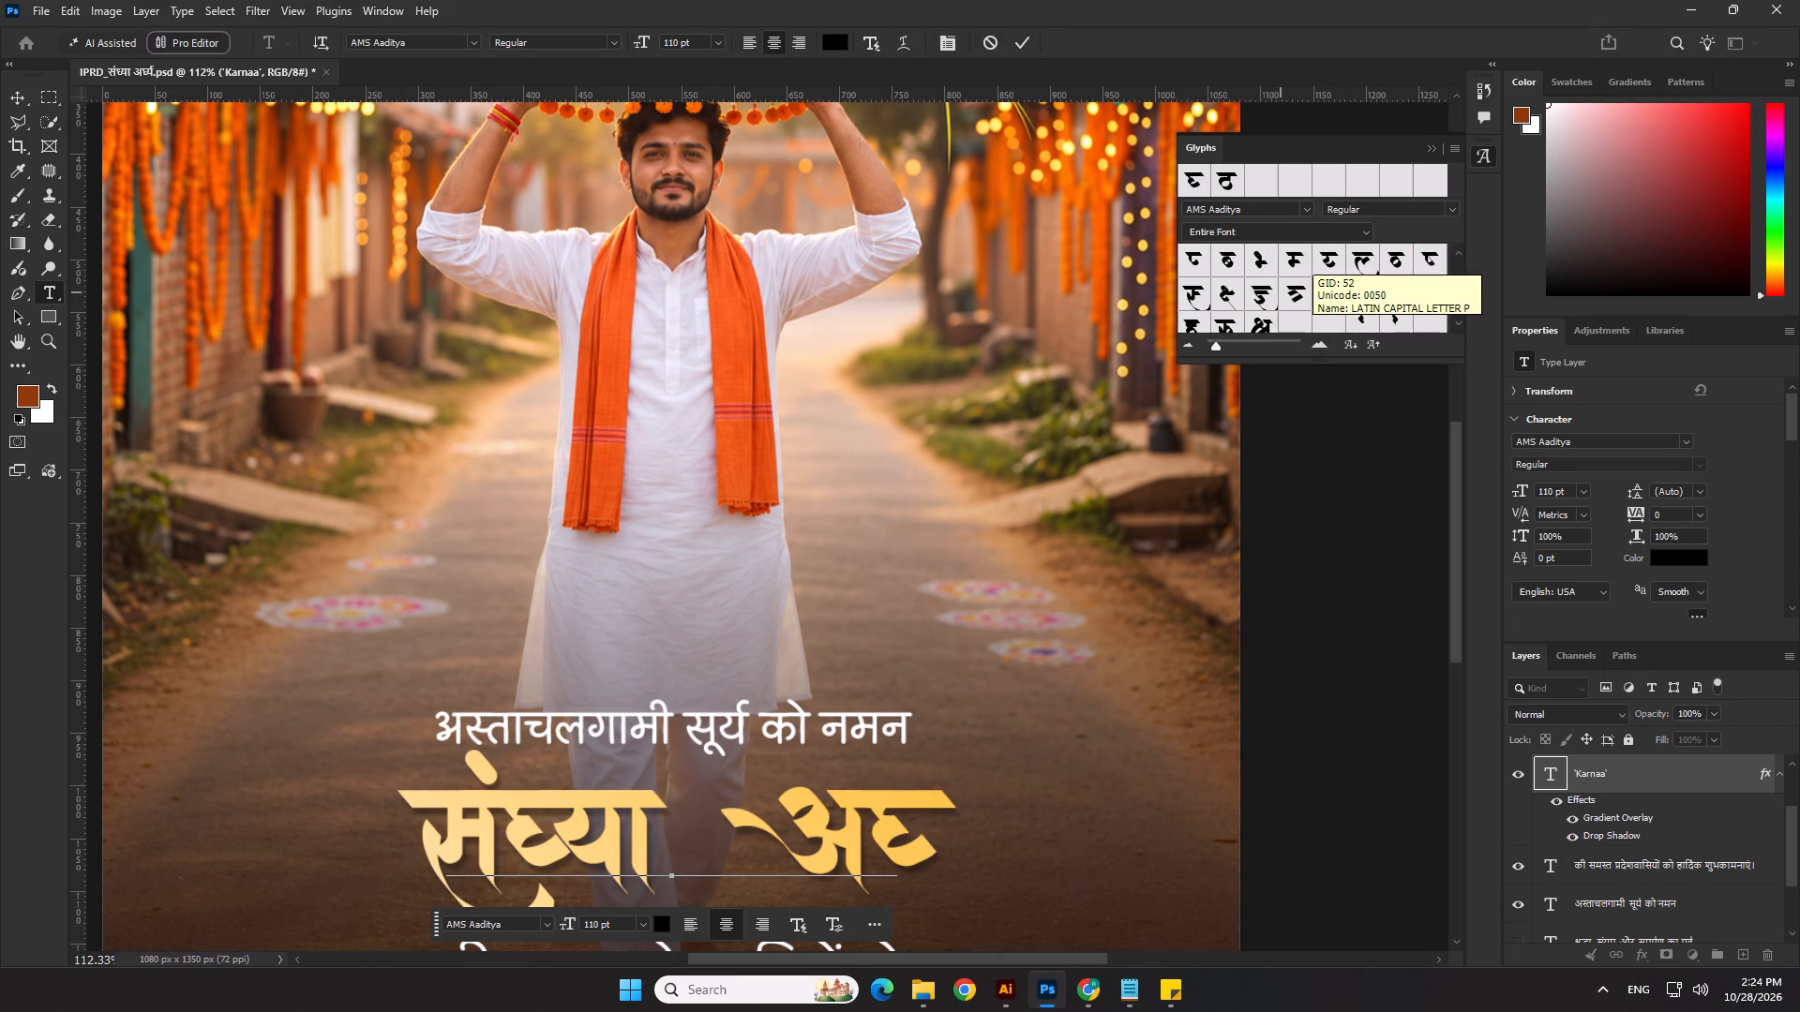
{"action": "scroll", "coordinate": [1361, 291], "scroll_direction": "down", "scroll_amount": 1}
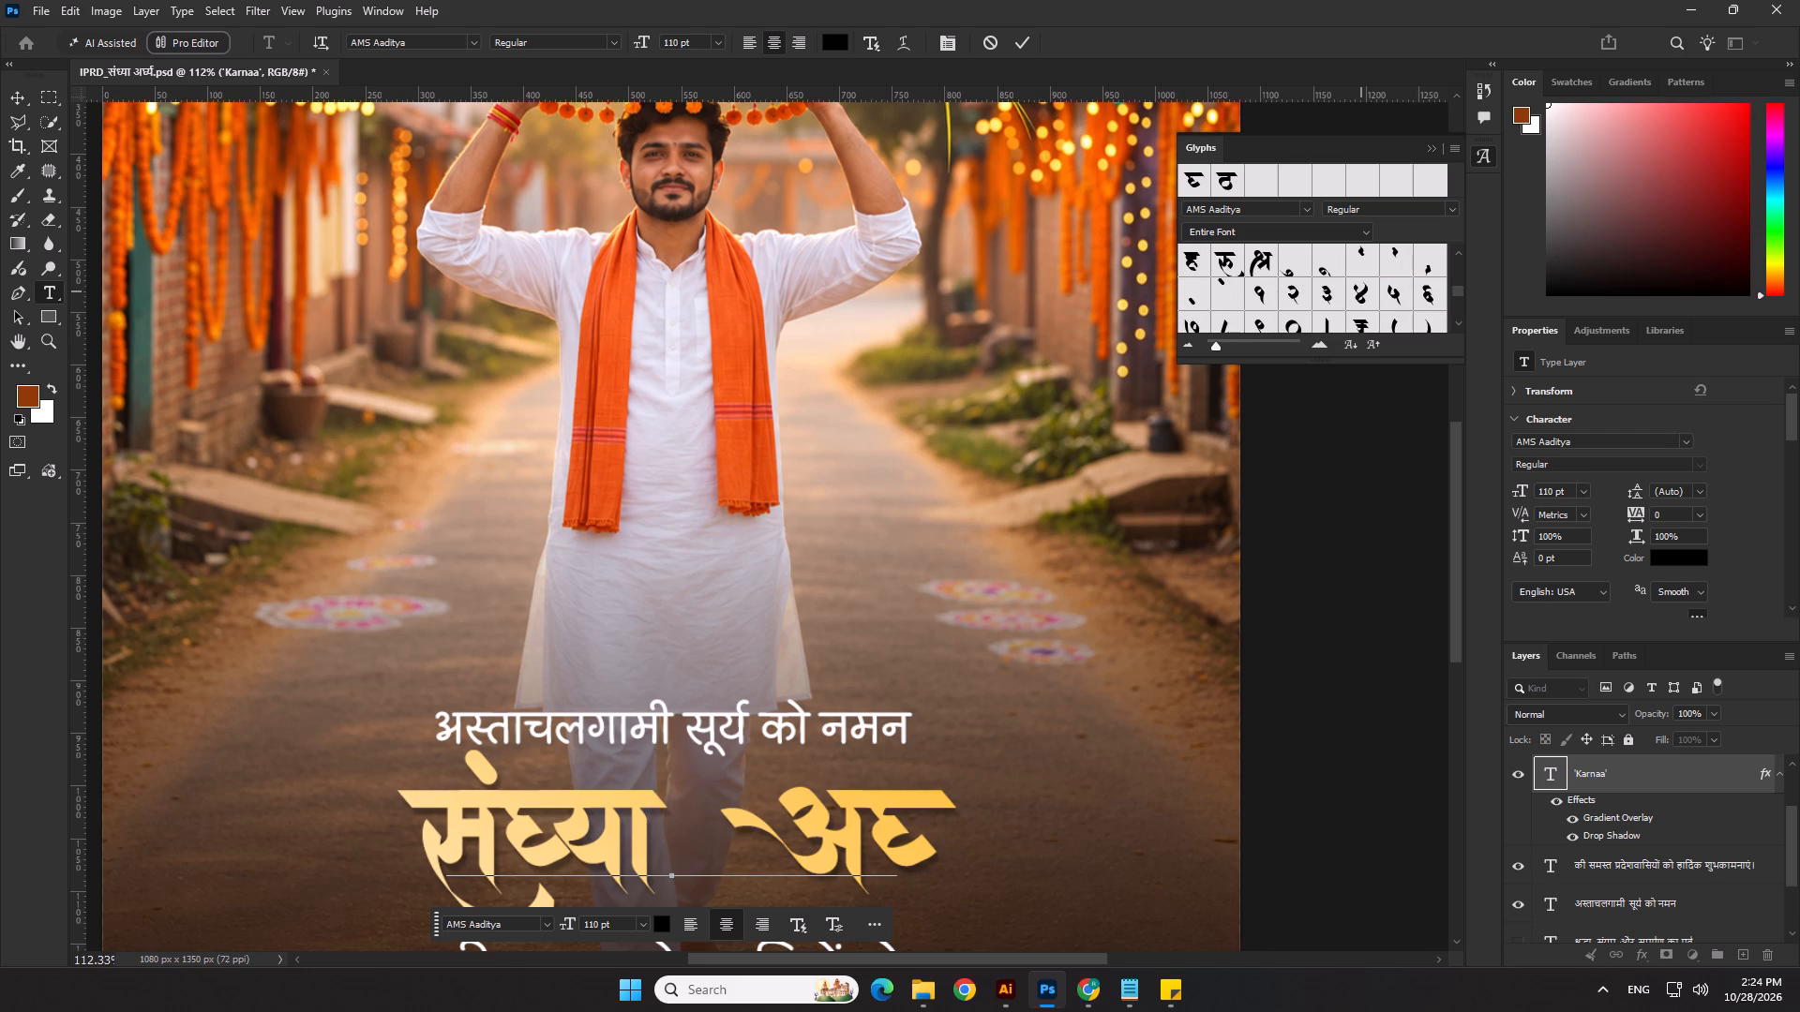
{"action": "scroll", "coordinate": [1361, 291], "scroll_direction": "down", "scroll_amount": 2}
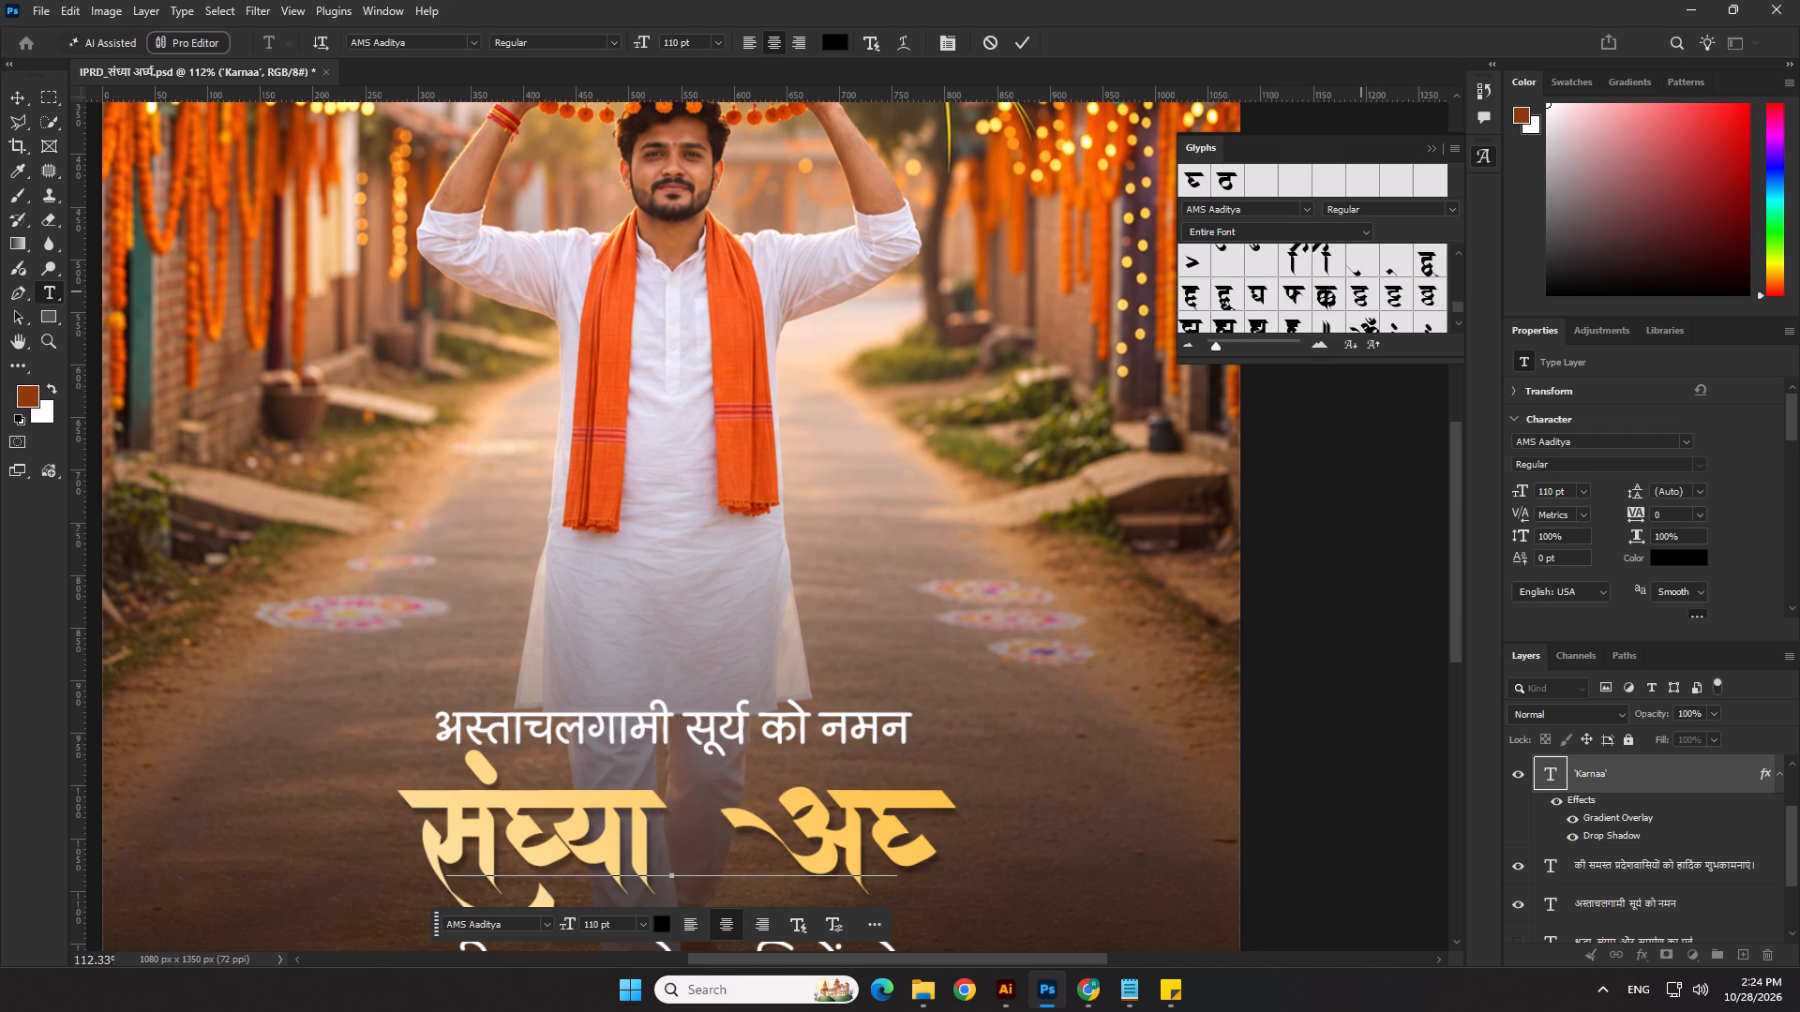
{"action": "scroll", "coordinate": [1362, 300], "scroll_direction": "down", "scroll_amount": 3}
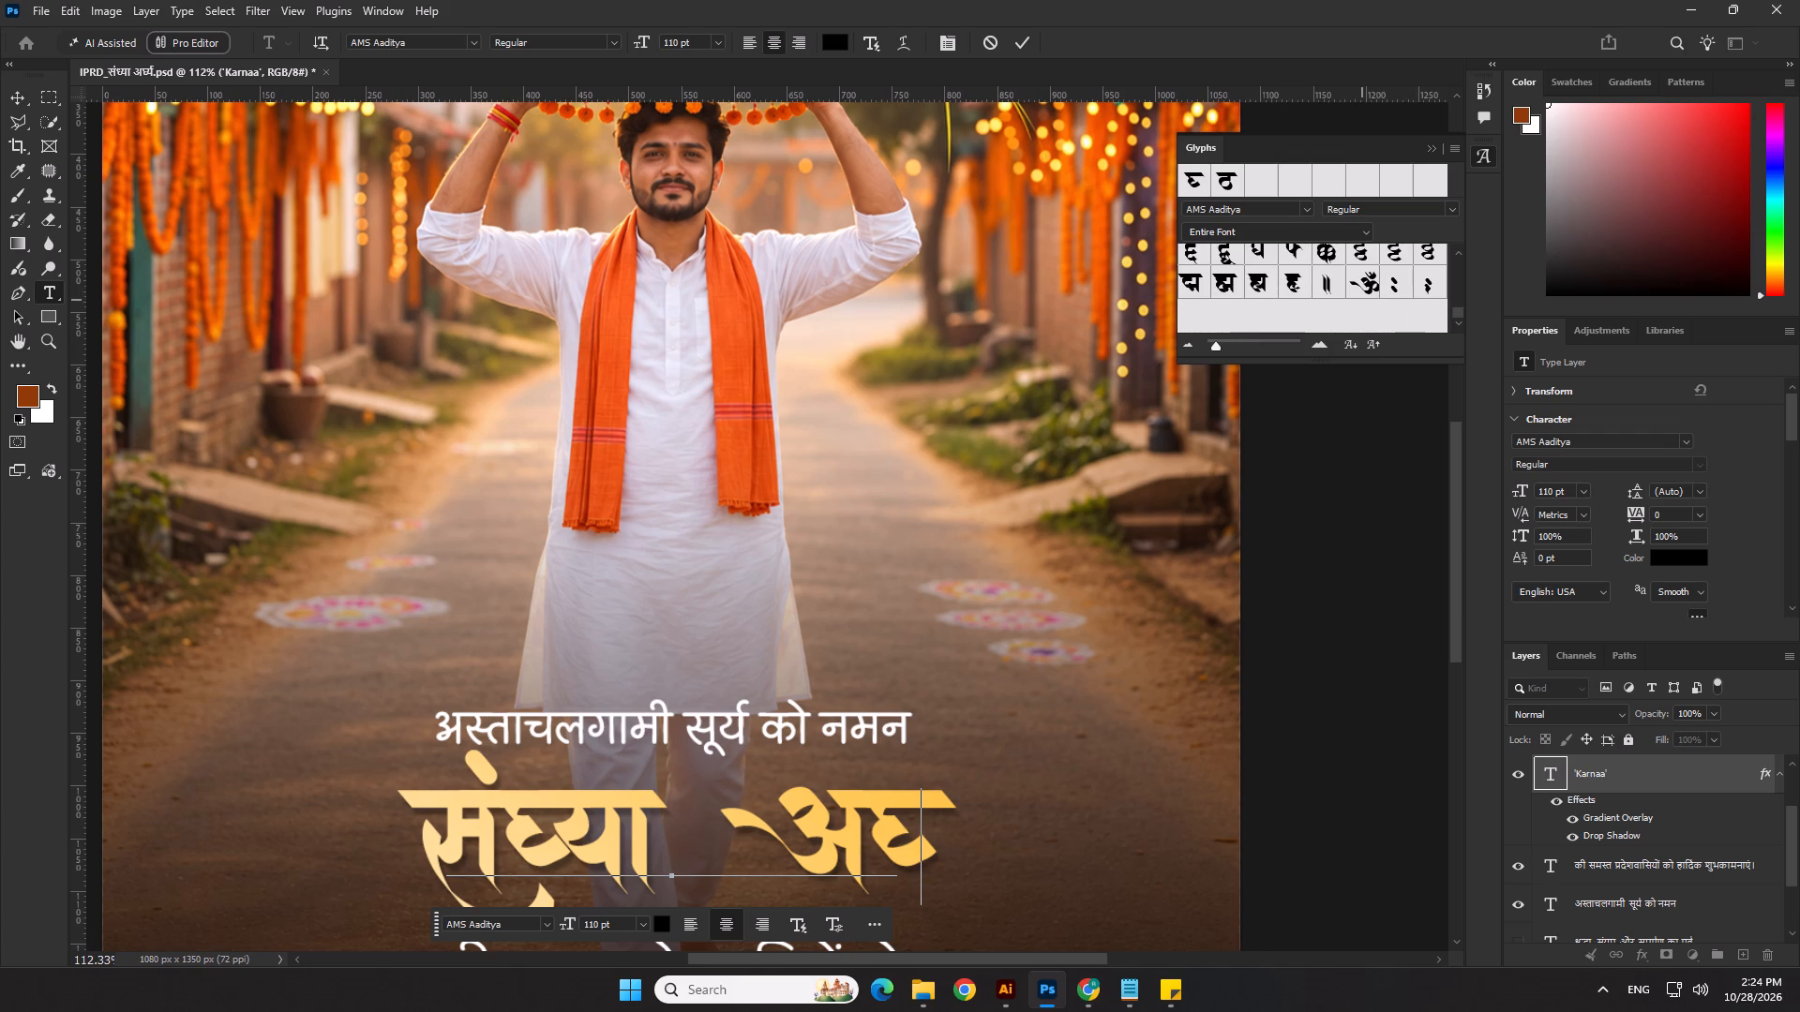
{"action": "scroll", "coordinate": [1362, 300], "scroll_direction": "up", "scroll_amount": 3}
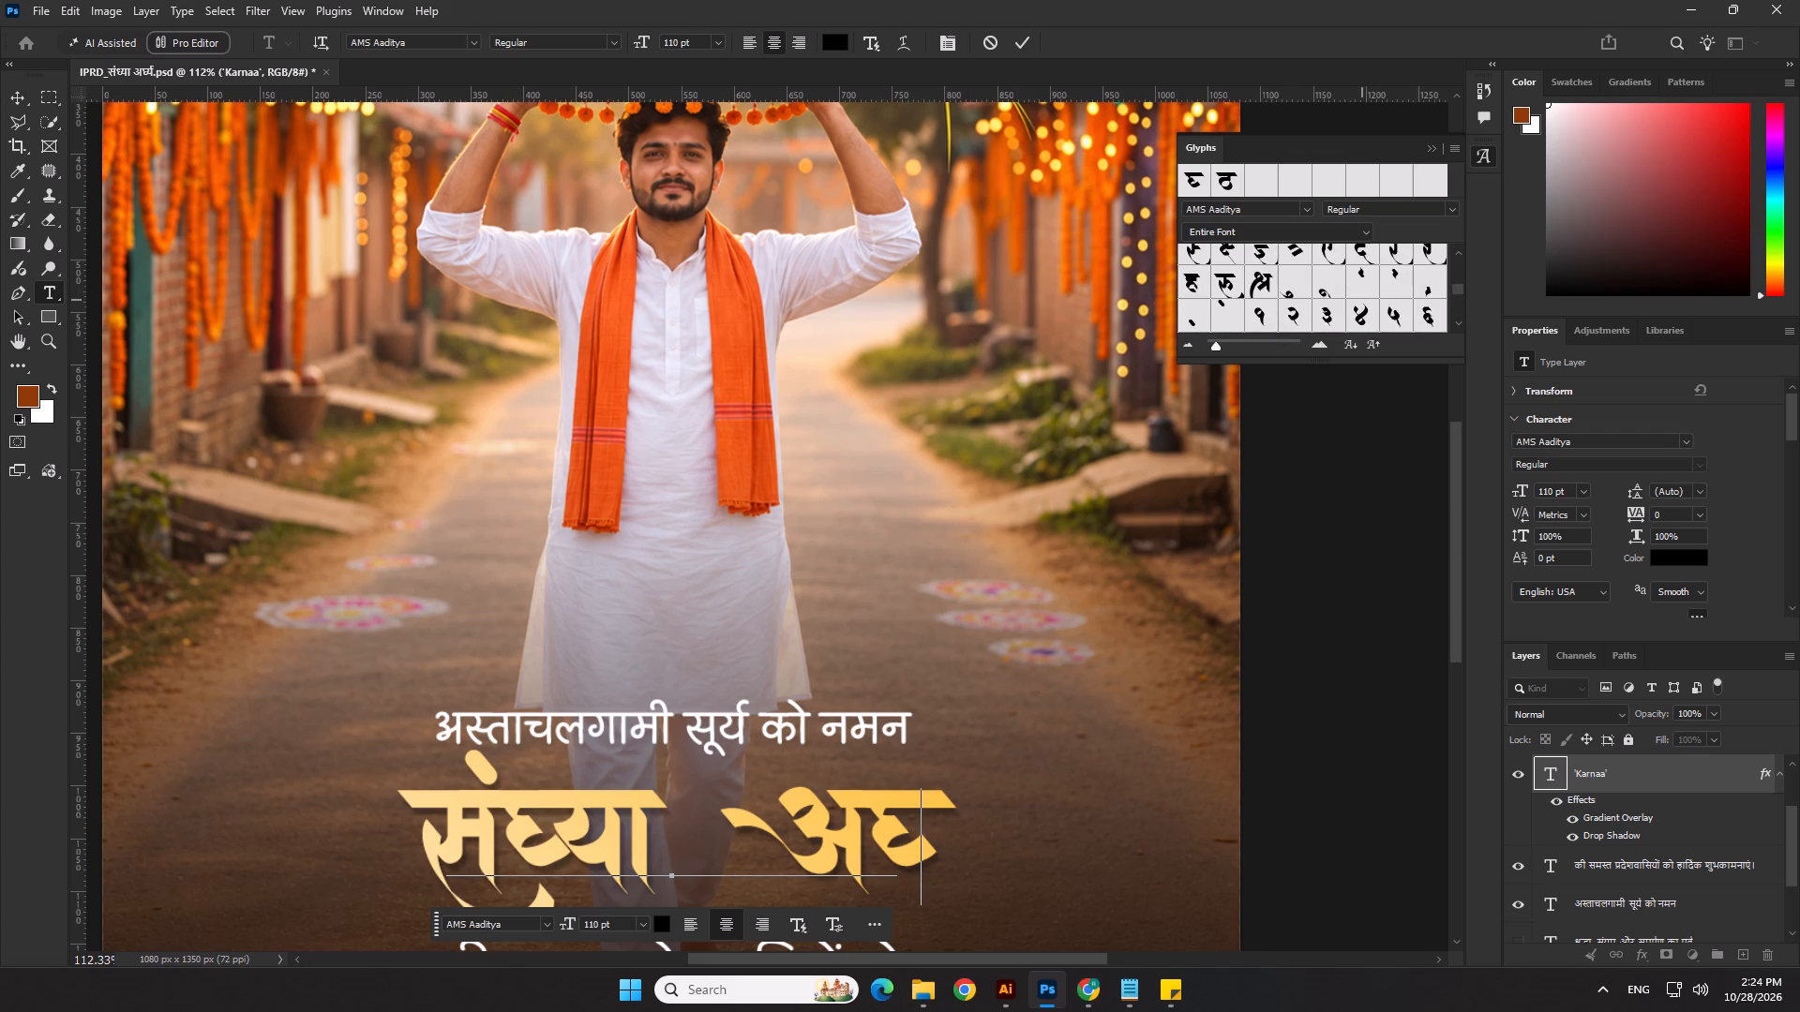
{"action": "scroll", "coordinate": [1362, 300], "scroll_direction": "up", "scroll_amount": 2}
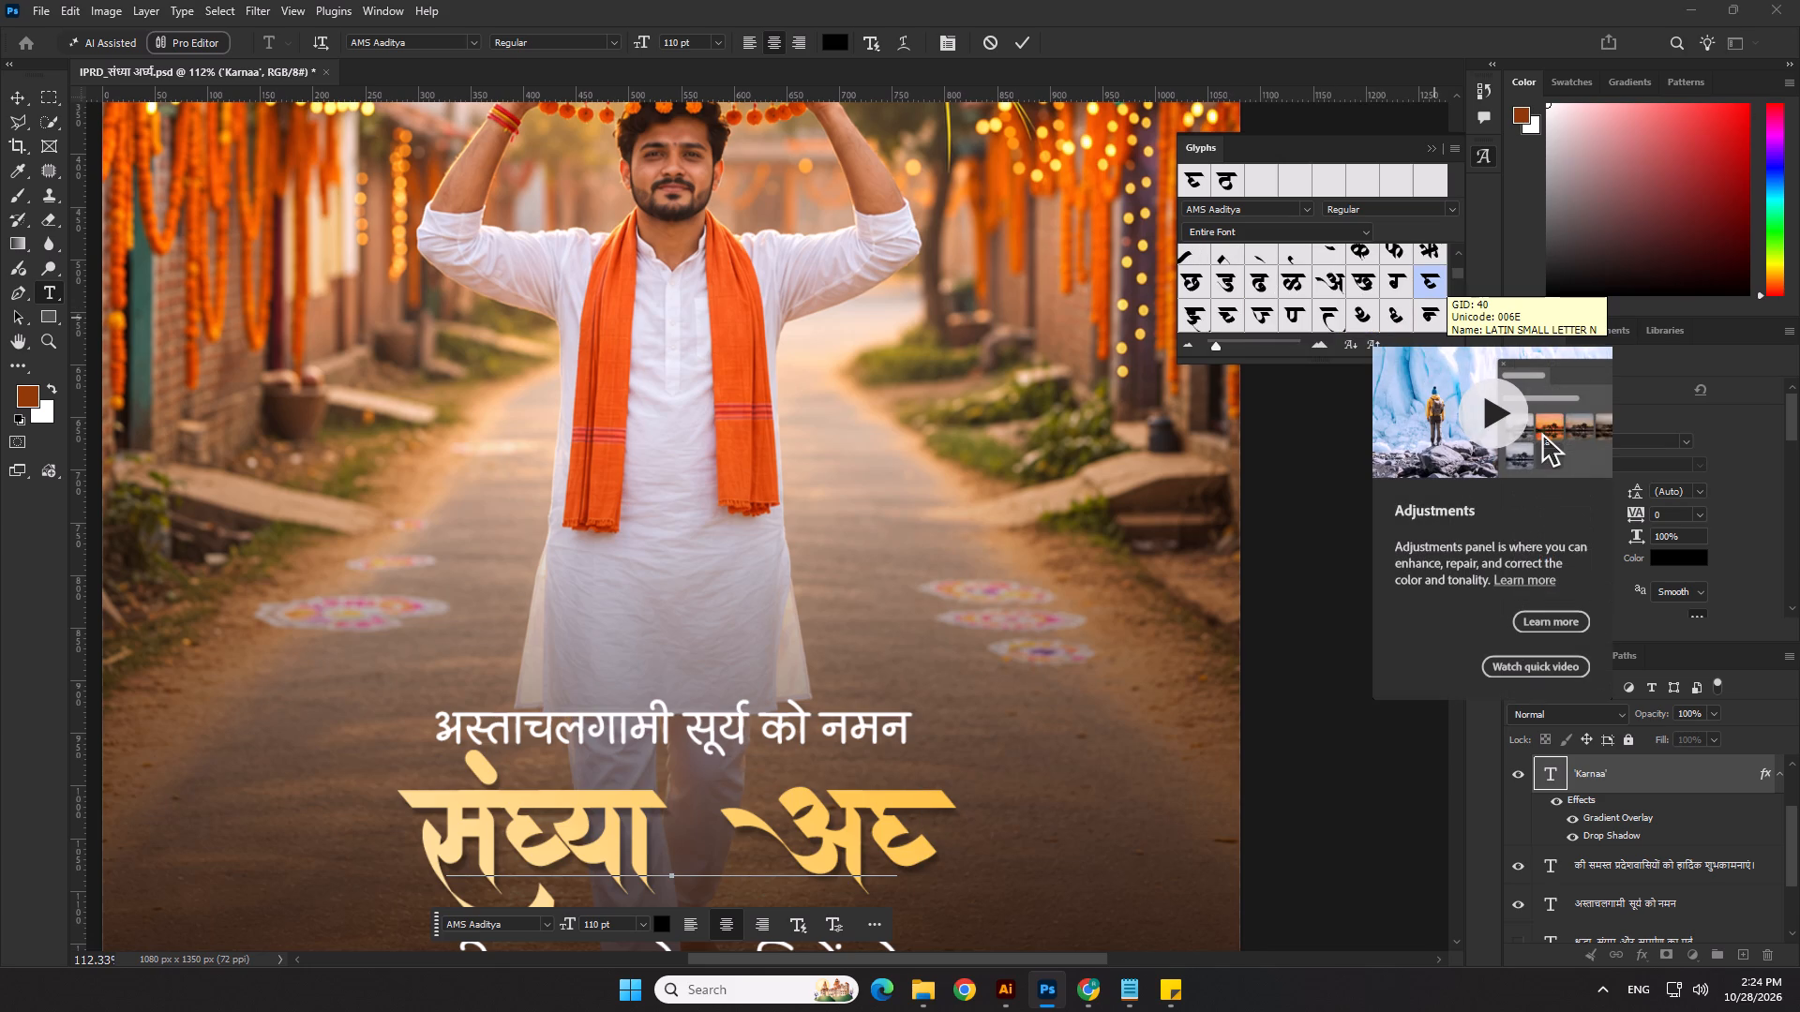
{"action": "double_click", "coordinate": [1398, 314]}
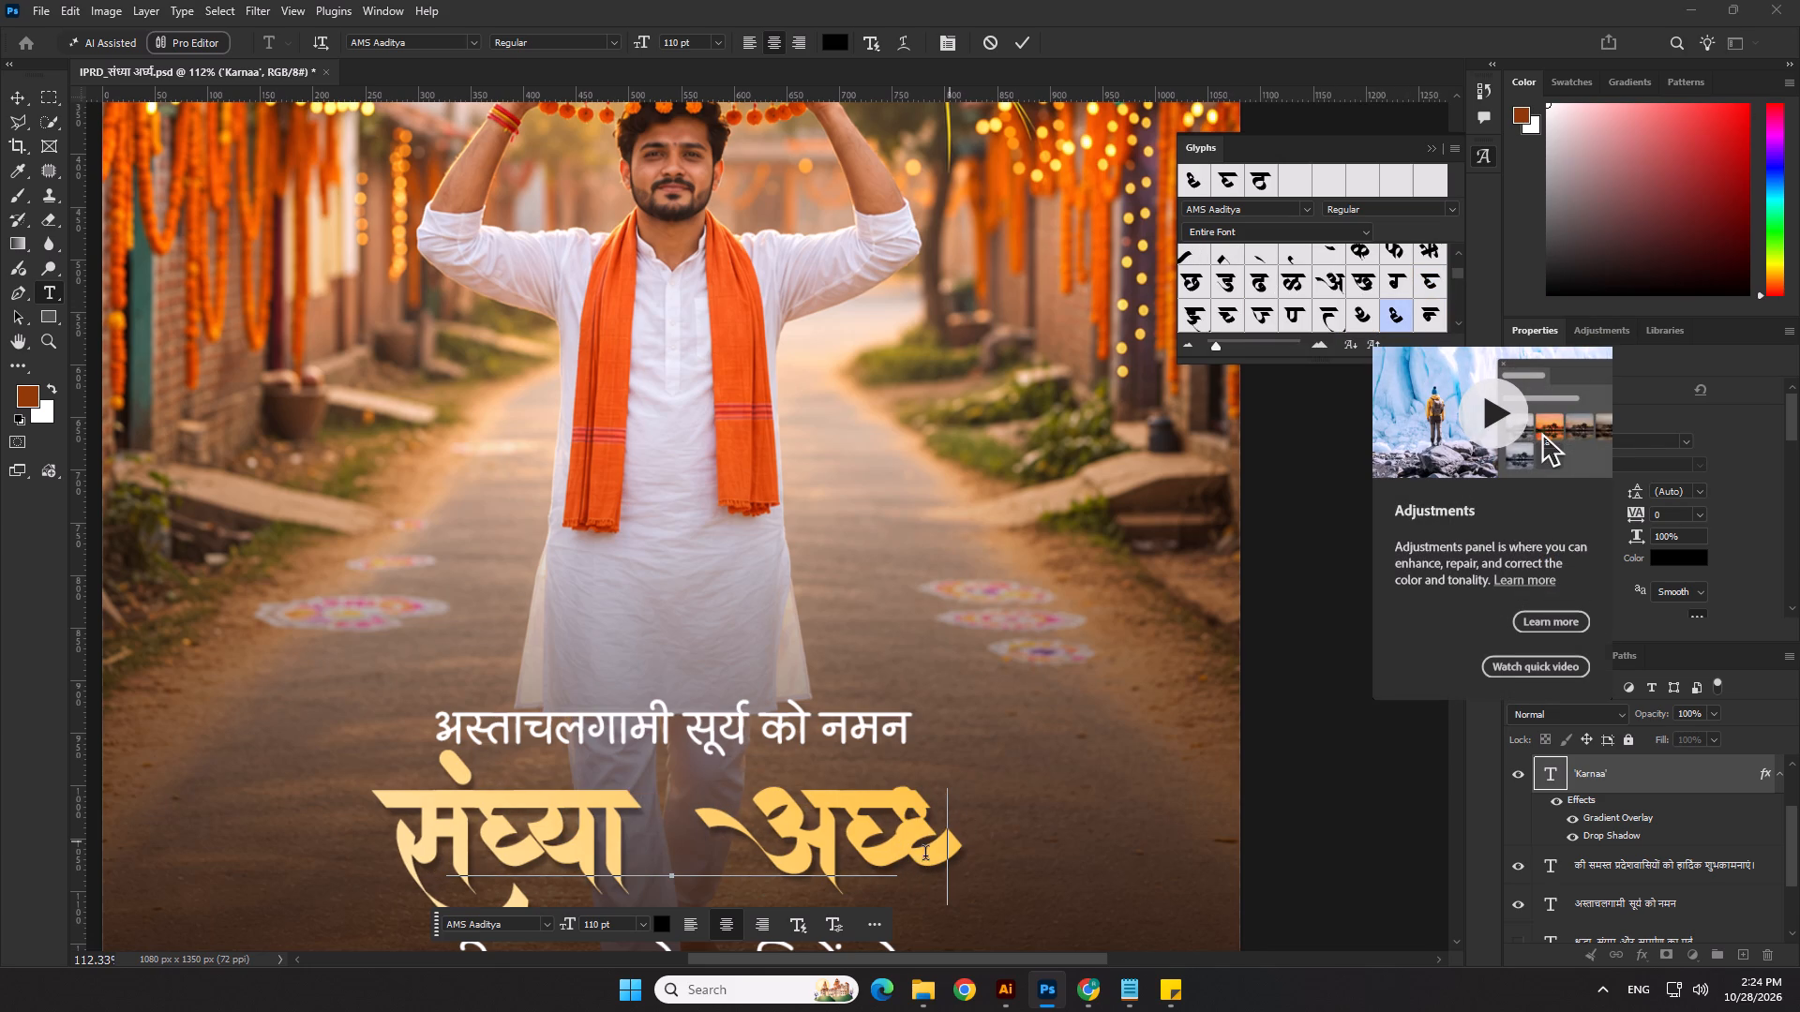
{"action": "left_click", "coordinate": [889, 840]}
{"action": "key", "text": "BackSpace"}
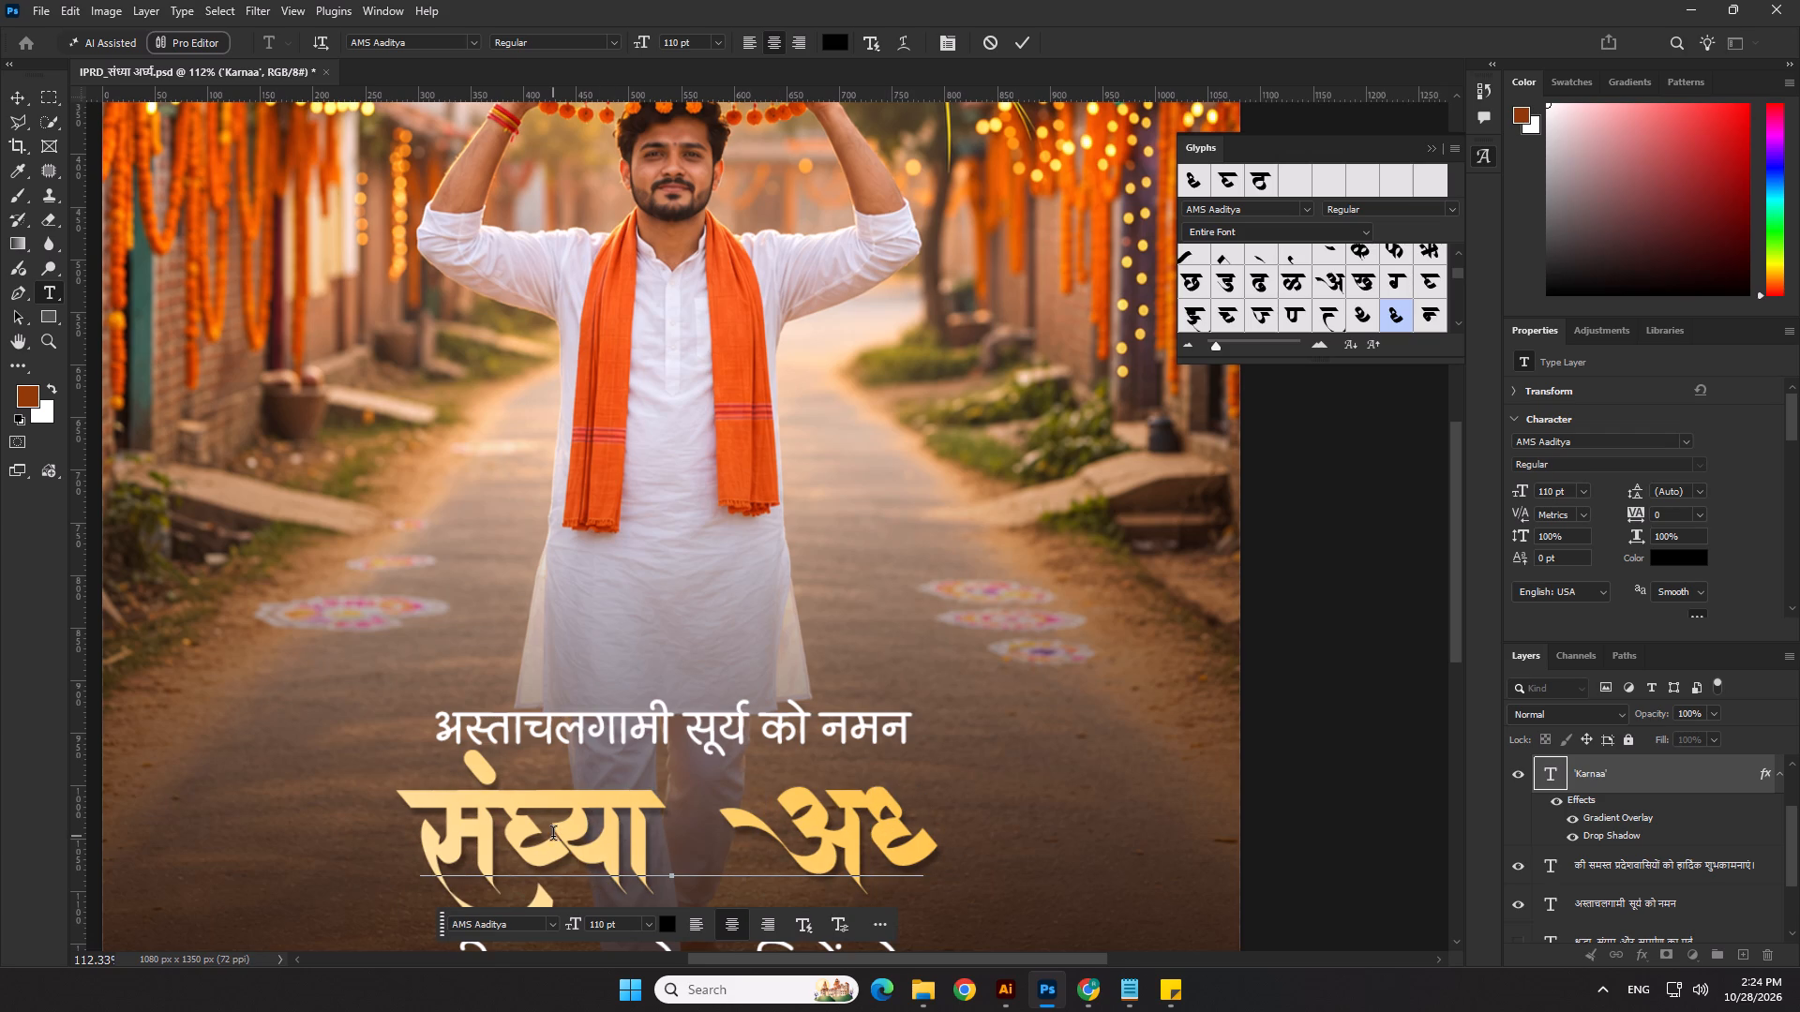
Replace the wrong half-letter before या in the title's first word with the same ध् glyph.
{"action": "left_click", "coordinate": [553, 836]}
{"action": "key", "text": "BackSpace"}
{"action": "double_click", "coordinate": [1397, 315]}
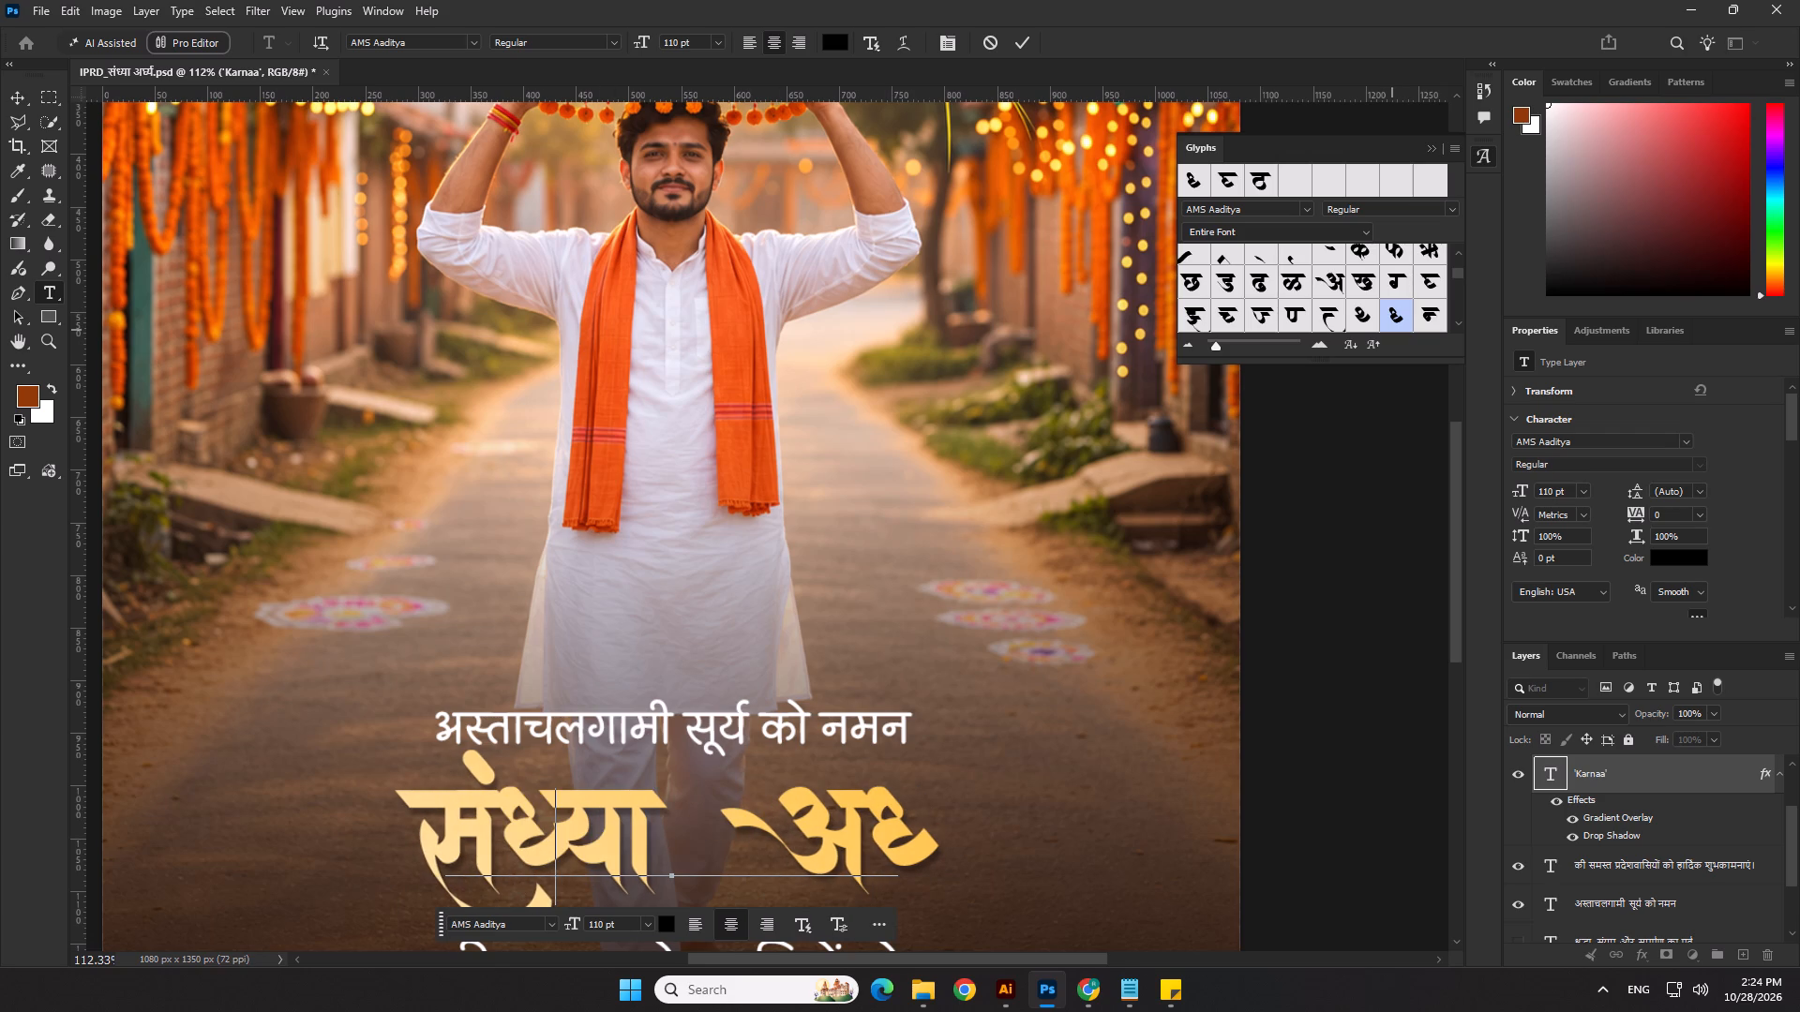
Recheck the heading in the Notepad notes and add य at the end of the Photoshop title's second word.
{"action": "left_click", "coordinate": [940, 836]}
{"action": "key", "text": "alt+Tab"}
{"action": "key", "text": "alt+Tab"}
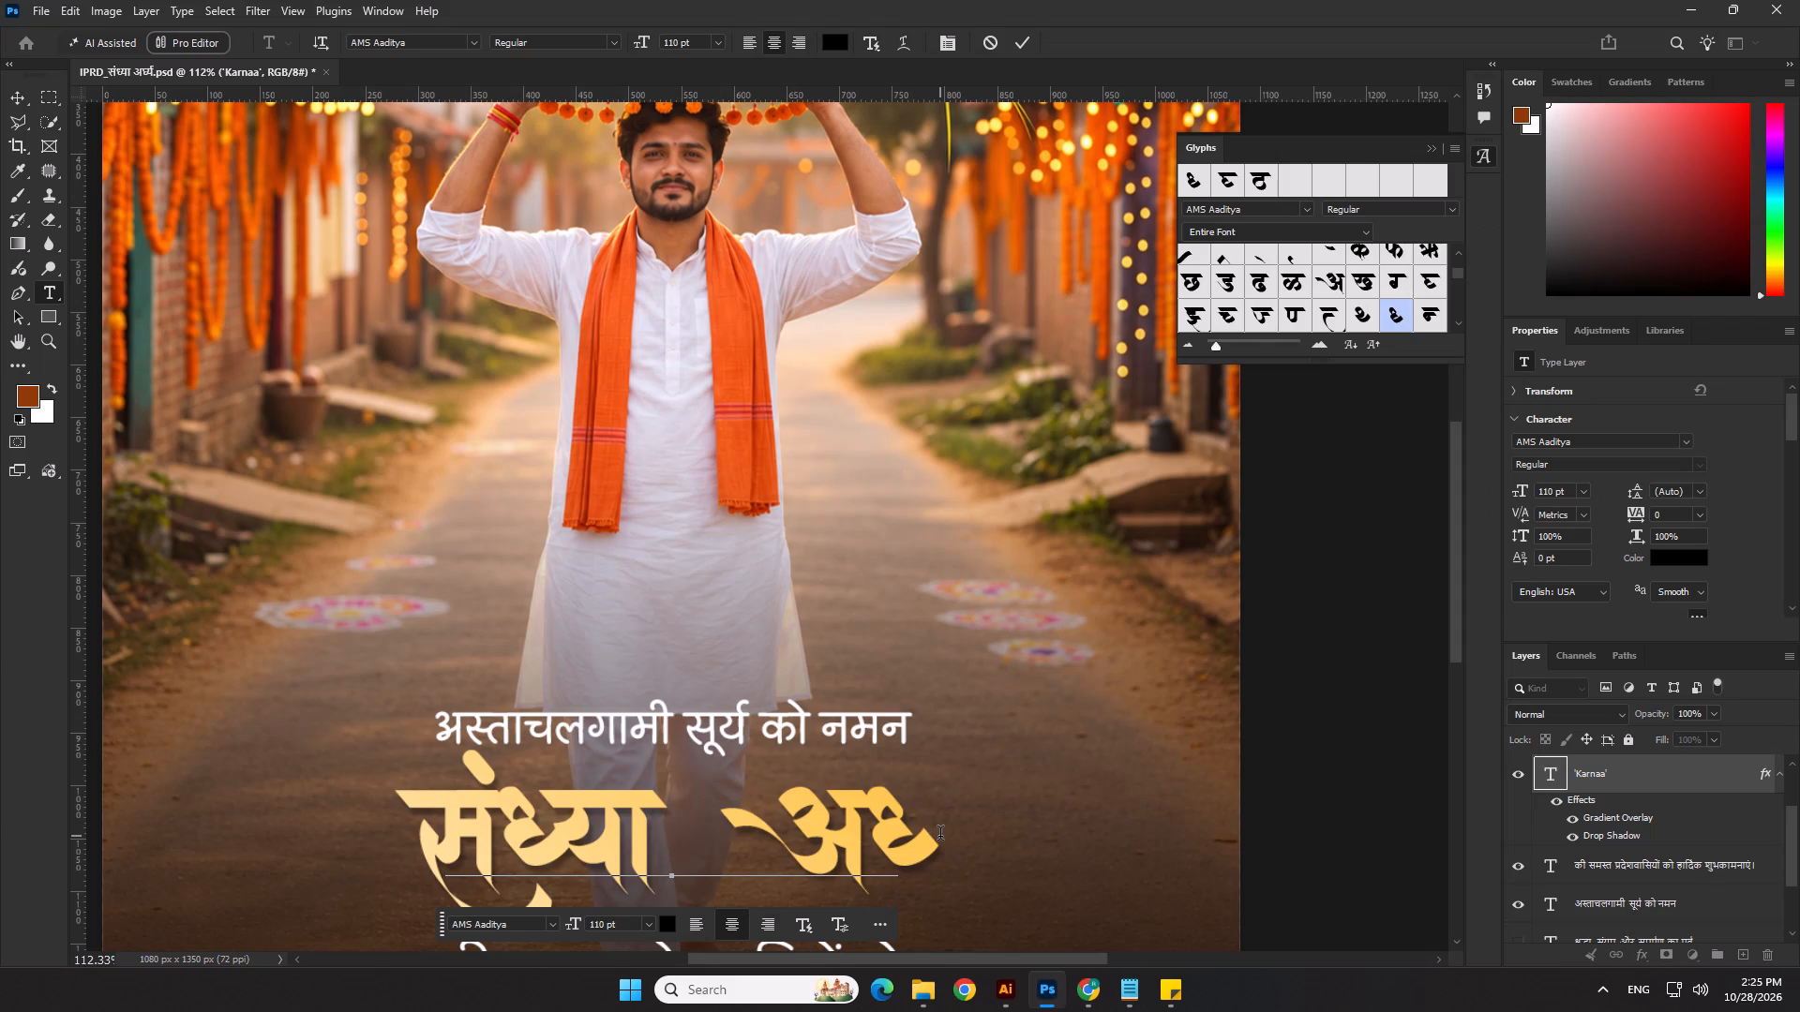
{"action": "type", "text": "ya"}
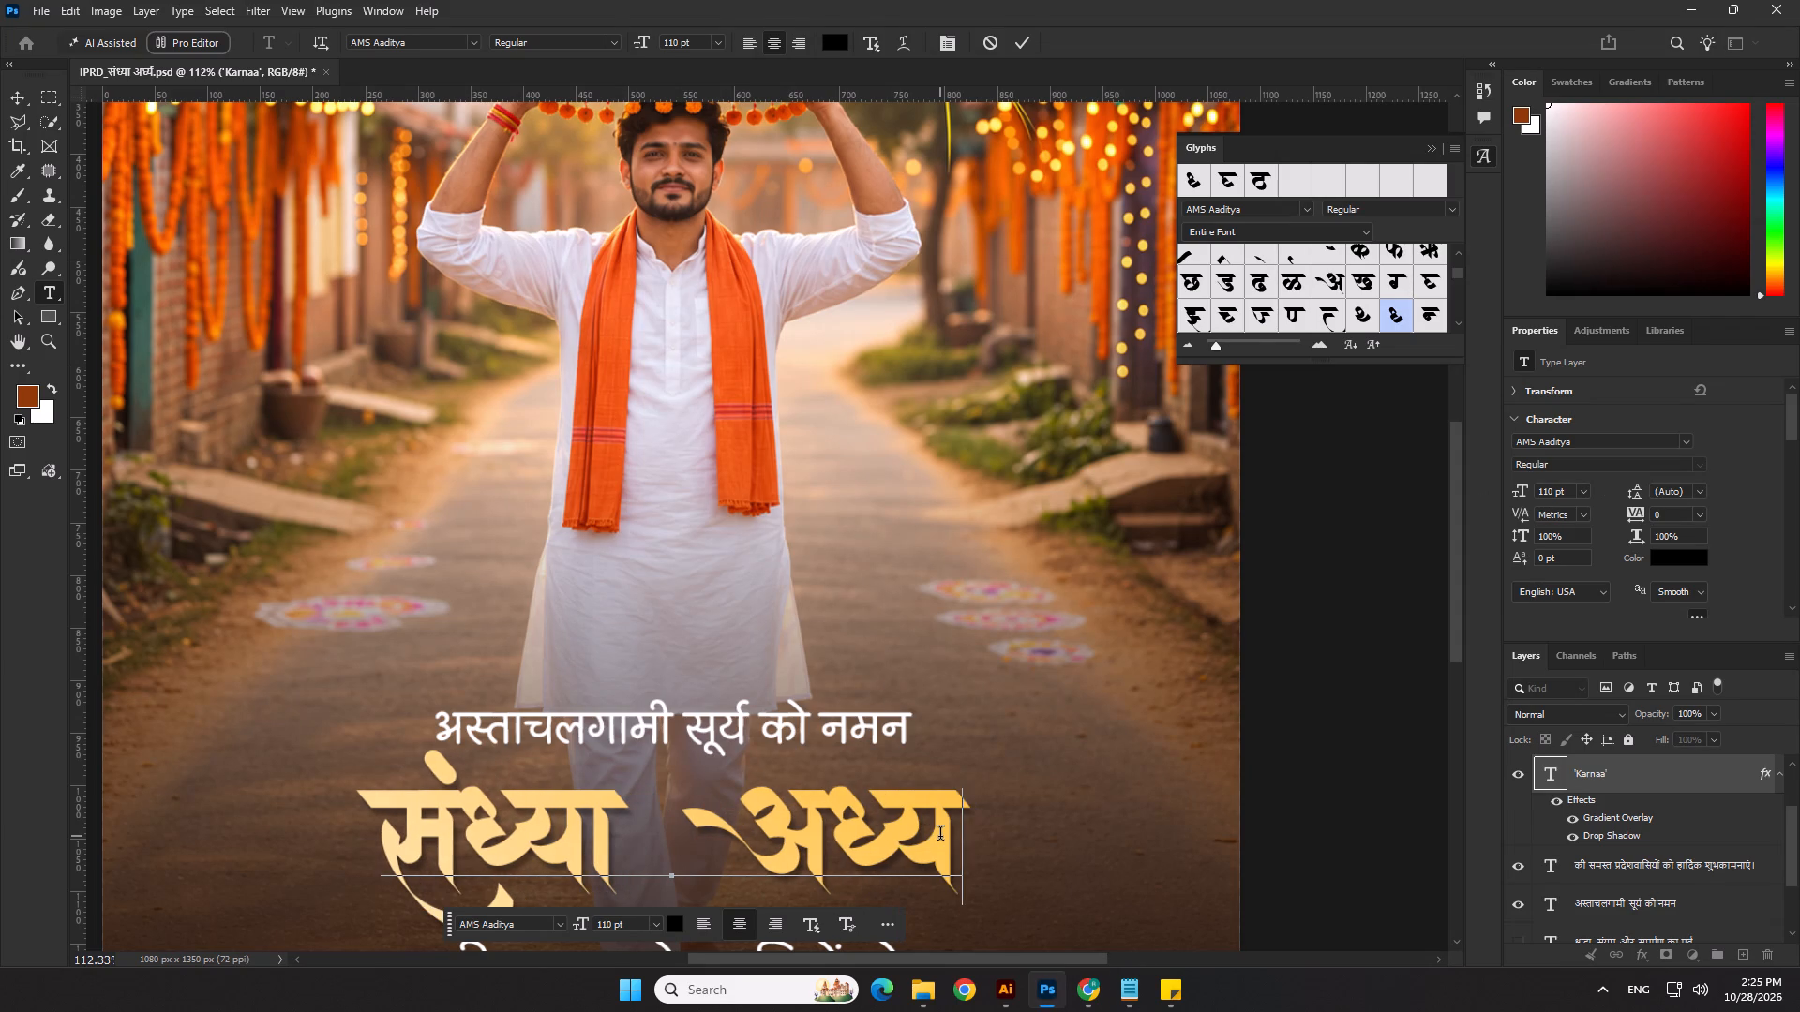
{"action": "key", "text": "shift+w"}
{"action": "key", "text": "BackSpace"}
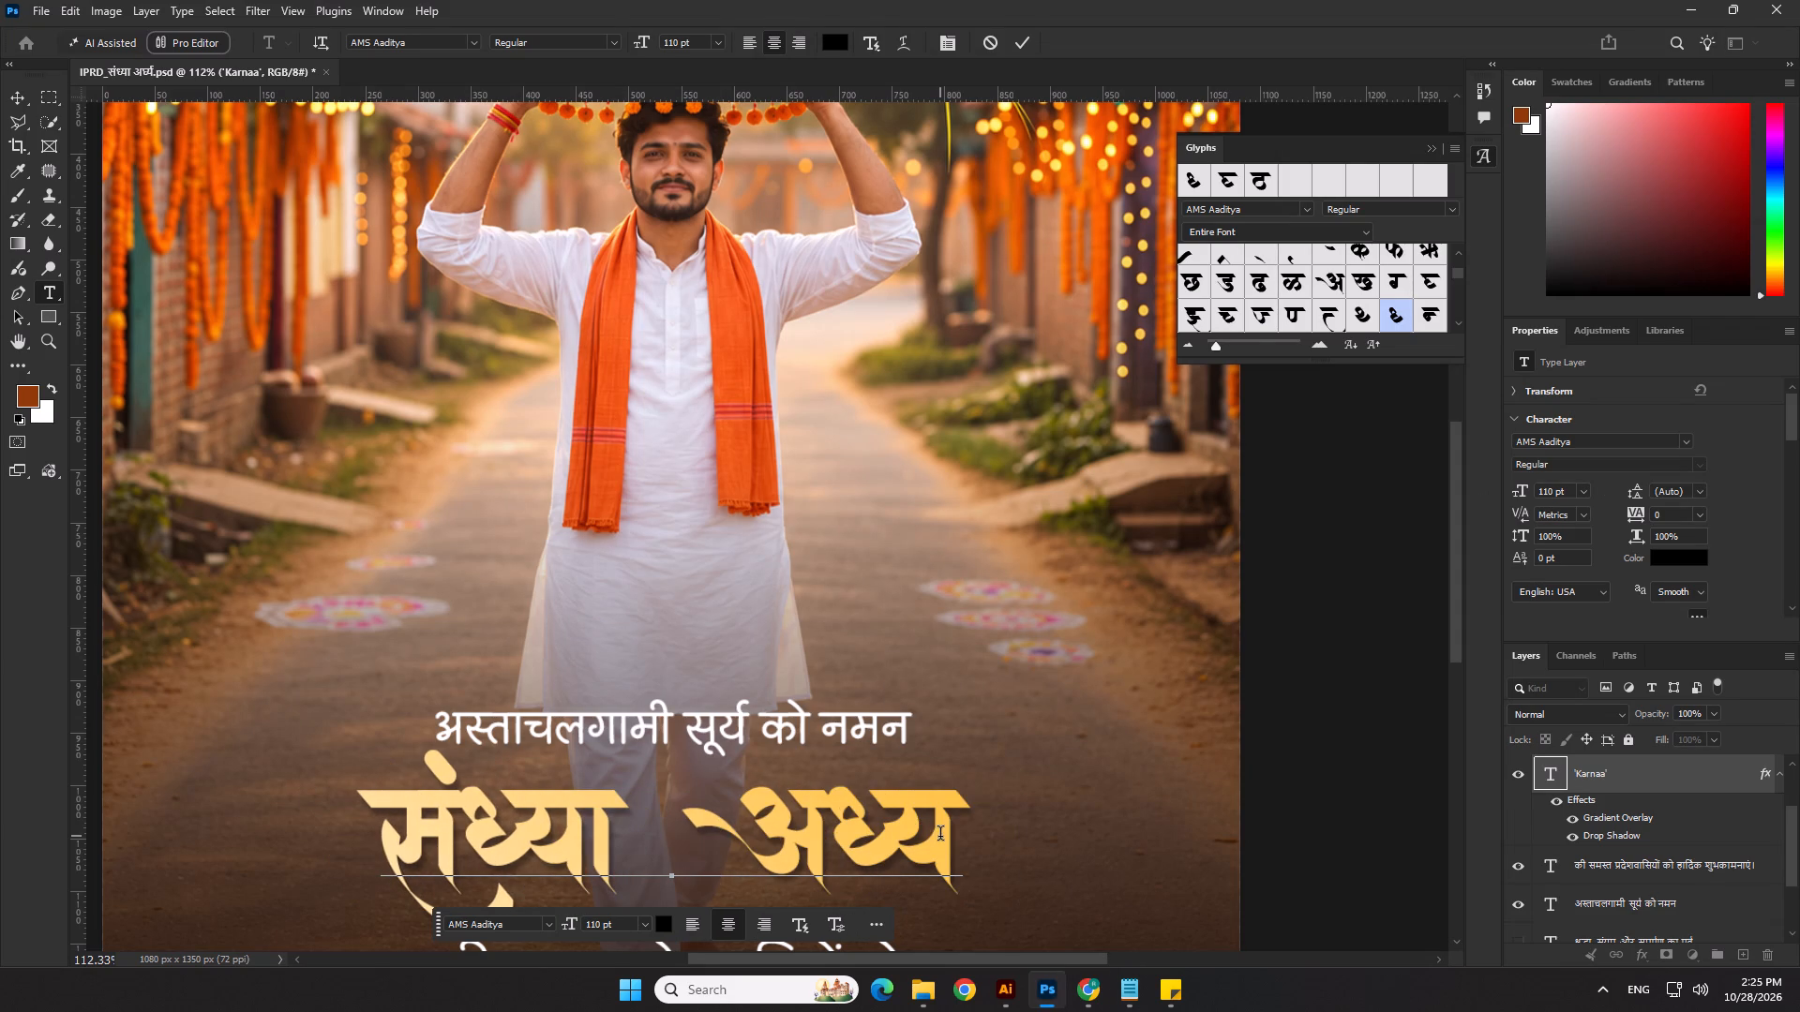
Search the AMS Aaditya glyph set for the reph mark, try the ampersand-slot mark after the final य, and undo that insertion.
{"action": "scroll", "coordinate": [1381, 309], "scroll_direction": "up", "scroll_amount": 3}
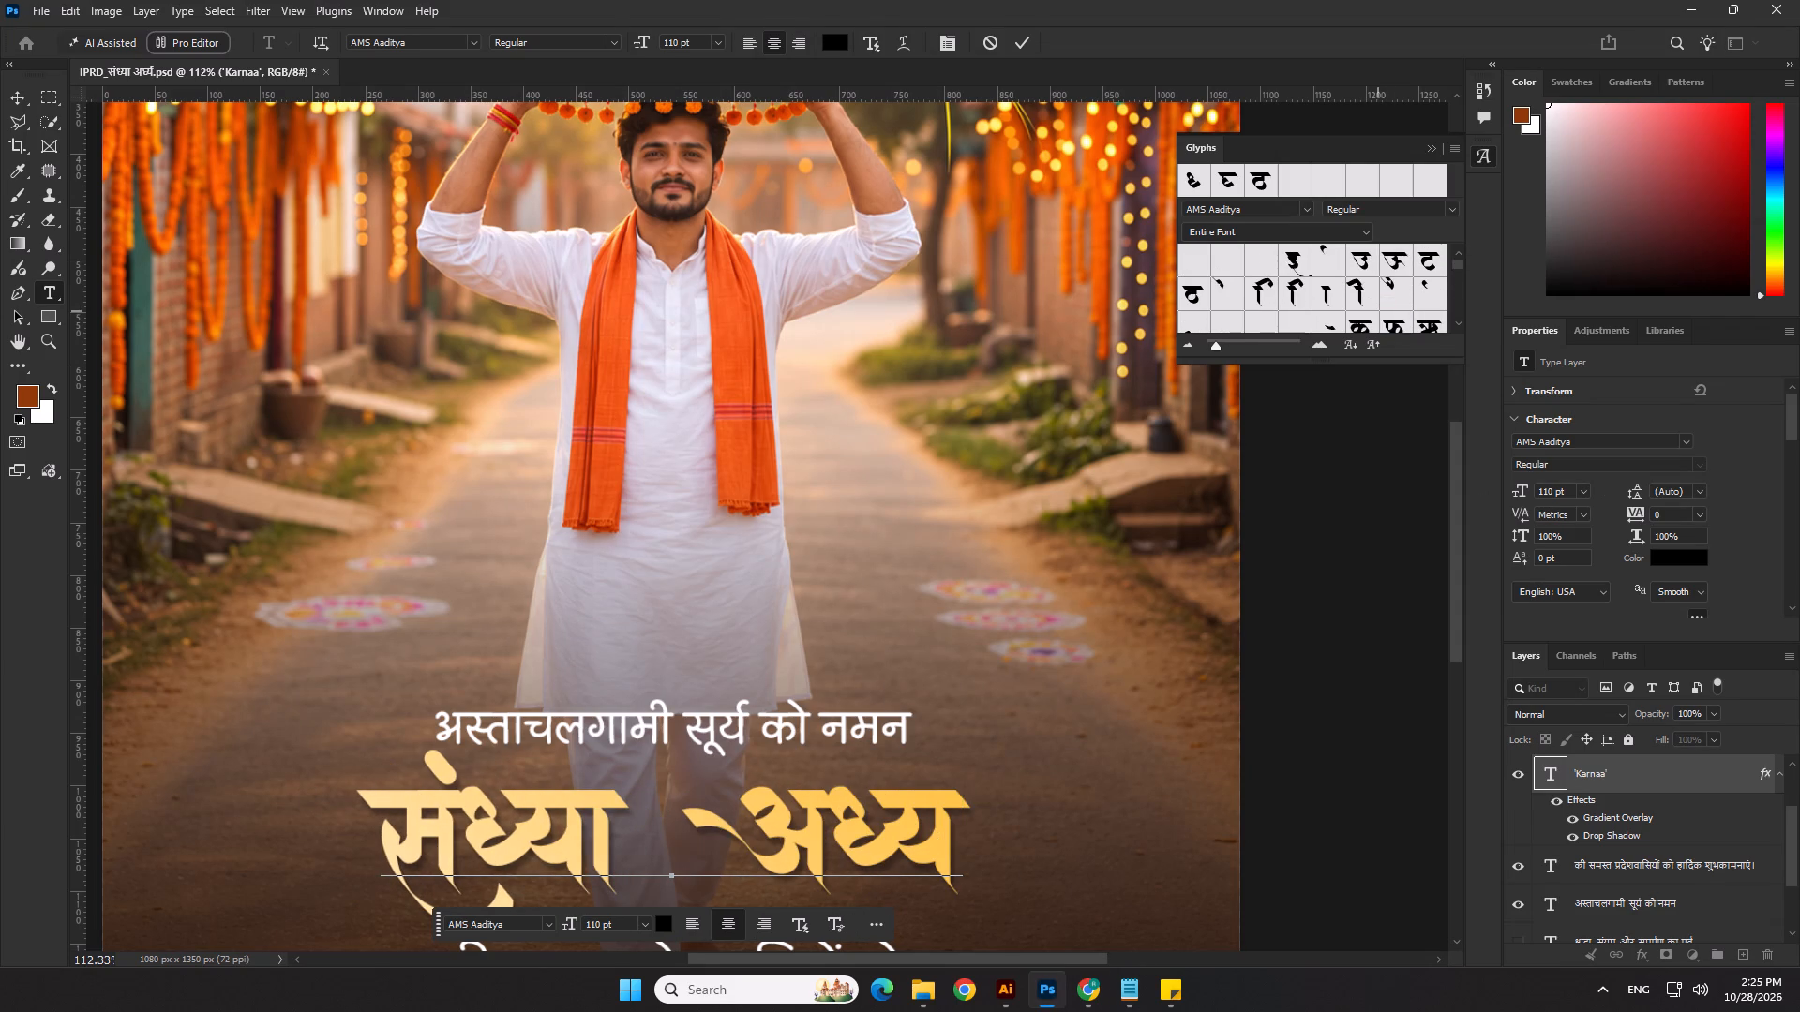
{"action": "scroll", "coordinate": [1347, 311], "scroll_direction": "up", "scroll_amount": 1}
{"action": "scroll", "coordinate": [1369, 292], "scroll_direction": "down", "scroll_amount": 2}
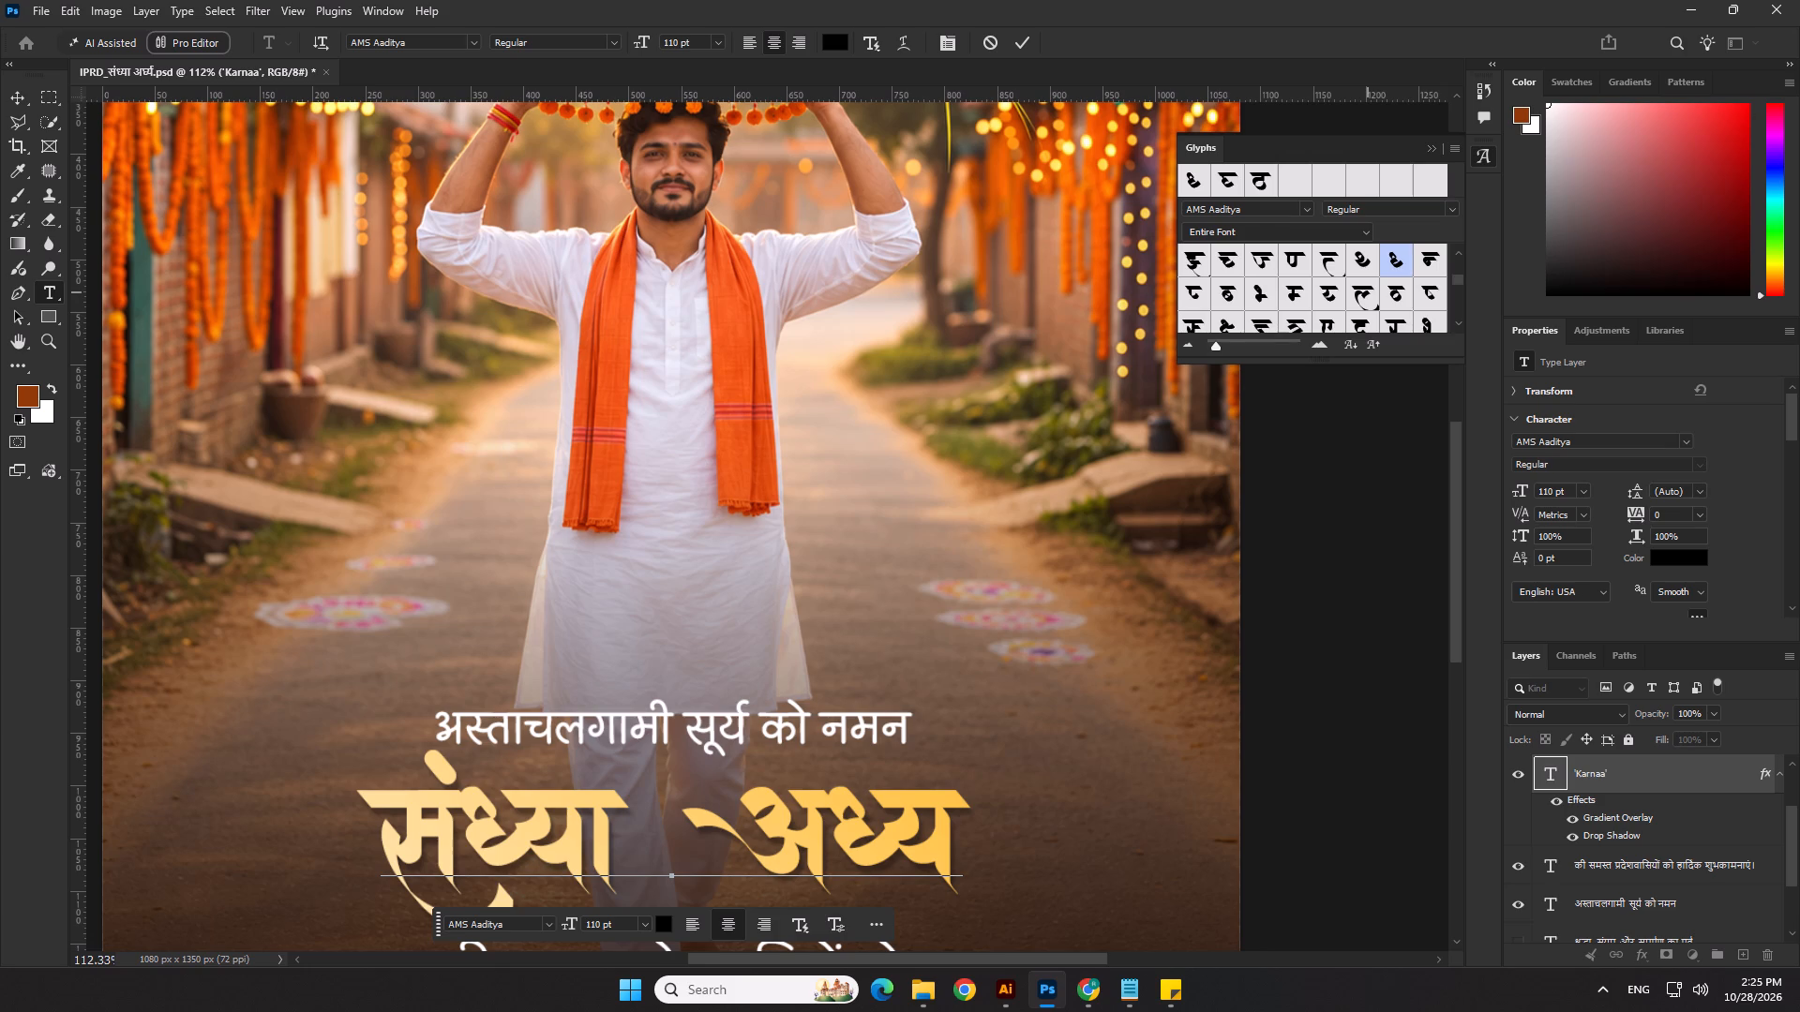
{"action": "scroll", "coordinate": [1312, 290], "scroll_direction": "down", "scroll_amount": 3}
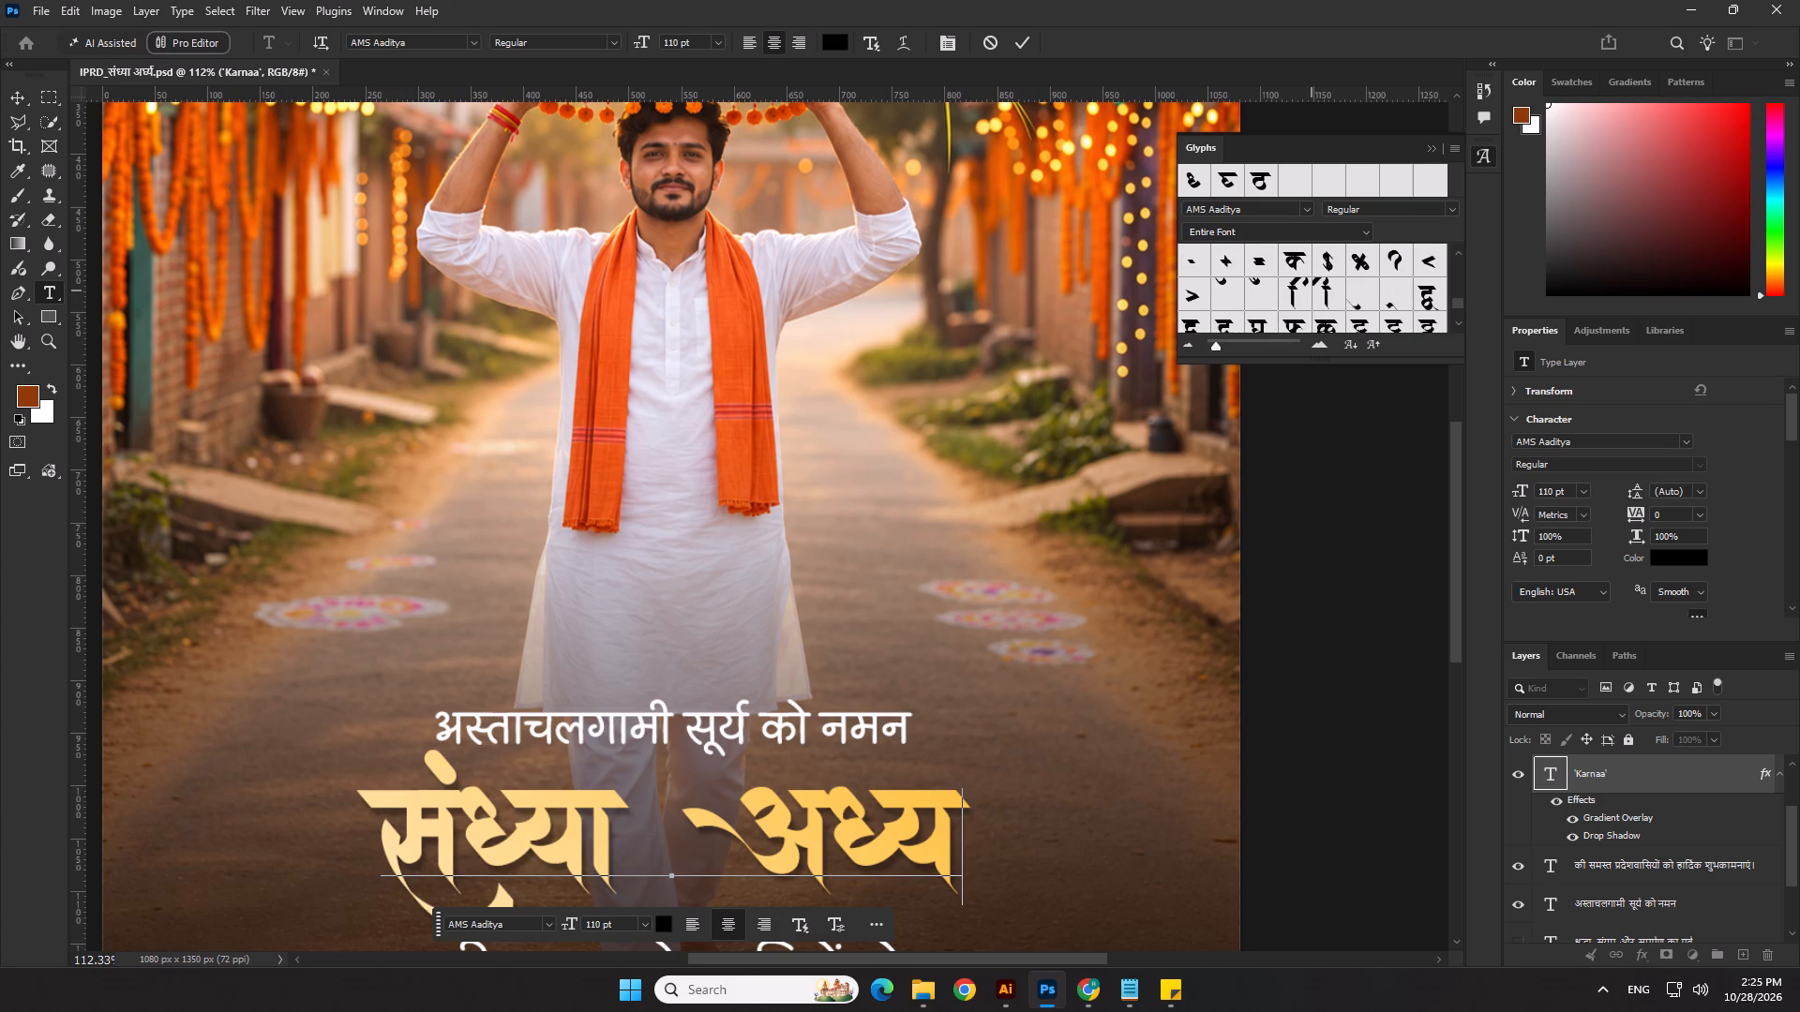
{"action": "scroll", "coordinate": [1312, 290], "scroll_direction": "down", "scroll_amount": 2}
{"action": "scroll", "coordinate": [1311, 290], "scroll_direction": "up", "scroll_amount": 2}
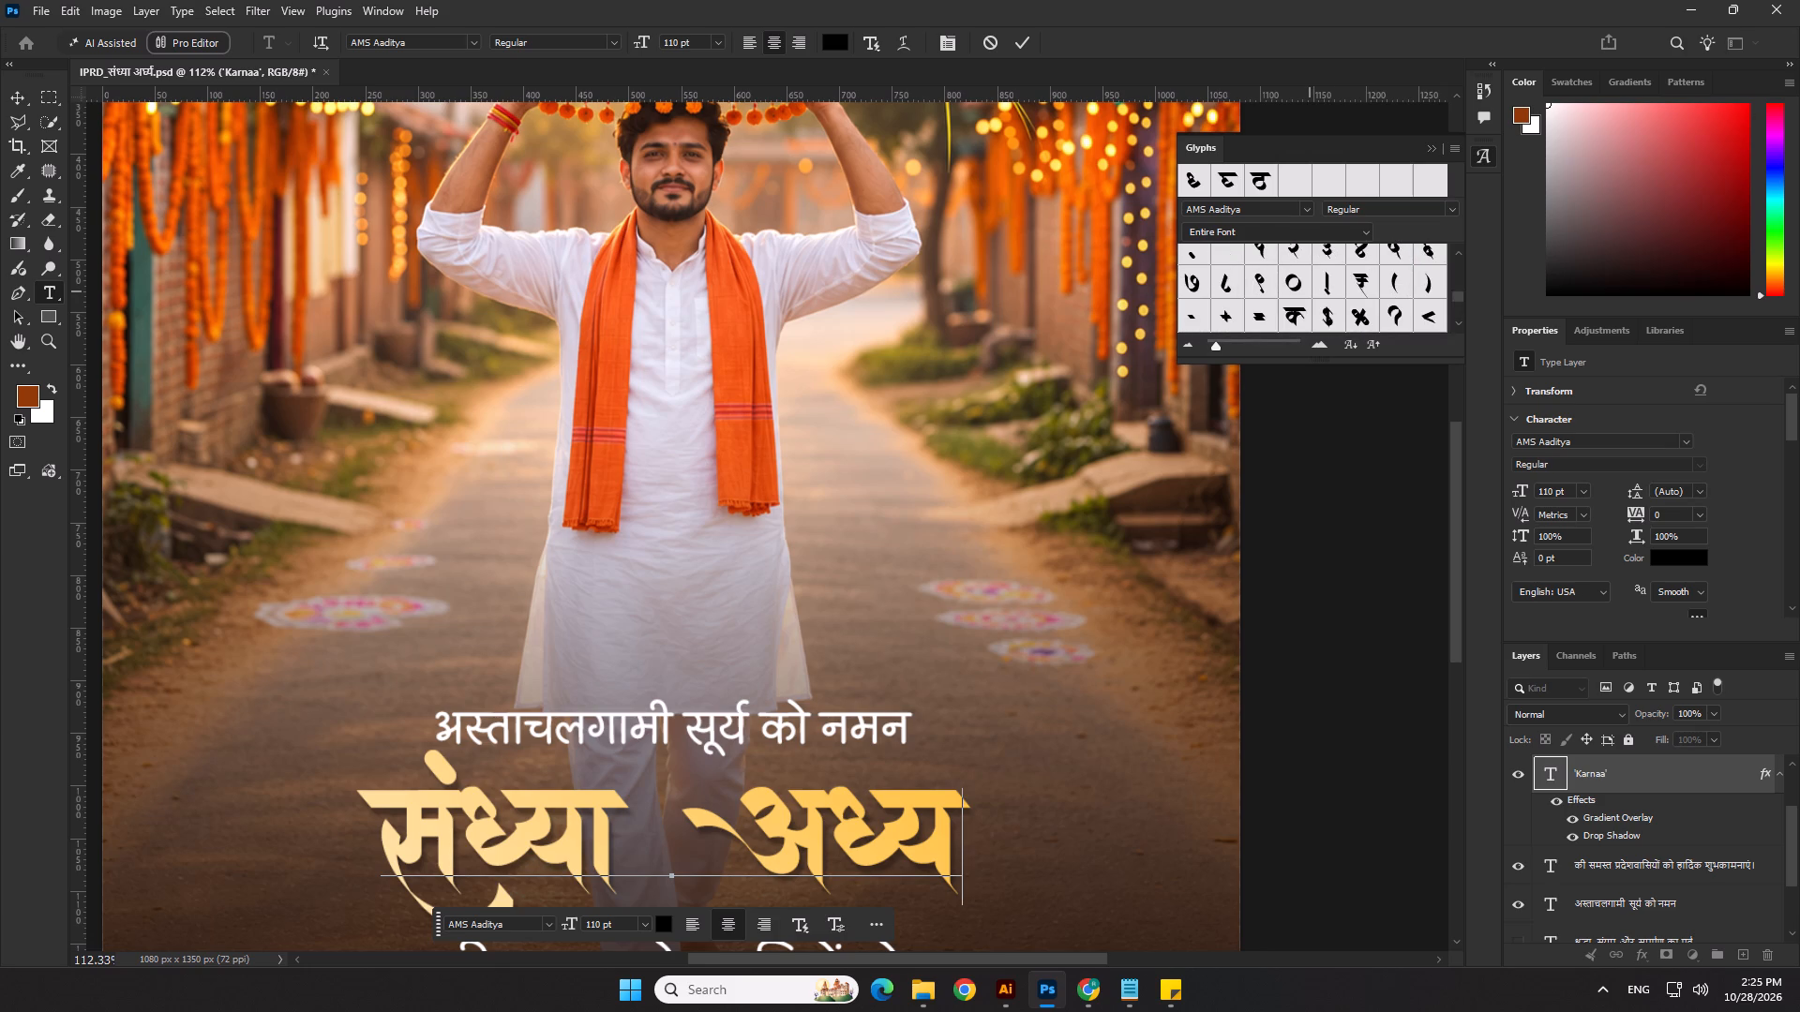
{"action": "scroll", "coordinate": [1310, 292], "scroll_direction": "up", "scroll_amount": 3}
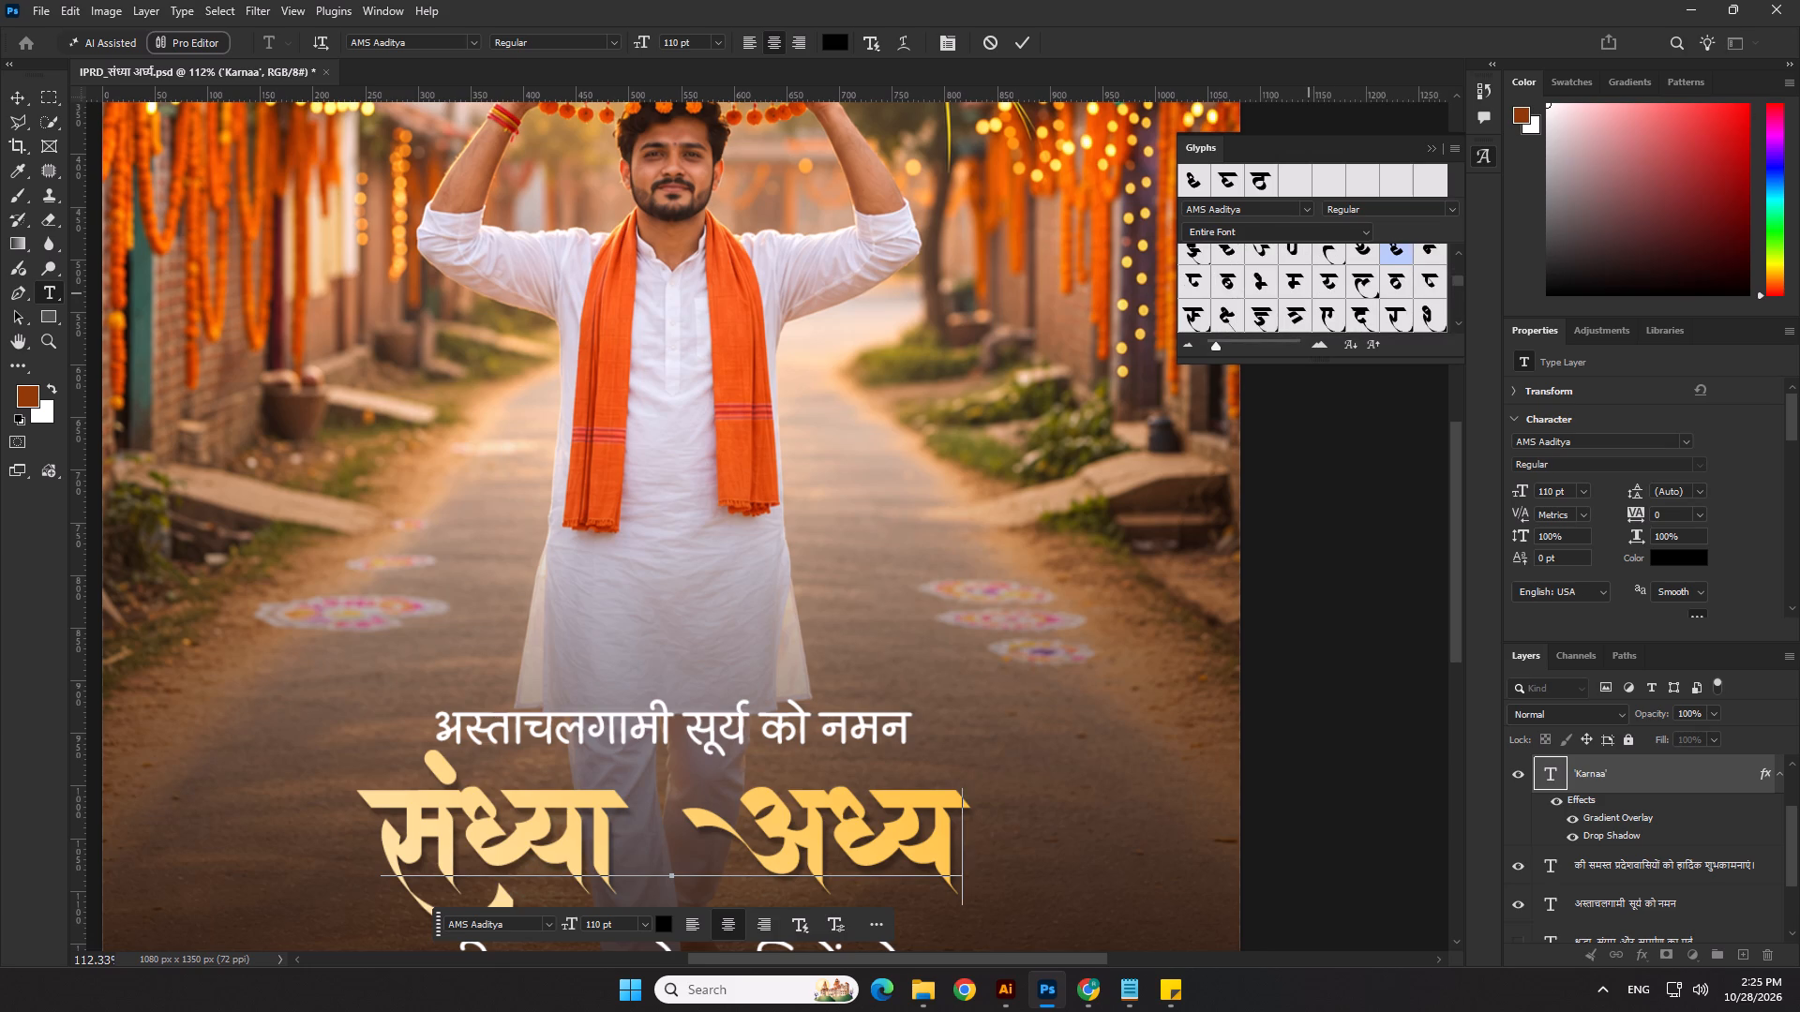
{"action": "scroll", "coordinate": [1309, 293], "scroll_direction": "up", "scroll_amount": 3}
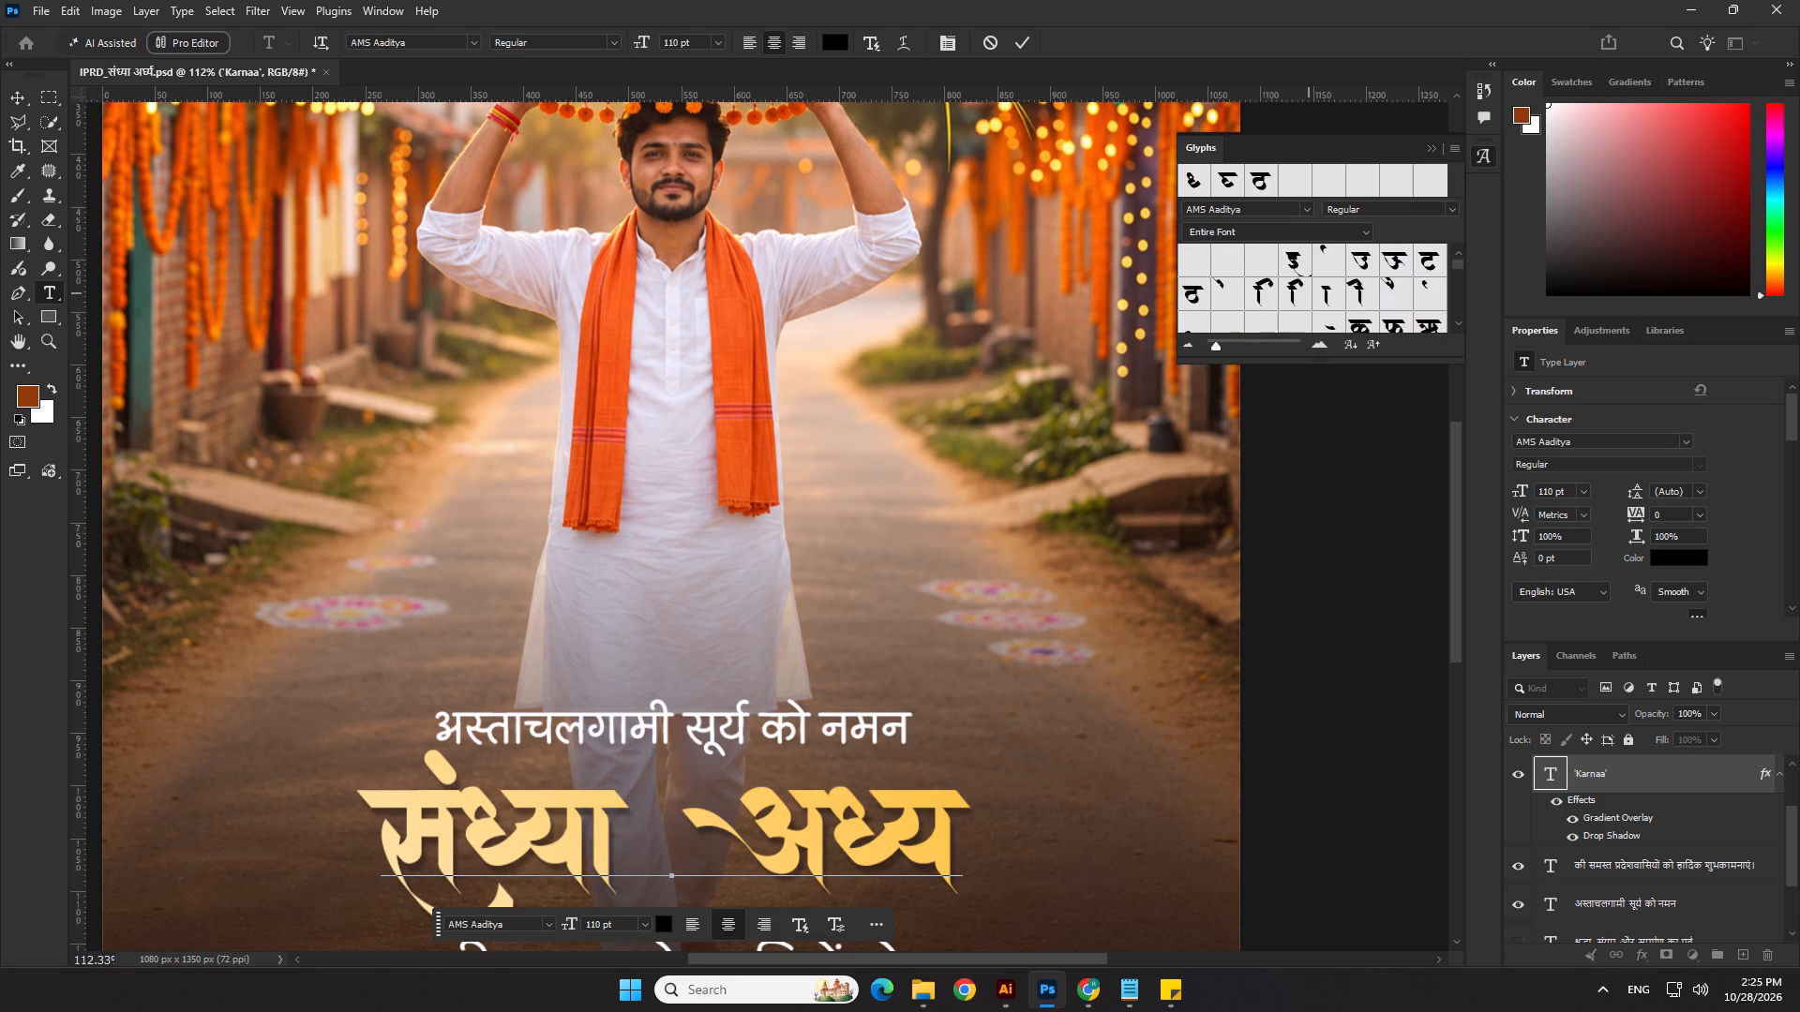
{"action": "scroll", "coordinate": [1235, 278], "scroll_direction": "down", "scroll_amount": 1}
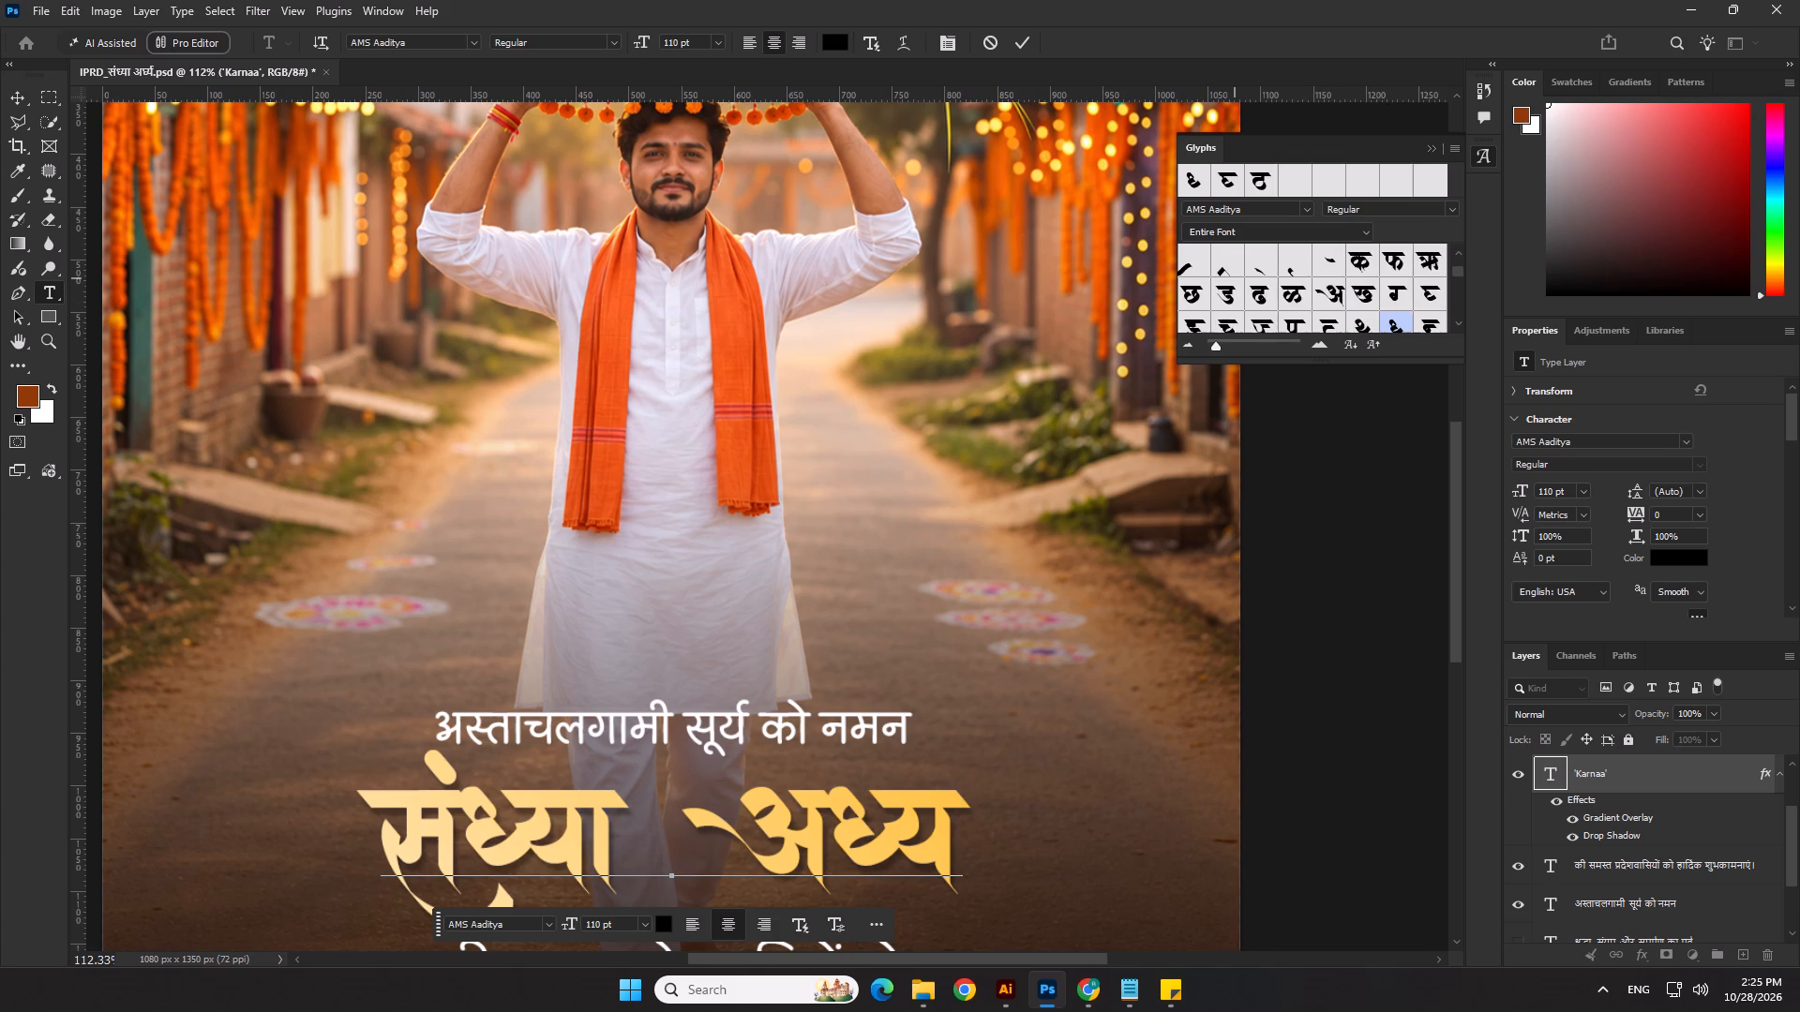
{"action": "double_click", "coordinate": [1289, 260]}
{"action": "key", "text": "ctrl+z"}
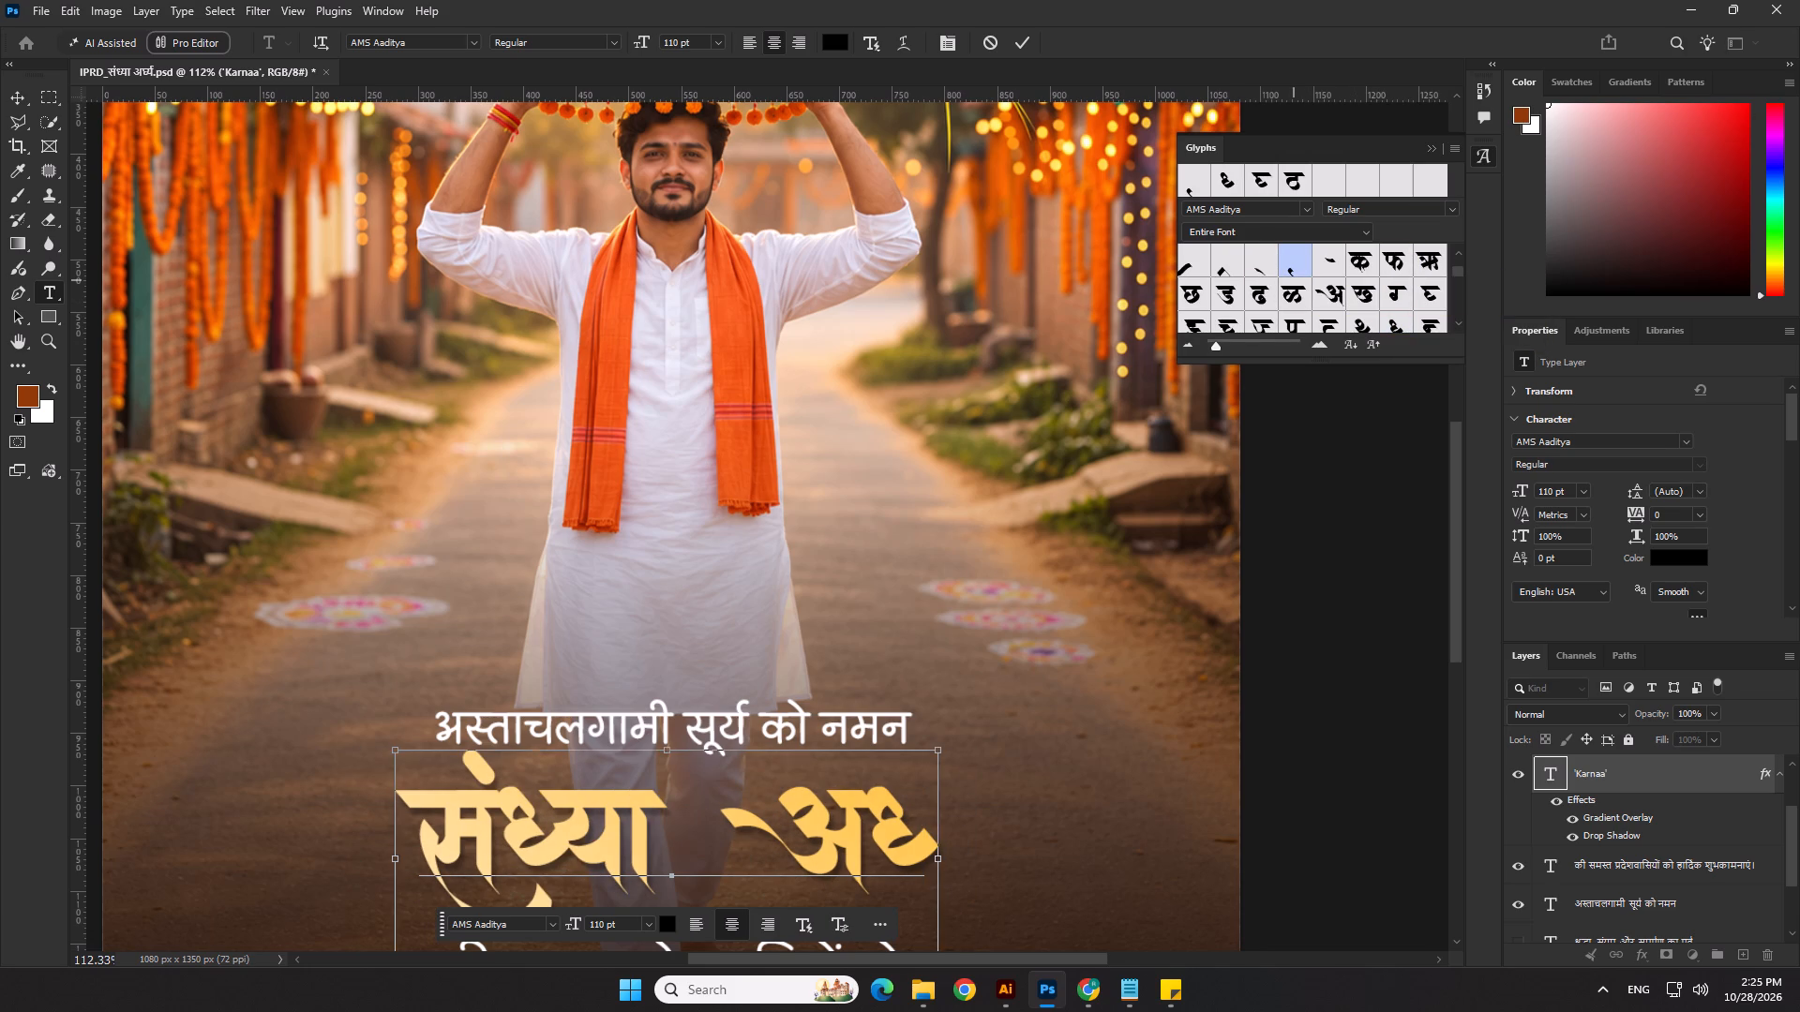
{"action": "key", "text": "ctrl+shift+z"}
Insert the reph glyph from the AMS Aaditya set over the final य to complete the title's second word, and leave text editing.
{"action": "scroll", "coordinate": [1294, 280], "scroll_direction": "down", "scroll_amount": 1}
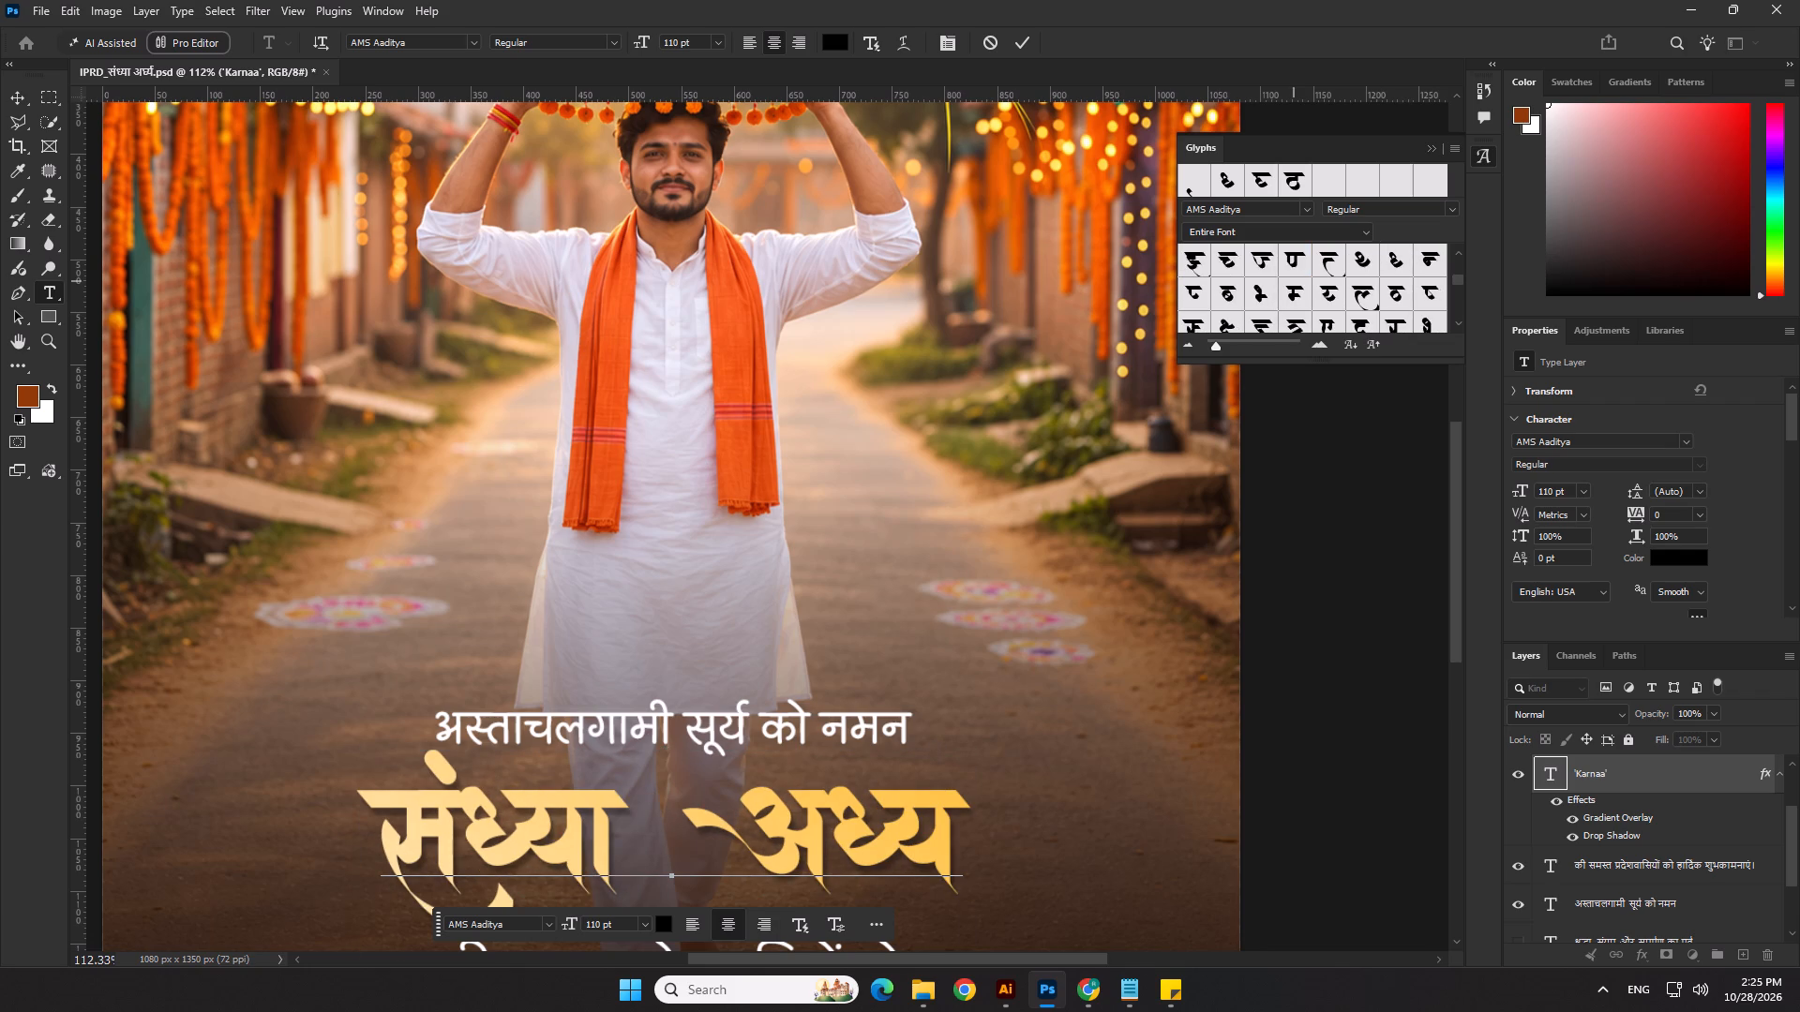
{"action": "scroll", "coordinate": [1294, 285], "scroll_direction": "down", "scroll_amount": 2}
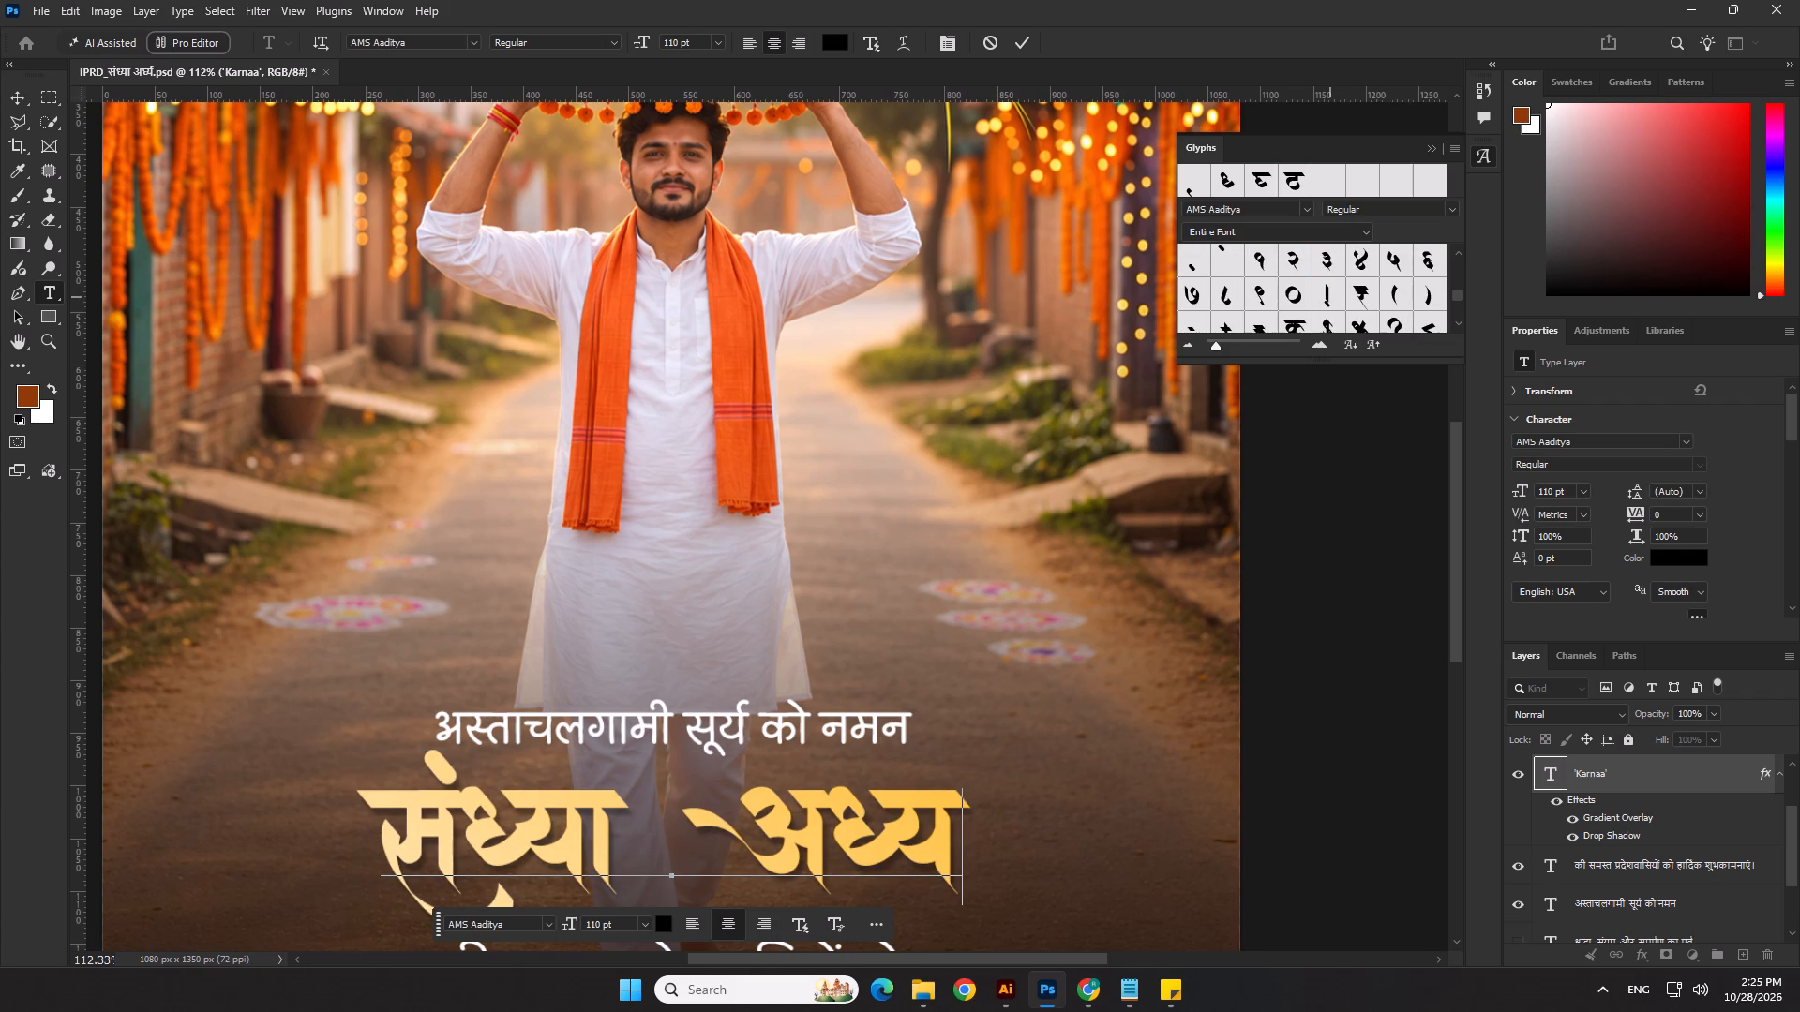
{"action": "scroll", "coordinate": [1330, 297], "scroll_direction": "down", "scroll_amount": 1}
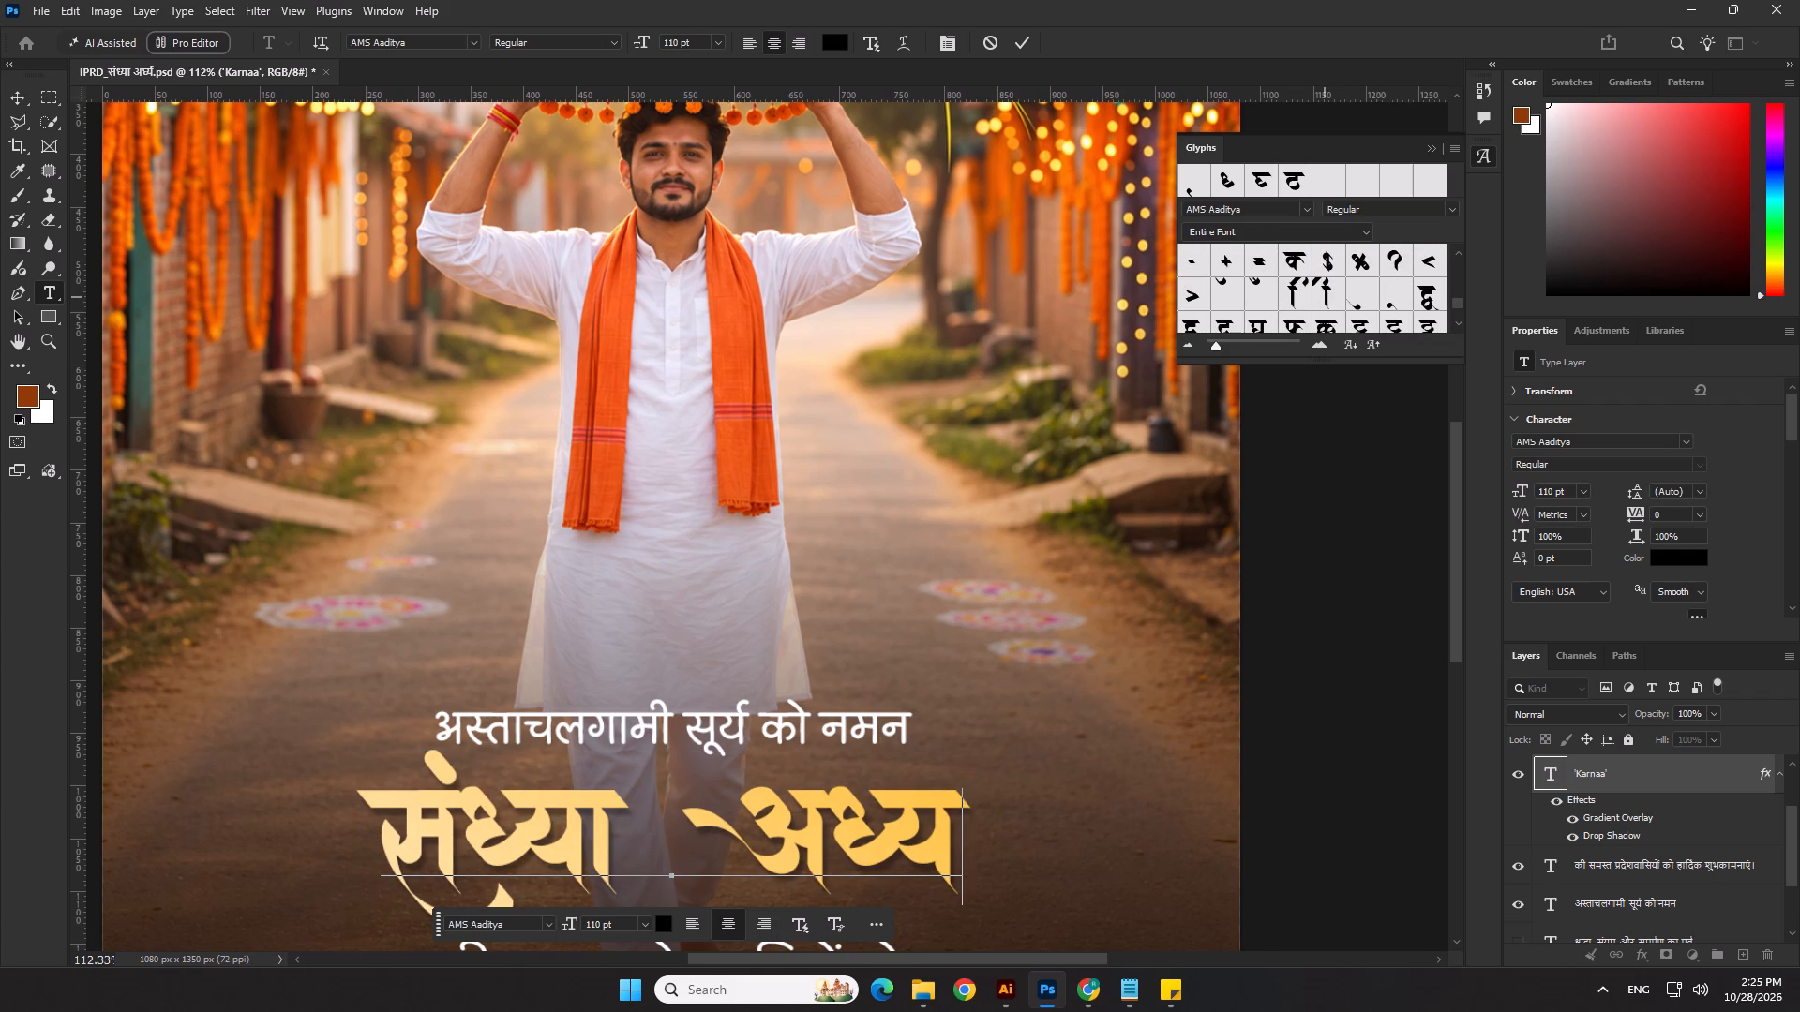
{"action": "scroll", "coordinate": [1322, 297], "scroll_direction": "down", "scroll_amount": 3}
{"action": "scroll", "coordinate": [1322, 297], "scroll_direction": "up", "scroll_amount": 1}
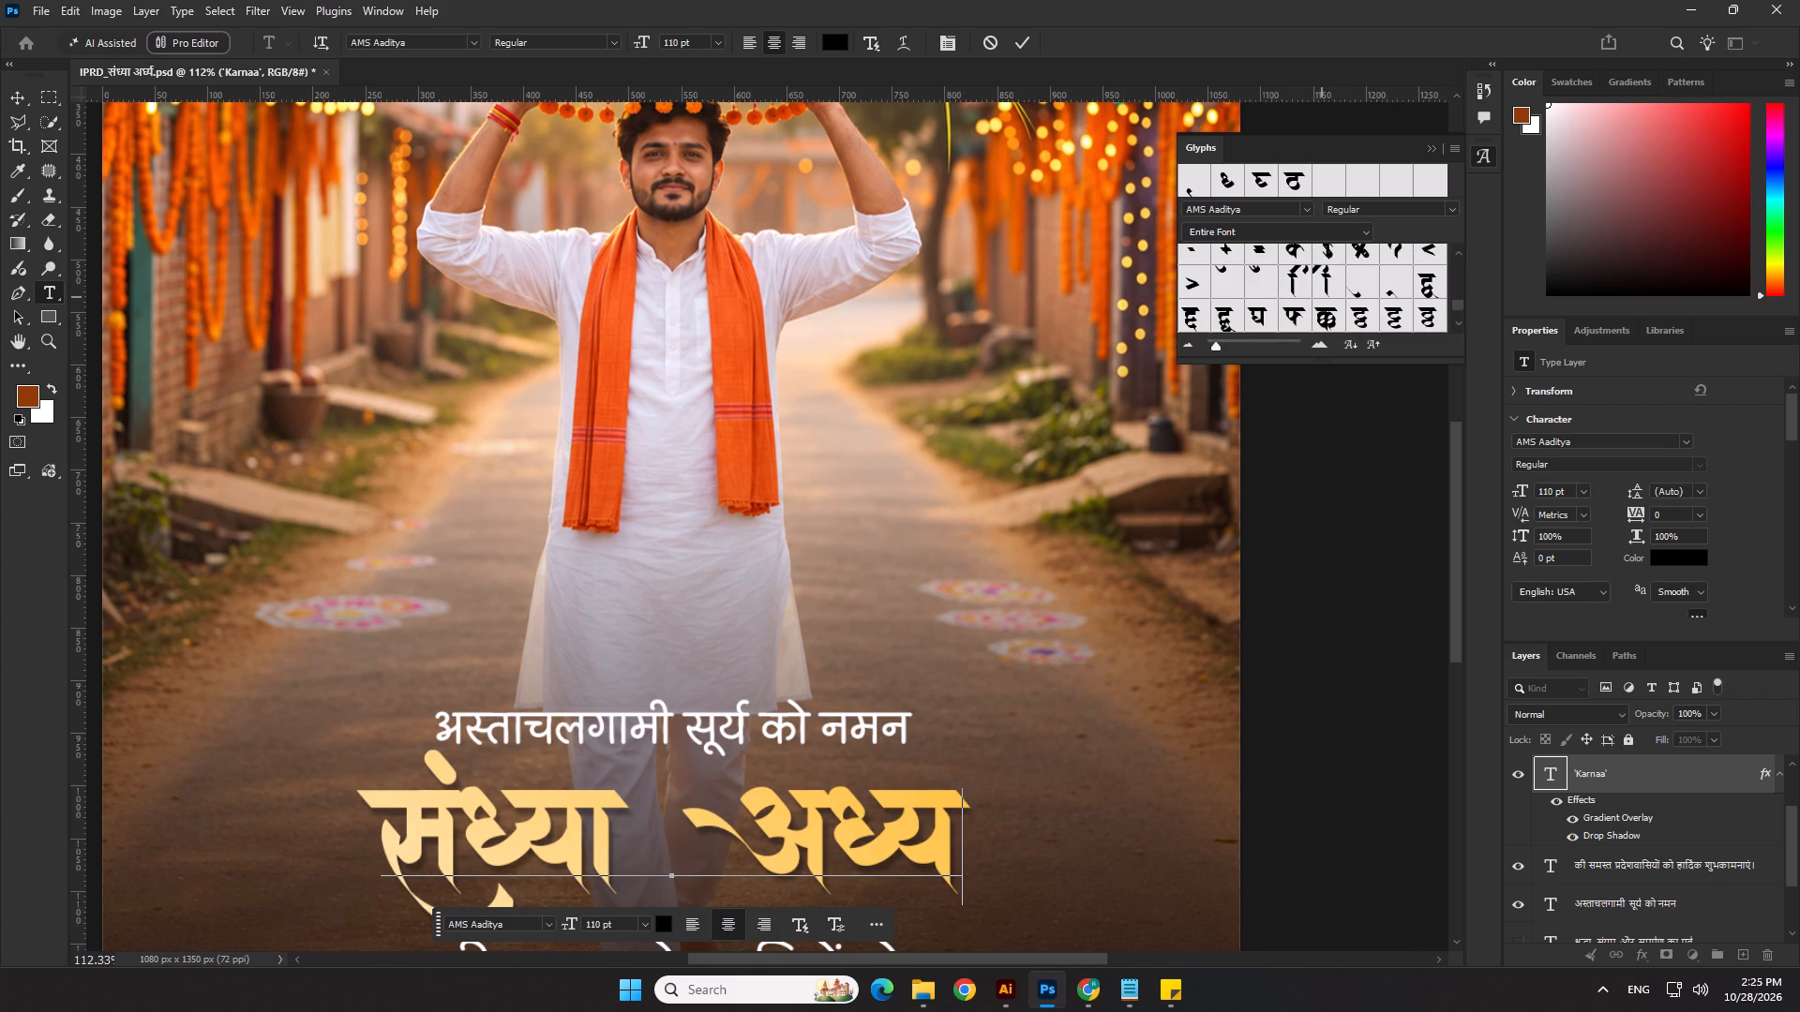
{"action": "scroll", "coordinate": [1322, 297], "scroll_direction": "up", "scroll_amount": 5}
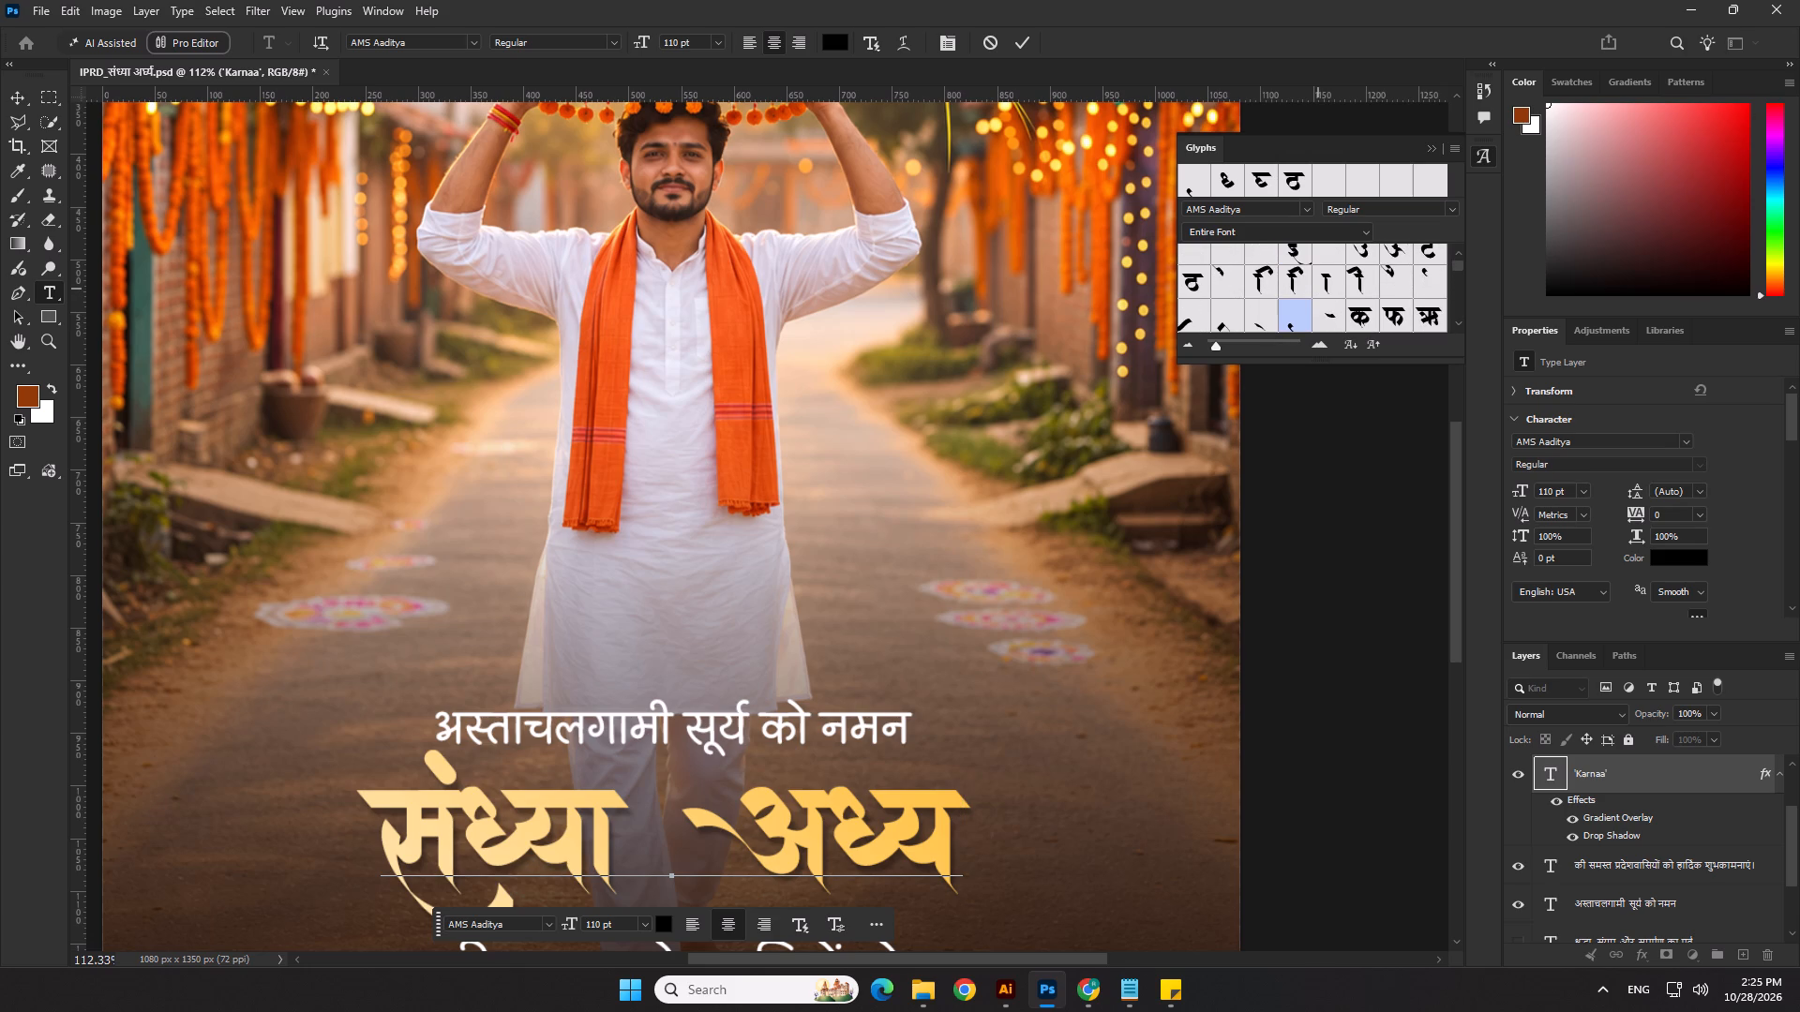
{"action": "scroll", "coordinate": [1315, 287], "scroll_direction": "up", "scroll_amount": 2}
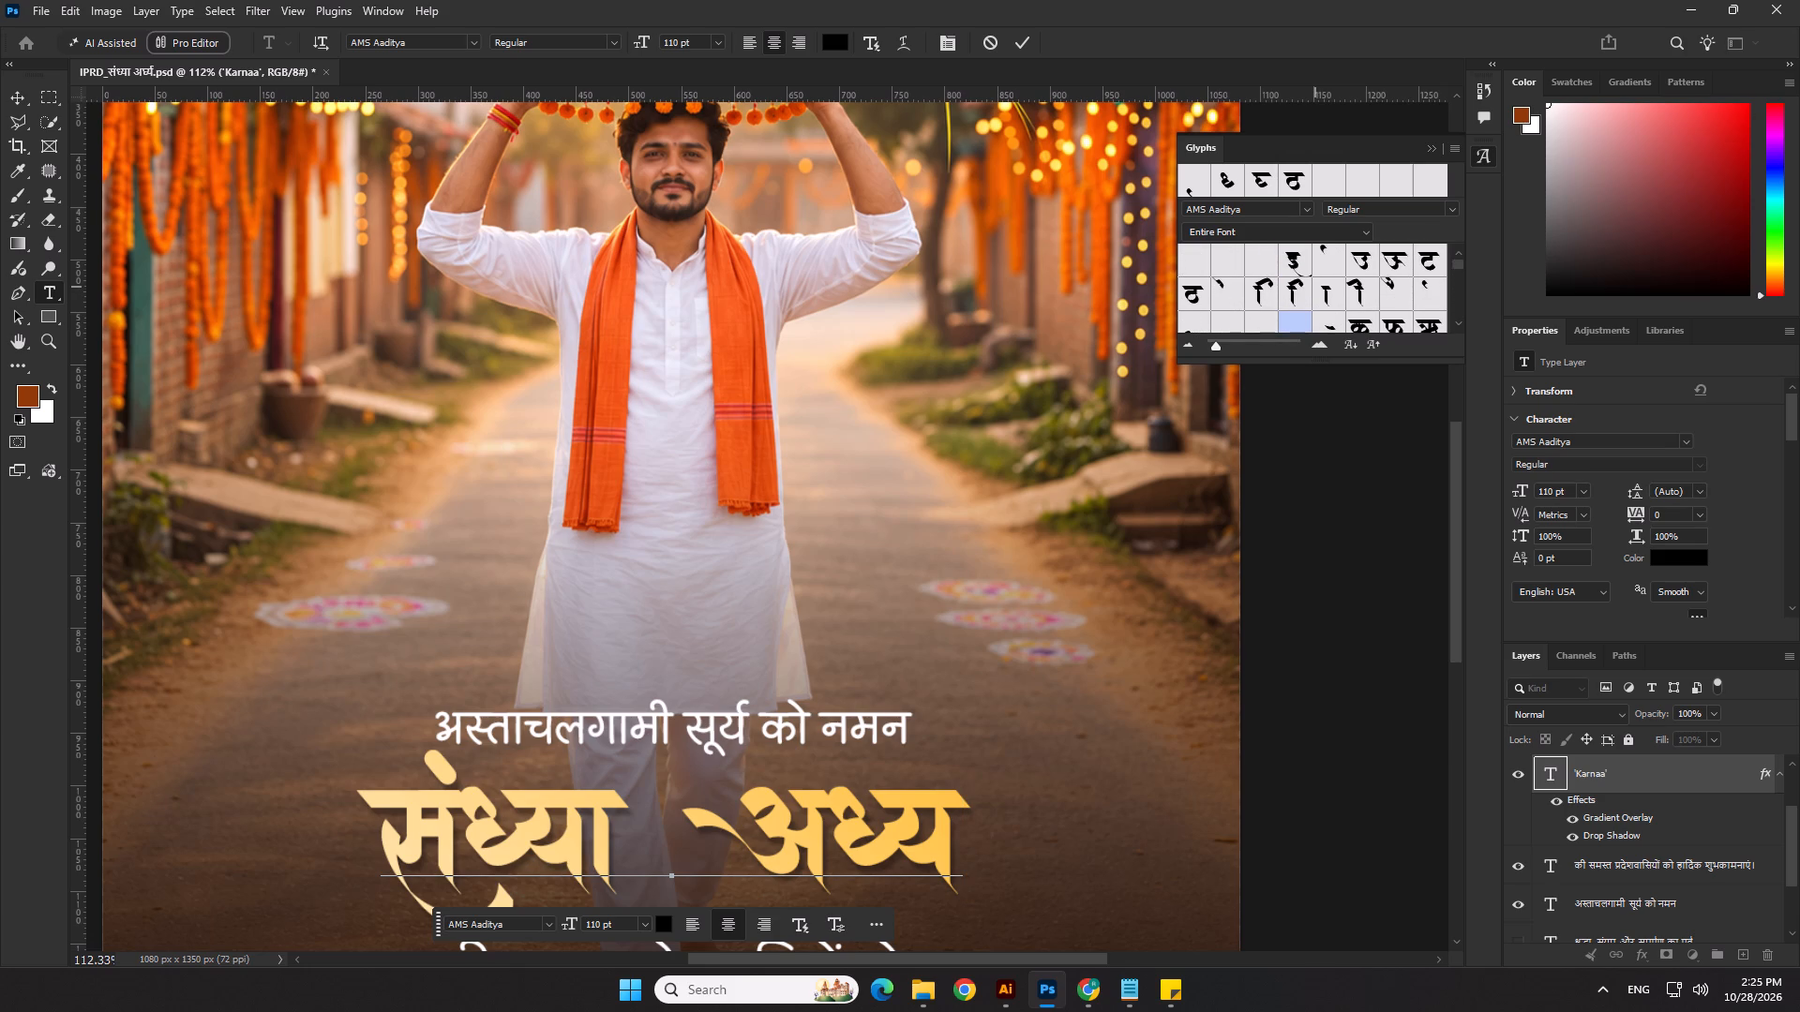
{"action": "double_click", "coordinate": [1335, 263]}
{"action": "scroll", "coordinate": [682, 350], "scroll_direction": "down", "scroll_amount": 4}
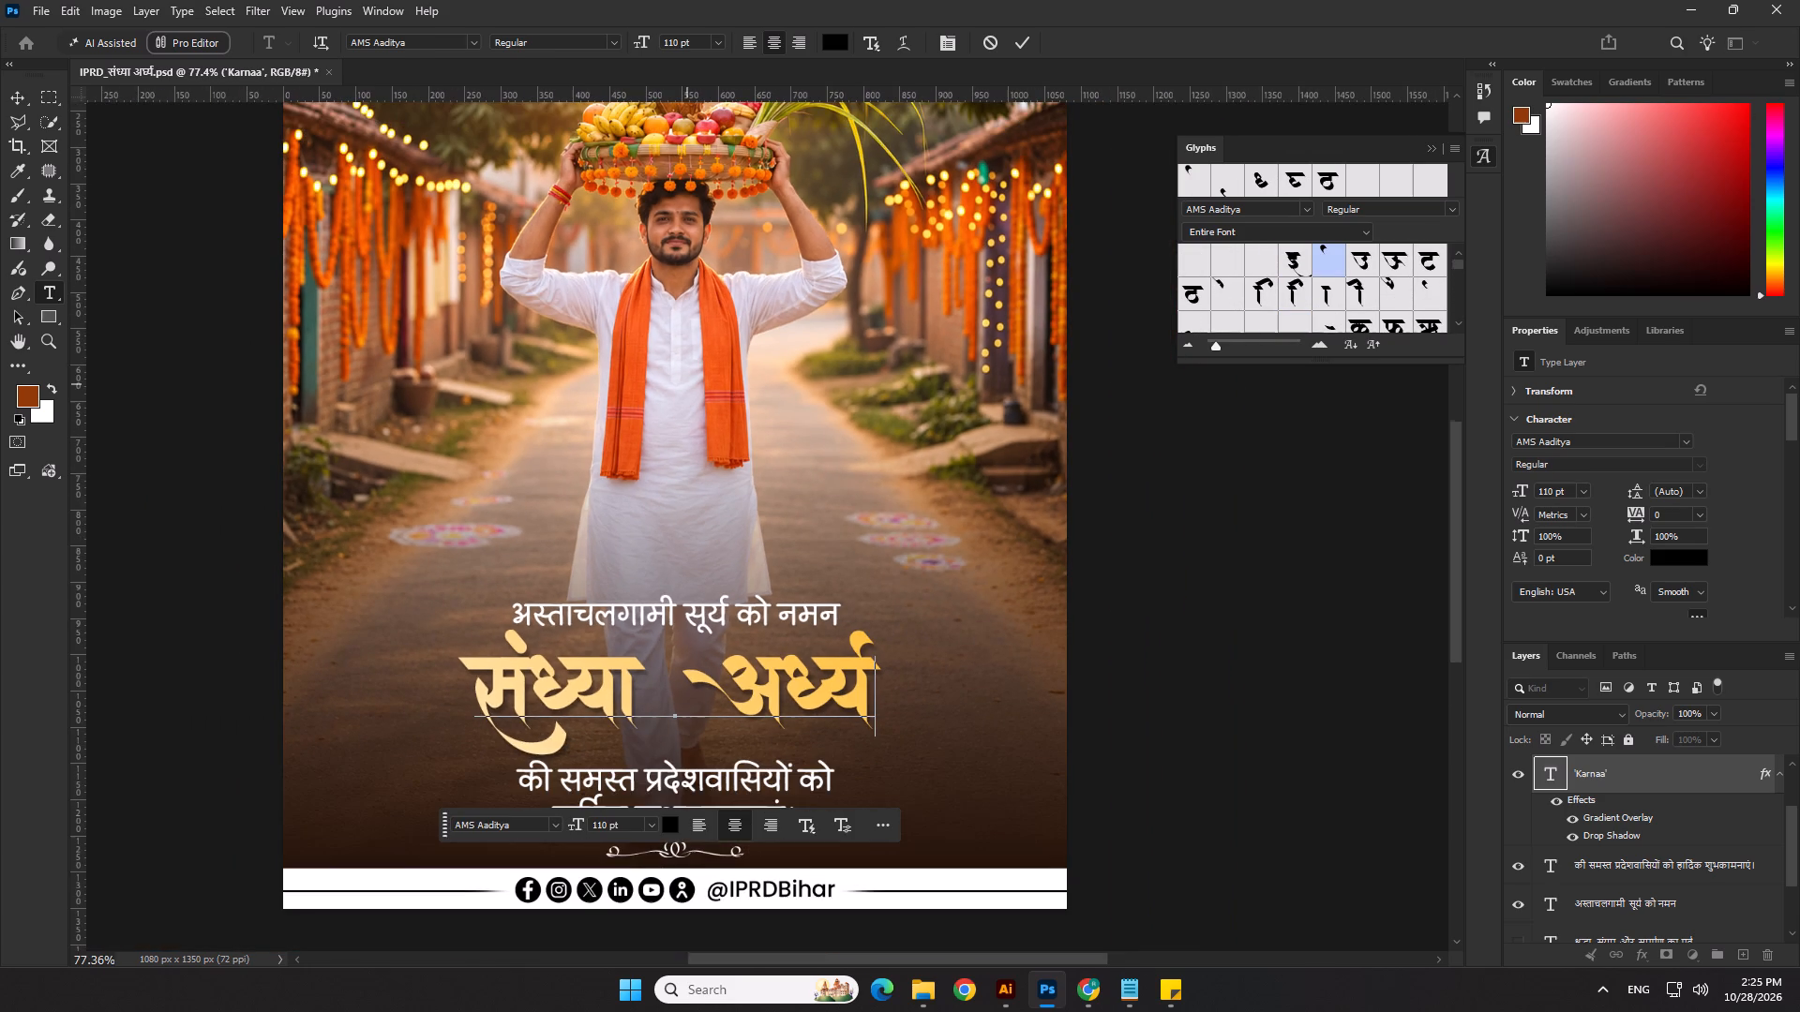
{"action": "left_click", "coordinate": [21, 99]}
{"action": "left_click", "coordinate": [195, 234]}
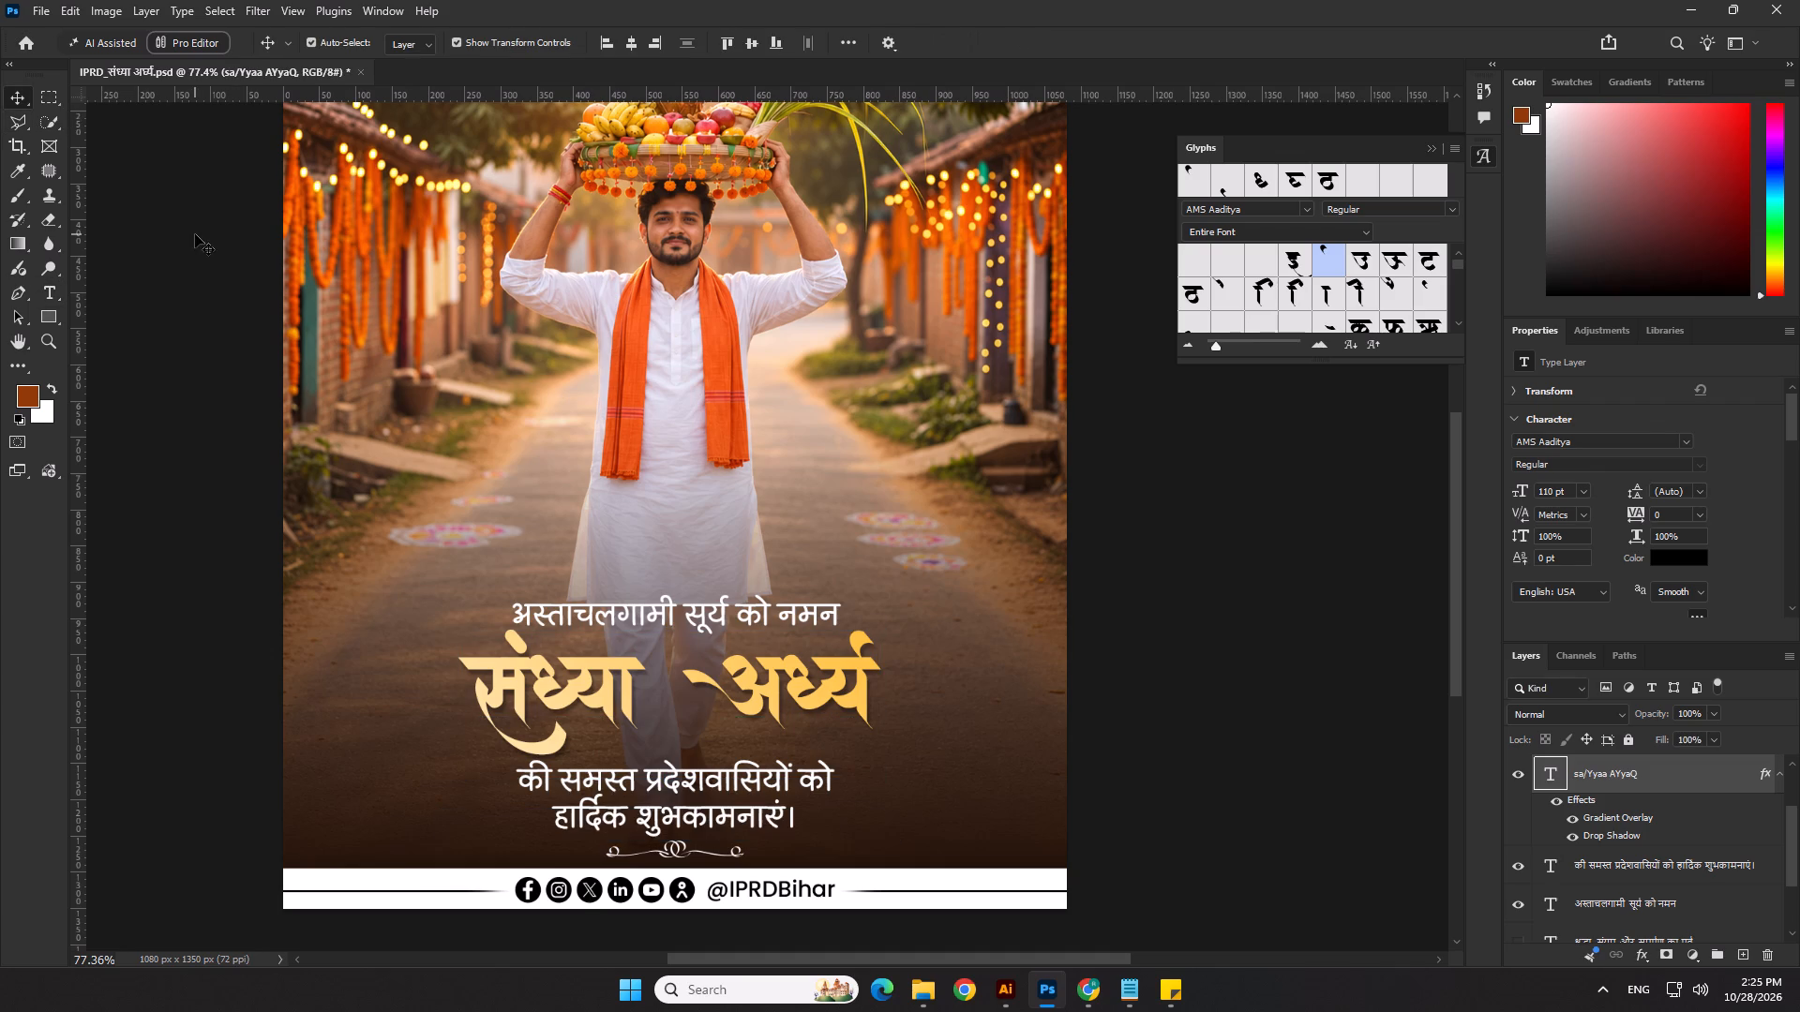
{"action": "left_click", "coordinate": [1280, 625]}
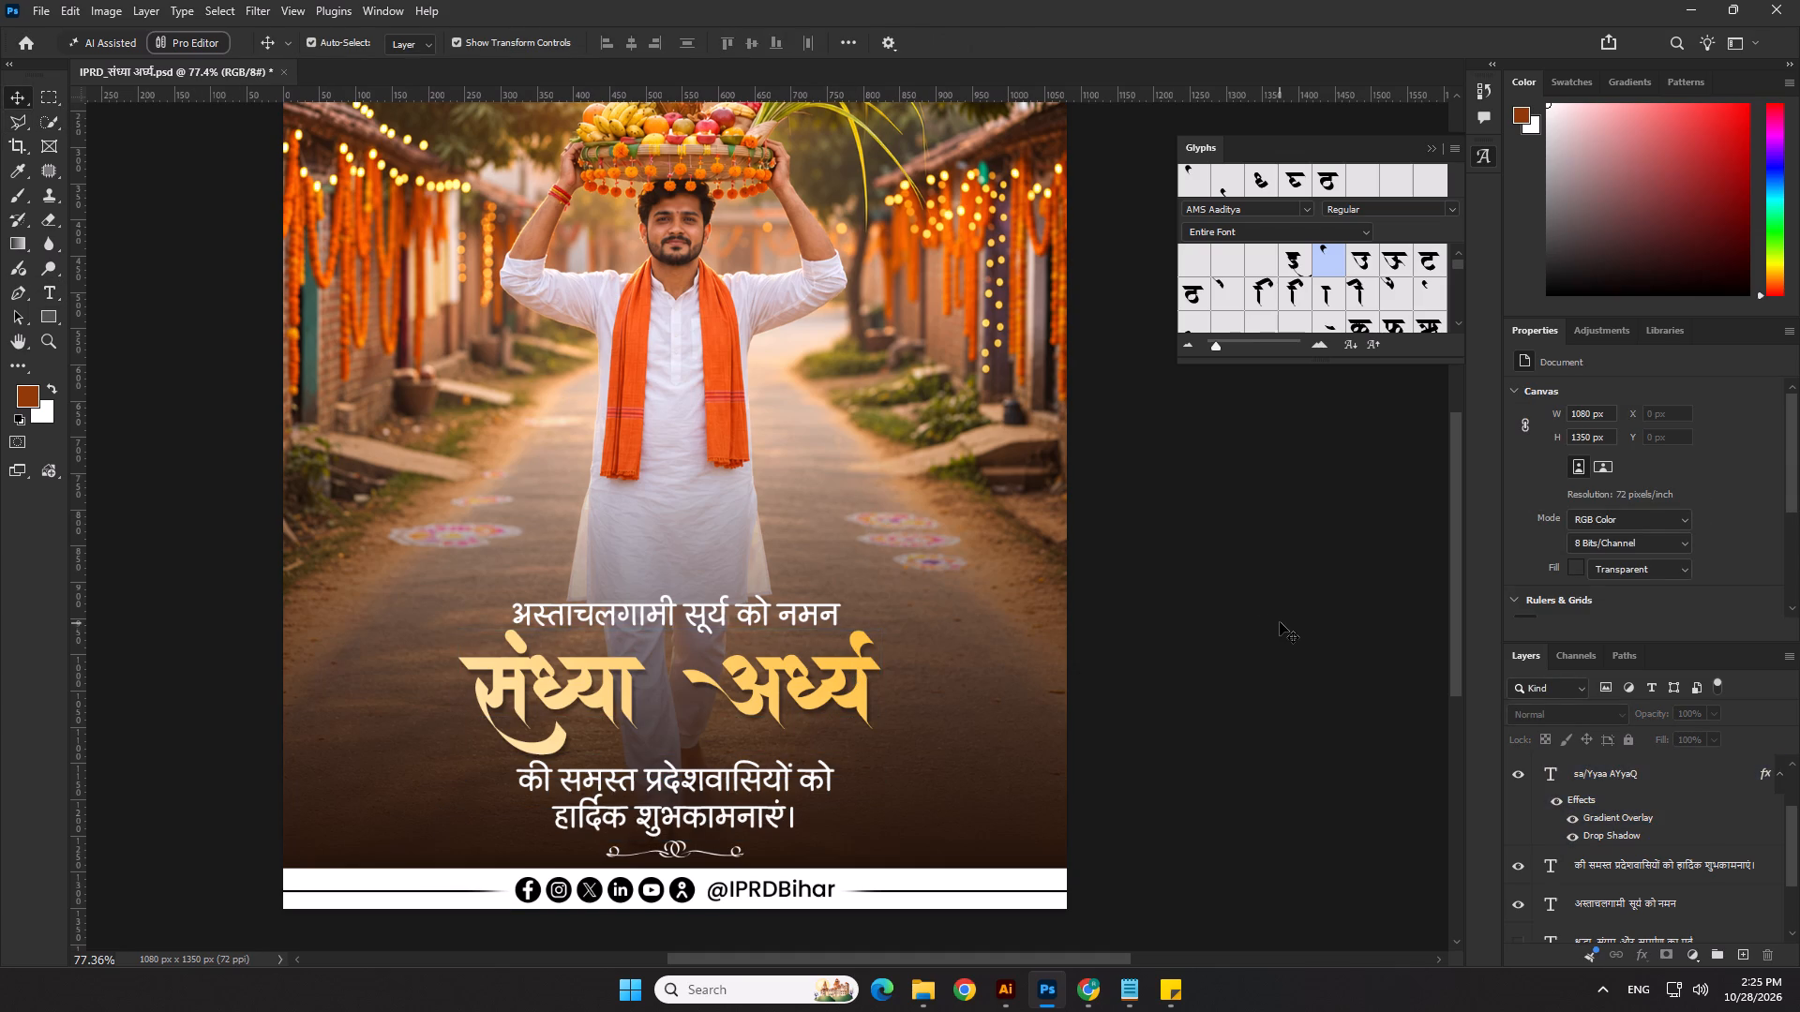
Replace the Photoshop greeting below the title with 'के पावन अवसर पर सभी व्रतियों एवं श्रद्धालुओं को हार्दिक शुभकामनाएं।' copied from the Notepad notes.
{"action": "key", "text": "alt+Tab"}
{"action": "left_click_drag", "start_coordinate": [93, 547], "coordinate": [572, 546]}
{"action": "key", "text": "ctrl+c"}
{"action": "key", "text": "ctrl+c"}
{"action": "key", "text": "alt+Tab"}
{"action": "double_click", "coordinate": [728, 801]}
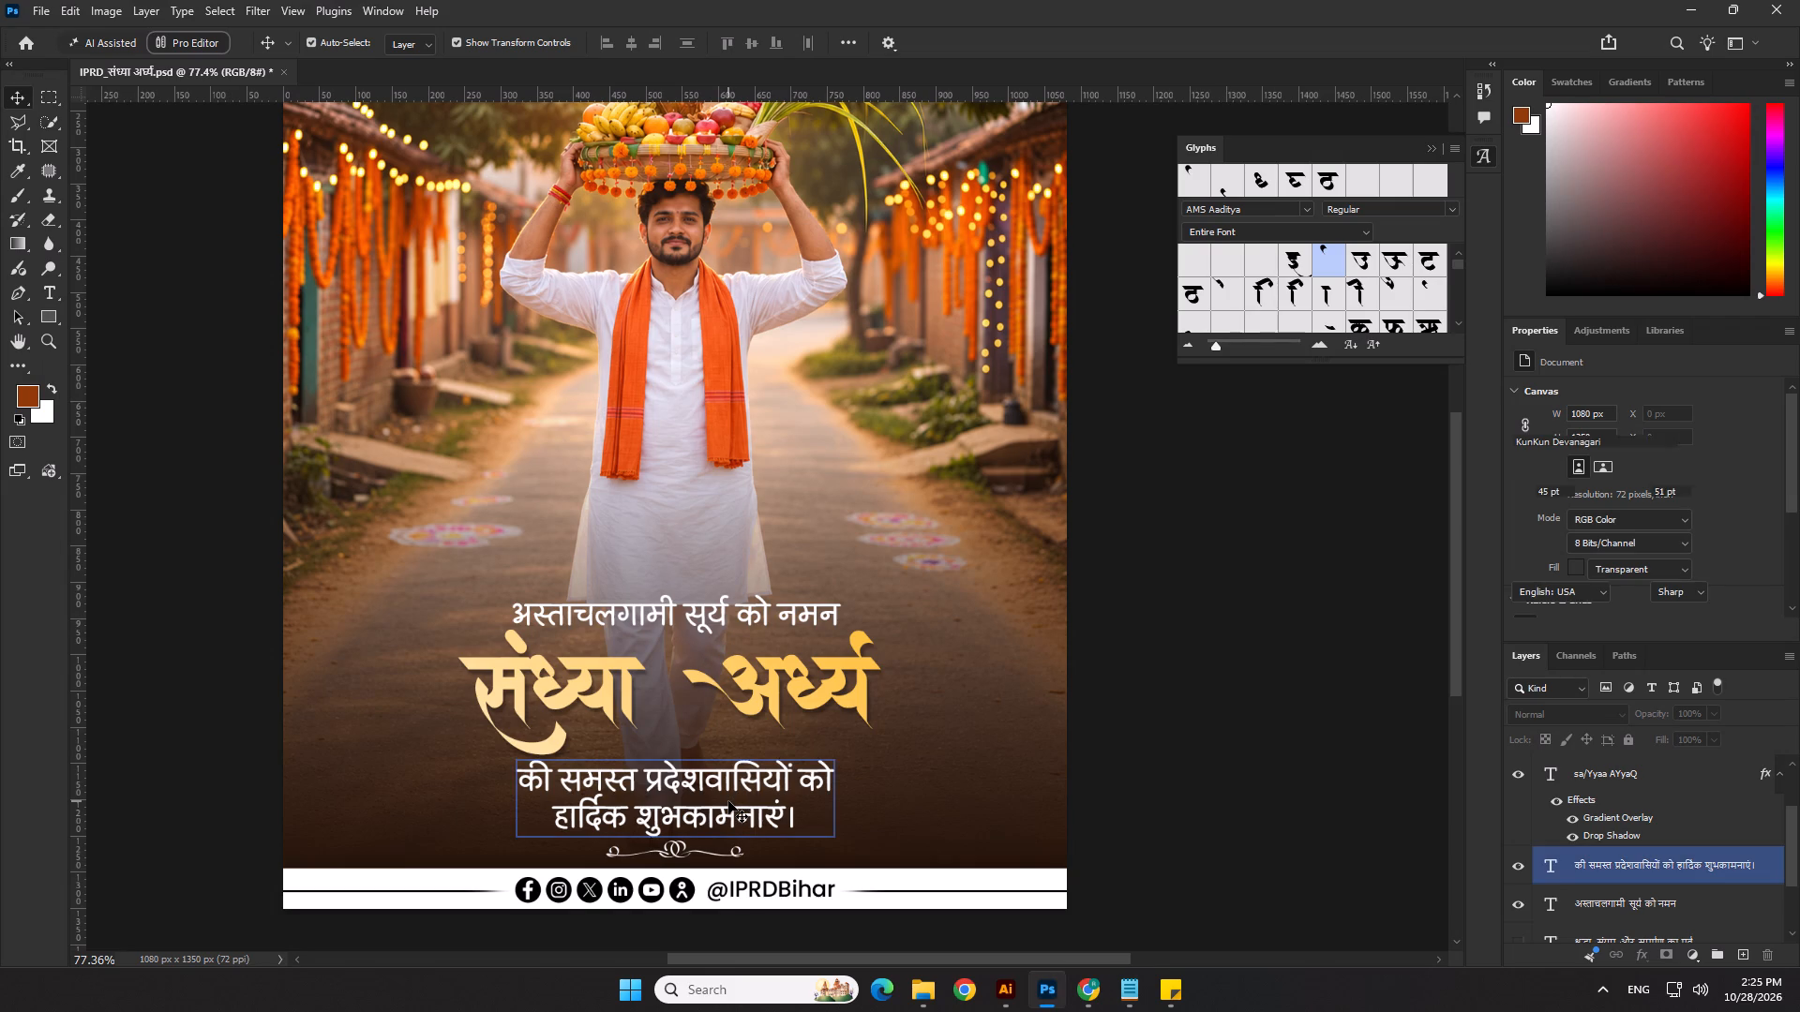
{"action": "key", "text": "ctrl+c"}
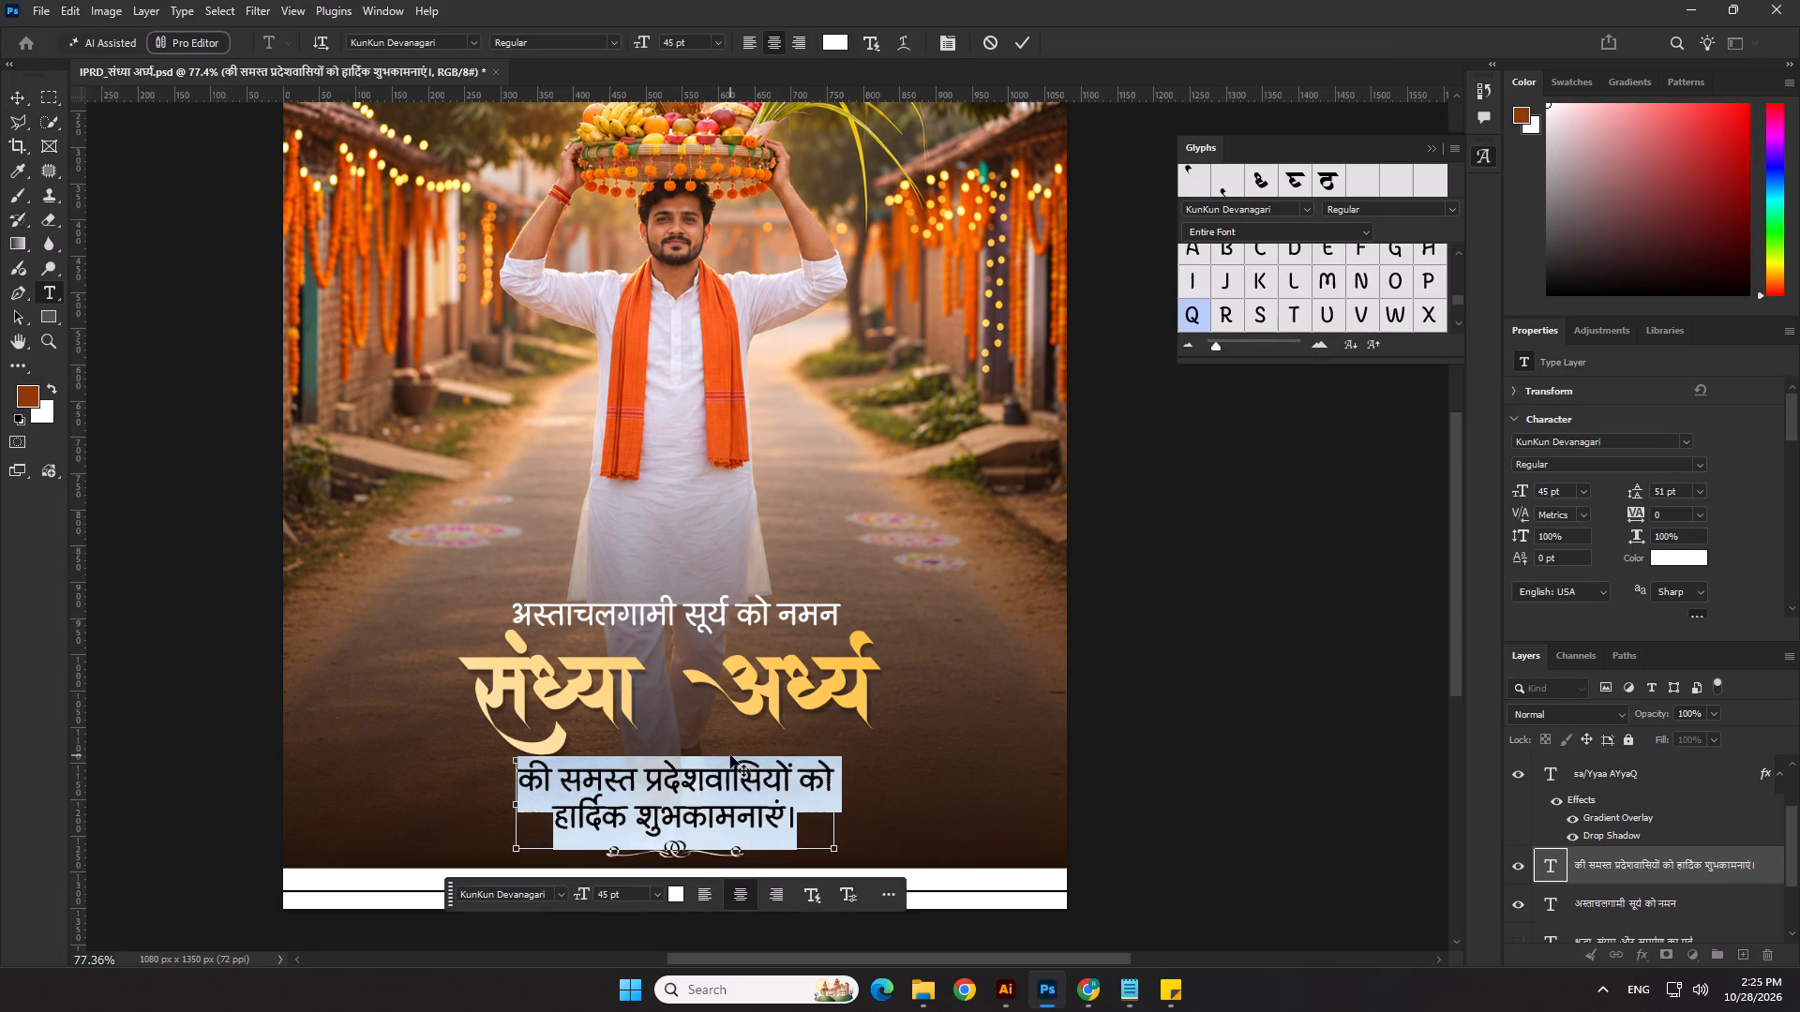
{"action": "key", "text": "alt+Tab"}
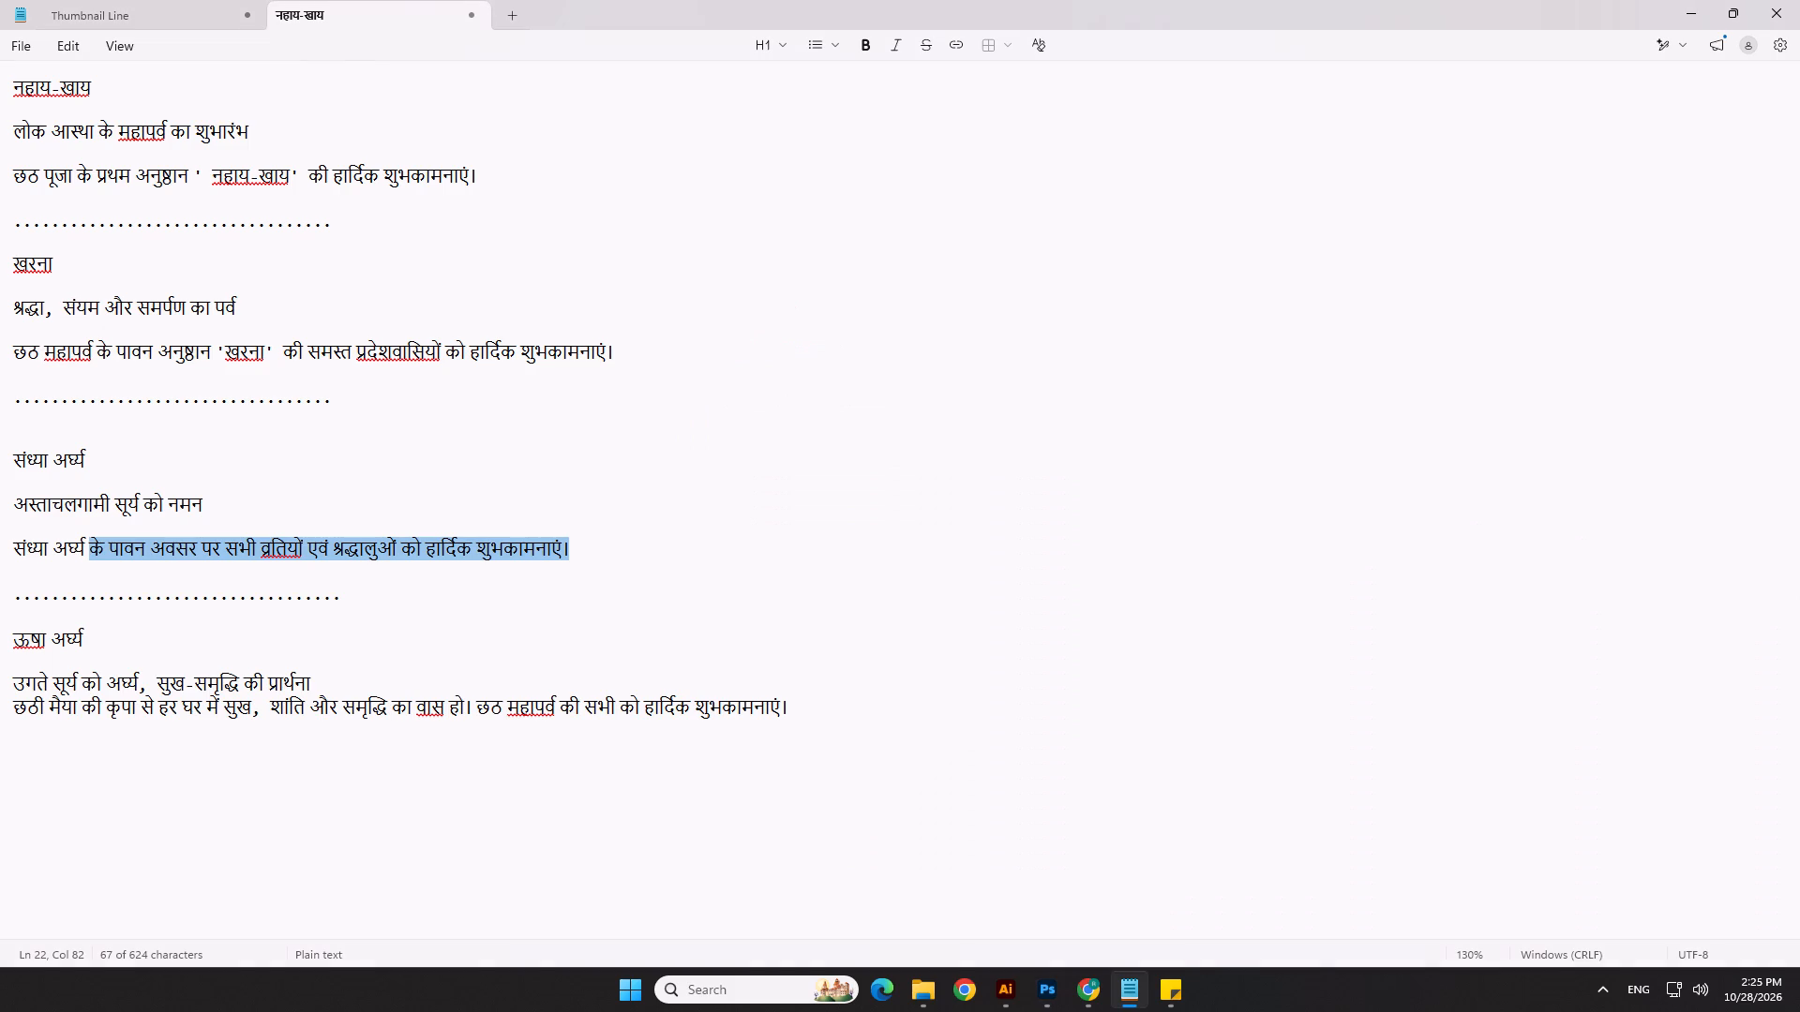
{"action": "key", "text": "ctrl+c"}
{"action": "key", "text": "ctrl+c"}
{"action": "key", "text": "alt+Tab"}
{"action": "key", "text": "ctrl+v"}
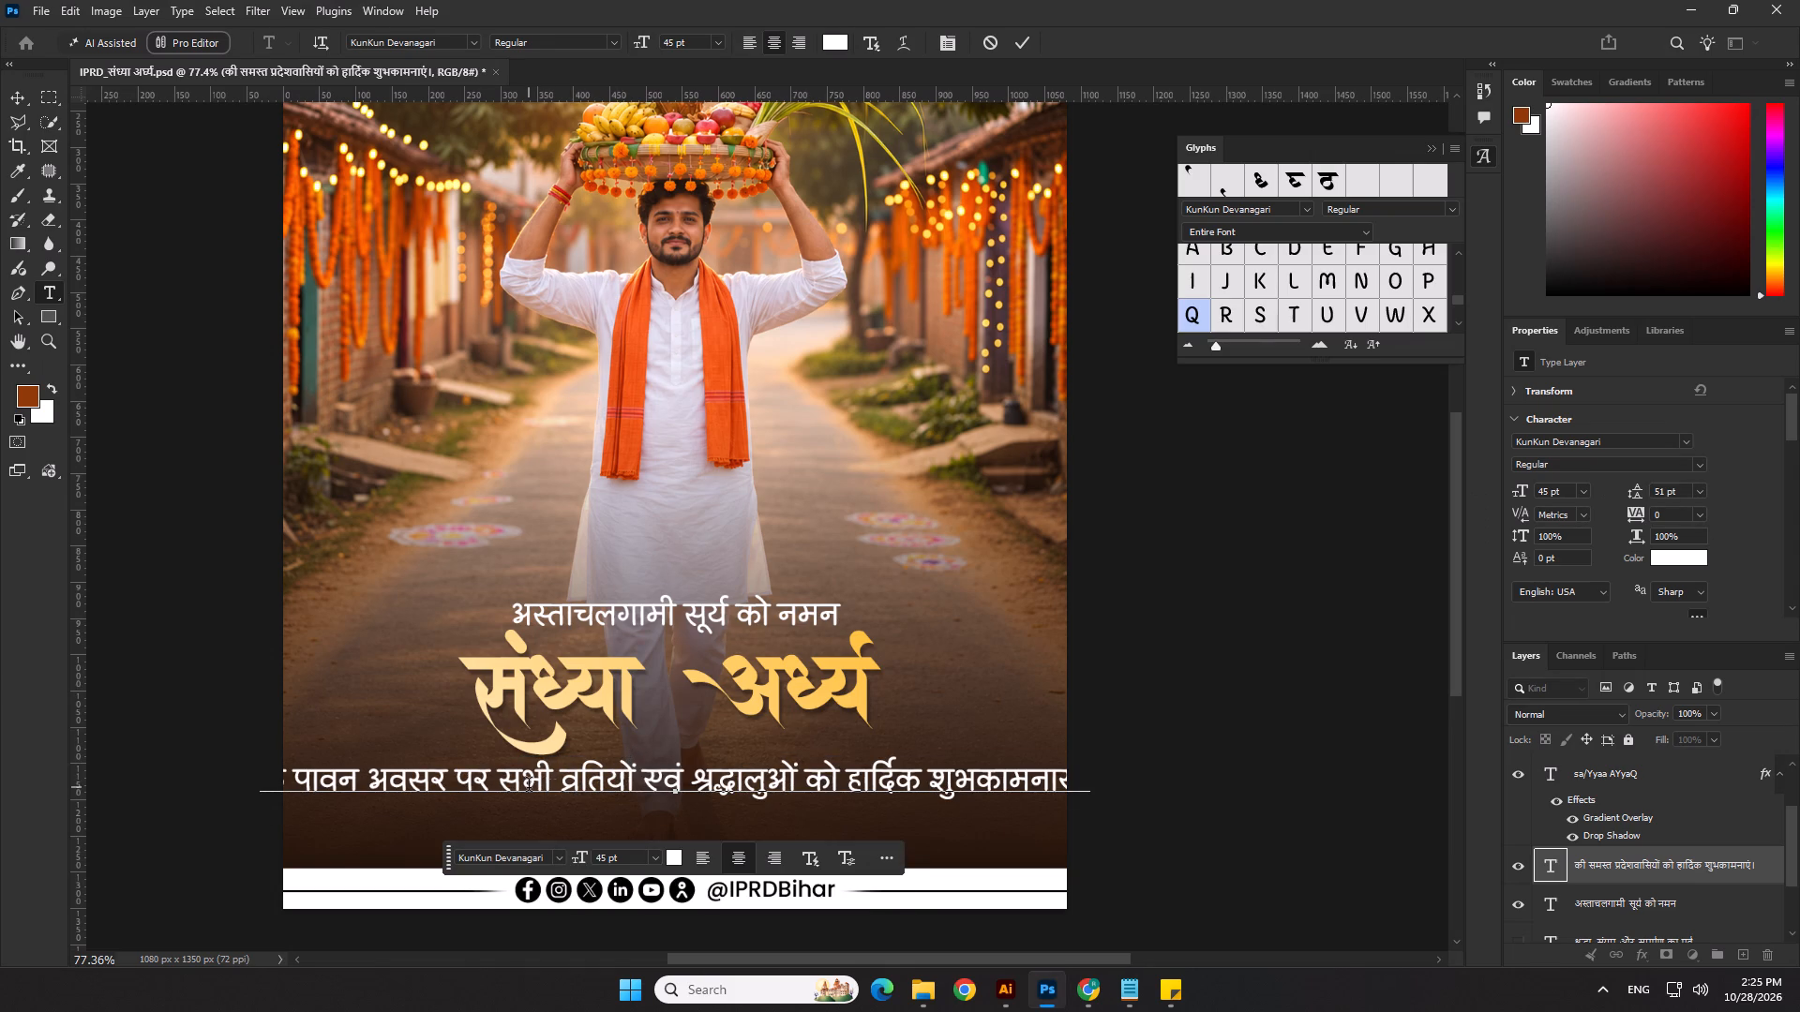
Break the greeting below the title into two lines after 'एवं', removing the space there, and leave text editing.
{"action": "left_click", "coordinate": [692, 781]}
{"action": "key", "text": "BackSpace"}
{"action": "key", "text": "Return"}
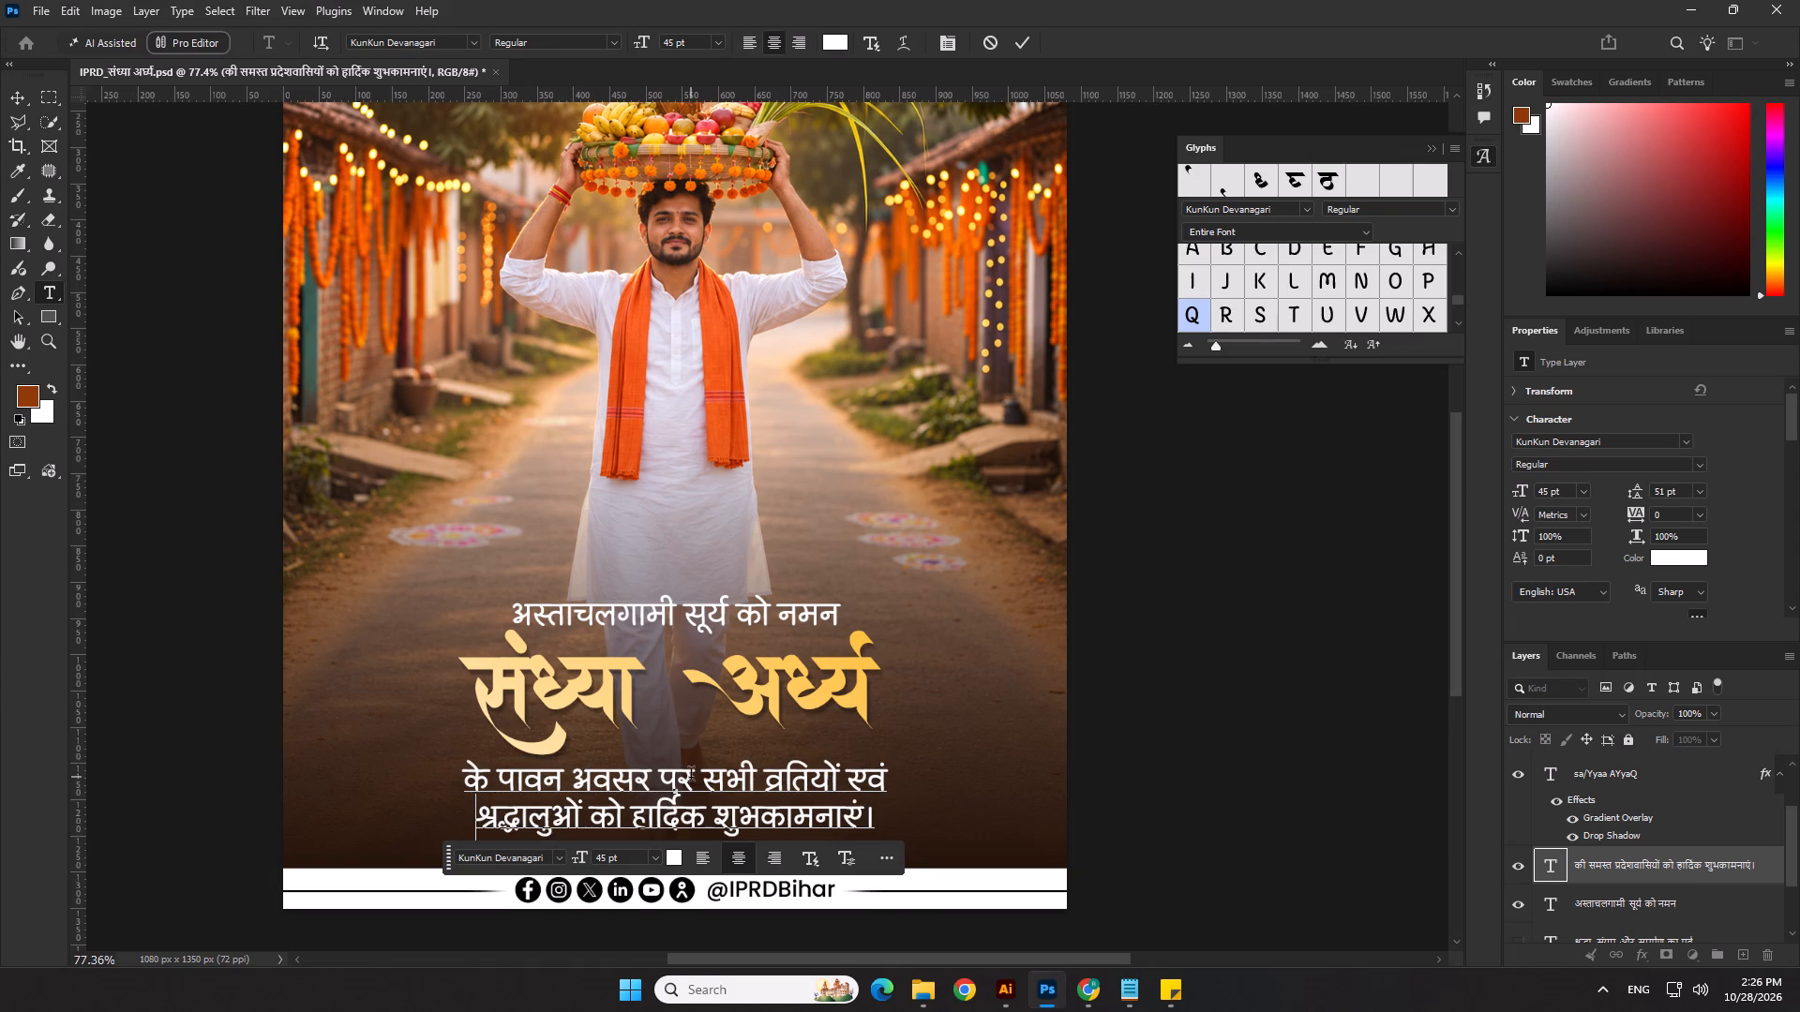
{"action": "left_click", "coordinate": [12, 98]}
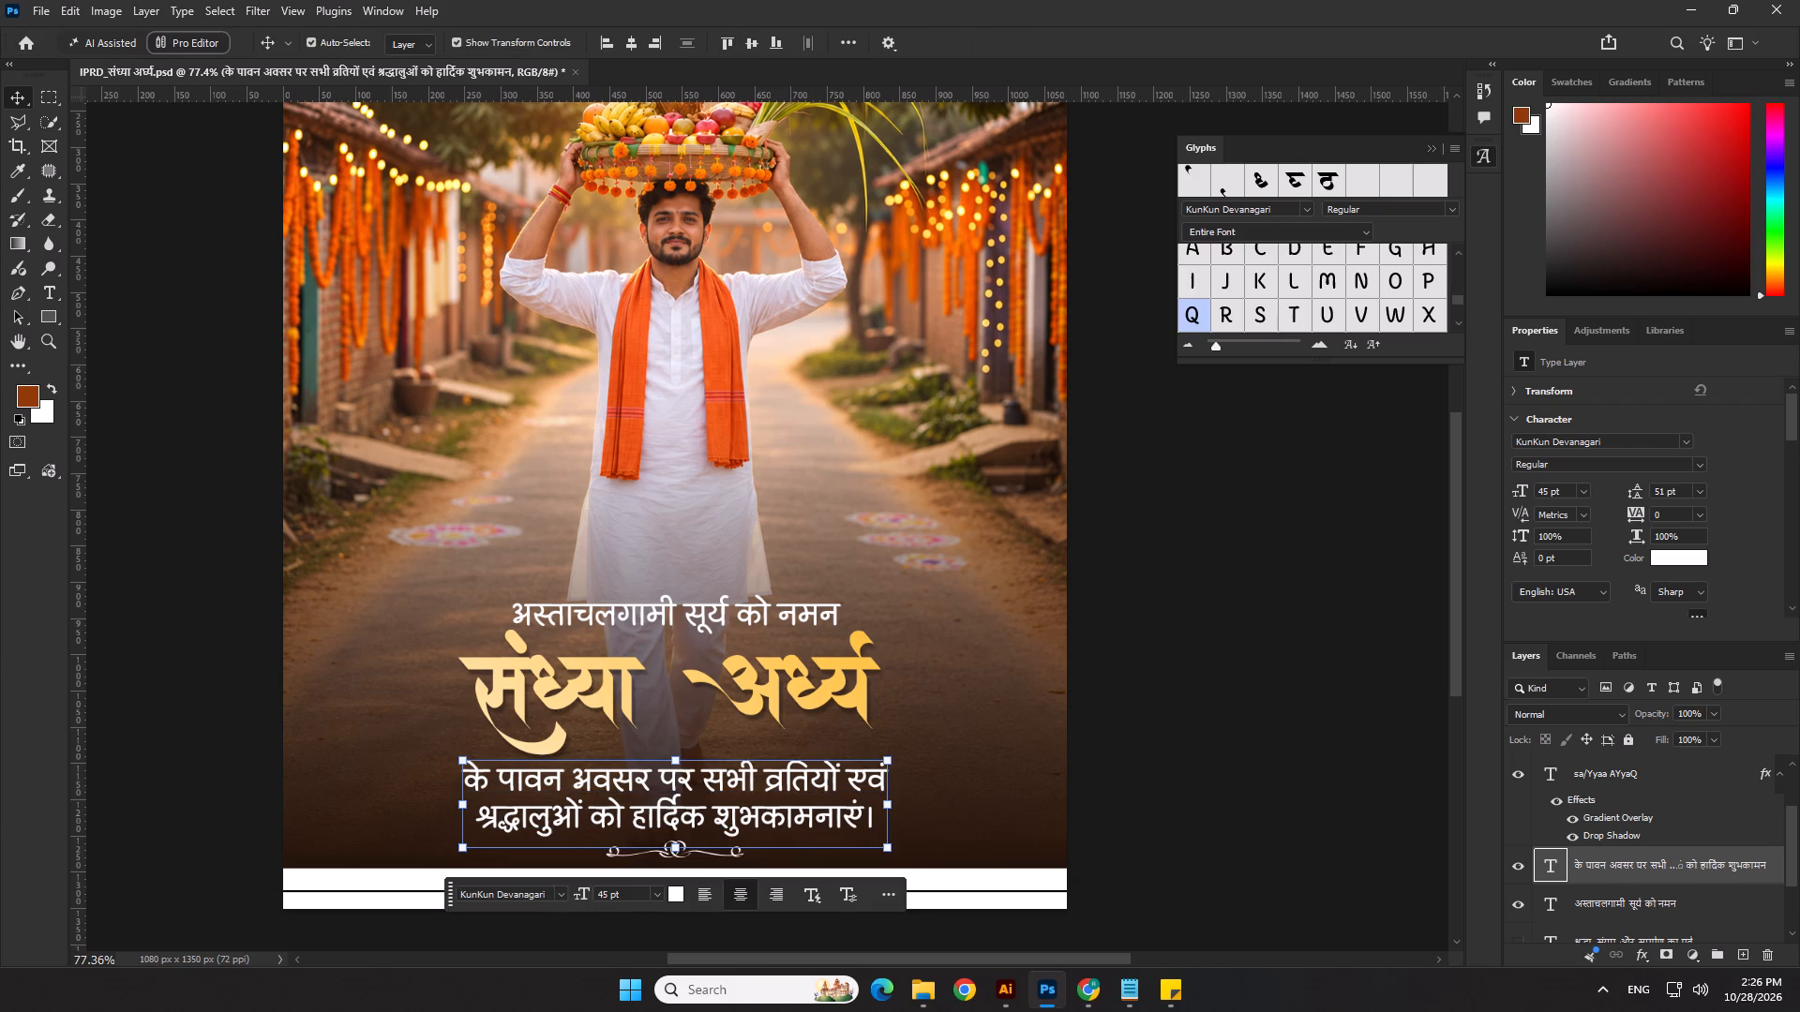
Set the two-line greeting's leading to 54 pt and align the text to the horizontal centre.
{"action": "left_click_drag", "start_coordinate": [1676, 491], "coordinate": [1625, 485]}
{"action": "type", "text": "54"}
{"action": "key", "text": "Return"}
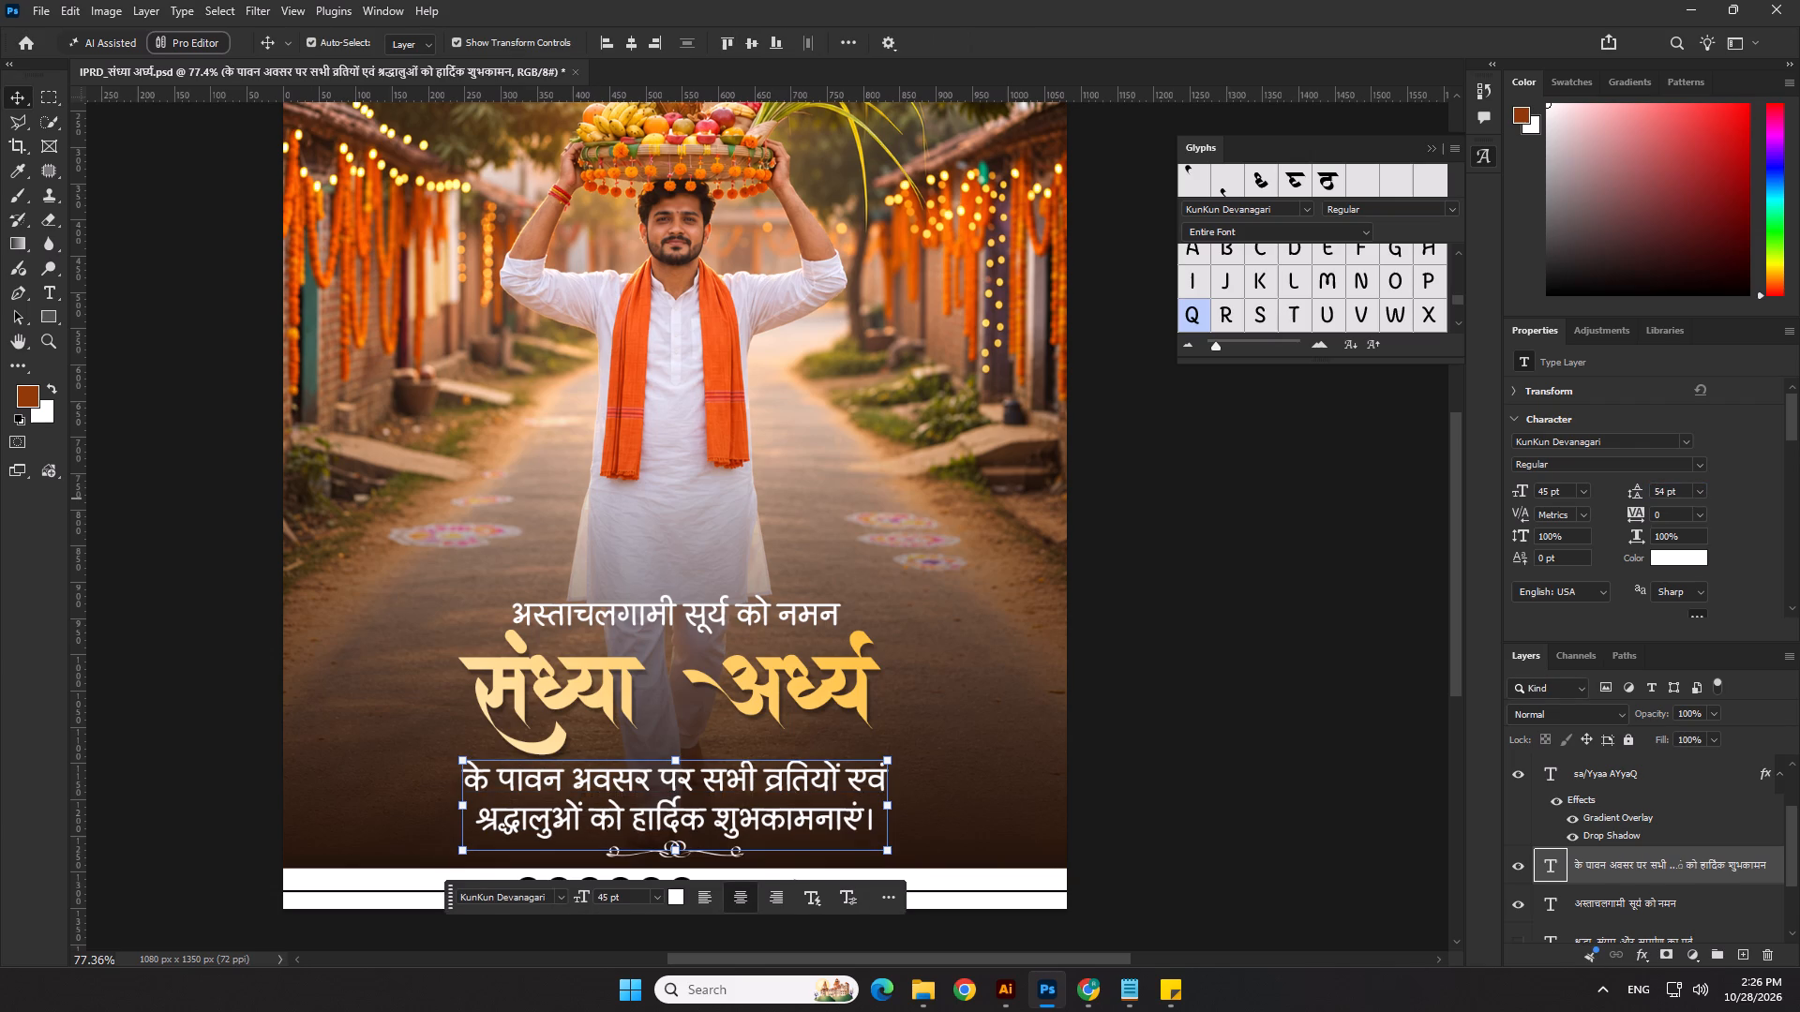
{"action": "left_click", "coordinate": [17, 97]}
{"action": "left_click", "coordinate": [636, 35]}
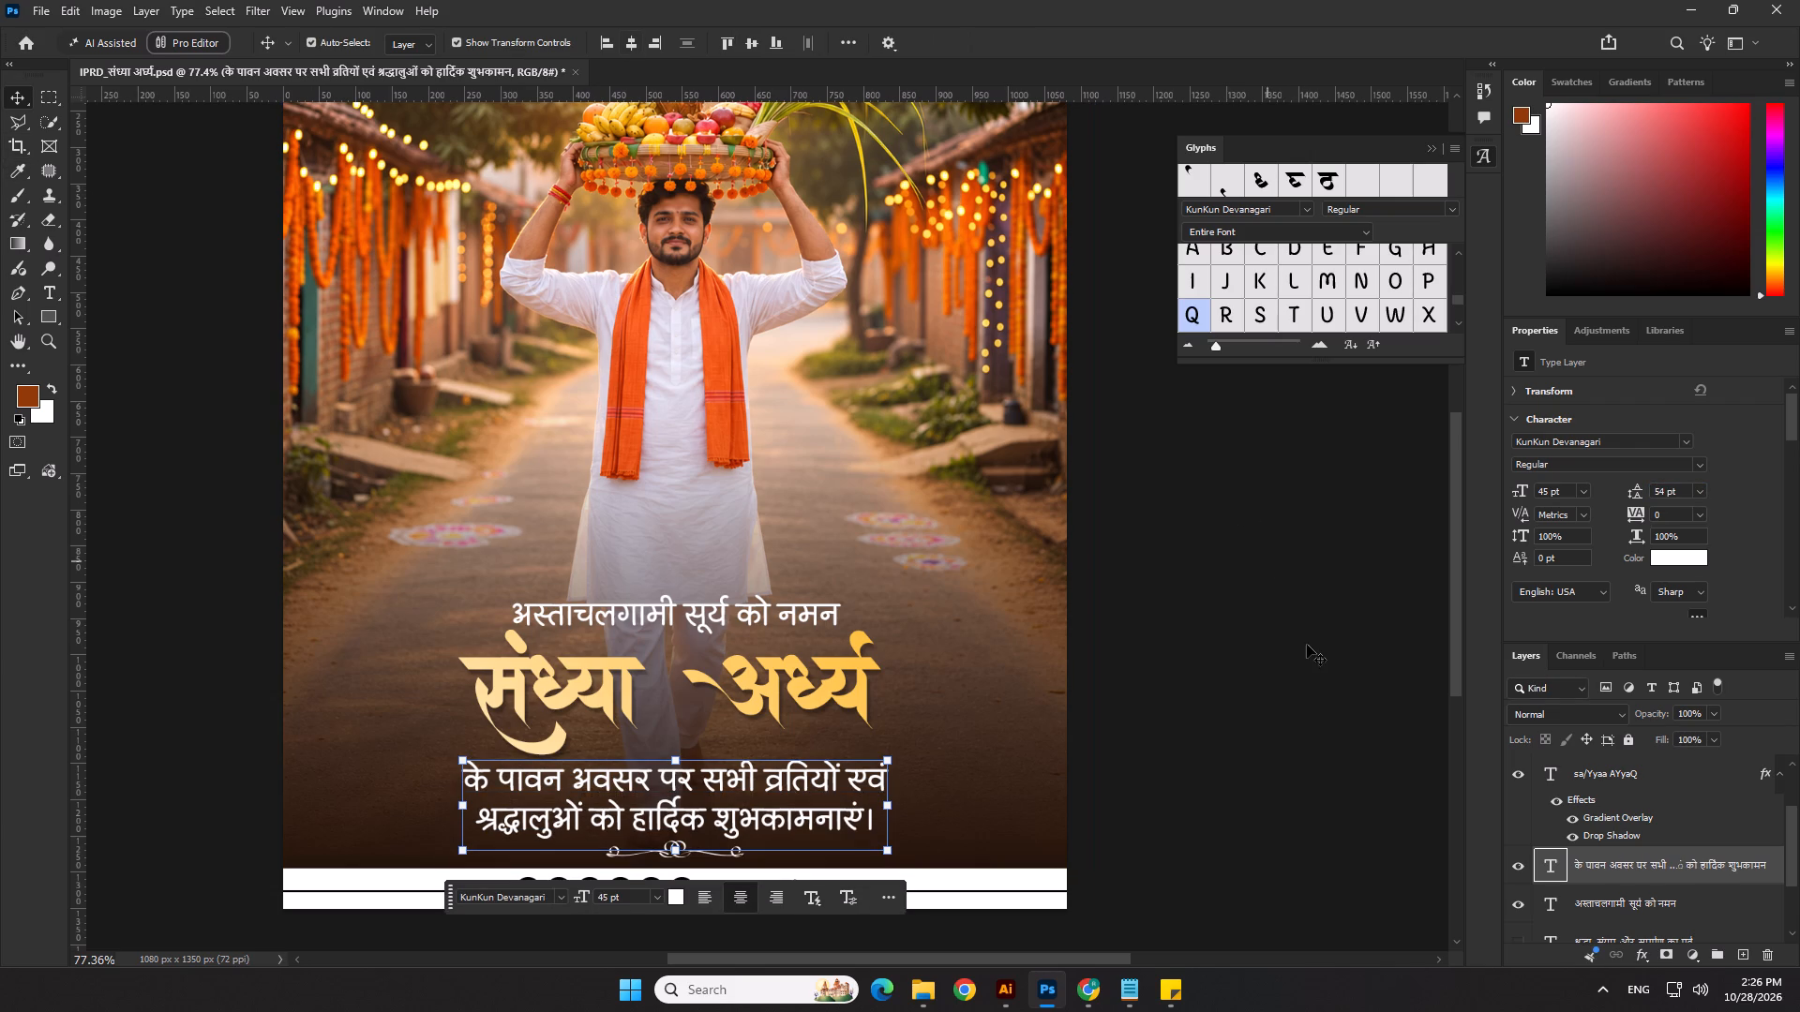
{"action": "left_click", "coordinate": [1309, 647]}
{"action": "scroll", "coordinate": [942, 698], "scroll_direction": "down", "scroll_amount": 5}
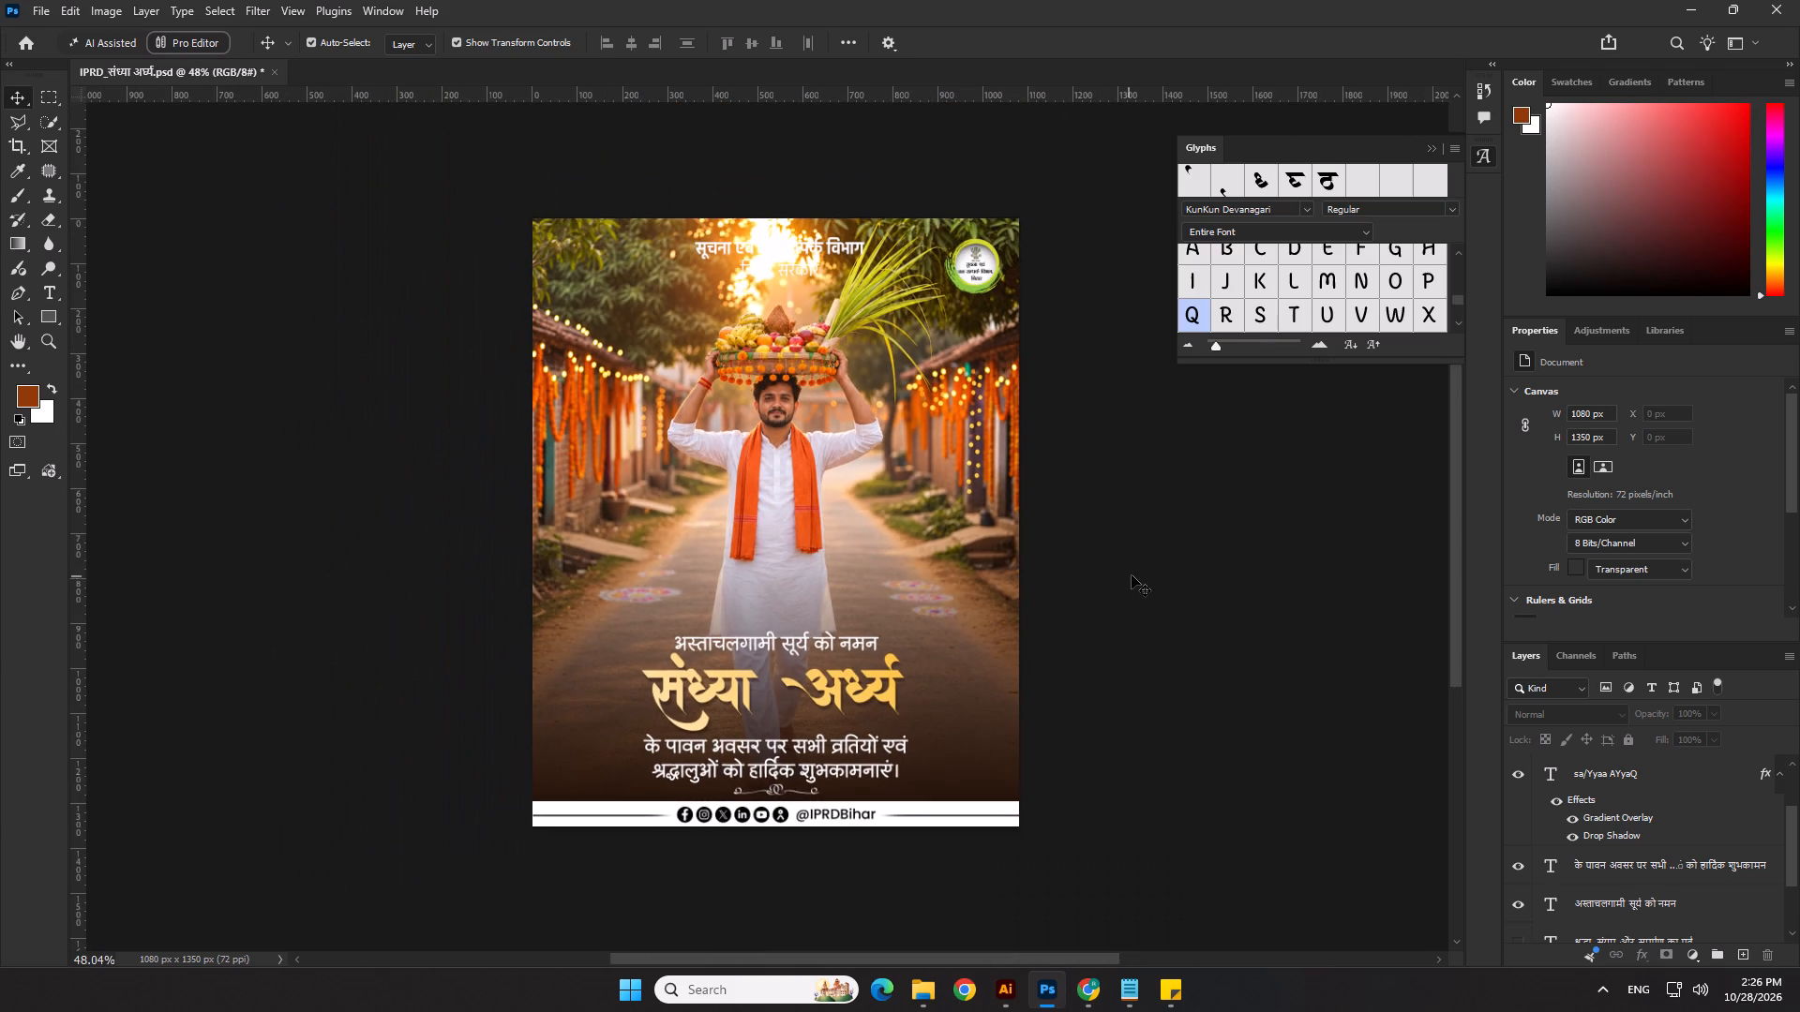
{"action": "left_click", "coordinate": [1132, 574]}
{"action": "left_click", "coordinate": [1206, 692]}
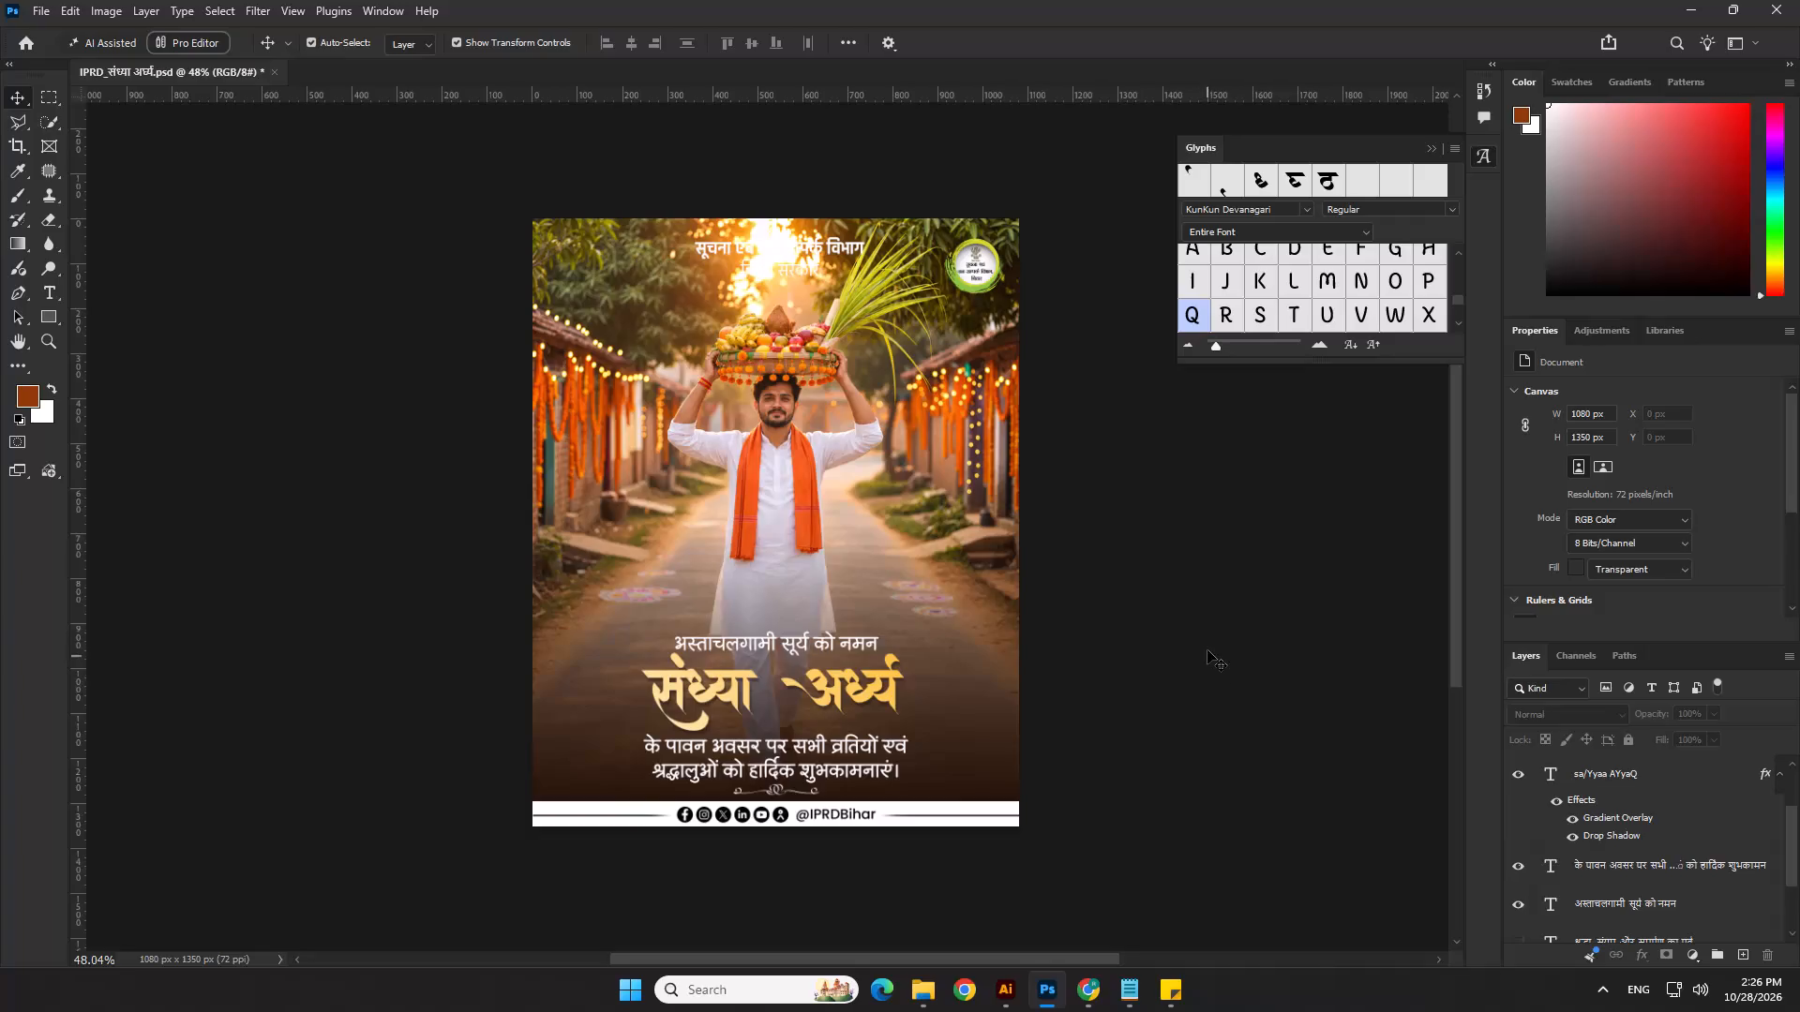
Tighten the gap between the title words संध्या and अर्घ्य by setting the tracking of the spaces between them to -380.
{"action": "double_click", "coordinate": [834, 707]}
{"action": "left_click_drag", "start_coordinate": [786, 692], "coordinate": [757, 691]}
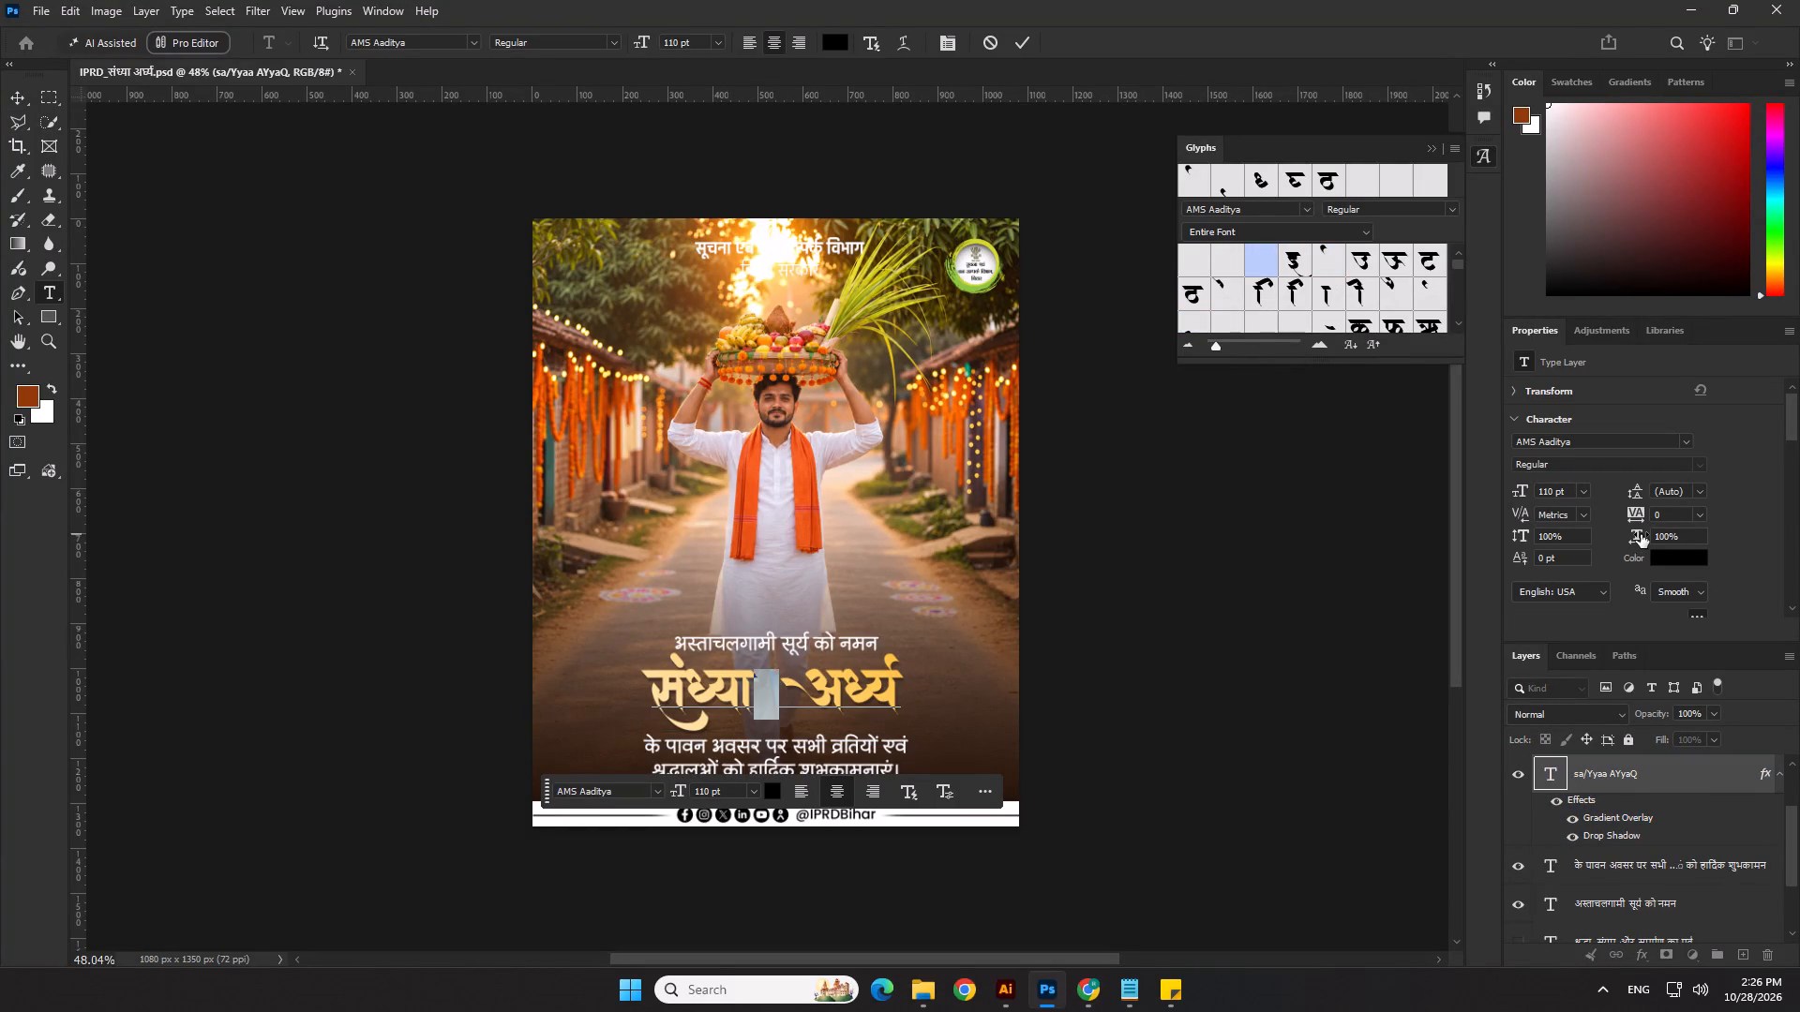
{"action": "left_click_drag", "start_coordinate": [1633, 516], "coordinate": [1615, 519]}
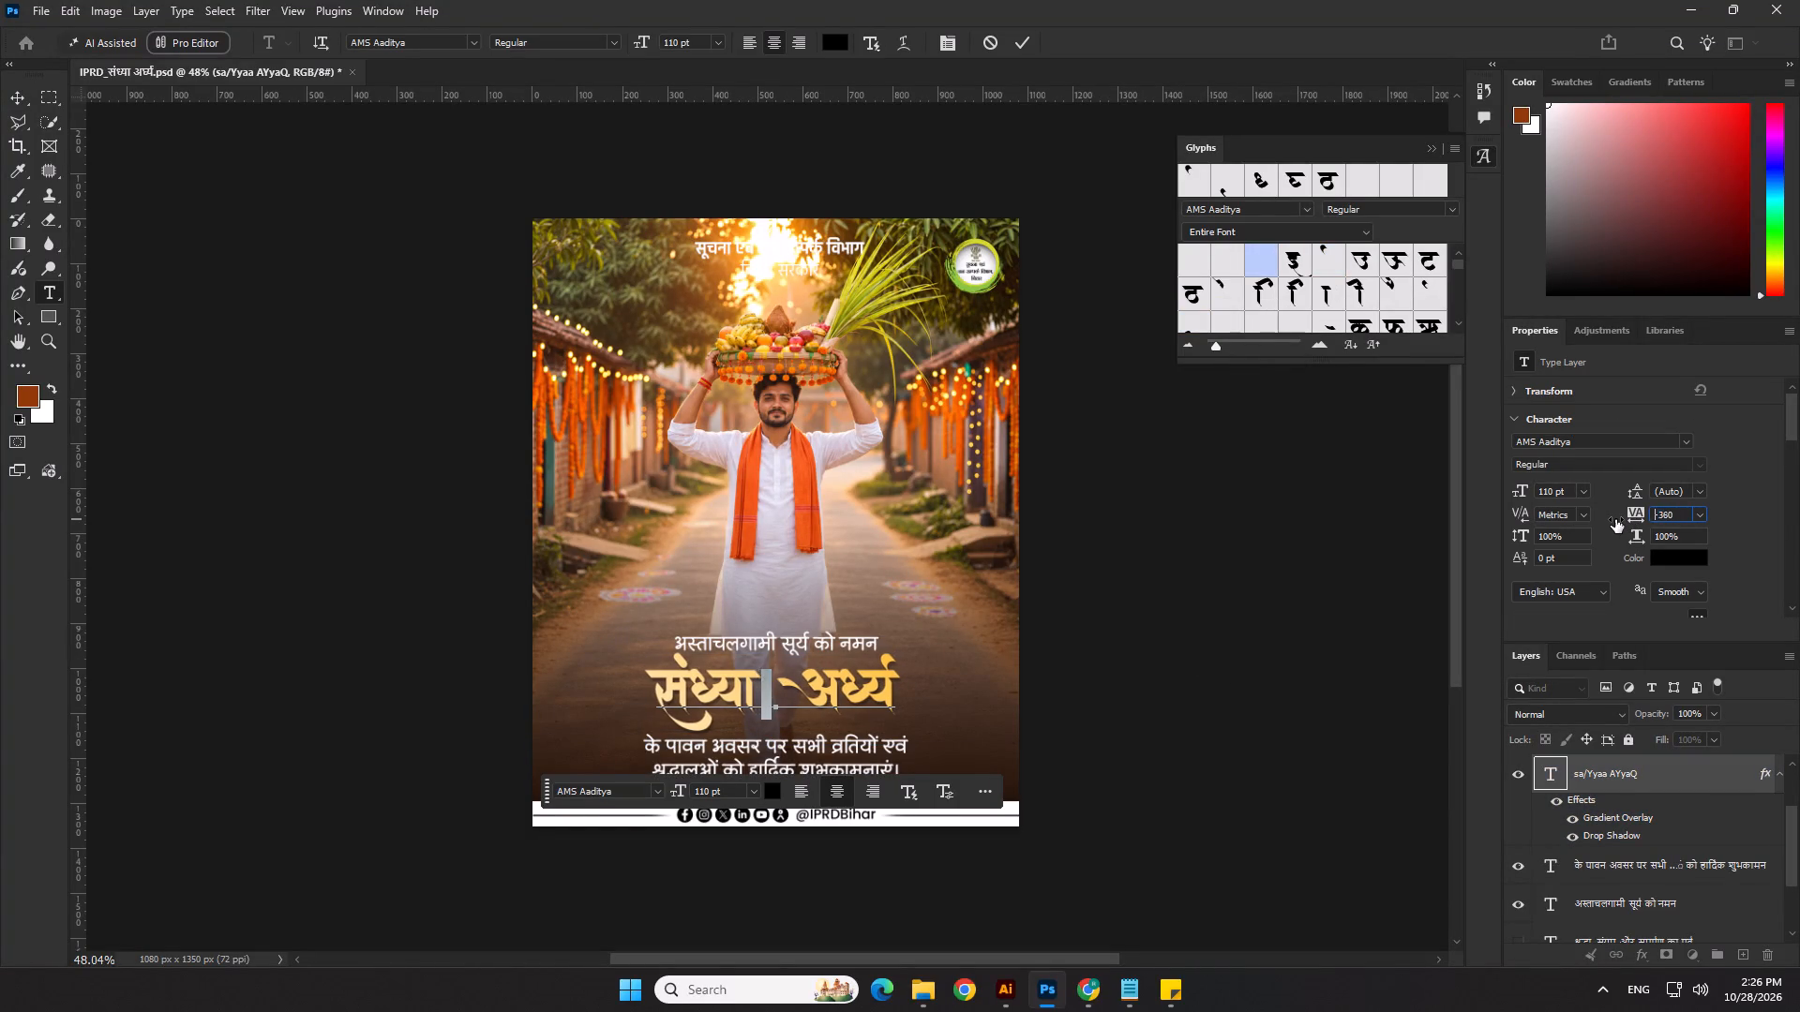
{"action": "left_click_drag", "start_coordinate": [1615, 519], "coordinate": [1614, 519]}
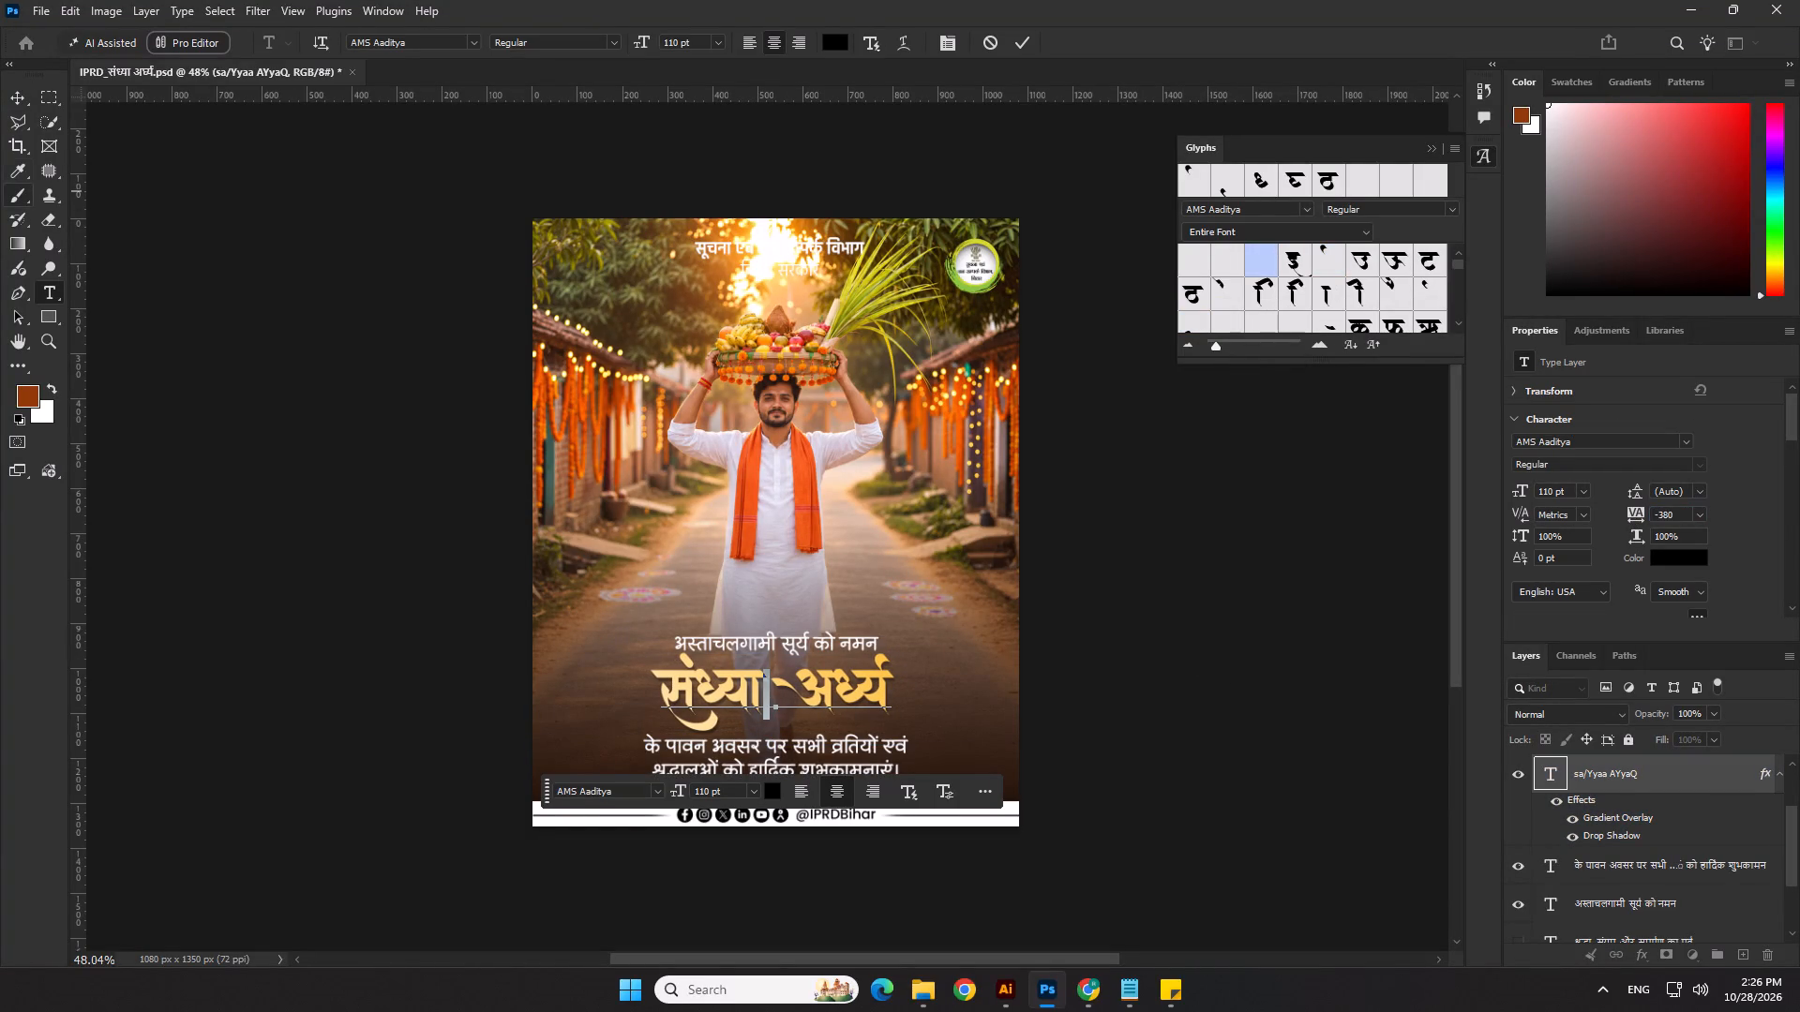
{"action": "left_click", "coordinate": [15, 94]}
{"action": "left_click", "coordinate": [412, 428]}
{"action": "scroll", "coordinate": [923, 685], "scroll_direction": "down", "scroll_amount": 3}
{"action": "left_click", "coordinate": [1154, 689]}
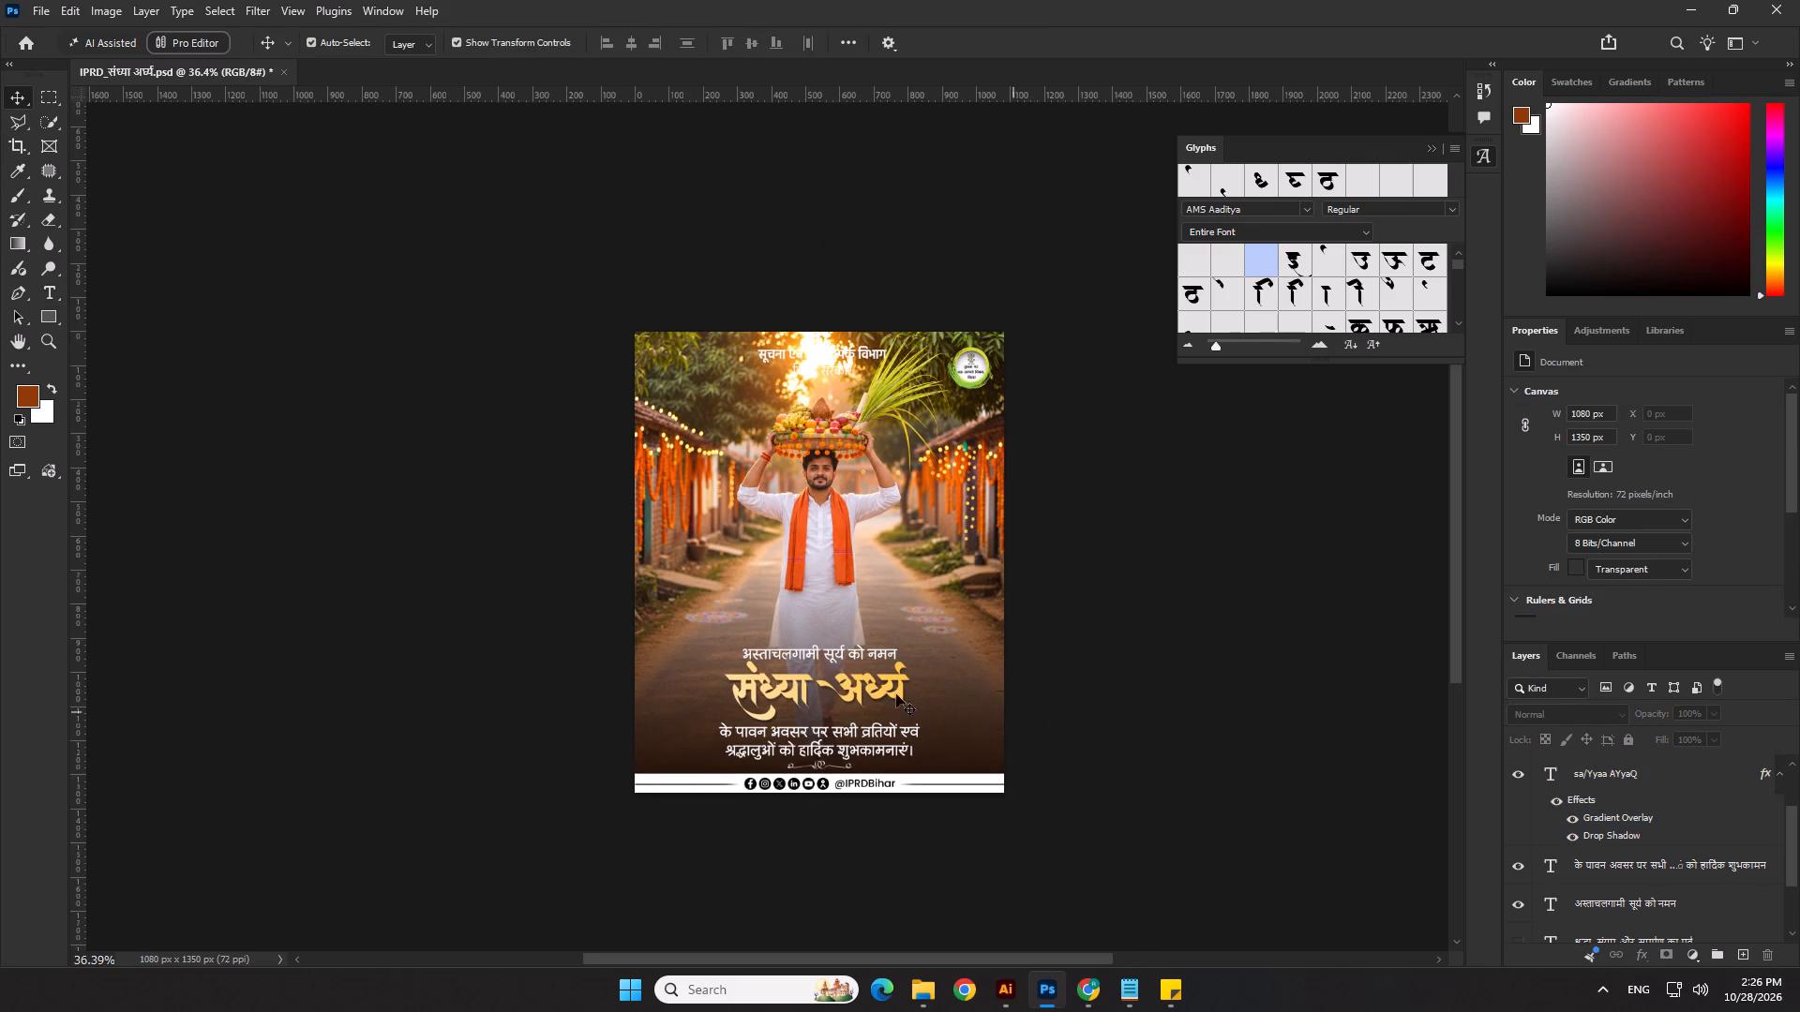
Nudge the line 'अस्ताचलगामी सूर्य को नमन' slightly upward, away from the title.
{"action": "scroll", "coordinate": [862, 660], "scroll_direction": "up", "scroll_amount": 2}
{"action": "left_click", "coordinate": [863, 651]}
{"action": "key", "text": "shift+Up"}
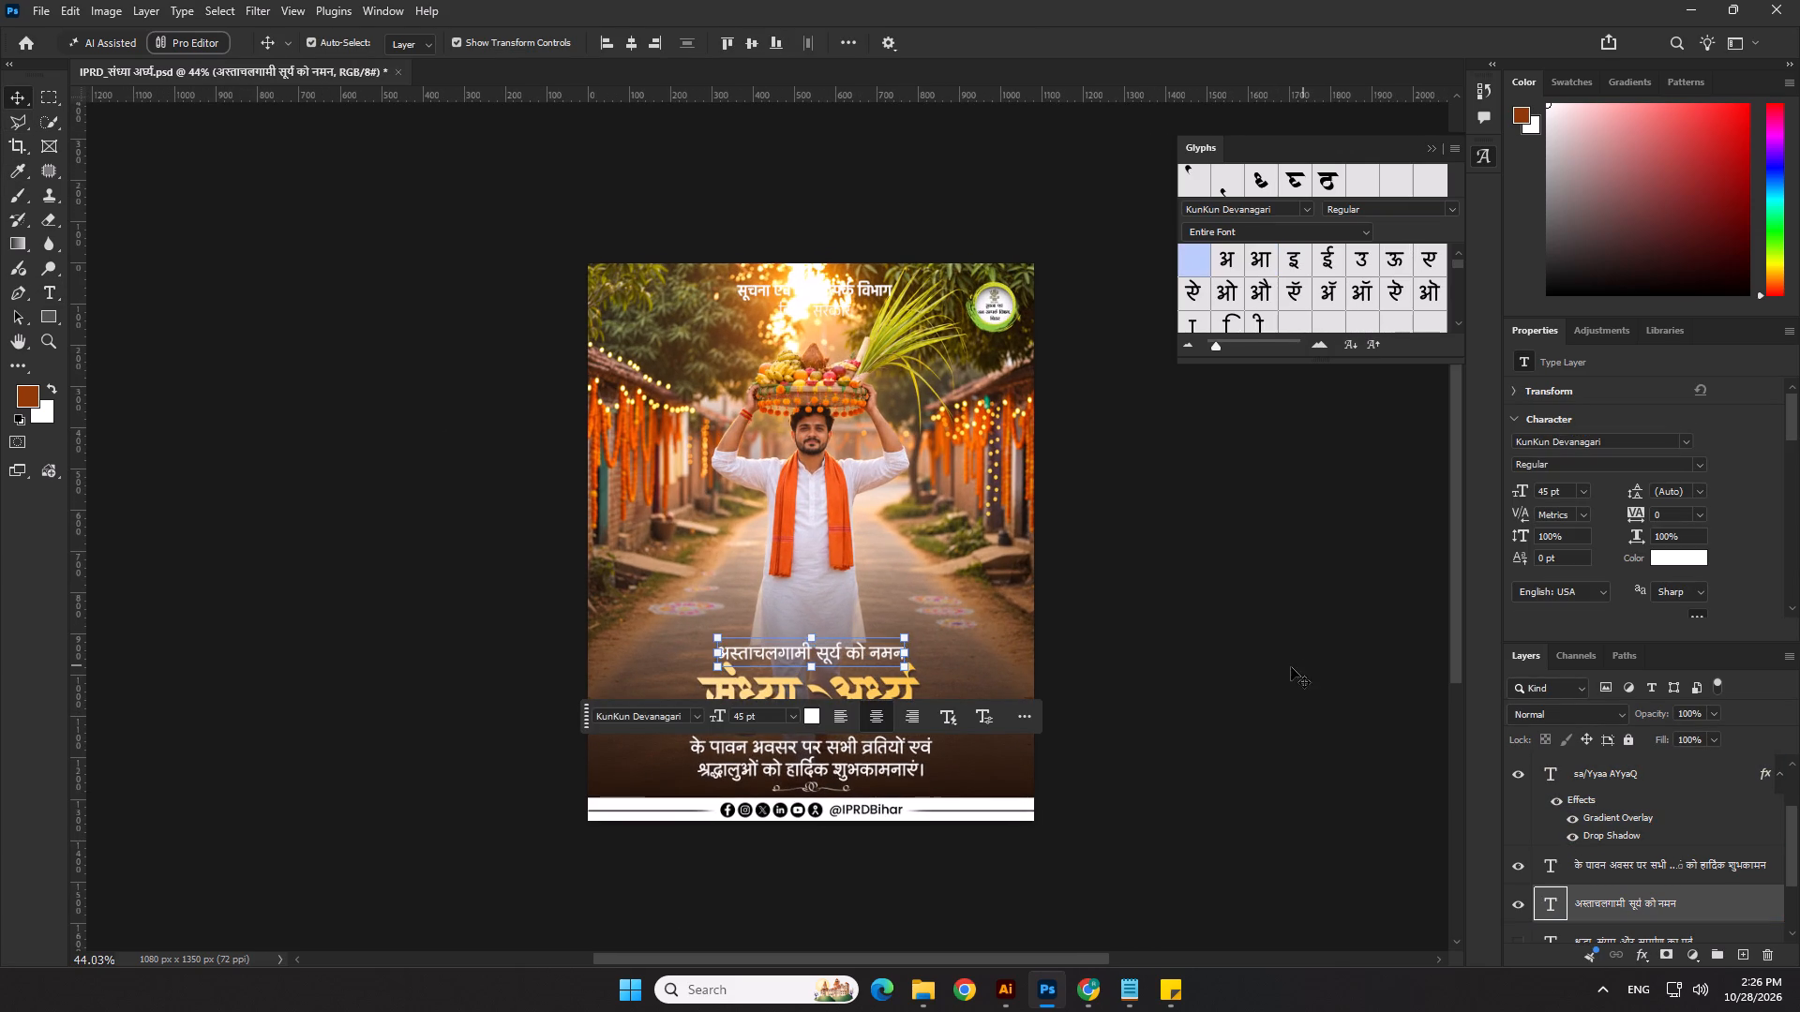
{"action": "left_click", "coordinate": [1209, 667]}
Duplicate the small white ornament that sits below the greeting.
{"action": "scroll", "coordinate": [797, 788], "scroll_direction": "up", "scroll_amount": 2}
{"action": "left_click", "coordinate": [815, 789]}
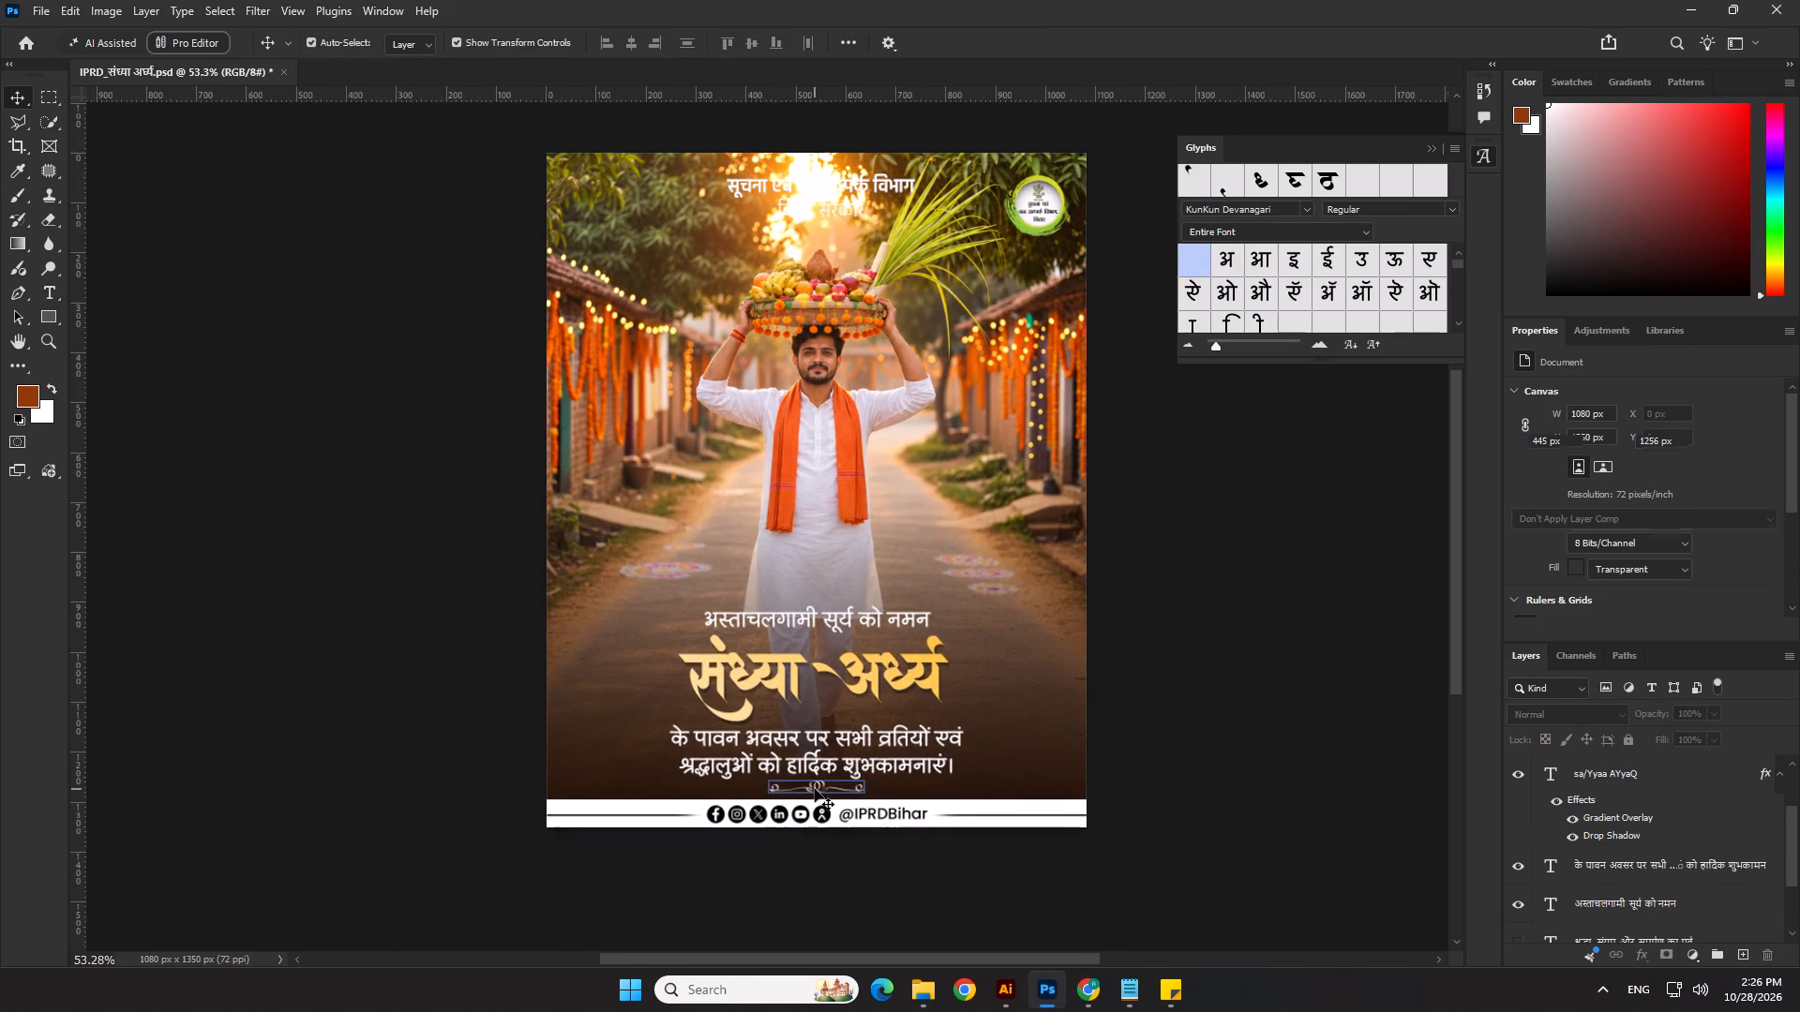
{"action": "key", "text": "ctrl+c"}
{"action": "key", "text": "ctrl+v"}
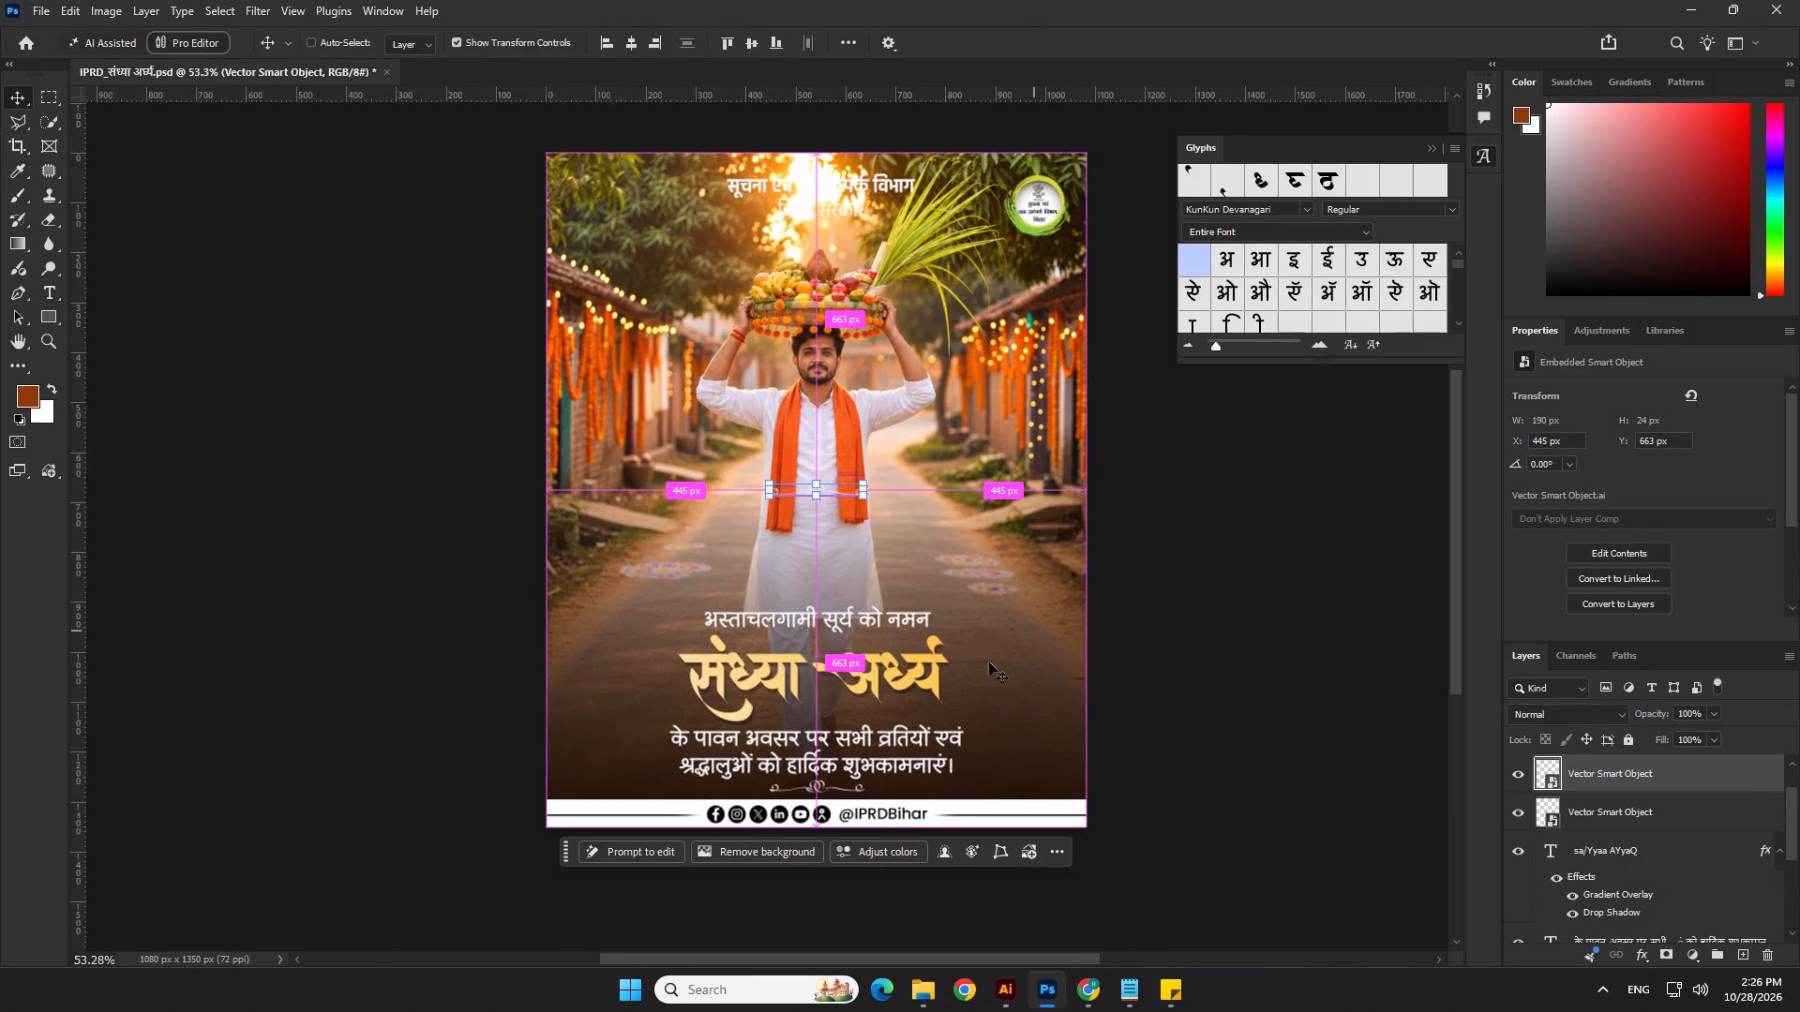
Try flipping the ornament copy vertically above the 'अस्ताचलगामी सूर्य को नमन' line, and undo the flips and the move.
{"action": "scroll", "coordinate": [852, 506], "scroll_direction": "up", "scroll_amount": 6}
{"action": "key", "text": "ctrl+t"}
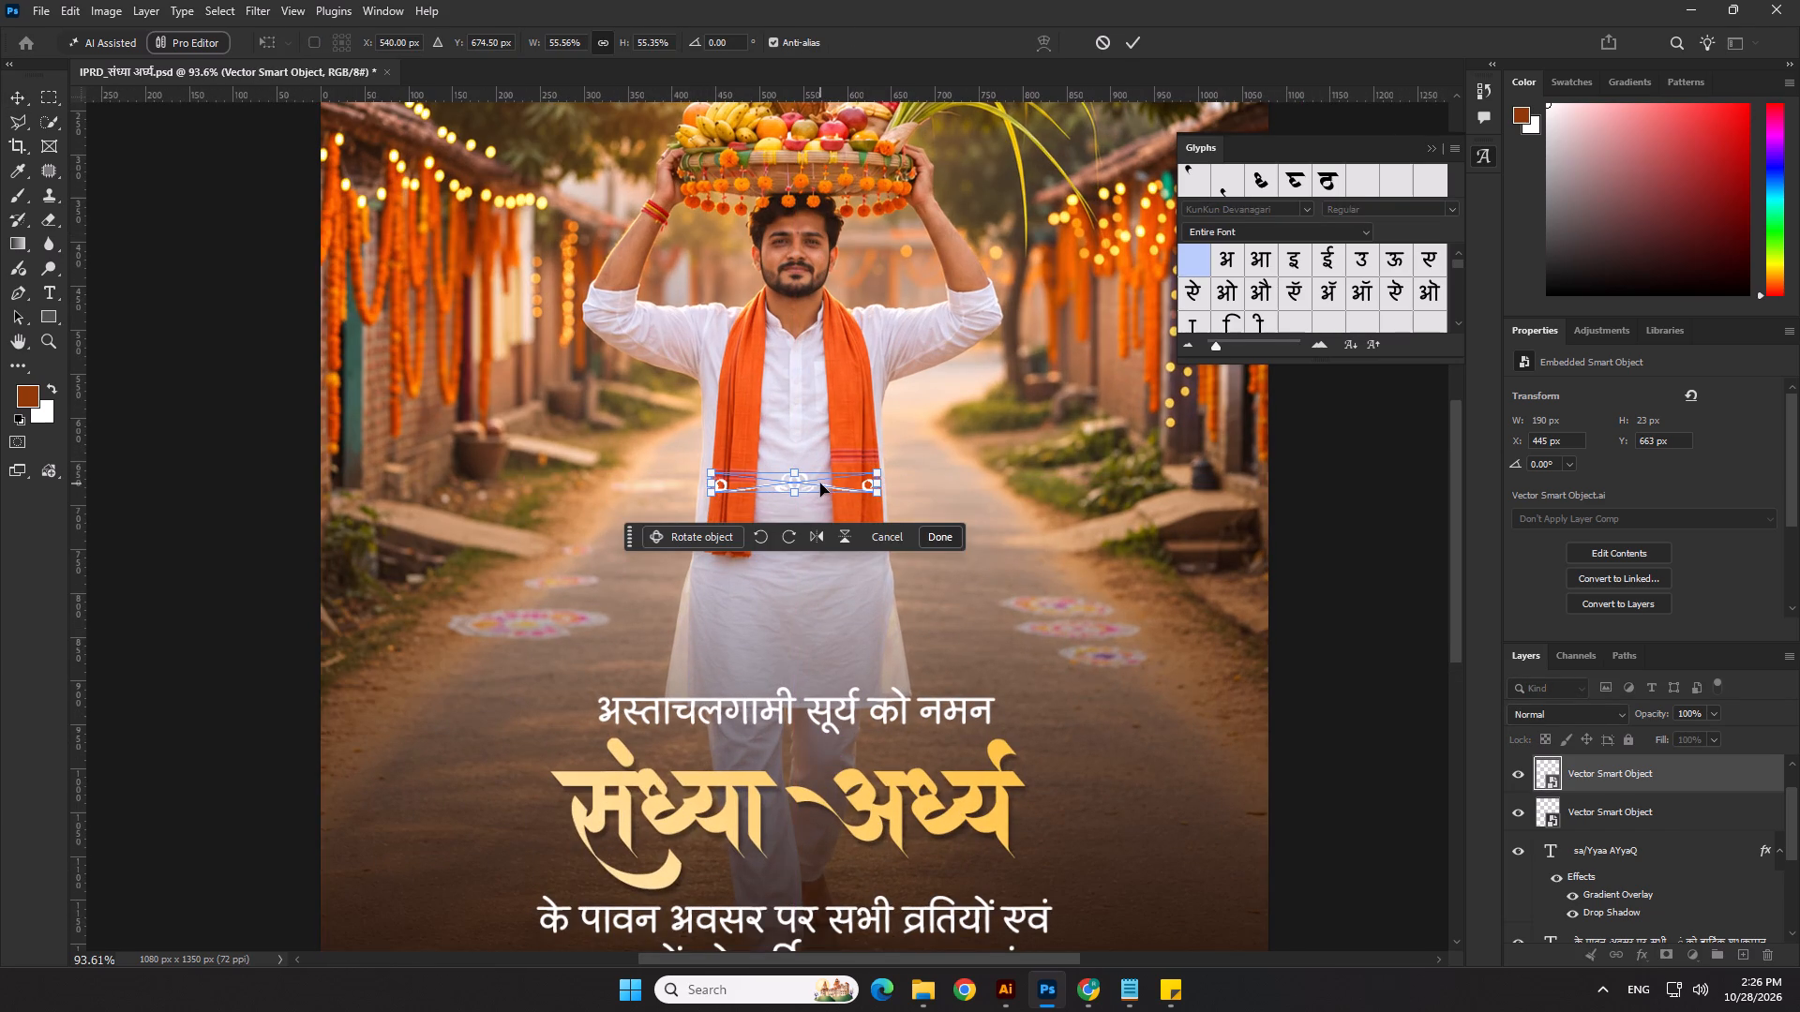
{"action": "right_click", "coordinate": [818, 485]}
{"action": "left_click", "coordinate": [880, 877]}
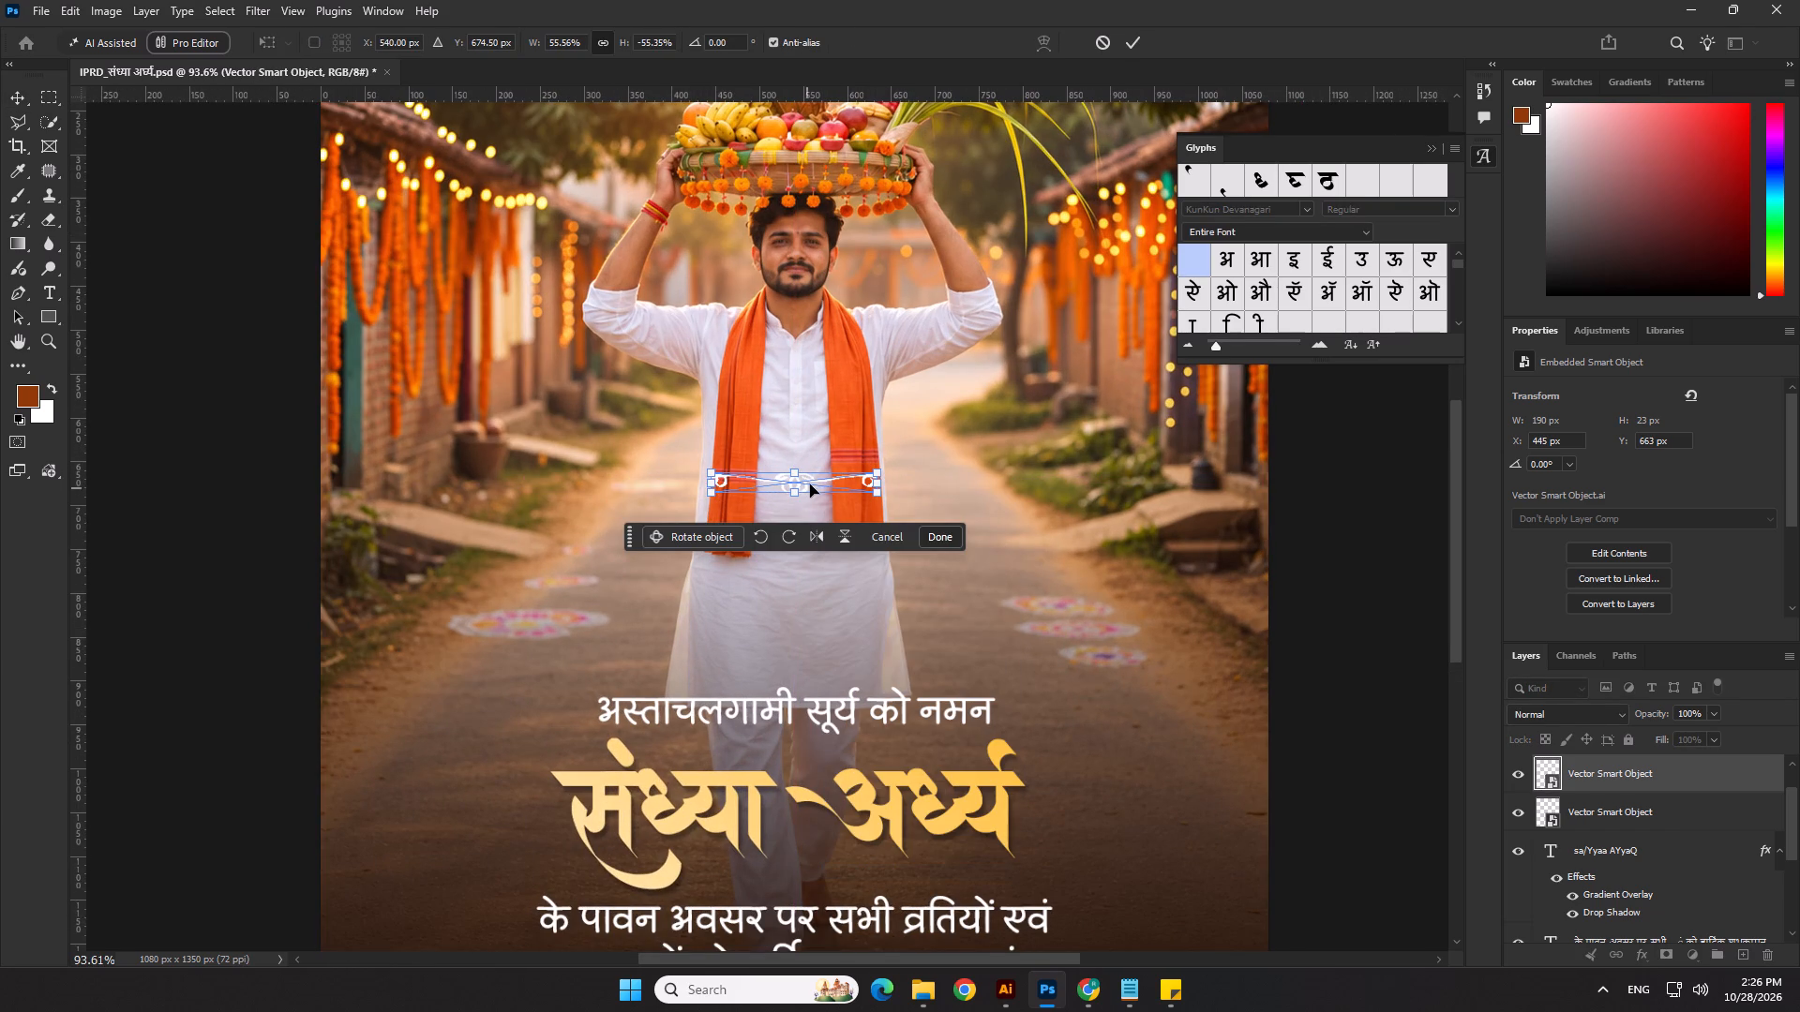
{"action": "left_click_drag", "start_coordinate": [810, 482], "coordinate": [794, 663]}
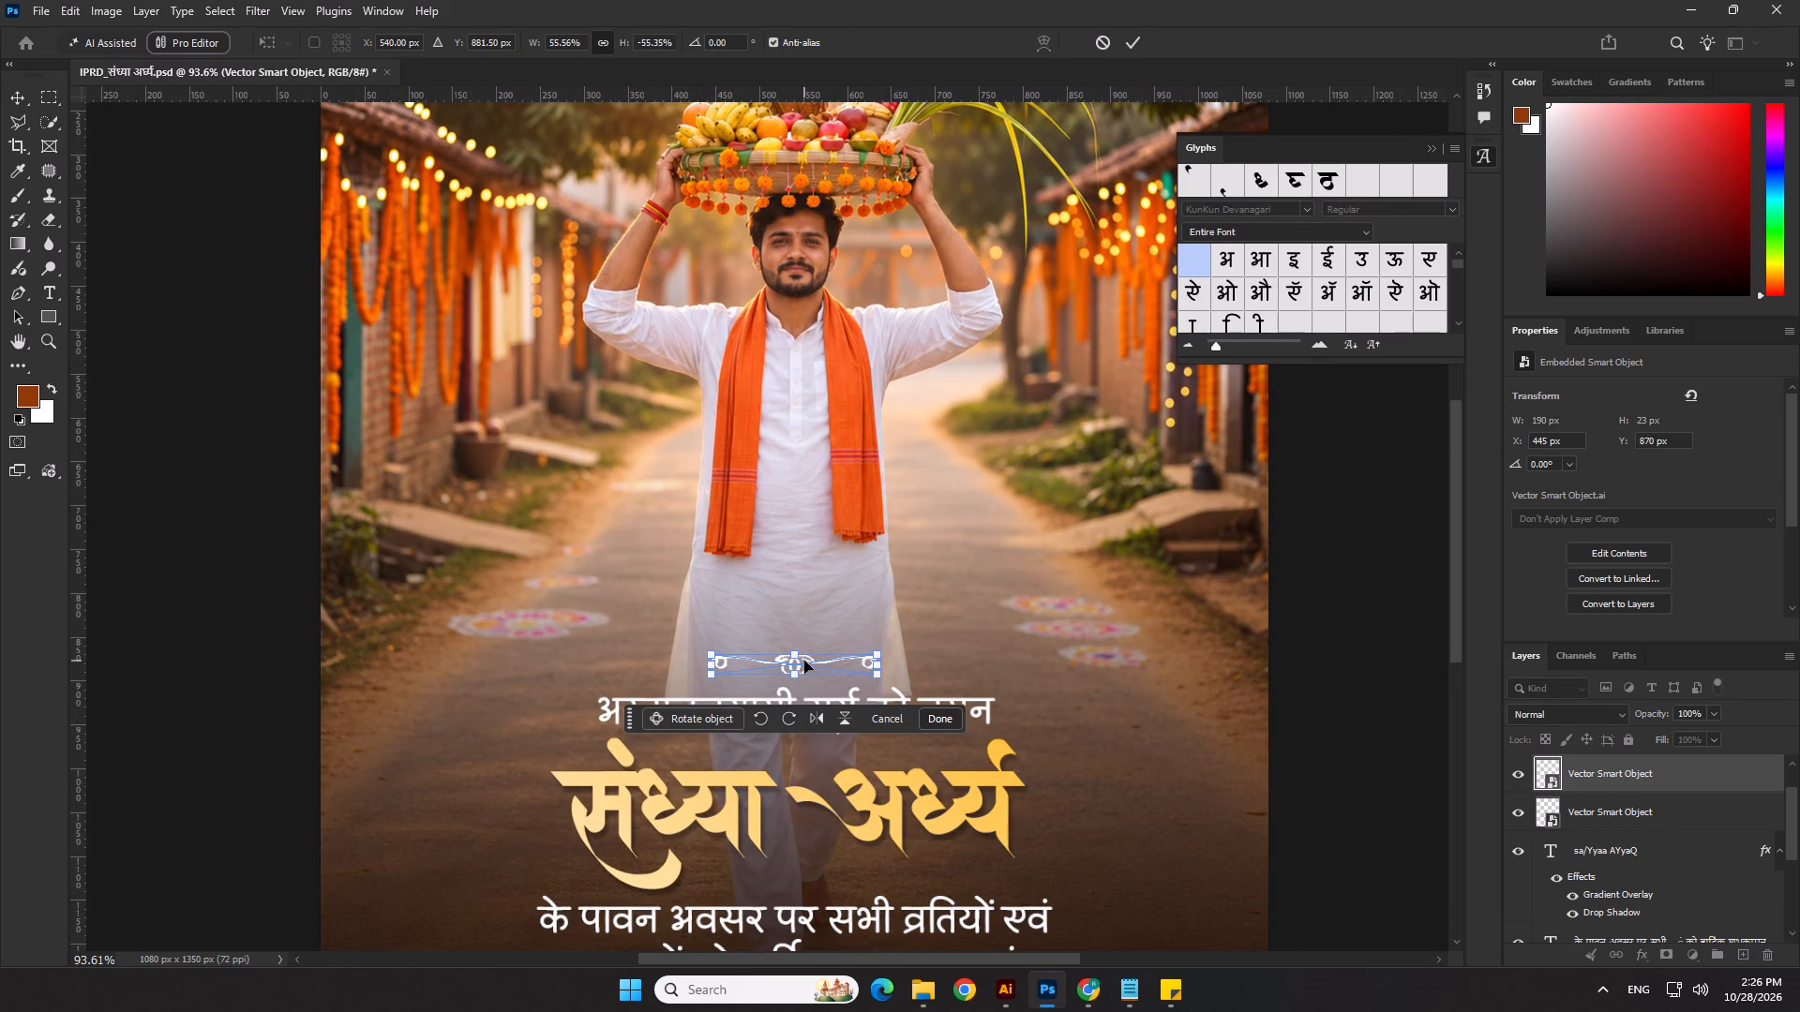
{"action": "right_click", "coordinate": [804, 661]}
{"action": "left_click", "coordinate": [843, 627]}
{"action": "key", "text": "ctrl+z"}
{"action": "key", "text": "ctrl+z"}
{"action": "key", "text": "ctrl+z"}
Place the unflipped ornament copy just above the 'अस्ताचलगामी सूर्य को नमन' line at about Y 866 px, centred horizontally.
{"action": "left_click_drag", "start_coordinate": [810, 486], "coordinate": [809, 488]}
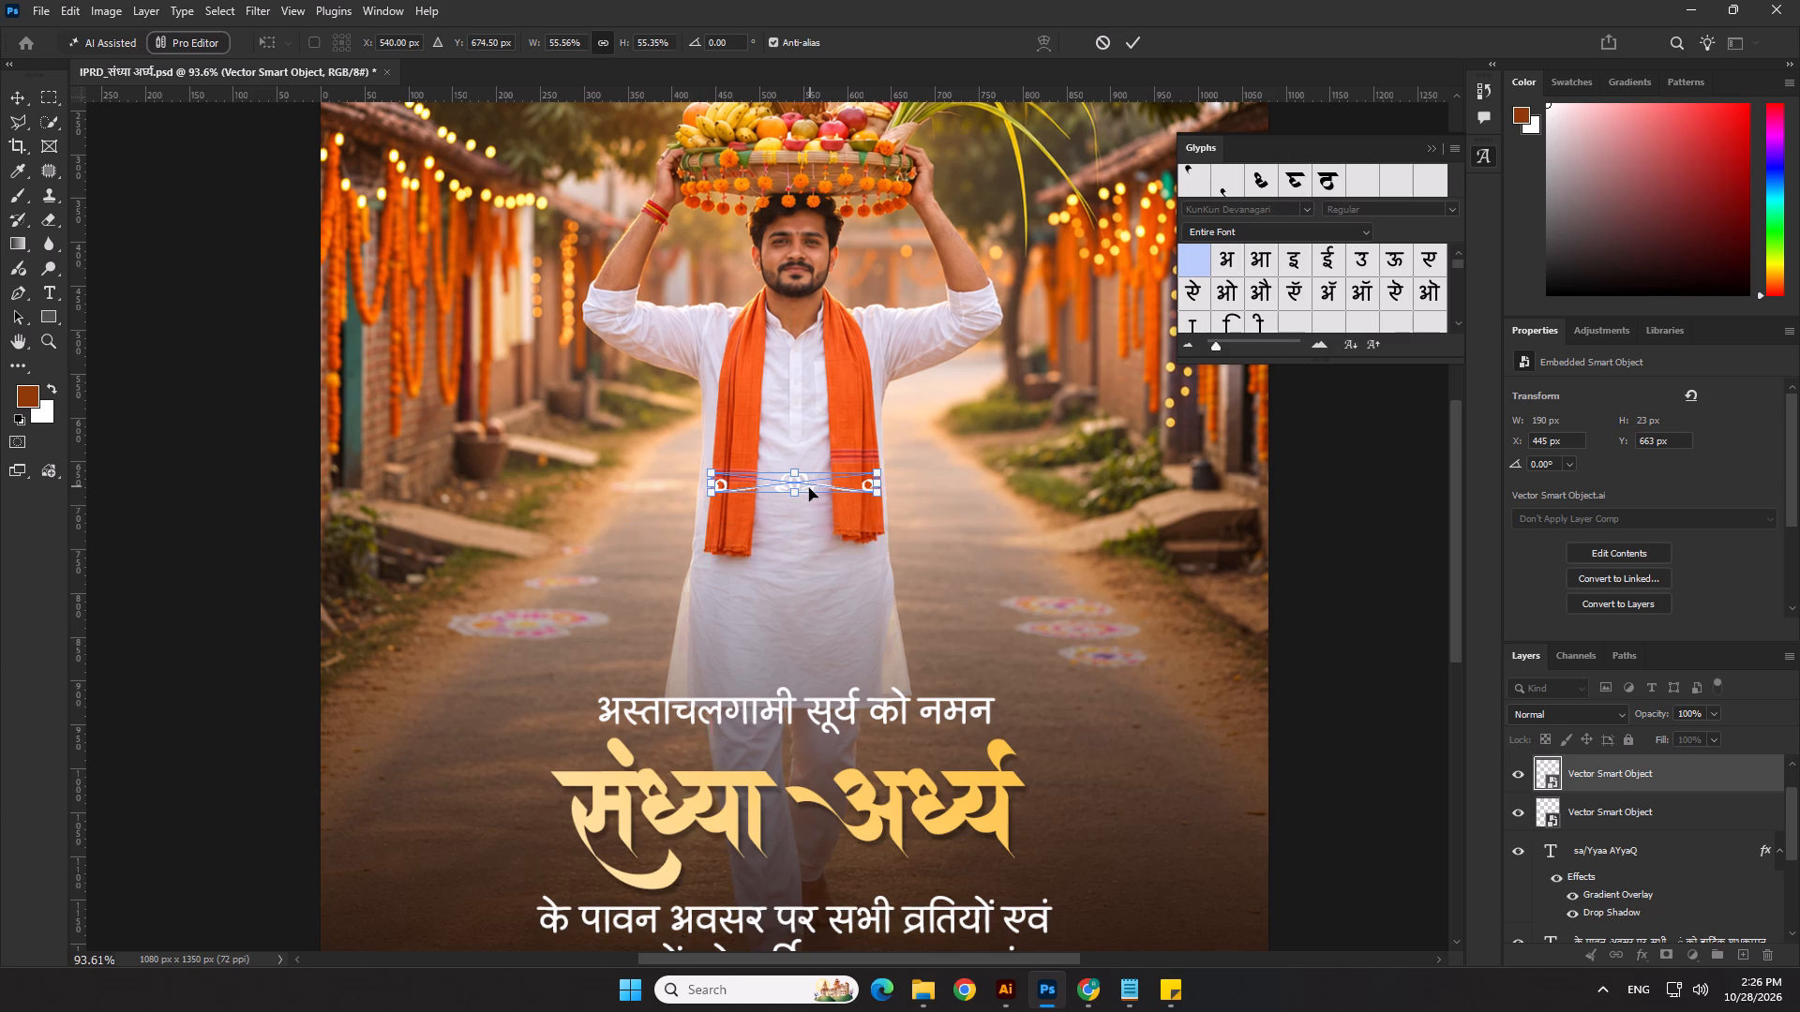
{"action": "left_click_drag", "start_coordinate": [809, 488], "coordinate": [787, 664]}
{"action": "scroll", "coordinate": [832, 561], "scroll_direction": "down", "scroll_amount": 9}
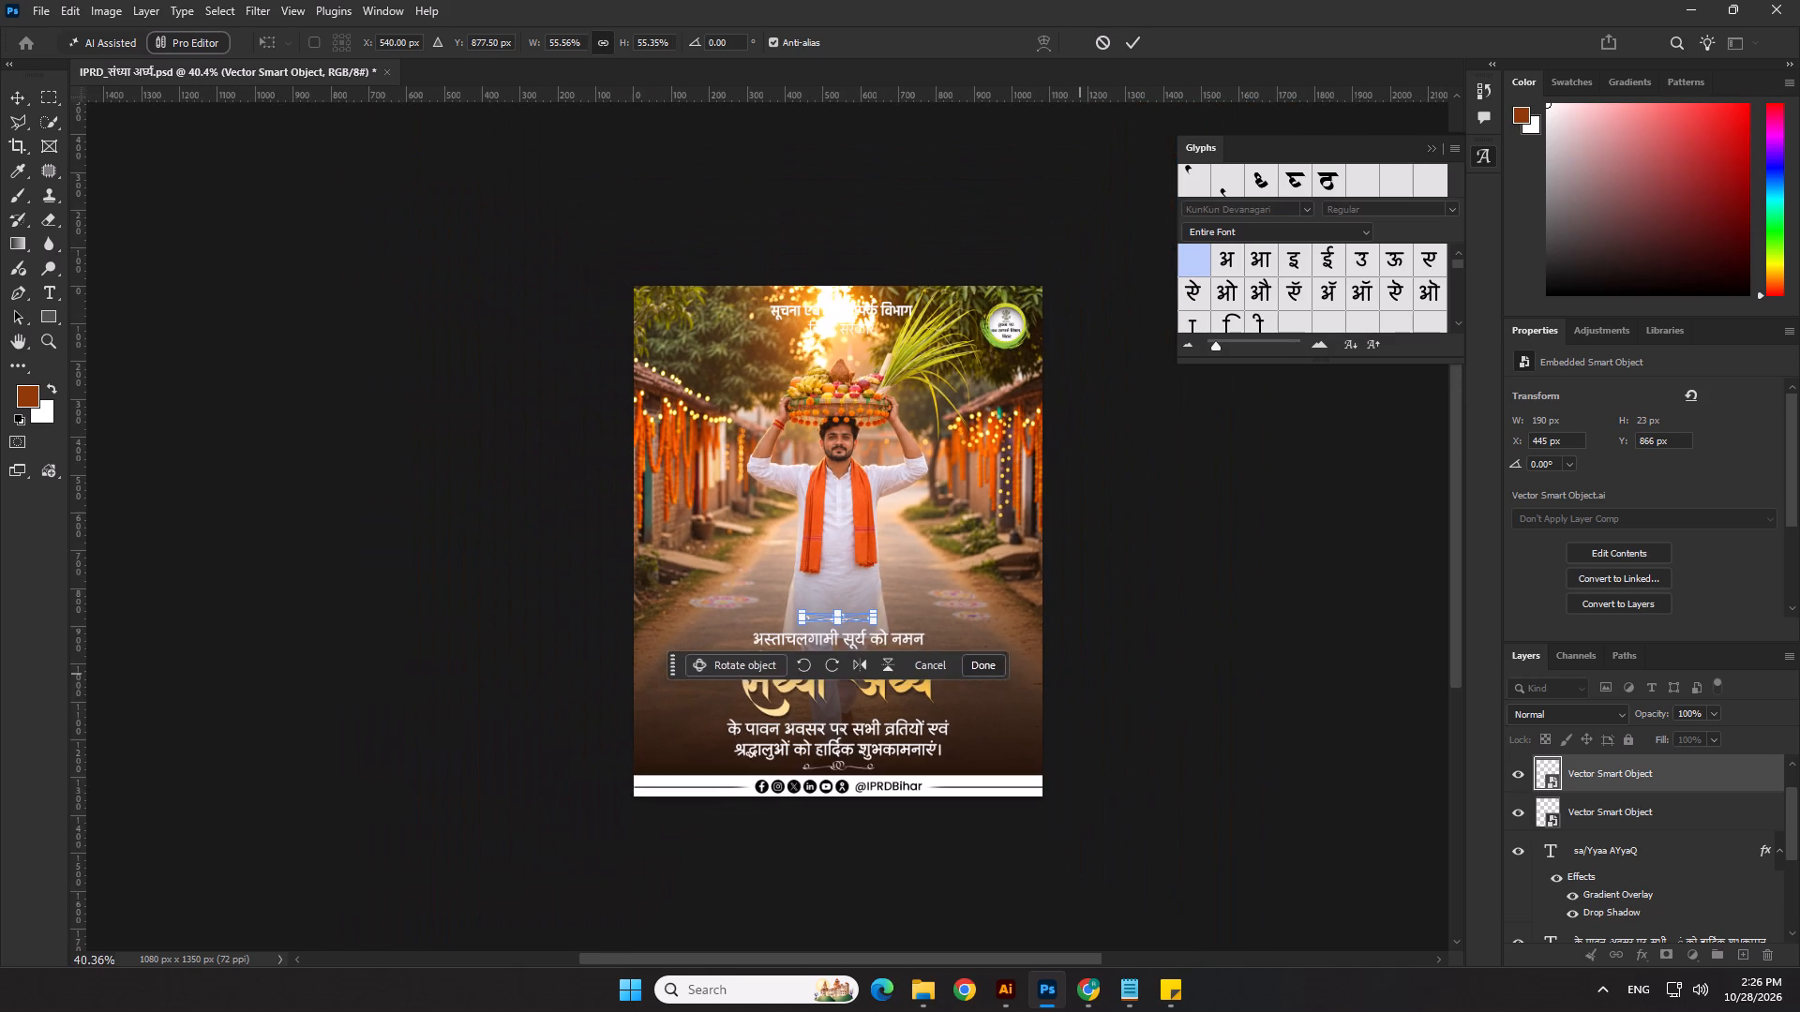
{"action": "key", "text": "Return"}
{"action": "left_click", "coordinate": [635, 44]}
{"action": "left_click", "coordinate": [455, 353]}
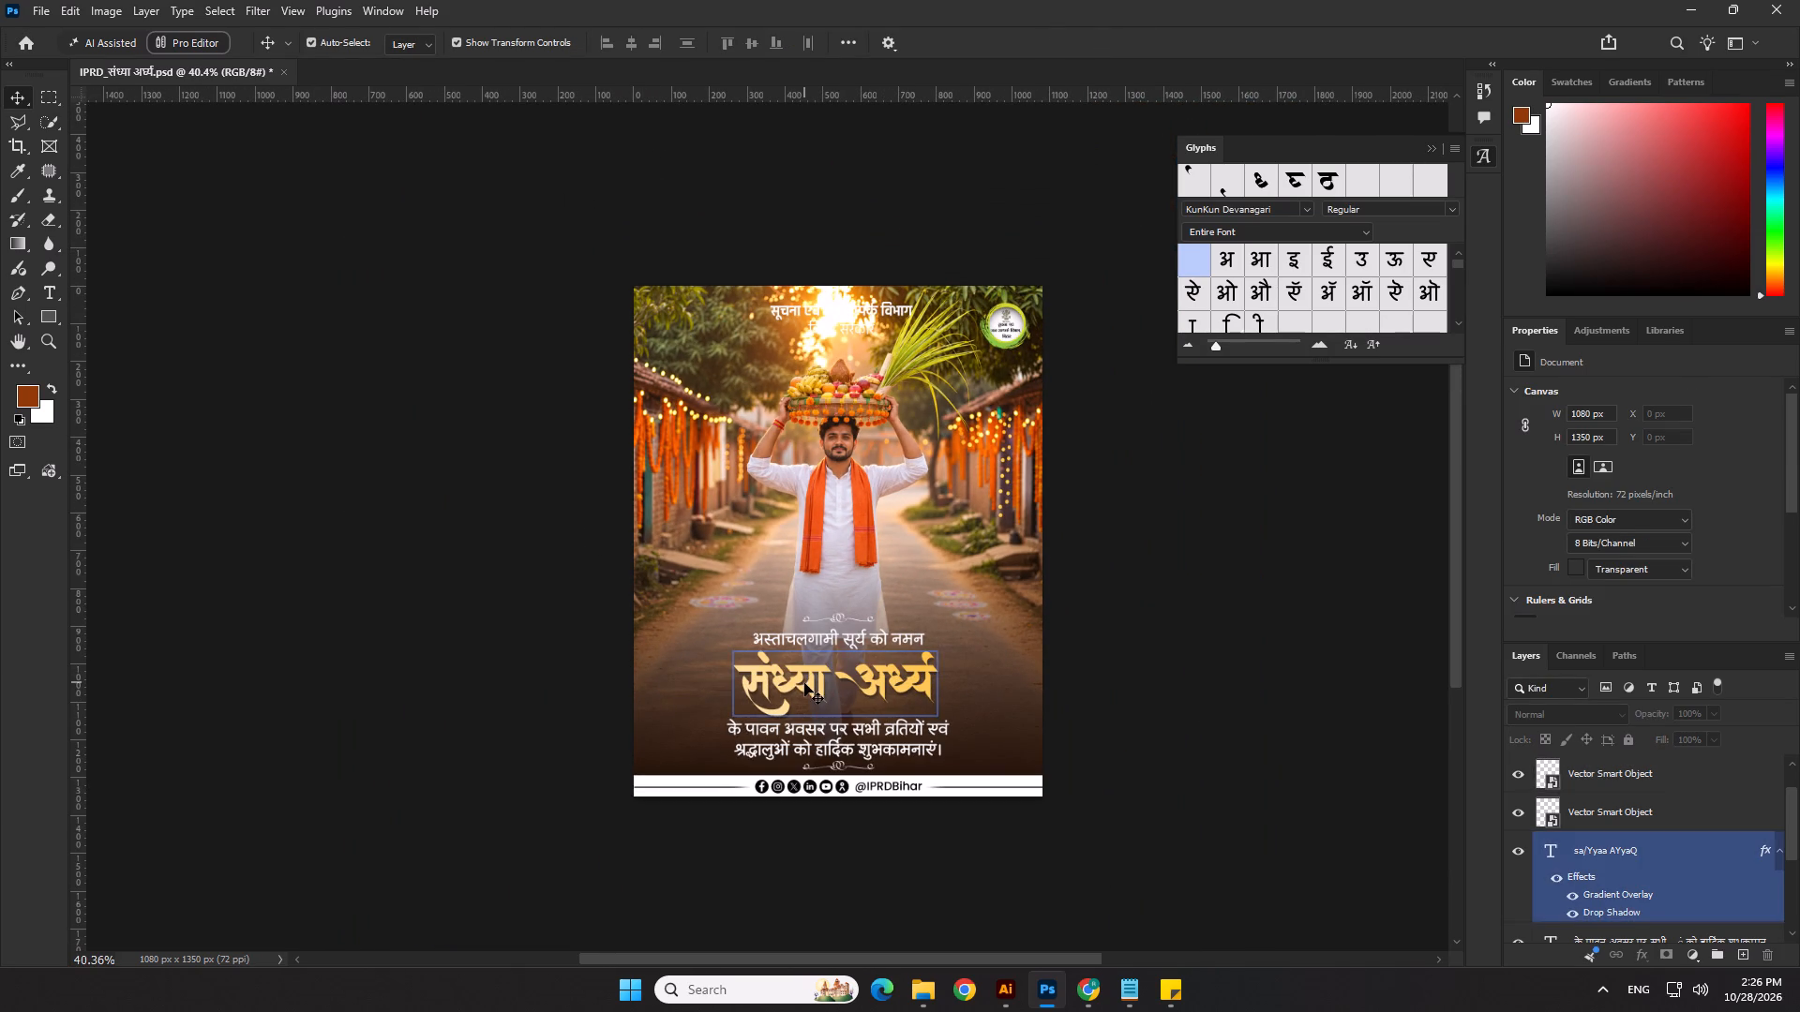
Nudge the line 'अस्ताचलगामी सूर्य को नमन' down one increment, away from the ornament above it.
{"action": "left_click", "coordinate": [892, 640]}
{"action": "key", "text": "Down"}
{"action": "left_click", "coordinate": [1175, 661]}
{"action": "scroll", "coordinate": [1166, 666], "scroll_direction": "down", "scroll_amount": 4}
{"action": "left_click", "coordinate": [1160, 721]}
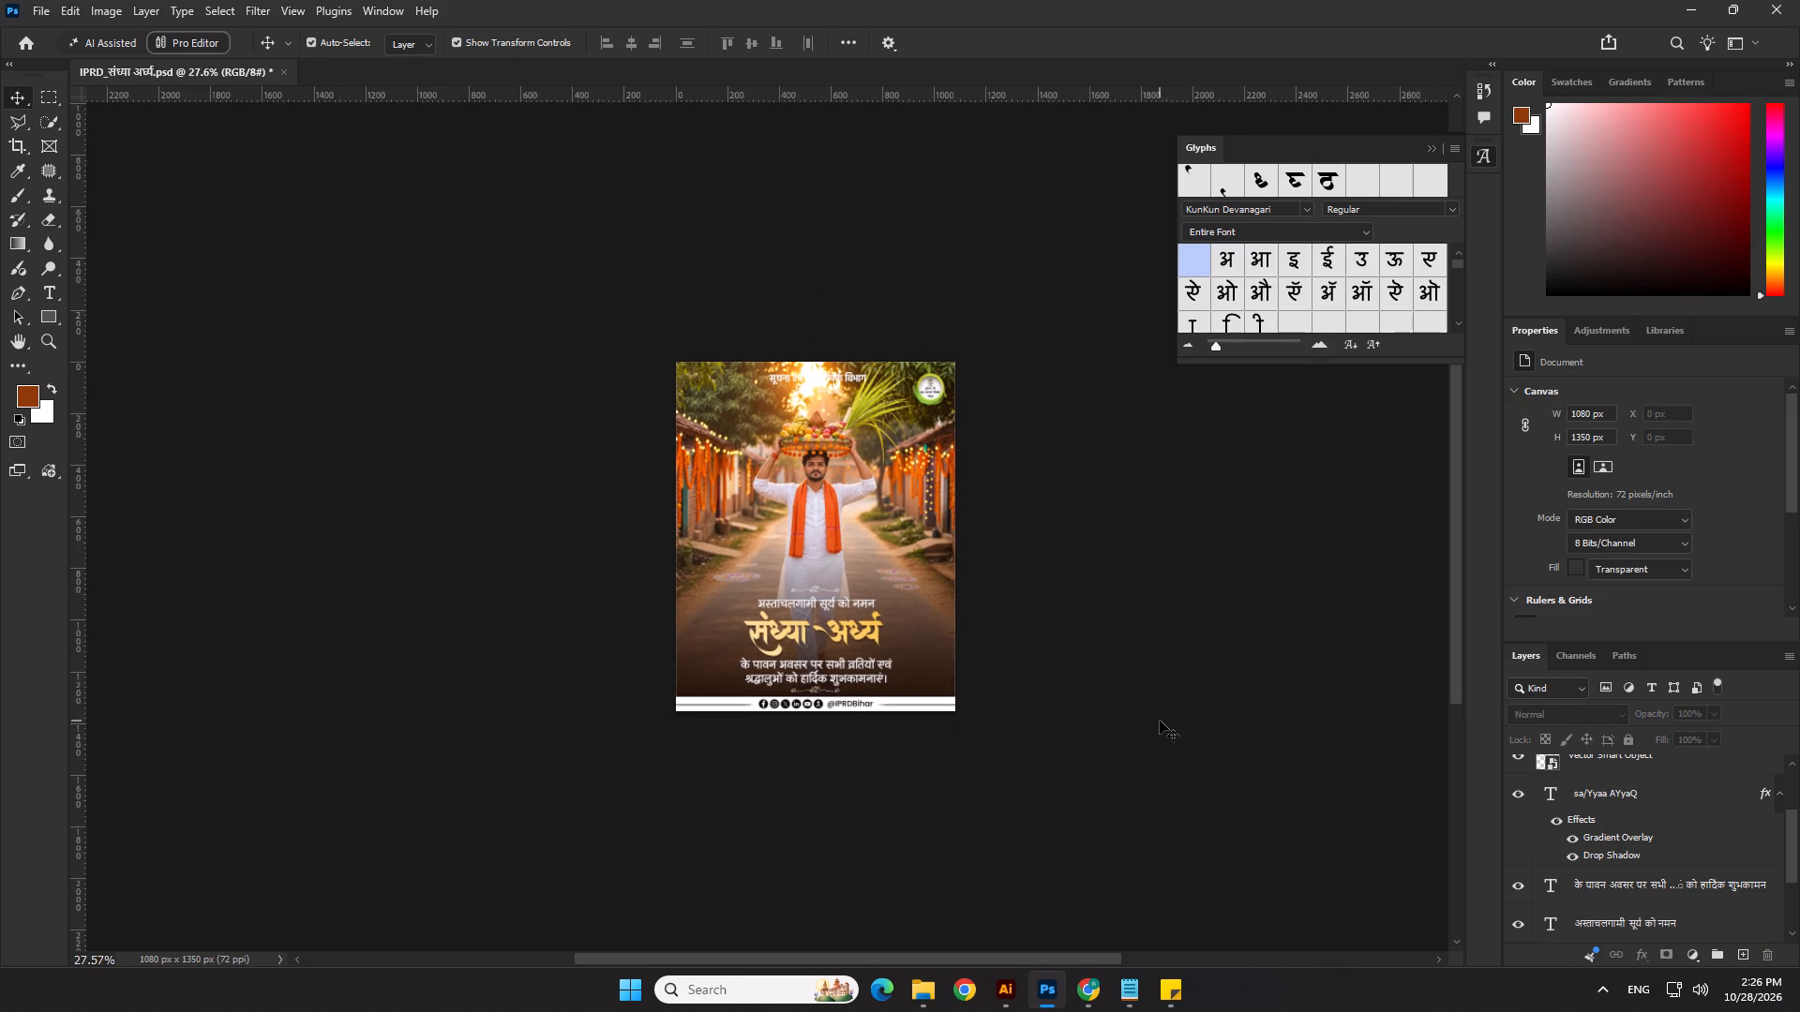
Use the Eraser at 50% opacity, enlarged to 600 px, on the Color Fill 1 mask to darken the poster's top edge.
{"action": "scroll", "coordinate": [1159, 722], "scroll_direction": "down", "scroll_amount": 1}
{"action": "scroll", "coordinate": [1028, 646], "scroll_direction": "up", "scroll_amount": 1}
{"action": "scroll", "coordinate": [894, 480], "scroll_direction": "up", "scroll_amount": 3}
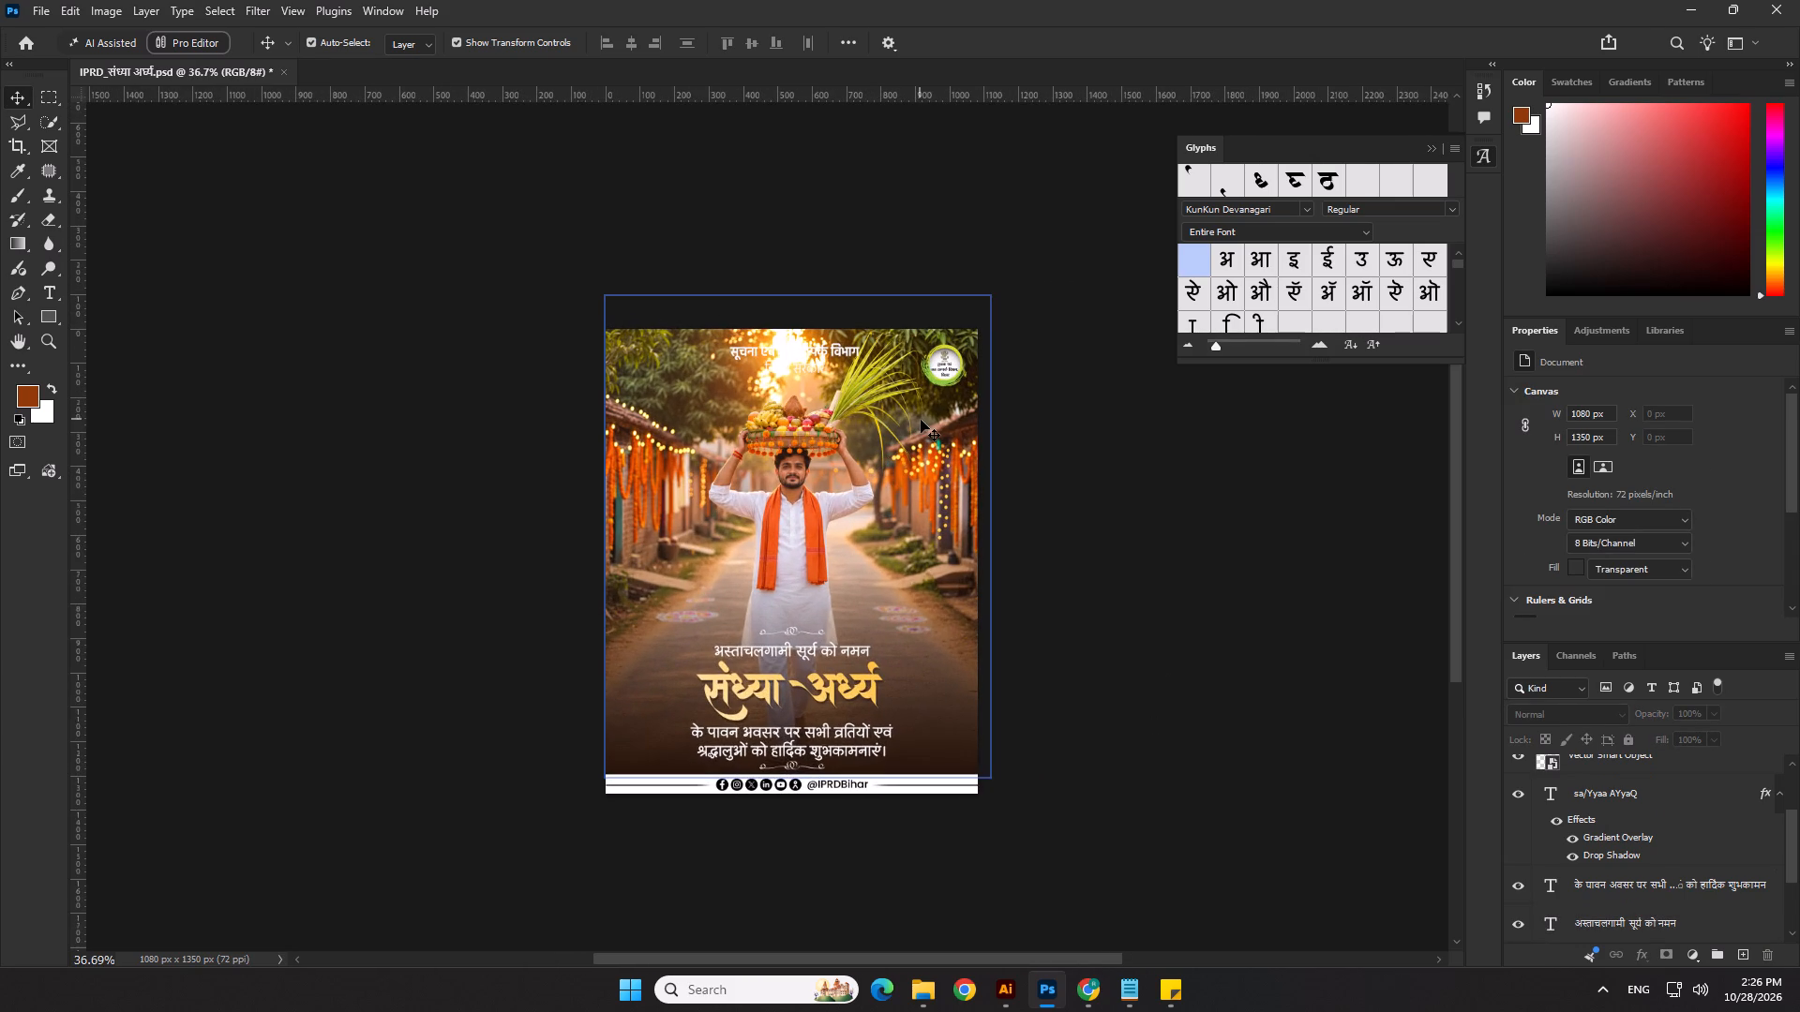
{"action": "left_click", "coordinate": [925, 677]}
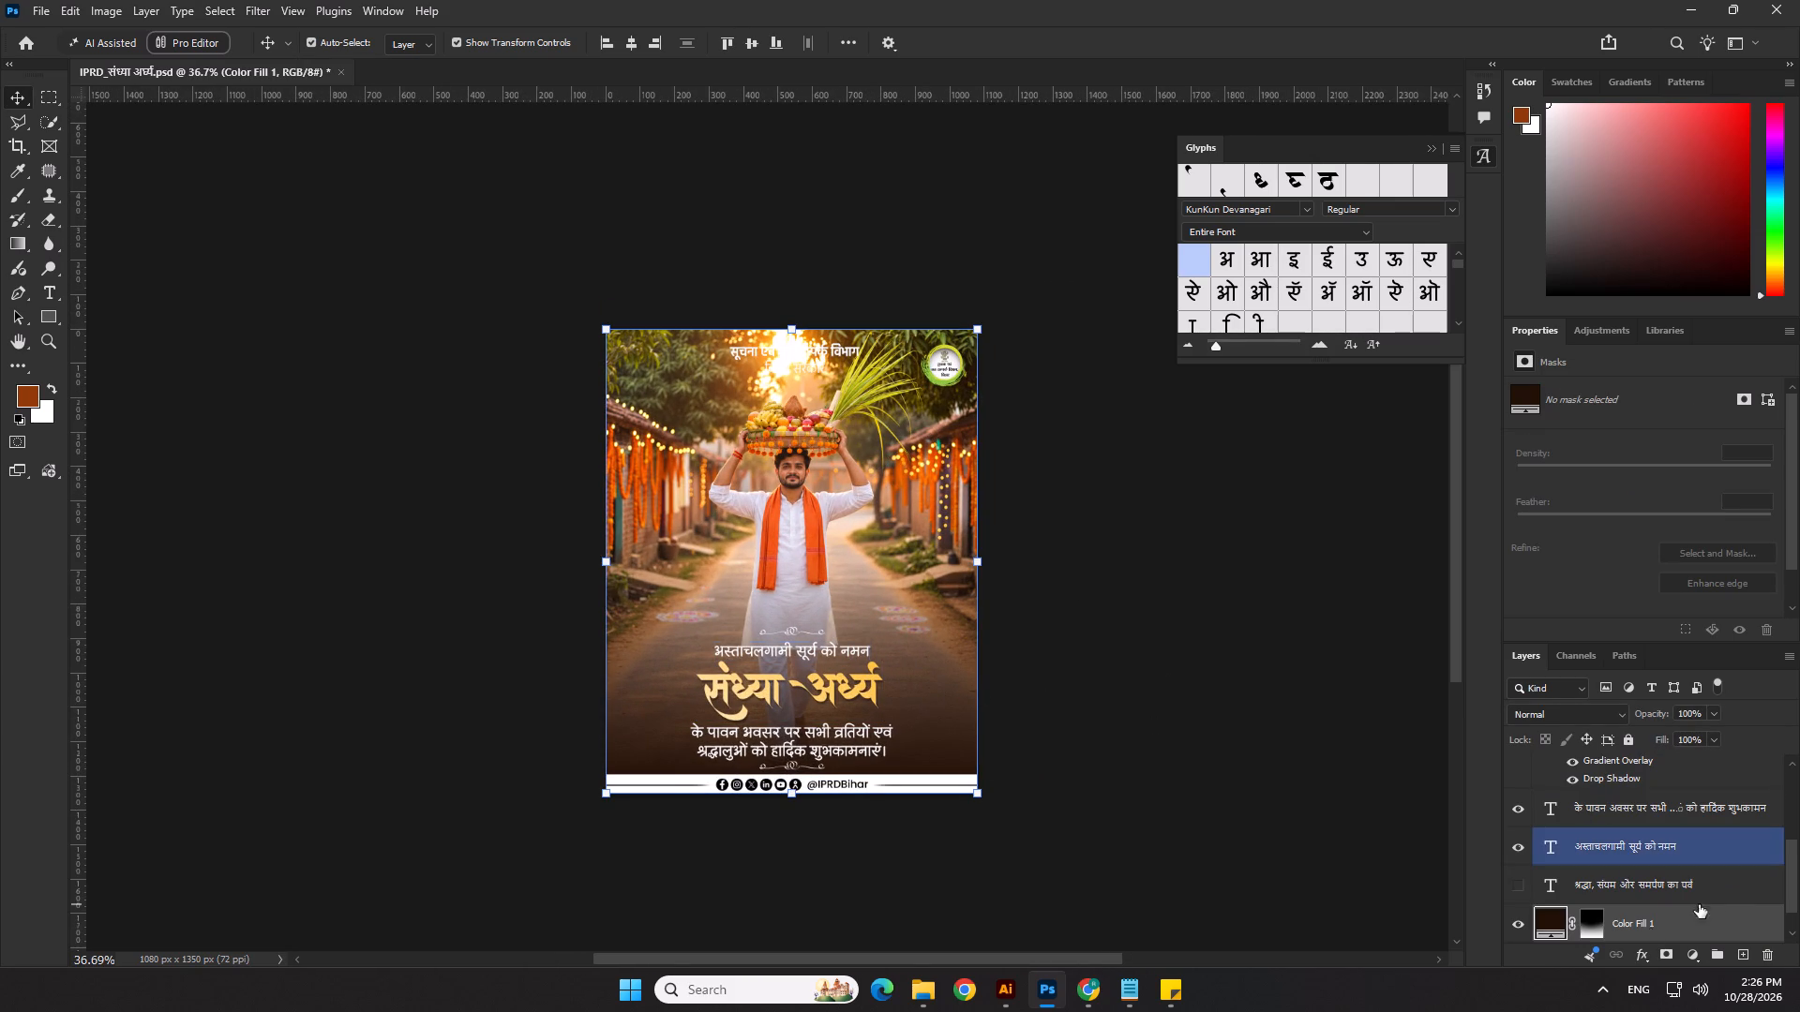
{"action": "left_click", "coordinate": [1590, 935]}
{"action": "left_click", "coordinate": [56, 216]}
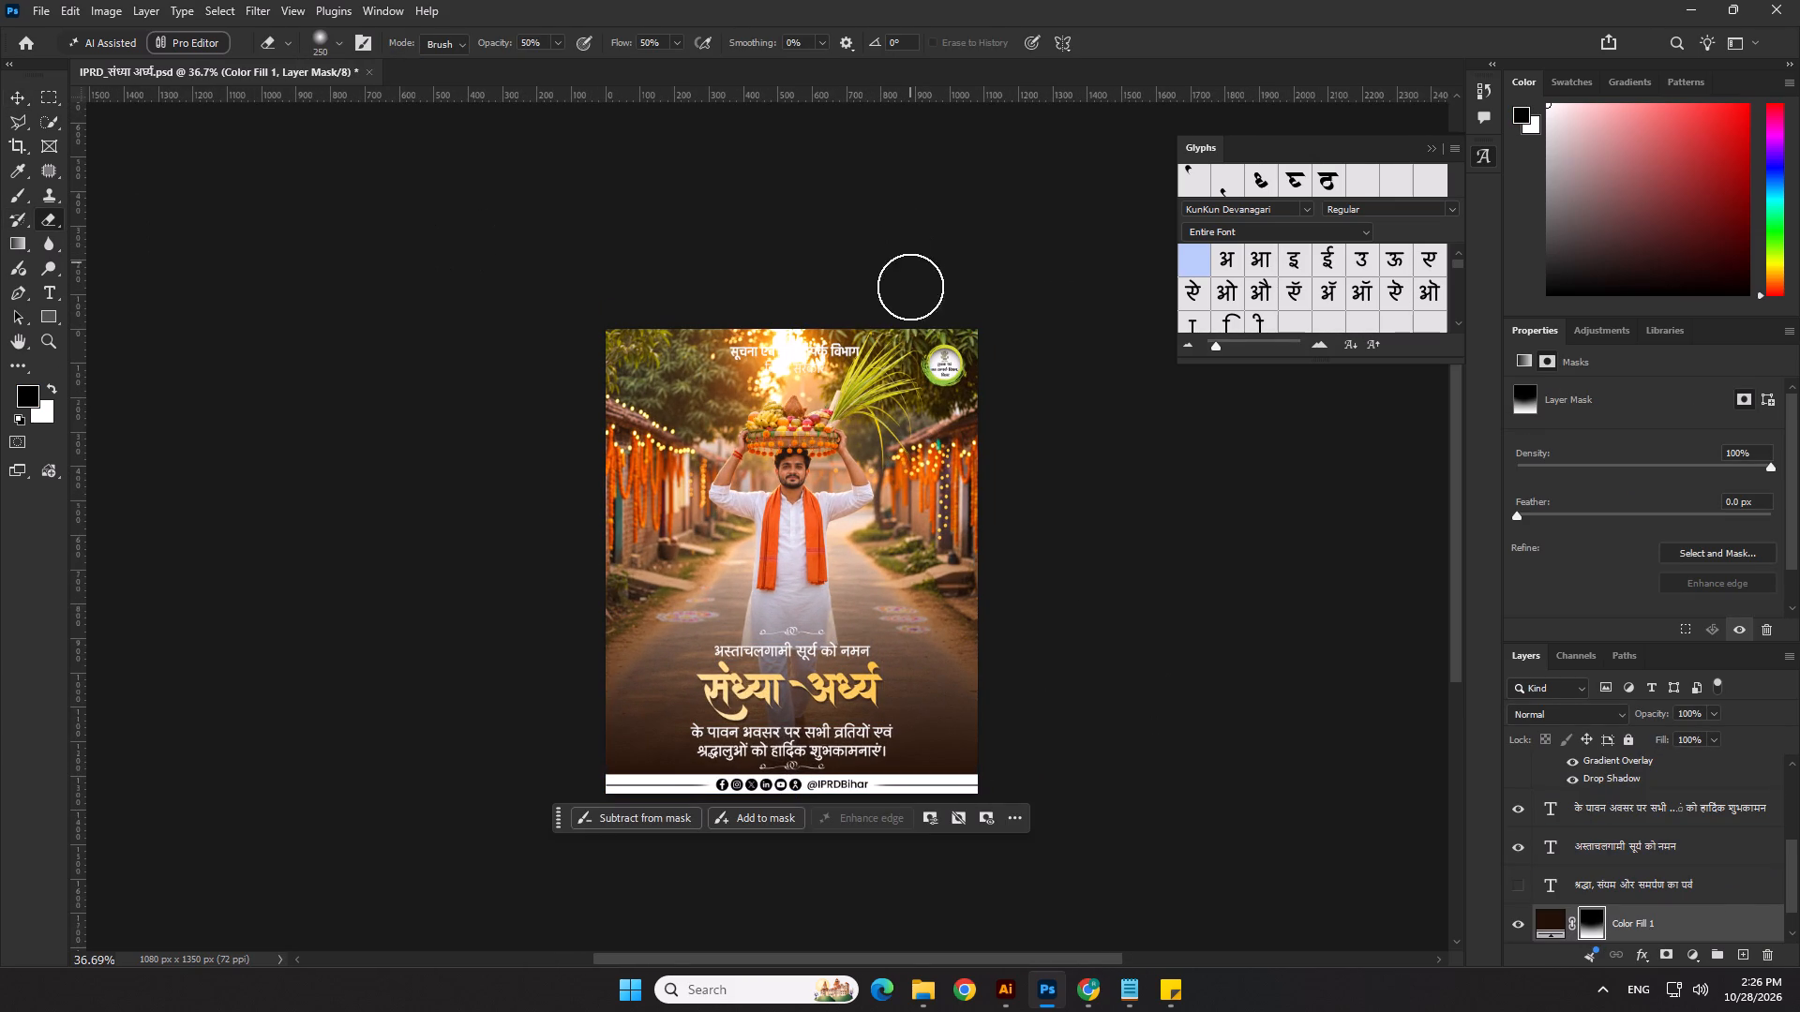
{"action": "left_click_drag", "start_coordinate": [867, 317], "coordinate": [556, 321]}
{"action": "key", "text": "bracketright"}
{"action": "key", "text": "bracketright"}
{"action": "key", "text": "bracketright"}
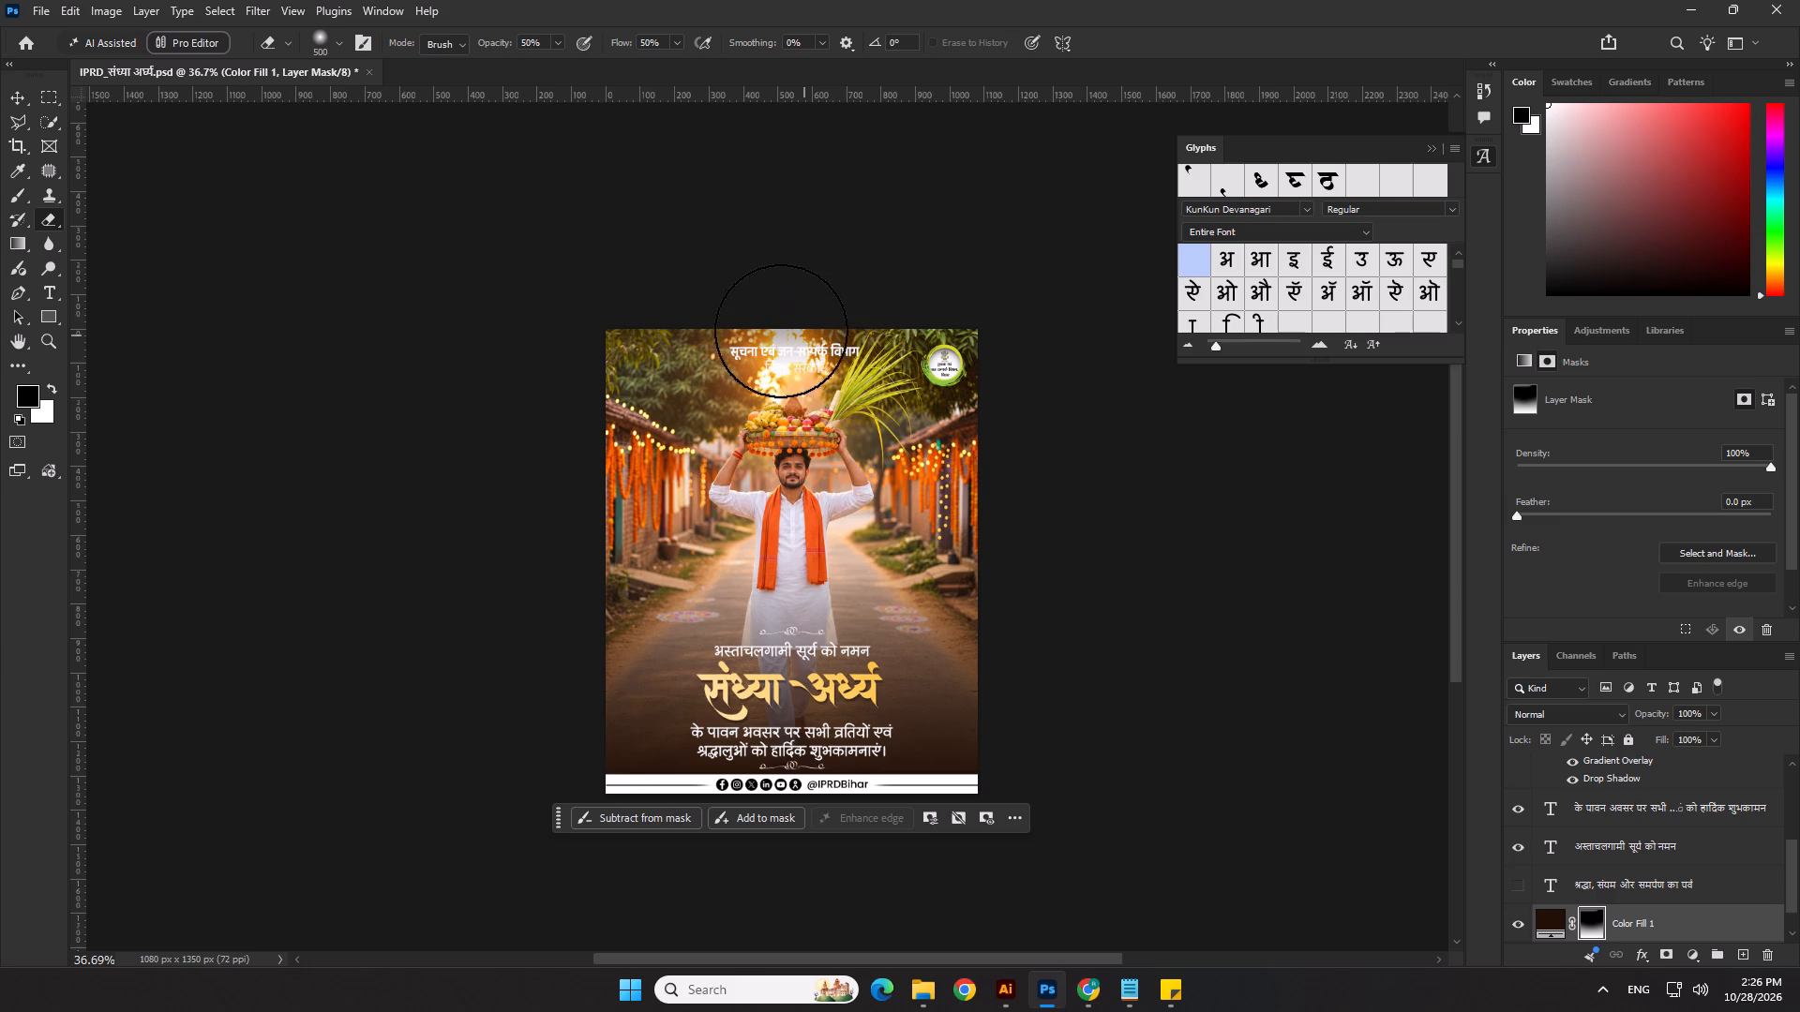
{"action": "key", "text": "bracketright"}
{"action": "left_click", "coordinate": [692, 315]}
{"action": "left_click", "coordinate": [607, 314]}
{"action": "left_click", "coordinate": [712, 311]}
{"action": "left_click", "coordinate": [807, 306]}
{"action": "left_click", "coordinate": [828, 305]}
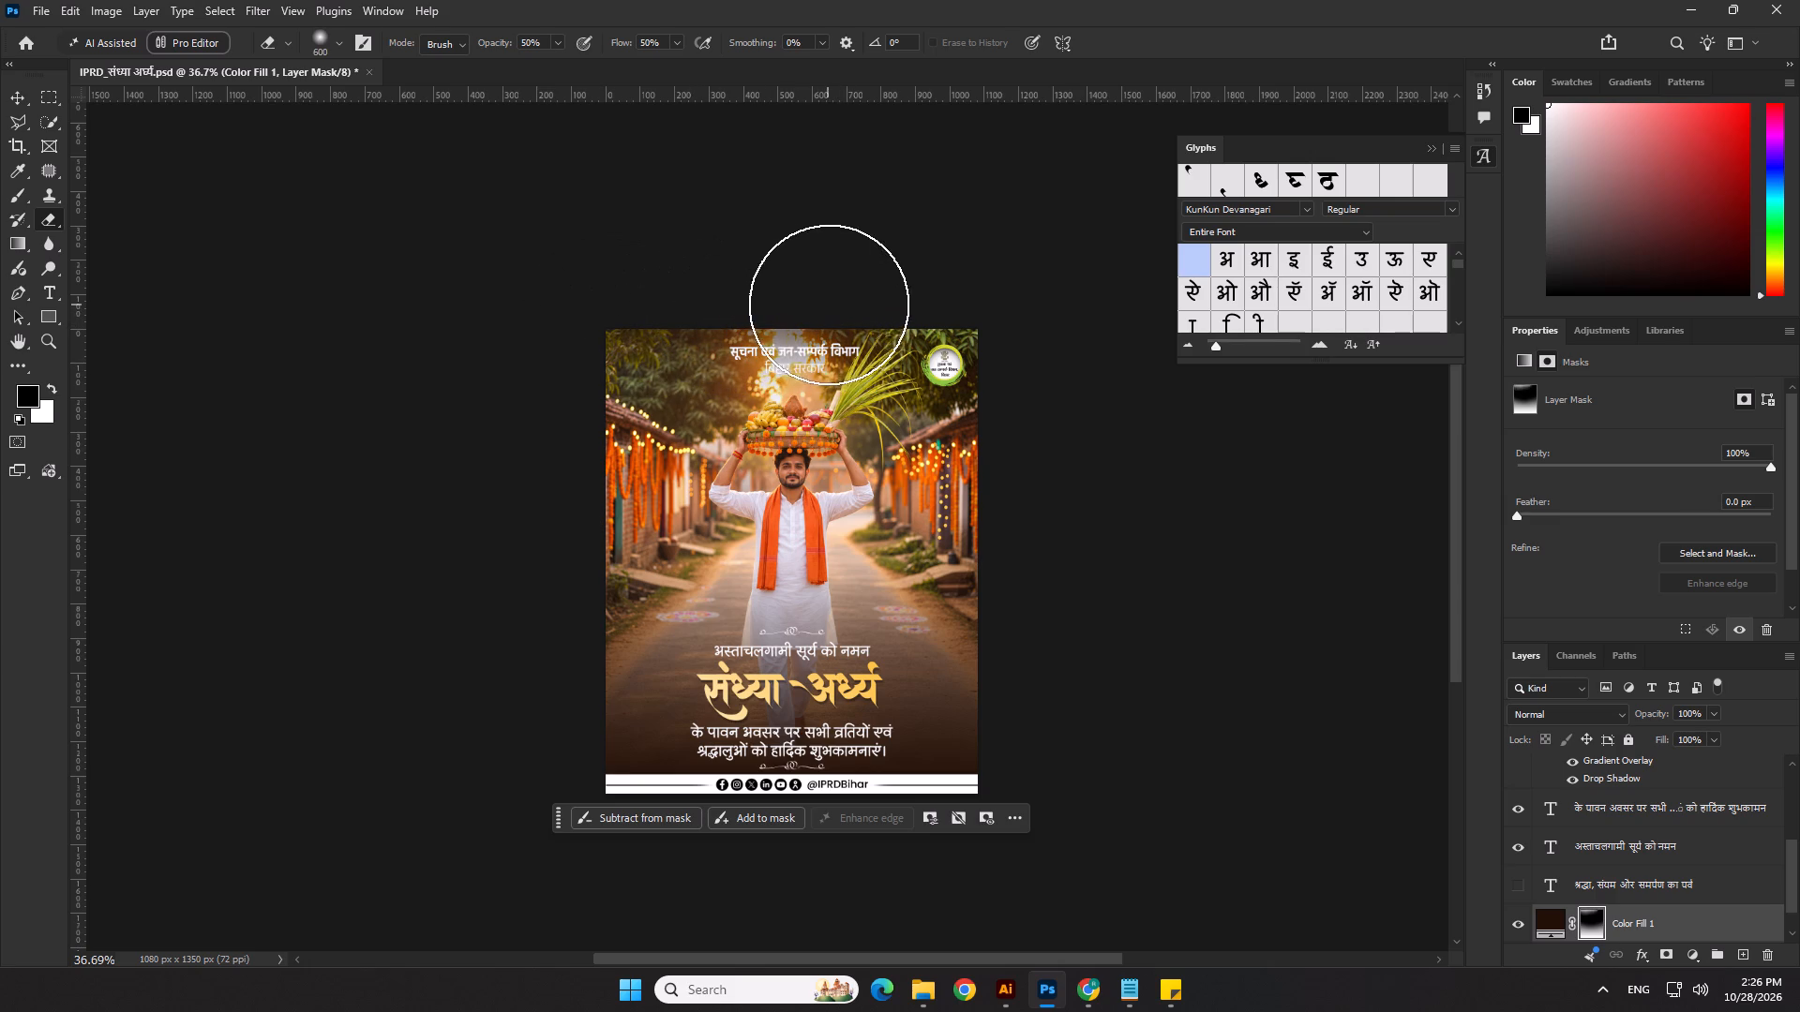
{"action": "left_click", "coordinate": [849, 305]}
{"action": "left_click", "coordinate": [943, 307]}
{"action": "double_click", "coordinate": [995, 311]}
{"action": "left_click_drag", "start_coordinate": [962, 310], "coordinate": [928, 305]}
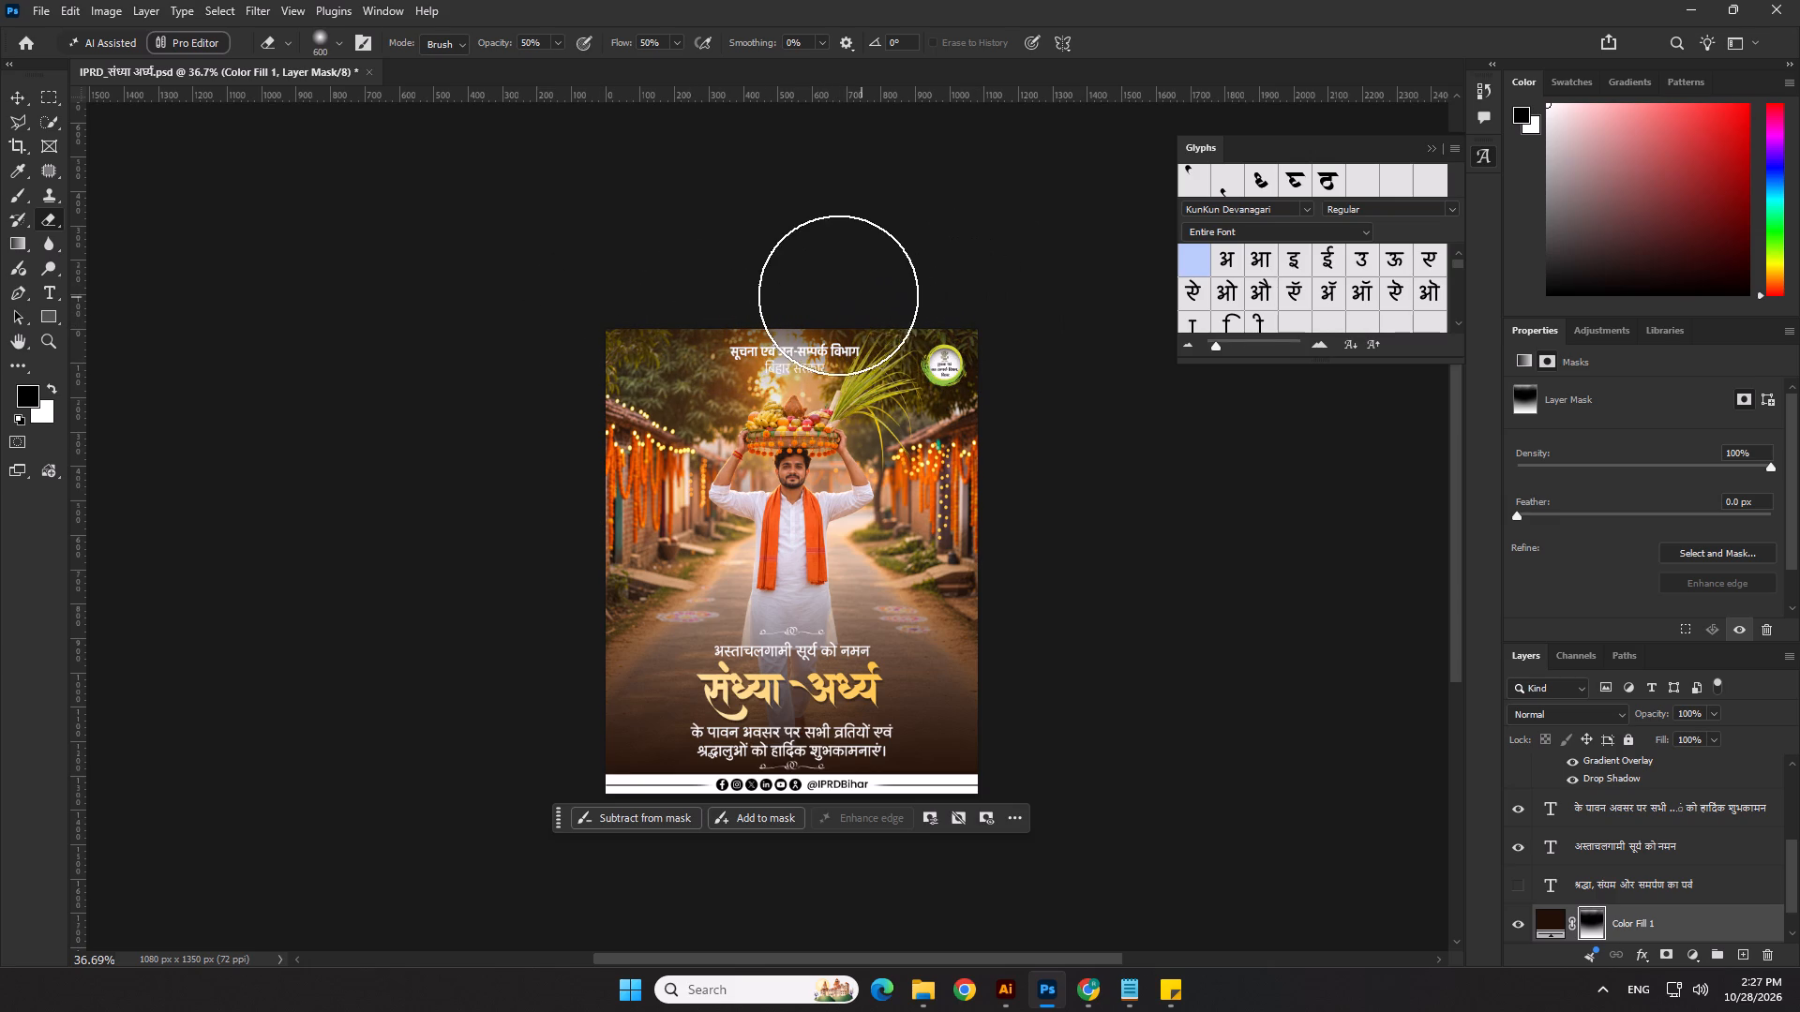
Build up the dark fill behind the department name with more 600 px Eraser strokes along the mask's top edge.
{"action": "left_click_drag", "start_coordinate": [827, 295], "coordinate": [816, 295]}
{"action": "left_click", "coordinate": [667, 303]}
{"action": "left_click_drag", "start_coordinate": [615, 310], "coordinate": [603, 311]}
{"action": "left_click", "coordinate": [555, 311]}
{"action": "left_click", "coordinate": [755, 290]}
{"action": "left_click", "coordinate": [834, 286]}
{"action": "left_click_drag", "start_coordinate": [926, 290], "coordinate": [940, 290]}
{"action": "left_click", "coordinate": [968, 298]}
{"action": "double_click", "coordinate": [977, 302]}
{"action": "double_click", "coordinate": [832, 297]}
{"action": "left_click", "coordinate": [691, 295]}
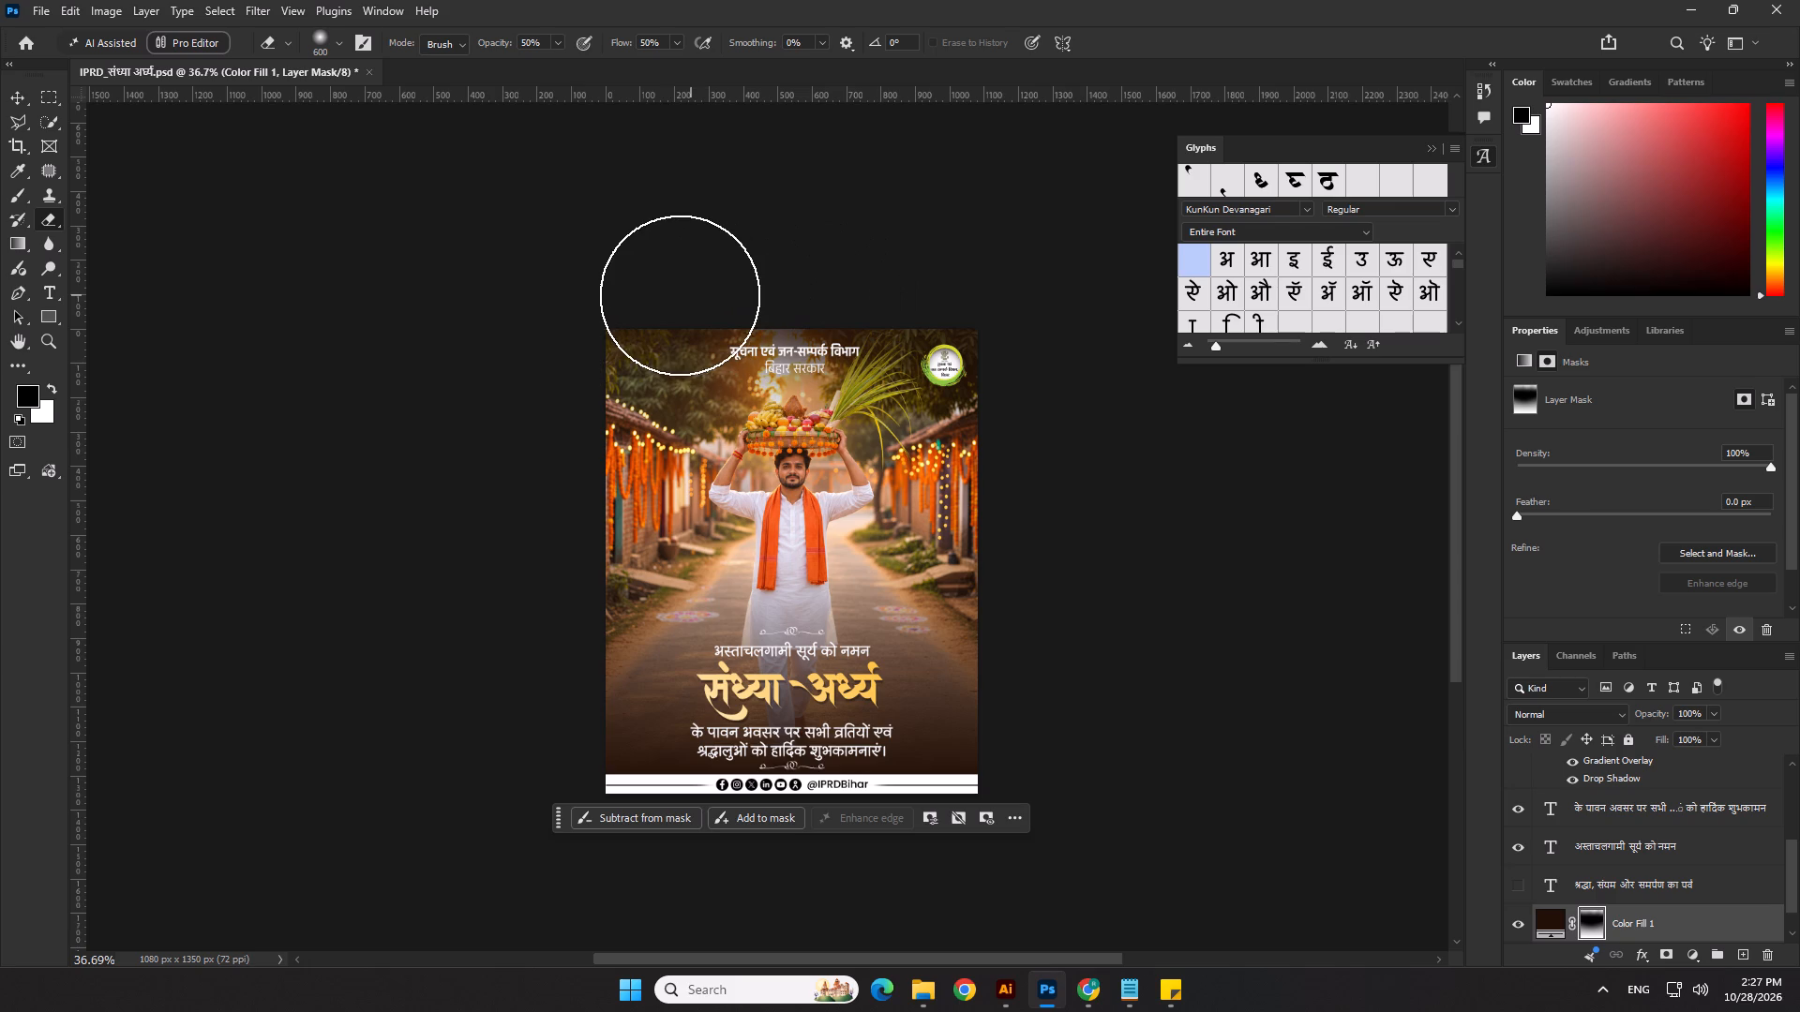
{"action": "left_click", "coordinate": [572, 300]}
{"action": "left_click", "coordinate": [948, 302]}
{"action": "left_click", "coordinate": [980, 306]}
{"action": "left_click", "coordinate": [868, 295]}
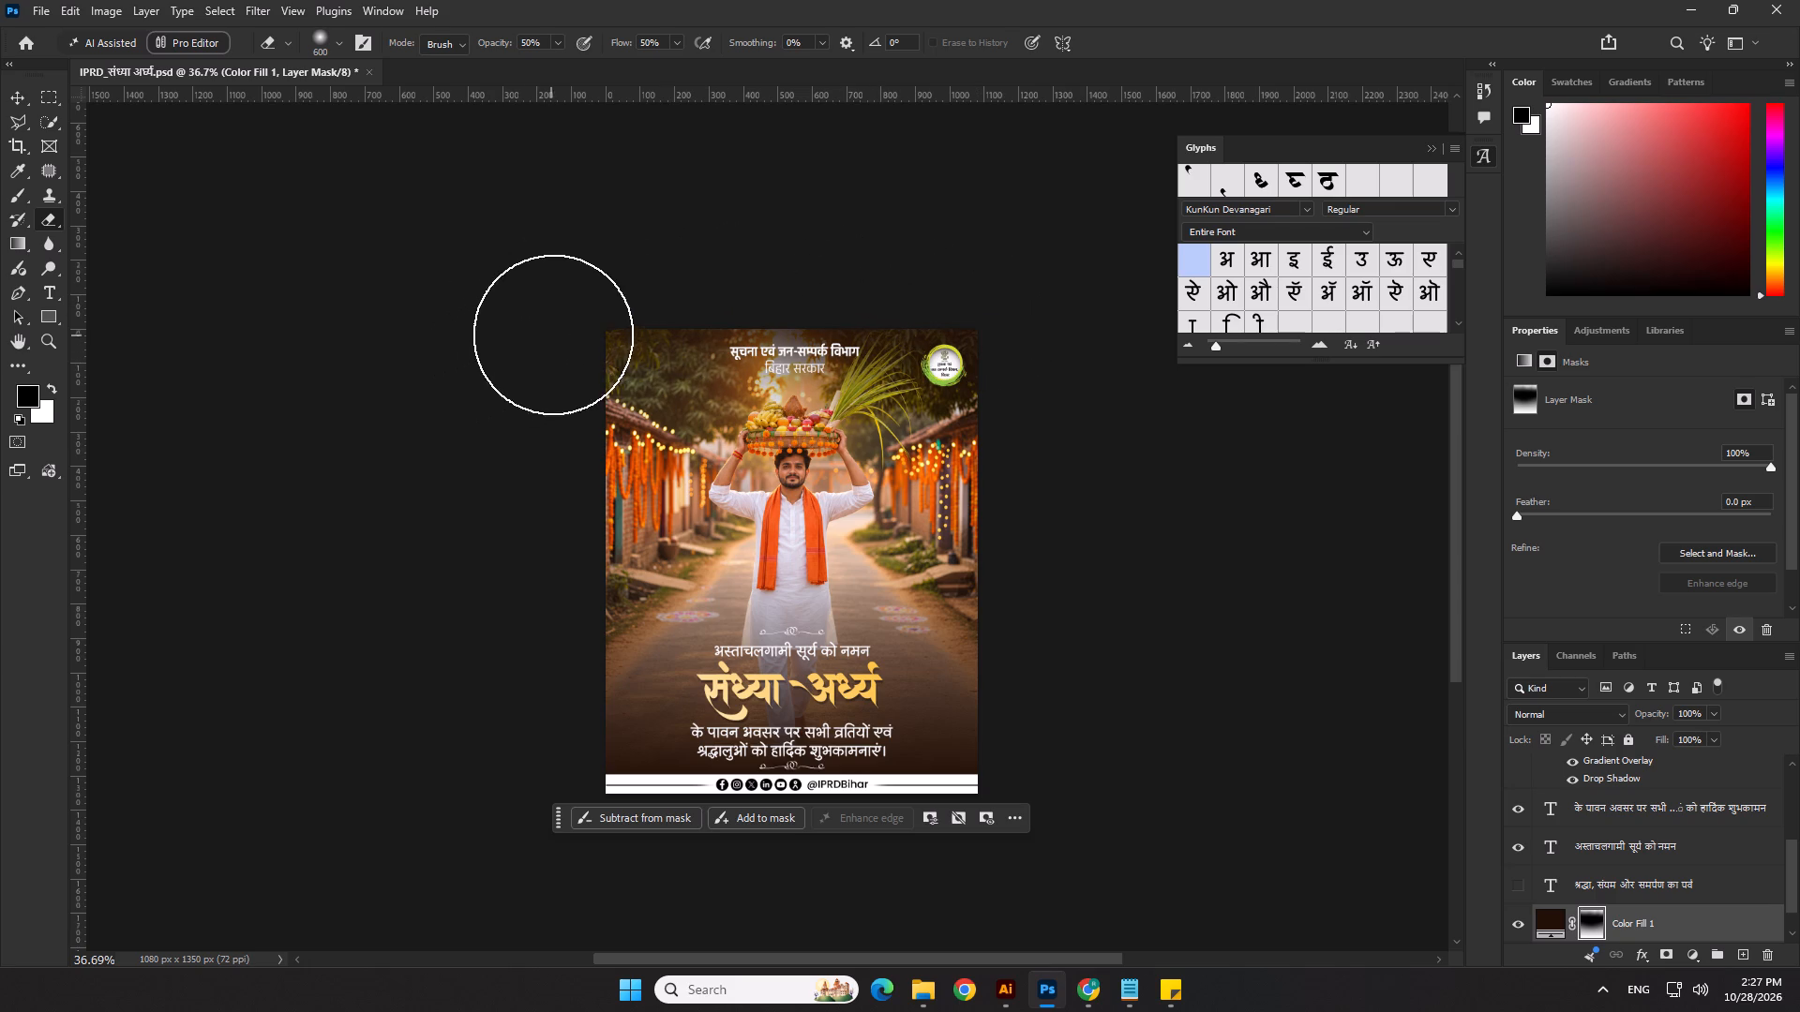
Deepen the top fade and its corners on the Color Fill 1 mask, enlarging the Eraser to 700 px.
{"action": "left_click", "coordinate": [553, 335]}
{"action": "left_click", "coordinate": [574, 334]}
{"action": "key", "text": "bracketright"}
{"action": "left_click", "coordinate": [574, 350]}
{"action": "left_click", "coordinate": [650, 297]}
{"action": "left_click", "coordinate": [745, 283]}
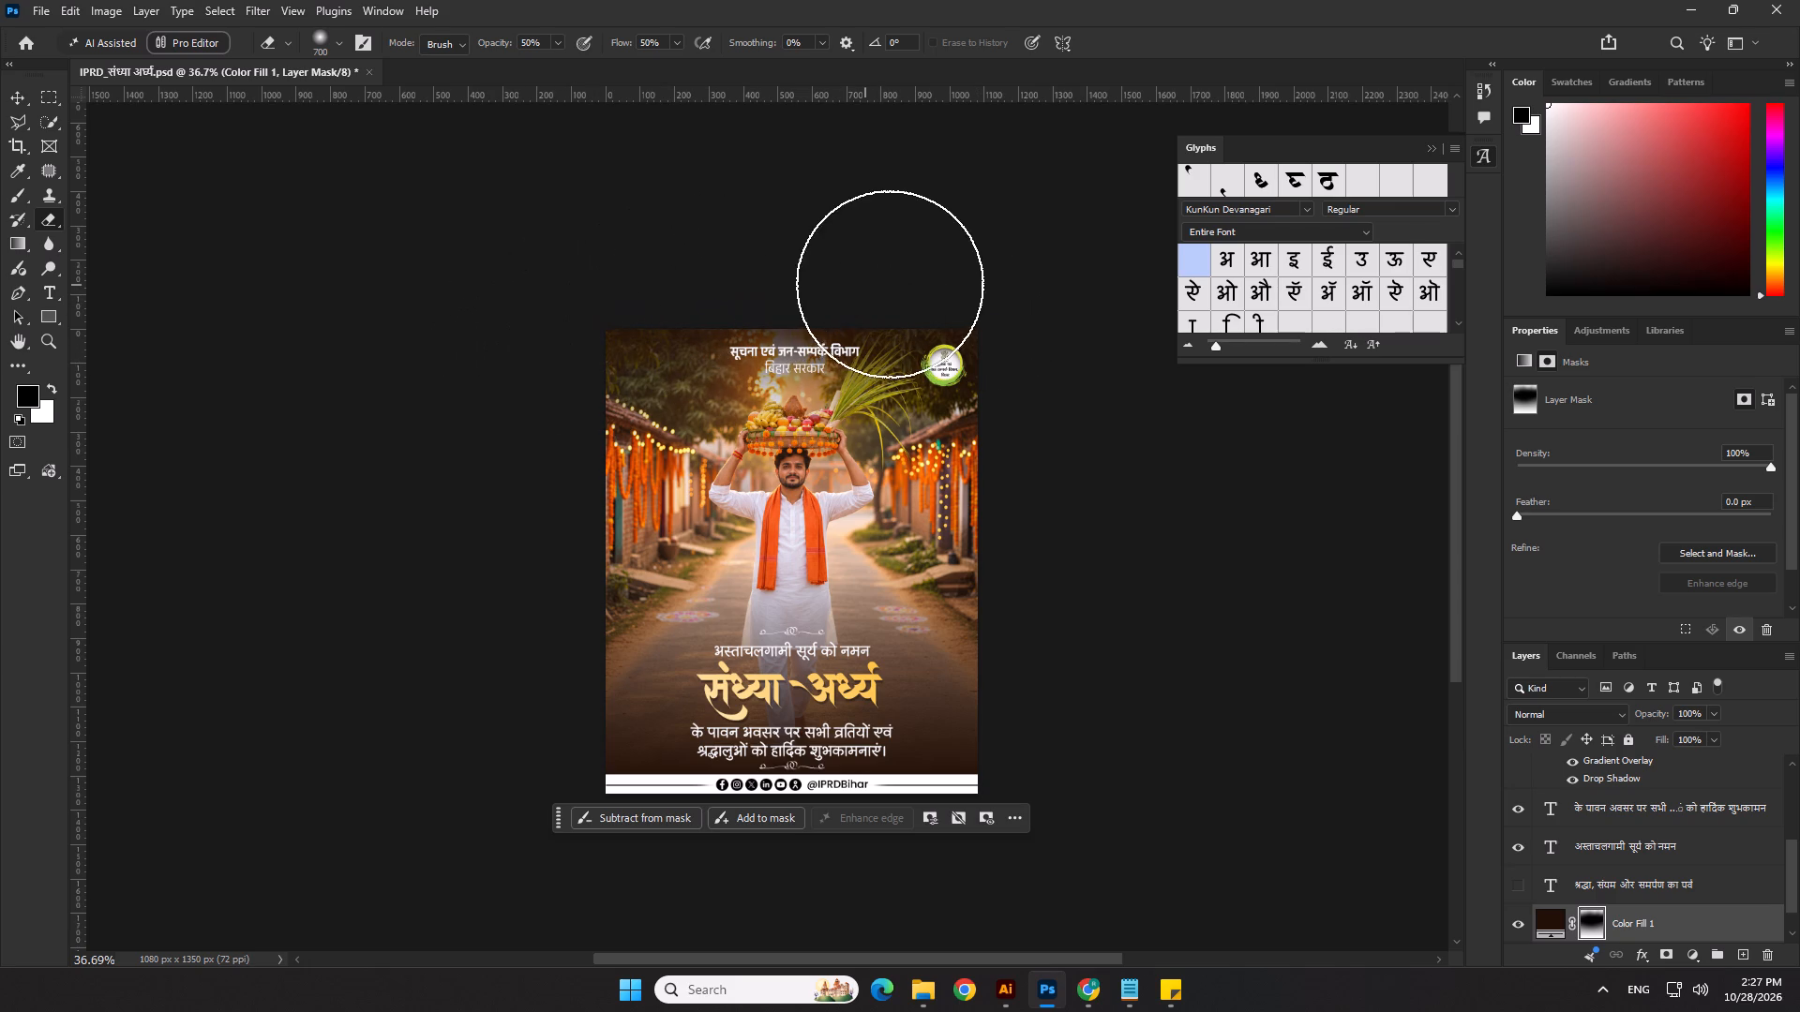
{"action": "left_click", "coordinate": [827, 284]}
{"action": "left_click_drag", "start_coordinate": [962, 292], "coordinate": [993, 305]}
{"action": "left_click", "coordinate": [880, 277]}
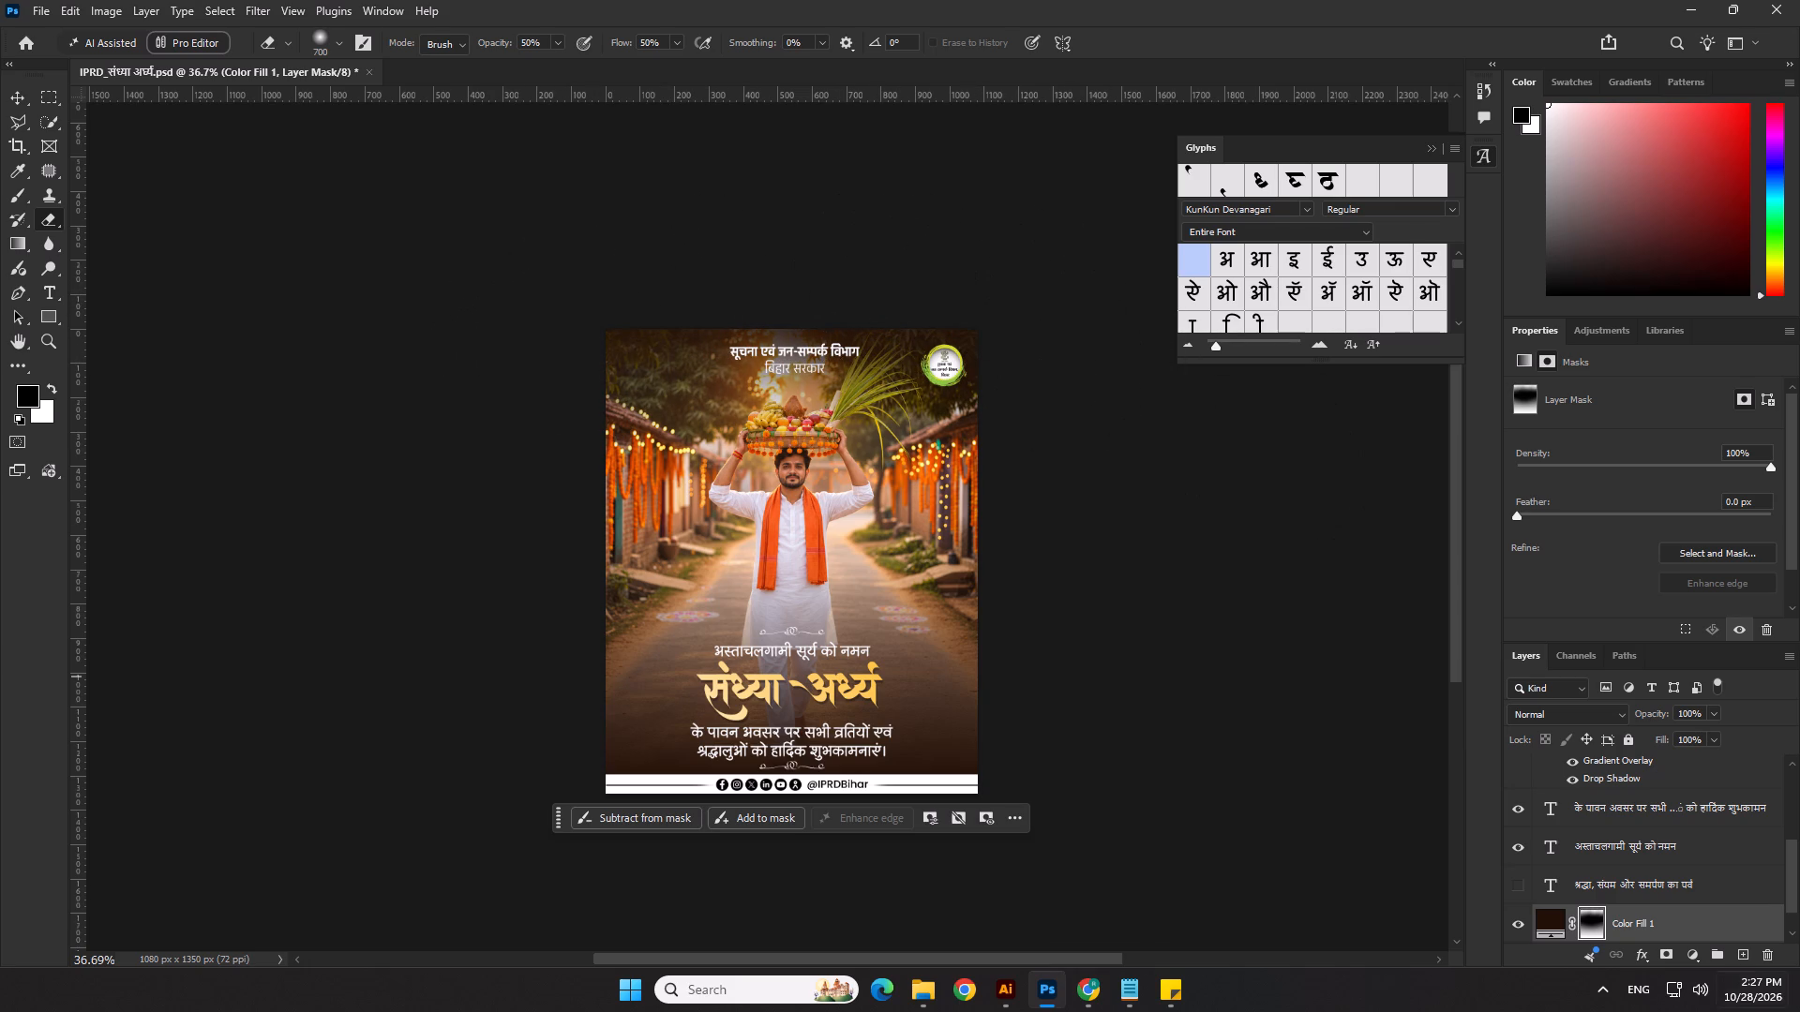
Change the Color Fill 1 layer's colour to the near-black brown #0b0704.
{"action": "double_click", "coordinate": [1539, 916]}
{"action": "left_click", "coordinate": [1434, 852]}
{"action": "left_click_drag", "start_coordinate": [1434, 855], "coordinate": [1431, 877]}
{"action": "left_click", "coordinate": [1432, 867]}
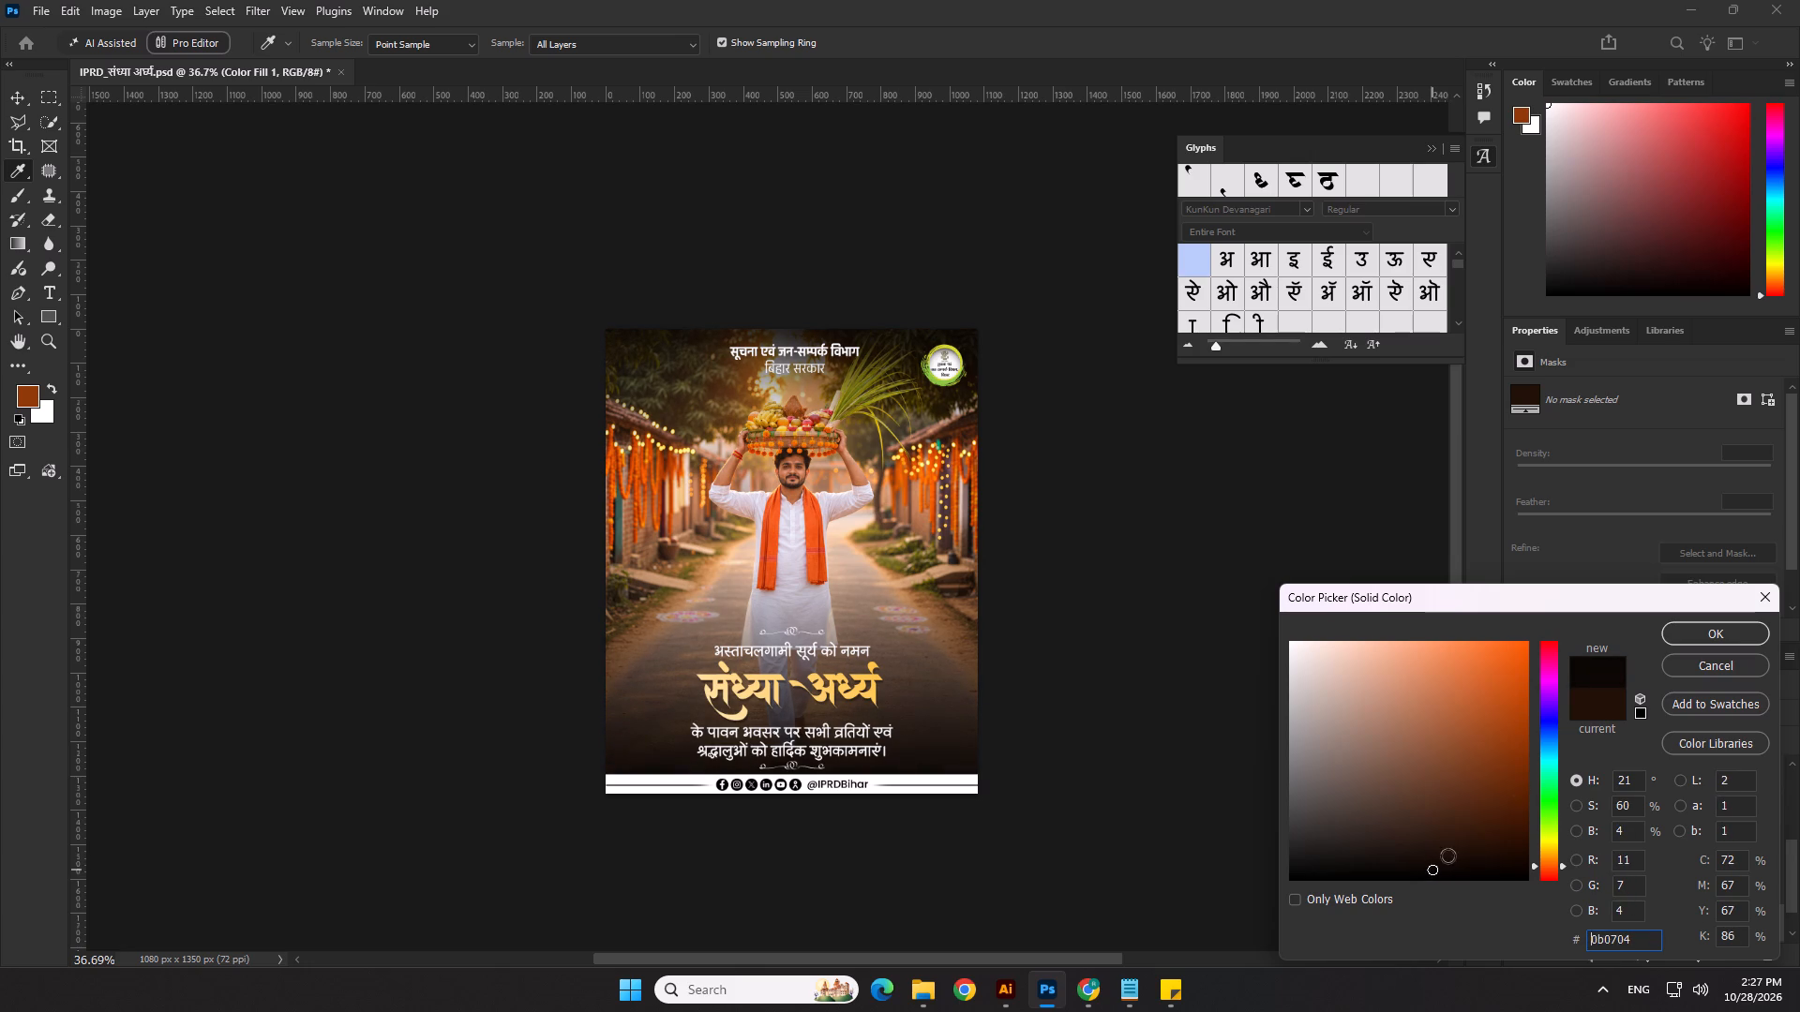
{"action": "left_click", "coordinate": [1743, 636]}
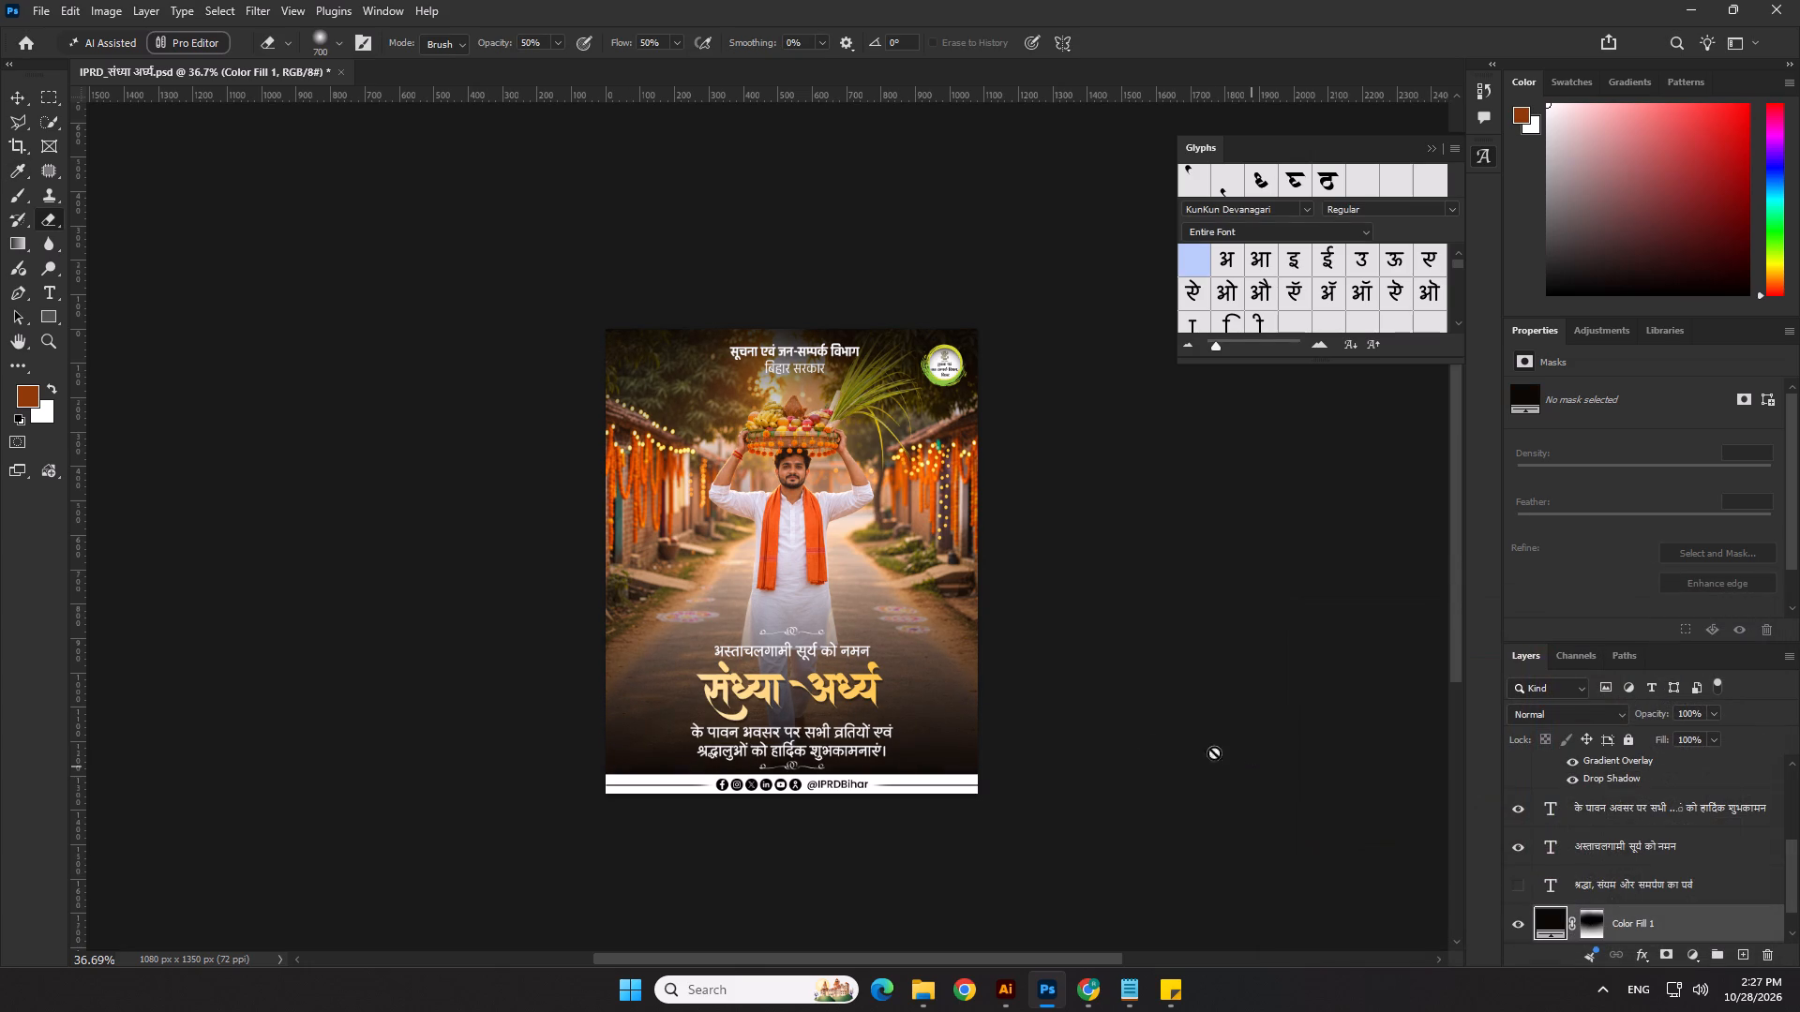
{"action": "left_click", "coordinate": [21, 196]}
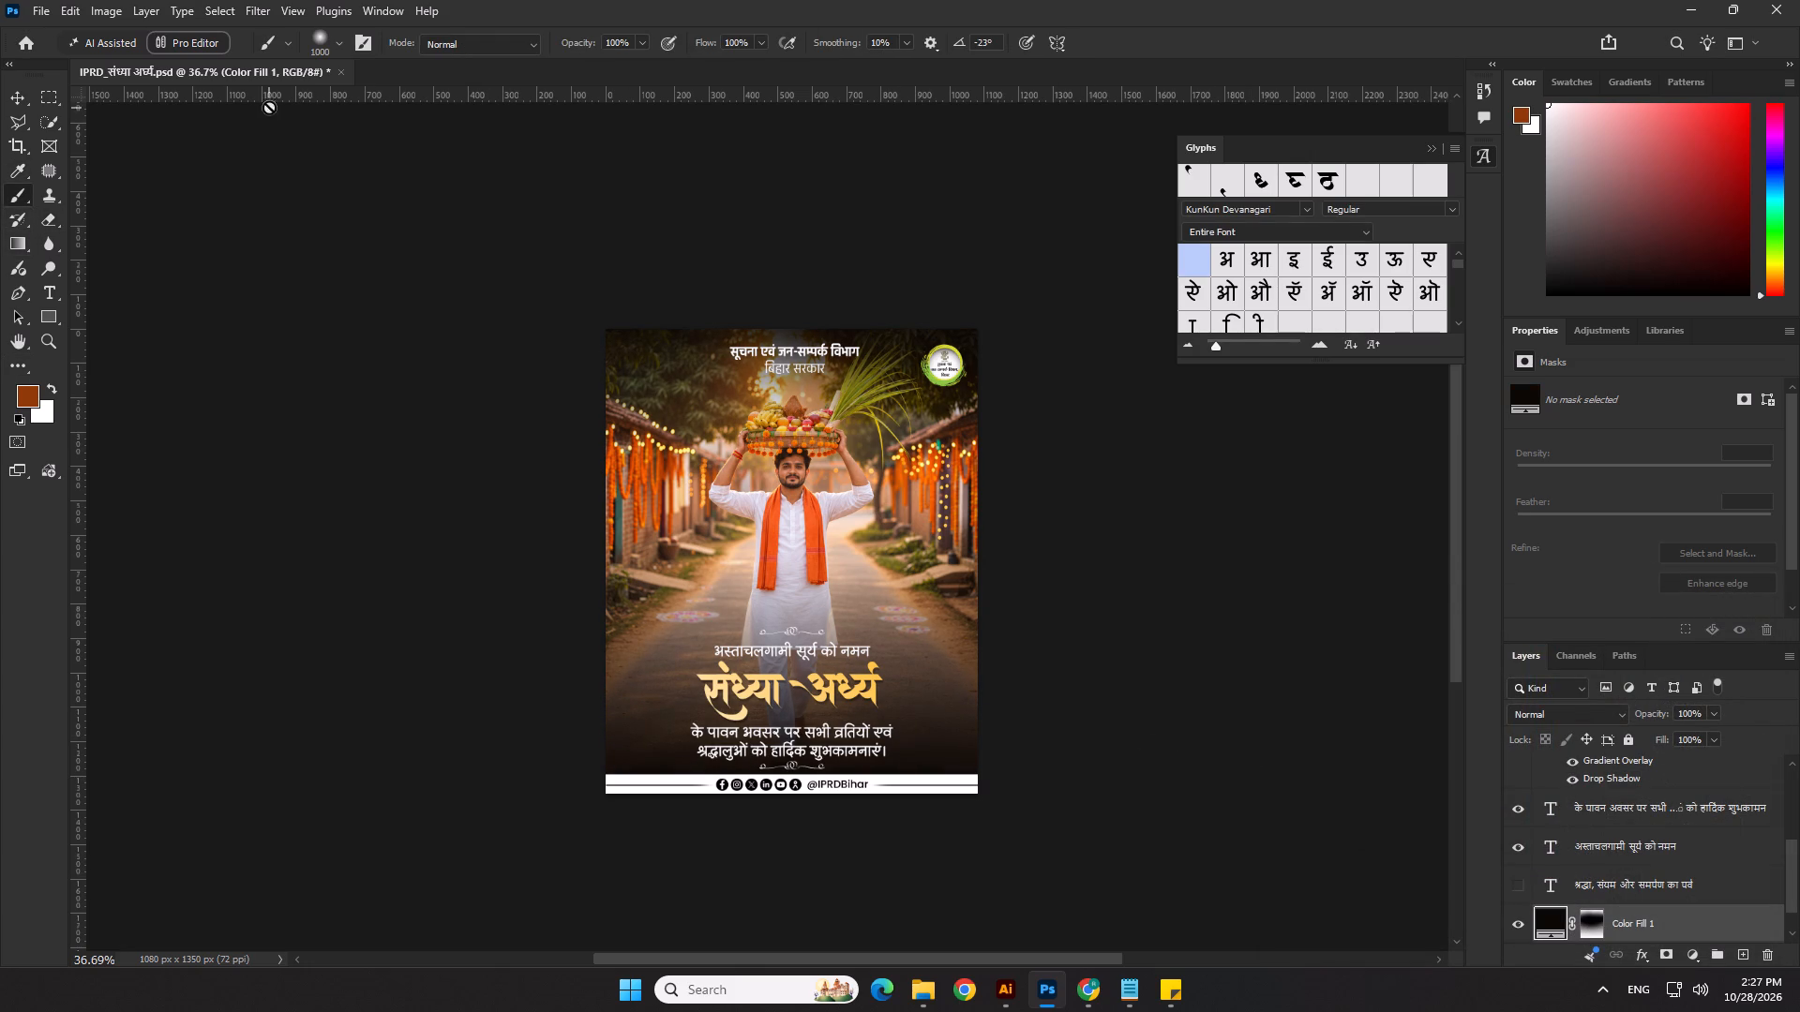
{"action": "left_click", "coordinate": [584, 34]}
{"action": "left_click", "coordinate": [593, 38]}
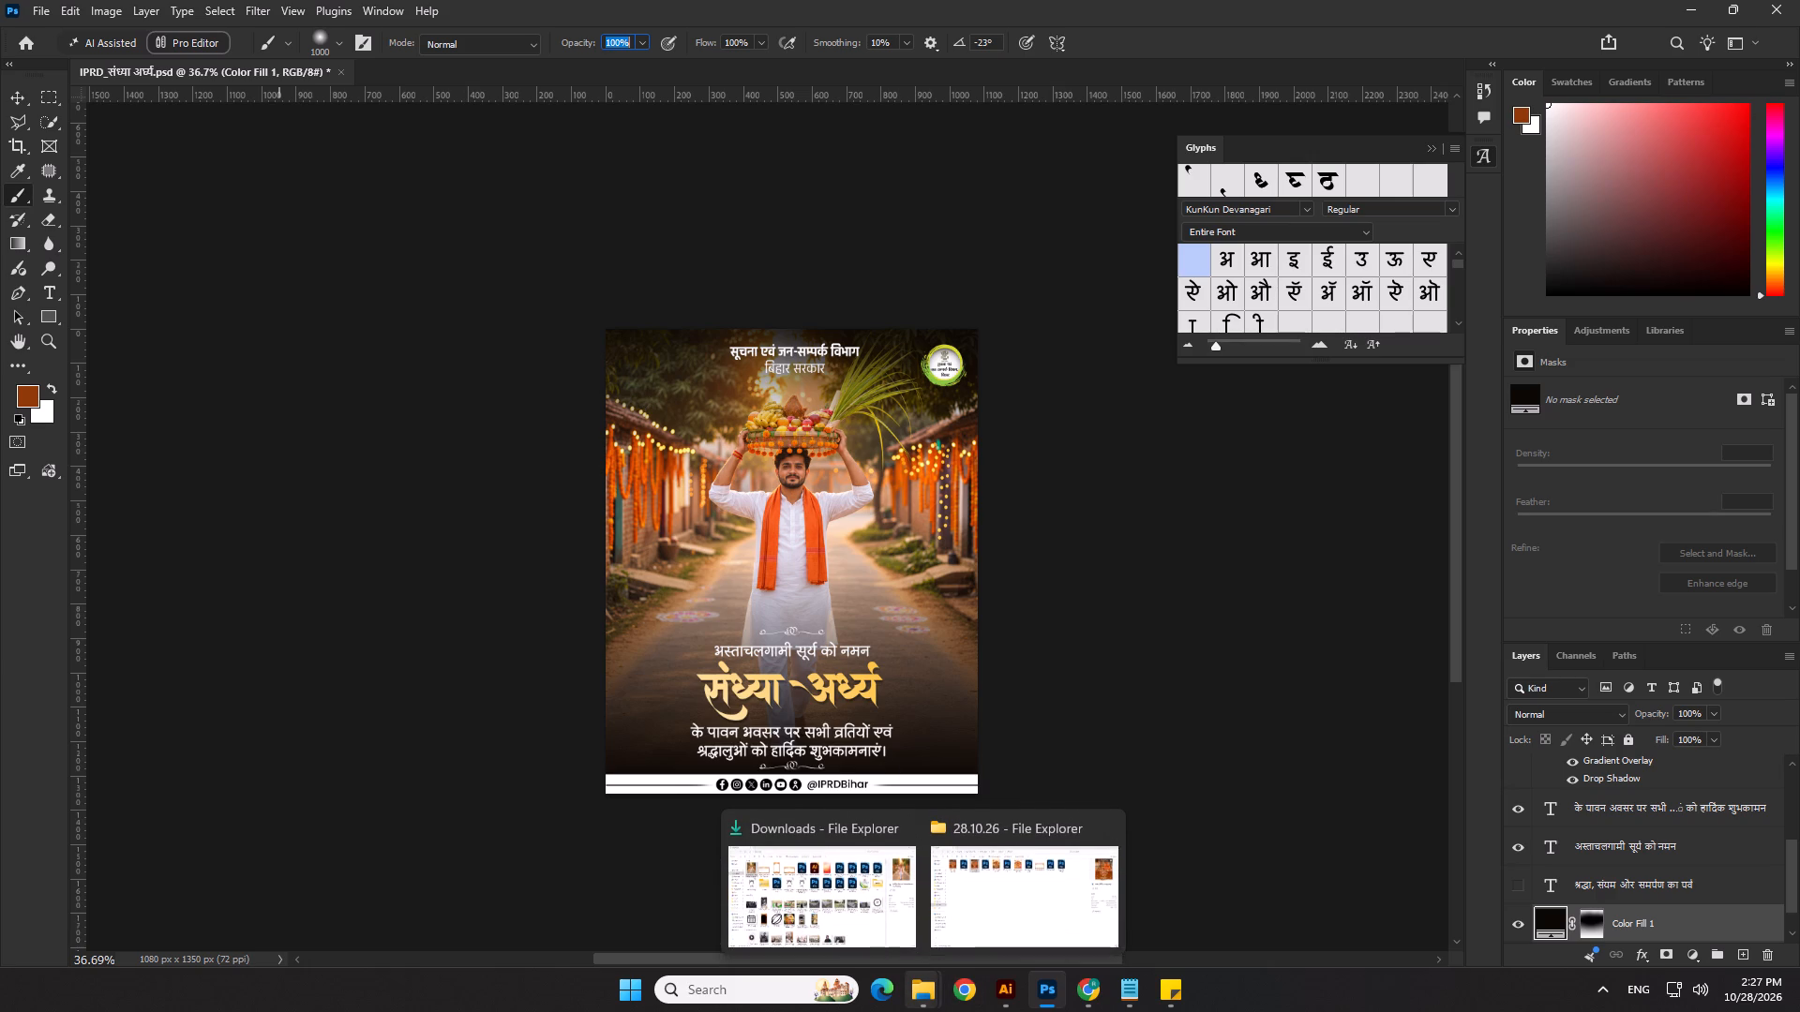
Switch to Chrome and search Pinterest for "bg".
{"action": "left_click", "coordinate": [1083, 992]}
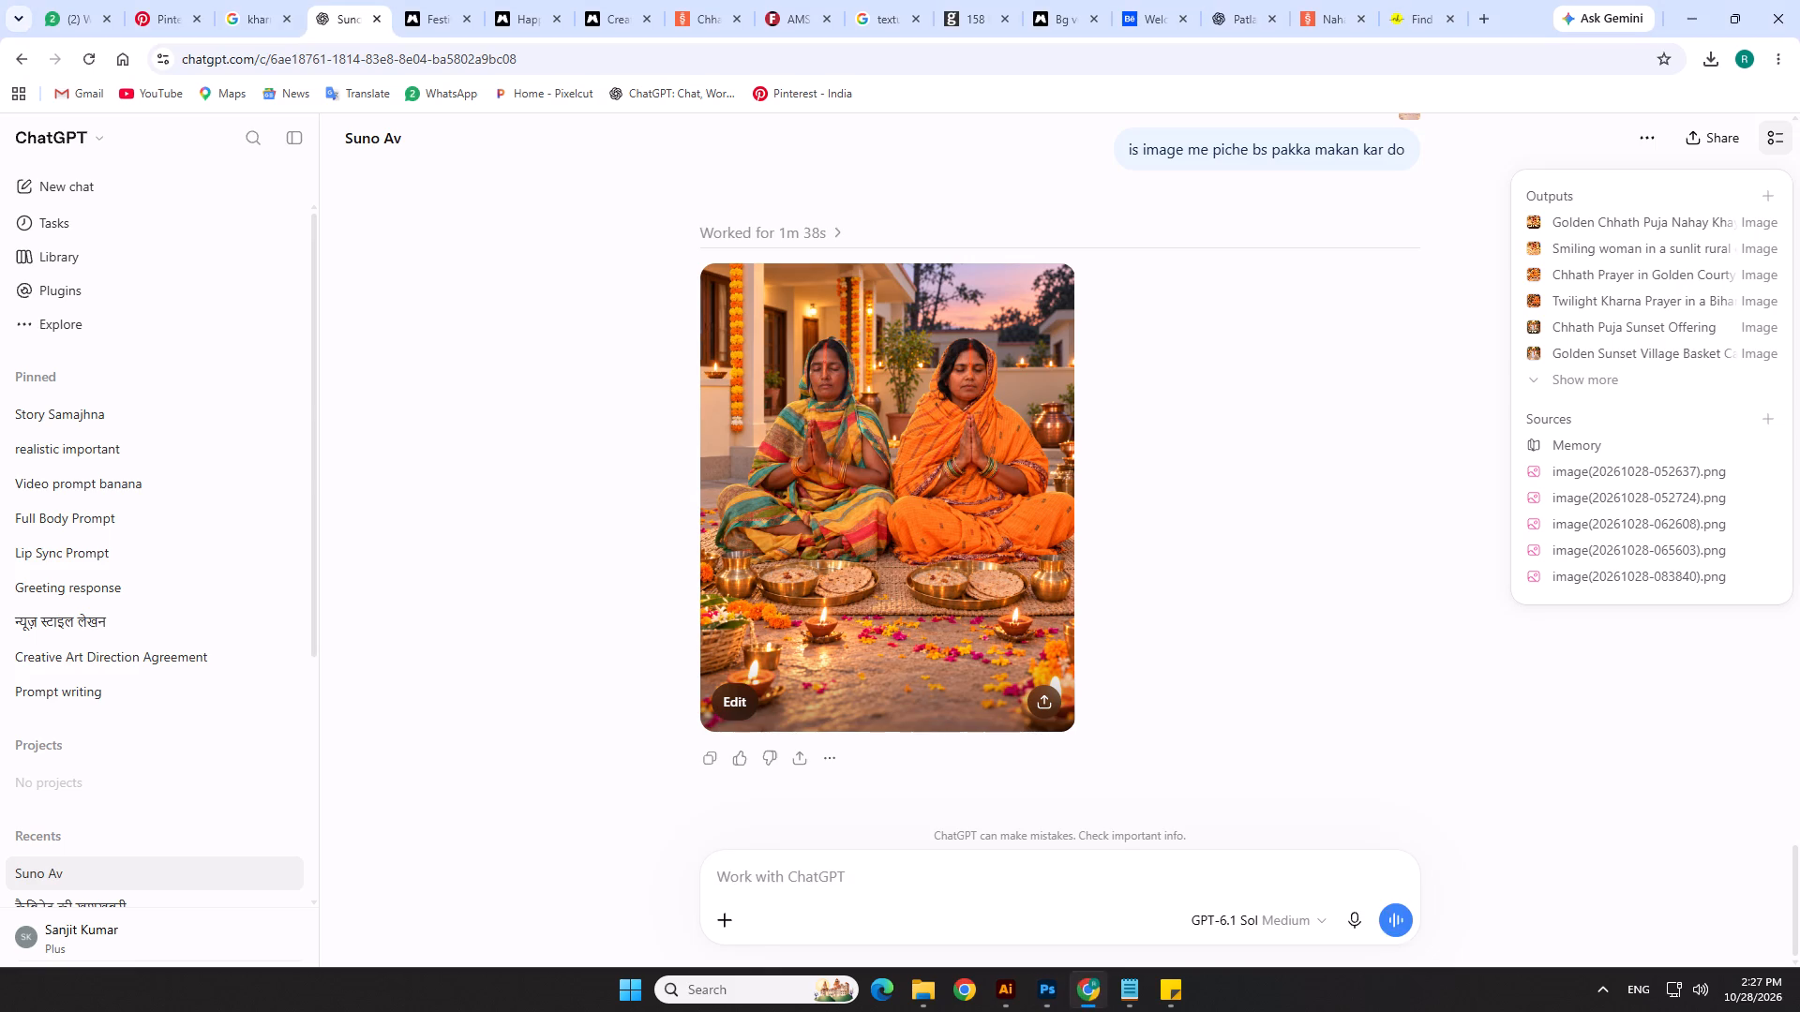
{"action": "left_click", "coordinate": [166, 0]}
{"action": "left_click_drag", "start_coordinate": [365, 156], "coordinate": [0, 150]}
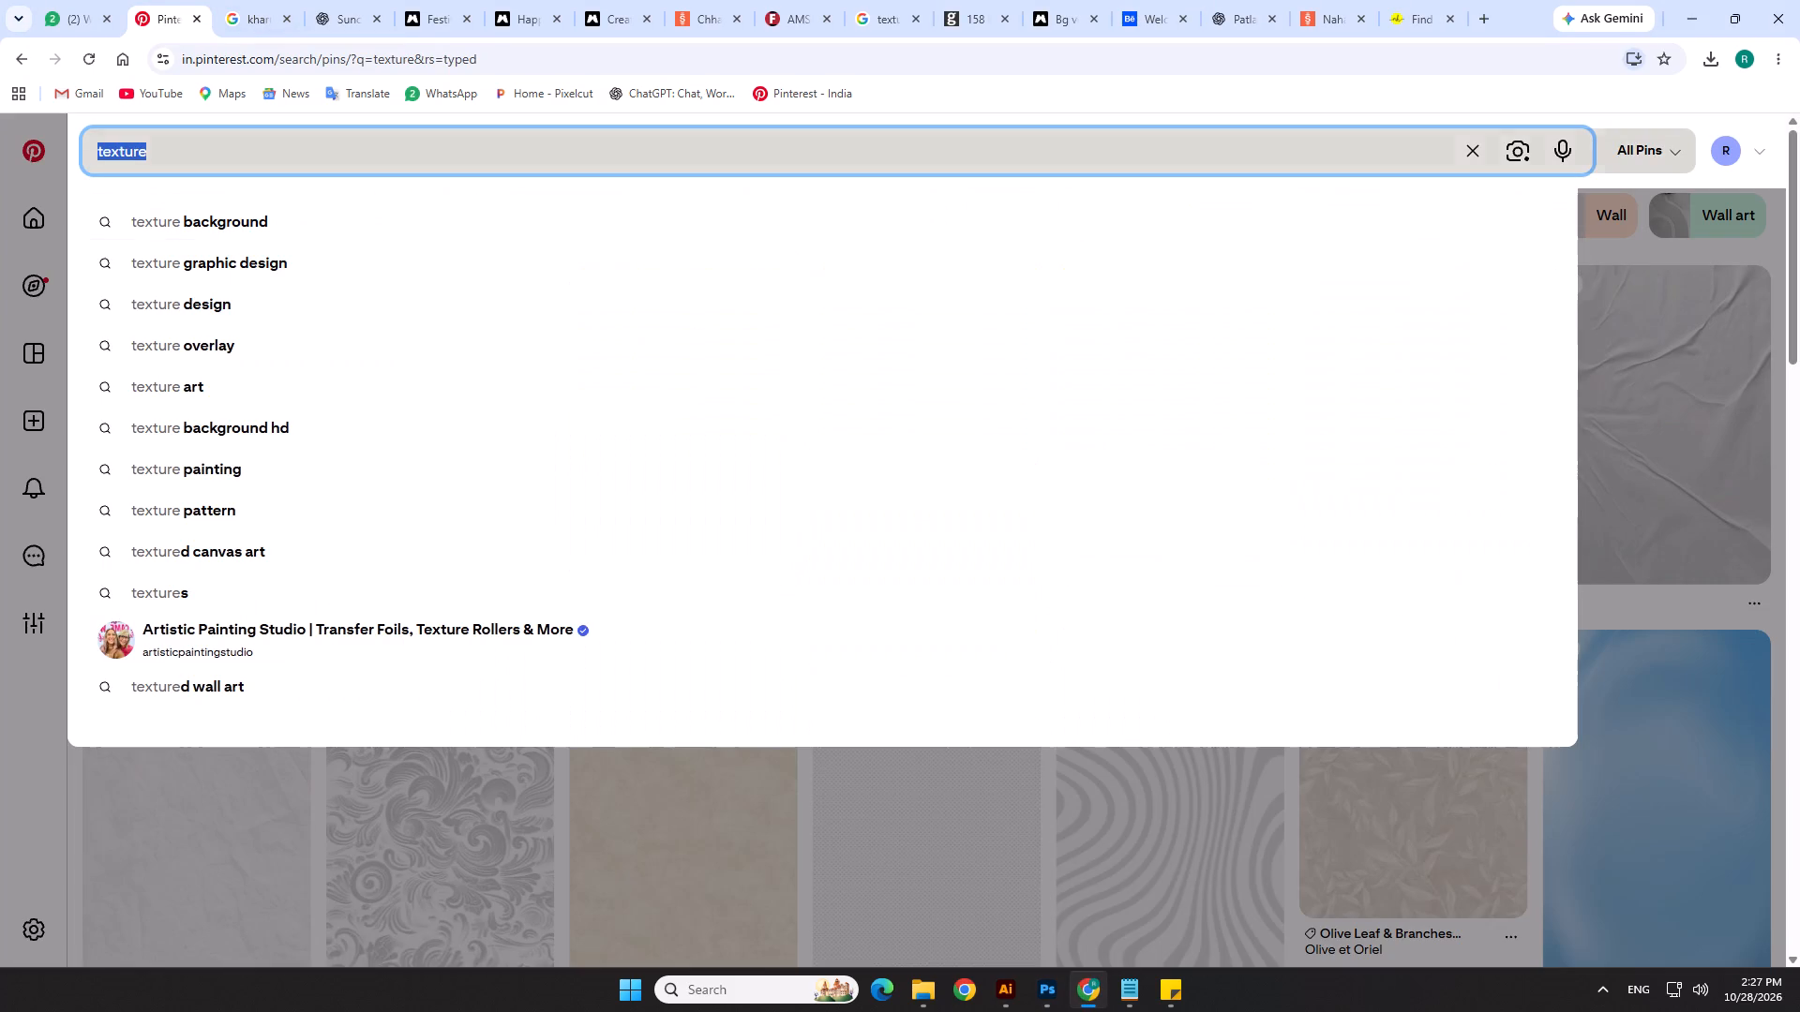
{"action": "key", "text": "b"}
{"action": "key", "text": "g"}
{"action": "key", "text": "Return"}
Browse the background pins and open the pale peach one titled "overly".
{"action": "scroll", "coordinate": [617, 603], "scroll_direction": "down", "scroll_amount": 5}
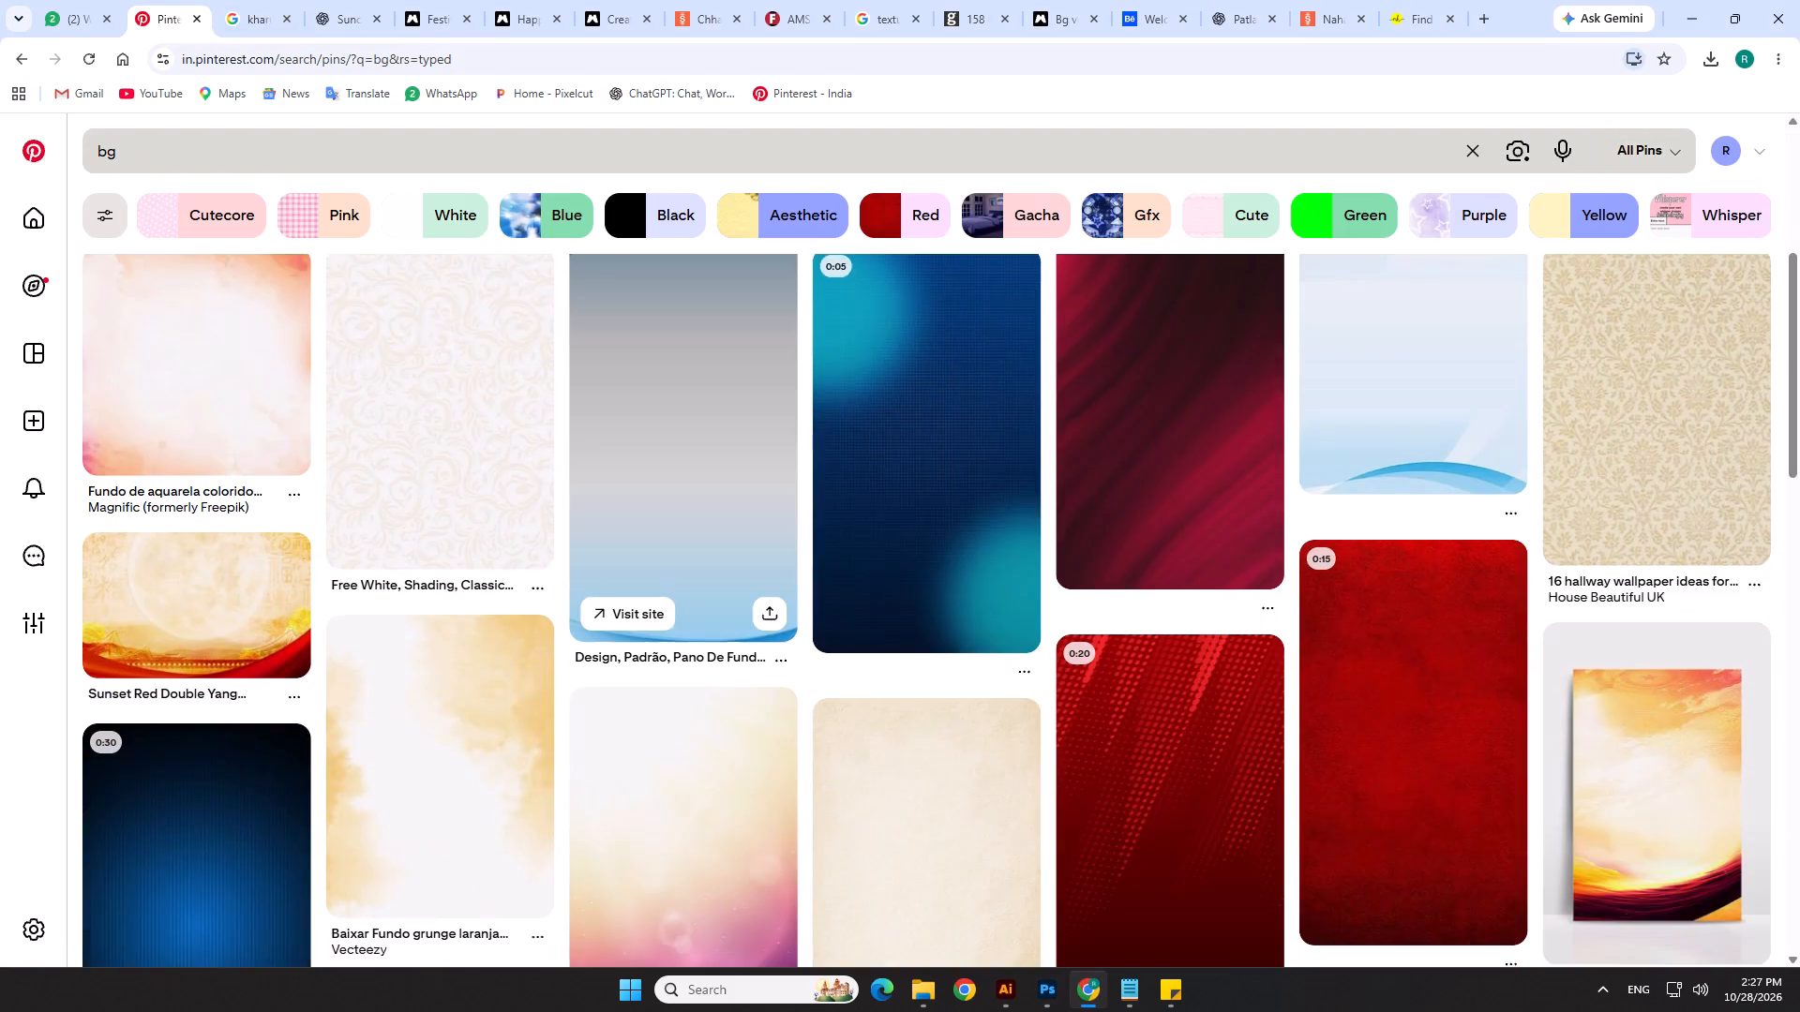
{"action": "scroll", "coordinate": [612, 604], "scroll_direction": "down", "scroll_amount": 10}
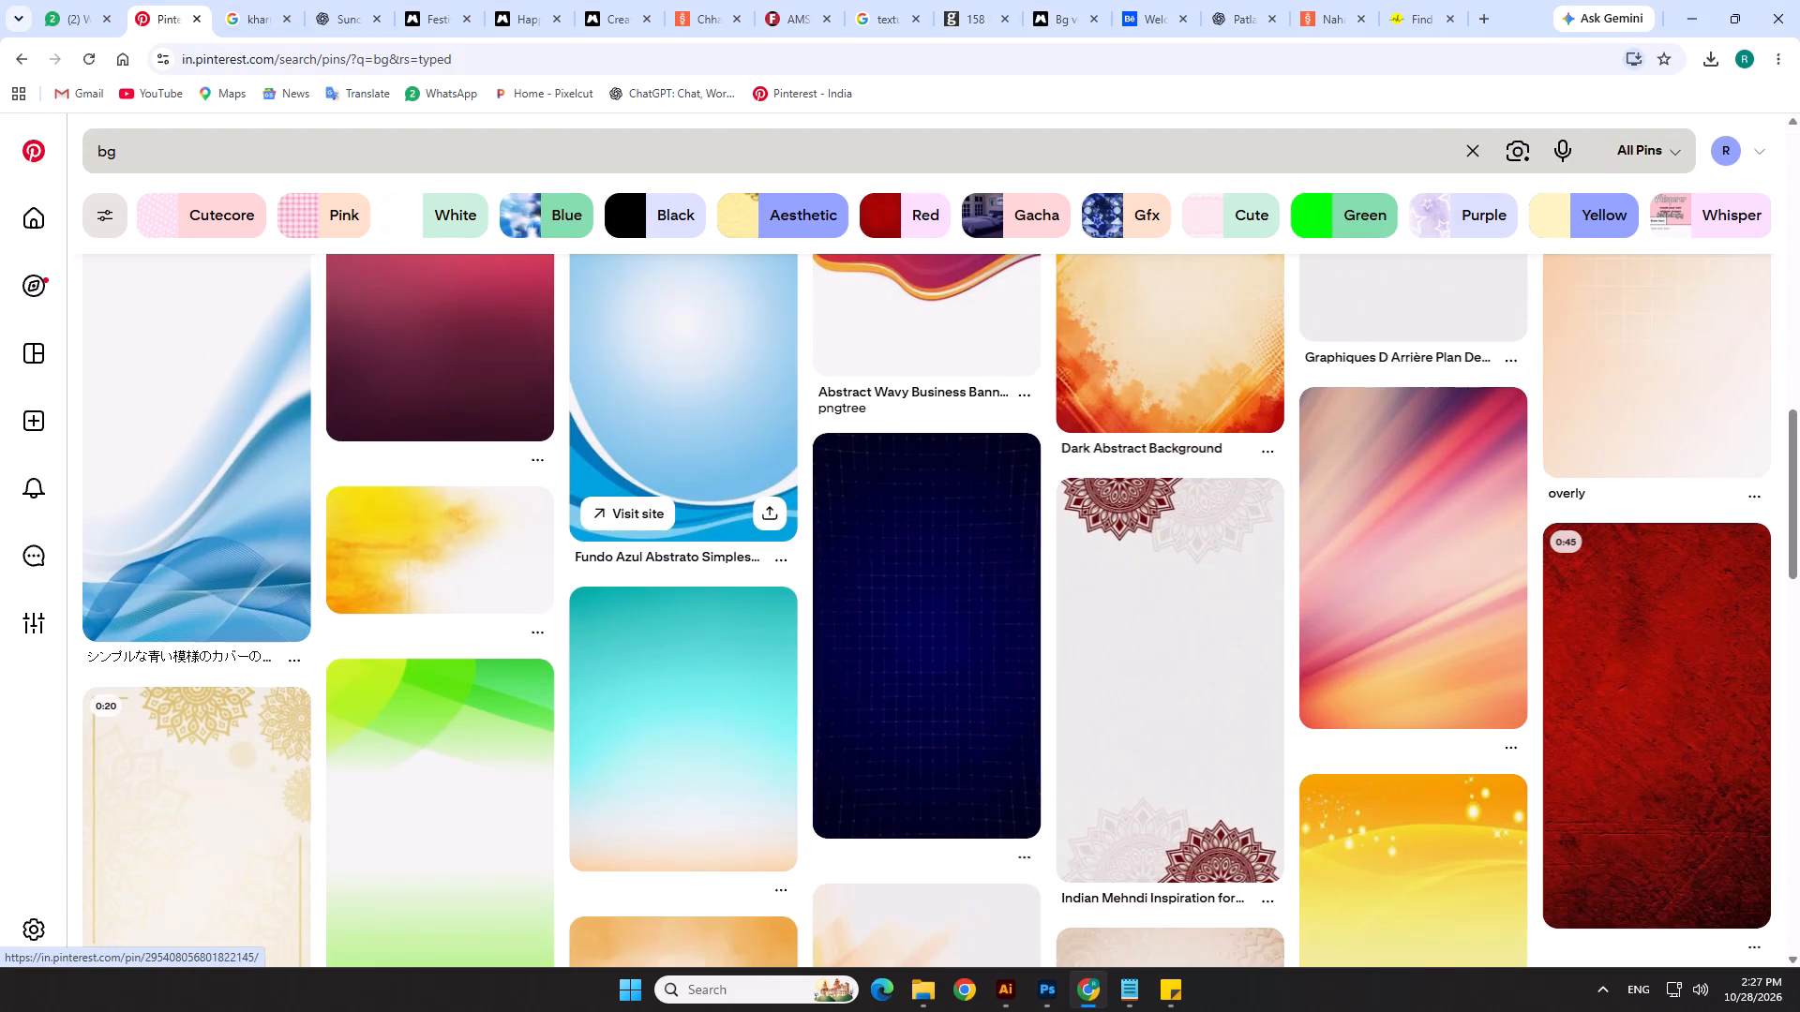
{"action": "scroll", "coordinate": [1068, 516], "scroll_direction": "up", "scroll_amount": 2}
{"action": "left_click", "coordinate": [1618, 422]}
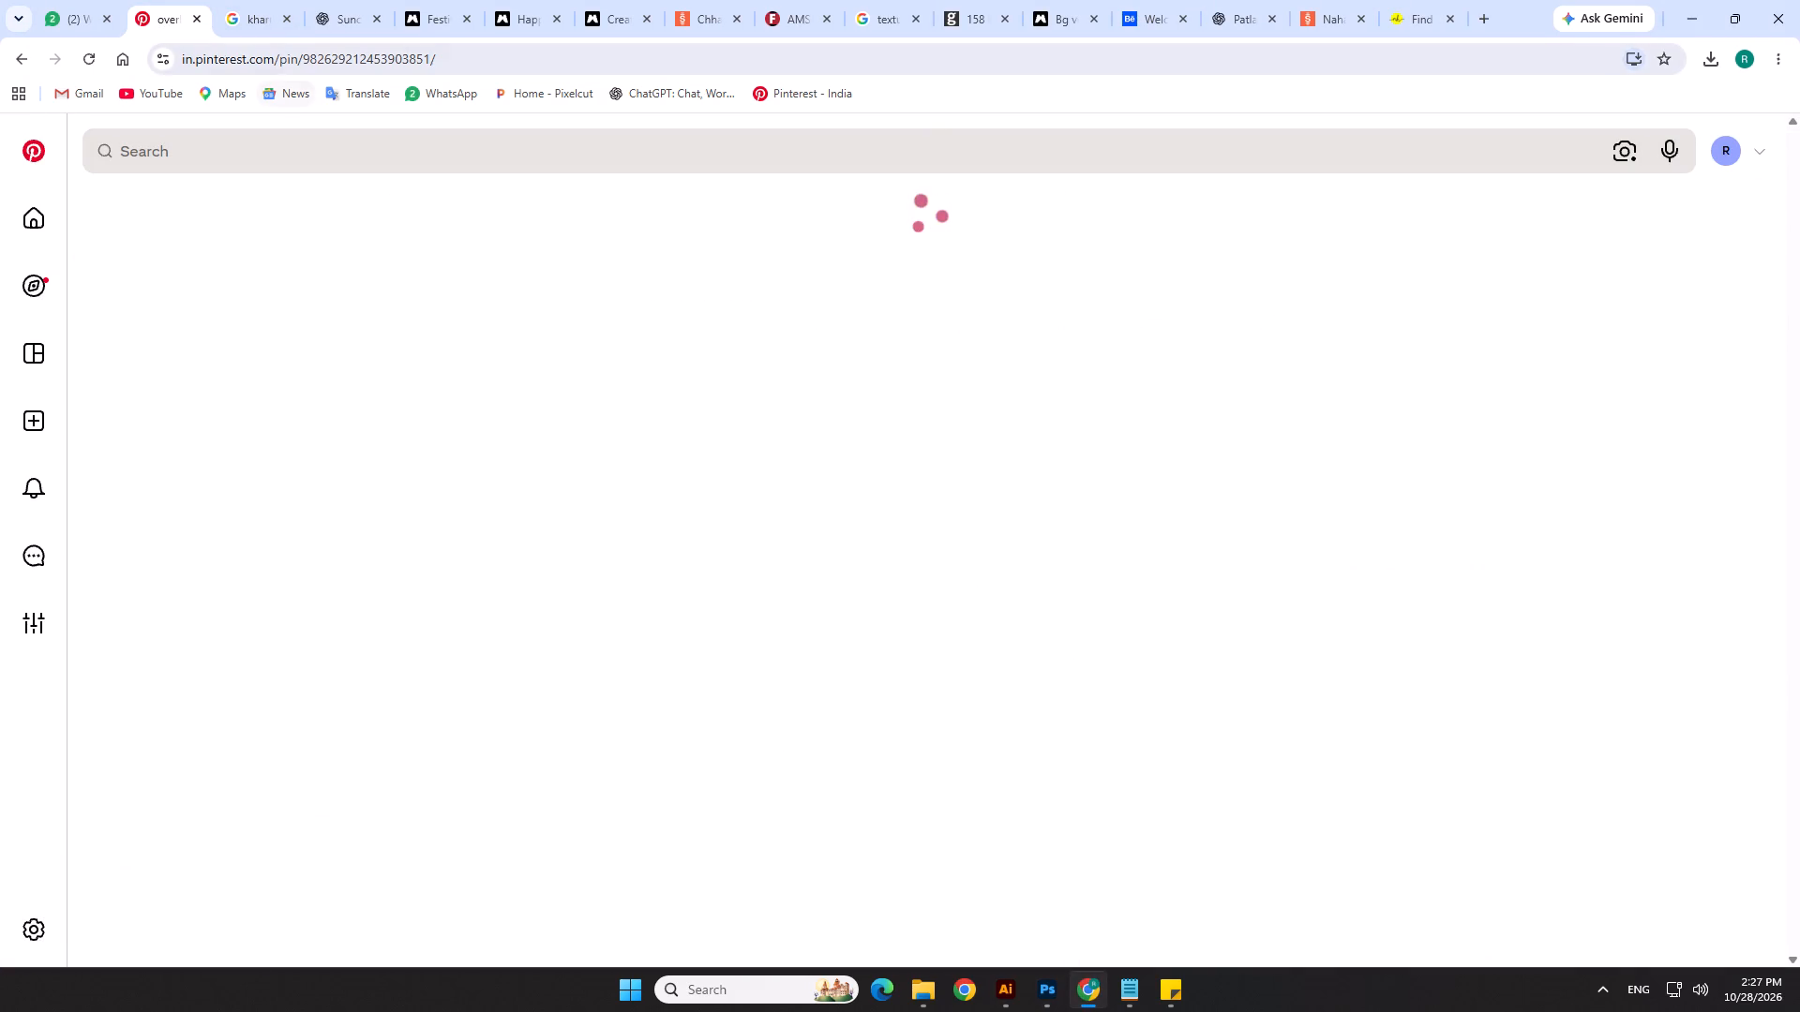
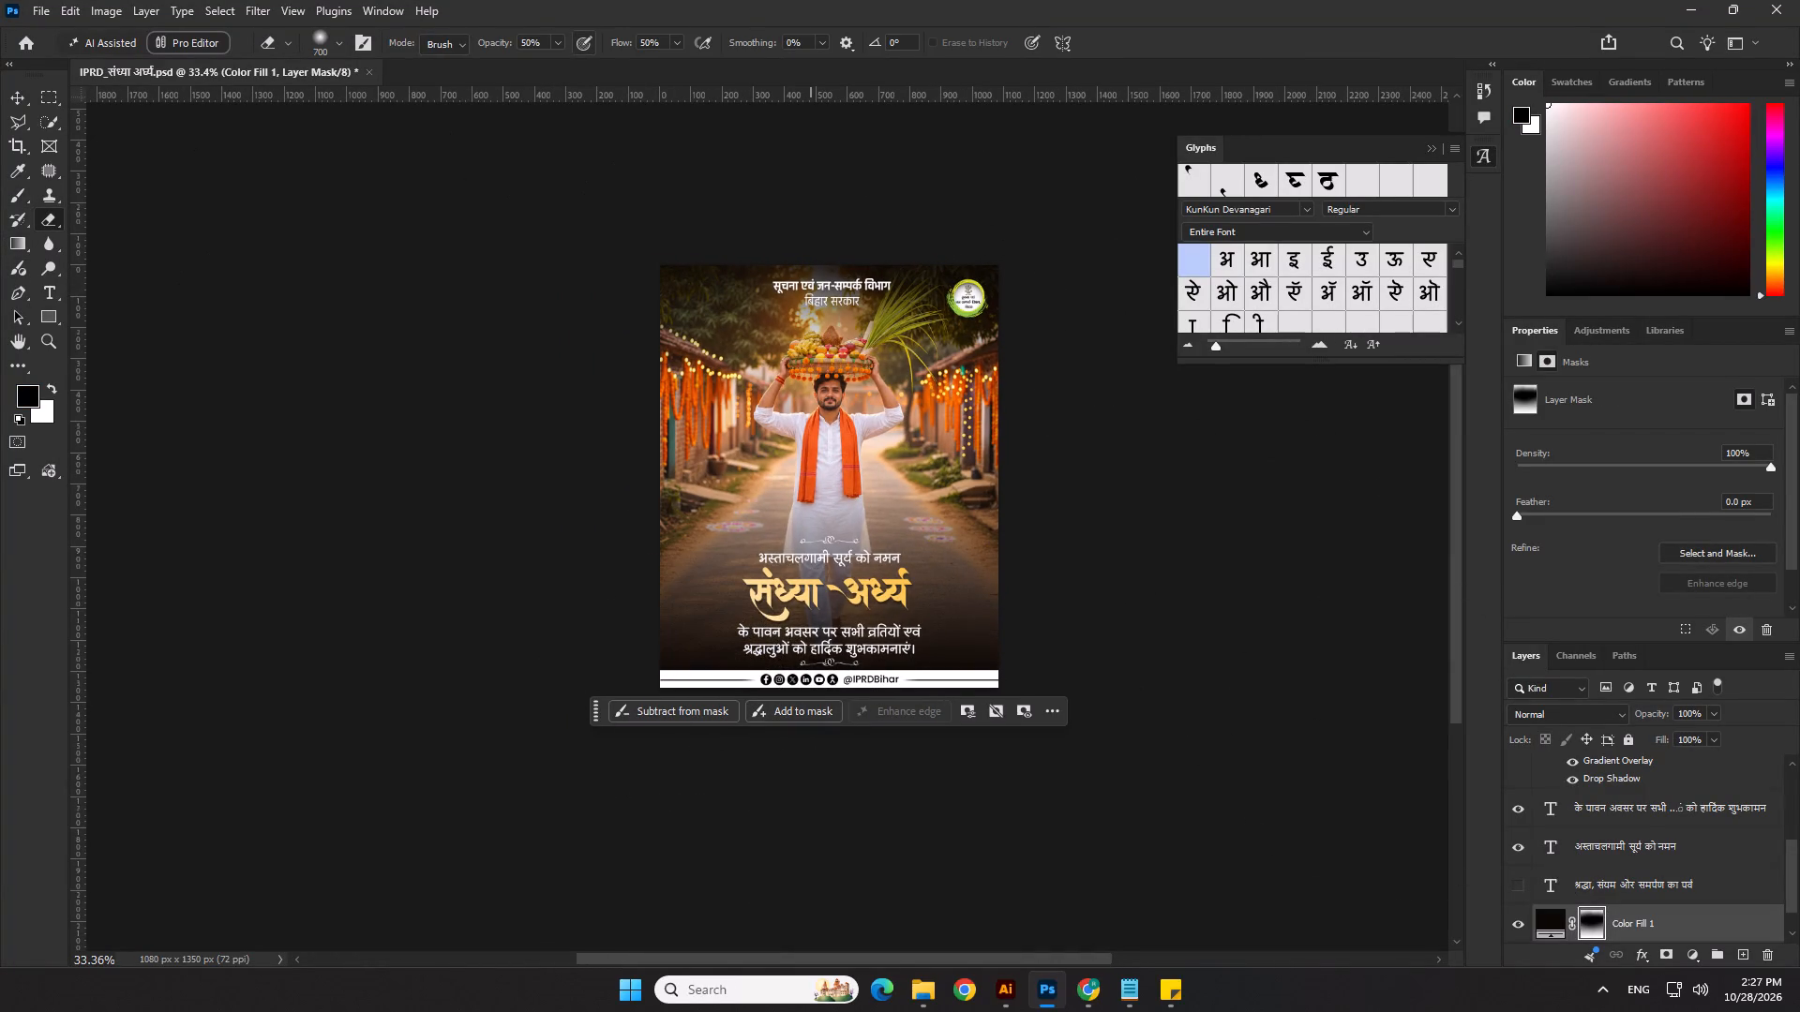
Deepen the bottom fade on the Color Fill 1 mask with the Eraser at 30% opacity, 30% flow and 1100 px.
{"action": "left_click_drag", "start_coordinate": [543, 37], "coordinate": [485, 46]}
{"action": "type", "text": "30"}
{"action": "key", "text": "Tab"}
{"action": "type", "text": "30"}
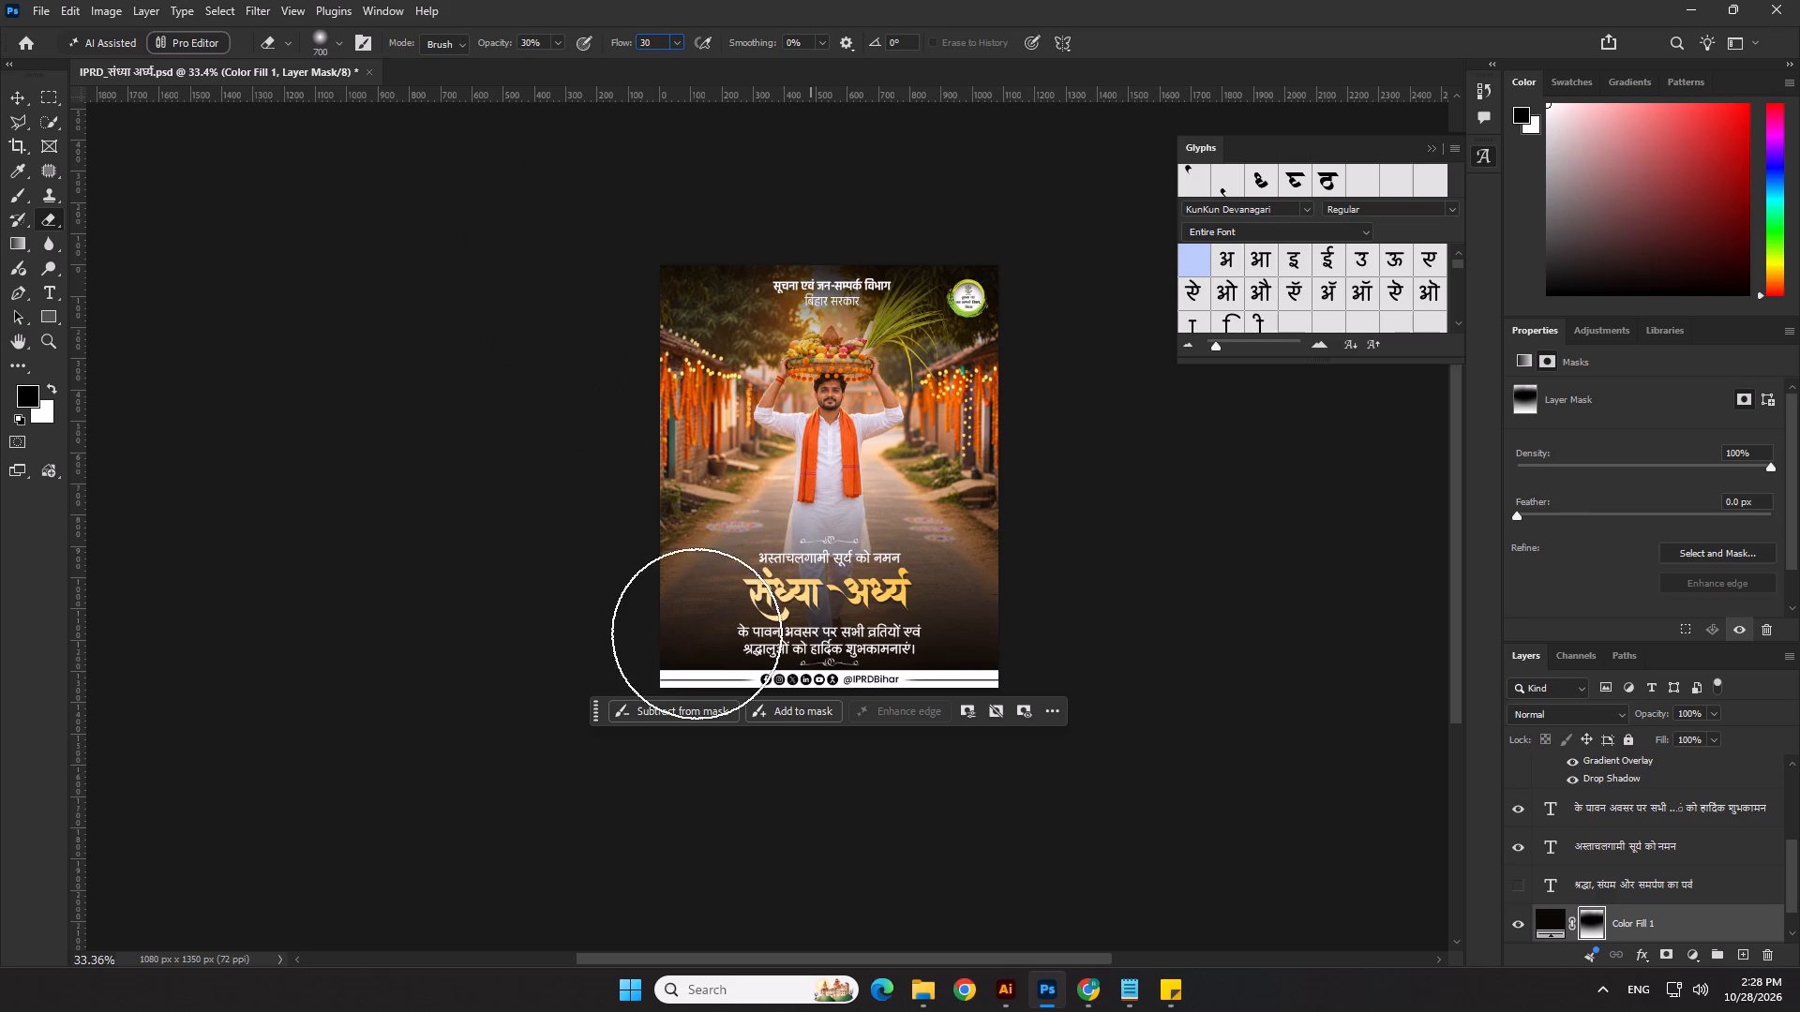
{"action": "key", "text": "bracketright"}
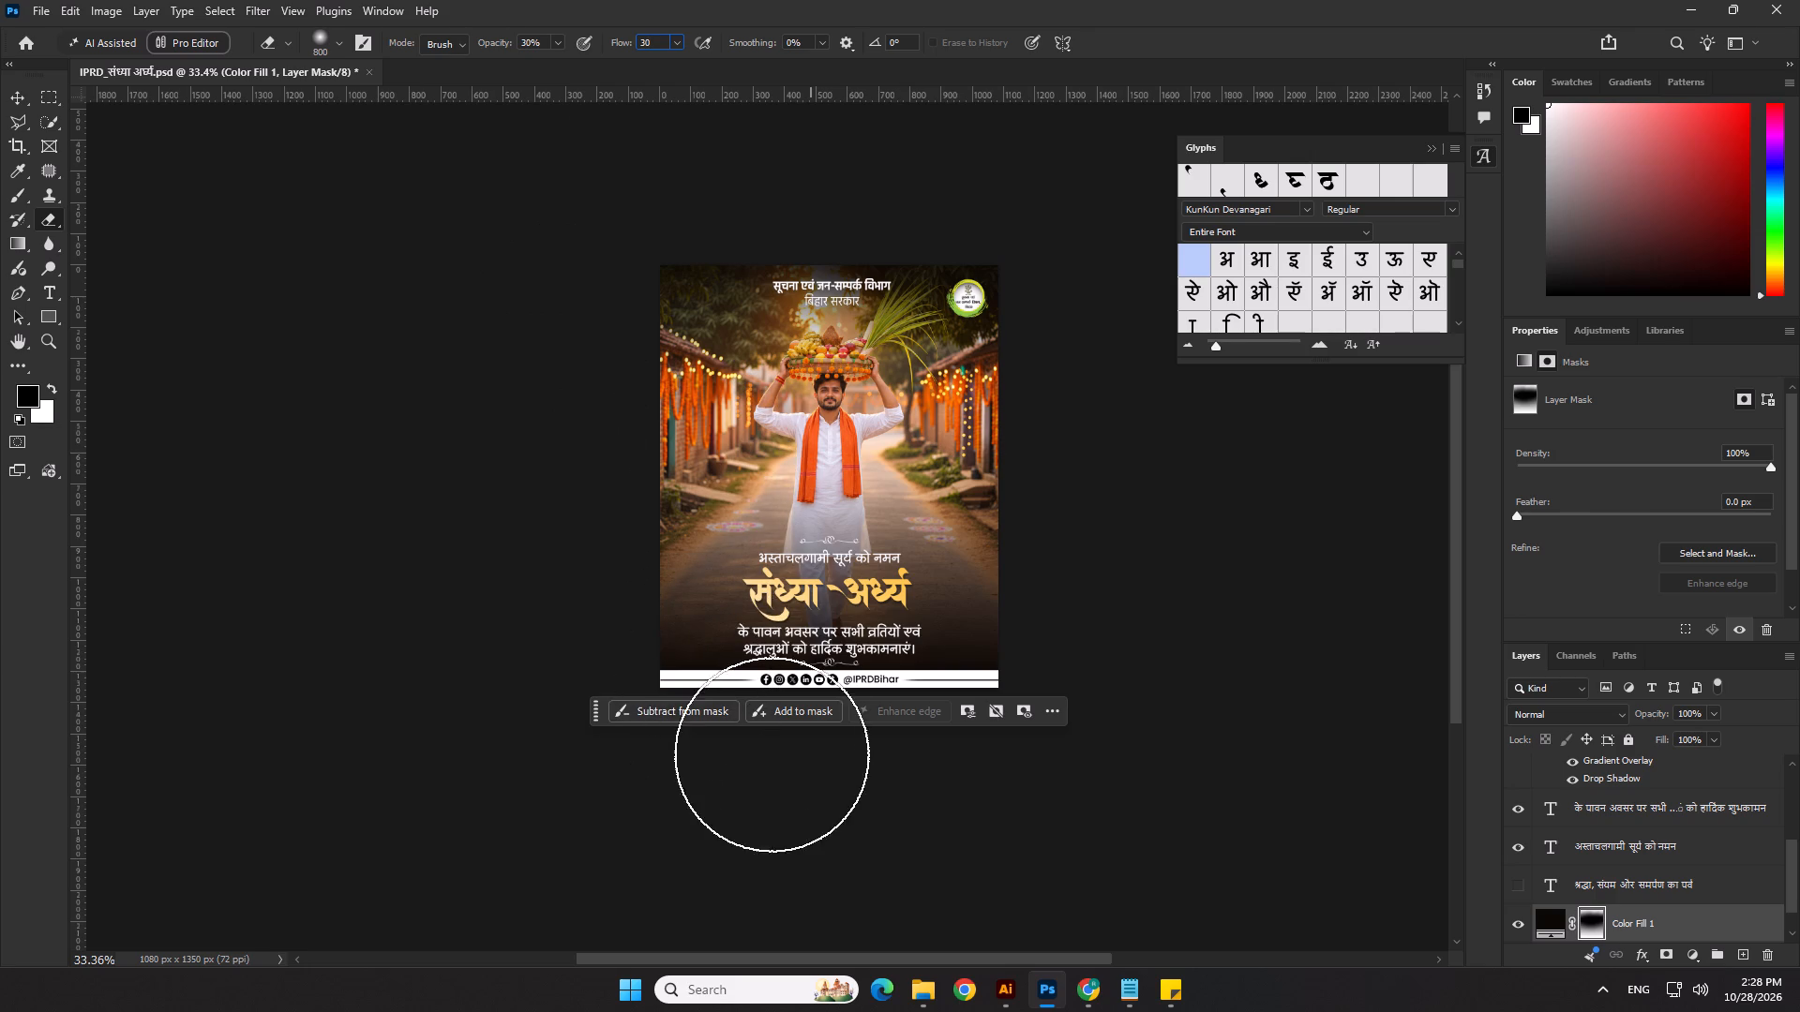
{"action": "key", "text": "bracketright"}
{"action": "key", "text": "bracketright"}
{"action": "key", "text": "bracketright"}
{"action": "left_click", "coordinate": [676, 638]}
{"action": "left_click", "coordinate": [734, 645]}
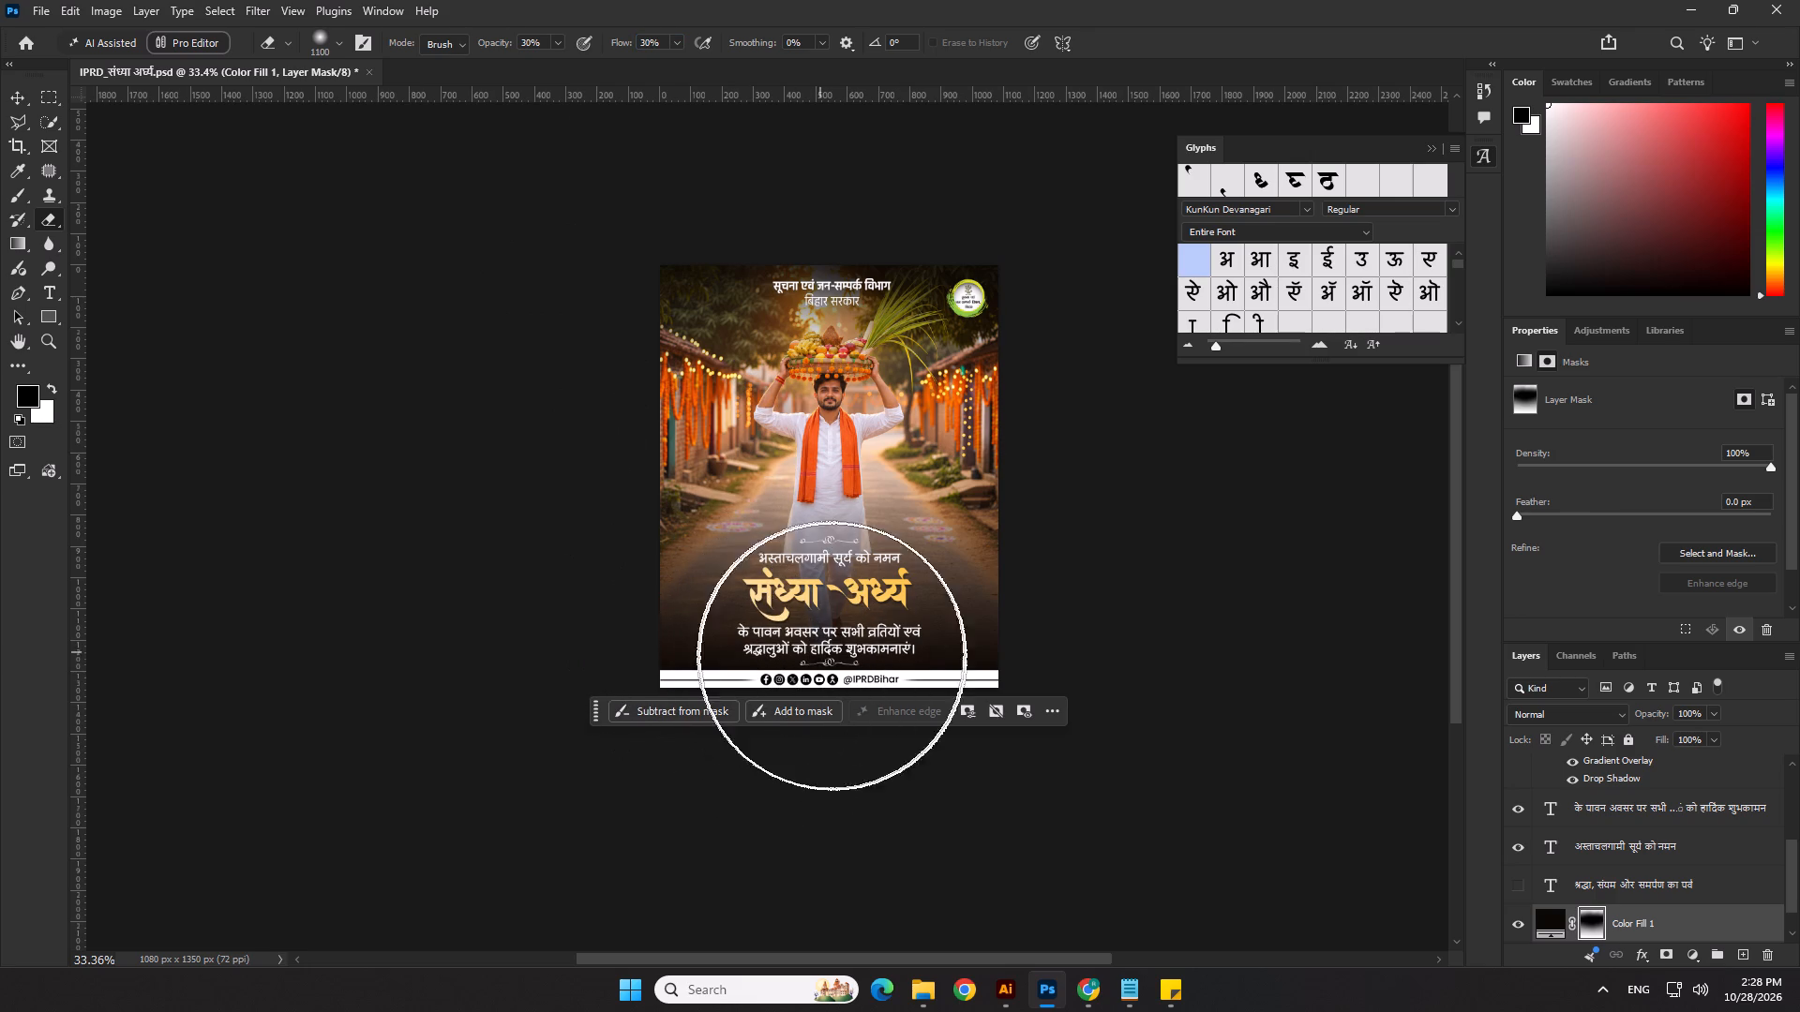
{"action": "left_click", "coordinate": [852, 656]}
{"action": "left_click", "coordinate": [1035, 615]}
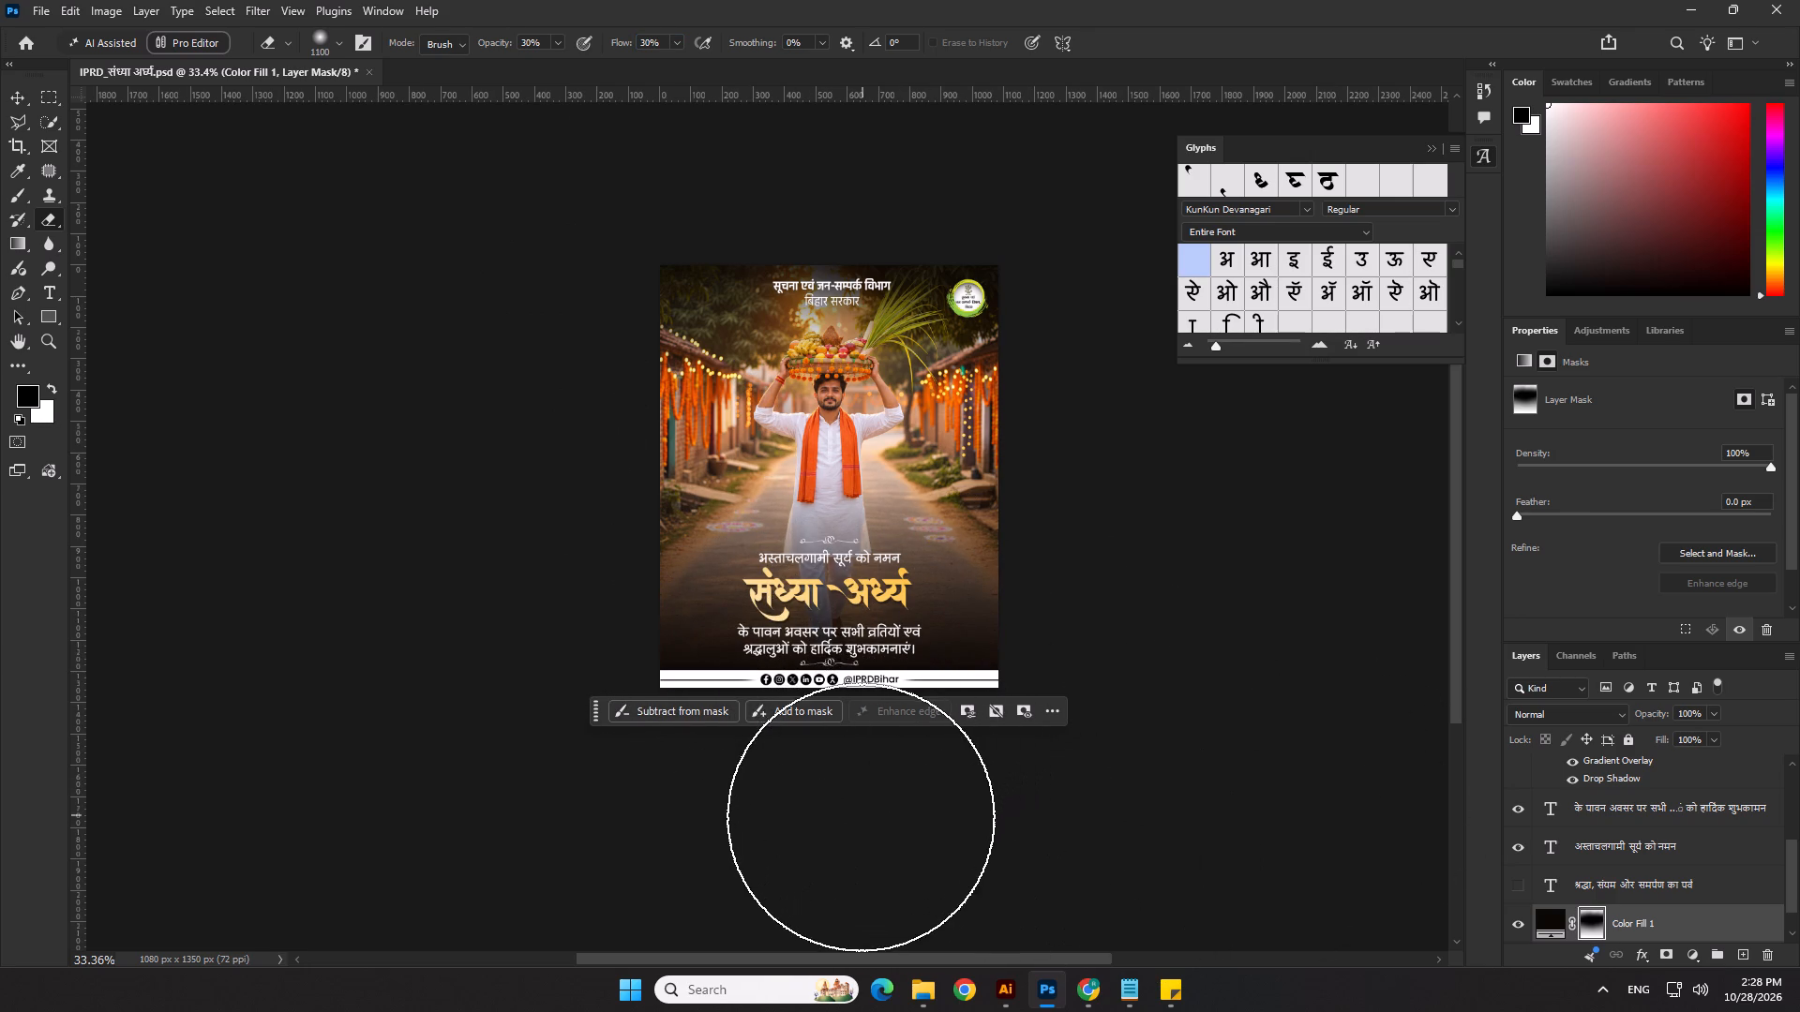
{"action": "left_click", "coordinate": [861, 817]}
Switch to the Move tool, deselect the Color Fill 1 layer and save the संध्या अर्घ्य poster.
{"action": "left_click", "coordinate": [13, 97]}
{"action": "left_click", "coordinate": [340, 365]}
{"action": "scroll", "coordinate": [700, 521], "scroll_direction": "down", "scroll_amount": 4}
{"action": "scroll", "coordinate": [707, 521], "scroll_direction": "up", "scroll_amount": 1}
{"action": "left_click", "coordinate": [1106, 547]}
{"action": "scroll", "coordinate": [963, 526], "scroll_direction": "up", "scroll_amount": 2}
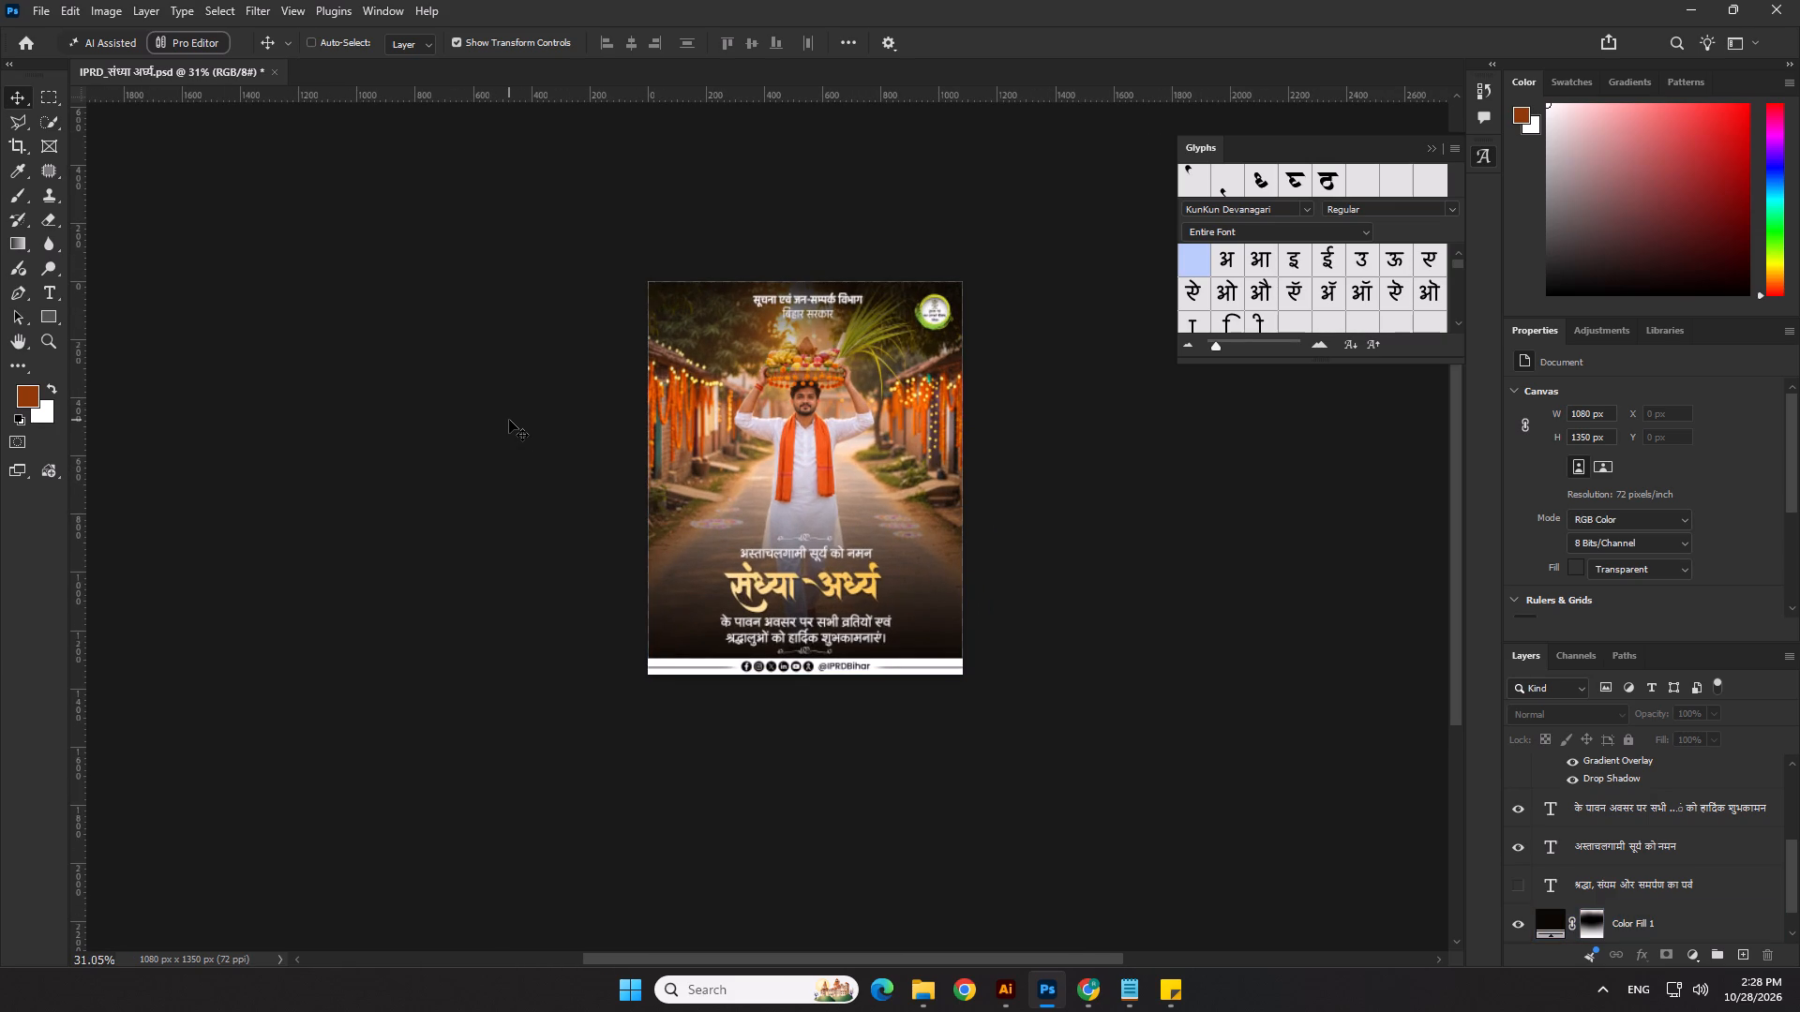
{"action": "key", "text": "ctrl+s"}
Start saving the poster as a new PSD version, adding an underscore at the end of its file name.
{"action": "left_click", "coordinate": [37, 8]}
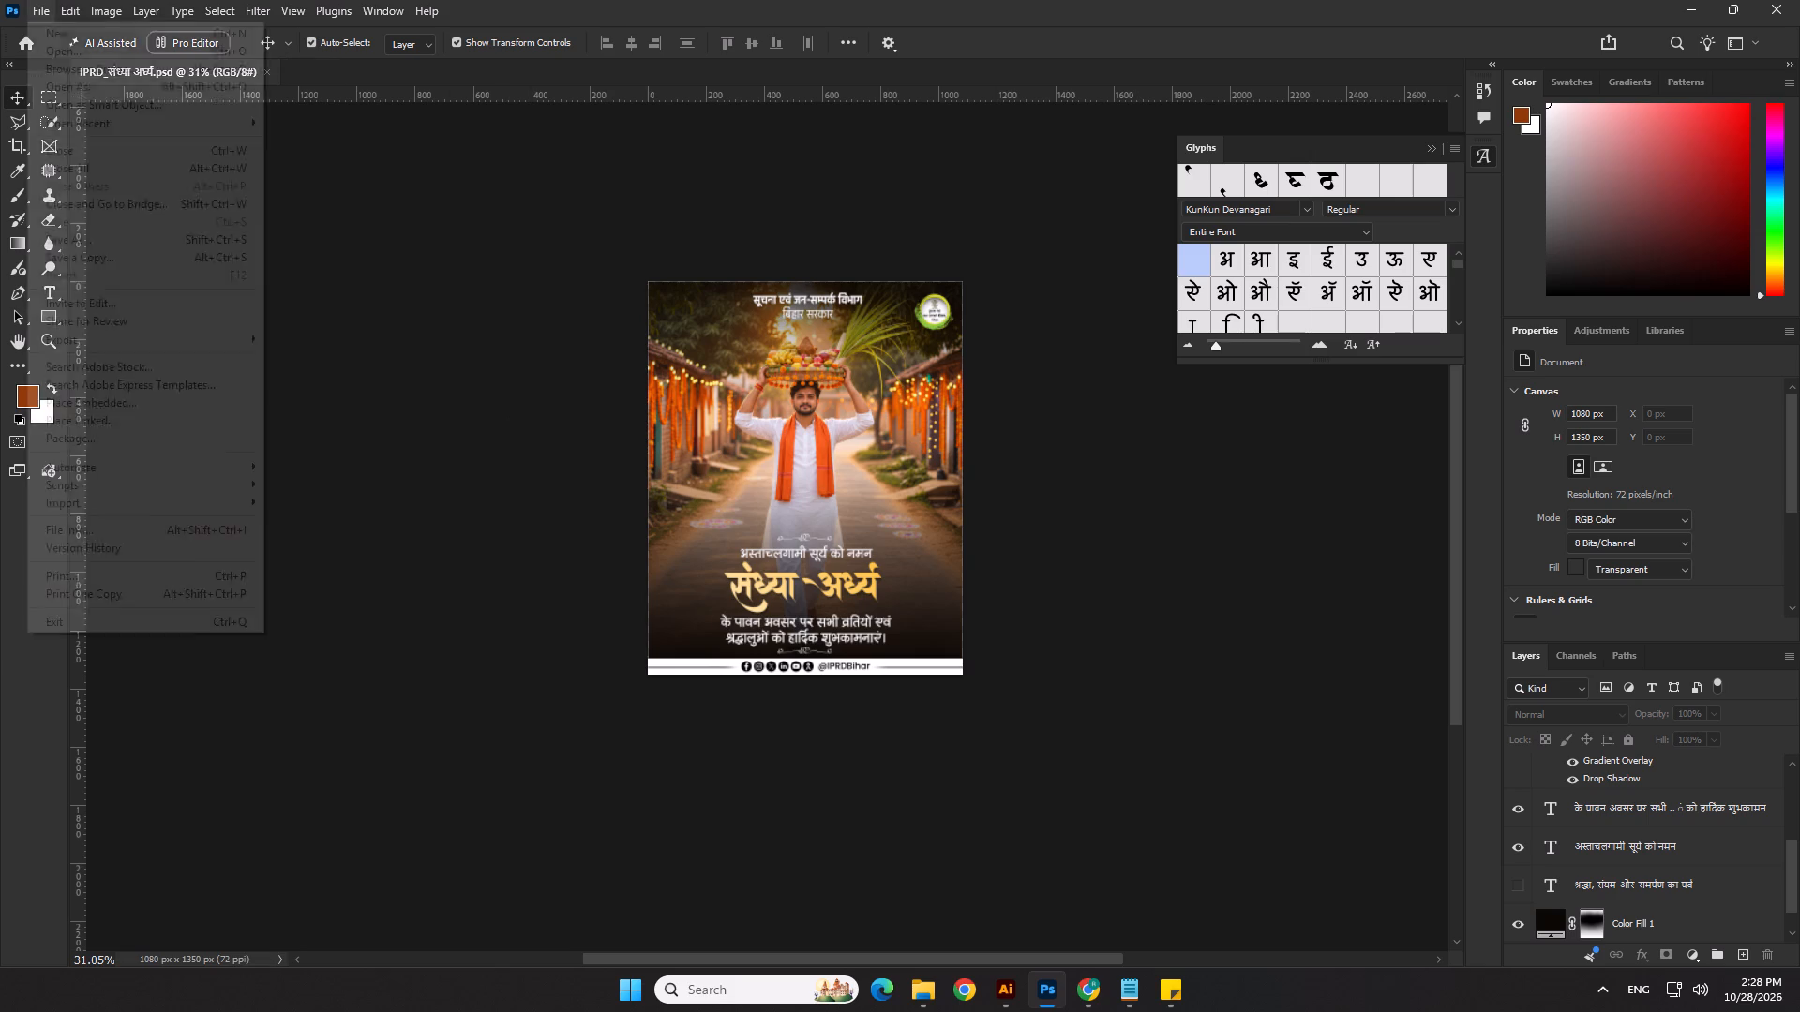
{"action": "left_click", "coordinate": [50, 243]}
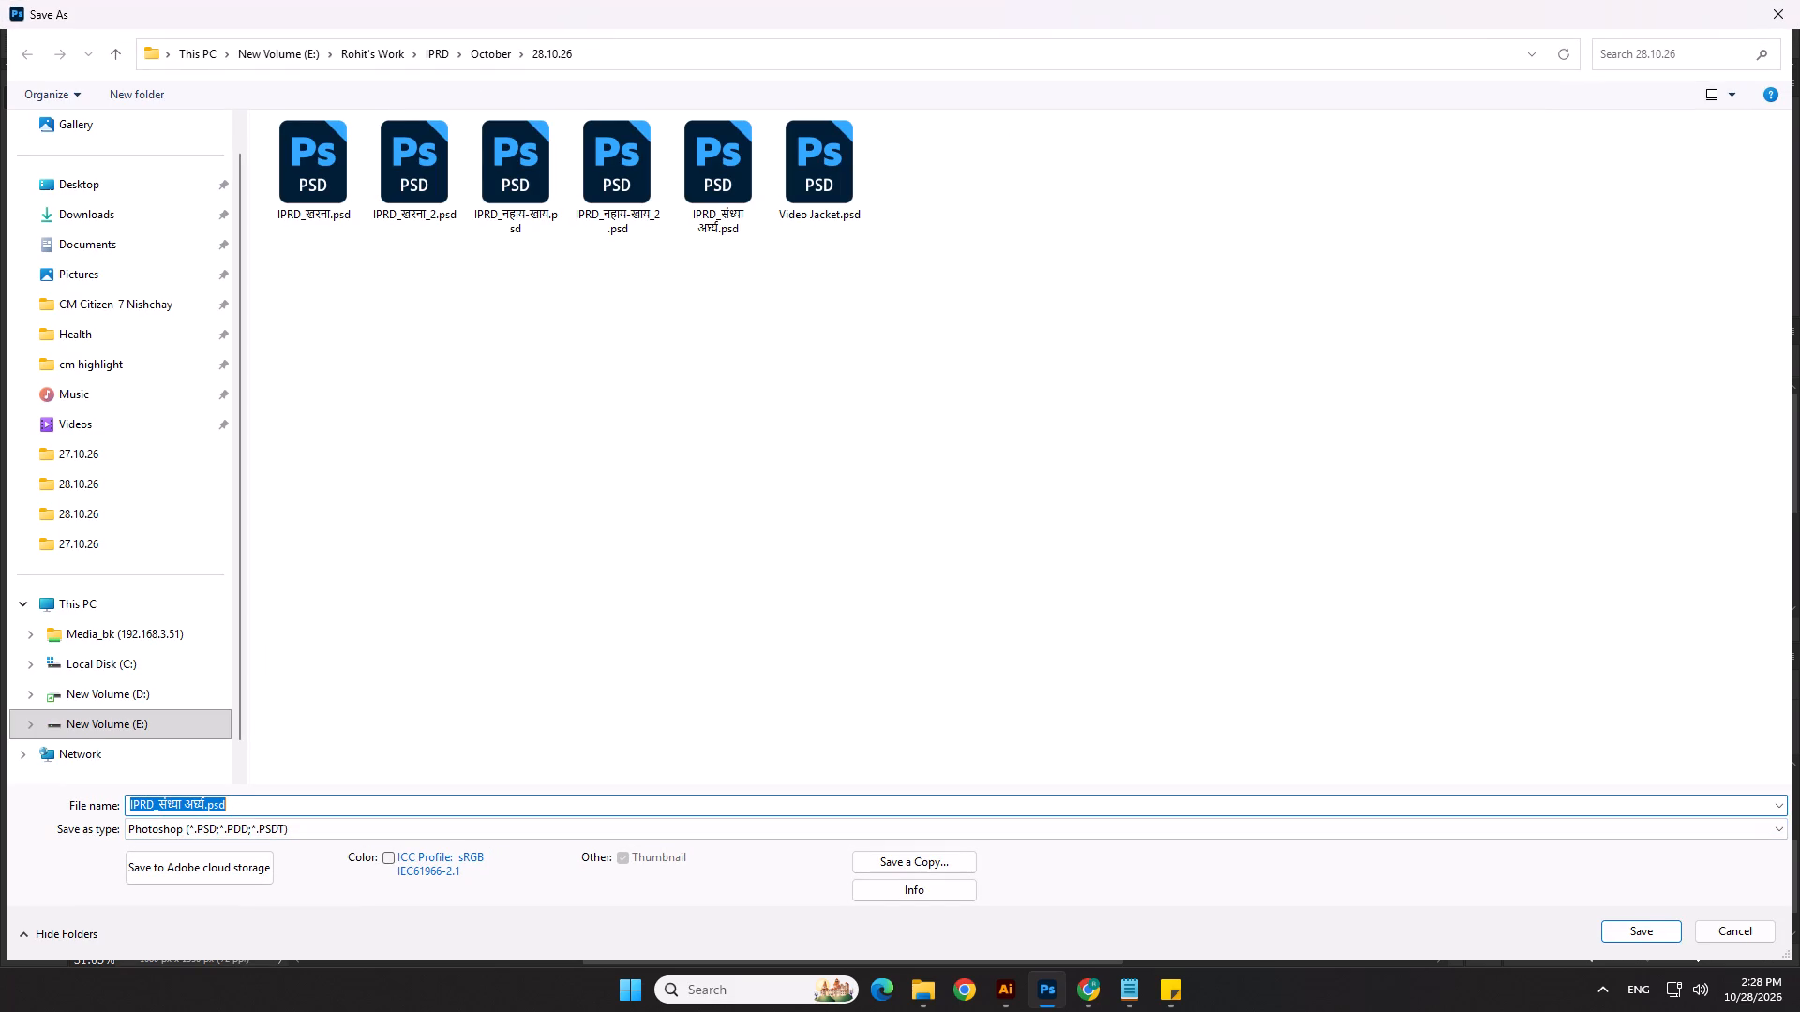
{"action": "left_click", "coordinate": [204, 802]}
{"action": "key", "text": "shift+underscore"}
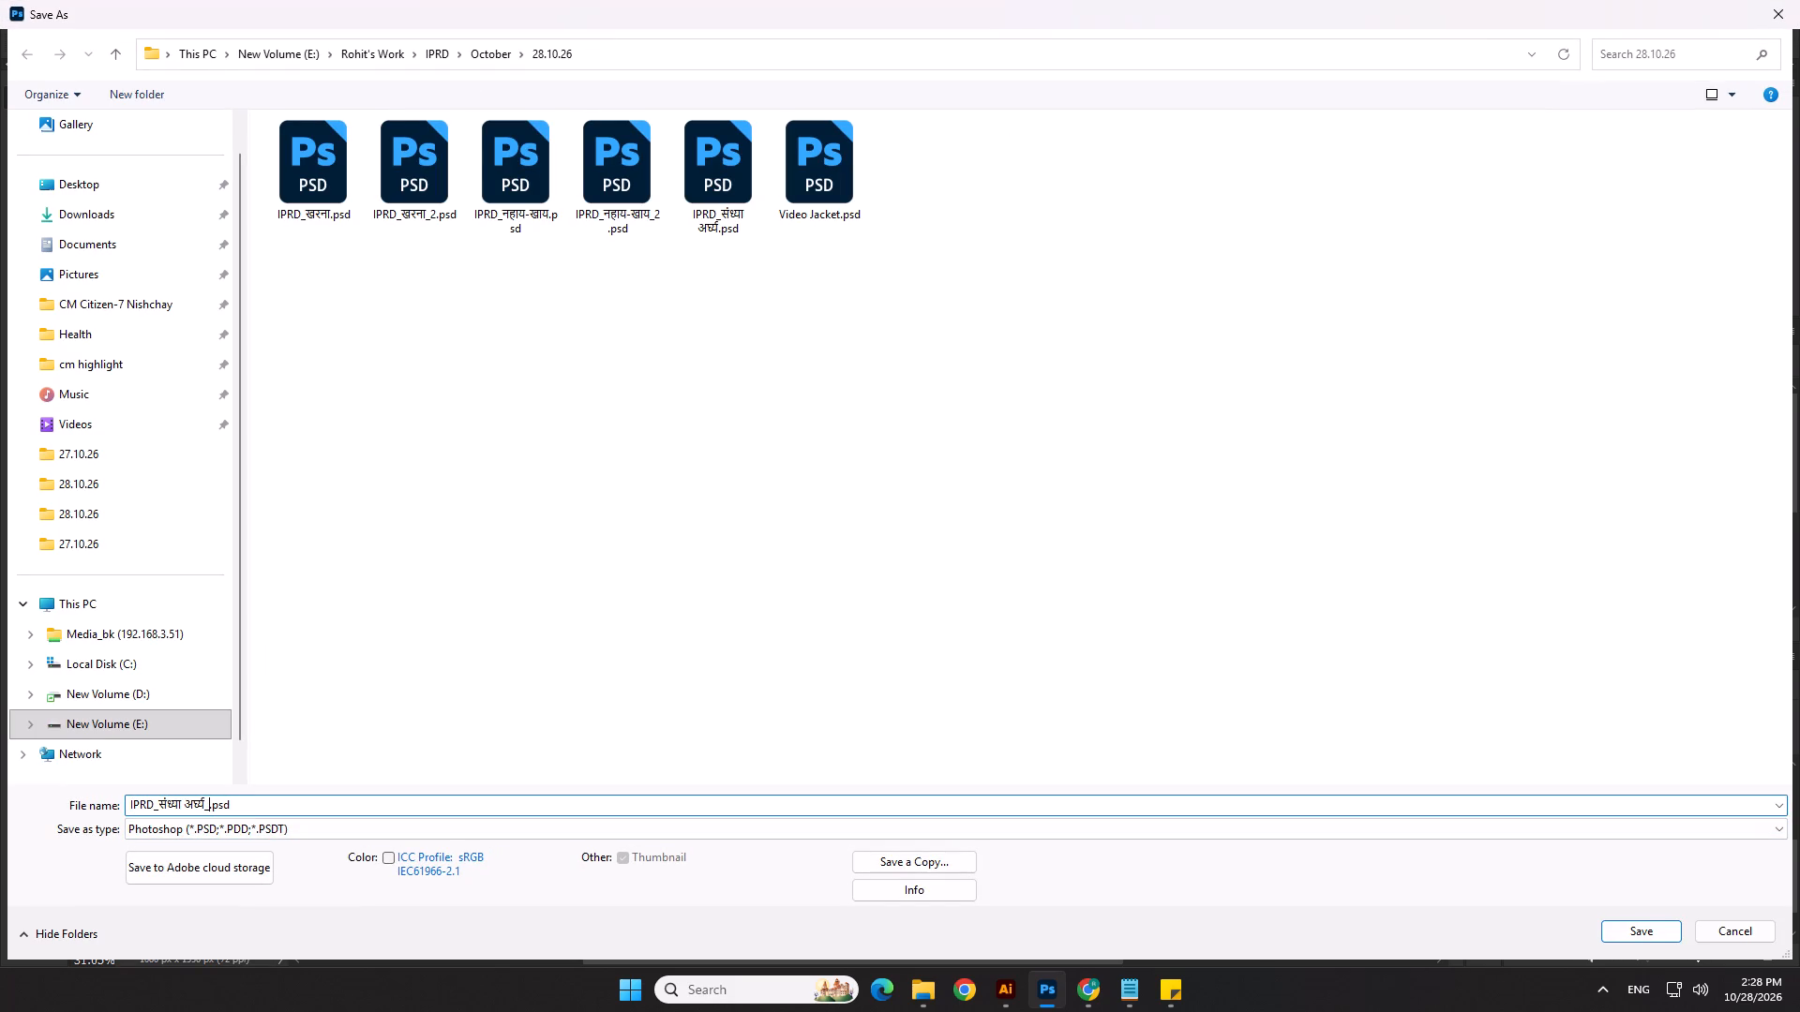
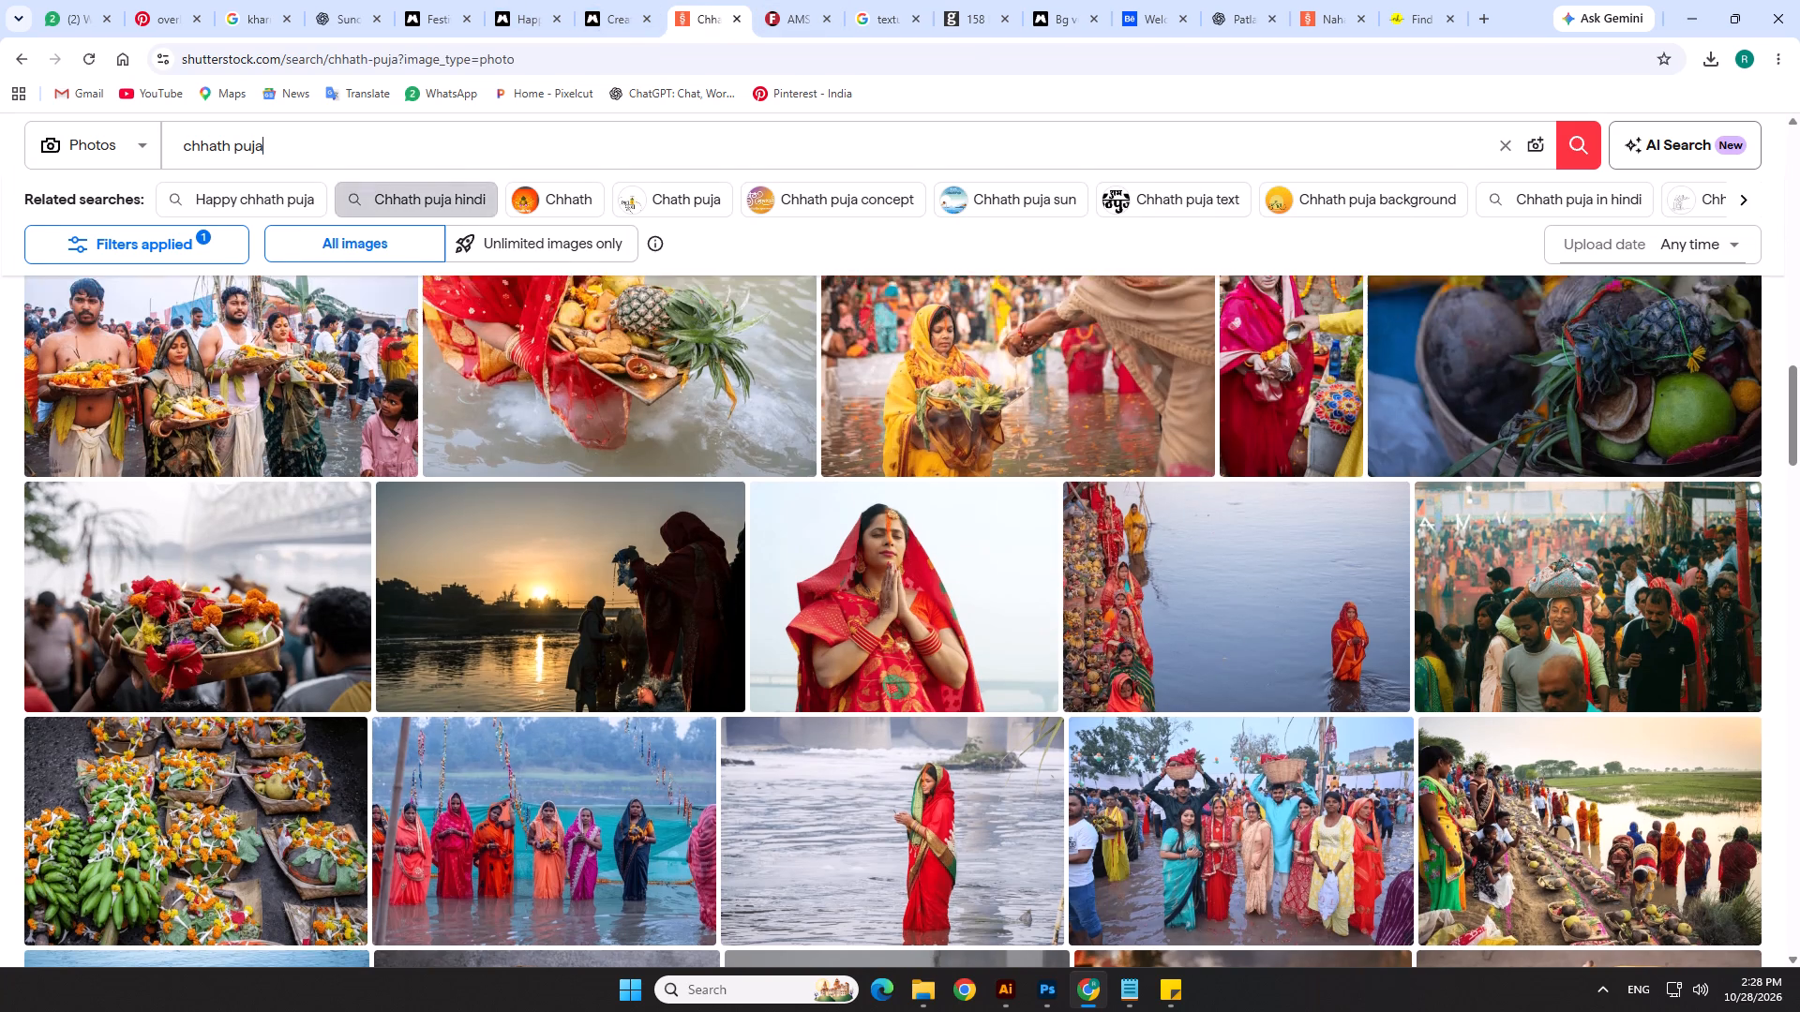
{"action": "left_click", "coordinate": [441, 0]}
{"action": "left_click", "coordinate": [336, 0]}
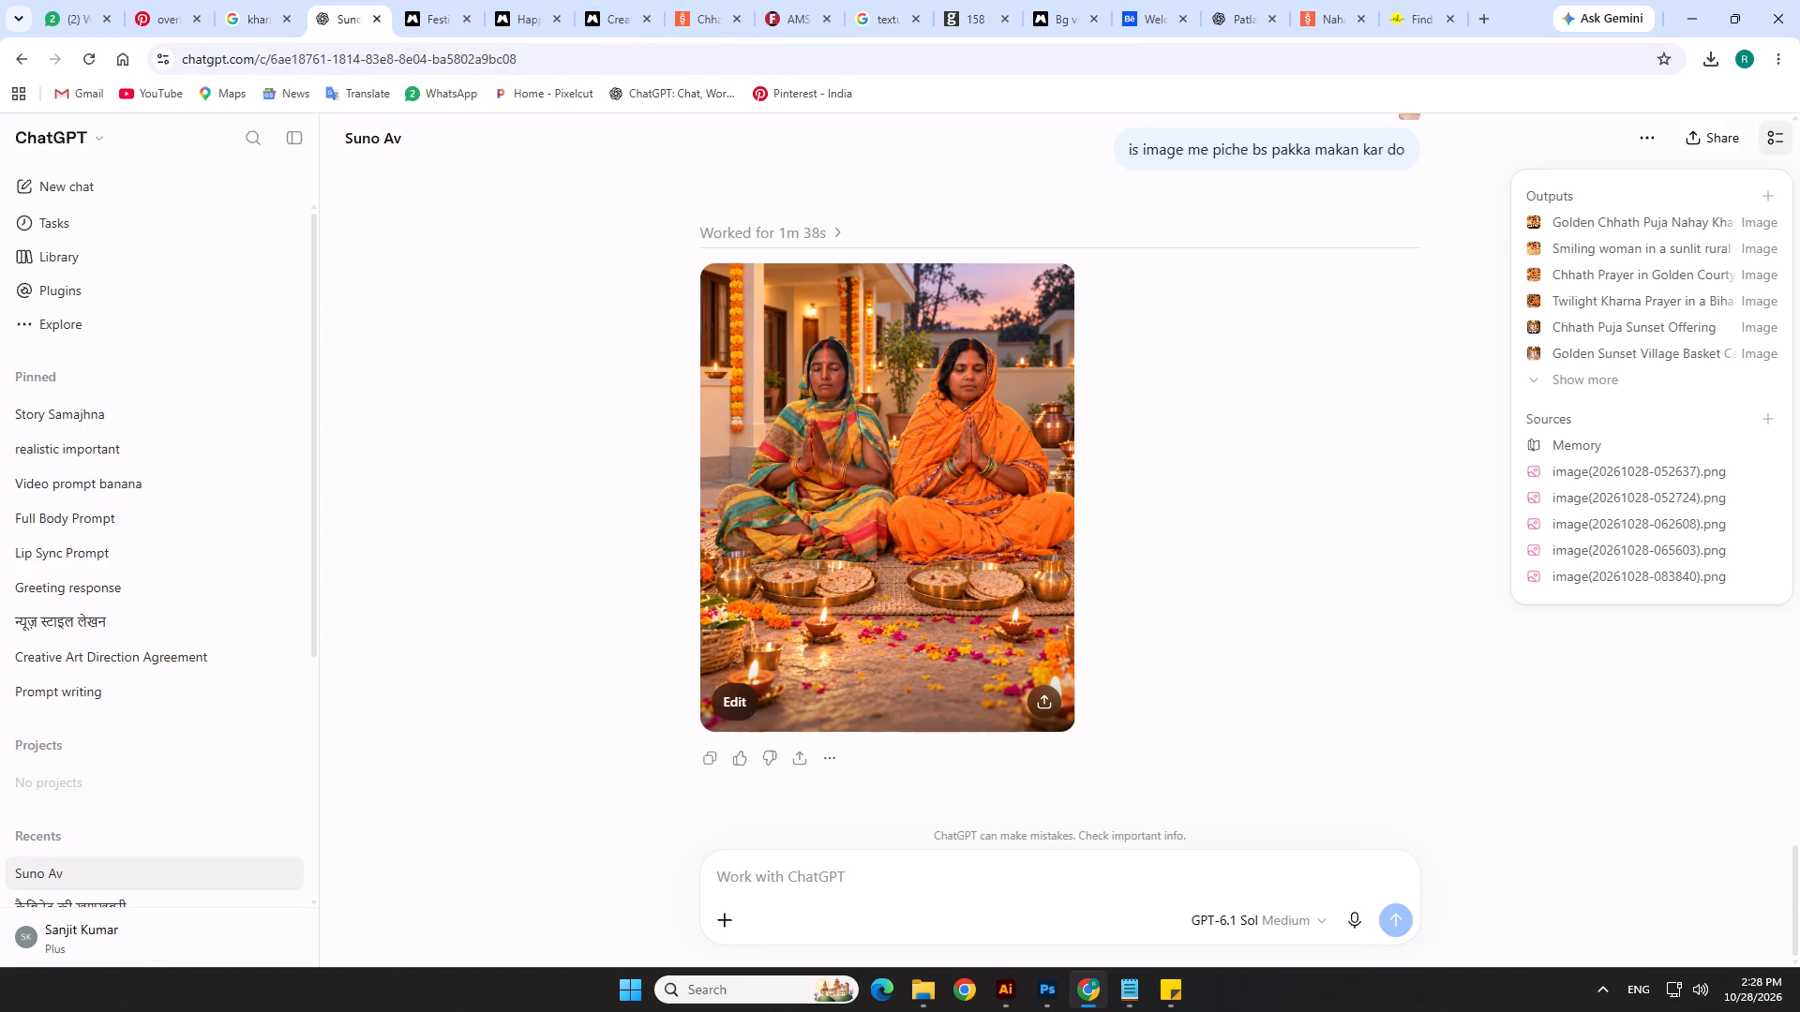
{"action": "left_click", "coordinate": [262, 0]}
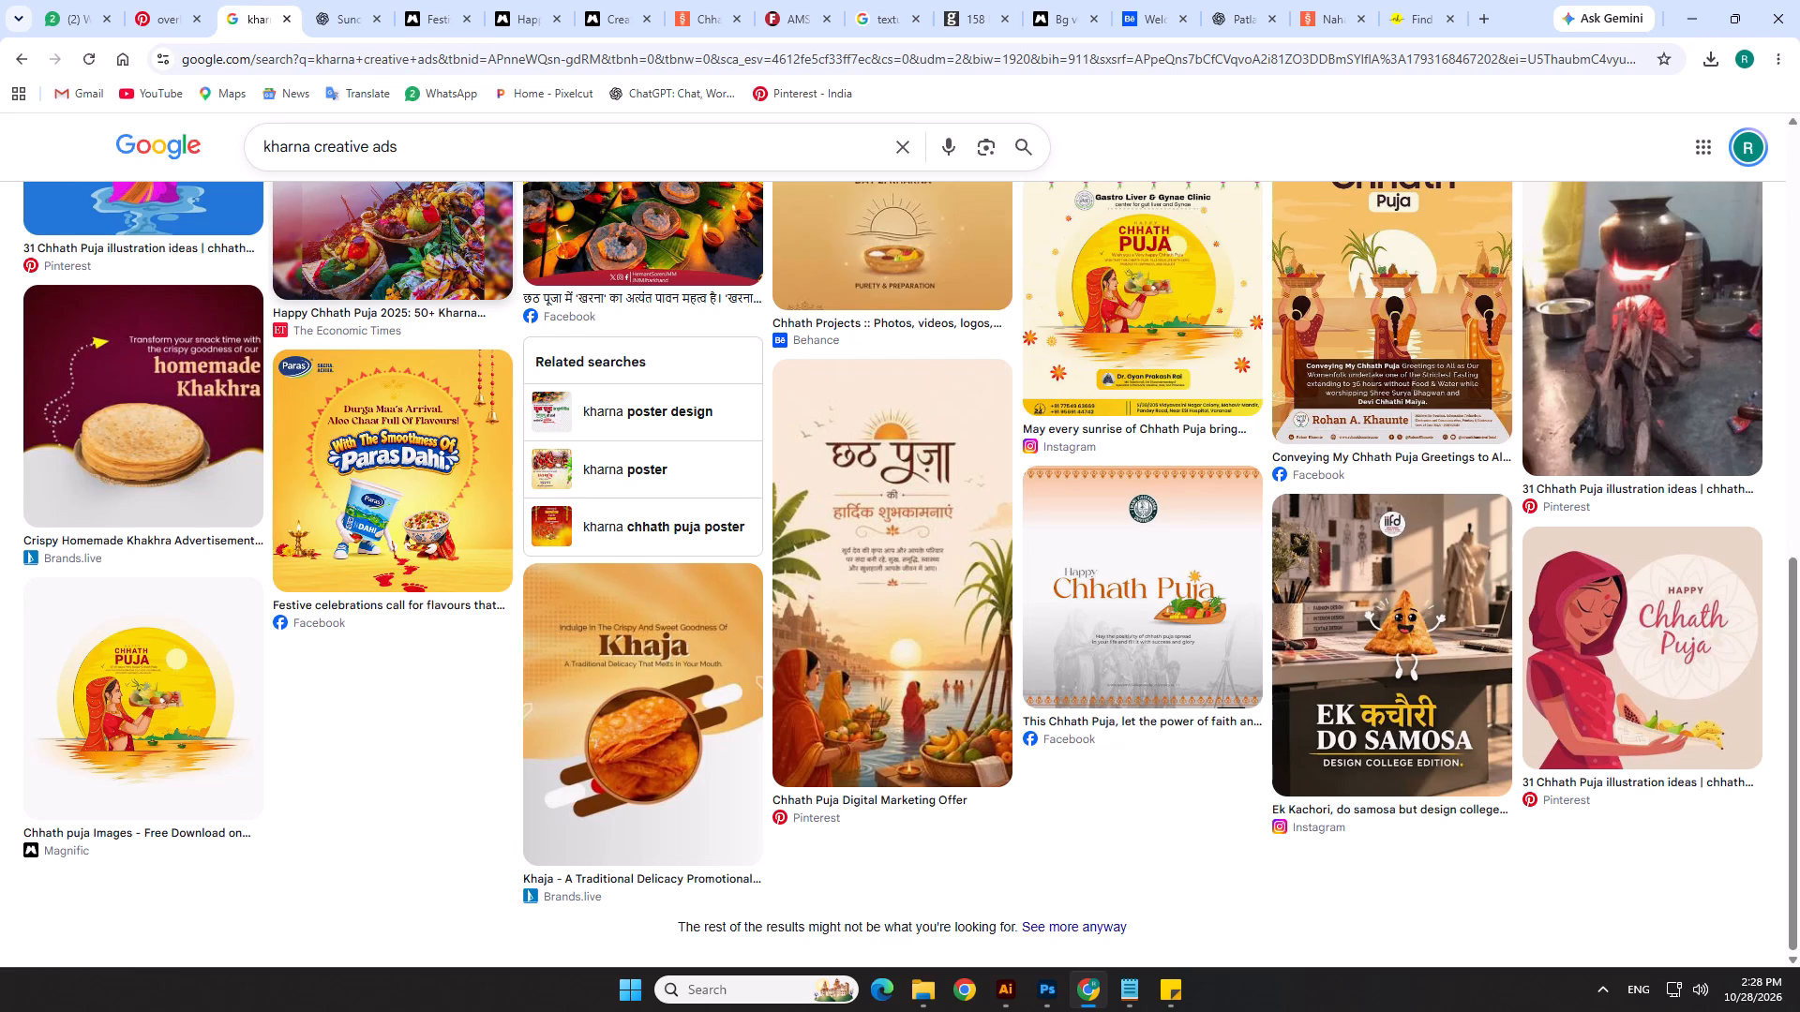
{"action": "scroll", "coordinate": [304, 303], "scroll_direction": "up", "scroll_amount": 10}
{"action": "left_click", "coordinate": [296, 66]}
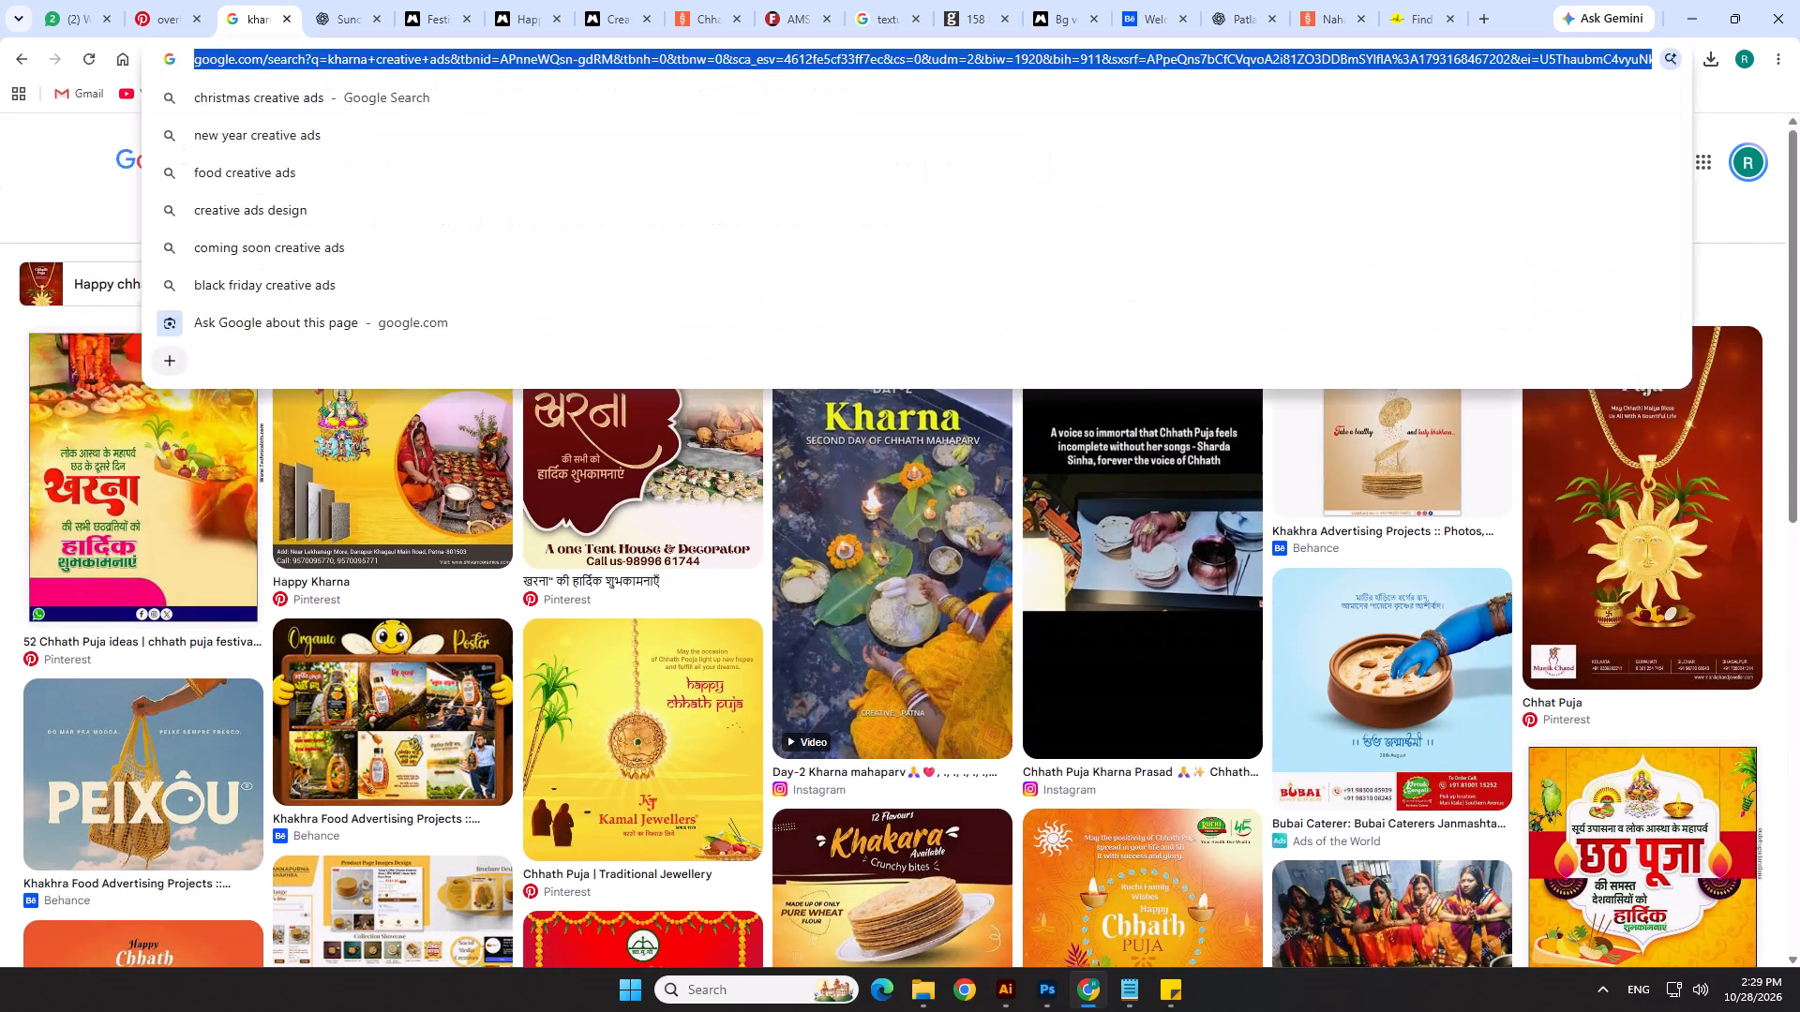
Switch to the open Behance page and create the custom feed with Graphic Design as the chosen topic.
{"action": "left_click", "coordinate": [1163, 0]}
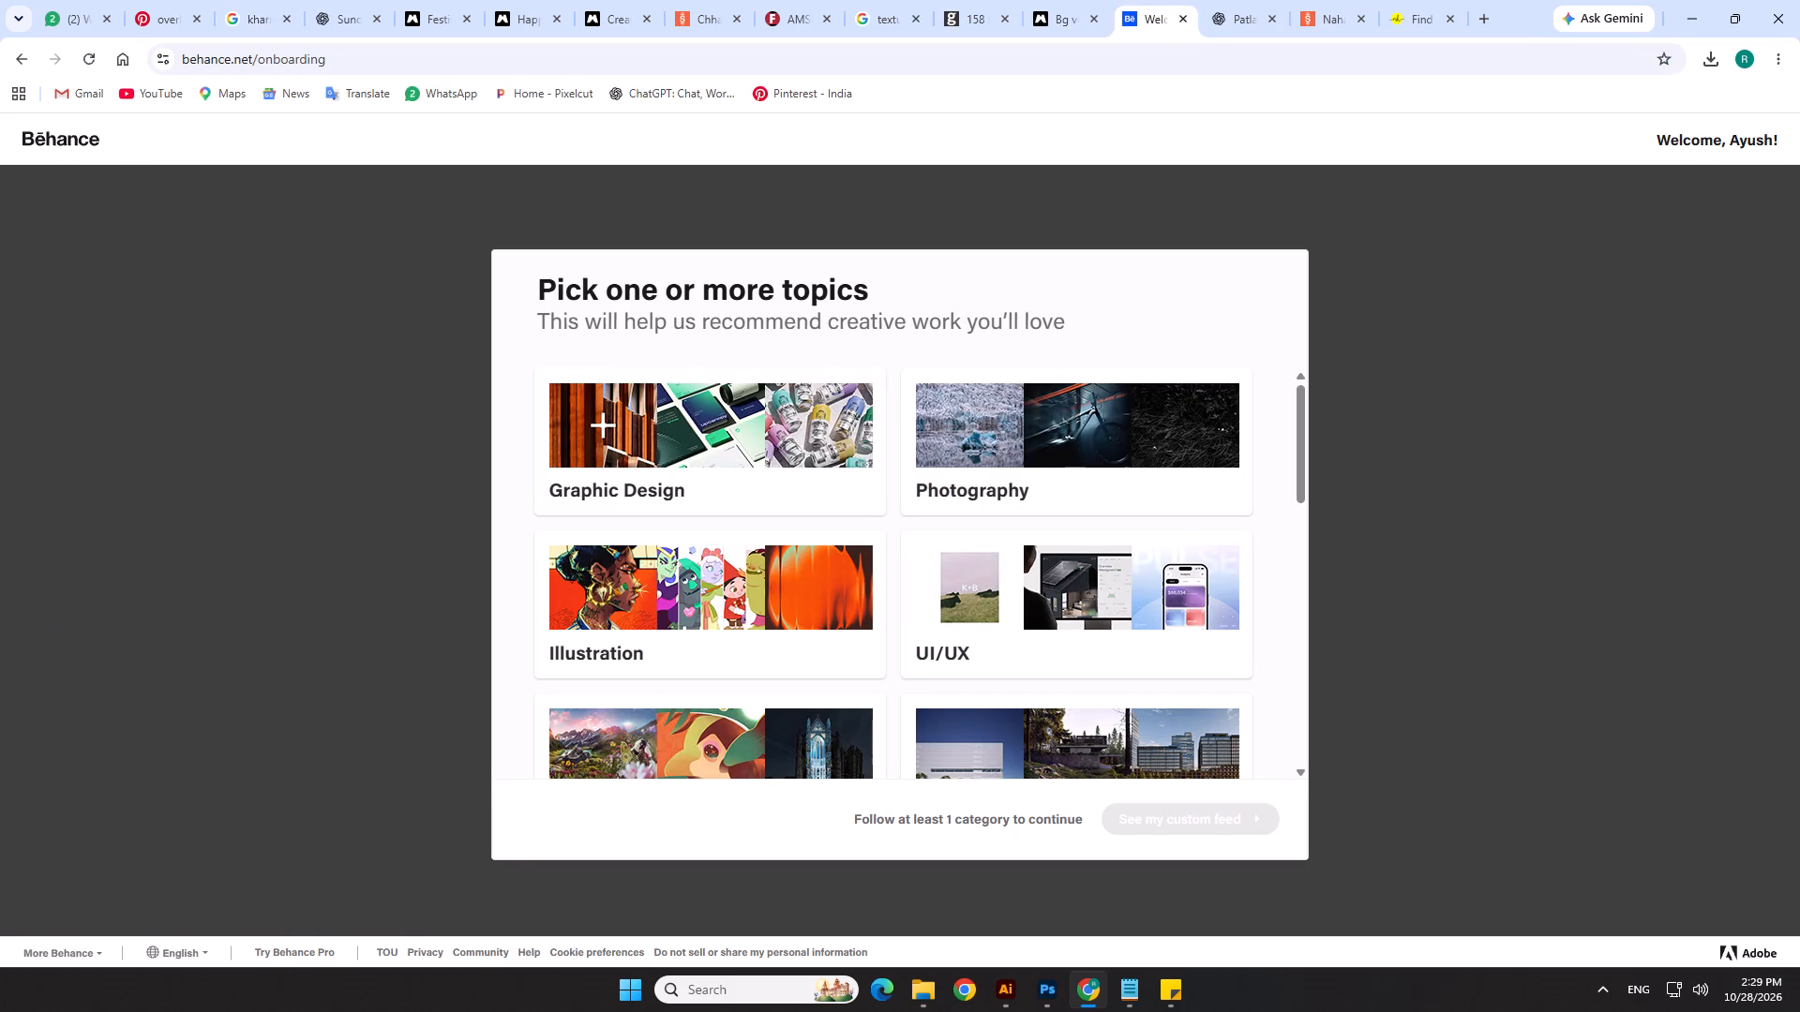
{"action": "left_click", "coordinate": [1161, 821]}
{"action": "left_click_drag", "start_coordinate": [1304, 405], "coordinate": [1307, 813]}
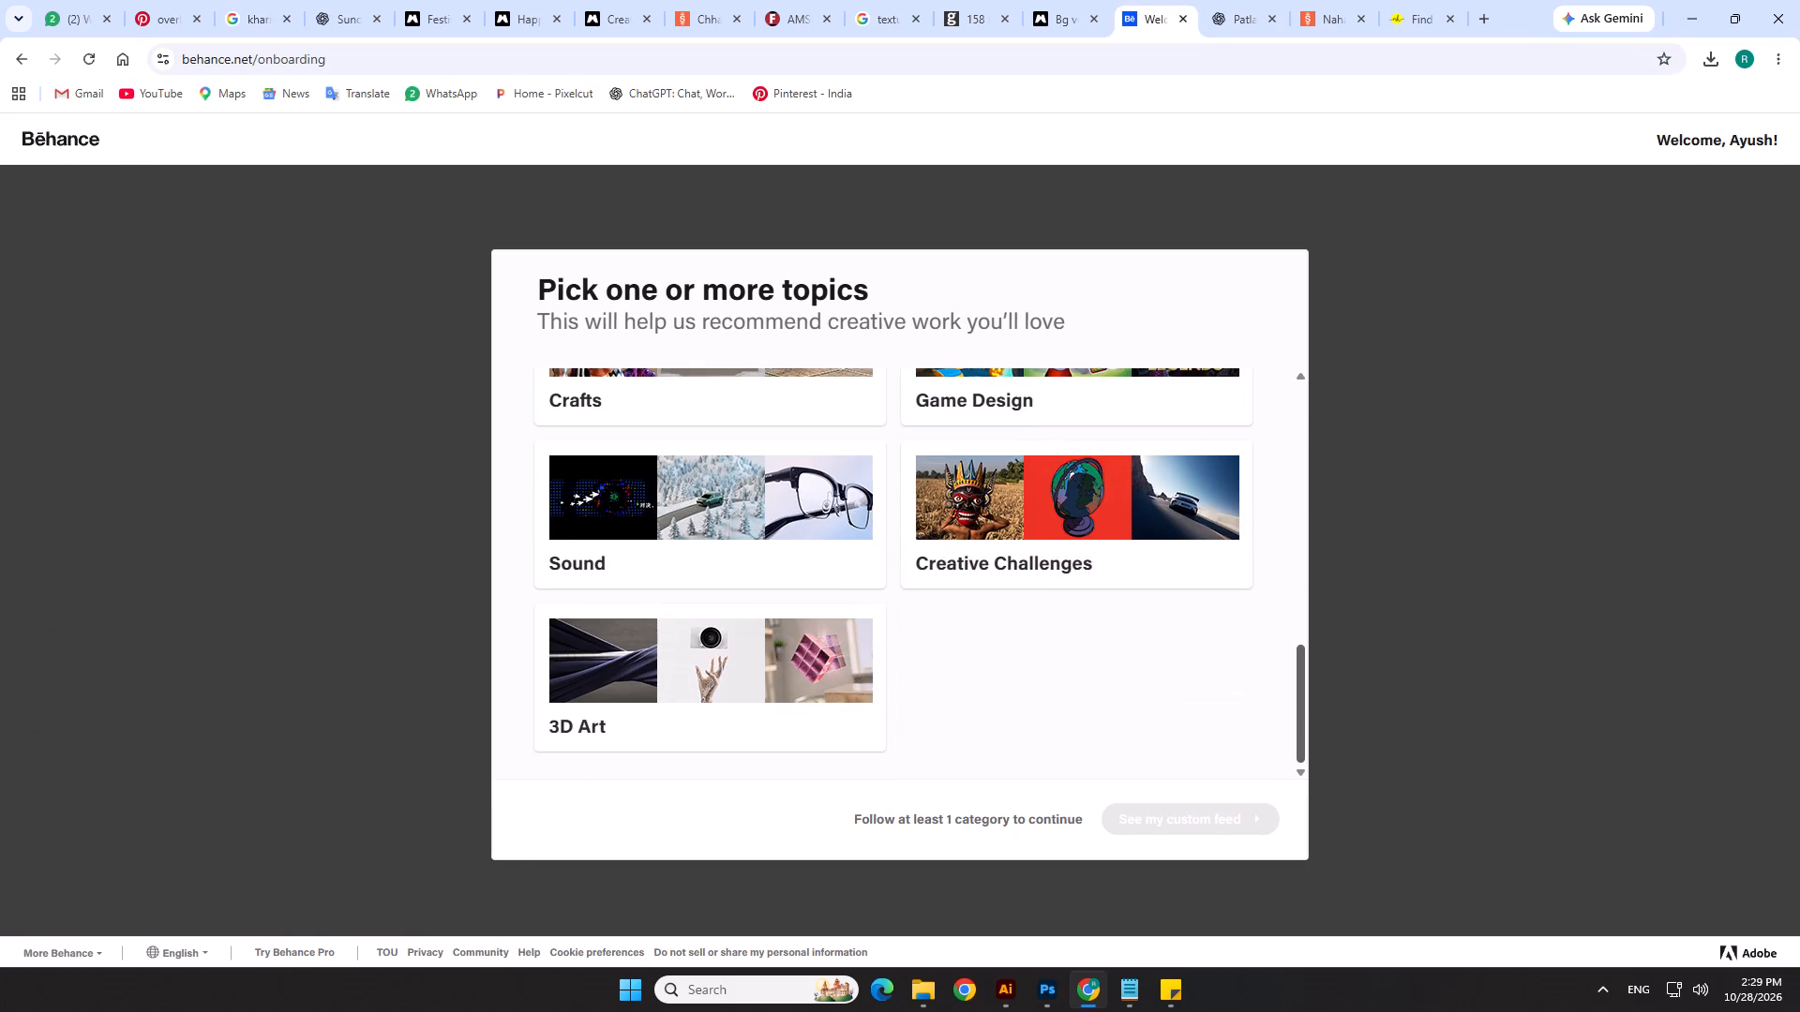
{"action": "left_click_drag", "start_coordinate": [1307, 813], "coordinate": [1307, 817]}
{"action": "scroll", "coordinate": [778, 700], "scroll_direction": "up", "scroll_amount": 16}
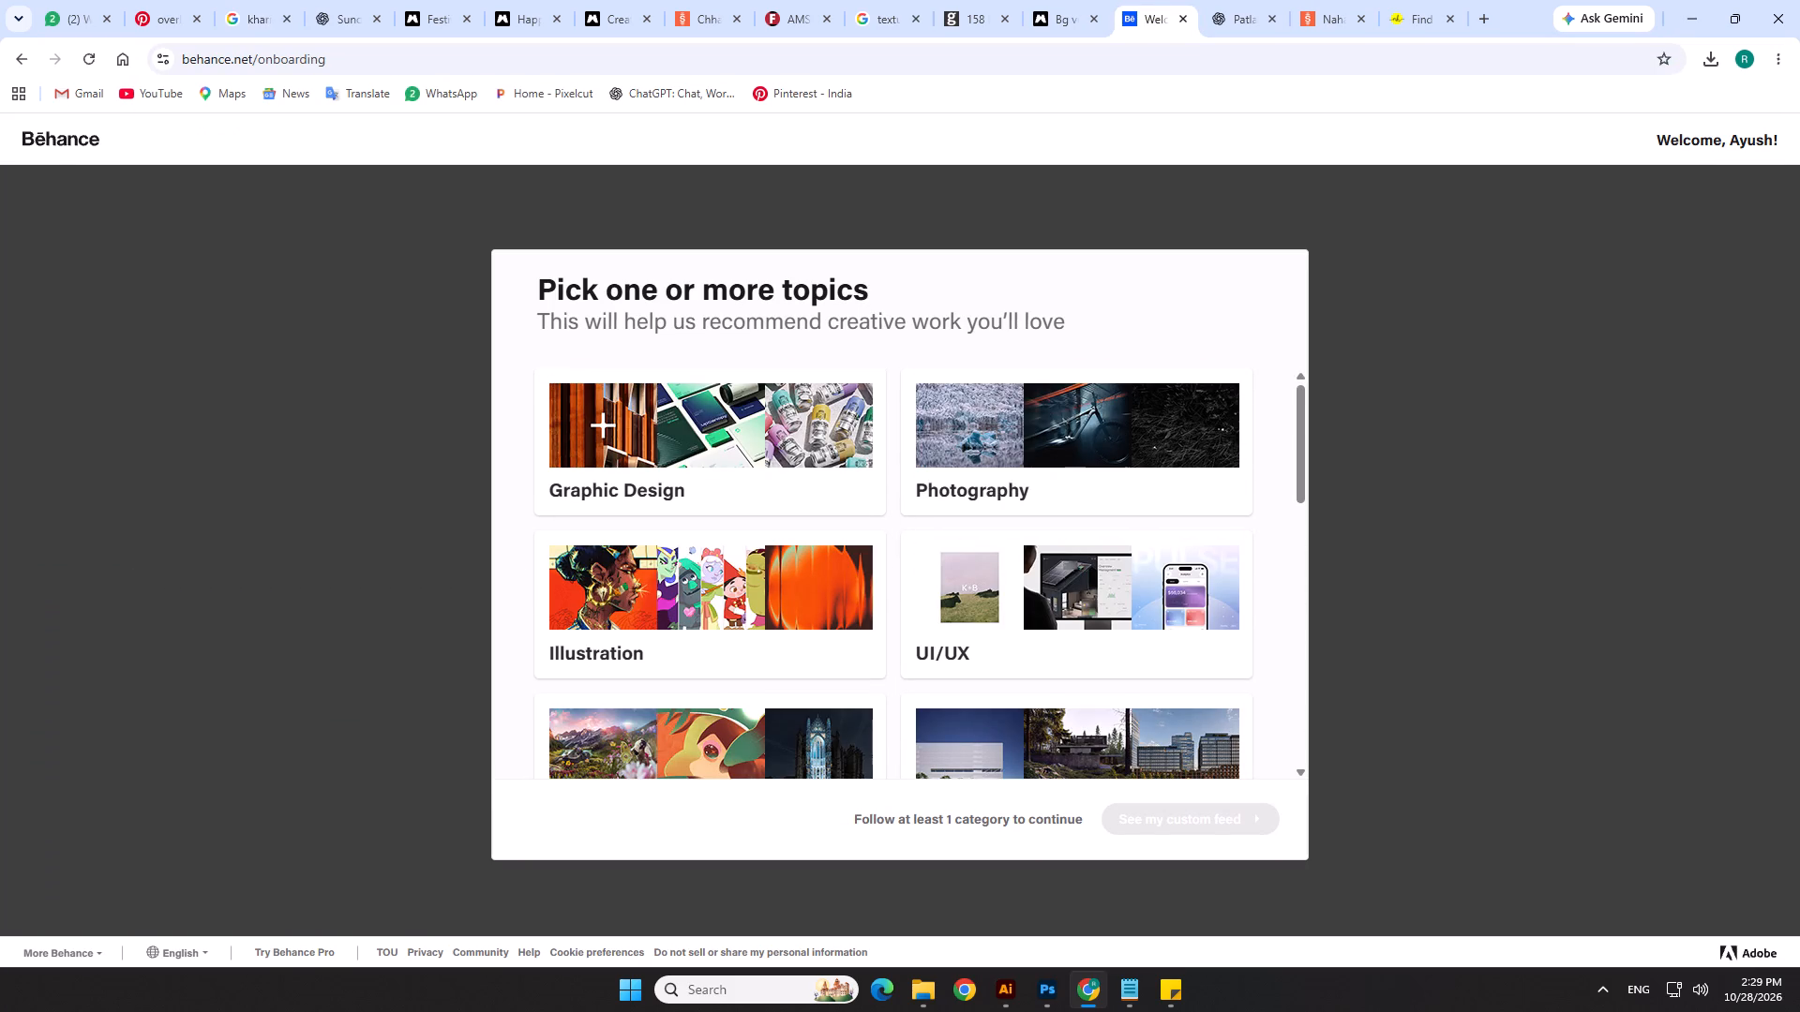
{"action": "scroll", "coordinate": [1094, 623], "scroll_direction": "down", "scroll_amount": 2}
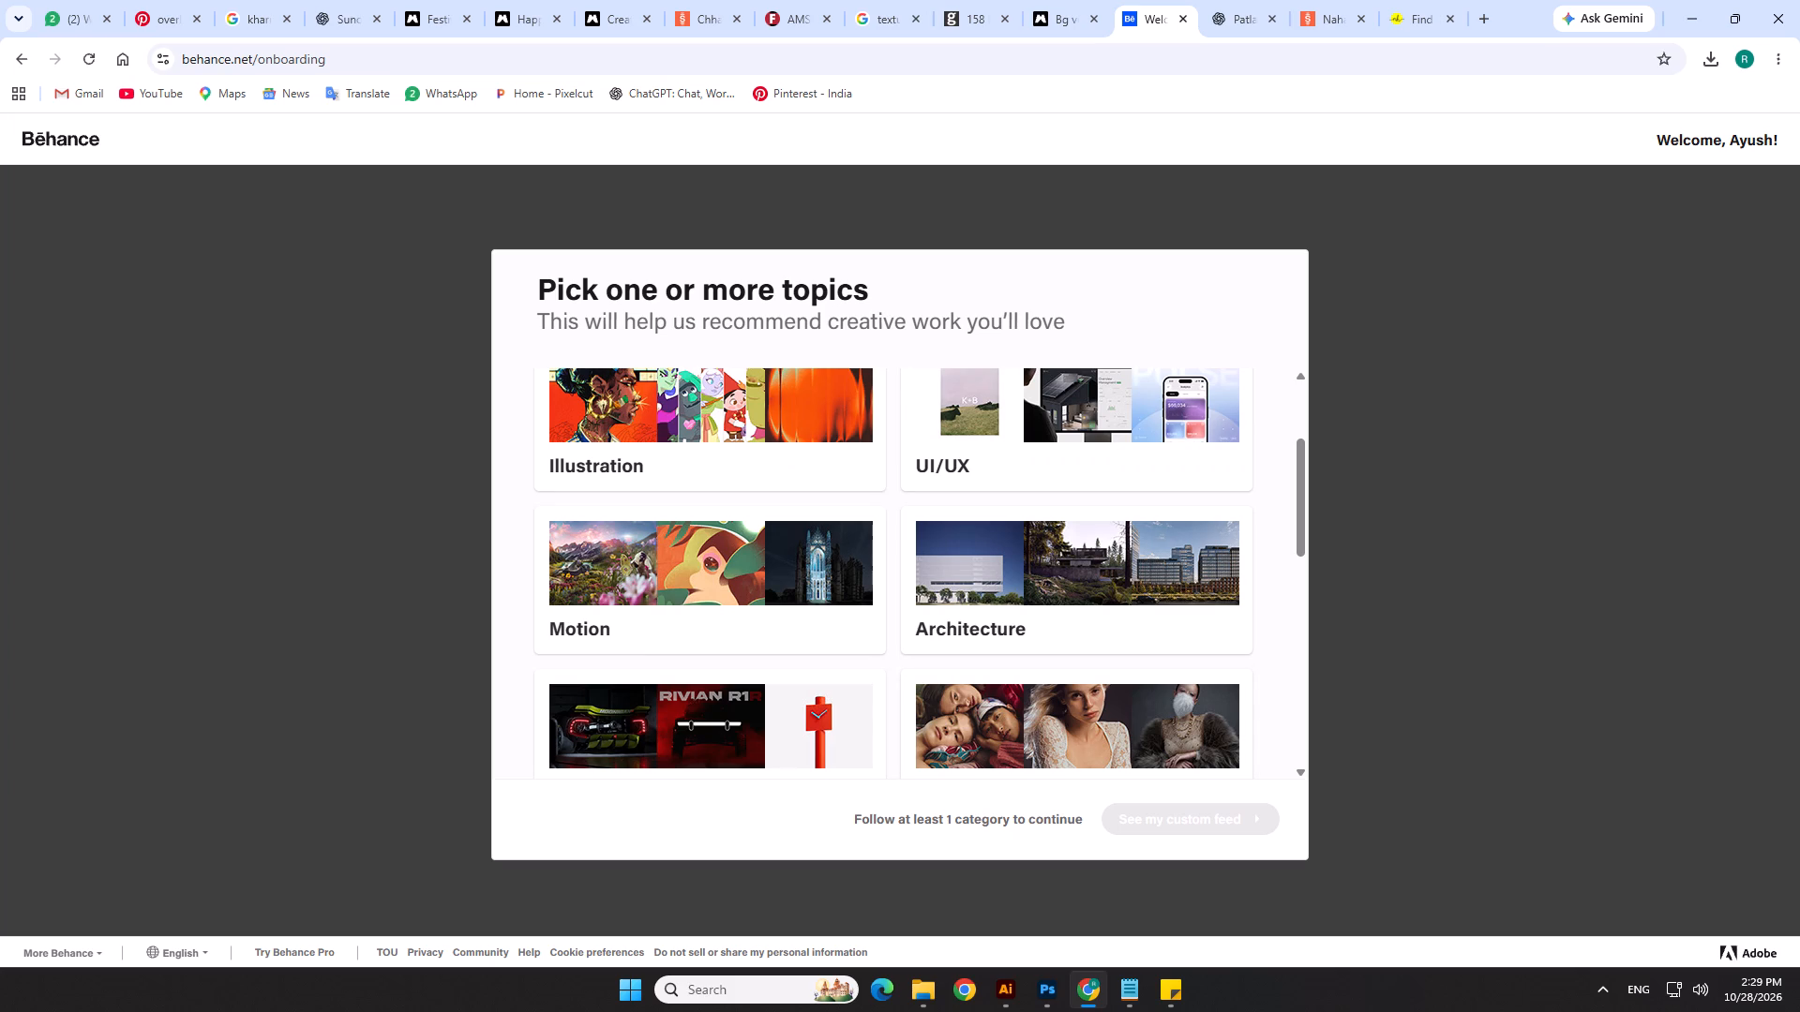
{"action": "left_click", "coordinate": [1058, 818]}
{"action": "scroll", "coordinate": [1005, 669], "scroll_direction": "up", "scroll_amount": 5}
{"action": "scroll", "coordinate": [782, 555], "scroll_direction": "up", "scroll_amount": 3}
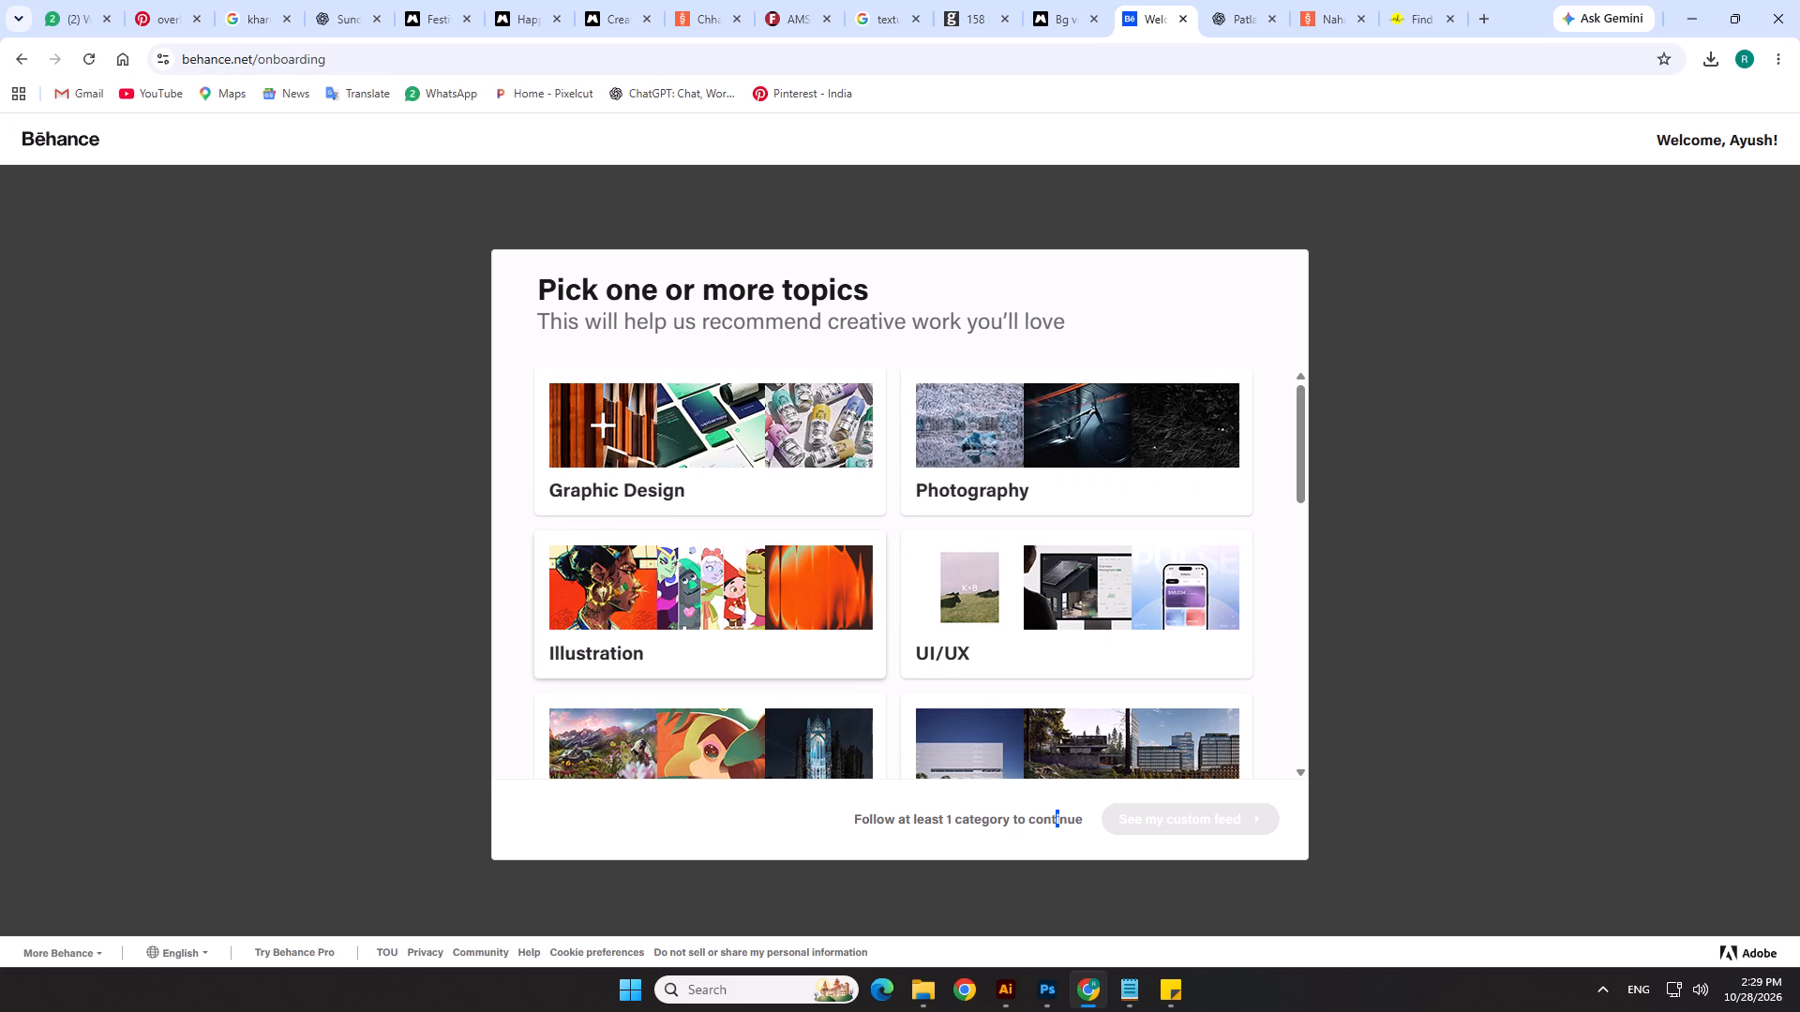
{"action": "scroll", "coordinate": [778, 552], "scroll_direction": "up", "scroll_amount": 2}
{"action": "left_click", "coordinate": [740, 417]}
{"action": "left_click", "coordinate": [1147, 821]}
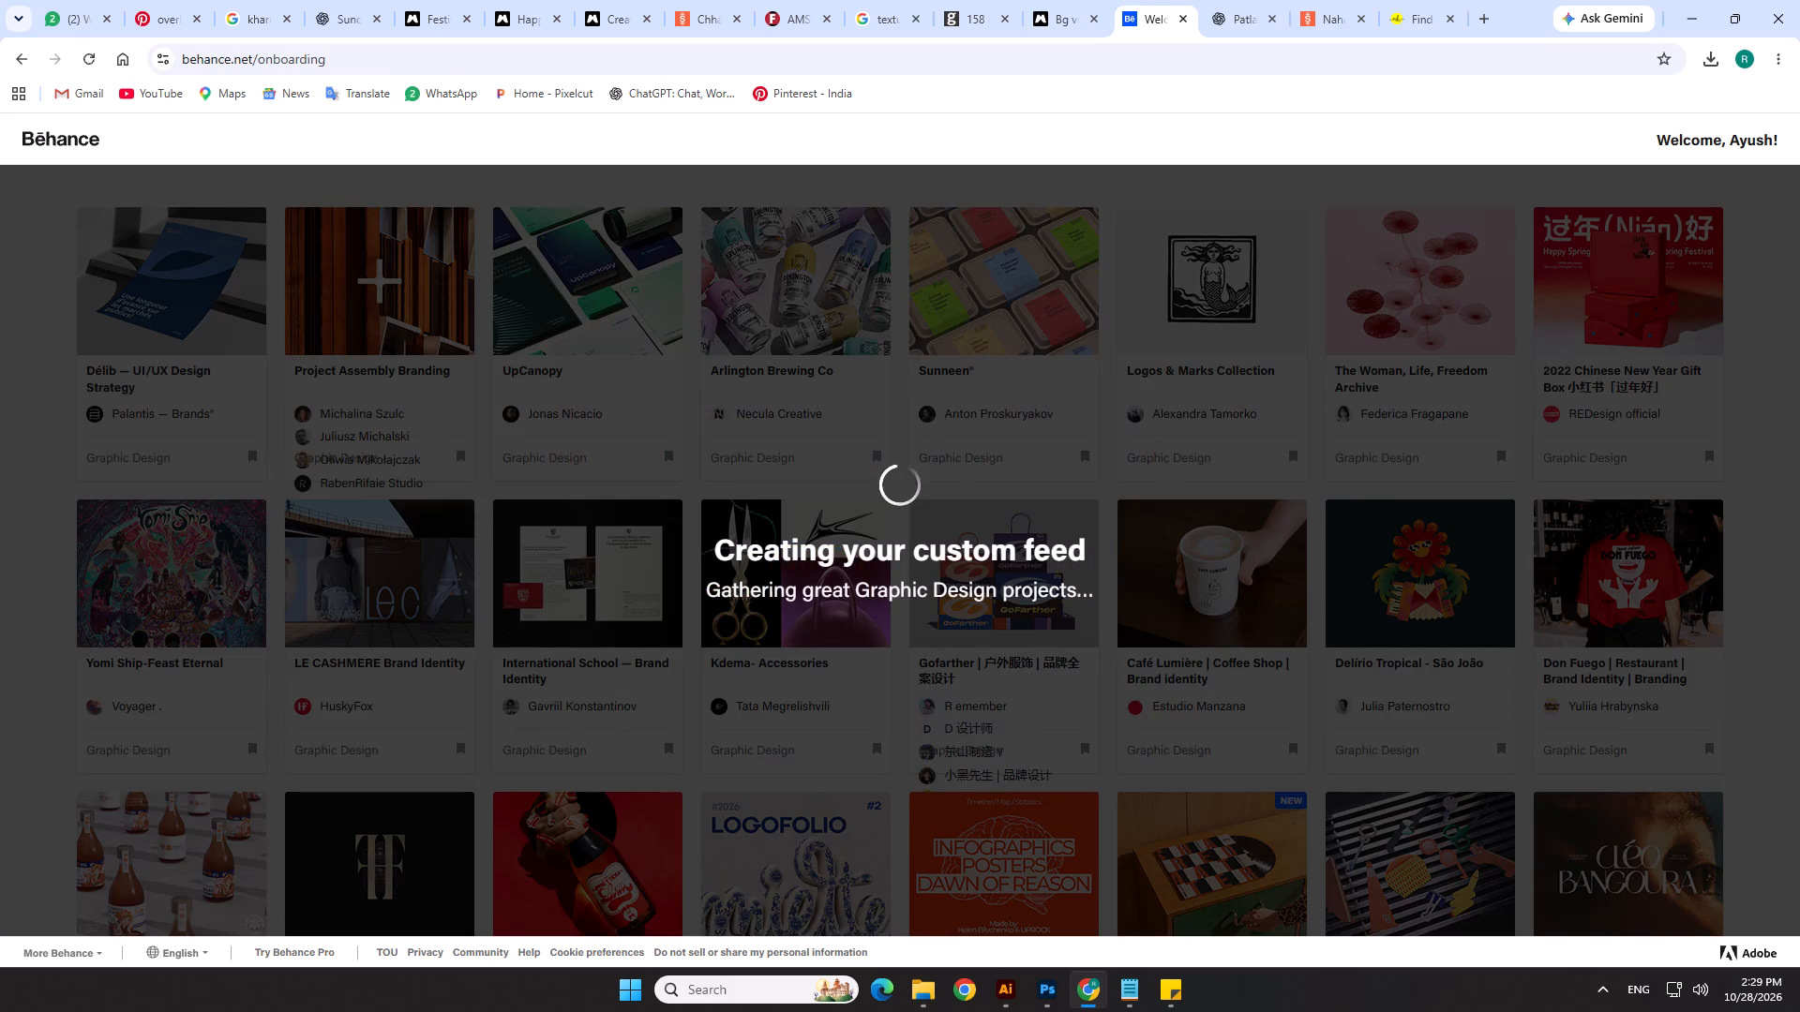
Wait for the custom feed to load and dismiss the Behance plan selection offer.
{"action": "scroll", "coordinate": [563, 166], "scroll_direction": "up", "scroll_amount": 1}
{"action": "scroll", "coordinate": [649, 920], "scroll_direction": "down", "scroll_amount": 3}
{"action": "scroll", "coordinate": [707, 713], "scroll_direction": "up", "scroll_amount": 8}
{"action": "left_click", "coordinate": [340, 204]}
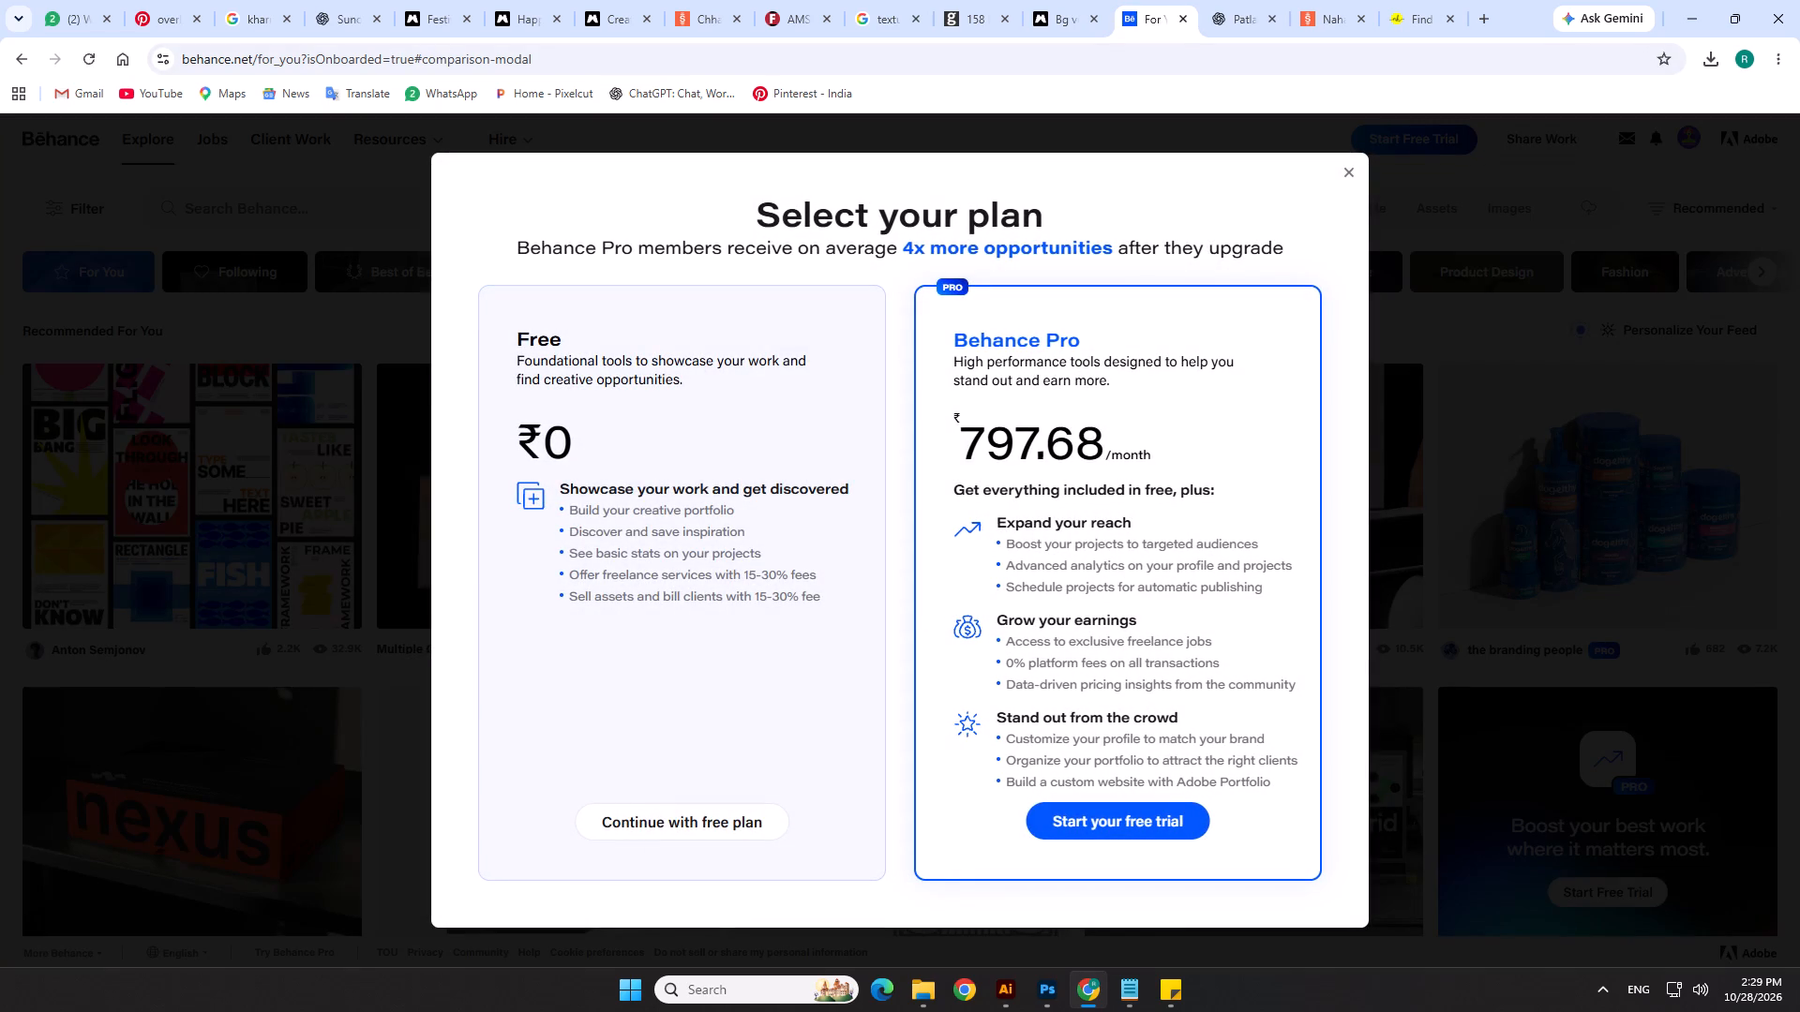
{"action": "left_click", "coordinate": [1344, 173]}
Search Behance projects for "Chhath puja" and look through the results for poster references.
{"action": "left_click", "coordinate": [226, 199]}
{"action": "left_click", "coordinate": [232, 215]}
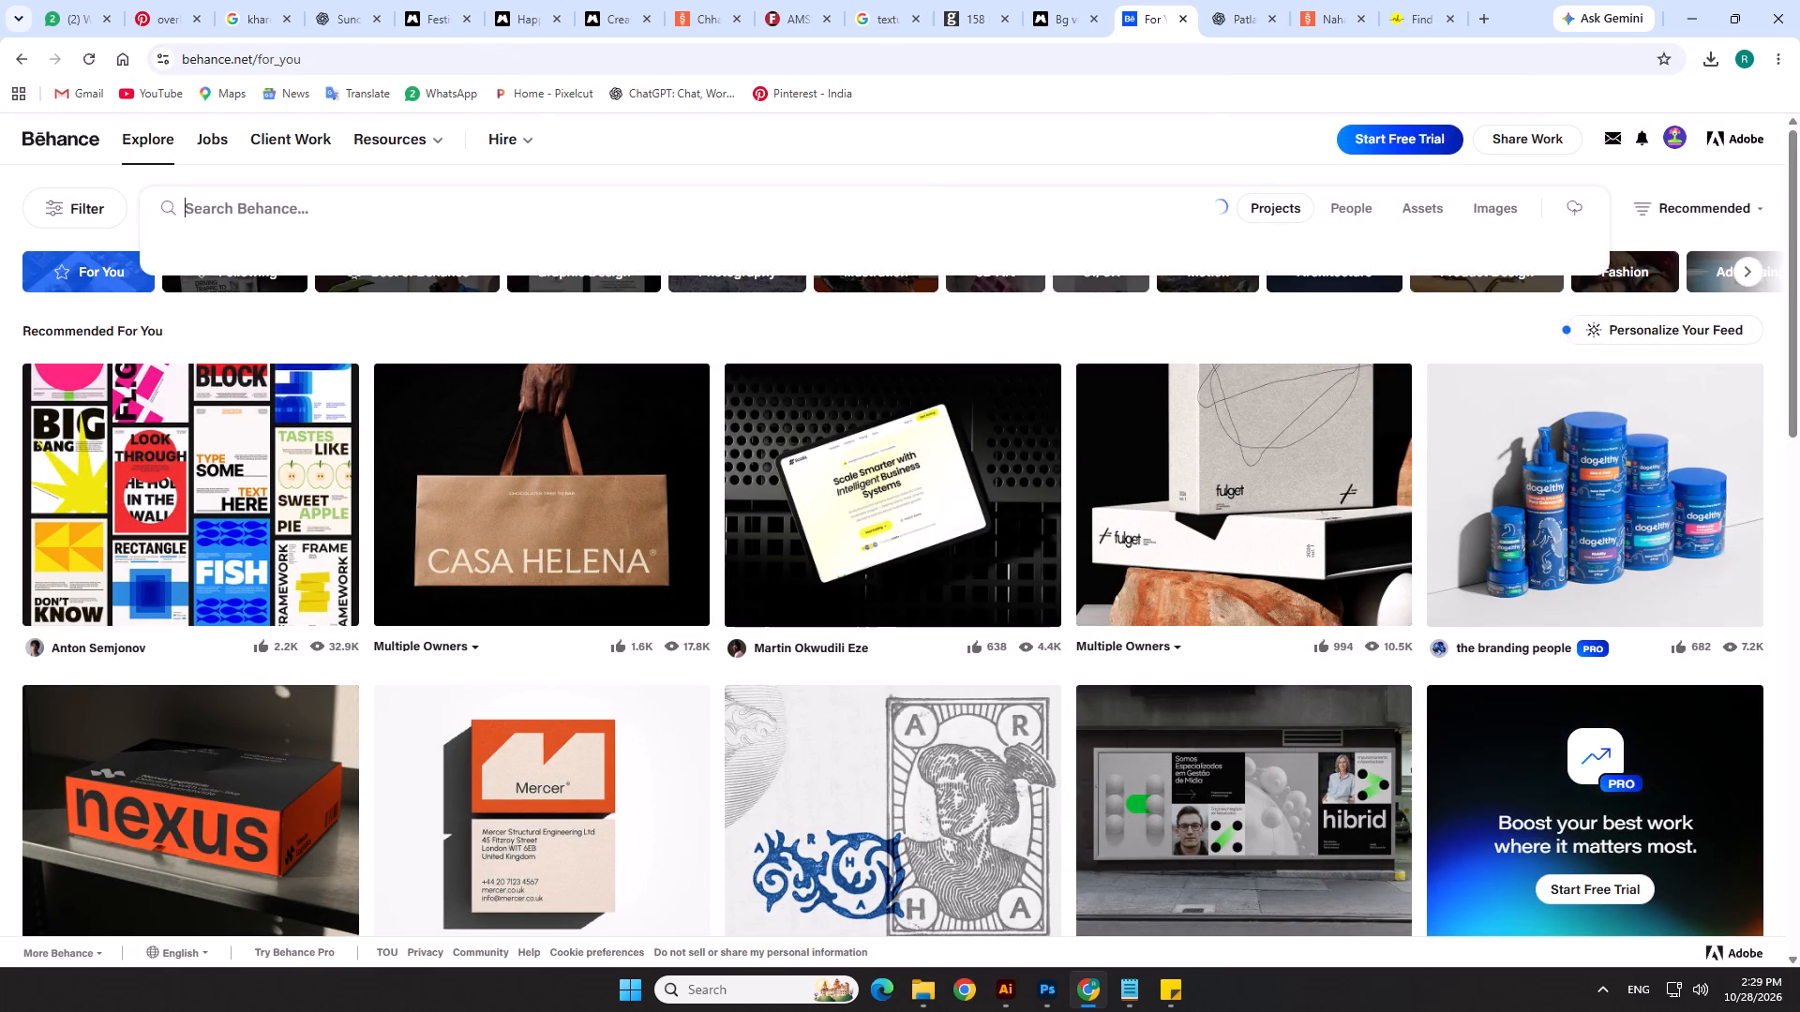
{"action": "type", "text": "Chhath puja"}
{"action": "key", "text": "Return"}
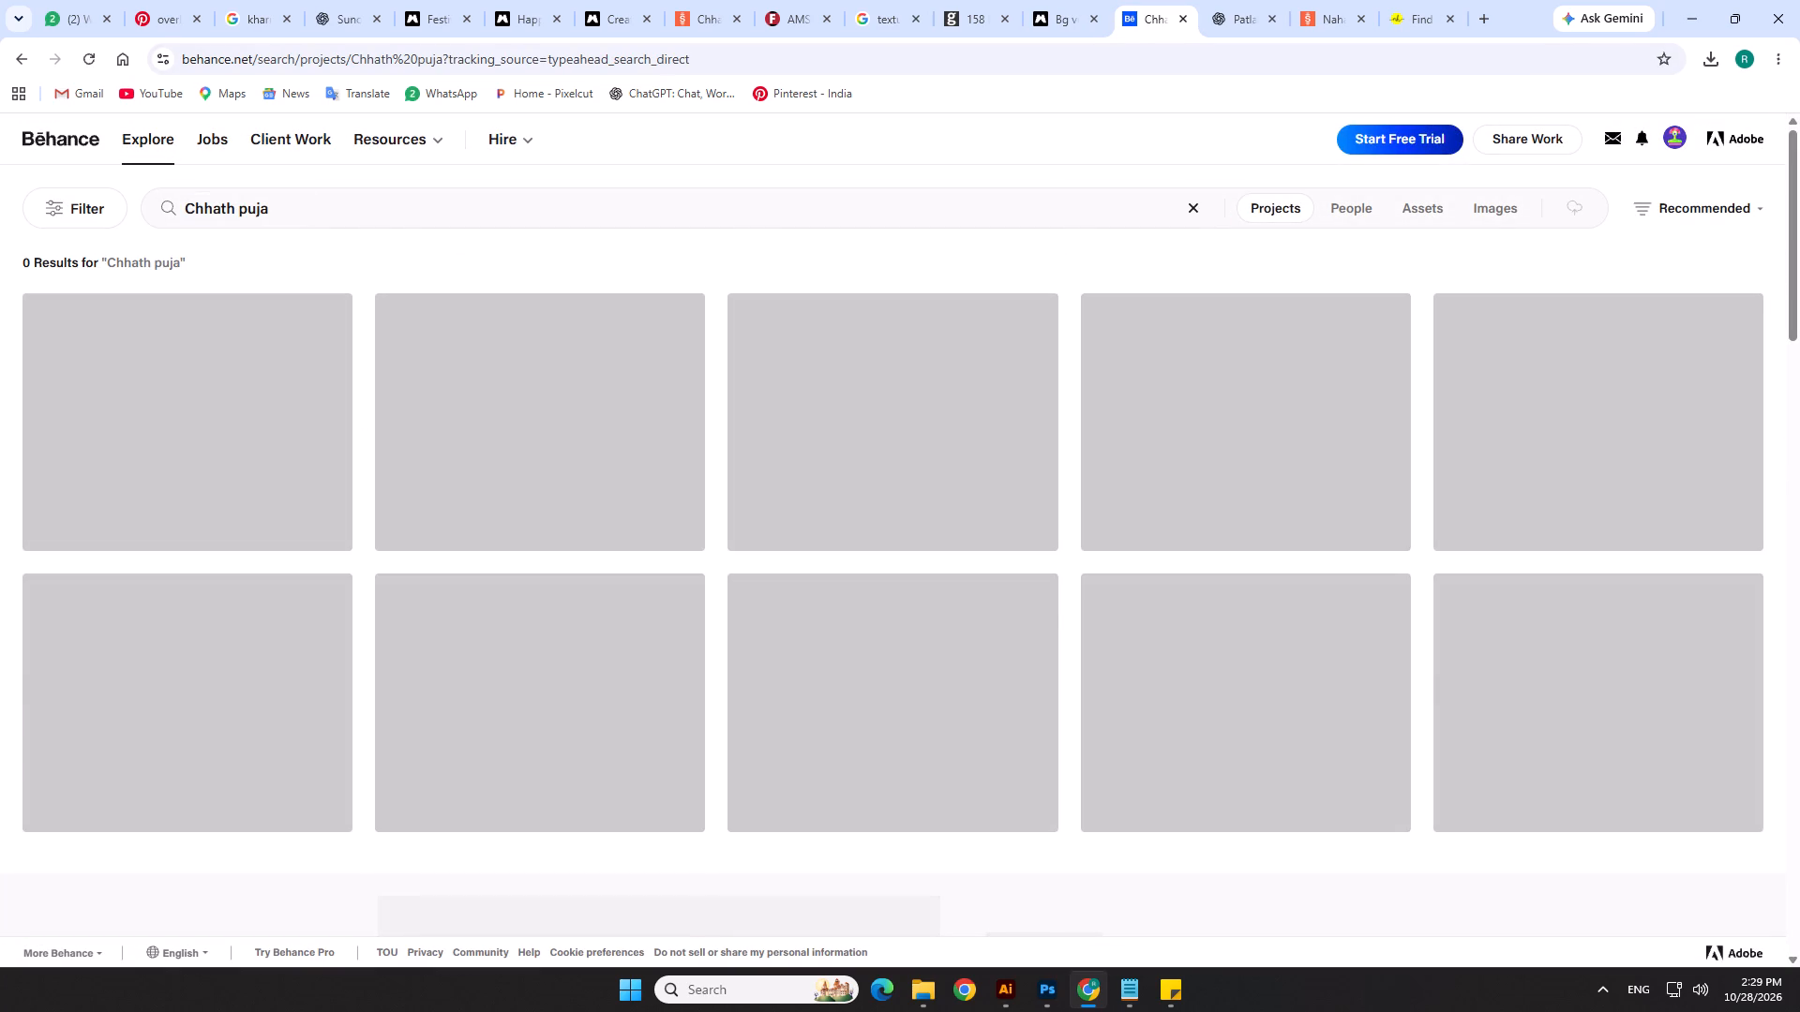
{"action": "left_click", "coordinate": [1350, 290]}
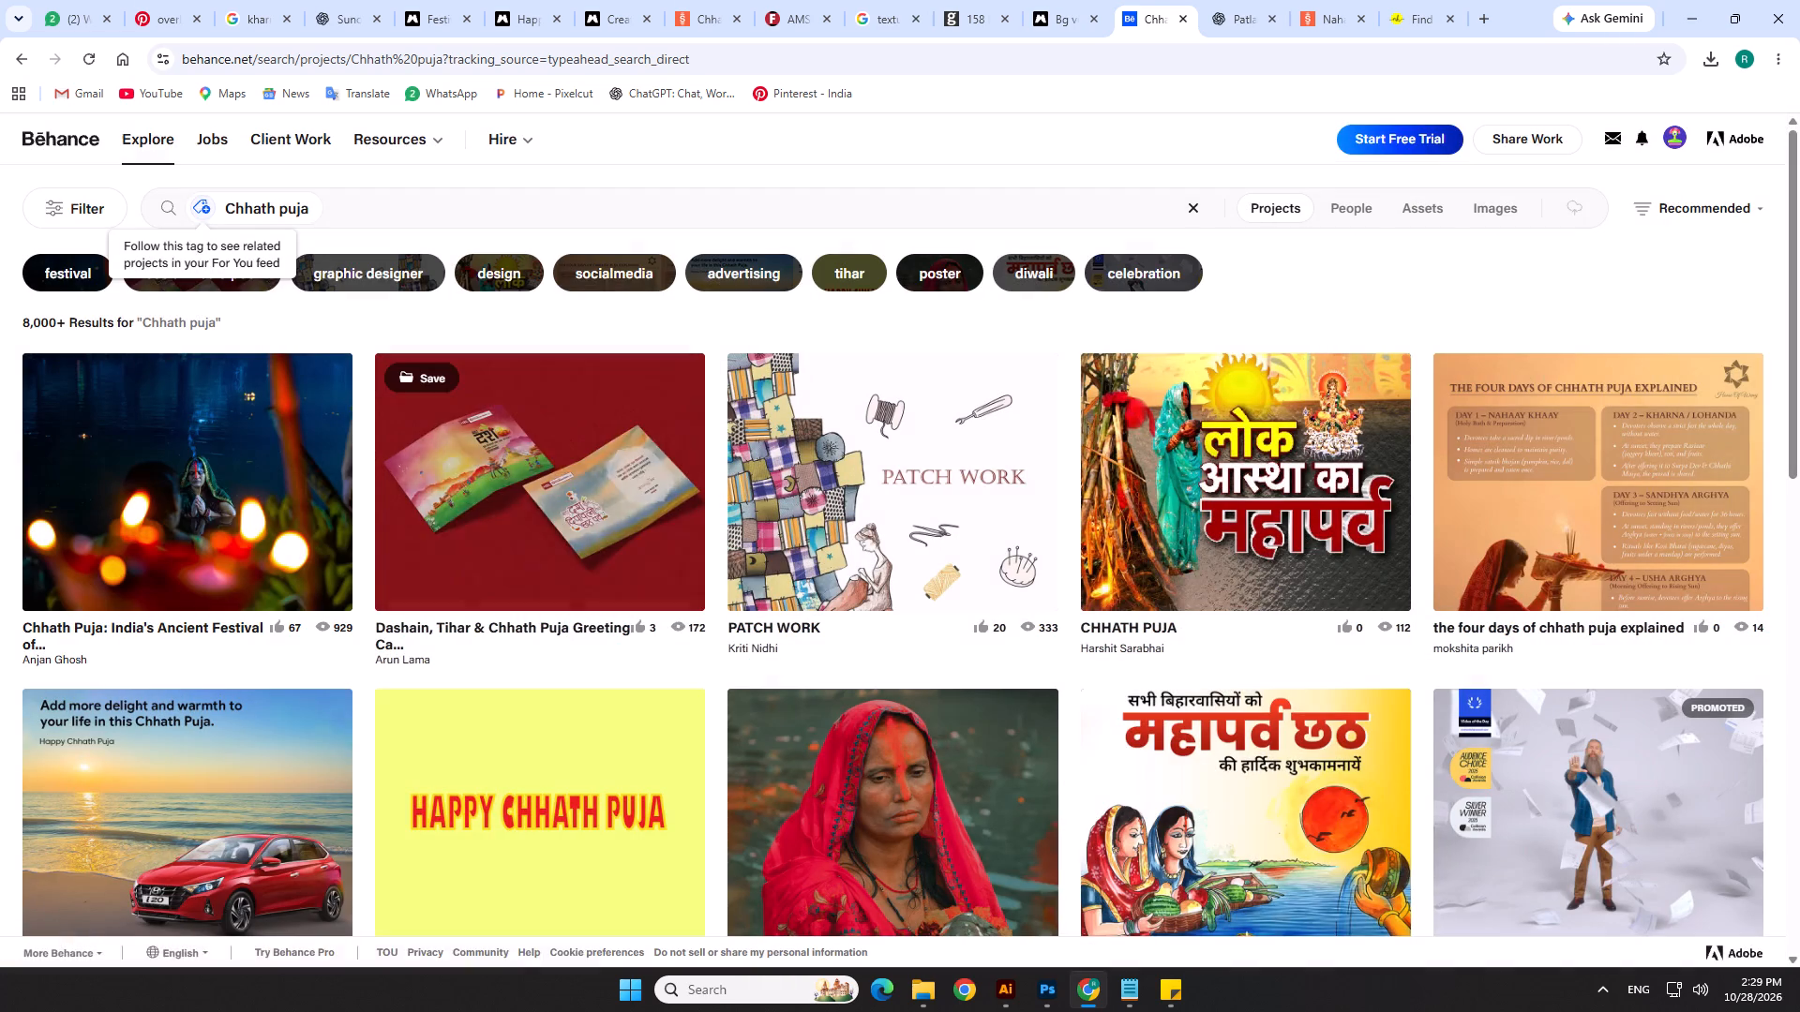
{"action": "scroll", "coordinate": [598, 590], "scroll_direction": "down", "scroll_amount": 3}
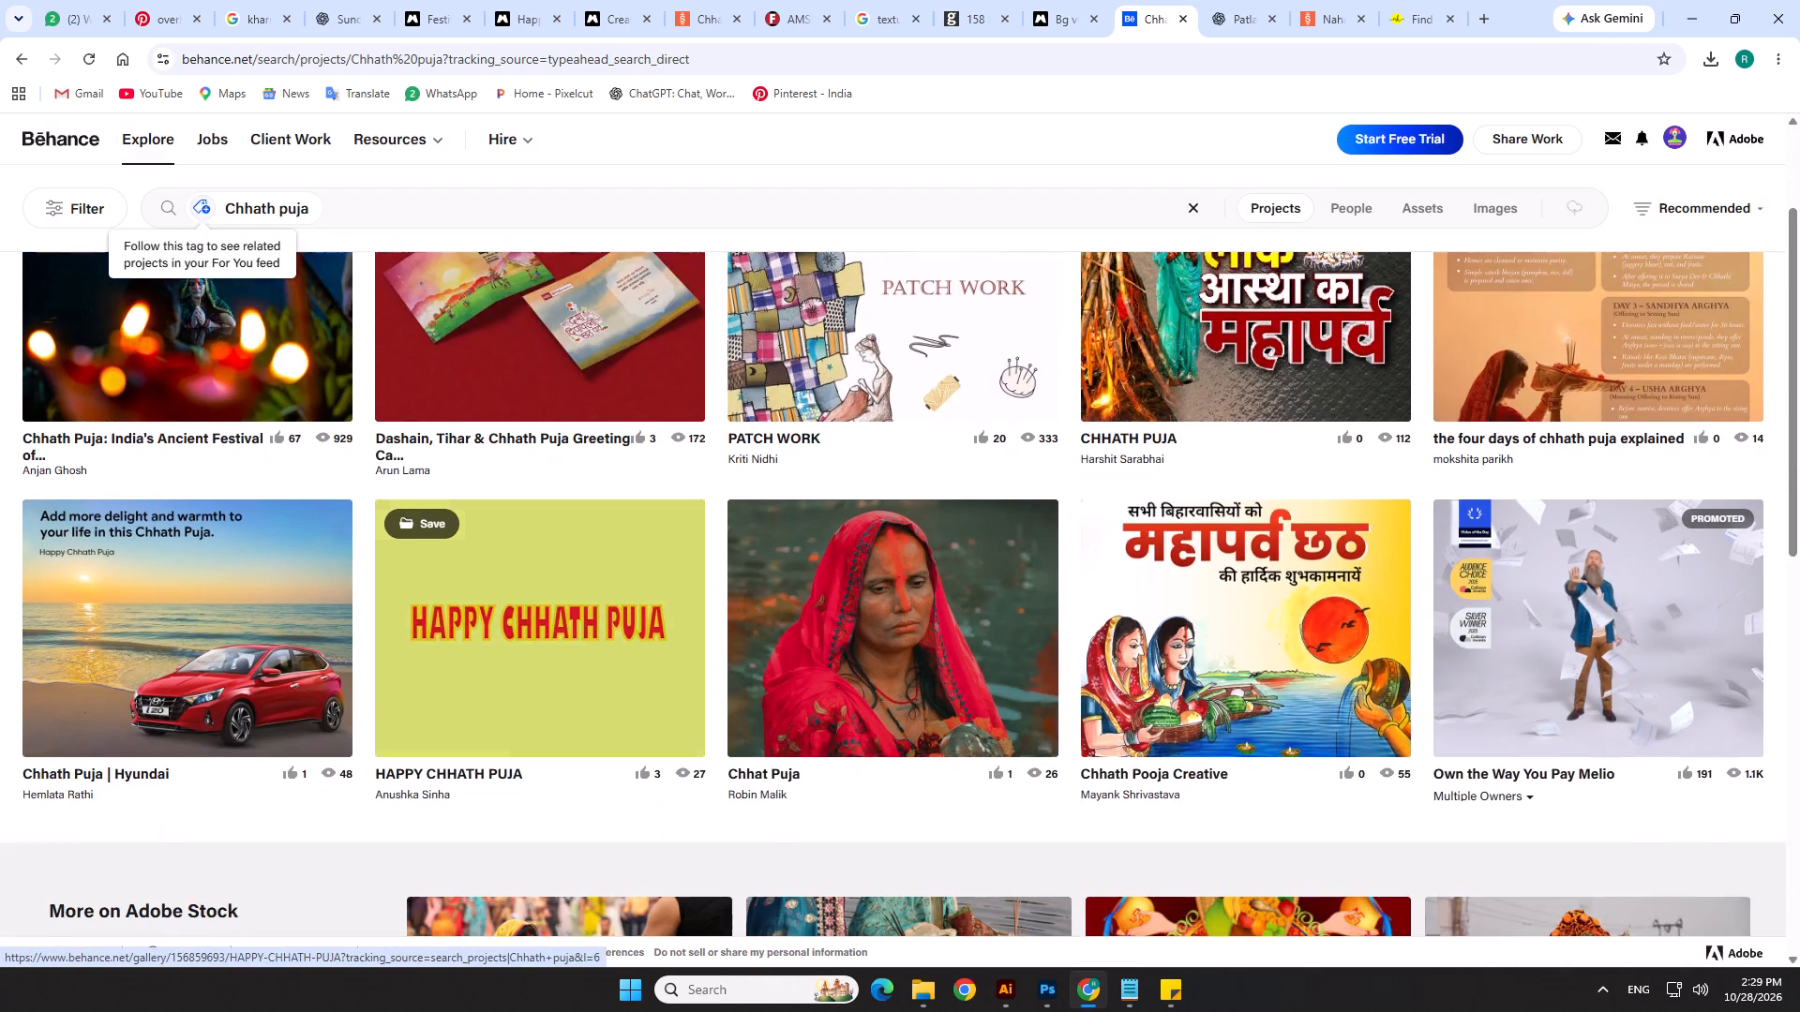
{"action": "scroll", "coordinate": [617, 592], "scroll_direction": "down", "scroll_amount": 7}
Switch the Behance search to the suggested "Chhath puja graphic designer" and look through the resulting projects.
{"action": "left_click", "coordinate": [396, 199]}
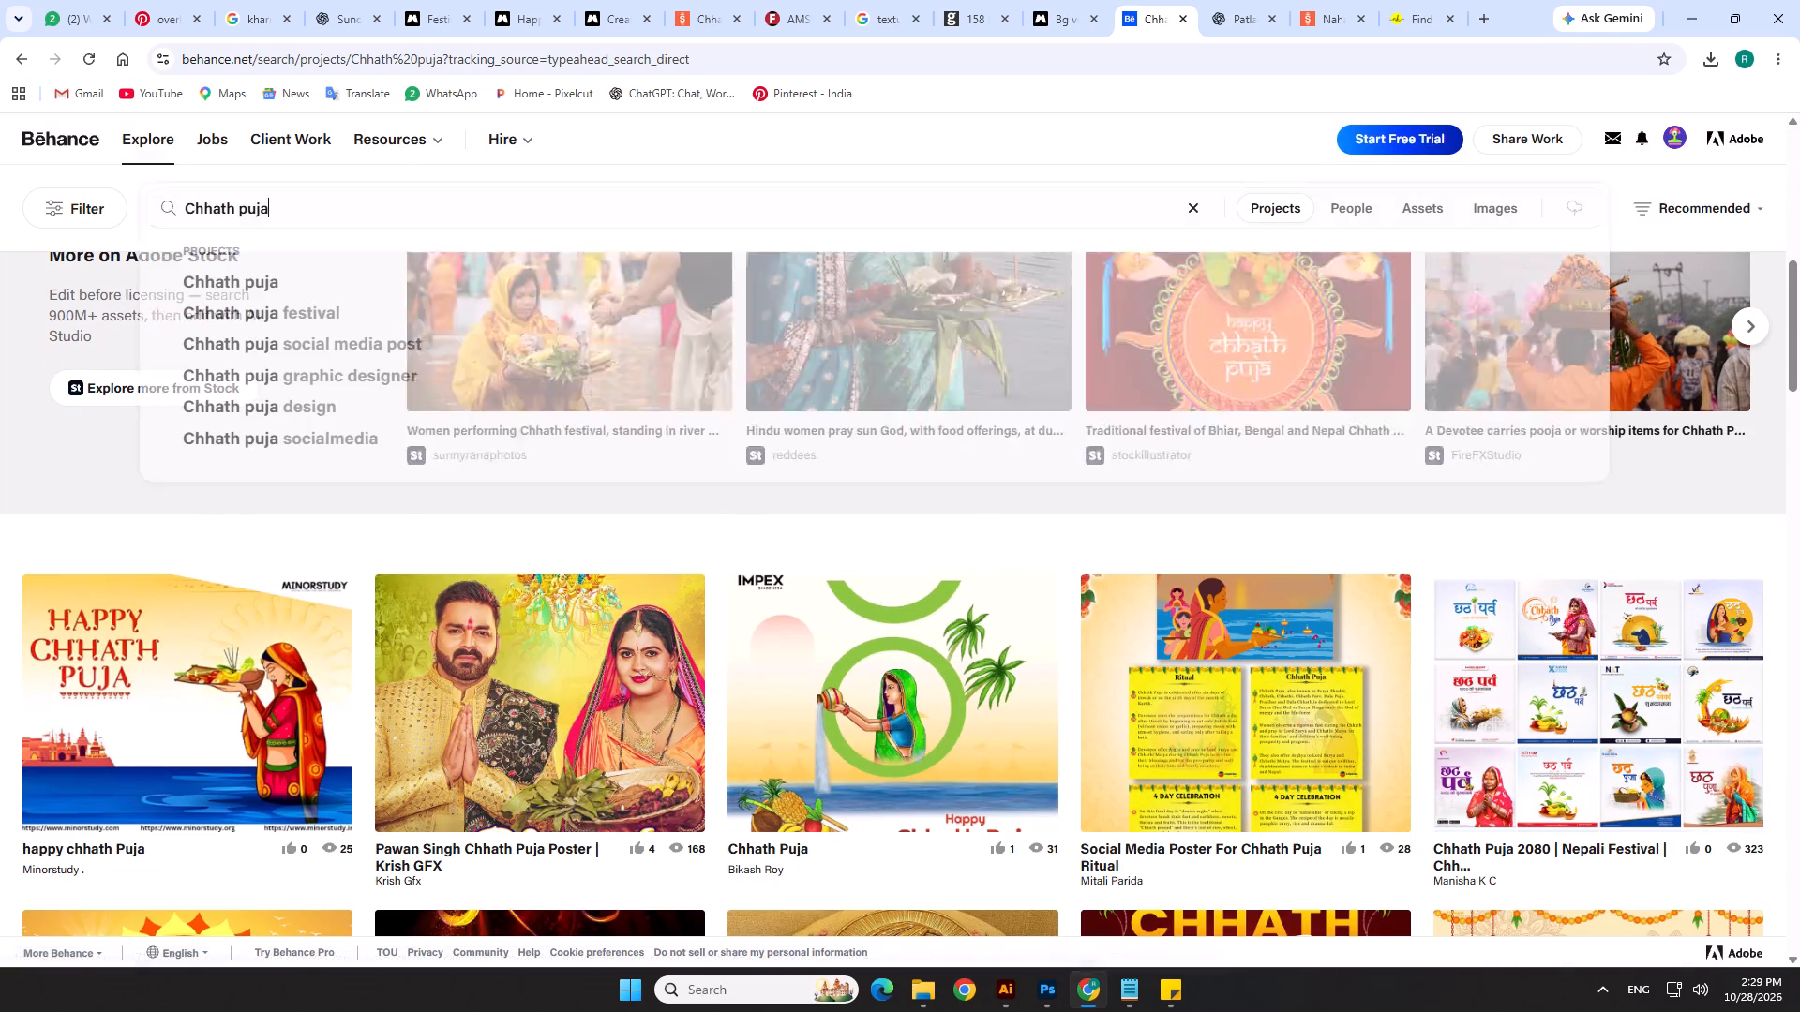
{"action": "left_click", "coordinate": [350, 381]}
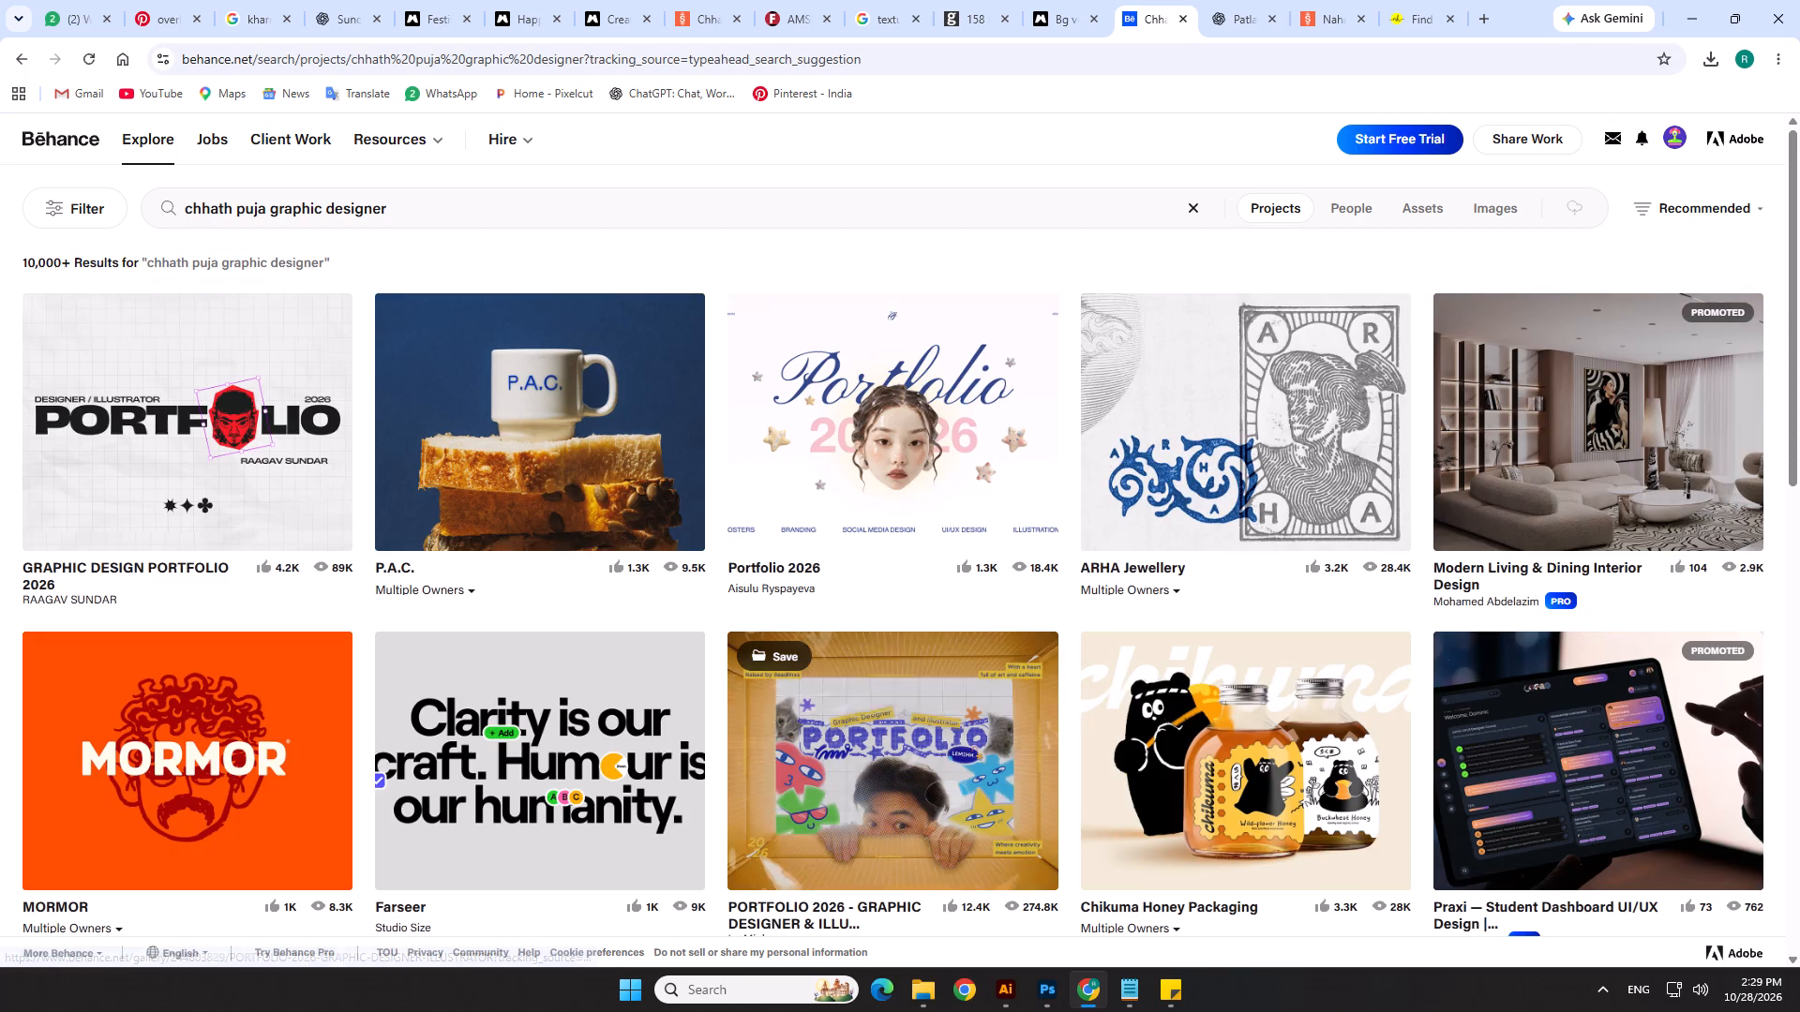
{"action": "scroll", "coordinate": [944, 666], "scroll_direction": "down", "scroll_amount": 8}
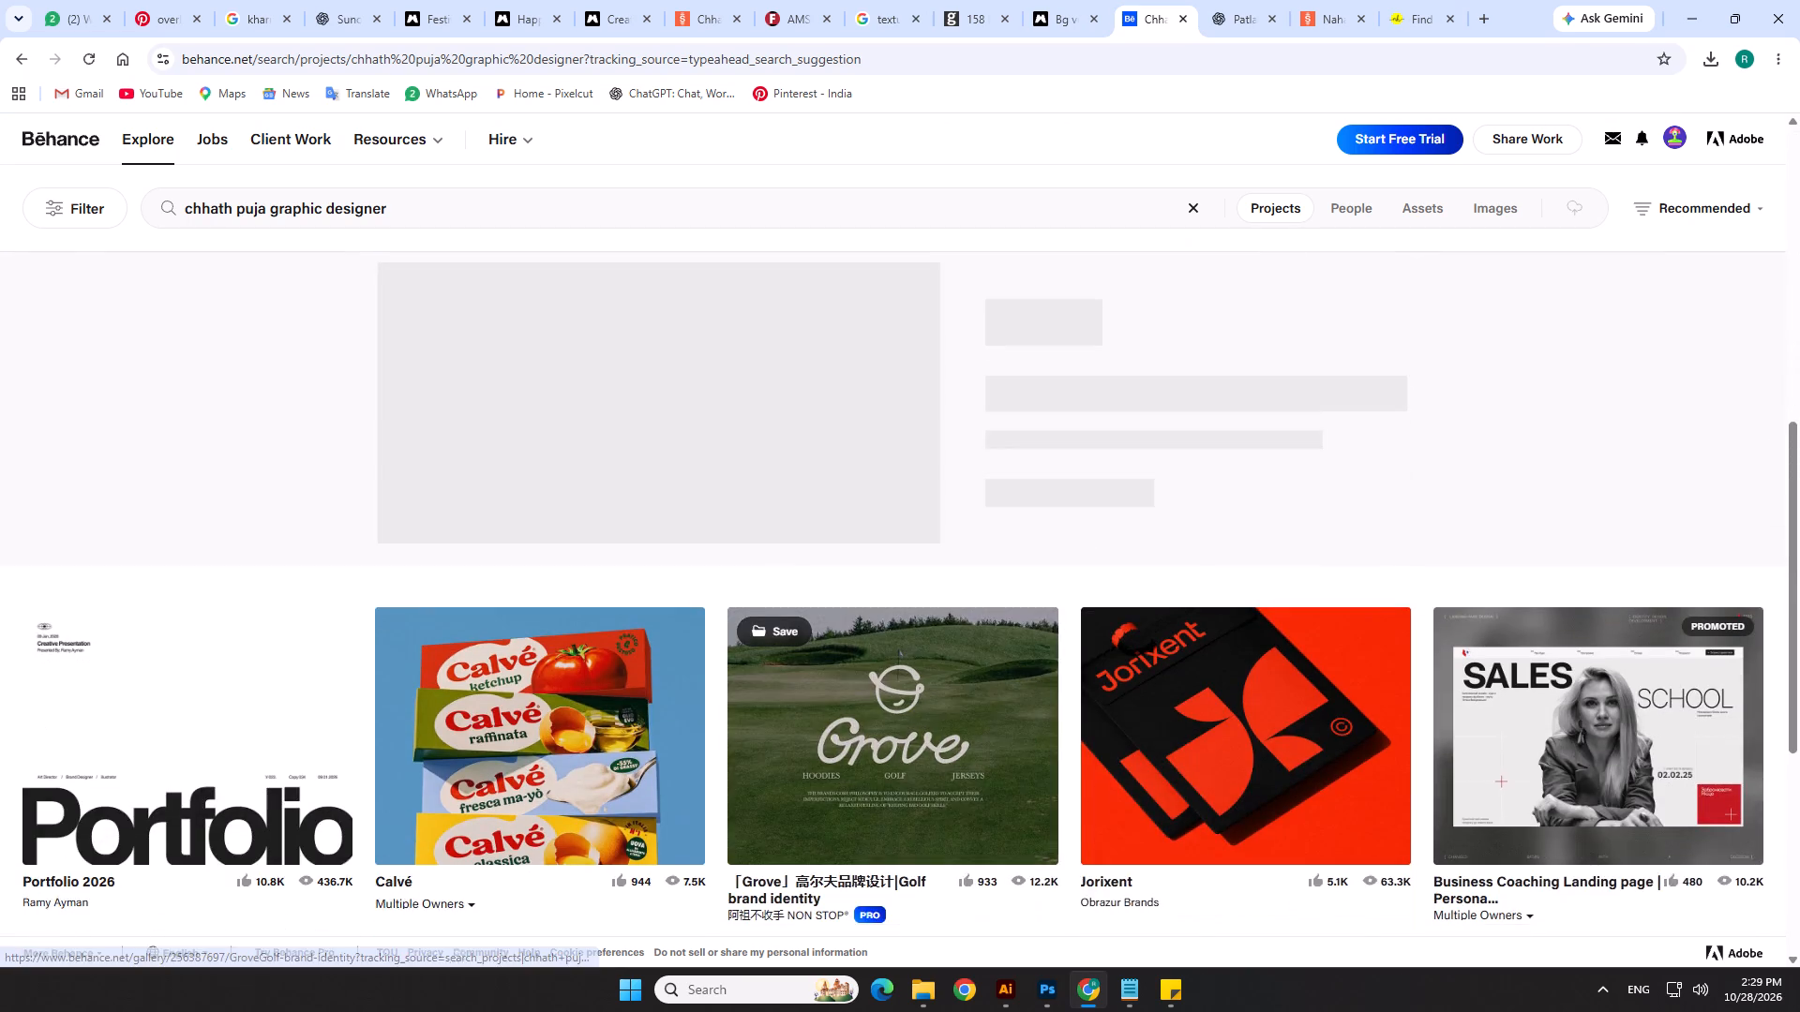
{"action": "scroll", "coordinate": [941, 653], "scroll_direction": "down", "scroll_amount": 7}
Change the Behance search to "chhath puja festival" and look through the first projects for poster references.
{"action": "left_click", "coordinate": [423, 216]}
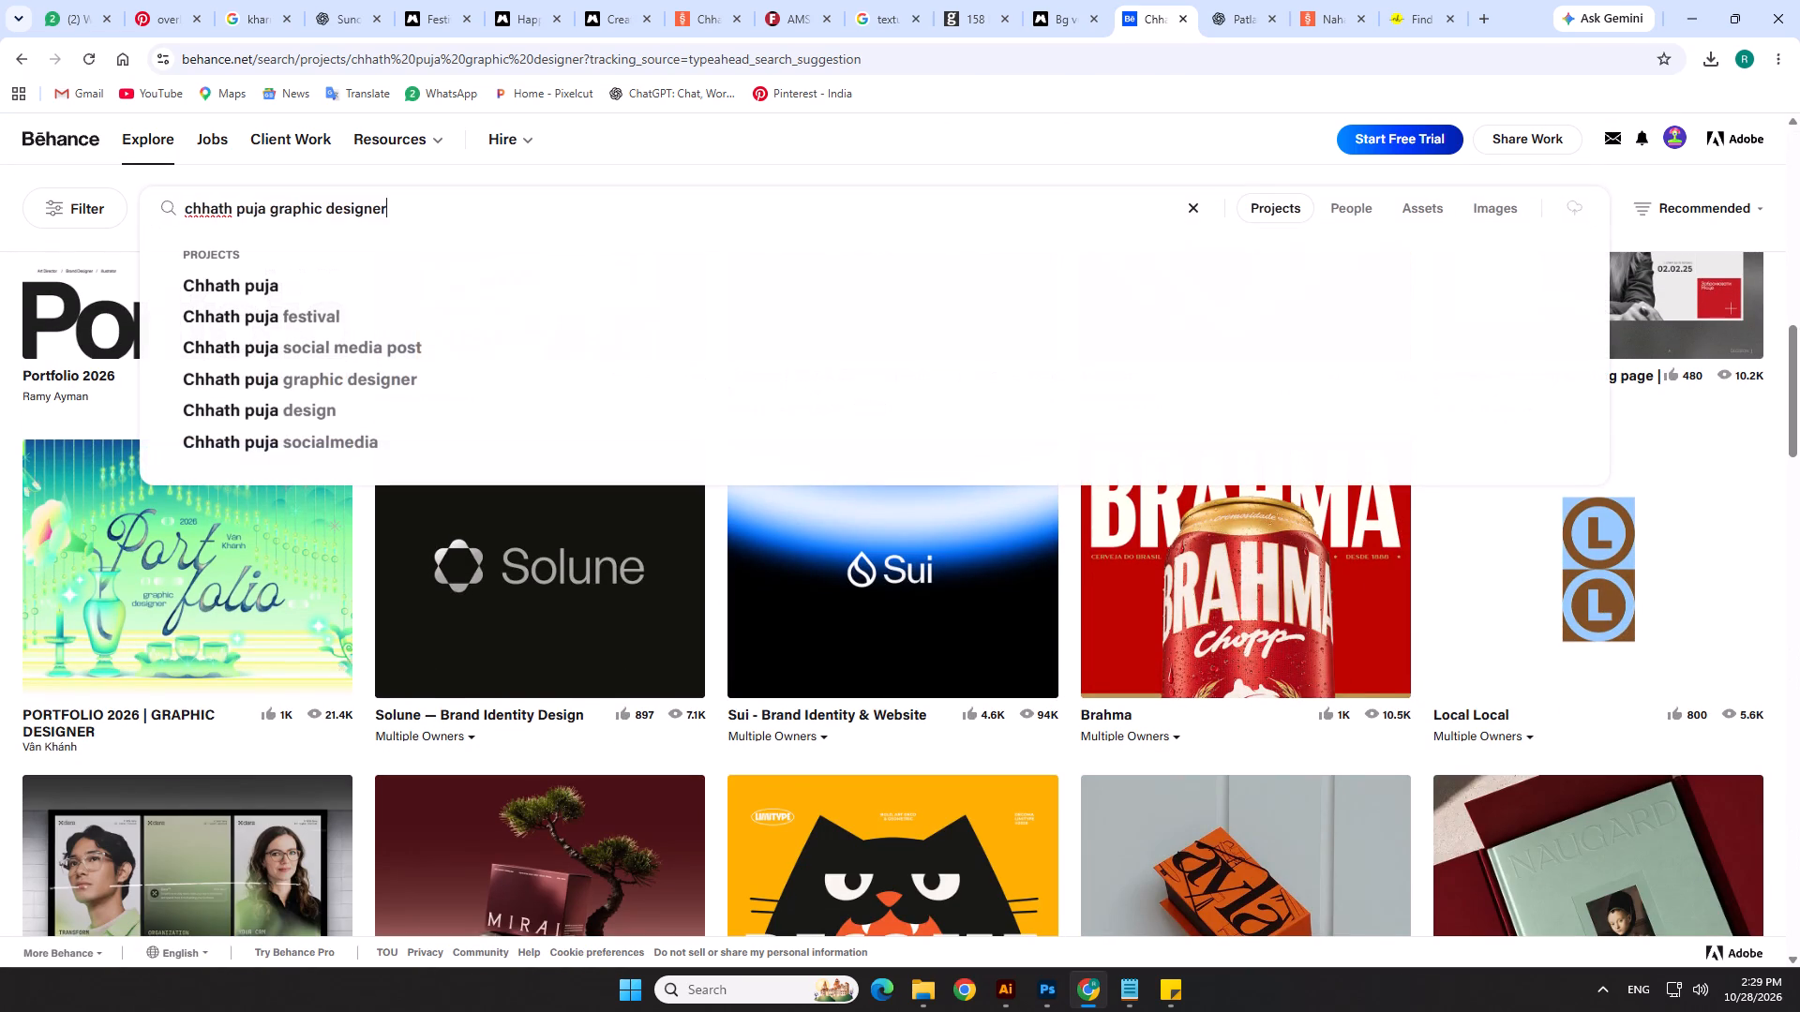
{"action": "left_click_drag", "start_coordinate": [423, 212], "coordinate": [269, 231]}
{"action": "key", "text": "BackSpace"}
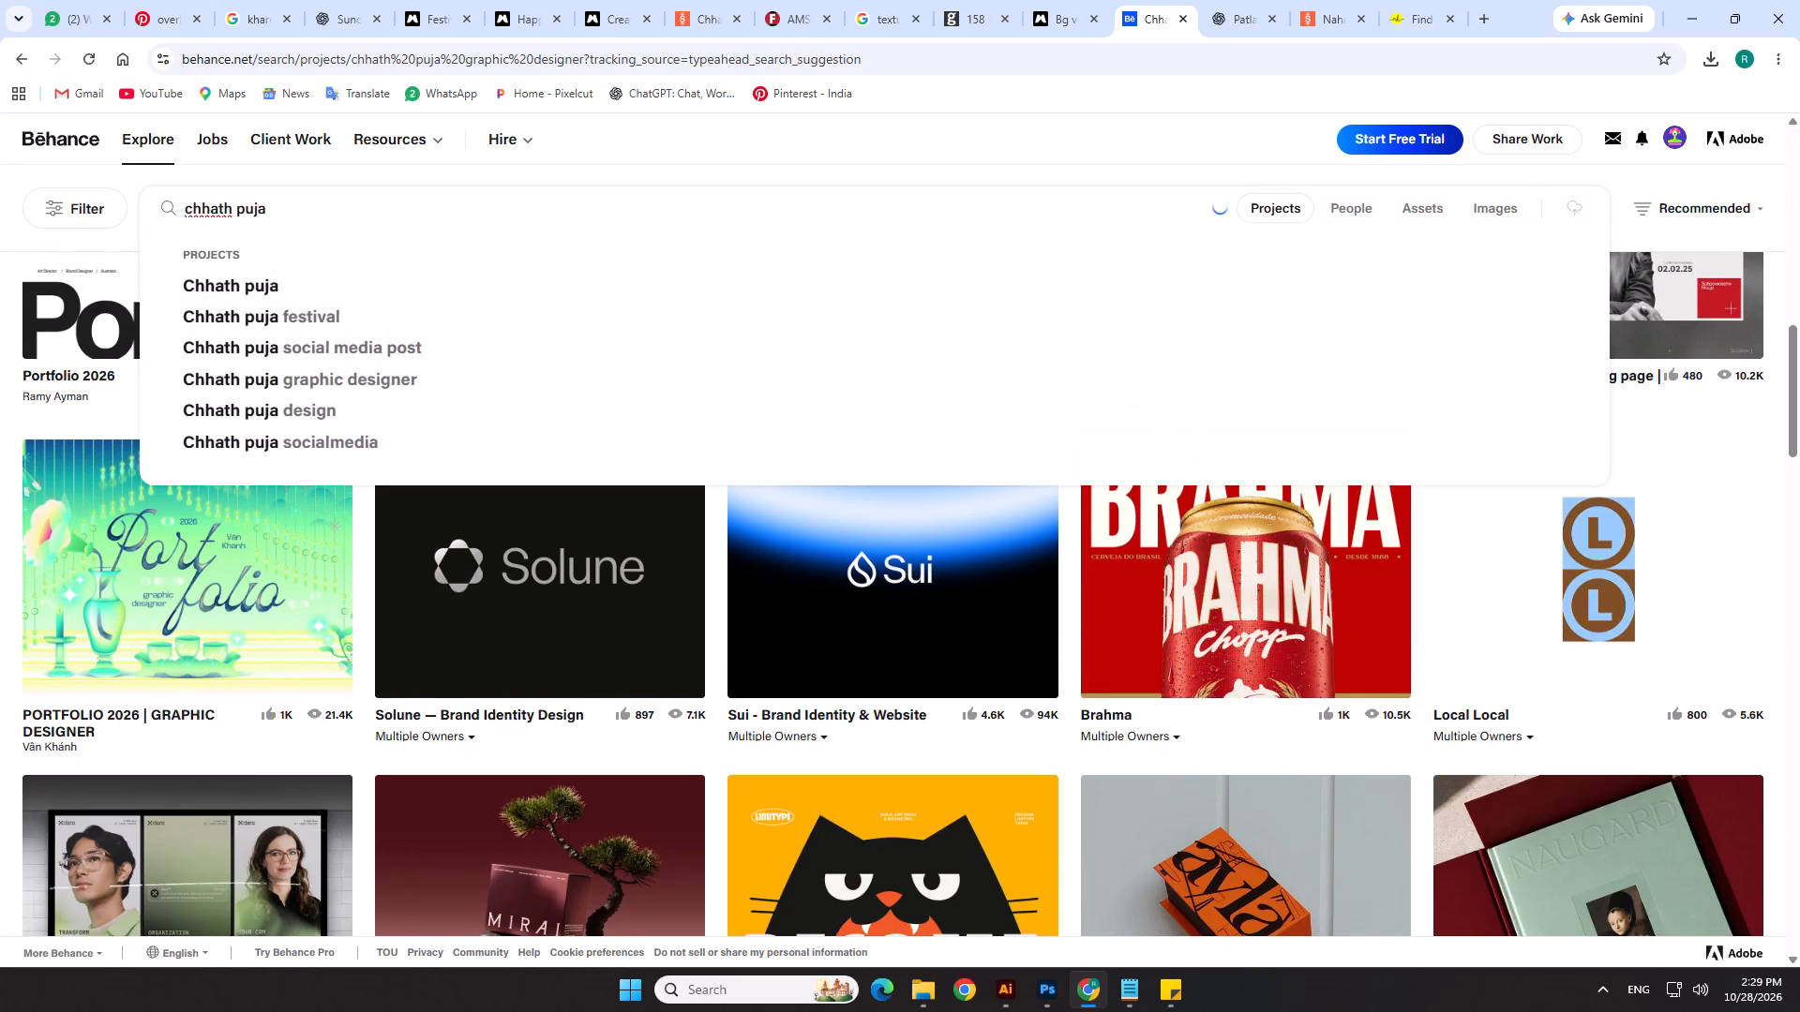
{"action": "left_click", "coordinate": [292, 279]}
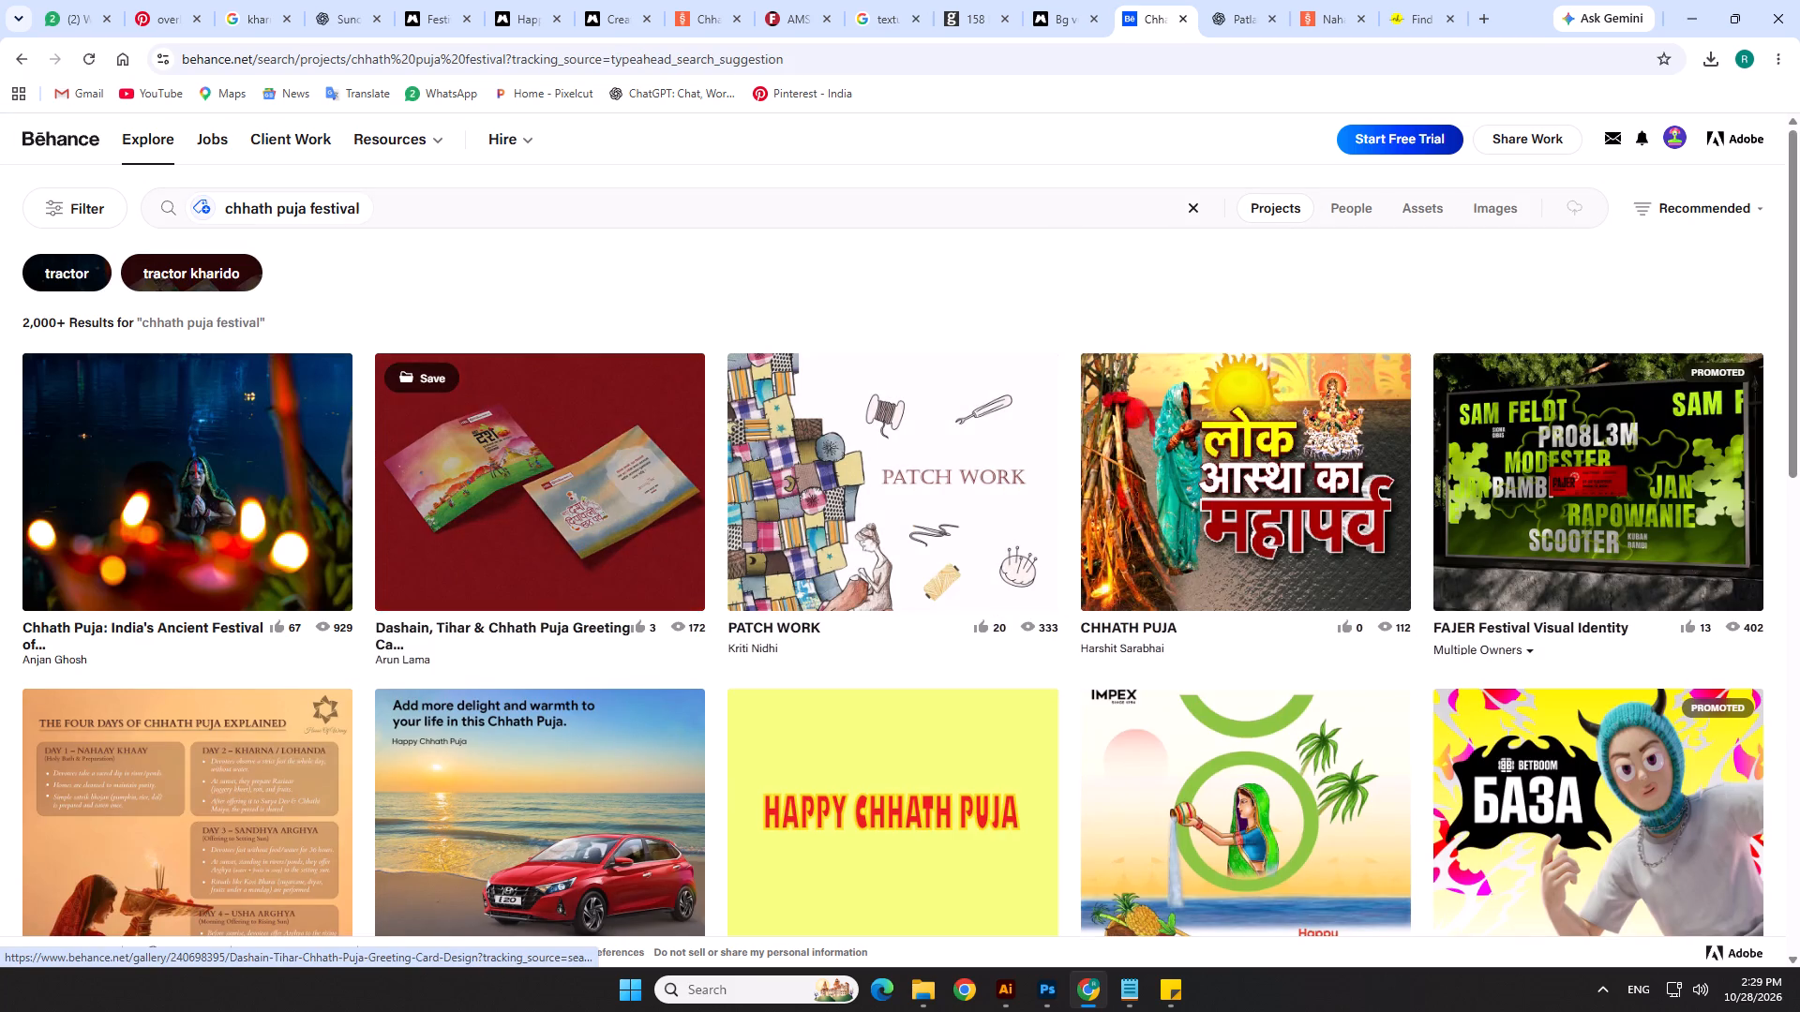
{"action": "scroll", "coordinate": [482, 473], "scroll_direction": "down", "scroll_amount": 5}
{"action": "scroll", "coordinate": [606, 495], "scroll_direction": "down", "scroll_amount": 1}
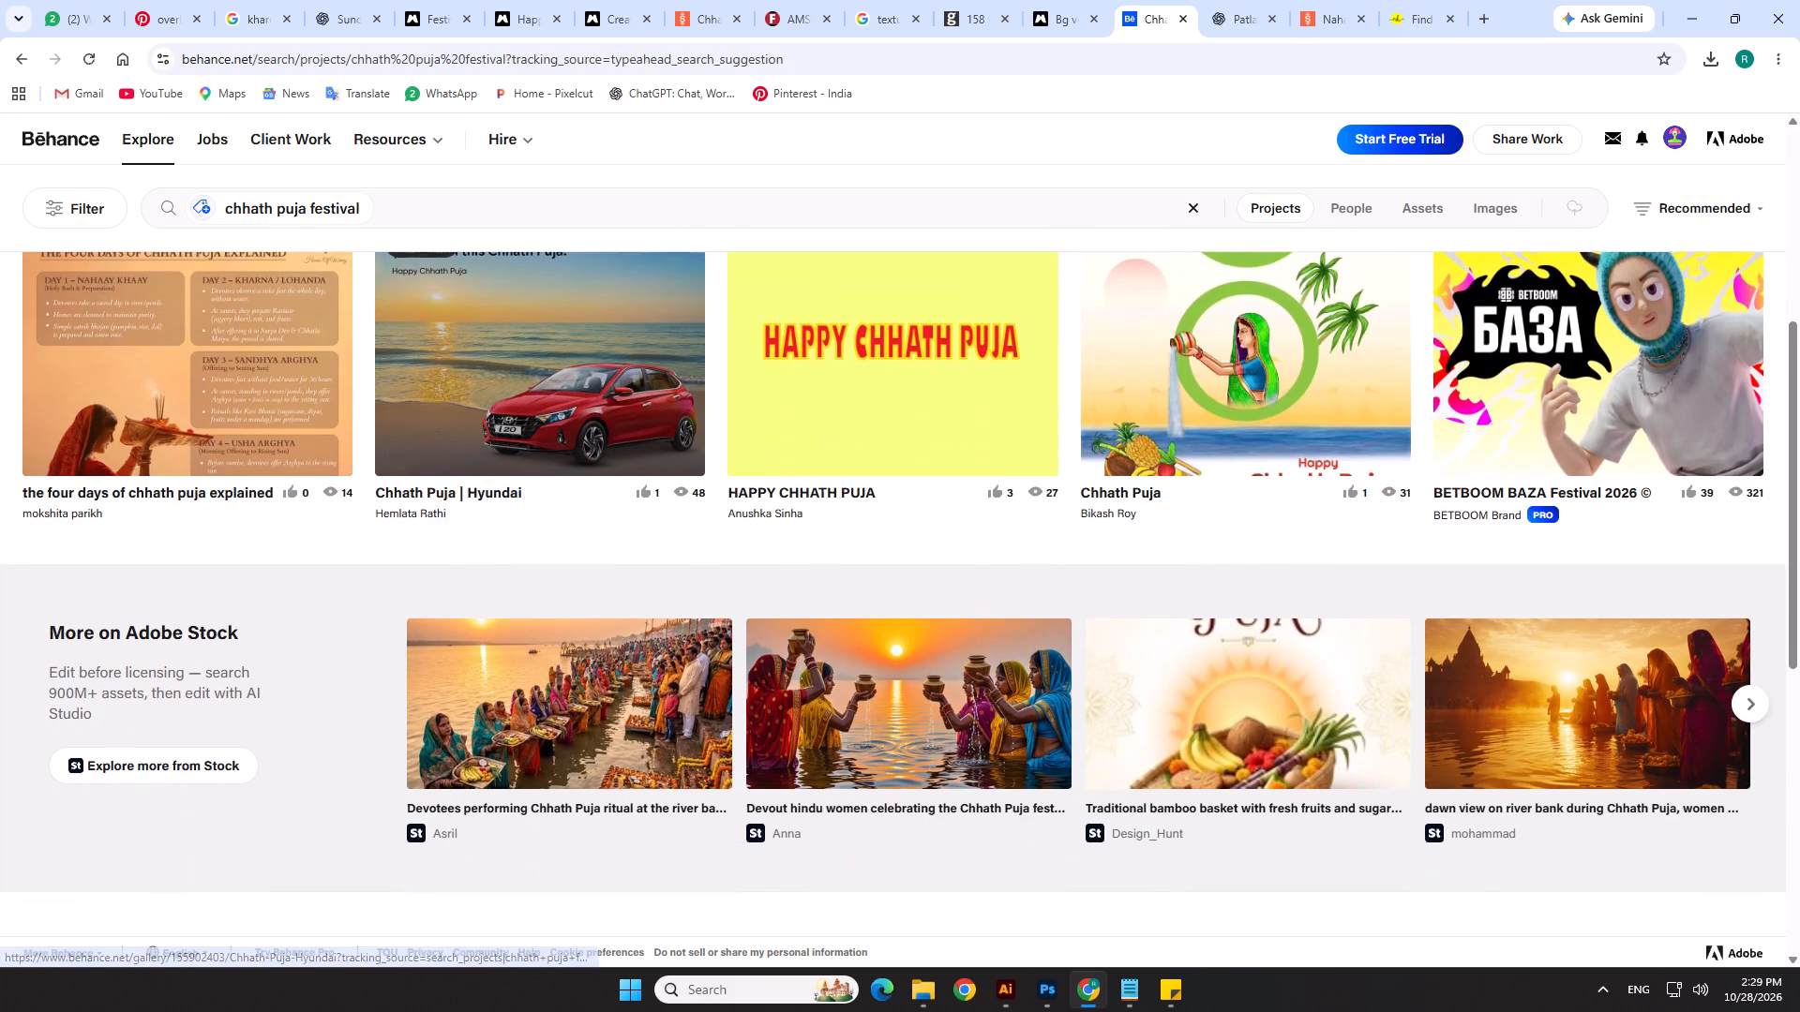
Open the project "the four days of chhath puja explained", look through its content and close it.
{"action": "left_click", "coordinate": [187, 385]}
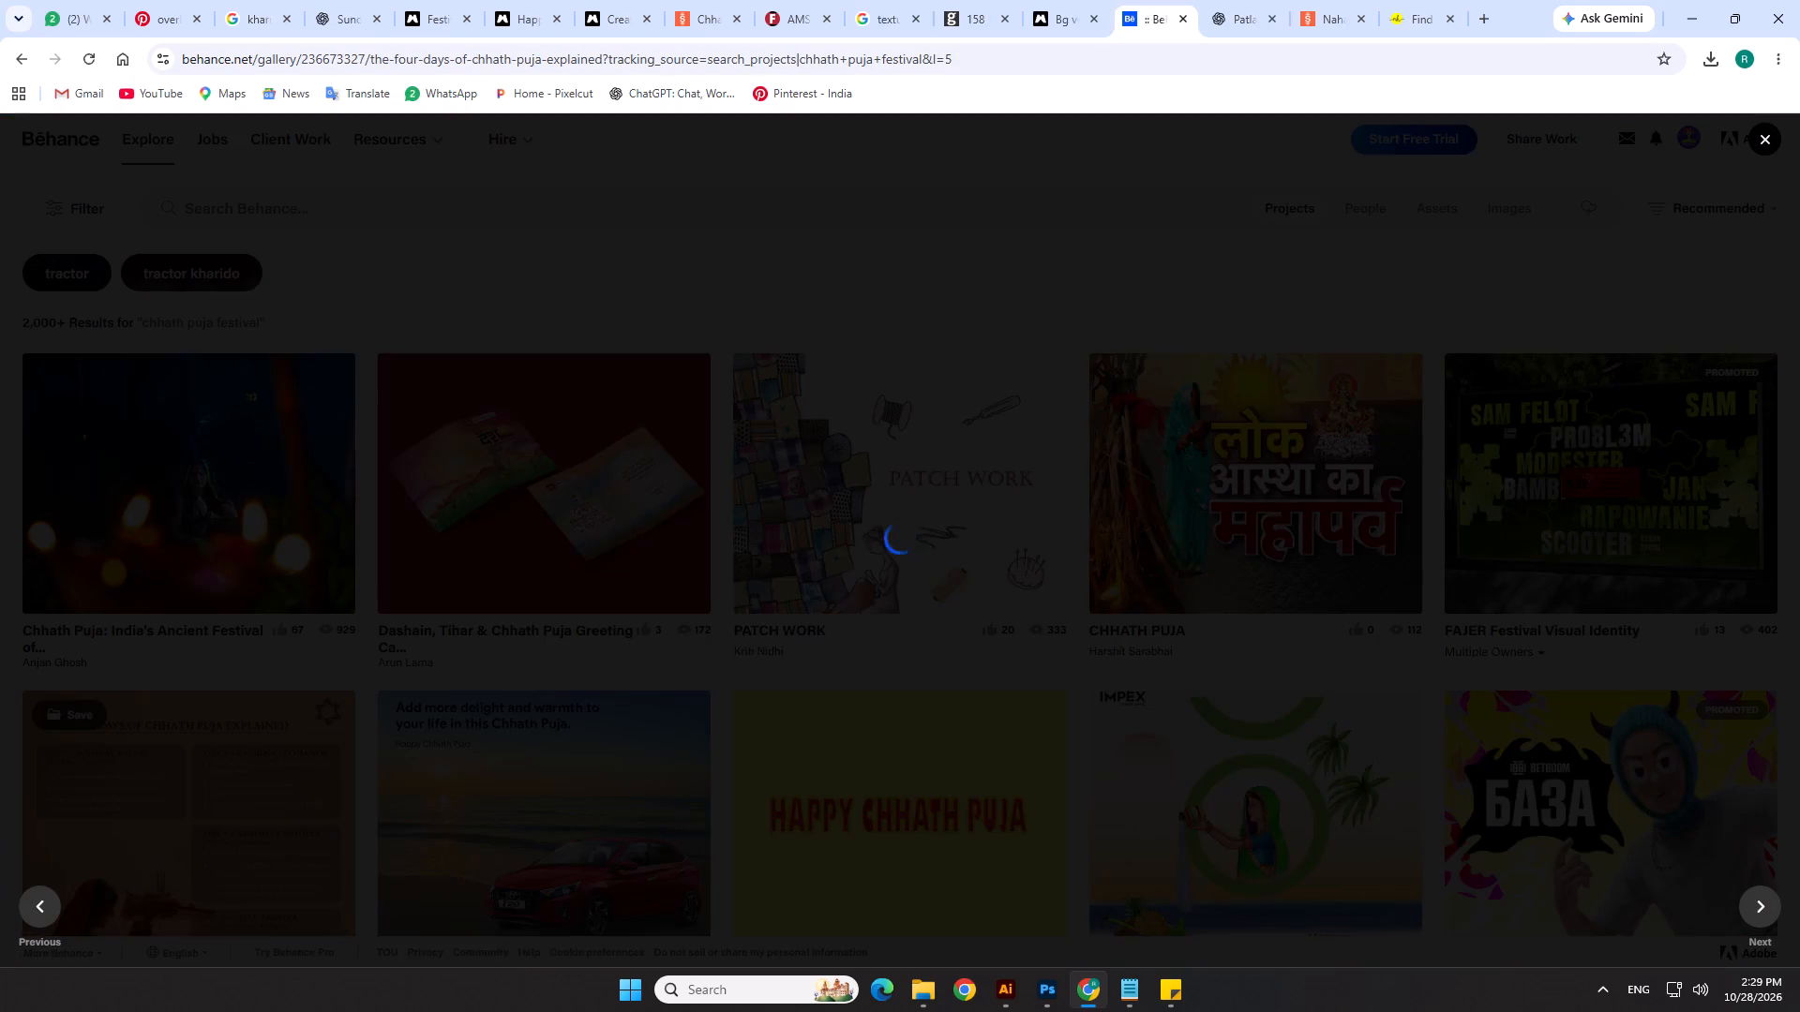
{"action": "scroll", "coordinate": [1108, 530], "scroll_direction": "down", "scroll_amount": 1}
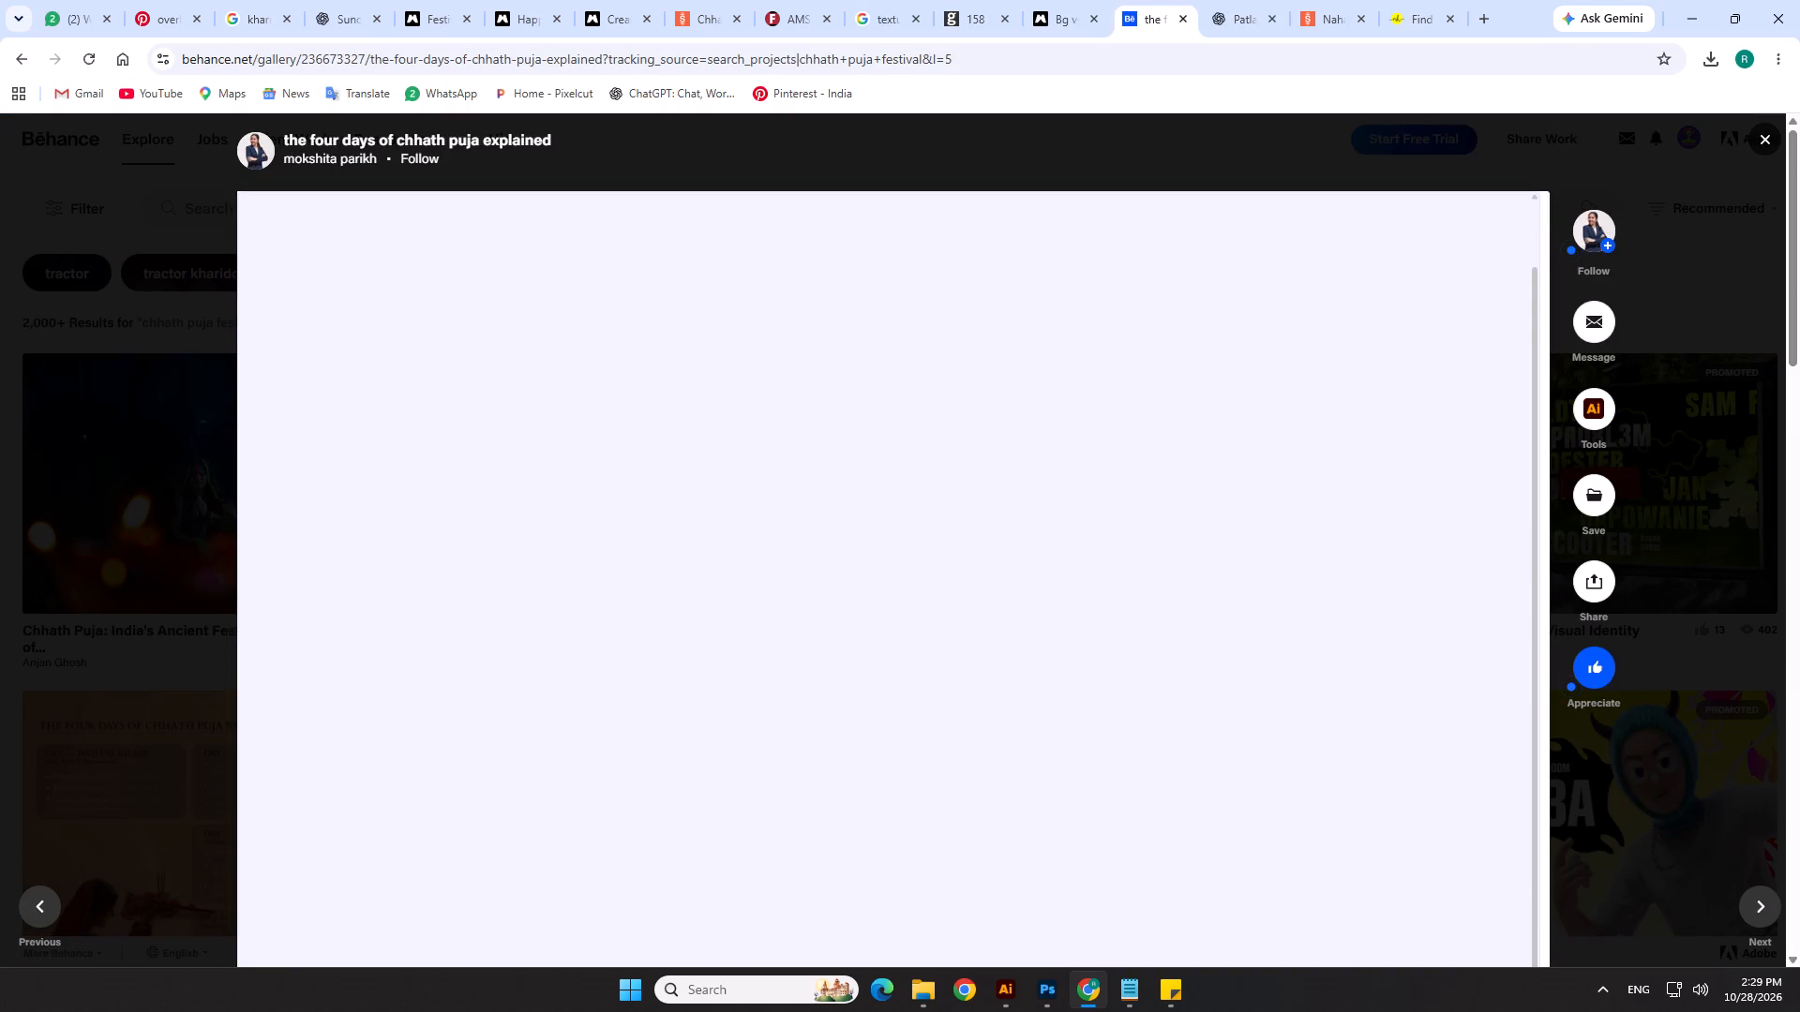
{"action": "scroll", "coordinate": [1108, 530], "scroll_direction": "down", "scroll_amount": 2}
{"action": "scroll", "coordinate": [1108, 530], "scroll_direction": "up", "scroll_amount": 3}
{"action": "scroll", "coordinate": [1108, 530], "scroll_direction": "down", "scroll_amount": 14}
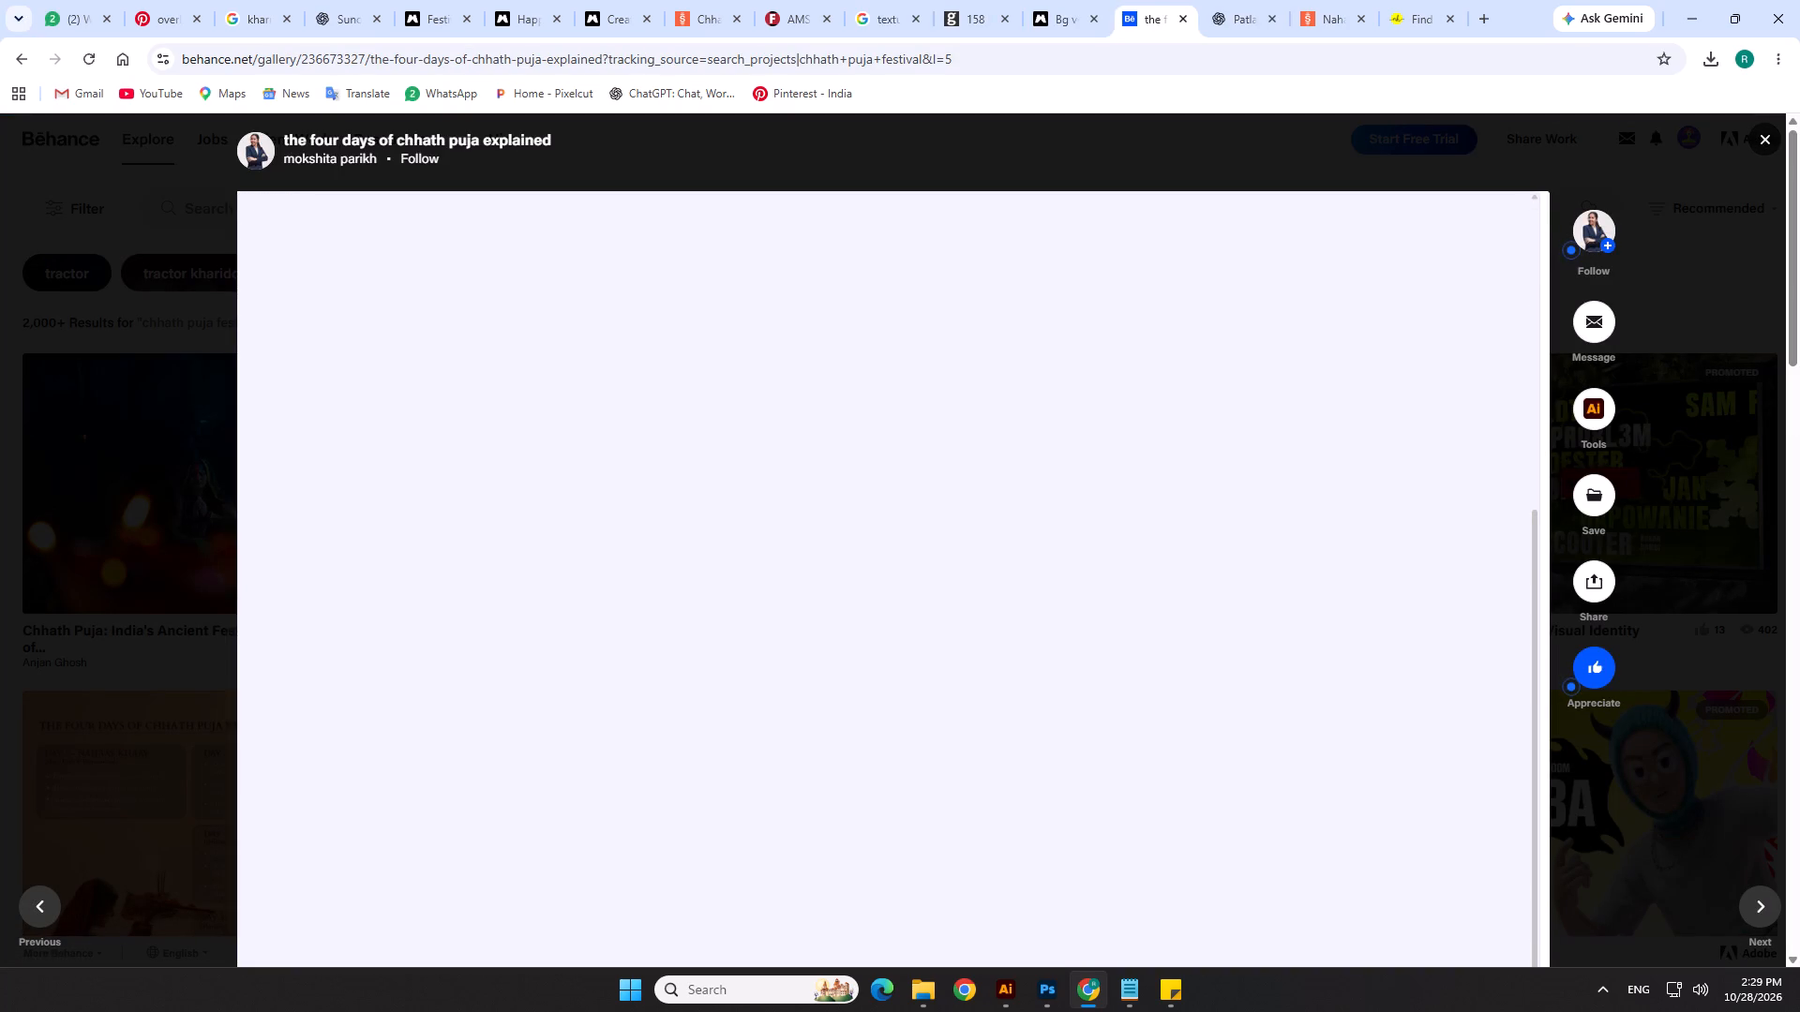
{"action": "scroll", "coordinate": [1113, 528], "scroll_direction": "up", "scroll_amount": 11}
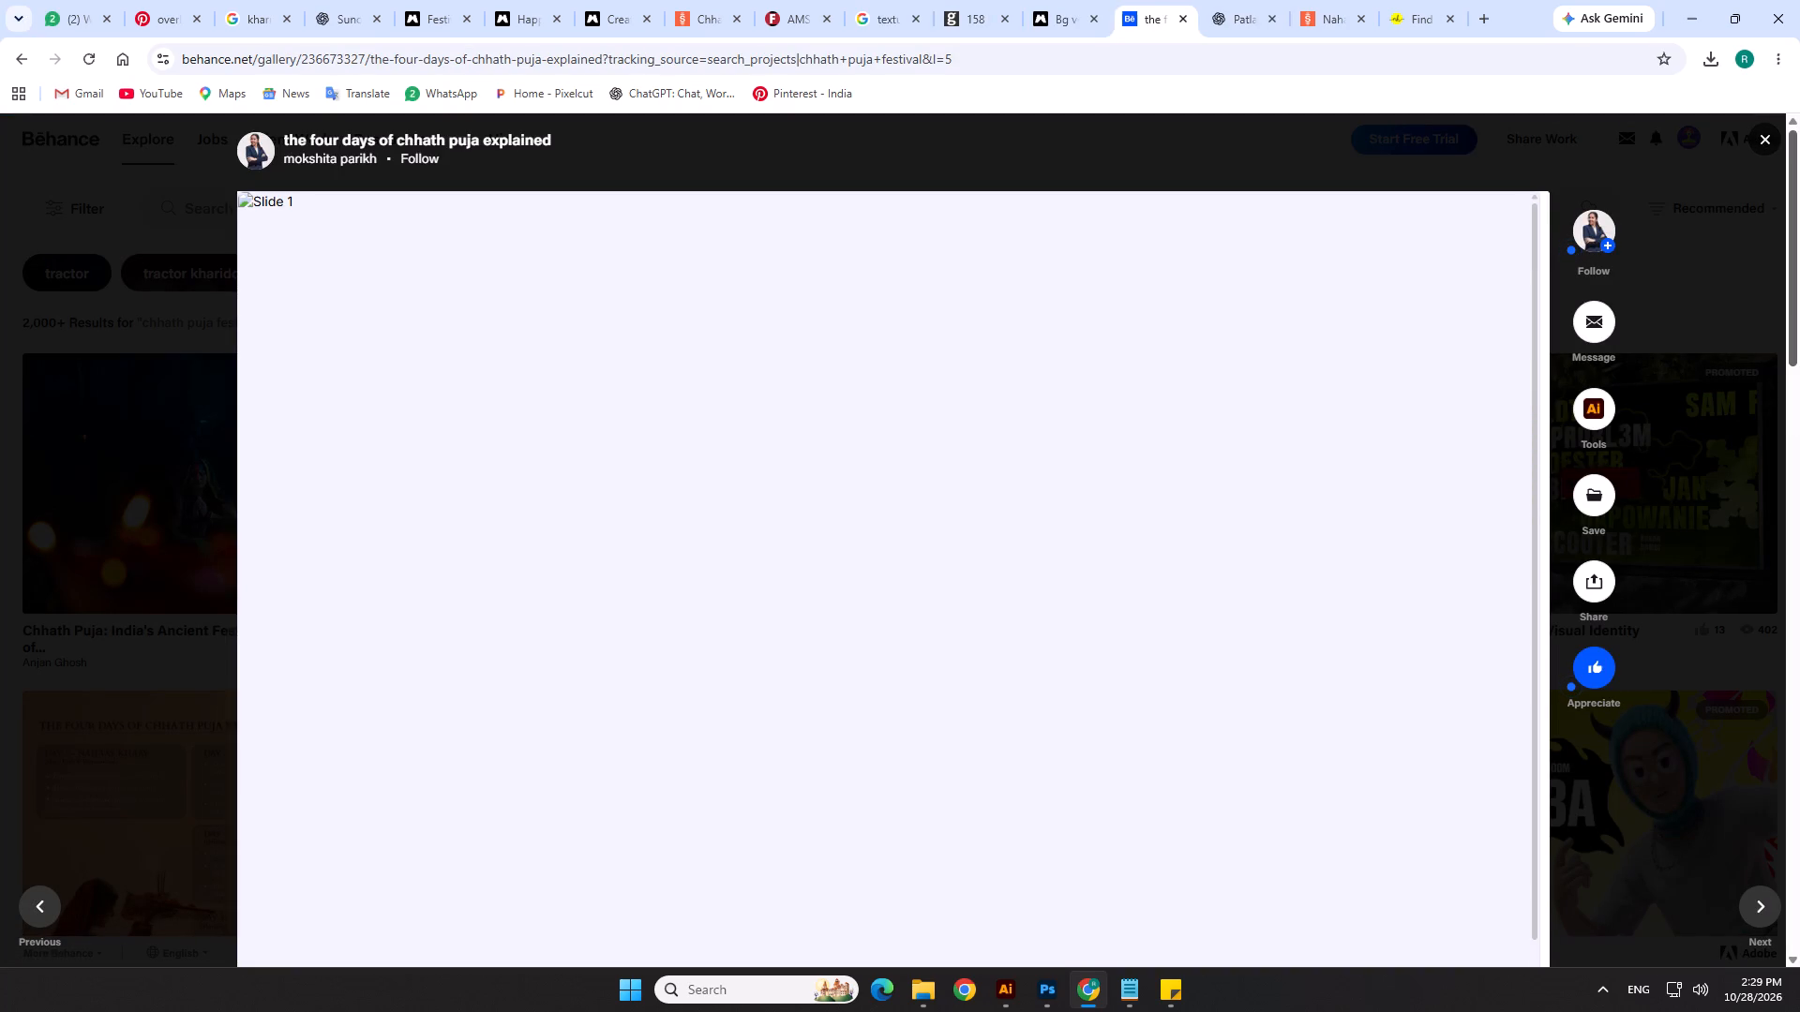
{"action": "left_click", "coordinate": [1774, 139]}
Look through further "chhath puja festival" projects for a suitable poster reference.
{"action": "scroll", "coordinate": [769, 584], "scroll_direction": "down", "scroll_amount": 2}
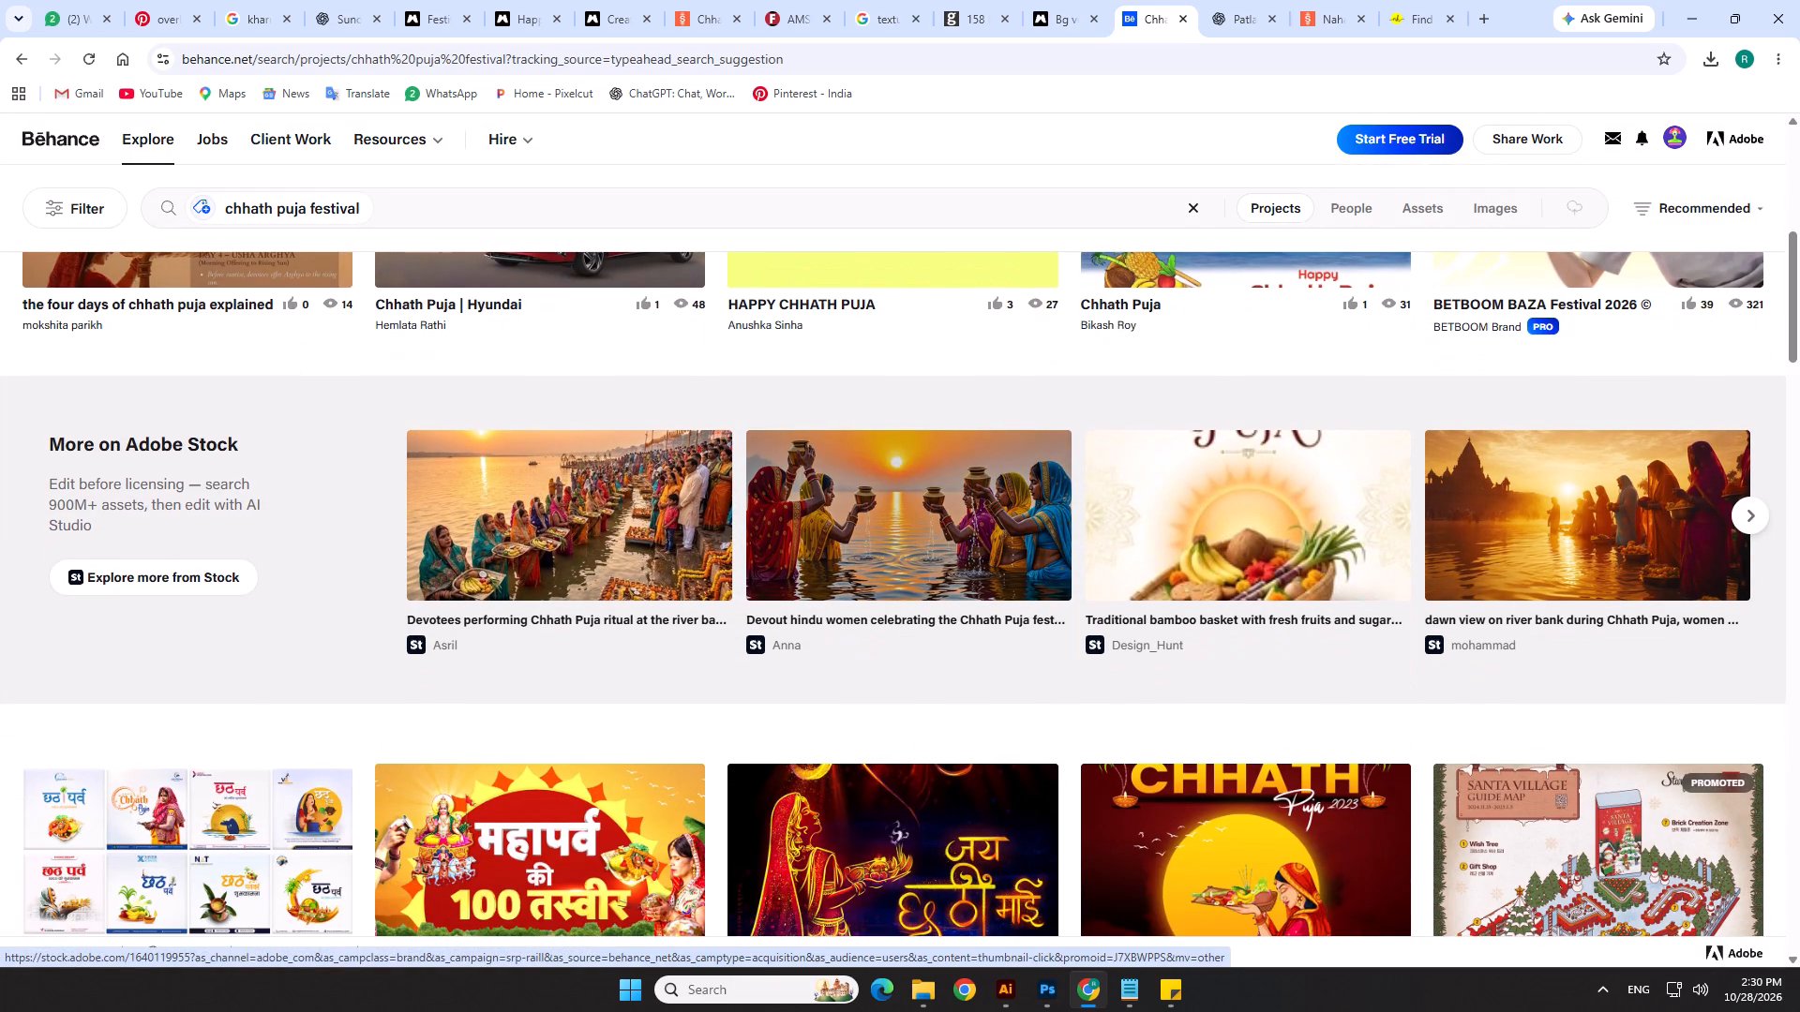
{"action": "scroll", "coordinate": [1024, 538], "scroll_direction": "down", "scroll_amount": 1}
{"action": "scroll", "coordinate": [1132, 535], "scroll_direction": "up", "scroll_amount": 1}
{"action": "scroll", "coordinate": [1132, 535], "scroll_direction": "down", "scroll_amount": 3}
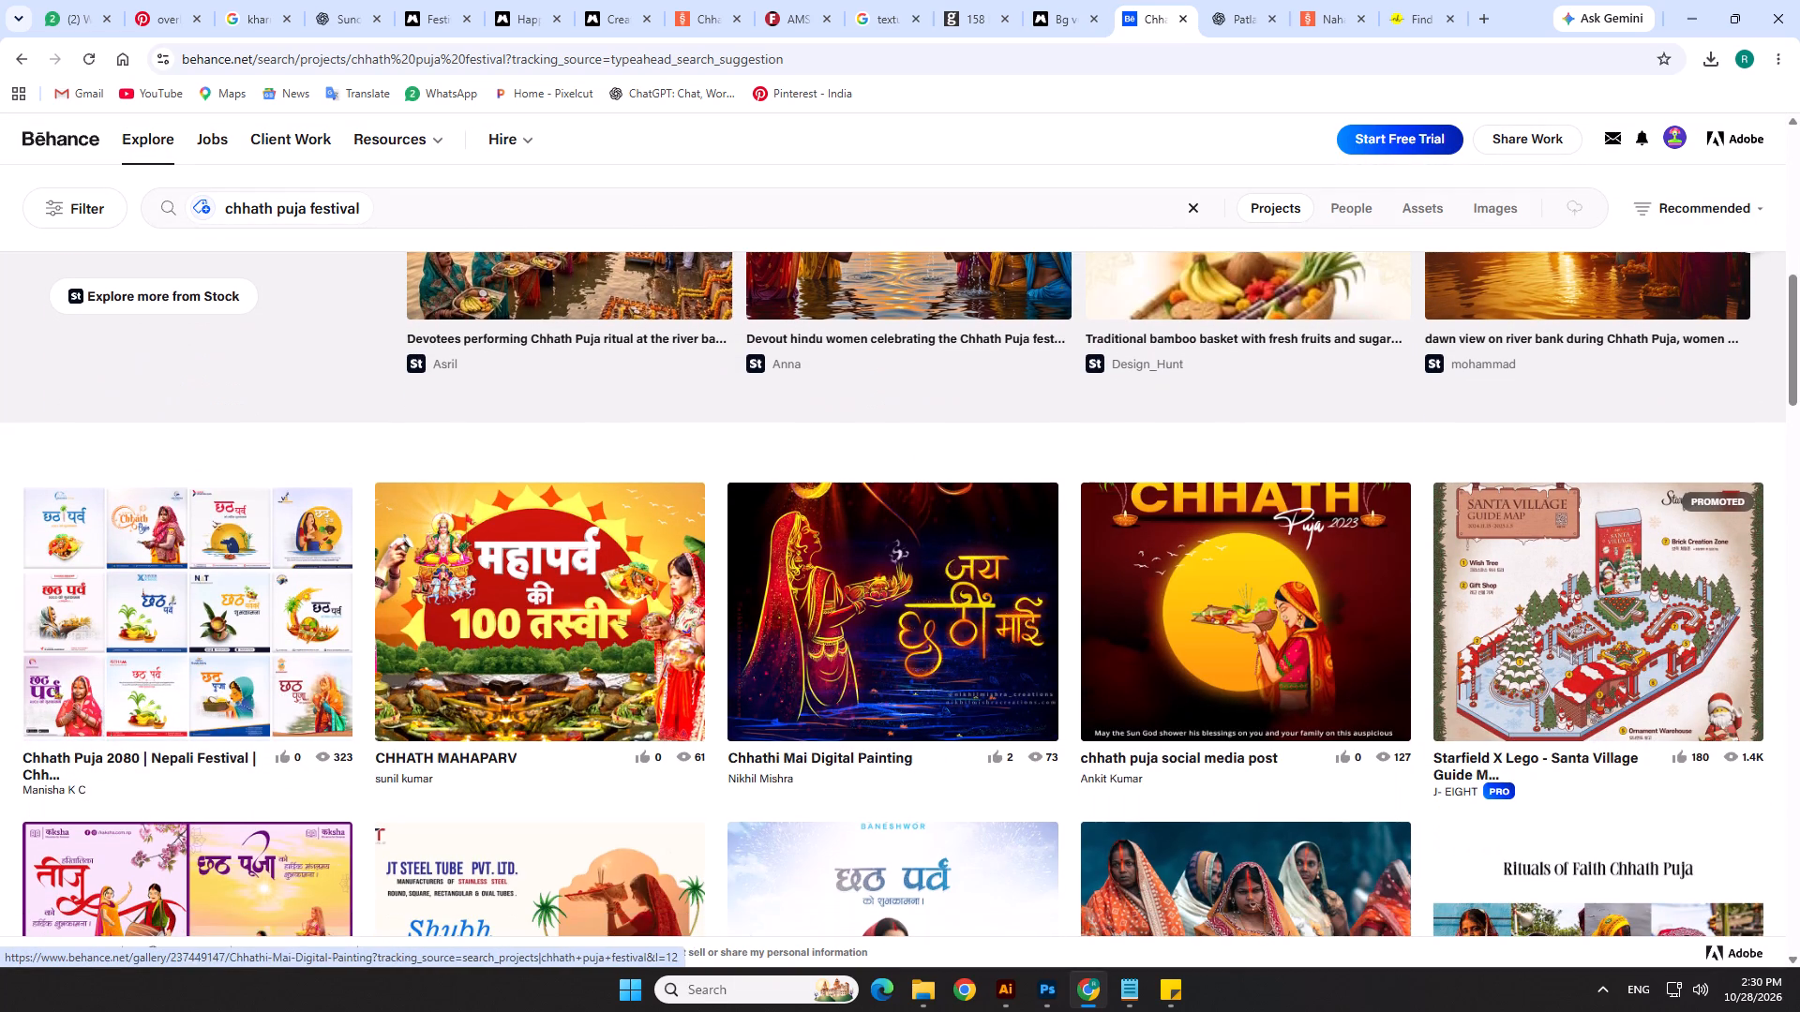
{"action": "scroll", "coordinate": [871, 536], "scroll_direction": "down", "scroll_amount": 5}
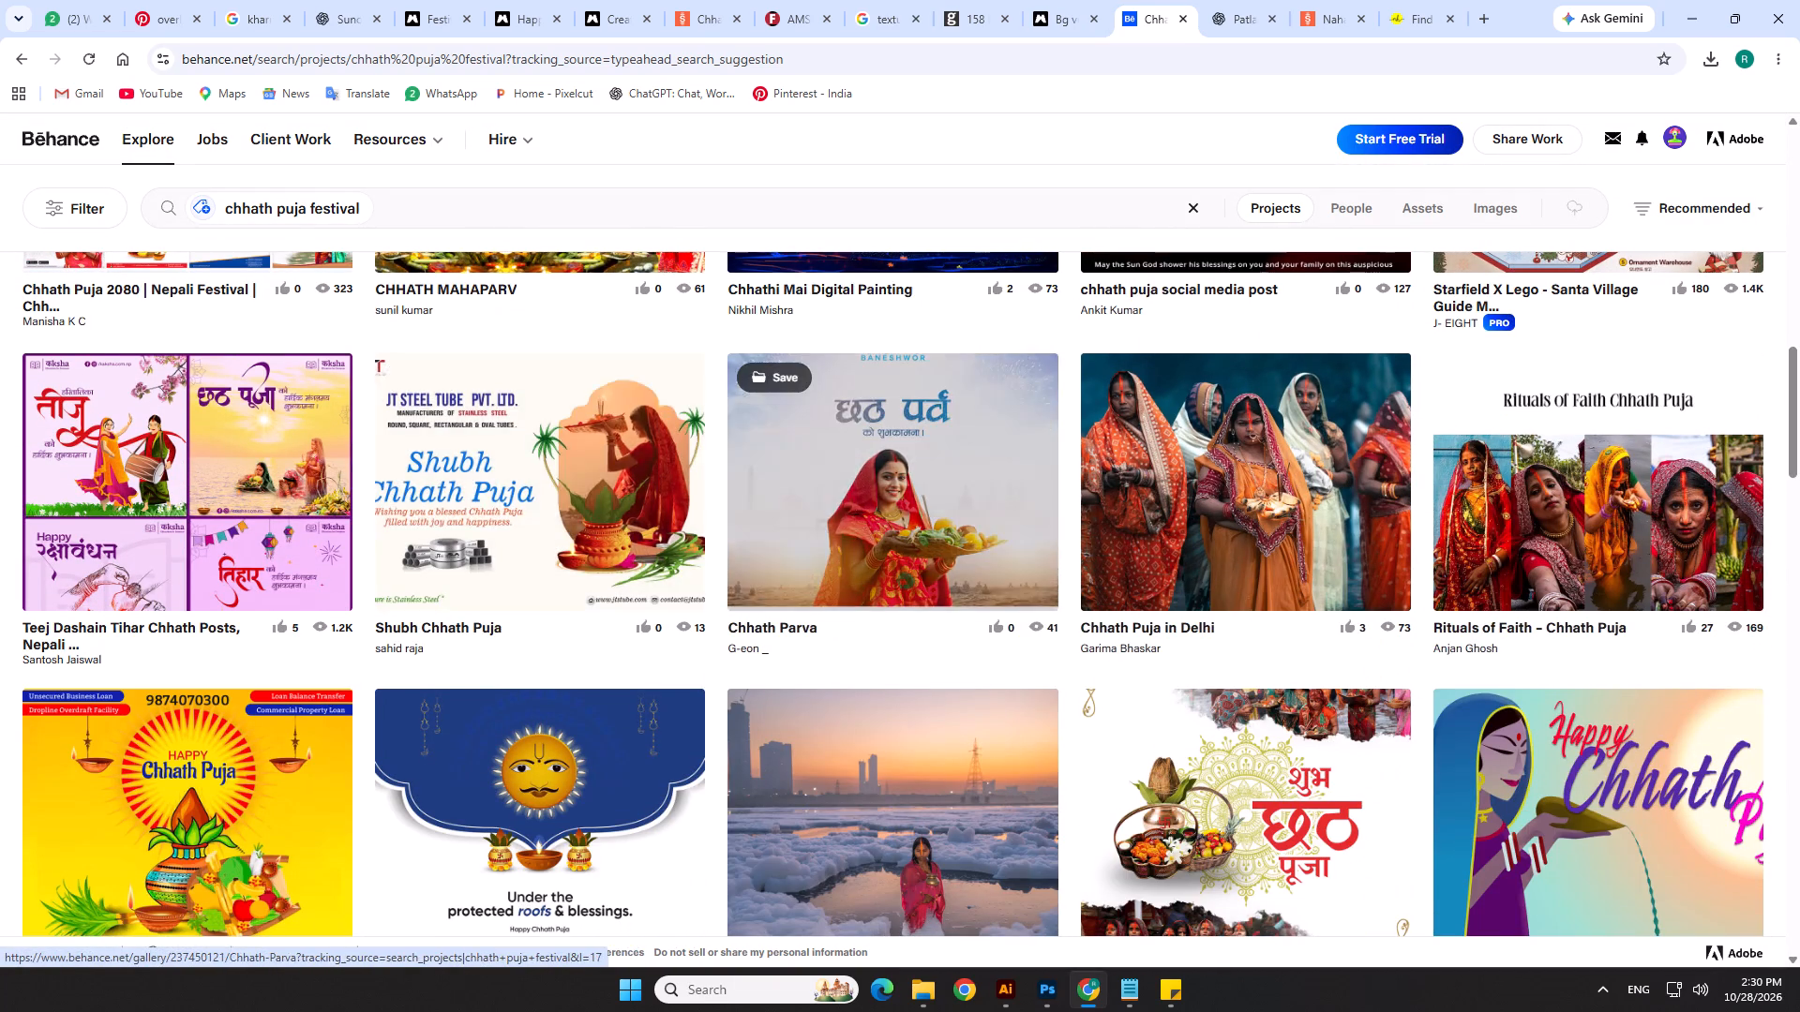
Open the Chhath Parva project and examine the layout, lettering and imagery of its festival posters.
{"action": "left_click", "coordinate": [864, 461]}
{"action": "scroll", "coordinate": [569, 538], "scroll_direction": "down", "scroll_amount": 5}
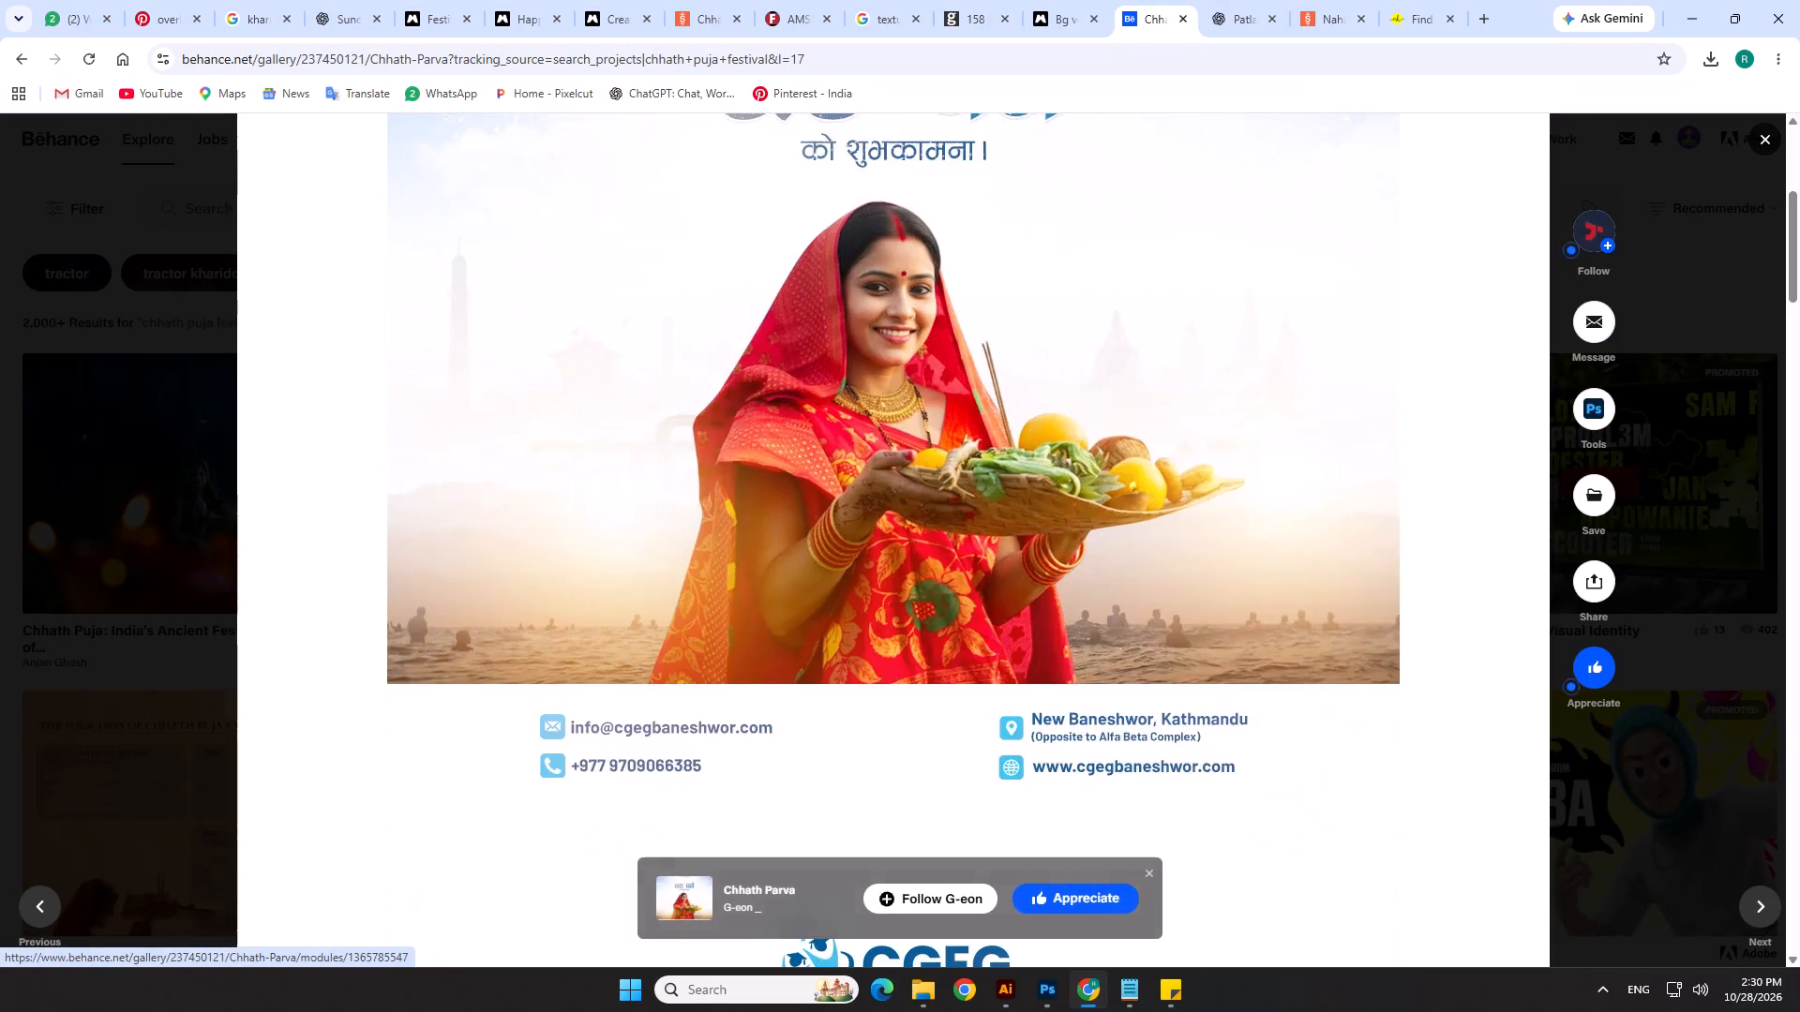
{"action": "scroll", "coordinate": [569, 538], "scroll_direction": "down", "scroll_amount": 1}
{"action": "scroll", "coordinate": [569, 538], "scroll_direction": "up", "scroll_amount": 6}
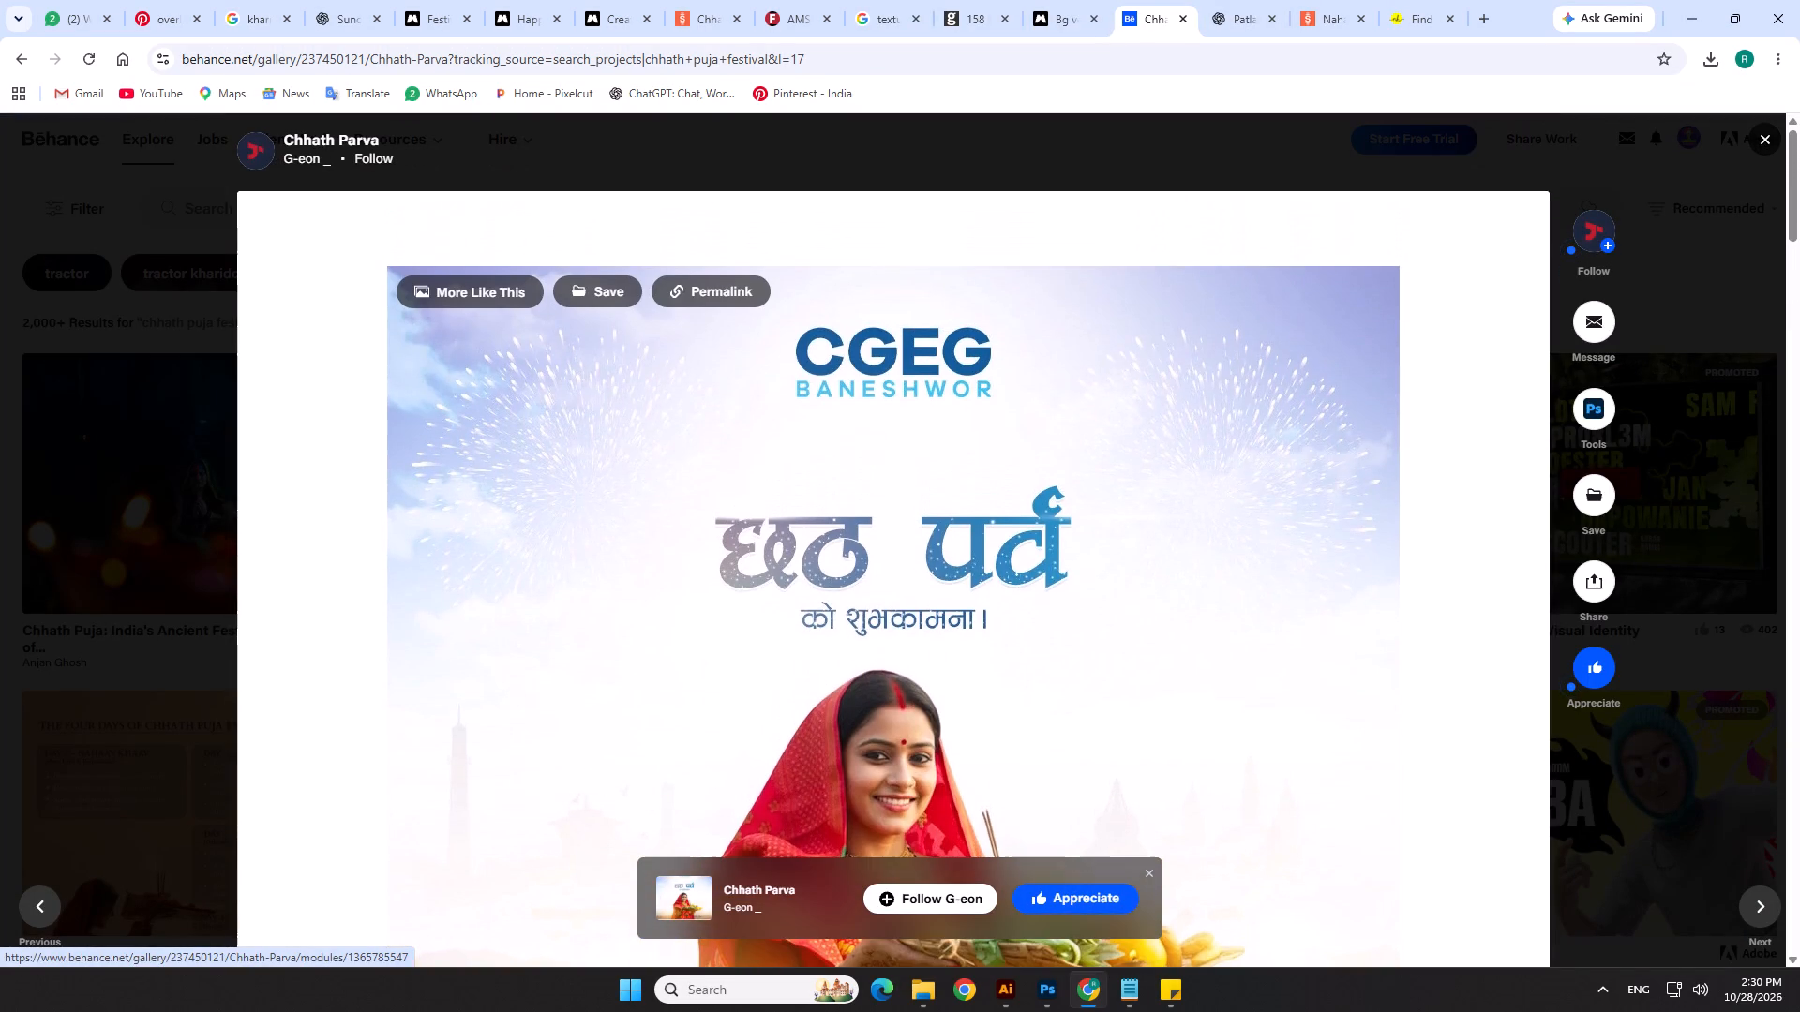
{"action": "scroll", "coordinate": [682, 522], "scroll_direction": "up", "scroll_amount": 4}
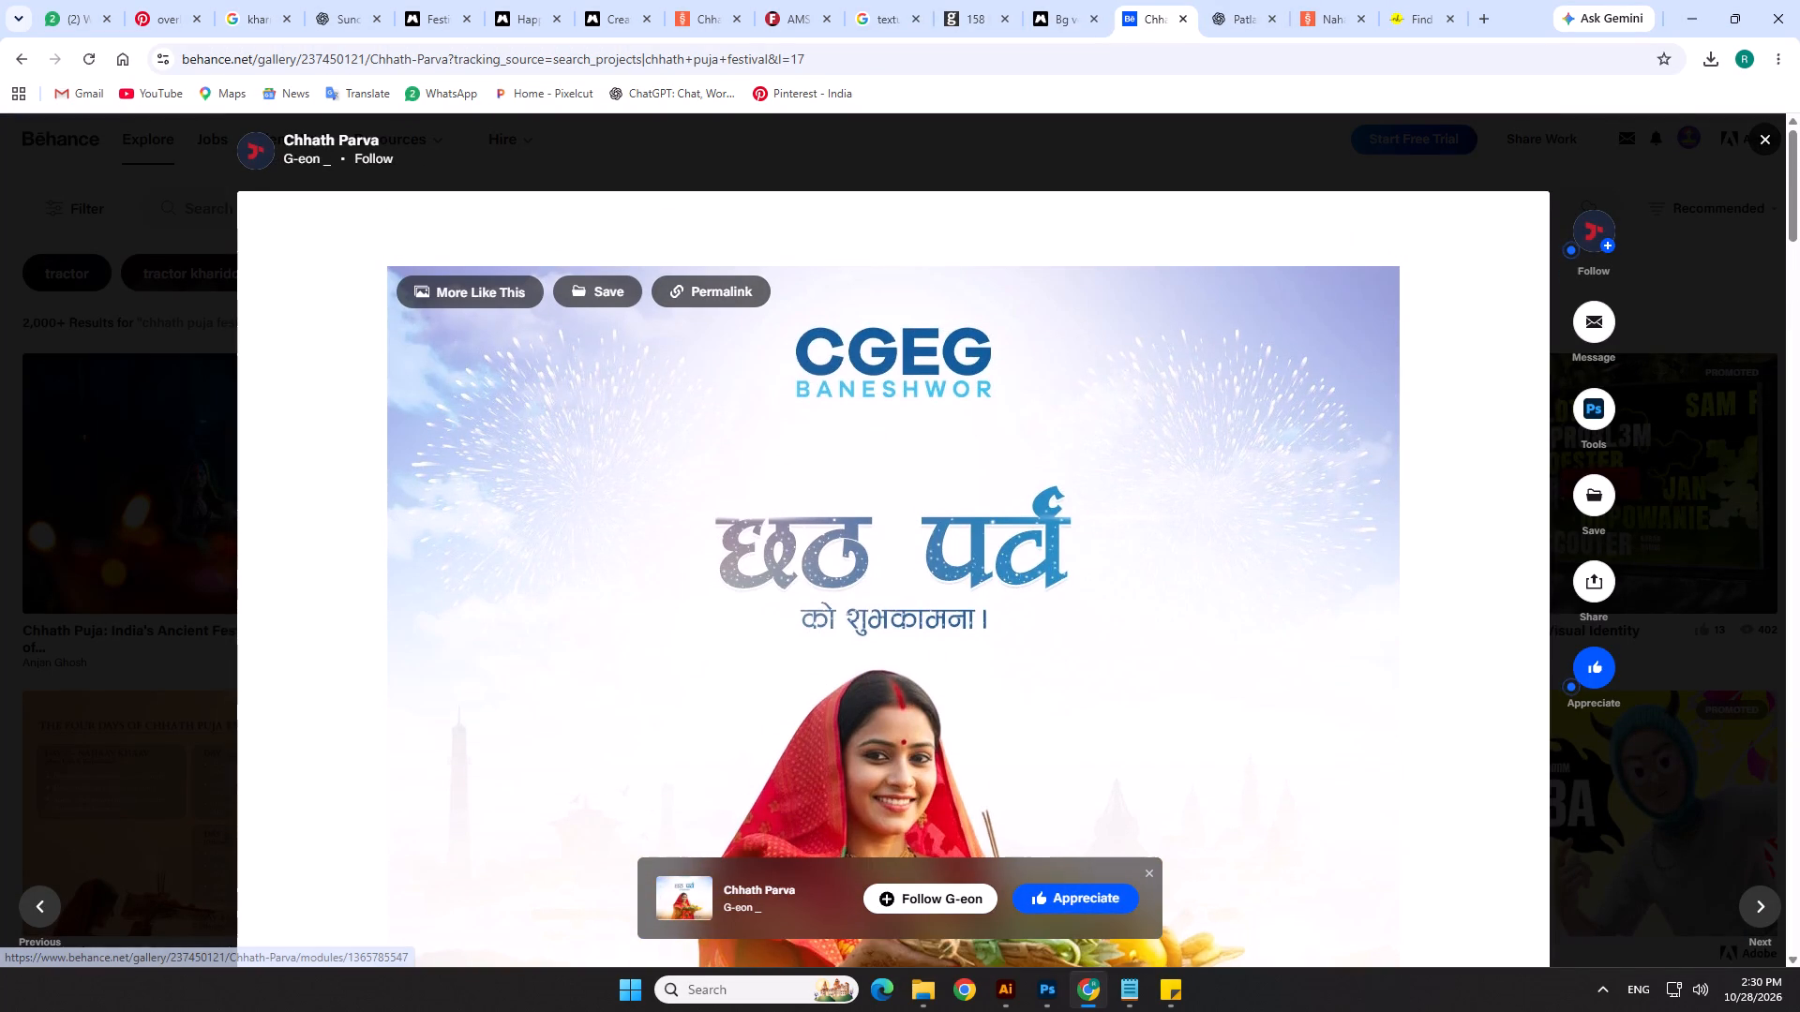
{"action": "scroll", "coordinate": [827, 409], "scroll_direction": "down", "scroll_amount": 3, "text": "ctrl"}
{"action": "scroll", "coordinate": [835, 489], "scroll_direction": "down", "scroll_amount": 1, "text": "ctrl"}
{"action": "scroll", "coordinate": [1179, 494], "scroll_direction": "down", "scroll_amount": 1}
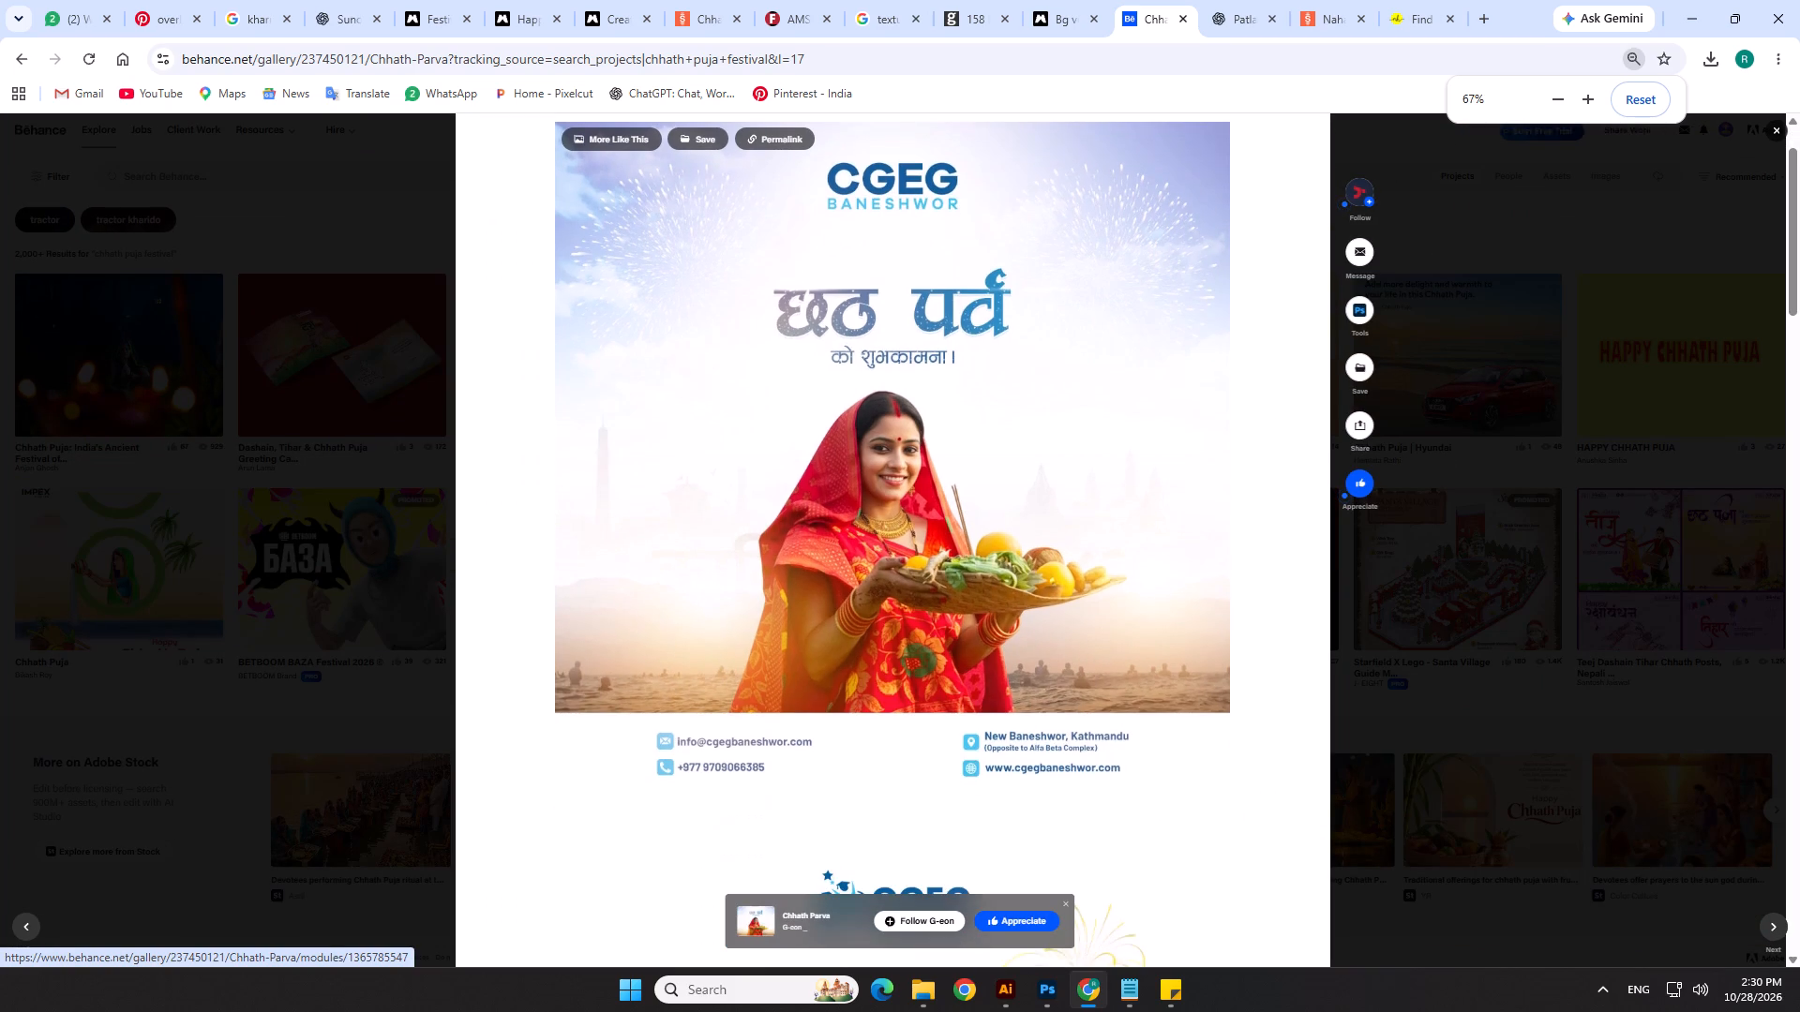
{"action": "scroll", "coordinate": [1264, 369], "scroll_direction": "up", "scroll_amount": 1}
{"action": "scroll", "coordinate": [1156, 391], "scroll_direction": "down", "scroll_amount": 1, "text": "ctrl"}
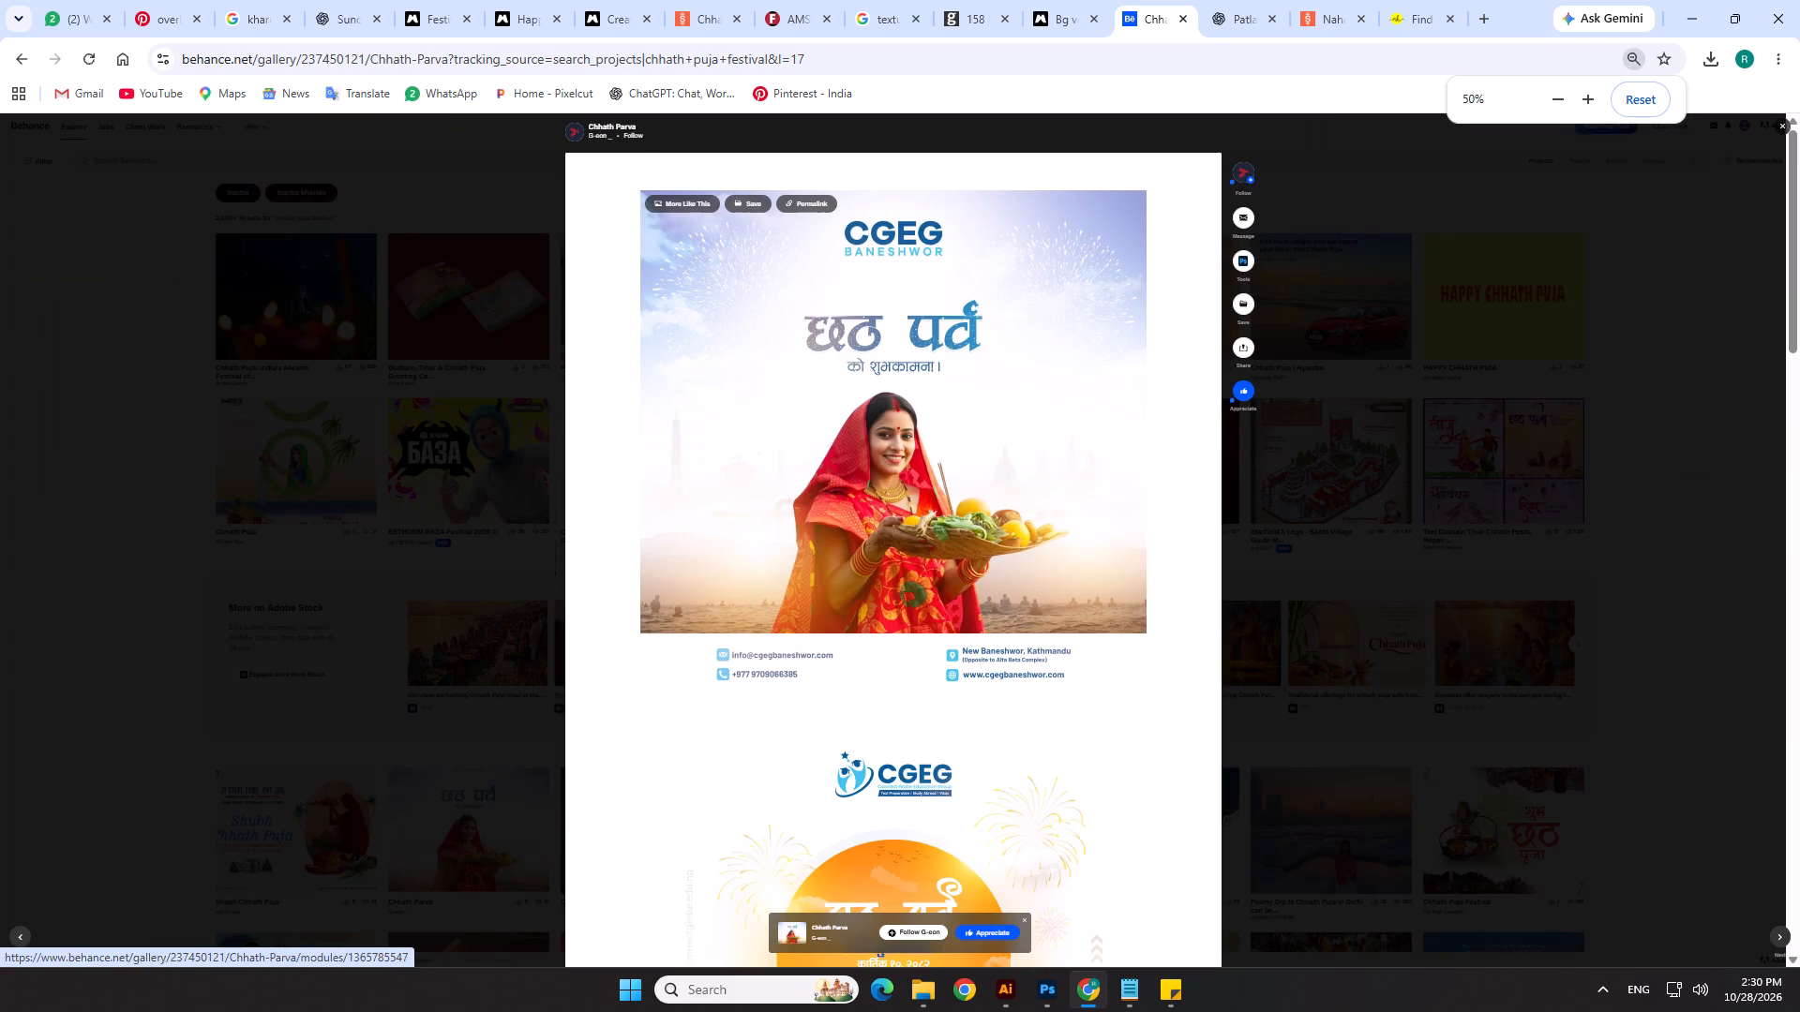
{"action": "scroll", "coordinate": [938, 371], "scroll_direction": "up", "scroll_amount": 1}
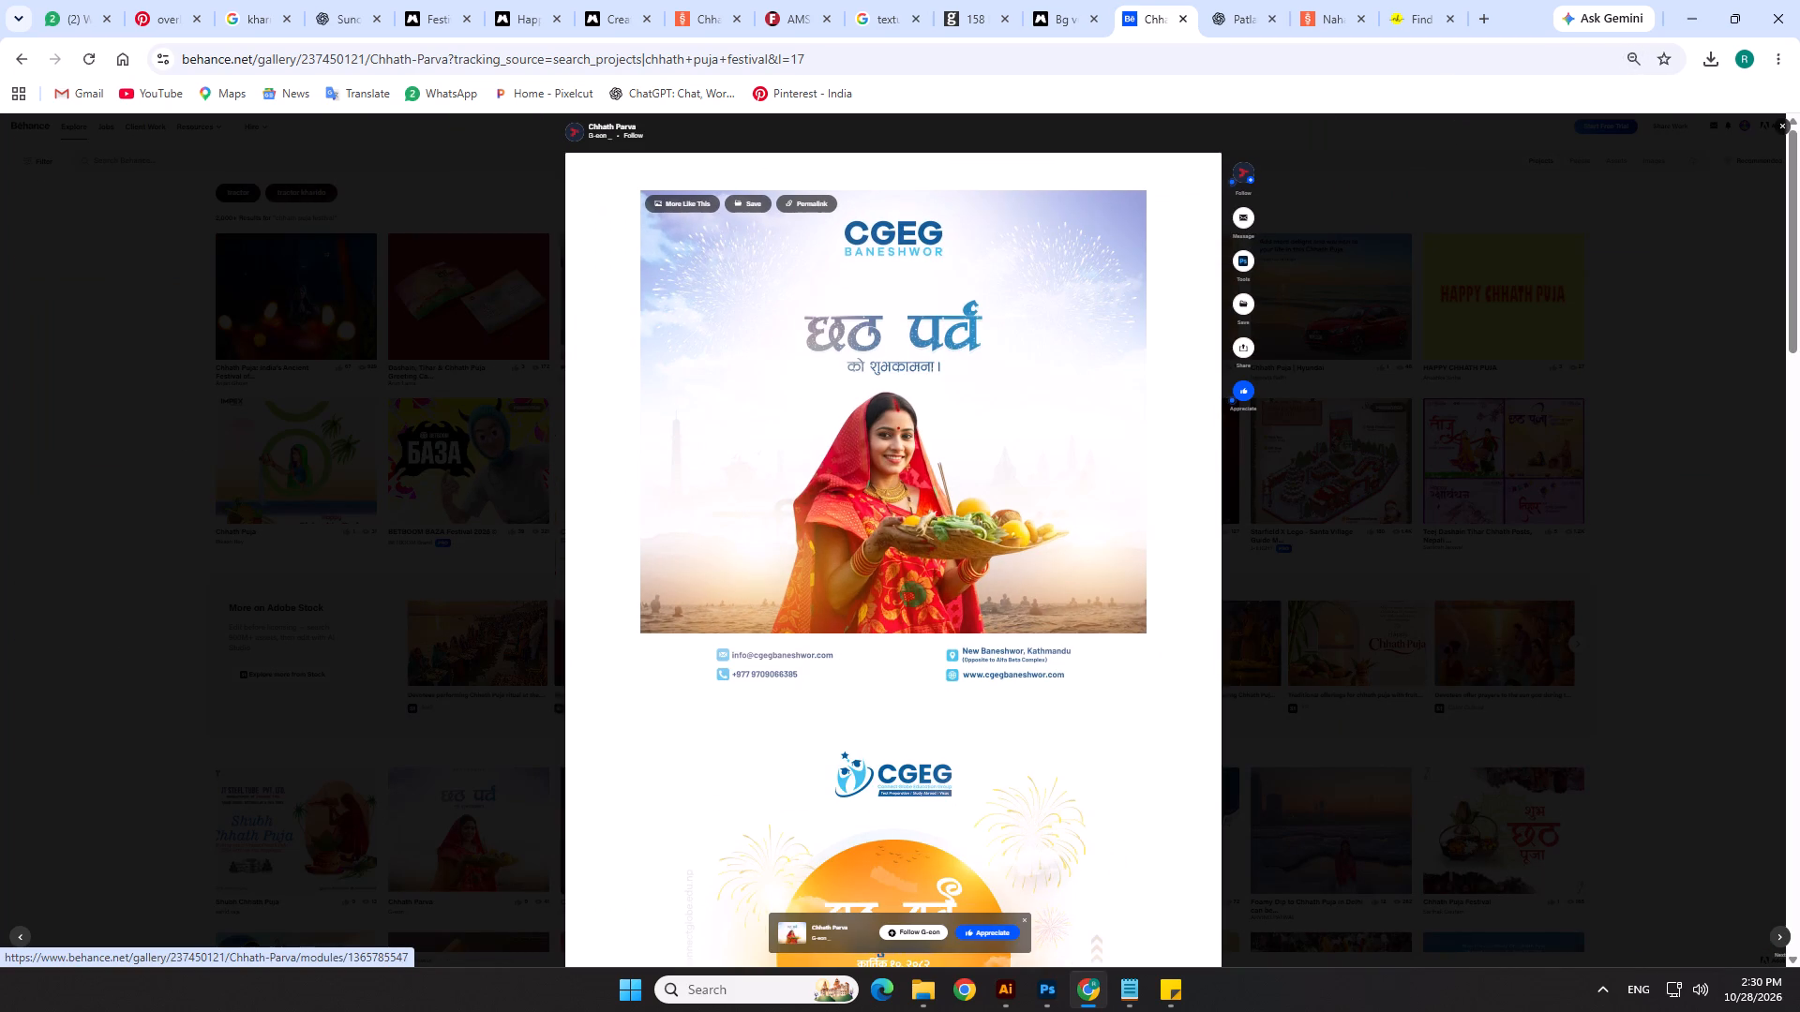
Capture a screenshot of the first Chhath Parva poster, showing the woman in a red sari holding the offering basket.
{"action": "scroll", "coordinate": [934, 371], "scroll_direction": "up", "scroll_amount": 1}
{"action": "key", "text": "Print"}
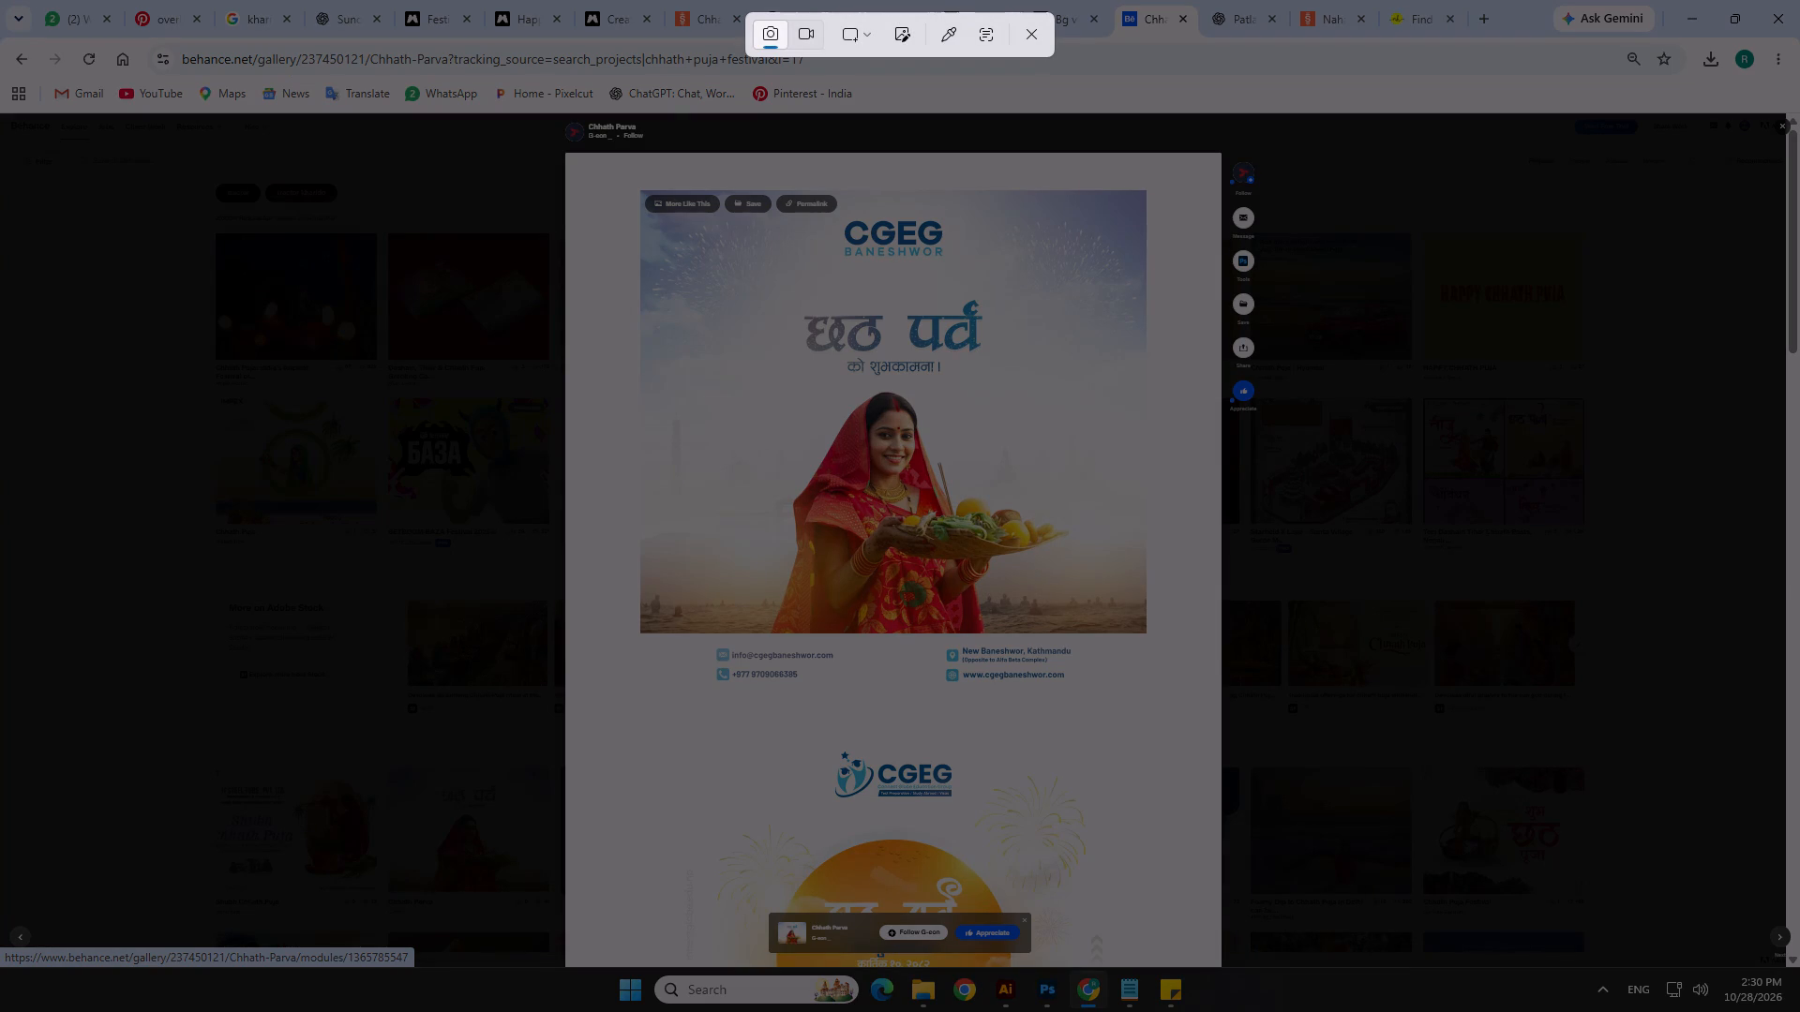
{"action": "left_click_drag", "start_coordinate": [654, 195], "coordinate": [1144, 626]}
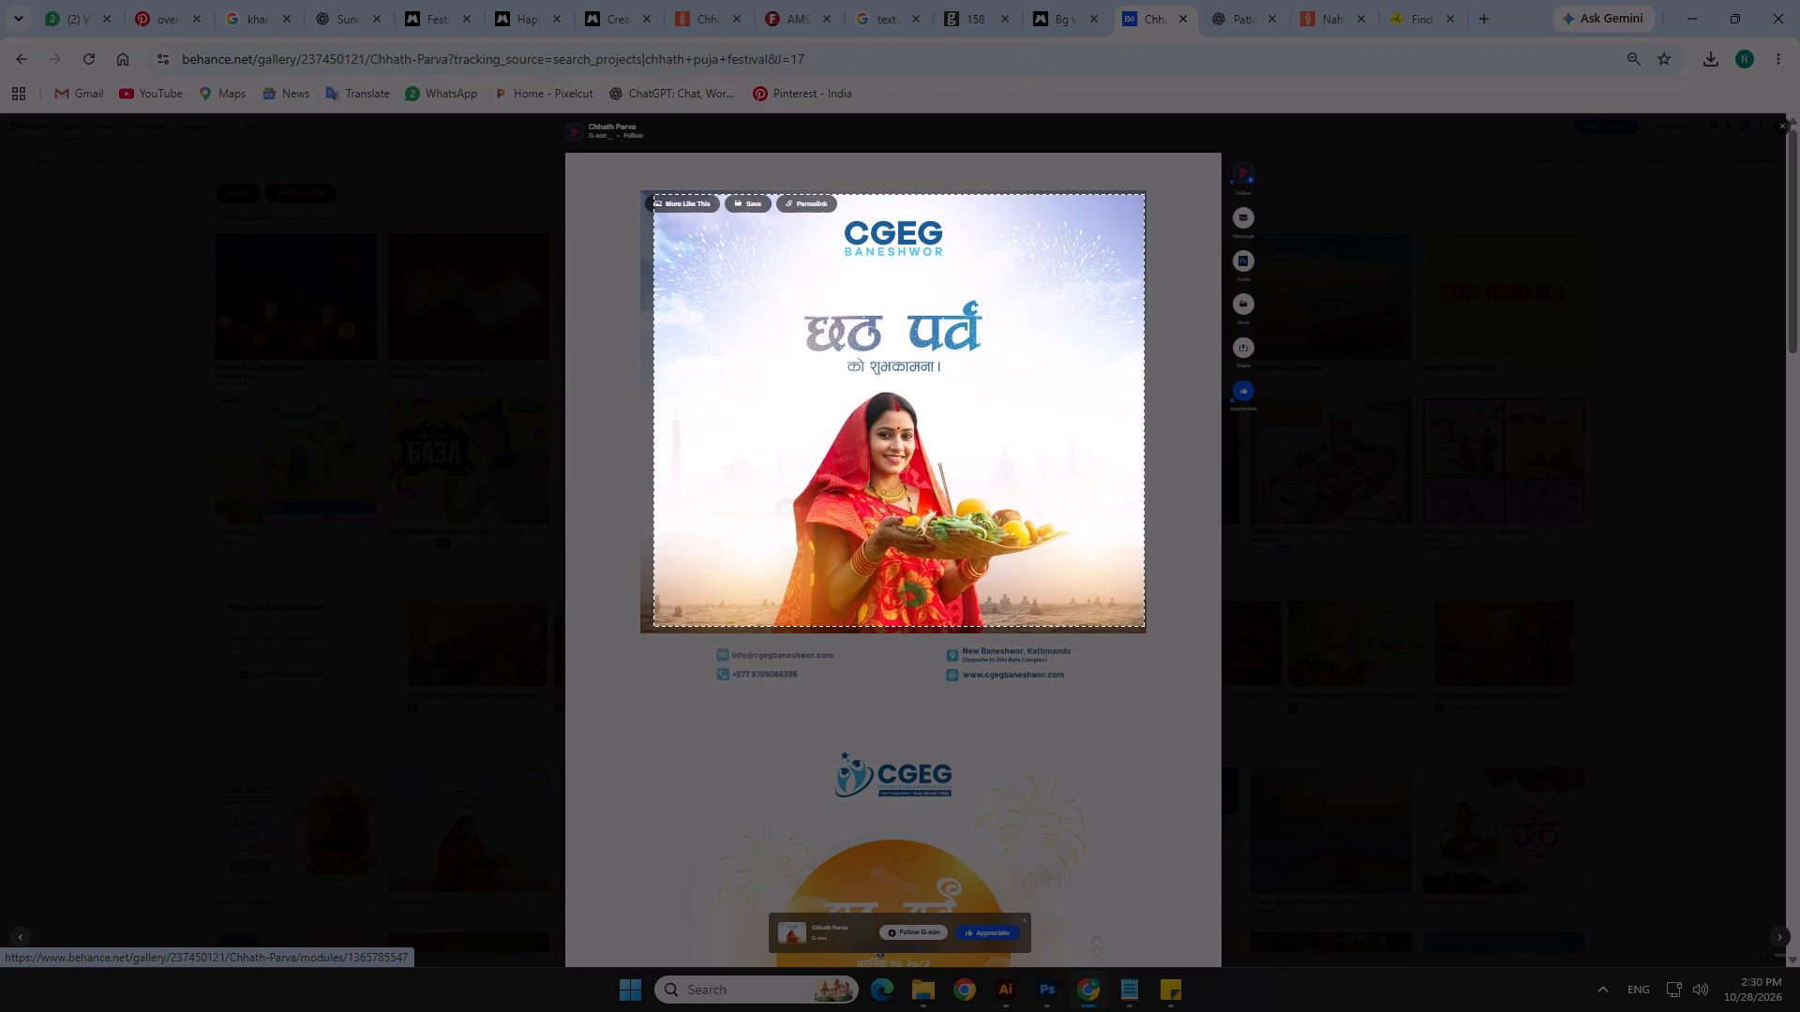
{"action": "left_click_drag", "start_coordinate": [1144, 626], "coordinate": [1144, 632]}
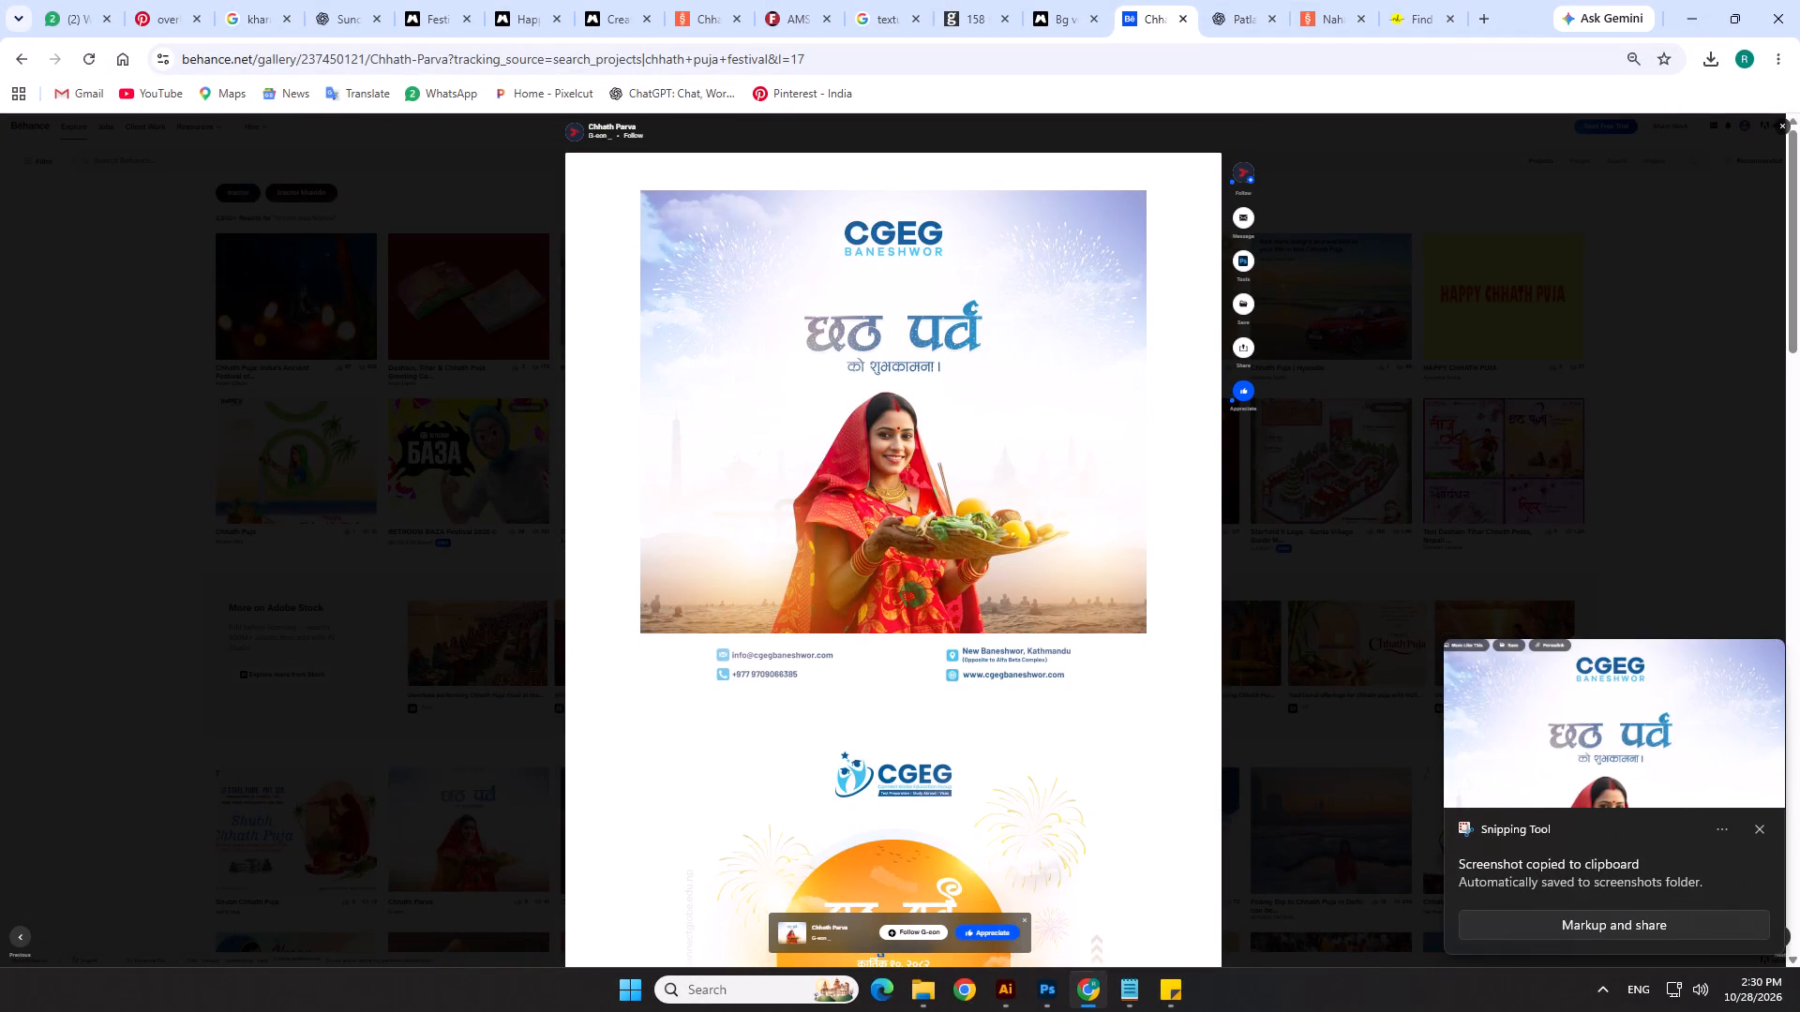
{"action": "scroll", "coordinate": [883, 337], "scroll_direction": "up", "scroll_amount": 2}
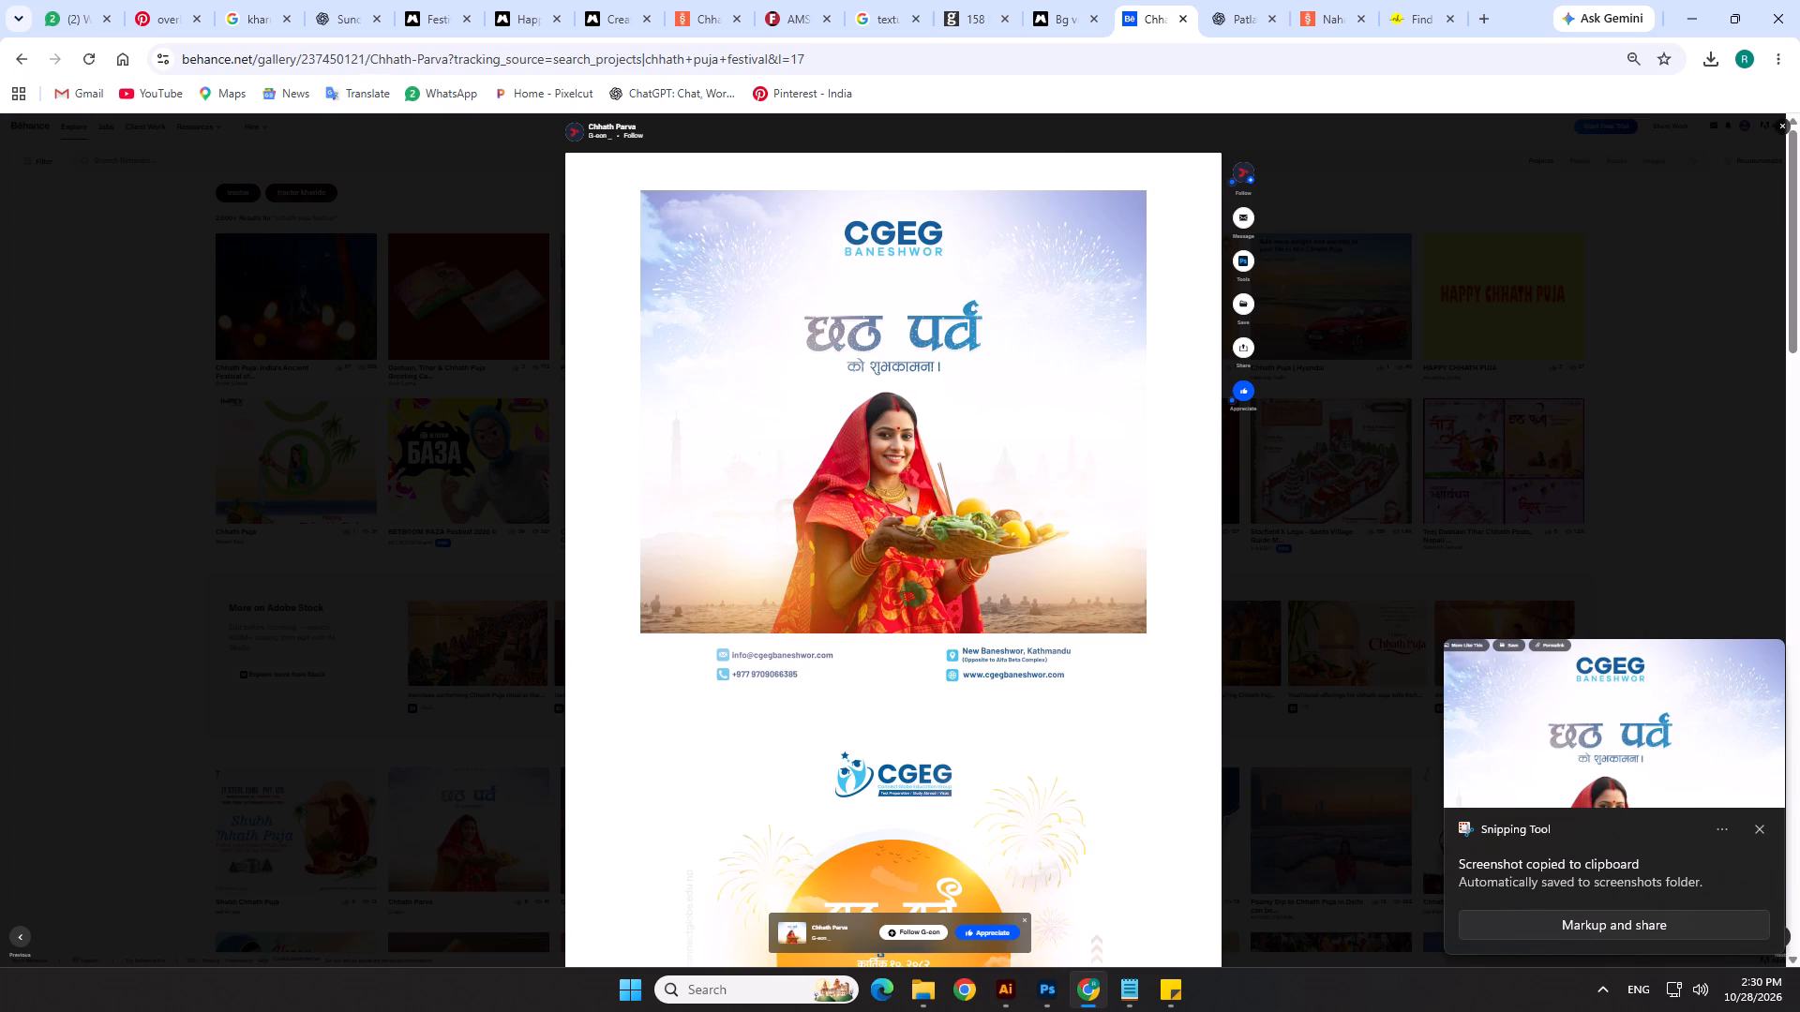
{"action": "left_click", "coordinate": [17, 66]}
{"action": "scroll", "coordinate": [902, 568], "scroll_direction": "down", "scroll_amount": 2}
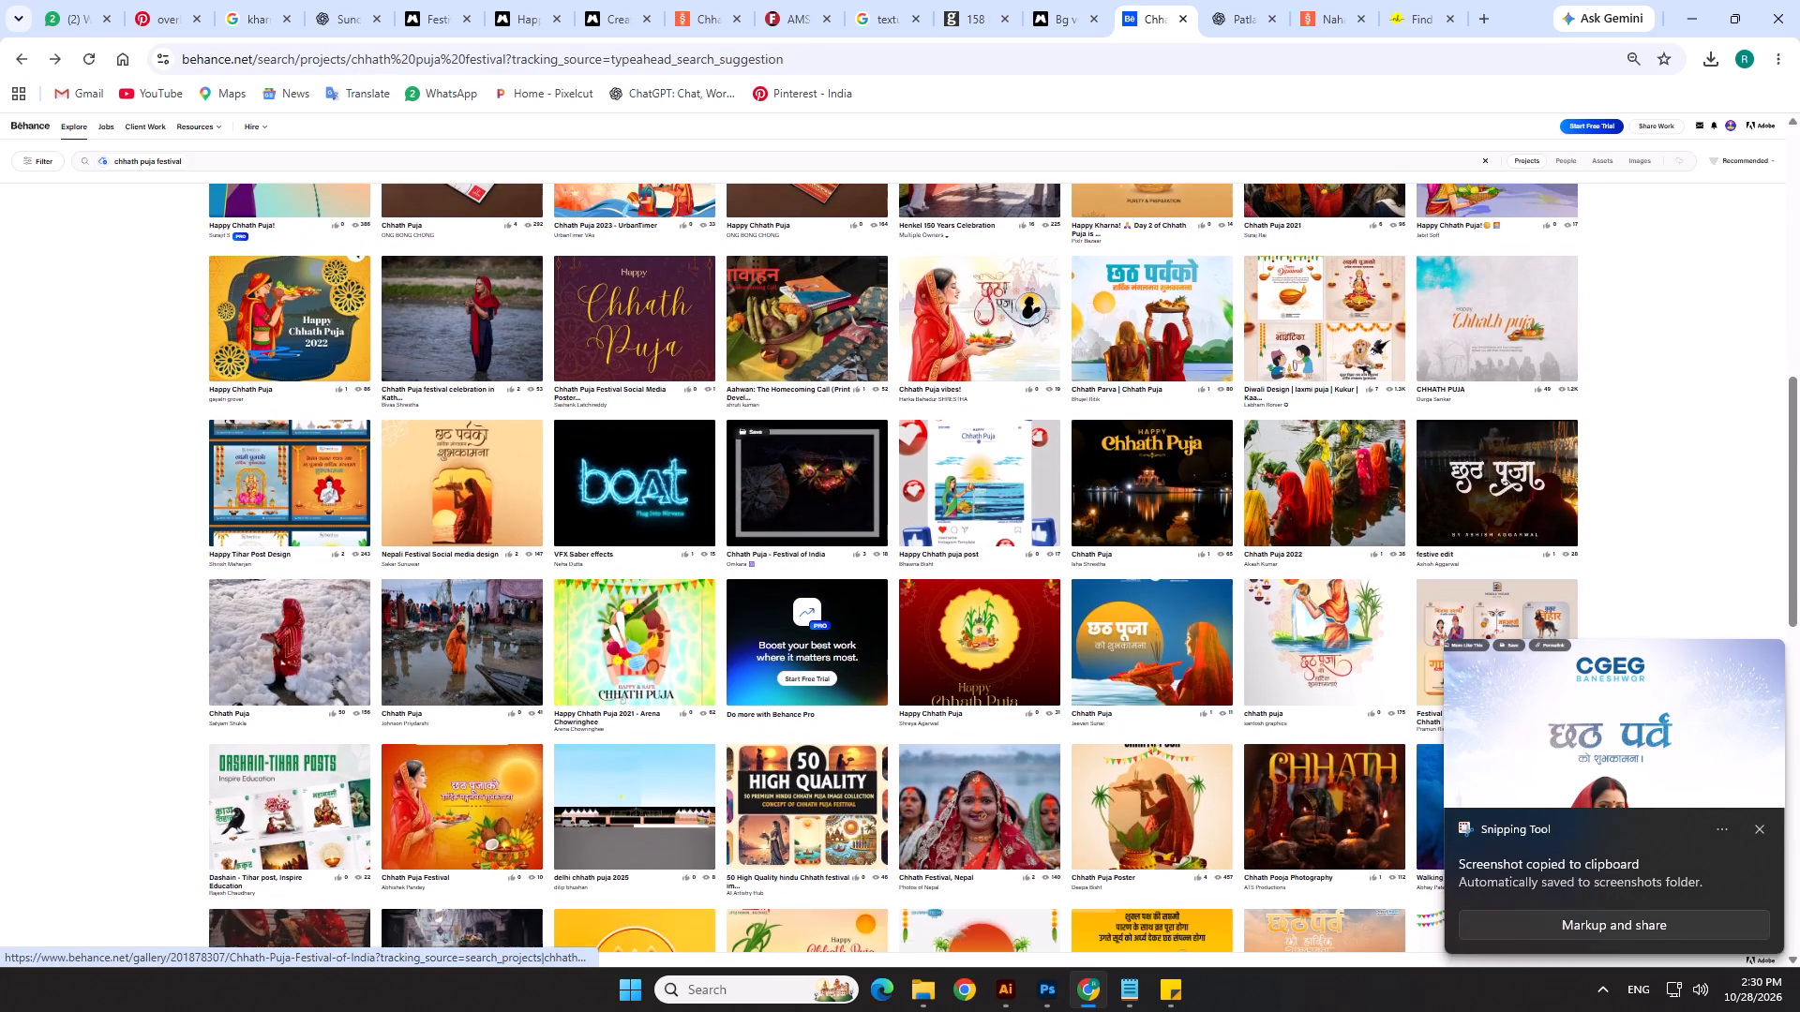
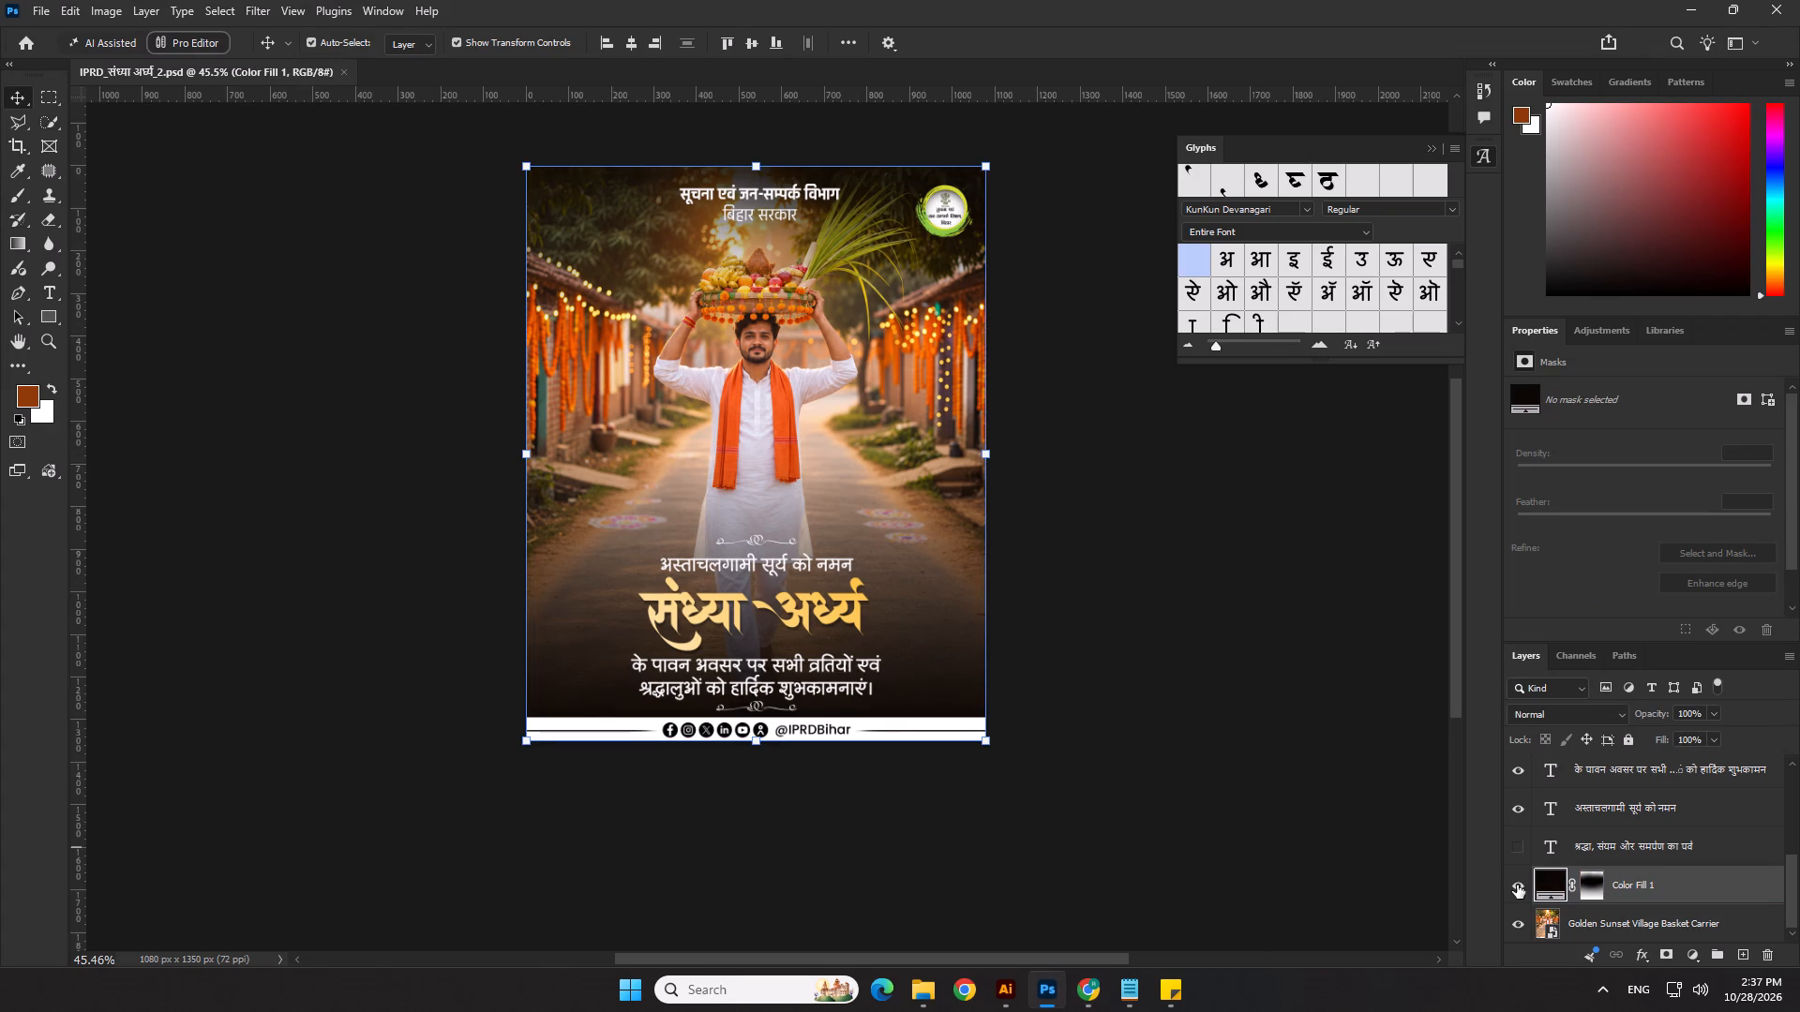
{"action": "left_click", "coordinate": [1517, 885]}
{"action": "left_click", "coordinate": [1588, 920]}
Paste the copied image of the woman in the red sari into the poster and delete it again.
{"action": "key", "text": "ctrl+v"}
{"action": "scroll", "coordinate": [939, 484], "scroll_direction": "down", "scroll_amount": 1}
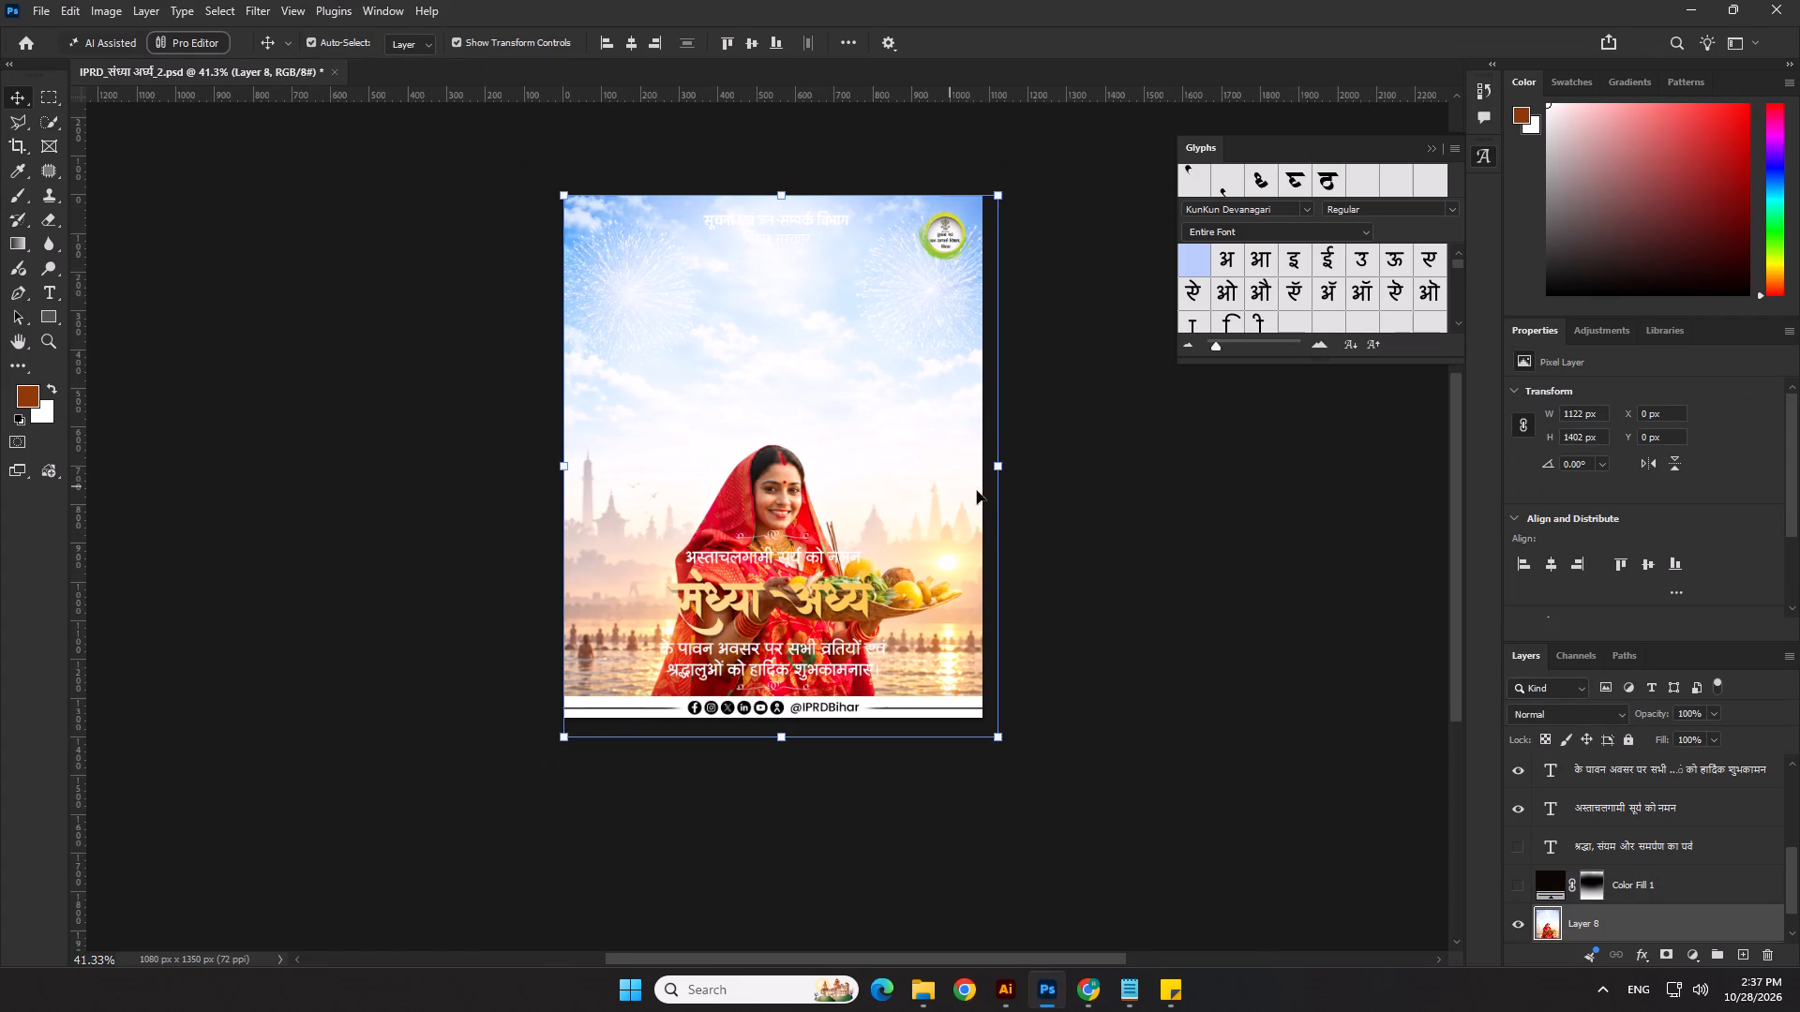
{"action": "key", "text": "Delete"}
Copy the couple-facing-the-sun image from Chrome, paste it above the basket carrier layer in the Photoshop poster and hide that layer.
{"action": "key", "text": "alt+Tab"}
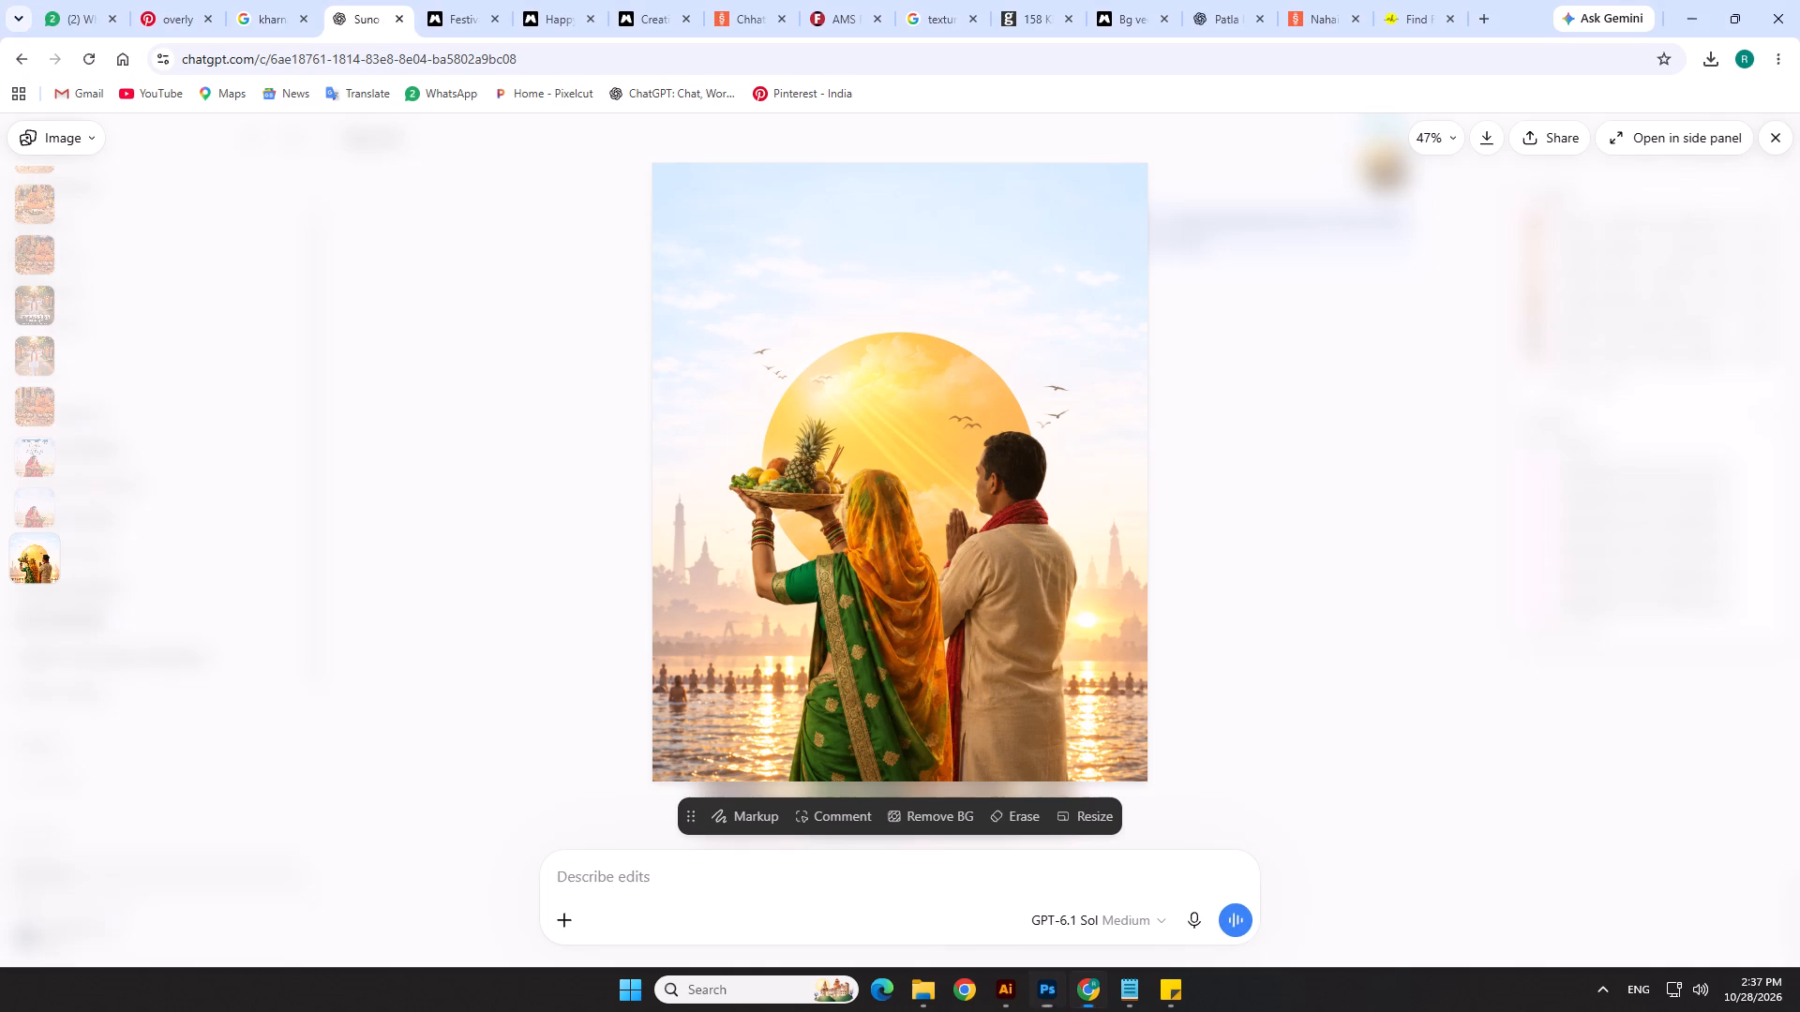
{"action": "right_click", "coordinate": [941, 508]}
{"action": "left_click", "coordinate": [1006, 588]}
{"action": "key", "text": "alt+Tab"}
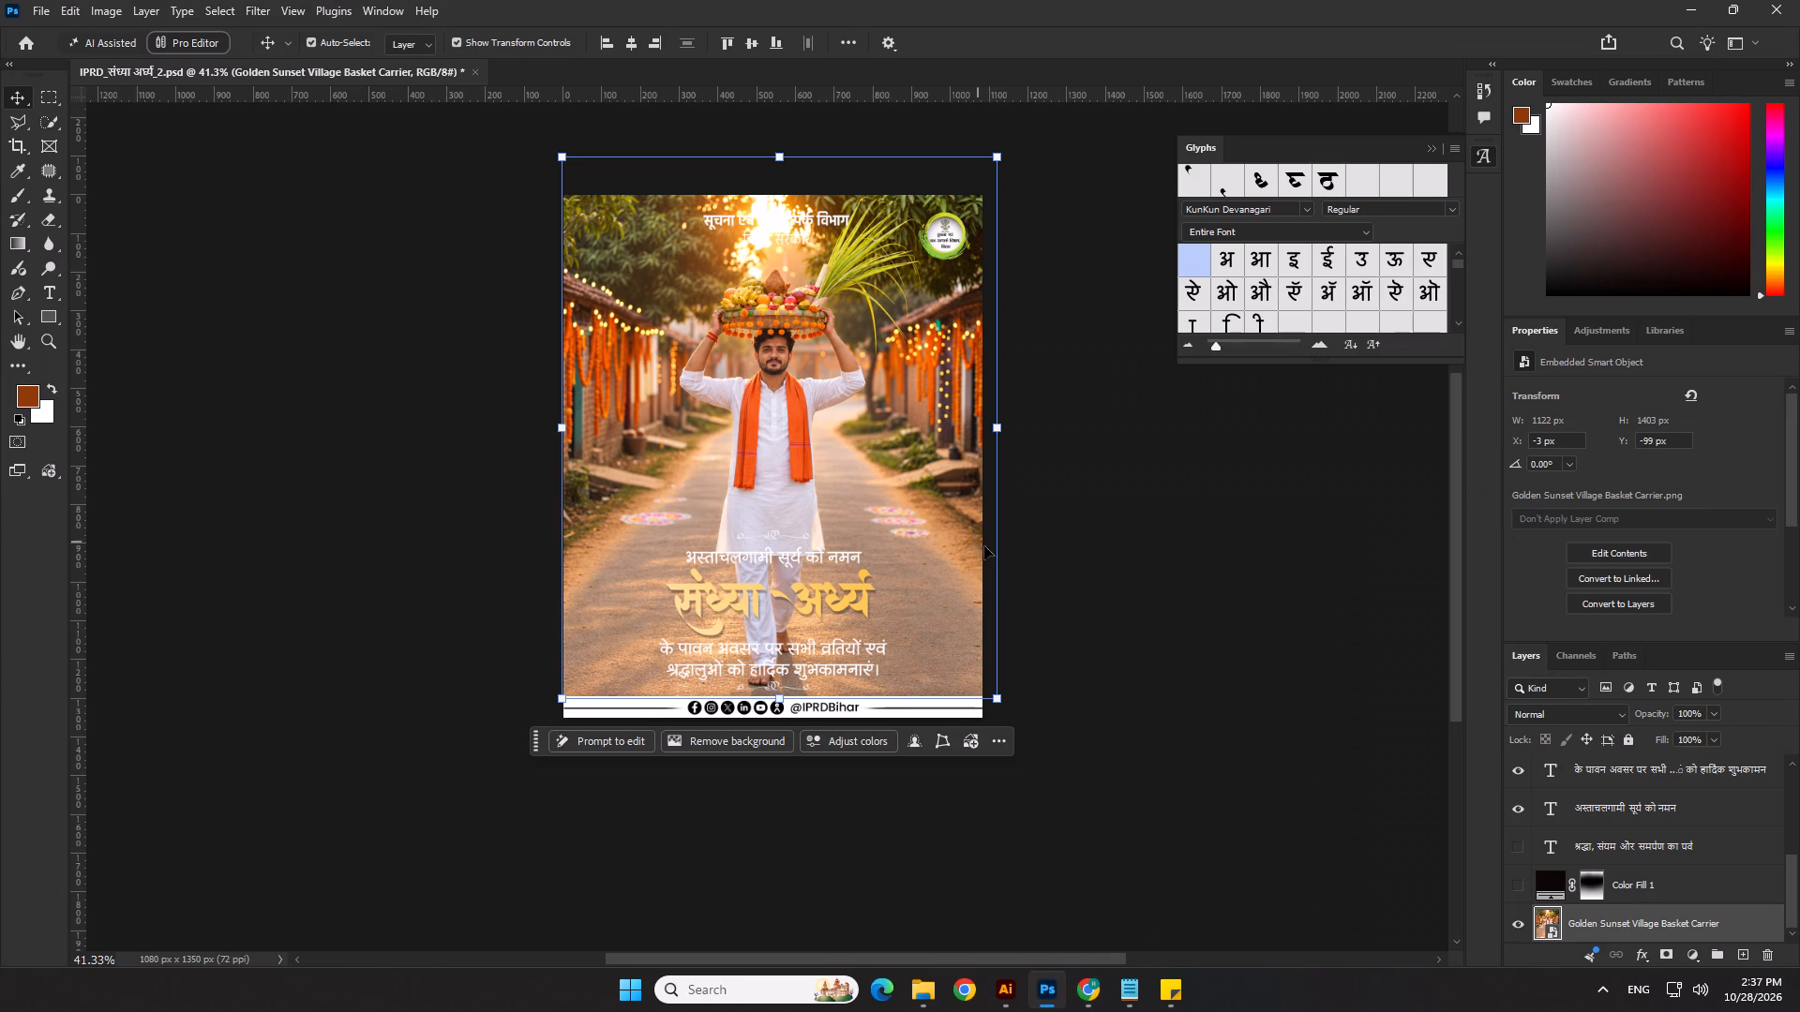
{"action": "key", "text": "ctrl+v"}
{"action": "scroll", "coordinate": [1519, 920], "scroll_direction": "down", "scroll_amount": 2}
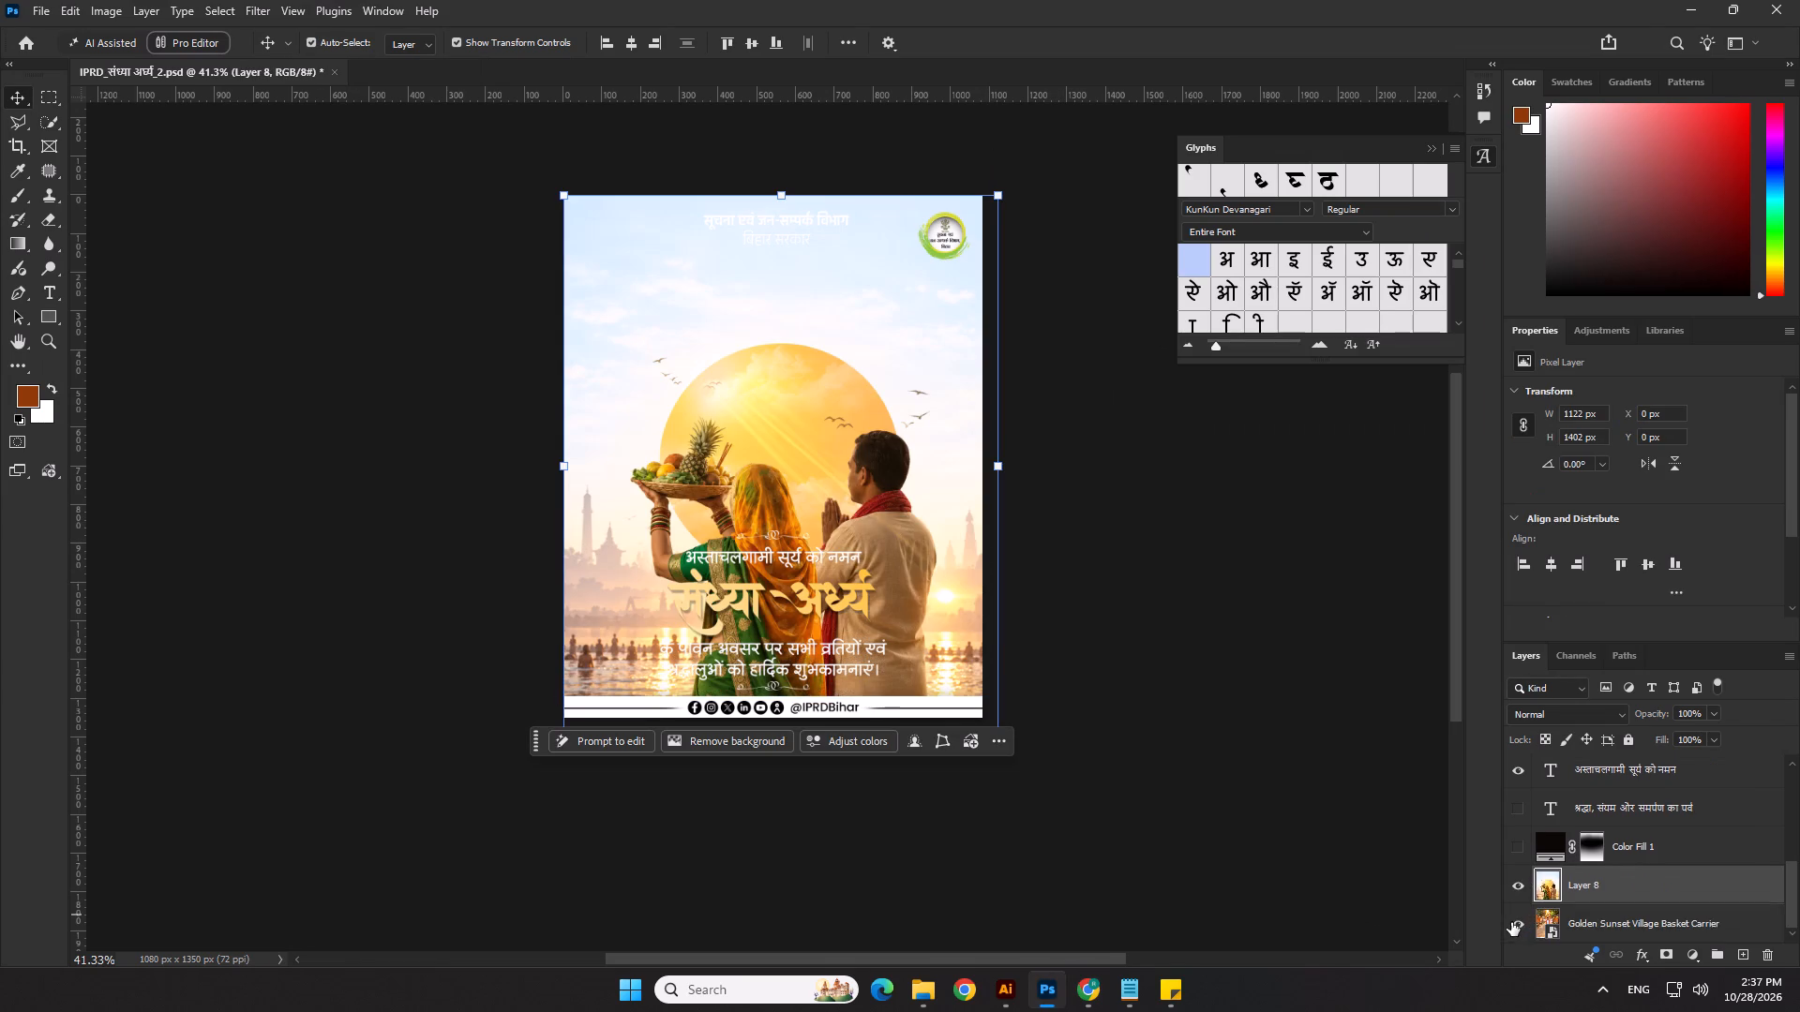
{"action": "left_click", "coordinate": [1509, 929]}
Scale the couple image down to about 854 × 1068 px, centred horizontally with its bottom edge at the footer strip.
{"action": "left_click_drag", "start_coordinate": [1005, 469], "coordinate": [985, 469]}
{"action": "left_click_drag", "start_coordinate": [769, 209], "coordinate": [771, 263]}
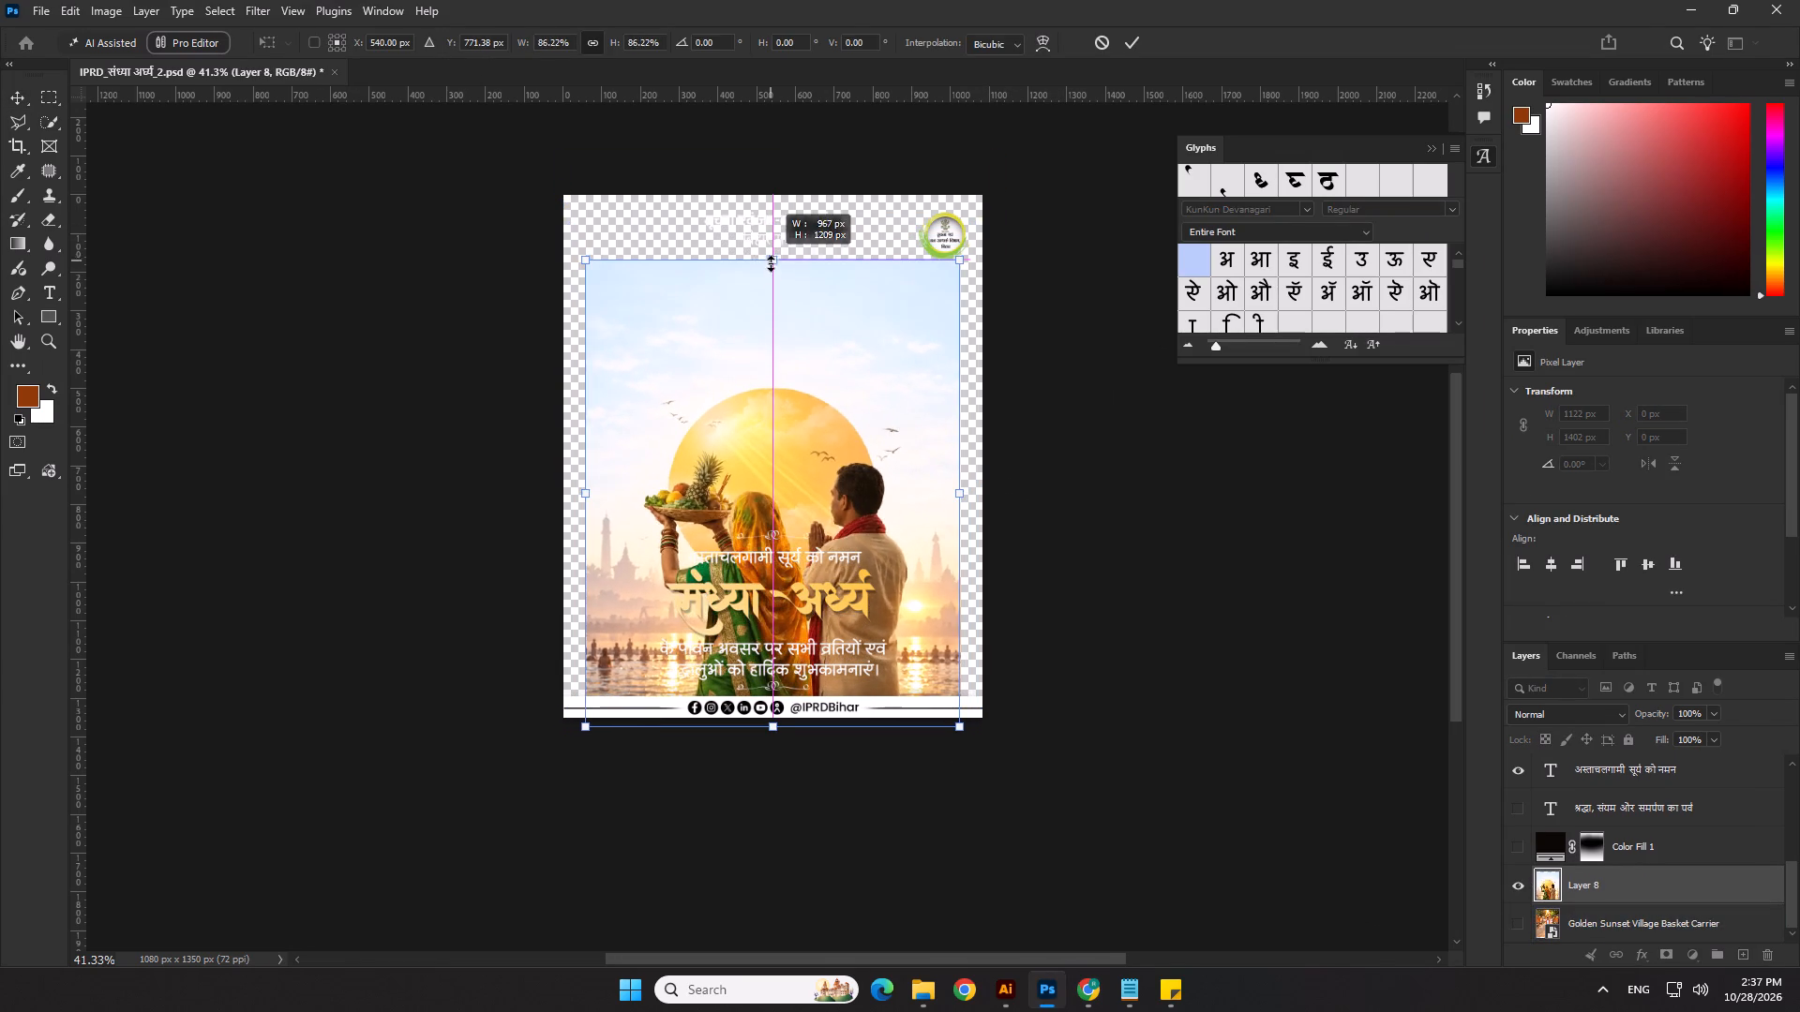
{"action": "left_click_drag", "start_coordinate": [771, 263], "coordinate": [772, 272]}
{"action": "left_click_drag", "start_coordinate": [784, 332], "coordinate": [787, 304]}
{"action": "scroll", "coordinate": [784, 406], "scroll_direction": "up", "scroll_amount": 3}
{"action": "key", "text": "Return"}
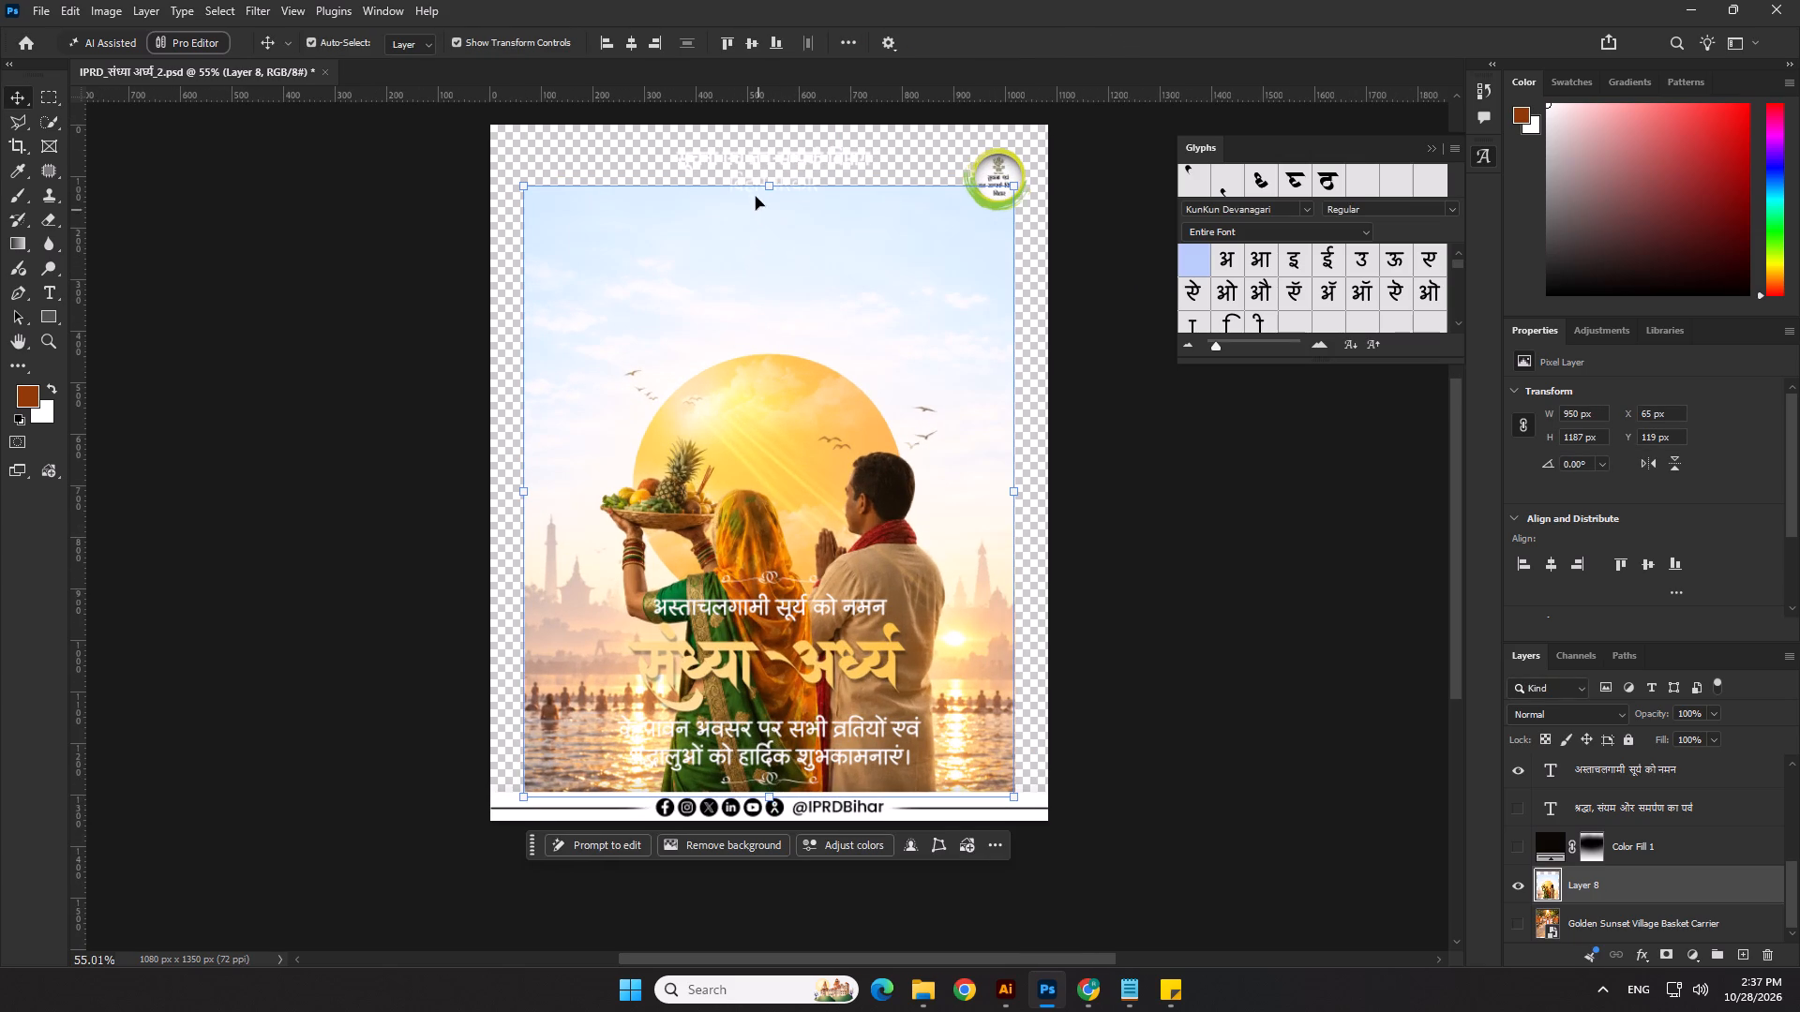
{"action": "left_click_drag", "start_coordinate": [764, 182], "coordinate": [753, 244]}
{"action": "key", "text": "Up"}
{"action": "key", "text": "Up"}
{"action": "key", "text": "Up"}
{"action": "key", "text": "Return"}
{"action": "left_click", "coordinate": [1122, 573]}
{"action": "left_click", "coordinate": [963, 425]}
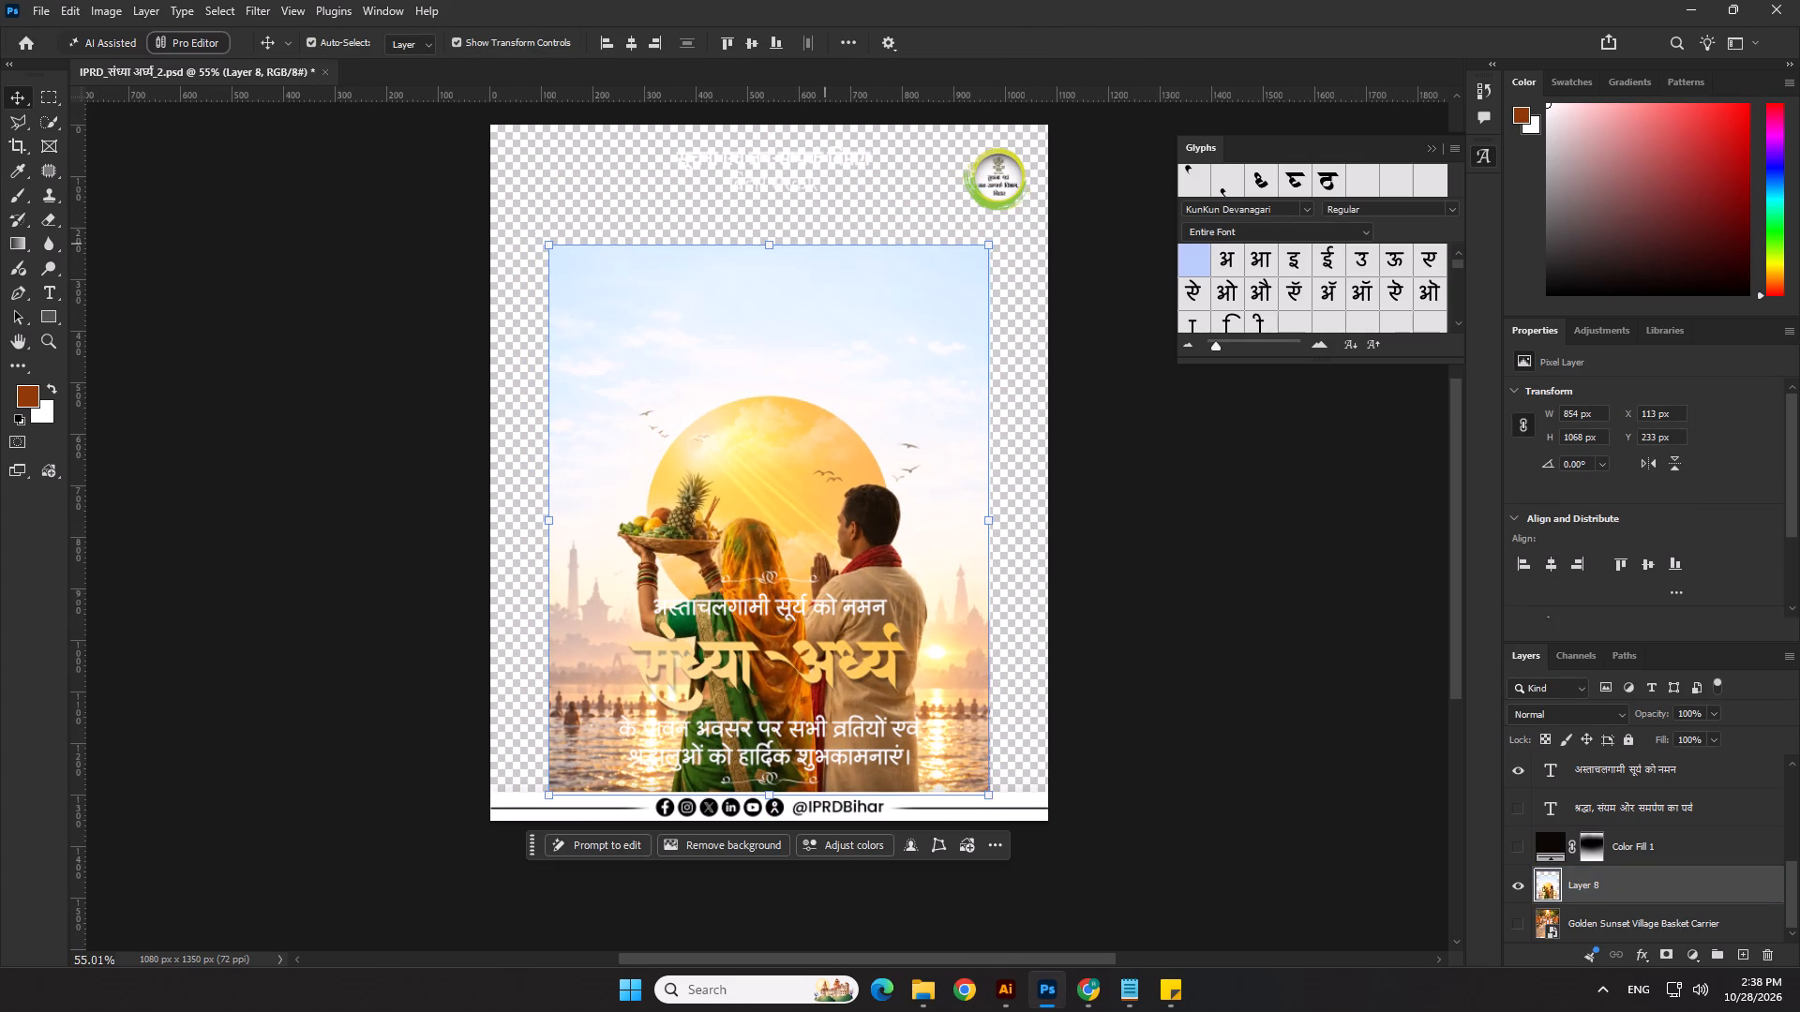
{"action": "left_click", "coordinate": [635, 40]}
{"action": "left_click", "coordinate": [339, 486]}
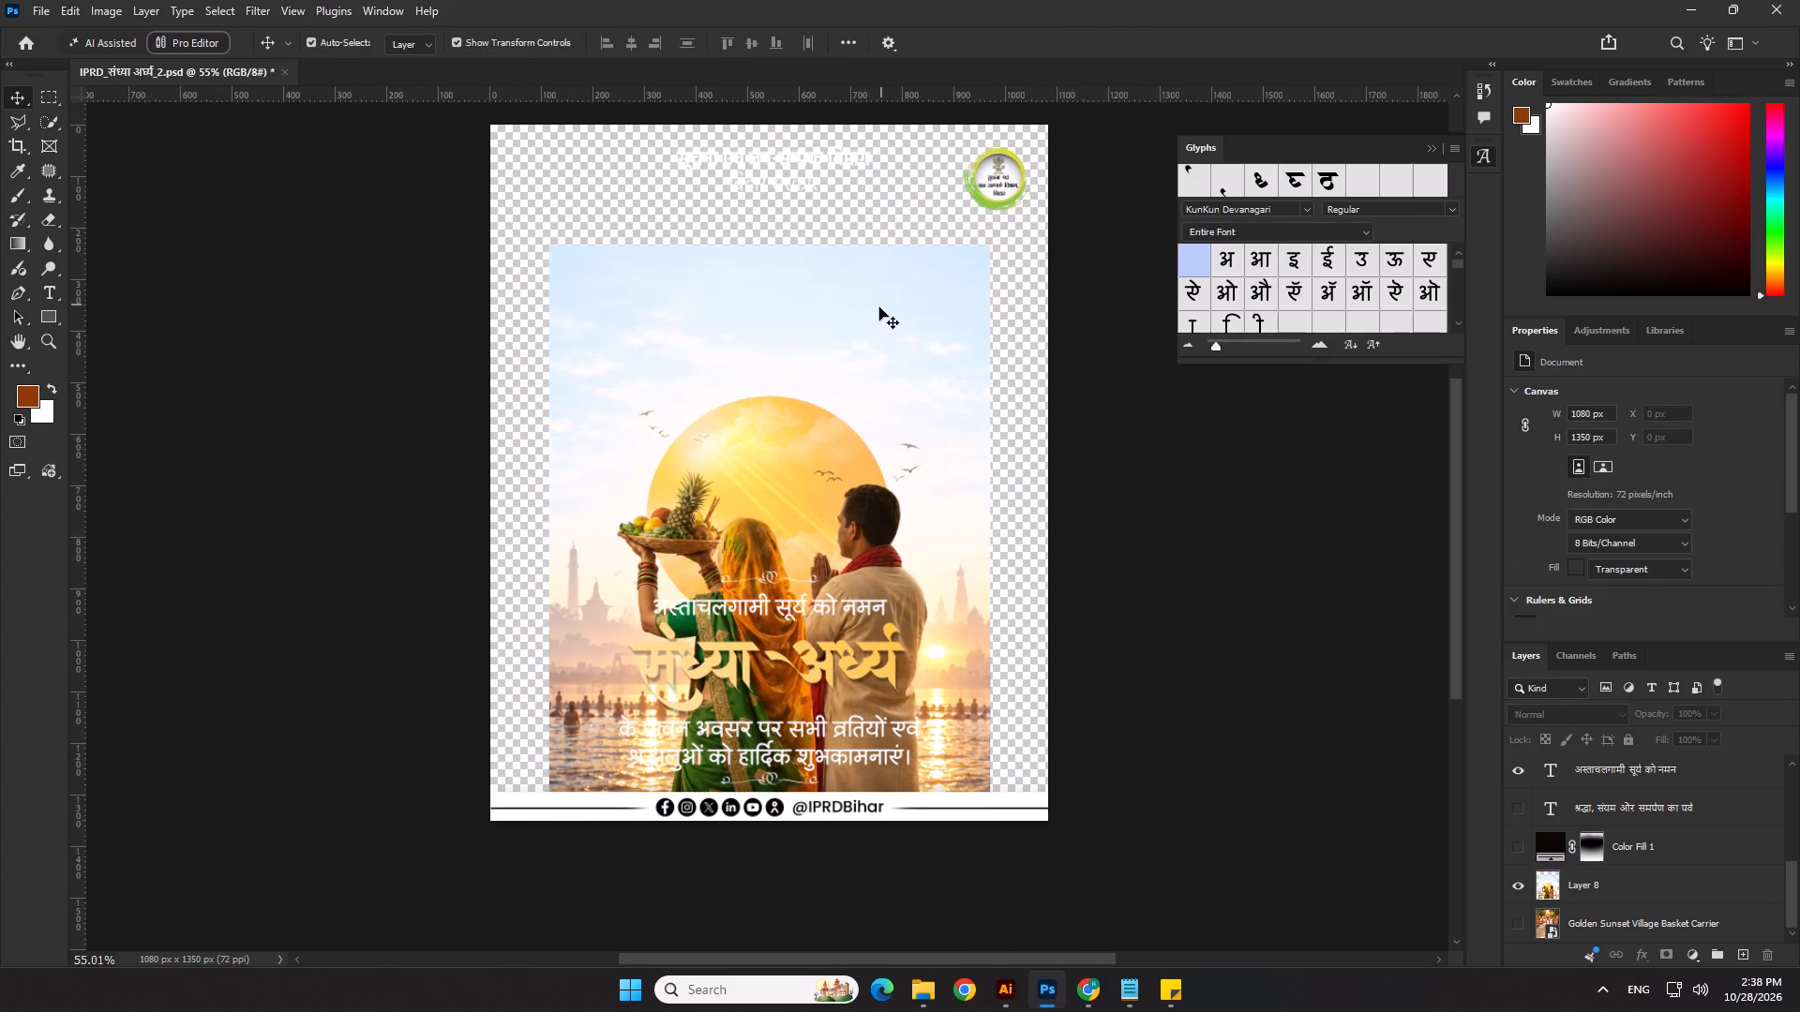
Select the empty canvas area around the couple image and fill it using Firefly Generative Fill with a blank prompt.
{"action": "left_click", "coordinate": [879, 307]}
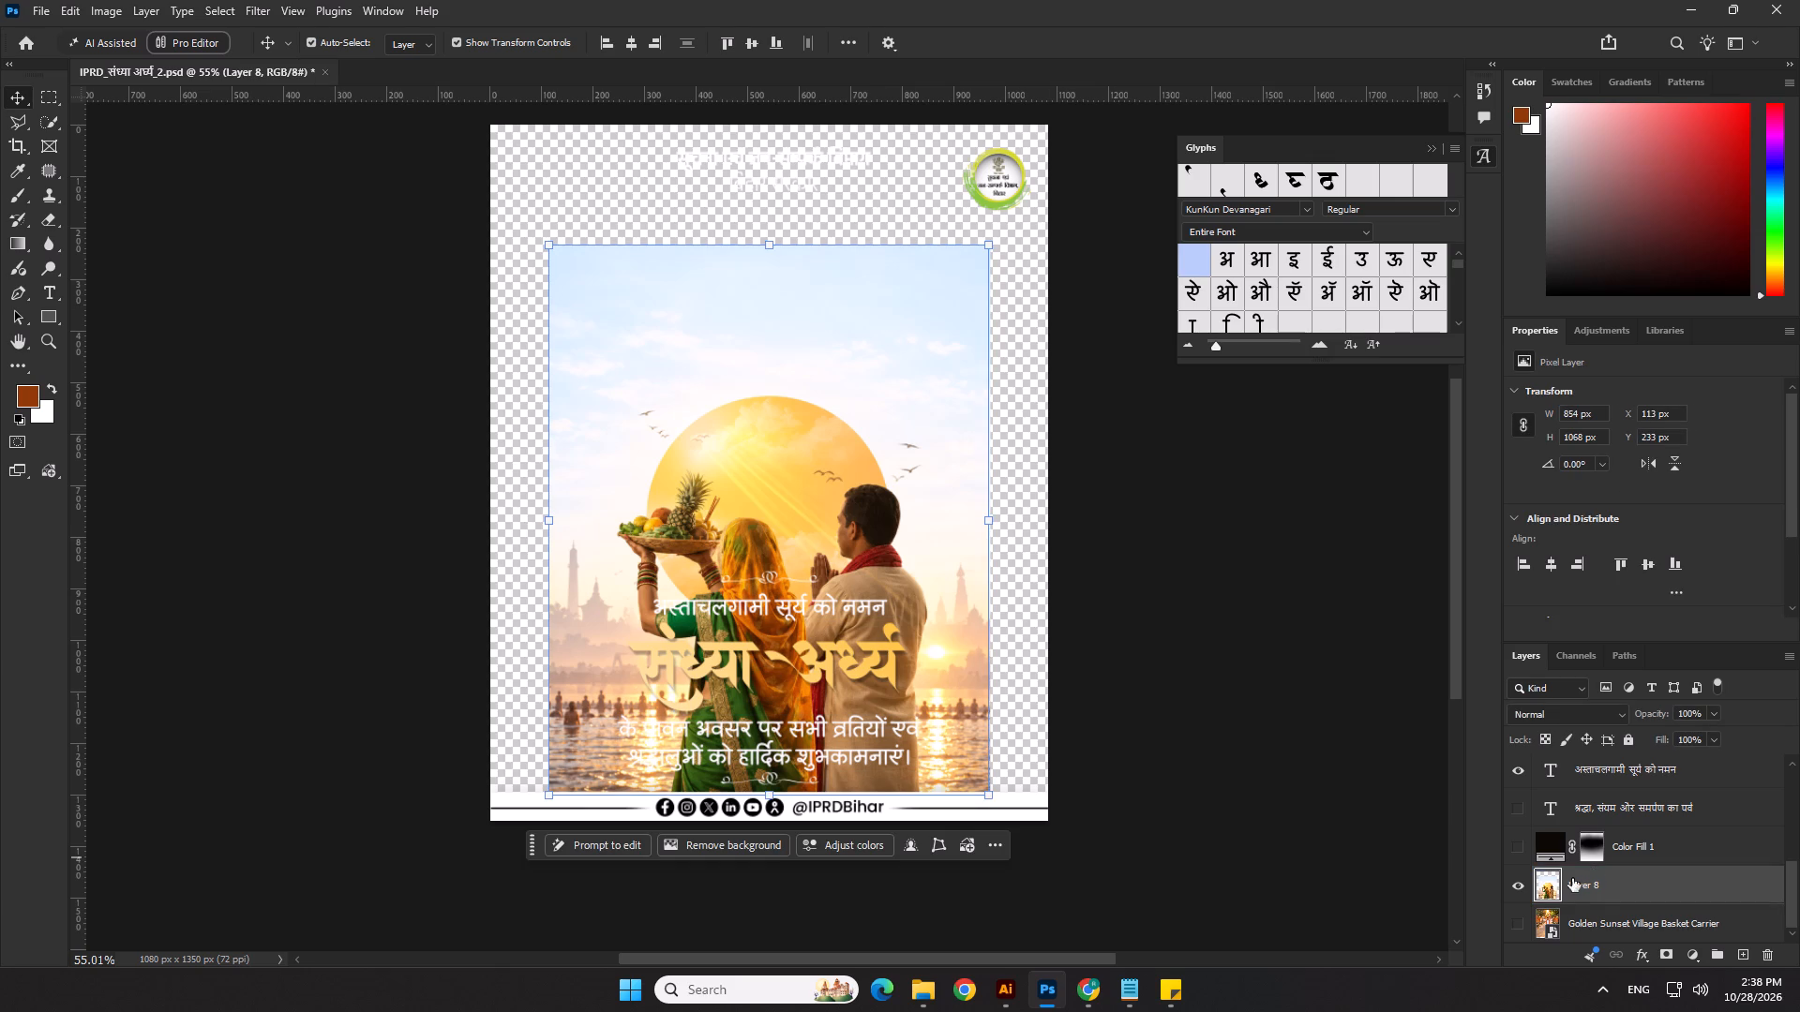
{"action": "left_click", "coordinate": [1547, 888], "text": "ctrl"}
{"action": "key", "text": "ctrl+shift+i"}
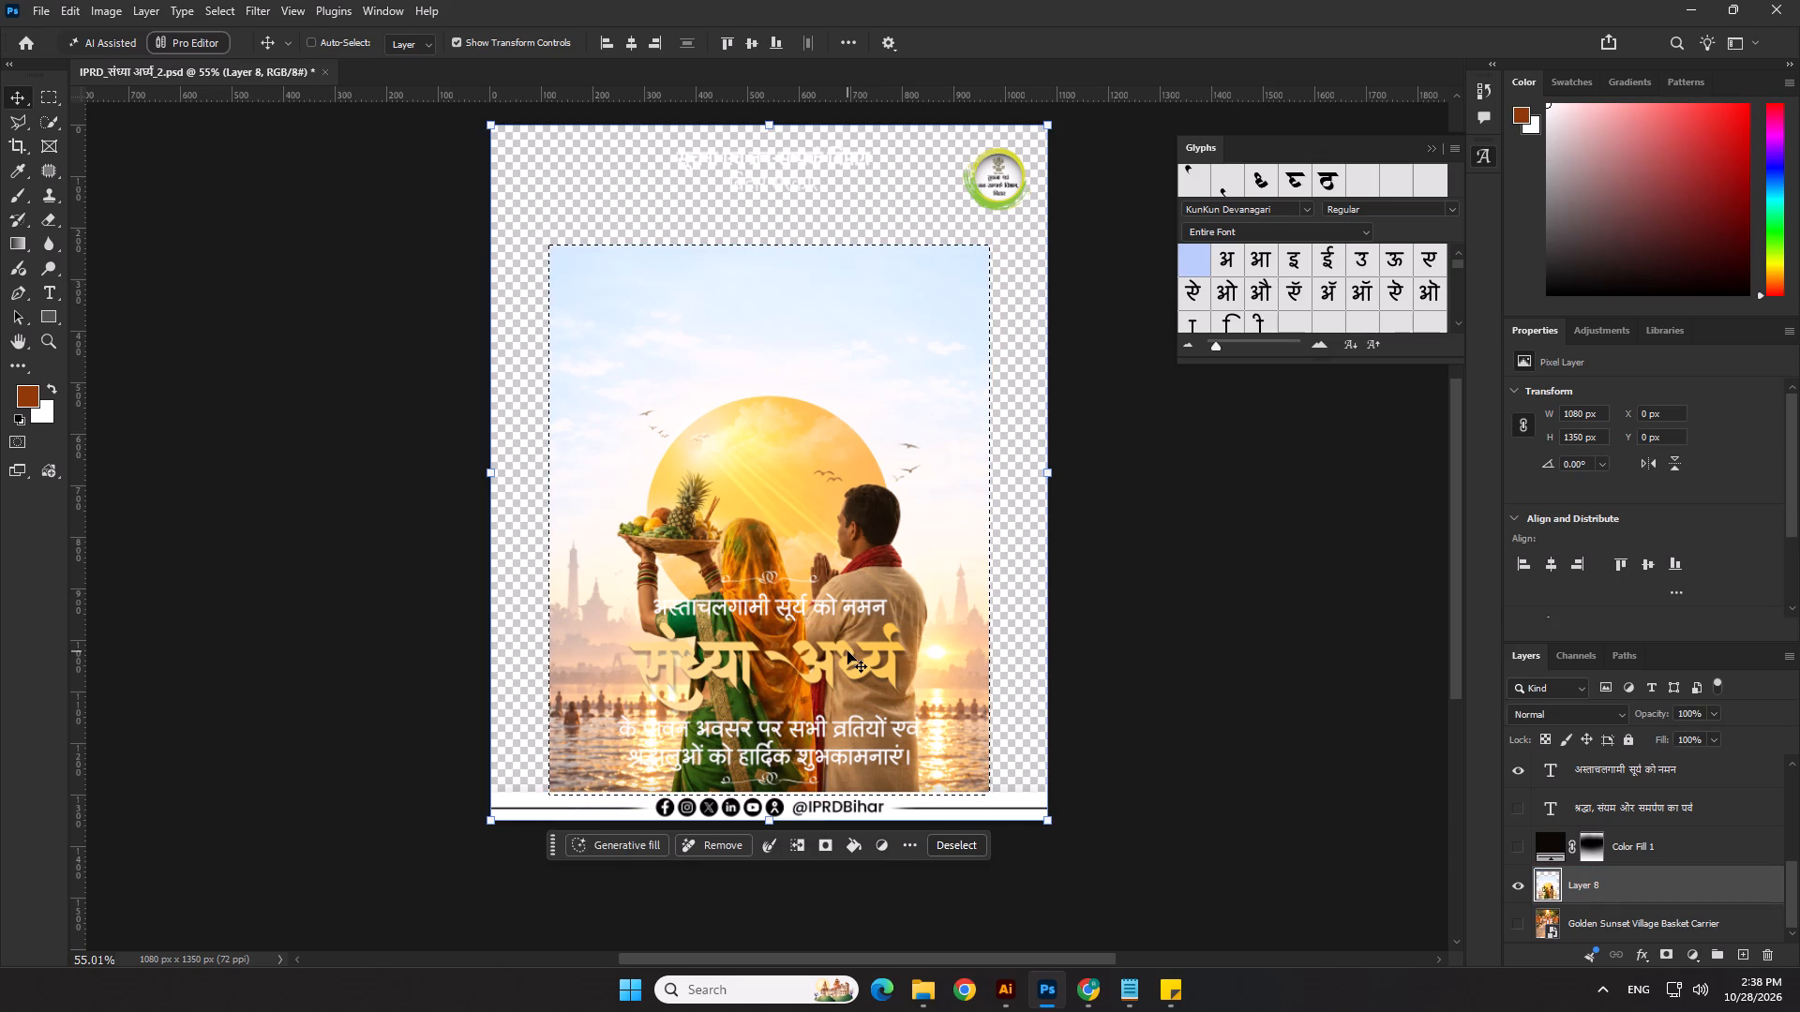
{"action": "left_click", "coordinate": [652, 856]}
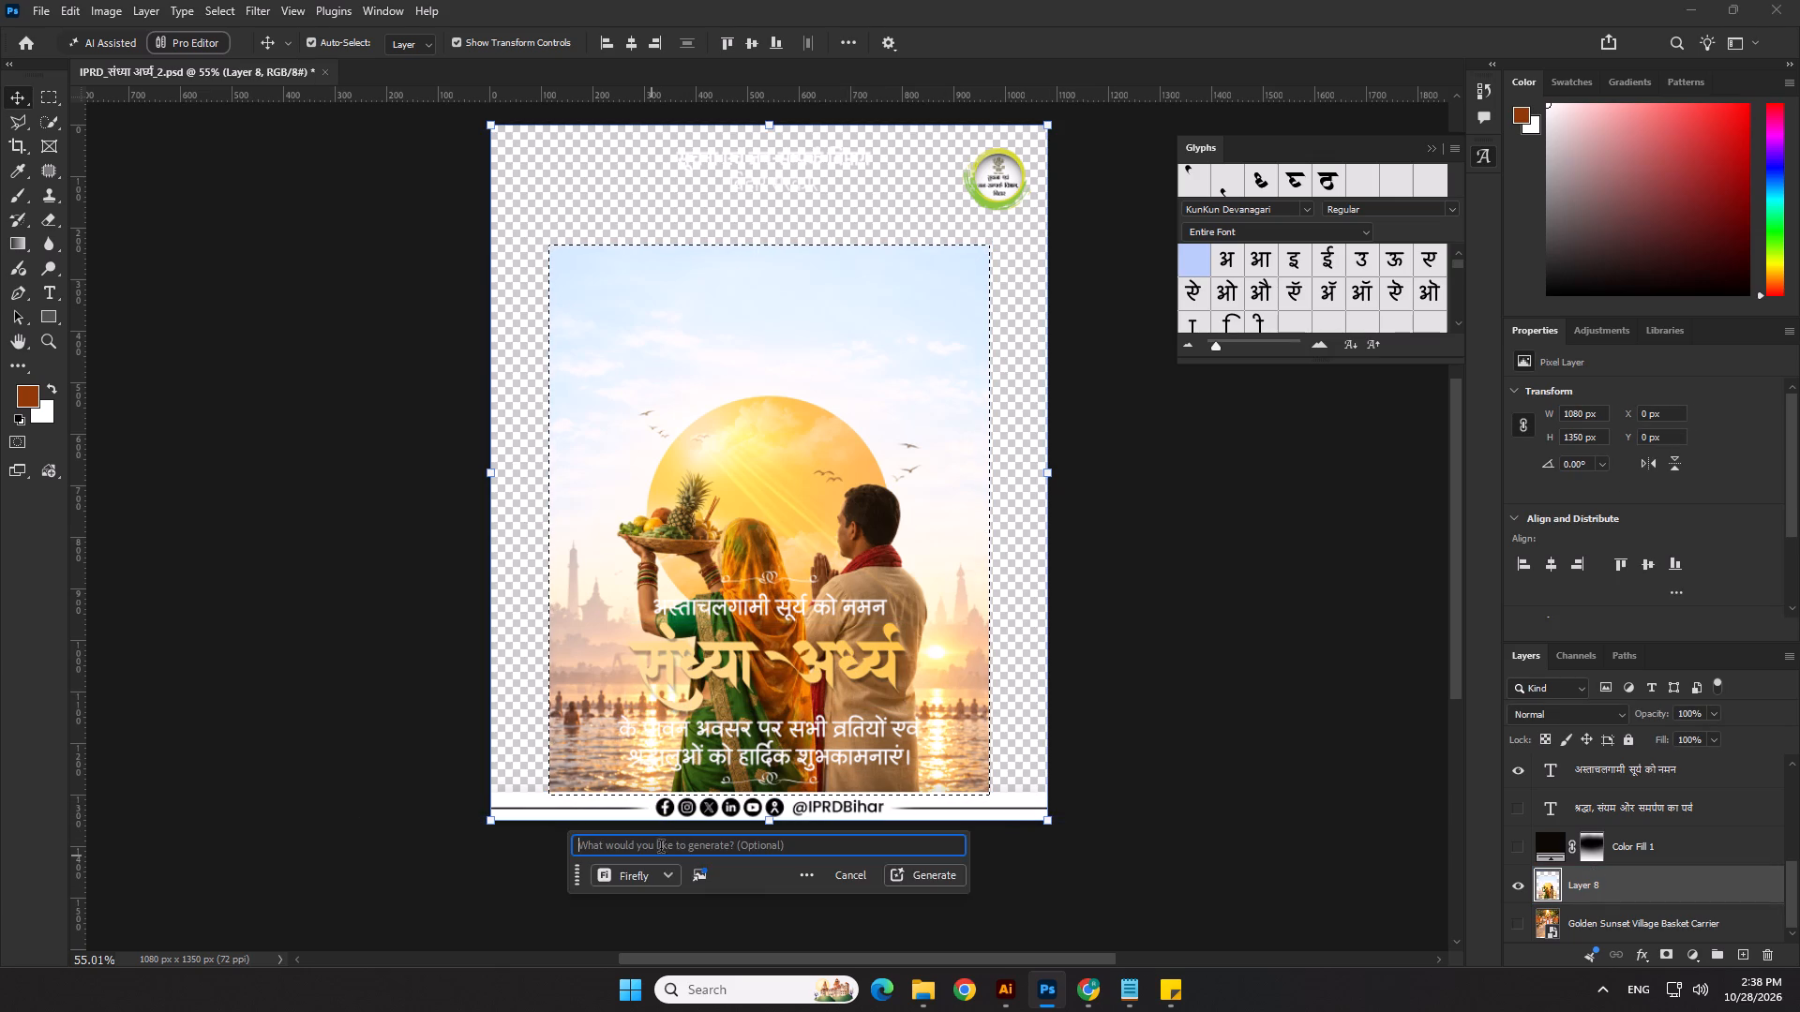
{"action": "left_click", "coordinate": [907, 883]}
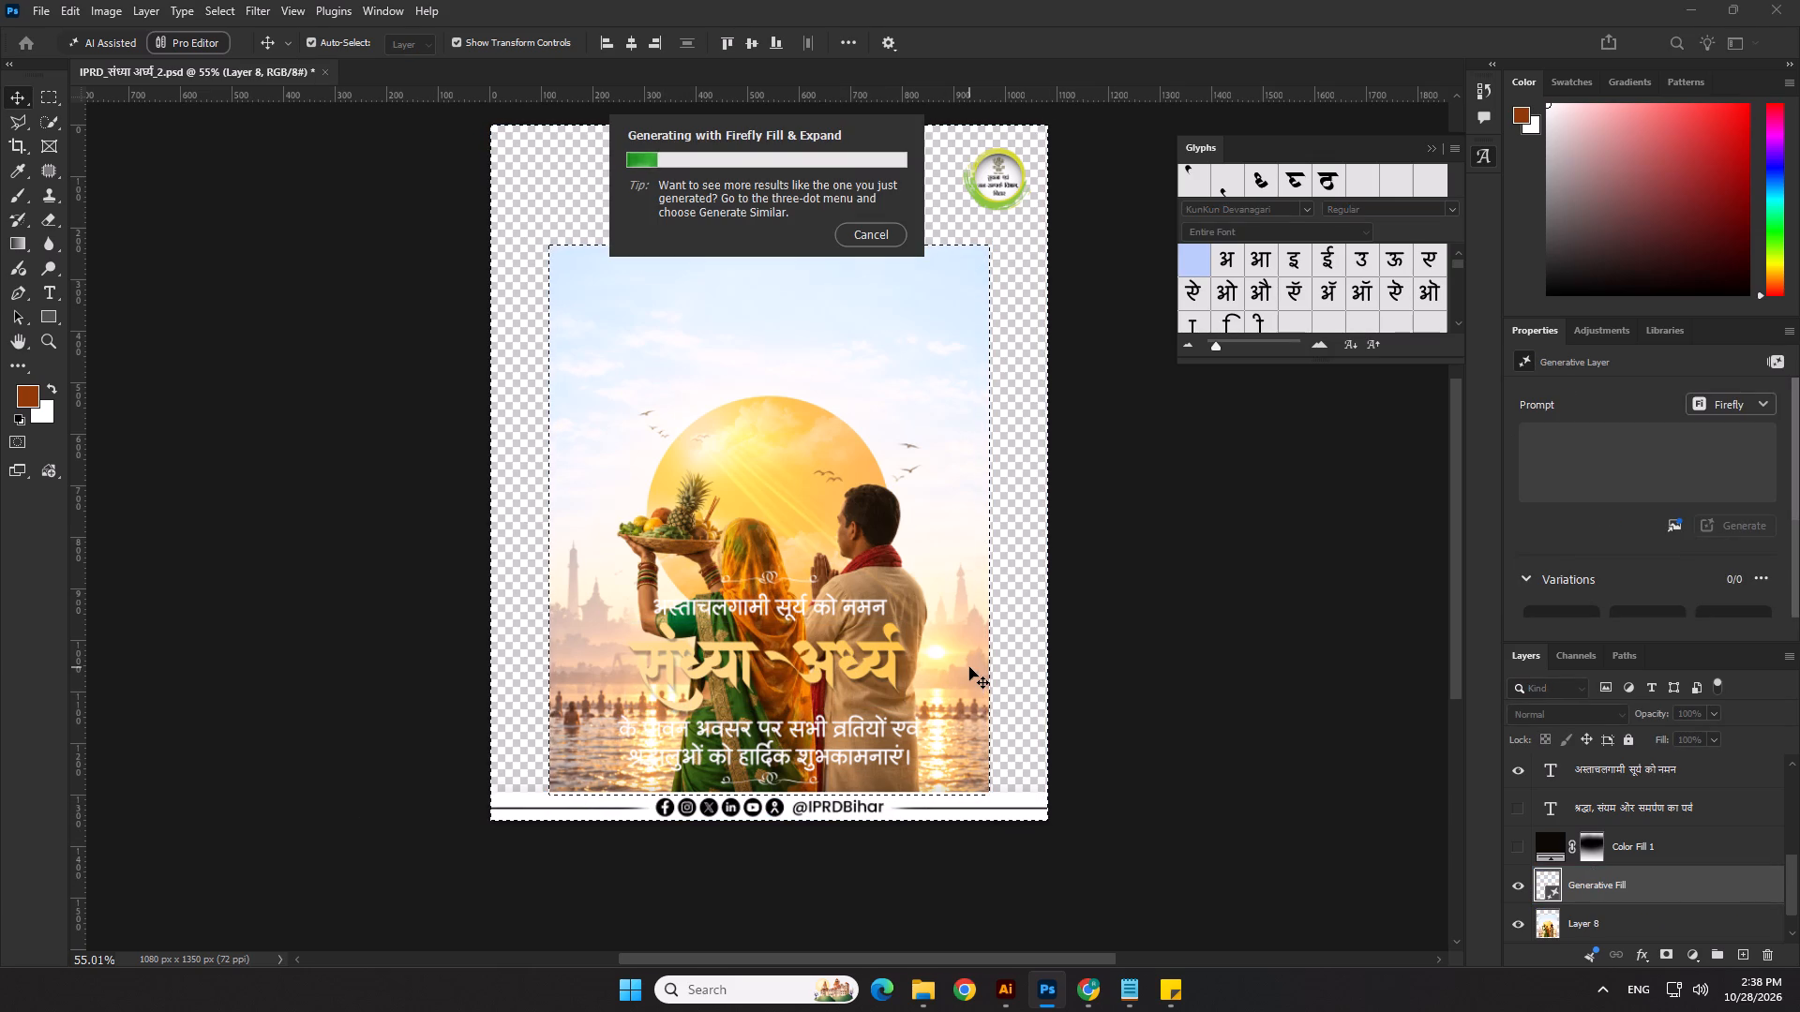
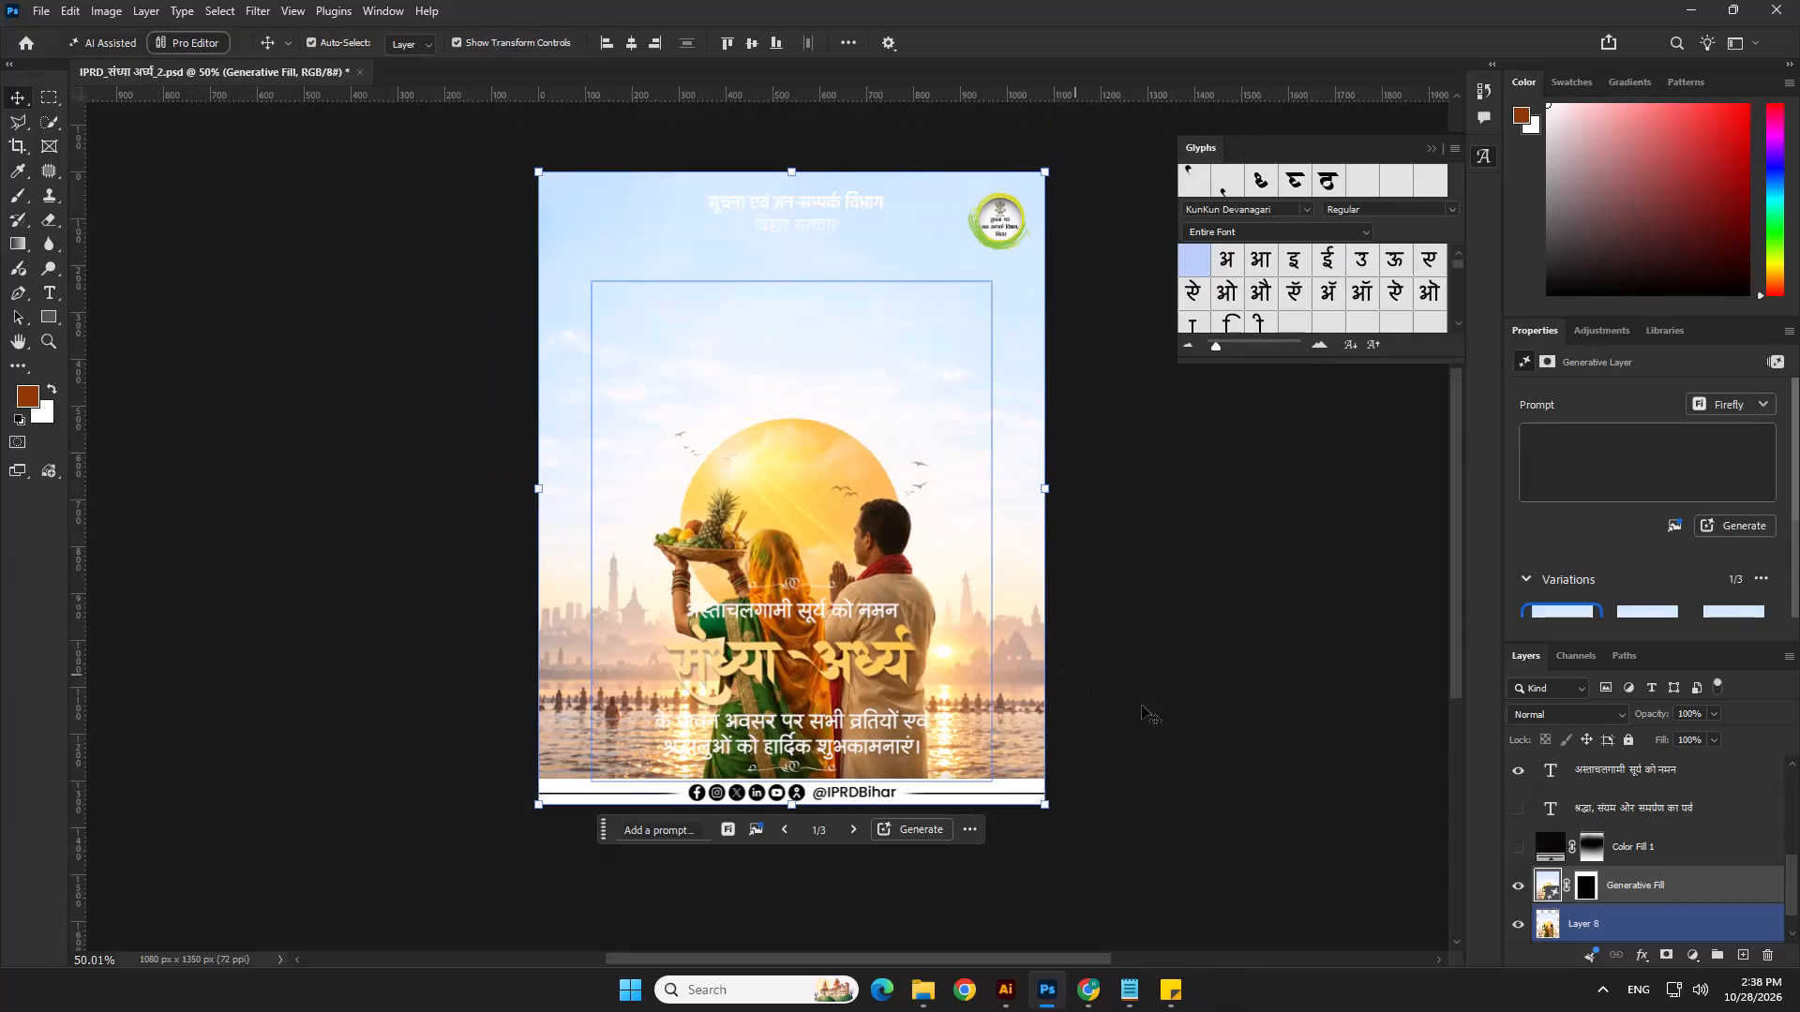
Merge the Generative Fill layer with the couple image layer directly beneath it.
{"action": "left_click", "coordinate": [1177, 714]}
{"action": "scroll", "coordinate": [834, 530], "scroll_direction": "down", "scroll_amount": 2}
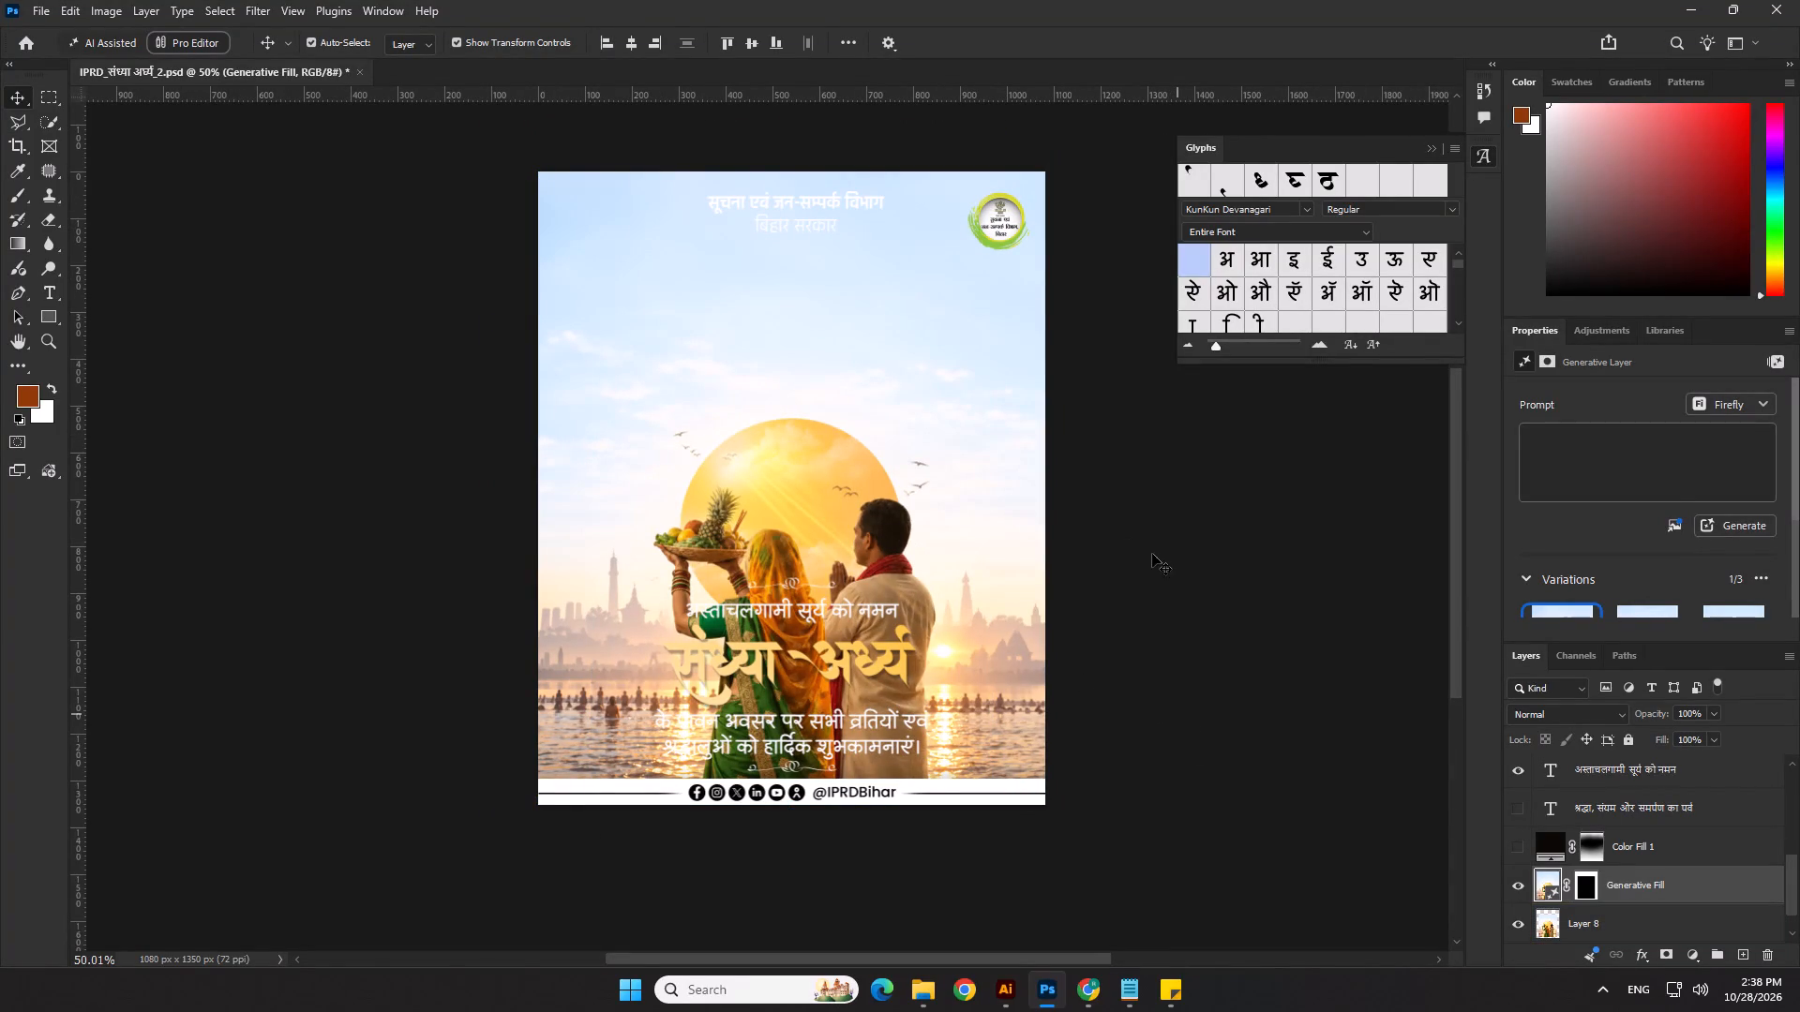
{"action": "left_click", "coordinate": [1152, 554]}
{"action": "scroll", "coordinate": [1011, 531], "scroll_direction": "down", "scroll_amount": 2}
{"action": "left_click", "coordinate": [963, 567]}
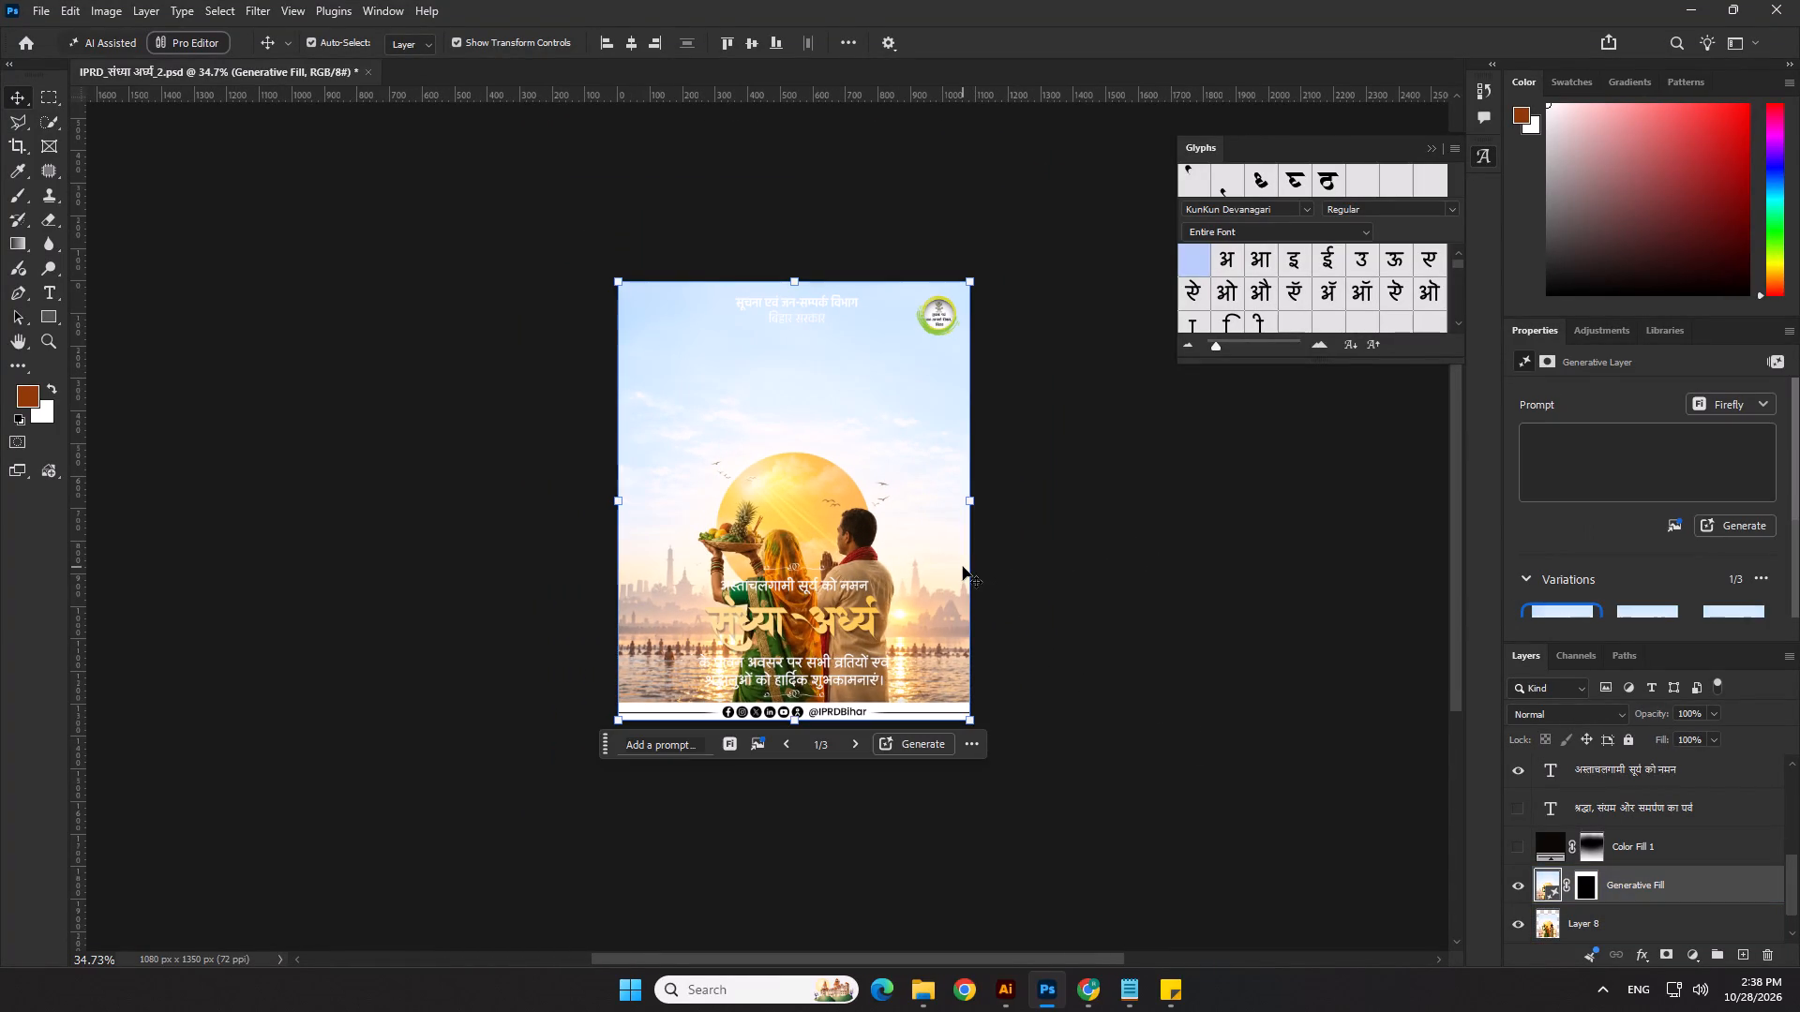
{"action": "left_click", "coordinate": [1582, 920], "text": "ctrl"}
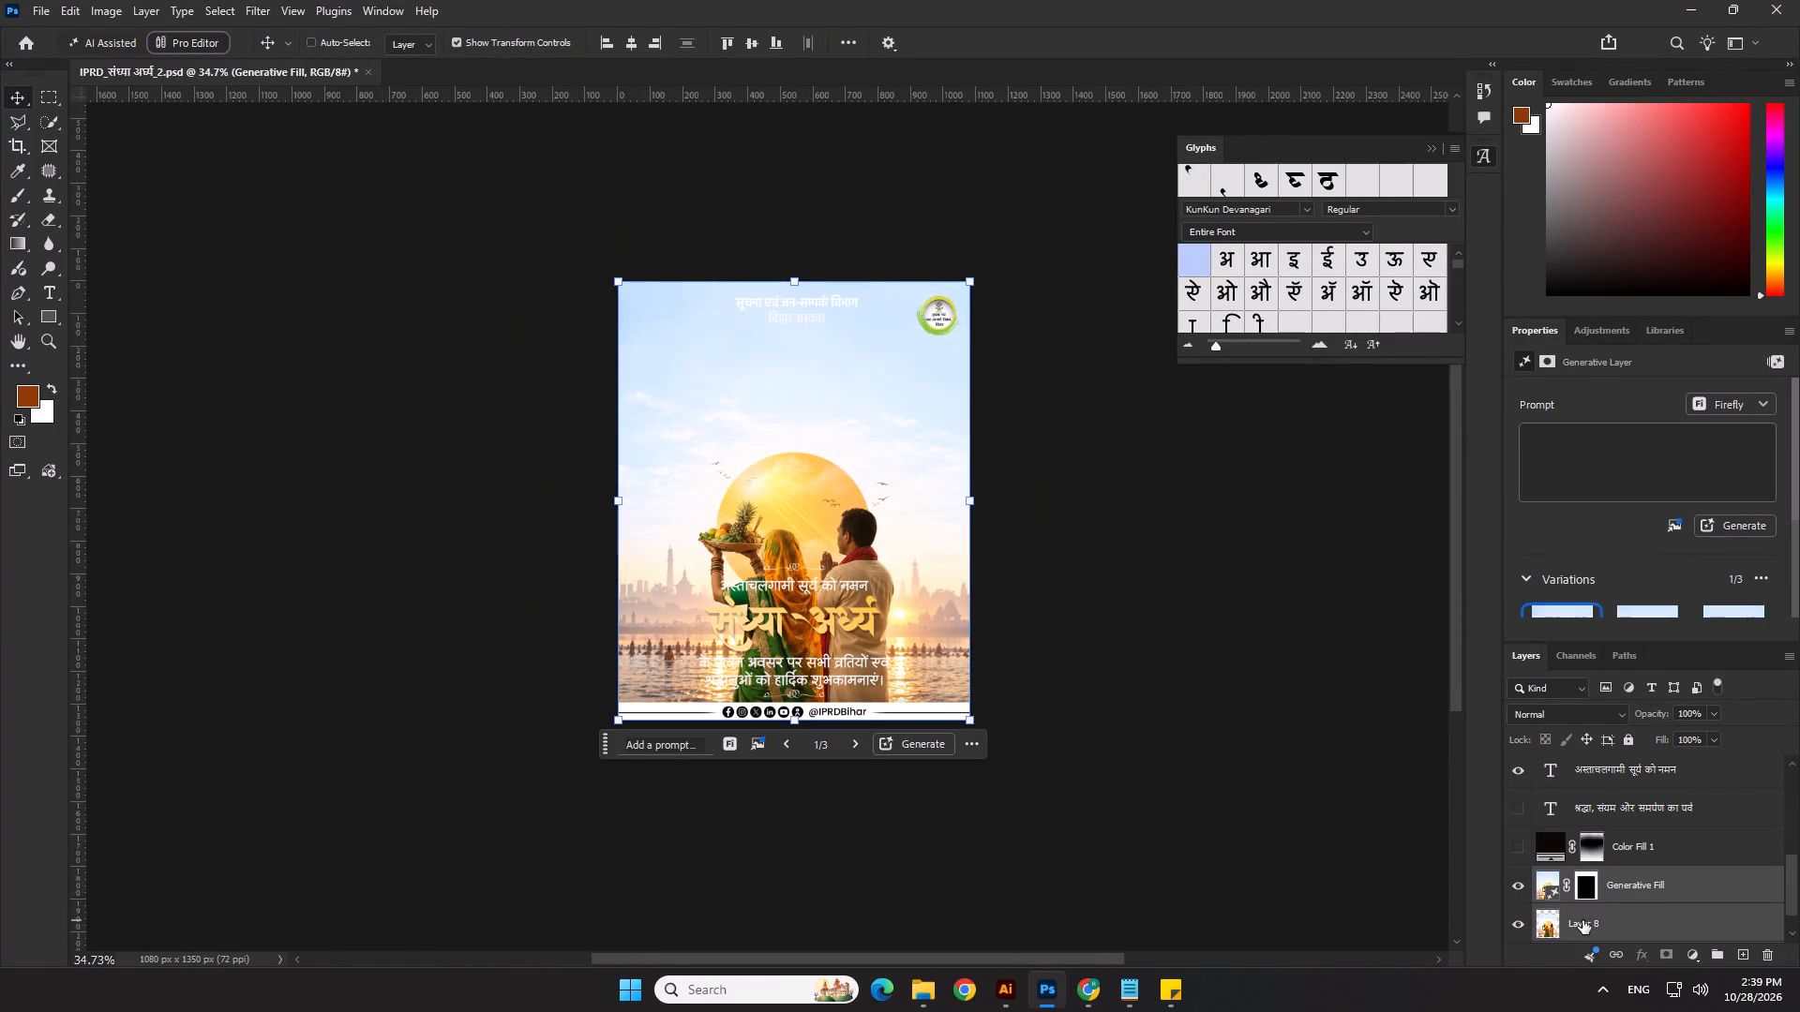
{"action": "key", "text": "ctrl+e"}
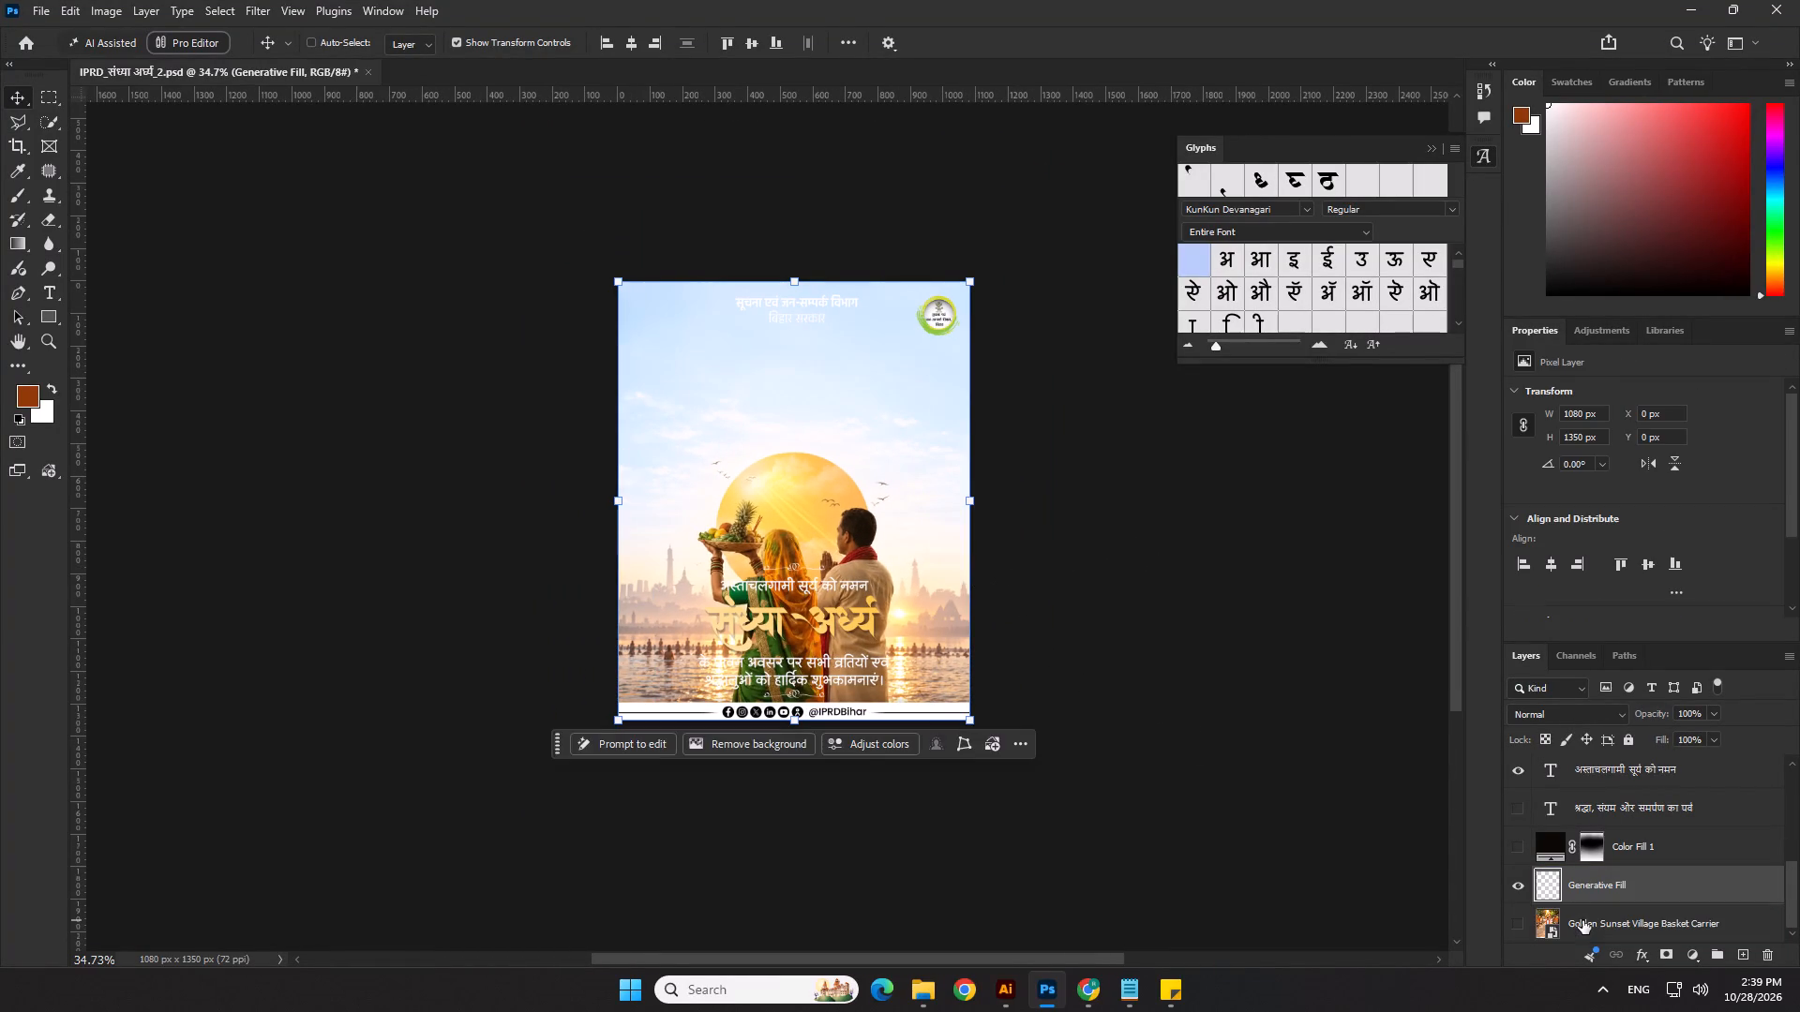
Duplicate the merged couple layer, hide the original, and remove the background from the copy to isolate the couple.
{"action": "left_click", "coordinate": [1207, 755]}
{"action": "scroll", "coordinate": [895, 538], "scroll_direction": "up", "scroll_amount": 4}
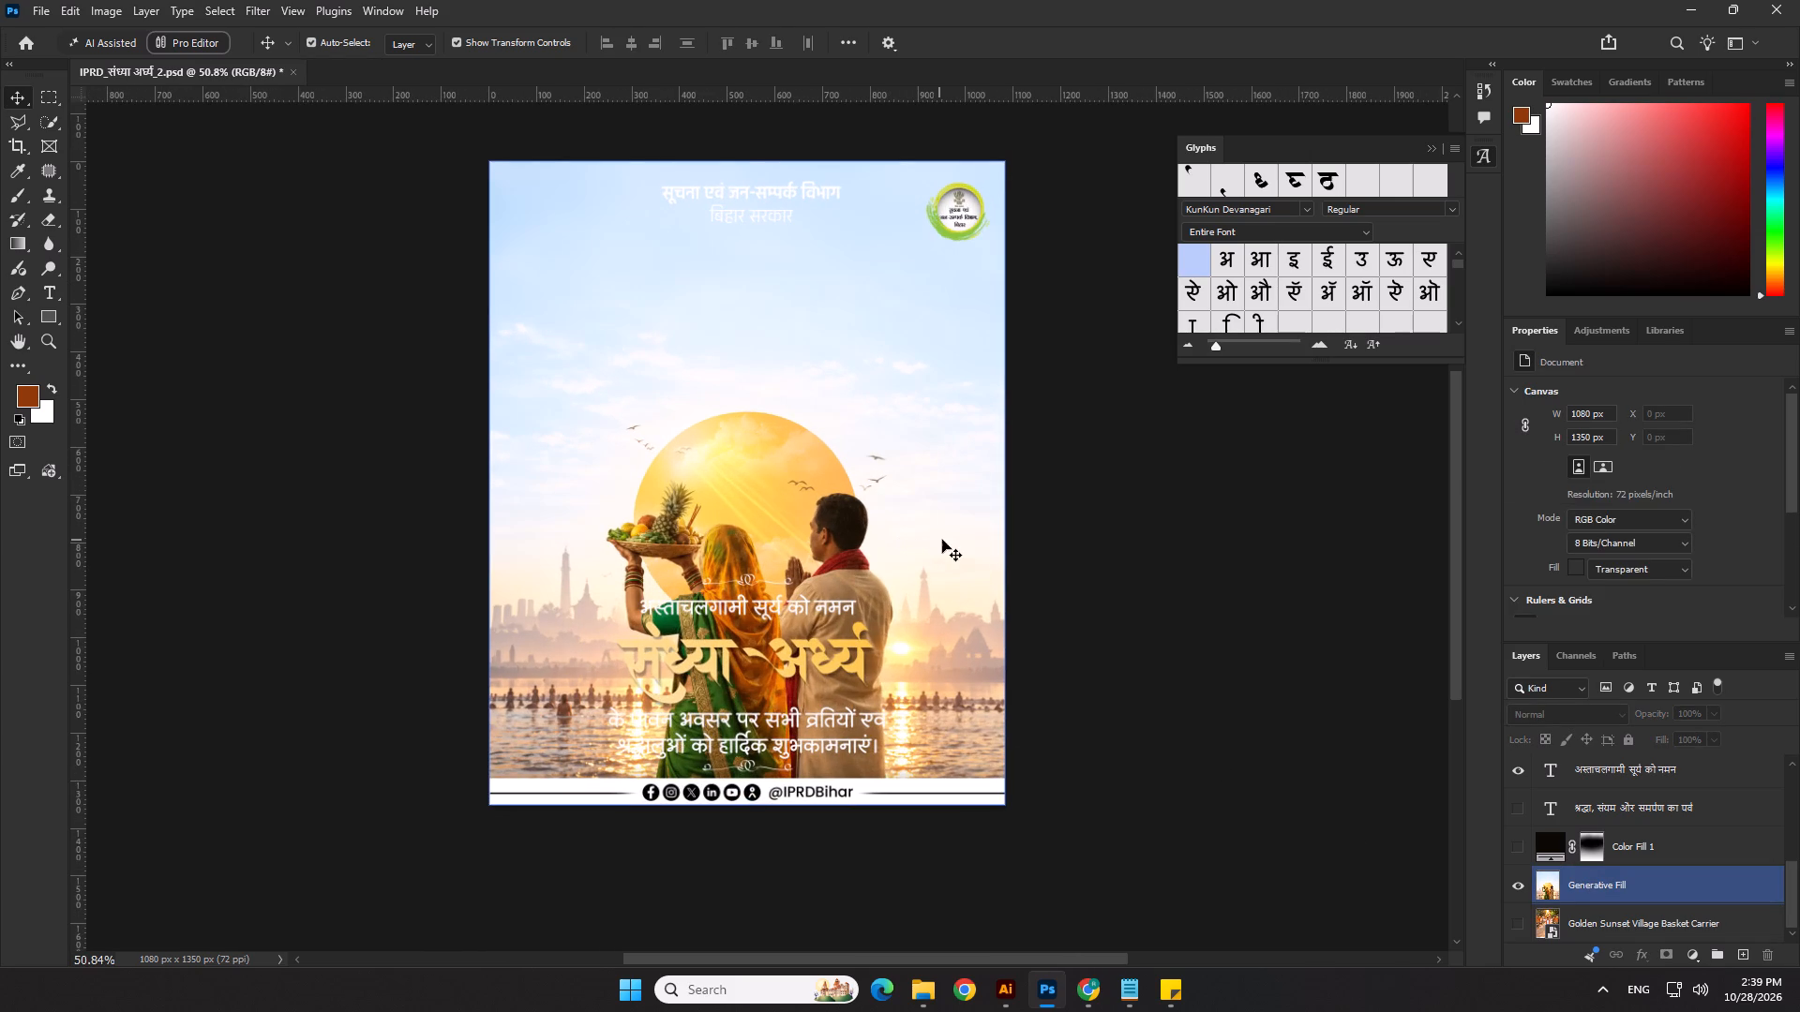
{"action": "left_click", "coordinate": [942, 540]}
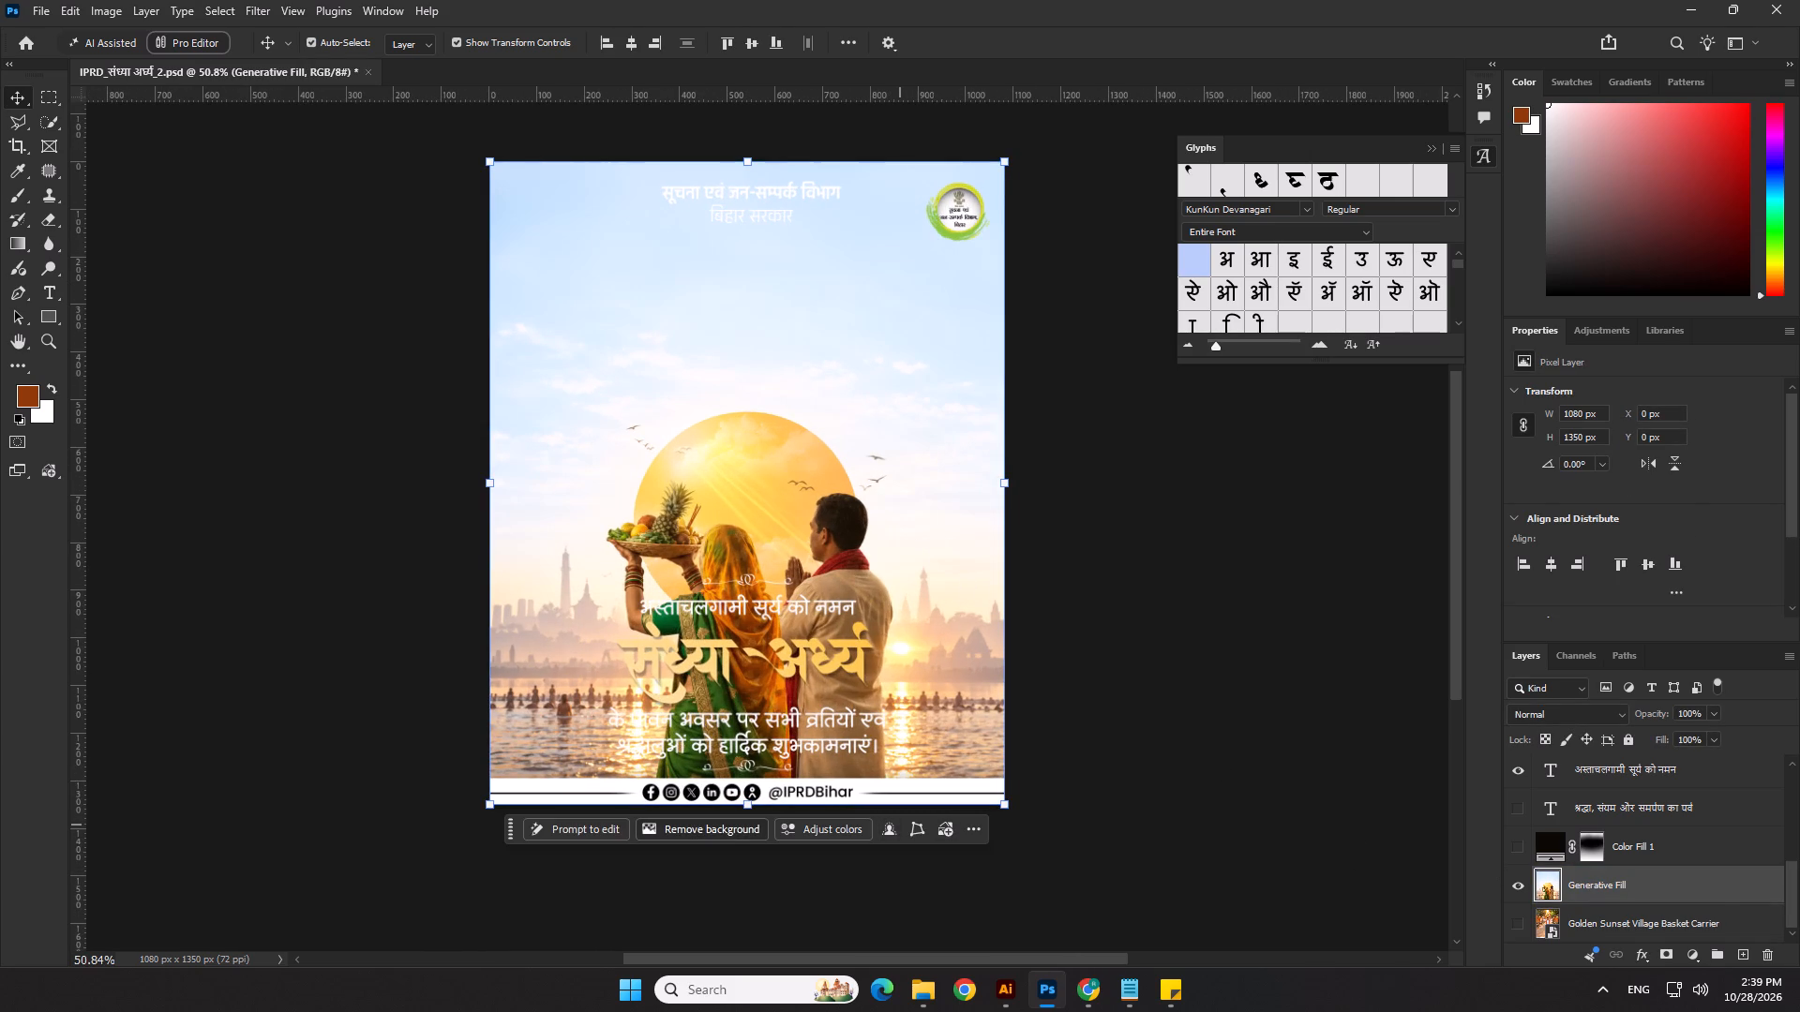
{"action": "left_click_drag", "start_coordinate": [1725, 890], "coordinate": [1740, 954]}
{"action": "left_click", "coordinate": [1513, 931]}
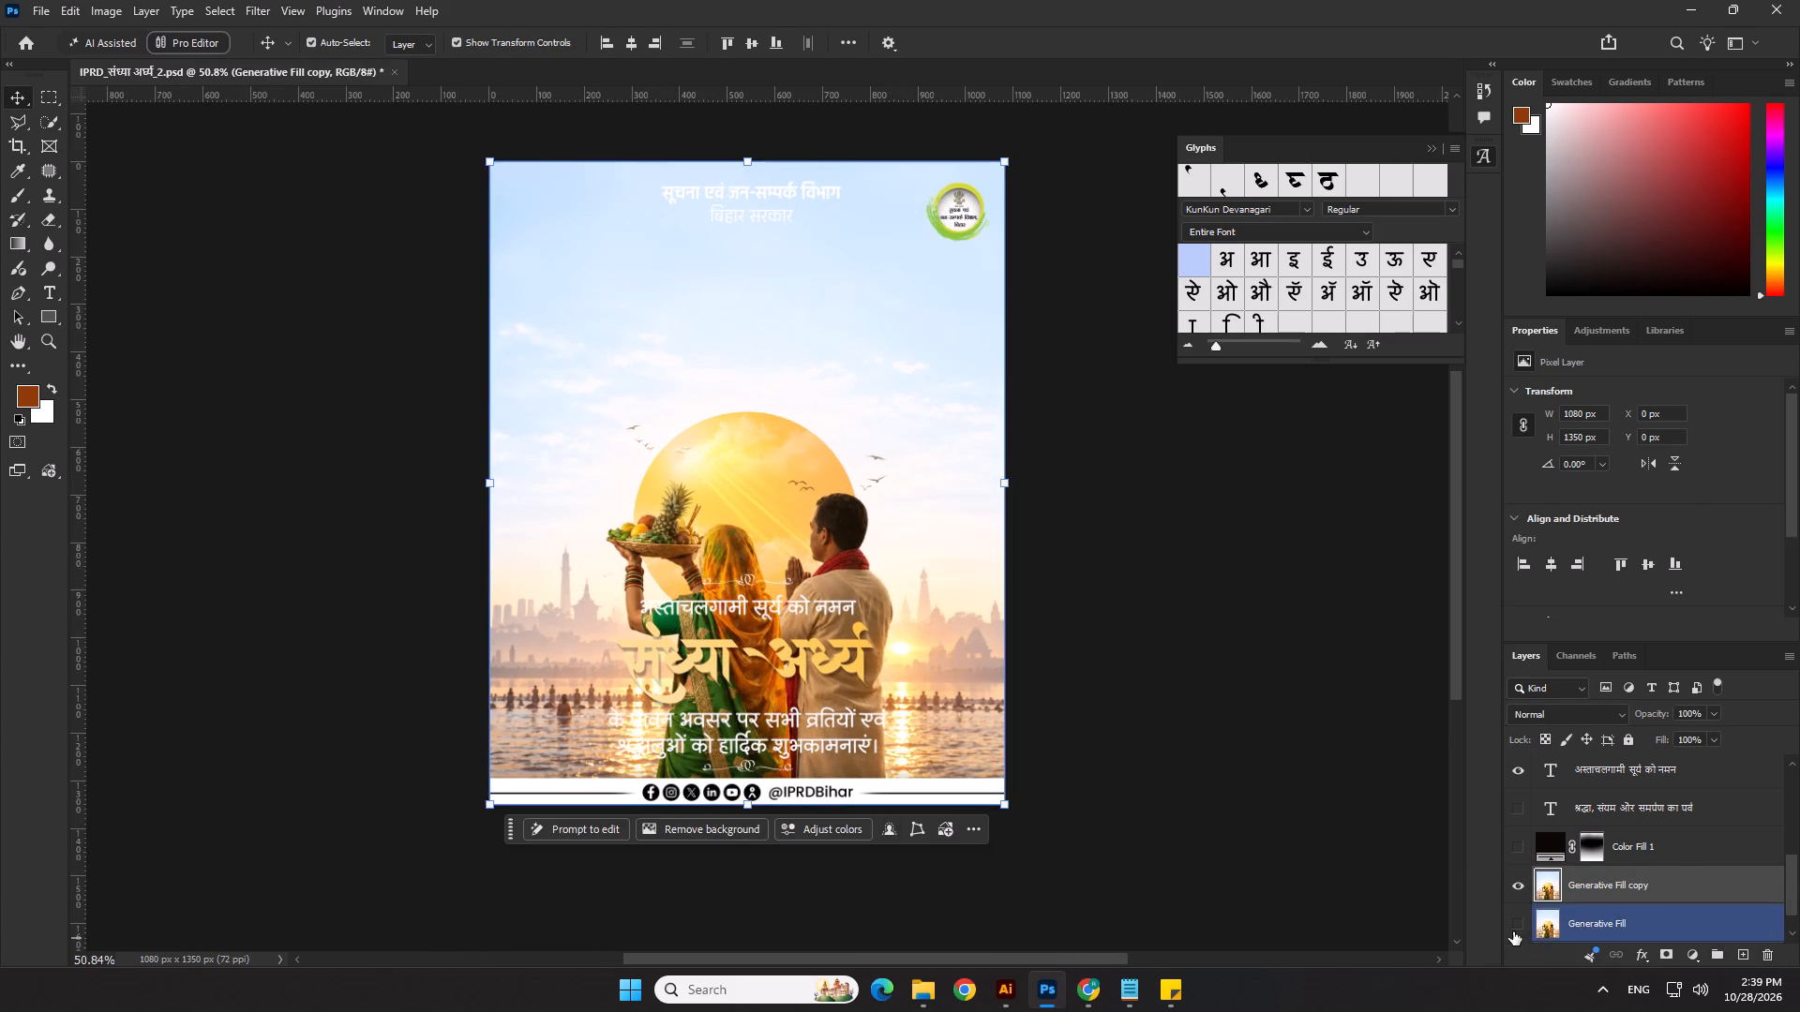
{"action": "left_click", "coordinate": [680, 832]}
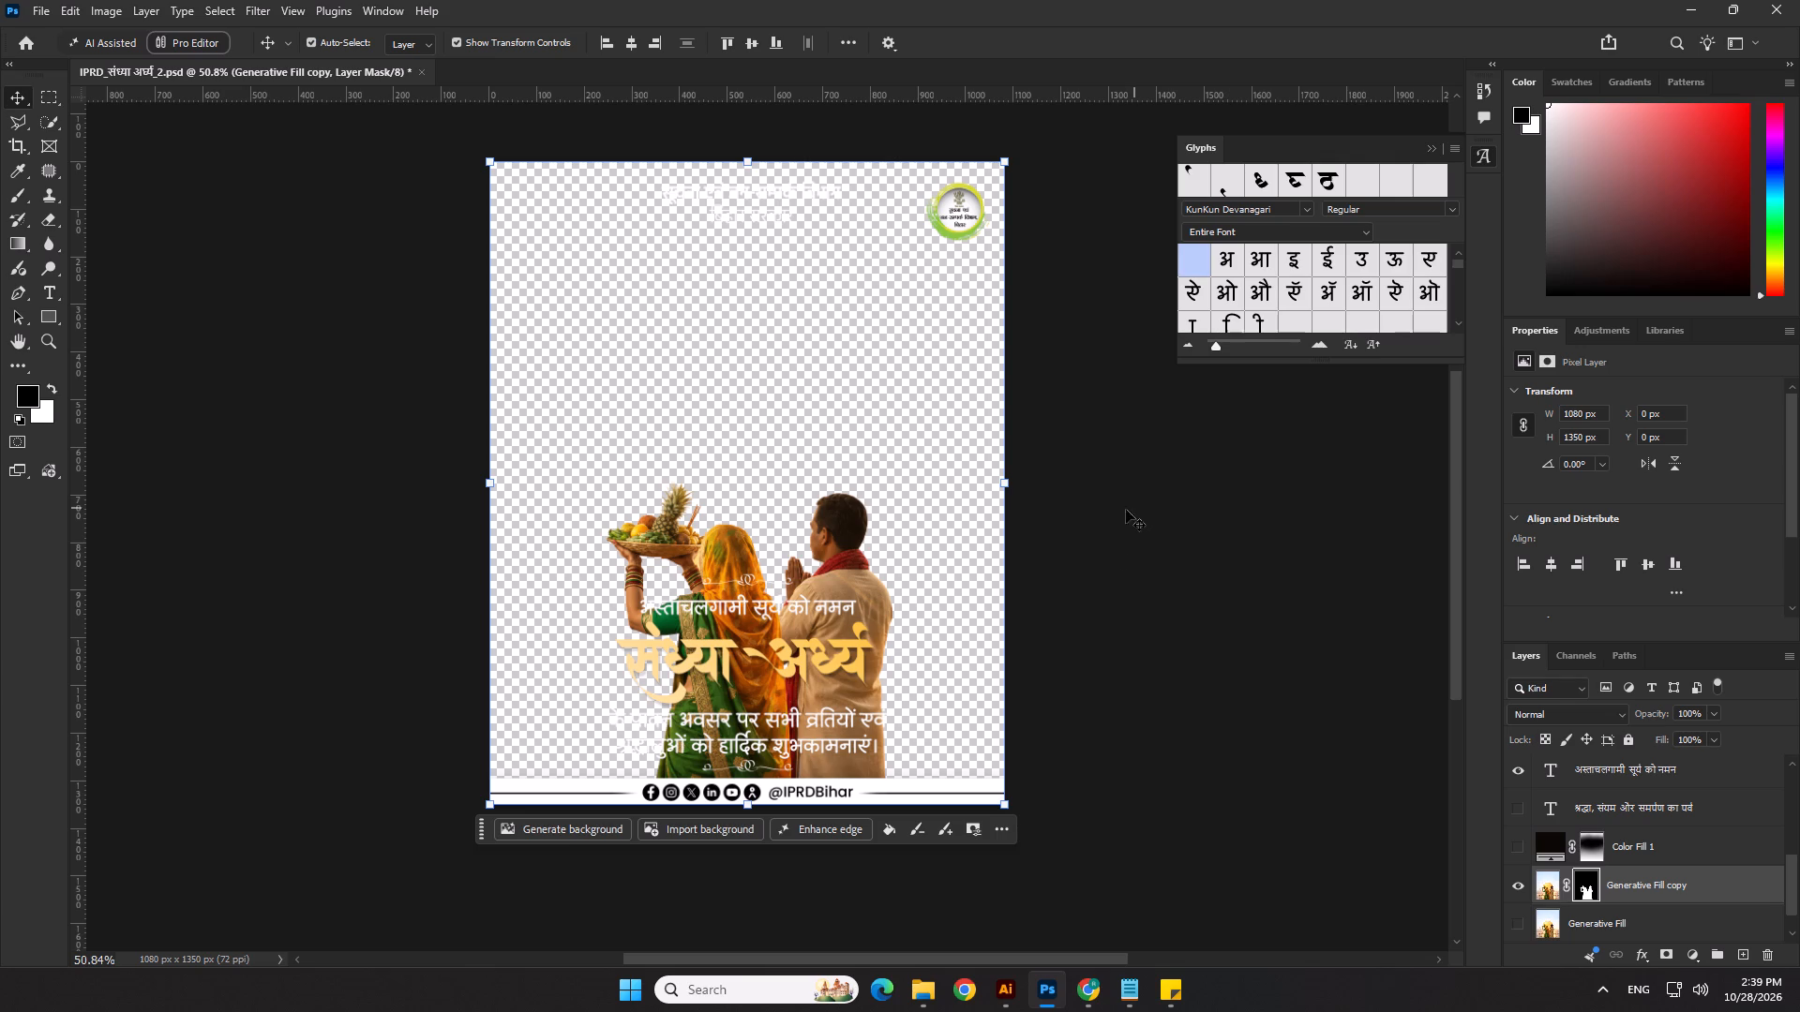
Make a second copy of the full couple image beneath the cut-out couple, leaving the original layer hidden.
{"action": "left_click", "coordinate": [1519, 926]}
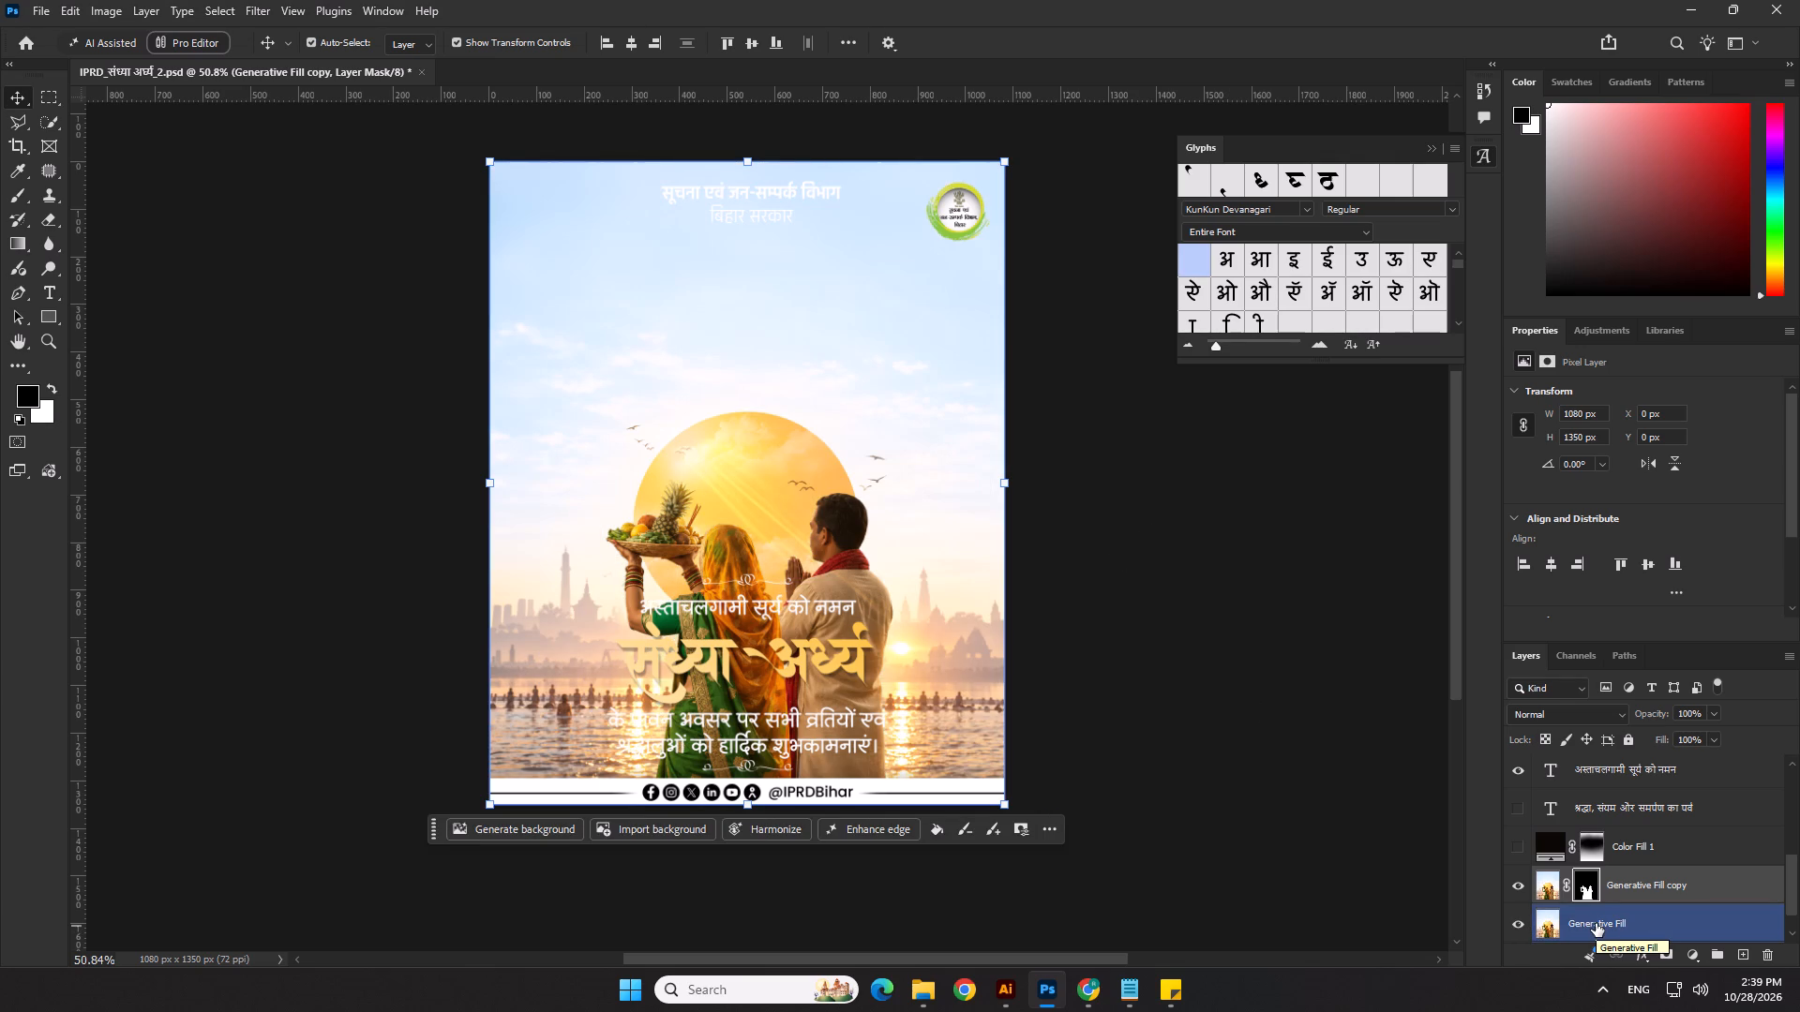
{"action": "left_click_drag", "start_coordinate": [1746, 931], "coordinate": [1742, 953]}
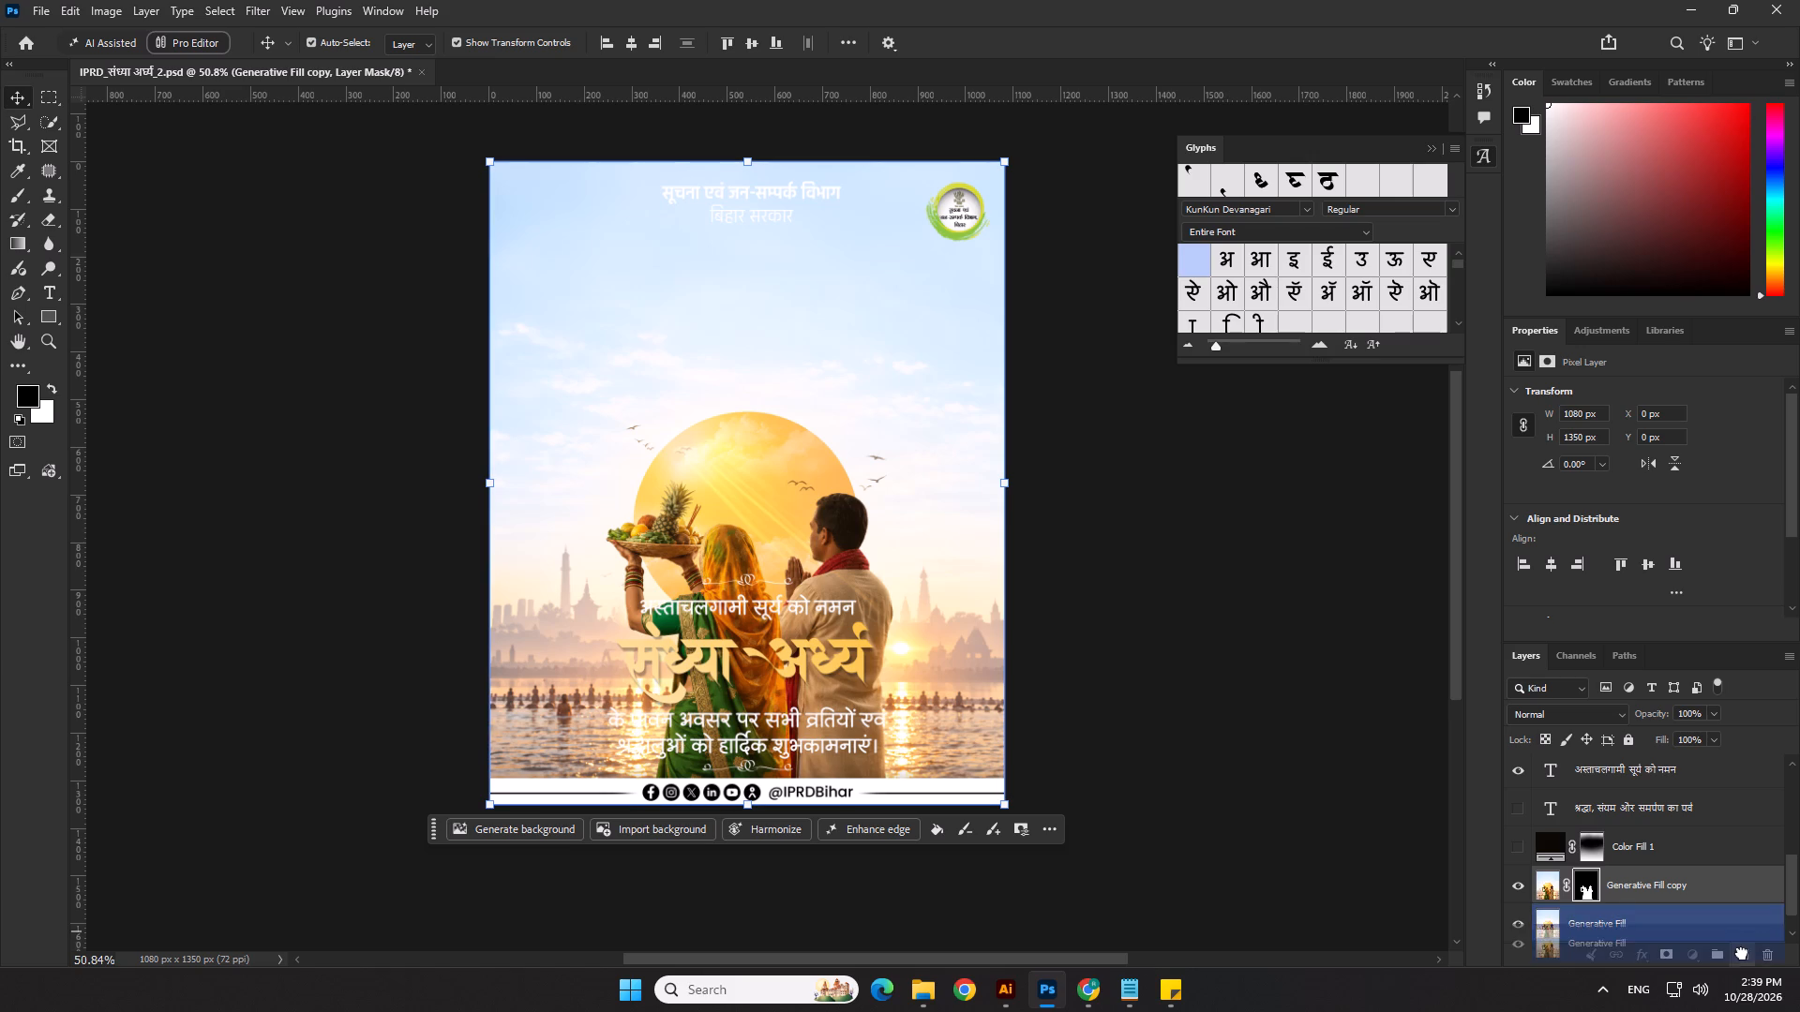
{"action": "left_click_drag", "start_coordinate": [1742, 953], "coordinate": [1742, 954]}
{"action": "scroll", "coordinate": [1674, 911], "scroll_direction": "down", "scroll_amount": 1}
{"action": "scroll", "coordinate": [1553, 912], "scroll_direction": "down", "scroll_amount": 1}
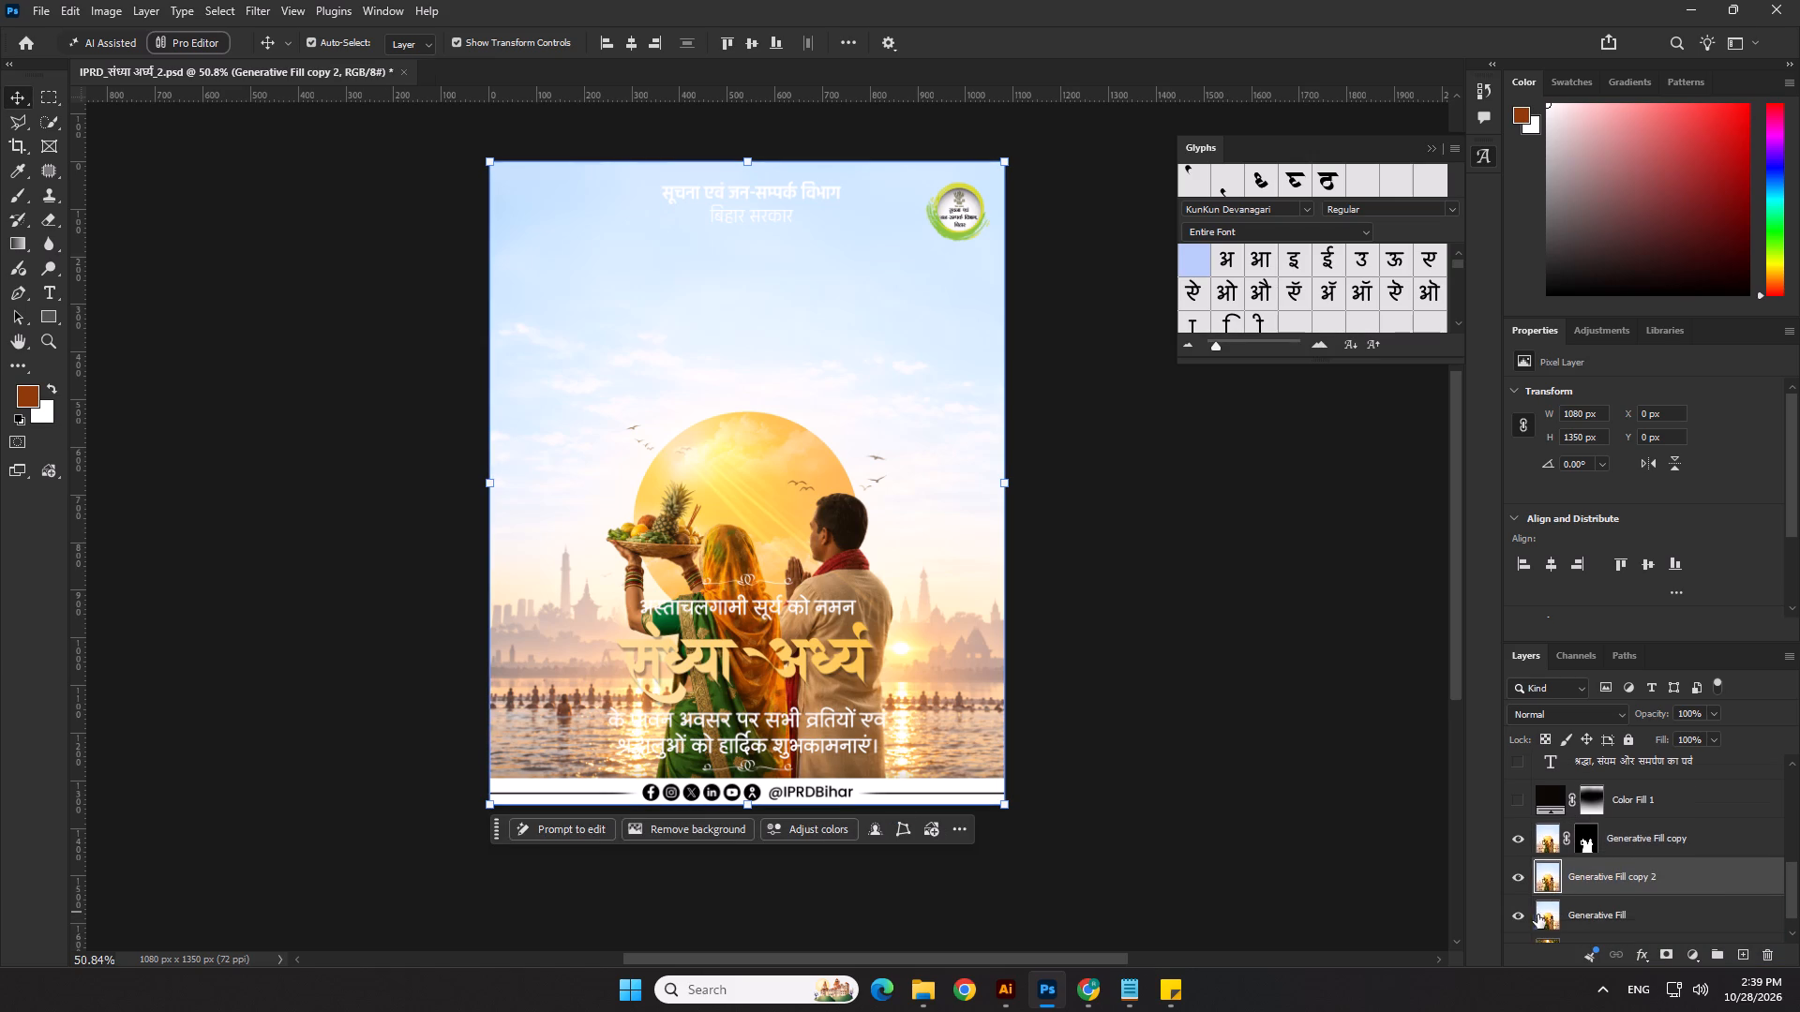
{"action": "left_click", "coordinate": [1522, 918]}
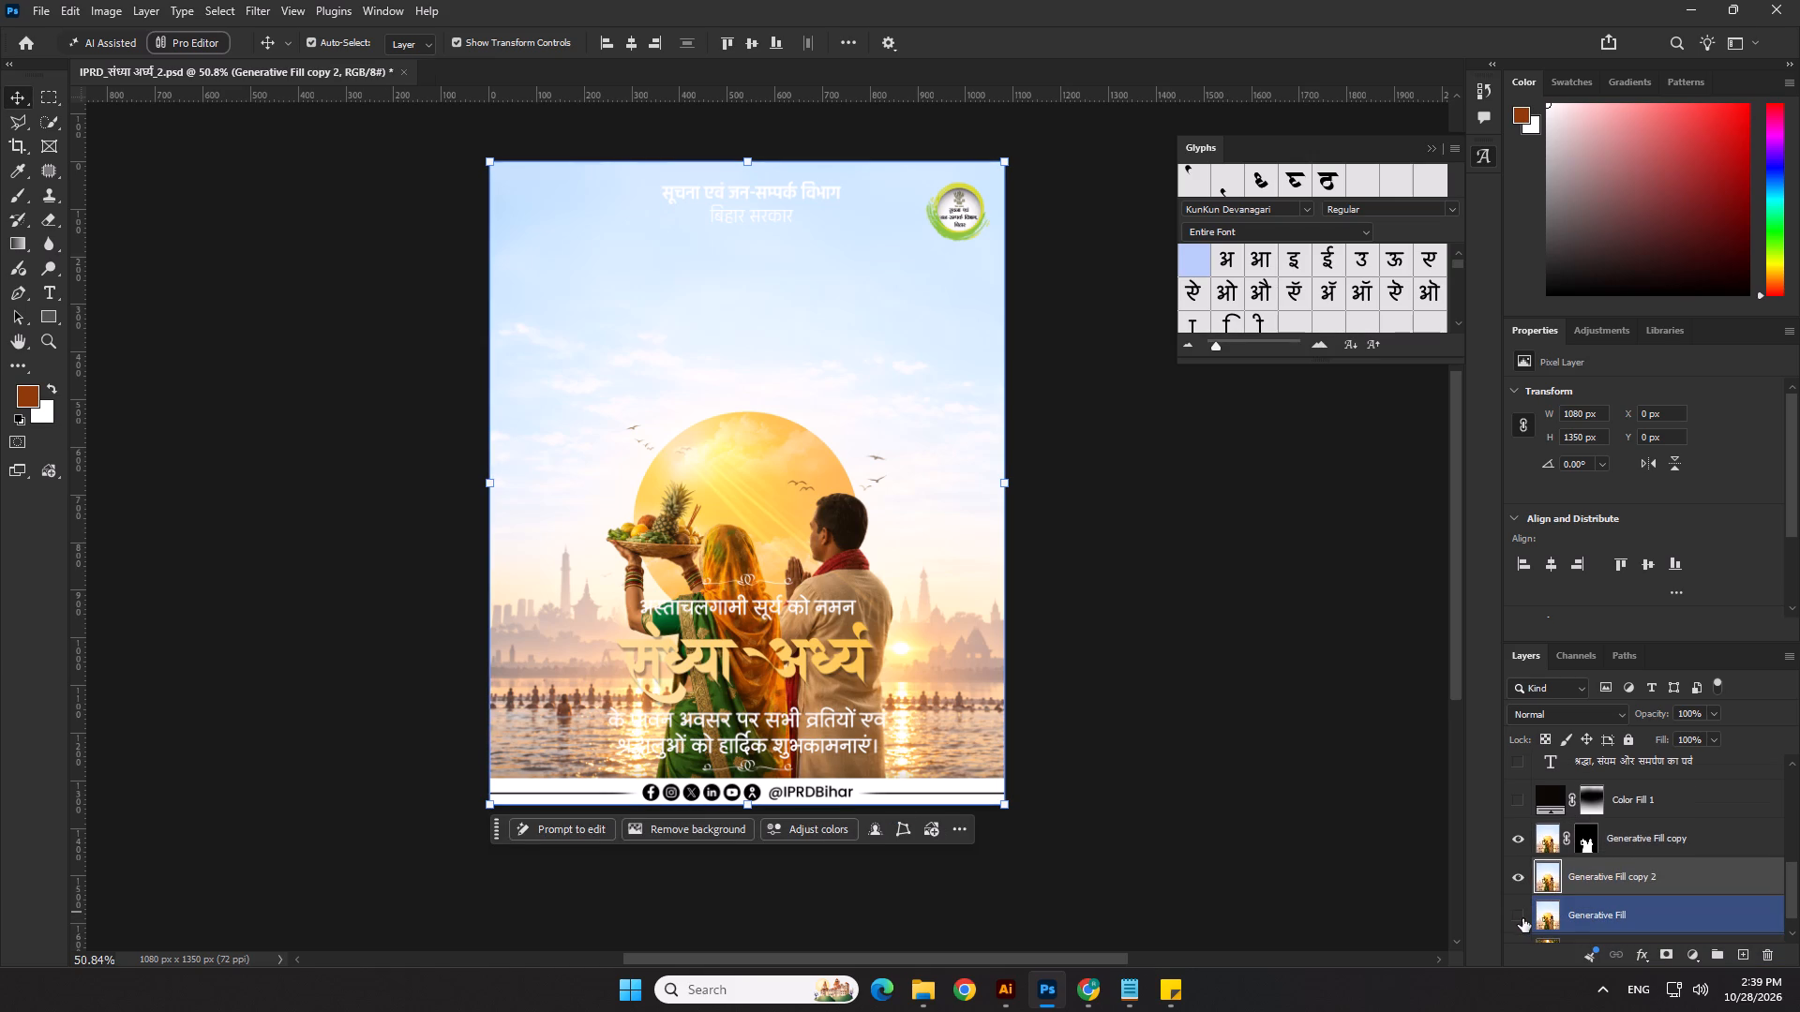
Select the golden sun disc on Generative Fill copy 2 with Quick Selection and turn it into a layer mask.
{"action": "scroll", "coordinate": [856, 609], "scroll_direction": "up", "scroll_amount": 9}
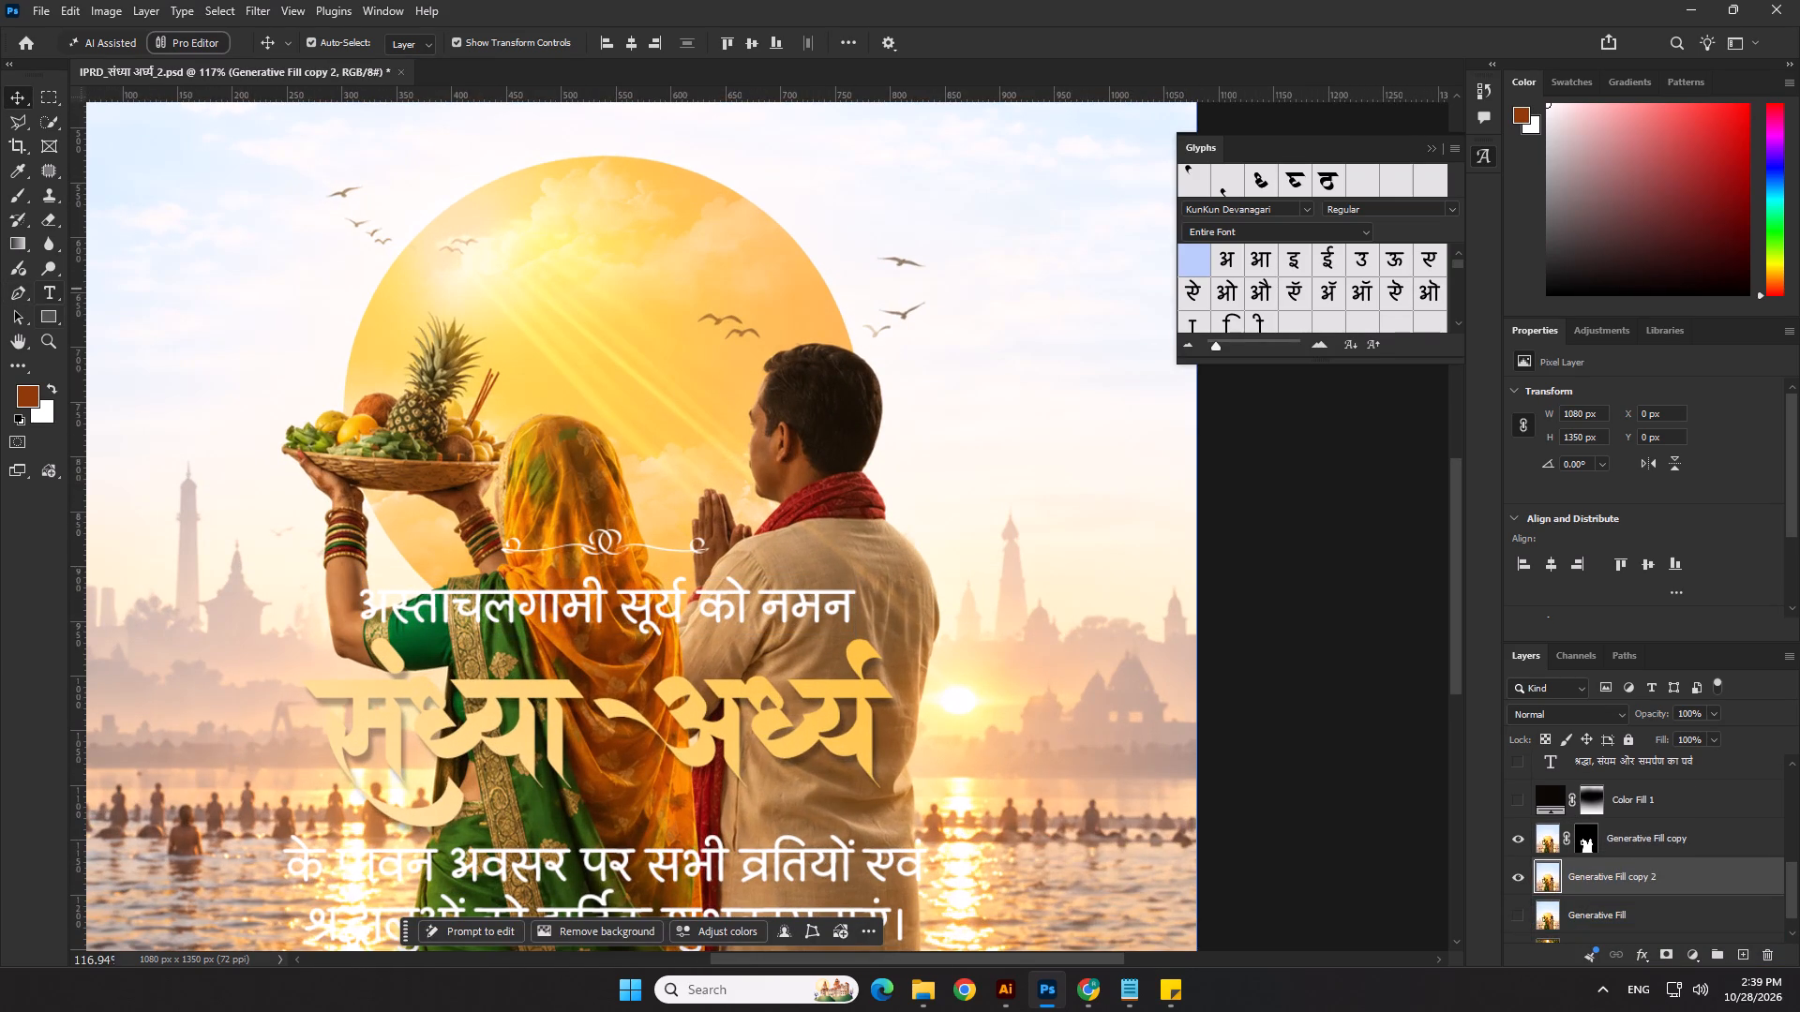
{"action": "left_click", "coordinate": [47, 126]}
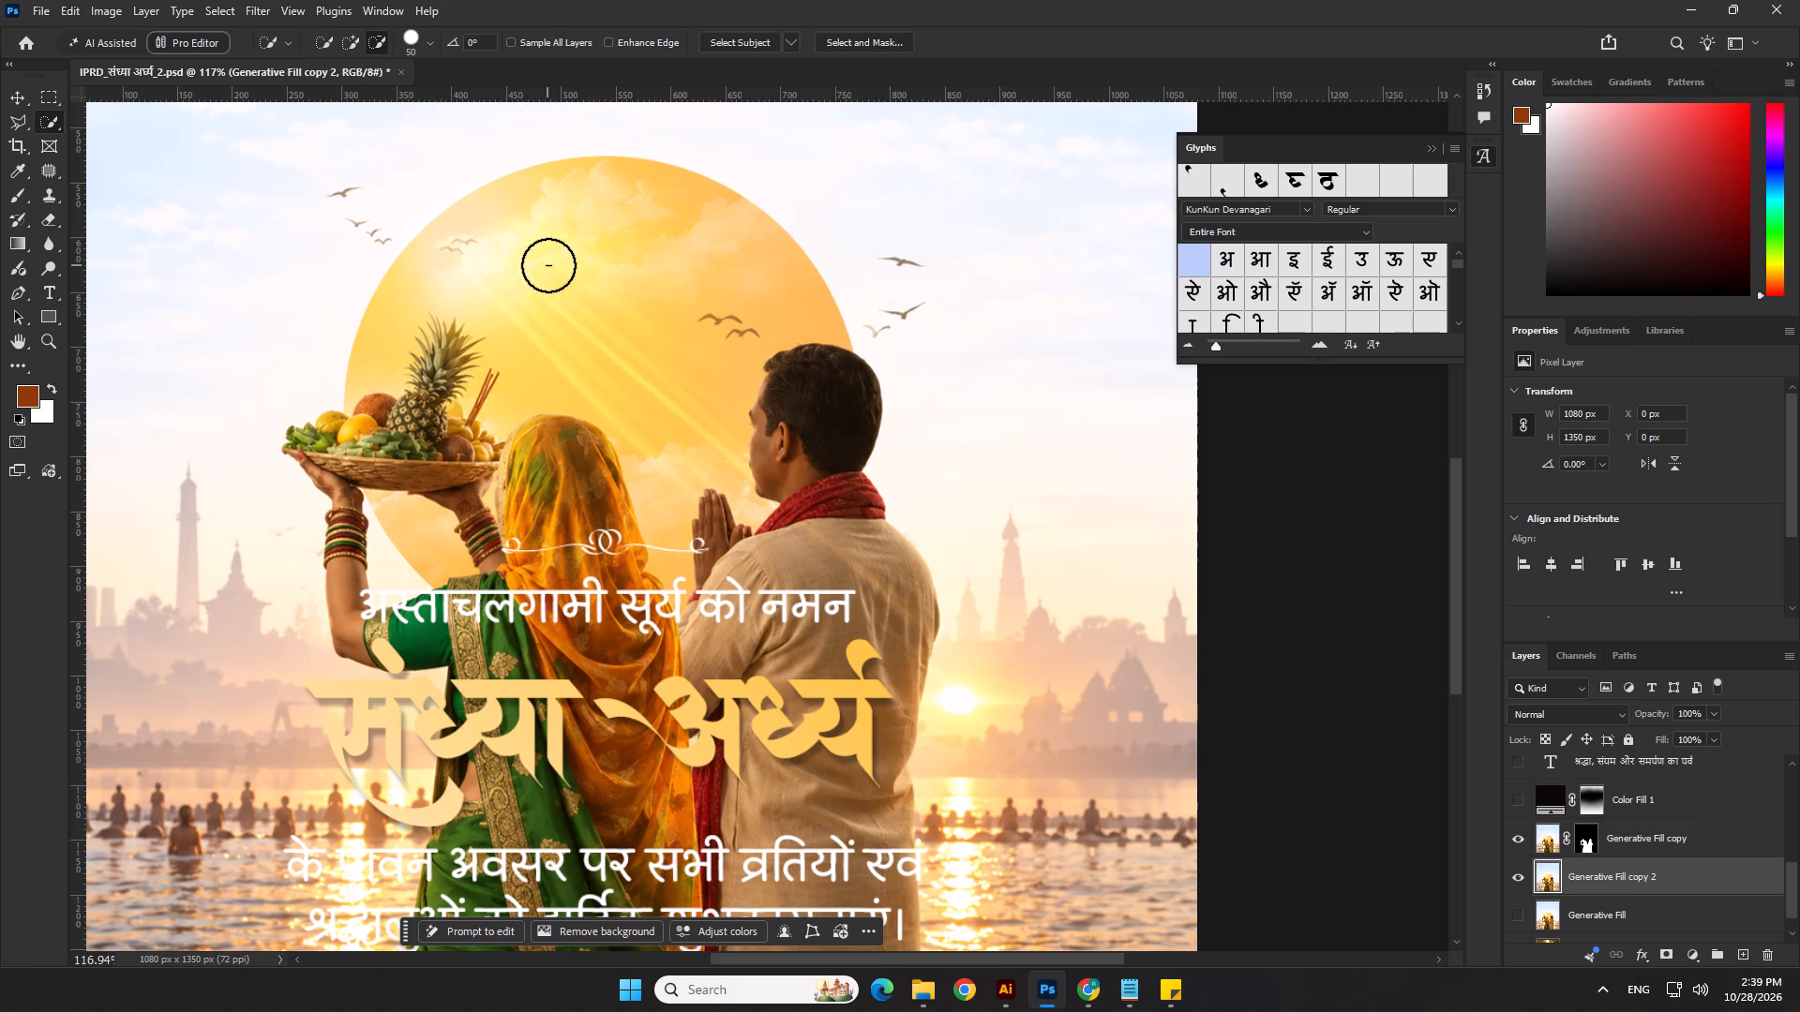
{"action": "left_click_drag", "start_coordinate": [548, 265], "coordinate": [542, 228], "text": "shift"}
{"action": "left_click_drag", "start_coordinate": [584, 424], "coordinate": [493, 485], "text": "shift"}
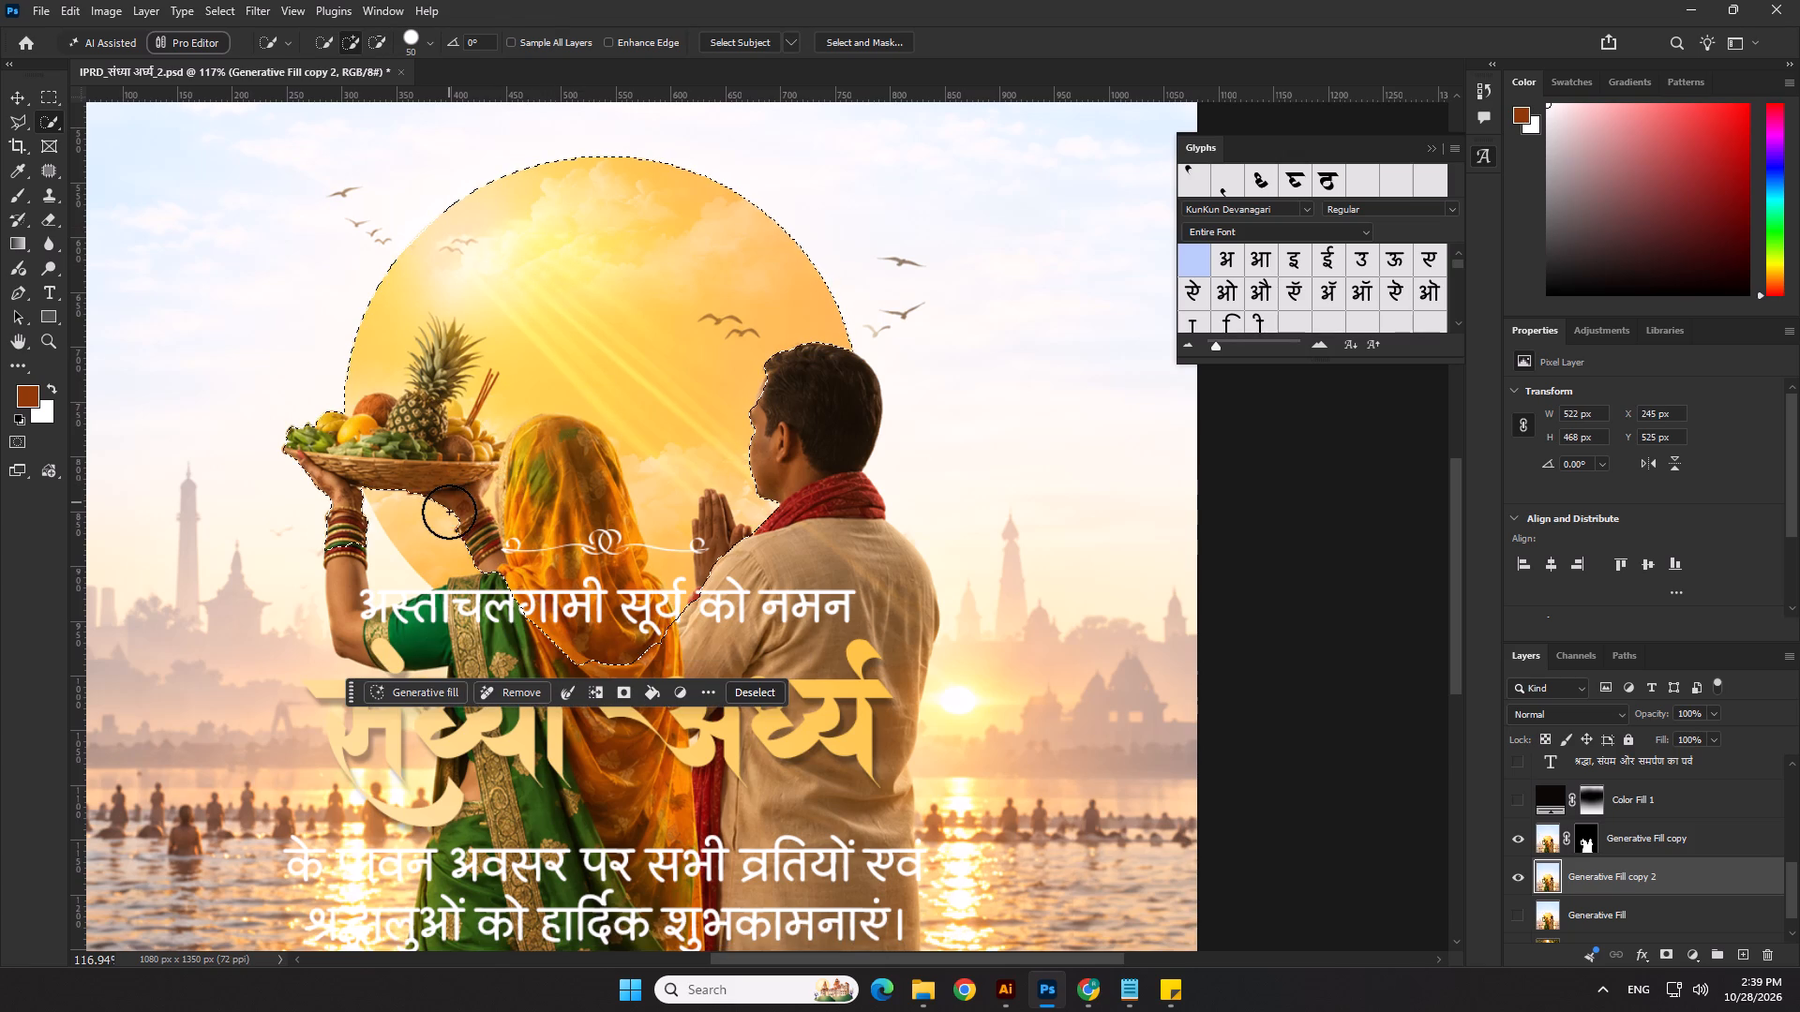
{"action": "left_click", "coordinate": [449, 513], "text": "shift"}
{"action": "left_click", "coordinate": [513, 227], "text": "shift"}
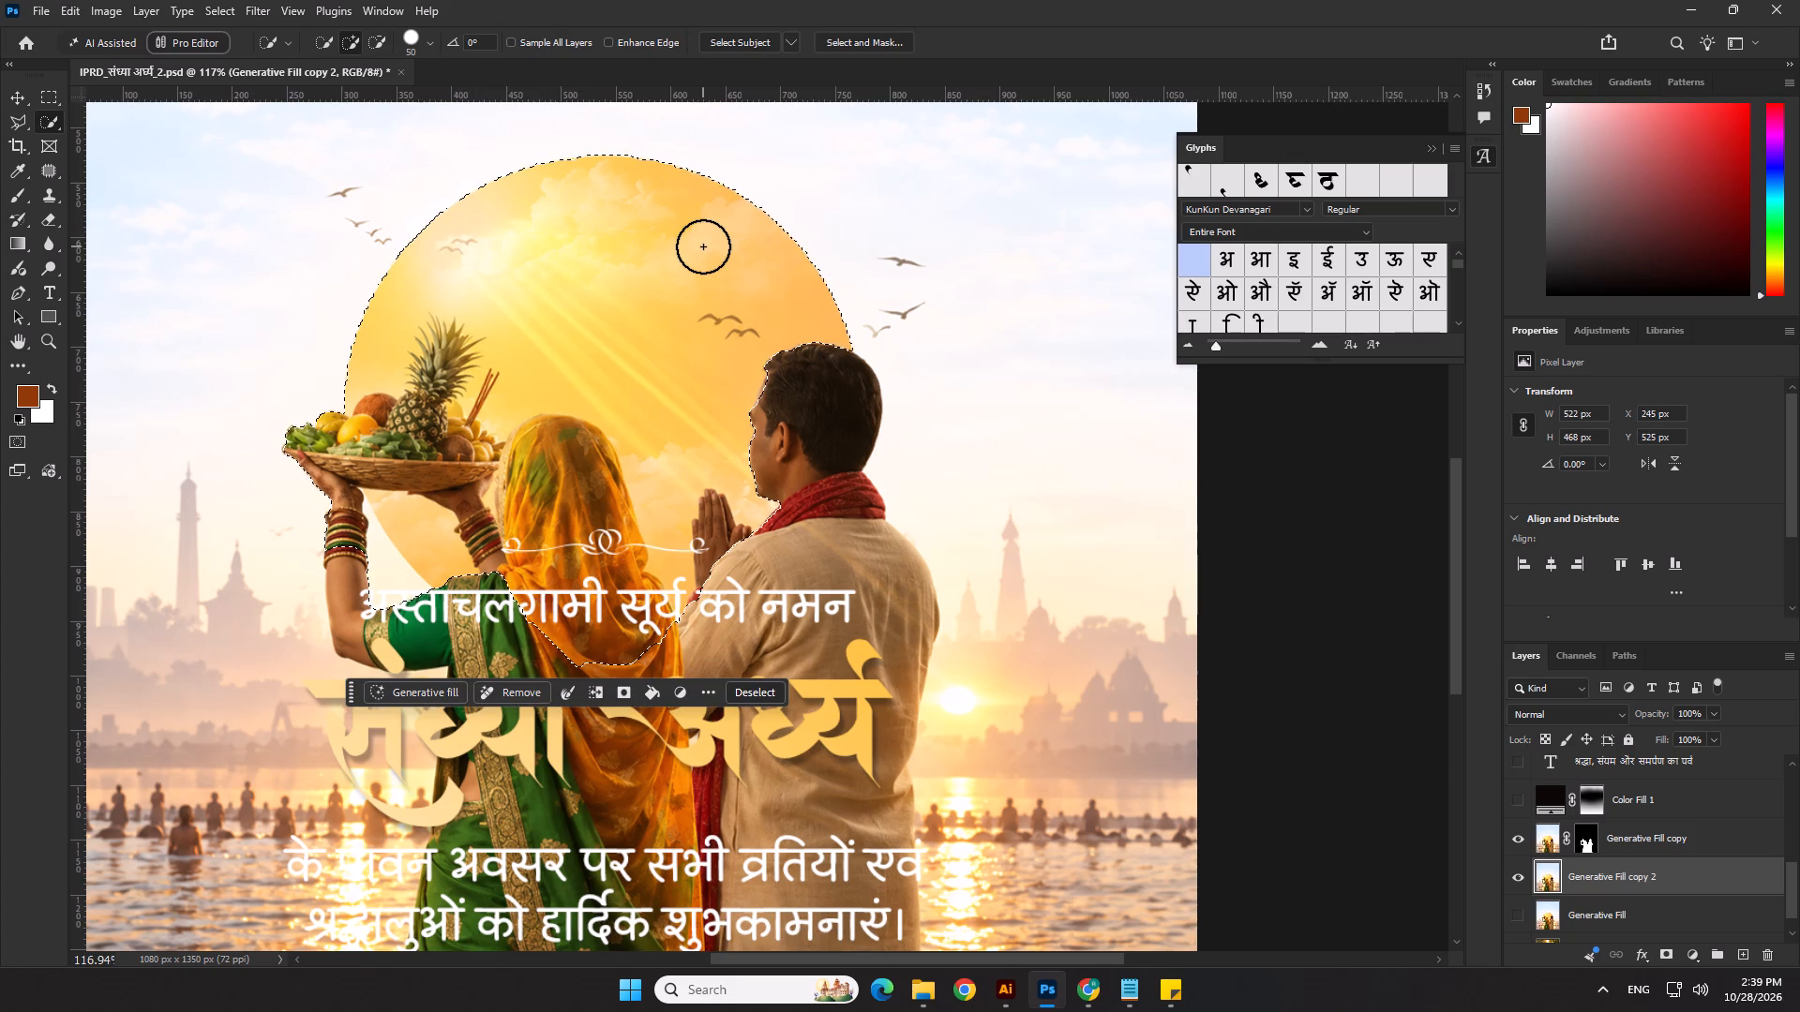
{"action": "left_click", "coordinate": [703, 246], "text": "shift"}
{"action": "left_click", "coordinate": [693, 214], "text": "shift"}
{"action": "scroll", "coordinate": [692, 319], "scroll_direction": "down", "scroll_amount": 3}
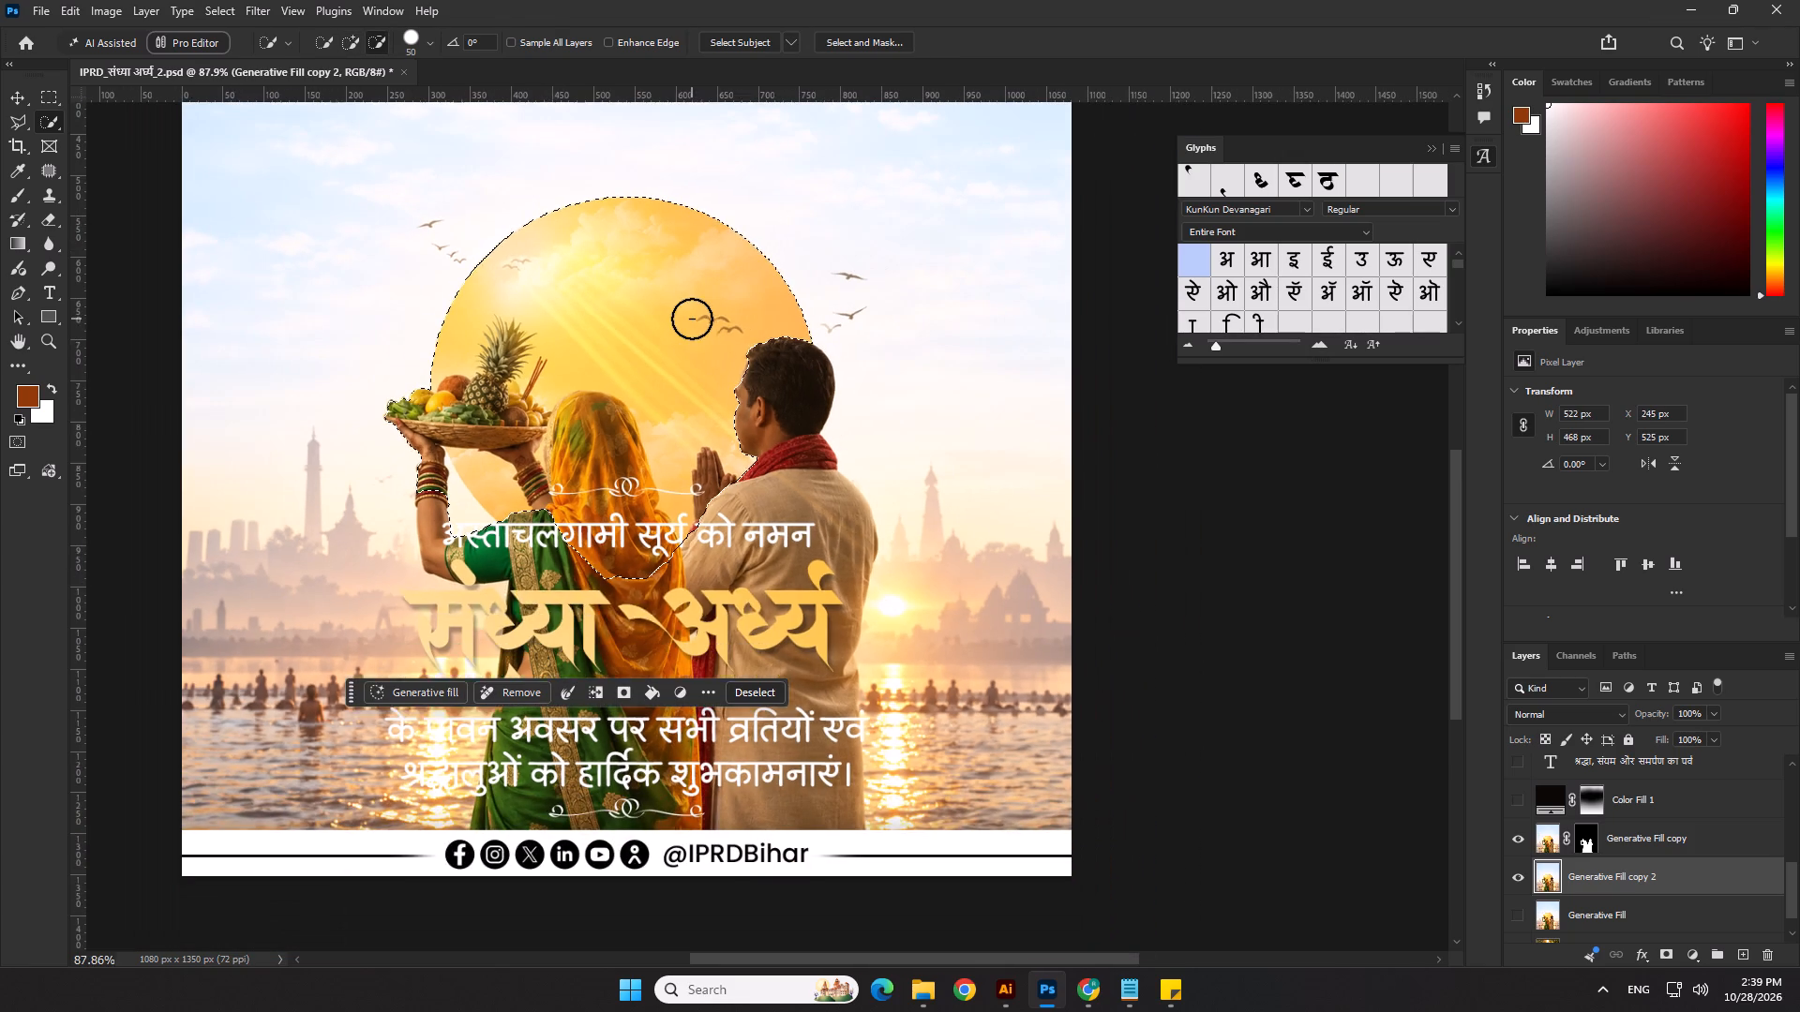
{"action": "left_click", "coordinate": [1662, 961]}
Show the original unmasked Generative Fill layer again and make it the active layer.
{"action": "scroll", "coordinate": [1130, 638], "scroll_direction": "down", "scroll_amount": 5}
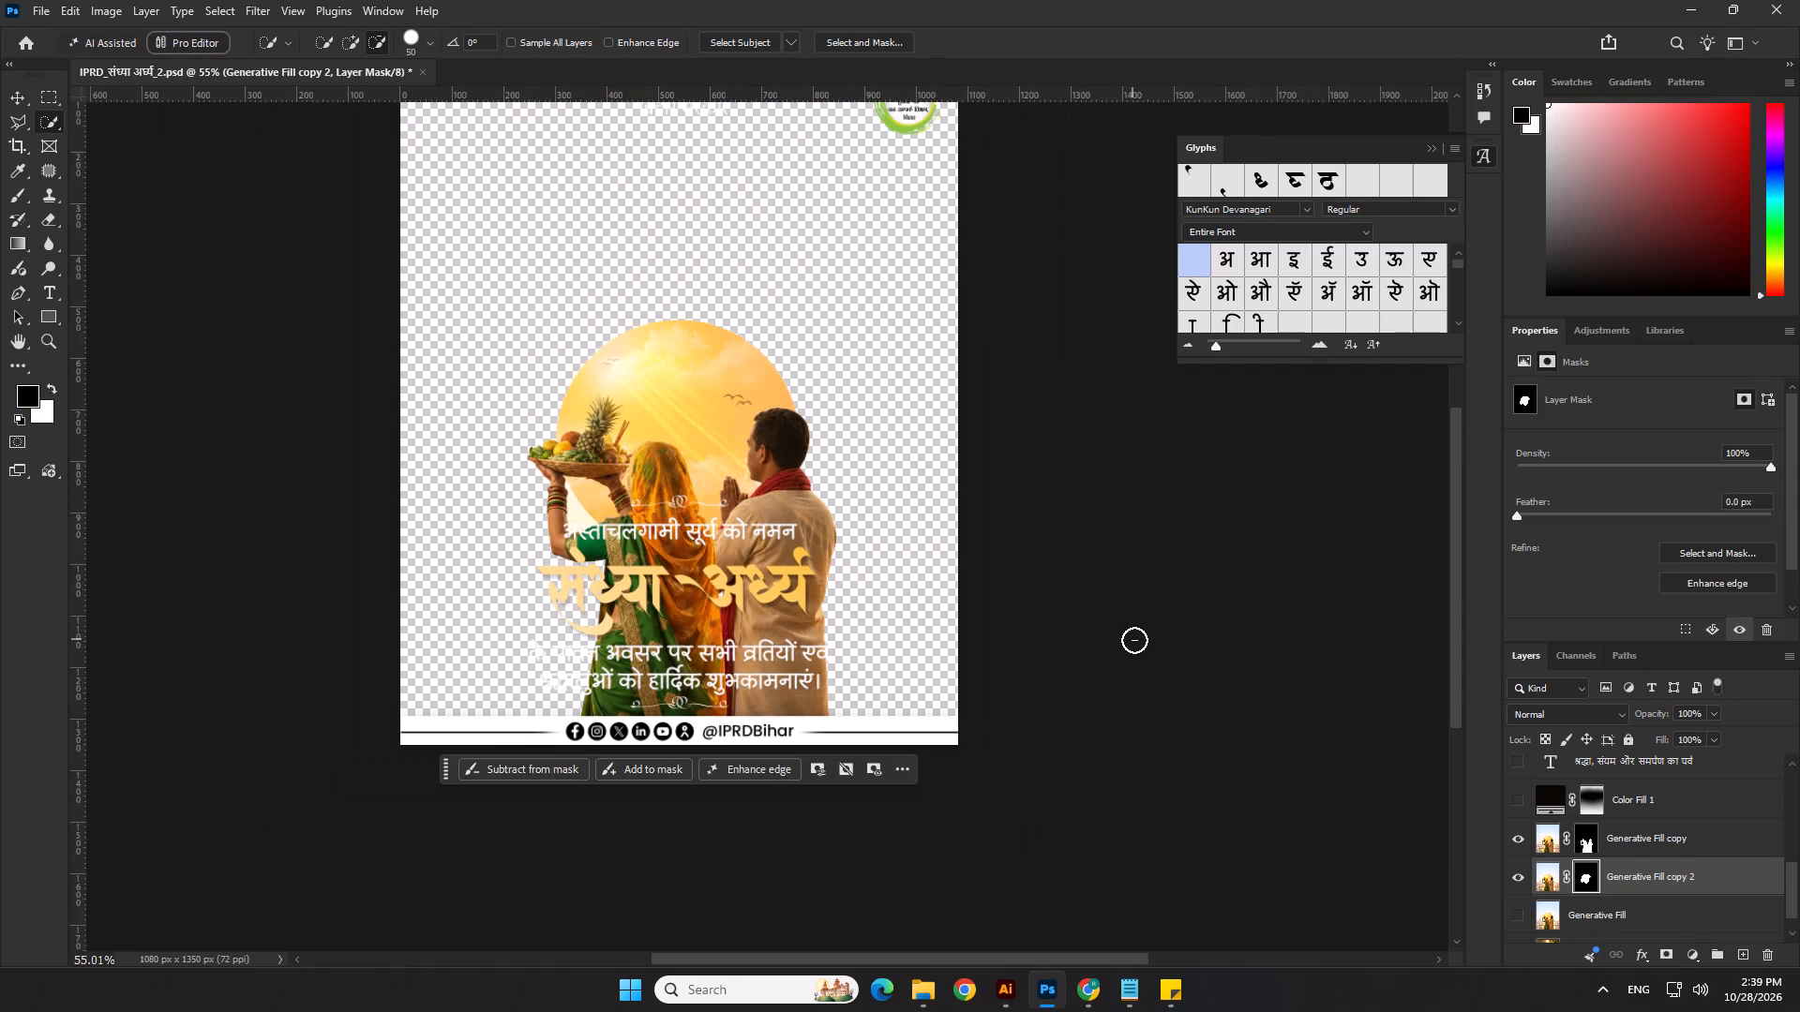
{"action": "left_click", "coordinate": [1517, 920]}
{"action": "left_click", "coordinate": [1611, 917]}
{"action": "scroll", "coordinate": [1056, 658], "scroll_direction": "down", "scroll_amount": 1}
Switch to Chrome, search Google Images for optical flare, and copy the round orange glow image from DeviantArt.
{"action": "left_click", "coordinate": [926, 993]}
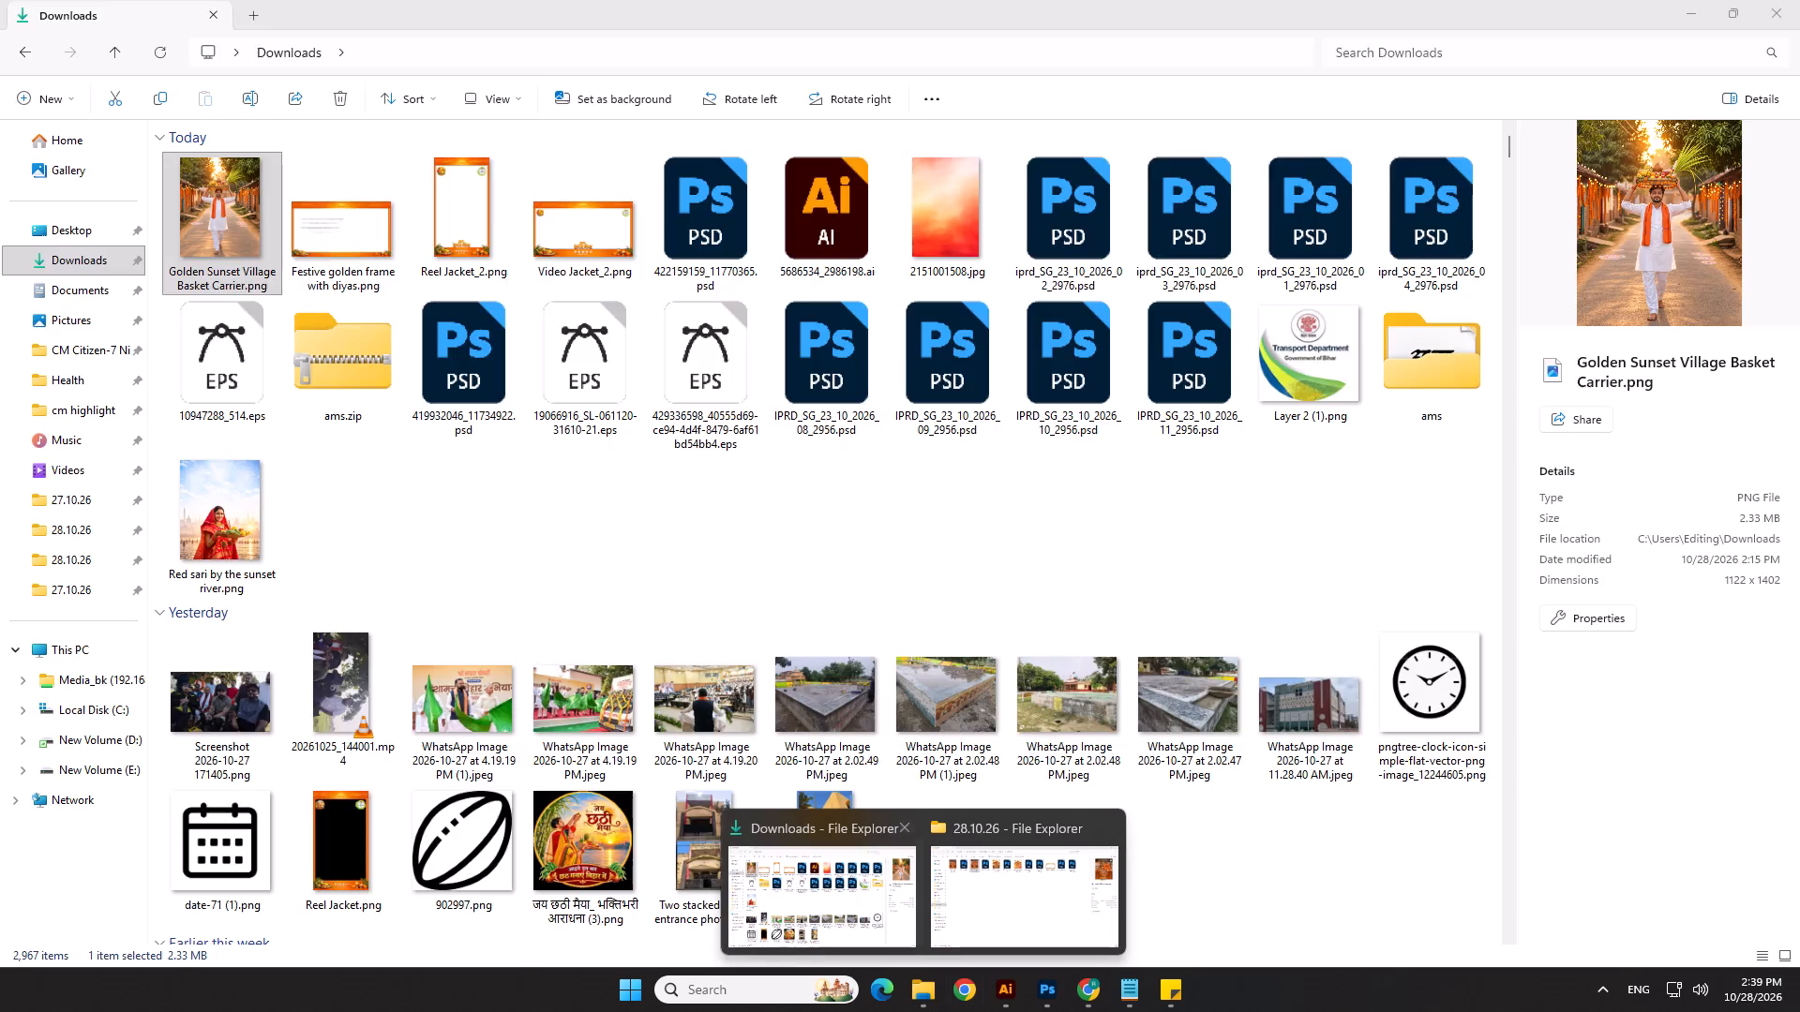
{"action": "left_click", "coordinate": [1078, 993]}
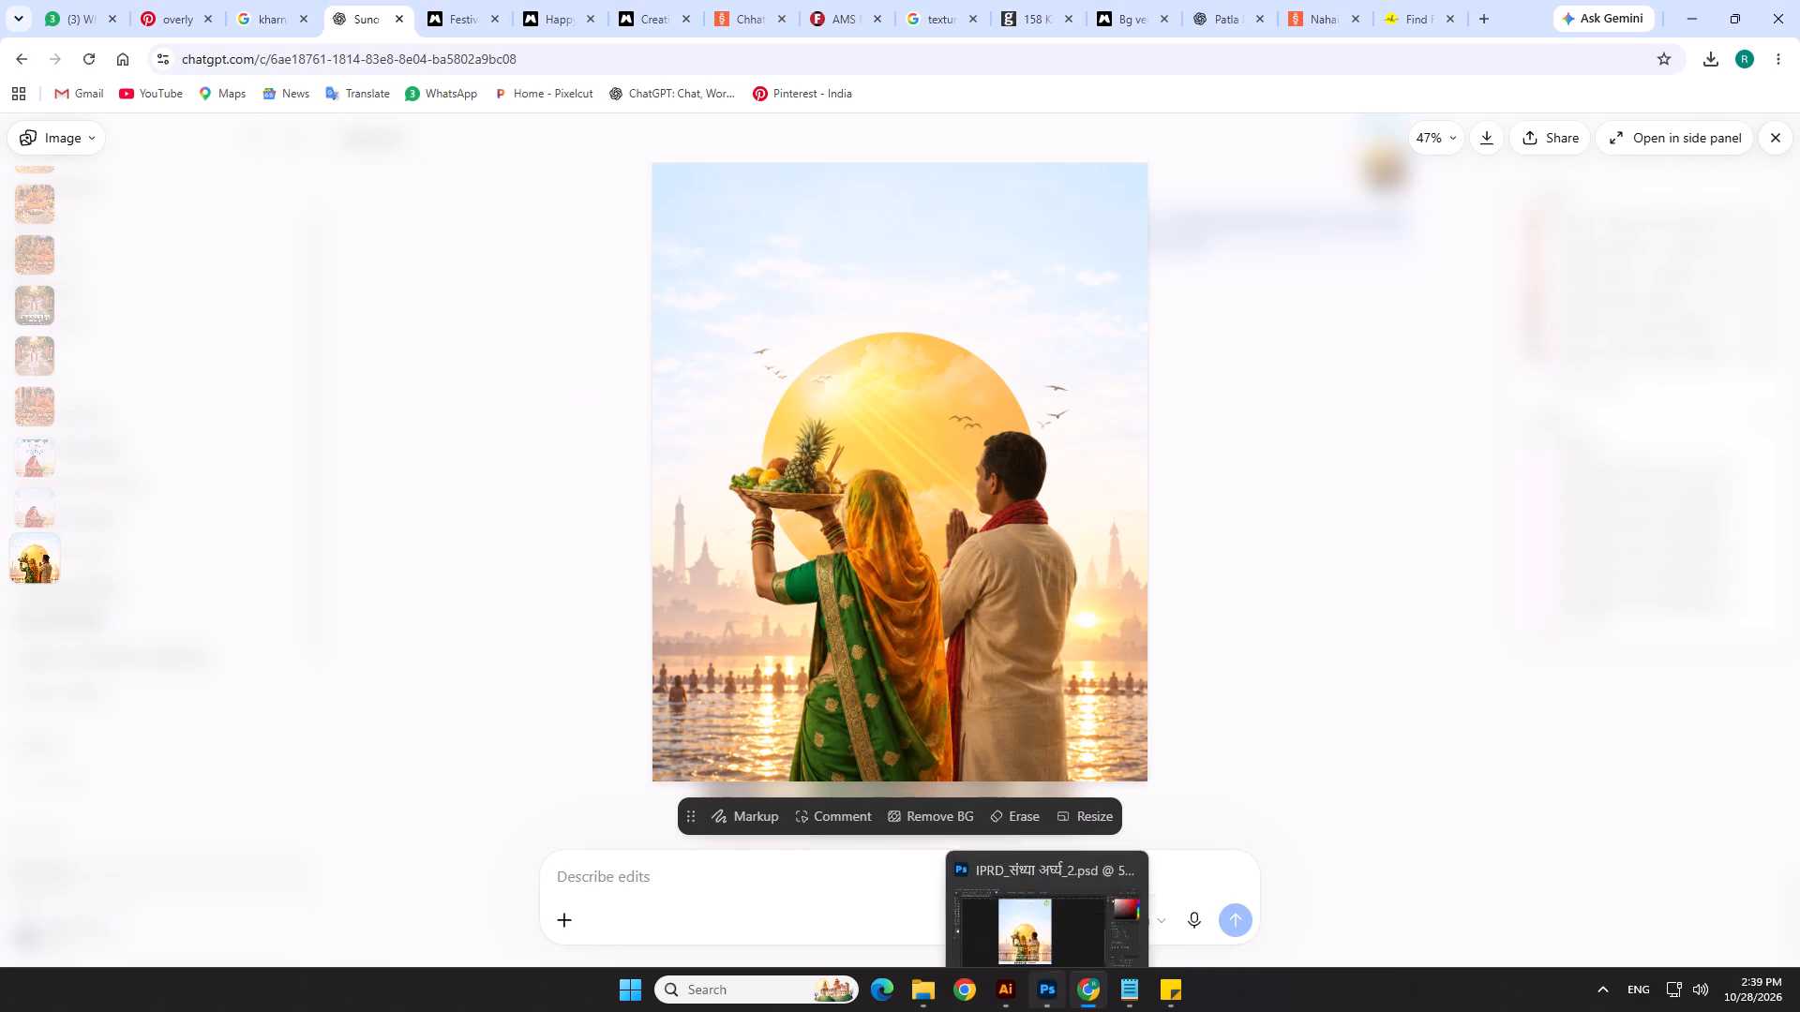
{"action": "left_click", "coordinate": [1777, 123]}
{"action": "left_click", "coordinate": [1316, 0]}
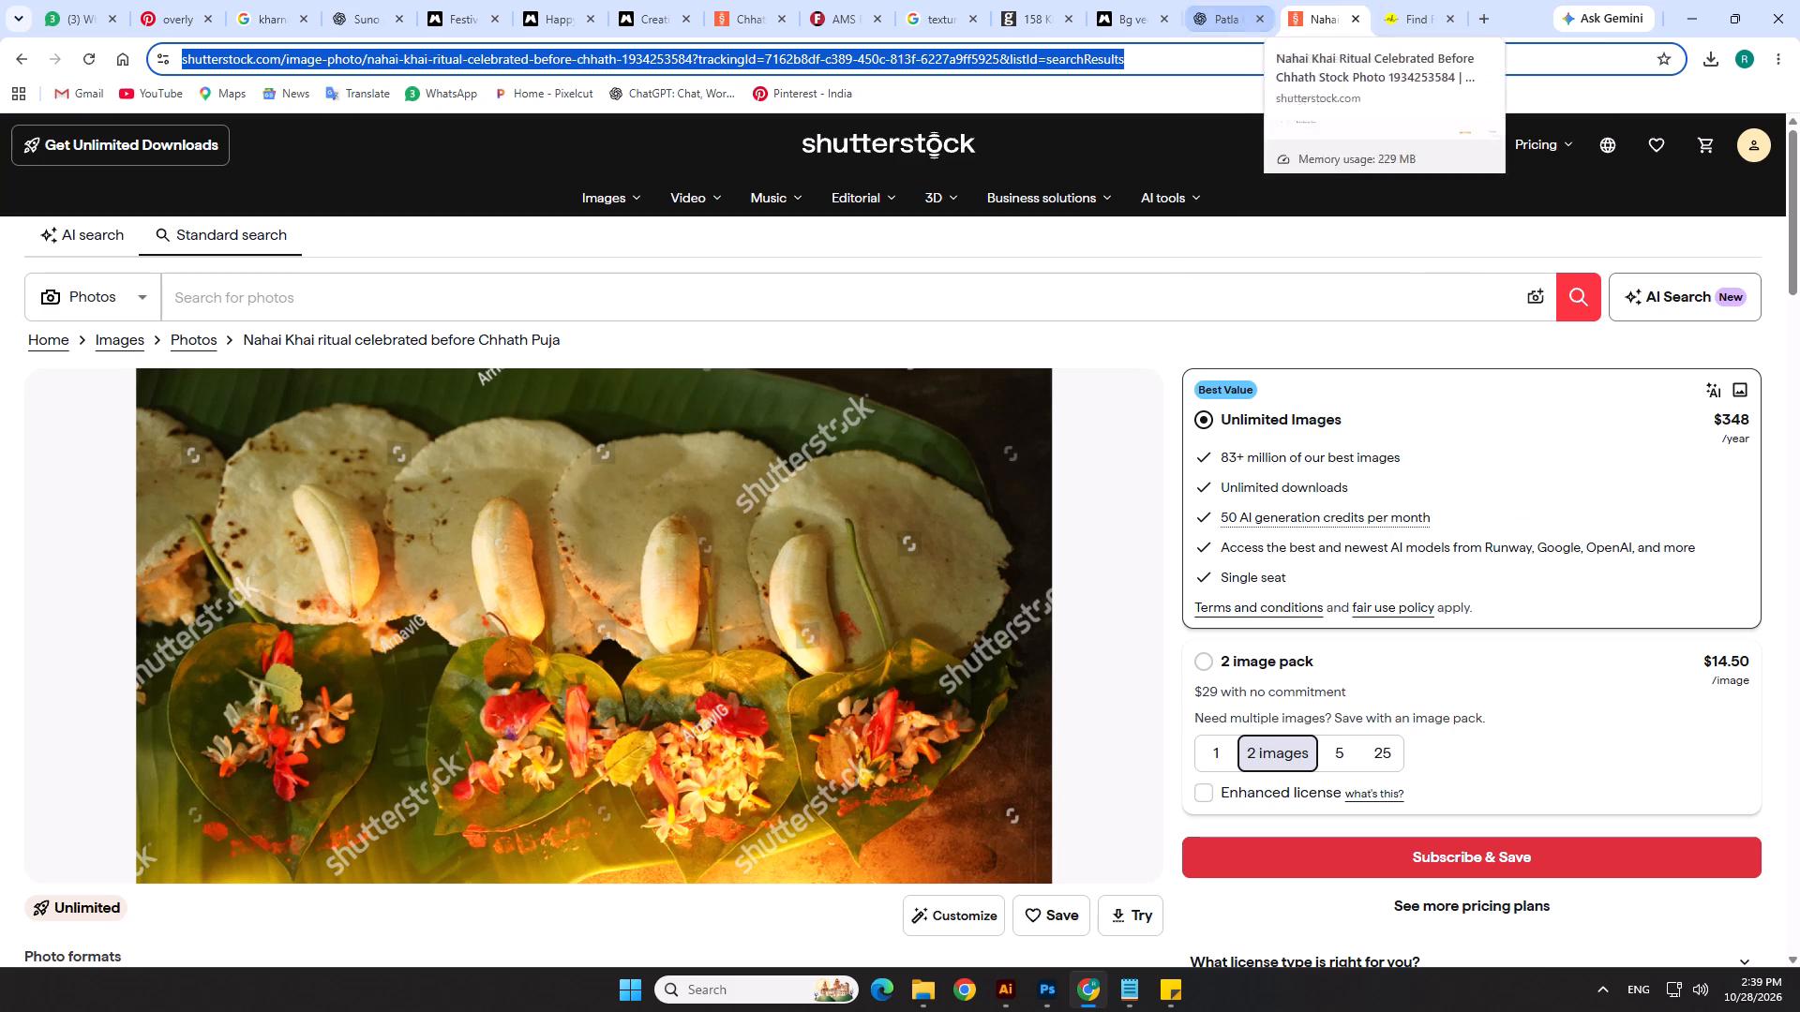
{"action": "left_click", "coordinate": [1418, 12]}
{"action": "left_click", "coordinate": [1440, 62]}
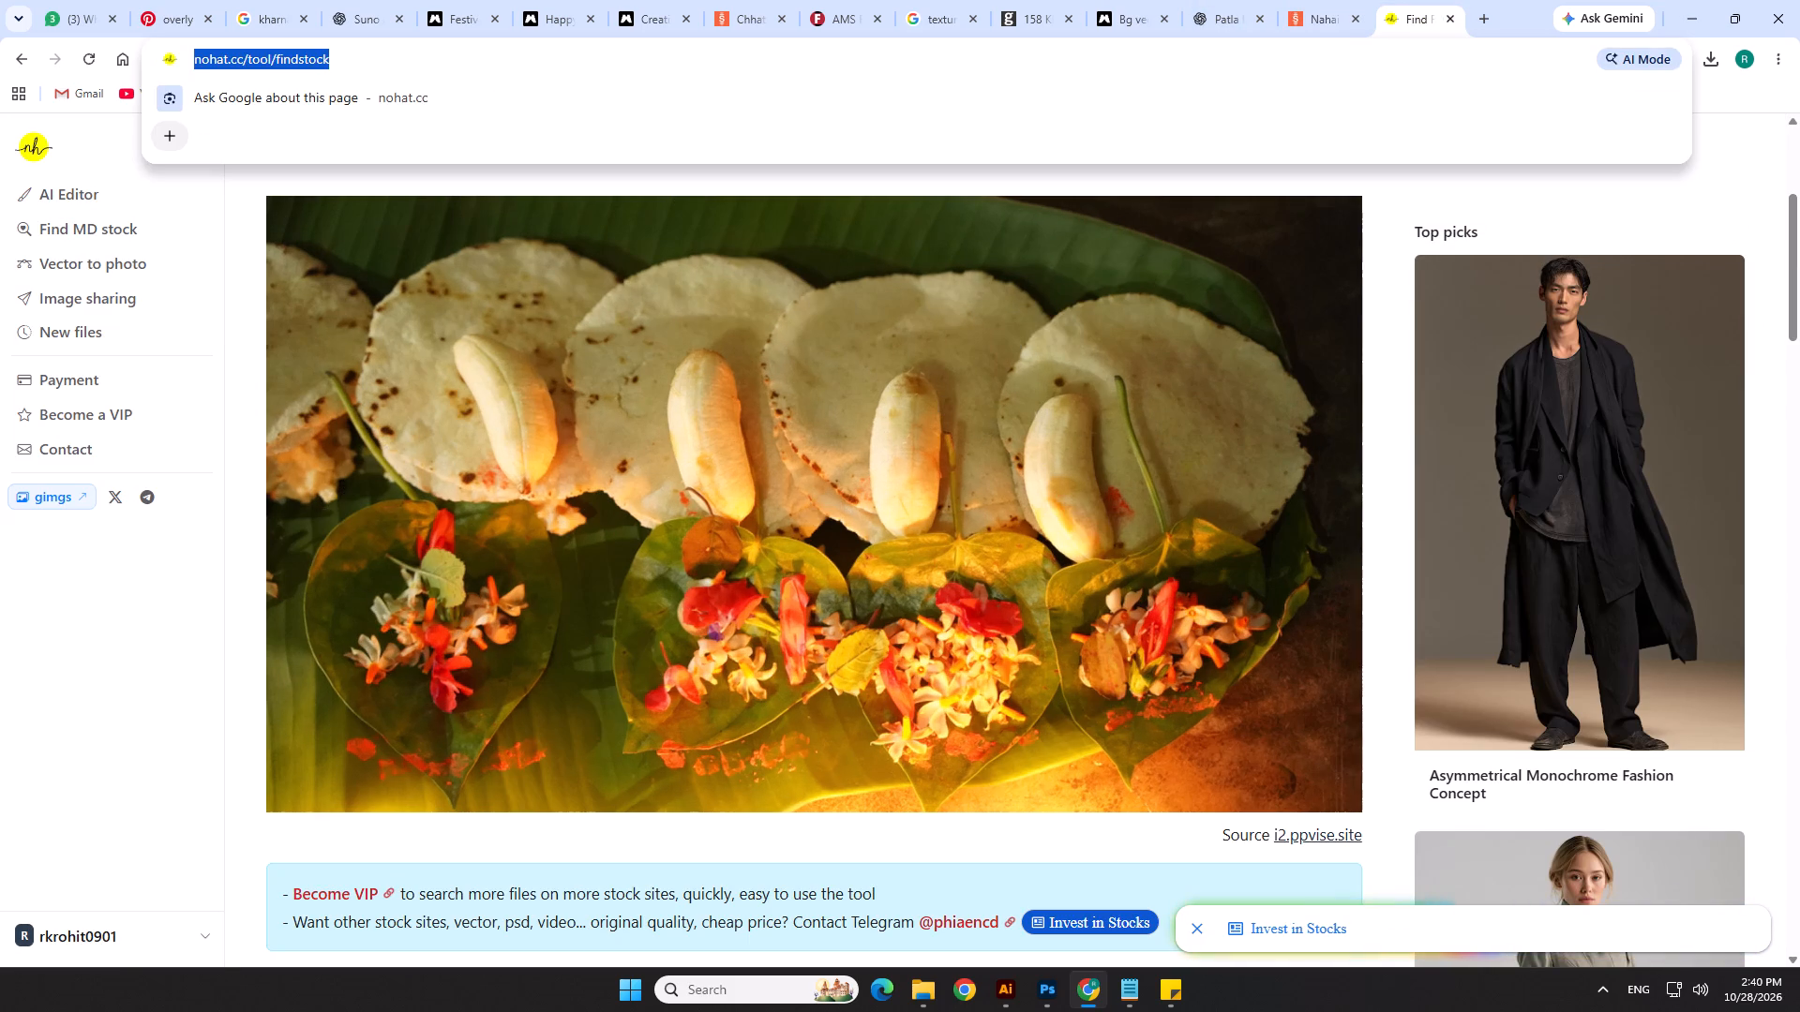
{"action": "type", "text": "op"}
{"action": "key", "text": "Return"}
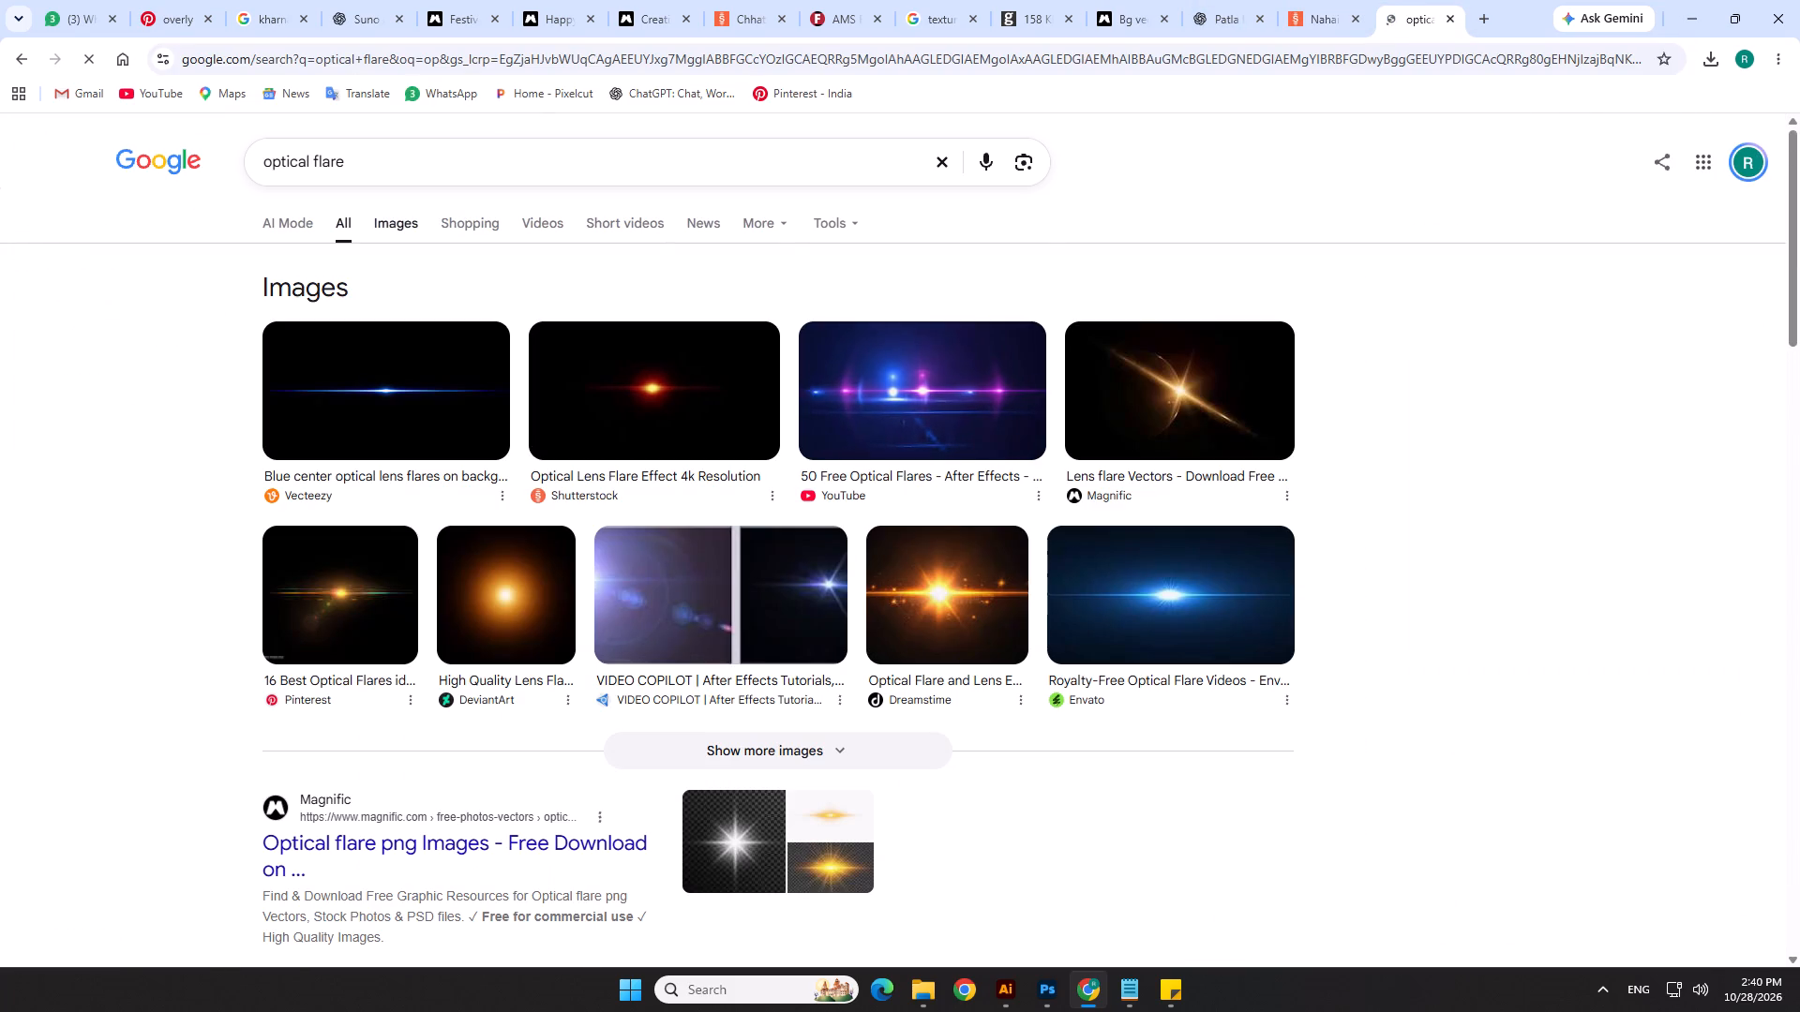
{"action": "left_click", "coordinate": [404, 238]}
{"action": "left_click", "coordinate": [202, 430]}
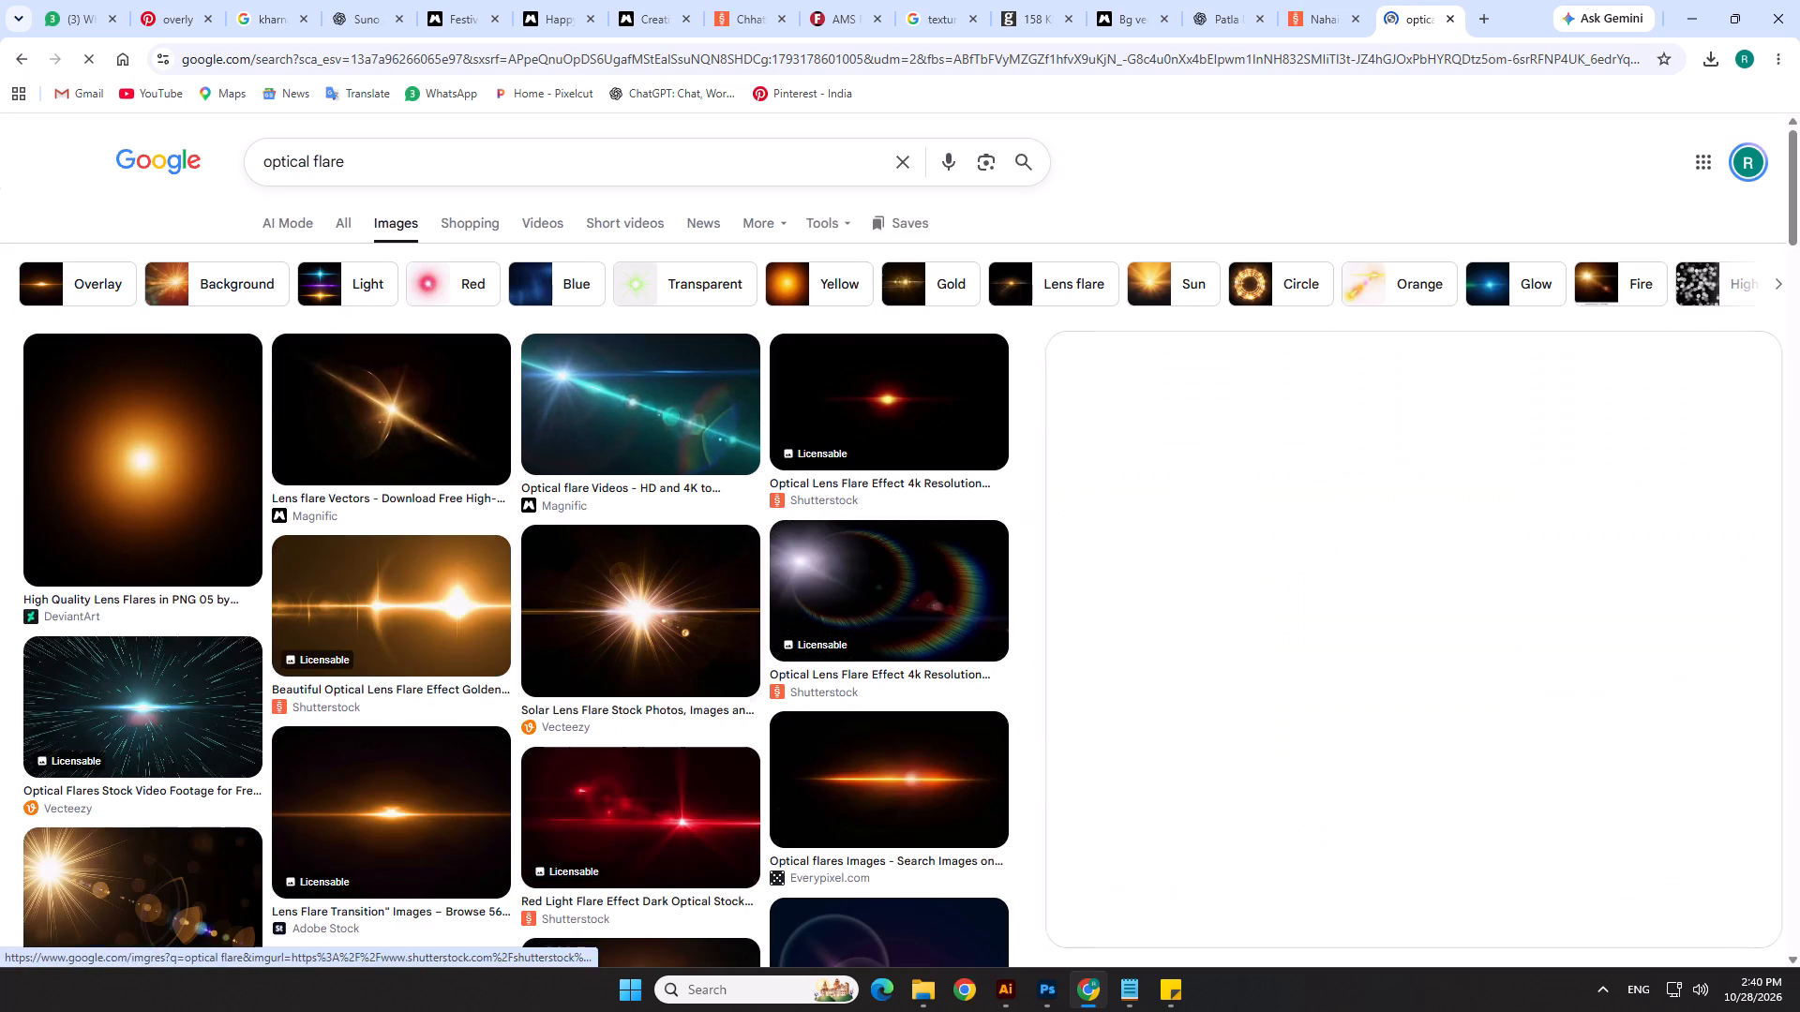
{"action": "right_click", "coordinate": [1348, 569]}
{"action": "left_click", "coordinate": [1441, 452]}
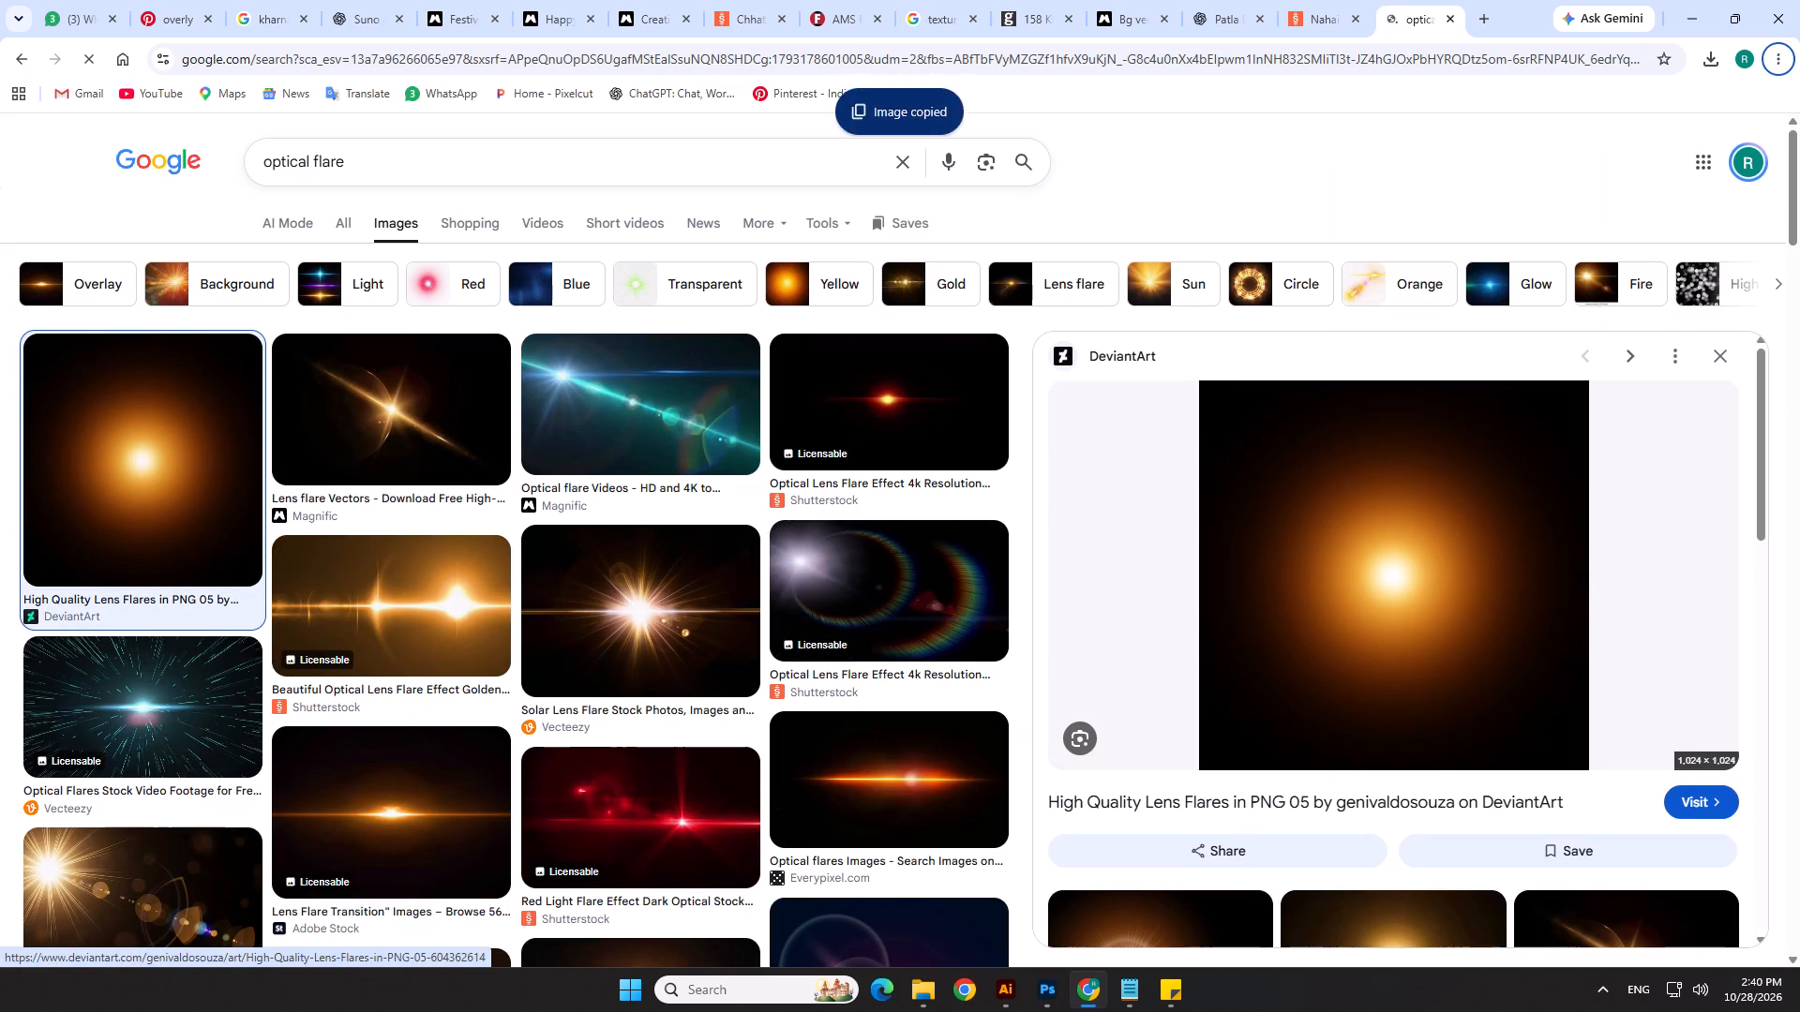
Paste the flare into the Photoshop poster above the Generative Fill layer and set its blend mode to Screen.
{"action": "key", "text": "alt+Tab"}
{"action": "key", "text": "ctrl+v"}
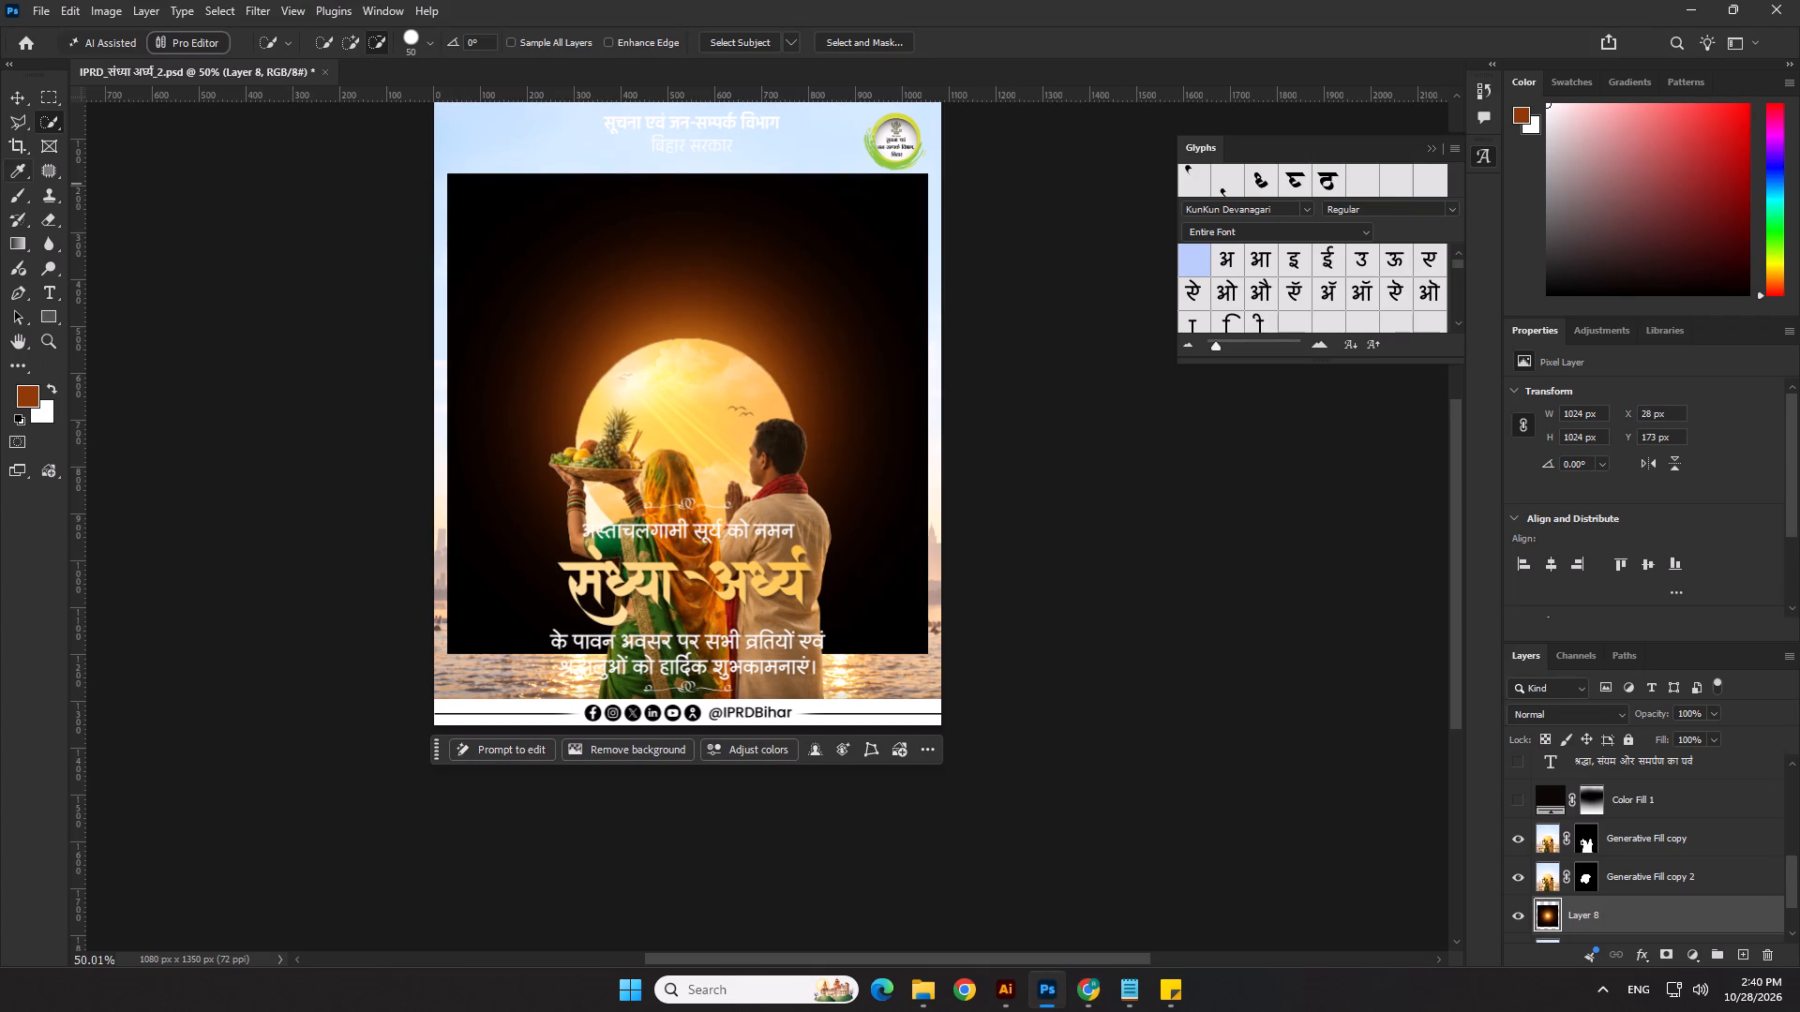
{"action": "left_click", "coordinate": [16, 97]}
{"action": "left_click", "coordinate": [1565, 720]}
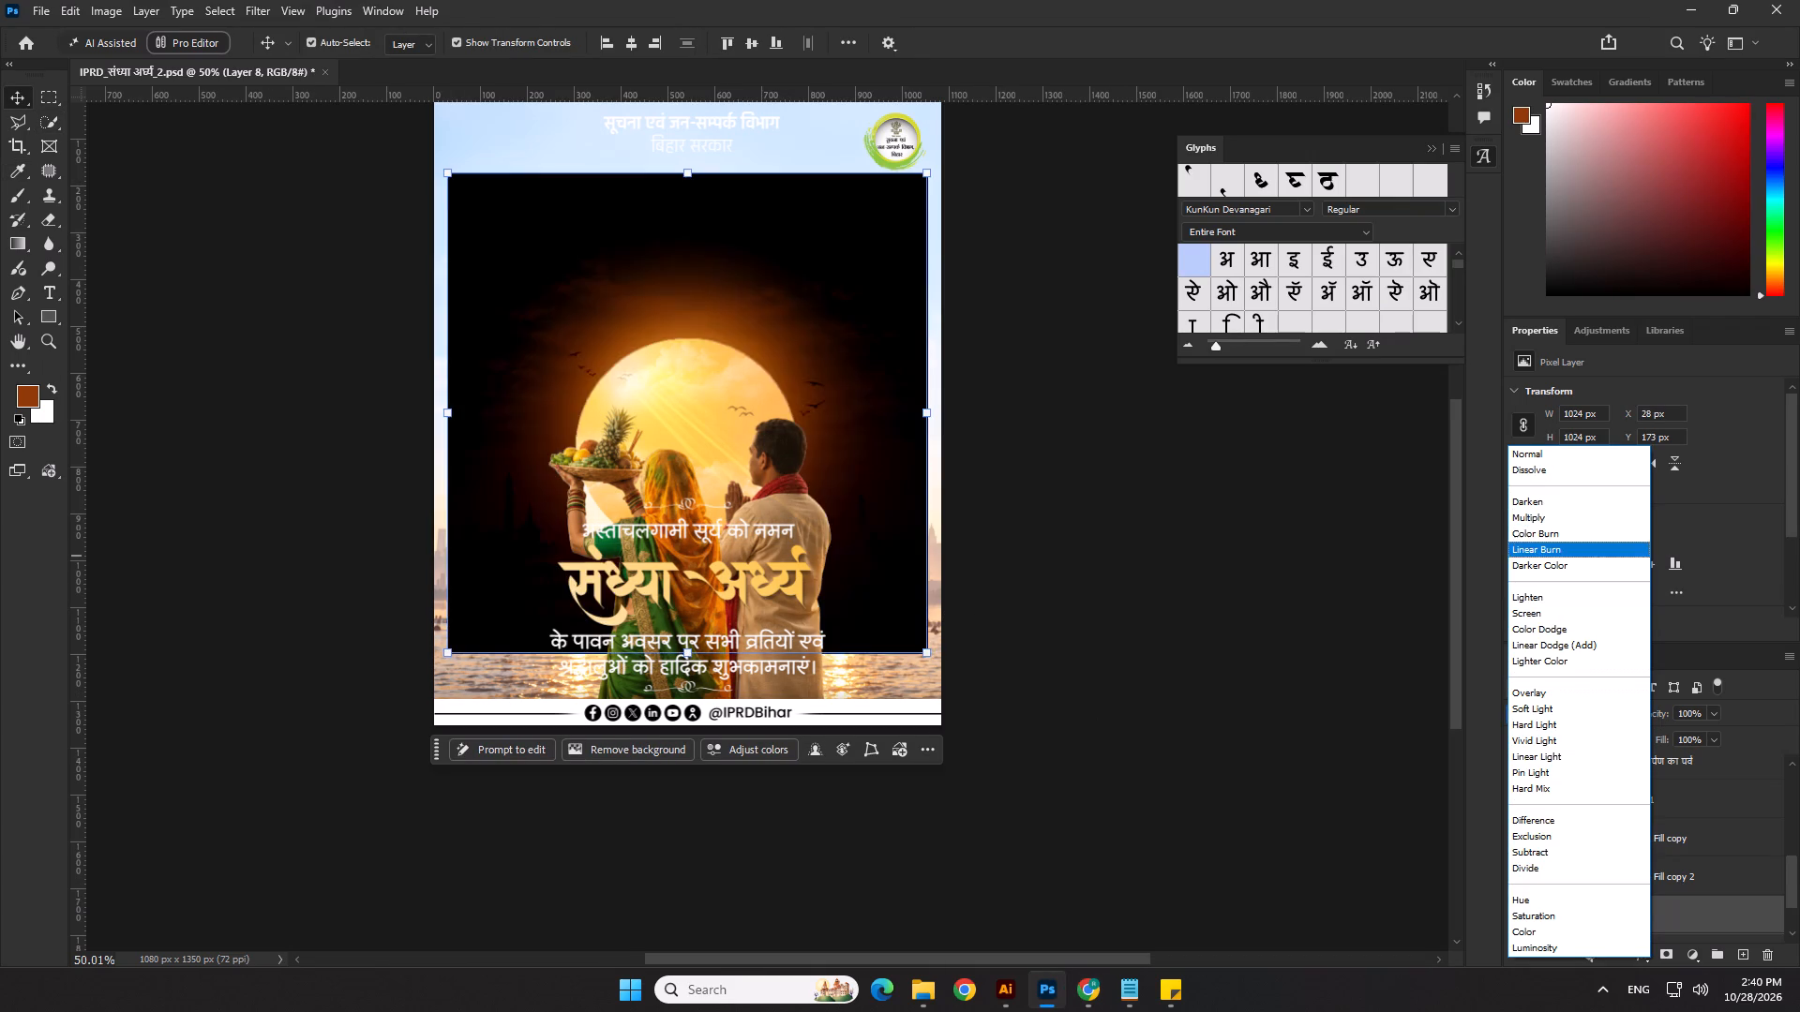
{"action": "left_click", "coordinate": [1534, 616]}
Scale the flare layer up to about 1498 × 1498 px and position it centred behind the couple and sun.
{"action": "scroll", "coordinate": [709, 589], "scroll_direction": "down", "scroll_amount": 2}
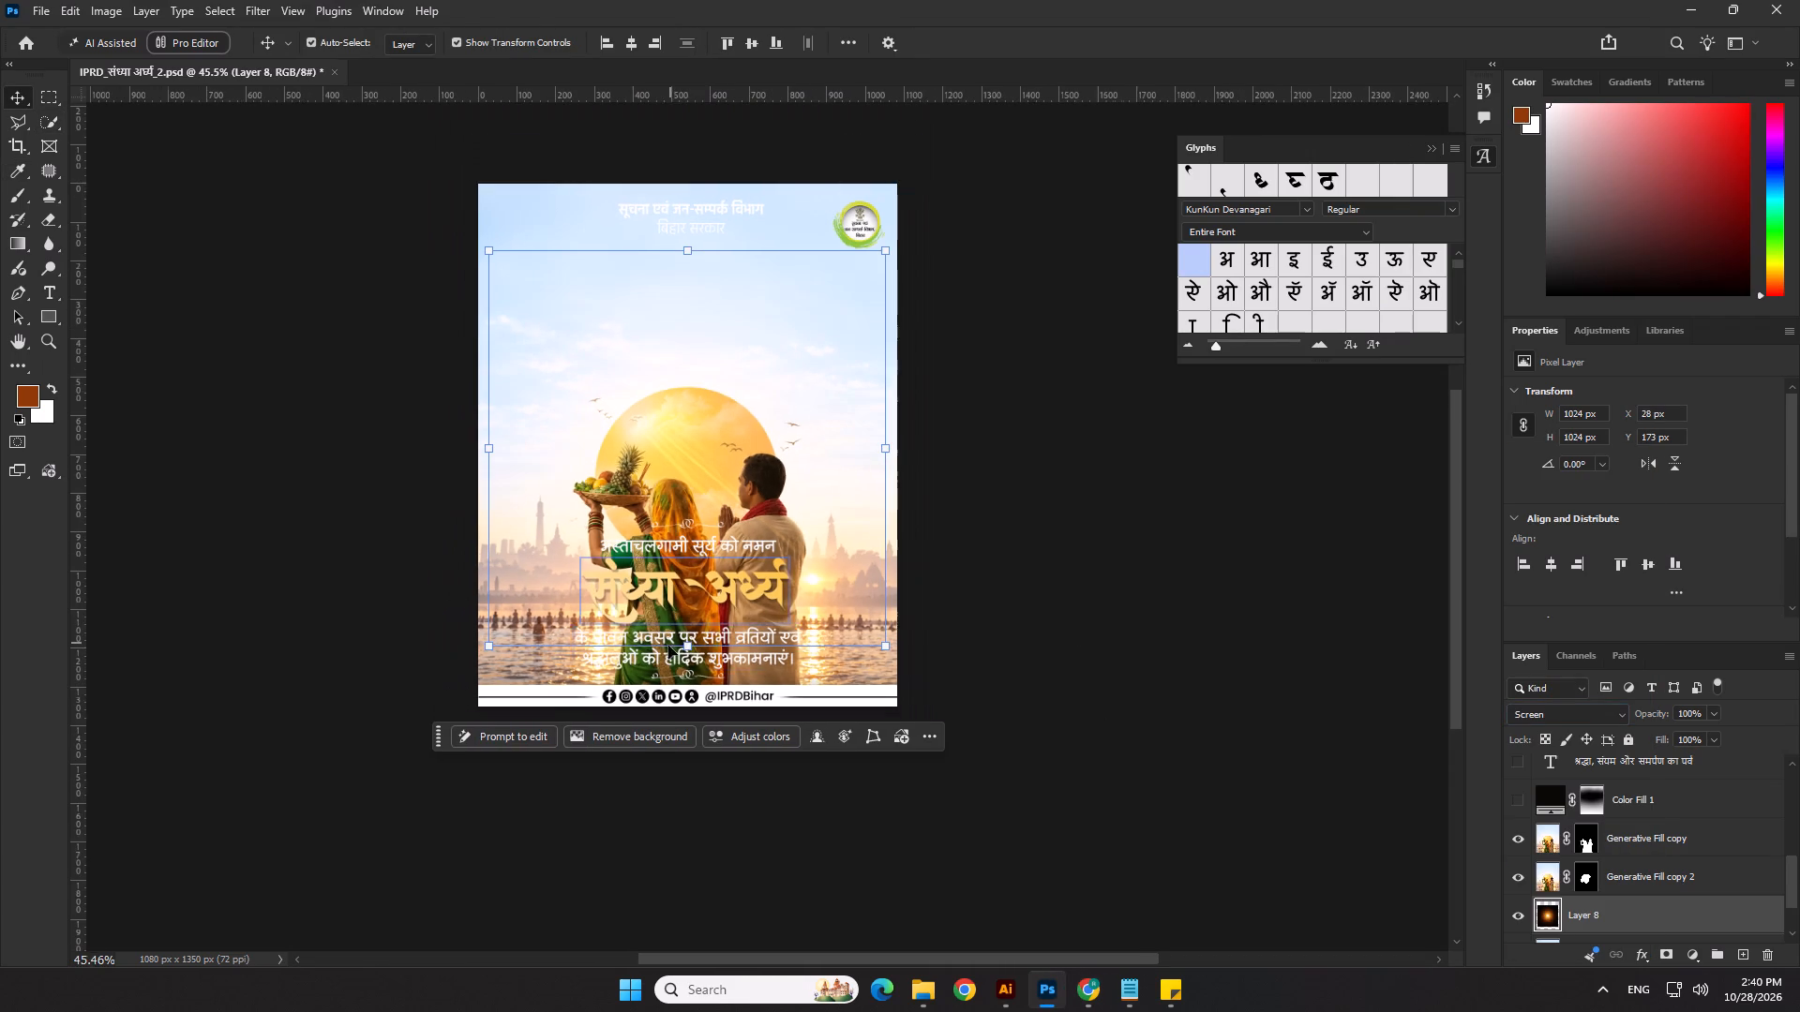
{"action": "left_click_drag", "start_coordinate": [686, 653], "coordinate": [705, 837]}
{"action": "left_click_drag", "start_coordinate": [739, 637], "coordinate": [731, 605]}
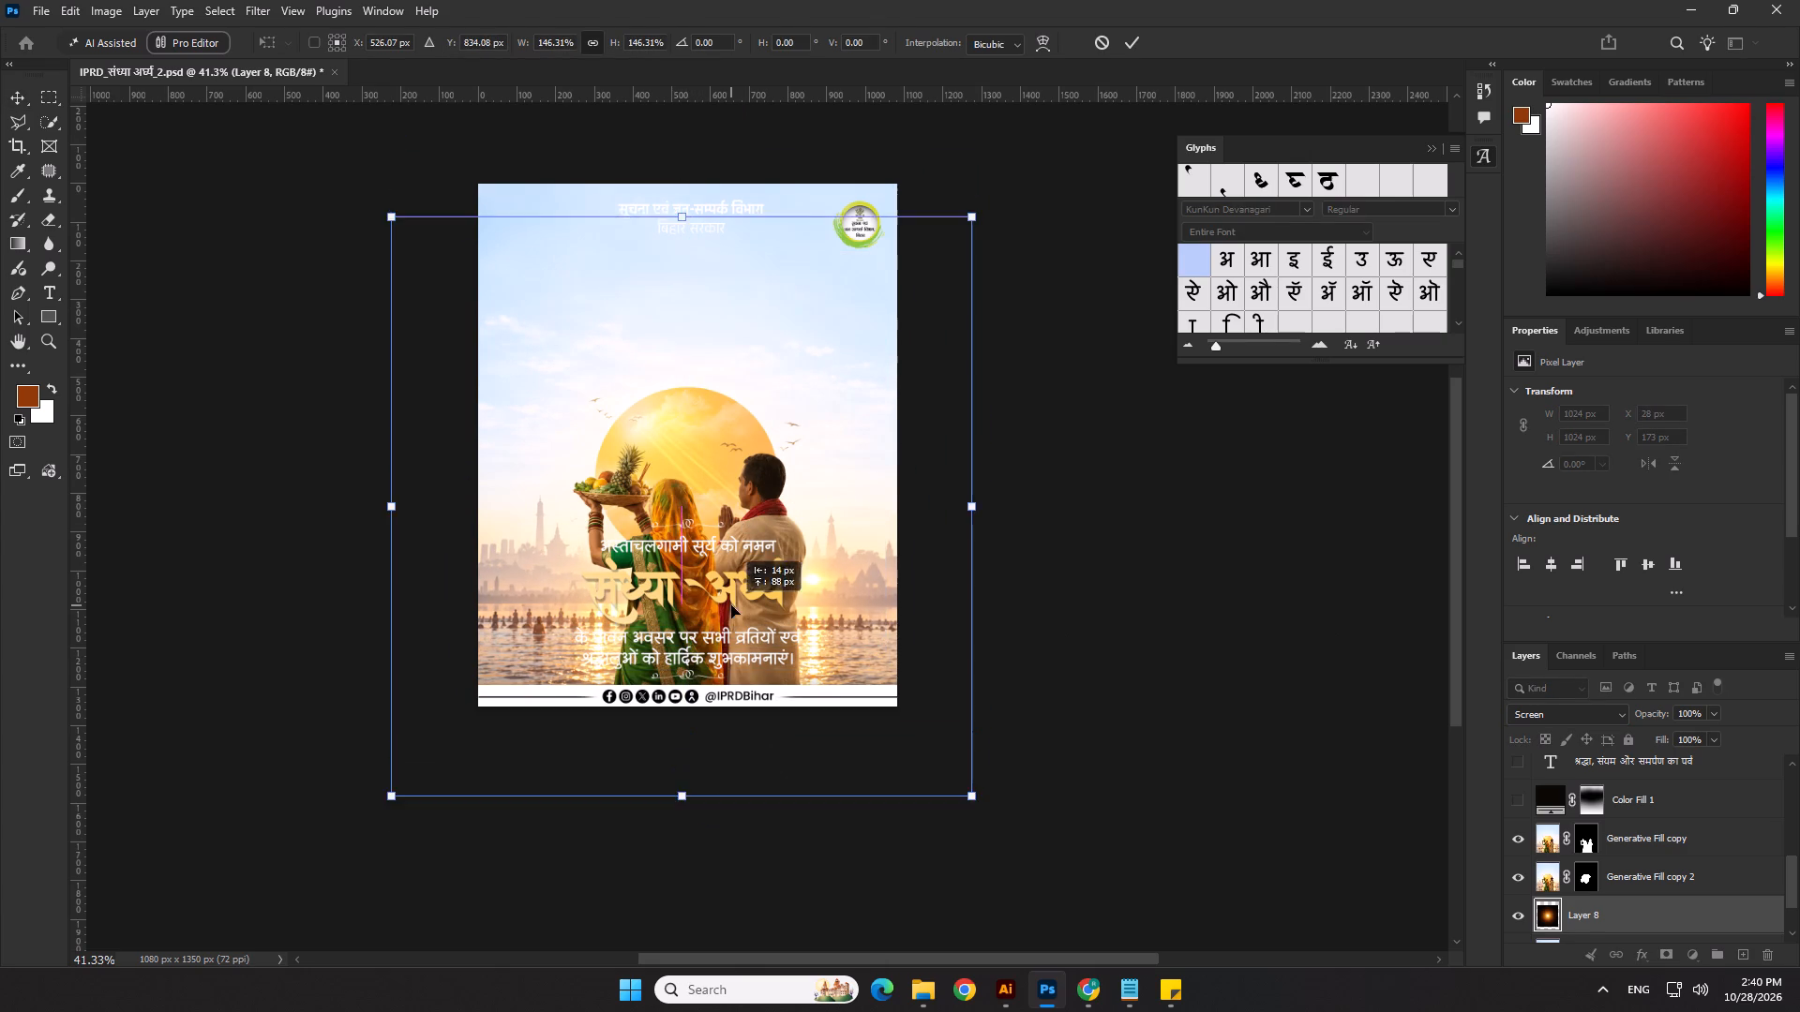
{"action": "left_click_drag", "start_coordinate": [731, 605], "coordinate": [736, 561]}
{"action": "key", "text": "Return"}
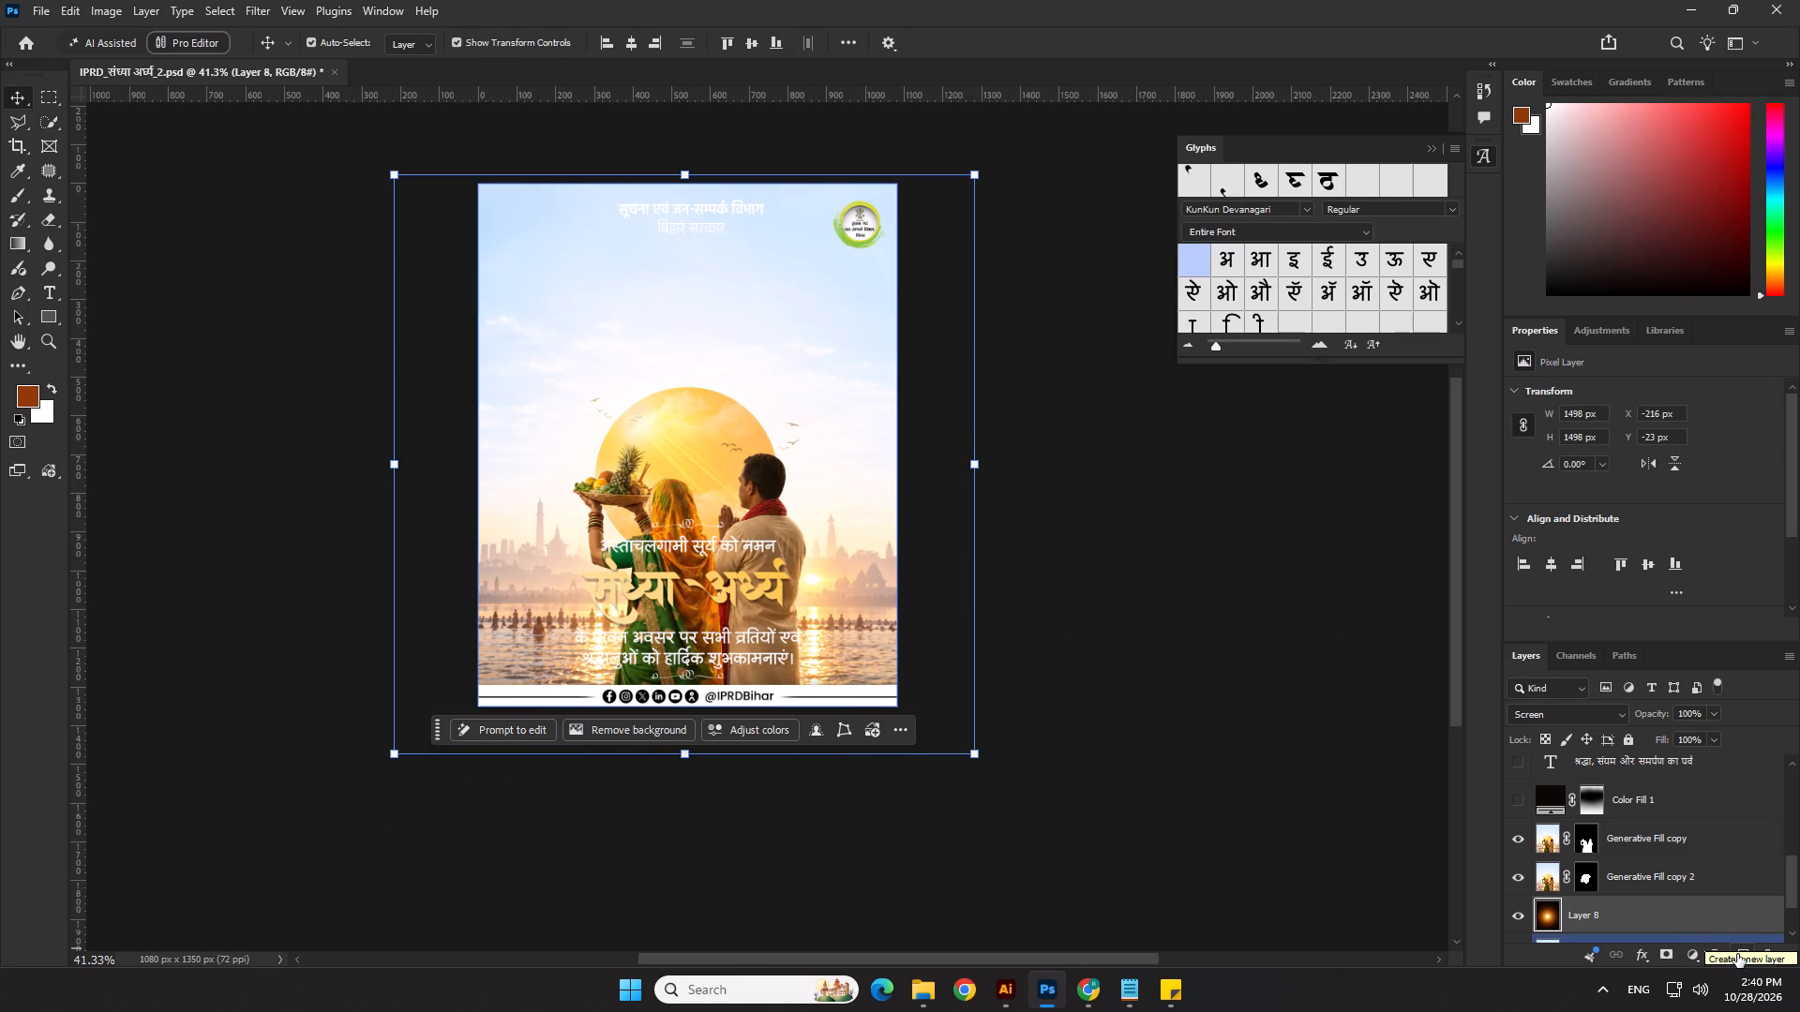
Add an empty layer and place it directly beneath the flare layer.
{"action": "left_click", "coordinate": [1737, 954]}
{"action": "scroll", "coordinate": [1688, 925], "scroll_direction": "down", "scroll_amount": 1}
{"action": "scroll", "coordinate": [1578, 893], "scroll_direction": "down", "scroll_amount": 1}
{"action": "left_click_drag", "start_coordinate": [1582, 872], "coordinate": [1582, 919]}
Sample the pale cream tone beside the woman's raised arm as the foreground colour and switch to the Brush tool.
{"action": "left_click", "coordinate": [9, 176]}
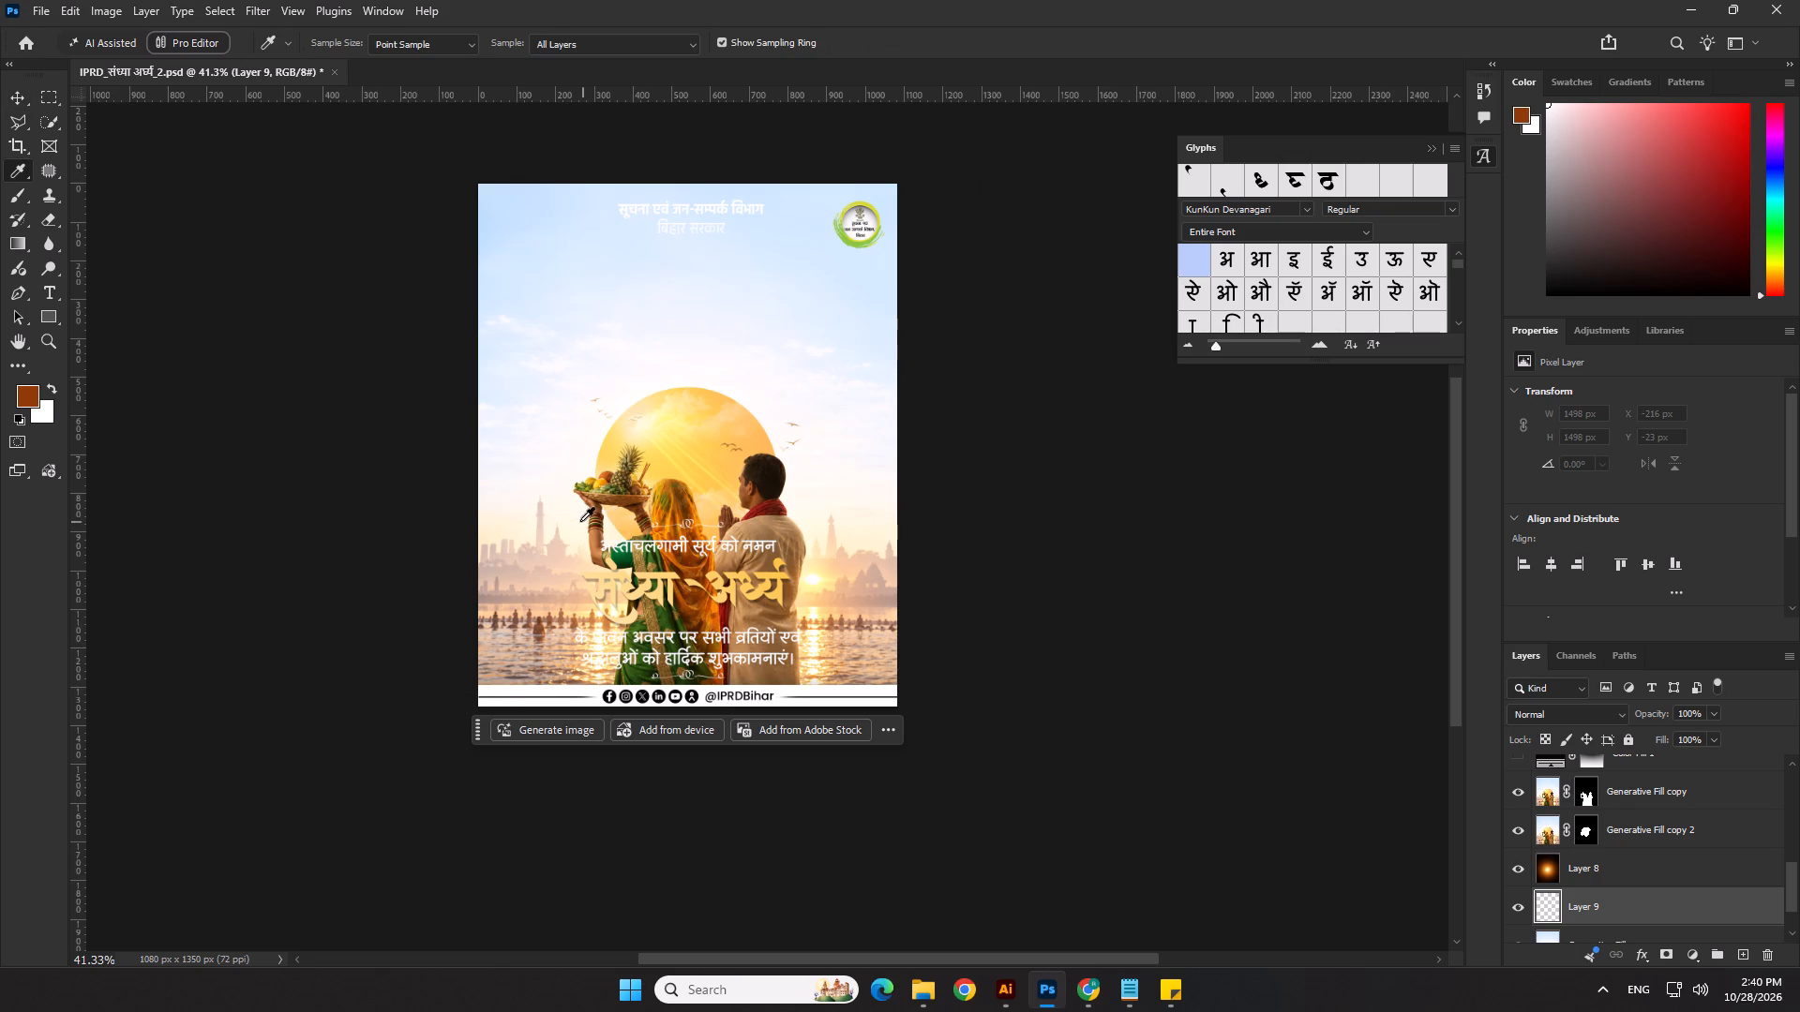
{"action": "left_click", "coordinate": [577, 521]}
{"action": "left_click", "coordinate": [12, 203]}
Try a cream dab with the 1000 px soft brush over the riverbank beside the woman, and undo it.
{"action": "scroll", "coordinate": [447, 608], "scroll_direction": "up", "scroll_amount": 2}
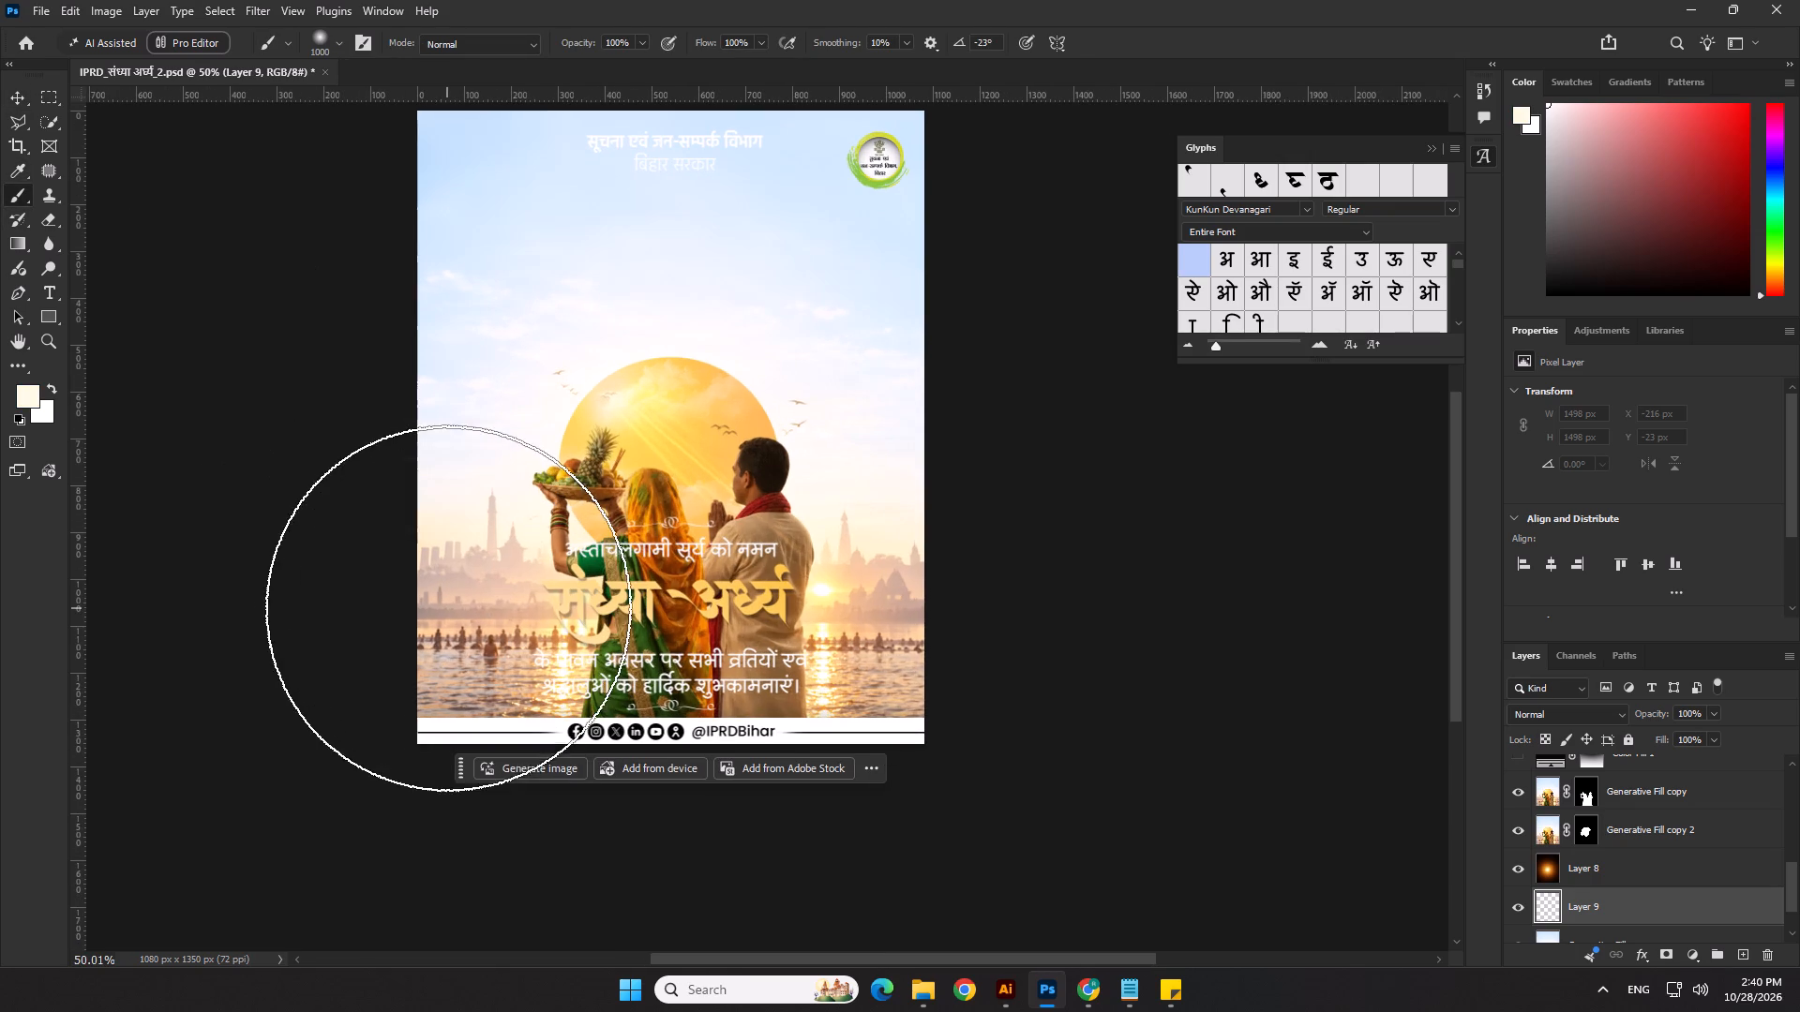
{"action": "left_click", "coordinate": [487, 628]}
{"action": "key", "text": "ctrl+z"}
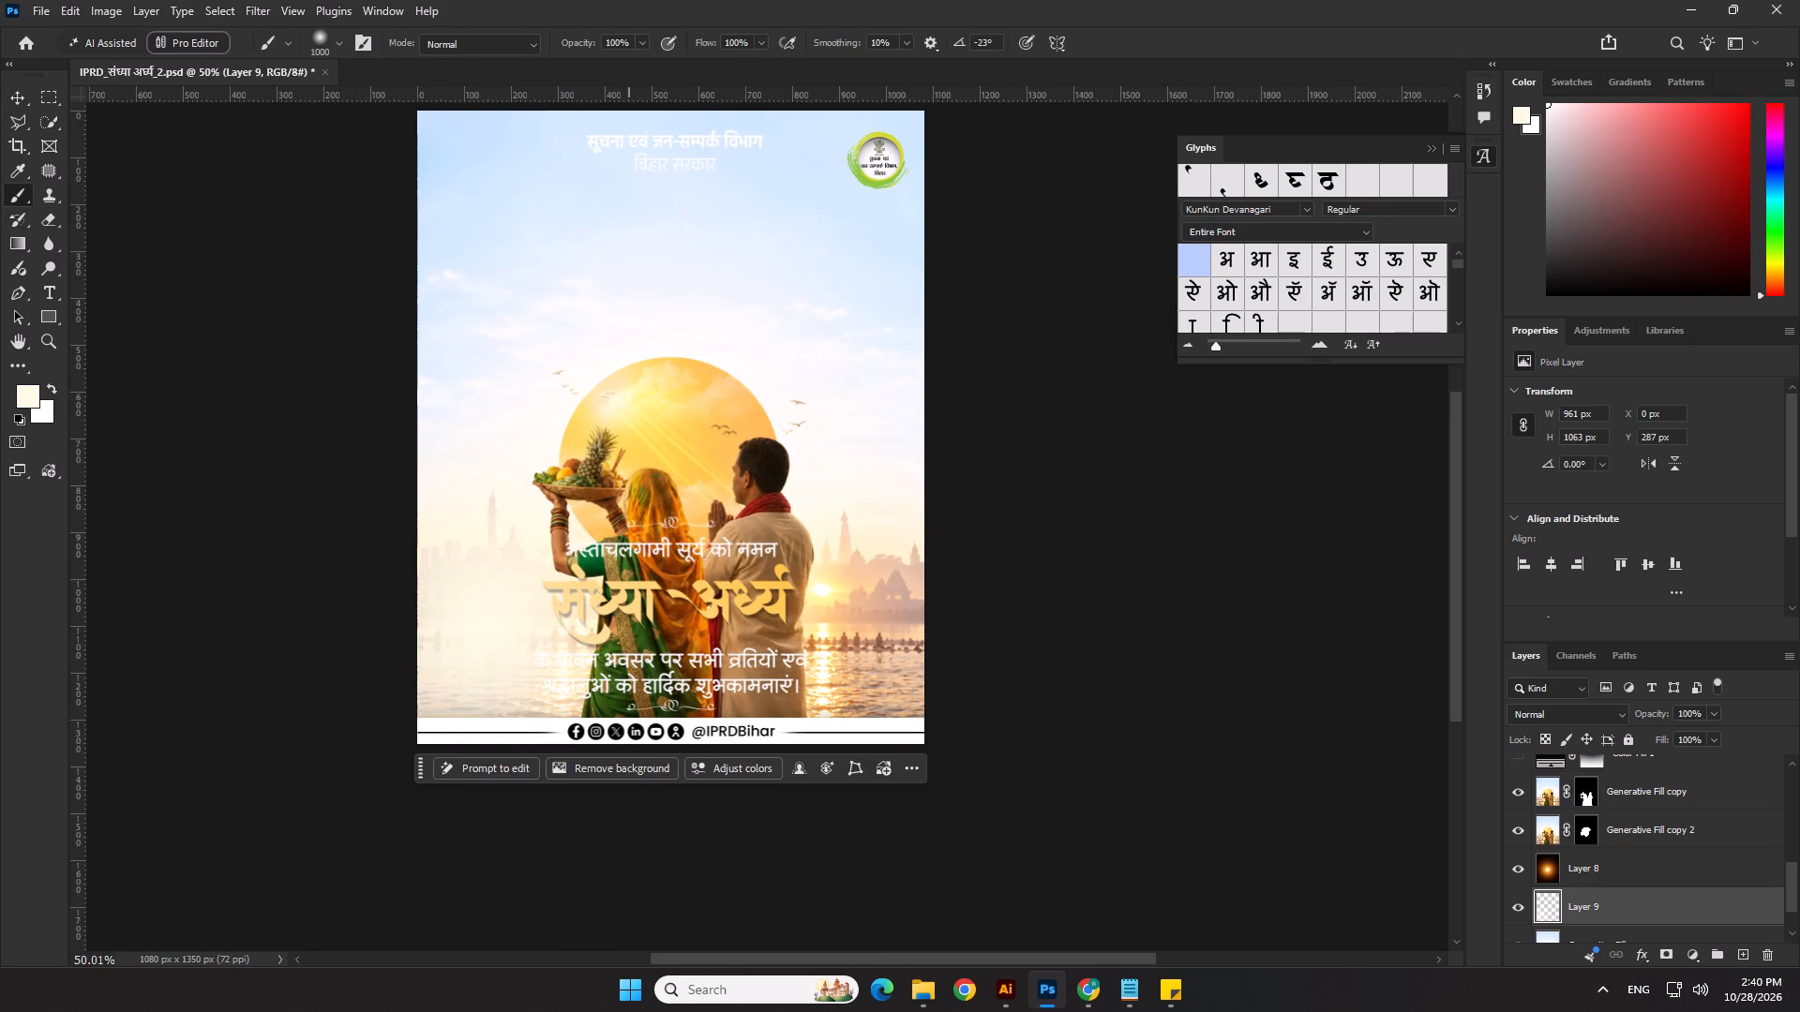
Set both the brush opacity and flow to 40%.
{"action": "left_click_drag", "start_coordinate": [577, 47], "coordinate": [527, 54]}
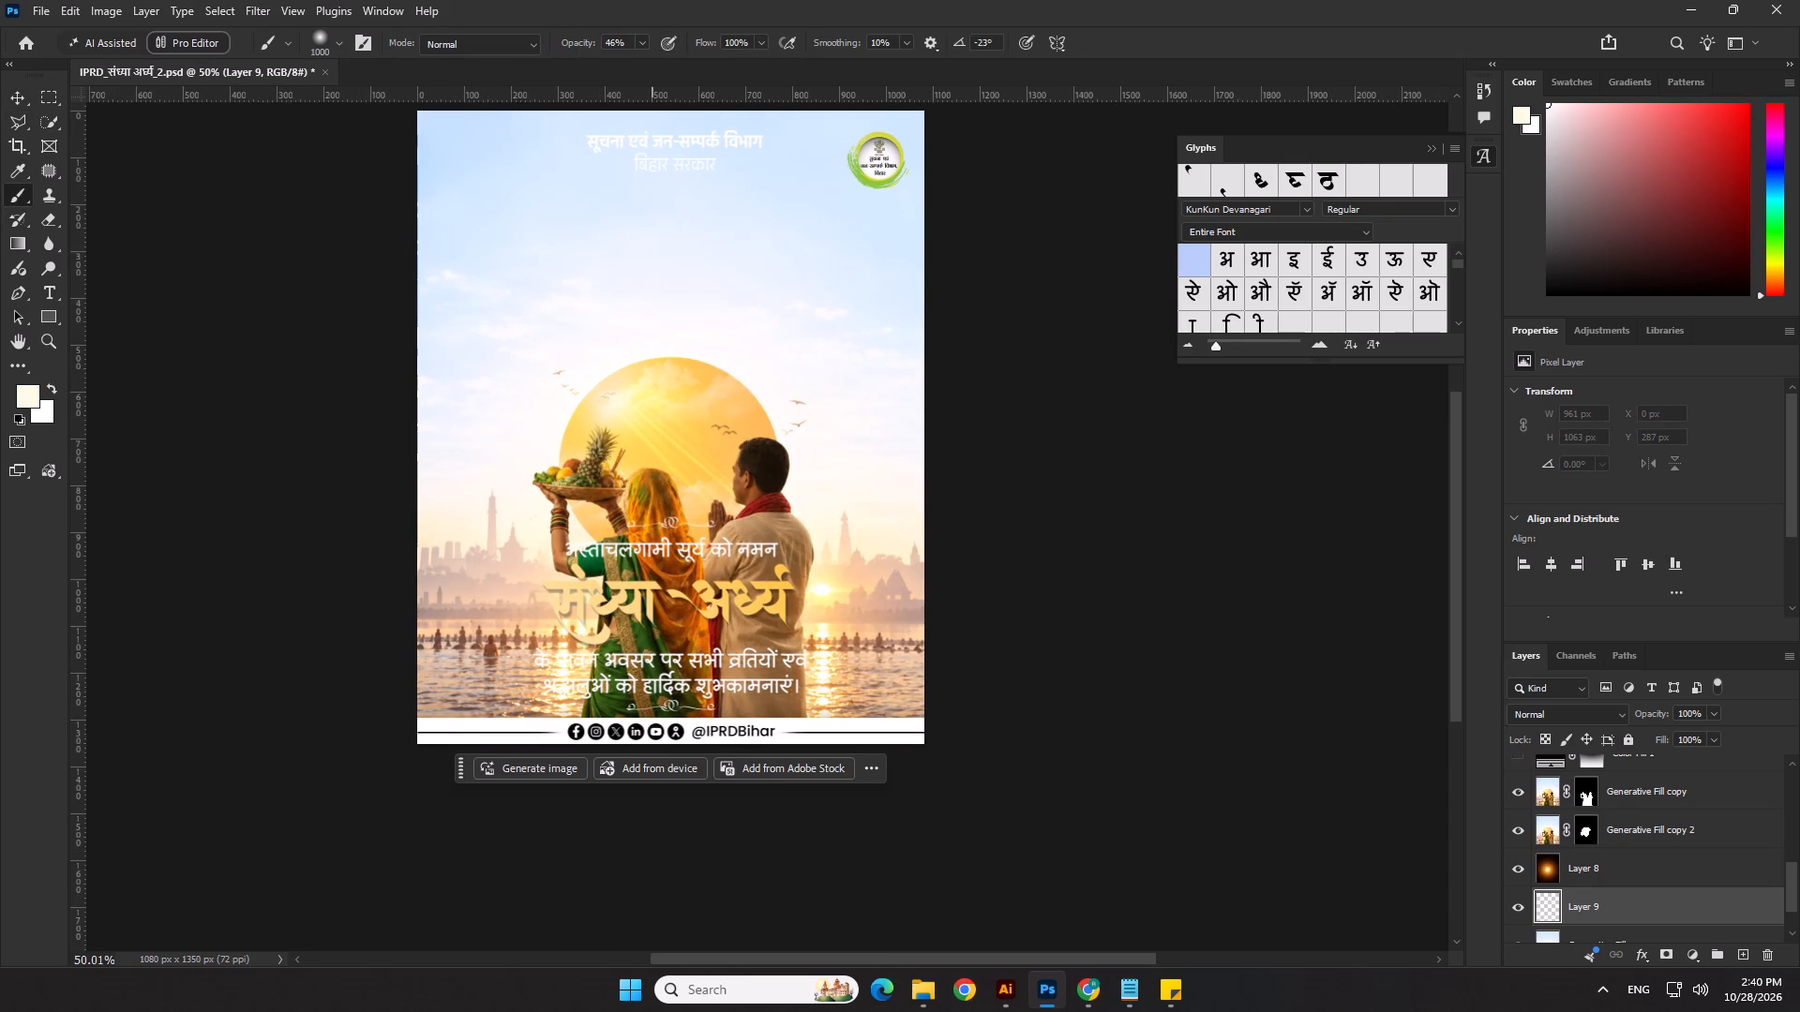
{"action": "left_click_drag", "start_coordinate": [628, 45], "coordinate": [532, 53]}
{"action": "type", "text": "40"}
{"action": "key", "text": "Tab"}
{"action": "type", "text": "40"}
{"action": "key", "text": "Return"}
Build up cream haze over the riverbank and skyline on both sides of the couple with the 1000 px soft brush.
{"action": "scroll", "coordinate": [604, 358], "scroll_direction": "up", "scroll_amount": 1}
{"action": "left_click", "coordinate": [824, 533]}
{"action": "left_click", "coordinate": [796, 525]}
{"action": "left_click", "coordinate": [836, 528]}
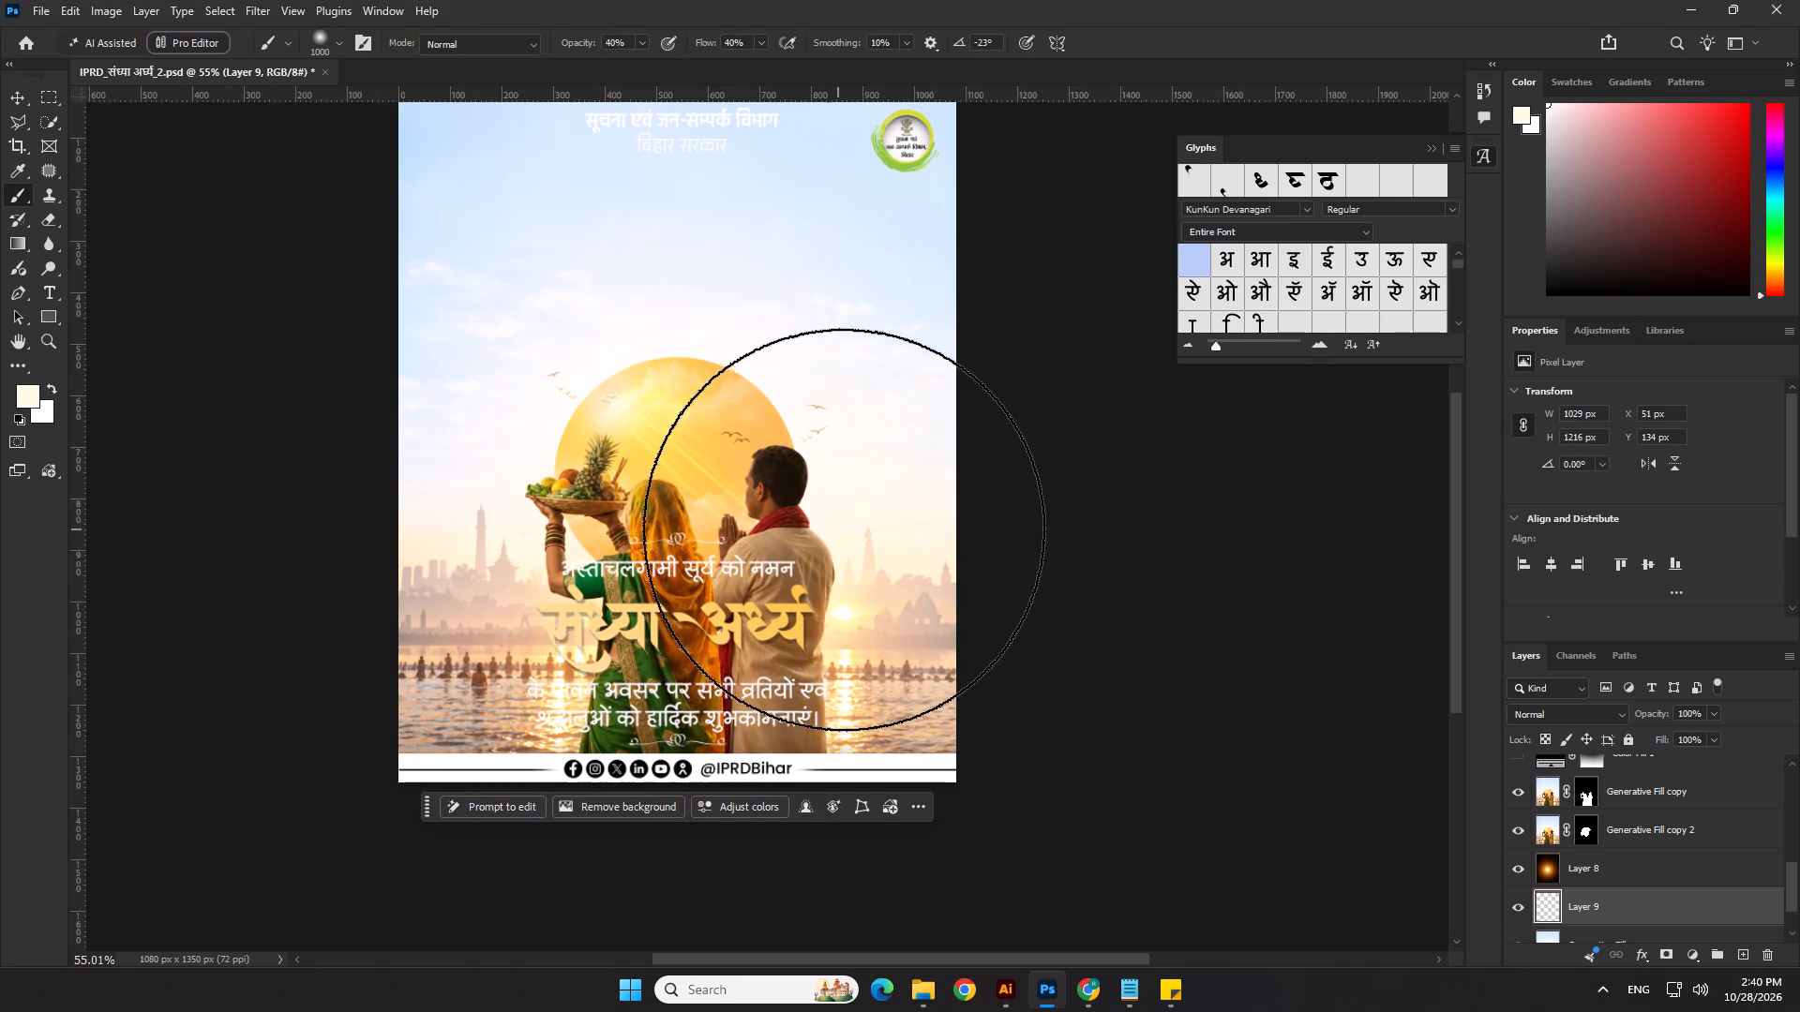
{"action": "triple_click", "coordinate": [862, 532]}
{"action": "left_click", "coordinate": [655, 564]}
{"action": "left_click", "coordinate": [643, 564]}
{"action": "left_click", "coordinate": [637, 564]}
{"action": "left_click_drag", "start_coordinate": [611, 568], "coordinate": [572, 564]}
{"action": "left_click", "coordinate": [540, 563]}
{"action": "double_click", "coordinate": [505, 565]}
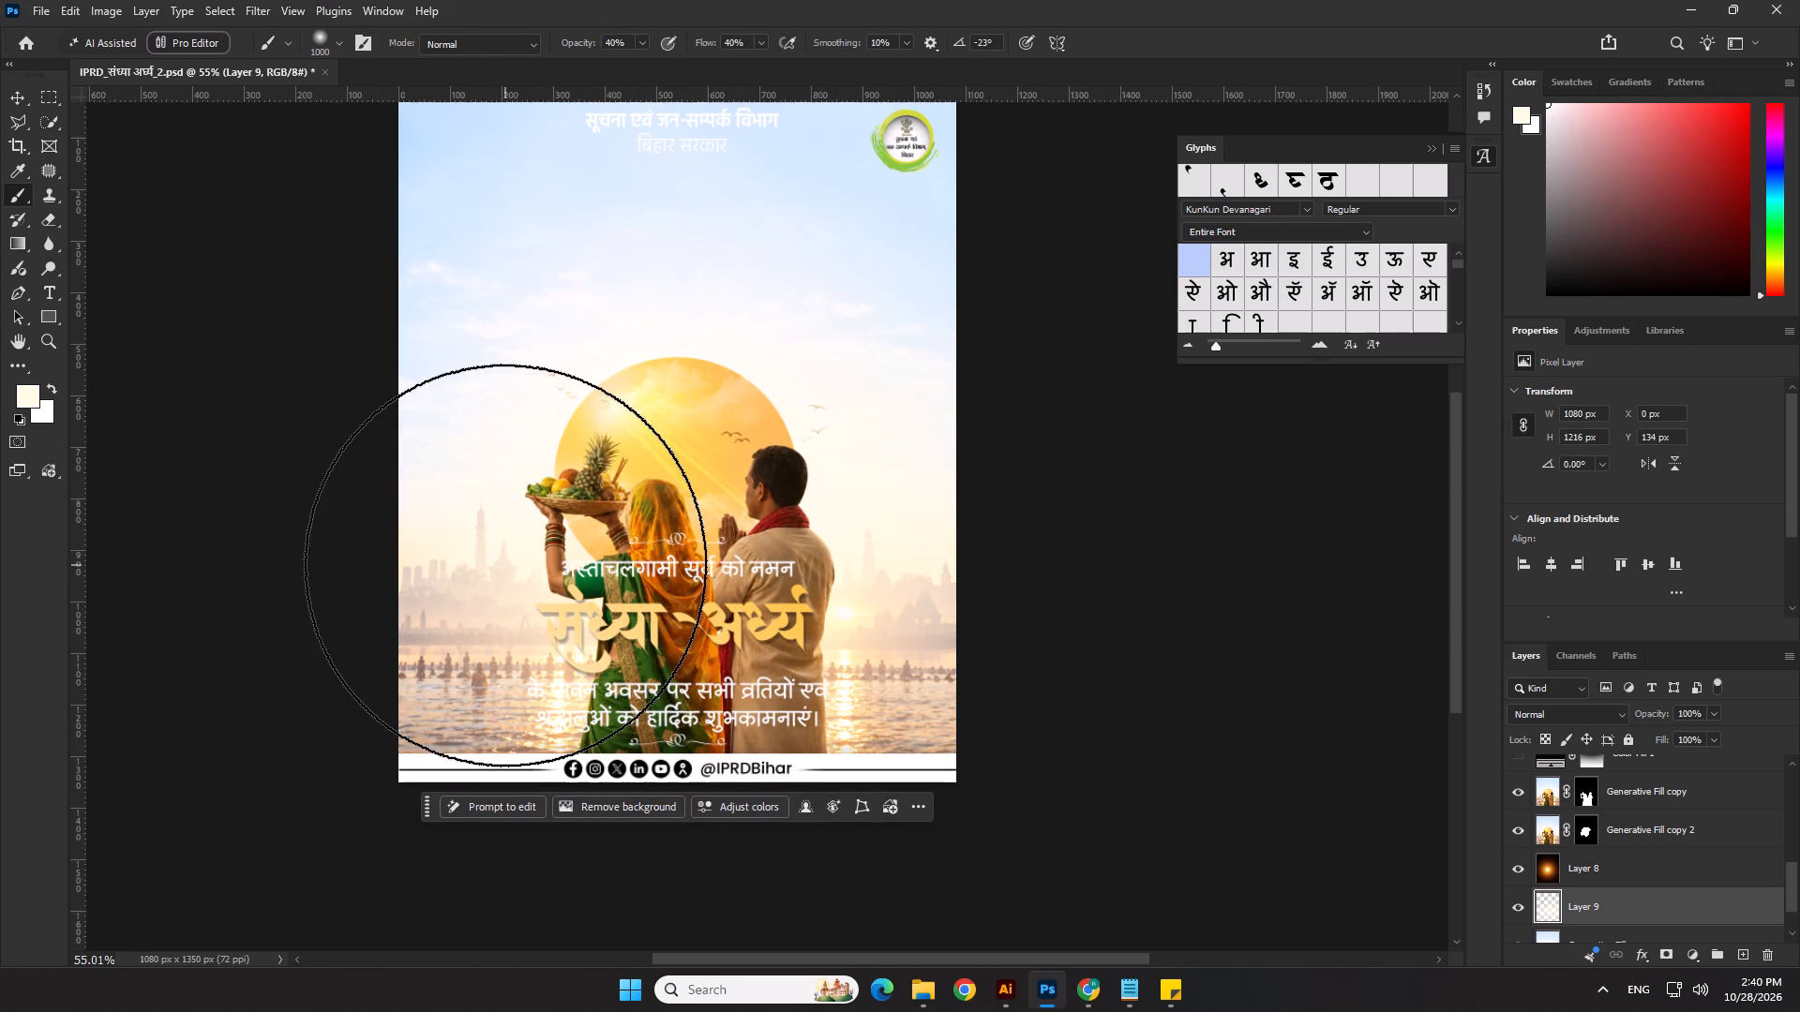
{"action": "left_click", "coordinate": [461, 552]}
Dab cream haze along the lower water, from the poster's bottom-left corner across to its bottom-right corner.
{"action": "left_click", "coordinate": [497, 770]}
{"action": "left_click", "coordinate": [459, 780]}
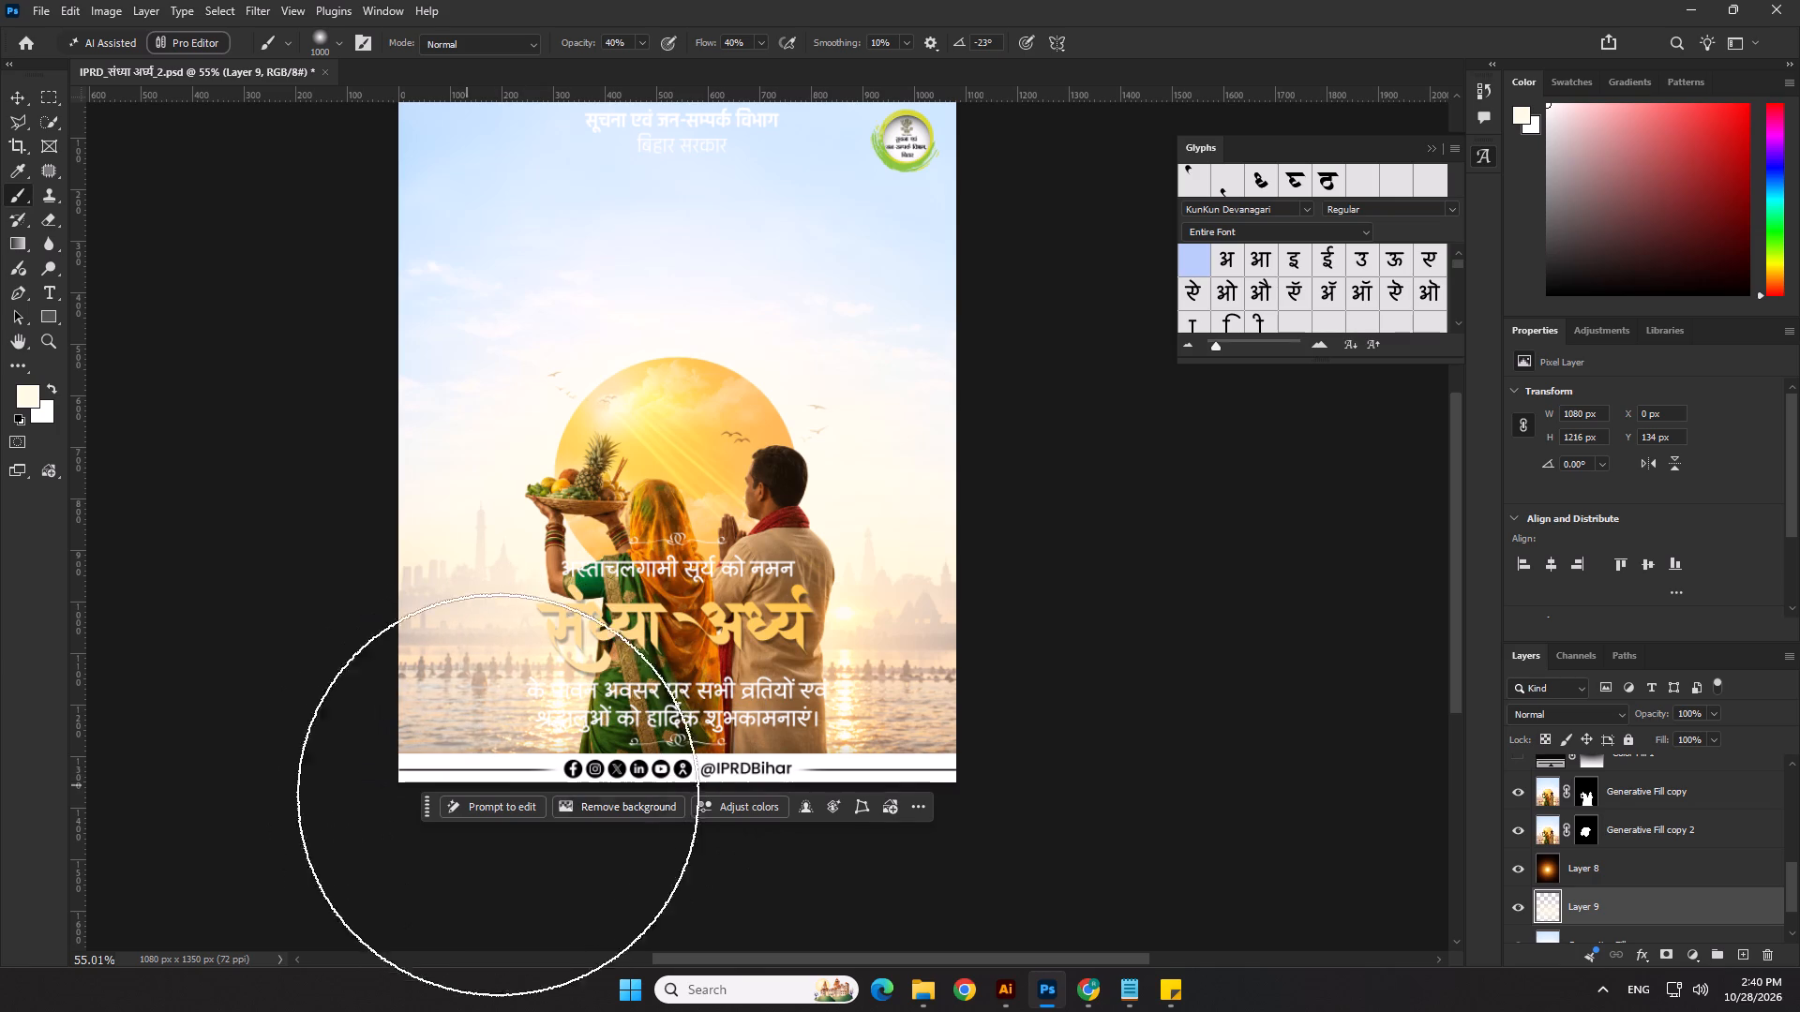
{"action": "left_click_drag", "start_coordinate": [724, 763], "coordinate": [732, 761]}
{"action": "left_click", "coordinate": [782, 761]}
{"action": "left_click", "coordinate": [829, 761]}
{"action": "left_click", "coordinate": [865, 753]}
{"action": "left_click", "coordinate": [816, 730]}
{"action": "scroll", "coordinate": [1088, 650], "scroll_direction": "down", "scroll_amount": 4}
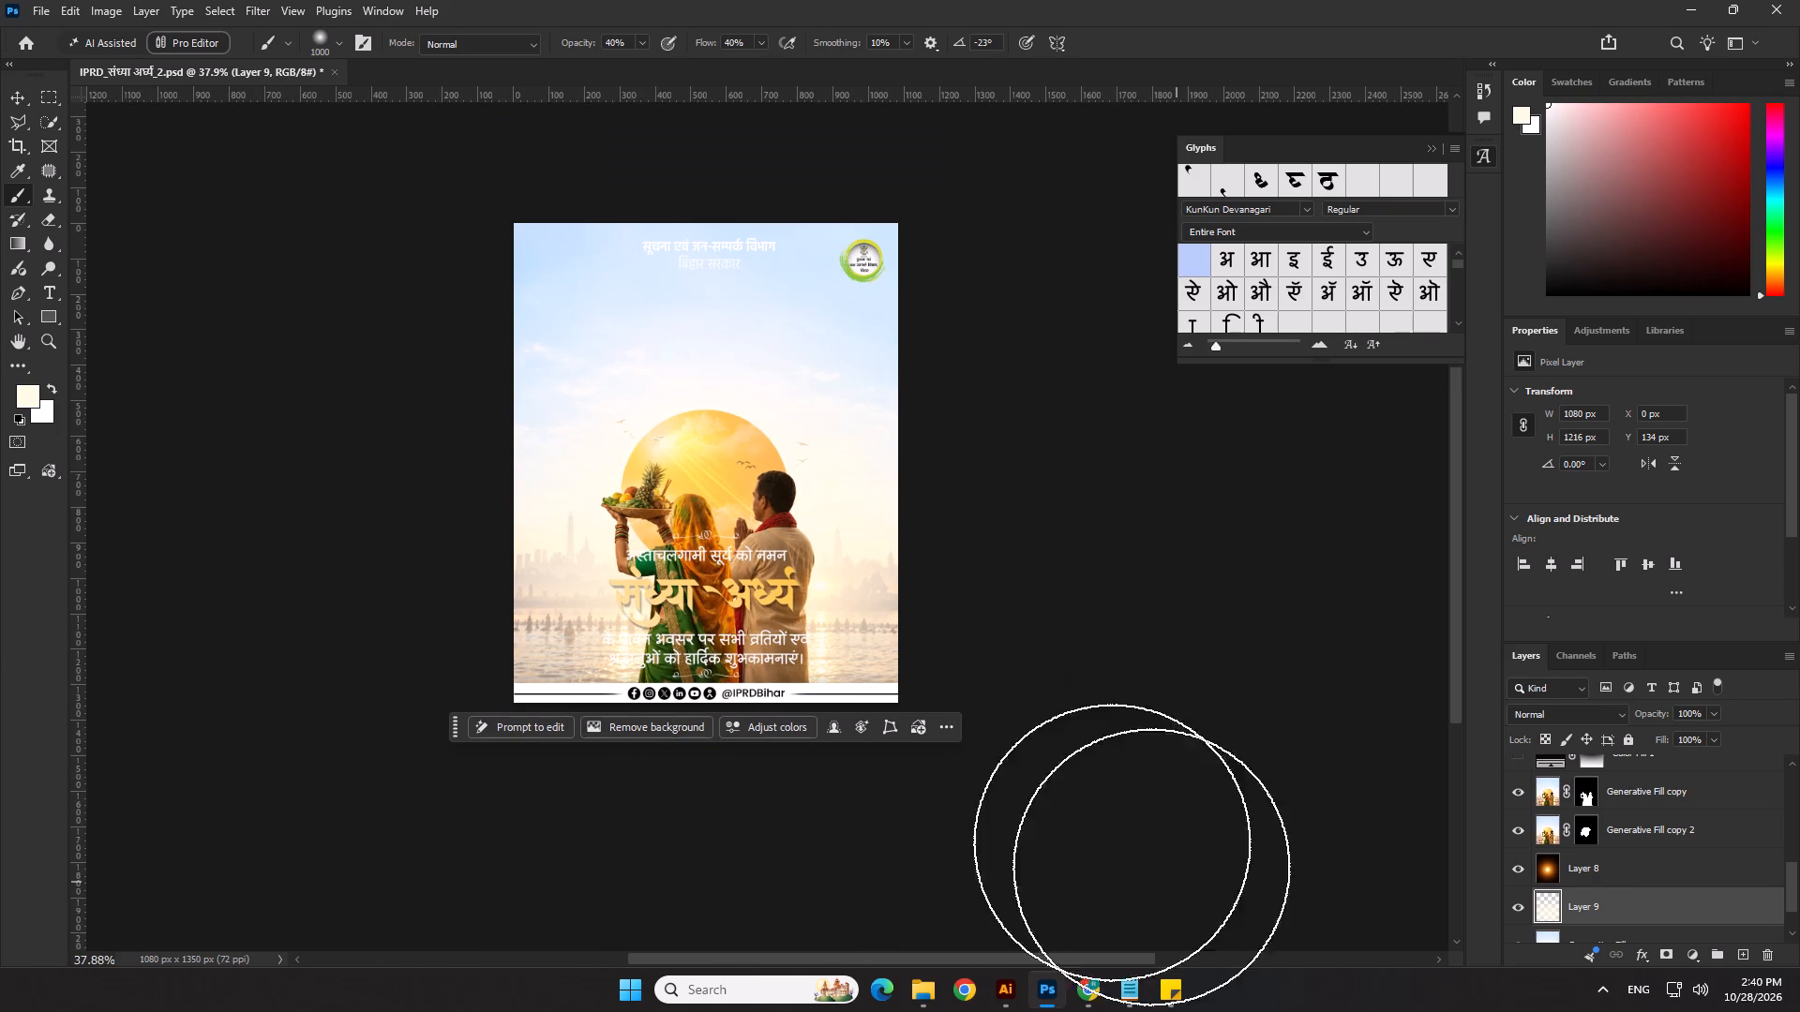
{"action": "scroll", "coordinate": [690, 705], "scroll_direction": "up", "scroll_amount": 2}
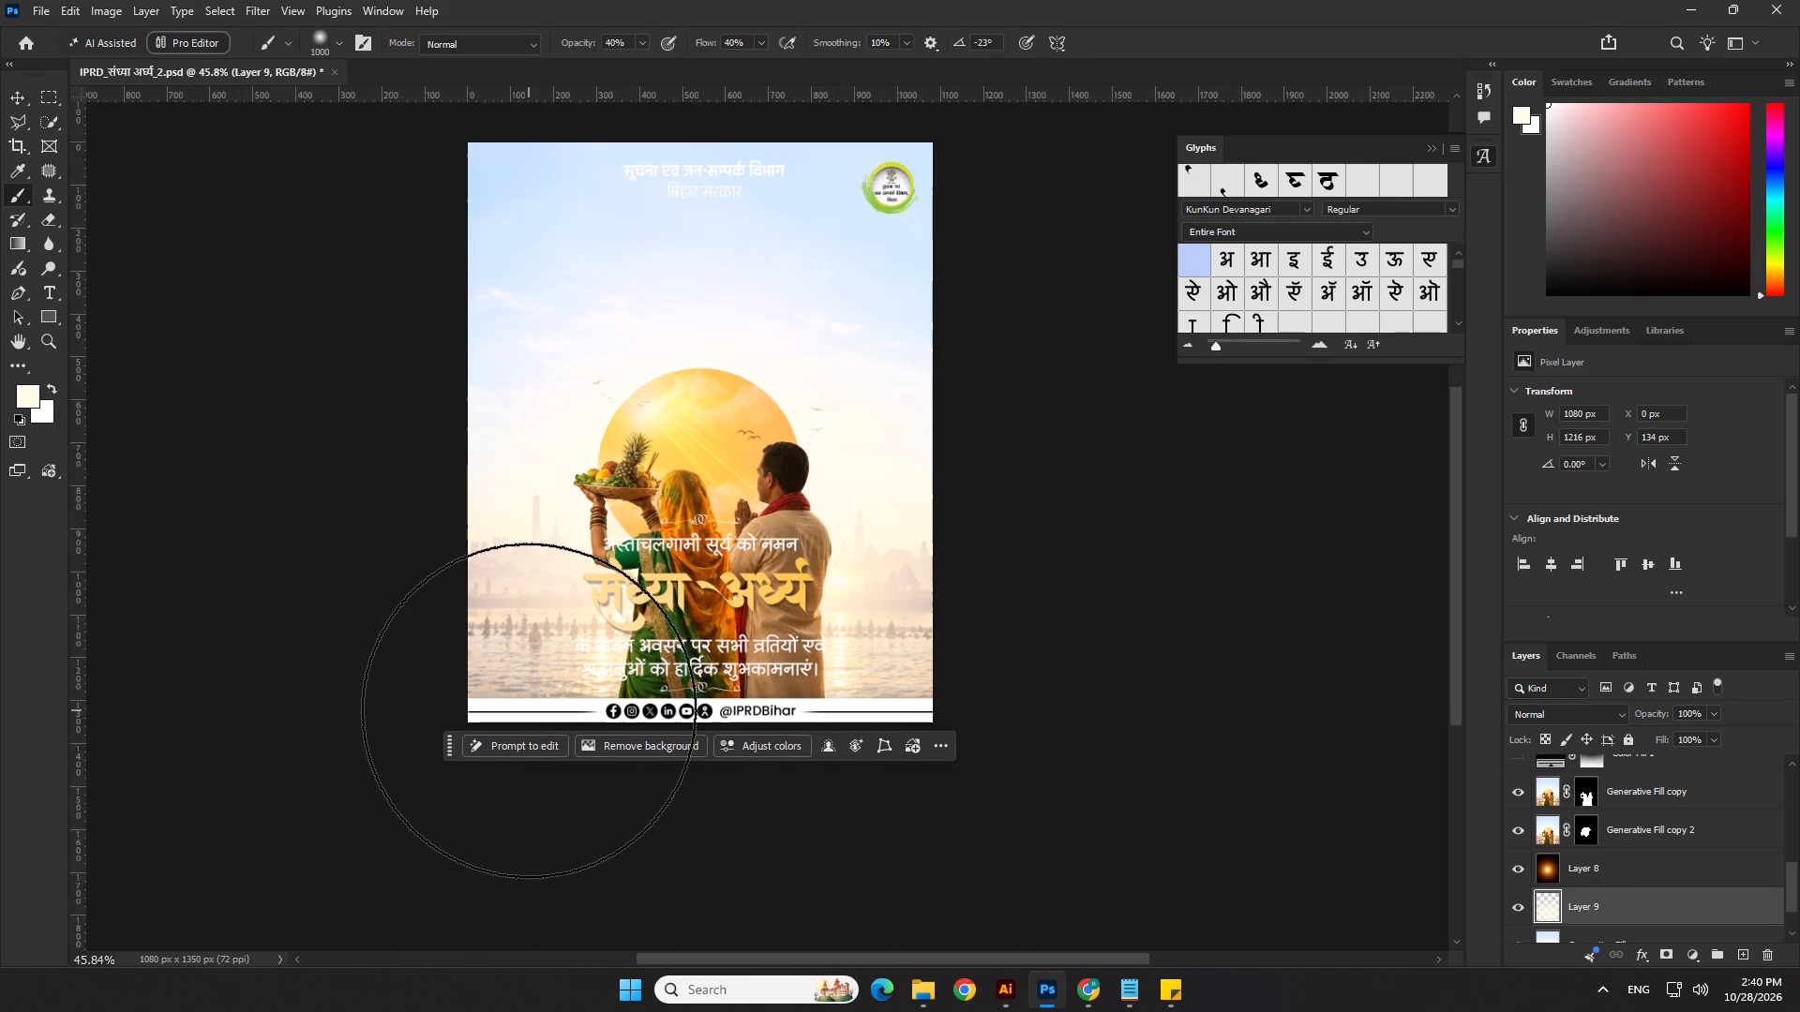
Reduce the brush to 400 px and add cream haze over the skyline and riverbank on the woman's side.
{"action": "scroll", "coordinate": [529, 710], "scroll_direction": "down", "scroll_amount": 1}
{"action": "key", "text": "bracketleft"}
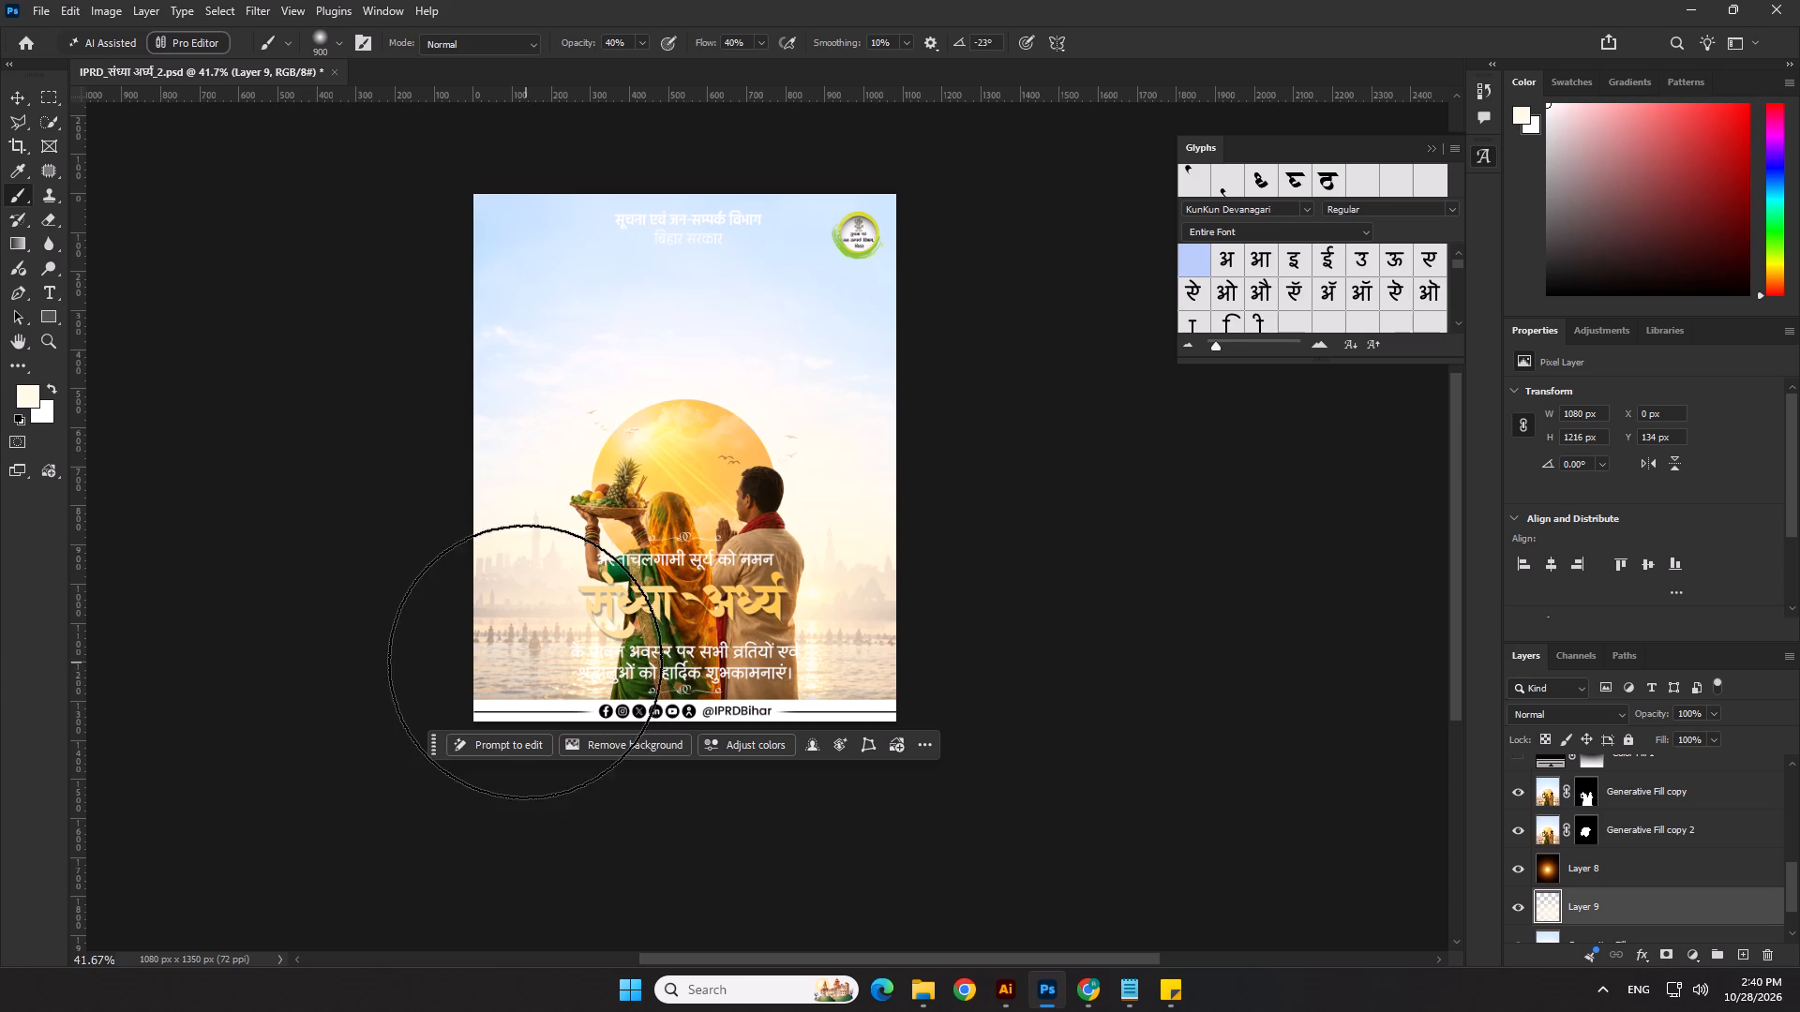
{"action": "key", "text": "bracketleft"}
{"action": "type", "text": "[["}
{"action": "key", "text": "bracketleft"}
{"action": "key", "text": "bracketleft"}
{"action": "left_click", "coordinate": [533, 612]}
{"action": "double_click", "coordinate": [508, 603]}
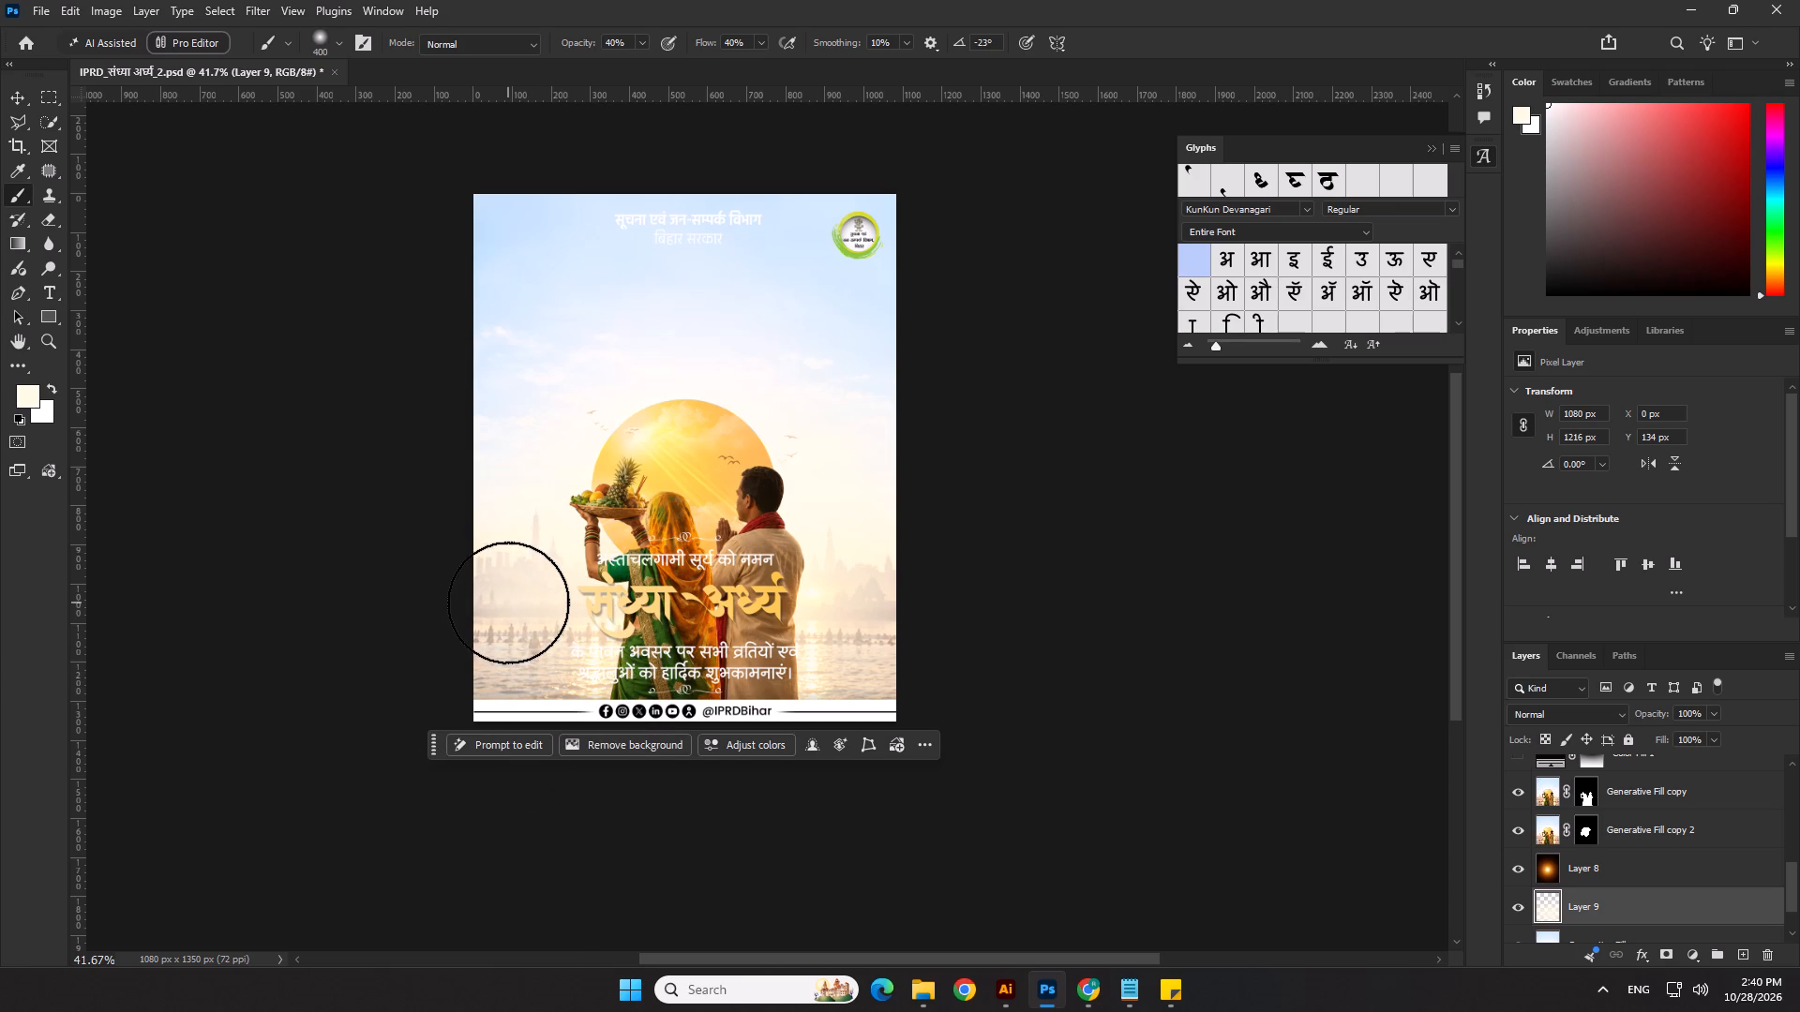
{"action": "left_click", "coordinate": [487, 604]}
{"action": "left_click", "coordinate": [615, 632]}
{"action": "left_click", "coordinate": [575, 616]}
{"action": "left_click", "coordinate": [556, 614]}
{"action": "double_click", "coordinate": [532, 613]}
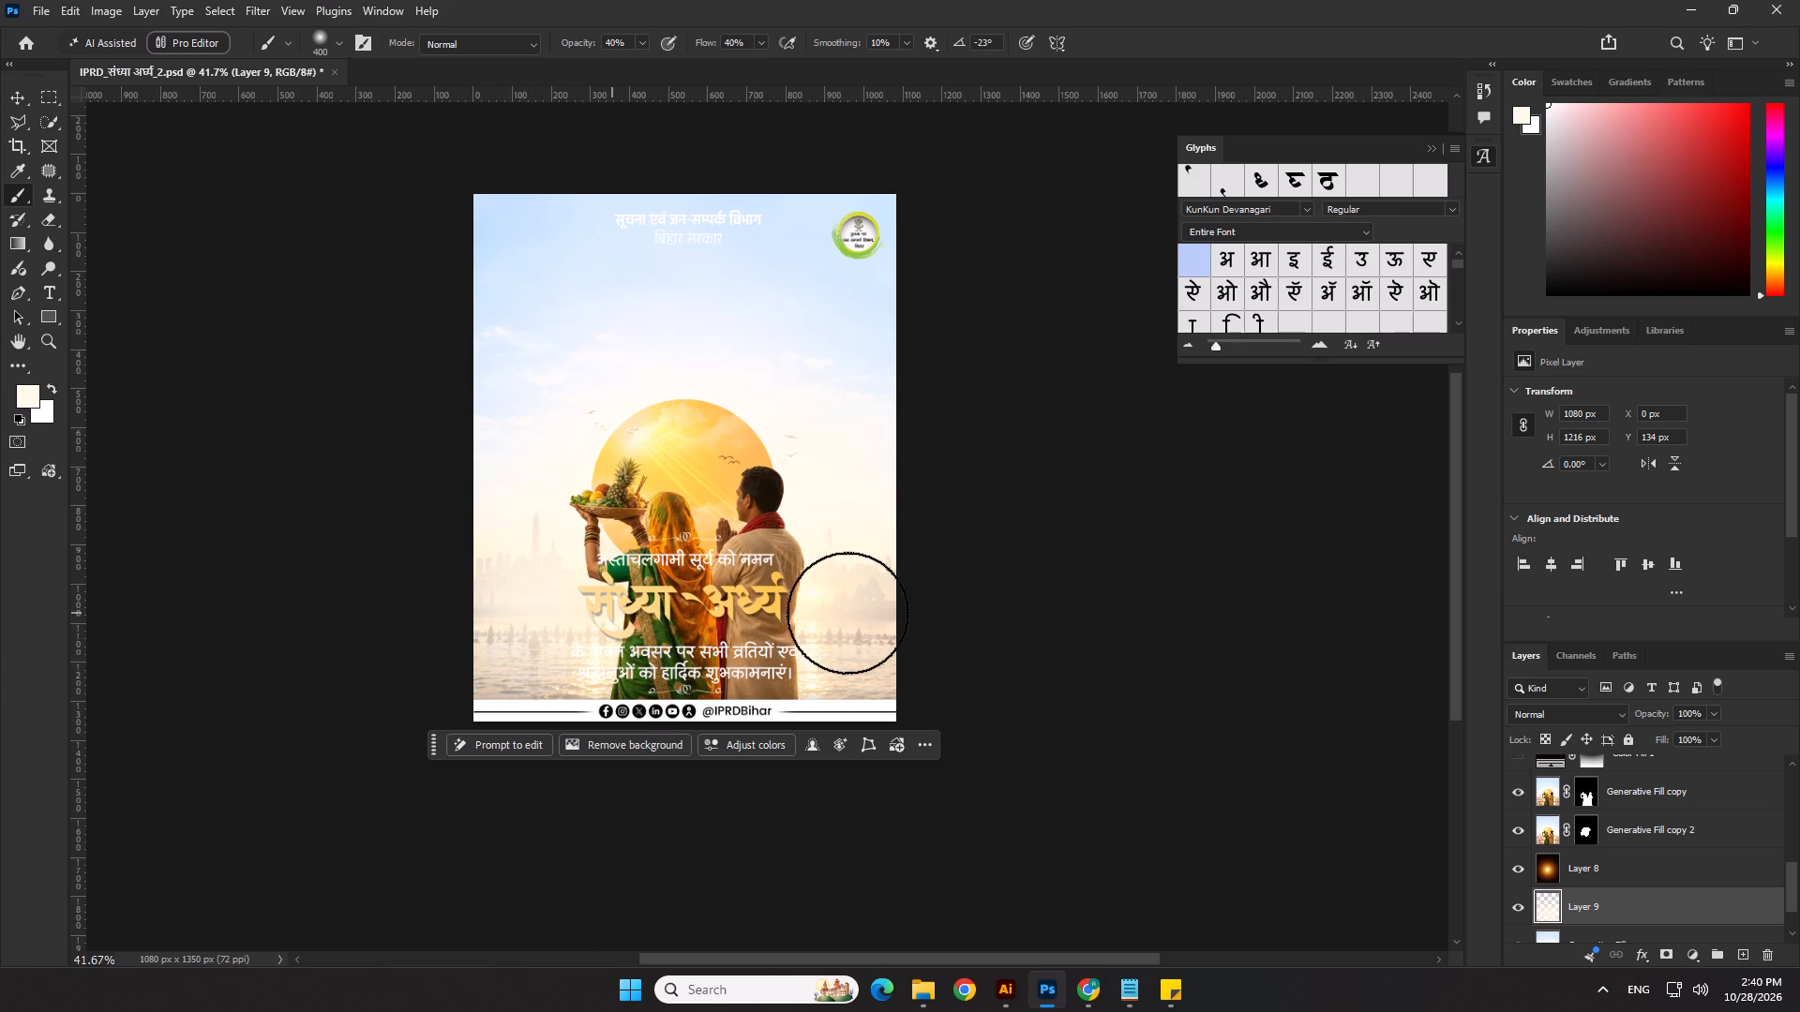
Add matching cream haze over the skyline and riverbank on the man's side with the 400 px brush.
{"action": "triple_click", "coordinate": [846, 609]}
{"action": "left_click", "coordinate": [832, 616]}
{"action": "left_click", "coordinate": [759, 607]}
{"action": "left_click", "coordinate": [805, 615]}
{"action": "left_click", "coordinate": [862, 611]}
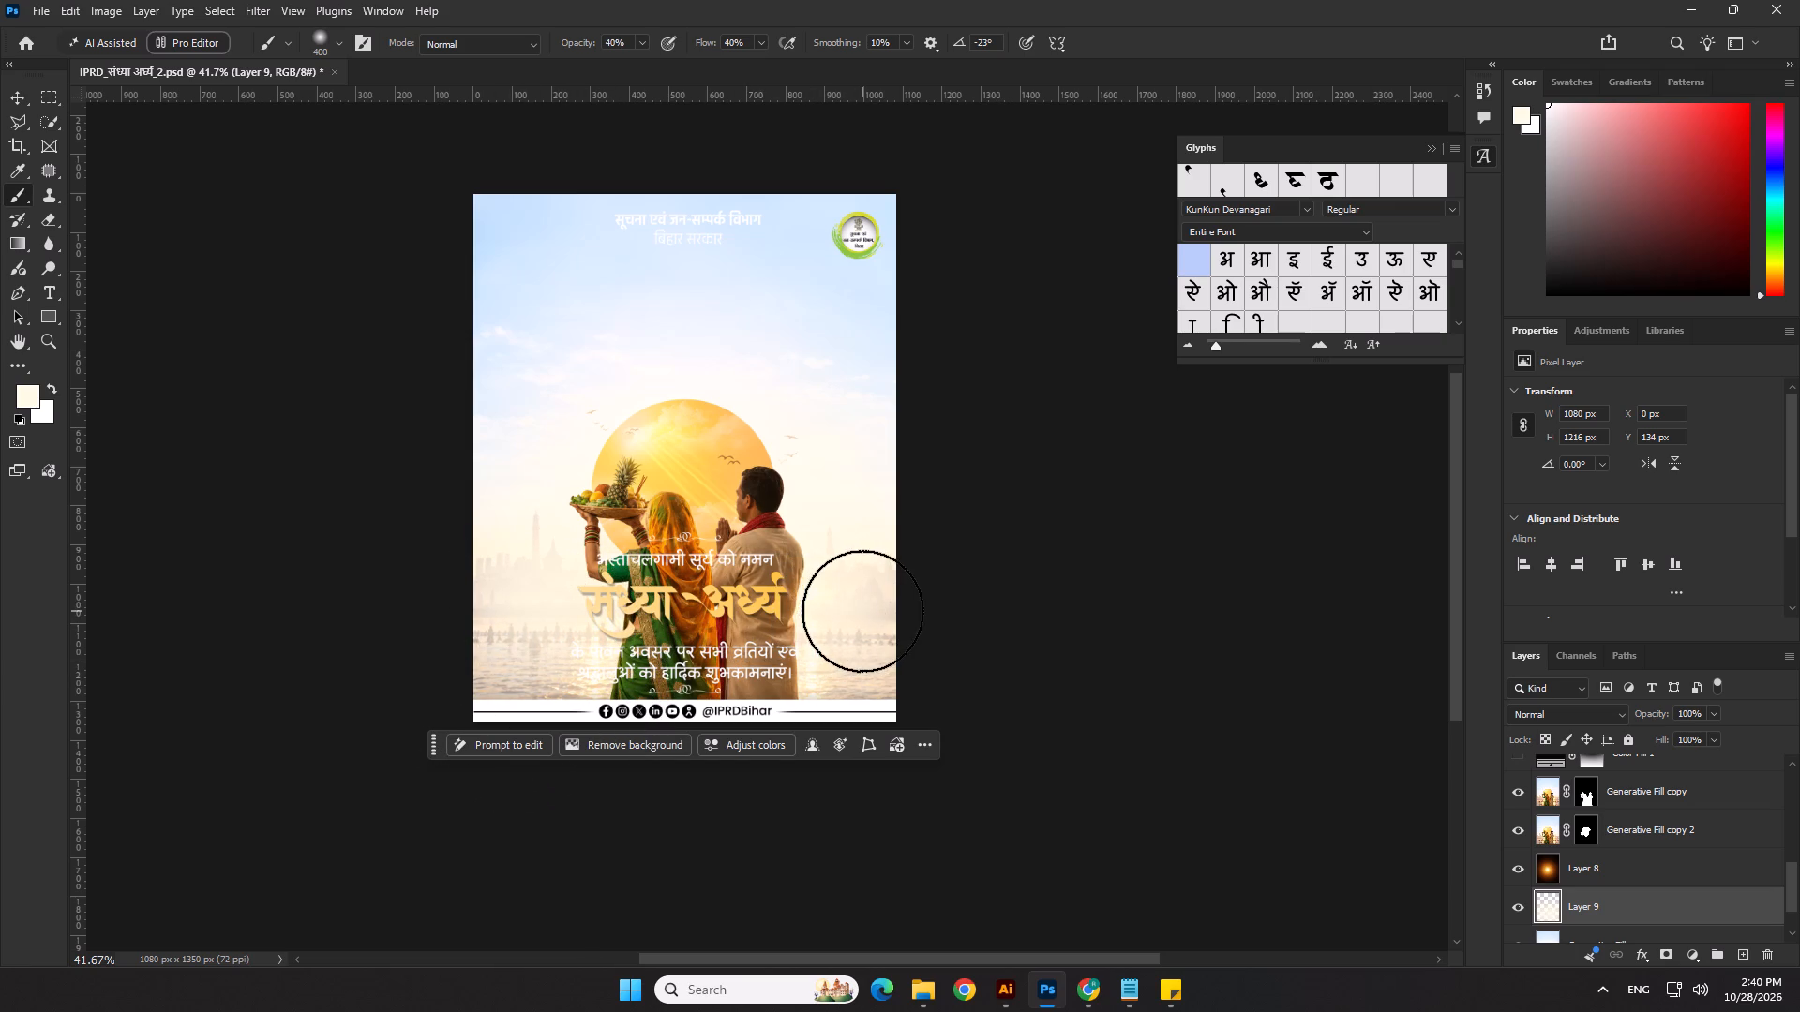
{"action": "left_click", "coordinate": [857, 603]}
Thin the haze over the skyline on both sides of the couple with the Eraser reduced to about 900 px.
{"action": "left_click", "coordinate": [50, 216]}
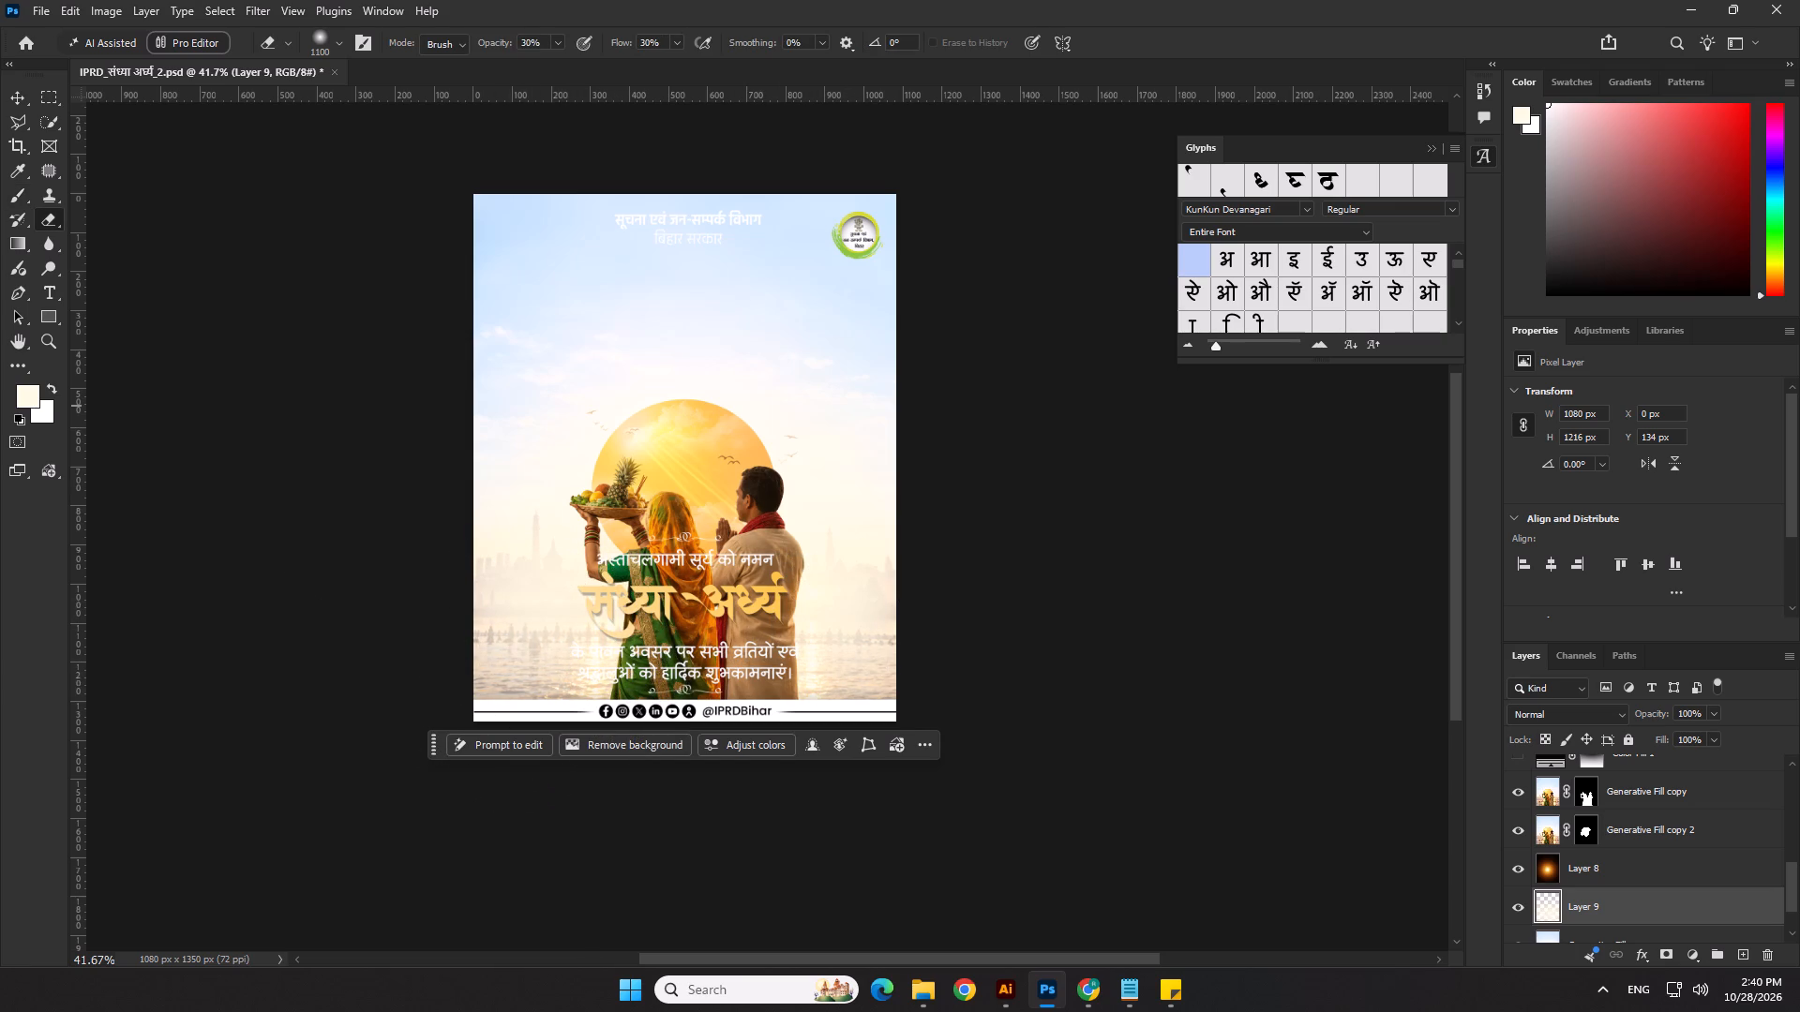
{"action": "scroll", "coordinate": [247, 37], "scroll_direction": "up", "scroll_amount": 2}
{"action": "left_click", "coordinate": [497, 436]}
{"action": "key", "text": "bracketleft"}
{"action": "key", "text": "bracketleft"}
{"action": "key", "text": "bracketleft"}
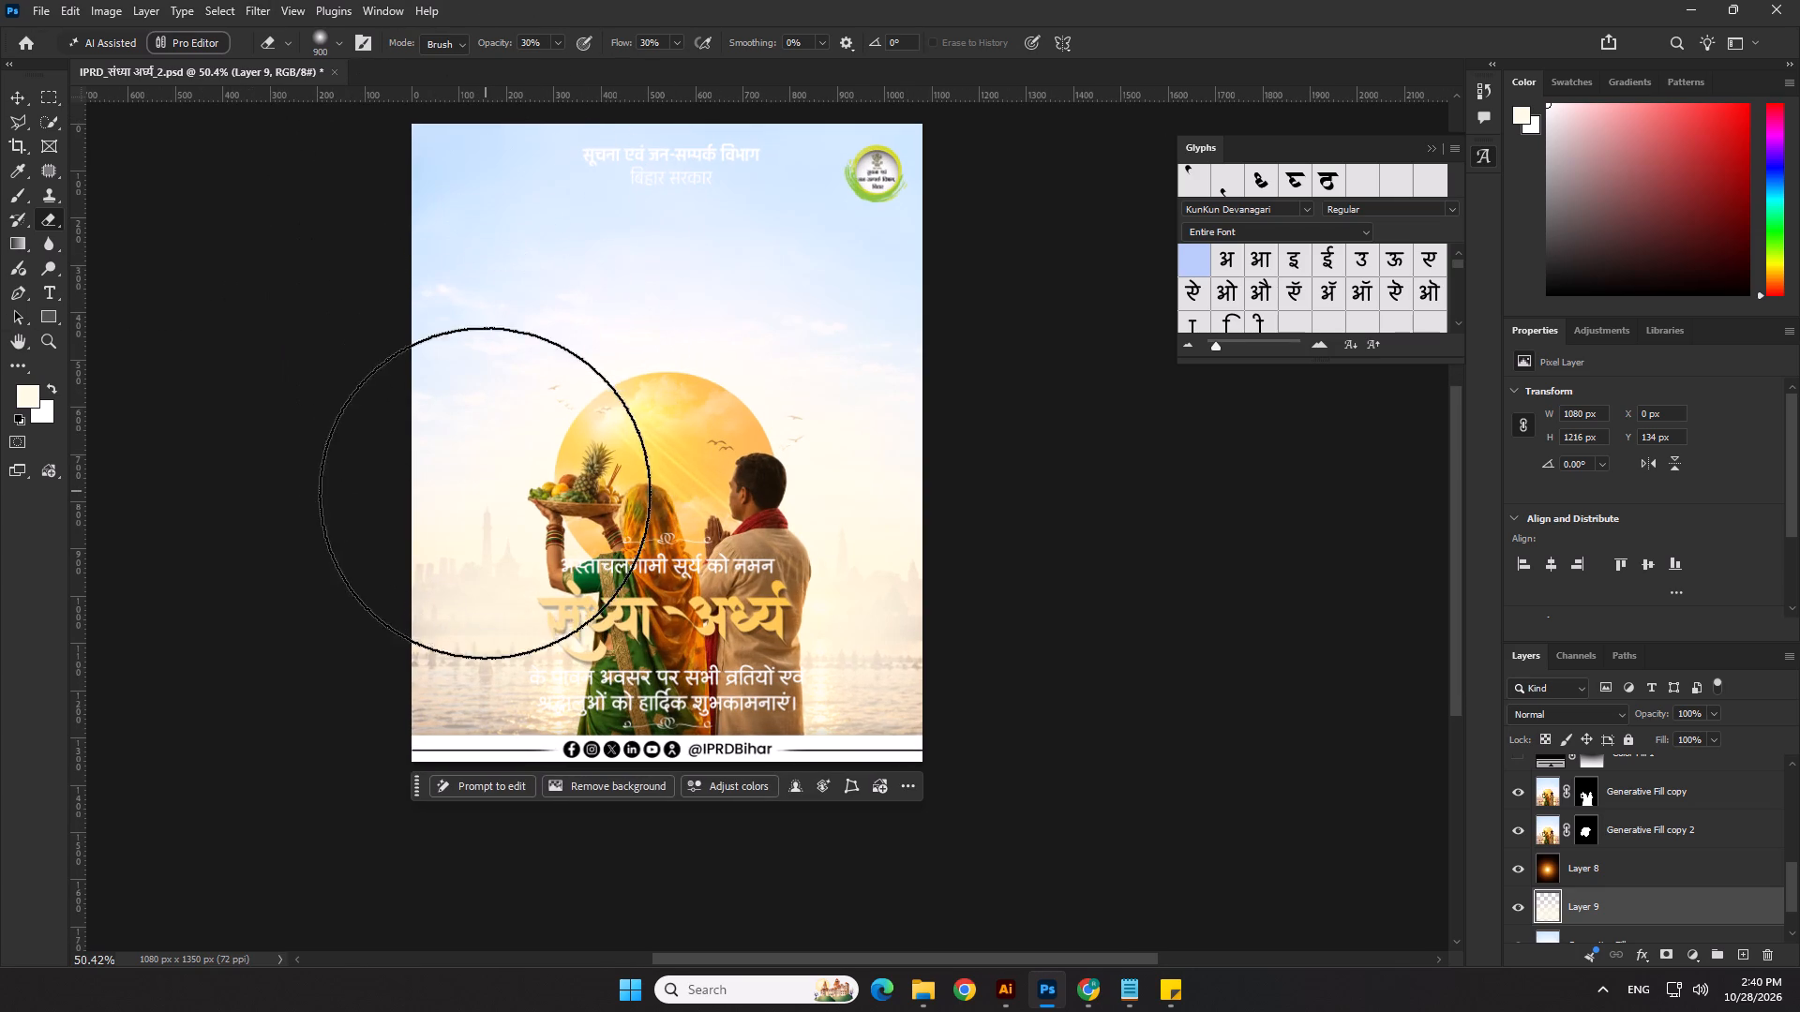
{"action": "double_click", "coordinate": [485, 493]}
{"action": "double_click", "coordinate": [479, 497]}
{"action": "triple_click", "coordinate": [907, 496]}
Reduce the eraser to 600 px and clear haze from the water at the poster's bottom-right corner.
{"action": "key", "text": "bracketleft"}
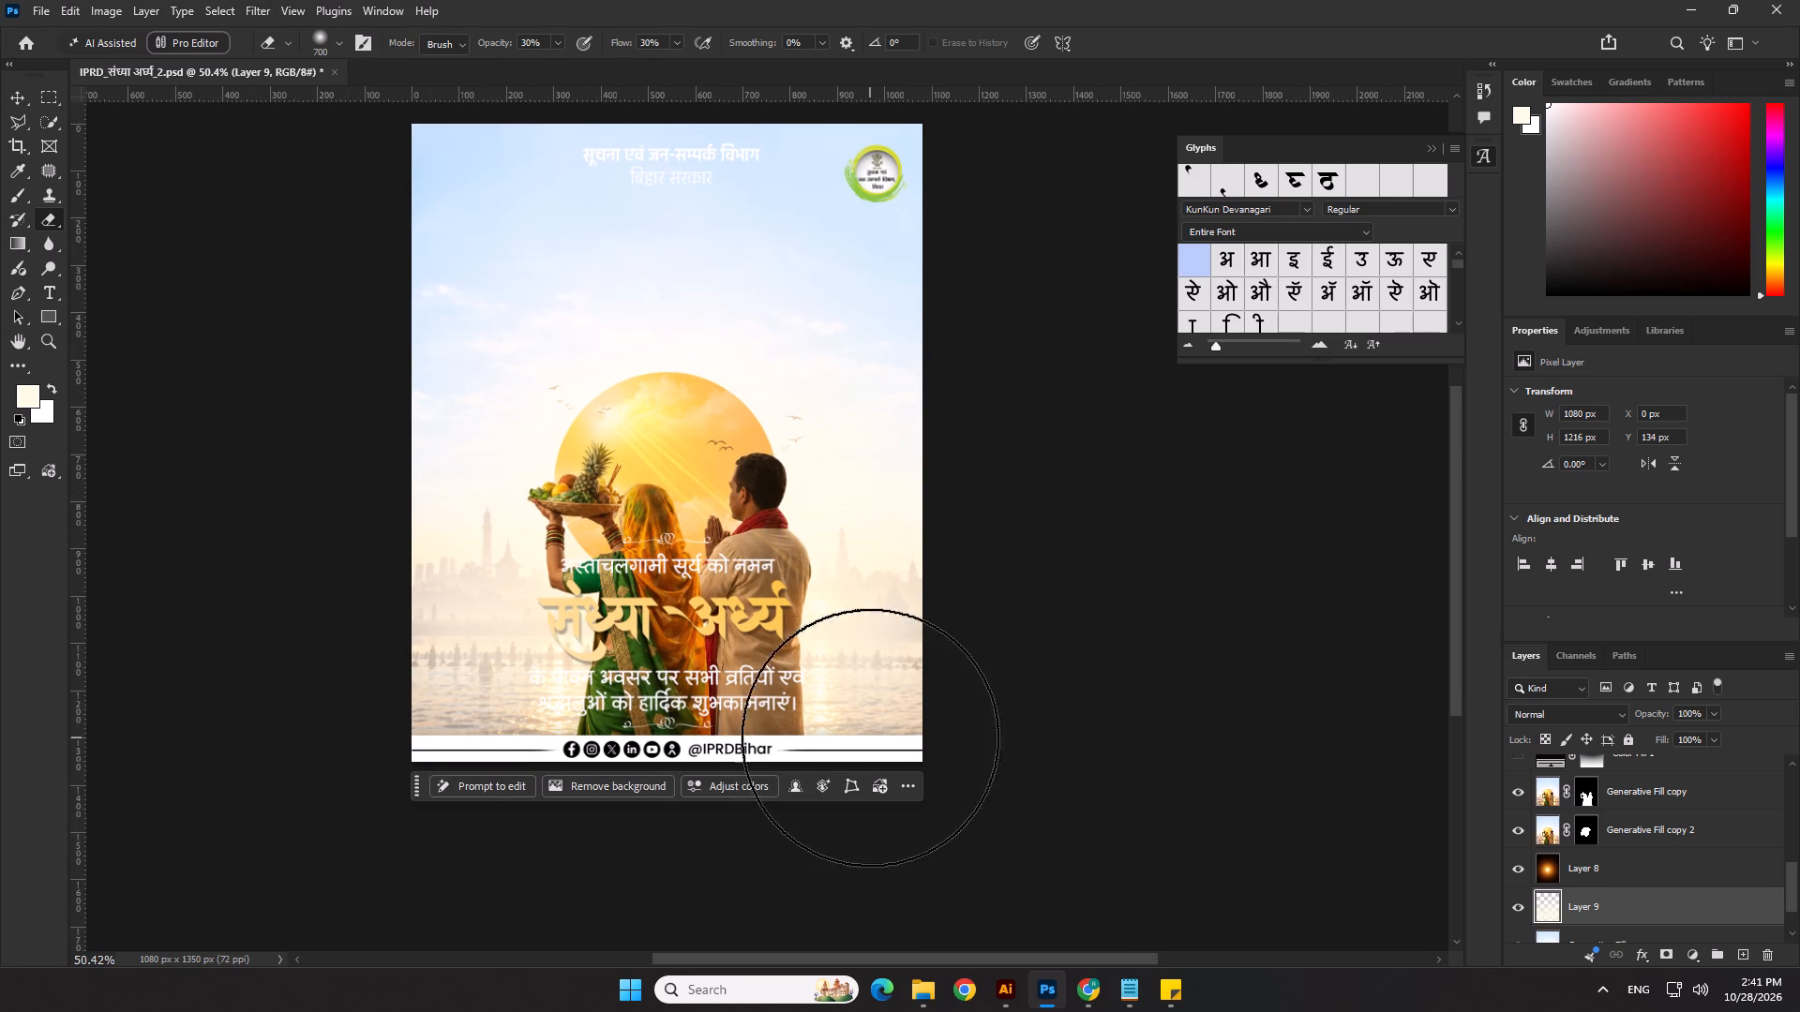
{"action": "key", "text": "bracketleft"}
{"action": "triple_click", "coordinate": [878, 760]}
{"action": "left_click", "coordinate": [878, 760]}
{"action": "left_click_drag", "start_coordinate": [878, 760], "coordinate": [869, 763]}
{"action": "left_click", "coordinate": [790, 774]}
{"action": "scroll", "coordinate": [327, 714], "scroll_direction": "down", "scroll_amount": 1}
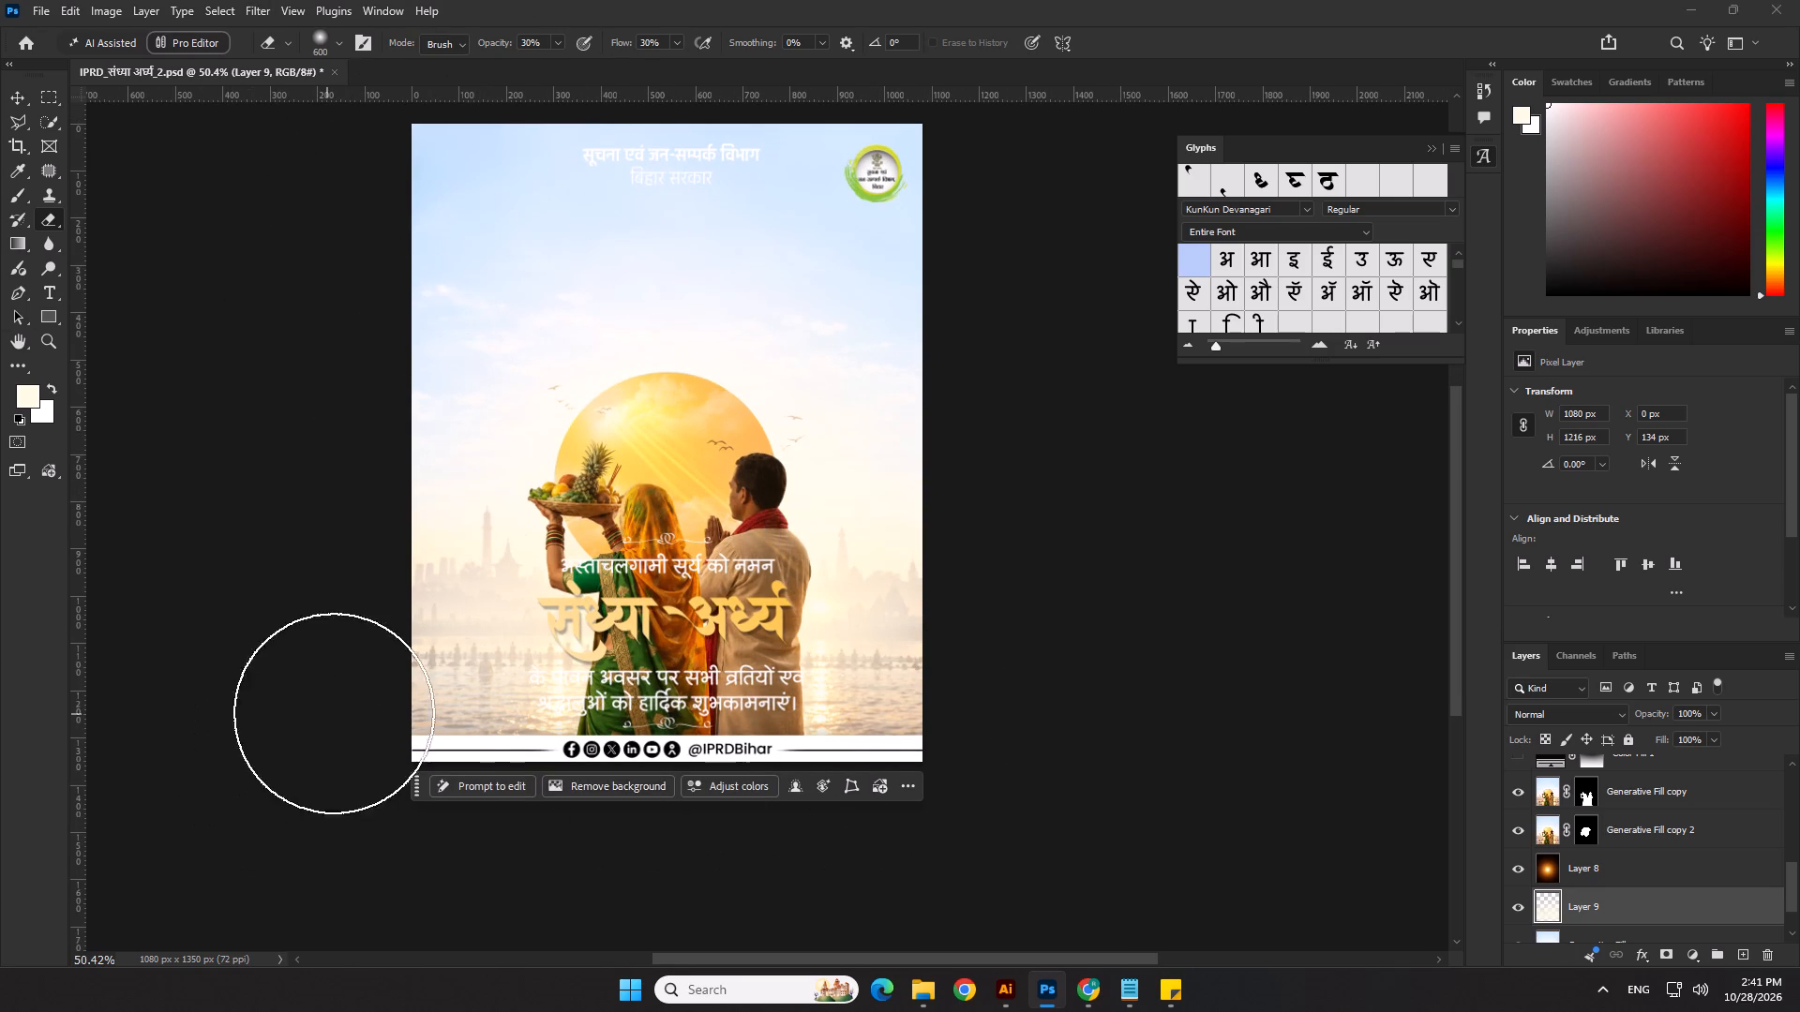
Erase haze along the water's lower edge, from the bottom-left corner across to the bottom-right corner.
{"action": "left_click_drag", "start_coordinate": [425, 770], "coordinate": [430, 909]}
{"action": "double_click", "coordinate": [456, 753]}
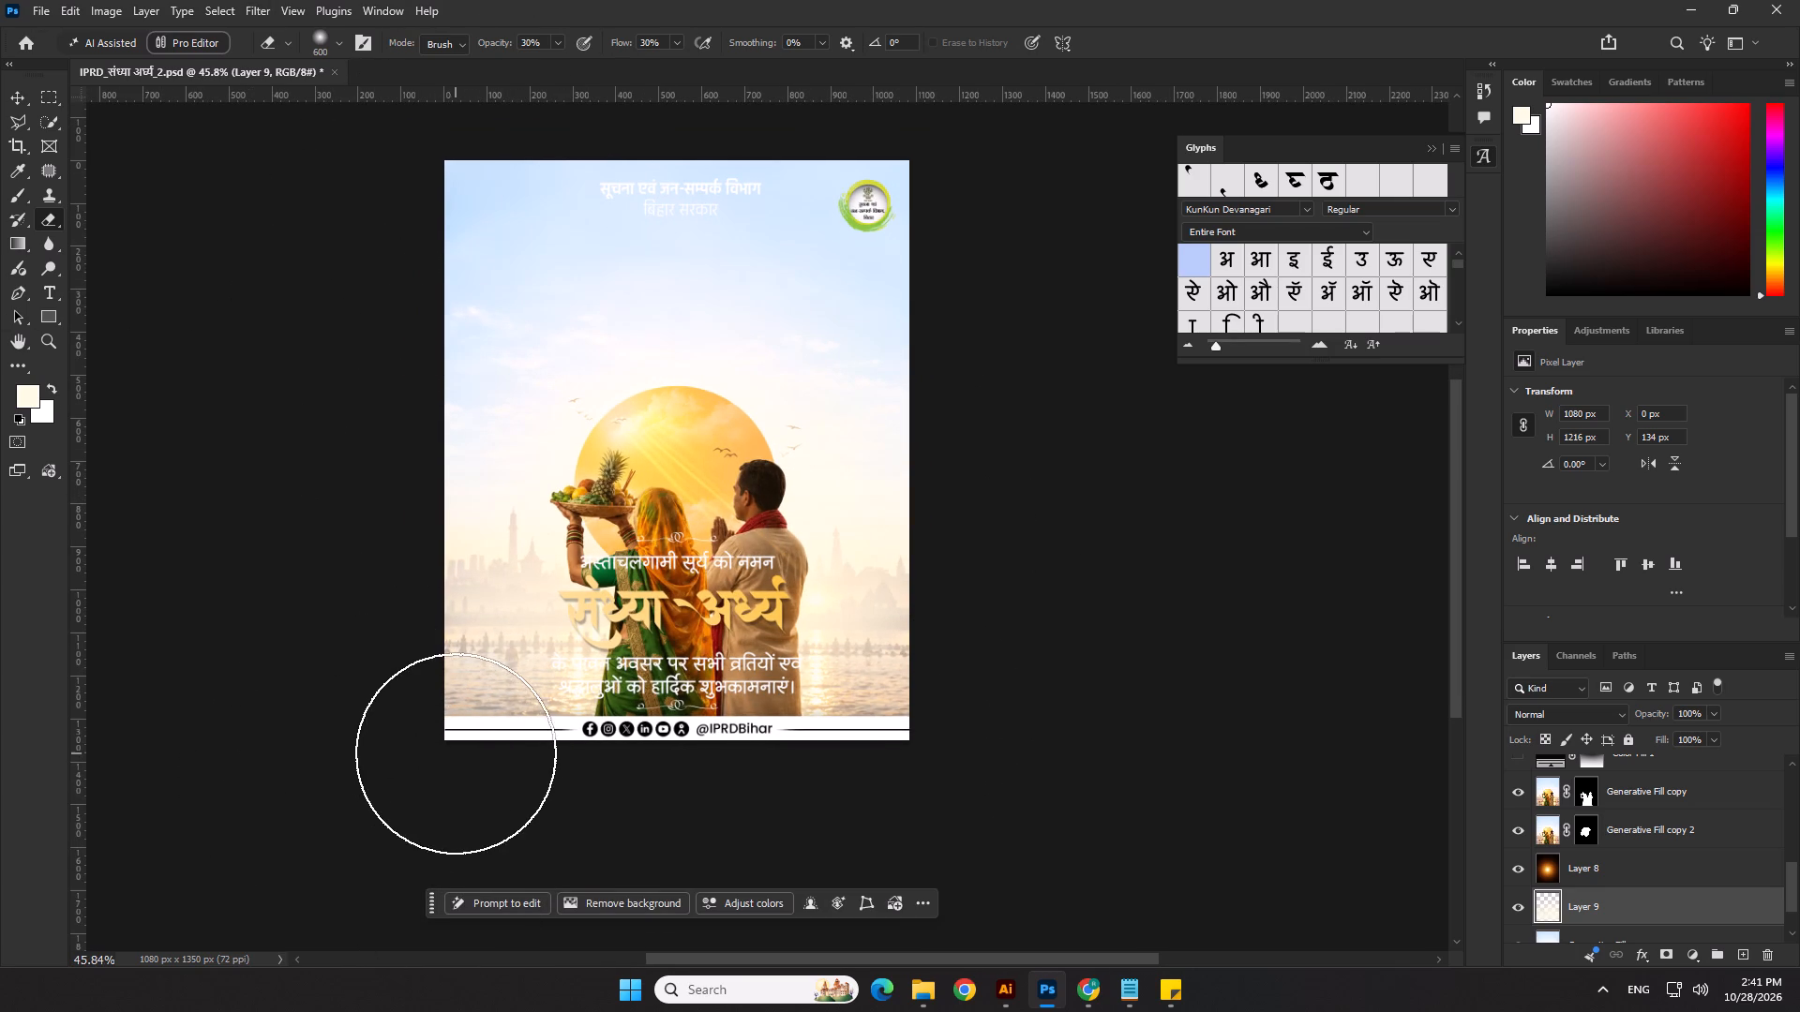
{"action": "left_click", "coordinate": [457, 745]}
{"action": "left_click_drag", "start_coordinate": [457, 744], "coordinate": [479, 741]}
{"action": "left_click", "coordinate": [530, 750]}
{"action": "triple_click", "coordinate": [541, 750]}
{"action": "left_click", "coordinate": [685, 758]}
{"action": "left_click", "coordinate": [718, 765]}
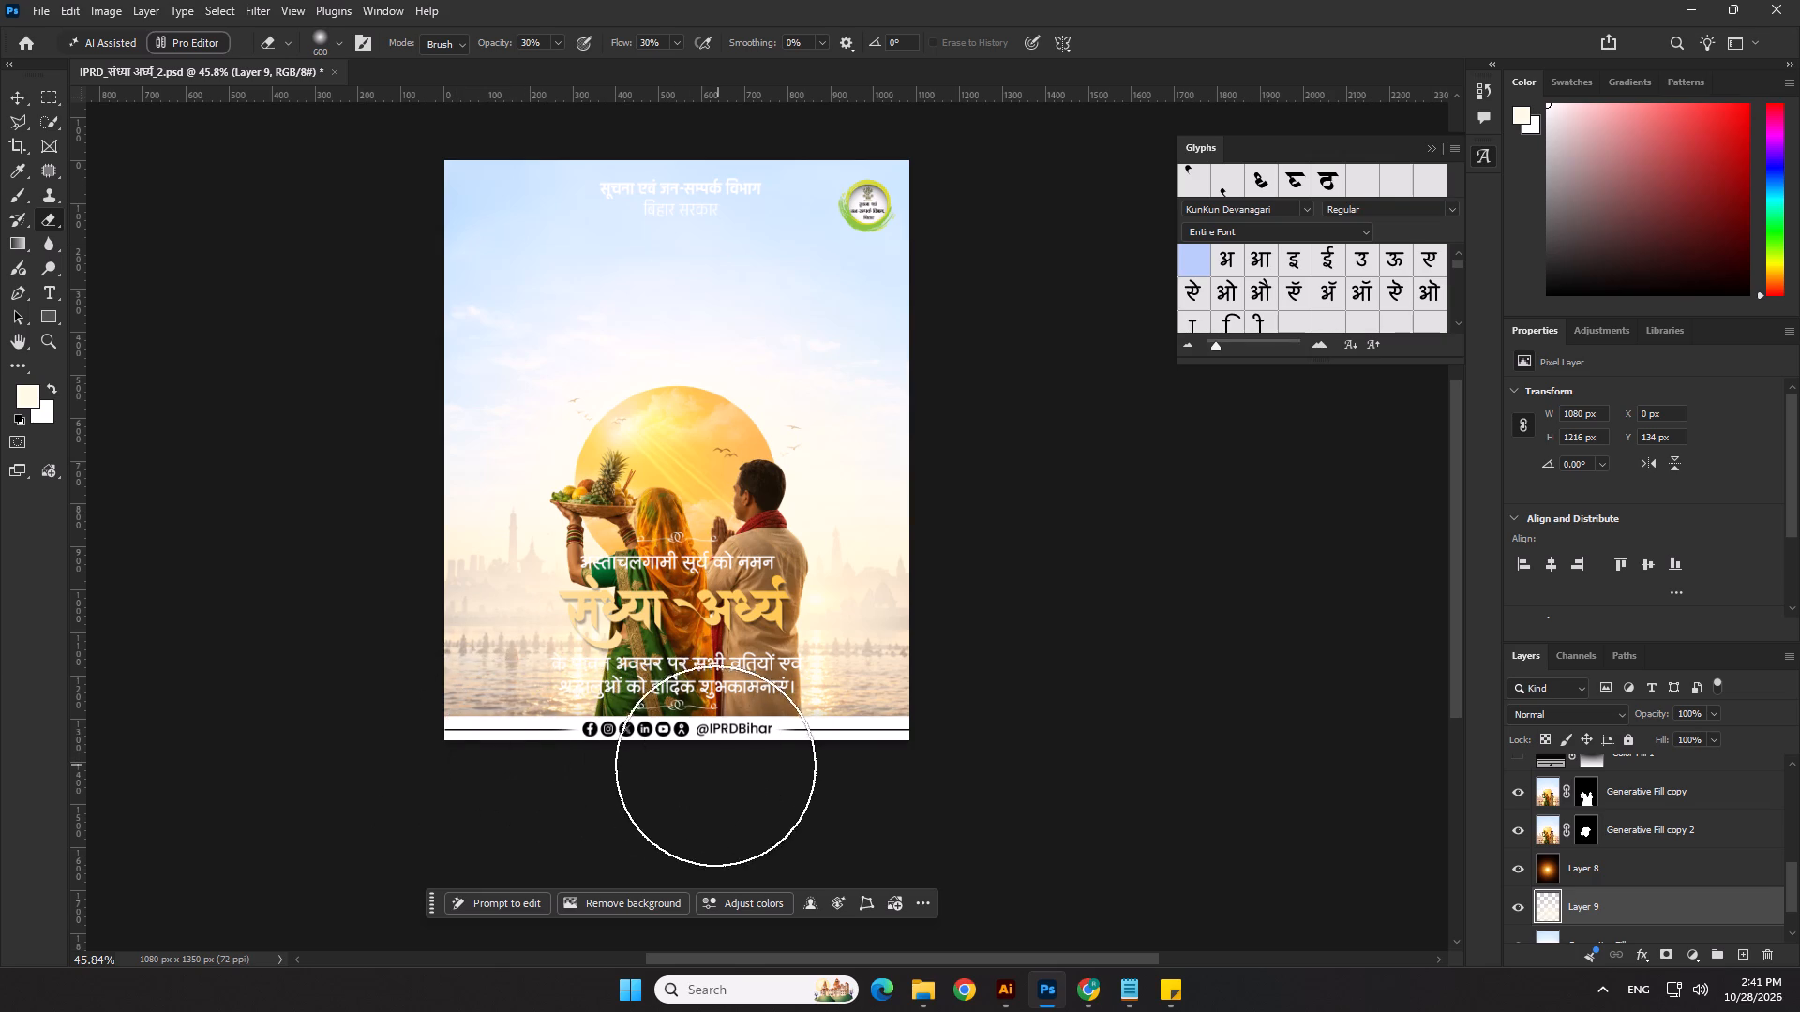
{"action": "left_click", "coordinate": [509, 734]}
{"action": "left_click", "coordinate": [781, 761]}
{"action": "left_click", "coordinate": [894, 764]}
{"action": "double_click", "coordinate": [904, 760]}
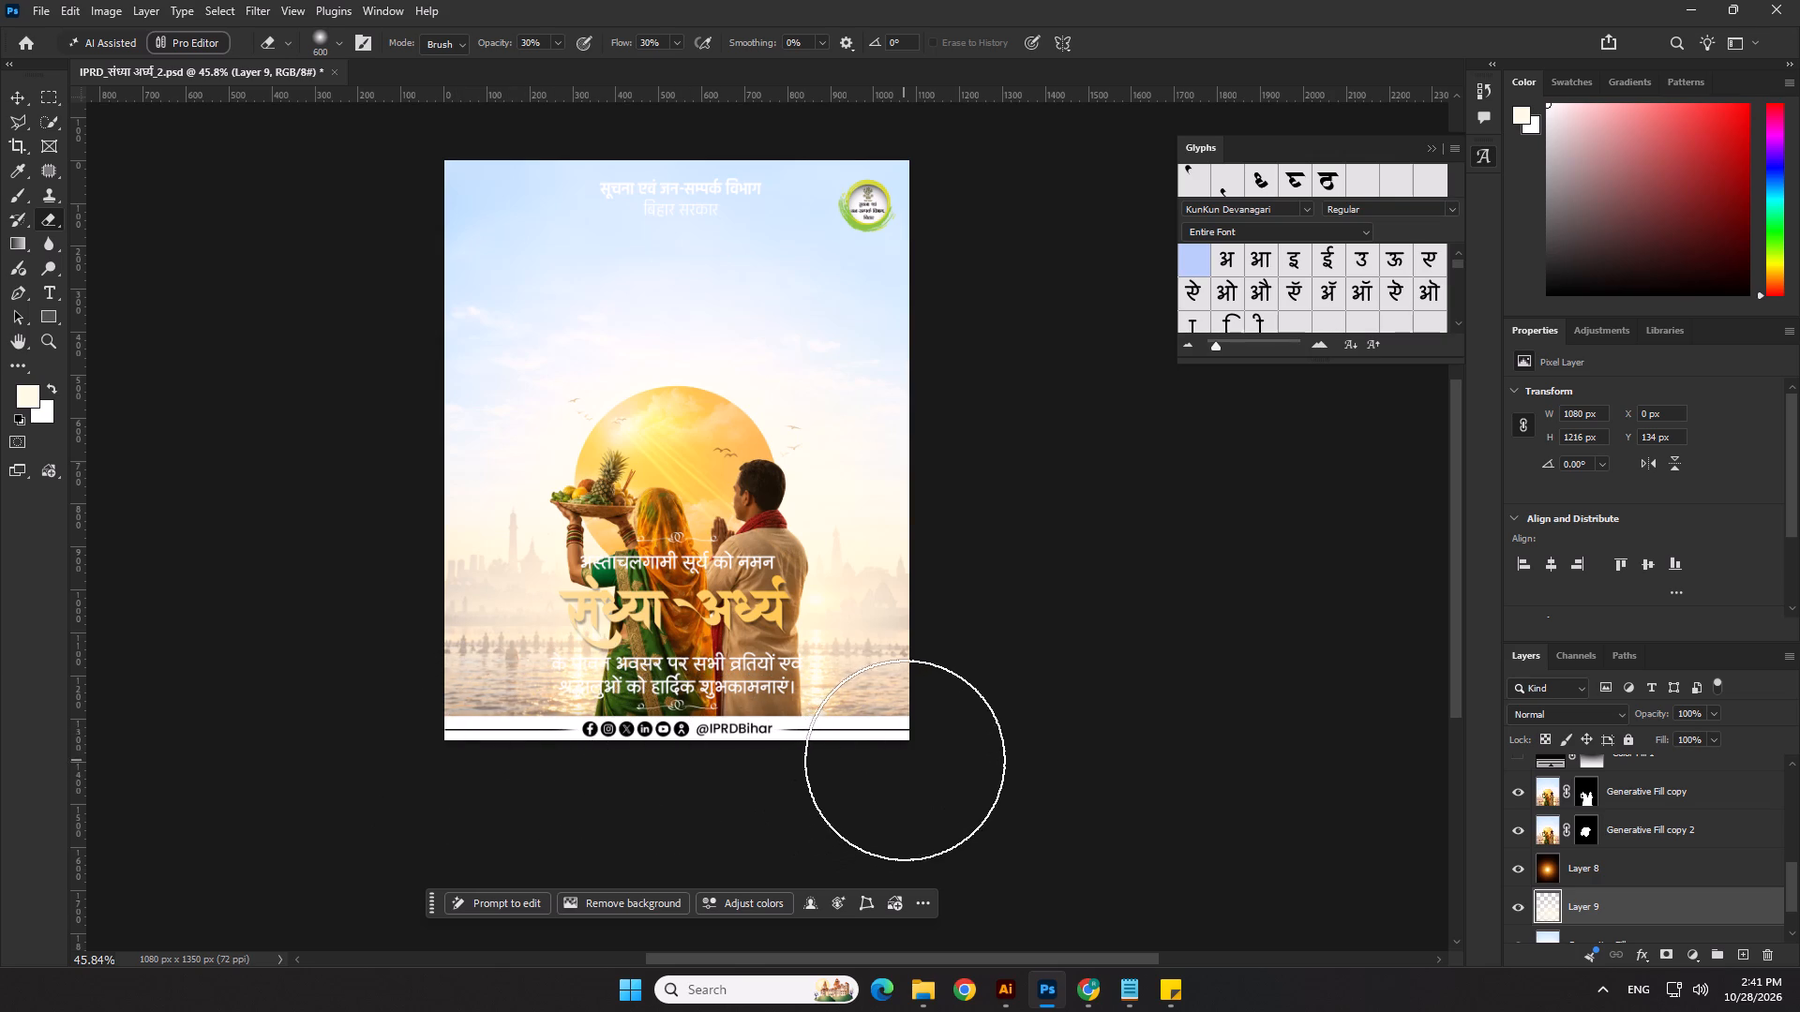
Thin the haze over the water and skyline beside the man, and deselect the haze layer.
{"action": "scroll", "coordinate": [472, 637], "scroll_direction": "down", "scroll_amount": 3}
{"action": "scroll", "coordinate": [393, 546], "scroll_direction": "down", "scroll_amount": 1}
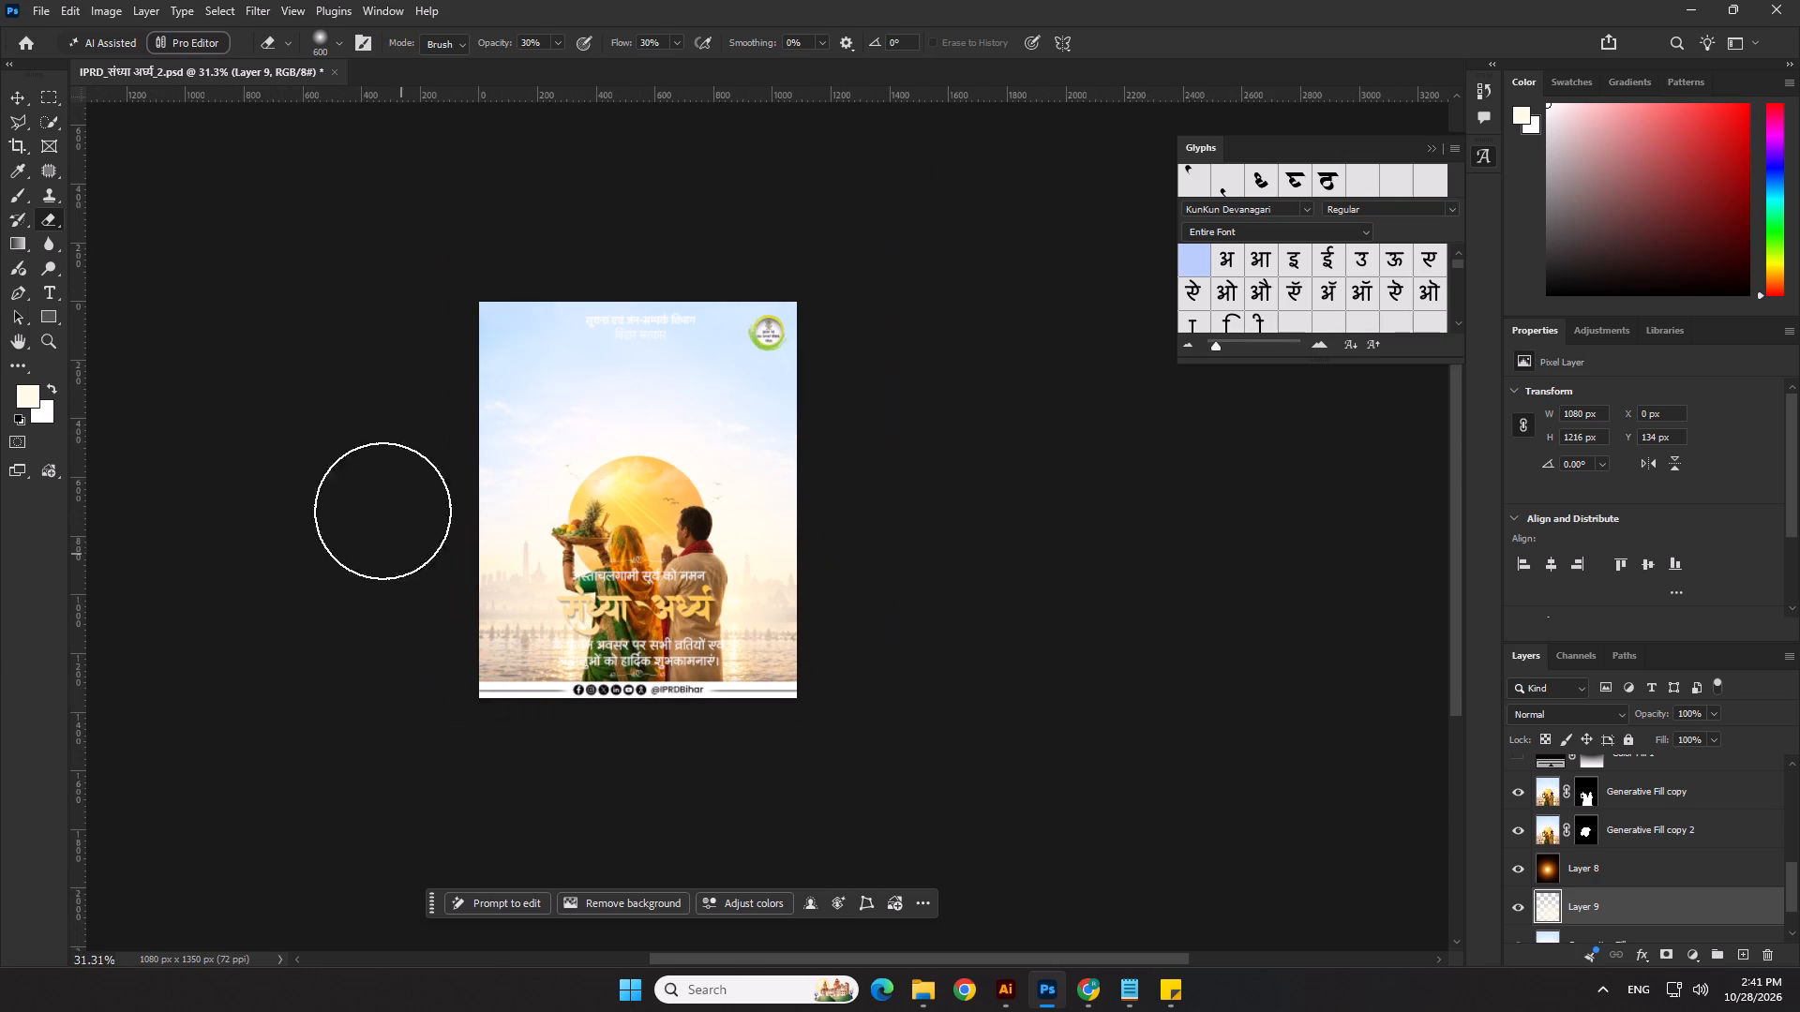
{"action": "scroll", "coordinate": [866, 653], "scroll_direction": "up", "scroll_amount": 1}
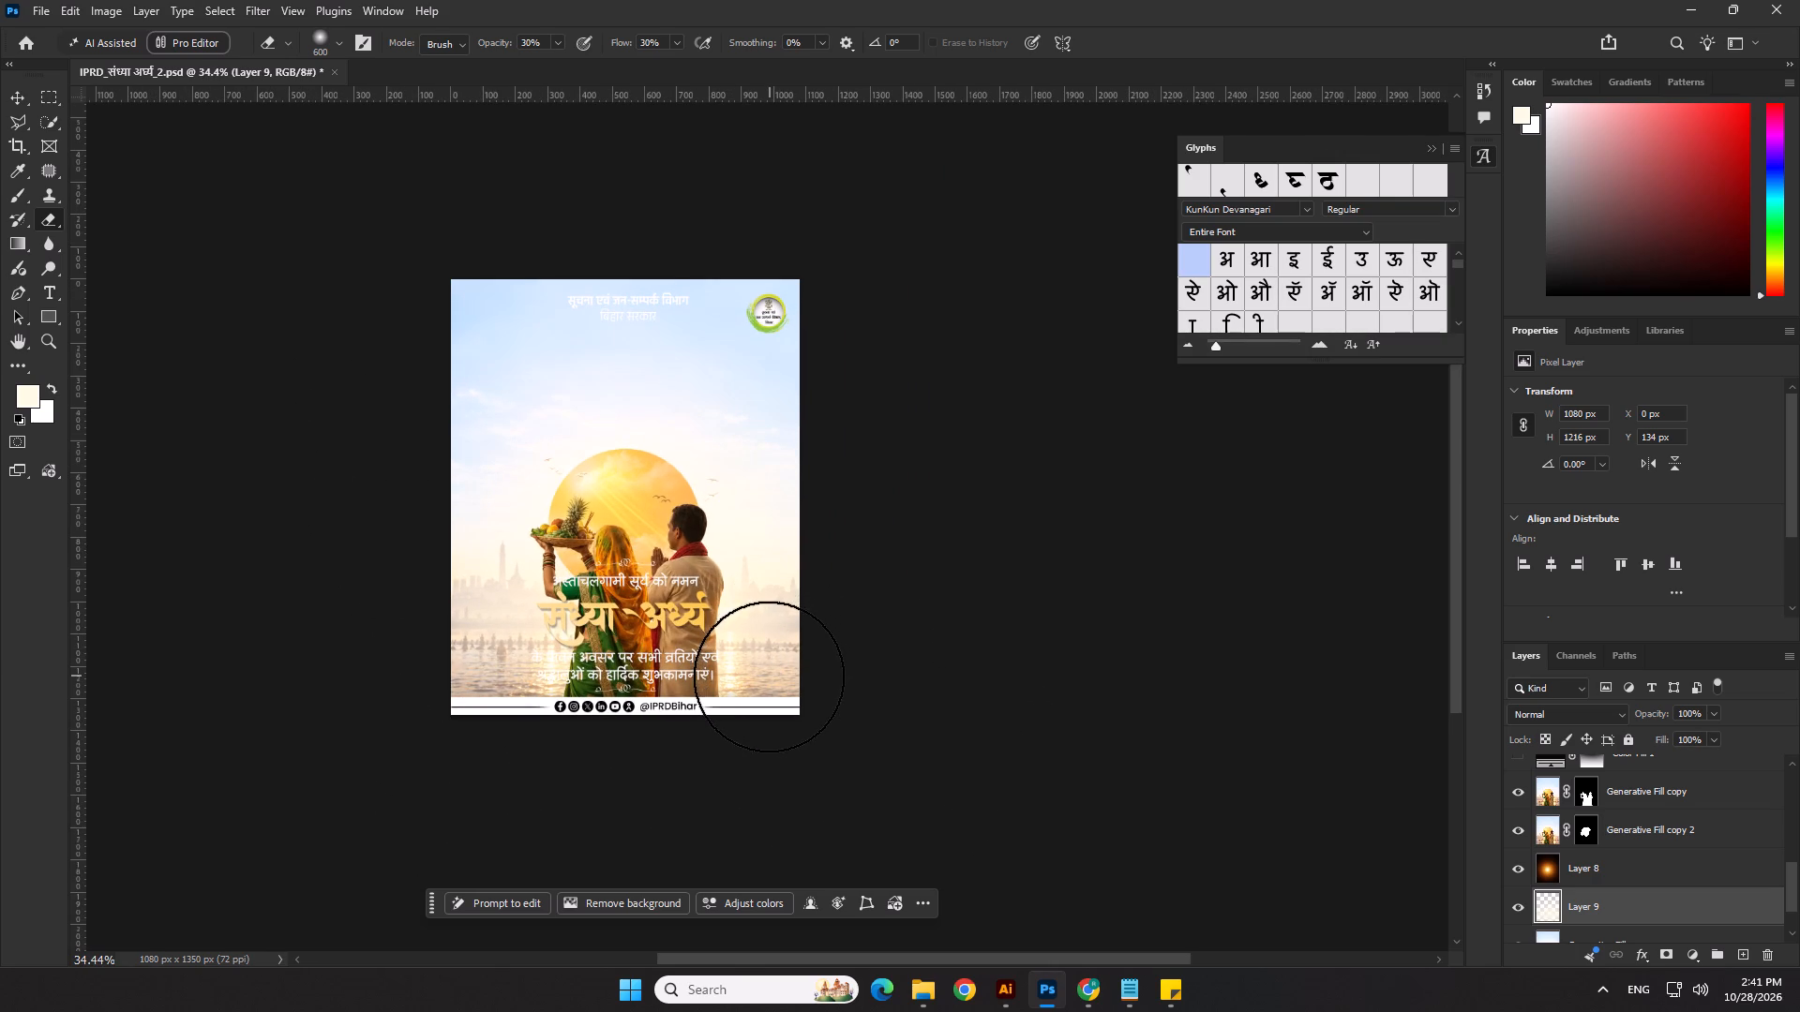
{"action": "left_click", "coordinate": [769, 677]}
{"action": "double_click", "coordinate": [761, 516]}
{"action": "triple_click", "coordinate": [726, 531]}
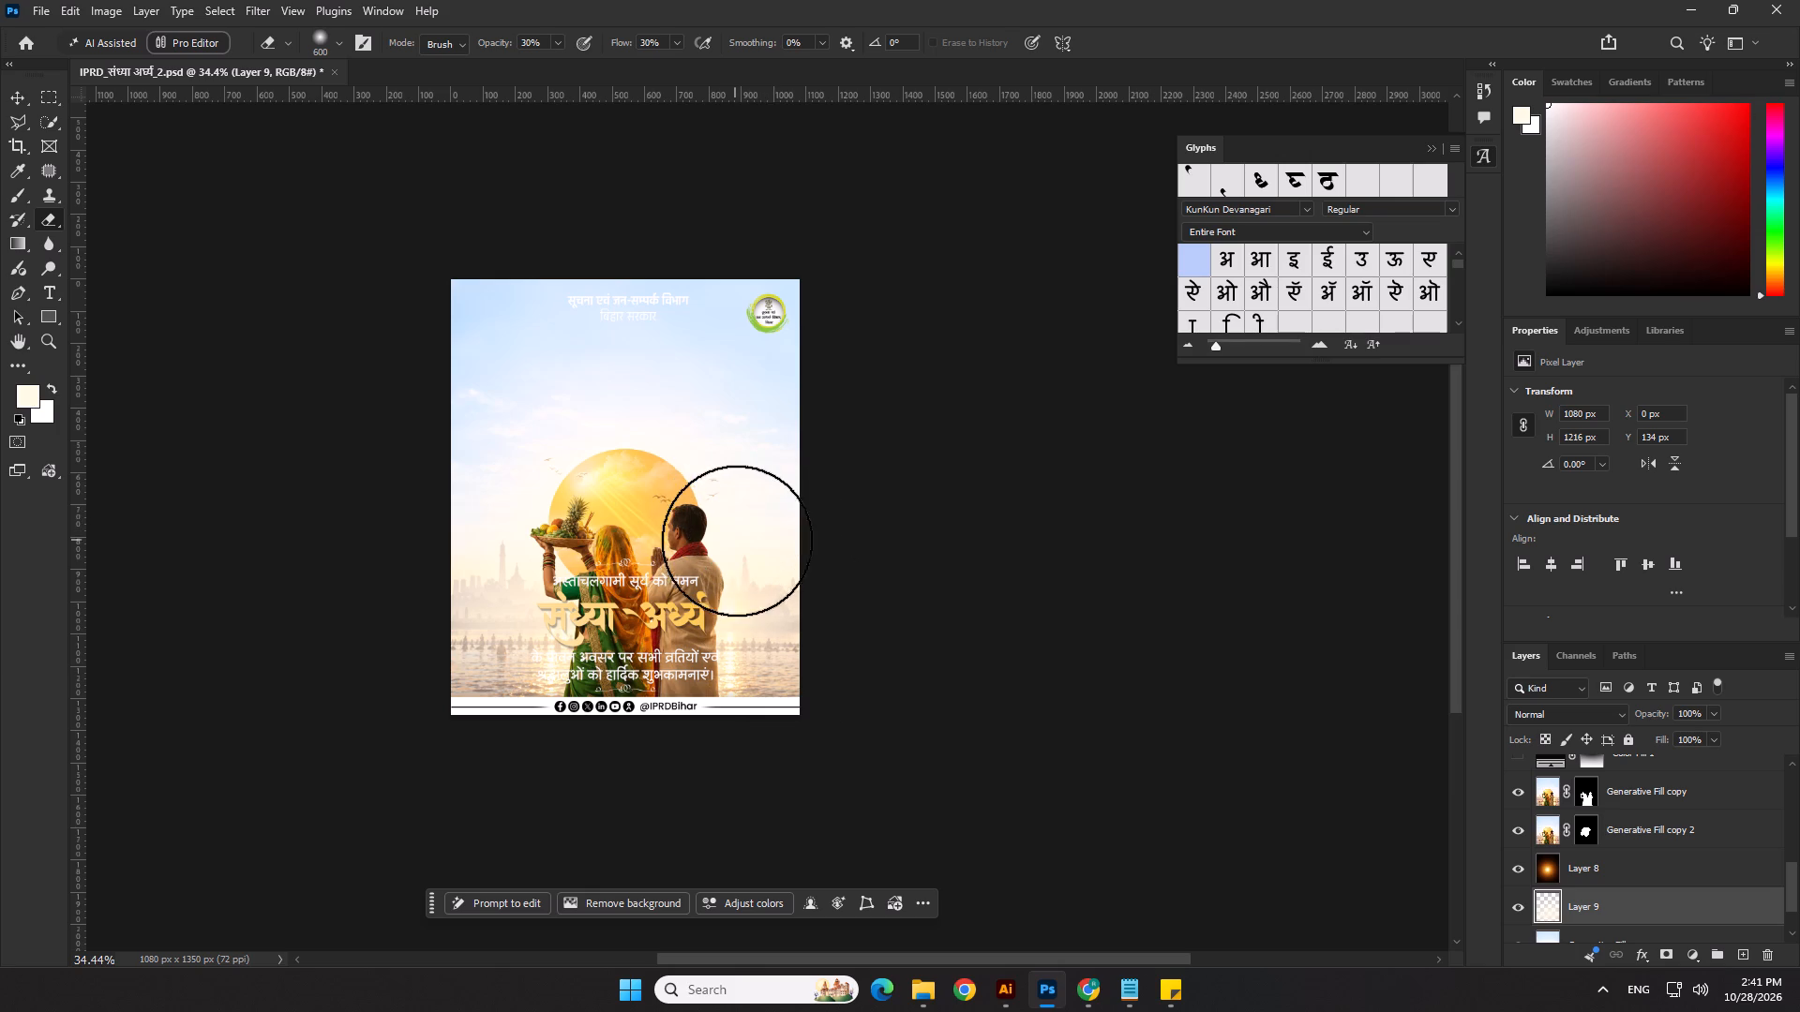
{"action": "left_click", "coordinate": [19, 97]}
{"action": "left_click", "coordinate": [171, 236]}
Change the सूचना एवं जन-सम्पर्क विभाग बिहार सरकार header text colour to black, 000000.
{"action": "scroll", "coordinate": [715, 347], "scroll_direction": "up", "scroll_amount": 2}
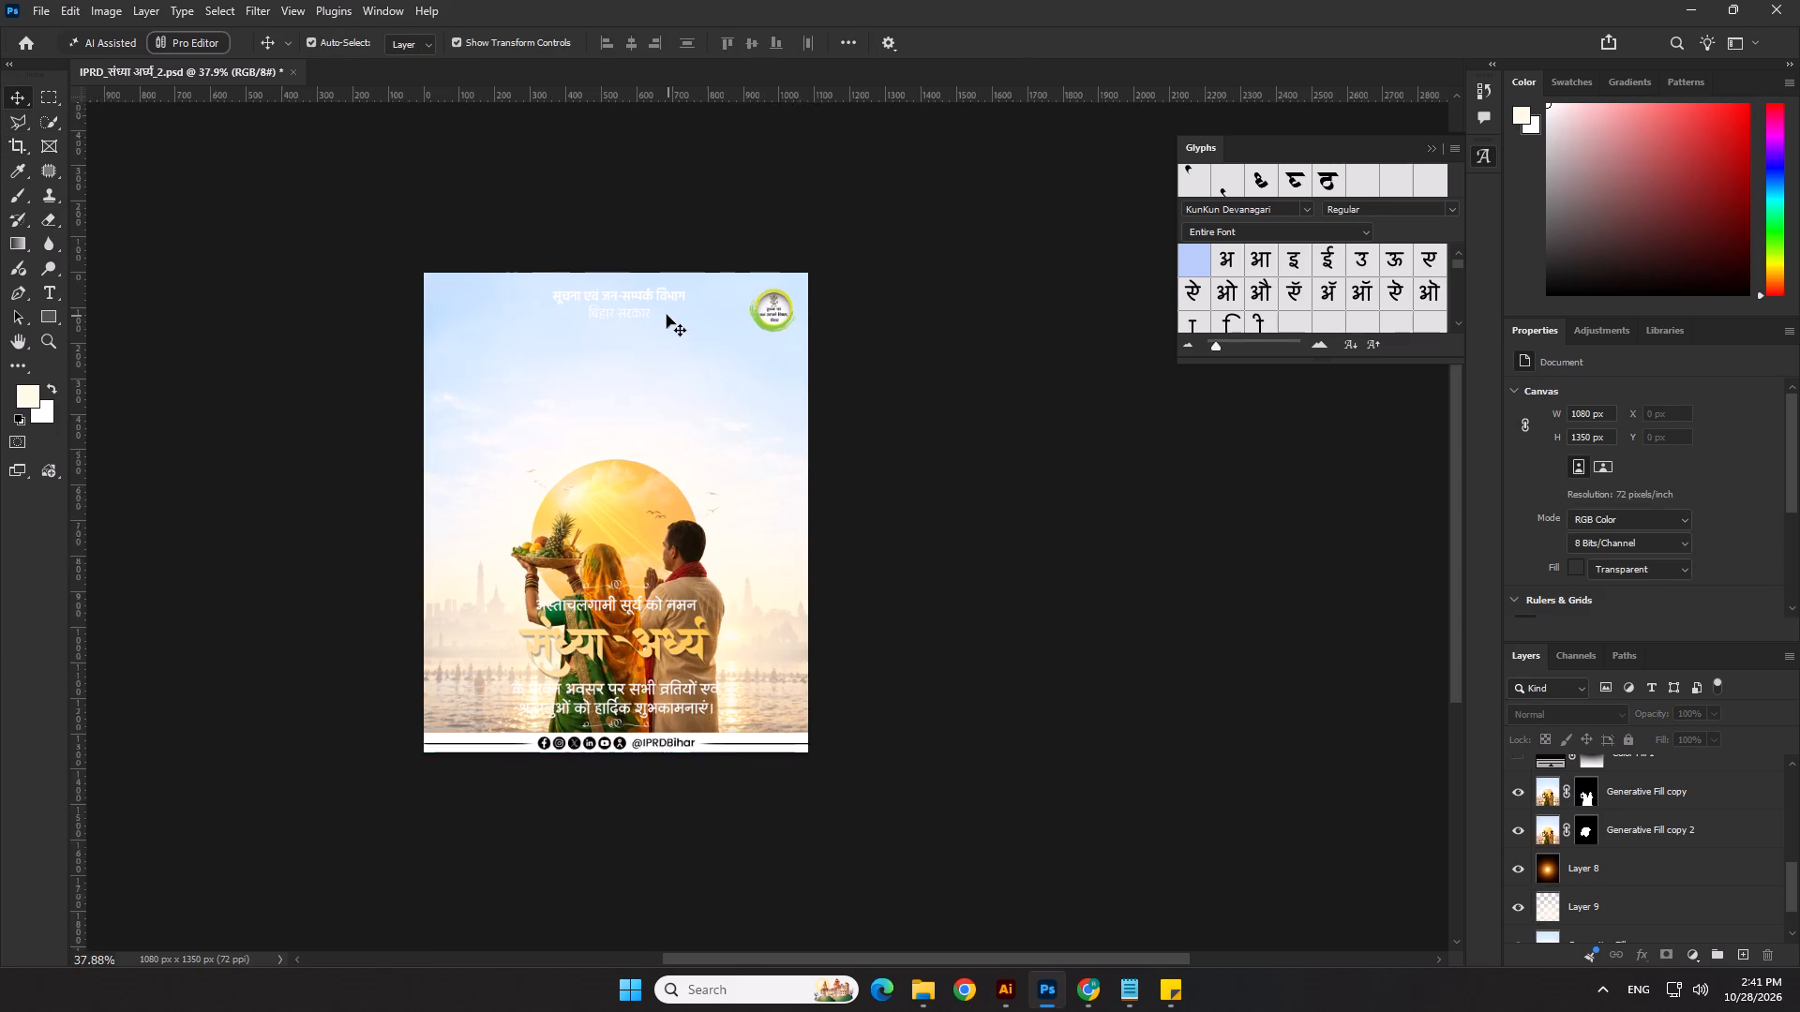
{"action": "left_click", "coordinate": [657, 295]}
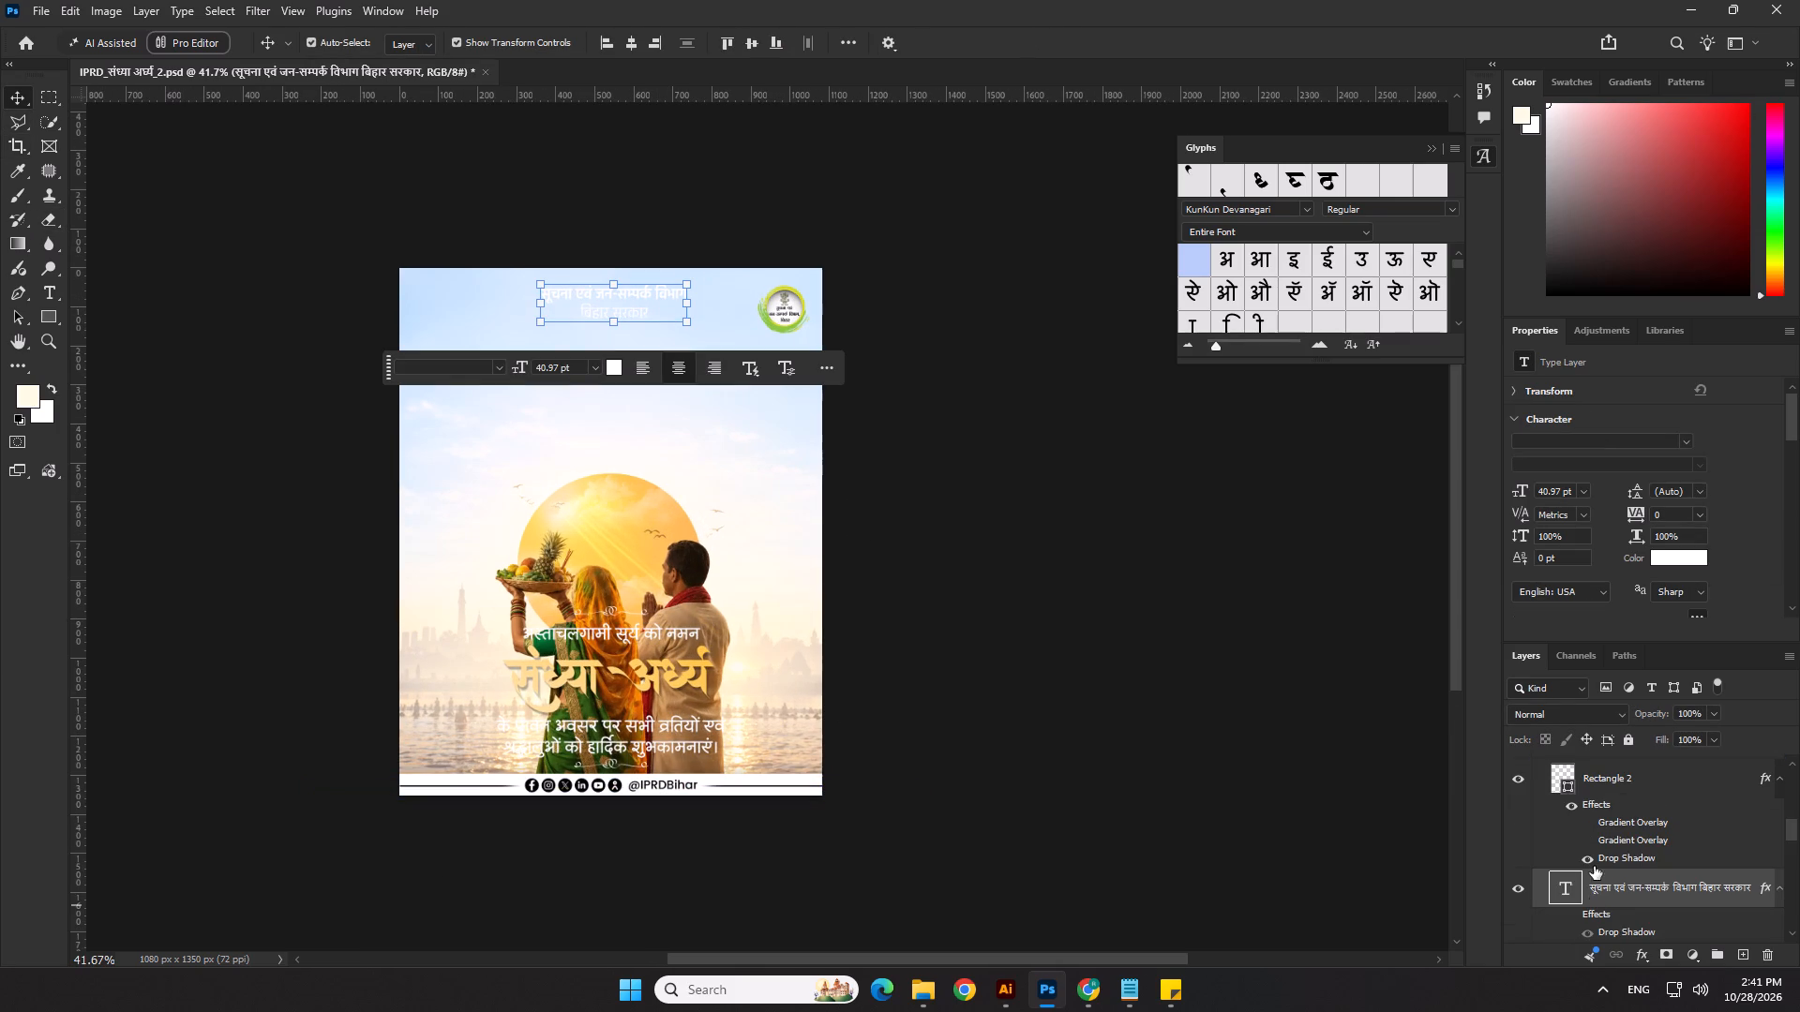
{"action": "left_click", "coordinate": [1666, 555]}
{"action": "left_click_drag", "start_coordinate": [1435, 708], "coordinate": [1373, 900]}
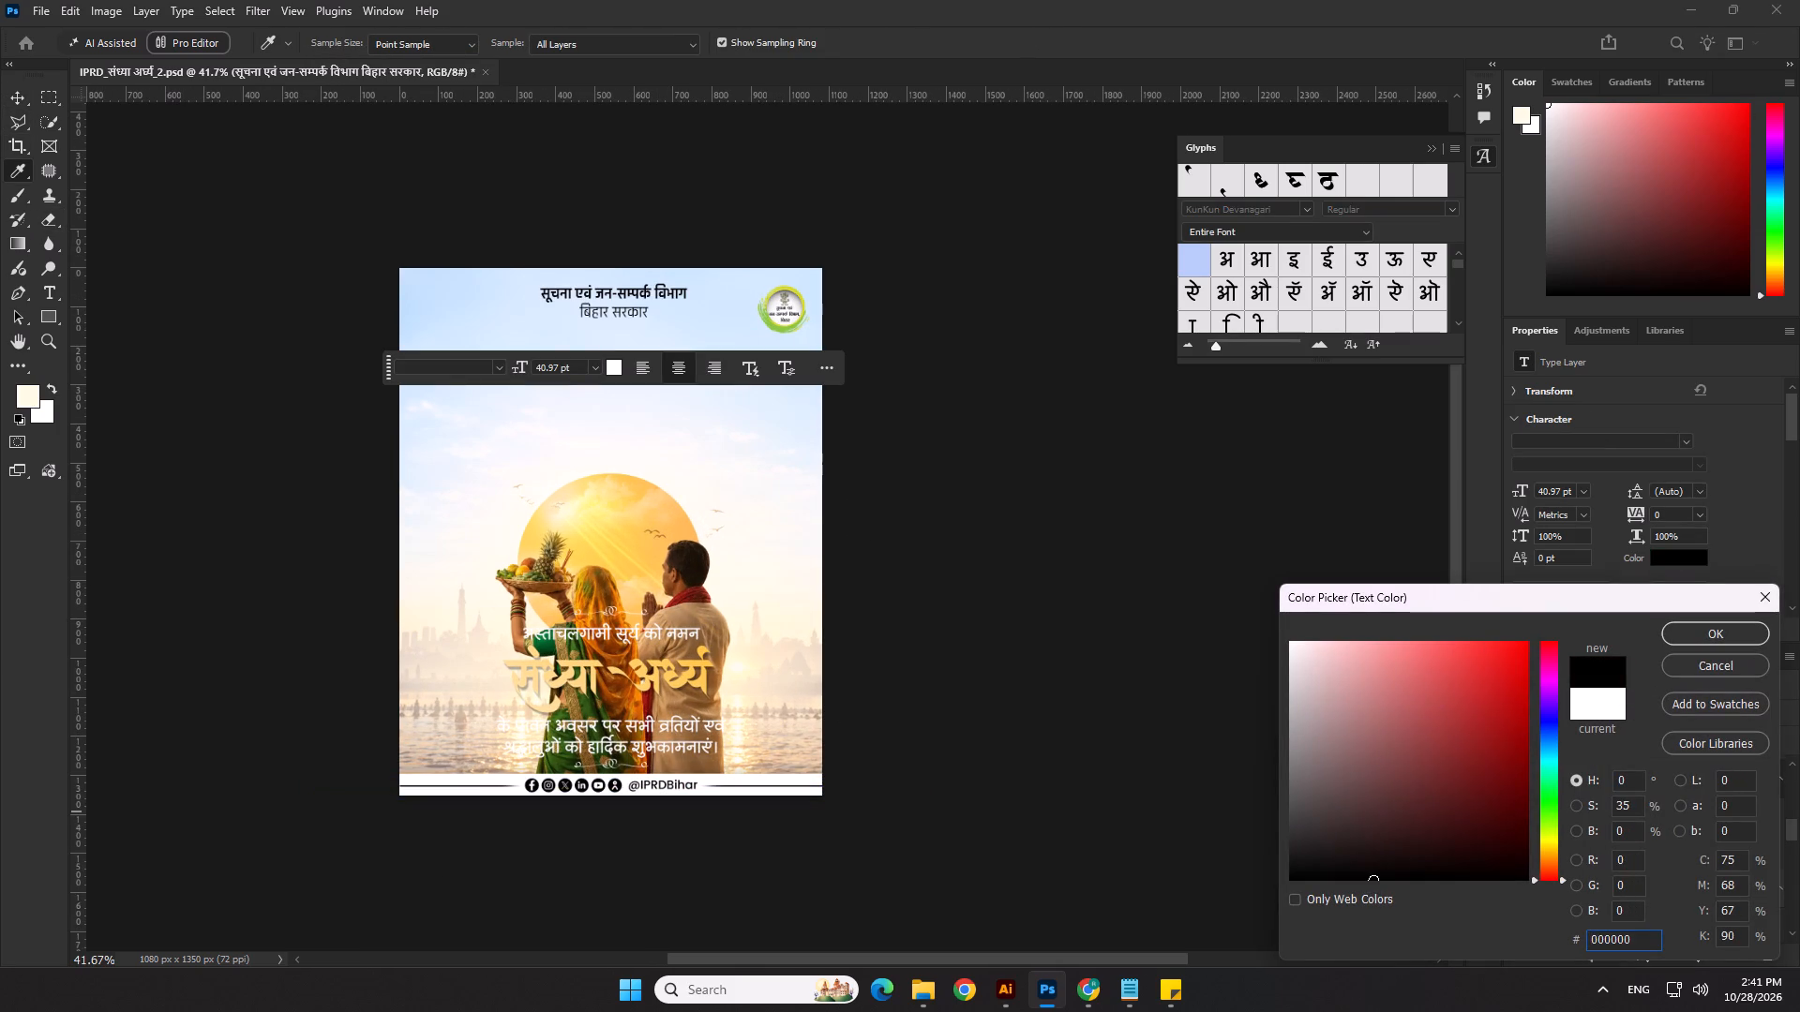
{"action": "left_click", "coordinate": [1692, 632]}
{"action": "left_click", "coordinate": [1226, 647]}
Move the अस्ताचलगामी सूर्य को नमन line up to sit centred beneath the department header.
{"action": "scroll", "coordinate": [578, 647], "scroll_direction": "up", "scroll_amount": 1}
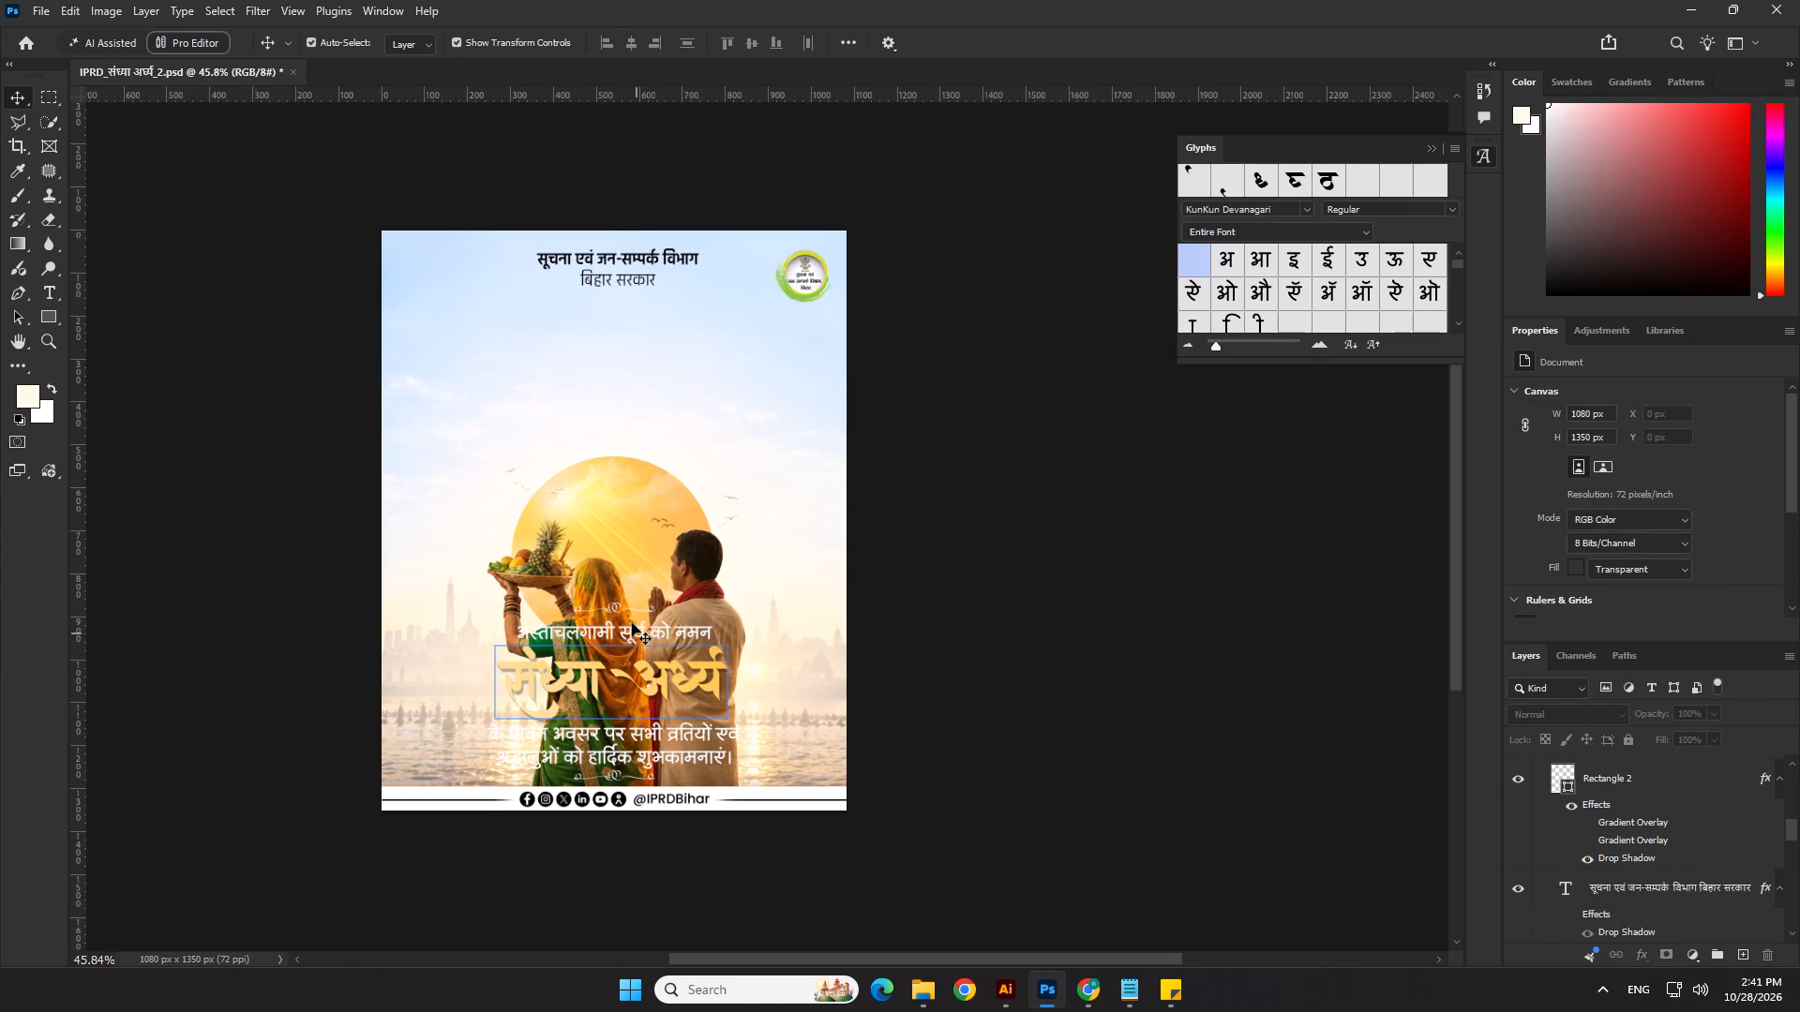
{"action": "left_click_drag", "start_coordinate": [623, 637], "coordinate": [624, 320]}
{"action": "key", "text": "shift+Down"}
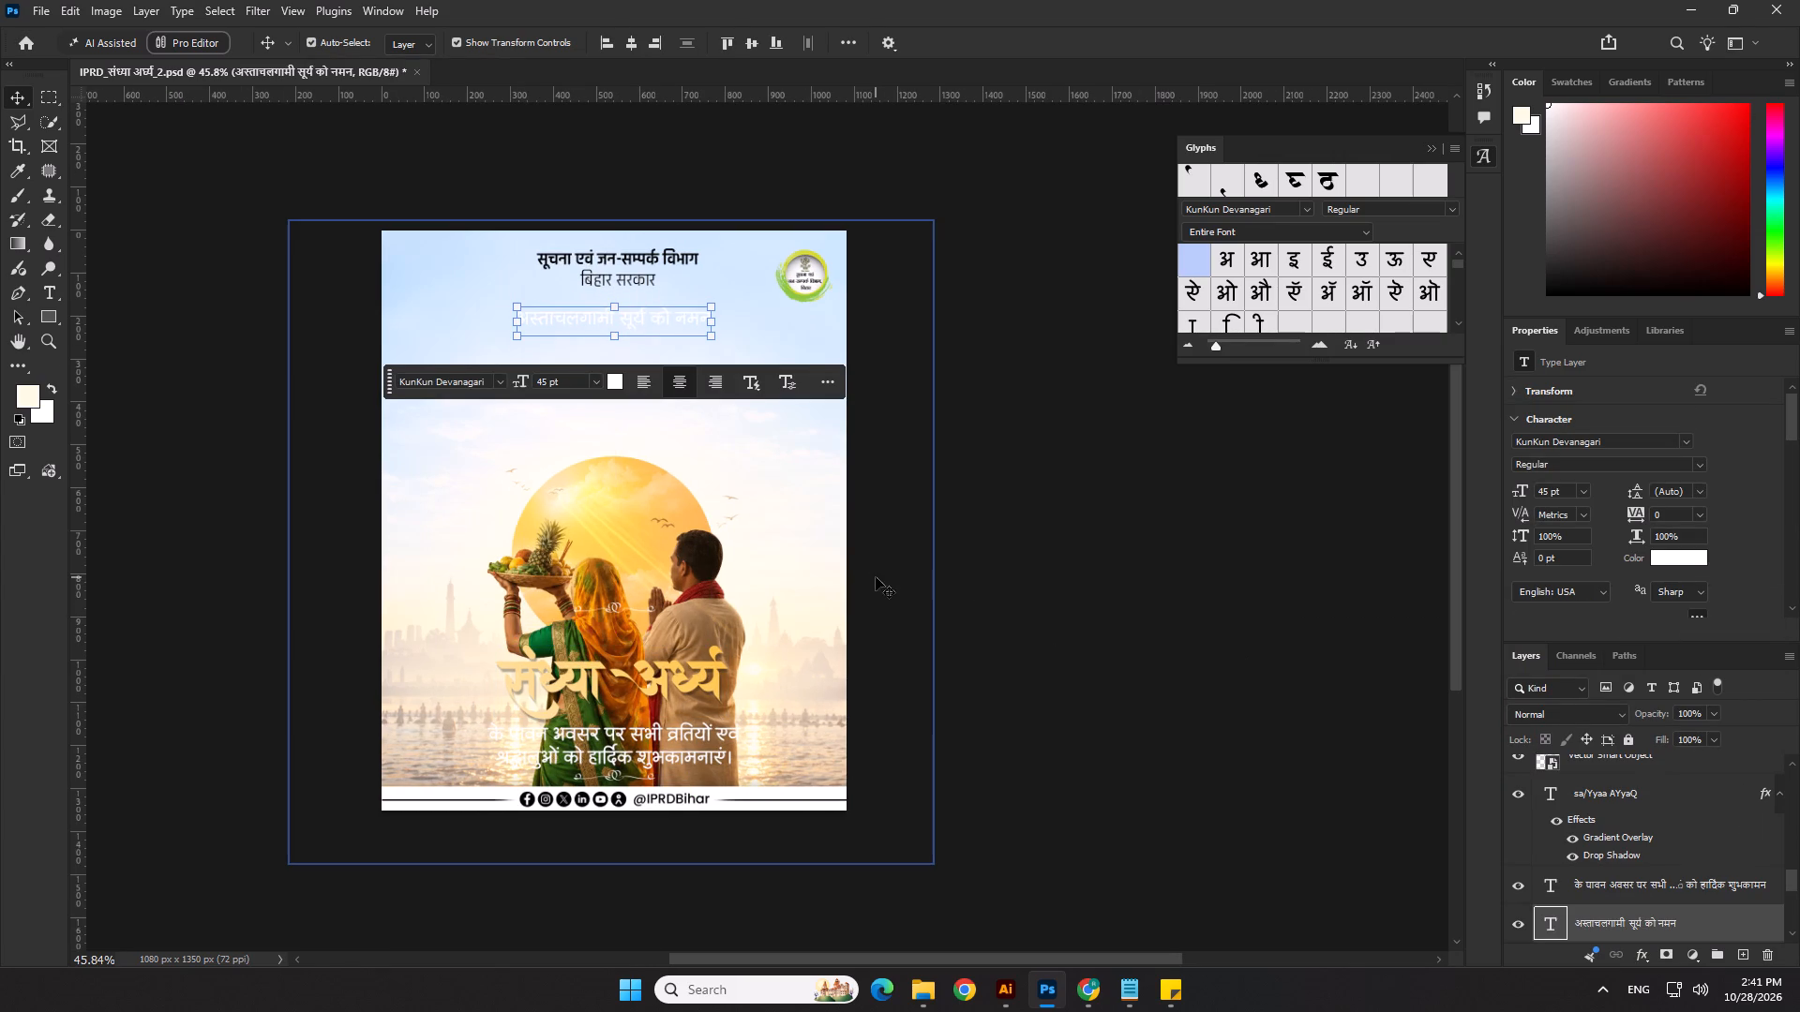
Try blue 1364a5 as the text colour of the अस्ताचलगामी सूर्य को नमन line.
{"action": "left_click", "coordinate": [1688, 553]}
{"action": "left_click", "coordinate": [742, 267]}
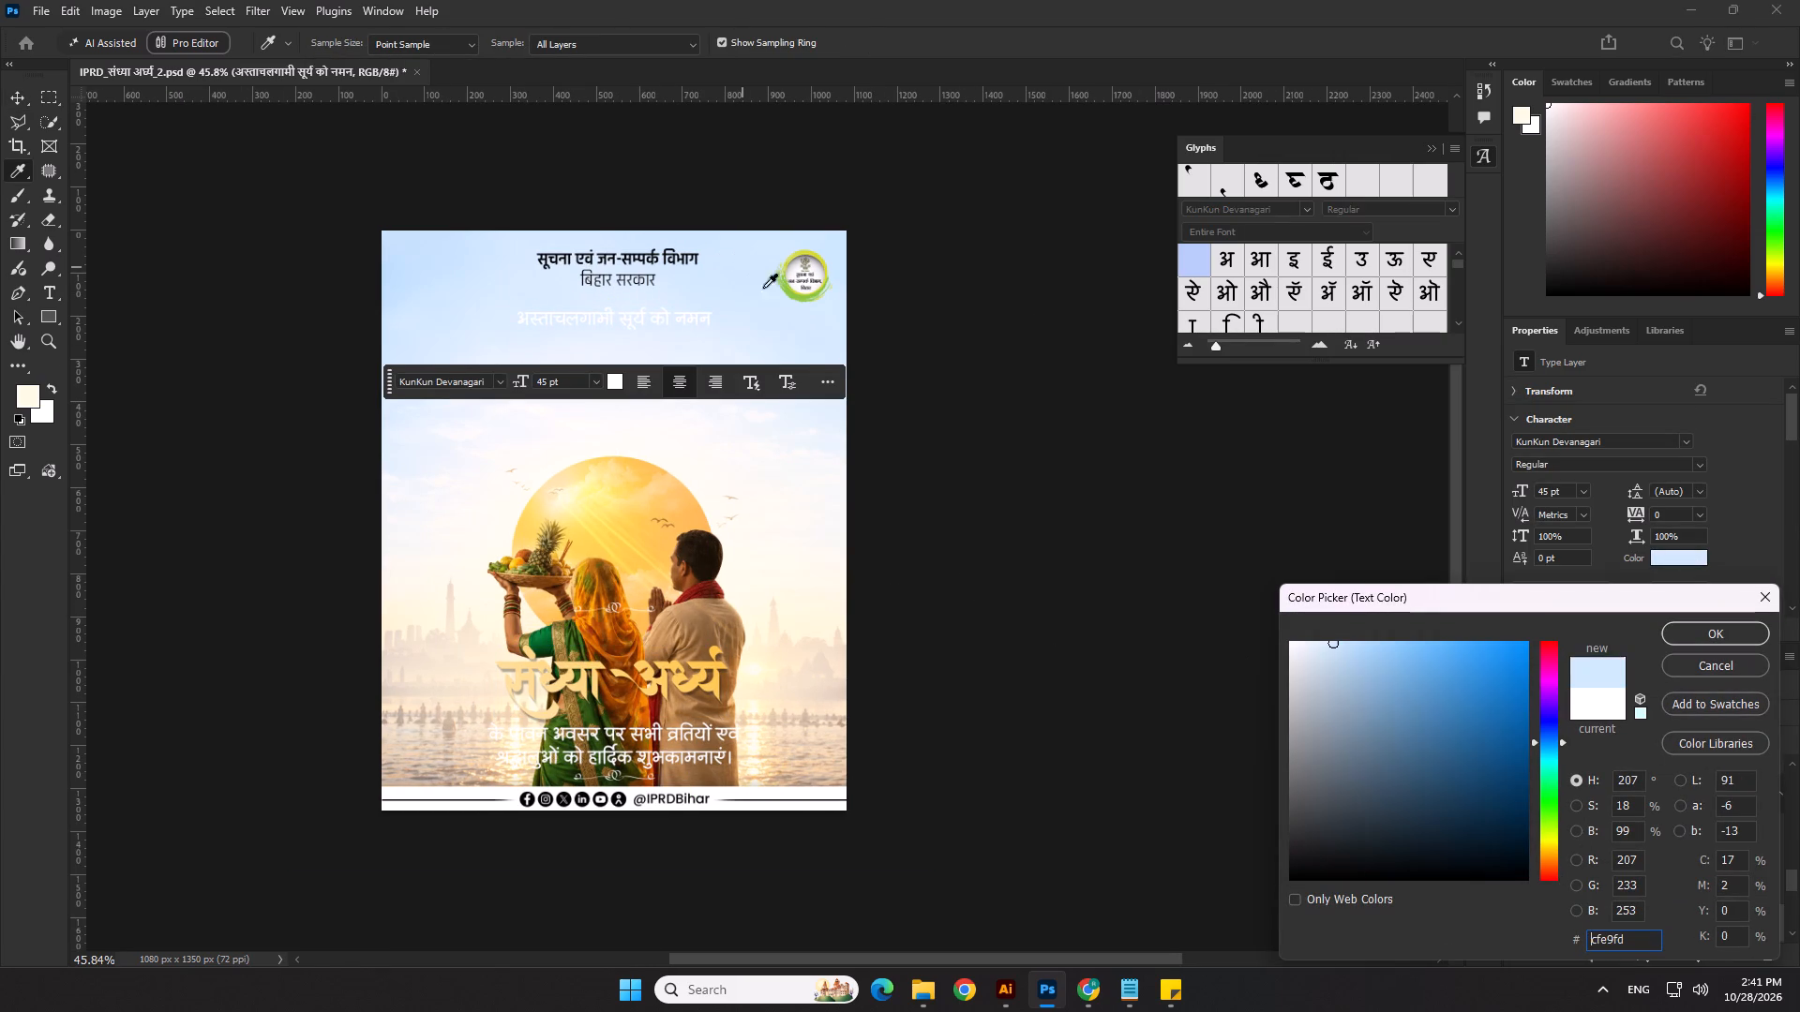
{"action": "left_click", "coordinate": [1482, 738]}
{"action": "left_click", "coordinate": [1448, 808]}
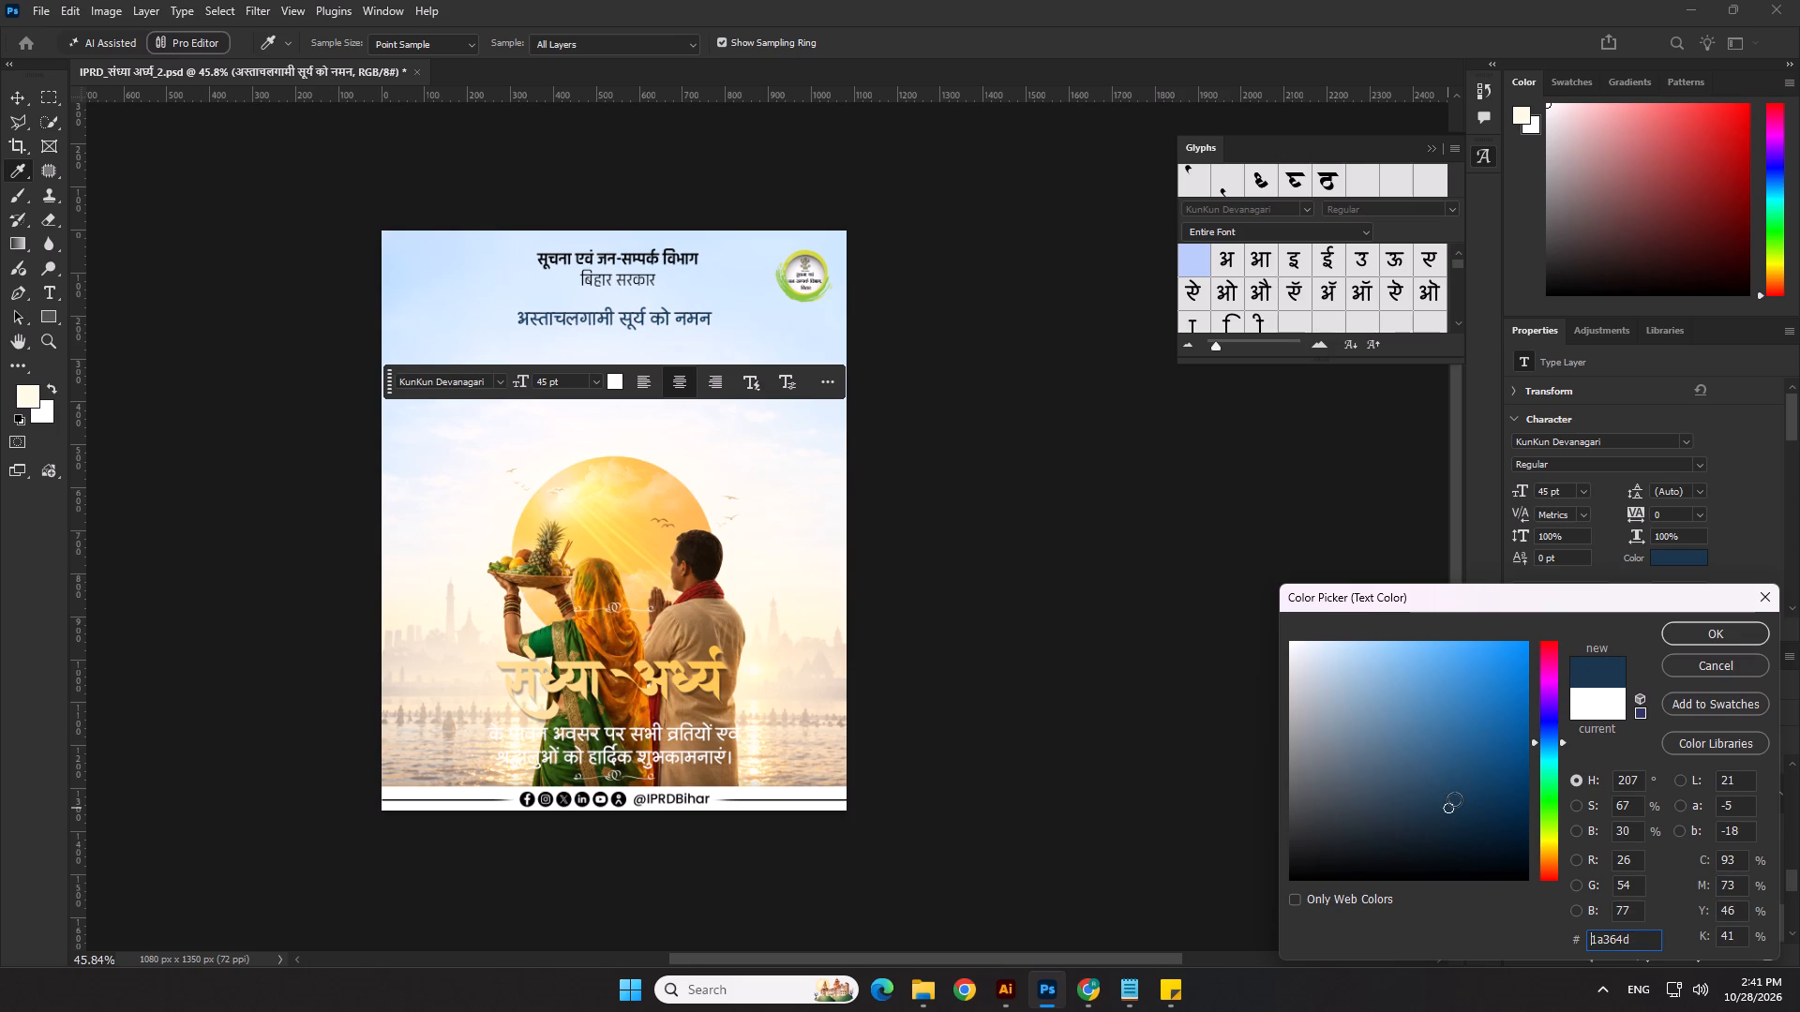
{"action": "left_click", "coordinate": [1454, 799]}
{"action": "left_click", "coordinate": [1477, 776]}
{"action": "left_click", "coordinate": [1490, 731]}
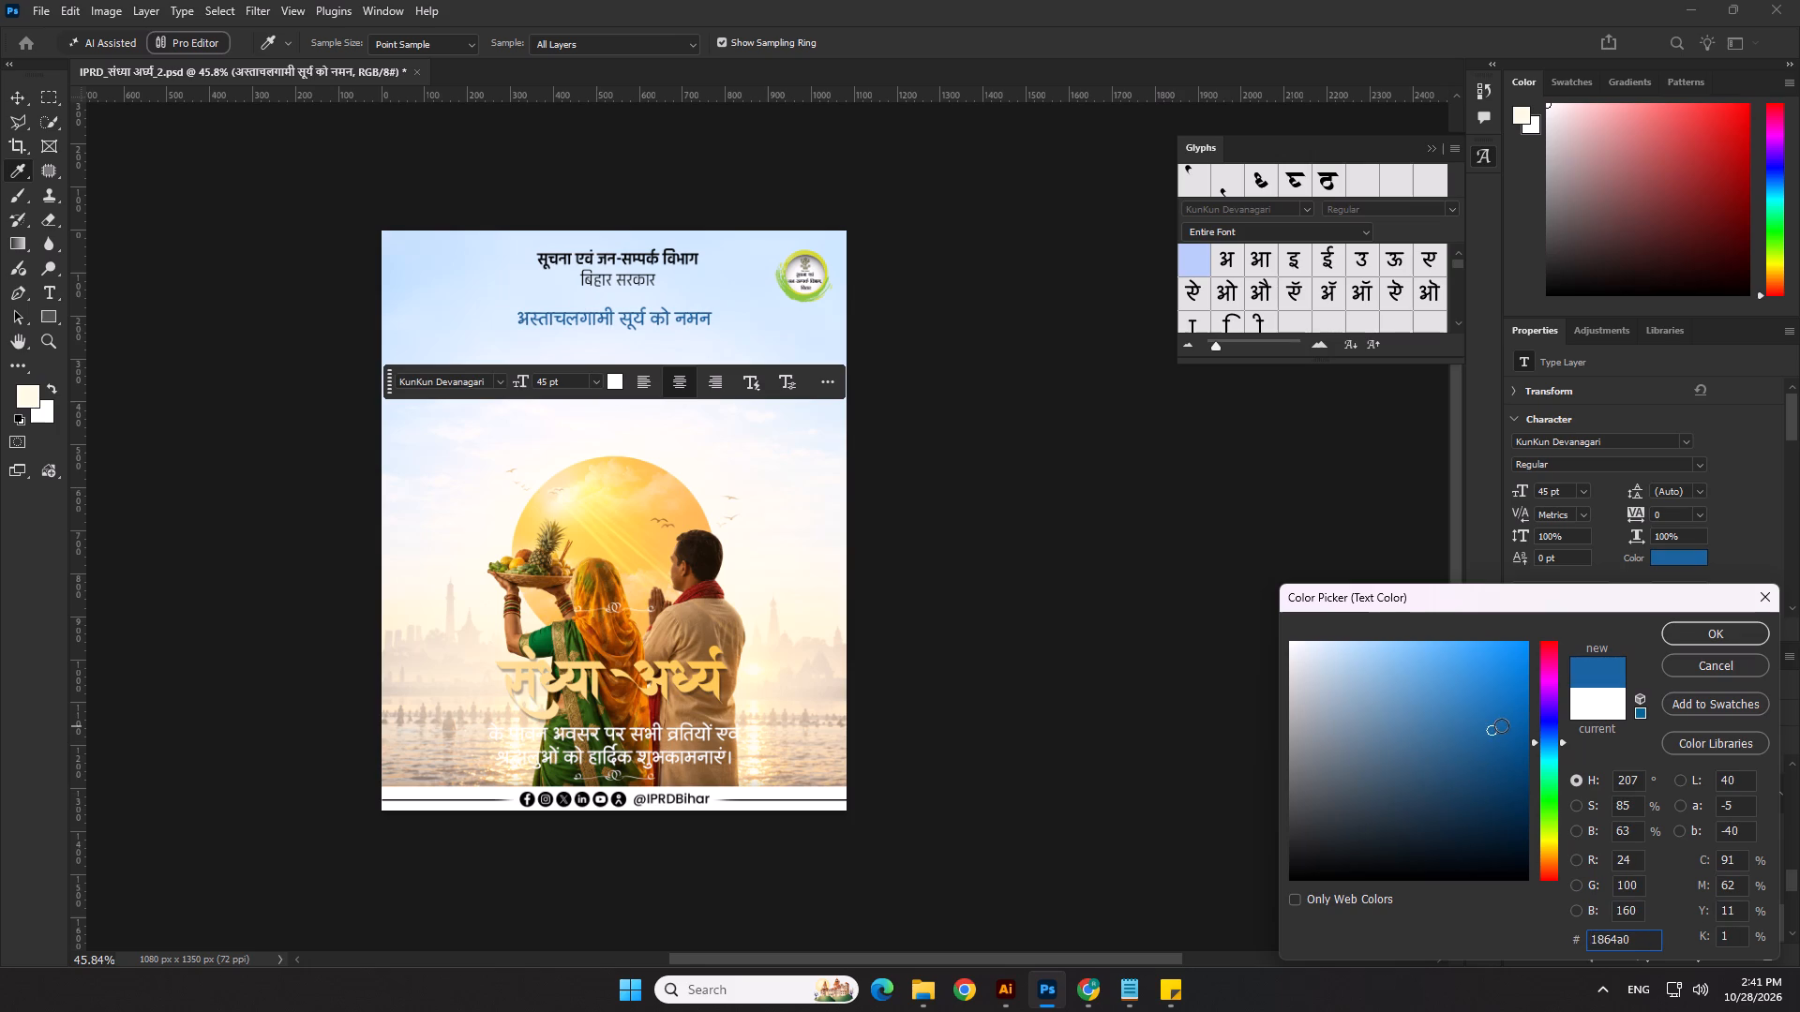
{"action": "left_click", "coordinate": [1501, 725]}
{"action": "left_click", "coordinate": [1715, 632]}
Recolour the अस्ताचलगामी सूर्य को नमन line in a vivid crimson pink.
{"action": "left_click", "coordinate": [1692, 560]}
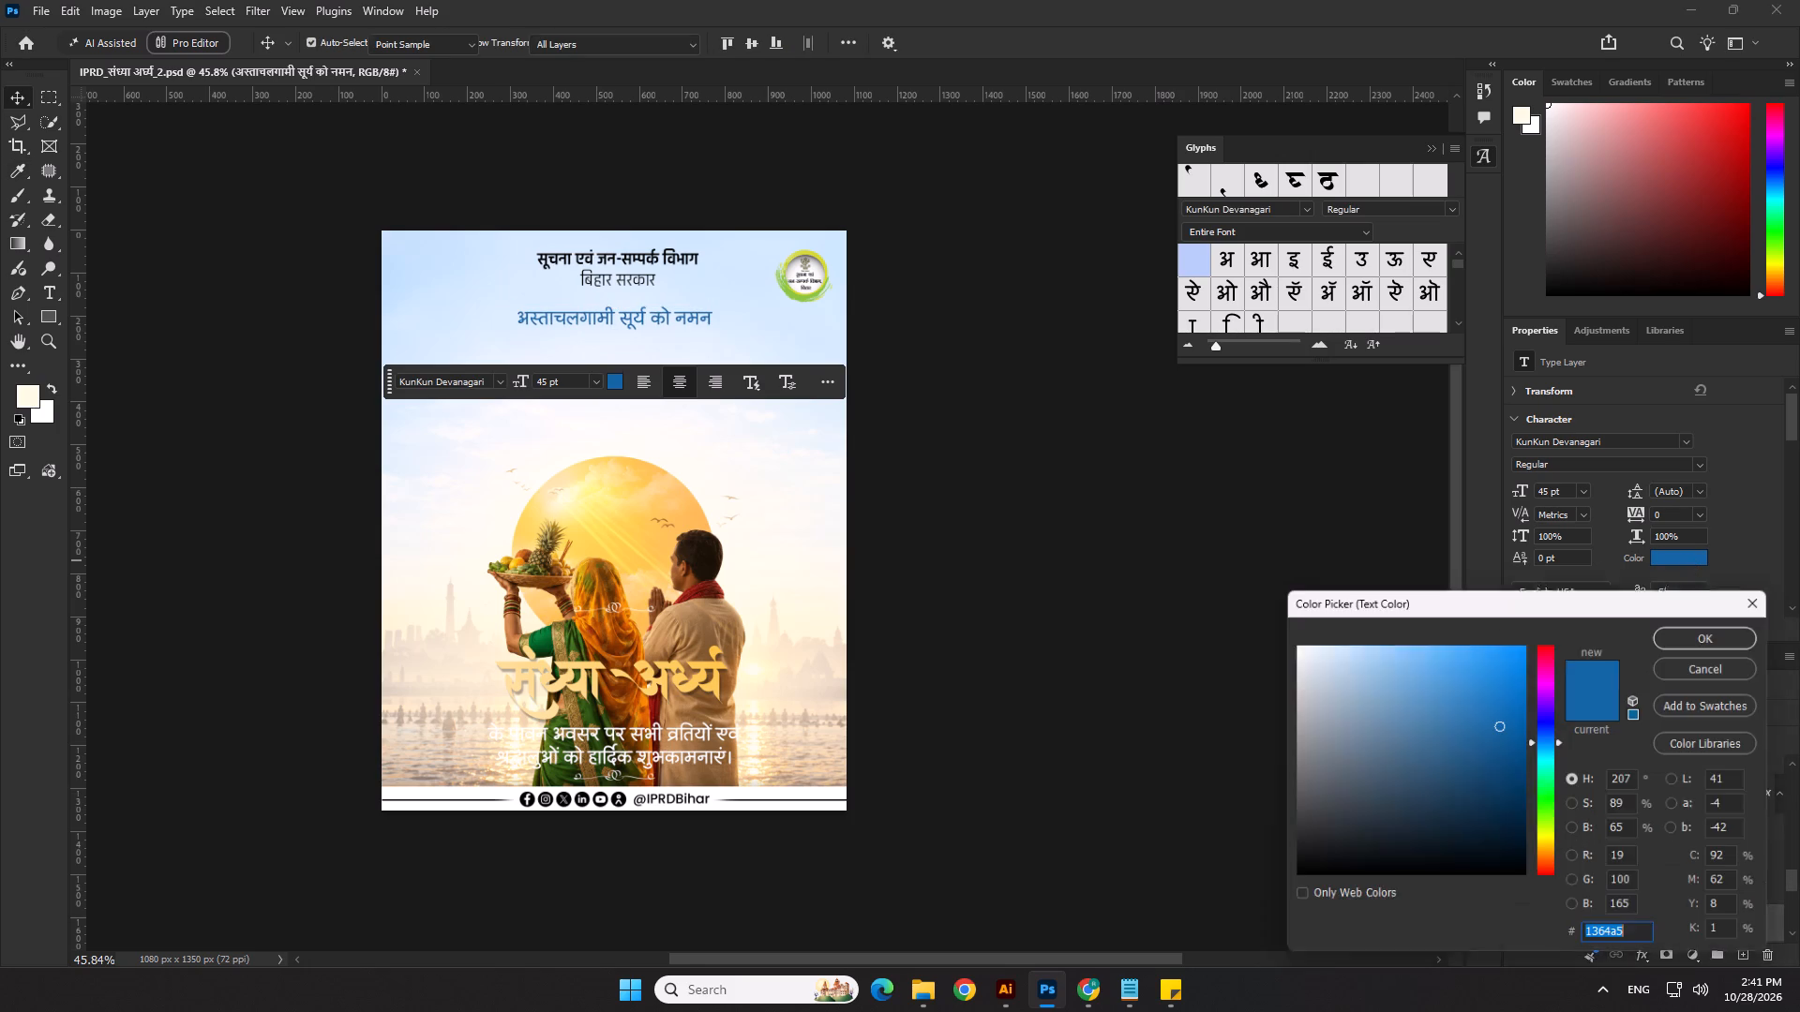
{"action": "left_click", "coordinate": [1551, 684]}
{"action": "left_click", "coordinate": [1555, 656]}
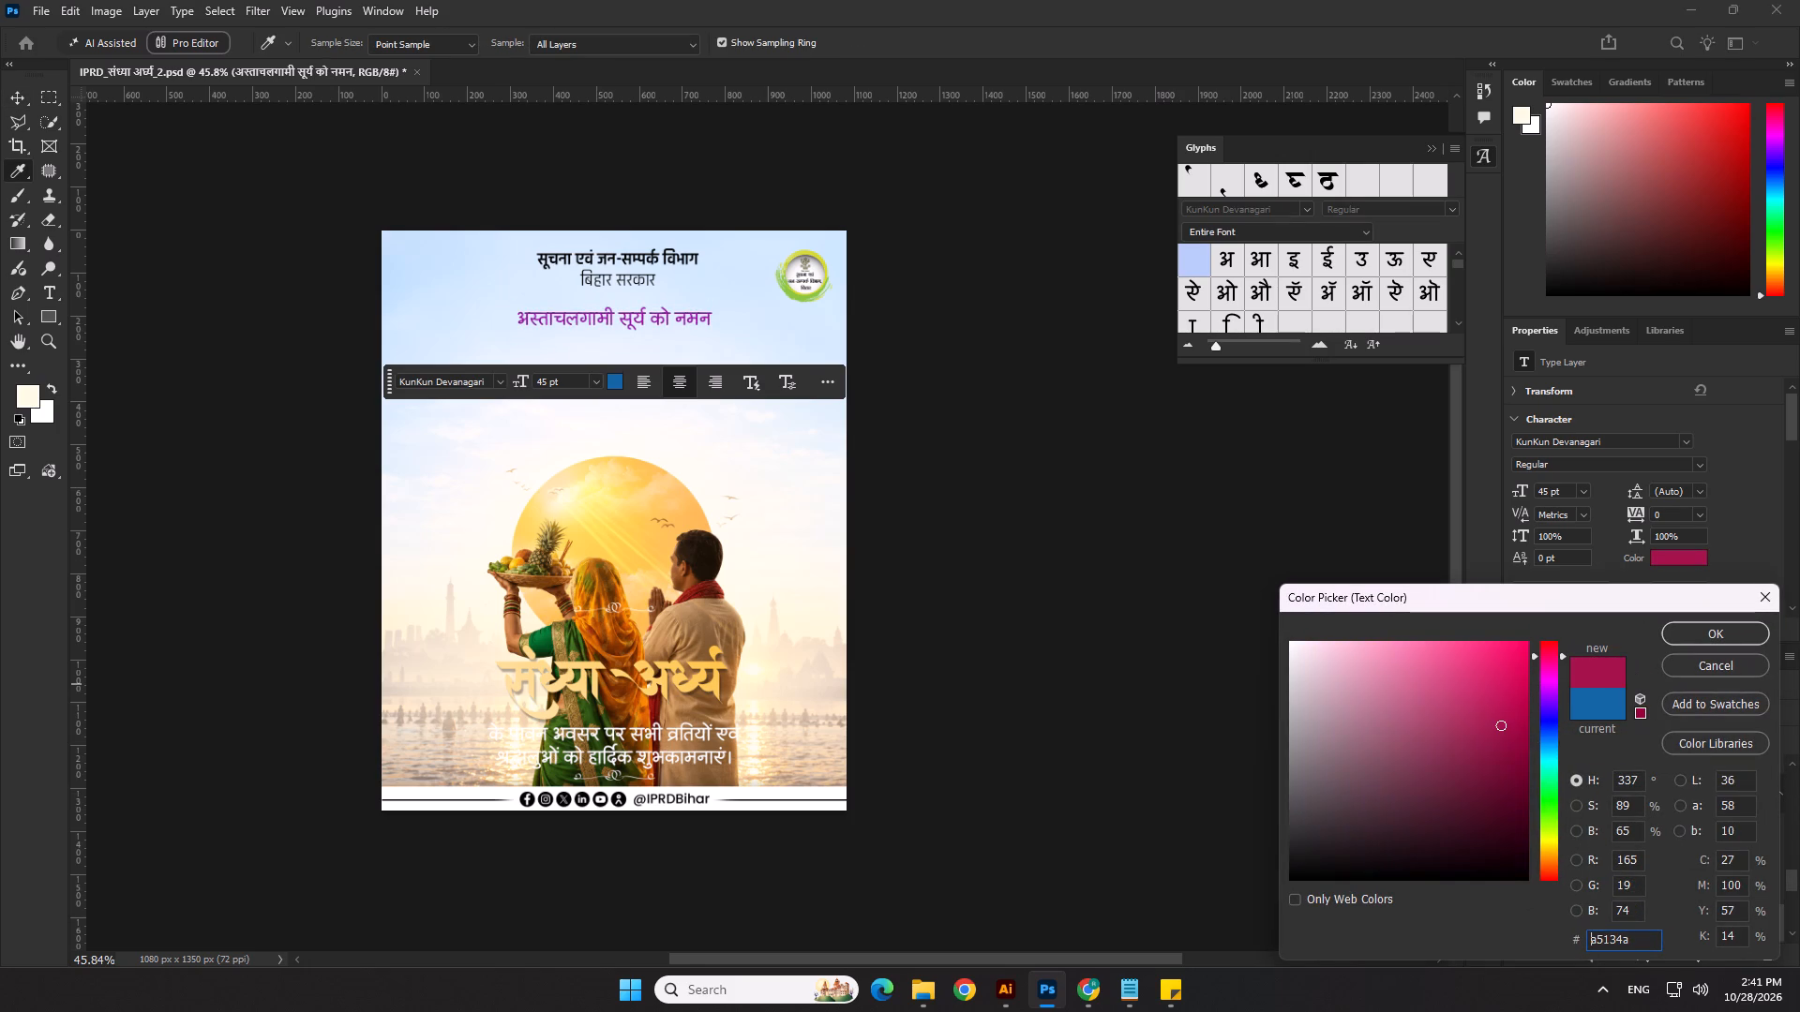
{"action": "left_click", "coordinate": [1519, 752]}
{"action": "left_click", "coordinate": [1499, 707]}
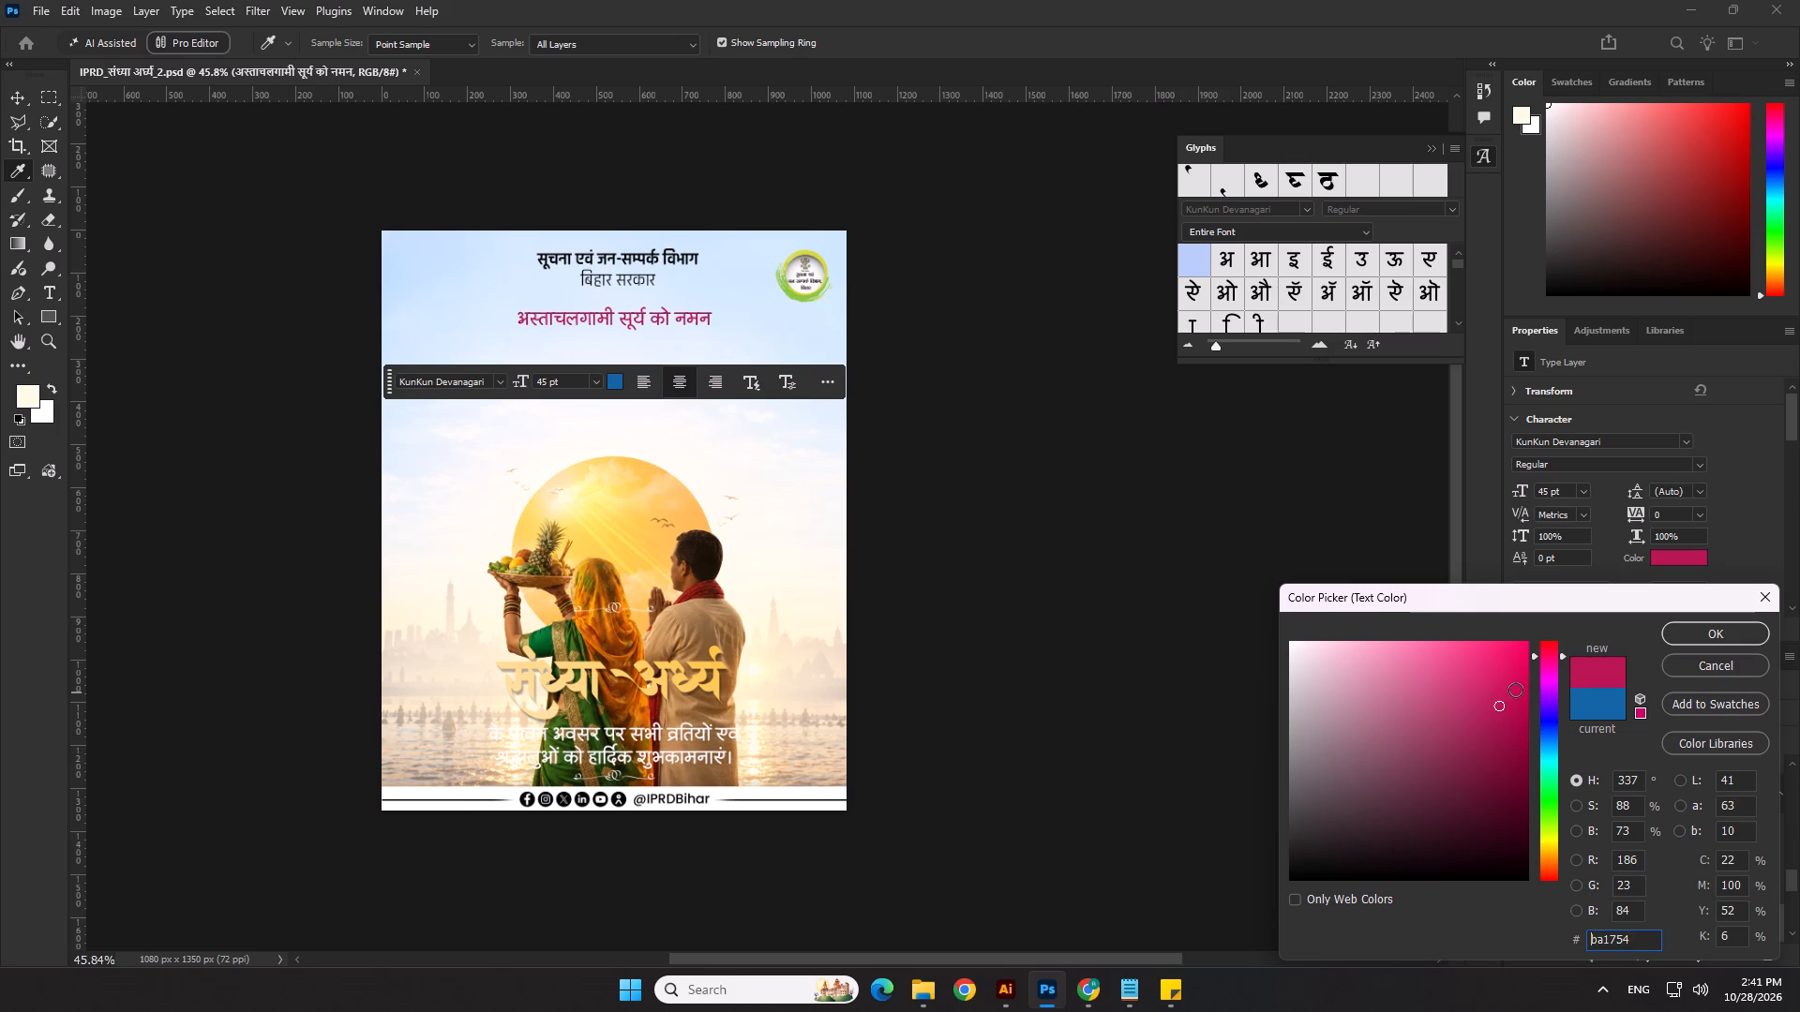
{"action": "left_click", "coordinate": [1520, 695]}
{"action": "left_click", "coordinate": [1678, 642]}
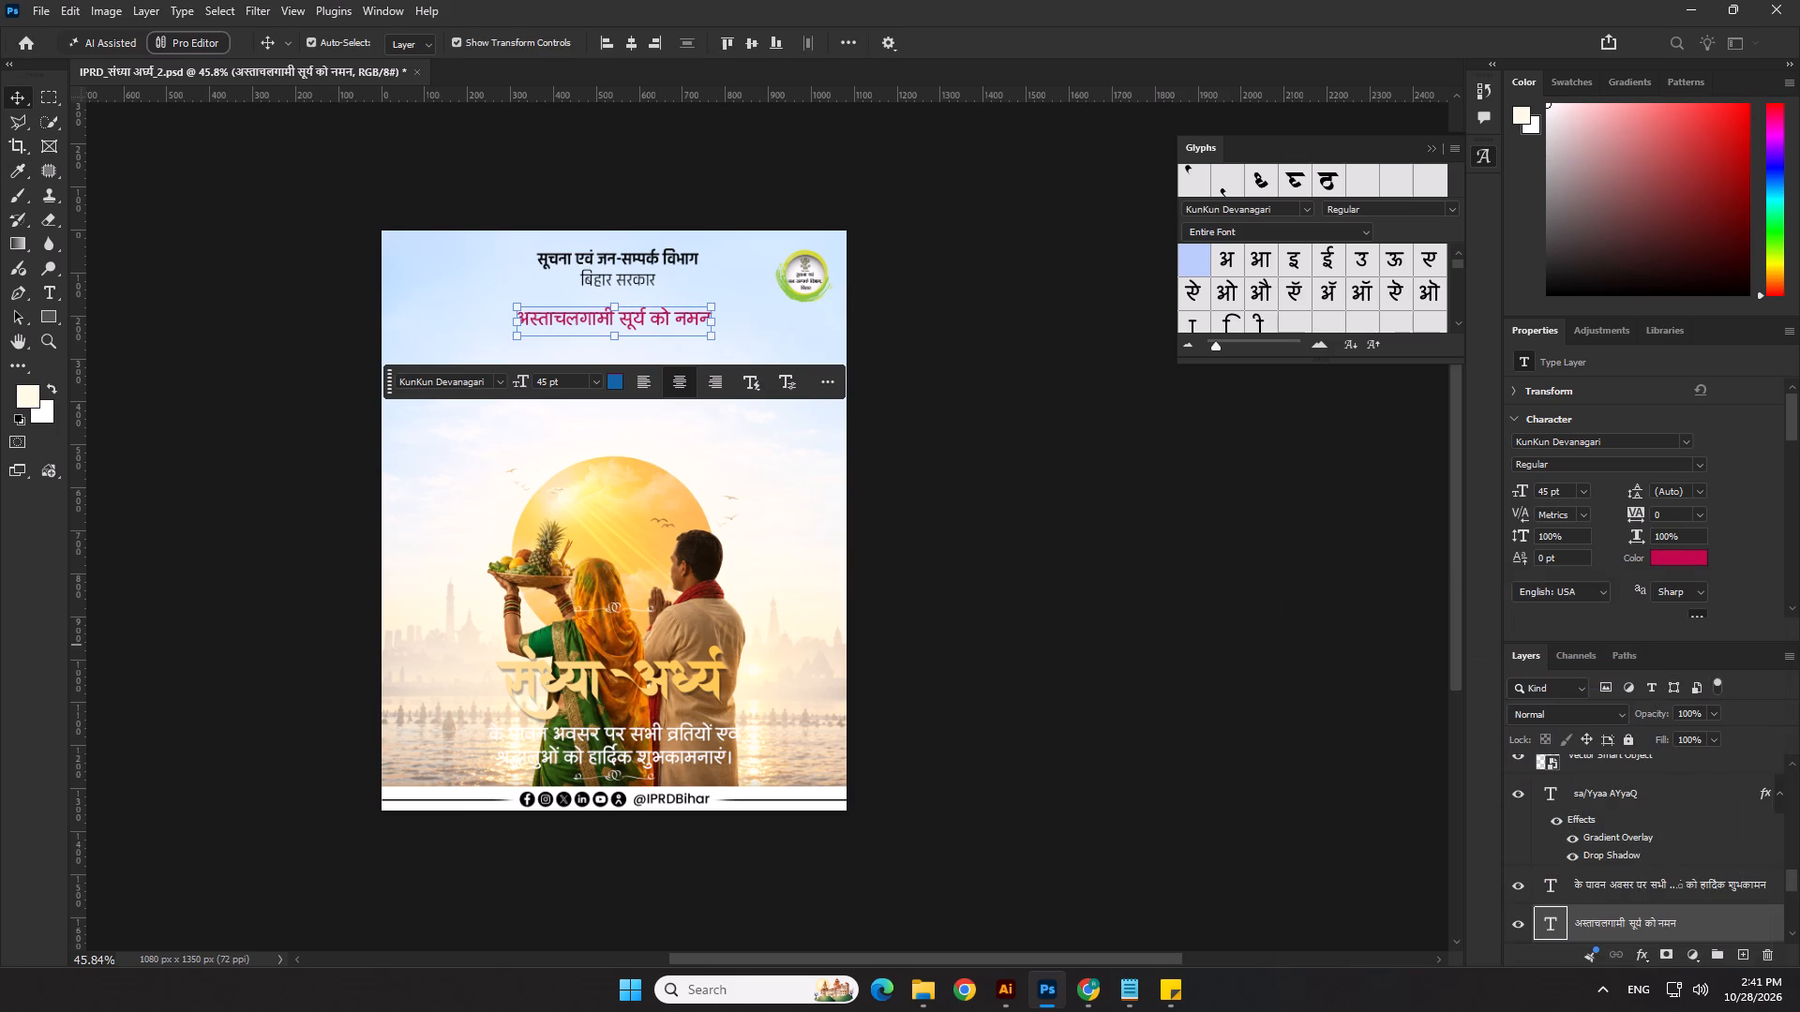
Check the संध्या अर्घ्य wording in the Notepad copy text and return to the Photoshop poster.
{"action": "left_click", "coordinate": [1129, 996]}
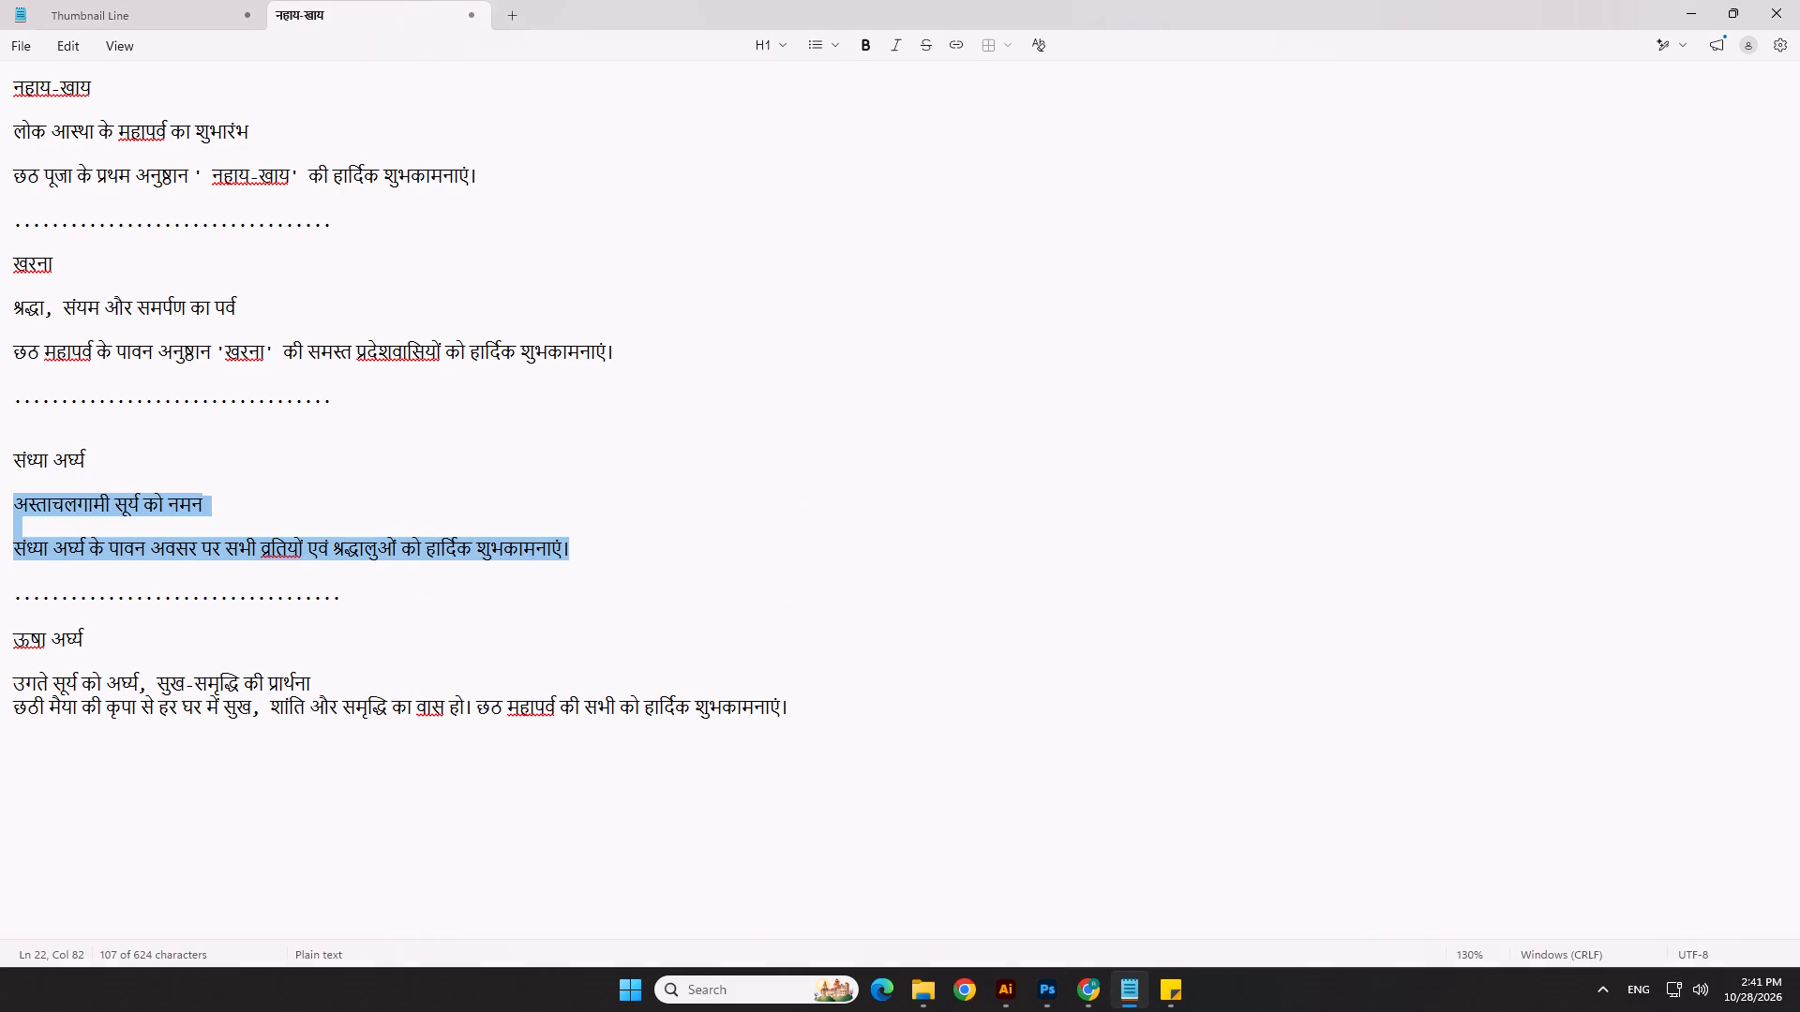
{"action": "left_click", "coordinate": [72, 562]}
{"action": "key", "text": "alt+Tab"}
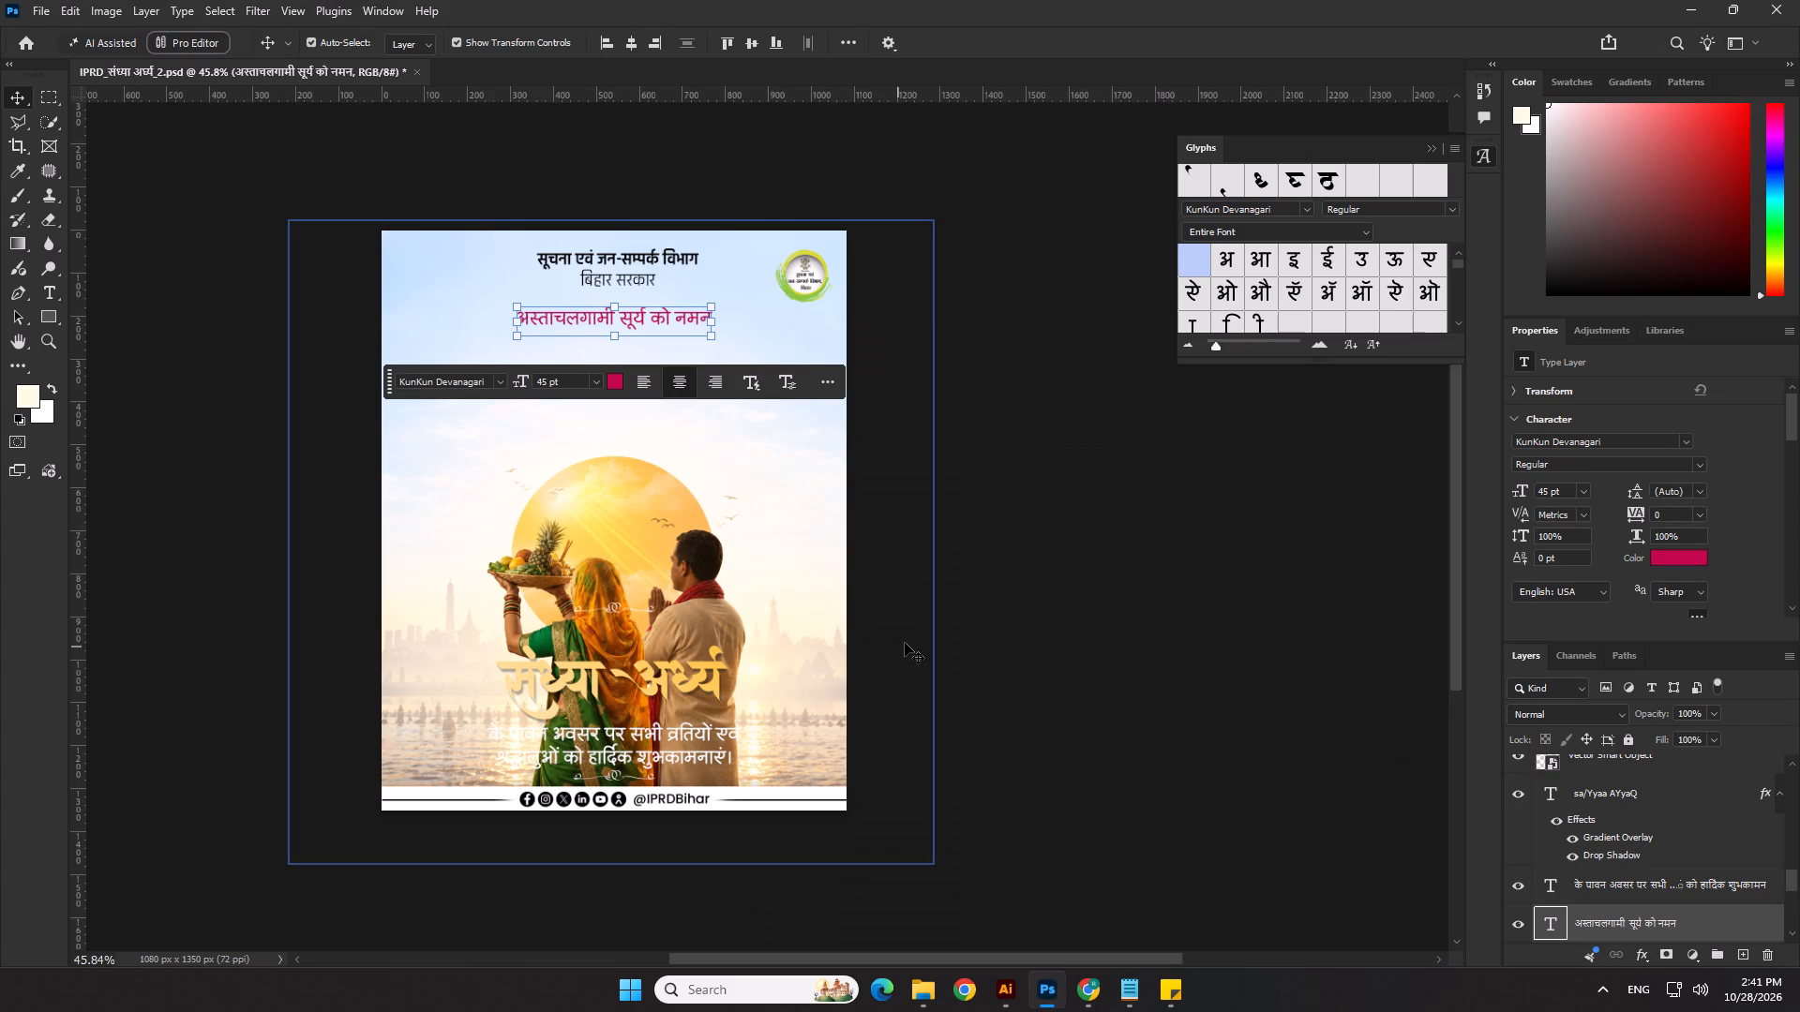
{"action": "key", "text": "alt+Tab"}
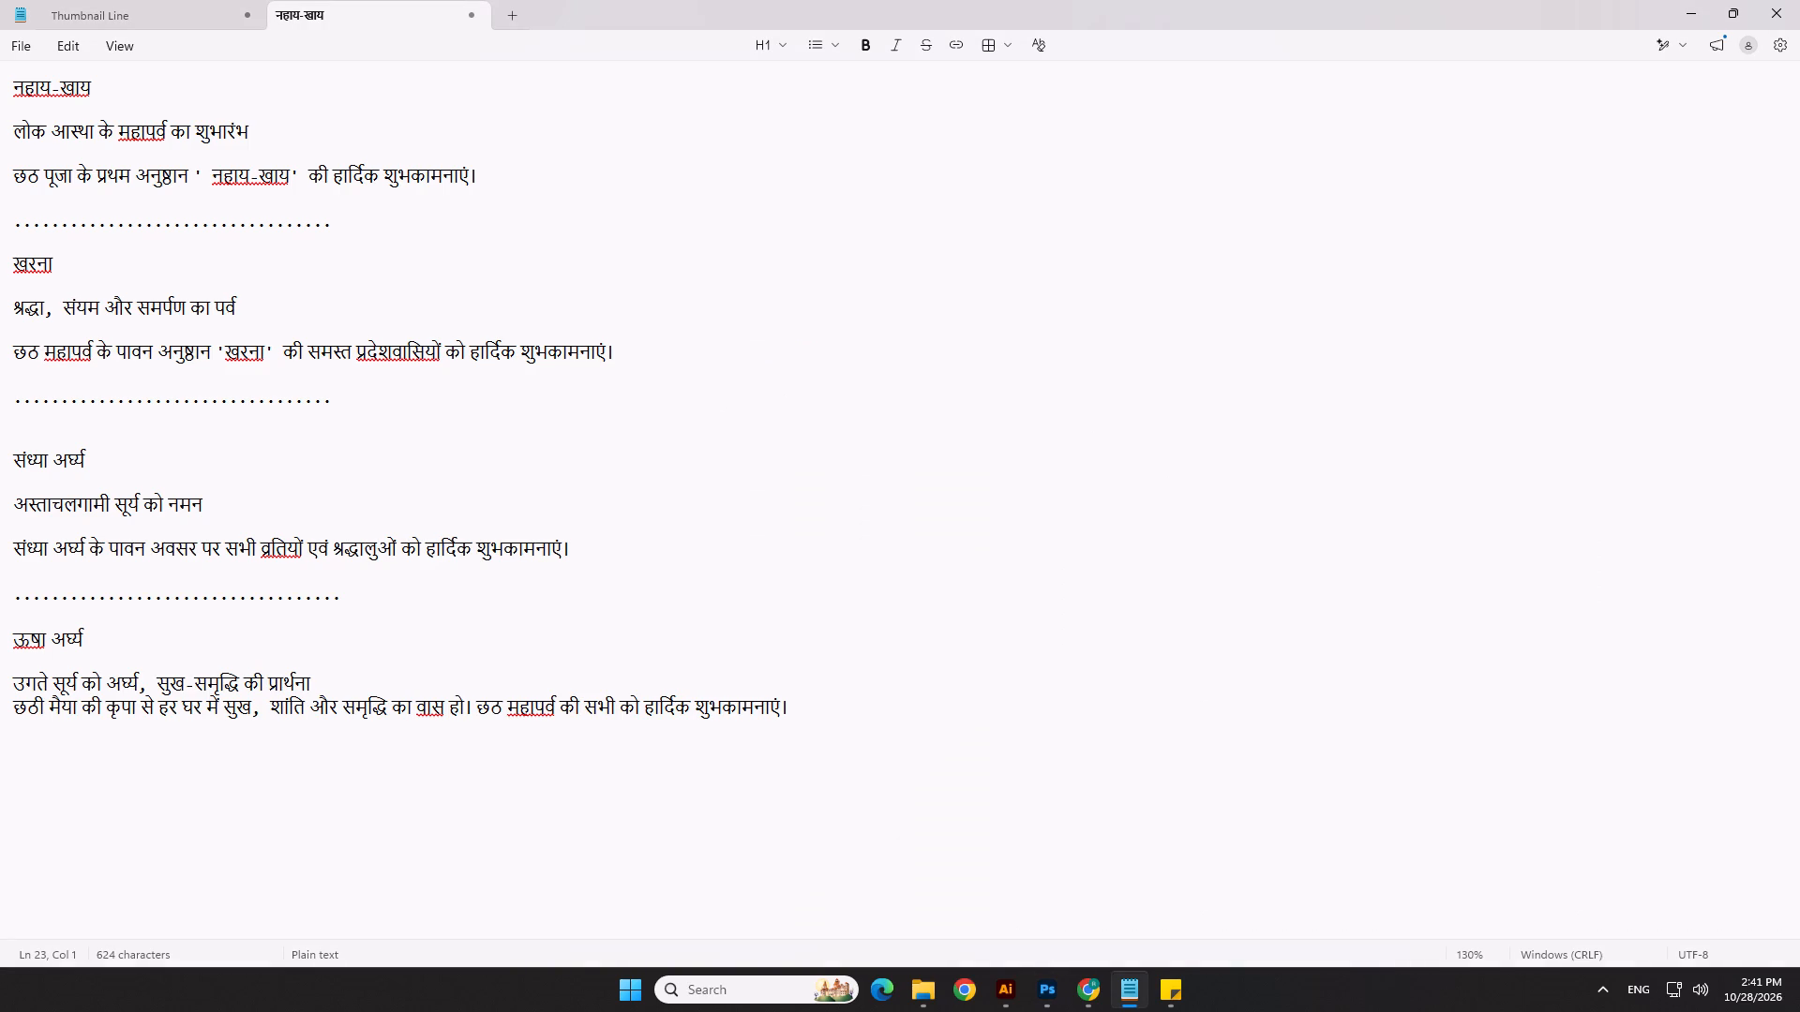
{"action": "key", "text": "alt+Tab"}
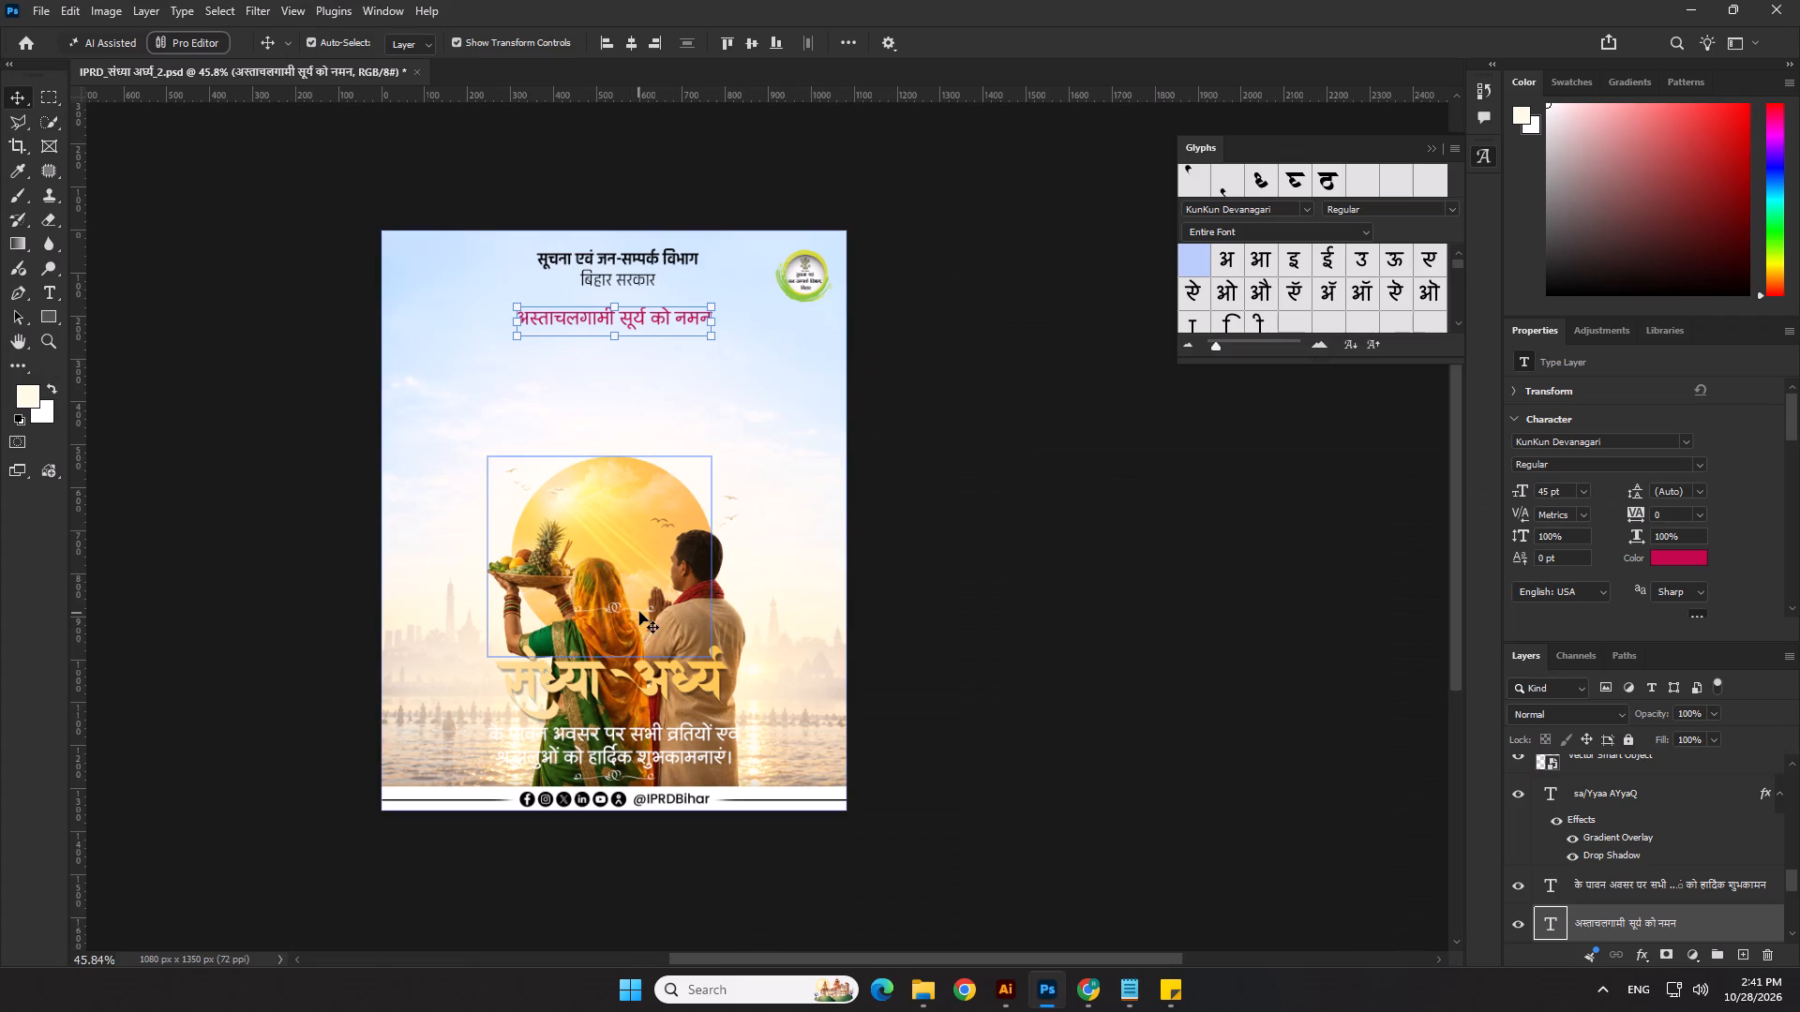
Move the संध्या-अर्घ्य title up beneath the अस्ताचलगामी सूर्य को नमन line and place the two-line greeting directly below the title.
{"action": "left_click", "coordinate": [679, 684]}
{"action": "left_click_drag", "start_coordinate": [684, 688], "coordinate": [676, 376]}
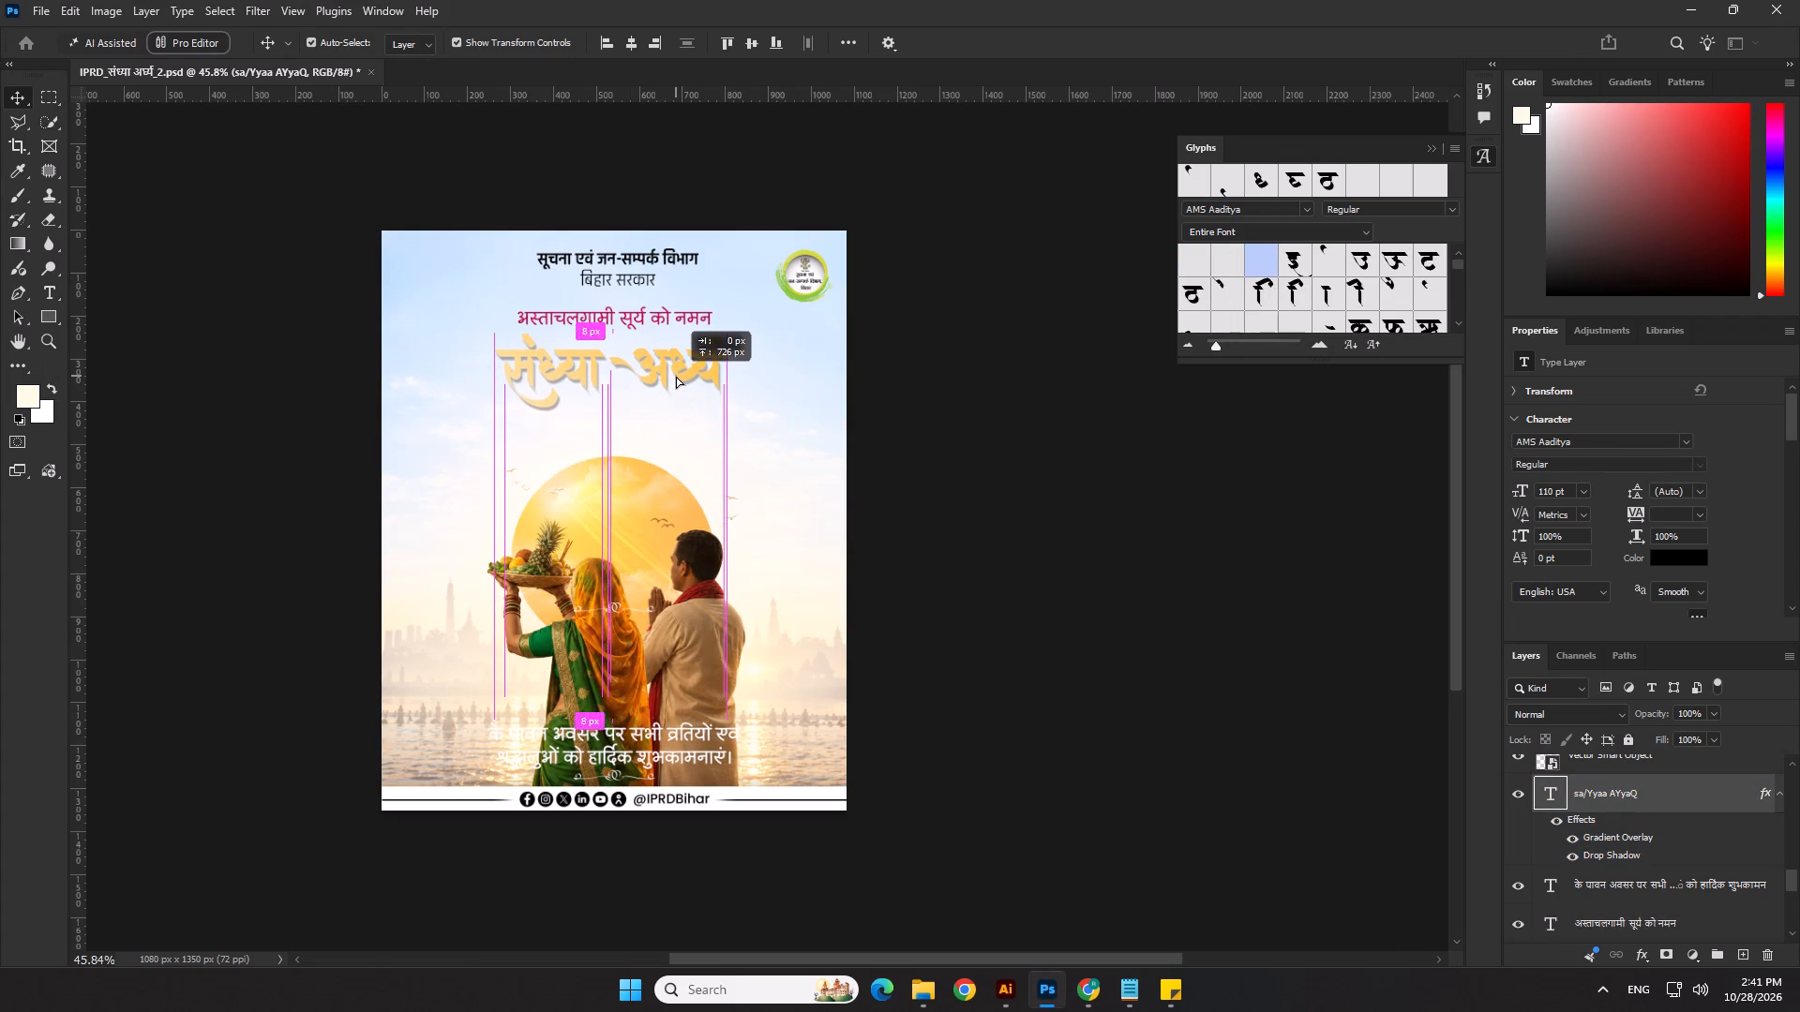
{"action": "left_click_drag", "start_coordinate": [676, 376], "coordinate": [679, 372]}
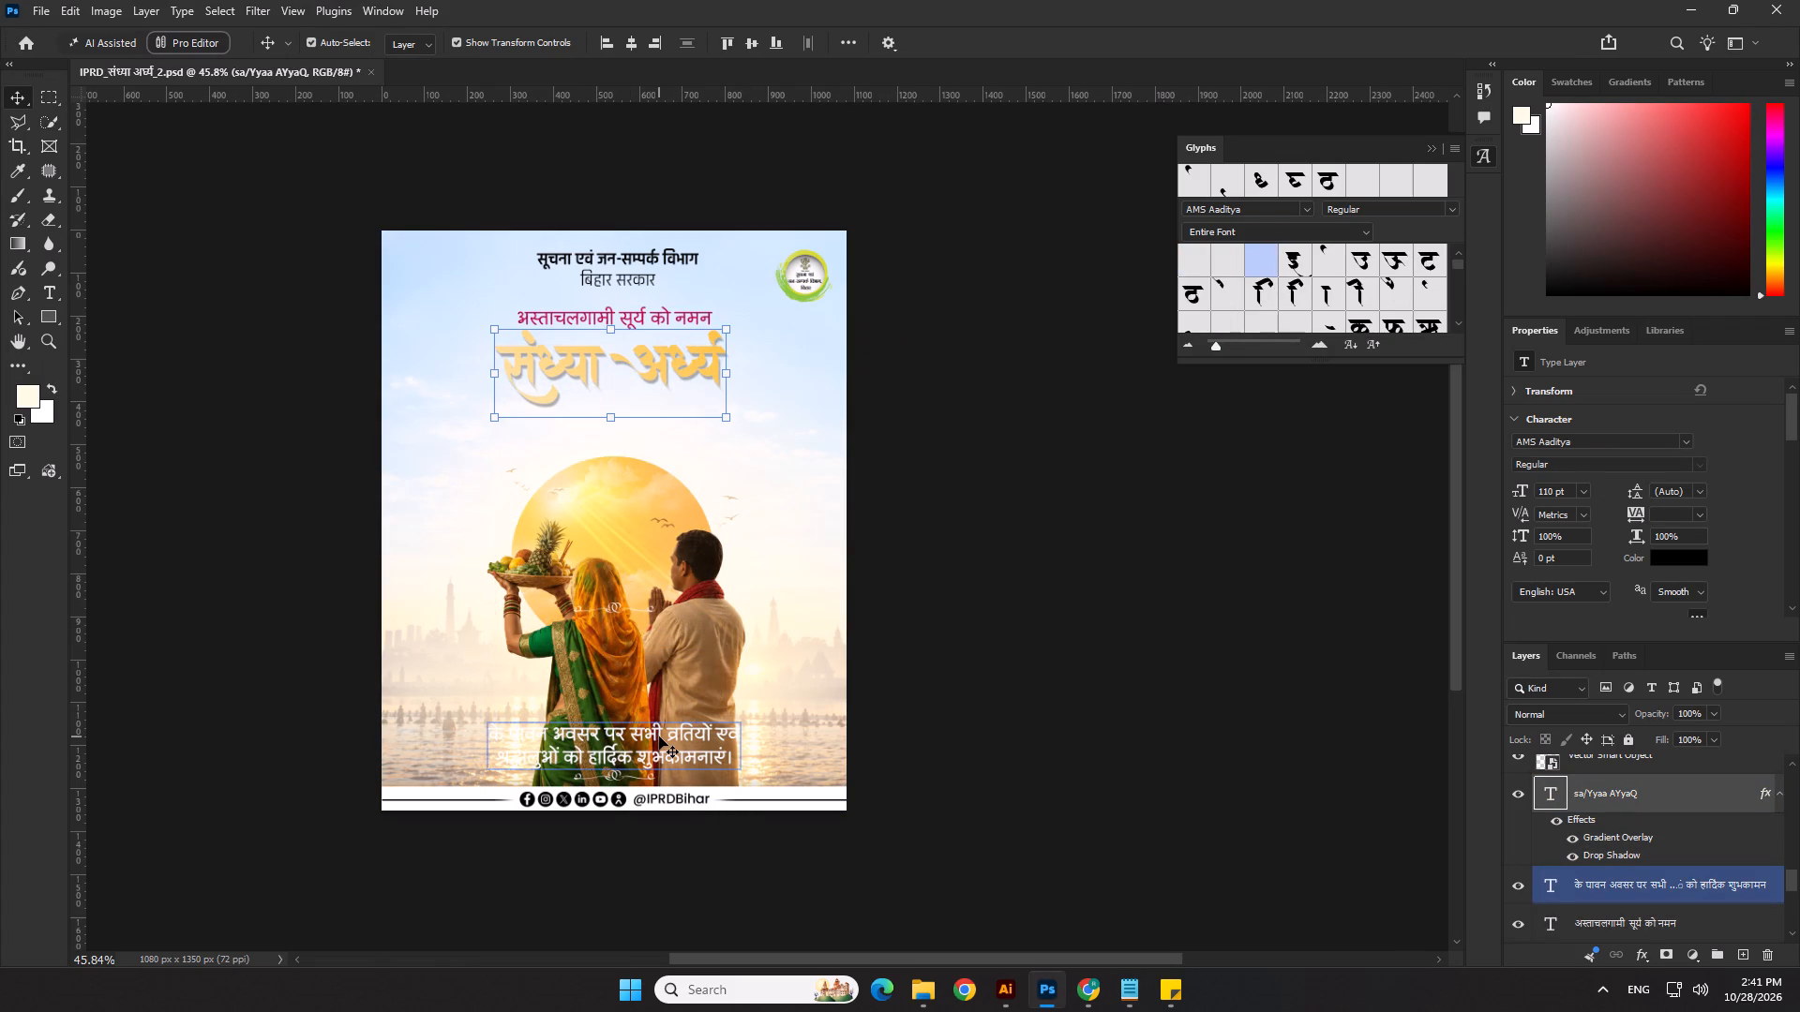
{"action": "left_click_drag", "start_coordinate": [659, 737], "coordinate": [644, 421]}
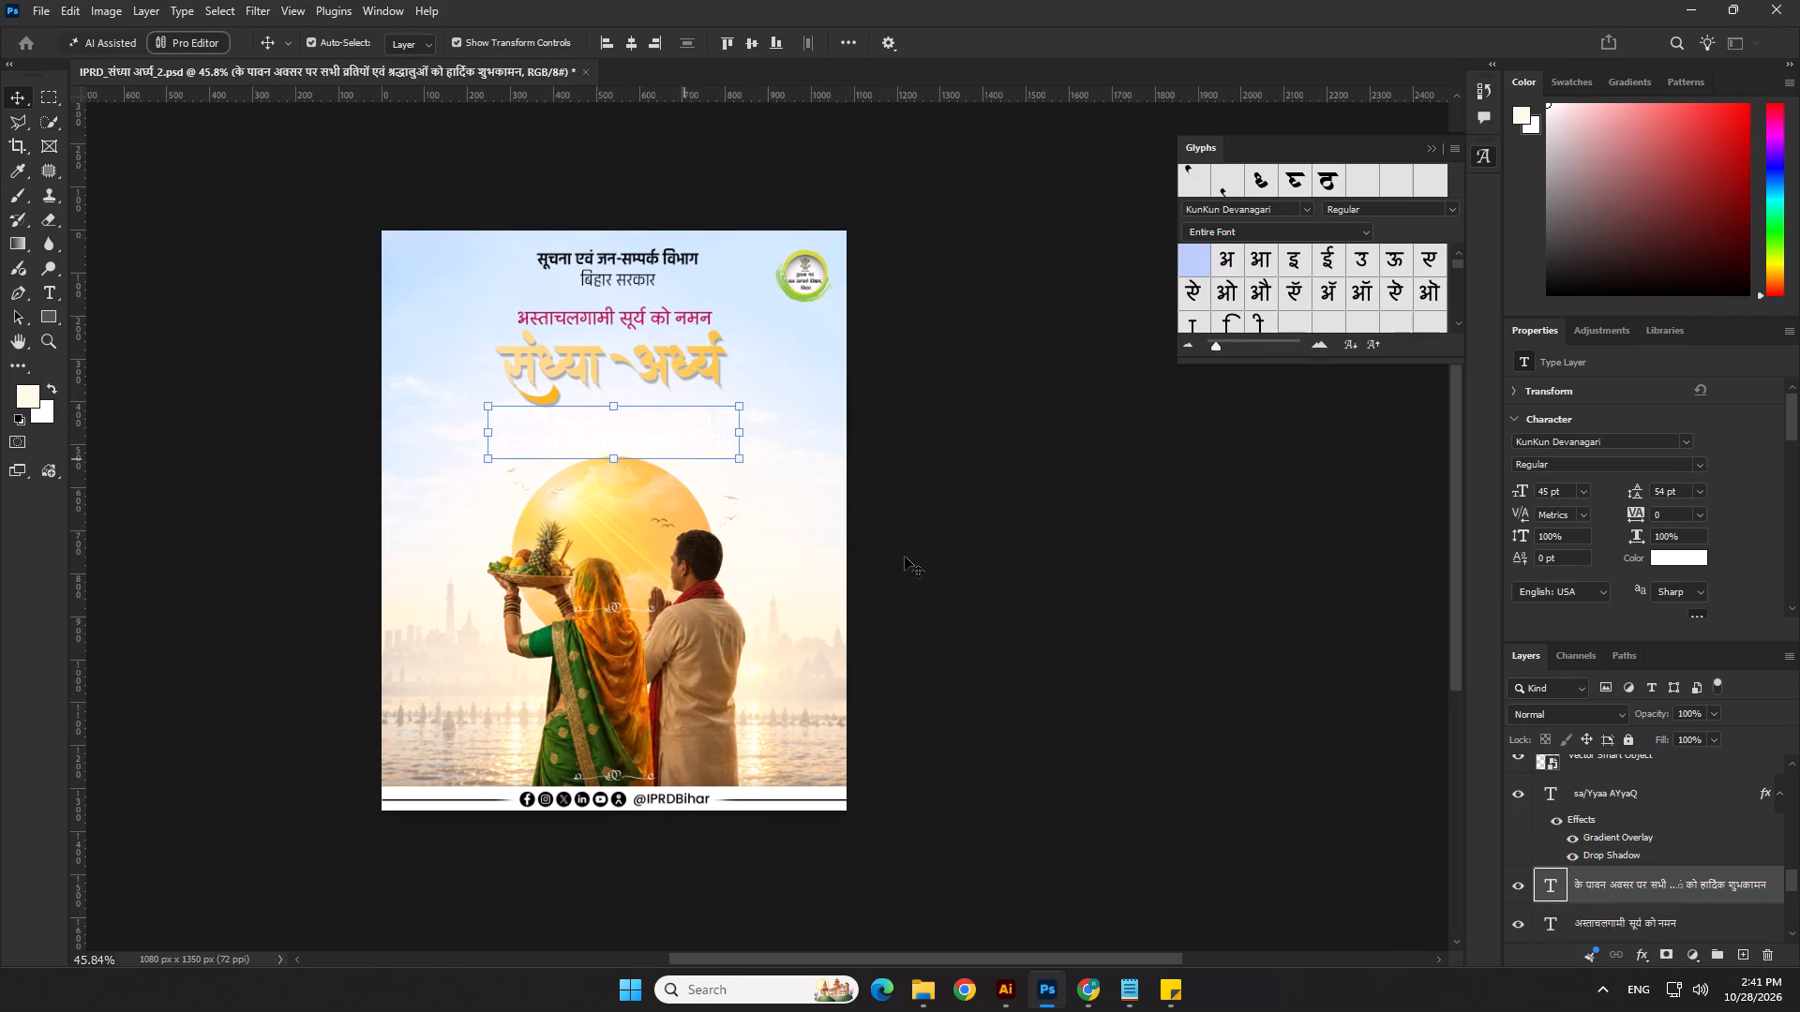
{"action": "left_click", "coordinate": [1207, 702]}
Change the starting colour stop of the संध्या-अर्घ्य title's Gradient Overlay to a deep blue.
{"action": "scroll", "coordinate": [634, 814], "scroll_direction": "up", "scroll_amount": 2}
{"action": "left_click", "coordinate": [831, 711]}
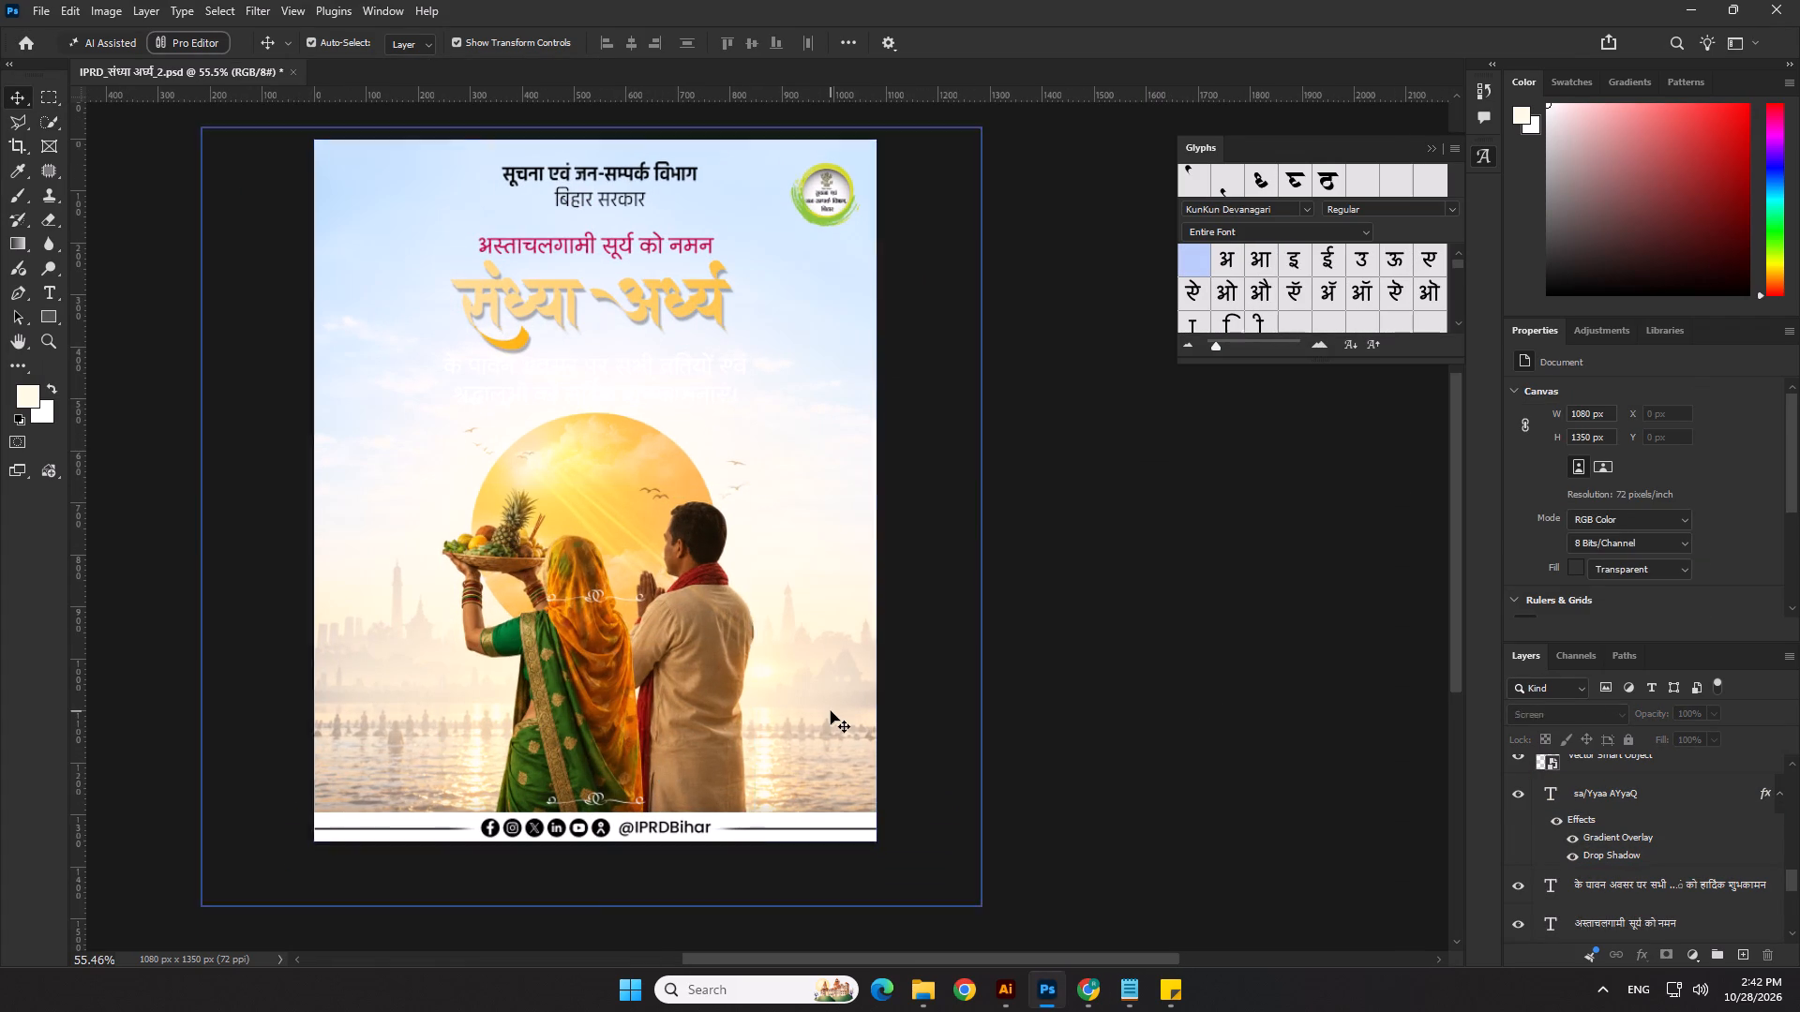
{"action": "scroll", "coordinate": [856, 752], "scroll_direction": "down", "scroll_amount": 2}
{"action": "scroll", "coordinate": [734, 597], "scroll_direction": "down", "scroll_amount": 1}
{"action": "left_click", "coordinate": [1054, 402]}
{"action": "scroll", "coordinate": [817, 439], "scroll_direction": "up", "scroll_amount": 2}
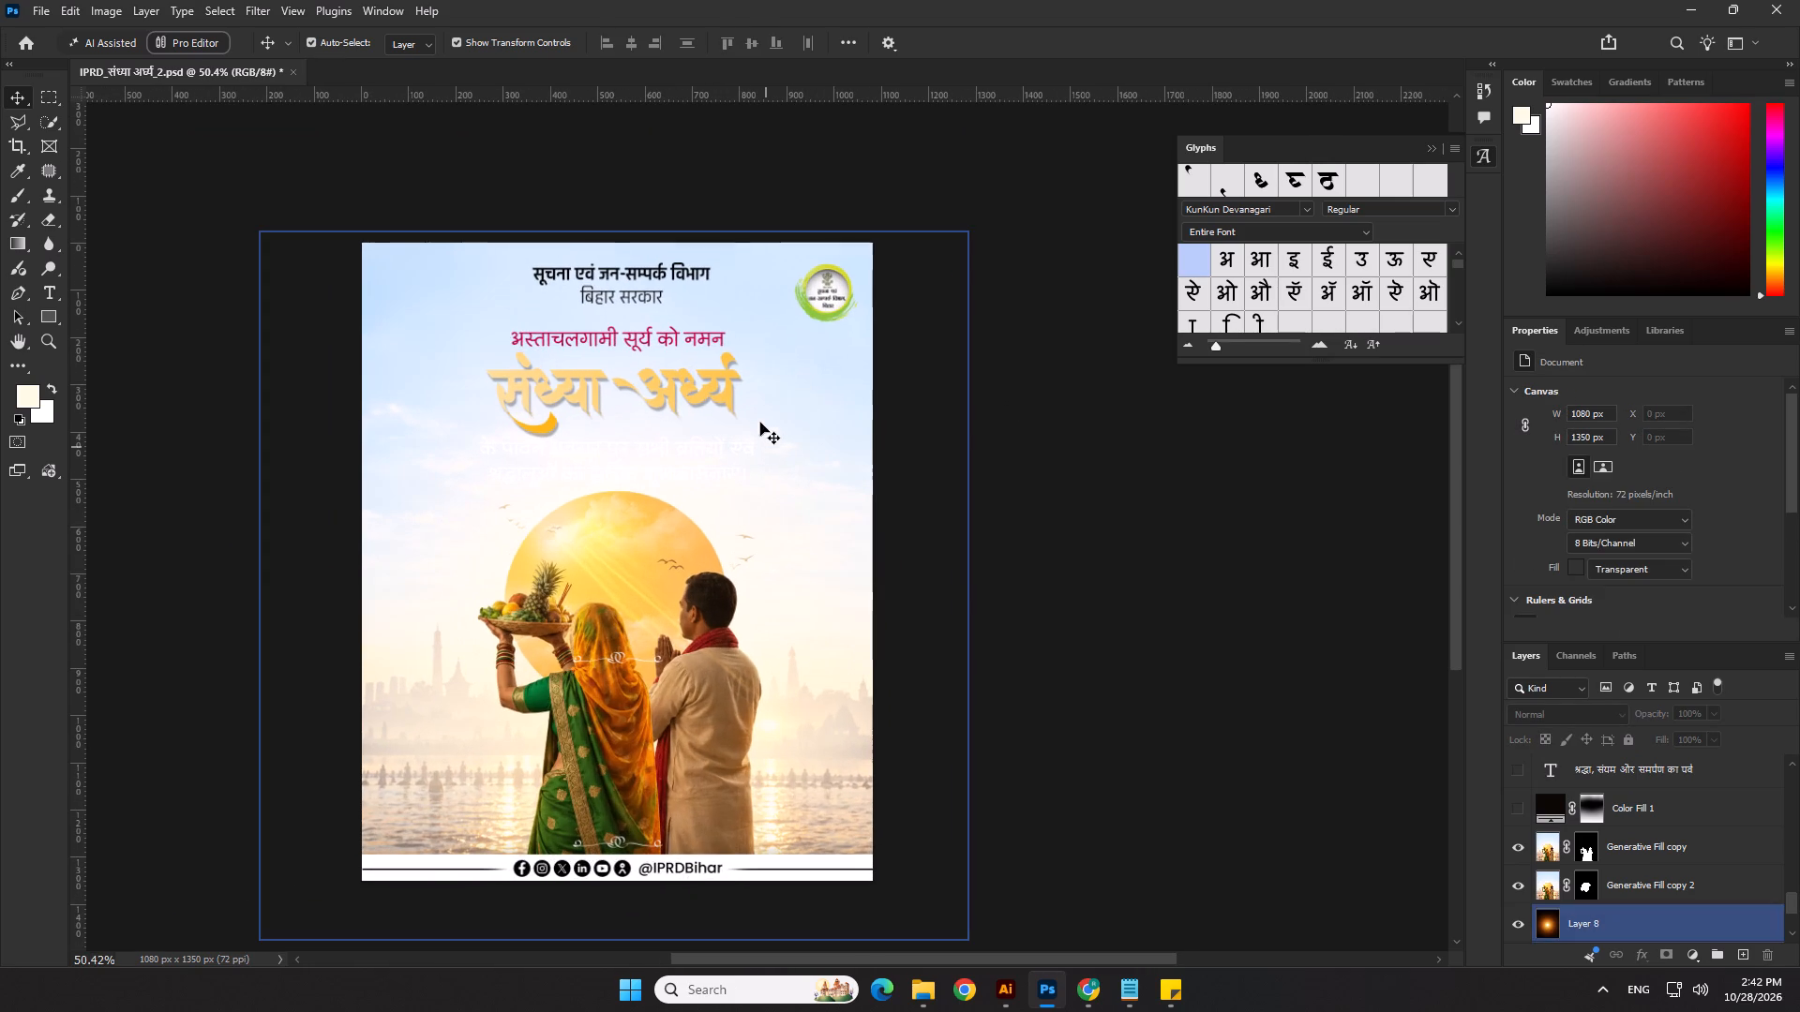
{"action": "left_click", "coordinate": [724, 396]}
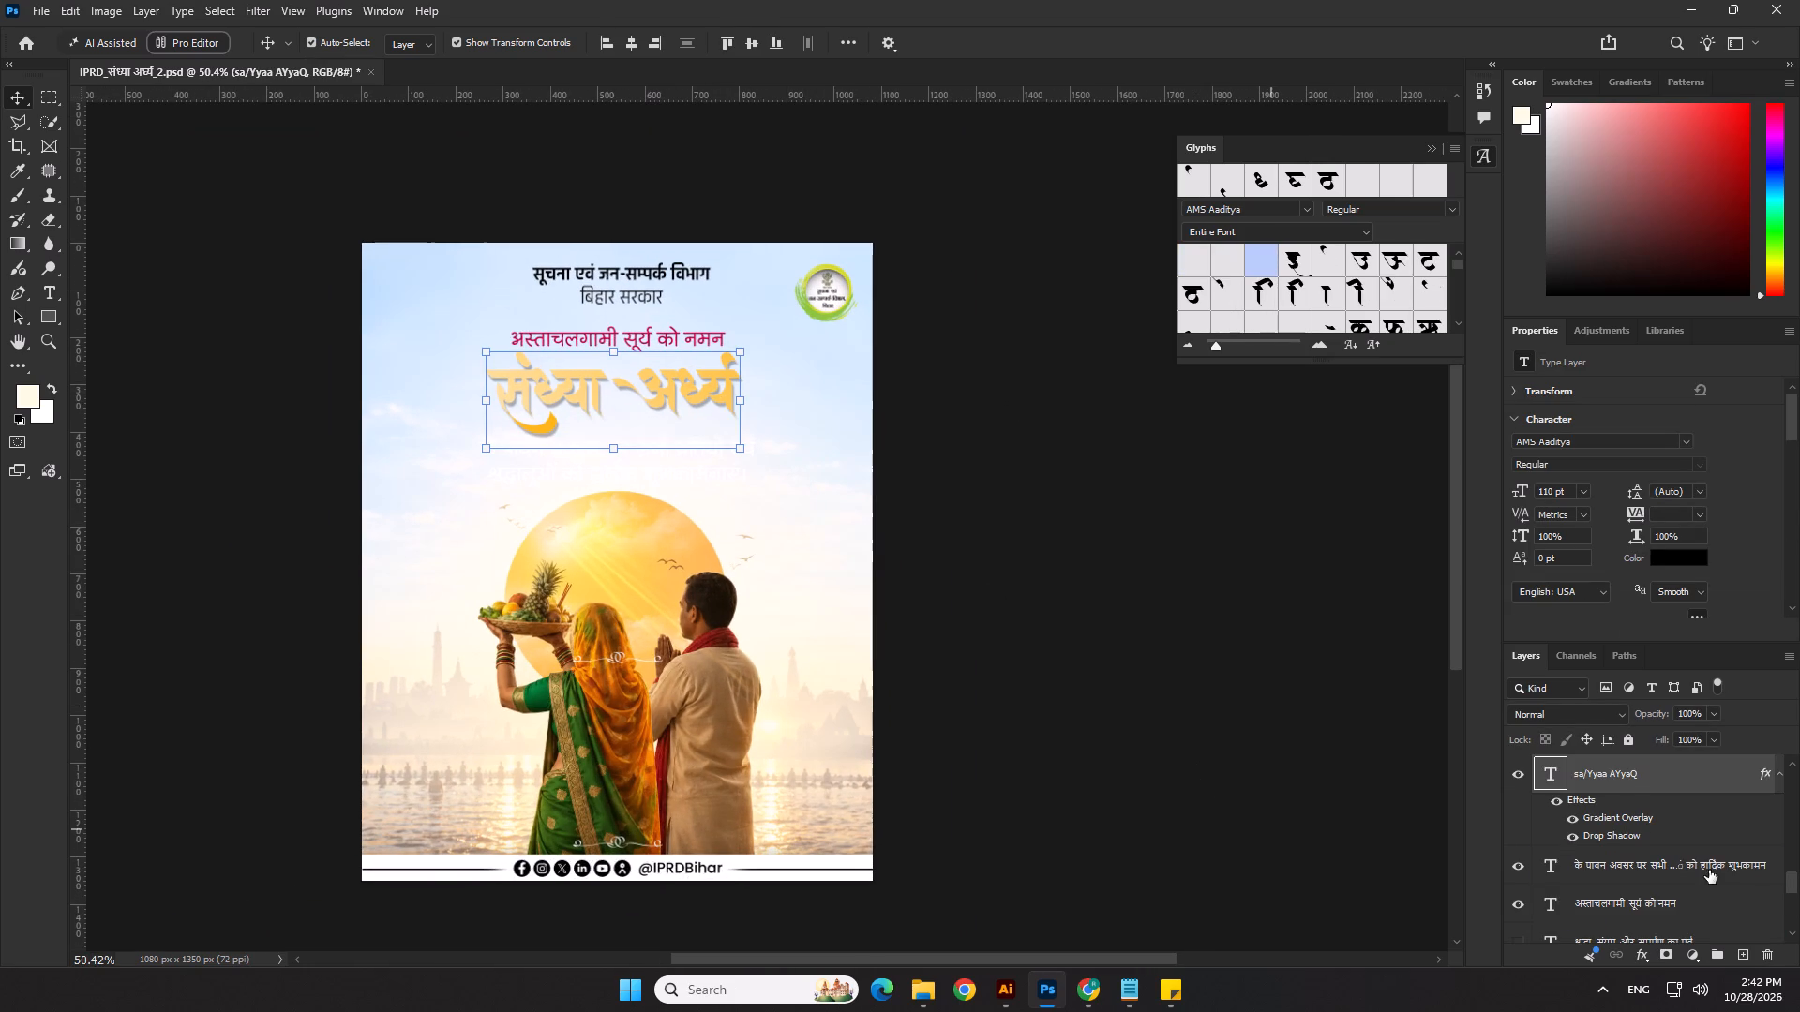
{"action": "double_click", "coordinate": [1621, 826]}
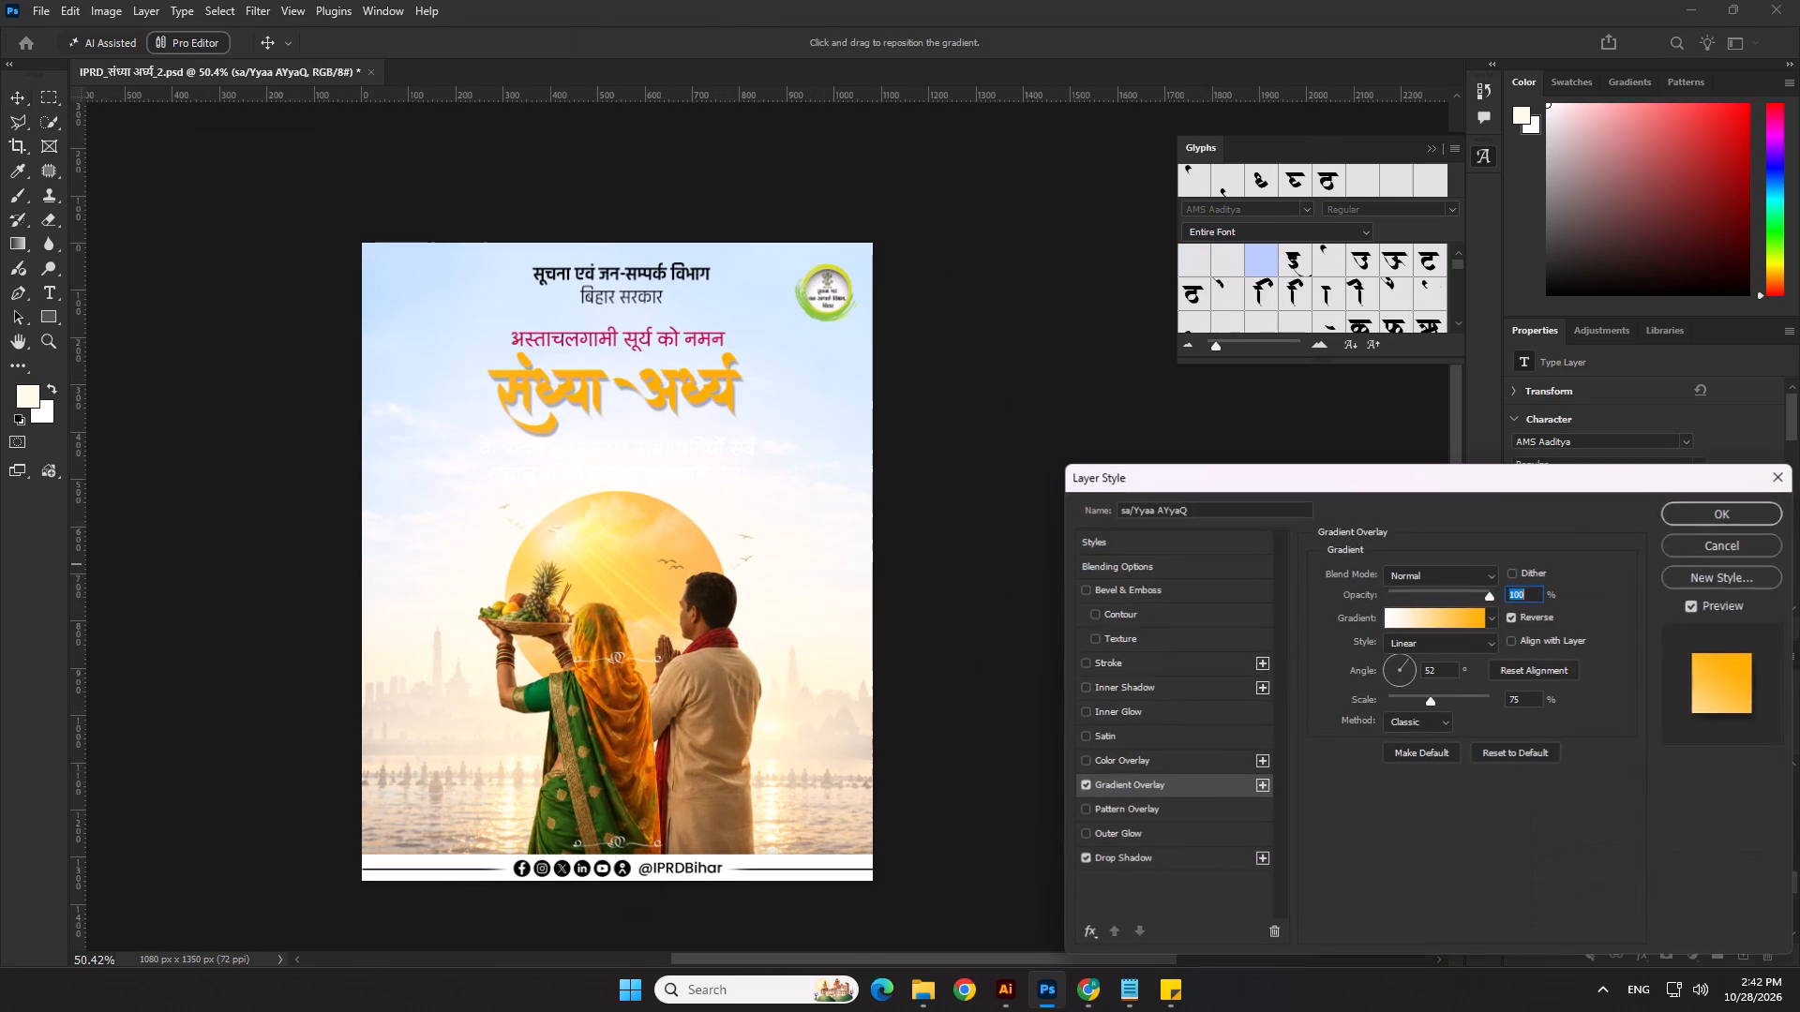
{"action": "left_click", "coordinate": [1426, 619]}
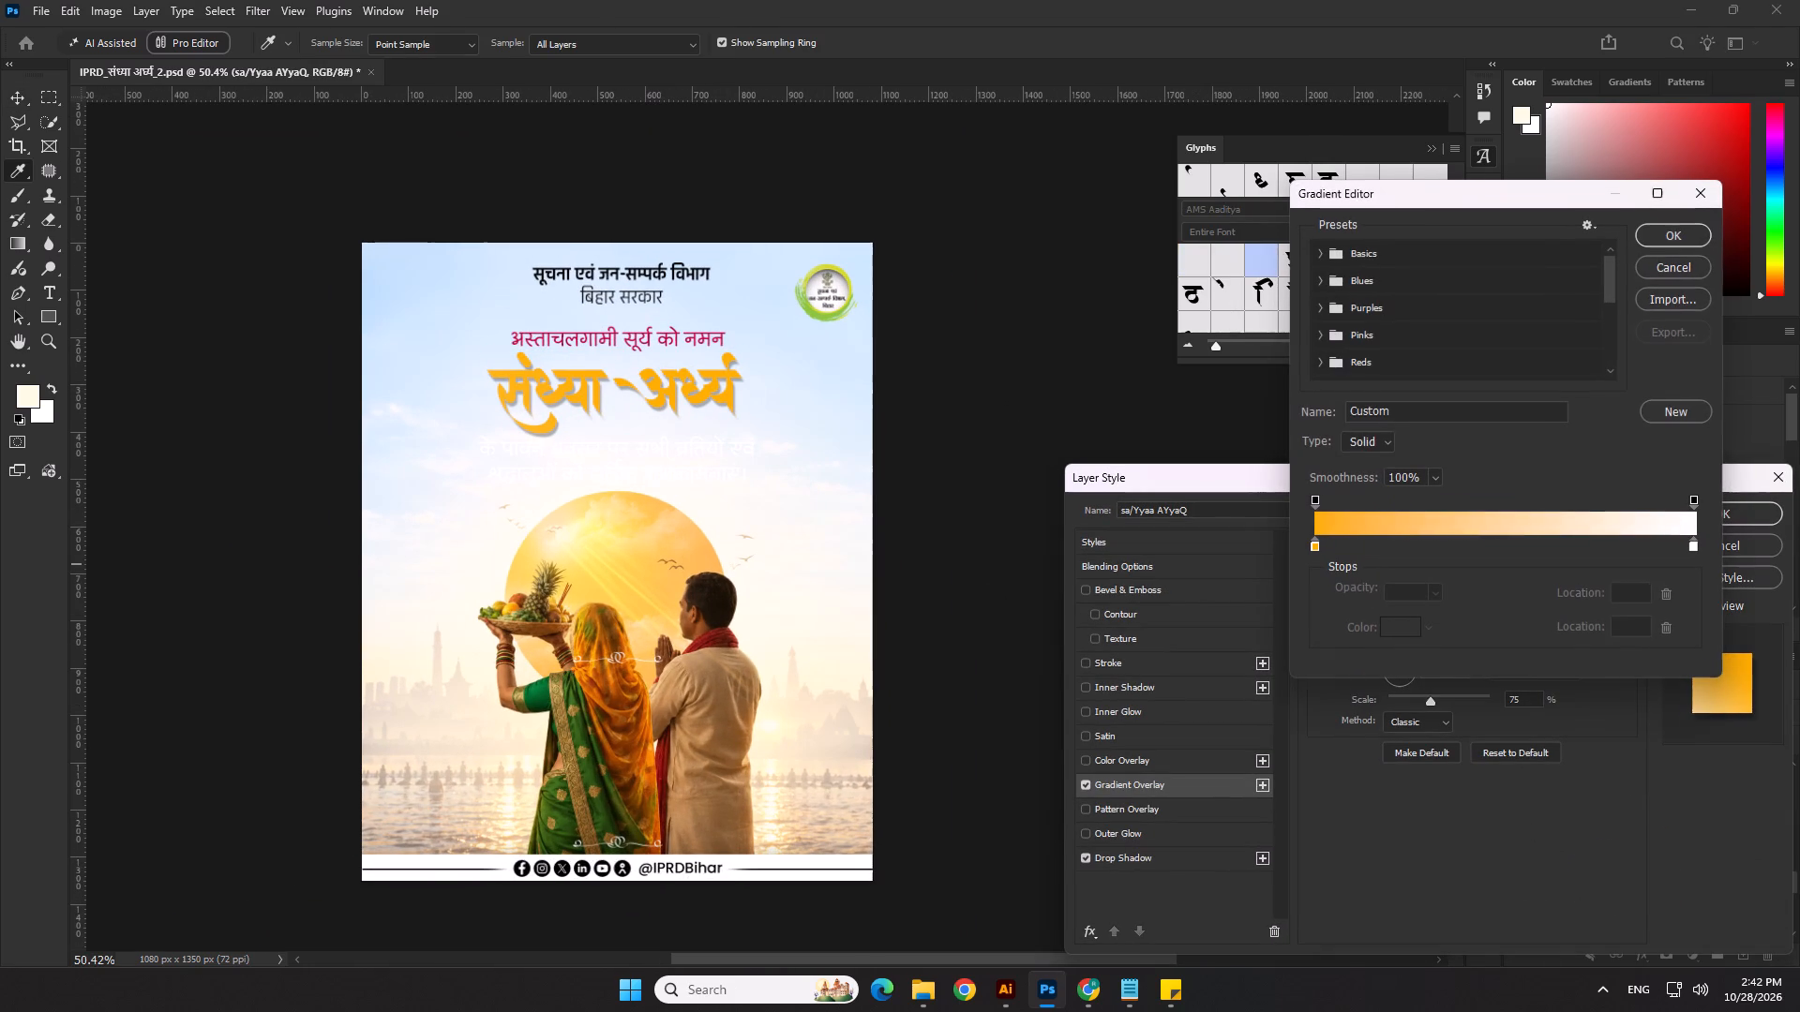
{"action": "left_click", "coordinate": [1313, 546]}
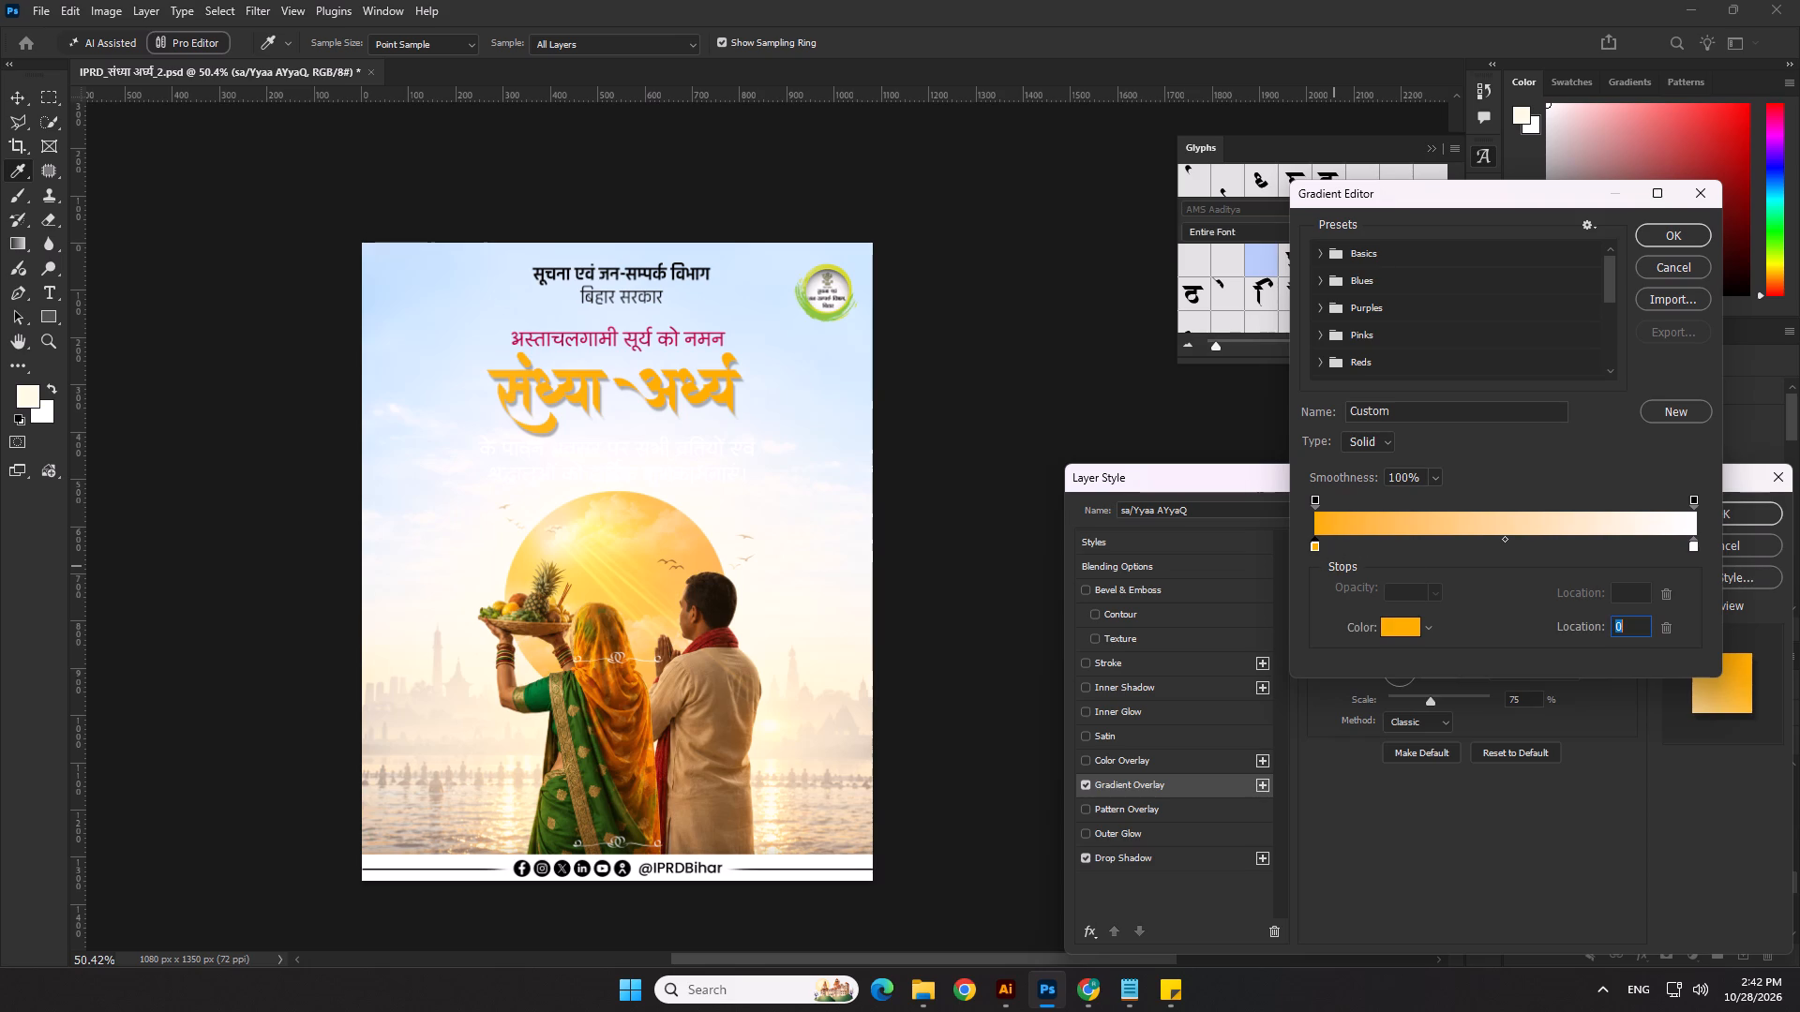
{"action": "left_click", "coordinate": [1387, 619]}
{"action": "left_click", "coordinate": [793, 253]}
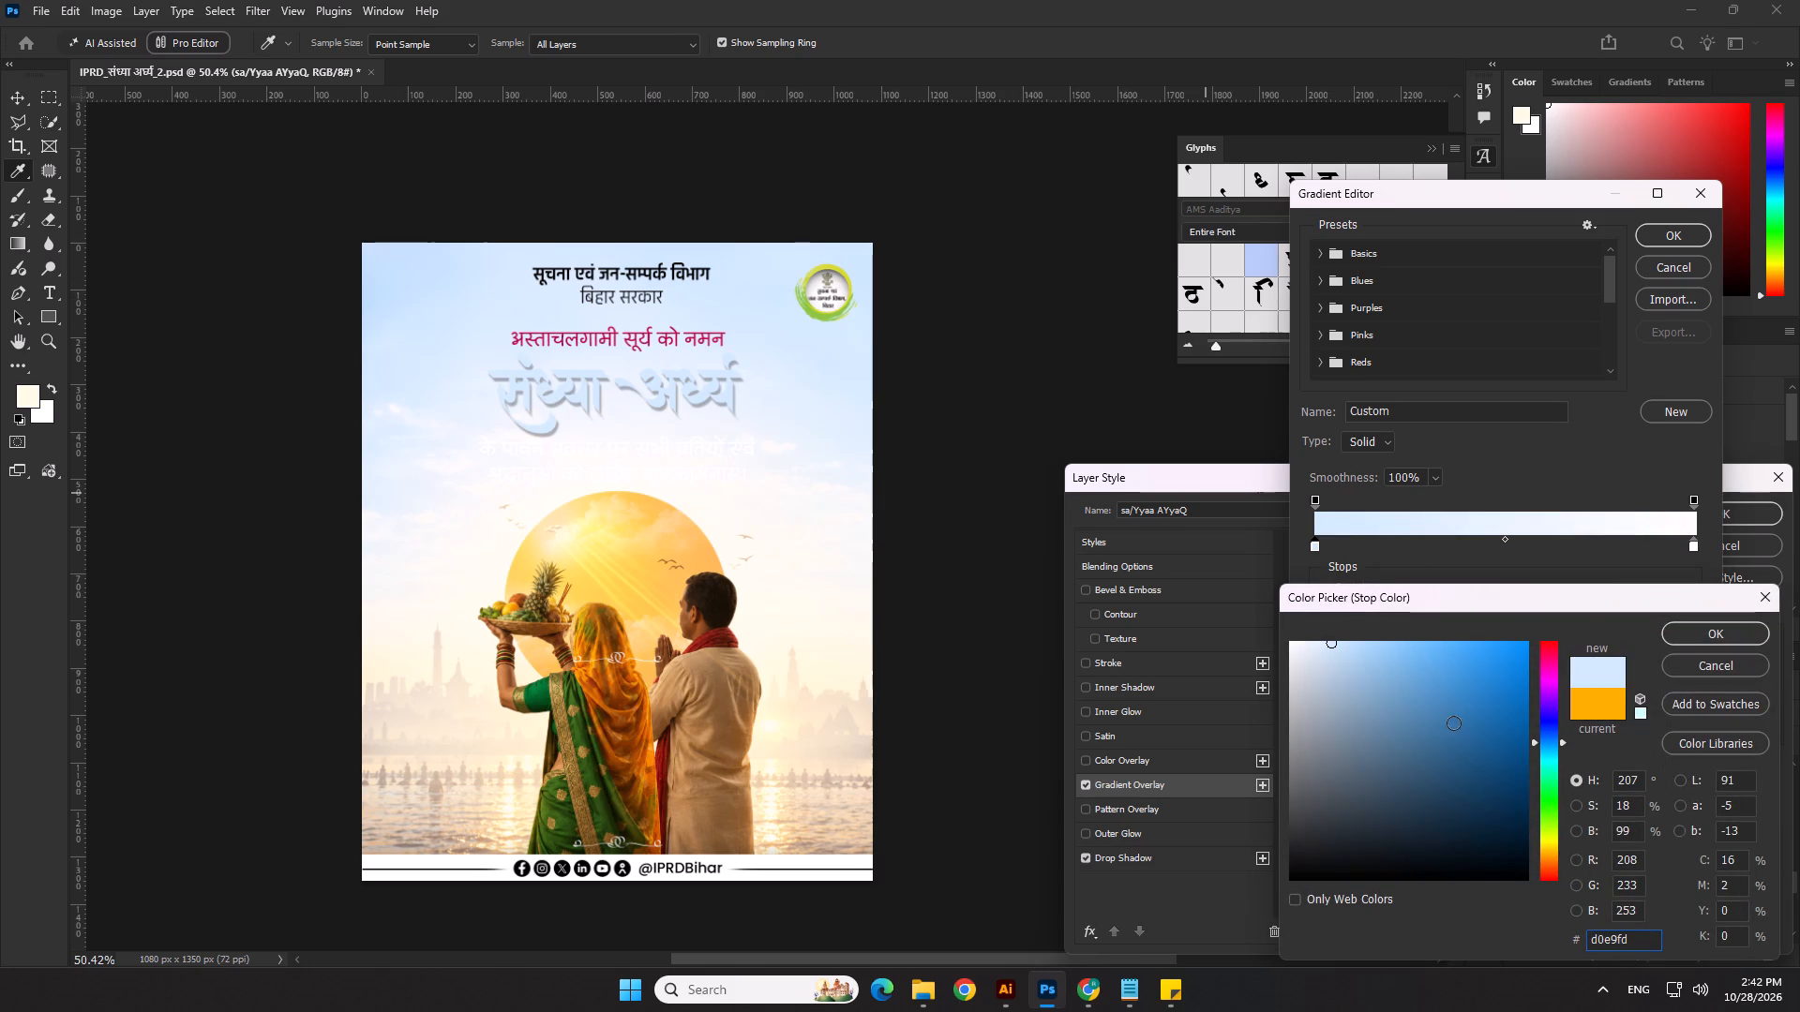
{"action": "left_click", "coordinate": [1546, 736]}
{"action": "left_click", "coordinate": [1522, 759]}
{"action": "left_click", "coordinate": [1686, 631]}
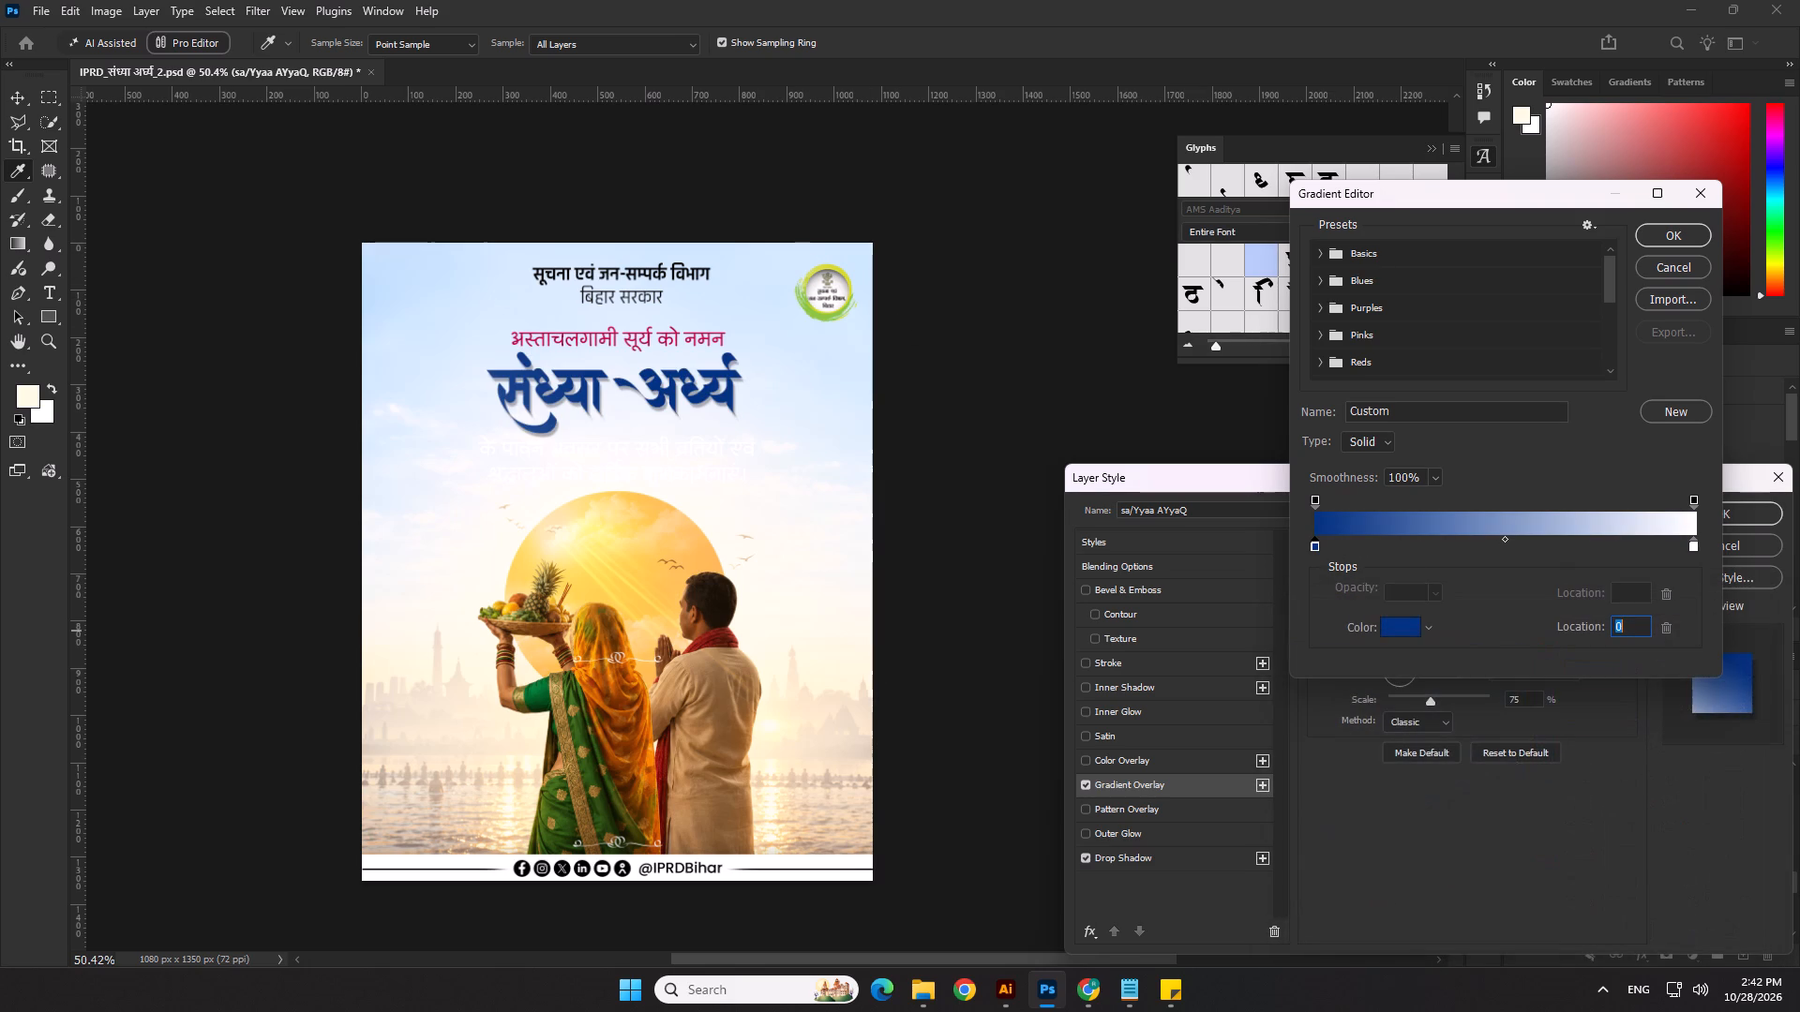
Set the end colour stop of the title's gradient to dark crimson 8c0629 and accept the edited gradient.
{"action": "left_click", "coordinate": [1693, 548]}
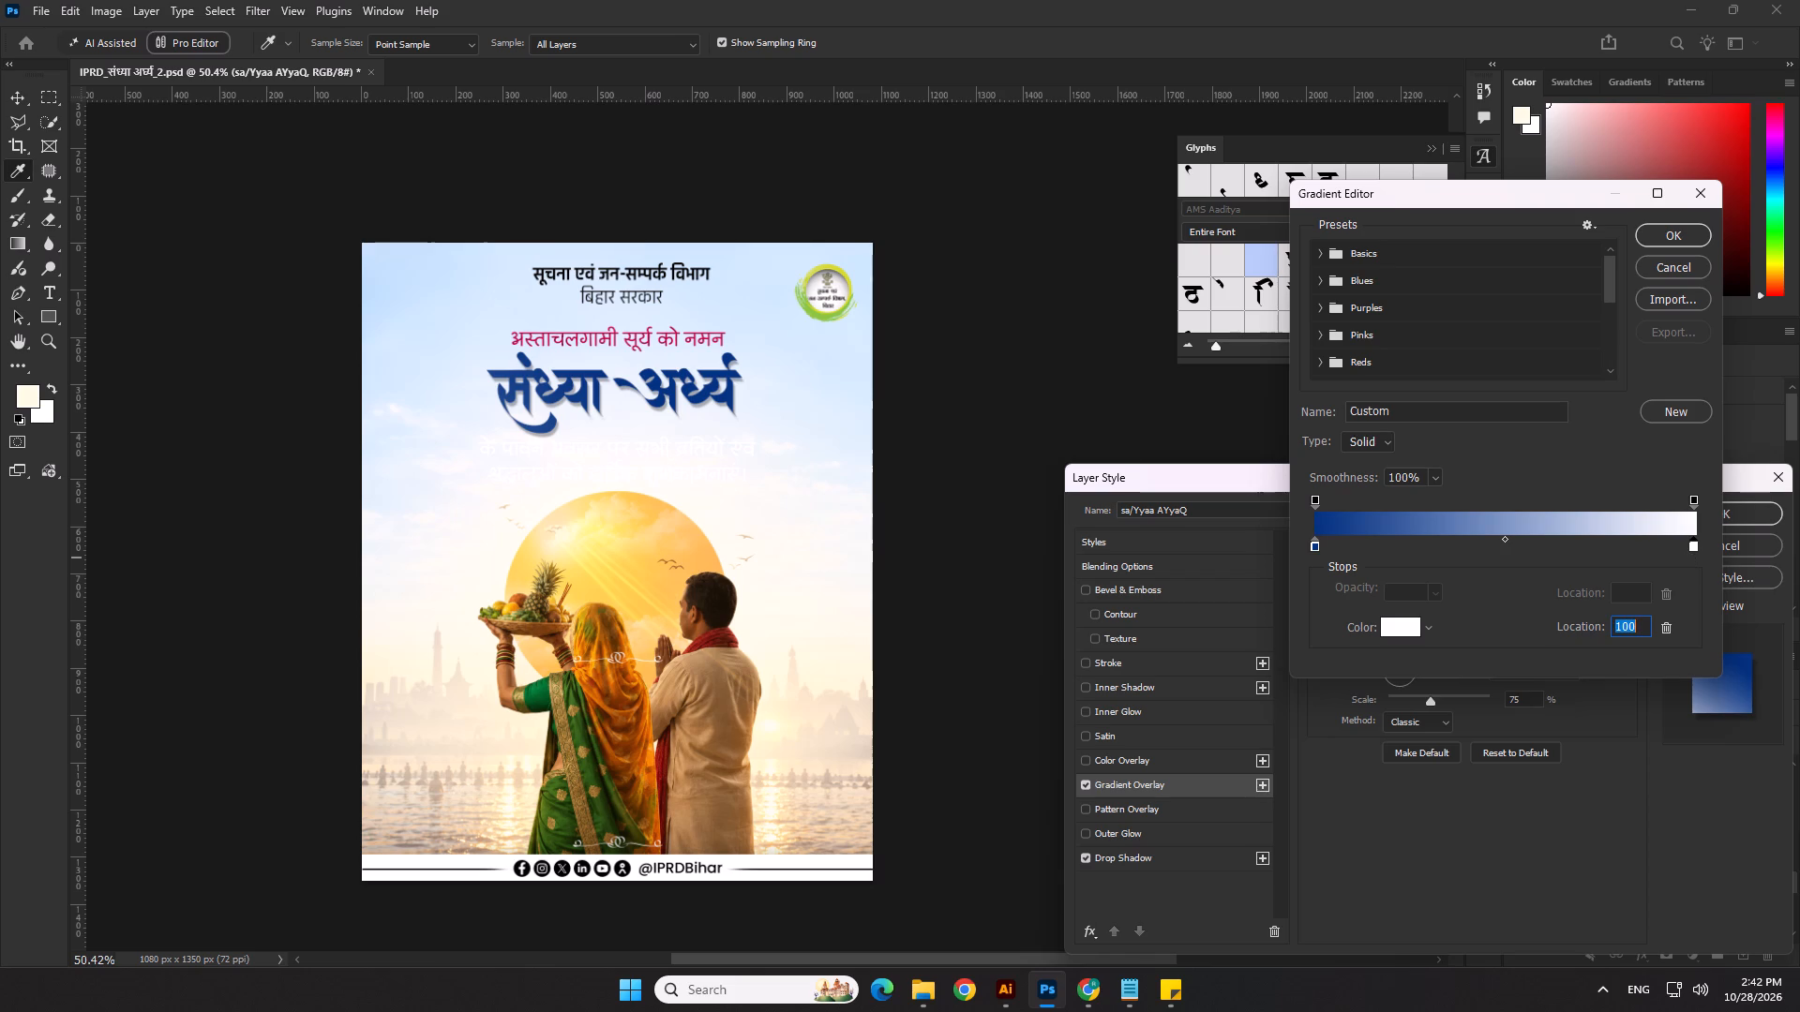
{"action": "left_click", "coordinate": [1405, 630]}
{"action": "left_click", "coordinate": [1546, 678]}
{"action": "left_click_drag", "start_coordinate": [1550, 666], "coordinate": [1555, 651]}
{"action": "left_click", "coordinate": [1518, 747]}
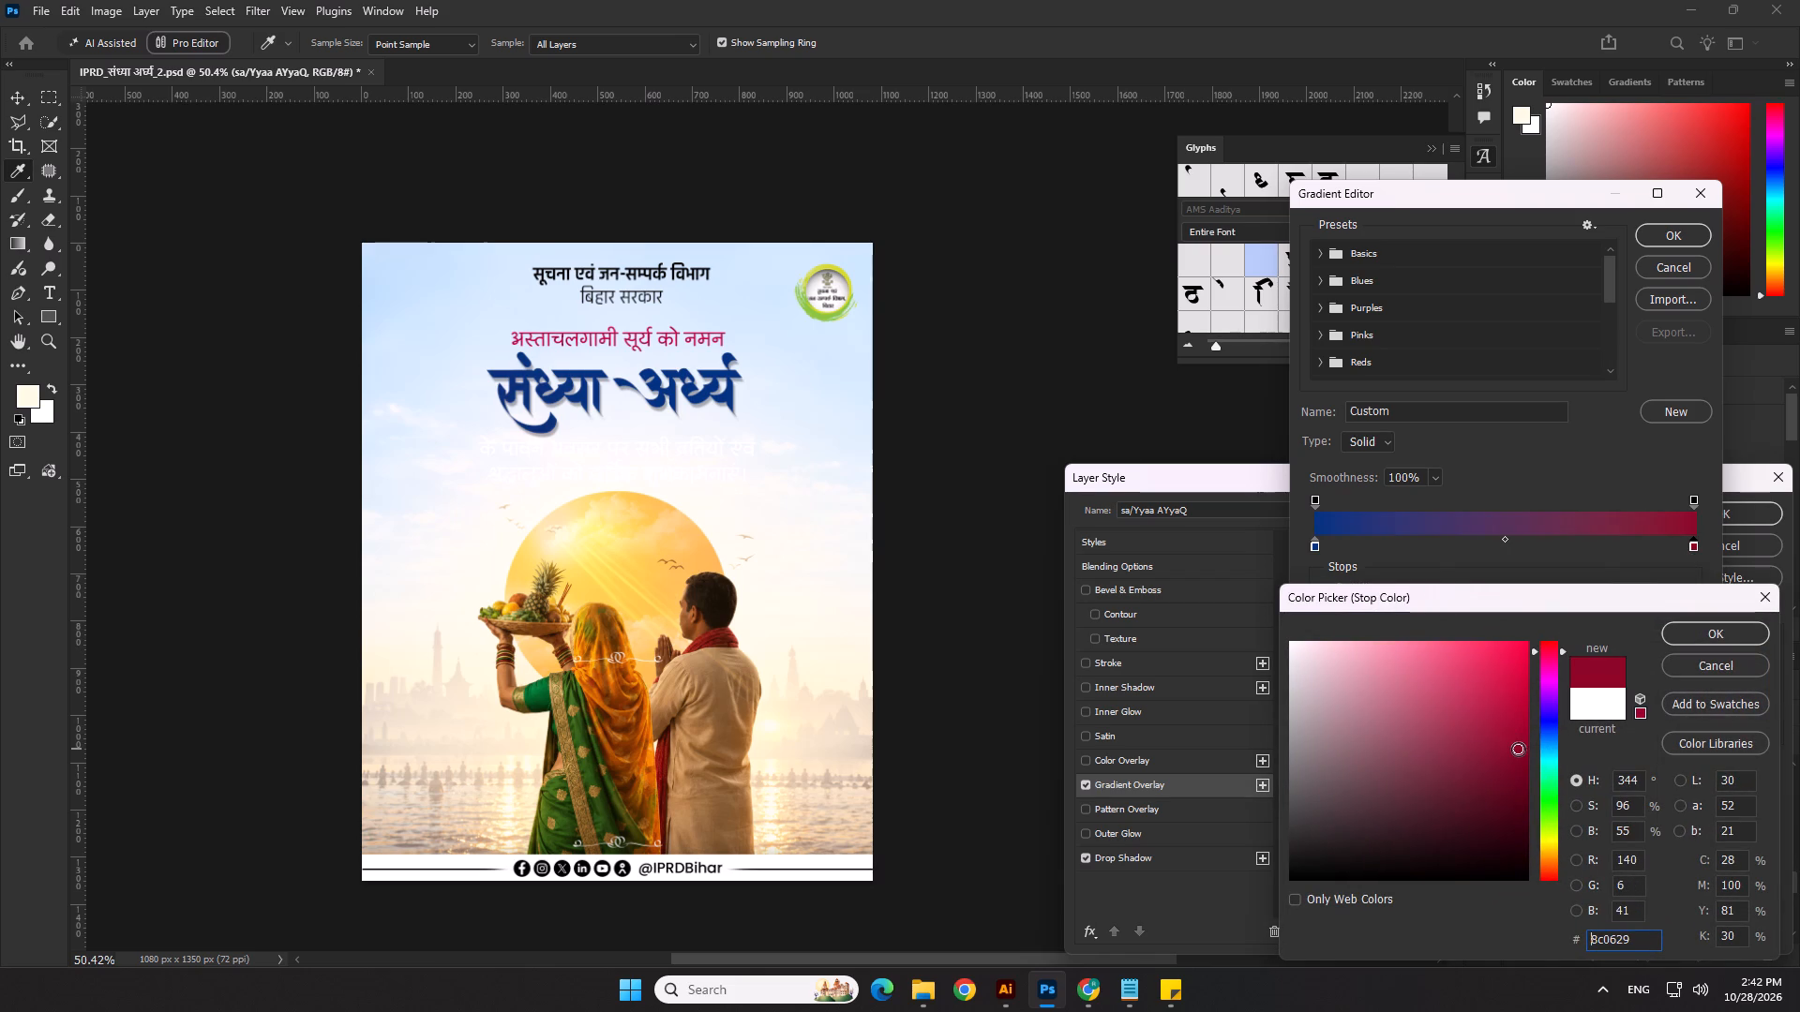
{"action": "left_click", "coordinate": [1683, 243]}
{"action": "left_click", "coordinate": [1671, 234]}
{"action": "left_click", "coordinate": [1696, 632]}
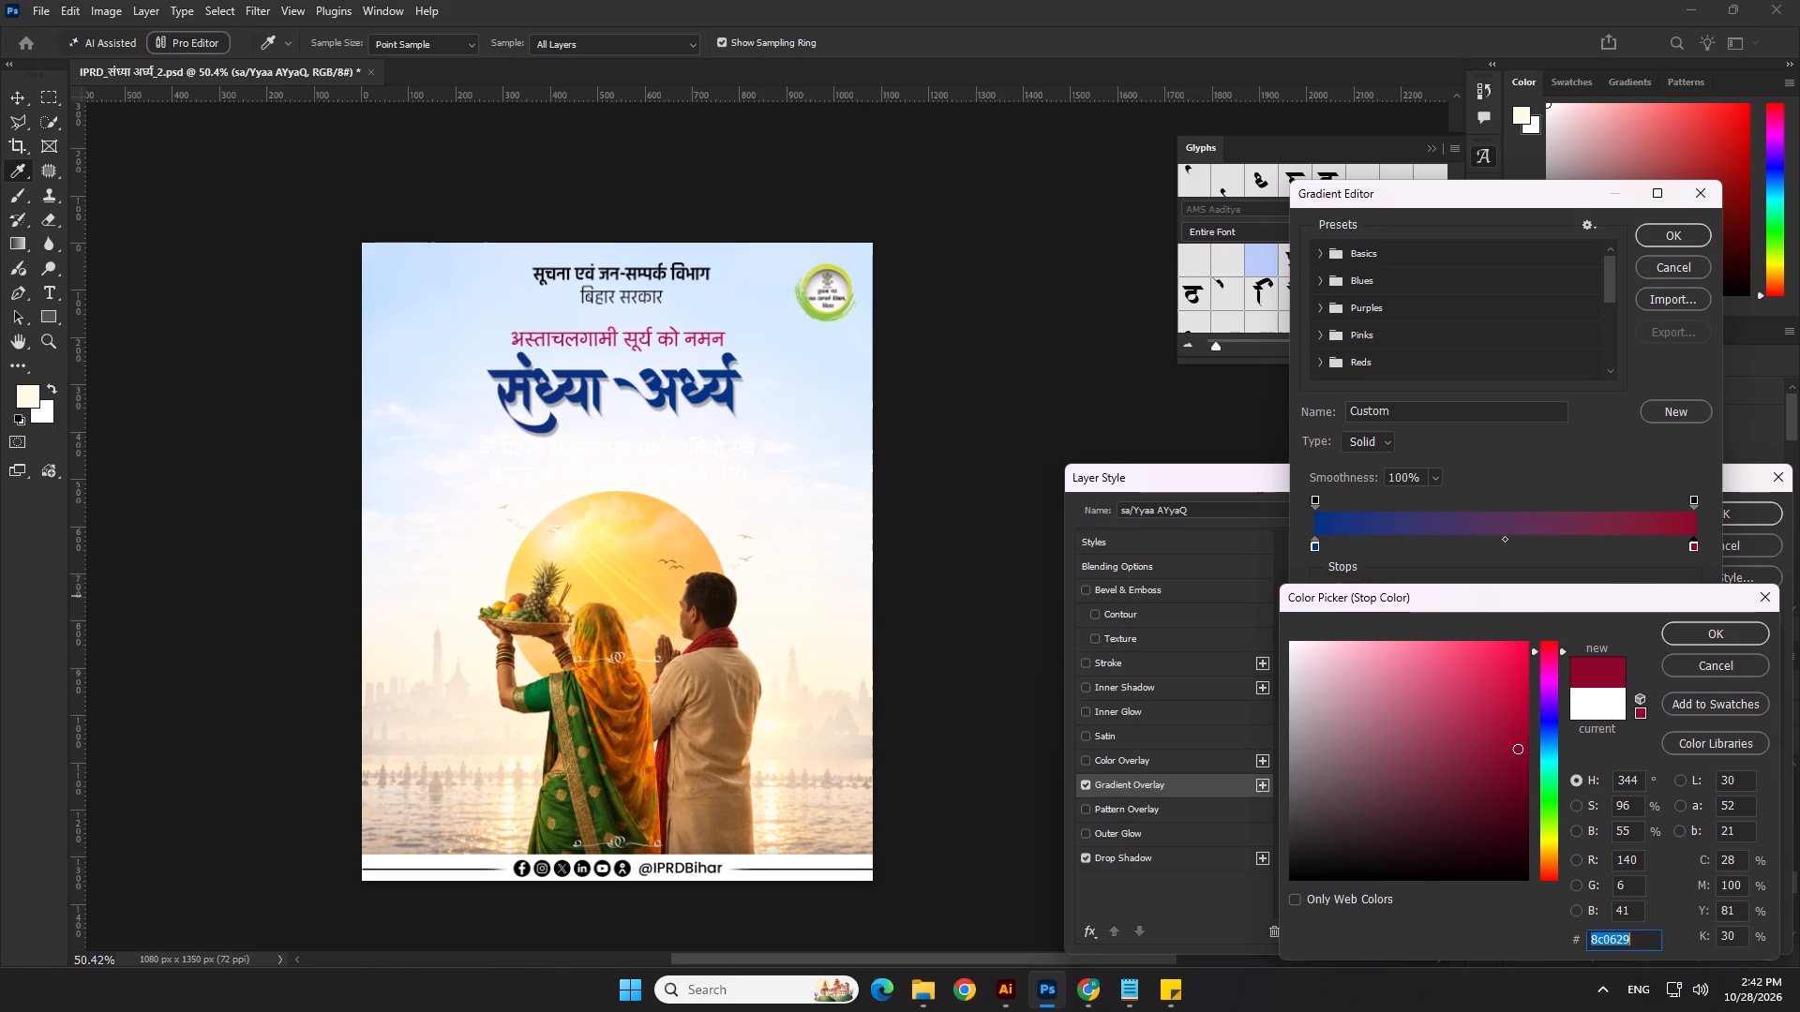
{"action": "left_click", "coordinate": [1762, 630]}
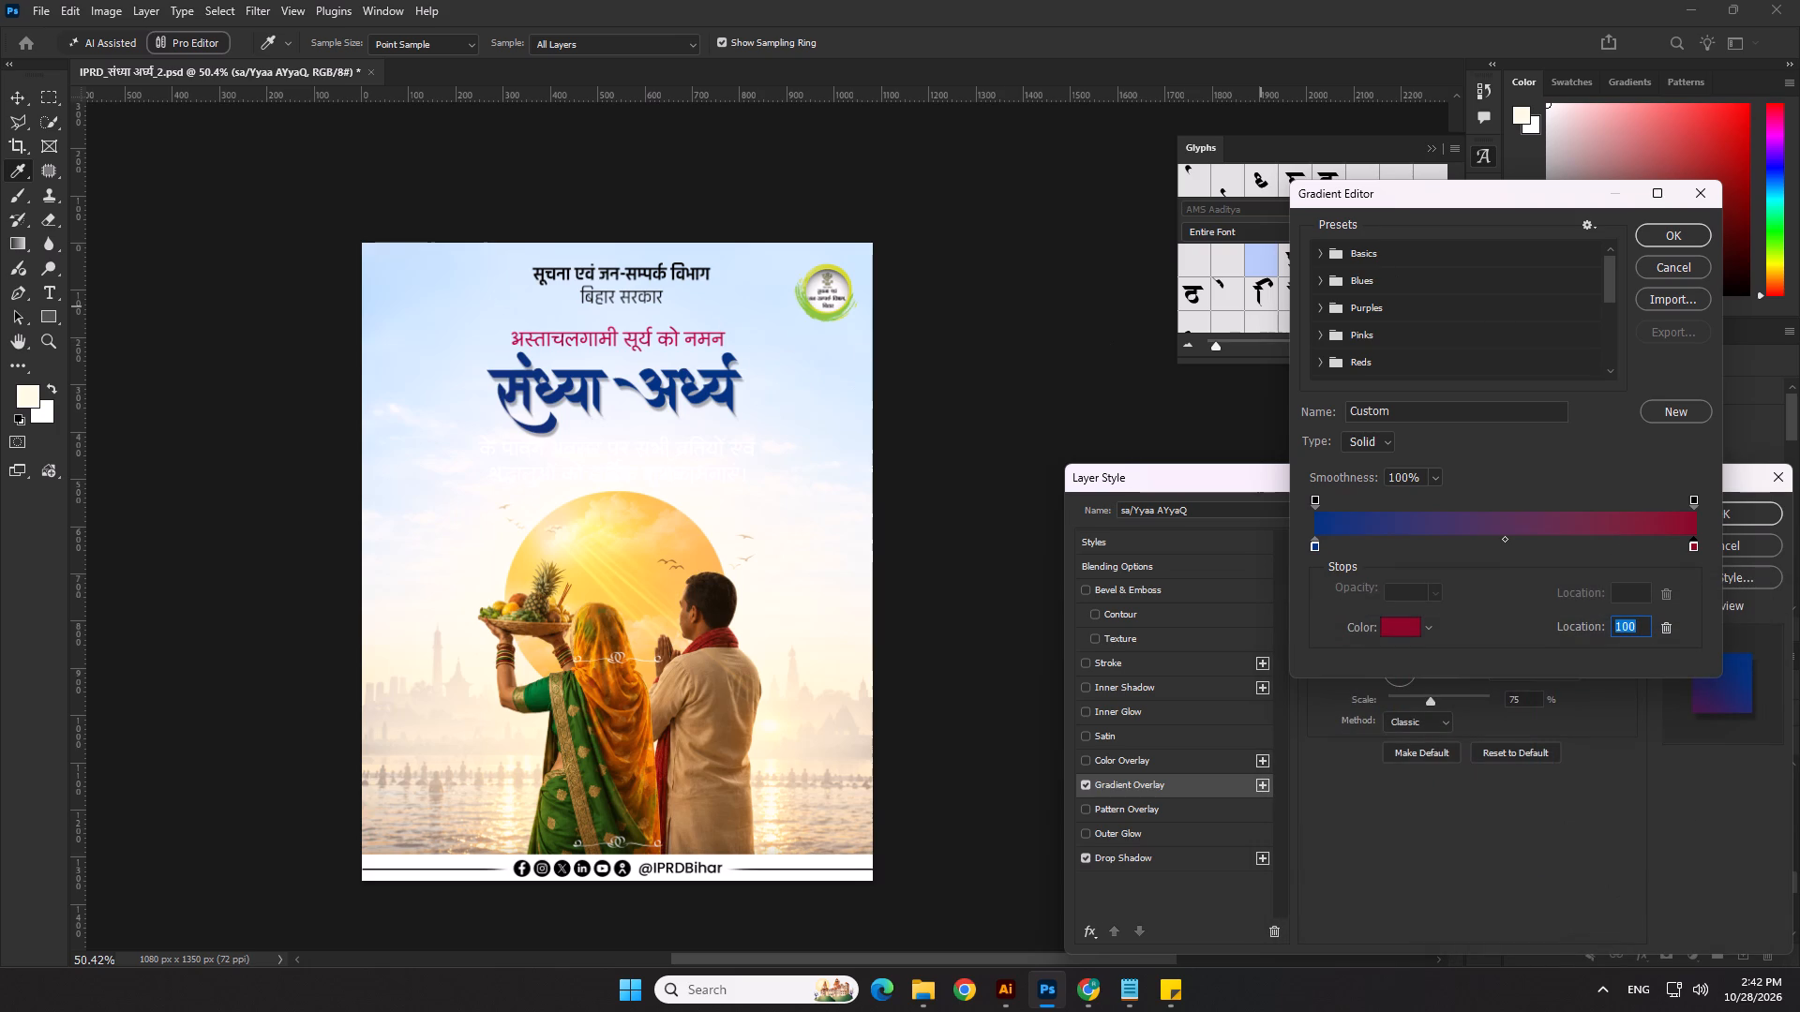
{"action": "left_click", "coordinate": [1661, 247]}
{"action": "left_click", "coordinate": [1664, 240]}
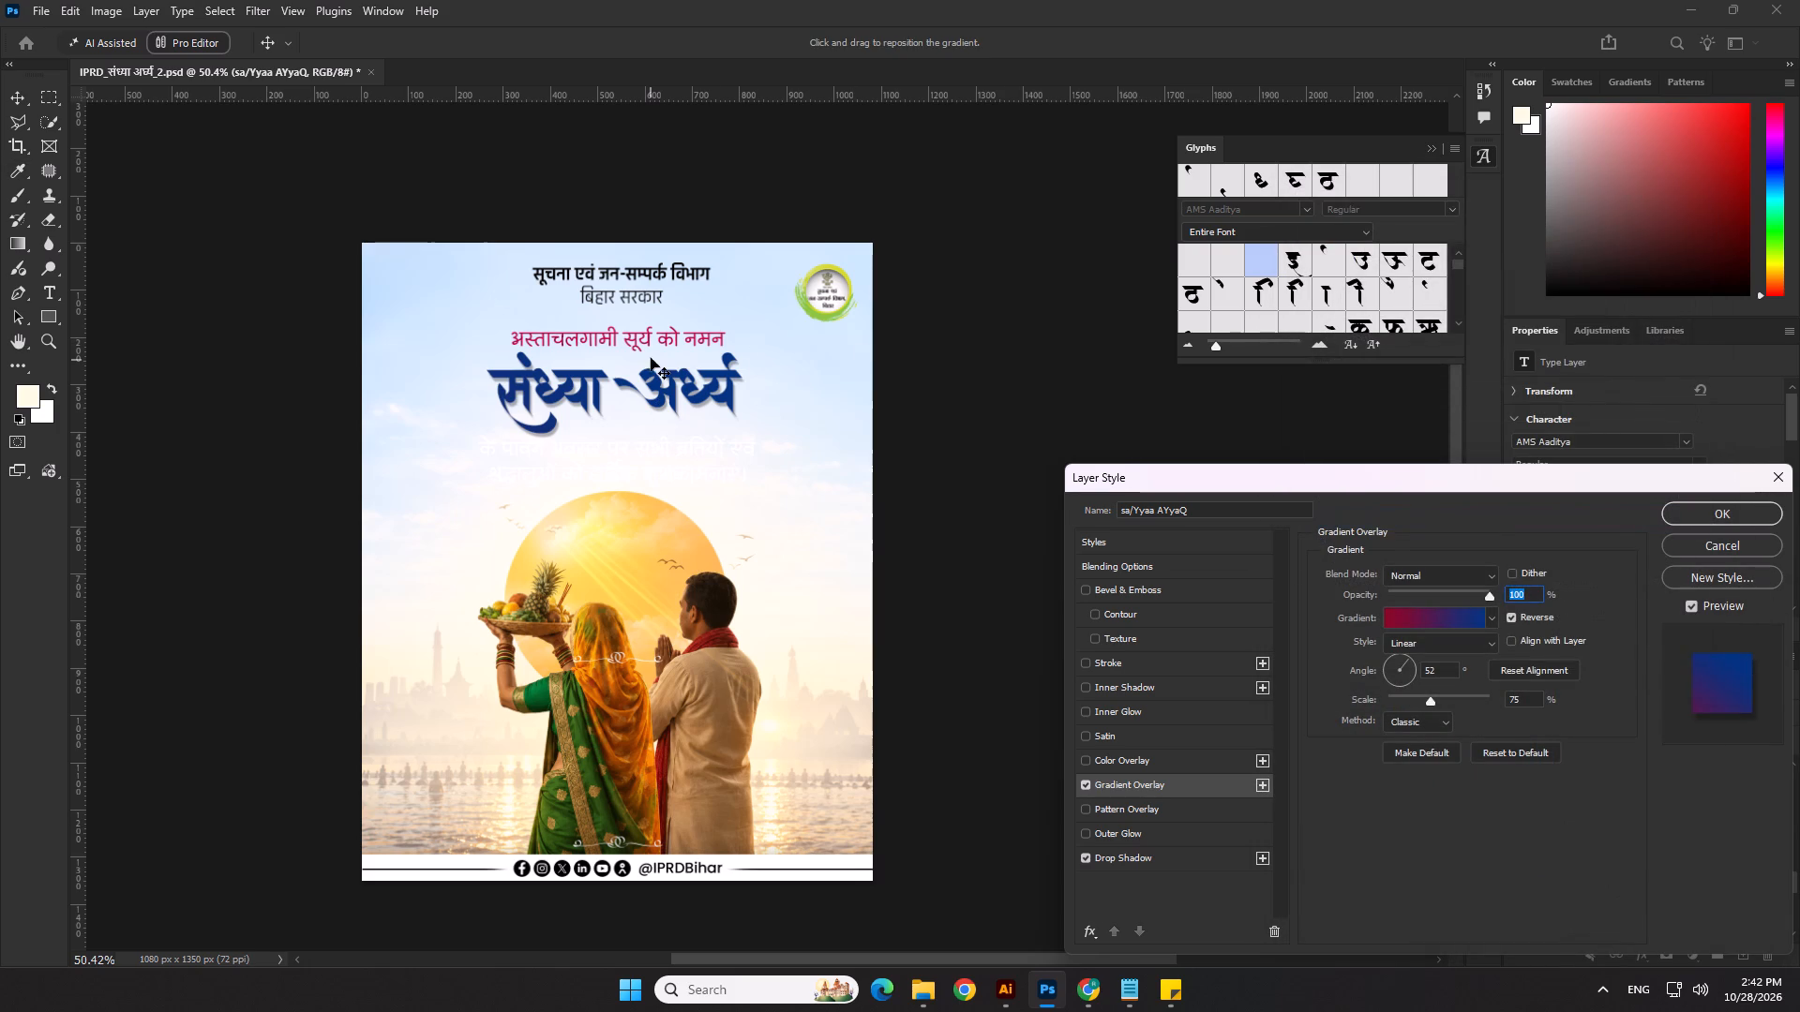
Reduce the title's gradient scale to 37% and reposition the gradient so crimson and blue blend across the lettering.
{"action": "left_click_drag", "start_coordinate": [651, 373], "coordinate": [627, 226]}
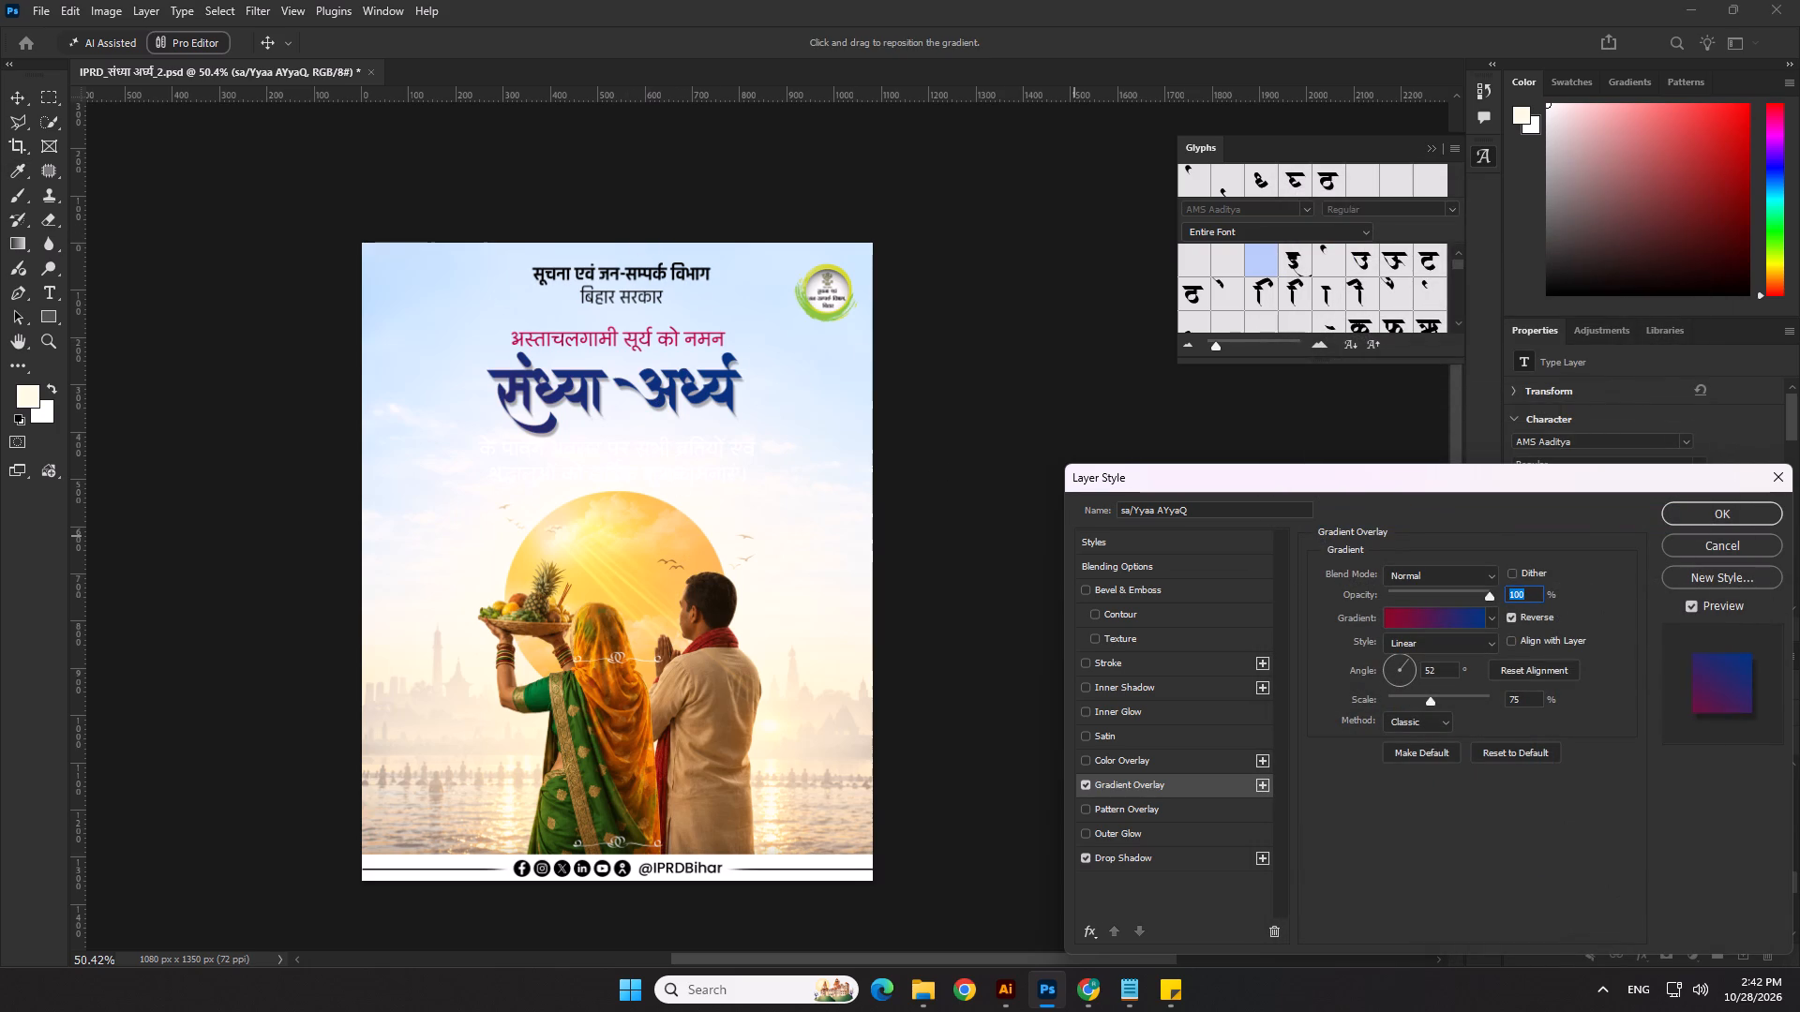
{"action": "left_click", "coordinate": [1409, 707]}
{"action": "left_click_drag", "start_coordinate": [655, 456], "coordinate": [676, 235]}
{"action": "left_click_drag", "start_coordinate": [661, 390], "coordinate": [672, 388]}
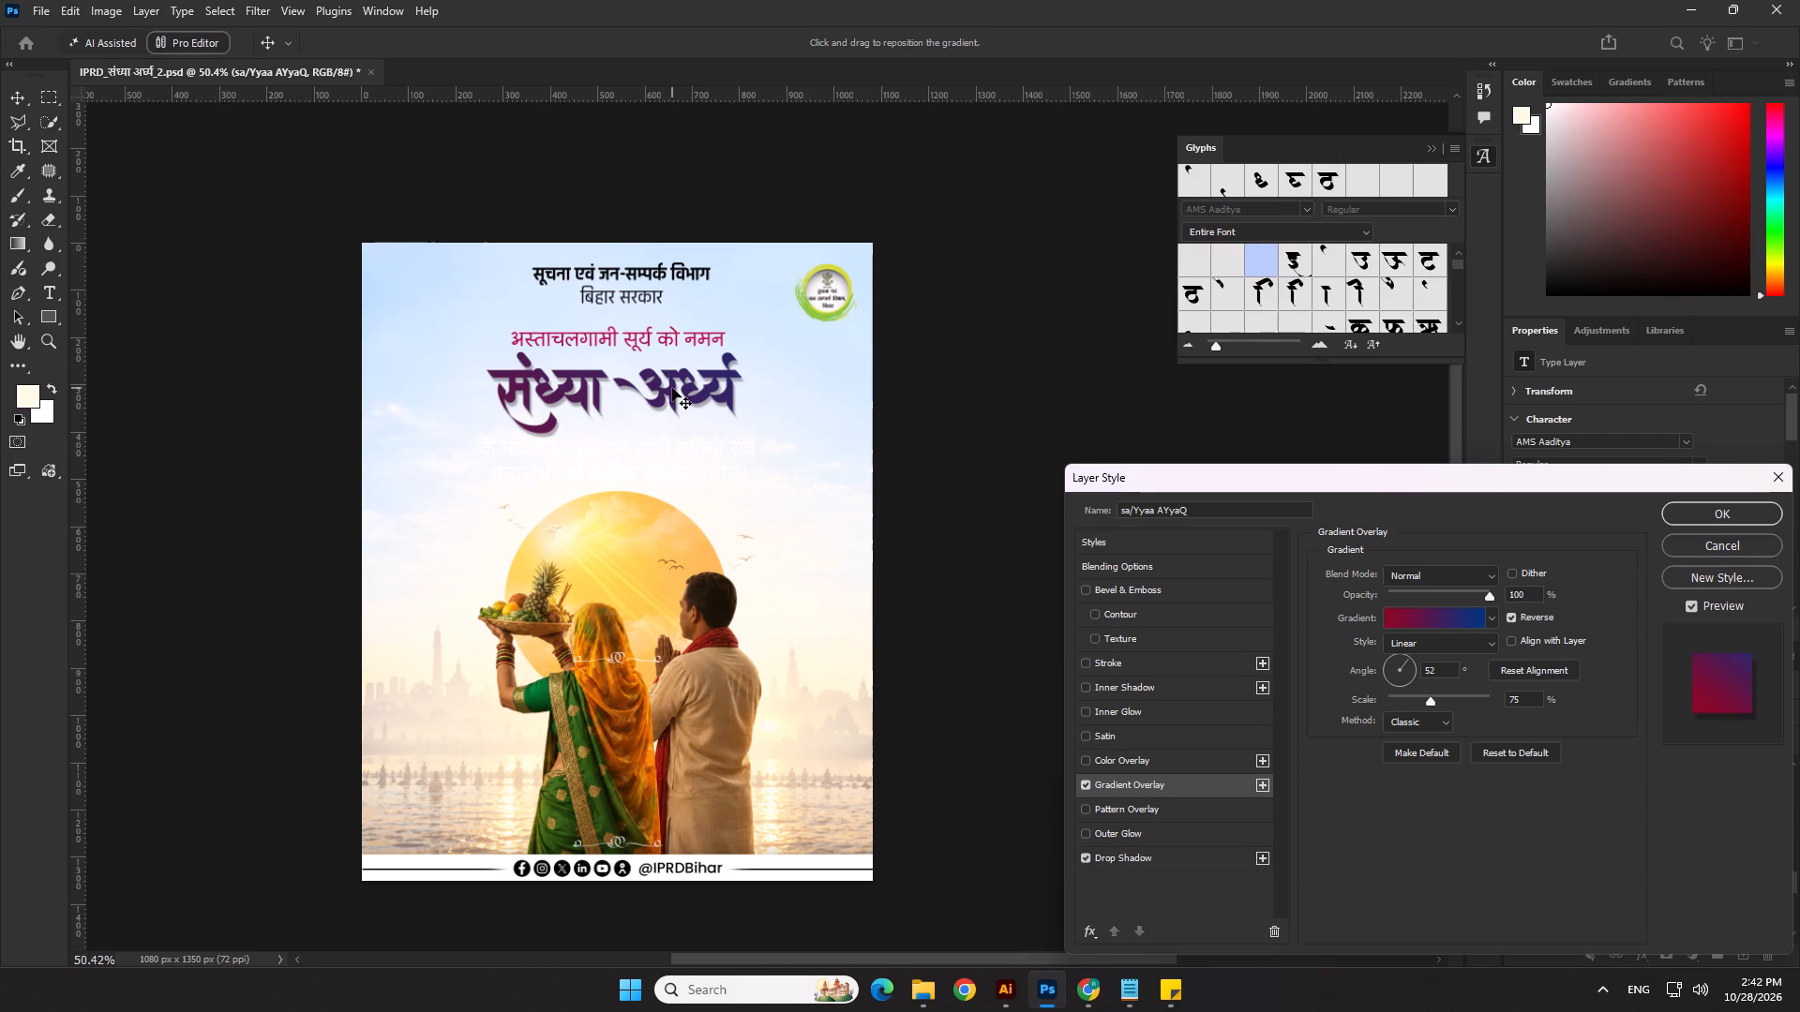
{"action": "left_click_drag", "start_coordinate": [672, 388], "coordinate": [662, 398]}
{"action": "left_click_drag", "start_coordinate": [662, 398], "coordinate": [660, 399]}
{"action": "left_click", "coordinate": [1404, 699]}
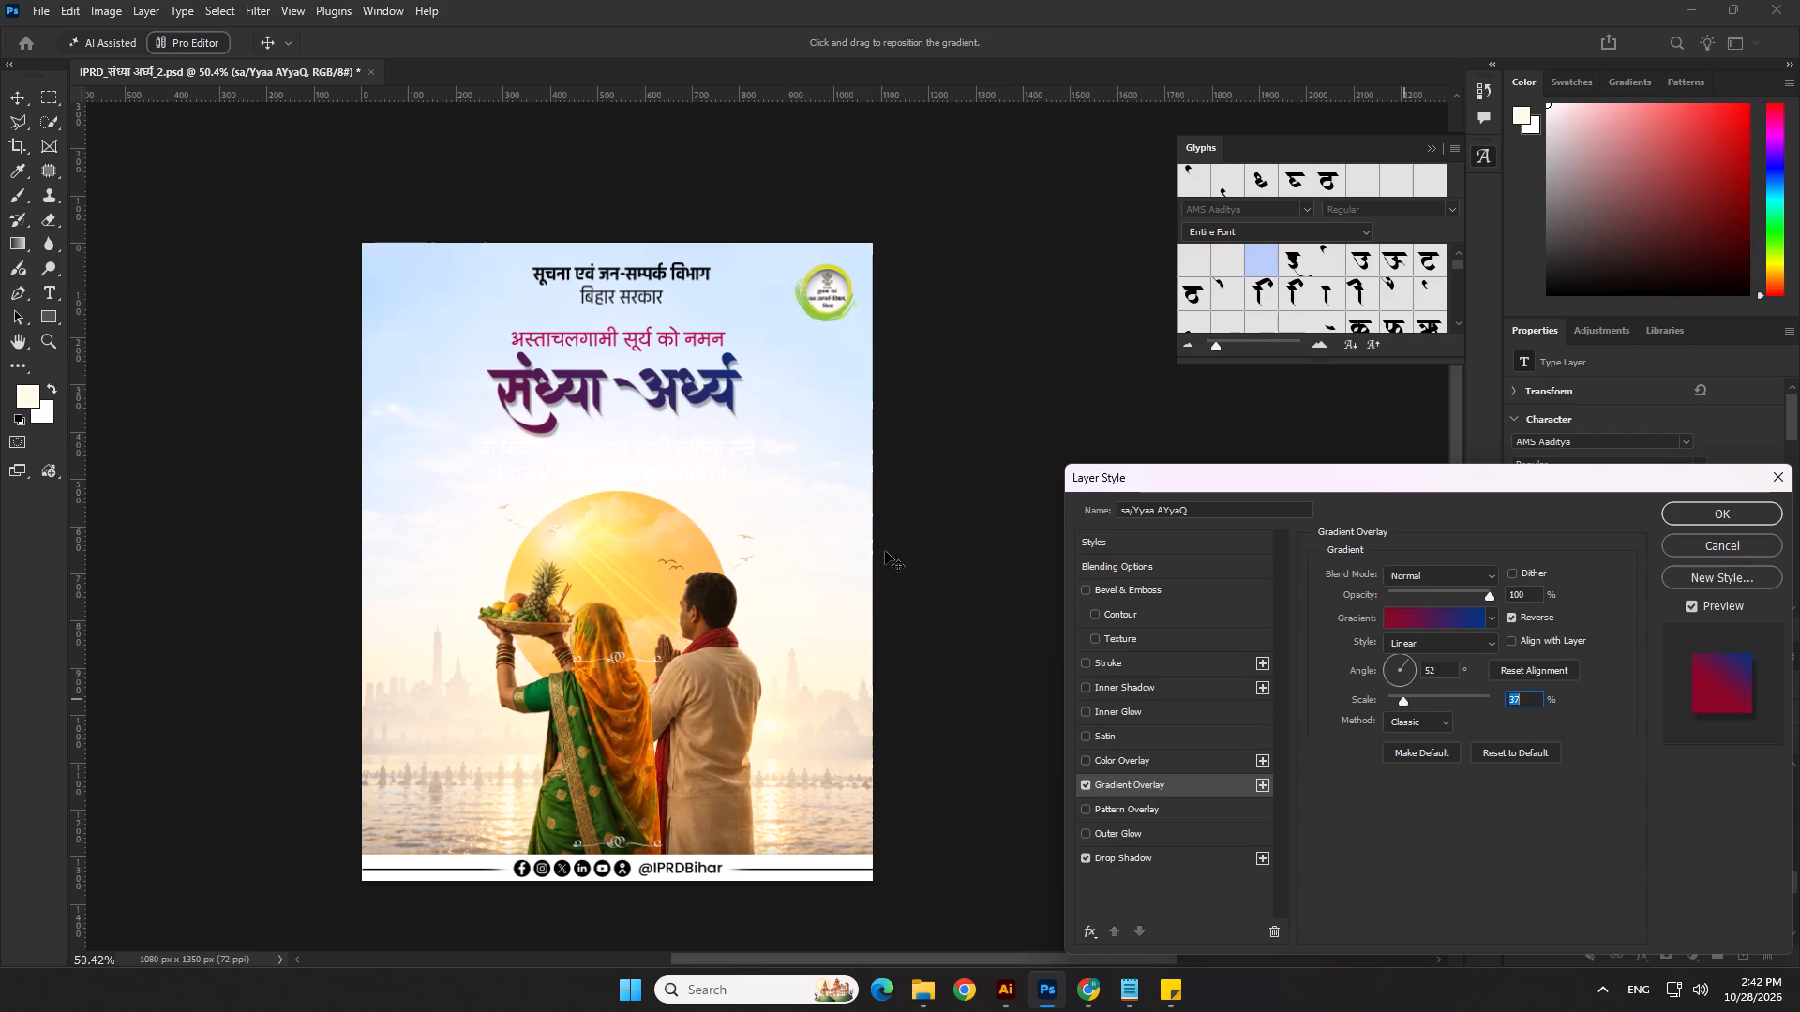
{"action": "left_click_drag", "start_coordinate": [557, 429], "coordinate": [579, 431]}
Set the title's gradient angle to 90°, shift the blend vertically within the letters, and apply the layer style.
{"action": "left_click", "coordinate": [1399, 659]}
{"action": "left_click_drag", "start_coordinate": [1439, 667], "coordinate": [1390, 670]}
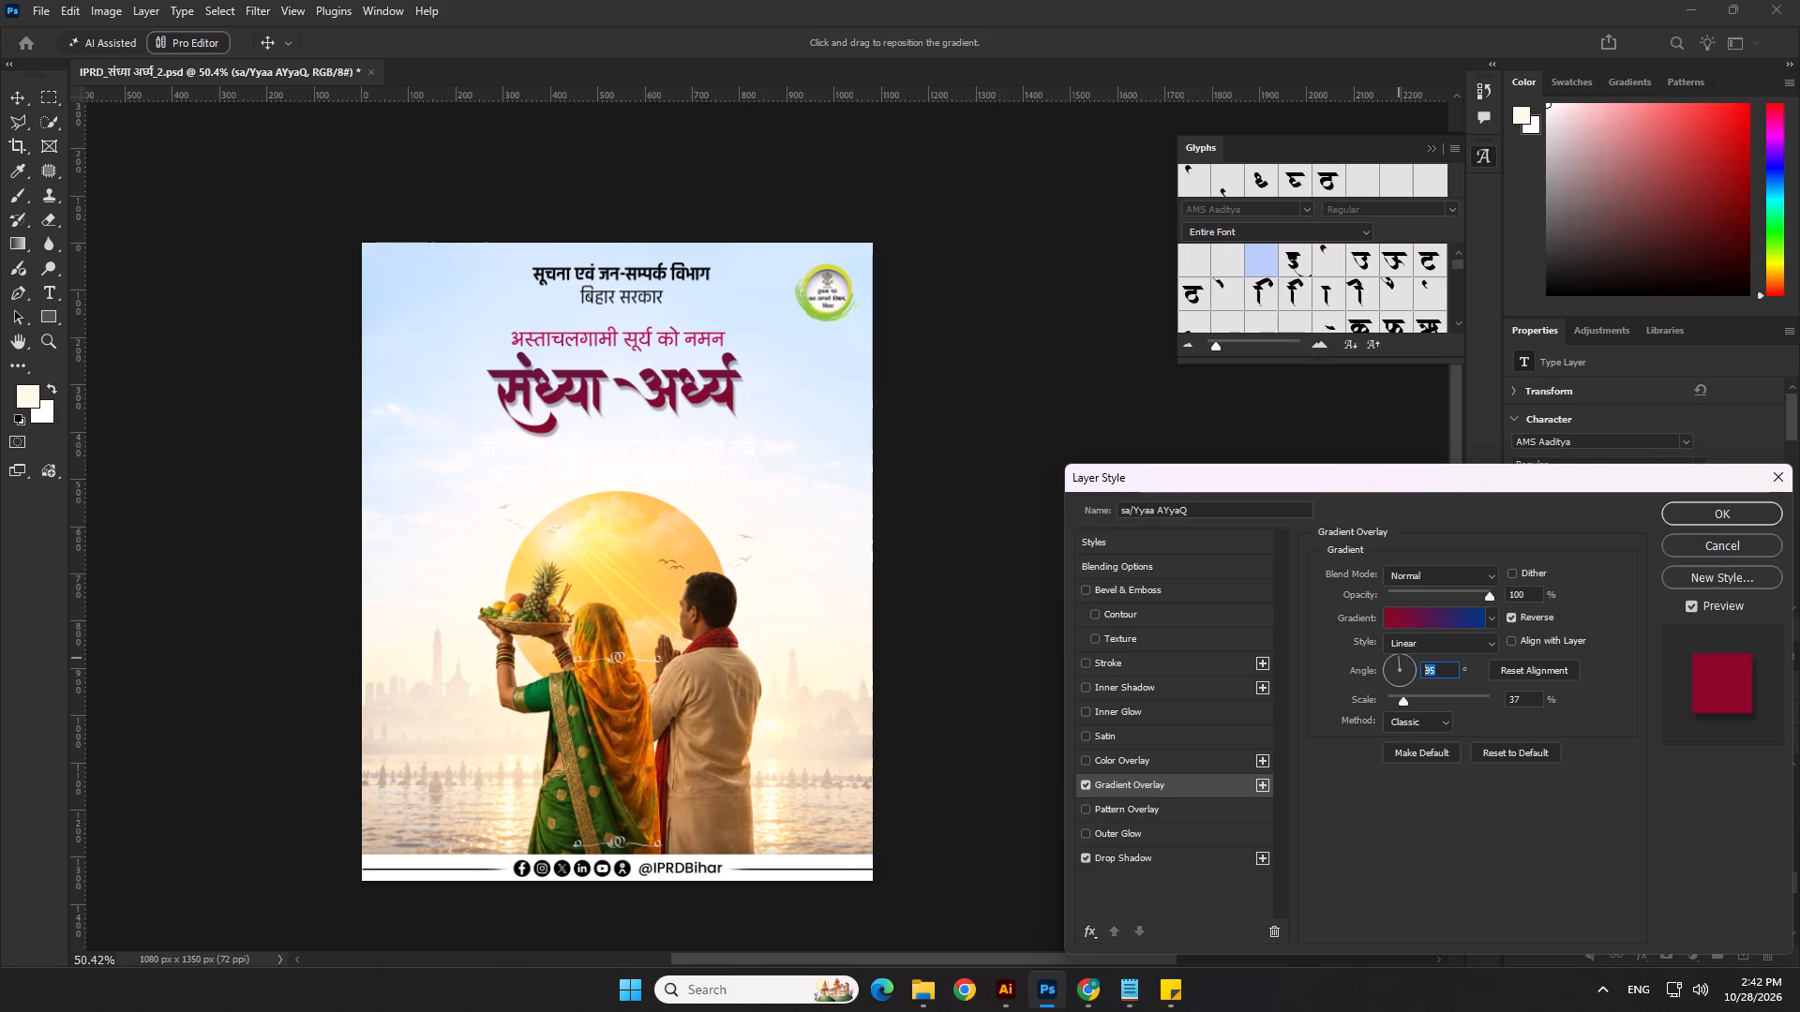
{"action": "type", "text": "90"}
{"action": "left_click_drag", "start_coordinate": [615, 356], "coordinate": [632, 447]}
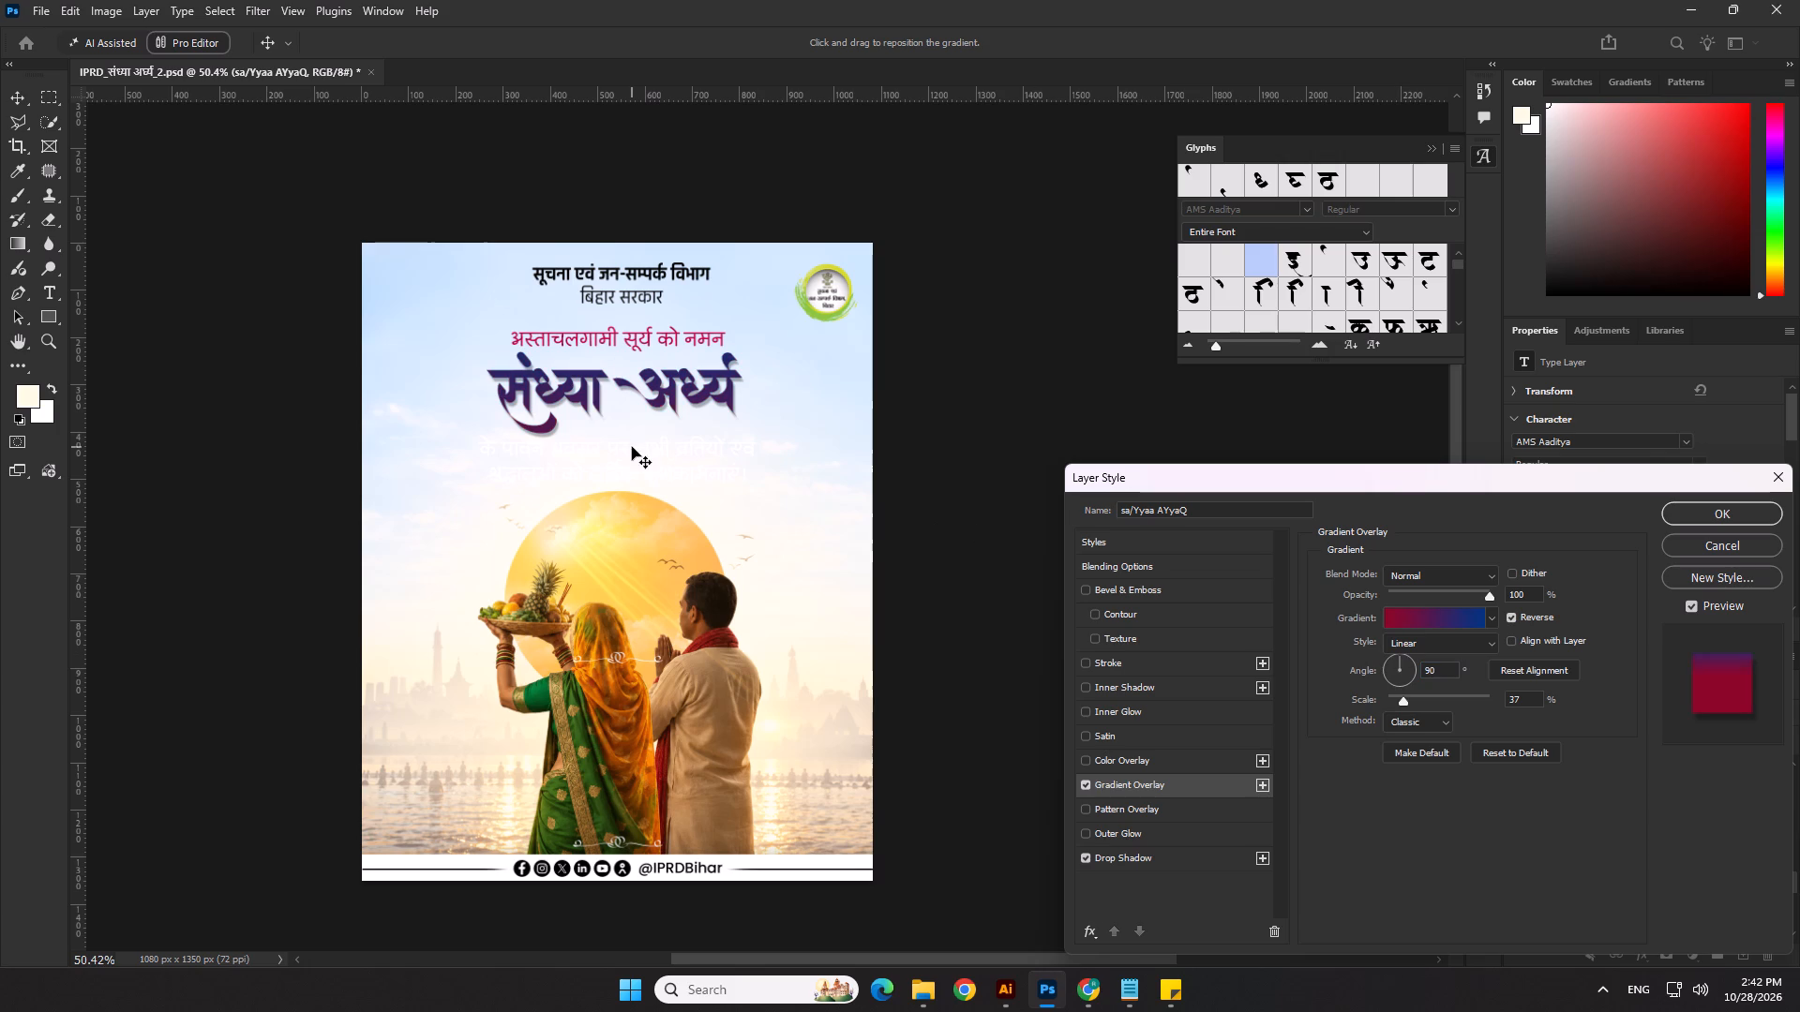
{"action": "left_click_drag", "start_coordinate": [663, 409], "coordinate": [667, 392]}
{"action": "left_click", "coordinate": [1743, 517]}
{"action": "left_click", "coordinate": [848, 528]}
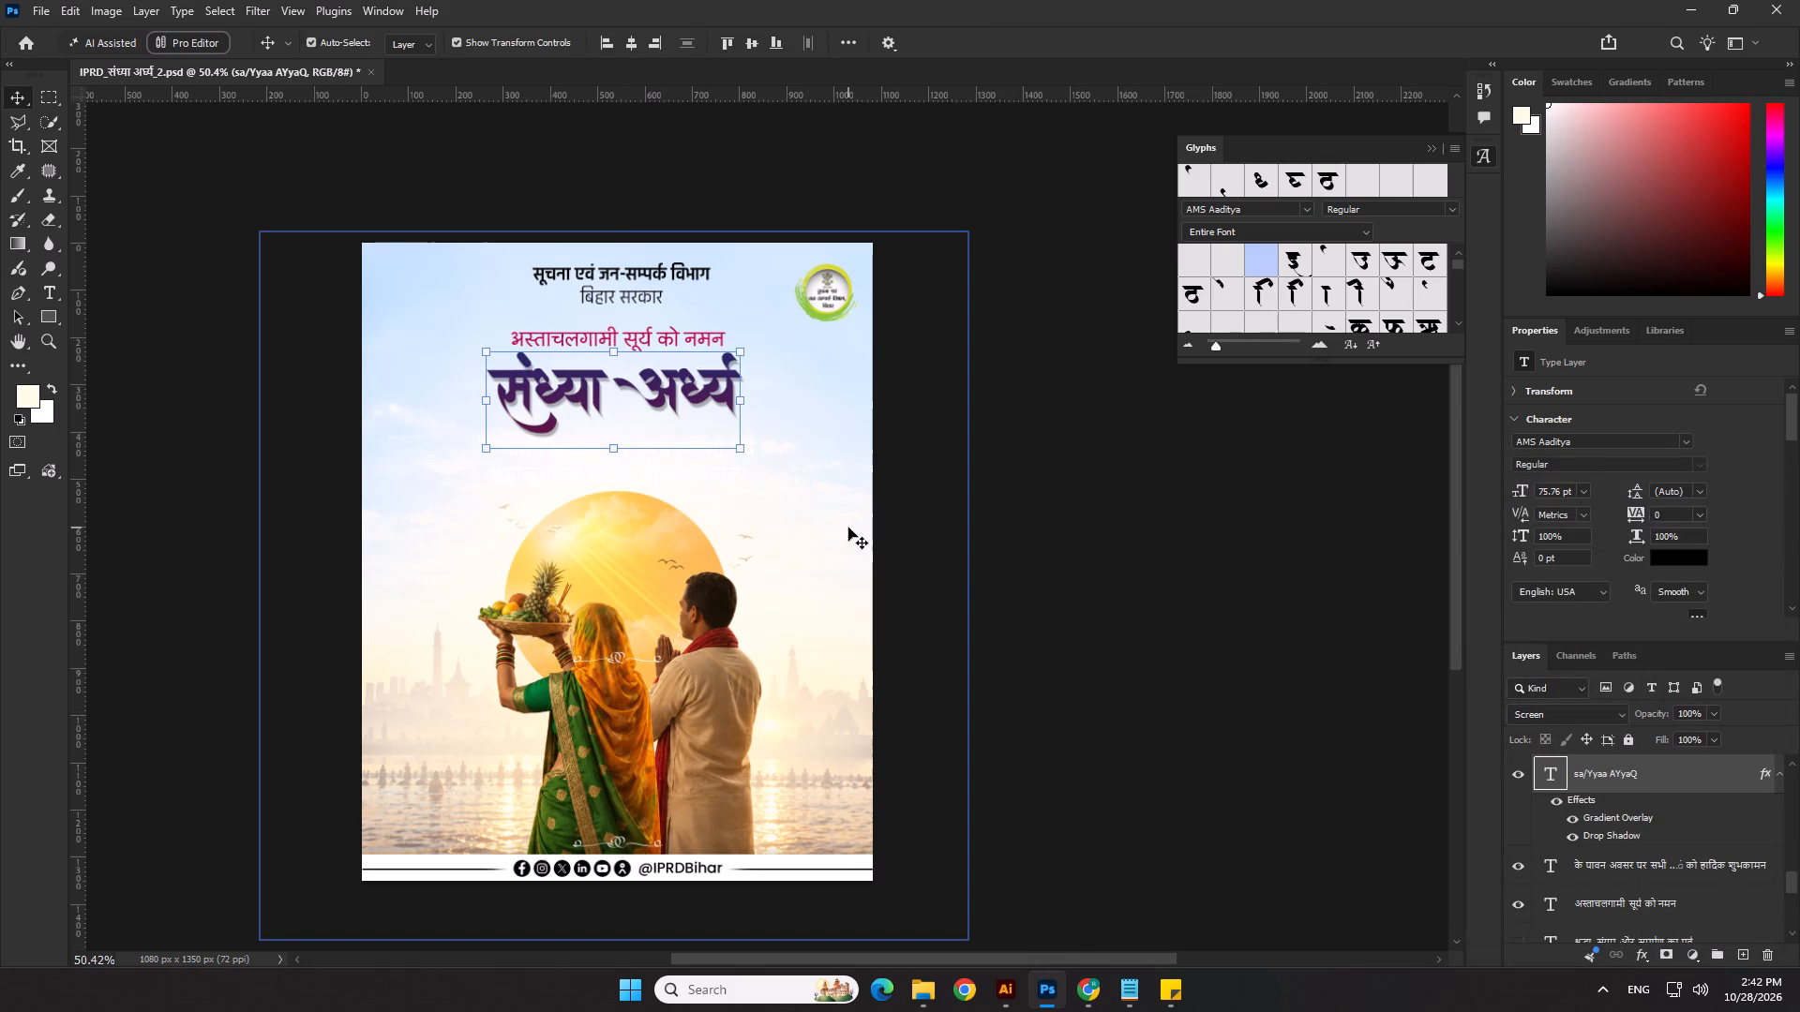
Recolour the अस्ताचलगामी सूर्य को नमन line in magenta a50466 and copy that hex code.
{"action": "left_click", "coordinate": [702, 342]}
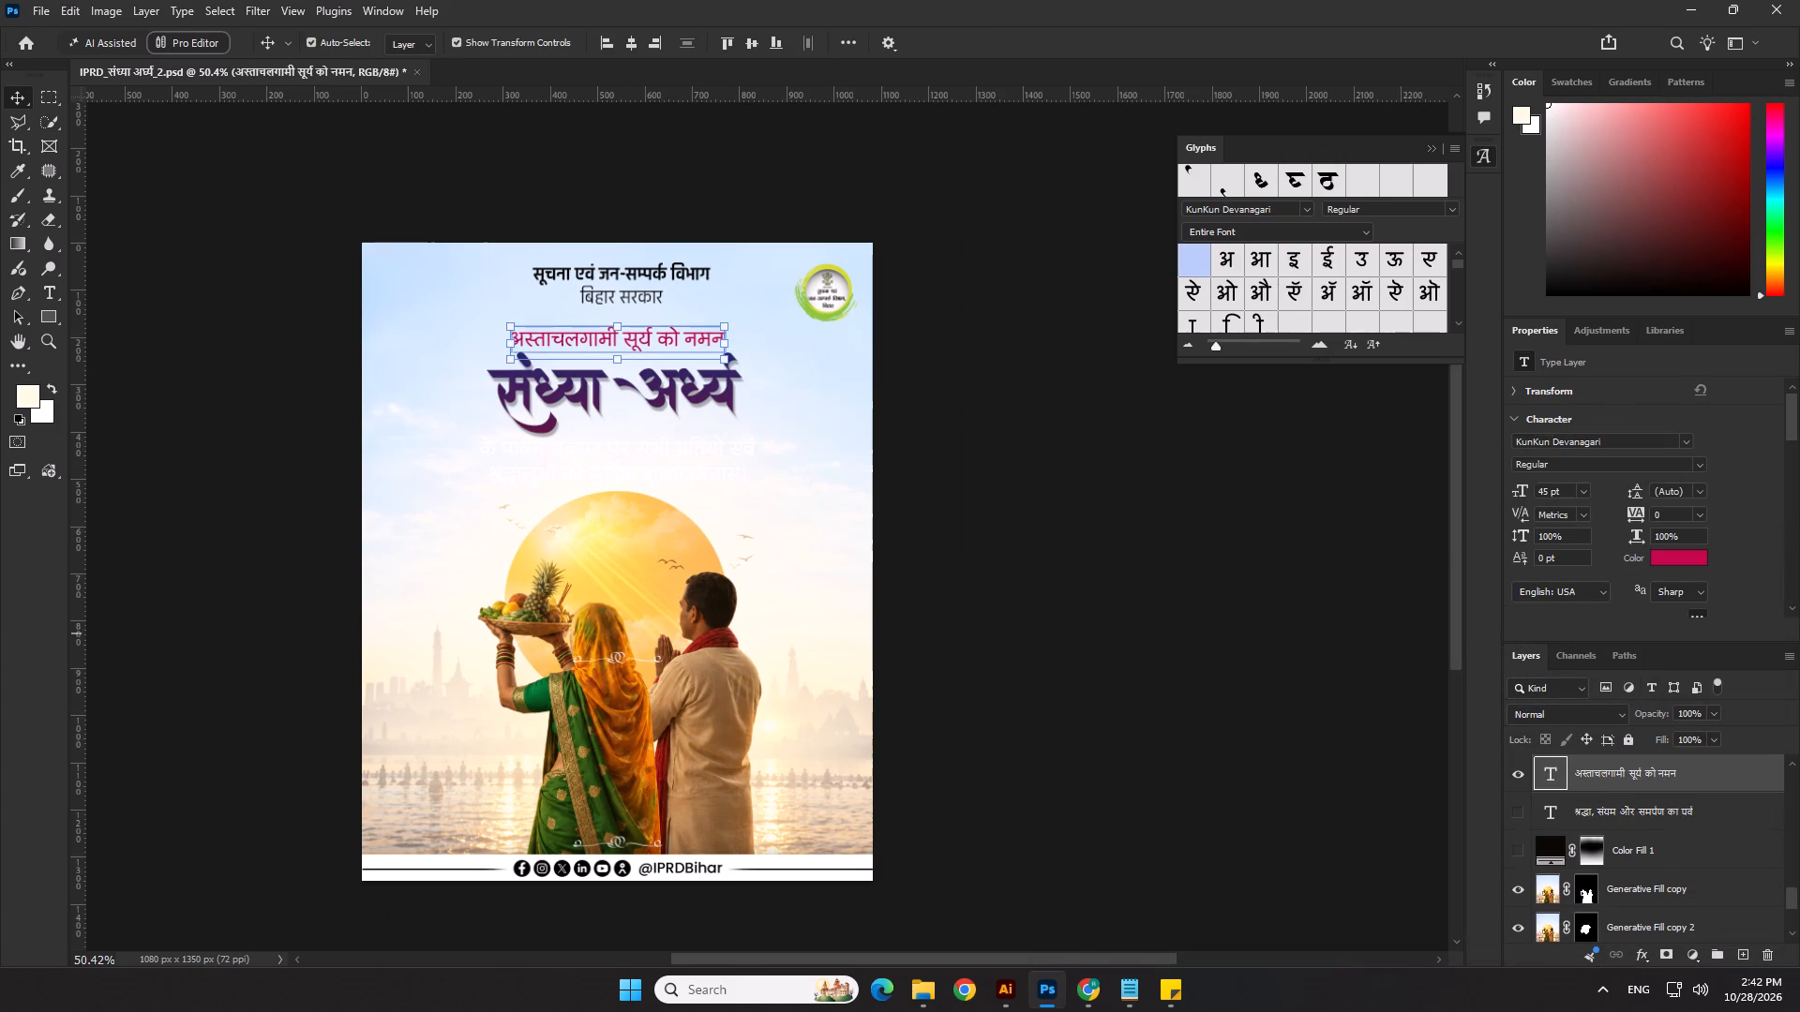
{"action": "left_click", "coordinate": [1690, 564]}
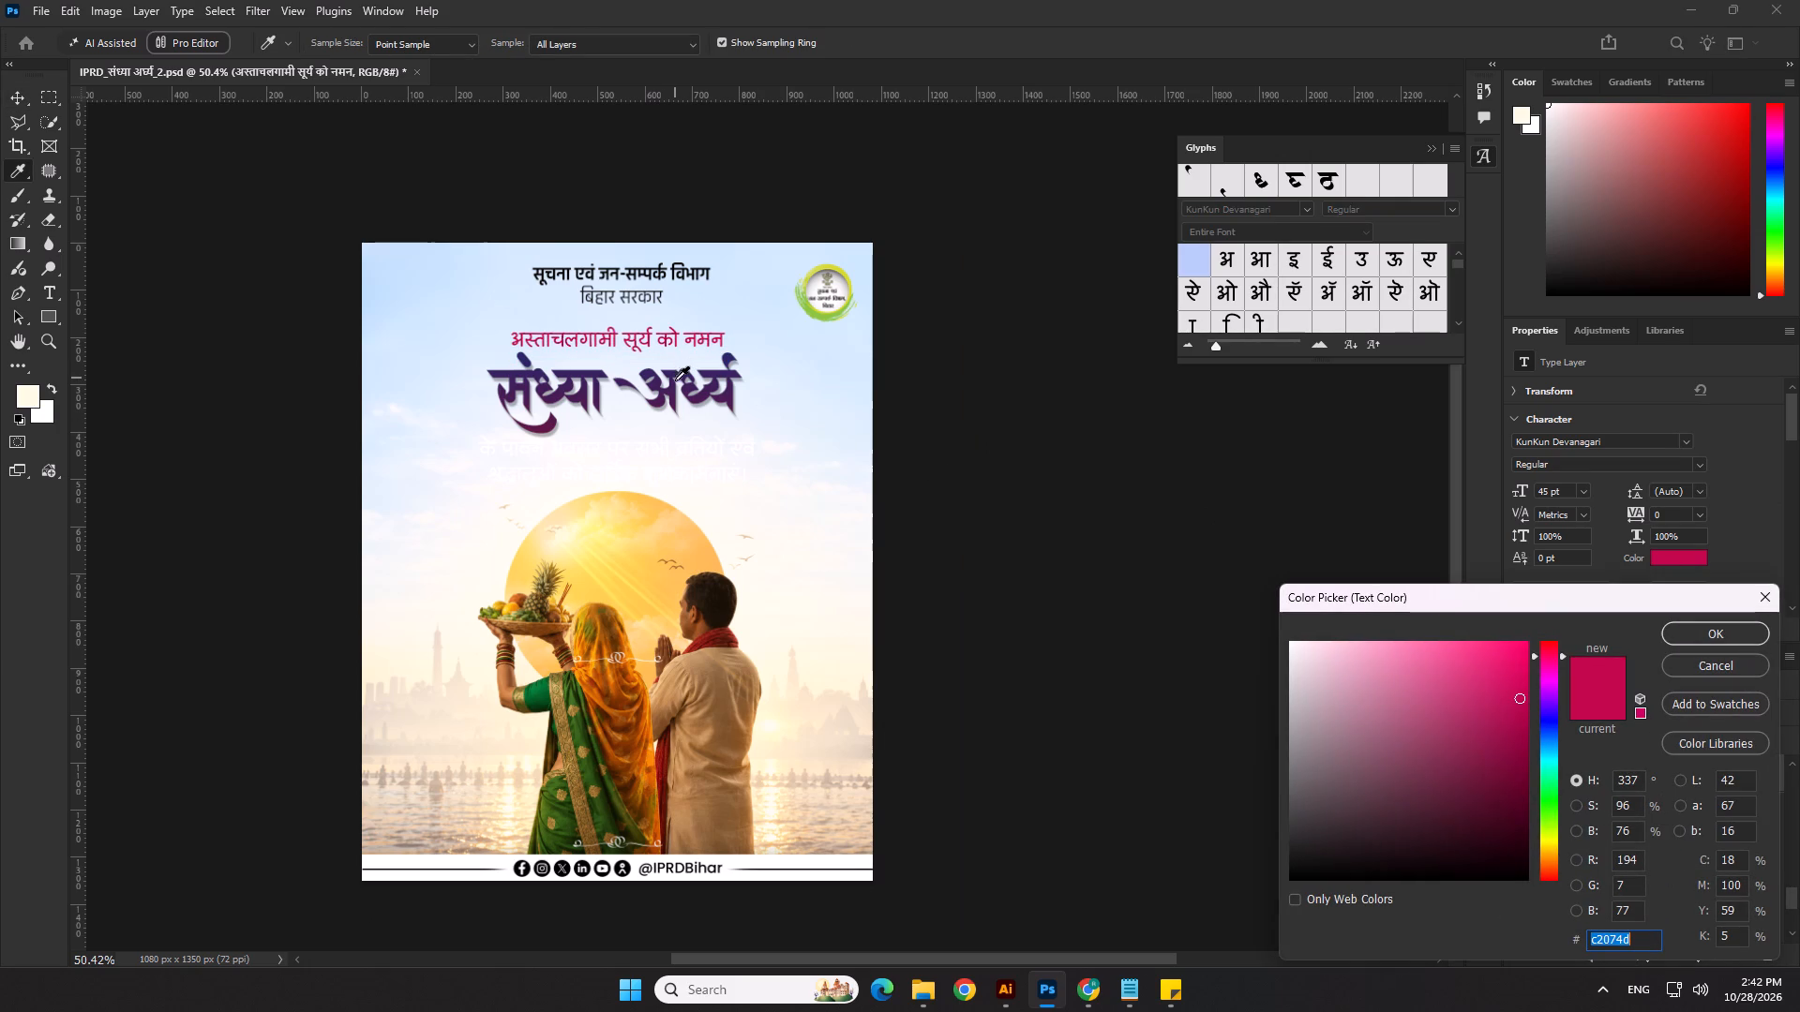
{"action": "left_click", "coordinate": [674, 392]}
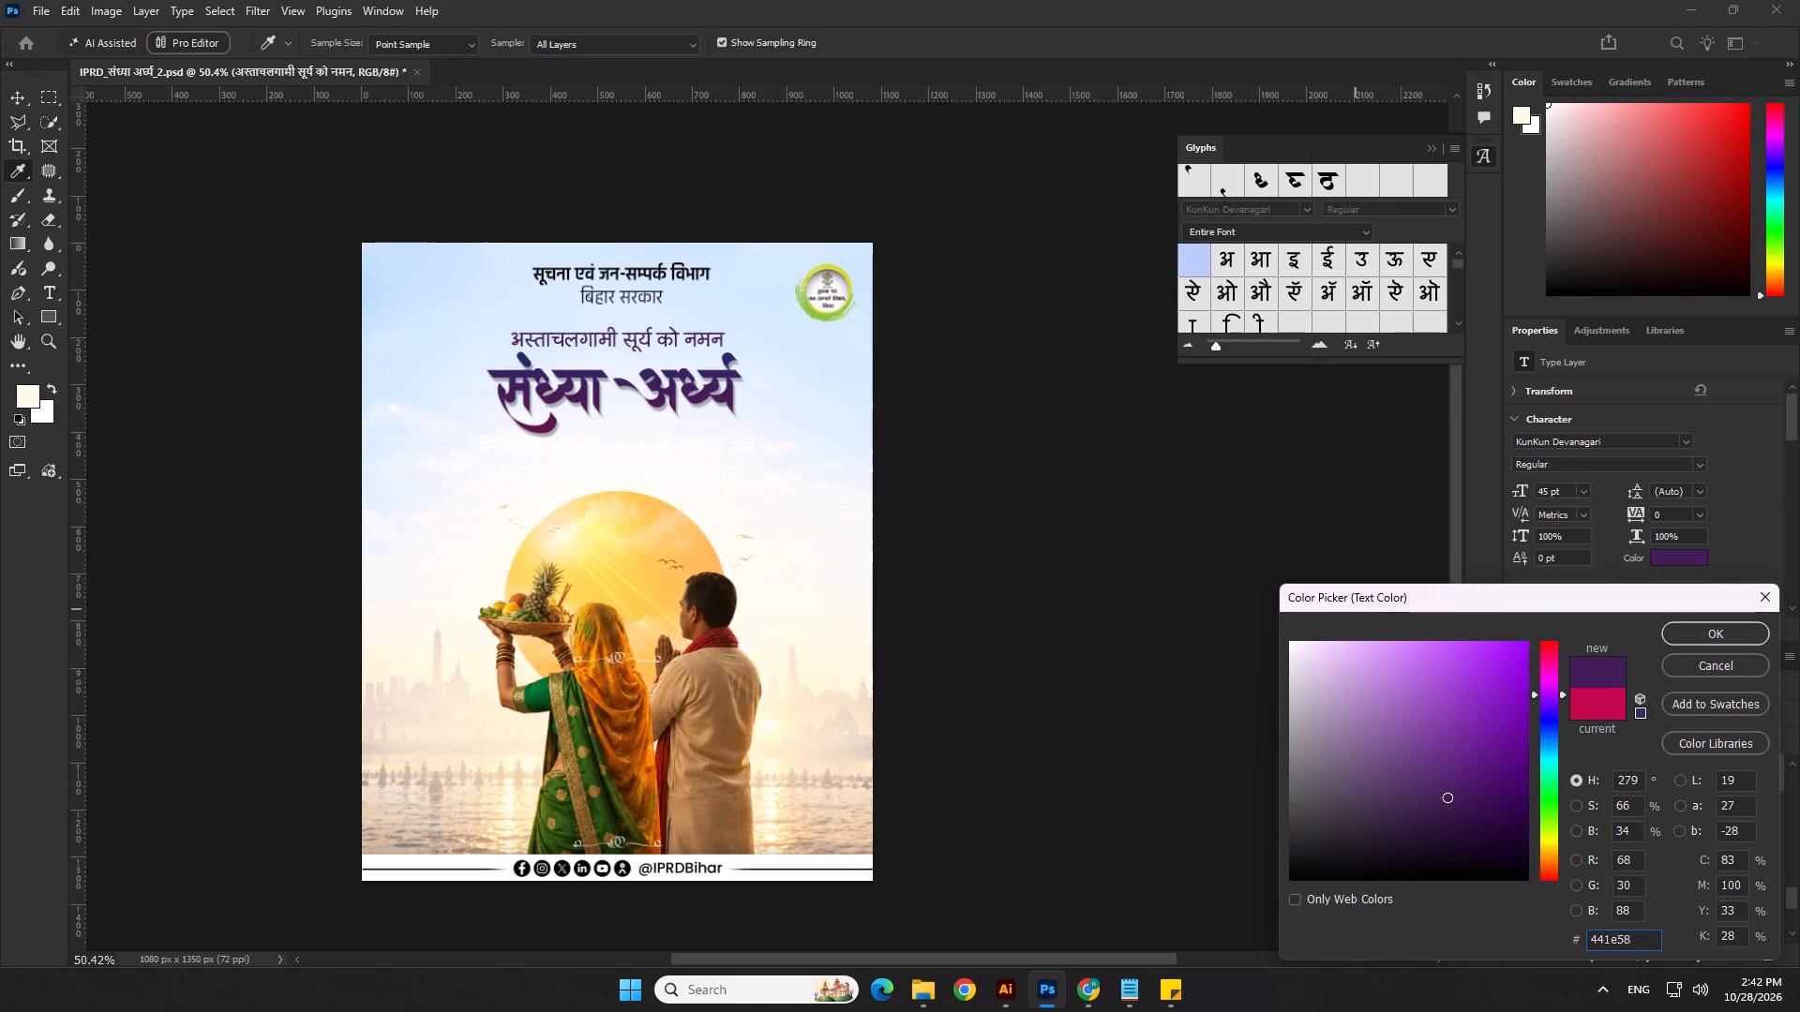
{"action": "left_click", "coordinate": [1543, 665]}
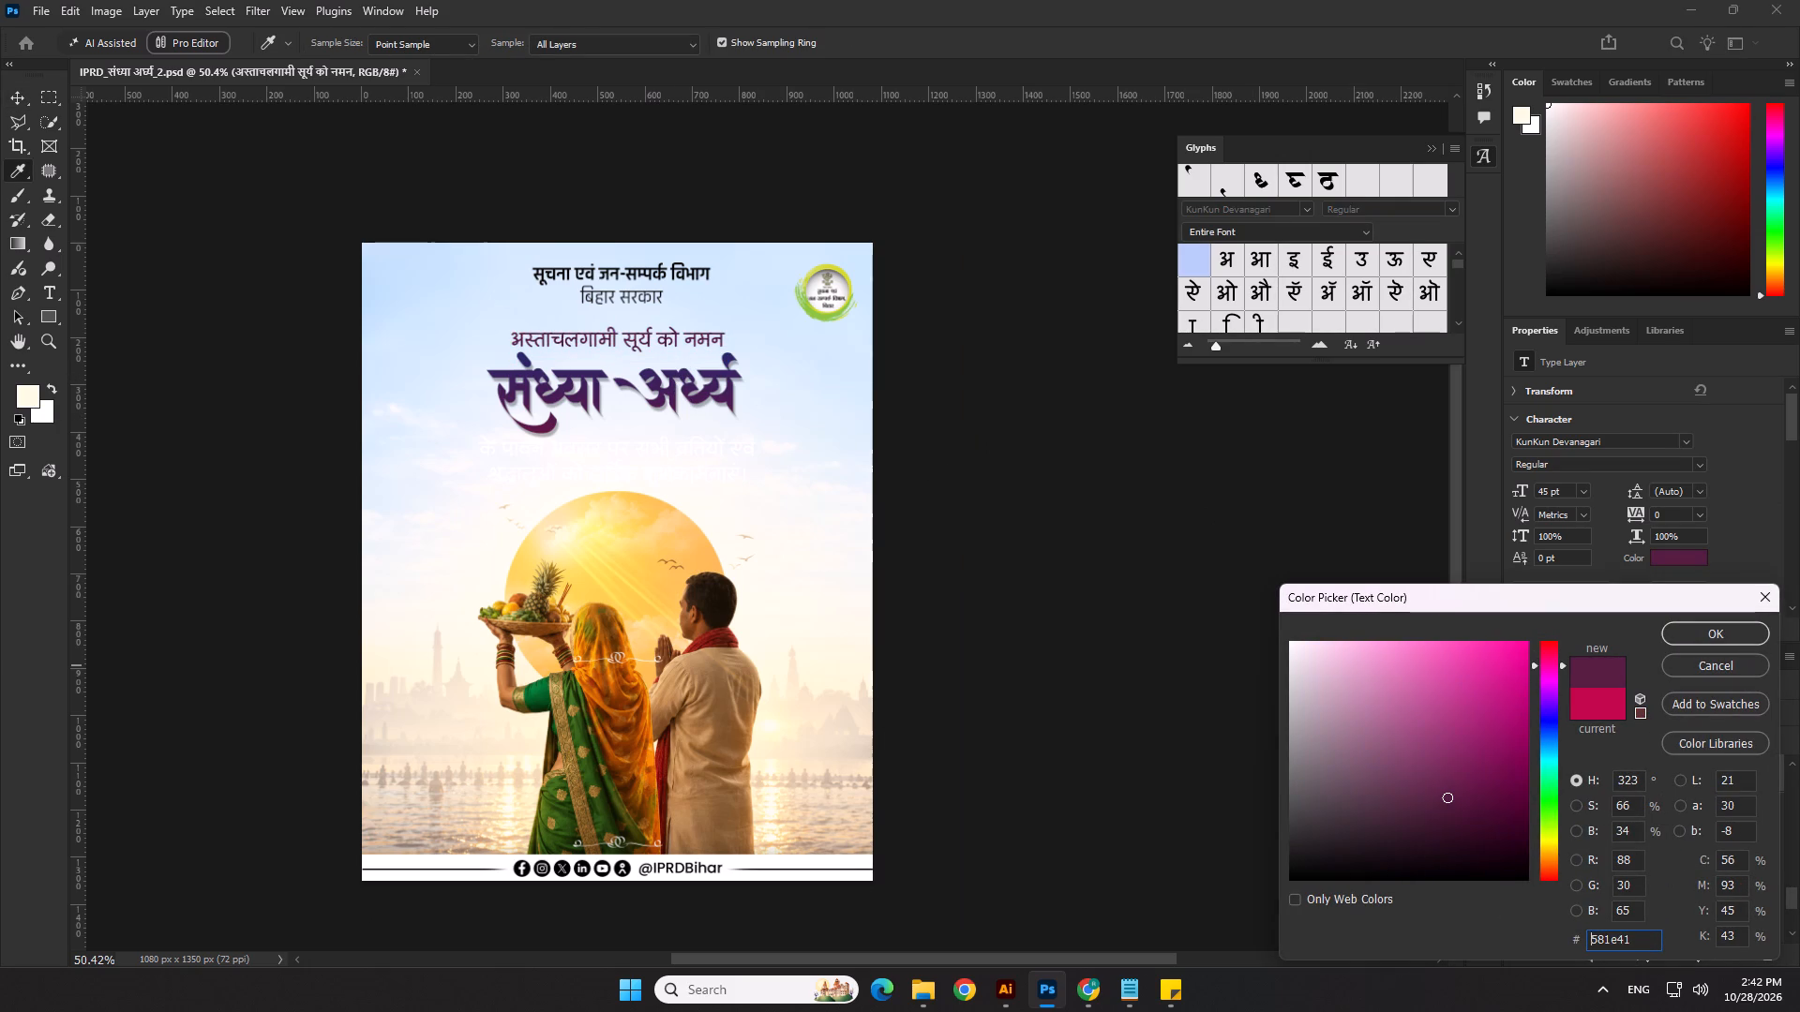
{"action": "left_click", "coordinate": [1524, 703]}
{"action": "left_click", "coordinate": [1523, 719]}
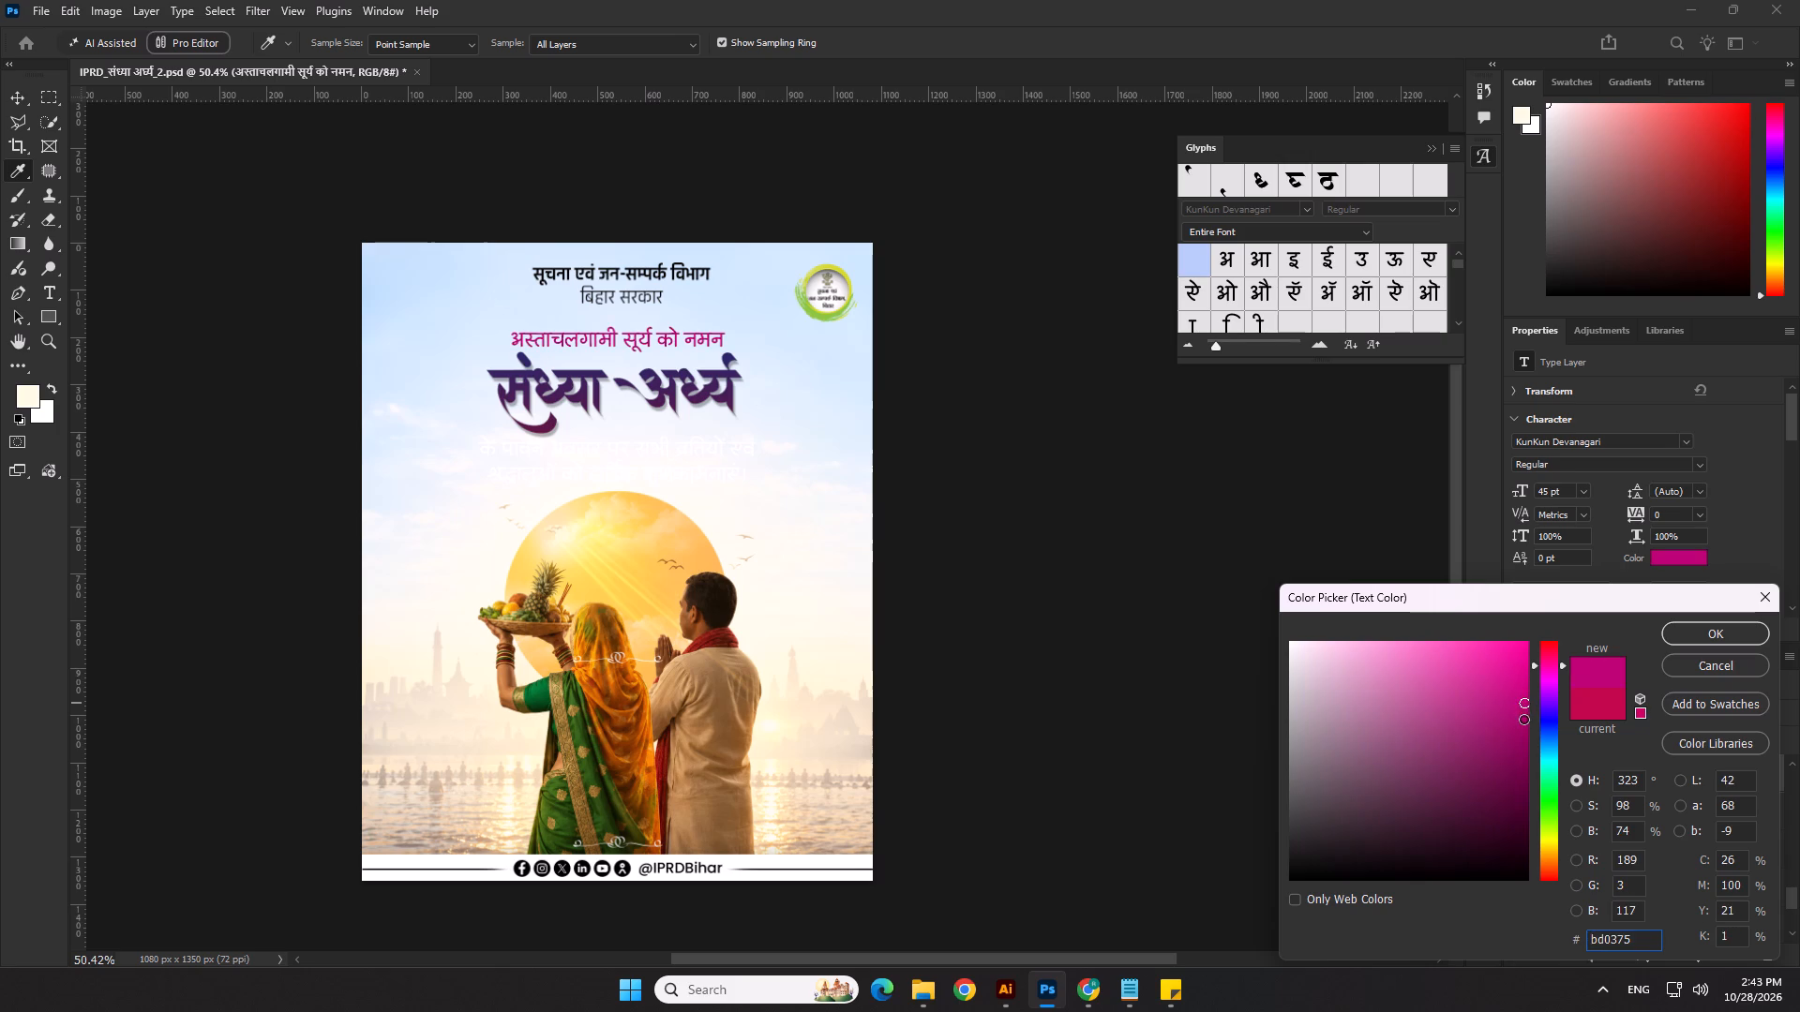
{"action": "left_click", "coordinate": [1522, 737]}
{"action": "left_click", "coordinate": [1522, 725]}
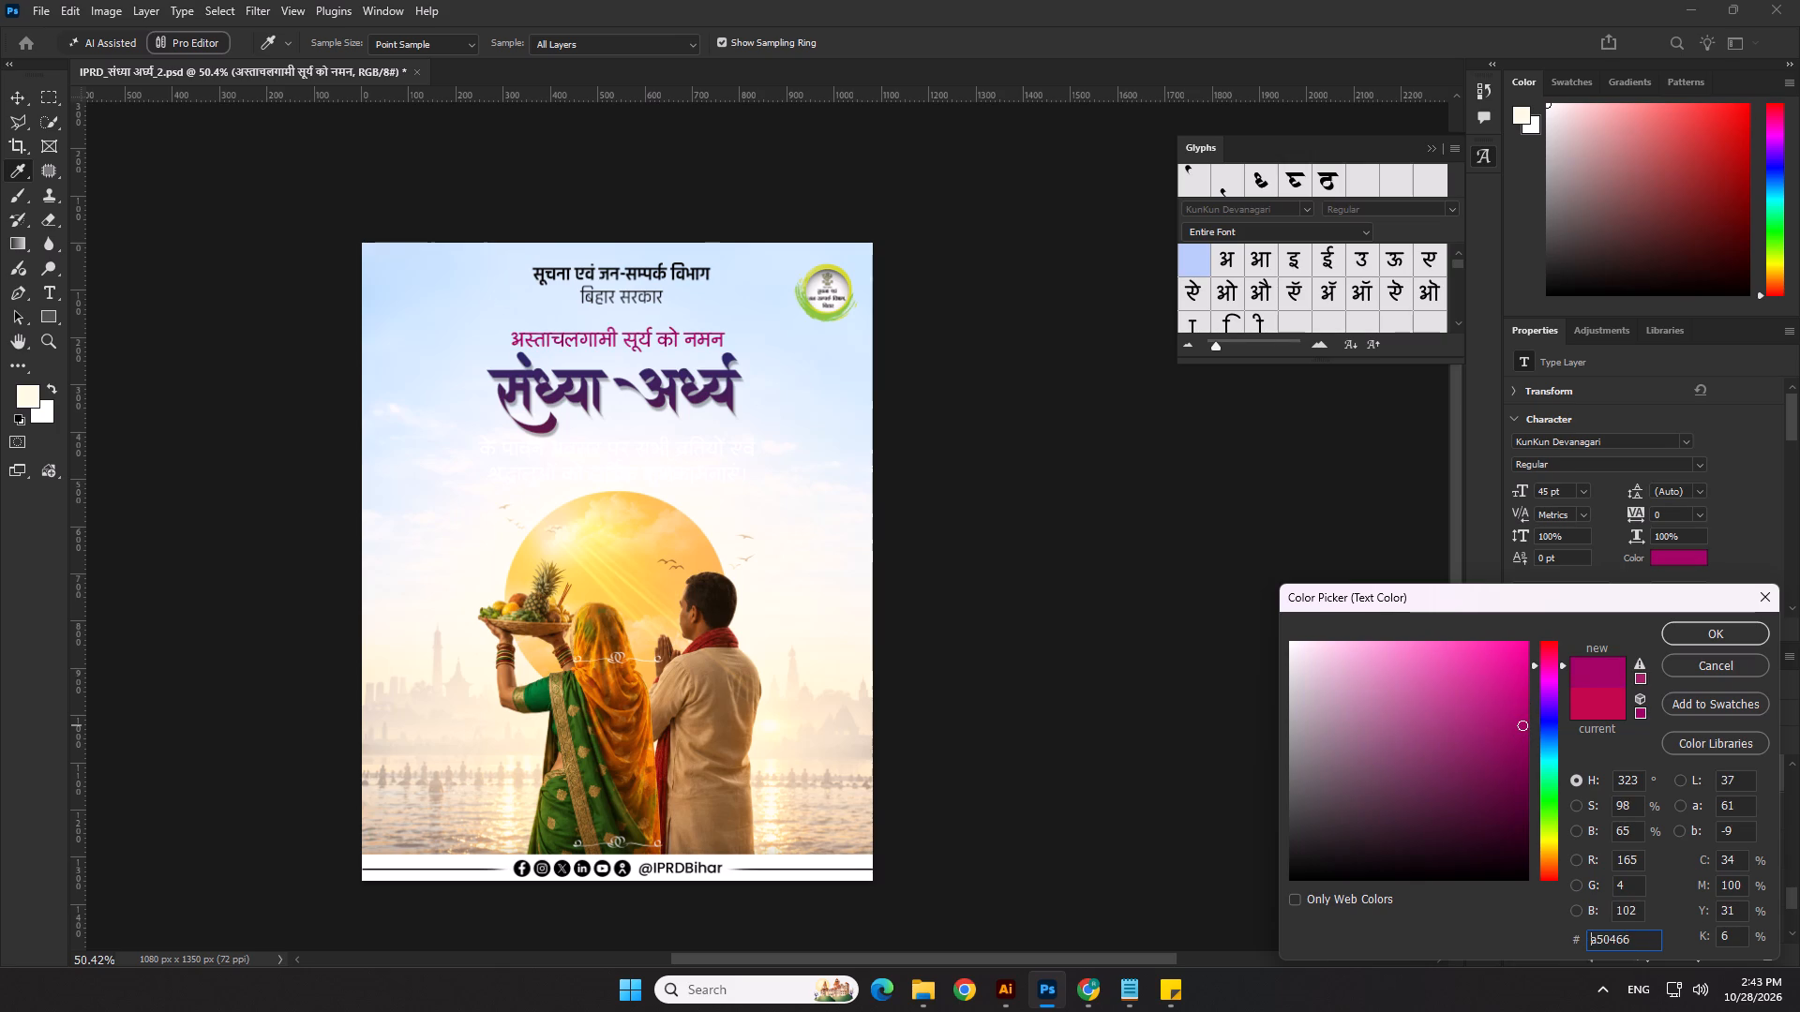
{"action": "left_click_drag", "start_coordinate": [1645, 944], "coordinate": [1475, 1008]}
{"action": "key", "text": "ctrl+c"}
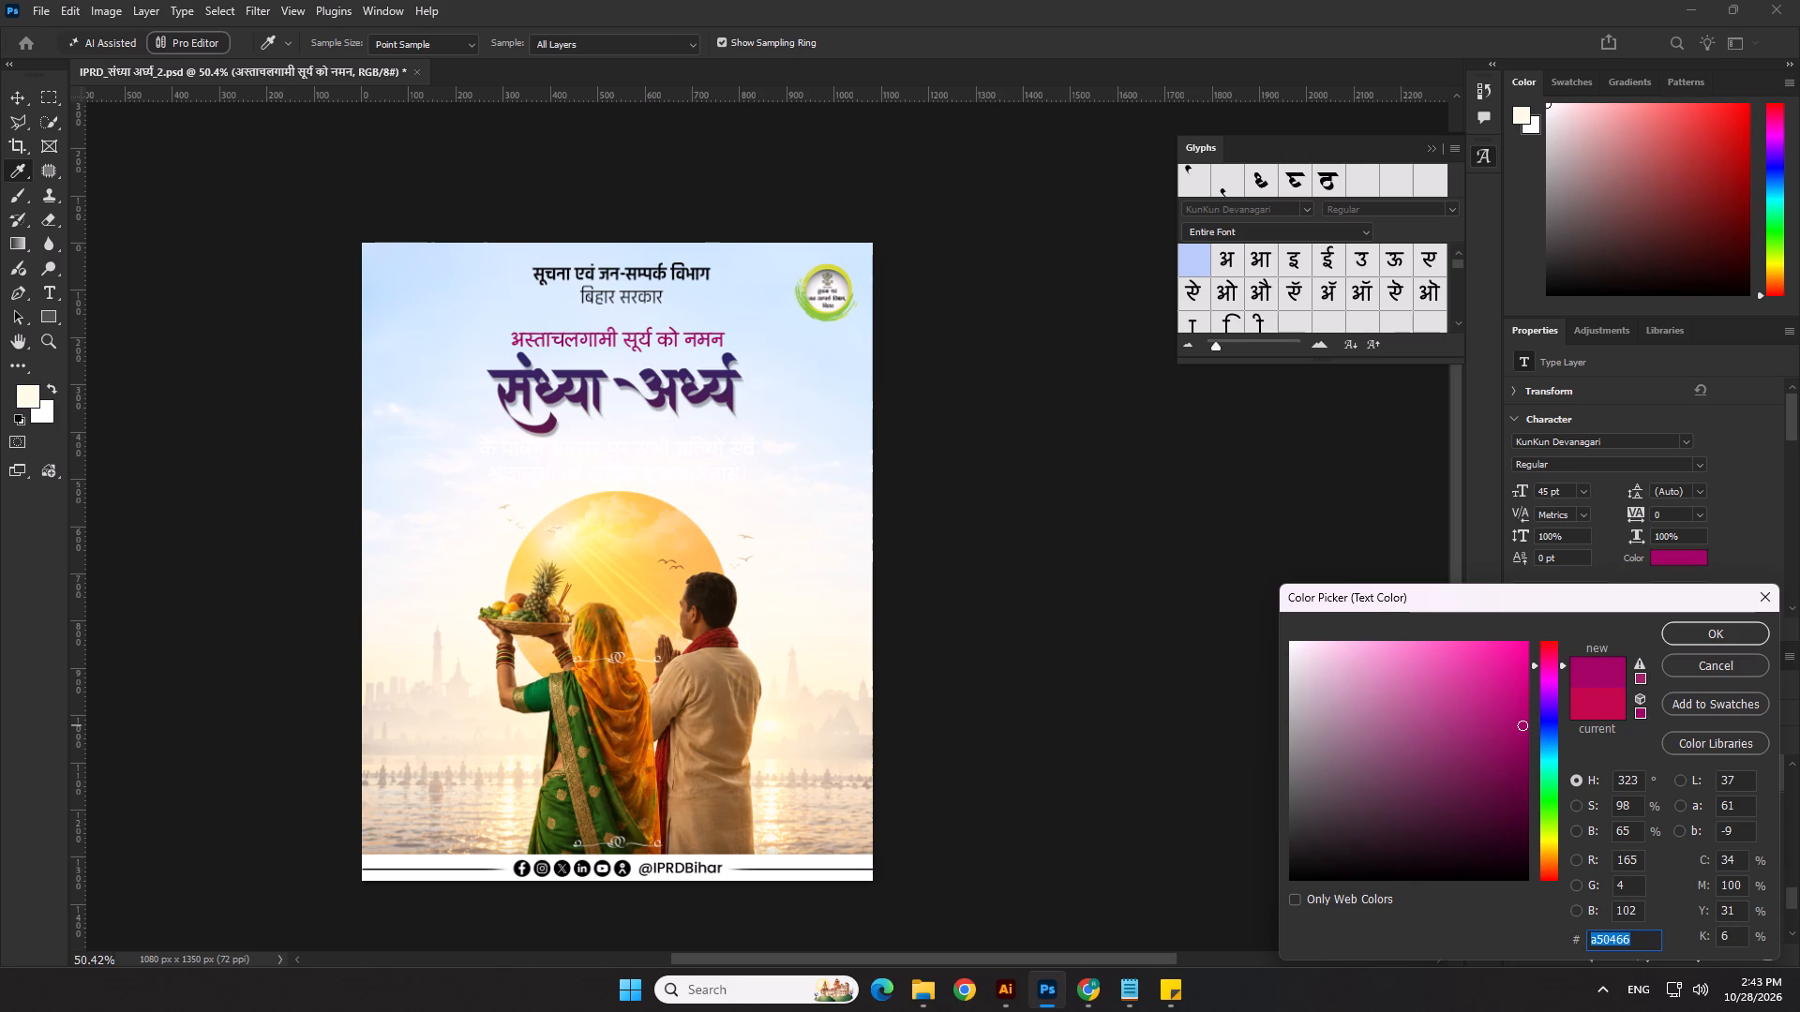
{"action": "left_click", "coordinate": [1711, 637]}
Recolour the two-line greeting below the title in magenta a50466, using the copied hex code.
{"action": "left_click", "coordinate": [714, 449]}
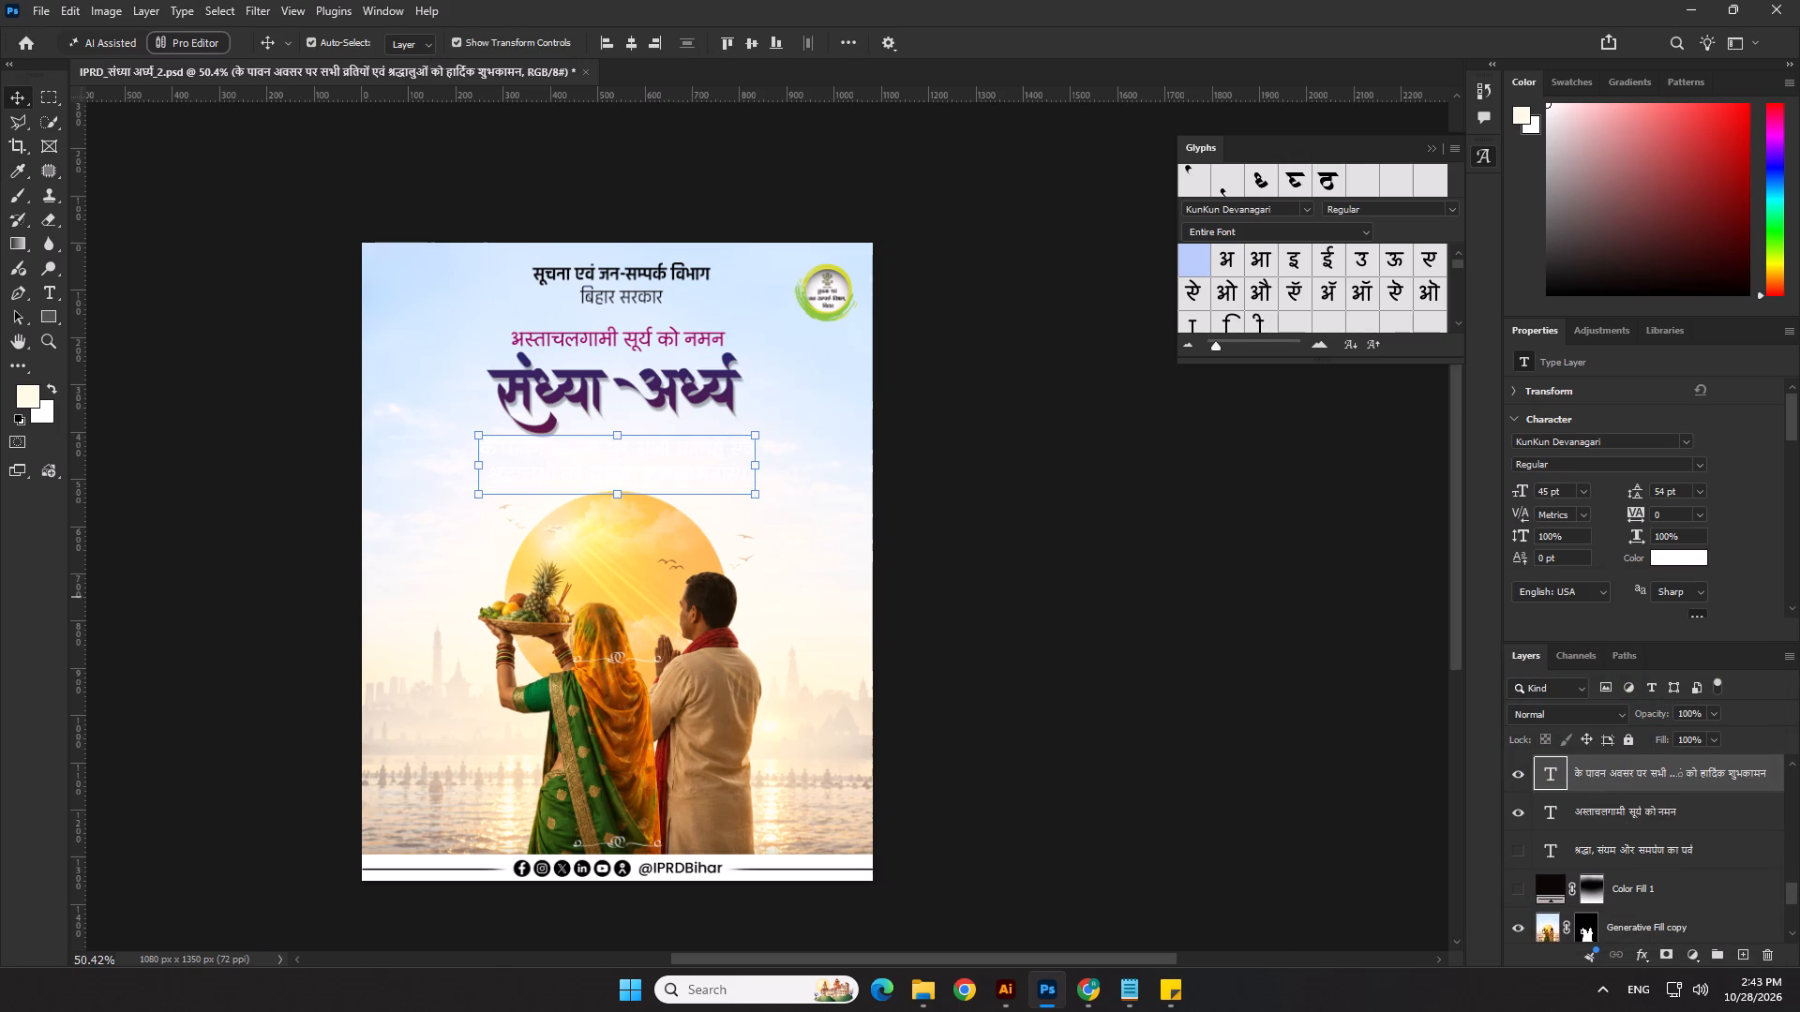
{"action": "left_click", "coordinate": [1684, 558]}
{"action": "key", "text": "ctrl+v"}
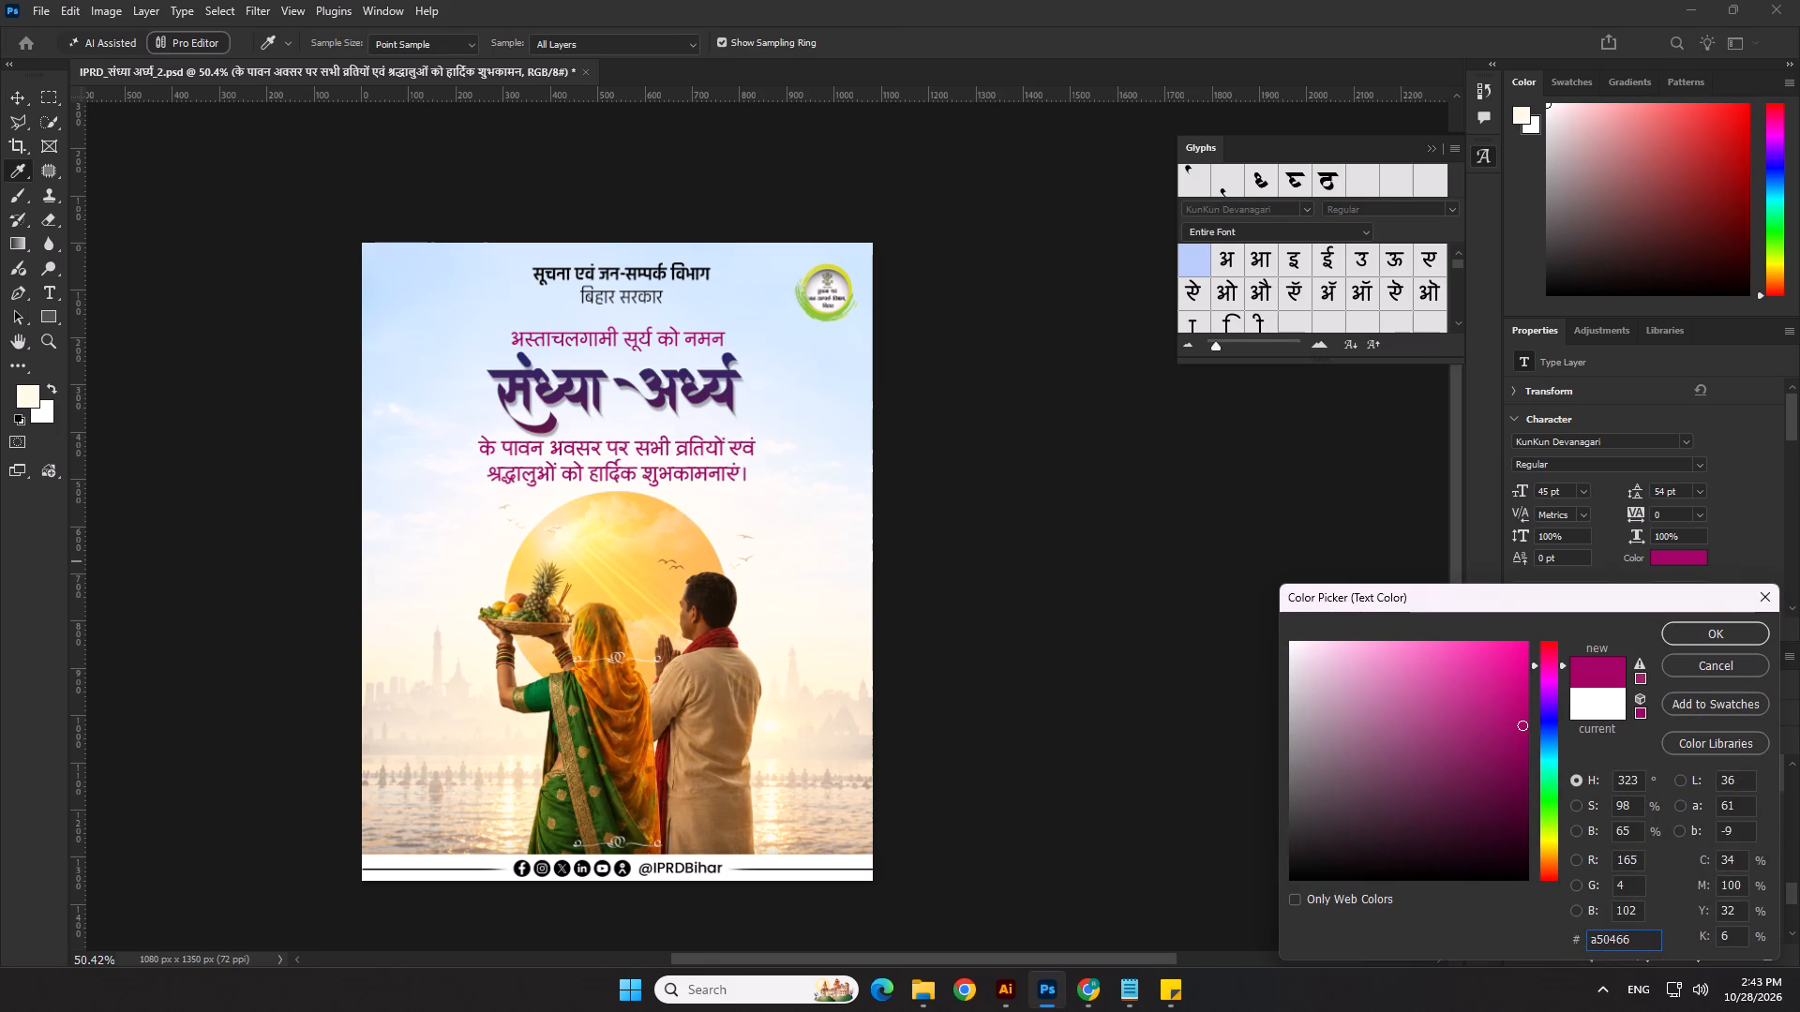
{"action": "left_click", "coordinate": [1667, 628]}
Set the two-line greeting's font size to 43 pt and centre it horizontally on the poster.
{"action": "left_click", "coordinate": [1549, 492]}
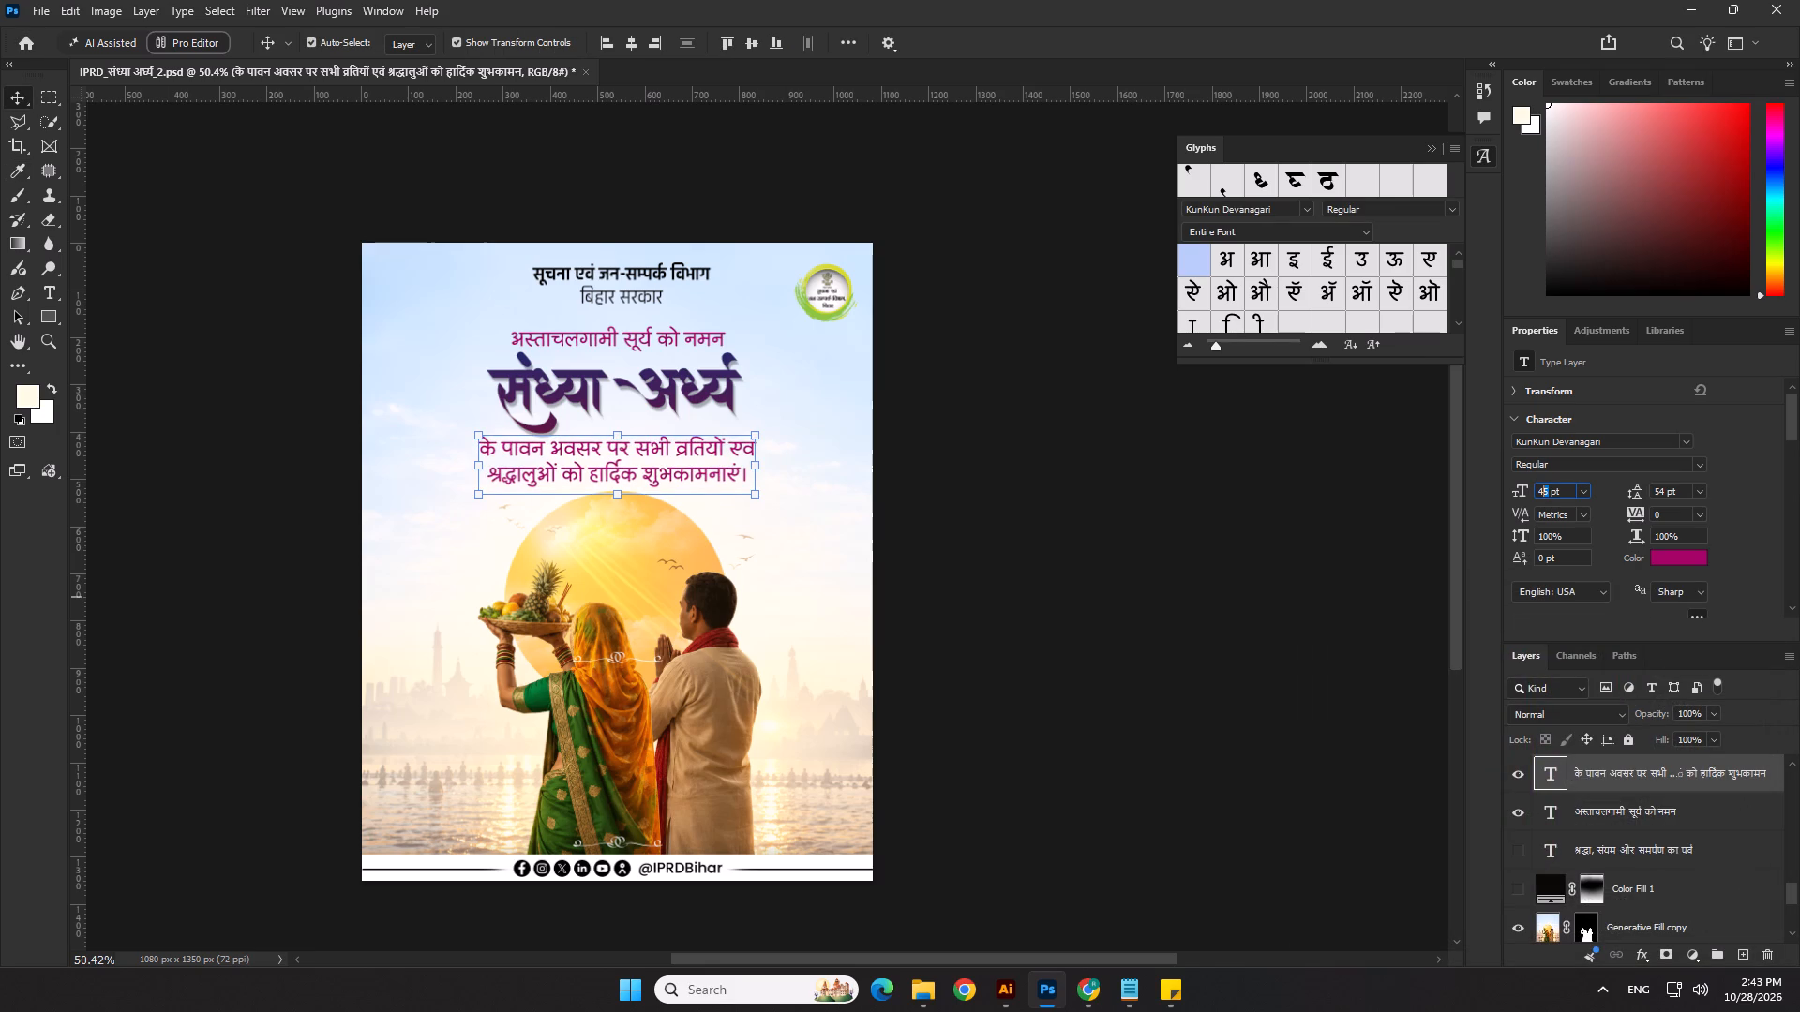
{"action": "key", "text": "4"}
{"action": "key", "text": "BackSpace"}
{"action": "key", "text": "3"}
{"action": "key", "text": "Return"}
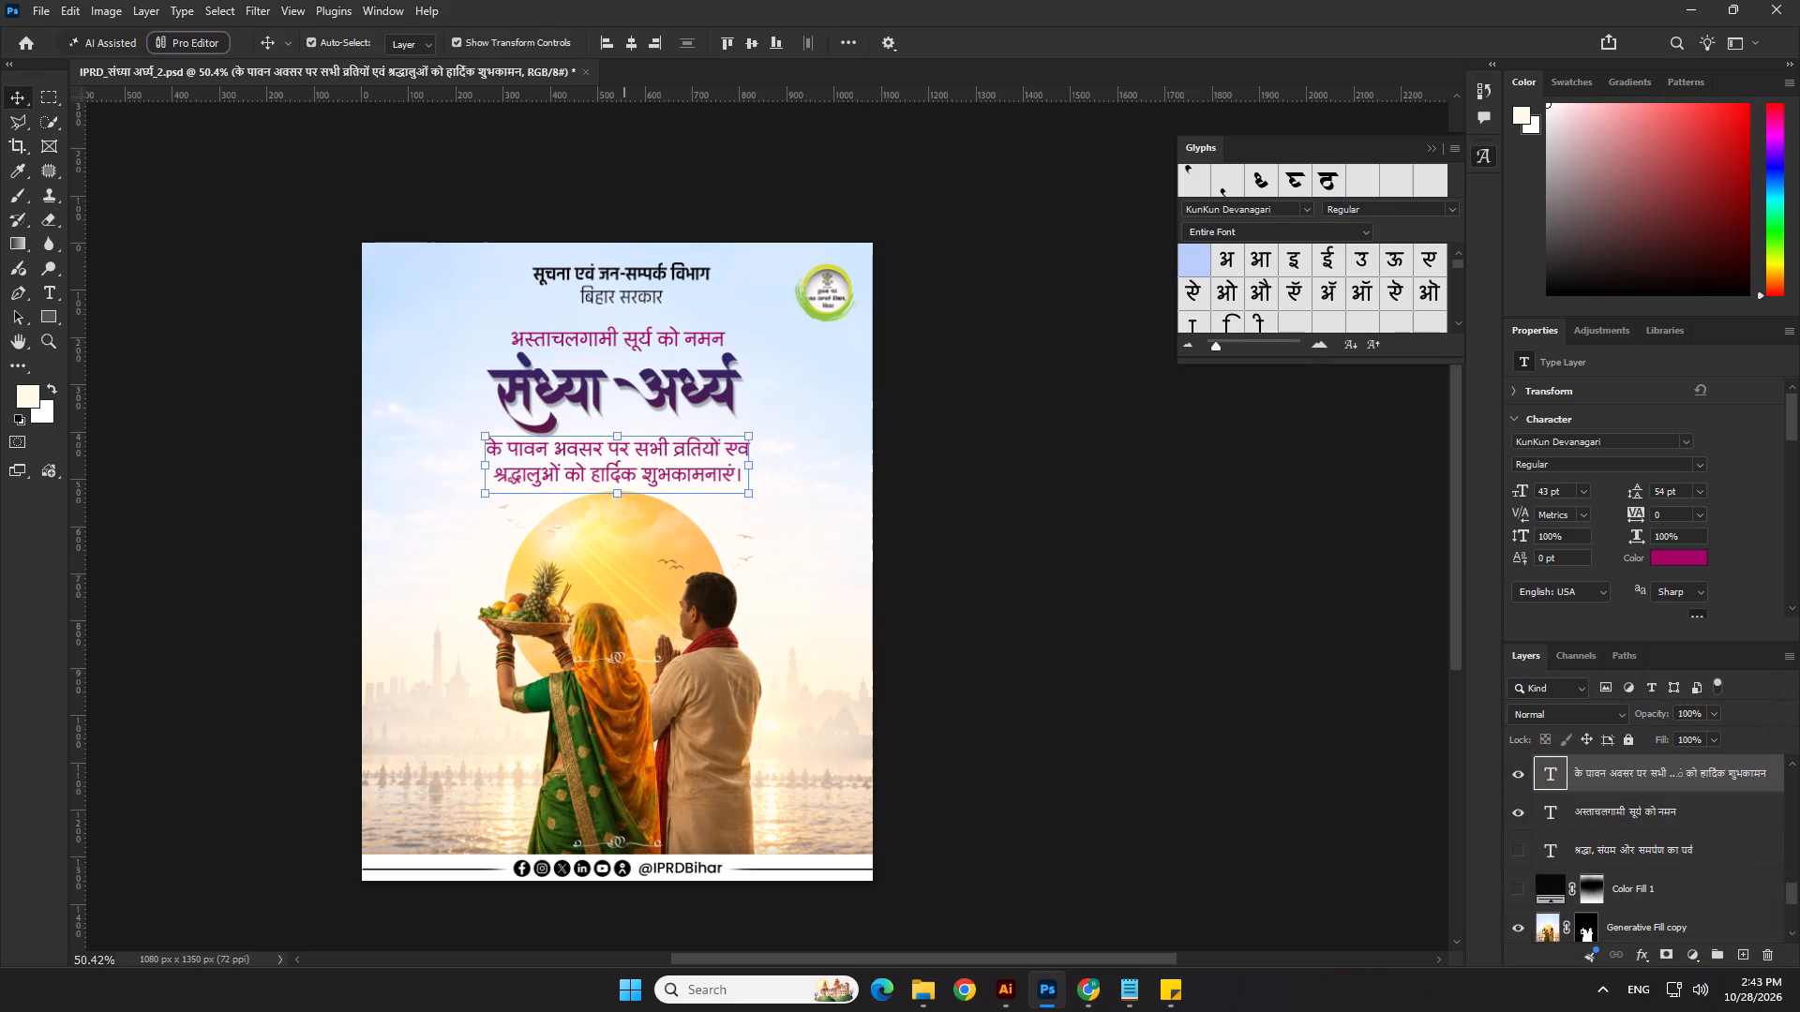
{"action": "left_click", "coordinate": [629, 52]}
{"action": "left_click", "coordinate": [1006, 471]}
Nudge the संध्या अर्घ्य title, the अस्ताचलगामी सूर्य को नमन line and the greeting slightly upward to balance their spacing.
{"action": "left_click", "coordinate": [644, 395]}
{"action": "key", "text": "Up"}
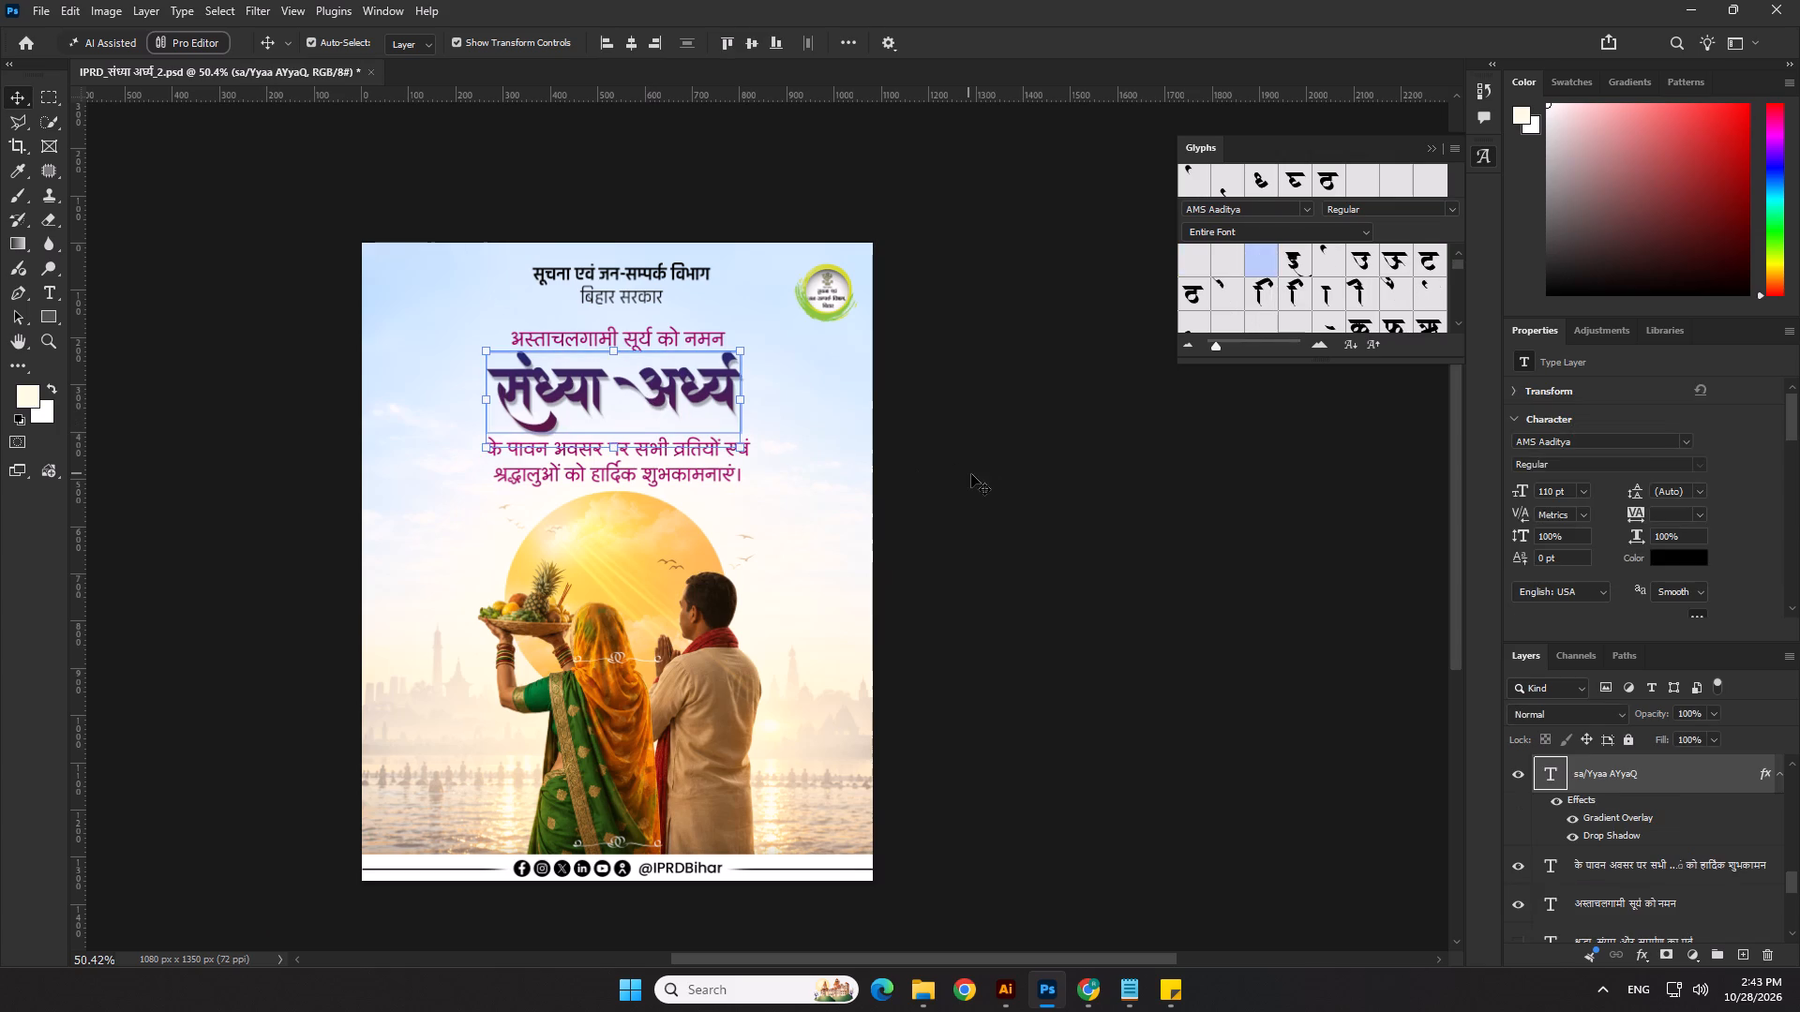
{"action": "left_click", "coordinate": [971, 474]}
{"action": "left_click", "coordinate": [583, 335]}
{"action": "key", "text": "Up"}
{"action": "key", "text": "Up"}
{"action": "left_click", "coordinate": [931, 408]}
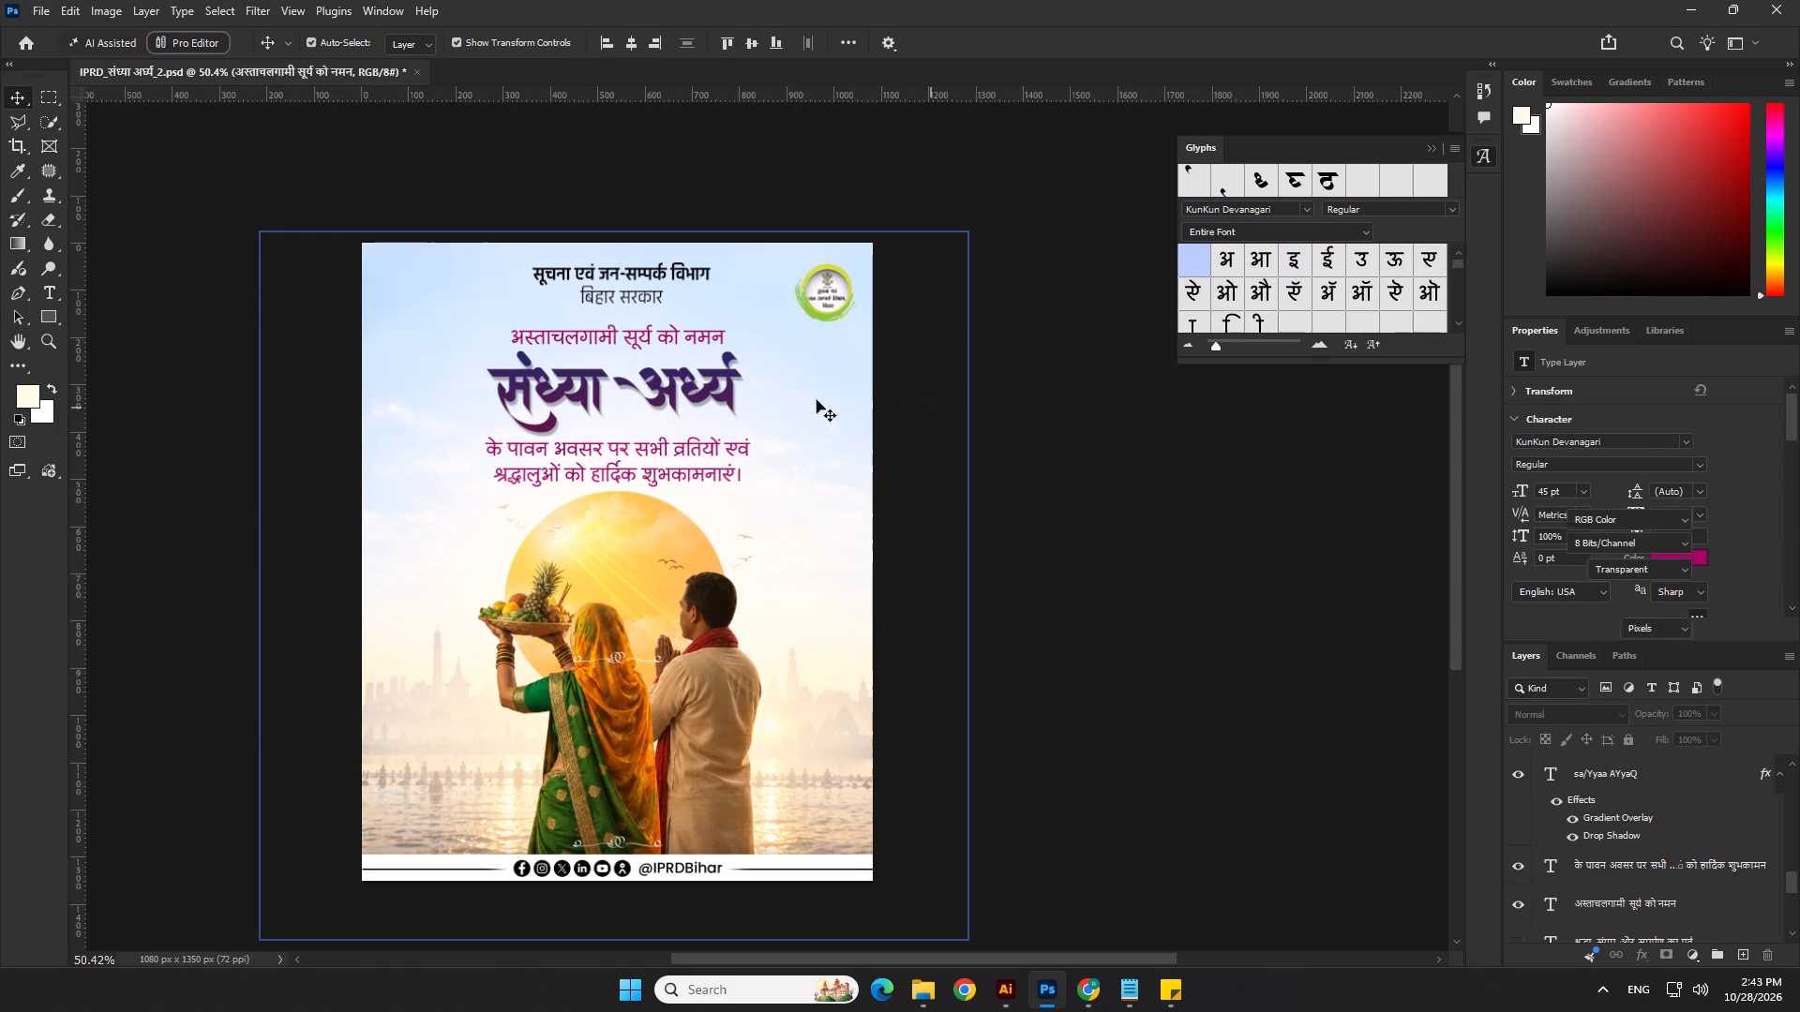
{"action": "left_click", "coordinate": [655, 388]}
{"action": "key", "text": "Up"}
{"action": "left_click", "coordinate": [978, 421]}
{"action": "left_click", "coordinate": [711, 457]}
{"action": "key", "text": "Up"}
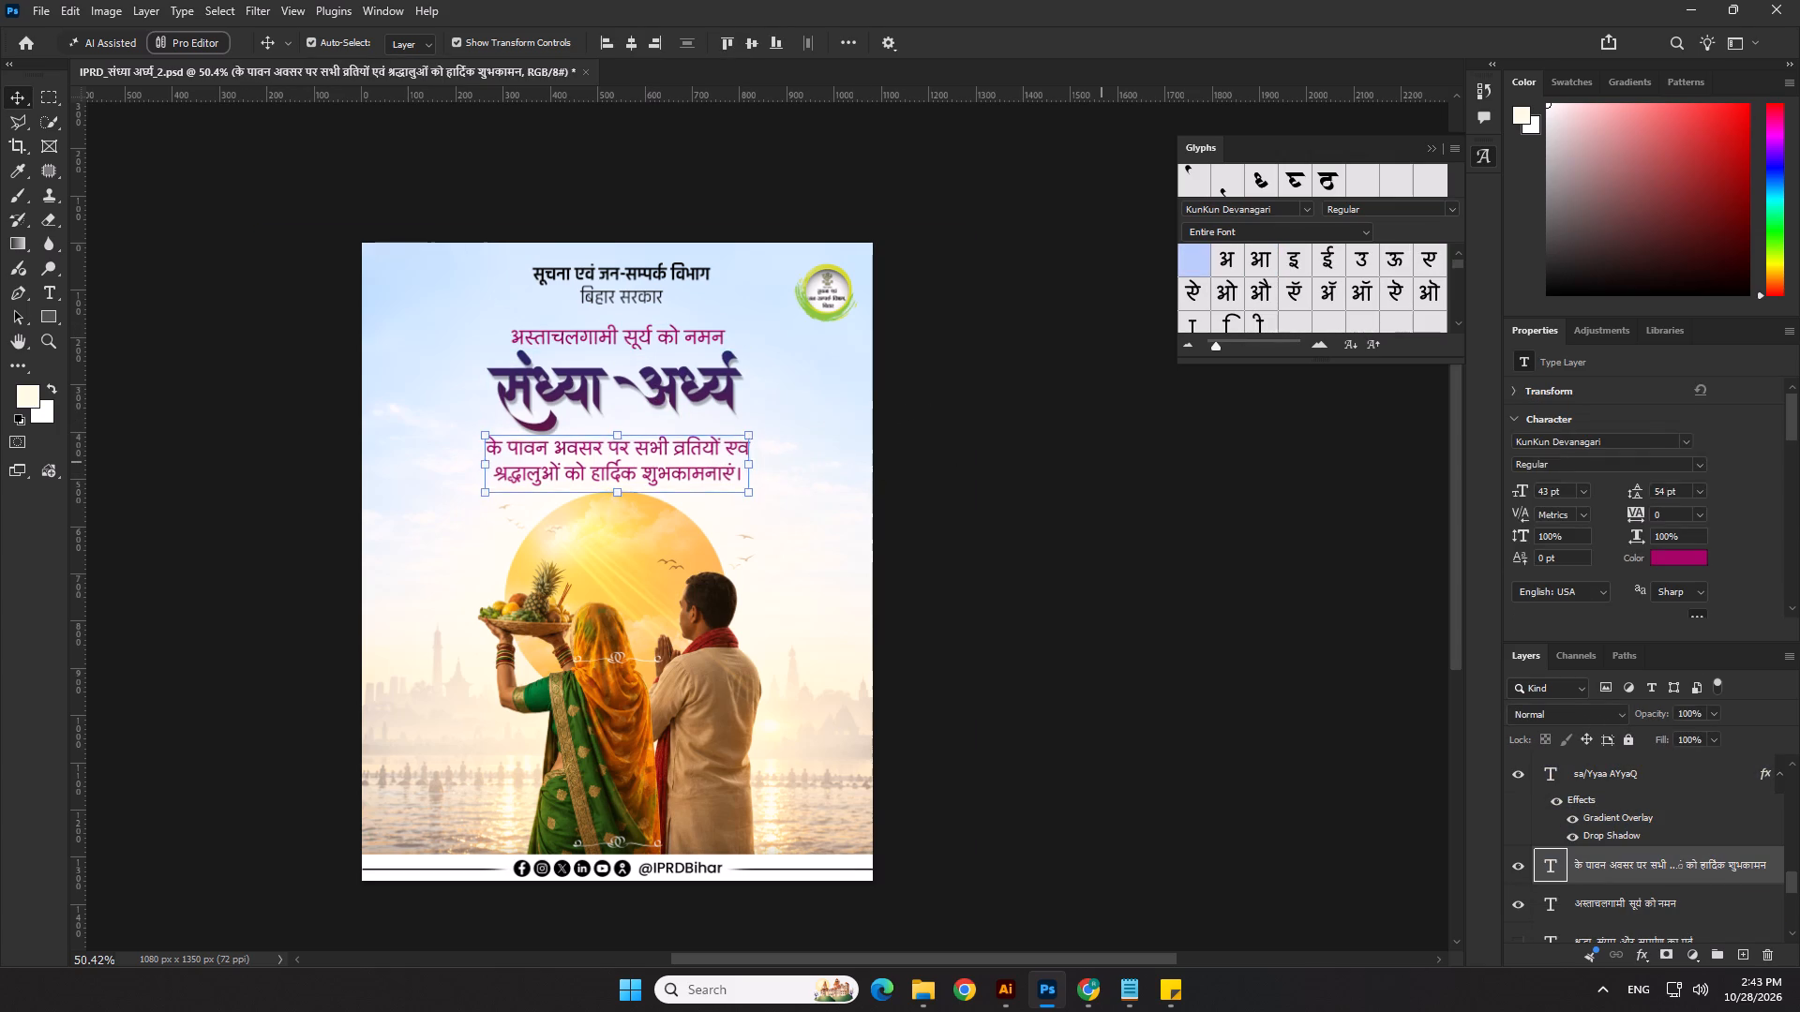
{"action": "left_click", "coordinate": [1102, 462]}
Set the font size of the अस्ताचलगामी सूर्य को नमन line to 42 pt.
{"action": "scroll", "coordinate": [592, 290], "scroll_direction": "up", "scroll_amount": 2}
{"action": "left_click", "coordinate": [612, 344]}
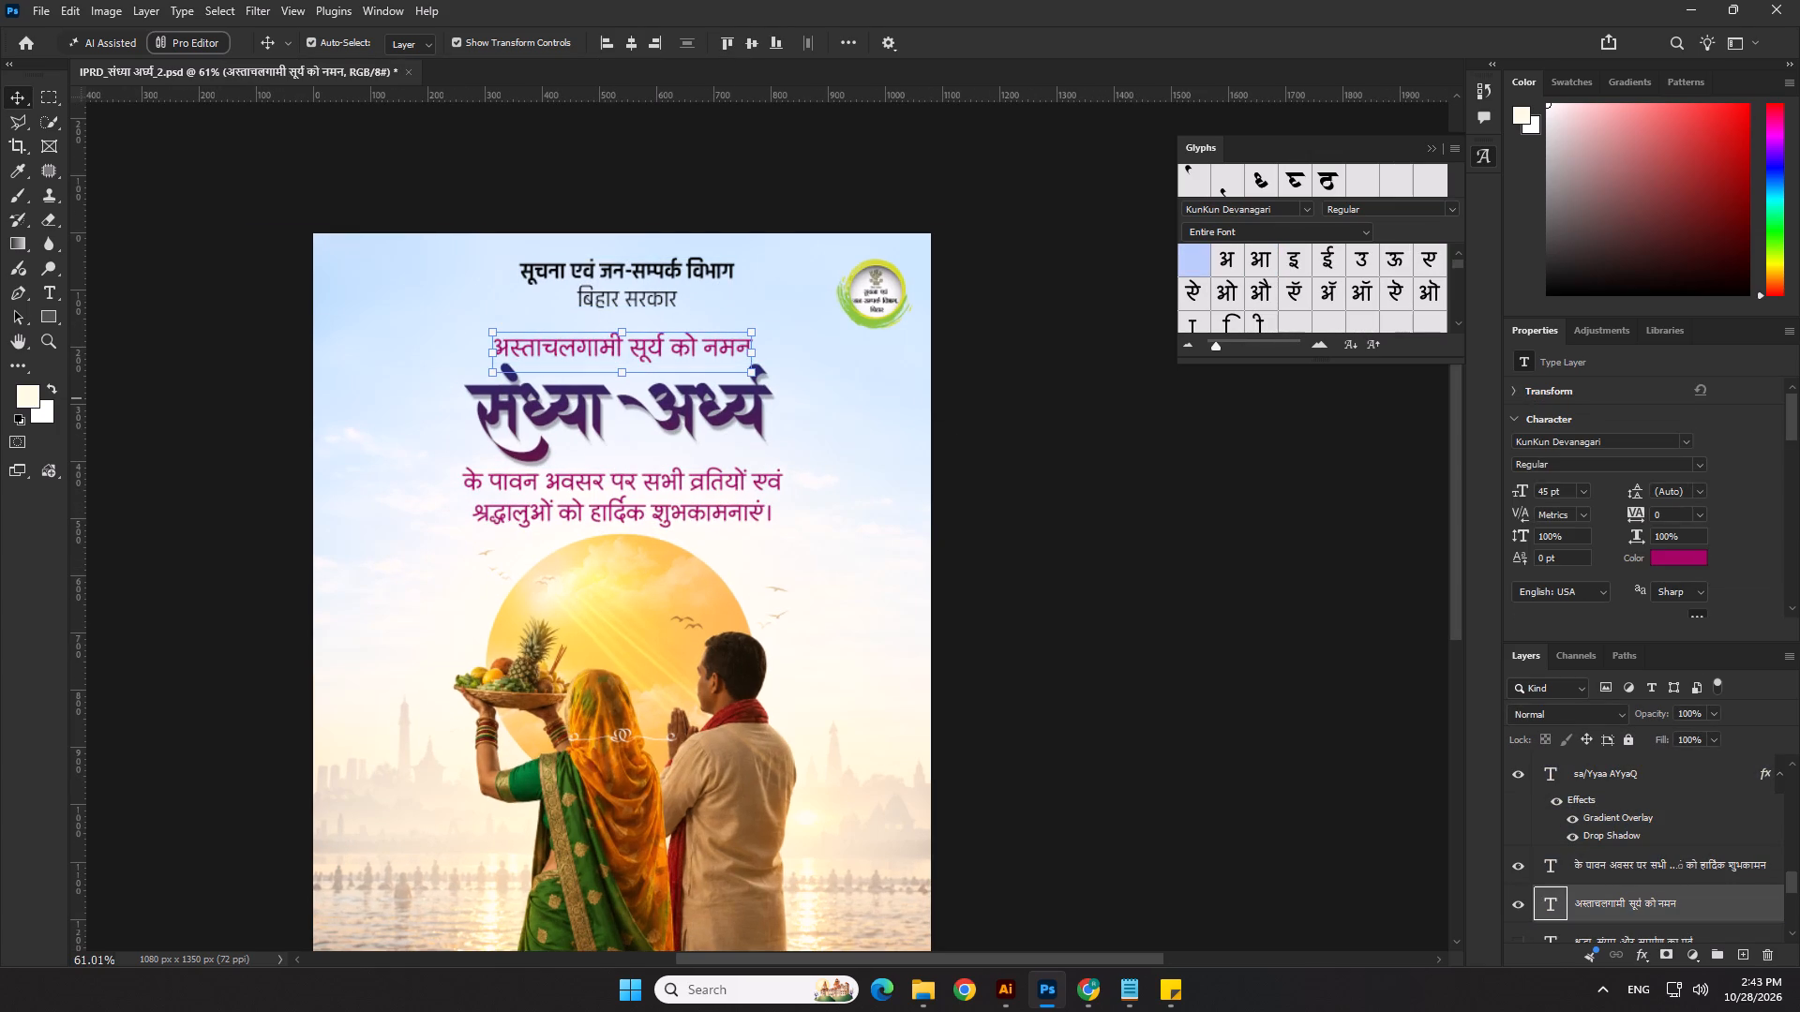
{"action": "left_click_drag", "start_coordinate": [1549, 488], "coordinate": [1508, 494]}
{"action": "type", "text": "42"}
{"action": "key", "text": "Return"}
{"action": "left_click", "coordinate": [1217, 602]}
{"action": "scroll", "coordinate": [736, 426], "scroll_direction": "down", "scroll_amount": 9}
{"action": "left_click", "coordinate": [1046, 646]}
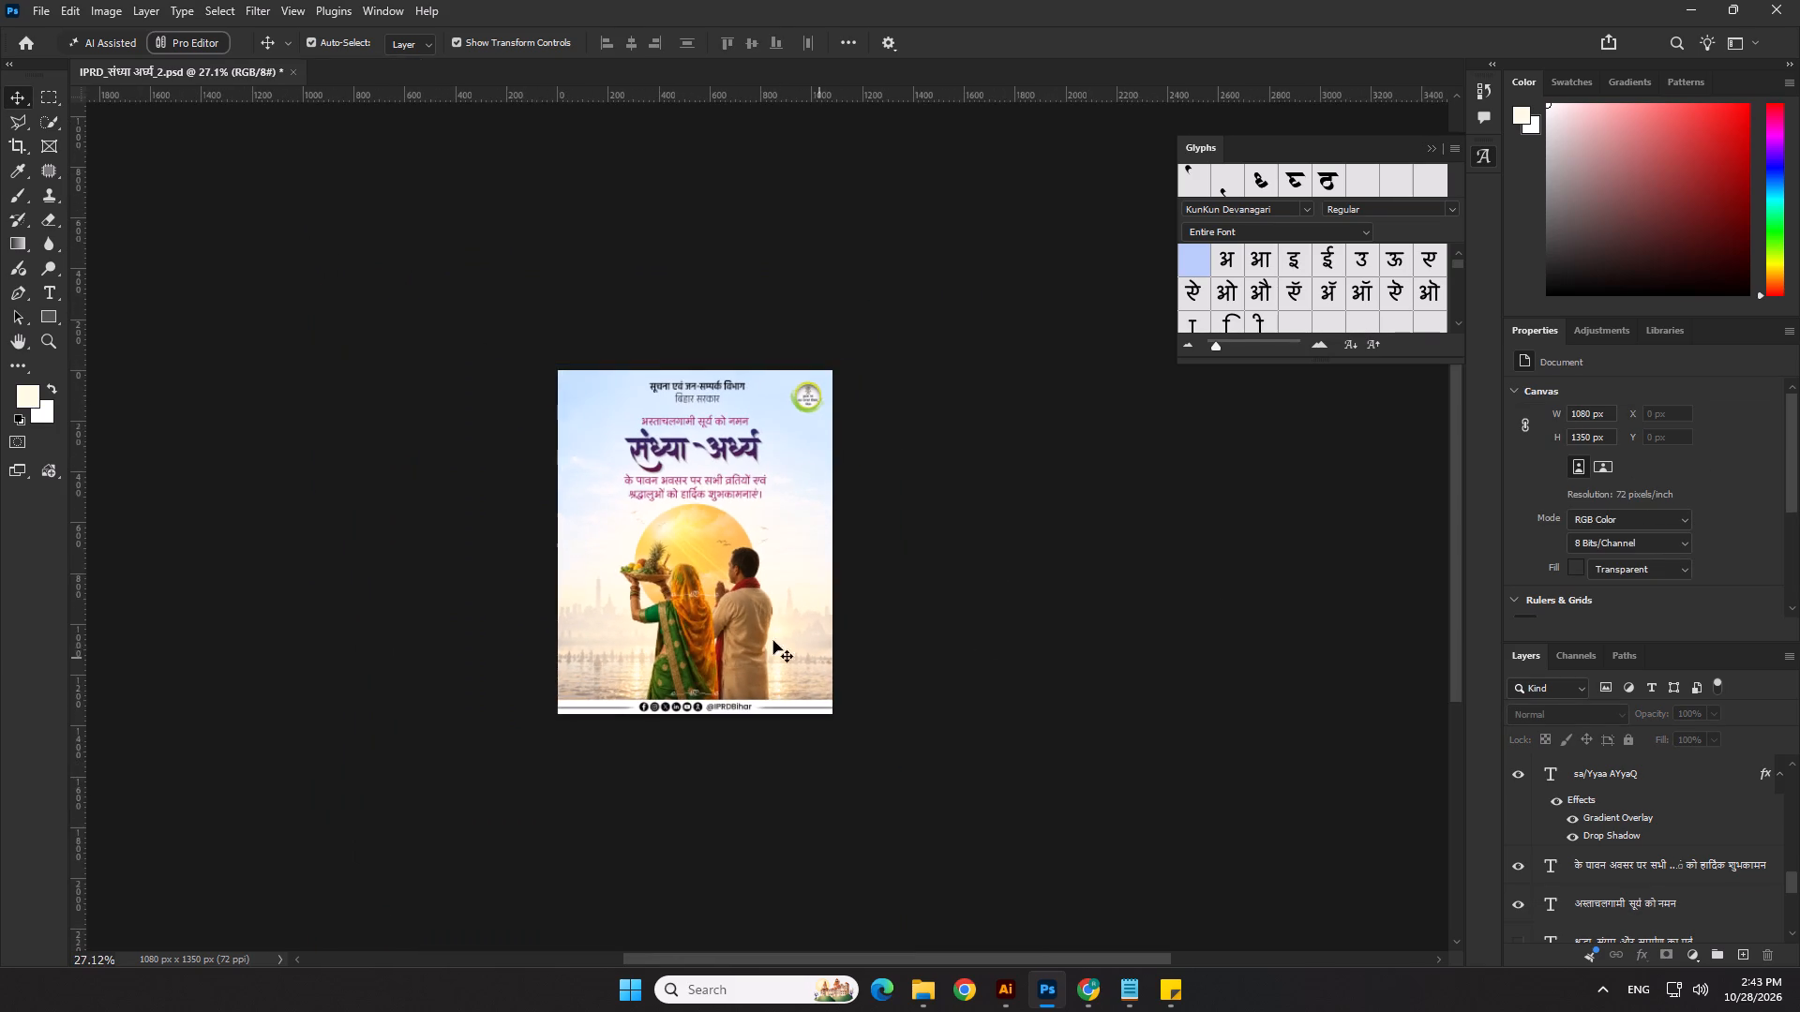
Hide the white ornament vector smart object that overlaps the woman's back.
{"action": "scroll", "coordinate": [759, 627], "scroll_direction": "up", "scroll_amount": 6}
{"action": "left_click", "coordinate": [682, 584]}
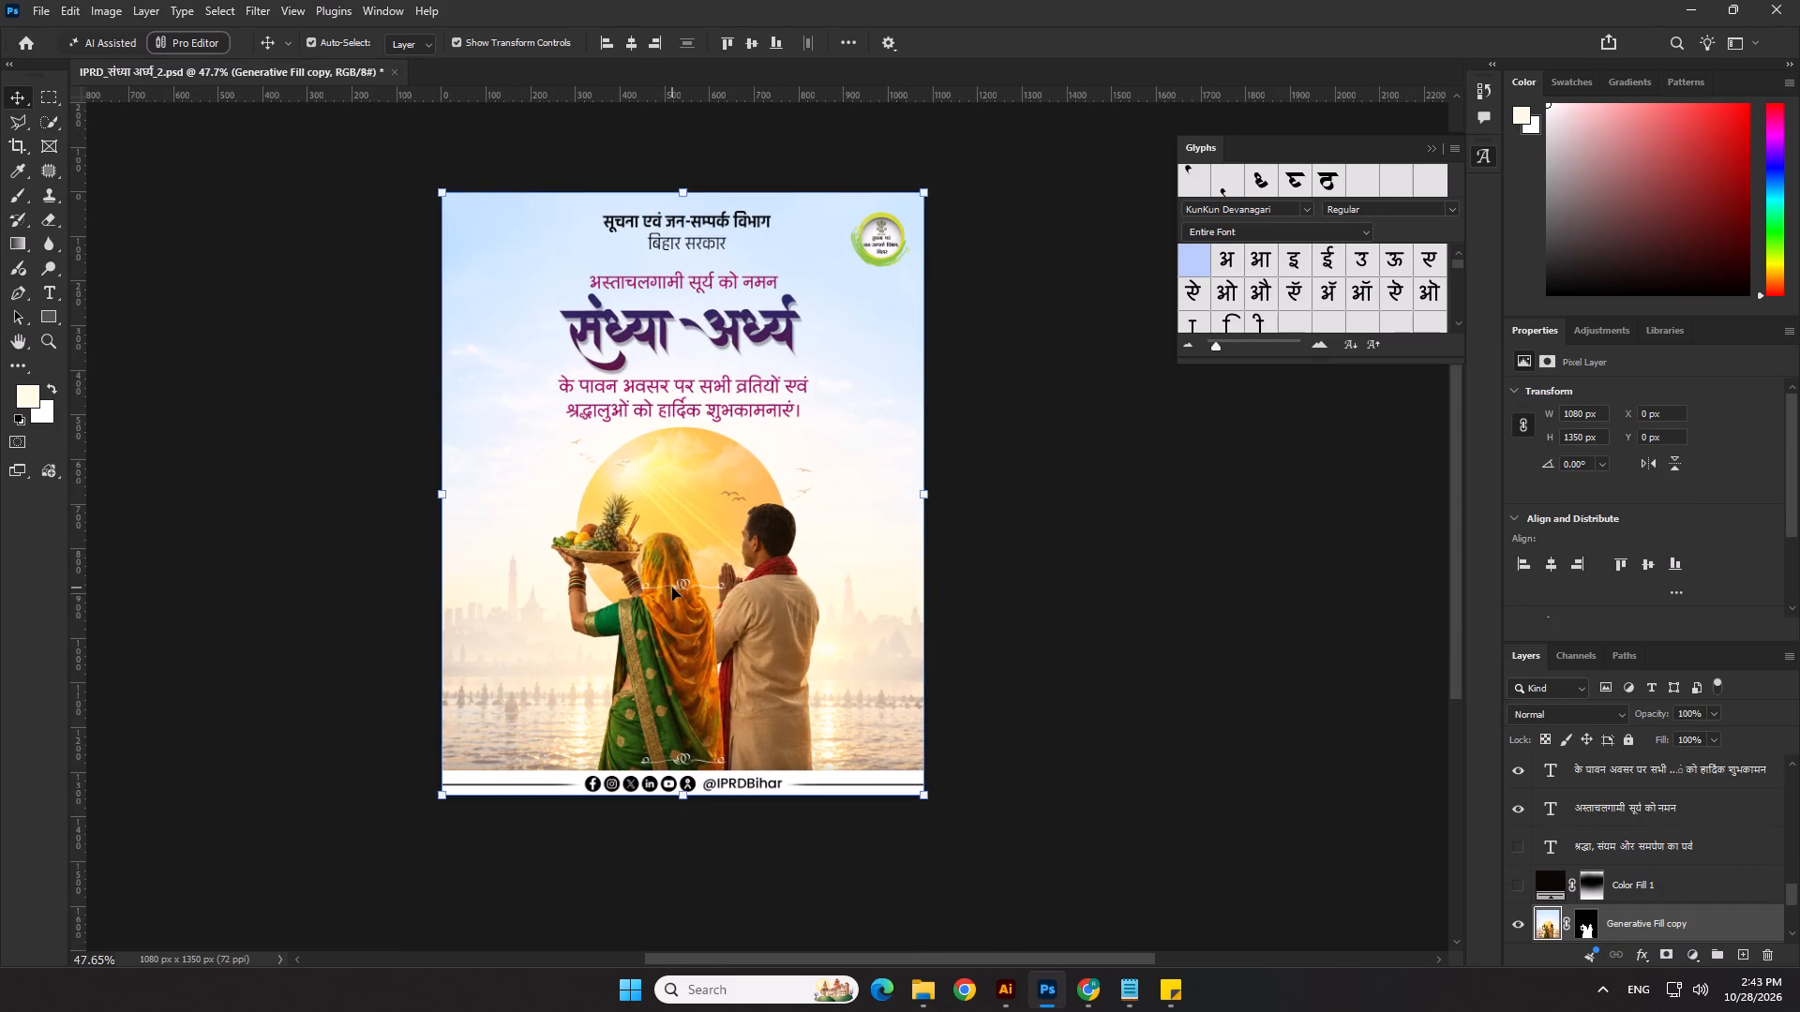
{"action": "left_click", "coordinate": [672, 588]}
{"action": "left_click", "coordinate": [679, 587]}
{"action": "left_click", "coordinate": [1515, 768]}
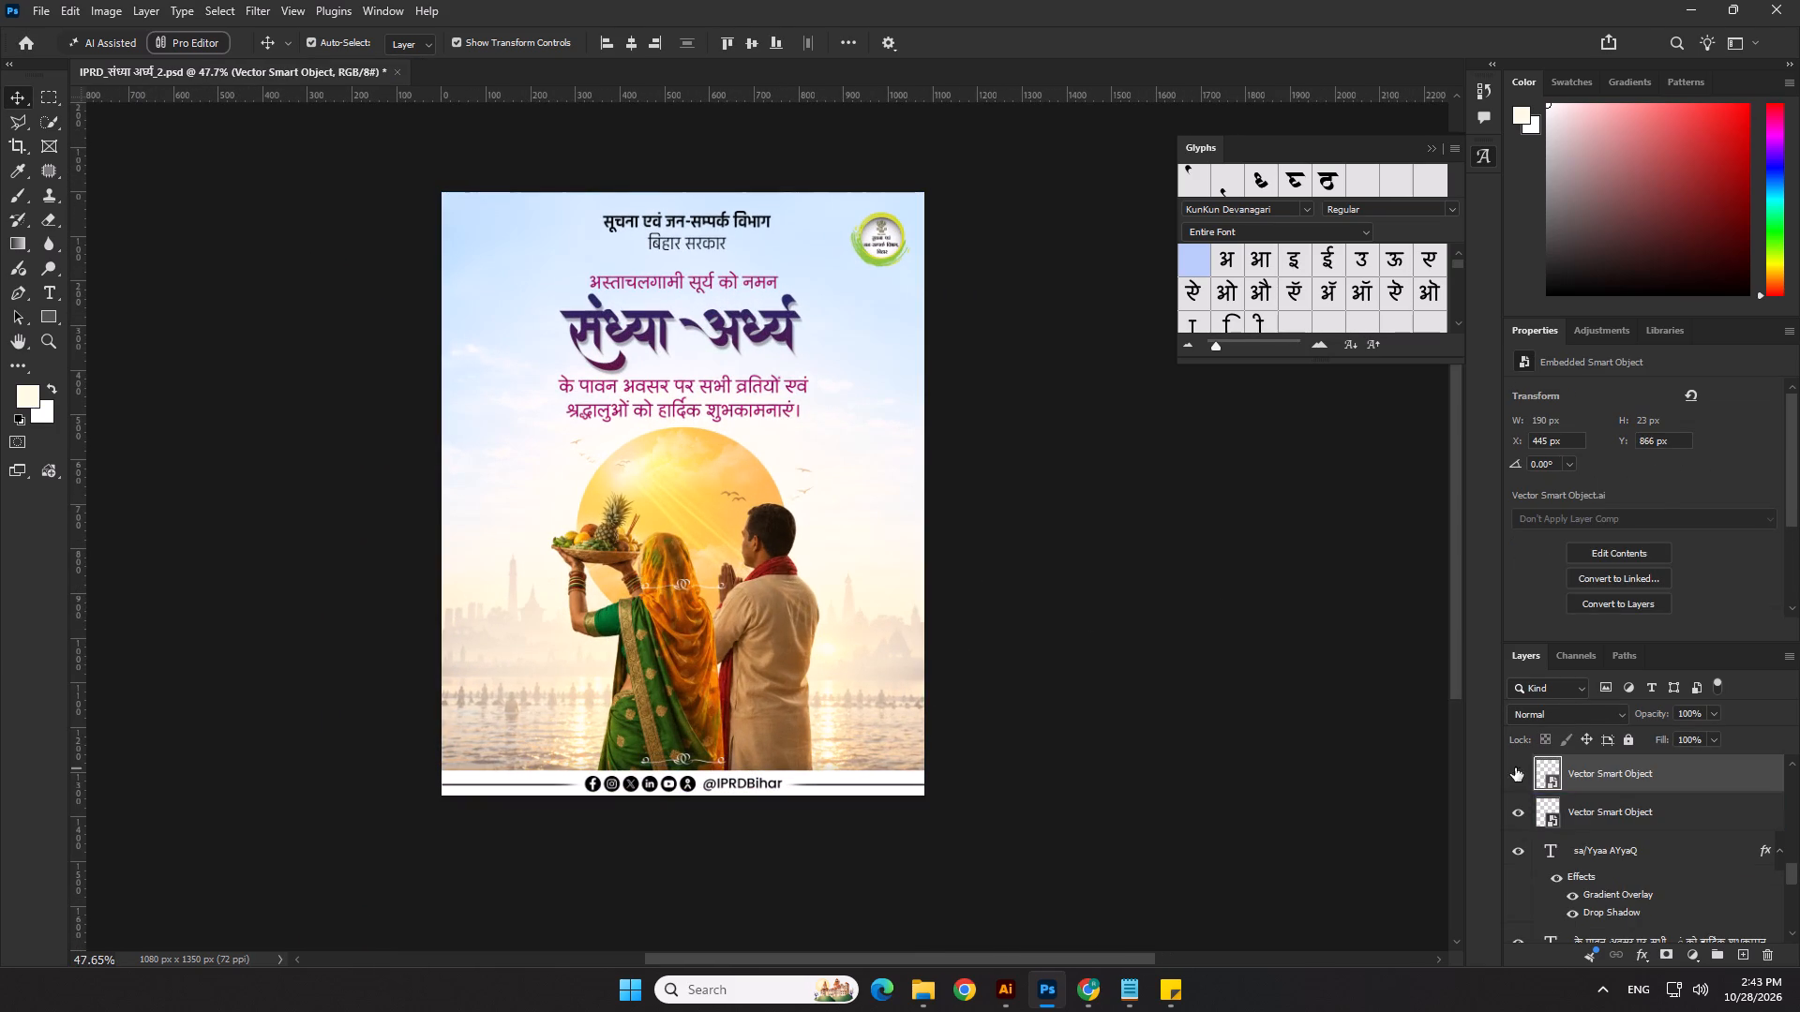
{"action": "left_click", "coordinate": [1088, 611]}
{"action": "scroll", "coordinate": [923, 566], "scroll_direction": "down", "scroll_amount": 3}
{"action": "left_click", "coordinate": [1137, 573]}
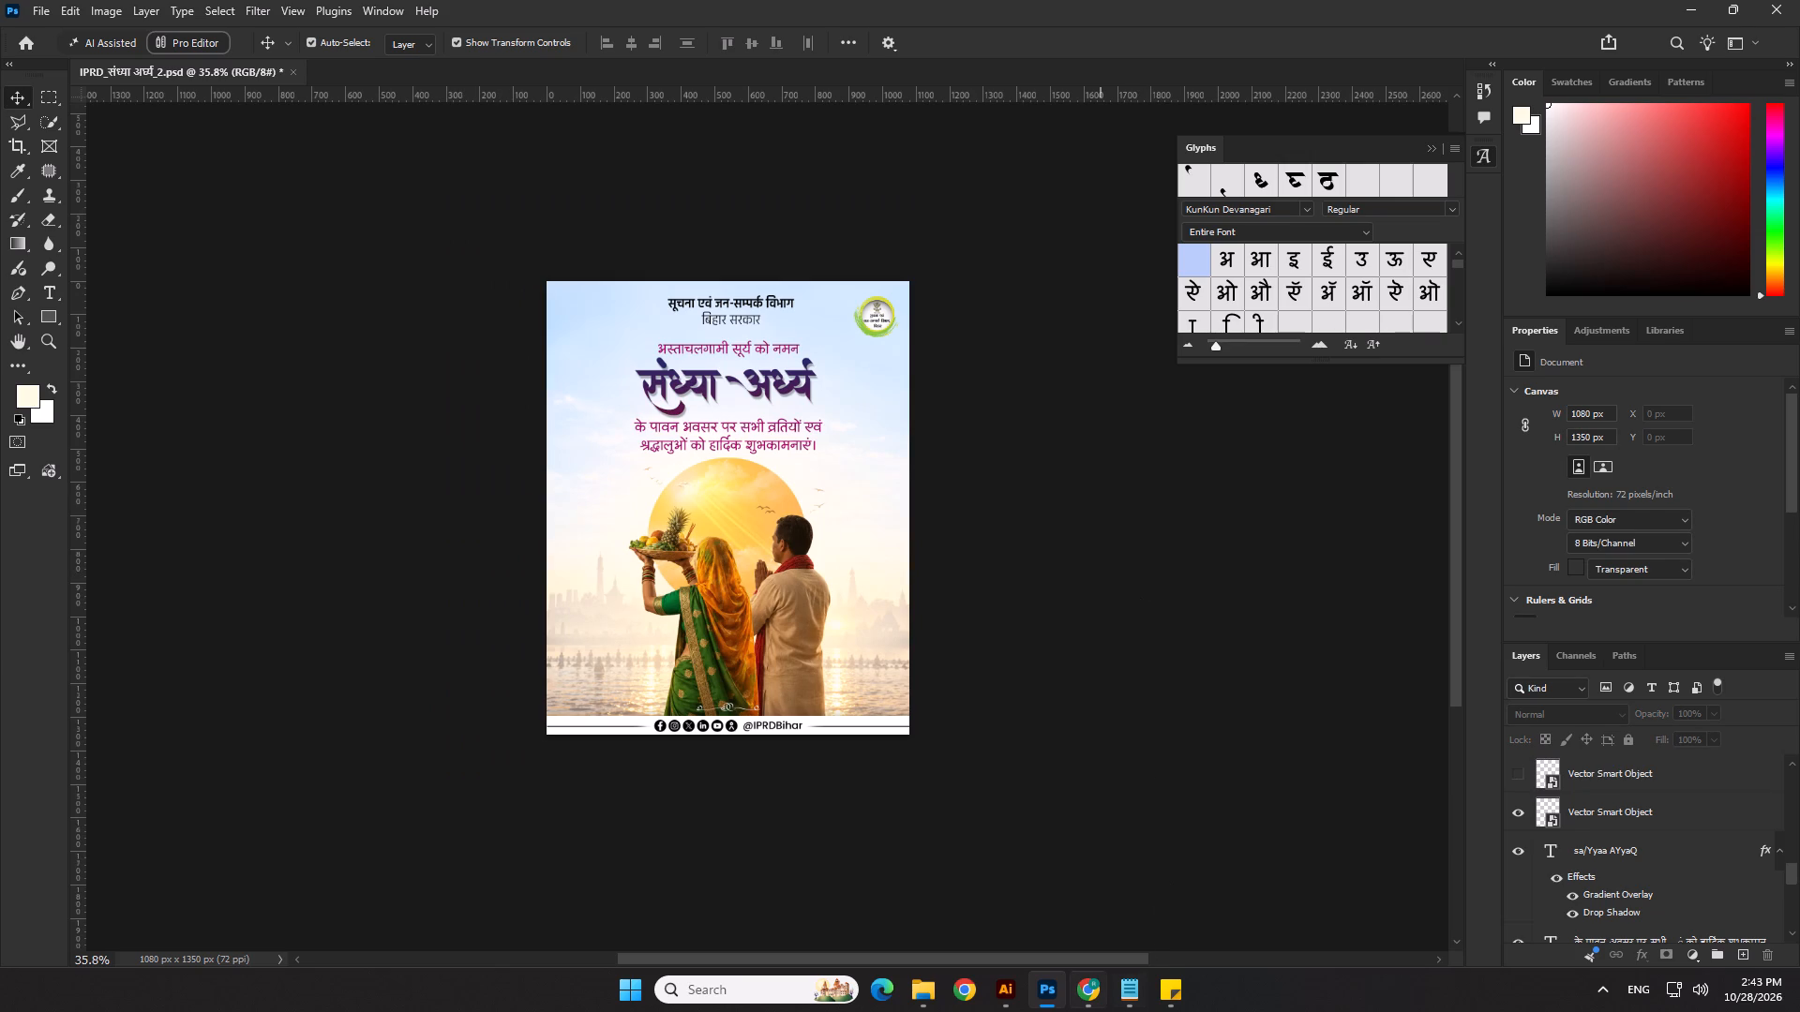
{"action": "left_click", "coordinate": [1087, 648]}
Change the font of the अस्ताचलगामी सूर्य को नमन line to Gotu Regular.
{"action": "scroll", "coordinate": [1033, 604], "scroll_direction": "up", "scroll_amount": 3}
{"action": "scroll", "coordinate": [813, 356], "scroll_direction": "up", "scroll_amount": 2}
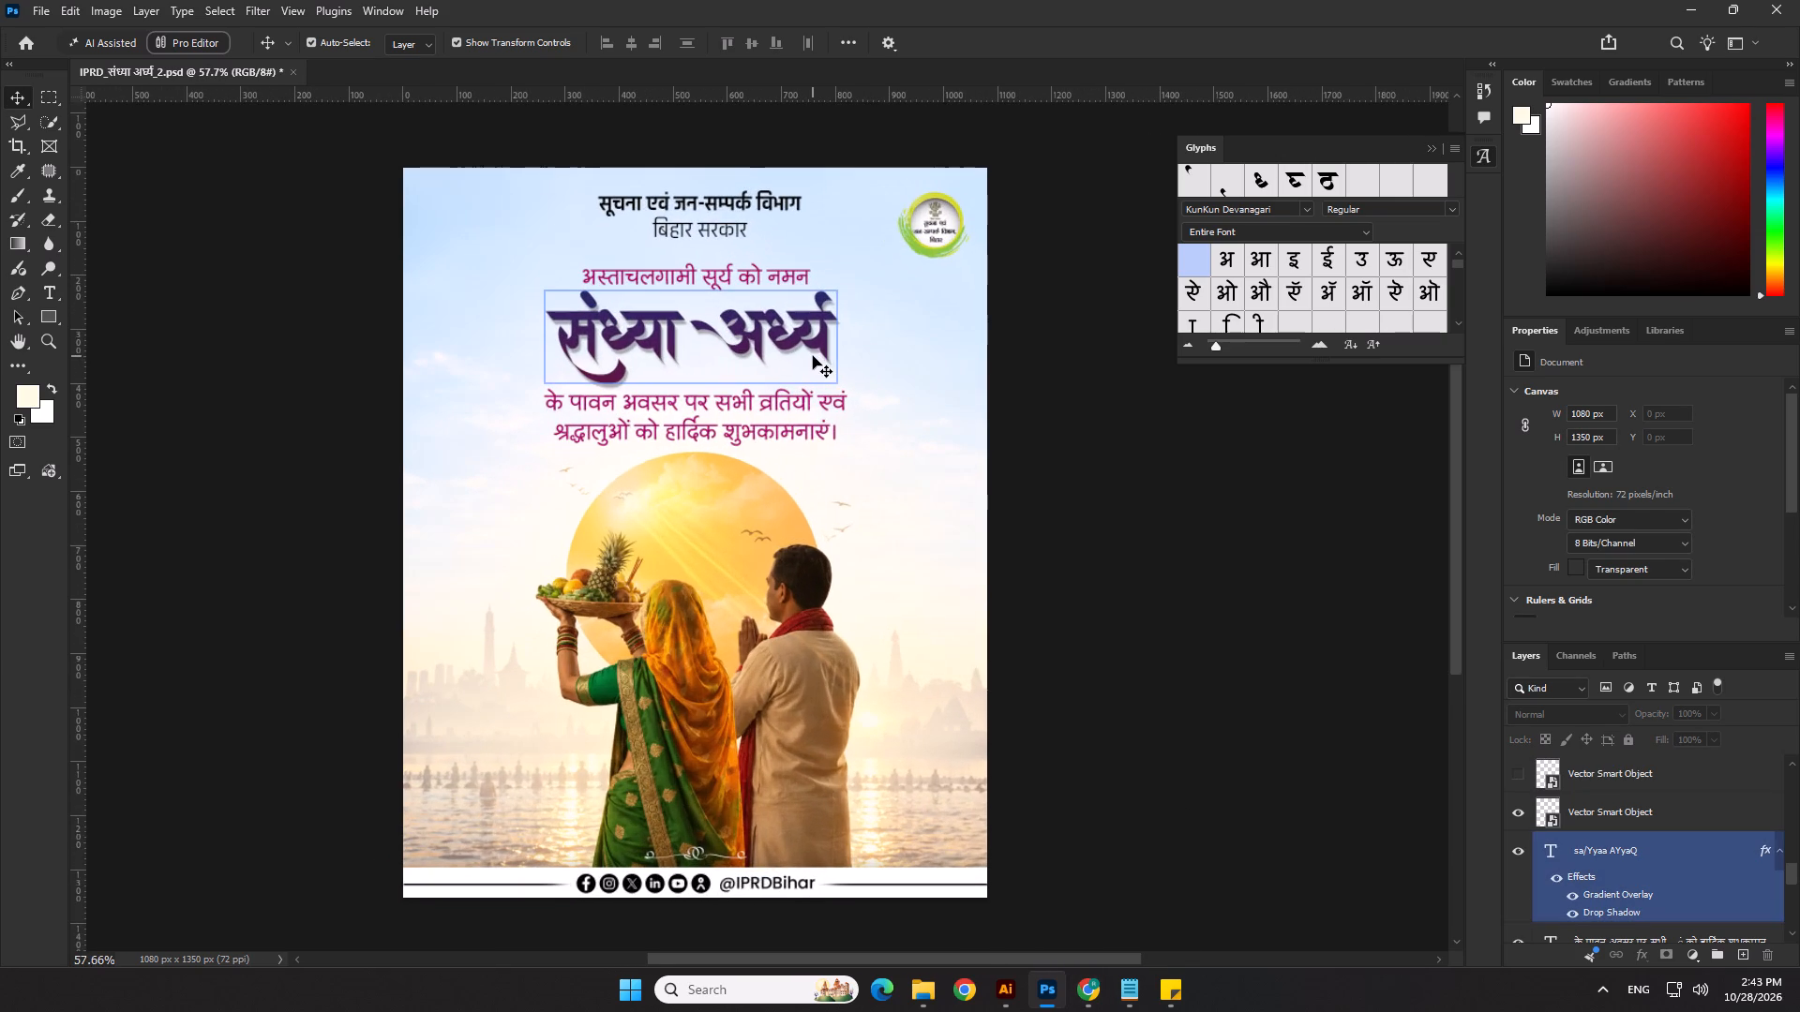
{"action": "scroll", "coordinate": [765, 308], "scroll_direction": "up", "scroll_amount": 3}
{"action": "left_click", "coordinate": [756, 260]}
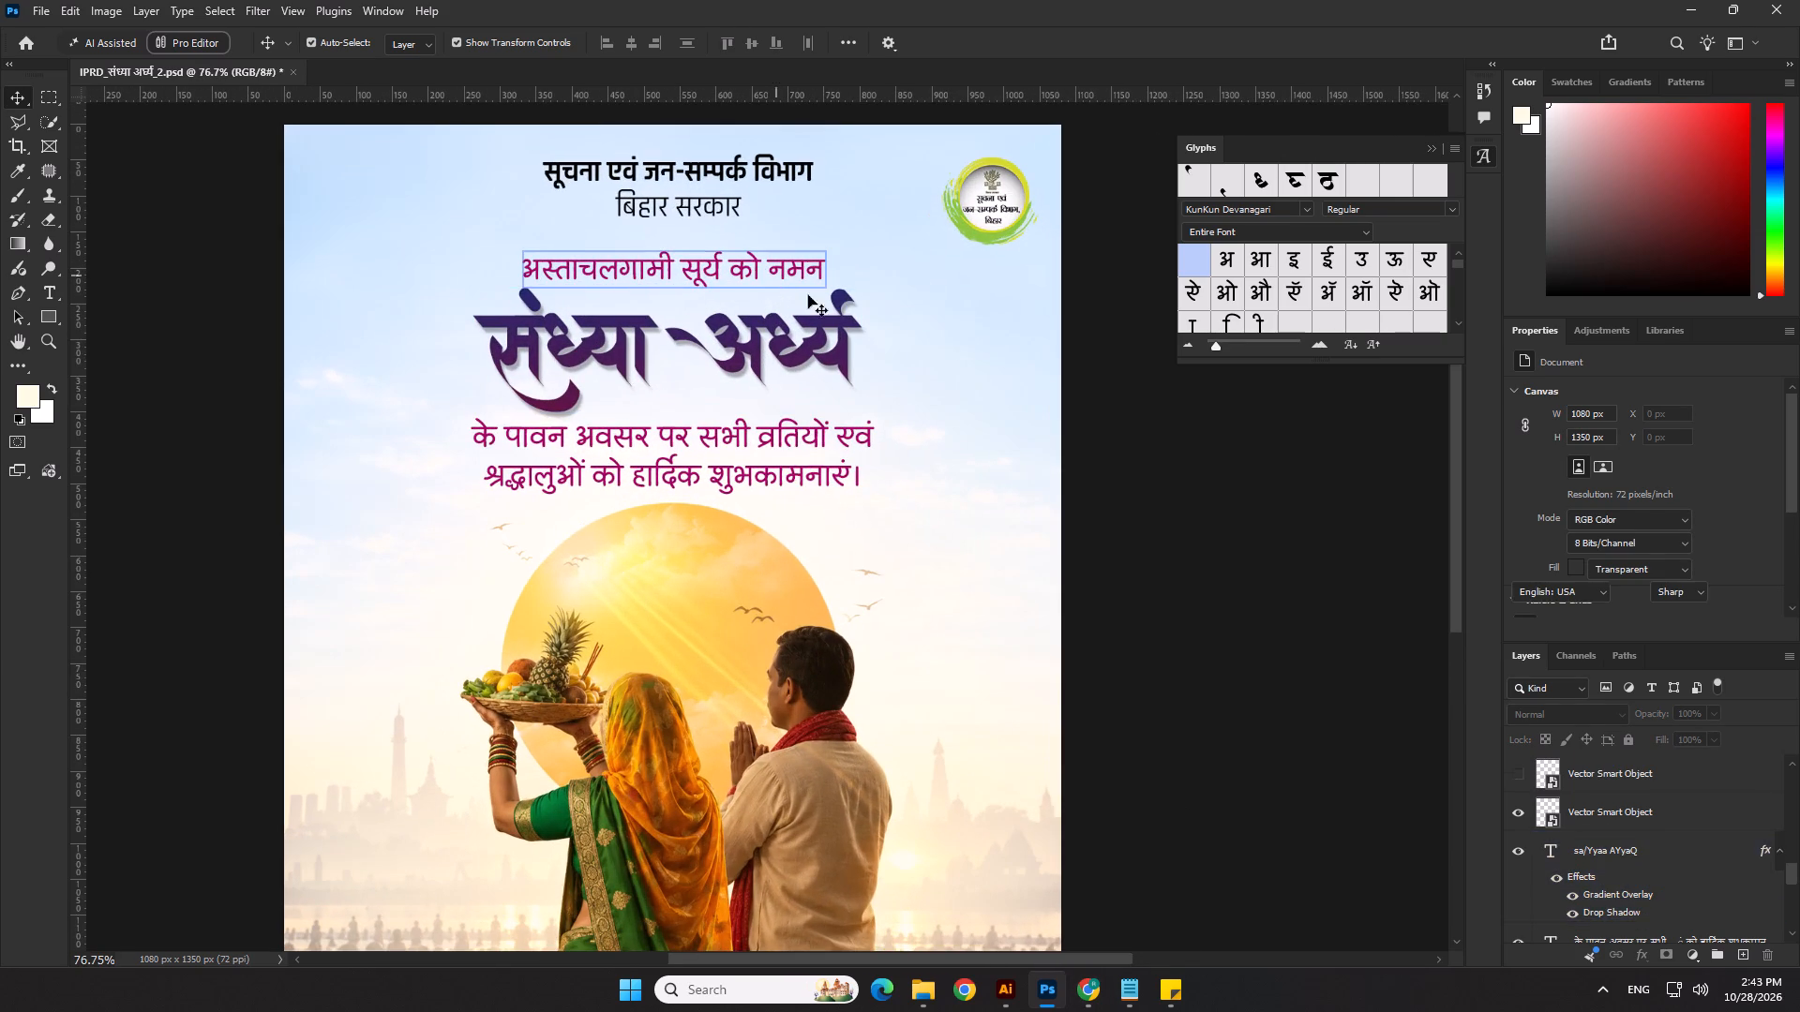
{"action": "left_click", "coordinate": [1683, 440]}
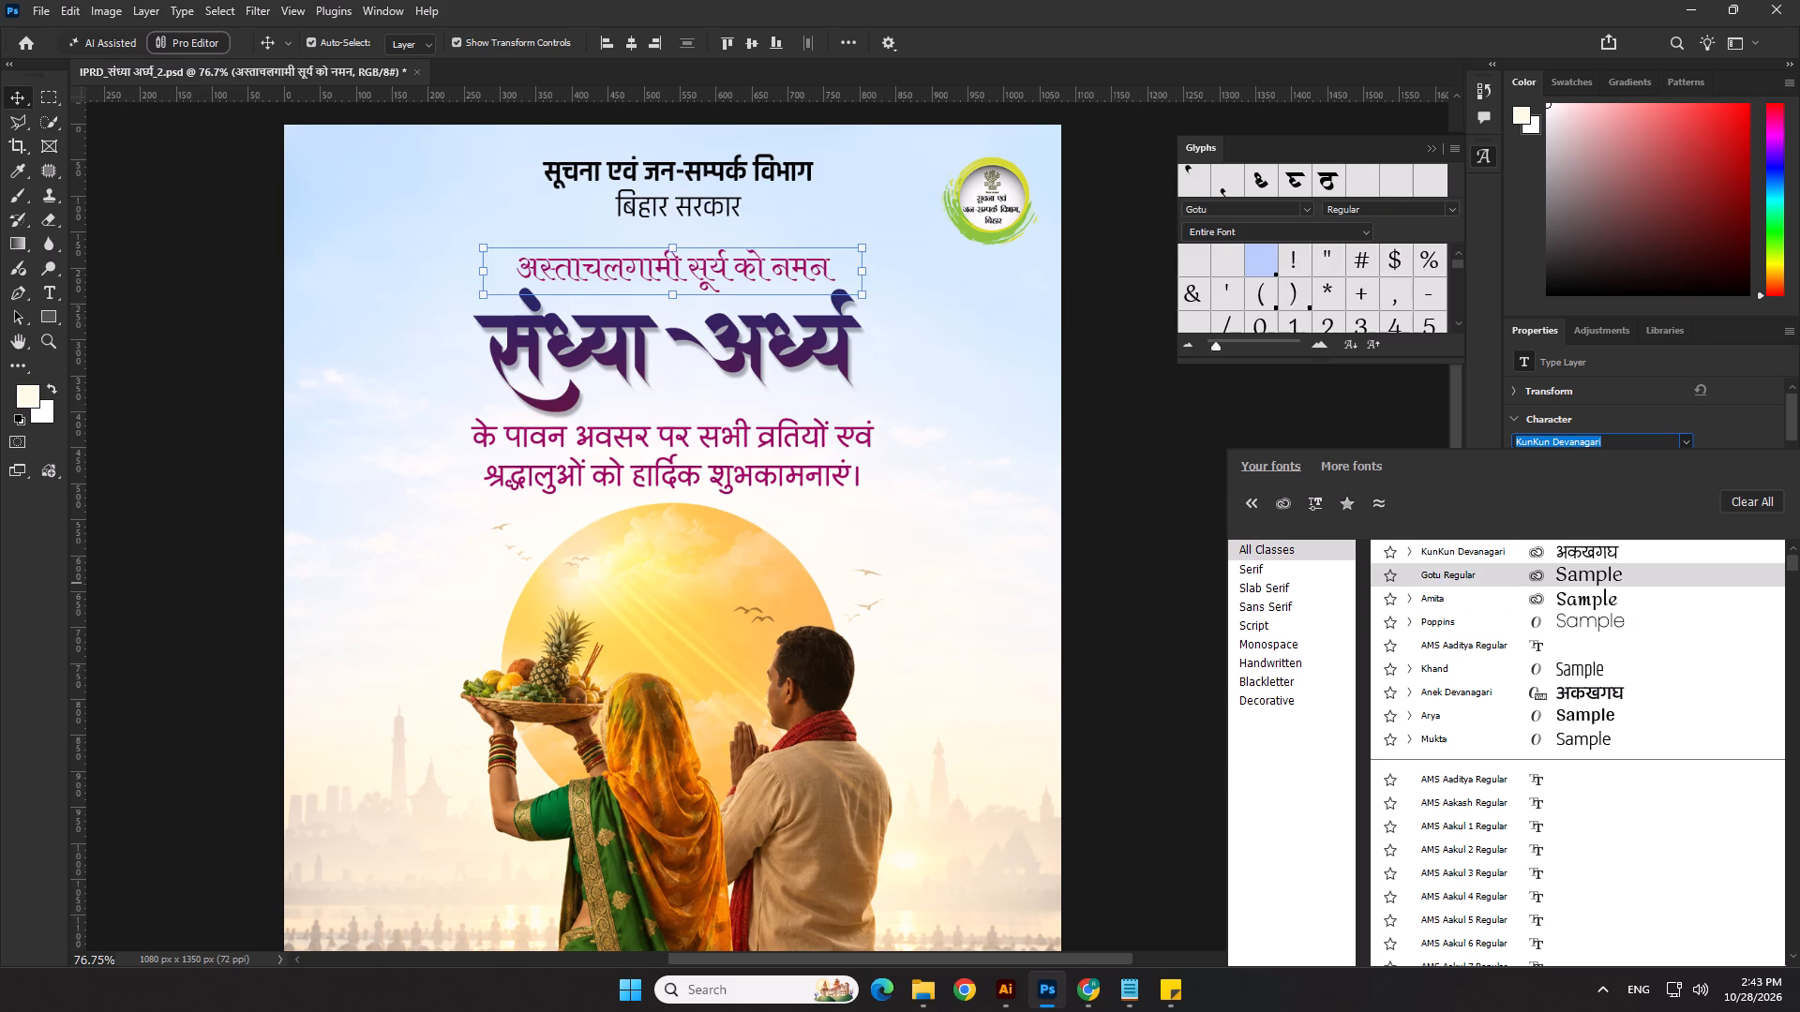
{"action": "left_click", "coordinate": [1619, 568]}
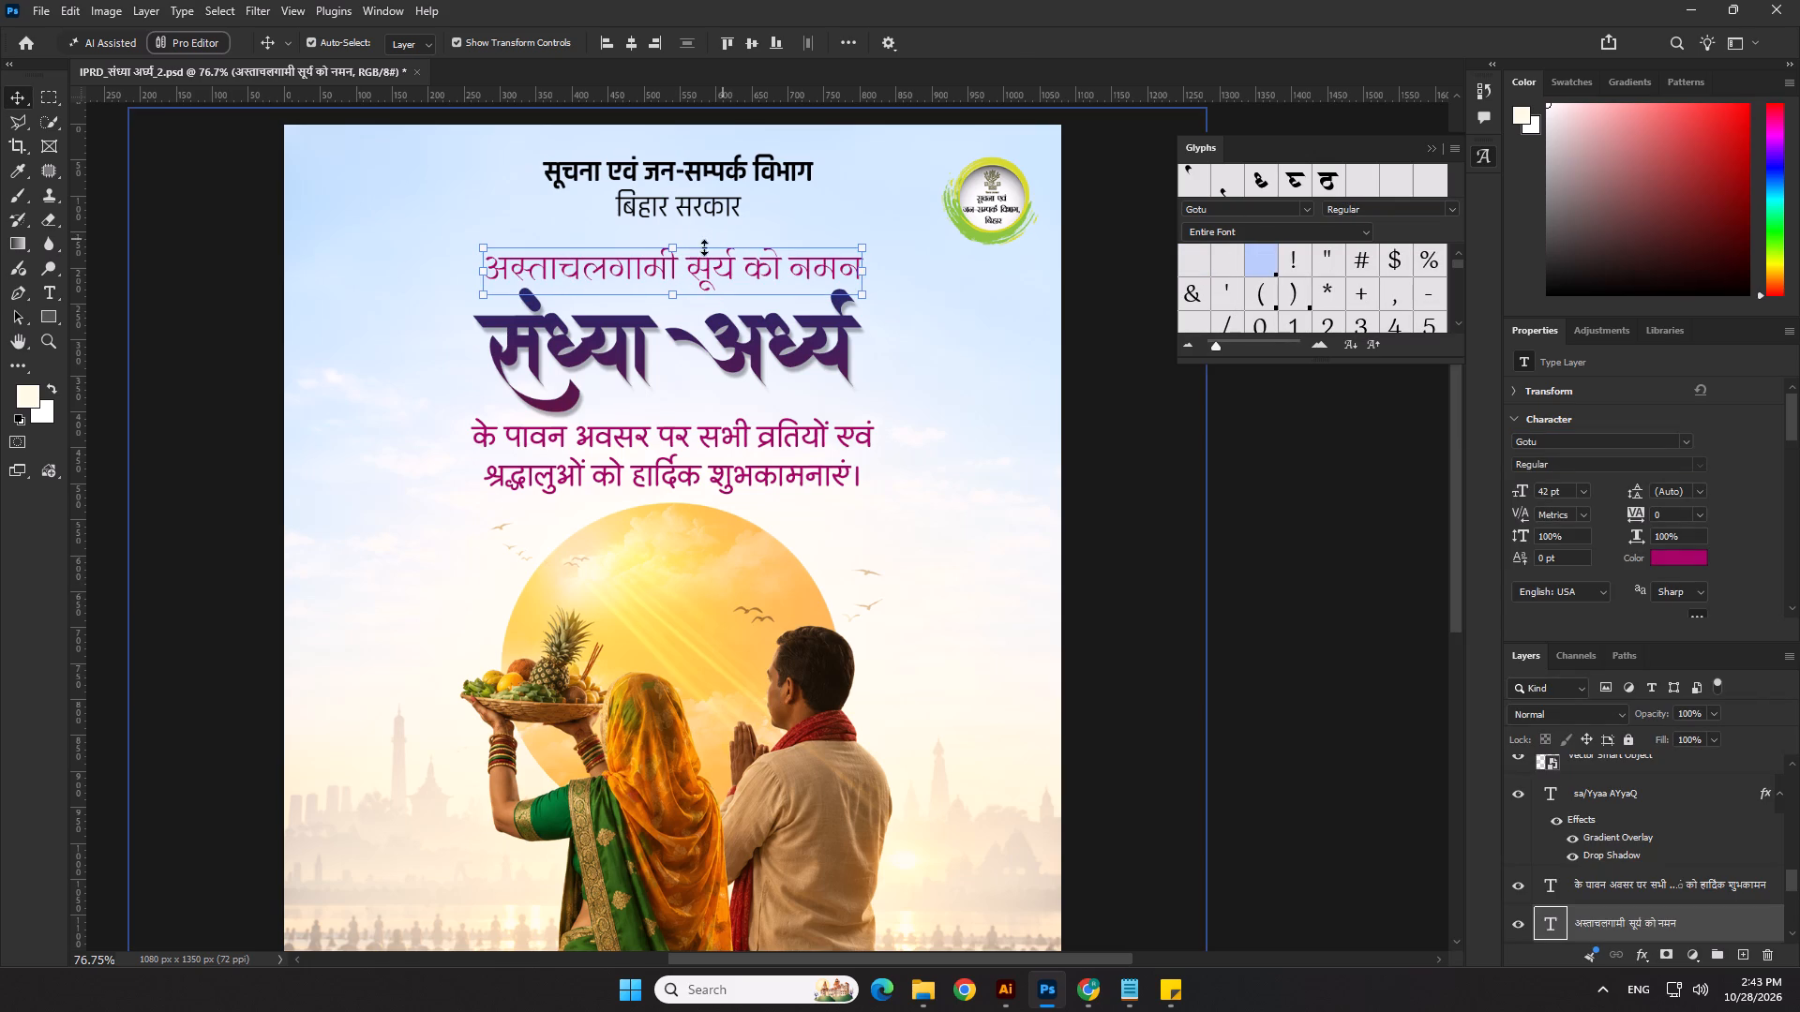
Scale the अस्ताचलगामी सूर्य को नमन line down to about 33 pt, centre it horizontally and nudge it slightly upward.
{"action": "left_click_drag", "start_coordinate": [674, 247], "coordinate": [671, 258]}
{"action": "key", "text": "Return"}
{"action": "left_click", "coordinate": [628, 42]}
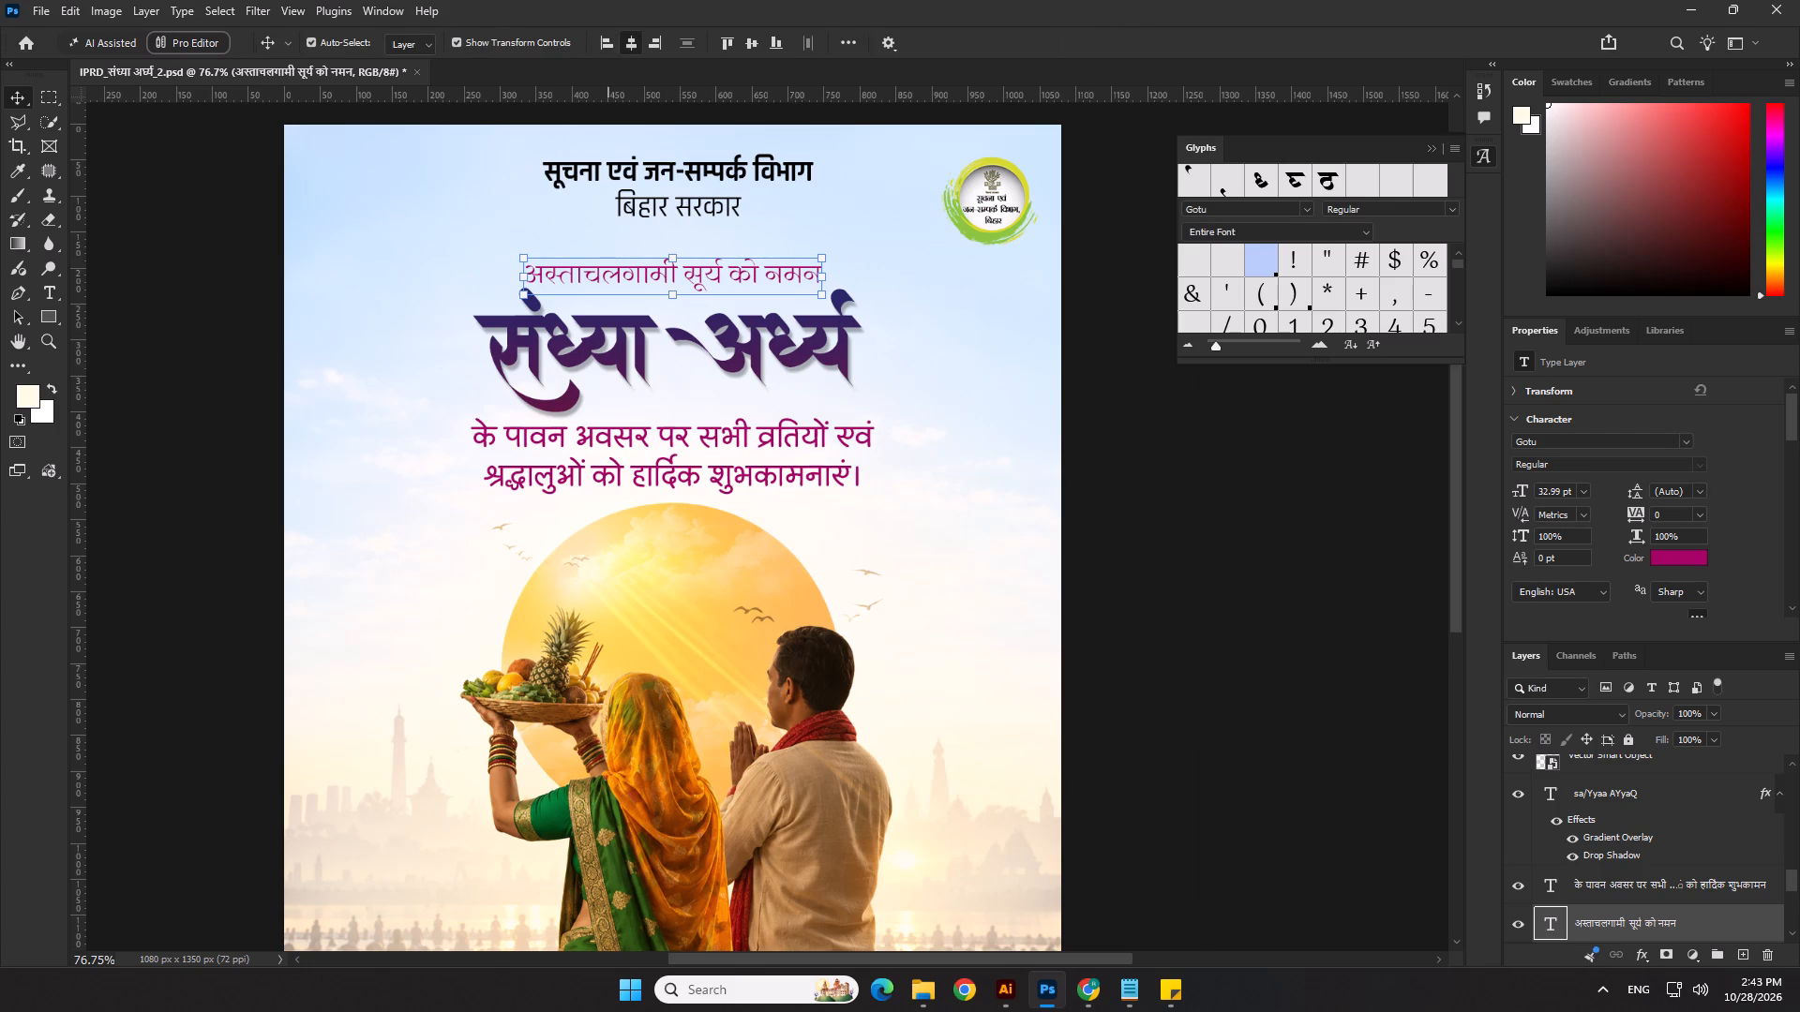
{"action": "key", "text": "Up"}
{"action": "key", "text": "Up"}
{"action": "left_click", "coordinate": [1246, 531]}
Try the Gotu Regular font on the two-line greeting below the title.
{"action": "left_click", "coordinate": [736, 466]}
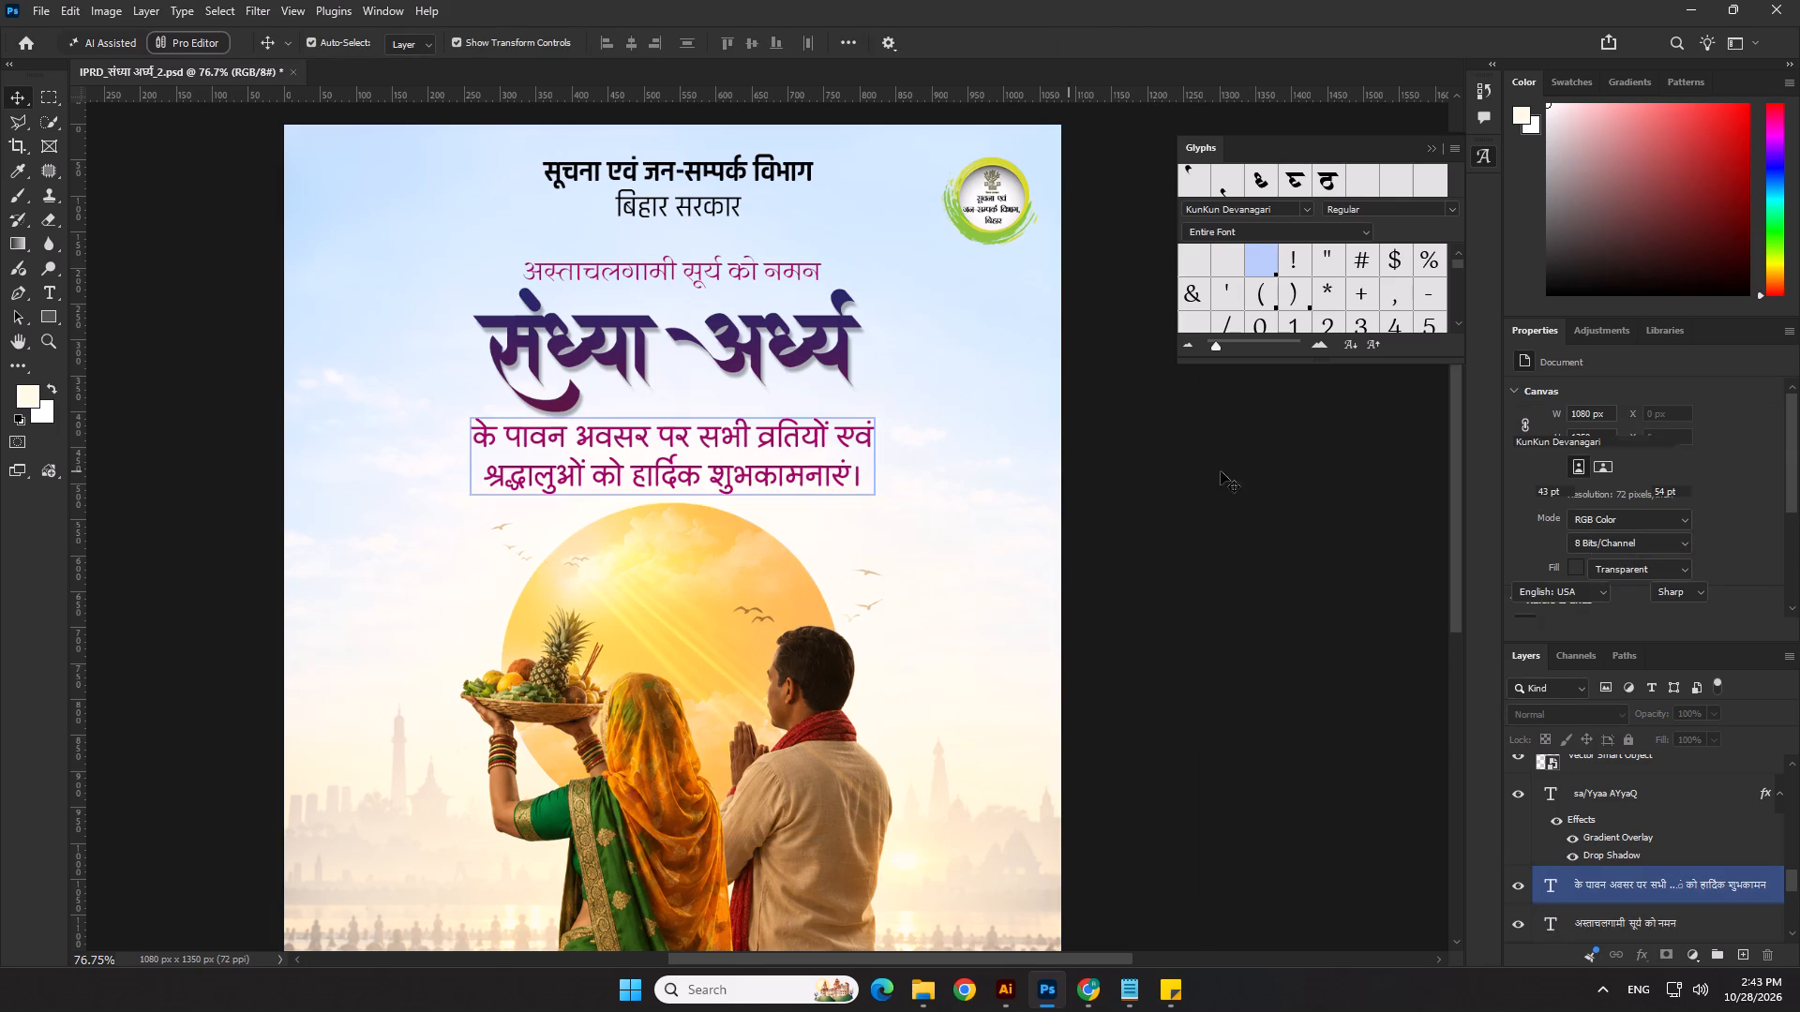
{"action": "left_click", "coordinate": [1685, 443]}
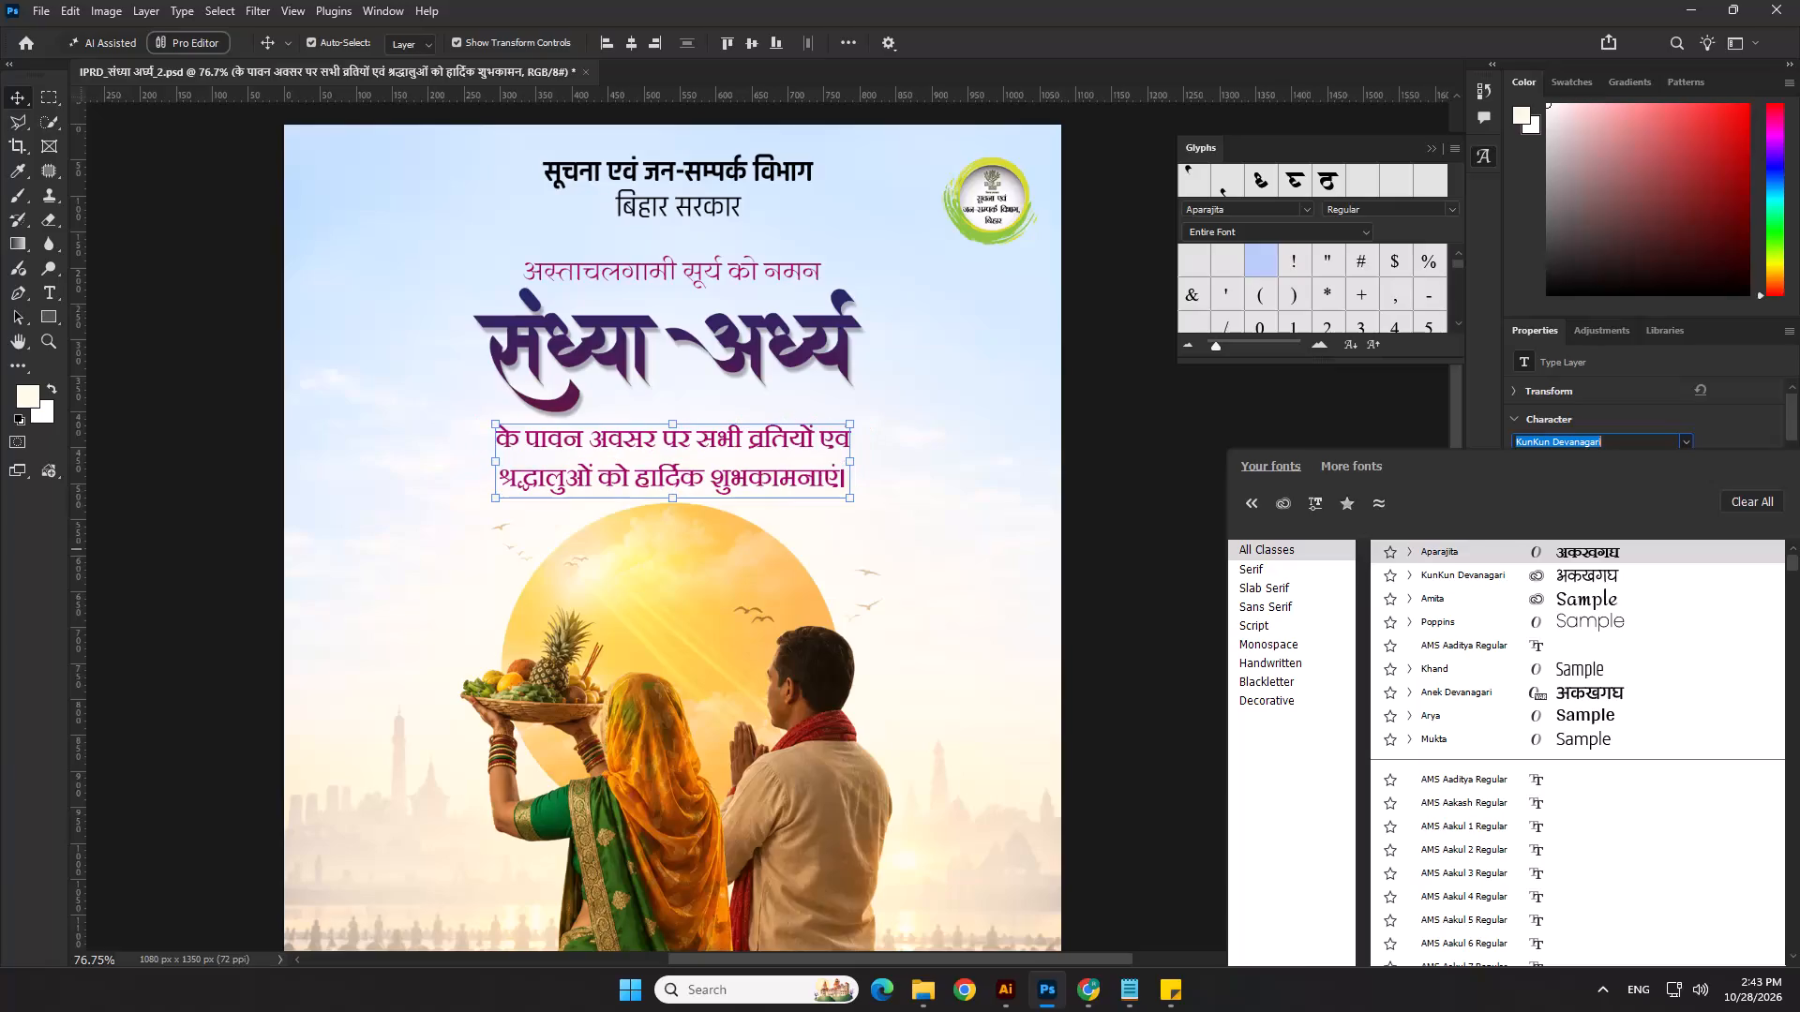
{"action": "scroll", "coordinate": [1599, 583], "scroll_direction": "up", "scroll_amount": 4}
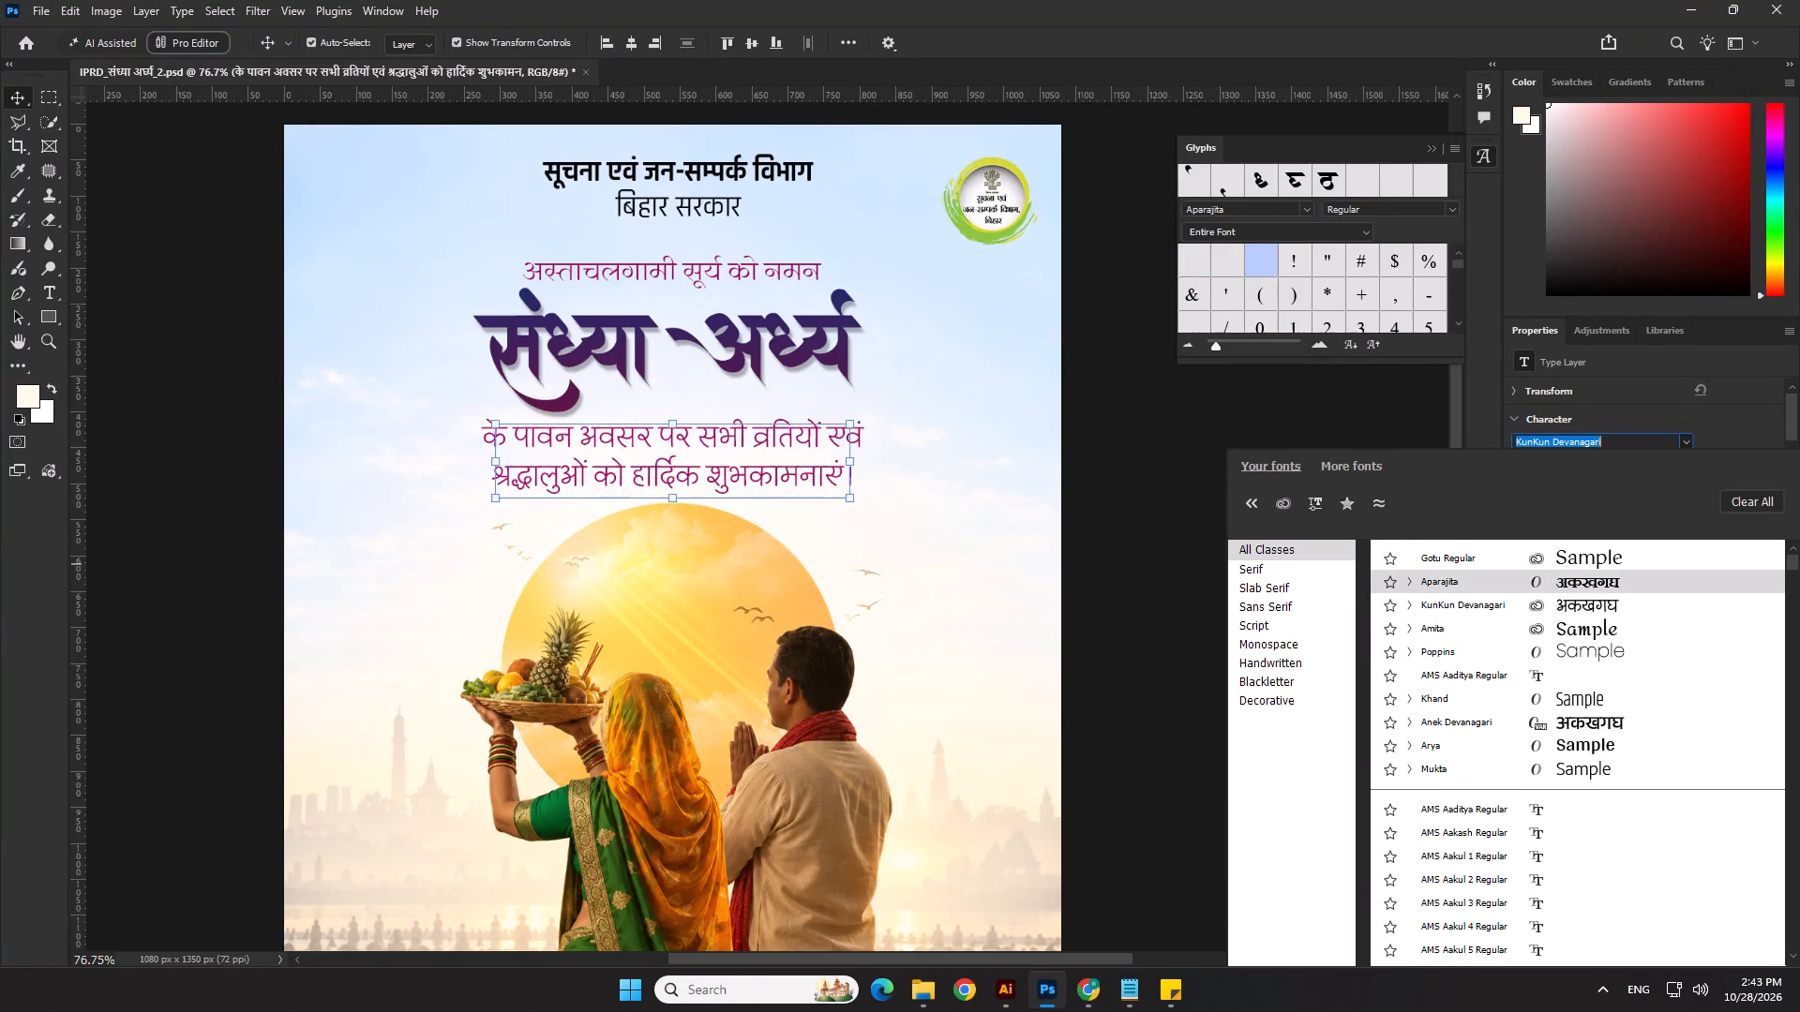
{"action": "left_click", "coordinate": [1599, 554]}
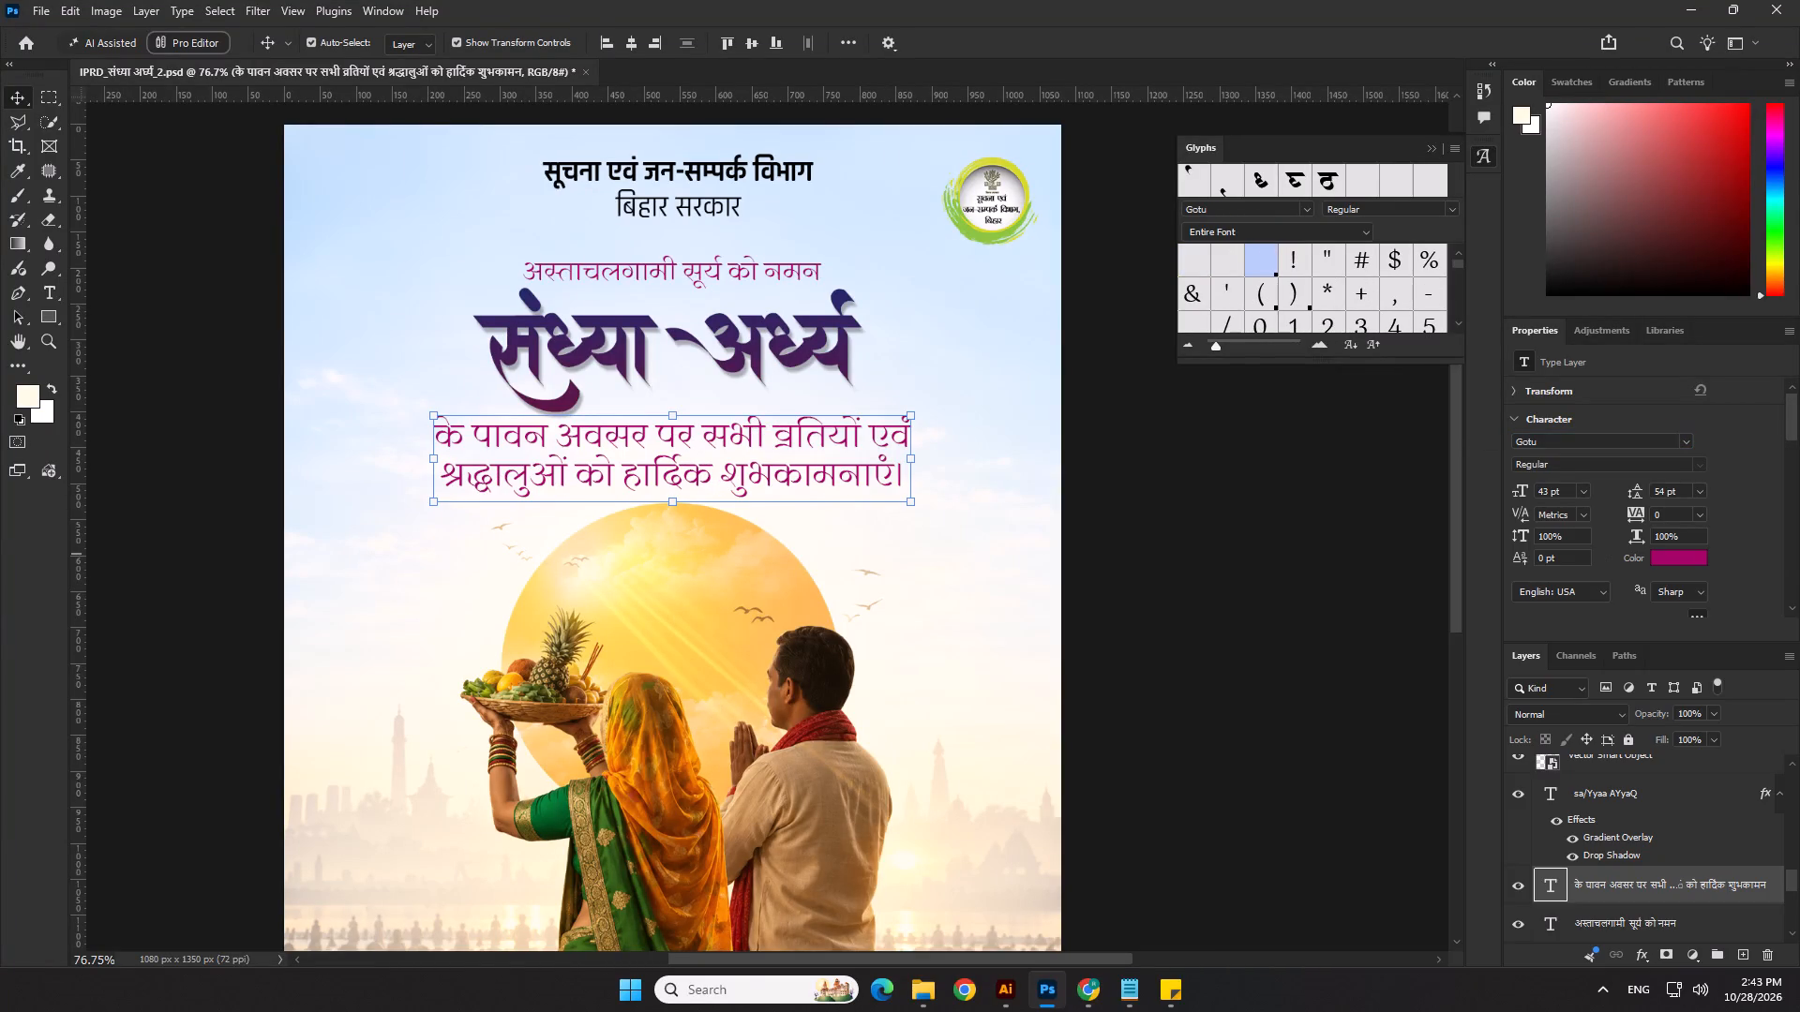
Browse the Devanagari fonts for the two-line greeting and apply Begum Devanagari.
{"action": "left_click", "coordinate": [1685, 433]}
{"action": "left_click", "coordinate": [1684, 439]}
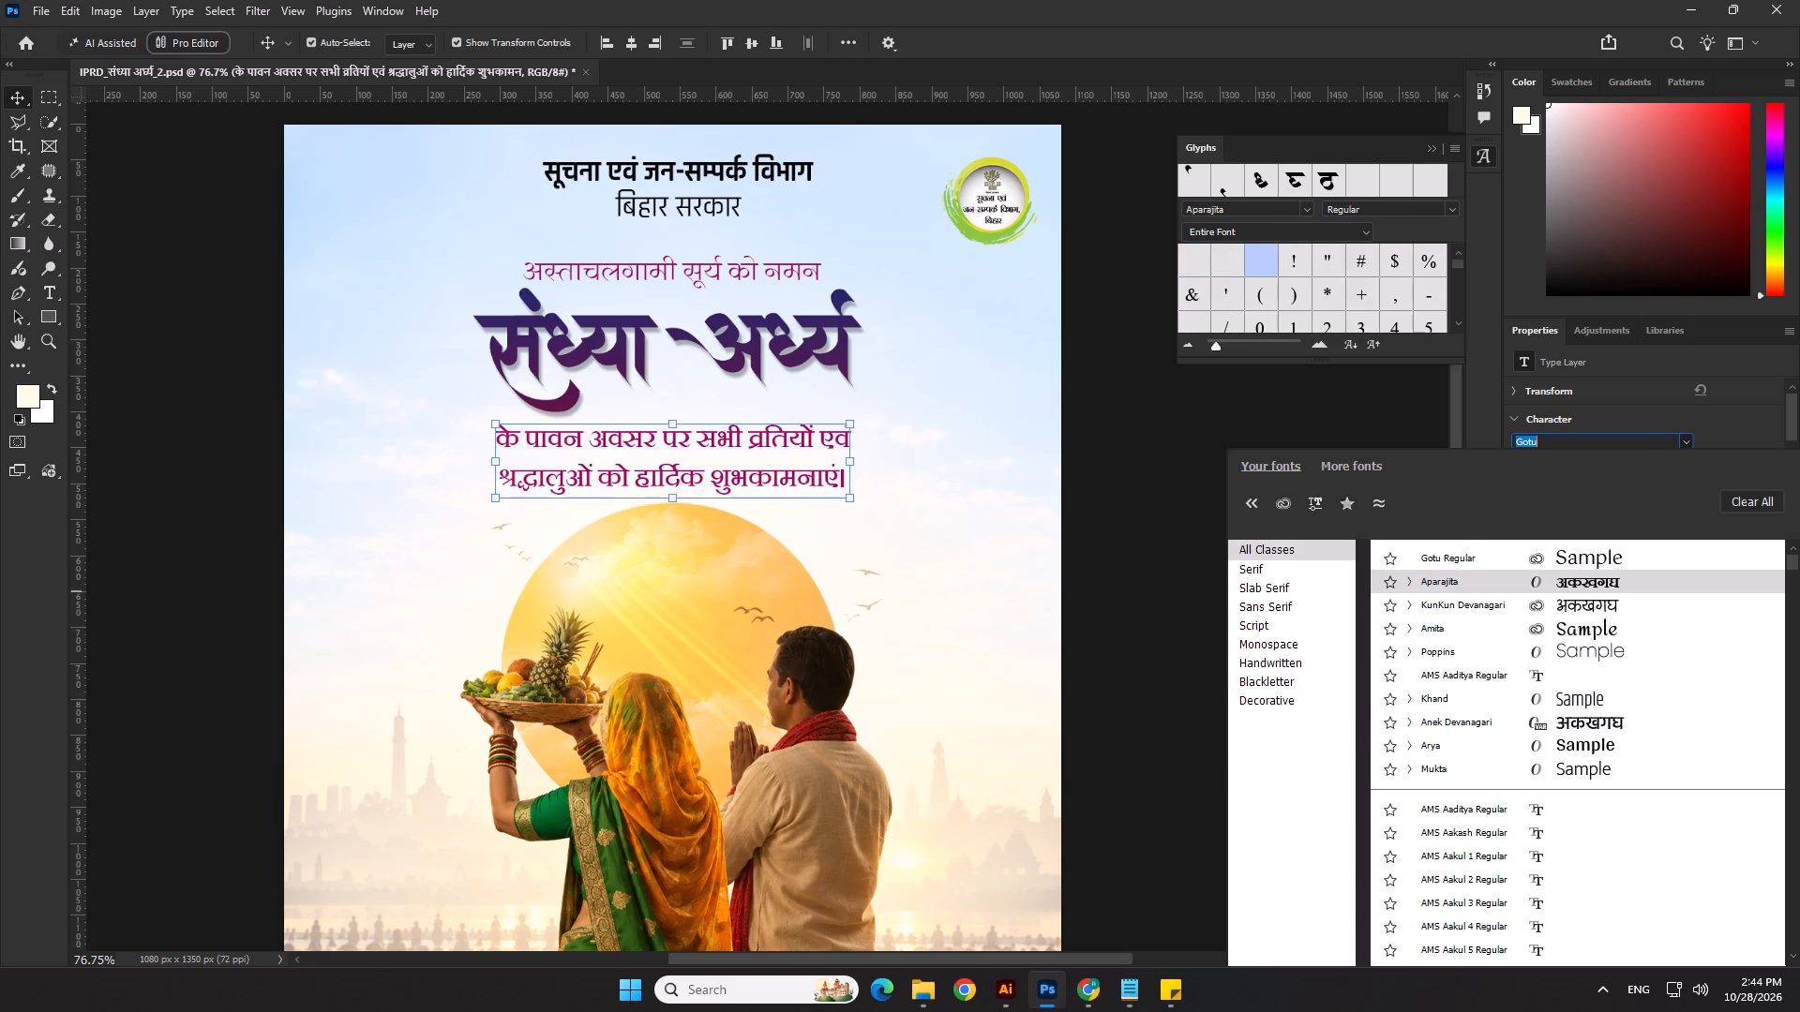
{"action": "left_click_drag", "start_coordinate": [1792, 558], "coordinate": [1799, 948]}
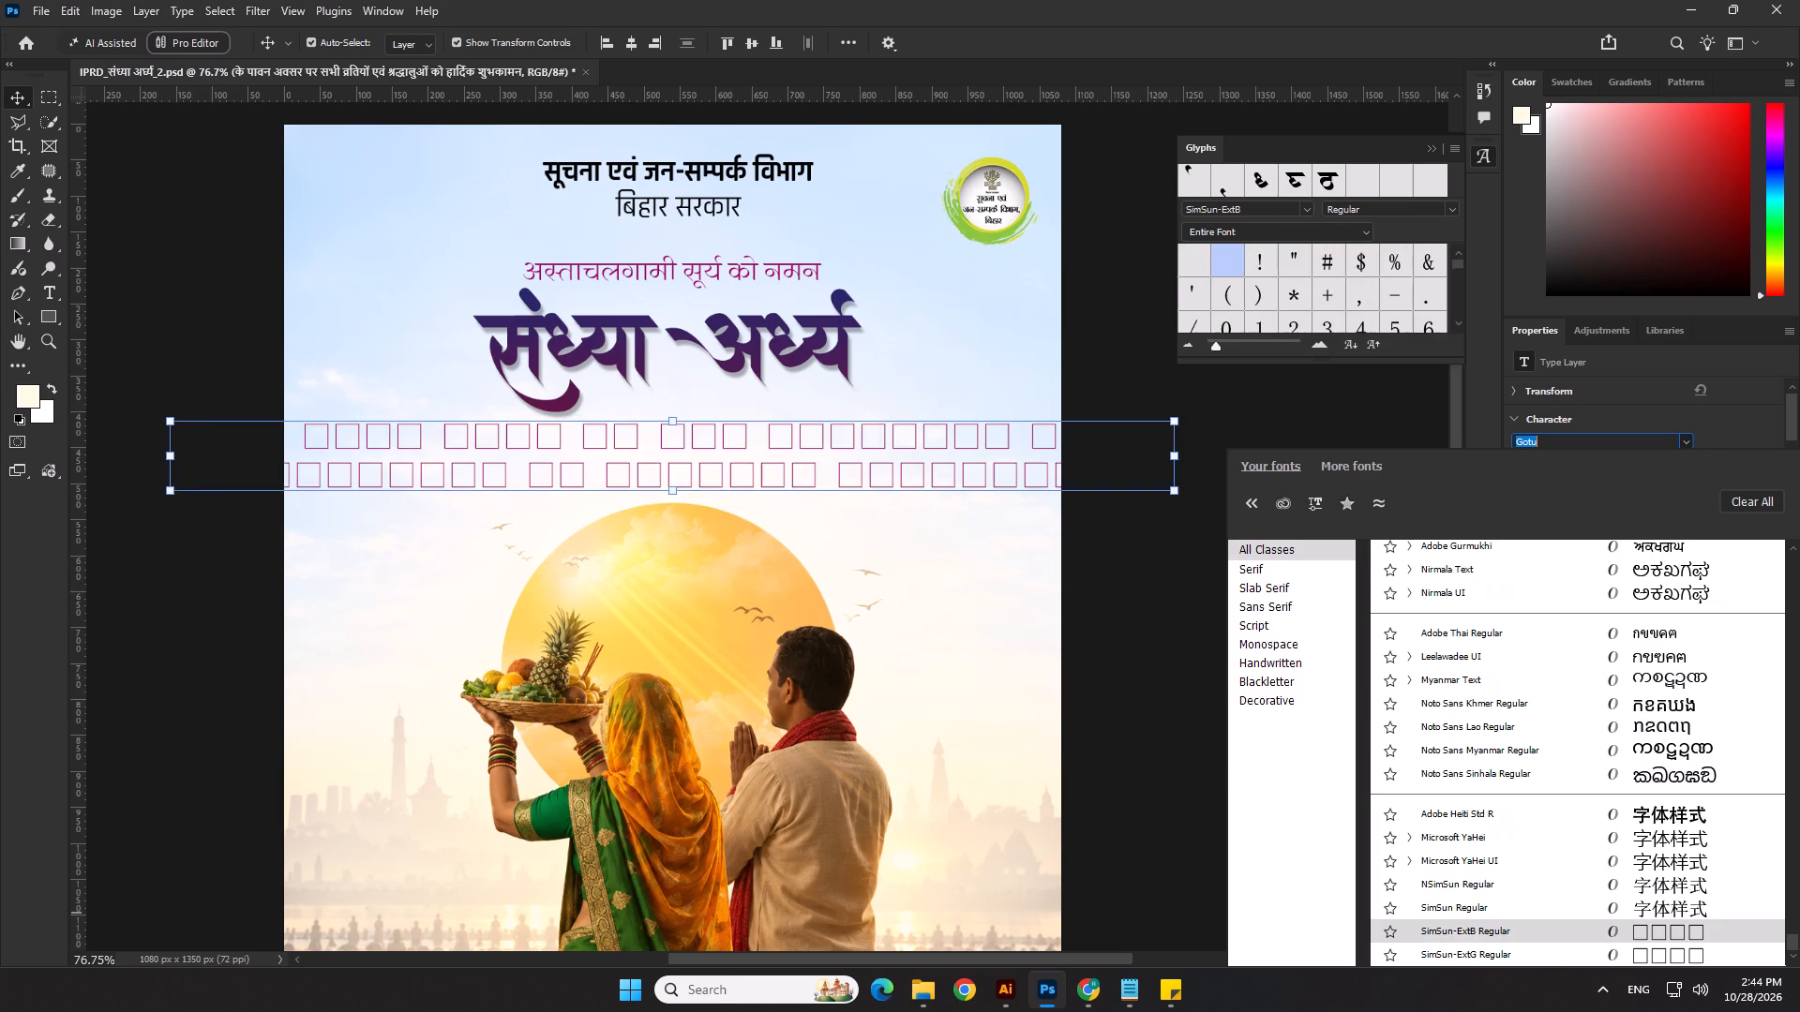
{"action": "scroll", "coordinate": [1765, 913], "scroll_direction": "down", "scroll_amount": 20}
{"action": "scroll", "coordinate": [1765, 913], "scroll_direction": "down", "scroll_amount": 14}
{"action": "scroll", "coordinate": [1502, 860], "scroll_direction": "up", "scroll_amount": 9}
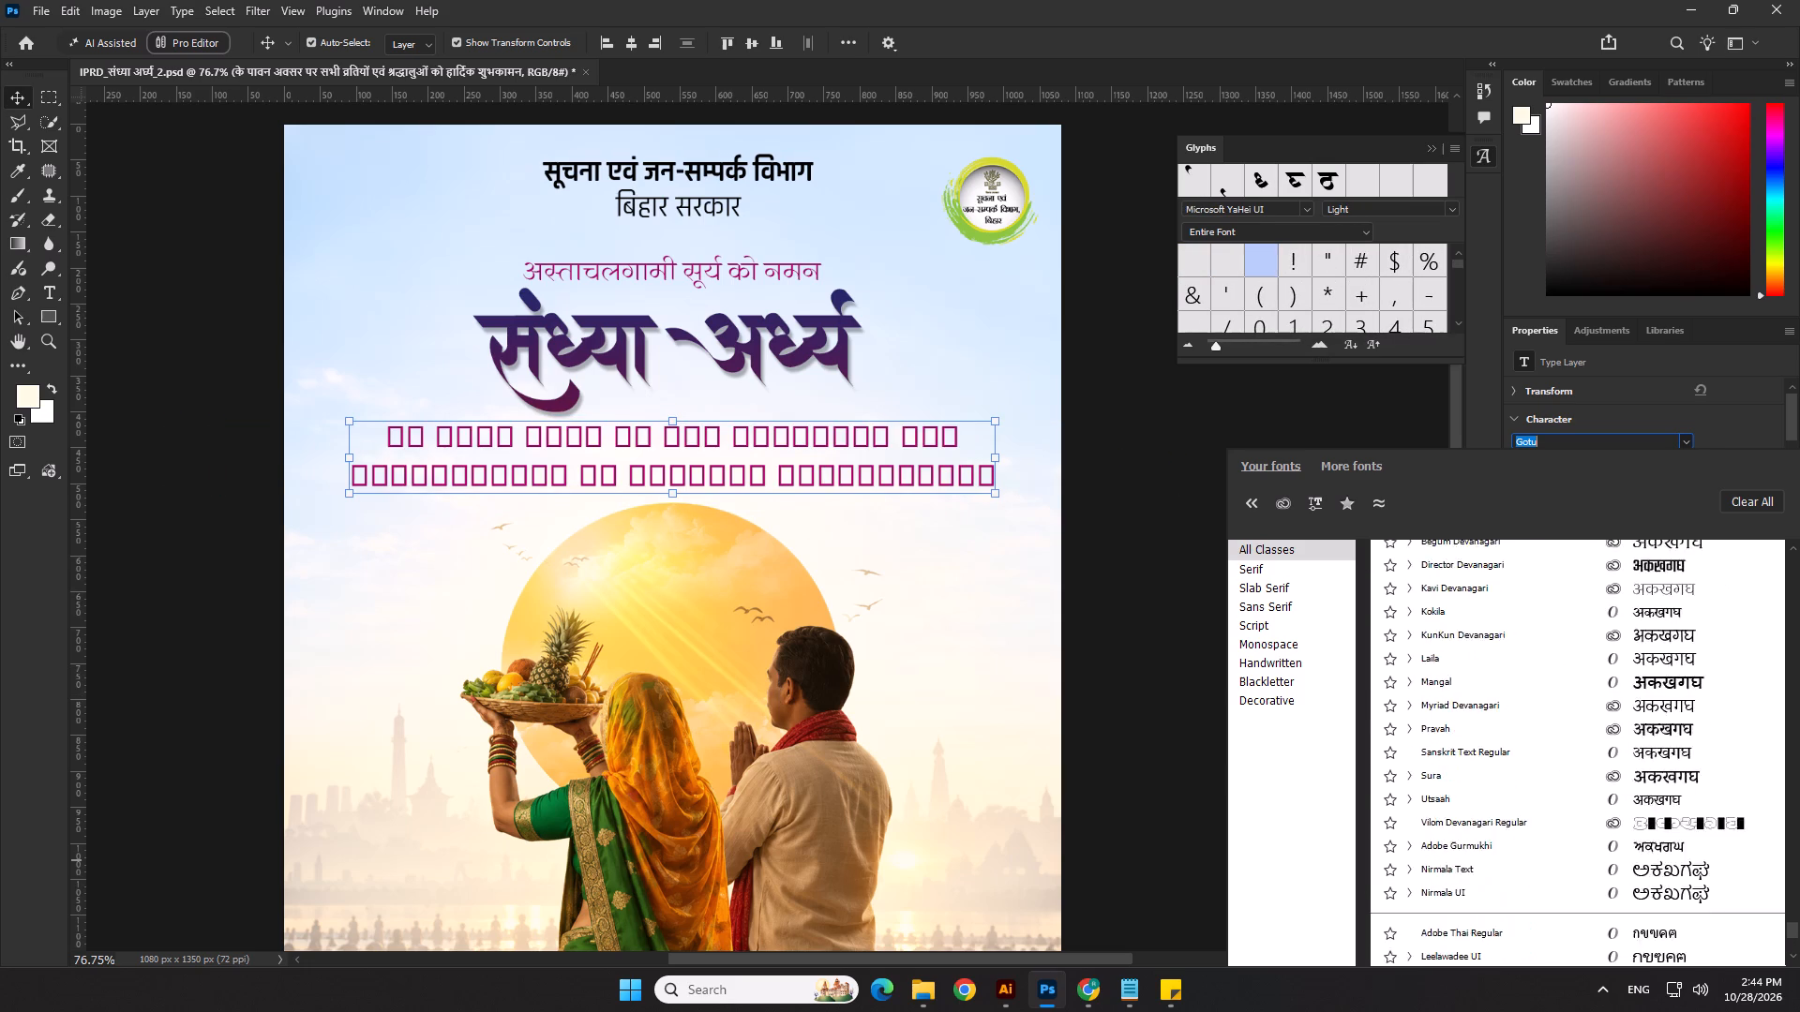
{"action": "scroll", "coordinate": [1502, 860], "scroll_direction": "up", "scroll_amount": 7}
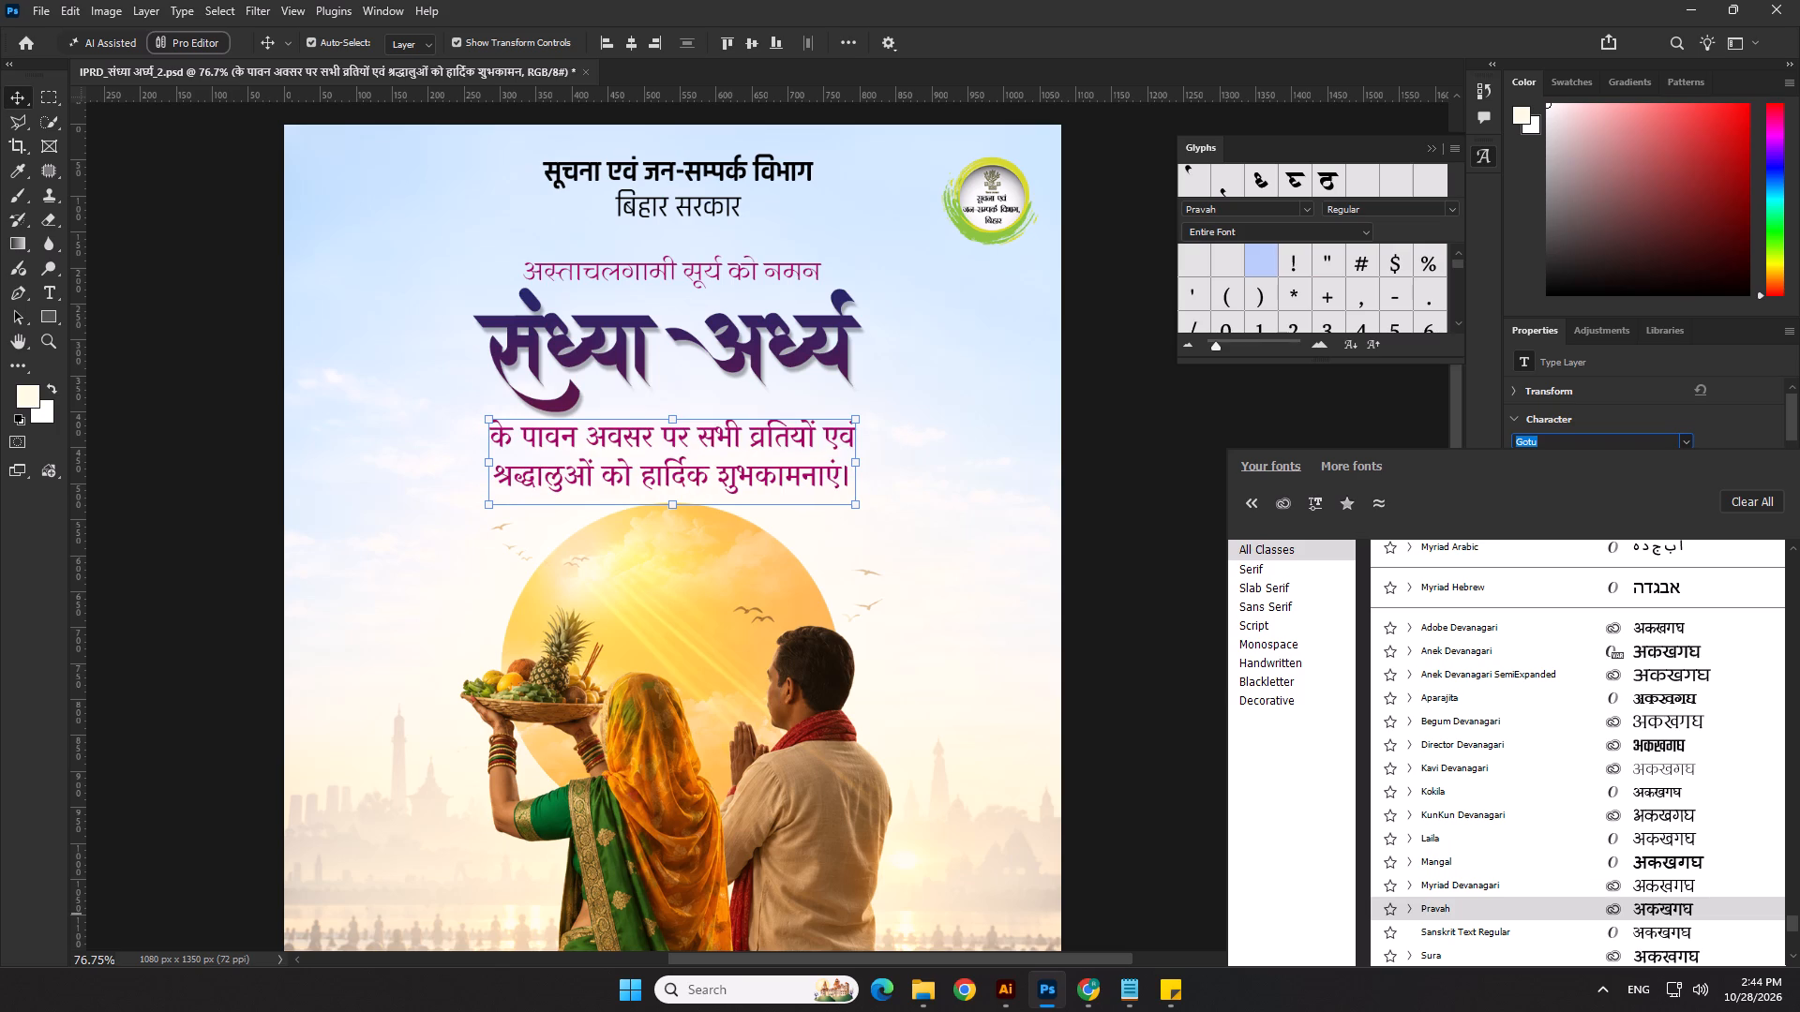
{"action": "left_click", "coordinate": [1672, 728]}
Set the greeting to 38 pt in the Regular style and nudge it slightly upward.
{"action": "left_click_drag", "start_coordinate": [1548, 490], "coordinate": [1480, 492]}
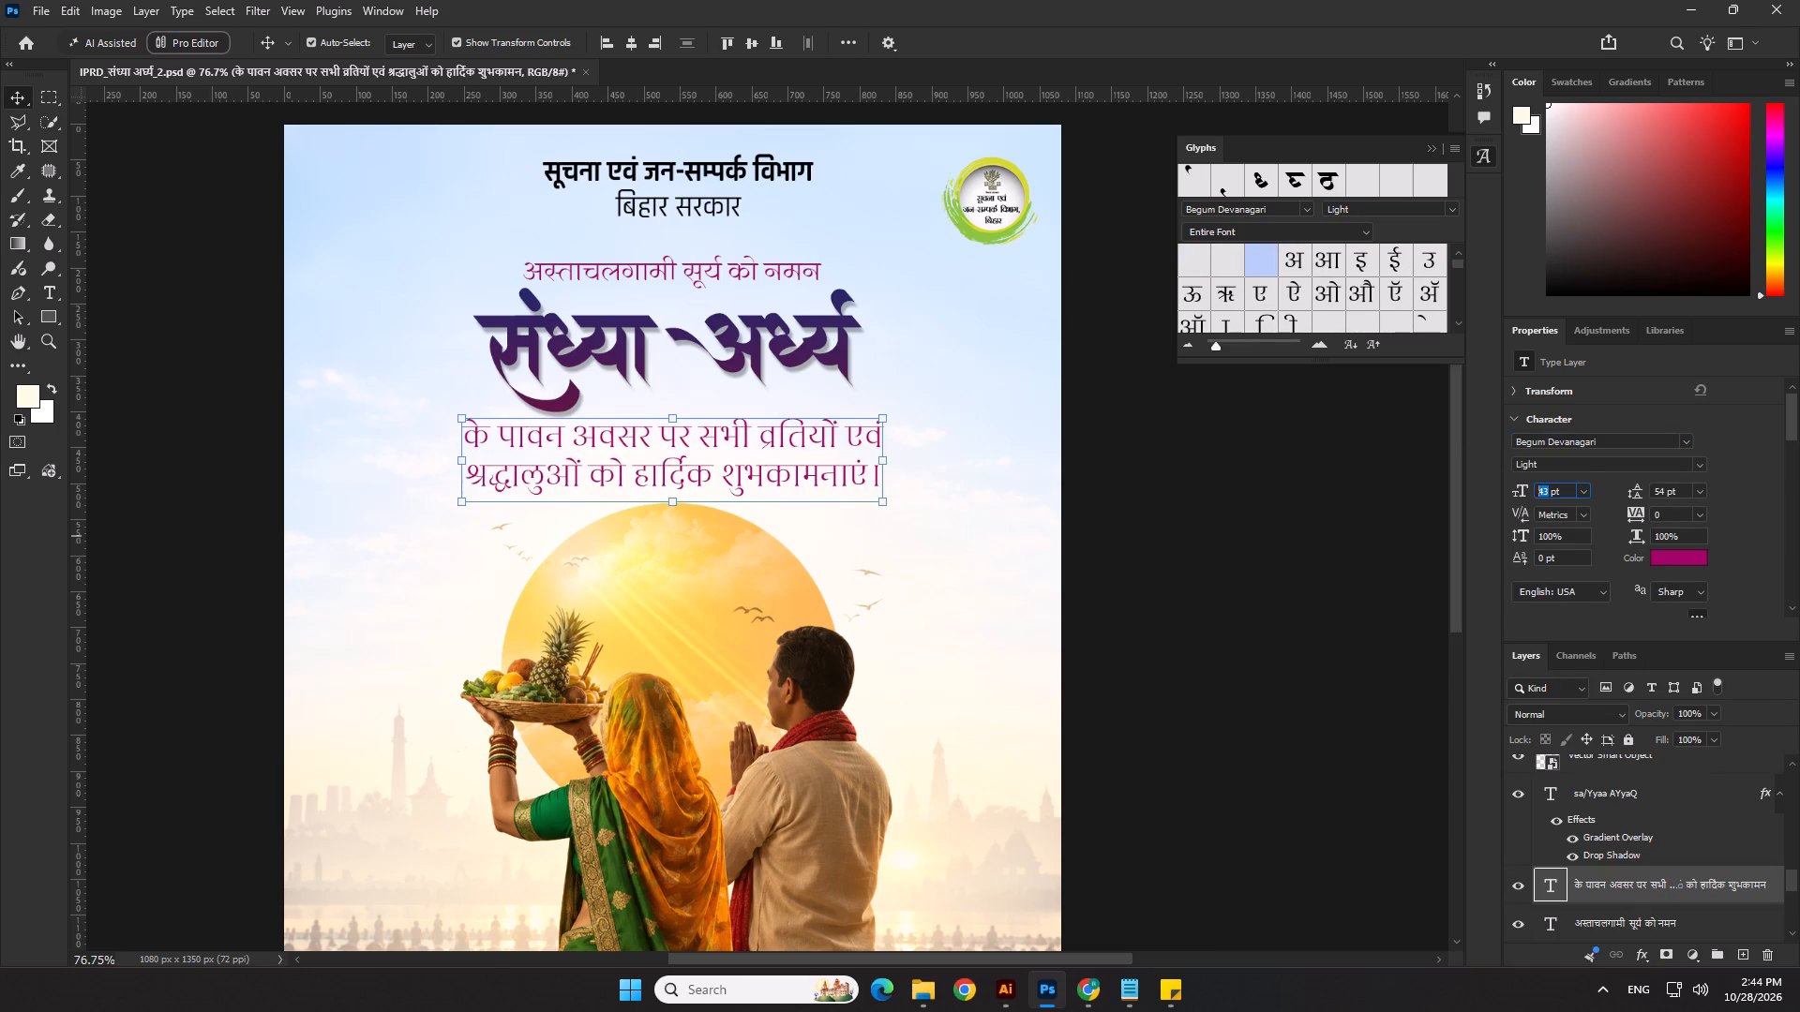
{"action": "key", "text": "3"}
{"action": "key", "text": "8"}
{"action": "key", "text": "Return"}
{"action": "left_click", "coordinate": [1694, 469]}
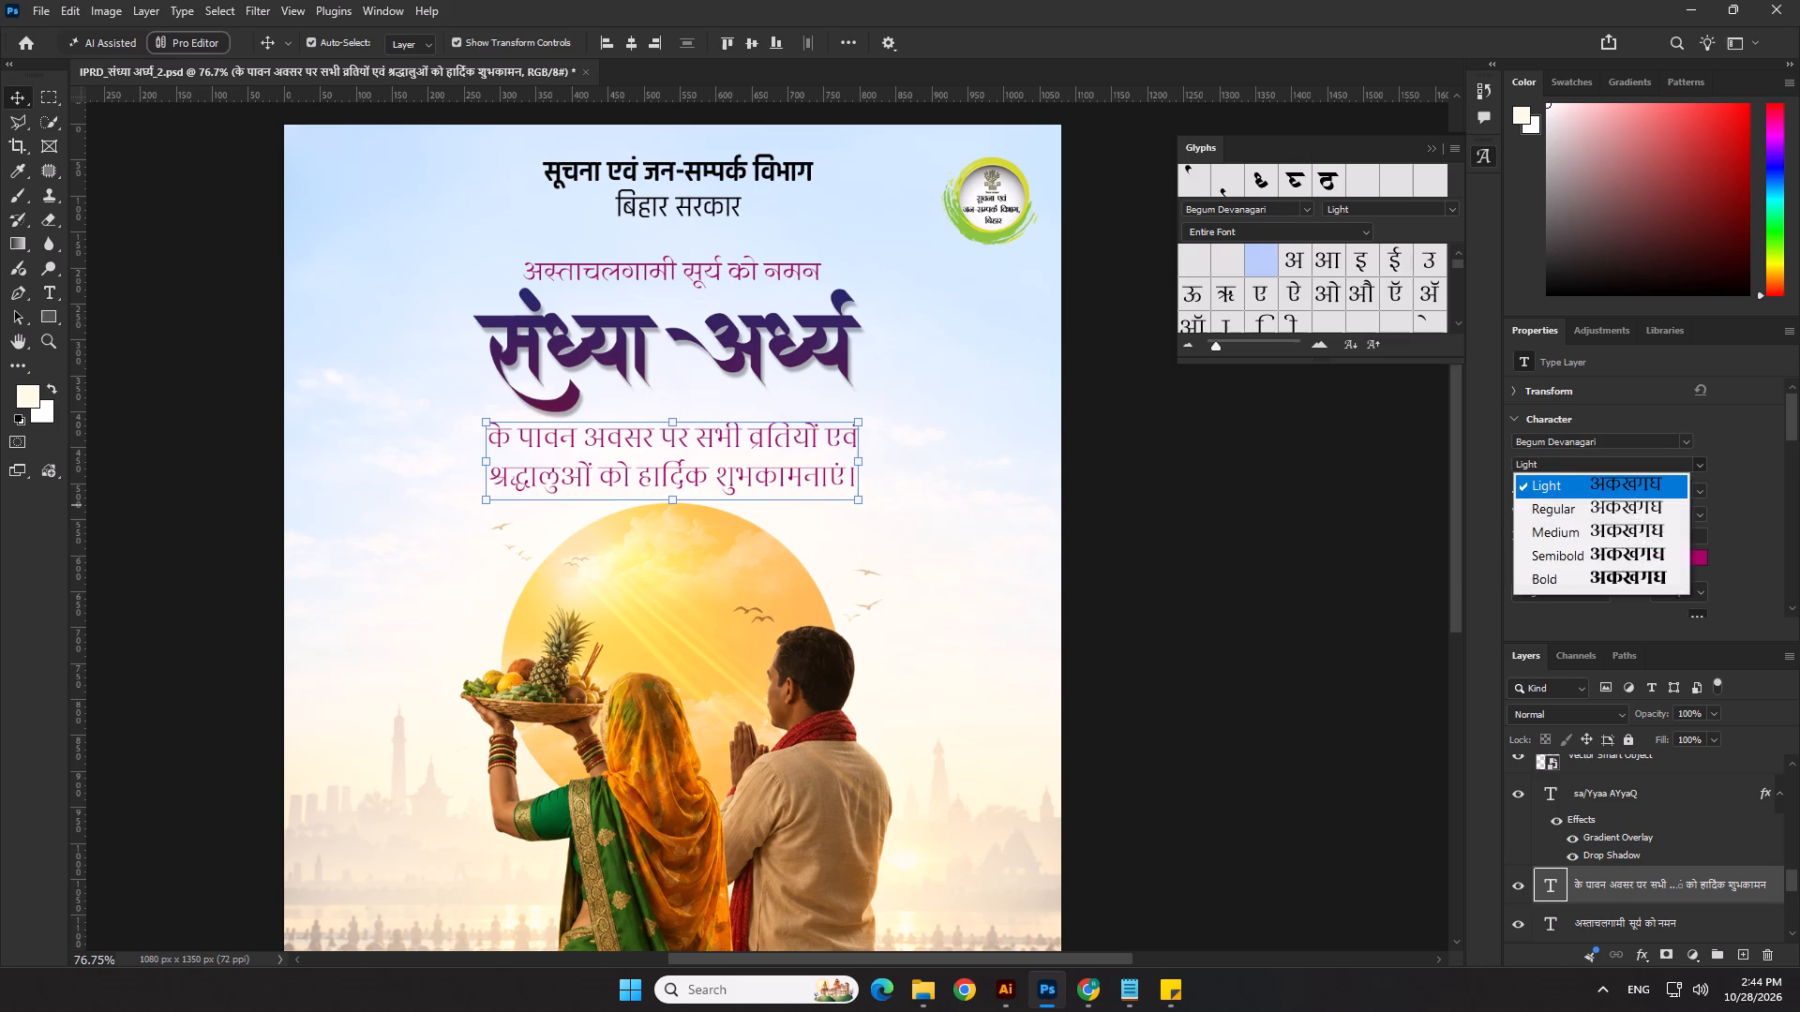
{"action": "left_click", "coordinate": [1648, 500]}
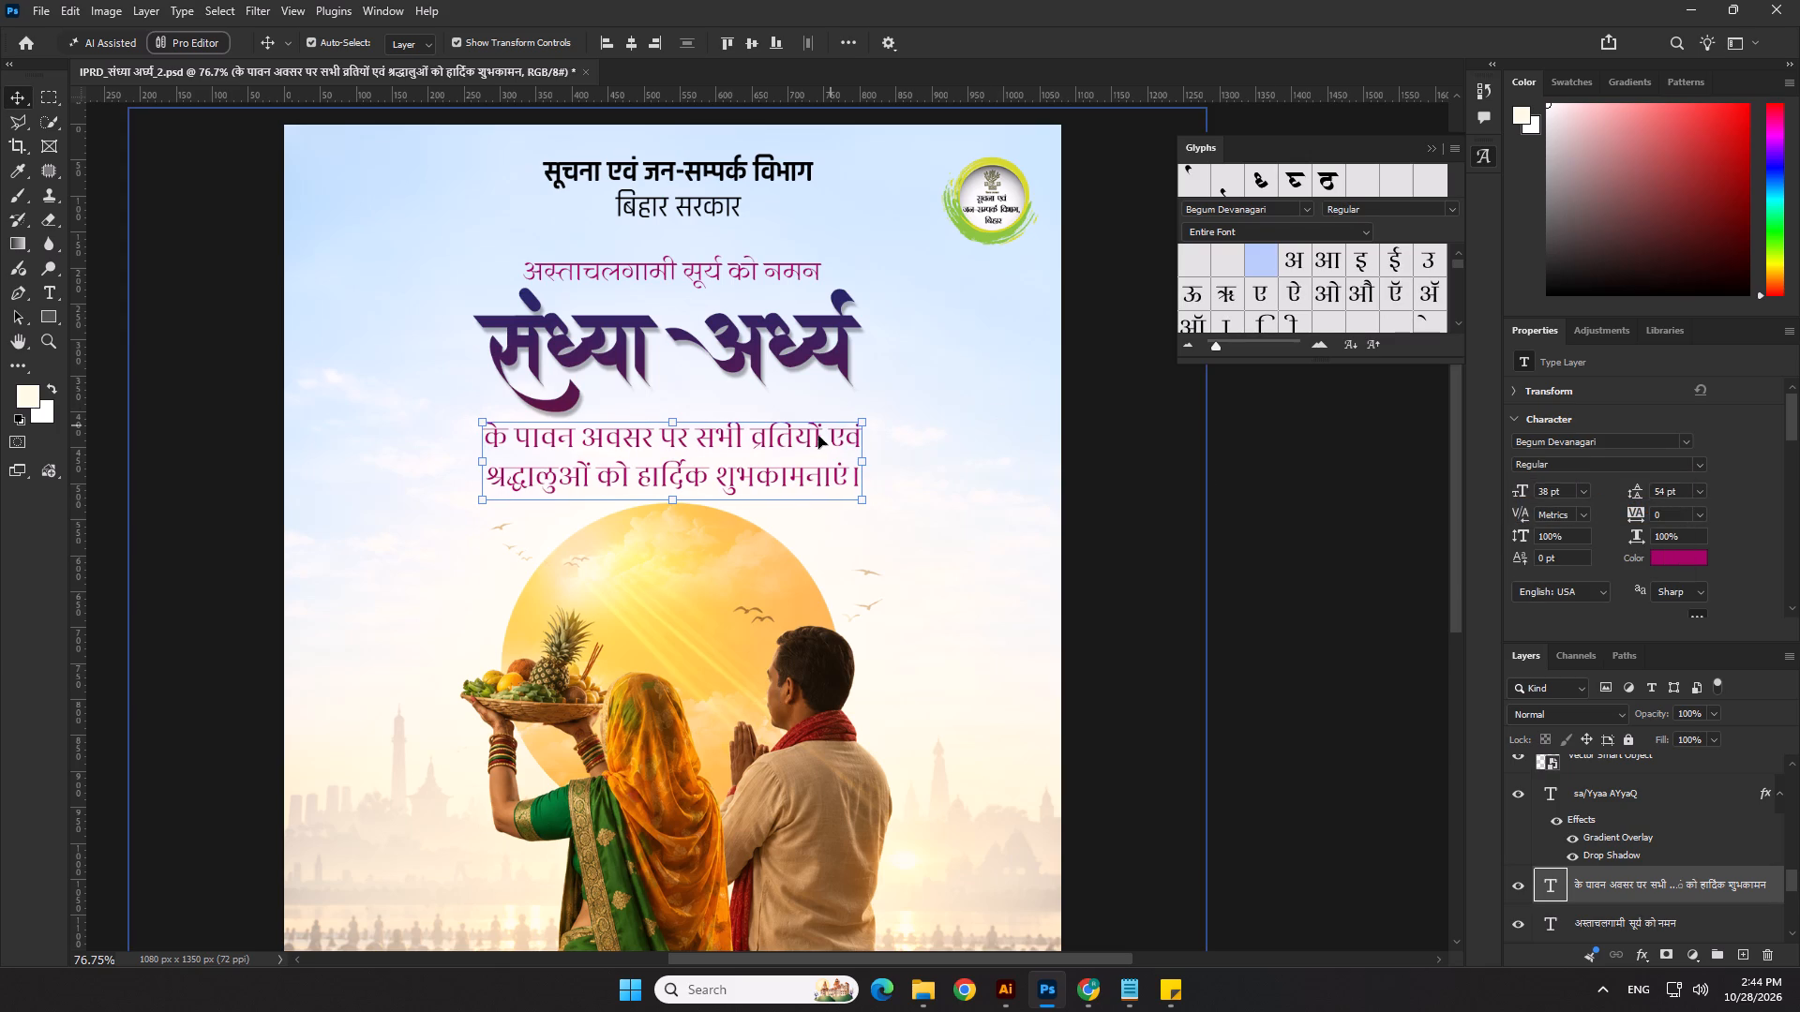
{"action": "key", "text": "Up"}
Tighten the greeting's leading to 45 pt and re-enter the line break before श्रद्धालुओं.
{"action": "double_click", "coordinate": [817, 455]}
{"action": "left_click_drag", "start_coordinate": [1639, 487], "coordinate": [1639, 488]}
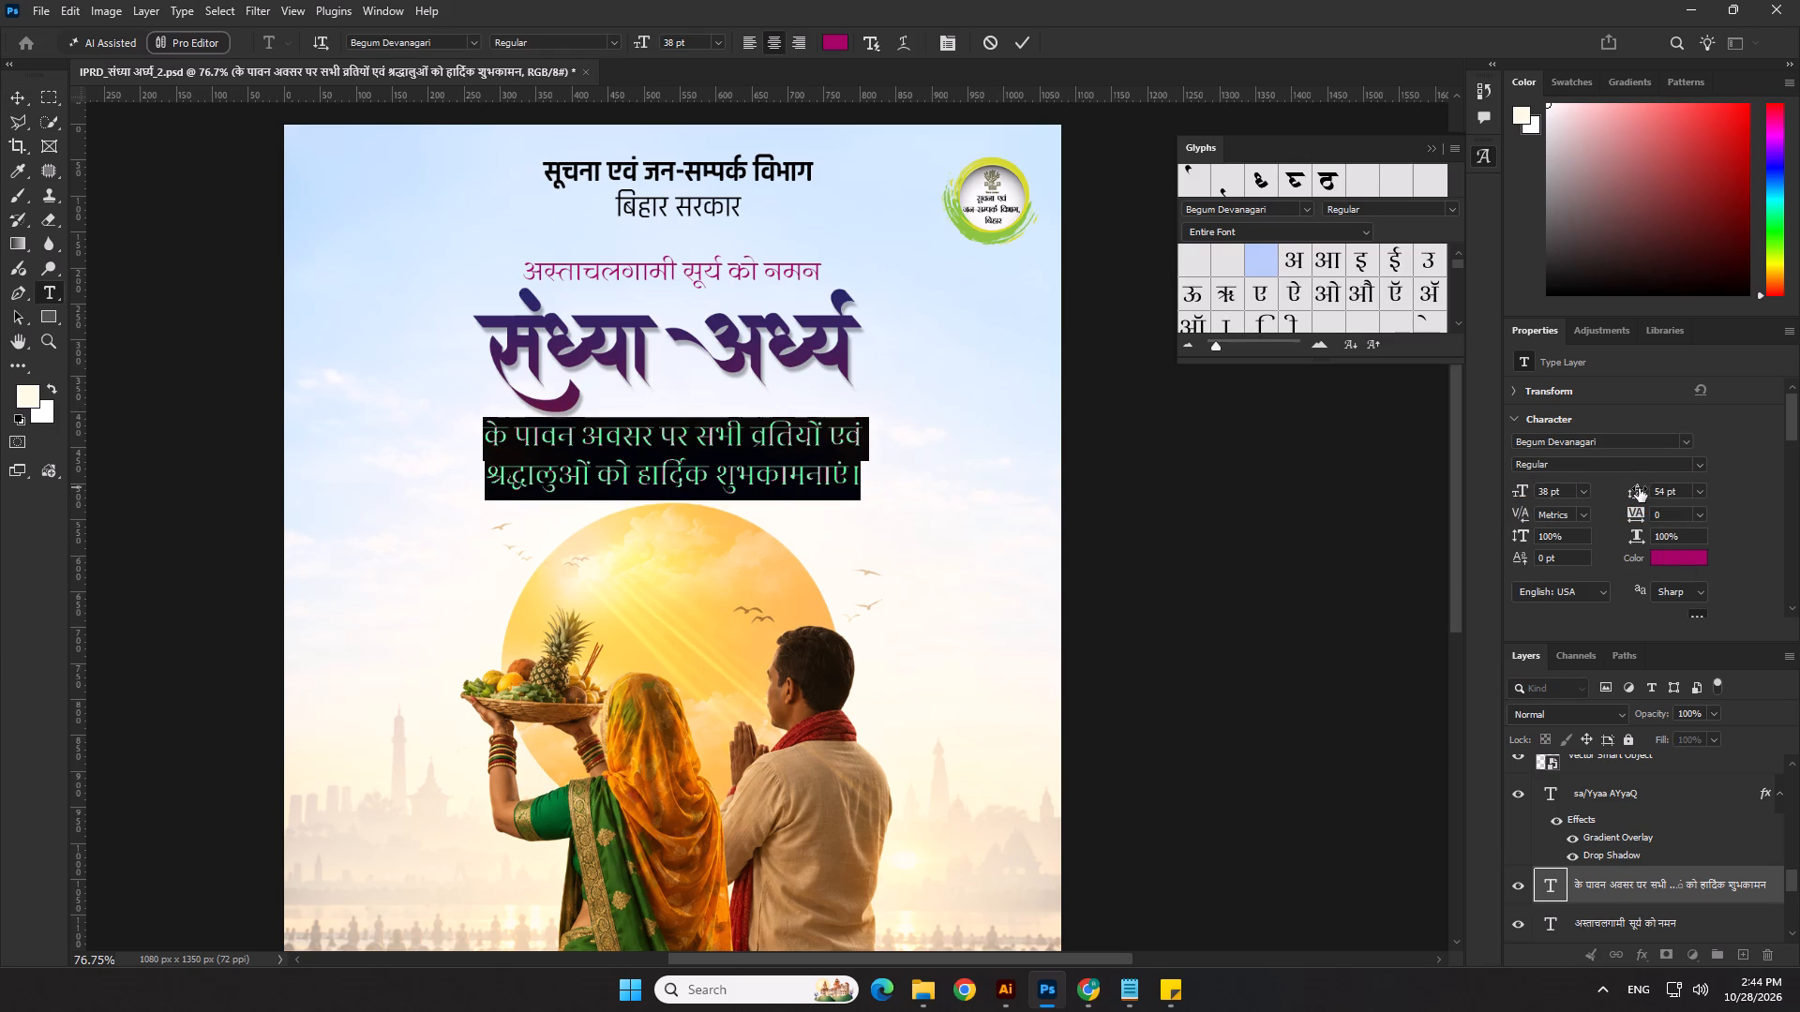
{"action": "left_click_drag", "start_coordinate": [1639, 488], "coordinate": [1630, 489]}
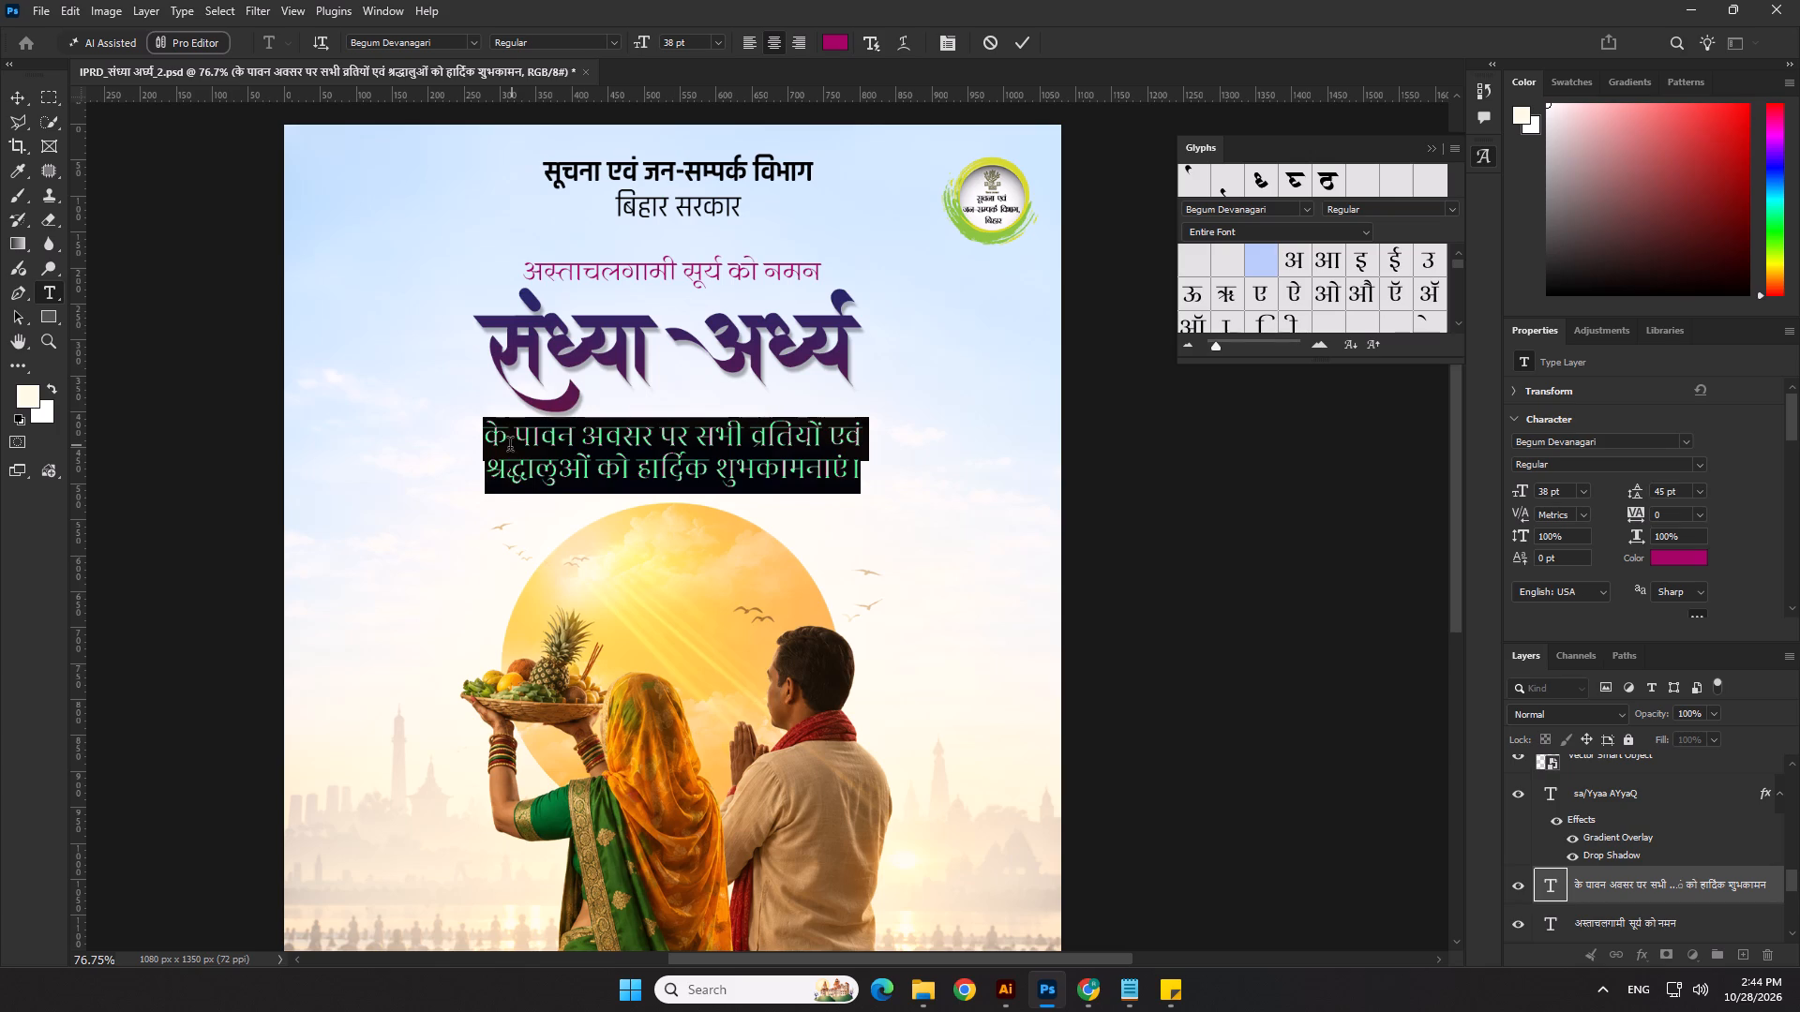
{"action": "left_click", "coordinate": [494, 463]}
{"action": "key", "text": "BackSpace"}
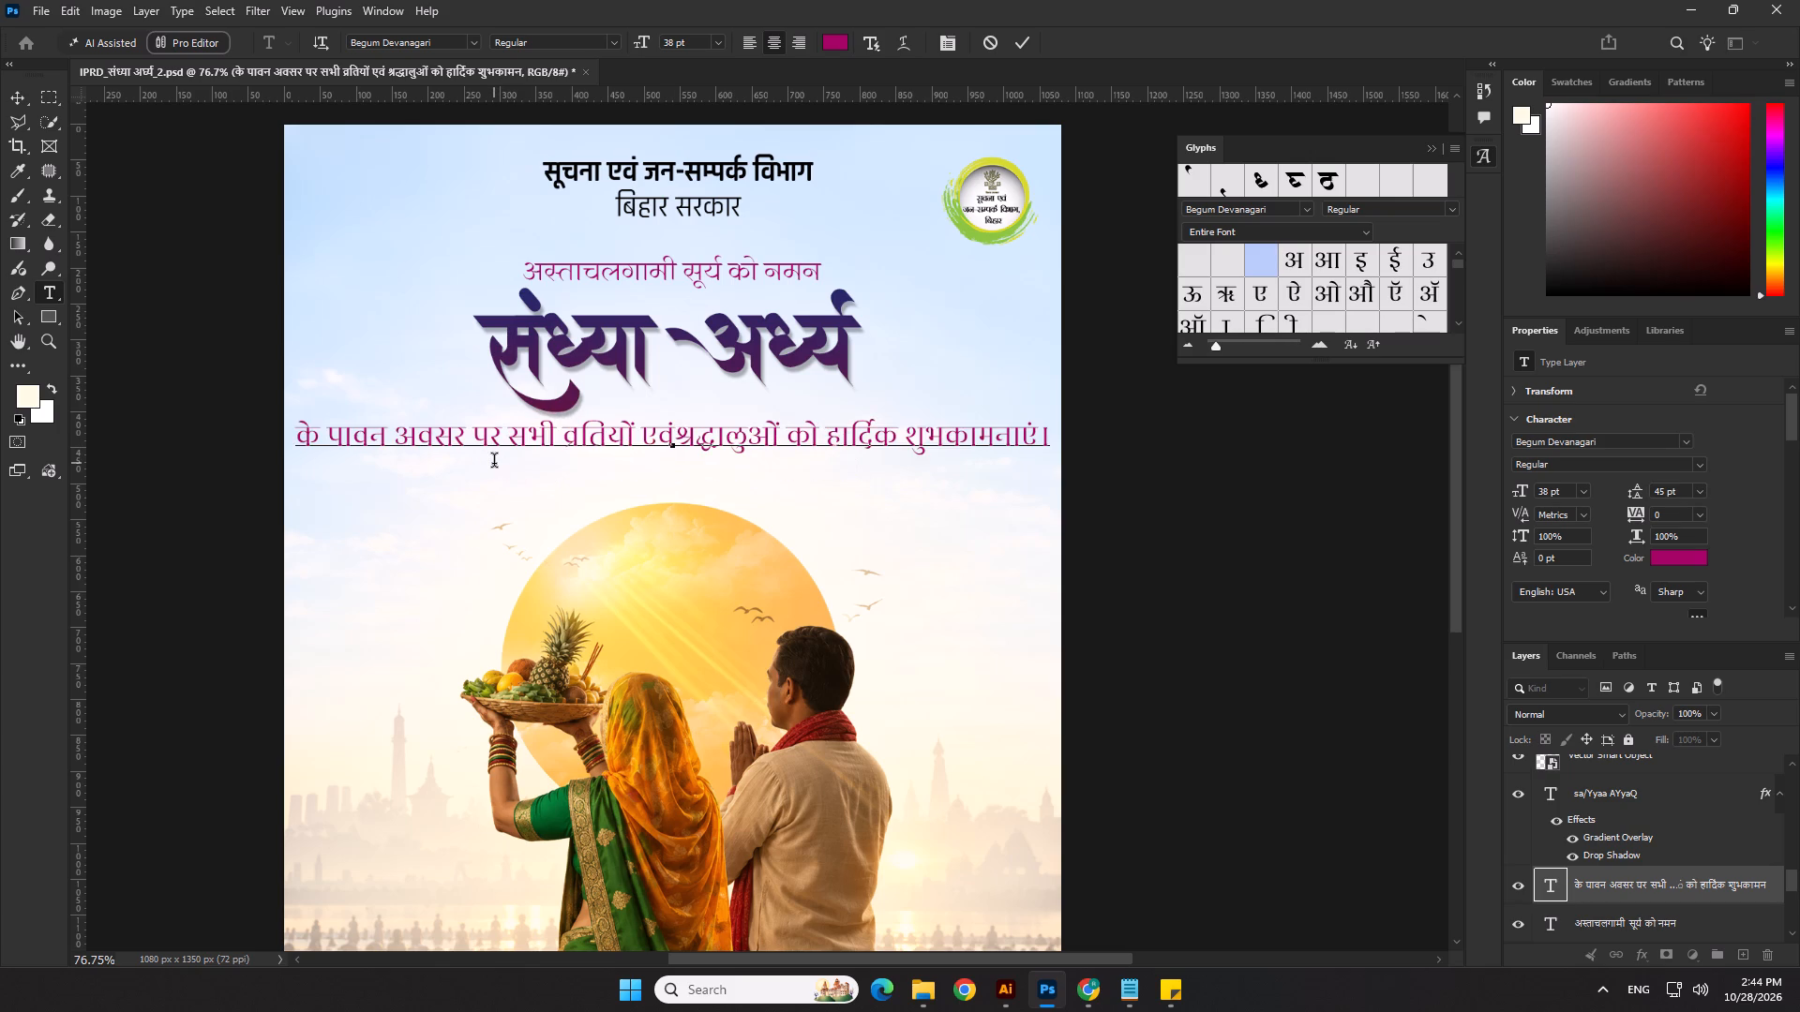
{"action": "key", "text": "Return"}
{"action": "left_click", "coordinate": [1023, 33]}
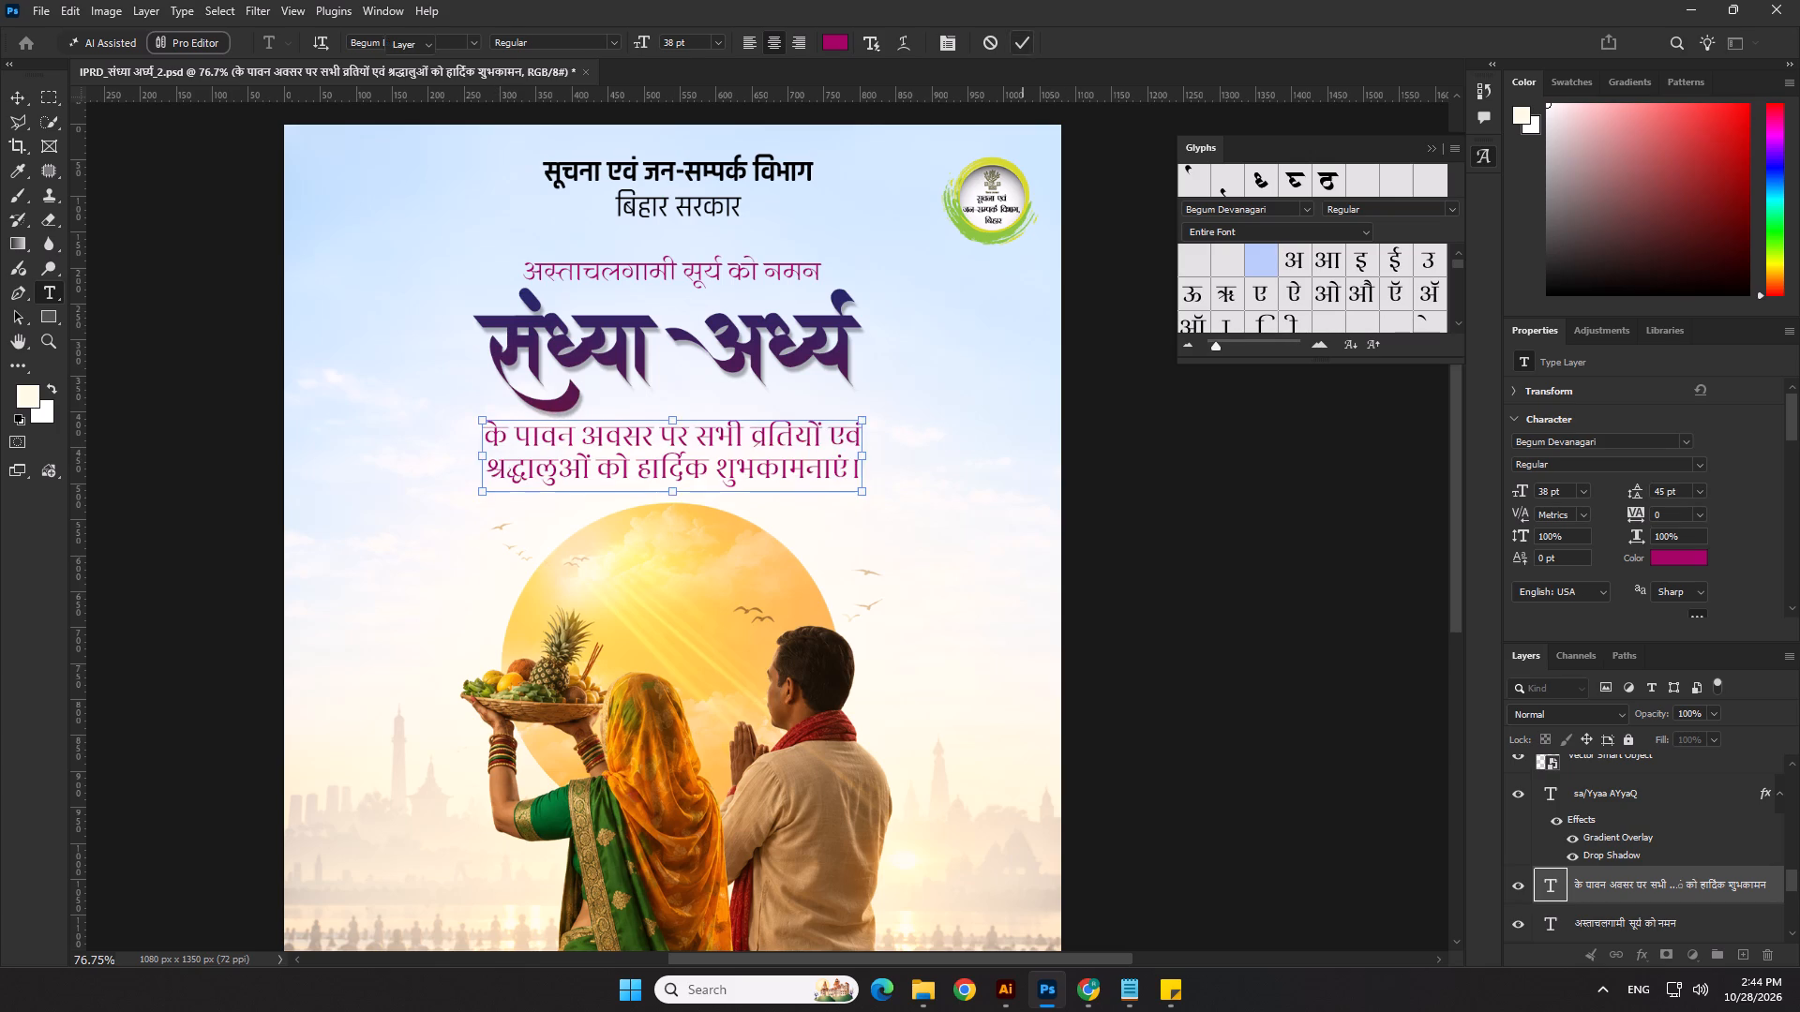
{"action": "left_click", "coordinate": [1164, 344]}
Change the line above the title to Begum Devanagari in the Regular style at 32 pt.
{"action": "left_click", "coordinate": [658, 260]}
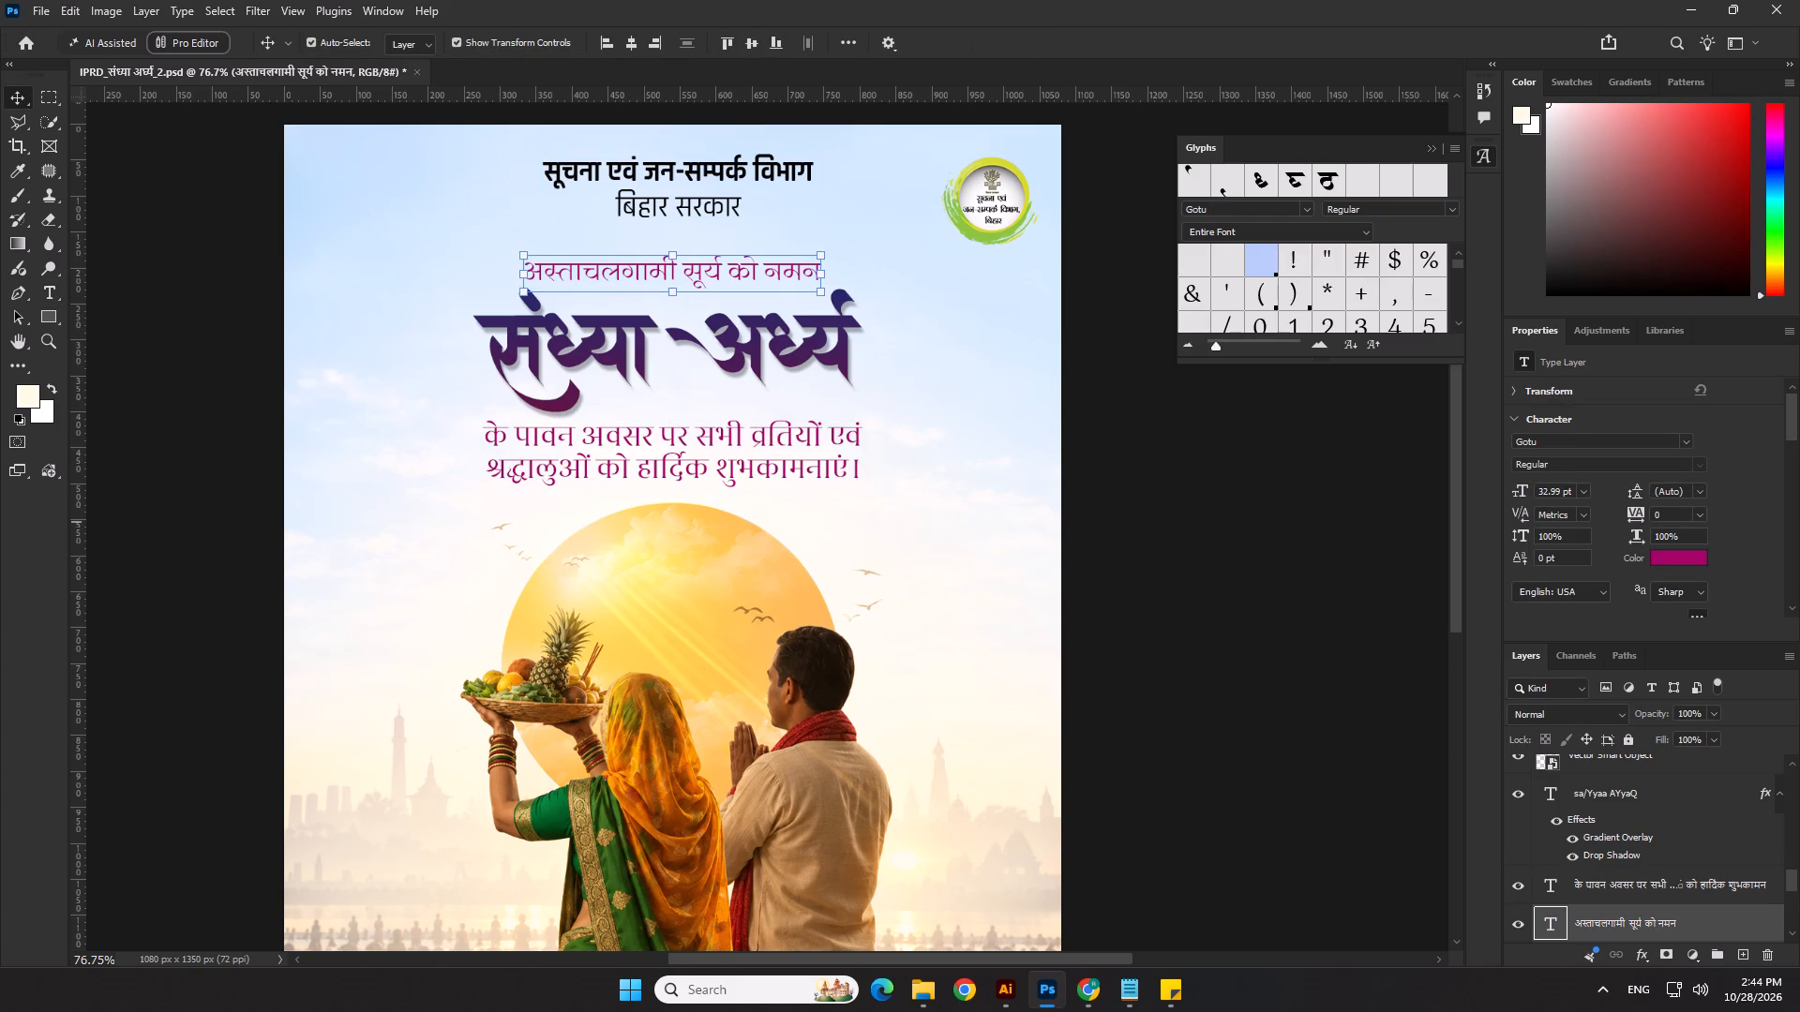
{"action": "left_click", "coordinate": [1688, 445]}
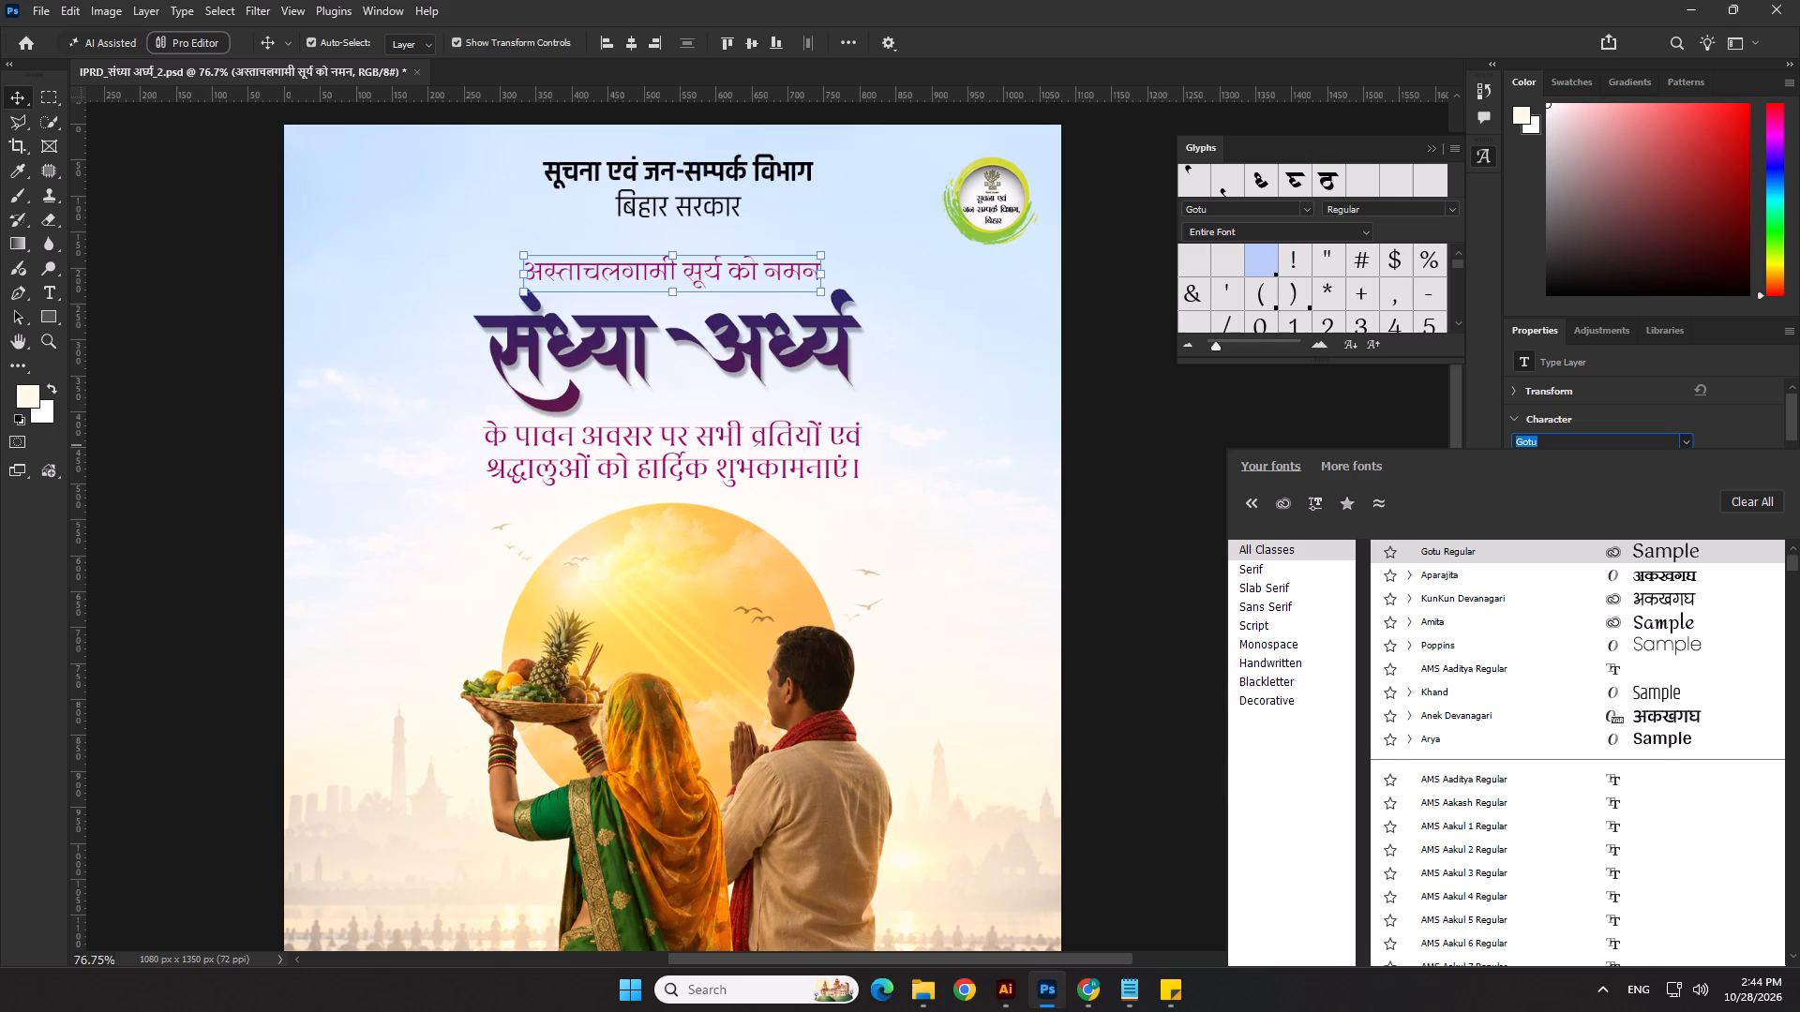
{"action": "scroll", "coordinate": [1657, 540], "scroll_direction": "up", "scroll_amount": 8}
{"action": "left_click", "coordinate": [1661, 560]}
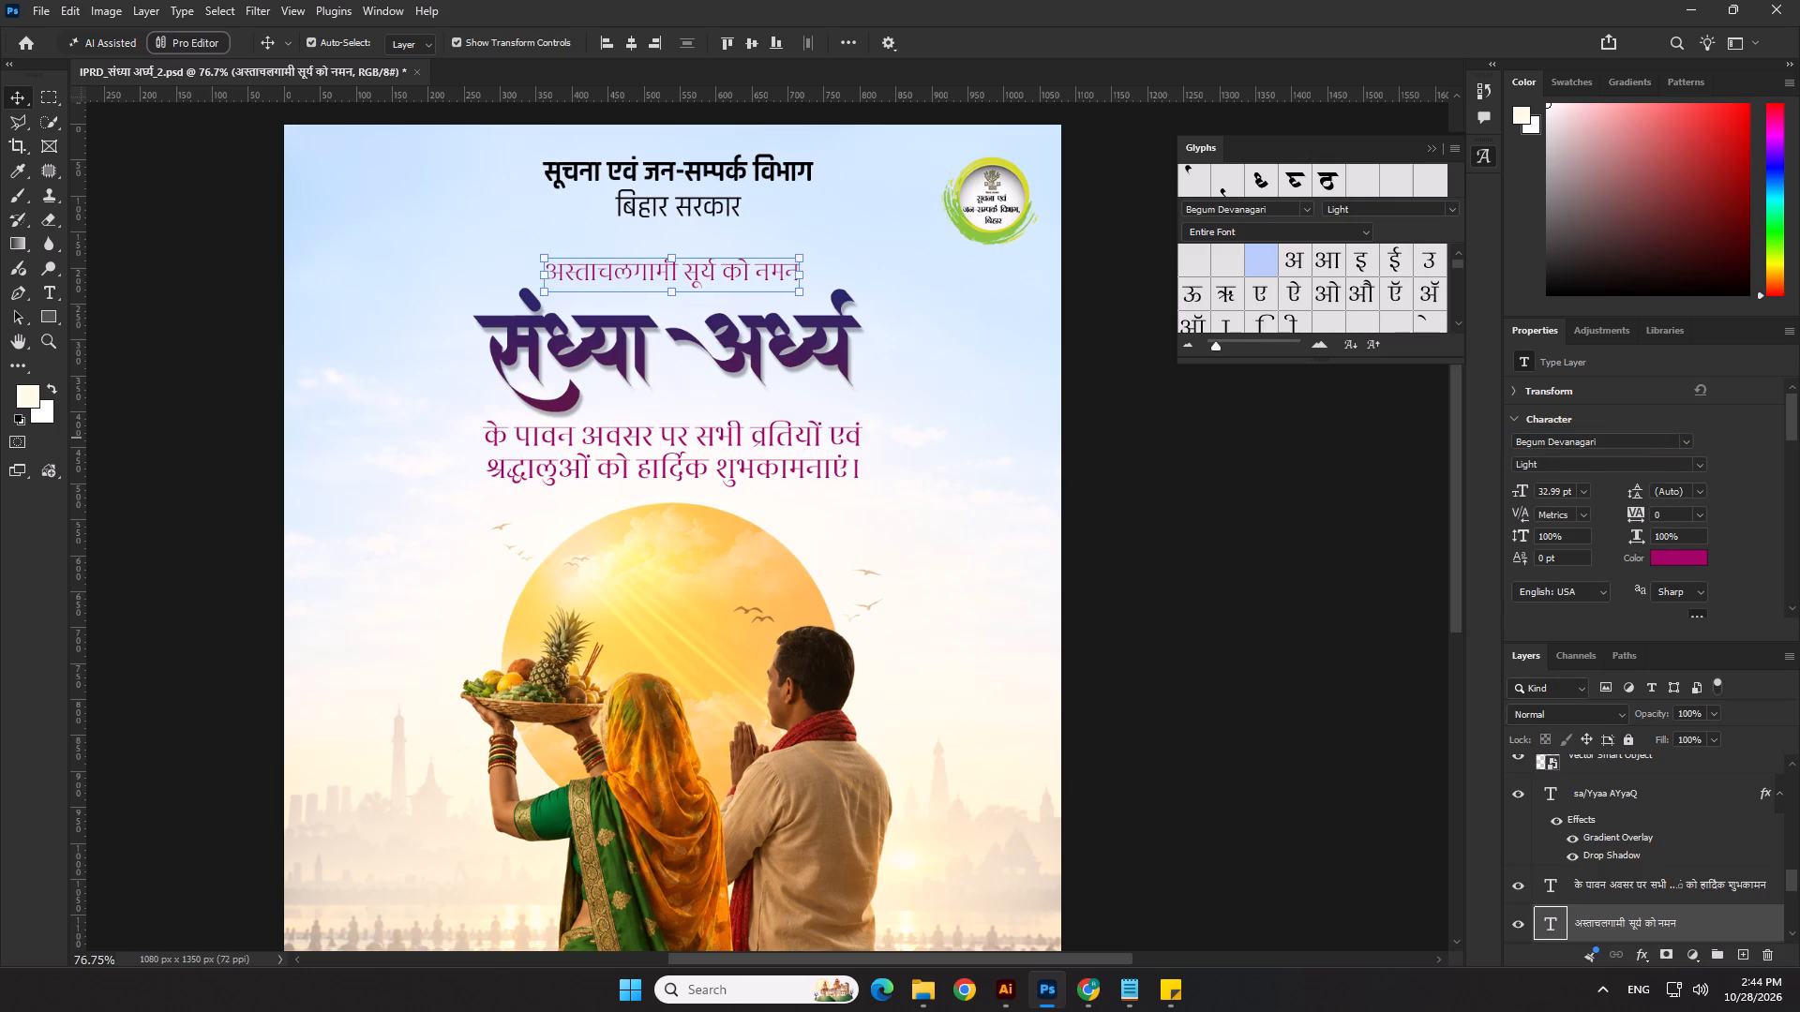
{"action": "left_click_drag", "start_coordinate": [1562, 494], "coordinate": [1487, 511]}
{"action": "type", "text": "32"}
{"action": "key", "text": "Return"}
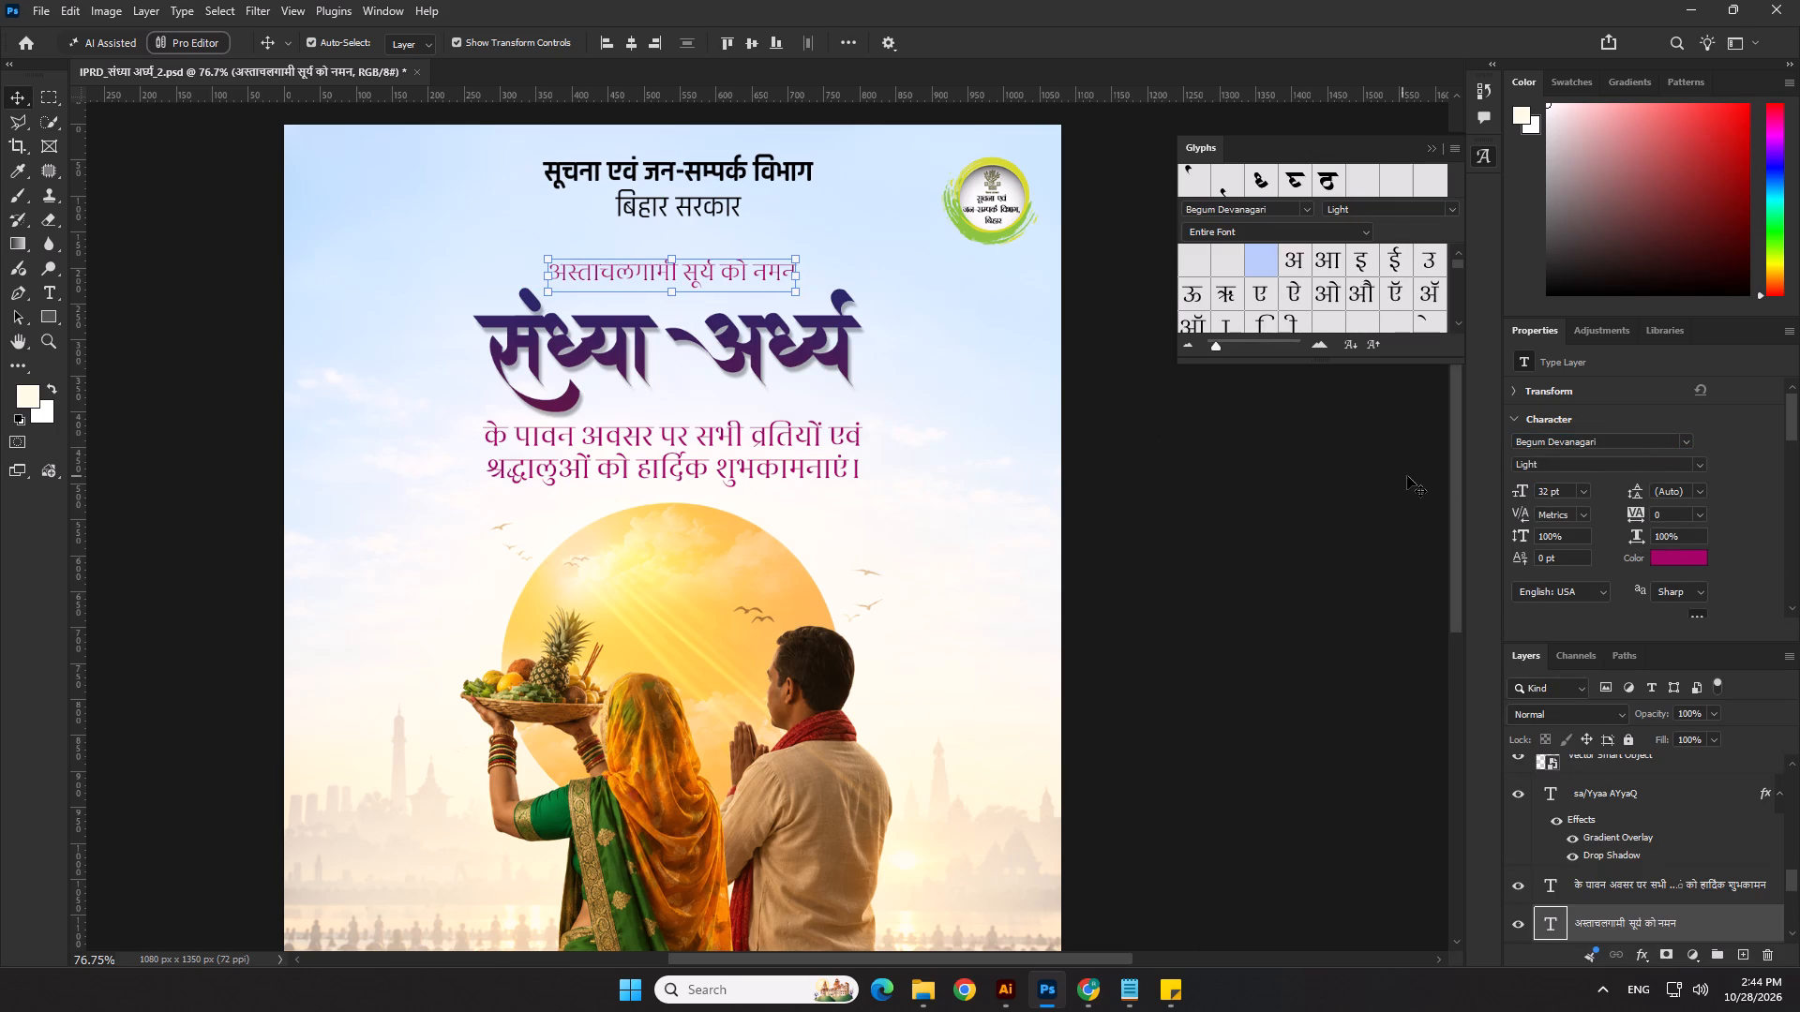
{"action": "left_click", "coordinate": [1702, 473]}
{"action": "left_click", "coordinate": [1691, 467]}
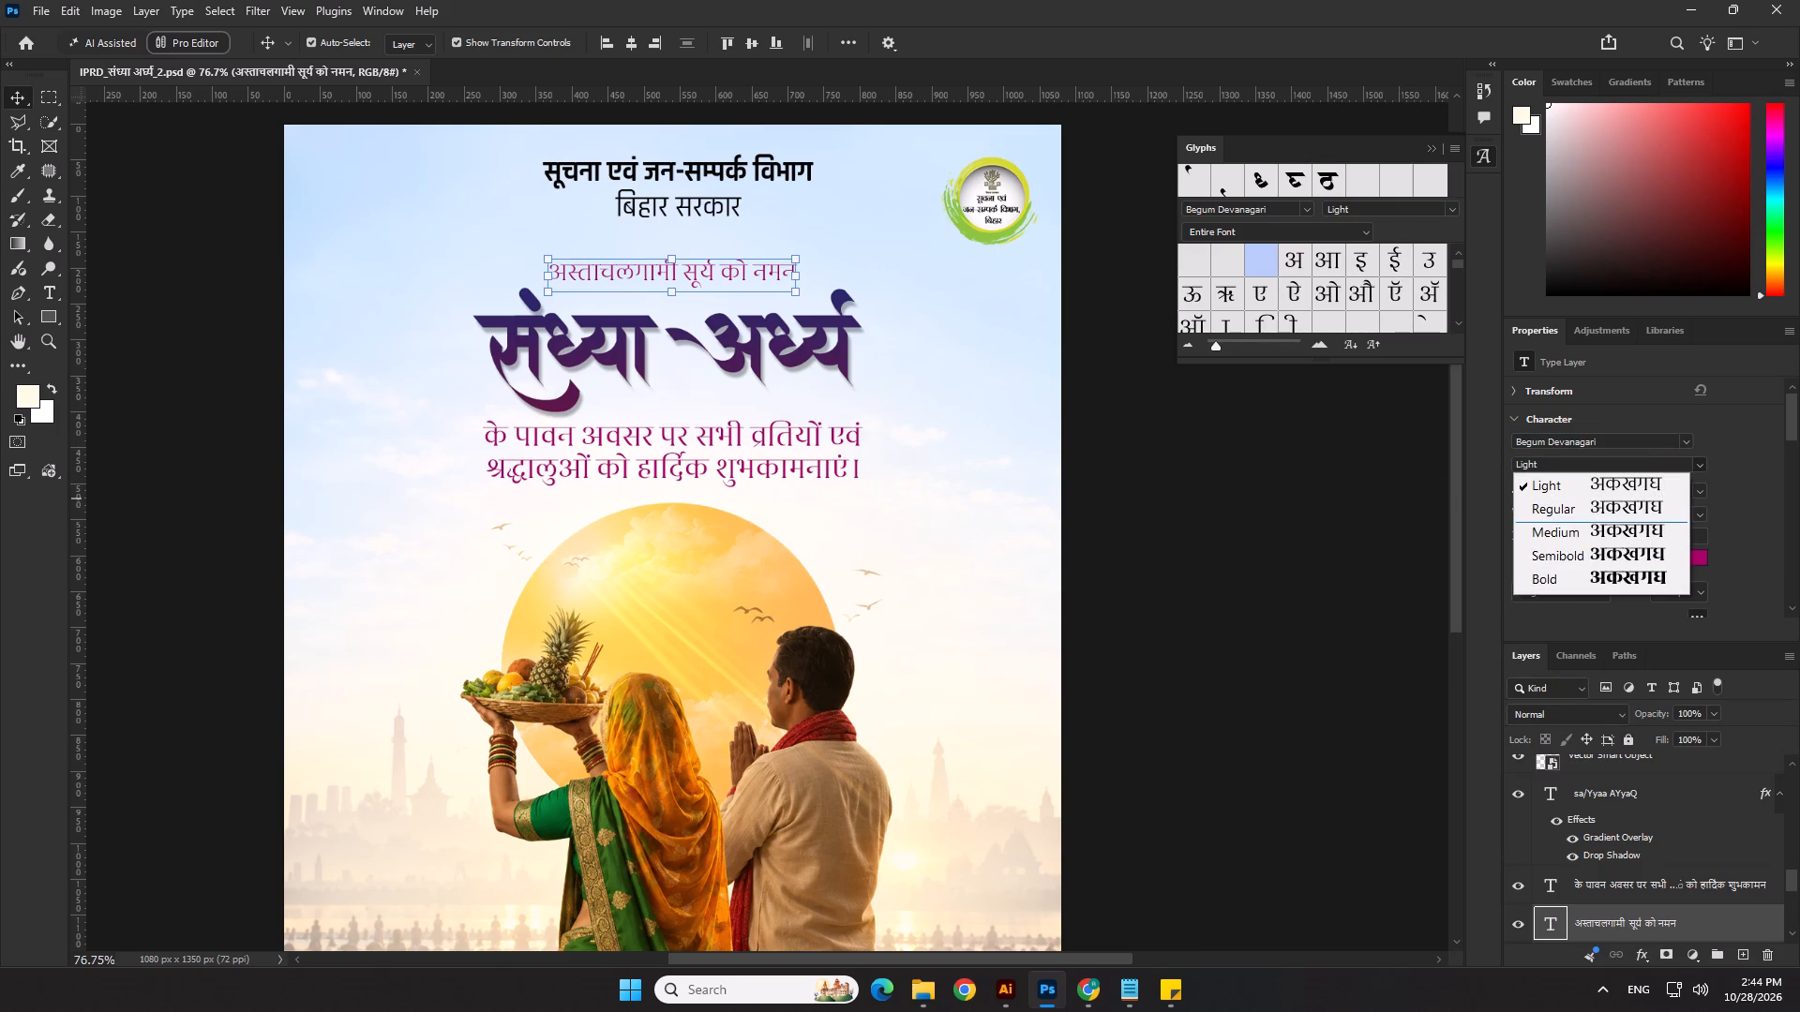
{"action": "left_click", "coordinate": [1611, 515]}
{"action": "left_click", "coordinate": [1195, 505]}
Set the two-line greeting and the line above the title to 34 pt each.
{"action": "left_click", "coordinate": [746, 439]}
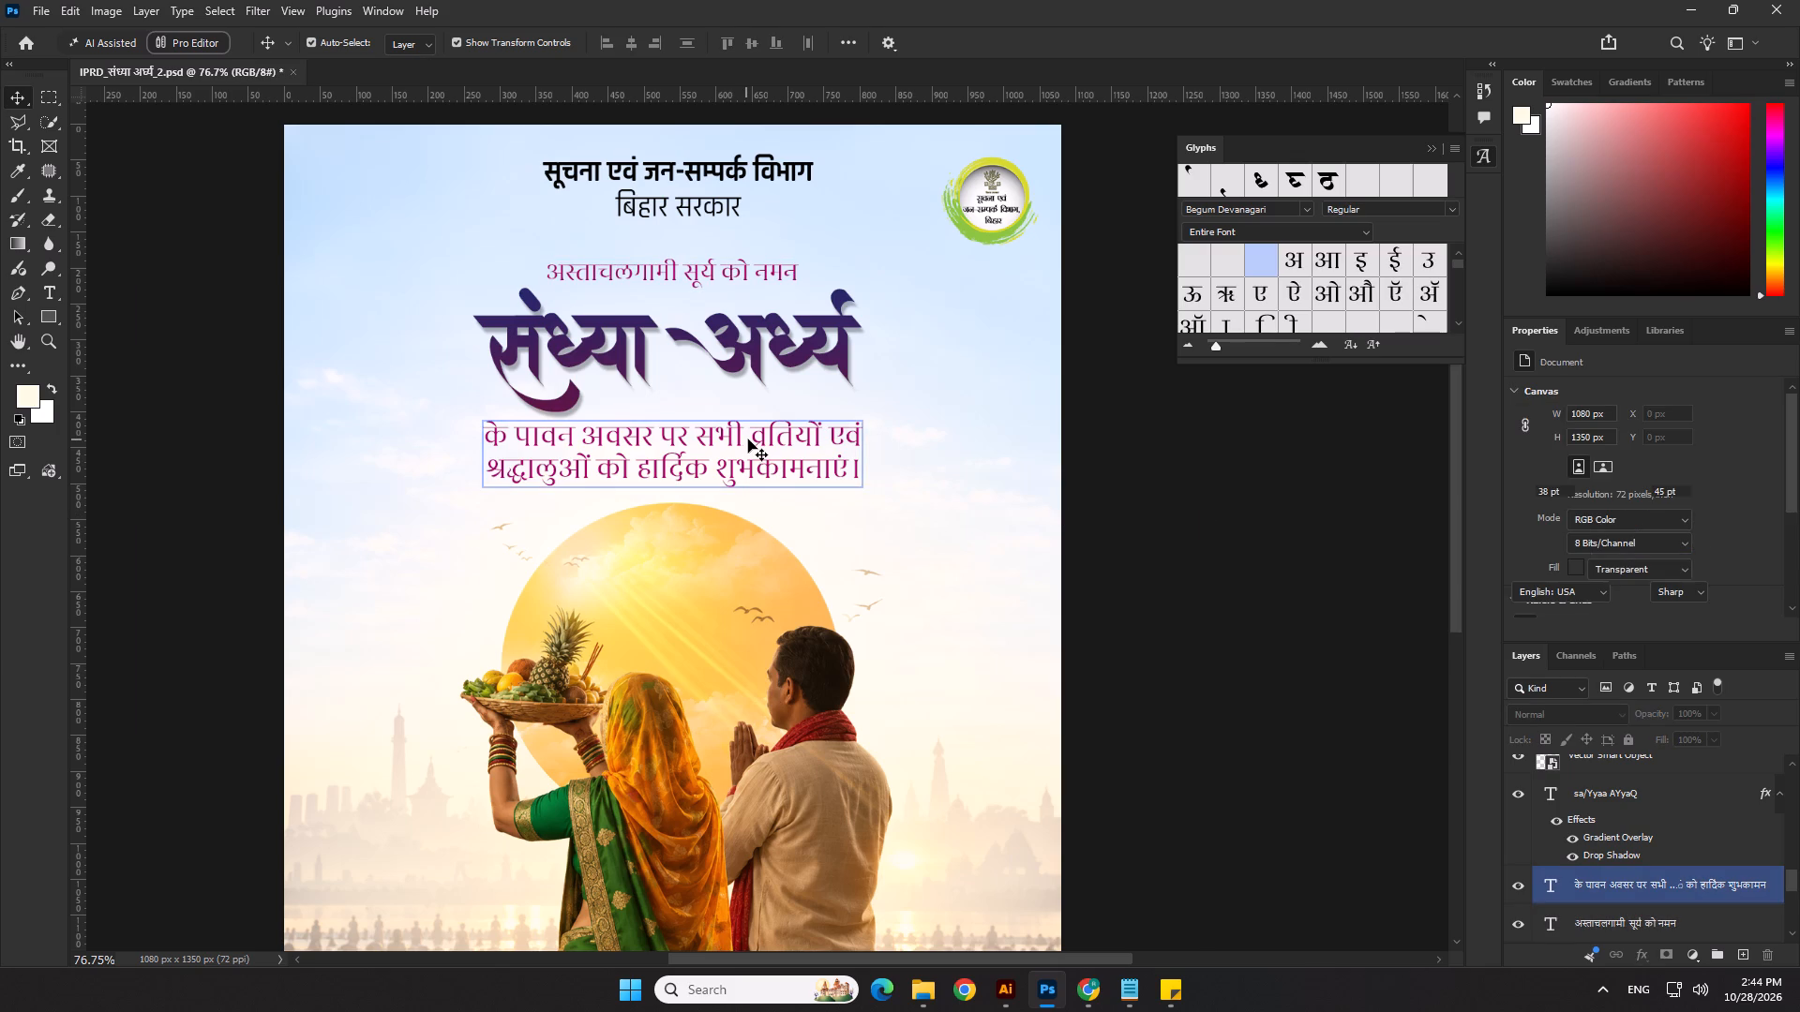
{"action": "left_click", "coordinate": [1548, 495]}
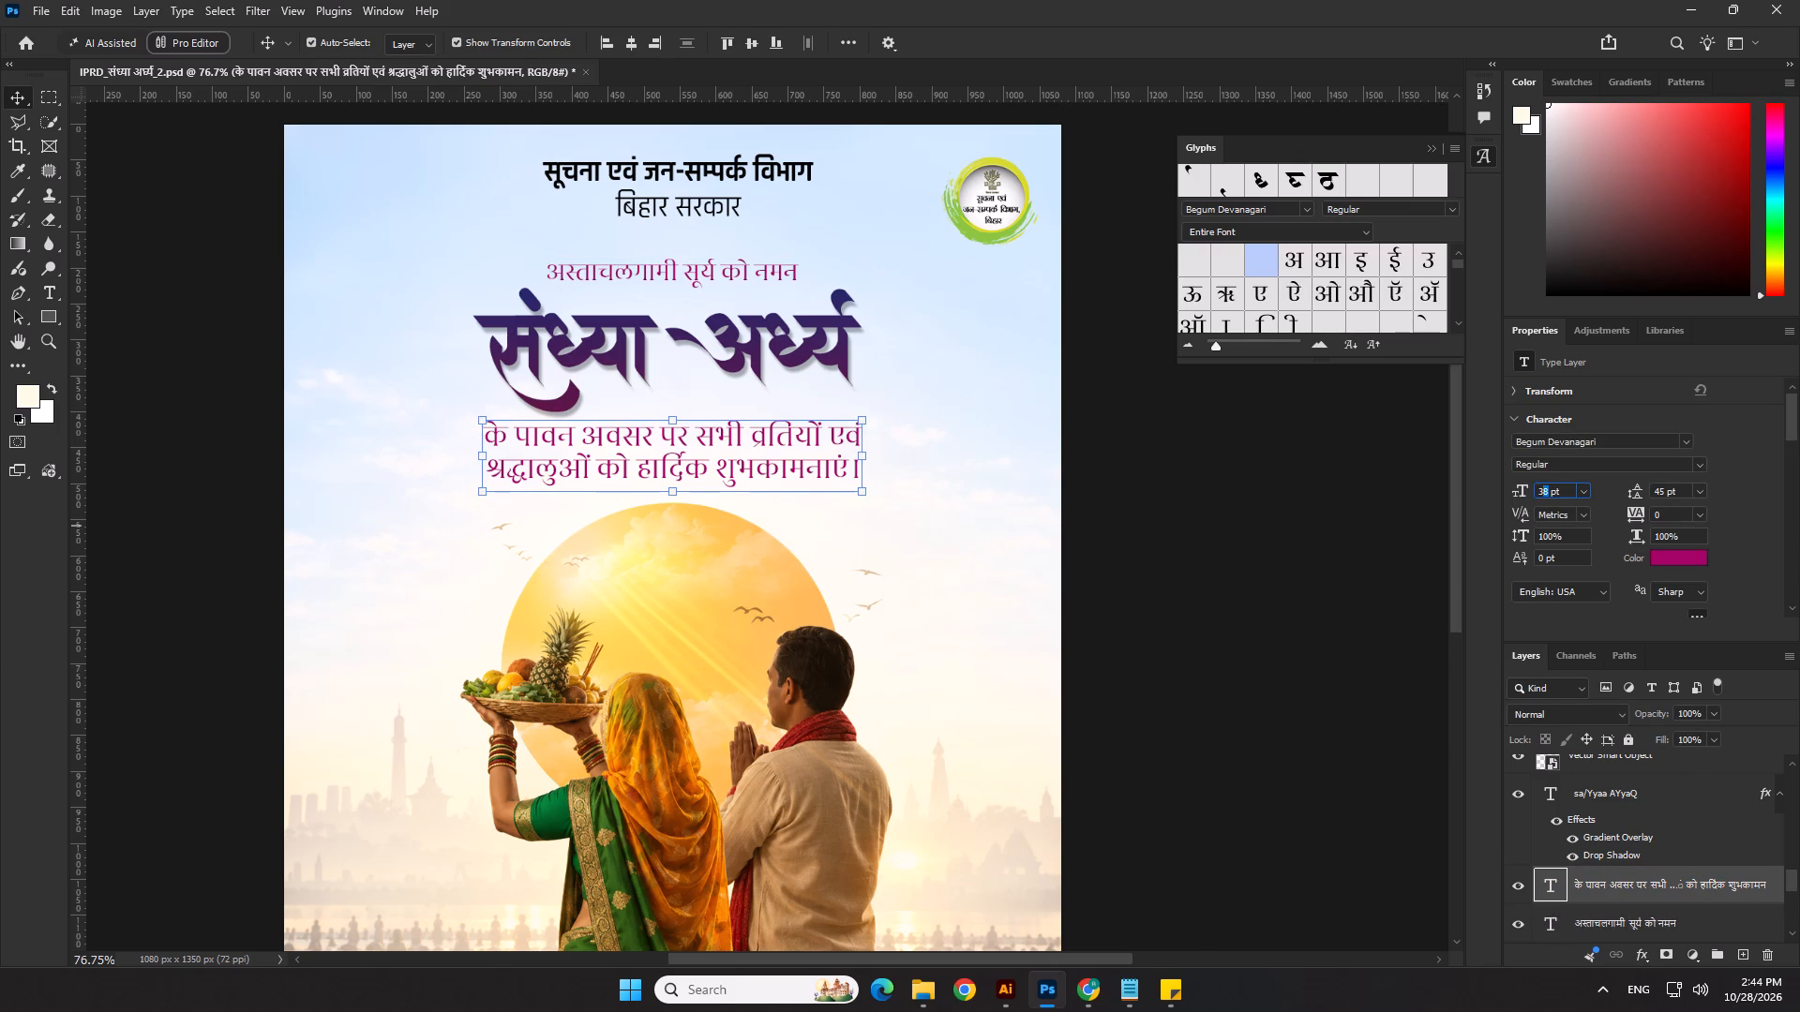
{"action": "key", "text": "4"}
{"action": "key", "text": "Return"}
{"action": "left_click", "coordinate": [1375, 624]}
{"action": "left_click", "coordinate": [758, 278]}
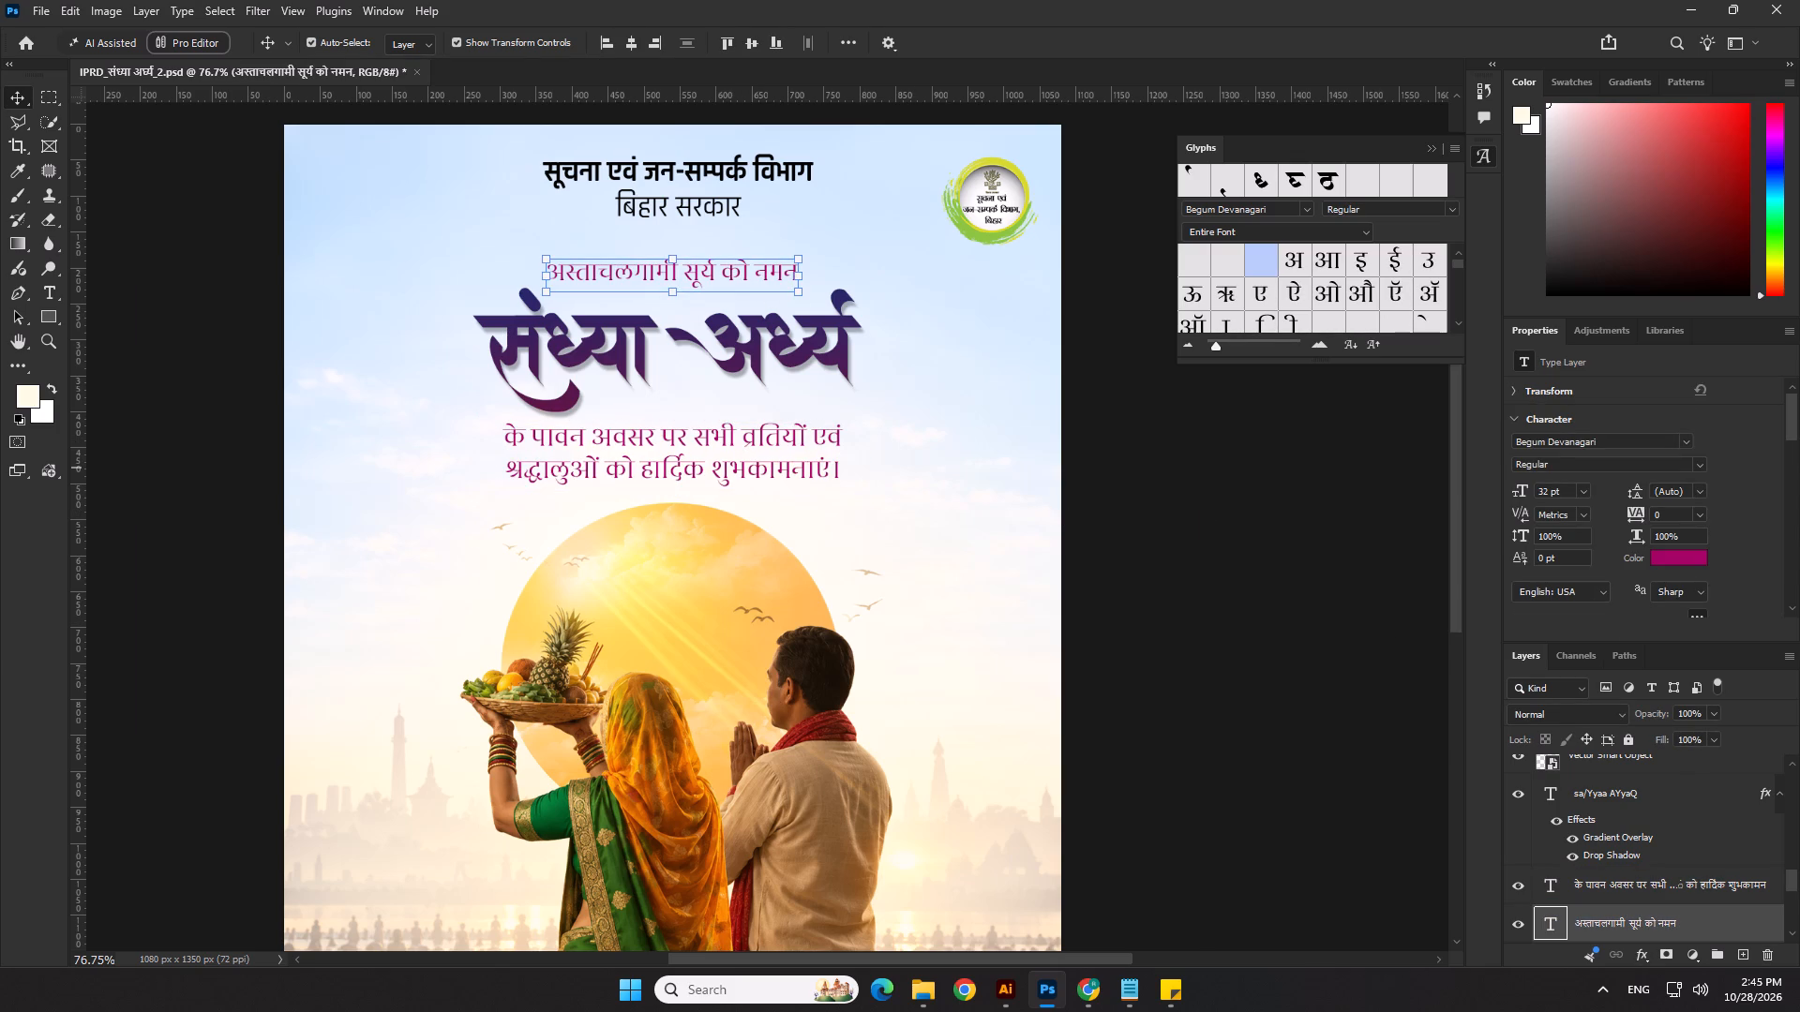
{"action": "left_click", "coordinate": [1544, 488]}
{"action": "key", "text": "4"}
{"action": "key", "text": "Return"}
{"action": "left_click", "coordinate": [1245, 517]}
Check the whole poster and save the document.
{"action": "scroll", "coordinate": [682, 471], "scroll_direction": "down", "scroll_amount": 7}
{"action": "left_click", "coordinate": [1167, 559]}
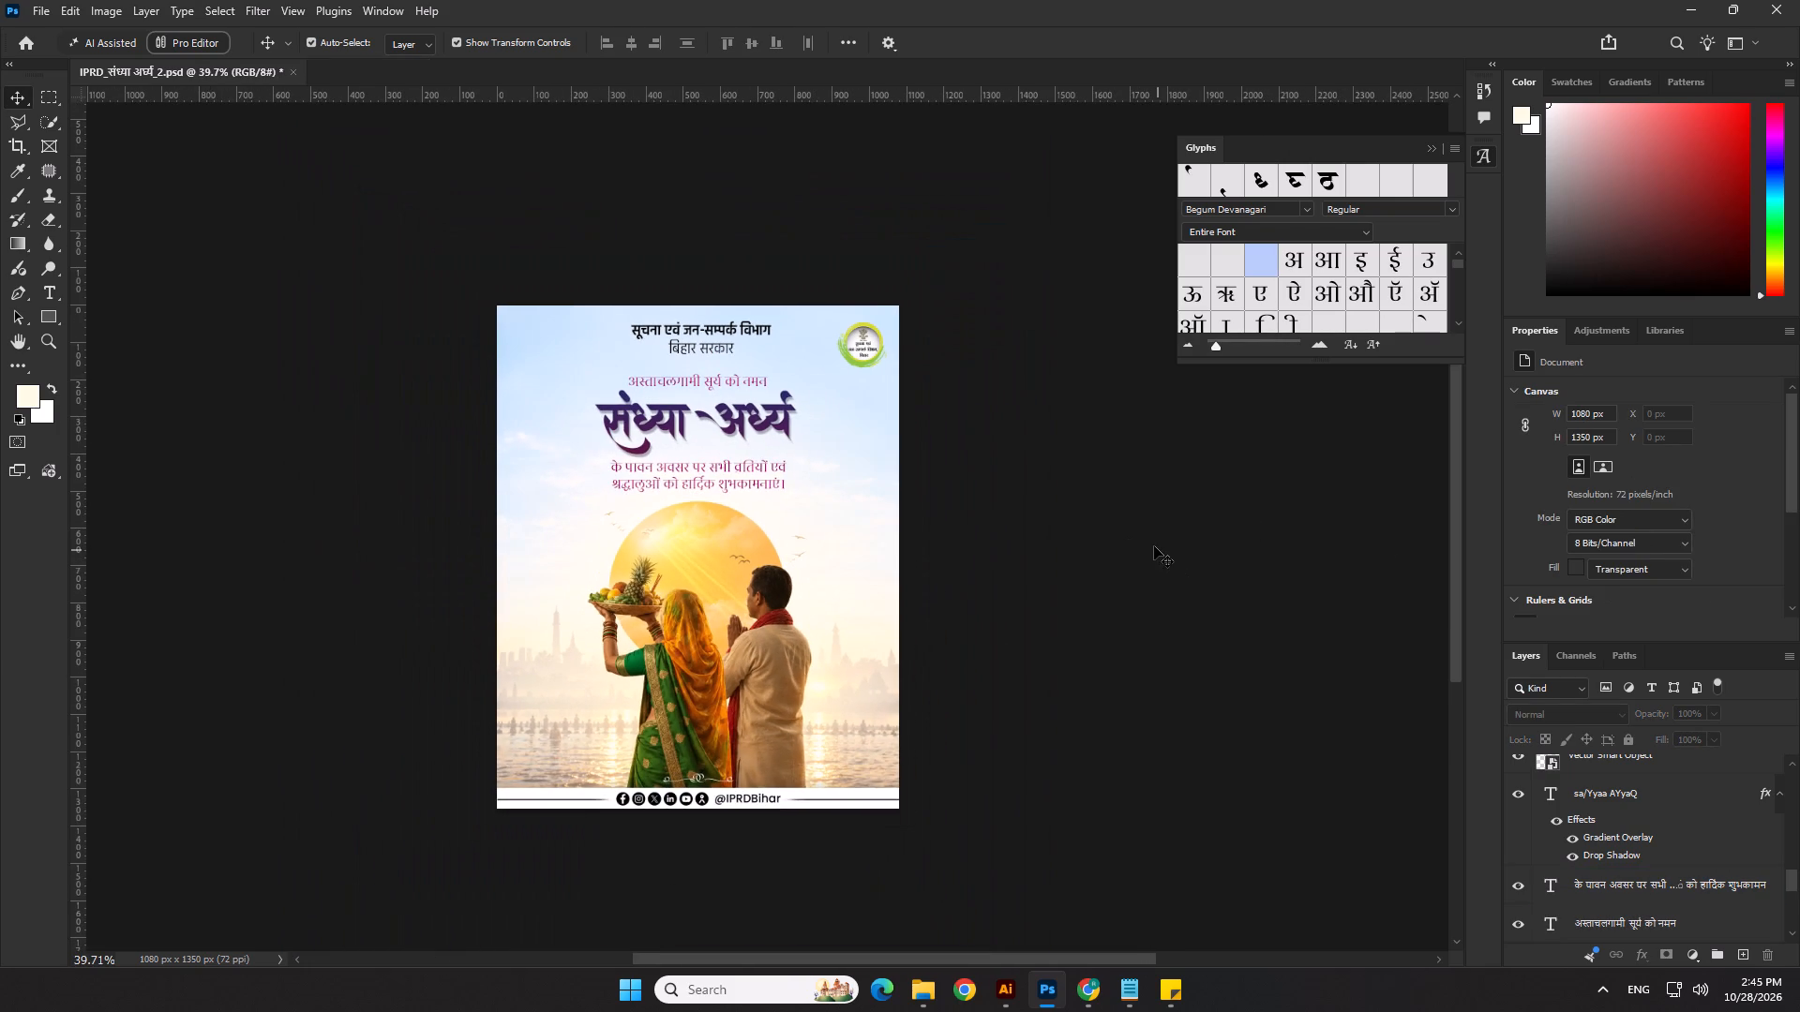
{"action": "left_click", "coordinate": [1092, 541]}
{"action": "scroll", "coordinate": [839, 424], "scroll_direction": "up", "scroll_amount": 3}
{"action": "key", "text": "ctrl+s"}
Browse the Devanagari fonts for the line above the title and apply KunKun Devanagari.
{"action": "scroll", "coordinate": [777, 402], "scroll_direction": "up", "scroll_amount": 5}
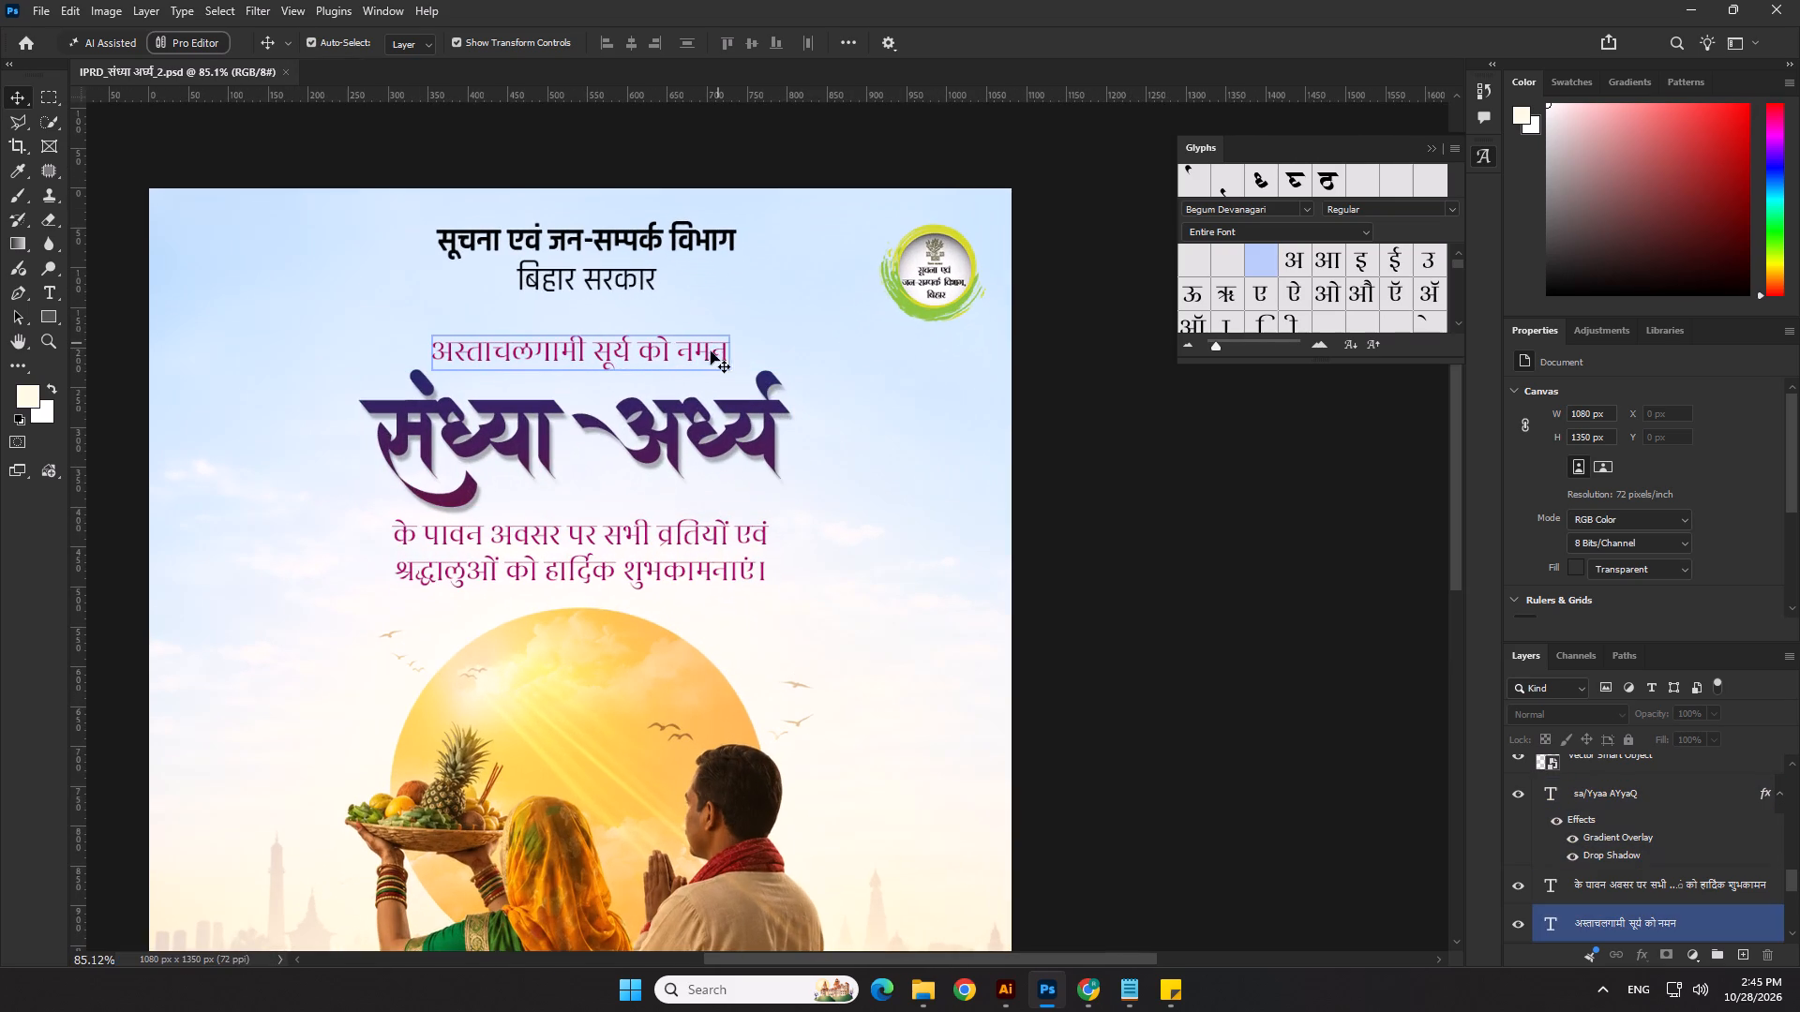
{"action": "left_click", "coordinate": [708, 352]}
{"action": "left_click", "coordinate": [1687, 438]}
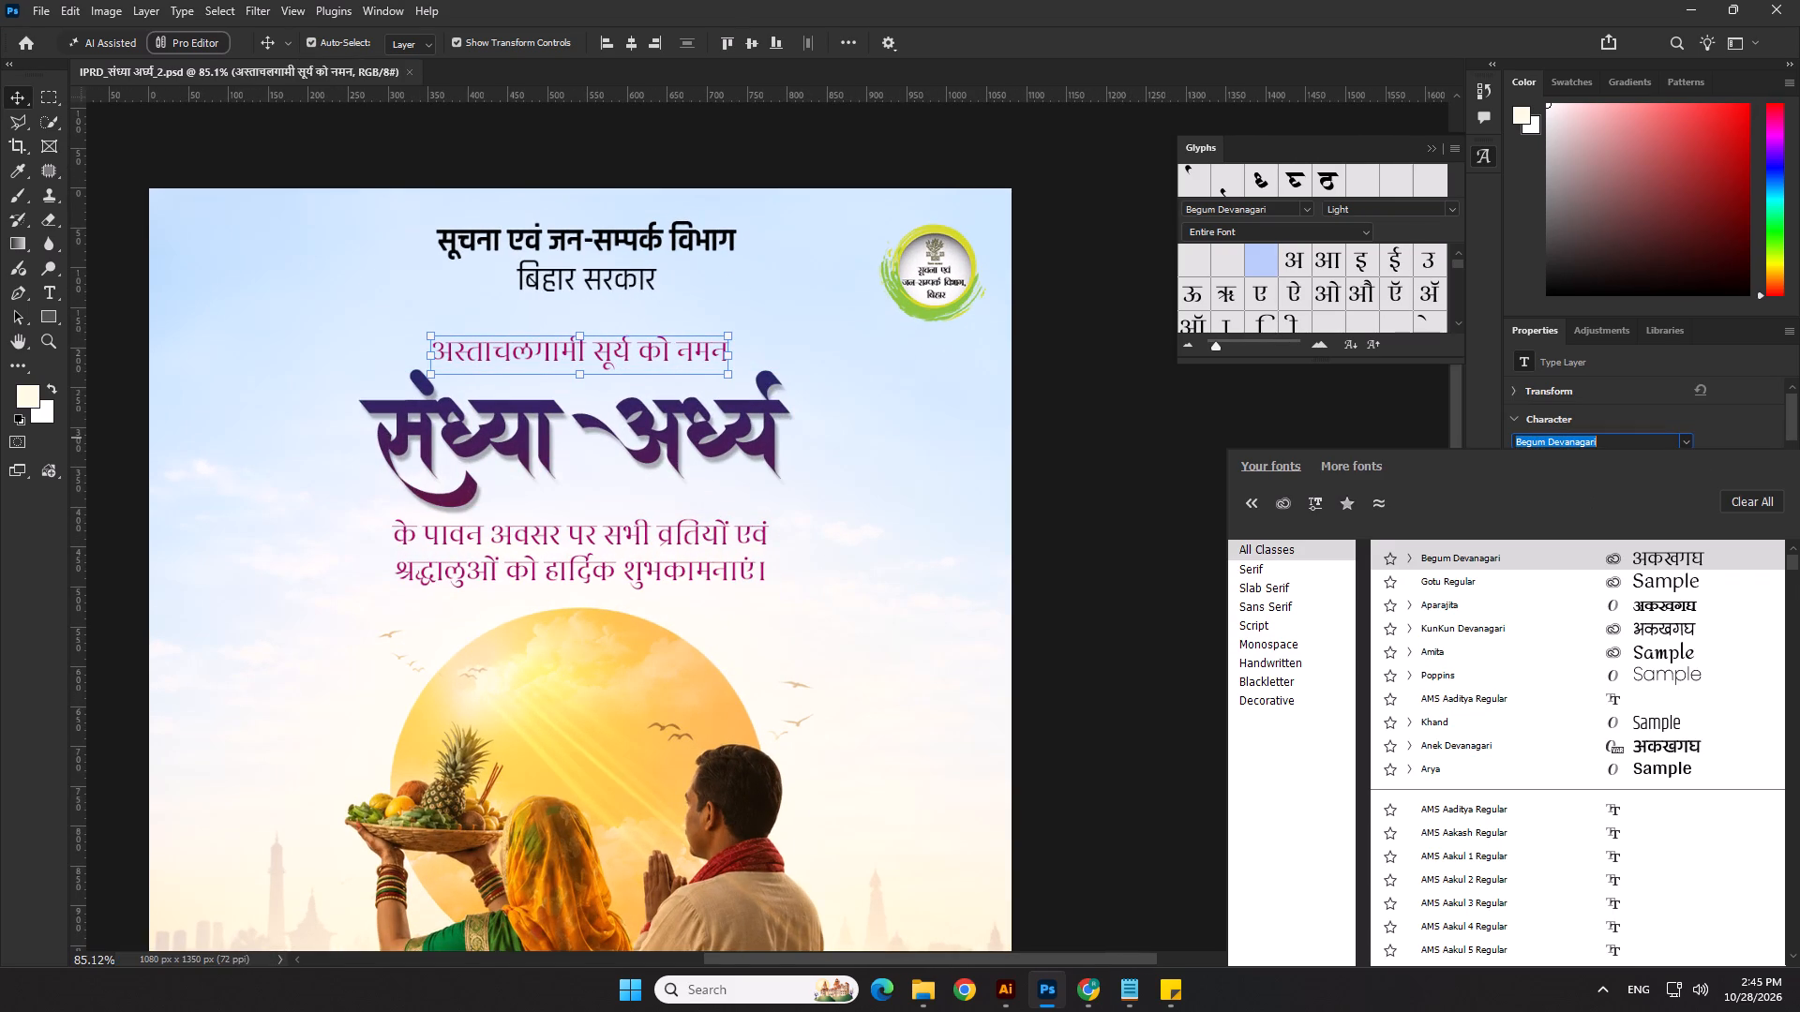
{"action": "left_click_drag", "start_coordinate": [1789, 561], "coordinate": [1799, 907]}
{"action": "scroll", "coordinate": [1650, 751], "scroll_direction": "up", "scroll_amount": 9}
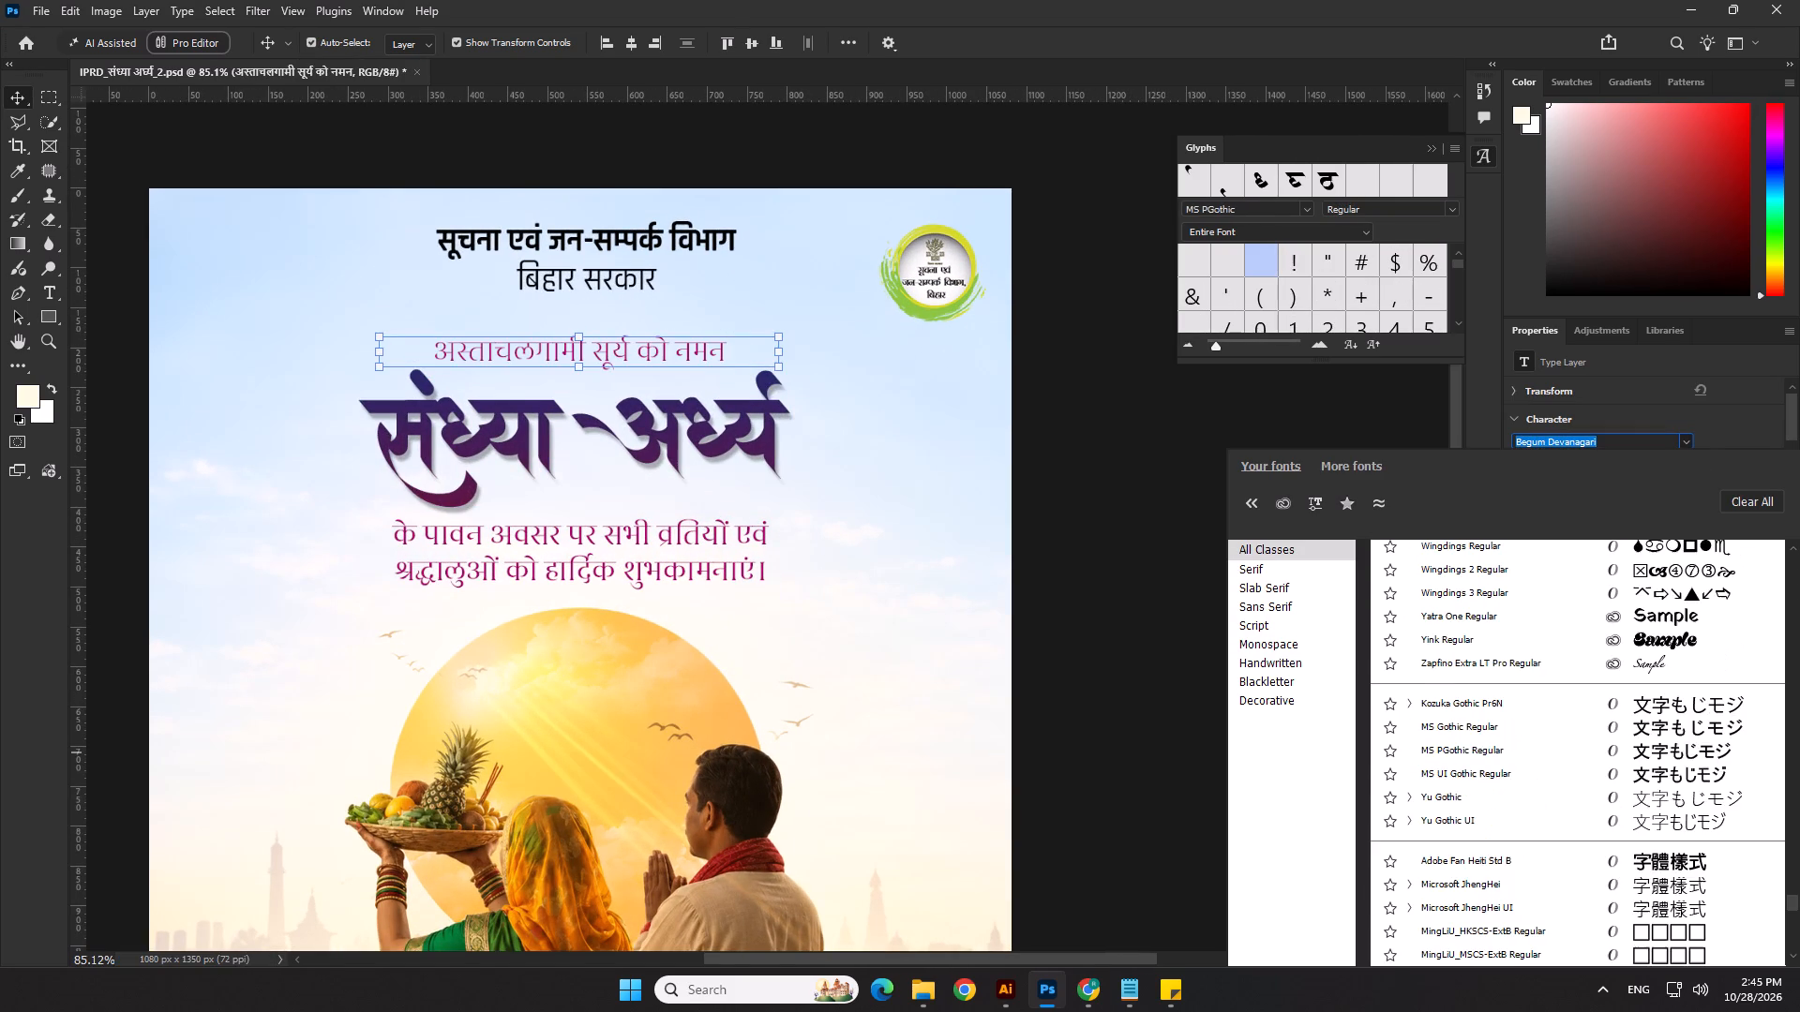
{"action": "scroll", "coordinate": [1639, 730], "scroll_direction": "up", "scroll_amount": 15}
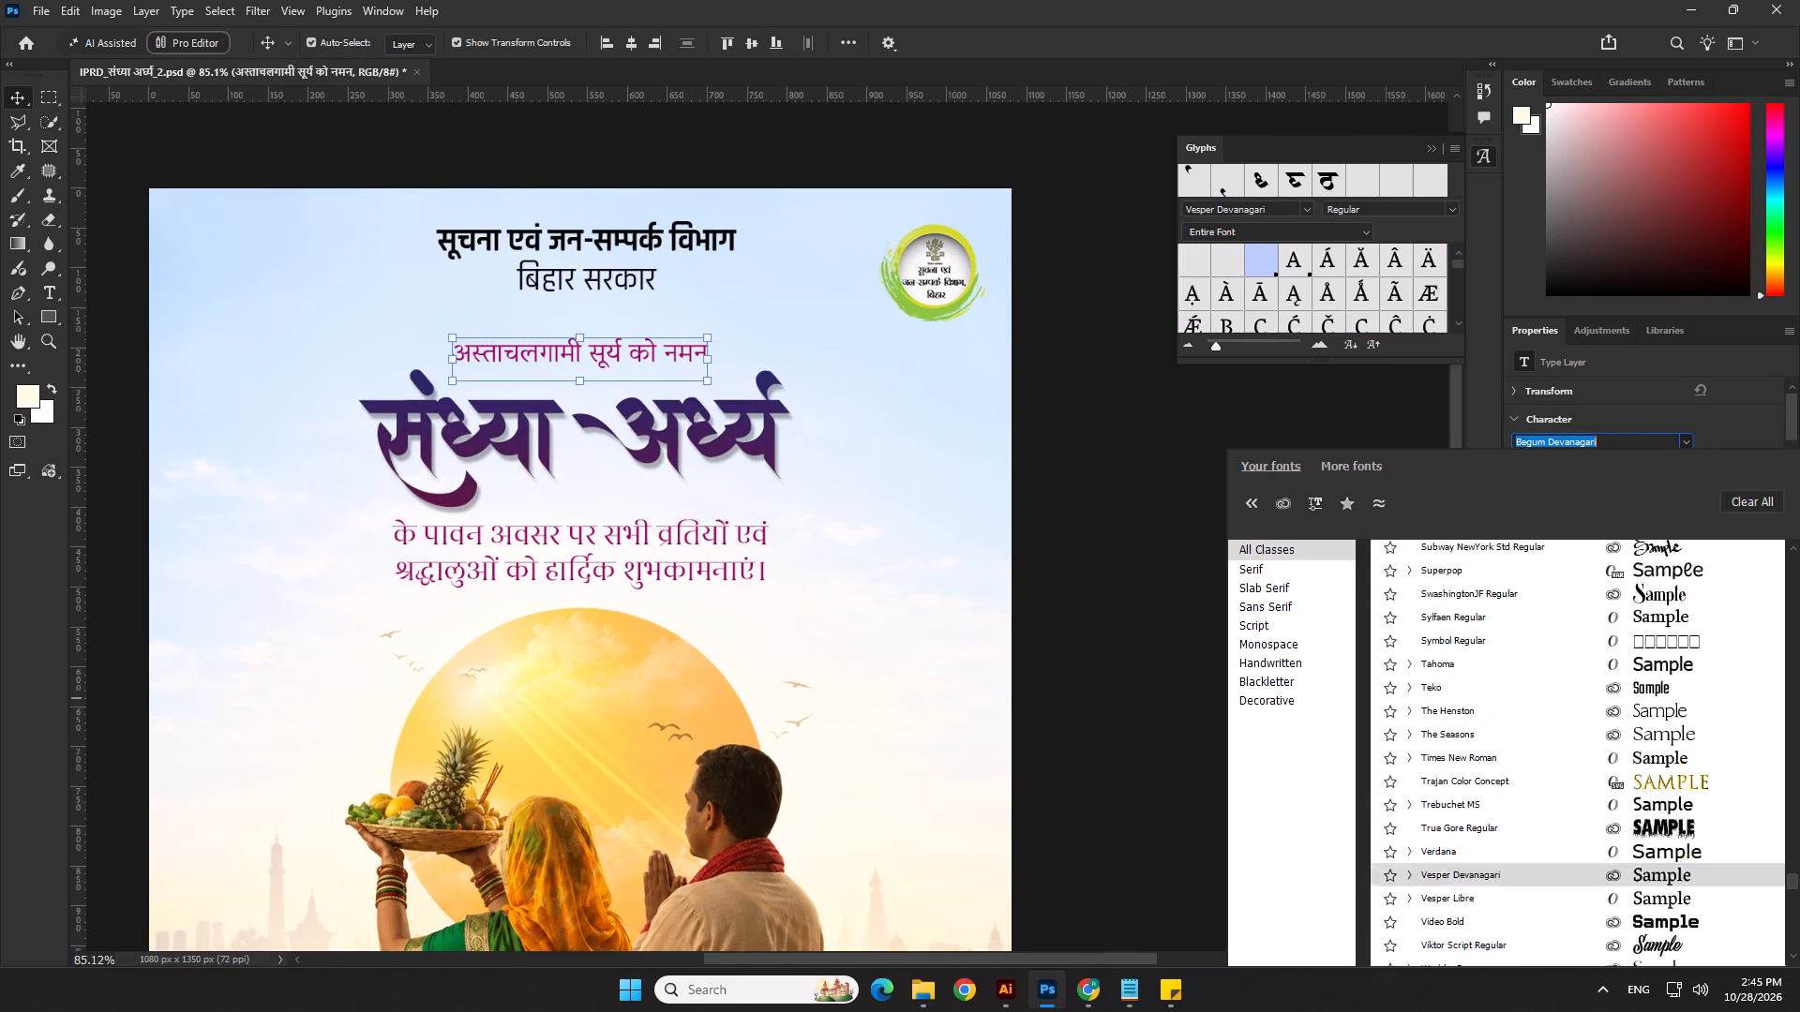
{"action": "scroll", "coordinate": [1652, 698], "scroll_direction": "up", "scroll_amount": 9}
{"action": "scroll", "coordinate": [1722, 738], "scroll_direction": "down", "scroll_amount": 20}
{"action": "scroll", "coordinate": [1722, 738], "scroll_direction": "down", "scroll_amount": 1}
{"action": "scroll", "coordinate": [1712, 749], "scroll_direction": "up", "scroll_amount": 1}
{"action": "scroll", "coordinate": [1712, 749], "scroll_direction": "down", "scroll_amount": 5}
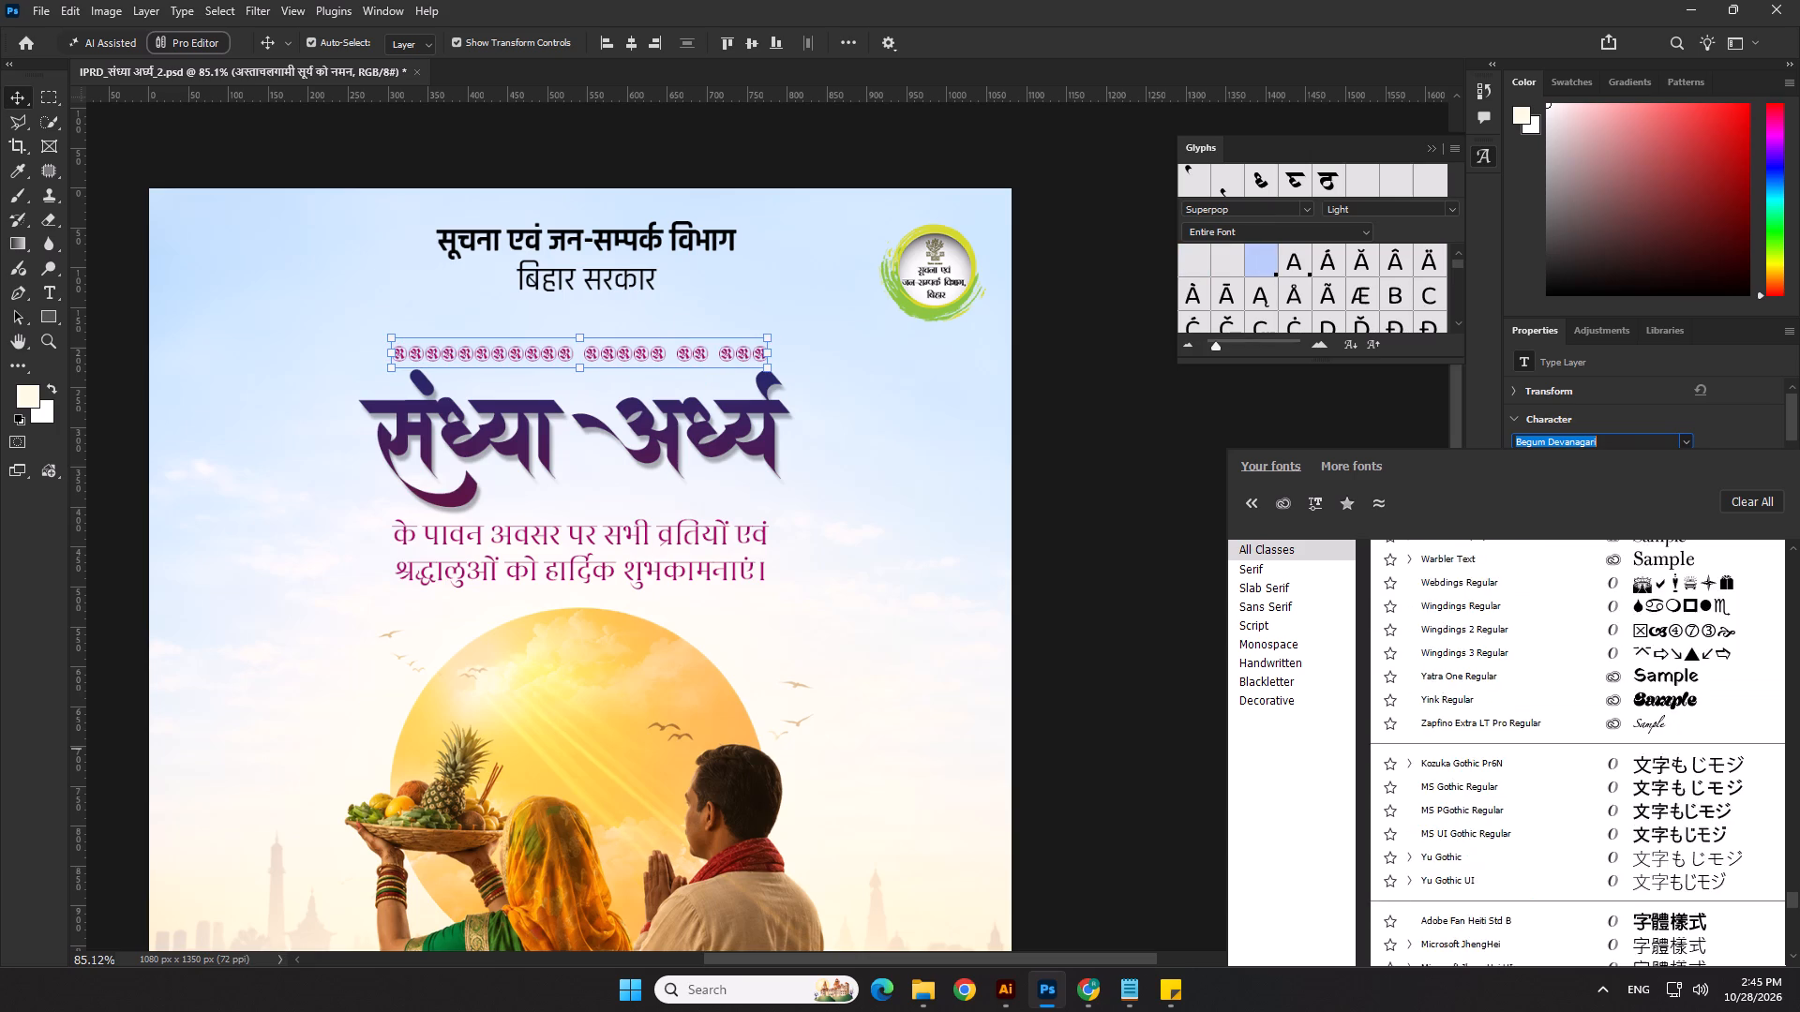
{"action": "scroll", "coordinate": [1712, 749], "scroll_direction": "down", "scroll_amount": 18}
{"action": "scroll", "coordinate": [1662, 812], "scroll_direction": "down", "scroll_amount": 1}
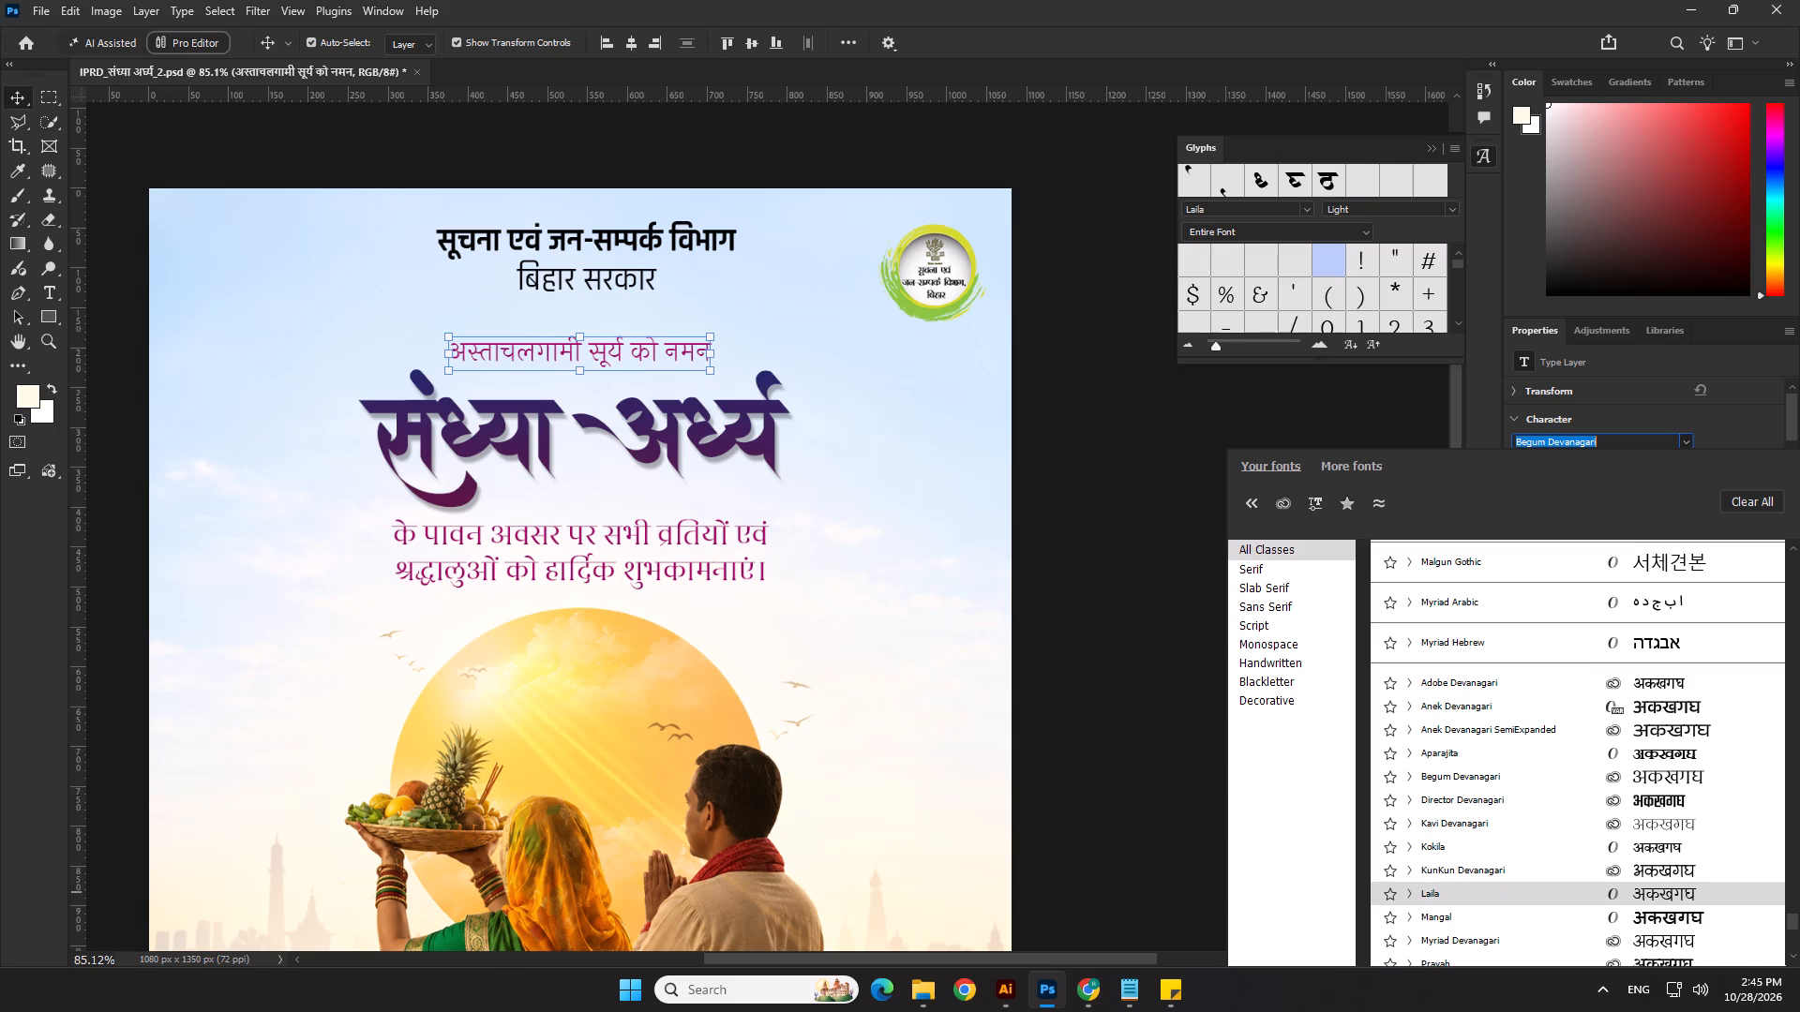
{"action": "scroll", "coordinate": [1670, 892], "scroll_direction": "down", "scroll_amount": 1}
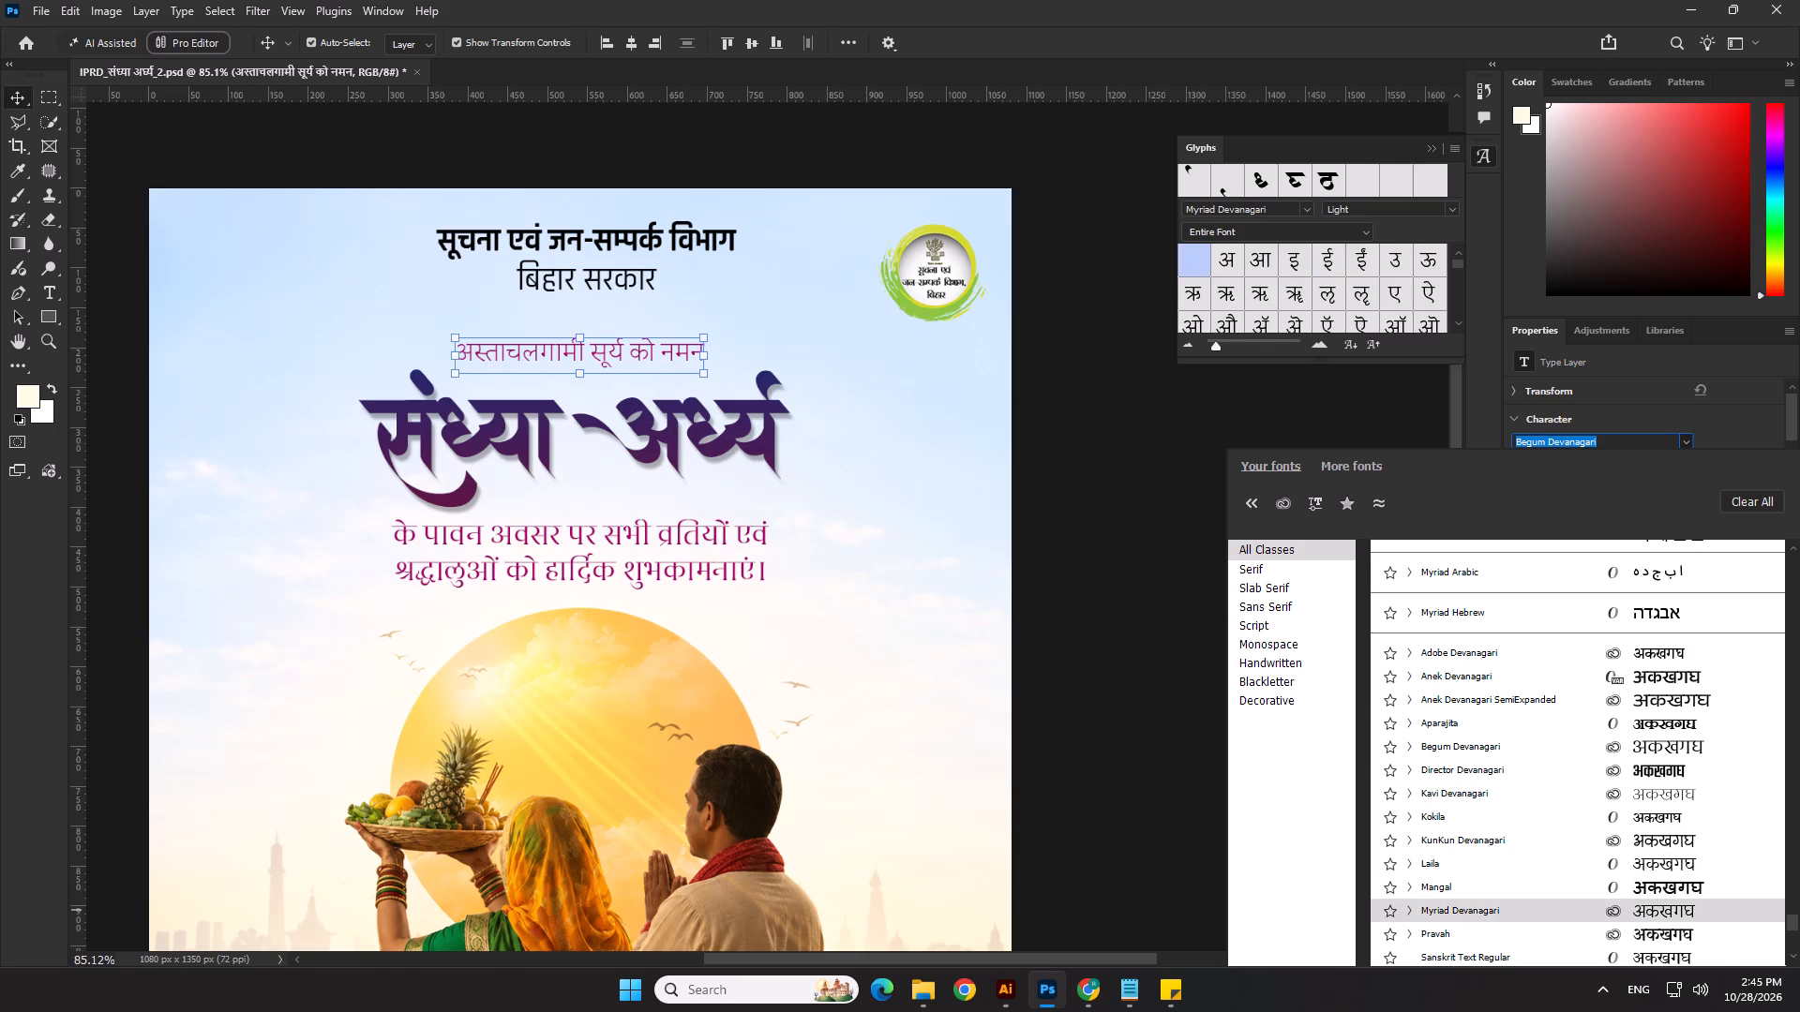
{"action": "scroll", "coordinate": [1672, 911], "scroll_direction": "down", "scroll_amount": 1}
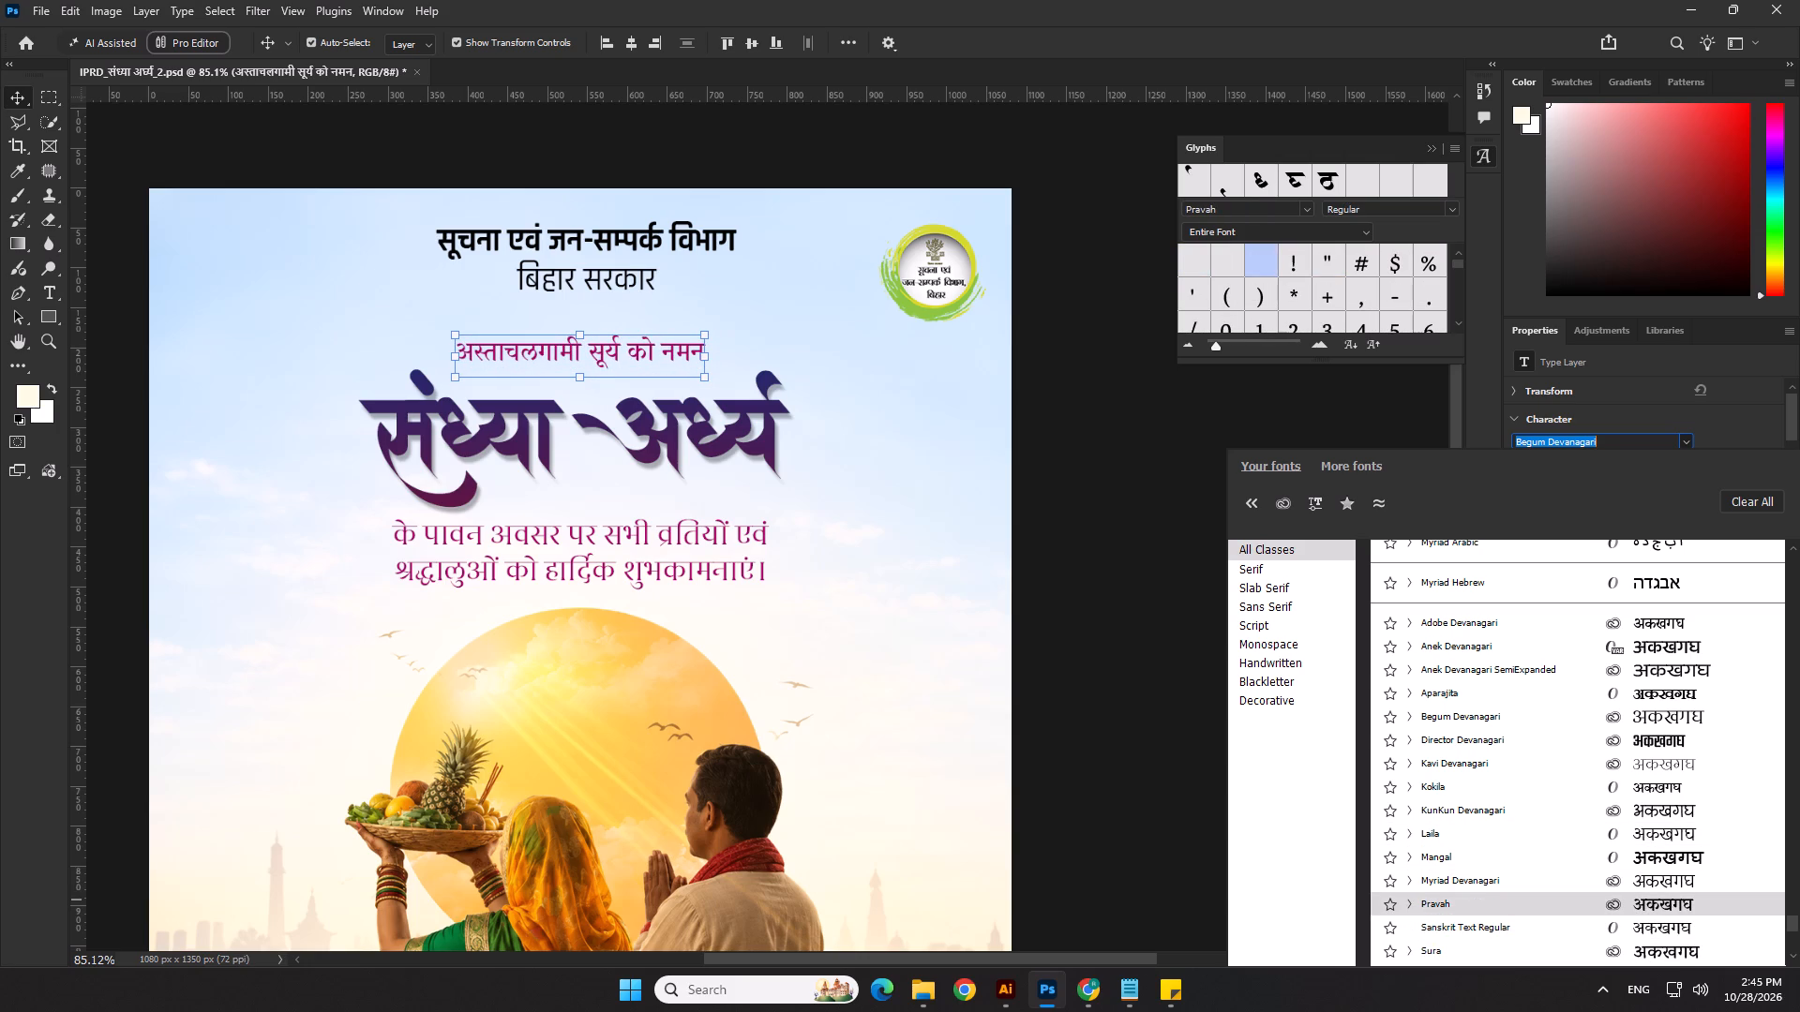
{"action": "scroll", "coordinate": [1677, 900], "scroll_direction": "down", "scroll_amount": 1}
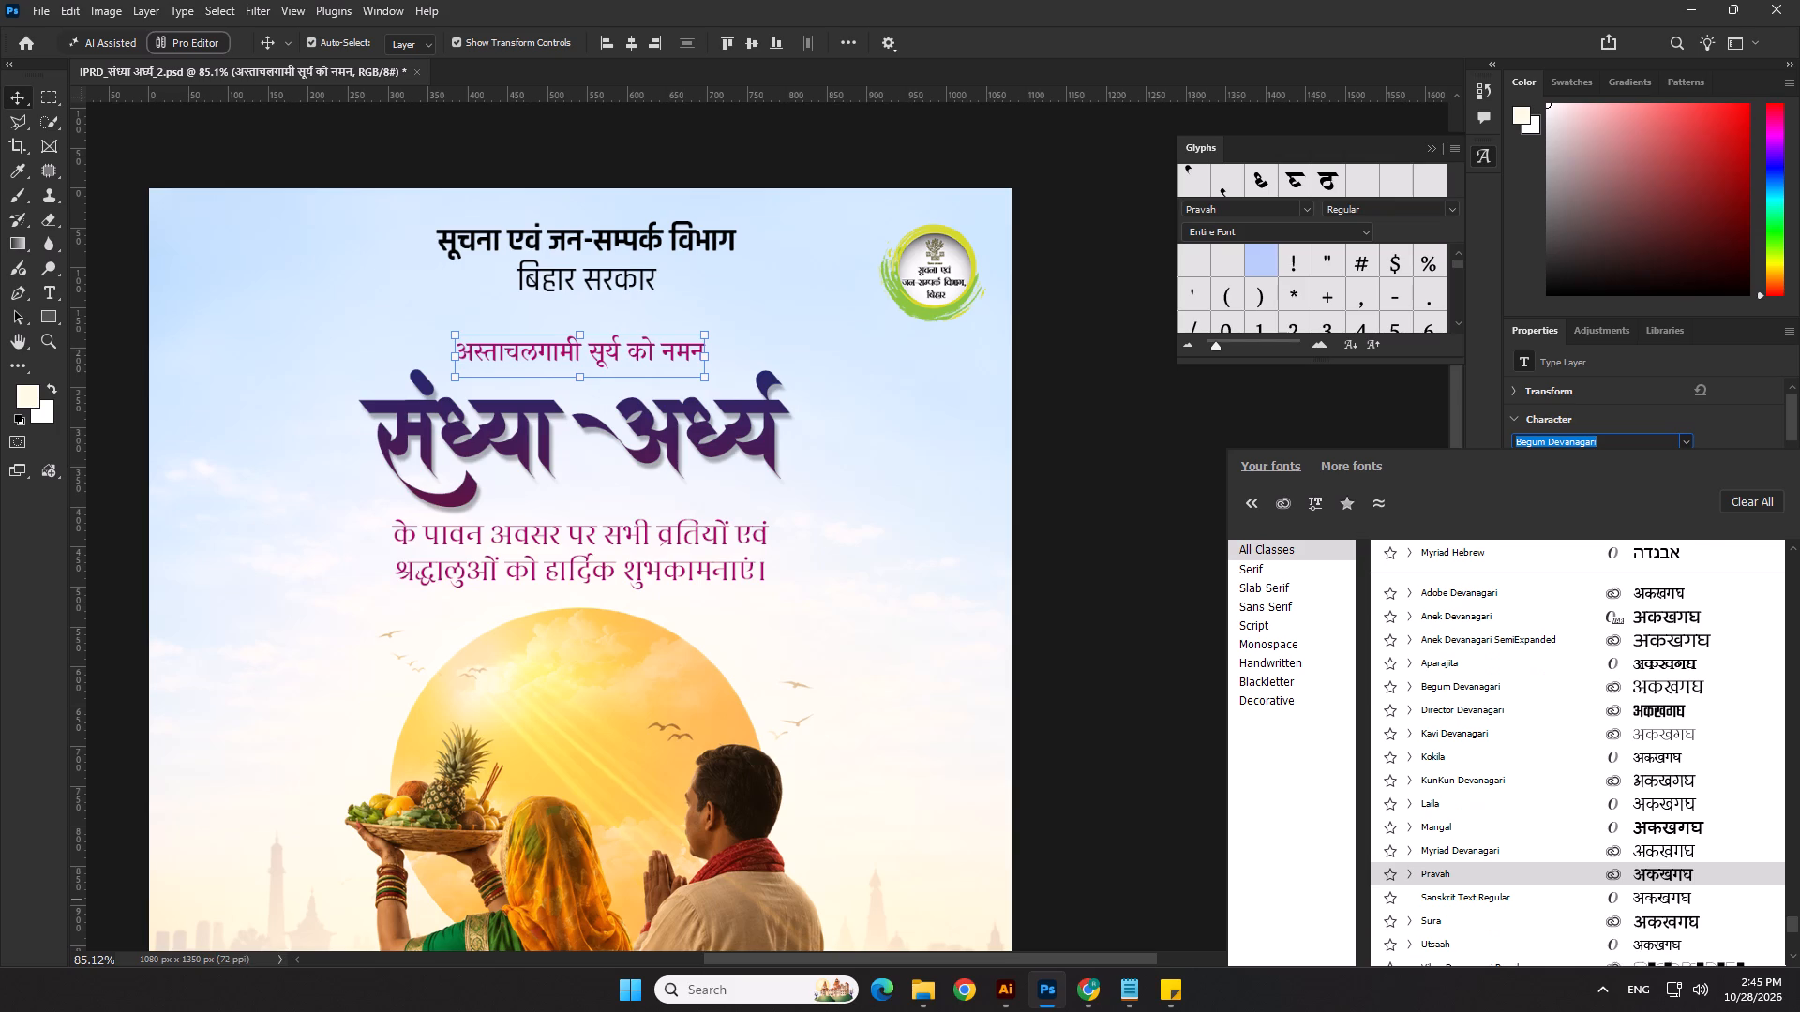
{"action": "scroll", "coordinate": [1674, 913], "scroll_direction": "down", "scroll_amount": 2}
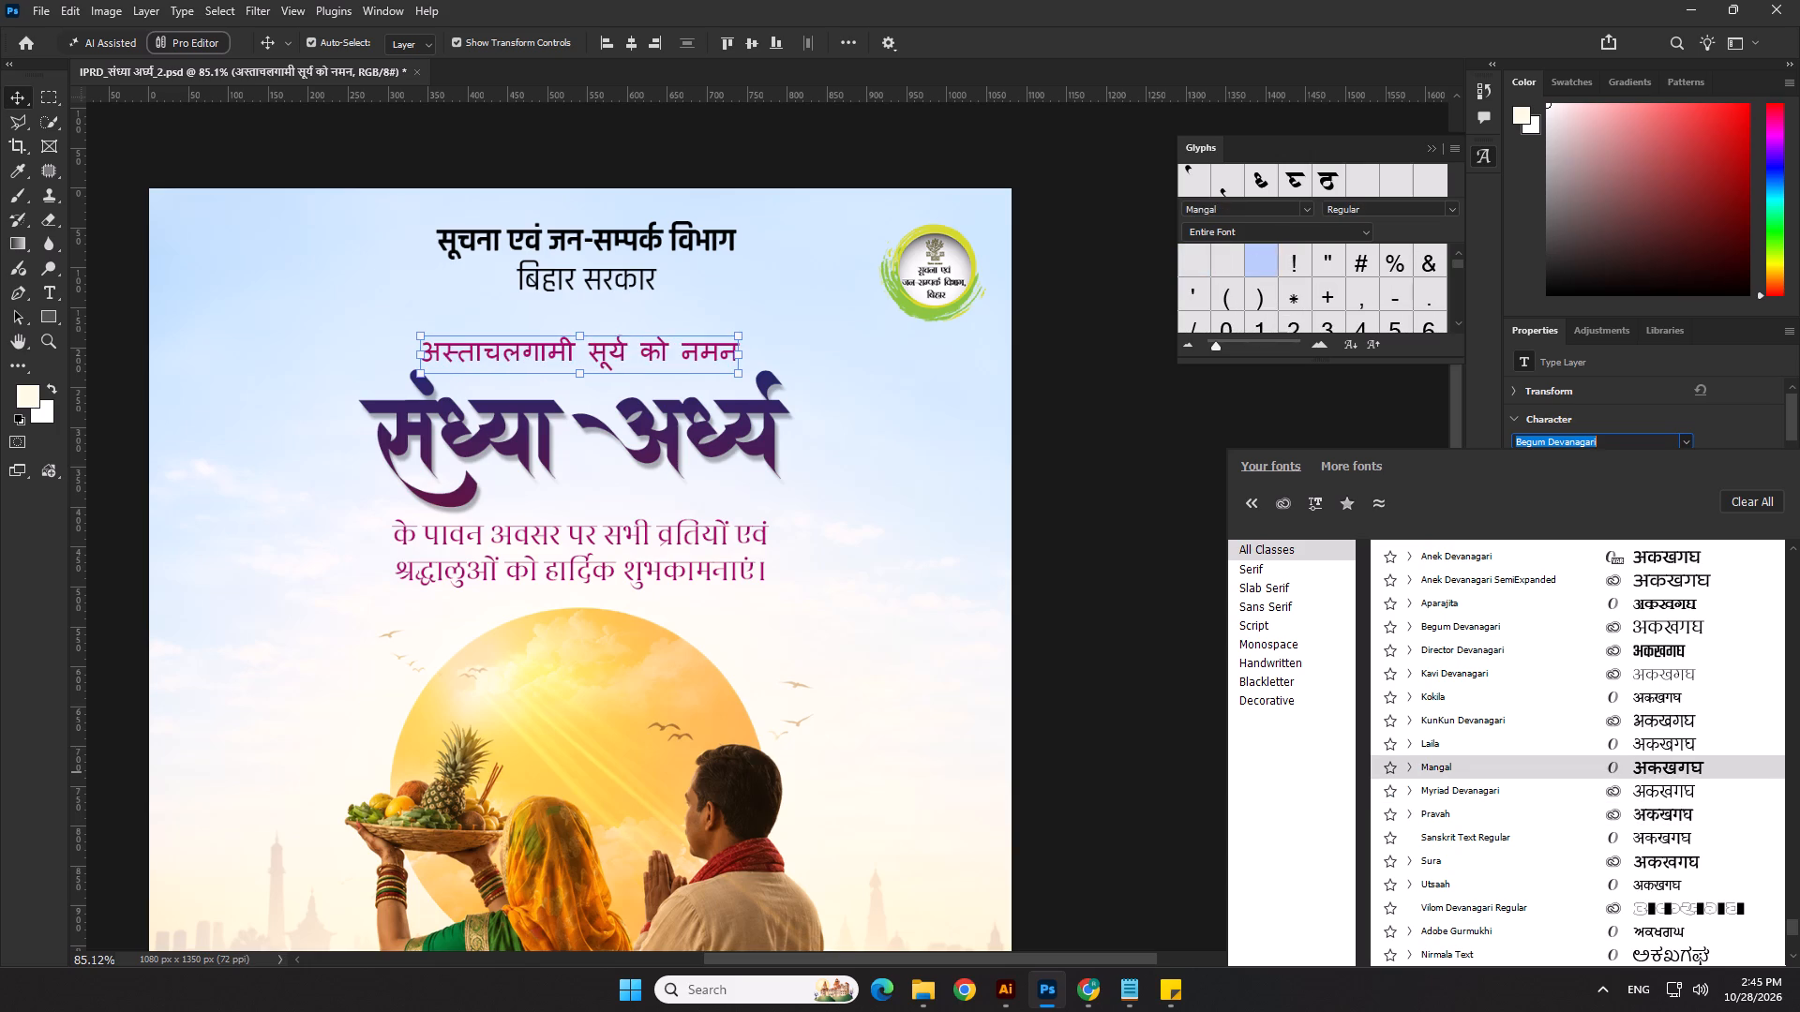
{"action": "left_click", "coordinate": [1652, 725]}
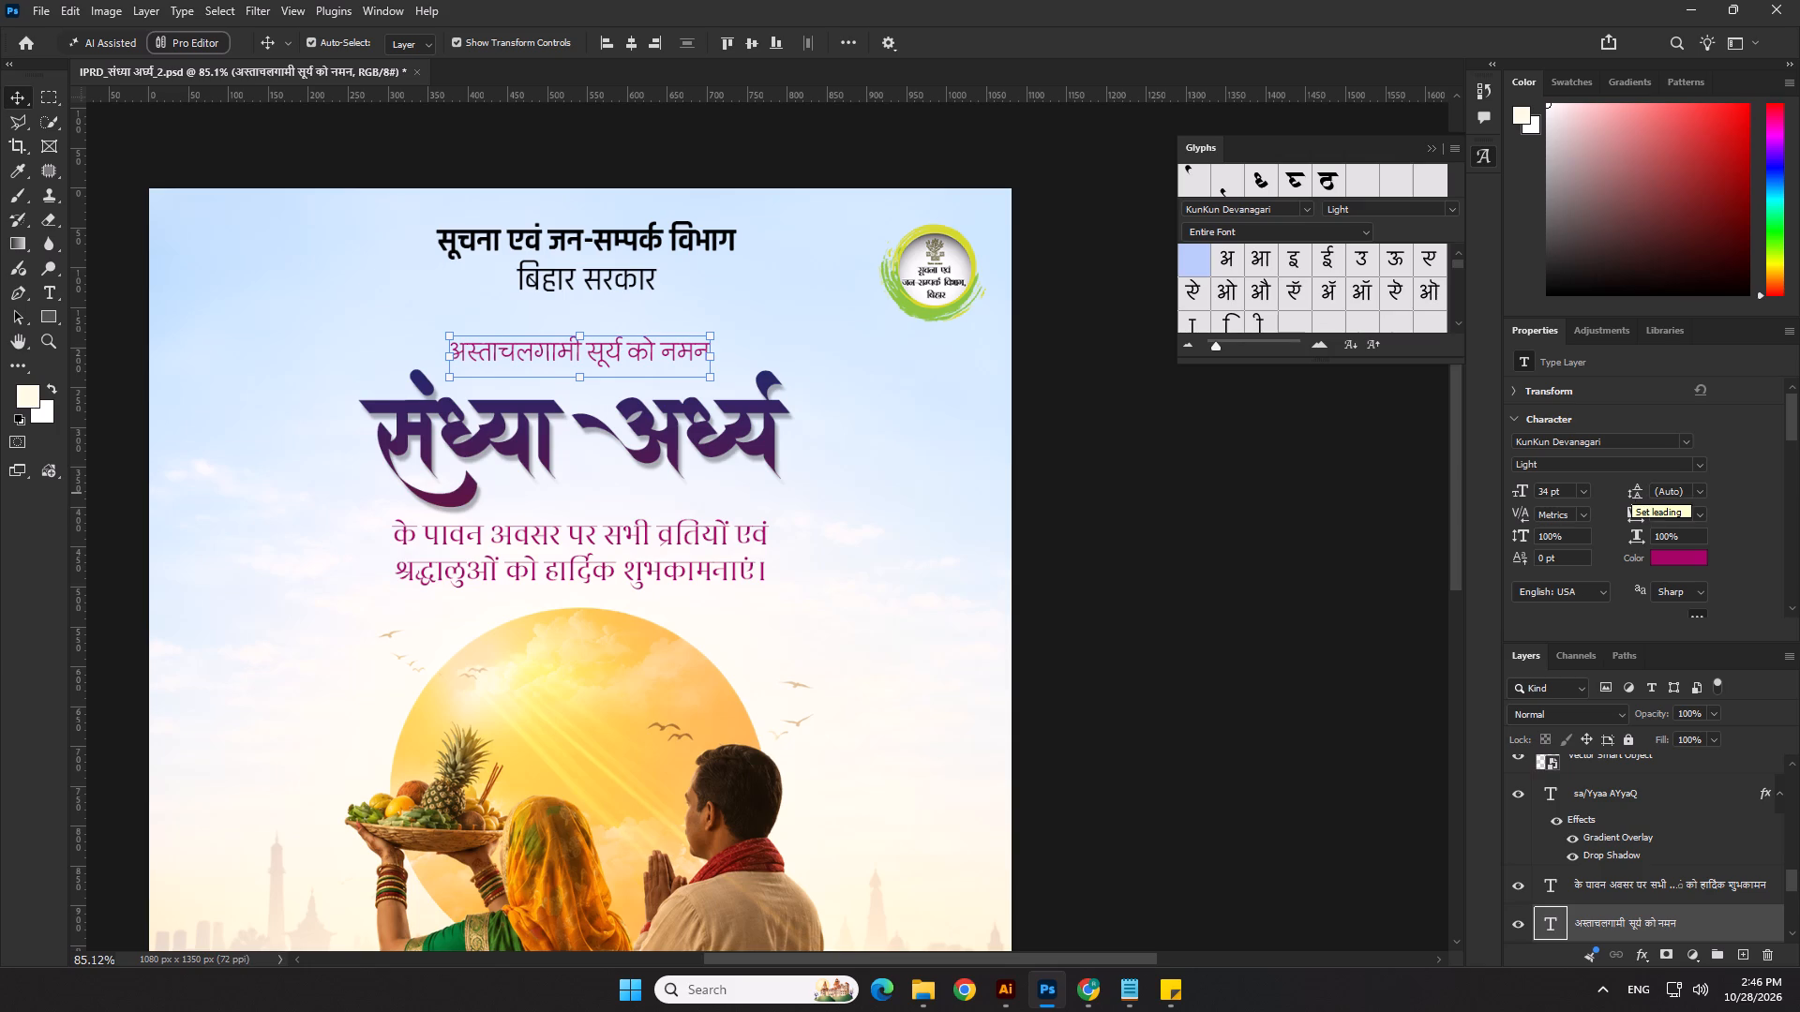
Set the line above the title to 36 pt in the Regular style and nudge it slightly down toward the title.
{"action": "left_click_drag", "start_coordinate": [1550, 491], "coordinate": [1541, 491]}
{"action": "key", "text": "6"}
{"action": "key", "text": "Return"}
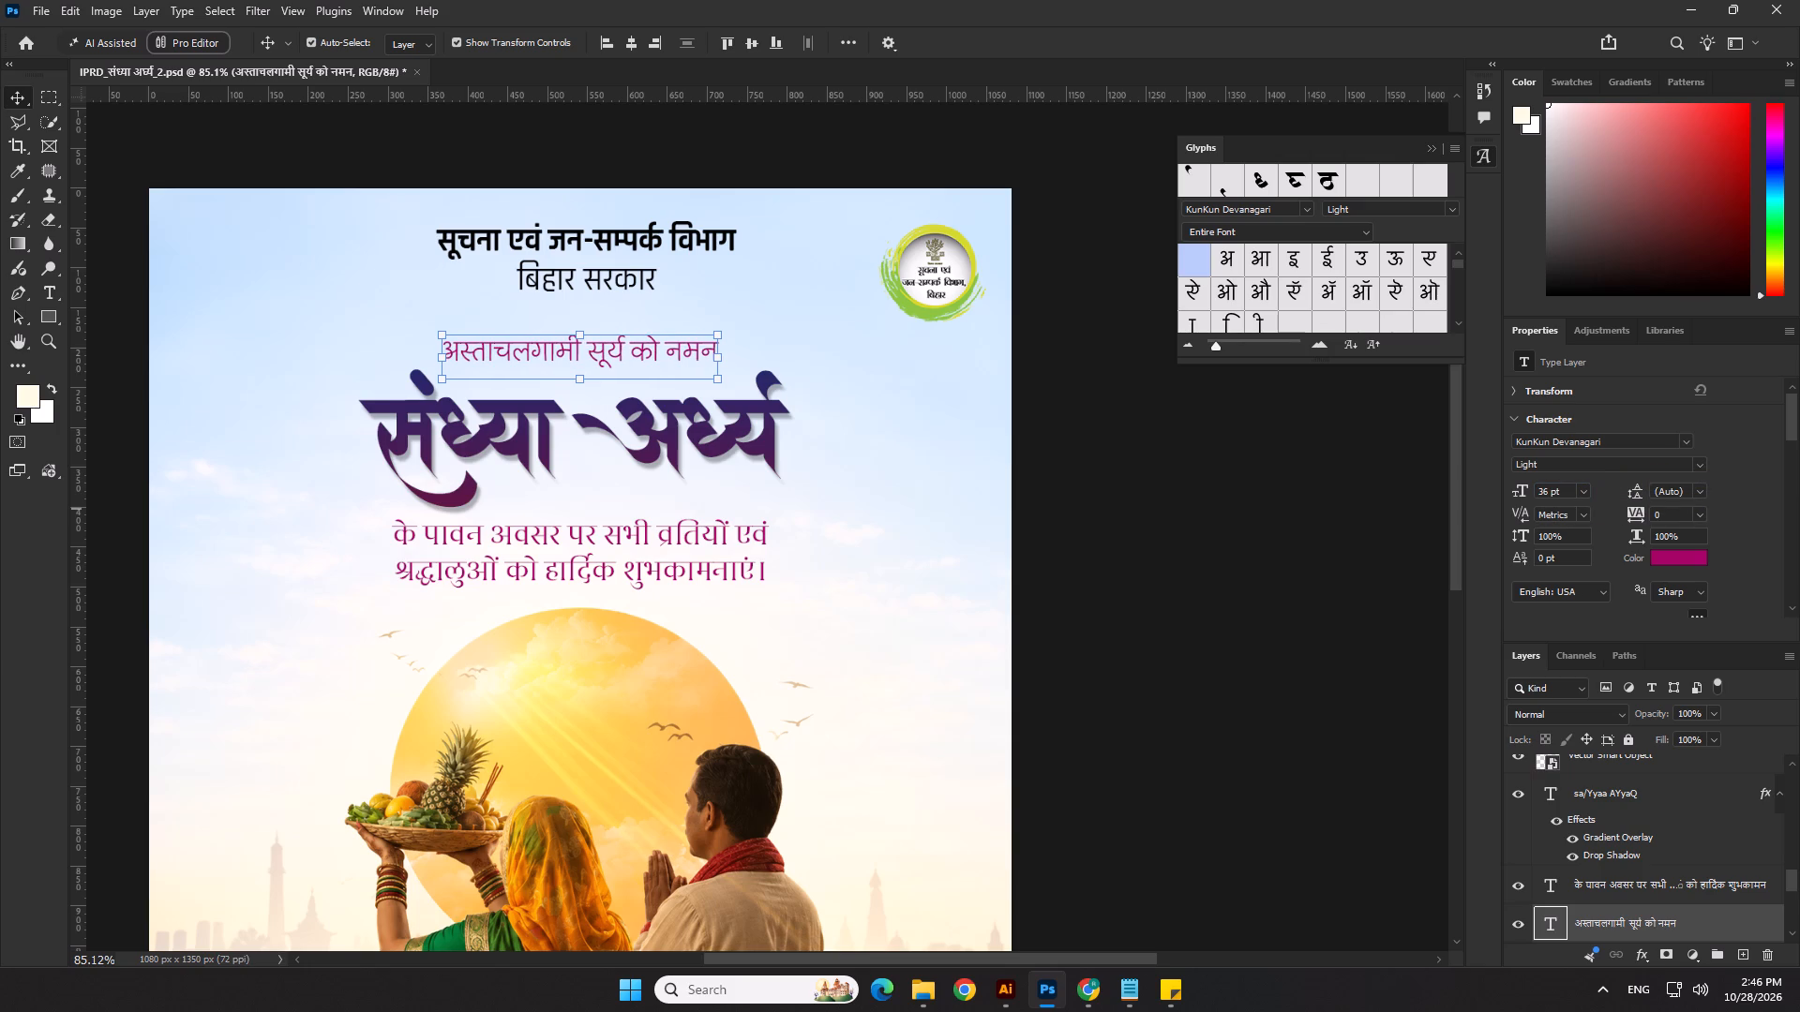
{"action": "left_click", "coordinate": [1702, 473]}
{"action": "left_click", "coordinate": [1694, 466]}
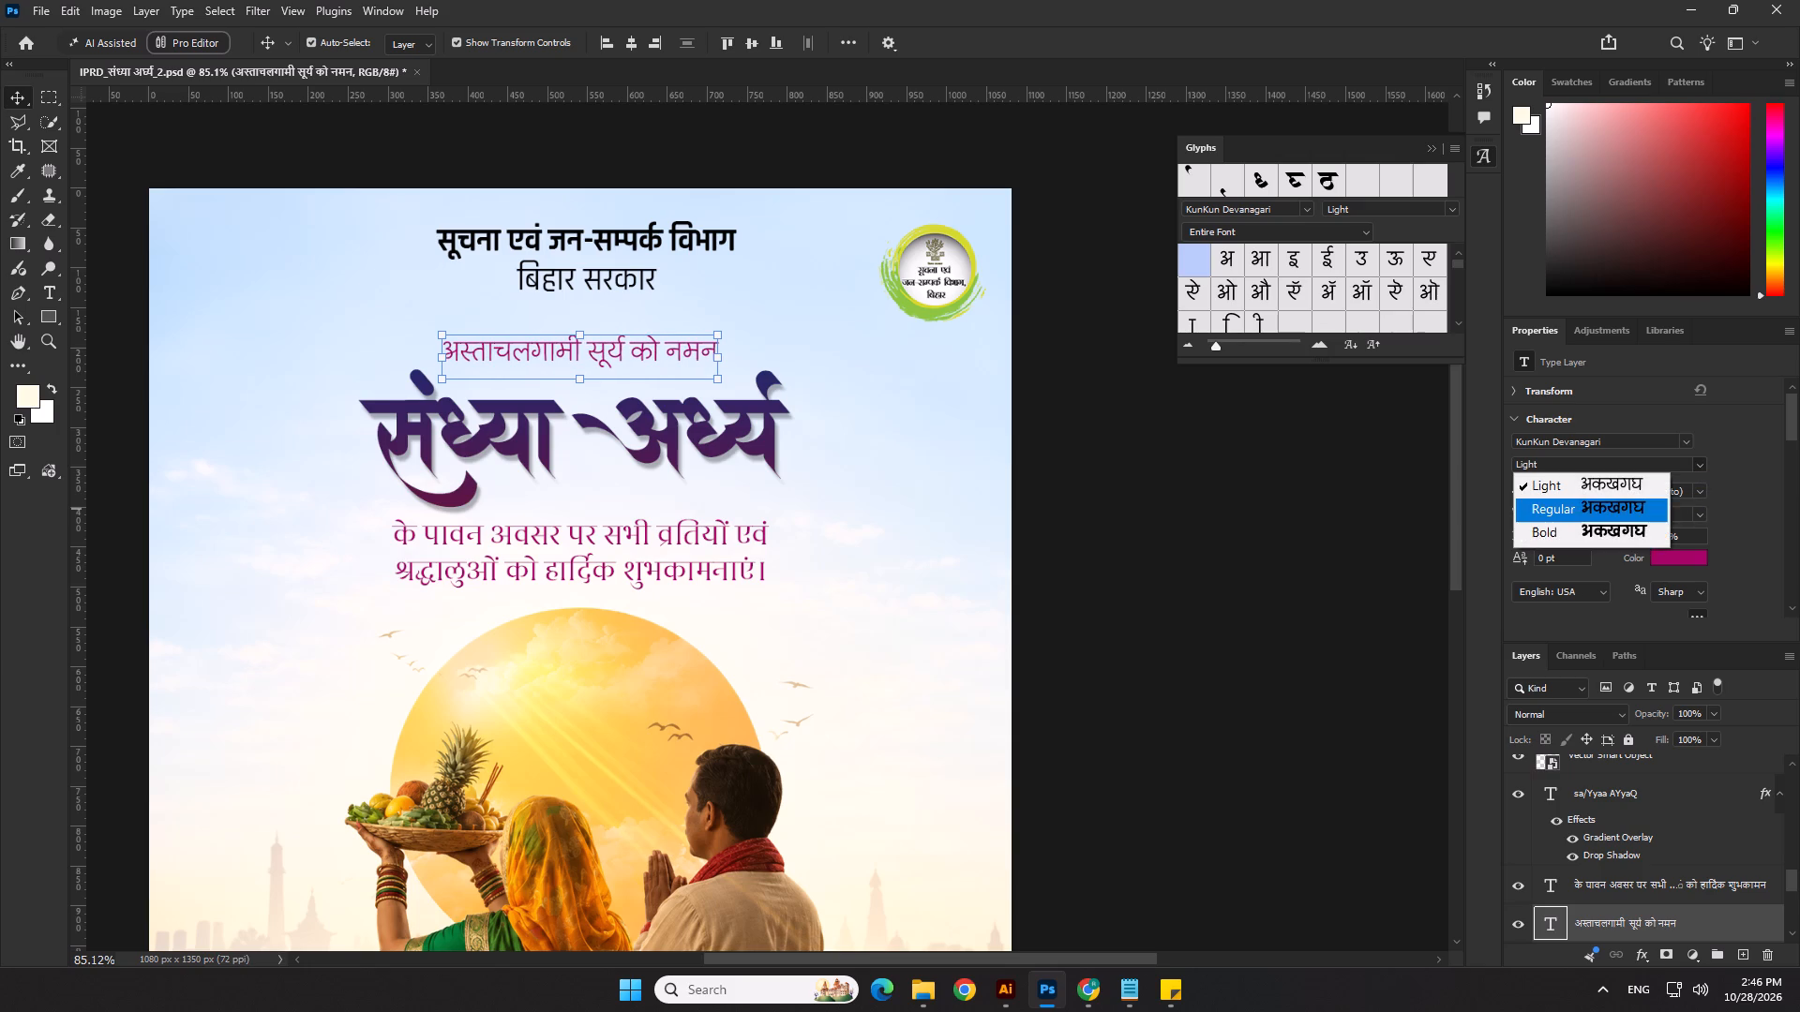
{"action": "left_click", "coordinate": [1629, 505]}
{"action": "key", "text": "Down"}
{"action": "key", "text": "Down"}
{"action": "key", "text": "Down"}
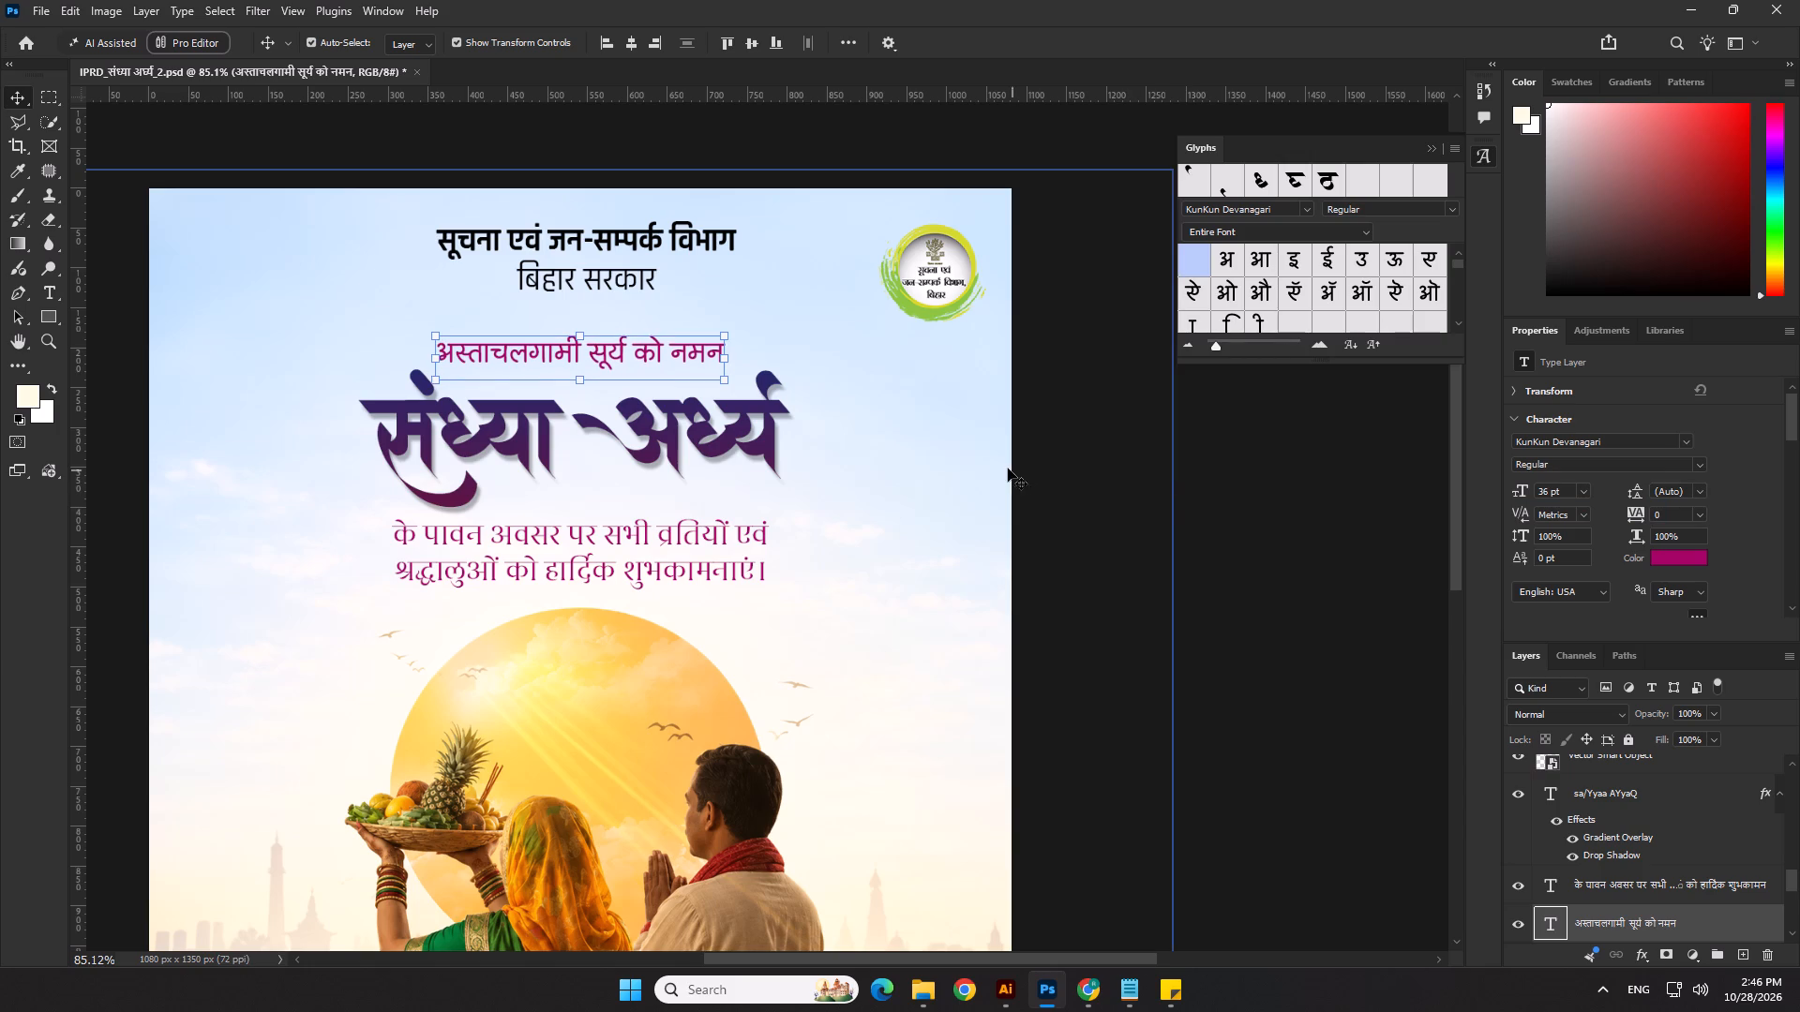
{"action": "key", "text": "Down"}
{"action": "key", "text": "Down"}
{"action": "key", "text": "Down"}
{"action": "left_click", "coordinate": [1026, 468]}
Change the two-line greeting's font to KunKun Devanagari to match the line above the title.
{"action": "left_click", "coordinate": [695, 535]}
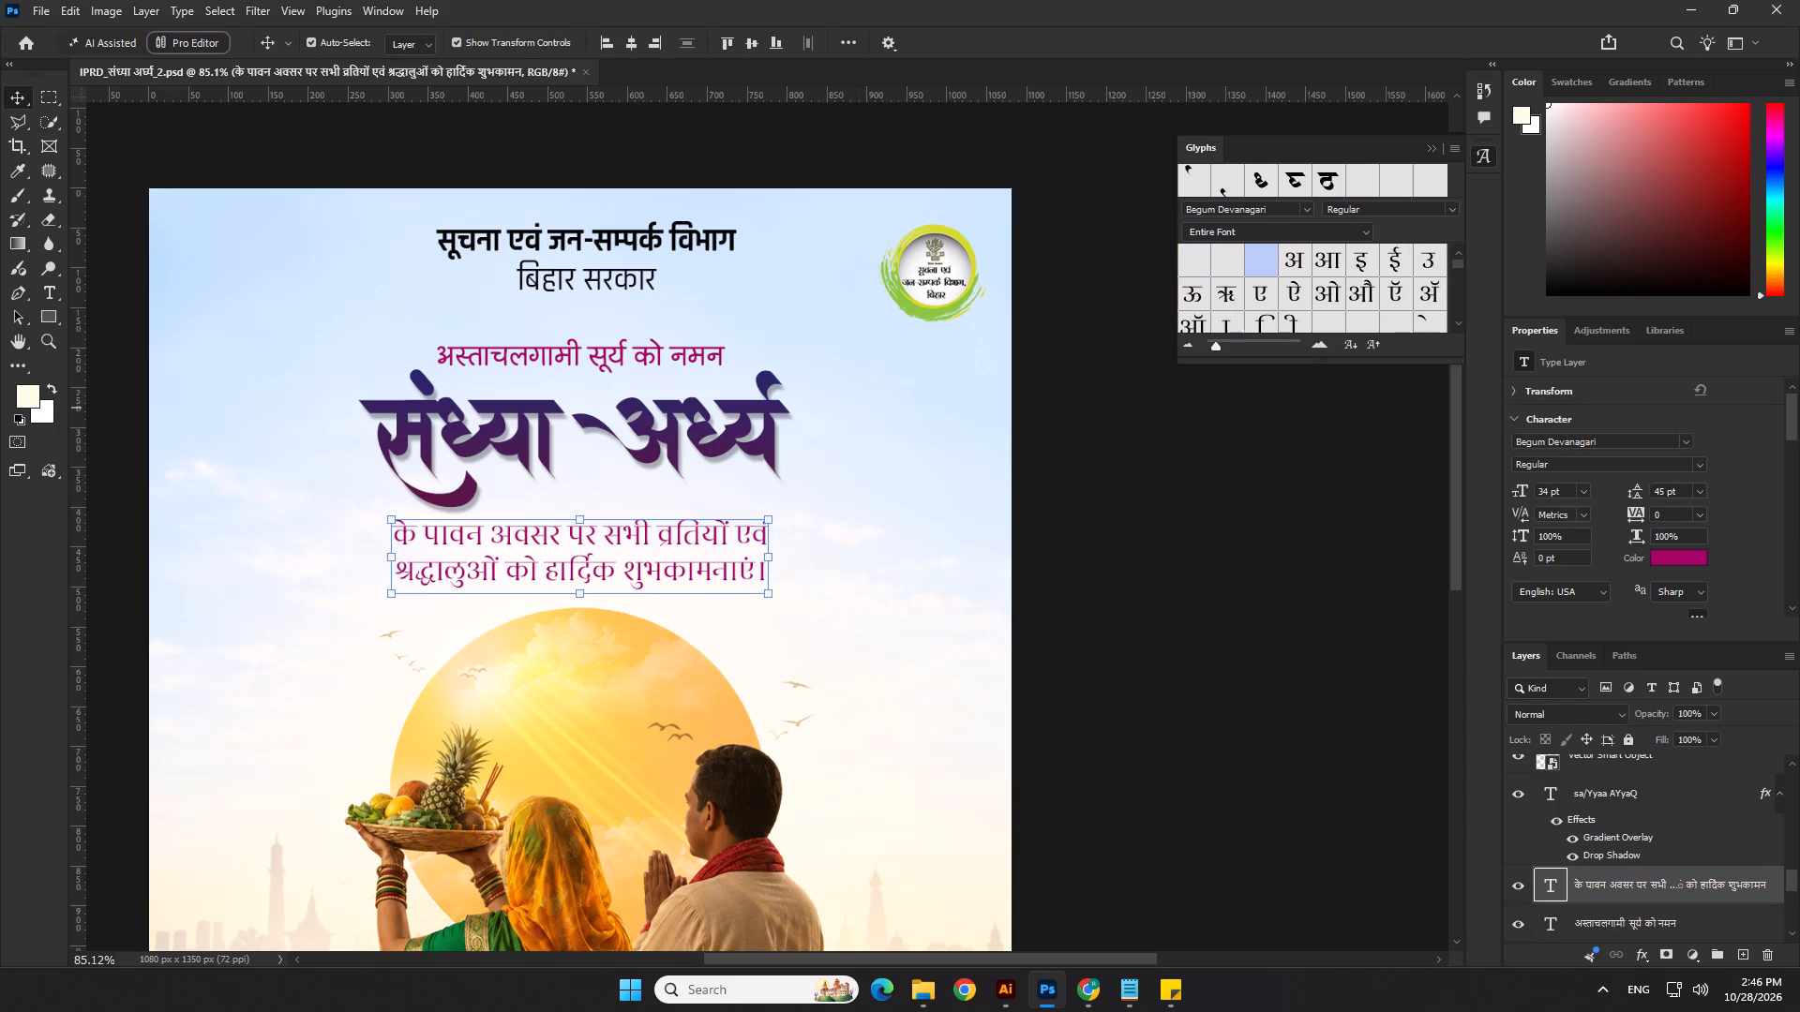
{"action": "left_click", "coordinate": [1683, 442]}
{"action": "left_click", "coordinate": [1669, 554]}
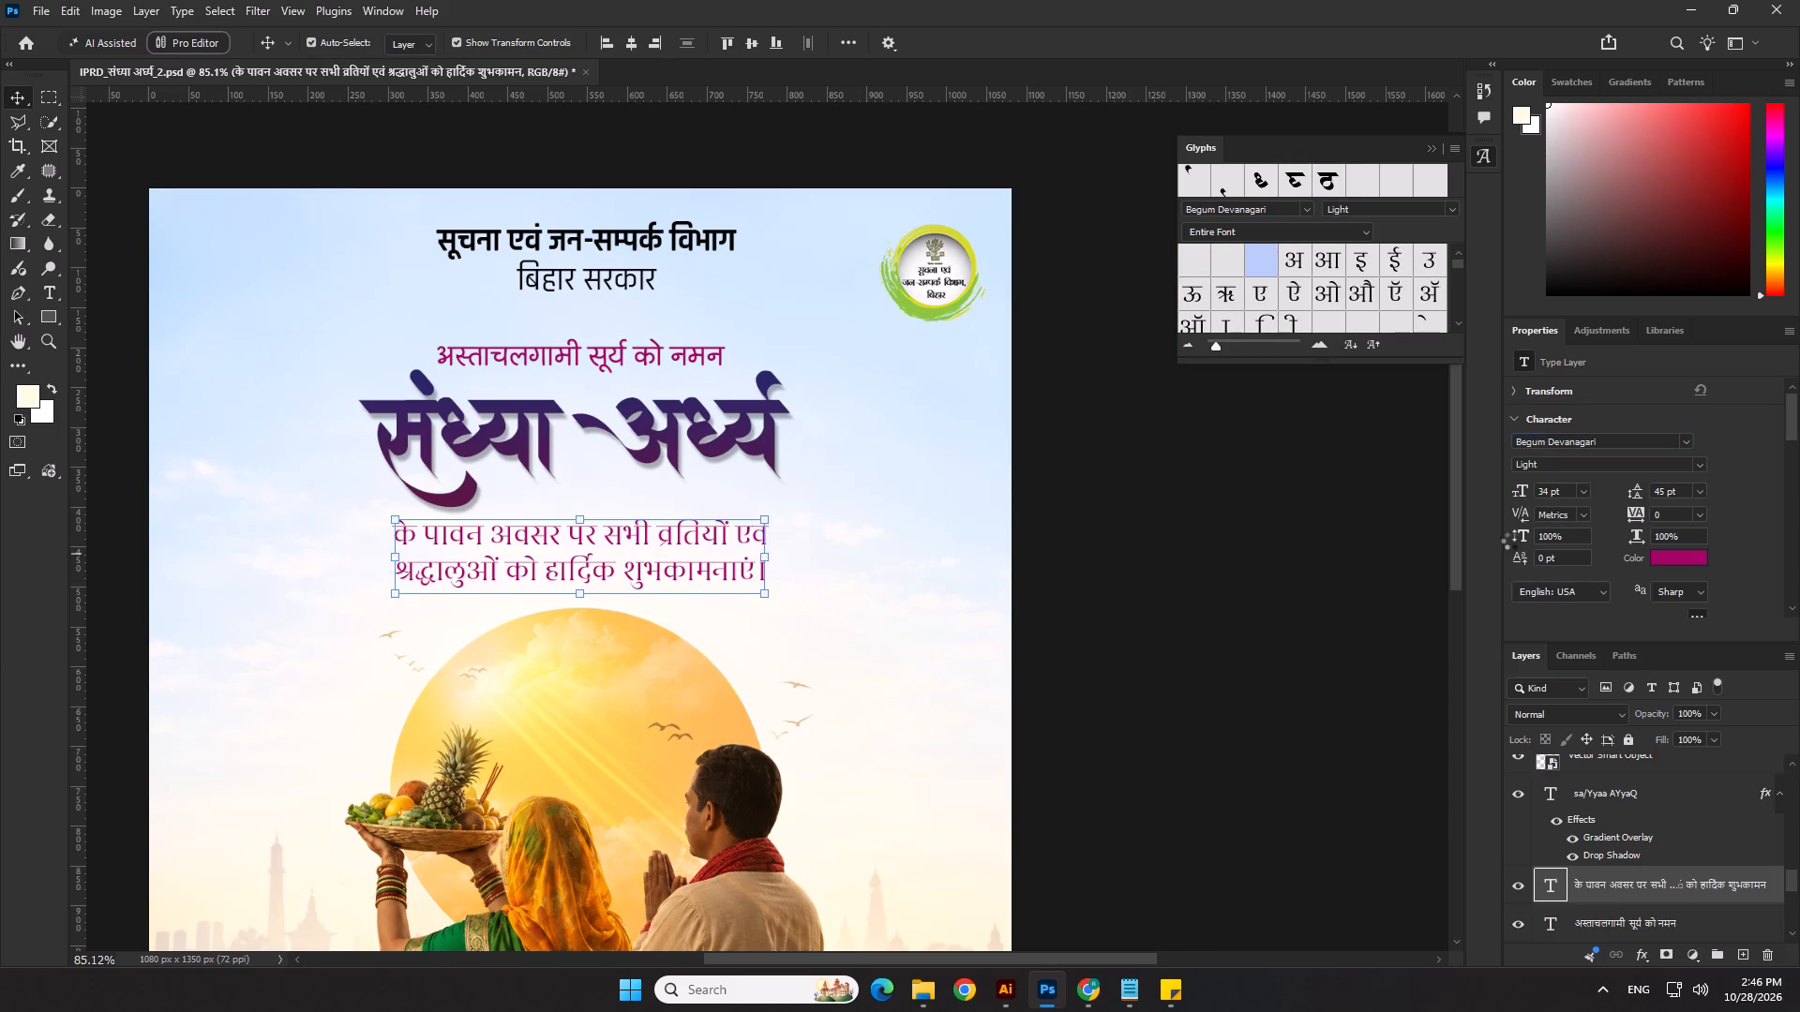
{"action": "left_click", "coordinate": [1687, 437]}
{"action": "scroll", "coordinate": [1650, 562], "scroll_direction": "up", "scroll_amount": 8}
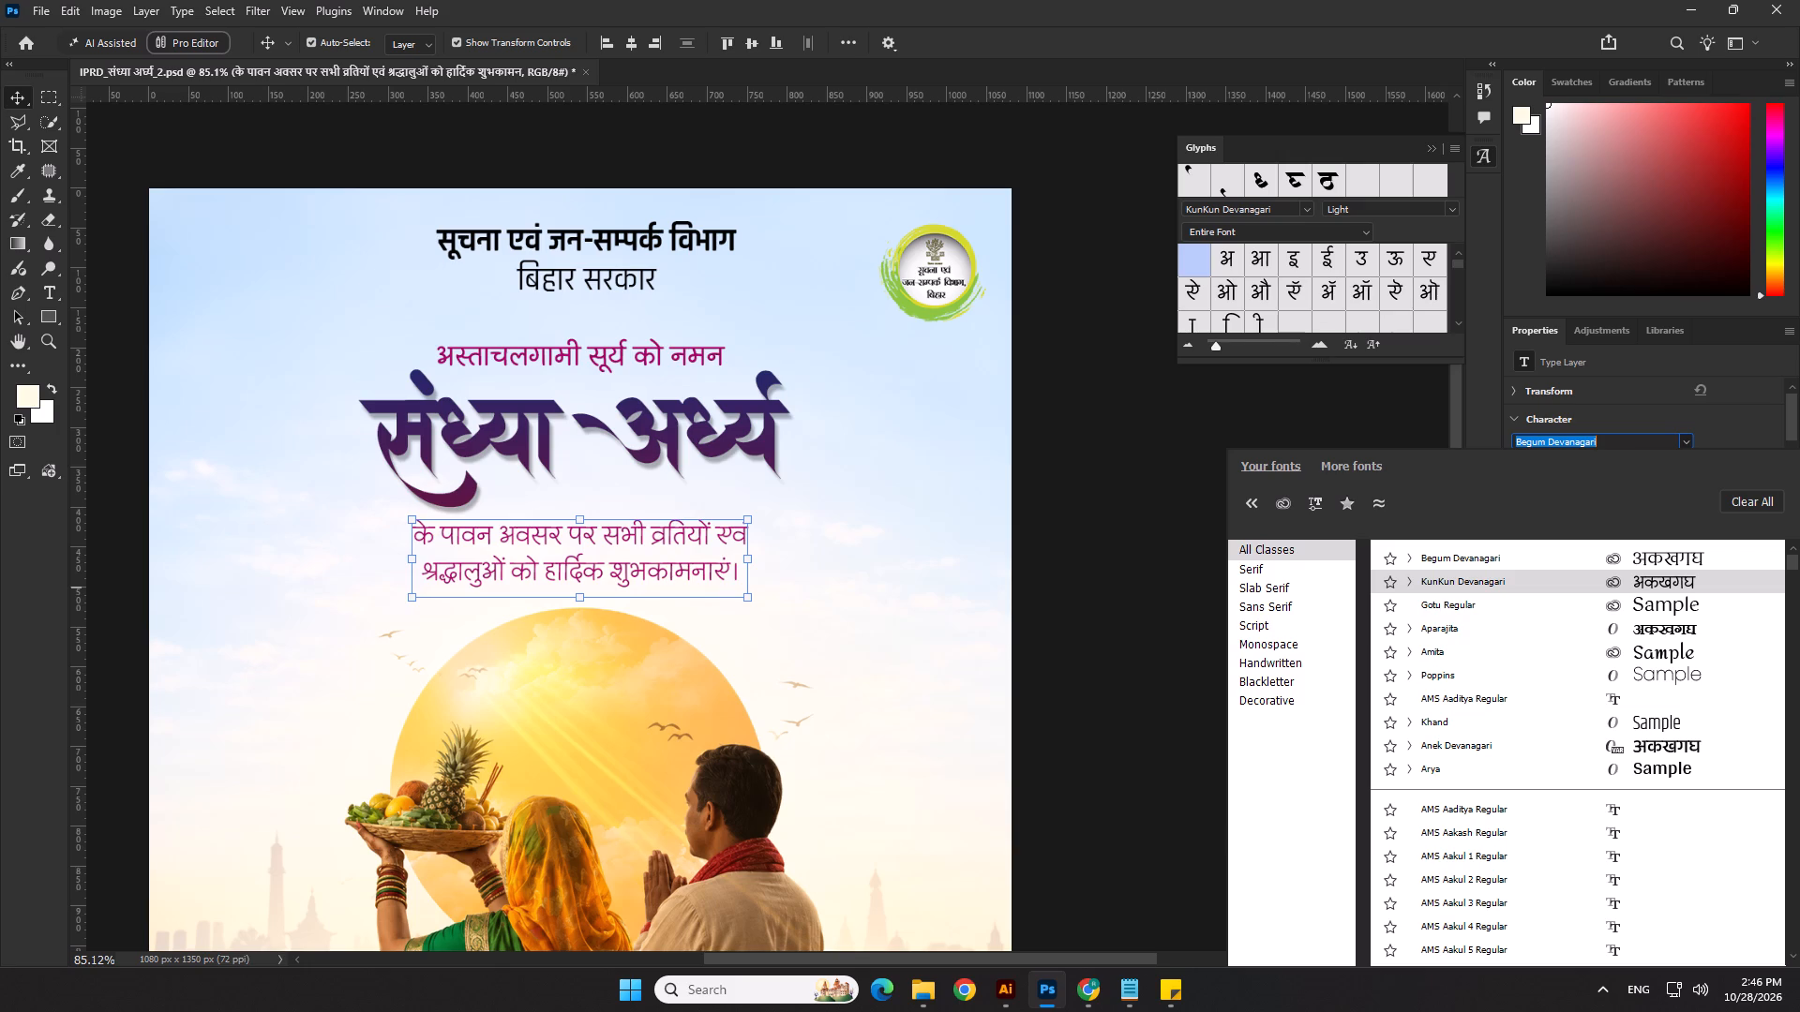
{"action": "left_click", "coordinate": [1665, 588]}
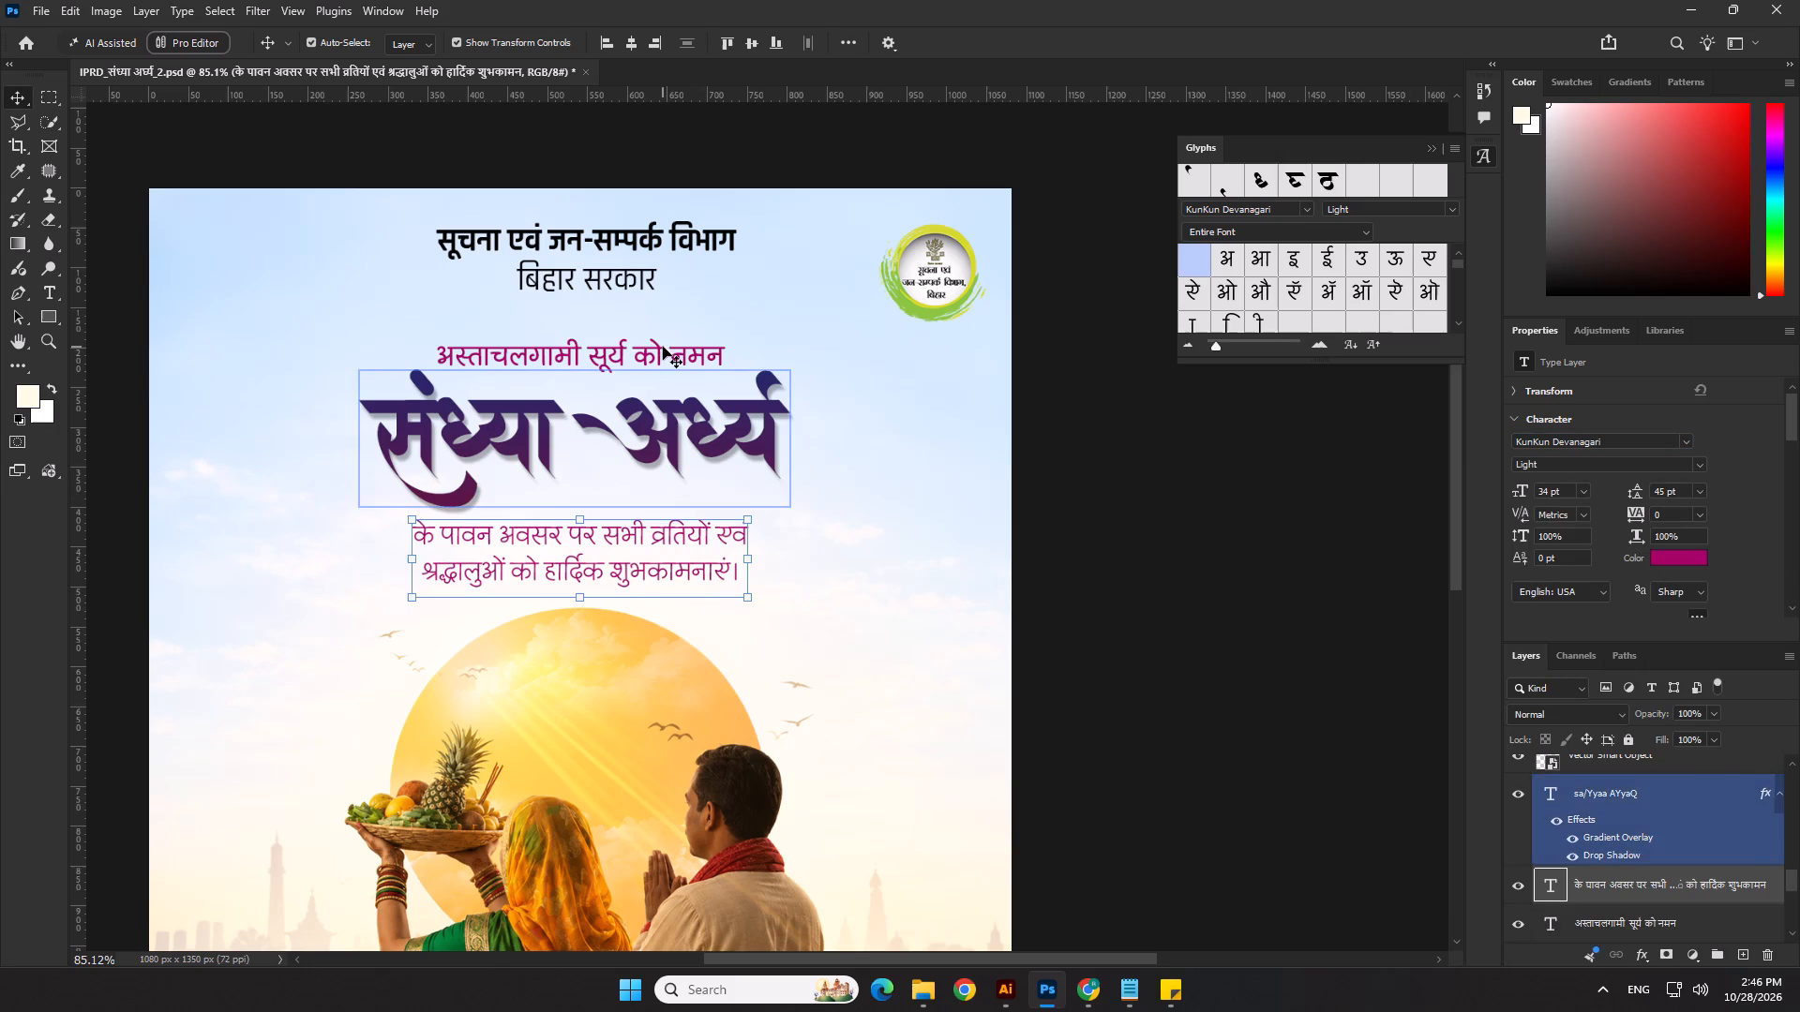
Set the two-line greeting to 36 pt in the Regular style.
{"action": "left_click", "coordinate": [663, 346]}
{"action": "left_click", "coordinate": [665, 545]}
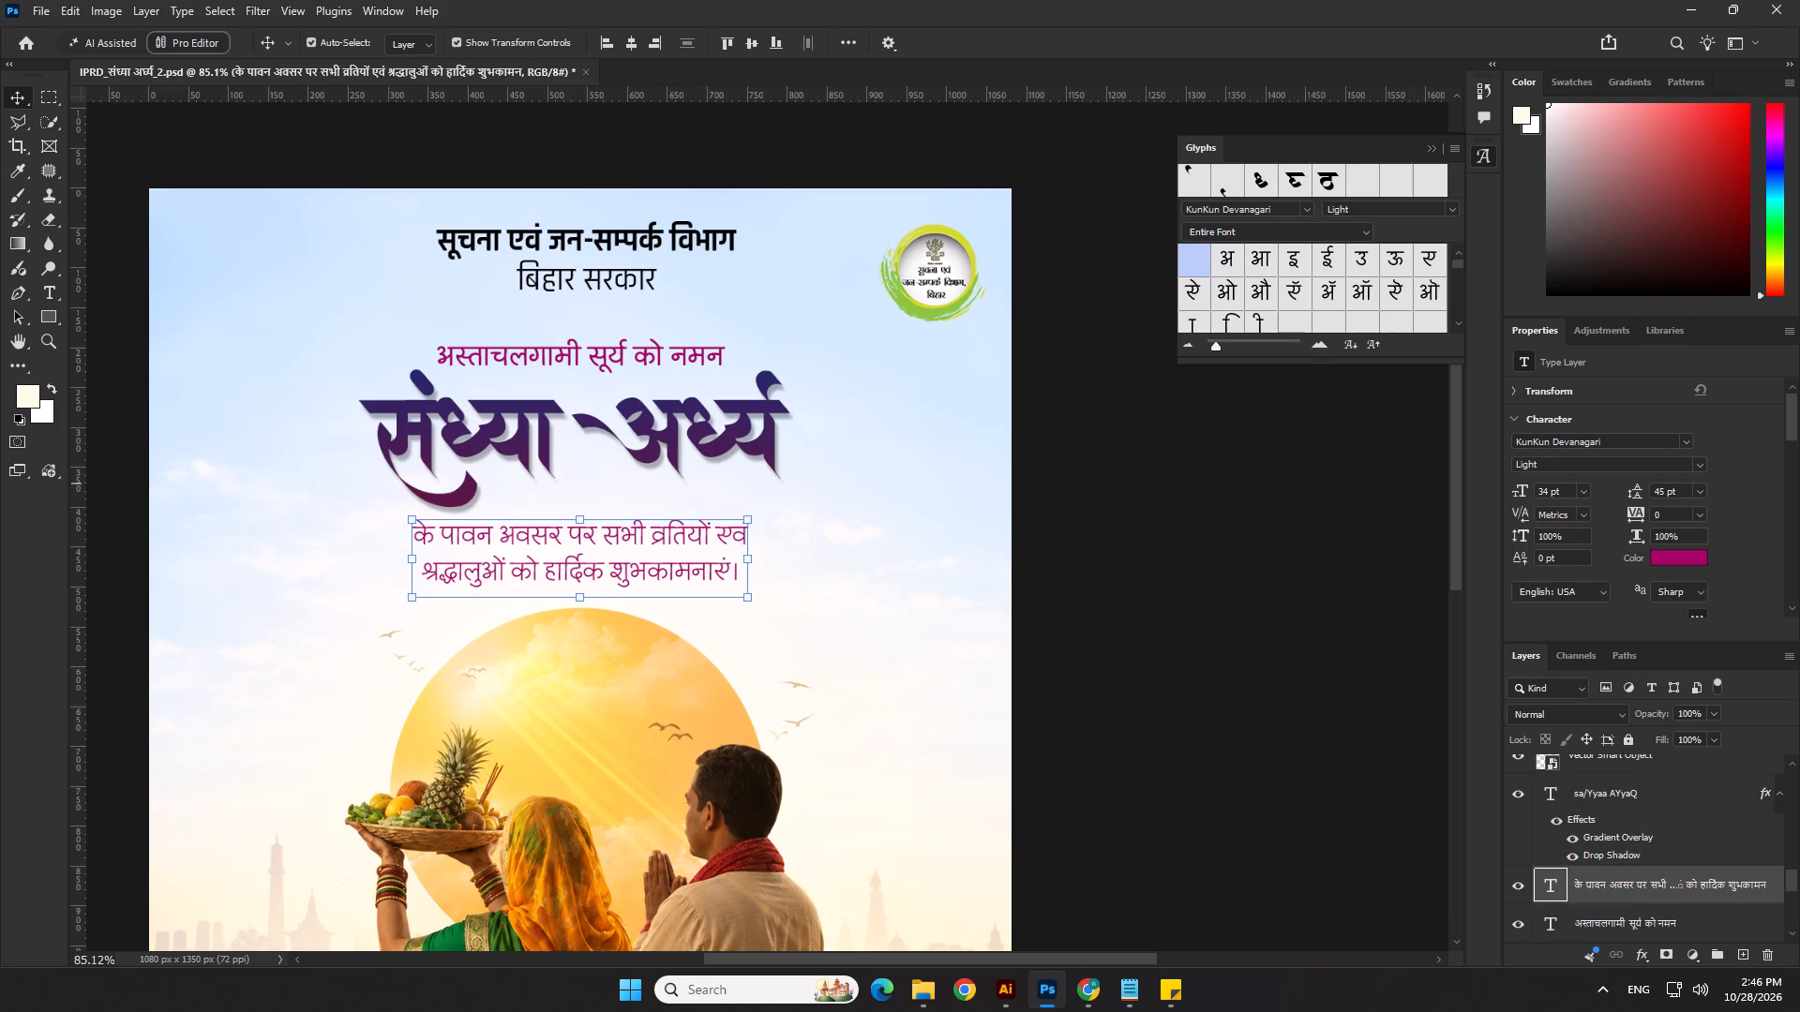
{"action": "left_click", "coordinate": [1551, 496]}
{"action": "key", "text": "6"}
{"action": "key", "text": "Return"}
{"action": "left_click", "coordinate": [1701, 470]}
{"action": "left_click", "coordinate": [1653, 516]}
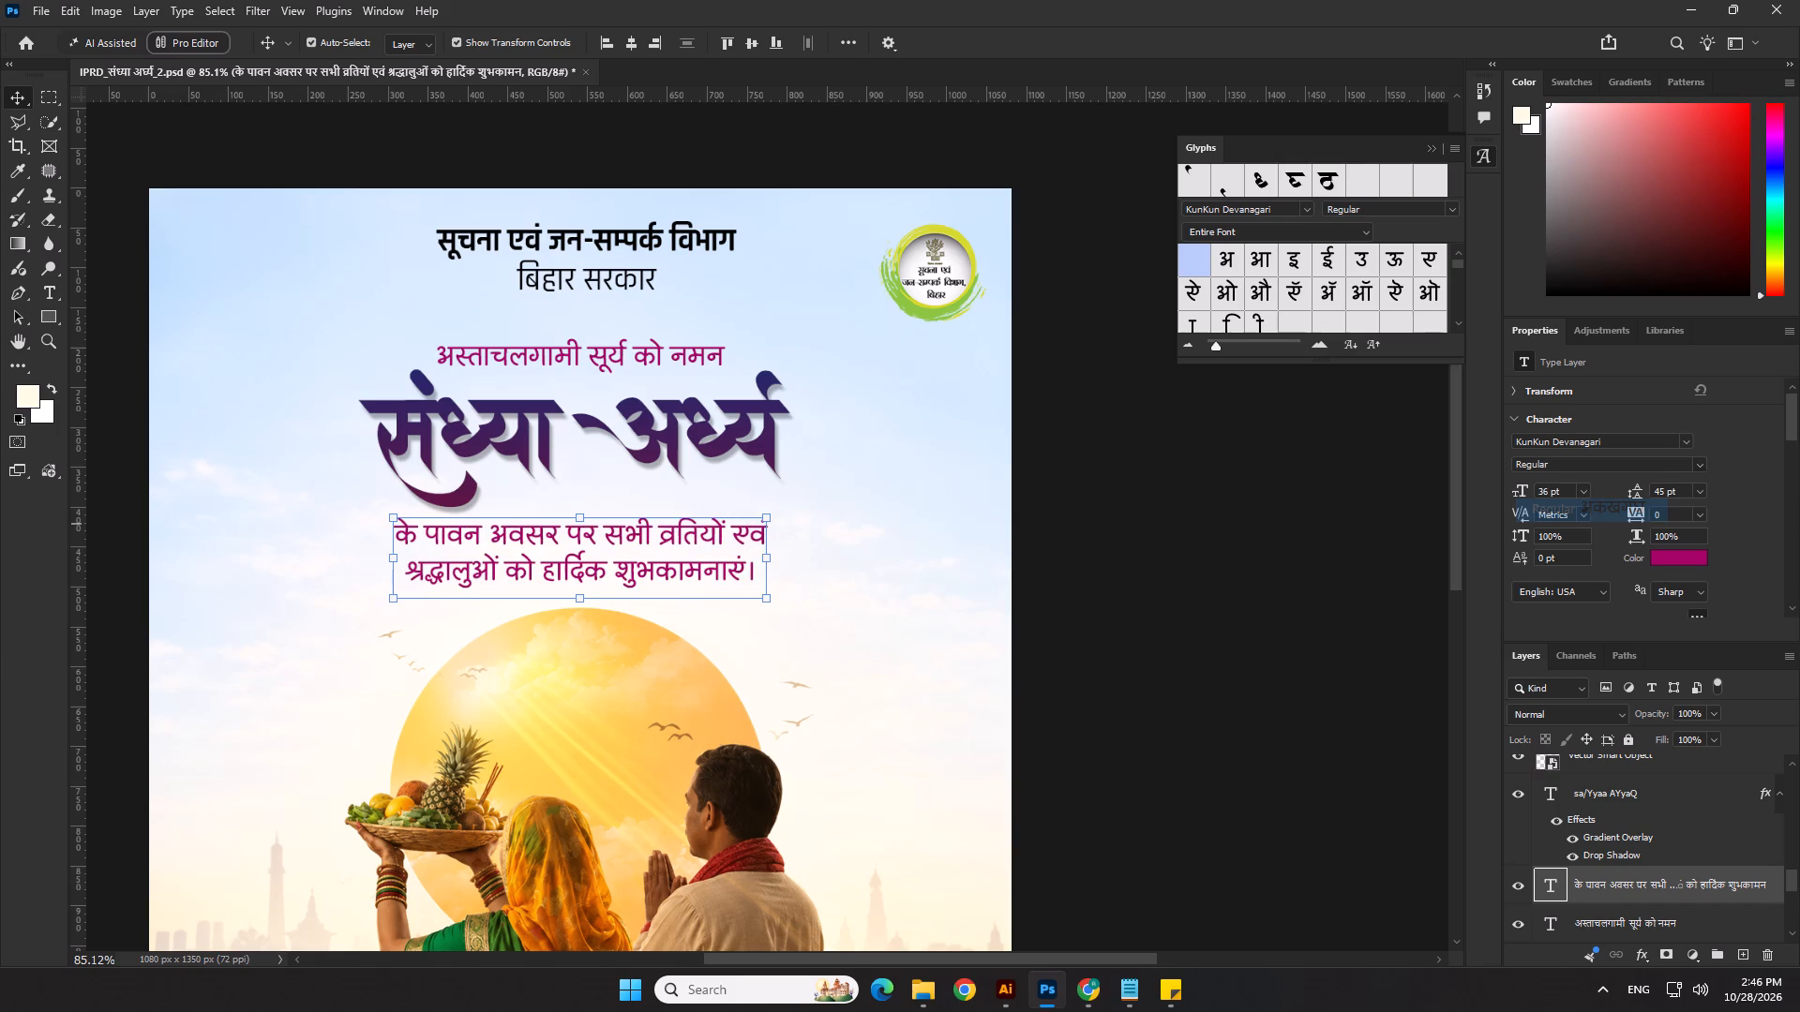
Set the two-line greeting's leading to 43 pt and centre it horizontally on the poster.
{"action": "left_click", "coordinate": [1639, 496]}
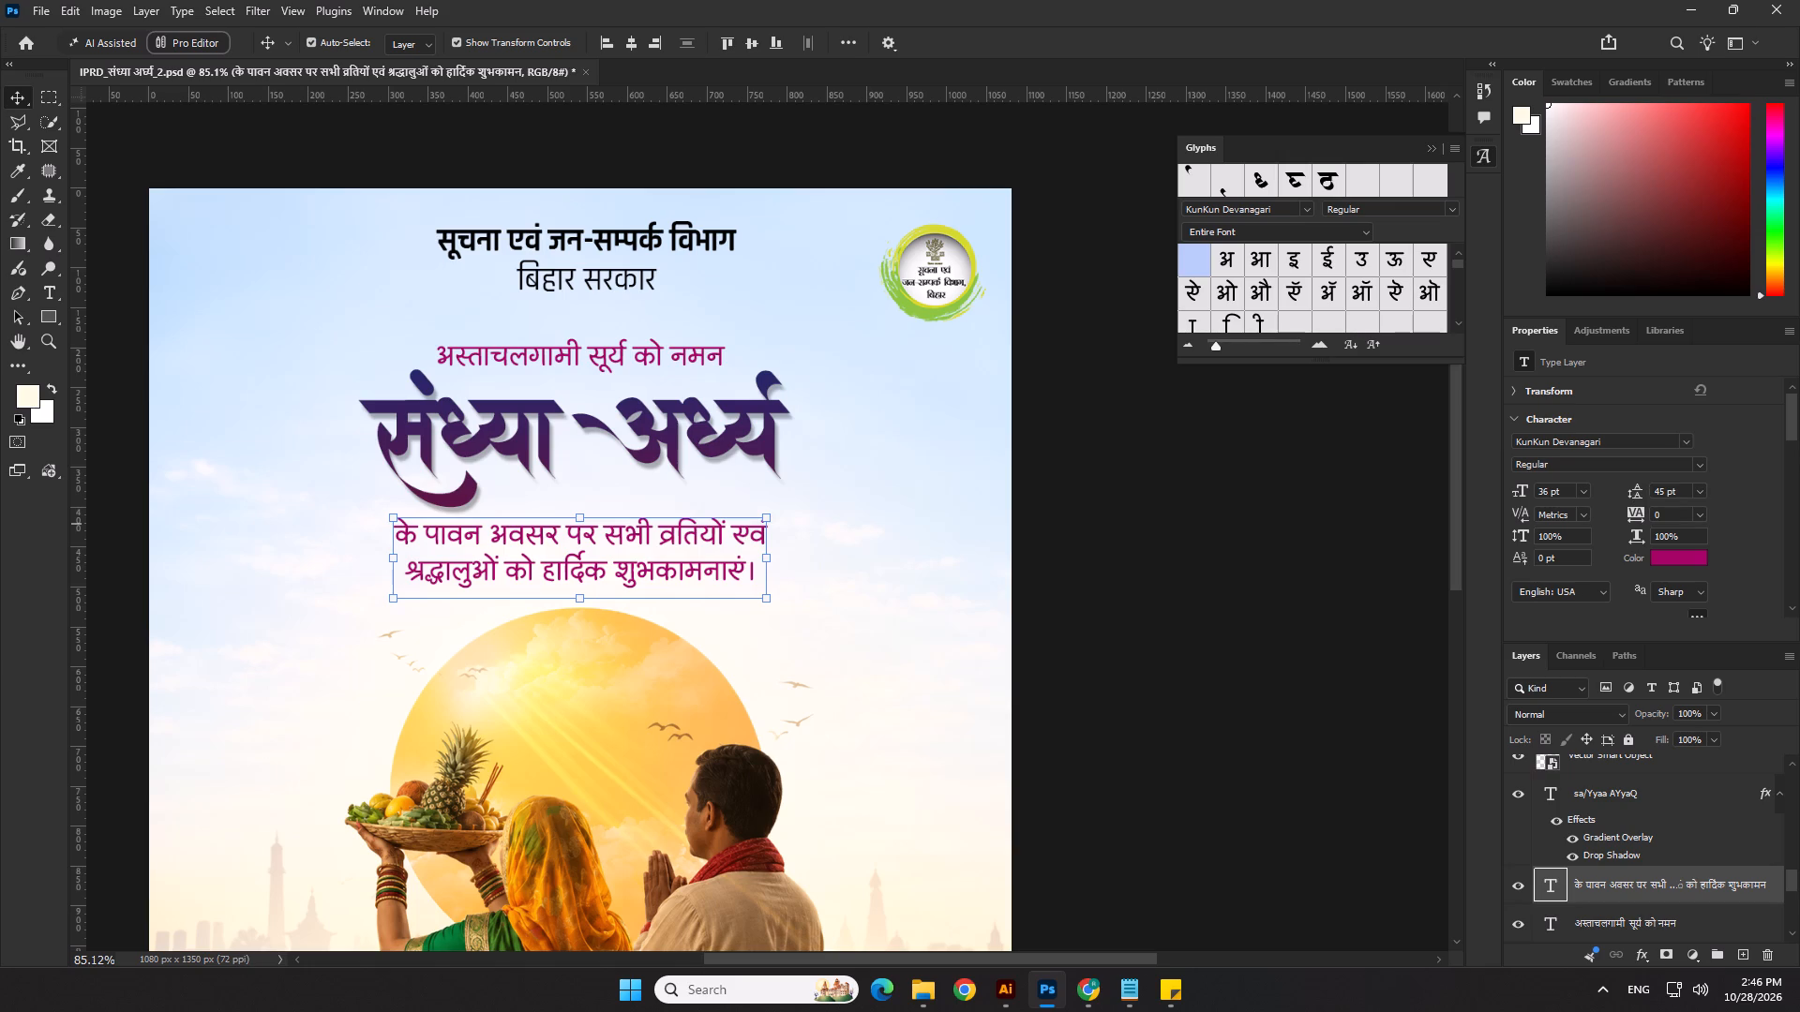
{"action": "left_click", "coordinate": [1661, 490]}
{"action": "key", "text": "3"}
{"action": "key", "text": "Return"}
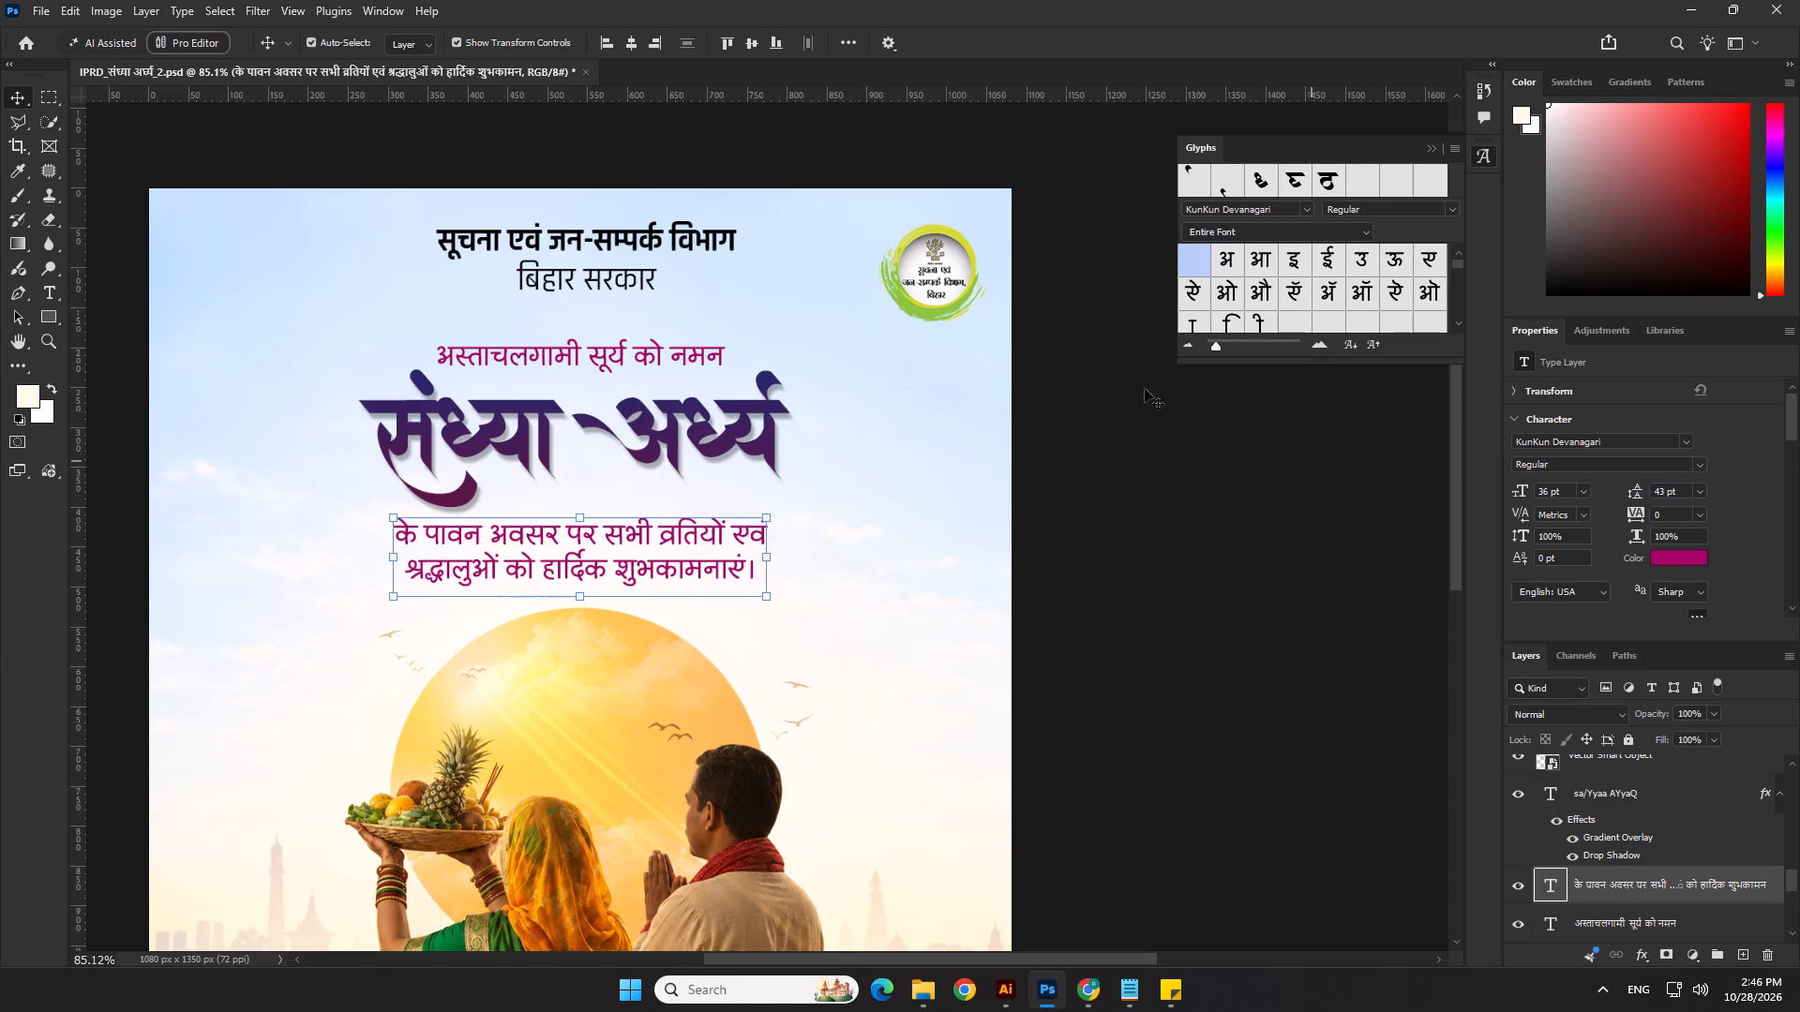
{"action": "left_click", "coordinate": [637, 37]}
{"action": "left_click", "coordinate": [1222, 662]}
Nudge the संध्या अर्घ्य title slightly down.
{"action": "scroll", "coordinate": [662, 597], "scroll_direction": "down", "scroll_amount": 4}
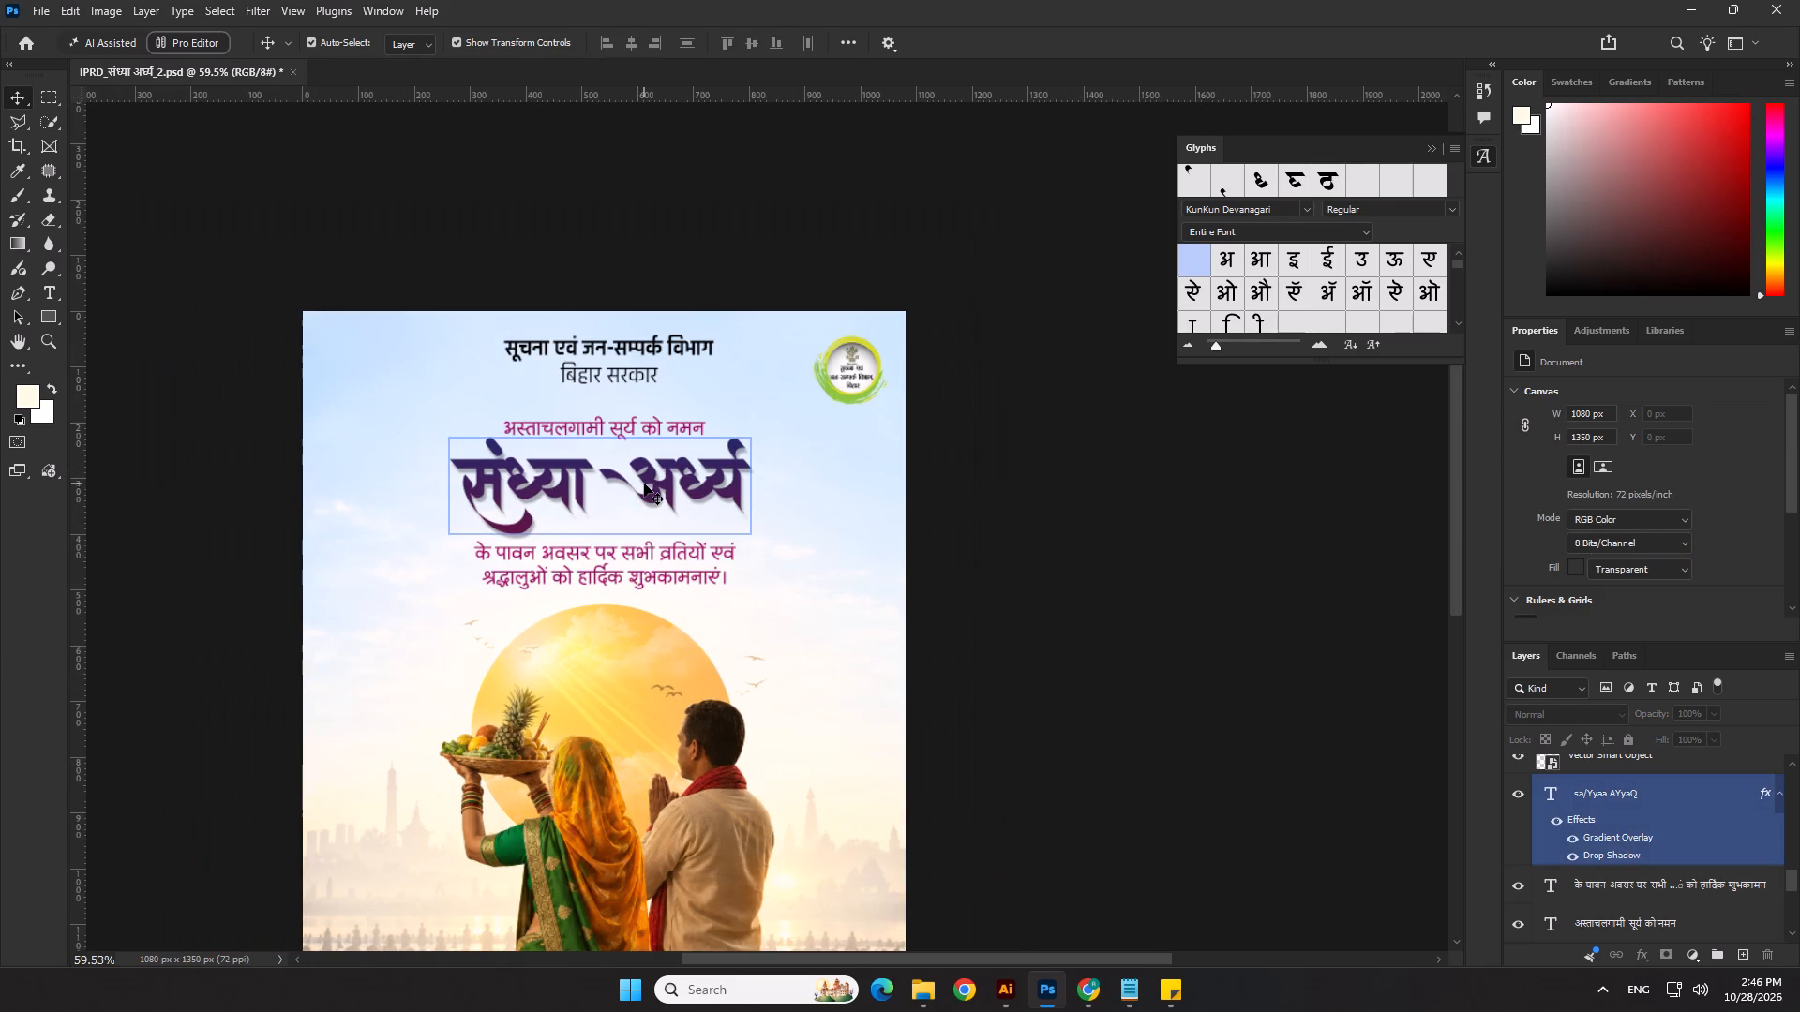
{"action": "left_click", "coordinate": [644, 484]}
{"action": "key", "text": "Down"}
{"action": "left_click", "coordinate": [1078, 529]}
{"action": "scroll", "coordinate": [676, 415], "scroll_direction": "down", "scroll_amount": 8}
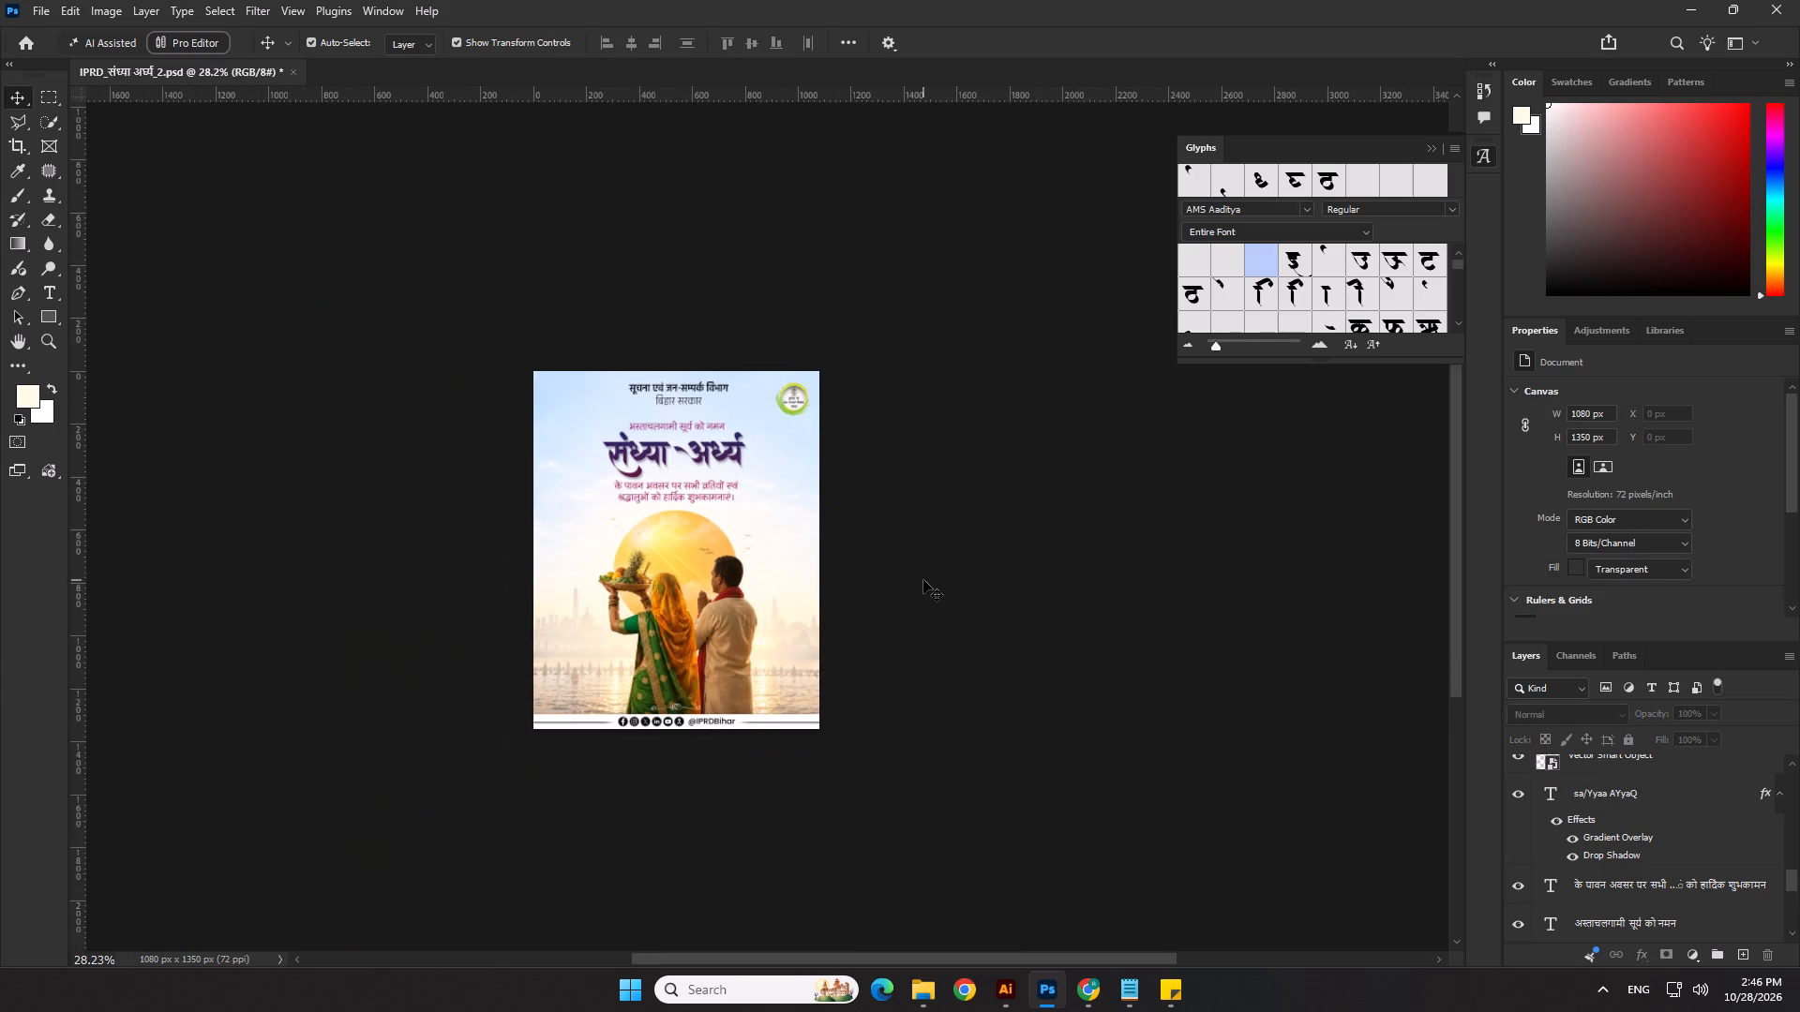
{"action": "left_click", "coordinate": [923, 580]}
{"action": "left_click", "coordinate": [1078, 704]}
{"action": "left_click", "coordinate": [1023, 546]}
Show the hidden ornament smart object and move it up beneath the two-line greeting, at about X 445 px, Y 499 px.
{"action": "scroll", "coordinate": [652, 567], "scroll_direction": "up", "scroll_amount": 3}
{"action": "scroll", "coordinate": [1609, 845], "scroll_direction": "up", "scroll_amount": 4}
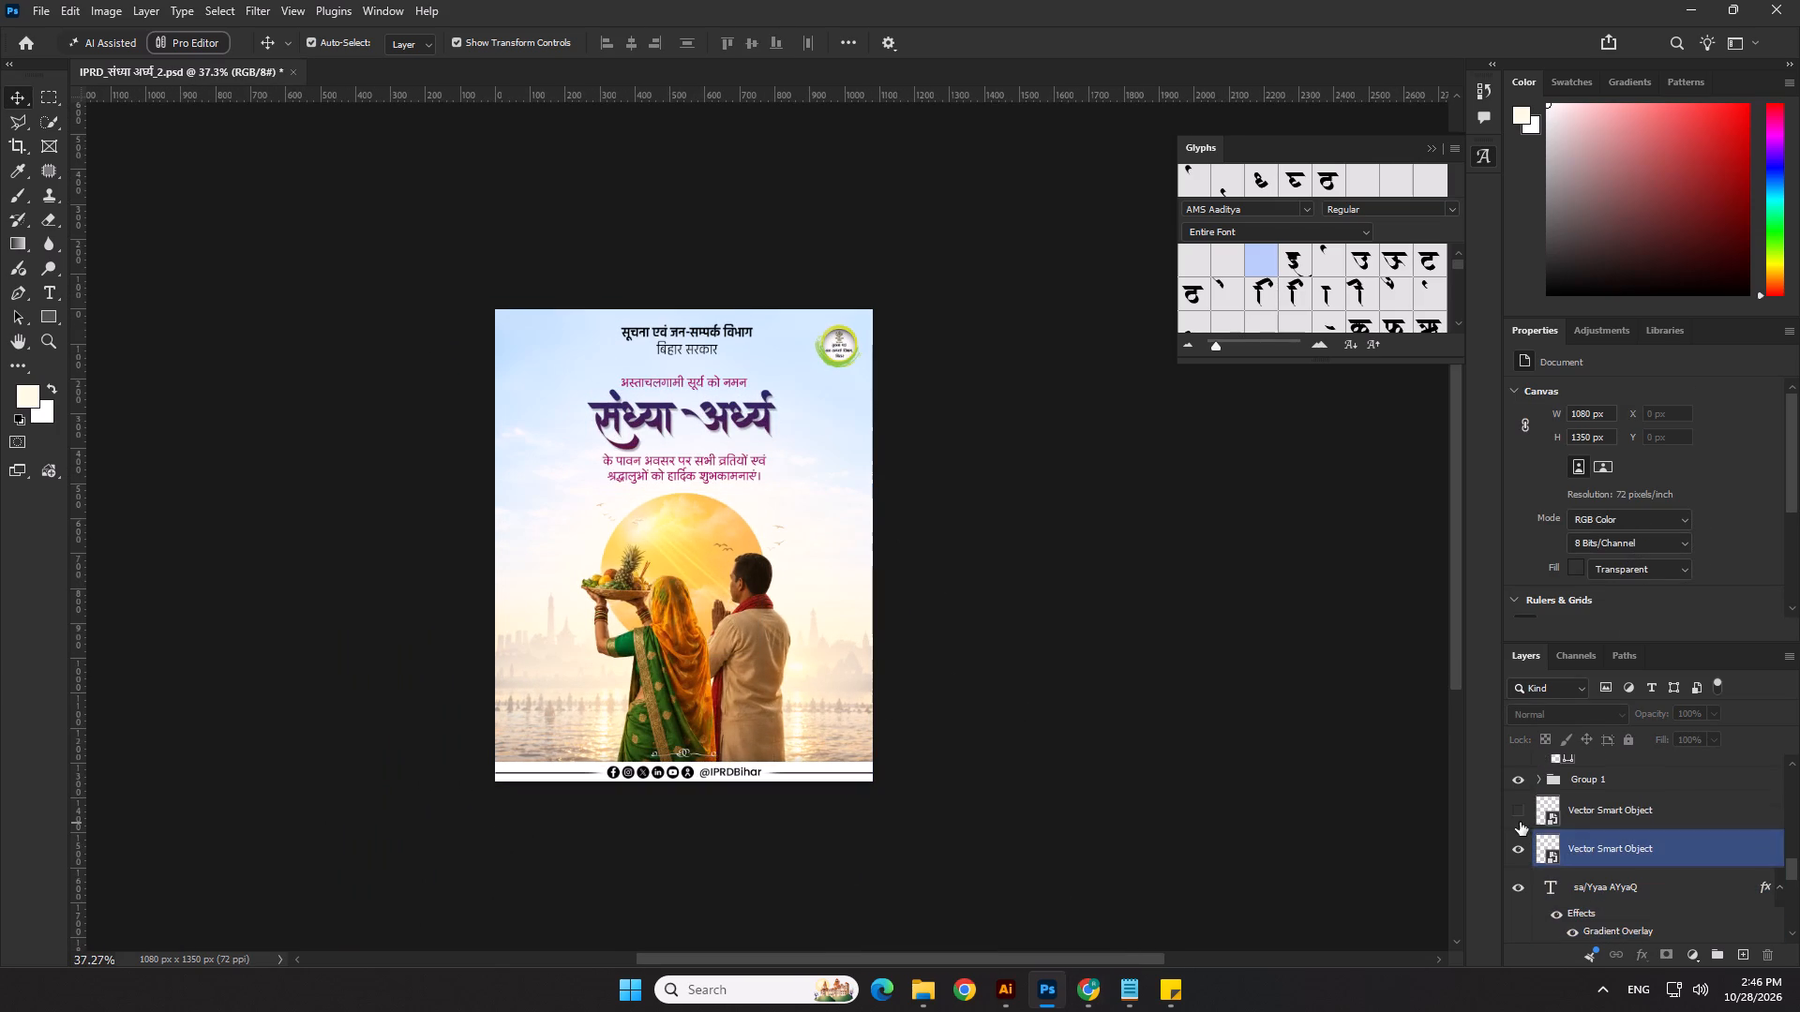
{"action": "left_click", "coordinate": [1519, 820]}
{"action": "scroll", "coordinate": [650, 668], "scroll_direction": "up", "scroll_amount": 6}
{"action": "left_click_drag", "start_coordinate": [698, 597], "coordinate": [685, 368]}
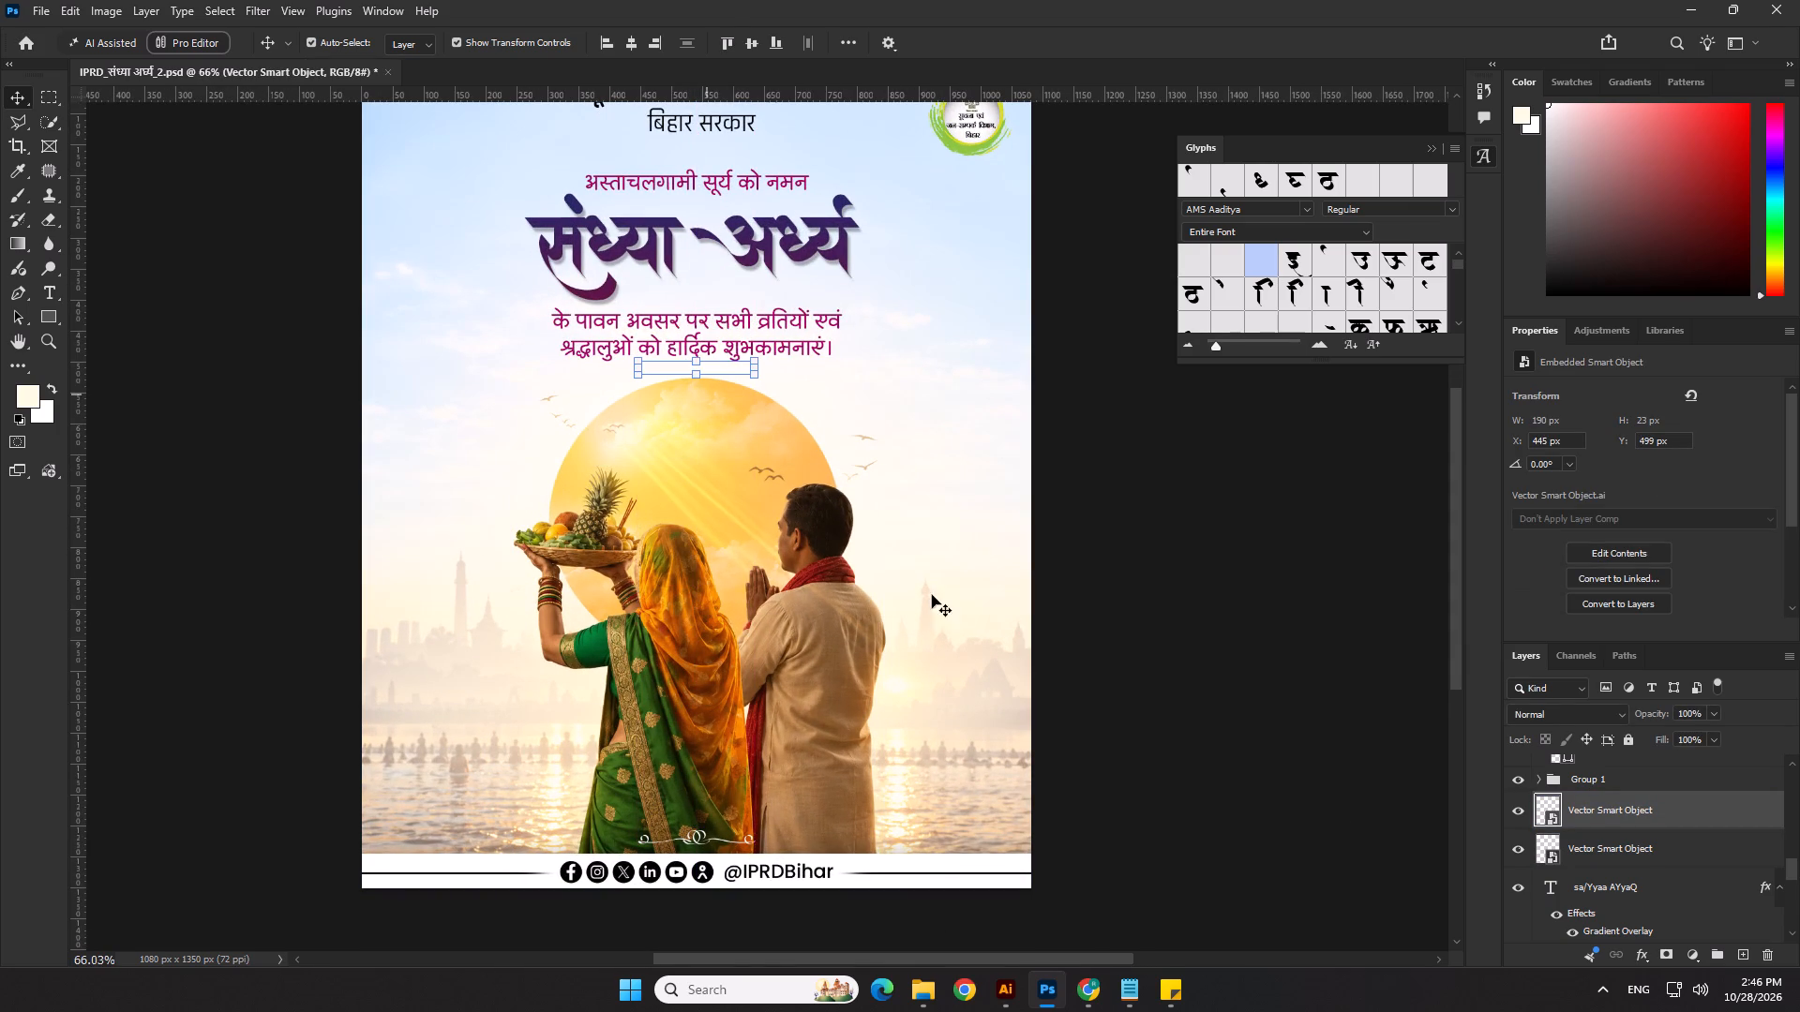
Recolour the two-line greeting dark red, using a deeper shade of the colour sampled from the man's scarf.
{"action": "left_click", "coordinate": [776, 323]}
{"action": "left_click", "coordinate": [1687, 557]}
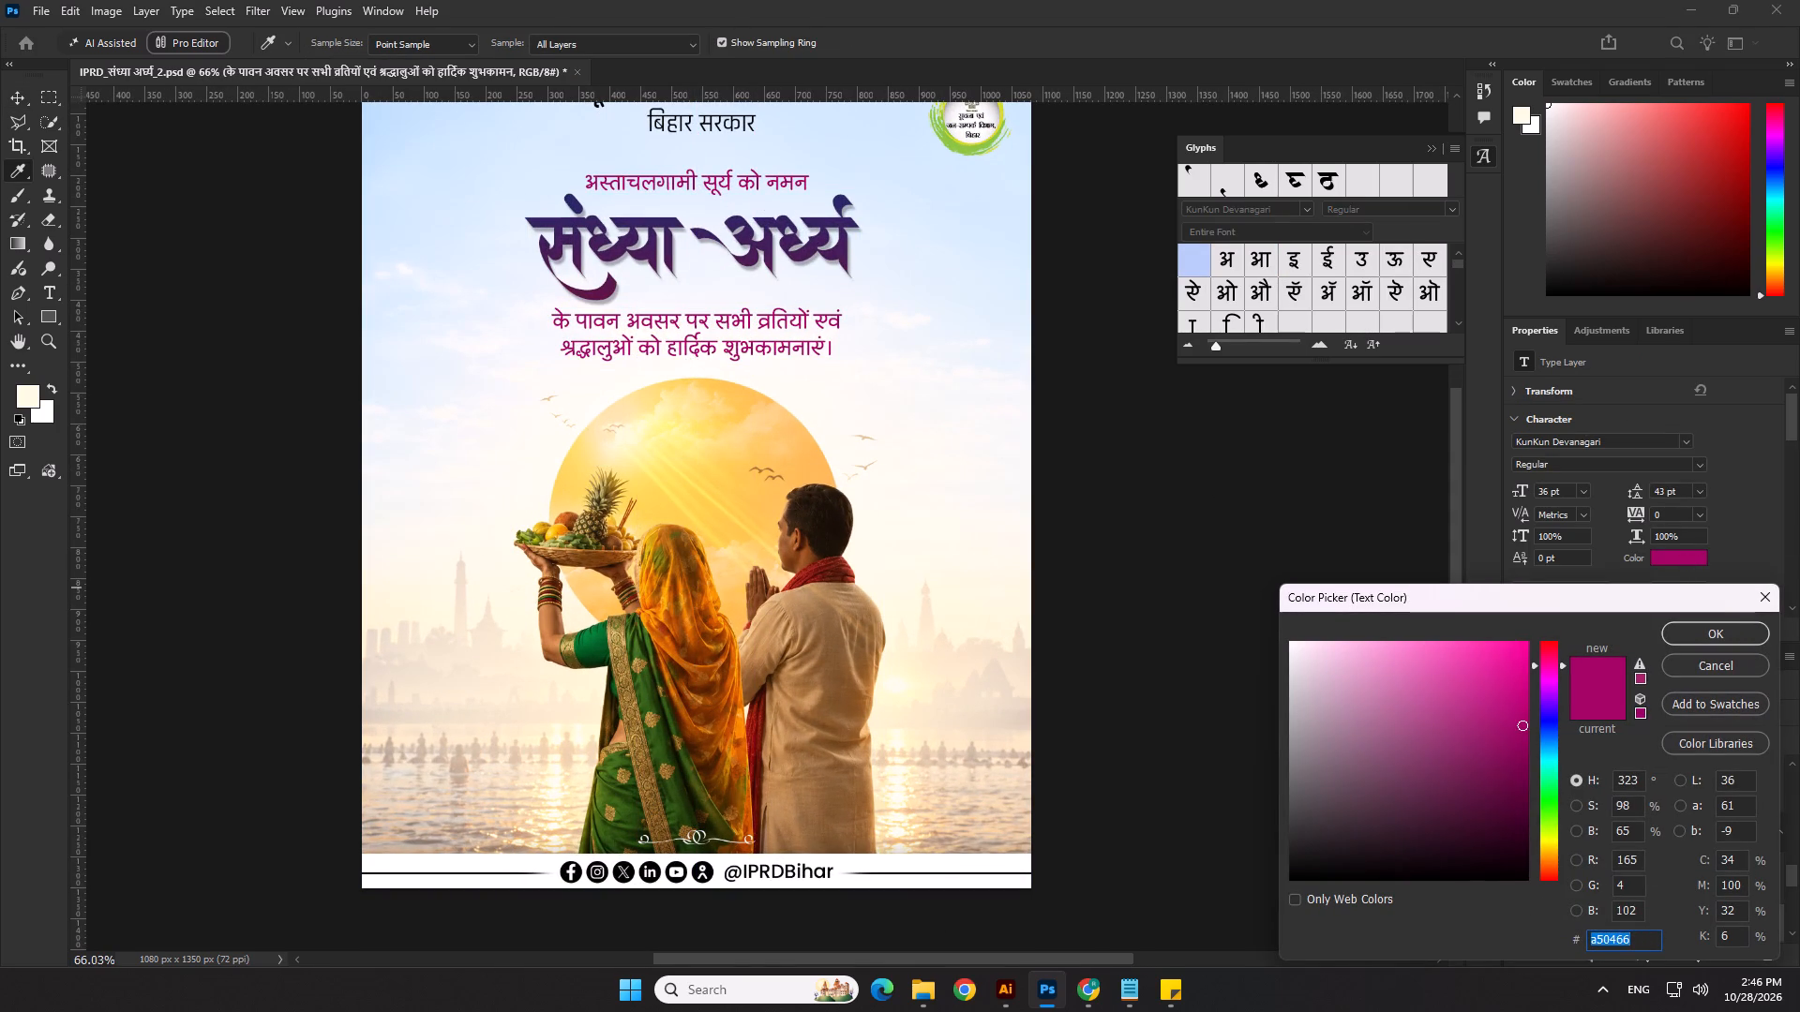
{"action": "key", "text": "ctrl+c"}
{"action": "key", "text": "ctrl+c"}
{"action": "left_click", "coordinate": [1707, 623]}
{"action": "left_click", "coordinate": [1266, 588]}
{"action": "left_click", "coordinate": [754, 348]}
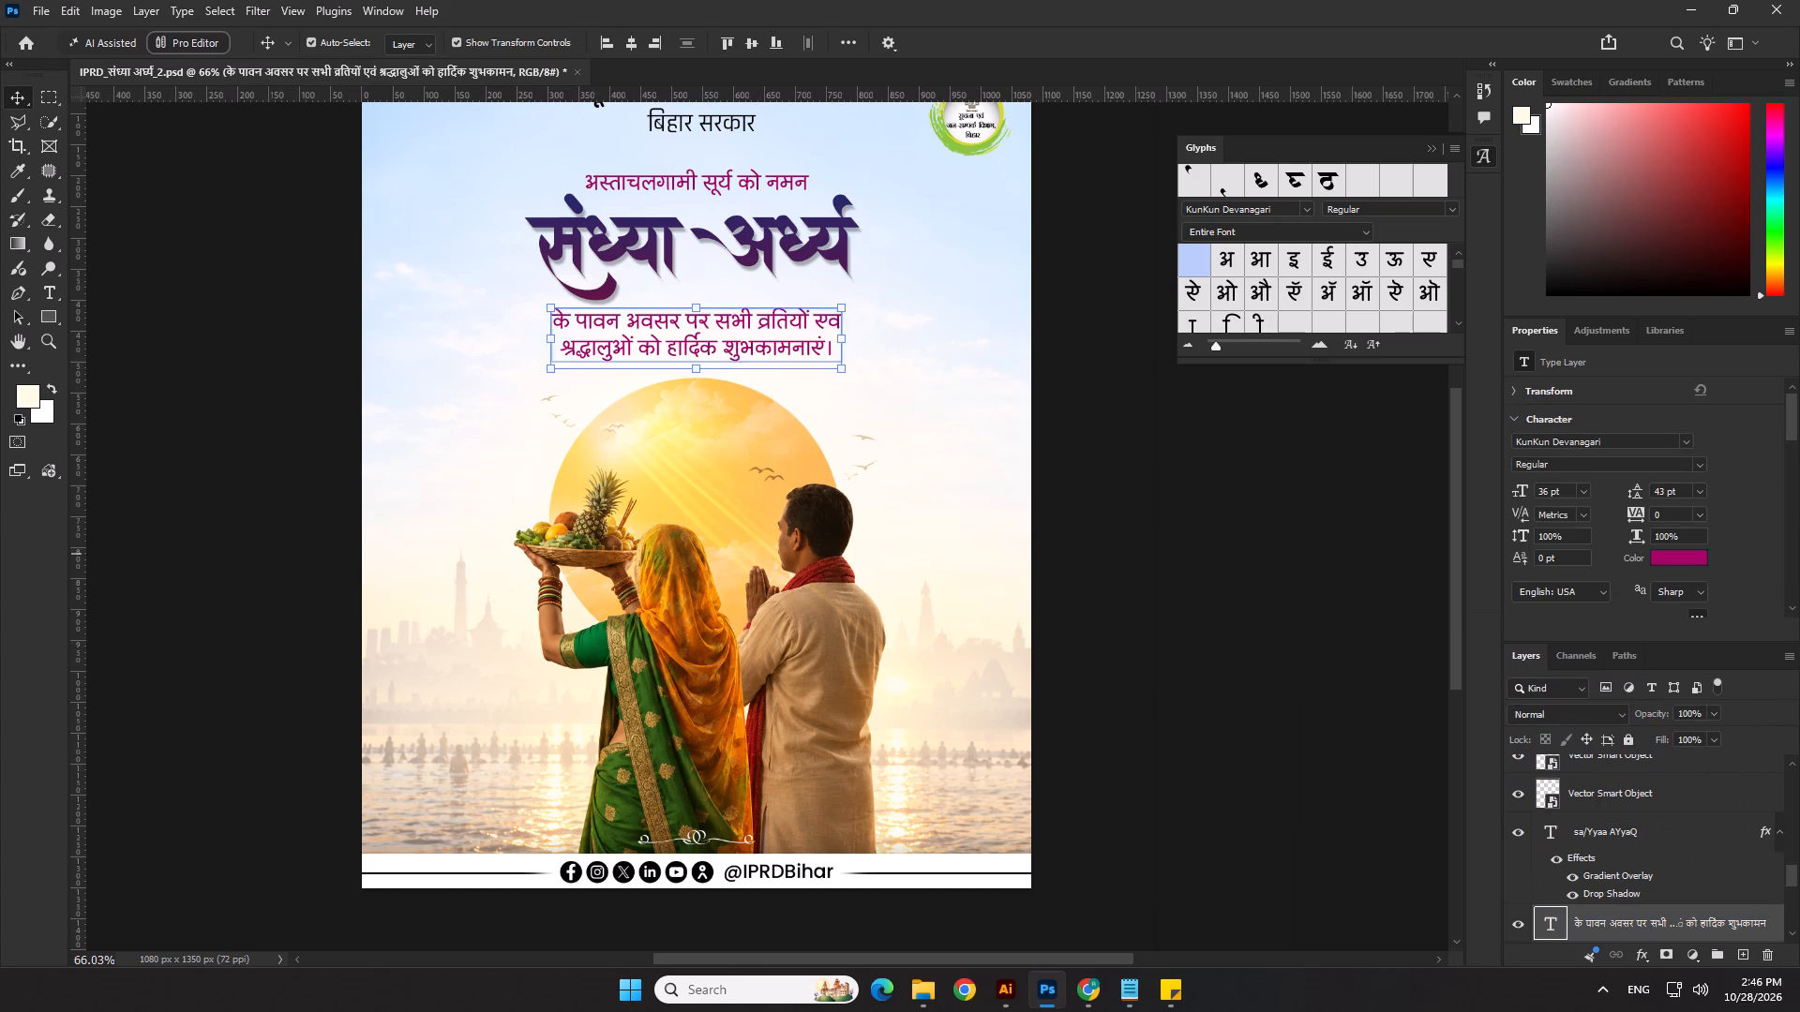
{"action": "left_click", "coordinate": [1667, 558]}
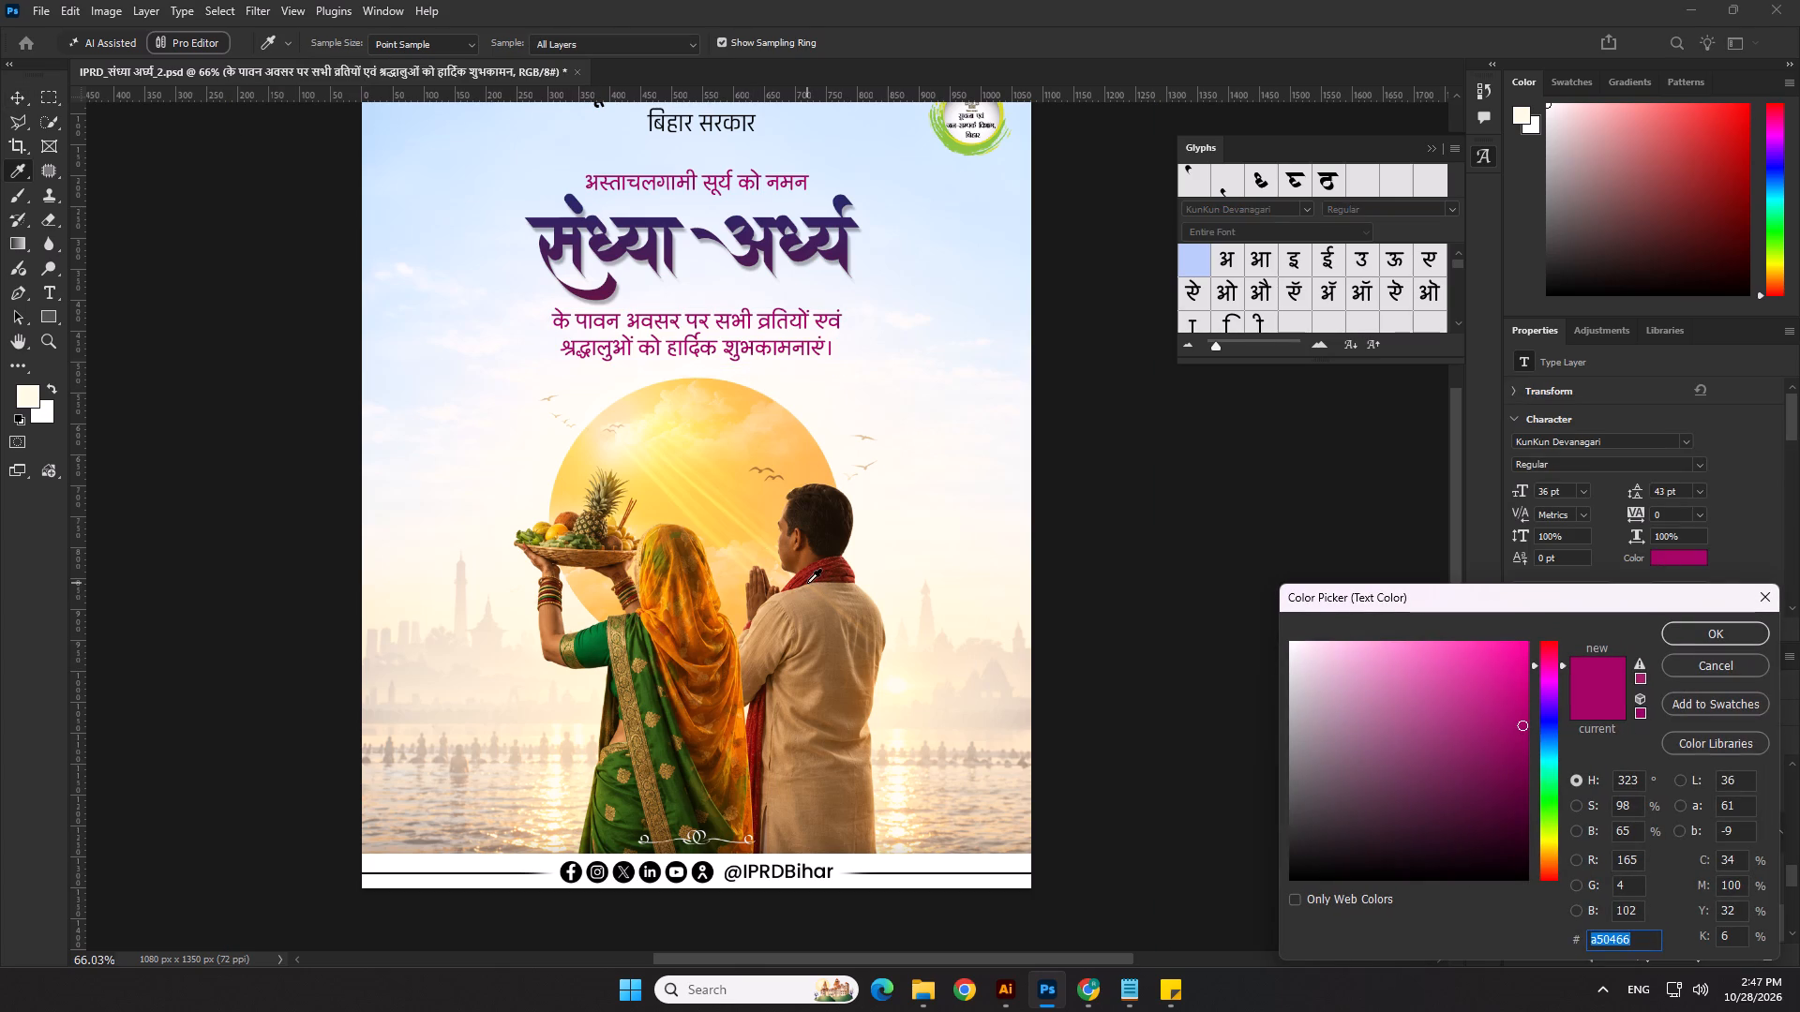
{"action": "left_click", "coordinate": [804, 580]}
{"action": "left_click", "coordinate": [1527, 777]}
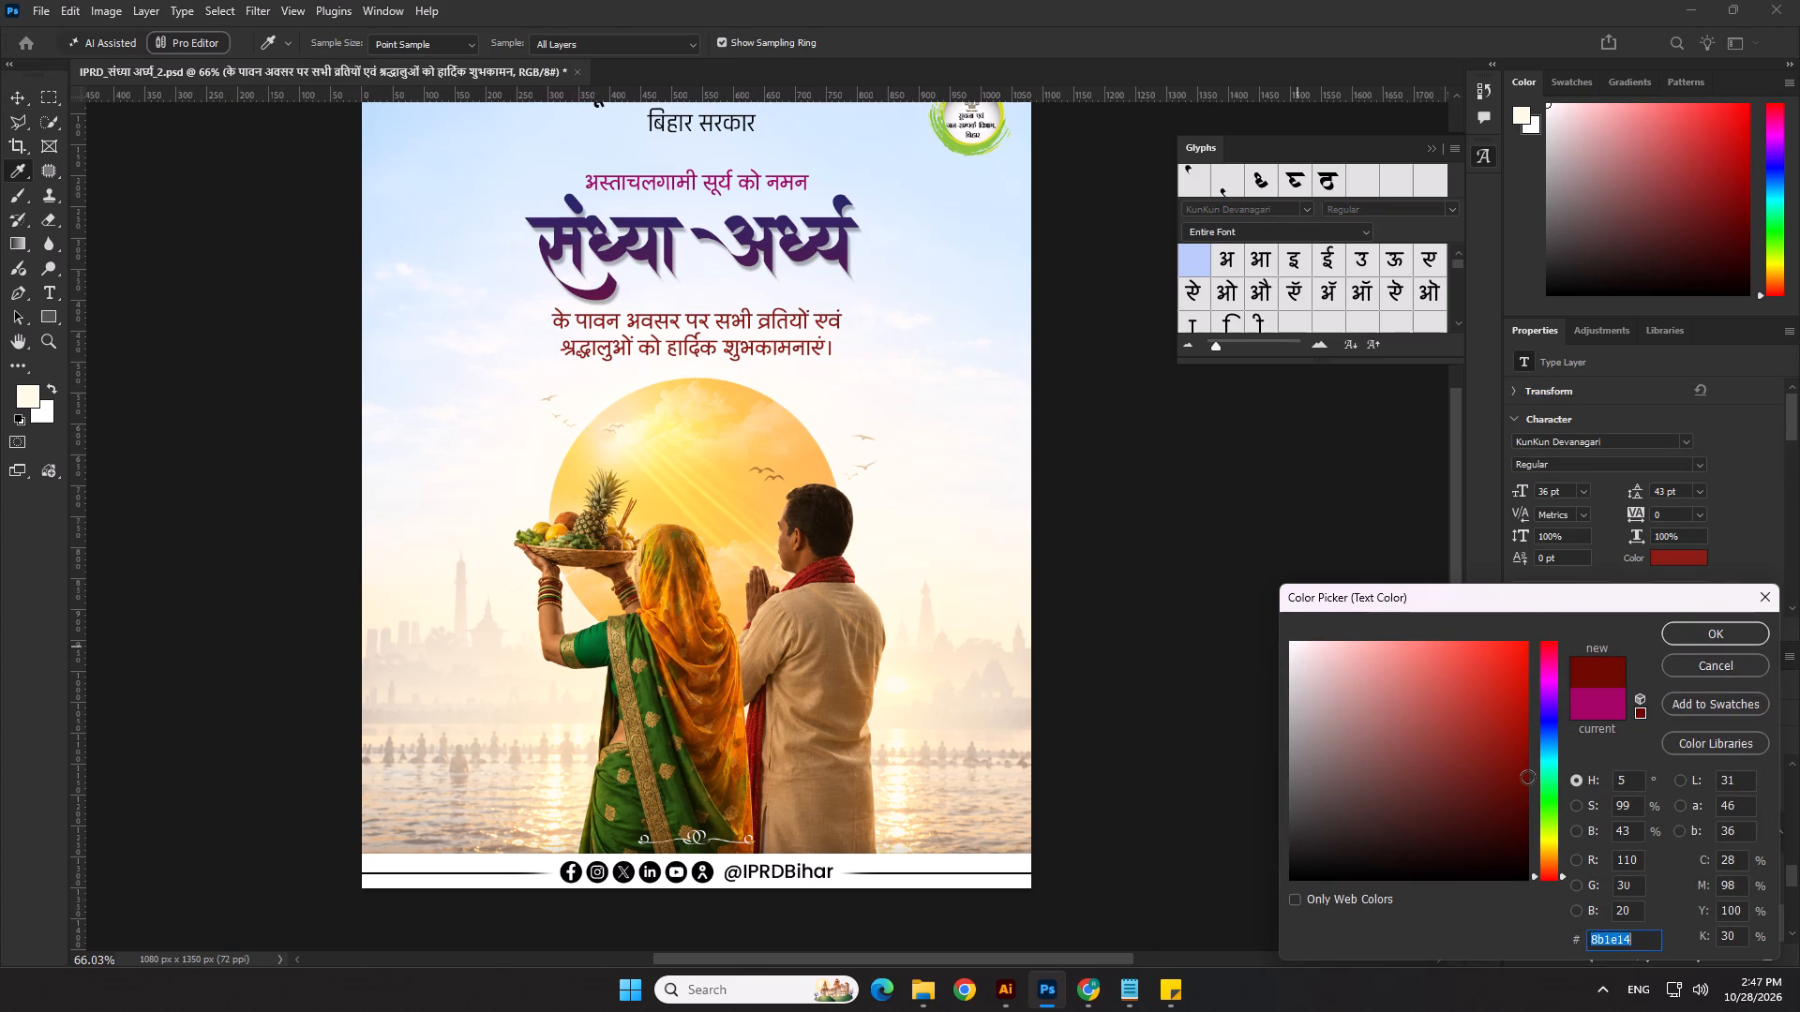
{"action": "left_click", "coordinate": [1678, 635]}
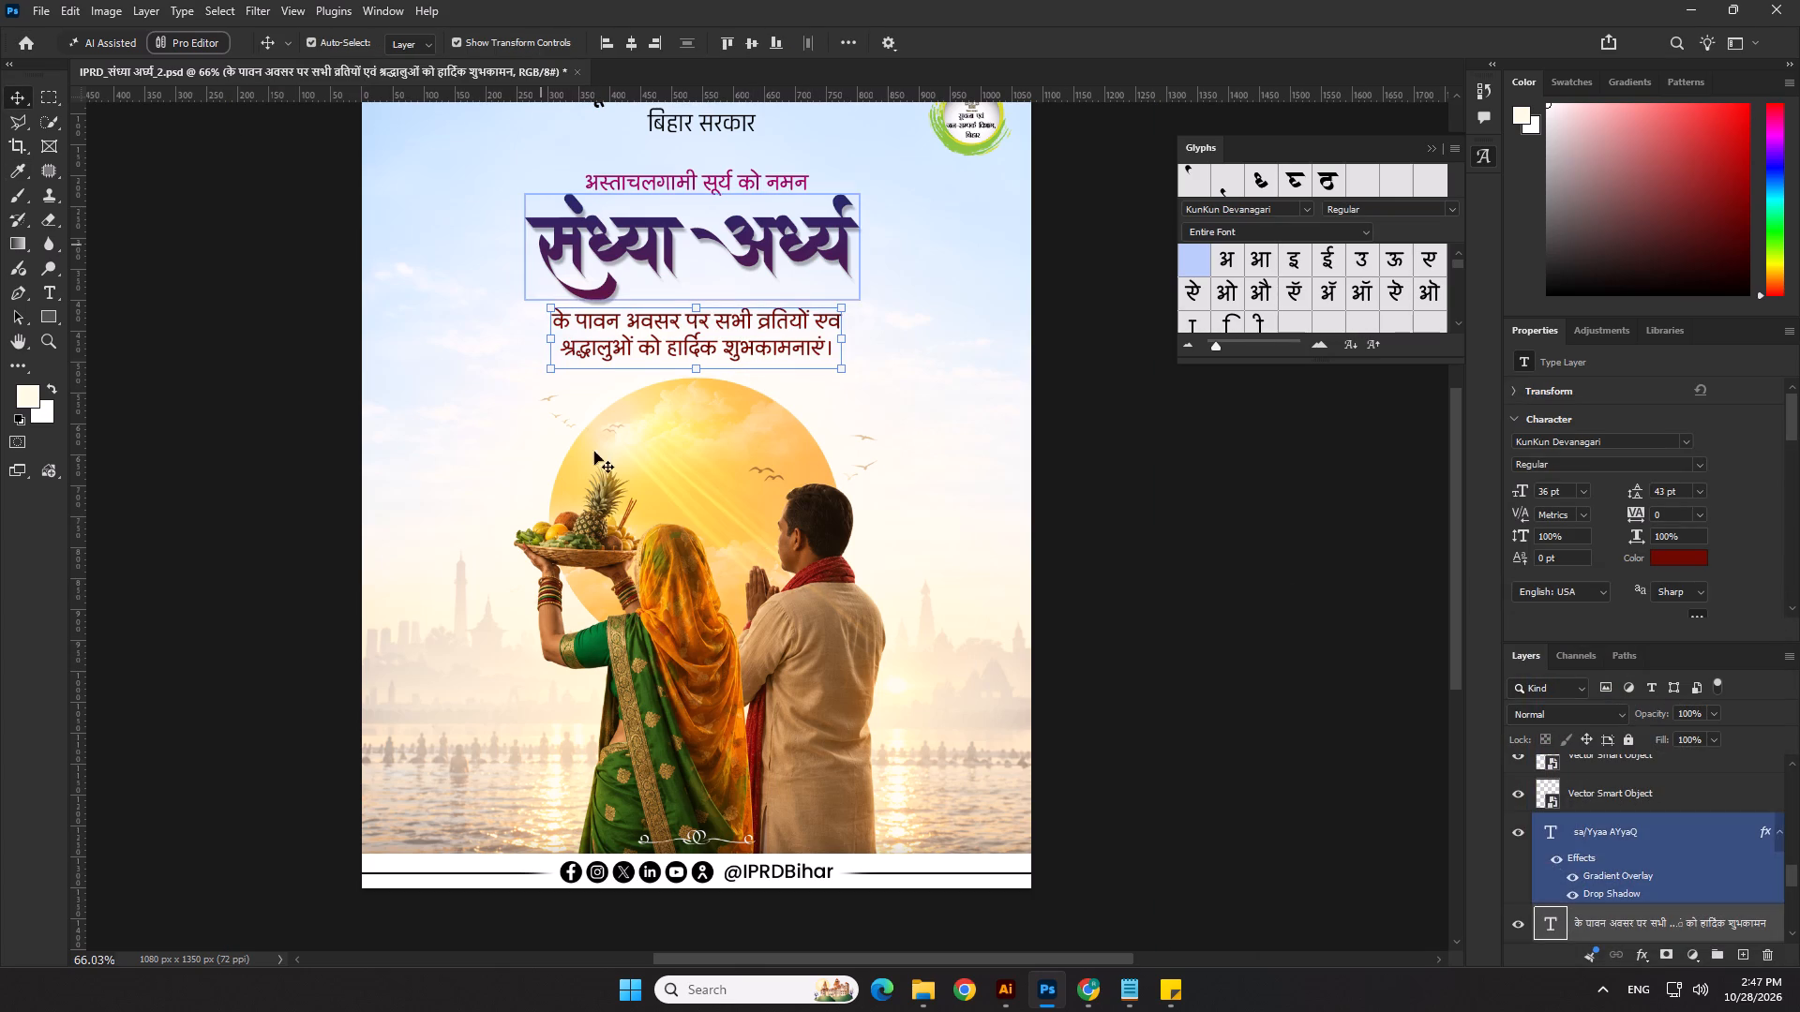
Open IPRD_नहाय-खाय_2.psd from the 28.10.26 folder and copy its नहाय-खाय title layer.
{"action": "left_click", "coordinate": [916, 1001]}
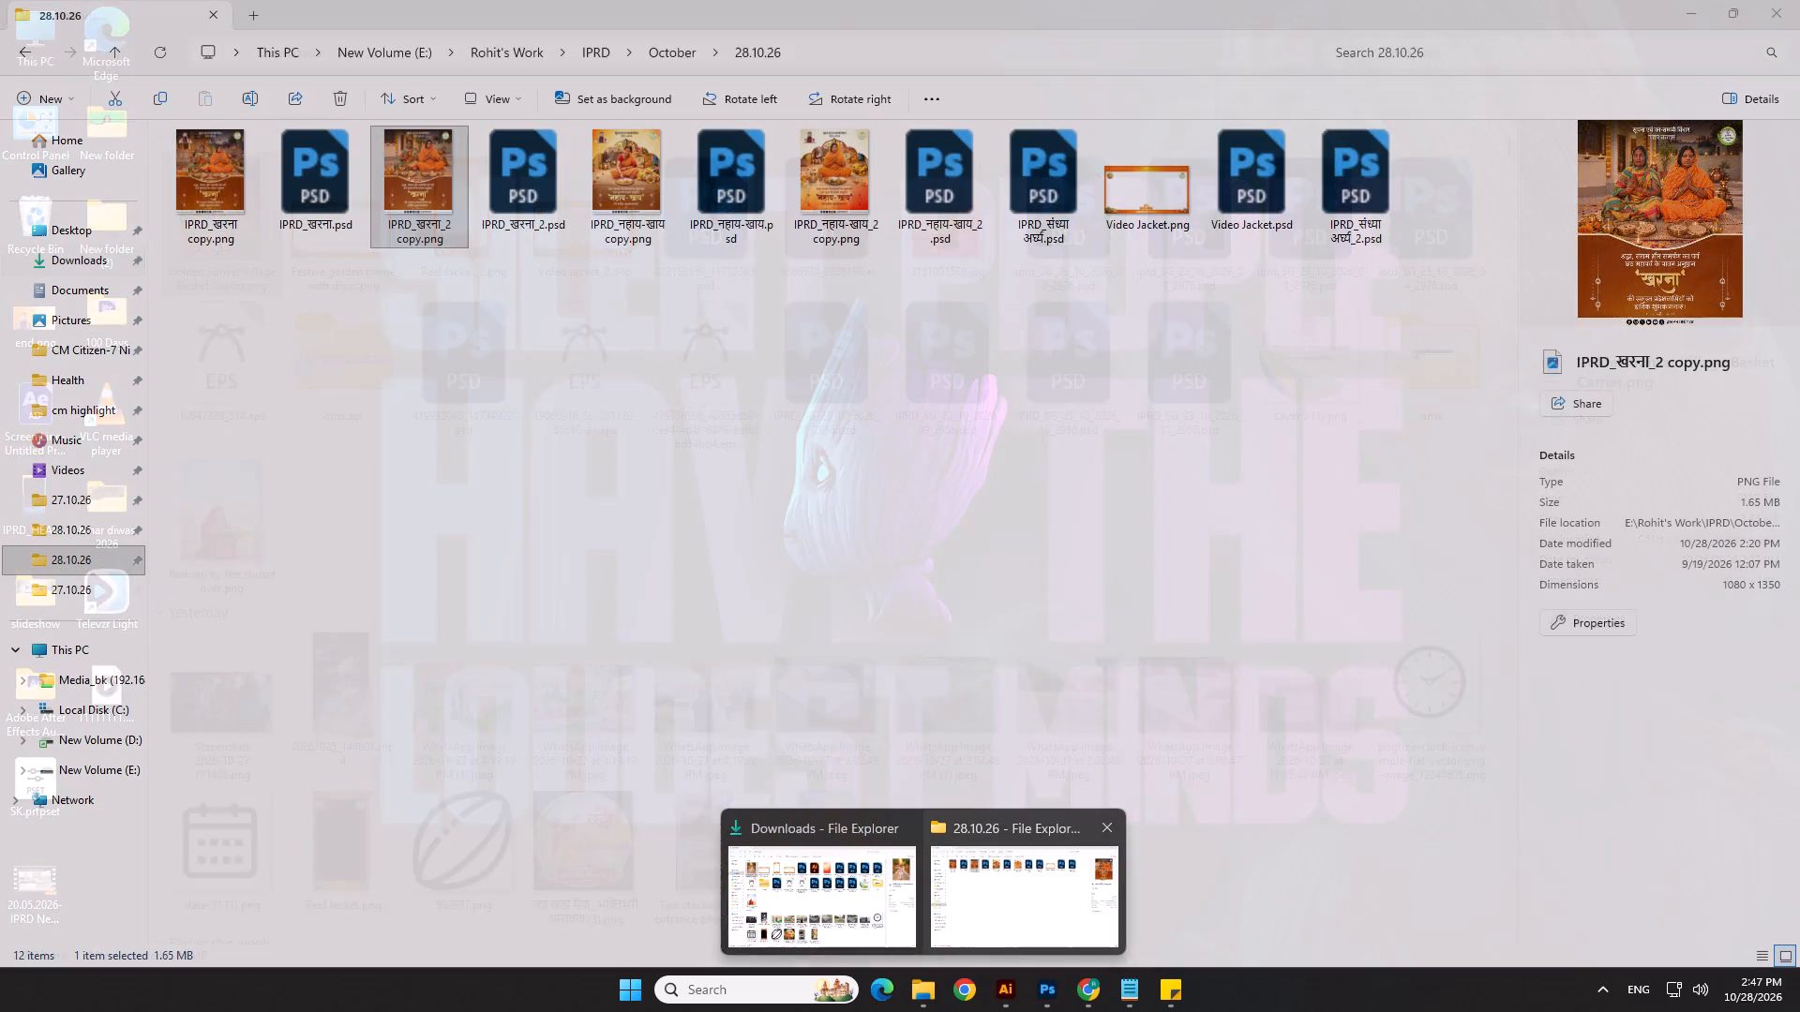
{"action": "left_click", "coordinate": [974, 909]}
{"action": "left_click", "coordinate": [959, 800]}
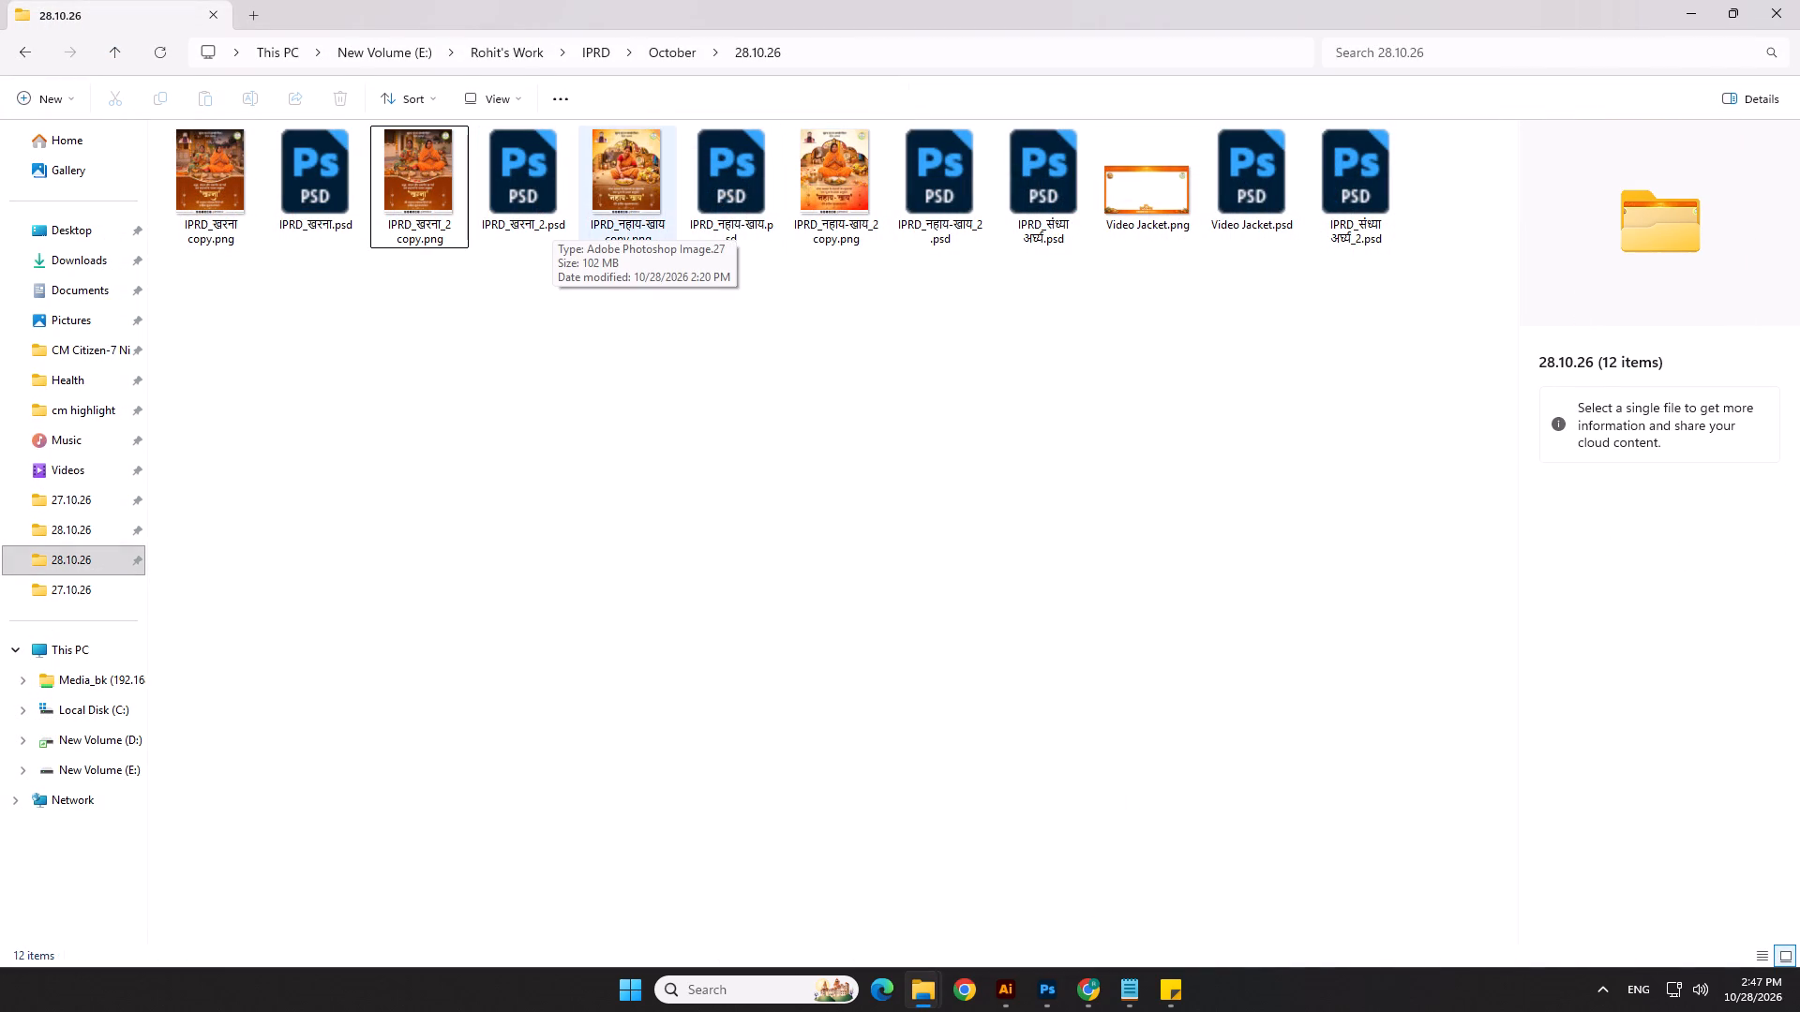
{"action": "double_click", "coordinate": [954, 207]}
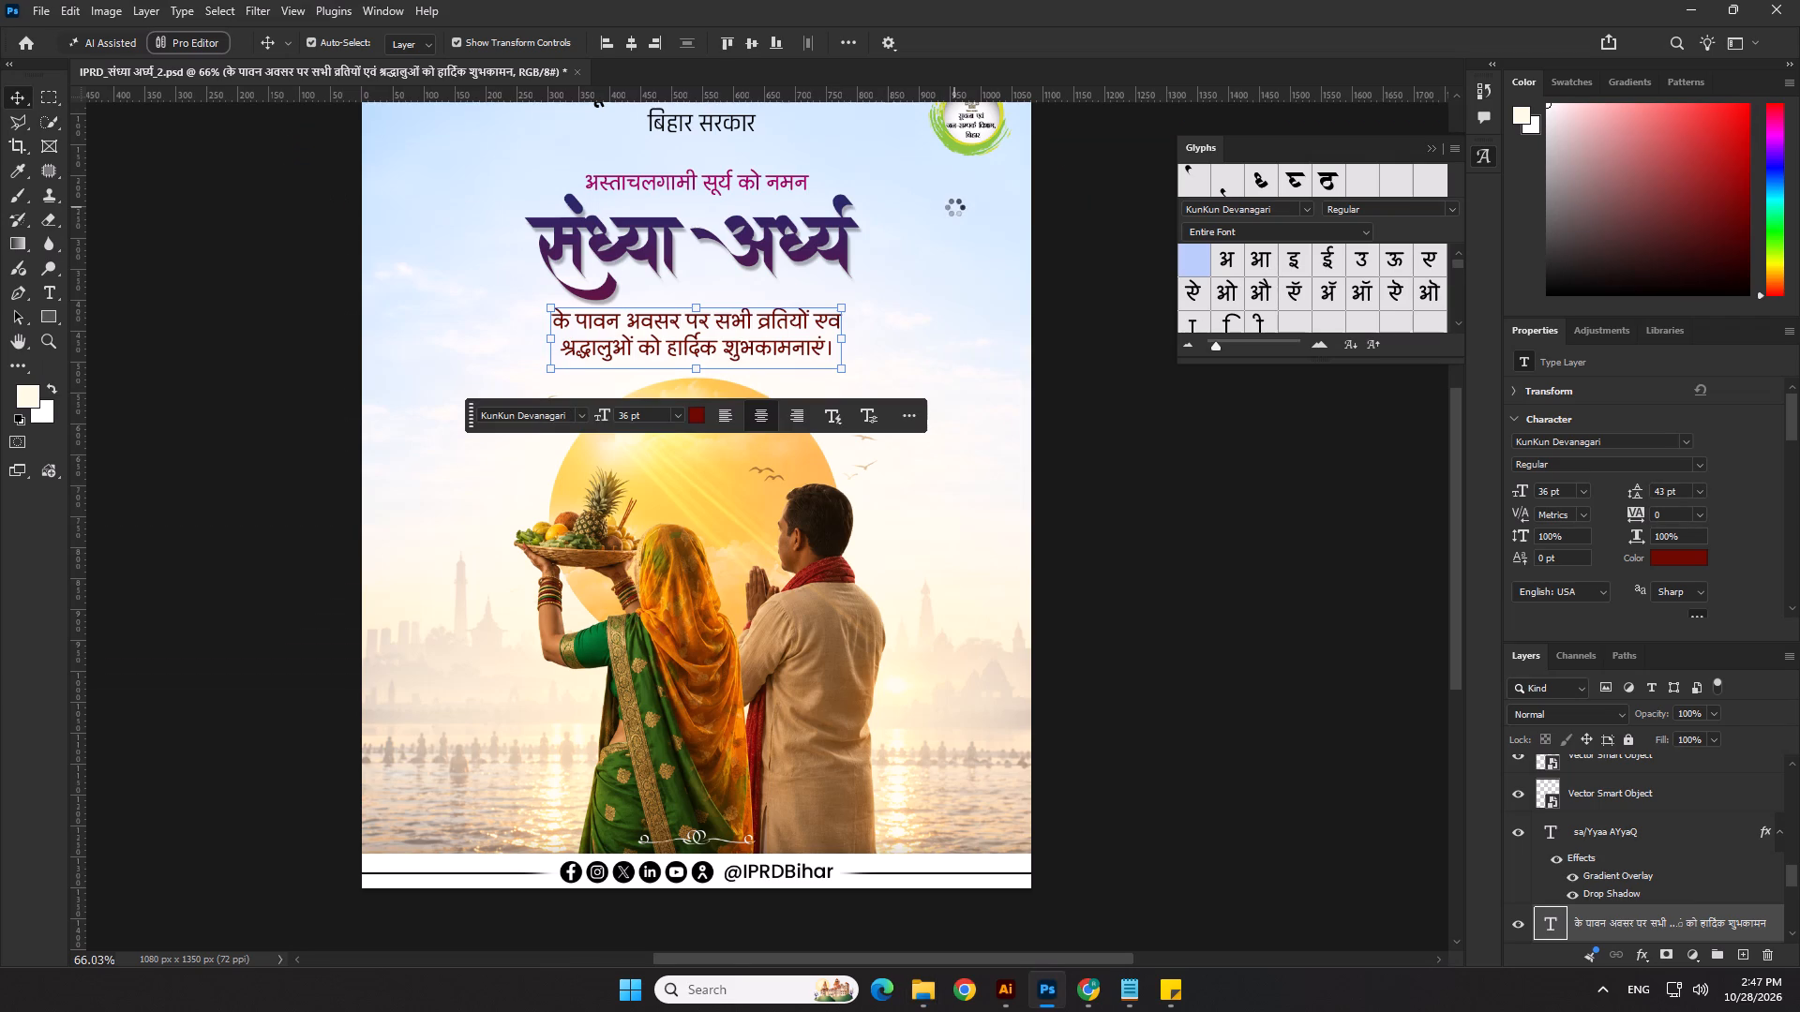
{"action": "left_click", "coordinate": [856, 774]}
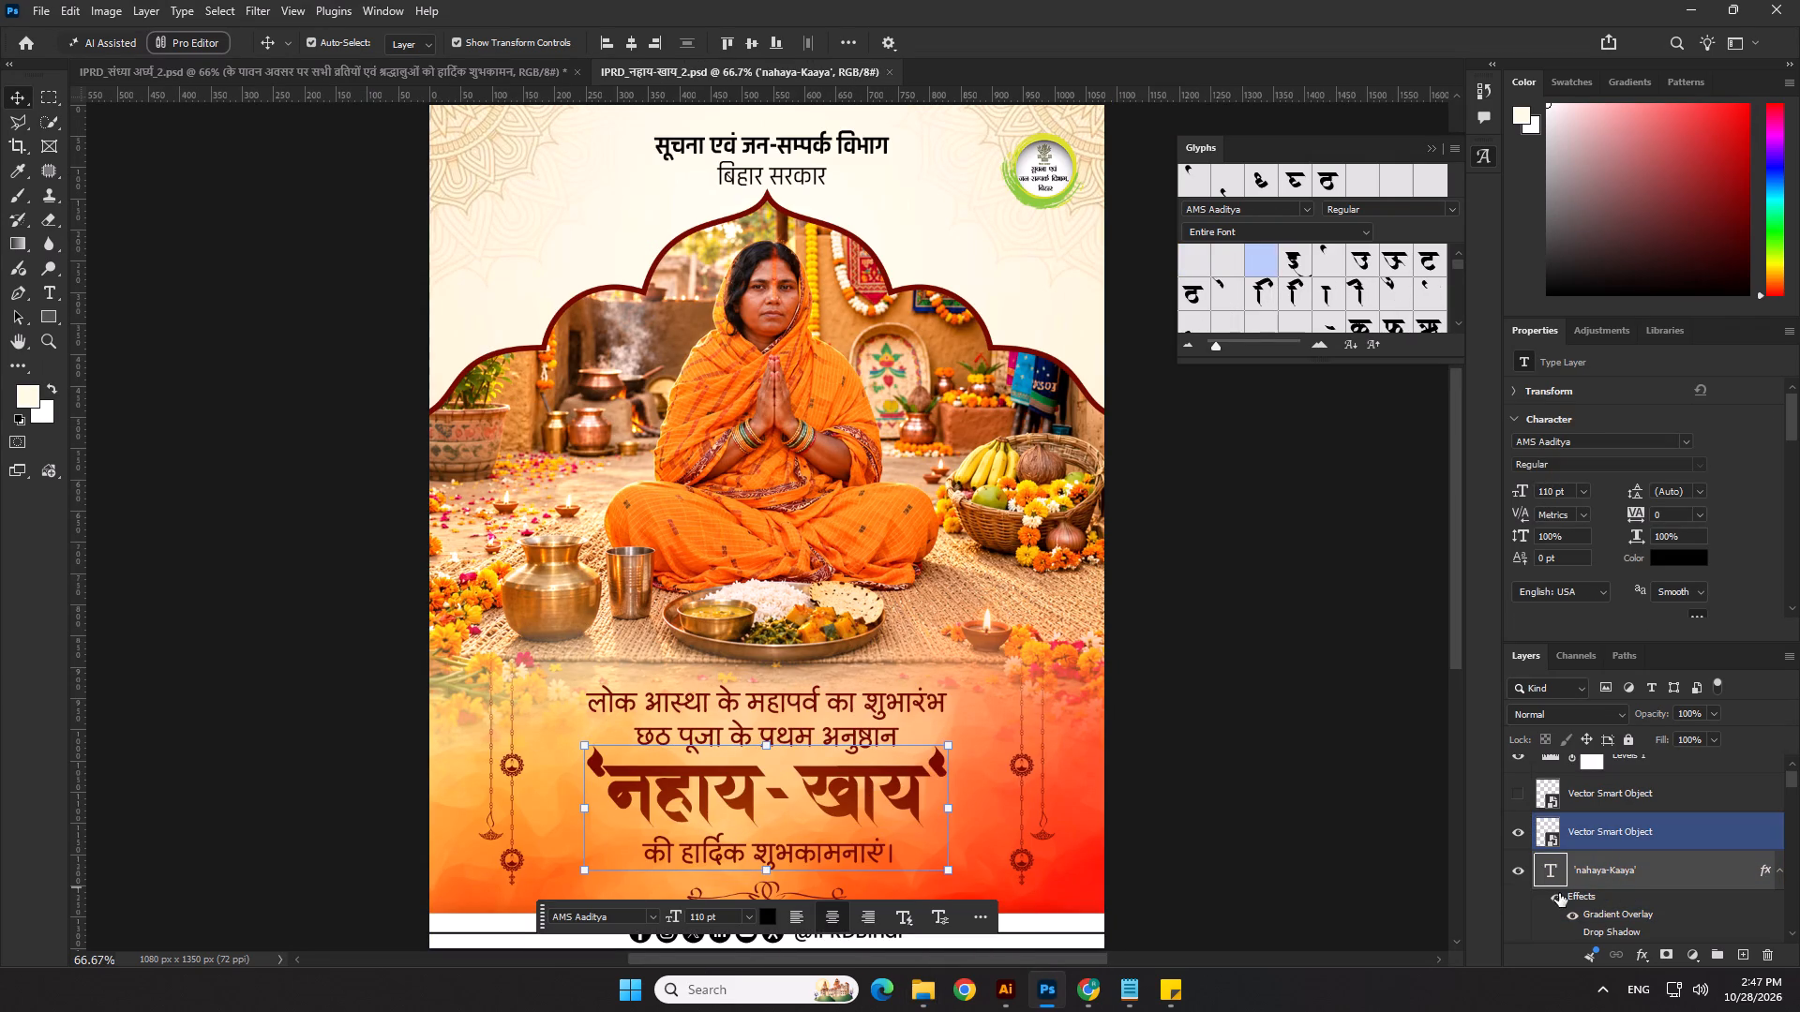
{"action": "key", "text": "ctrl+c"}
{"action": "key", "text": "ctrl+c"}
{"action": "key", "text": "ctrl+c"}
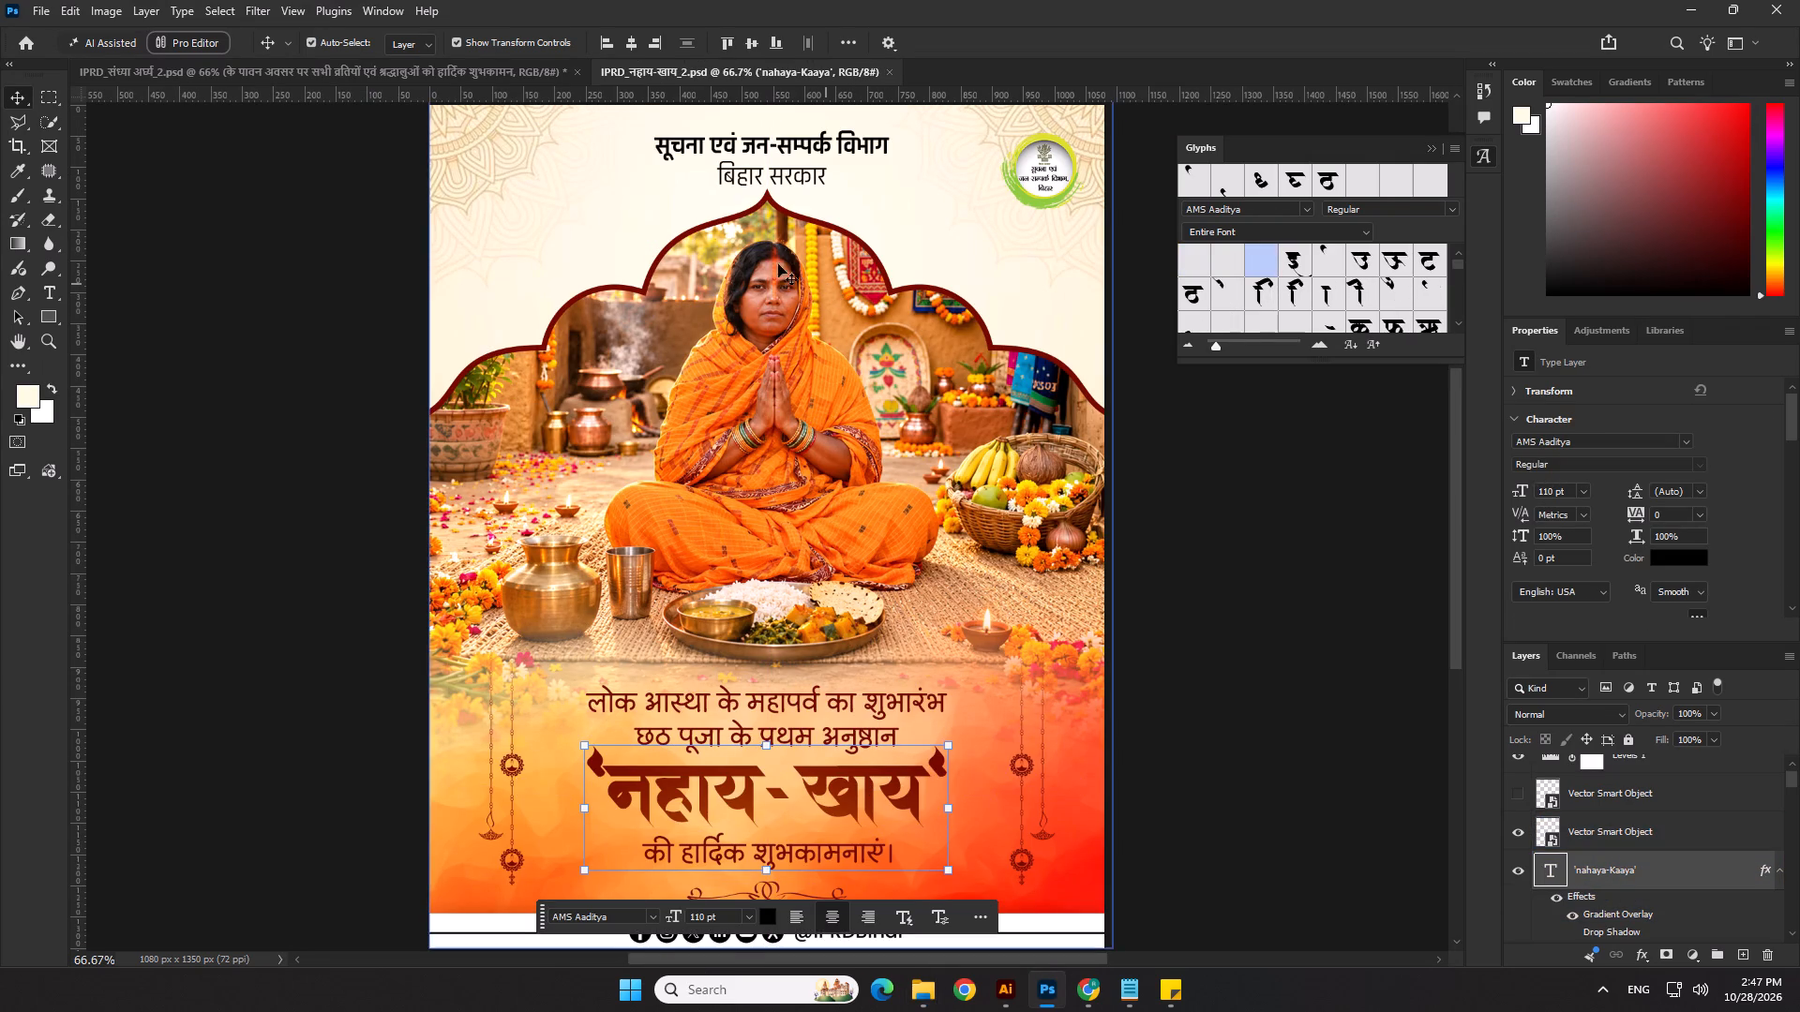
Return to the संध्या अर्घ्य poster and remove all existing layer effects from its title.
{"action": "left_click", "coordinate": [464, 63]}
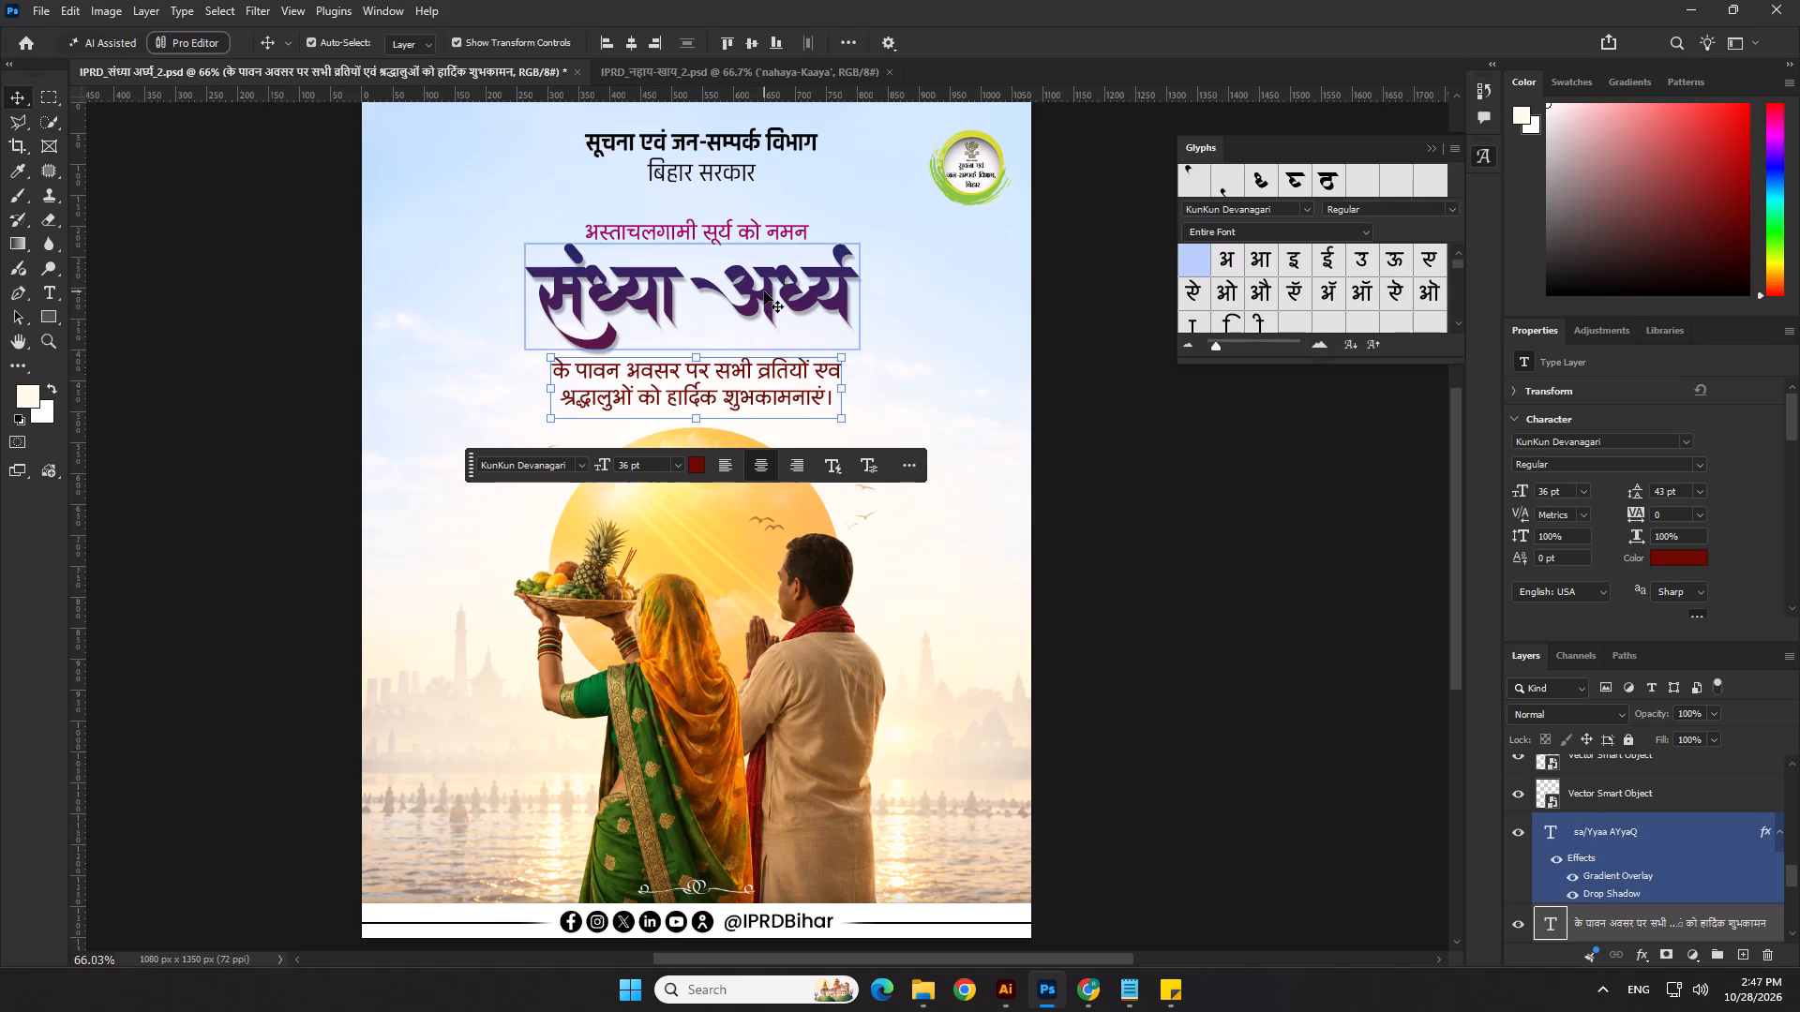
{"action": "left_click", "coordinate": [770, 300]}
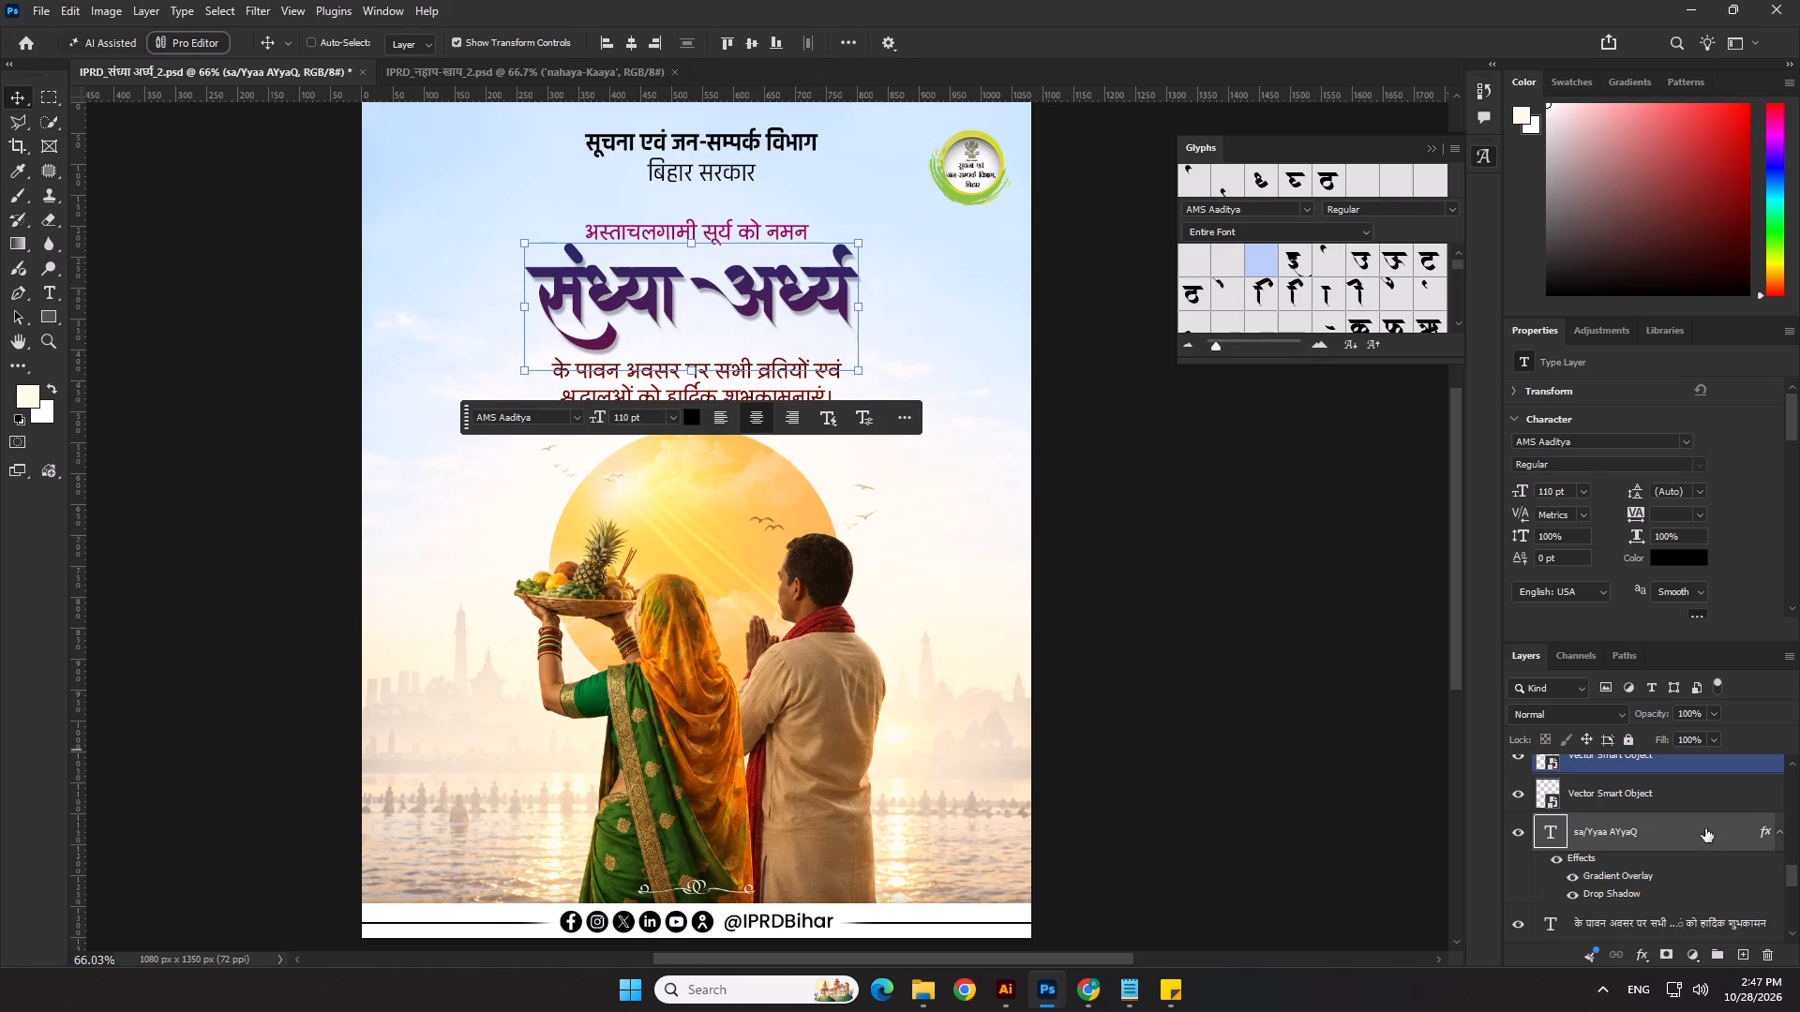
{"action": "left_click_drag", "start_coordinate": [1584, 862], "coordinate": [1757, 959]}
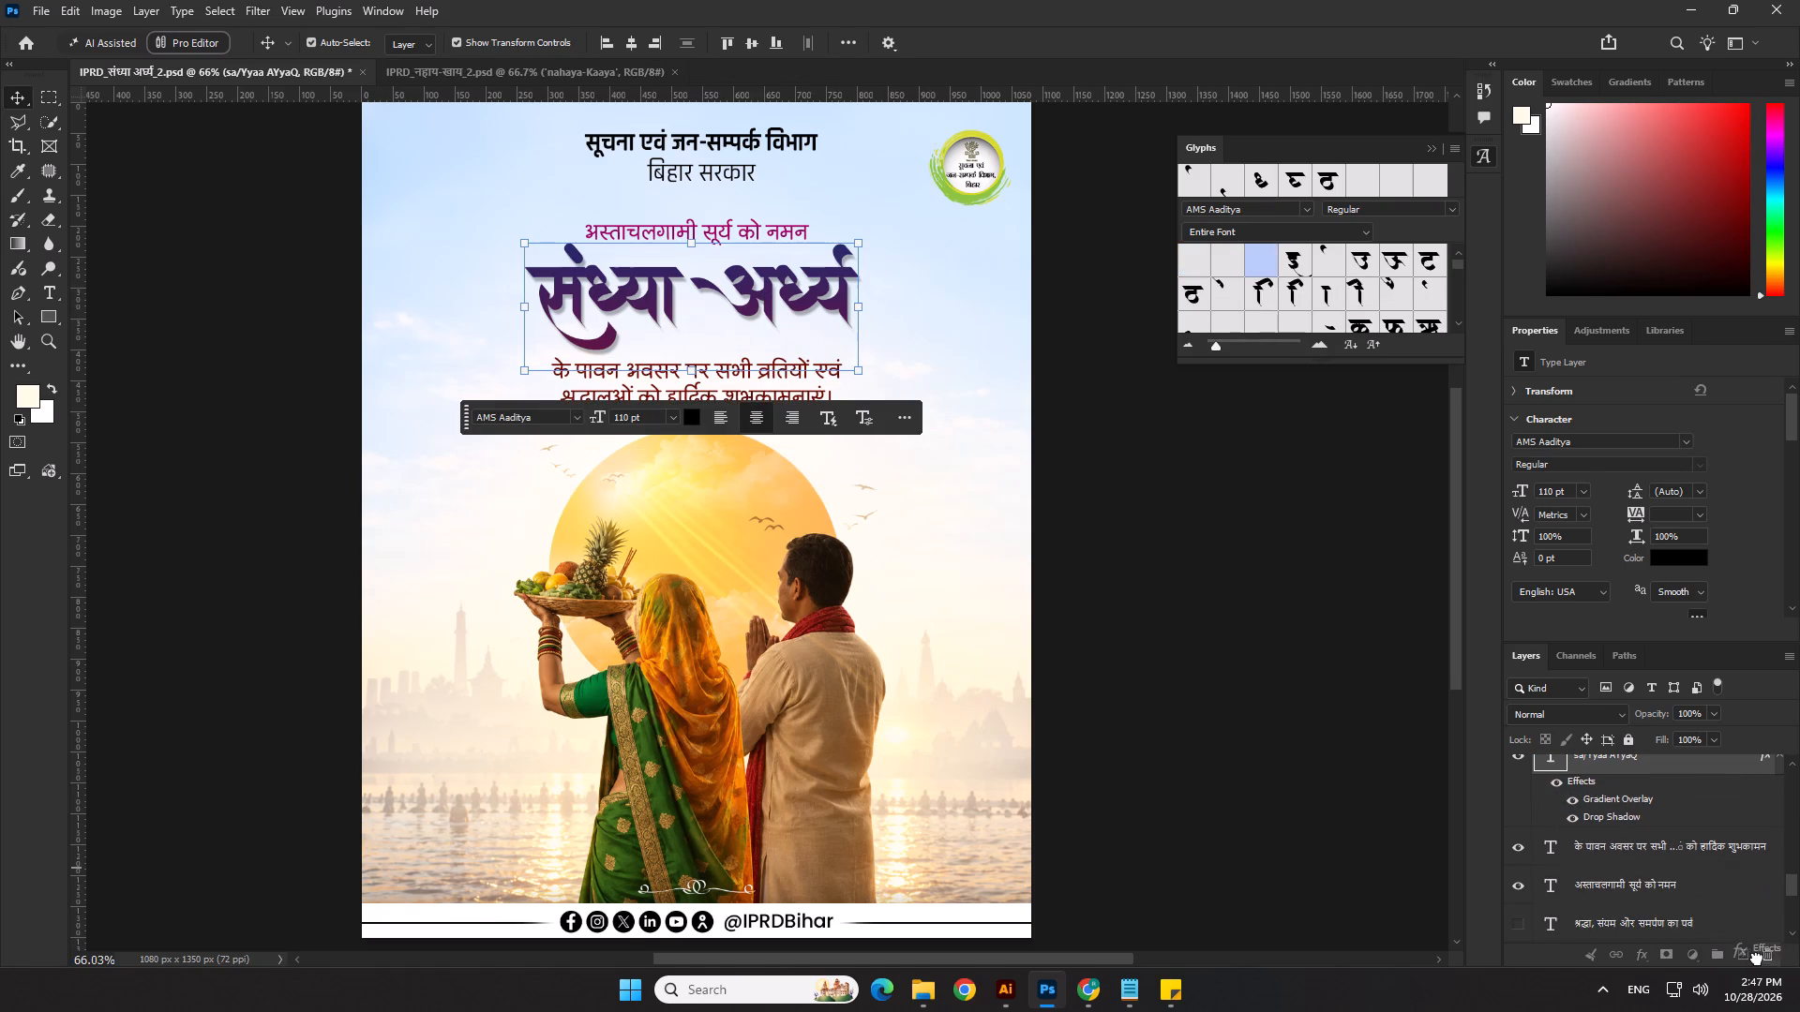
{"action": "left_click_drag", "start_coordinate": [1757, 959], "coordinate": [1773, 960]}
Paste the नहाय-खाय title, transfer its layer effects to the संध्या अर्घ्य title, and delete the pasted layer.
{"action": "scroll", "coordinate": [1684, 887], "scroll_direction": "up", "scroll_amount": 2}
{"action": "key", "text": "ctrl+v"}
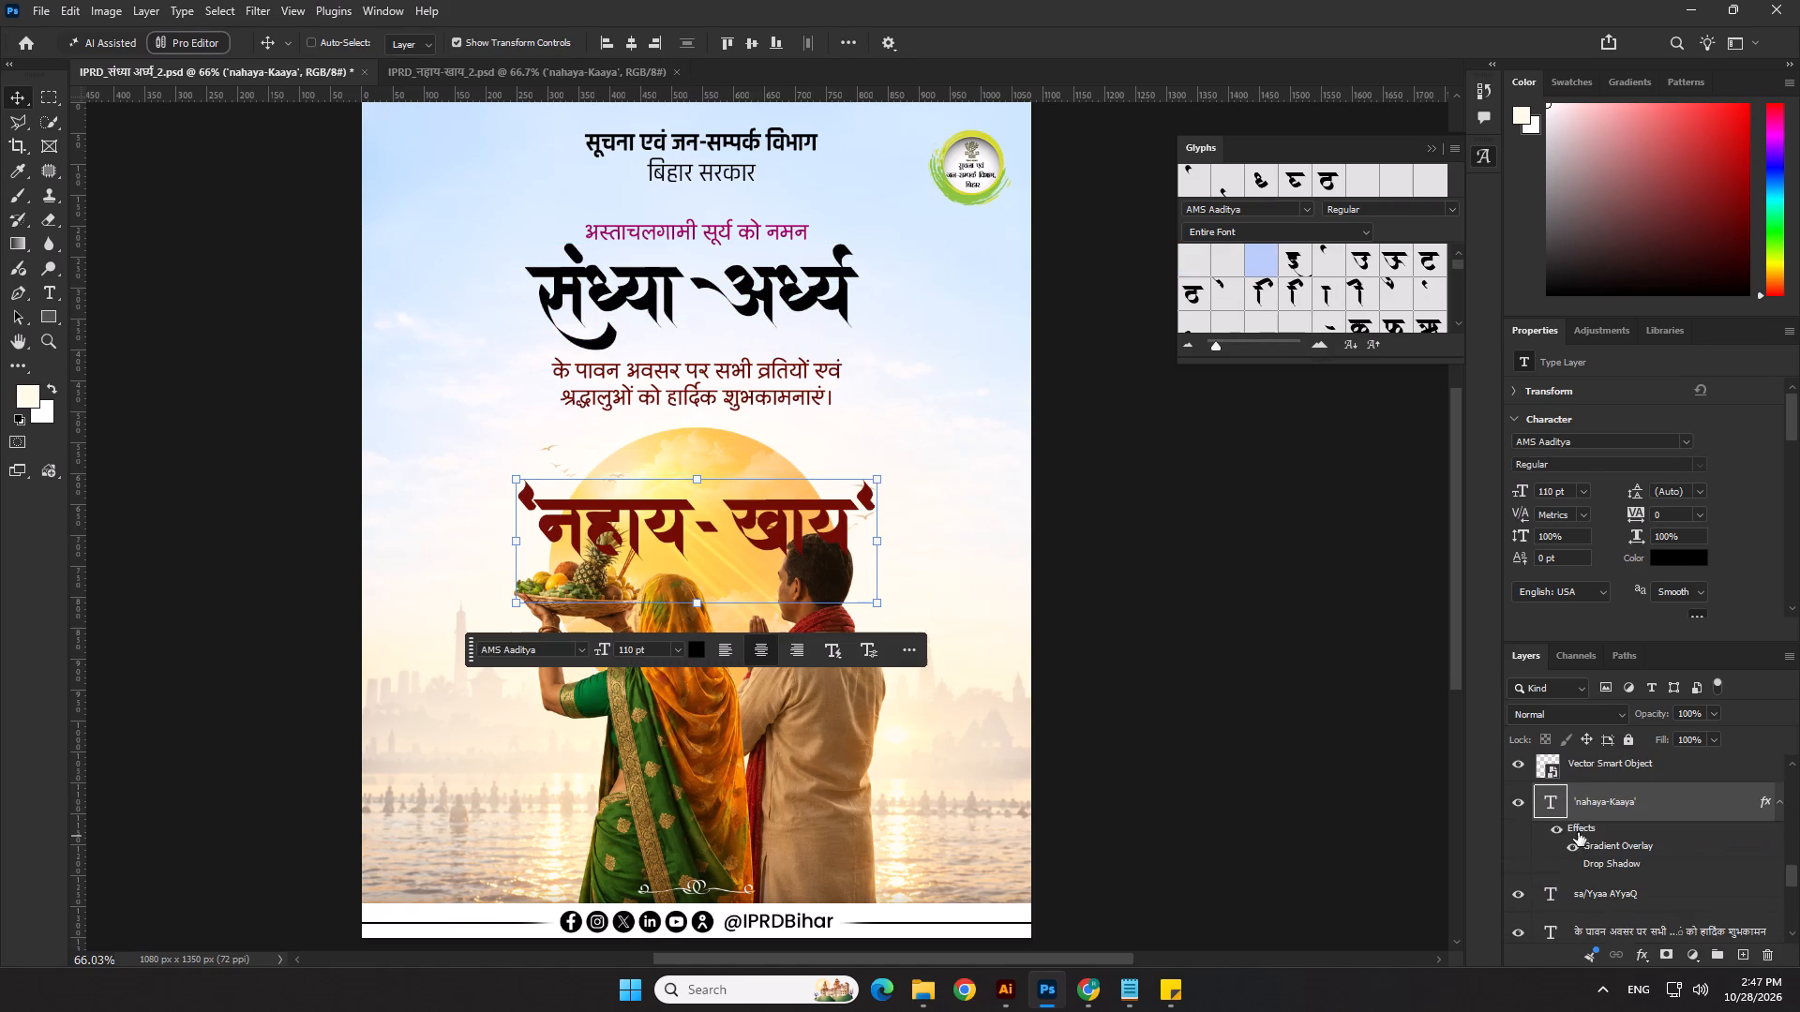
{"action": "left_click_drag", "start_coordinate": [1574, 830], "coordinate": [1583, 896]}
{"action": "left_click", "coordinate": [1609, 796]}
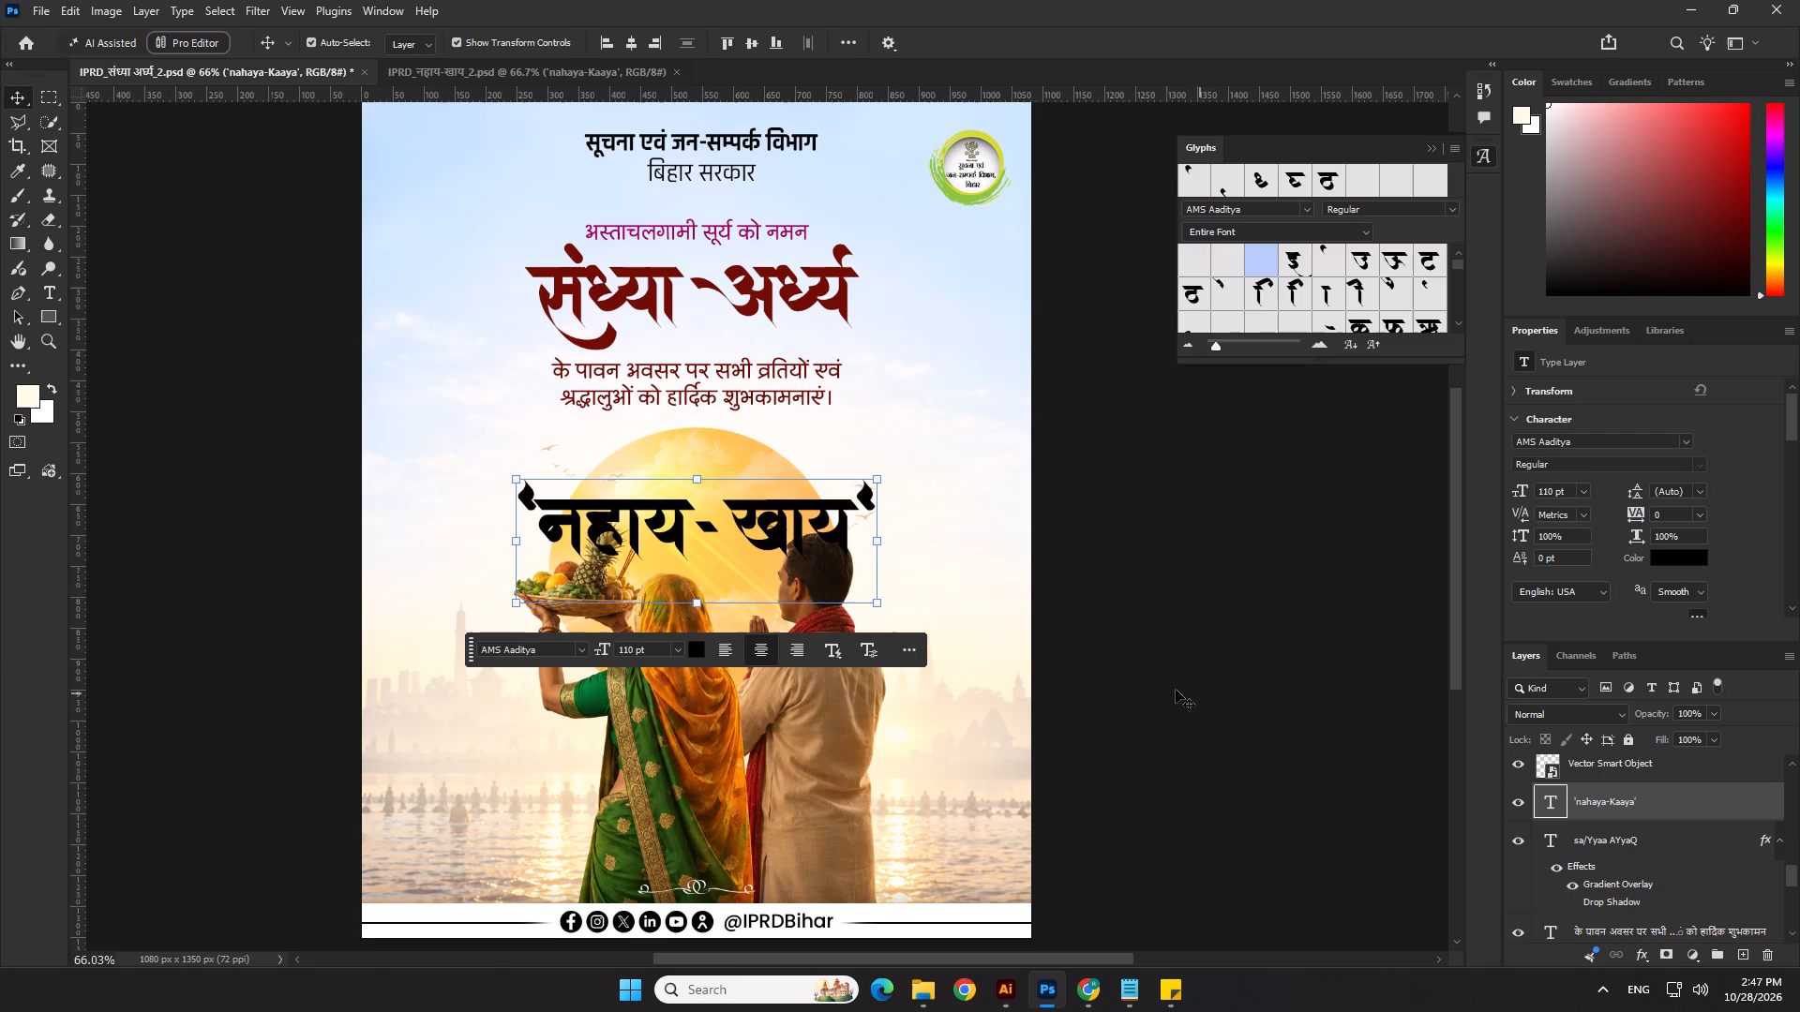
{"action": "key", "text": "Delete"}
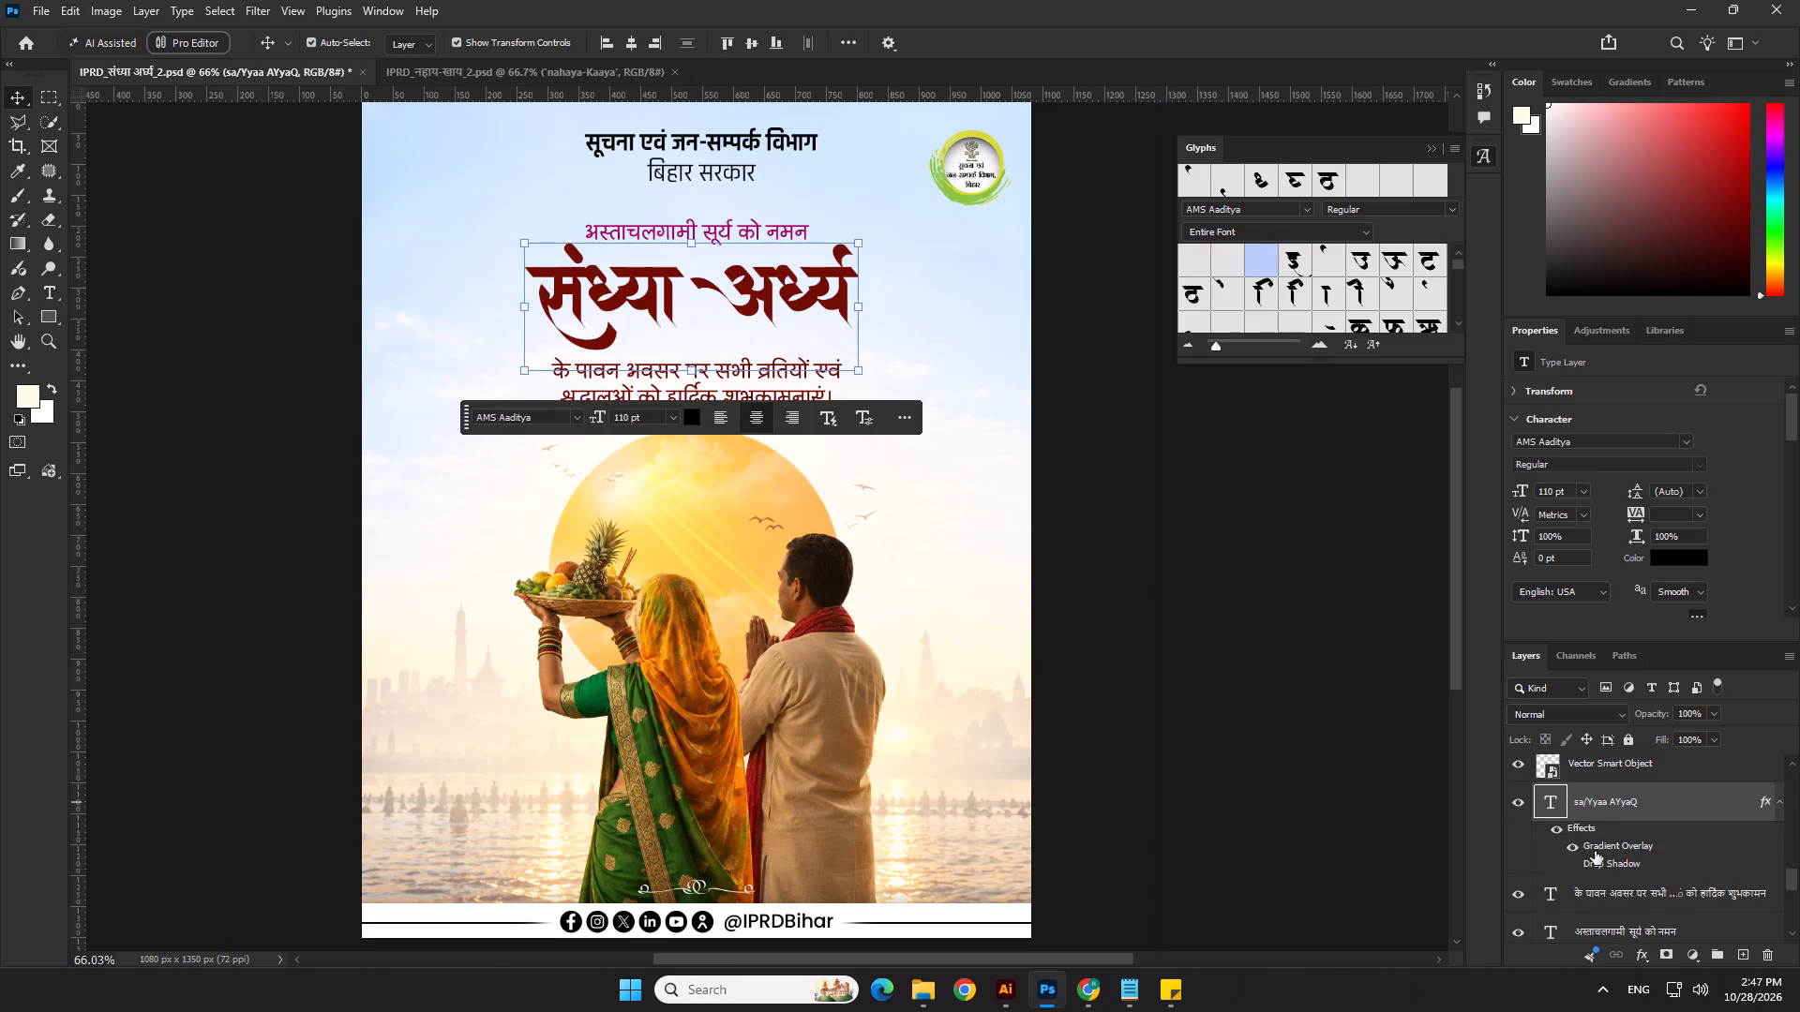
Reposition the title's radial Gradient Overlay upward so its orange centre shades the dark red lettering.
{"action": "double_click", "coordinate": [1595, 852]}
{"action": "left_click_drag", "start_coordinate": [753, 335], "coordinate": [756, 216]}
{"action": "left_click_drag", "start_coordinate": [742, 321], "coordinate": [727, 210]}
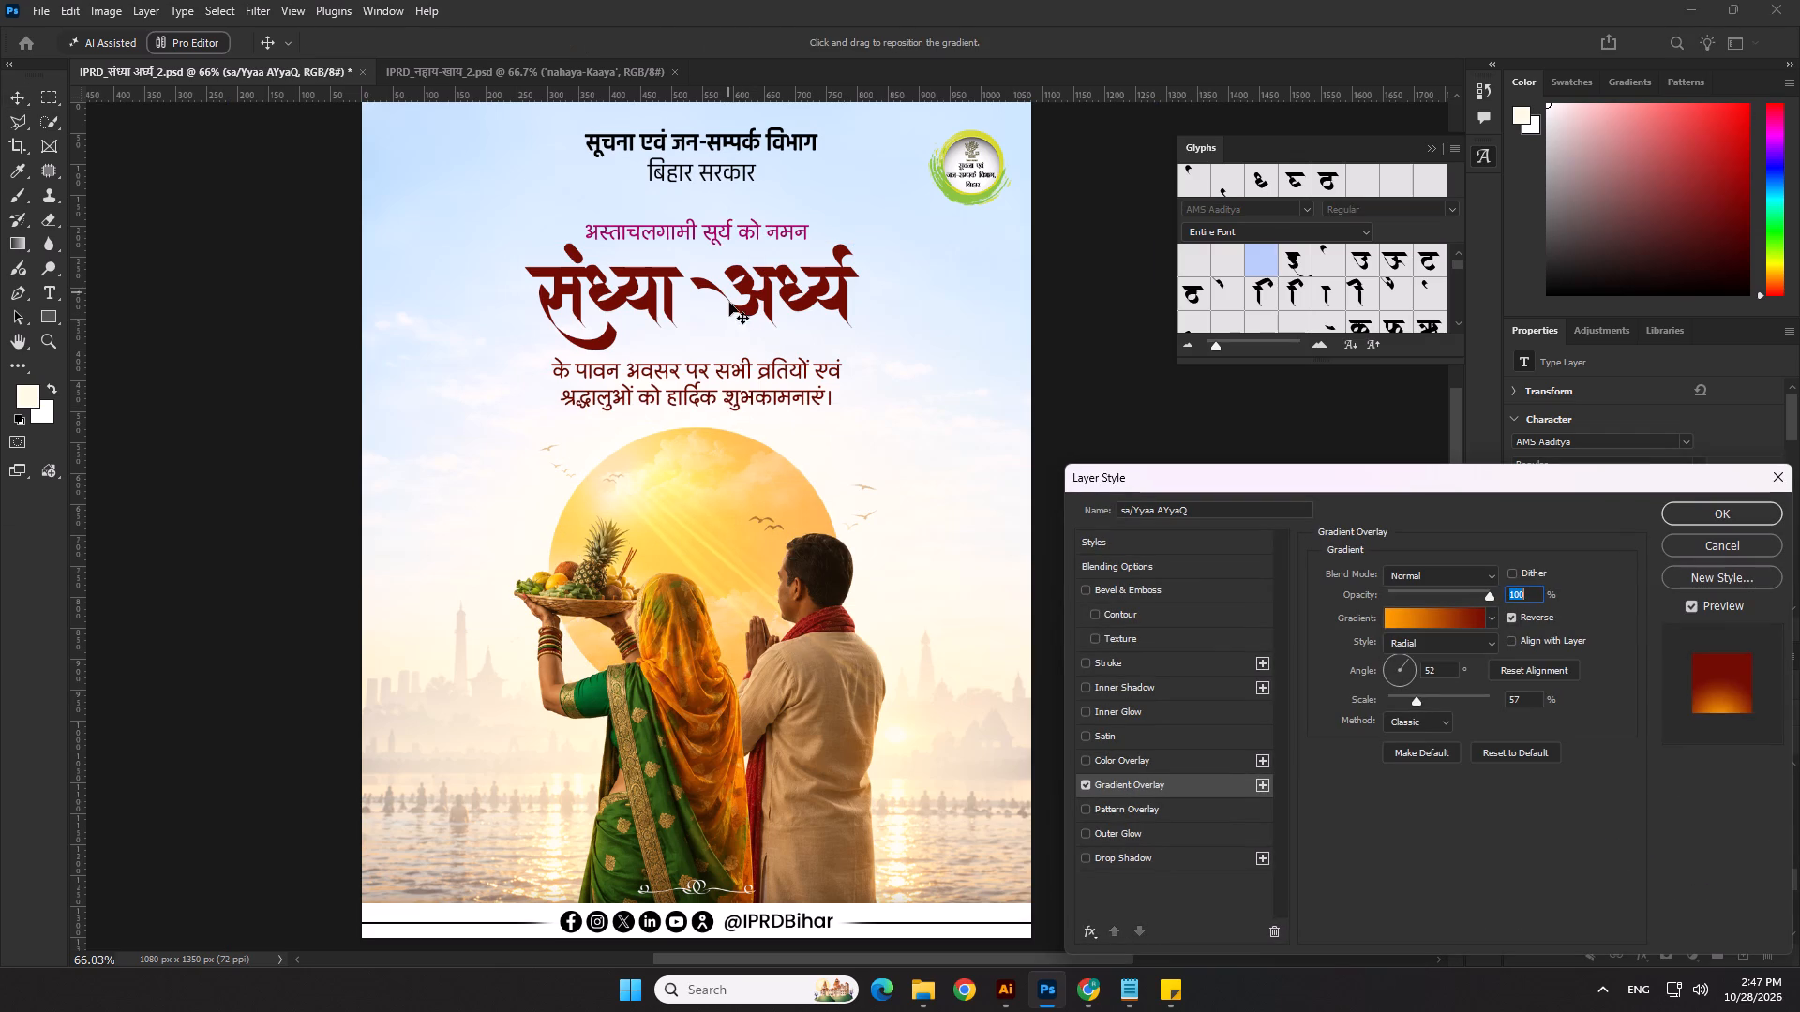
{"action": "left_click_drag", "start_coordinate": [730, 304], "coordinate": [737, 196]}
{"action": "left_click_drag", "start_coordinate": [738, 320], "coordinate": [730, 186]}
{"action": "left_click_drag", "start_coordinate": [733, 333], "coordinate": [742, 258]}
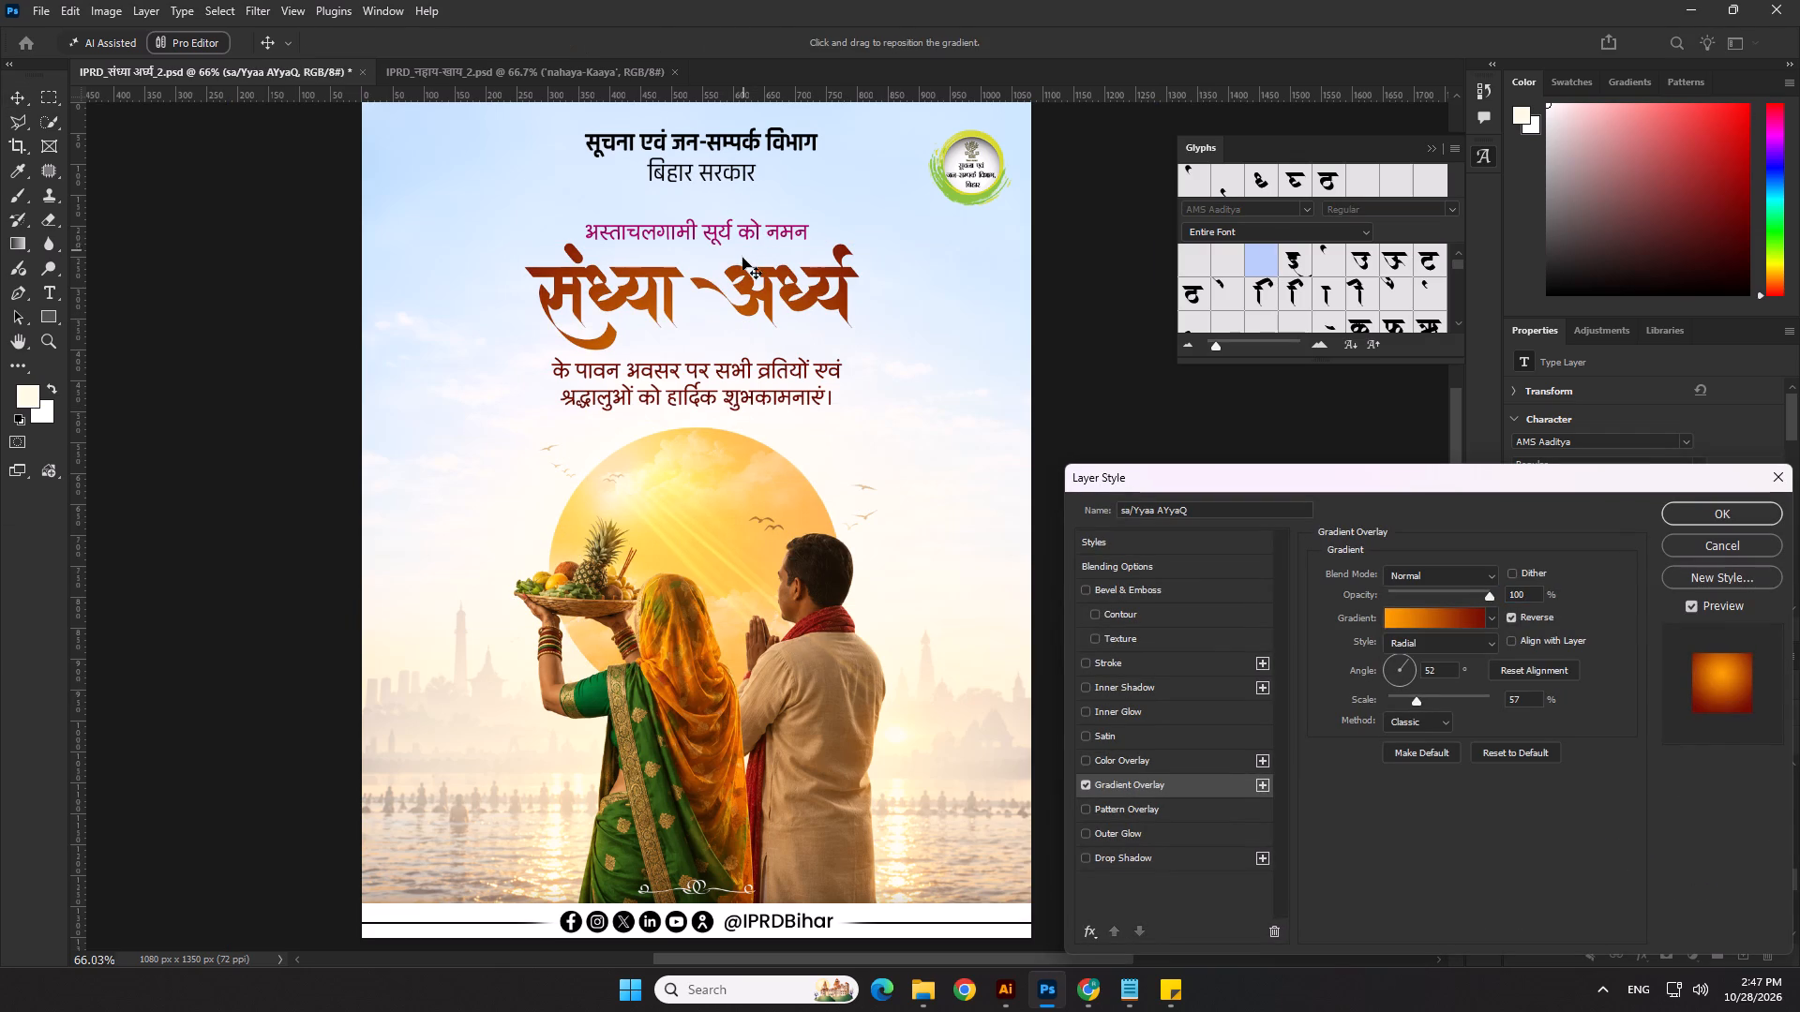
{"action": "left_click_drag", "start_coordinate": [742, 258], "coordinate": [741, 267]}
{"action": "left_click", "coordinate": [1760, 514]}
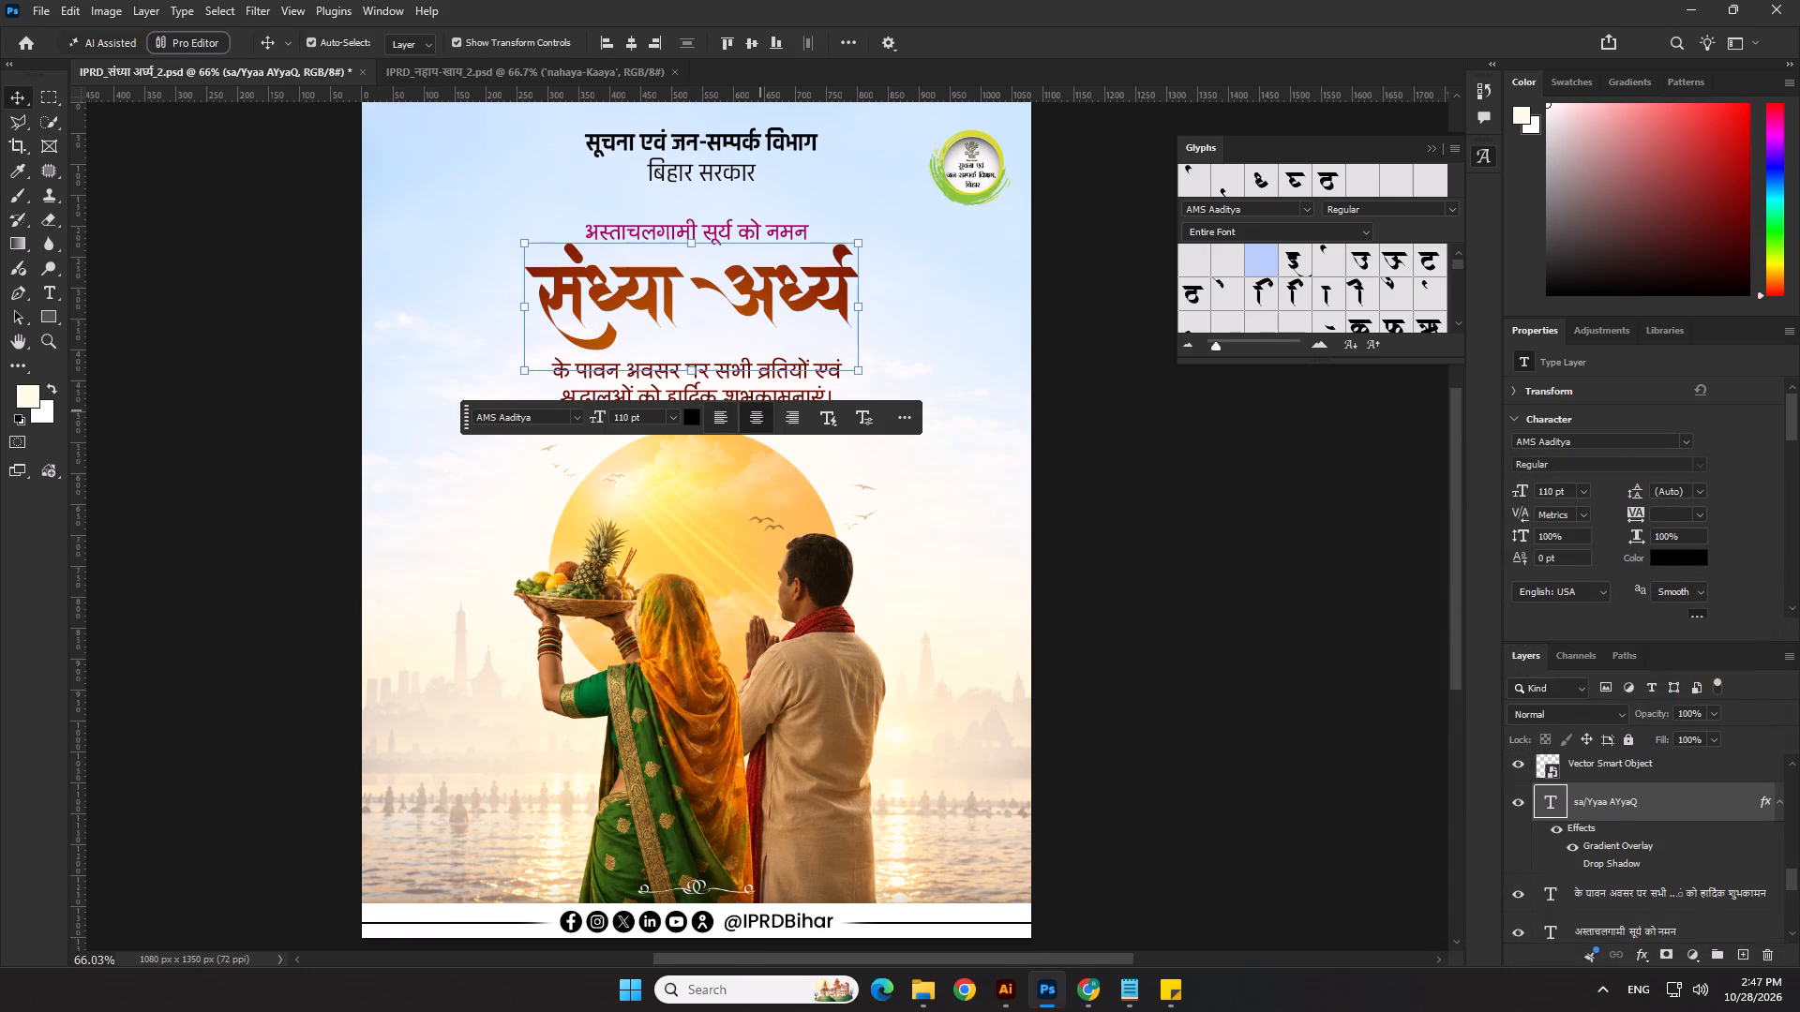
Scale the संध्या अर्घ्य title up to about 105.7%, extending it downward.
{"action": "left_click_drag", "start_coordinate": [697, 368], "coordinate": [691, 378]}
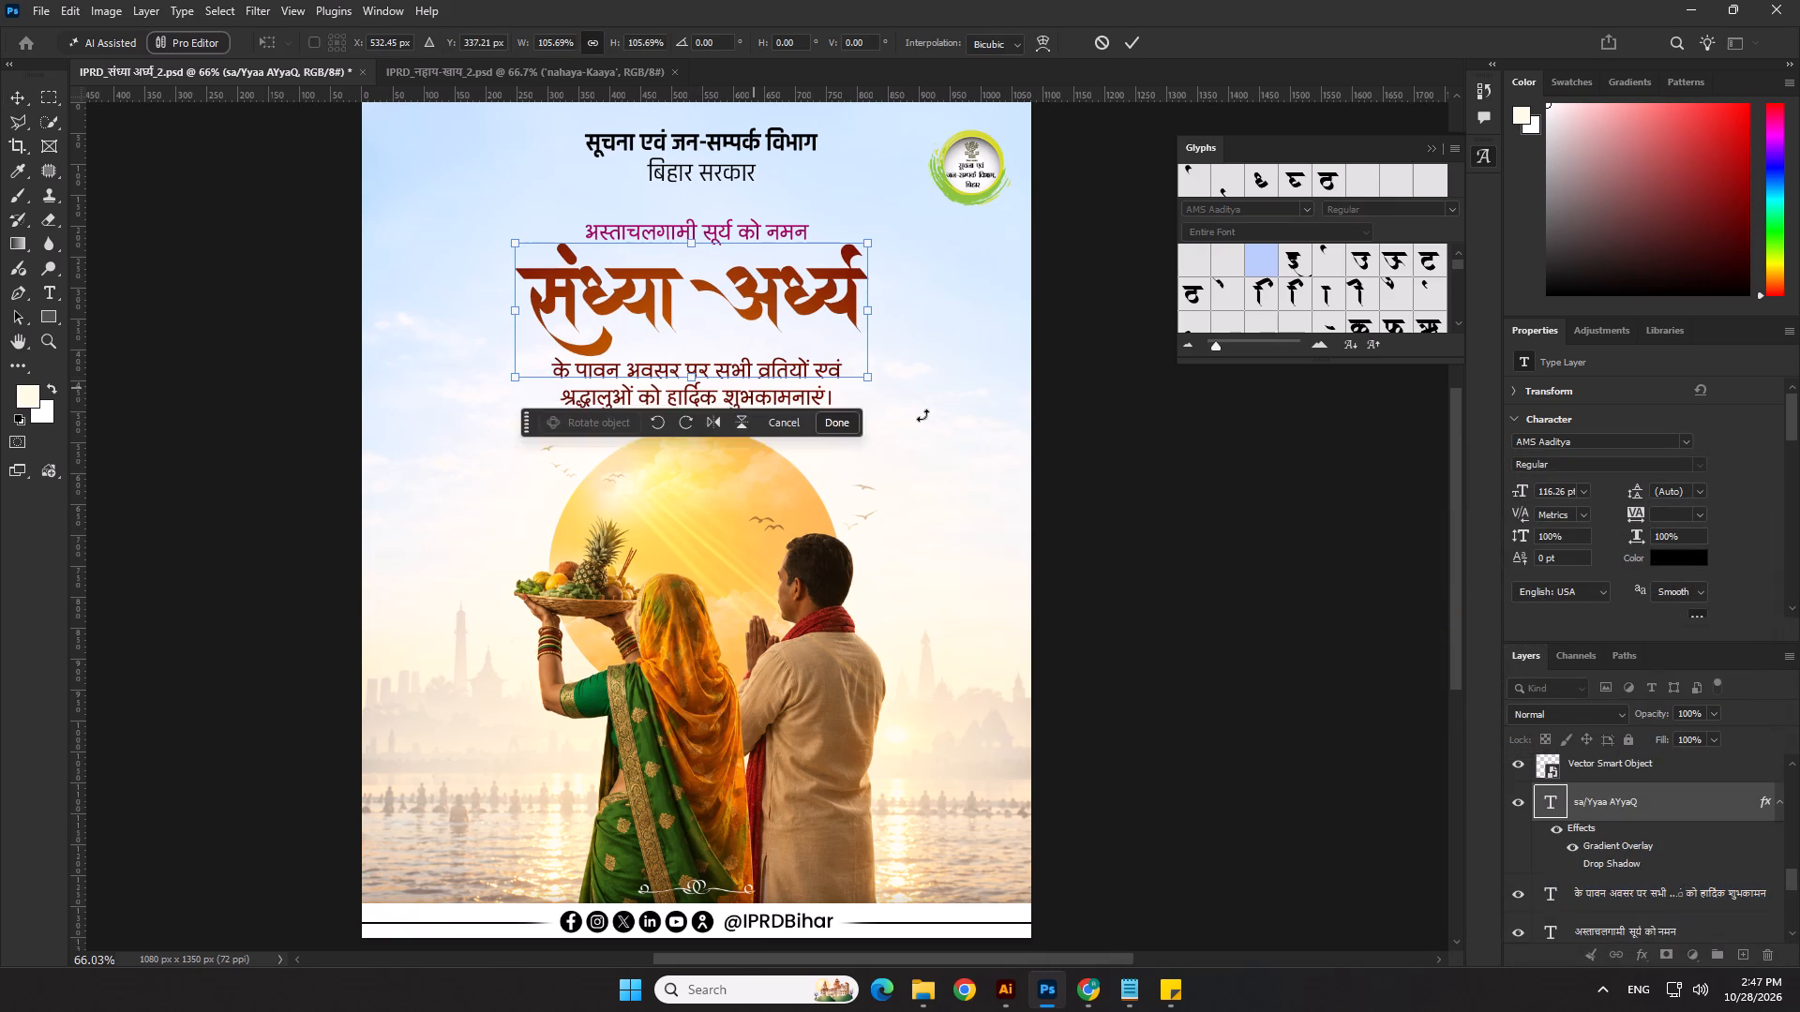
{"action": "key", "text": "Return"}
{"action": "left_click", "coordinate": [1179, 470]}
Centre the two-line greeting horizontally and nudge it slightly down from the enlarged title.
{"action": "left_click", "coordinate": [767, 394]}
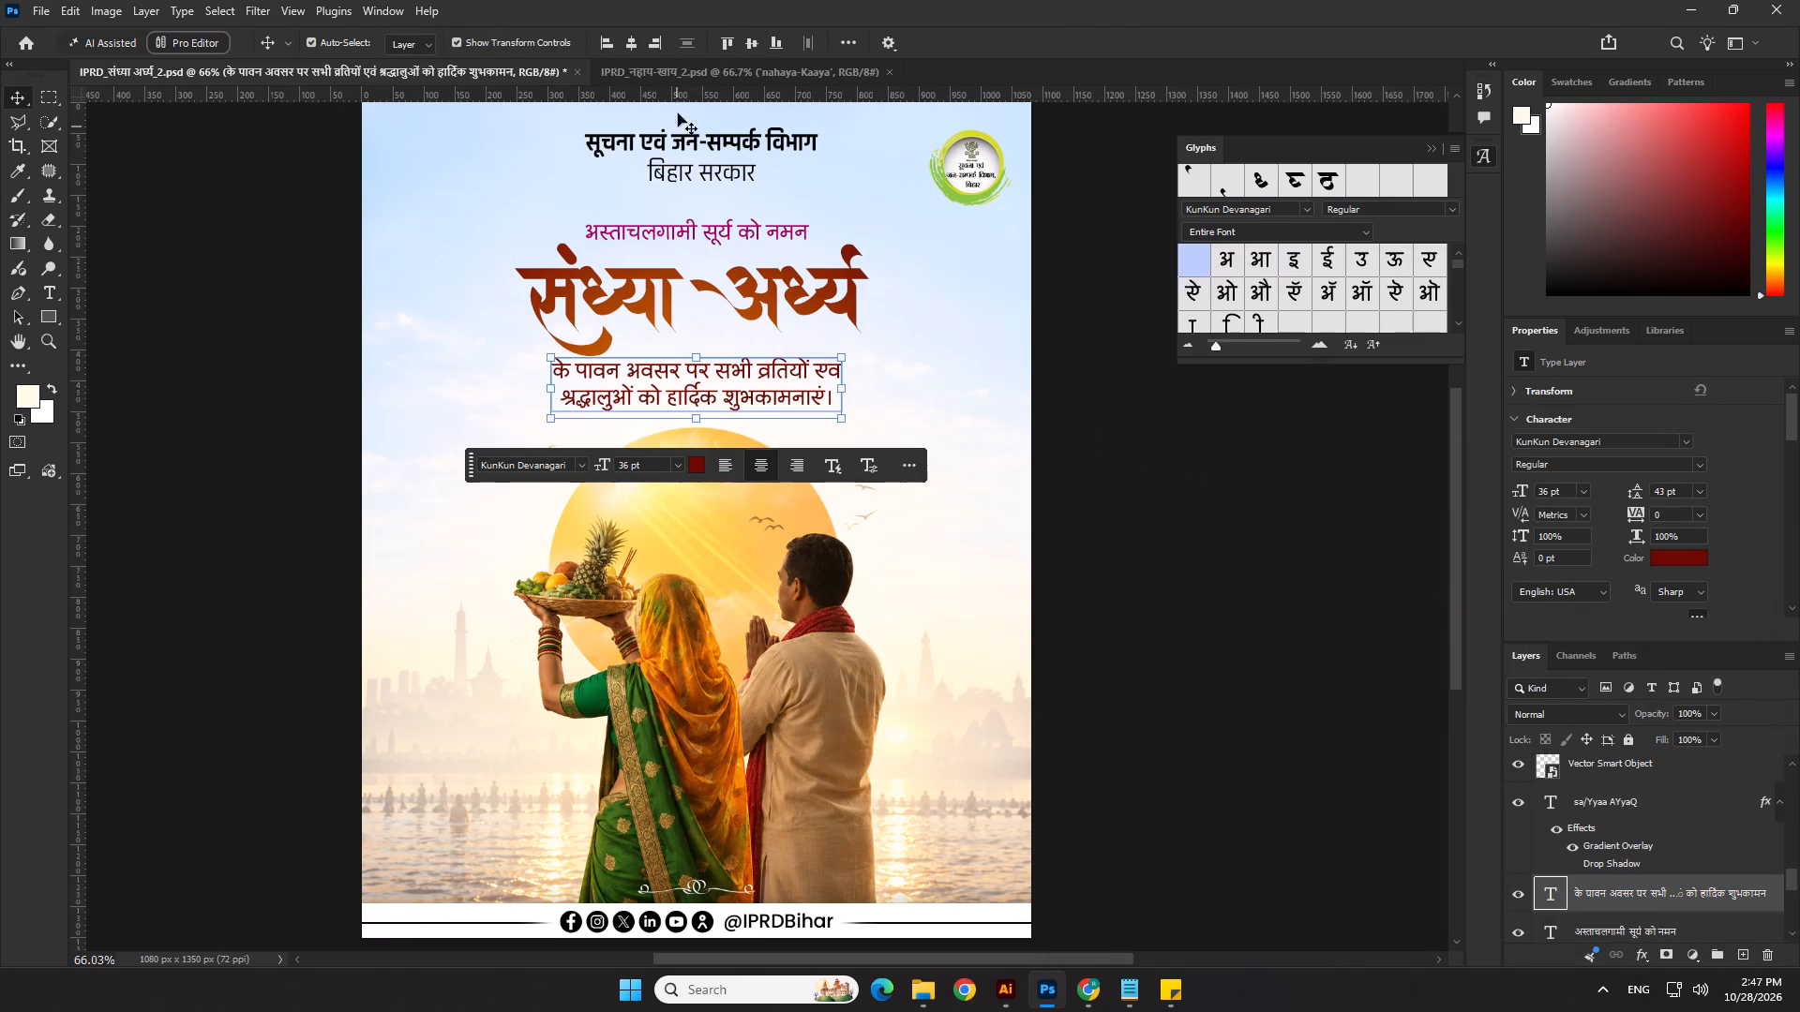
{"action": "left_click", "coordinate": [632, 36]}
{"action": "key", "text": "Down"}
{"action": "key", "text": "Down"}
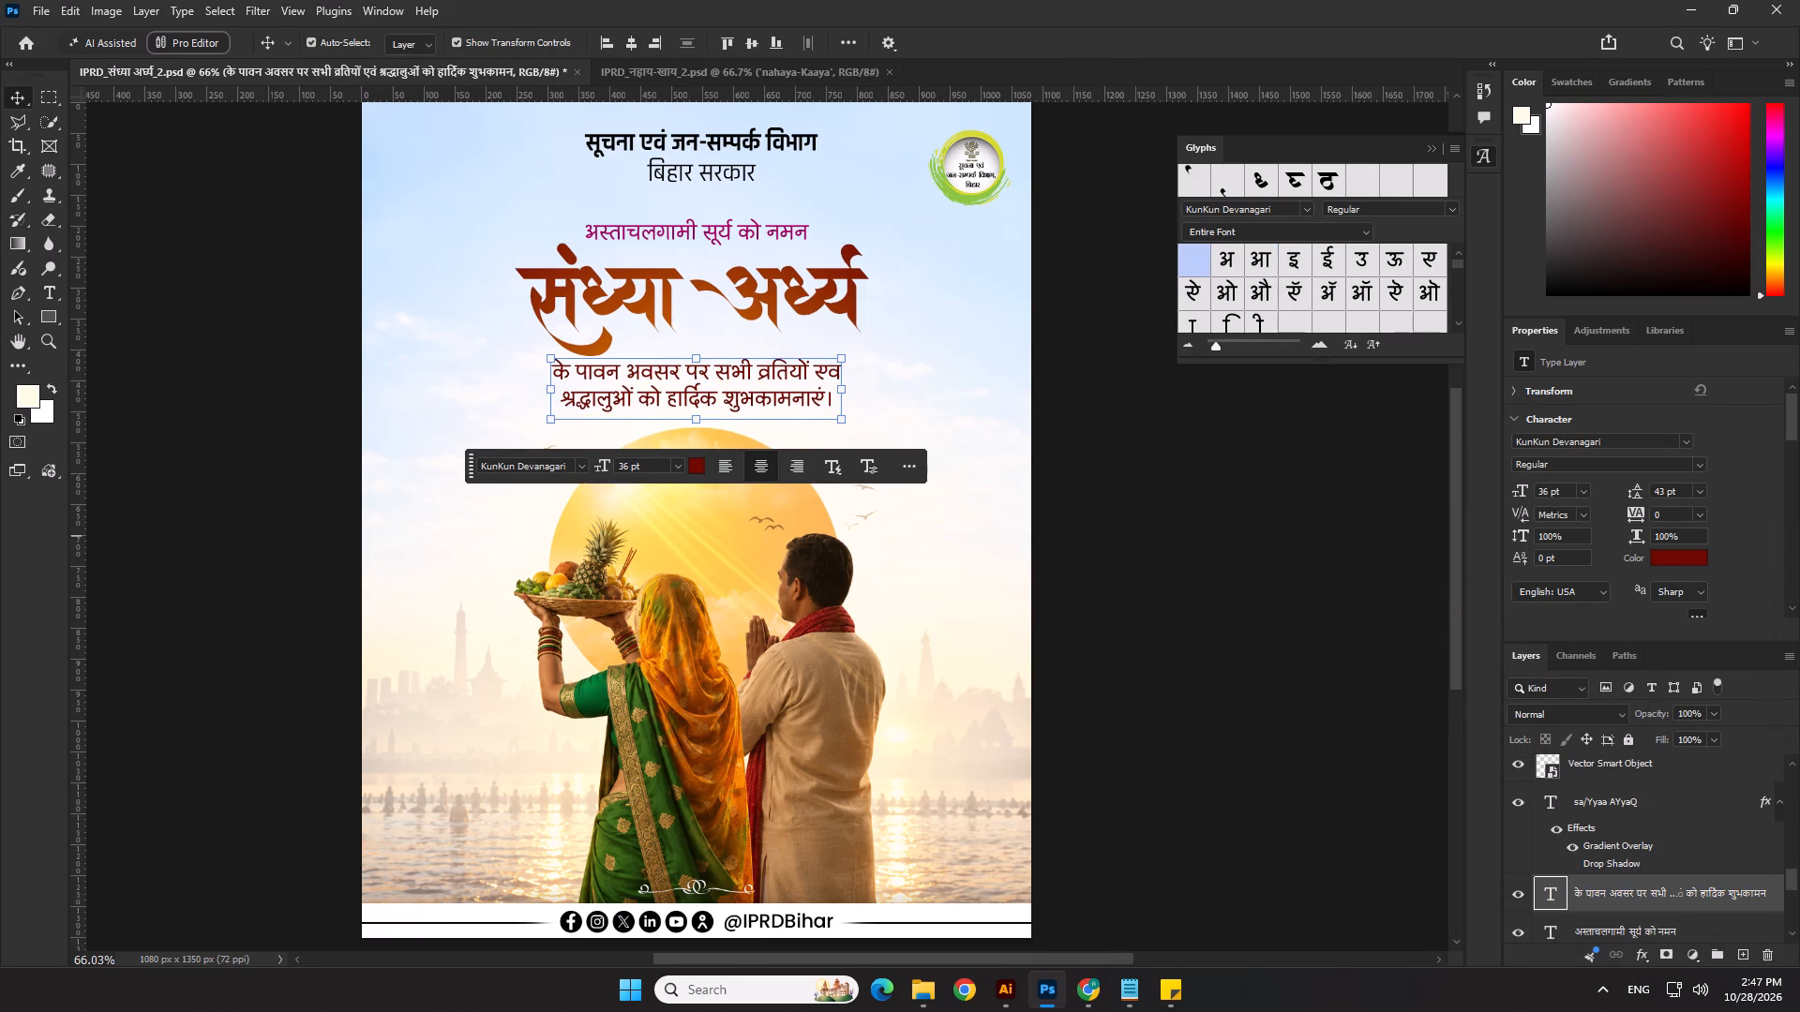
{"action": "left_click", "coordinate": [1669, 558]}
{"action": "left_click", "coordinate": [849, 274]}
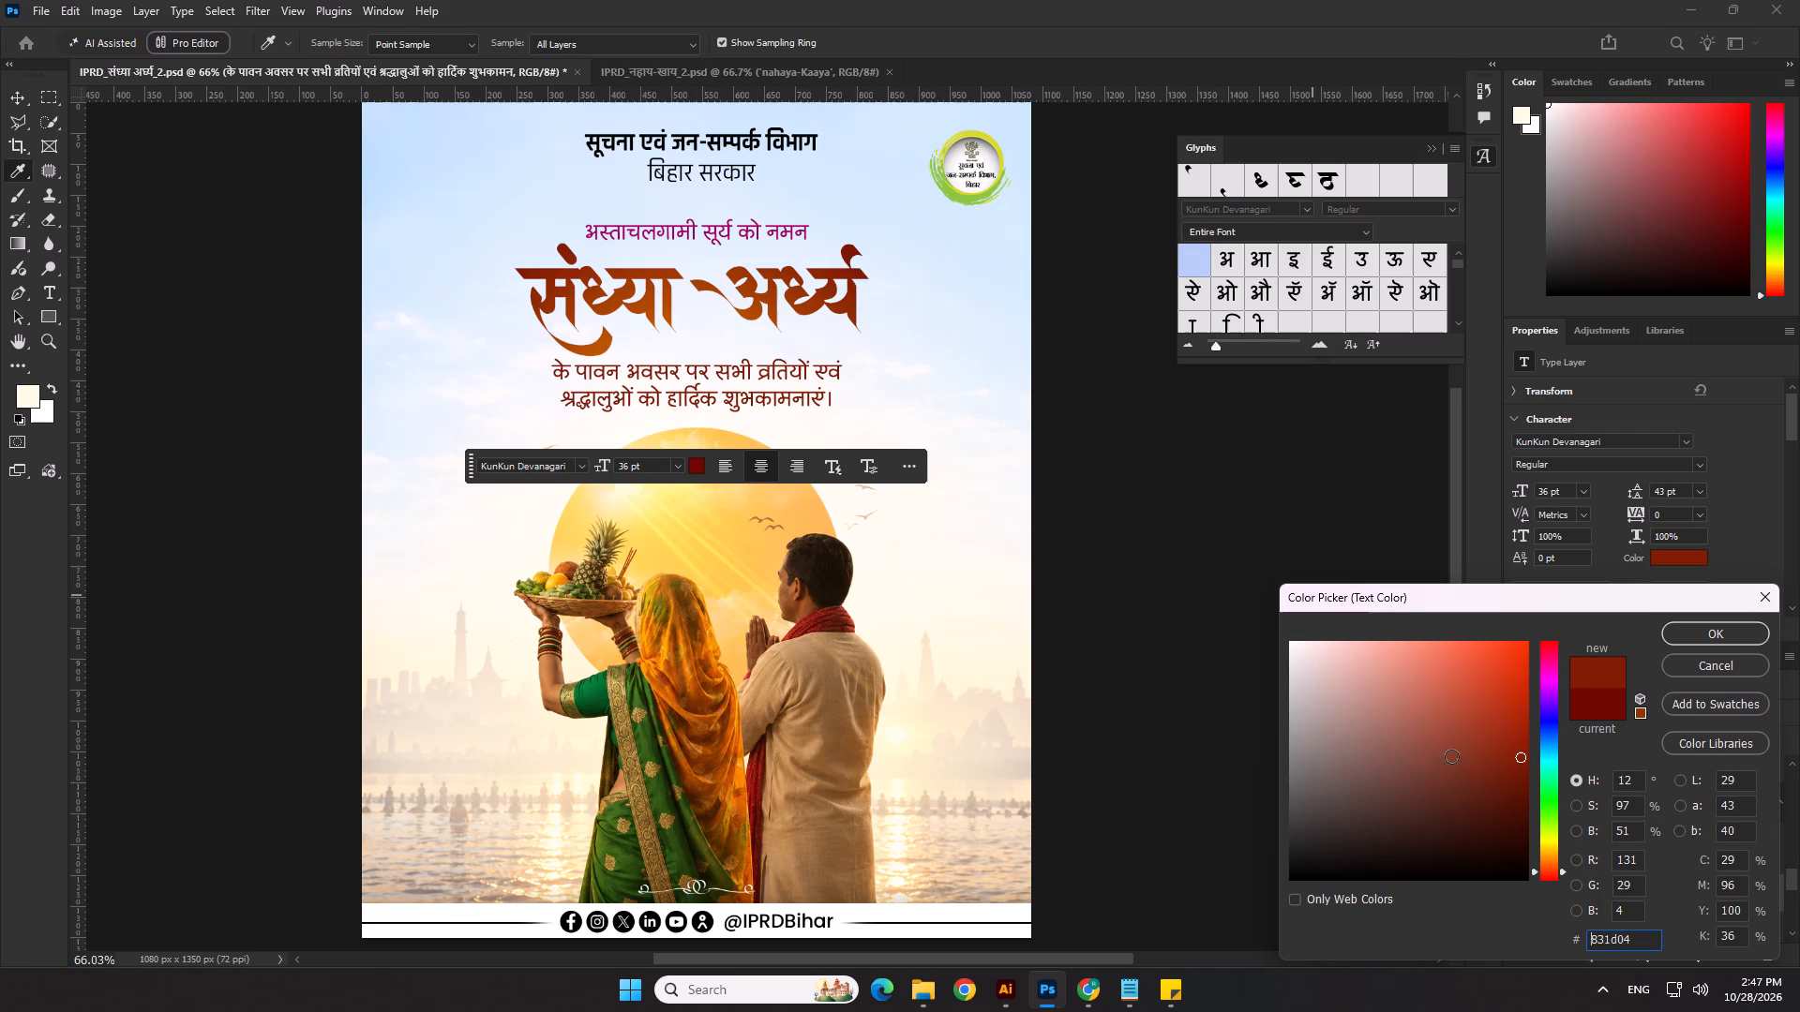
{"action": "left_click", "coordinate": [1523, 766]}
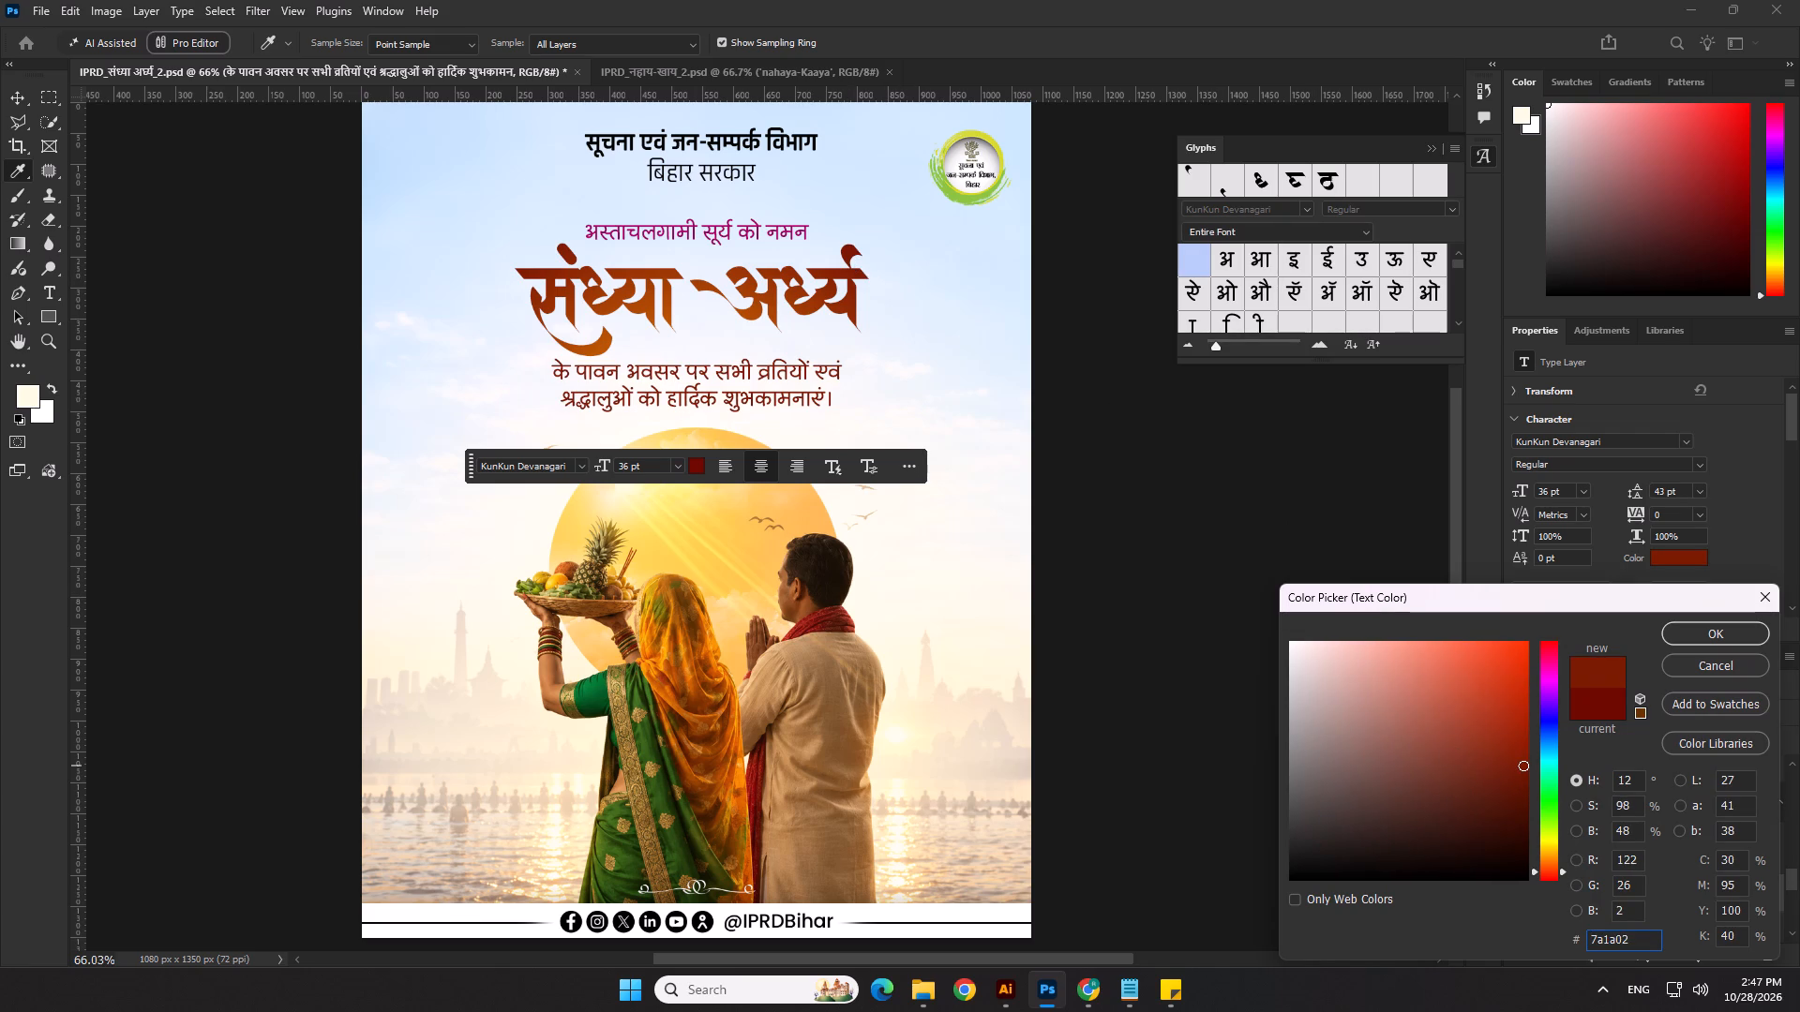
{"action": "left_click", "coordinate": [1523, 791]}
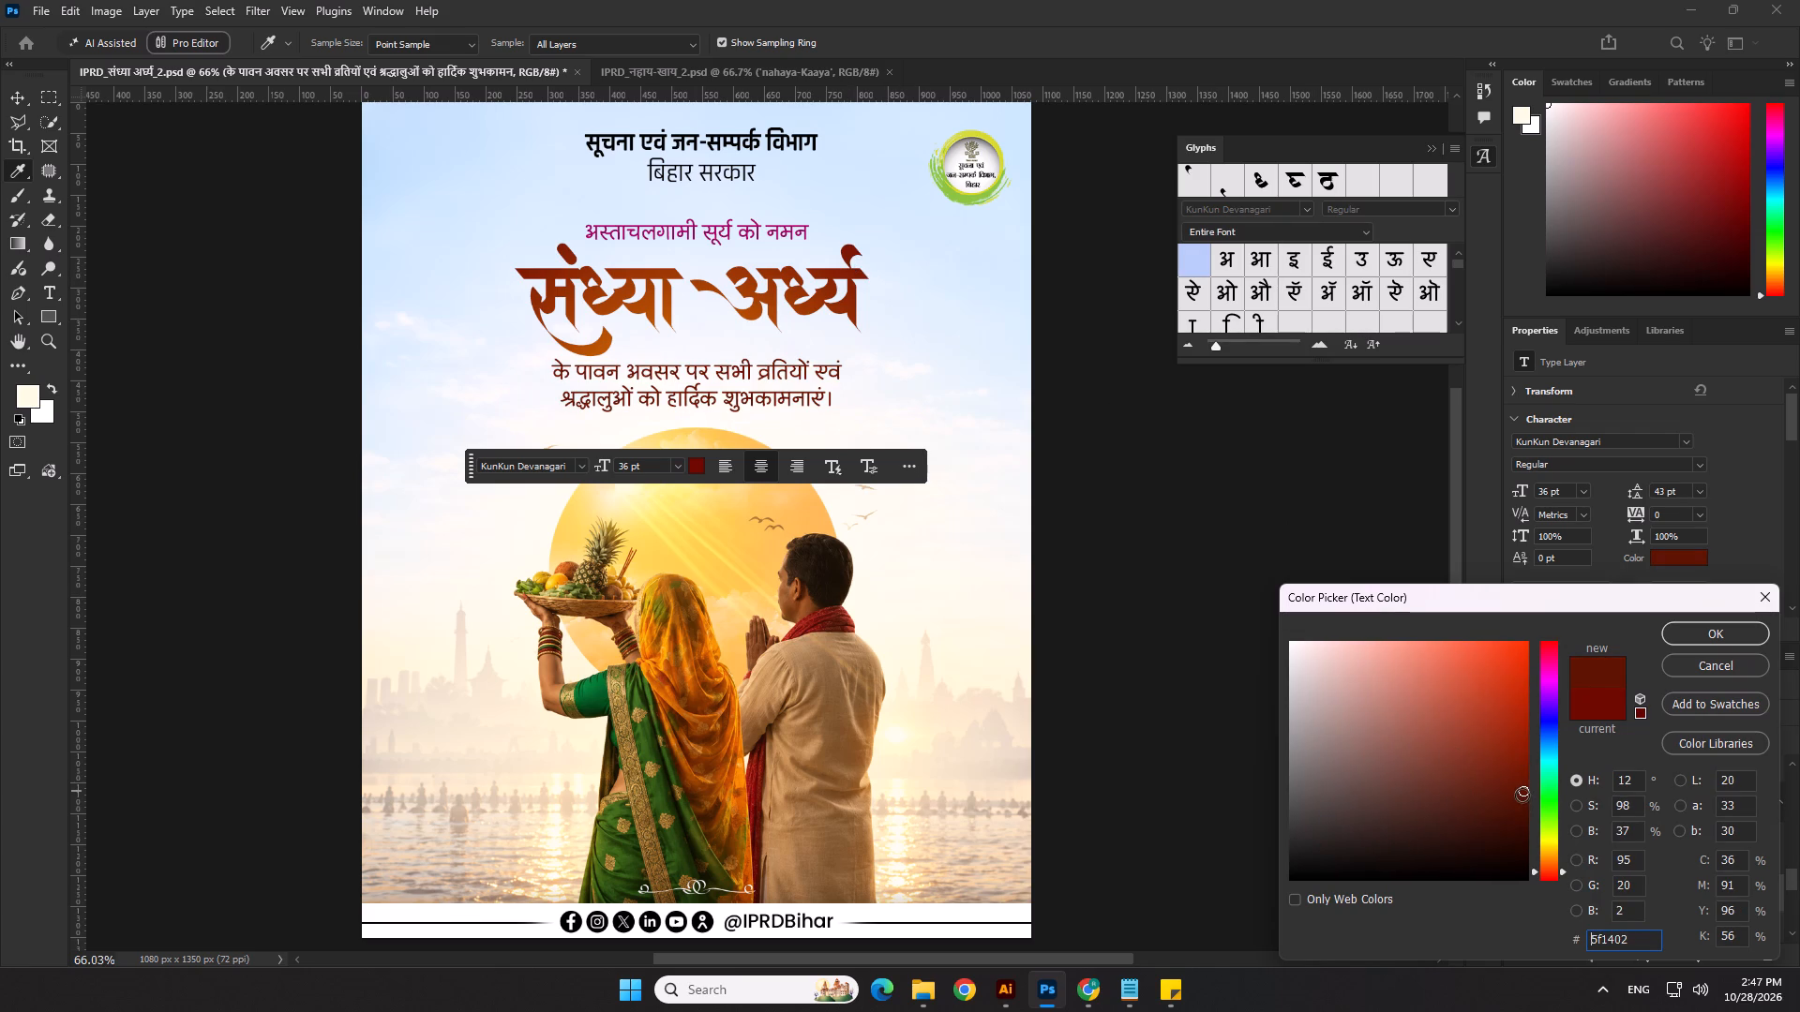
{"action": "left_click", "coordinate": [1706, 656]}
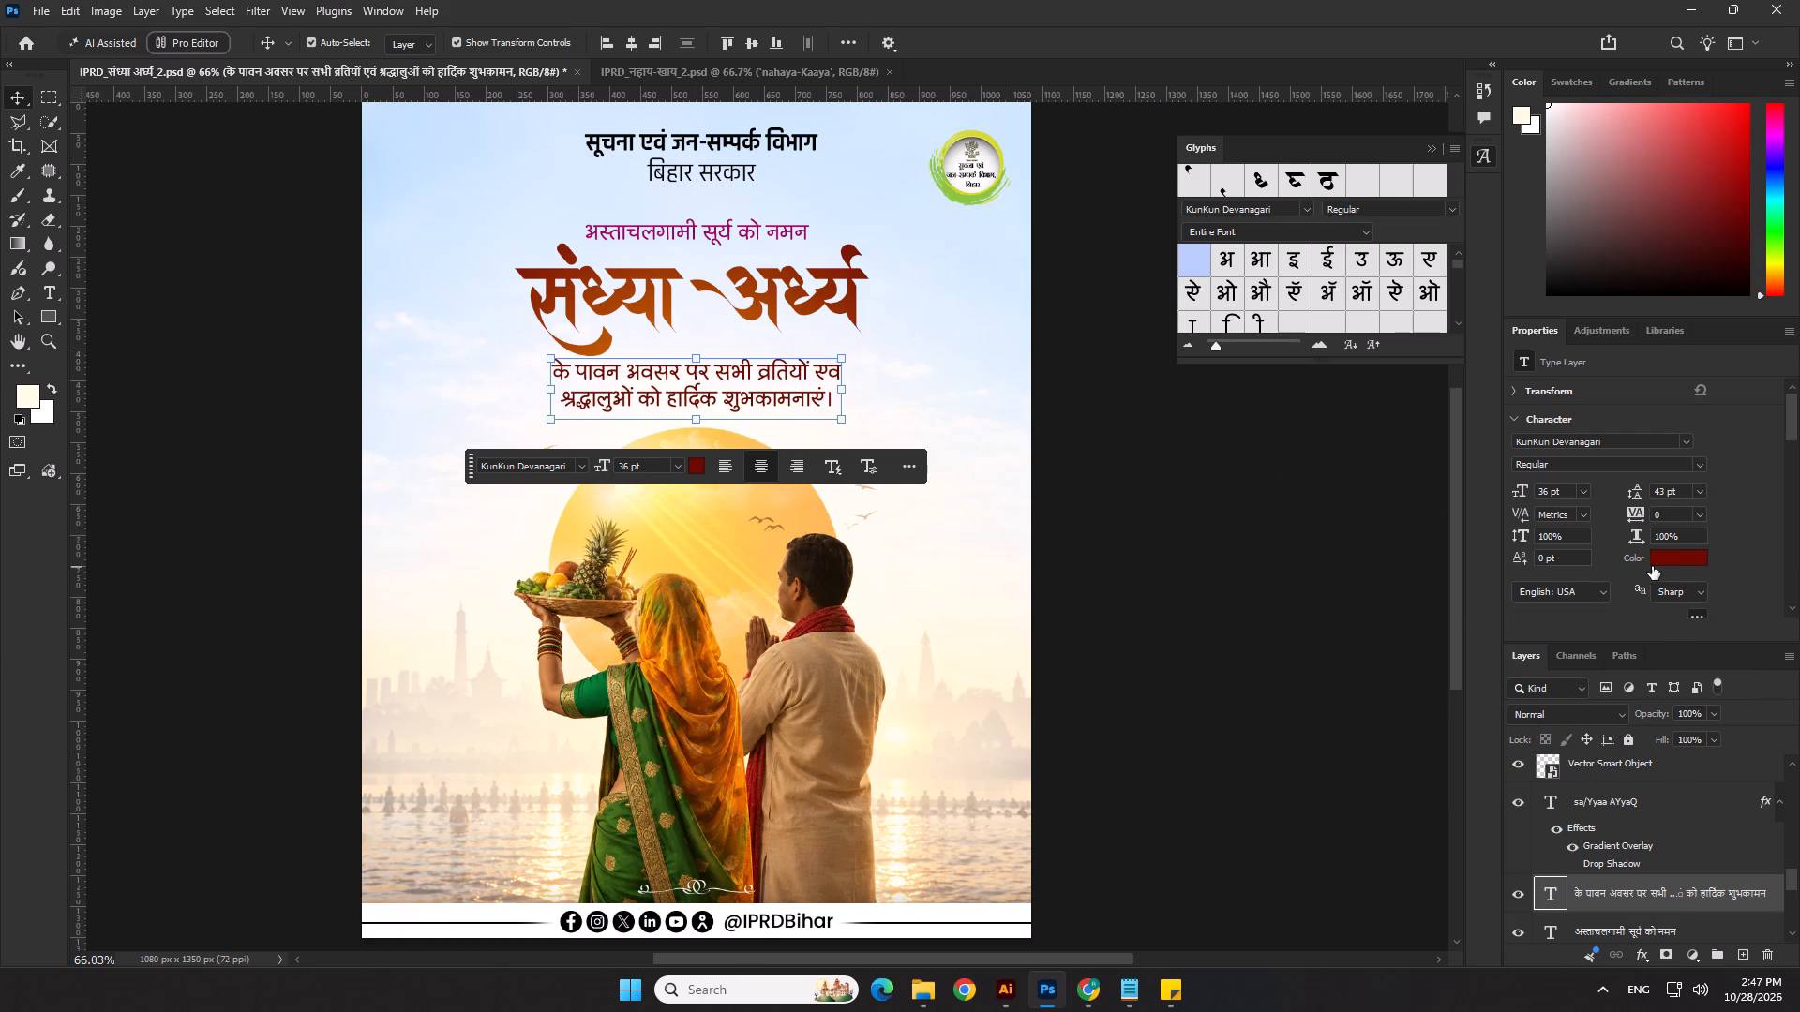
Copy the greeting's dark red text colour and apply it to the अस्ताचलगामी सूर्य को नमन line above the title.
{"action": "left_click", "coordinate": [1656, 562]}
{"action": "key", "text": "ctrl+c"}
{"action": "key", "text": "ctrl+c"}
{"action": "left_click", "coordinate": [1676, 632]}
{"action": "left_click", "coordinate": [752, 229]}
{"action": "left_click", "coordinate": [1685, 562]}
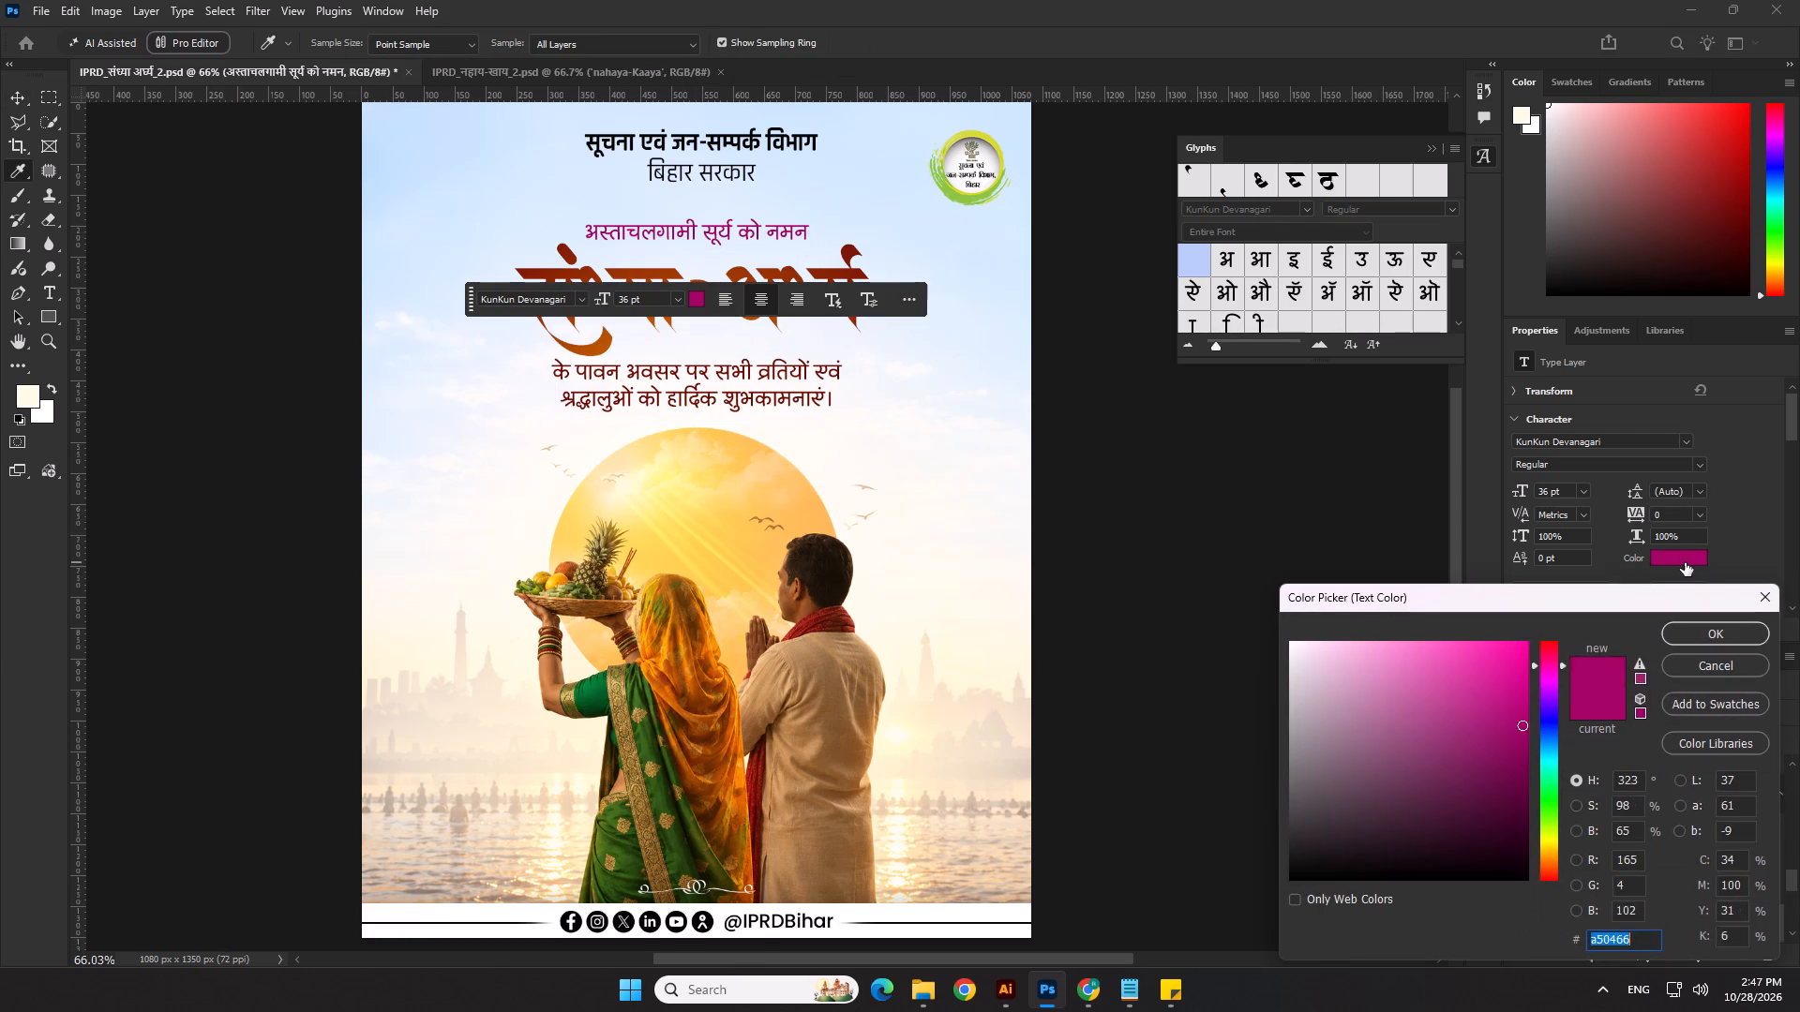
{"action": "key", "text": "ctrl+v"}
{"action": "left_click", "coordinate": [1701, 636]}
{"action": "left_click", "coordinate": [1217, 576]}
Select Generative Fill copy, Generative Fill copy 2 and Layer 8, and hide the Layer 8 glow.
{"action": "scroll", "coordinate": [682, 481], "scroll_direction": "down", "scroll_amount": 4}
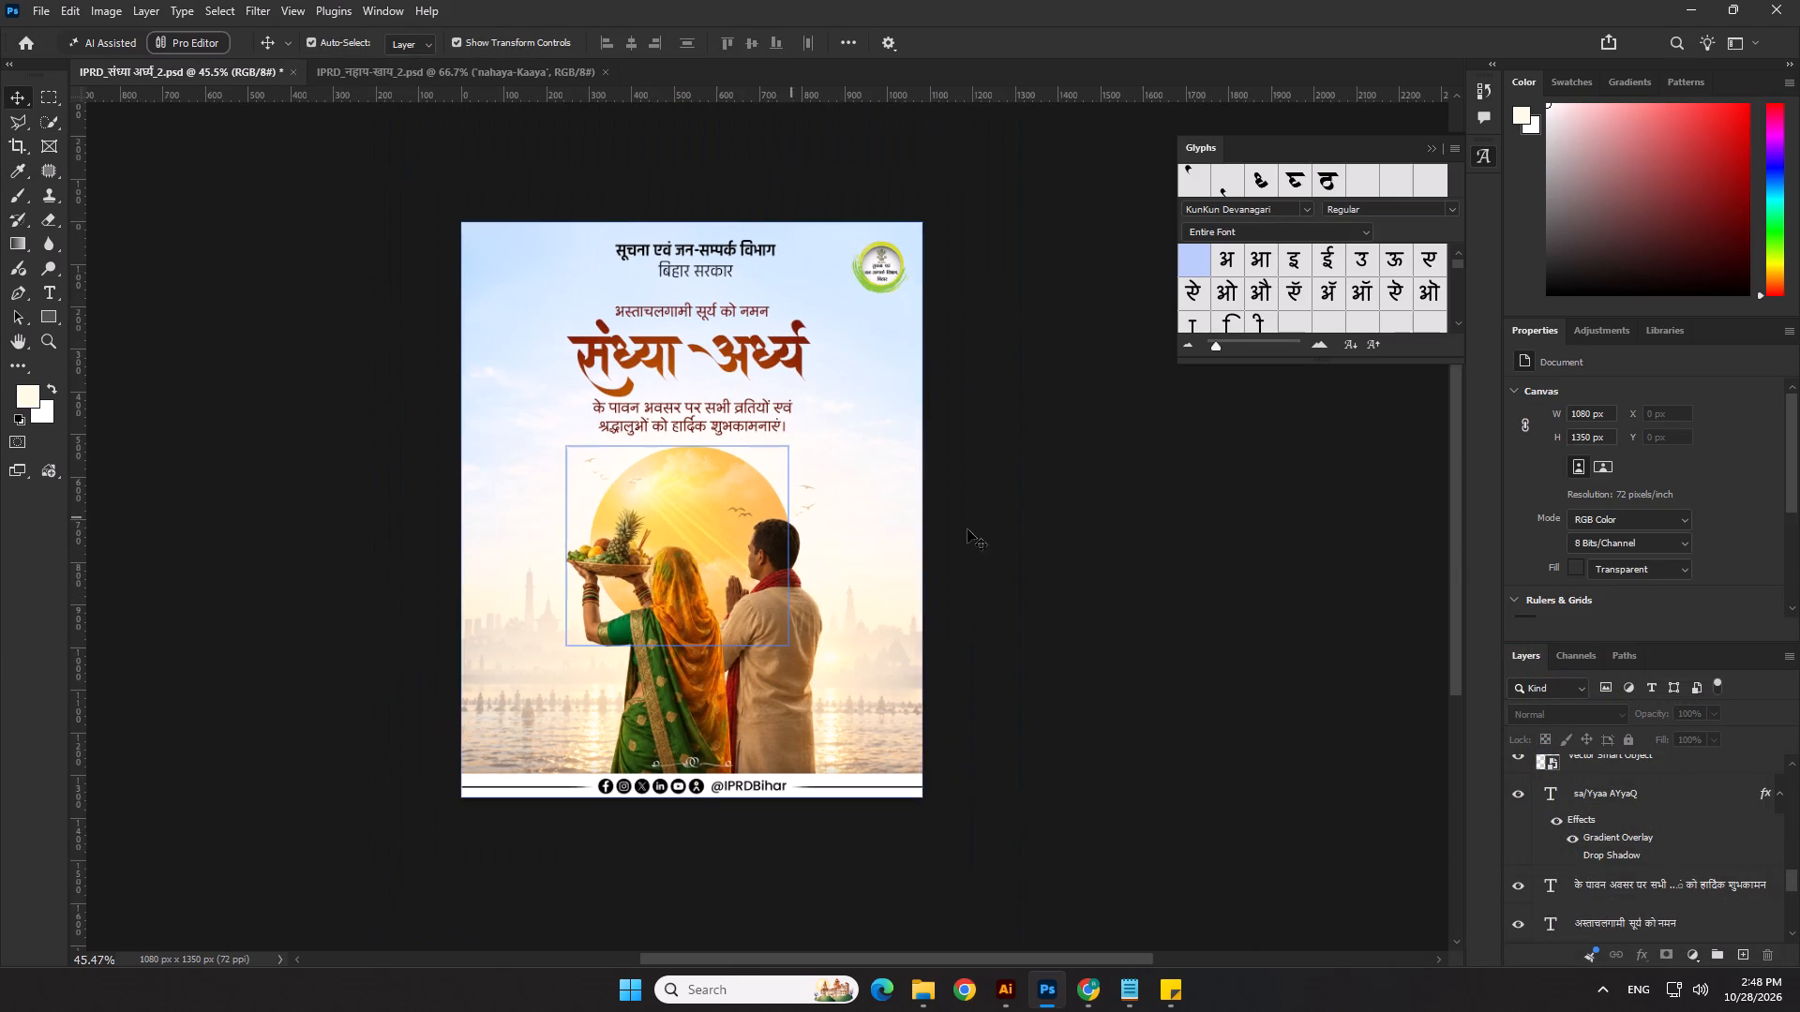
{"action": "left_click", "coordinate": [1151, 525]}
{"action": "left_click", "coordinate": [738, 505]}
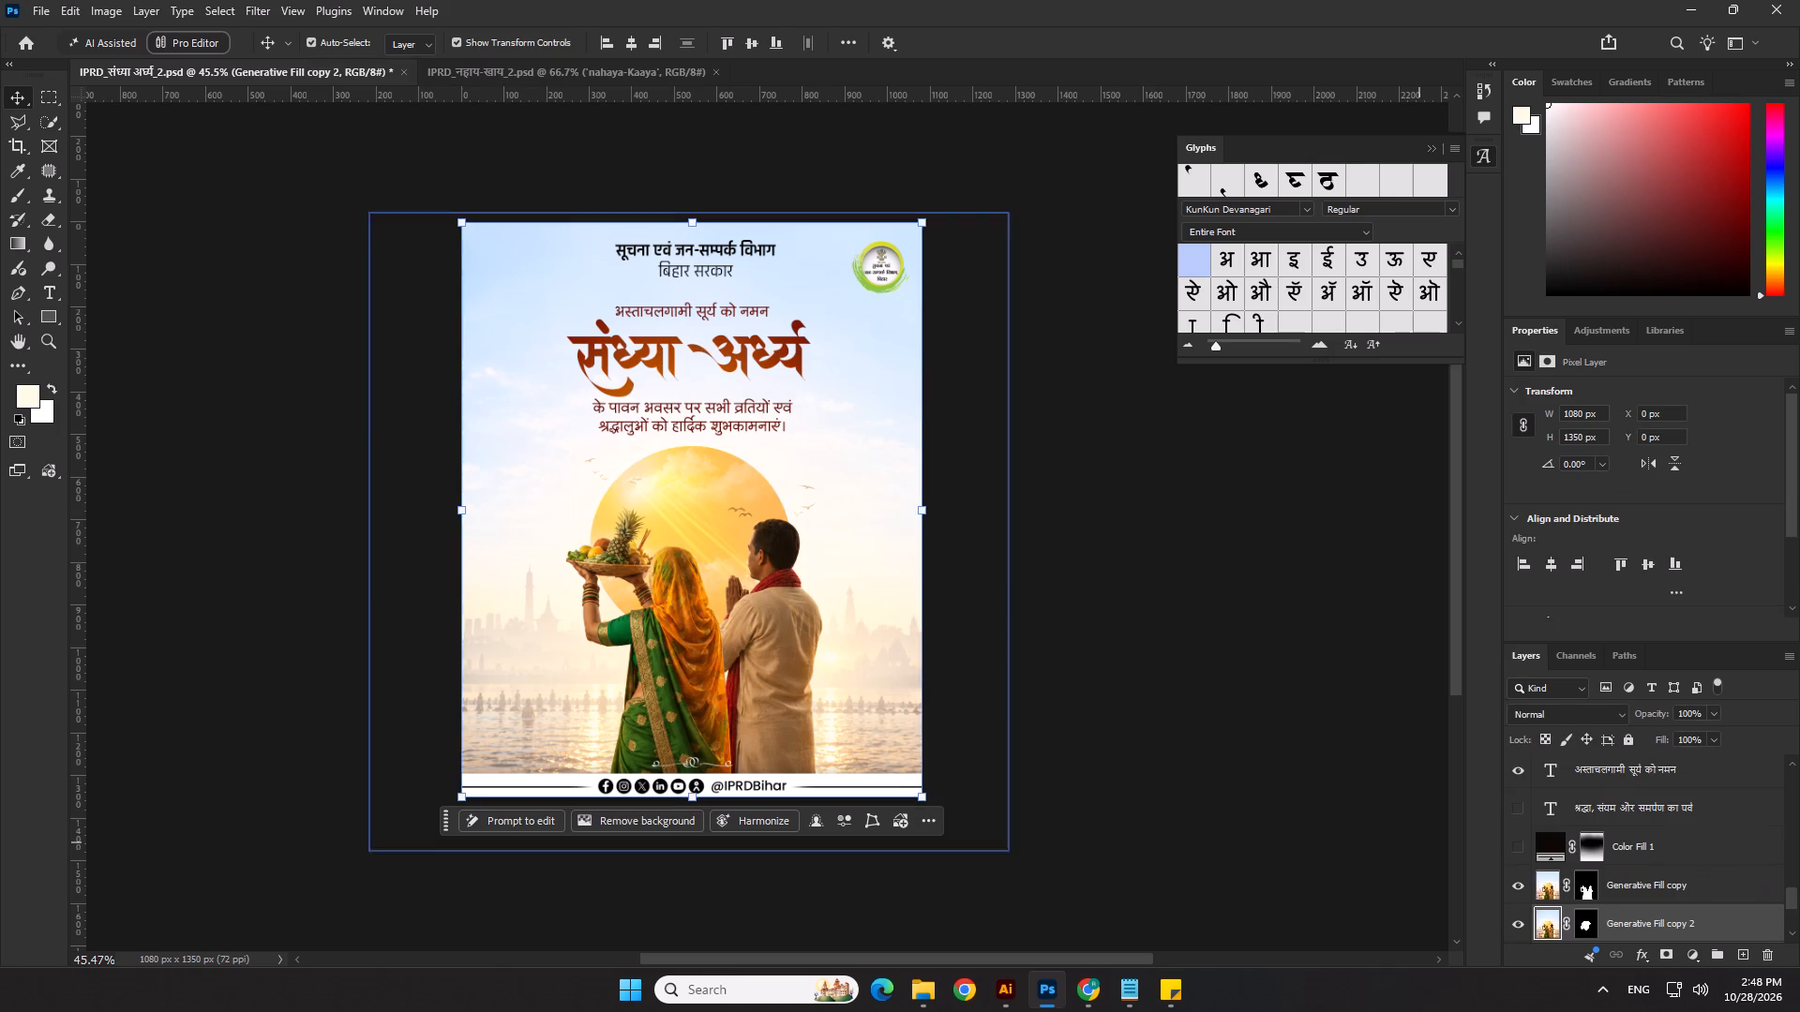
{"action": "left_click", "coordinate": [1617, 898], "text": "ctrl"}
{"action": "scroll", "coordinate": [1617, 898], "scroll_direction": "down", "scroll_amount": 1}
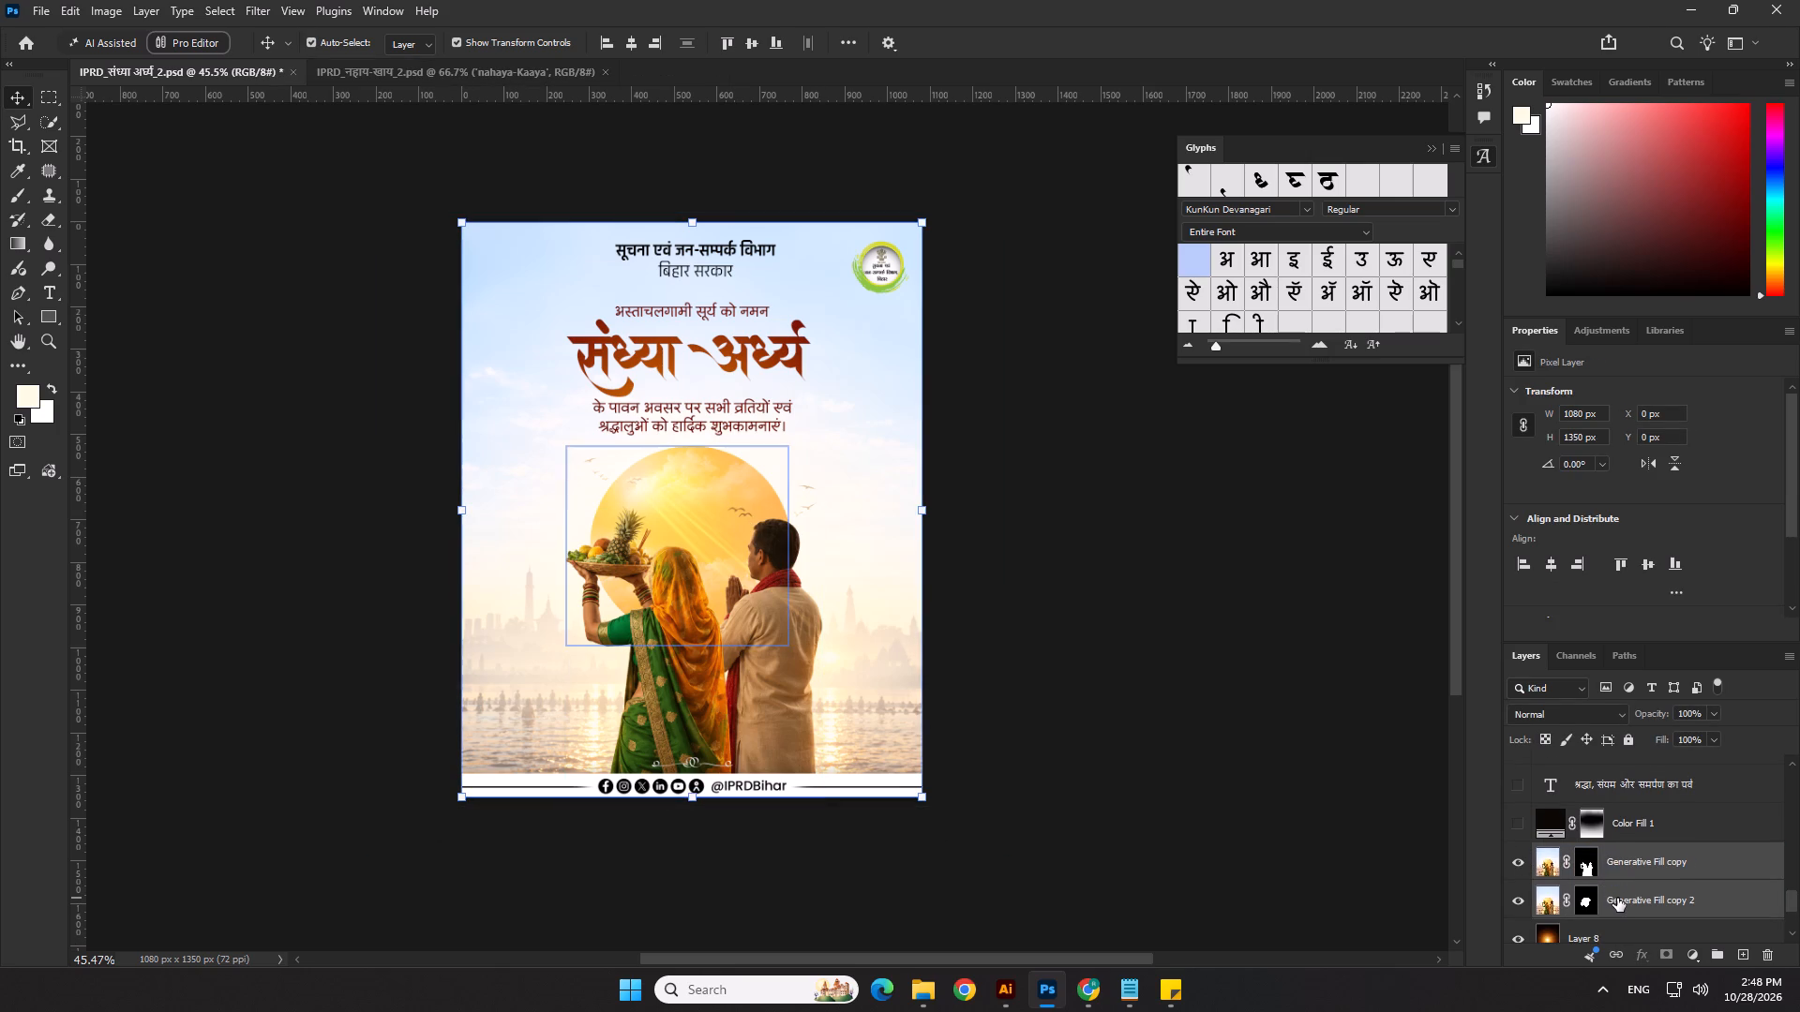
{"action": "scroll", "coordinate": [1624, 896], "scroll_direction": "down", "scroll_amount": 2}
{"action": "left_click", "coordinate": [1612, 886], "text": "ctrl"}
{"action": "scroll", "coordinate": [1612, 900], "scroll_direction": "down", "scroll_amount": 2}
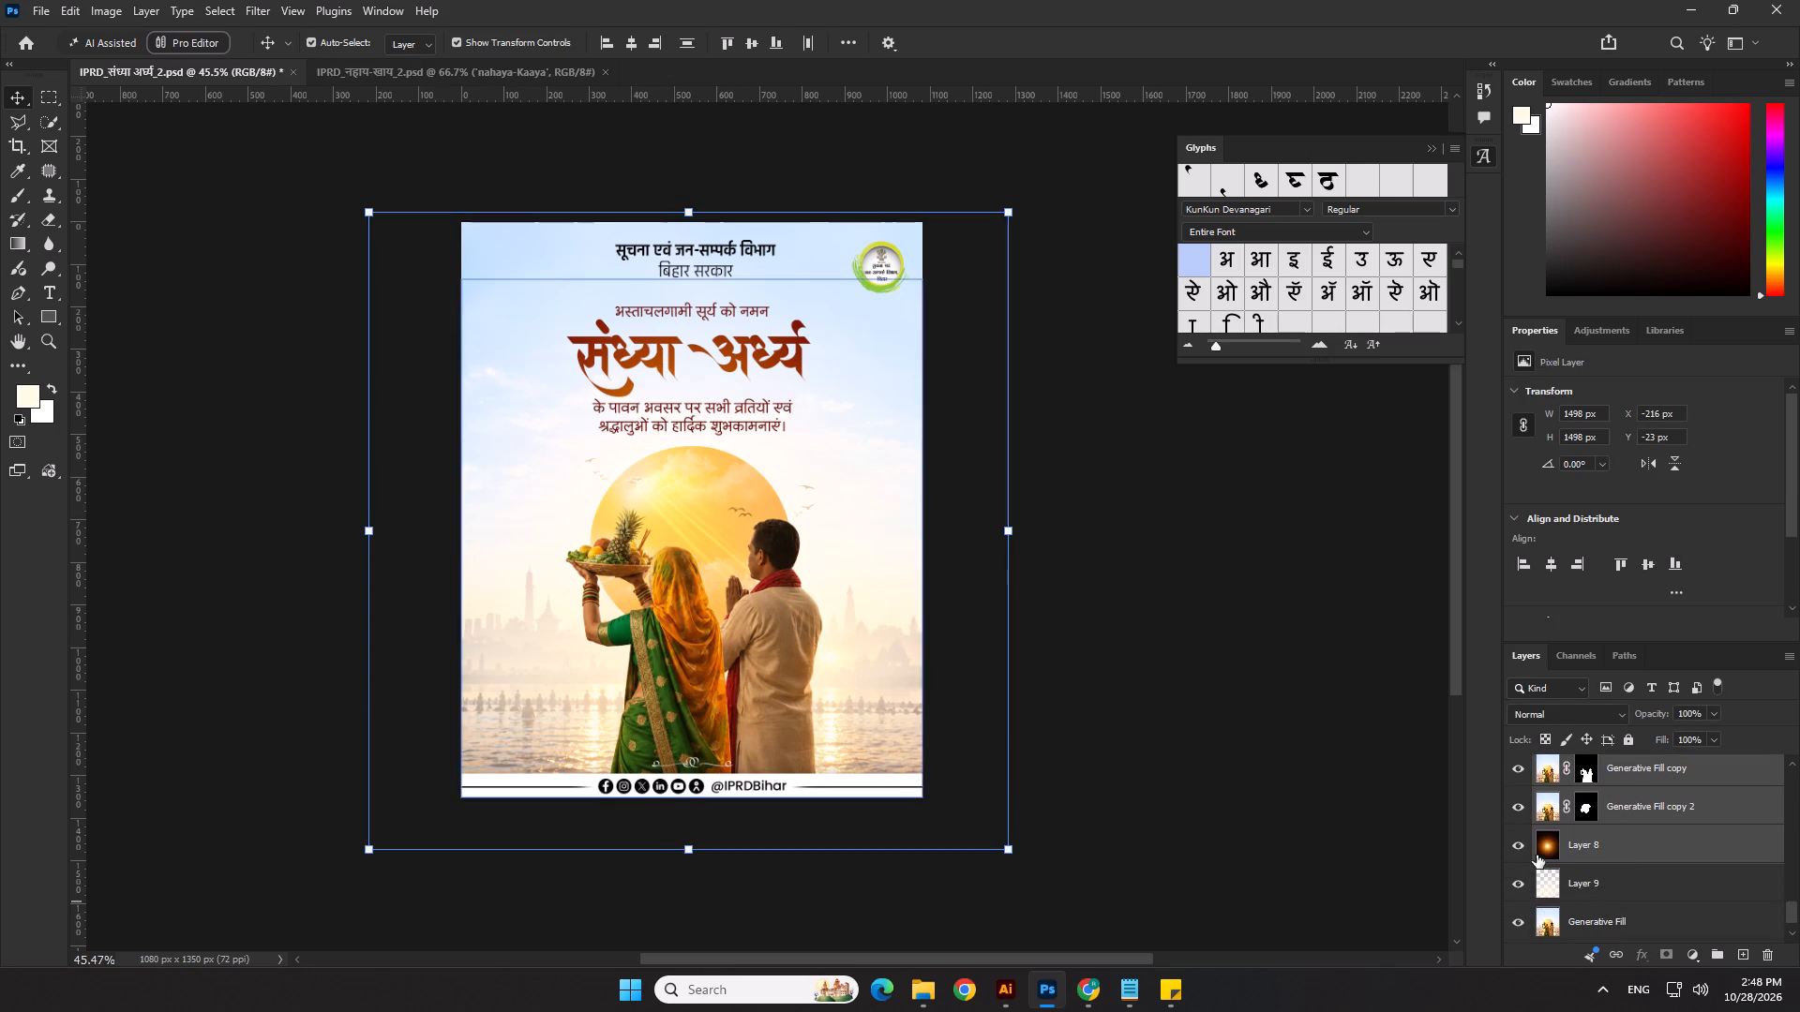
{"action": "left_click", "coordinate": [1513, 841]}
{"action": "left_click", "coordinate": [1513, 841]}
{"action": "left_click", "coordinate": [1513, 841]}
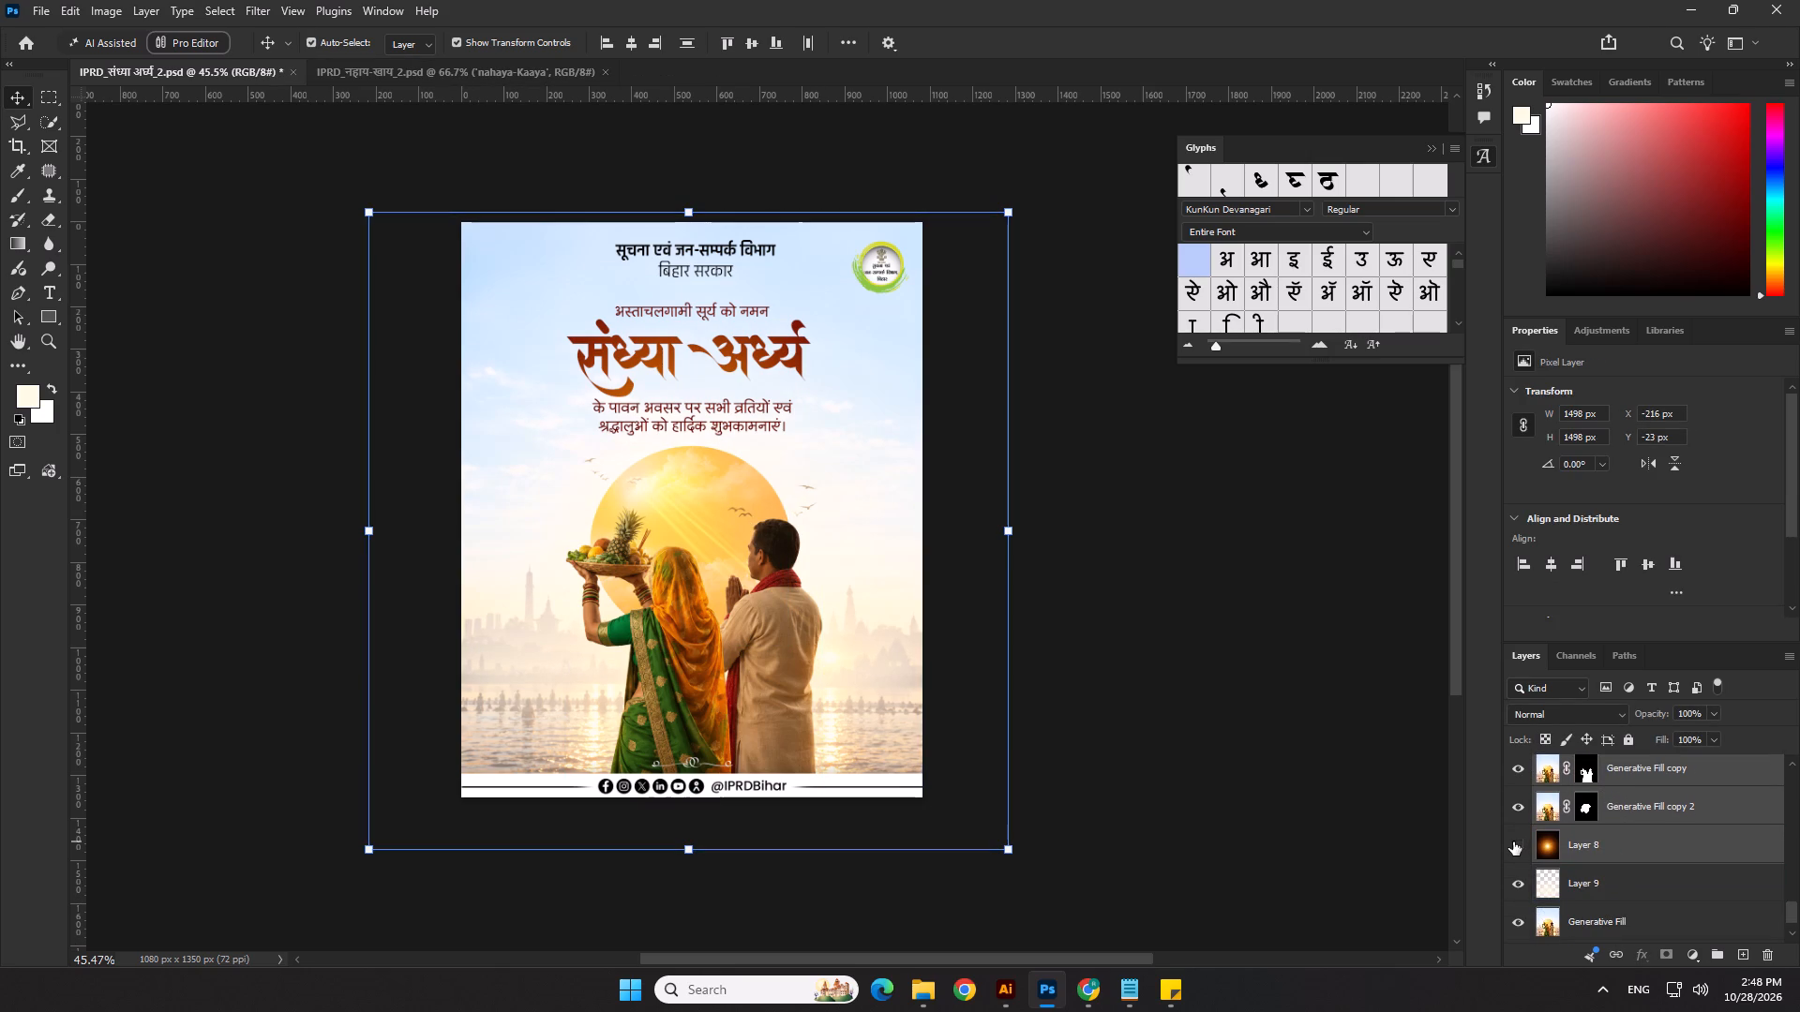
Add Layer 9 and Generative Fill to the selection, scale the artwork down to about 95.7% from the bottom, and nudge it slightly left.
{"action": "left_click", "coordinate": [1593, 896], "text": "ctrl"}
{"action": "left_click", "coordinate": [1591, 915], "text": "ctrl"}
{"action": "scroll", "coordinate": [1488, 872], "scroll_direction": "down", "scroll_amount": 2}
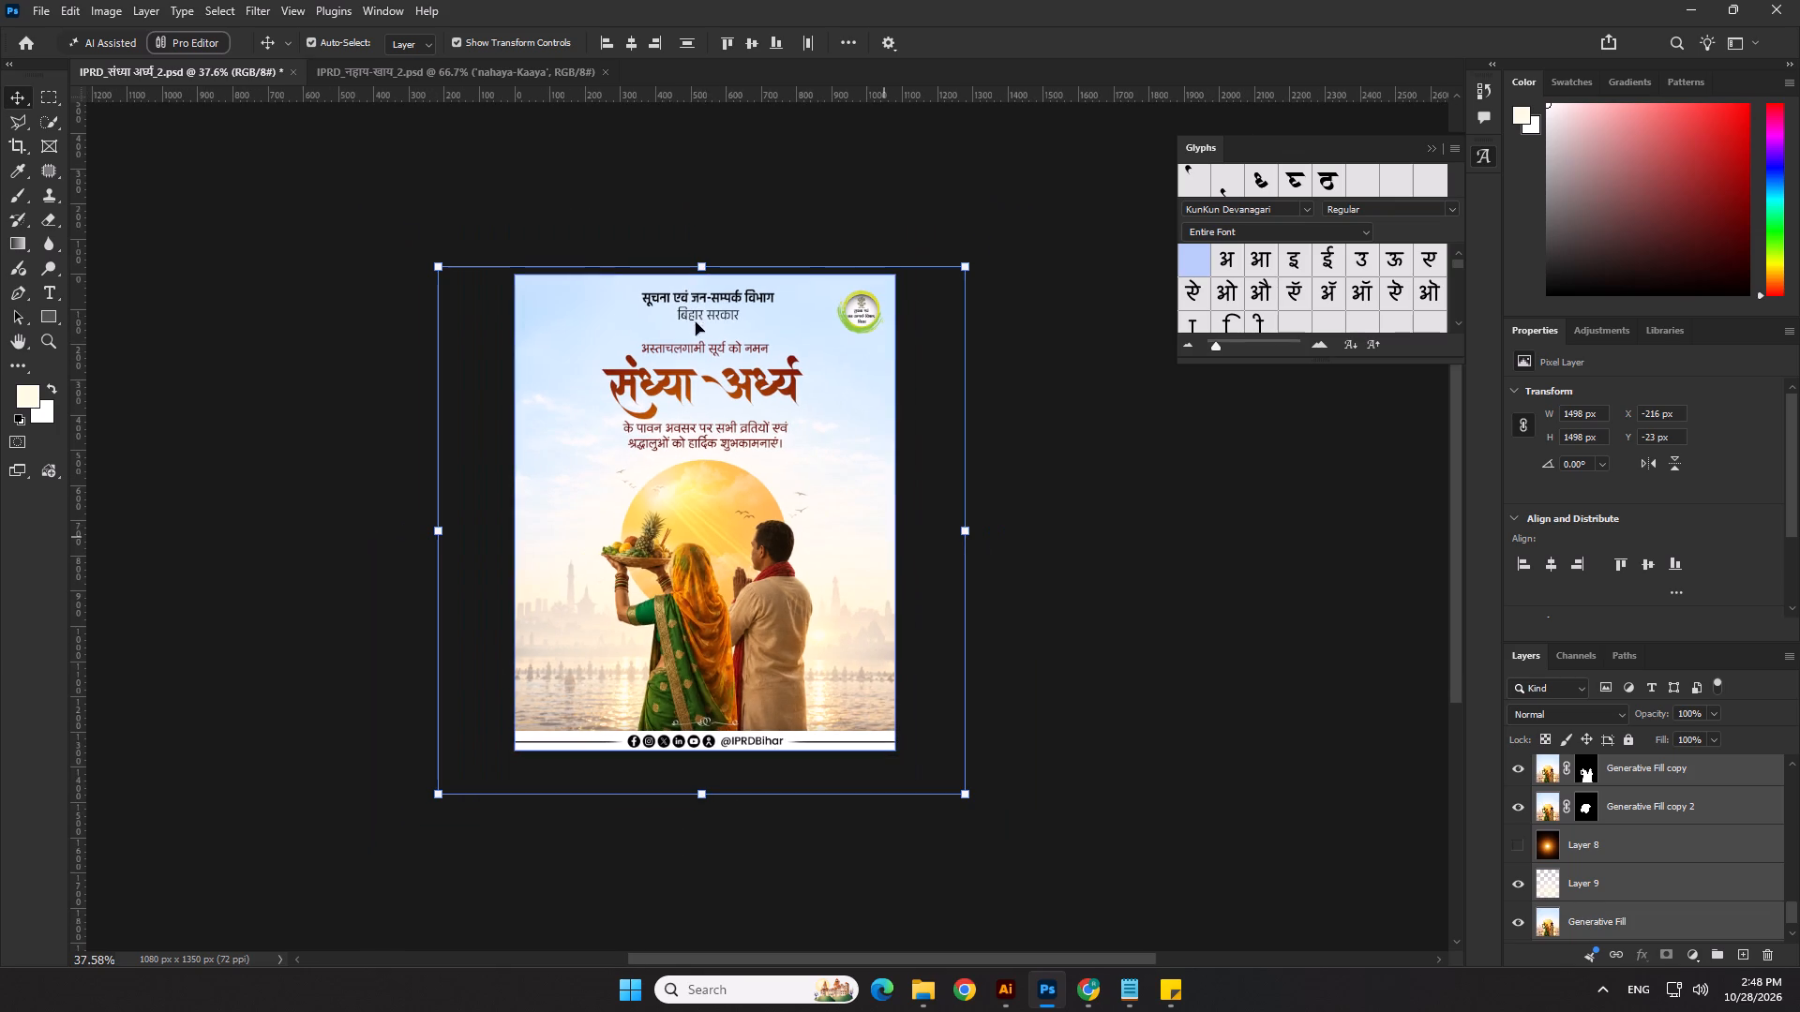
{"action": "left_click_drag", "start_coordinate": [702, 261], "coordinate": [697, 283]}
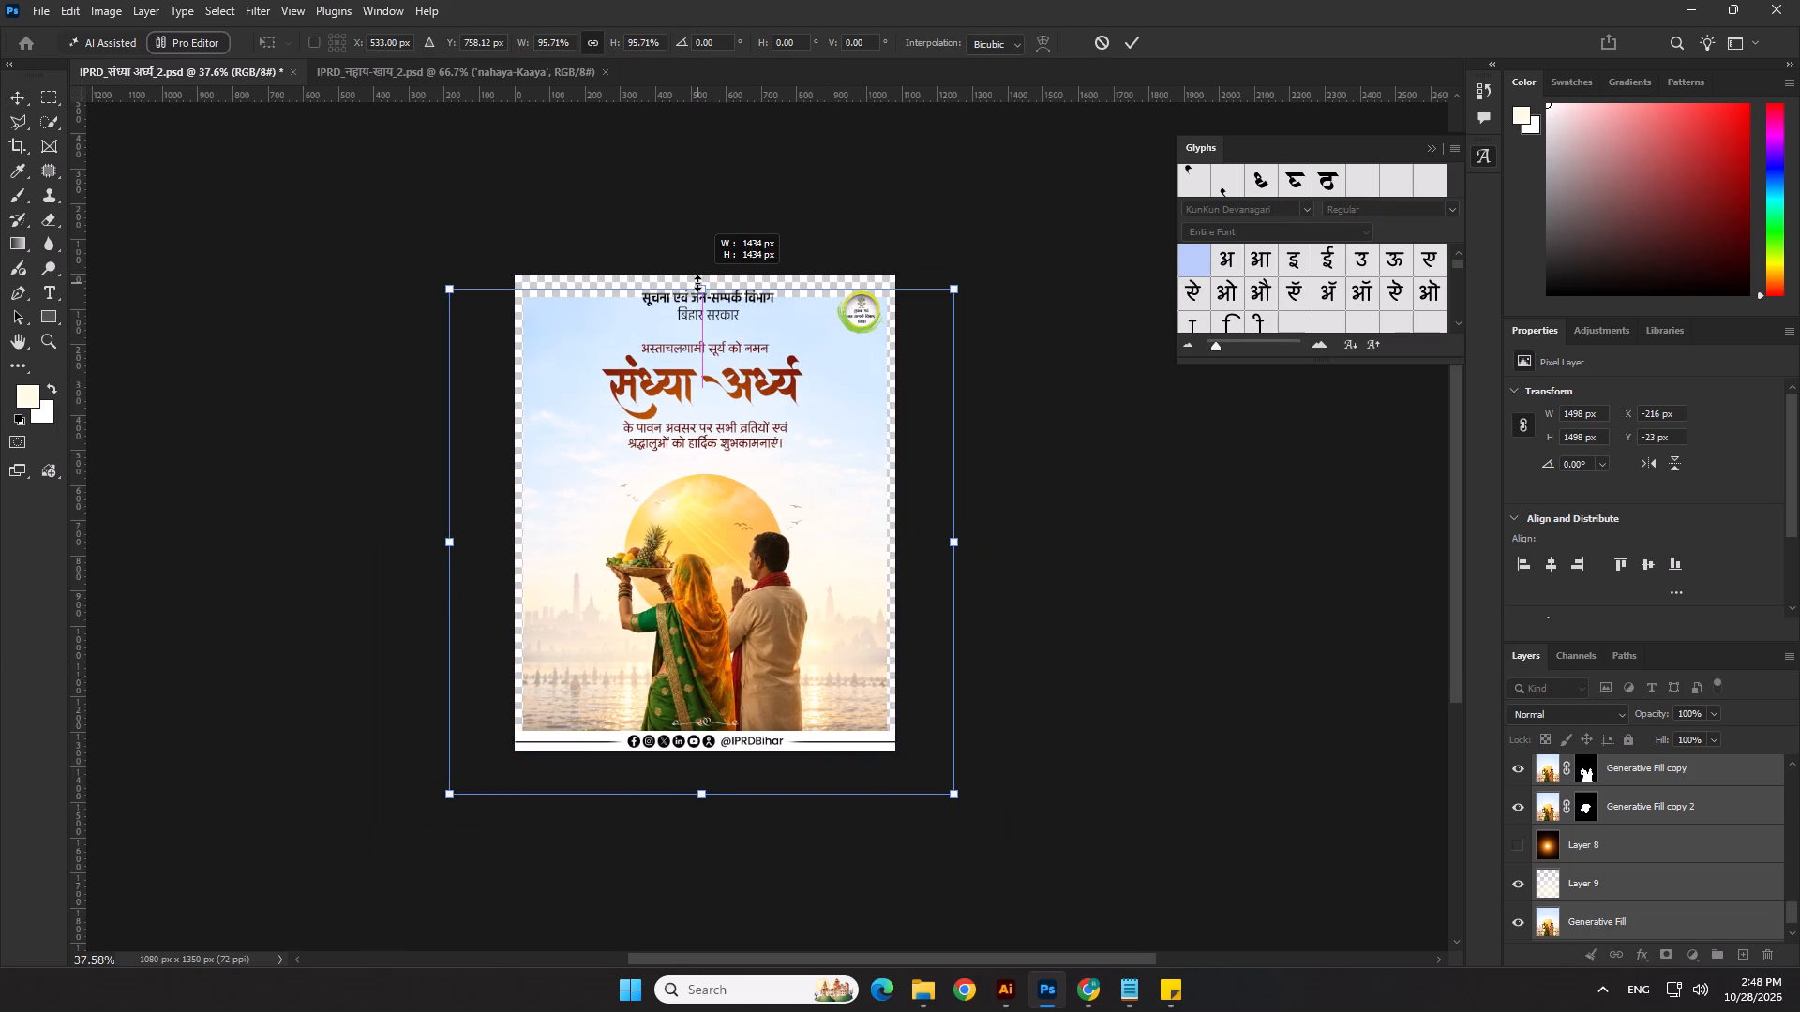
{"action": "left_click_drag", "start_coordinate": [697, 283], "coordinate": [697, 284]}
{"action": "key", "text": "Return"}
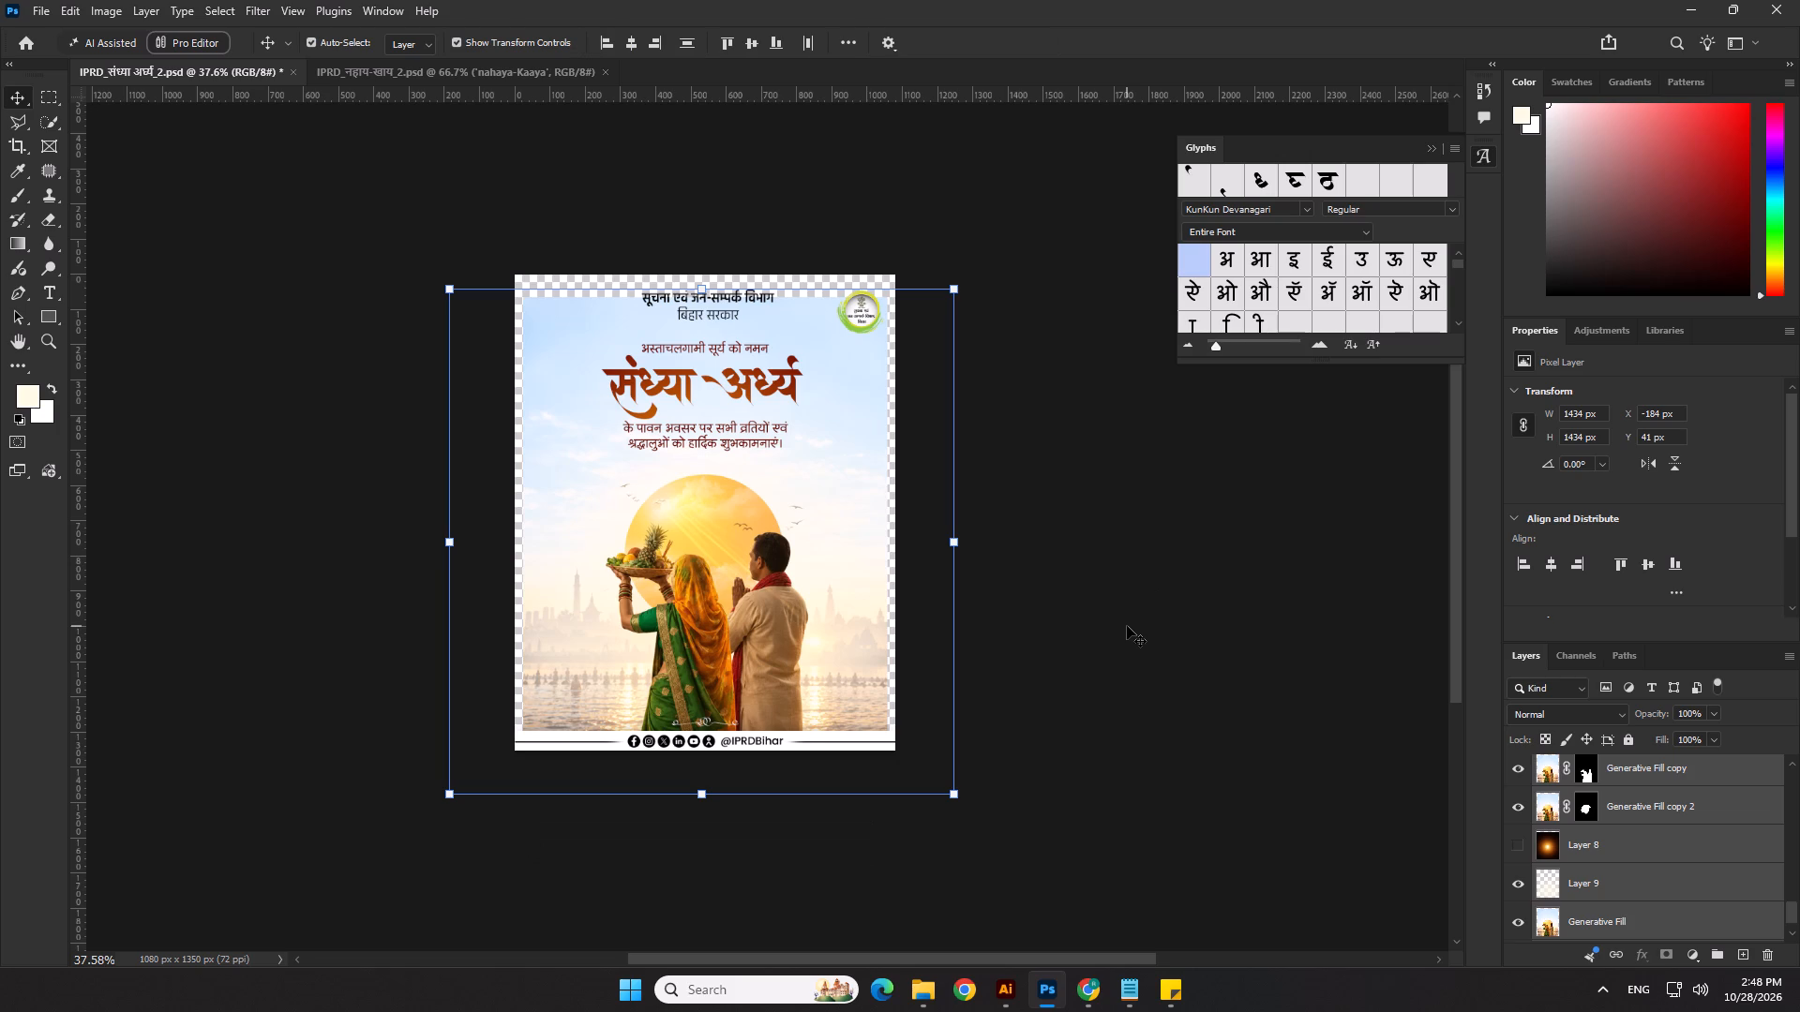
{"action": "key", "text": "Return"}
{"action": "key", "text": "Left"}
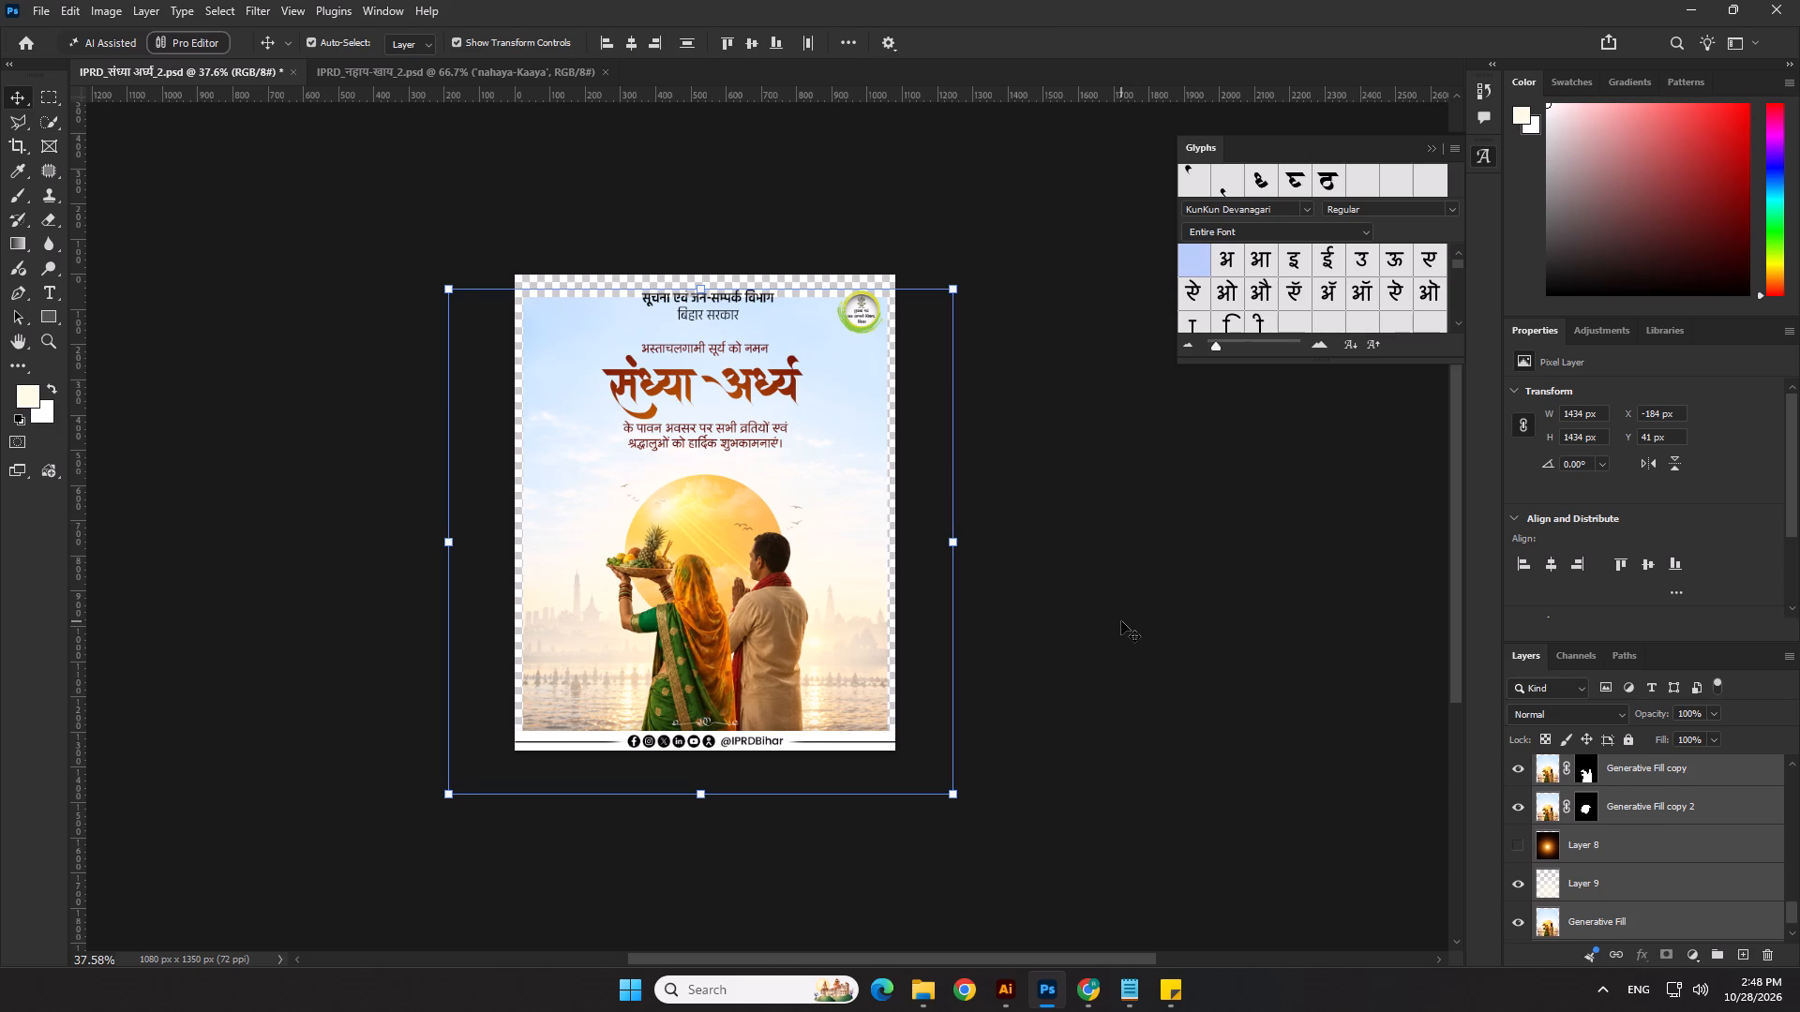
{"action": "key", "text": "Left"}
{"action": "key", "text": "Left"}
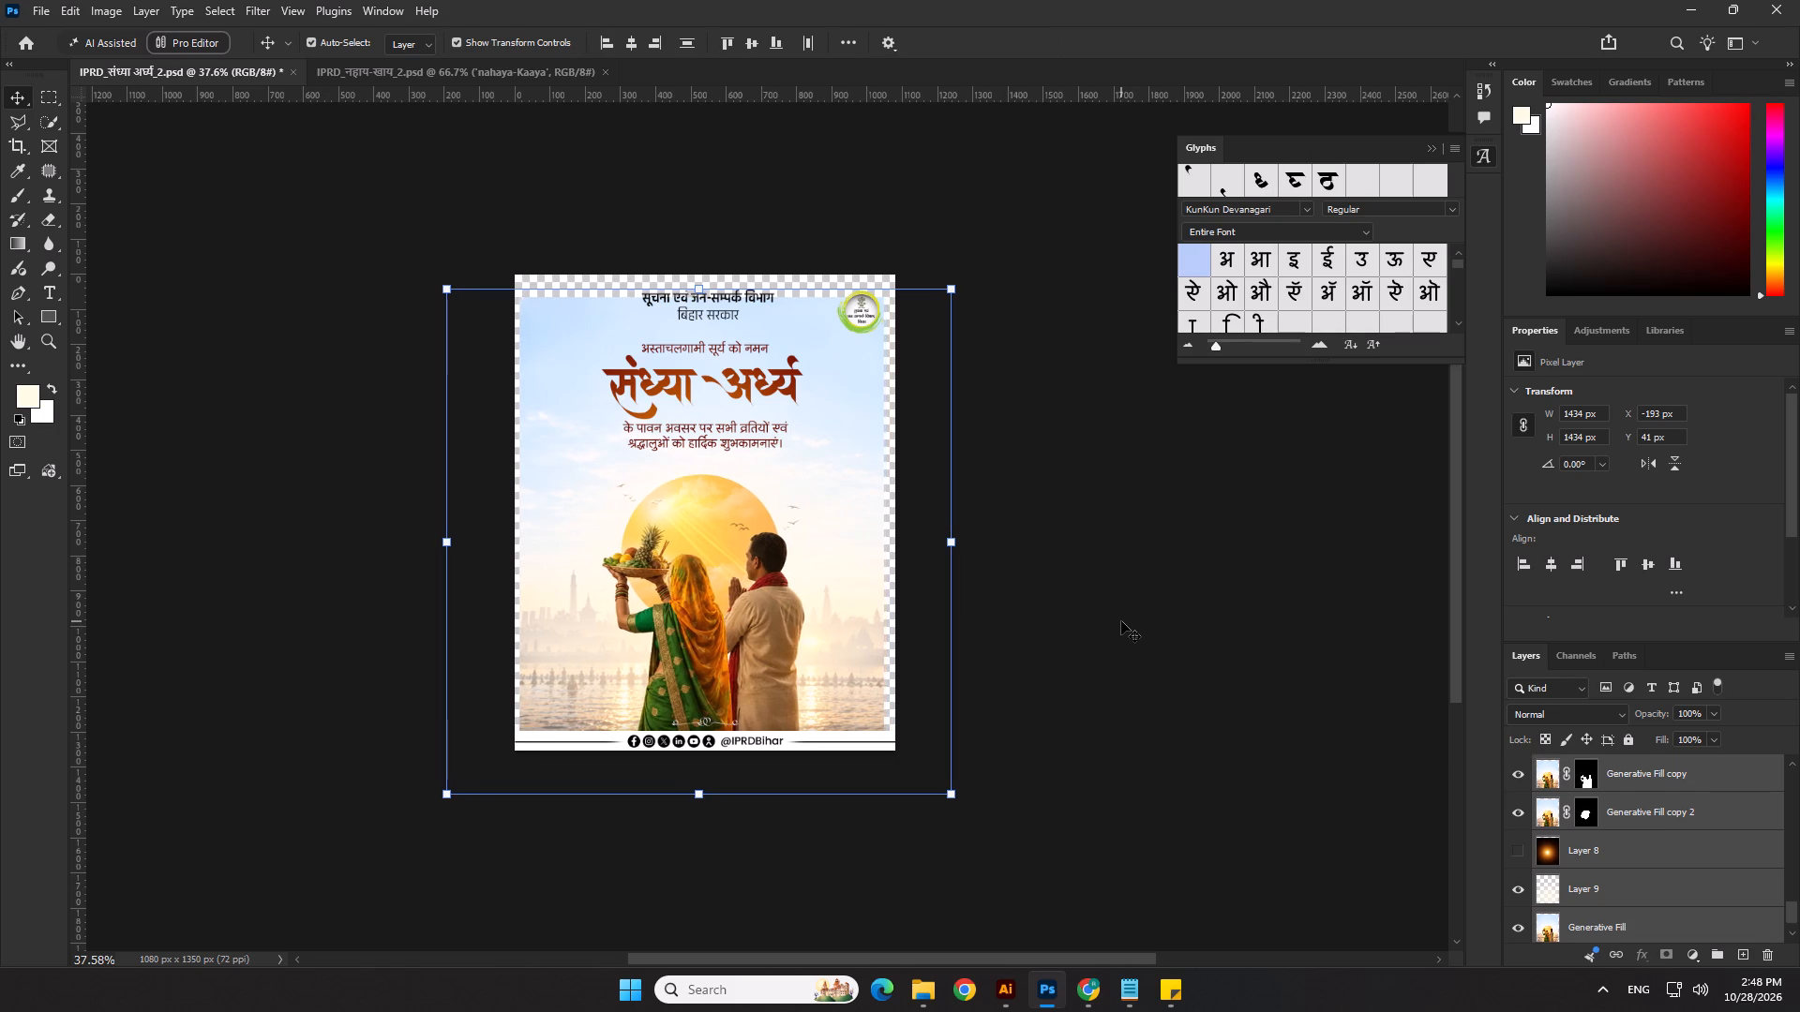
{"action": "key", "text": "Right"}
{"action": "left_click", "coordinate": [1134, 627]}
Select the empty margins around the Generative Fill background and fill them with Firefly Generative Fill, leaving the prompt blank.
{"action": "scroll", "coordinate": [898, 444], "scroll_direction": "up", "scroll_amount": 2}
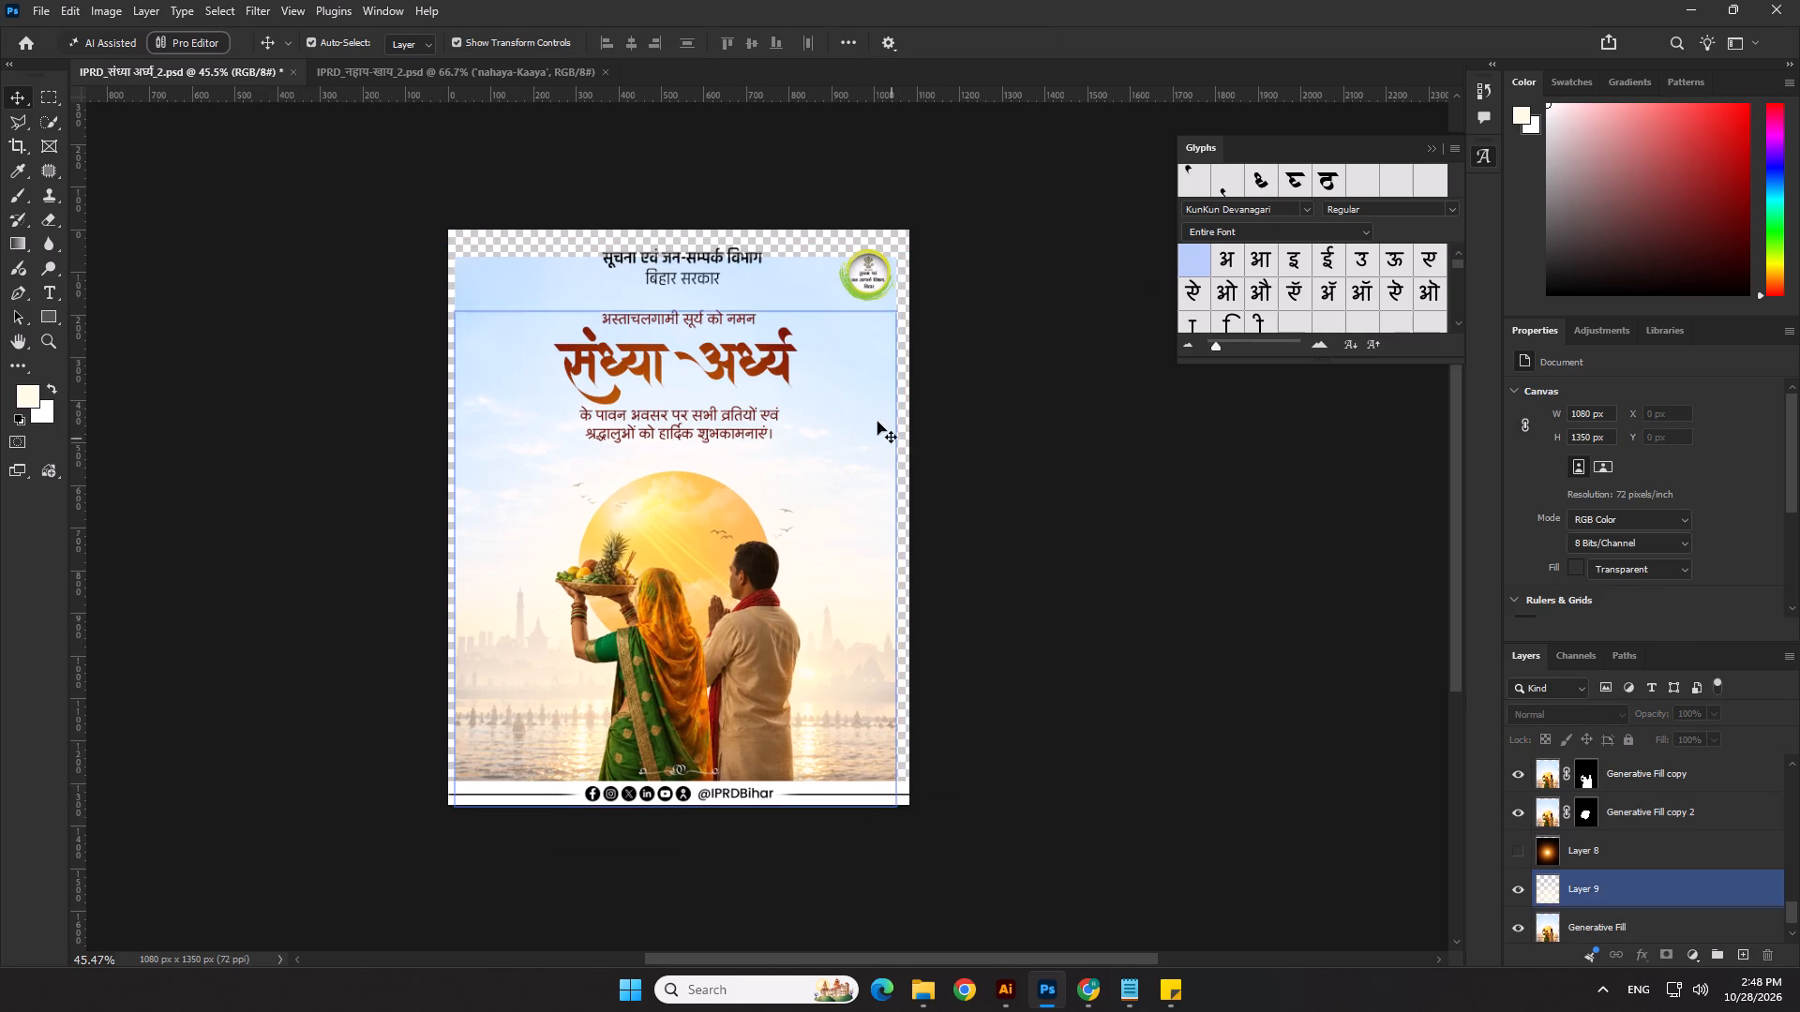
{"action": "left_click", "coordinate": [873, 415]}
{"action": "scroll", "coordinate": [1559, 885], "scroll_direction": "down", "scroll_amount": 1}
{"action": "left_click", "coordinate": [1550, 900], "text": "ctrl"}
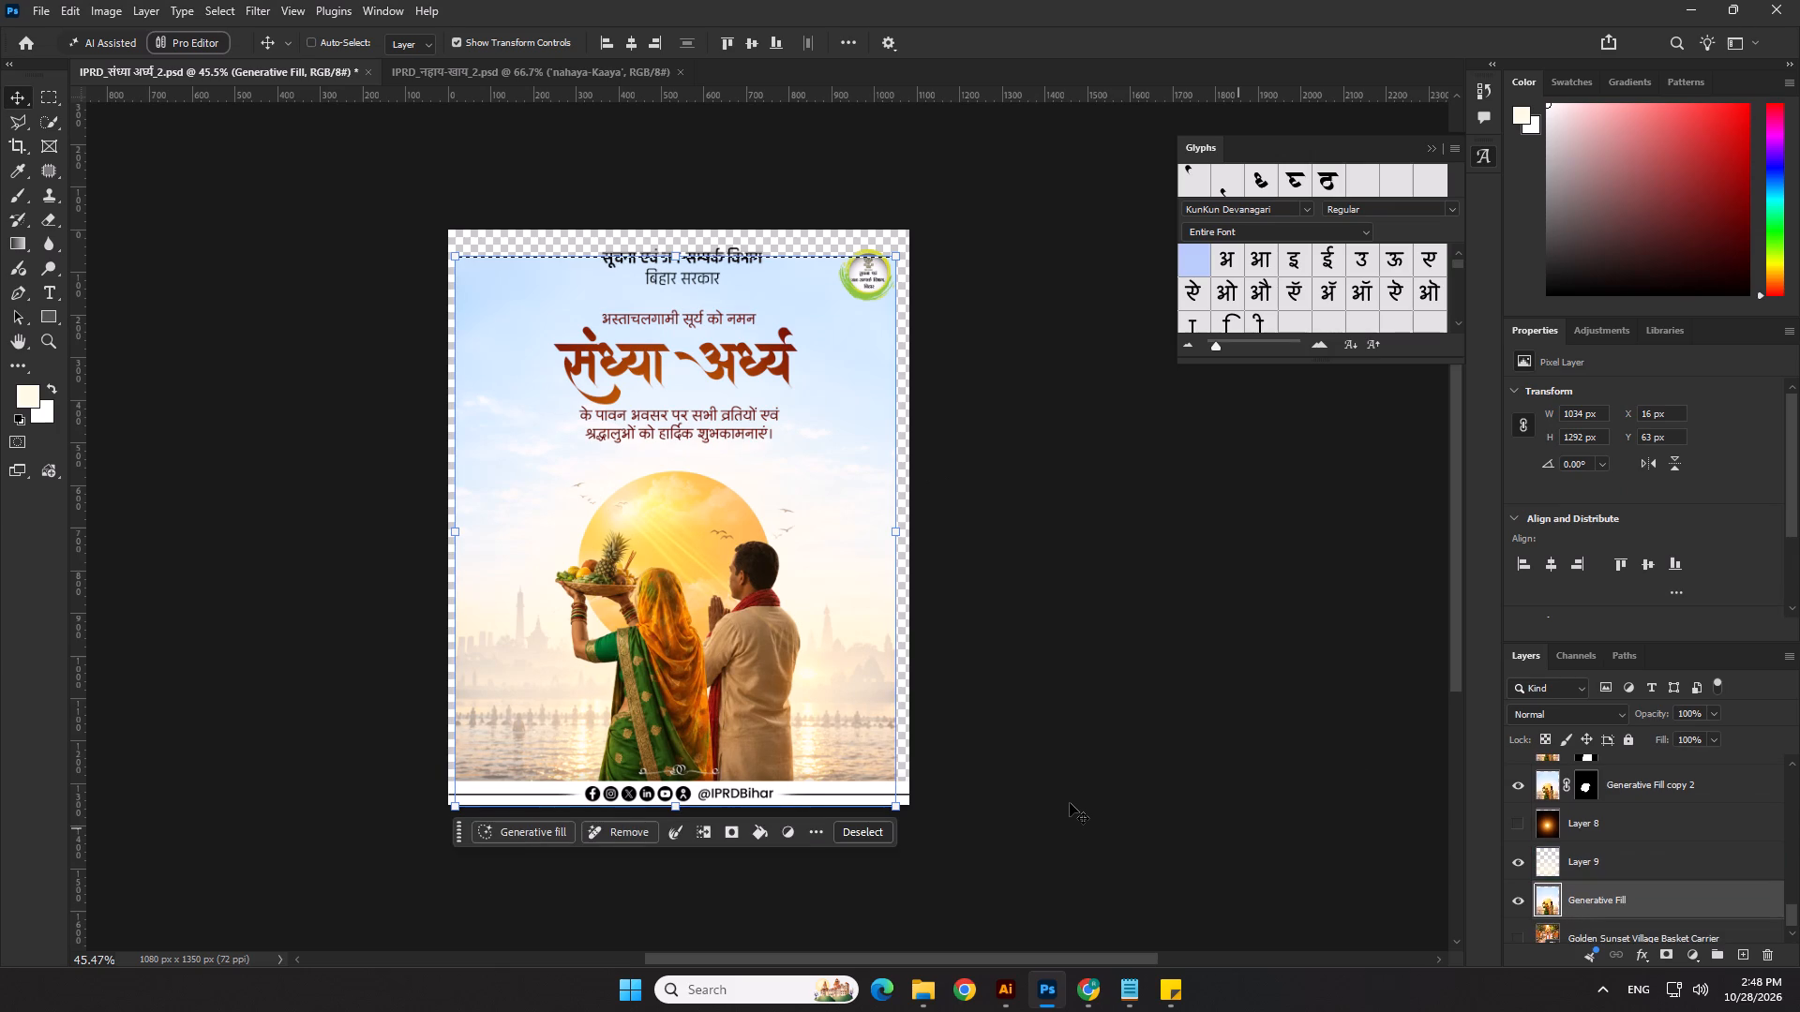
{"action": "key", "text": "ctrl+shift+i"}
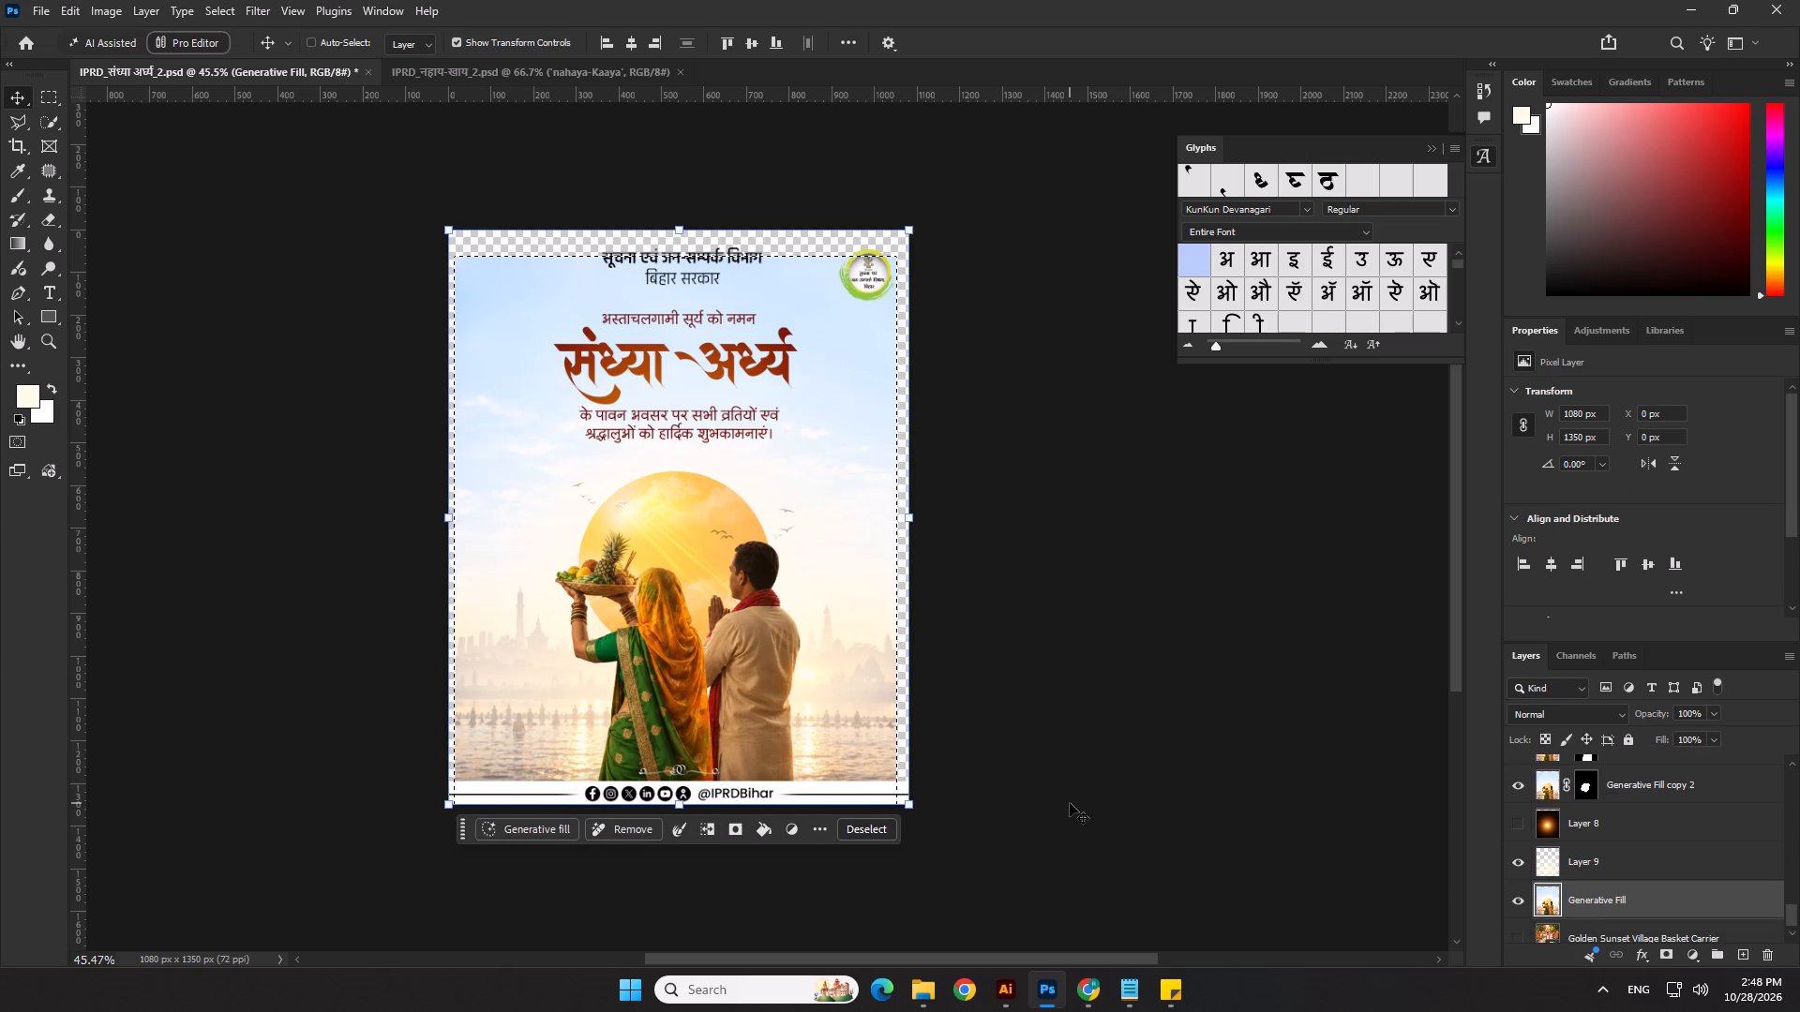
{"action": "left_click", "coordinate": [519, 836]}
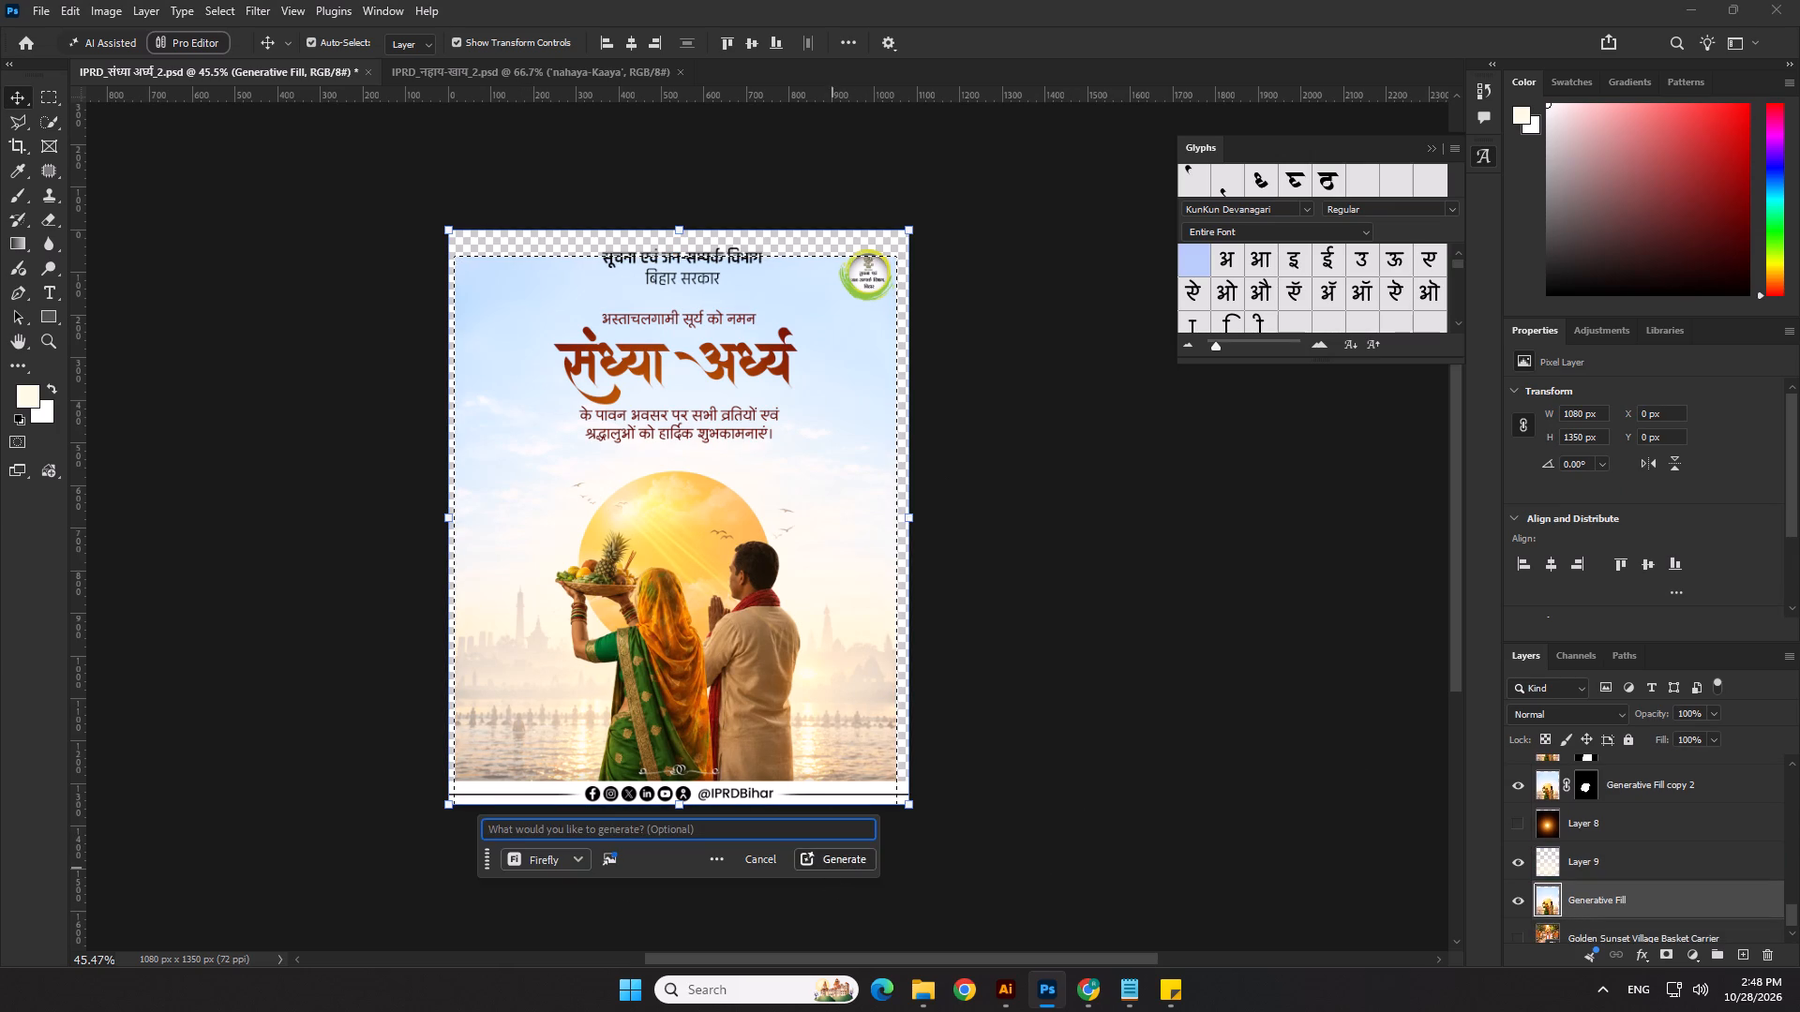
{"action": "left_click", "coordinate": [840, 854]}
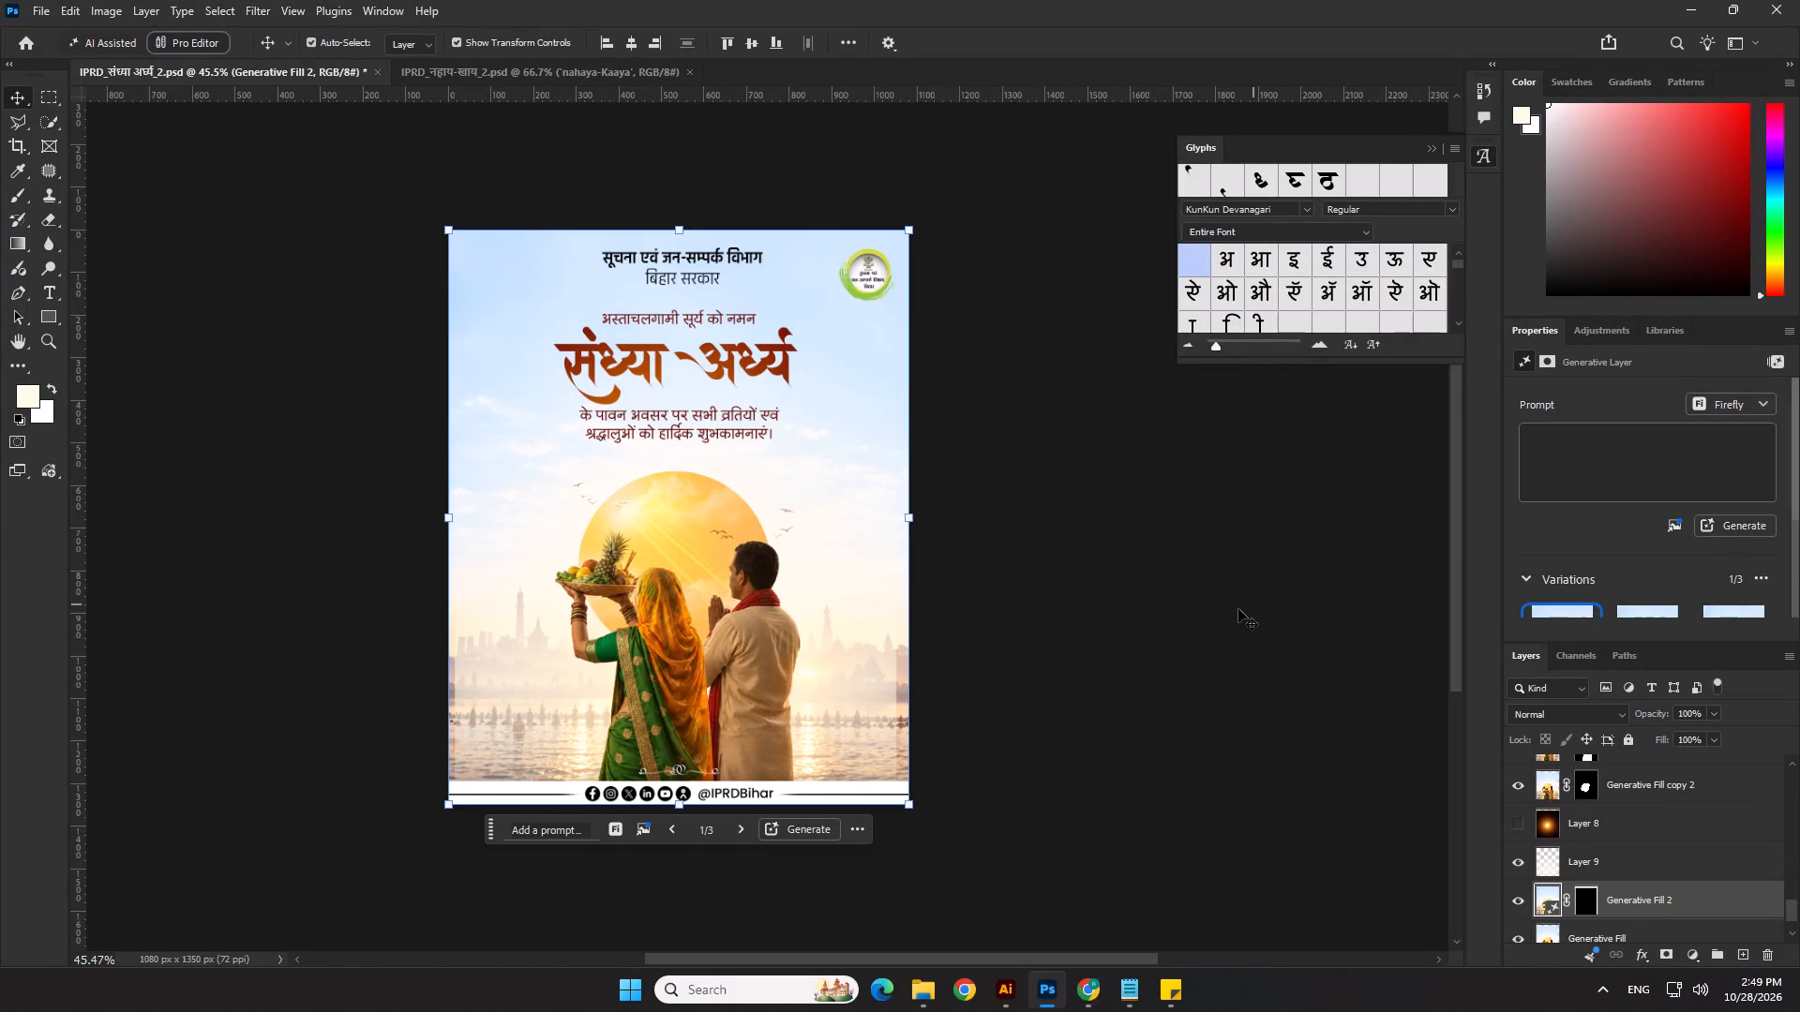
Stretch Layer 9 horizontally on both sides to about 1086 px so it spans the full poster width.
{"action": "left_click", "coordinate": [1184, 624]}
{"action": "left_click", "coordinate": [870, 682]}
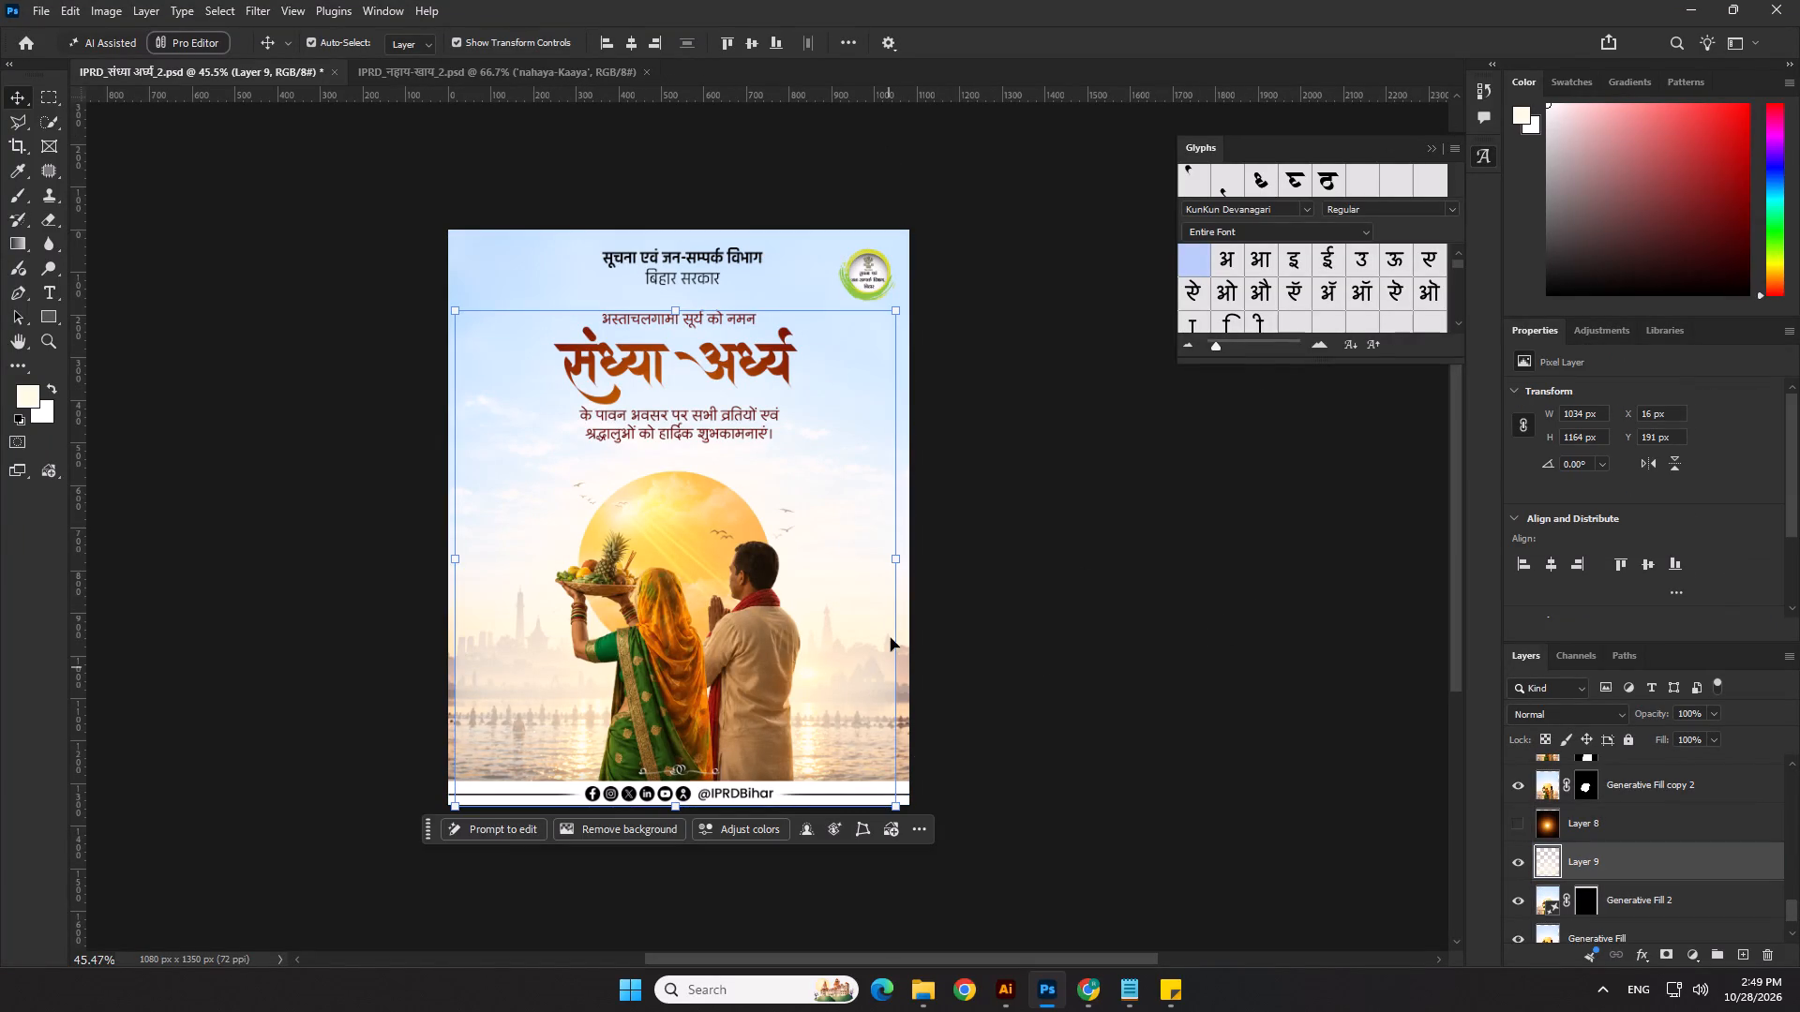
{"action": "left_click_drag", "start_coordinate": [893, 565], "coordinate": [909, 566]}
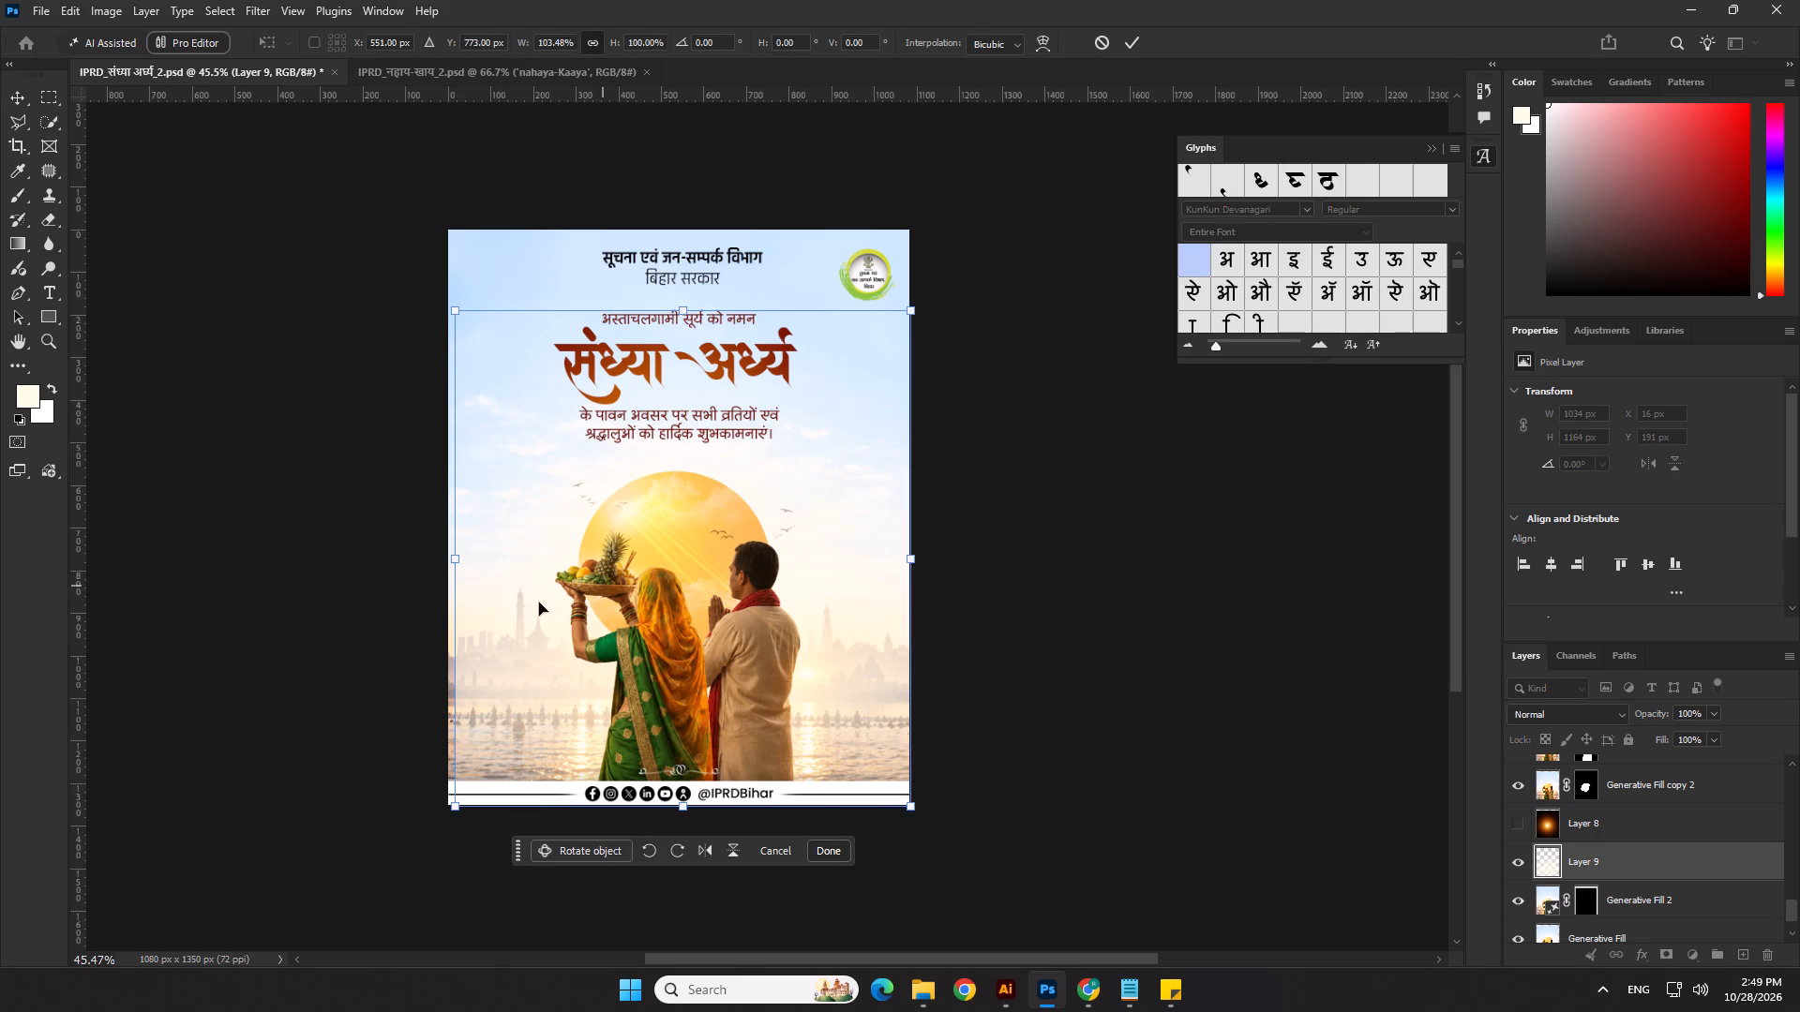
{"action": "left_click_drag", "start_coordinate": [457, 564], "coordinate": [449, 562]}
{"action": "key", "text": "Return"}
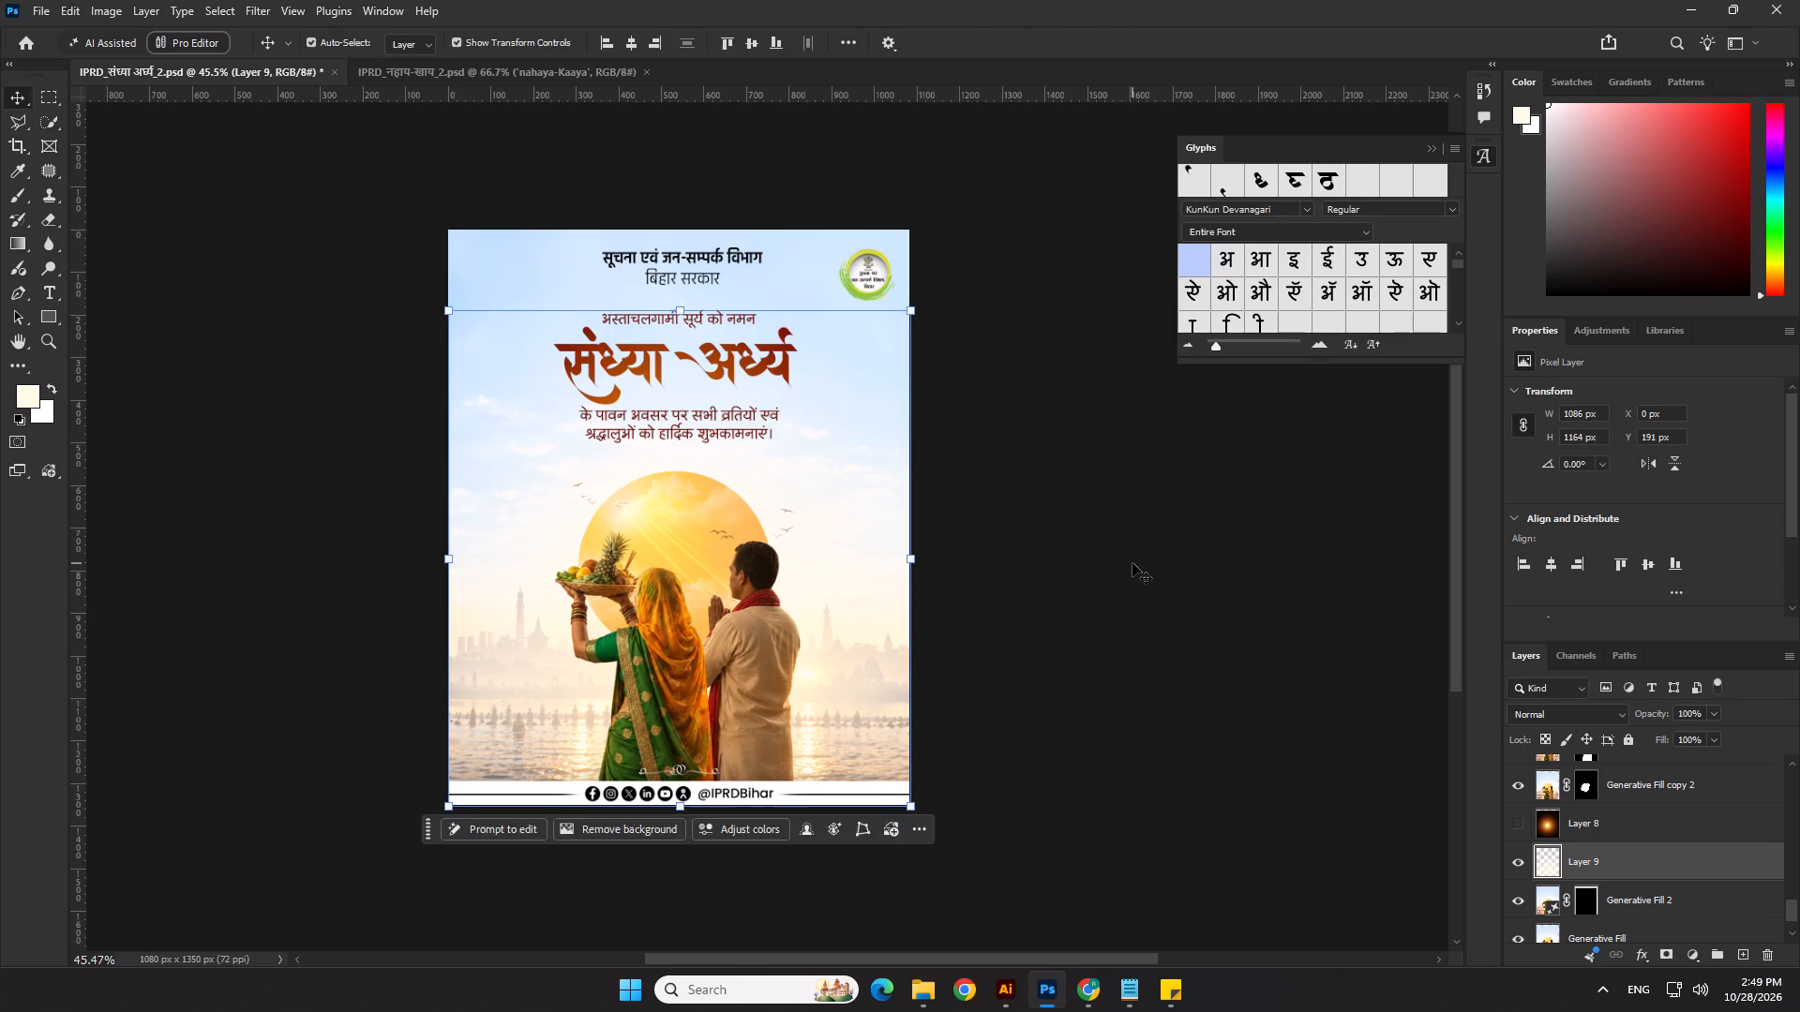
{"action": "left_click", "coordinate": [1132, 563]}
Add a Levels adjustment above Layer 8 and raise its shadow input level to deepen the background.
{"action": "scroll", "coordinate": [1567, 841], "scroll_direction": "up", "scroll_amount": 4}
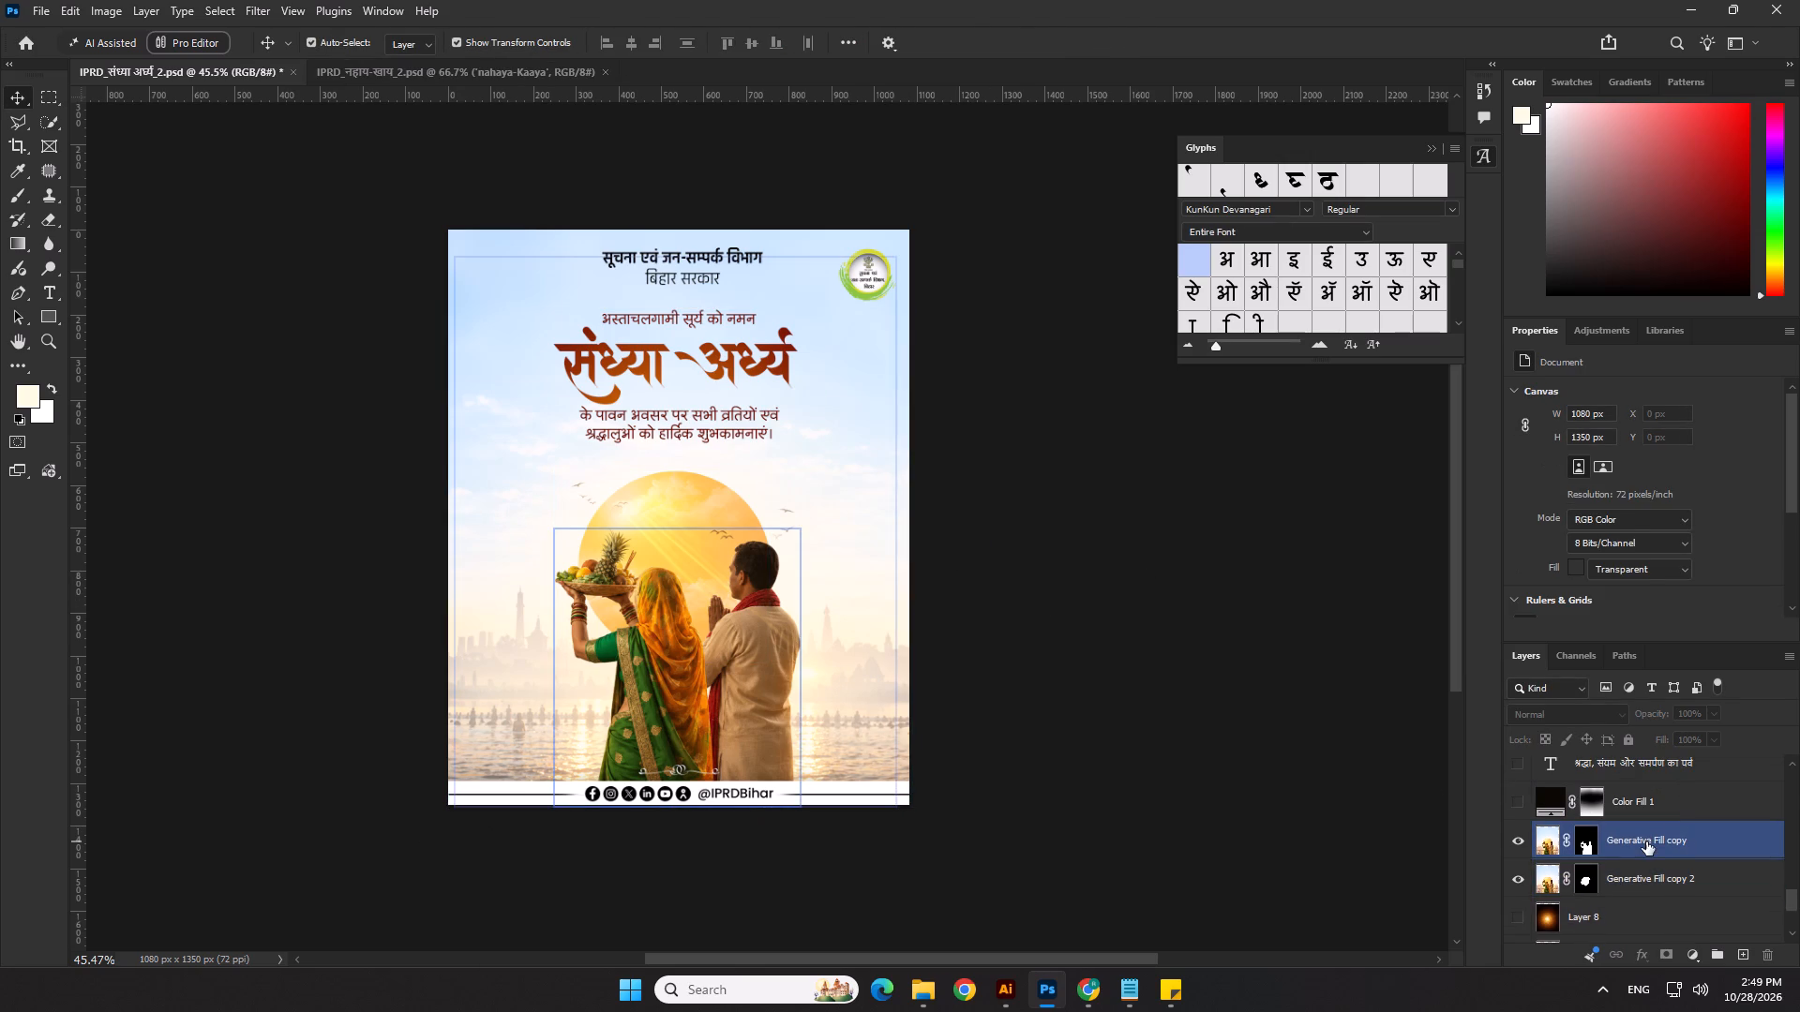
{"action": "left_click", "coordinate": [1646, 841]}
{"action": "left_click", "coordinate": [1692, 958]}
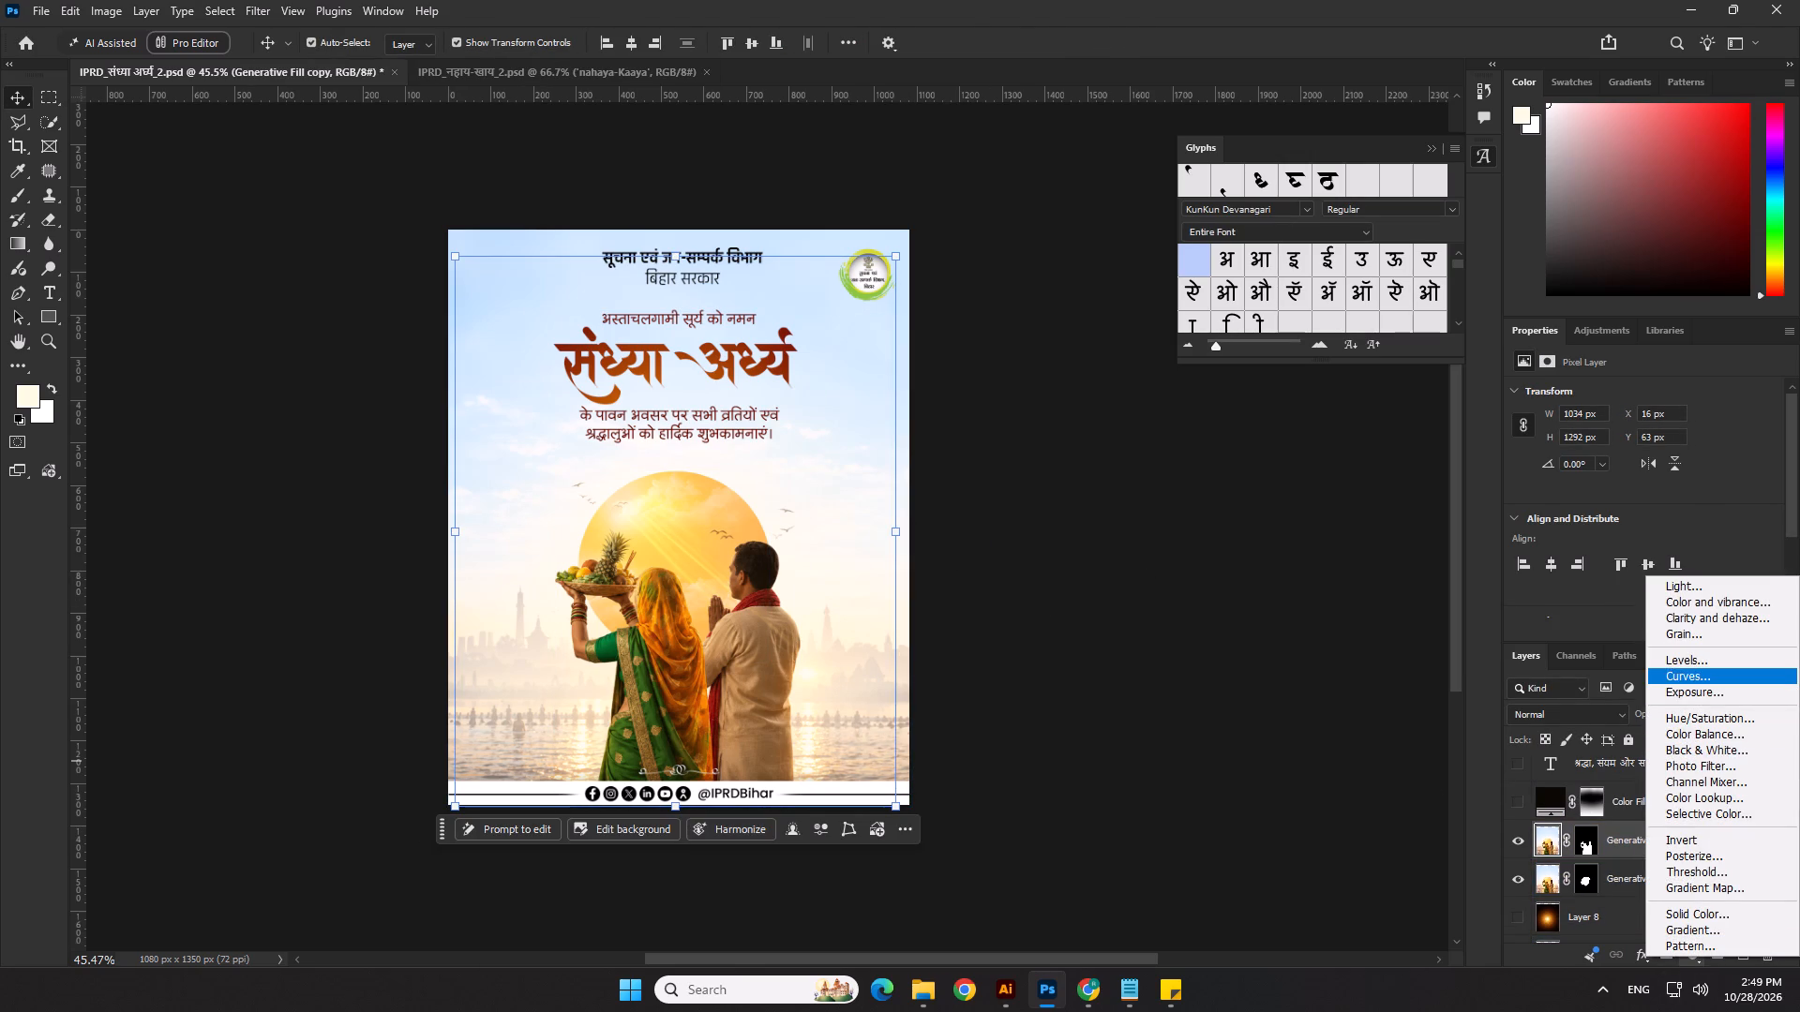
{"action": "left_click", "coordinate": [1636, 891]}
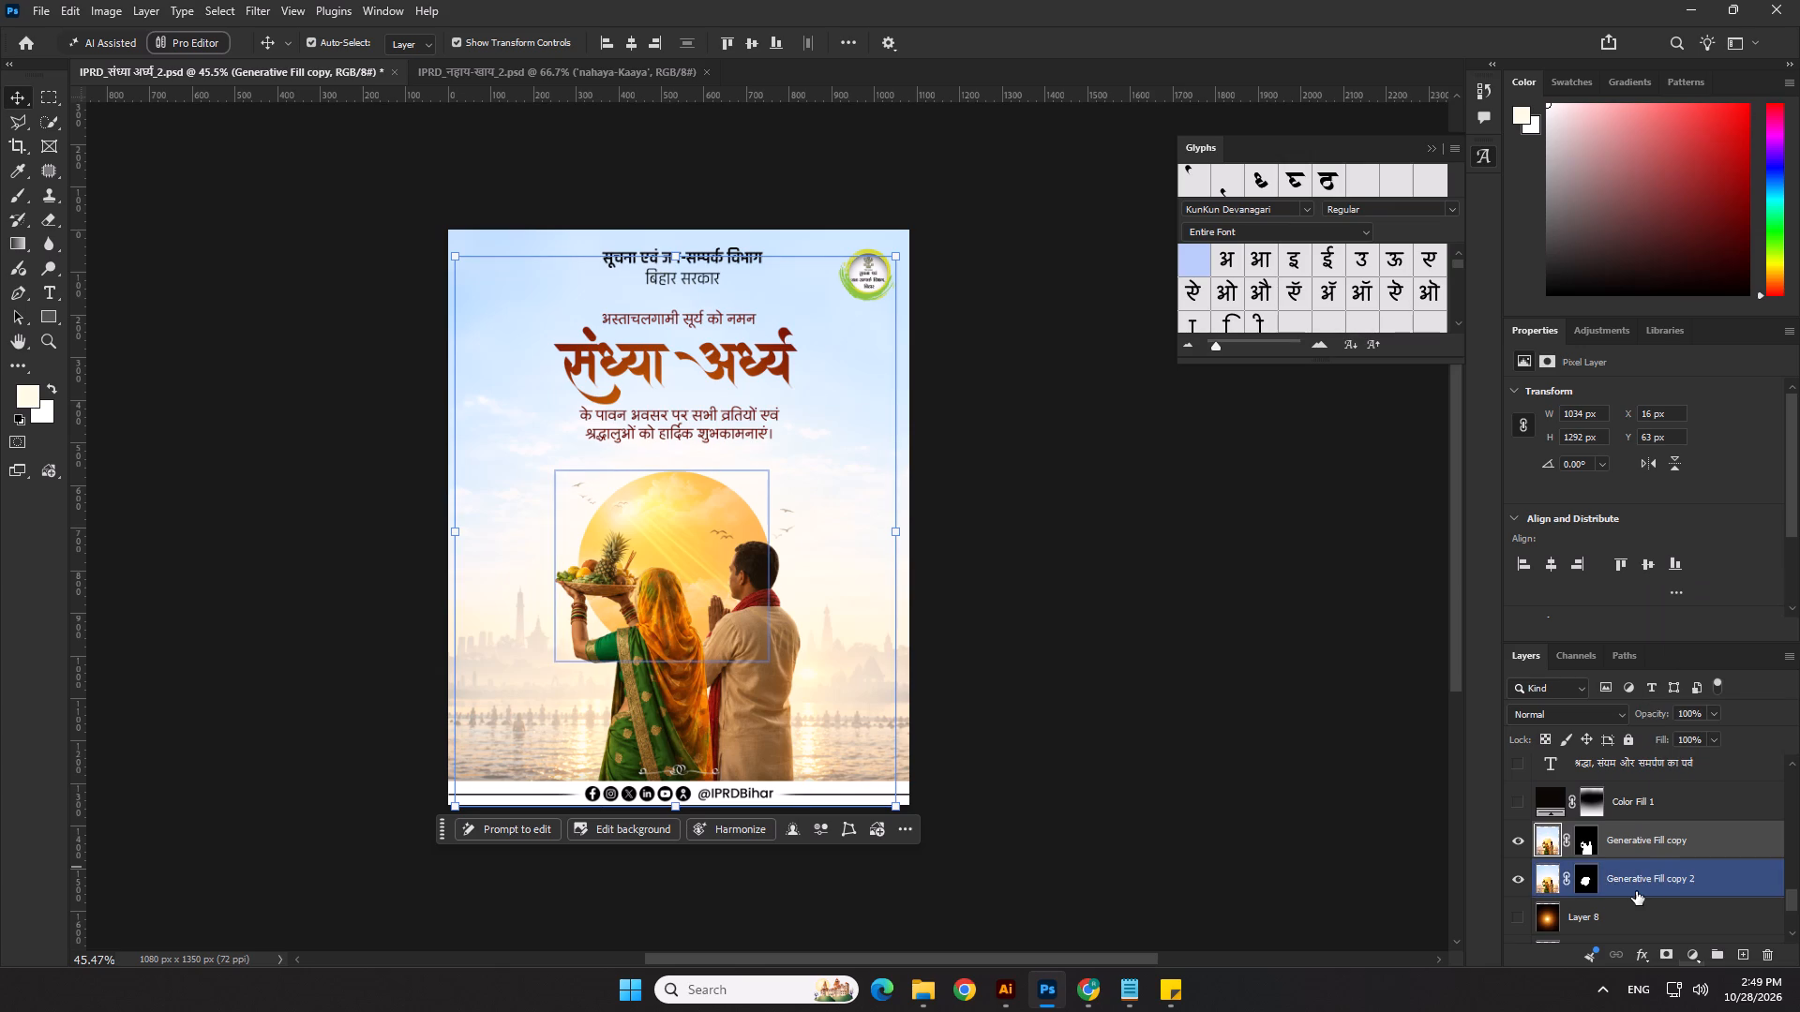
{"action": "scroll", "coordinate": [1634, 890], "scroll_direction": "down", "scroll_amount": 1}
{"action": "left_click", "coordinate": [1597, 897]}
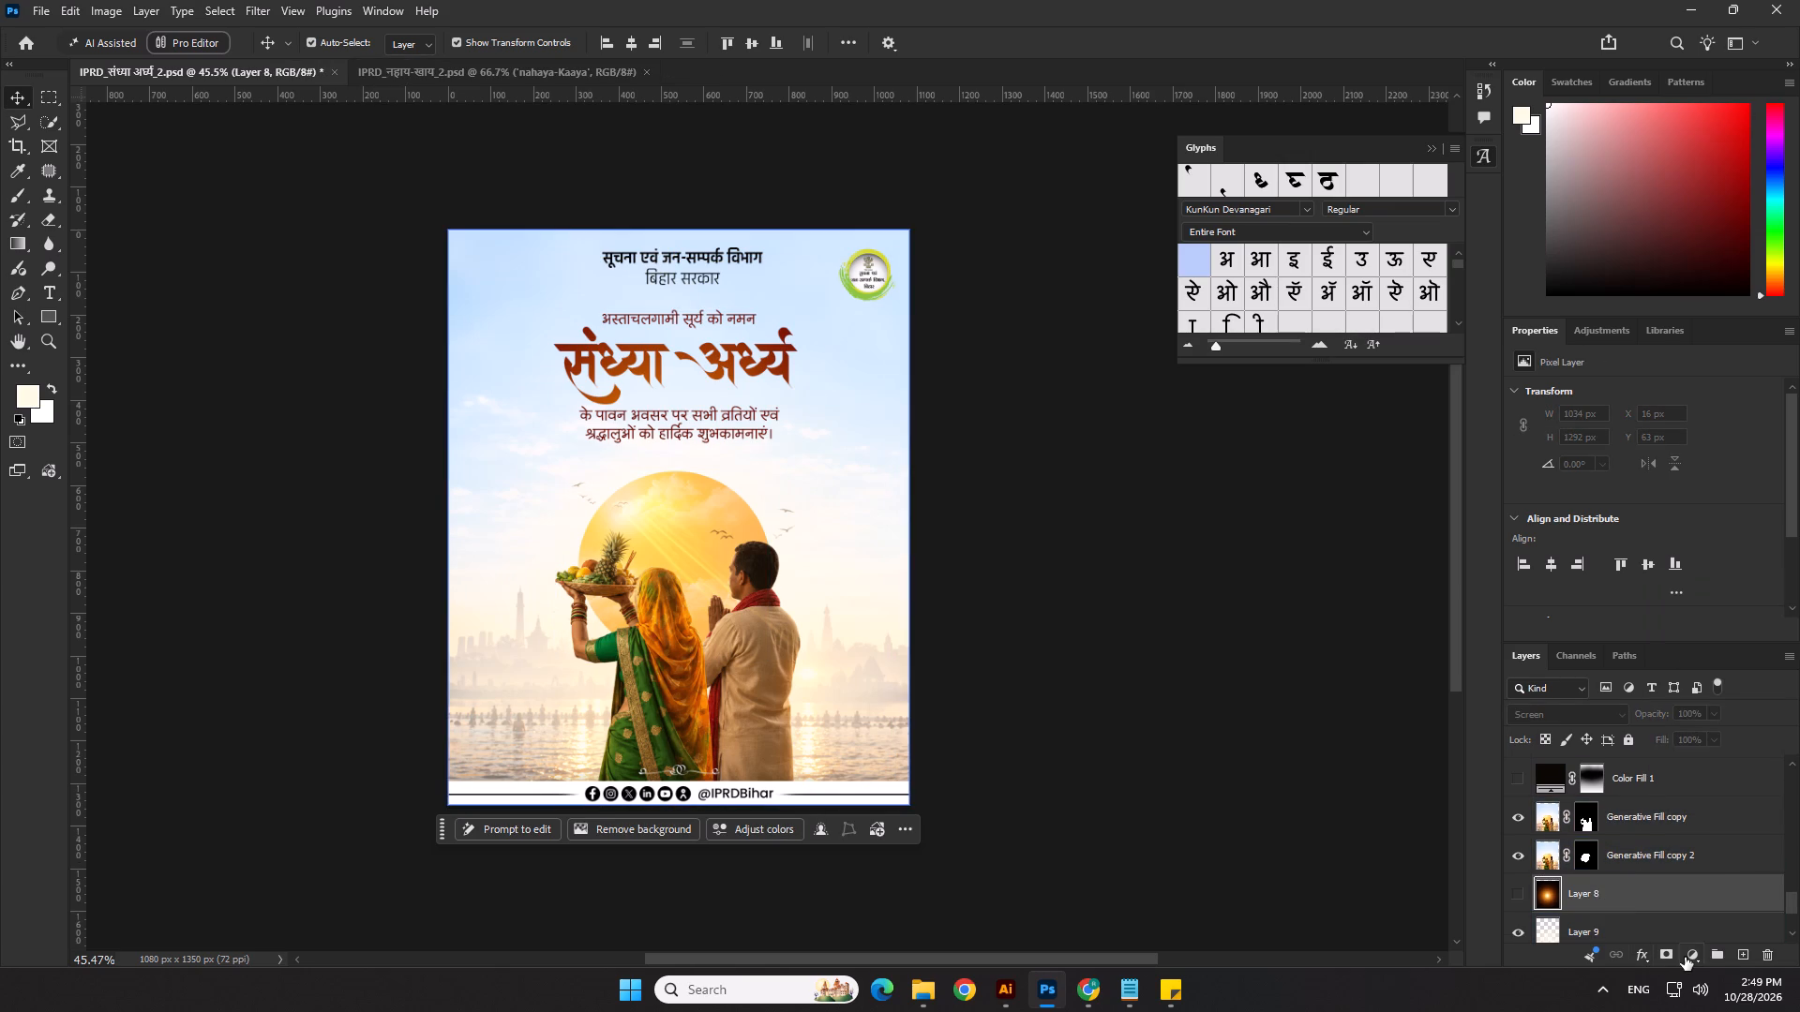
{"action": "left_click", "coordinate": [1694, 957]}
{"action": "left_click", "coordinate": [1695, 658]}
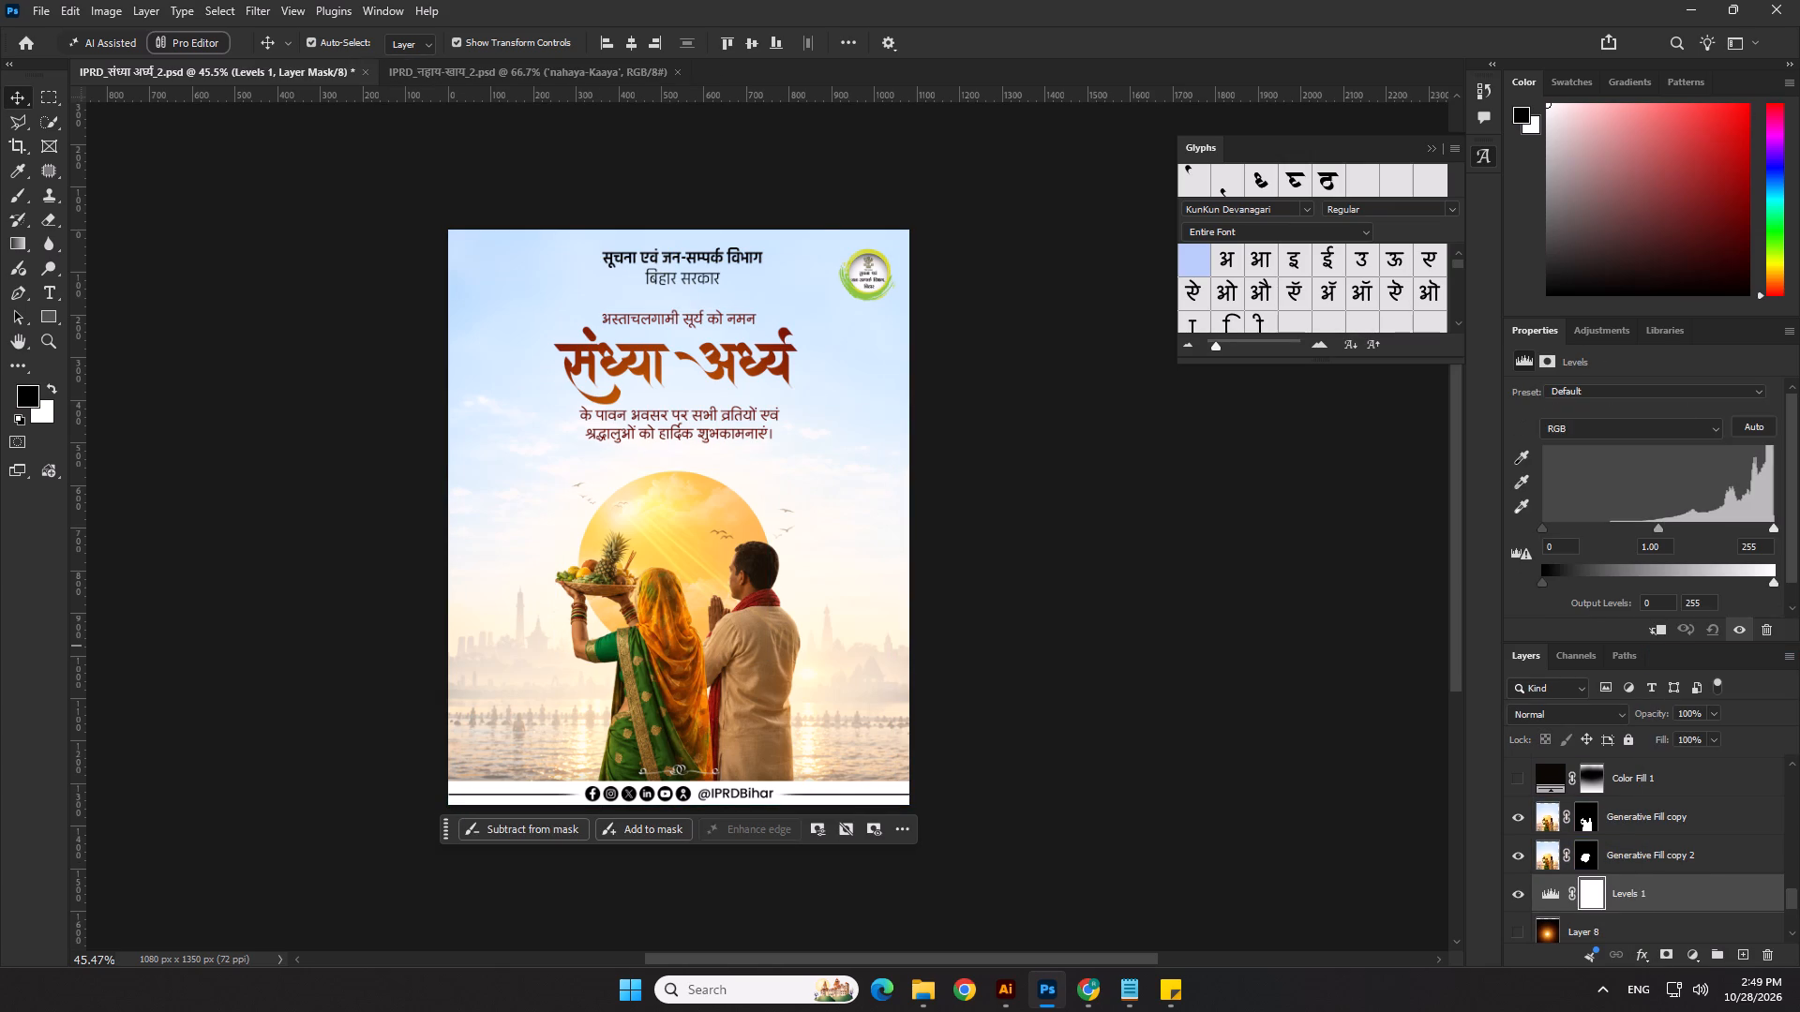
{"action": "left_click_drag", "start_coordinate": [1546, 528], "coordinate": [1577, 536]}
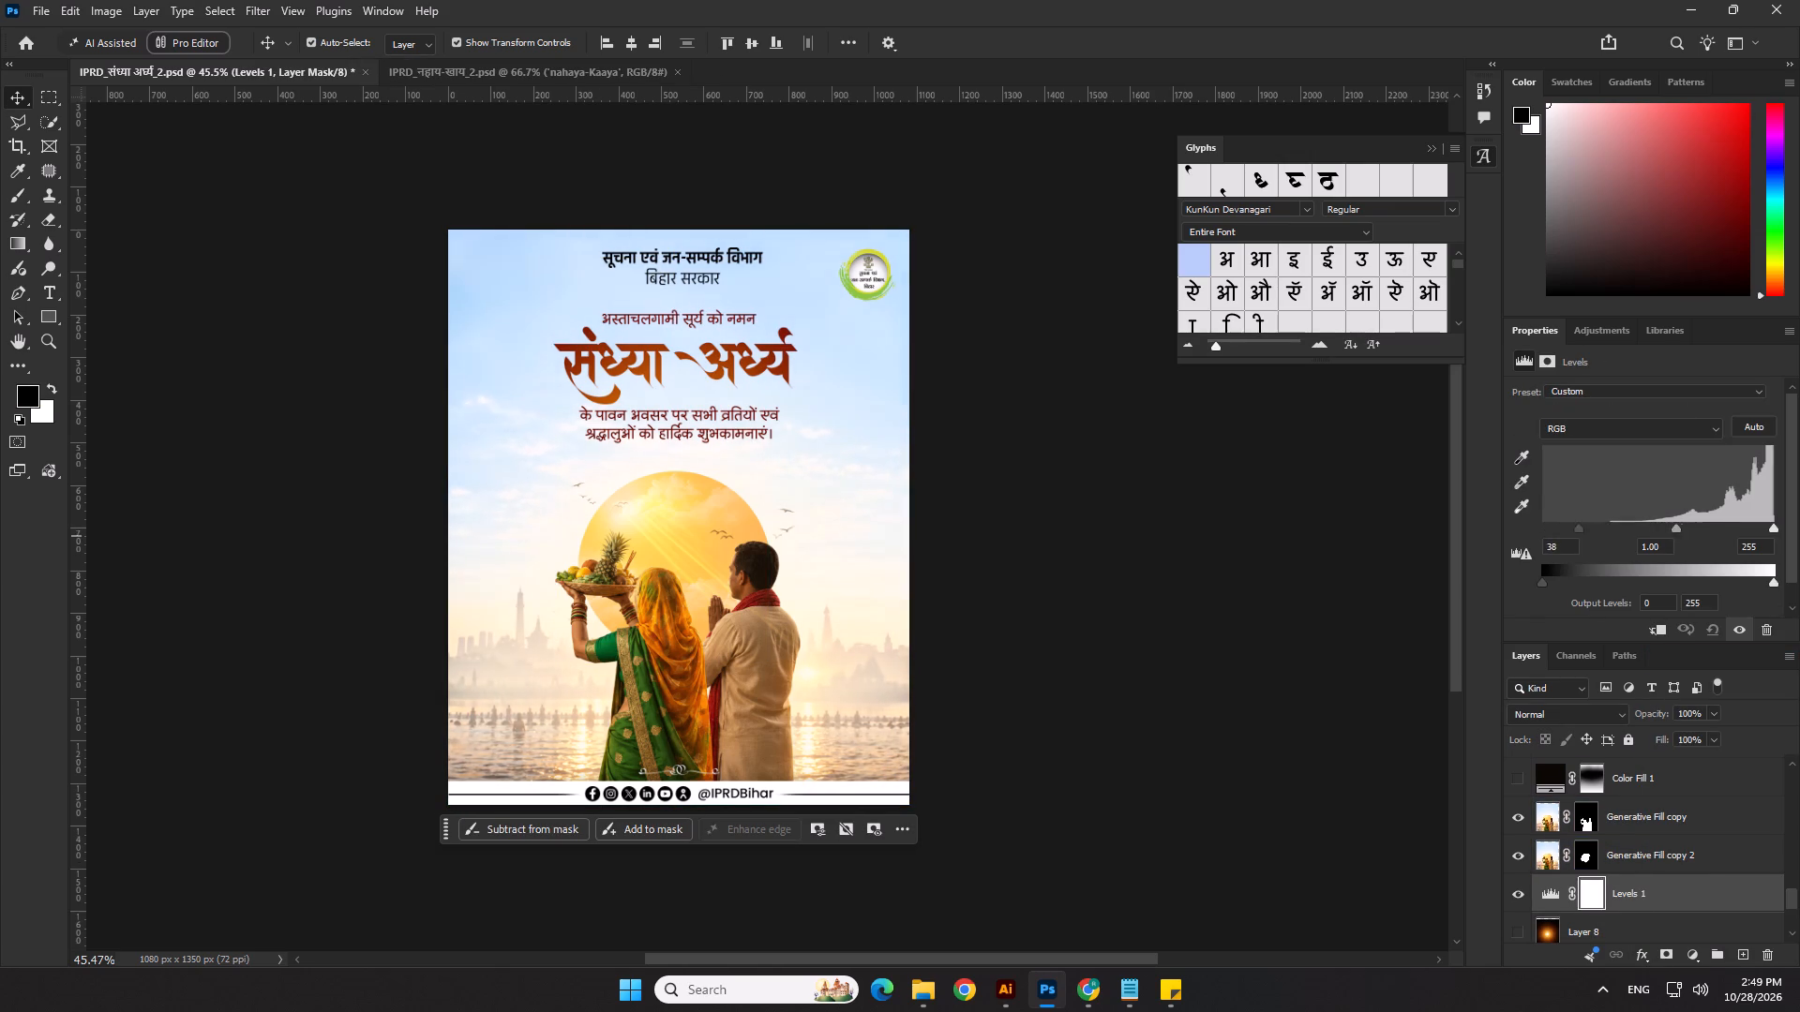
{"action": "left_click_drag", "start_coordinate": [1577, 536], "coordinate": [1607, 547]}
{"action": "left_click_drag", "start_coordinate": [1607, 547], "coordinate": [1616, 541]}
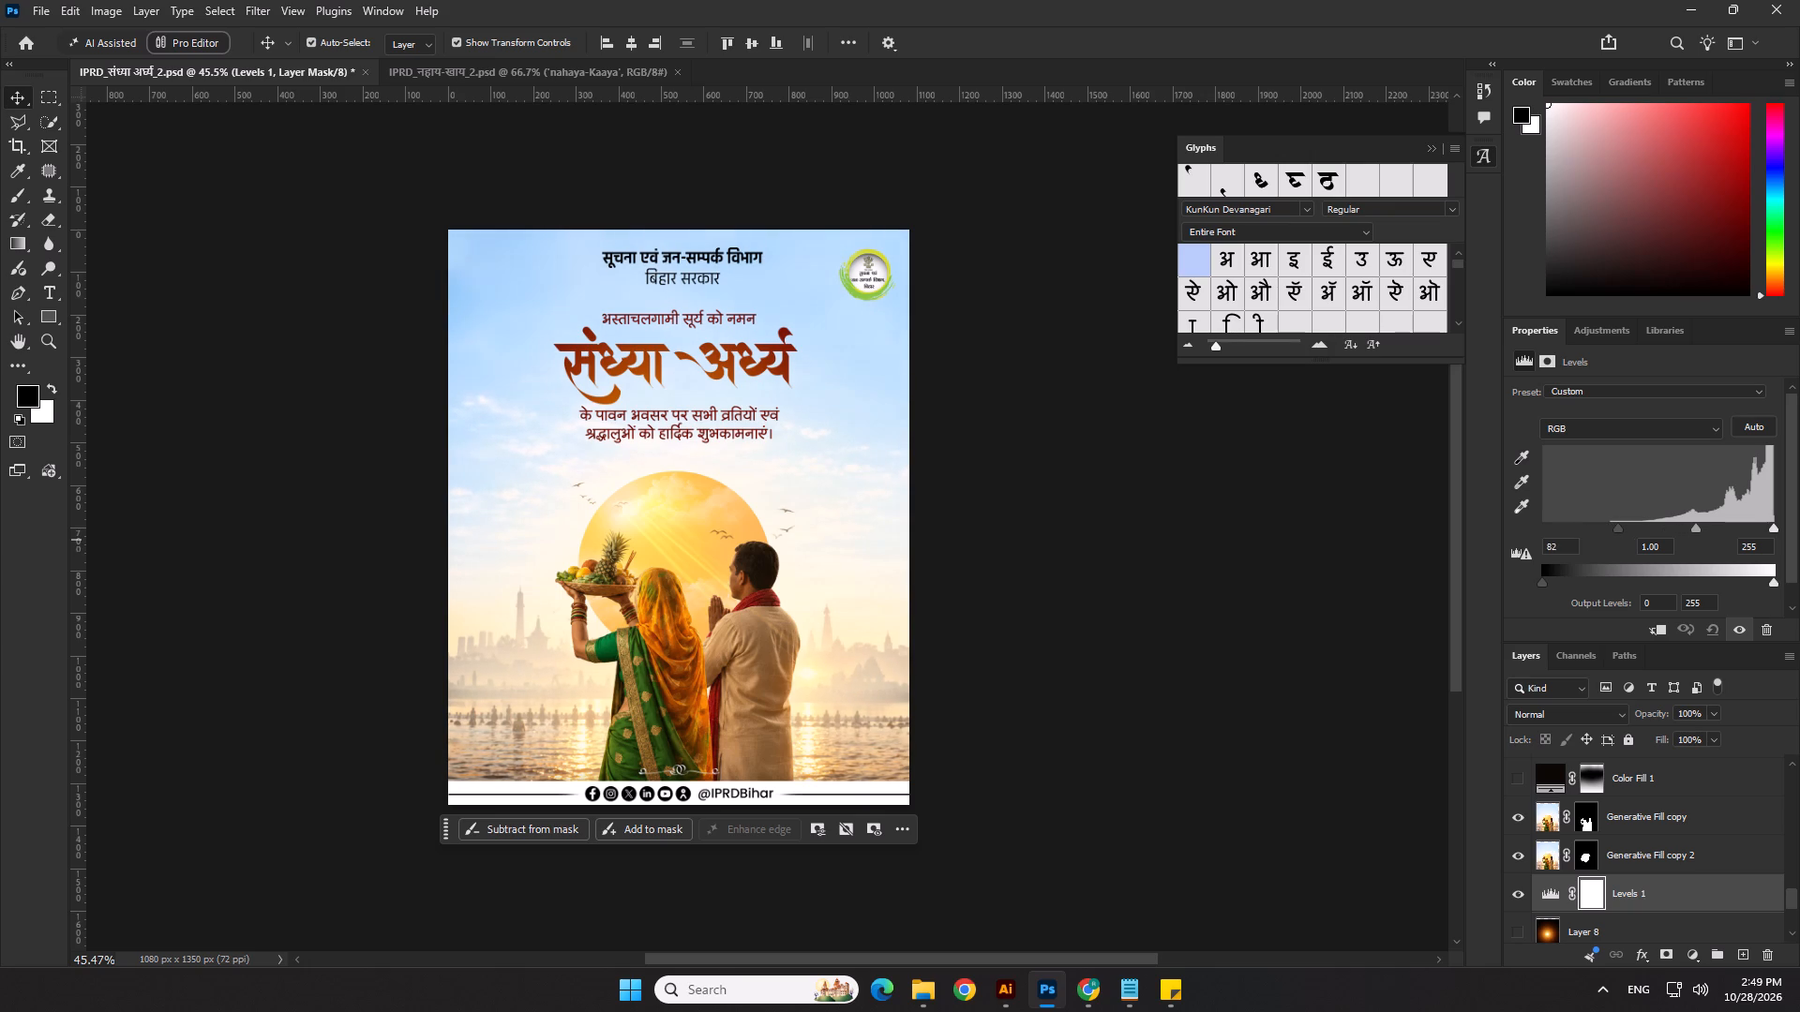
{"action": "left_click_drag", "start_coordinate": [1616, 541], "coordinate": [1602, 544]}
{"action": "left_click", "coordinate": [1177, 584]}
Compare the background with the Generative Fill 2 layer hidden and shown.
{"action": "scroll", "coordinate": [892, 365], "scroll_direction": "up", "scroll_amount": 1}
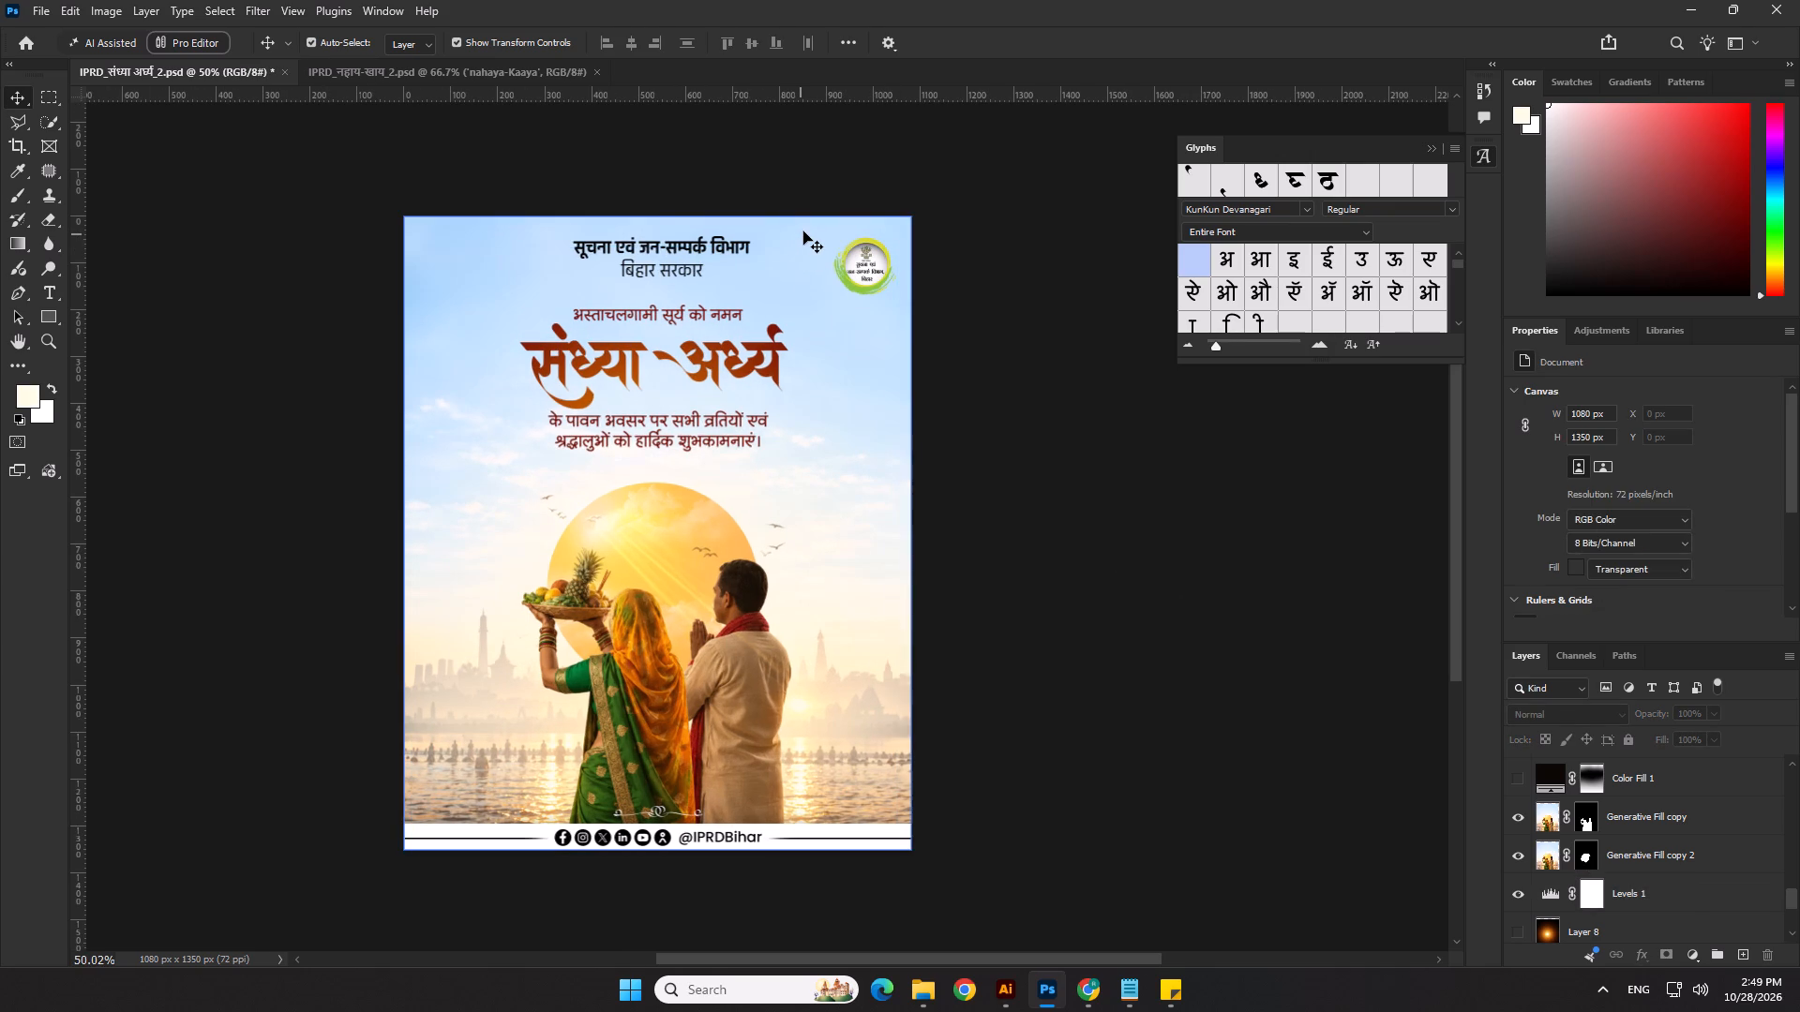
{"action": "left_click", "coordinate": [803, 231]}
{"action": "scroll", "coordinate": [1502, 895], "scroll_direction": "down", "scroll_amount": 1}
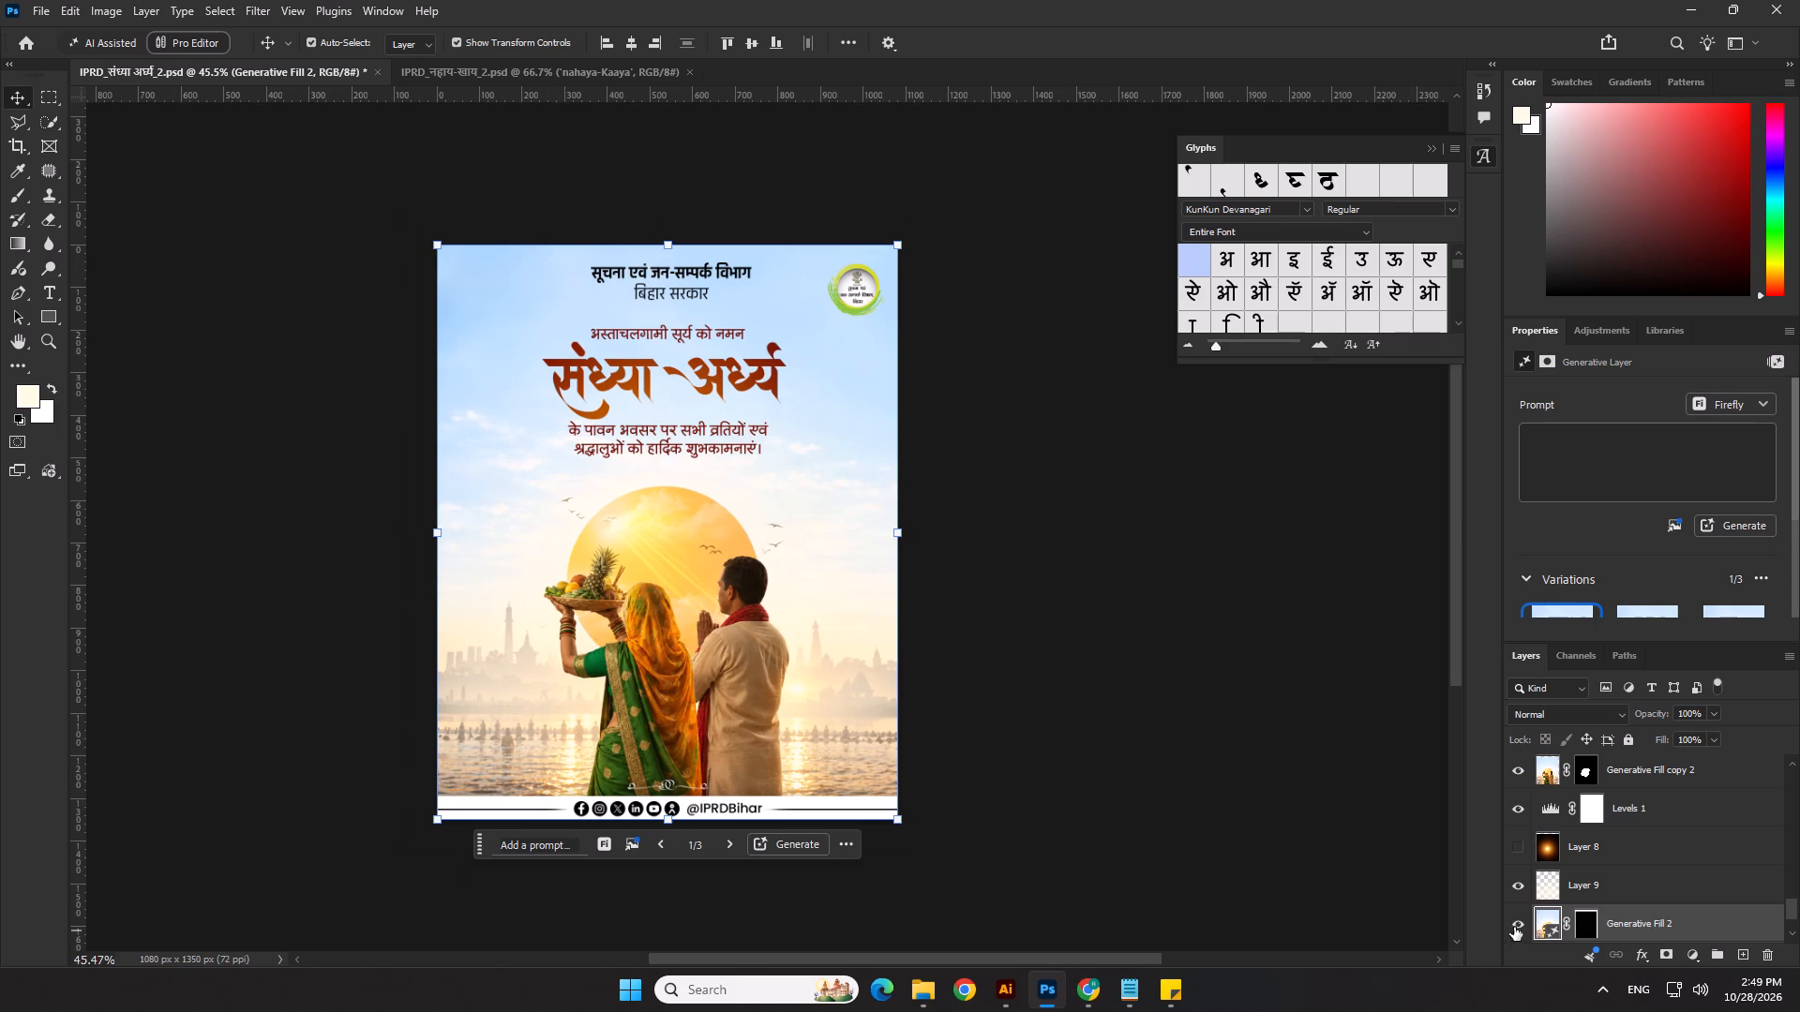
{"action": "left_click", "coordinate": [1514, 927]}
{"action": "left_click", "coordinate": [1514, 927]}
{"action": "scroll", "coordinate": [1617, 920], "scroll_direction": "down", "scroll_amount": 3}
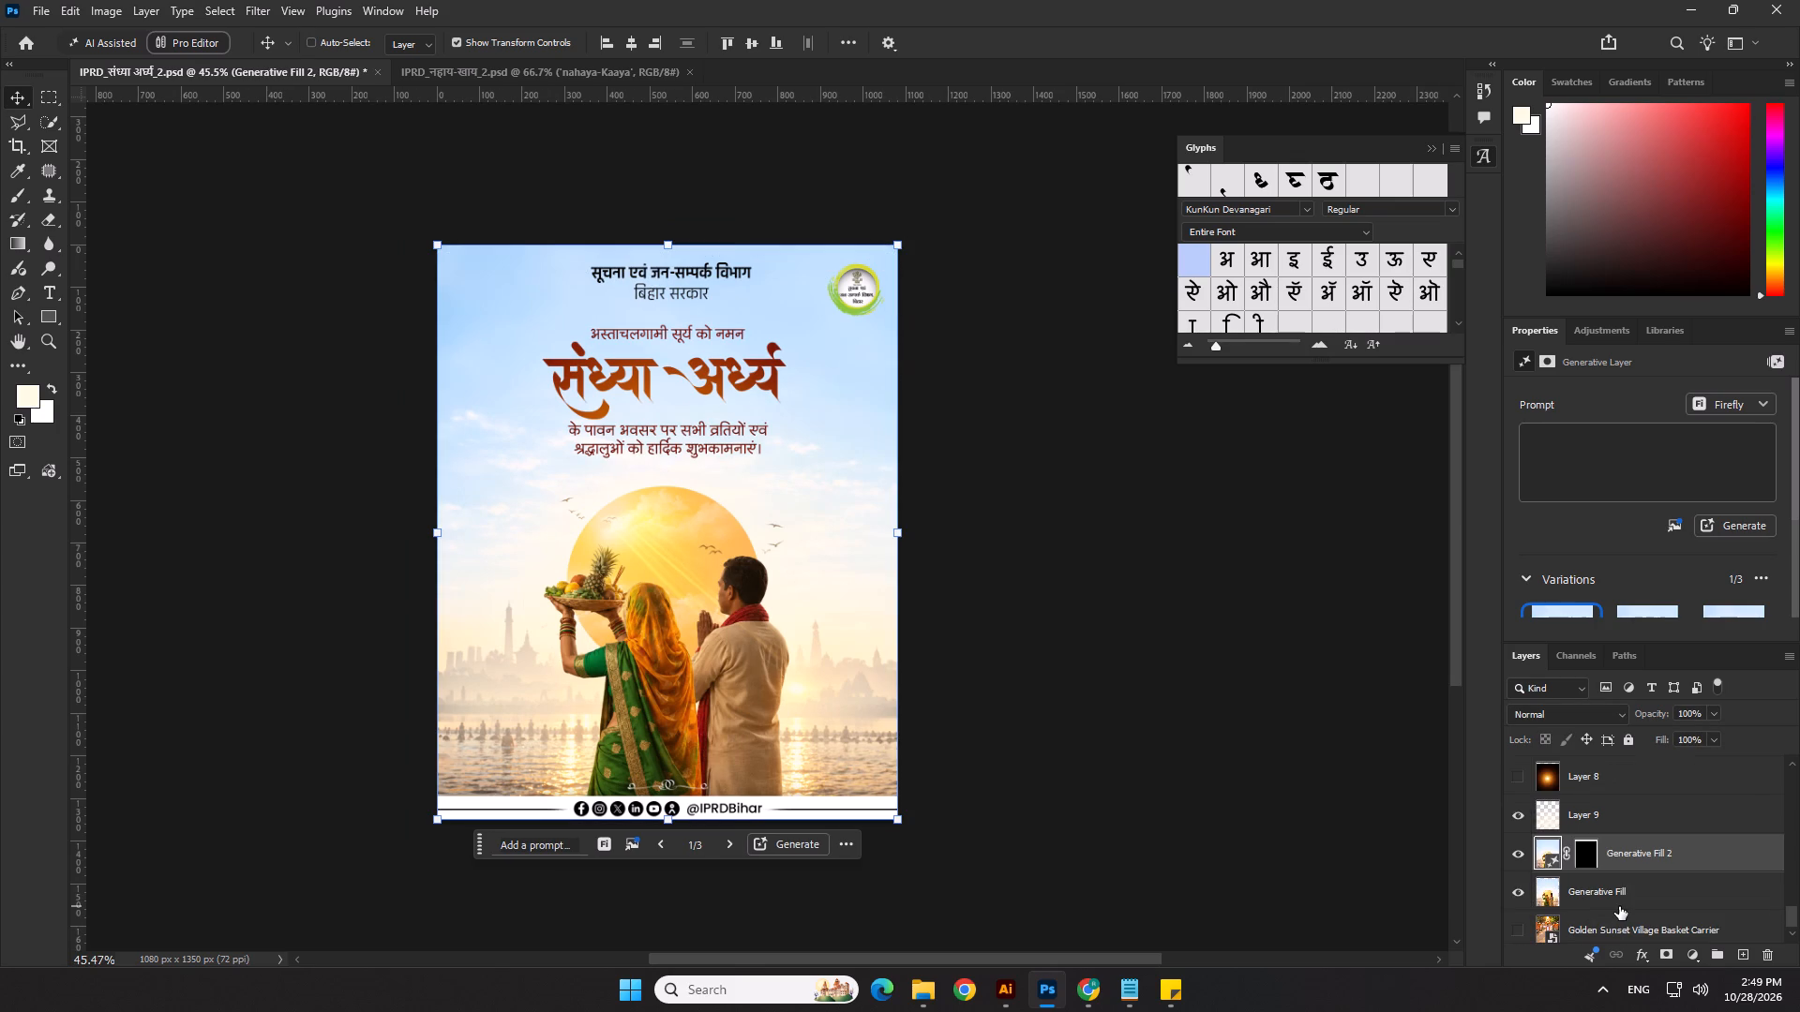
Merge the Generative Fill 2 layer with the Generative Fill layer beneath it and check the merged background by toggling its visibility.
{"action": "left_click", "coordinate": [1619, 906], "text": "ctrl"}
{"action": "key", "text": "ctrl+e"}
{"action": "double_click", "coordinate": [1512, 884]}
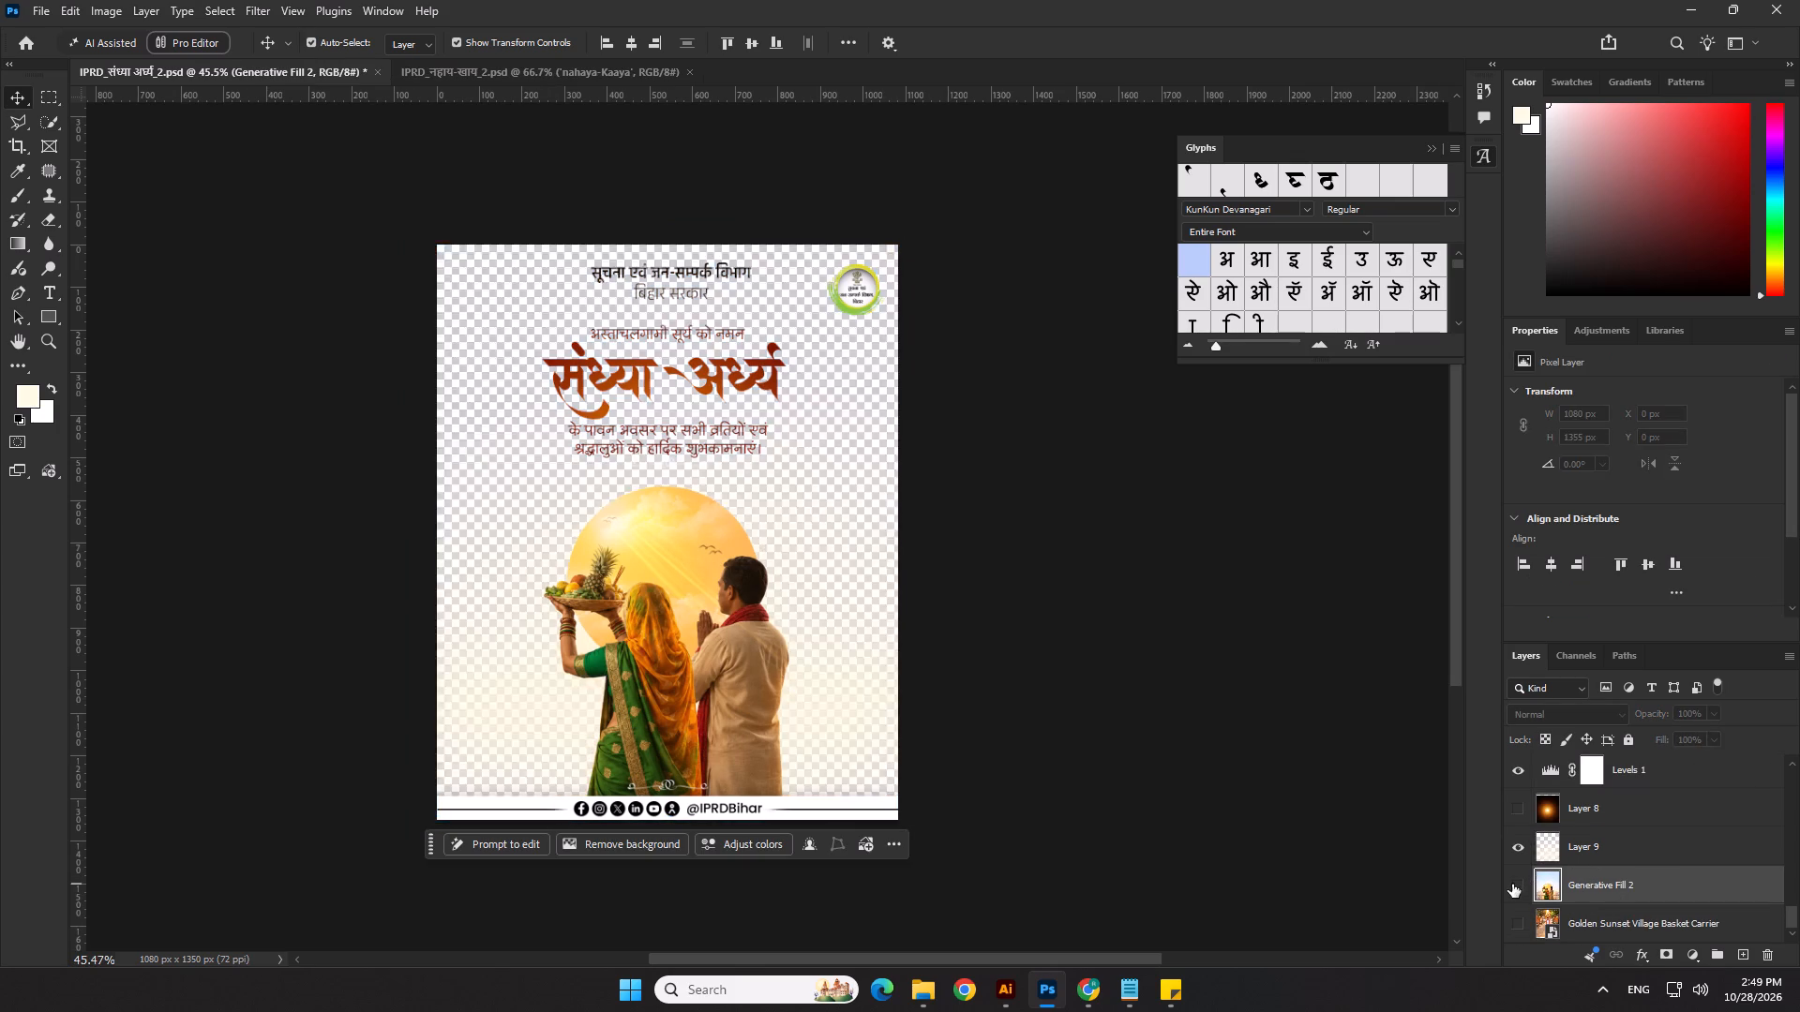
{"action": "left_click", "coordinate": [1267, 796]}
{"action": "left_click", "coordinate": [1198, 703]}
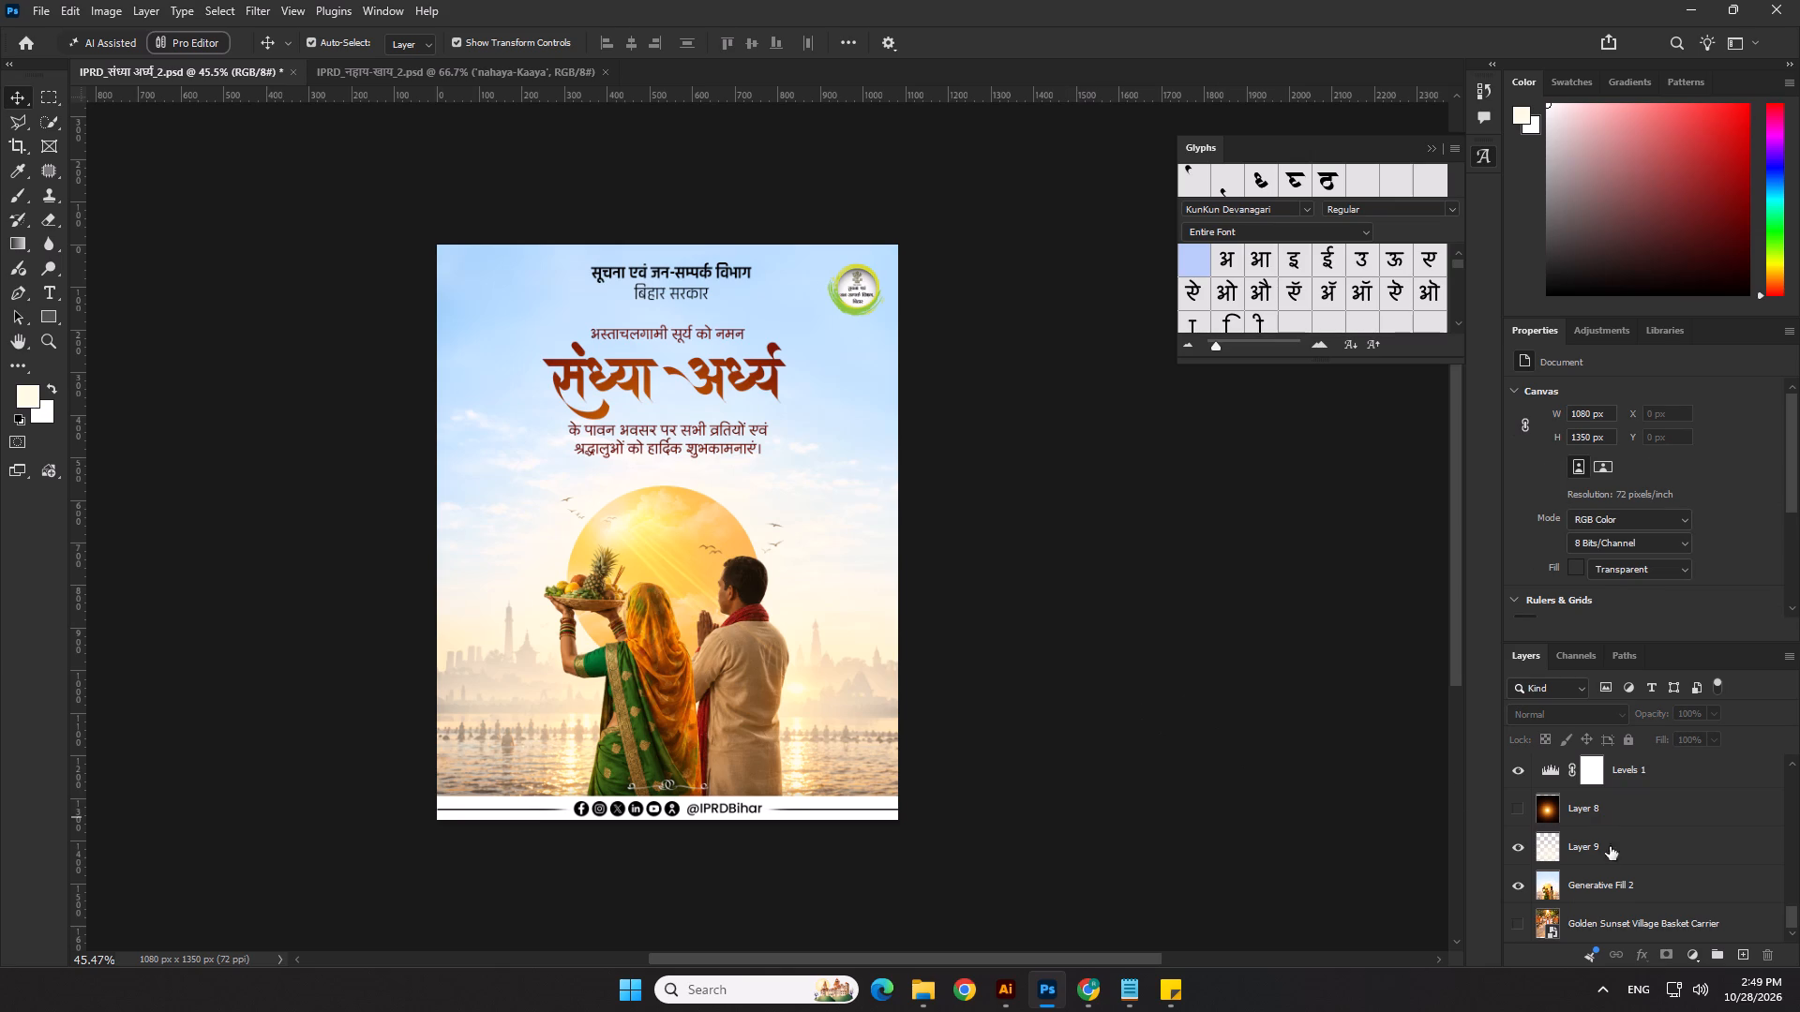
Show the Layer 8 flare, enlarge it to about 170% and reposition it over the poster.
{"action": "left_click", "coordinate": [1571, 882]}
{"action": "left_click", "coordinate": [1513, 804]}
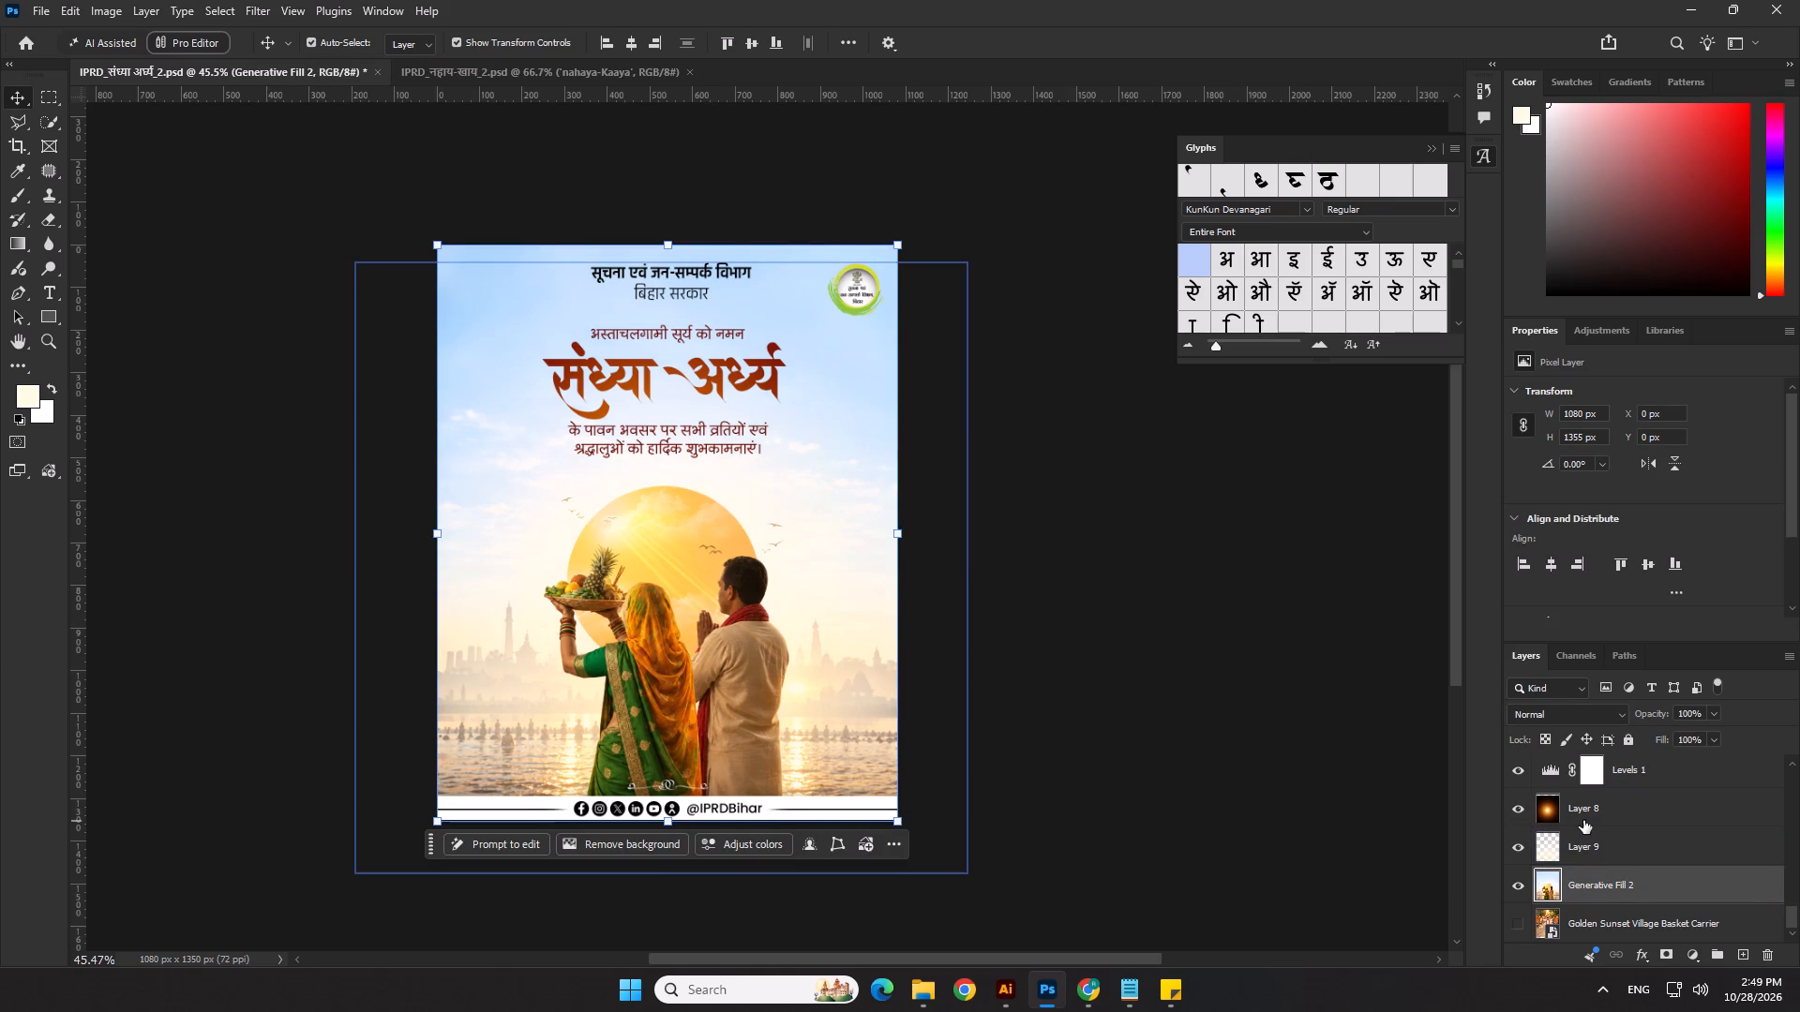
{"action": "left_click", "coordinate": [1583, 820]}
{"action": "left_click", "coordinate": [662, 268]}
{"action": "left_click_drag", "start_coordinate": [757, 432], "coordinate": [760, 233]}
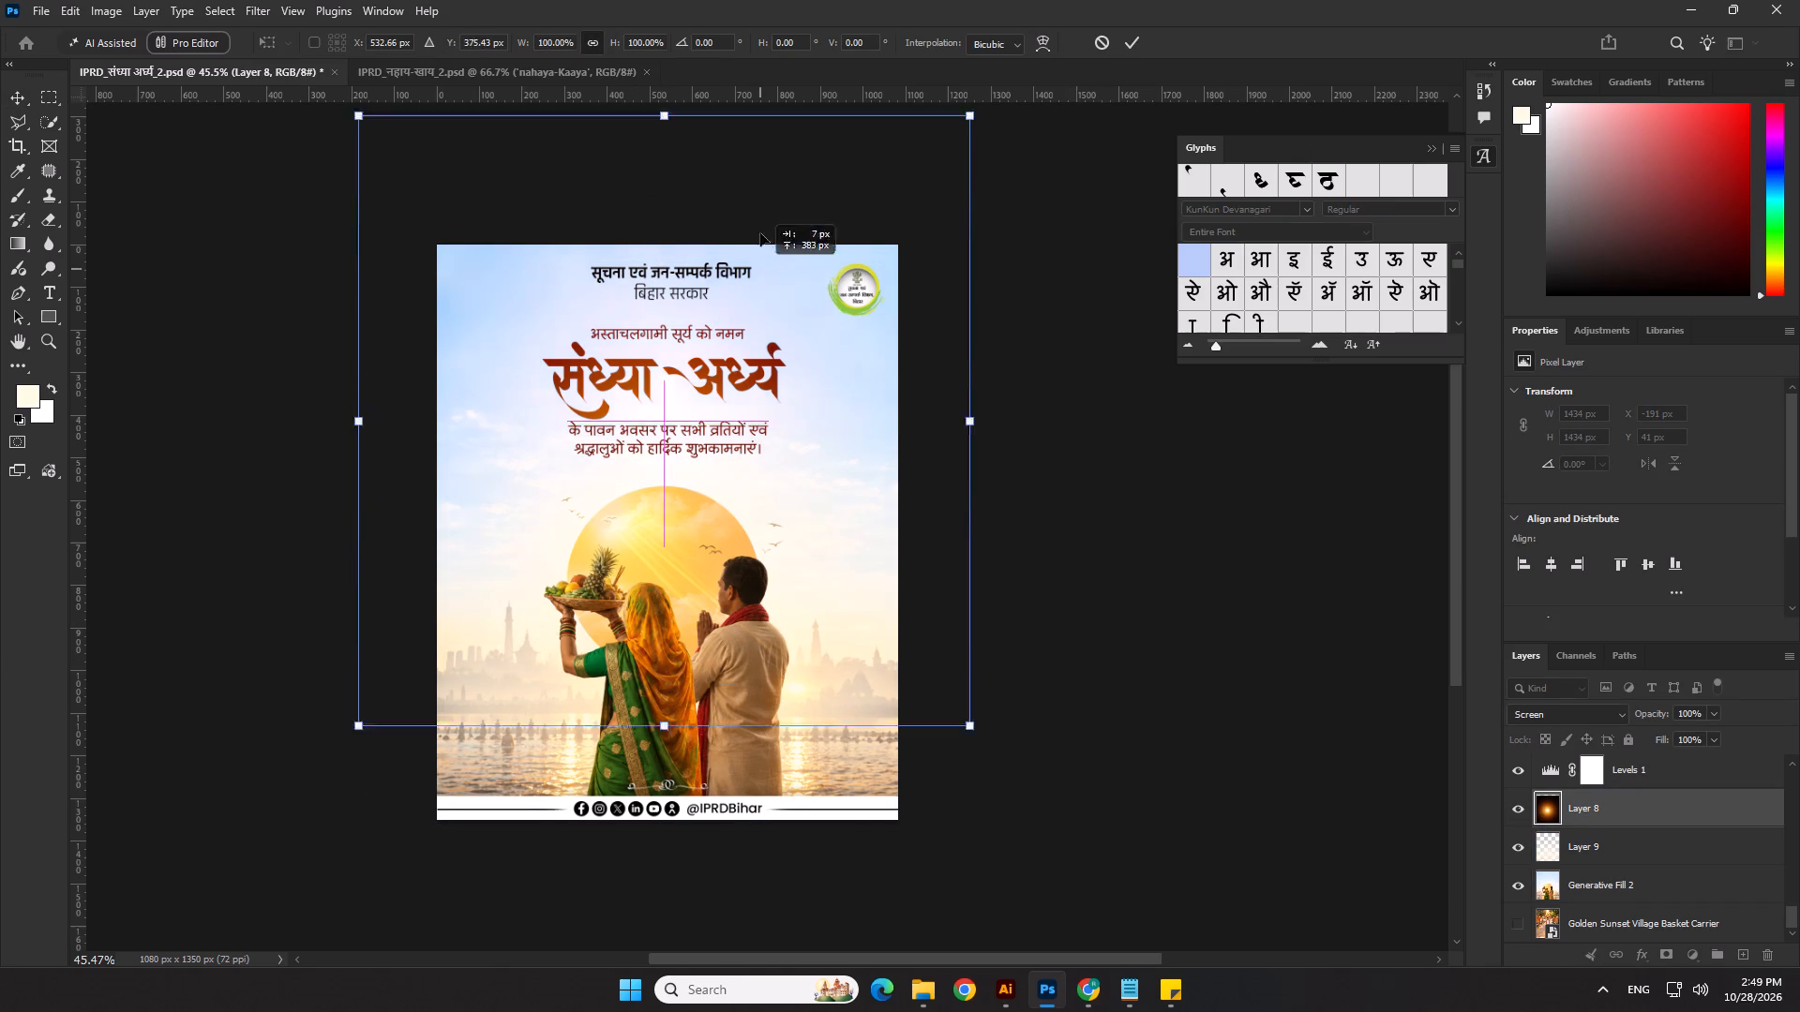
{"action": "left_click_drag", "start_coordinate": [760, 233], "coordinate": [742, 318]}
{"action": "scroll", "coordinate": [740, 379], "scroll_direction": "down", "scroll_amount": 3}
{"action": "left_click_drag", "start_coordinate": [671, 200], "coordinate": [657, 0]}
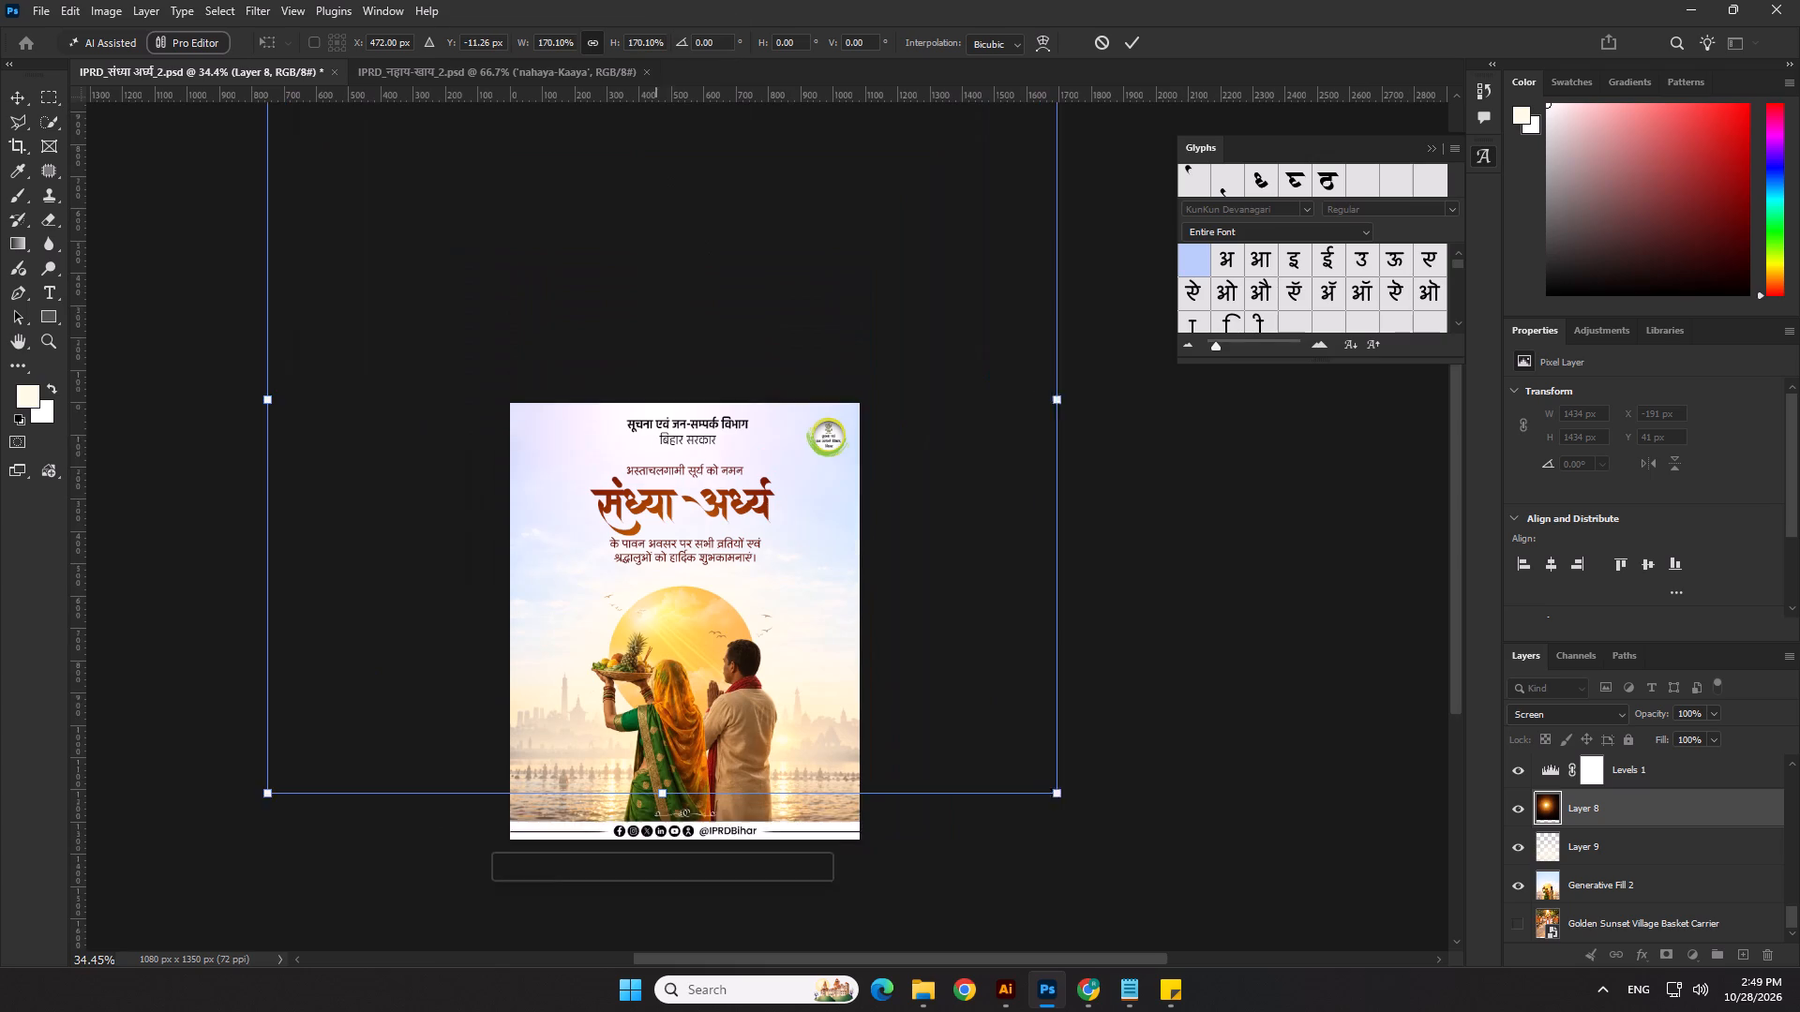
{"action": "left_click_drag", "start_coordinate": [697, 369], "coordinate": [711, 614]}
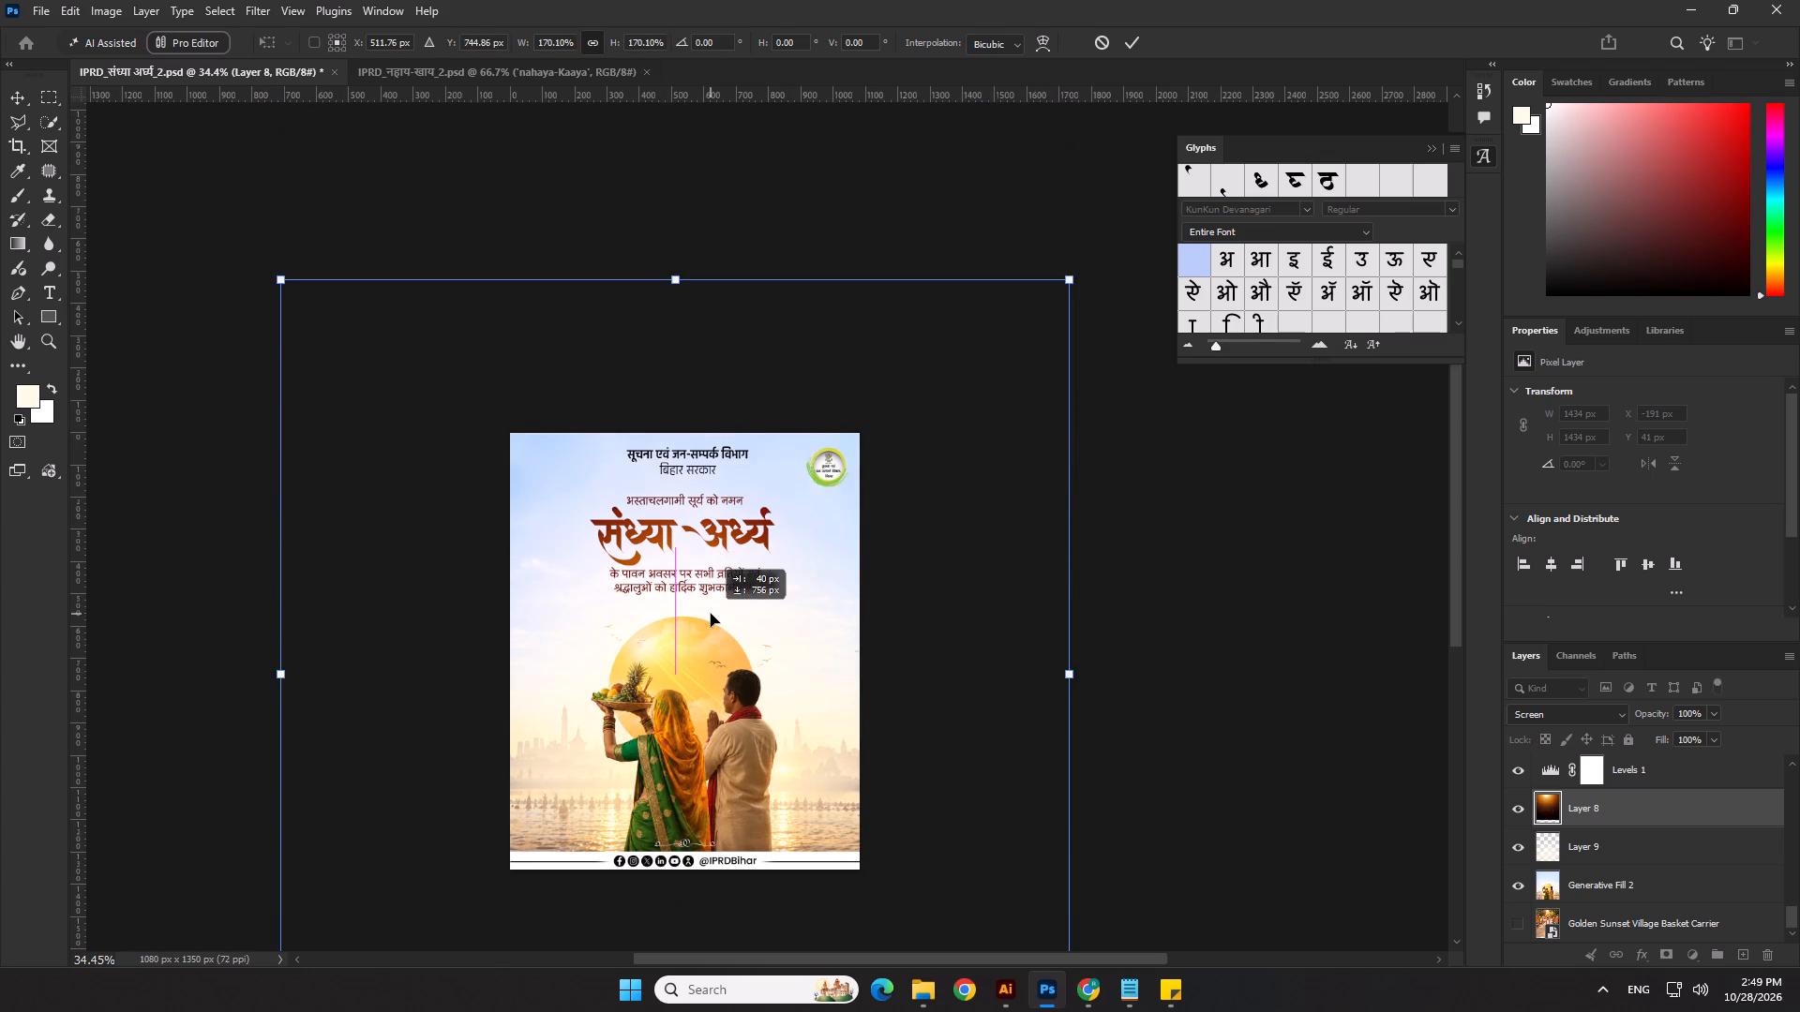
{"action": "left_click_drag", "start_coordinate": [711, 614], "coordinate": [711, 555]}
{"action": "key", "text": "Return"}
Delete the Layer 8 flare.
{"action": "key", "text": "Delete"}
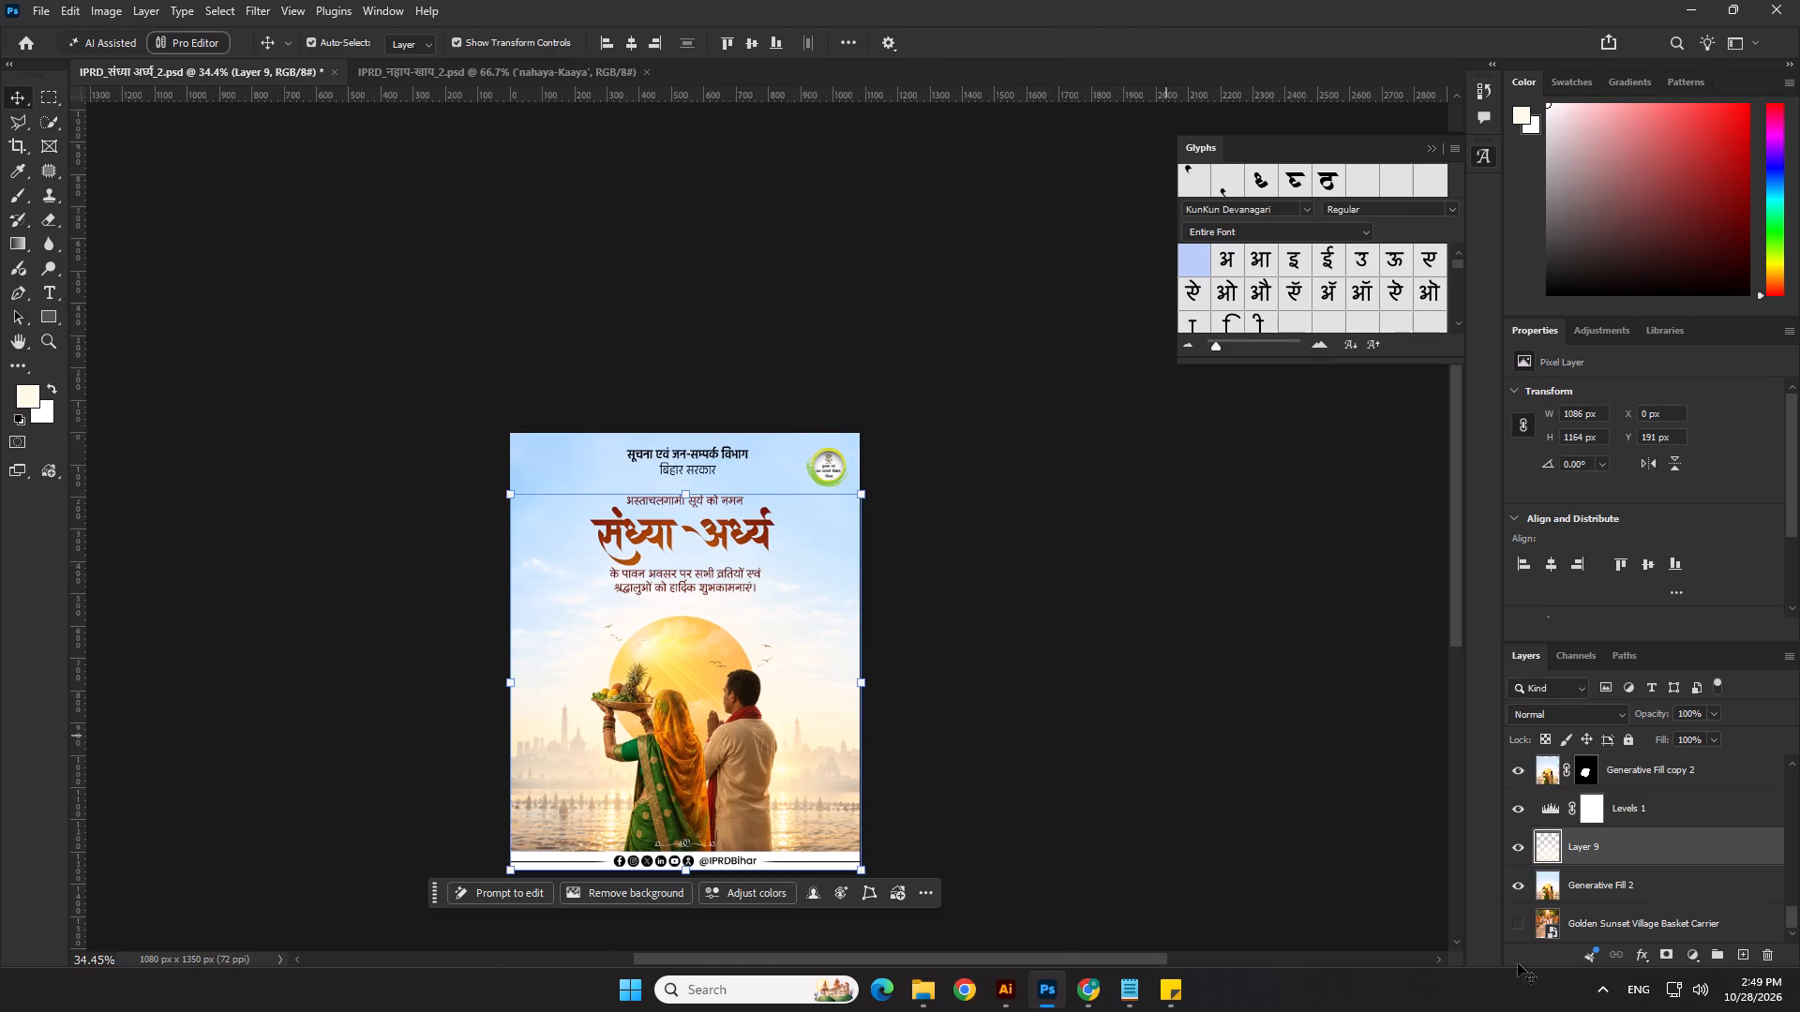
Switch to File Explorer and open the New Volume (E:) drive.
{"action": "left_click", "coordinate": [1799, 1011]}
{"action": "left_click", "coordinate": [896, 450]}
{"action": "double_click", "coordinate": [36, 48]}
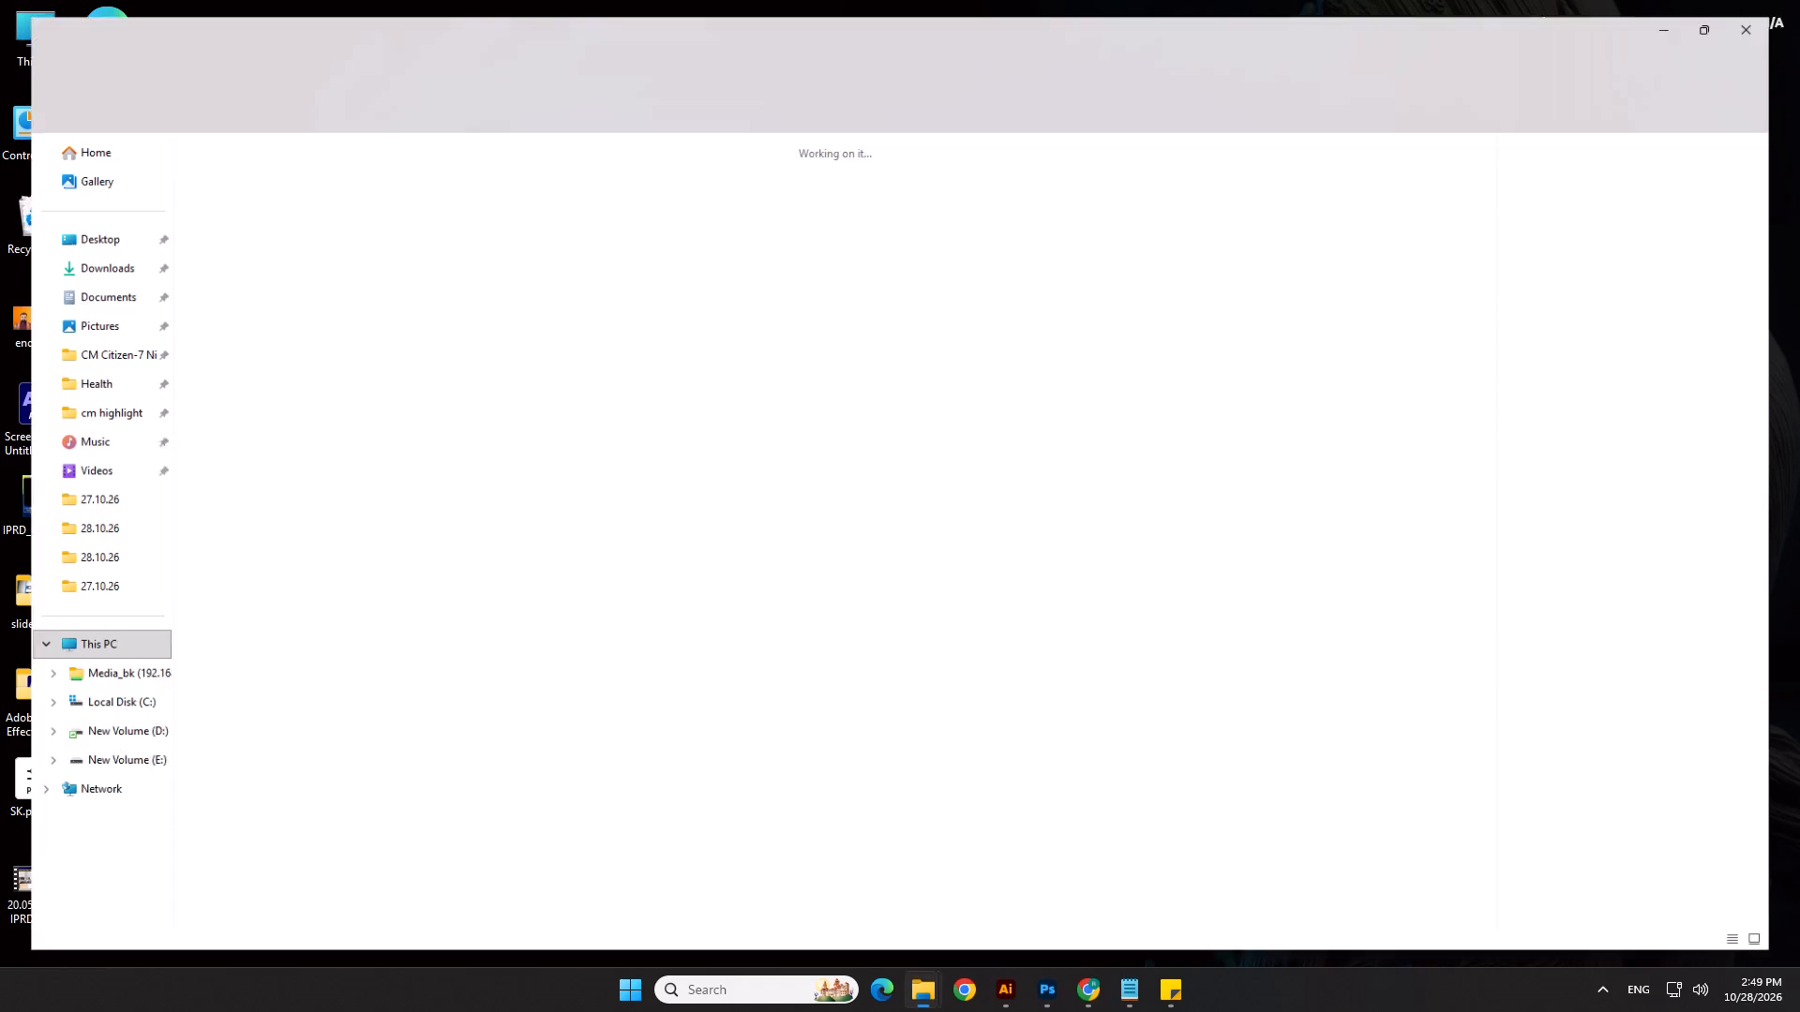
{"action": "double_click", "coordinate": [791, 172]}
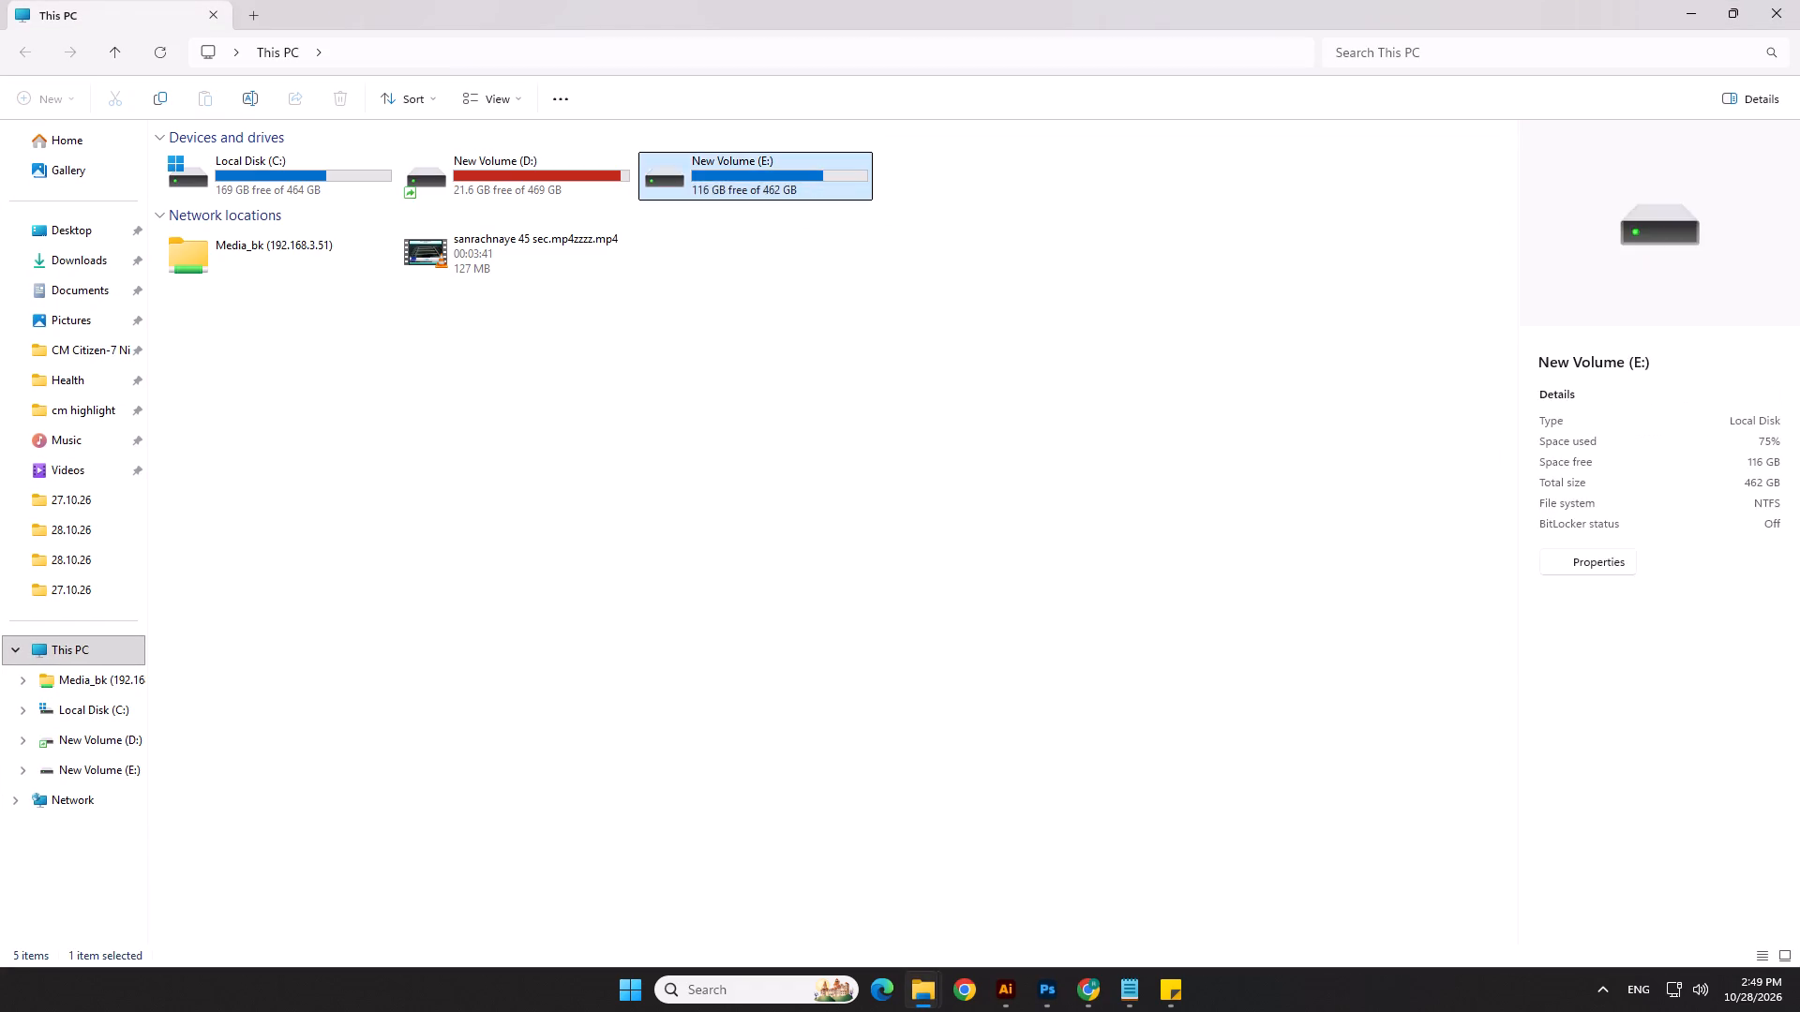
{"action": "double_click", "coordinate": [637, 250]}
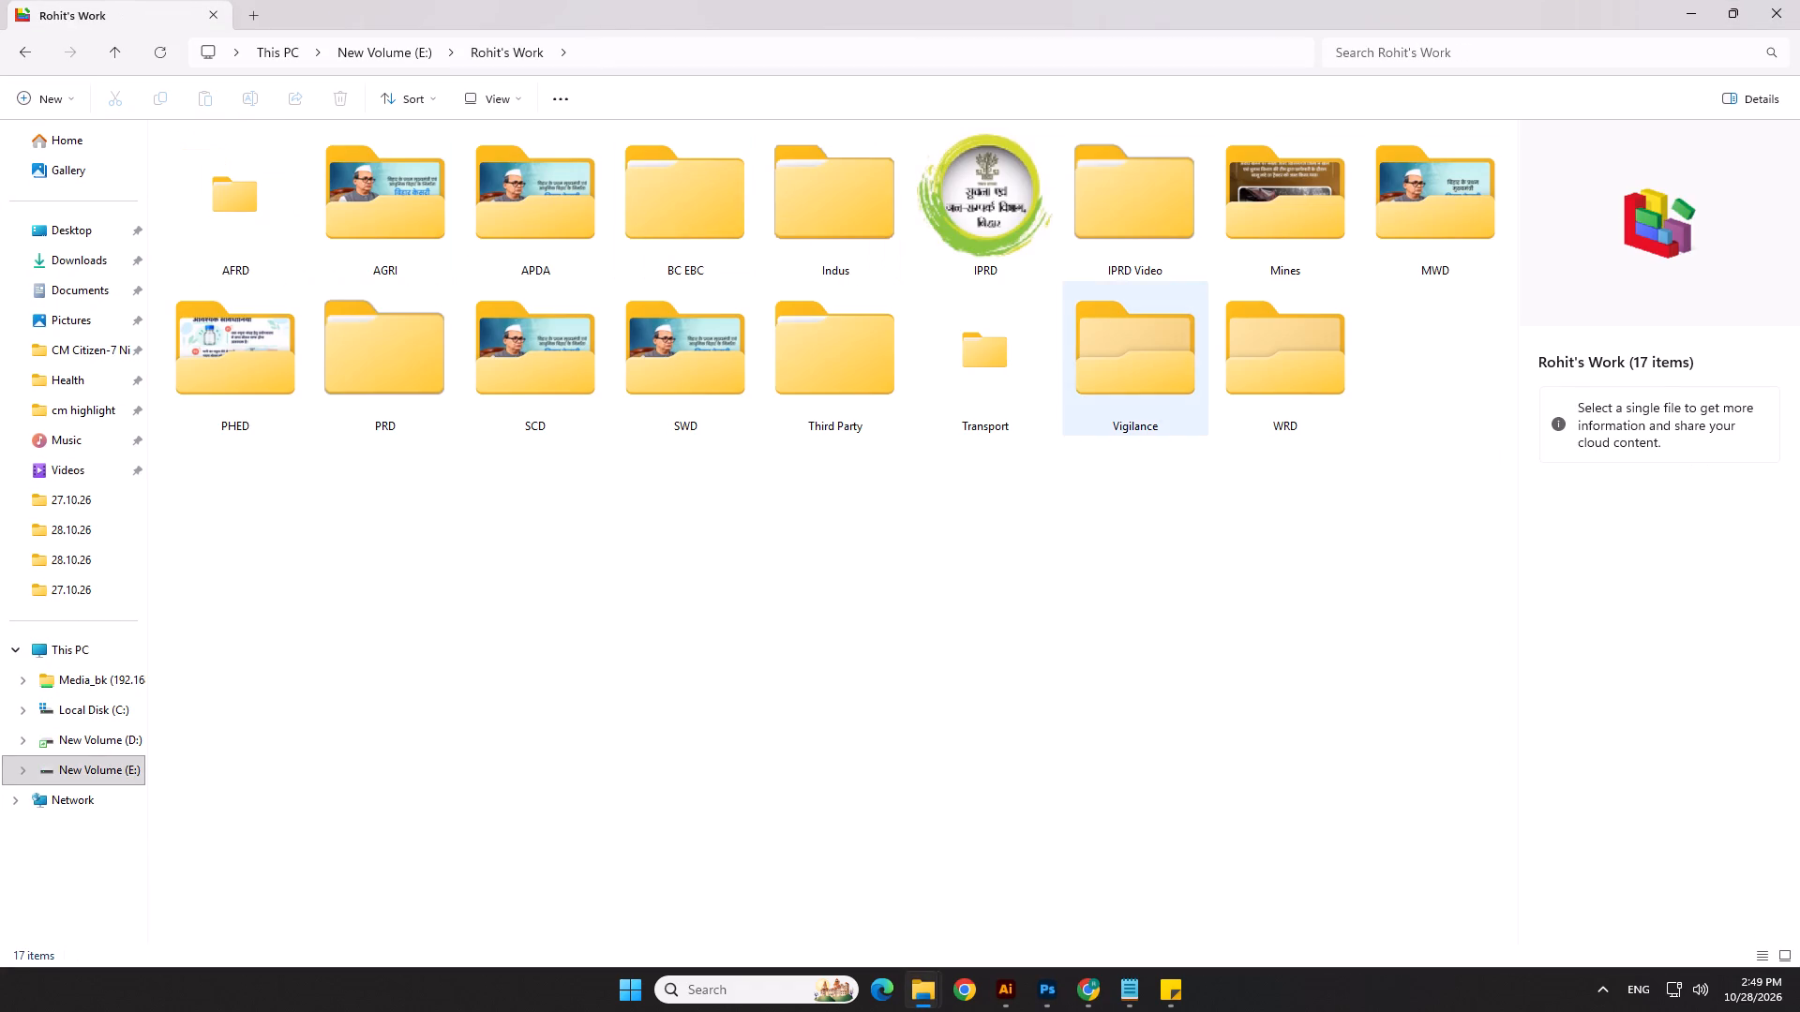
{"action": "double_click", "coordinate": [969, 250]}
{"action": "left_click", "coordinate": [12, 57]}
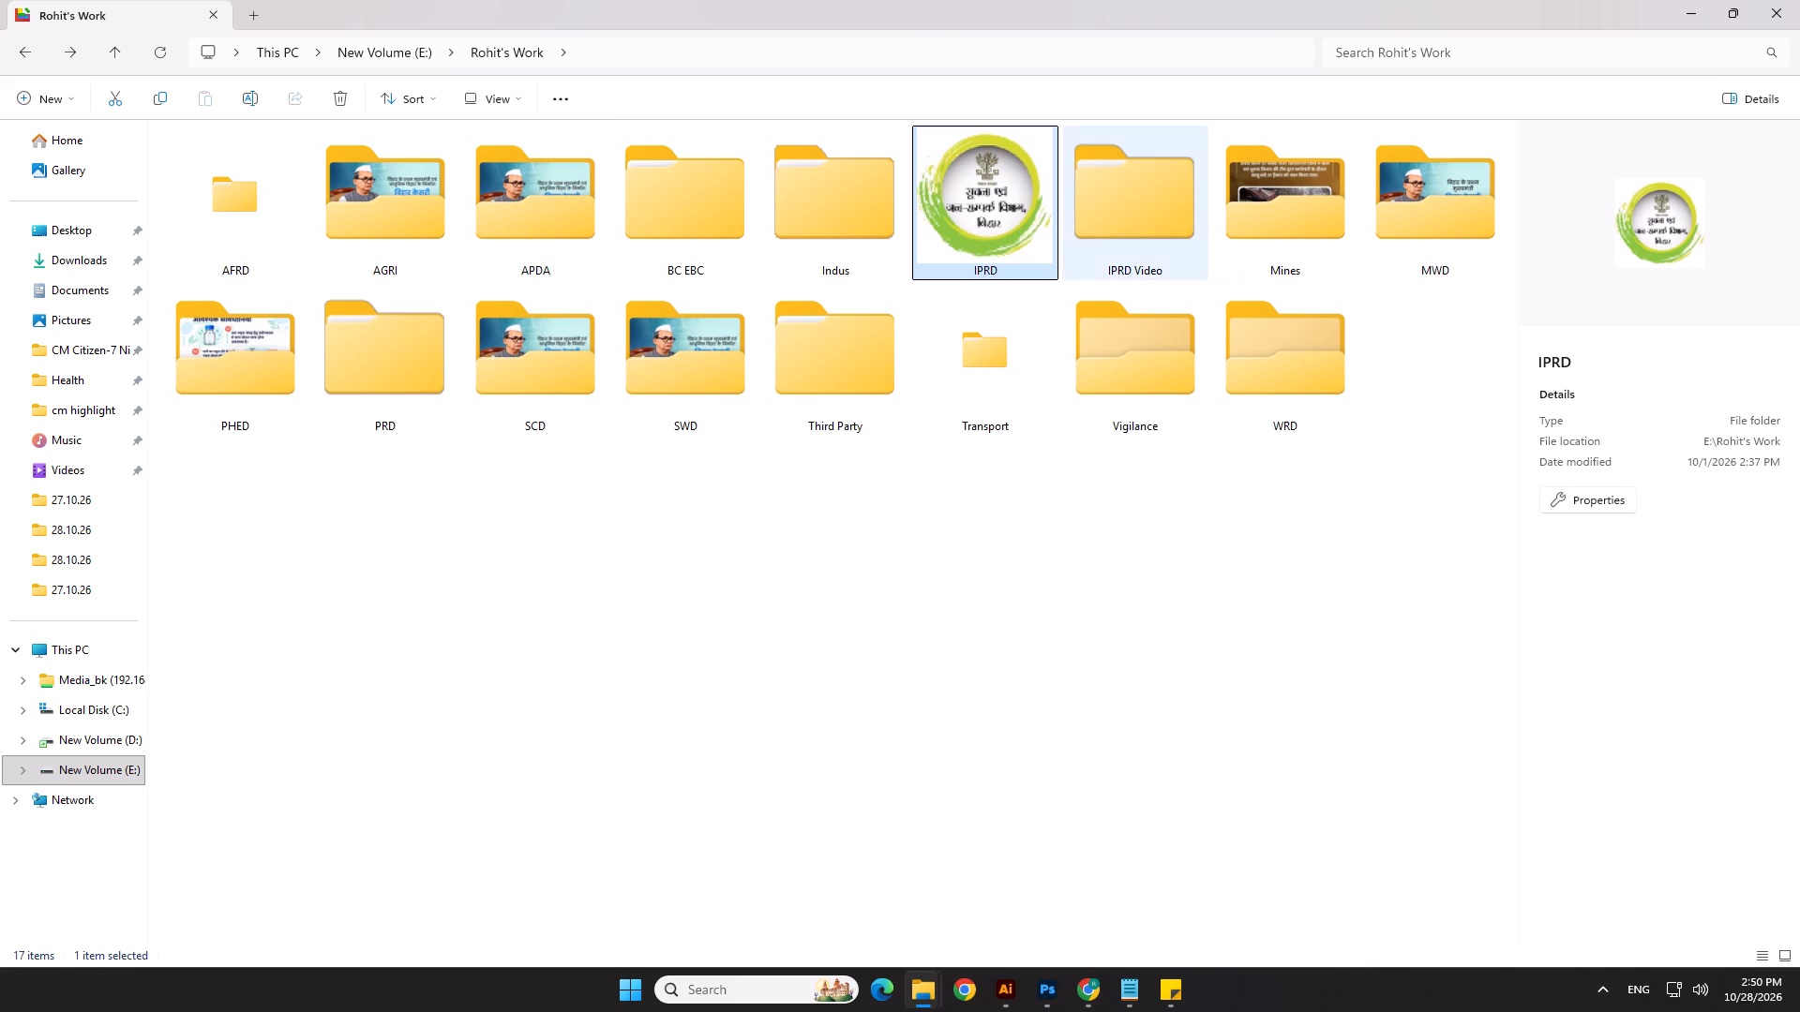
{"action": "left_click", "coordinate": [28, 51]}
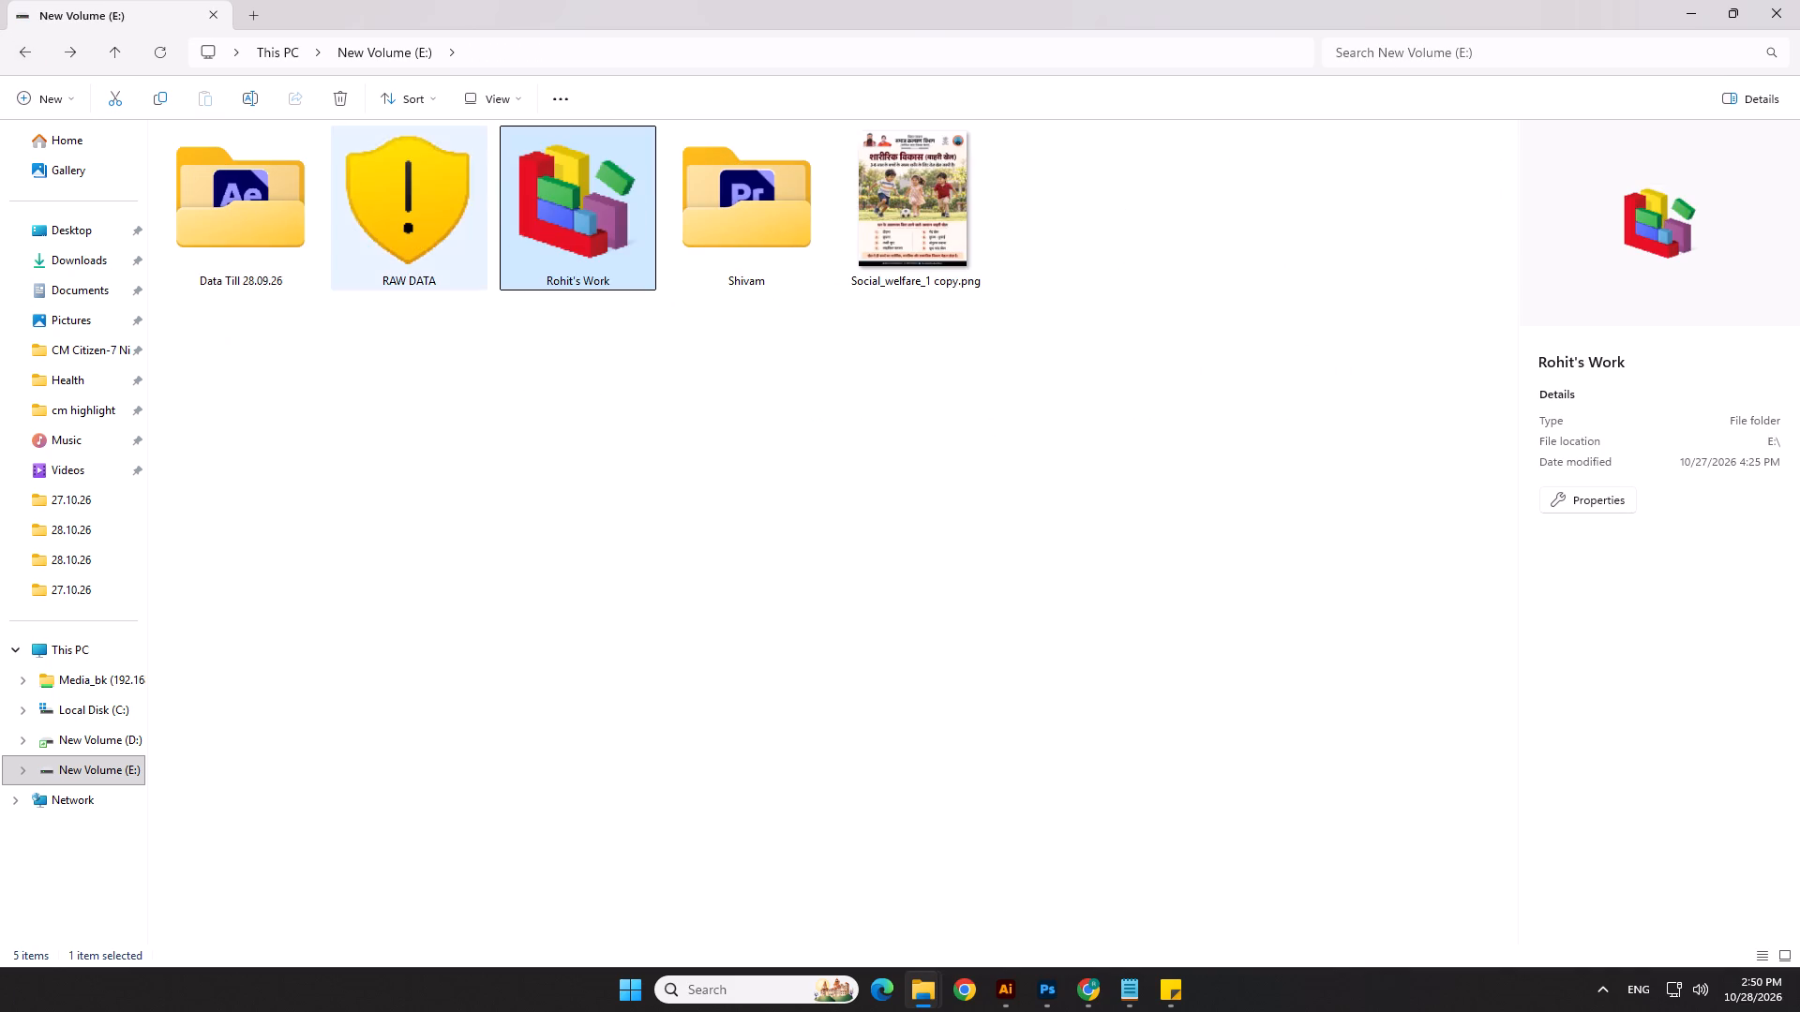
Place the sky image 1666.jpg from the RAW DATA folder into the poster above Layer 9.
{"action": "double_click", "coordinate": [431, 205]}
{"action": "left_click", "coordinate": [1243, 244]}
{"action": "left_click_drag", "start_coordinate": [1261, 226], "coordinate": [1301, 498]}
{"action": "key", "text": "alt+Tab"}
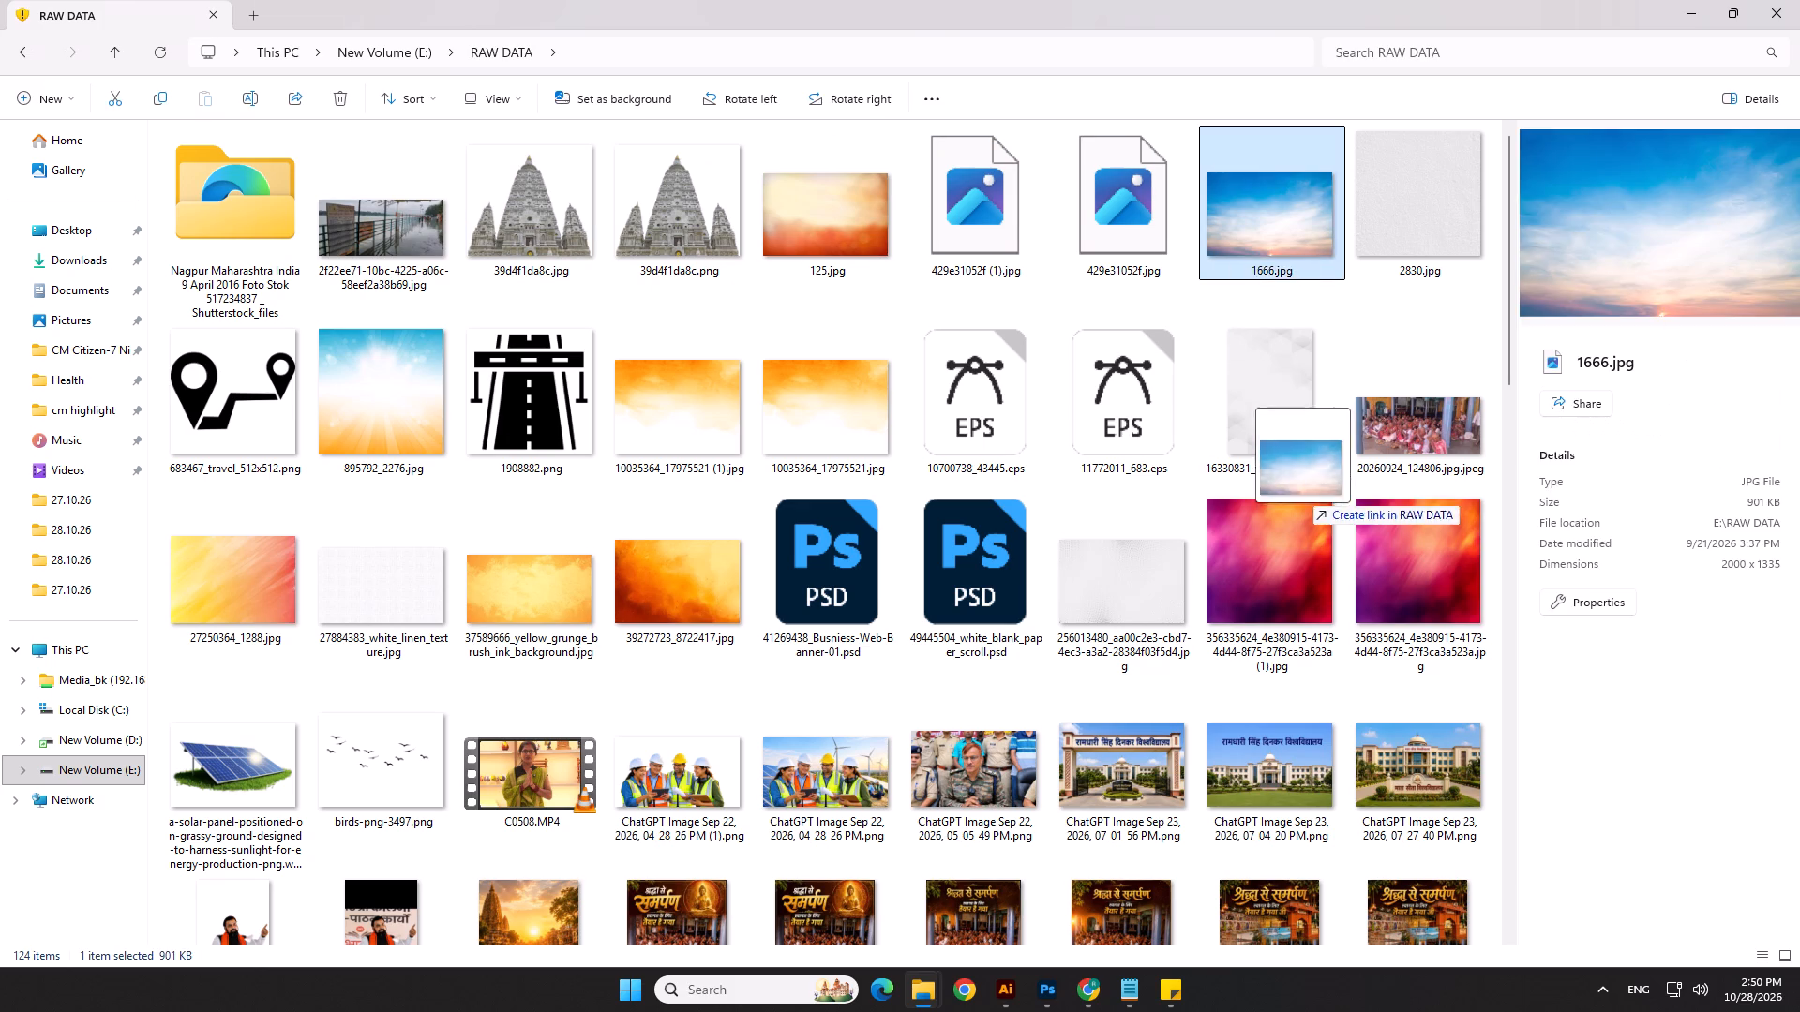
{"action": "left_click_drag", "start_coordinate": [1301, 498], "coordinate": [735, 581]}
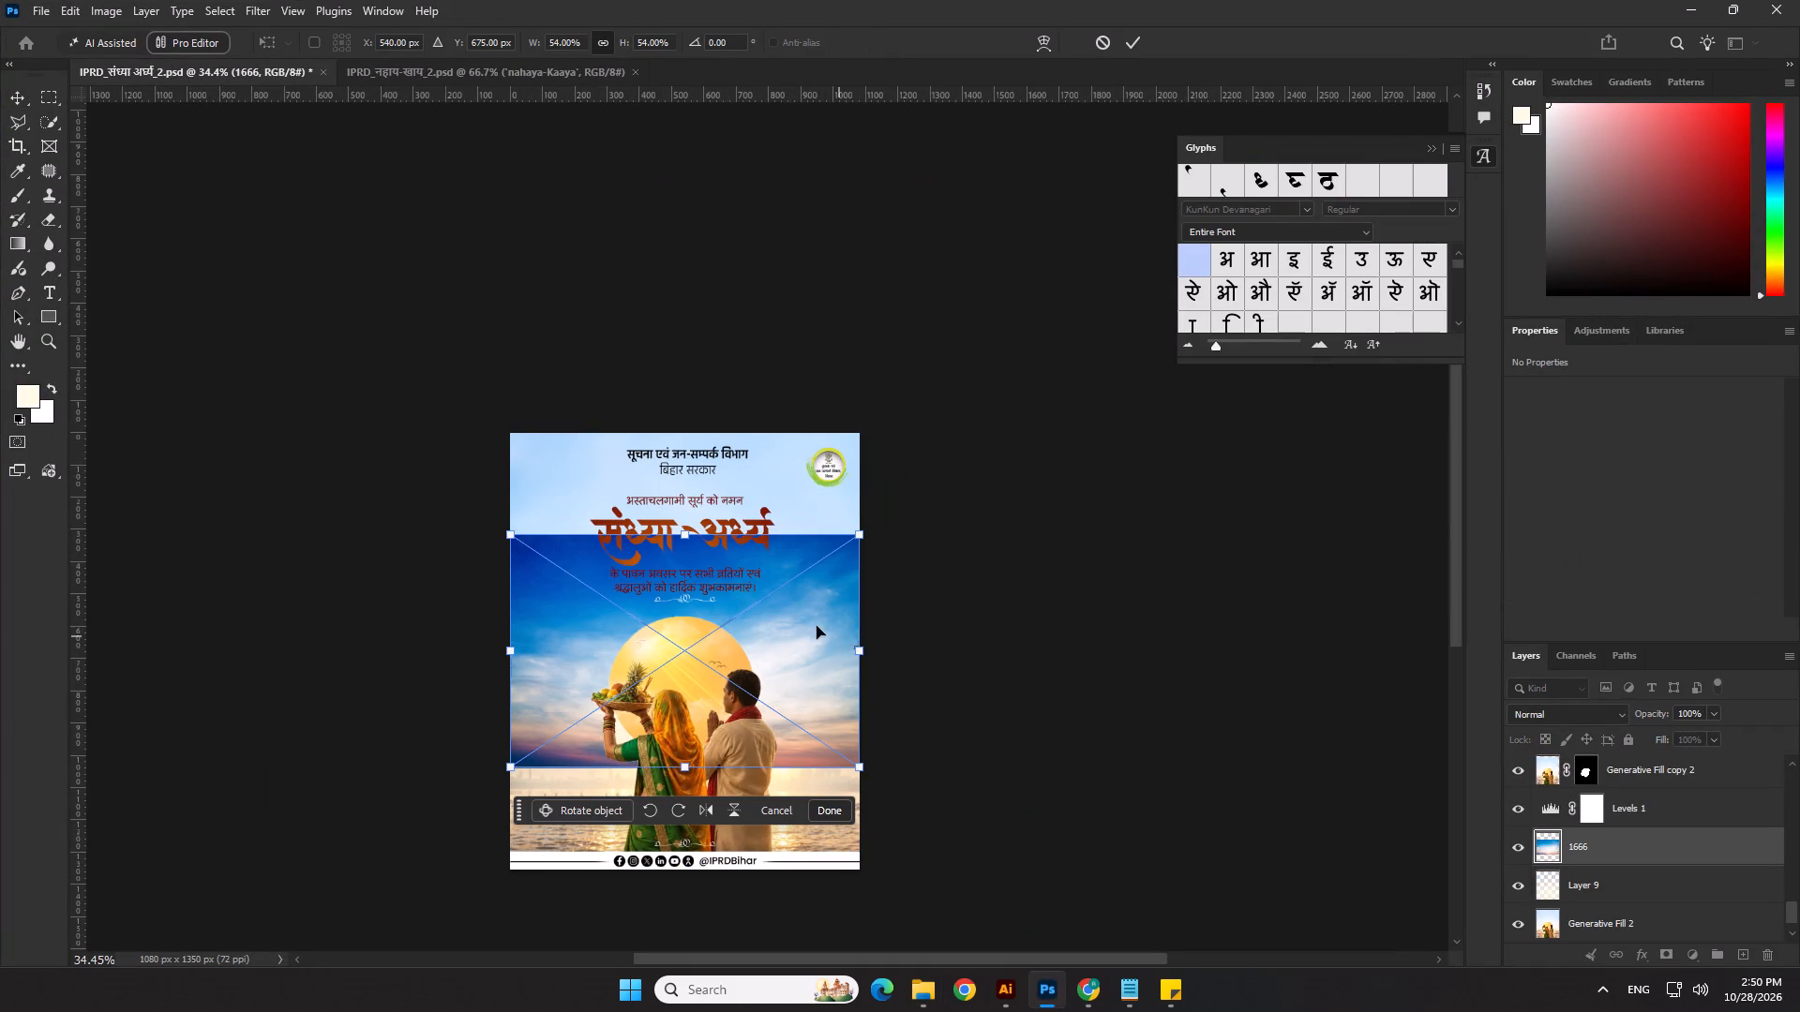
Move the placed 1666 sky image up and enlarge it to about 1756 × 1173 px to cover the poster's upper half.
{"action": "left_click_drag", "start_coordinate": [811, 623], "coordinate": [812, 503]}
{"action": "left_click_drag", "start_coordinate": [667, 416], "coordinate": [669, 270]}
{"action": "key", "text": "Return"}
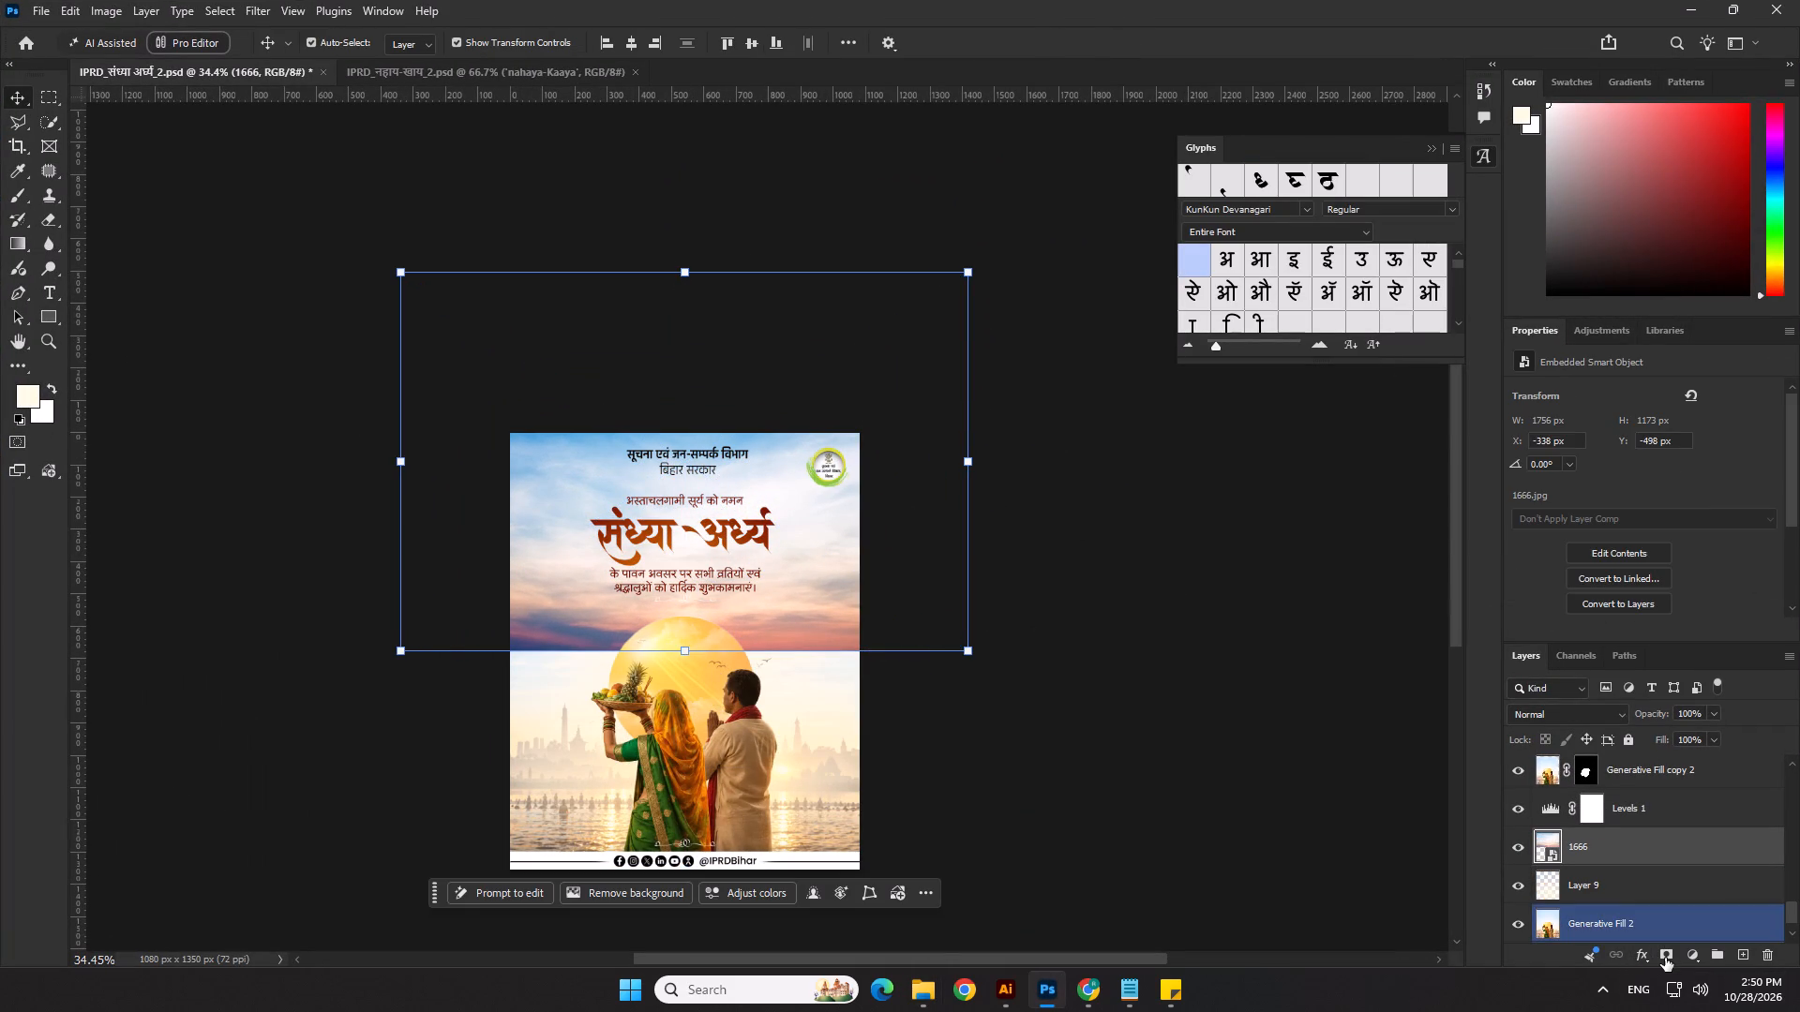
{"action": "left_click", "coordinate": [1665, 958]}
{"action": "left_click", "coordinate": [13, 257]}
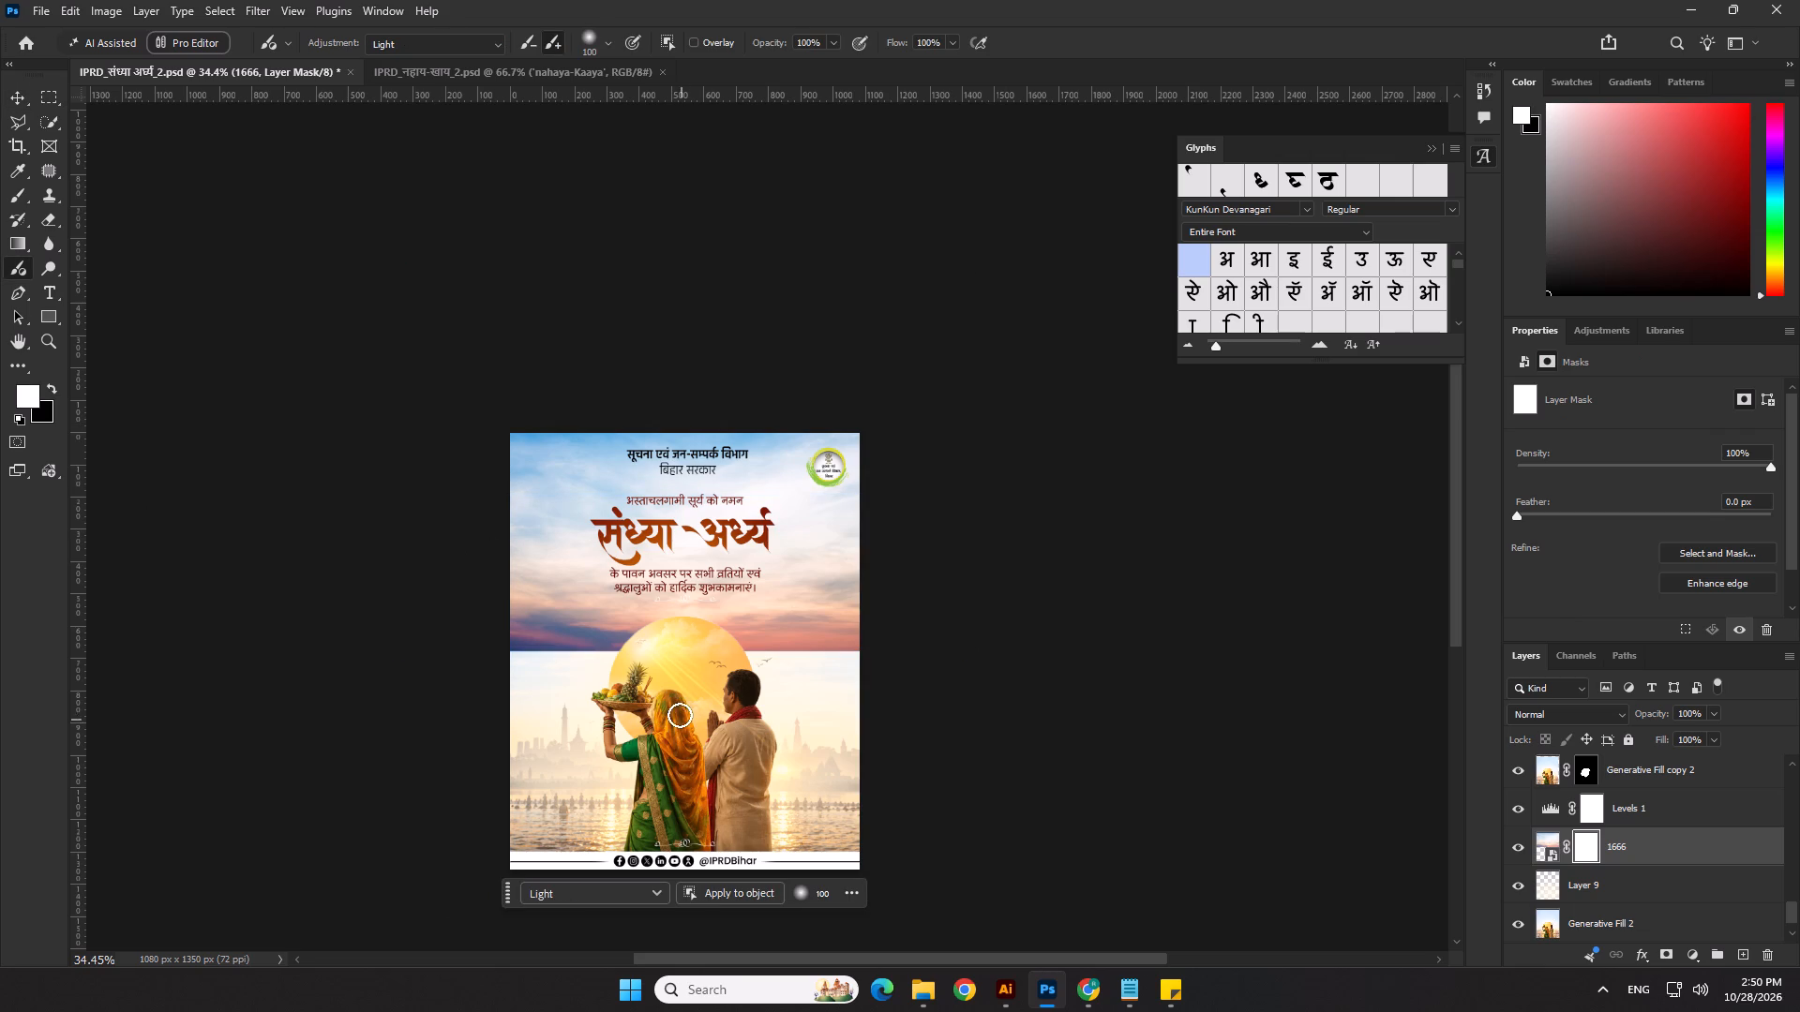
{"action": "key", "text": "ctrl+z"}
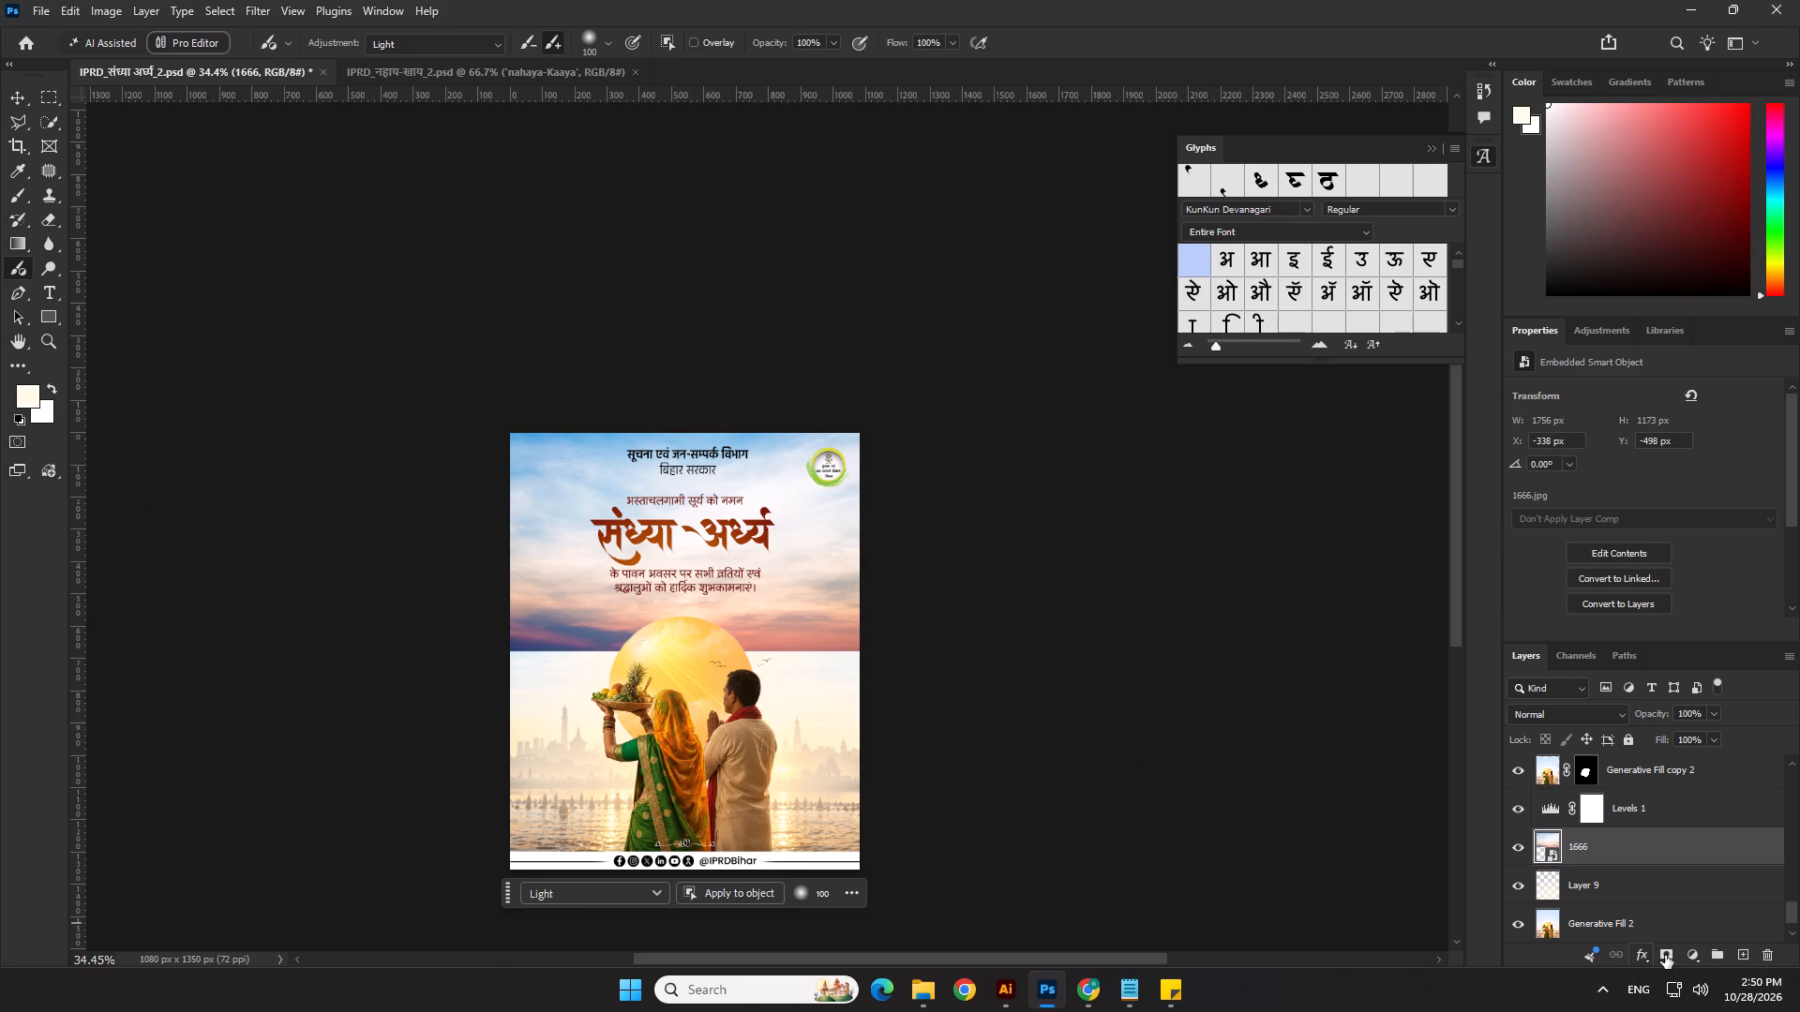
Add a layer mask to the 1666 sky and draw a vertical linear gradient from the title to the sun, fading out its lower edge.
{"action": "left_click", "coordinate": [1665, 955]}
{"action": "left_click", "coordinate": [14, 247]}
{"action": "left_click_drag", "start_coordinate": [697, 681], "coordinate": [697, 635]}
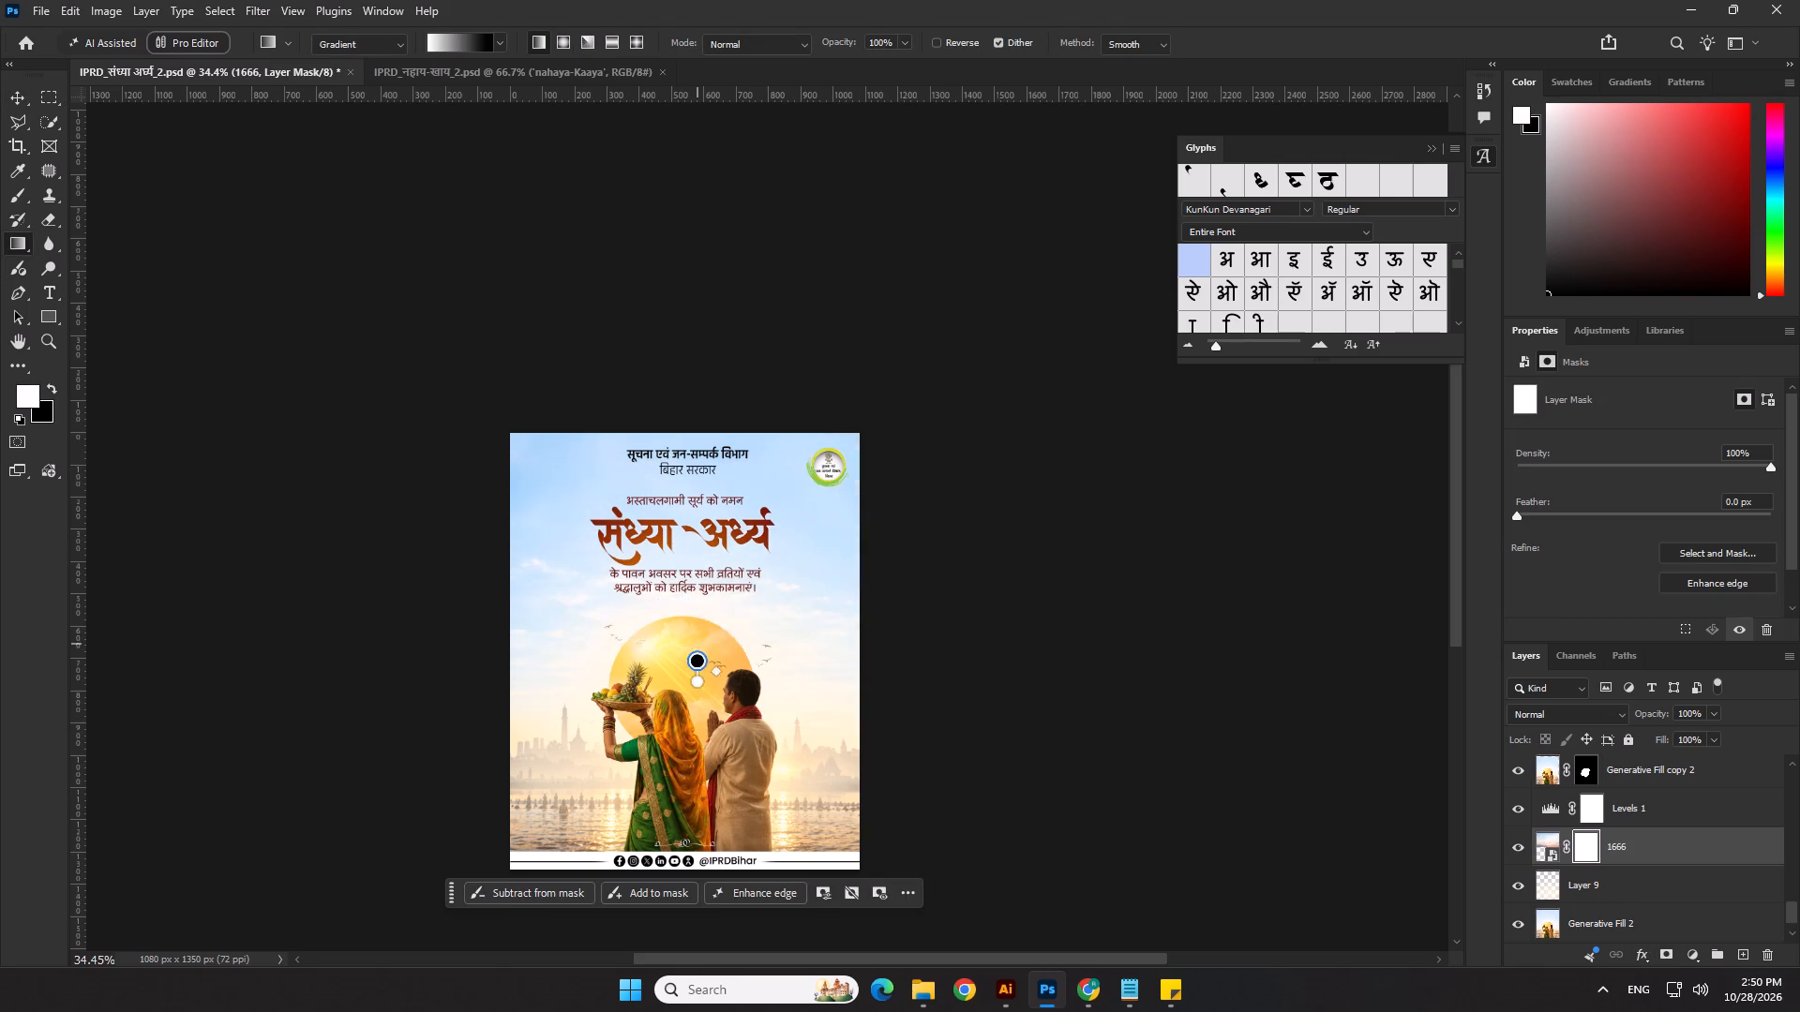
{"action": "left_click_drag", "start_coordinate": [697, 635], "coordinate": [697, 595]}
{"action": "key", "text": "ctrl+z"}
{"action": "left_click_drag", "start_coordinate": [683, 531], "coordinate": [682, 678], "text": "shift"}
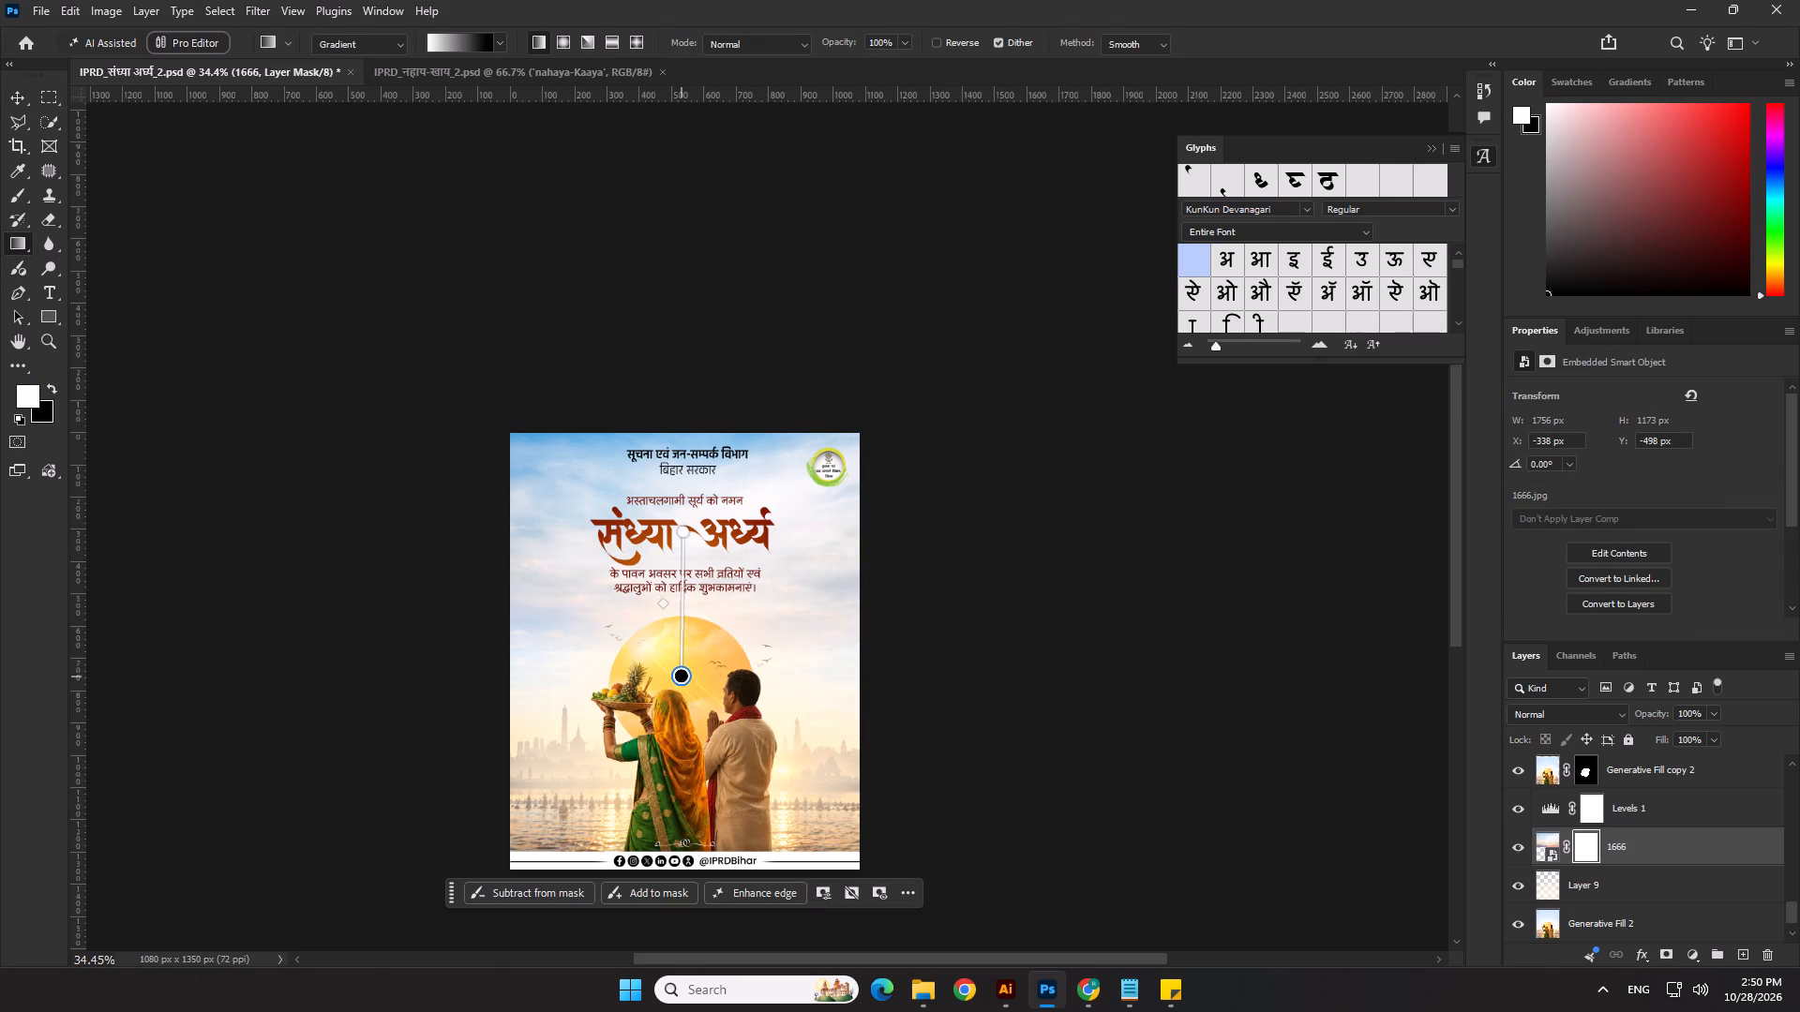
{"action": "left_click_drag", "start_coordinate": [682, 678], "coordinate": [683, 656], "text": "shift"}
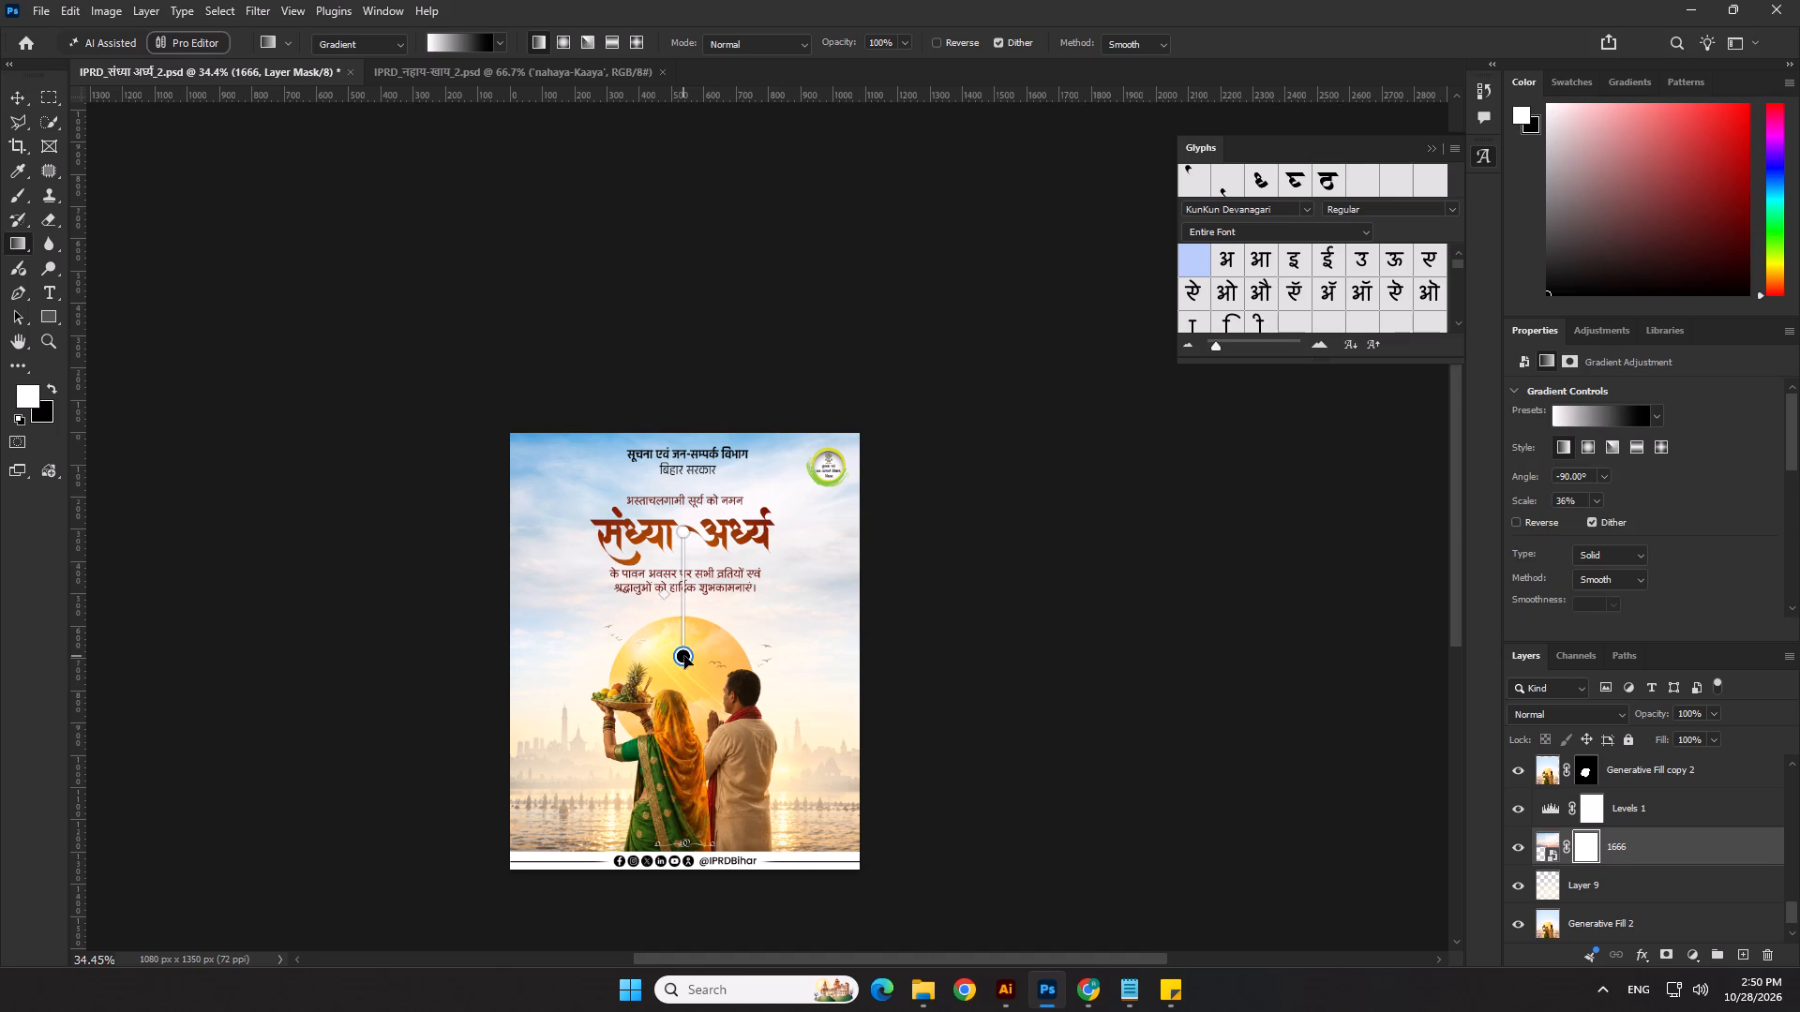
Compare the poster with the masked 1666 sky layer hidden and shown.
{"action": "left_click", "coordinate": [14, 100]}
{"action": "left_click", "coordinate": [484, 258]}
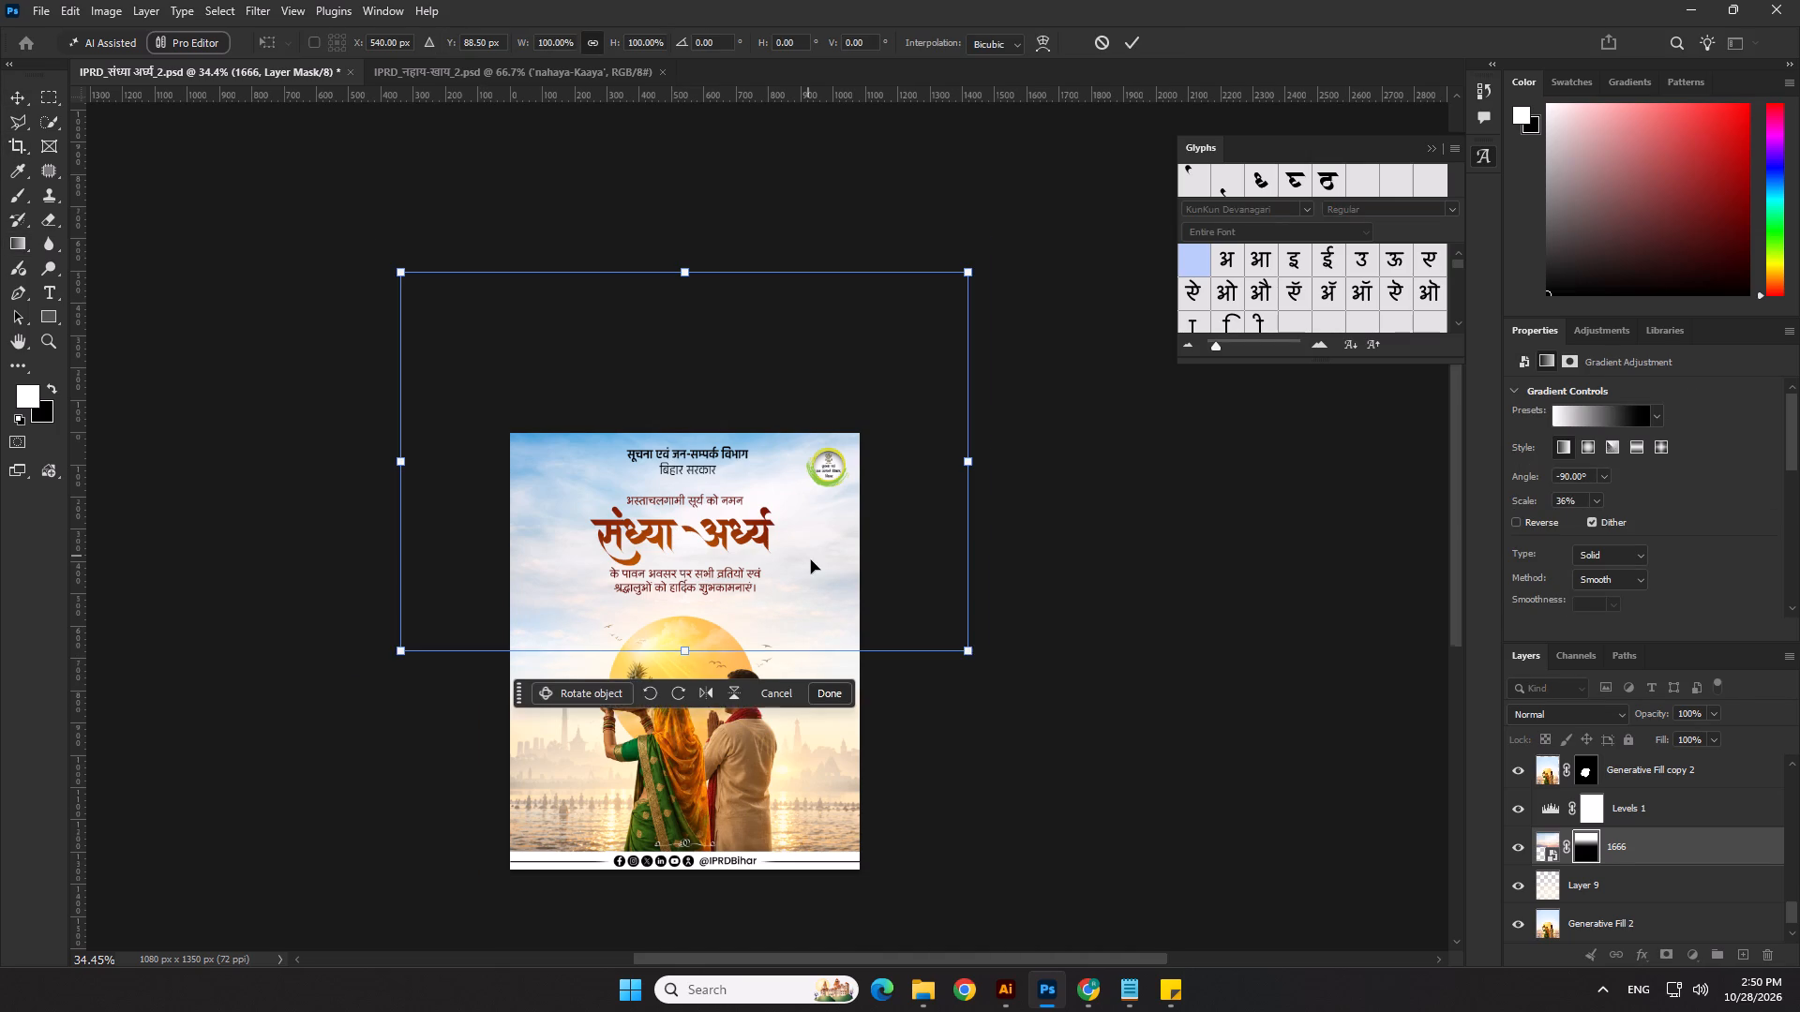
{"action": "scroll", "coordinate": [811, 560], "scroll_direction": "up", "scroll_amount": 2}
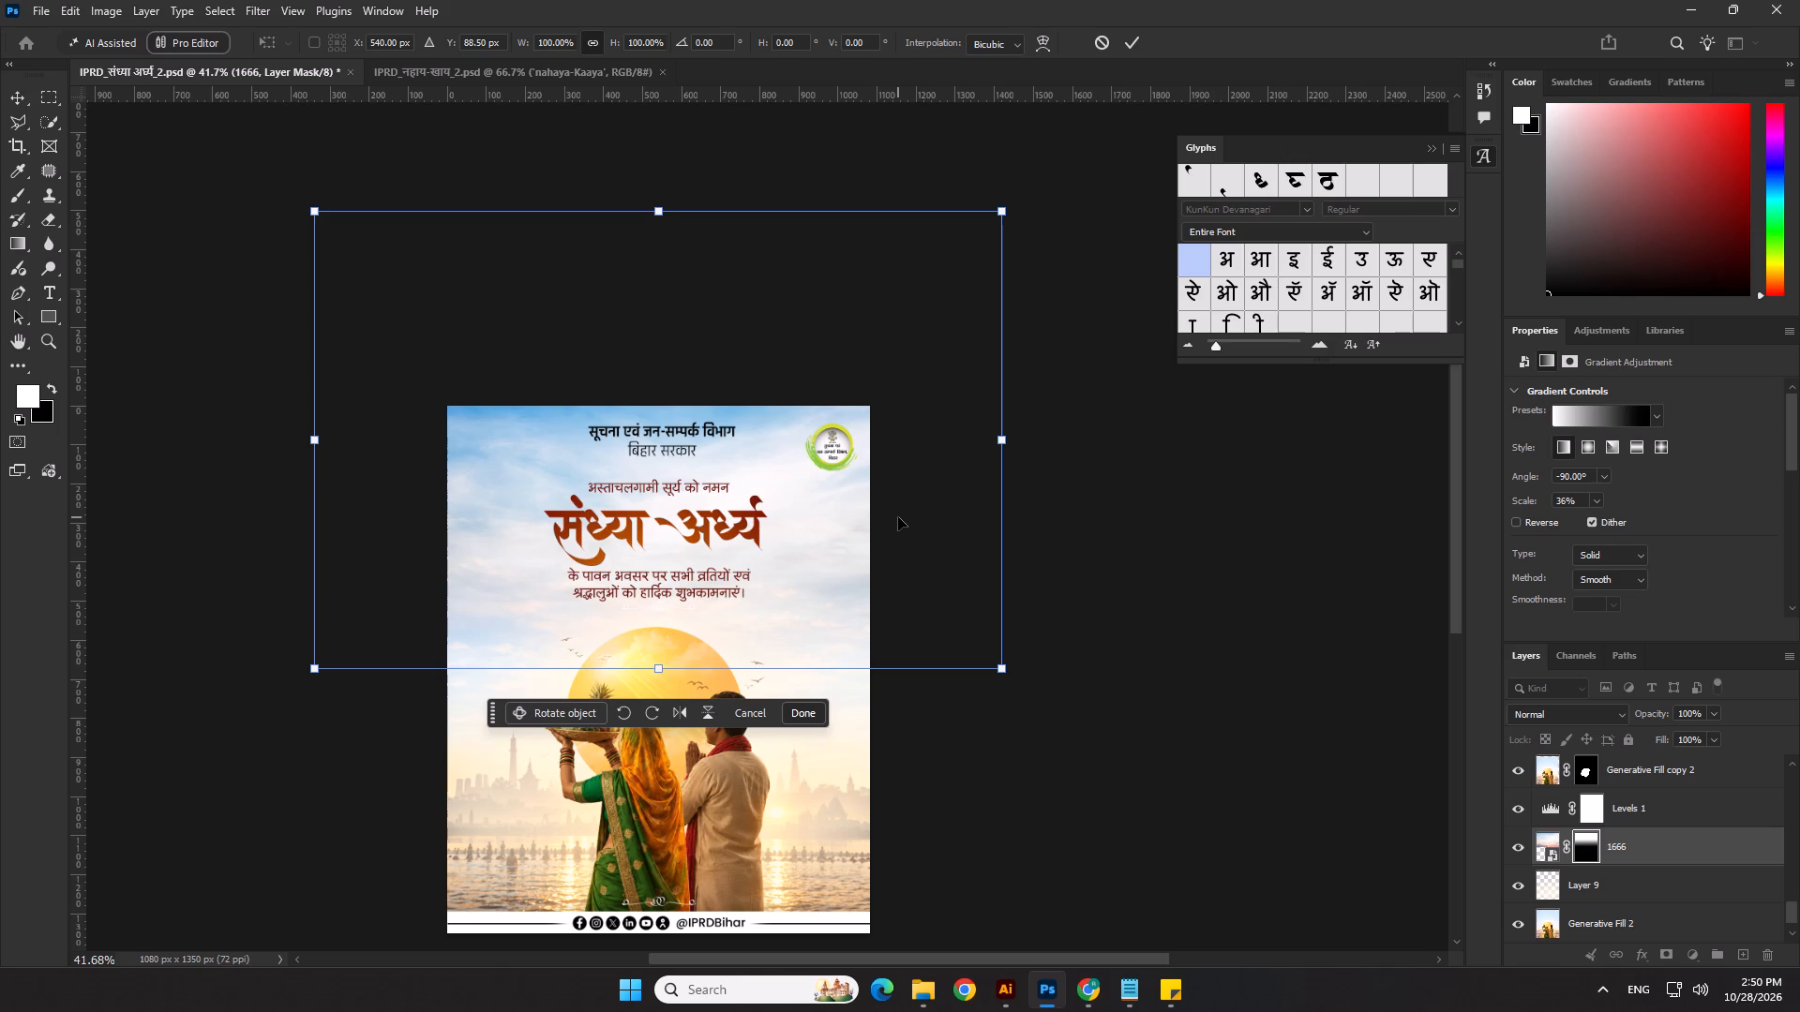
{"action": "left_click", "coordinate": [1520, 851]}
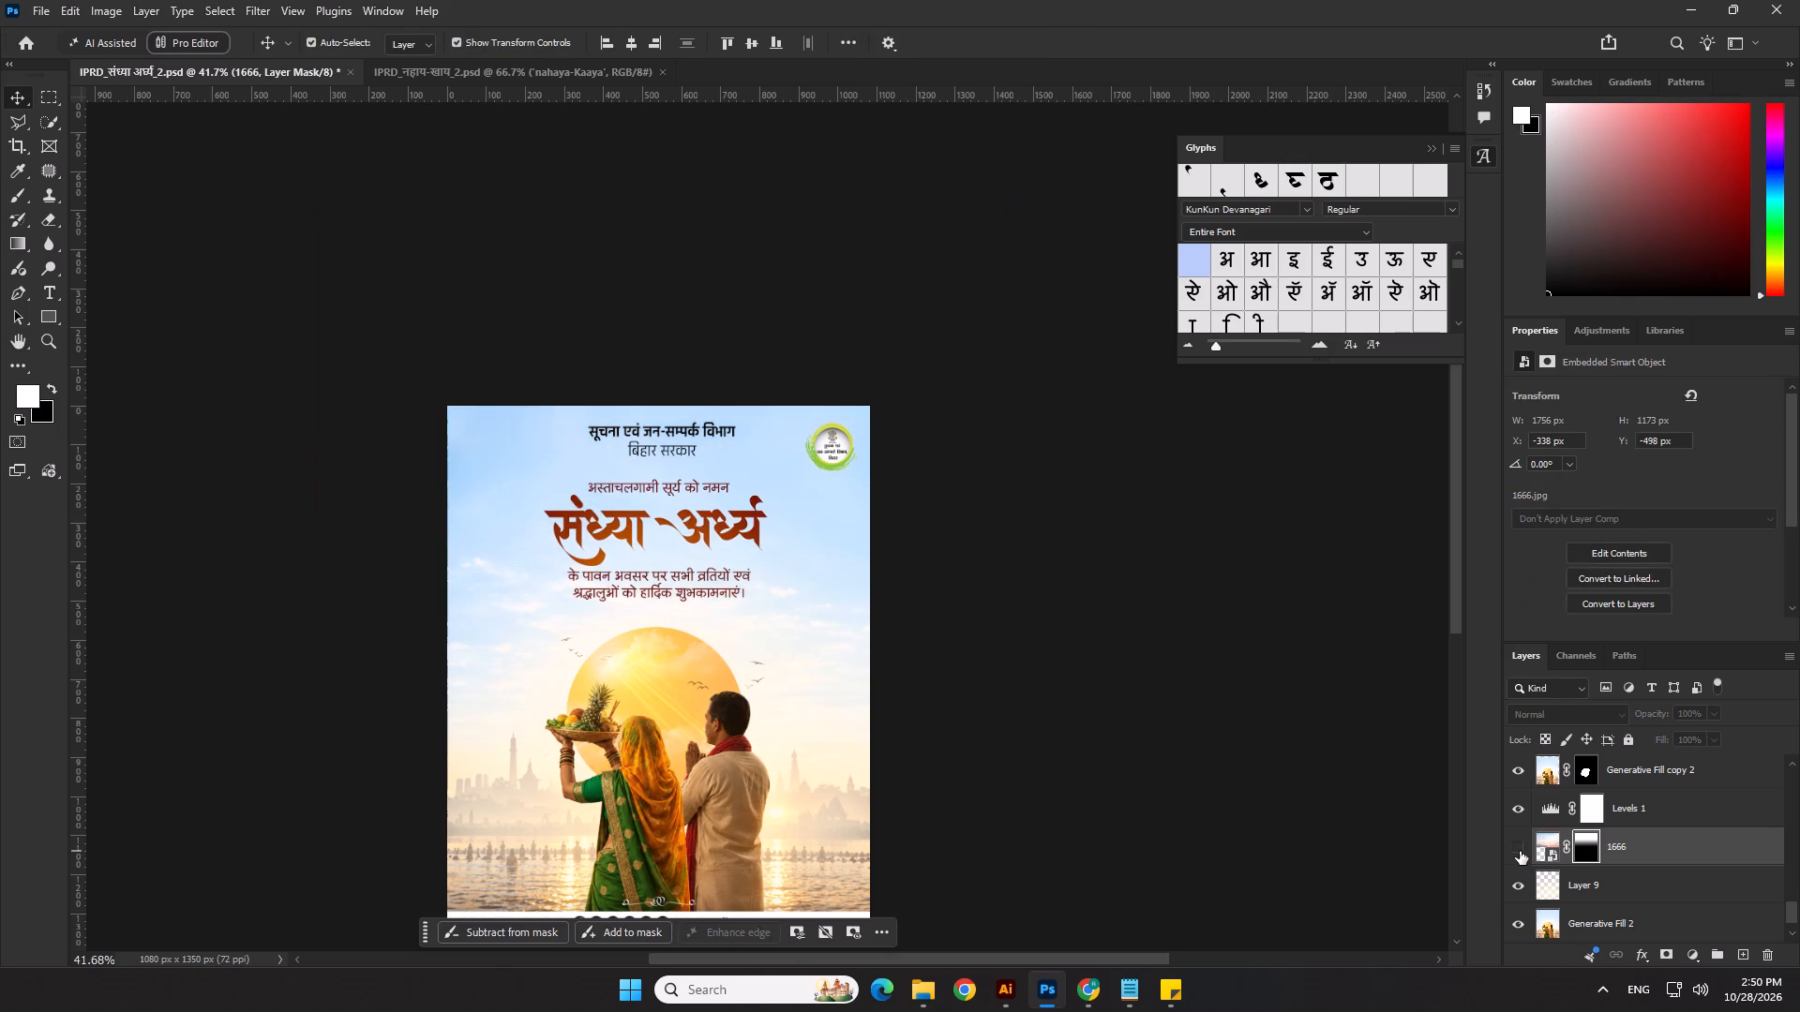
{"action": "left_click", "coordinate": [1520, 851]}
{"action": "left_click", "coordinate": [1073, 734]}
{"action": "scroll", "coordinate": [911, 608], "scroll_direction": "down", "scroll_amount": 3}
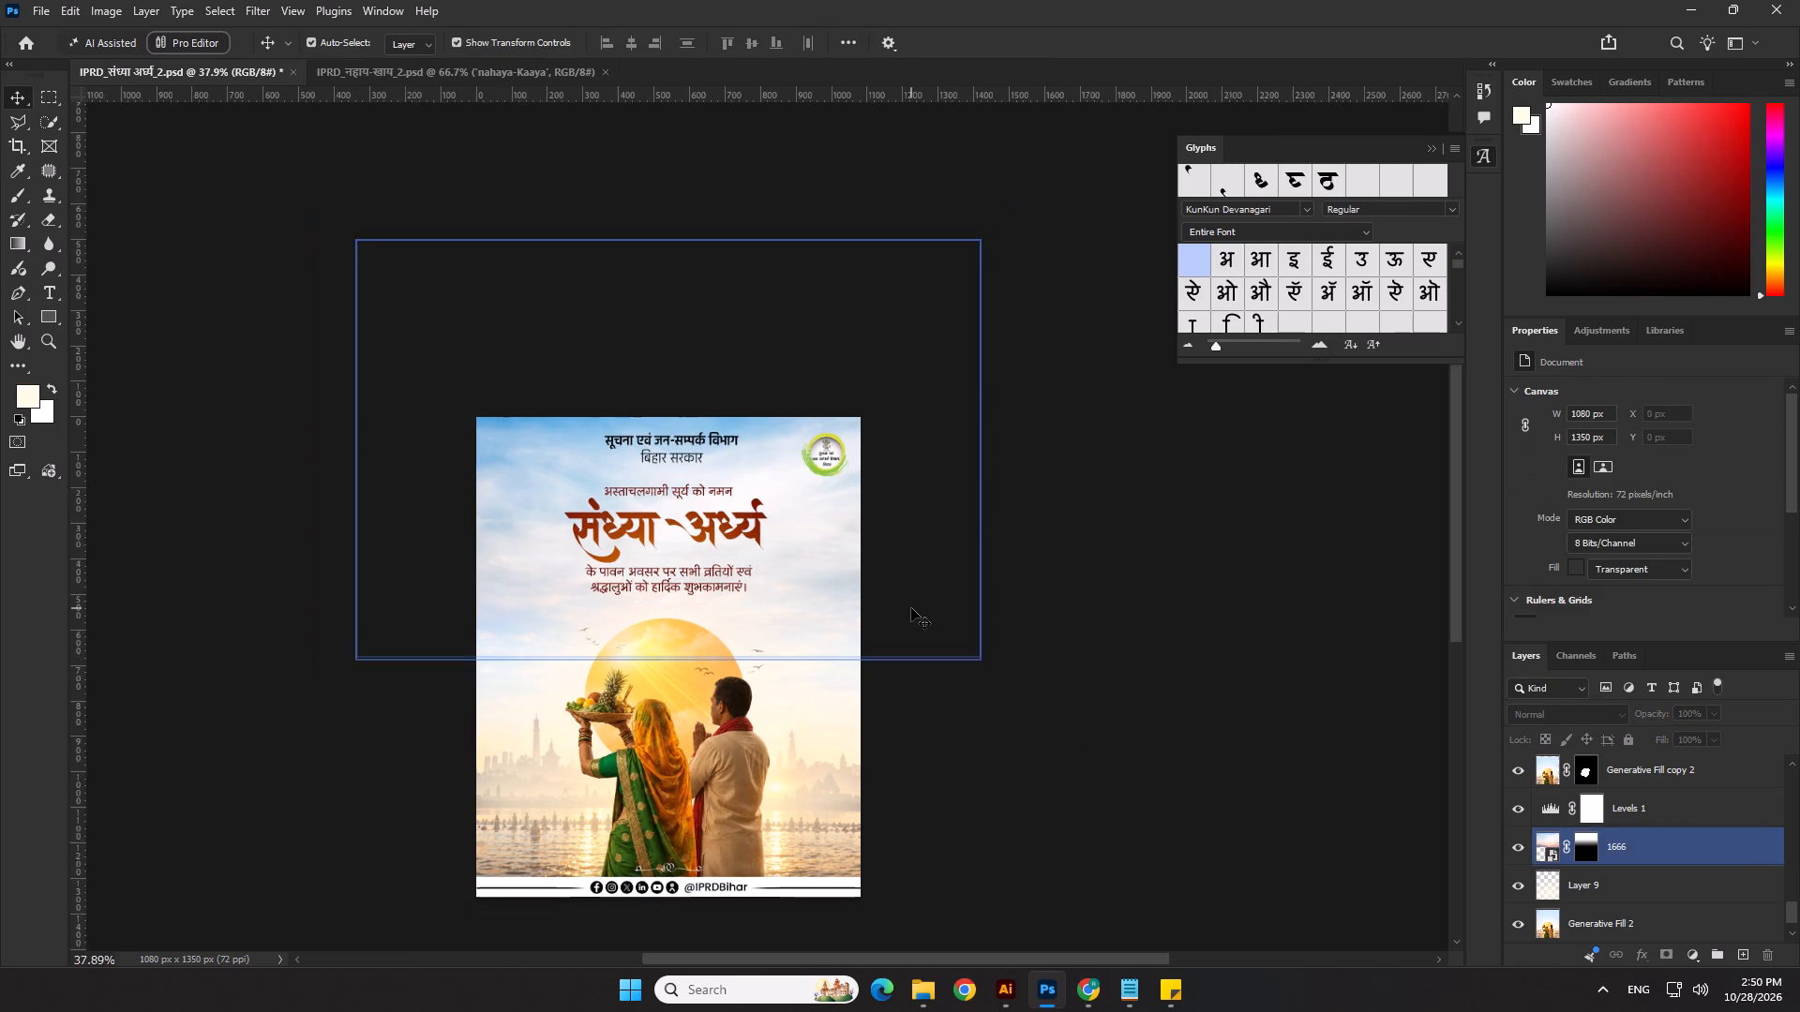
{"action": "scroll", "coordinate": [911, 608], "scroll_direction": "down", "scroll_amount": 2}
{"action": "left_click", "coordinate": [1063, 699]}
Hide the 1666 sky layer and check the poster without it.
{"action": "left_click", "coordinate": [1519, 854]}
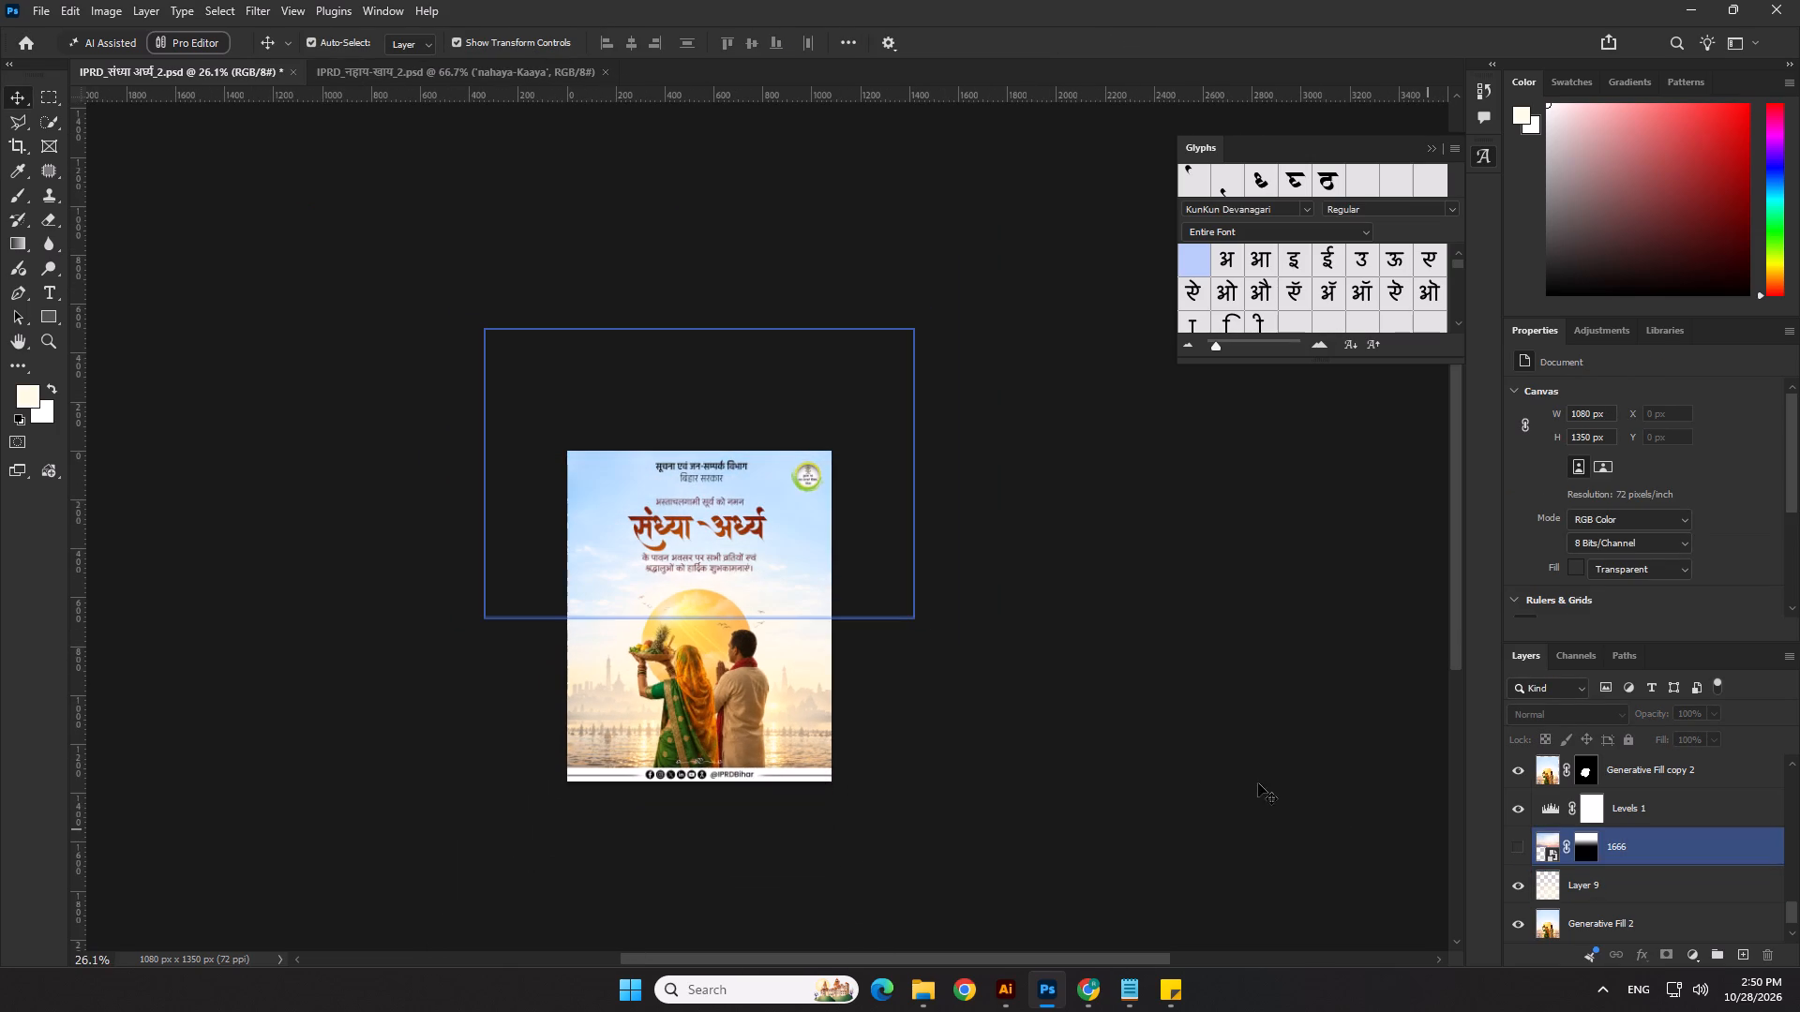
{"action": "left_click", "coordinate": [1069, 709]}
{"action": "scroll", "coordinate": [708, 553], "scroll_direction": "up", "scroll_amount": 3}
{"action": "left_click", "coordinate": [1196, 614]}
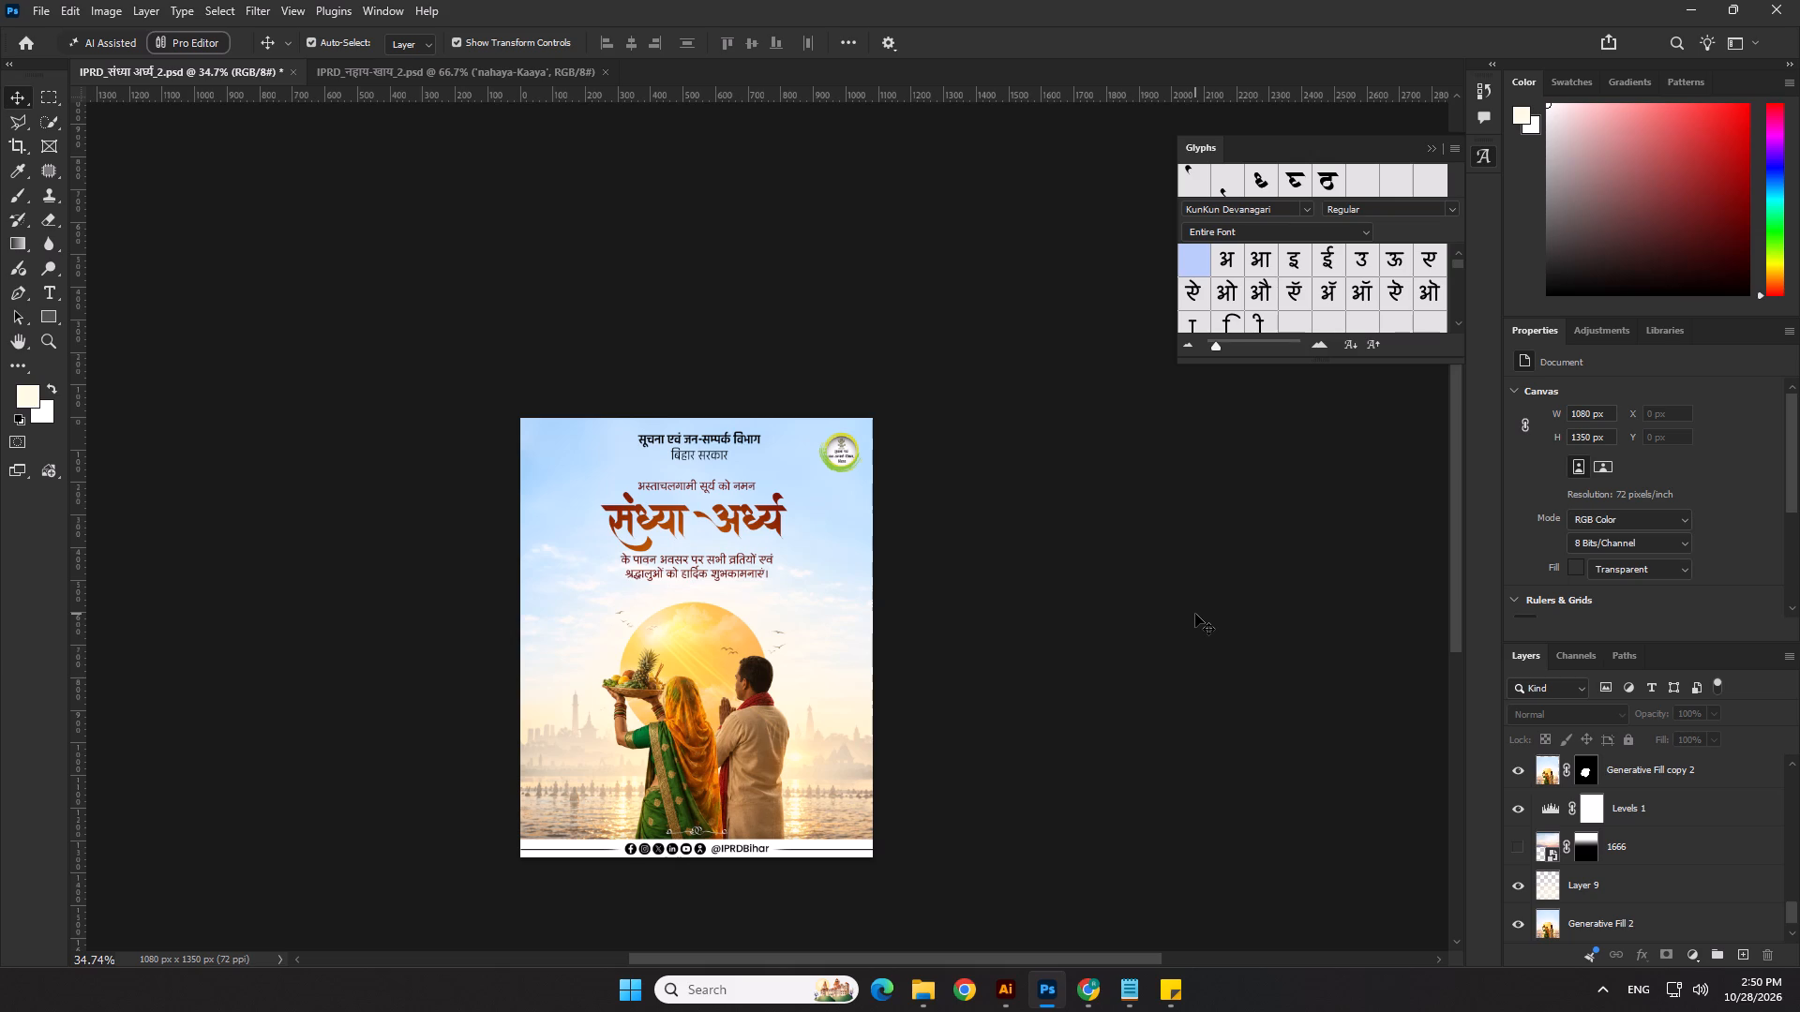
{"action": "left_click", "coordinate": [1093, 635]}
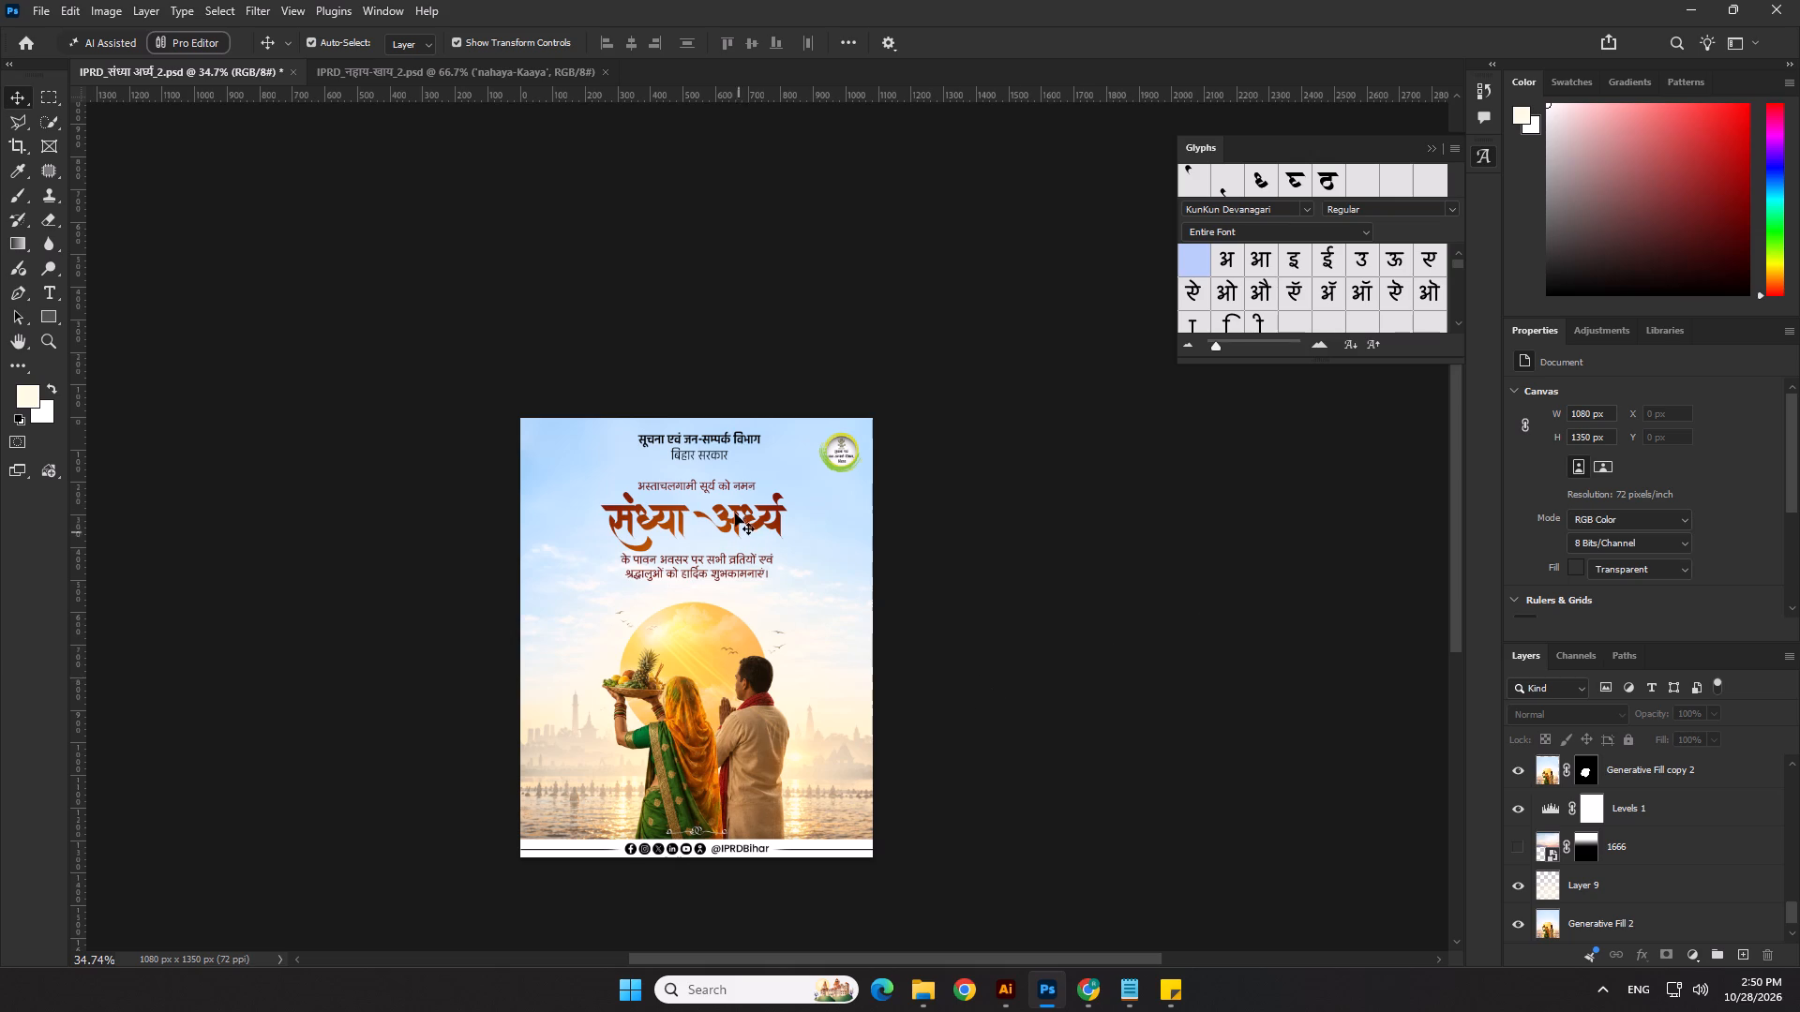
Examine the संध्या अर्घ्य title and the text lines around it up close.
{"action": "scroll", "coordinate": [734, 513], "scroll_direction": "up", "scroll_amount": 5}
{"action": "left_click", "coordinate": [734, 513]}
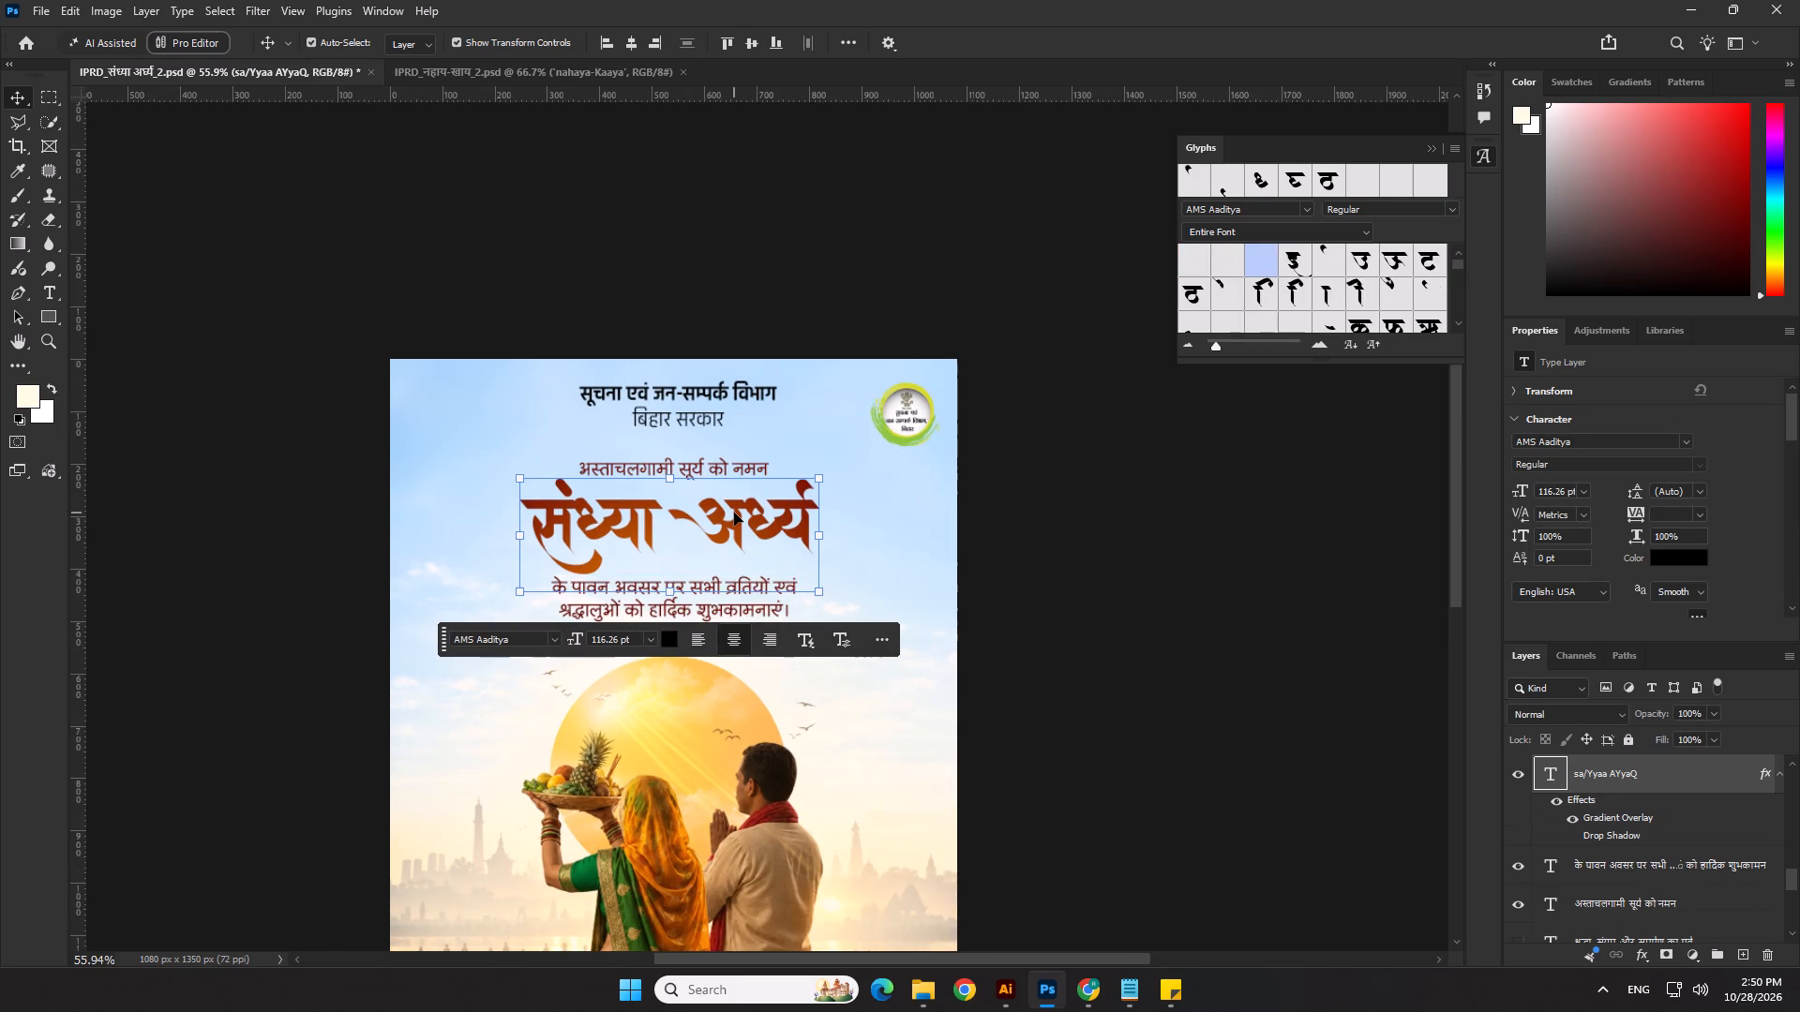
{"action": "left_click", "coordinate": [1196, 628]}
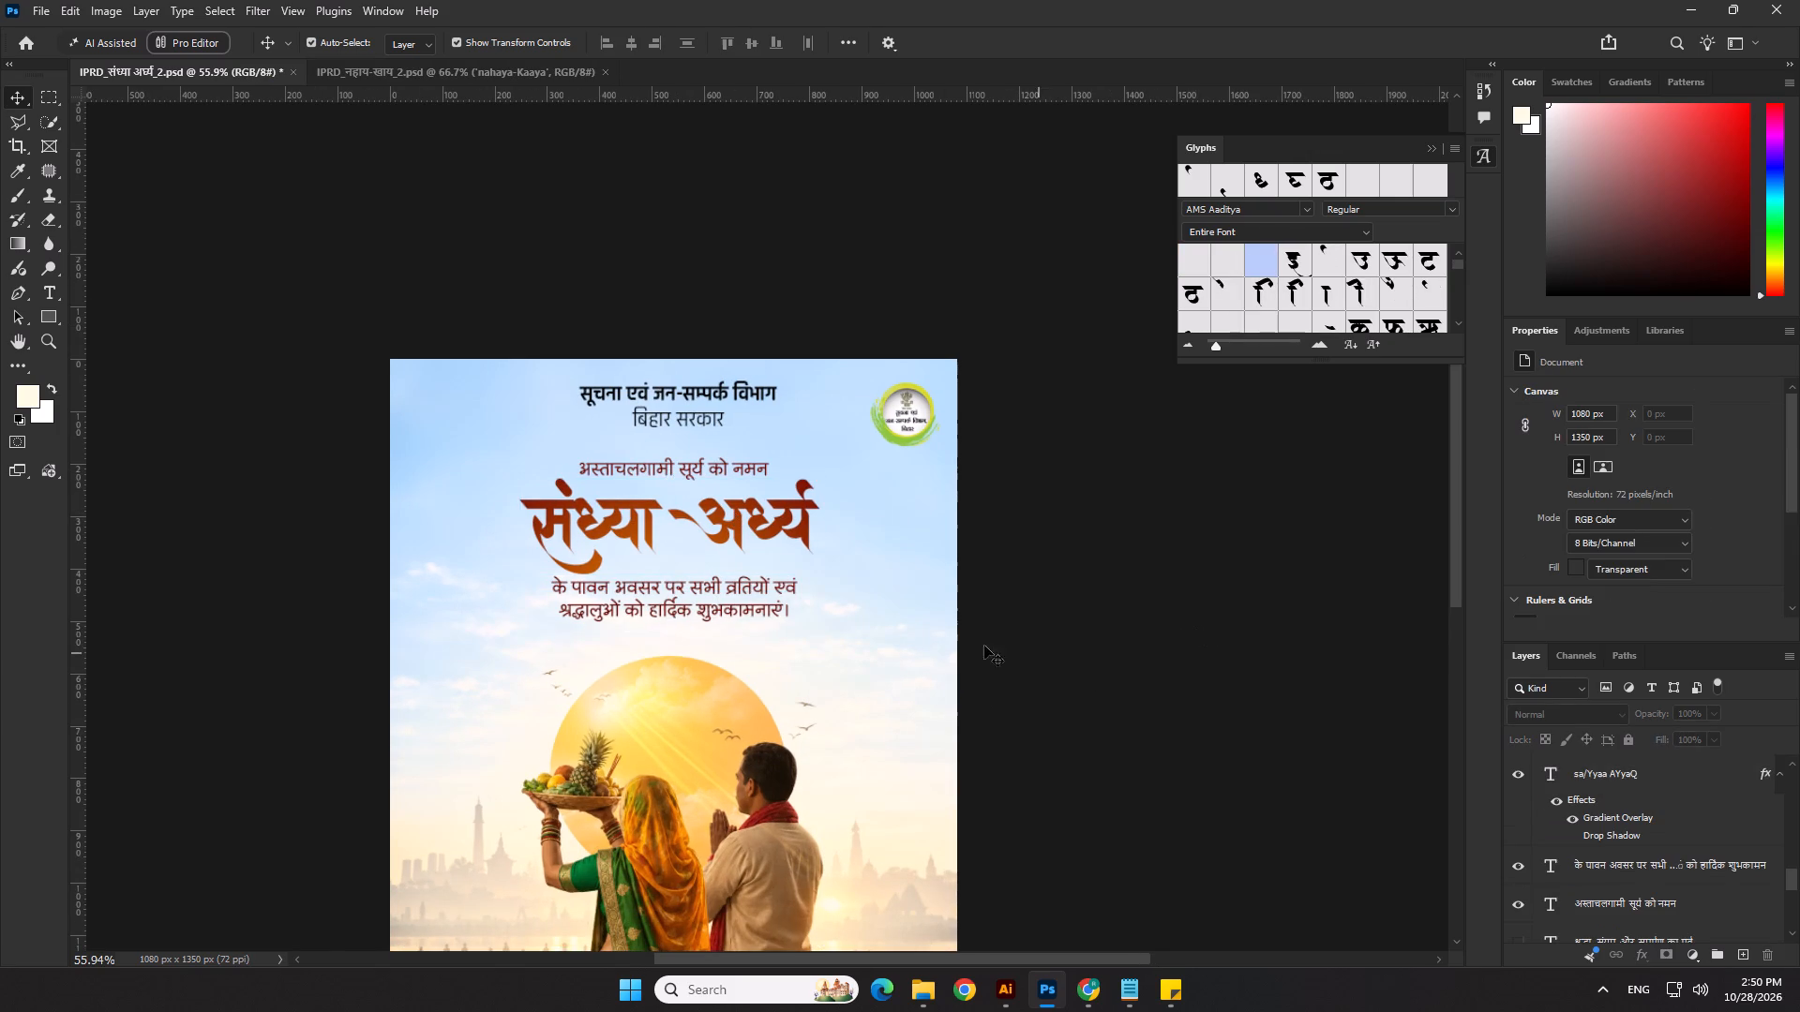
{"action": "scroll", "coordinate": [689, 546], "scroll_direction": "up", "scroll_amount": 4}
{"action": "left_click", "coordinate": [618, 528]}
{"action": "scroll", "coordinate": [611, 516], "scroll_direction": "down", "scroll_amount": 3}
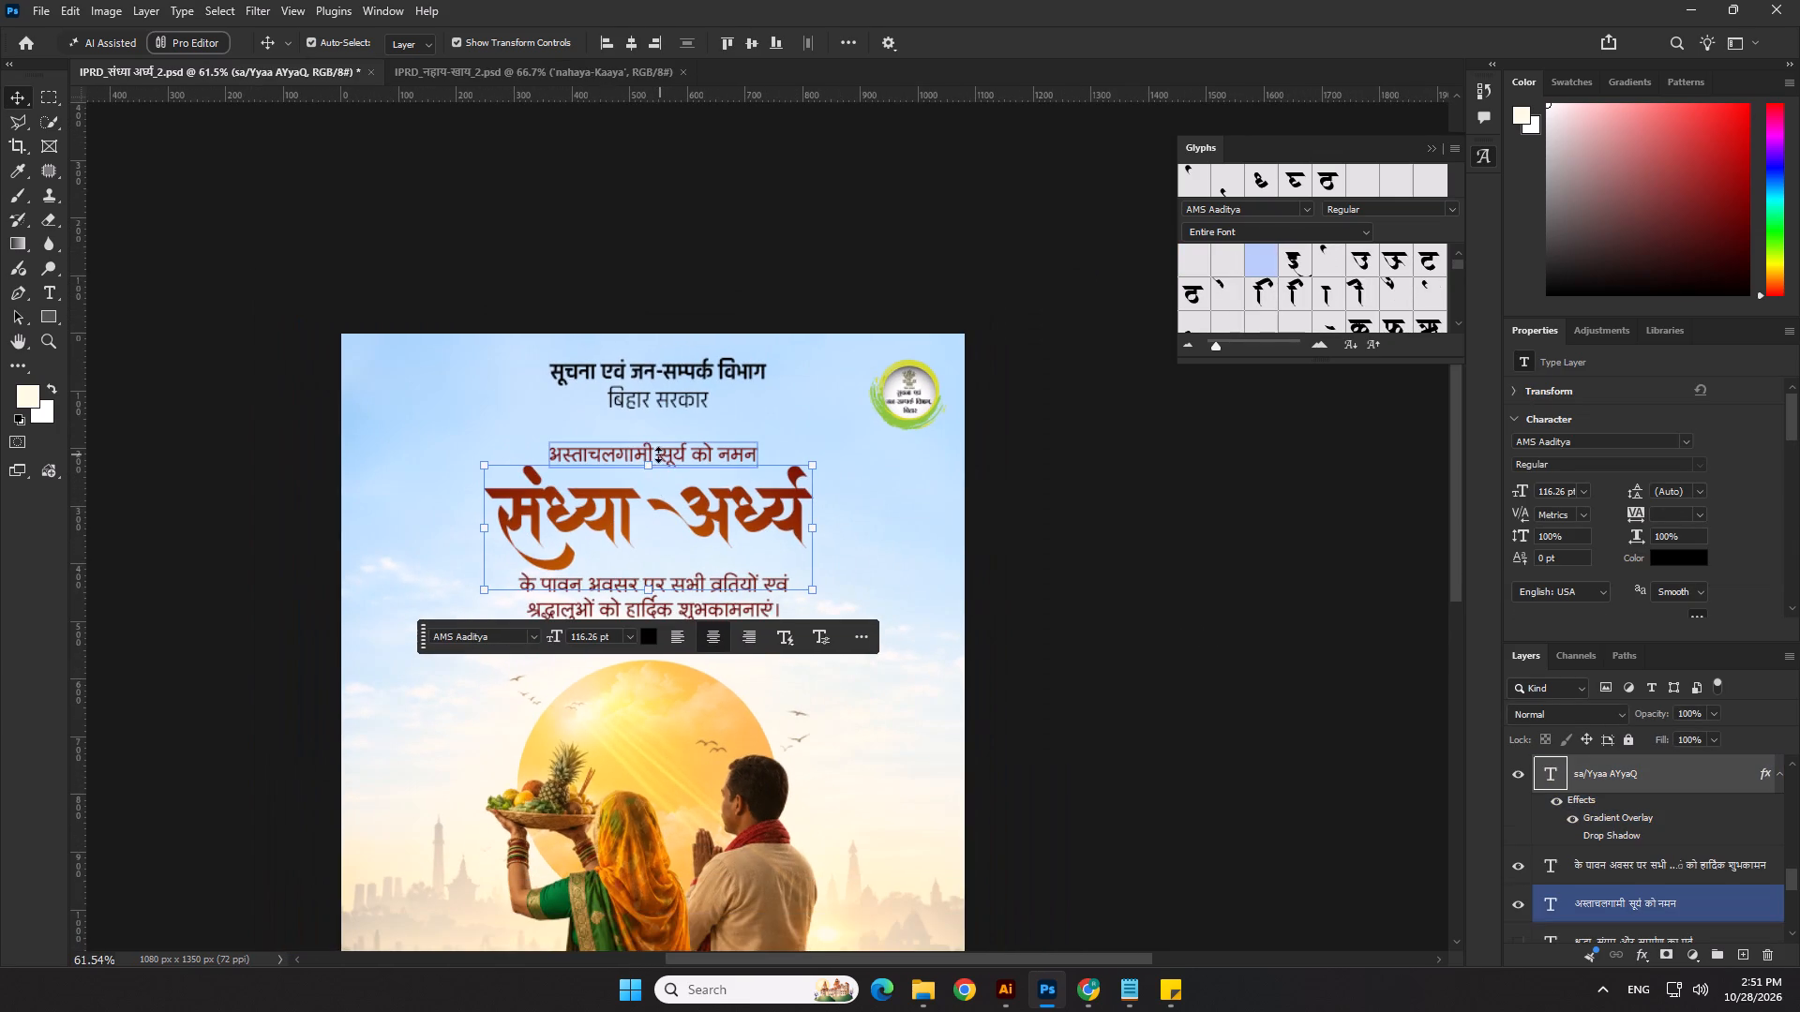
{"action": "left_click", "coordinate": [652, 458]}
{"action": "key", "text": "Return"}
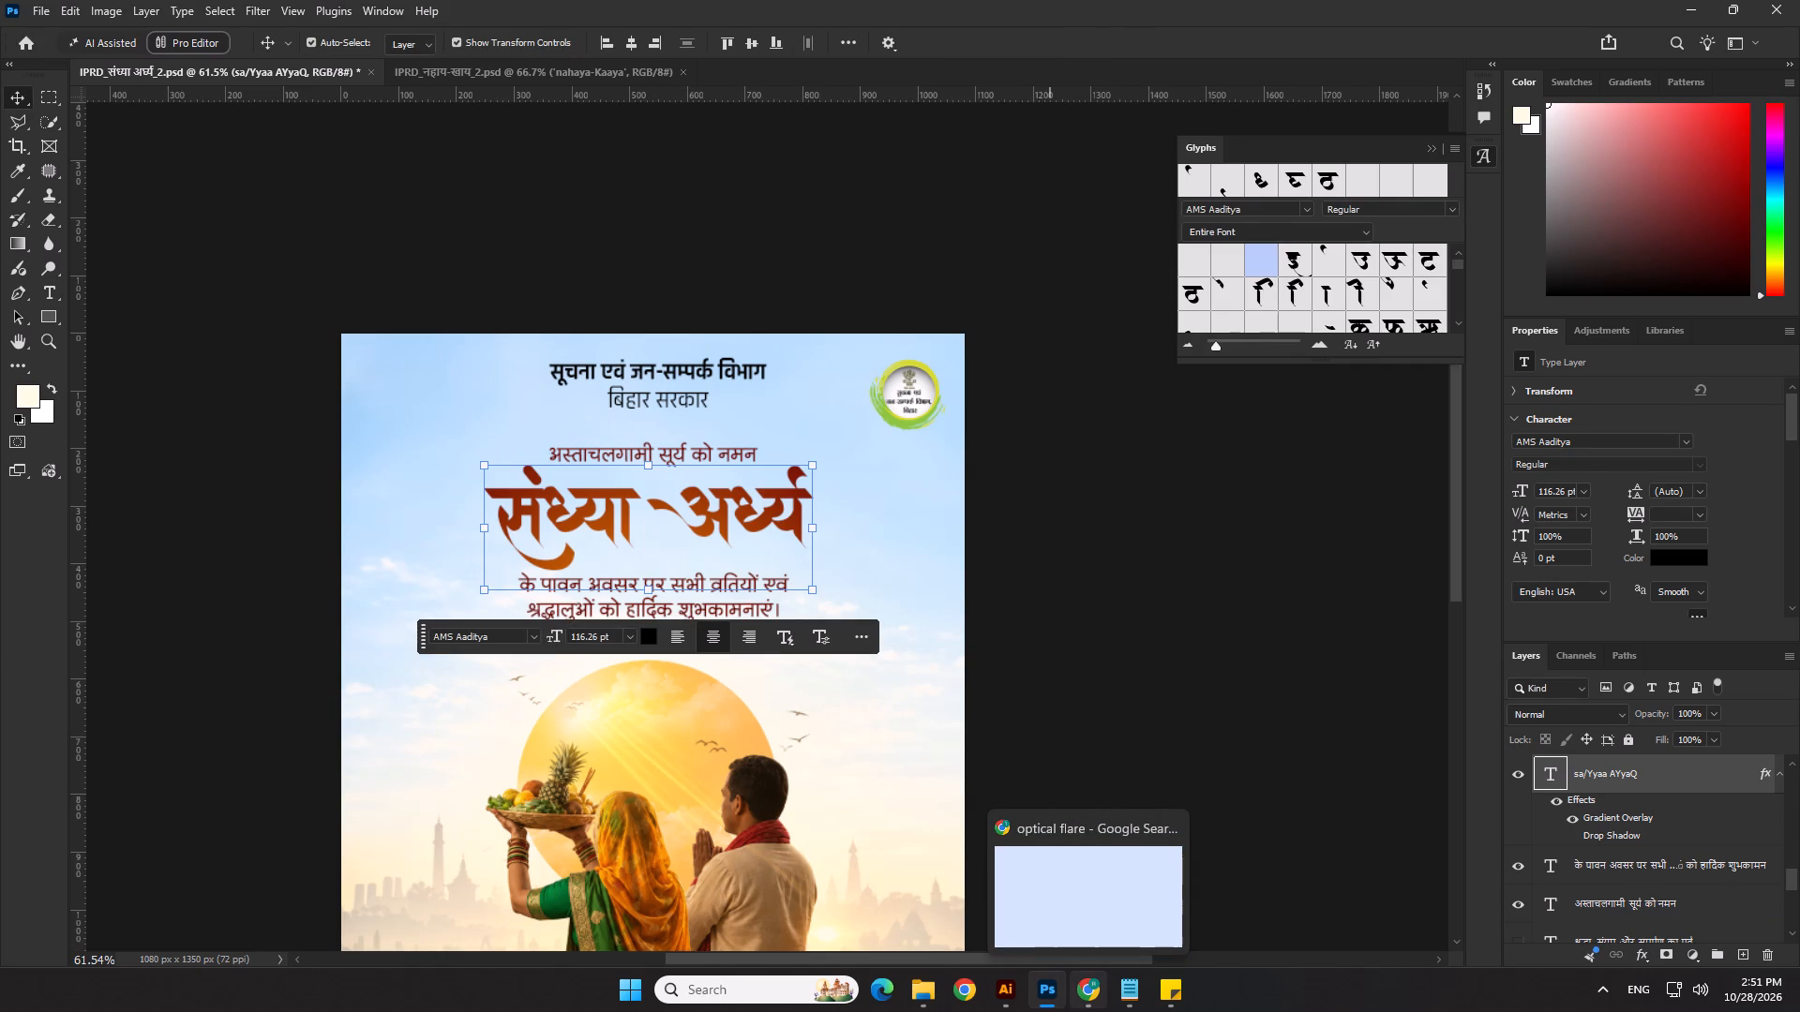
Switch to Chrome and replace the optical flare image search with a Google Images search for "sky".
{"action": "left_click", "coordinate": [1076, 992]}
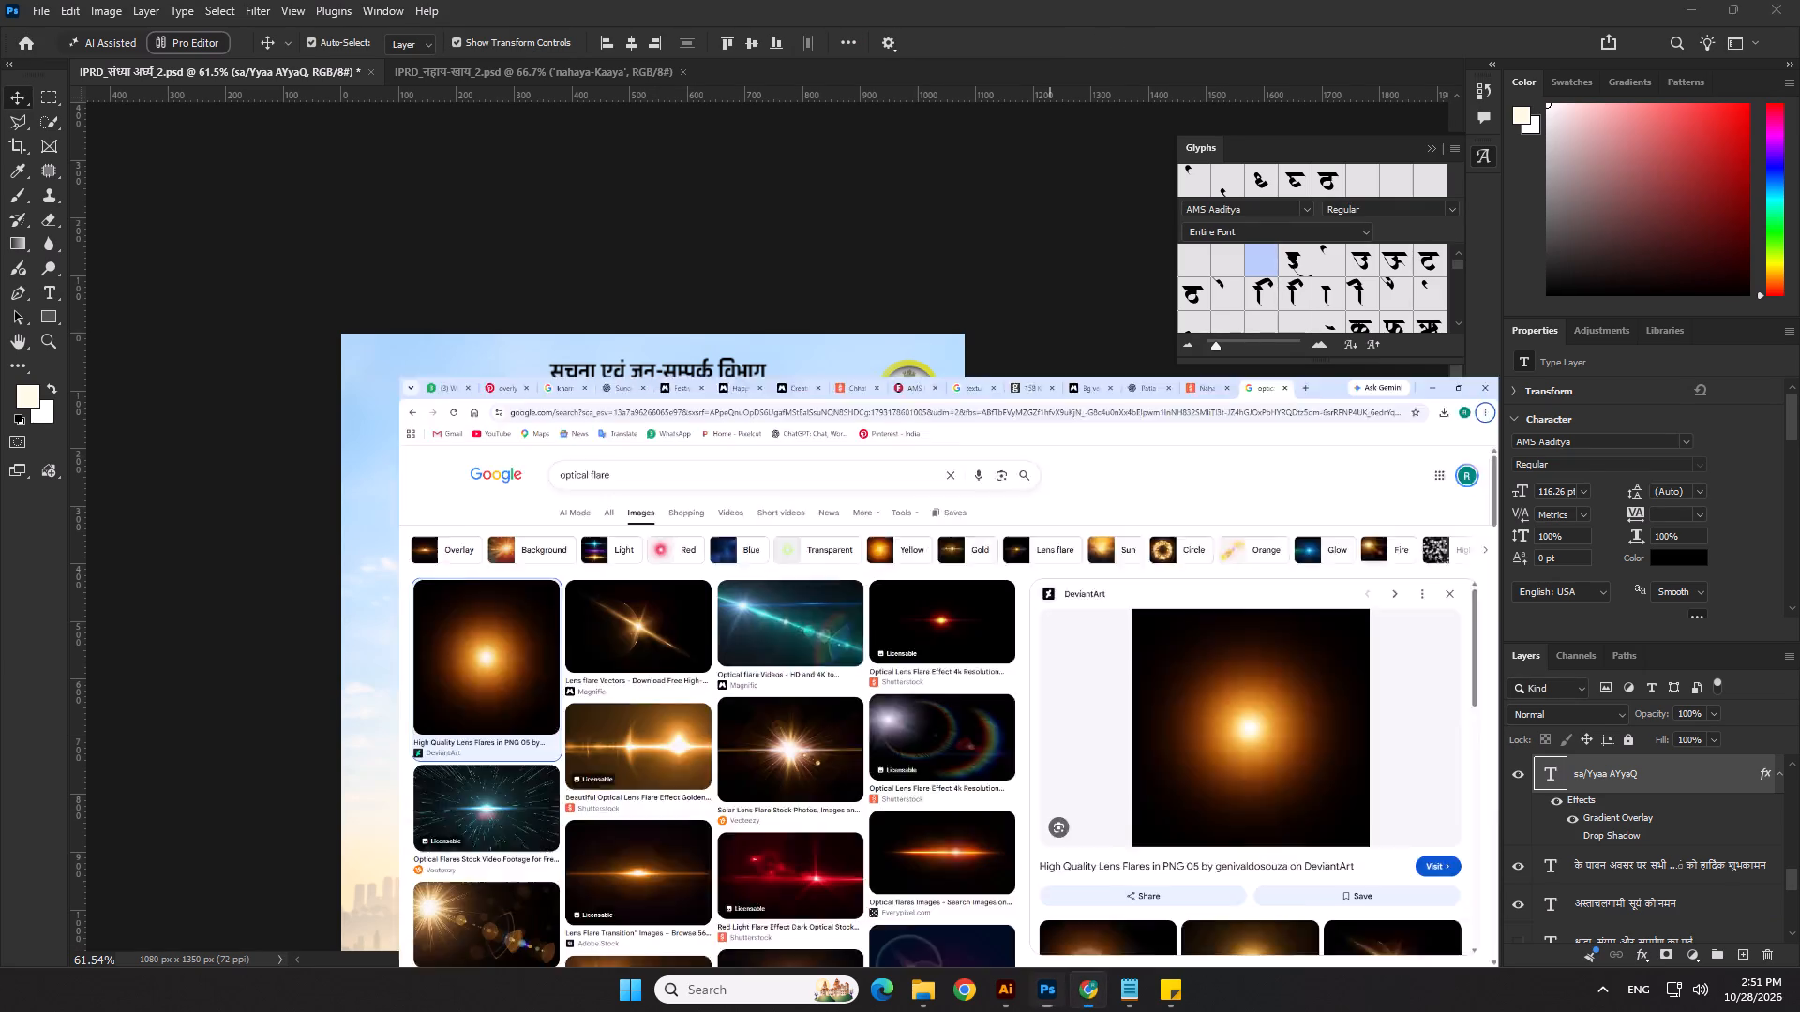
{"action": "left_click_drag", "start_coordinate": [772, 174], "coordinate": [273, 195]}
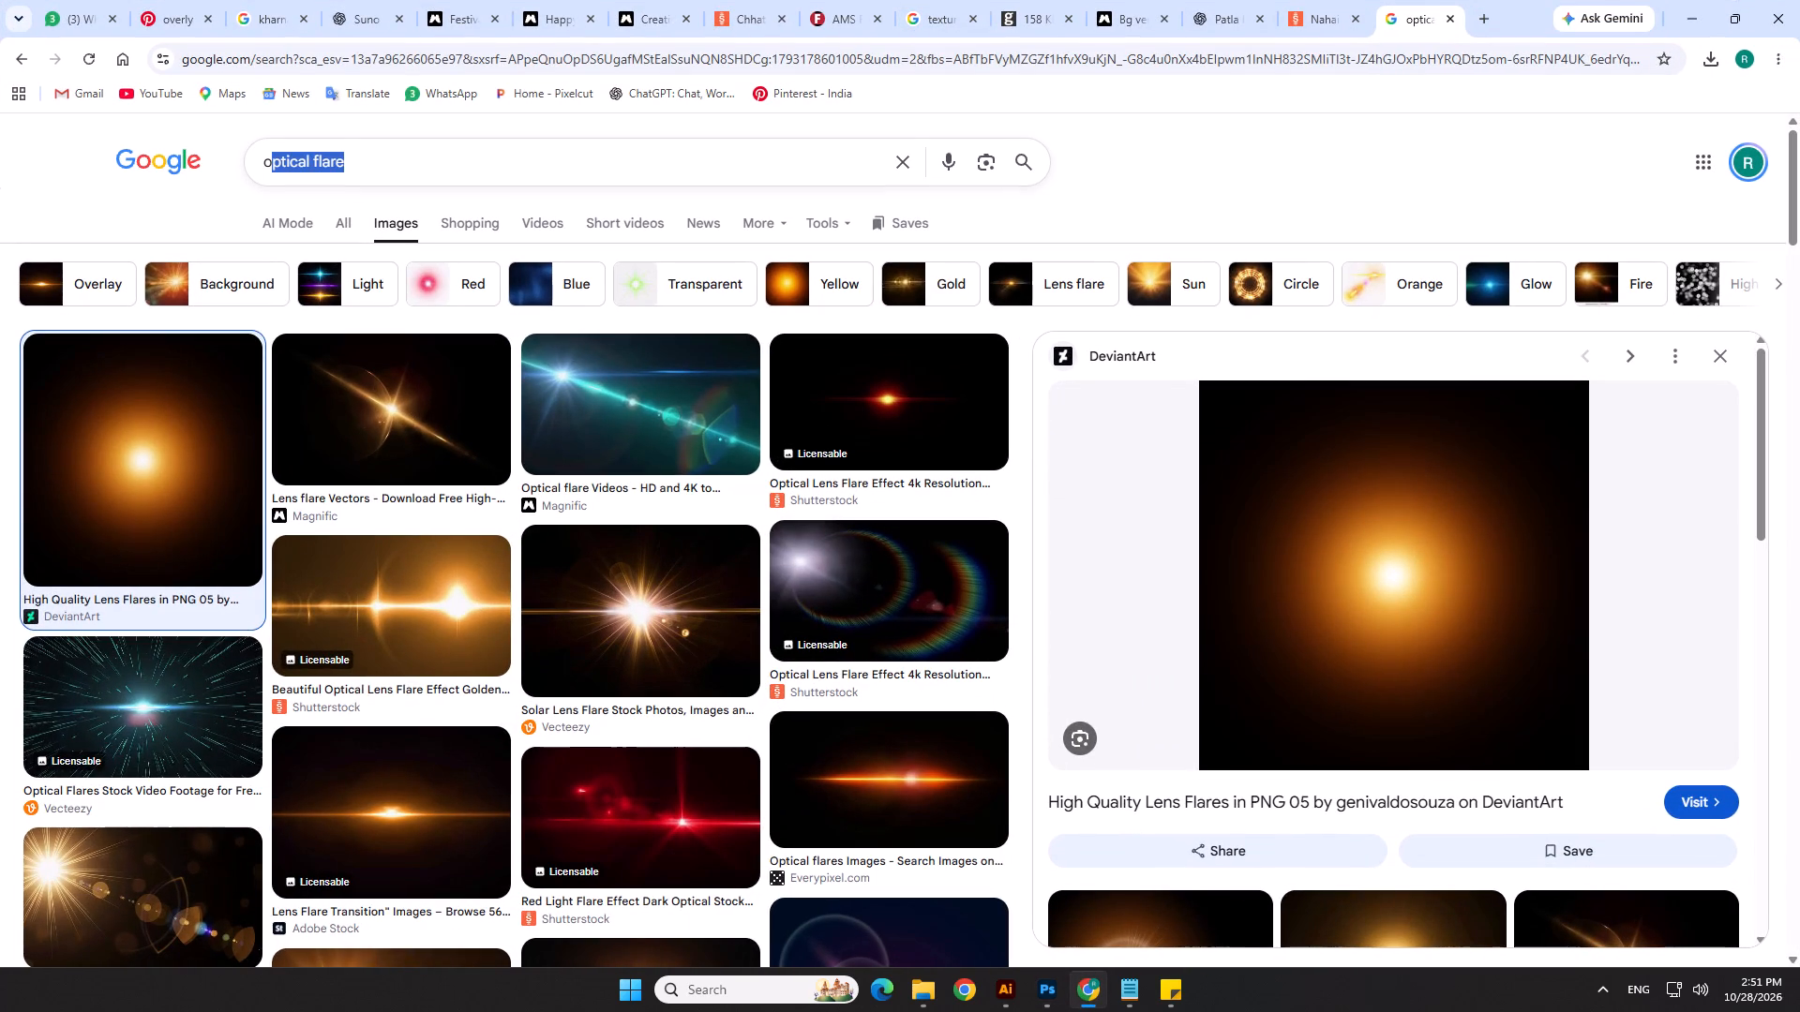
{"action": "left_click_drag", "start_coordinate": [273, 195], "coordinate": [272, 195]}
{"action": "key", "text": "BackSpace"}
{"action": "key", "text": "BackSpace"}
{"action": "key", "text": "BackSpace"}
{"action": "key", "text": "BackSpace"}
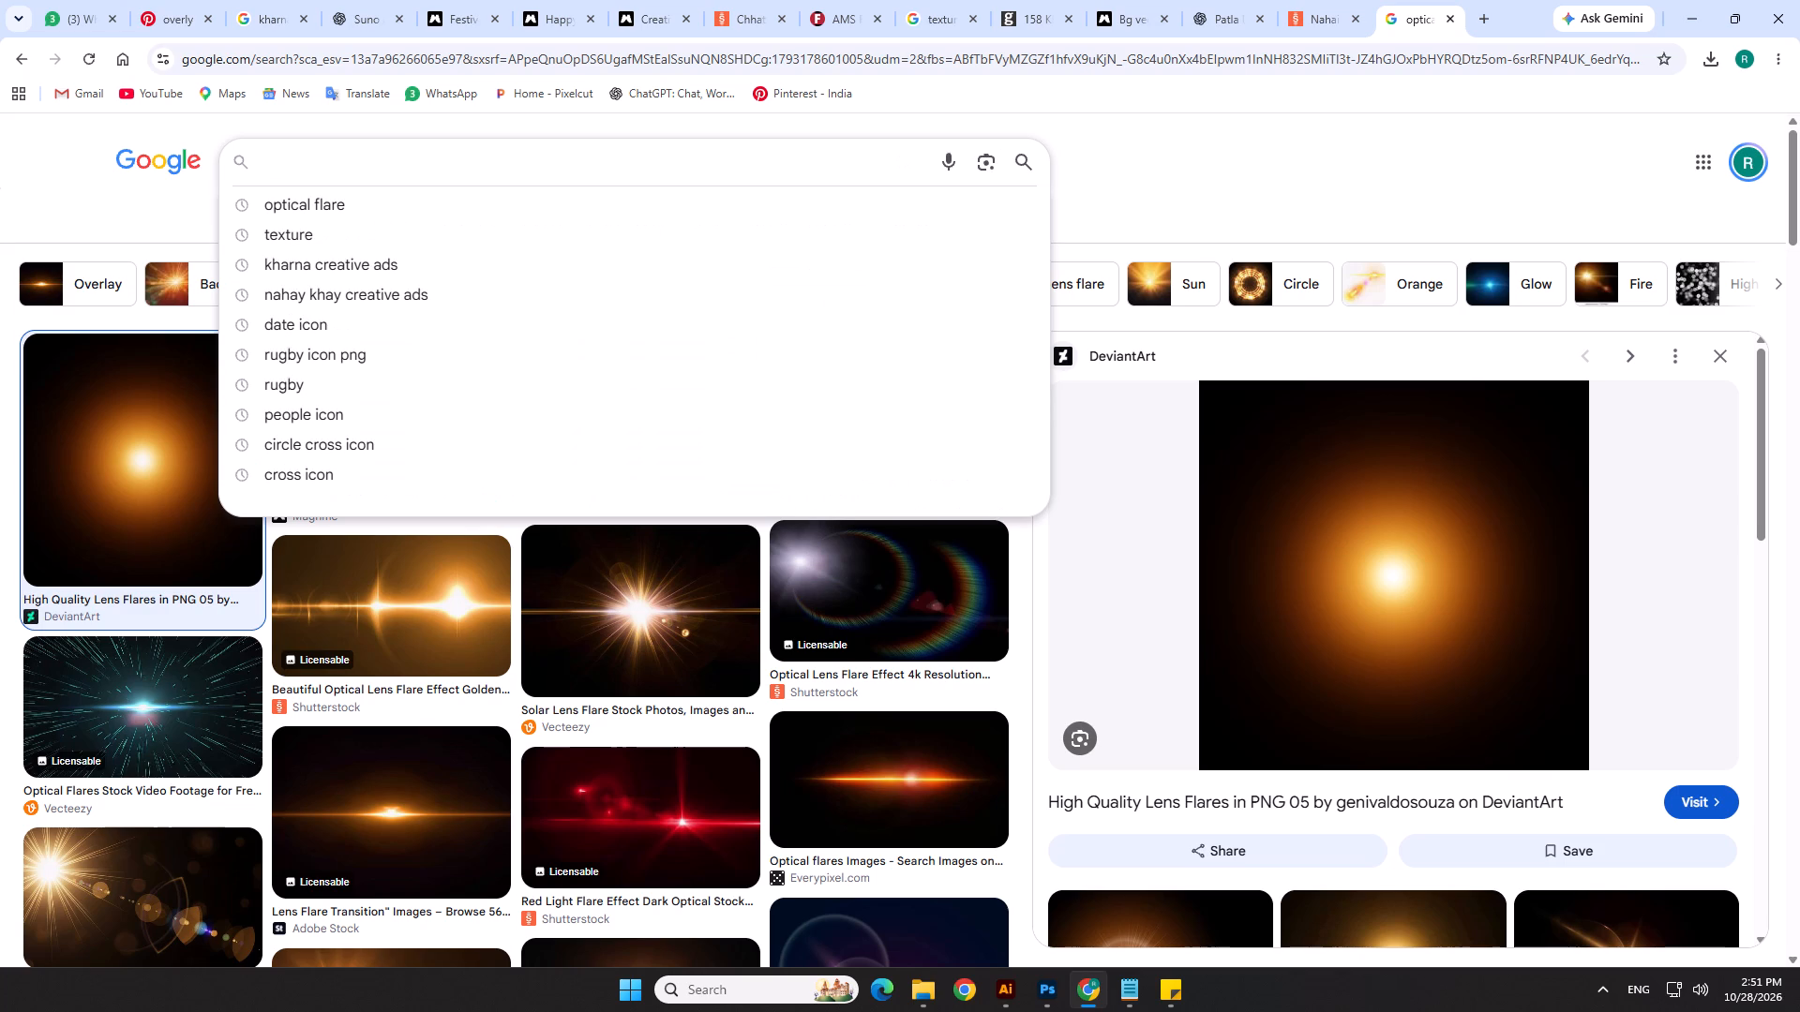
{"action": "type", "text": "sky"}
{"action": "key", "text": "Return"}
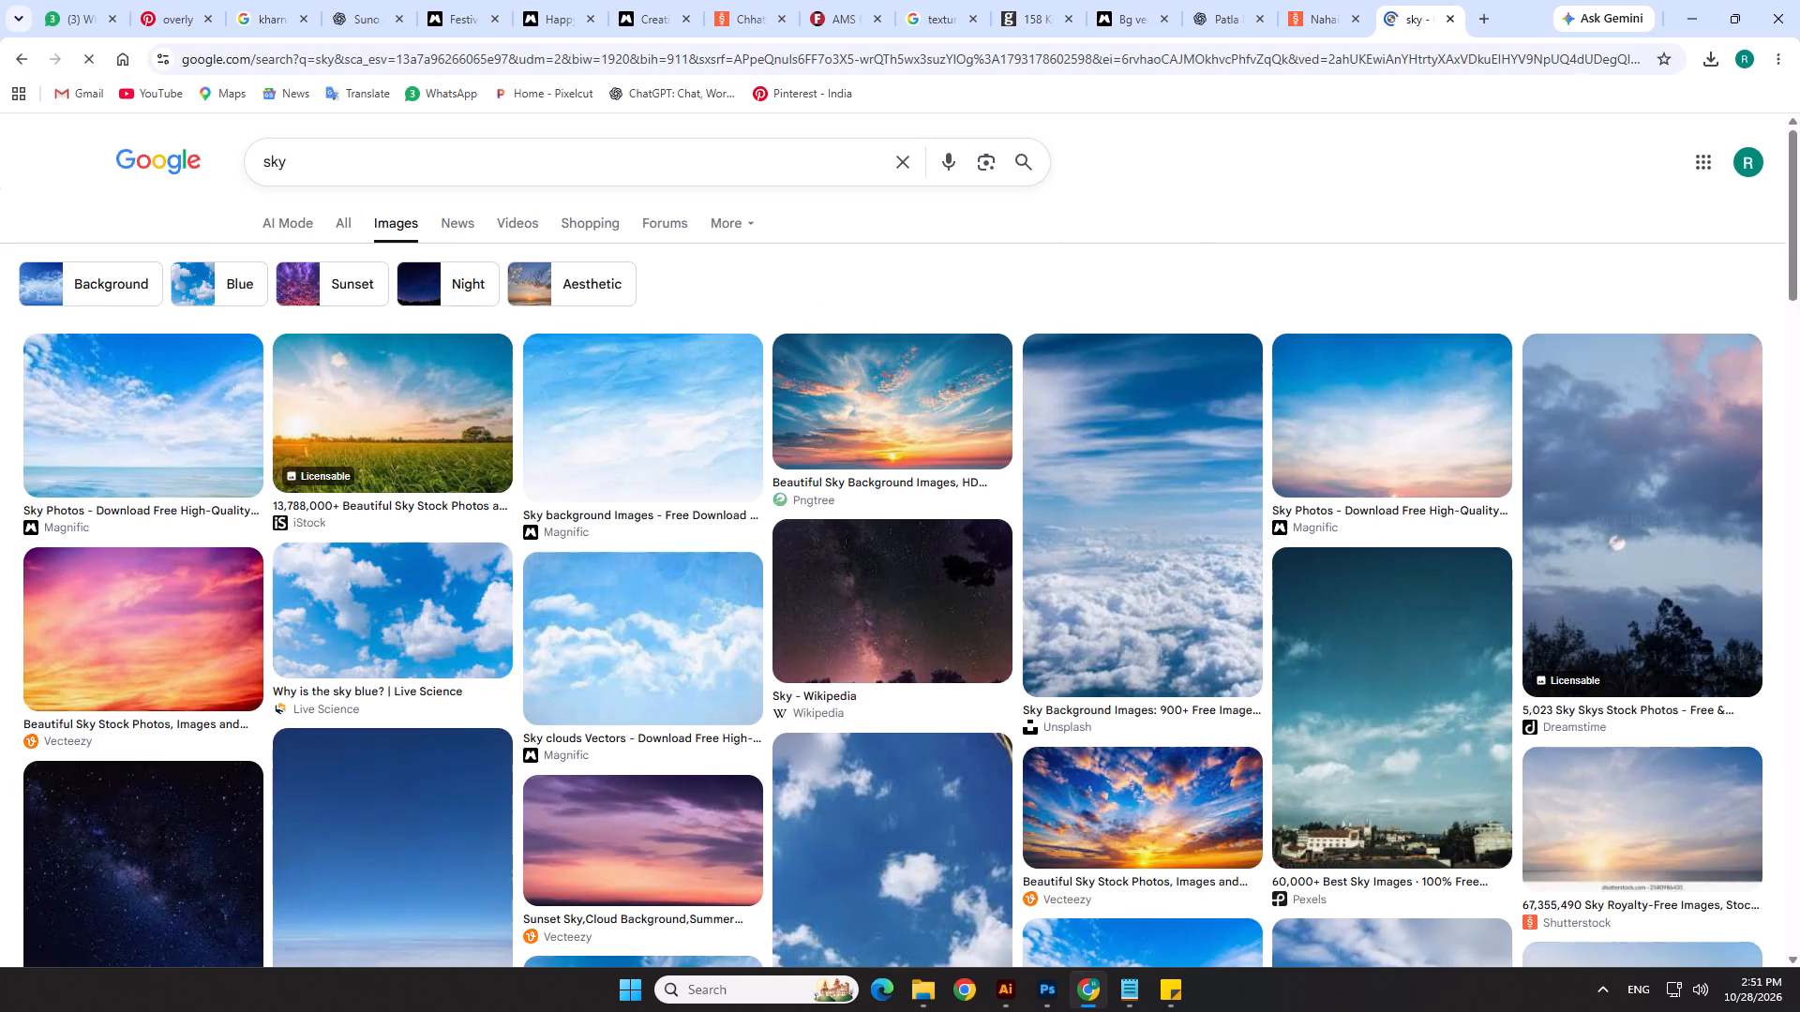
Look through the sky images, and replace the image search with "sunset sky".
{"action": "scroll", "coordinate": [586, 655], "scroll_direction": "down", "scroll_amount": 3}
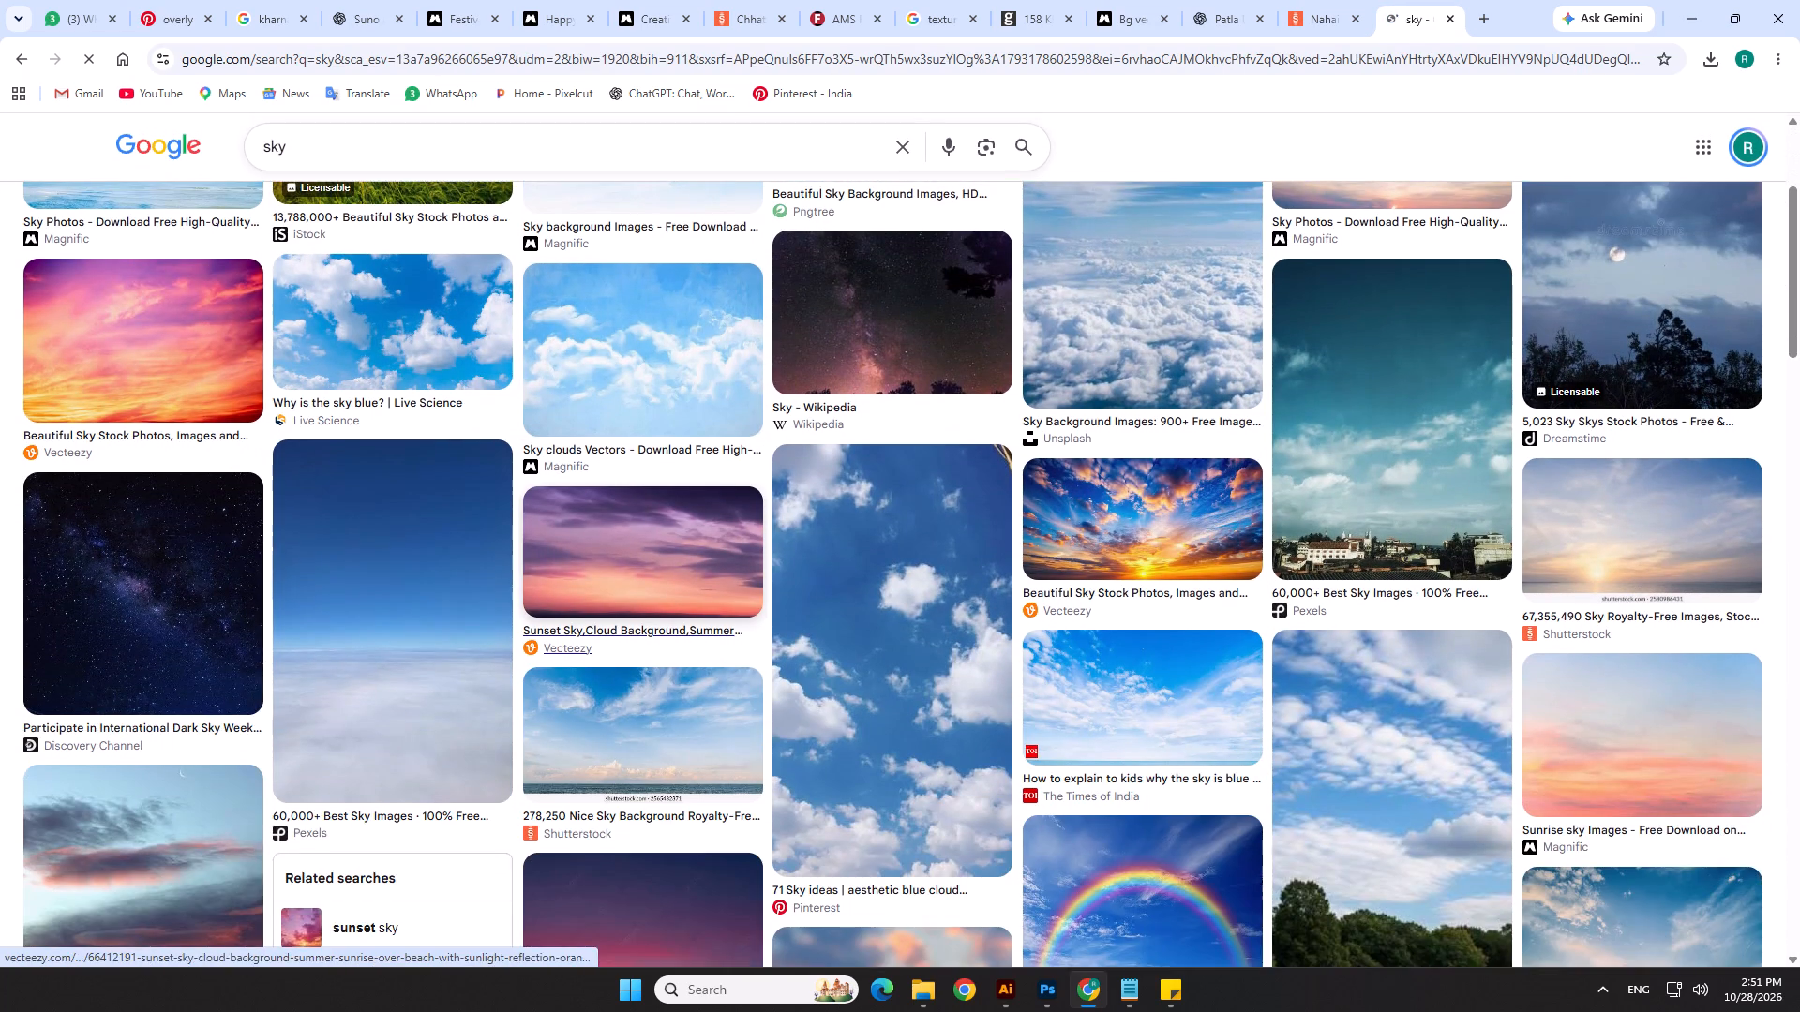
{"action": "scroll", "coordinate": [586, 655], "scroll_direction": "down", "scroll_amount": 12}
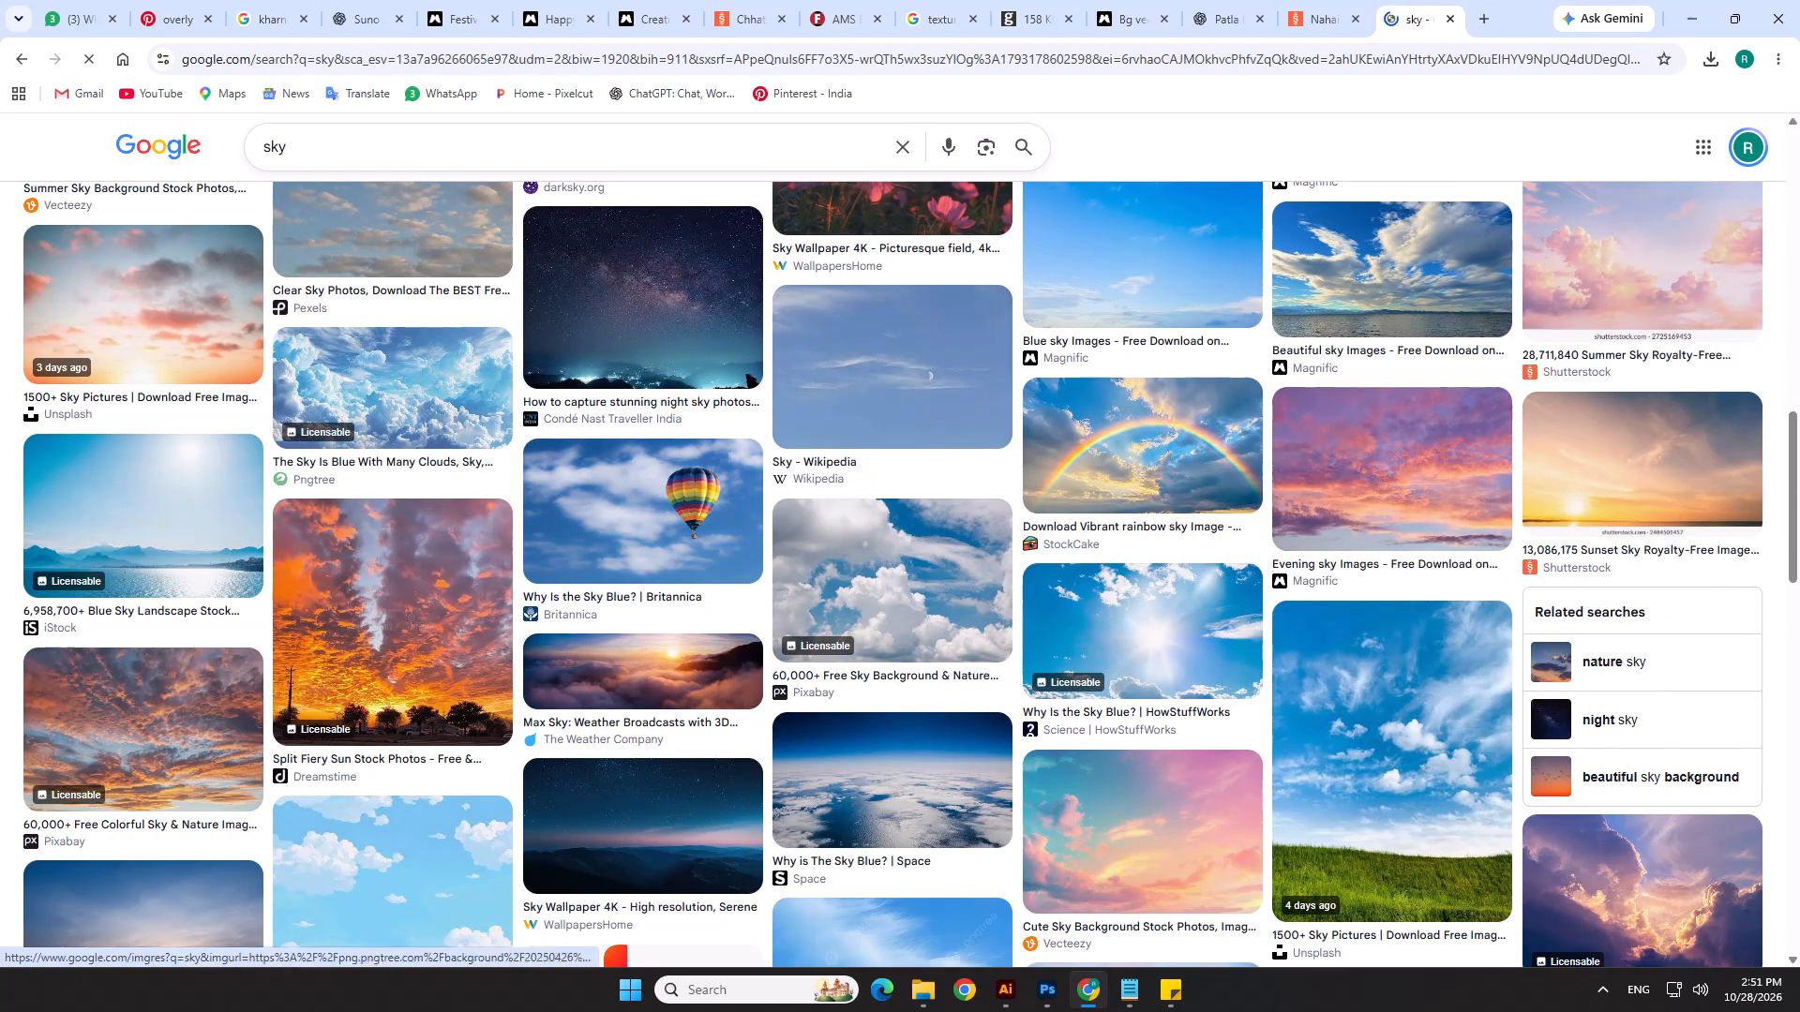
{"action": "left_click", "coordinate": [263, 152]}
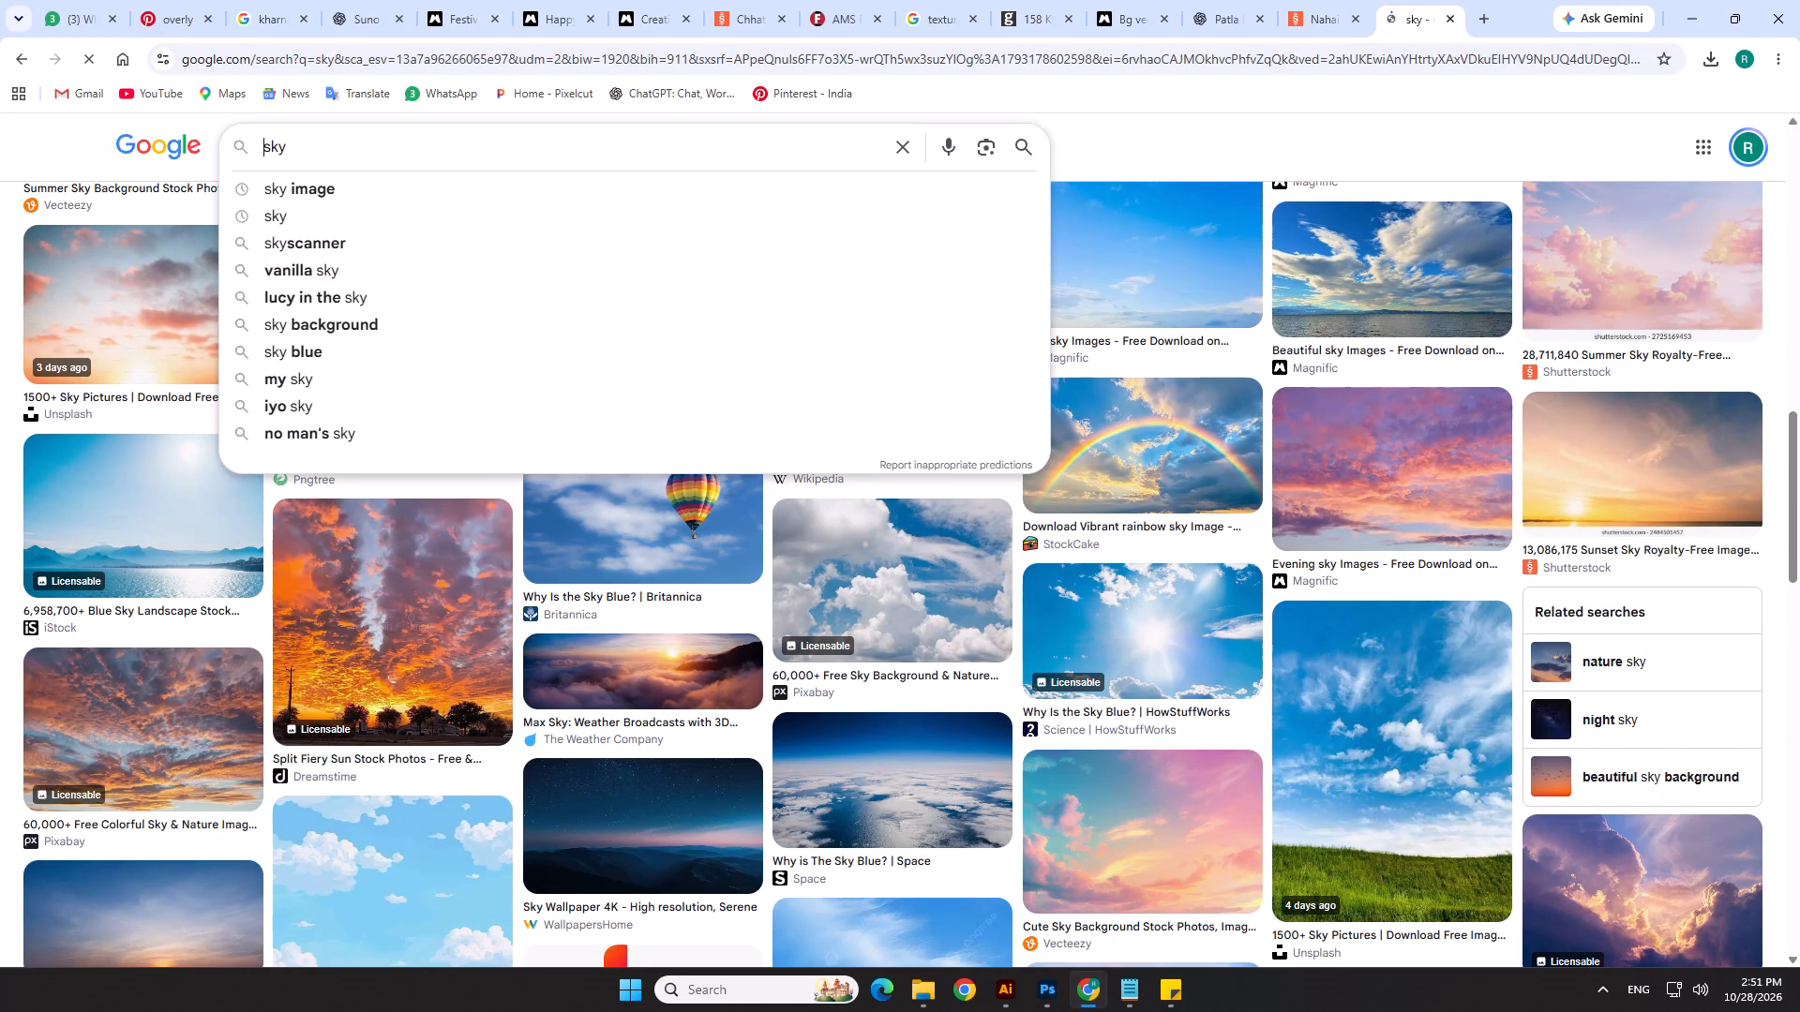
{"action": "key", "text": "Delete"}
{"action": "key", "text": "Delete"}
{"action": "key", "text": "Delete"}
{"action": "key", "text": "Delete"}
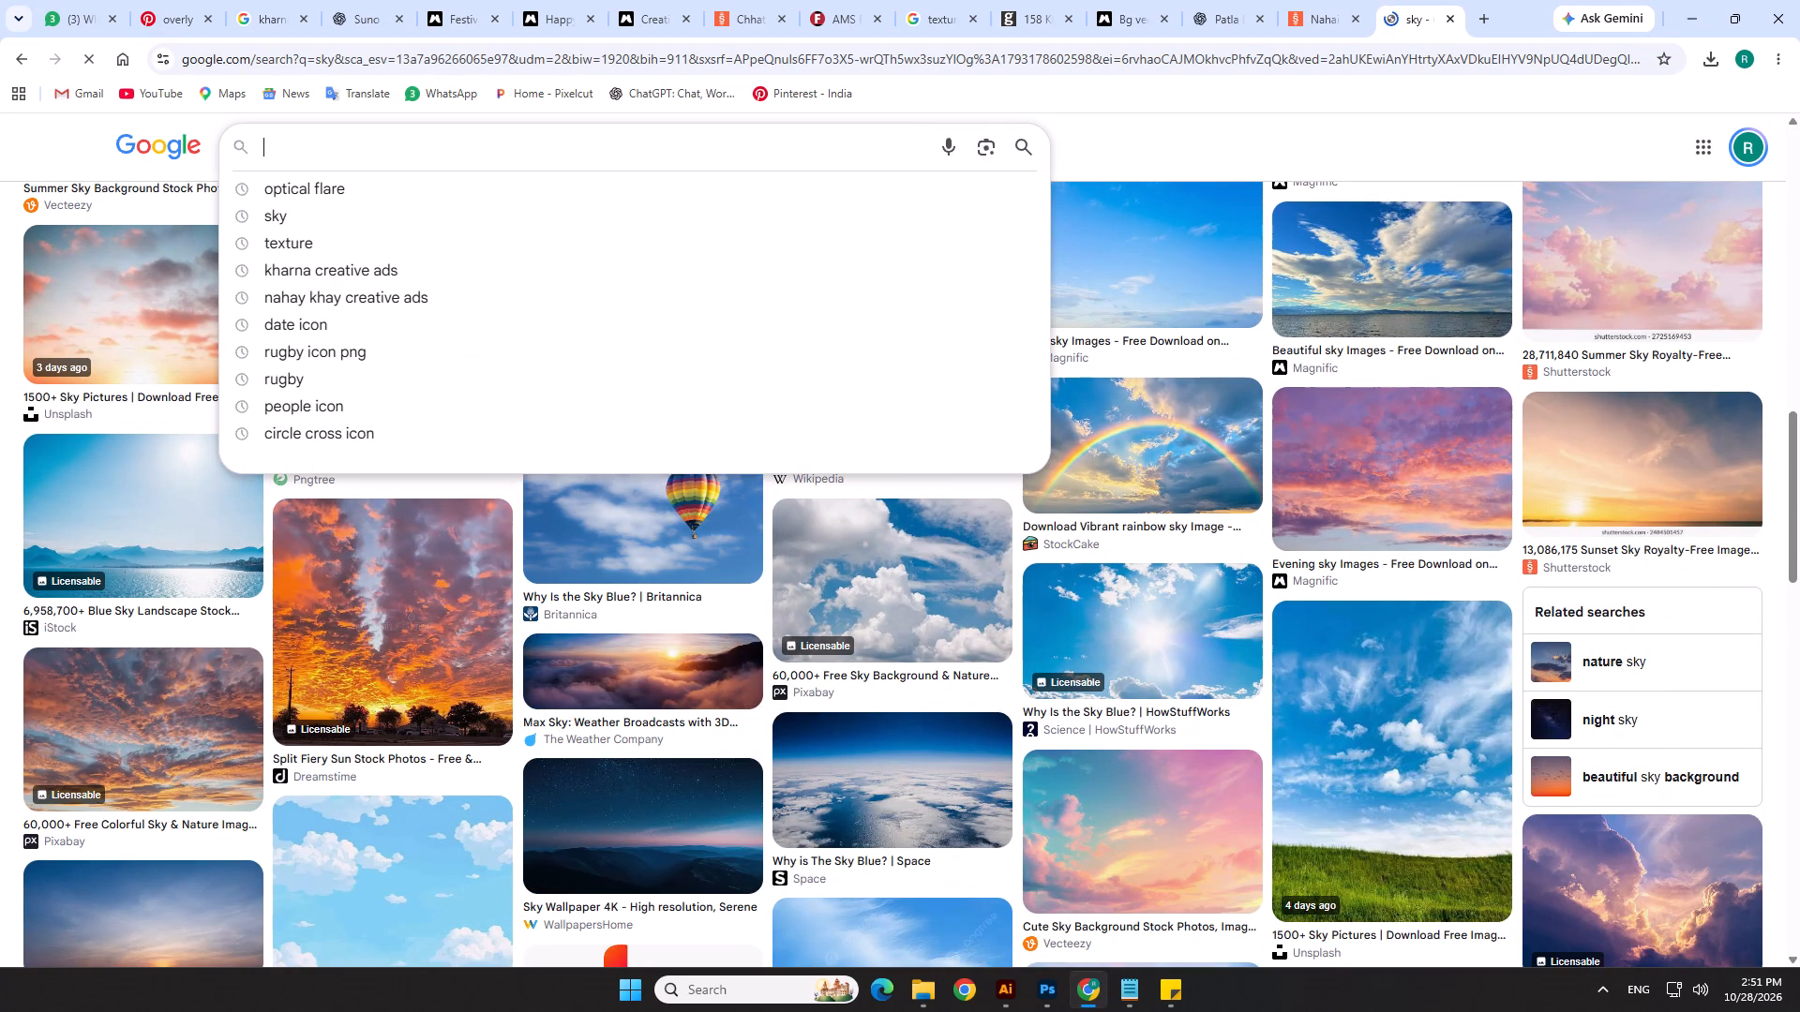
{"action": "type", "text": "sunset"}
{"action": "key", "text": "space"}
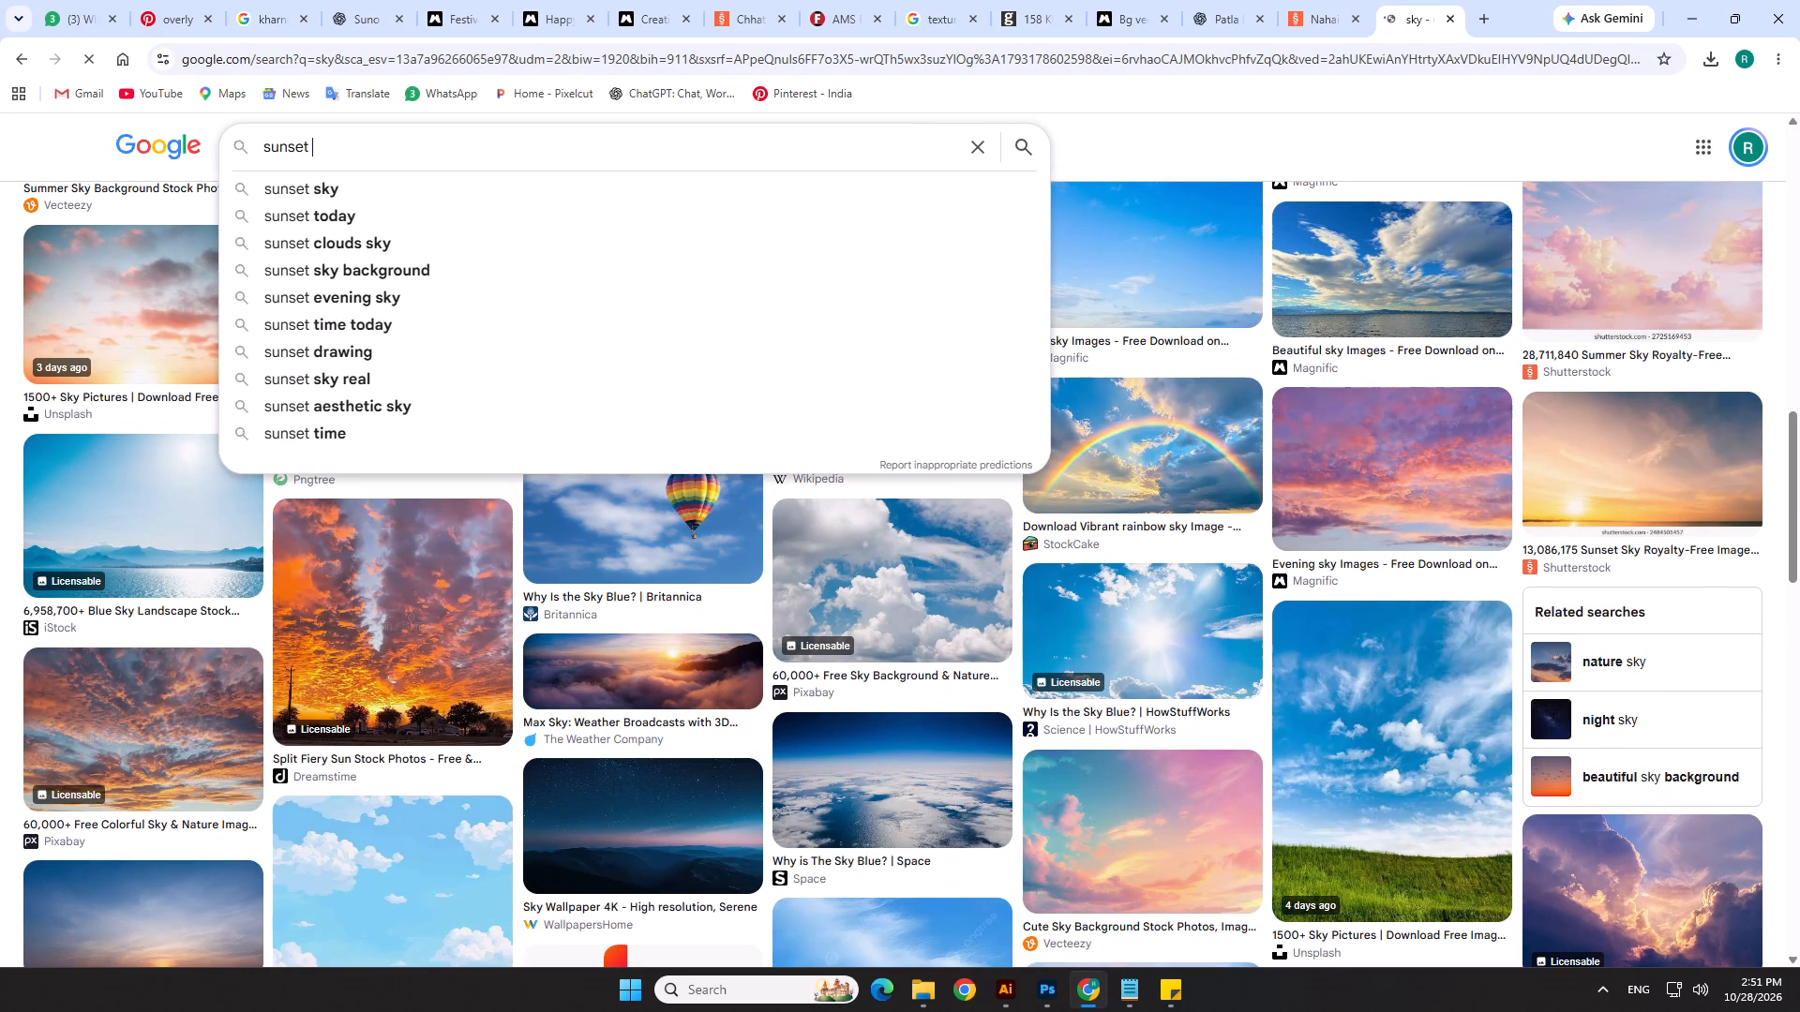
{"action": "key", "text": "Down"}
{"action": "key", "text": "Return"}
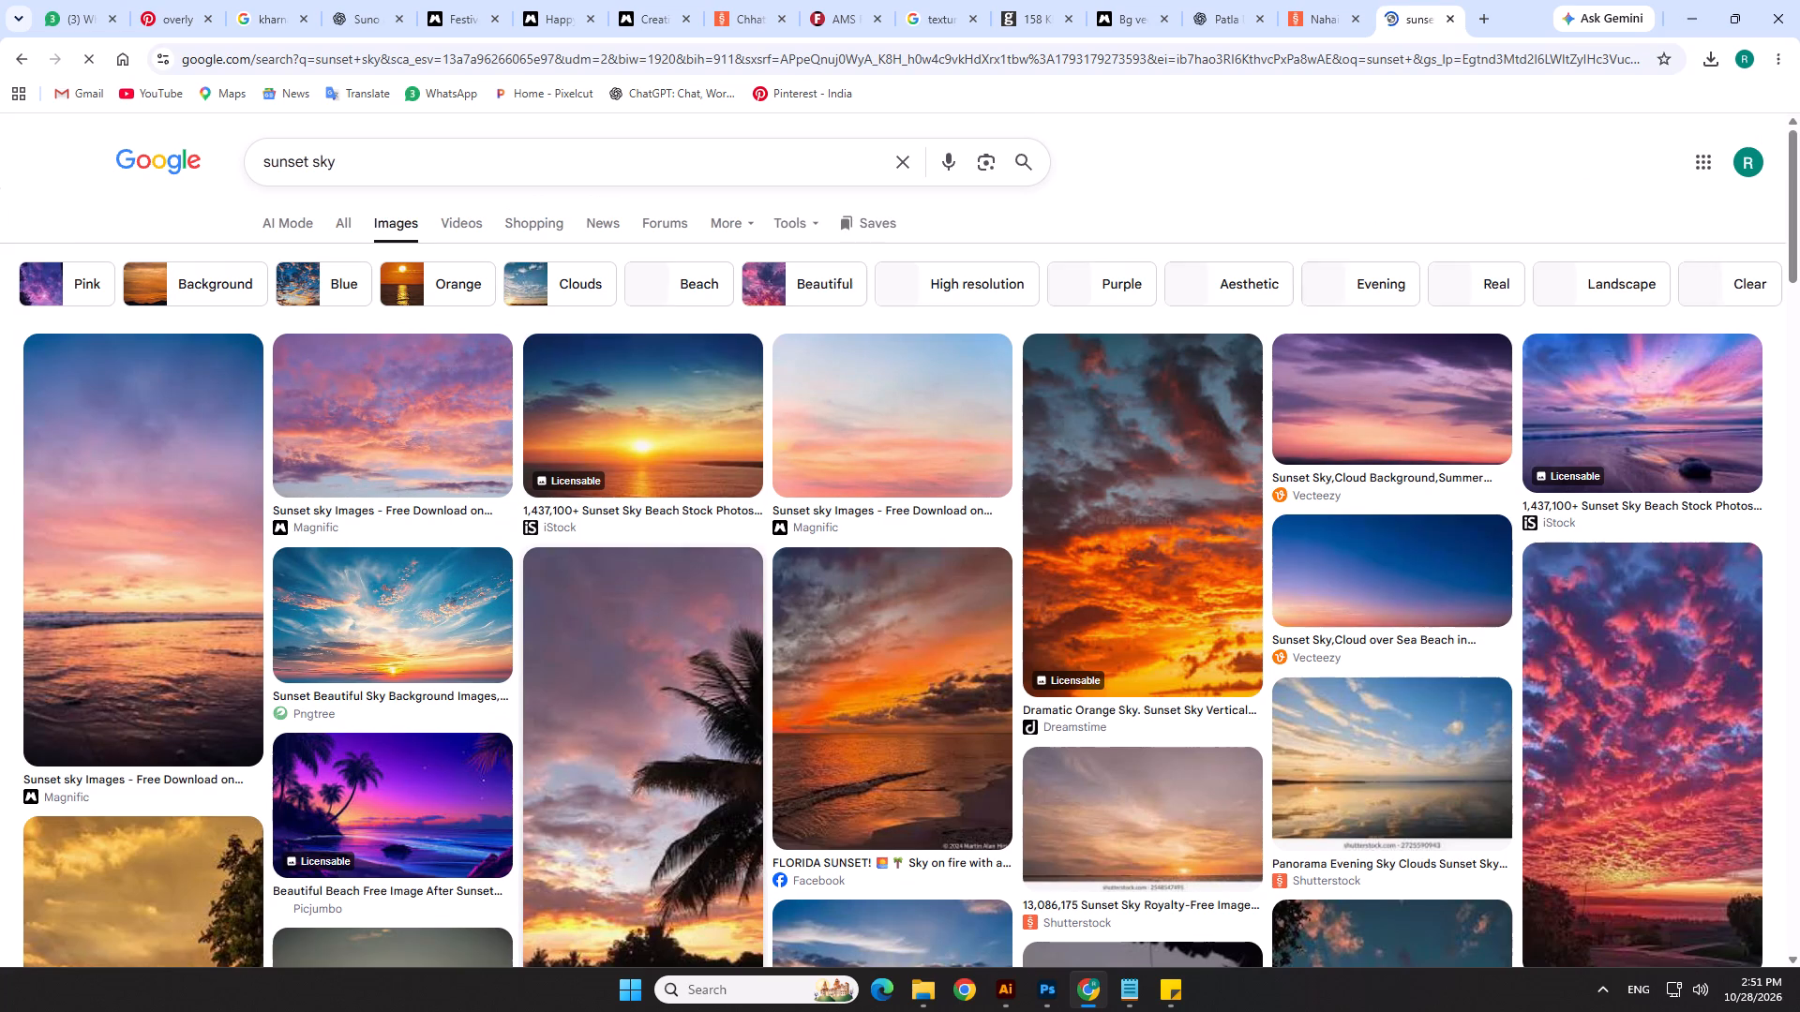
Copy the iStock sunset-over-sea image and paste it into the संध्या अर्घ्य poster in Photoshop, directly above the background image.
{"action": "left_click", "coordinate": [652, 426]}
{"action": "right_click", "coordinate": [1298, 537]}
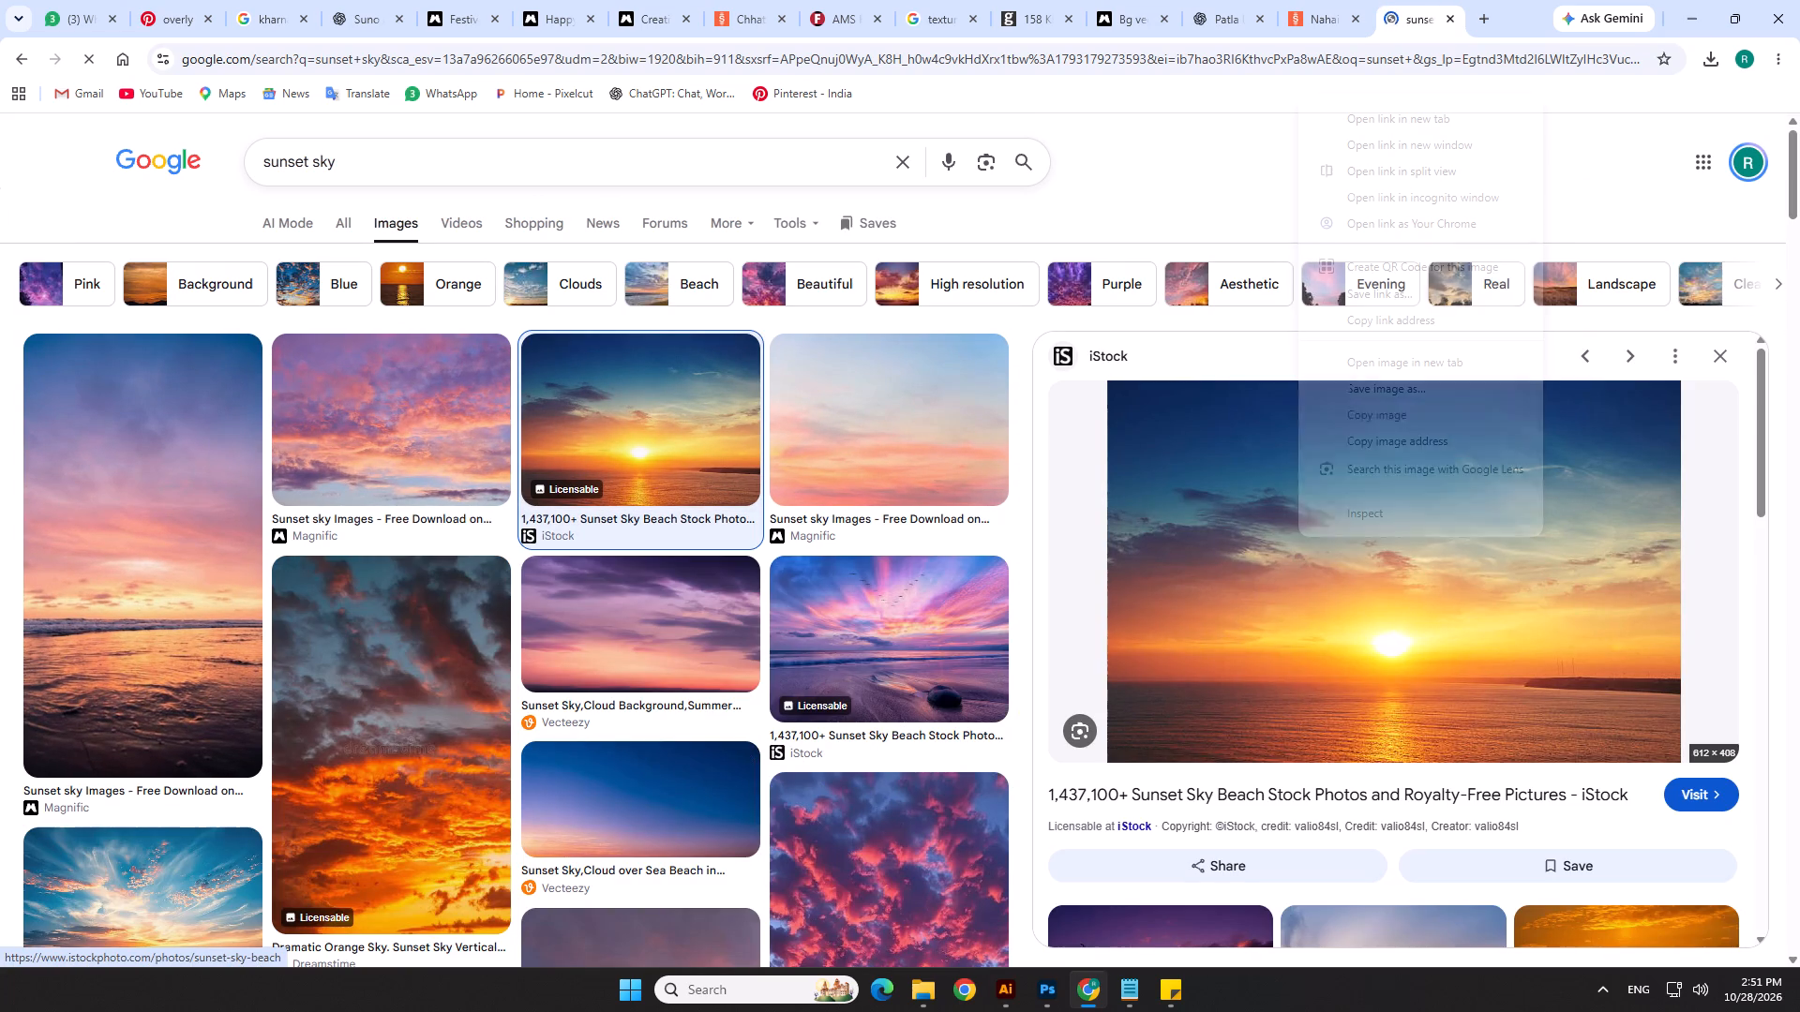
{"action": "left_click", "coordinate": [1384, 411]}
{"action": "key", "text": "alt+Tab"}
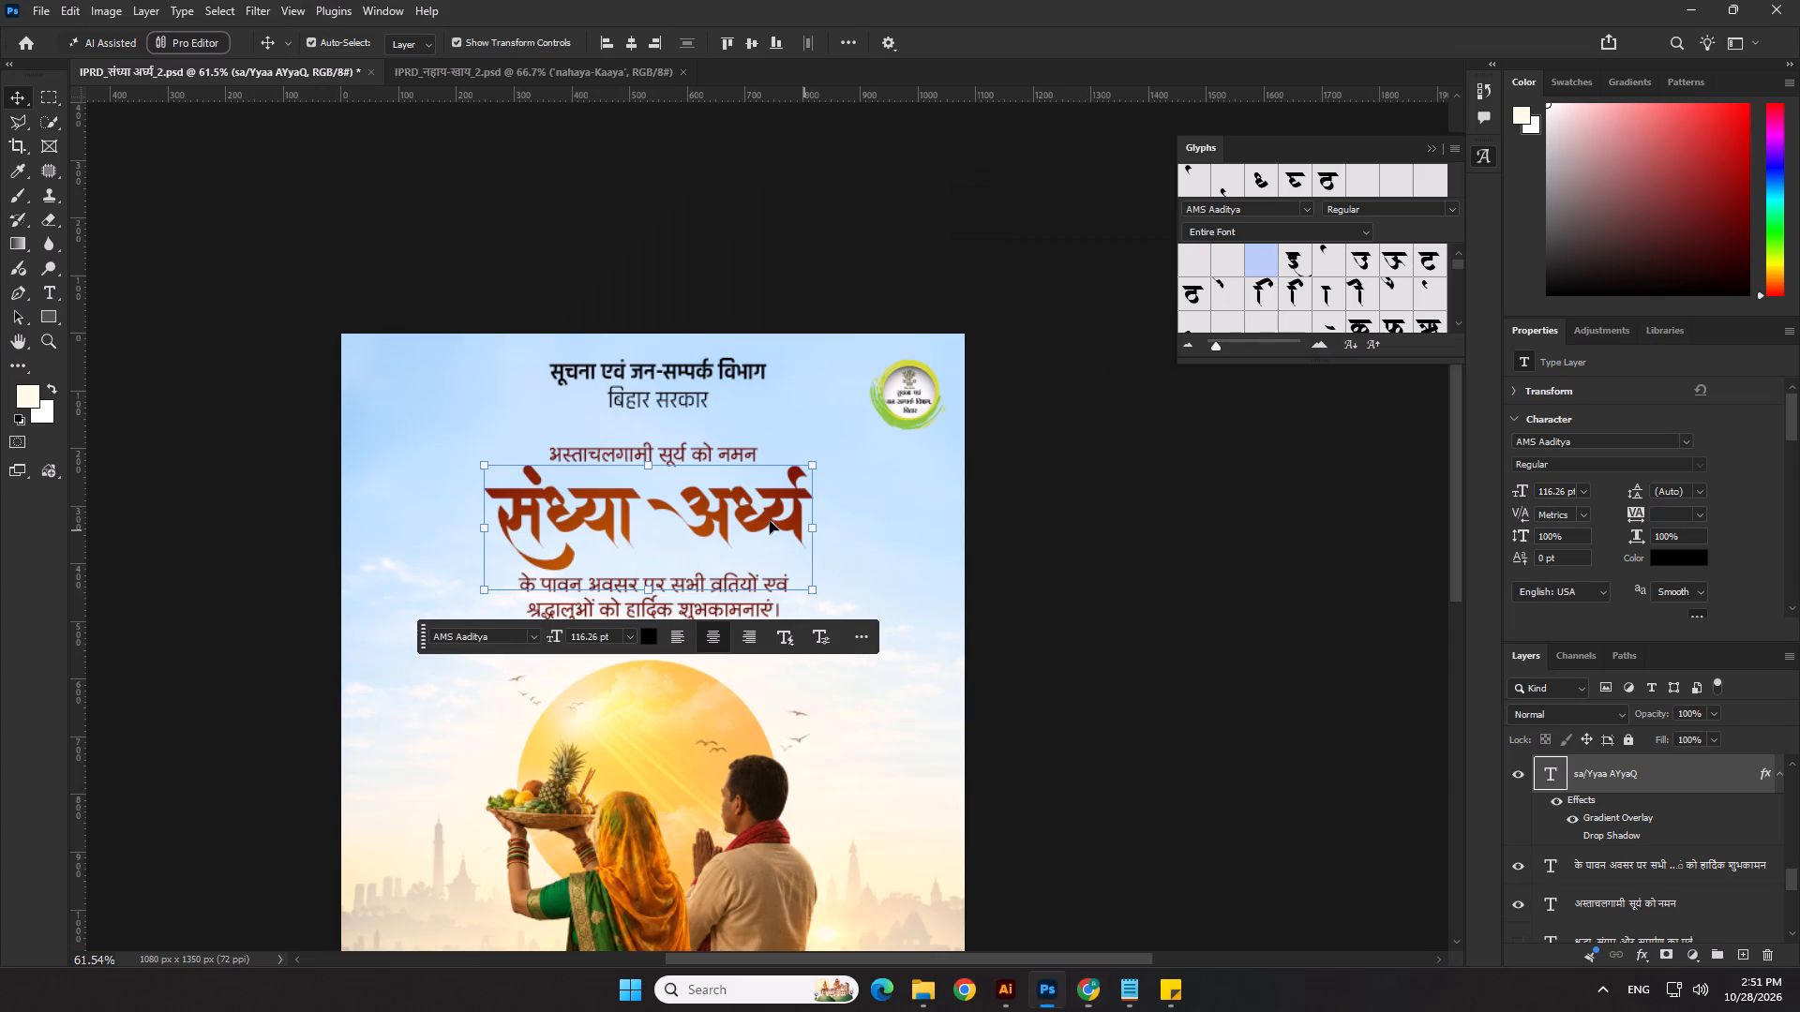
{"action": "left_click", "coordinate": [914, 541]}
{"action": "scroll", "coordinate": [1755, 977], "scroll_direction": "down", "scroll_amount": 2}
{"action": "key", "text": "ctrl+v"}
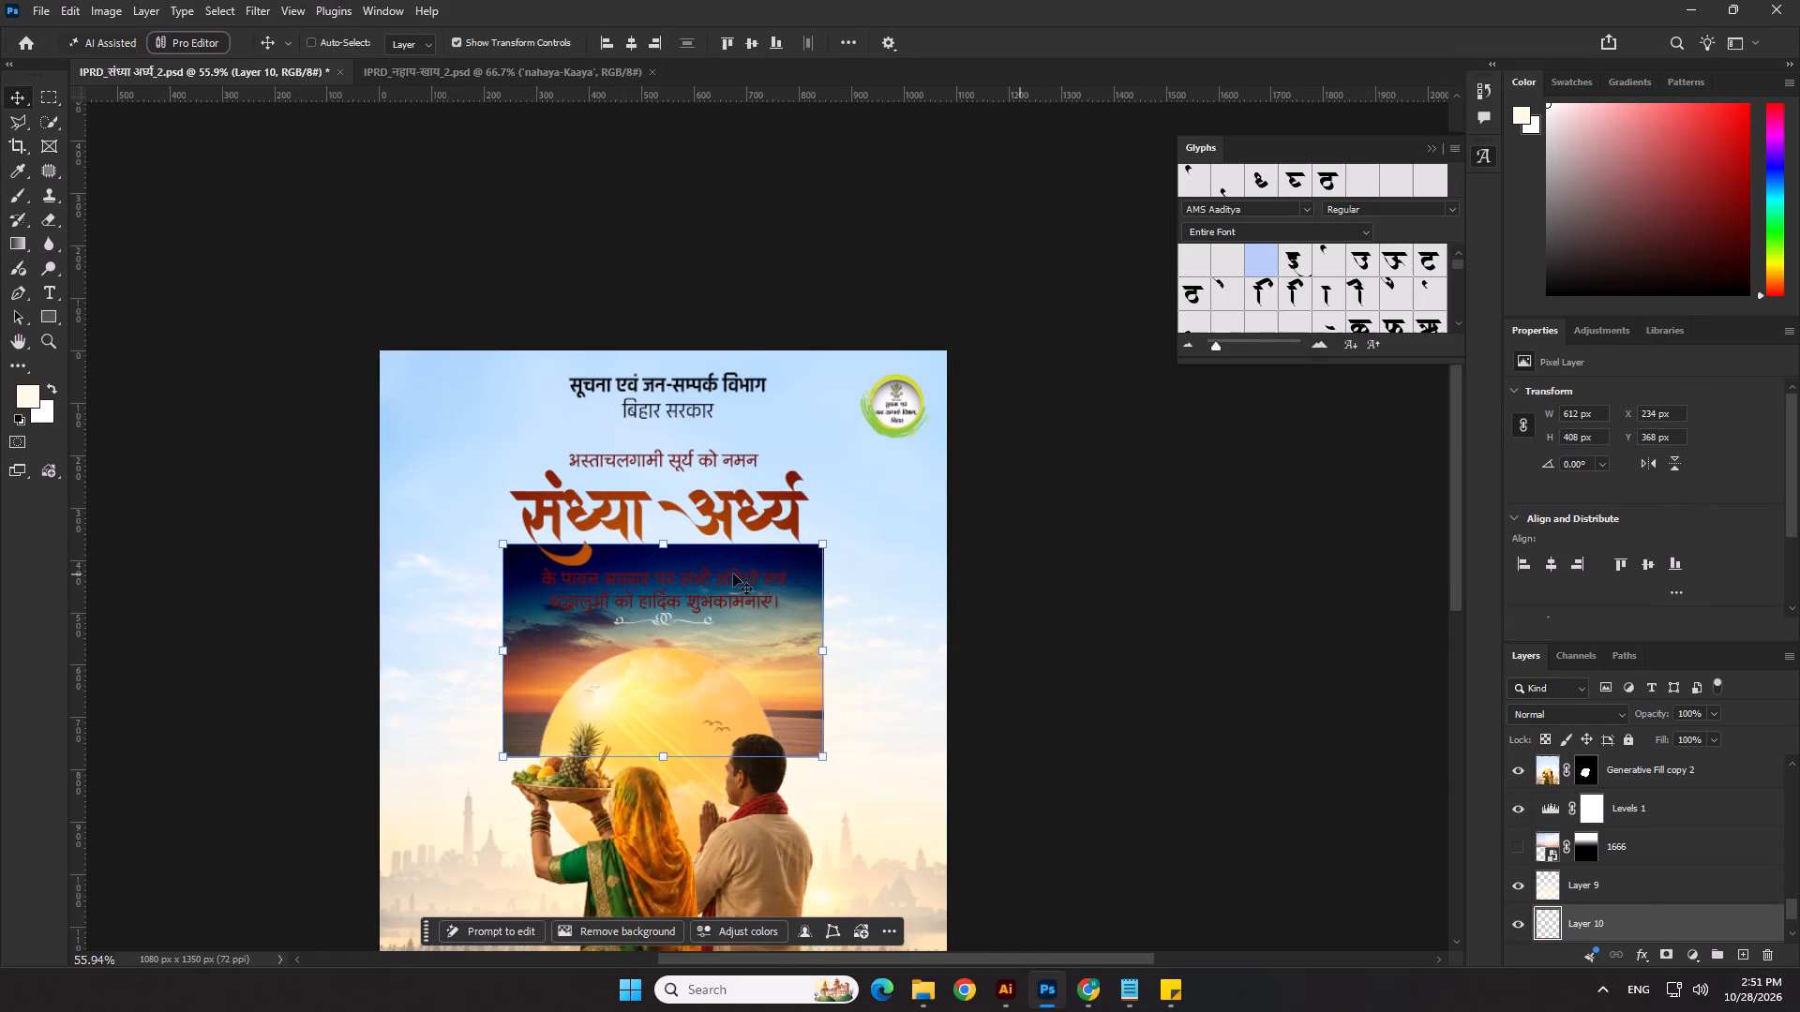
Enlarge the pasted sunset image proportionally to about 1222 × 815 px so it covers the upper part of the poster.
{"action": "left_click_drag", "start_coordinate": [665, 545], "coordinate": [686, 332]}
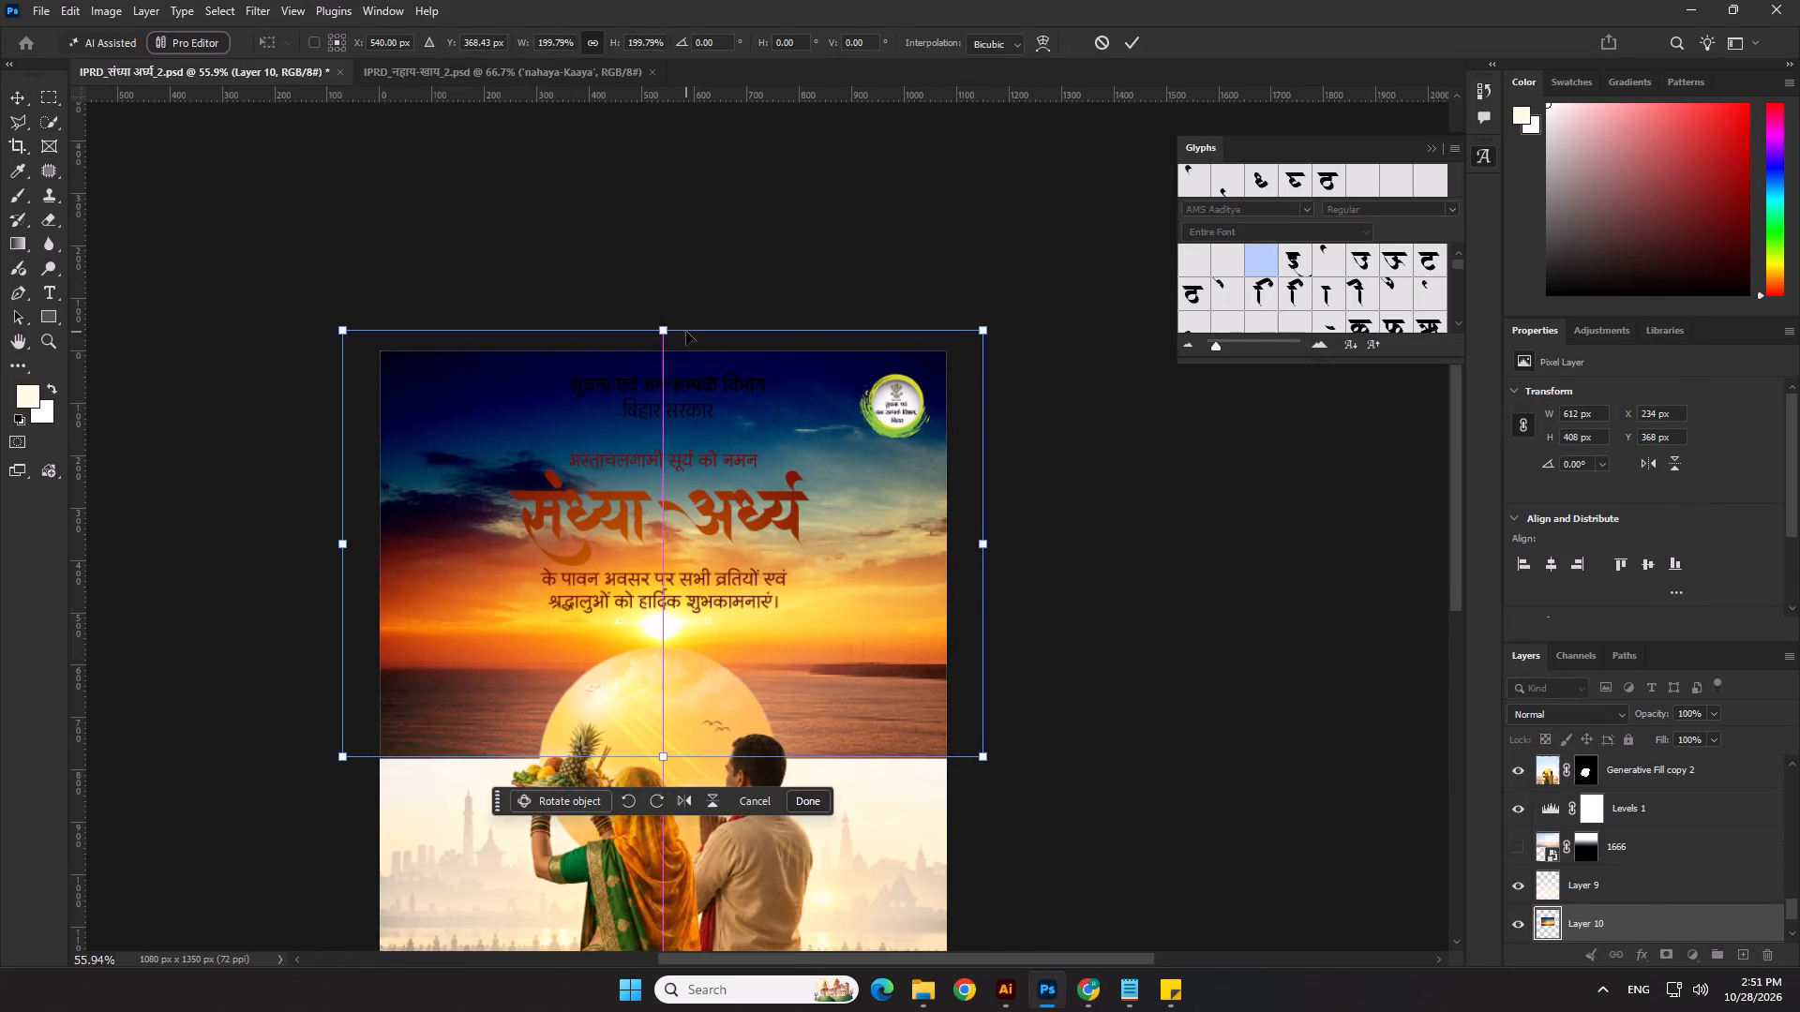
{"action": "key", "text": "Return"}
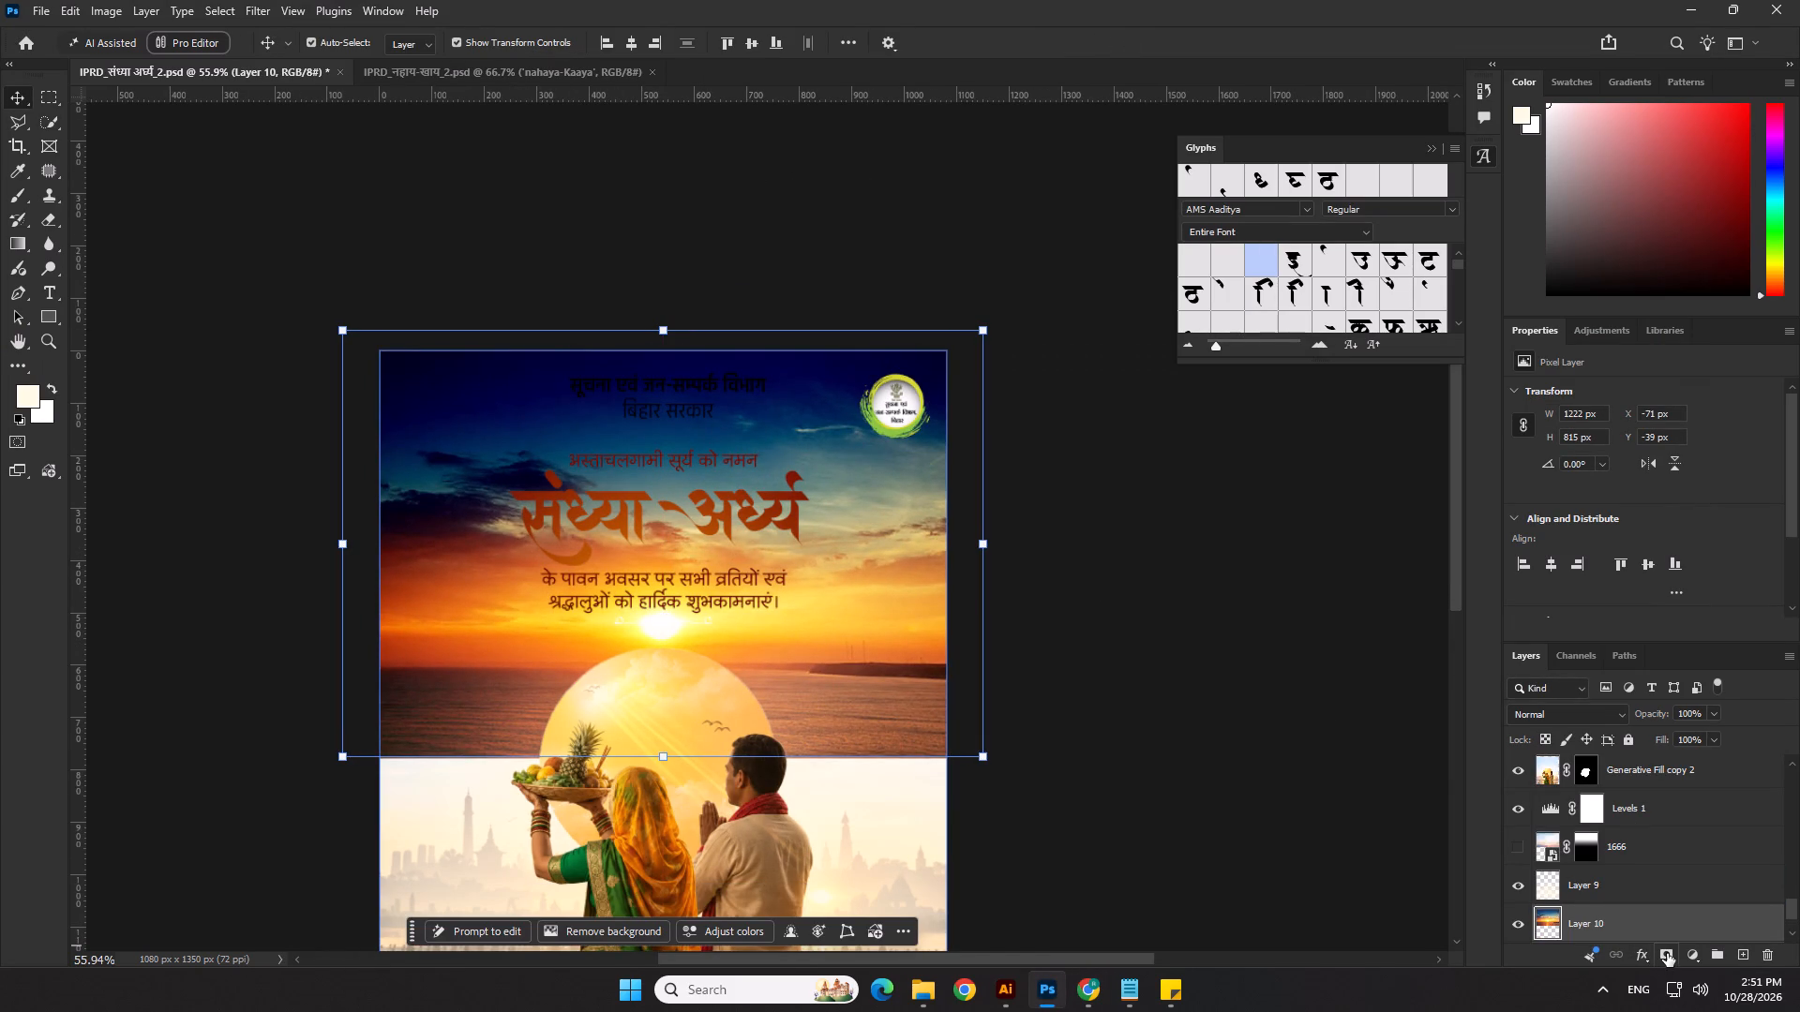
Mask the sunset image with a vertical white-to-black linear gradient, fading it out from the greeting lines down to the couple's heads.
{"action": "left_click", "coordinate": [1667, 953]}
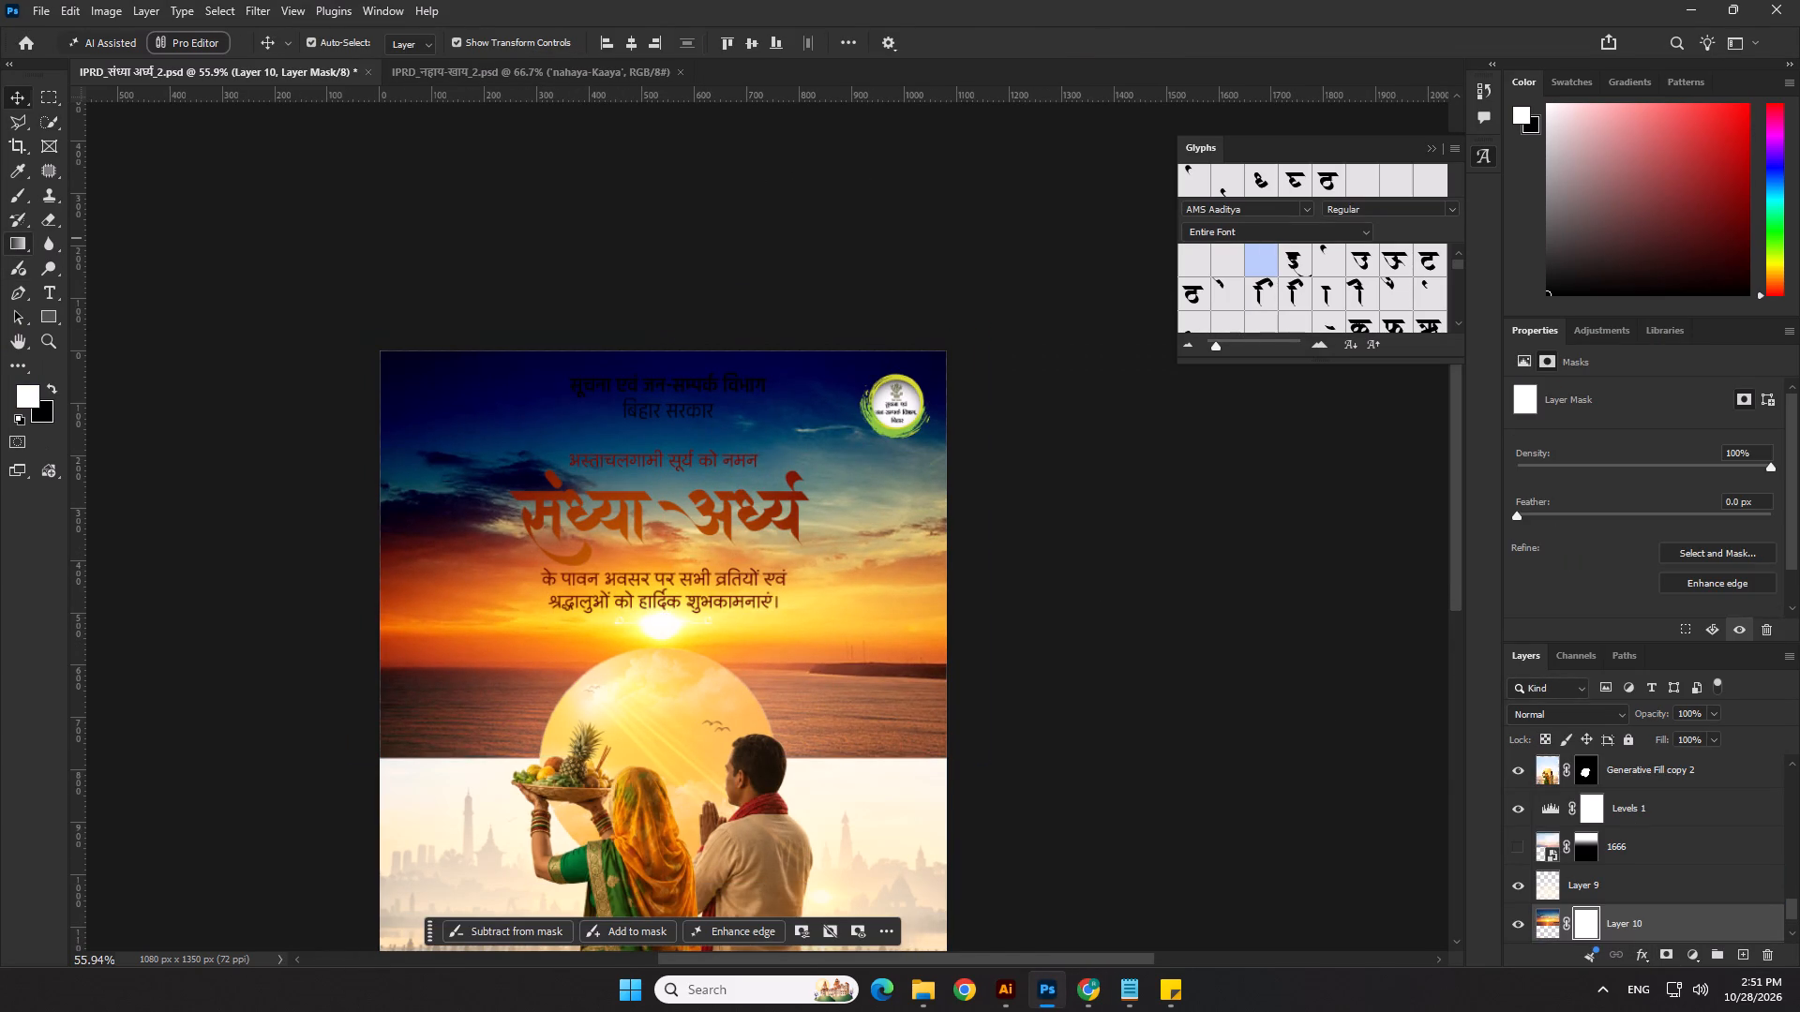
{"action": "left_click", "coordinate": [18, 238]}
{"action": "left_click_drag", "start_coordinate": [651, 790], "coordinate": [648, 626]}
{"action": "key", "text": "ctrl+z"}
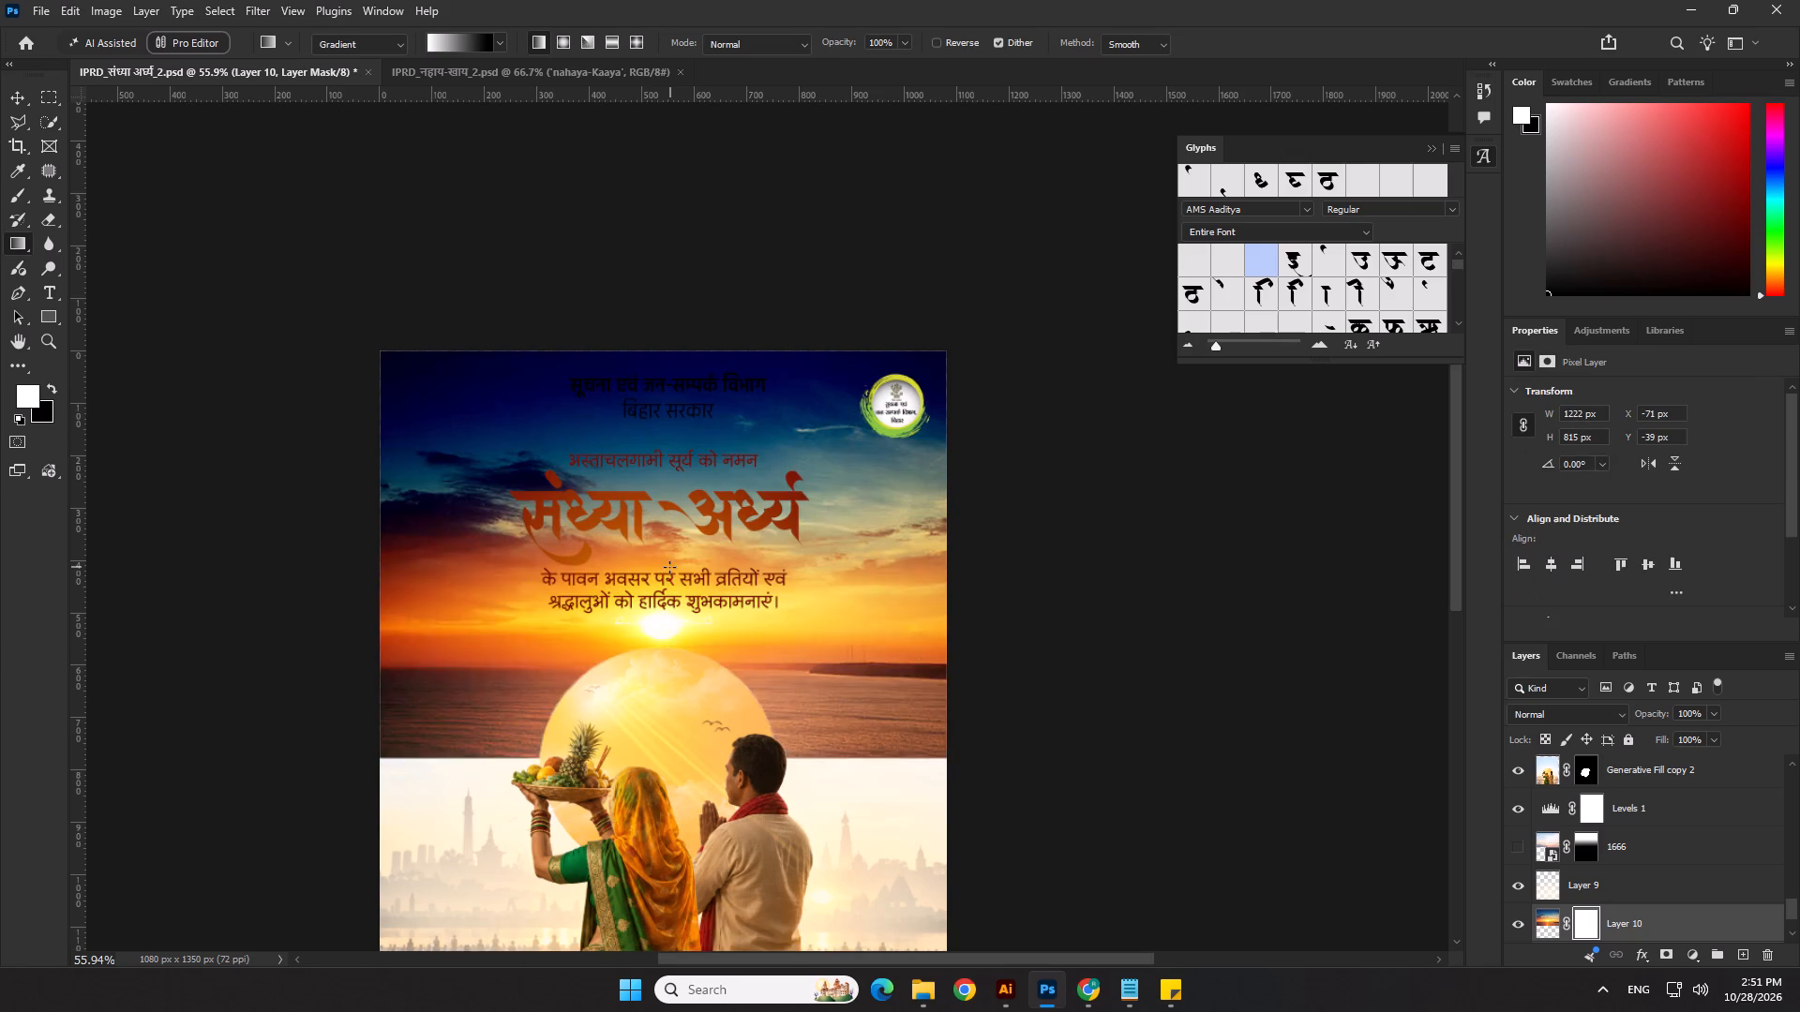
{"action": "left_click_drag", "start_coordinate": [669, 567], "coordinate": [685, 742], "text": "shift"}
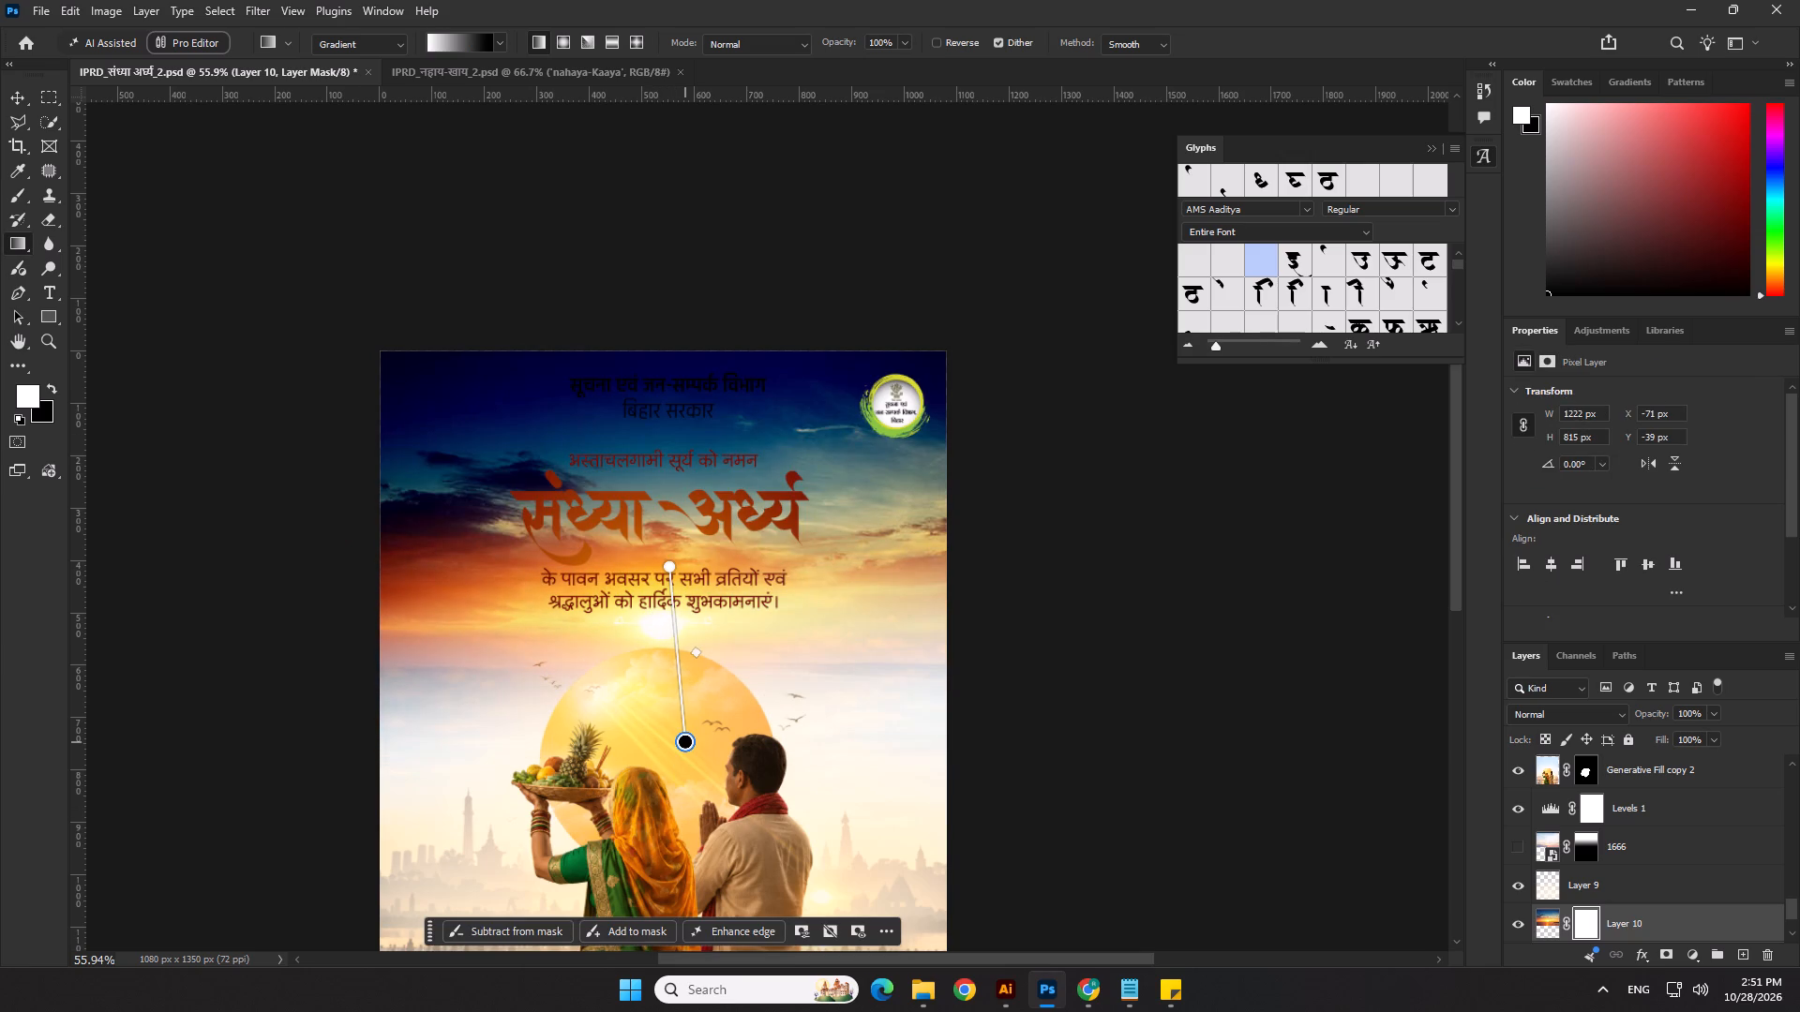
{"action": "left_click_drag", "start_coordinate": [685, 742], "coordinate": [678, 744], "text": "shift"}
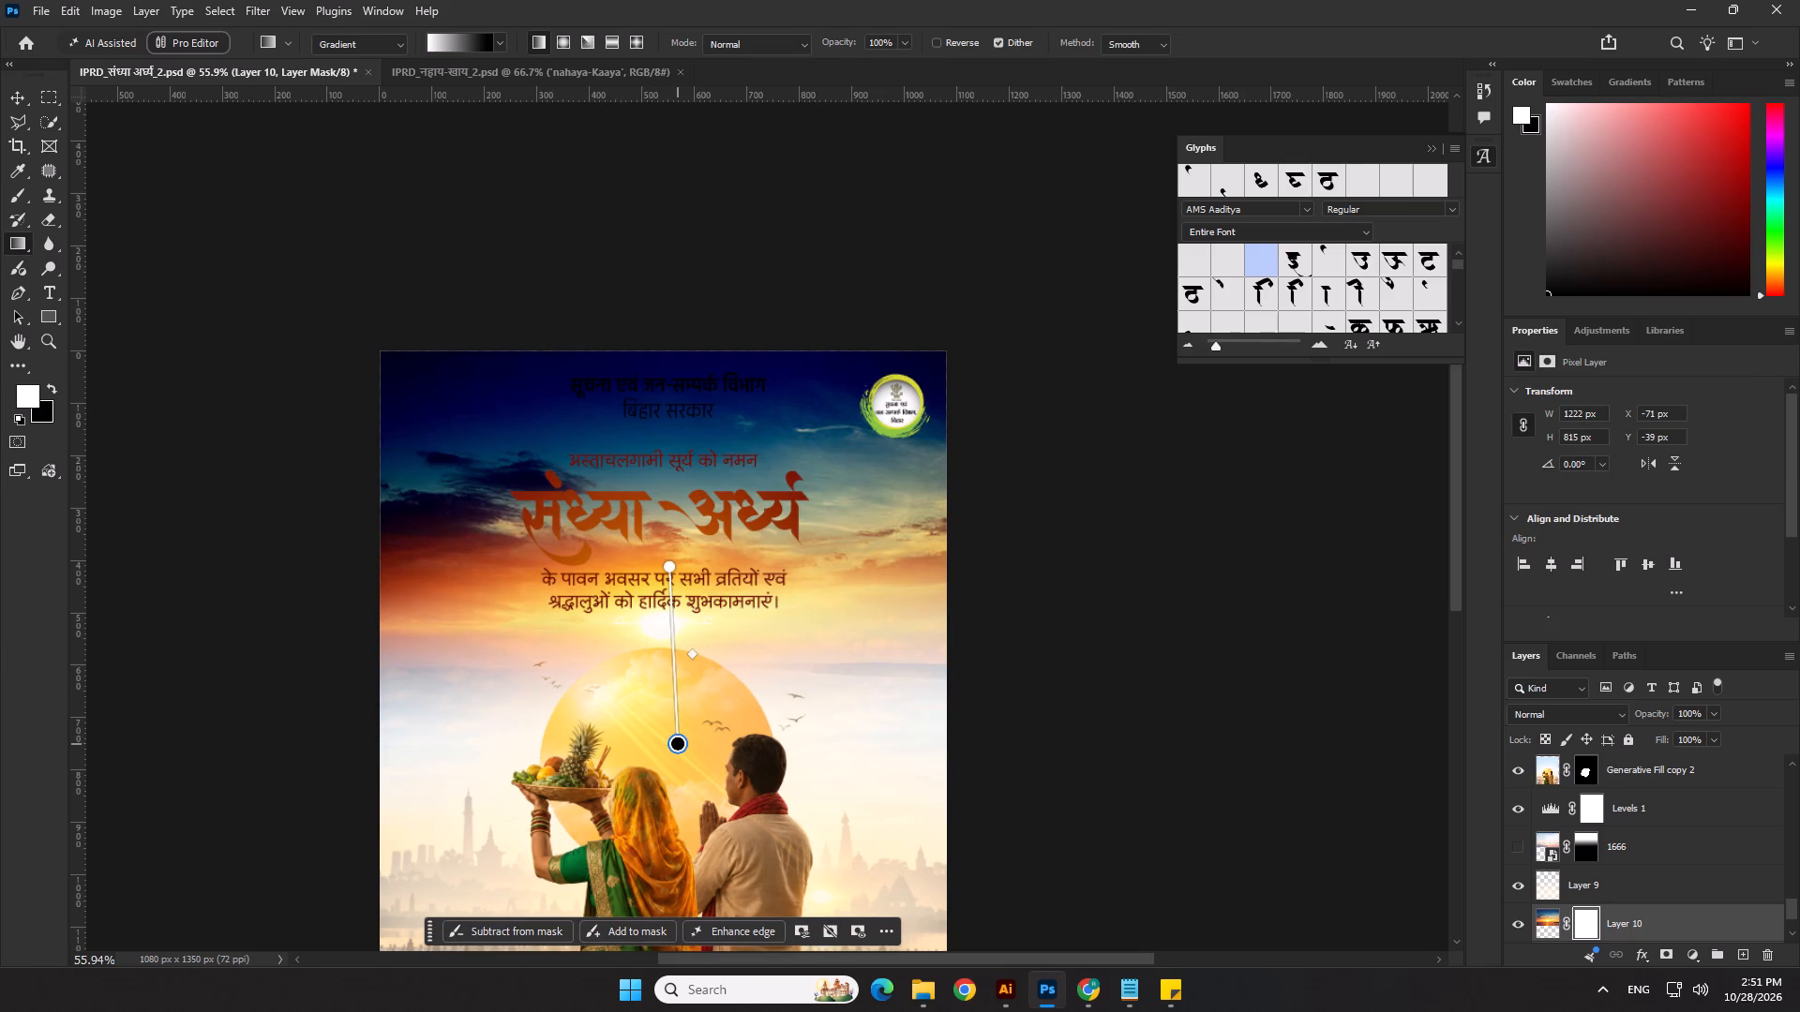
{"action": "left_click_drag", "start_coordinate": [678, 744], "coordinate": [679, 740], "text": "shift"}
{"action": "left_click_drag", "start_coordinate": [670, 567], "coordinate": [674, 584]}
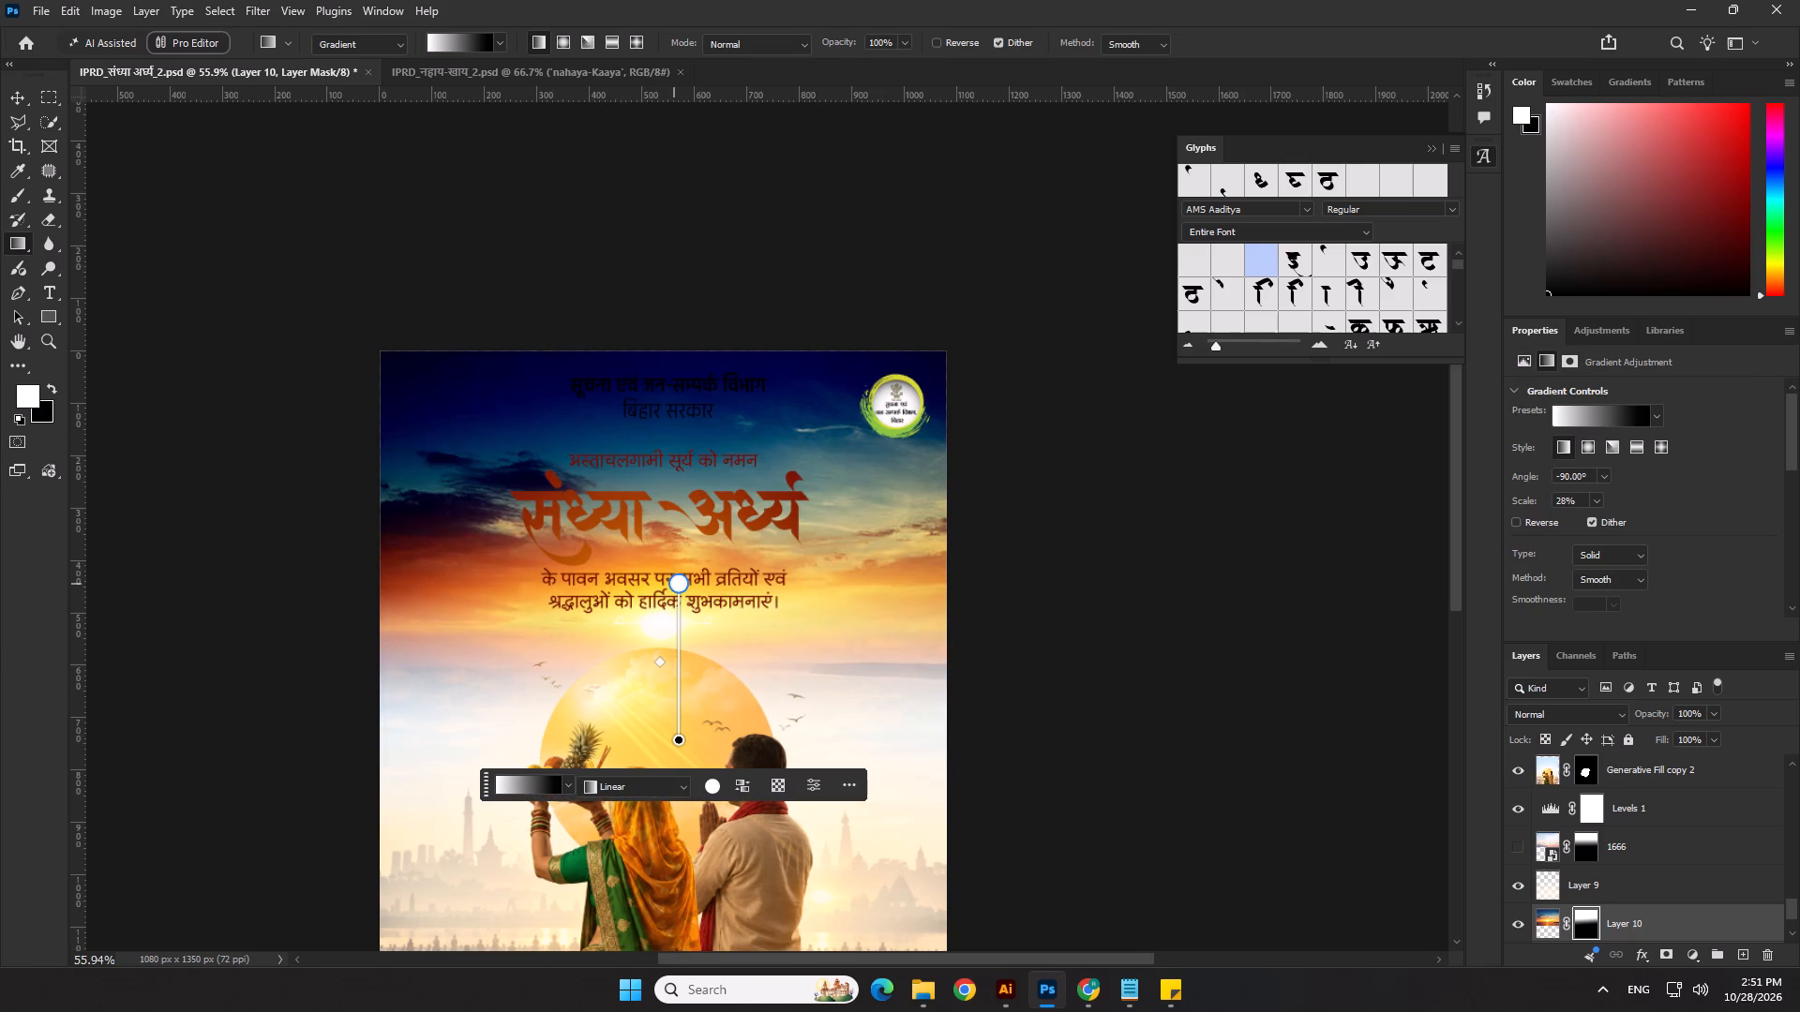
{"action": "left_click_drag", "start_coordinate": [674, 584], "coordinate": [665, 595]}
{"action": "left_click", "coordinate": [13, 100]}
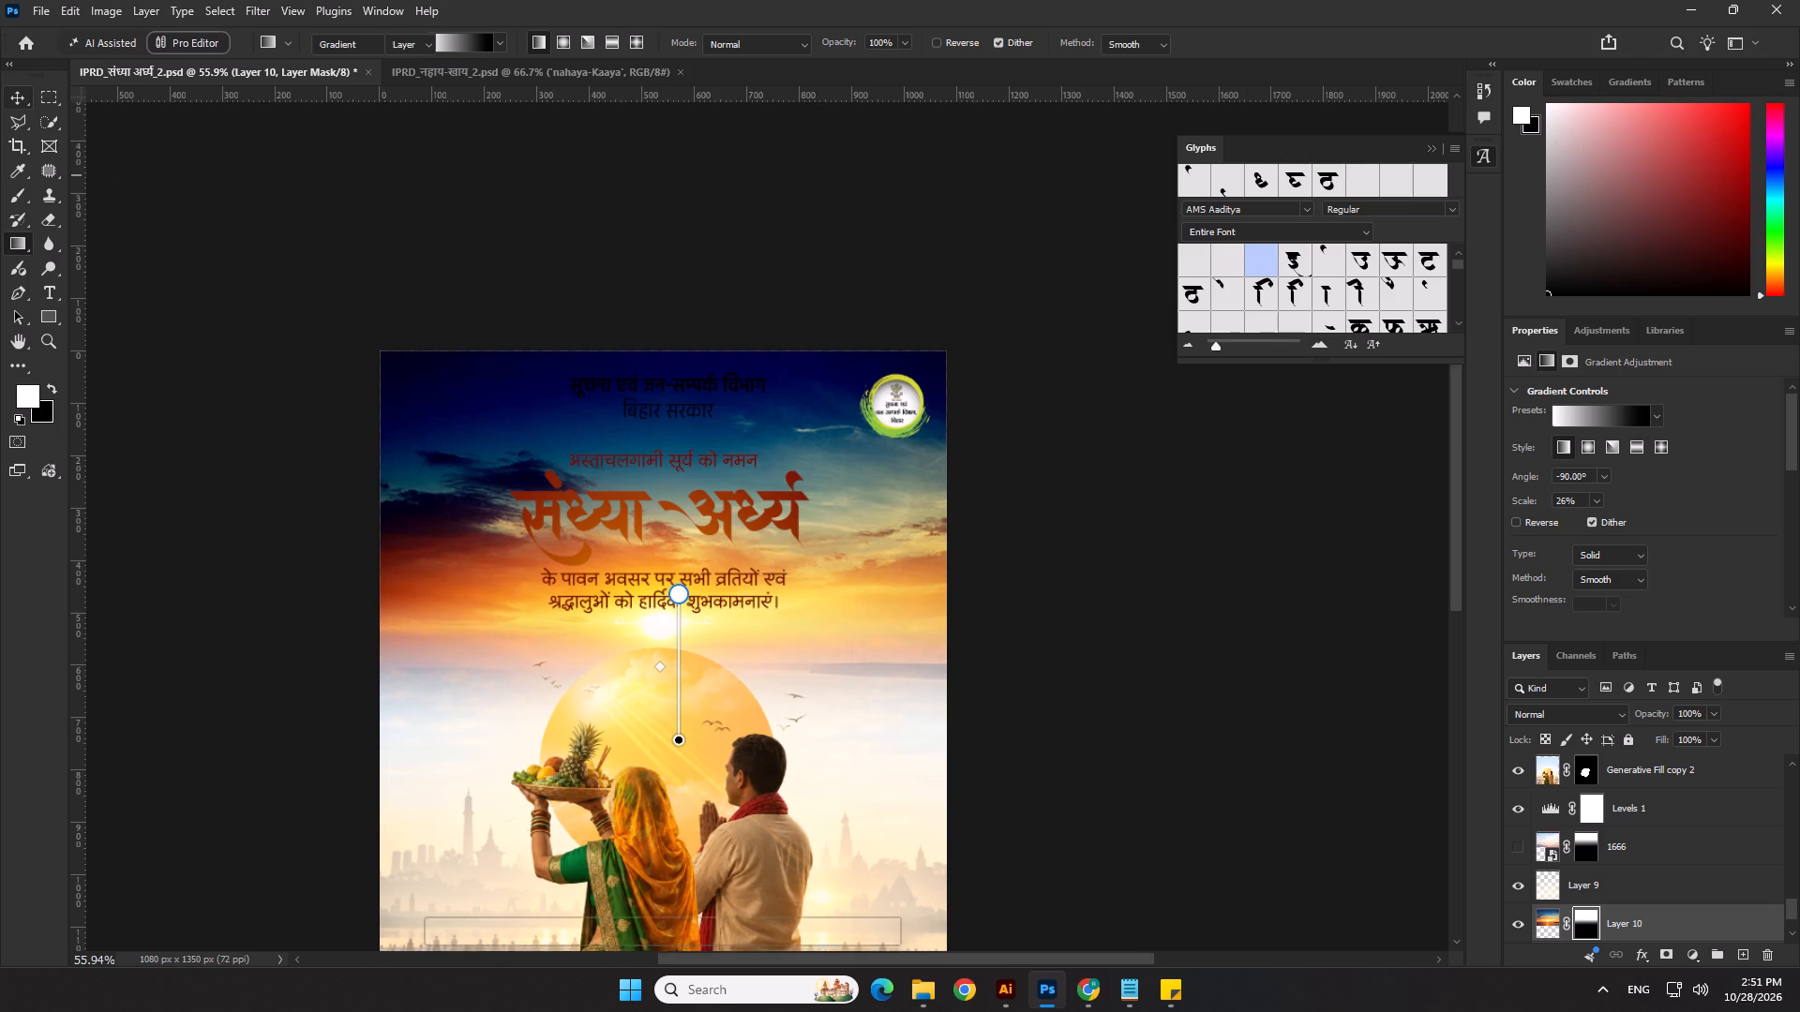
Enlarge the masked sunset image to about 1796 × 1198 px, extending it past the poster's top and down to the couple.
{"action": "scroll", "coordinate": [825, 598], "scroll_direction": "down", "scroll_amount": 5}
{"action": "left_click_drag", "start_coordinate": [725, 702], "coordinate": [727, 784]}
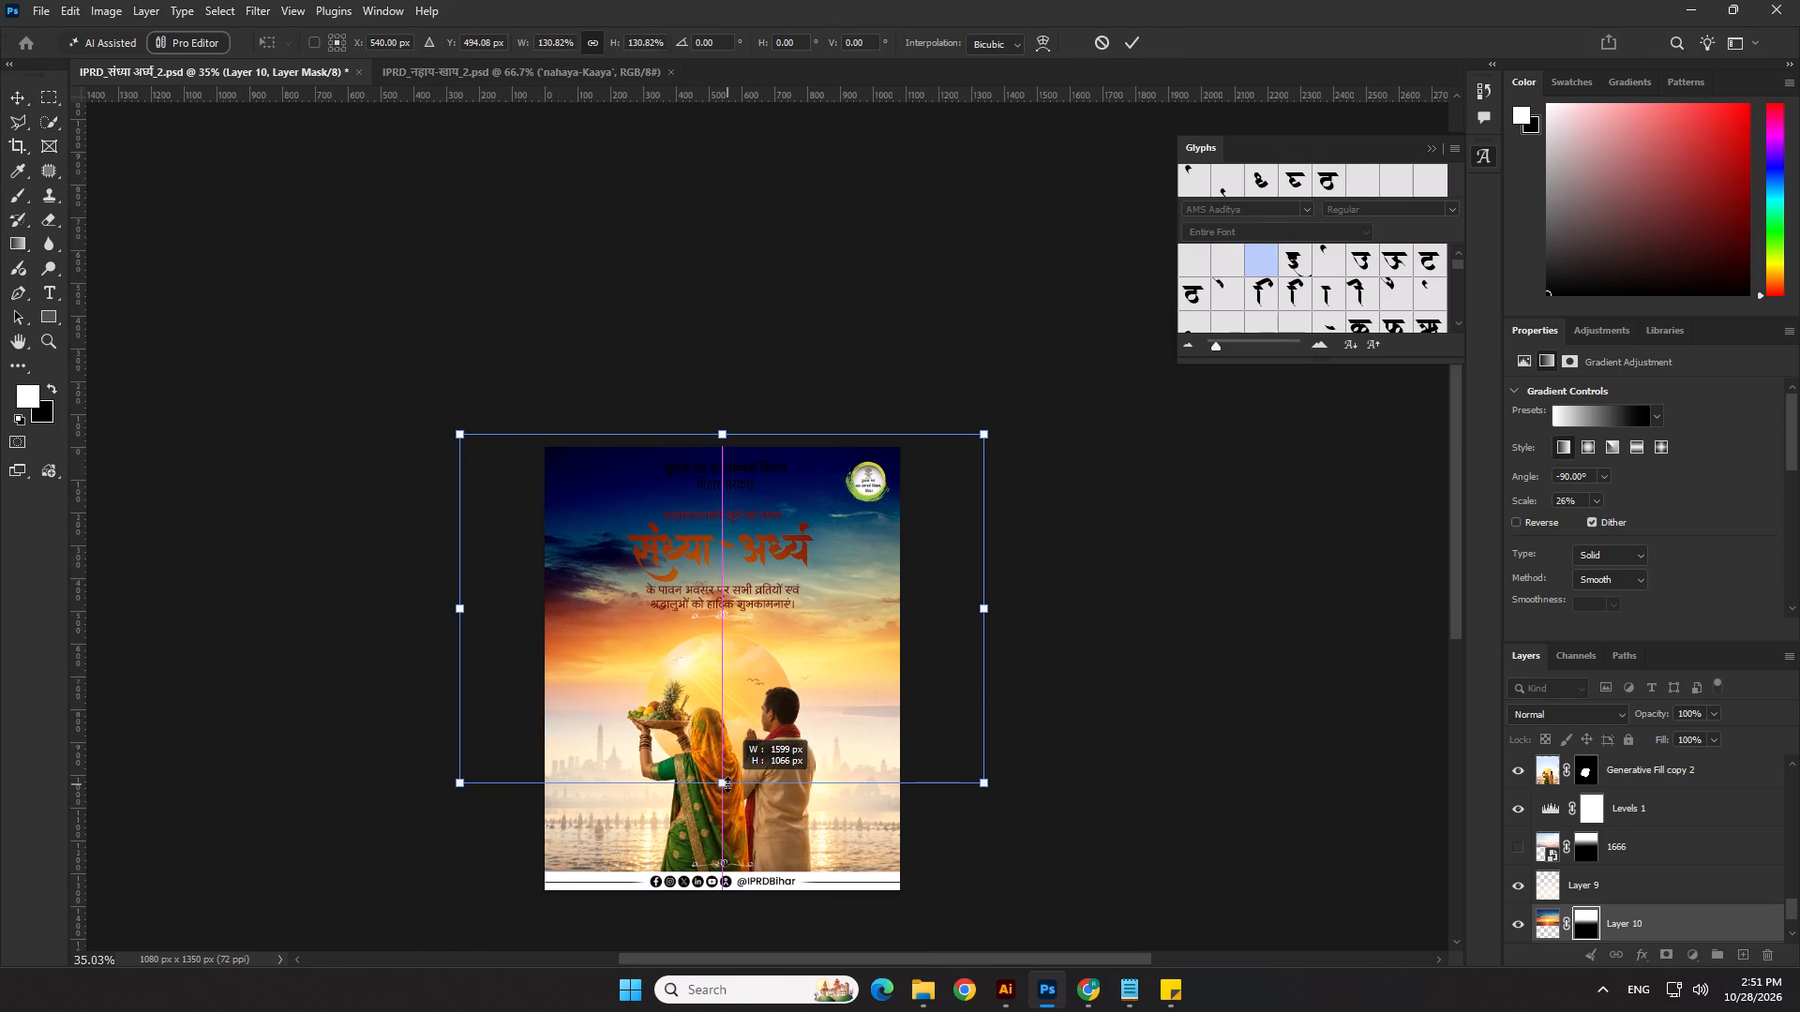
{"action": "left_click_drag", "start_coordinate": [727, 784], "coordinate": [729, 788]}
{"action": "left_click_drag", "start_coordinate": [727, 424], "coordinate": [738, 384]}
{"action": "key", "text": "Return"}
{"action": "left_click", "coordinate": [1288, 659]}
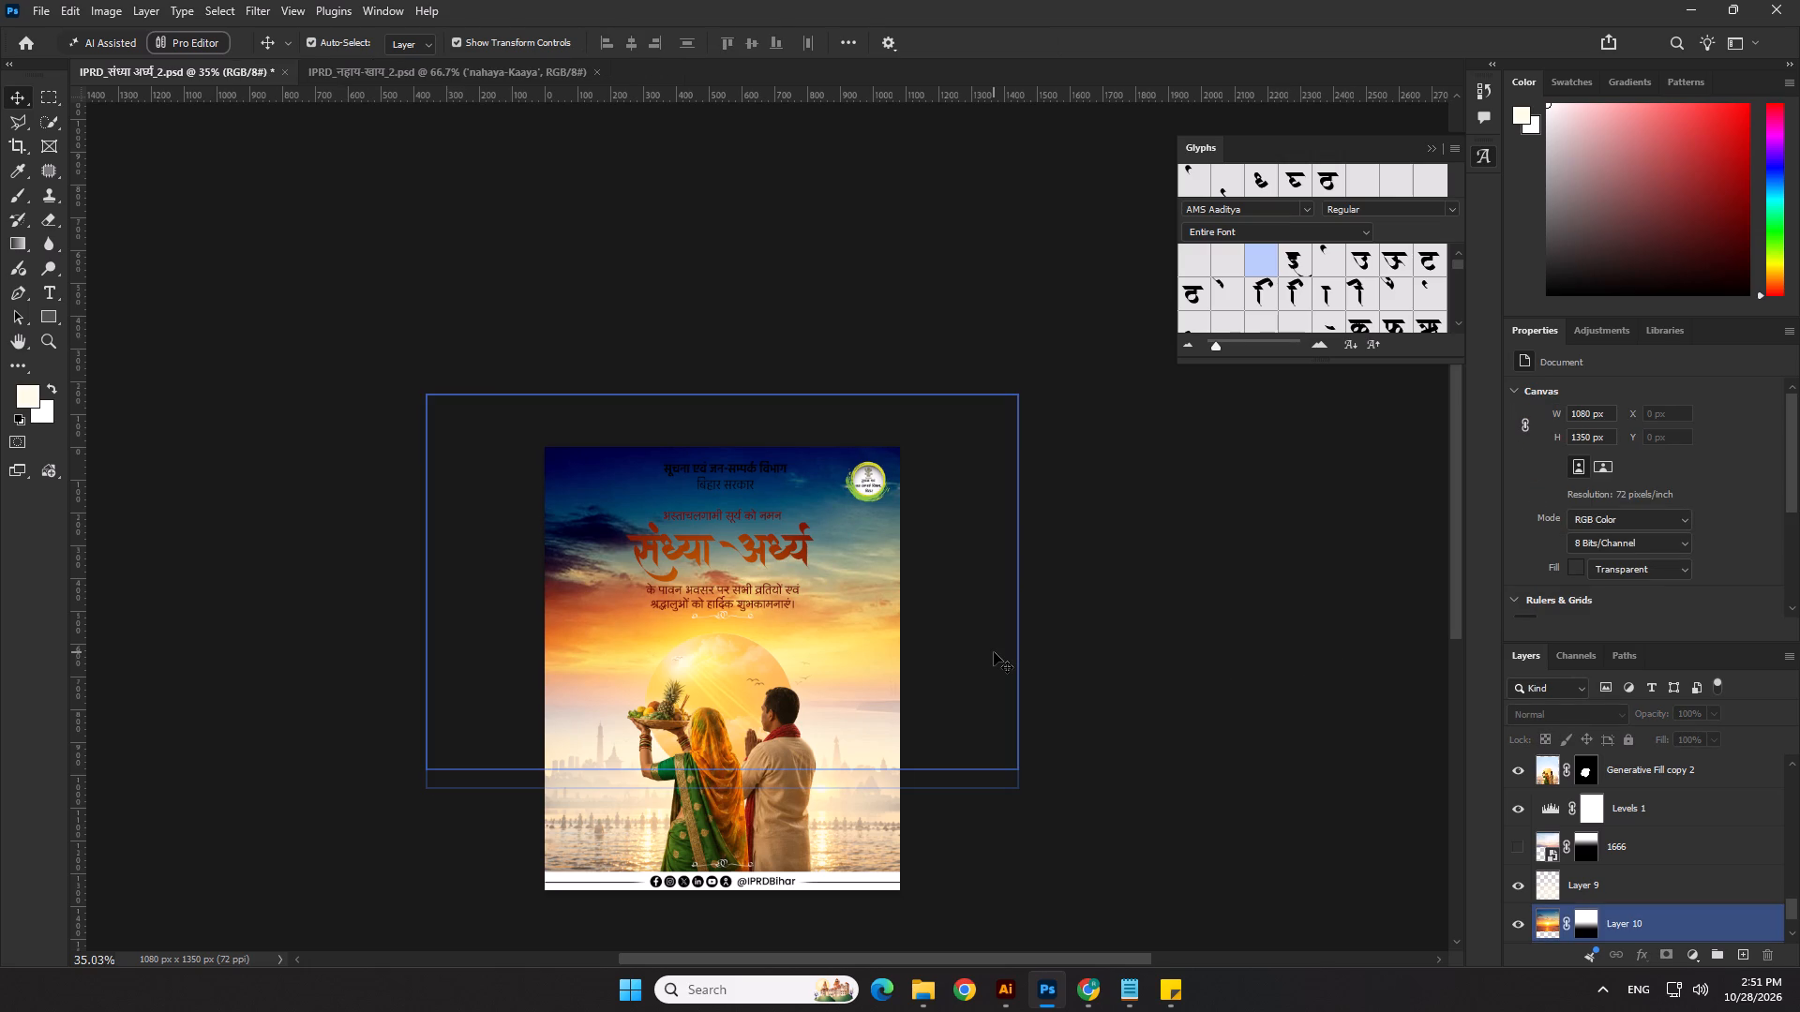
Switch to Chrome and examine more "sunset sky" image results for a suitable alternative.
{"action": "key", "text": "alt+Tab"}
{"action": "scroll", "coordinate": [994, 656], "scroll_direction": "down", "scroll_amount": 8}
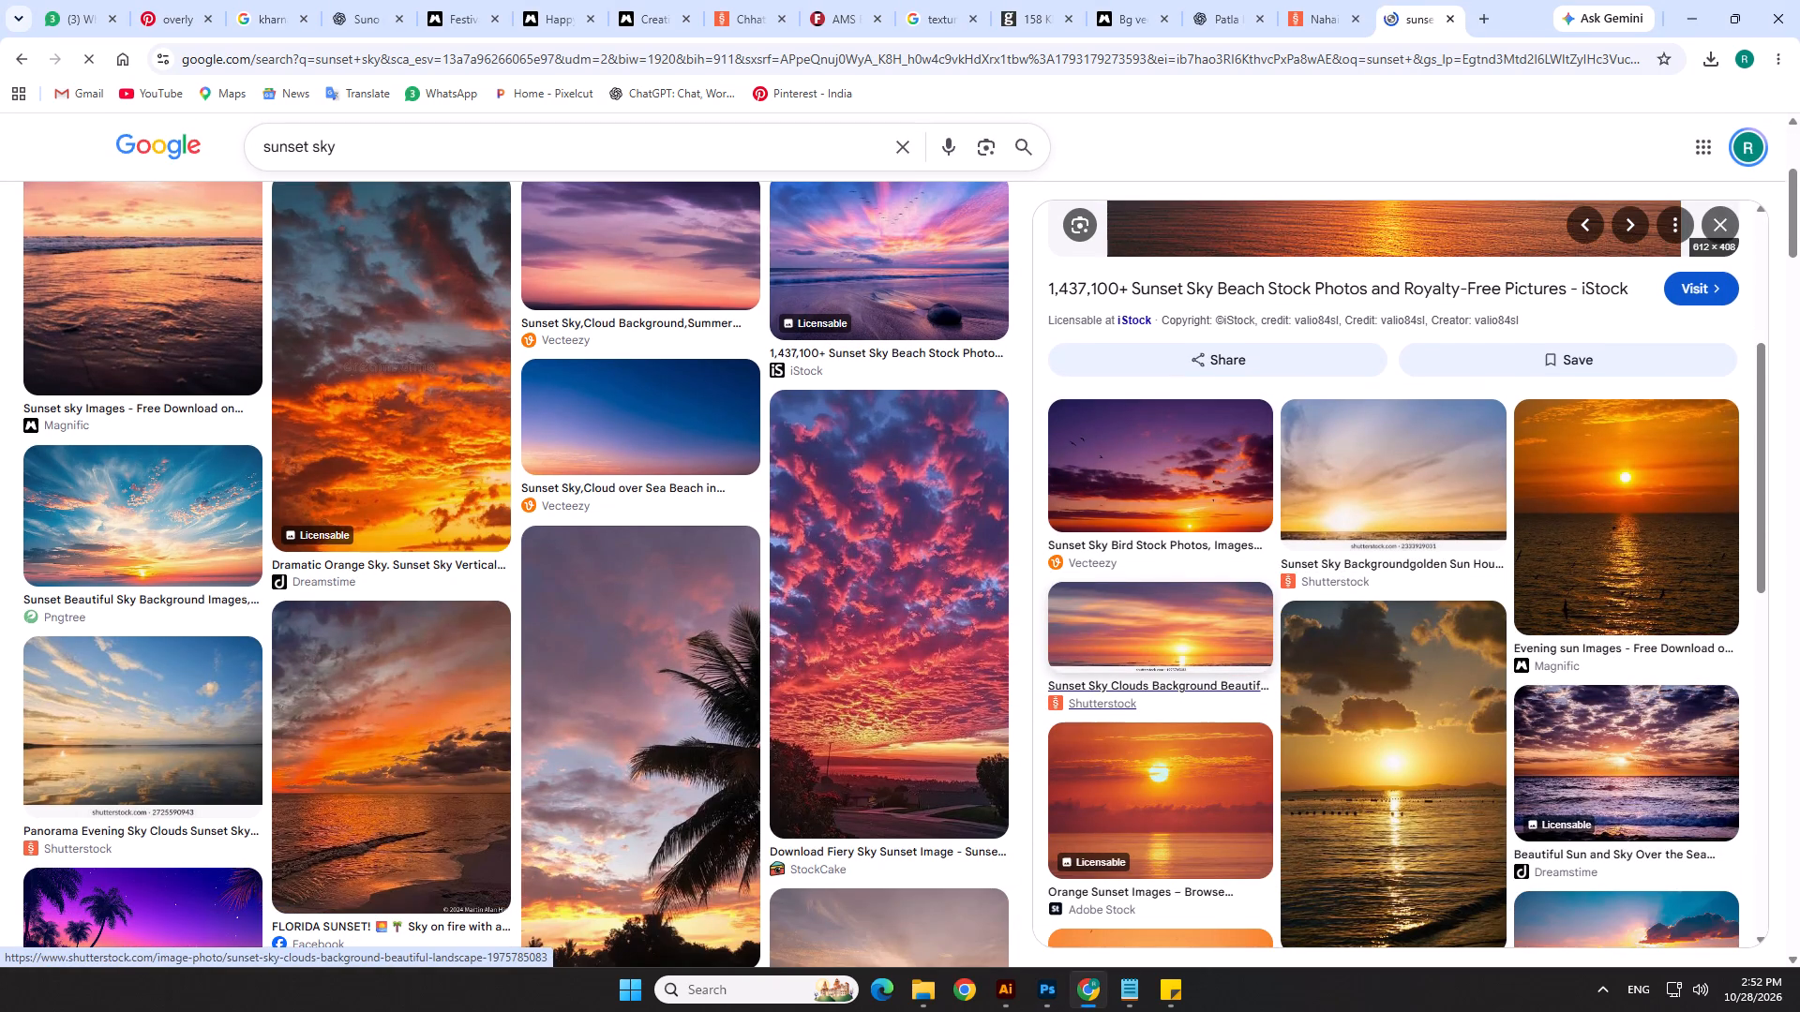
{"action": "scroll", "coordinate": [277, 625], "scroll_direction": "down", "scroll_amount": 8}
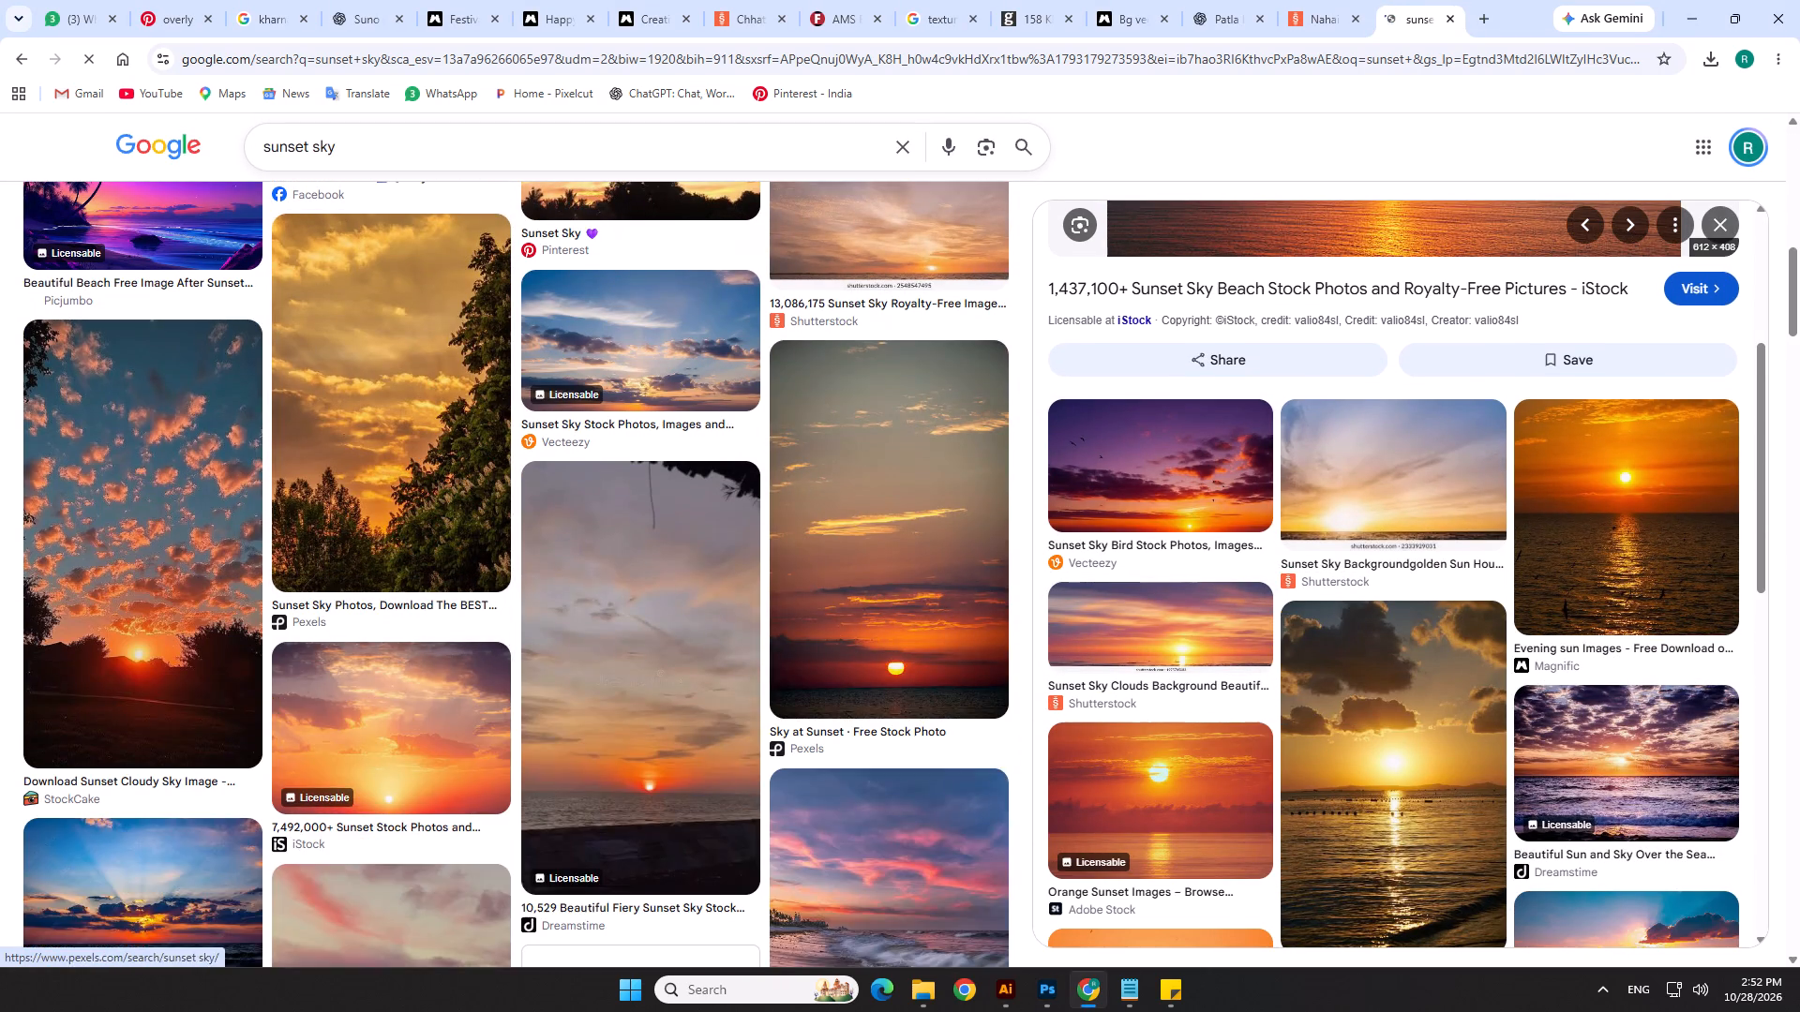
{"action": "scroll", "coordinate": [277, 636], "scroll_direction": "up", "scroll_amount": 4}
{"action": "scroll", "coordinate": [277, 637], "scroll_direction": "down", "scroll_amount": 8}
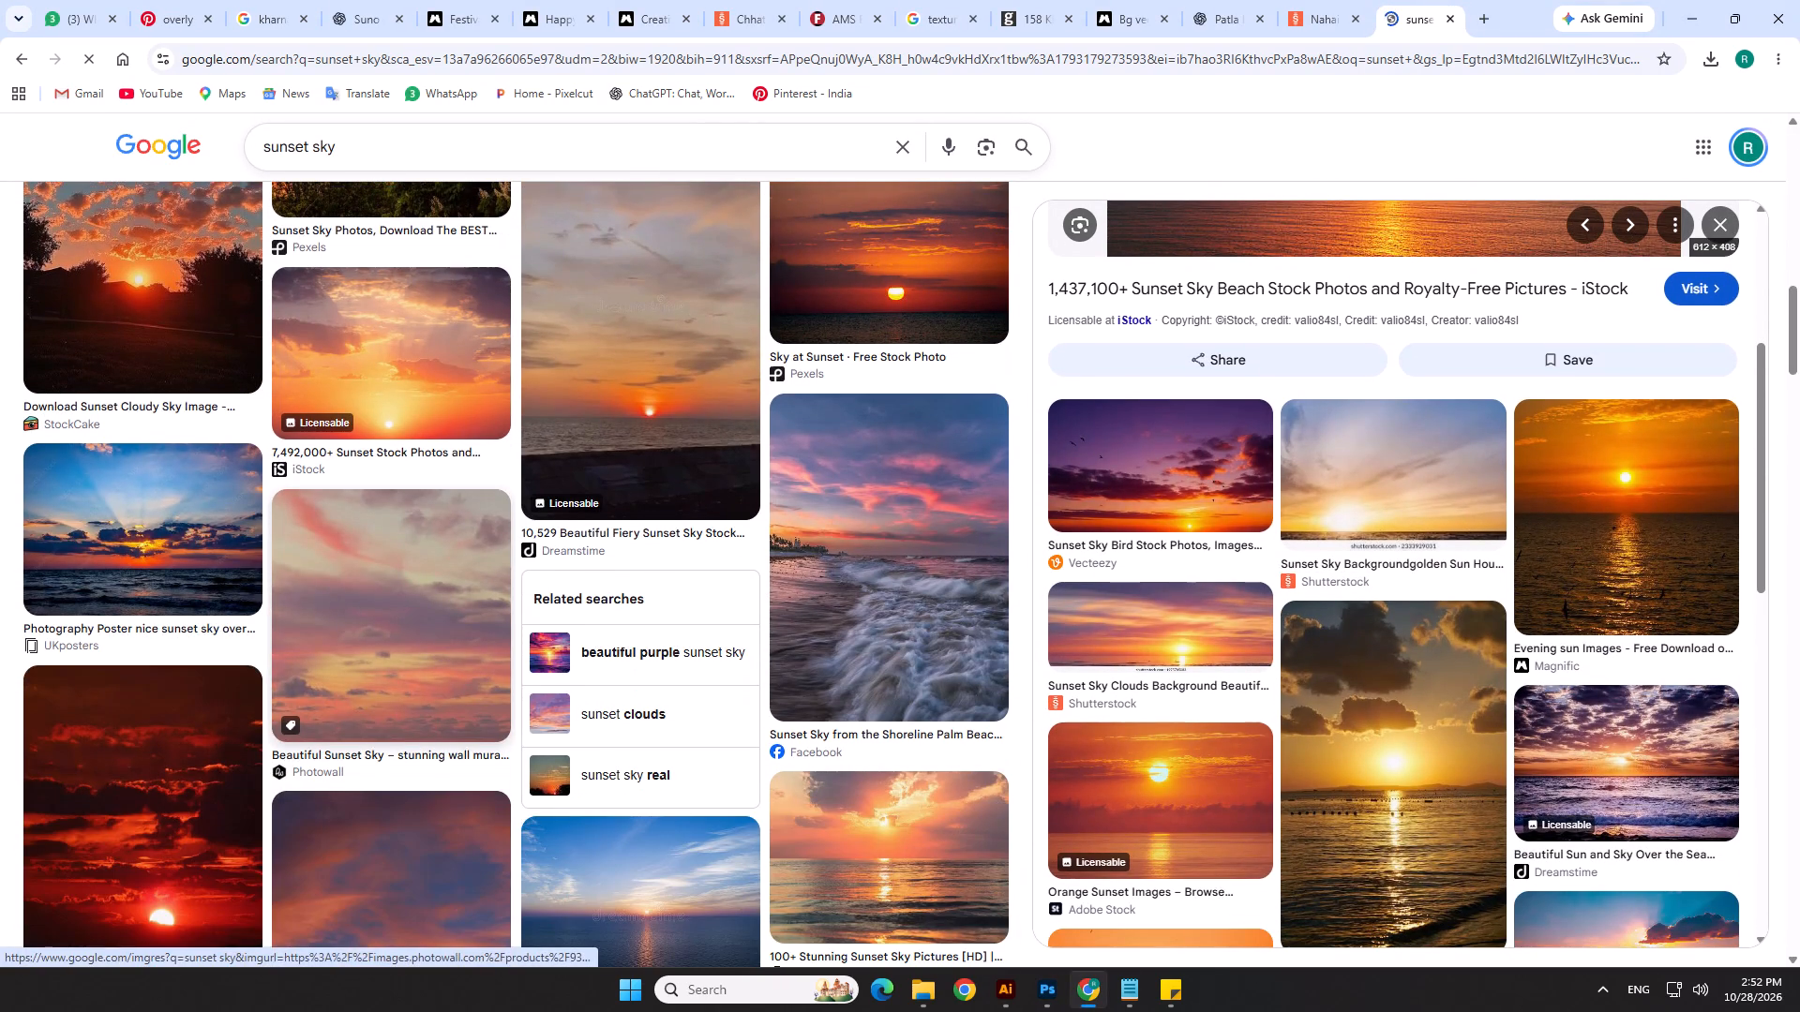
{"action": "scroll", "coordinate": [1288, 624], "scroll_direction": "down", "scroll_amount": 4}
{"action": "scroll", "coordinate": [741, 584], "scroll_direction": "down", "scroll_amount": 1}
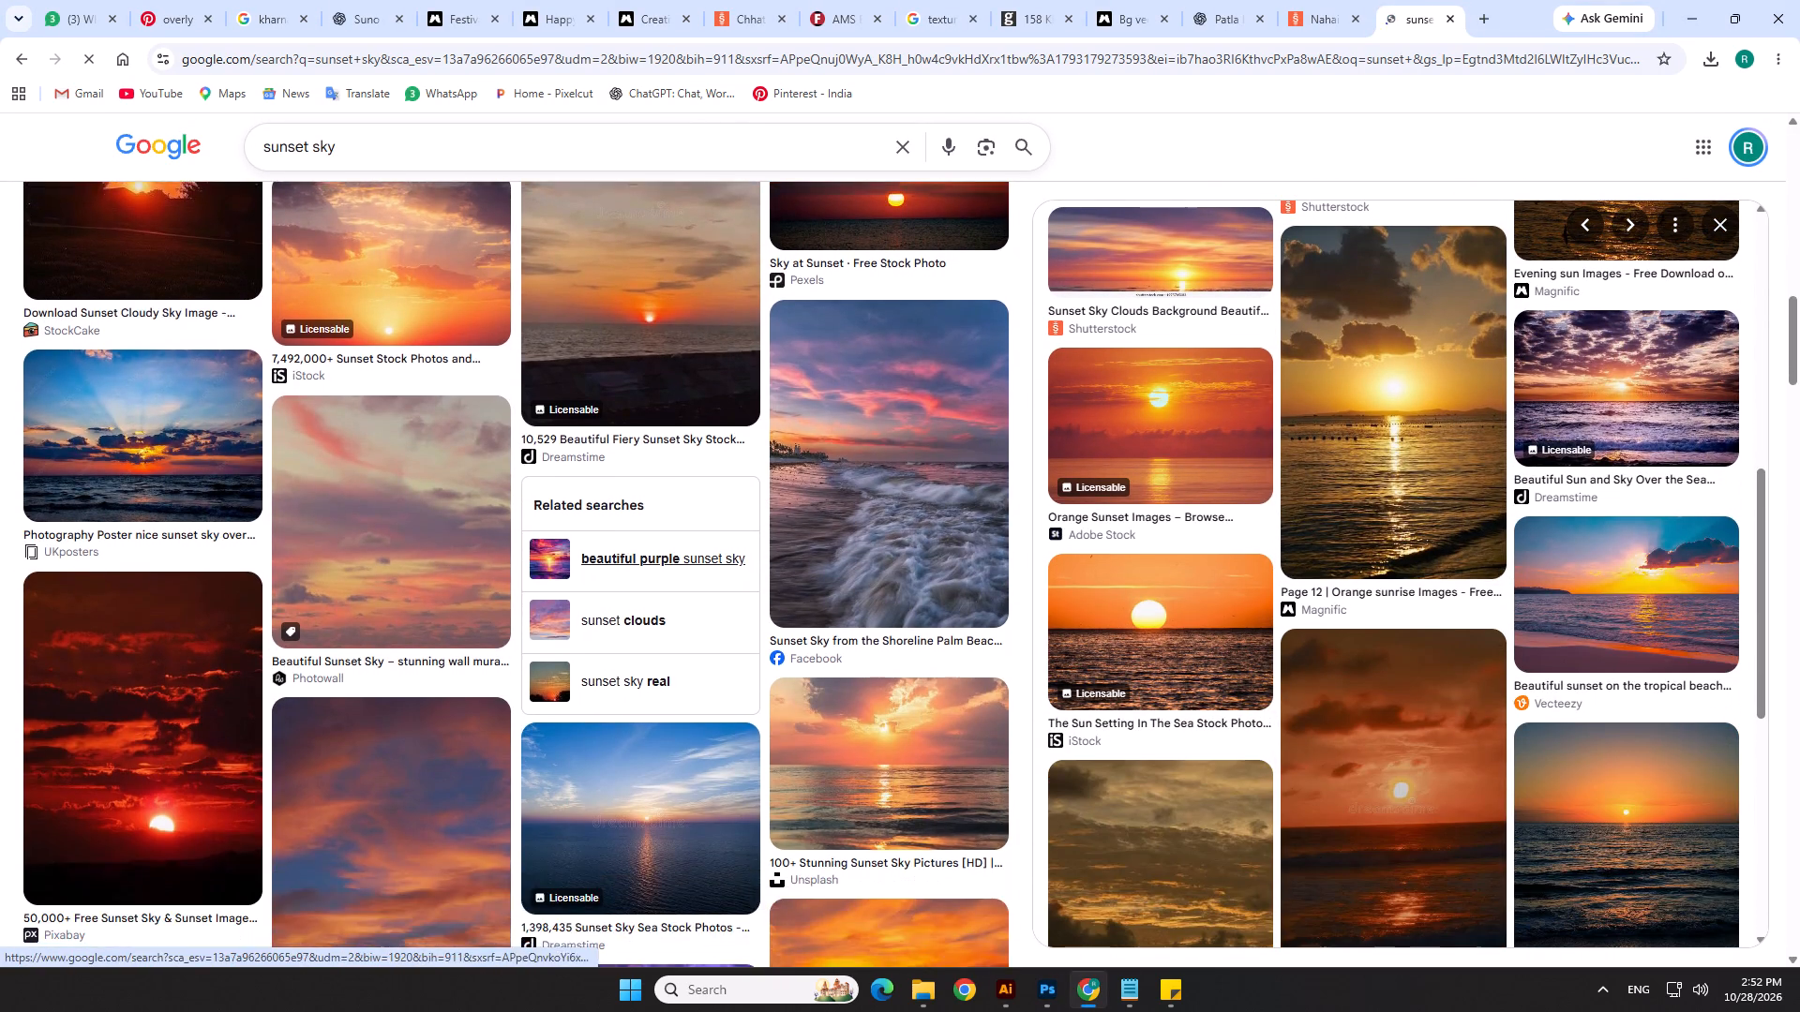
{"action": "scroll", "coordinate": [741, 584], "scroll_direction": "down", "scroll_amount": 7}
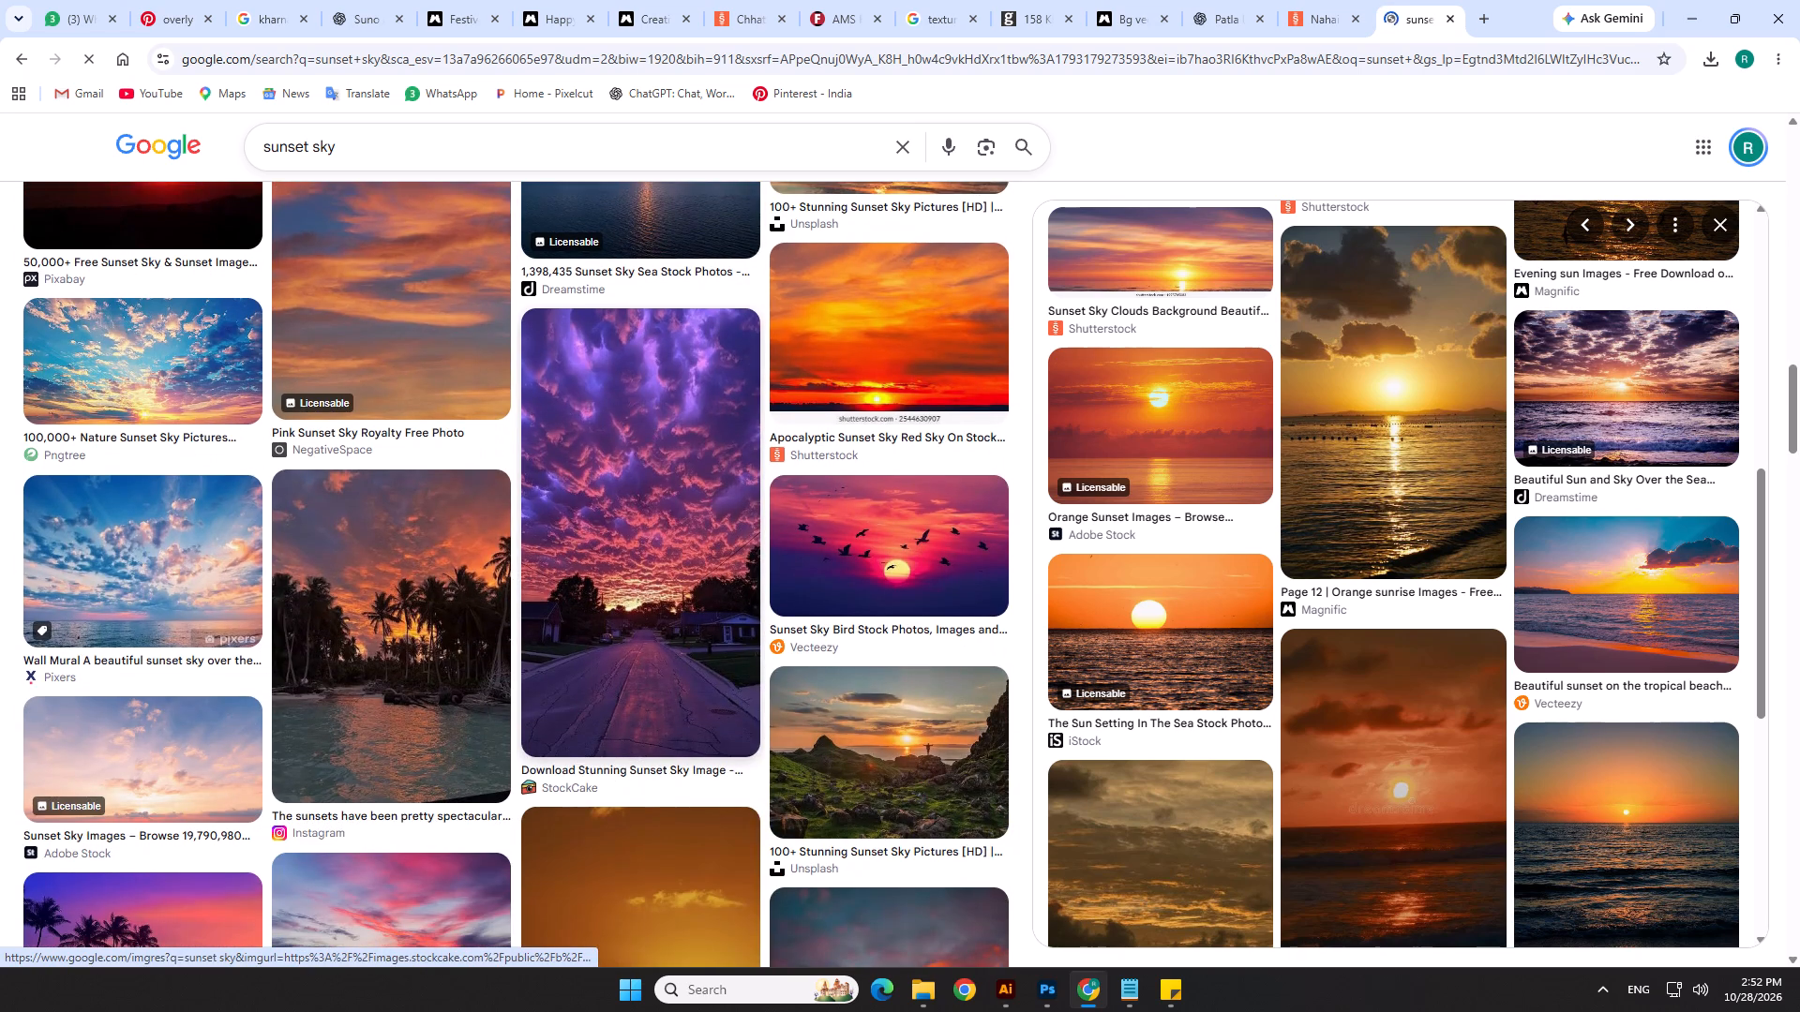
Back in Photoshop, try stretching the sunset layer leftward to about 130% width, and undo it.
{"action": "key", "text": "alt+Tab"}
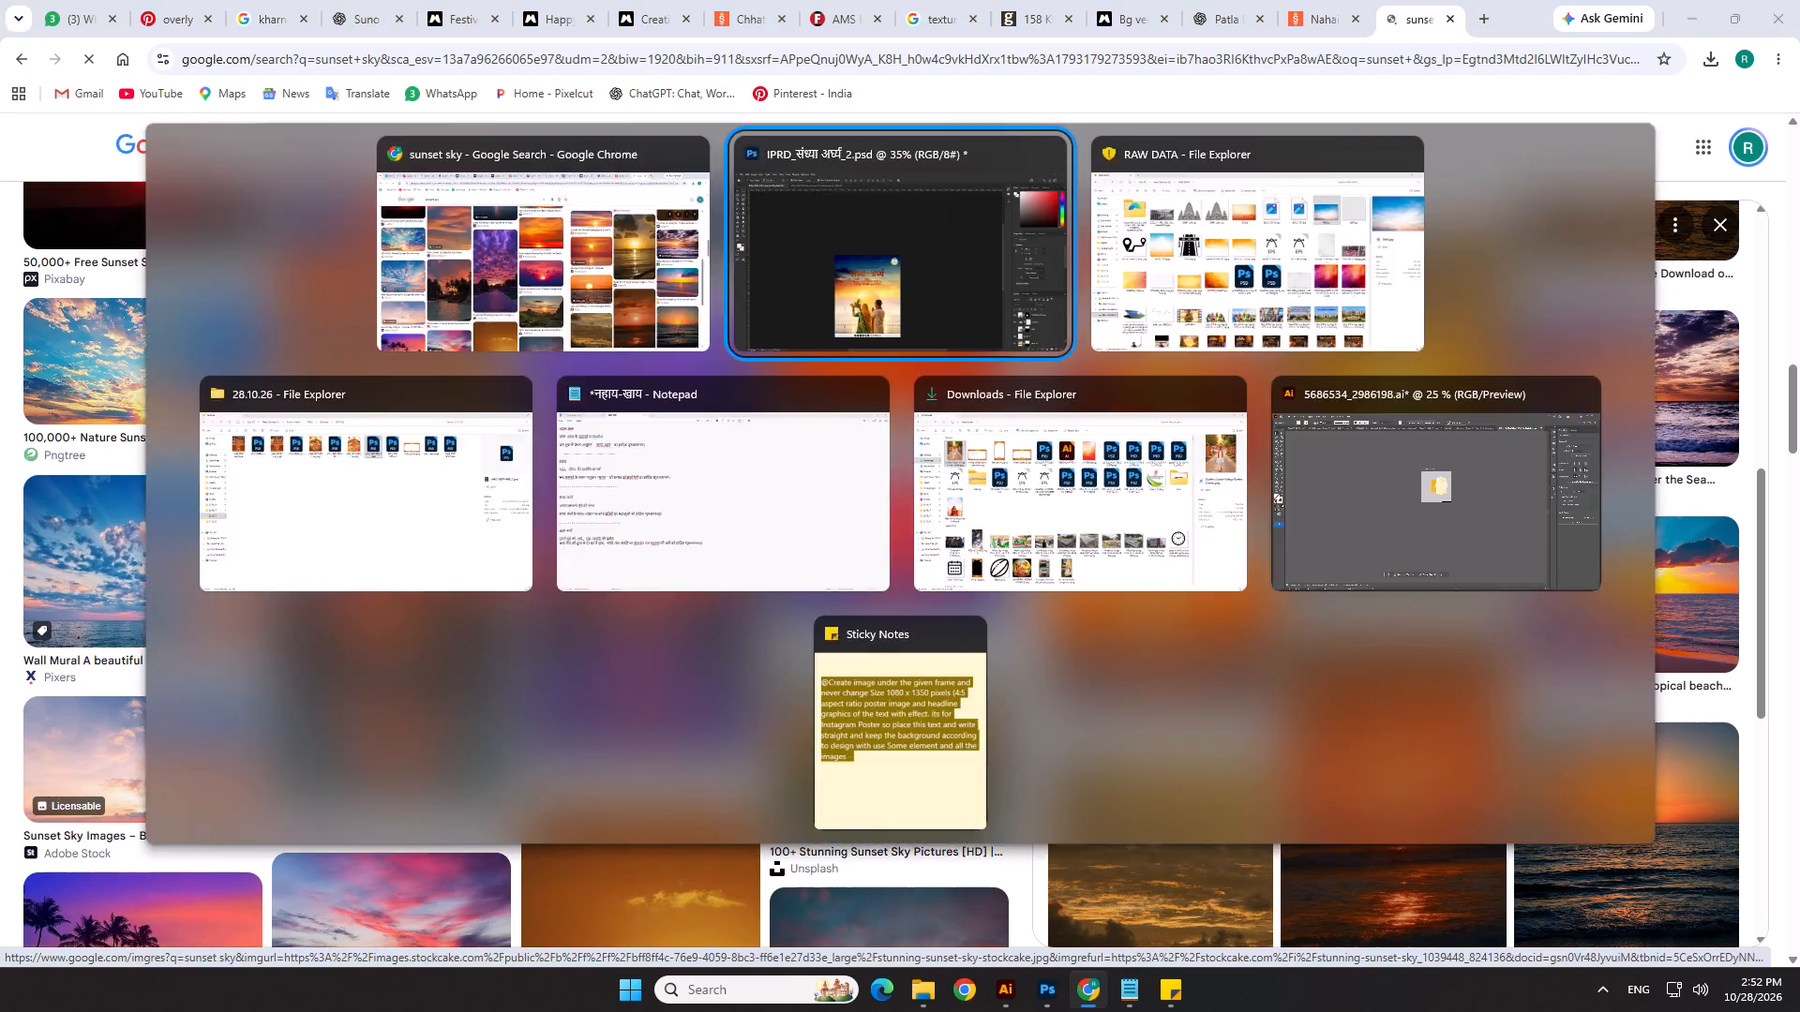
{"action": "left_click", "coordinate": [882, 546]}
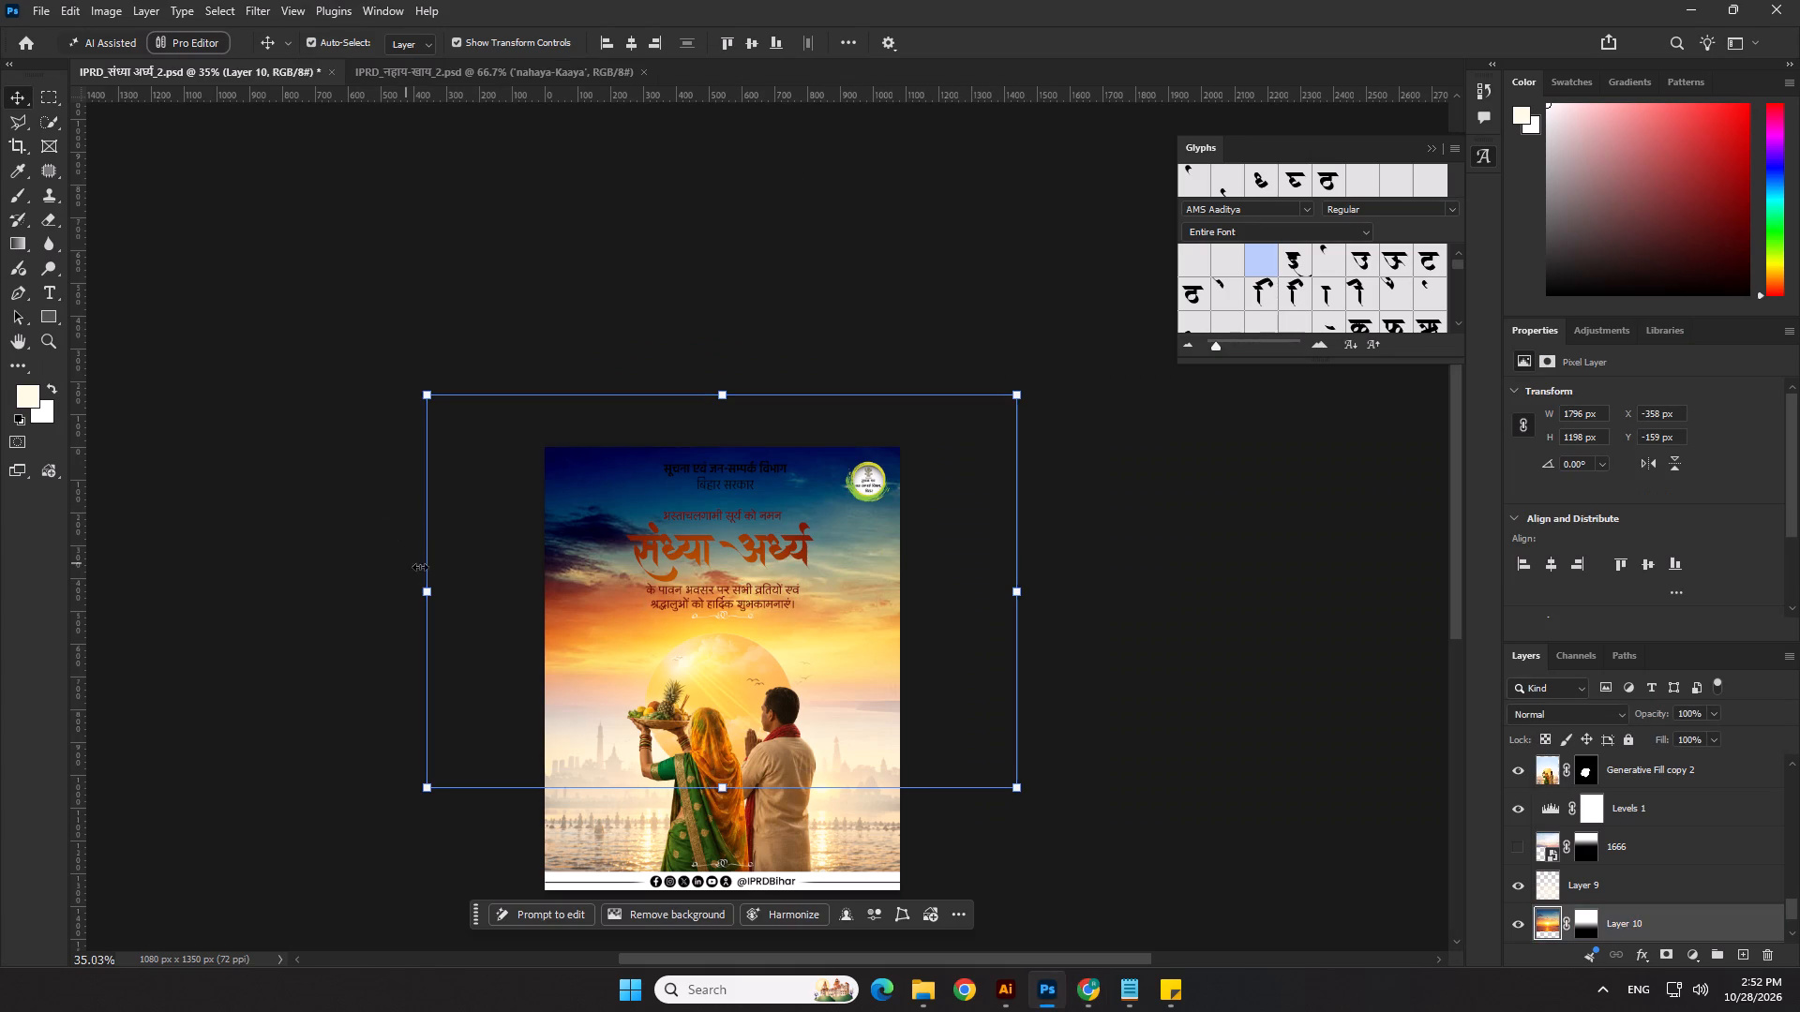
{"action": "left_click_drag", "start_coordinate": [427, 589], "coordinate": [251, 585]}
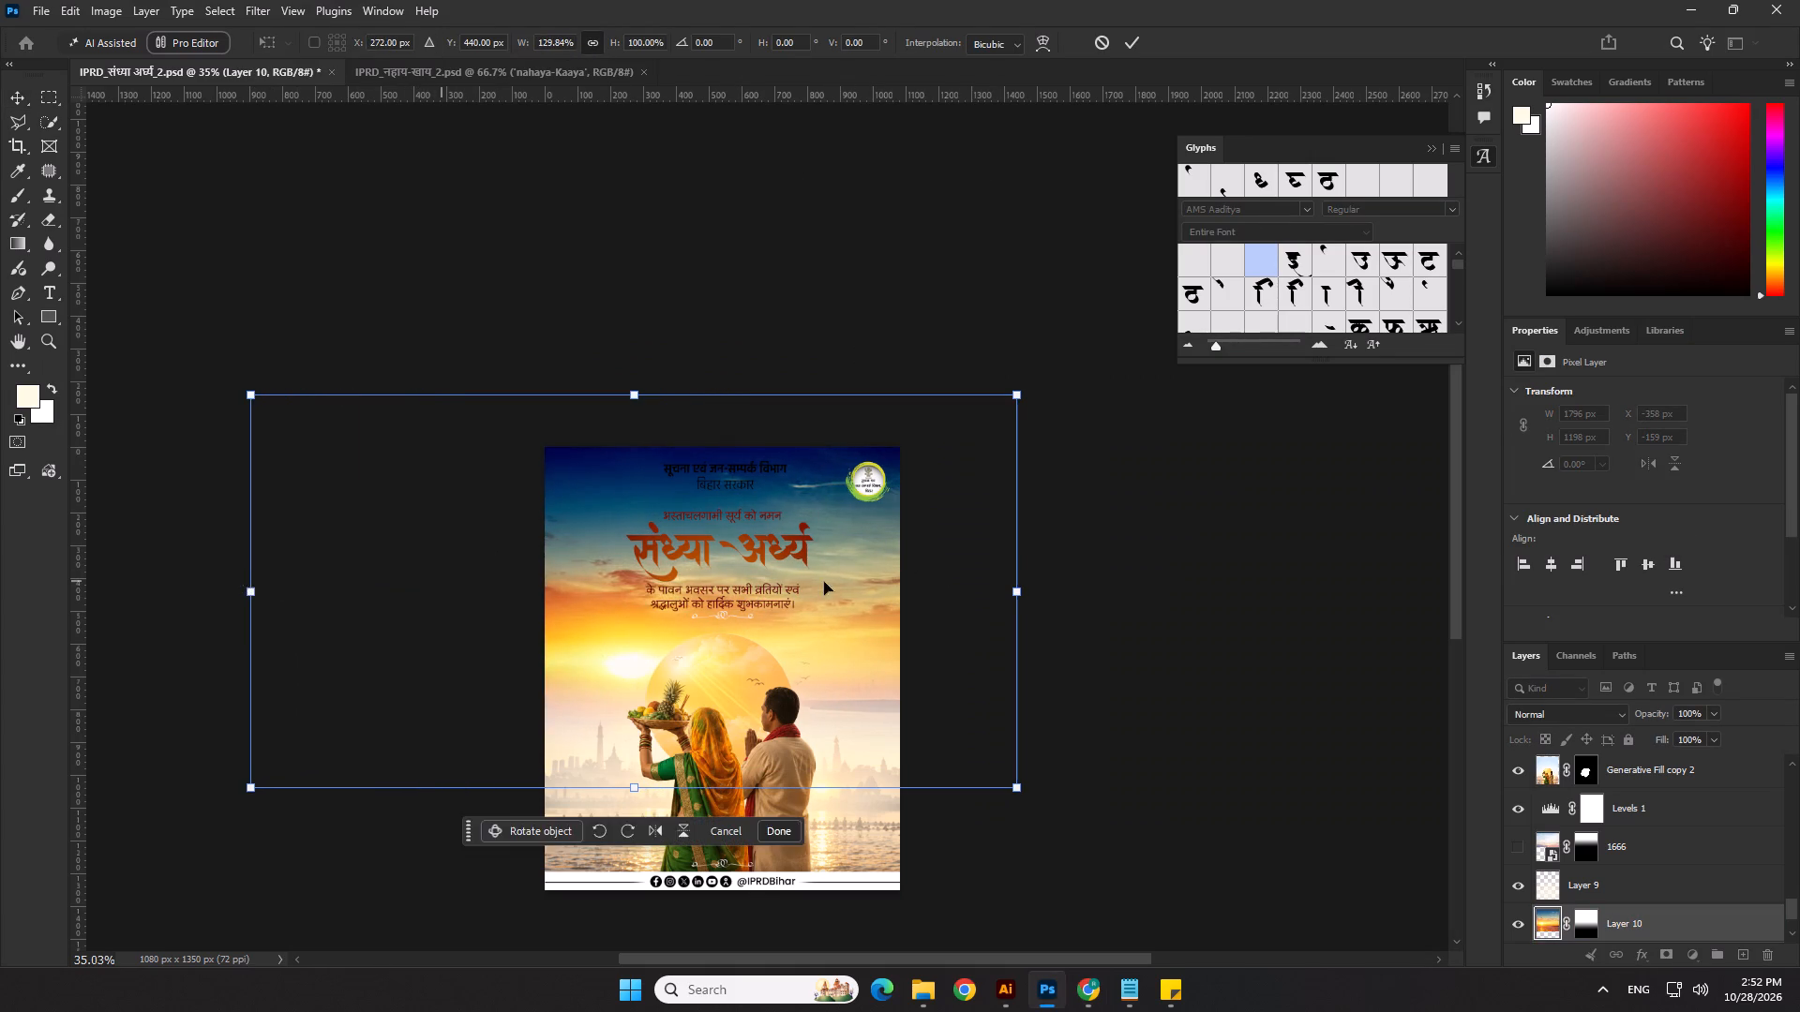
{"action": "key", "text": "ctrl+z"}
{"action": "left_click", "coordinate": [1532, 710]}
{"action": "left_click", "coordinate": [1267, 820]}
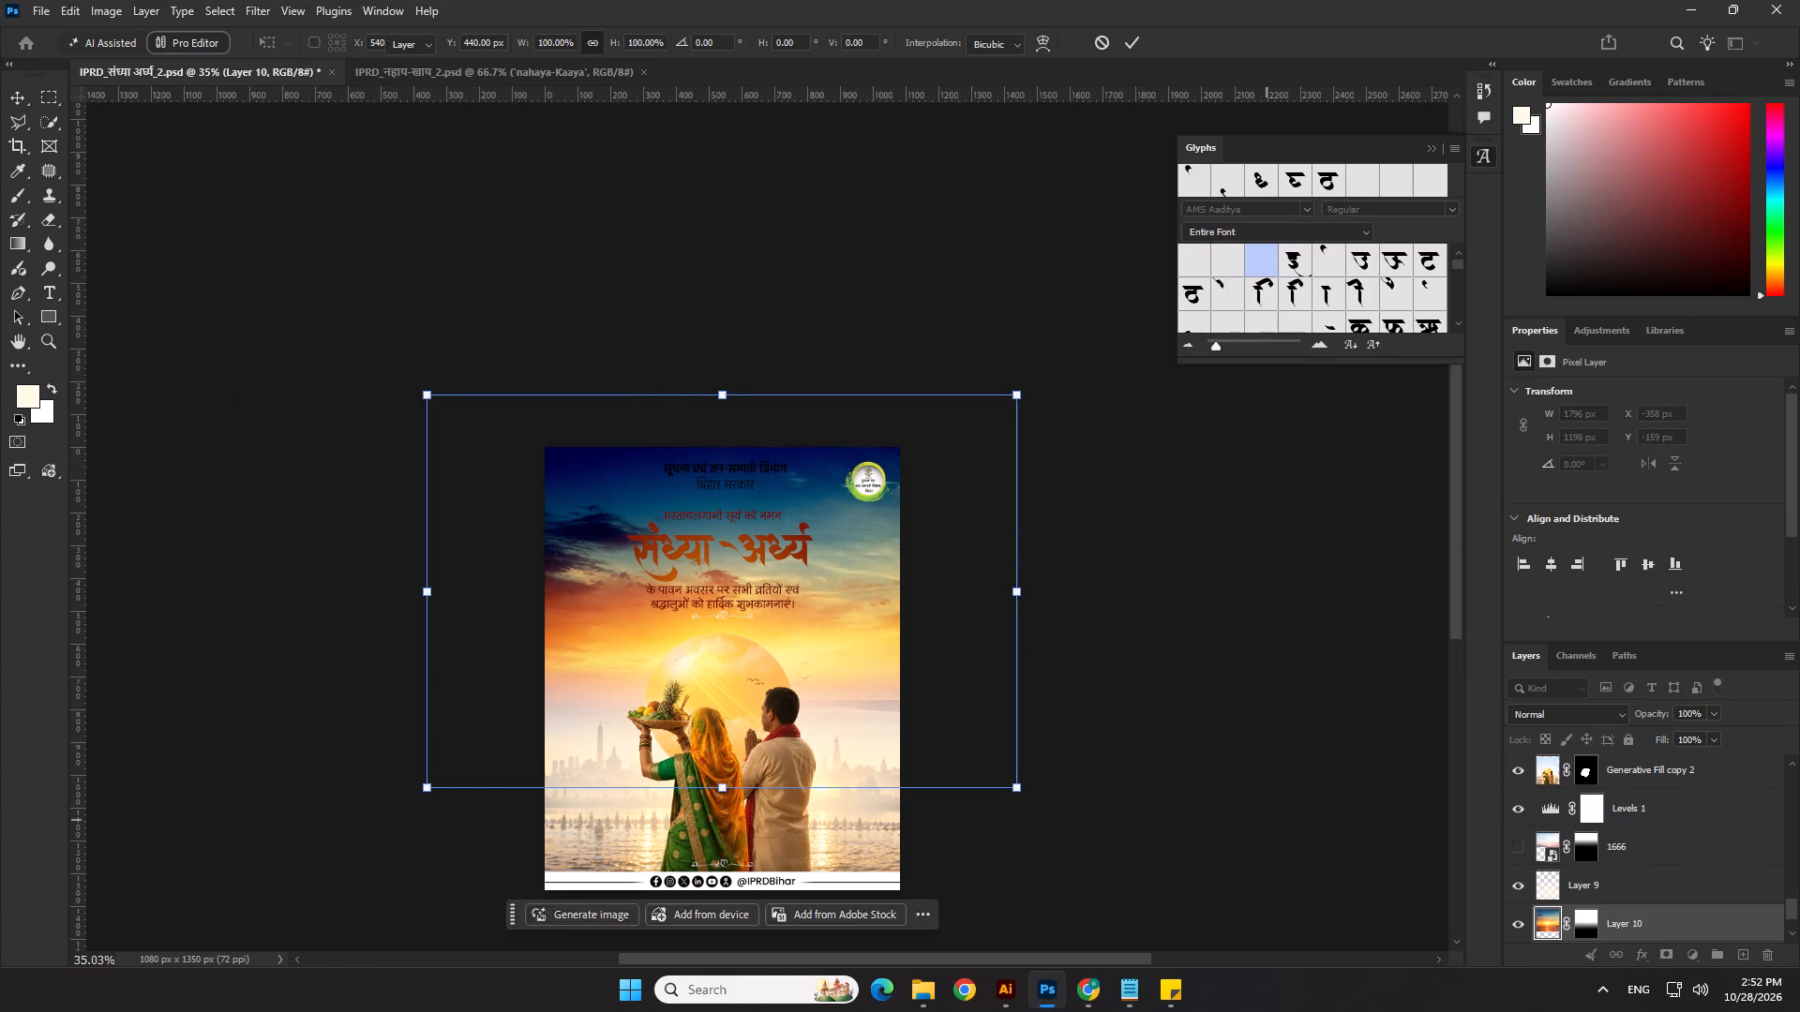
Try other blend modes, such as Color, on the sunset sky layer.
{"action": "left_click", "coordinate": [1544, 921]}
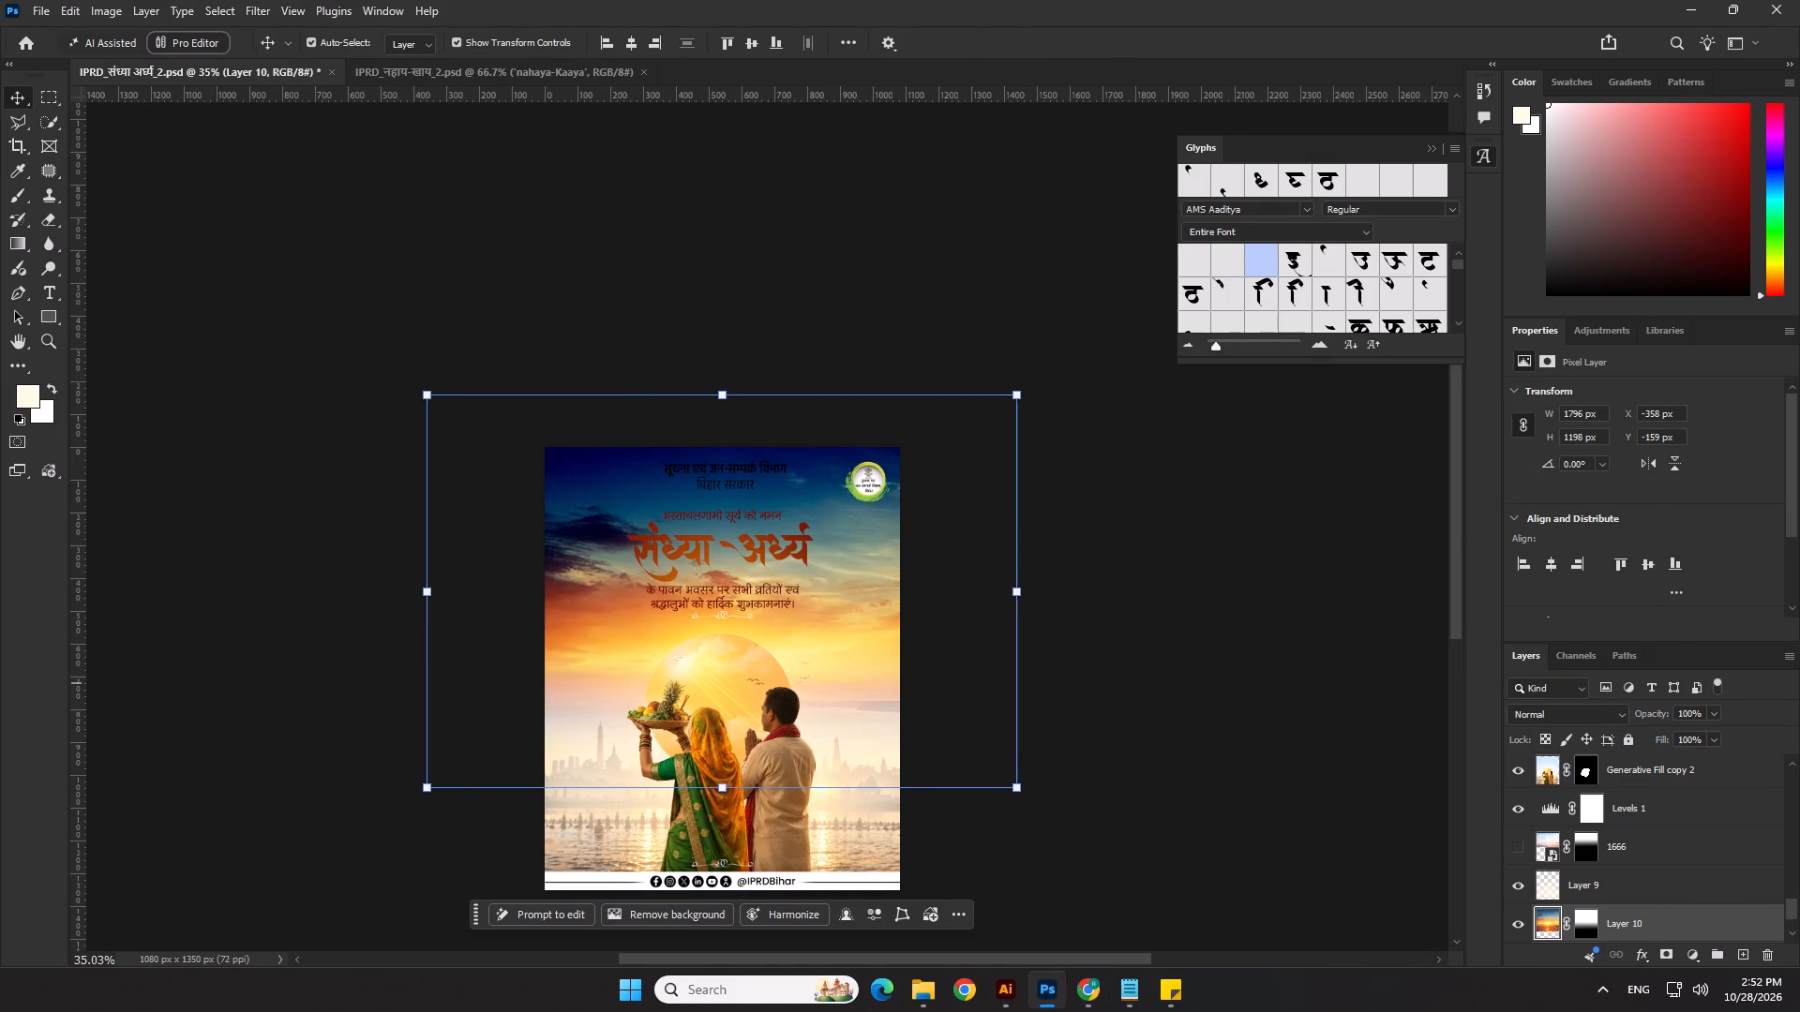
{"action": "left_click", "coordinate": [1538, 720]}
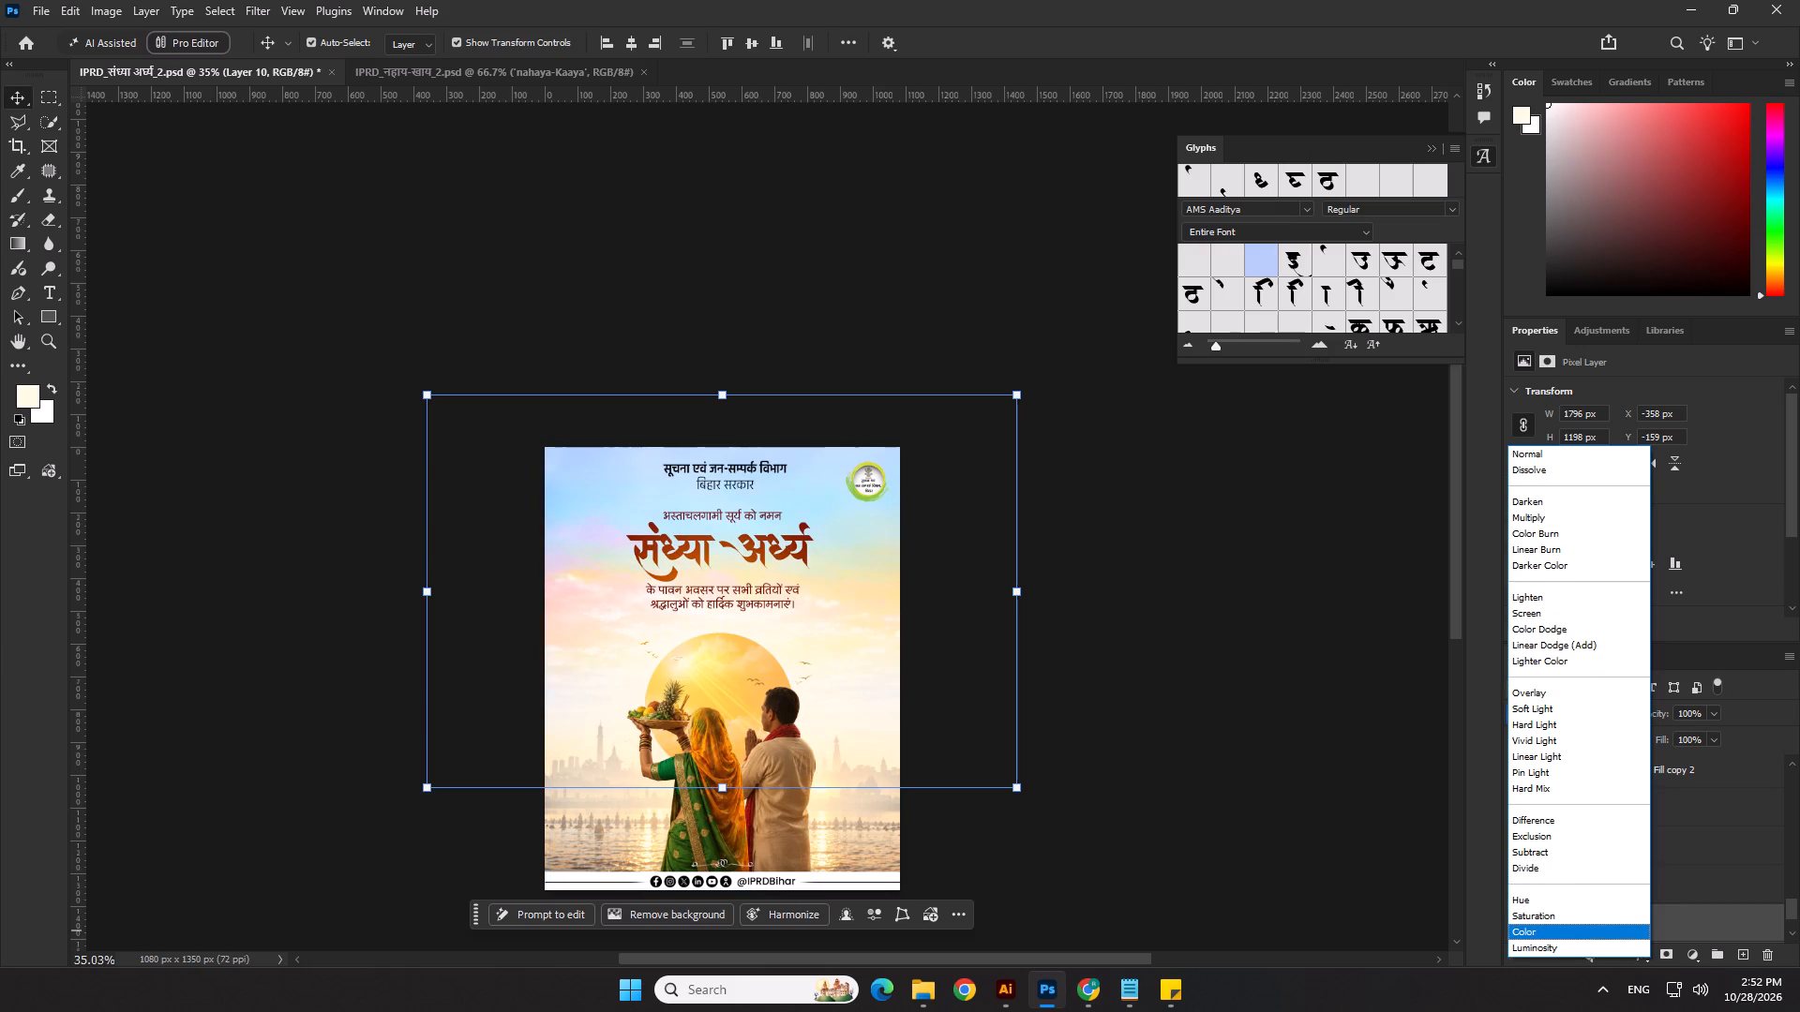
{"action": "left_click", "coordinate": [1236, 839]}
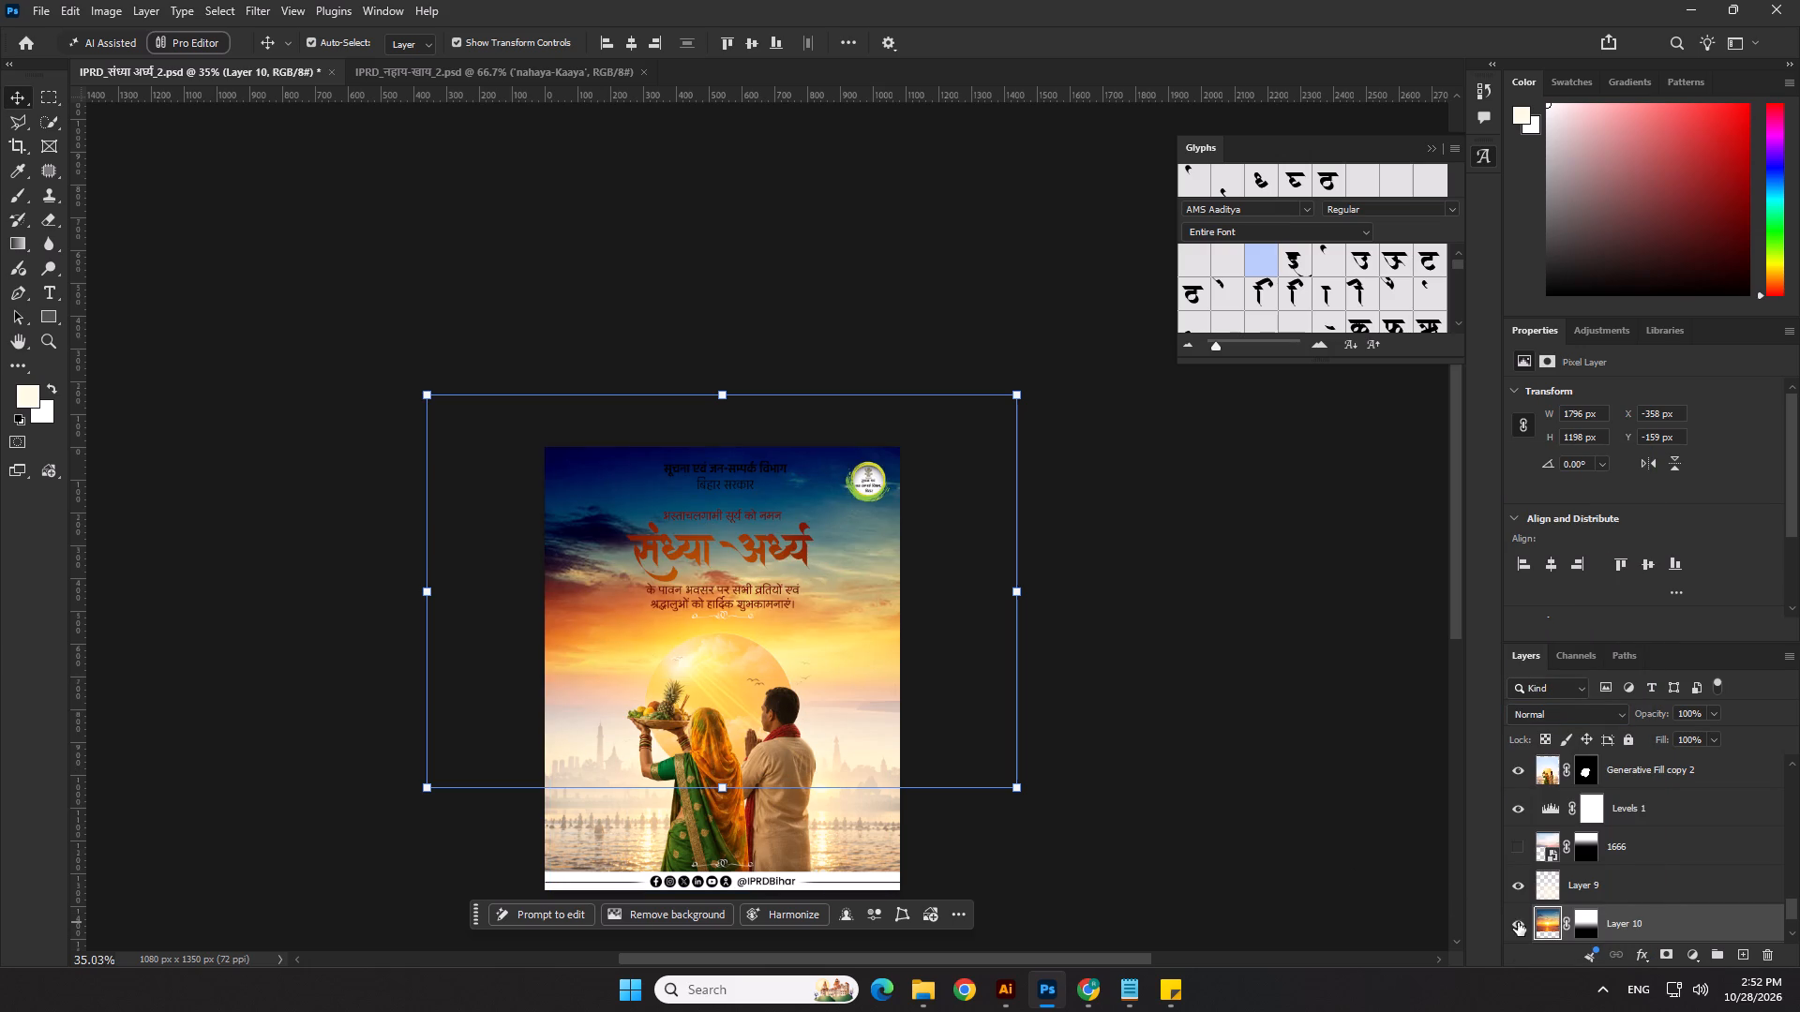
Hide the sunset sky layer and check the poster with its original light blue sky.
{"action": "left_click", "coordinate": [1518, 922]}
{"action": "left_click", "coordinate": [1345, 808]}
{"action": "left_click", "coordinate": [1209, 613]}
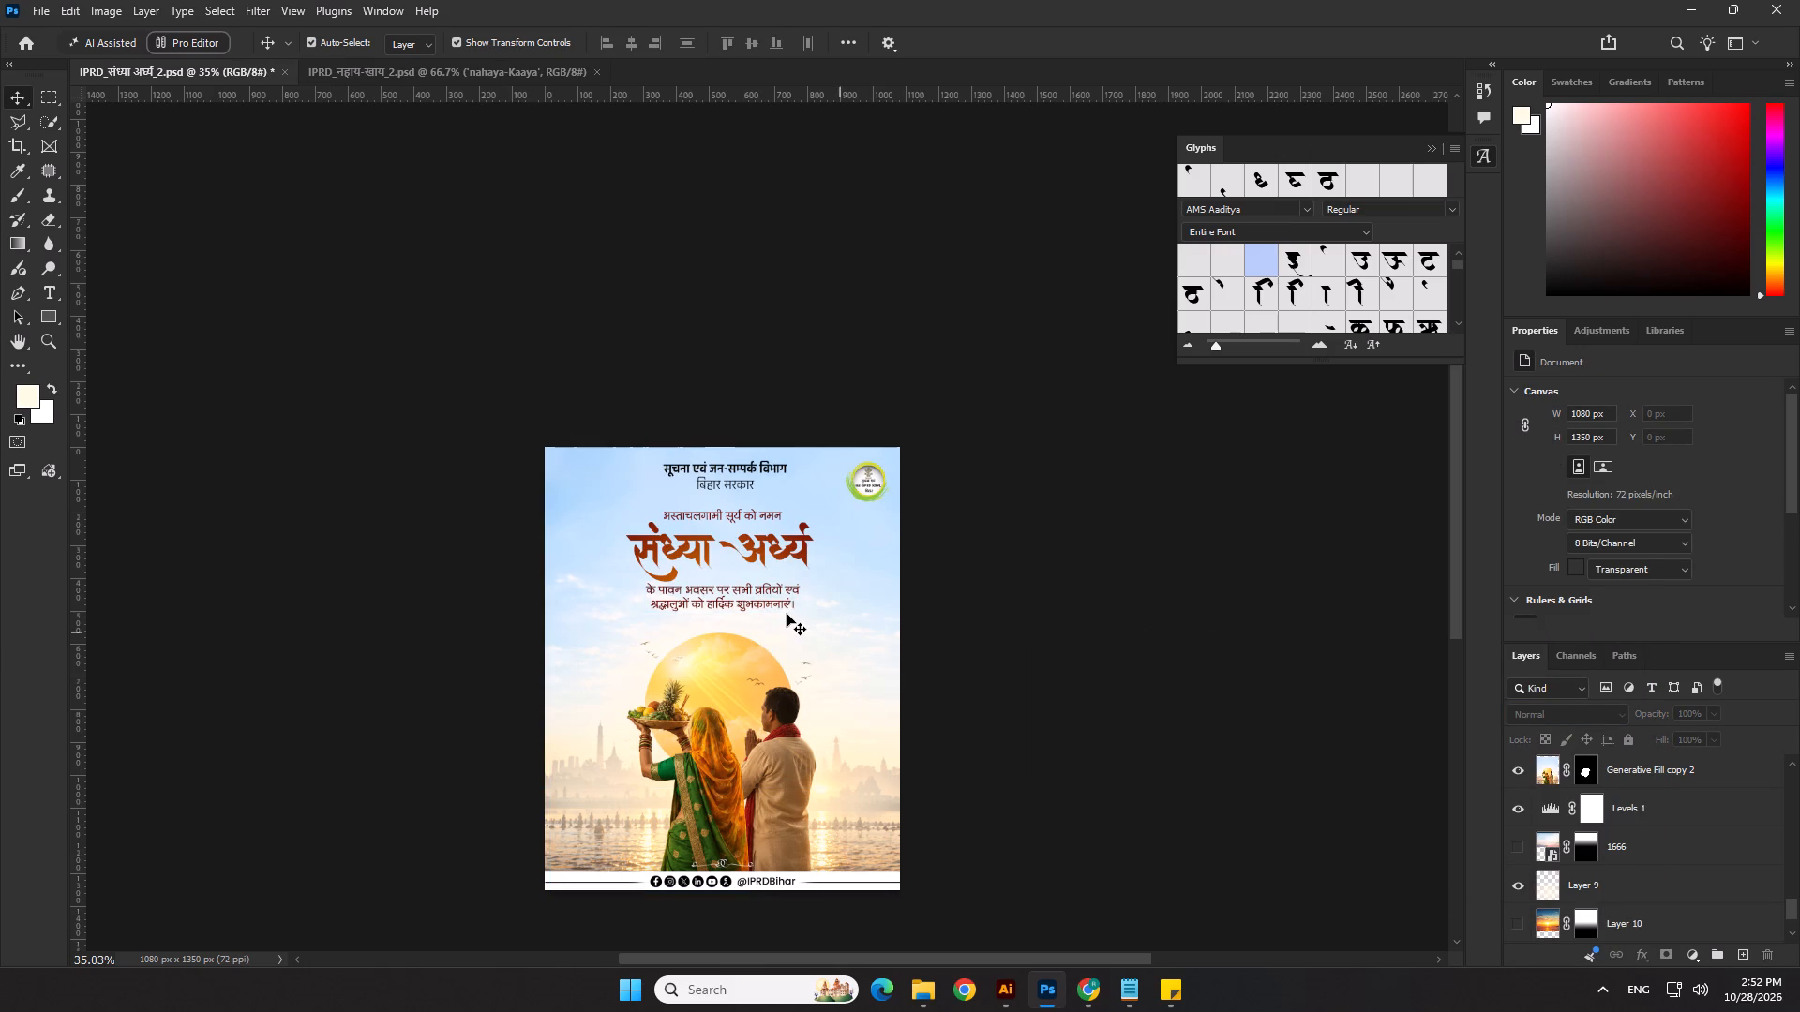
{"action": "scroll", "coordinate": [786, 614], "scroll_direction": "up", "scroll_amount": 1}
{"action": "scroll", "coordinate": [862, 638], "scroll_direction": "up", "scroll_amount": 1}
{"action": "left_click", "coordinate": [1175, 640]}
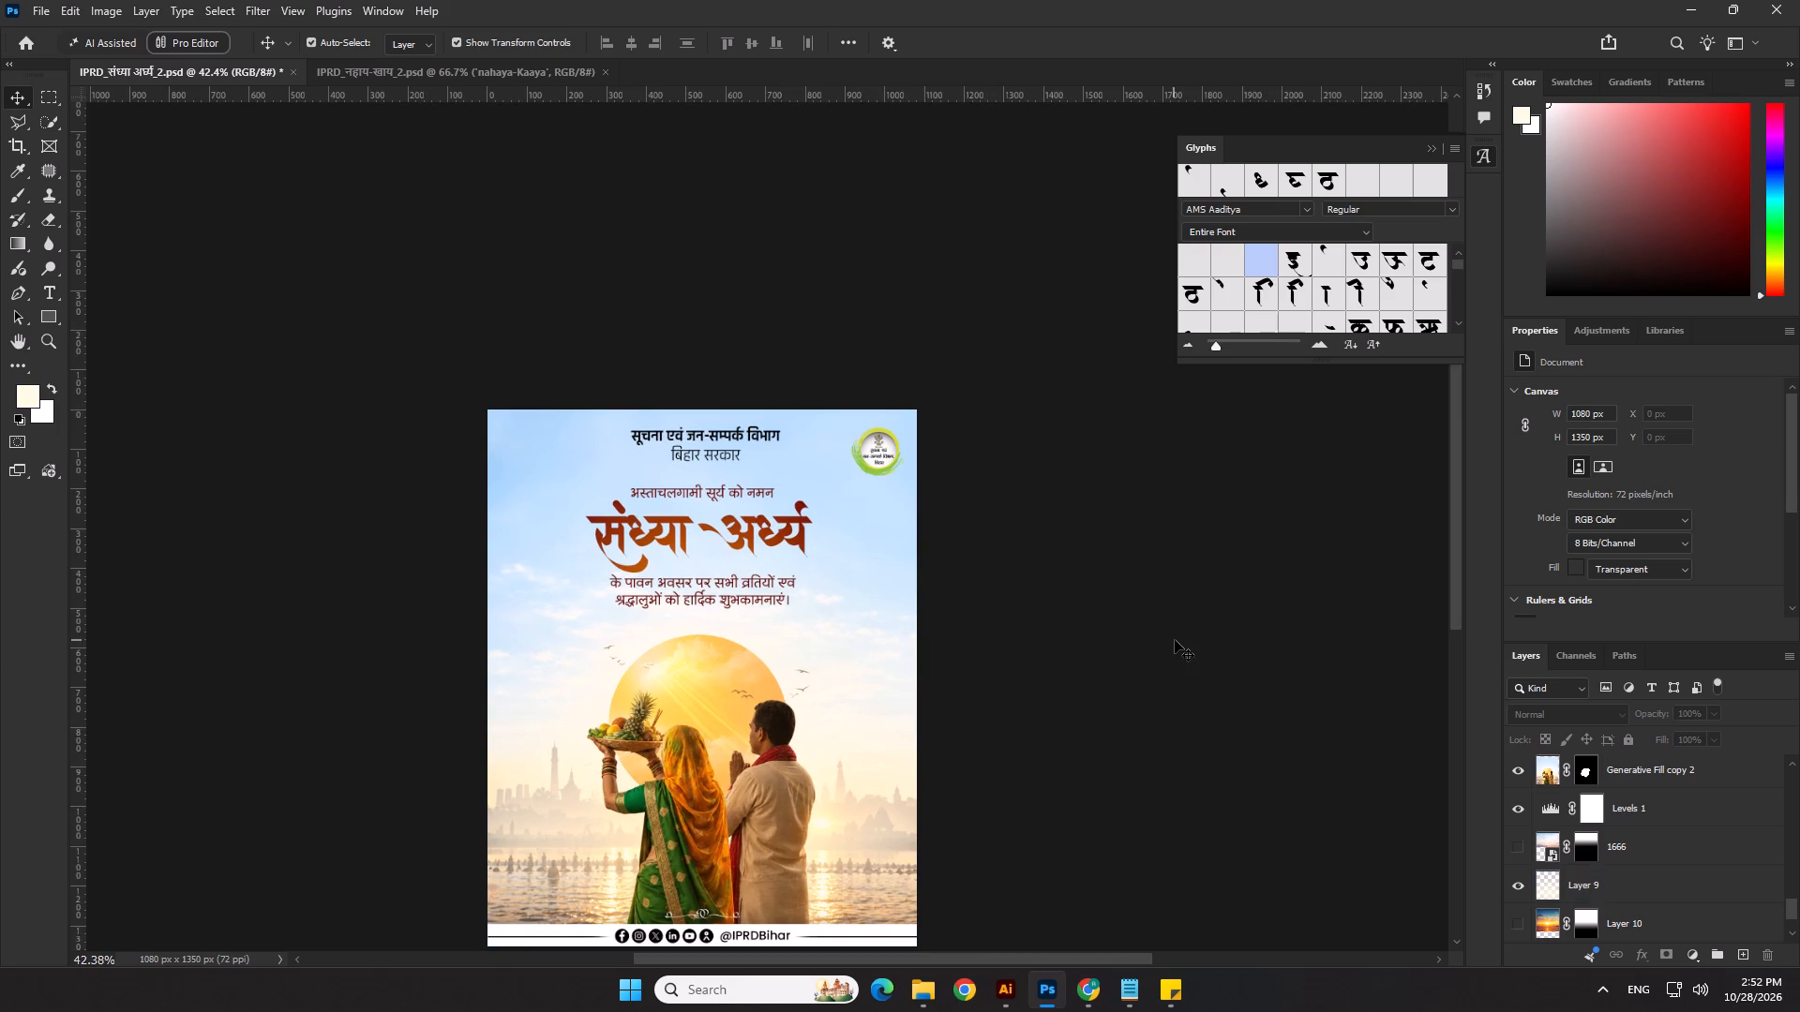
{"action": "scroll", "coordinate": [737, 556], "scroll_direction": "up", "scroll_amount": 2}
Switch to Chrome, search images for "sky" and copy the iStock picture of a blue sunset sky over a green field.
{"action": "left_click", "coordinate": [884, 546]}
{"action": "scroll", "coordinate": [1043, 647], "scroll_direction": "down", "scroll_amount": 2}
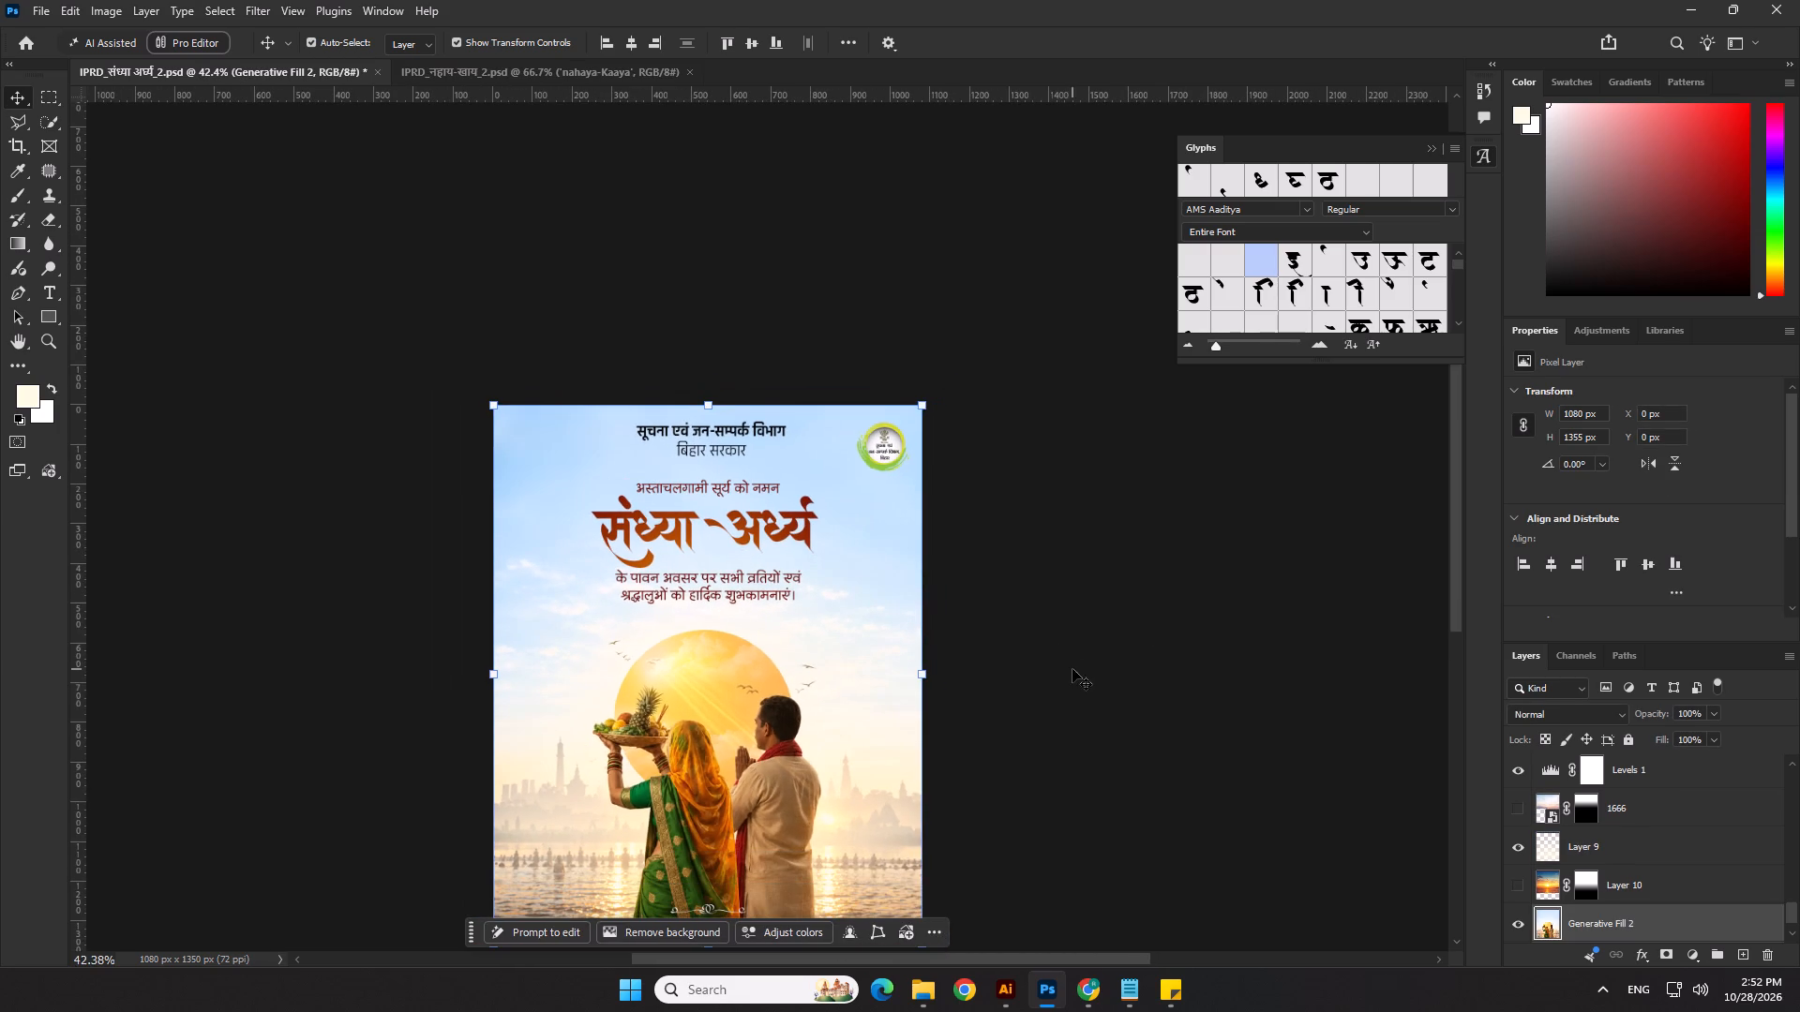
{"action": "left_click", "coordinate": [1085, 986]}
{"action": "left_click_drag", "start_coordinate": [356, 155], "coordinate": [354, 157]}
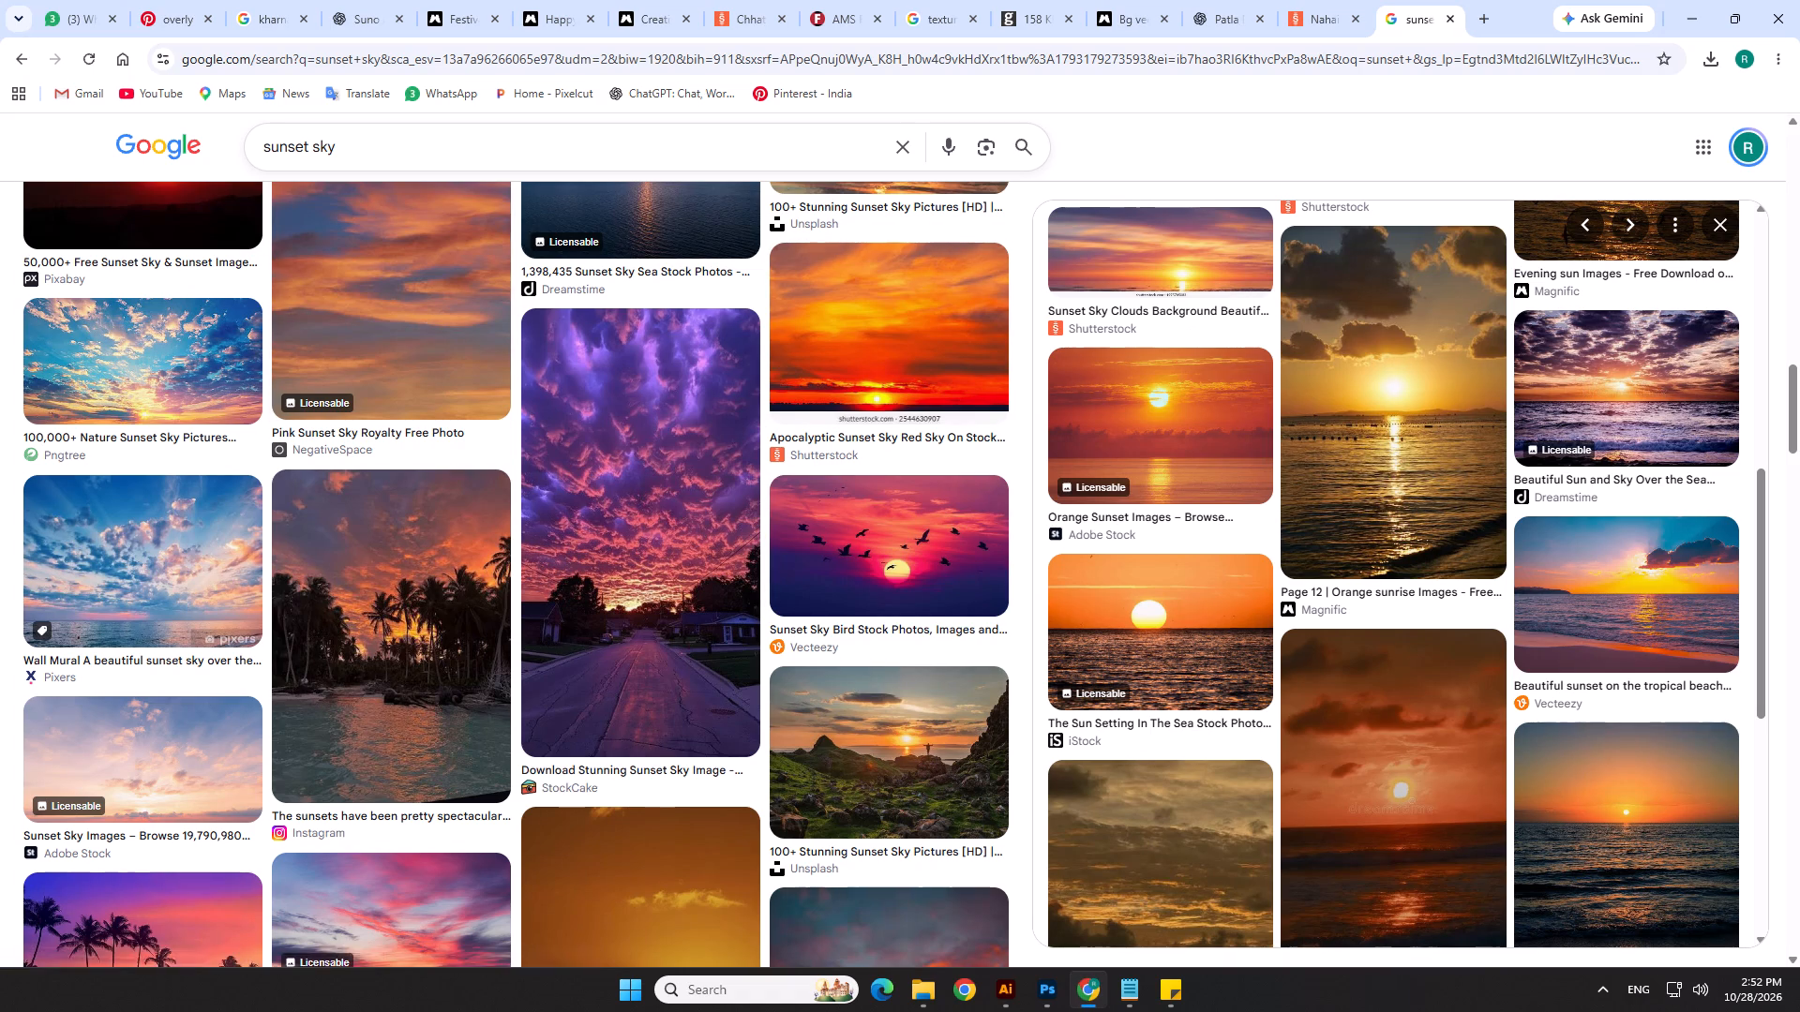
{"action": "left_click_drag", "start_coordinate": [354, 157], "coordinate": [181, 185]}
{"action": "type", "text": "sky"}
{"action": "key", "text": "Return"}
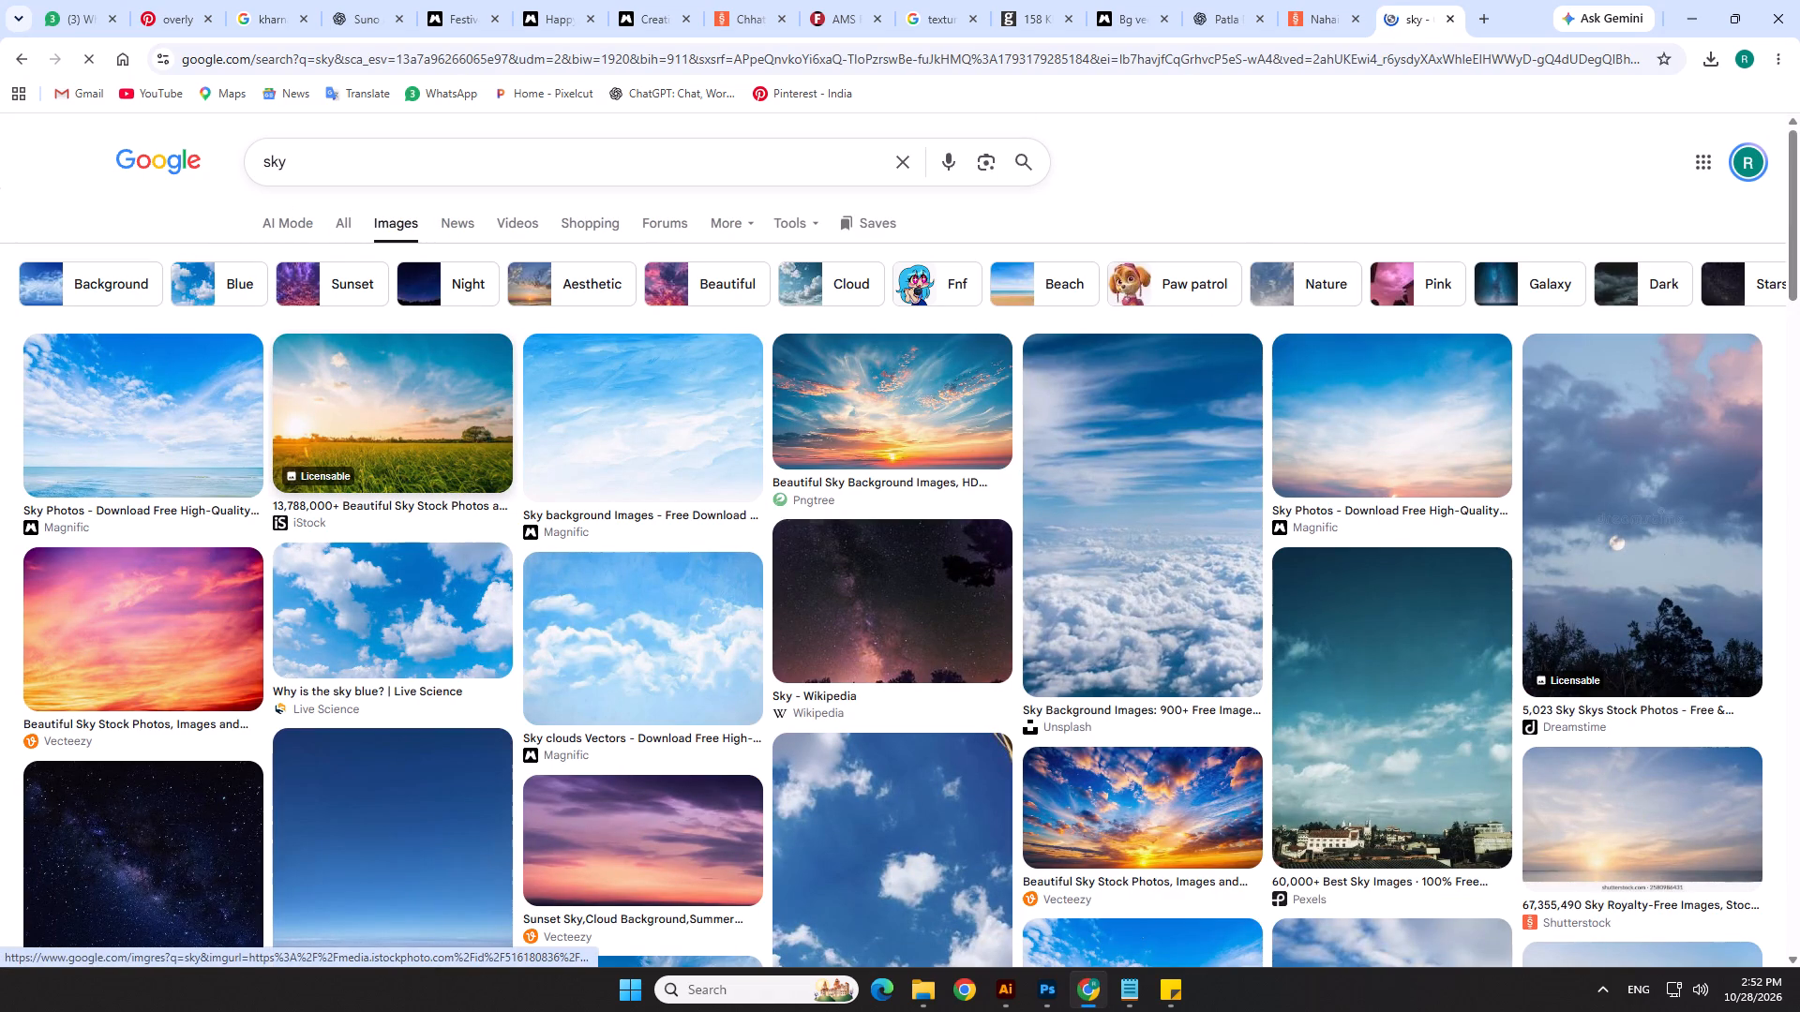
{"action": "left_click", "coordinate": [416, 432]}
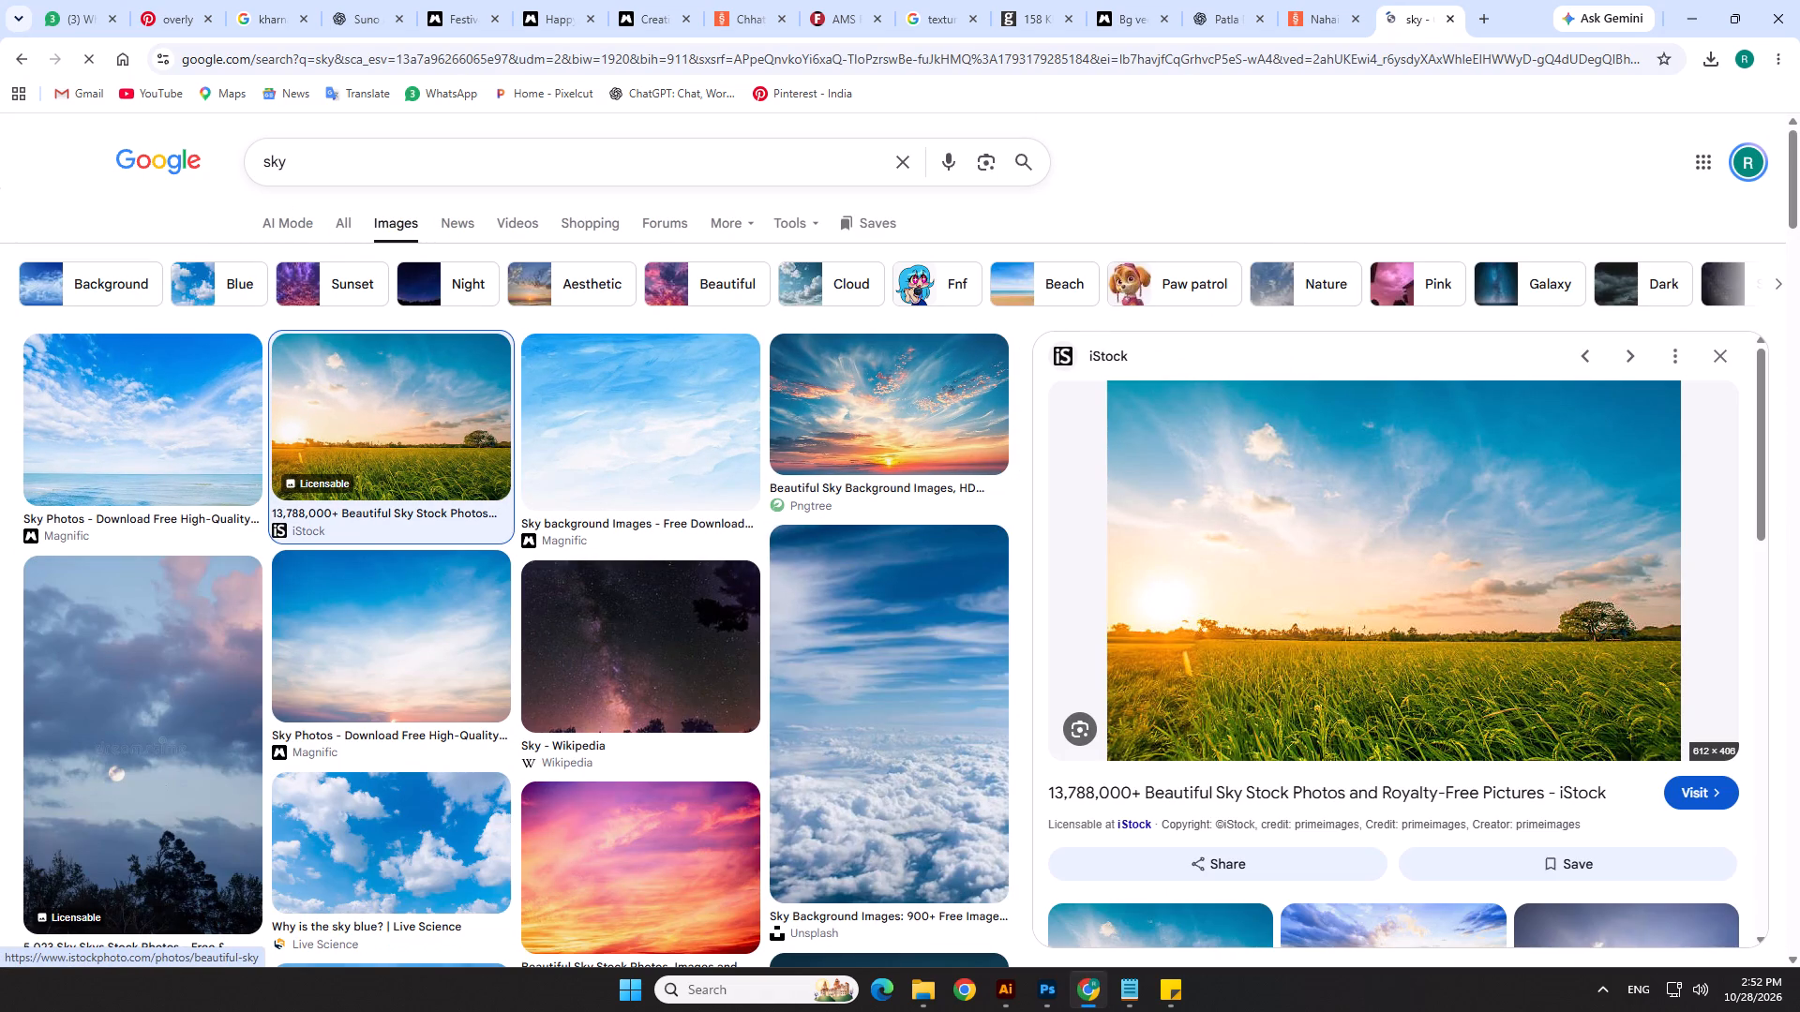
{"action": "right_click", "coordinate": [1339, 534]}
{"action": "left_click", "coordinate": [1420, 414]}
Switch to Photoshop, paste the sky picture above the Generative Fill 2 layer and enlarge it to cover the poster's upper half.
{"action": "key", "text": "alt+Tab"}
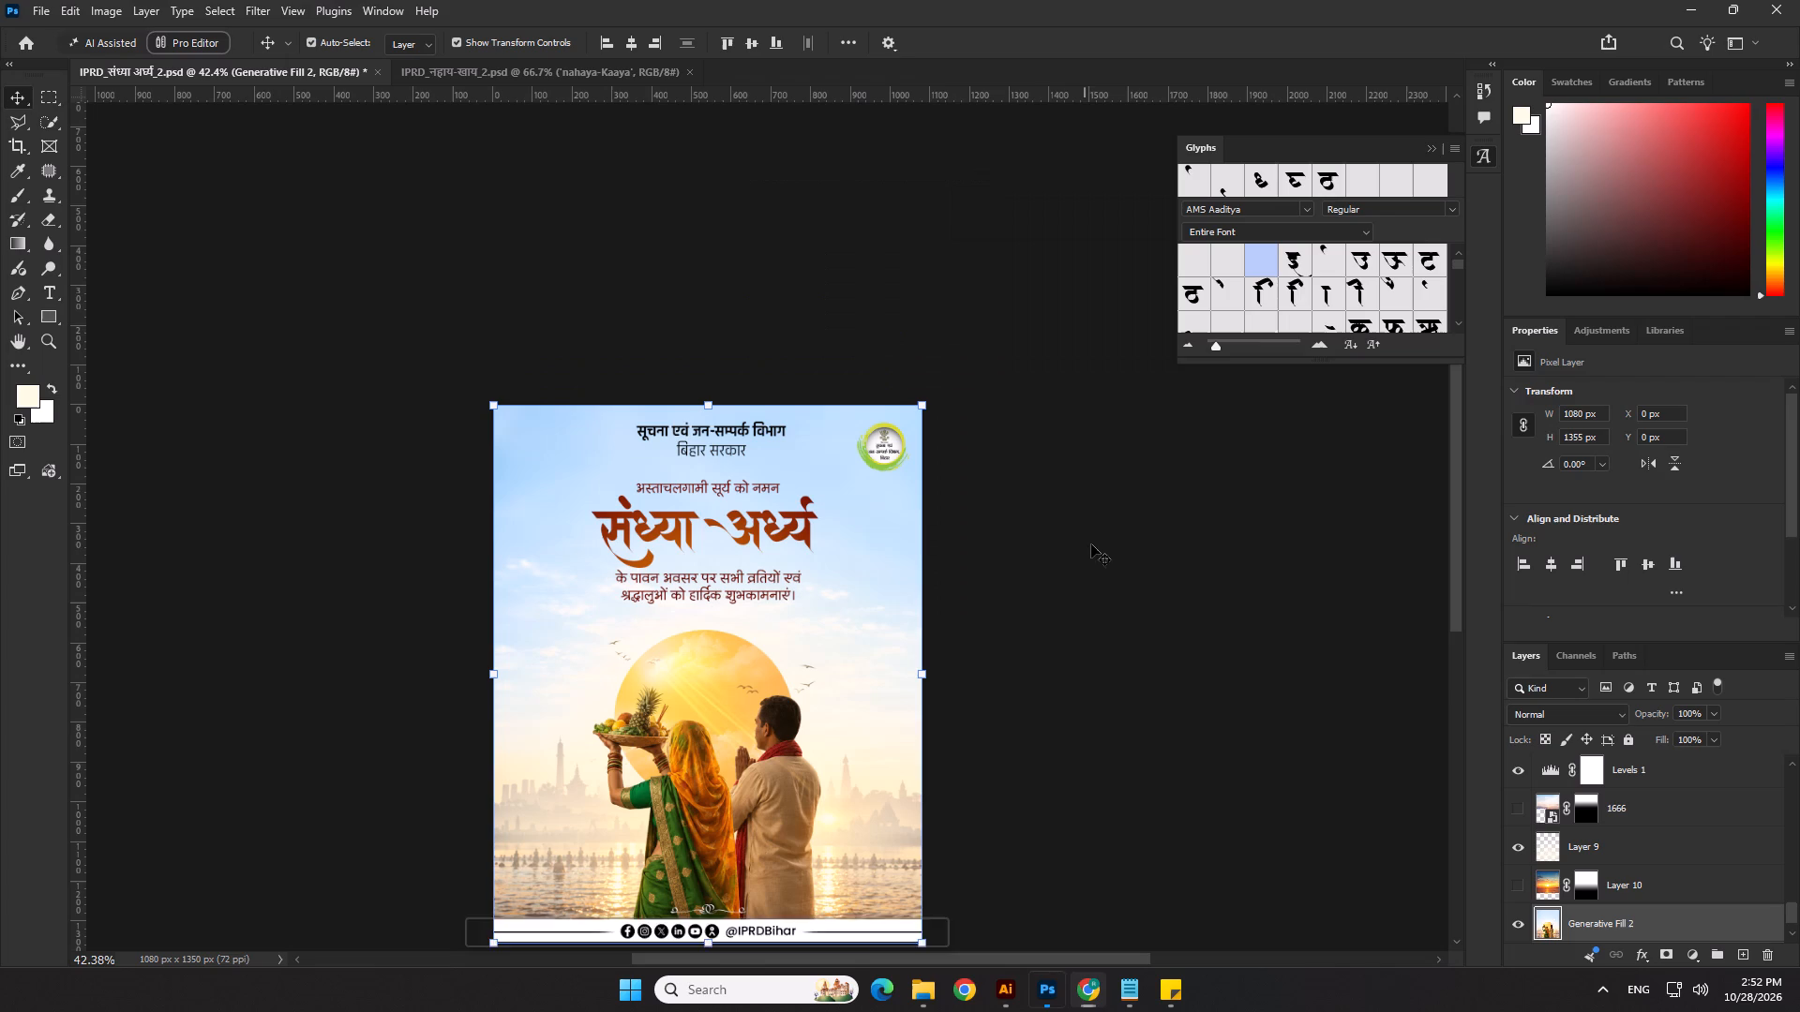
{"action": "left_click", "coordinate": [887, 547]}
{"action": "scroll", "coordinate": [1530, 891], "scroll_direction": "down", "scroll_amount": 1}
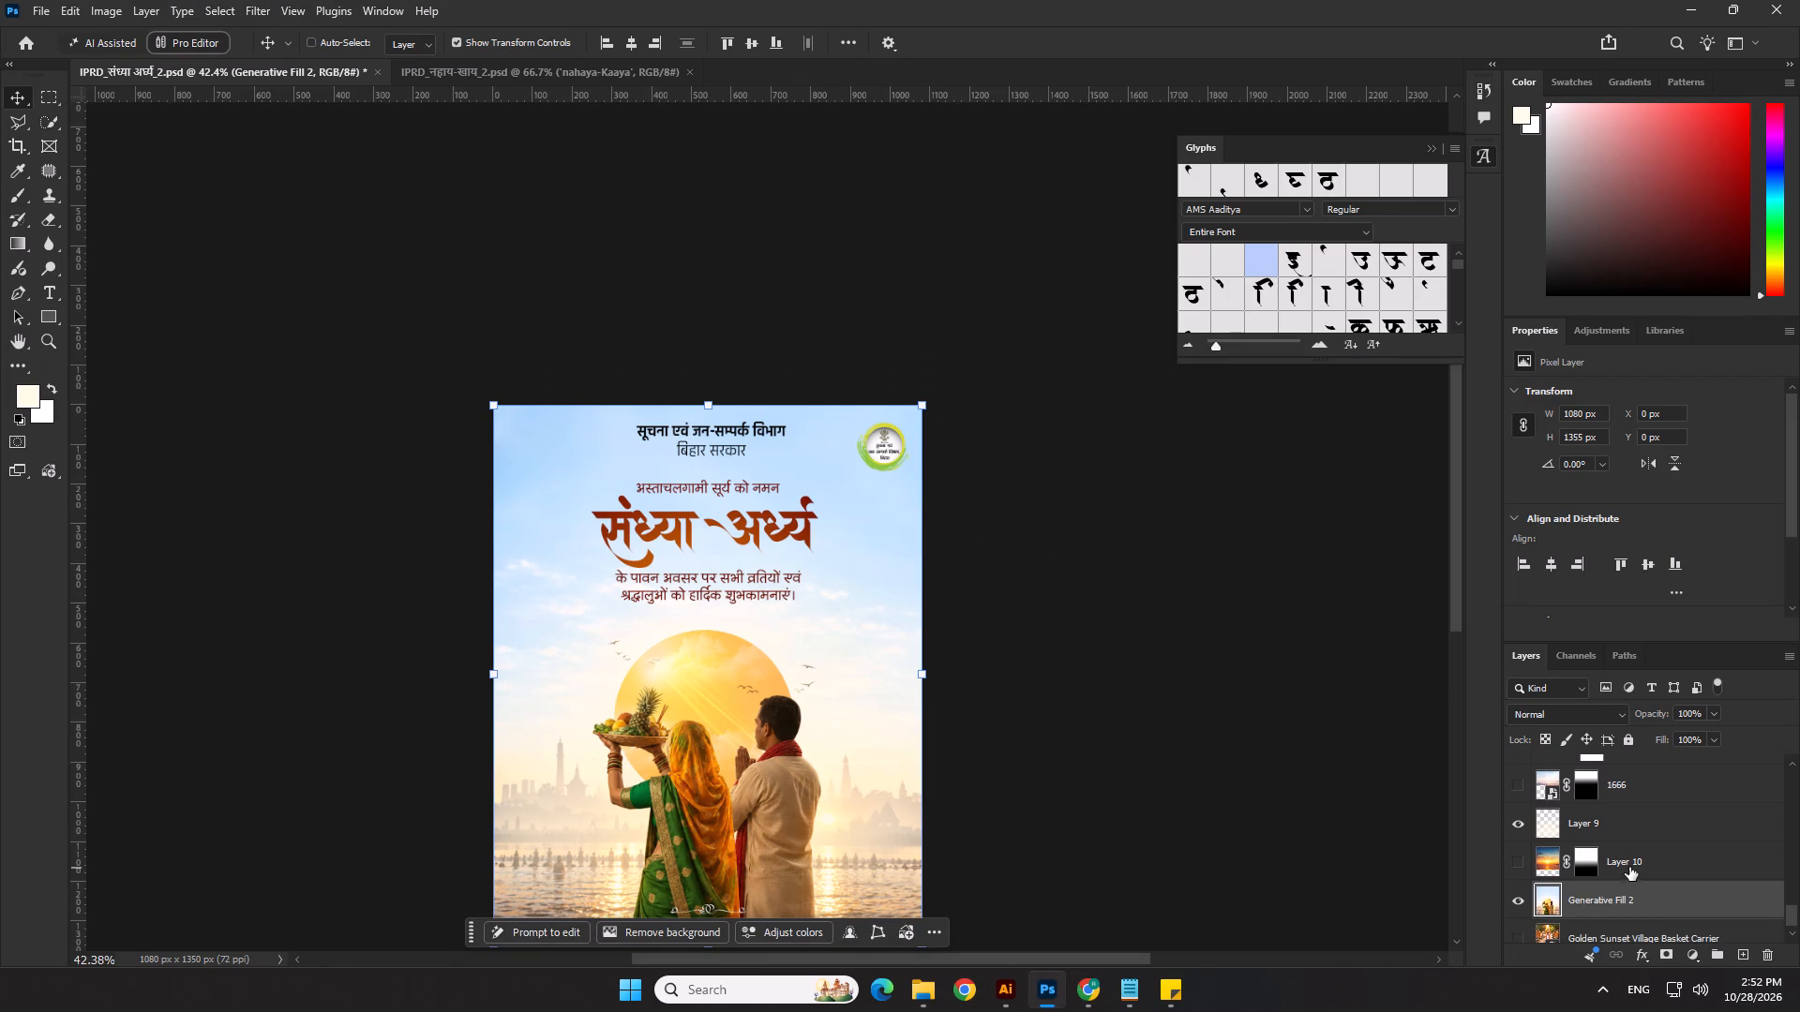
{"action": "key", "text": "ctrl+v"}
{"action": "left_click_drag", "start_coordinate": [704, 592], "coordinate": [742, 391]}
{"action": "key", "text": "Return"}
Add a layer mask to the pasted sky and fade it with a vertical linear gradient from the poster's top edge to just above the sun.
{"action": "left_click", "coordinate": [1669, 956]}
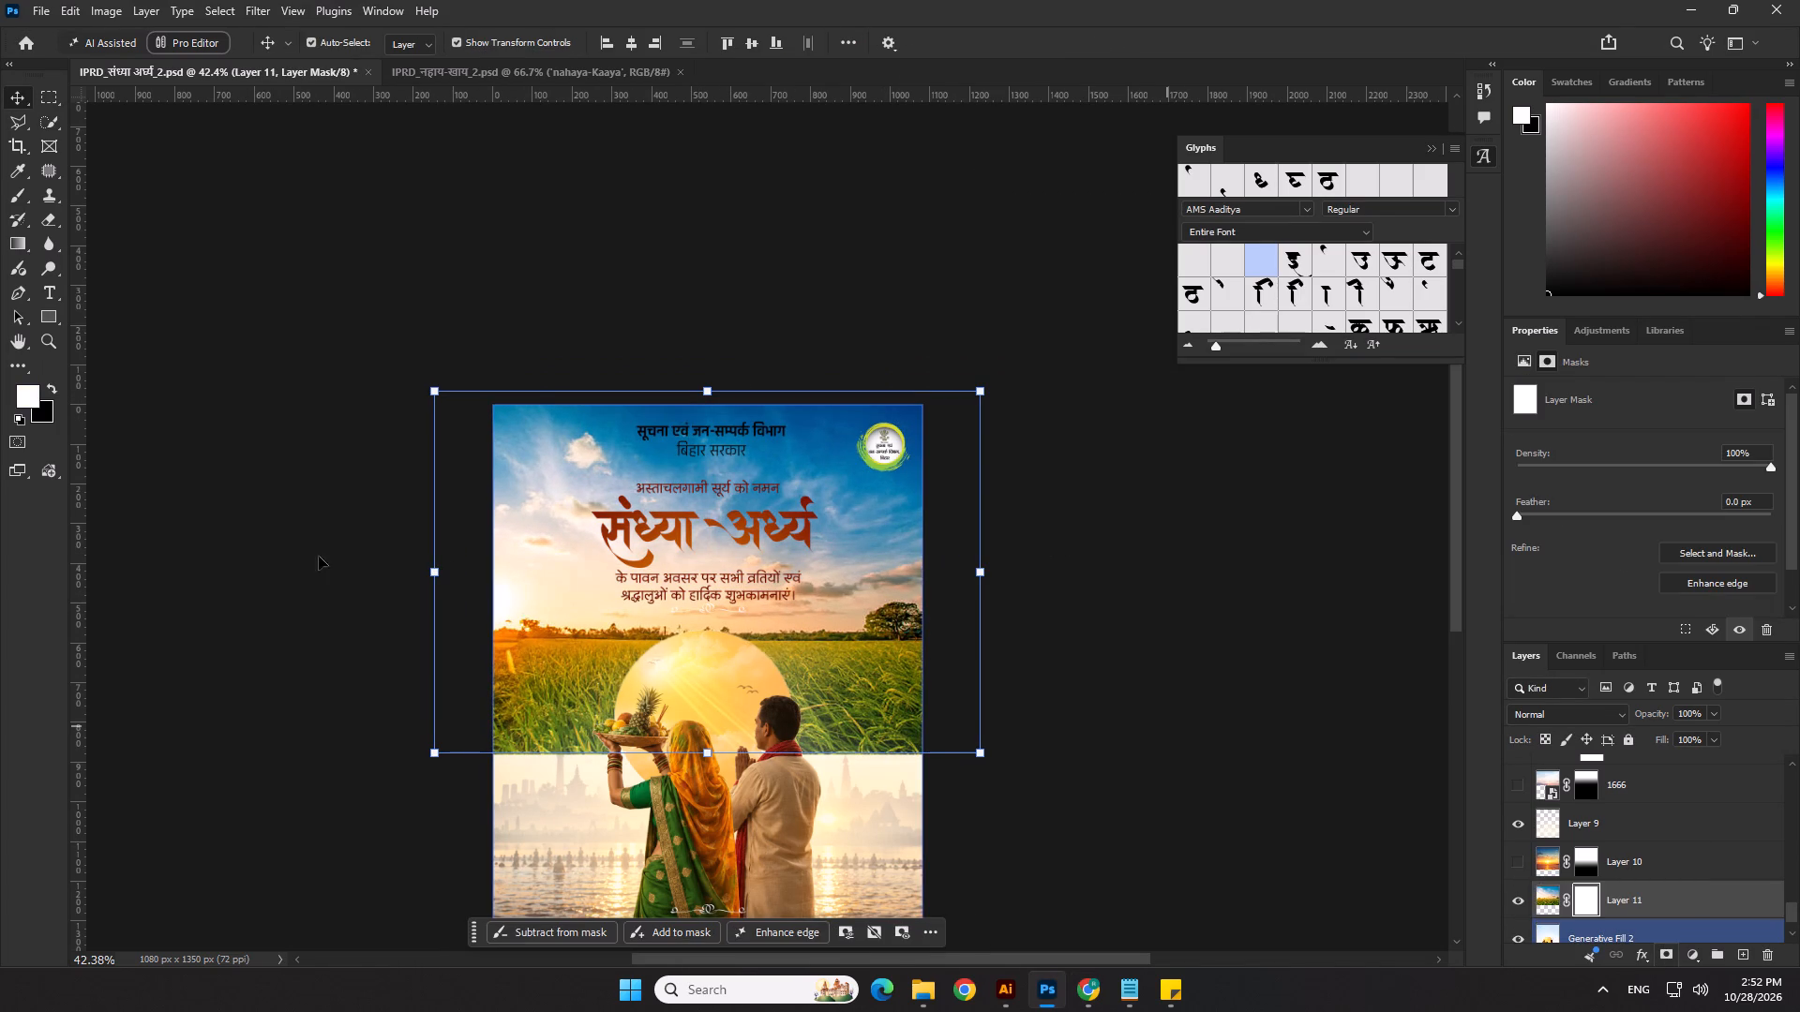
{"action": "left_click", "coordinate": [15, 242]}
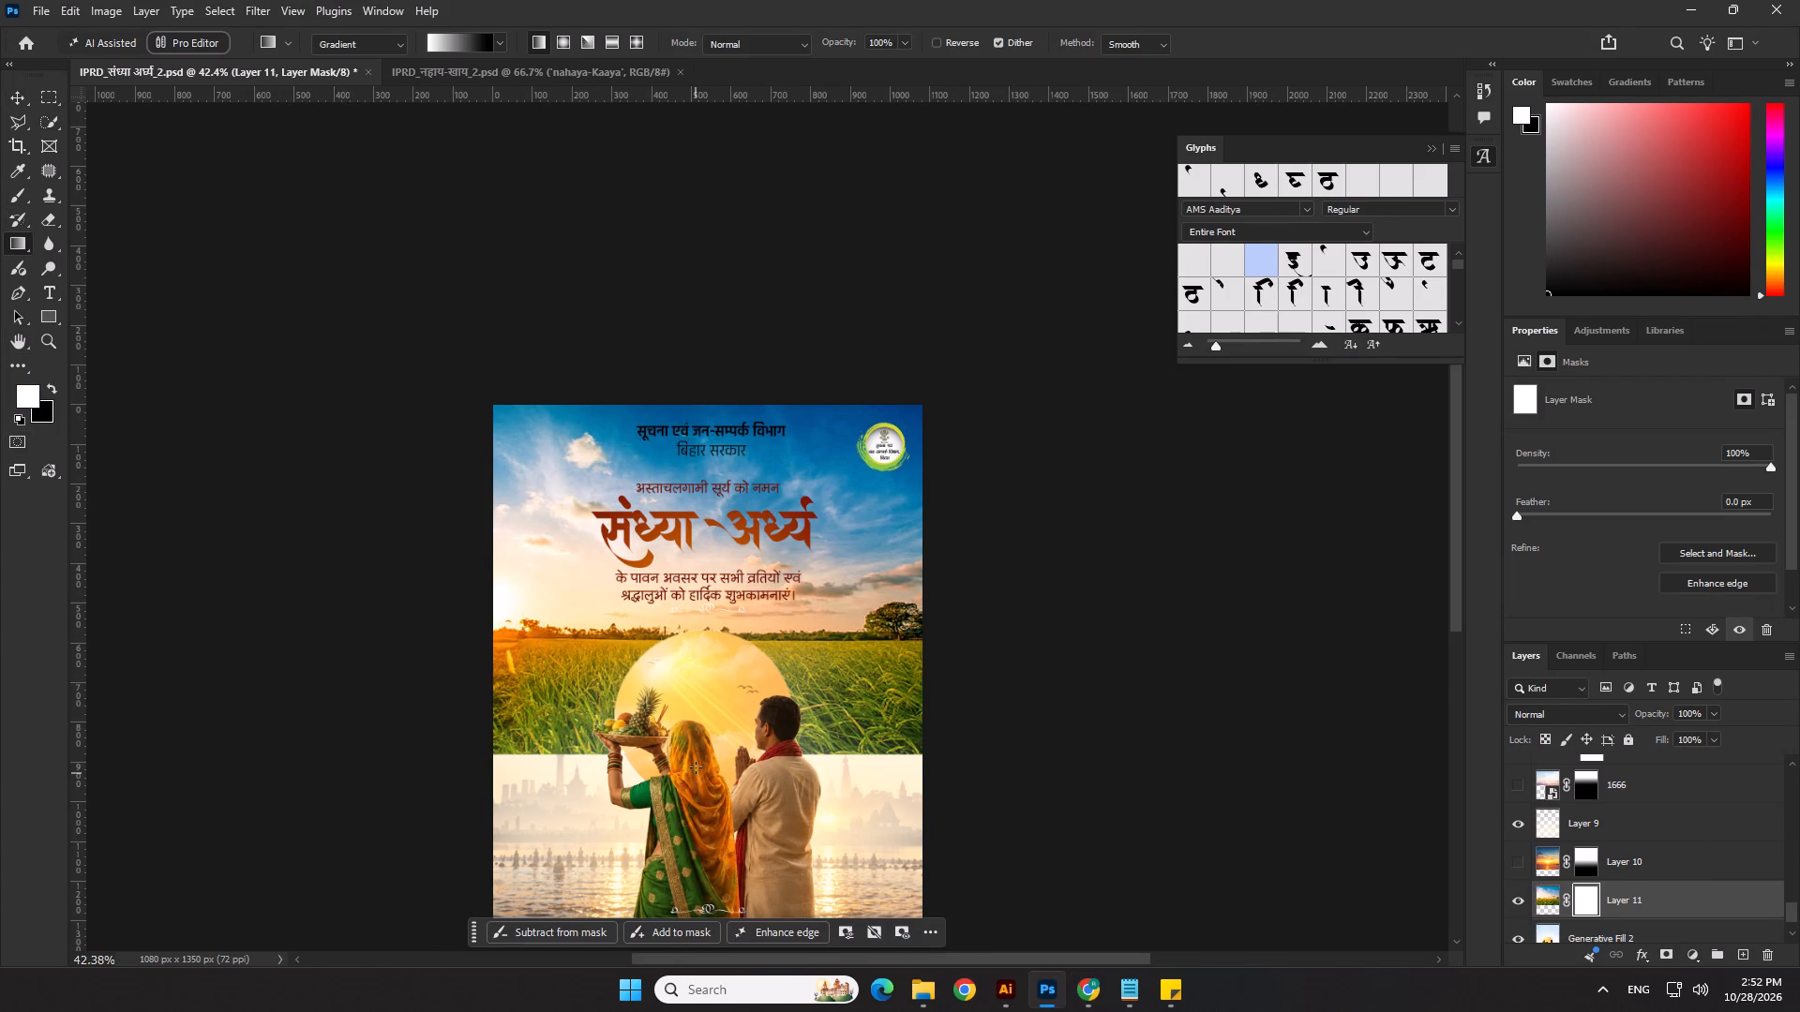
{"action": "left_click_drag", "start_coordinate": [699, 595], "coordinate": [702, 634]}
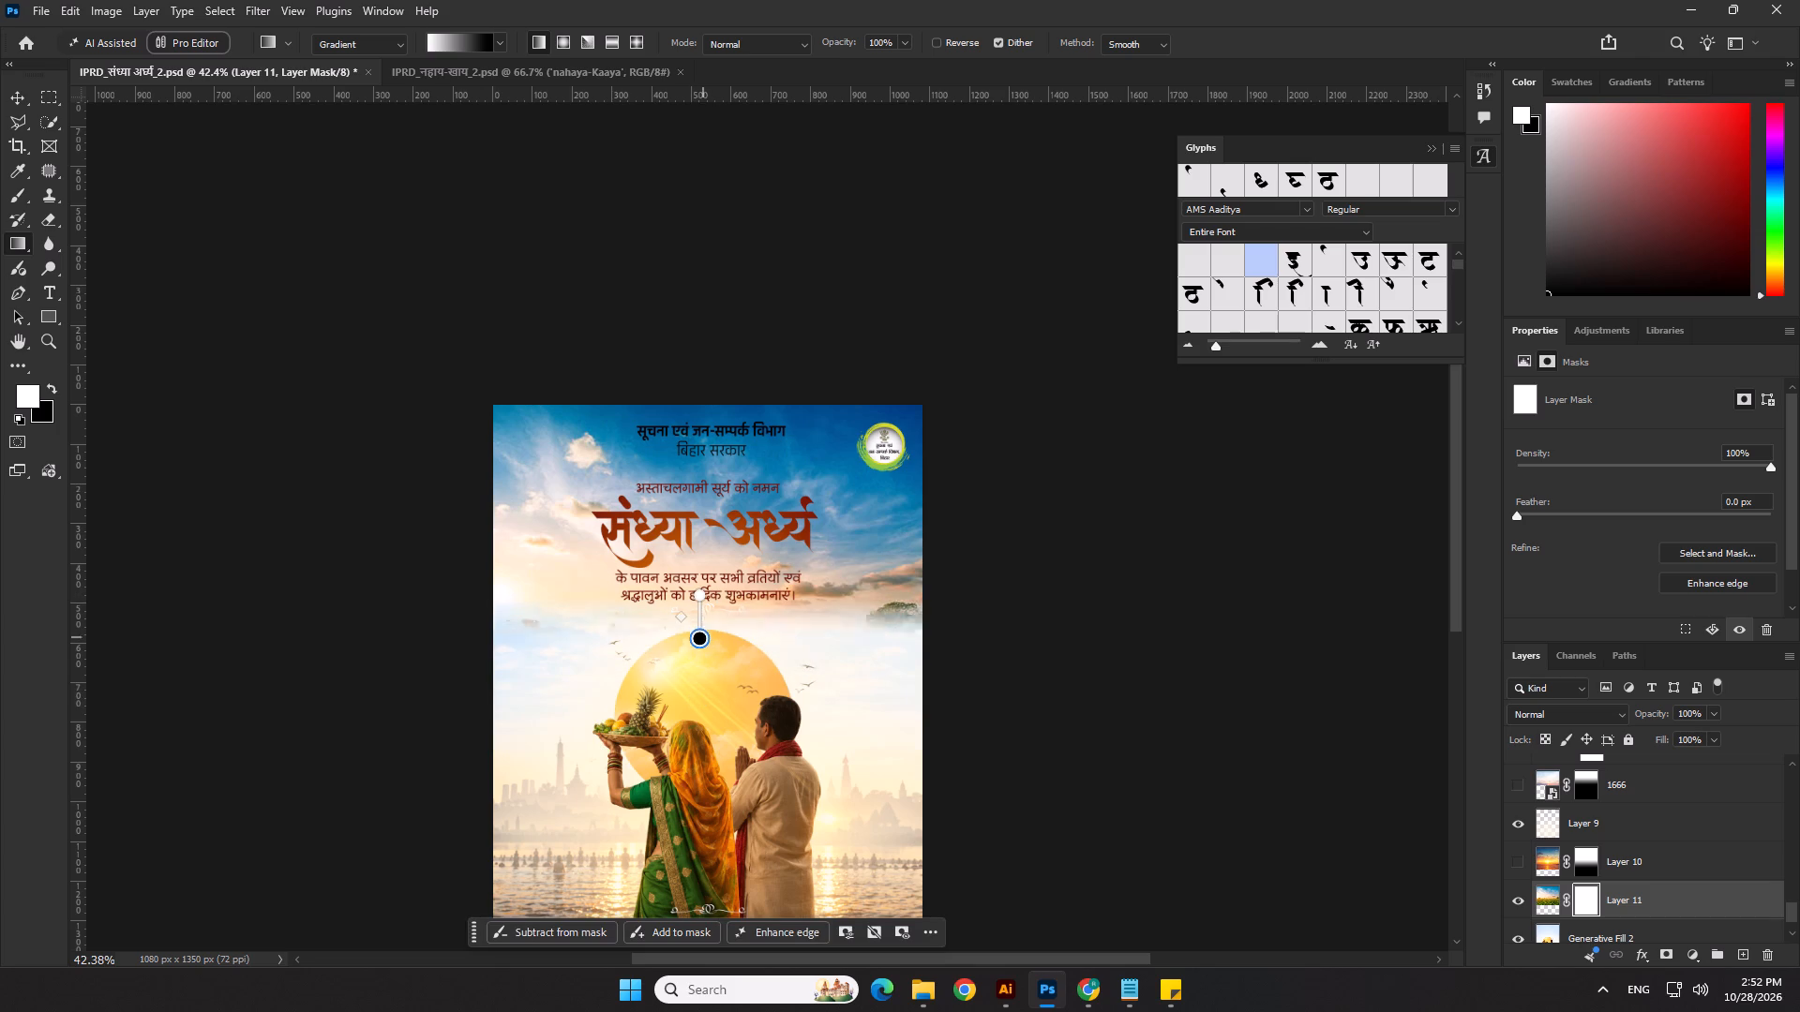
{"action": "left_click_drag", "start_coordinate": [702, 634], "coordinate": [700, 616]}
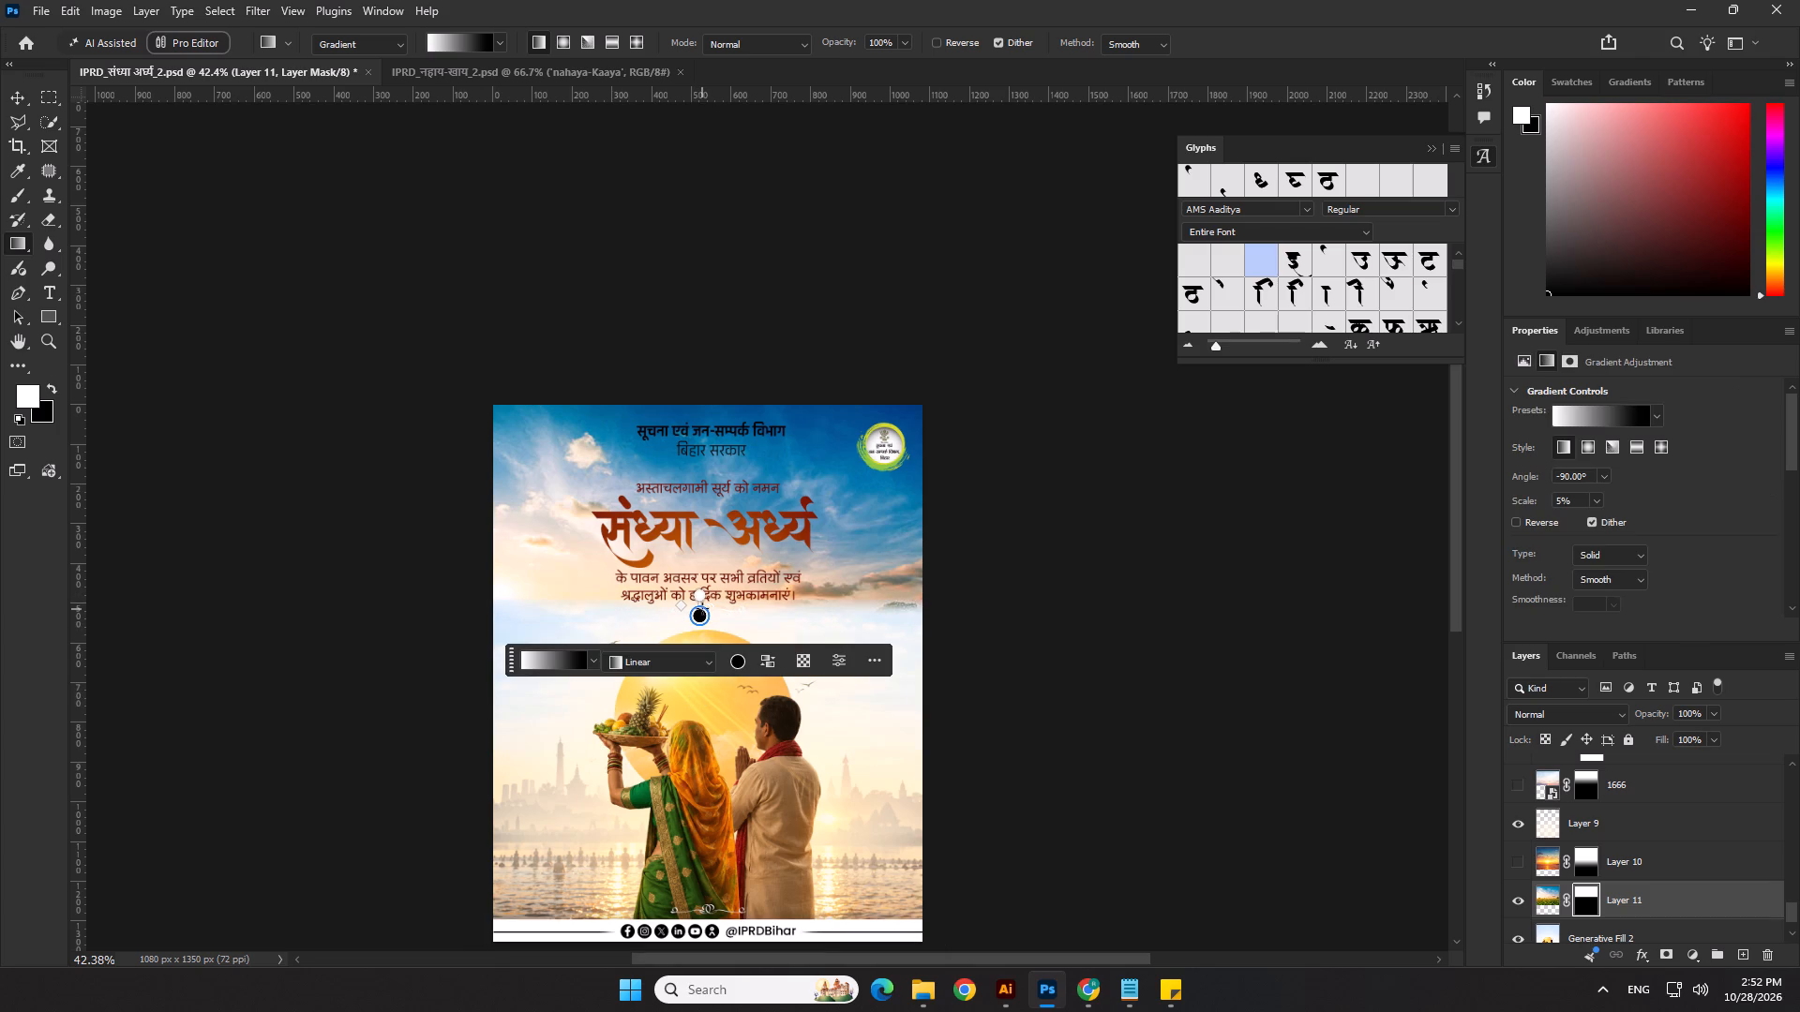
{"action": "left_click_drag", "start_coordinate": [698, 594], "coordinate": [698, 504]}
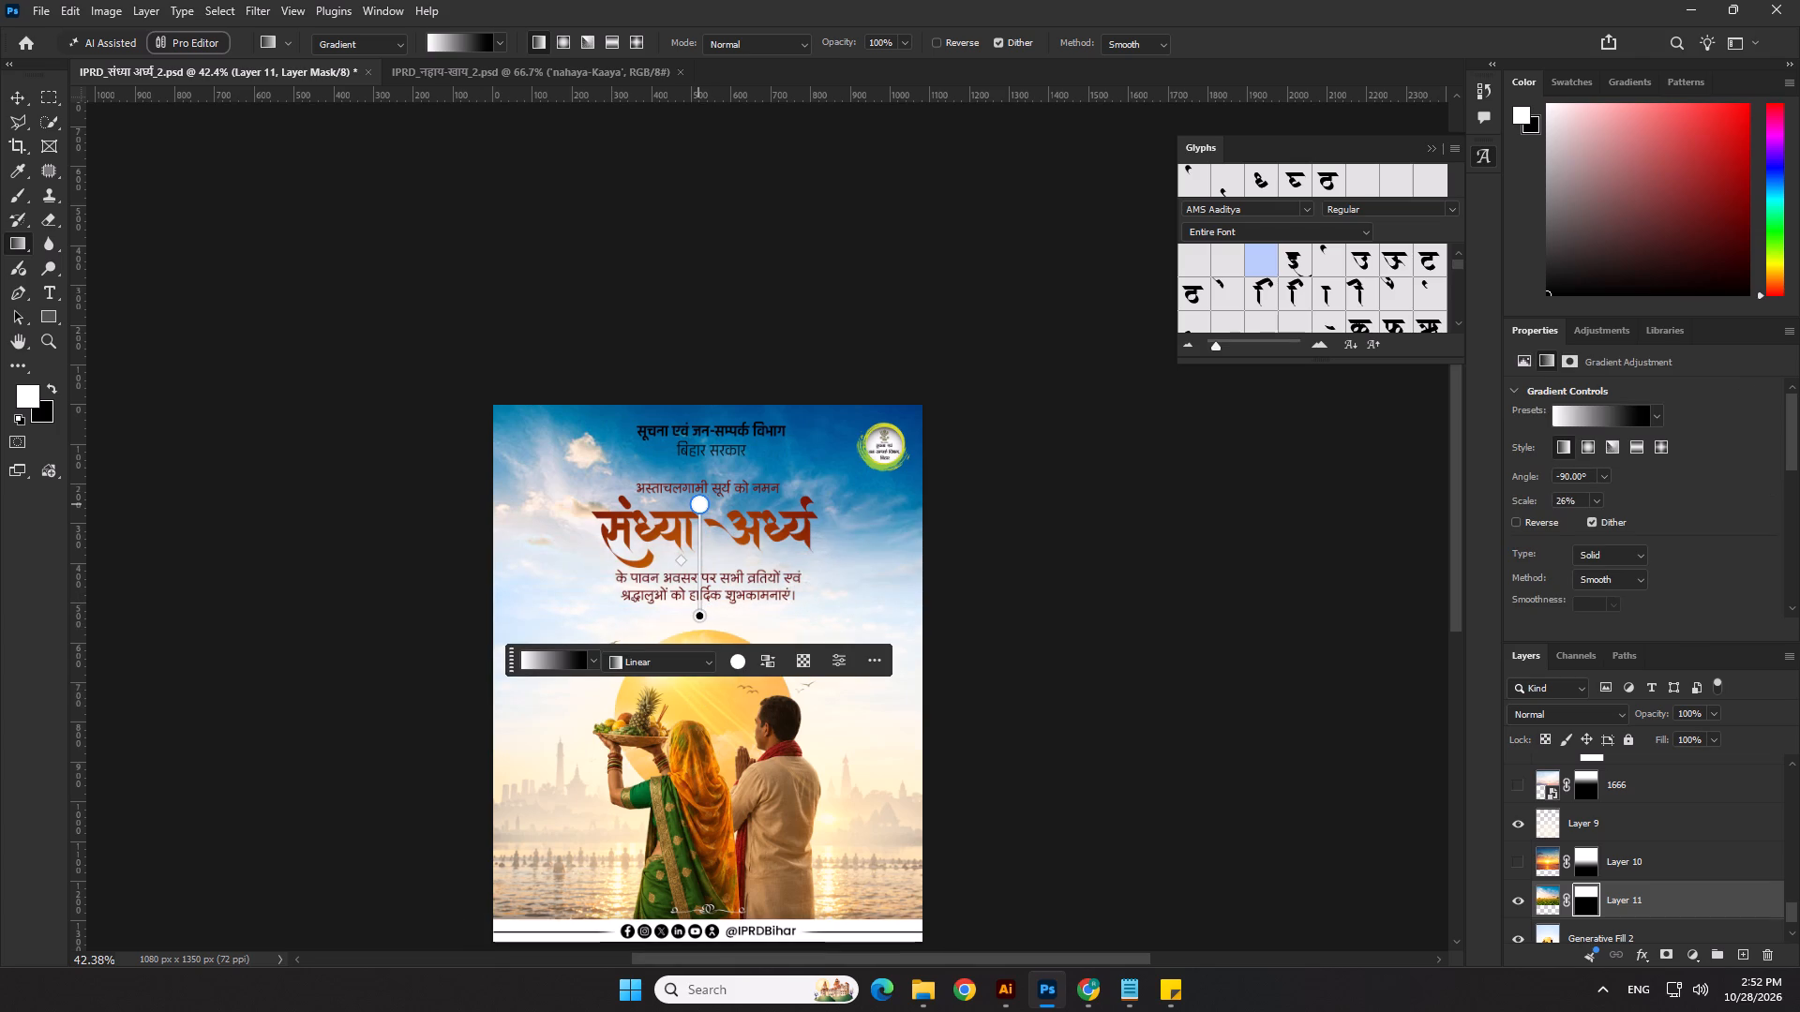
{"action": "left_click_drag", "start_coordinate": [698, 504], "coordinate": [692, 401]}
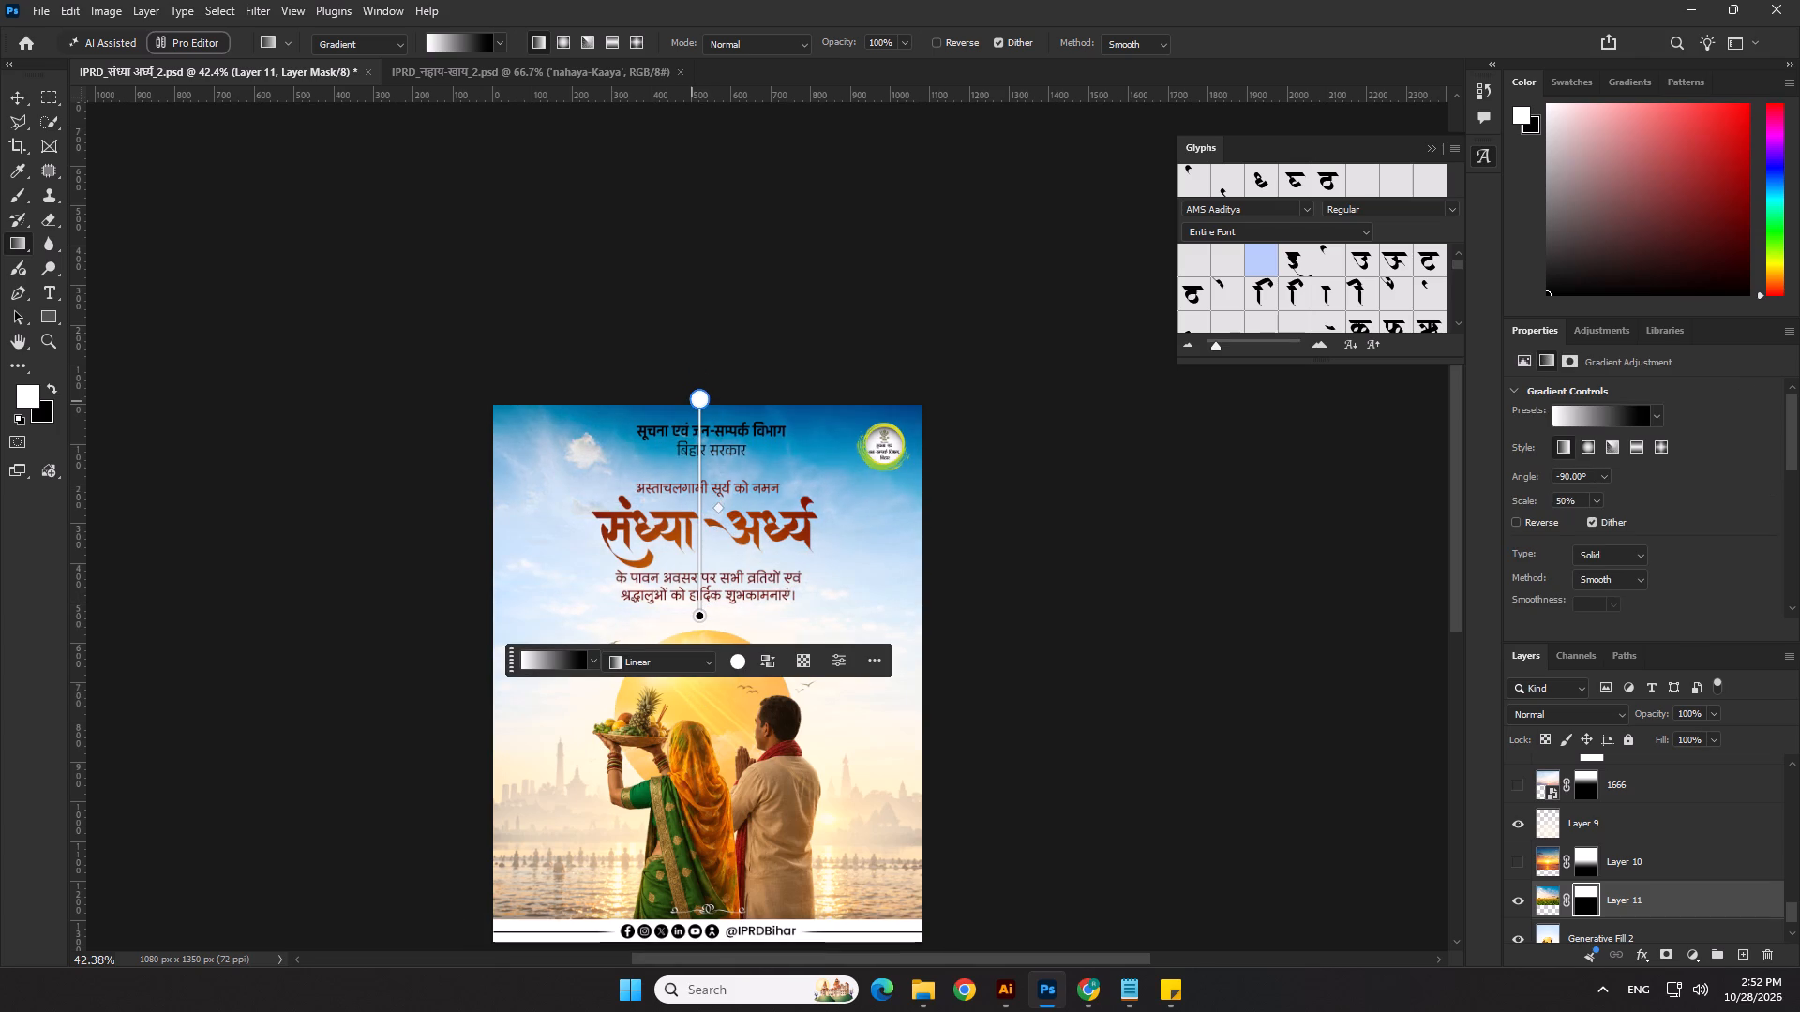
{"action": "left_click_drag", "start_coordinate": [692, 401], "coordinate": [689, 411]}
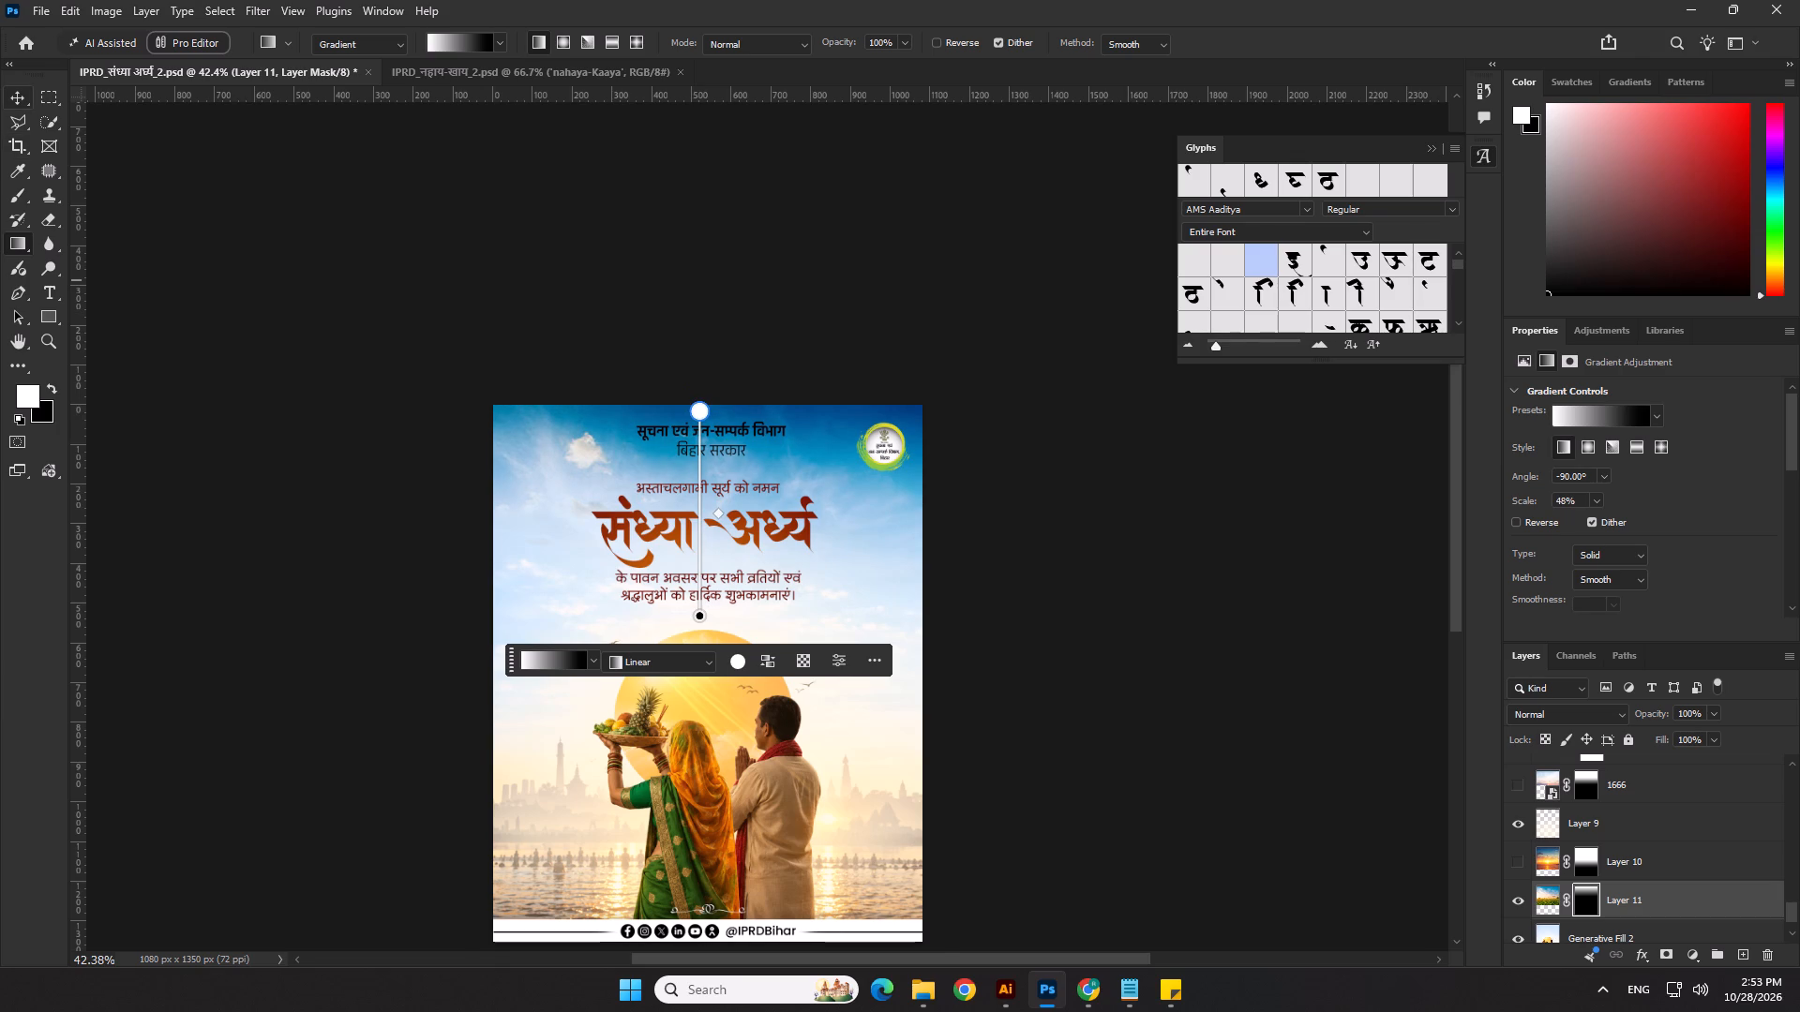
Enlarge the masked sky layer proportionally well beyond the poster's width and nudge it slightly downward.
{"action": "left_click", "coordinate": [20, 99]}
{"action": "left_click_drag", "start_coordinate": [711, 754], "coordinate": [702, 845]}
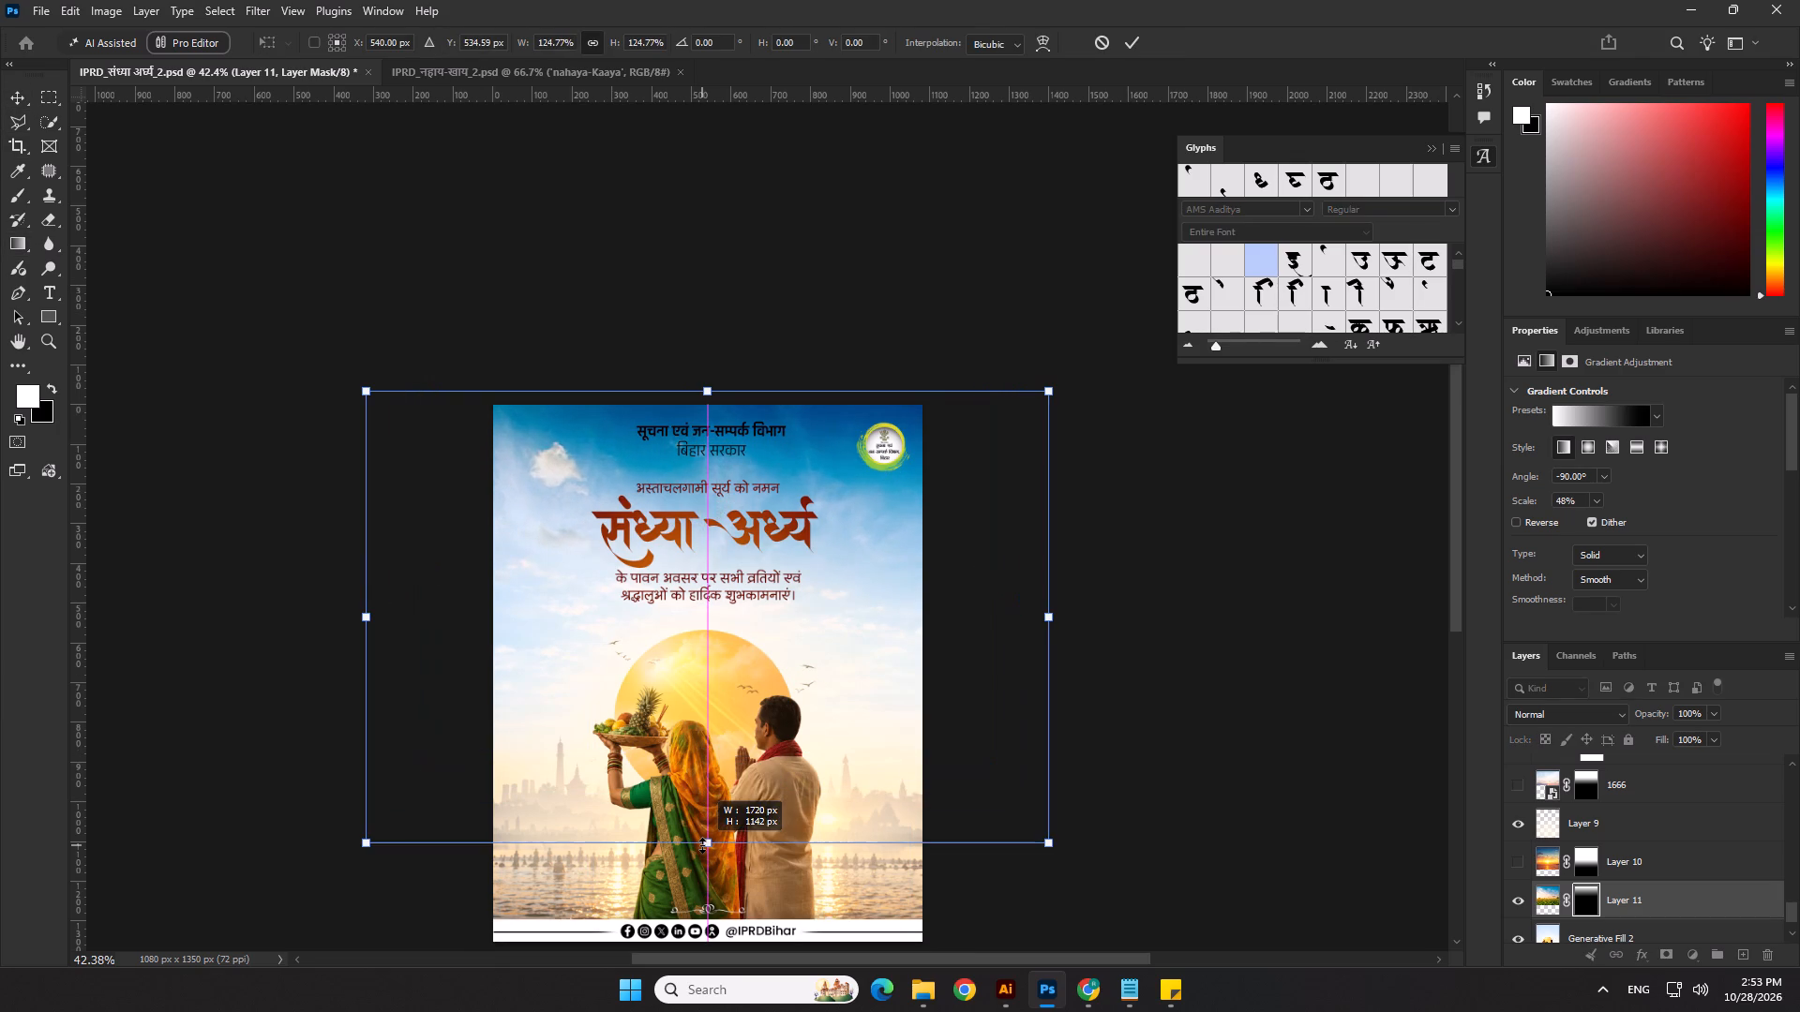
{"action": "left_click_drag", "start_coordinate": [702, 845], "coordinate": [695, 873]}
{"action": "key", "text": "Return"}
{"action": "key", "text": "Down"}
{"action": "key", "text": "shift+Down"}
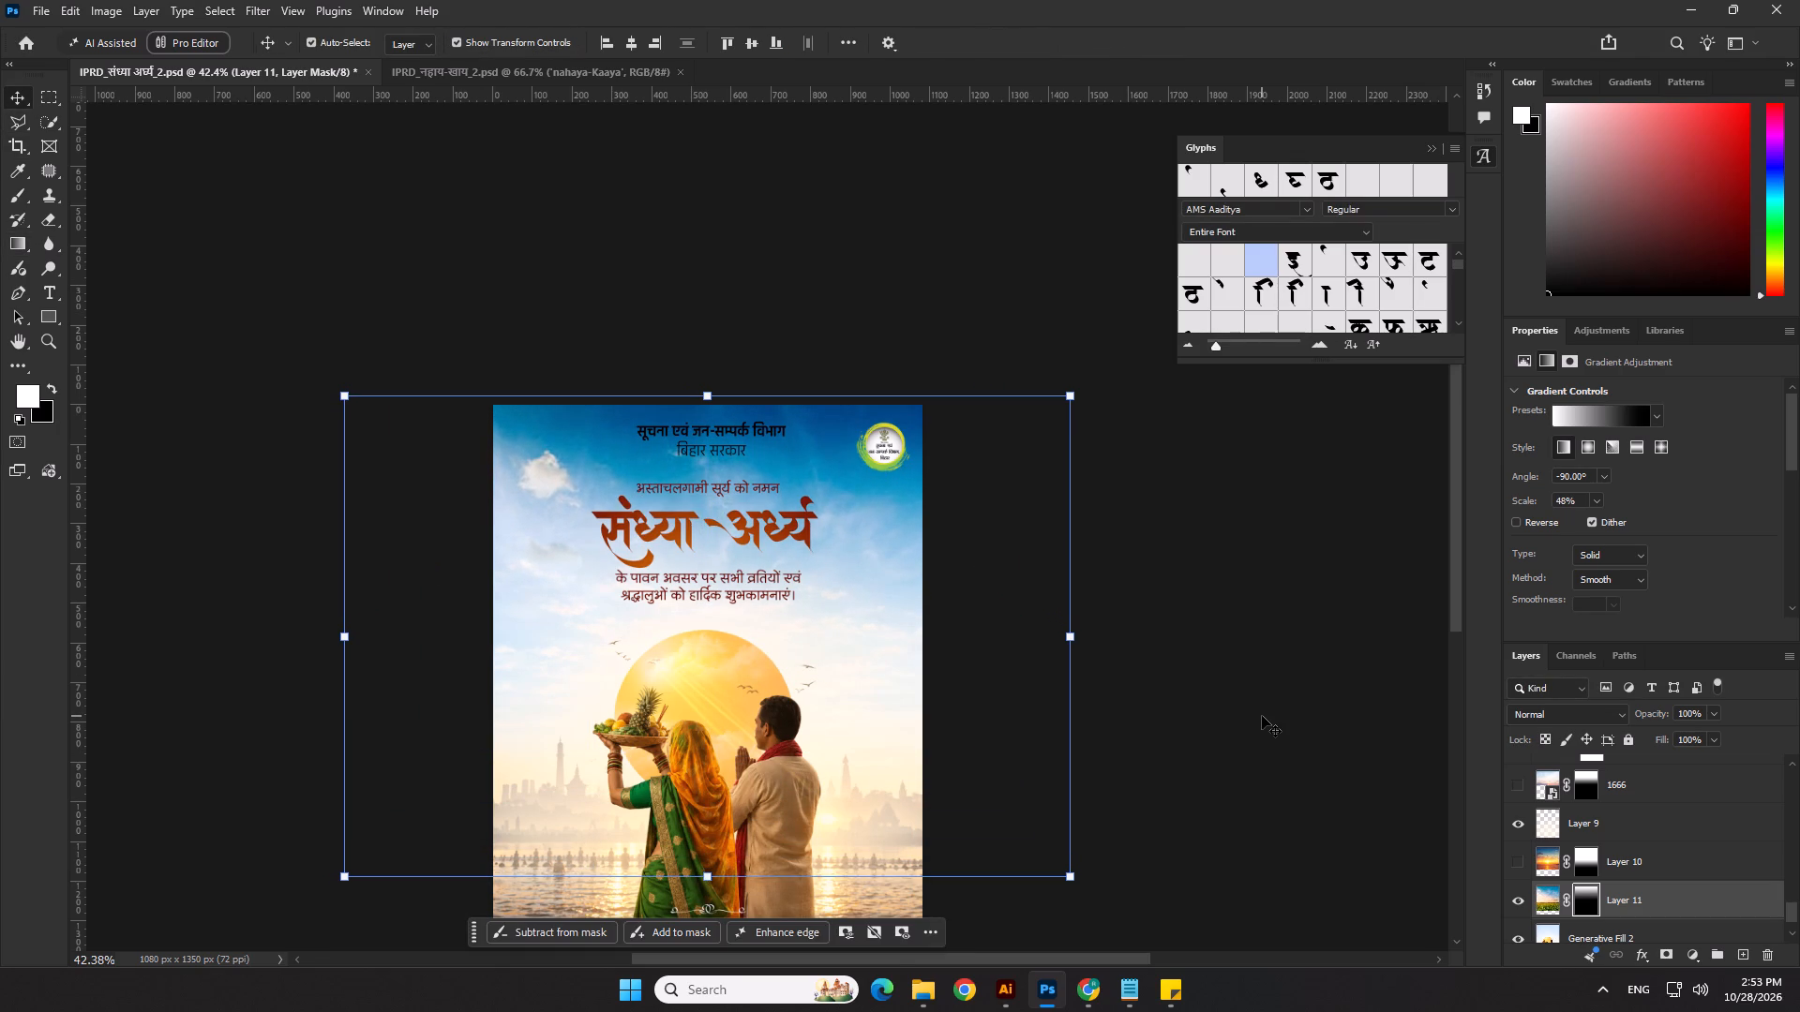
{"action": "key", "text": "shift+Down"}
{"action": "key", "text": "Up"}
{"action": "key", "text": "Return"}
{"action": "left_click", "coordinate": [1280, 678]}
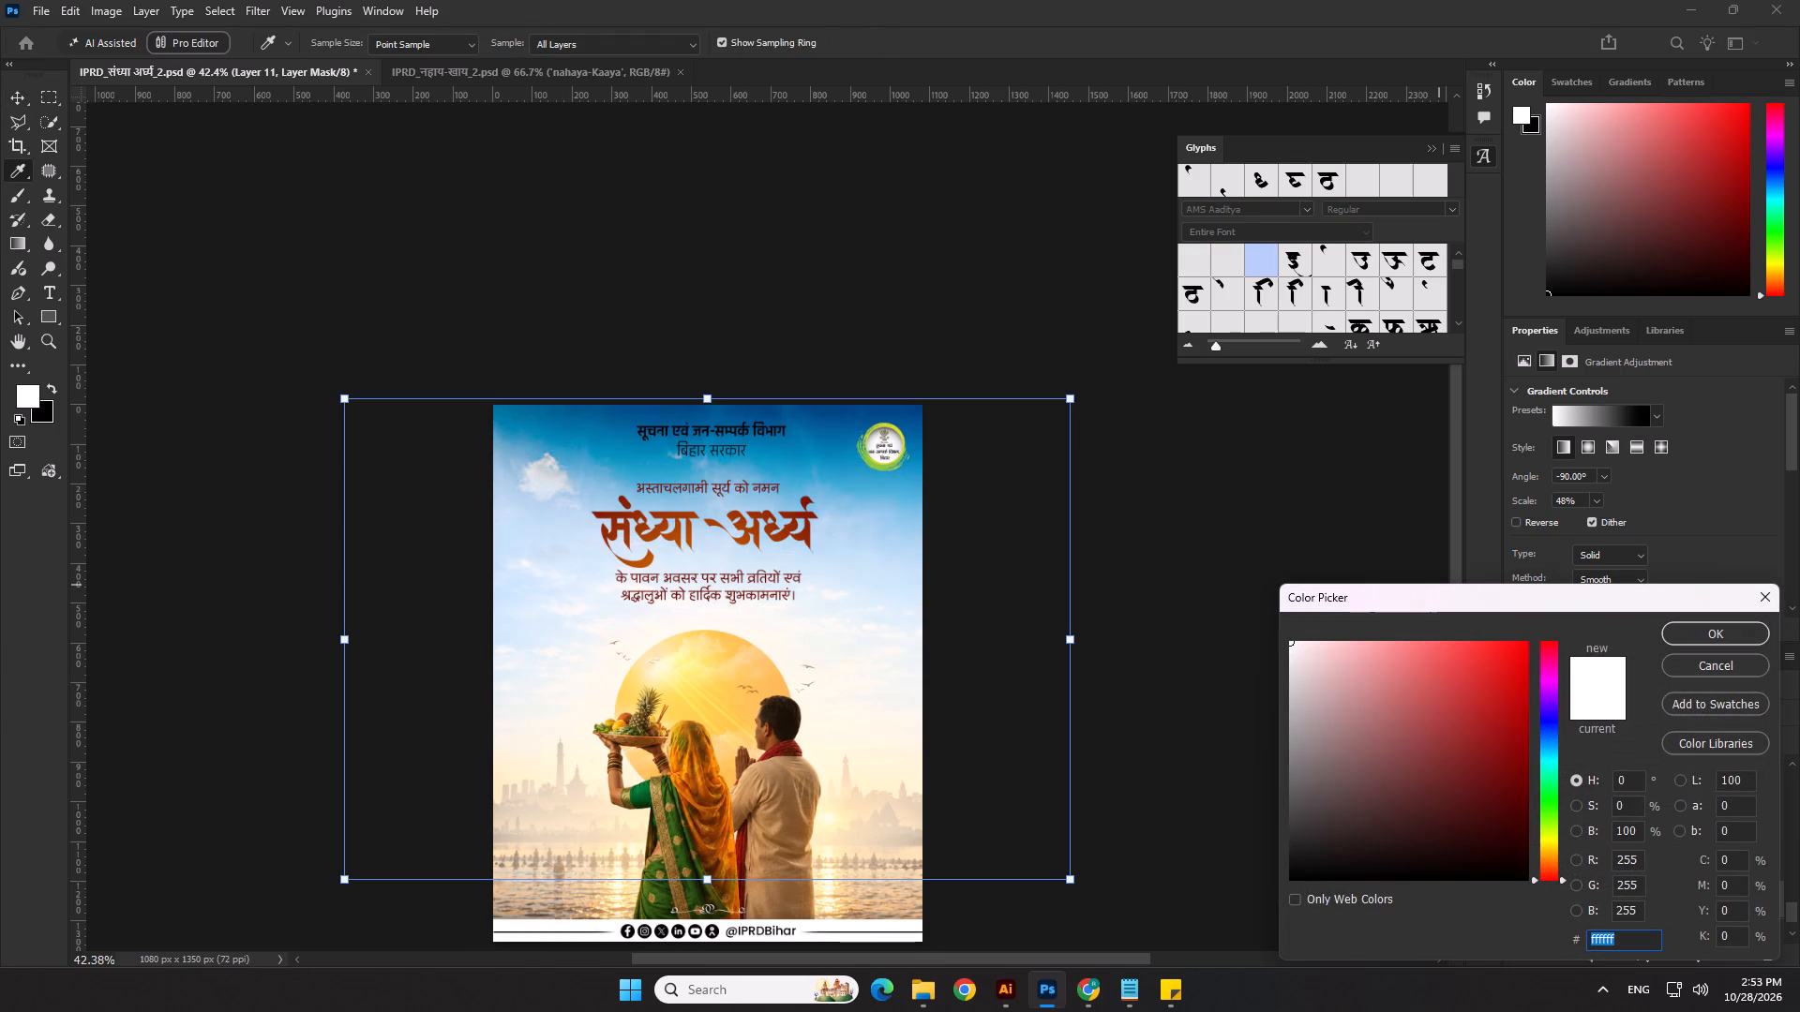
{"action": "left_click", "coordinate": [1717, 672]}
{"action": "left_click", "coordinate": [1251, 708]}
{"action": "scroll", "coordinate": [1001, 413], "scroll_direction": "down", "scroll_amount": 5}
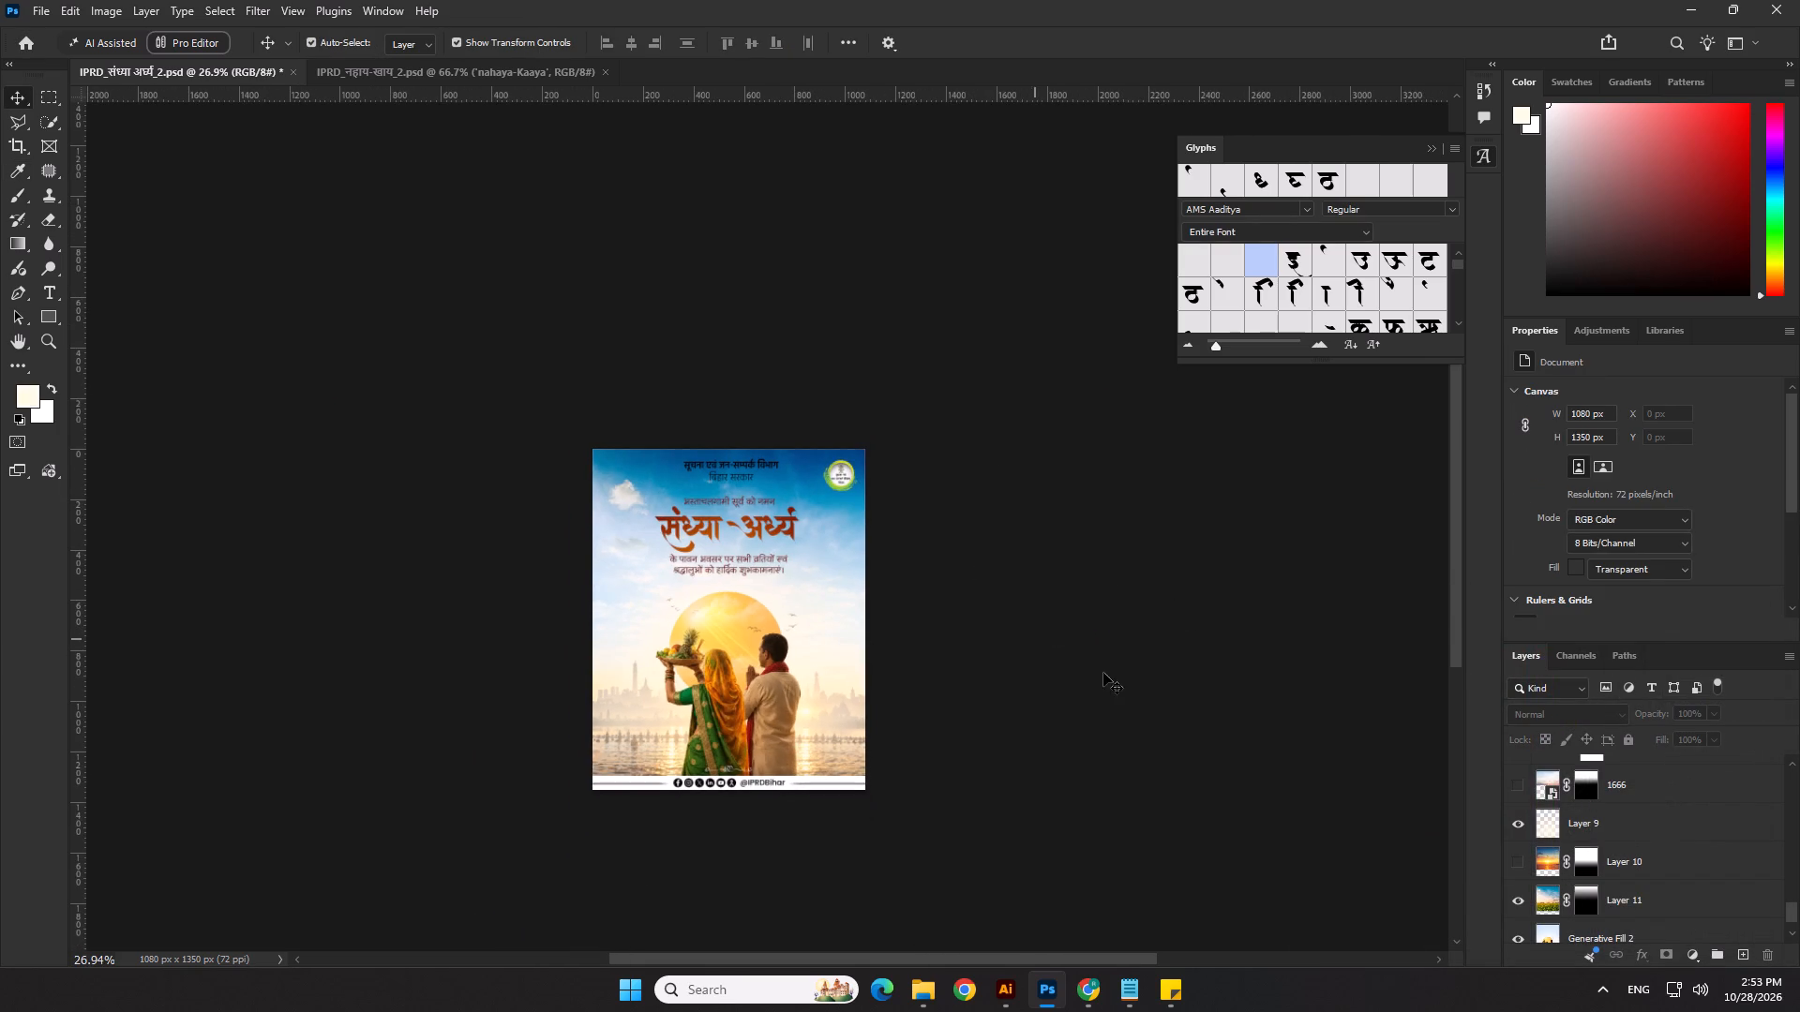
{"action": "left_click", "coordinate": [1106, 677]}
Set the text colour of the heading सूचना एवं जन-सम्पर्क विभाग बिहार सरकार to white (ffffff).
{"action": "scroll", "coordinate": [620, 393], "scroll_direction": "up", "scroll_amount": 6}
{"action": "left_click", "coordinate": [755, 444]}
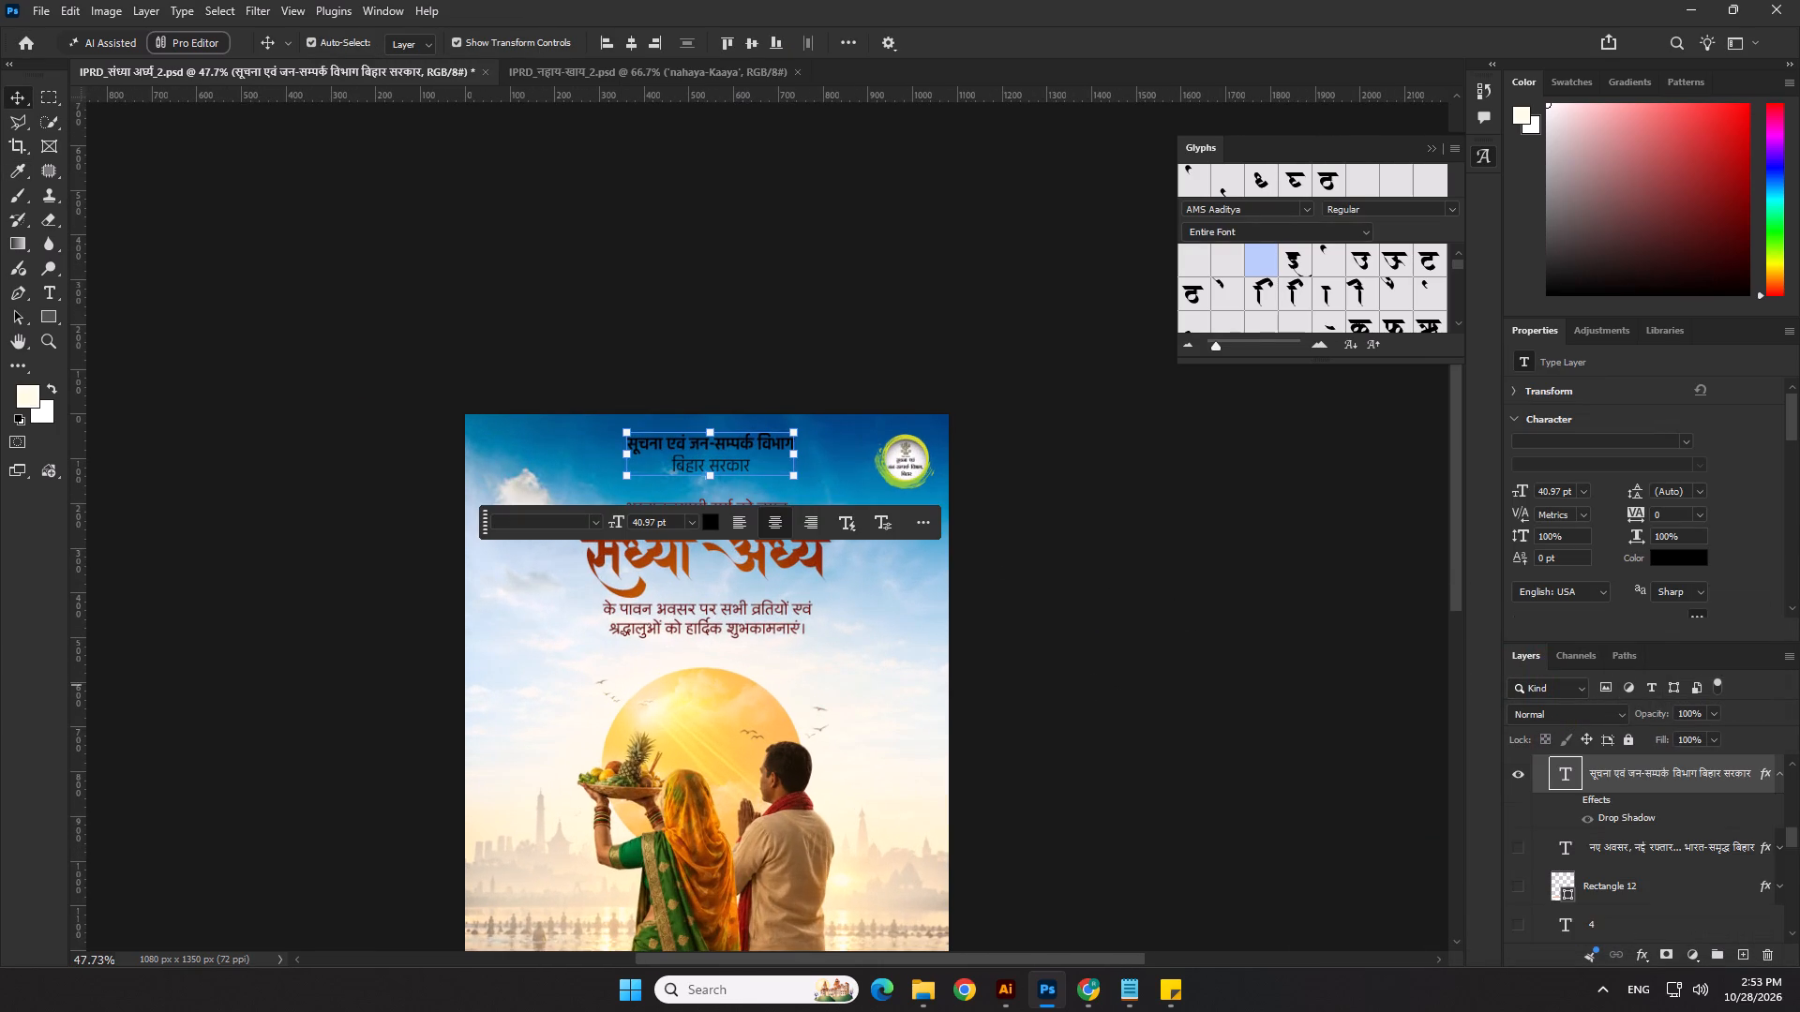
{"action": "left_click", "coordinate": [1690, 553]}
{"action": "left_click_drag", "start_coordinate": [1345, 661], "coordinate": [1120, 604]}
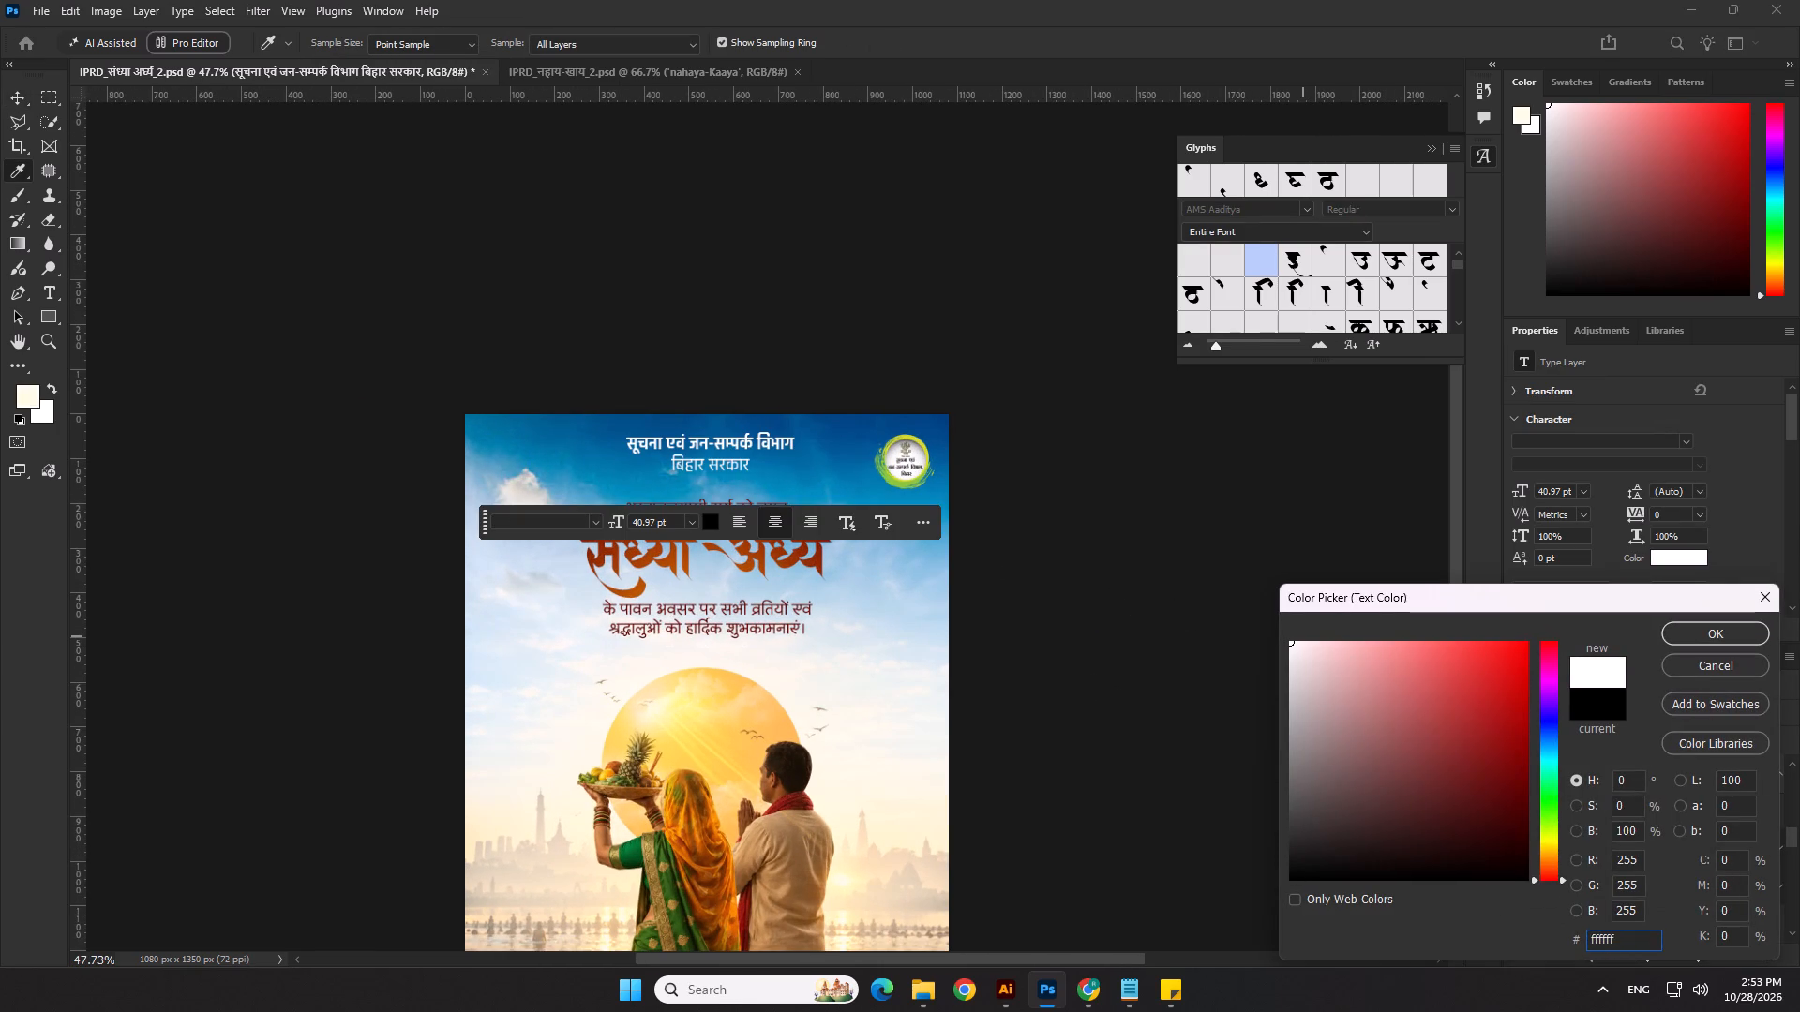
{"action": "left_click", "coordinate": [1678, 627]}
{"action": "left_click", "coordinate": [984, 707]}
Compare the poster with and without the Levels 1 adjustment, and look through the layer stack.
{"action": "scroll", "coordinate": [1018, 642], "scroll_direction": "down", "scroll_amount": 3}
{"action": "left_click", "coordinate": [875, 627]}
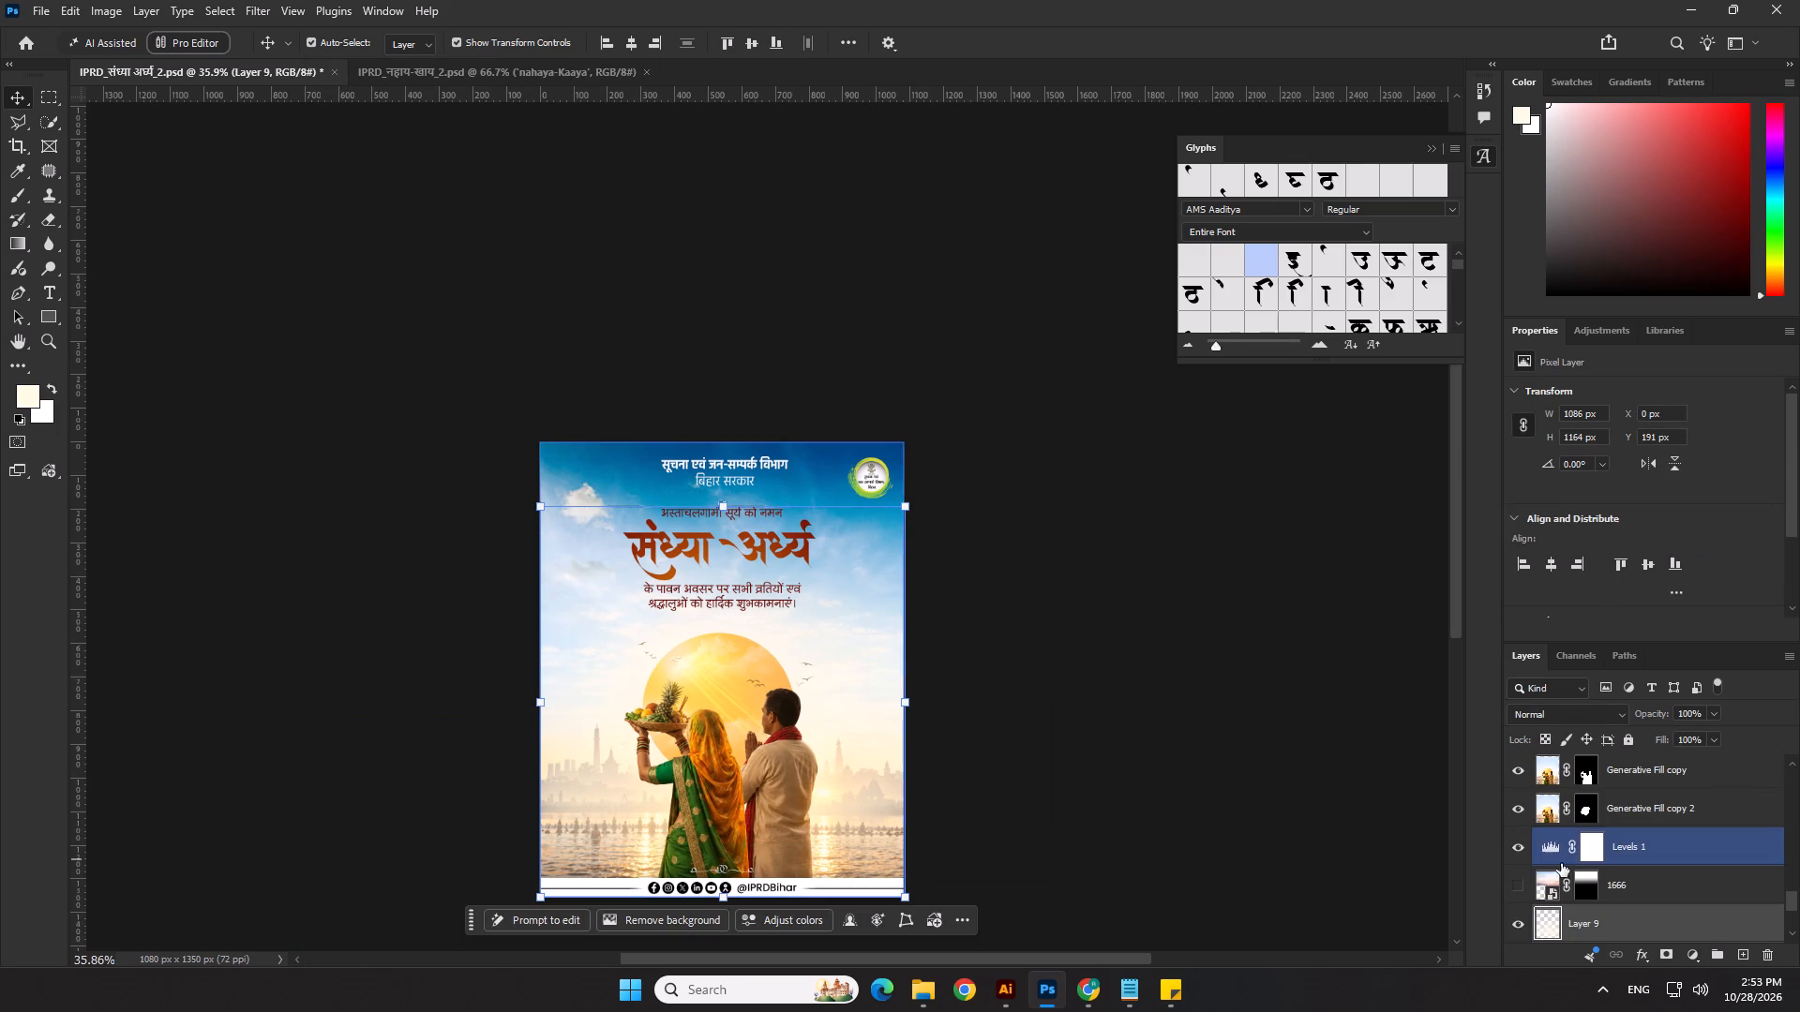
{"action": "scroll", "coordinate": [1543, 858], "scroll_direction": "up", "scroll_amount": 2}
{"action": "scroll", "coordinate": [1543, 858], "scroll_direction": "down", "scroll_amount": 4}
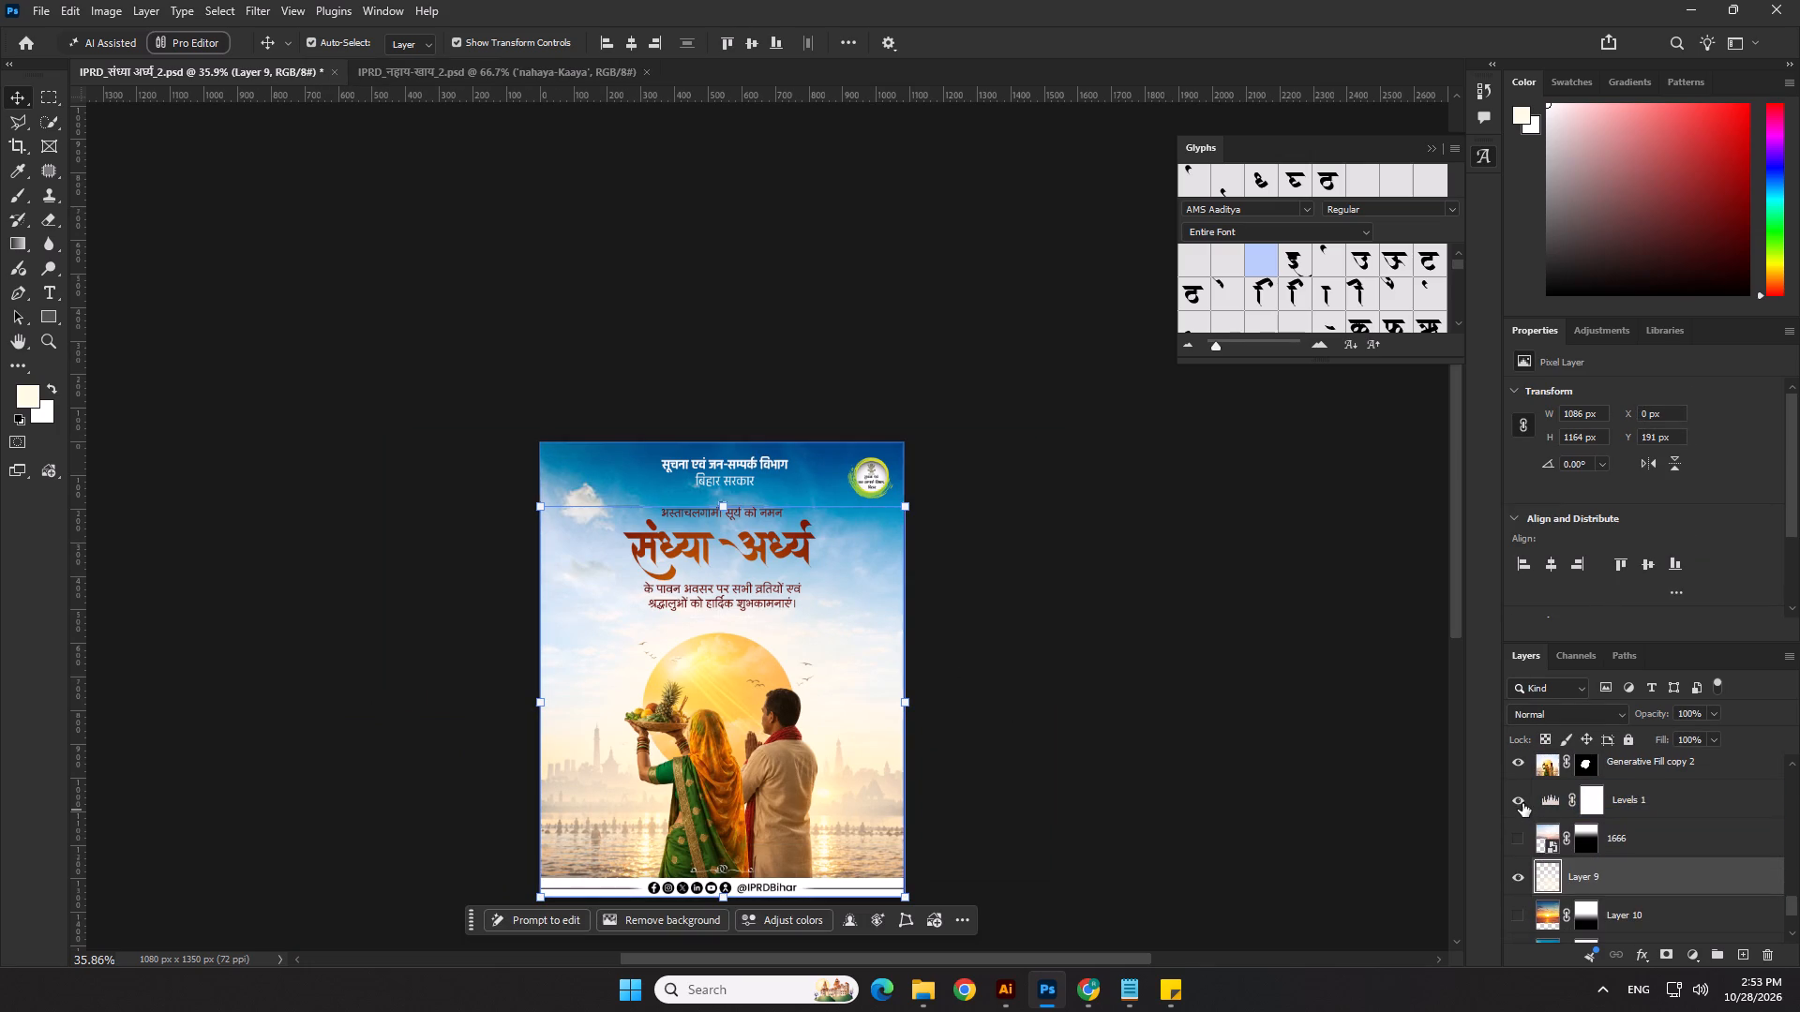
{"action": "double_click", "coordinate": [1522, 803]}
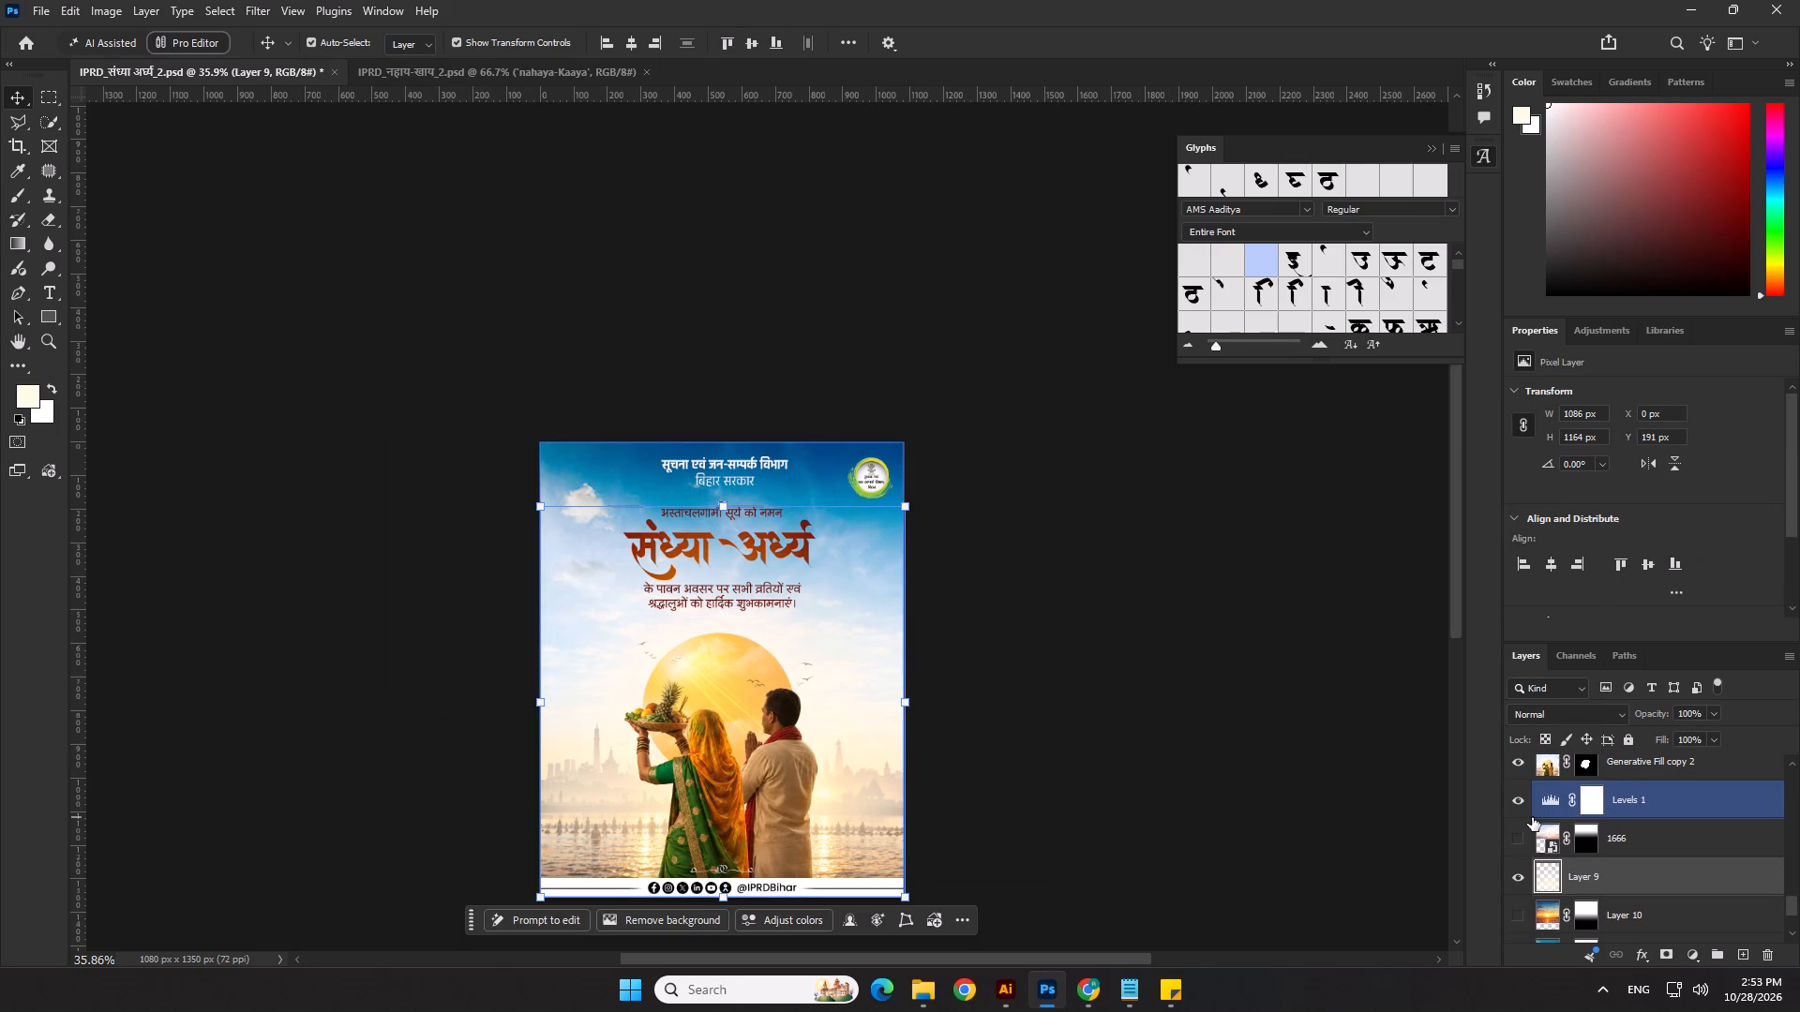
{"action": "left_click", "coordinate": [1188, 731]}
{"action": "scroll", "coordinate": [1603, 908], "scroll_direction": "down", "scroll_amount": 8}
{"action": "scroll", "coordinate": [1599, 906], "scroll_direction": "up", "scroll_amount": 2}
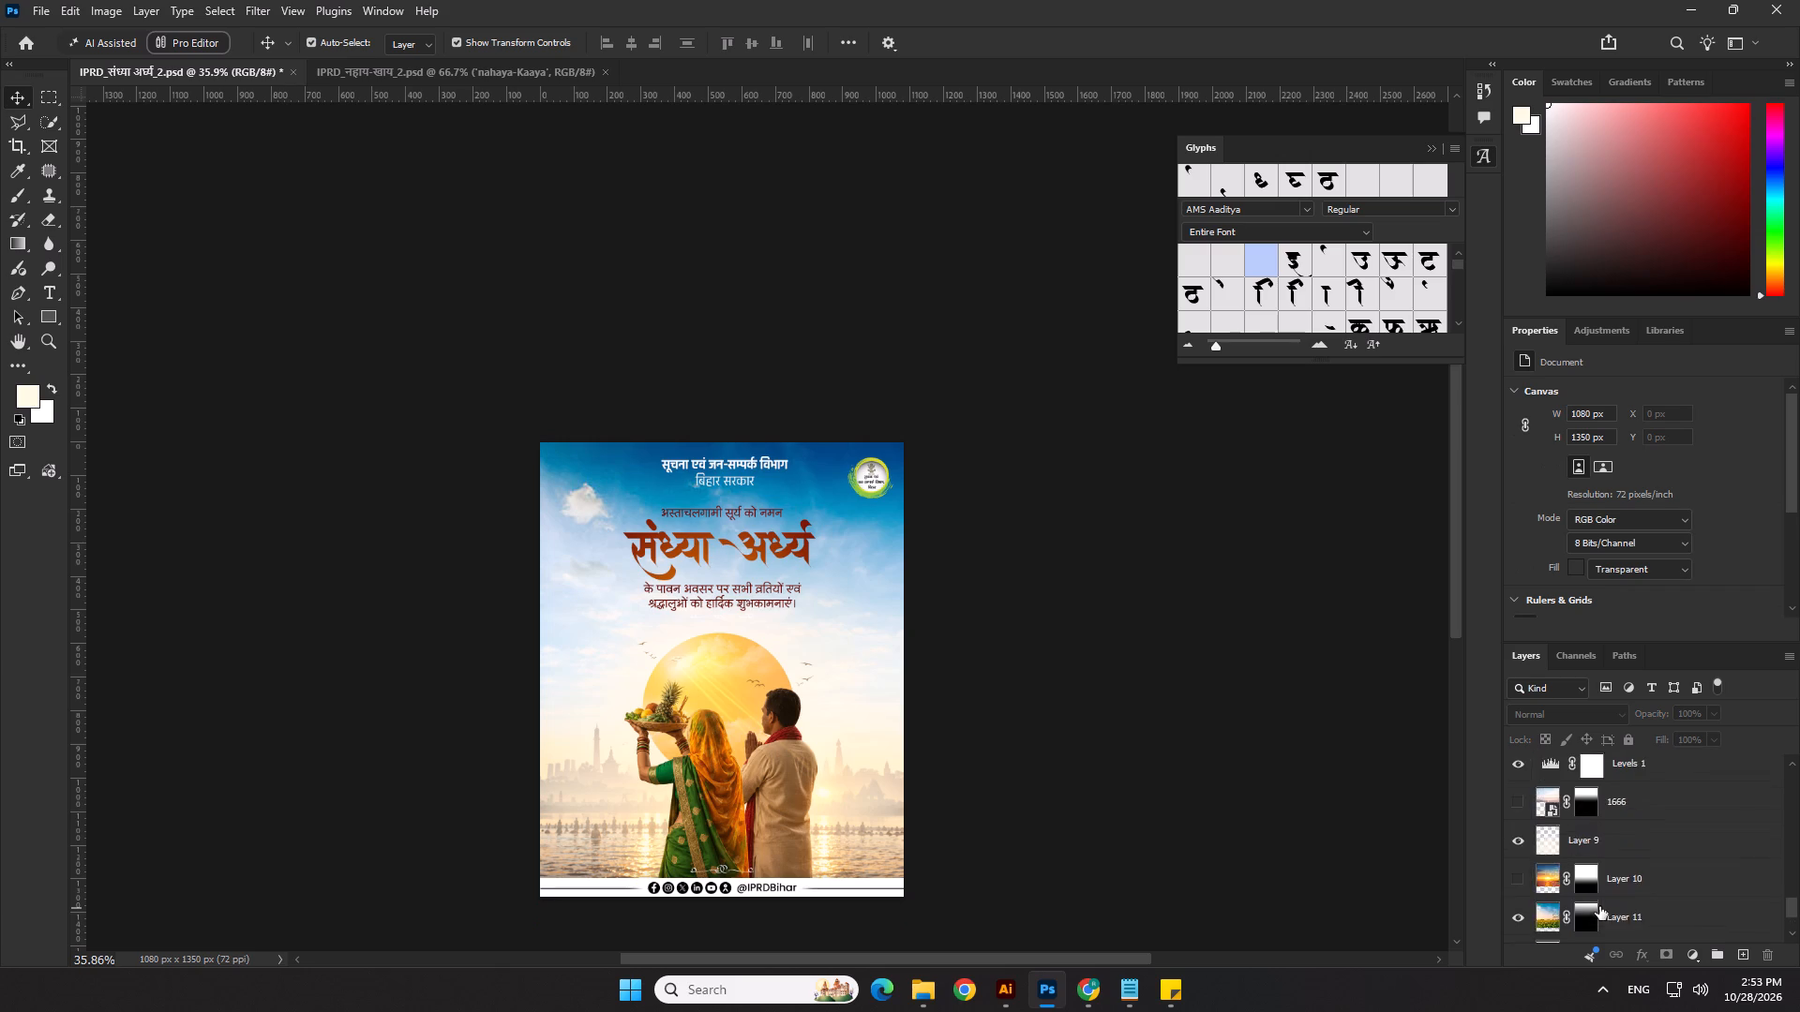
{"action": "scroll", "coordinate": [1599, 906], "scroll_direction": "up", "scroll_amount": 19}
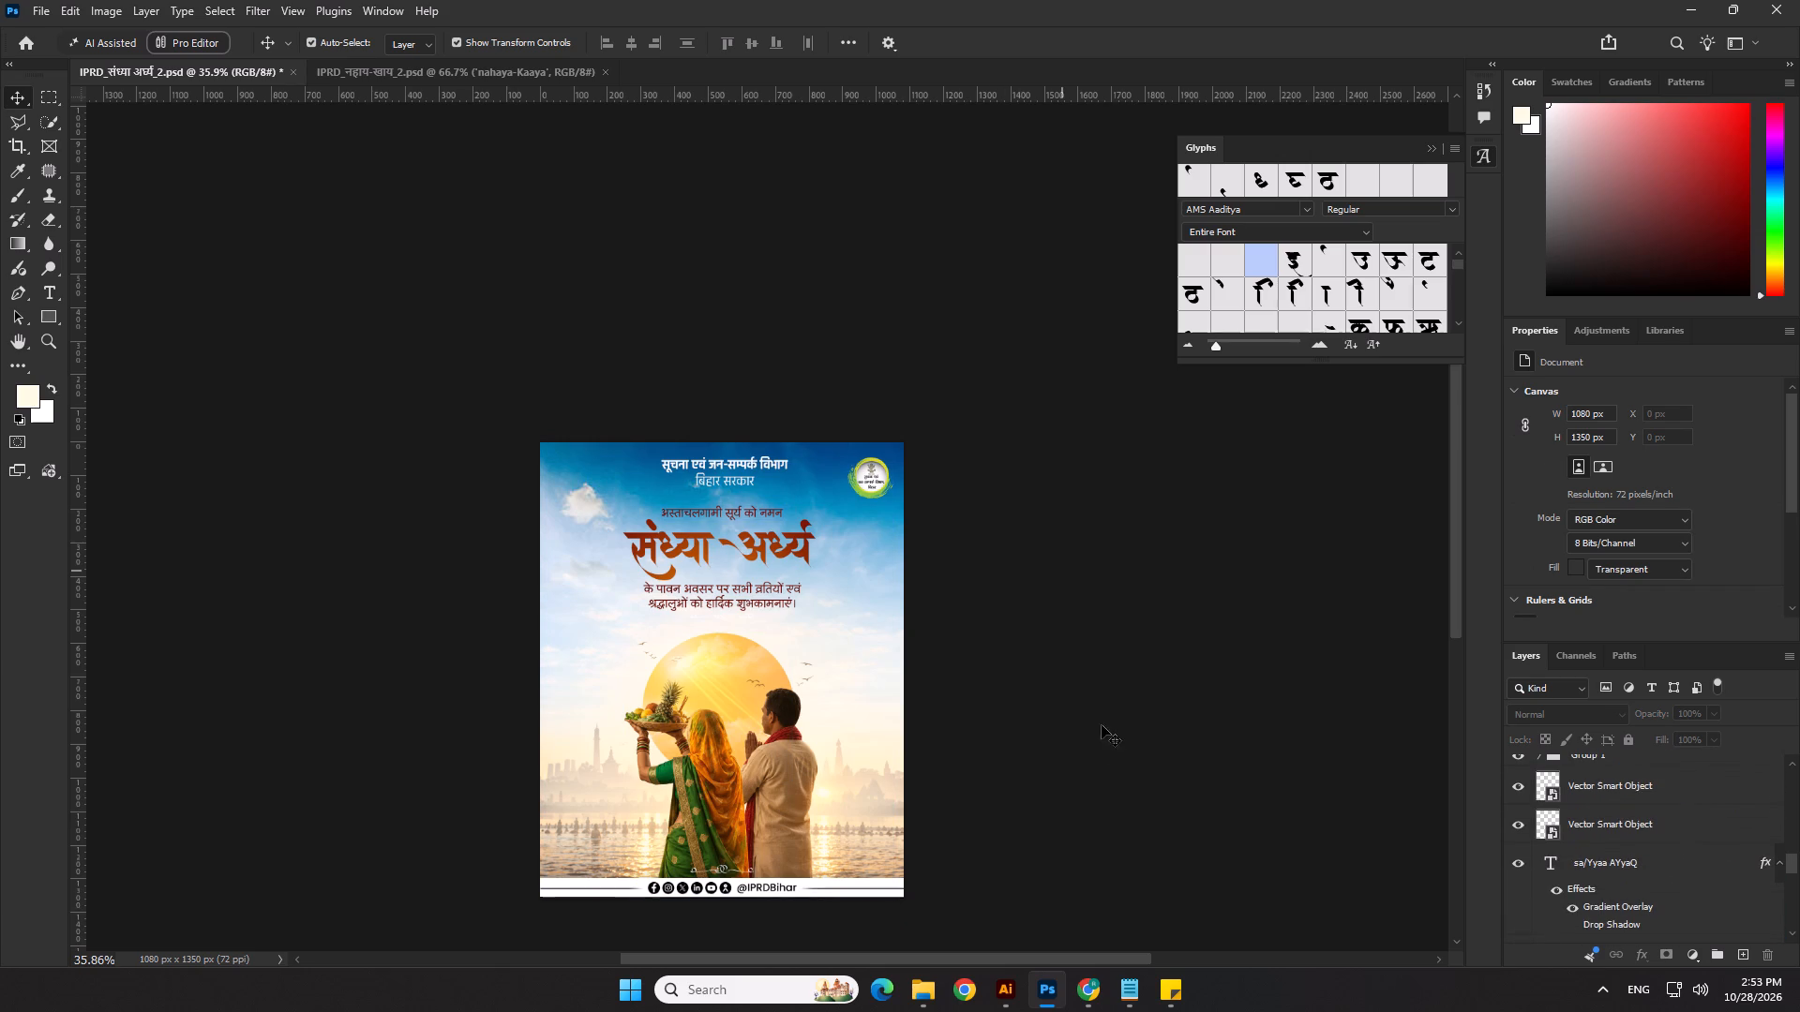
{"action": "scroll", "coordinate": [1111, 750], "scroll_direction": "up", "scroll_amount": 2}
Switch to Chrome and close the Patla Border Karo ChatGPT tab.
{"action": "key", "text": "alt+Tab"}
{"action": "left_click", "coordinate": [1296, 3]}
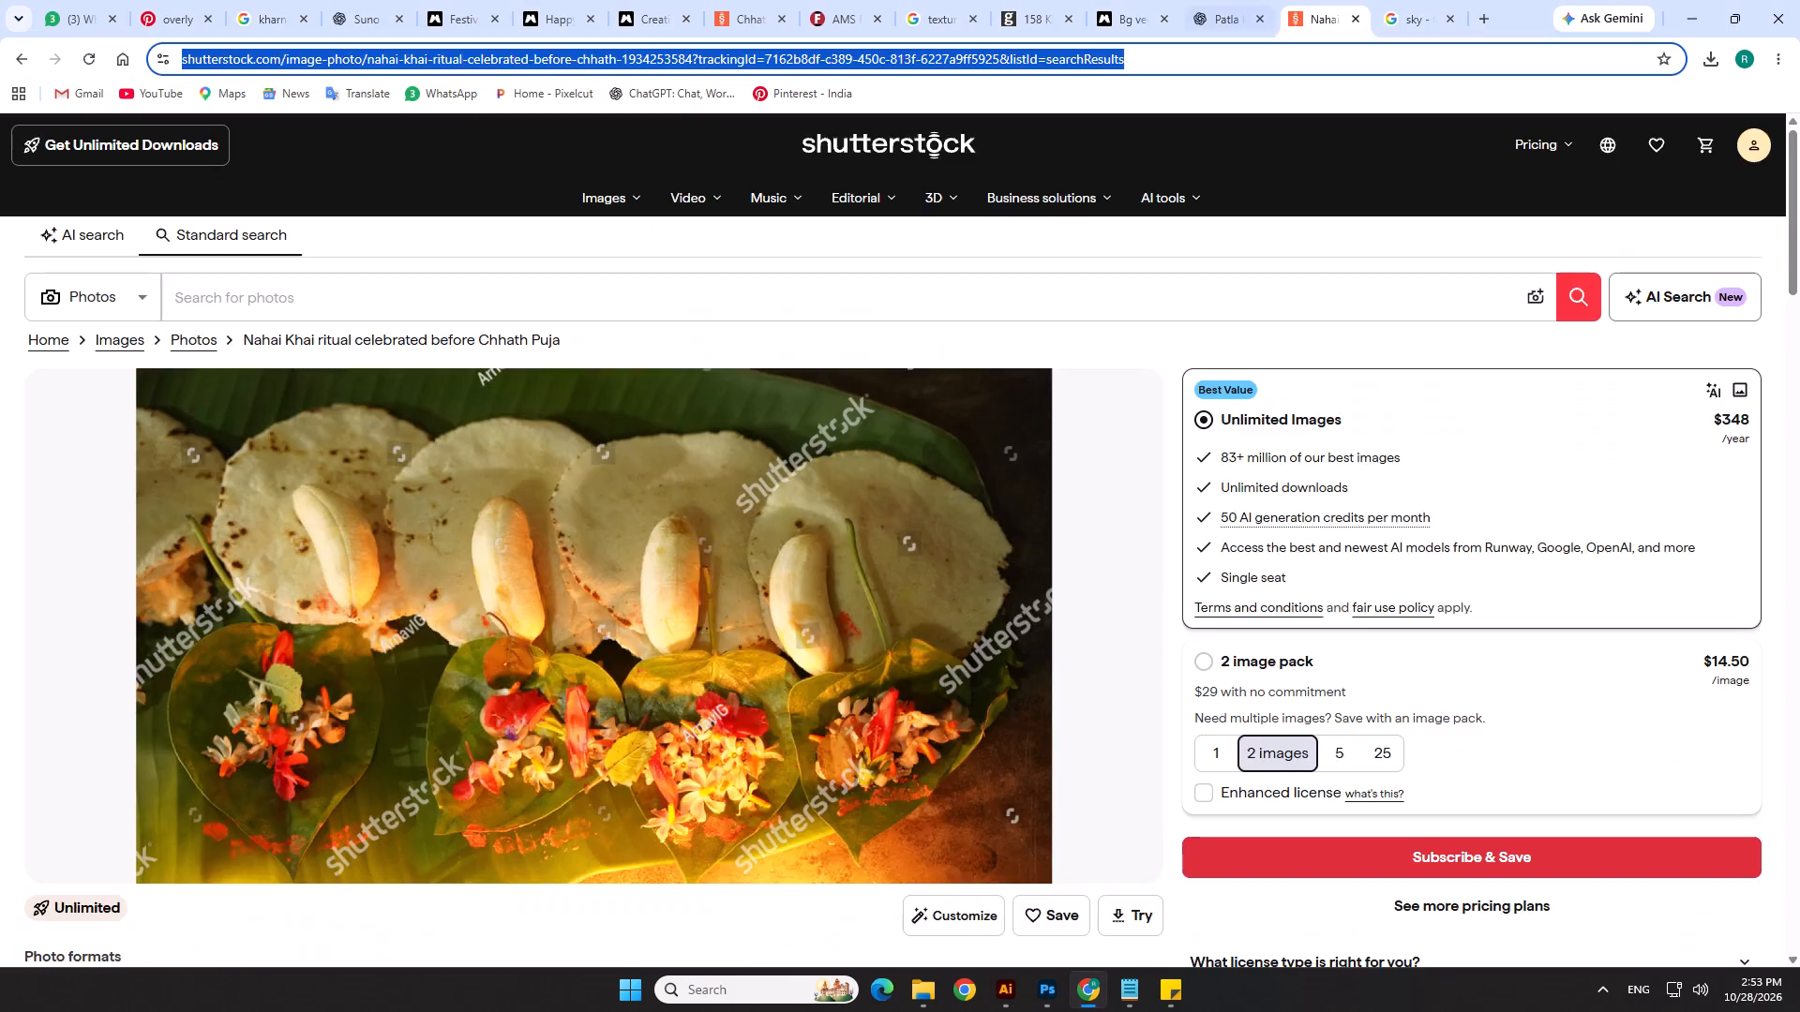
{"action": "left_click", "coordinate": [1213, 0]}
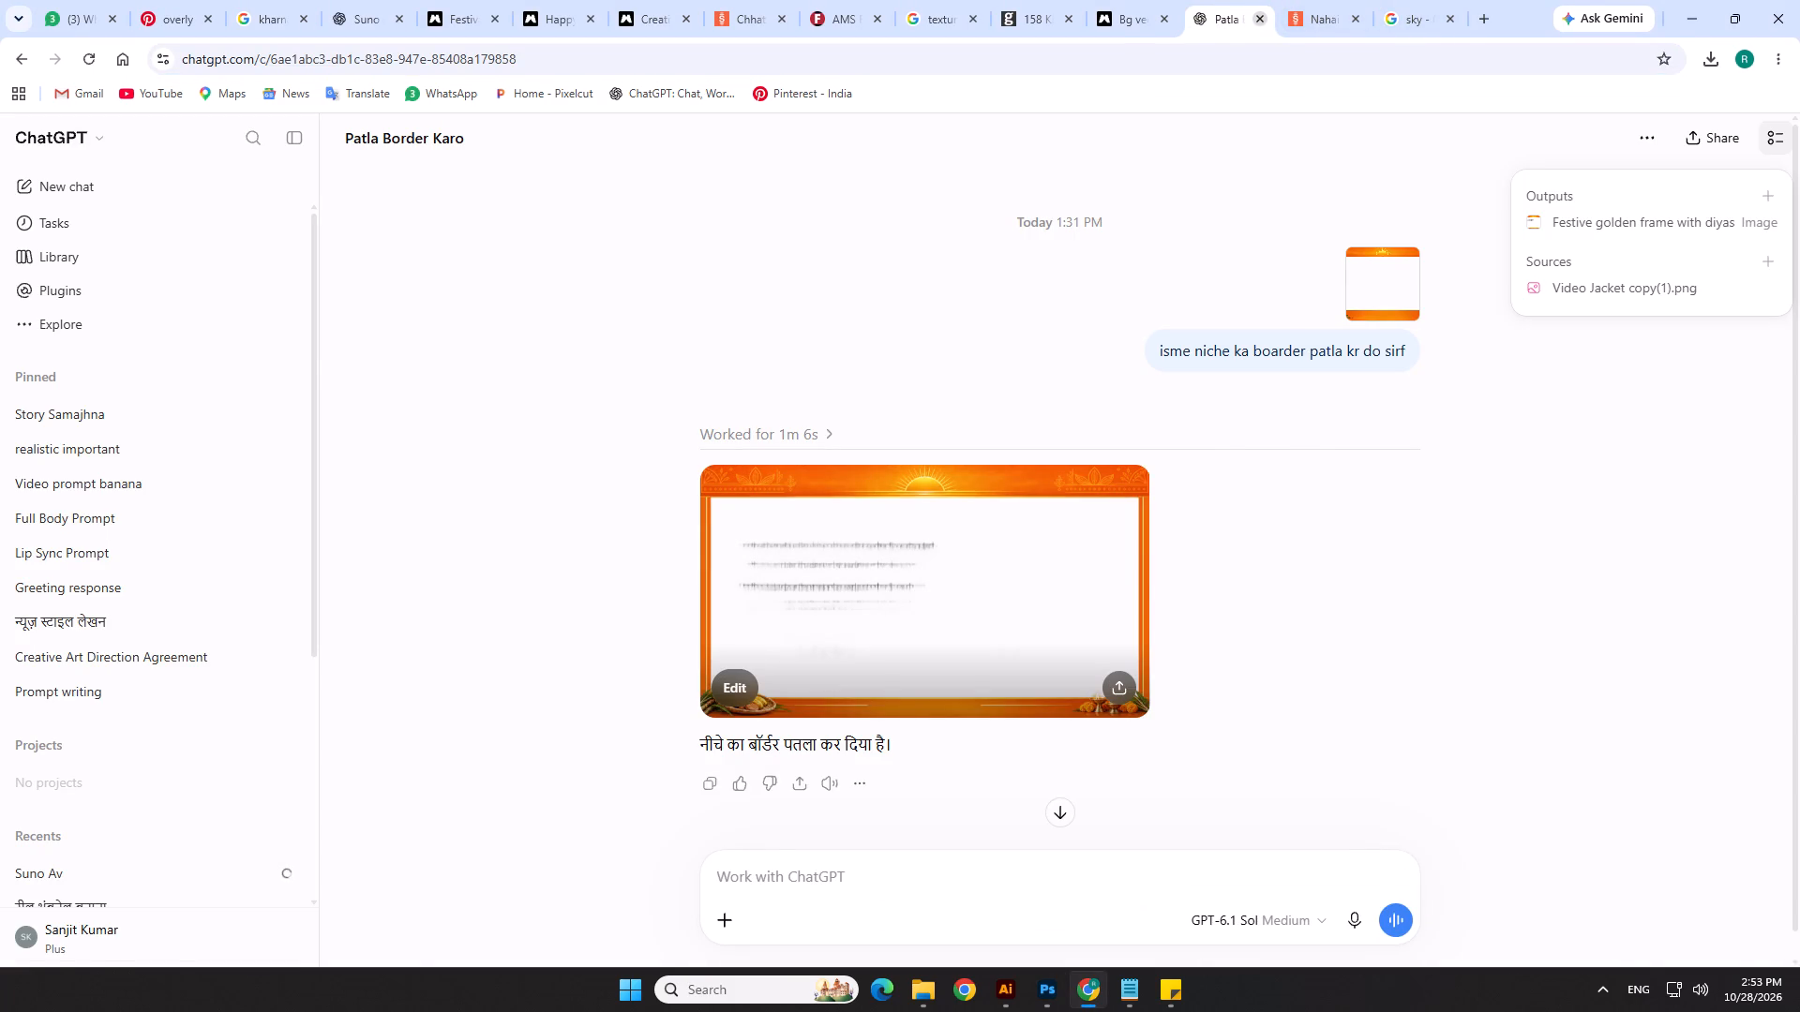
{"action": "left_click", "coordinate": [1259, 19]}
Search images for "optical flare" in a new tab and copy the round orange glow from DeviantArt.
{"action": "left_click", "coordinate": [1383, 21]}
{"action": "left_click", "coordinate": [1371, 55]}
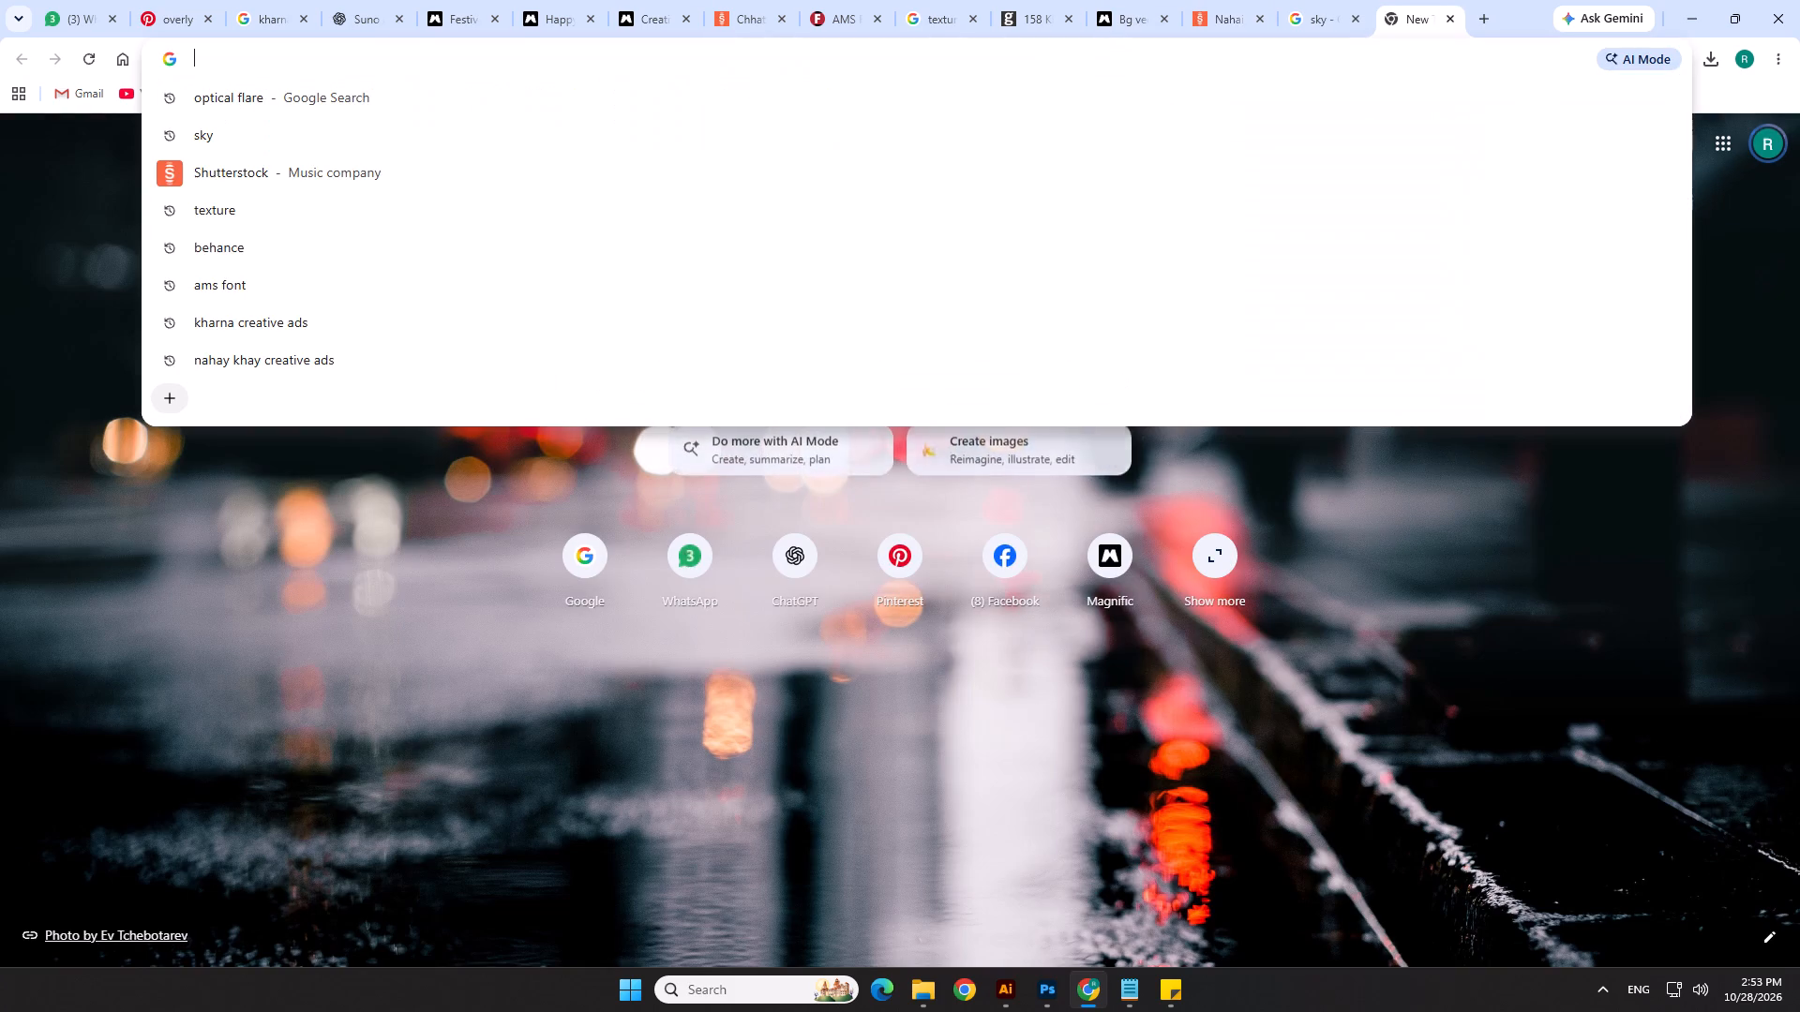
{"action": "type", "text": "op"}
{"action": "left_click", "coordinate": [527, 88]}
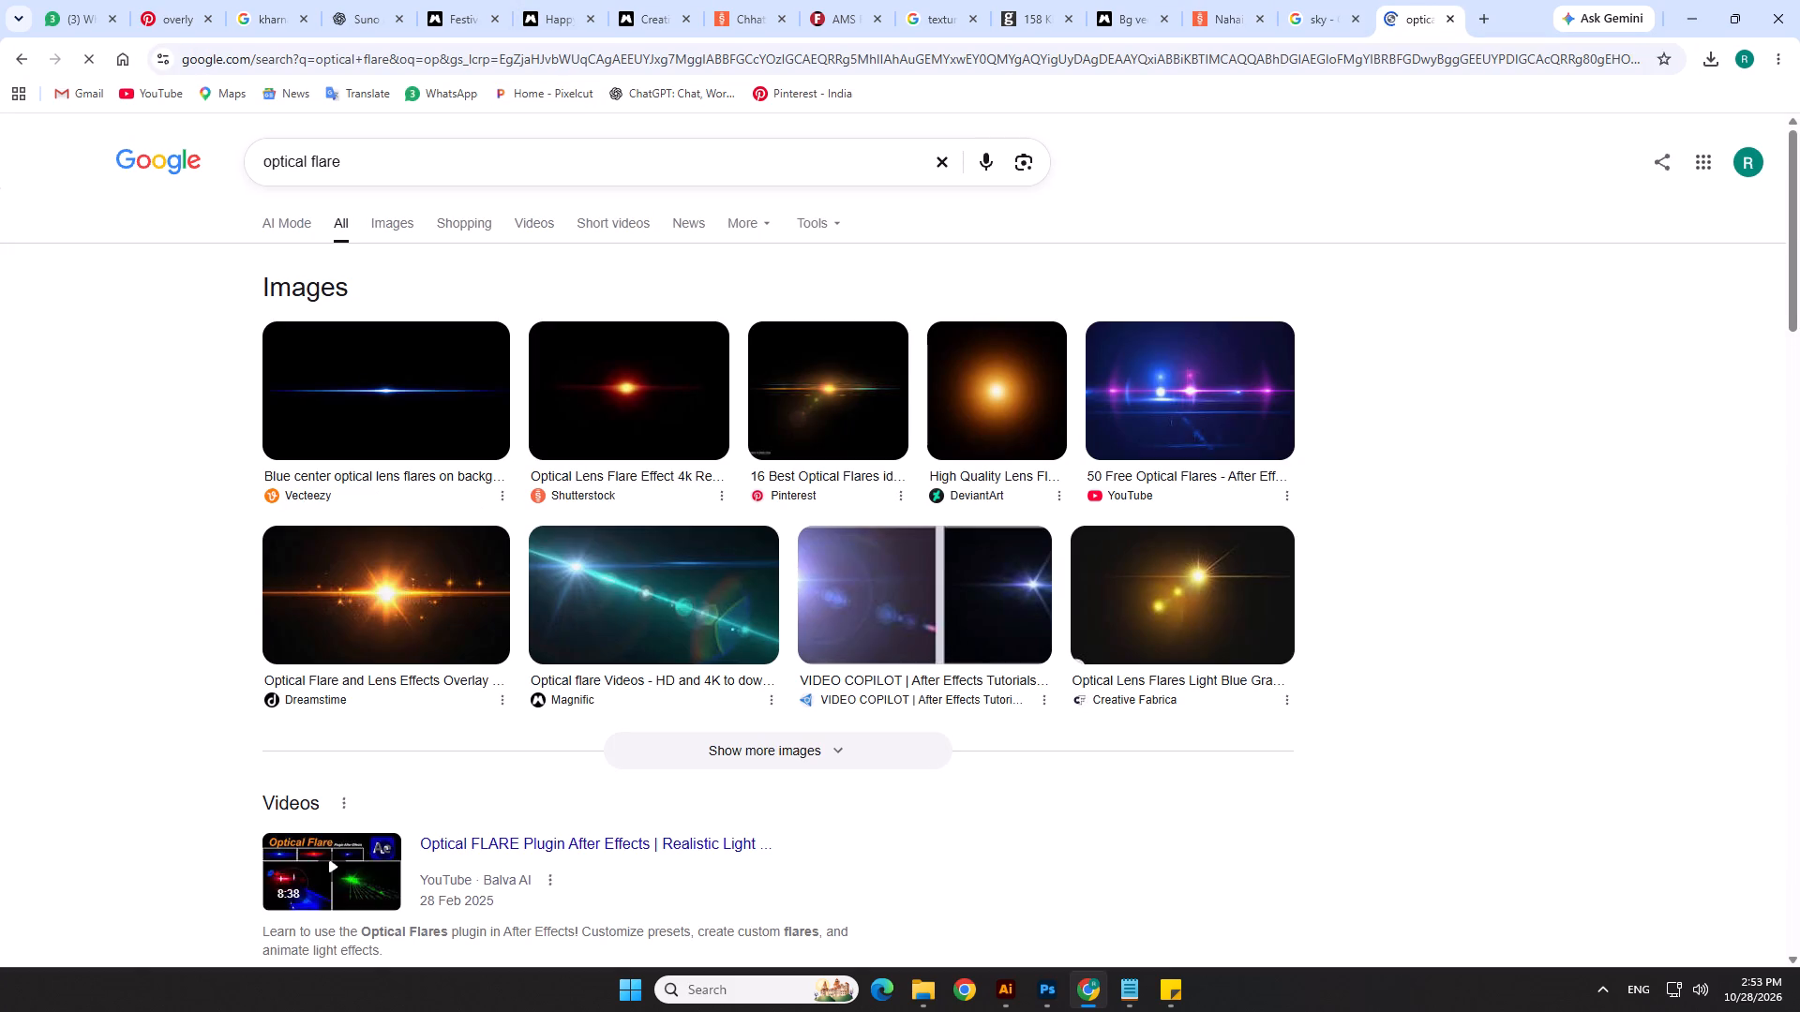
{"action": "left_click", "coordinate": [403, 221]}
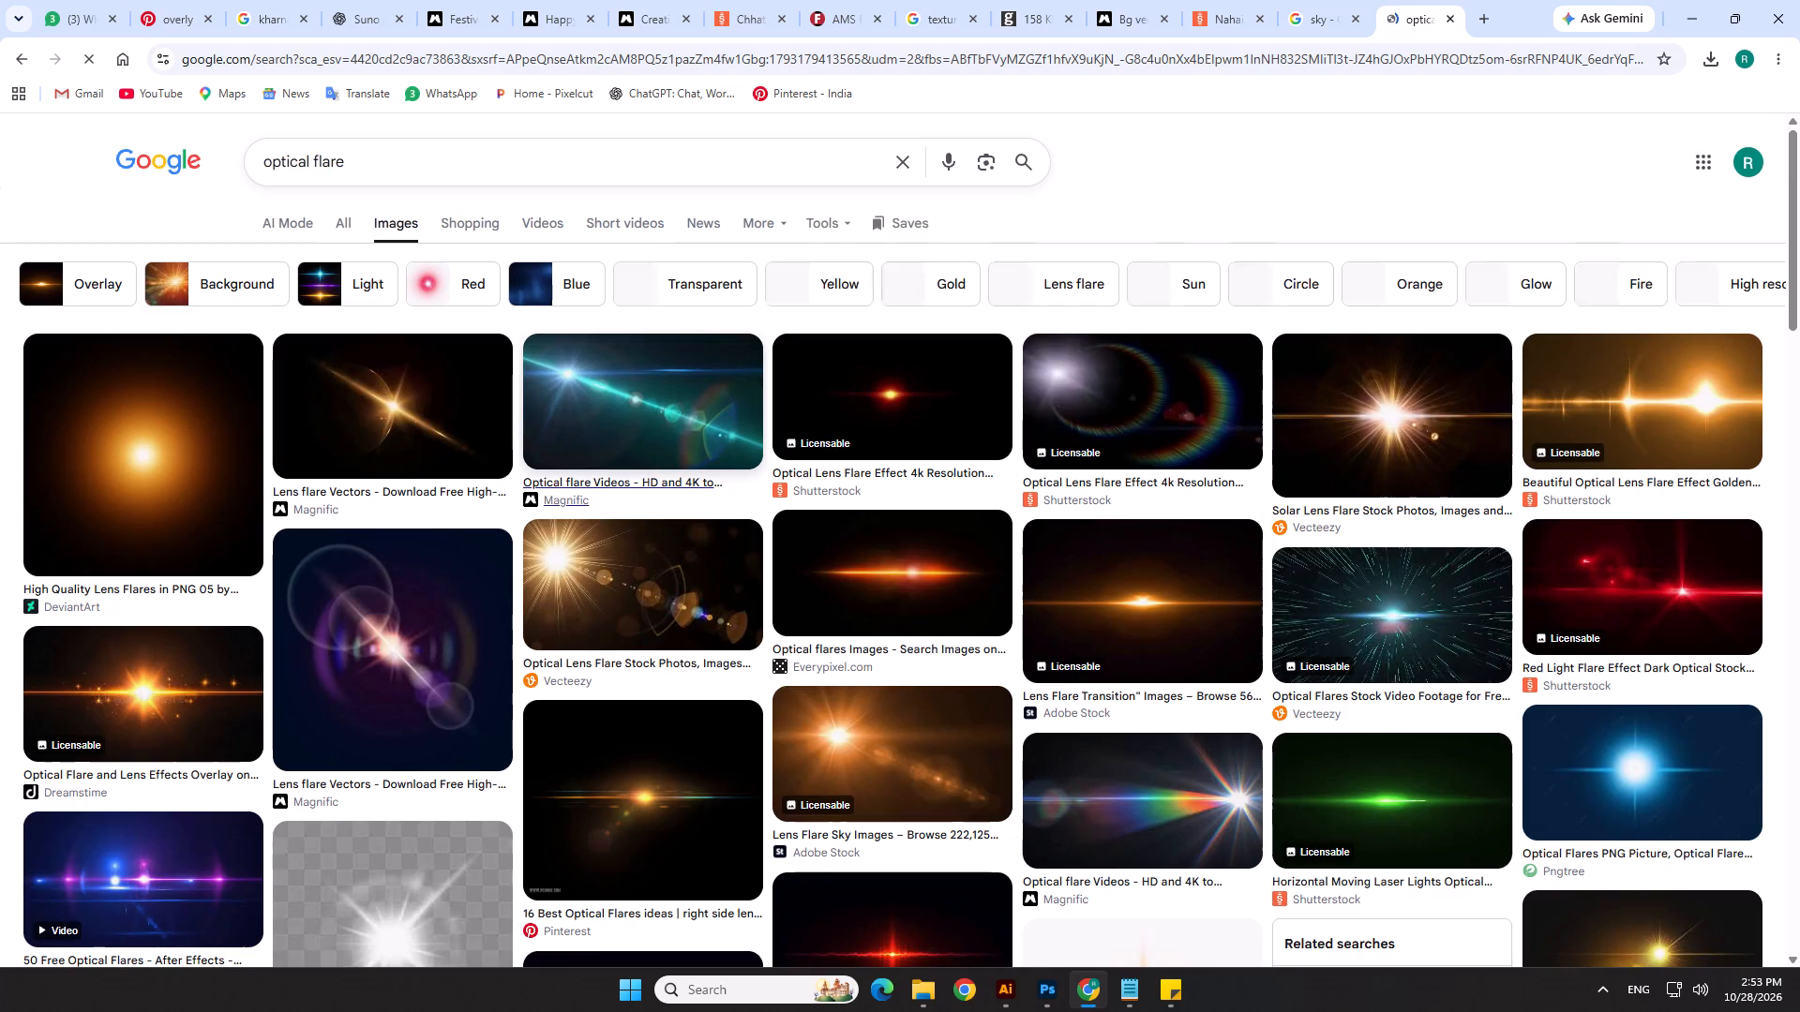
{"action": "left_click", "coordinate": [99, 447]}
{"action": "right_click", "coordinate": [1286, 558]}
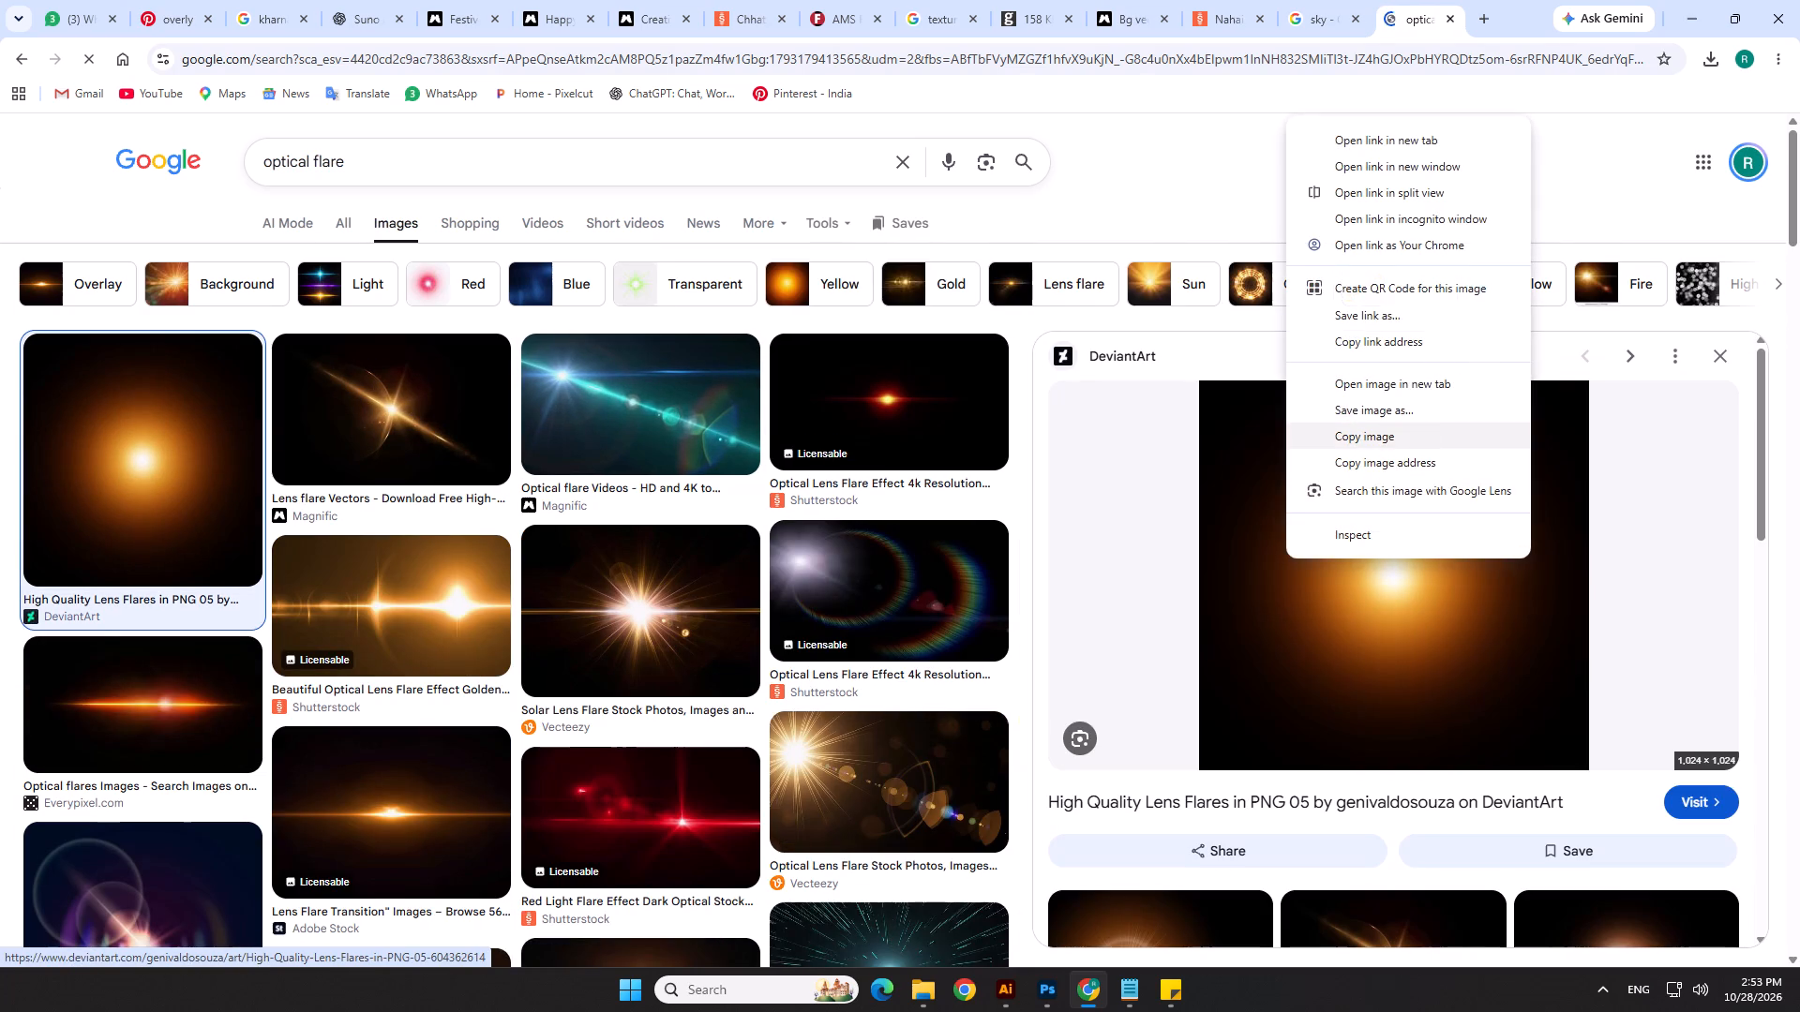
{"action": "left_click", "coordinate": [1354, 443]}
Switch to Photoshop, paste the orange flare above layer 1666 and move its layer above Levels 1.
{"action": "key", "text": "alt+Tab"}
{"action": "scroll", "coordinate": [1562, 896], "scroll_direction": "down", "scroll_amount": 10}
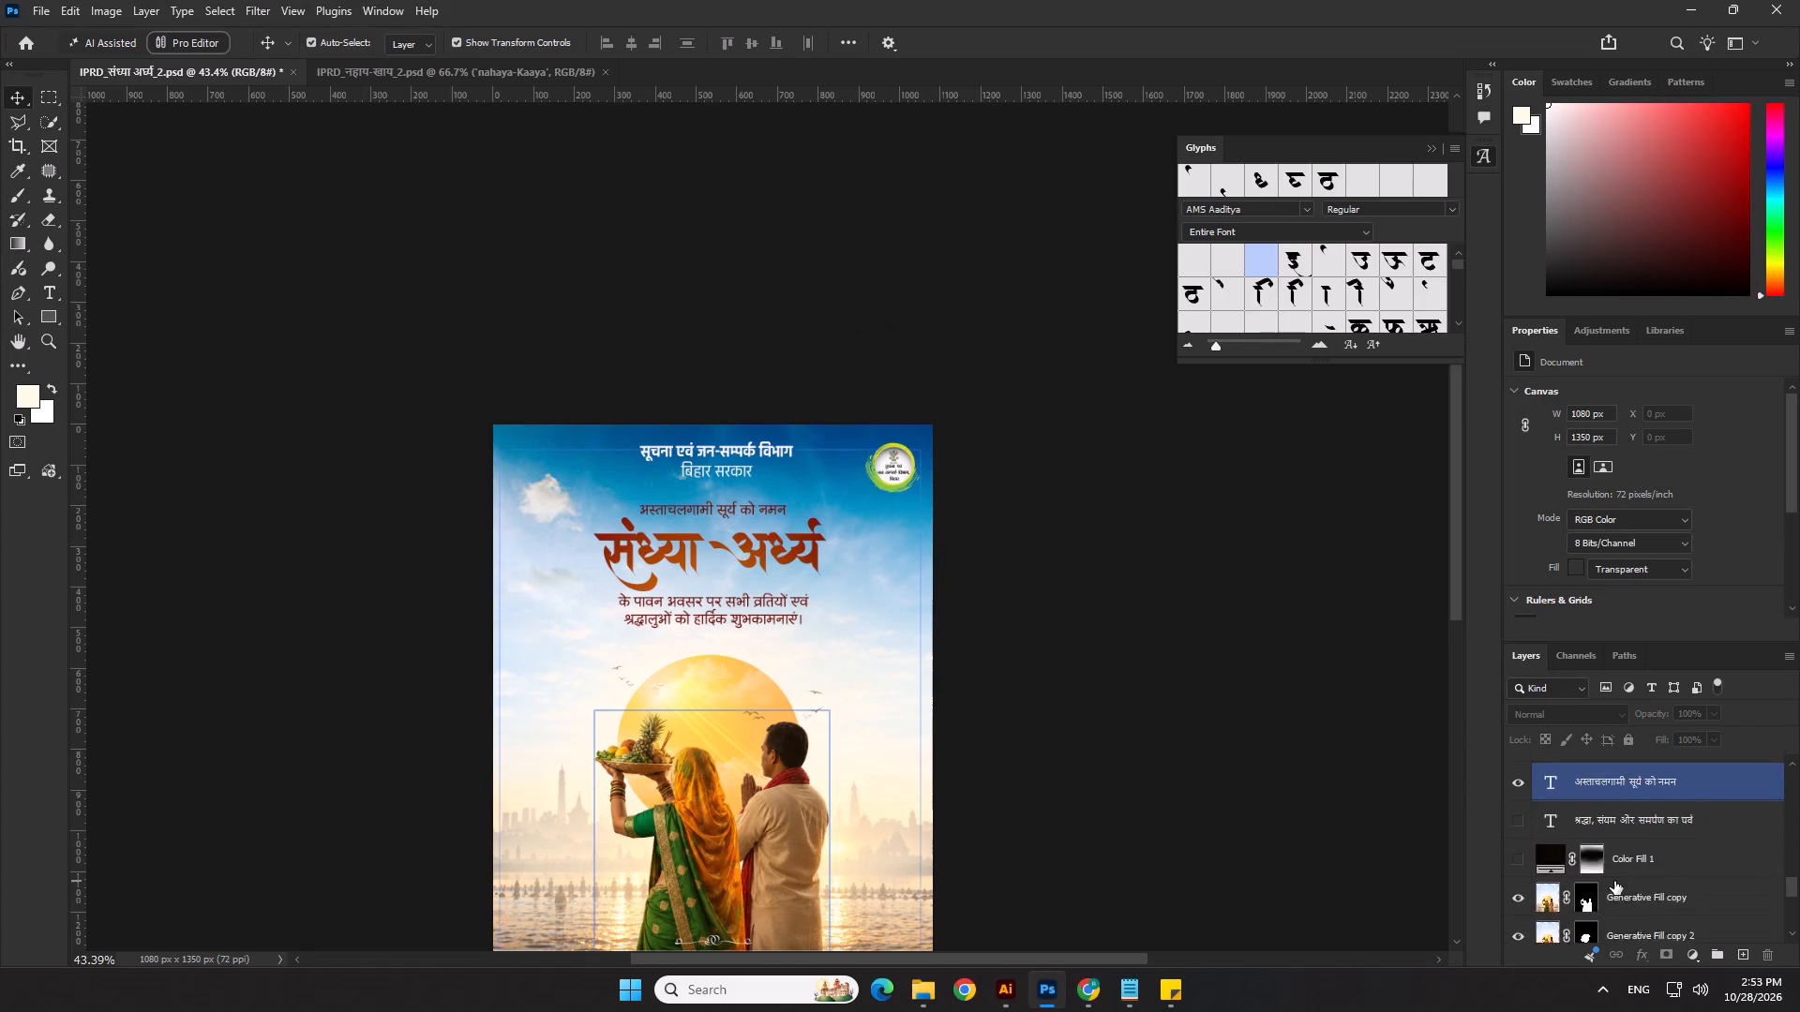
{"action": "scroll", "coordinate": [1614, 881], "scroll_direction": "down", "scroll_amount": 5}
{"action": "left_click", "coordinate": [1621, 880]}
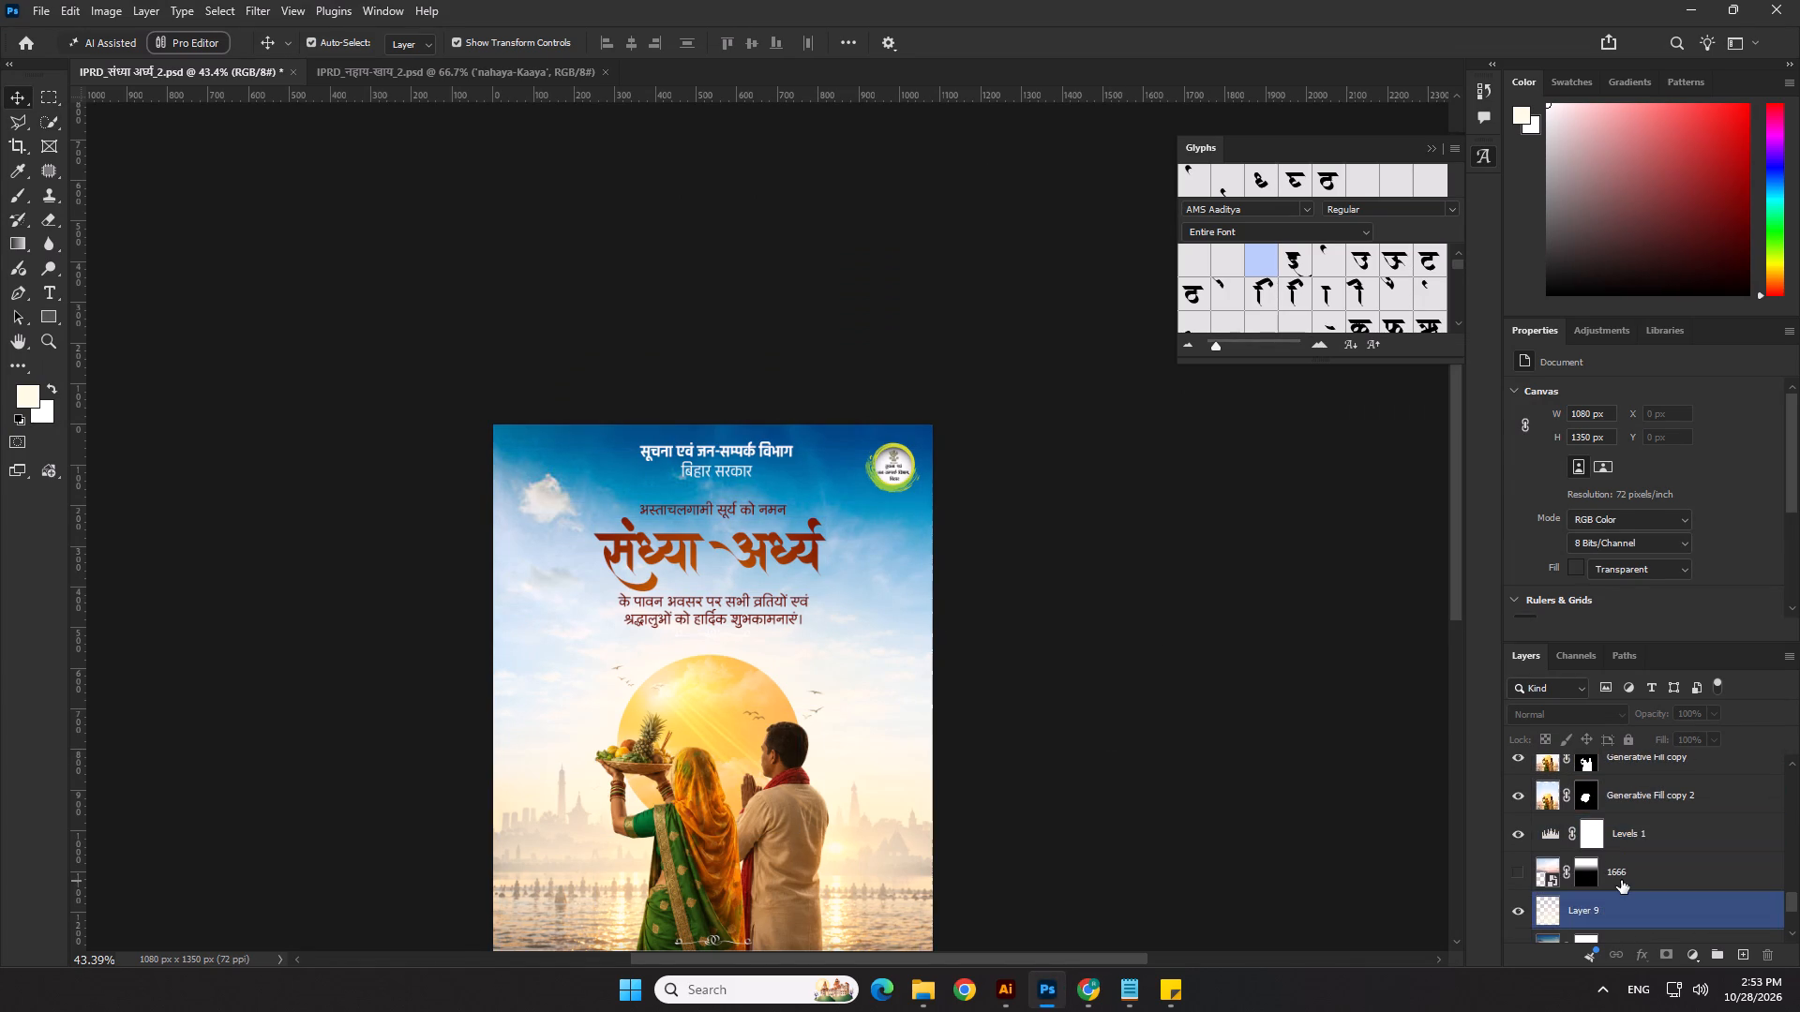
{"action": "key", "text": "ctrl+v"}
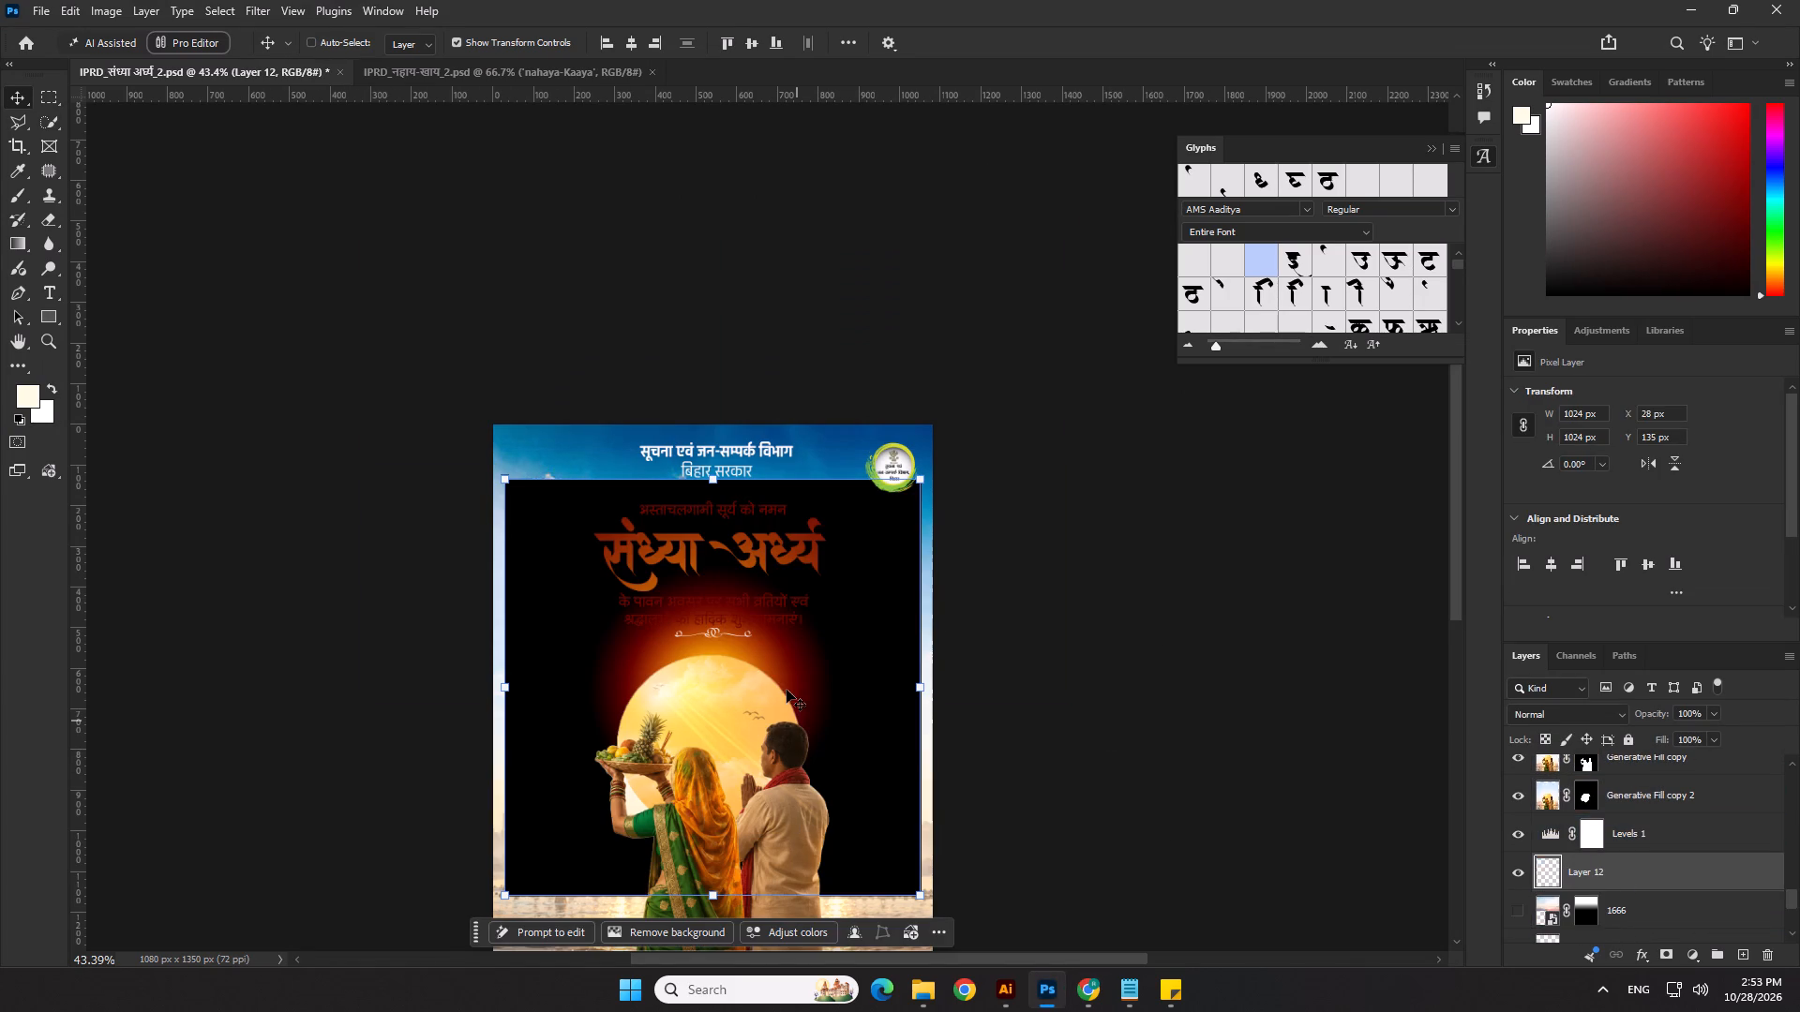
{"action": "key", "text": "Return"}
{"action": "left_click_drag", "start_coordinate": [1614, 872], "coordinate": [1628, 842]}
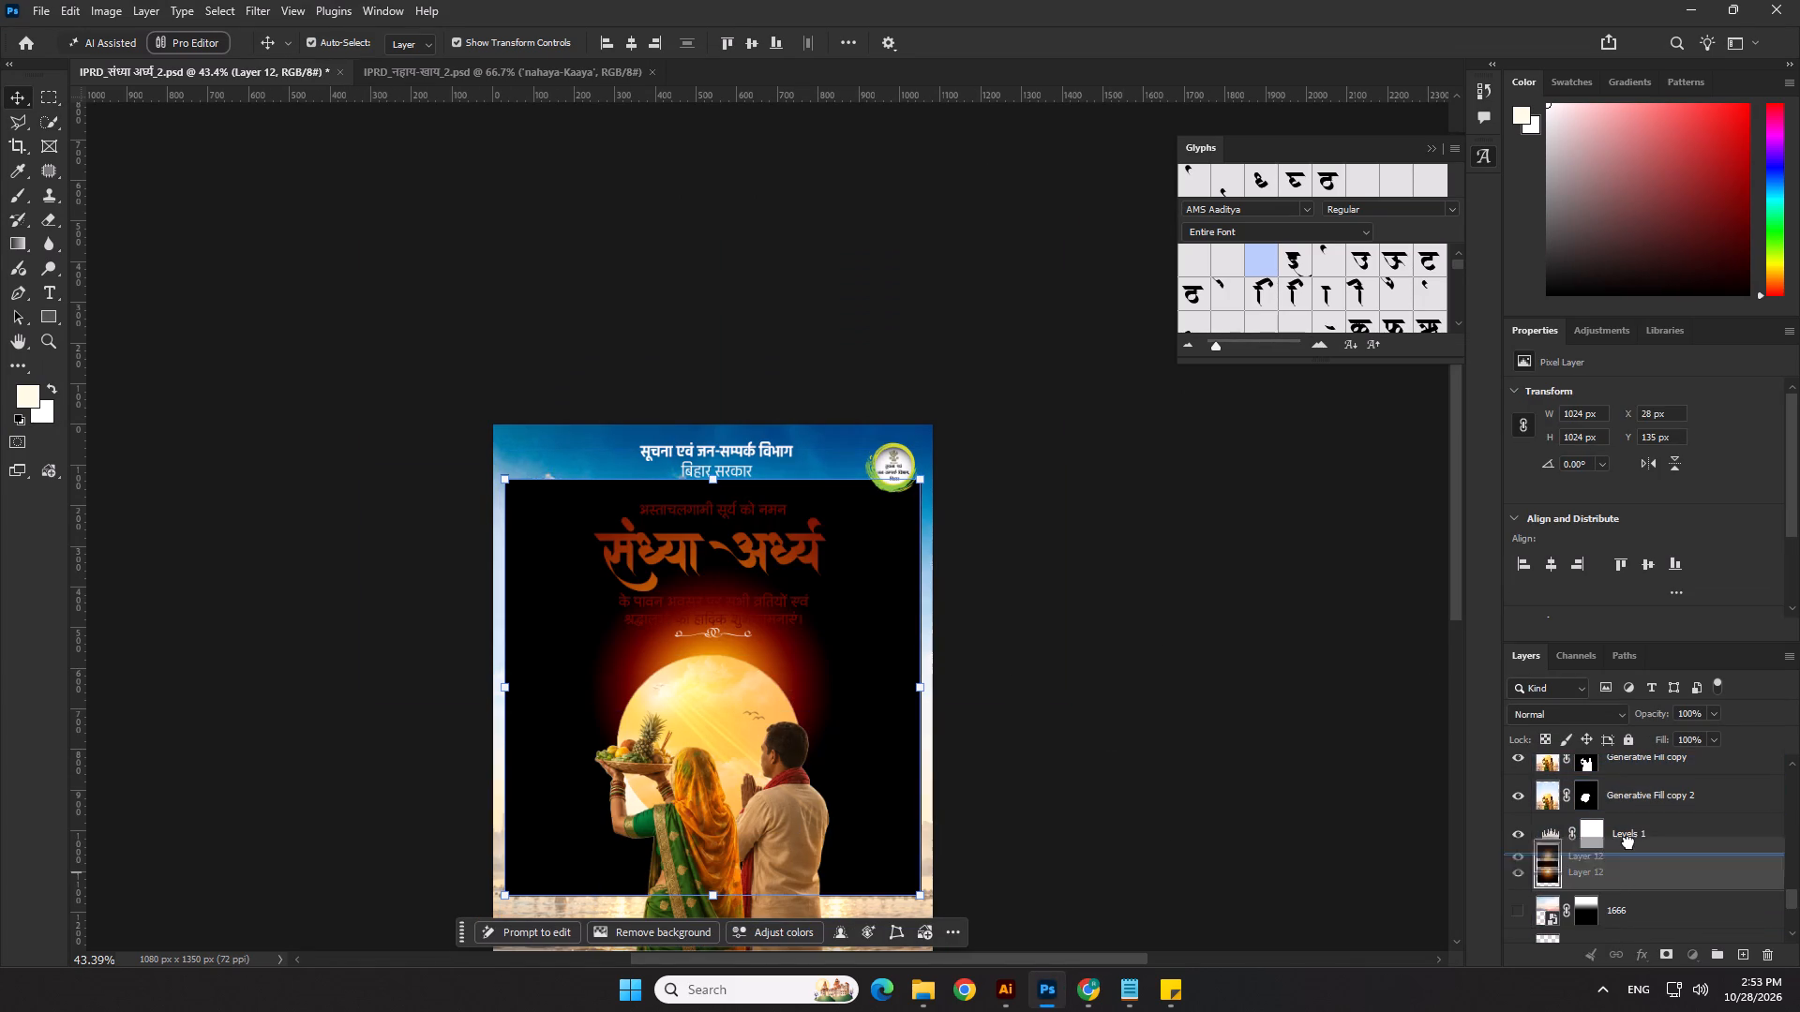
{"action": "left_click_drag", "start_coordinate": [1628, 842], "coordinate": [1634, 829]}
Set Layer 12's blend mode to Screen, enlarge the flare to about 137% and position it around the sun.
{"action": "left_click", "coordinate": [1553, 713]}
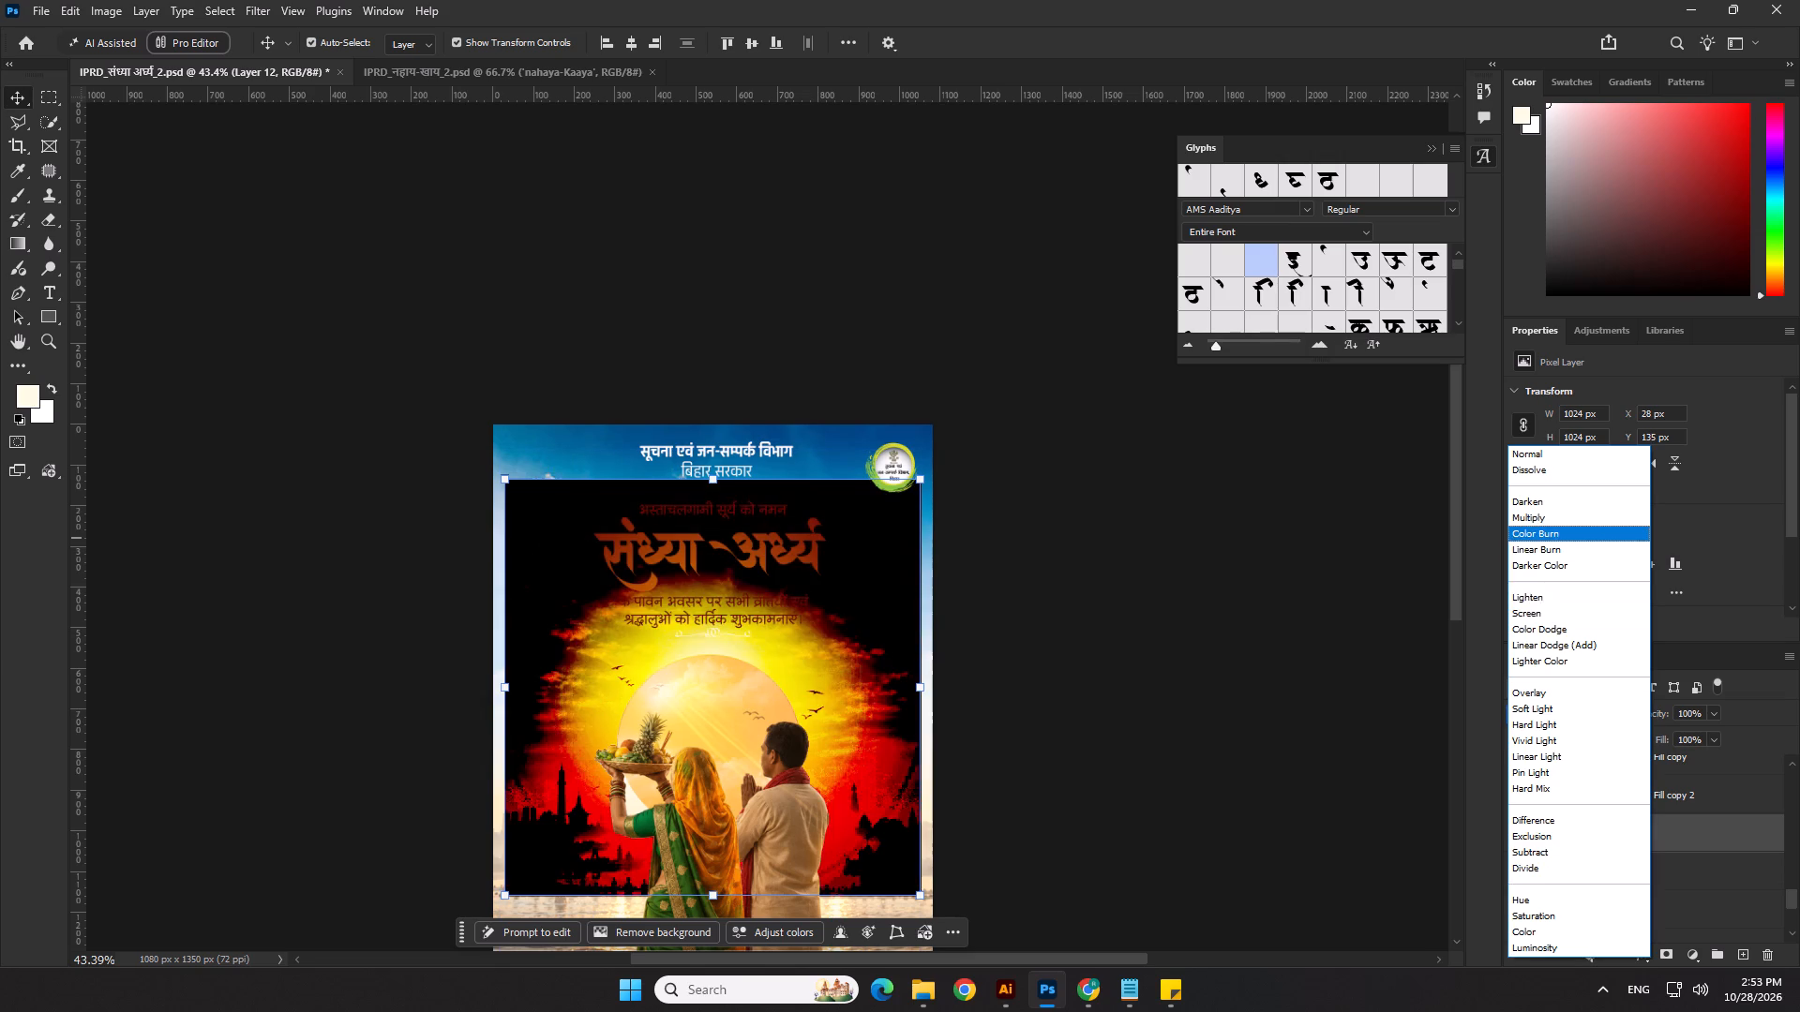
{"action": "left_click", "coordinate": [1538, 618]}
{"action": "left_click_drag", "start_coordinate": [823, 648], "coordinate": [832, 616]}
{"action": "left_click_drag", "start_coordinate": [827, 647], "coordinate": [814, 603]}
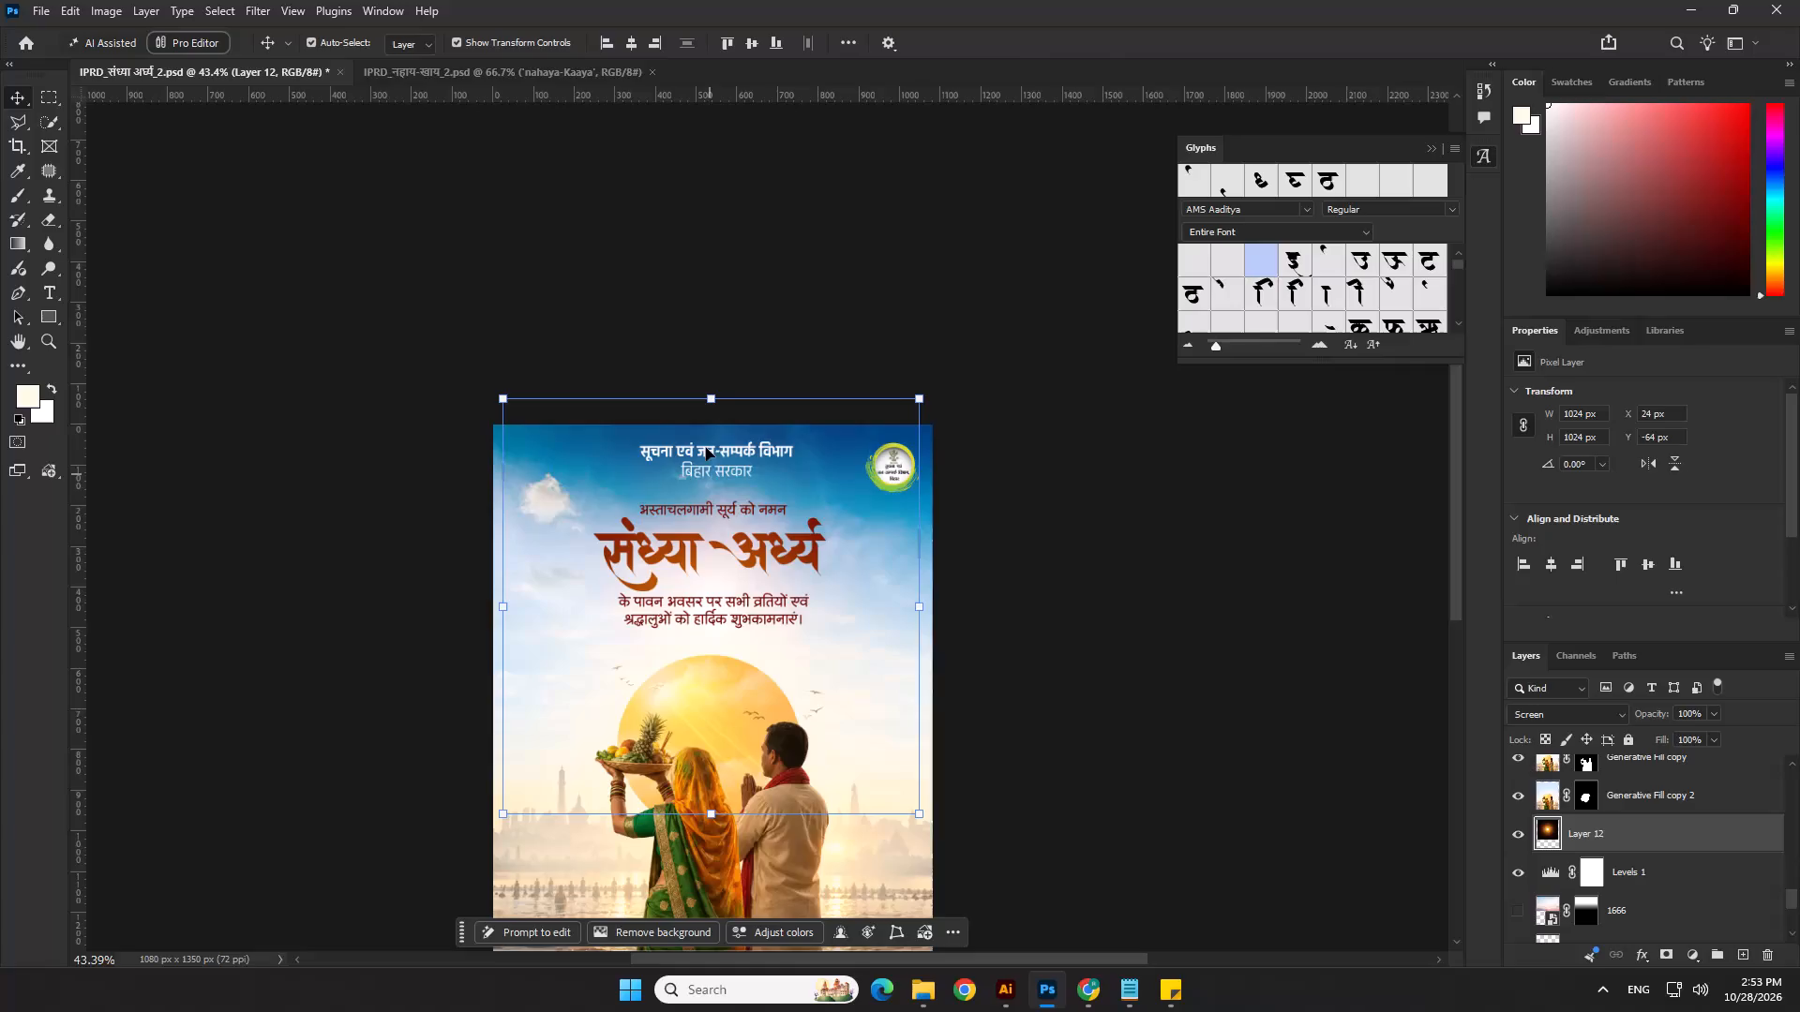
{"action": "left_click_drag", "start_coordinate": [703, 404], "coordinate": [701, 249]}
{"action": "left_click_drag", "start_coordinate": [741, 477], "coordinate": [738, 598]}
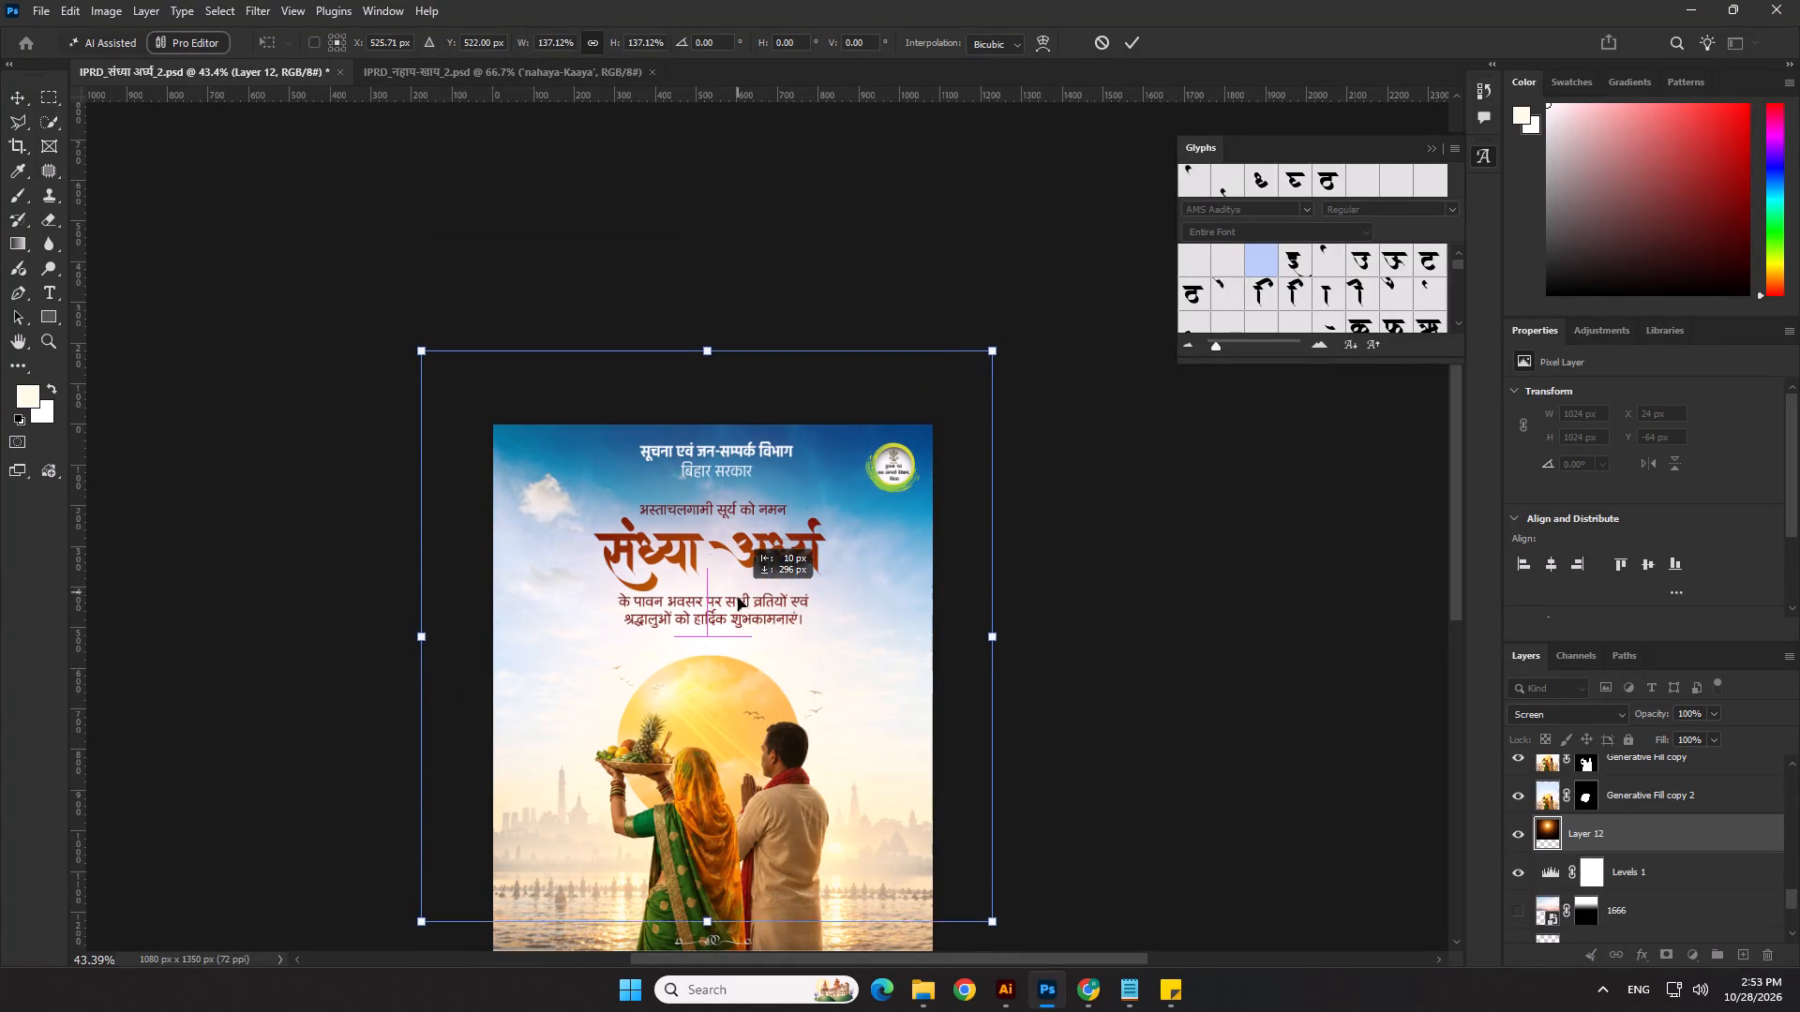
{"action": "left_click_drag", "start_coordinate": [738, 598], "coordinate": [738, 641]}
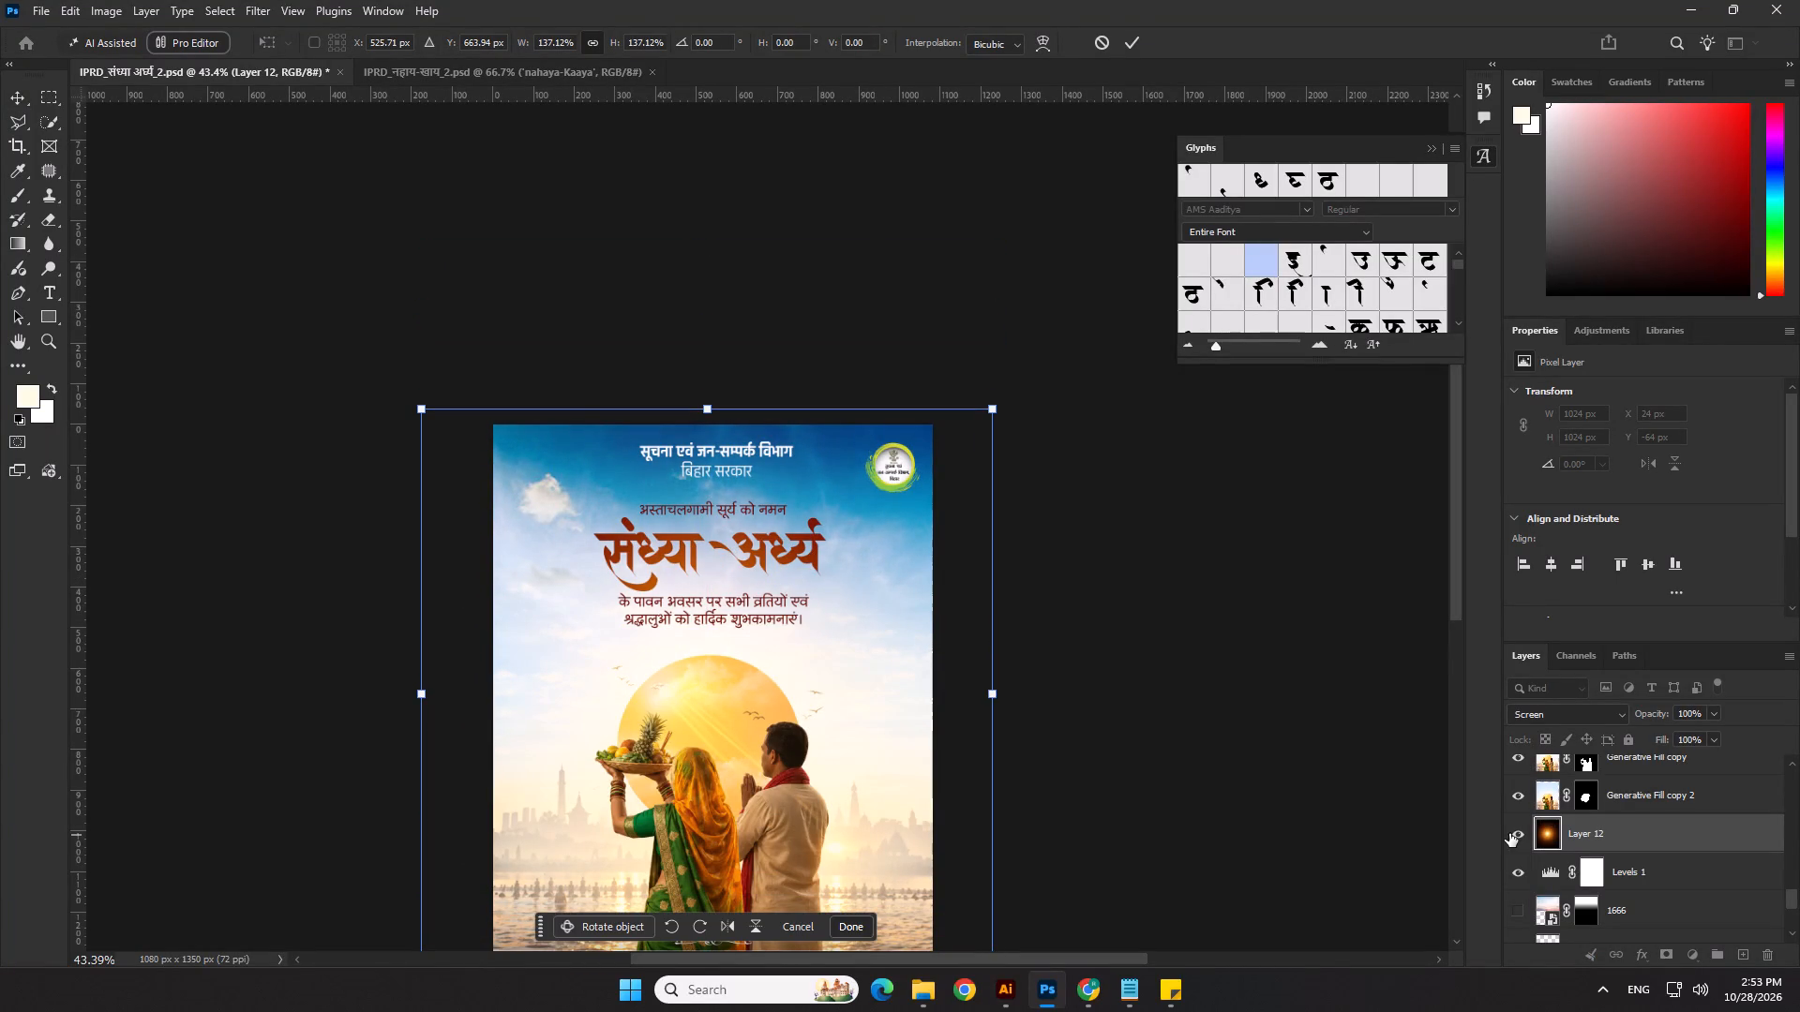
Move flare Layer 12 below Levels 1 and compare the poster with and without the flare.
{"action": "left_click", "coordinate": [1512, 832]}
{"action": "left_click", "coordinate": [1512, 832]}
{"action": "left_click", "coordinate": [1512, 832]}
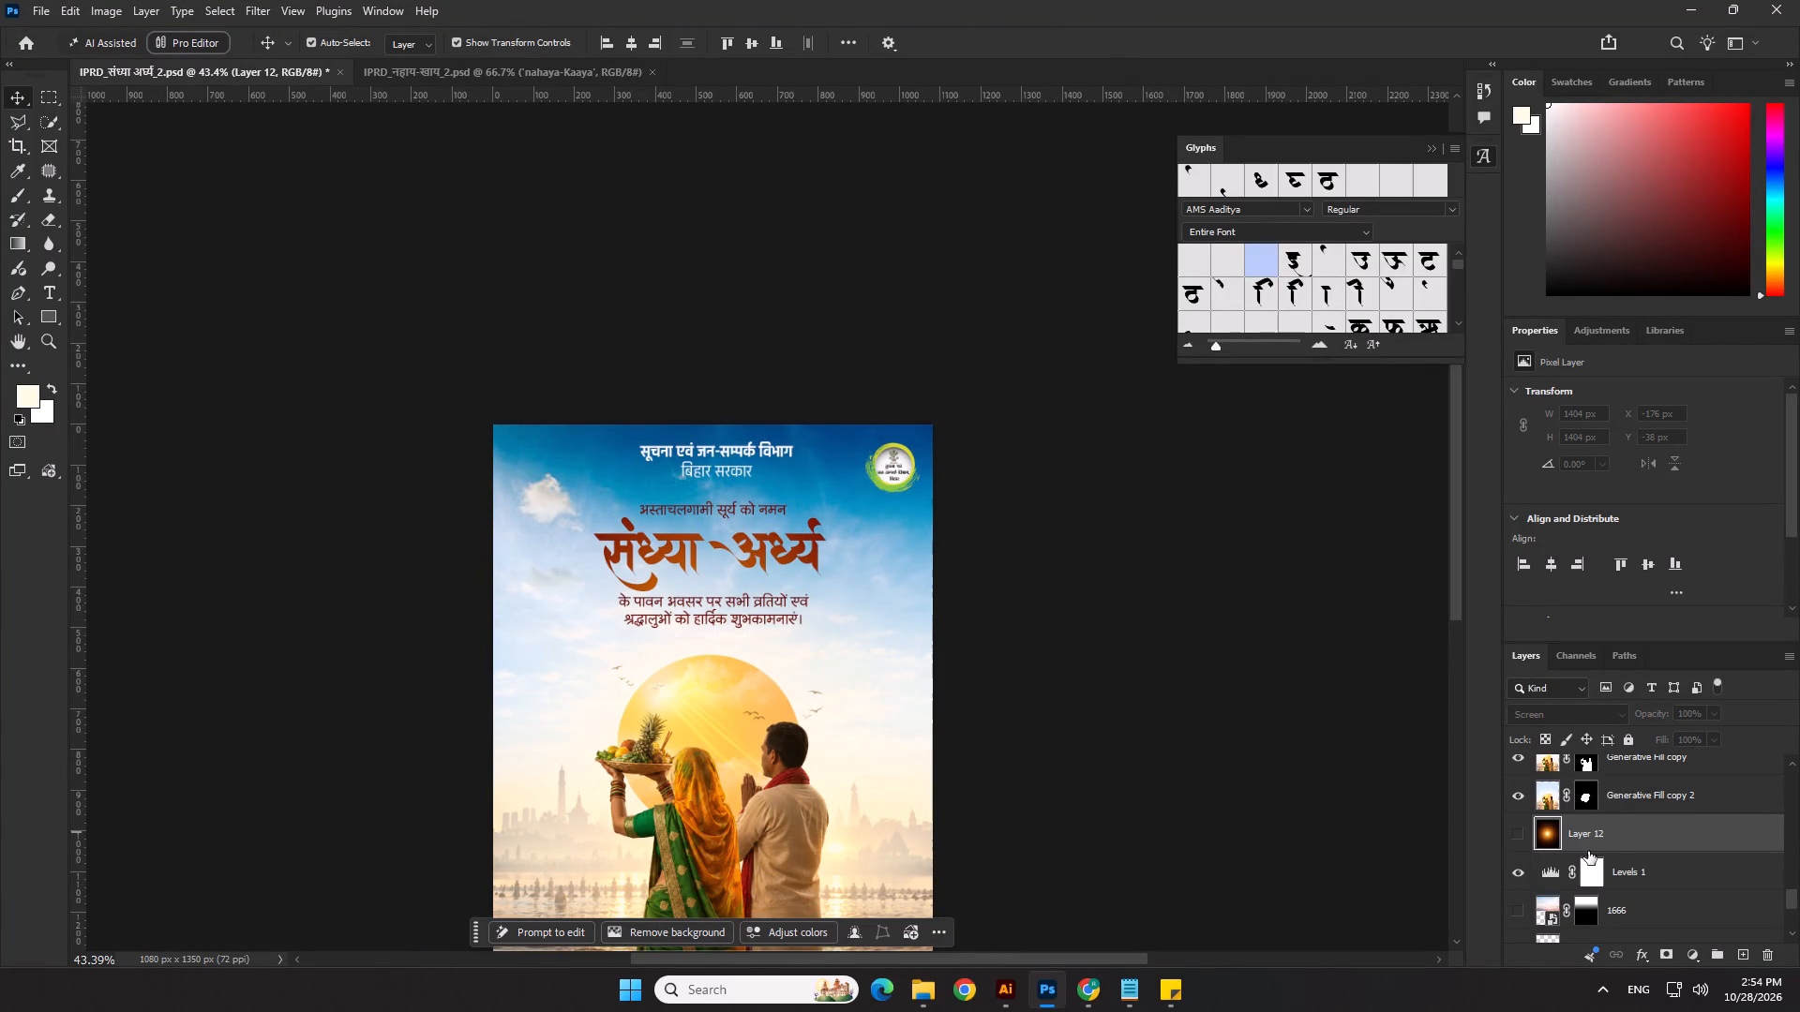
{"action": "left_click_drag", "start_coordinate": [1612, 842], "coordinate": [1603, 880]}
{"action": "left_click", "coordinate": [1518, 870]}
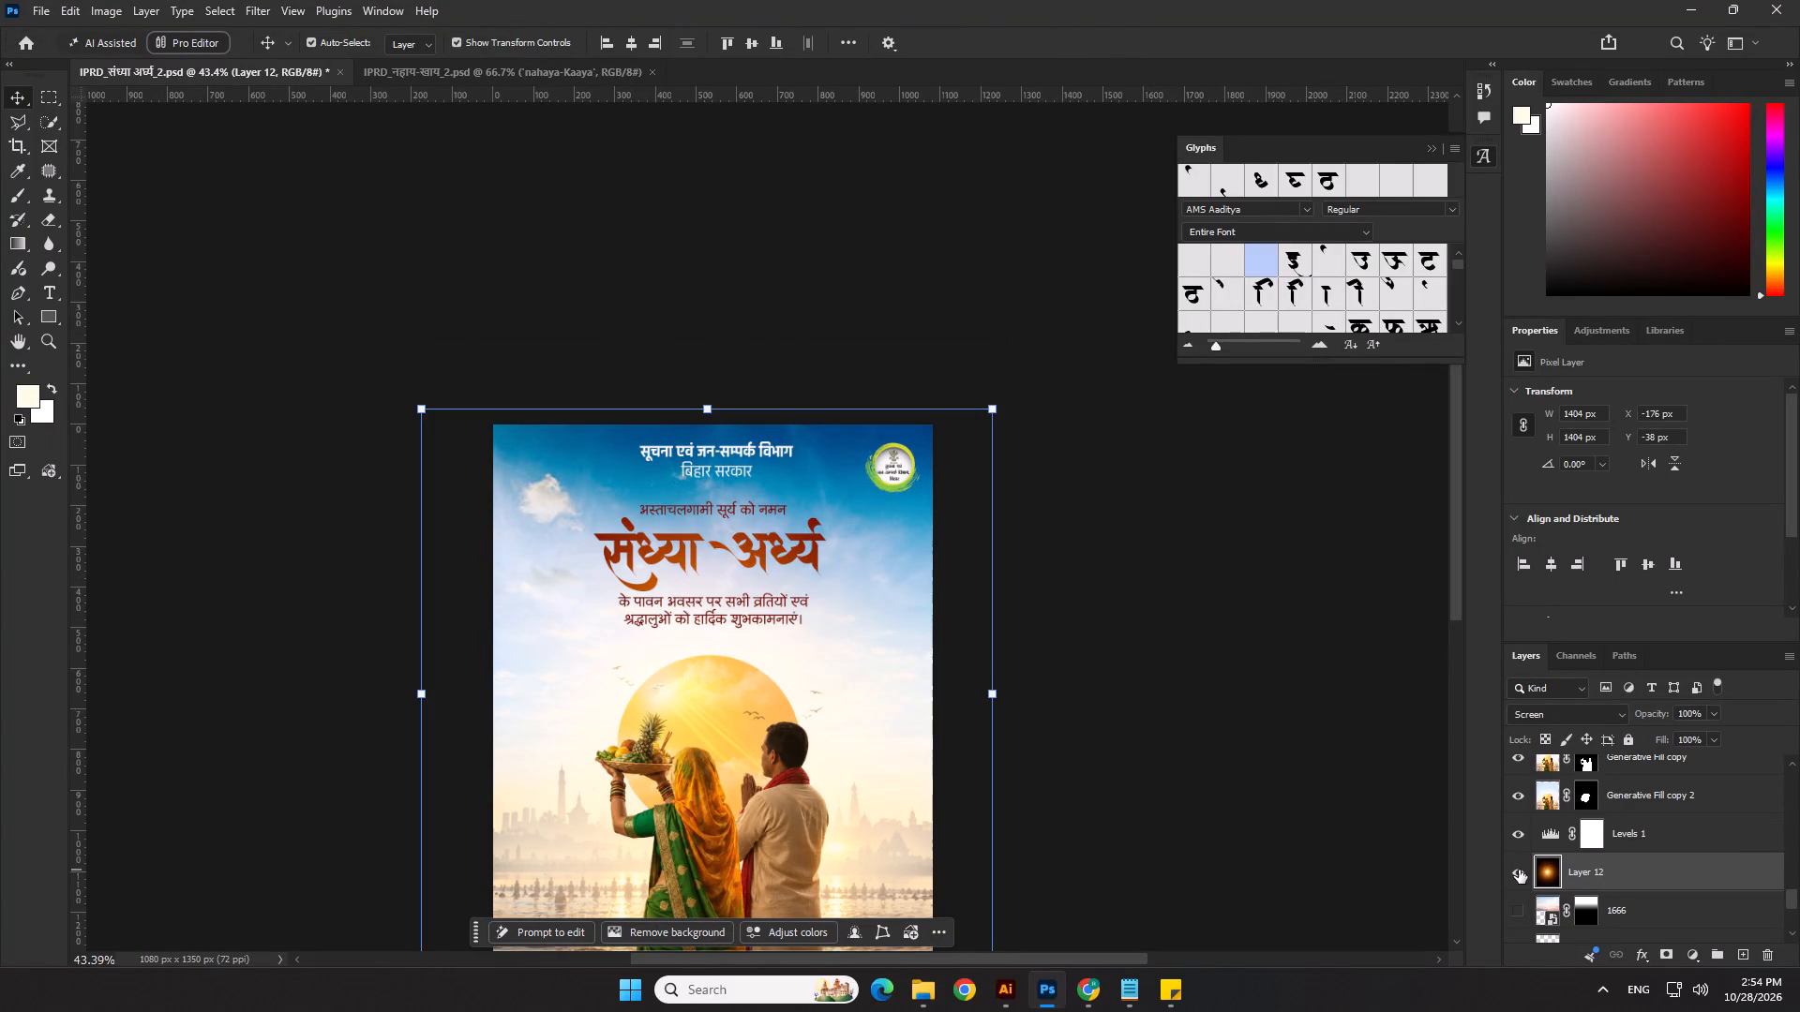
{"action": "double_click", "coordinate": [1519, 870]}
{"action": "double_click", "coordinate": [1519, 870]}
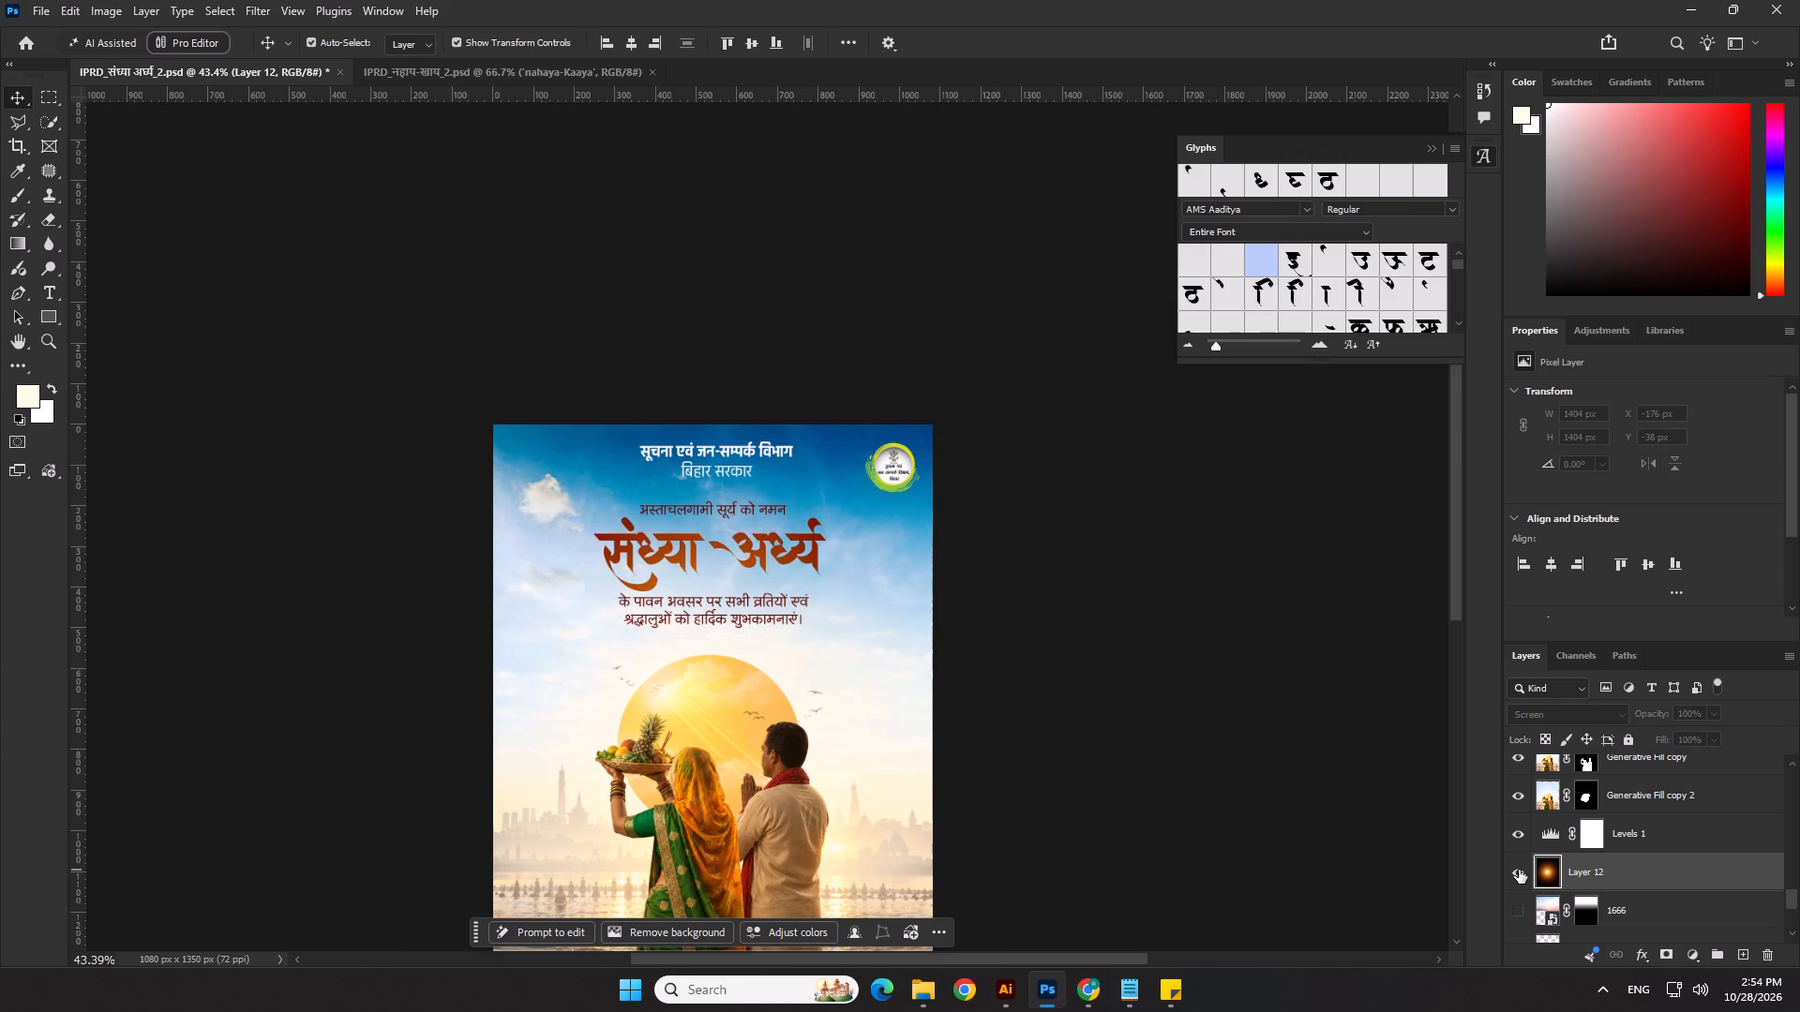
Enlarge the Layer 12 flare to about 108% of its size and nudge it to the right.
{"action": "left_click_drag", "start_coordinate": [709, 404], "coordinate": [719, 335]}
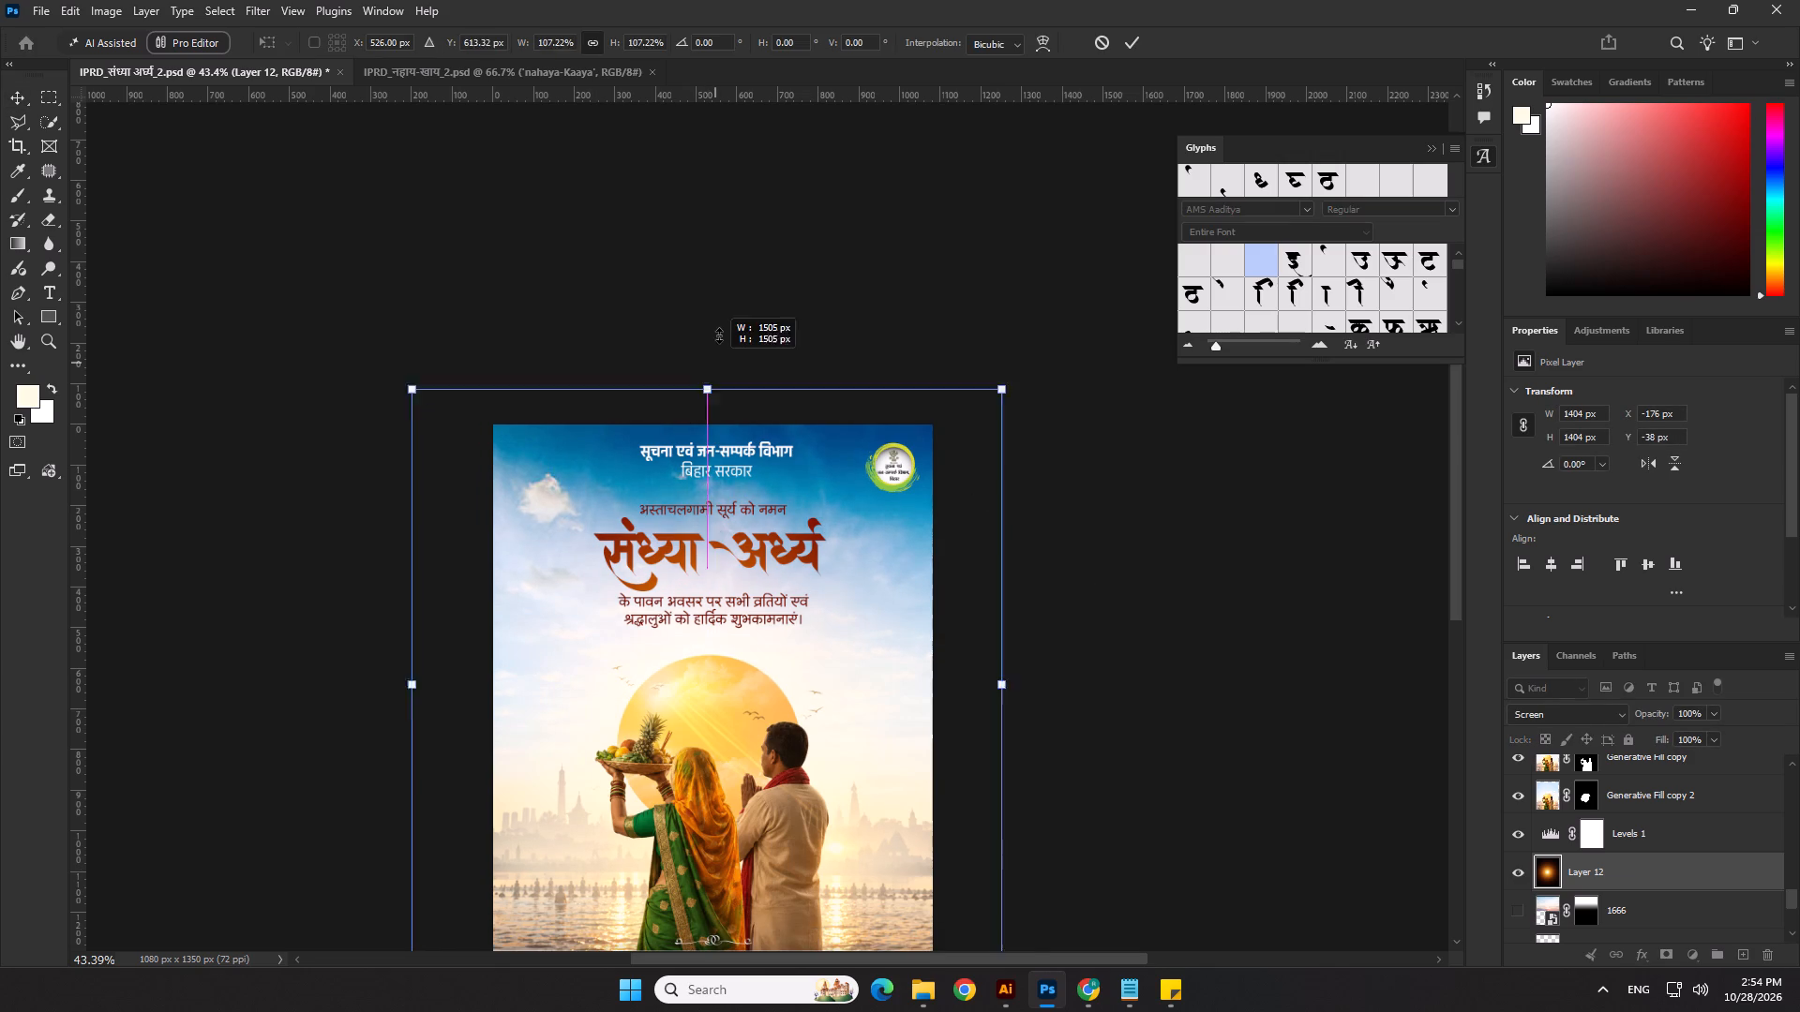
{"action": "left_click_drag", "start_coordinate": [719, 335], "coordinate": [721, 356]}
{"action": "key", "text": "Right"}
{"action": "key", "text": "Right"}
{"action": "scroll", "coordinate": [721, 356], "scroll_direction": "down", "scroll_amount": 9}
{"action": "key", "text": "Right"}
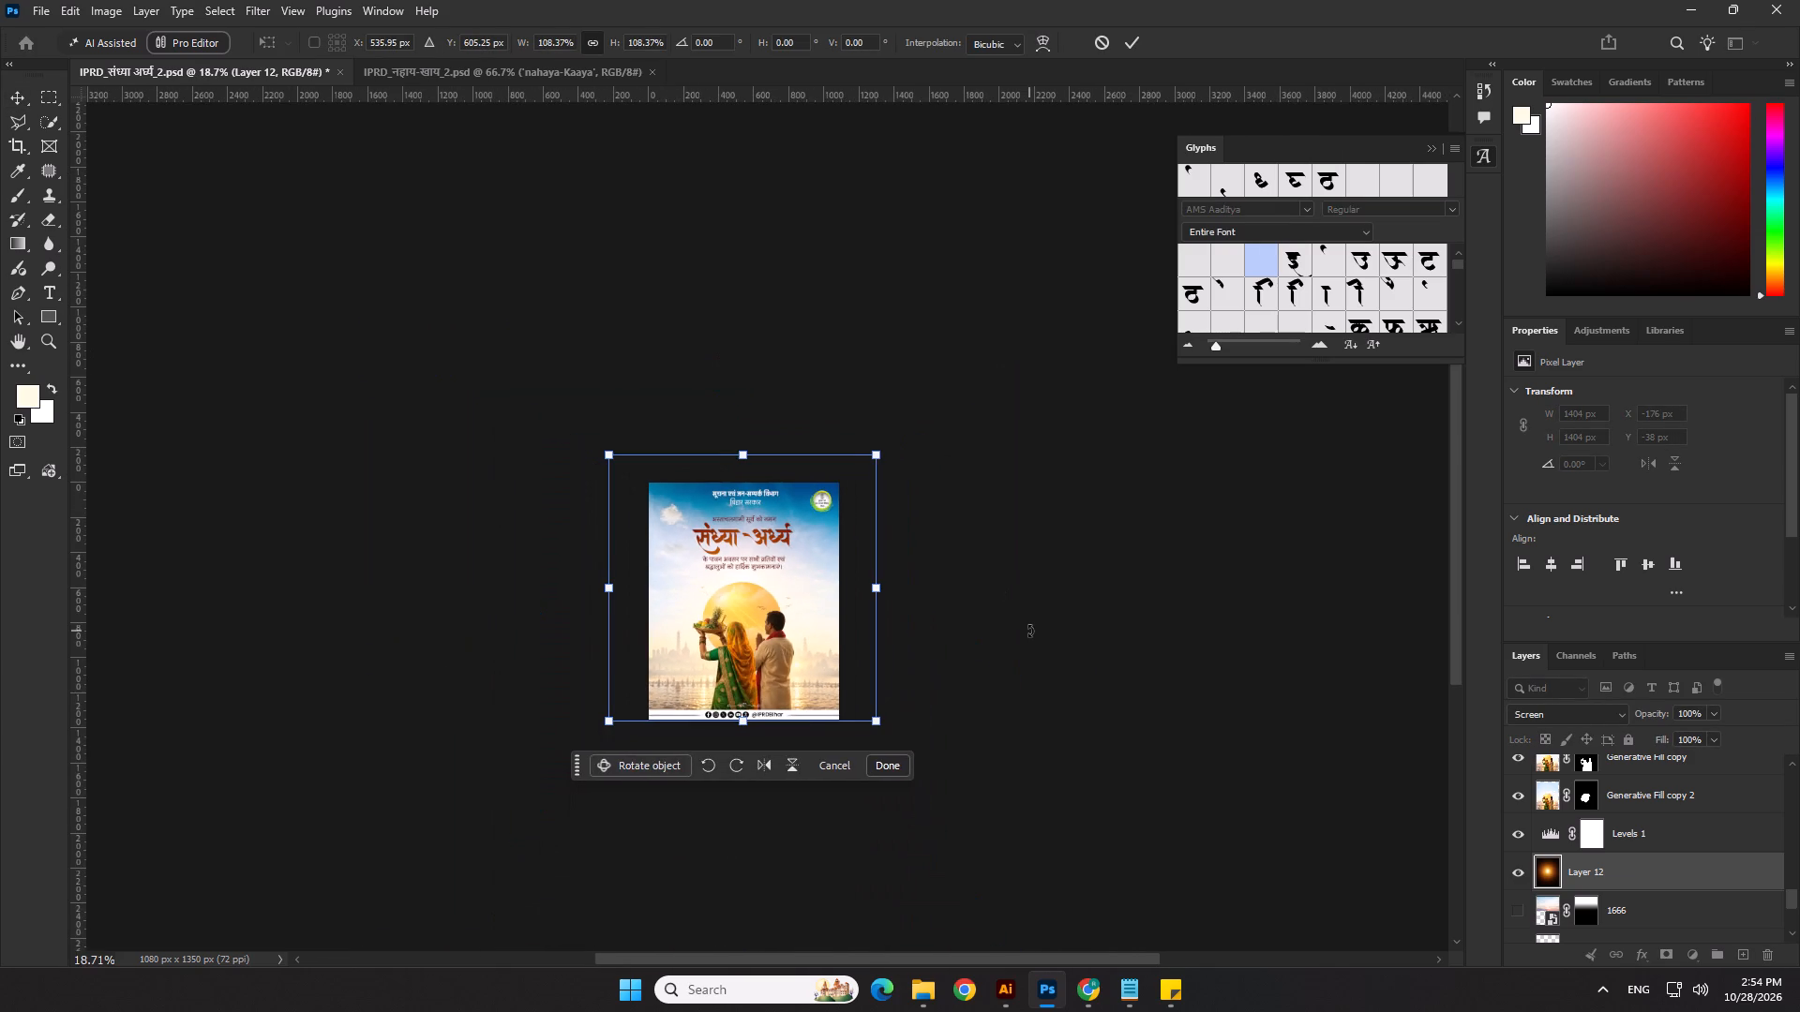
{"action": "key", "text": "Return"}
{"action": "left_click", "coordinate": [1034, 632]}
Shrink the Layer 11 sky image slightly and shift it upward on the poster.
{"action": "scroll", "coordinate": [819, 549], "scroll_direction": "up", "scroll_amount": 9}
{"action": "left_click", "coordinate": [803, 447]}
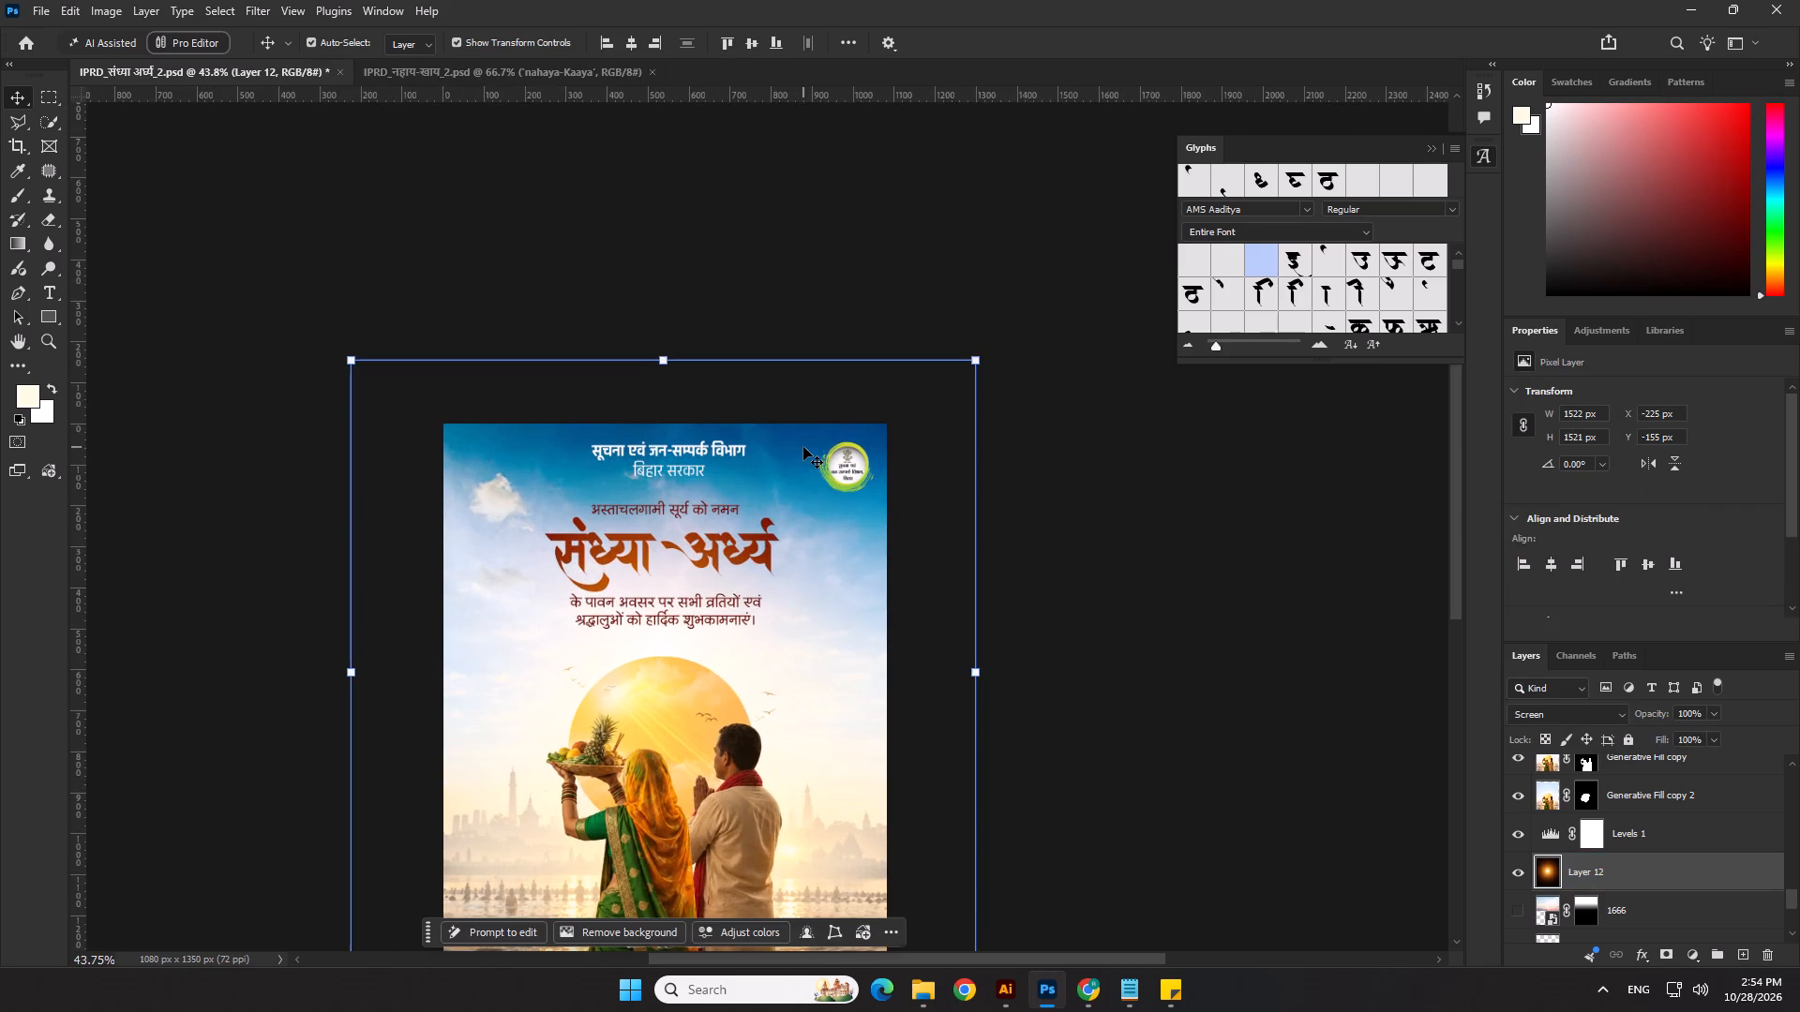
{"action": "scroll", "coordinate": [1477, 790], "scroll_direction": "down", "scroll_amount": 5}
{"action": "left_click", "coordinate": [1602, 886]}
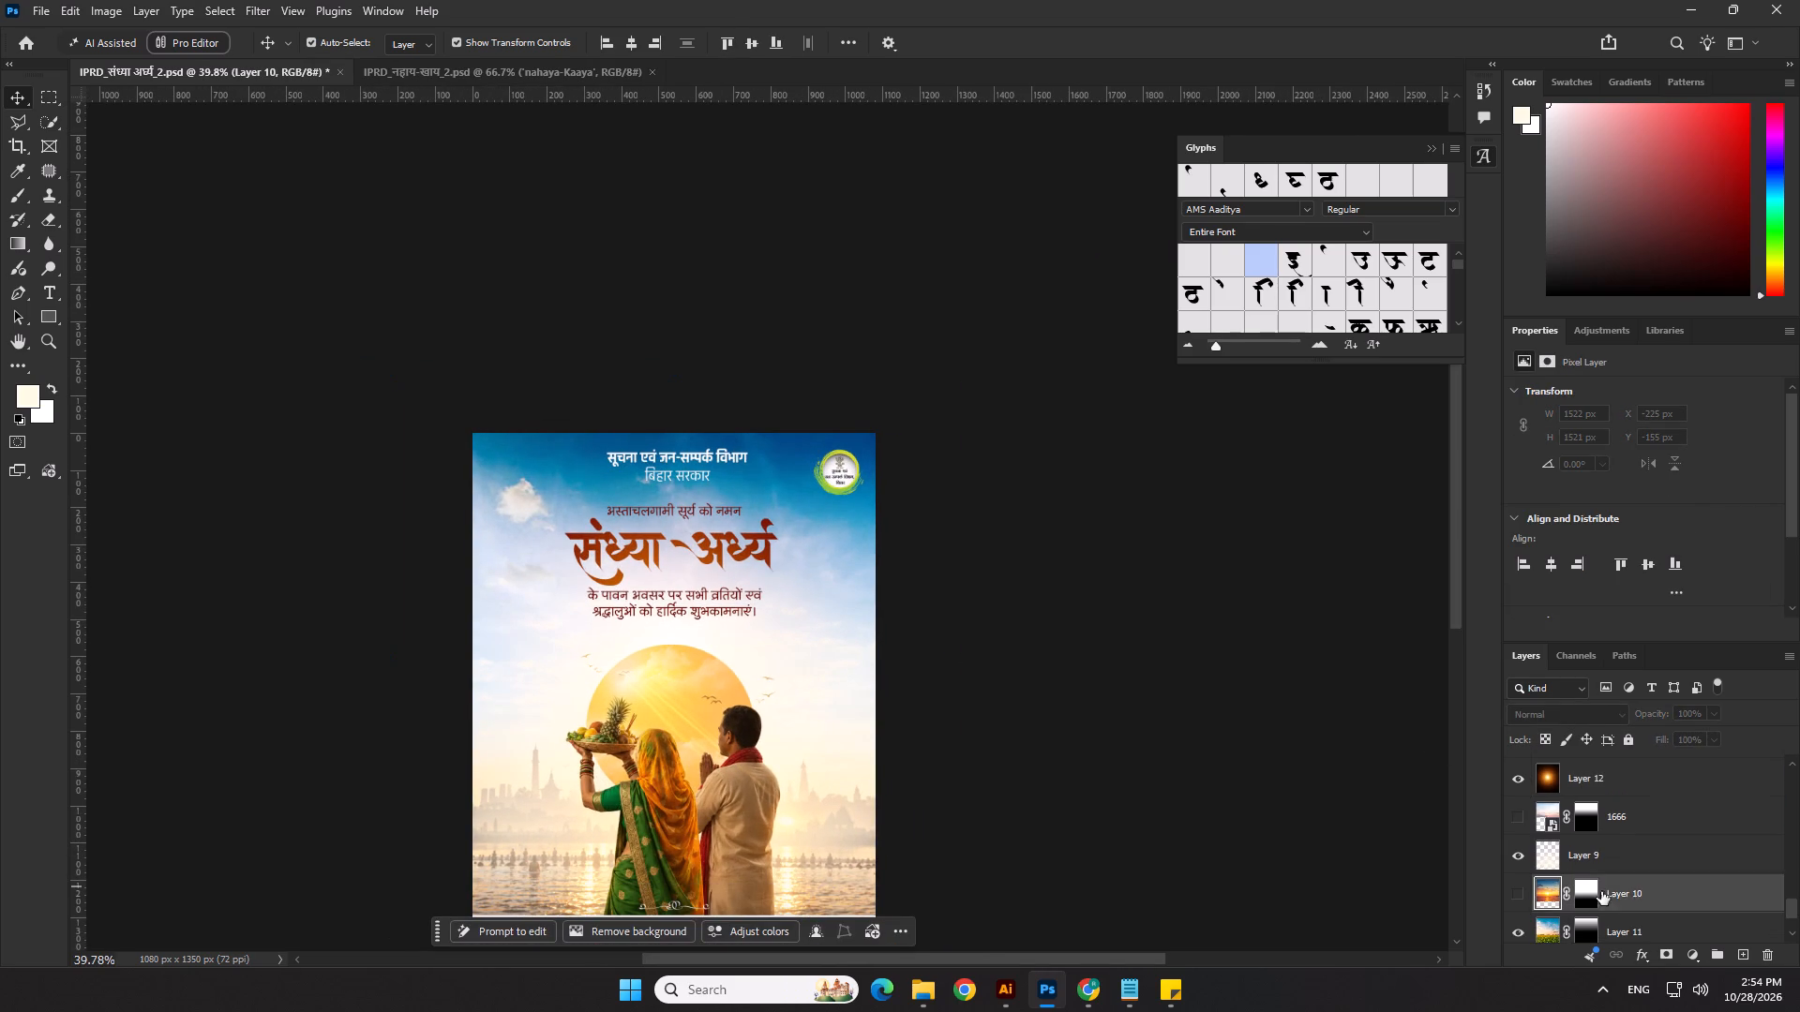
{"action": "scroll", "coordinate": [1612, 858], "scroll_direction": "down", "scroll_amount": 2}
{"action": "scroll", "coordinate": [1615, 817], "scroll_direction": "up", "scroll_amount": 1}
{"action": "scroll", "coordinate": [1612, 871], "scroll_direction": "down", "scroll_amount": 2}
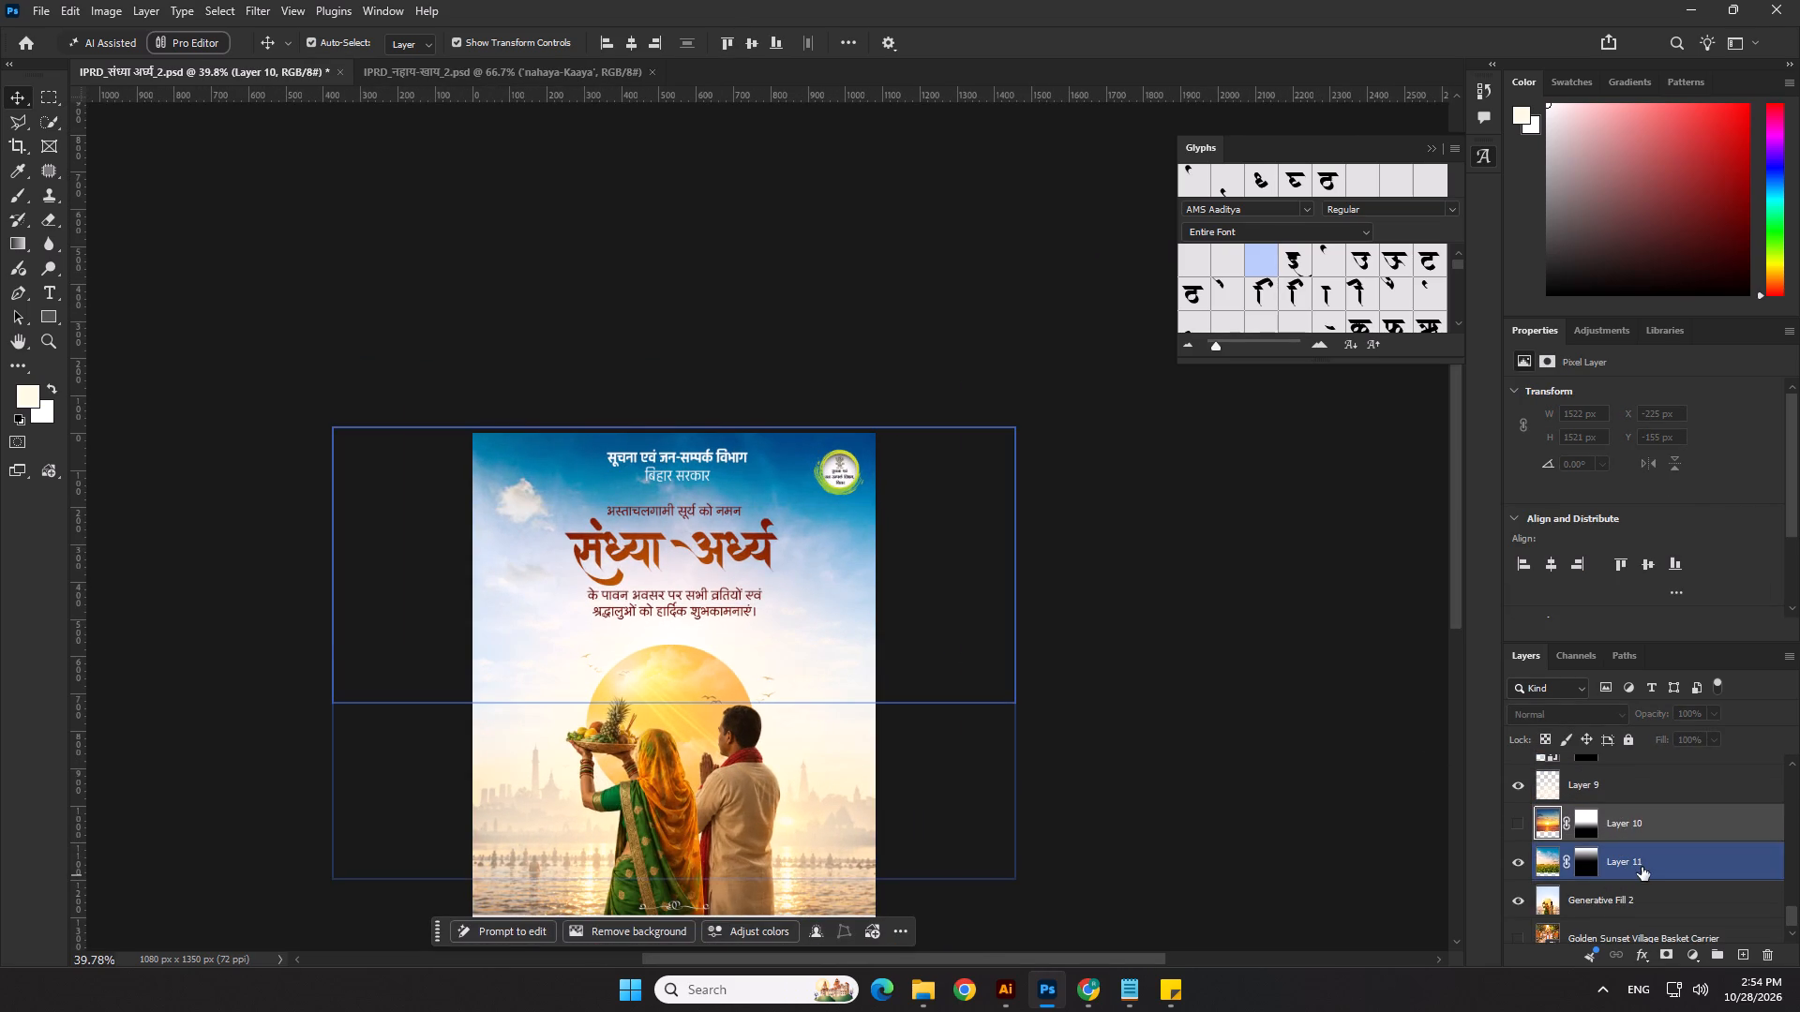
{"action": "left_click", "coordinate": [1642, 867]}
{"action": "scroll", "coordinate": [724, 448], "scroll_direction": "up", "scroll_amount": 1}
{"action": "scroll", "coordinate": [460, 469], "scroll_direction": "up", "scroll_amount": 1}
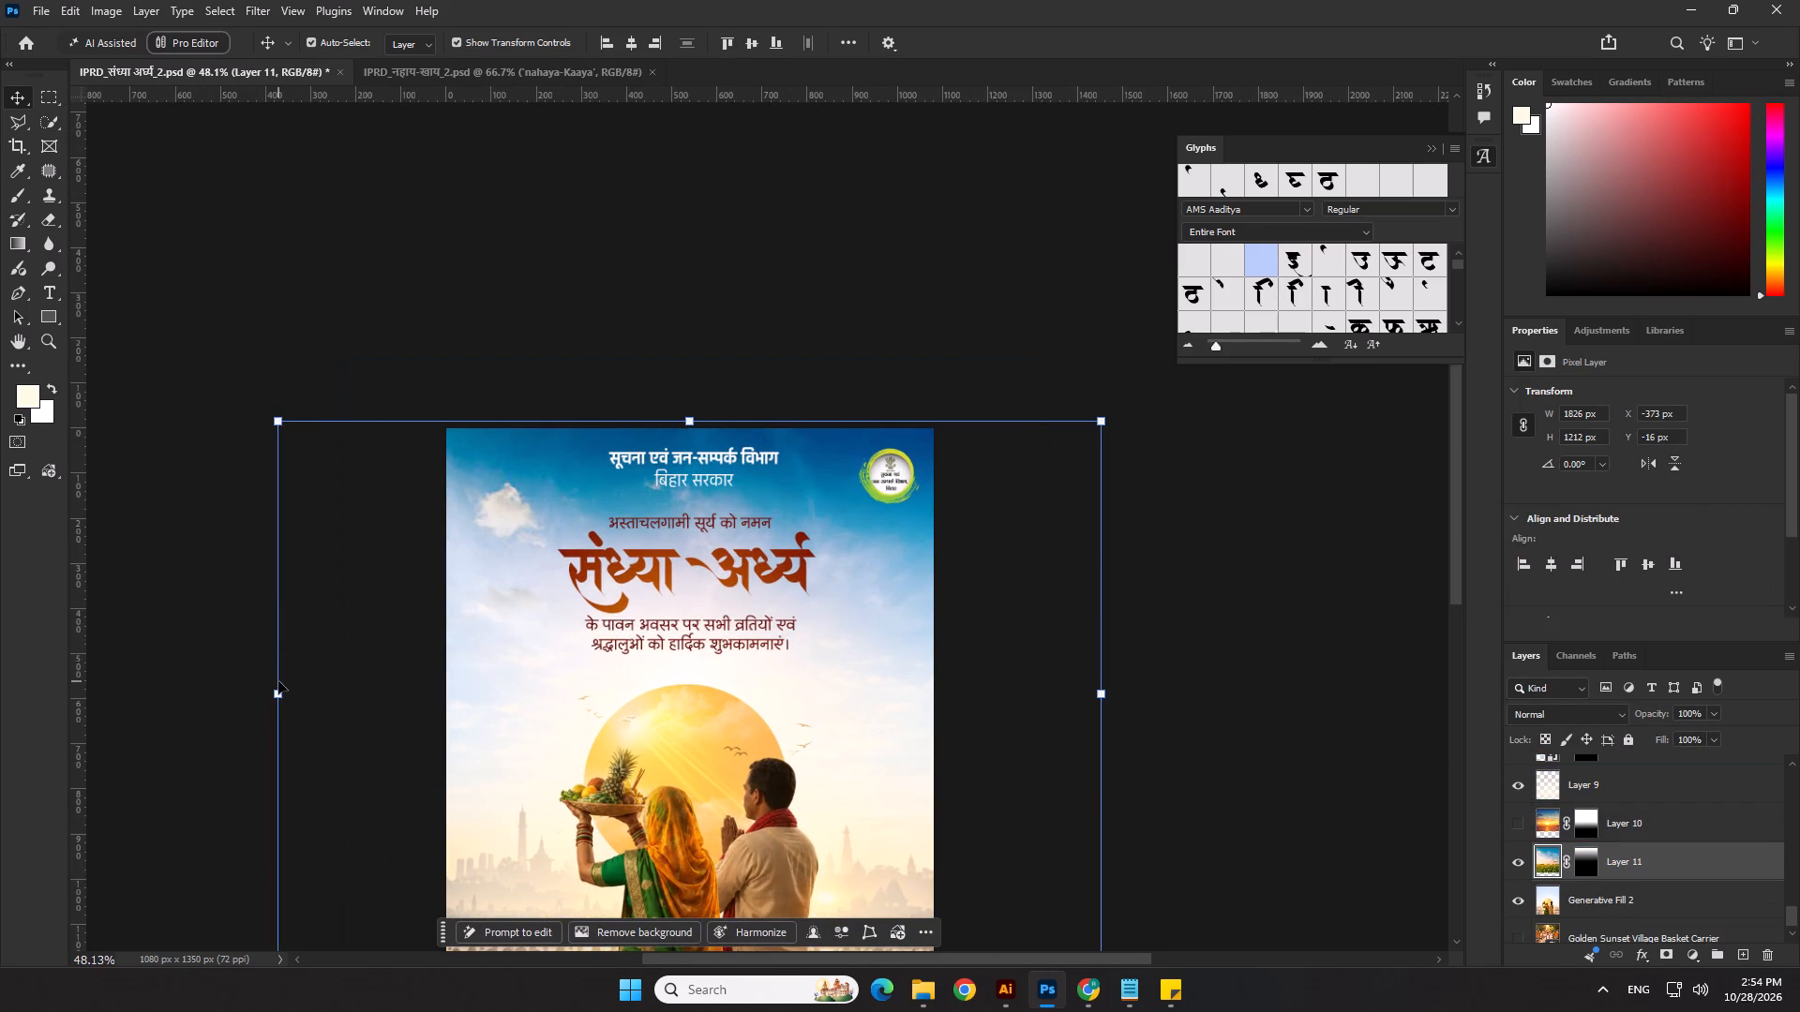
{"action": "left_click_drag", "start_coordinate": [697, 410], "coordinate": [697, 413]}
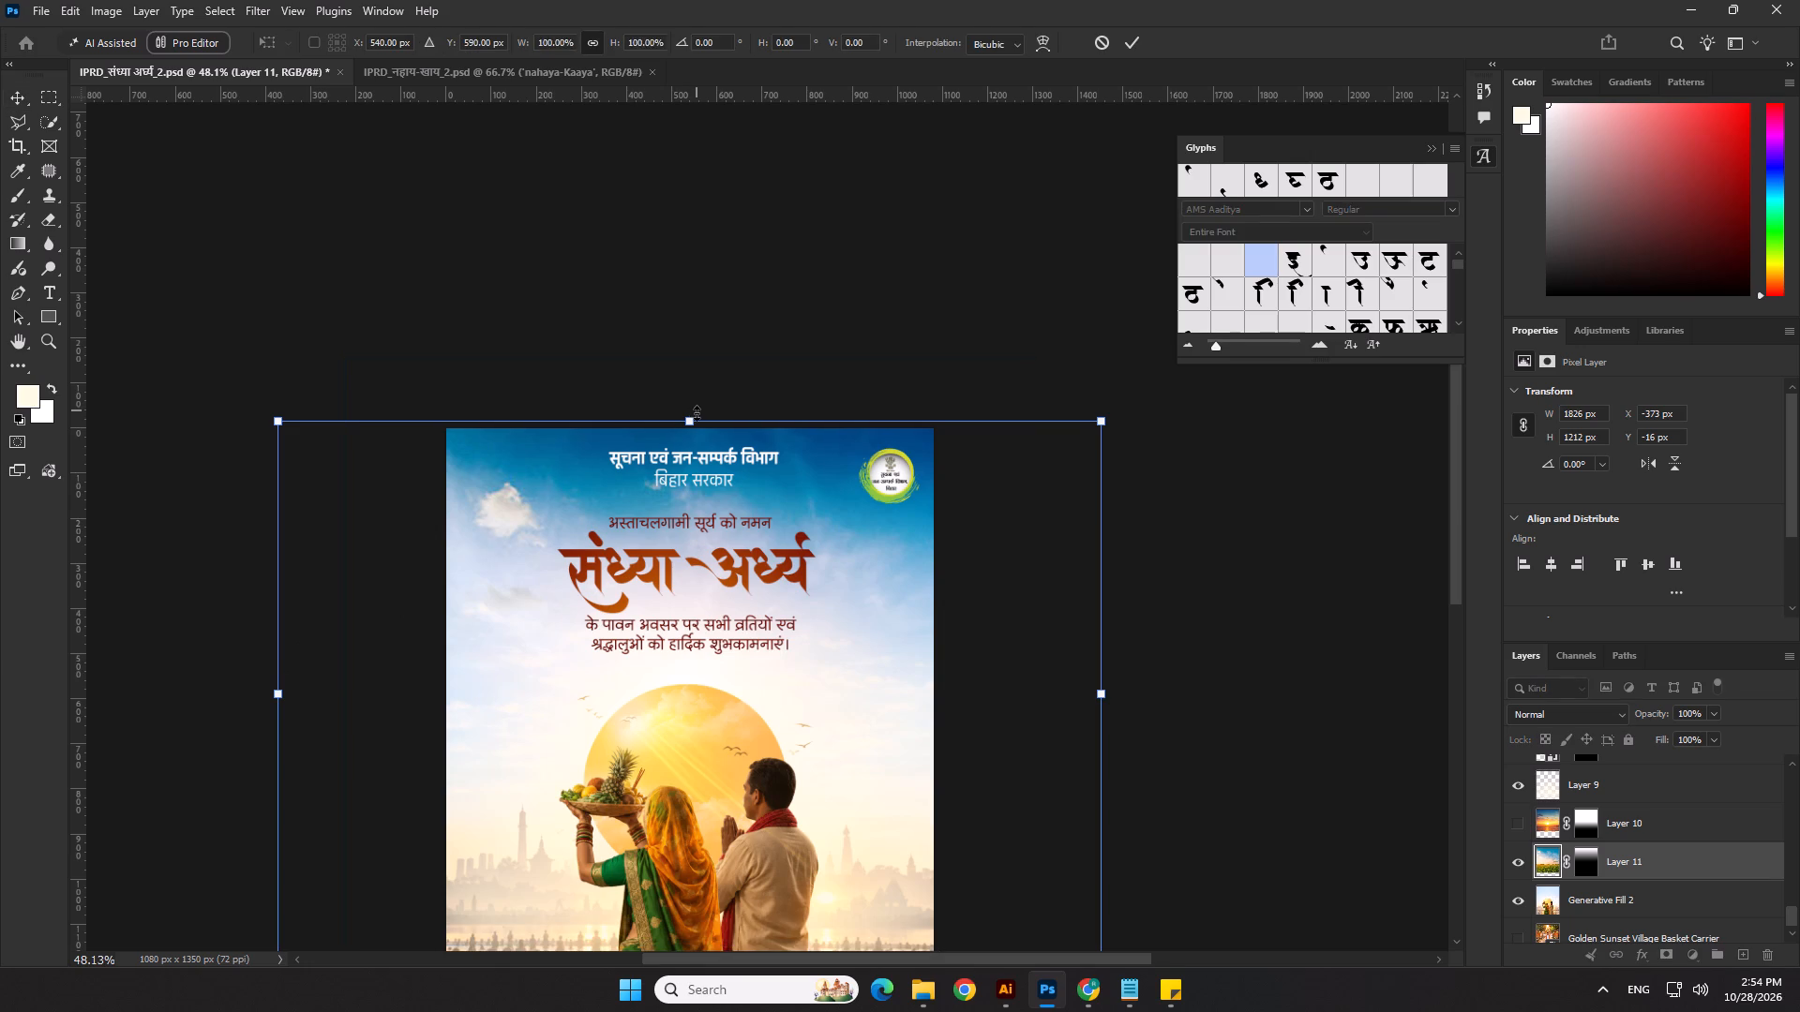
{"action": "left_click_drag", "start_coordinate": [697, 413], "coordinate": [699, 459]}
{"action": "left_click_drag", "start_coordinate": [925, 560], "coordinate": [934, 509], "text": "shift"}
{"action": "key", "text": "Return"}
{"action": "left_click", "coordinate": [1236, 567]}
Review the poster, look through the layer stack with group I g collapsed, and check the upper Vector Smart Object's visibility.
{"action": "scroll", "coordinate": [1189, 551], "scroll_direction": "down", "scroll_amount": 5}
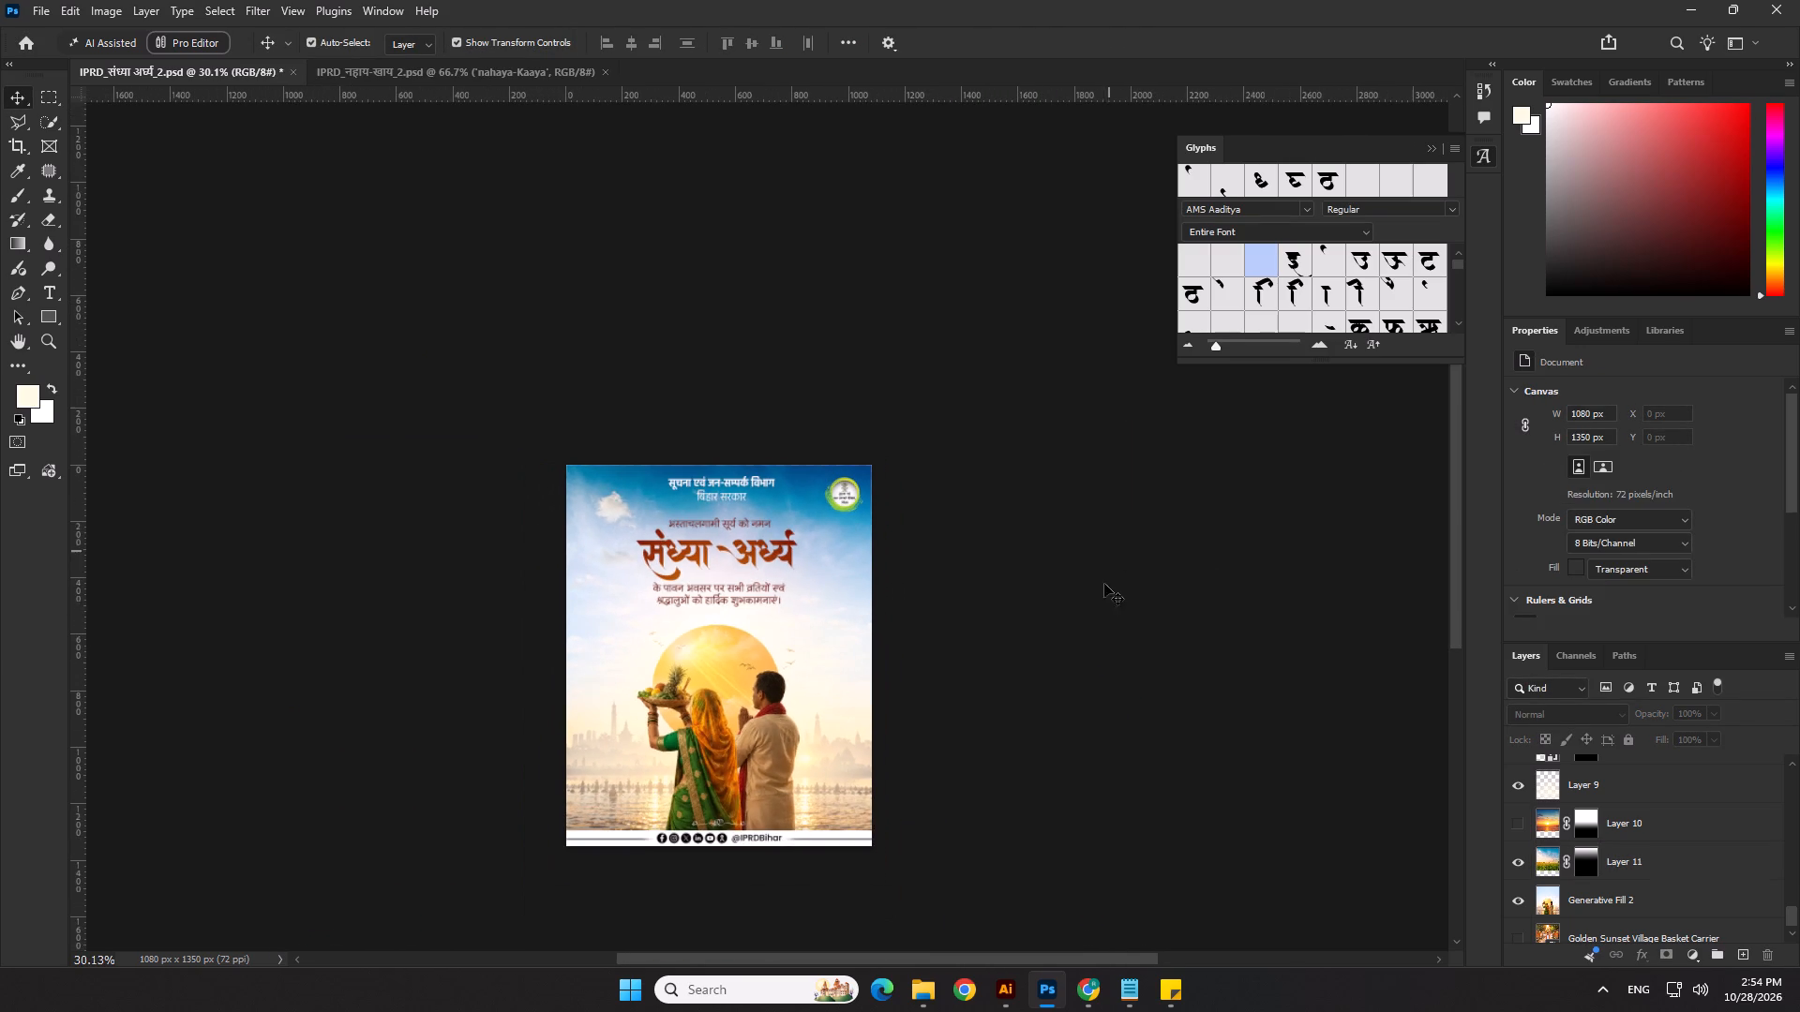
{"action": "left_click", "coordinate": [1100, 606]}
{"action": "scroll", "coordinate": [749, 633], "scroll_direction": "up", "scroll_amount": 8}
{"action": "left_click", "coordinate": [1170, 652]}
{"action": "scroll", "coordinate": [1170, 652], "scroll_direction": "down", "scroll_amount": 3}
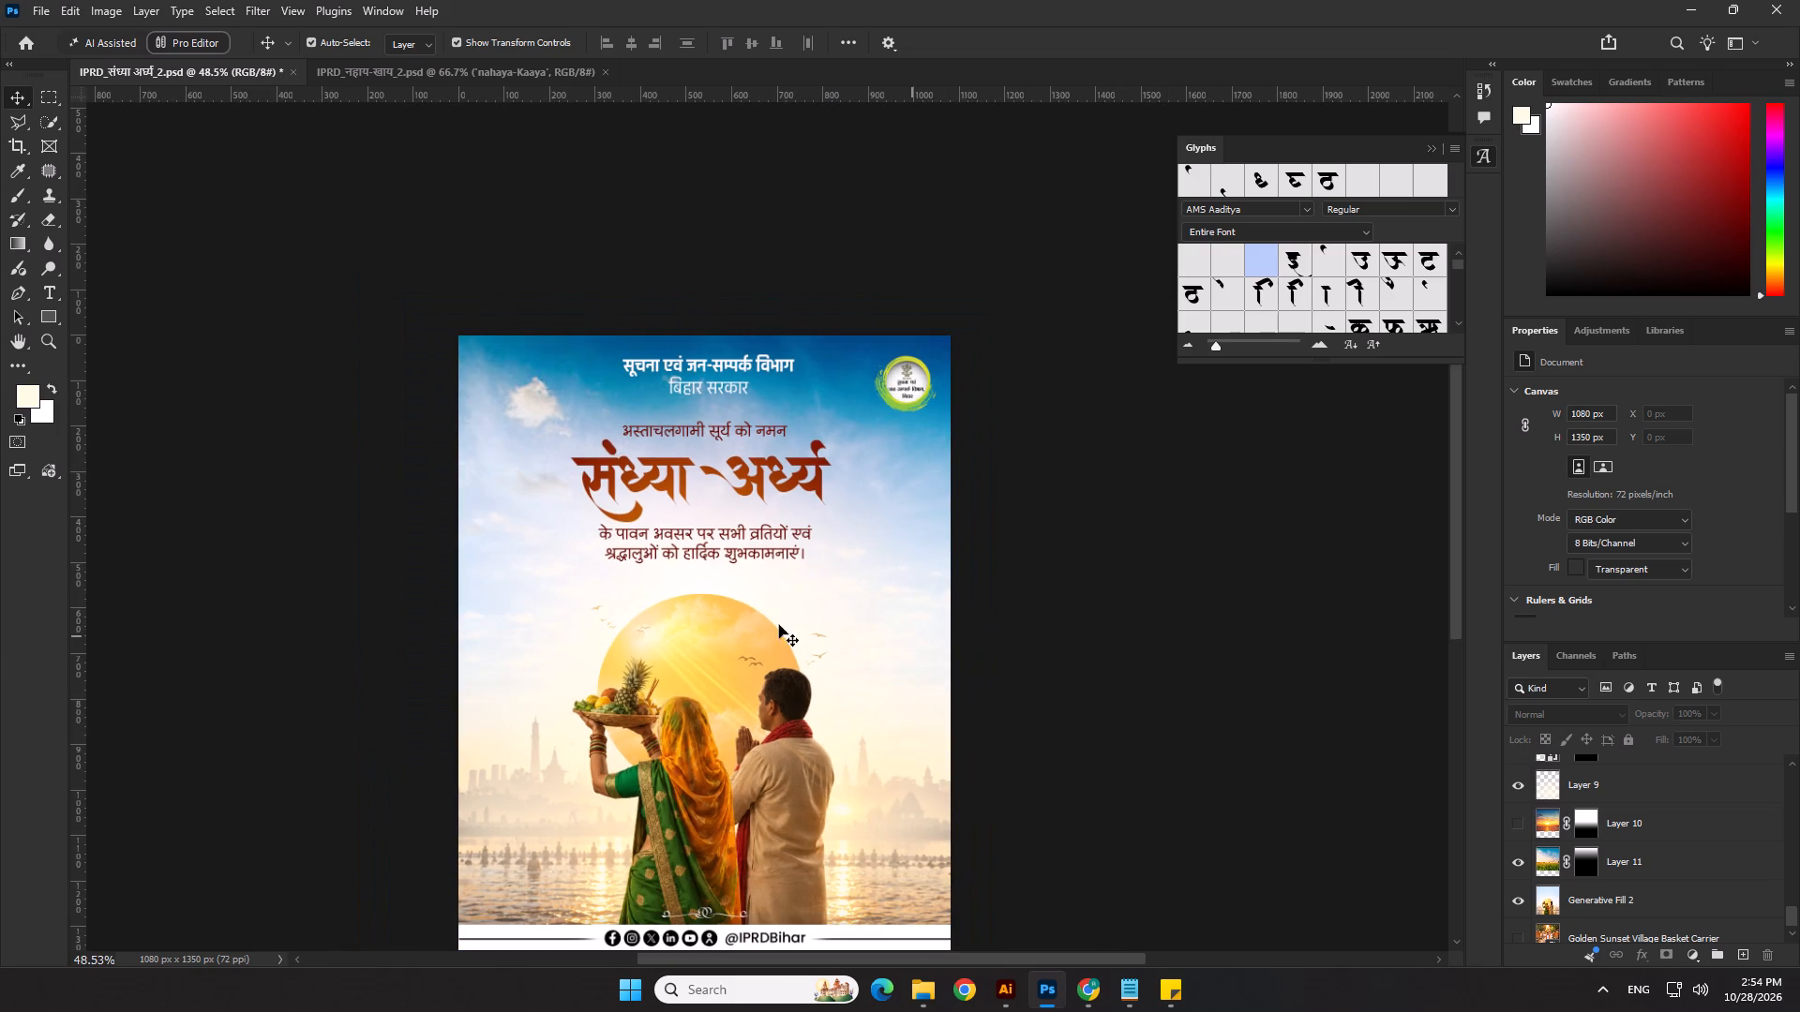
{"action": "left_click", "coordinate": [703, 576]}
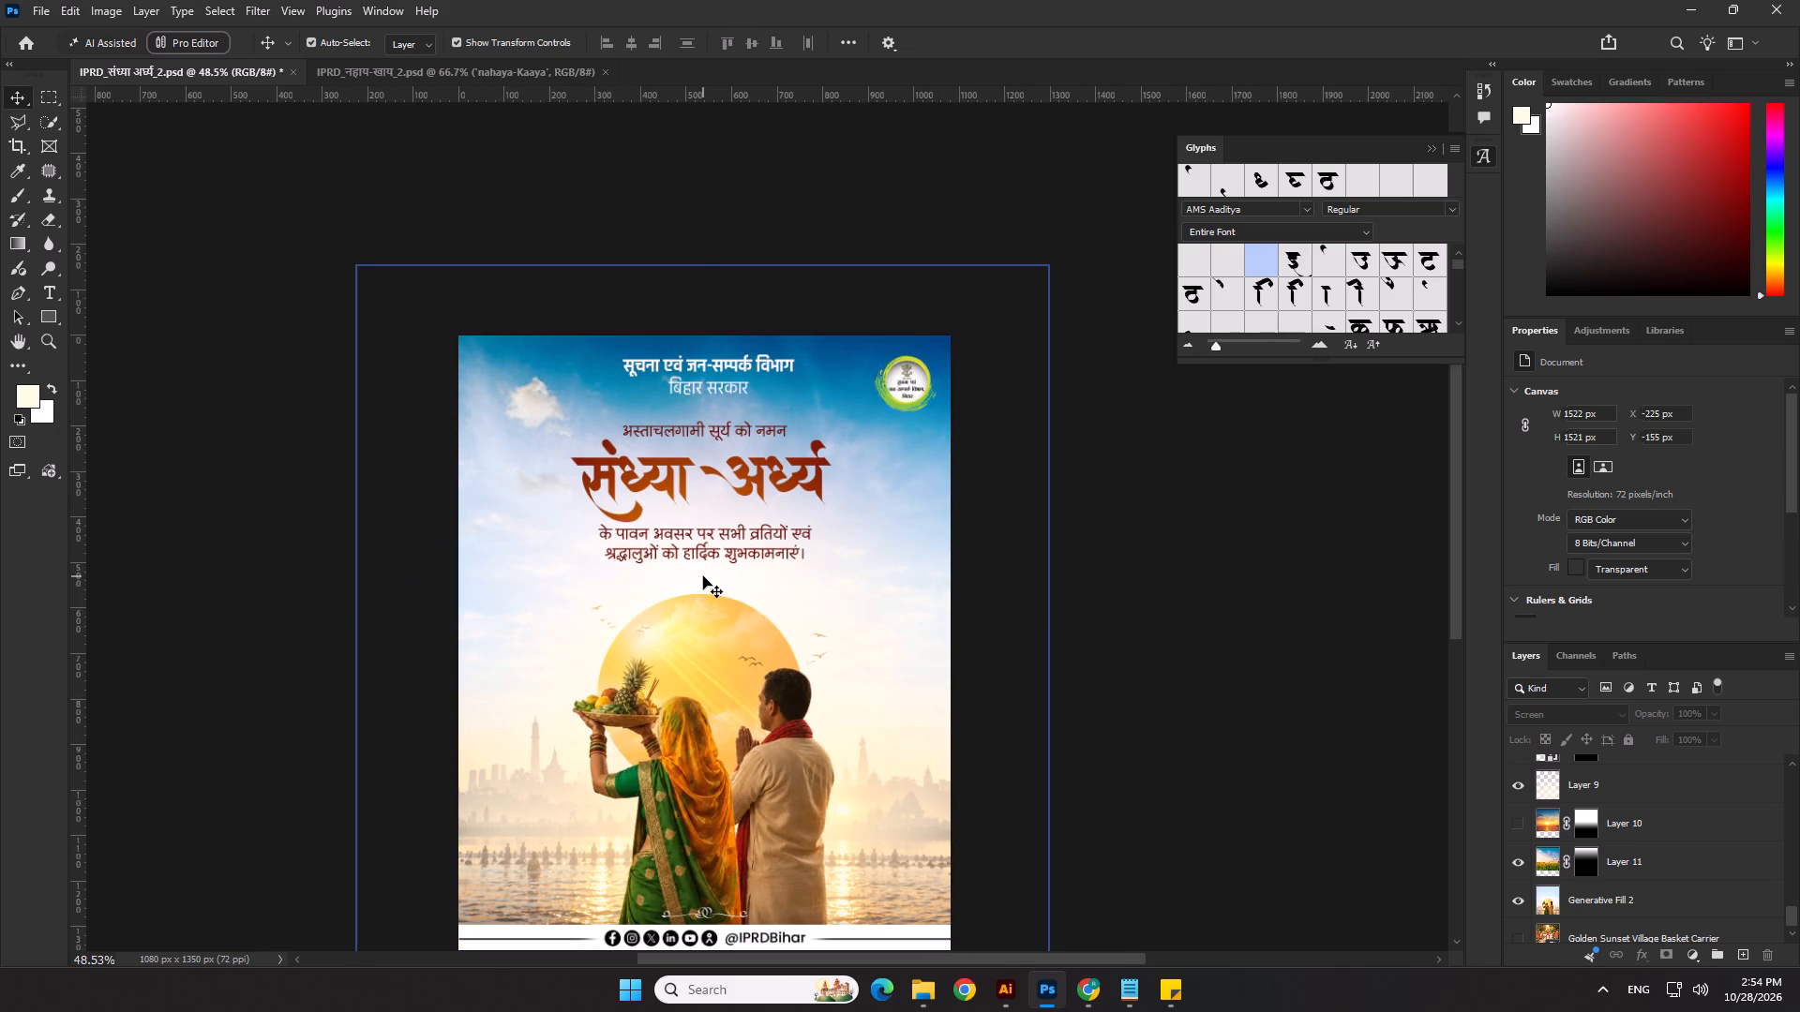
{"action": "scroll", "coordinate": [707, 576], "scroll_direction": "up", "scroll_amount": 7}
{"action": "left_click", "coordinate": [696, 572]}
{"action": "scroll", "coordinate": [1572, 852], "scroll_direction": "up", "scroll_amount": 10}
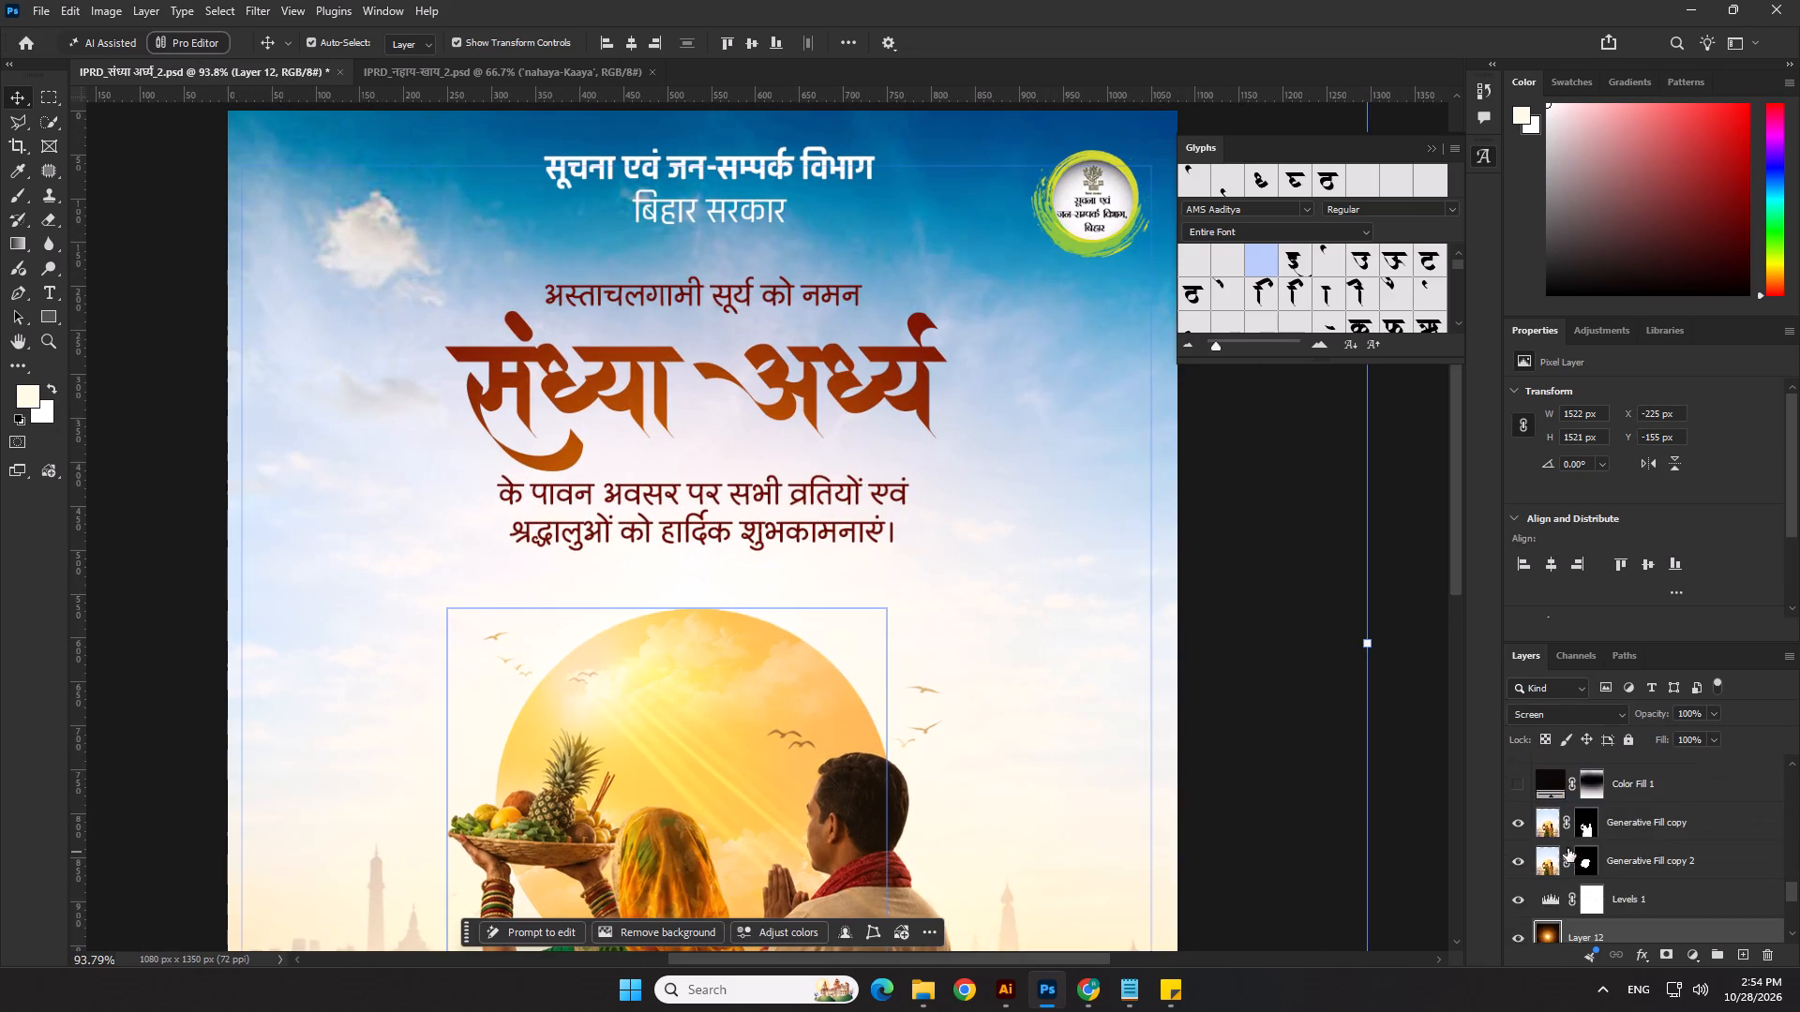
{"action": "scroll", "coordinate": [1567, 848], "scroll_direction": "up", "scroll_amount": 17}
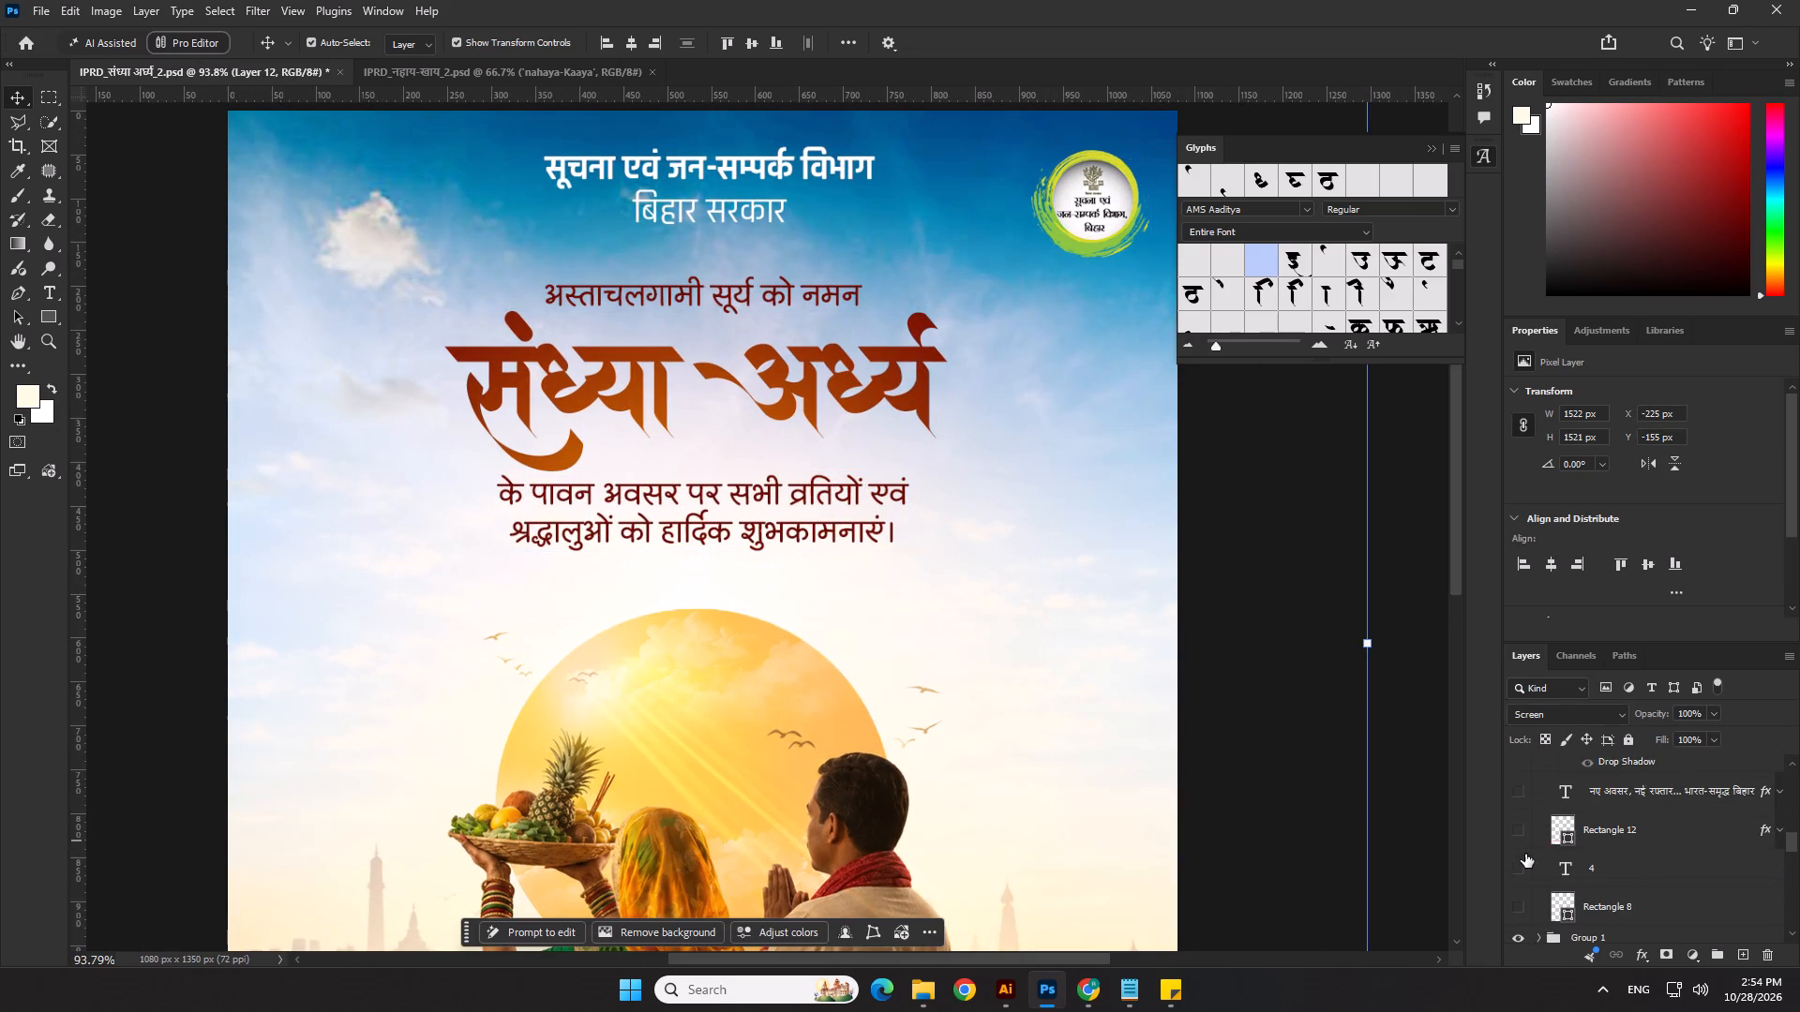
{"action": "scroll", "coordinate": [1525, 854], "scroll_direction": "up", "scroll_amount": 20}
{"action": "scroll", "coordinate": [1525, 854], "scroll_direction": "up", "scroll_amount": 11}
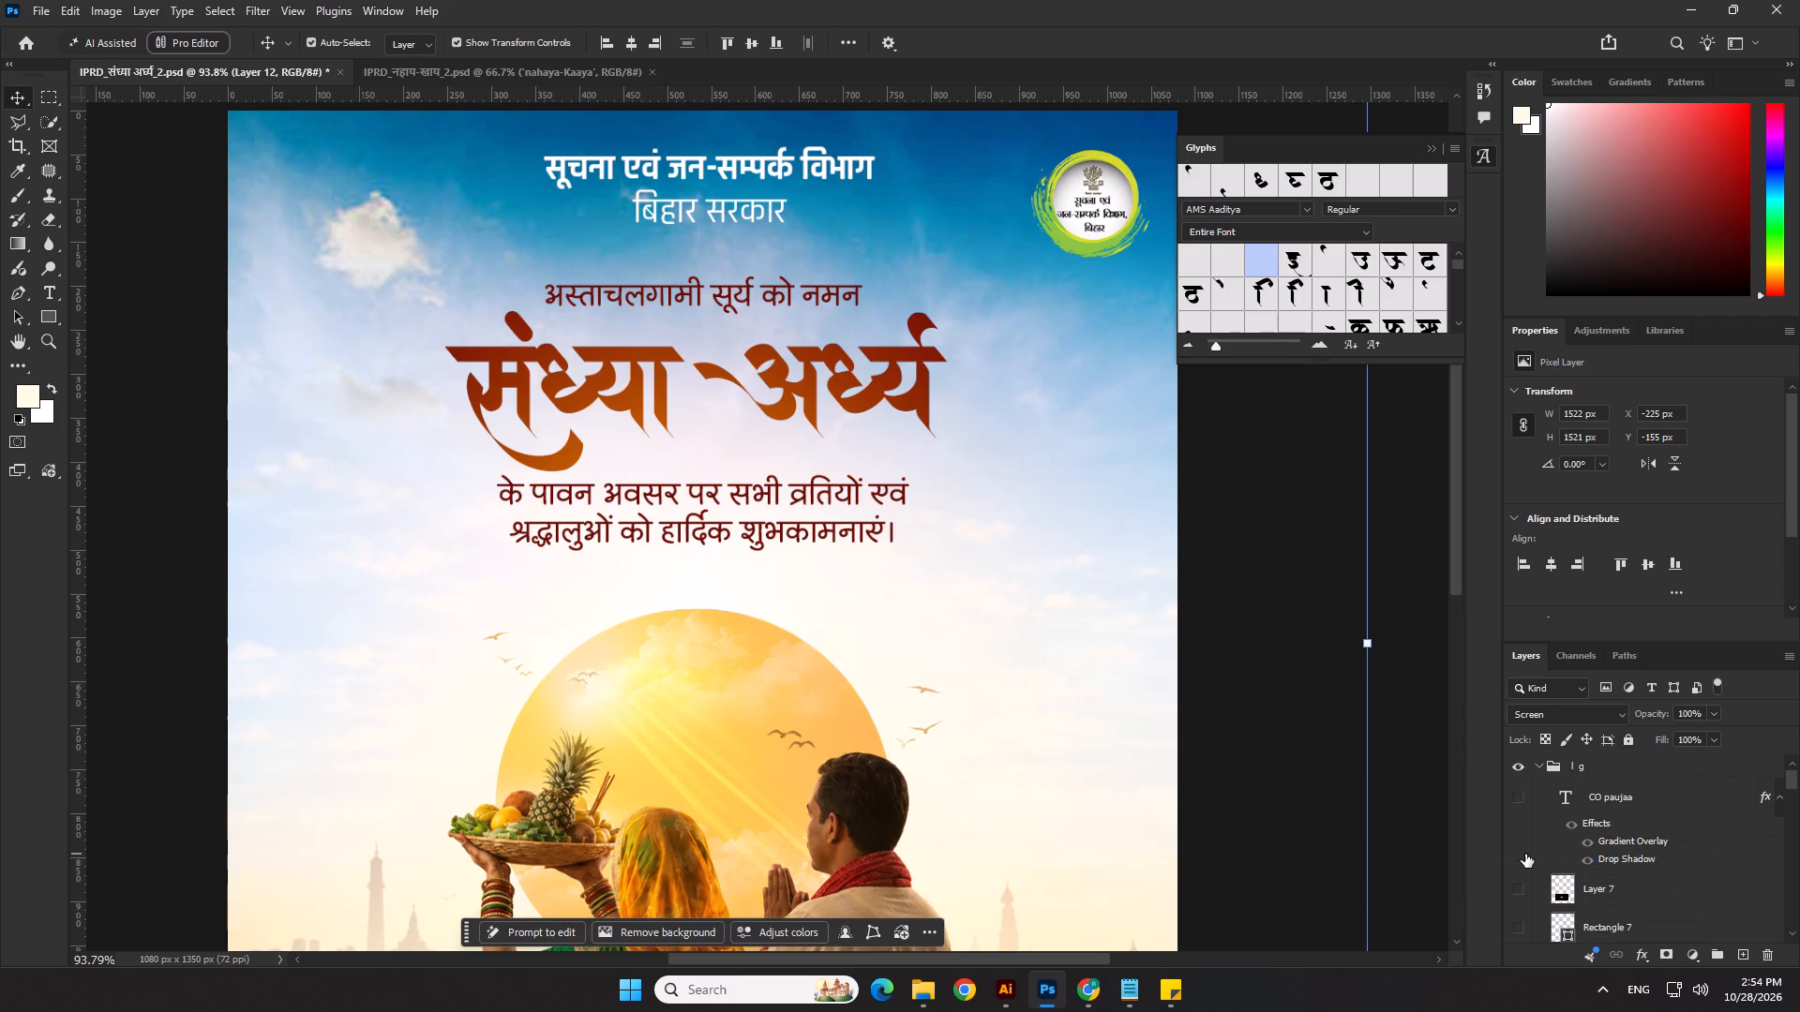
{"action": "scroll", "coordinate": [1525, 854], "scroll_direction": "up", "scroll_amount": 1}
{"action": "scroll", "coordinate": [1525, 854], "scroll_direction": "down", "scroll_amount": 4}
{"action": "scroll", "coordinate": [1523, 849], "scroll_direction": "up", "scroll_amount": 5}
{"action": "left_click", "coordinate": [1537, 766]}
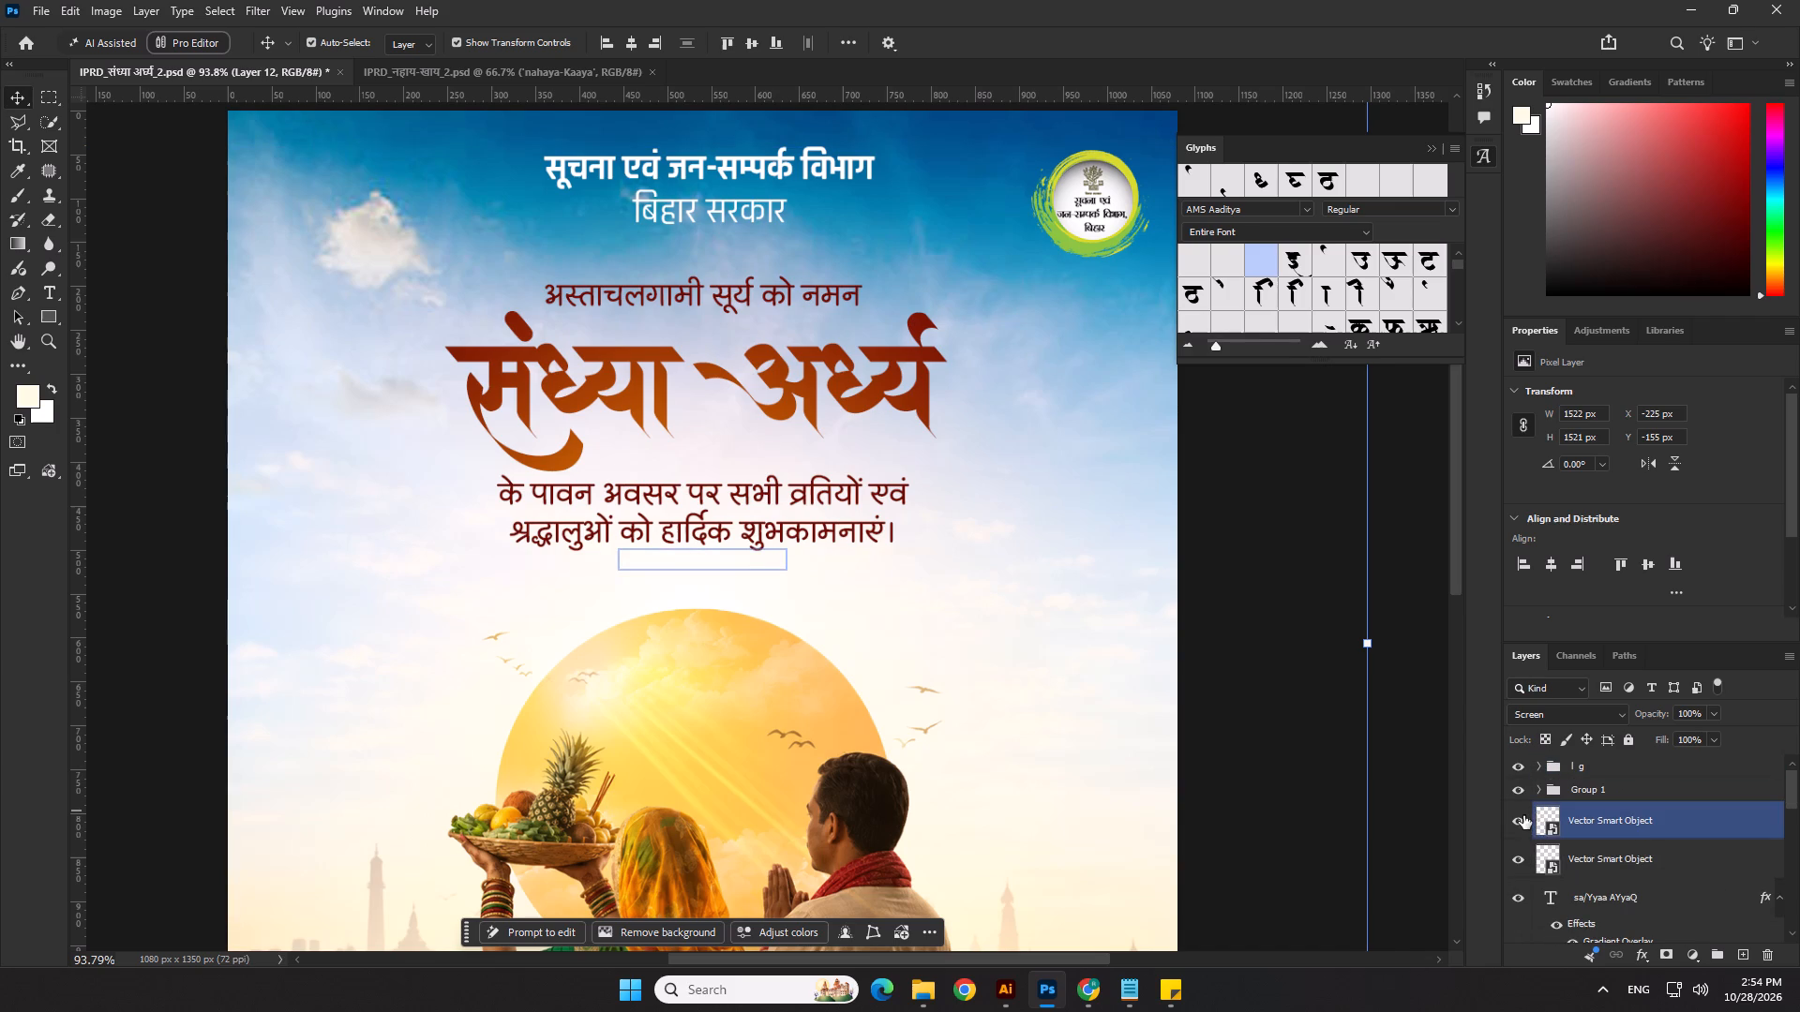
{"action": "left_click", "coordinate": [1518, 831]}
{"action": "left_click", "coordinate": [1518, 831]}
Copy the text colour hex 6e0900 from the greeting text below the संध्या अर्घ्य heading.
{"action": "left_click", "coordinate": [749, 513]}
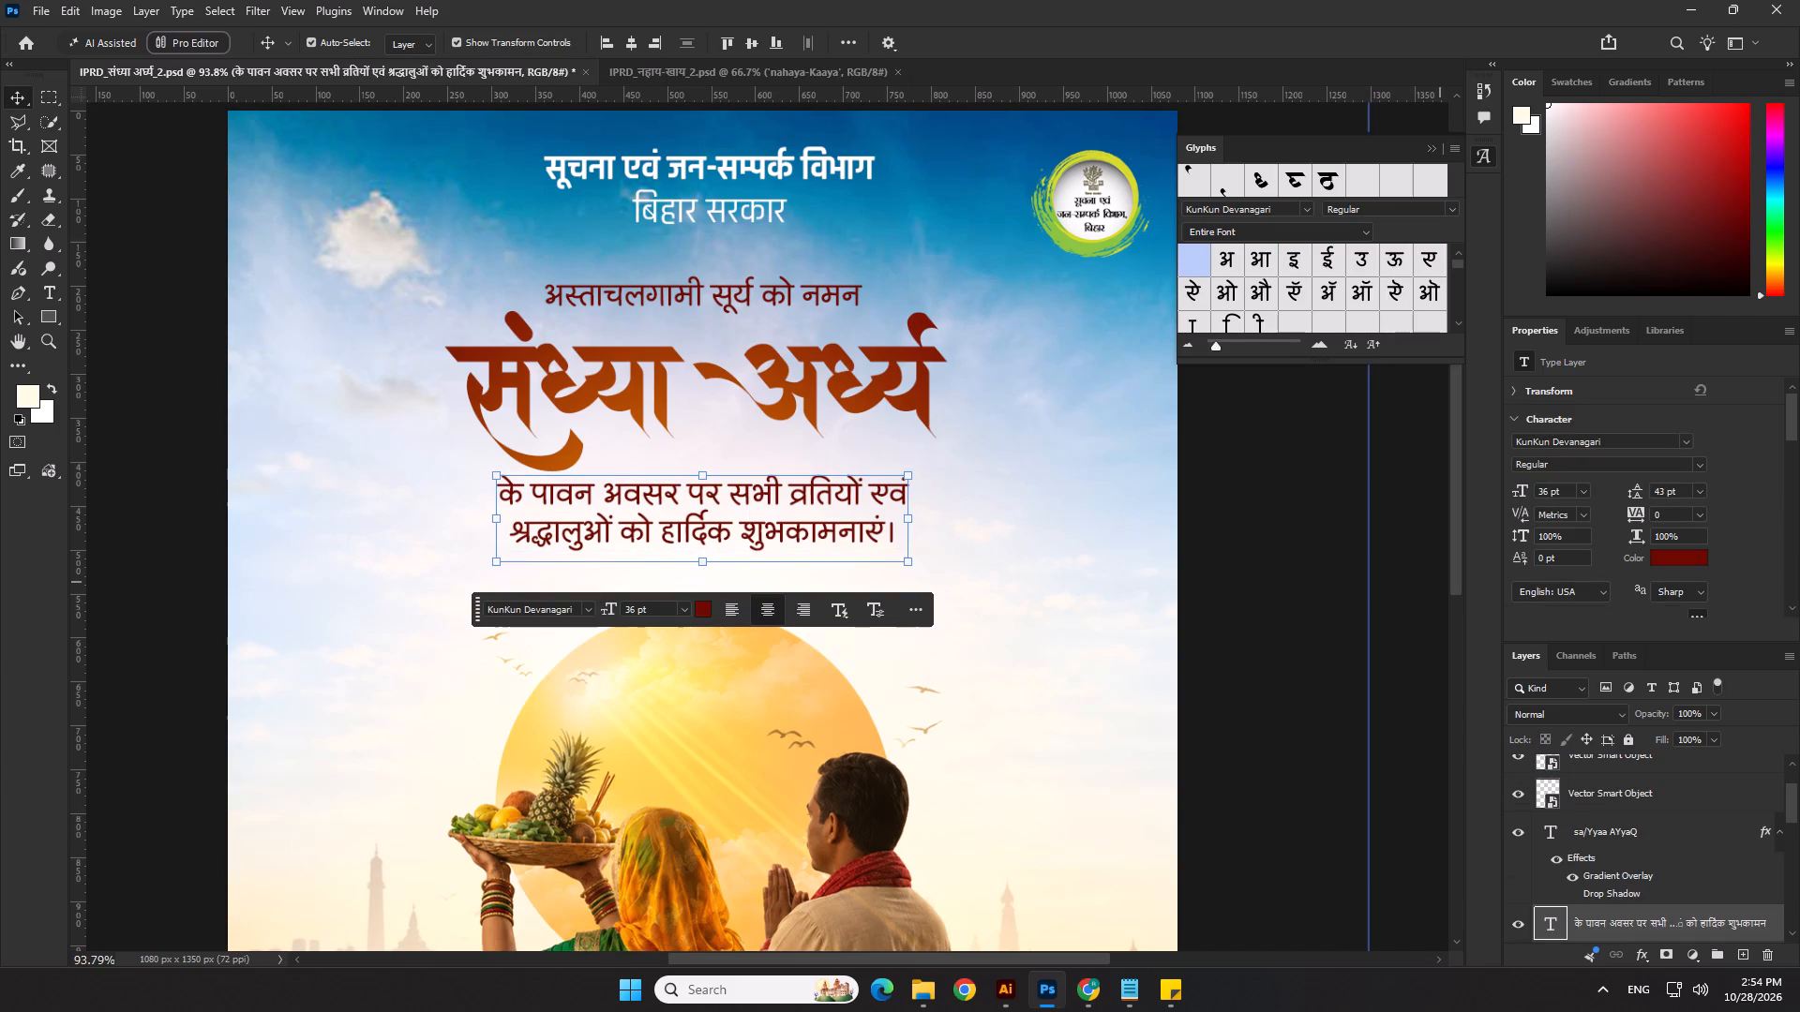
{"action": "left_click", "coordinate": [1660, 559]}
{"action": "key", "text": "ctrl+c"}
{"action": "key", "text": "ctrl+c"}
{"action": "key", "text": "ctrl+c"}
{"action": "left_click", "coordinate": [1680, 634]}
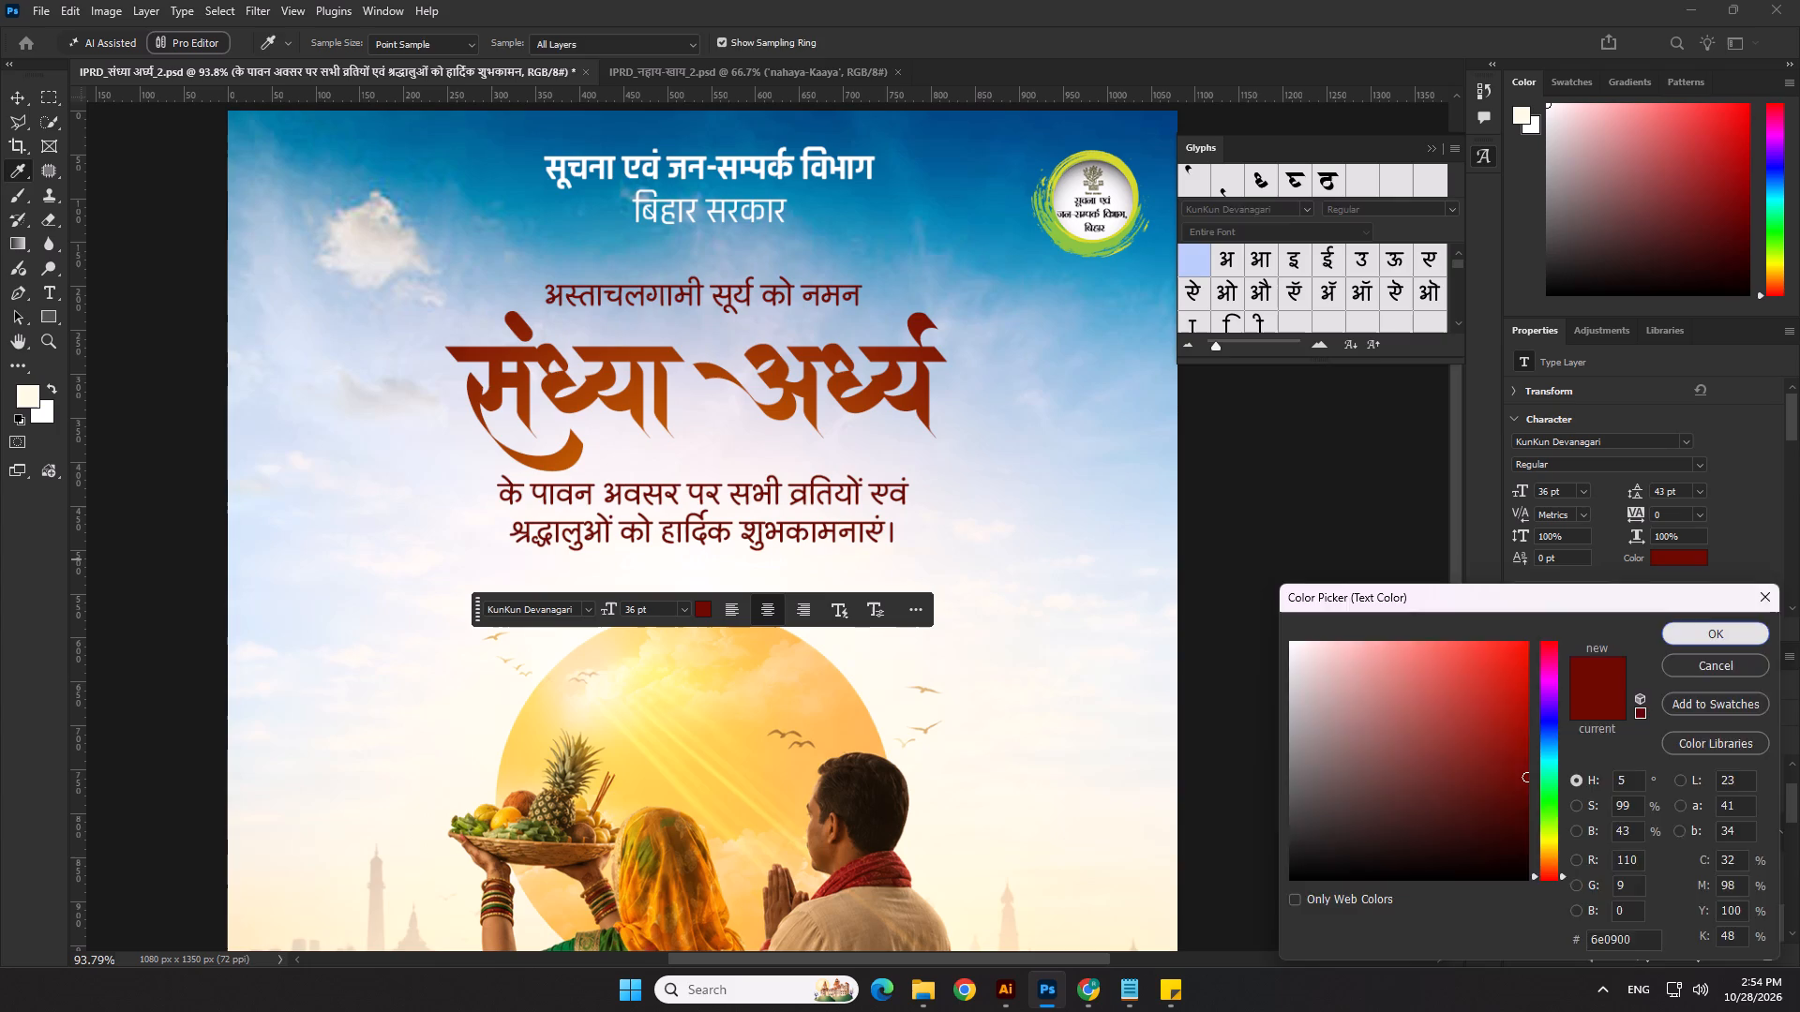
Open the contents of the ornament Vector Smart Object just below the greeting text for editing in Illustrator.
{"action": "scroll", "coordinate": [1573, 886], "scroll_direction": "down", "scroll_amount": 2}
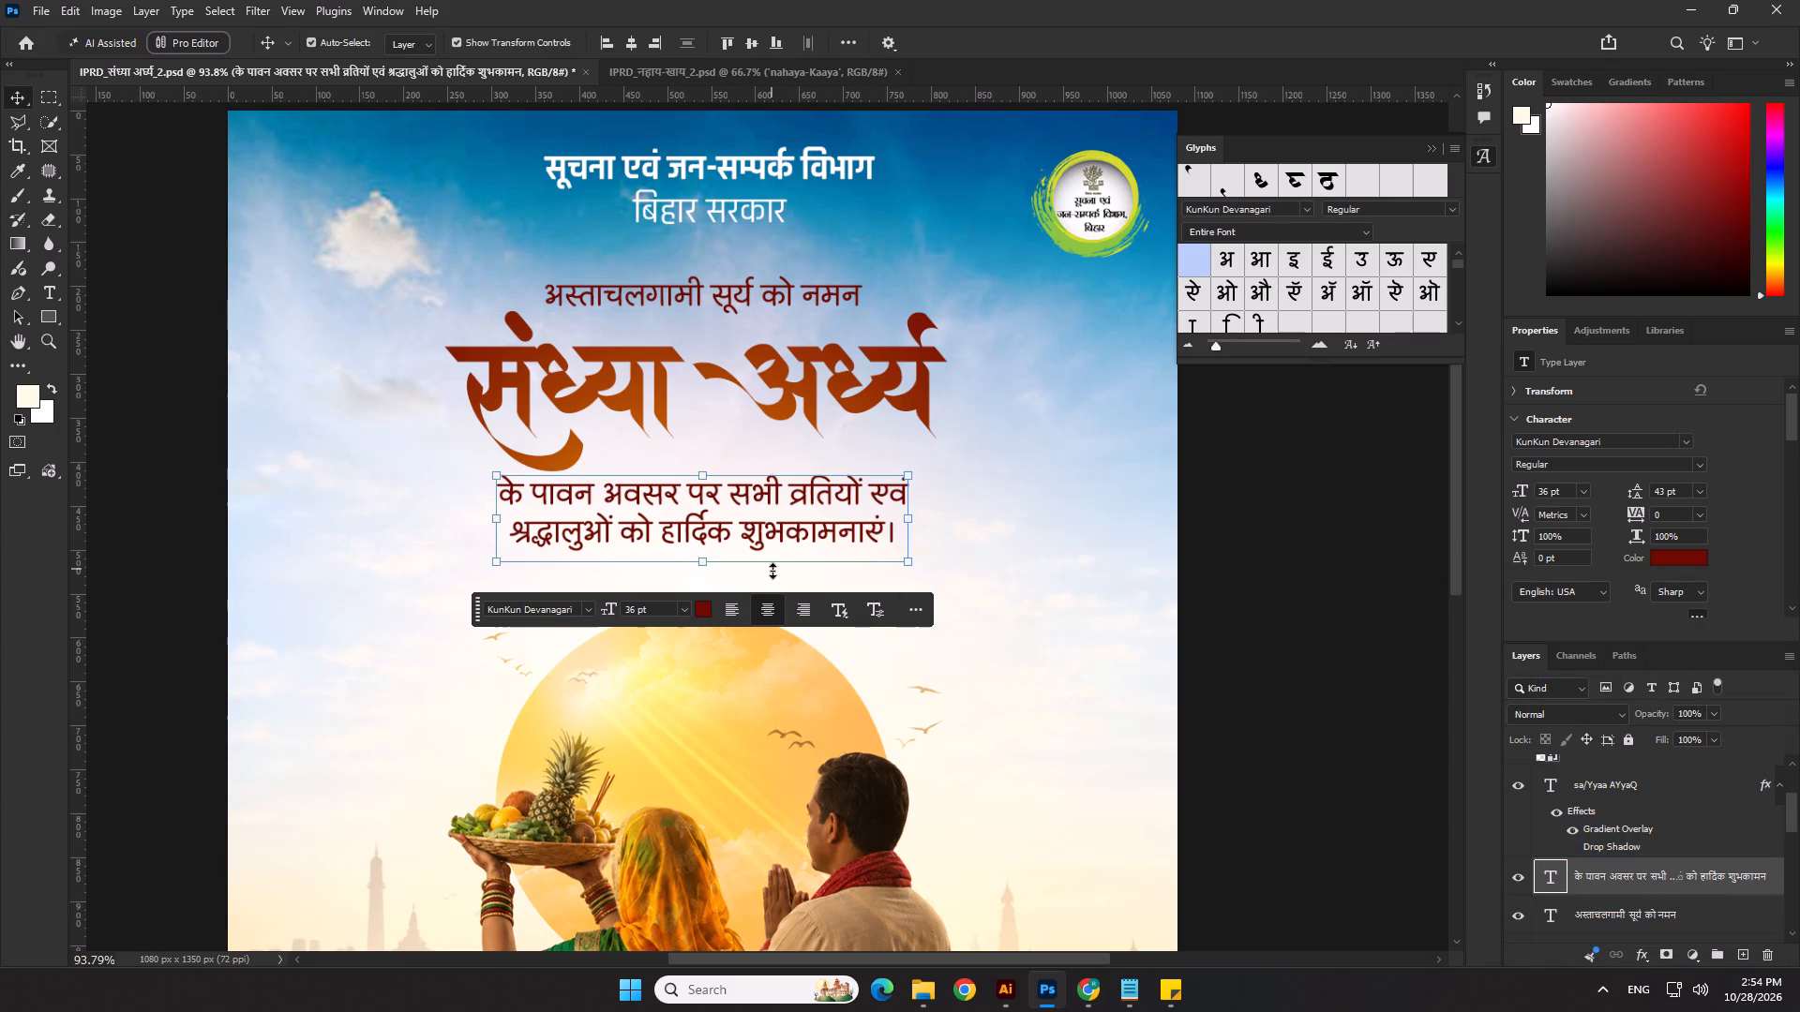
{"action": "scroll", "coordinate": [1489, 774], "scroll_direction": "up", "scroll_amount": 1}
{"action": "left_click", "coordinate": [1356, 719]}
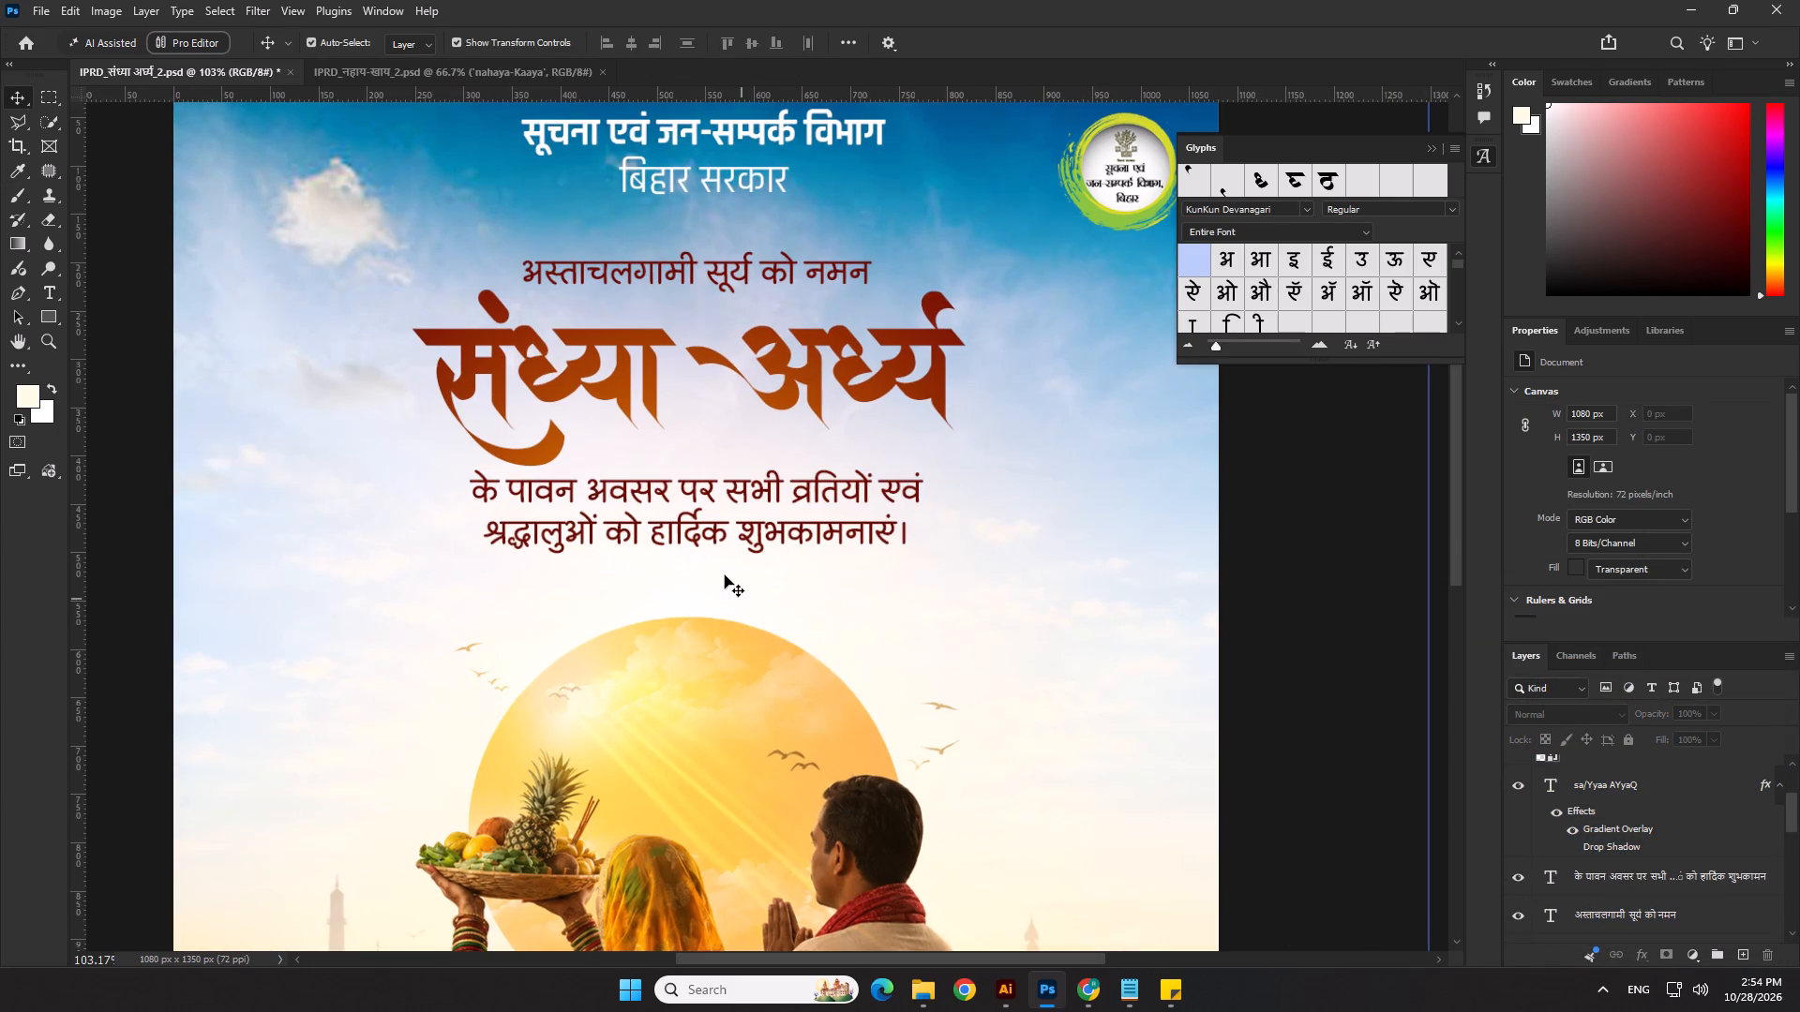
{"action": "left_click", "coordinate": [709, 584]}
{"action": "left_click", "coordinate": [697, 572]}
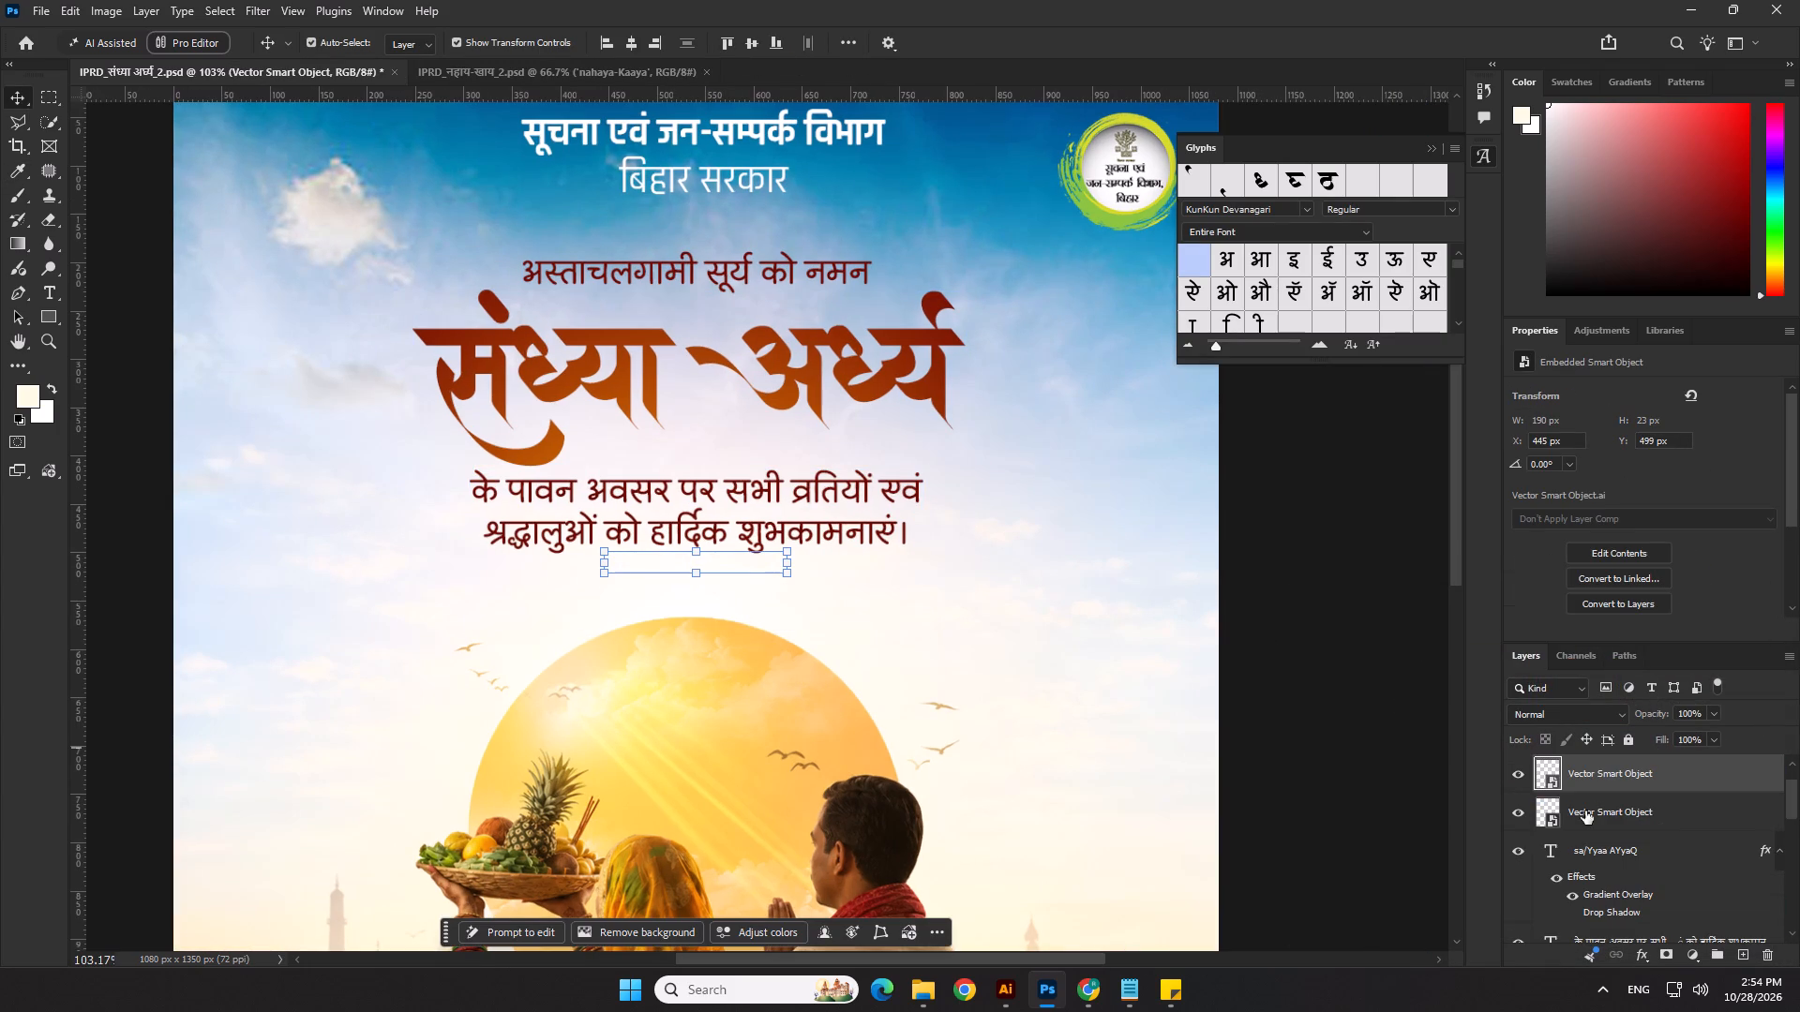
{"action": "double_click", "coordinate": [1552, 781]}
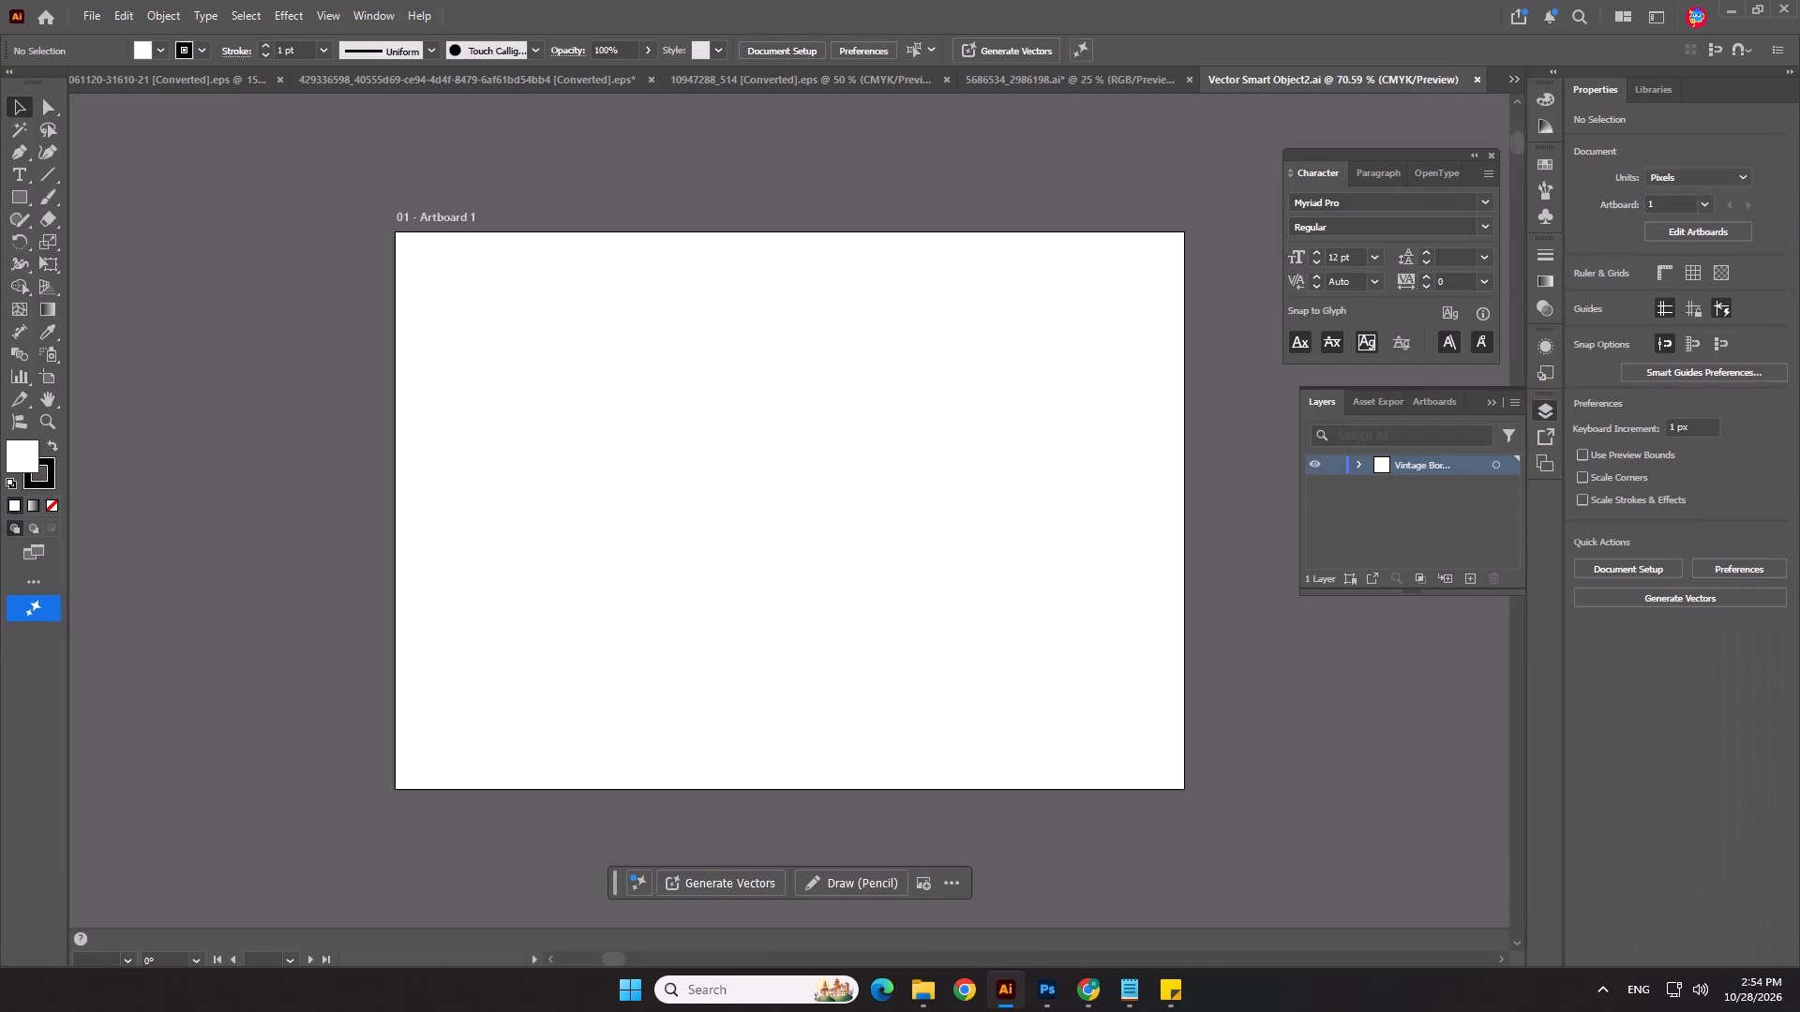
Fill the ornament group with the copied colour 6e0900, save Vector Smart Object2.ai and switch back to Photoshop.
{"action": "left_click_drag", "start_coordinate": [390, 344], "coordinate": [1230, 699]}
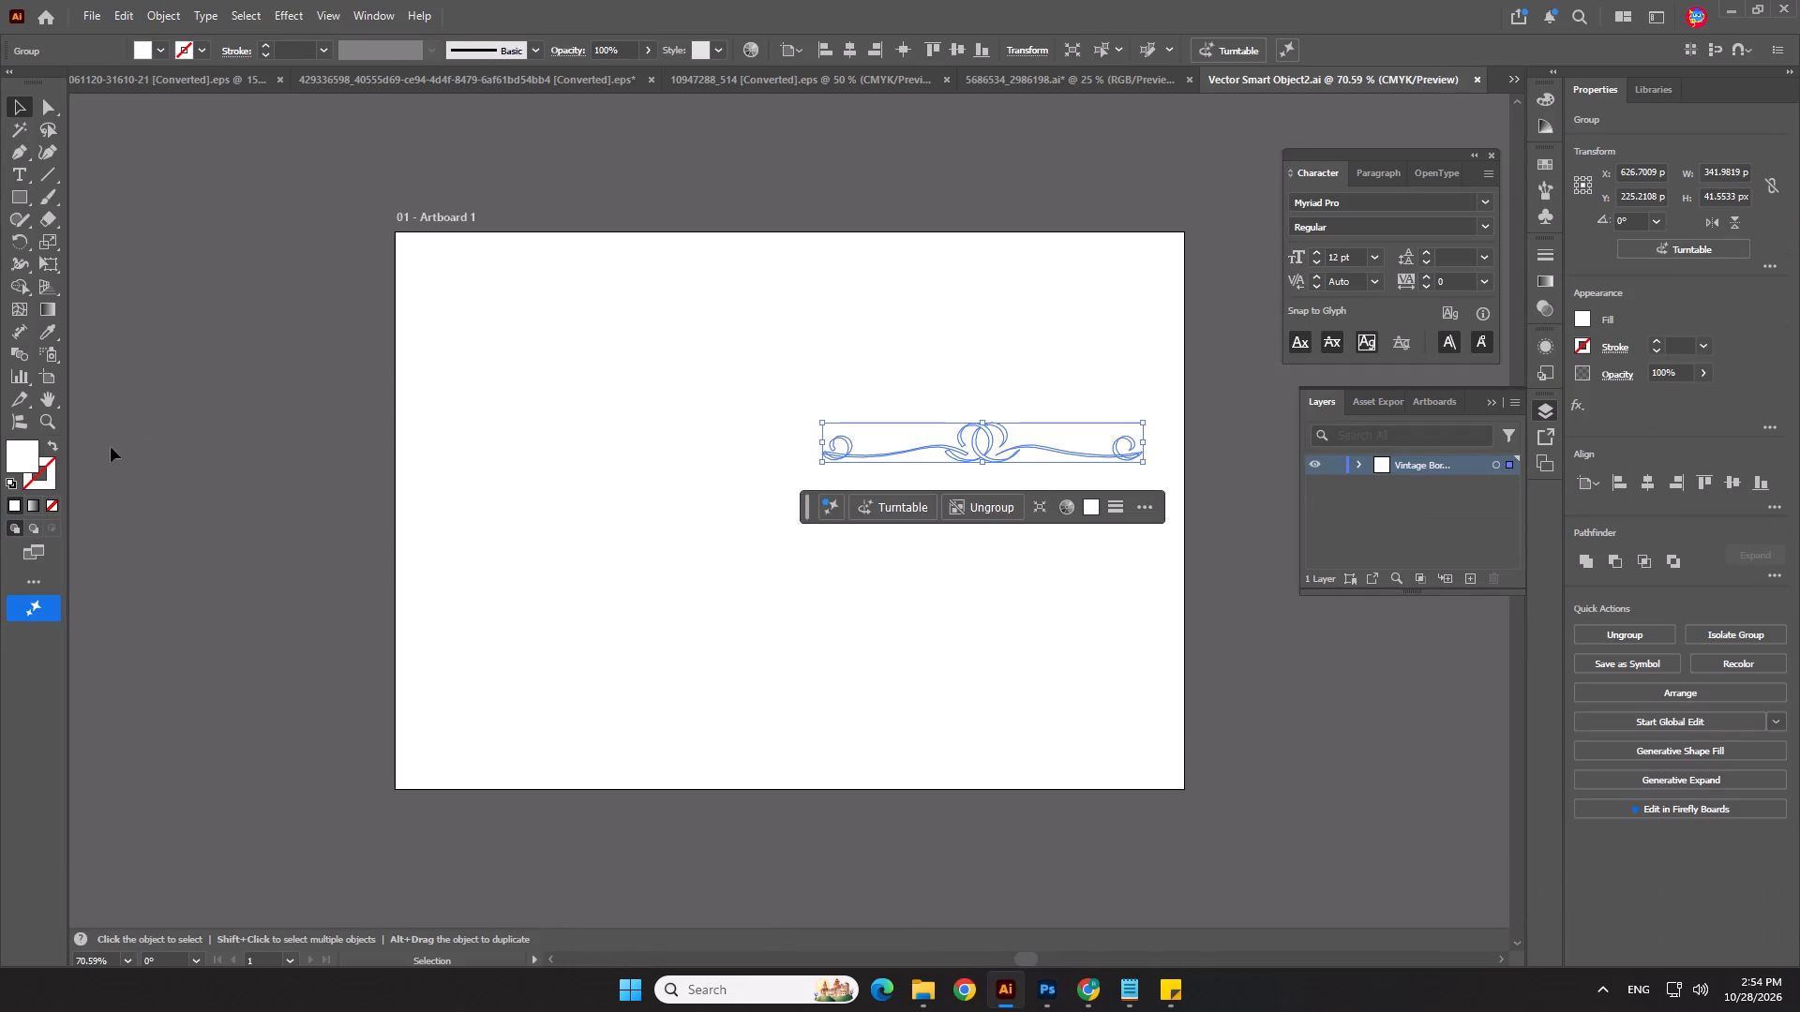
{"action": "double_click", "coordinate": [21, 453]}
{"action": "key", "text": "ctrl+v"}
{"action": "left_click", "coordinate": [1503, 404]}
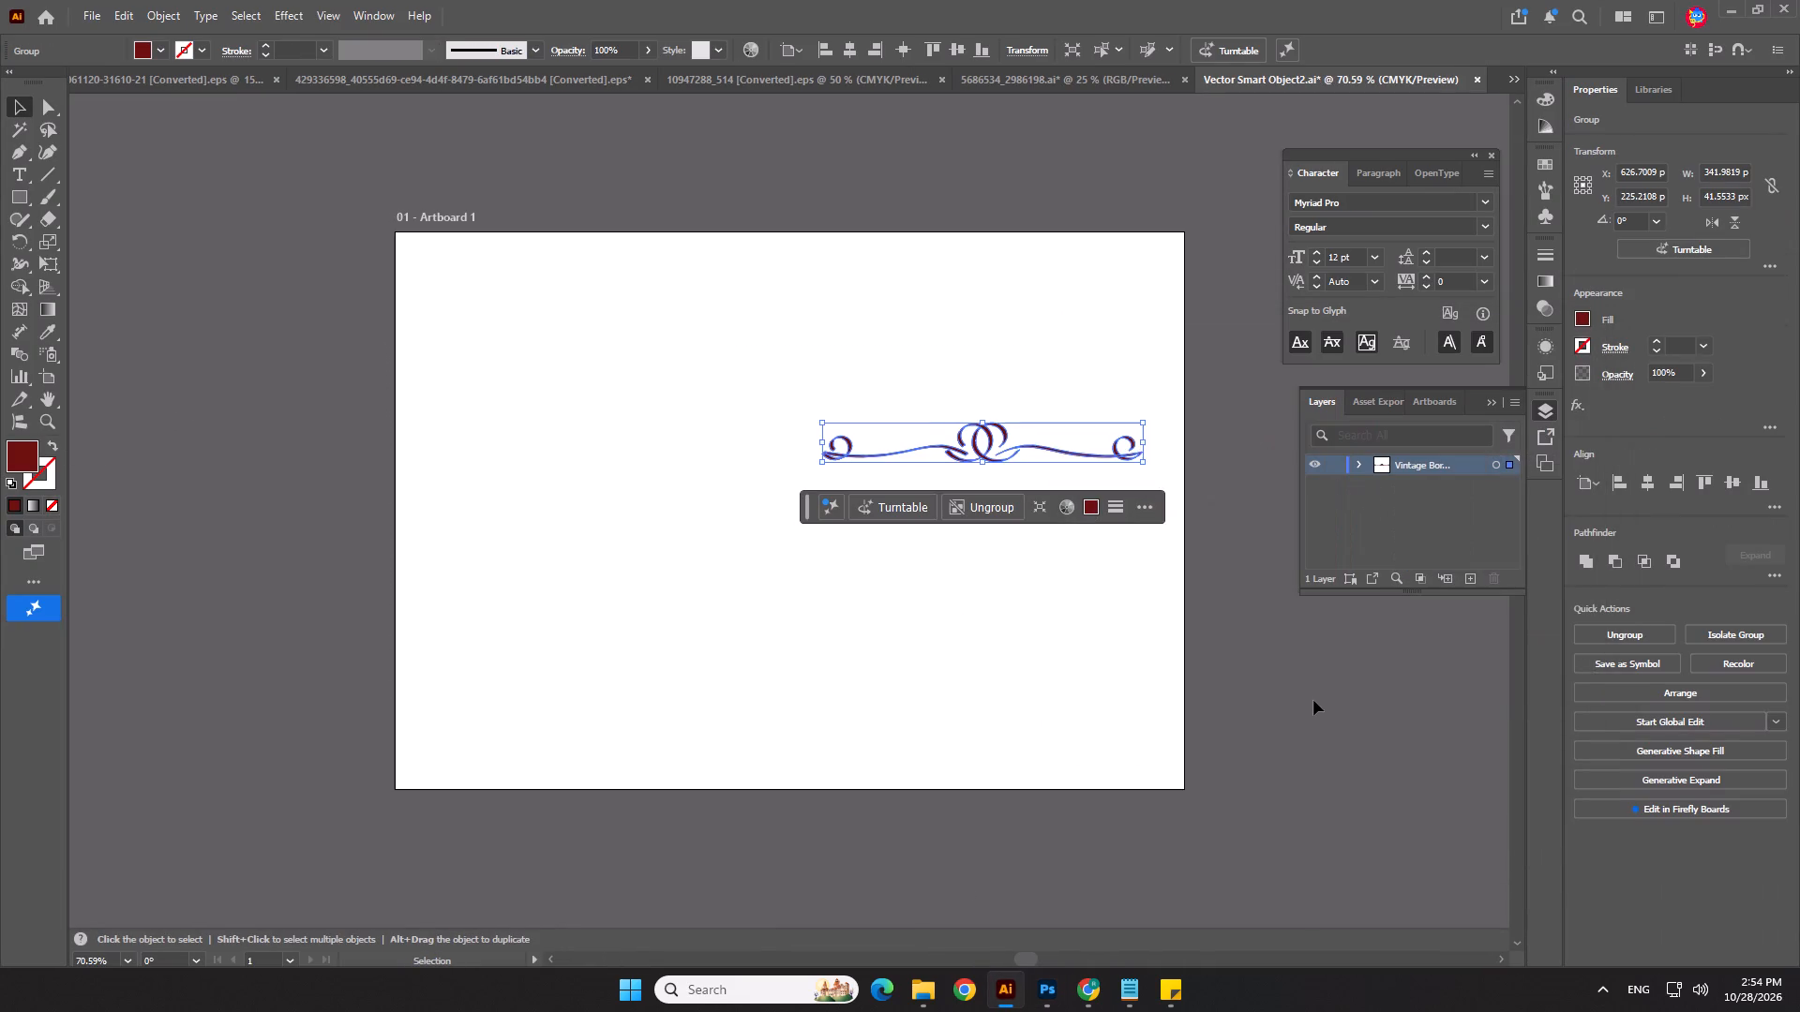
{"action": "left_click", "coordinate": [1313, 700]}
{"action": "key", "text": "ctrl+s"}
{"action": "key", "text": "ctrl+s"}
{"action": "key", "text": "ctrl+s"}
{"action": "key", "text": "ctrl+s"}
{"action": "key", "text": "alt+Tab"}
Nudge the recoloured ornament downward, away from the greeting text.
{"action": "scroll", "coordinate": [911, 624], "scroll_direction": "down", "scroll_amount": 5}
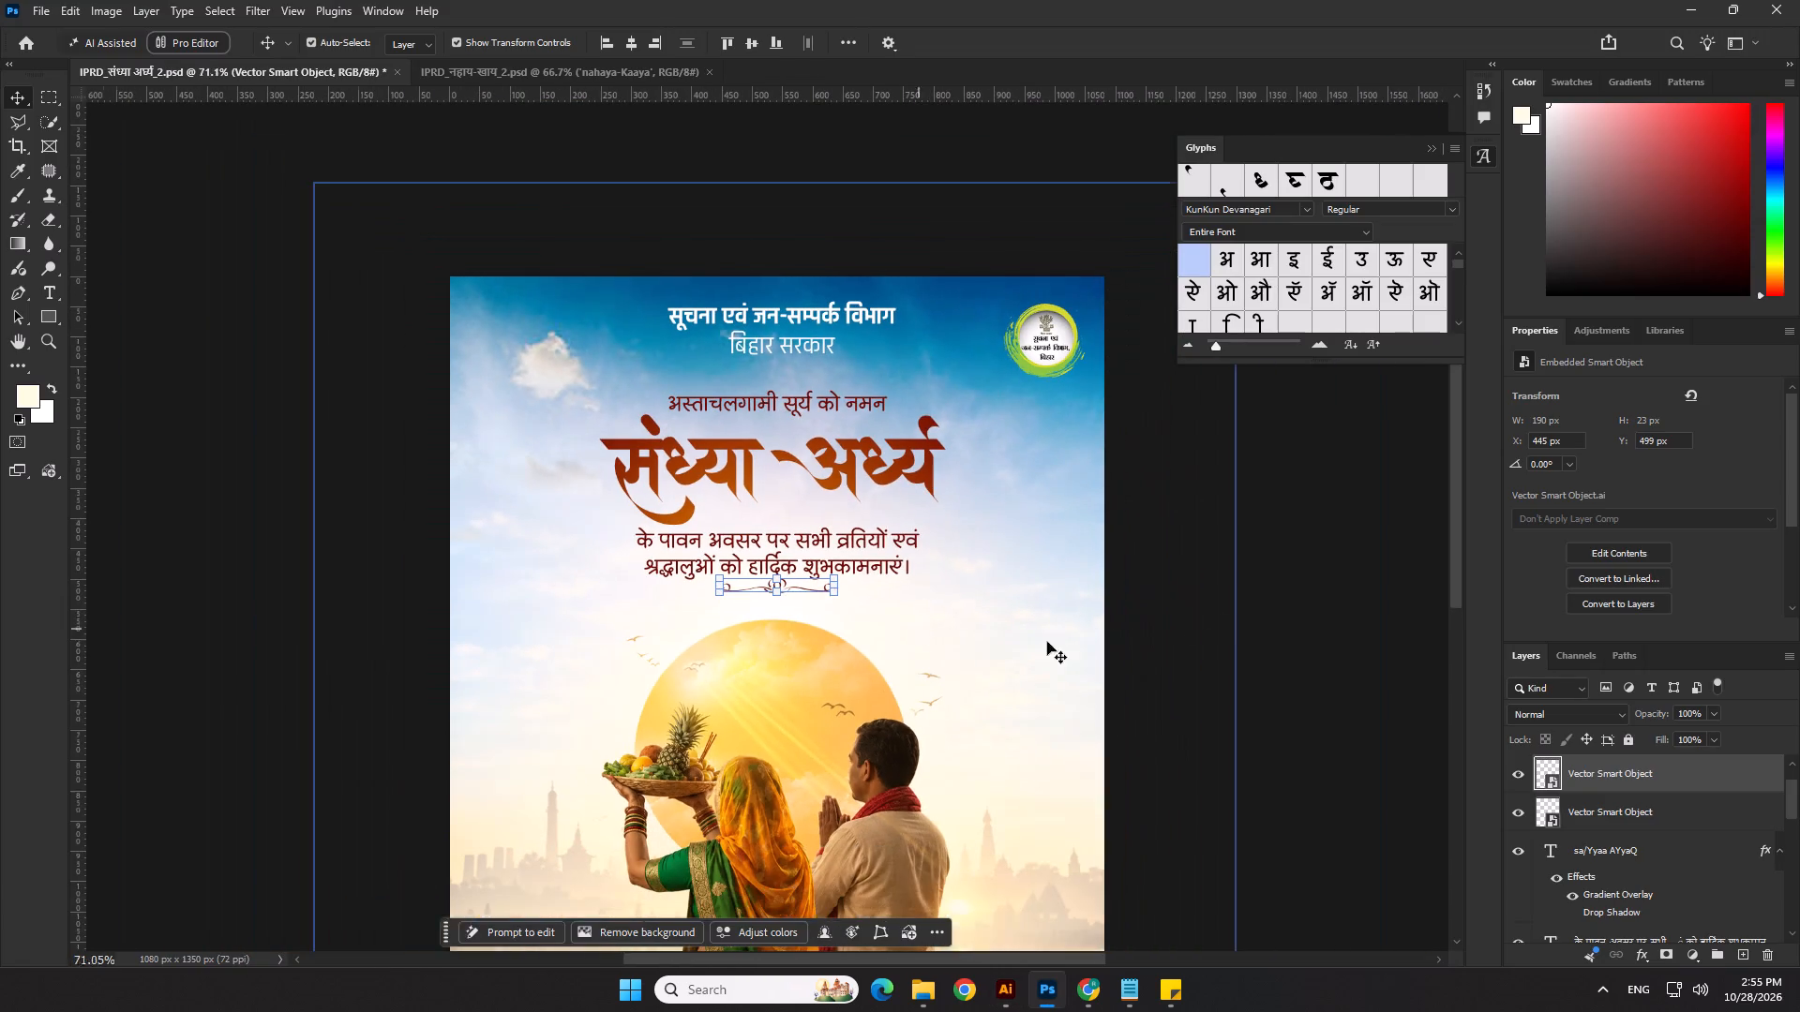
{"action": "key", "text": "shift+Down"}
{"action": "left_click", "coordinate": [1242, 606]}
Rebreak the greeting into two lines: "के पावन अवसर पर" and "सभी व्रतियों एवं श्रद्धालुओं को हार्दिक शुभकामनाएं।".
{"action": "scroll", "coordinate": [1044, 653], "scroll_direction": "down", "scroll_amount": 4}
{"action": "scroll", "coordinate": [954, 617], "scroll_direction": "up", "scroll_amount": 5}
{"action": "double_click", "coordinate": [835, 563]}
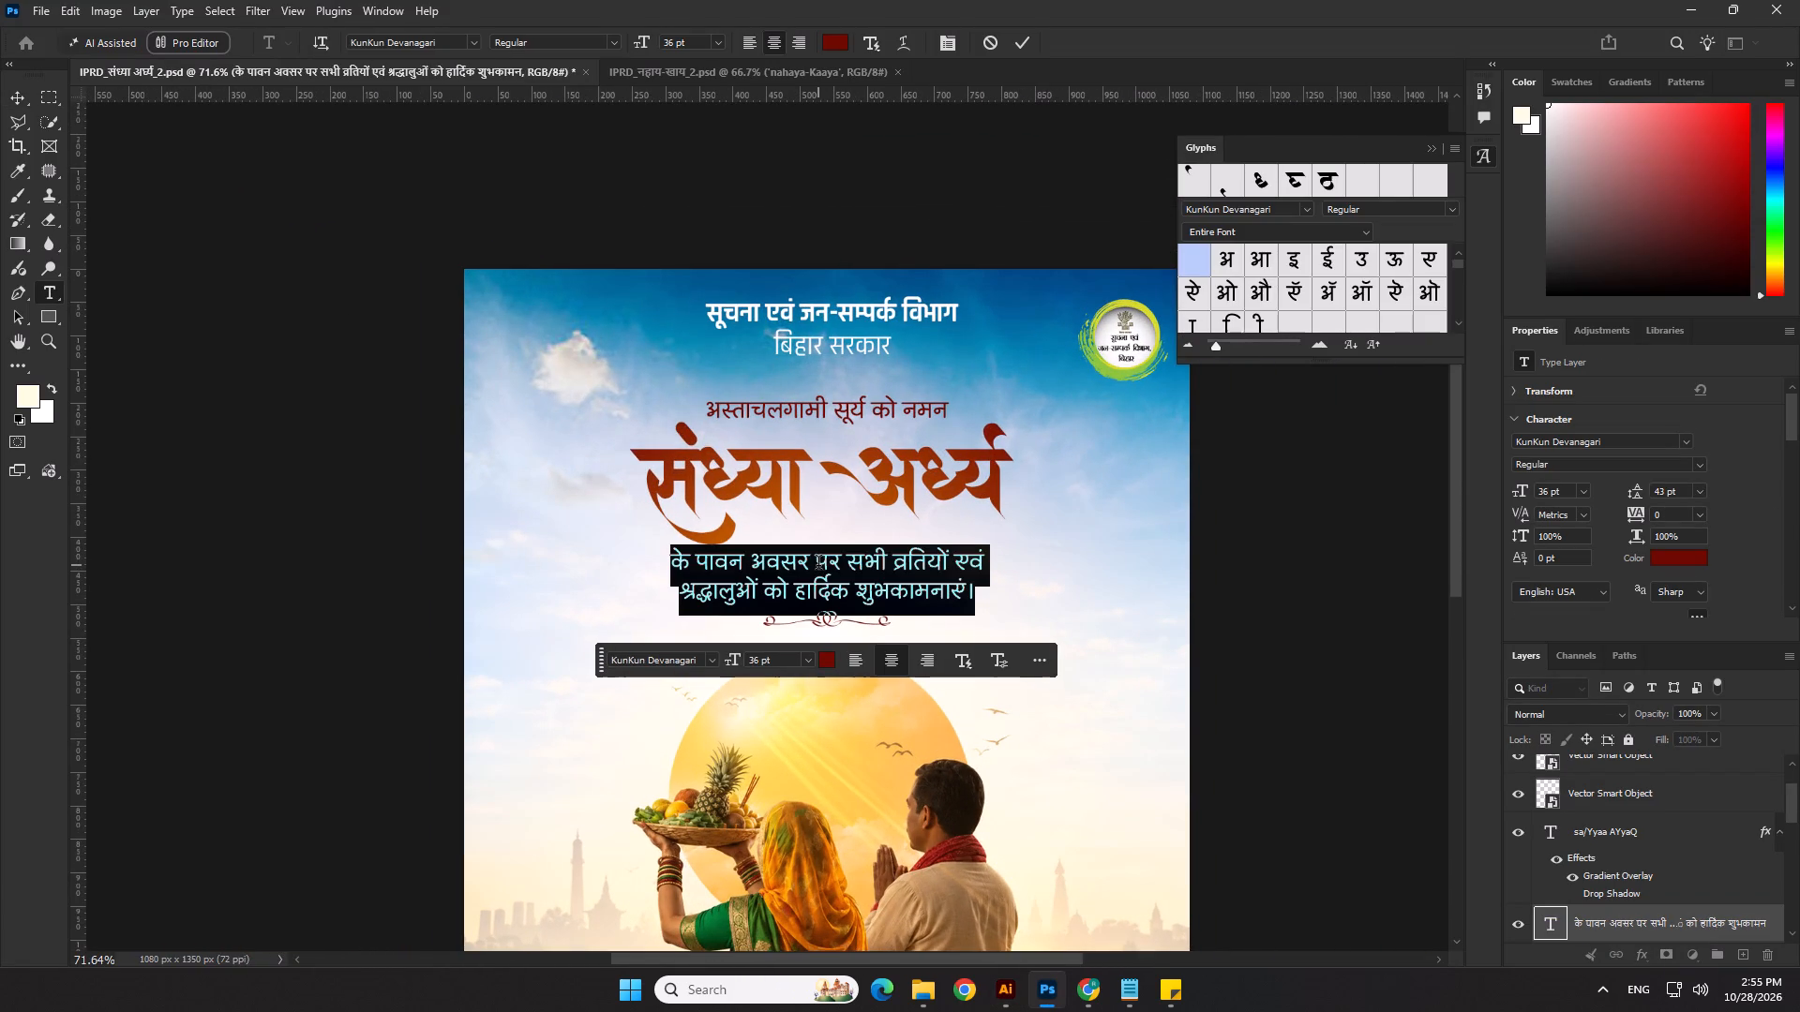
{"action": "left_click", "coordinate": [847, 567]}
{"action": "key", "text": "BackSpace"}
{"action": "key", "text": "Return"}
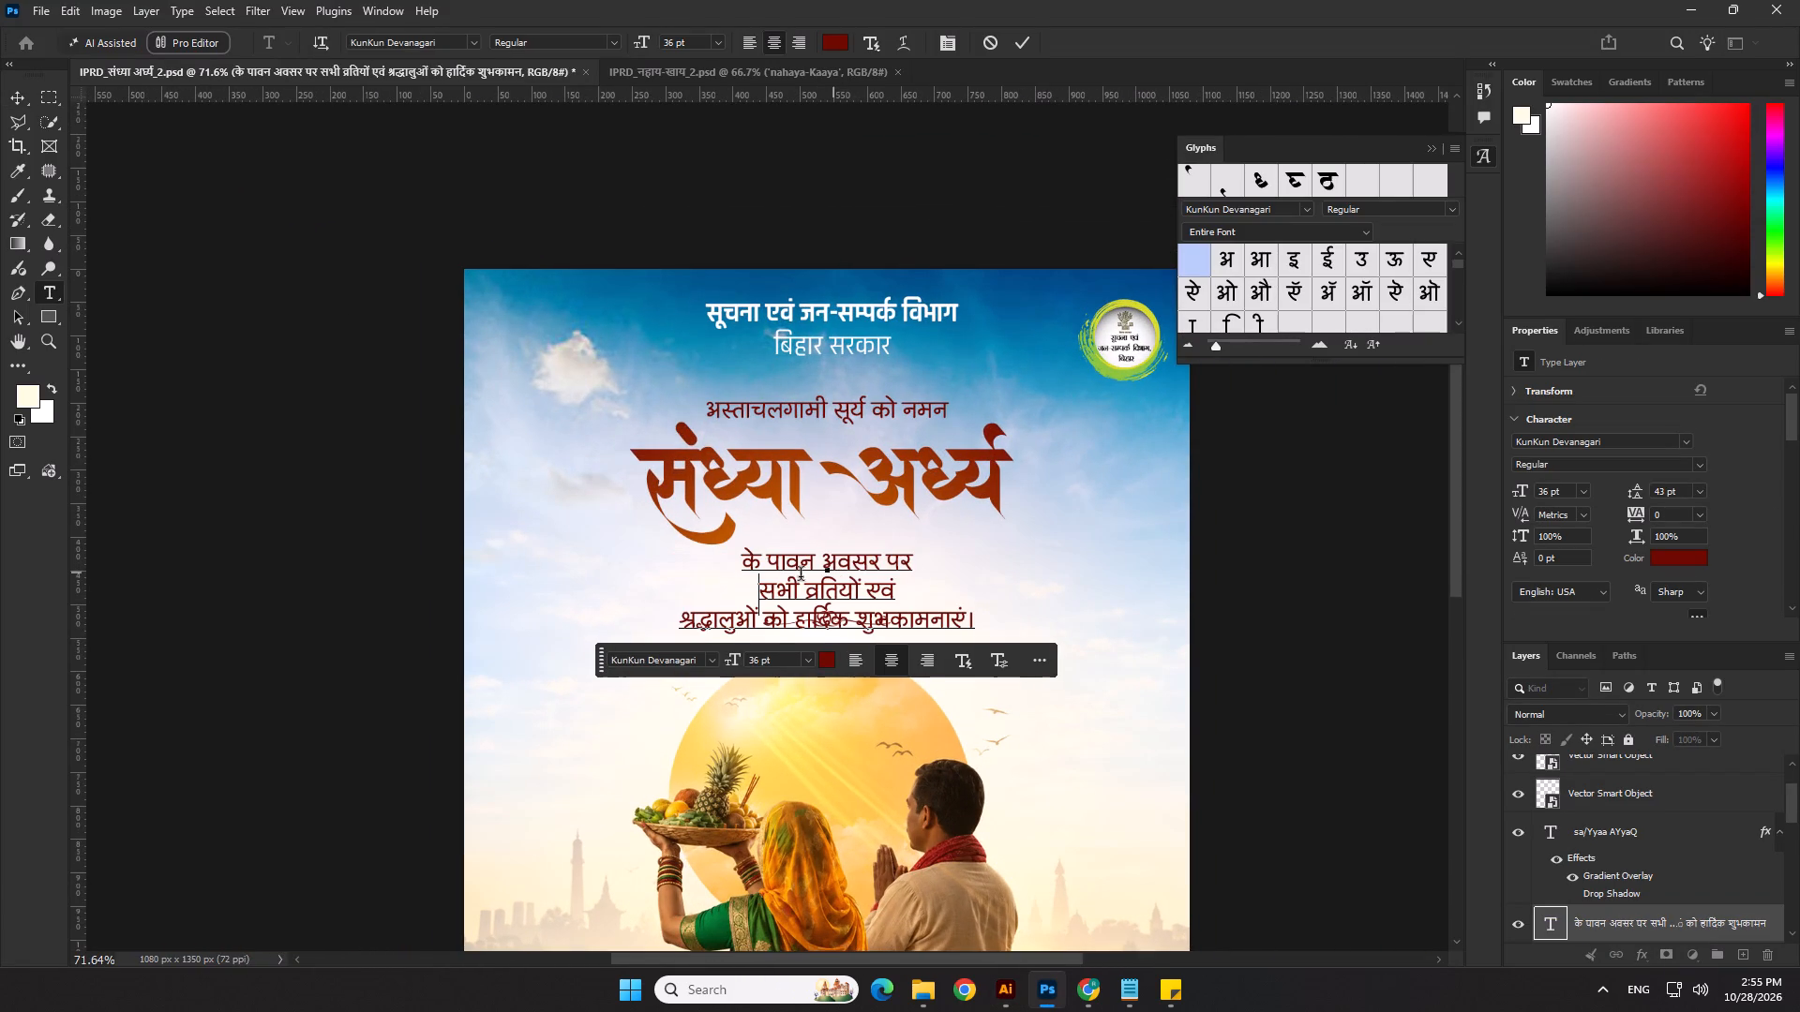
{"action": "left_click", "coordinate": [682, 621]}
{"action": "key", "text": "BackSpace"}
{"action": "key", "text": "space"}
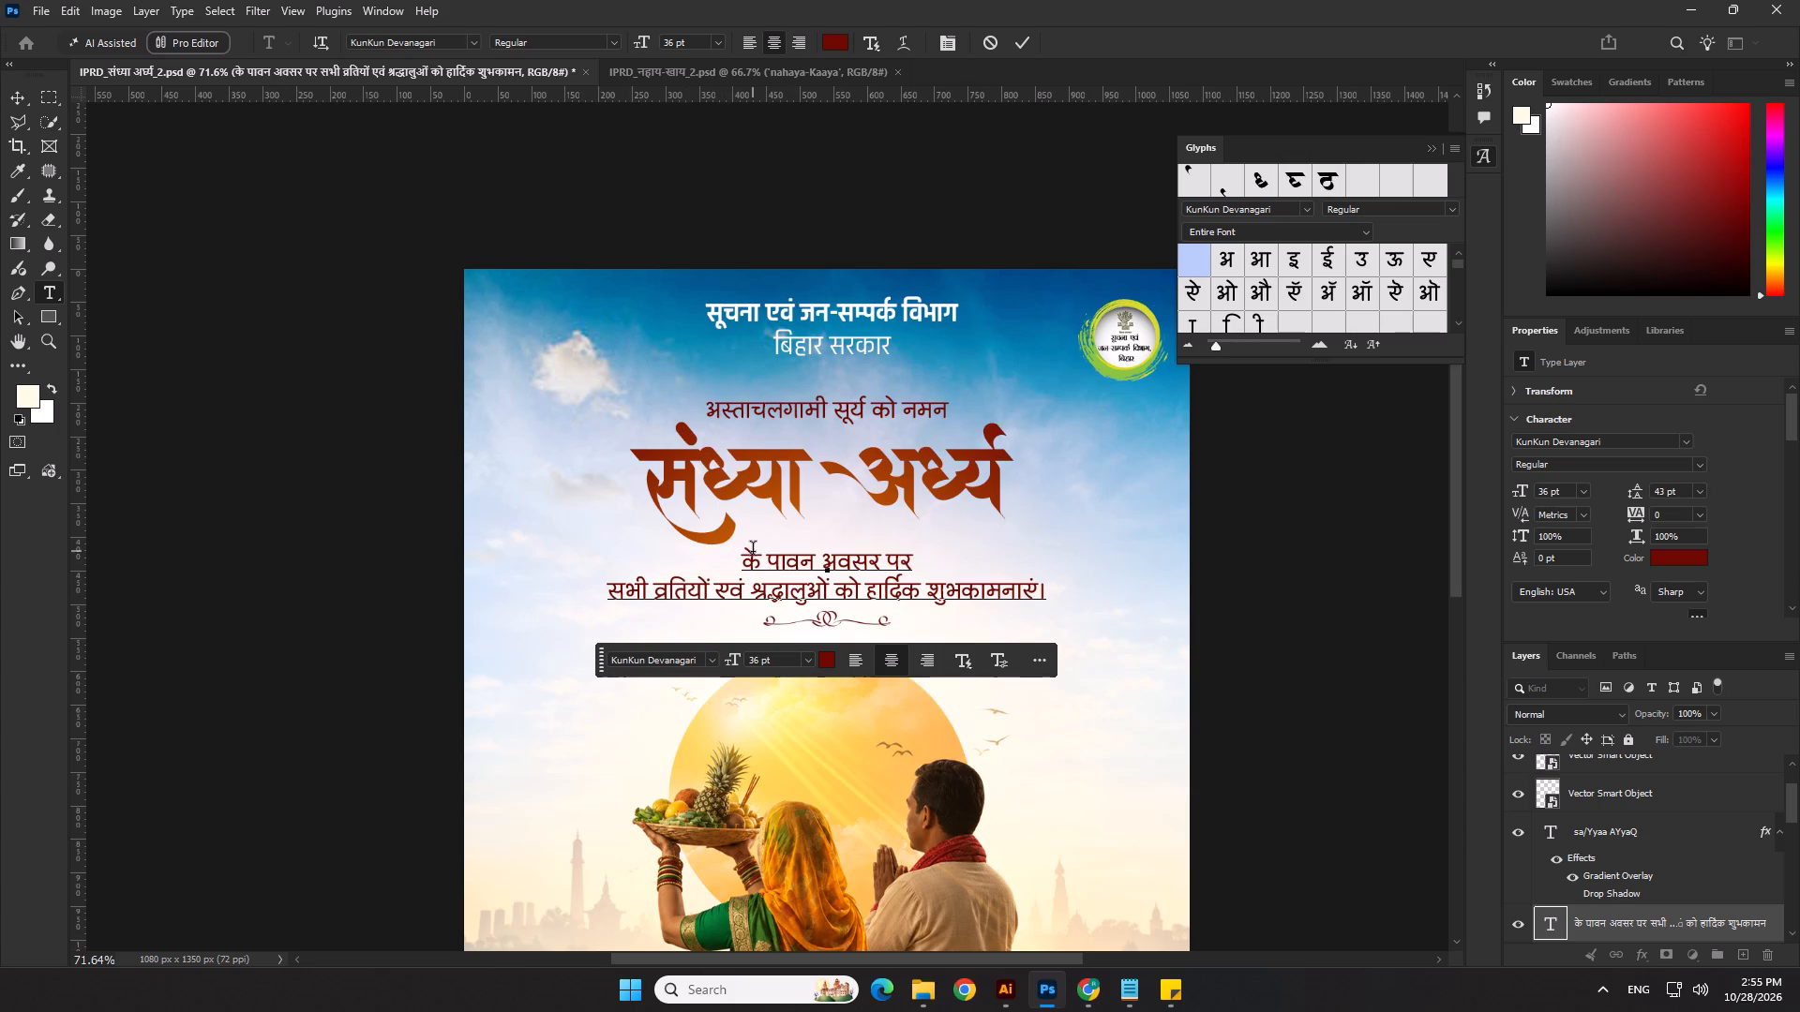
{"action": "left_click", "coordinate": [22, 97]}
{"action": "left_click", "coordinate": [263, 391]}
{"action": "scroll", "coordinate": [804, 527], "scroll_direction": "down", "scroll_amount": 5}
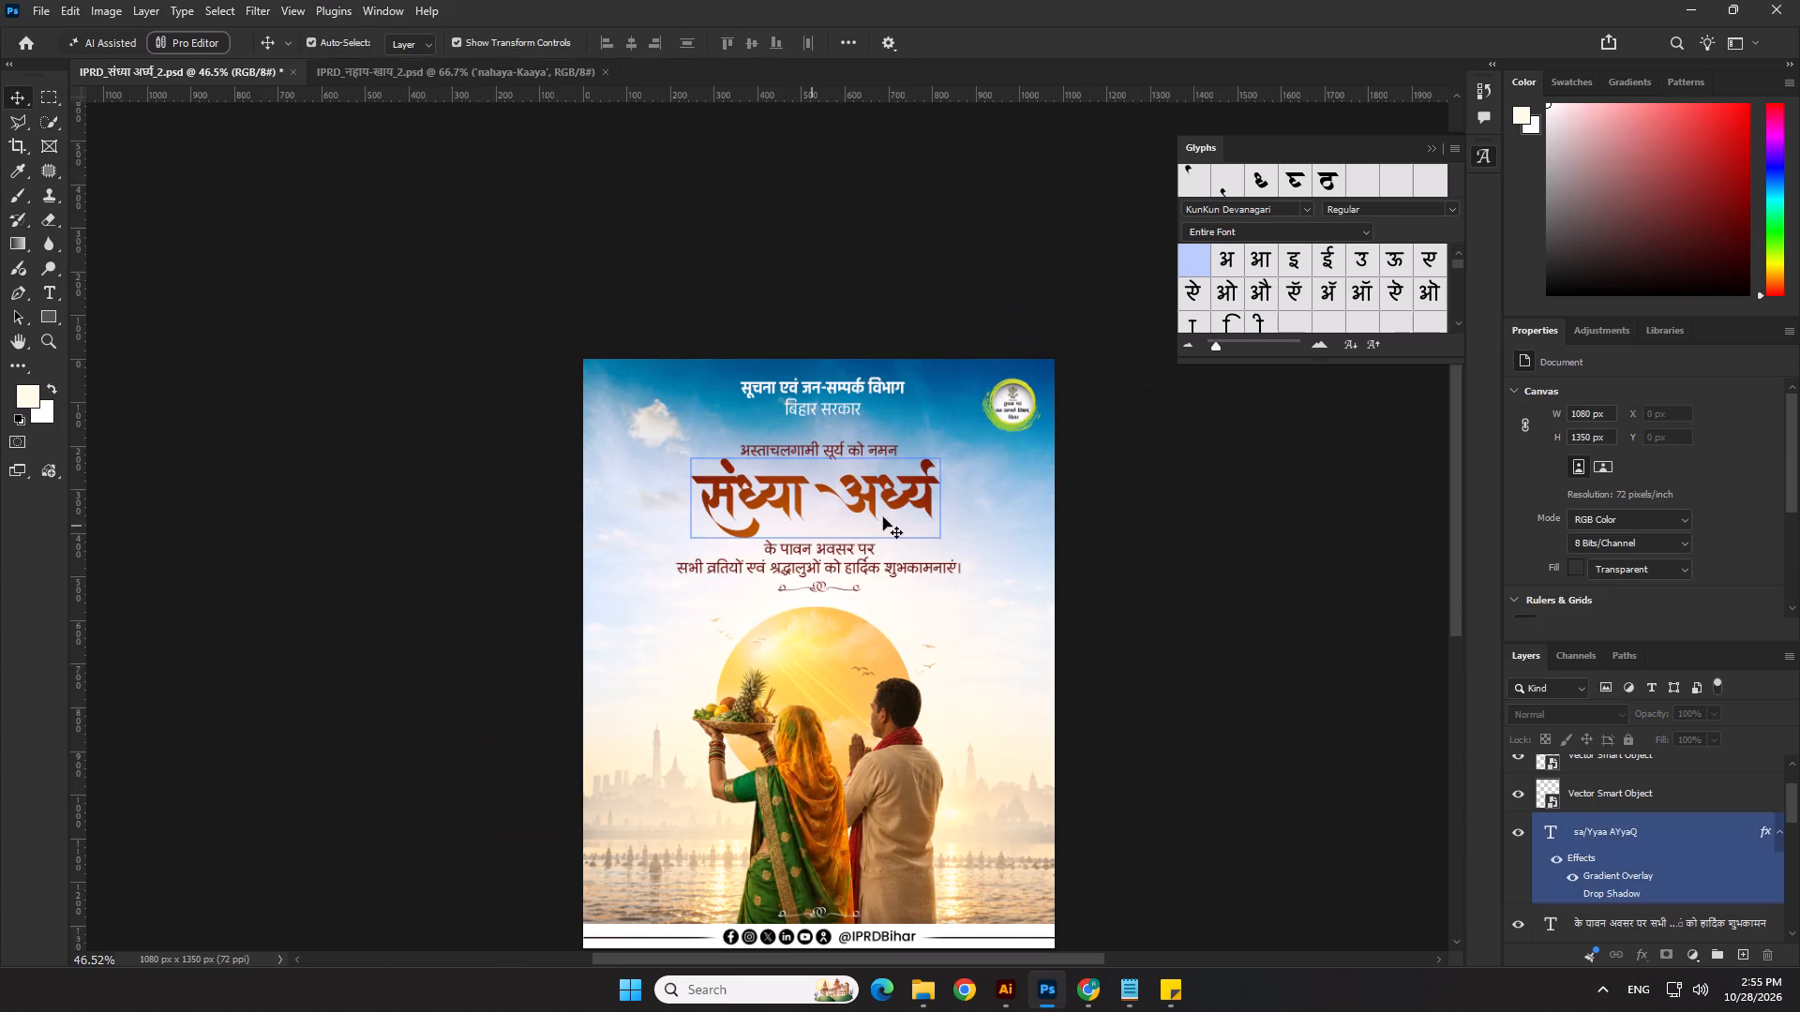
Redo the line break before "सभी" in the greeting and delete the two trailing characters after its second line.
{"action": "left_click", "coordinate": [1132, 527]}
{"action": "double_click", "coordinate": [819, 558]}
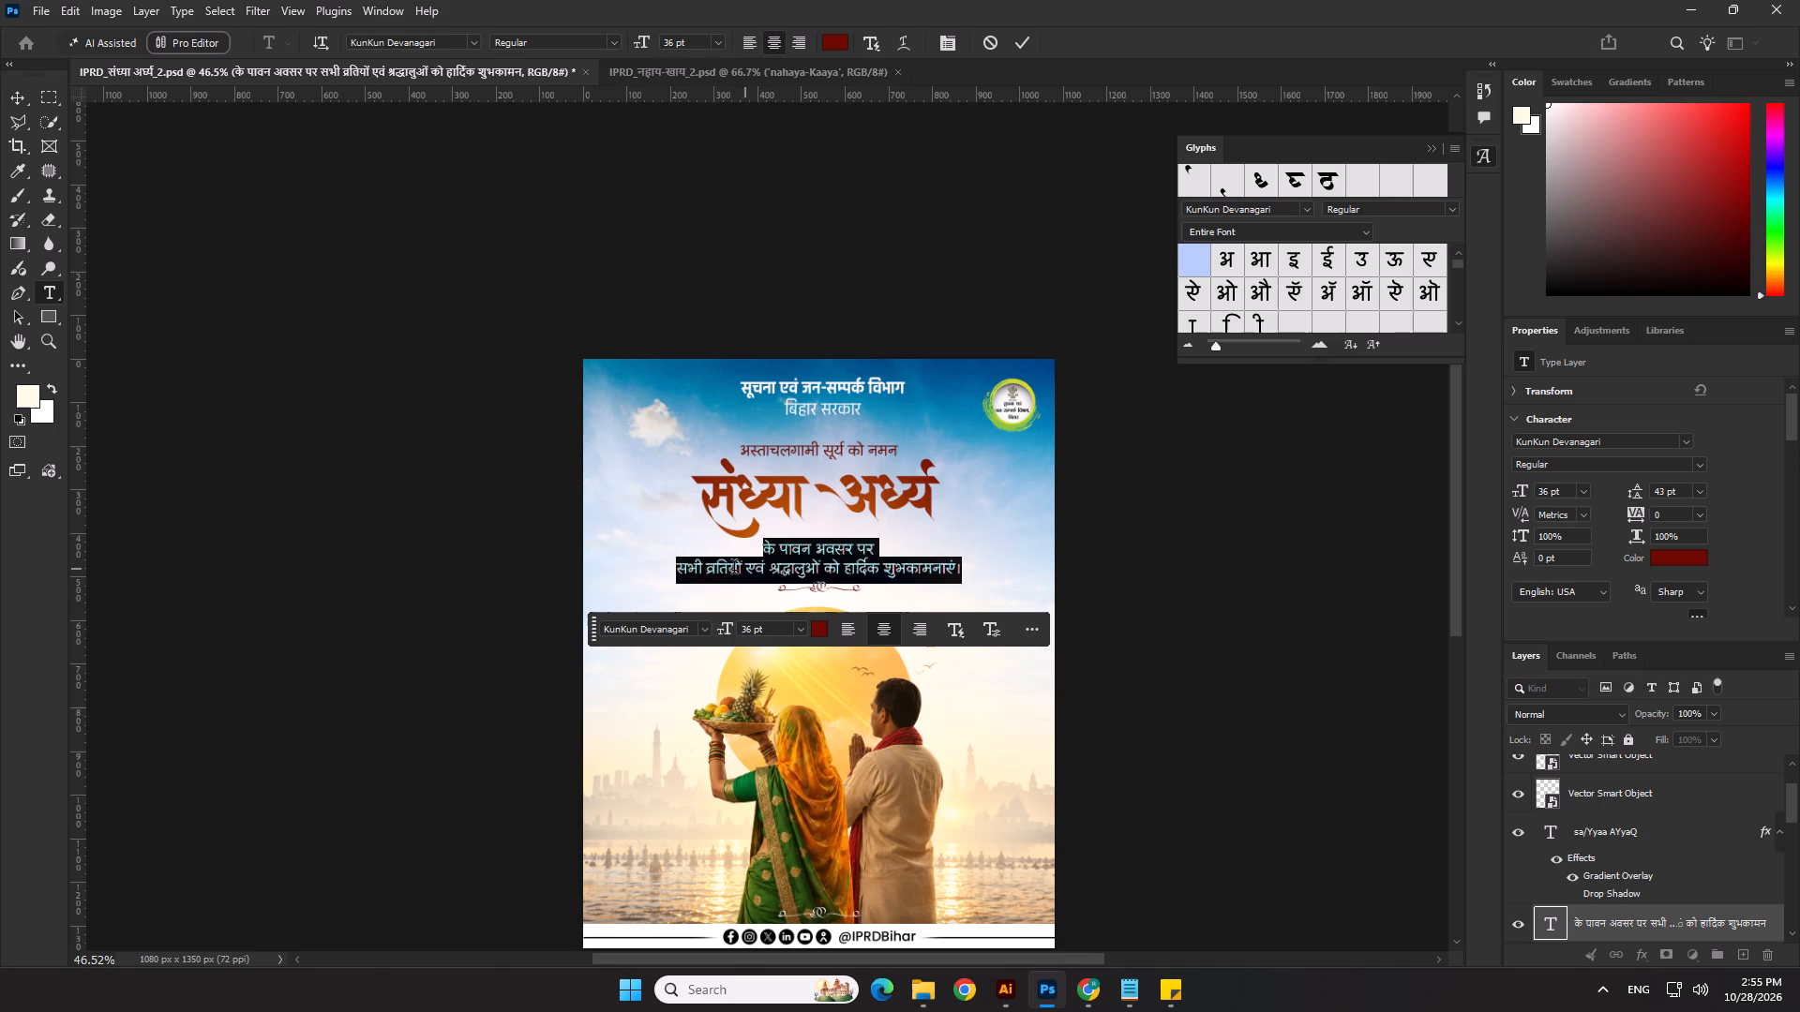
{"action": "left_click", "coordinate": [680, 568]}
{"action": "key", "text": "BackSpace"}
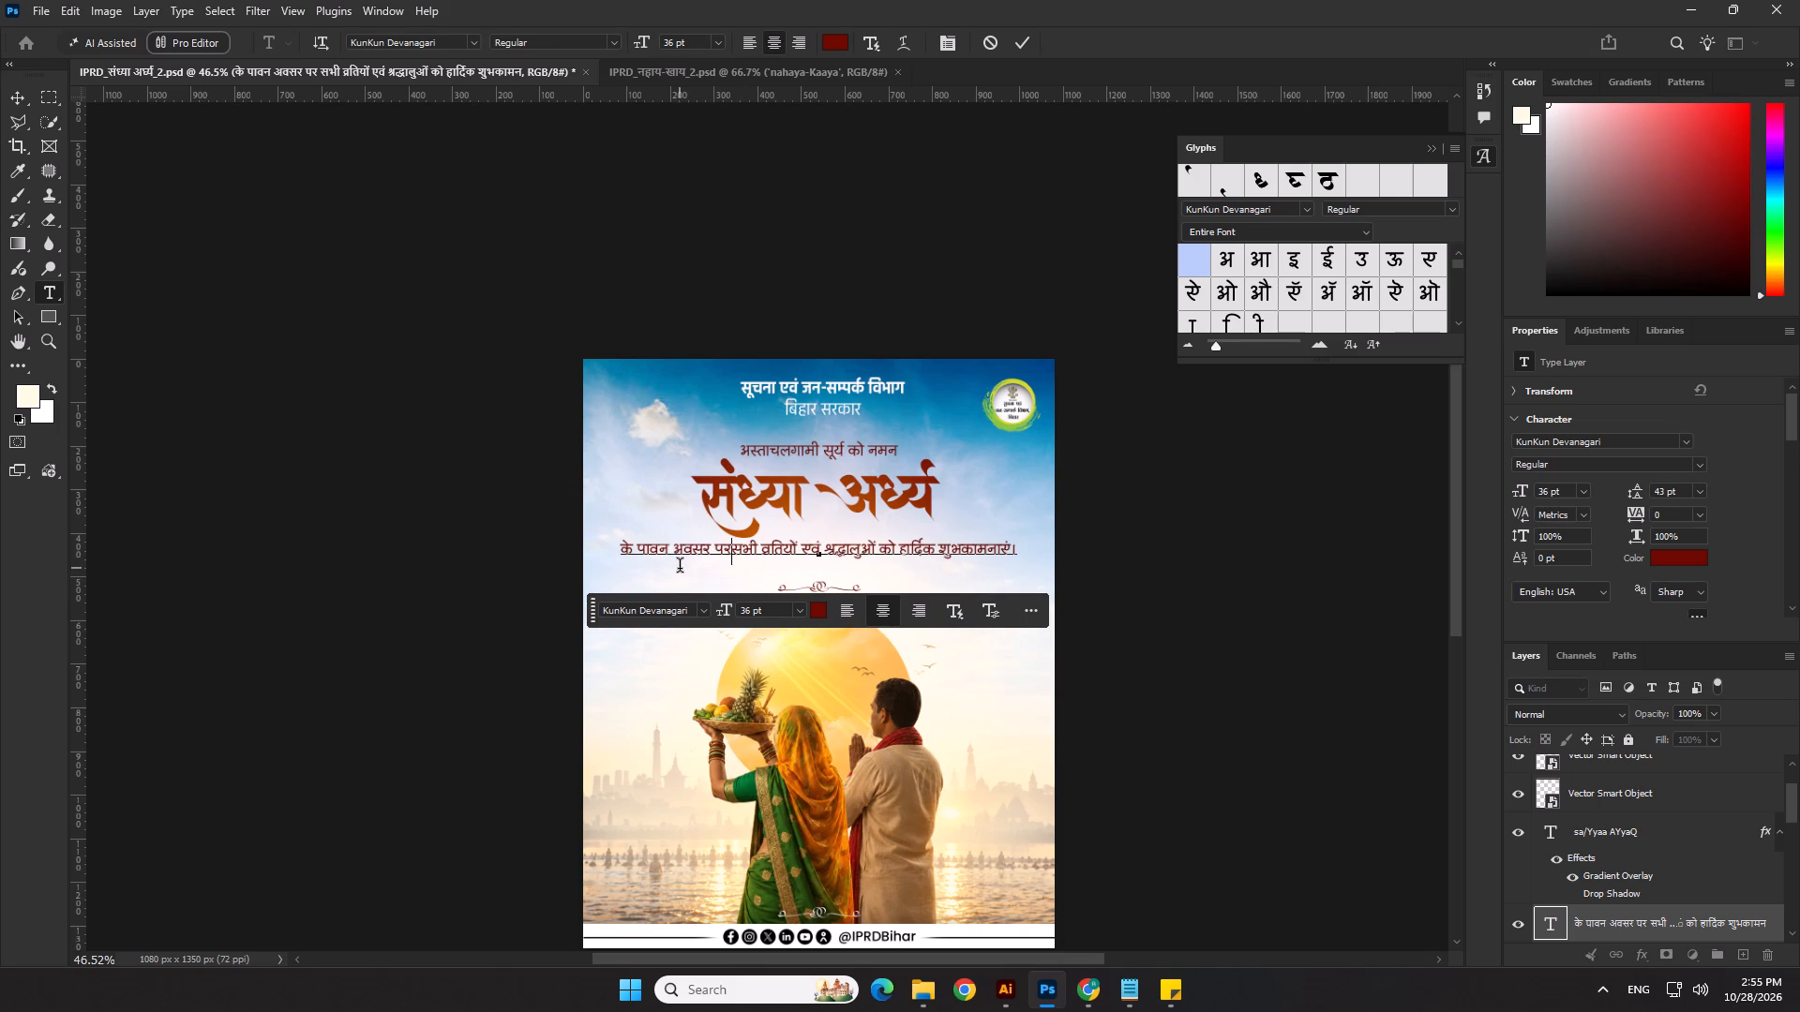
{"action": "key", "text": "Return"}
{"action": "left_click", "coordinate": [959, 567]}
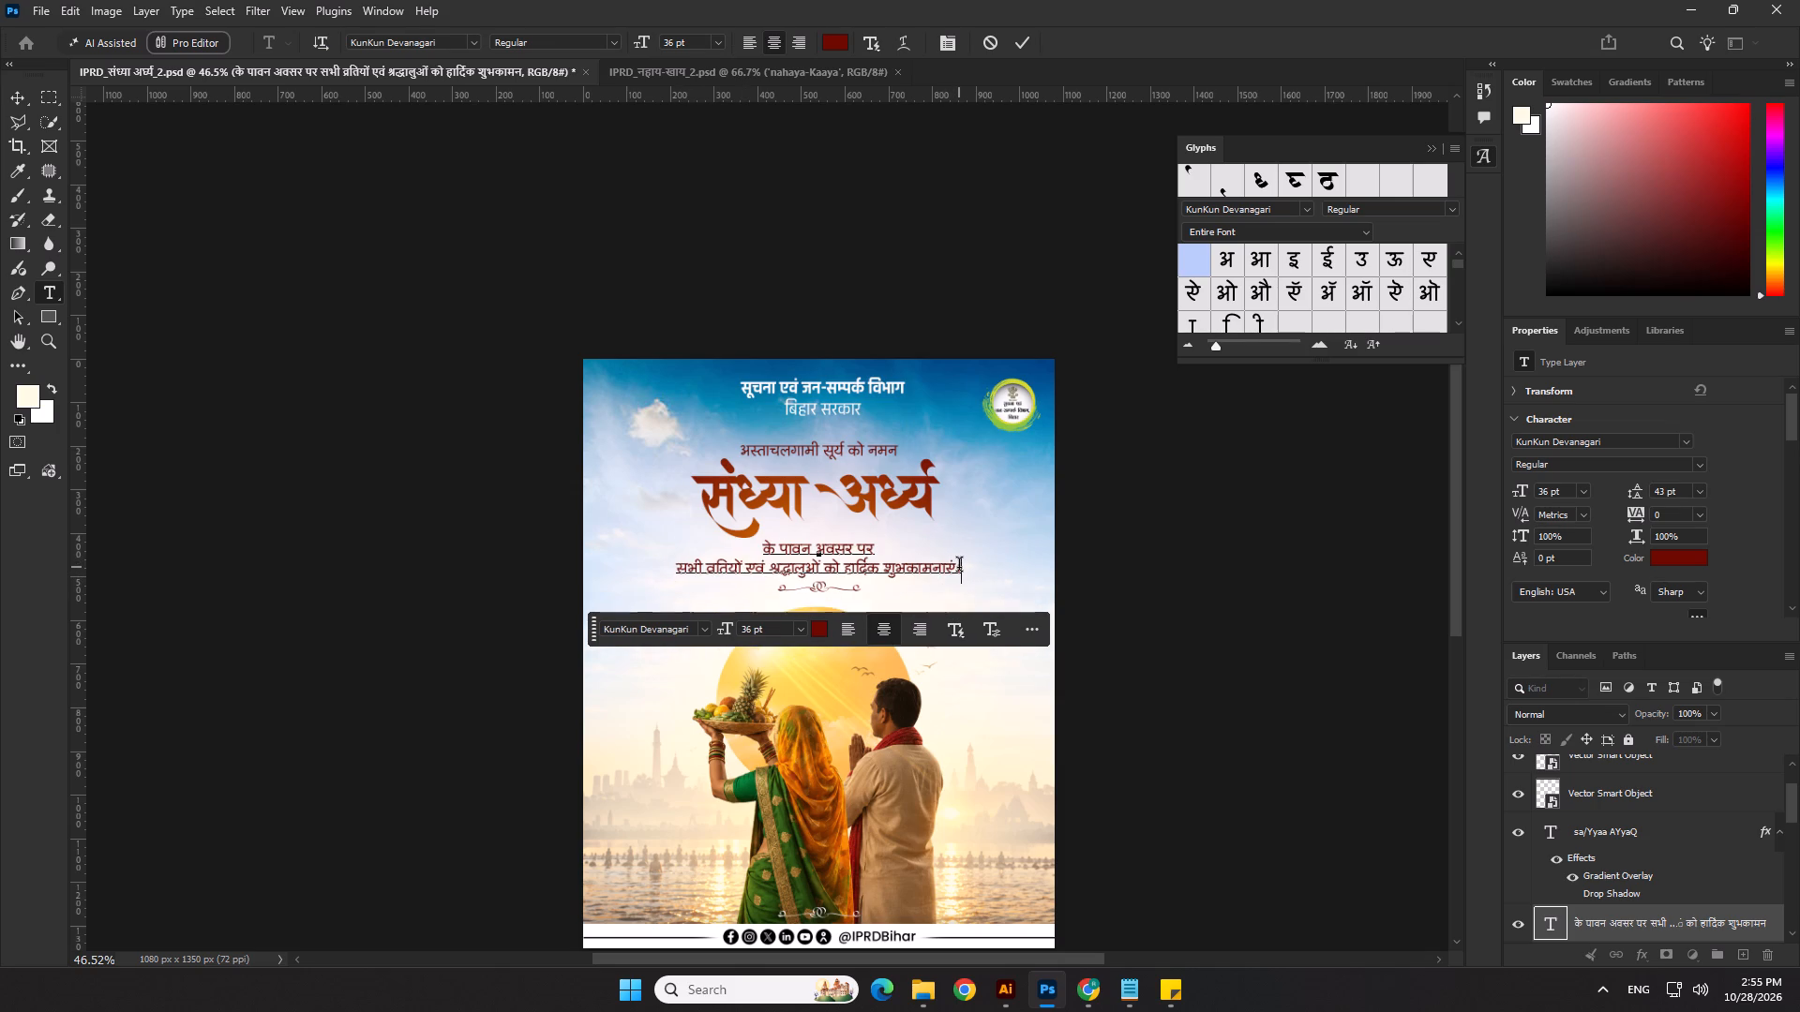
{"action": "key", "text": "Delete"}
{"action": "key", "text": "Delete"}
{"action": "left_click", "coordinate": [1012, 50]}
{"action": "left_click", "coordinate": [1024, 46]}
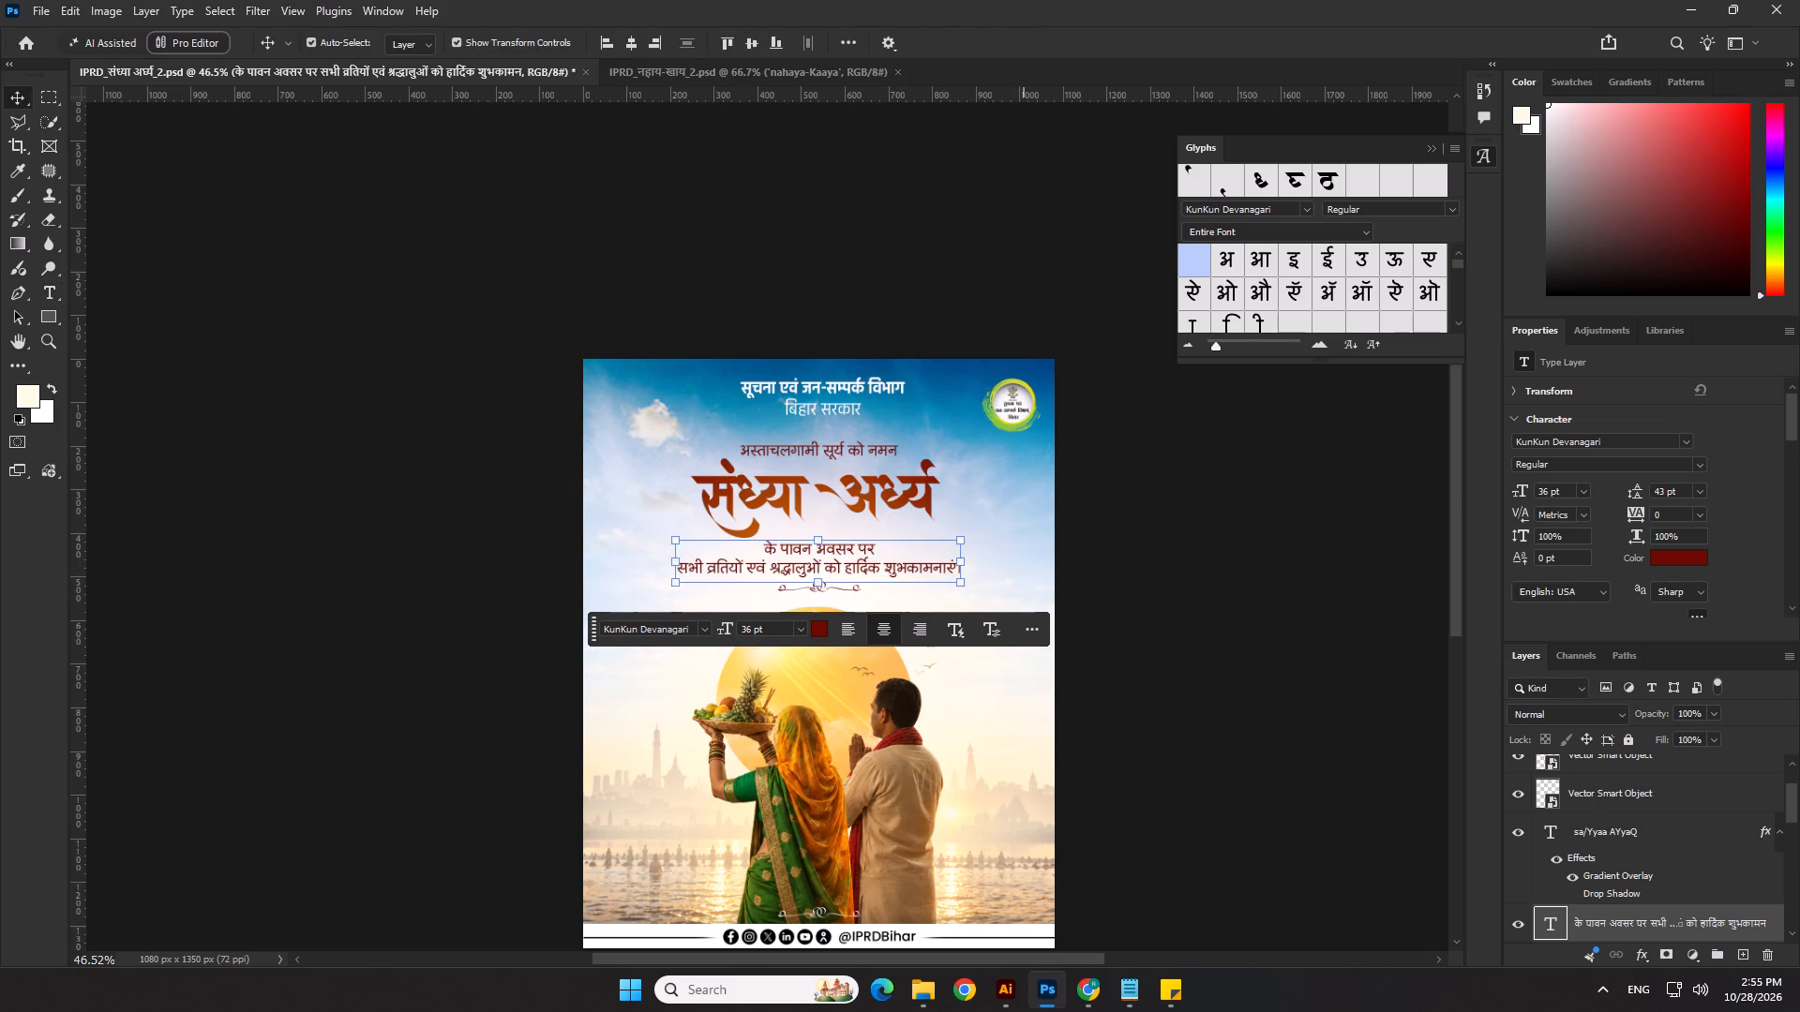
{"action": "left_click", "coordinate": [1283, 637]}
Cut the "सभी व्रतियों एवं श्रद्धालुओं को हार्दिक शुभकामनाएं।" line from the greeting, leaving only "के पावन अवसर पर" in that text.
{"action": "scroll", "coordinate": [1264, 664], "scroll_direction": "down", "scroll_amount": 4}
{"action": "left_click", "coordinate": [1168, 714]}
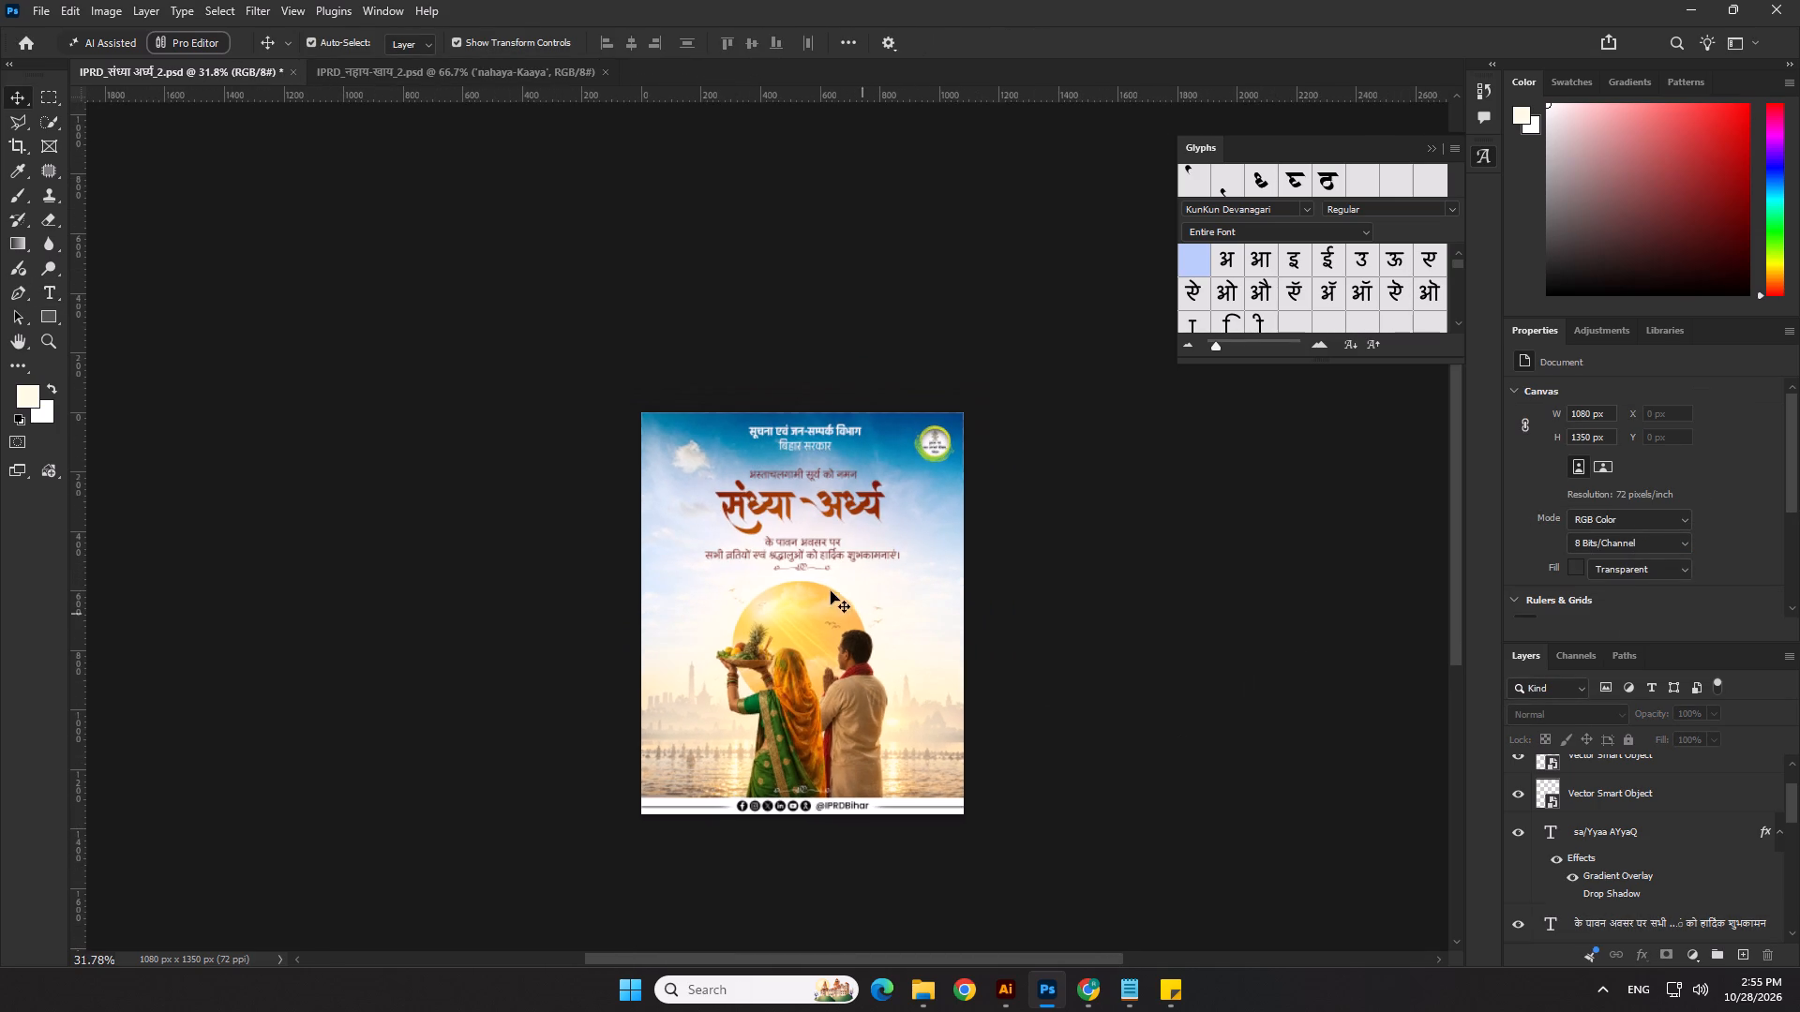
{"action": "scroll", "coordinate": [828, 590], "scroll_direction": "up", "scroll_amount": 5}
{"action": "left_click", "coordinate": [834, 541]}
{"action": "scroll", "coordinate": [834, 540], "scroll_direction": "up", "scroll_amount": 5}
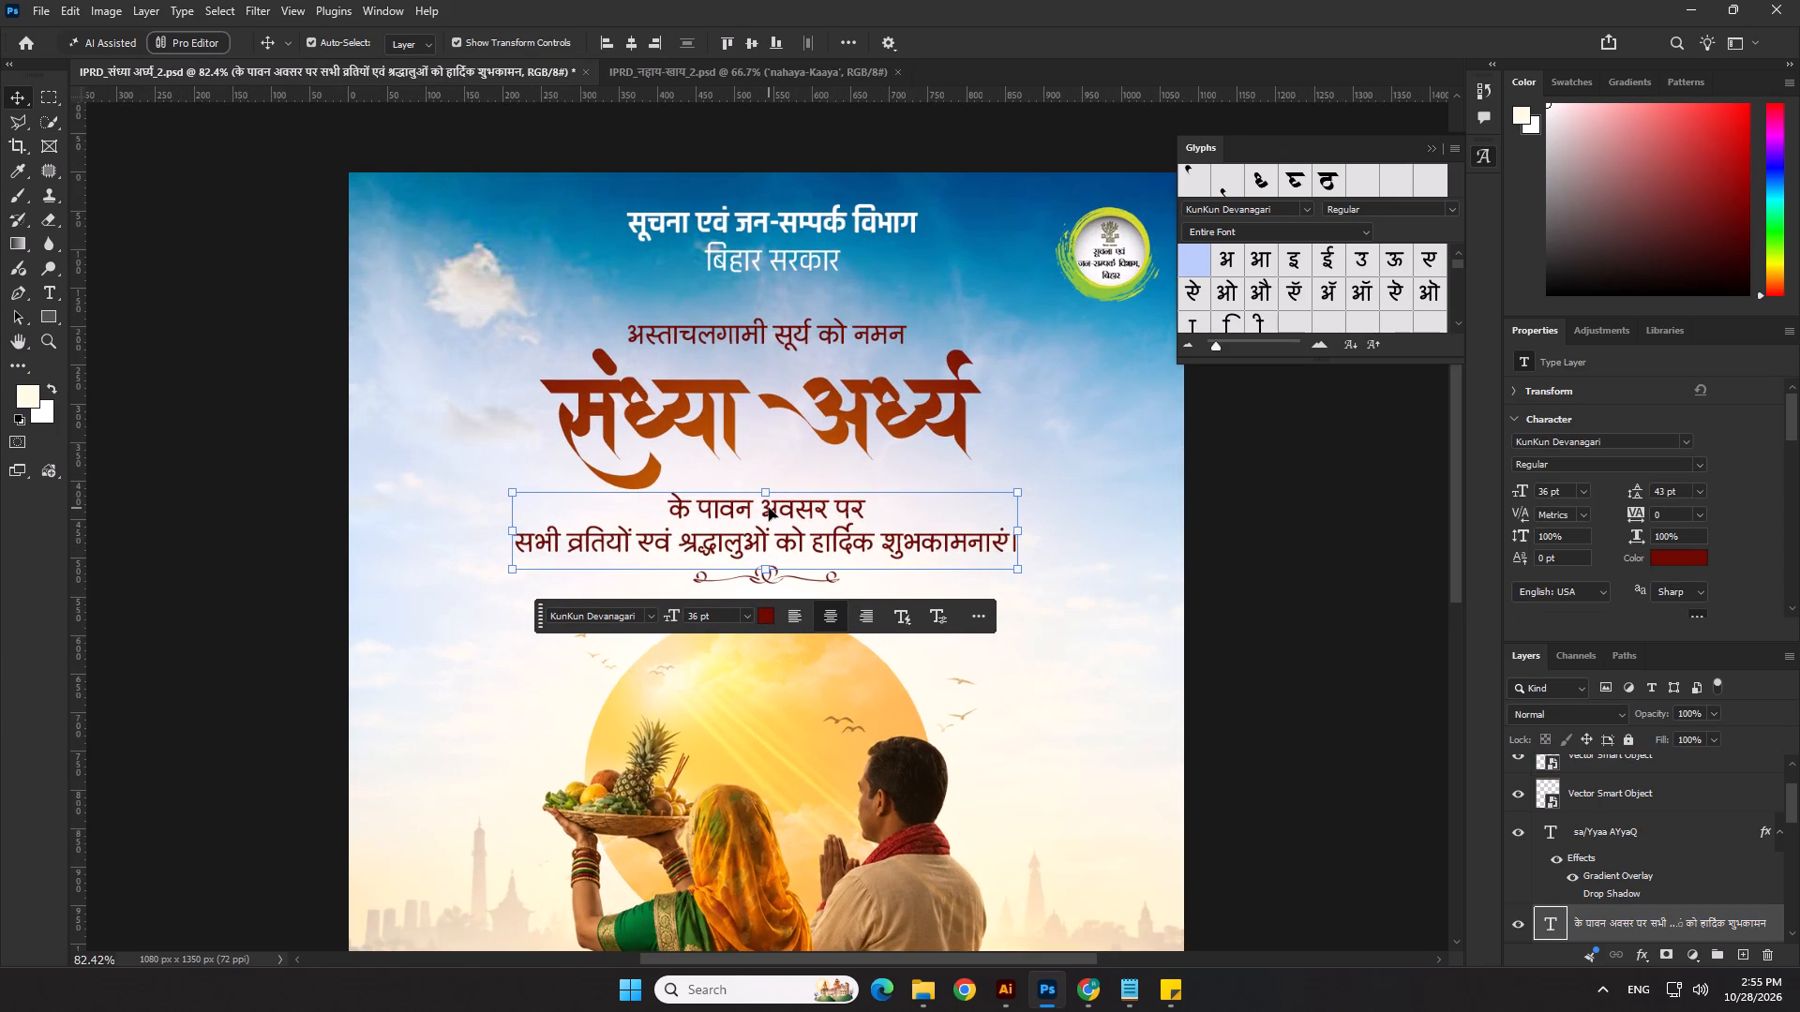
{"action": "double_click", "coordinate": [769, 508]}
{"action": "left_click_drag", "start_coordinate": [514, 547], "coordinate": [1097, 572]}
{"action": "key", "text": "ctrl+x"}
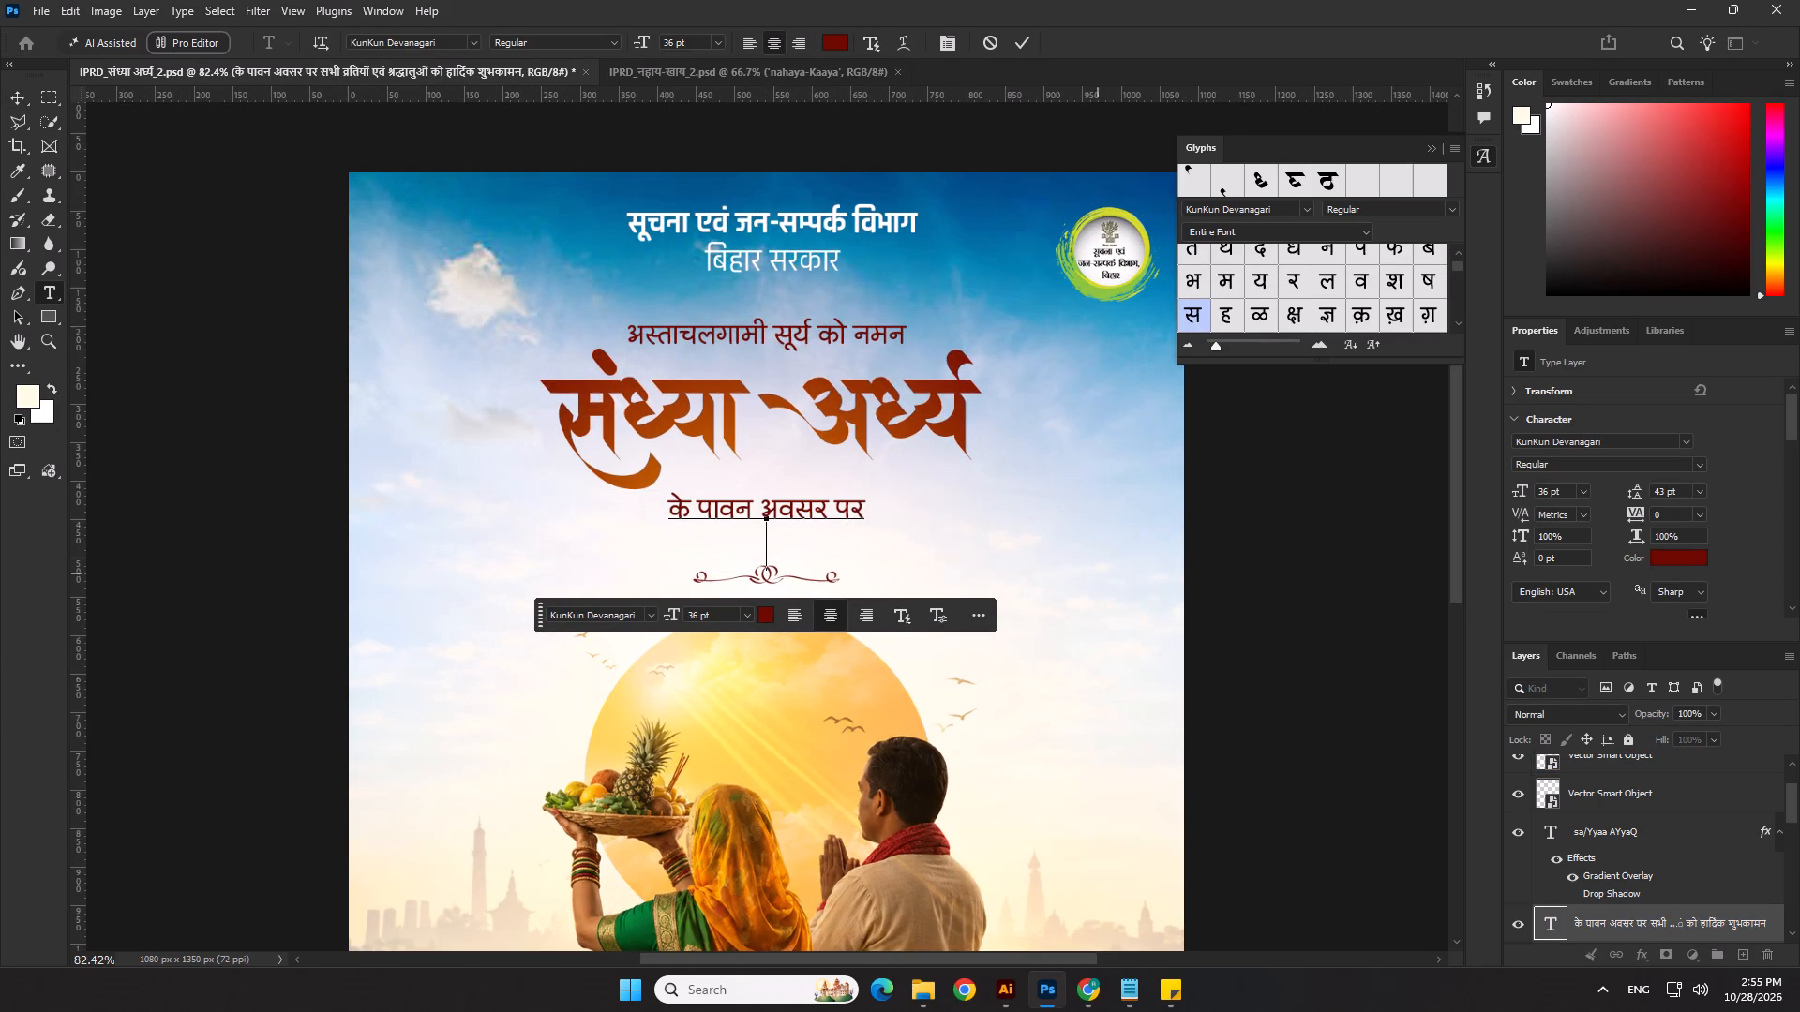
{"action": "key", "text": "BackSpace"}
{"action": "left_click", "coordinate": [1019, 45]}
Move "के पावन अवसर पर" about 70 px right and 30 px up, tucking it just beneath the heading.
{"action": "scroll", "coordinate": [771, 465], "scroll_direction": "up", "scroll_amount": 2}
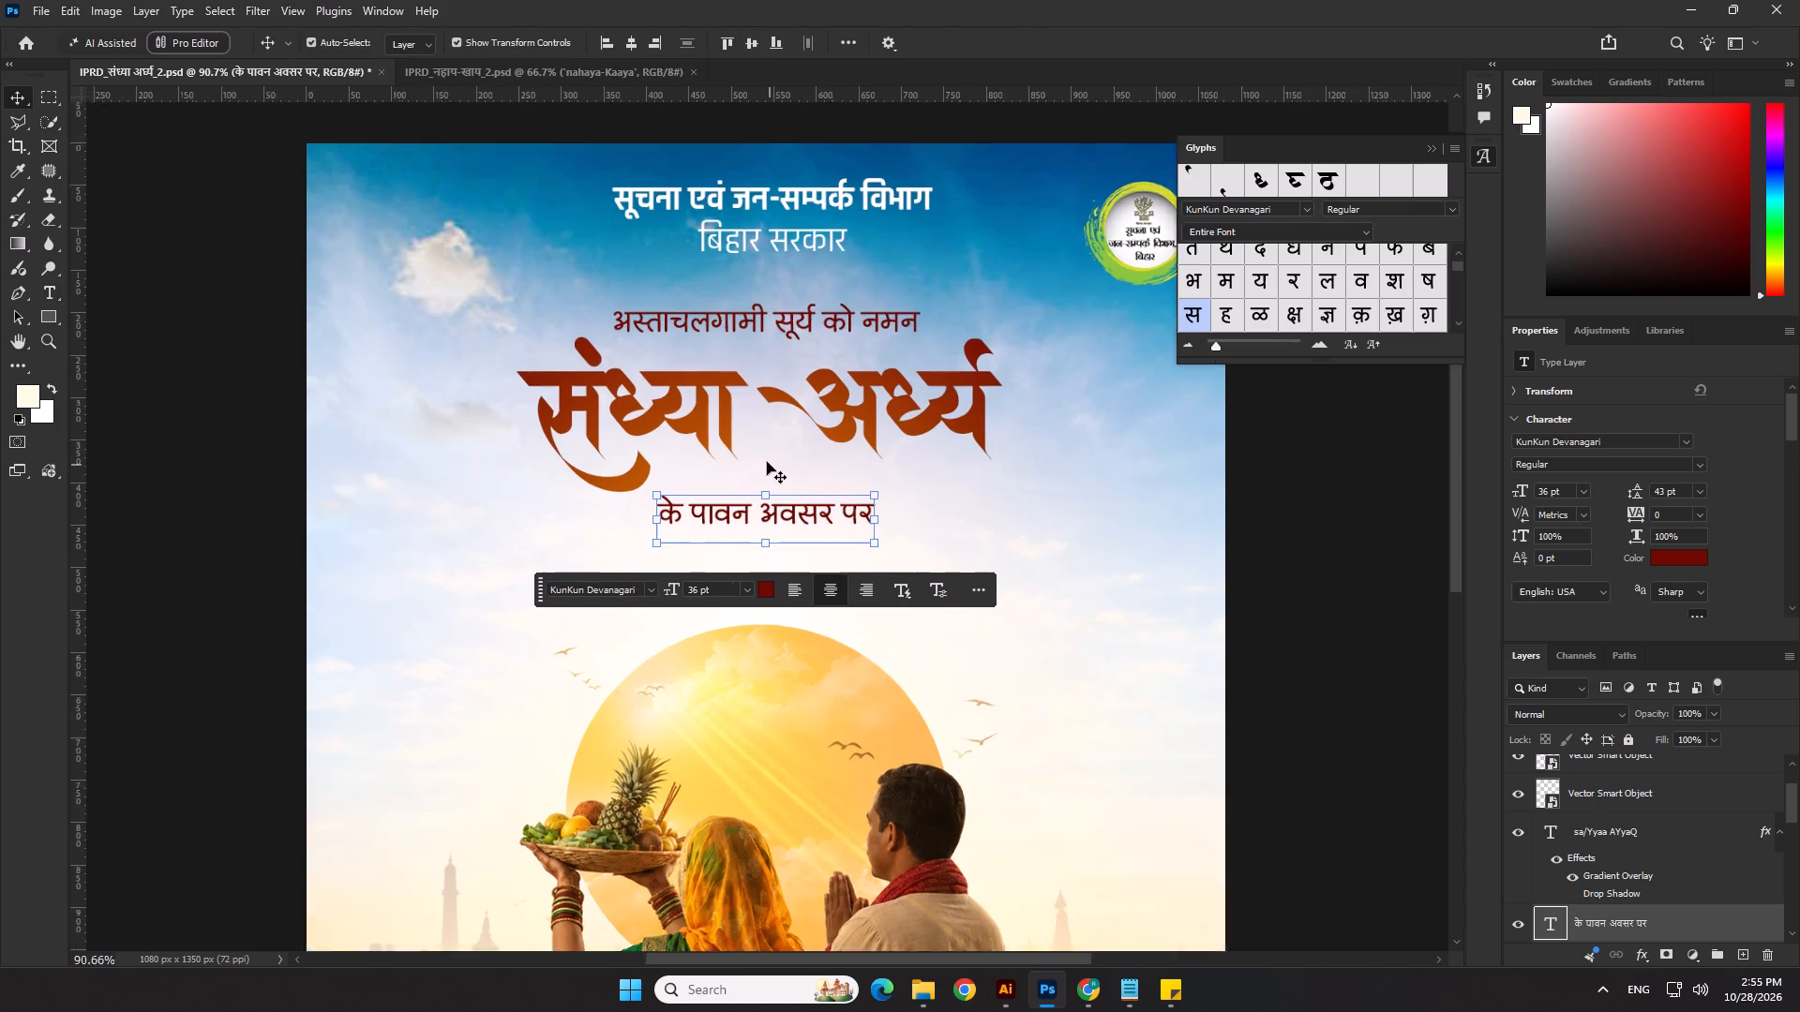
{"action": "scroll", "coordinate": [767, 462], "scroll_direction": "up", "scroll_amount": 2}
{"action": "left_click_drag", "start_coordinate": [801, 530], "coordinate": [876, 489]}
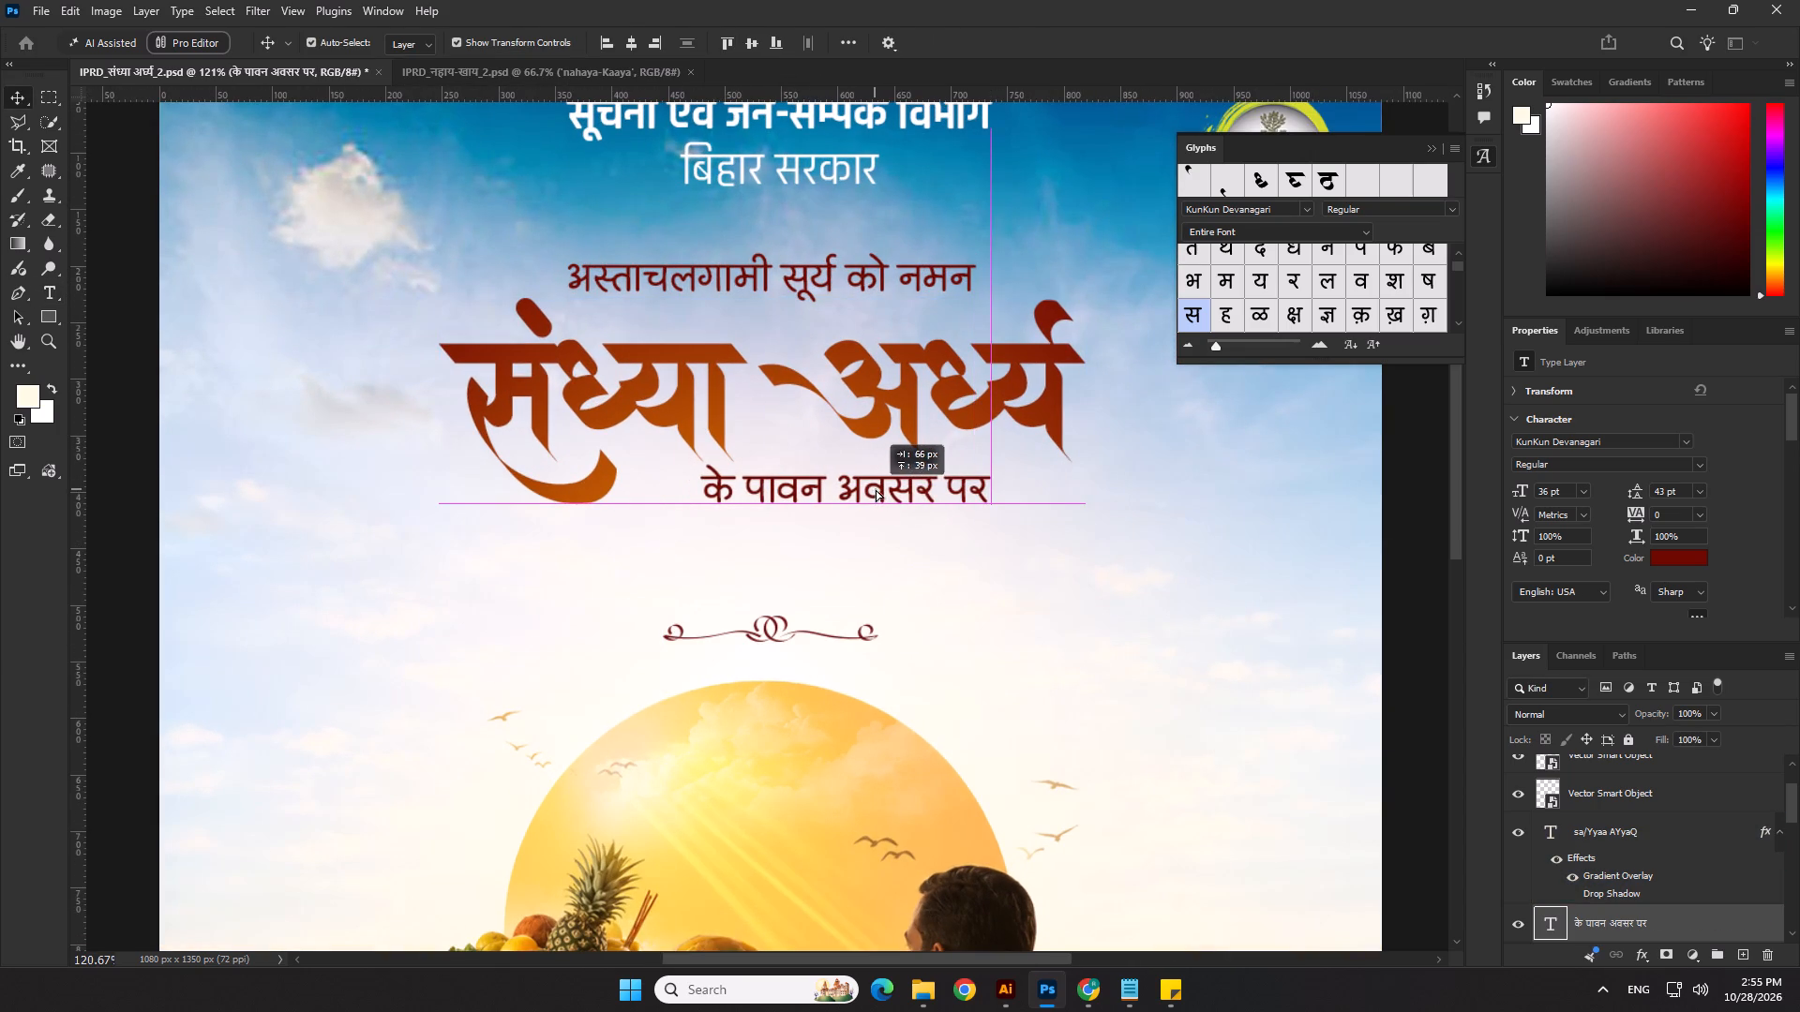
{"action": "left_click_drag", "start_coordinate": [876, 489], "coordinate": [885, 489]}
{"action": "left_click_drag", "start_coordinate": [878, 489], "coordinate": [880, 542], "text": "alt+shift"}
{"action": "key", "text": "ctrl+z"}
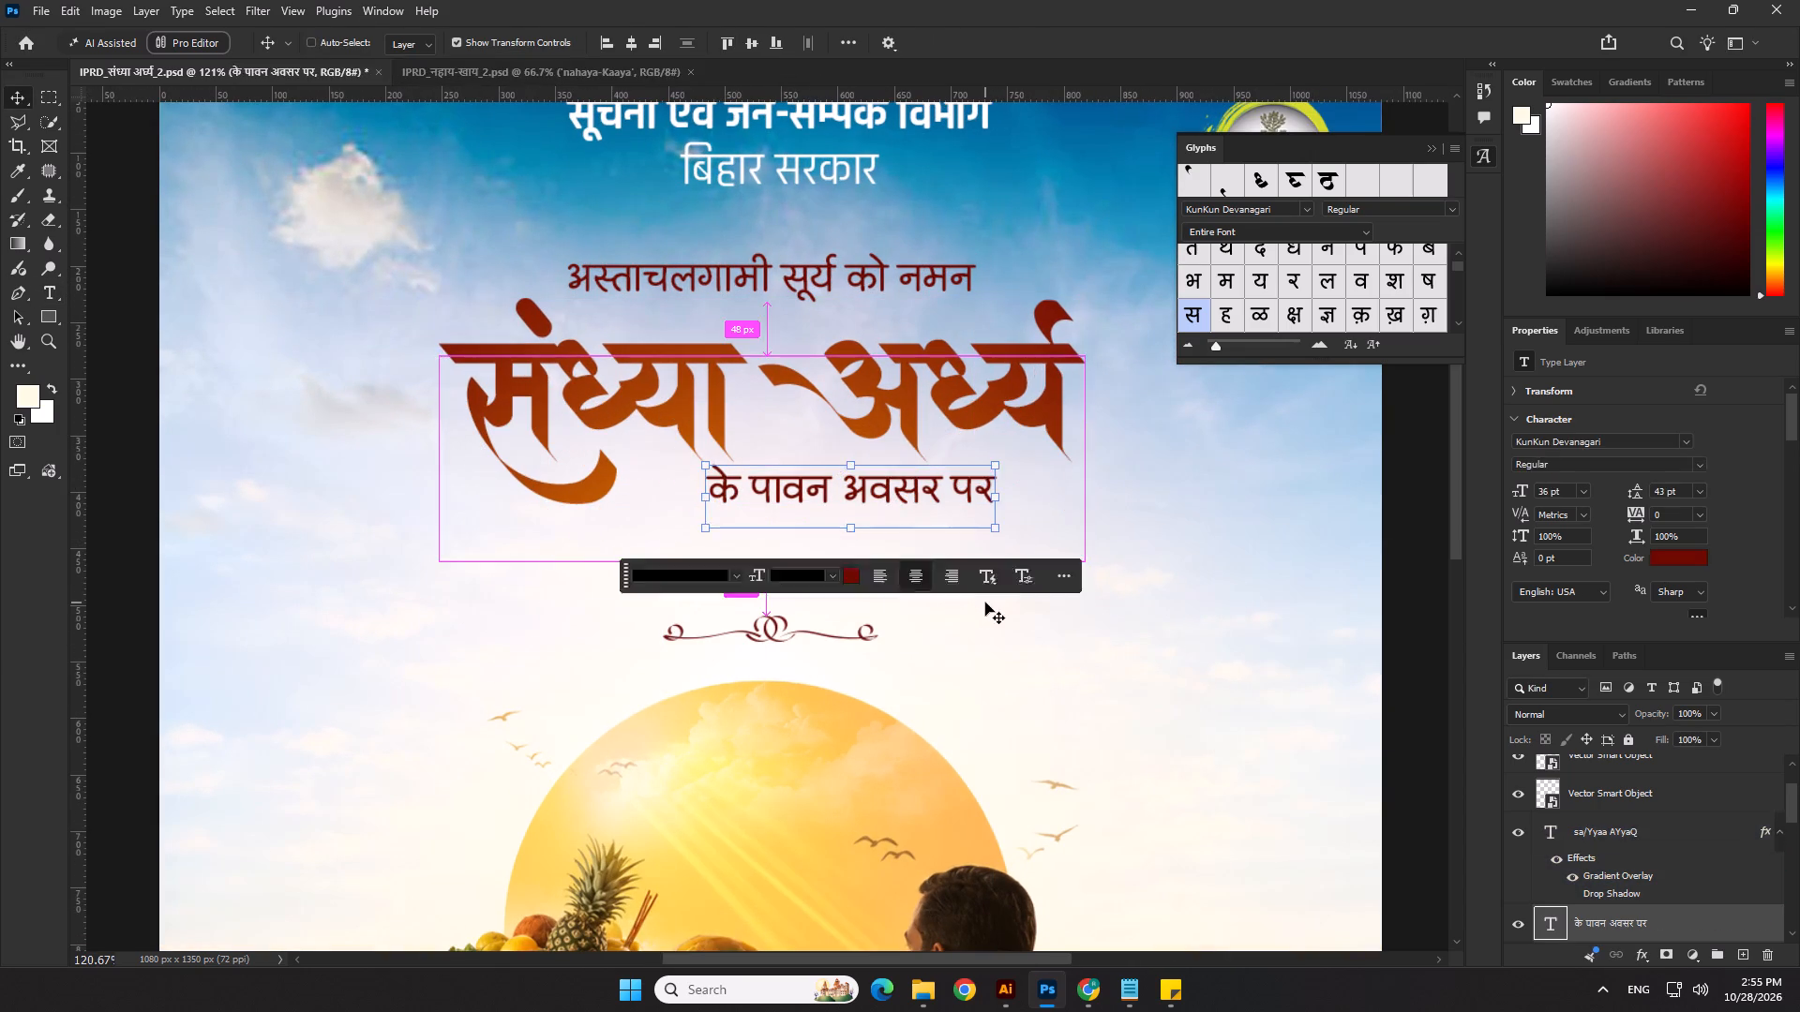
{"action": "left_click", "coordinate": [985, 603]}
{"action": "left_click", "coordinate": [911, 487]}
{"action": "left_click", "coordinate": [924, 488]}
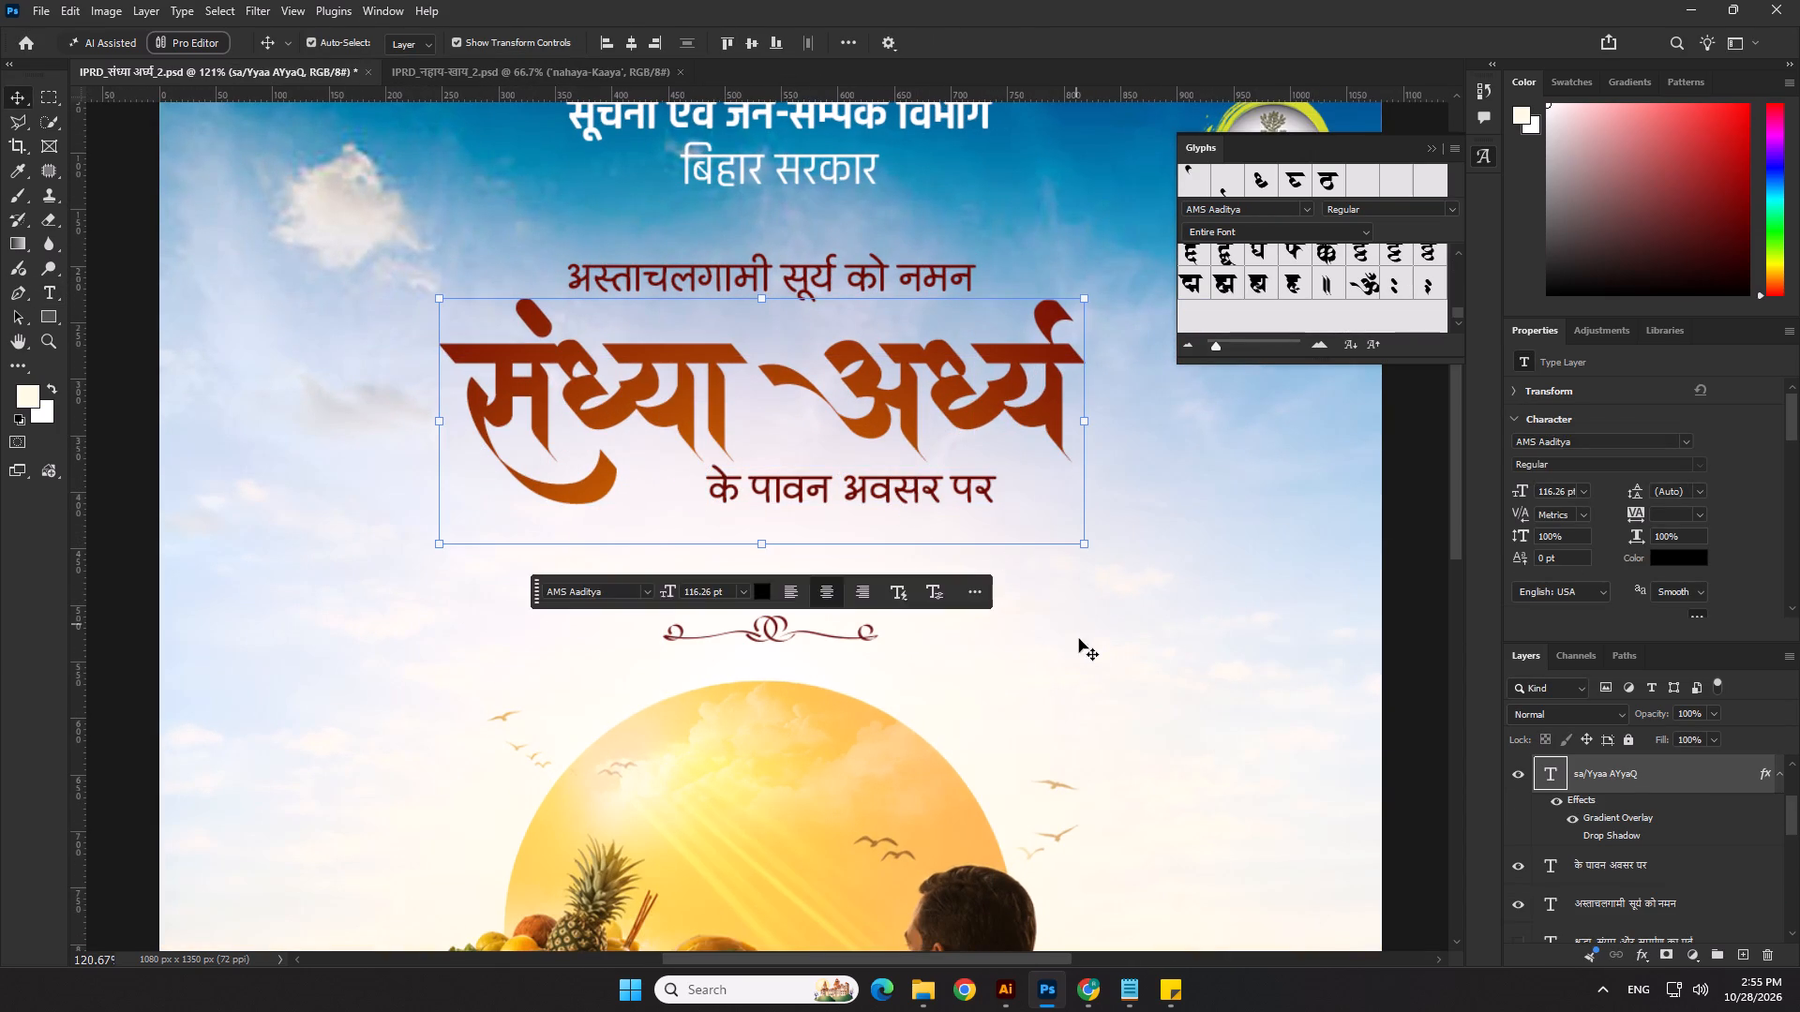
{"action": "left_click", "coordinate": [1108, 651]}
Duplicate the "अस्ताचलगामी सूर्य को नमन" text above the ornament and replace the copy's wording with the cut greeting line.
{"action": "left_click", "coordinate": [855, 281]}
{"action": "left_click_drag", "start_coordinate": [871, 275], "coordinate": [880, 556], "text": "alt"}
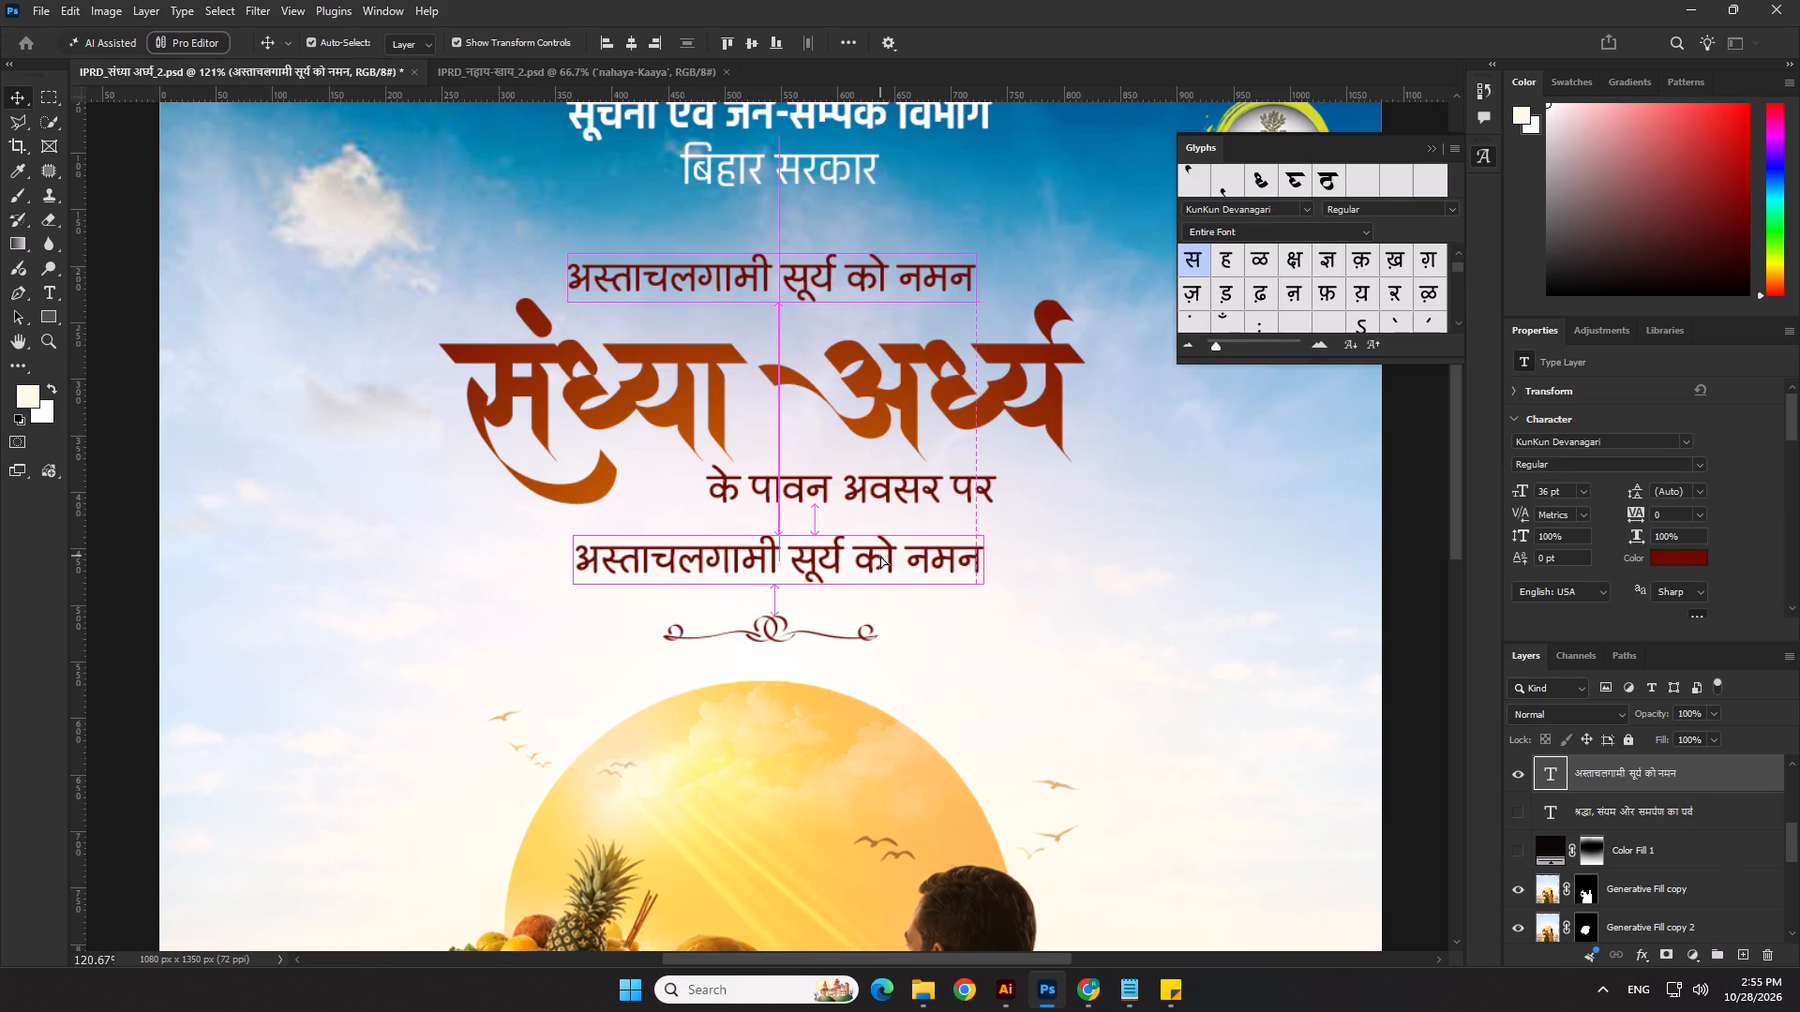
{"action": "double_click", "coordinate": [880, 556]}
{"action": "key", "text": "ctrl+v"}
{"action": "left_click", "coordinate": [1028, 37]}
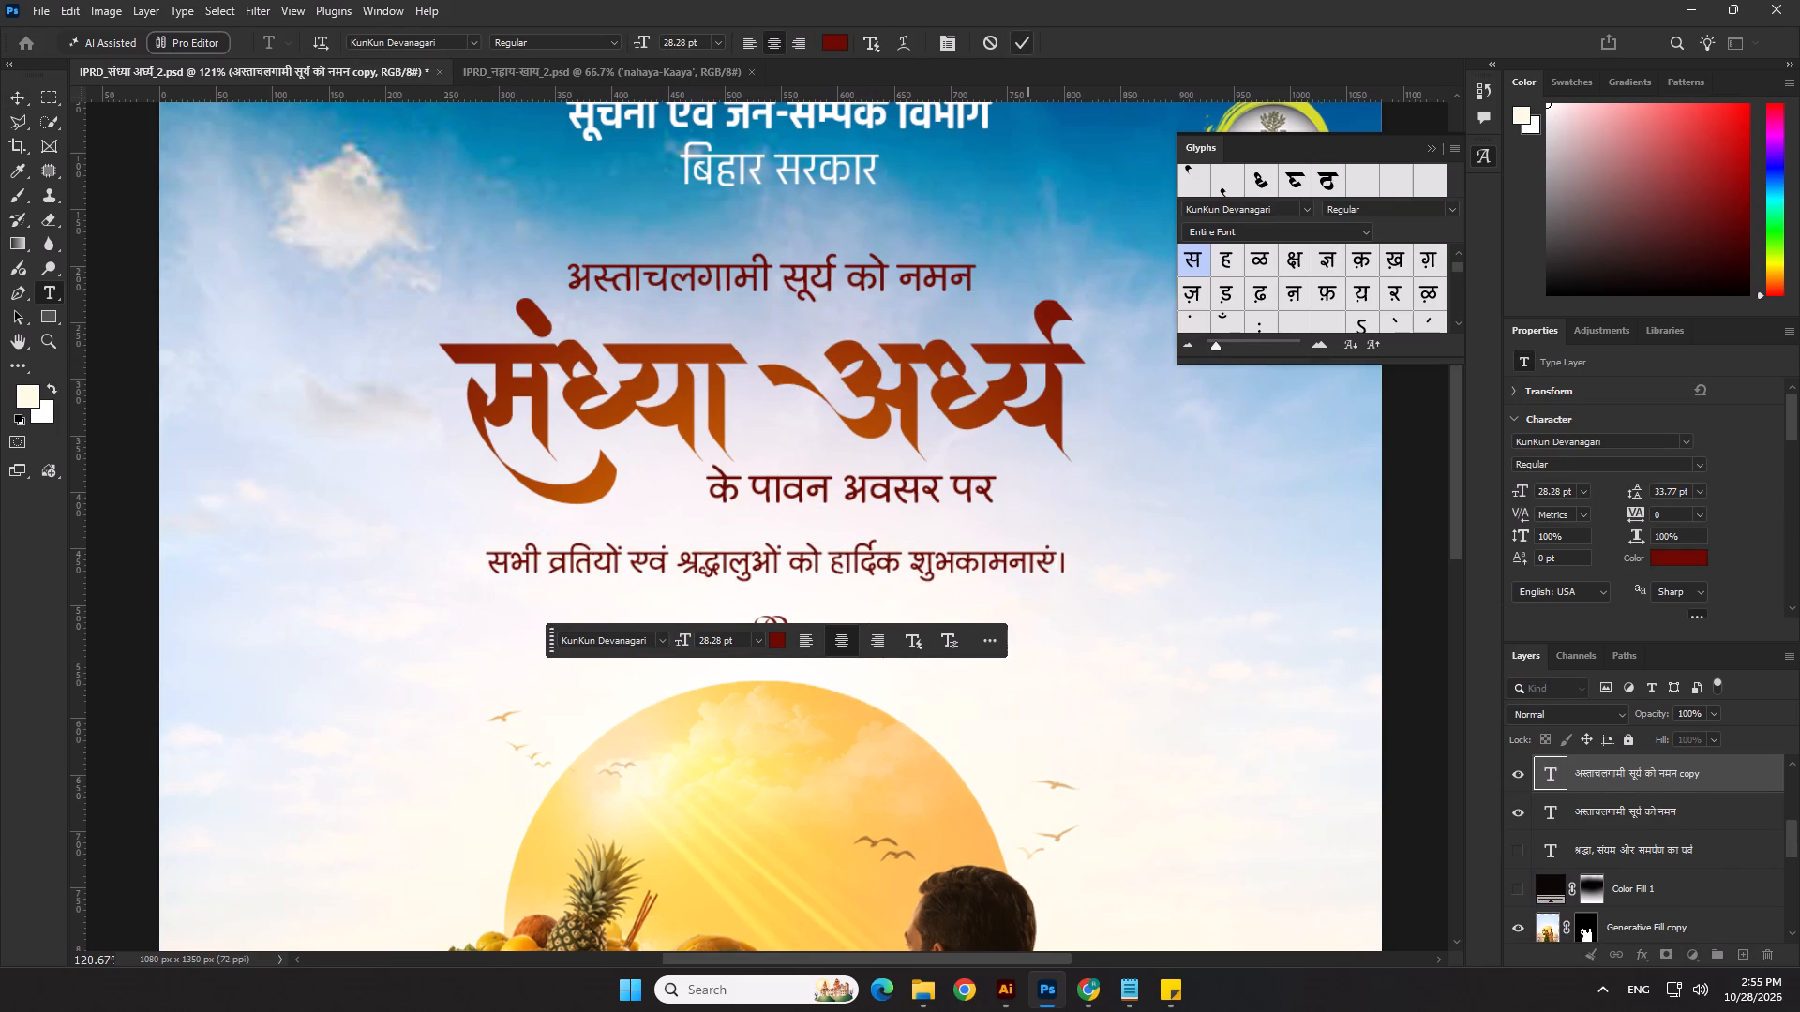
Set the font size of the pasted greeting line and of the "अस्ताचलगामी सूर्य को नमन" line to 35 pt.
{"action": "left_click", "coordinate": [901, 272]}
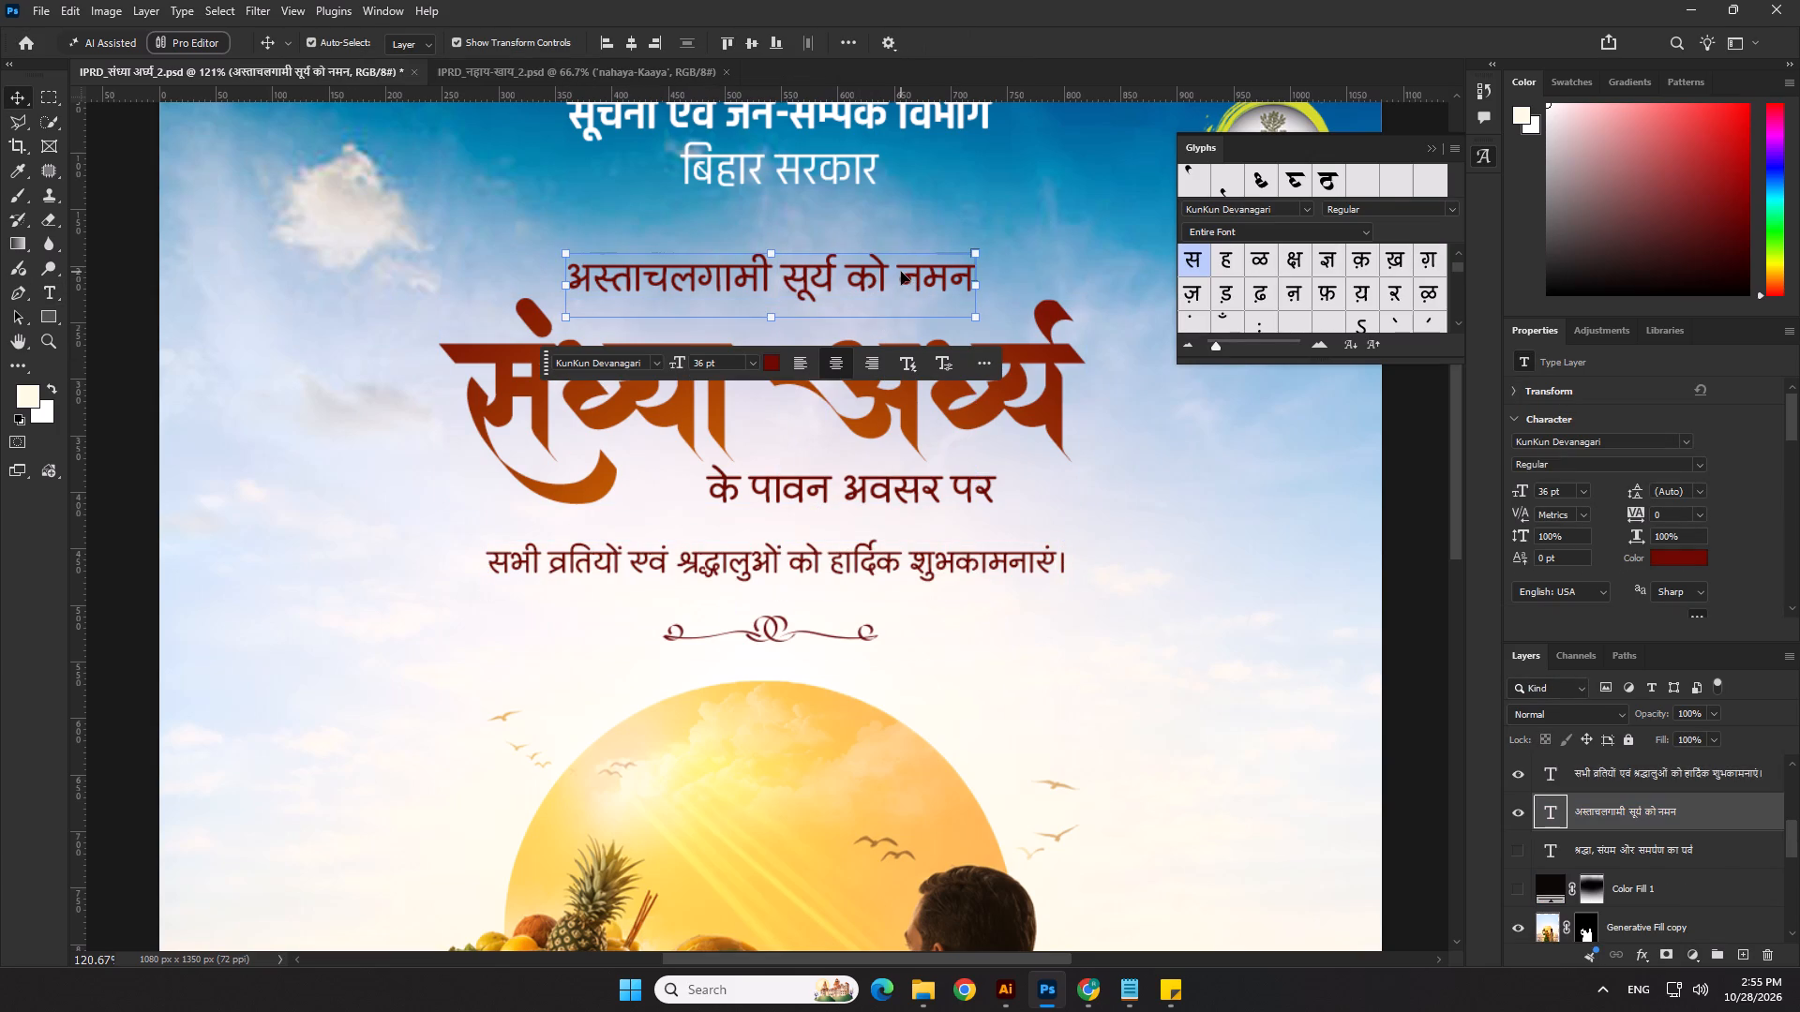
{"action": "left_click", "coordinate": [936, 573]}
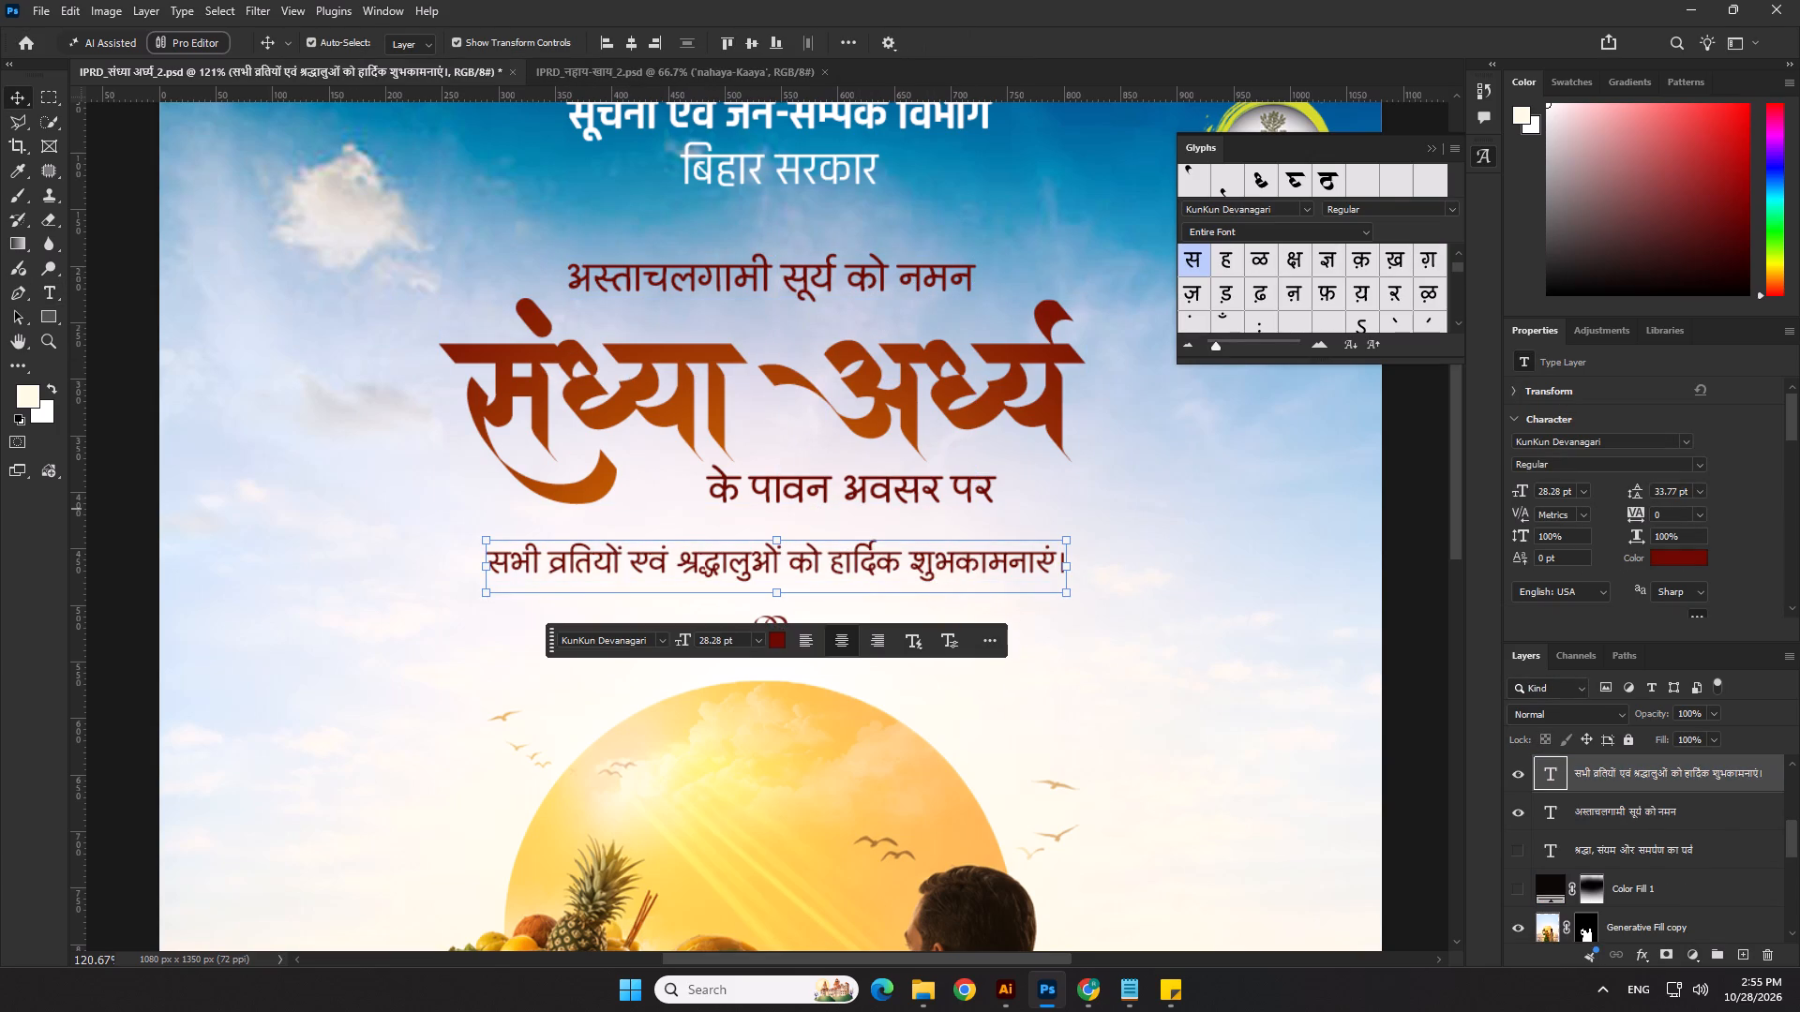
{"action": "left_click_drag", "start_coordinate": [1561, 490], "coordinate": [1448, 492]}
{"action": "type", "text": "35"}
{"action": "key", "text": "Return"}
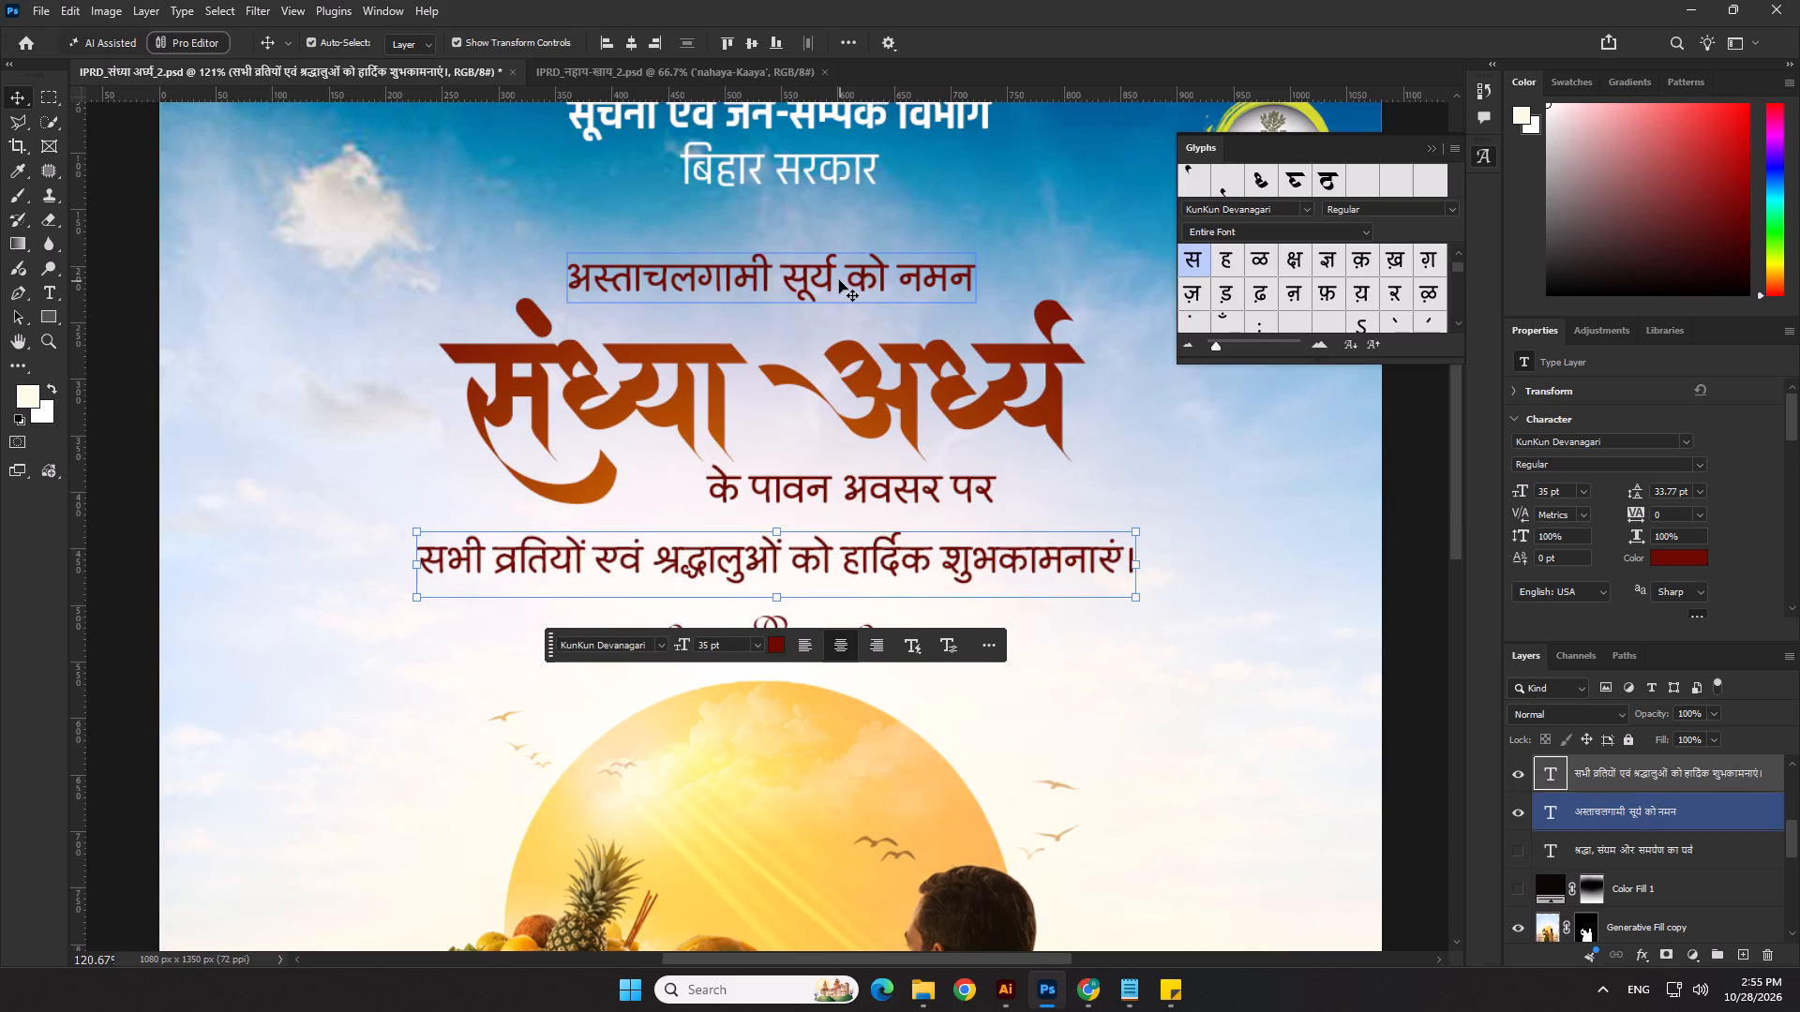
{"action": "left_click", "coordinate": [839, 280]}
{"action": "left_click", "coordinate": [1548, 494]}
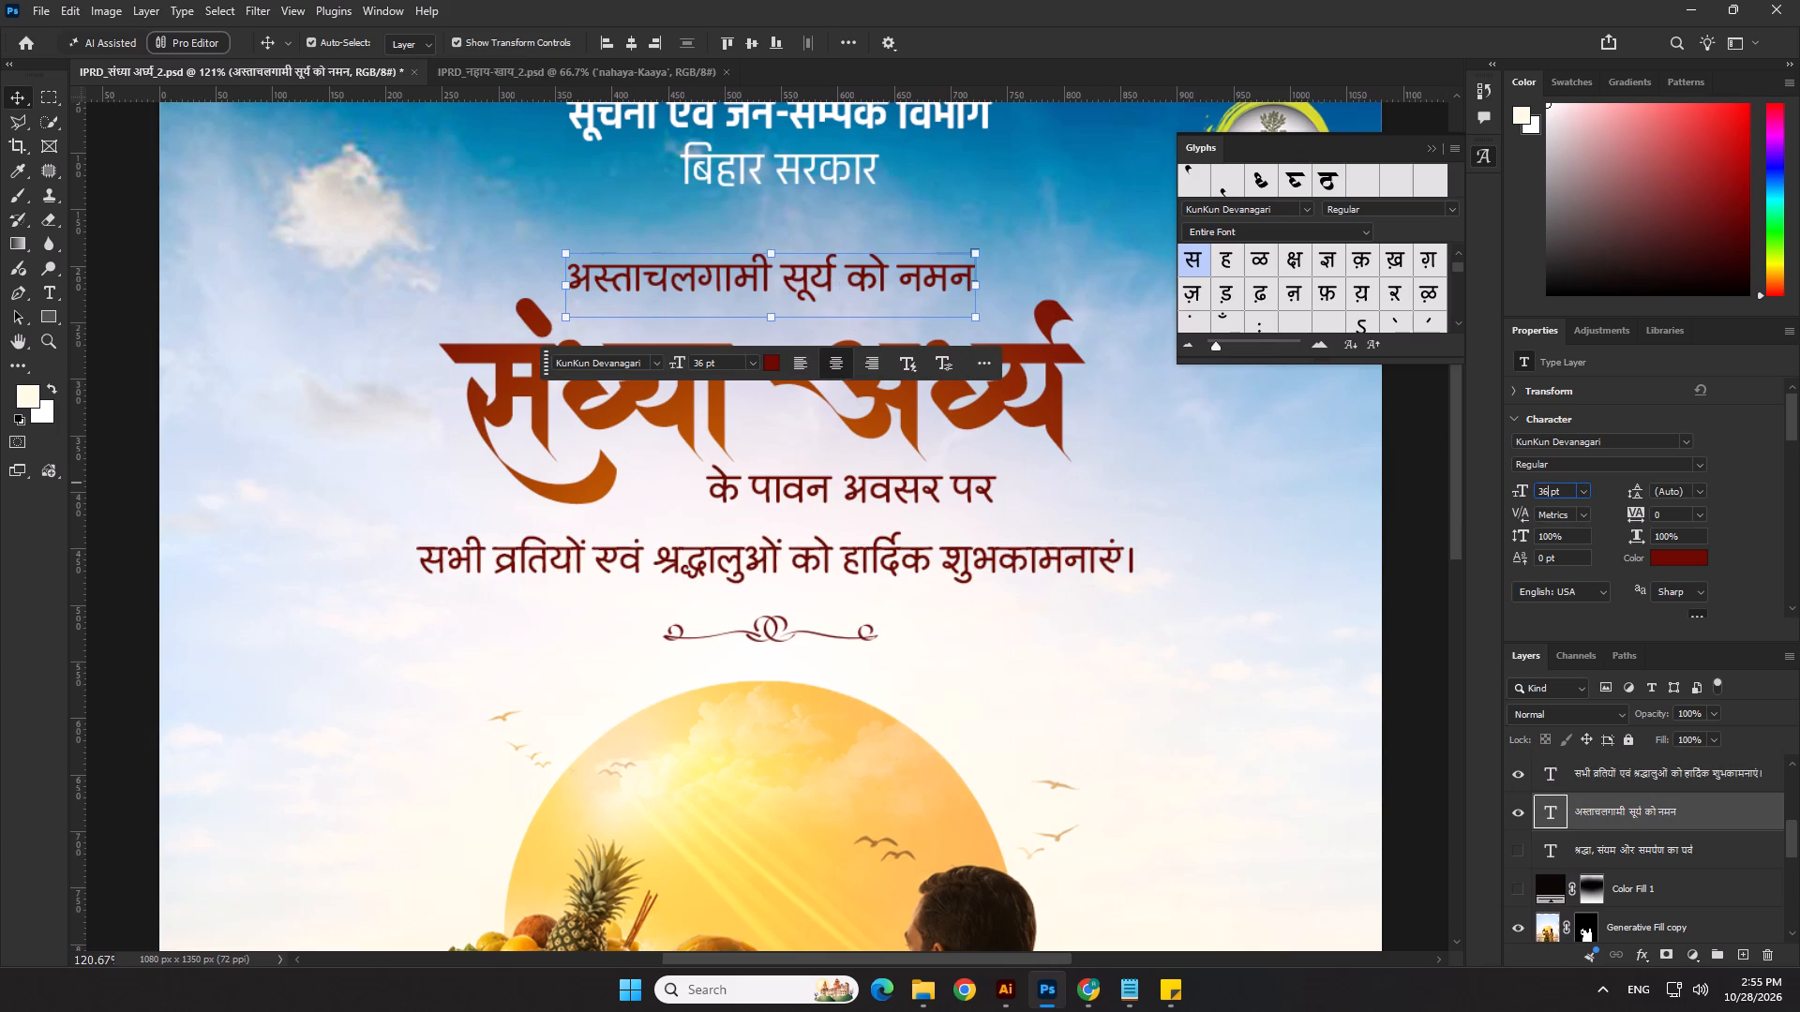
{"action": "key", "text": "5"}
{"action": "key", "text": "BackSpace"}
{"action": "key", "text": "BackSpace"}
{"action": "key", "text": "5"}
{"action": "key", "text": "Return"}
Lock the संध्या अर्ध्य heading layer so that the text overlapping it can be selected.
{"action": "left_click", "coordinate": [984, 496]}
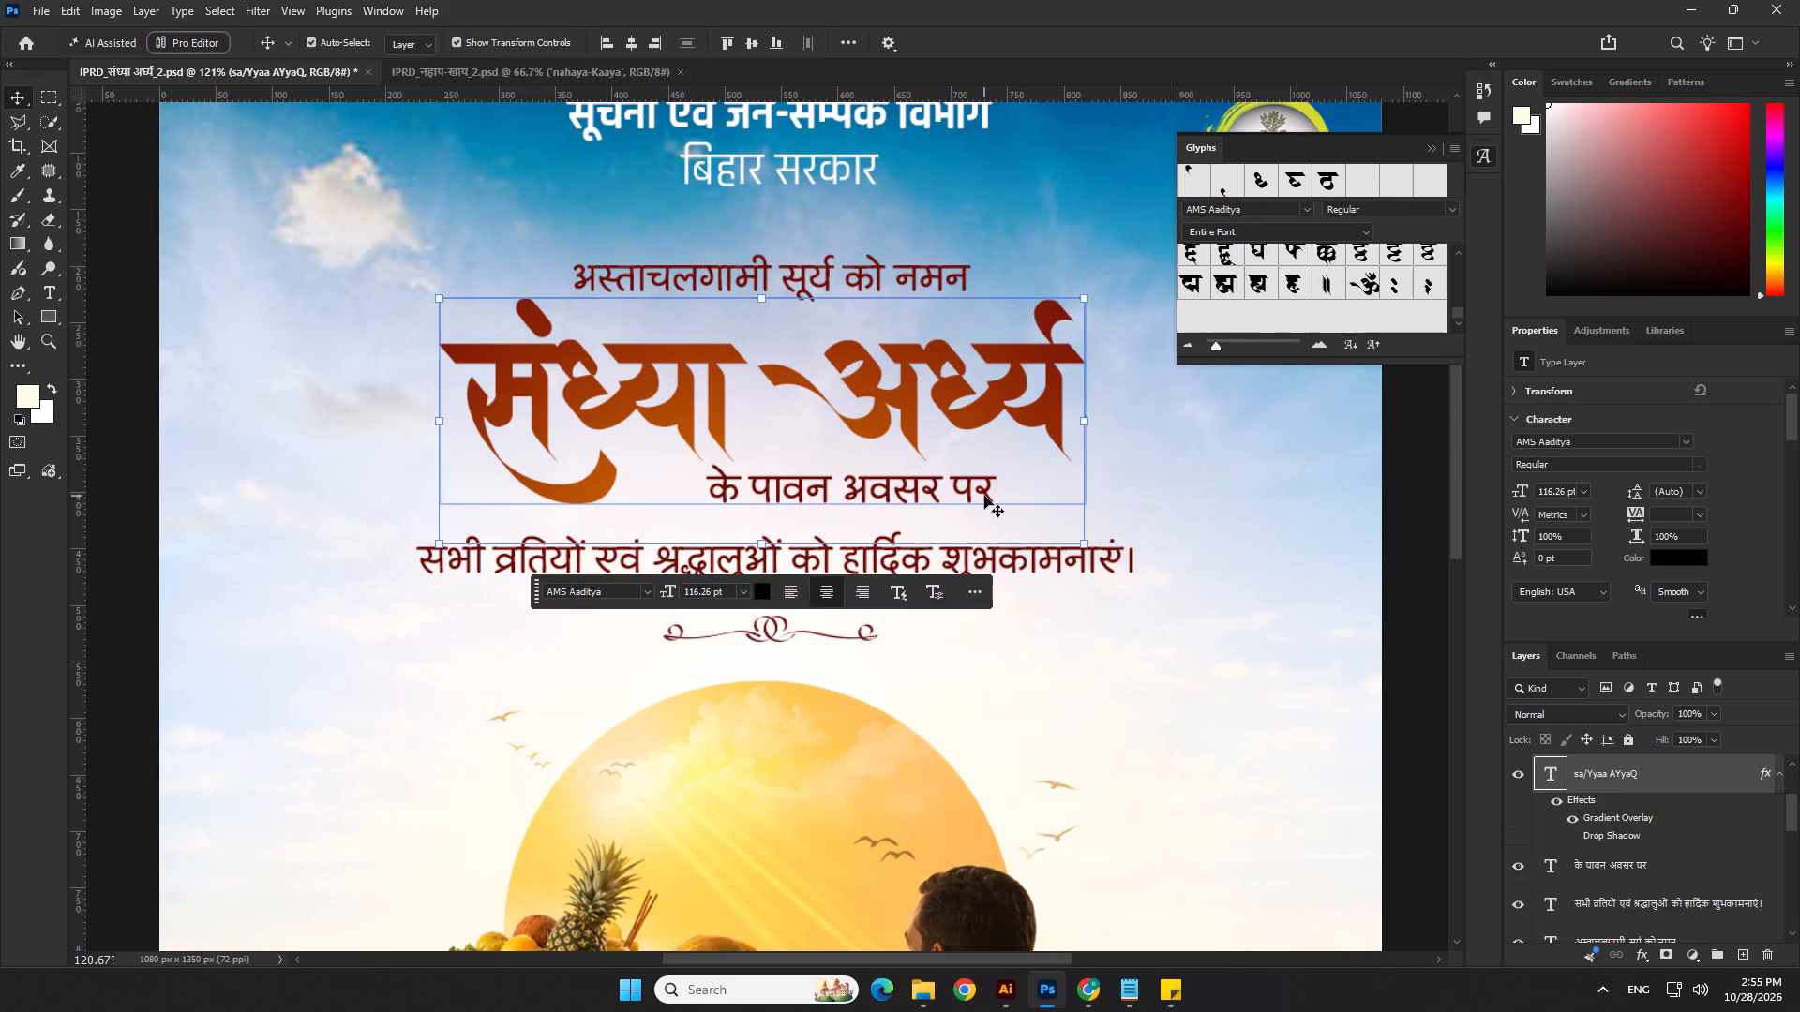
{"action": "left_click", "coordinate": [1028, 687]}
{"action": "left_click", "coordinate": [979, 404]}
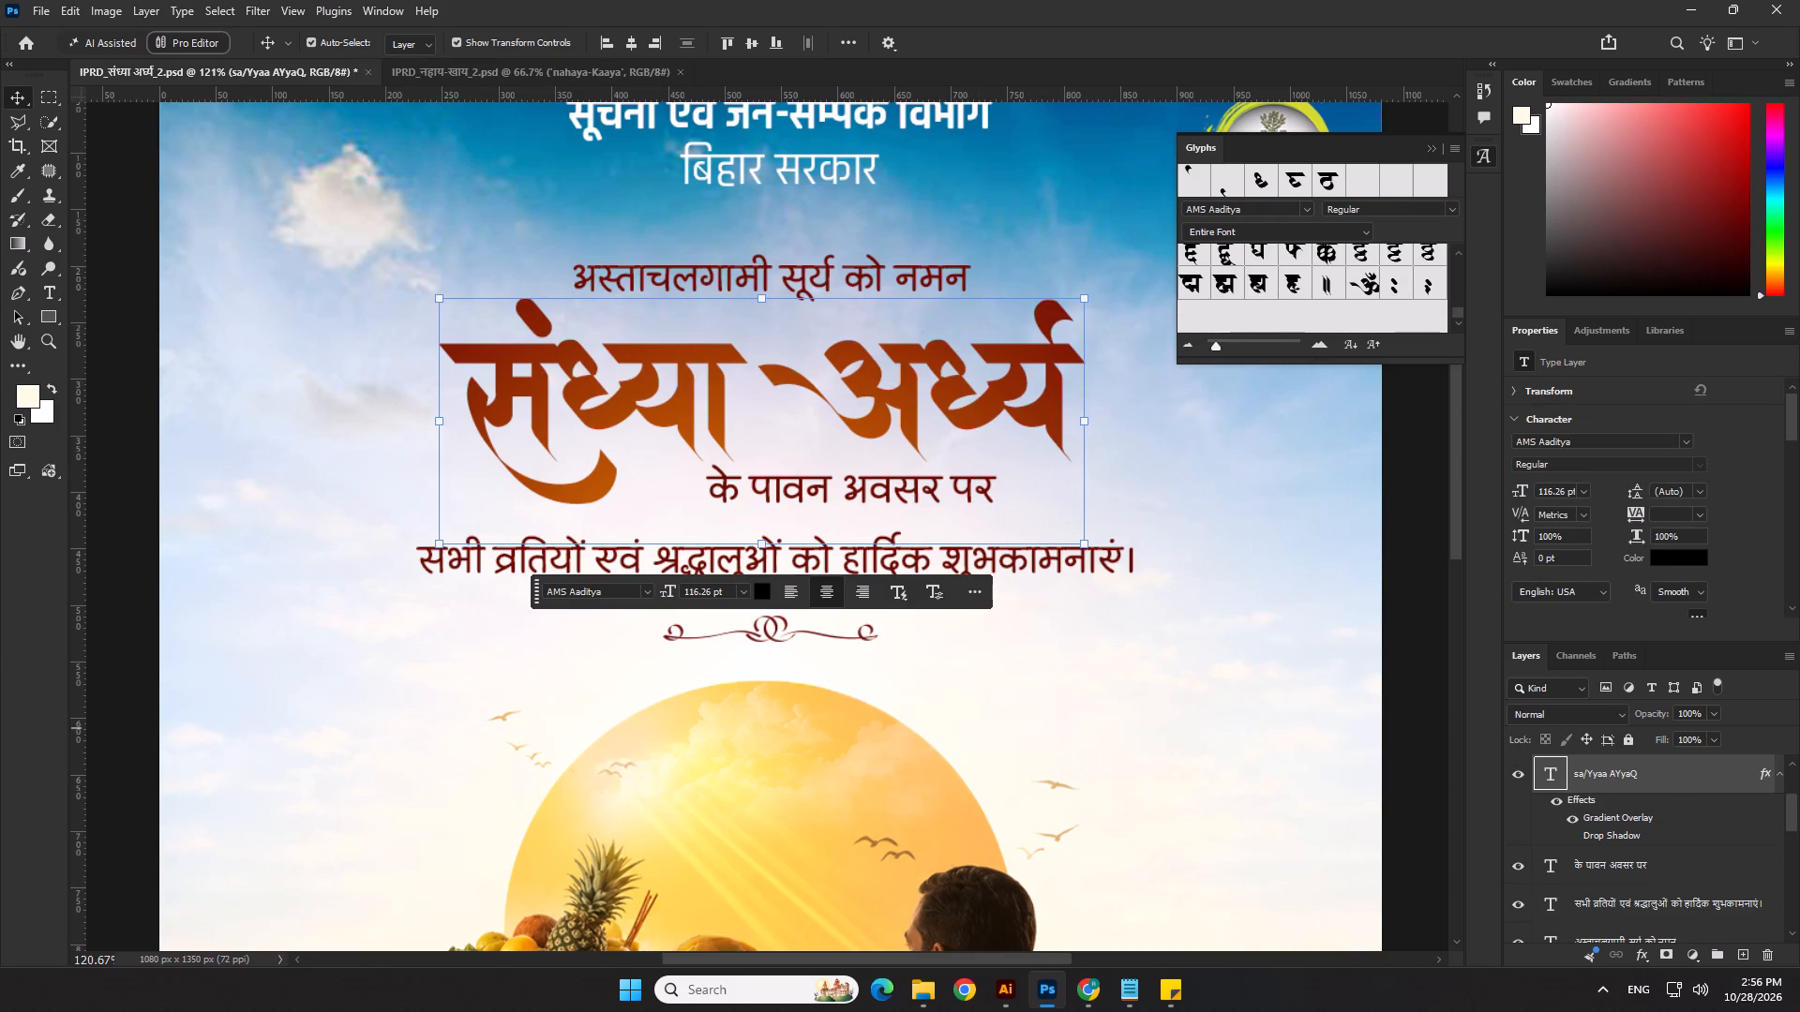
{"action": "left_click", "coordinate": [1628, 737]}
{"action": "left_click", "coordinate": [1307, 677]}
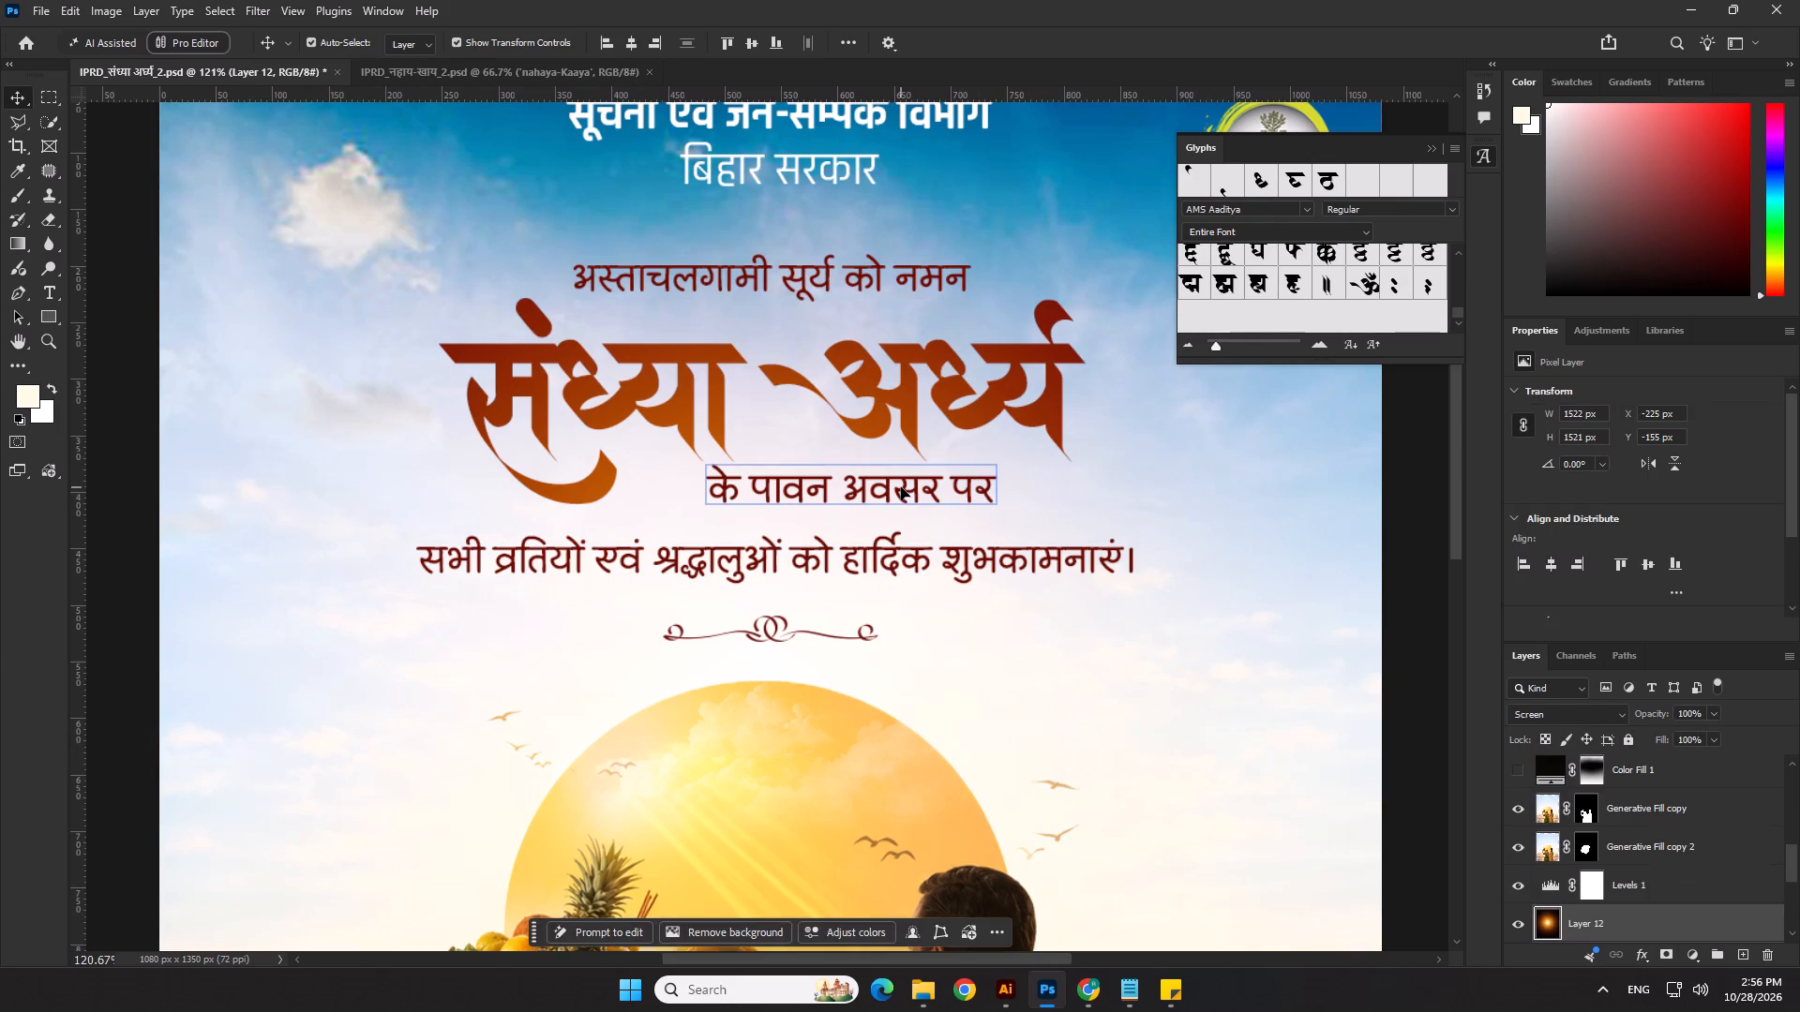
Shift "के पावन अवसर पर" slightly left so that it sits nearly centred beneath the heading.
{"action": "left_click", "coordinate": [901, 487]}
{"action": "scroll", "coordinate": [925, 602], "scroll_direction": "down", "scroll_amount": 8}
{"action": "left_click", "coordinate": [1288, 611]}
{"action": "scroll", "coordinate": [1167, 617], "scroll_direction": "down", "scroll_amount": 8}
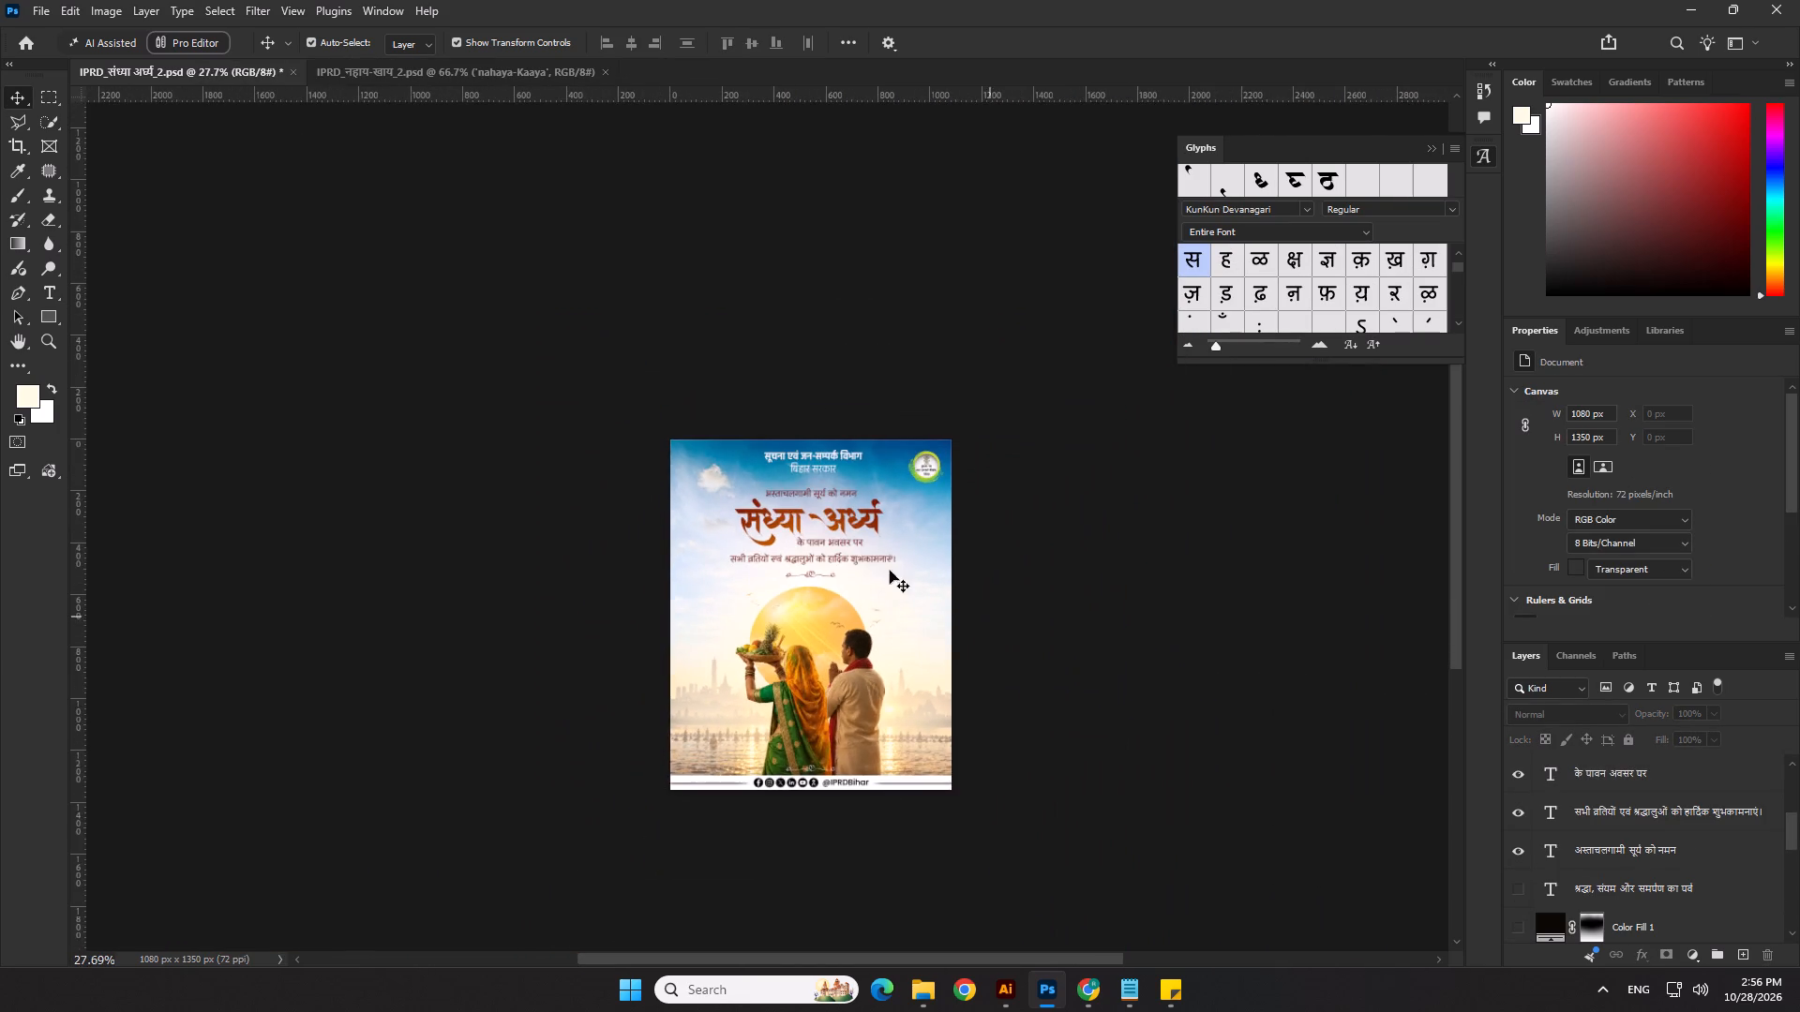
{"action": "scroll", "coordinate": [862, 550], "scroll_direction": "up", "scroll_amount": 5}
{"action": "left_click_drag", "start_coordinate": [818, 532], "coordinate": [791, 534]}
Draw a white rectangle about 297 × 38 px over "के पावन अवसर पर", starting at the tip of the heading's lower curl.
{"action": "scroll", "coordinate": [737, 528], "scroll_direction": "up", "scroll_amount": 10}
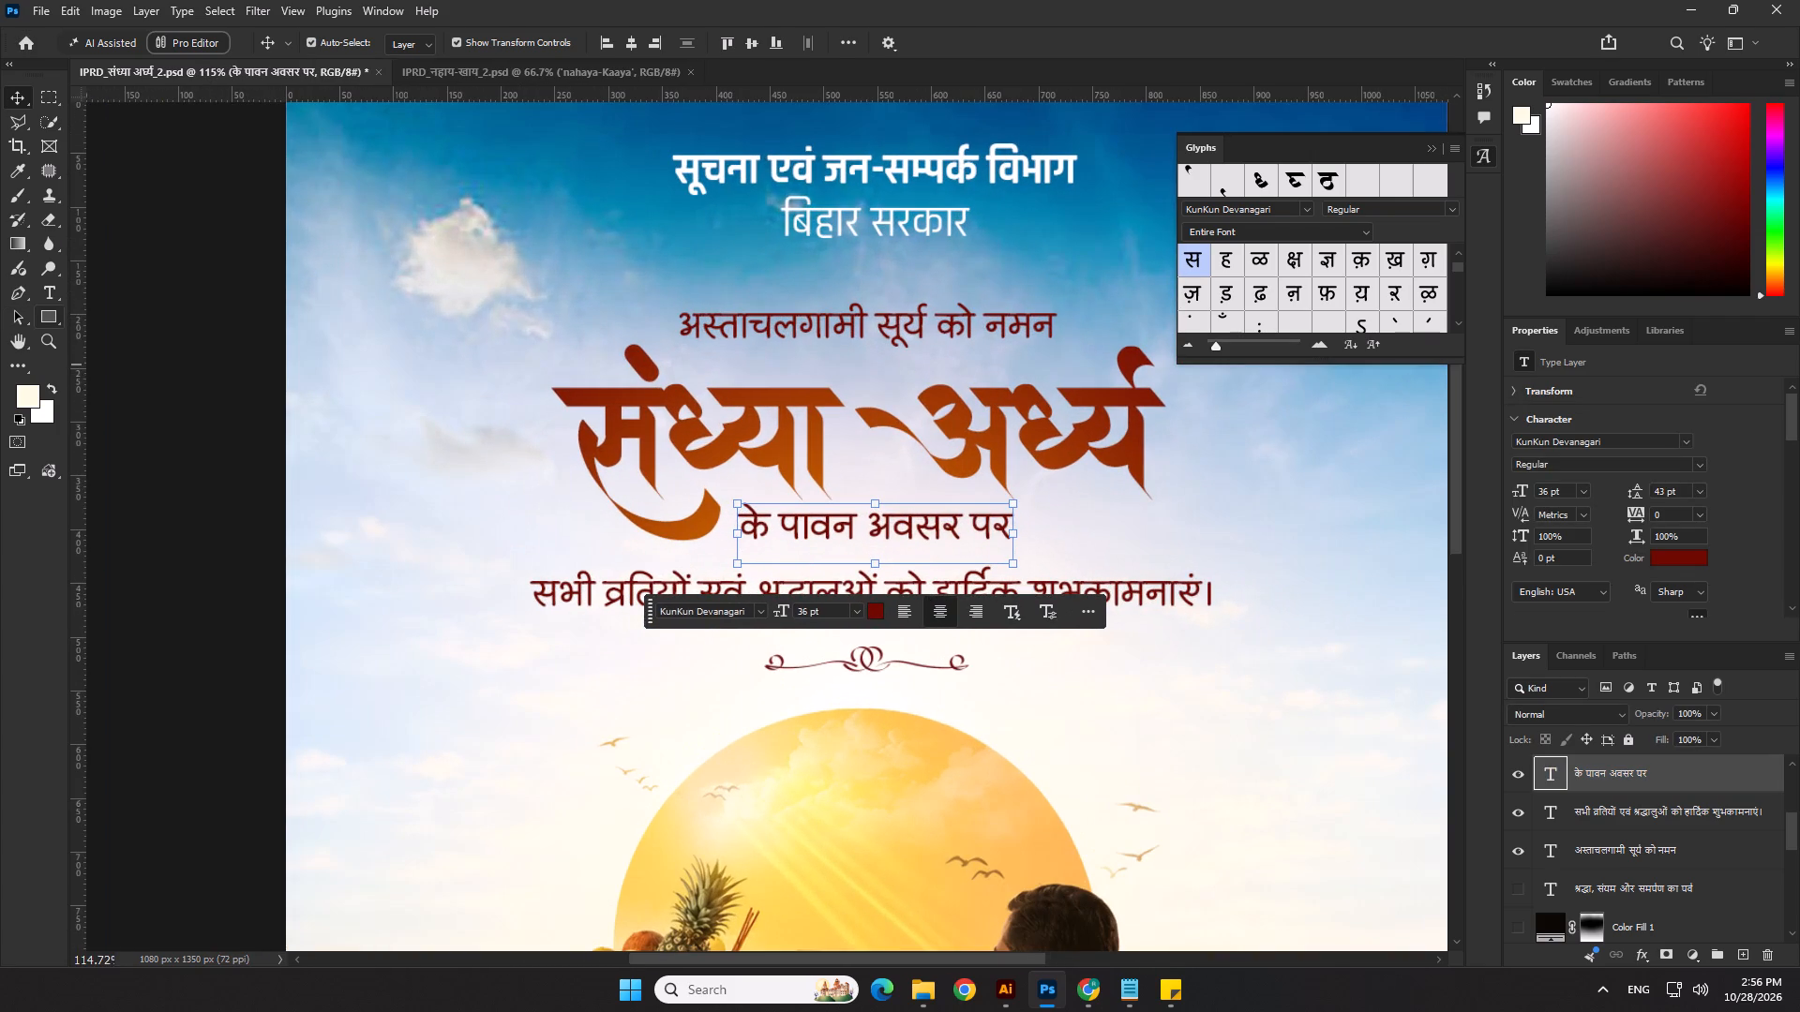
{"action": "left_click", "coordinate": [53, 311]}
{"action": "scroll", "coordinate": [754, 487], "scroll_direction": "up", "scroll_amount": 5}
{"action": "left_click_drag", "start_coordinate": [694, 516], "coordinate": [747, 571]}
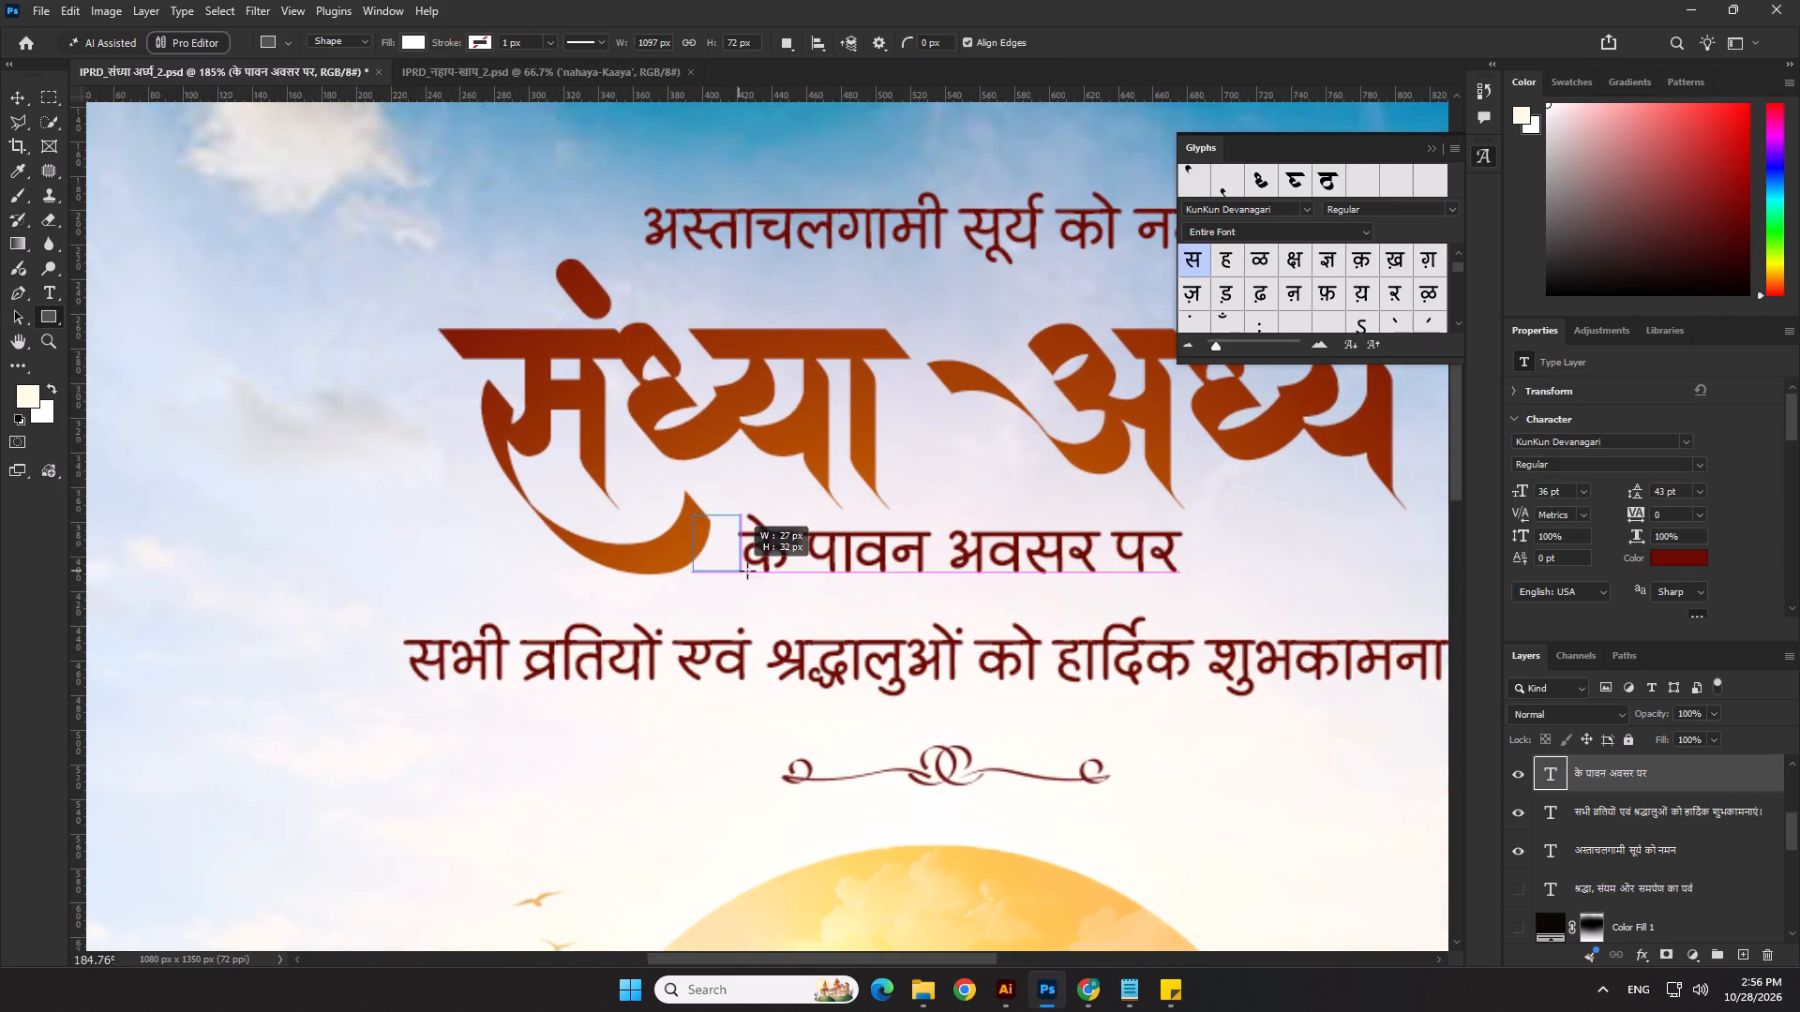
{"action": "left_click_drag", "start_coordinate": [747, 571], "coordinate": [1219, 574]}
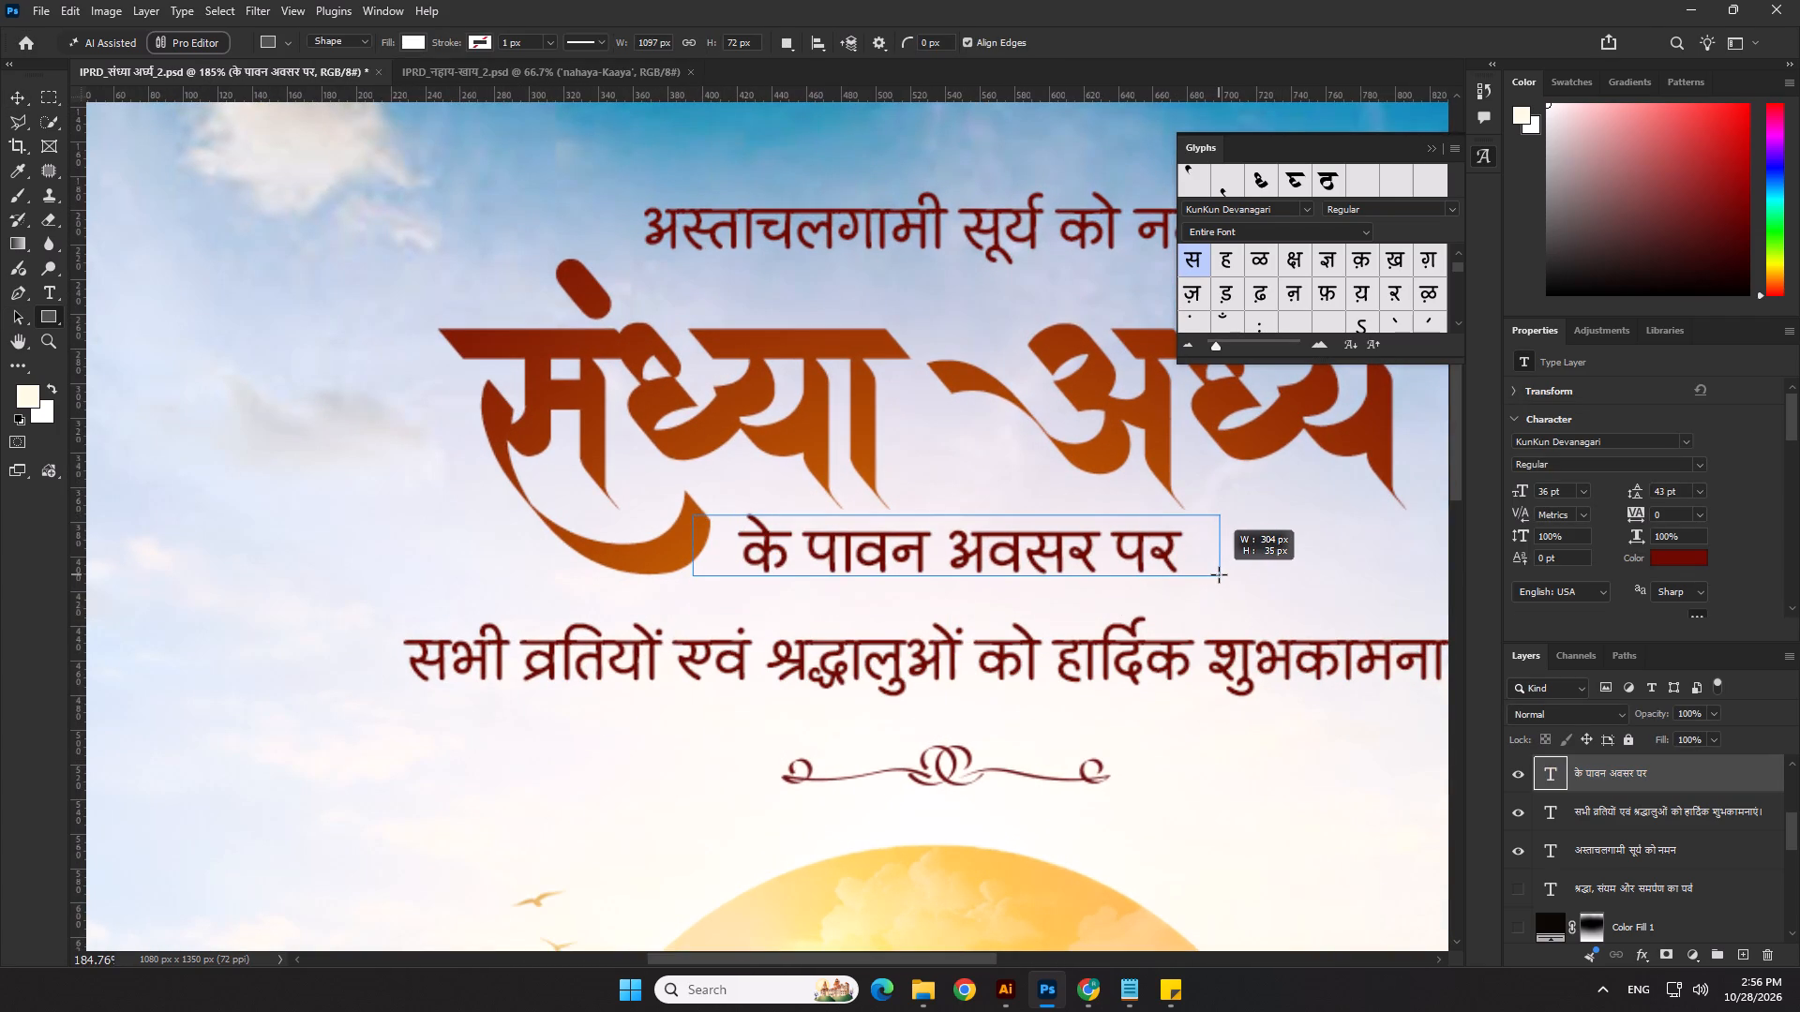
{"action": "left_click_drag", "start_coordinate": [1219, 574], "coordinate": [1215, 577]}
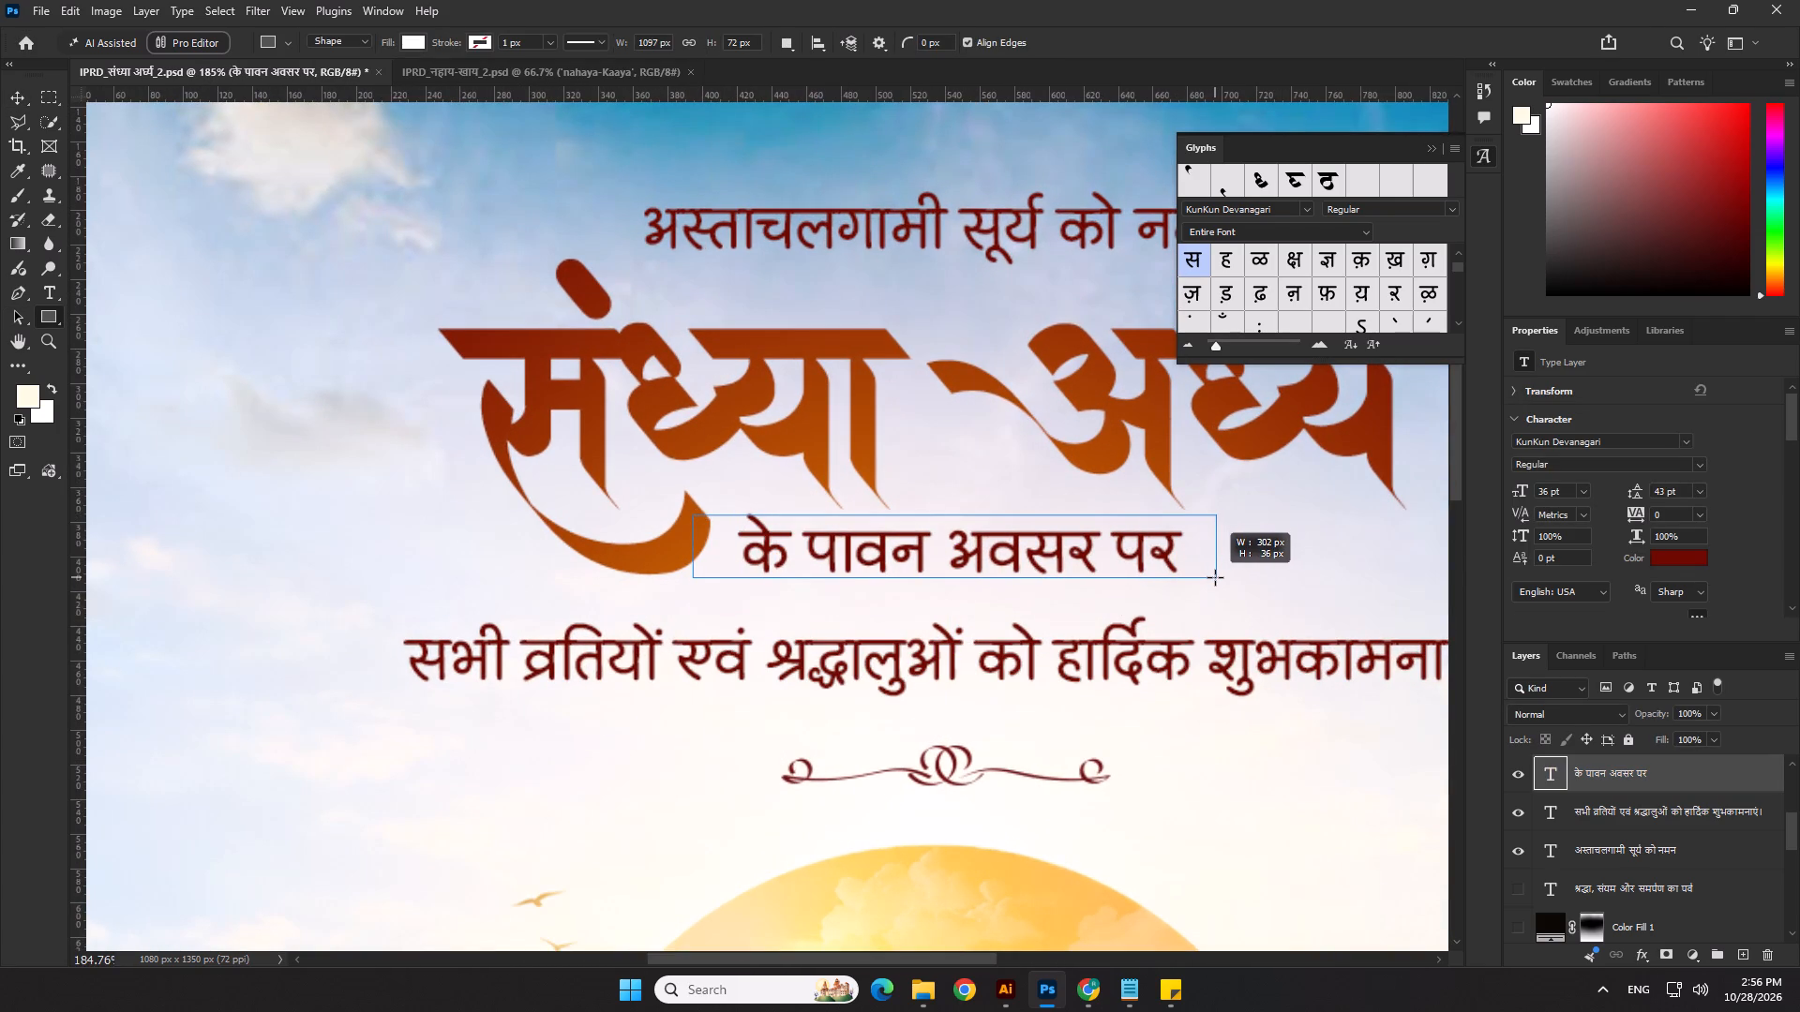
{"action": "left_click_drag", "start_coordinate": [1215, 577], "coordinate": [1206, 581]}
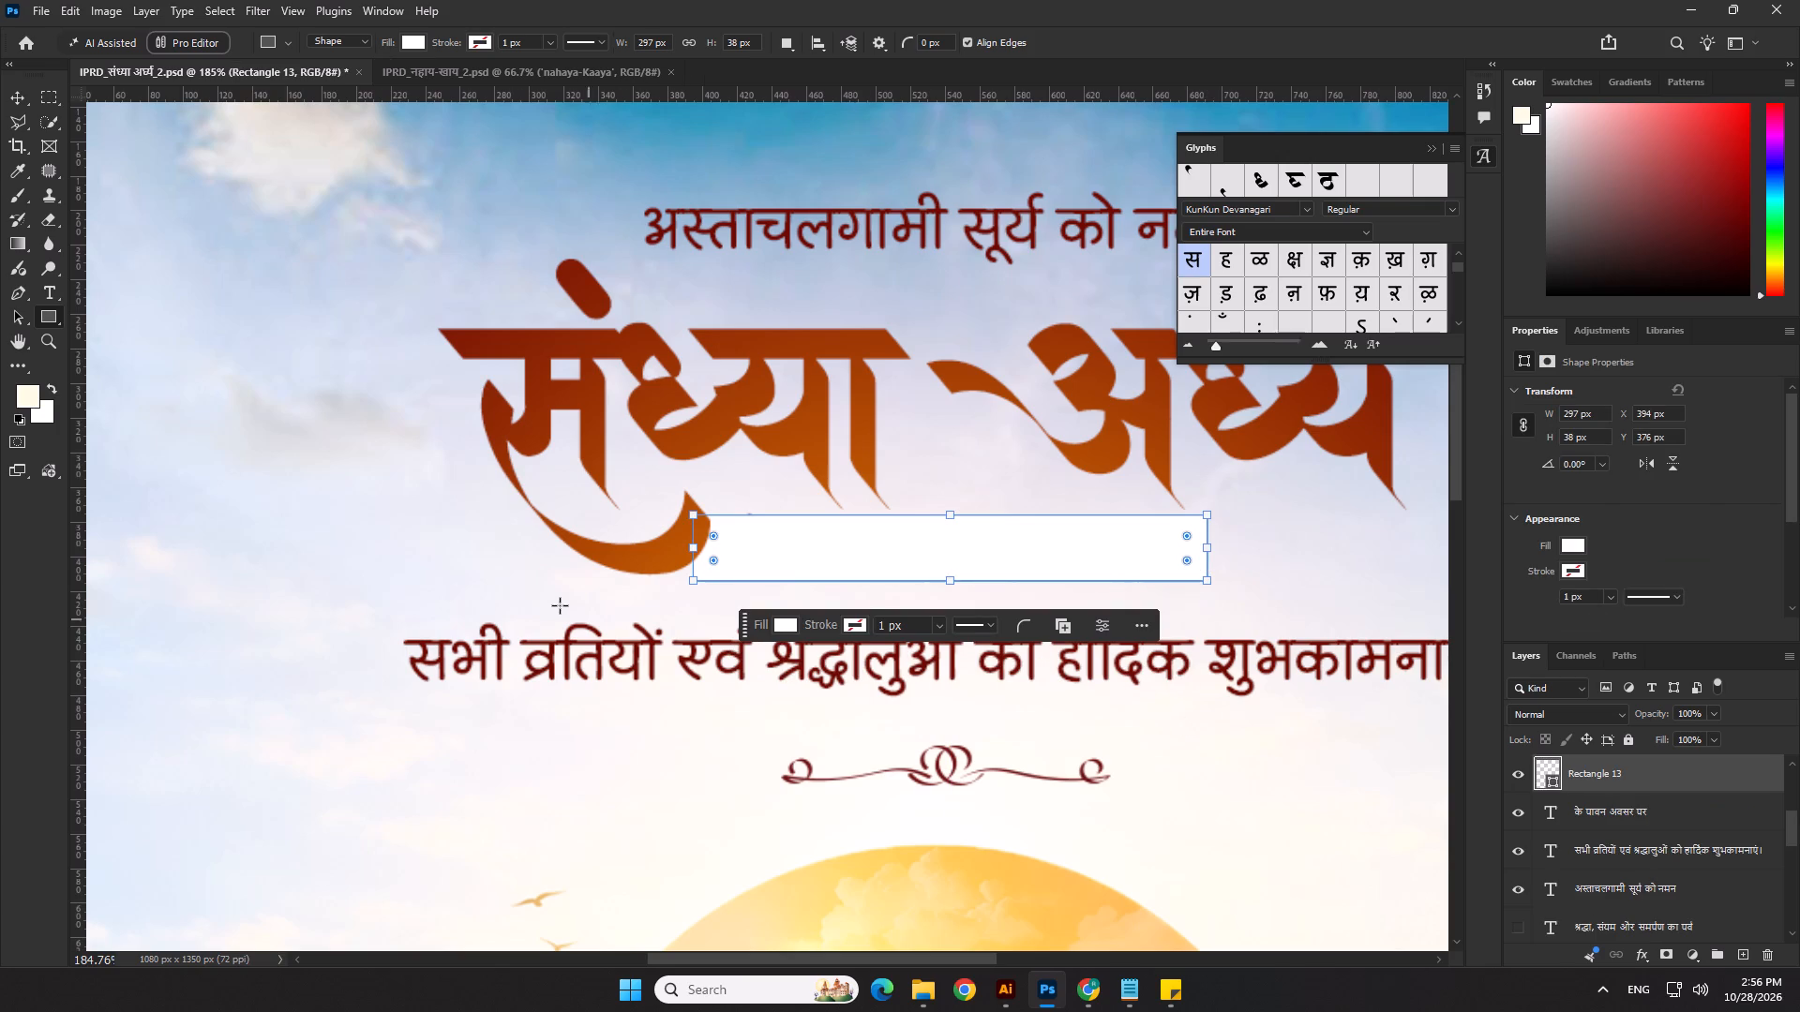
Resize the white rectangle to about 325 × 34 px, extending it left over the heading's curl and raising its bottom edge.
{"action": "scroll", "coordinate": [619, 608], "scroll_direction": "up", "scroll_amount": 4}
{"action": "left_click_drag", "start_coordinate": [716, 530], "coordinate": [714, 530], "text": "shift"}
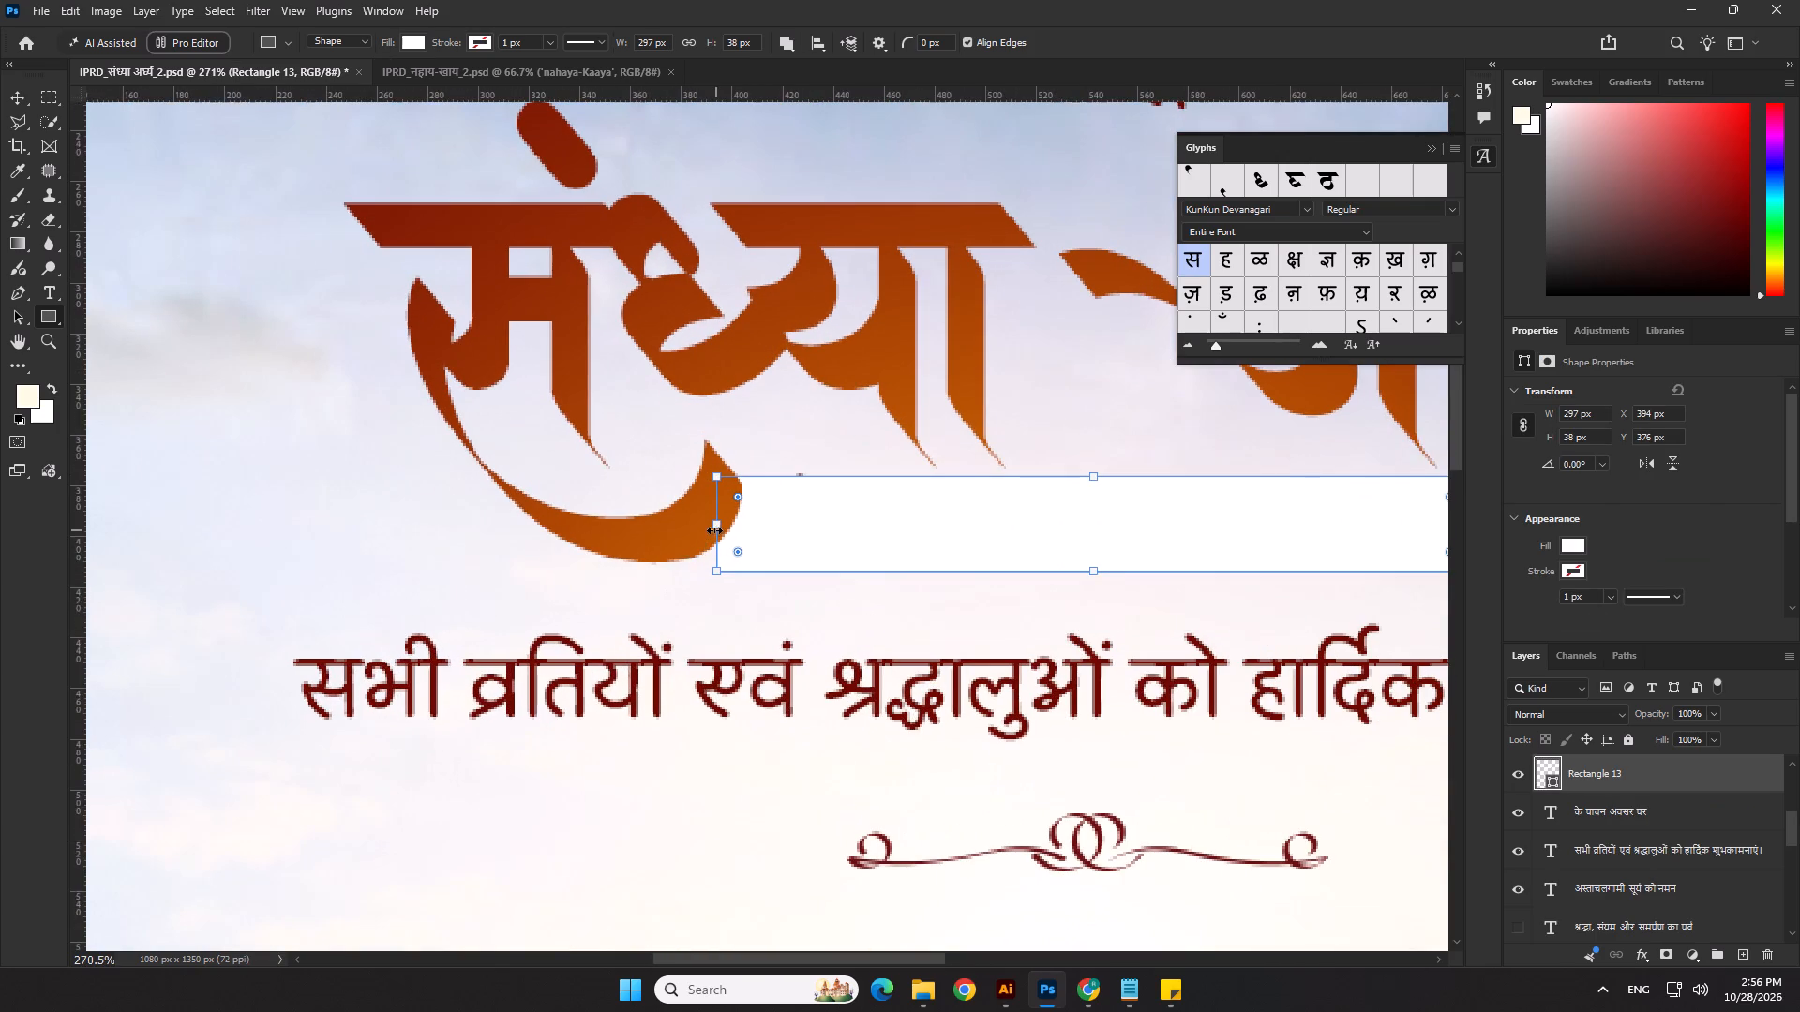
{"action": "left_click_drag", "start_coordinate": [714, 530], "coordinate": [694, 531], "text": "shift"}
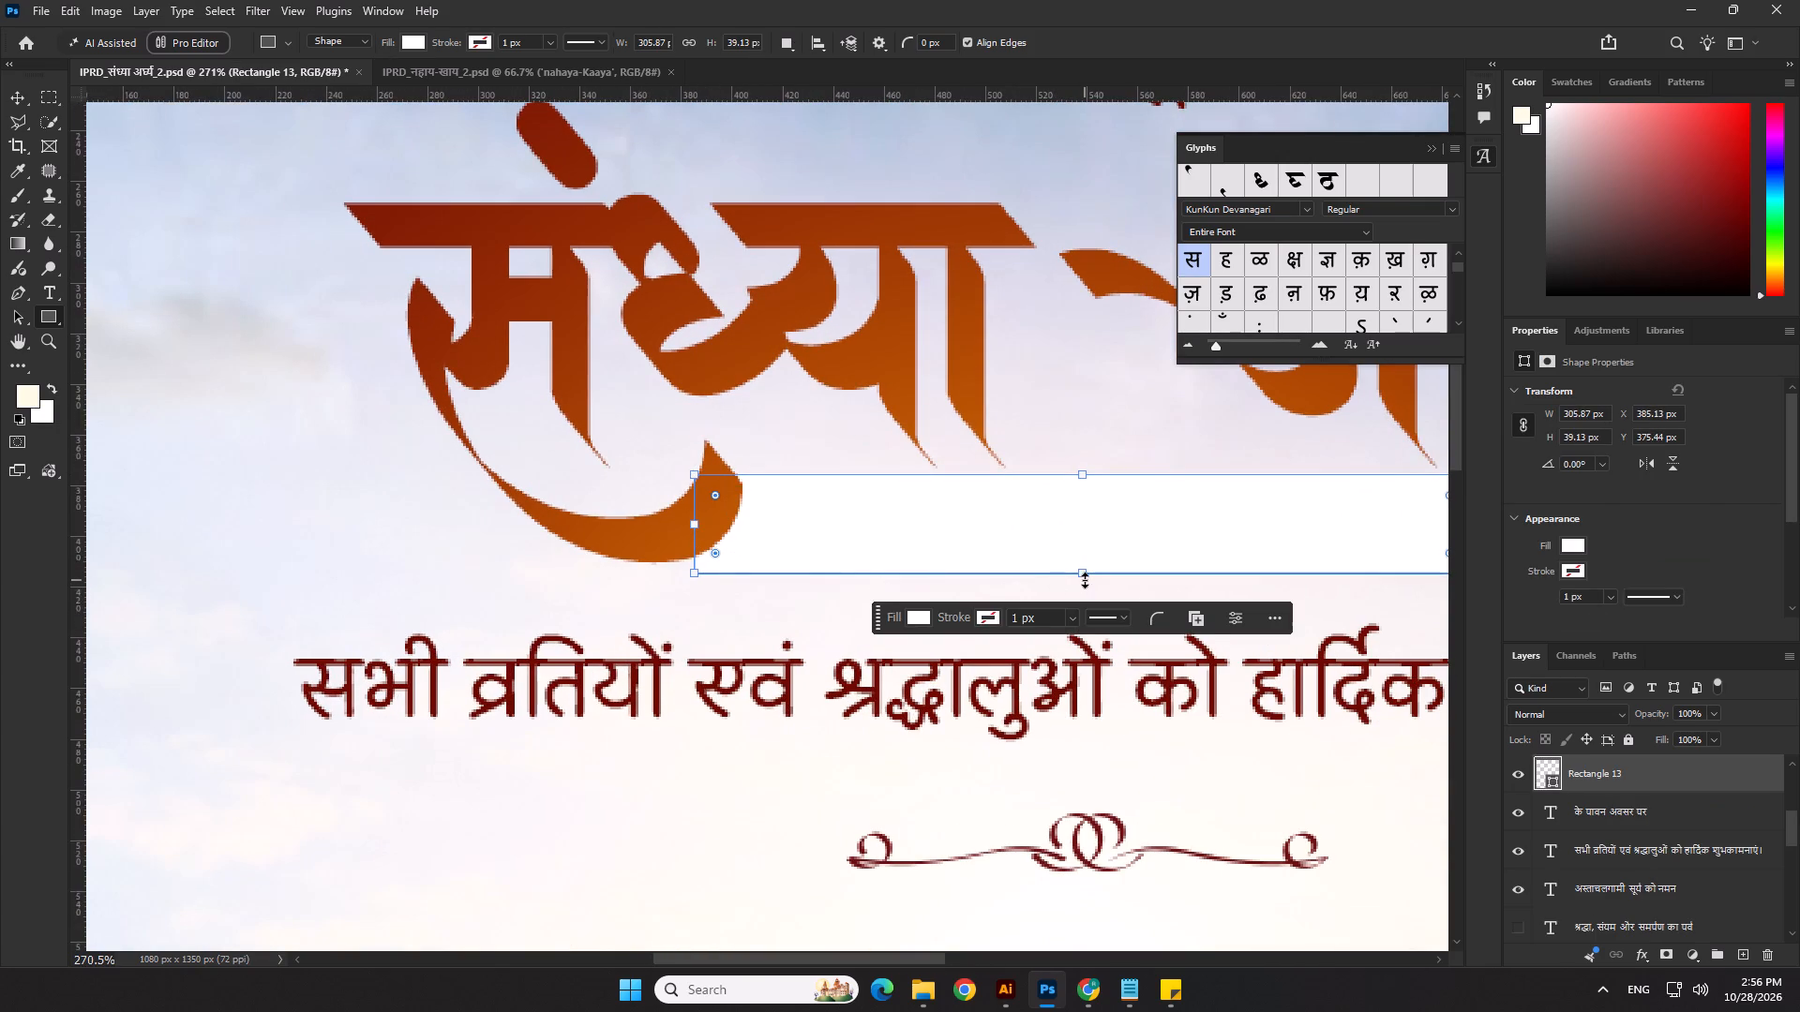
{"action": "left_click_drag", "start_coordinate": [1085, 580], "coordinate": [1076, 567], "text": "shift"}
{"action": "key", "text": "ctrl+z"}
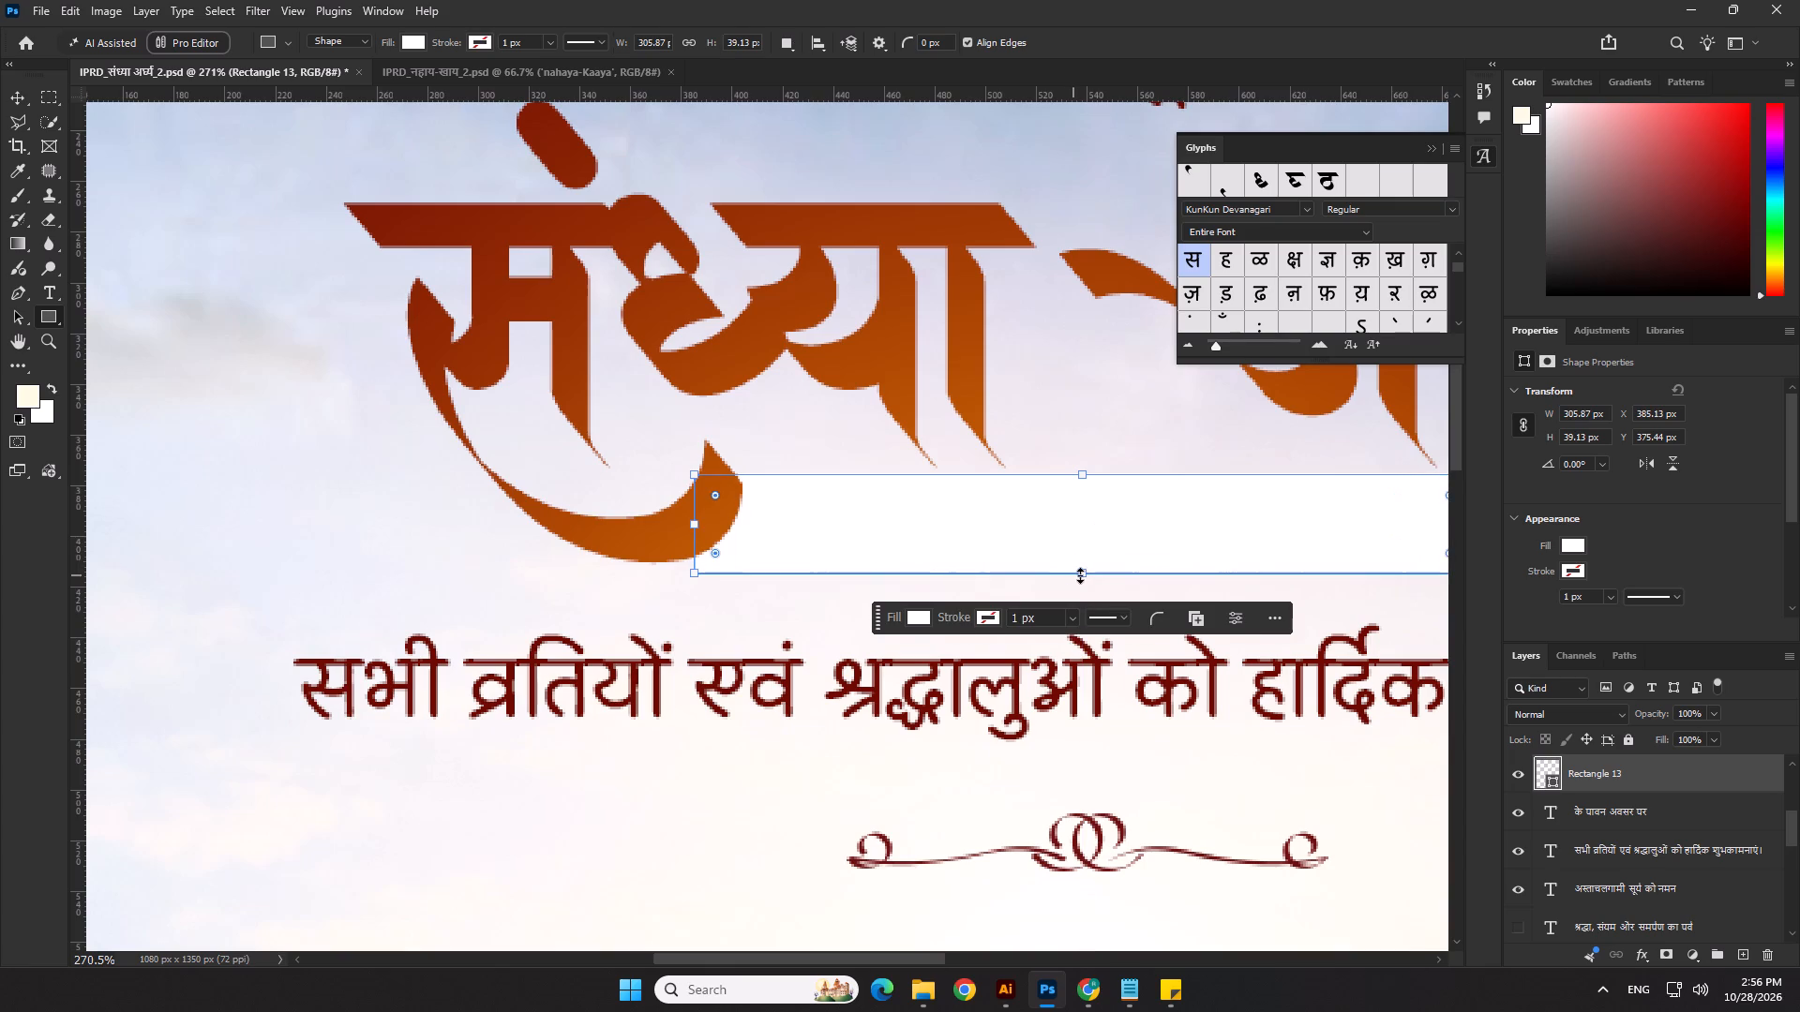
{"action": "left_click", "coordinate": [1081, 575]}
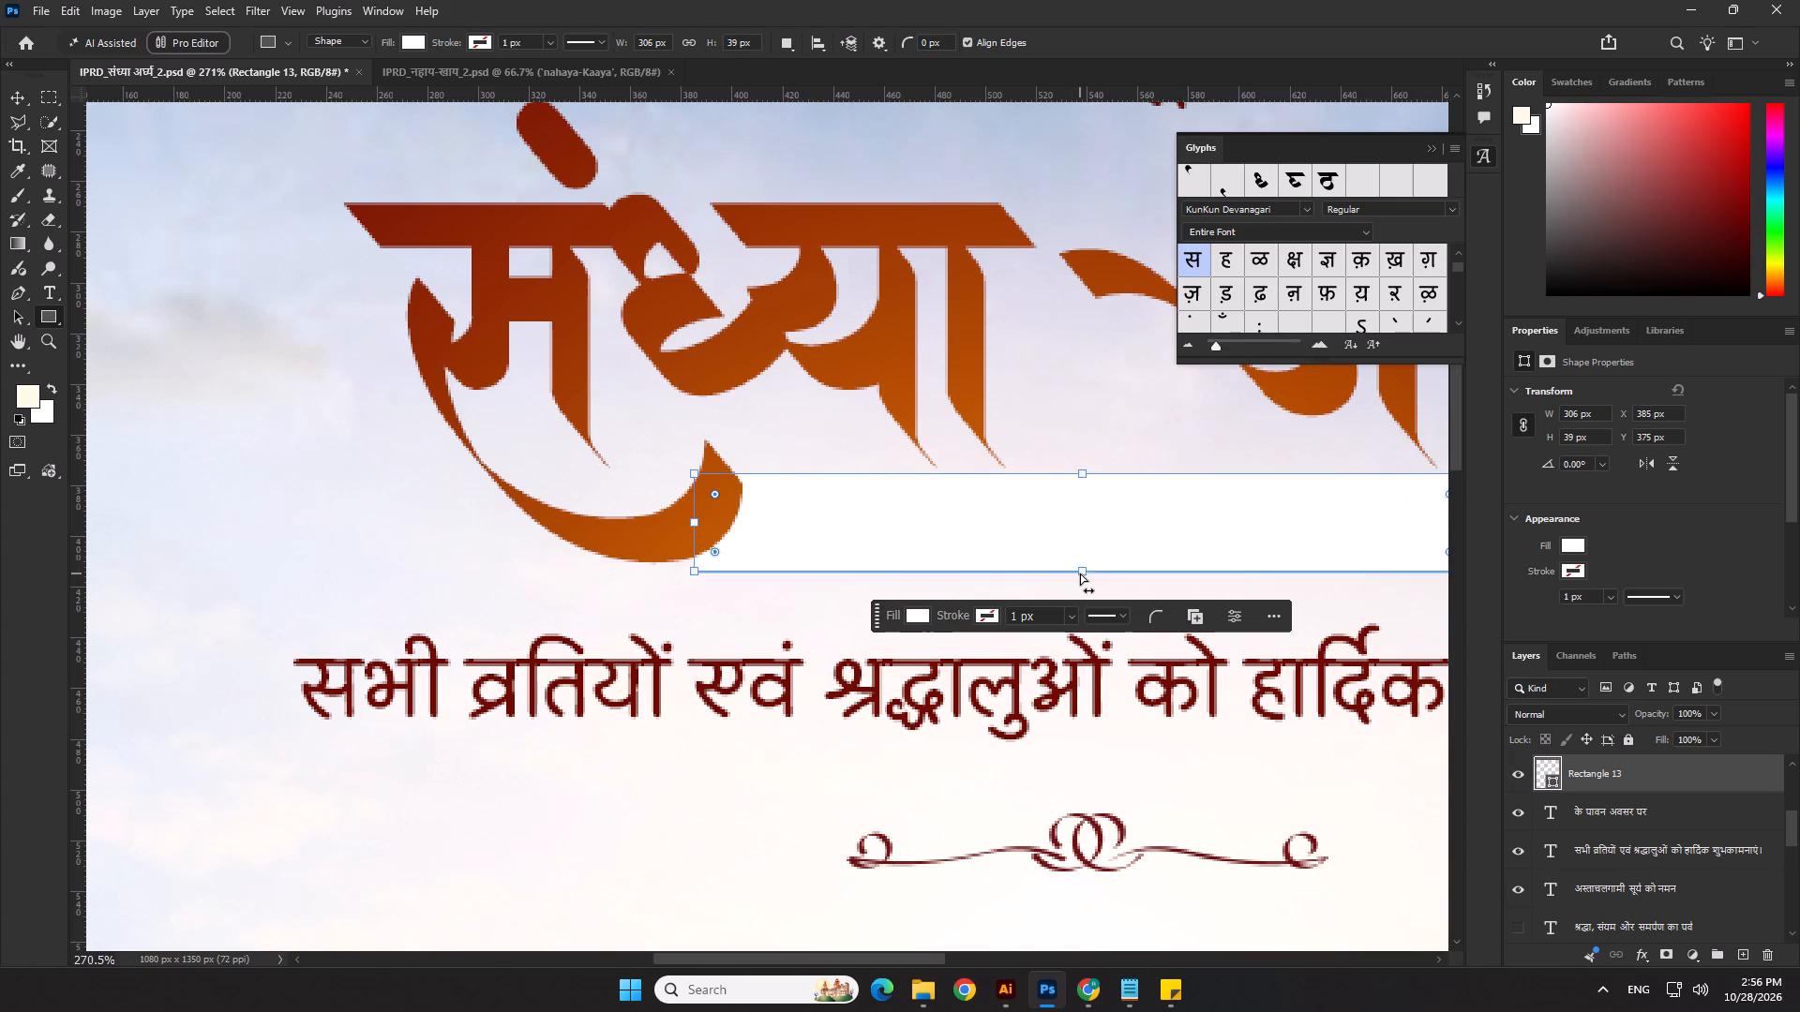
{"action": "left_click_drag", "start_coordinate": [1080, 573], "coordinate": [1077, 560]}
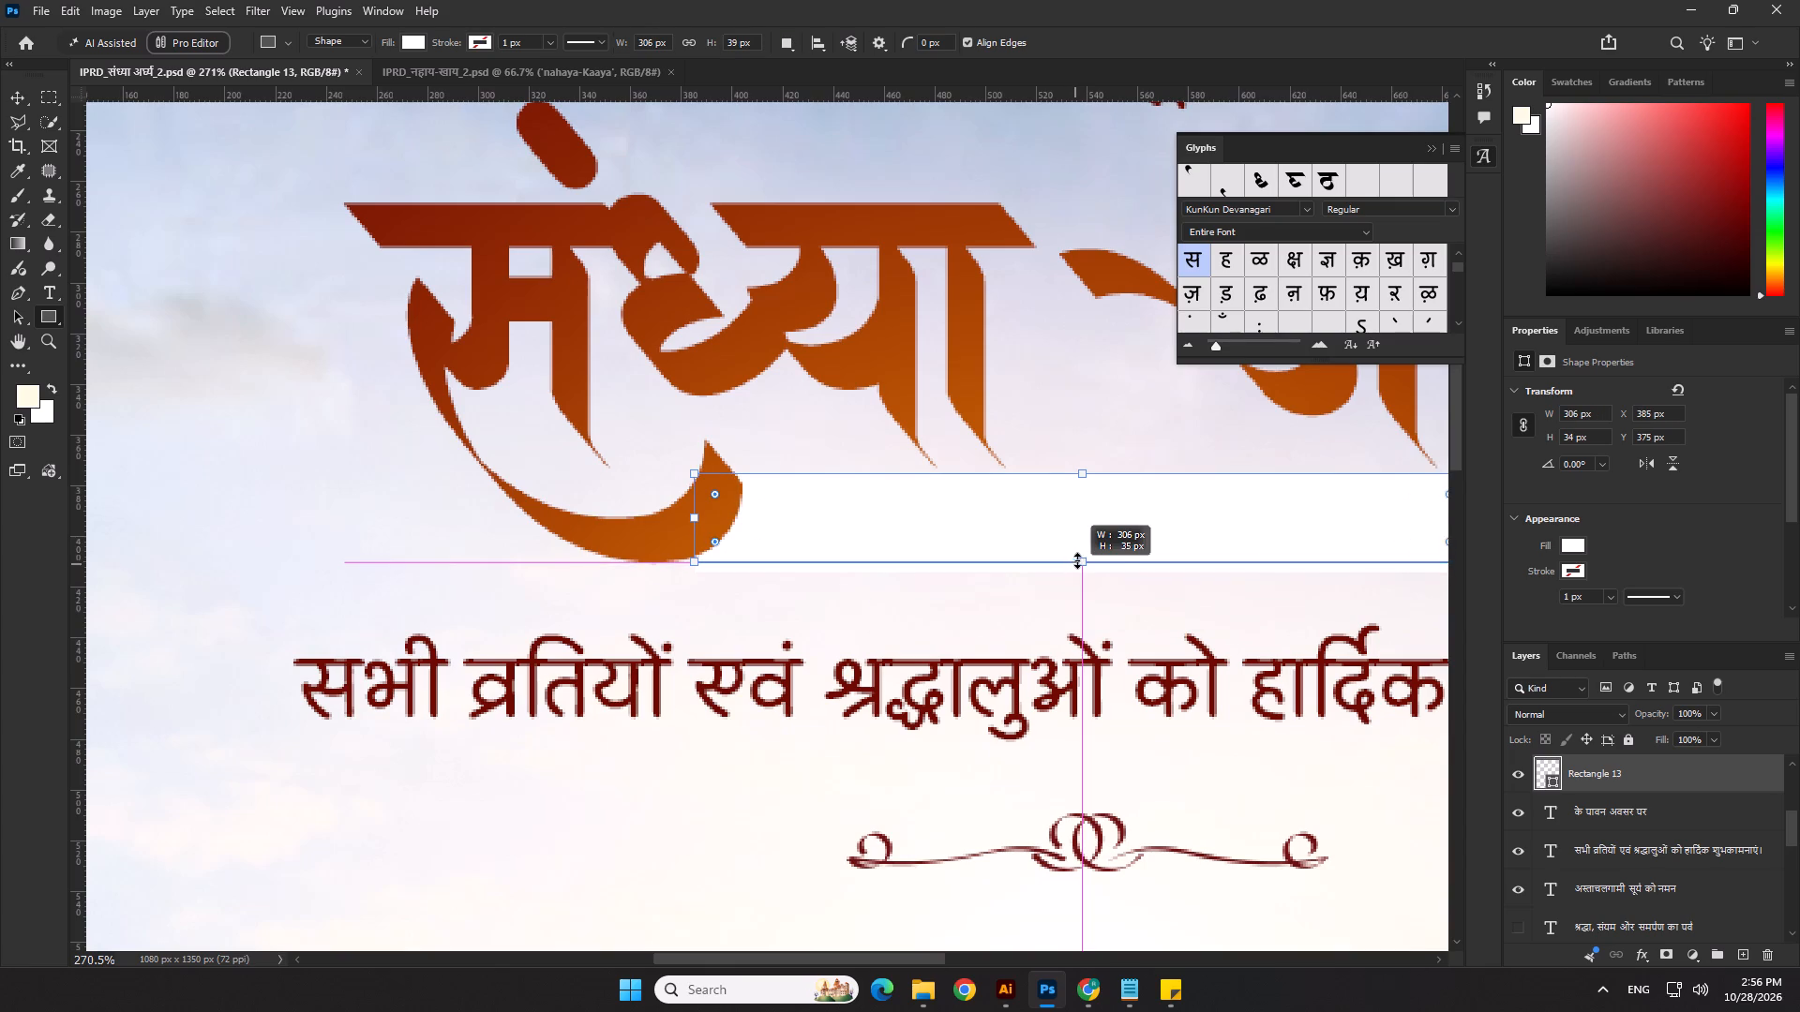
{"action": "left_click_drag", "start_coordinate": [1077, 560], "coordinate": [1079, 559]}
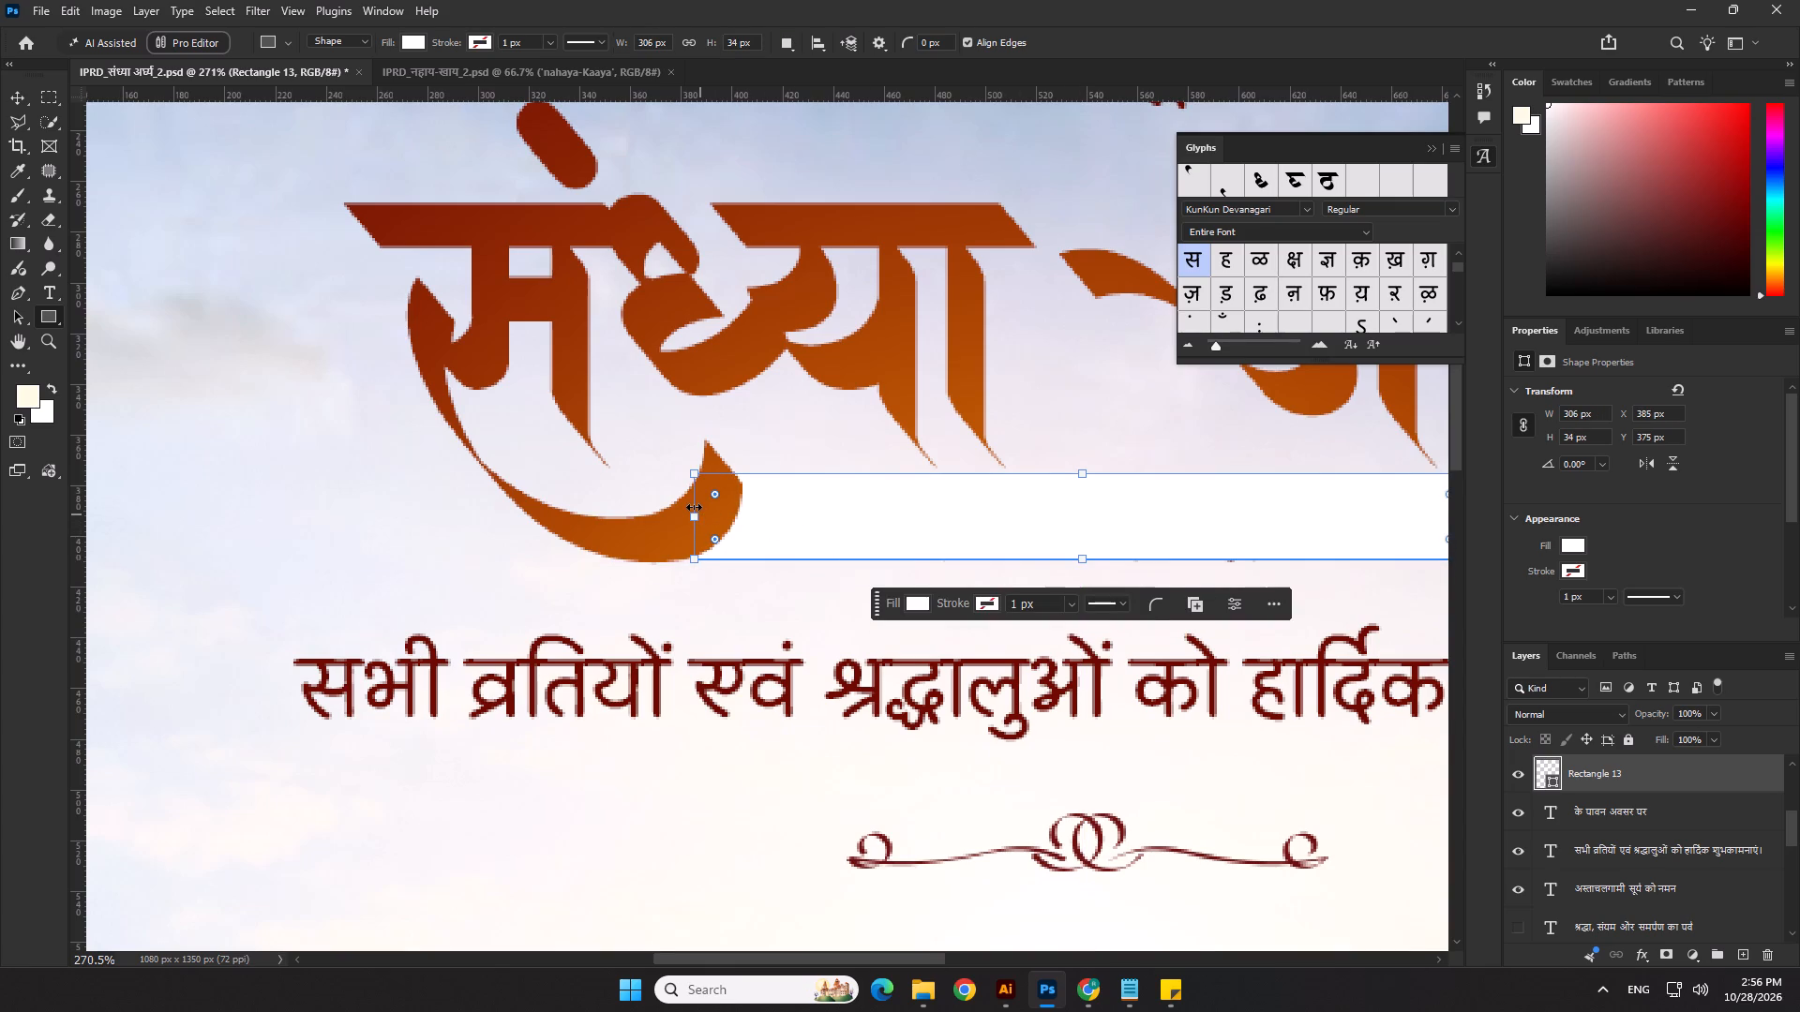
{"action": "scroll", "coordinate": [694, 507], "scroll_direction": "up", "scroll_amount": 3}
{"action": "left_click_drag", "start_coordinate": [693, 519], "coordinate": [643, 513]}
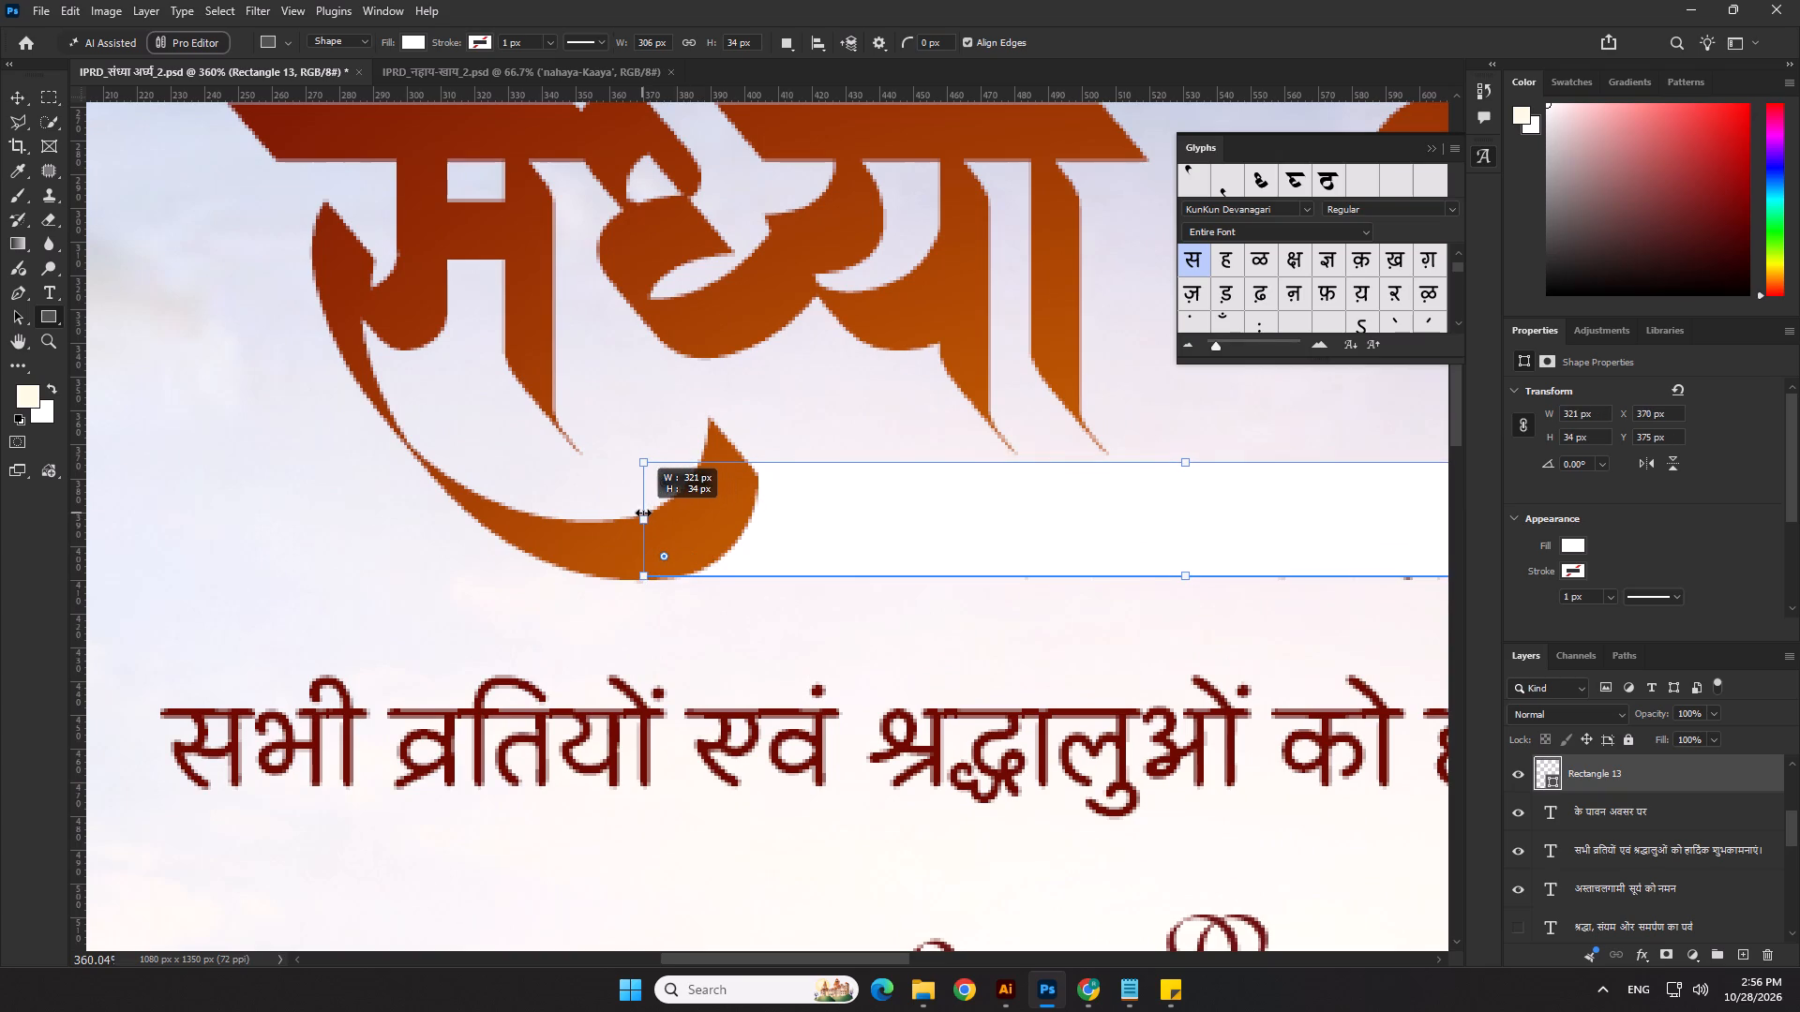
{"action": "left_click_drag", "start_coordinate": [643, 513], "coordinate": [631, 514]}
{"action": "key", "text": "Return"}
{"action": "scroll", "coordinate": [626, 608], "scroll_direction": "down", "scroll_amount": 6}
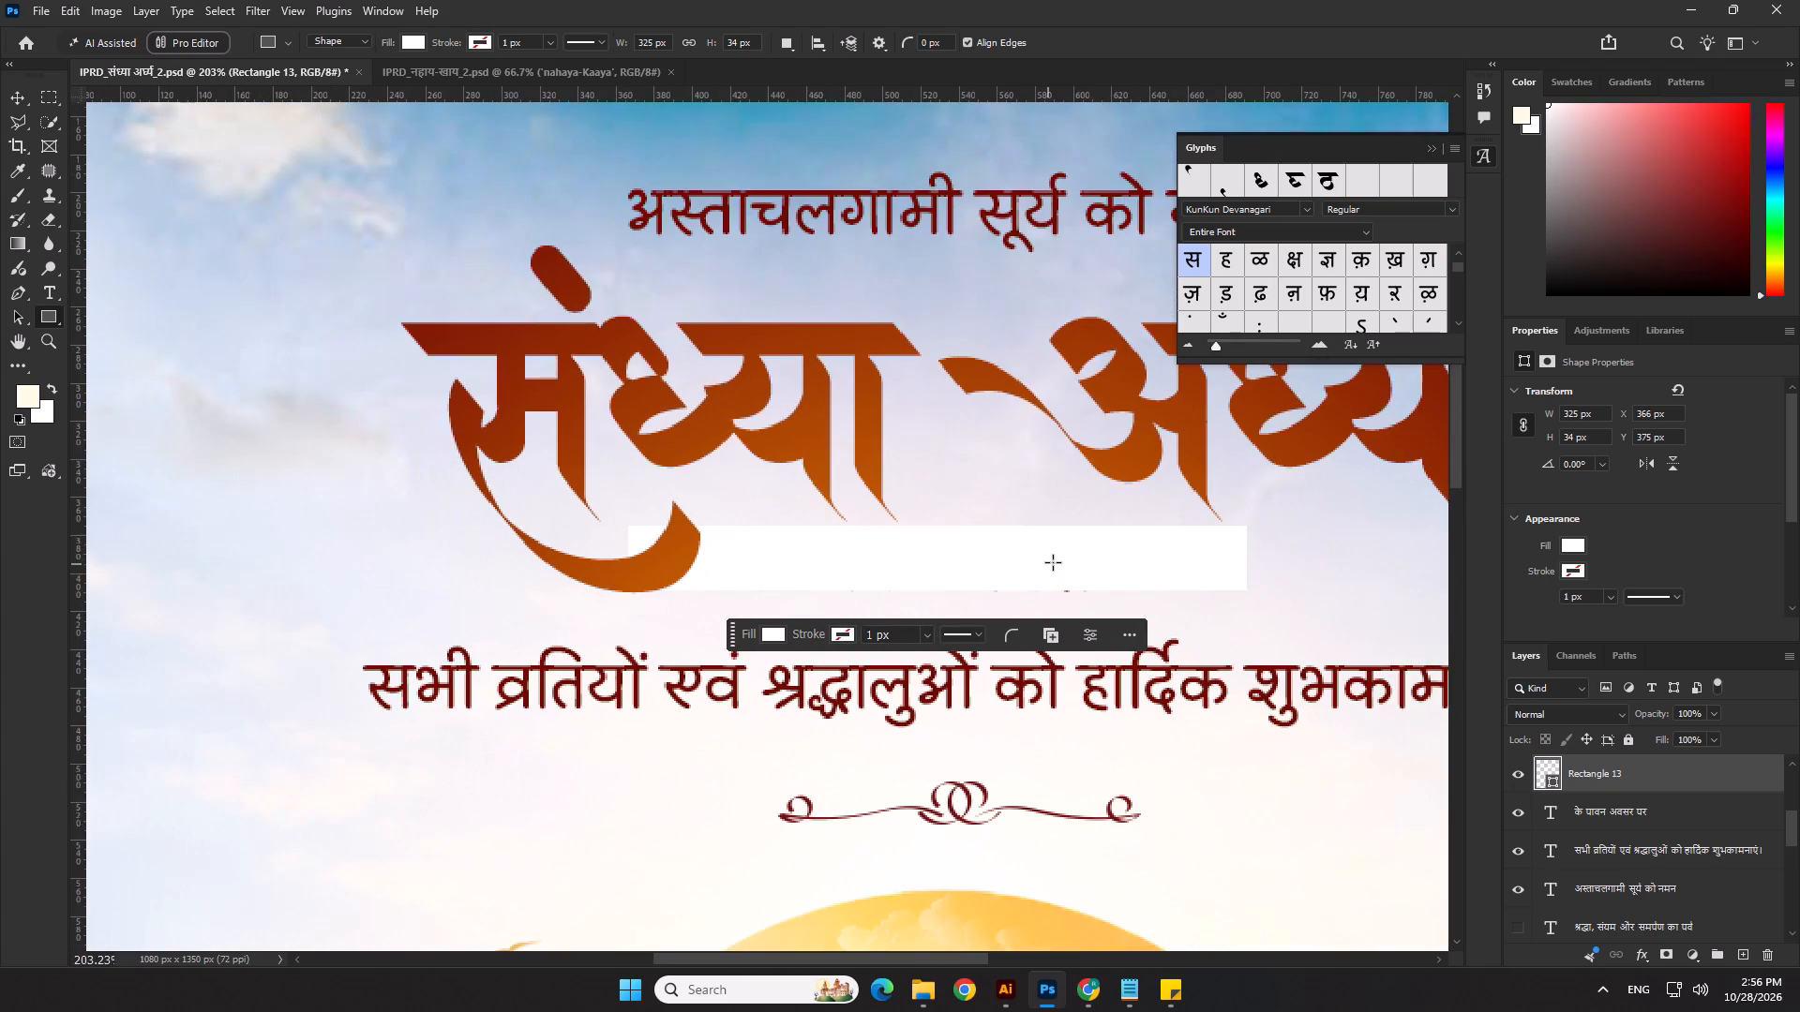
Unlock the संध्या अर्ध्य heading layer, copy it, and lock the original again.
{"action": "left_click", "coordinate": [26, 91]}
{"action": "left_click", "coordinate": [523, 385]}
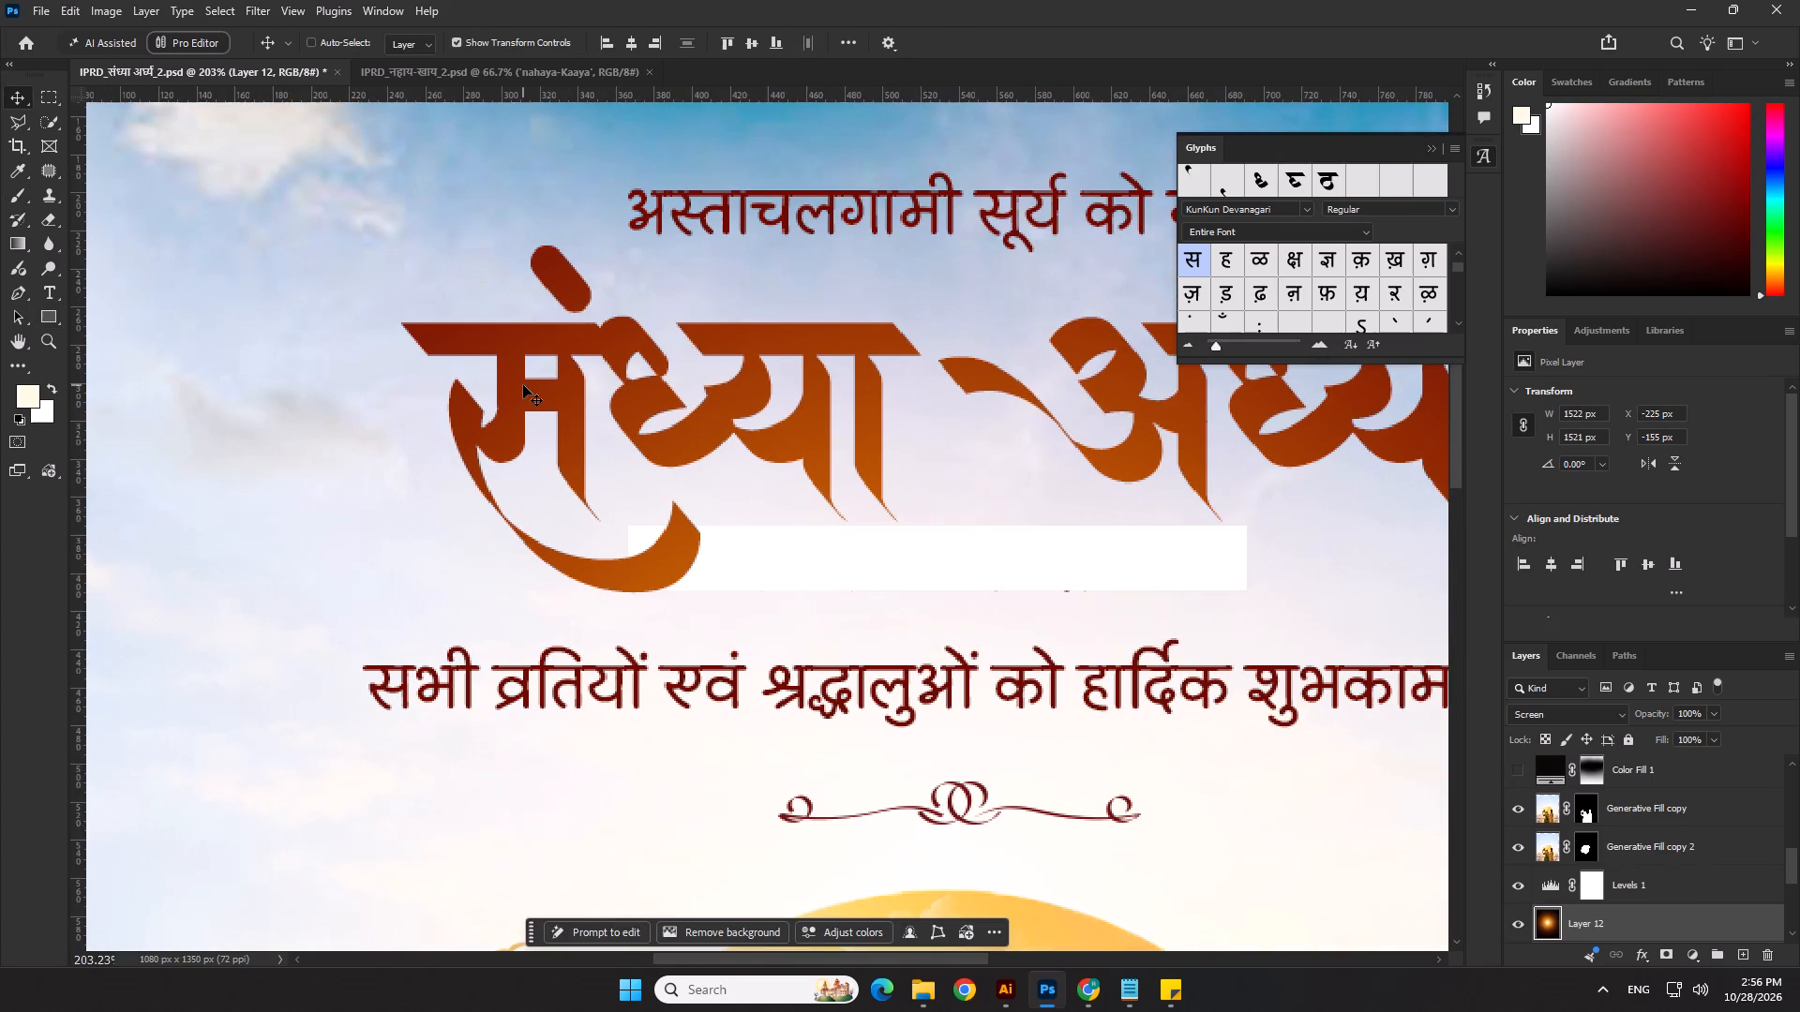
{"action": "scroll", "coordinate": [1612, 825], "scroll_direction": "up", "scroll_amount": 8}
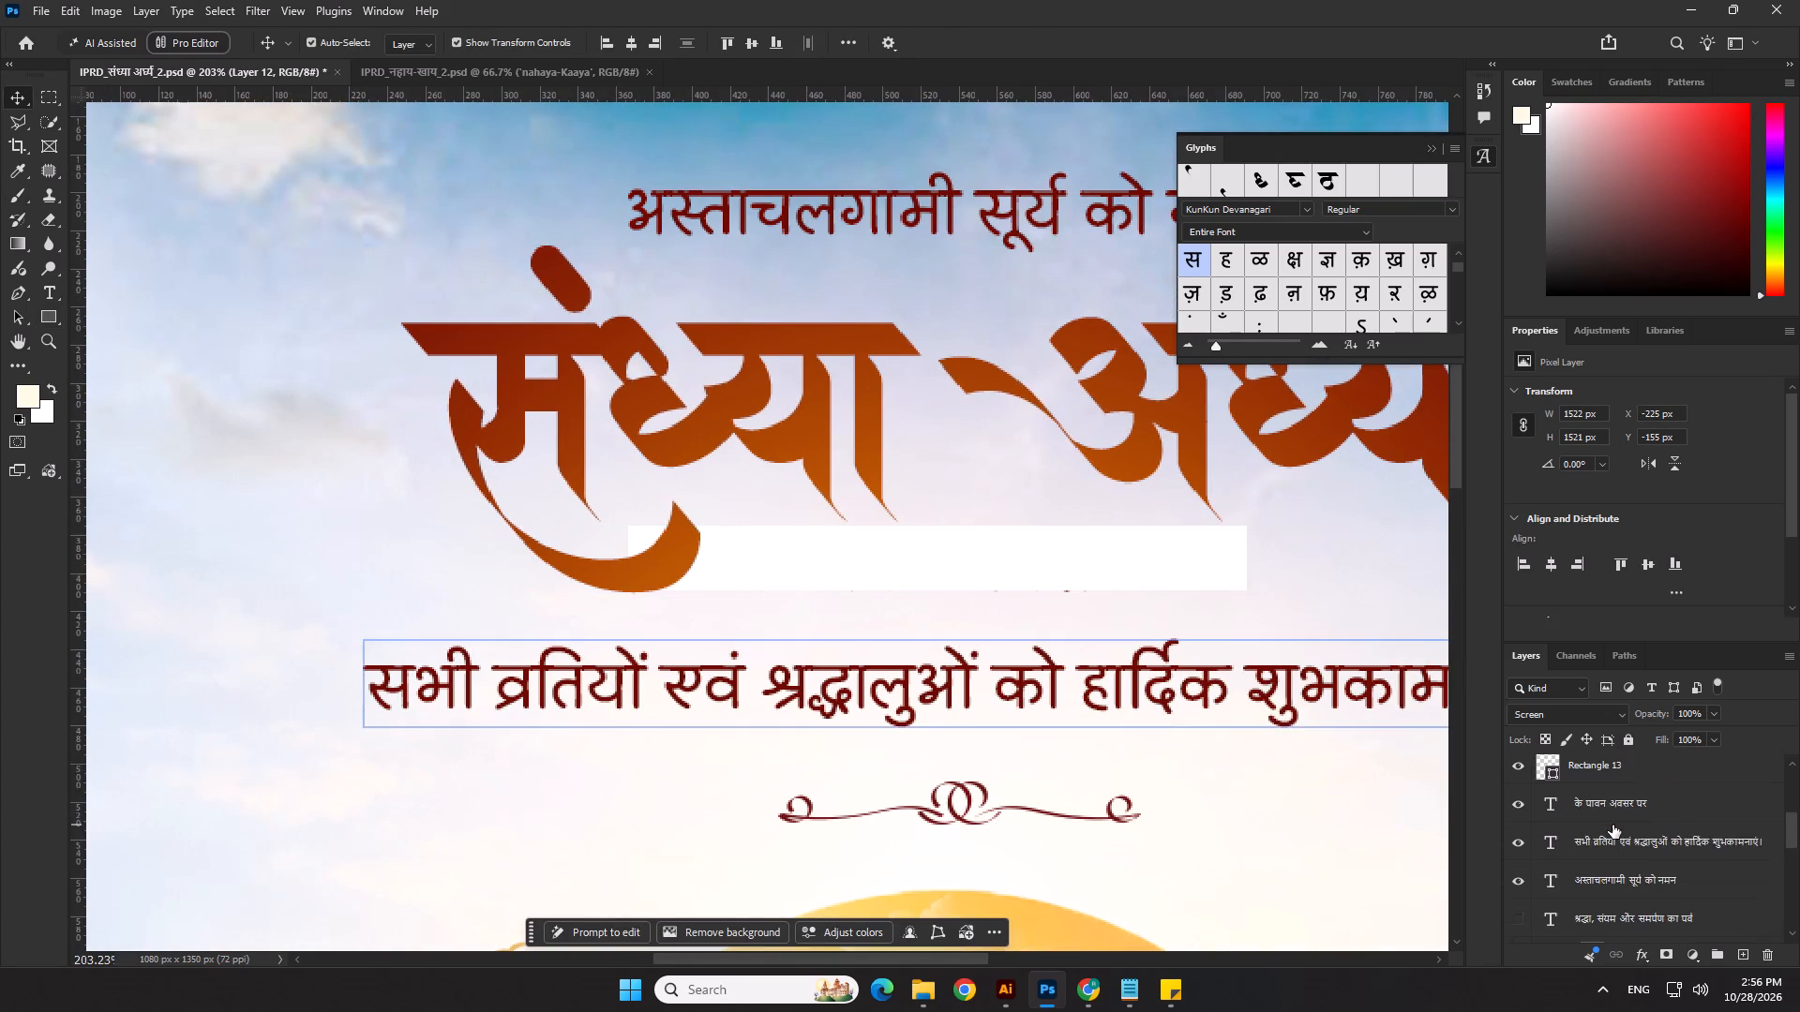
{"action": "scroll", "coordinate": [1612, 825], "scroll_direction": "up", "scroll_amount": 7}
{"action": "left_click", "coordinate": [1750, 839]}
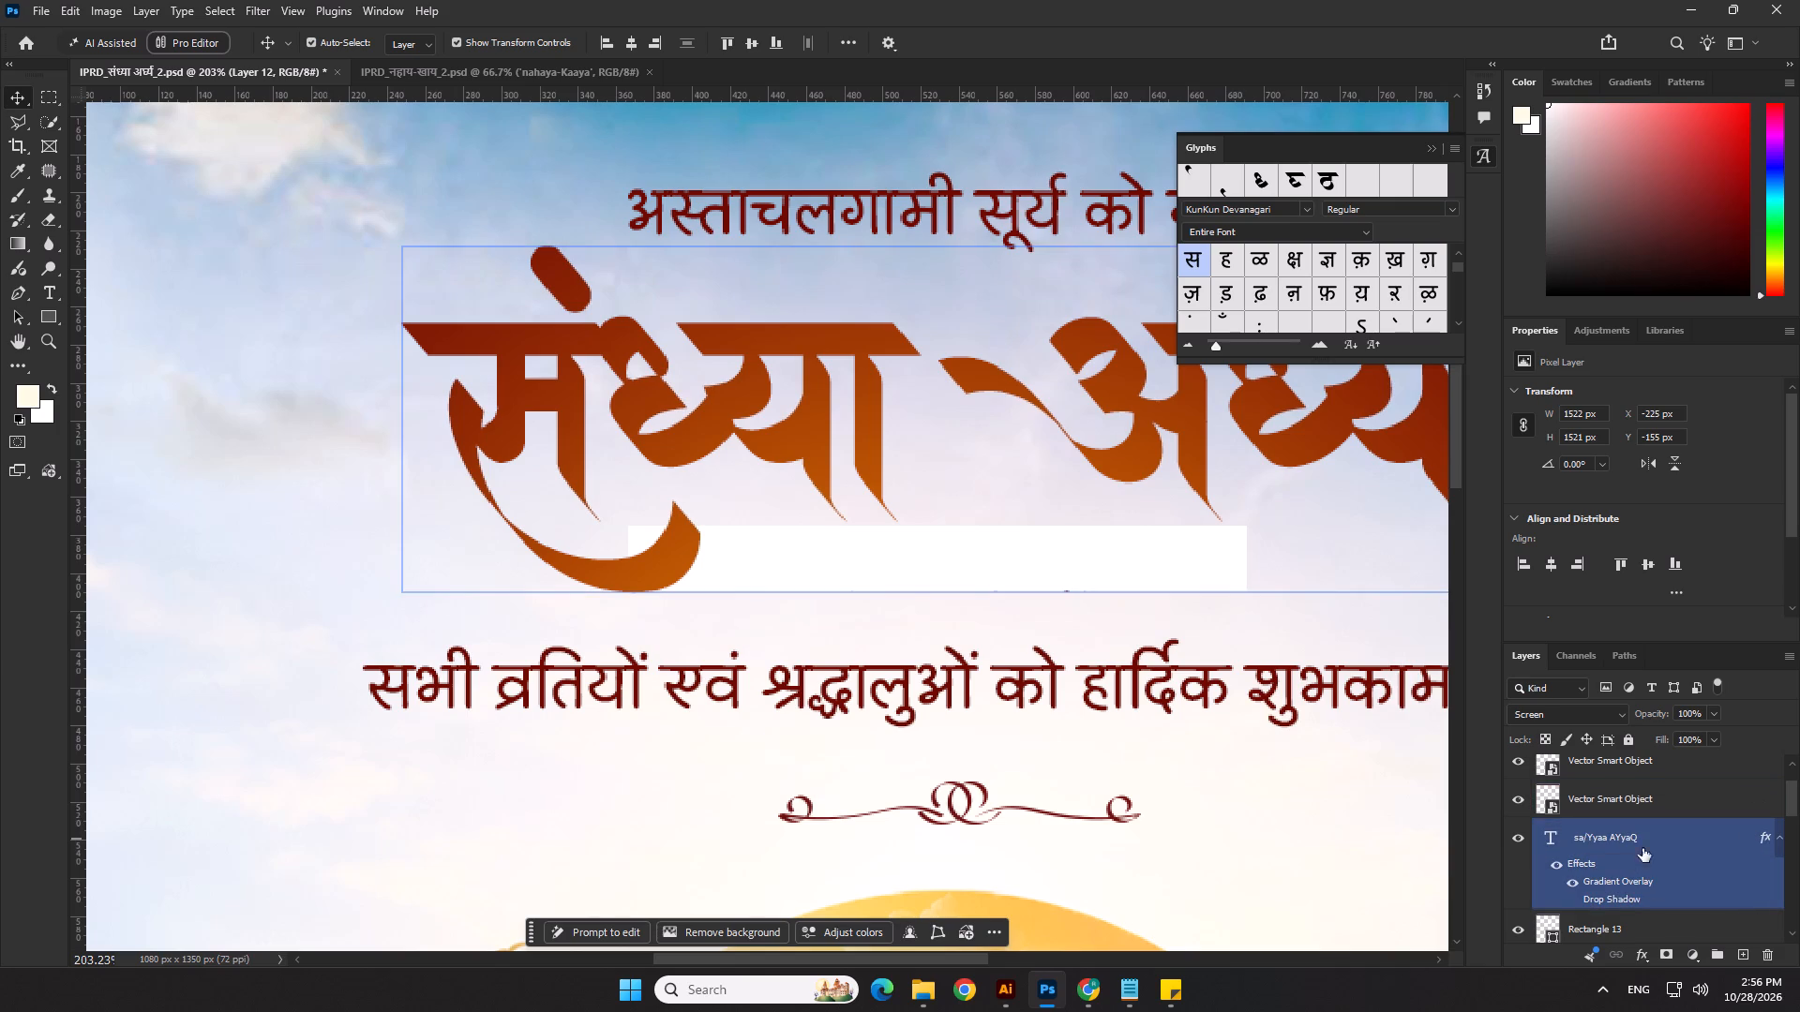
{"action": "left_click", "coordinate": [1596, 835]}
{"action": "key", "text": "ctrl+c"}
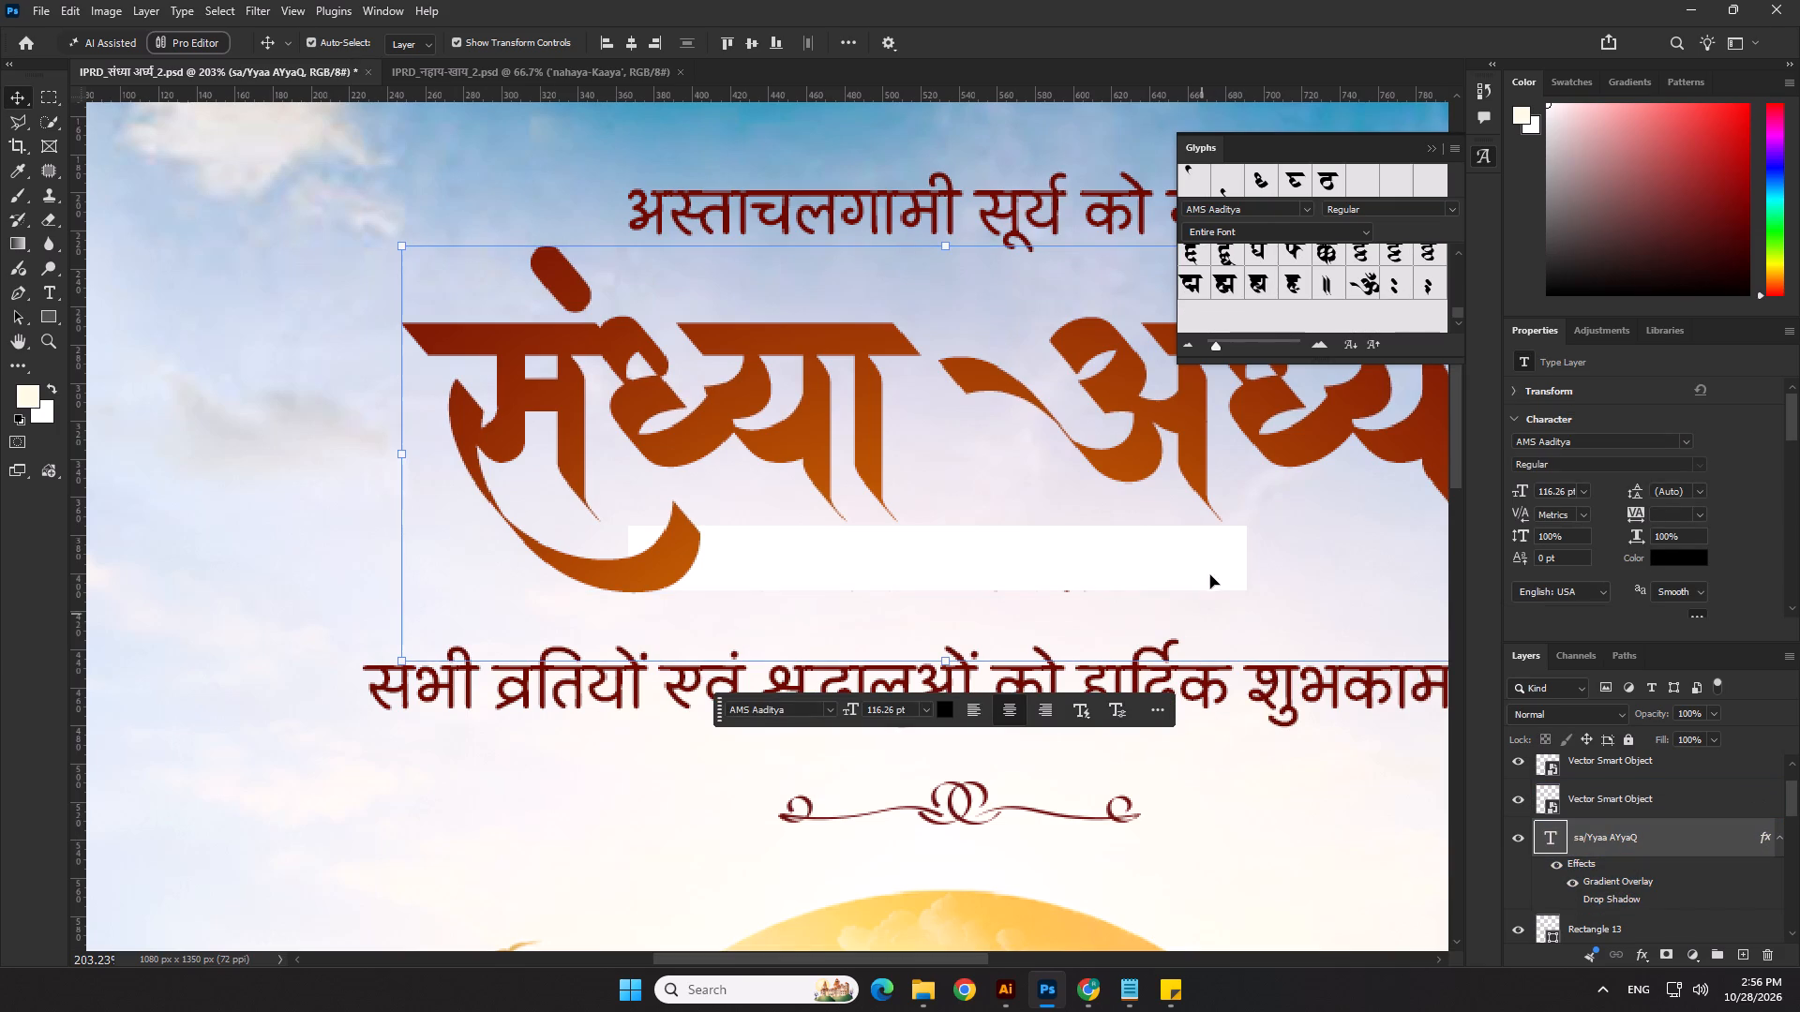
{"action": "left_click", "coordinate": [1210, 574]}
{"action": "left_click", "coordinate": [1235, 564]}
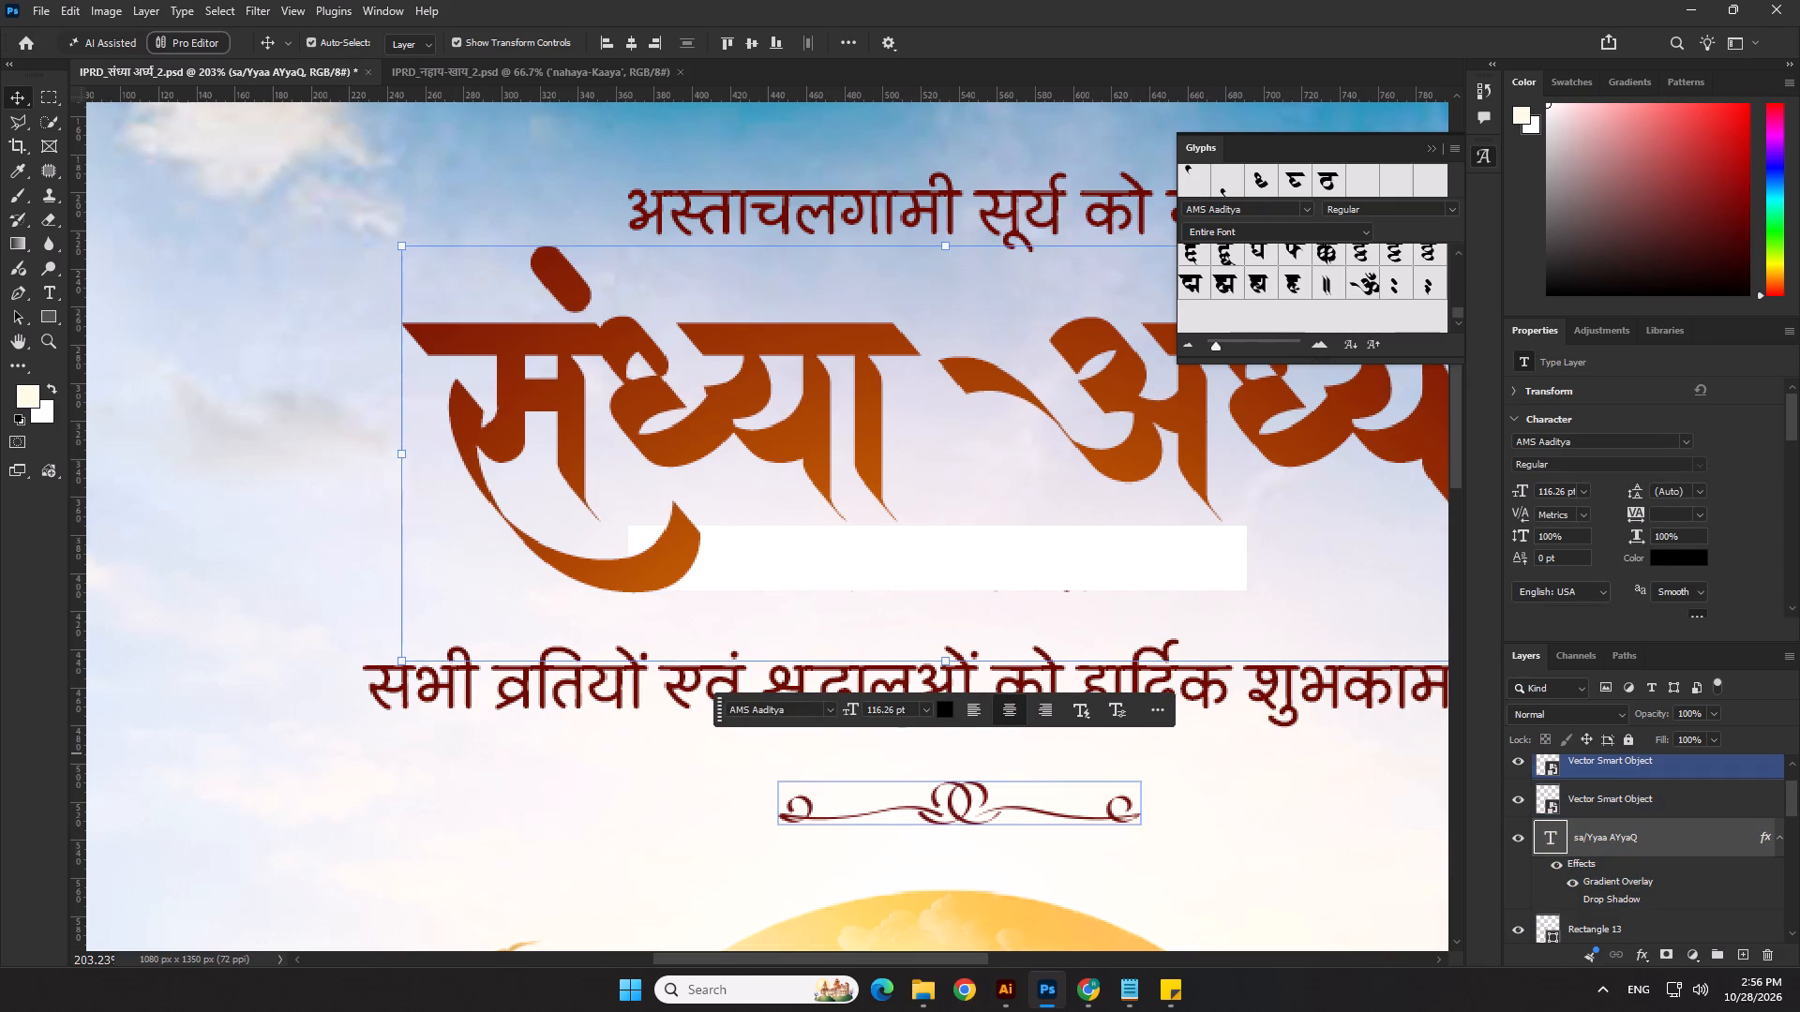
{"action": "left_click", "coordinate": [1629, 747]}
Paste the heading copy by the white rectangle, transfer its Gradient Overlay effects to the rectangle, and delete the pasted copy.
{"action": "left_click", "coordinate": [1224, 553]}
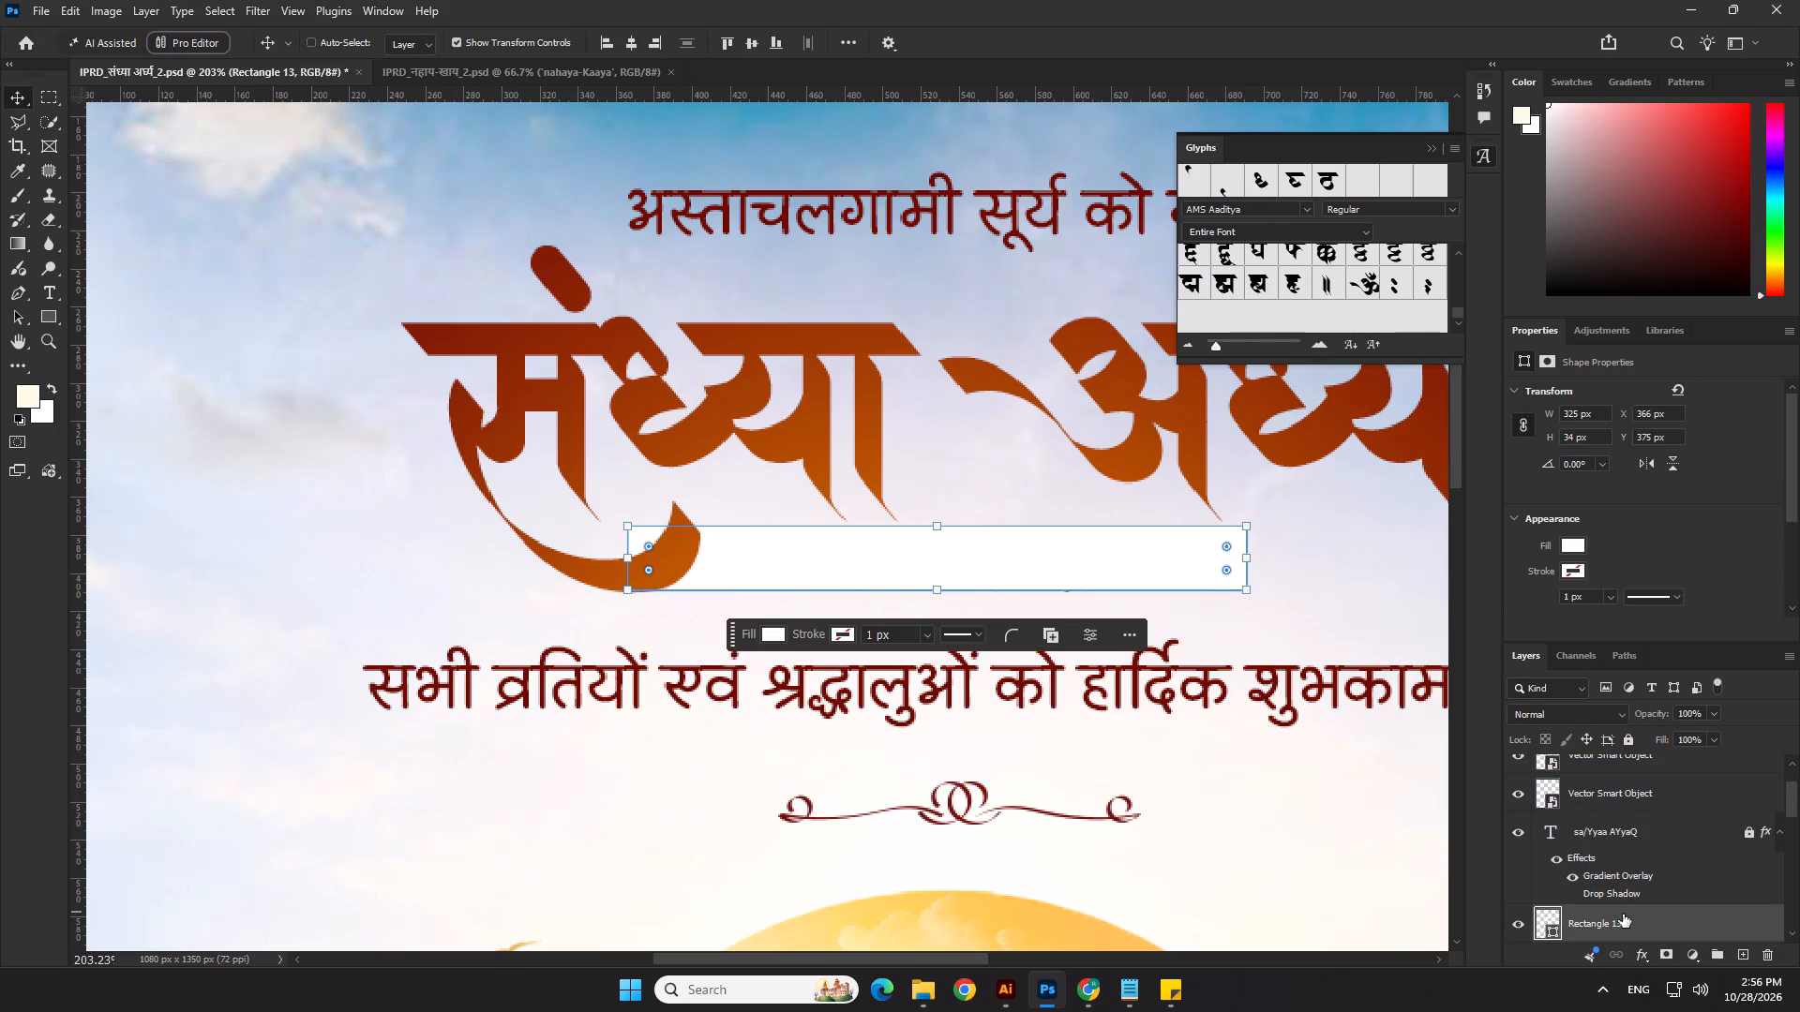
{"action": "key", "text": "ctrl+v"}
{"action": "scroll", "coordinate": [1604, 891], "scroll_direction": "down", "scroll_amount": 1}
{"action": "left_click_drag", "start_coordinate": [1586, 870], "coordinate": [1587, 934]}
{"action": "left_click", "coordinate": [1605, 850]}
{"action": "key", "text": "Delete"}
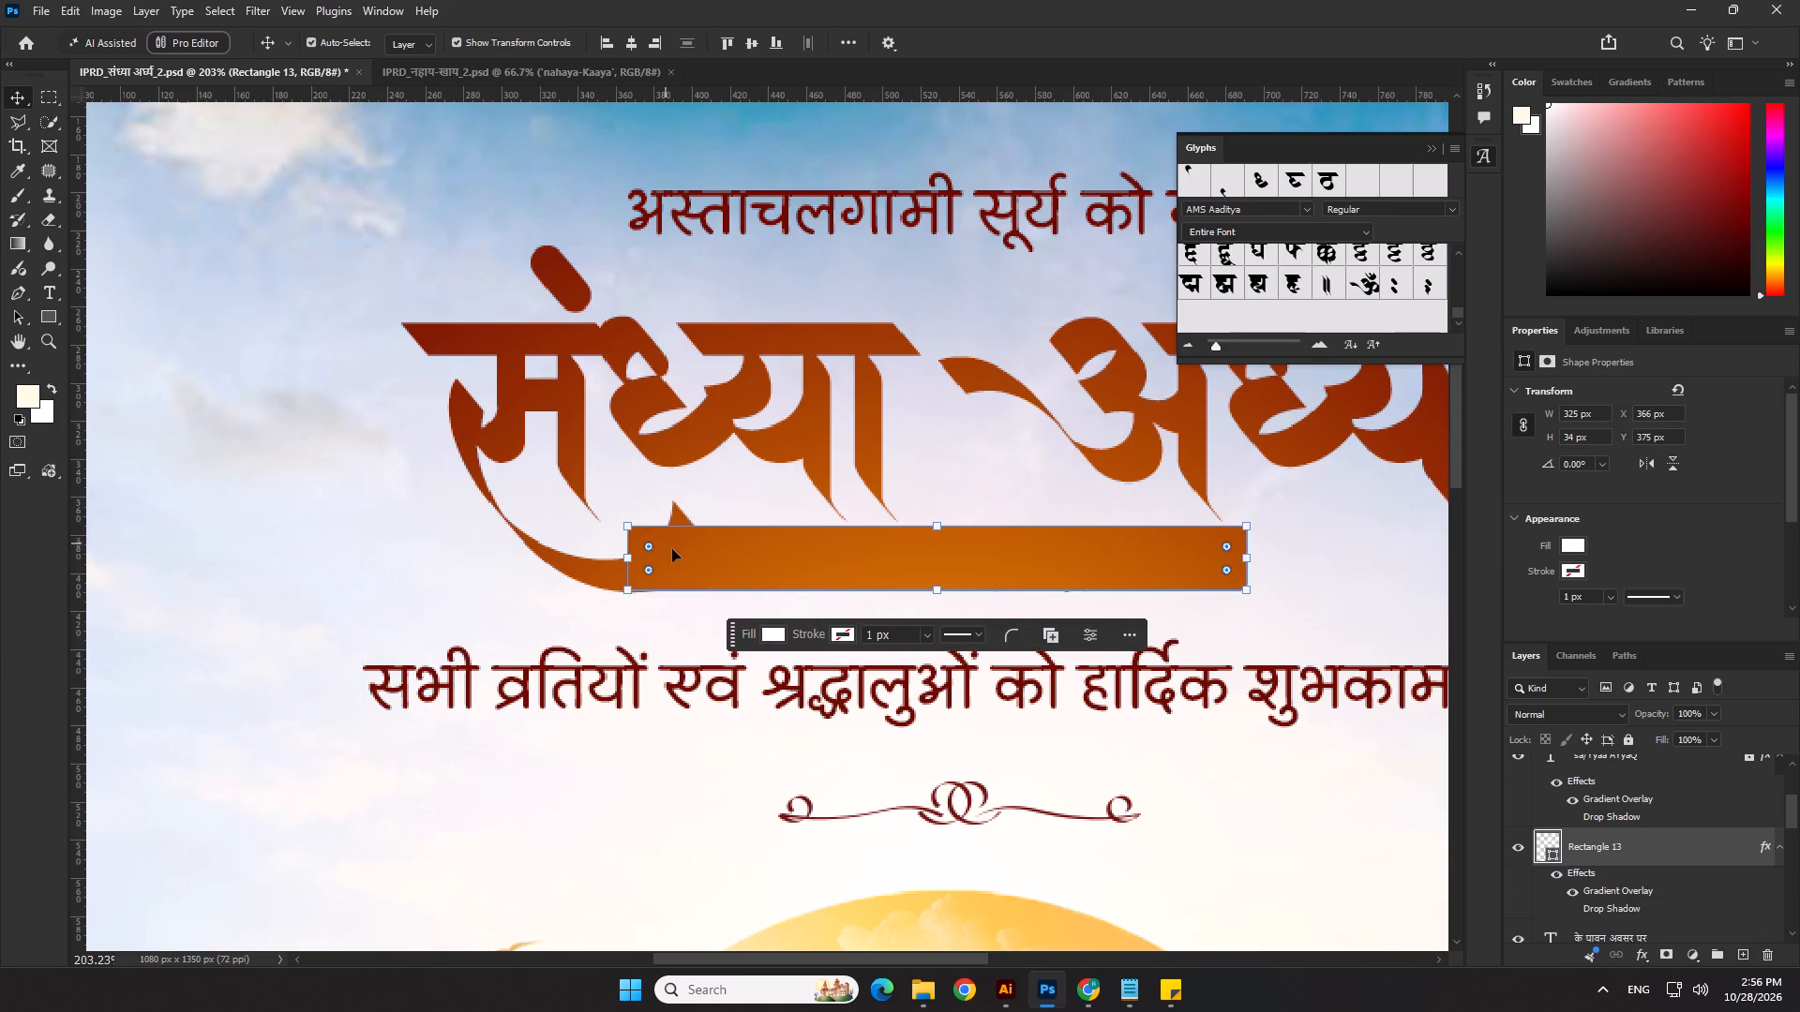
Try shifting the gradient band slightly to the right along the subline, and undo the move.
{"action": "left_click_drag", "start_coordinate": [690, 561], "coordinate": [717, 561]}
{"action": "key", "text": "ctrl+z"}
Reorder the band's layer beneath "के पावन अवसर पर" and the other greeting lines, directly above "श्रद्धा, संयम और समर्पण का पर्व".
{"action": "left_click_drag", "start_coordinate": [1611, 856], "coordinate": [1602, 914]}
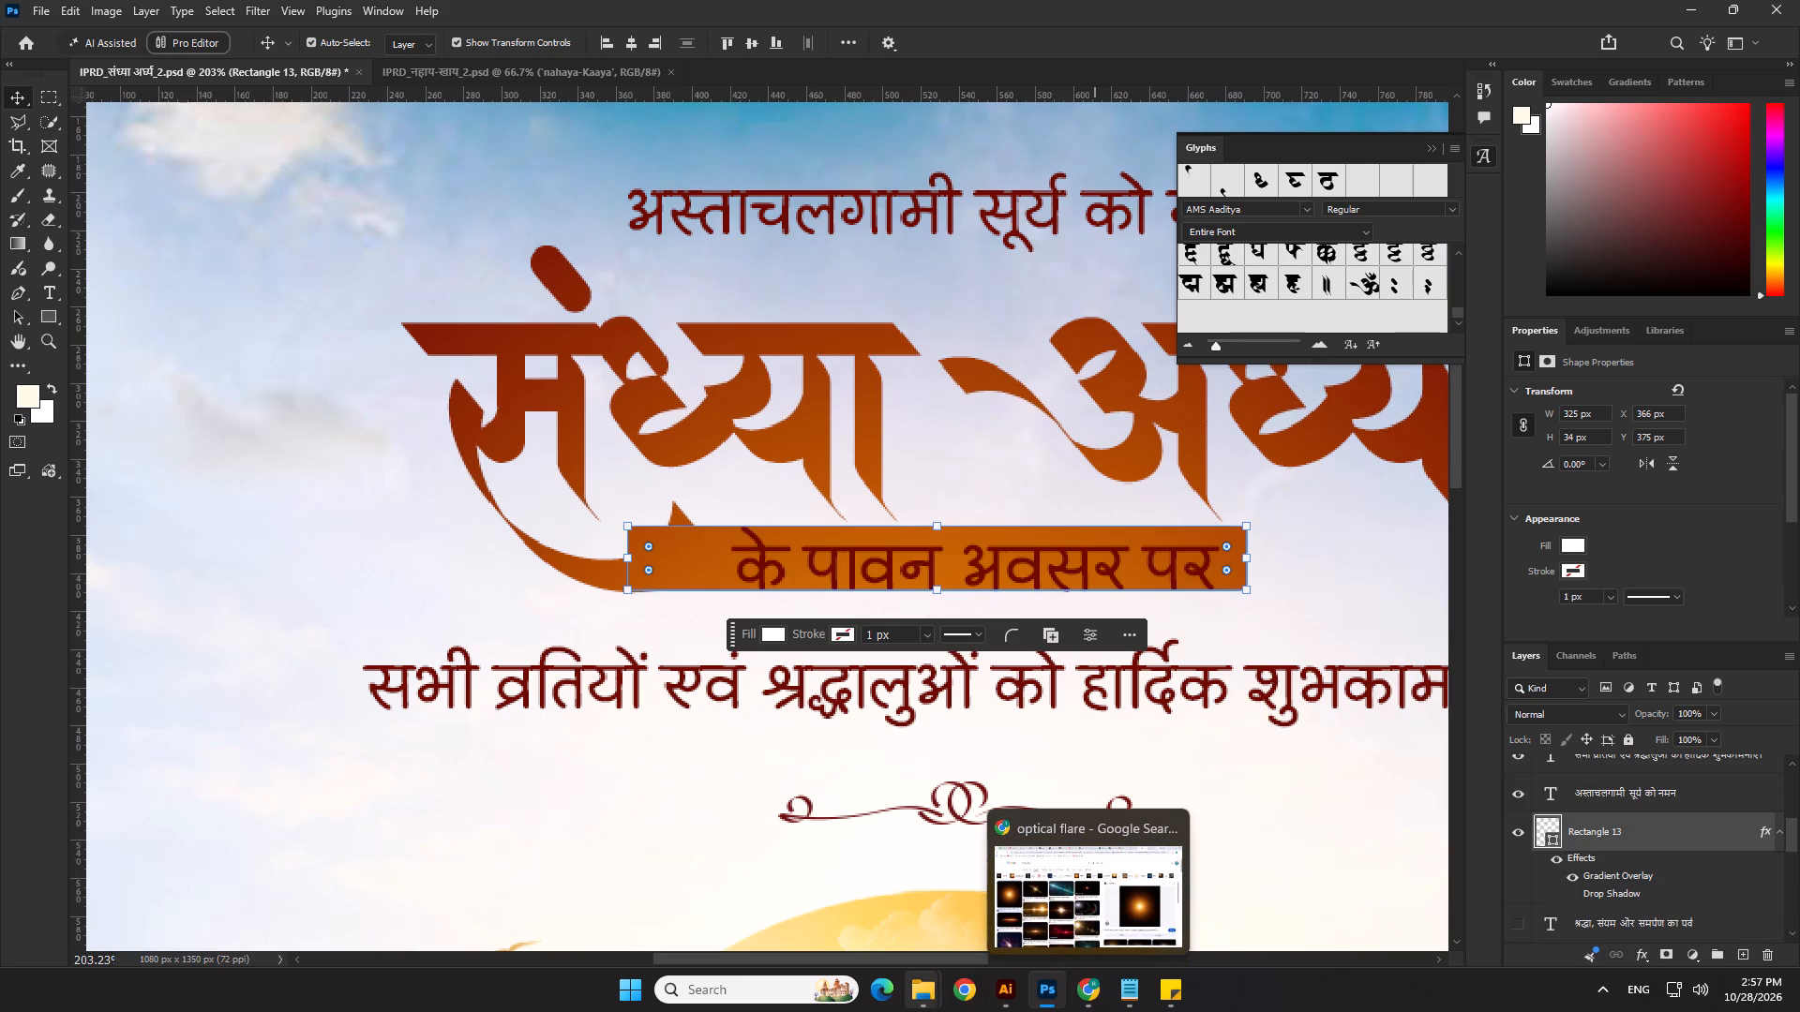
Switch to Illustrator with the Vector Smart Object2.ai ornament document.
{"action": "left_click", "coordinate": [1042, 1001]}
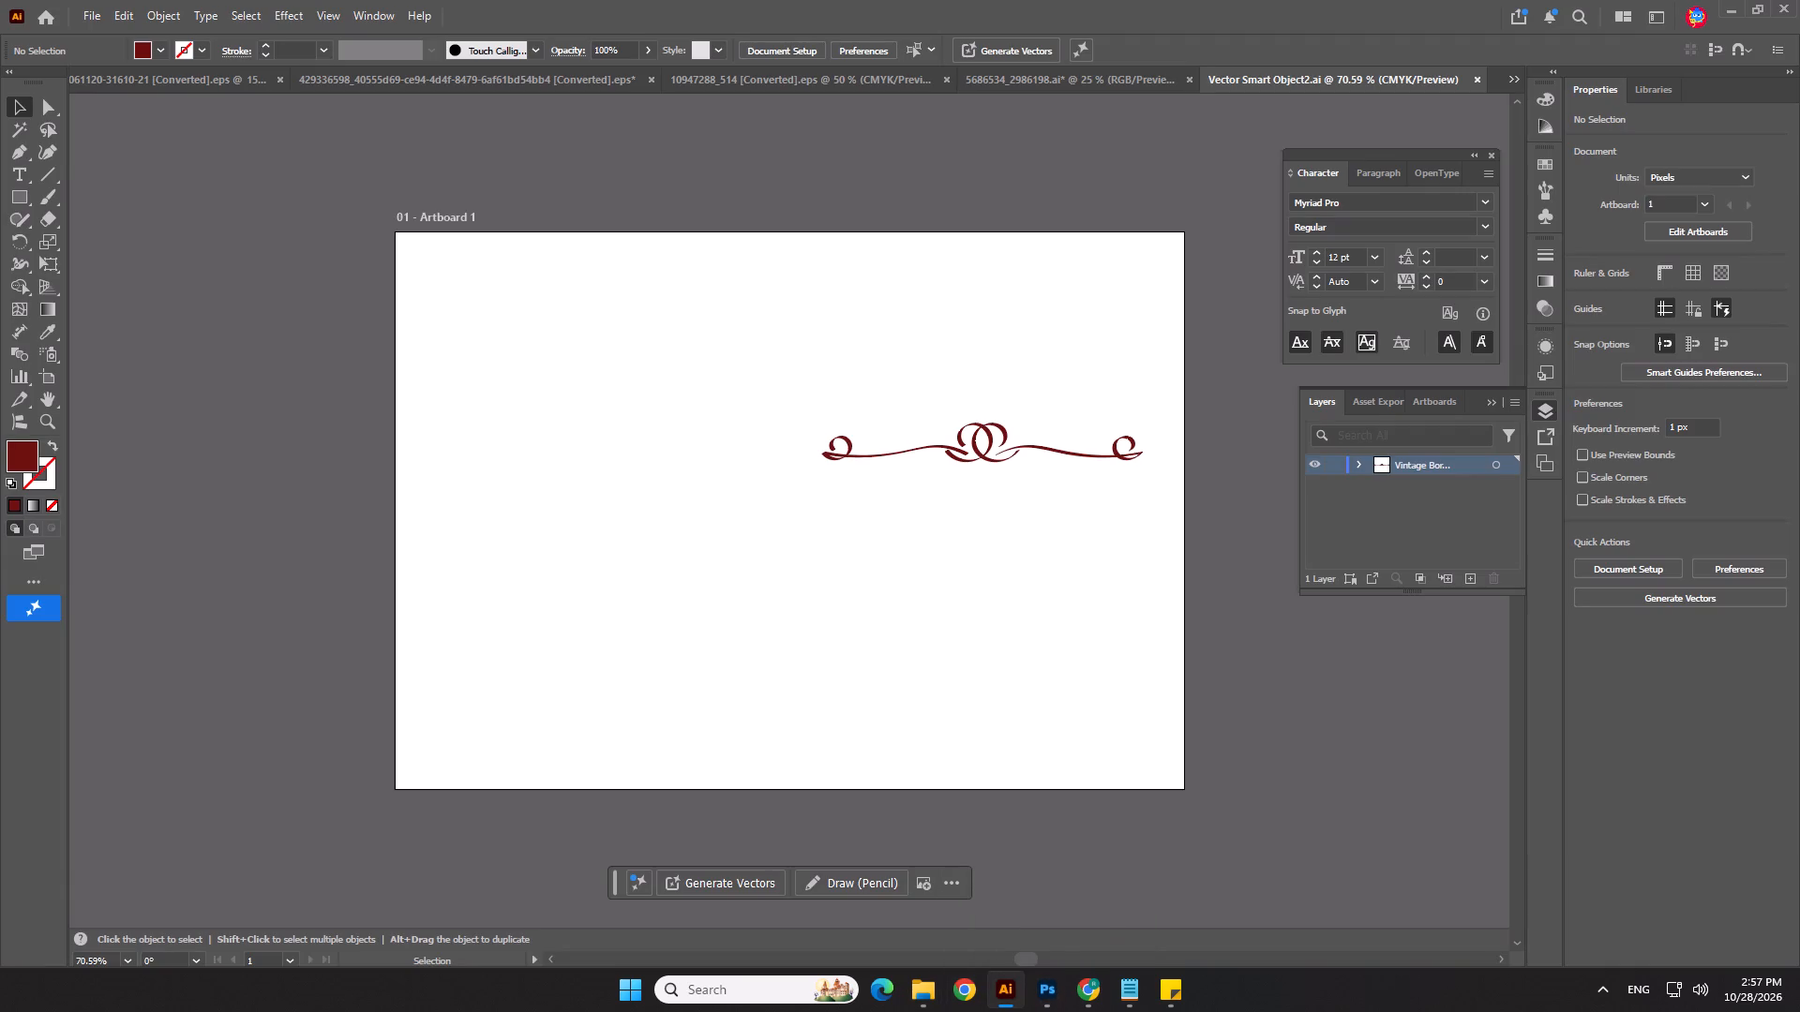
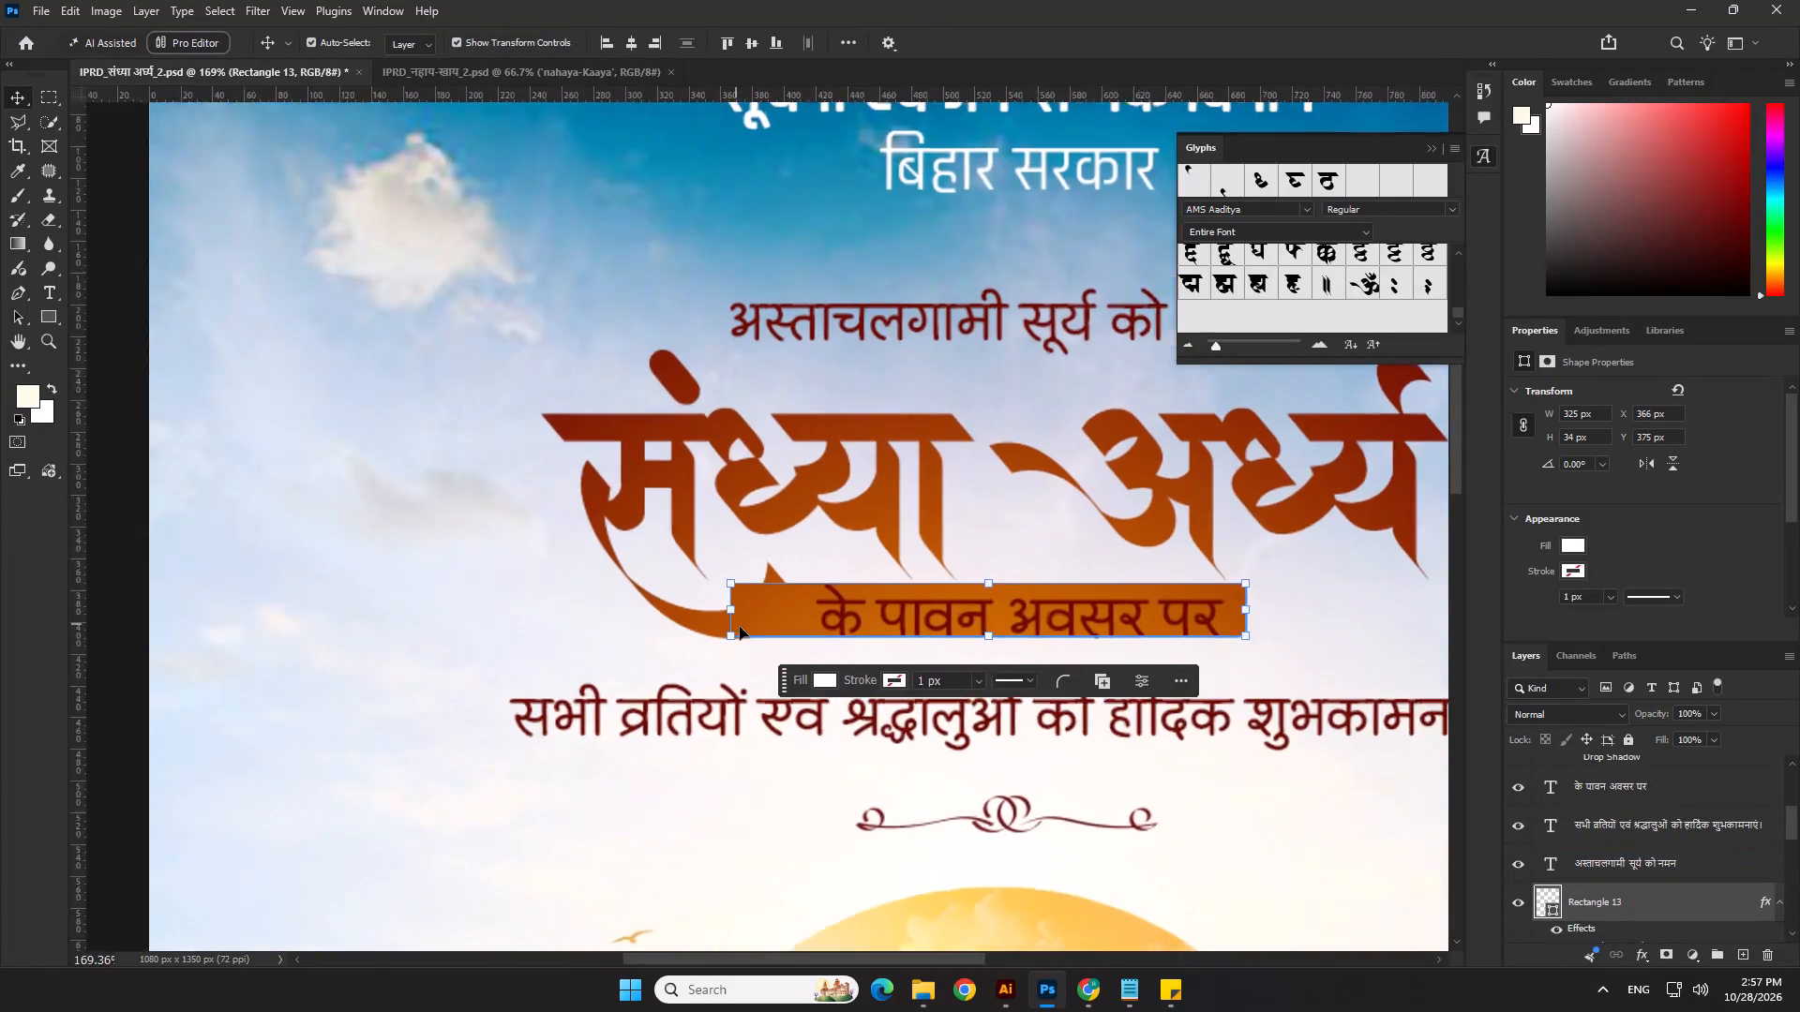
Add a layer mask to the Rectangle 13 gradient band behind "के पावन अवसर पर".
{"action": "scroll", "coordinate": [740, 627], "scroll_direction": "up", "scroll_amount": 4}
{"action": "scroll", "coordinate": [1738, 867], "scroll_direction": "down", "scroll_amount": 5}
{"action": "scroll", "coordinate": [1652, 859], "scroll_direction": "down", "scroll_amount": 7}
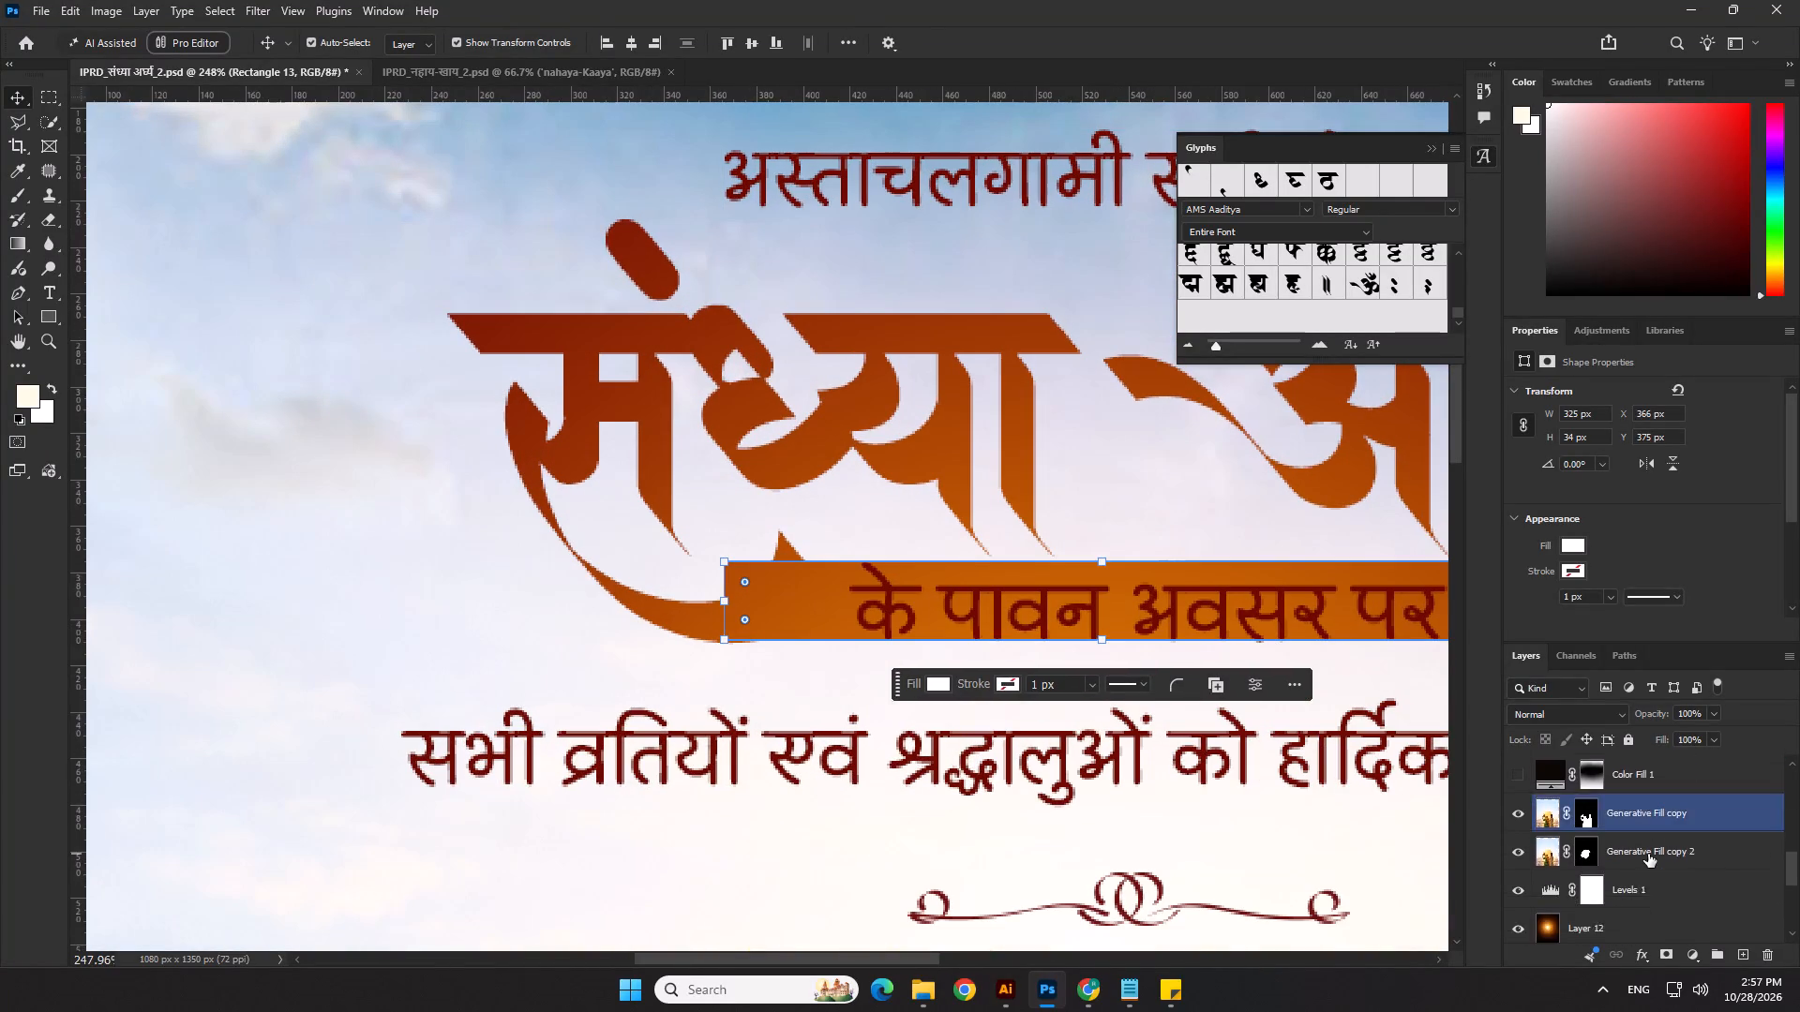
{"action": "scroll", "coordinate": [1648, 854], "scroll_direction": "up", "scroll_amount": 10}
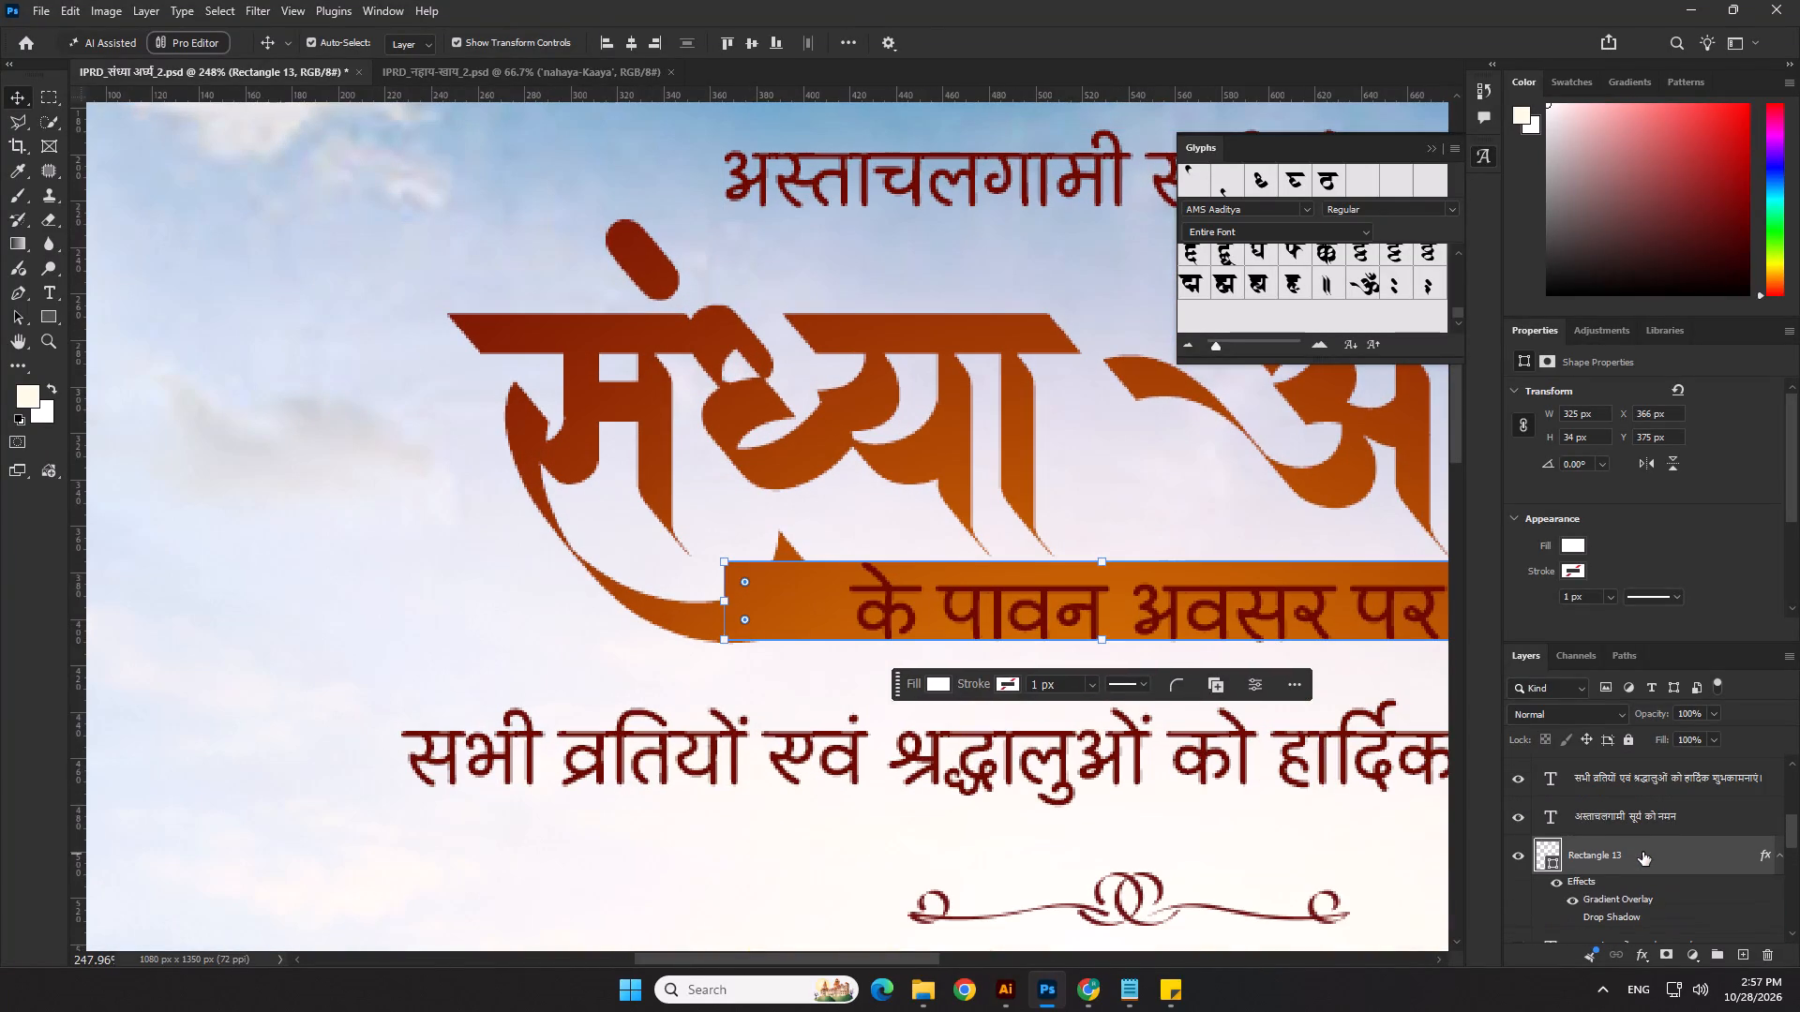
{"action": "scroll", "coordinate": [1642, 852], "scroll_direction": "up", "scroll_amount": 1}
{"action": "scroll", "coordinate": [1567, 874], "scroll_direction": "down", "scroll_amount": 1}
{"action": "scroll", "coordinate": [1568, 874], "scroll_direction": "up", "scroll_amount": 1}
{"action": "left_click", "coordinate": [1600, 848]}
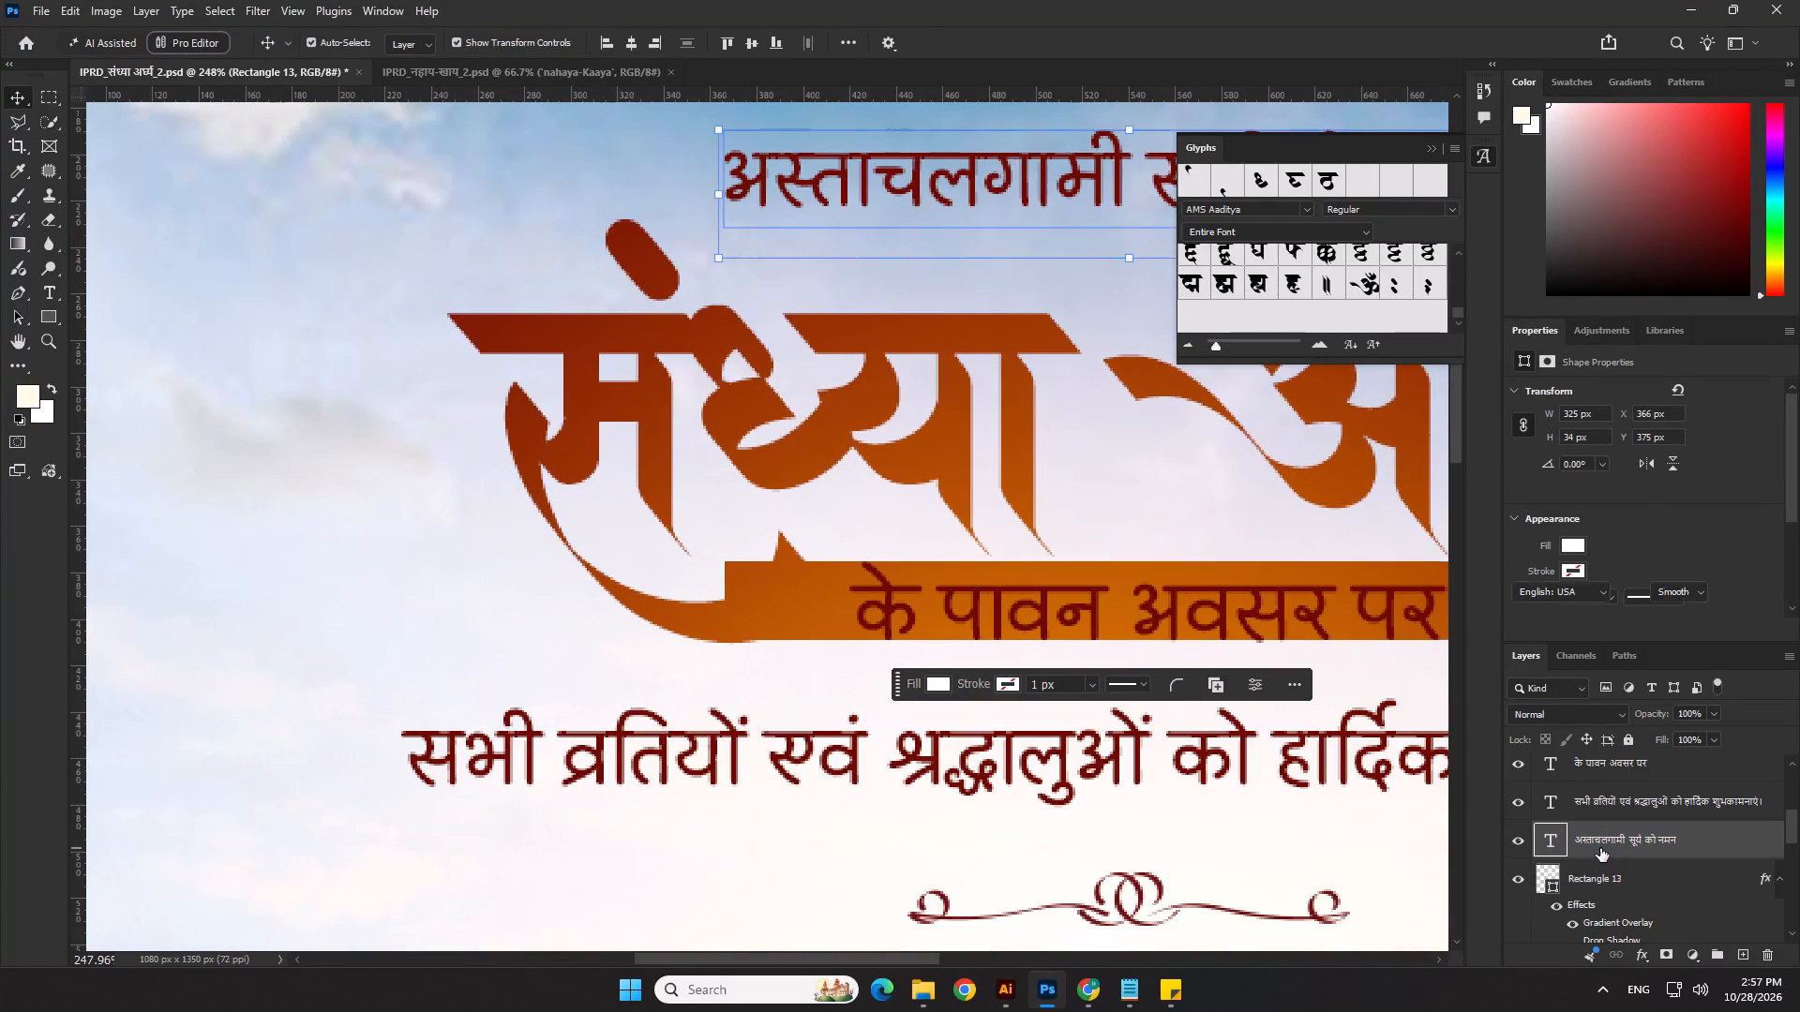
{"action": "left_click", "coordinate": [815, 577]}
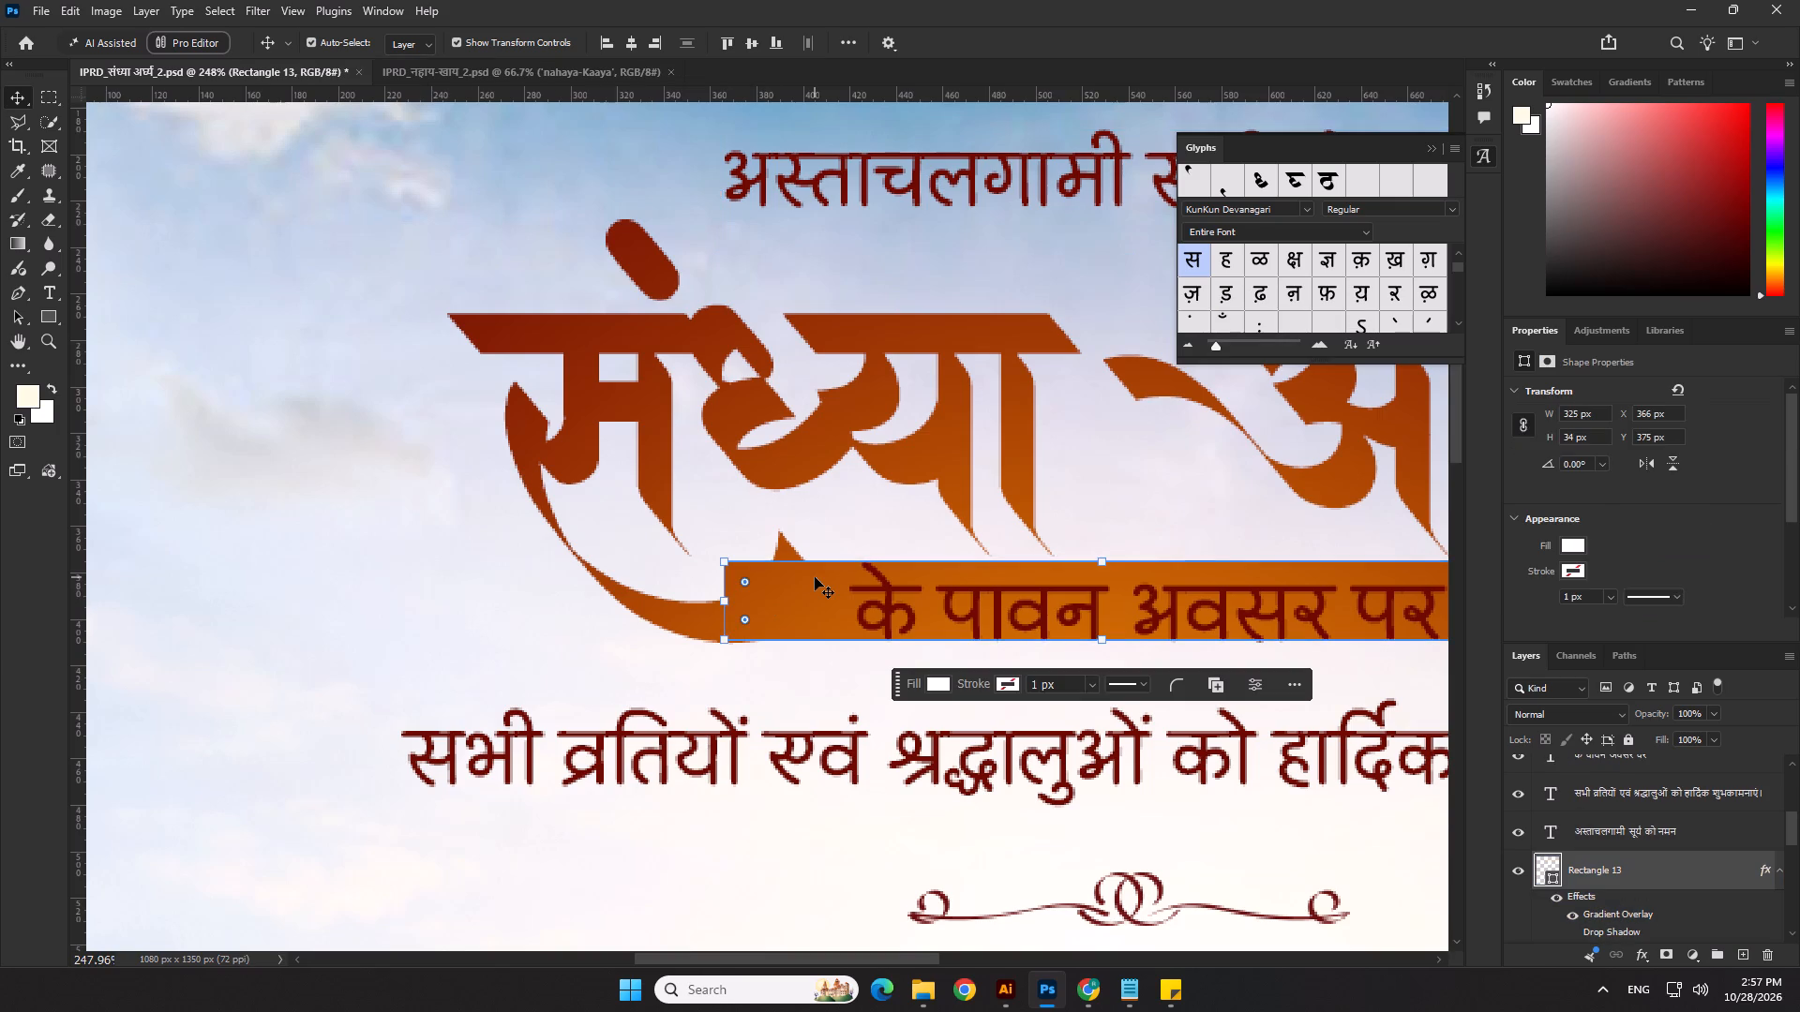
{"action": "scroll", "coordinate": [1608, 860], "scroll_direction": "up", "scroll_amount": 6}
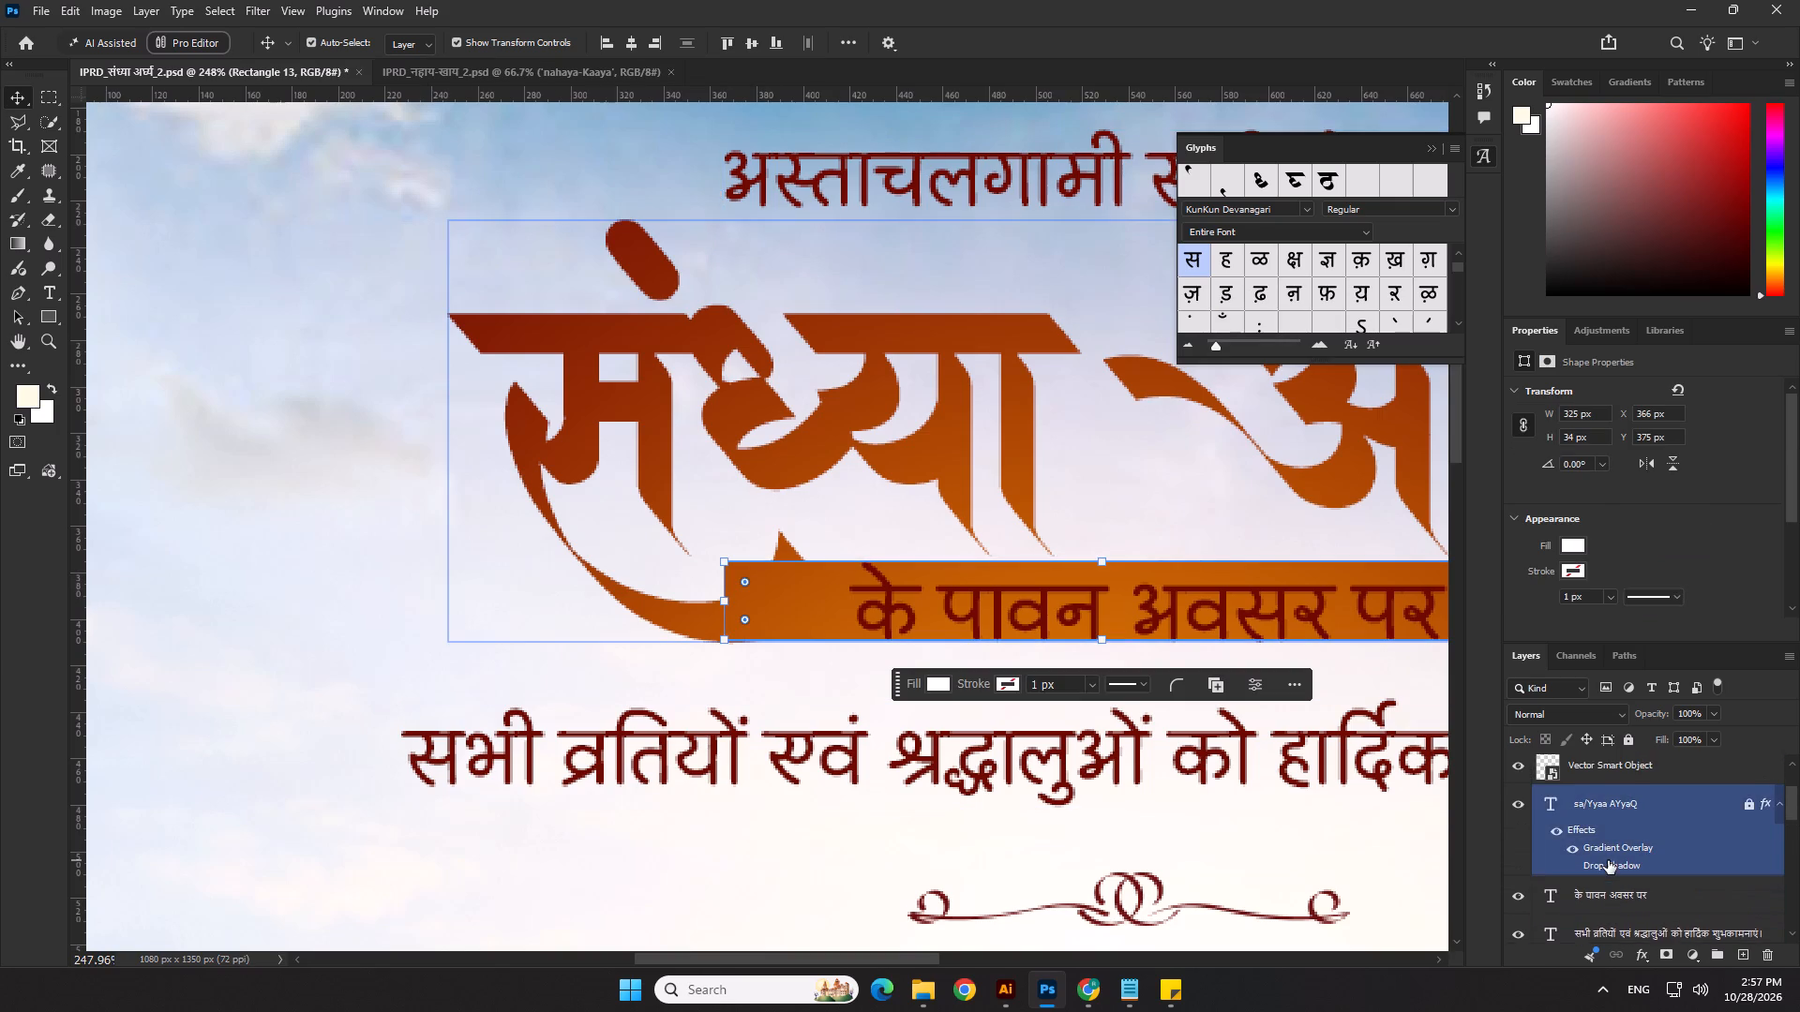
{"action": "scroll", "coordinate": [1608, 860], "scroll_direction": "down", "scroll_amount": 2}
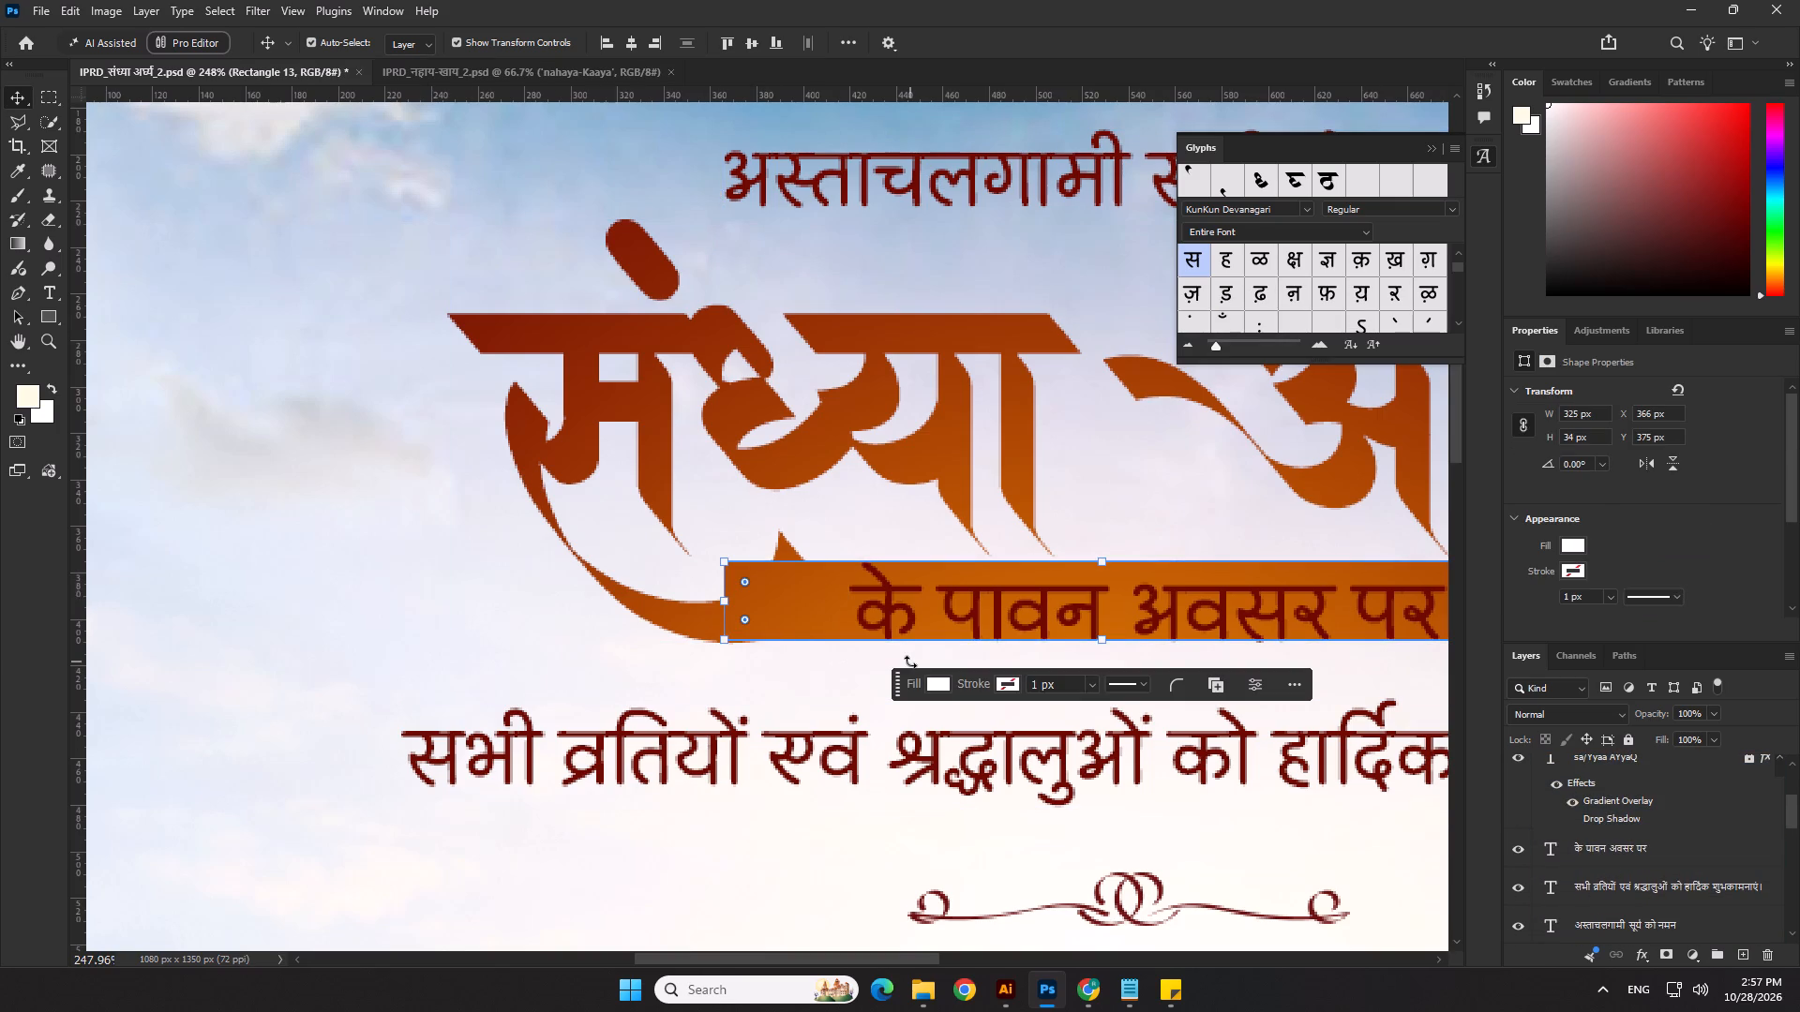
{"action": "scroll", "coordinate": [1672, 885], "scroll_direction": "down", "scroll_amount": 3}
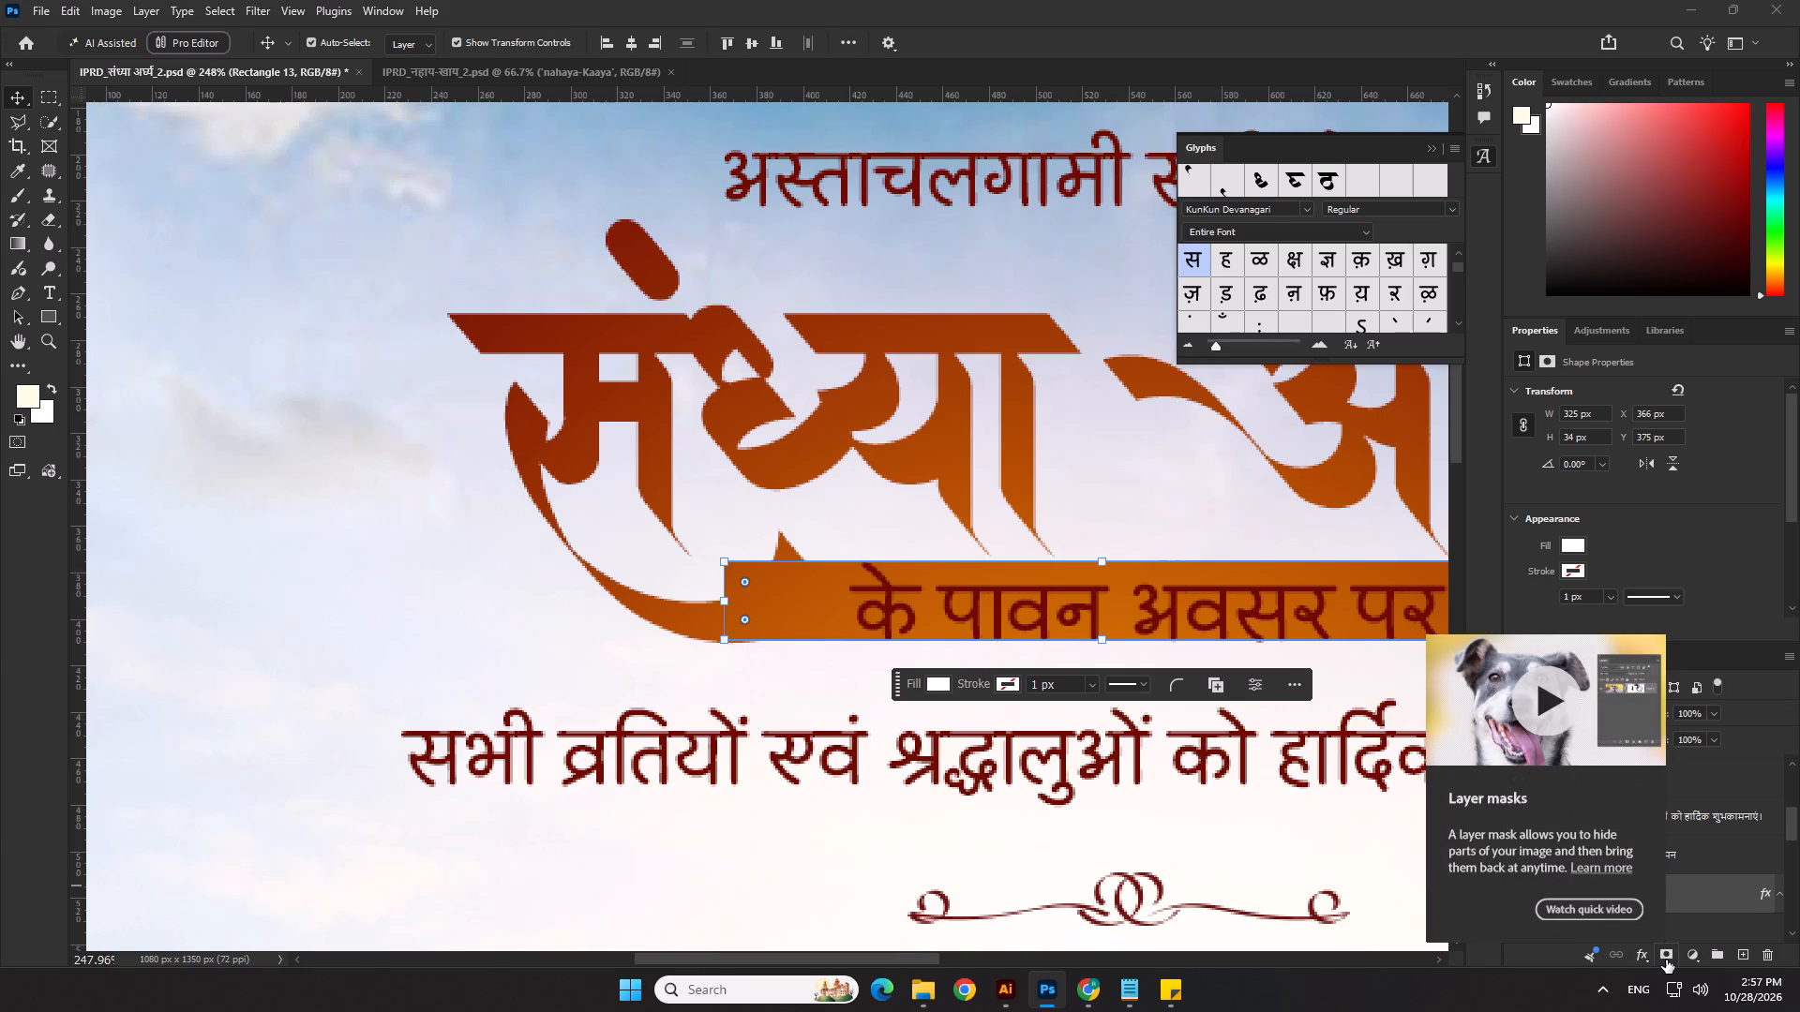
{"action": "left_click", "coordinate": [1666, 960]}
{"action": "left_click", "coordinate": [1698, 884]}
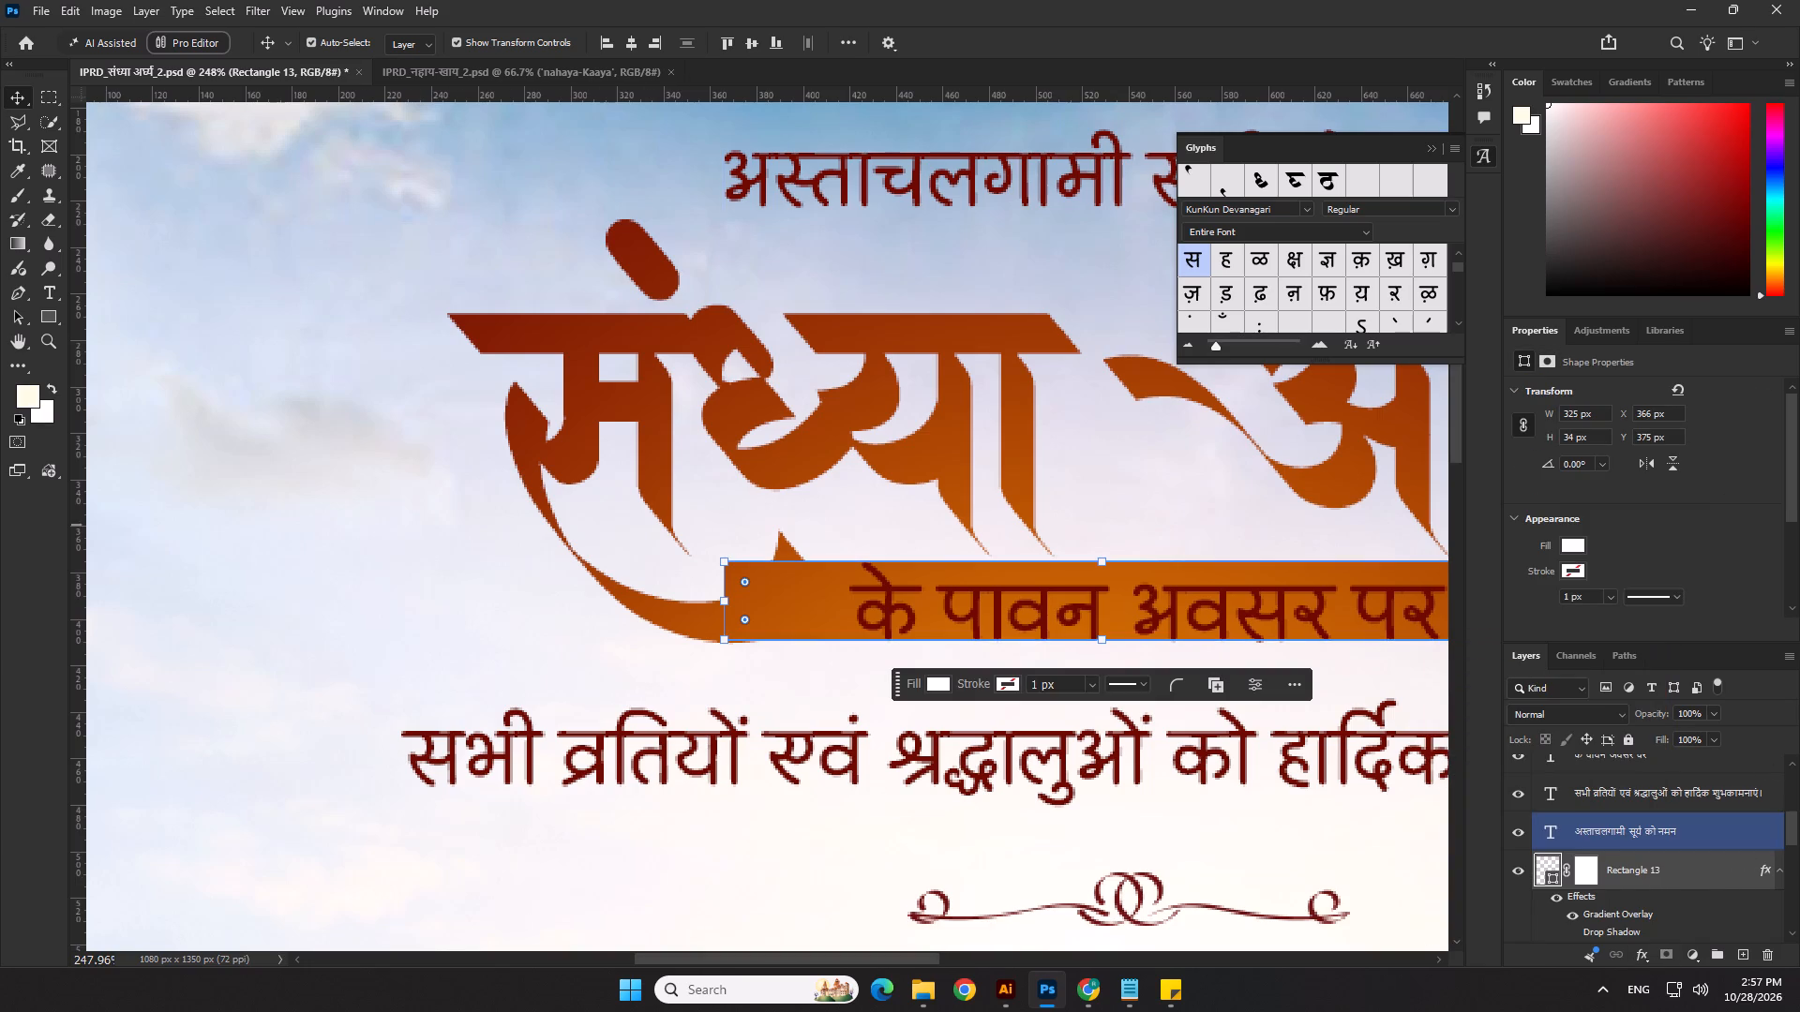
Outline the band's corner inside the heading's swash with the Polygonal Lasso, rasterize the band, and lightly erase that area on its mask.
{"action": "left_click", "coordinate": [10, 126]}
{"action": "scroll", "coordinate": [873, 698], "scroll_direction": "up", "scroll_amount": 2}
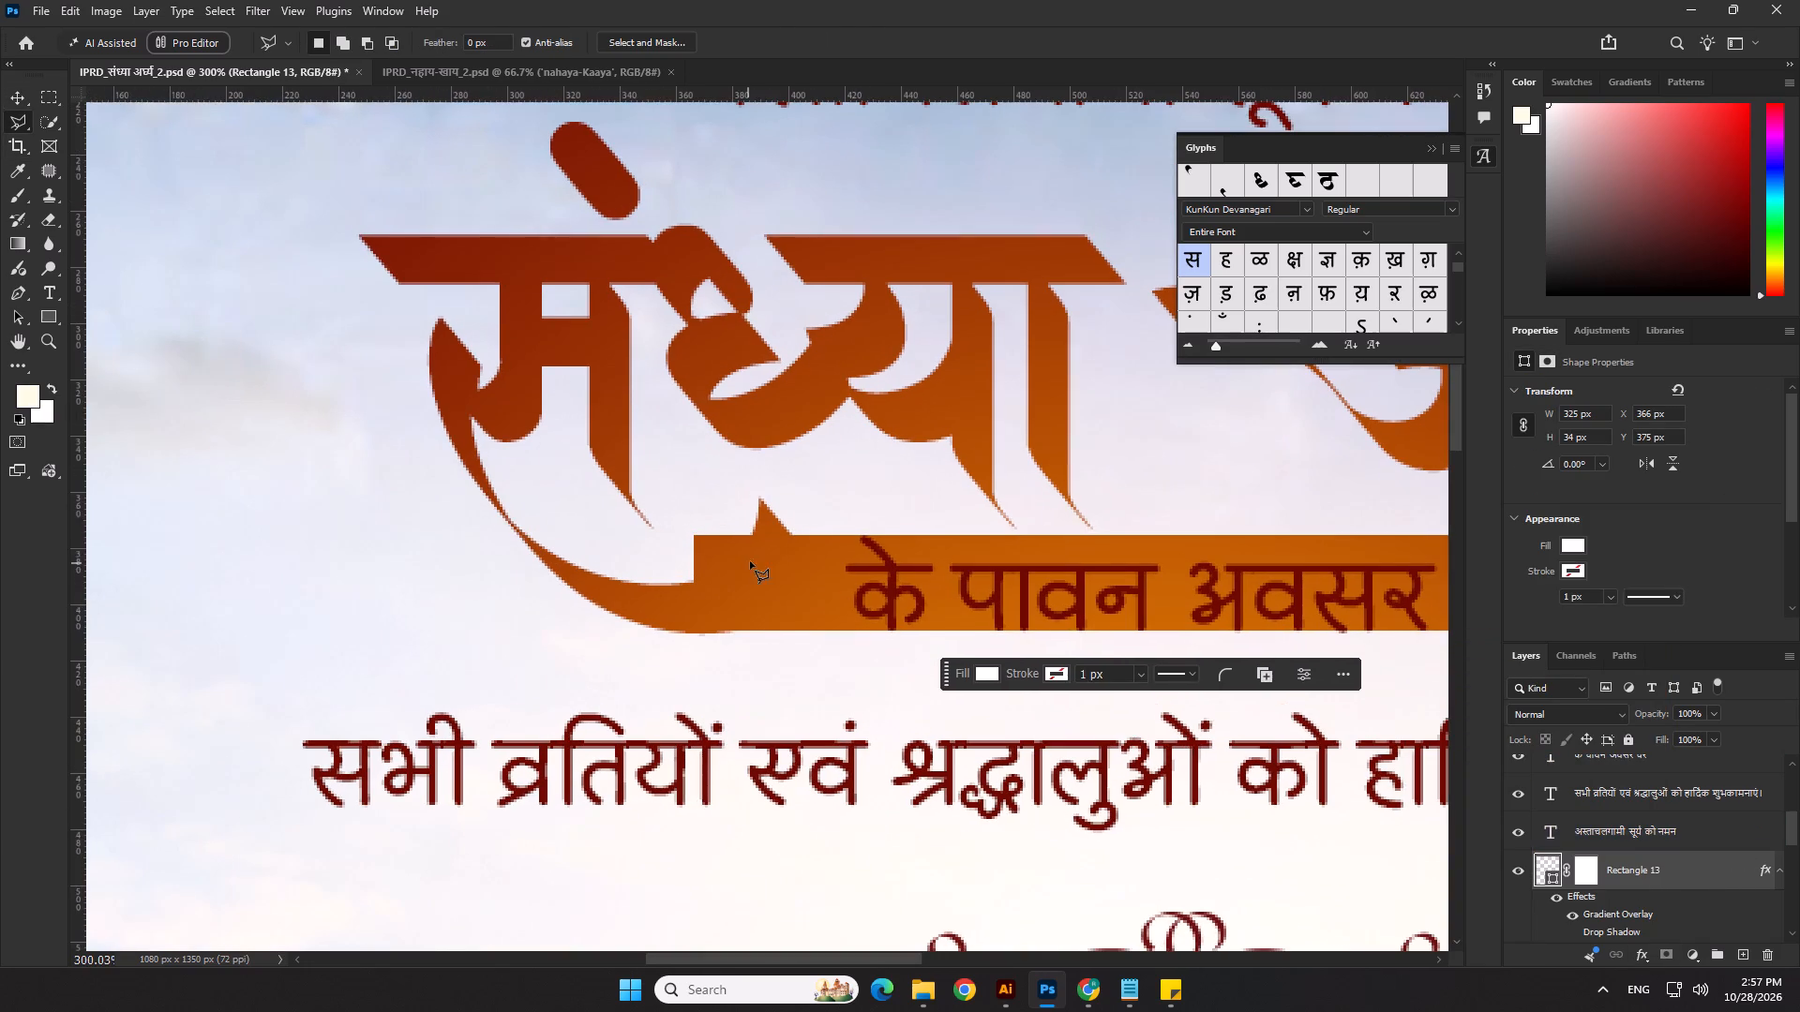
{"action": "left_click", "coordinate": [778, 522]}
{"action": "left_click", "coordinate": [690, 609]}
{"action": "left_click_drag", "start_coordinate": [647, 603], "coordinate": [650, 593]}
{"action": "left_click", "coordinate": [664, 517]}
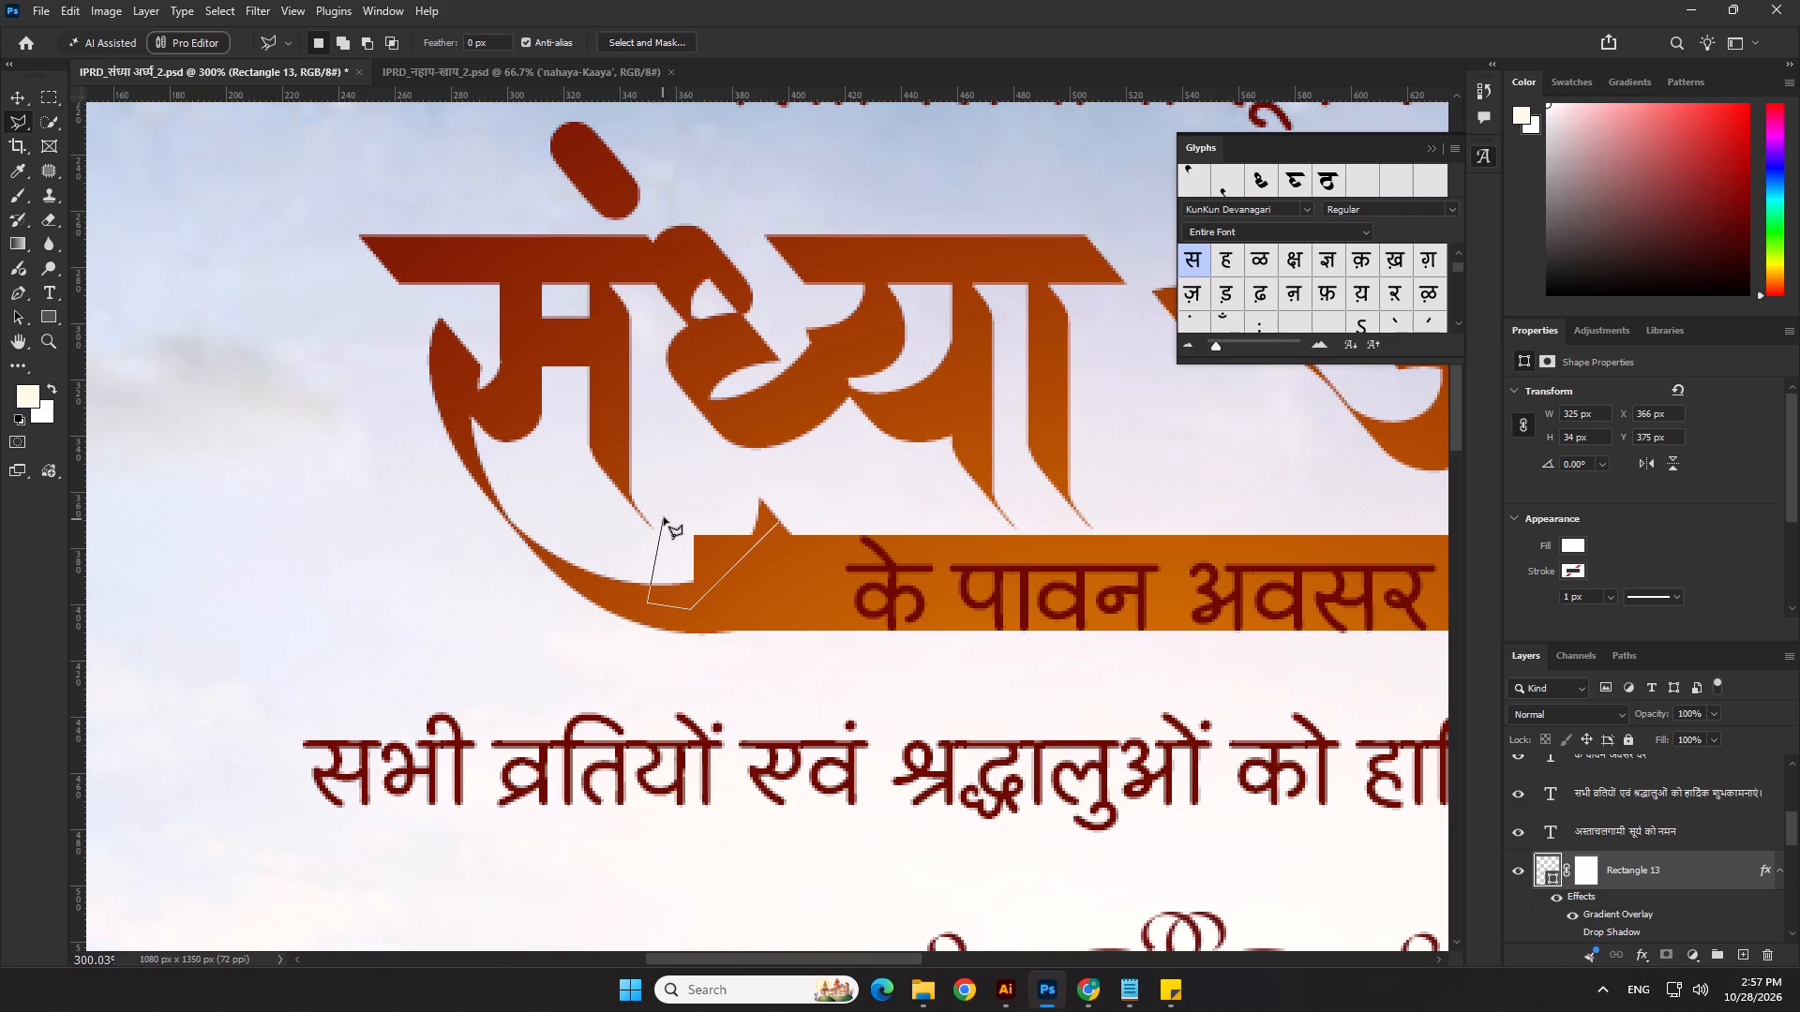
{"action": "left_click", "coordinate": [741, 513]}
{"action": "left_click", "coordinate": [782, 523]}
{"action": "left_click", "coordinate": [782, 523]}
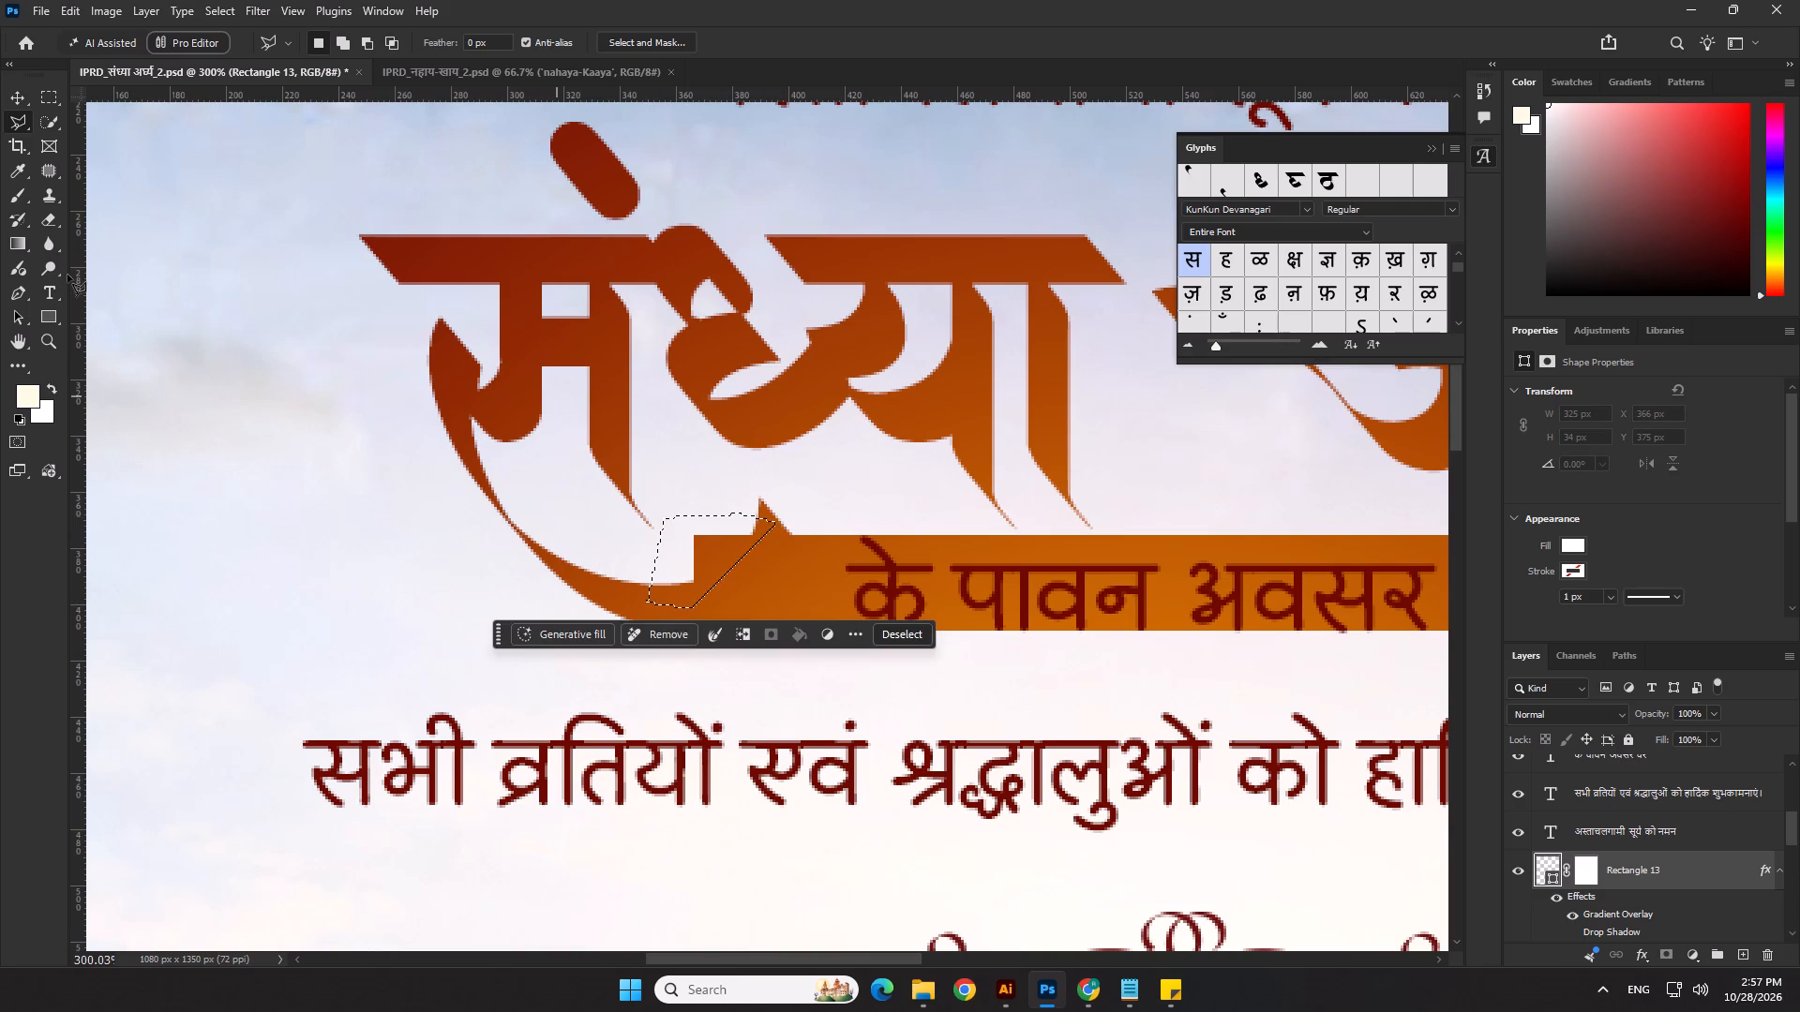
{"action": "left_click", "coordinate": [51, 220]}
{"action": "left_click_drag", "start_coordinate": [577, 550], "coordinate": [1045, 503]}
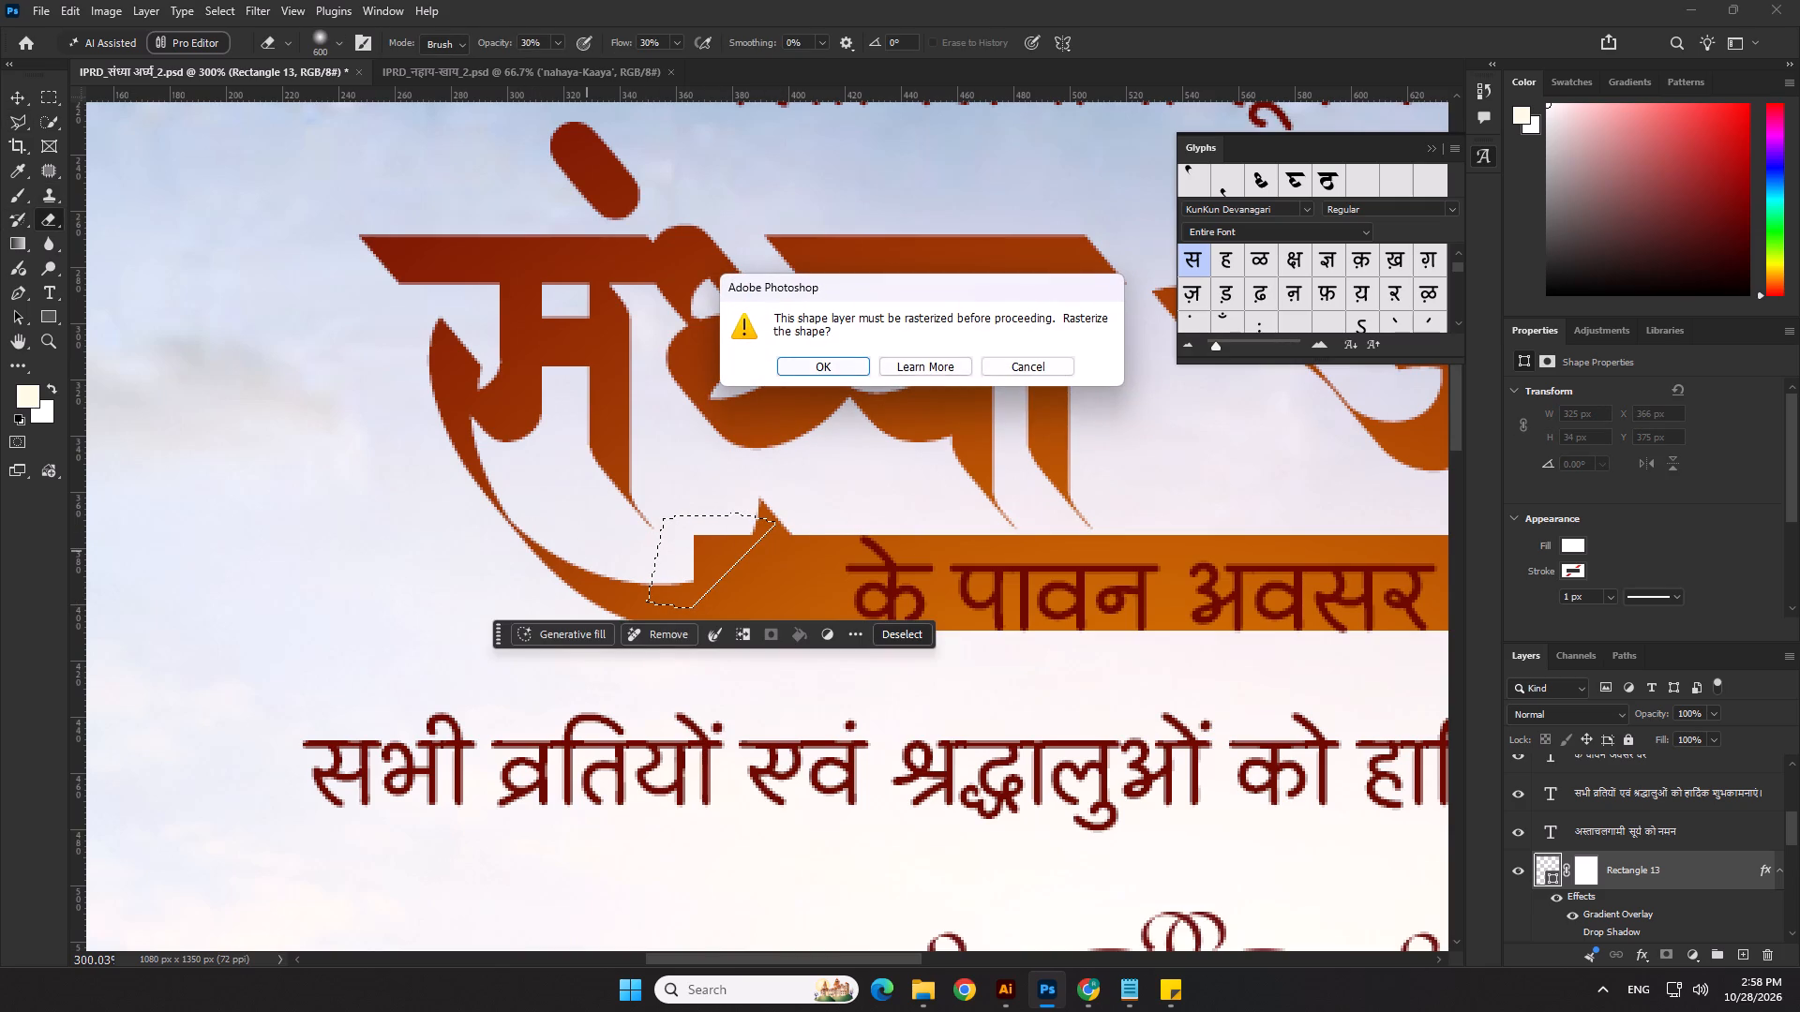
{"action": "left_click", "coordinate": [846, 365]}
{"action": "left_click", "coordinate": [1580, 875]}
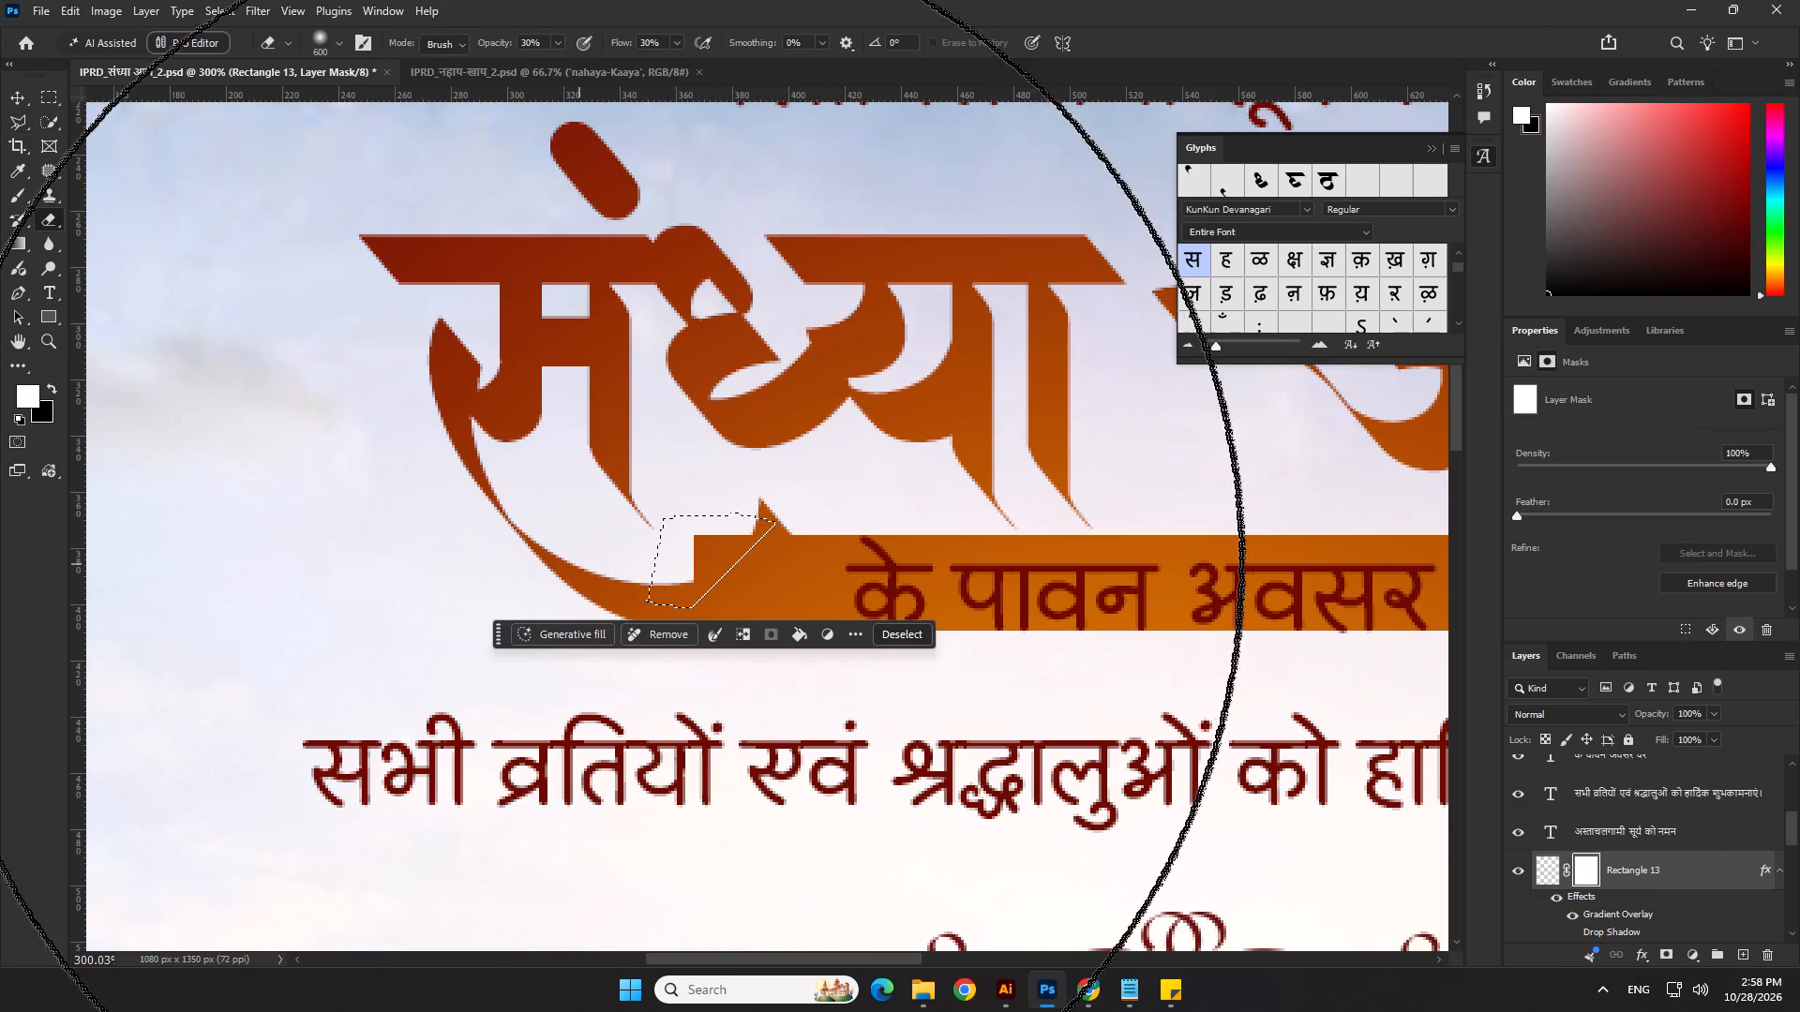
{"action": "triple_click", "coordinate": [604, 562]}
{"action": "left_click", "coordinate": [604, 562]}
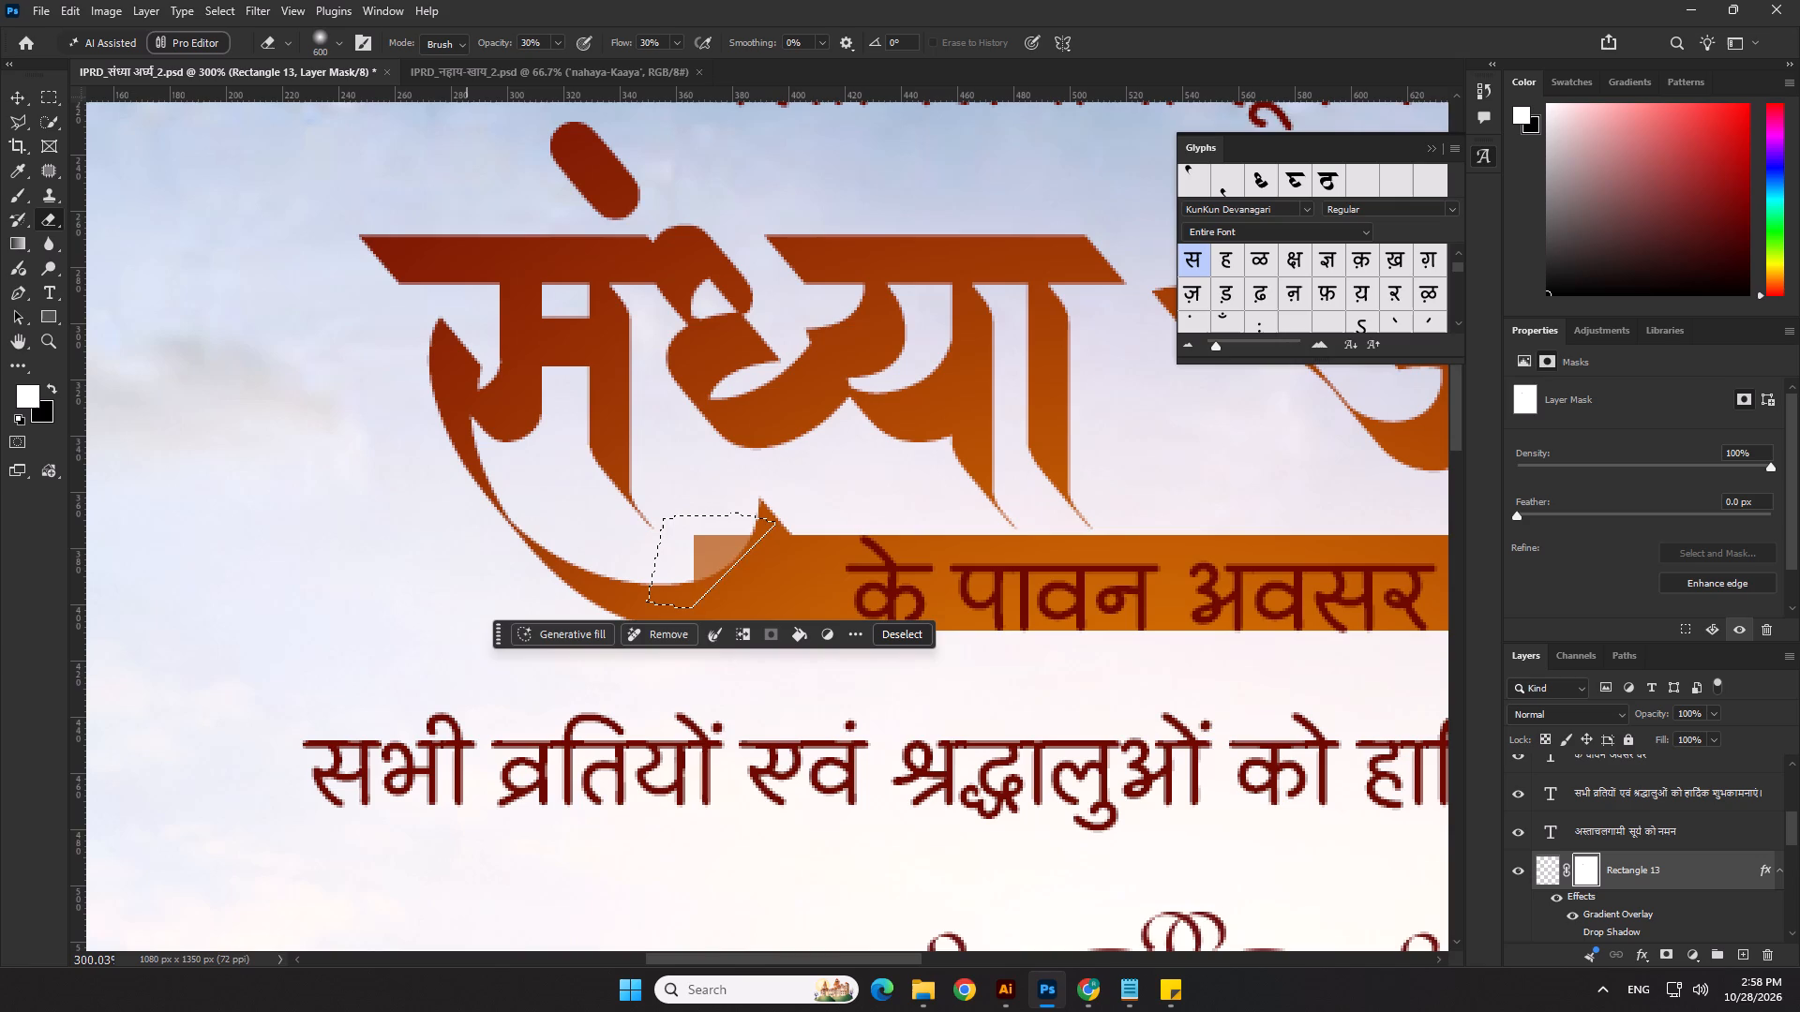
Raise the Eraser to 100% opacity and 100% flow, finish masking out the band's corner, and deselect.
{"action": "left_click_drag", "start_coordinate": [481, 40], "coordinate": [644, 50]}
{"action": "left_click_drag", "start_coordinate": [620, 37], "coordinate": [1035, 136]}
{"action": "left_click", "coordinate": [859, 497]}
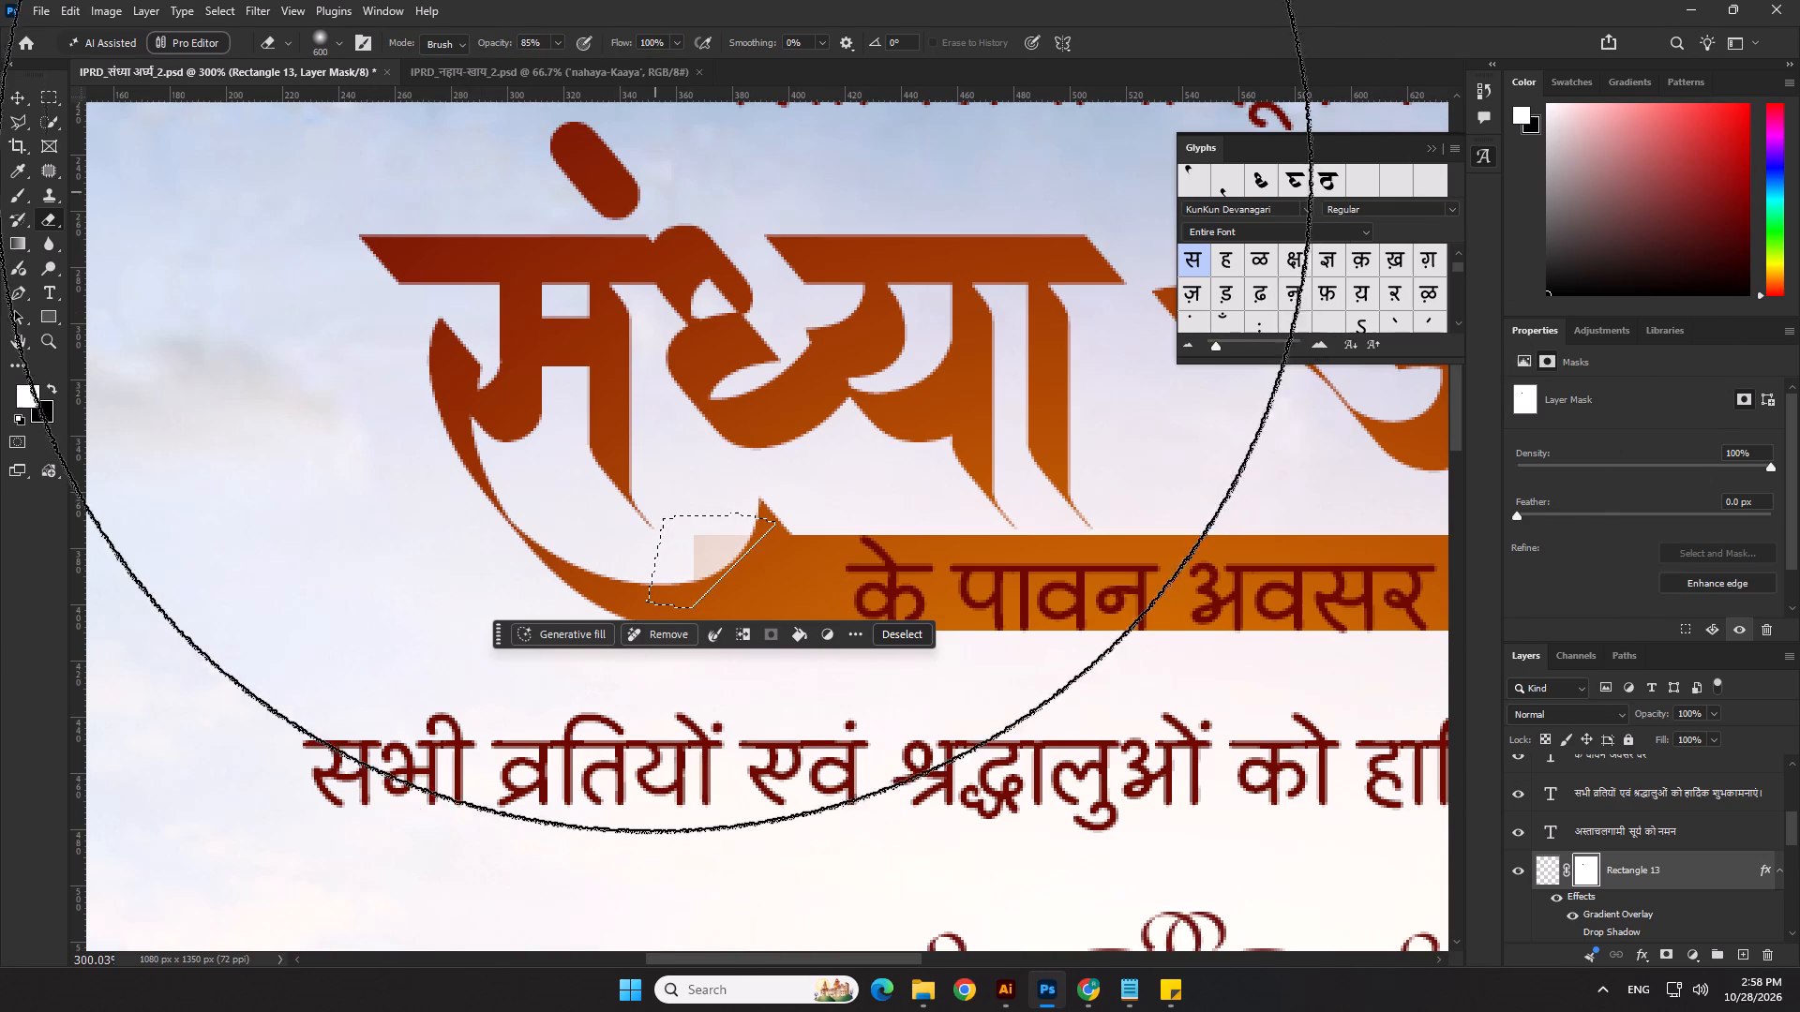
{"action": "left_click_drag", "start_coordinate": [495, 39], "coordinate": [744, 100]}
{"action": "double_click", "coordinate": [673, 483]}
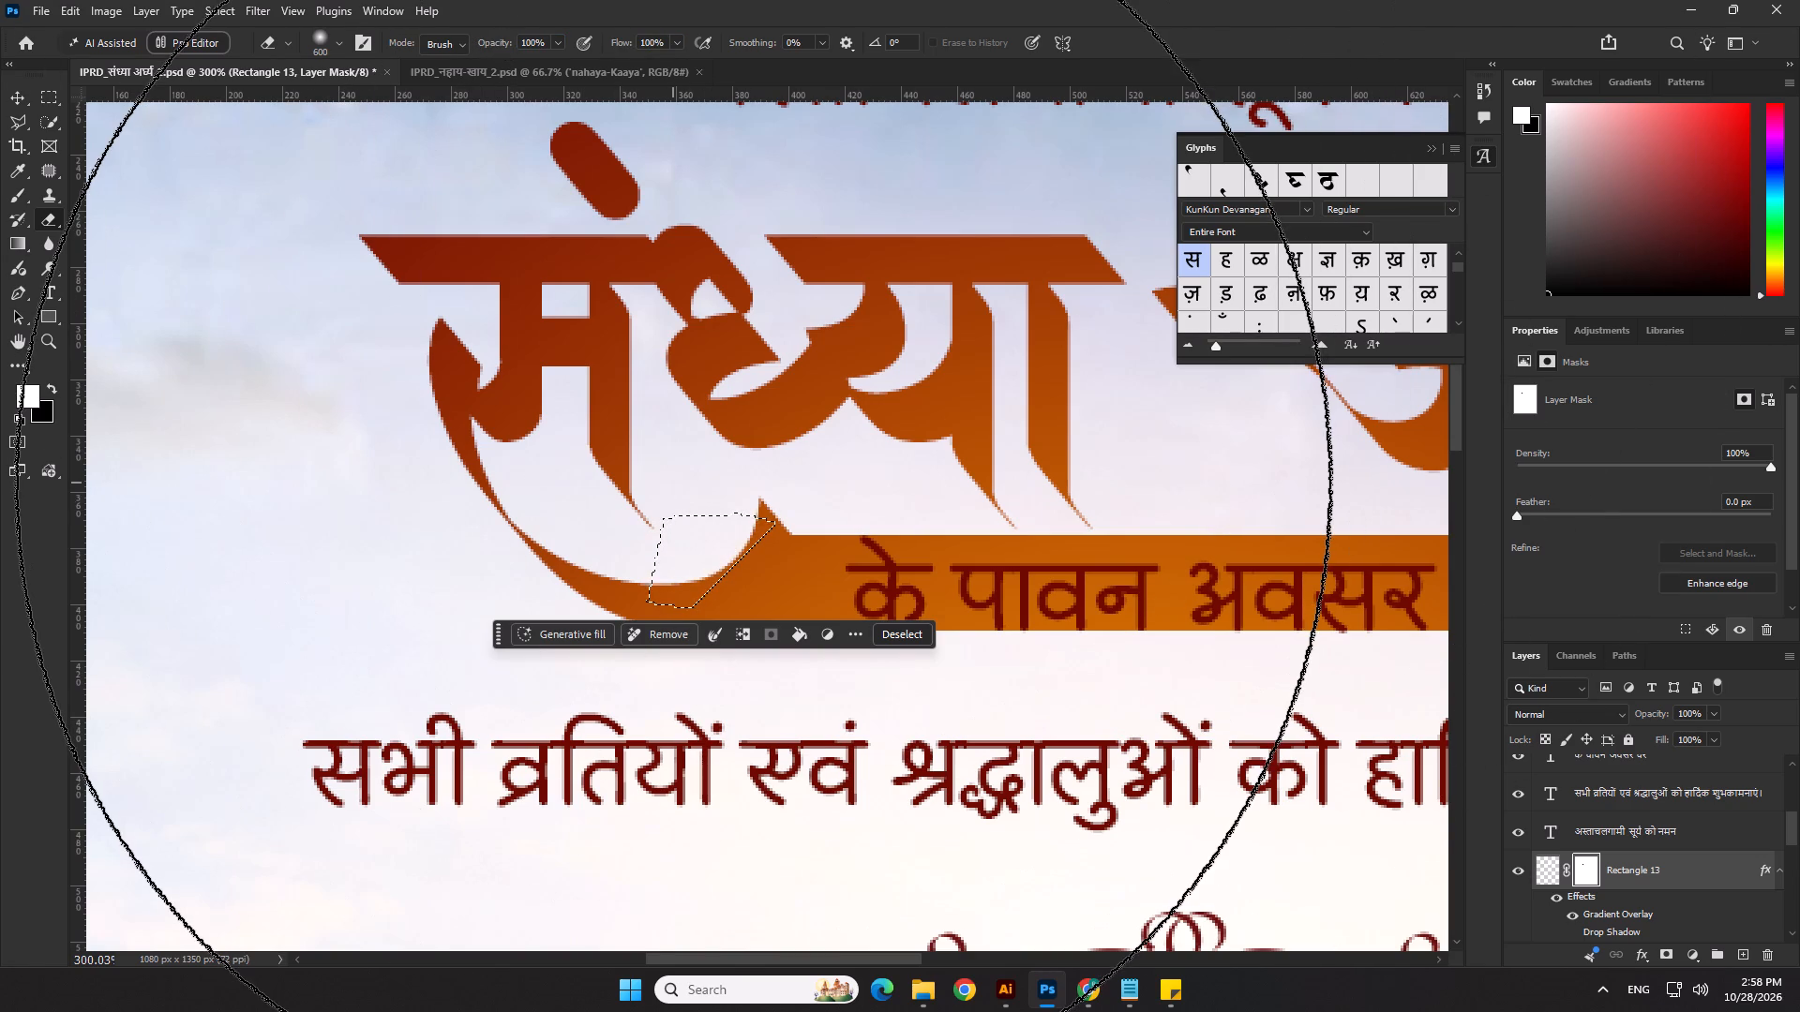
{"action": "scroll", "coordinate": [673, 483], "scroll_direction": "down", "scroll_amount": 13}
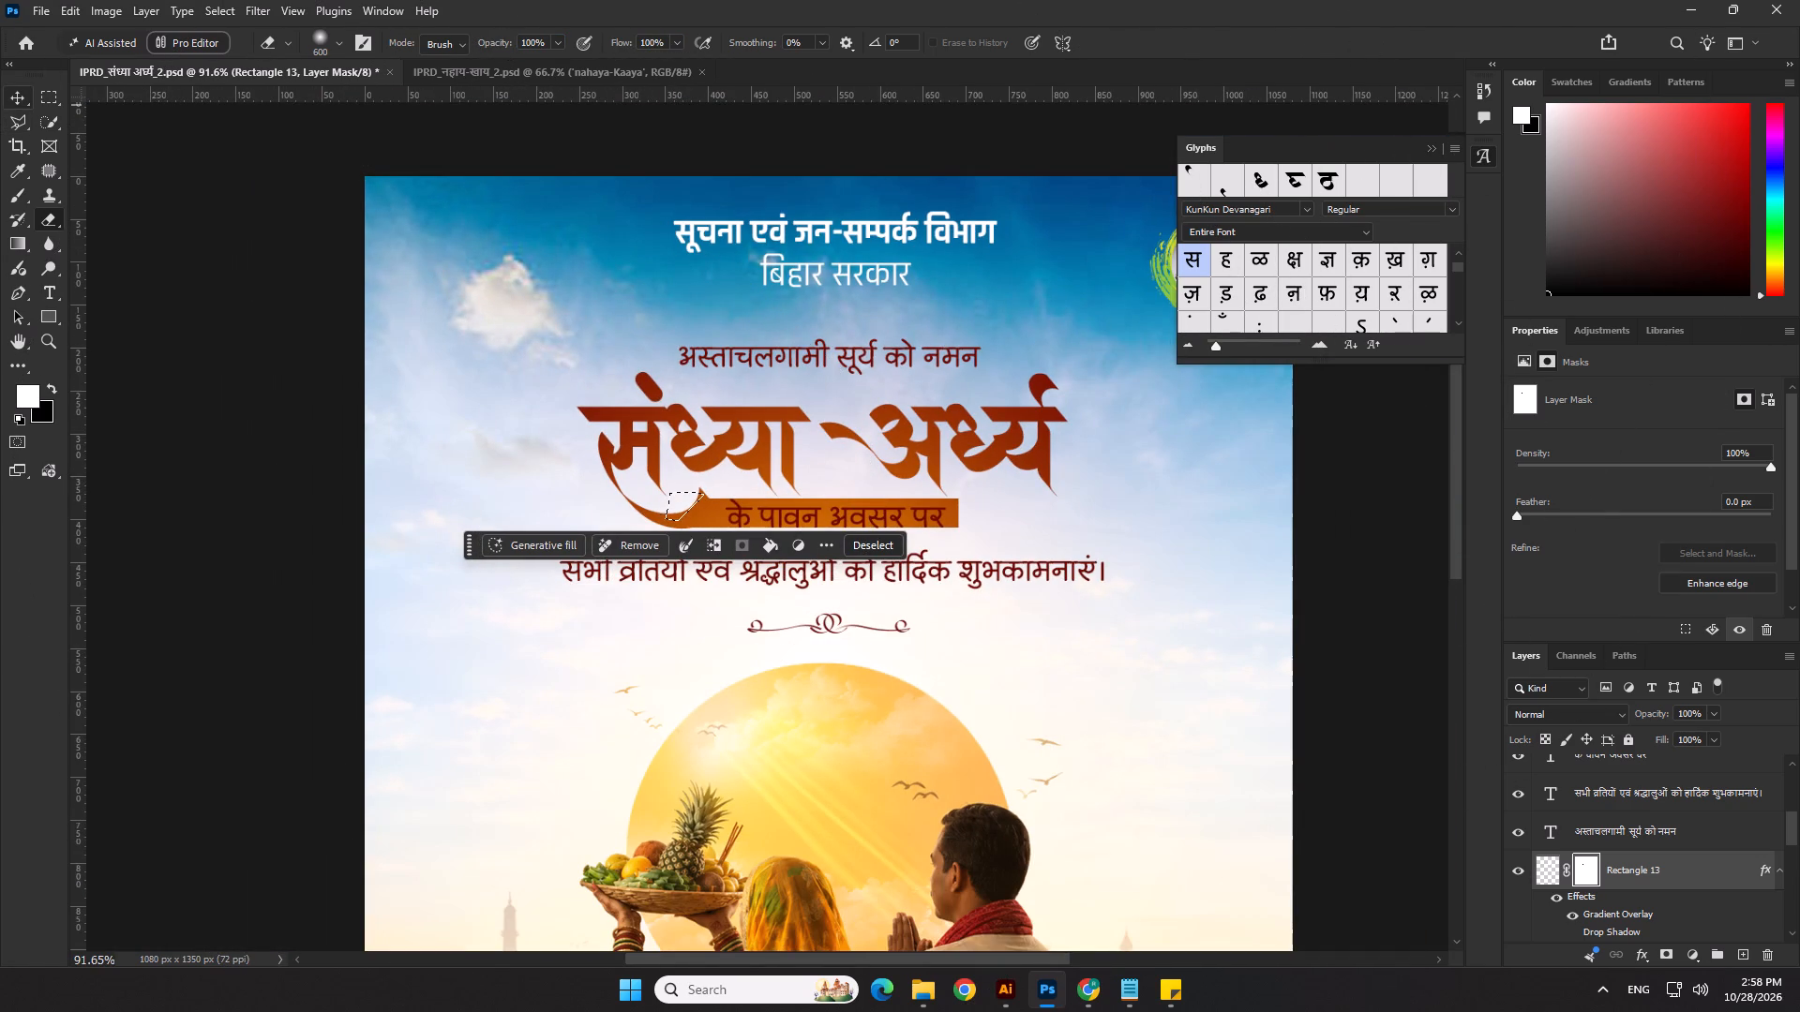
{"action": "left_click", "coordinate": [19, 105]}
{"action": "left_click", "coordinate": [49, 106]}
{"action": "right_click", "coordinate": [689, 281]}
{"action": "left_click", "coordinate": [702, 291]}
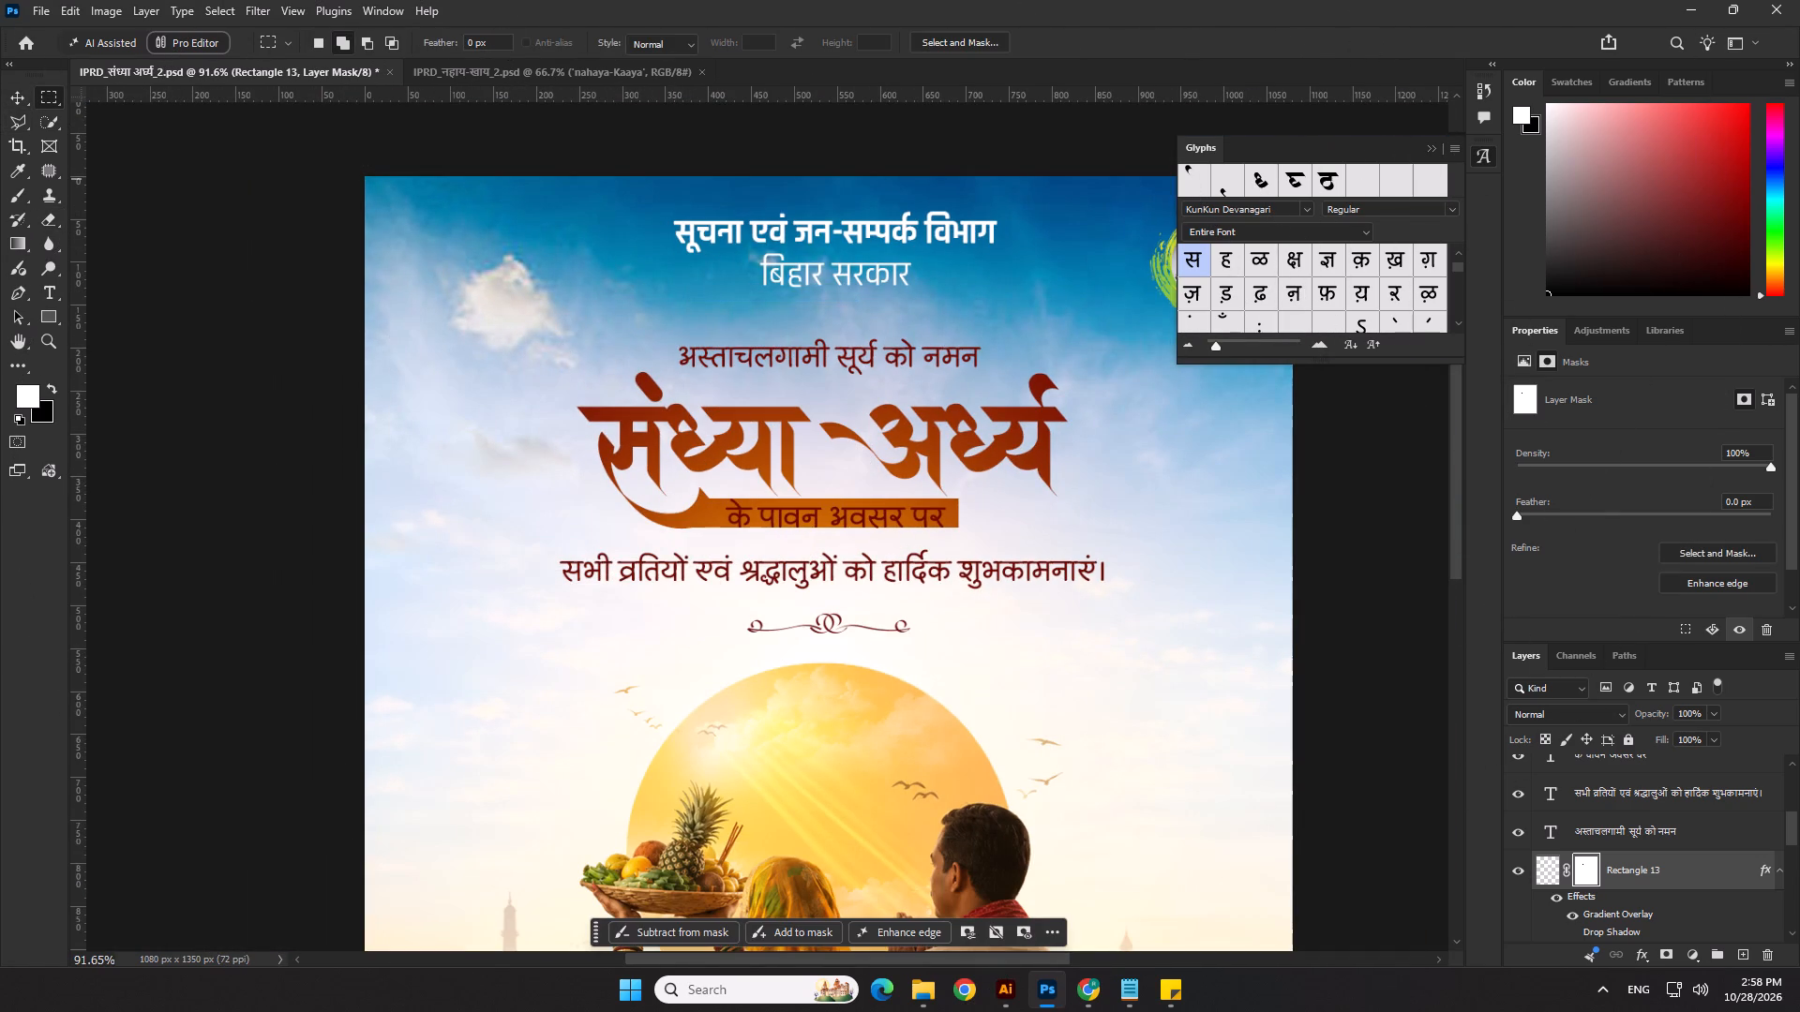
Unlock the "संध्या अर्घ्य" heading text layer and select it.
{"action": "left_click", "coordinate": [23, 93]}
{"action": "left_click", "coordinate": [210, 305]}
{"action": "scroll", "coordinate": [628, 493], "scroll_direction": "up", "scroll_amount": 6}
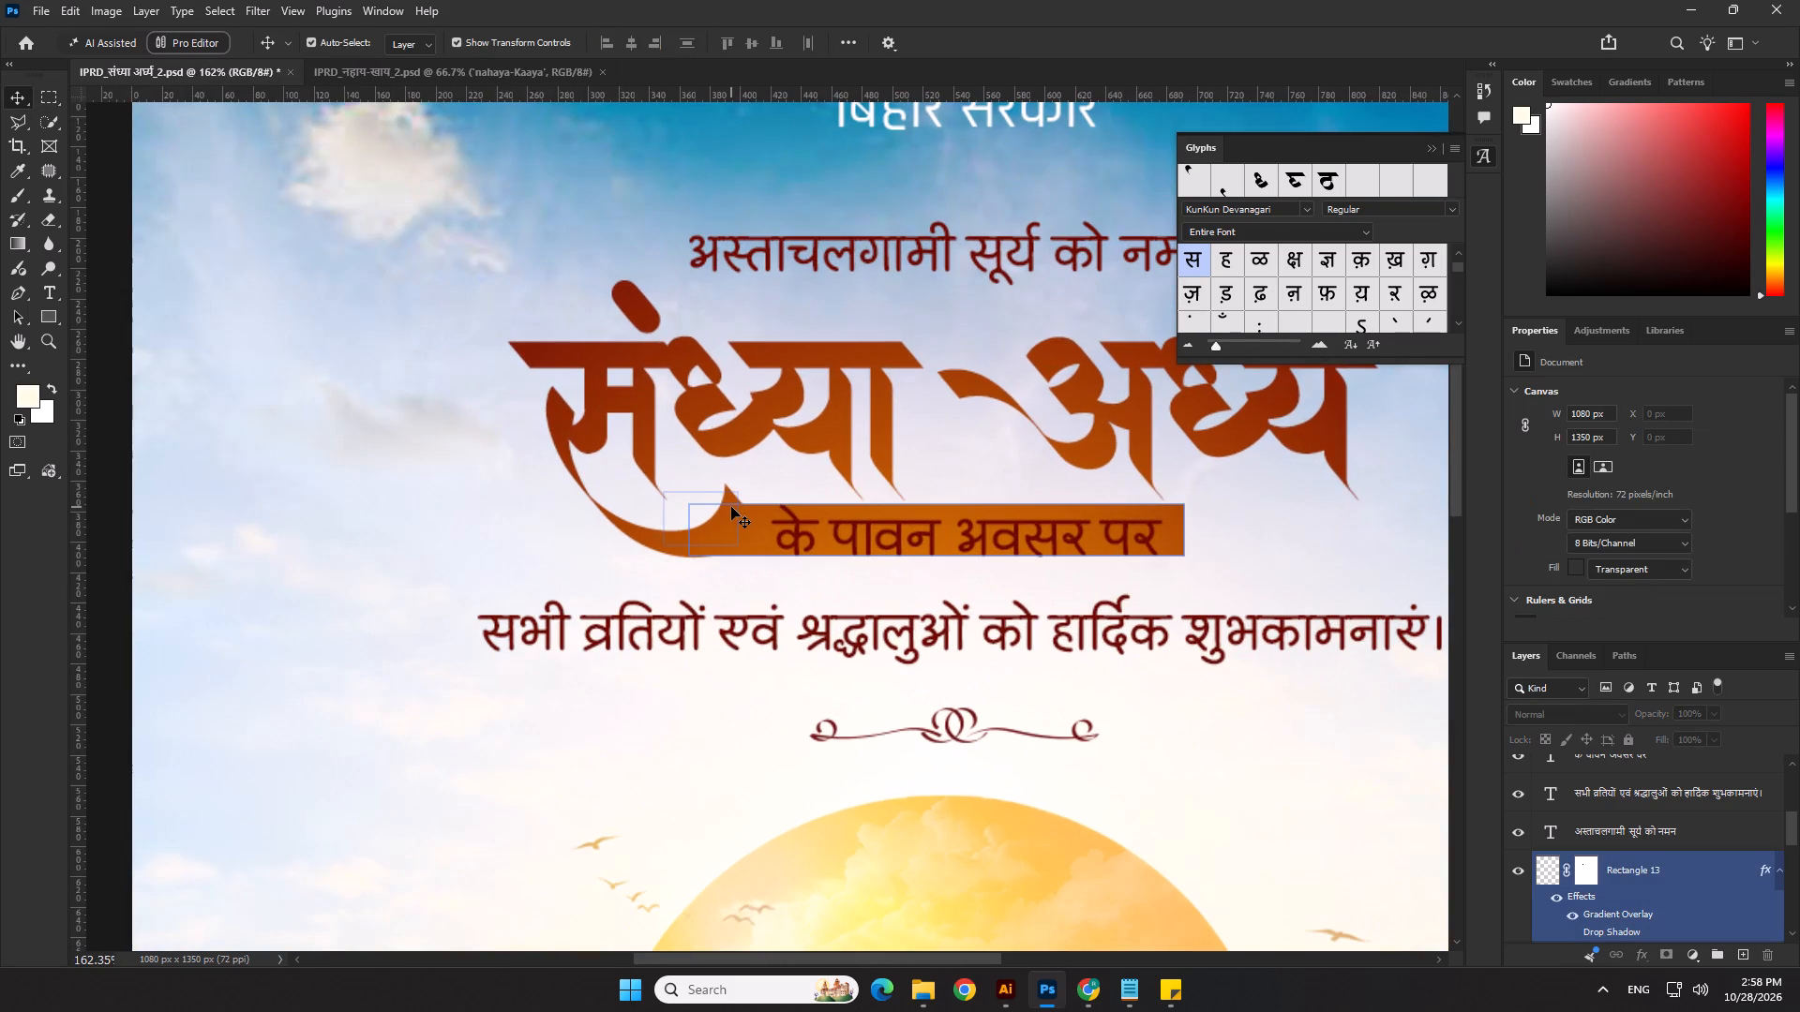
{"action": "left_click", "coordinate": [736, 439]}
{"action": "left_click", "coordinate": [813, 371]}
{"action": "scroll", "coordinate": [1733, 875], "scroll_direction": "up", "scroll_amount": 3}
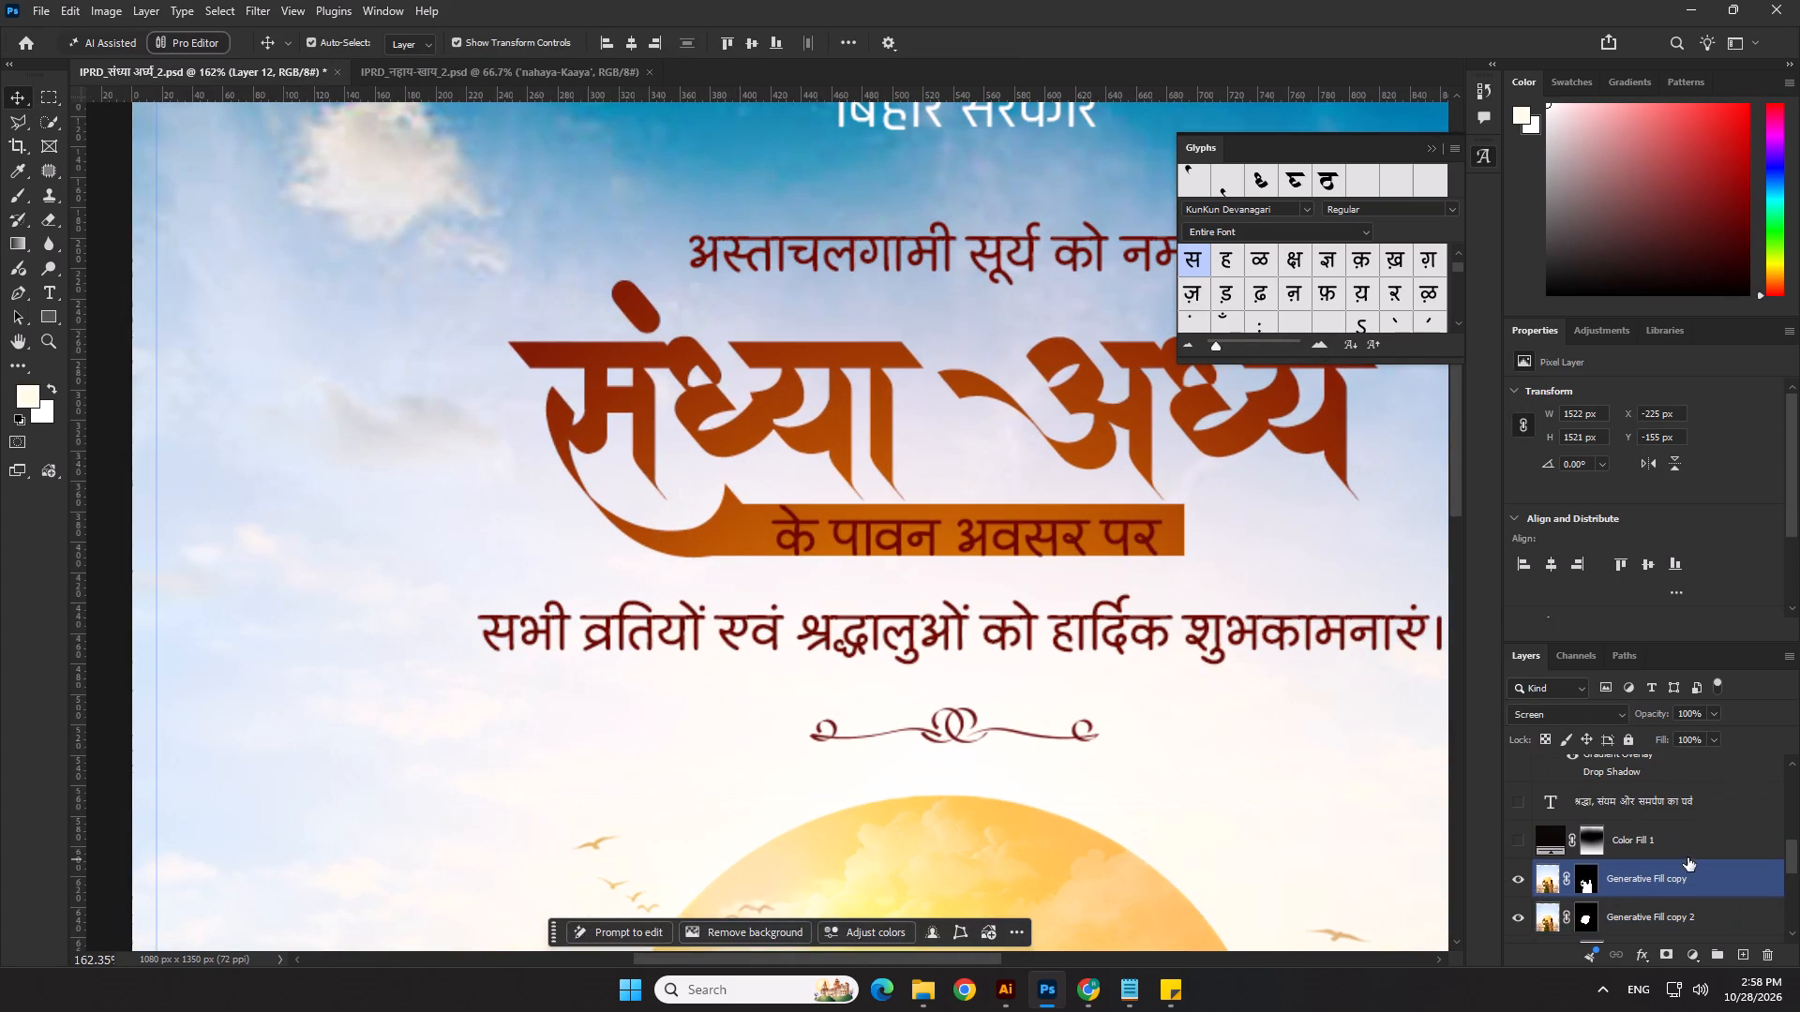
{"action": "left_click", "coordinate": [1629, 746]}
{"action": "left_click", "coordinate": [837, 396]}
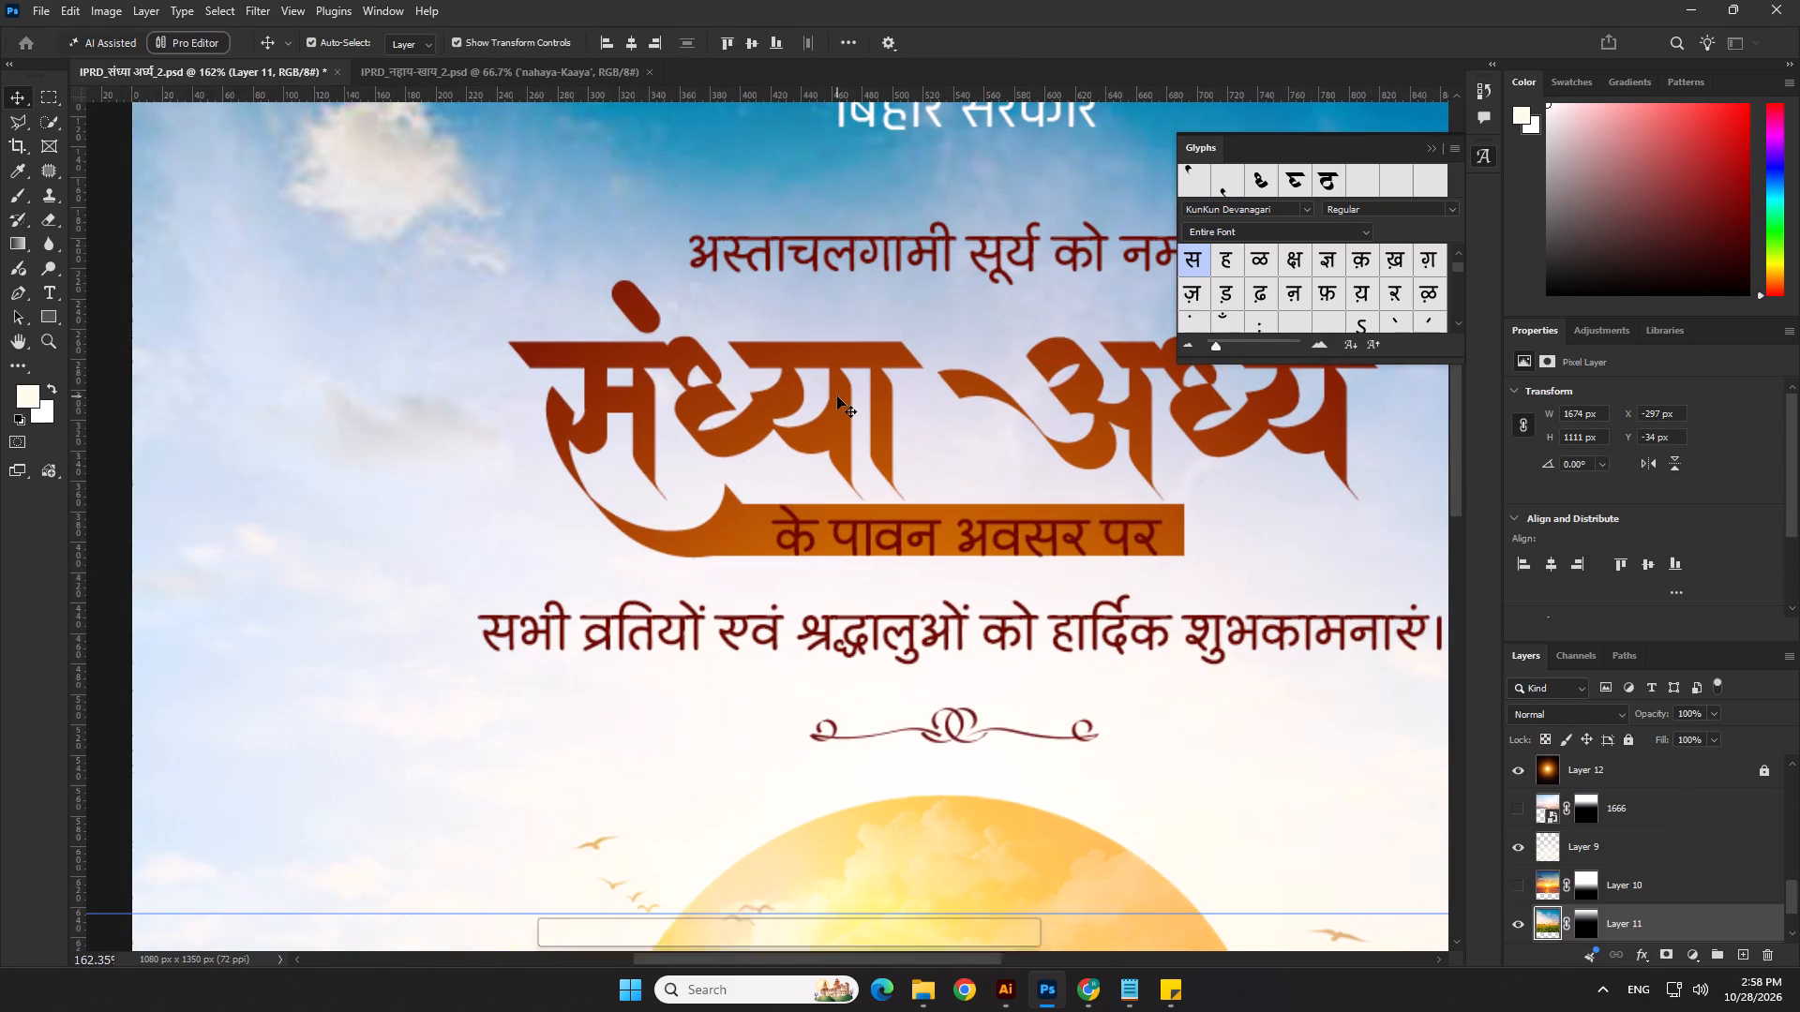
{"action": "left_click", "coordinate": [18, 98]}
{"action": "left_click", "coordinate": [361, 411]}
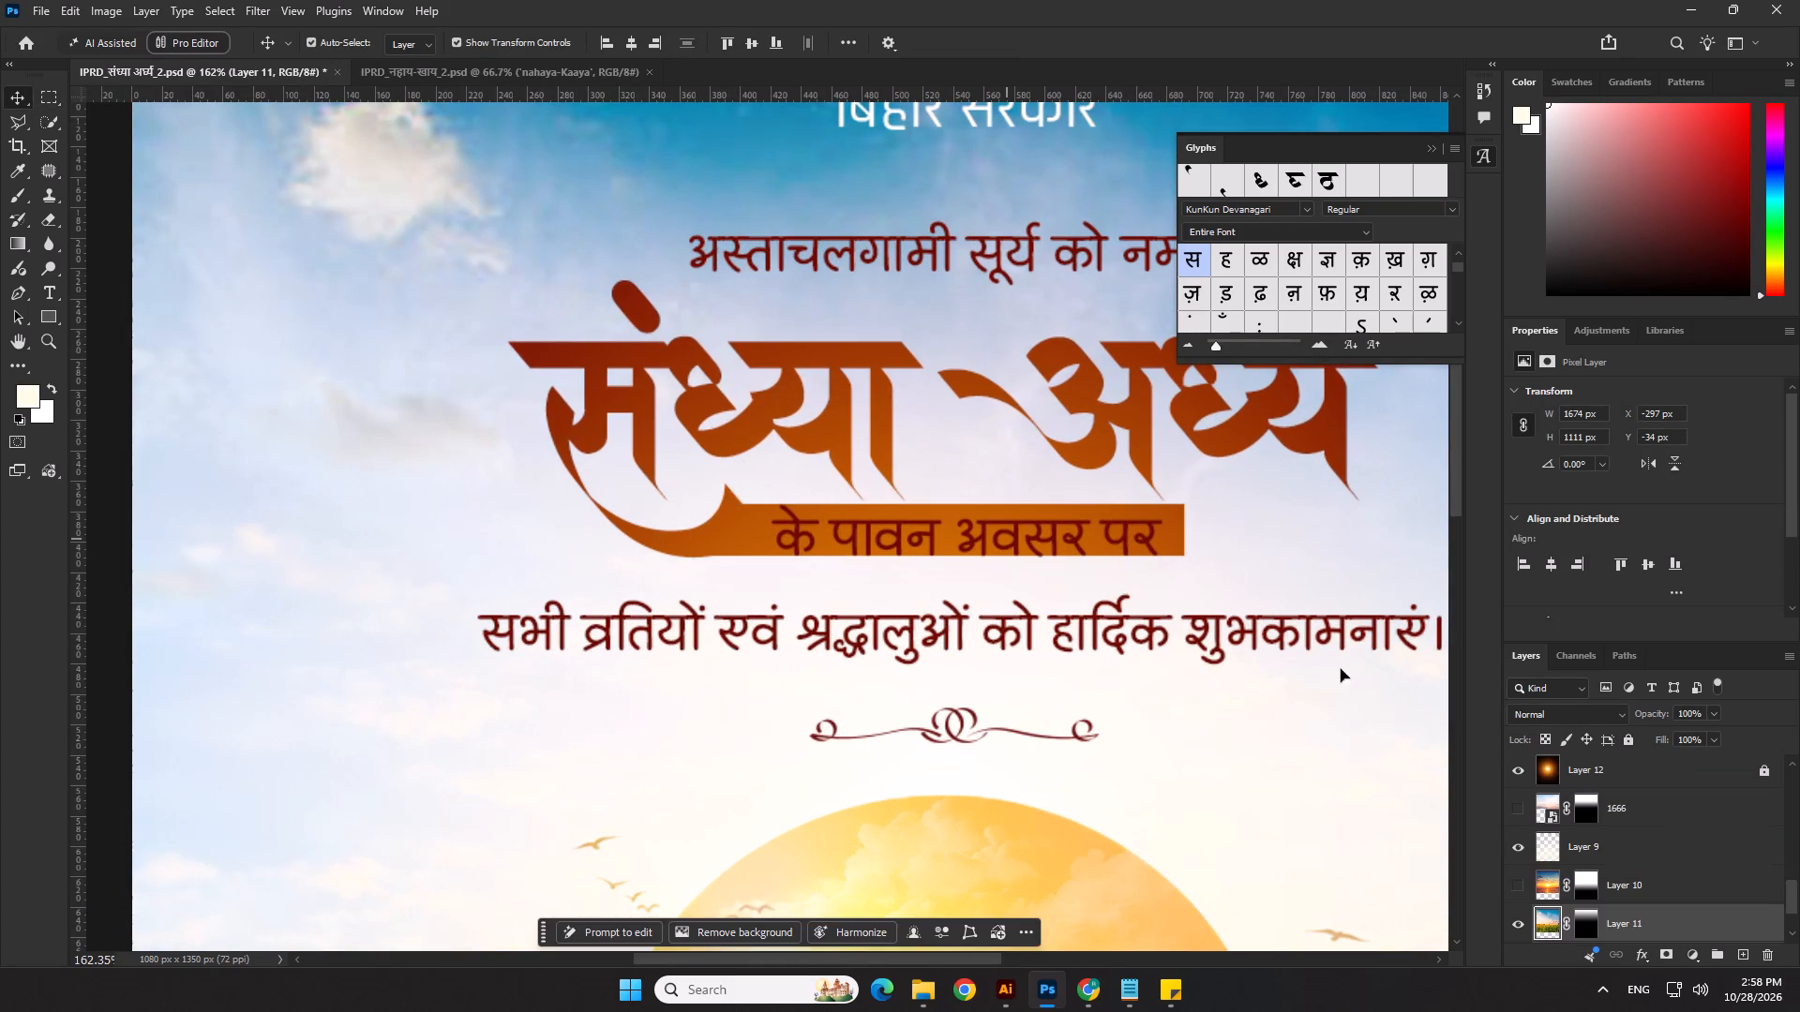
{"action": "scroll", "coordinate": [1727, 841], "scroll_direction": "up", "scroll_amount": 16}
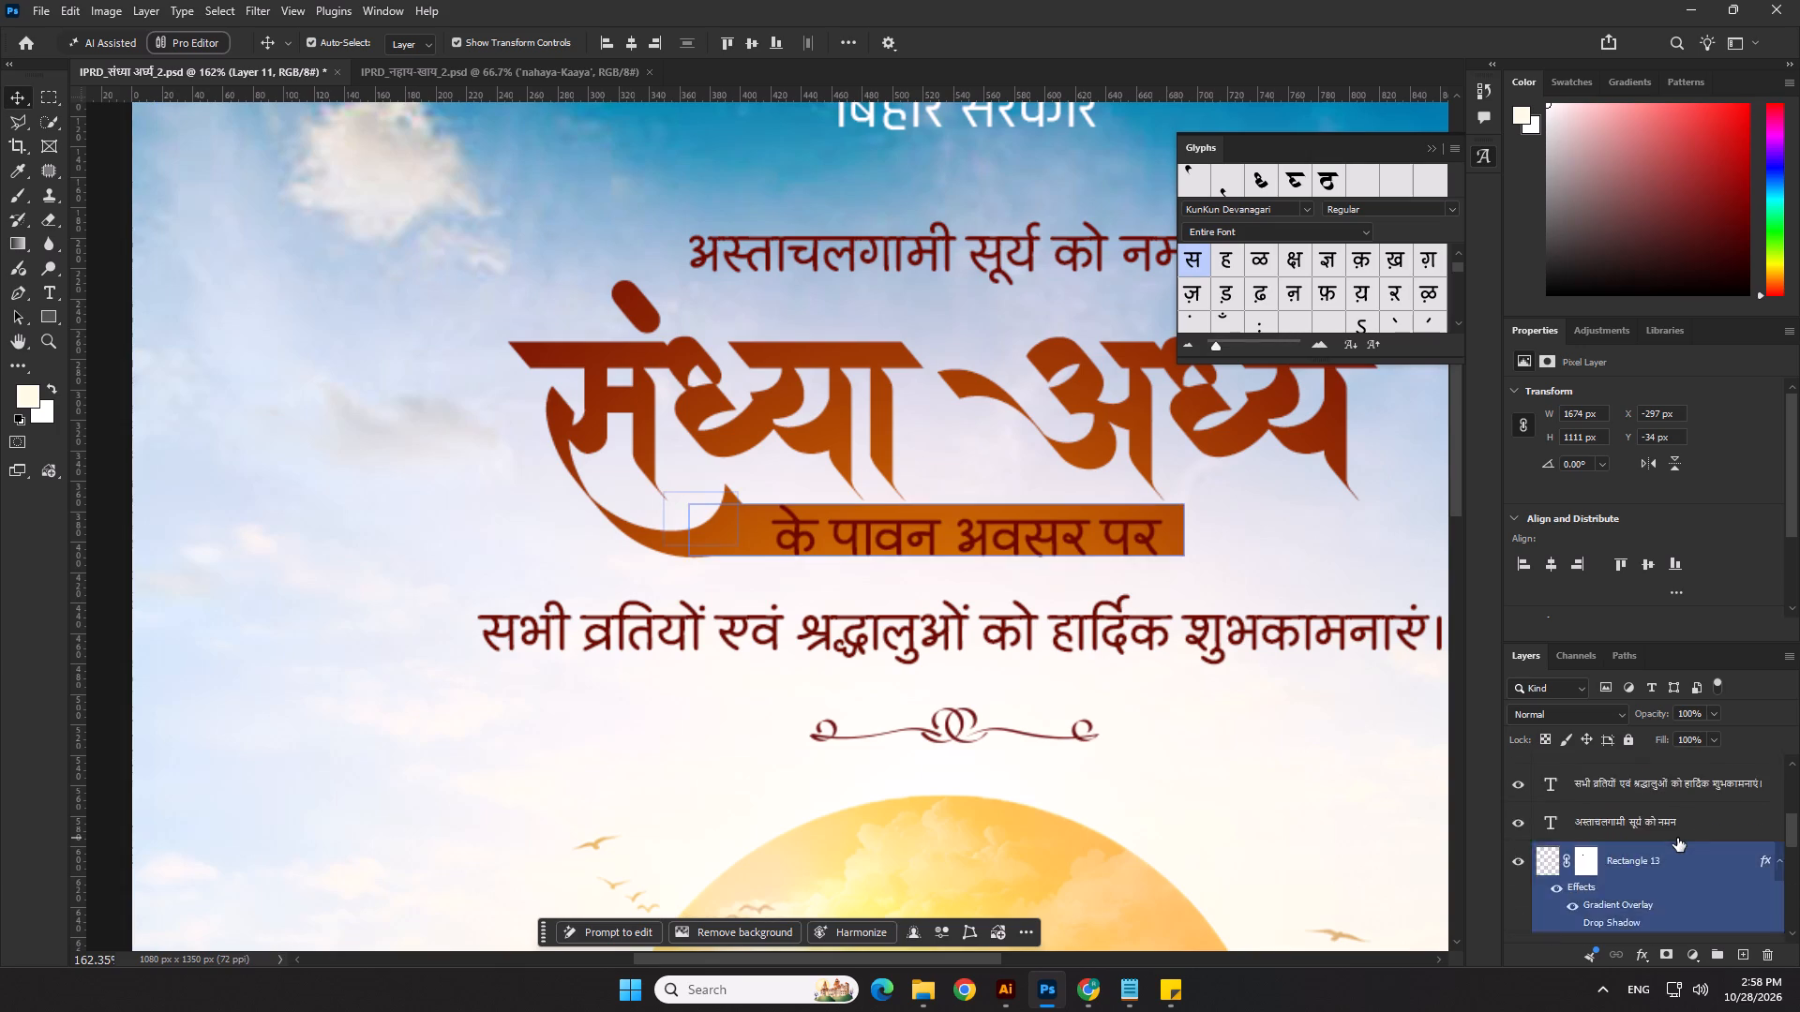
{"action": "scroll", "coordinate": [1677, 838], "scroll_direction": "up", "scroll_amount": 8}
{"action": "left_click", "coordinate": [1750, 846]}
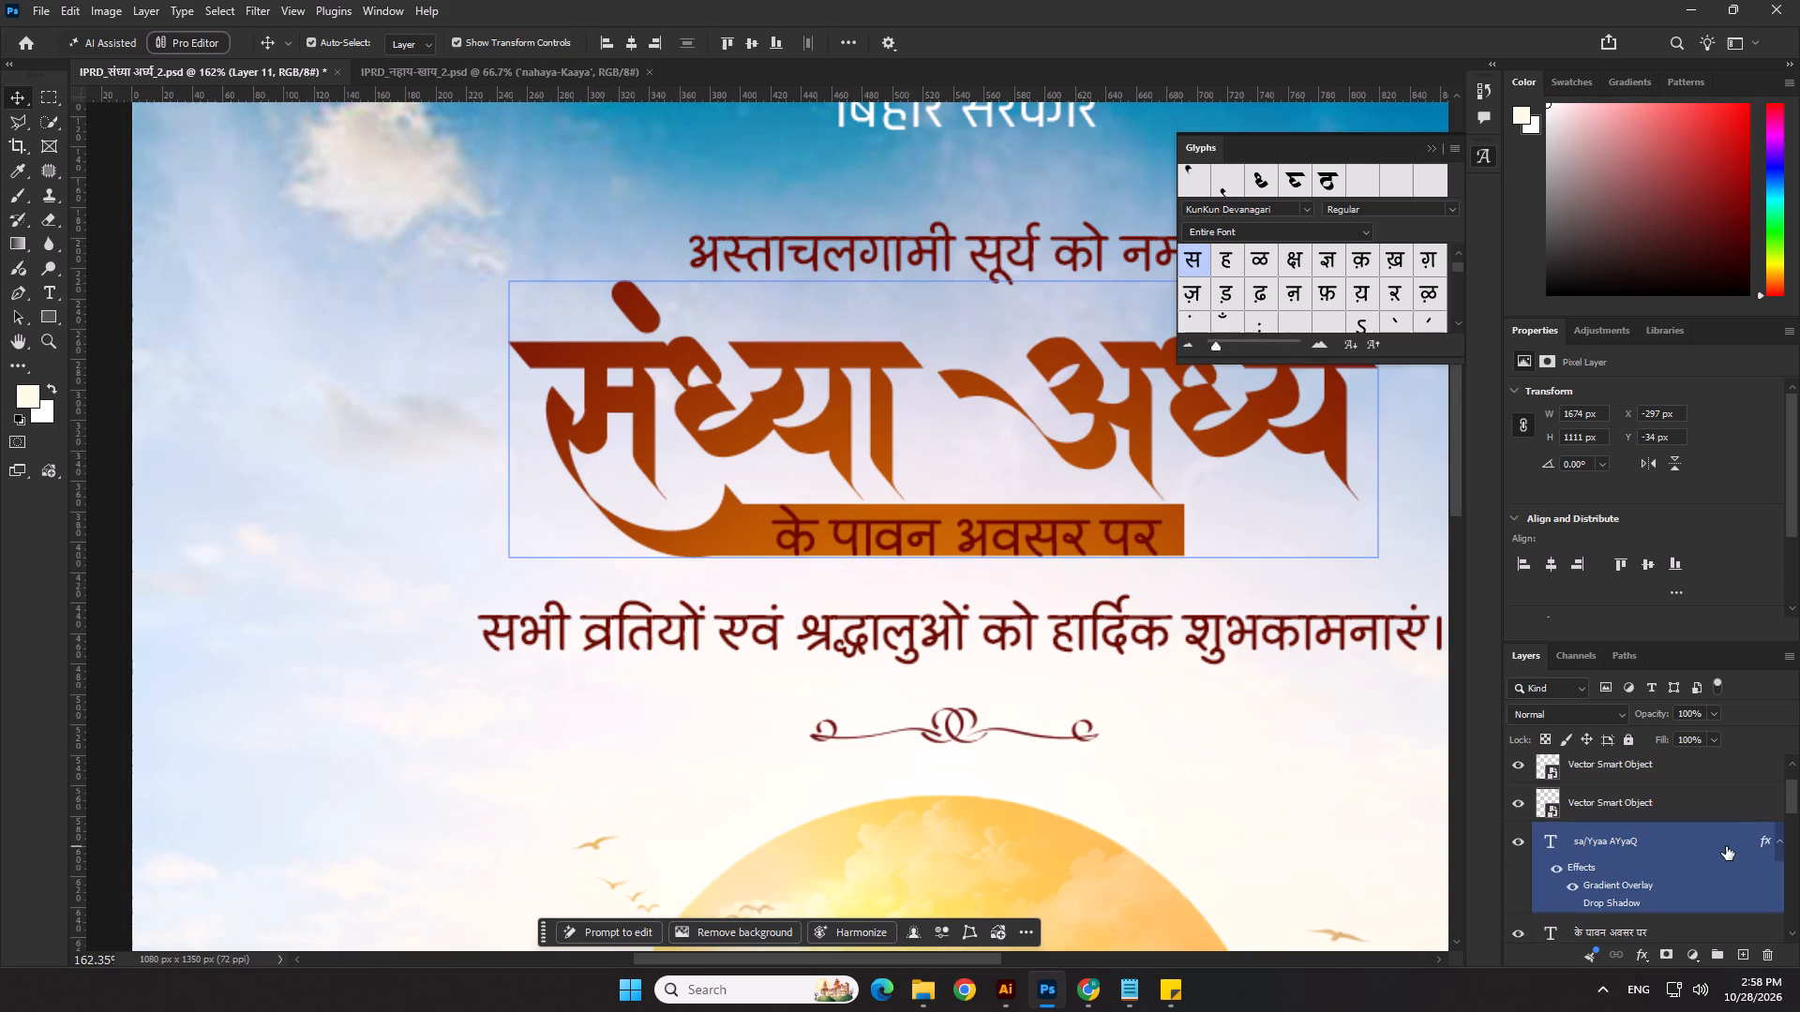
{"action": "left_click", "coordinate": [1720, 846]}
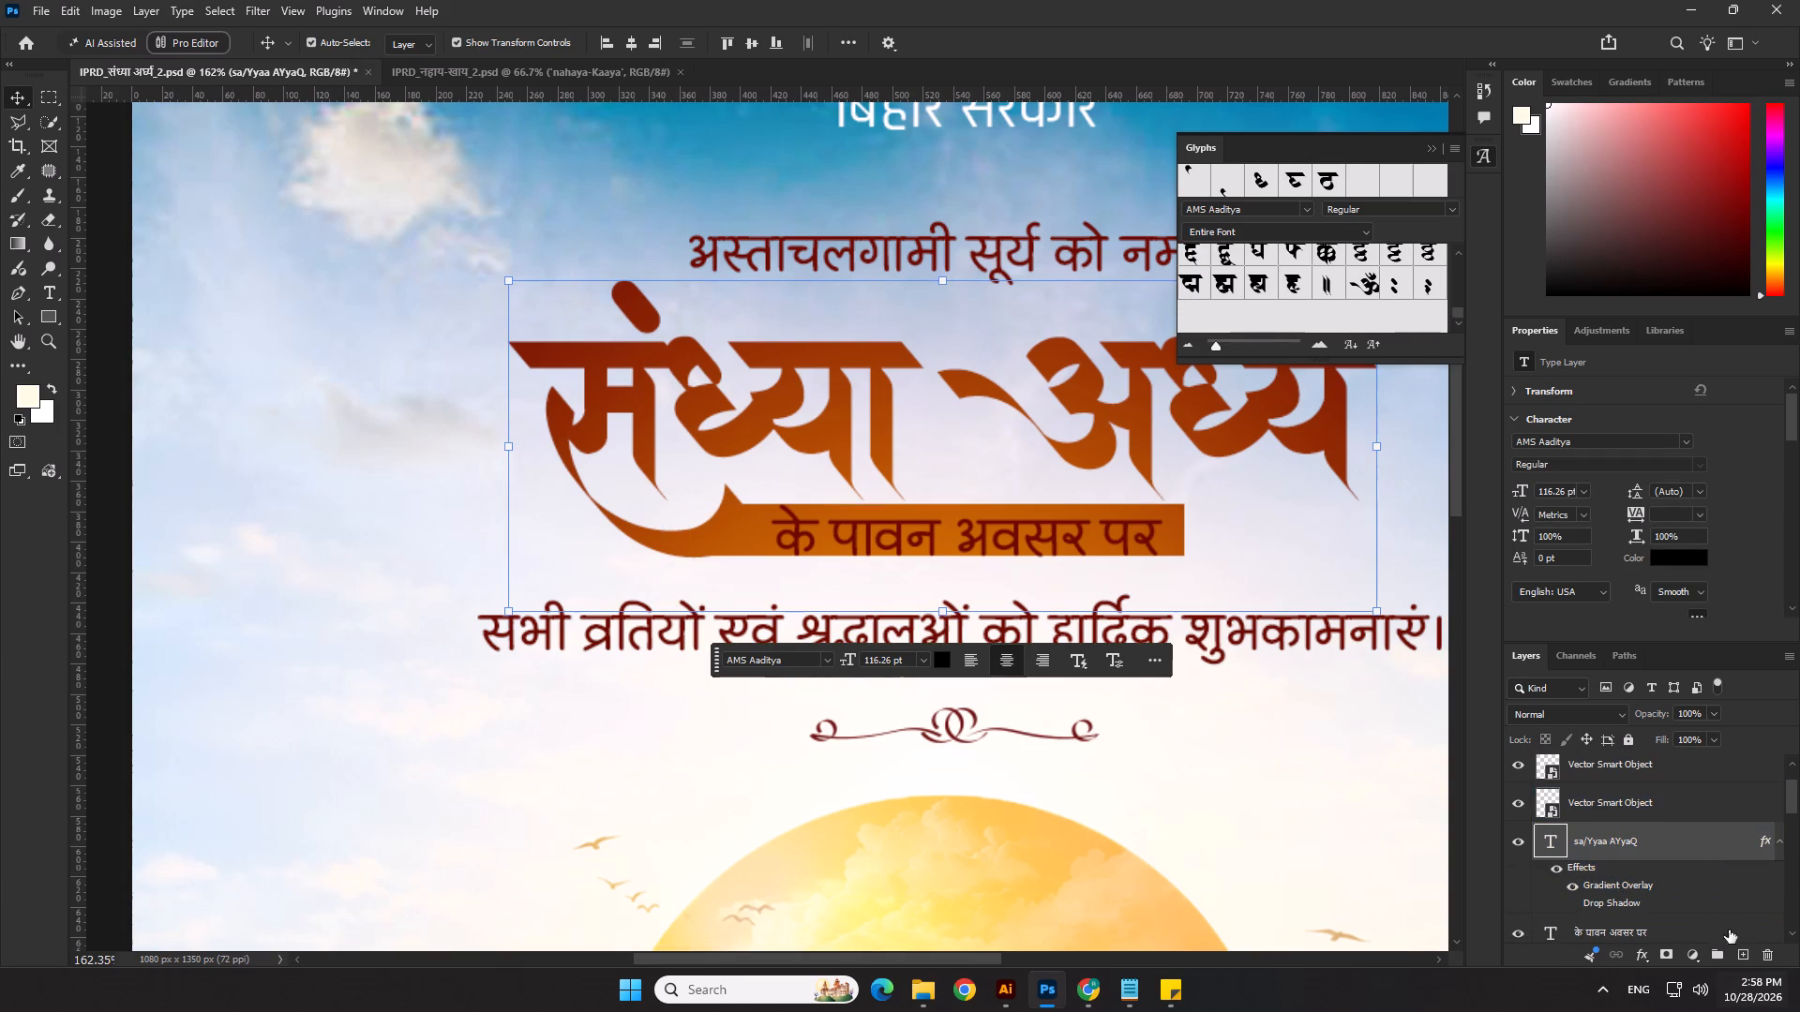
Create a new empty layer between the heading and "के पावन अवसर पर".
{"action": "scroll", "coordinate": [1723, 920], "scroll_direction": "down", "scroll_amount": 1}
{"action": "left_click", "coordinate": [1642, 916]}
{"action": "left_click", "coordinate": [1743, 955]}
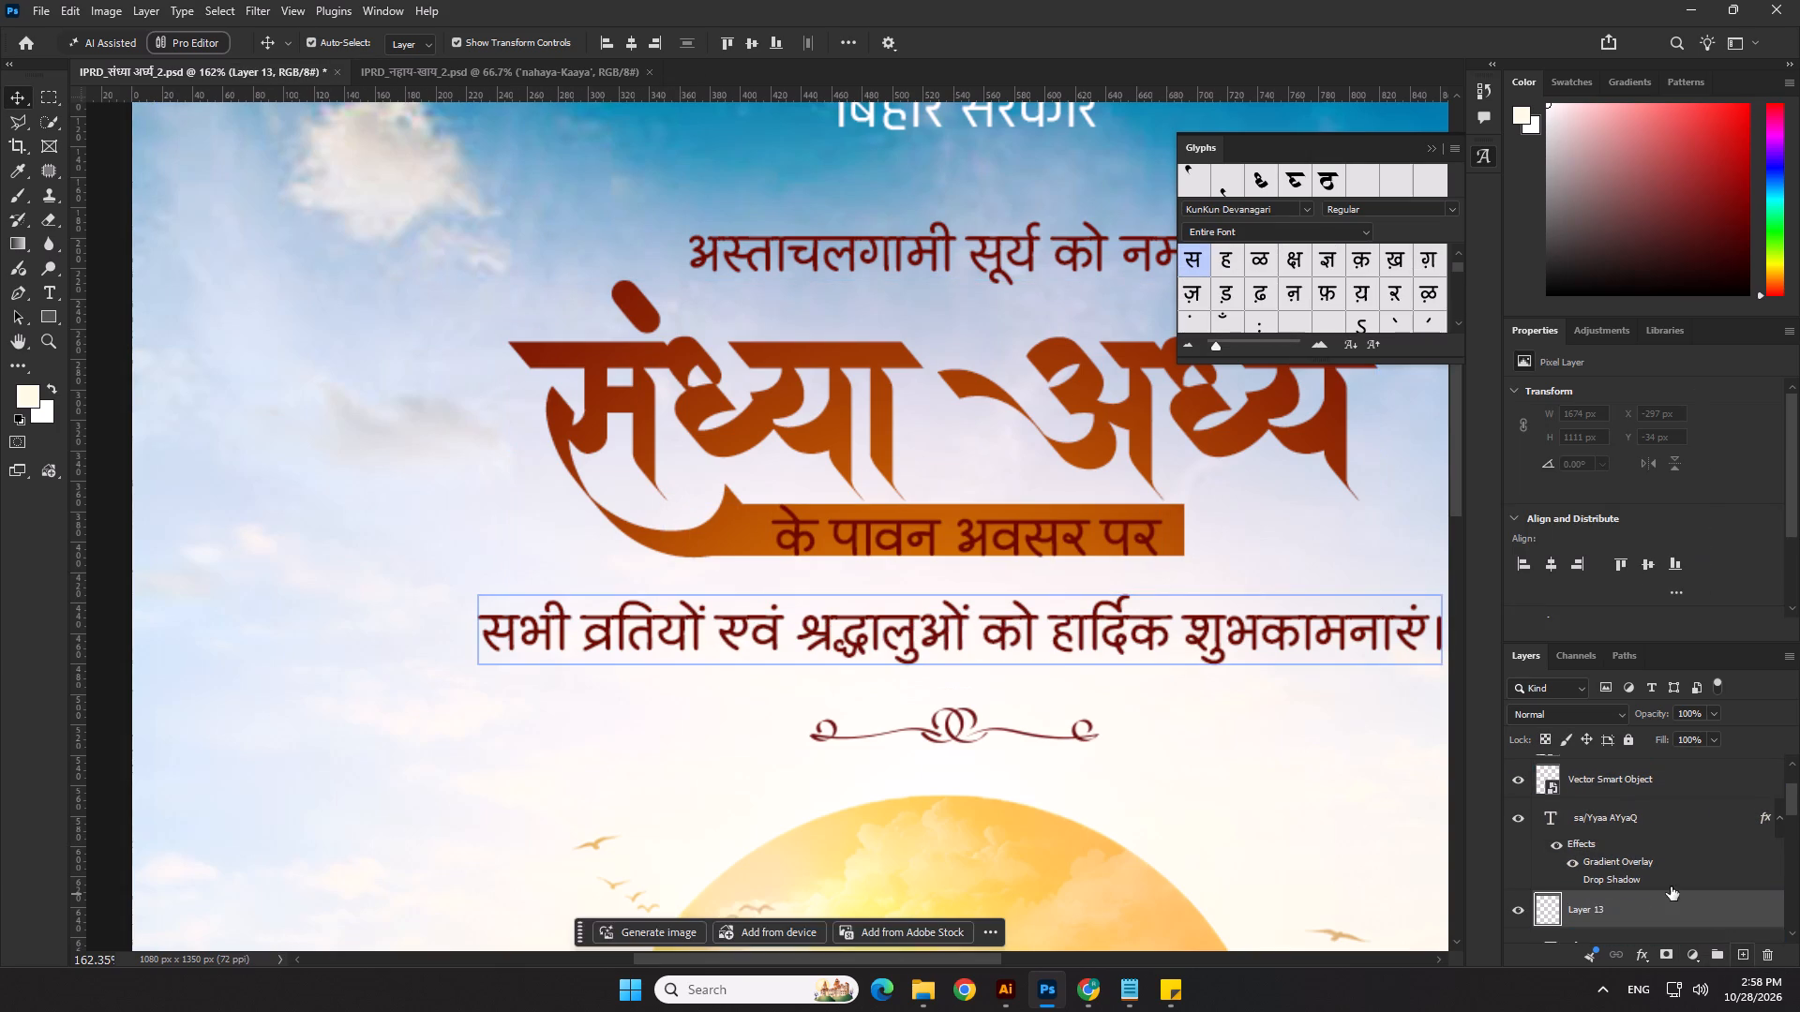
{"action": "scroll", "coordinate": [1671, 886], "scroll_direction": "up", "scroll_amount": 1}
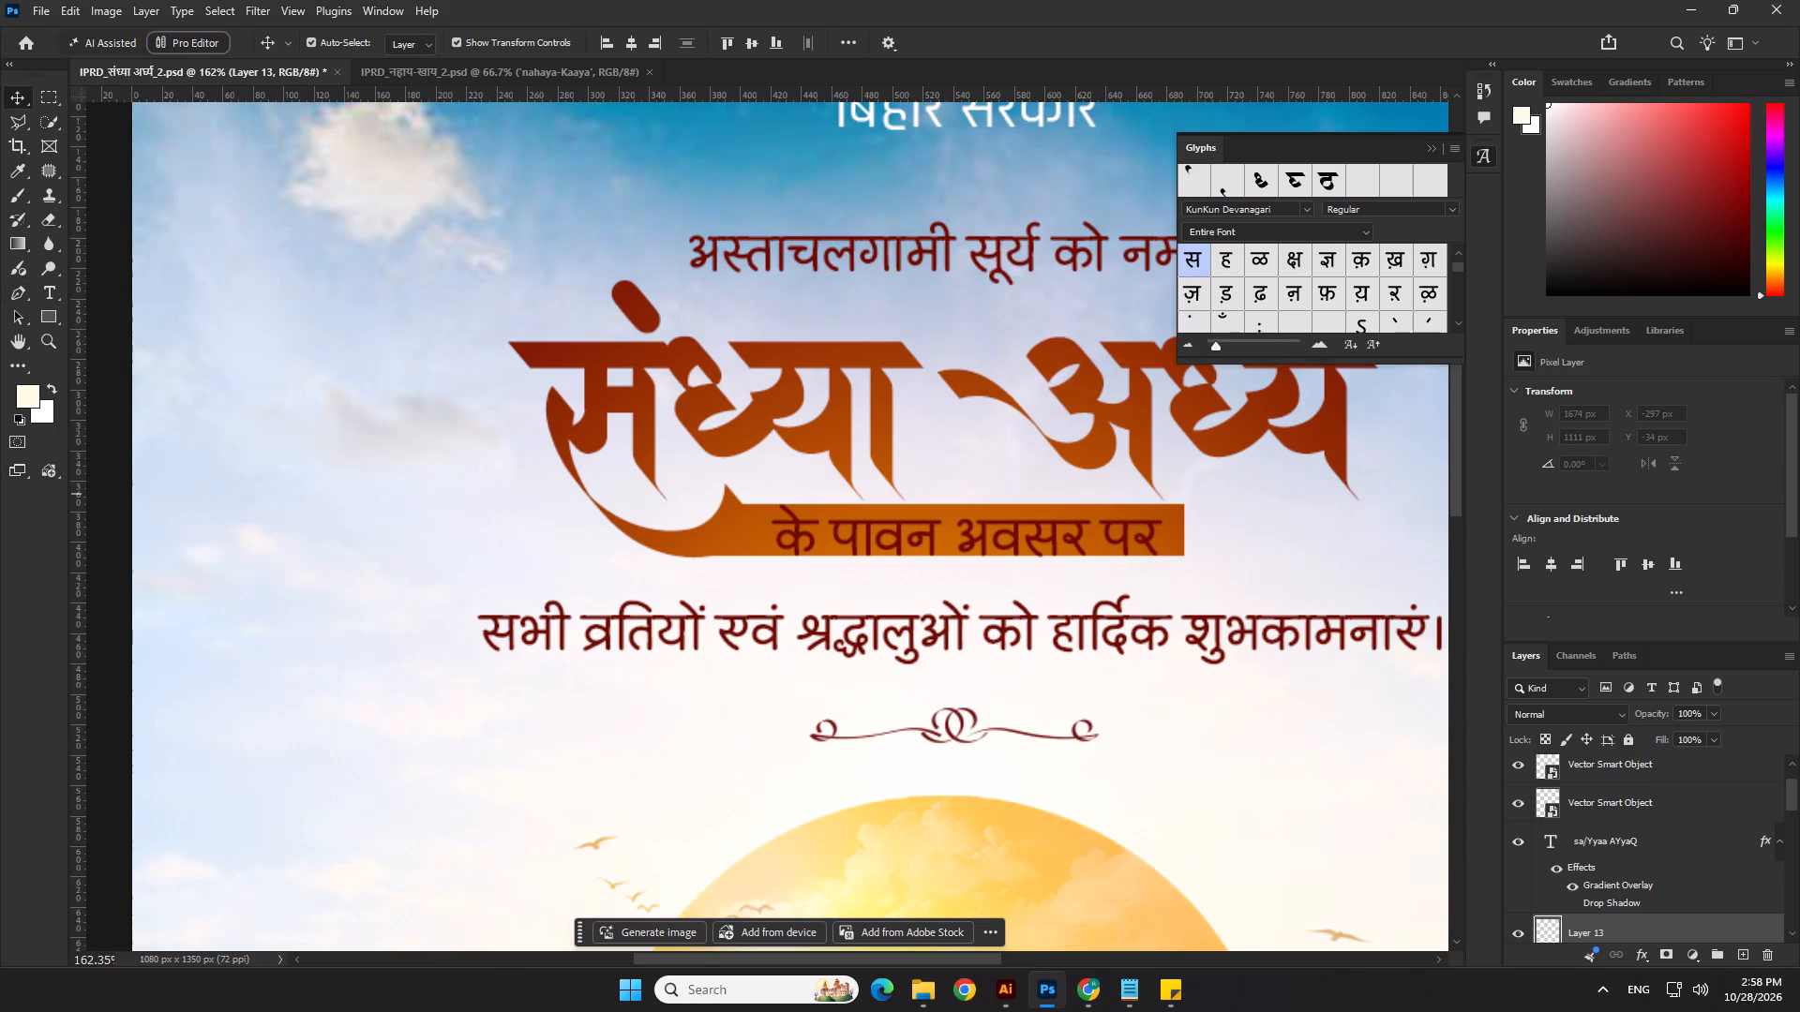
Paint a soft black shadow on the new layer around the heading's swash tip, using a 50 px brush at 40% opacity.
{"action": "left_click", "coordinate": [17, 421]}
{"action": "left_click", "coordinate": [11, 202]}
{"action": "scroll", "coordinate": [534, 507], "scroll_direction": "down", "scroll_amount": 1}
{"action": "scroll", "coordinate": [757, 521], "scroll_direction": "up", "scroll_amount": 6}
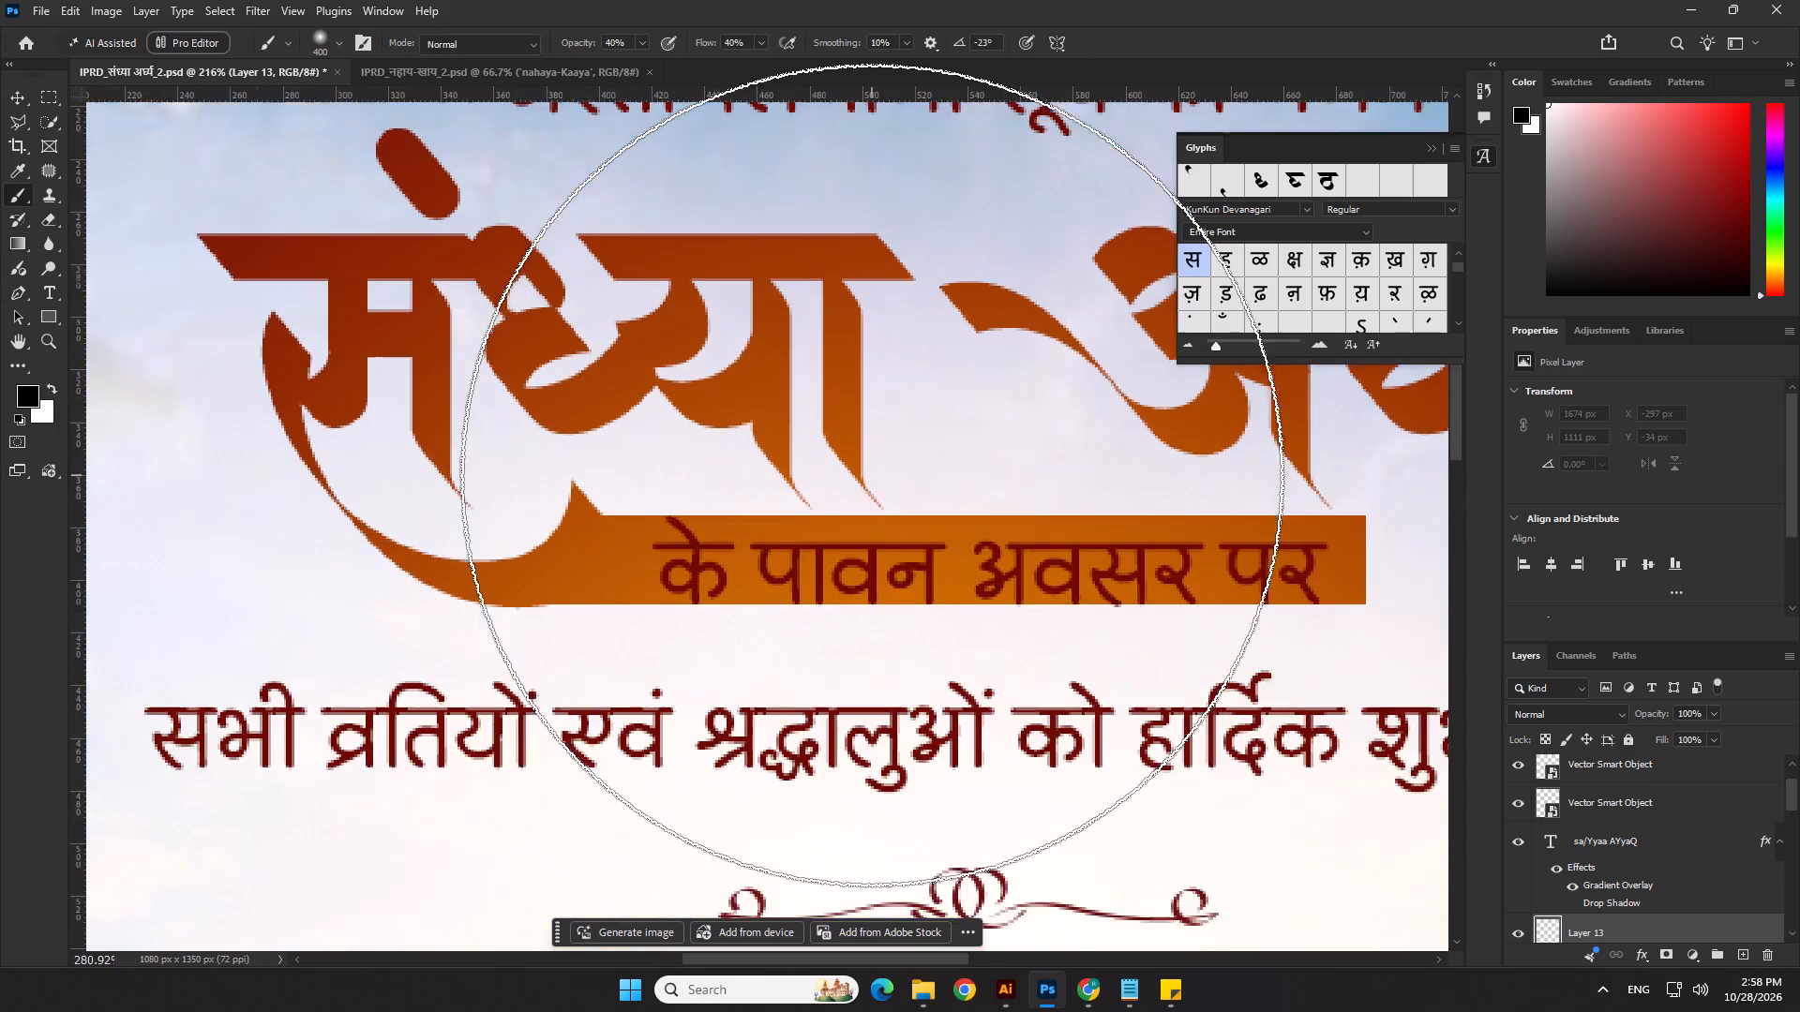
{"action": "scroll", "coordinate": [872, 475], "scroll_direction": "up", "scroll_amount": 4}
{"action": "key", "text": "bracketleft"}
{"action": "key", "text": "bracketleft"}
{"action": "key", "text": "bracketleft"}
{"action": "key", "text": "bracketleft"}
{"action": "key", "text": "bracketleft"}
{"action": "key", "text": "bracketleft"}
{"action": "key", "text": "bracketleft"}
{"action": "key", "text": "bracketleft"}
{"action": "key", "text": "bracketleft"}
{"action": "key", "text": "bracketleft"}
{"action": "key", "text": "bracketleft"}
{"action": "key", "text": "bracketleft"}
{"action": "key", "text": "bracketleft"}
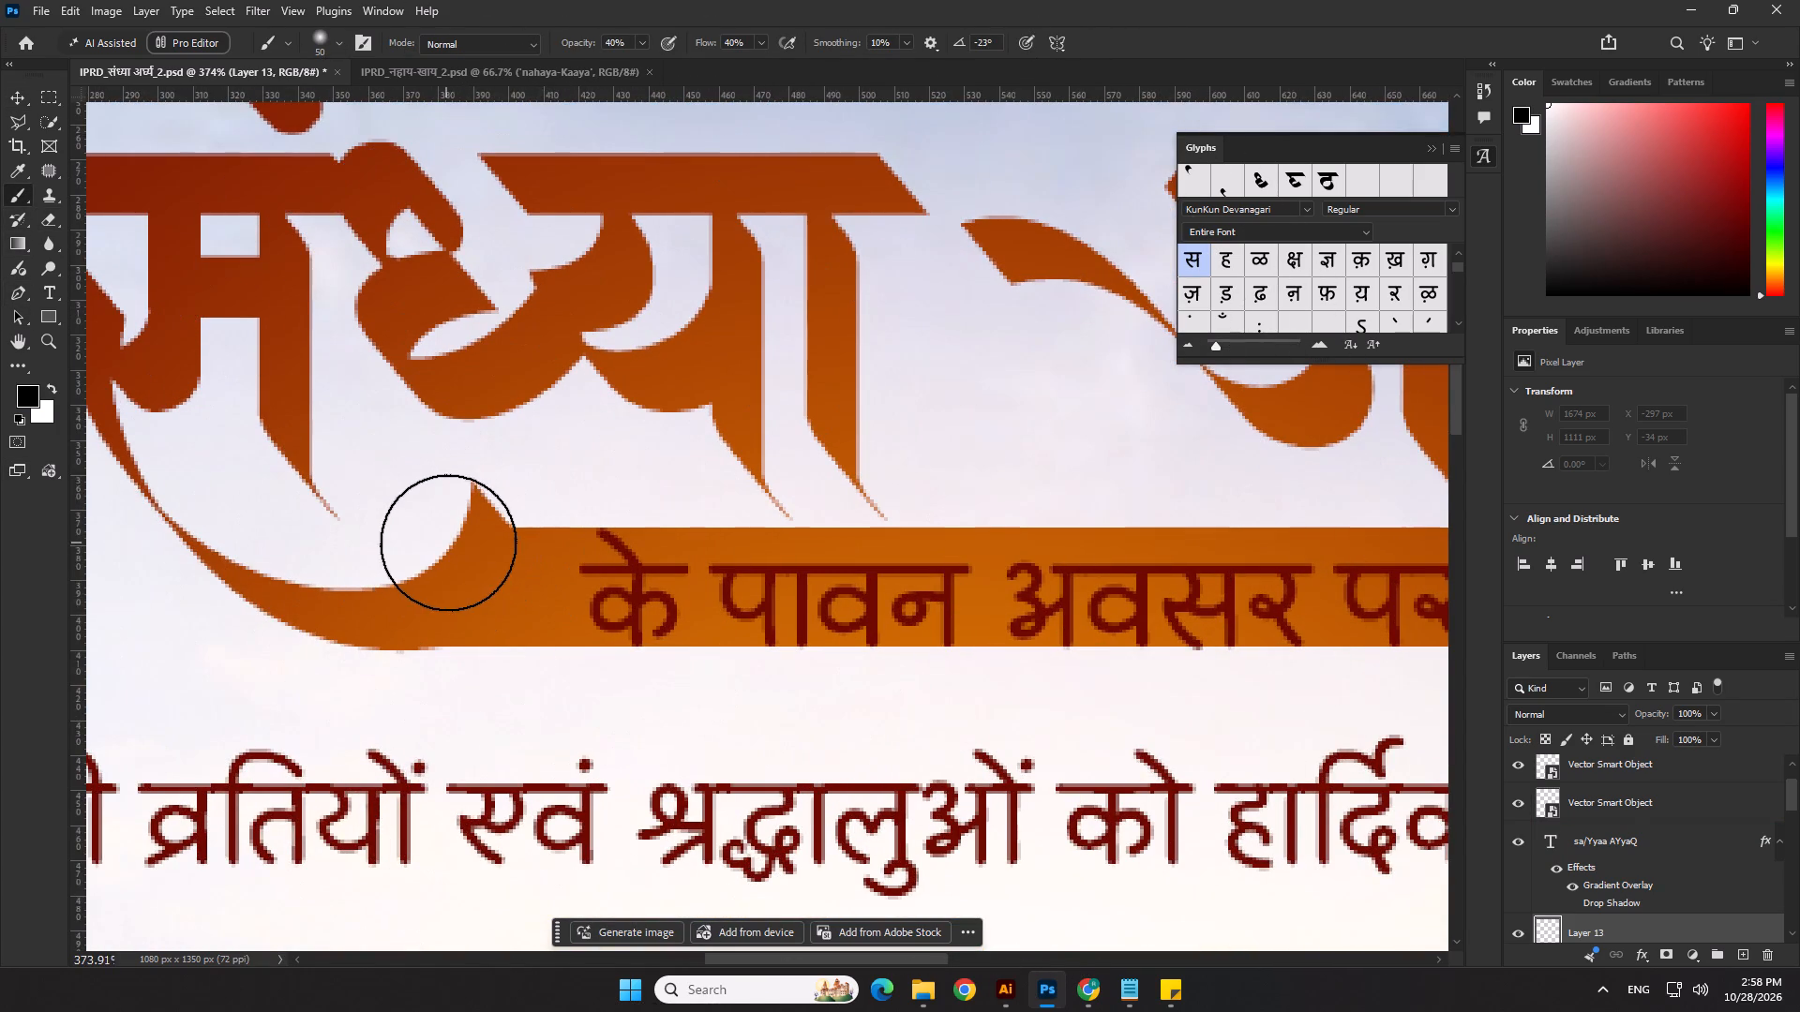
{"action": "left_click", "coordinate": [464, 548]}
{"action": "left_click", "coordinate": [480, 568]}
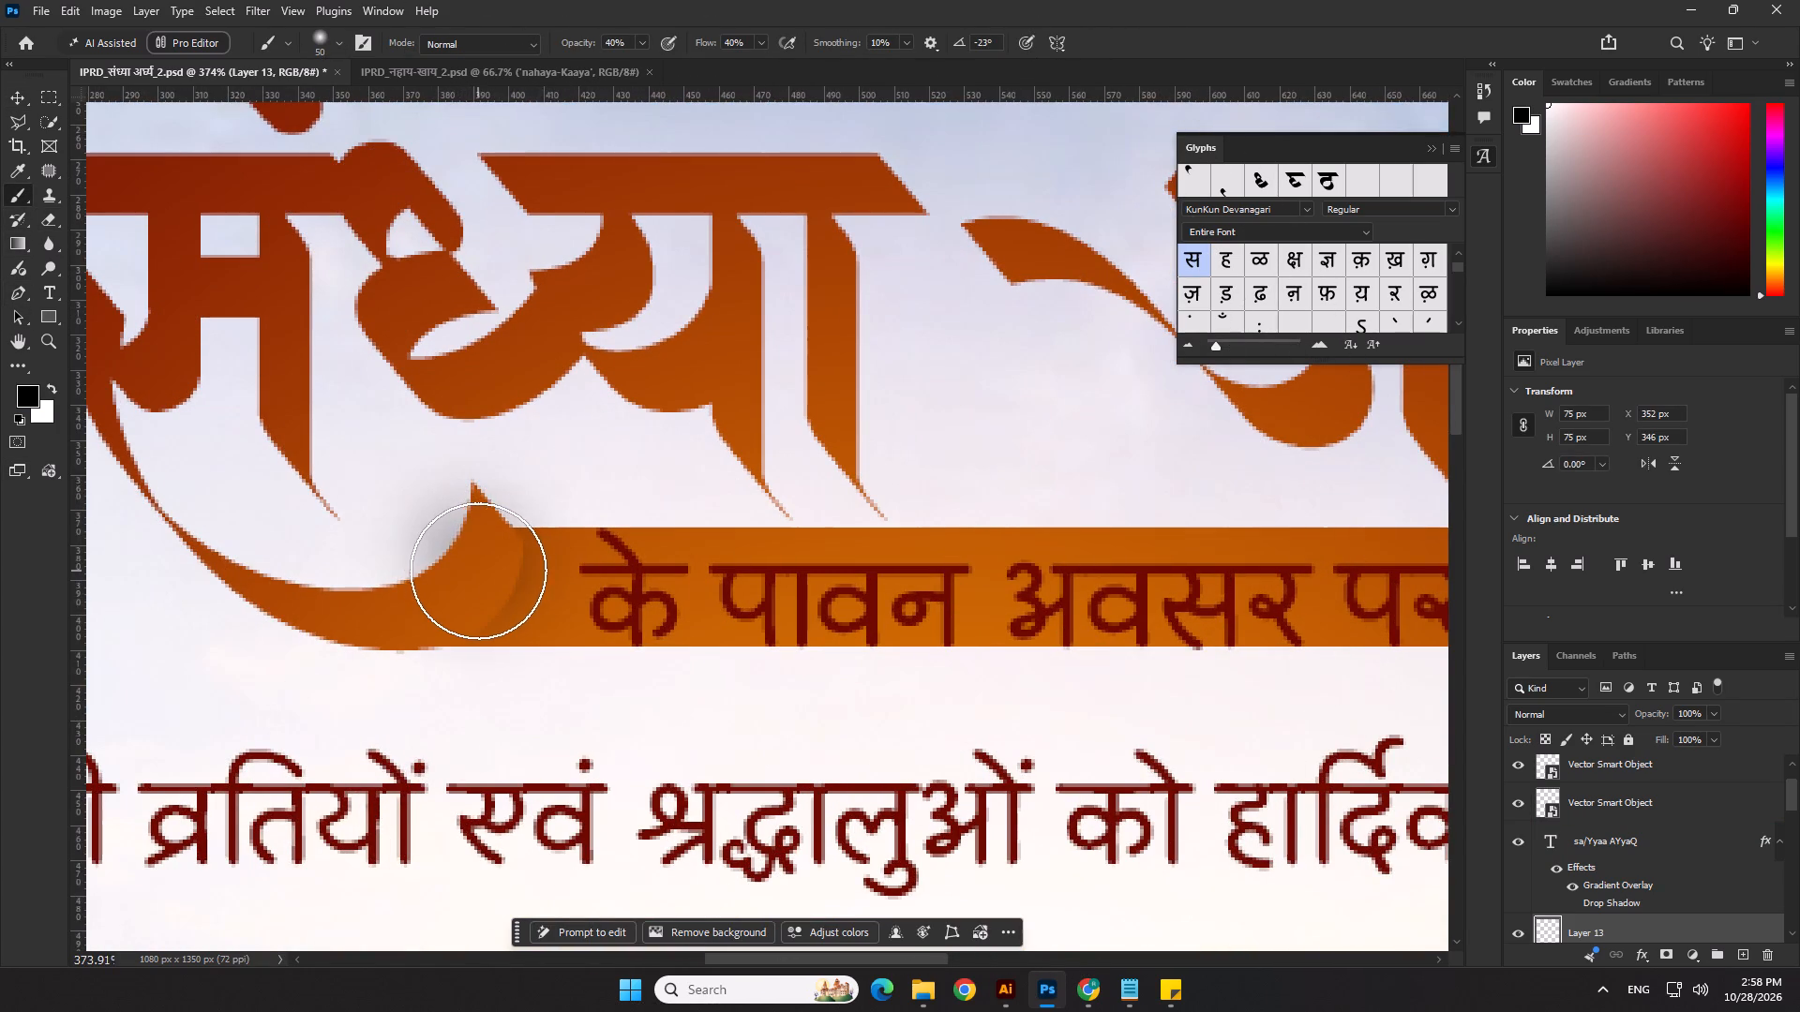
{"action": "left_click", "coordinate": [474, 575]}
{"action": "left_click", "coordinate": [451, 599]}
{"action": "left_click", "coordinate": [470, 577]}
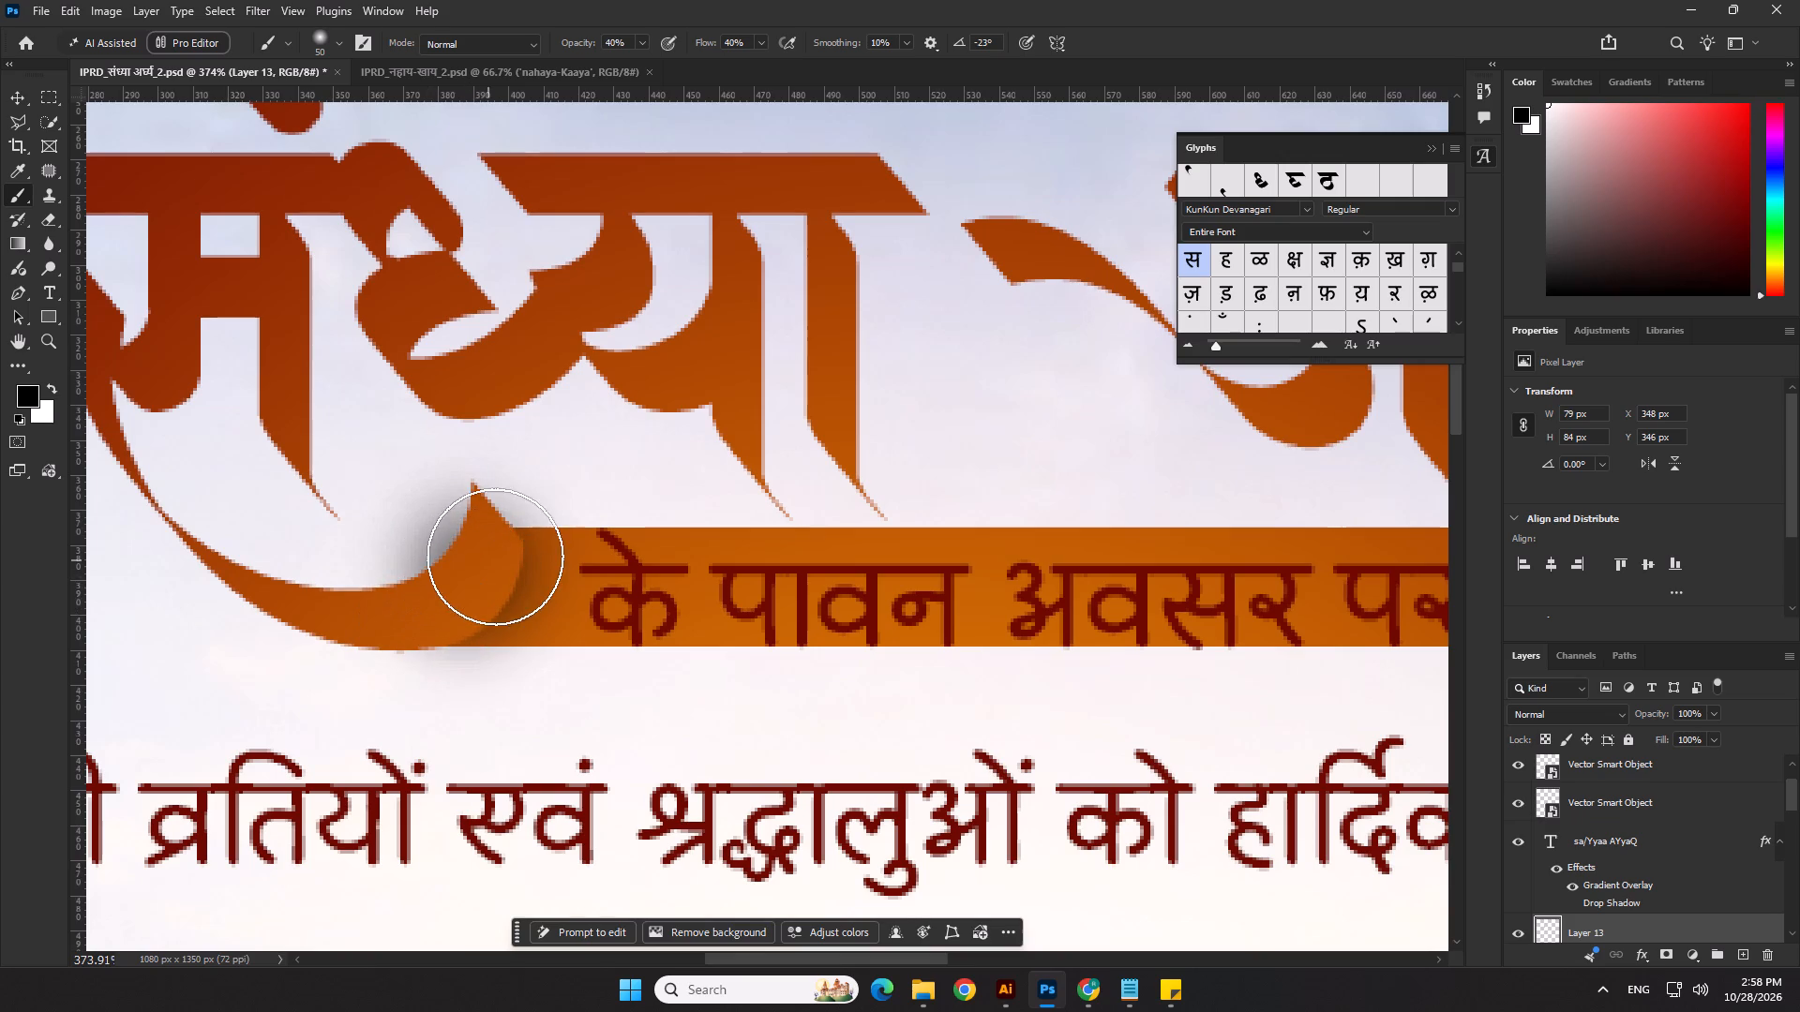
{"action": "left_click", "coordinate": [501, 523]}
{"action": "left_click", "coordinate": [481, 559]}
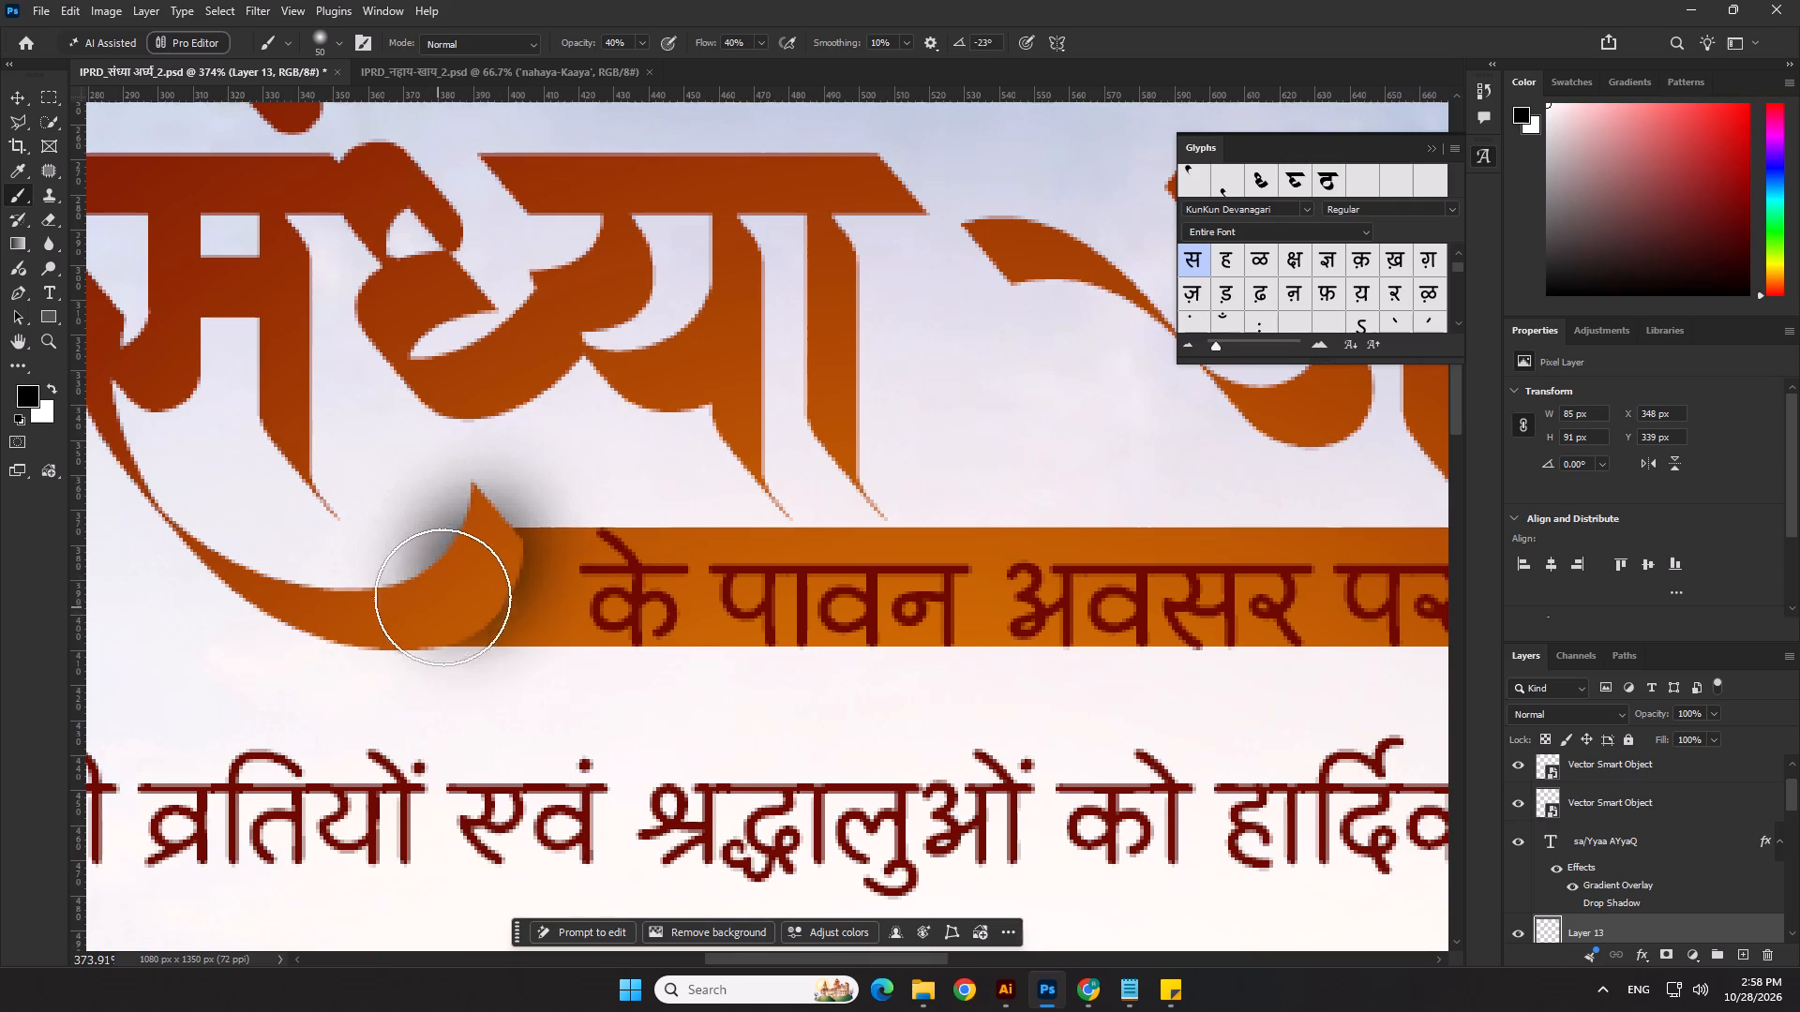
{"action": "left_click", "coordinate": [499, 505]}
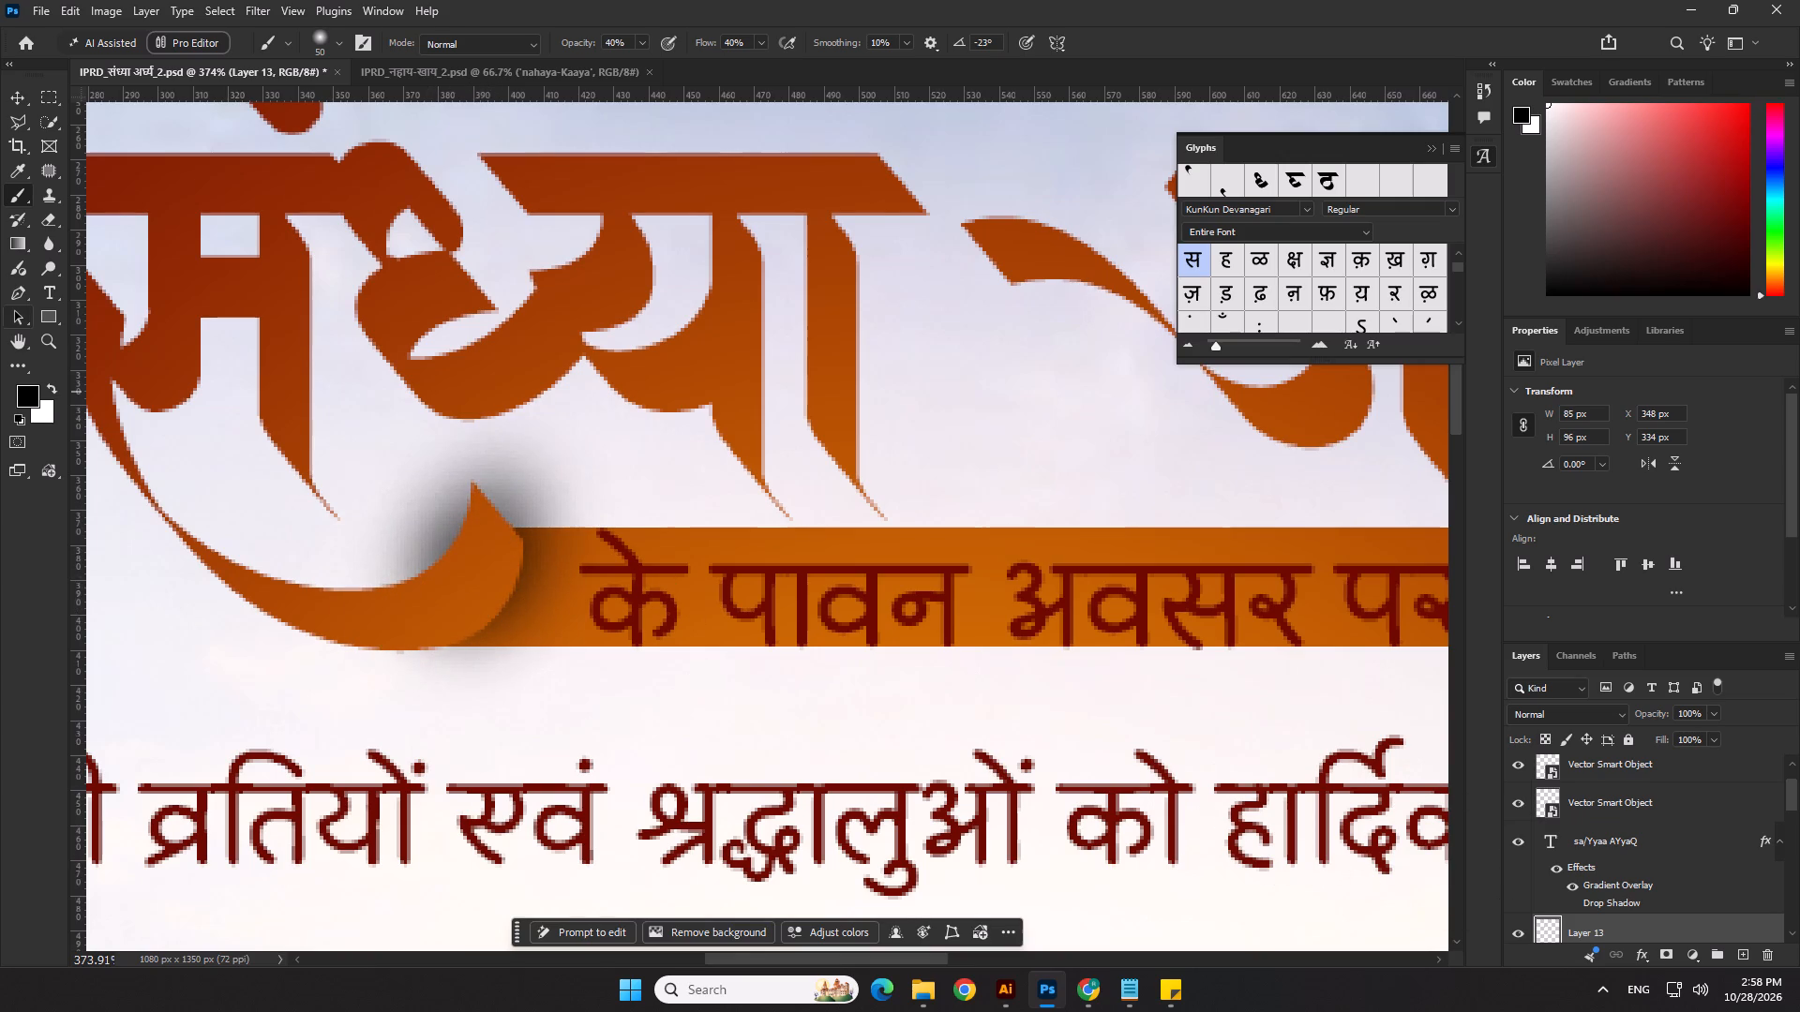
Erase the shadow spill above and inside the heading's swash tip with a 45 px Eraser, keeping the shadow on the band.
{"action": "left_click", "coordinate": [43, 227]}
{"action": "scroll", "coordinate": [520, 485], "scroll_direction": "up", "scroll_amount": 3}
{"action": "key", "text": "bracketleft"}
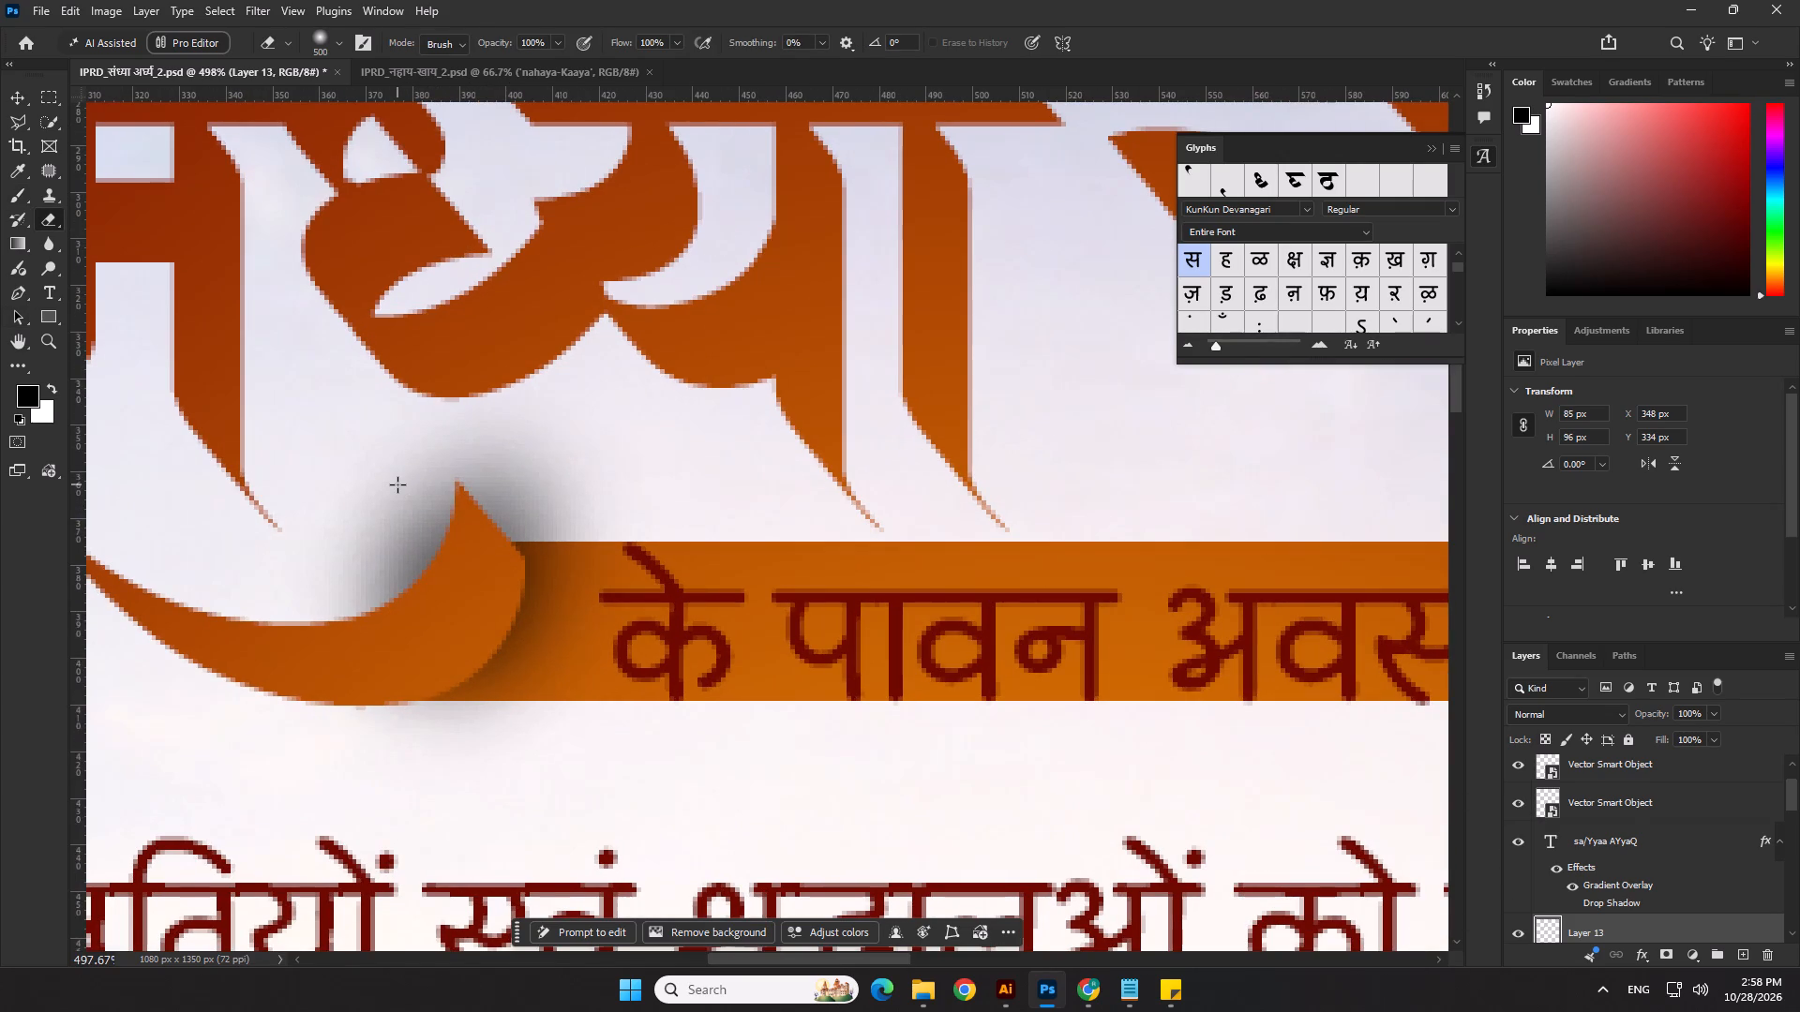
{"action": "key", "text": "bracketleft"}
{"action": "key", "text": "bracketleft"}
{"action": "key", "text": "bracketleft"}
{"action": "key", "text": "bracketleft"}
{"action": "key", "text": "bracketleft"}
{"action": "key", "text": "bracketleft"}
{"action": "key", "text": "bracketleft"}
{"action": "key", "text": "bracketleft"}
{"action": "key", "text": "bracketleft"}
{"action": "key", "text": "bracketleft"}
{"action": "key", "text": "bracketleft"}
{"action": "key", "text": "bracketleft"}
{"action": "key", "text": "bracketleft"}
{"action": "key", "text": "bracketleft"}
{"action": "key", "text": "bracketleft"}
{"action": "key", "text": "bracketleft"}
{"action": "key", "text": "bracketleft"}
{"action": "left_click", "coordinate": [442, 437]}
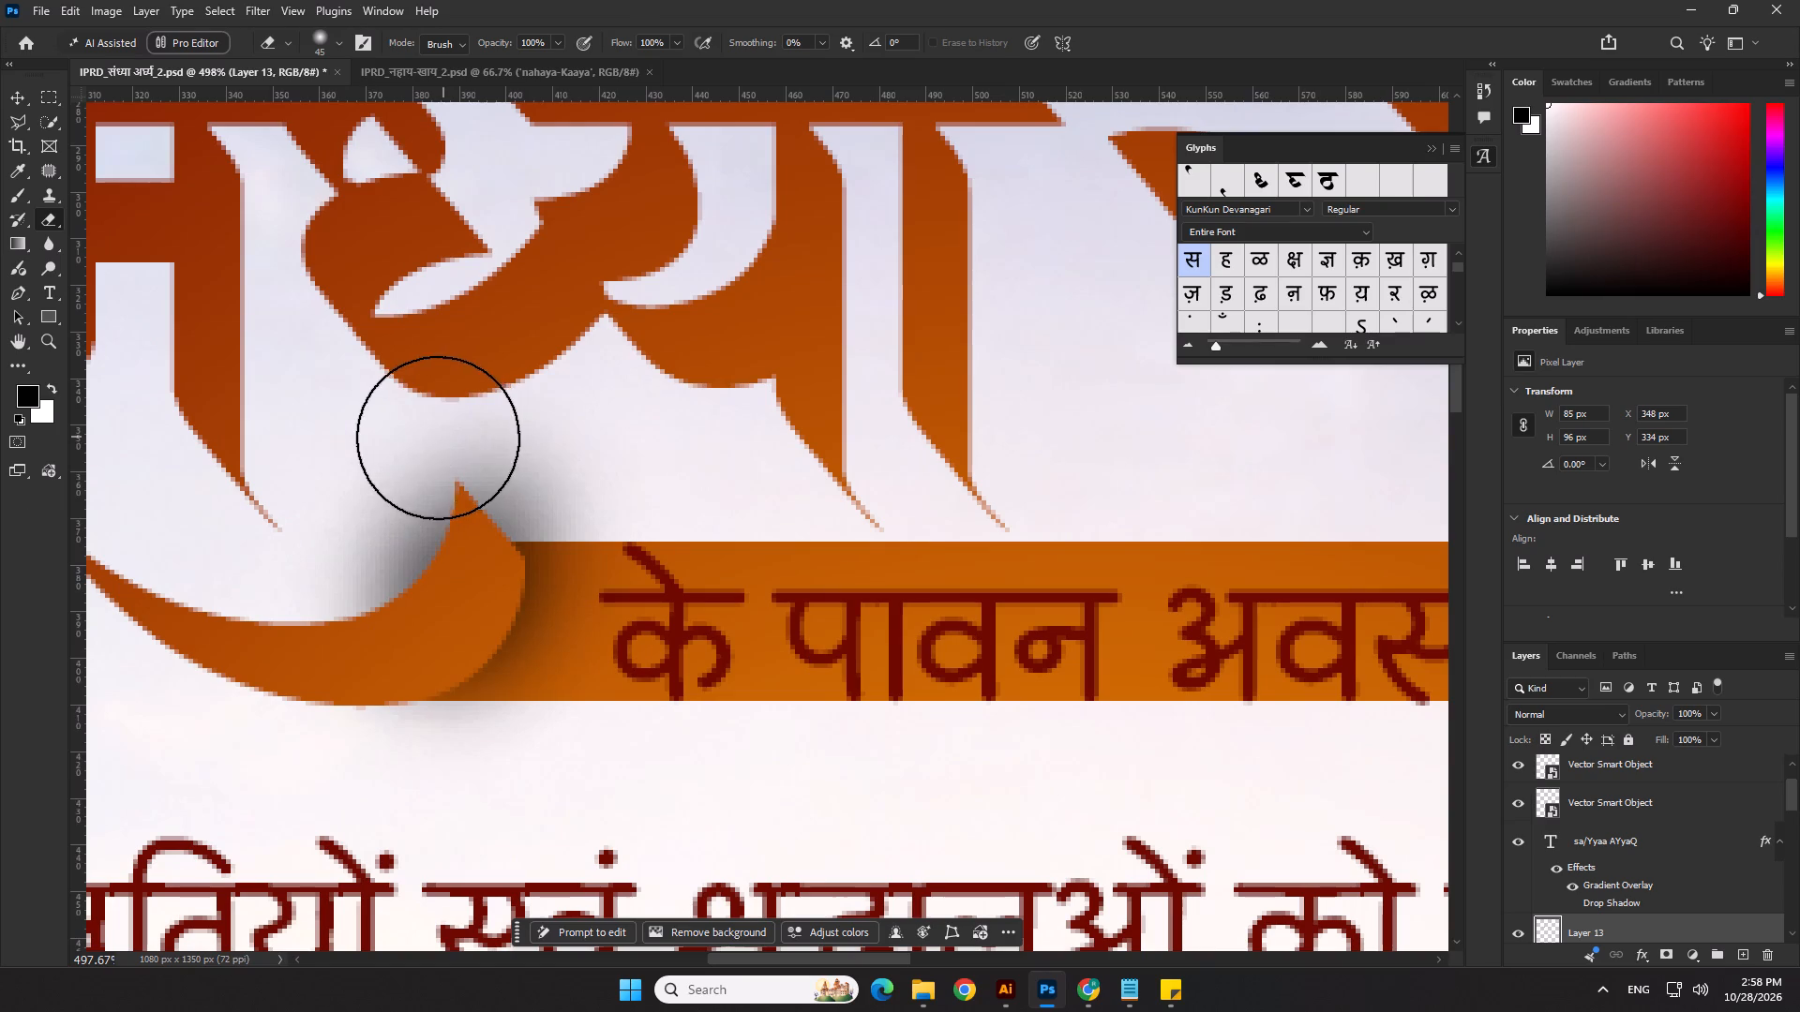
{"action": "left_click", "coordinate": [447, 461]}
{"action": "left_click", "coordinate": [502, 452]}
{"action": "left_click", "coordinate": [530, 451]}
{"action": "double_click", "coordinate": [517, 451]}
{"action": "left_click_drag", "start_coordinate": [437, 446], "coordinate": [360, 565]}
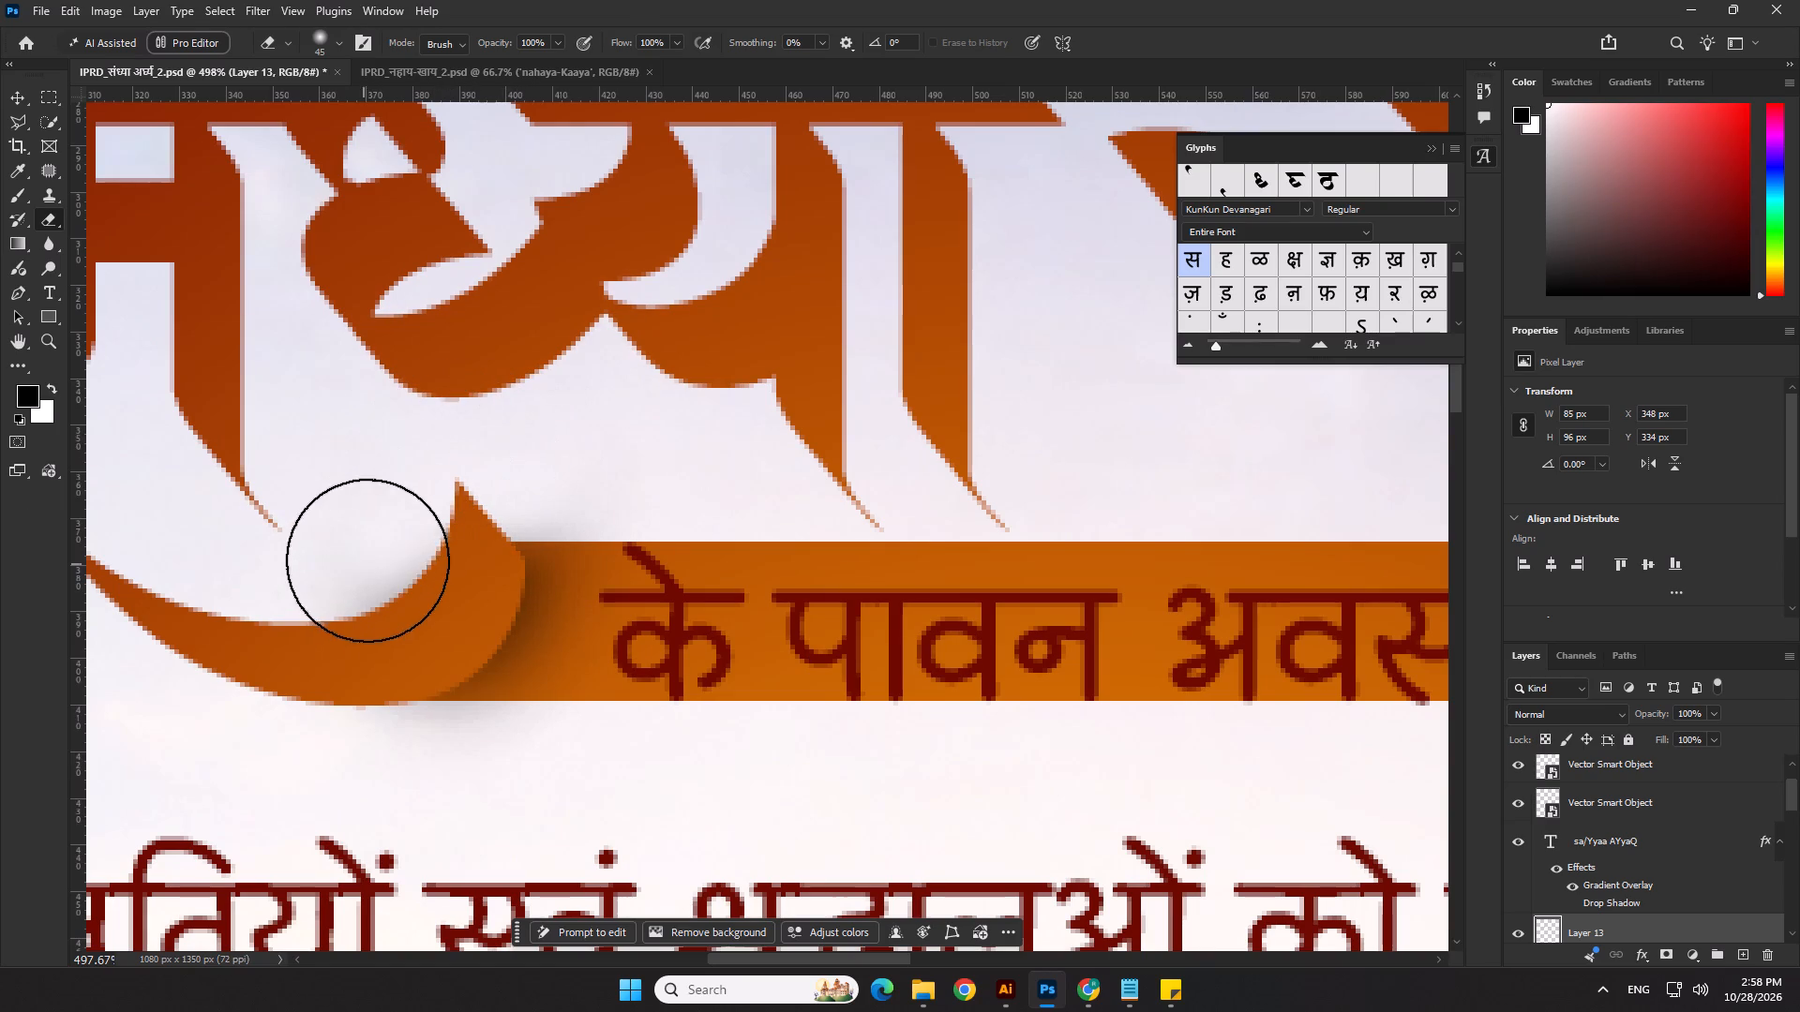
{"action": "left_click", "coordinate": [369, 559]}
{"action": "left_click_drag", "start_coordinate": [362, 569], "coordinate": [351, 573]}
{"action": "left_click_drag", "start_coordinate": [345, 577], "coordinate": [332, 580]}
{"action": "left_click", "coordinate": [321, 585]}
{"action": "left_click", "coordinate": [305, 597]}
{"action": "left_click", "coordinate": [297, 603]}
{"action": "double_click", "coordinate": [267, 638]}
Examine the heading, swash shadow and gradient band up close and against the whole poster.
{"action": "scroll", "coordinate": [612, 519], "scroll_direction": "down", "scroll_amount": 5}
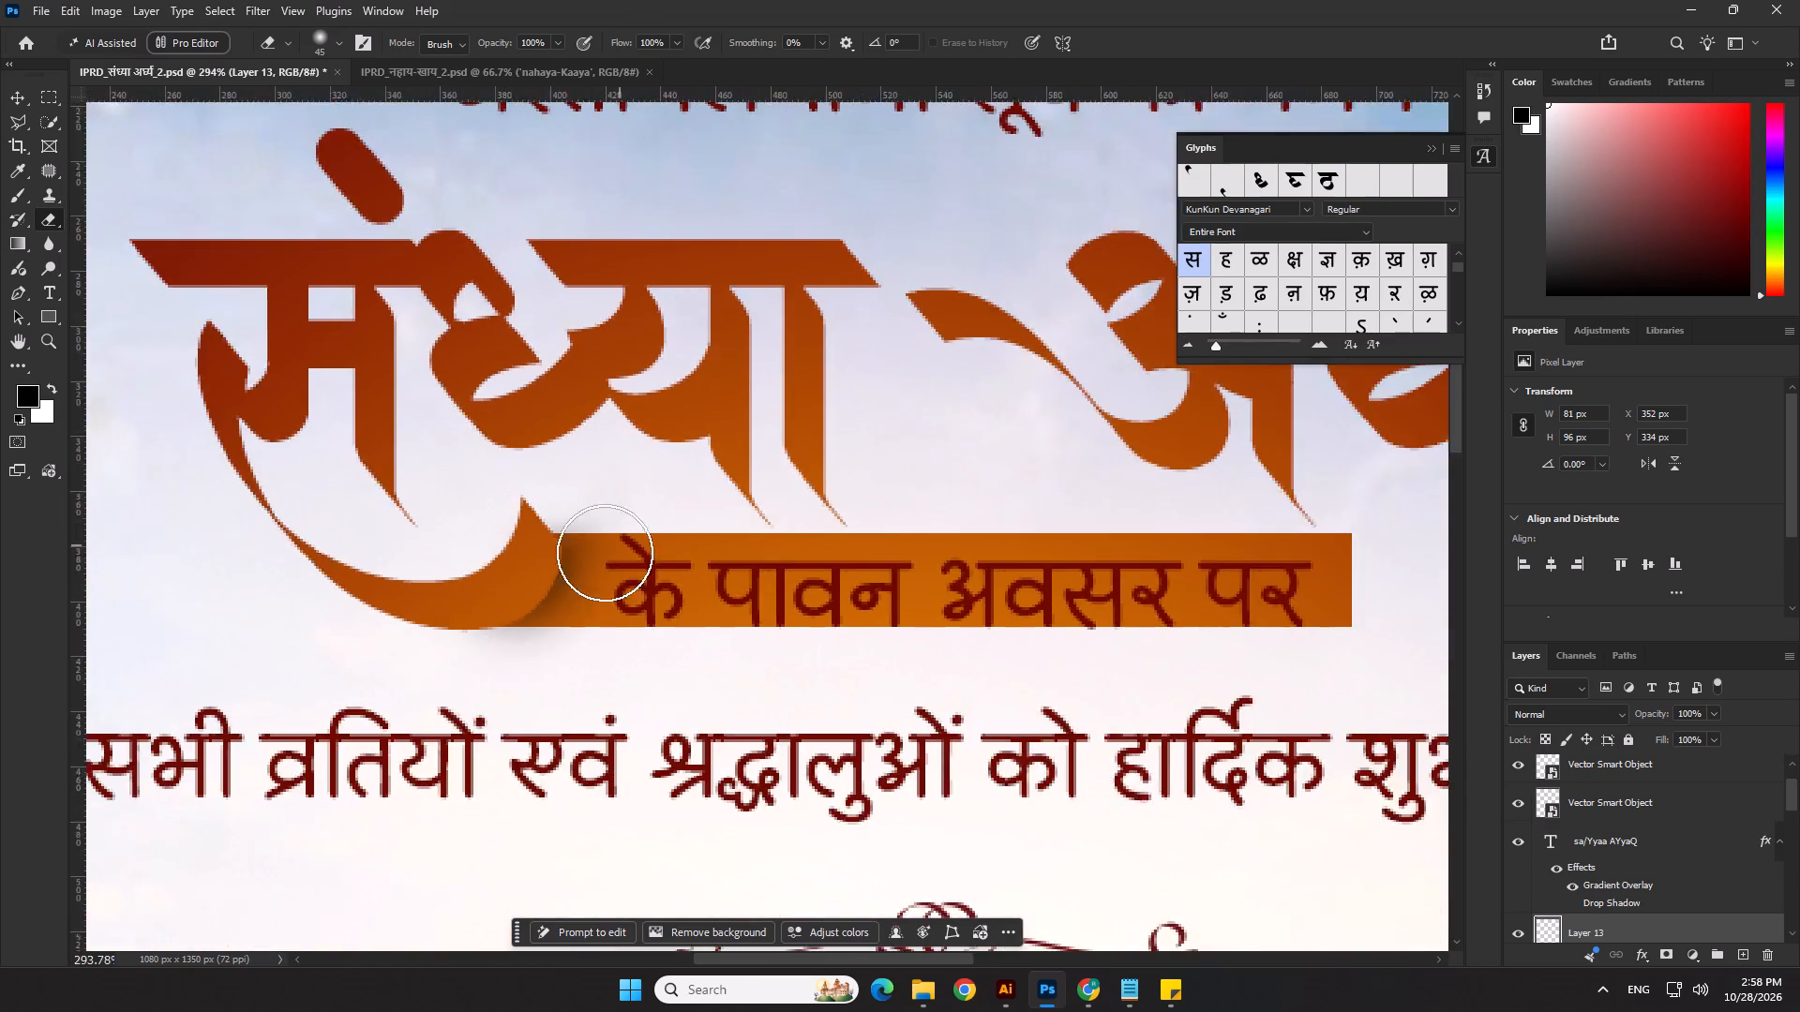
{"action": "scroll", "coordinate": [605, 553], "scroll_direction": "down", "scroll_amount": 11}
{"action": "scroll", "coordinate": [307, 634], "scroll_direction": "up", "scroll_amount": 4}
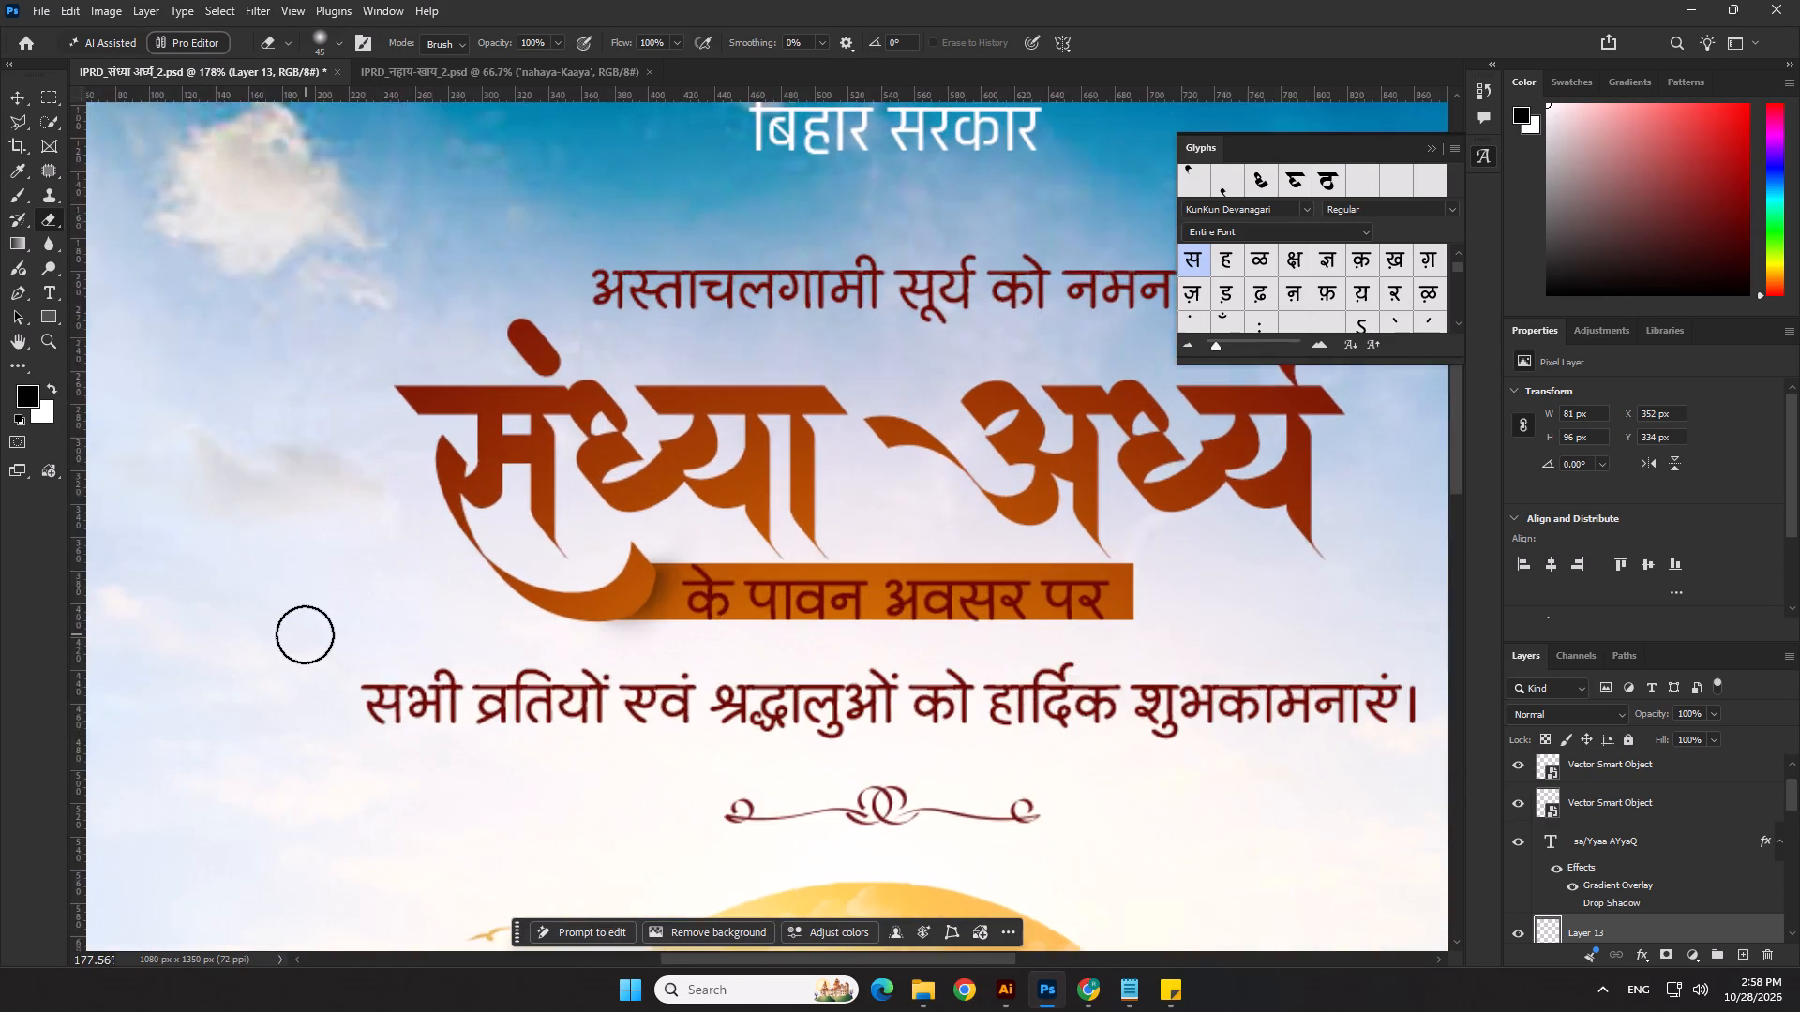
{"action": "scroll", "coordinate": [305, 634], "scroll_direction": "down", "scroll_amount": 9}
{"action": "left_click", "coordinate": [9, 86]}
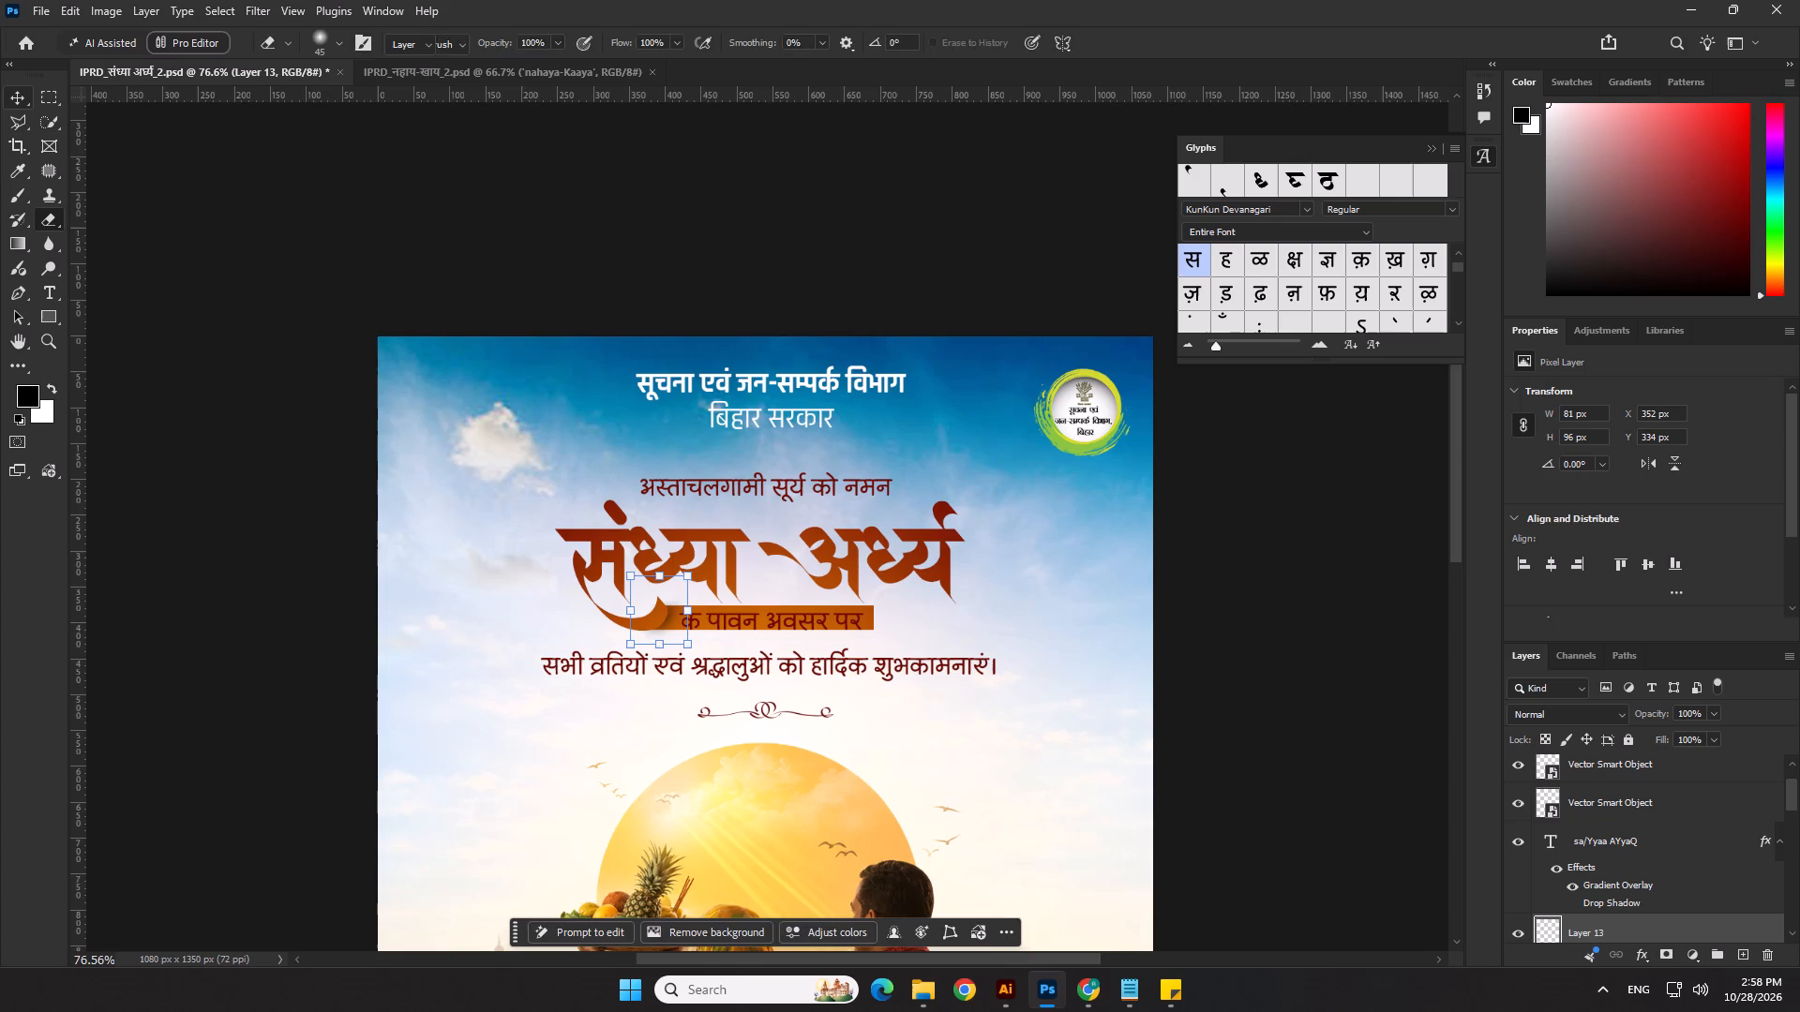
{"action": "left_click", "coordinate": [252, 176]}
{"action": "scroll", "coordinate": [637, 264], "scroll_direction": "down", "scroll_amount": 8}
{"action": "left_click", "coordinate": [1118, 547]}
{"action": "scroll", "coordinate": [888, 611], "scroll_direction": "up", "scroll_amount": 2}
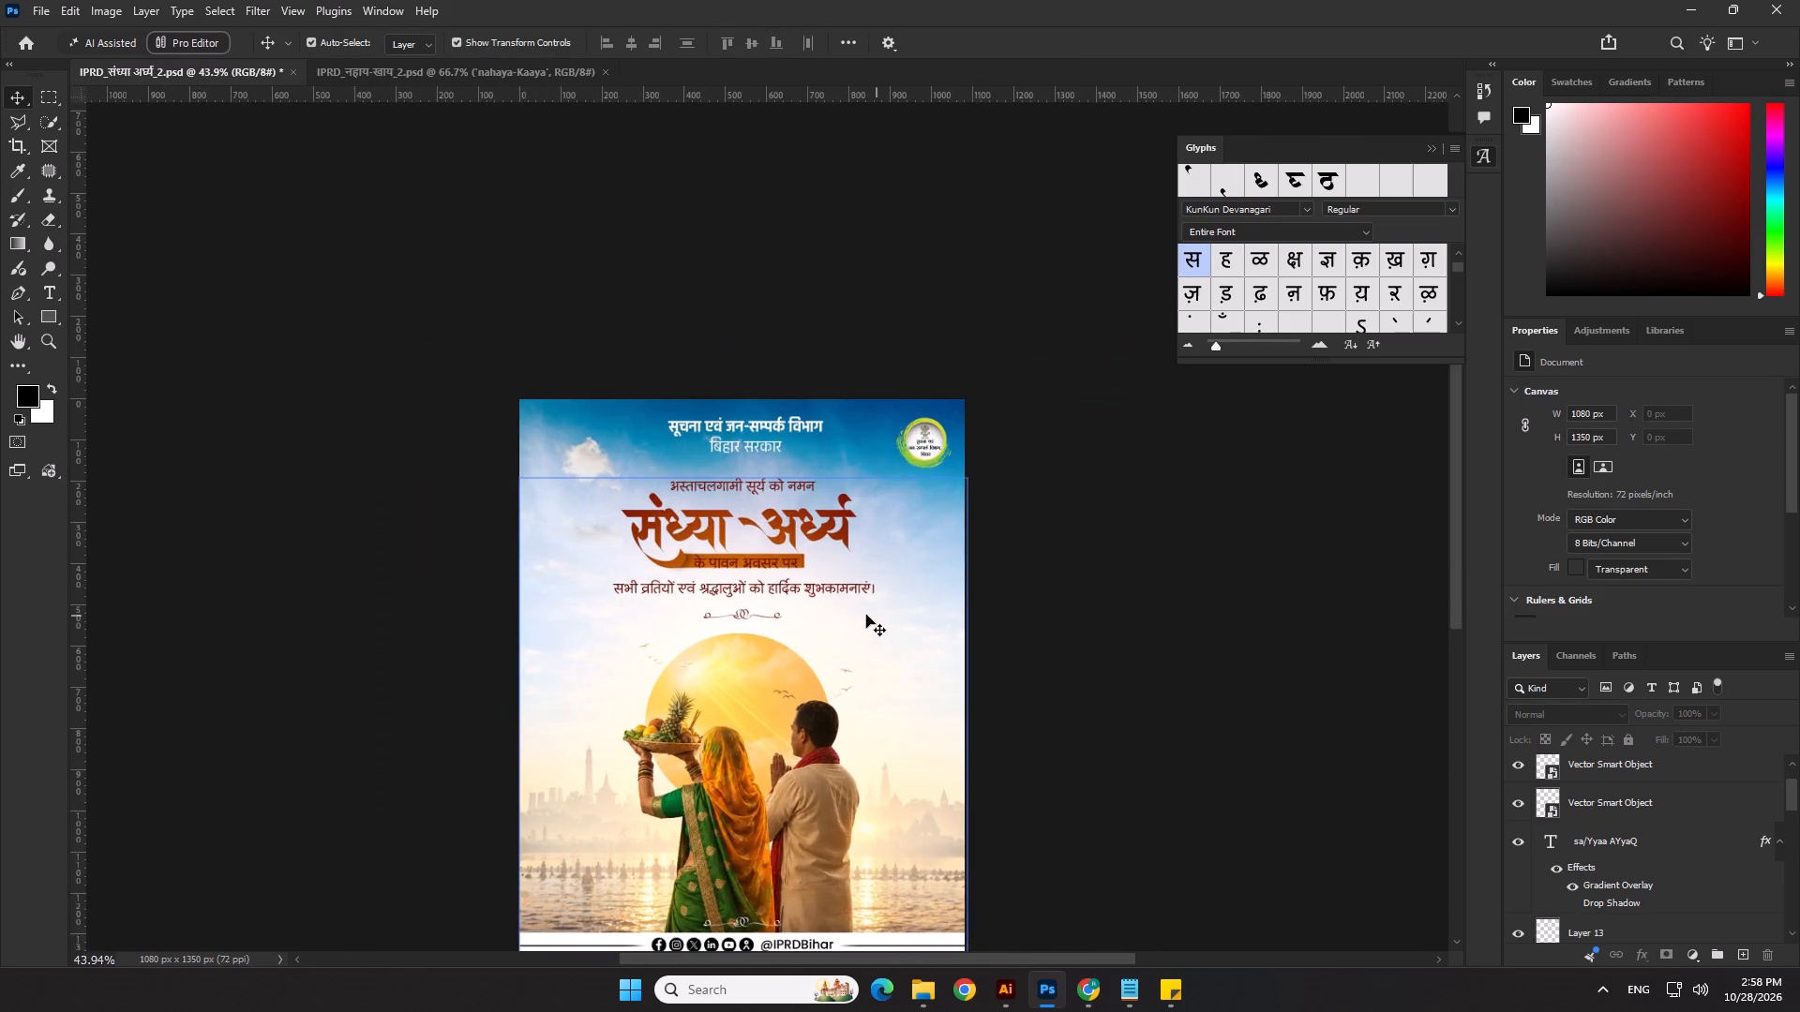
{"action": "scroll", "coordinate": [866, 615], "scroll_direction": "up", "scroll_amount": 3}
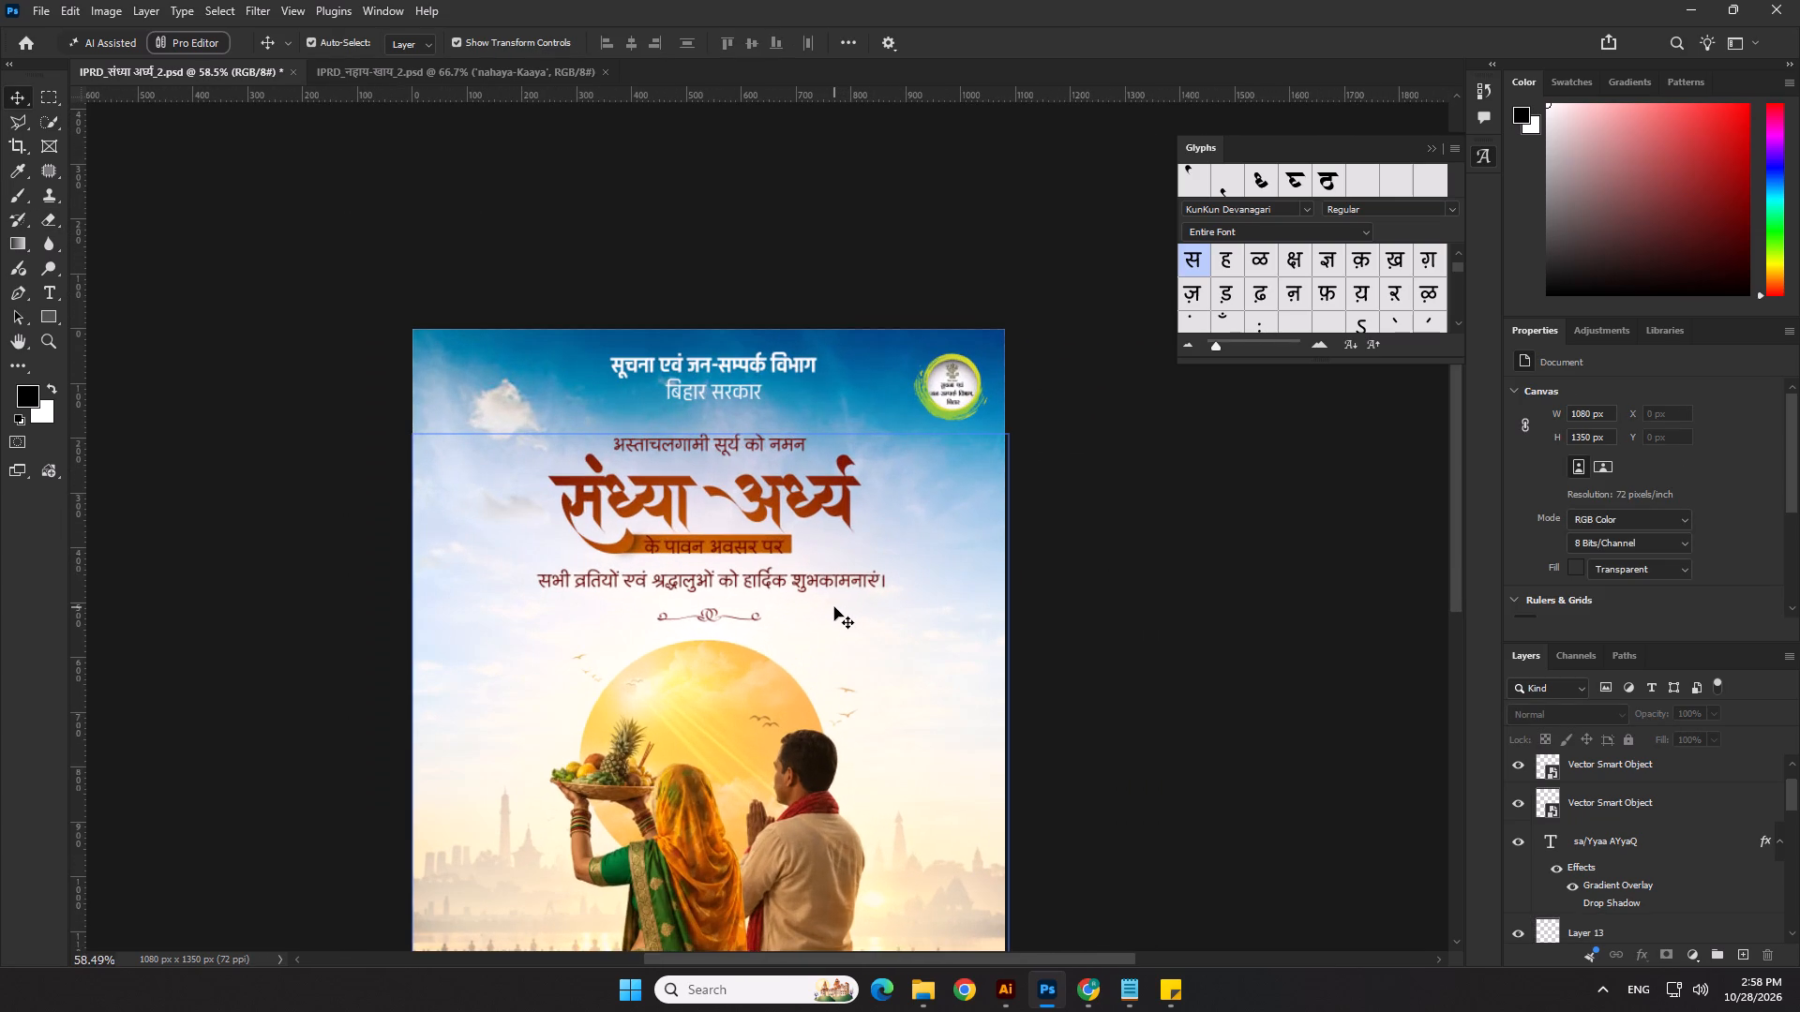
{"action": "scroll", "coordinate": [787, 559], "scroll_direction": "up", "scroll_amount": 8}
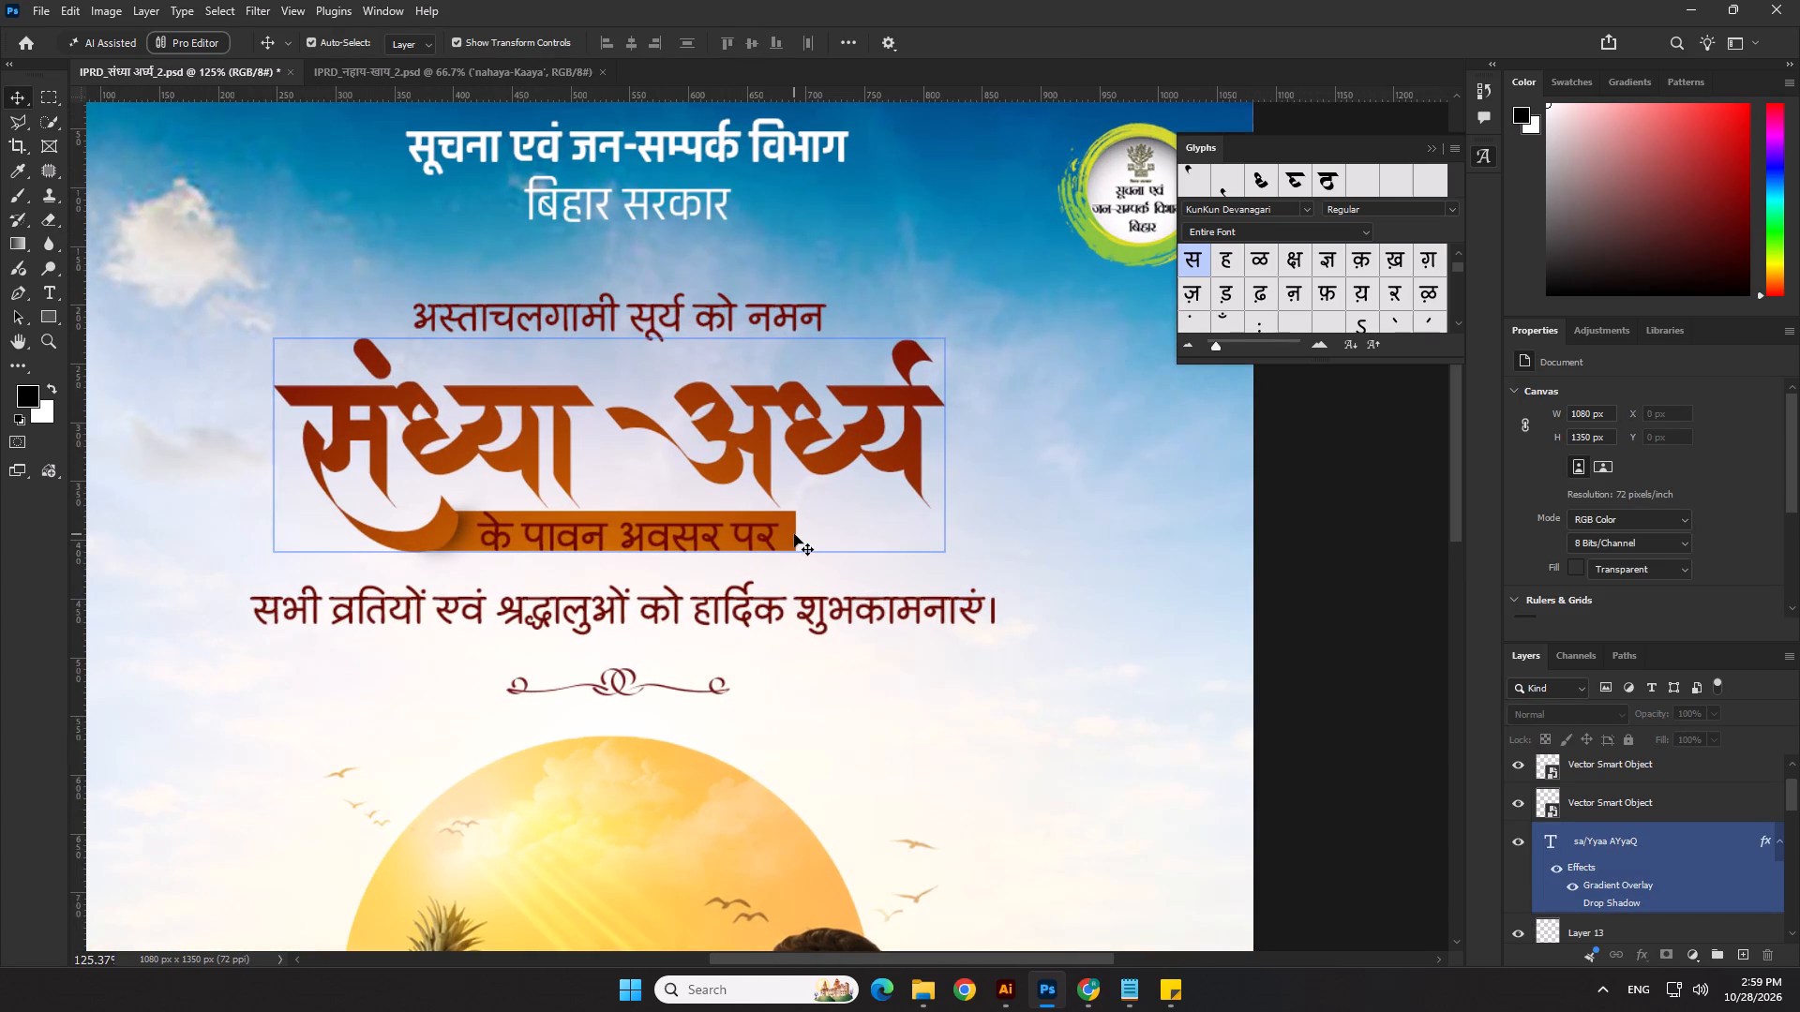
{"action": "scroll", "coordinate": [852, 630], "scroll_direction": "down", "scroll_amount": 3}
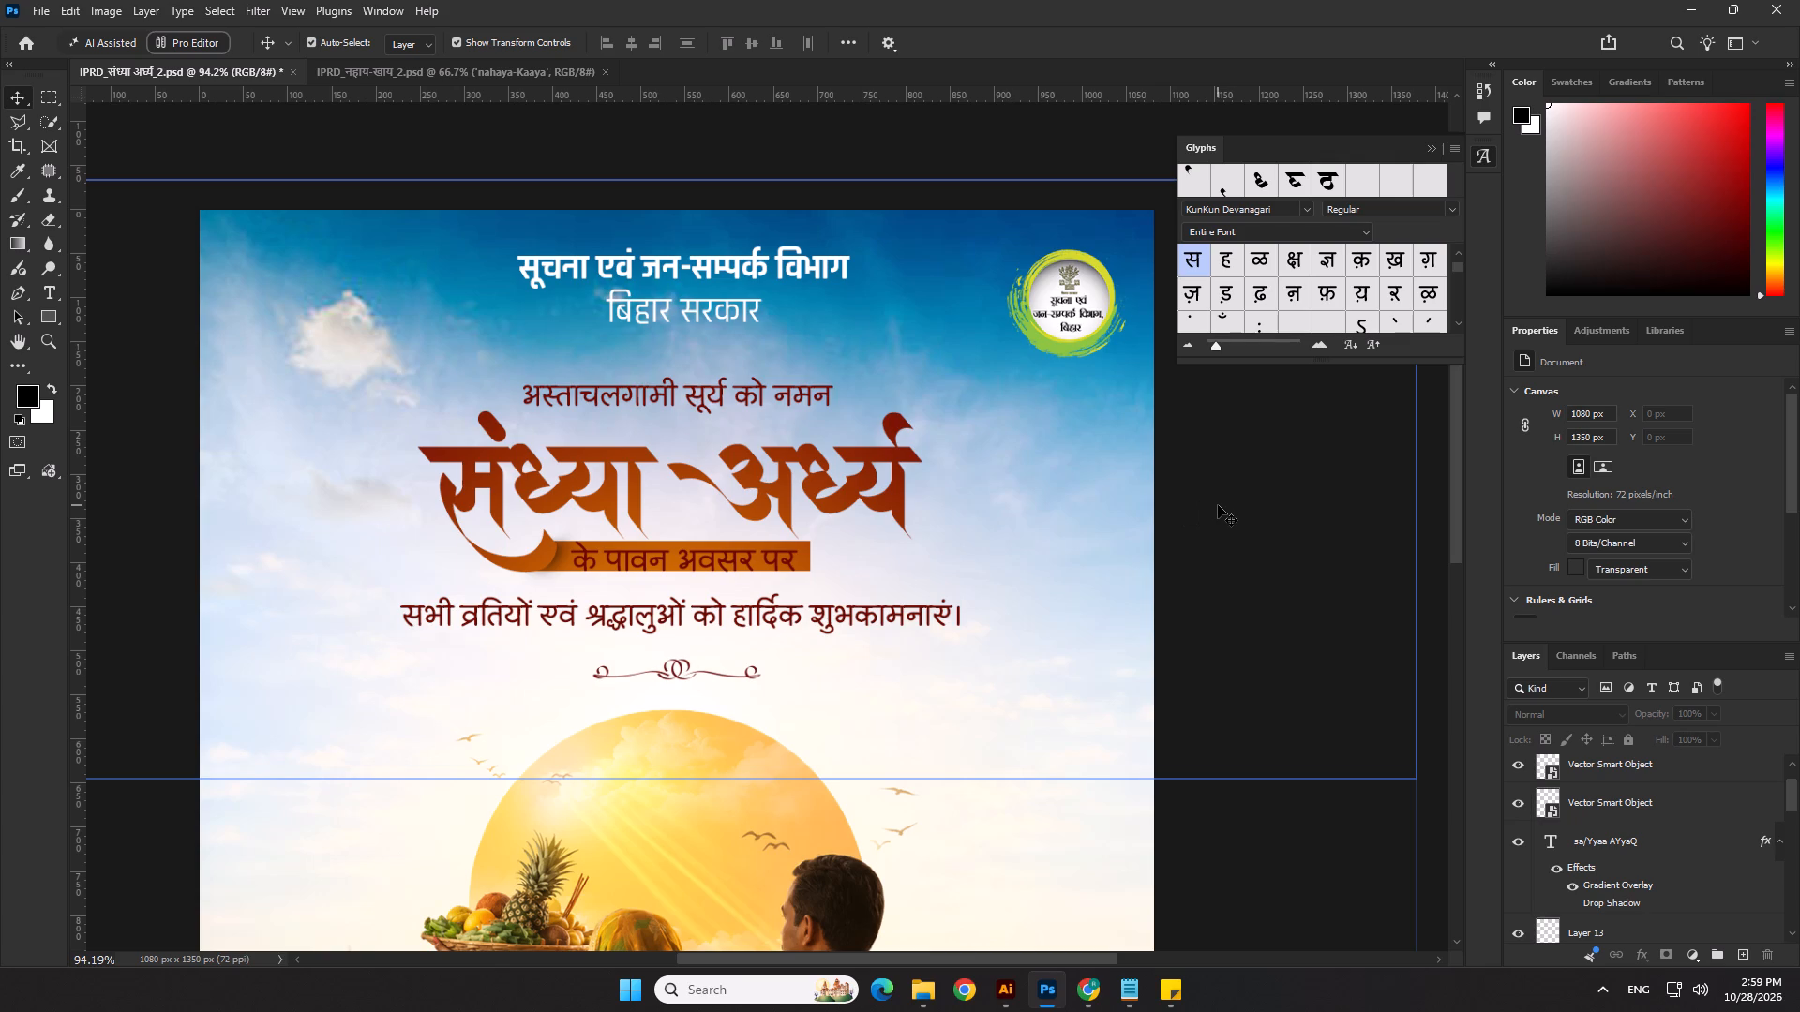
{"action": "left_click", "coordinate": [1237, 554]}
{"action": "scroll", "coordinate": [889, 582], "scroll_direction": "up", "scroll_amount": 5}
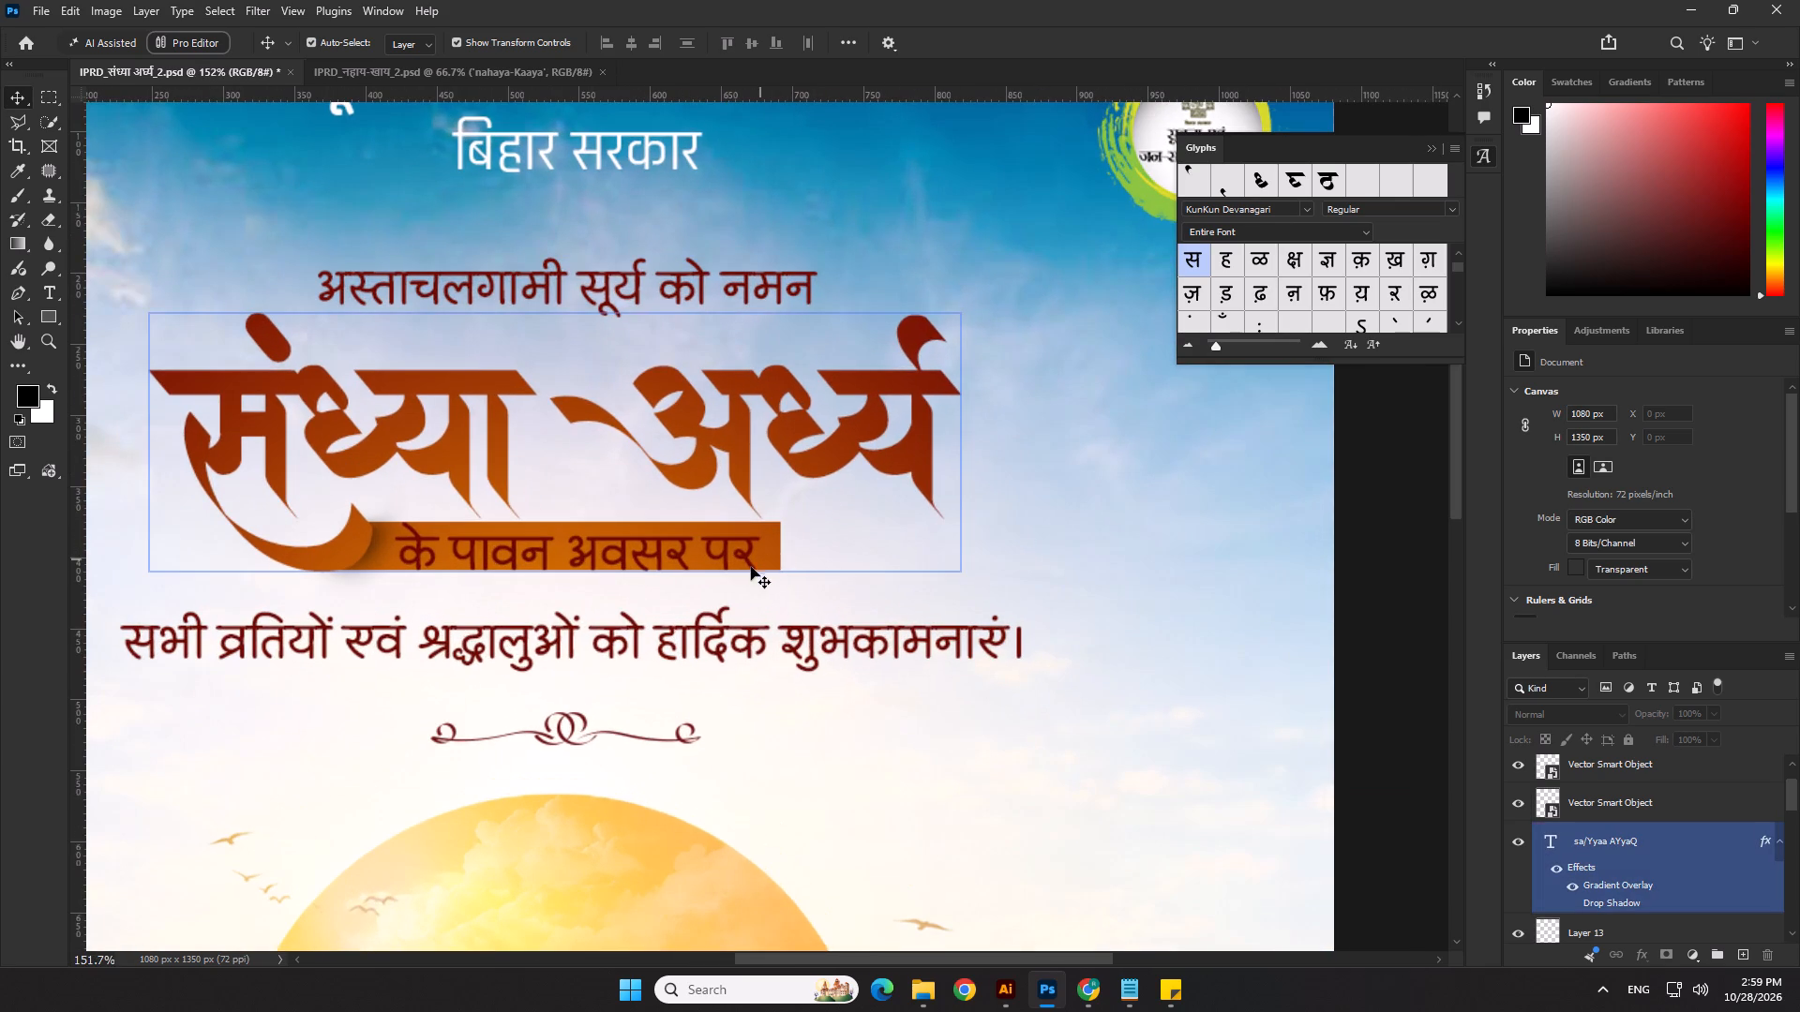
{"action": "scroll", "coordinate": [784, 593], "scroll_direction": "up", "scroll_amount": 2}
{"action": "left_click", "coordinate": [772, 567]}
{"action": "scroll", "coordinate": [957, 584], "scroll_direction": "down", "scroll_amount": 7}
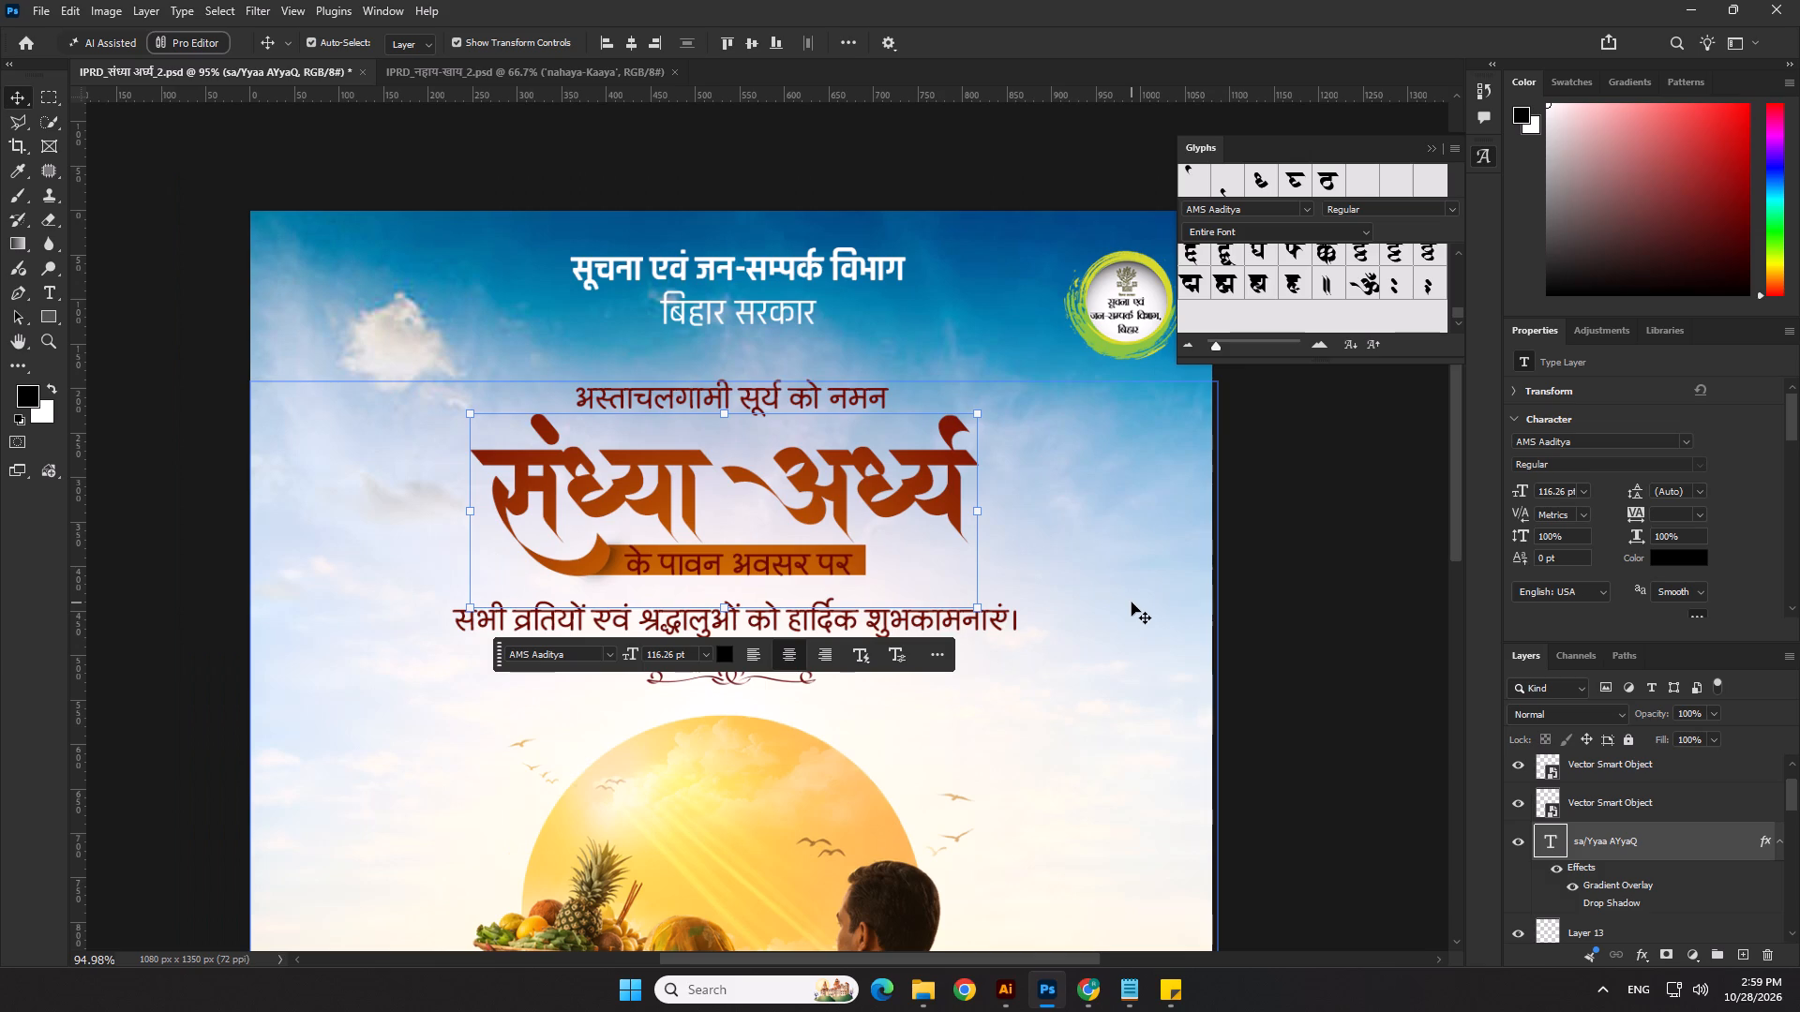
{"action": "left_click", "coordinate": [1301, 551]}
{"action": "scroll", "coordinate": [890, 550], "scroll_direction": "up", "scroll_amount": 3}
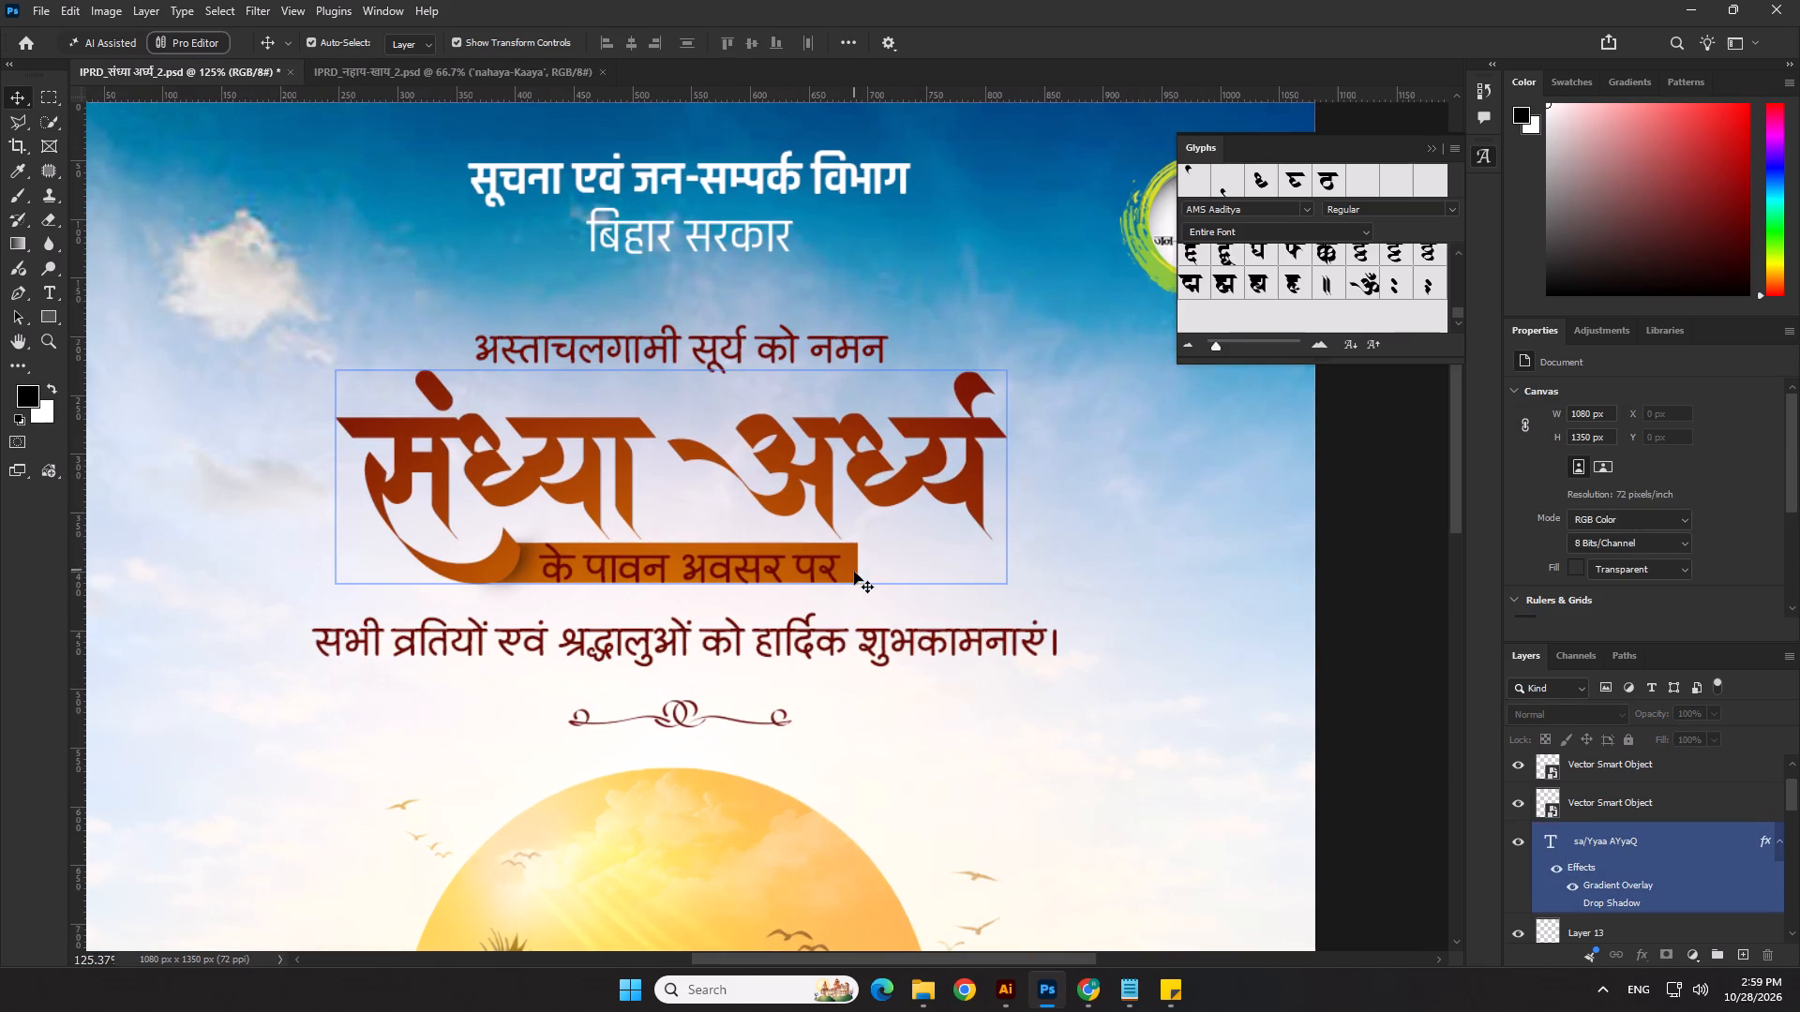
{"action": "scroll", "coordinate": [910, 460], "scroll_direction": "down", "scroll_amount": 6}
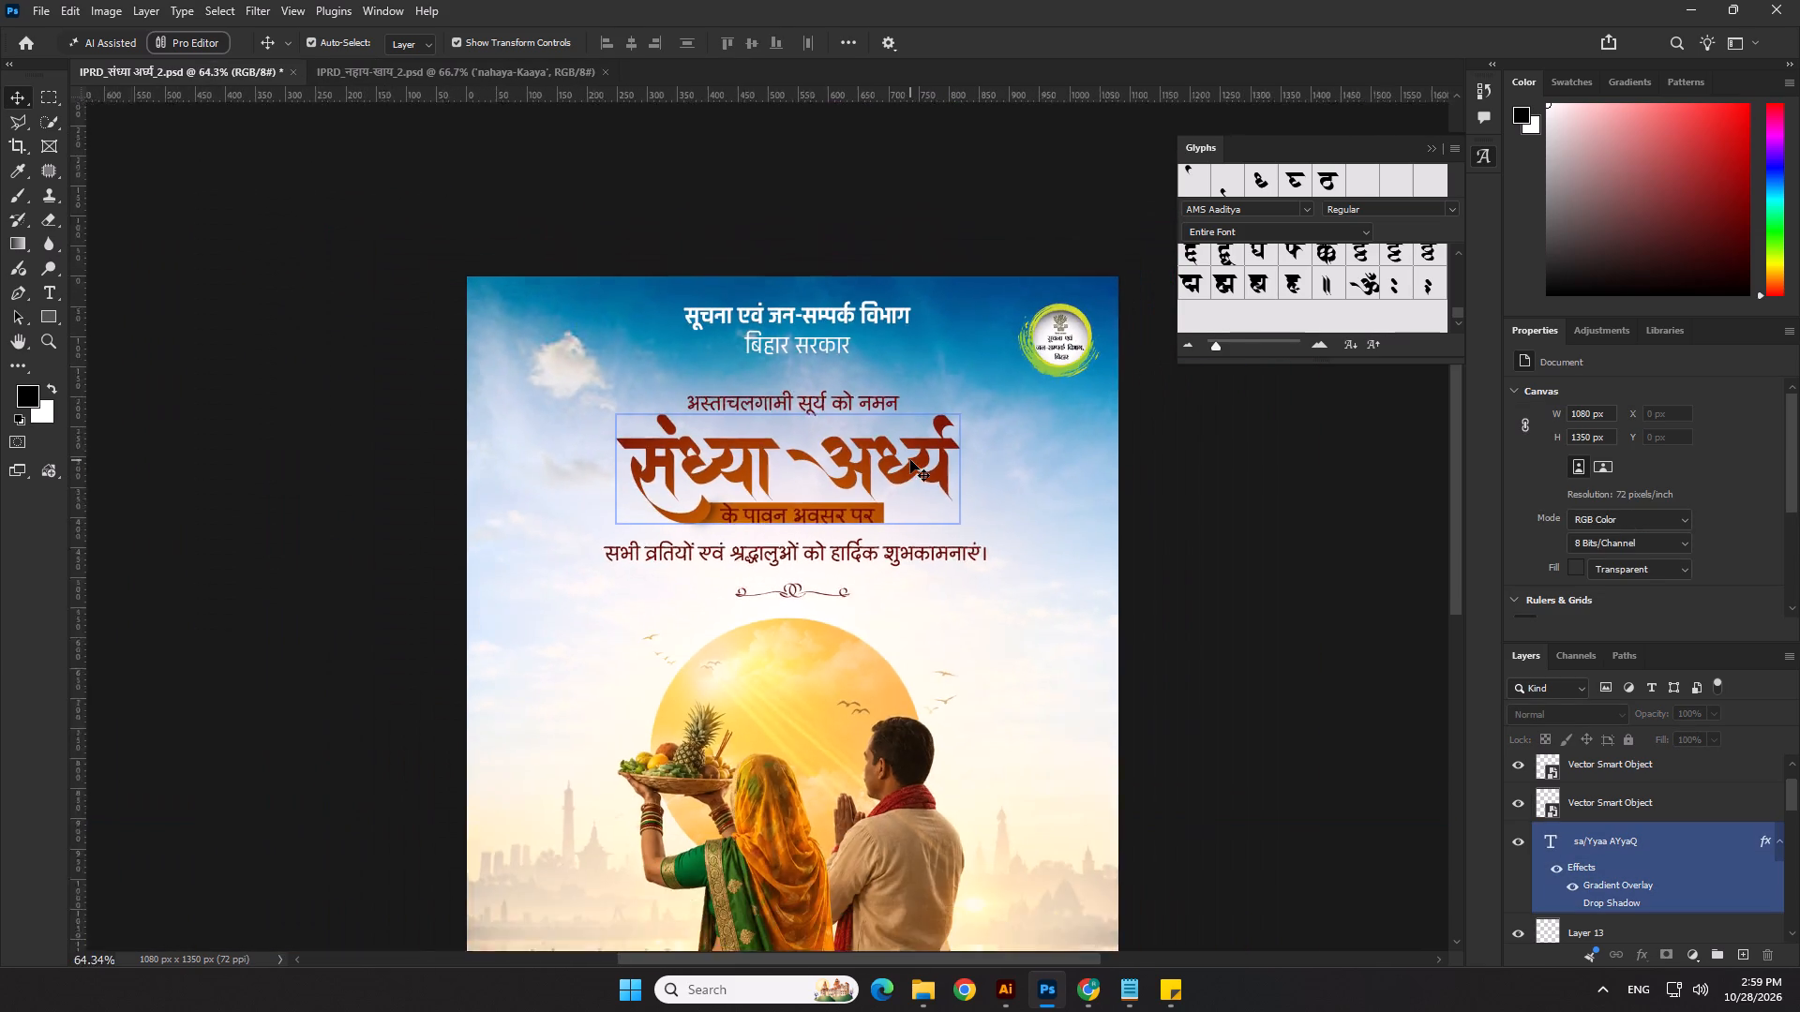
{"action": "scroll", "coordinate": [910, 460], "scroll_direction": "down", "scroll_amount": 3}
{"action": "scroll", "coordinate": [1038, 556], "scroll_direction": "up", "scroll_amount": 2}
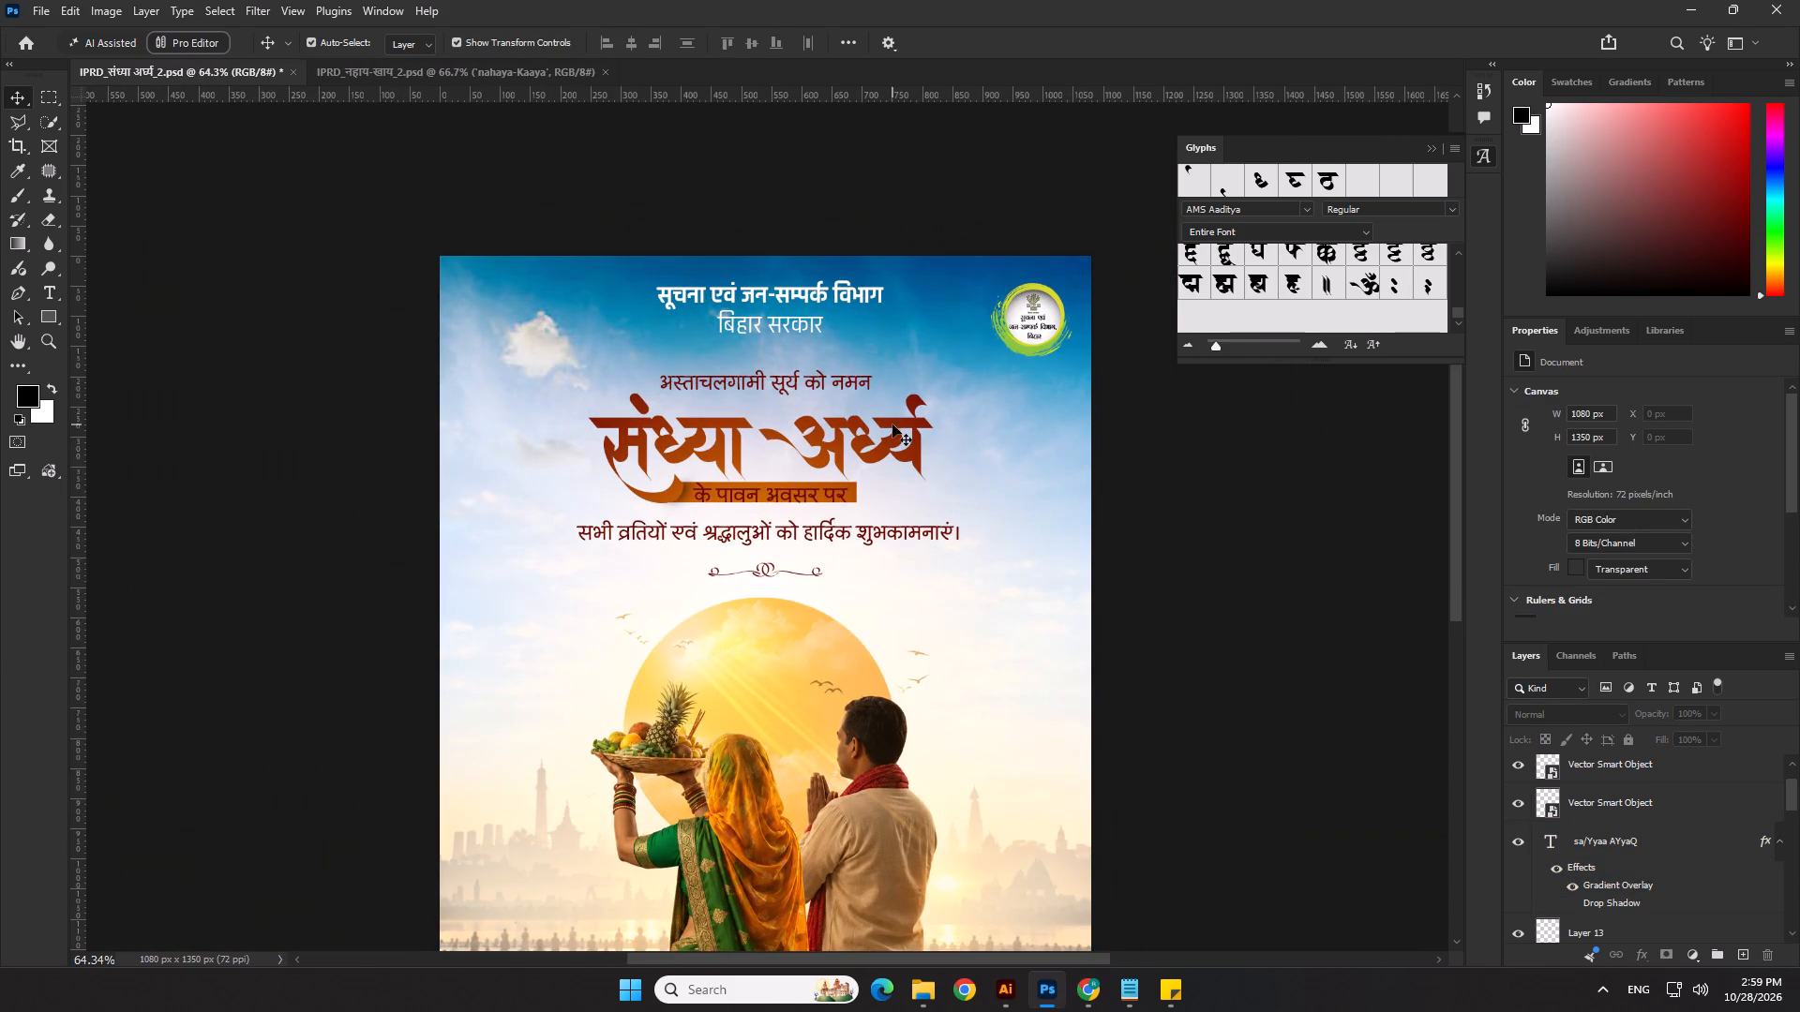
{"action": "scroll", "coordinate": [887, 427], "scroll_direction": "down", "scroll_amount": 3}
{"action": "scroll", "coordinate": [1094, 508], "scroll_direction": "up", "scroll_amount": 1}
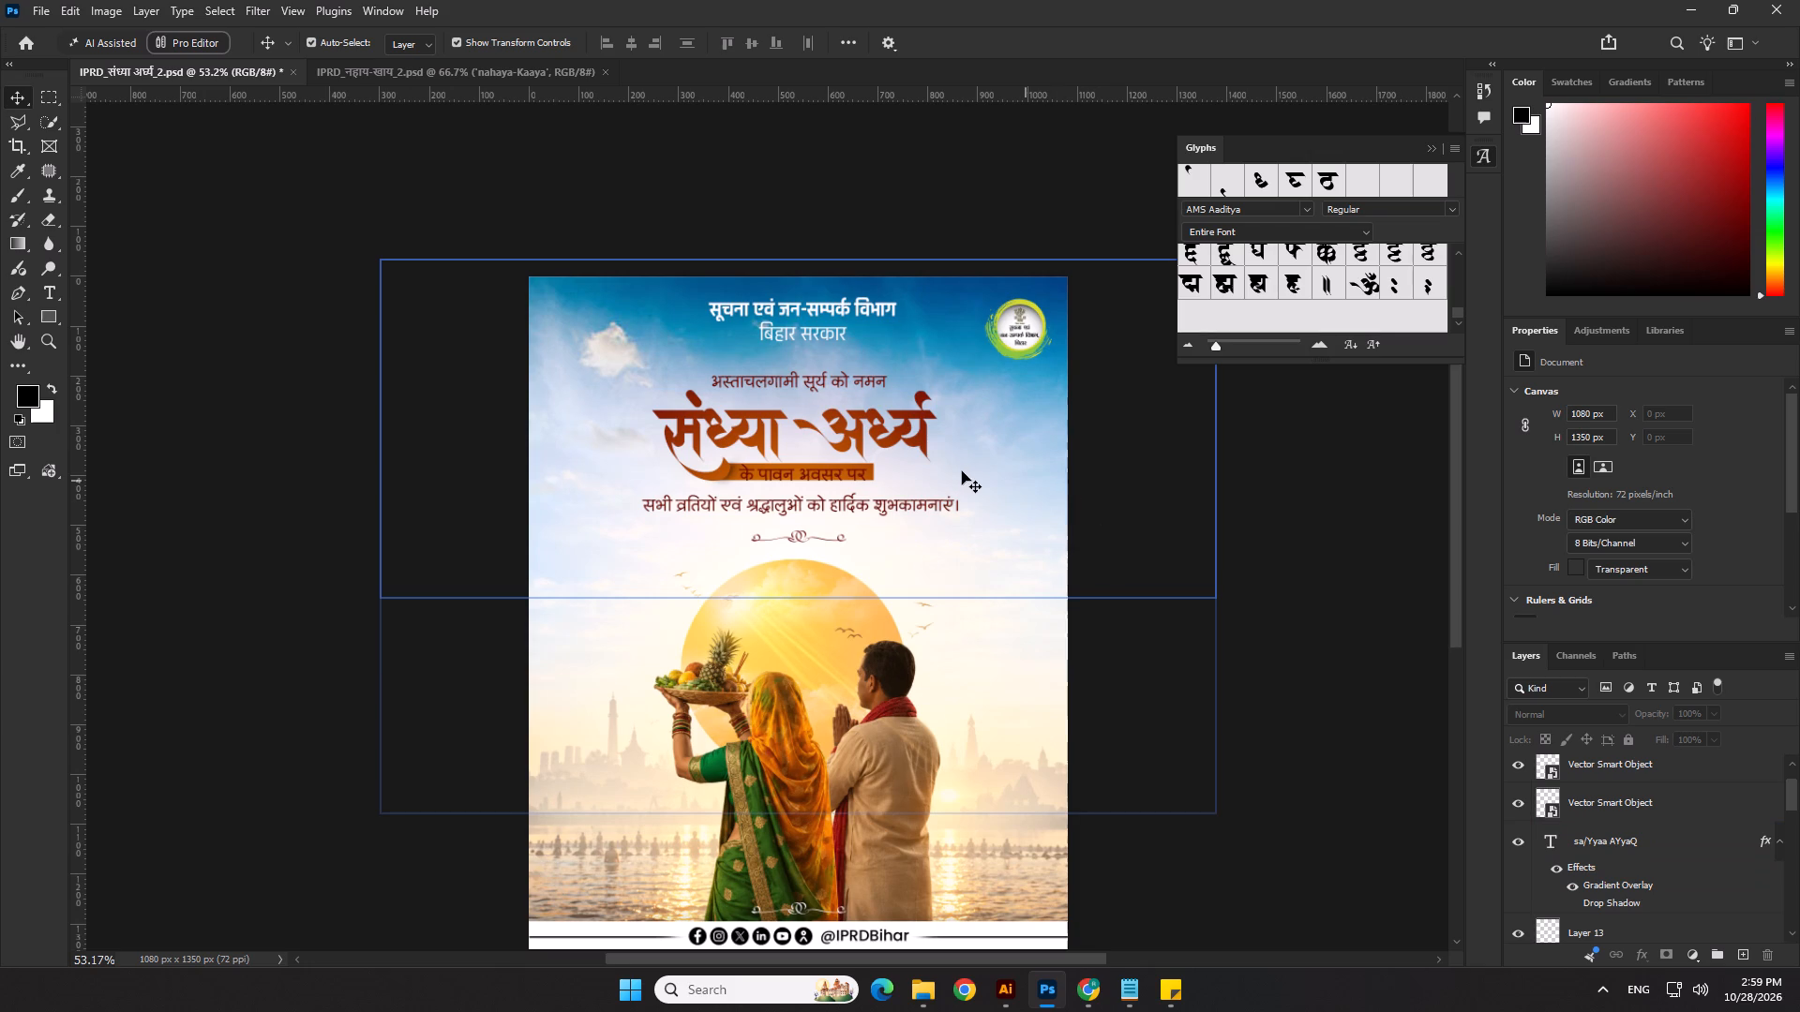
{"action": "scroll", "coordinate": [906, 464], "scroll_direction": "up", "scroll_amount": 2}
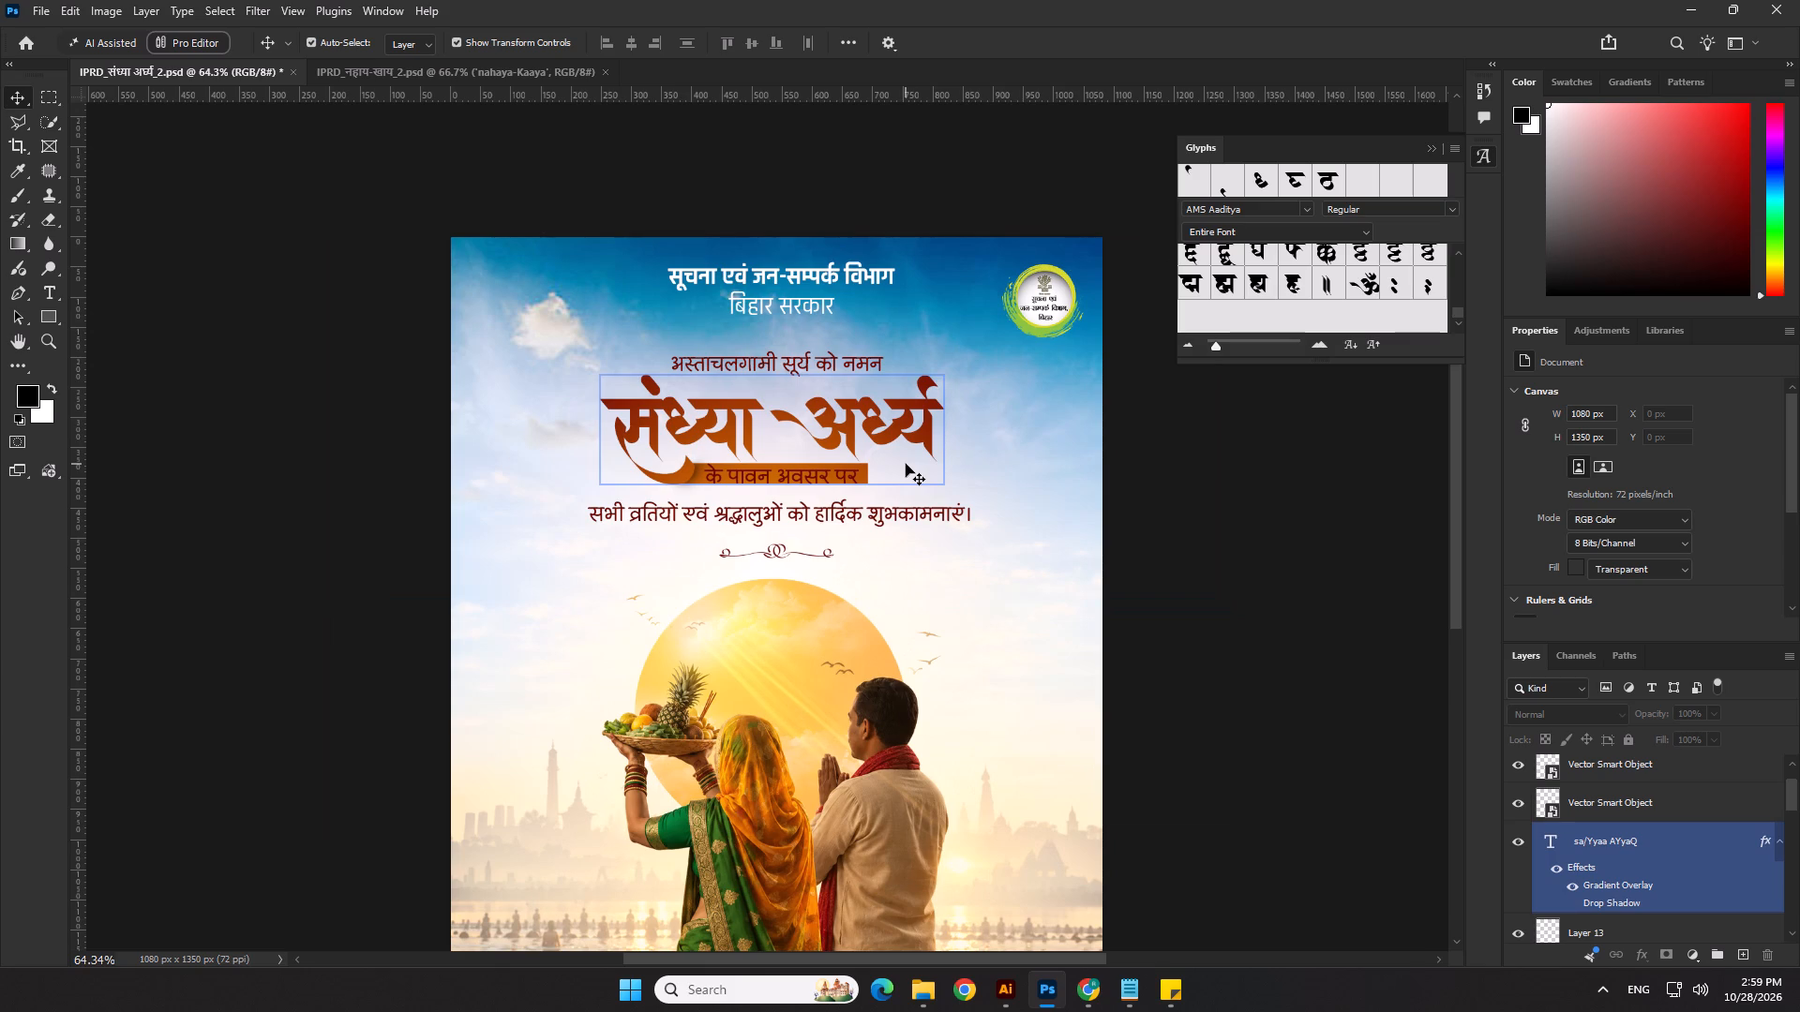
{"action": "scroll", "coordinate": [906, 464], "scroll_direction": "down", "scroll_amount": 1}
{"action": "scroll", "coordinate": [907, 467], "scroll_direction": "up", "scroll_amount": 2}
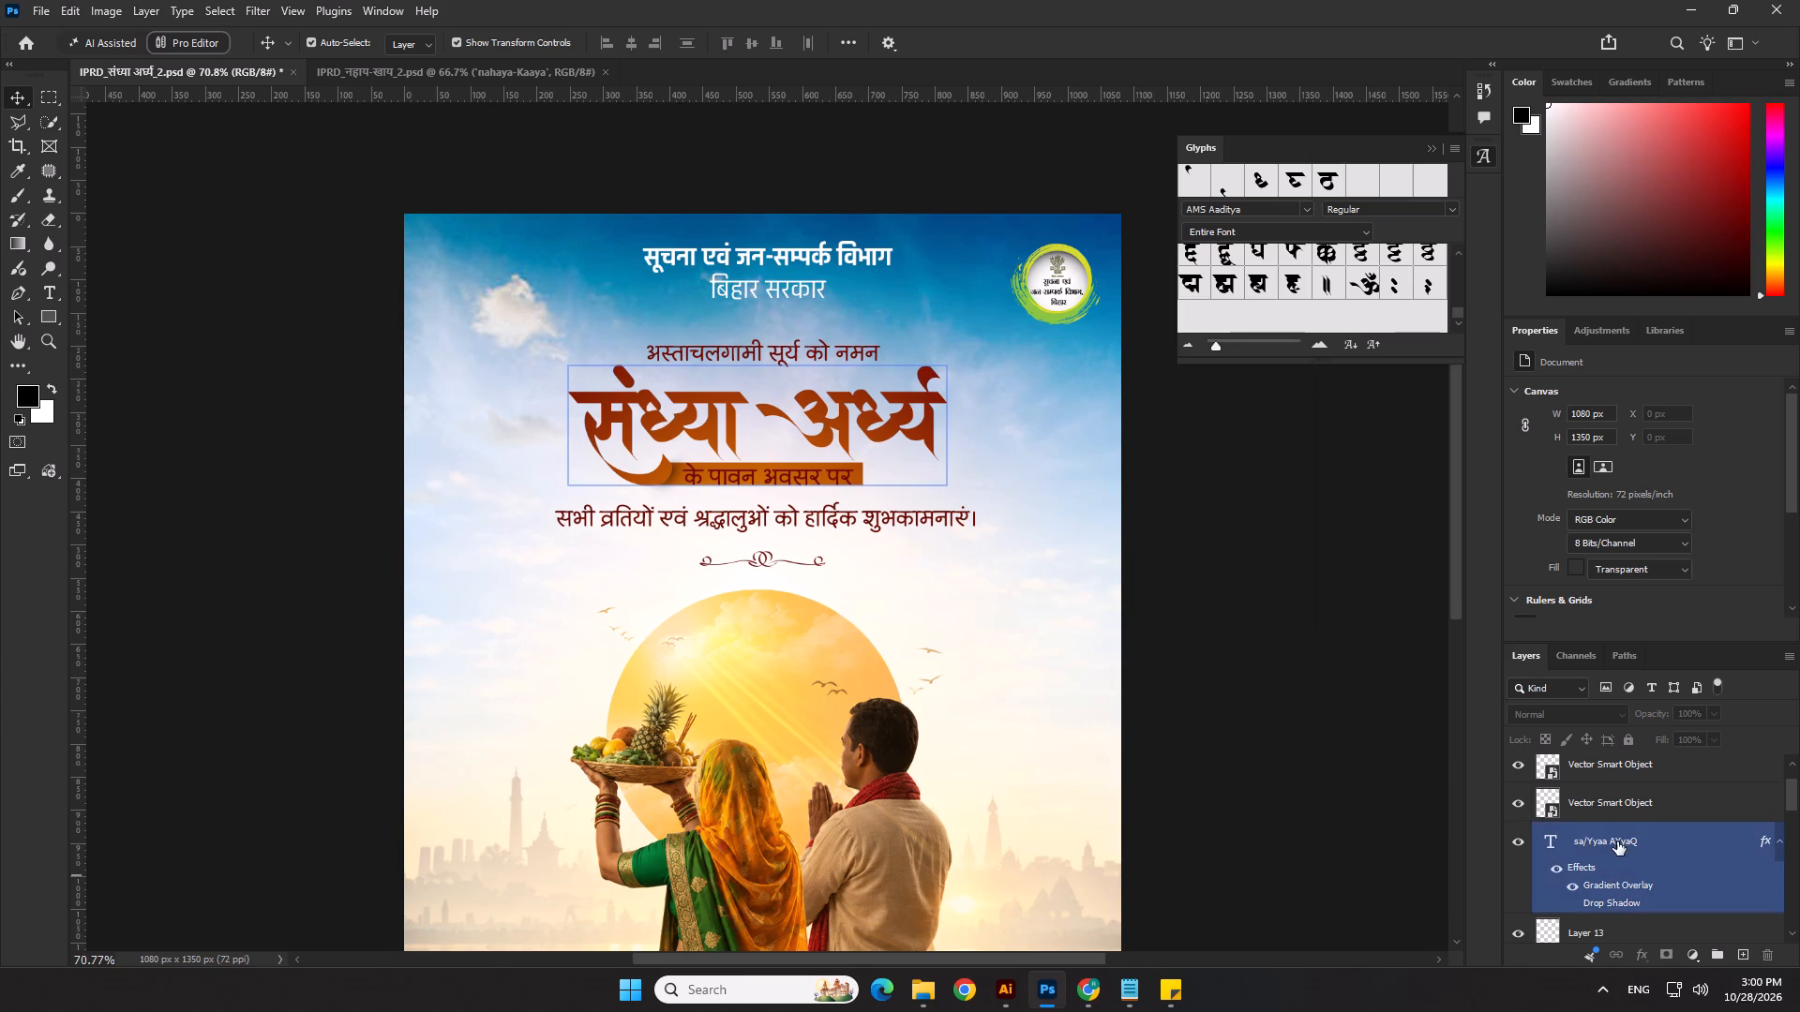
Resize the gradient band layer behind "के पावन अवसर पर" to about 349 × 35 px and deselect it.
{"action": "scroll", "coordinate": [1617, 841], "scroll_direction": "up", "scroll_amount": 5}
{"action": "scroll", "coordinate": [1617, 841], "scroll_direction": "down", "scroll_amount": 10}
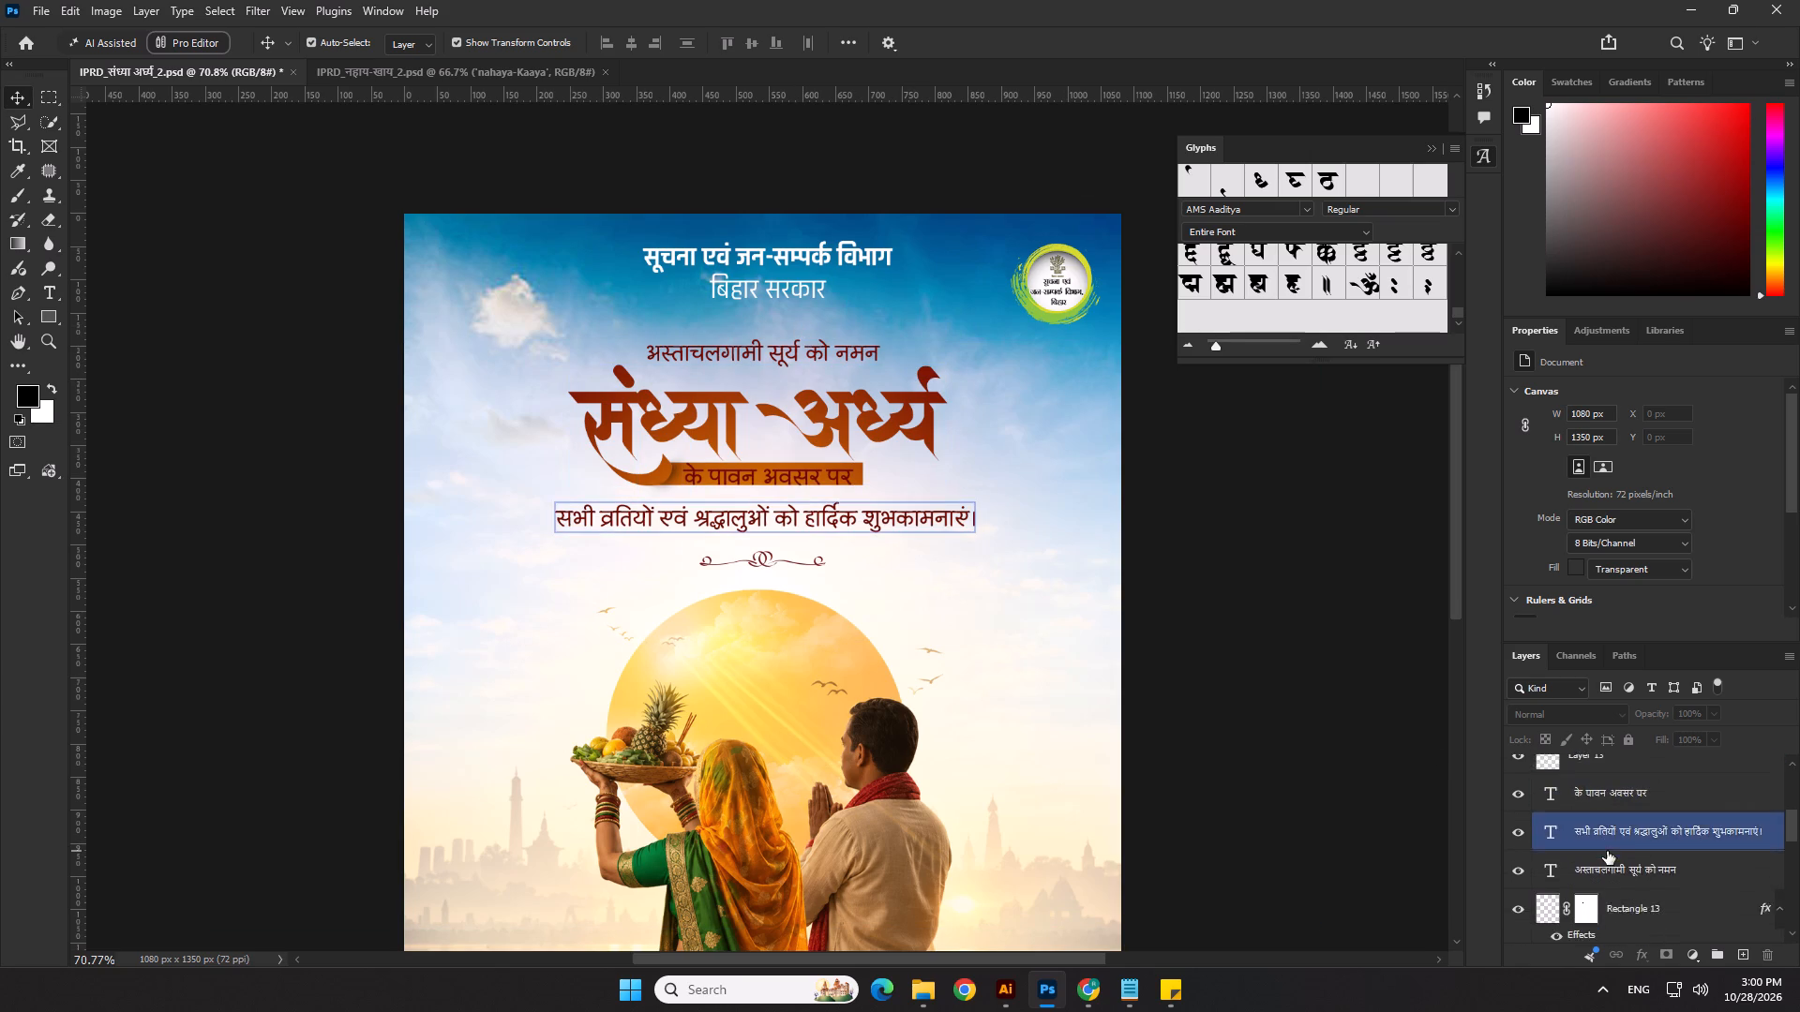
{"action": "scroll", "coordinate": [1607, 851], "scroll_direction": "down", "scroll_amount": 2}
{"action": "left_click", "coordinate": [1620, 868]}
{"action": "scroll", "coordinate": [829, 467], "scroll_direction": "up", "scroll_amount": 7}
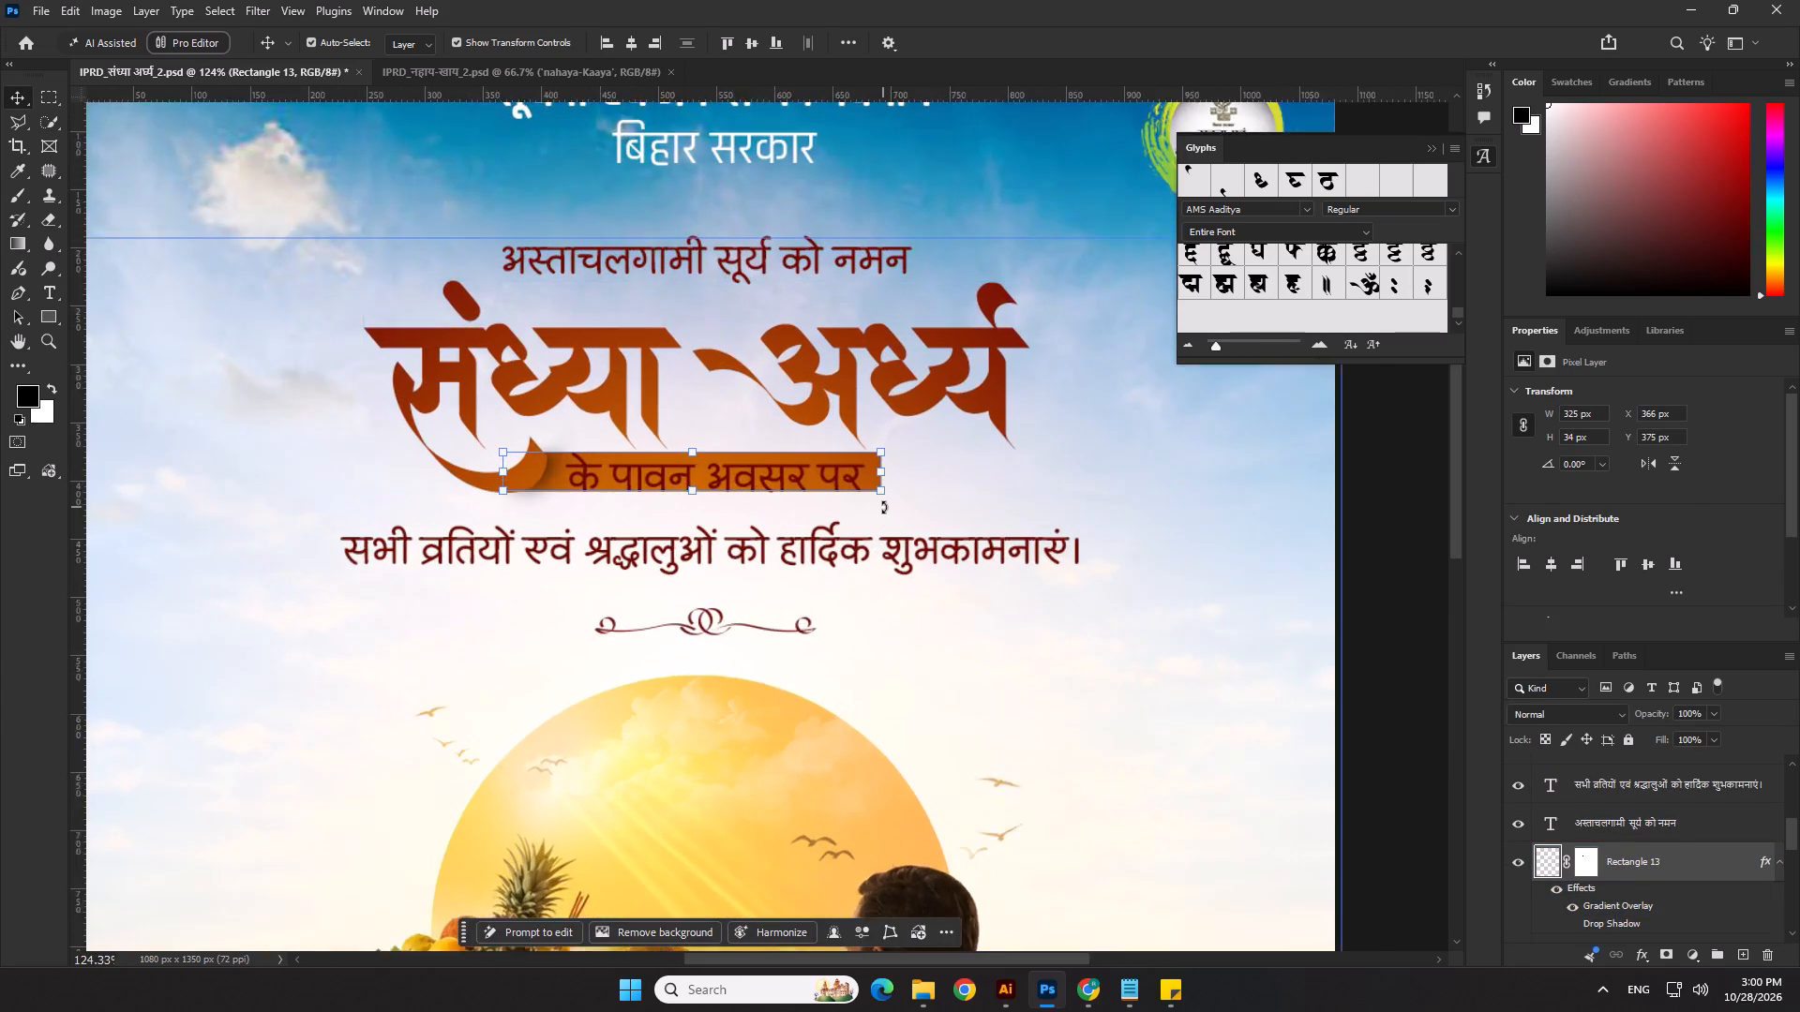
{"action": "left_click_drag", "start_coordinate": [879, 493], "coordinate": [903, 502]}
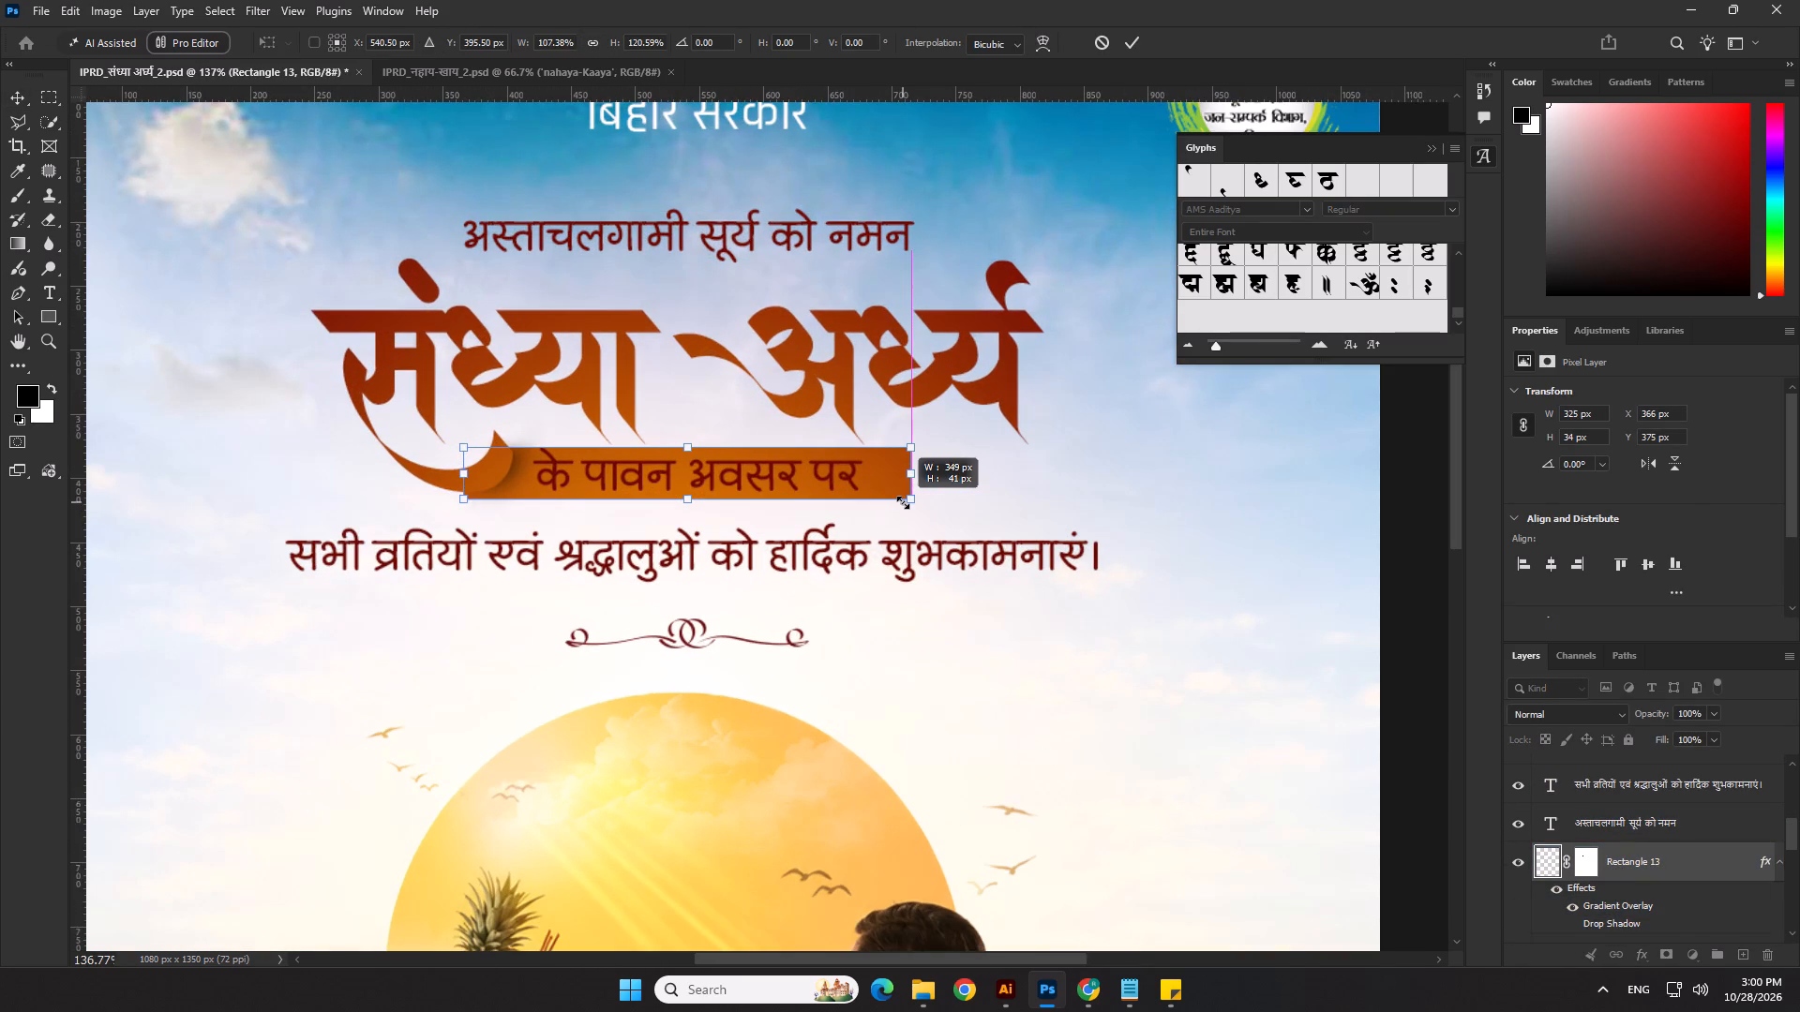
{"action": "left_click_drag", "start_coordinate": [903, 502], "coordinate": [907, 502]}
{"action": "scroll", "coordinate": [772, 480], "scroll_direction": "up", "scroll_amount": 7}
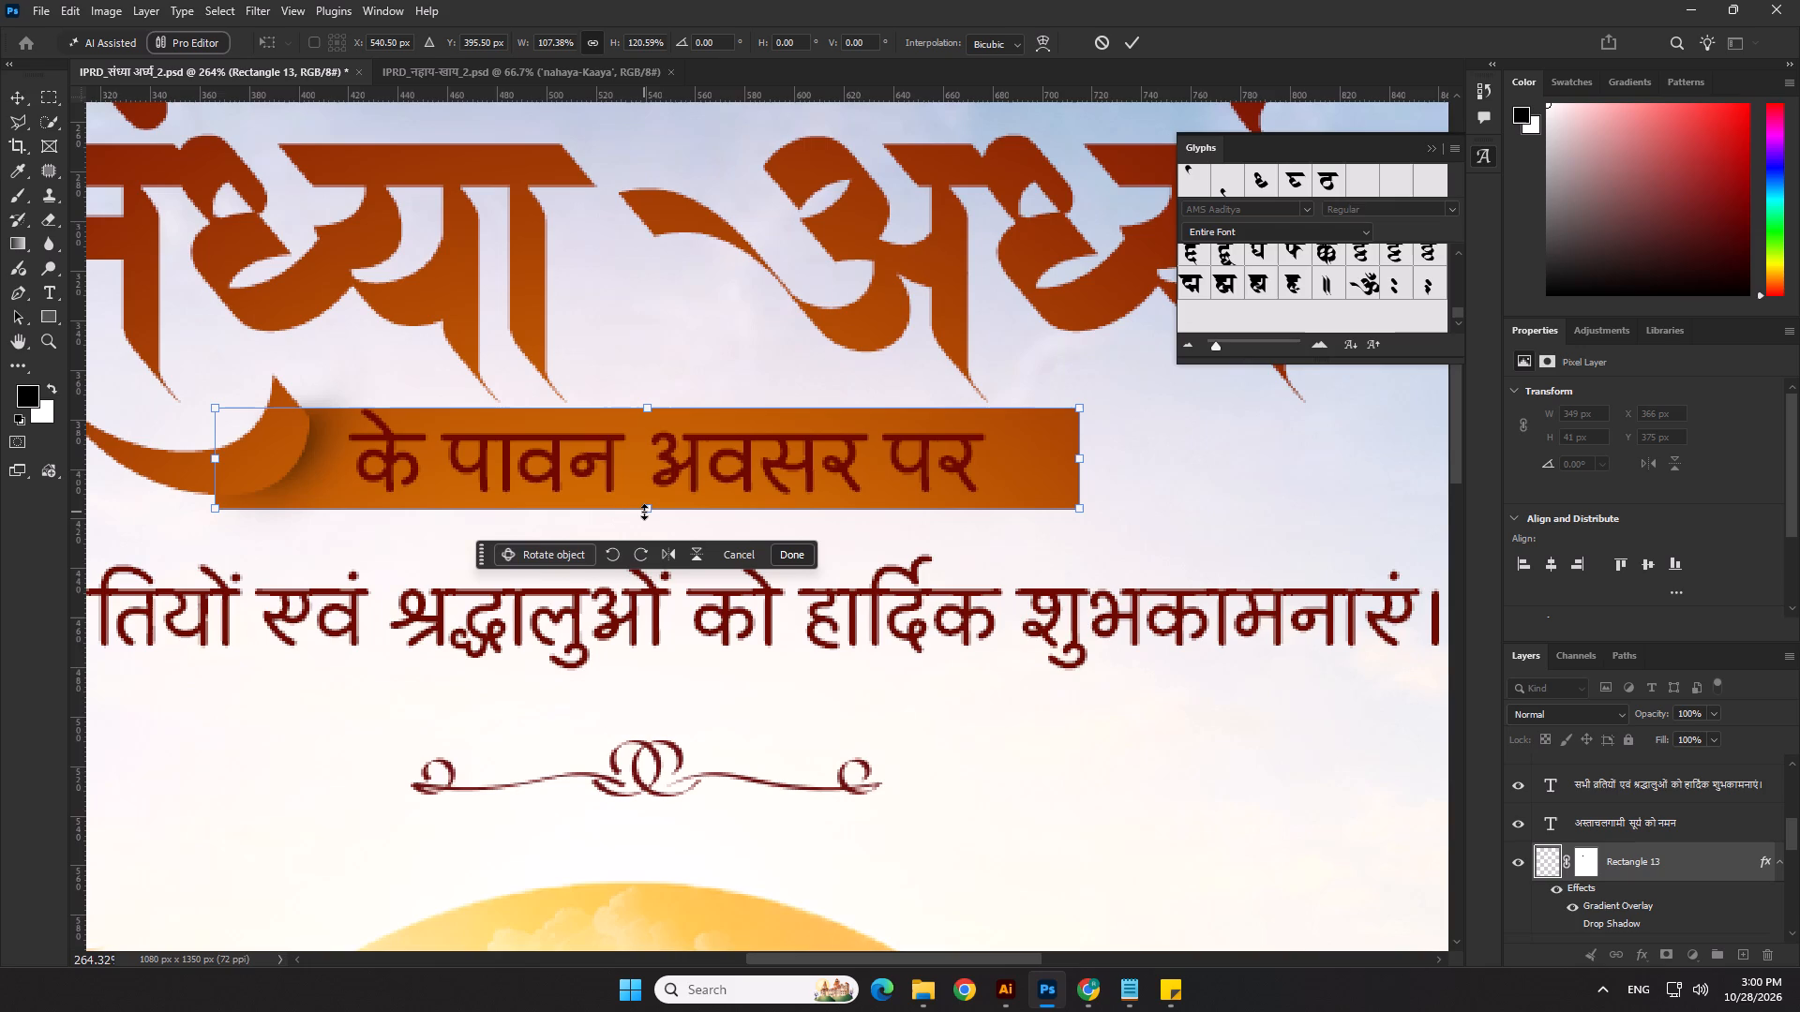
{"action": "scroll", "coordinate": [206, 515], "scroll_direction": "up", "scroll_amount": 2}
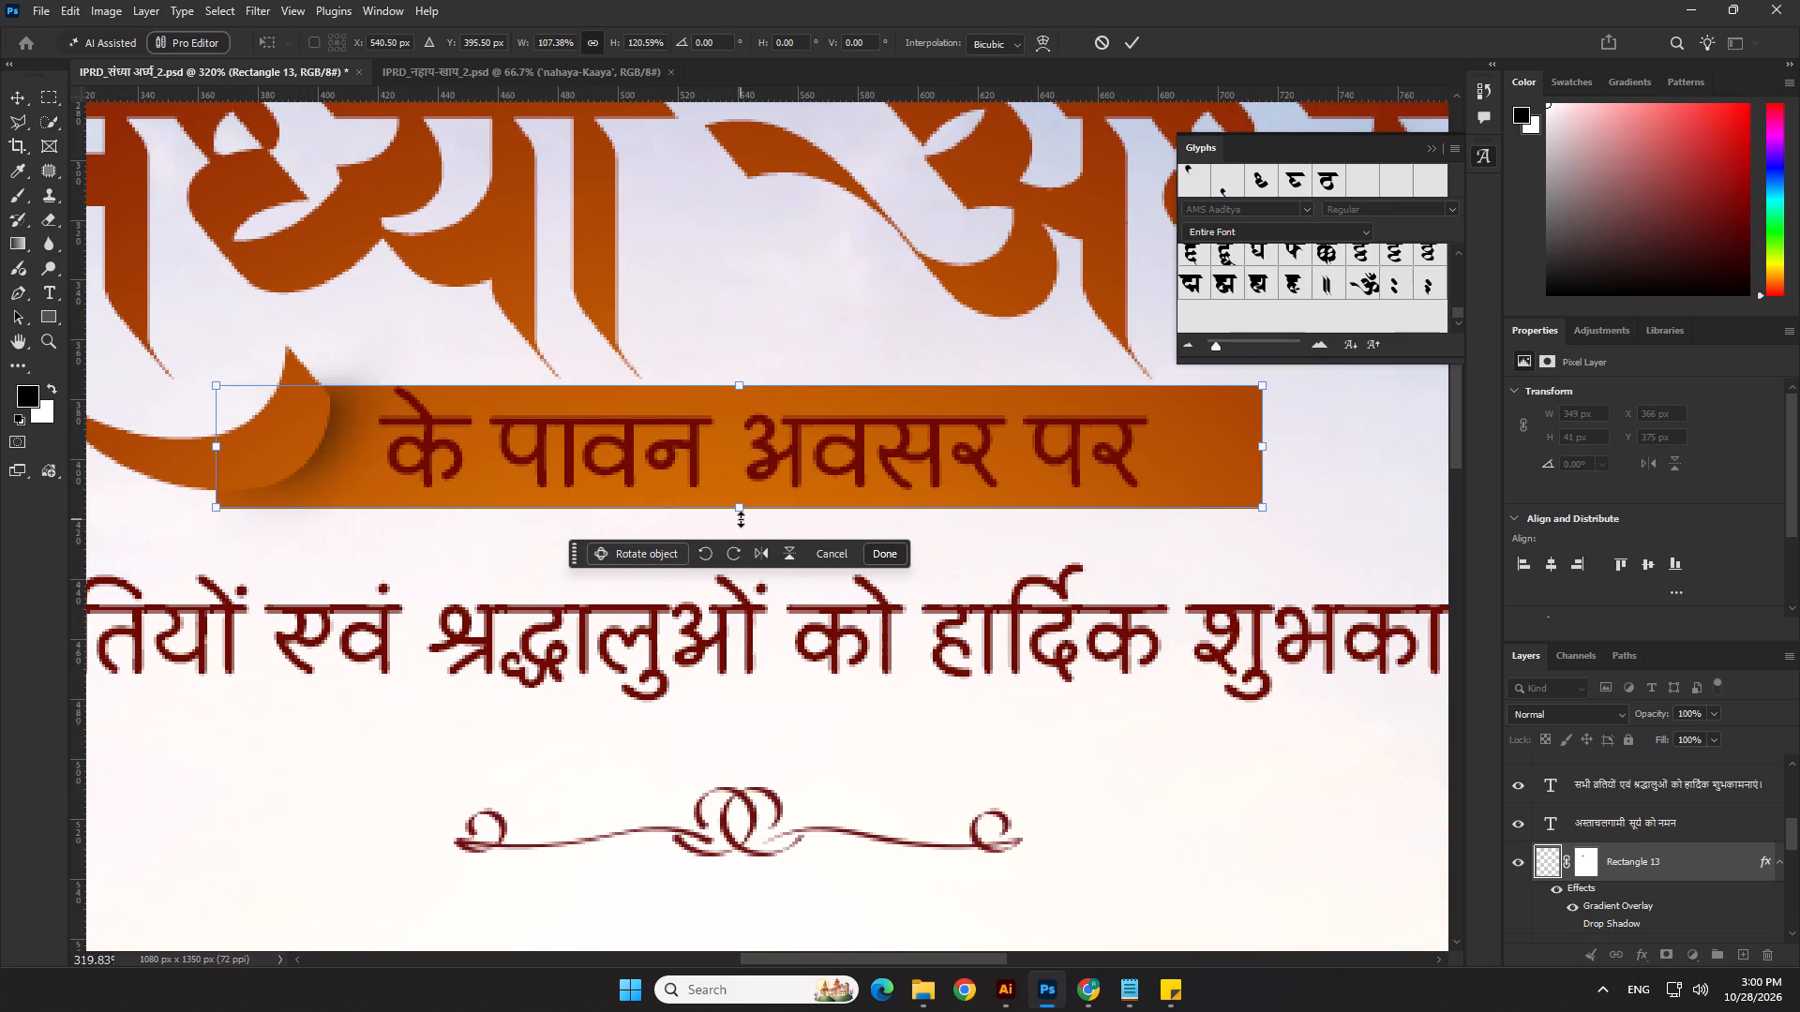
{"action": "left_click_drag", "start_coordinate": [742, 516], "coordinate": [743, 503]}
{"action": "scroll", "coordinate": [1081, 486], "scroll_direction": "down", "scroll_amount": 4}
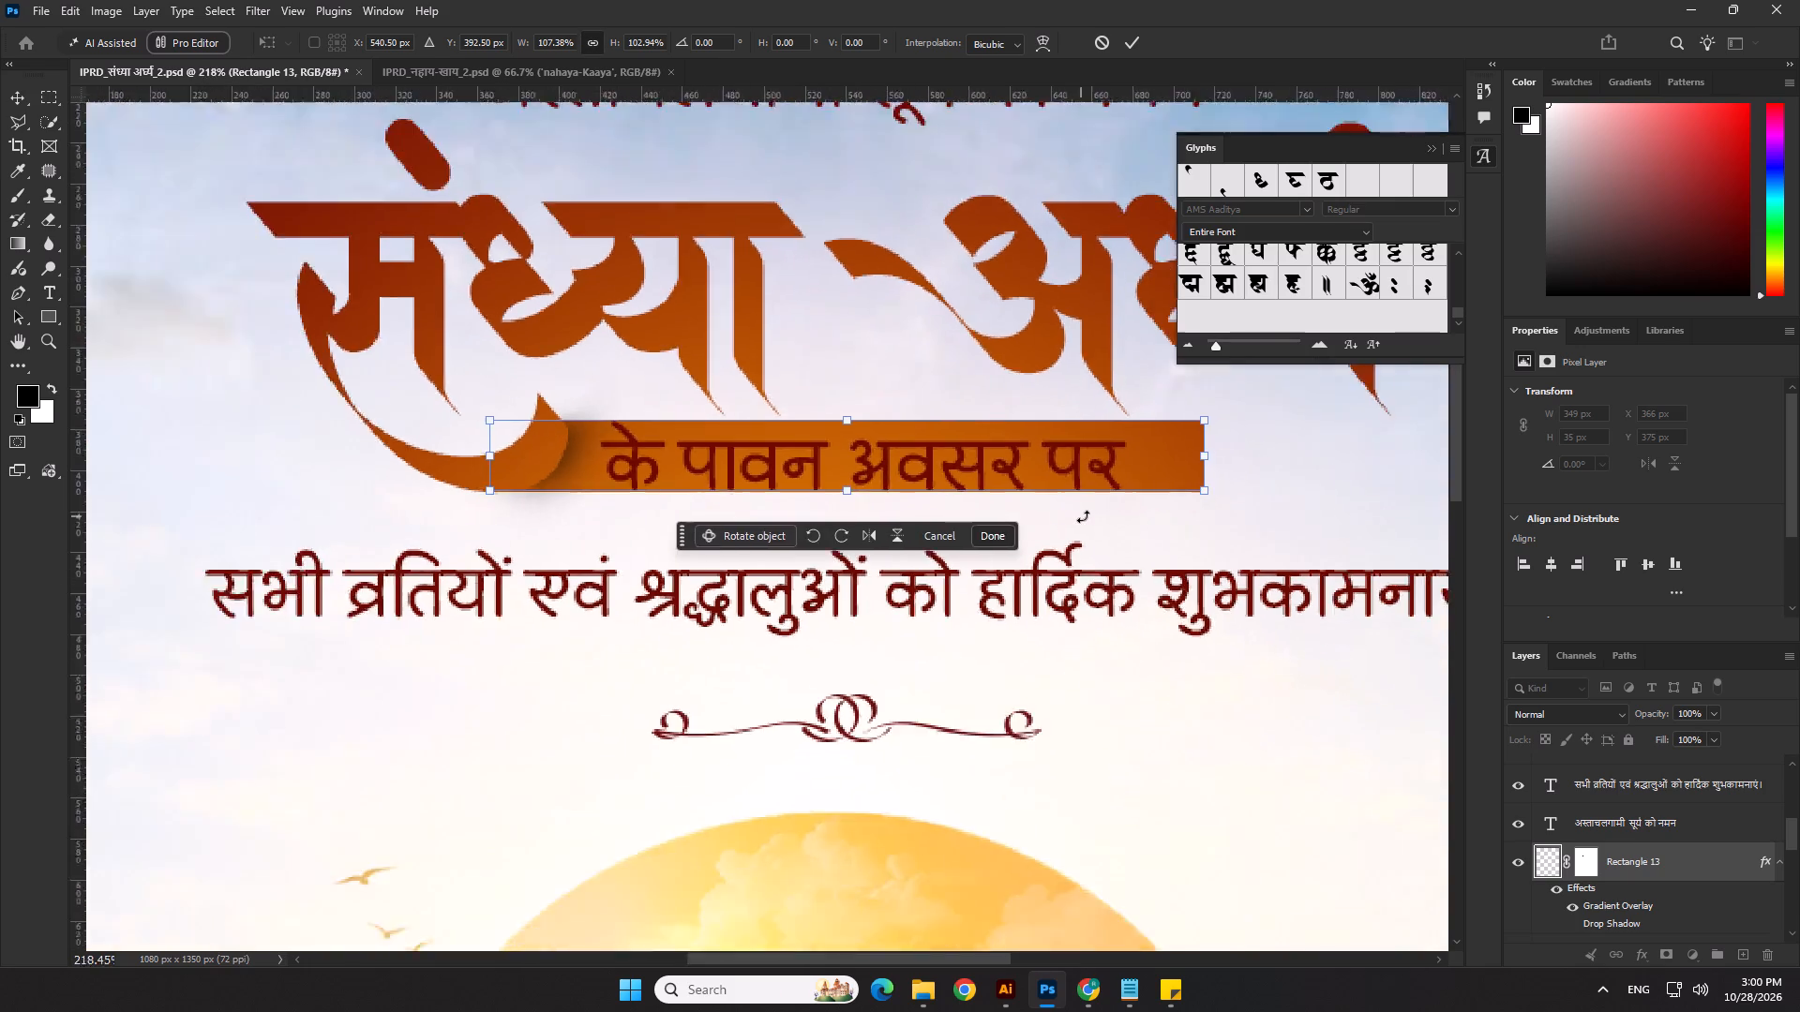
{"action": "scroll", "coordinate": [1083, 516], "scroll_direction": "down", "scroll_amount": 9}
{"action": "scroll", "coordinate": [1134, 487], "scroll_direction": "up", "scroll_amount": 4}
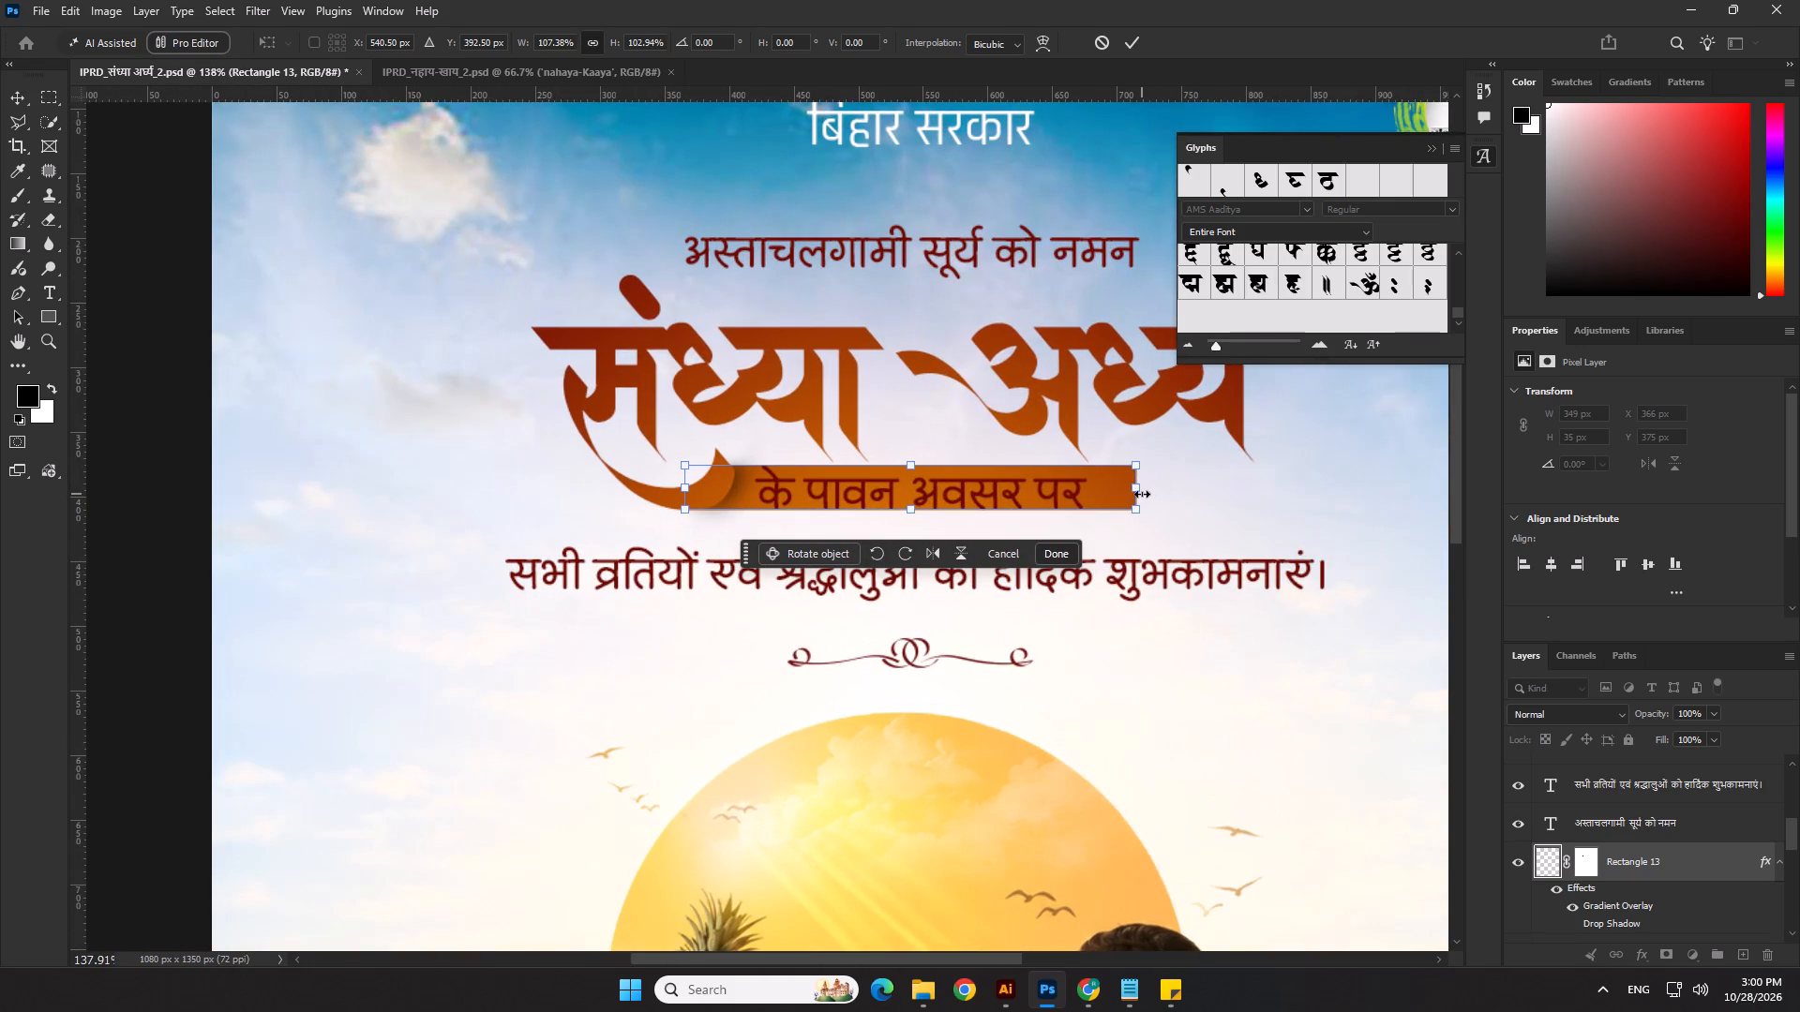
{"action": "key", "text": "Return"}
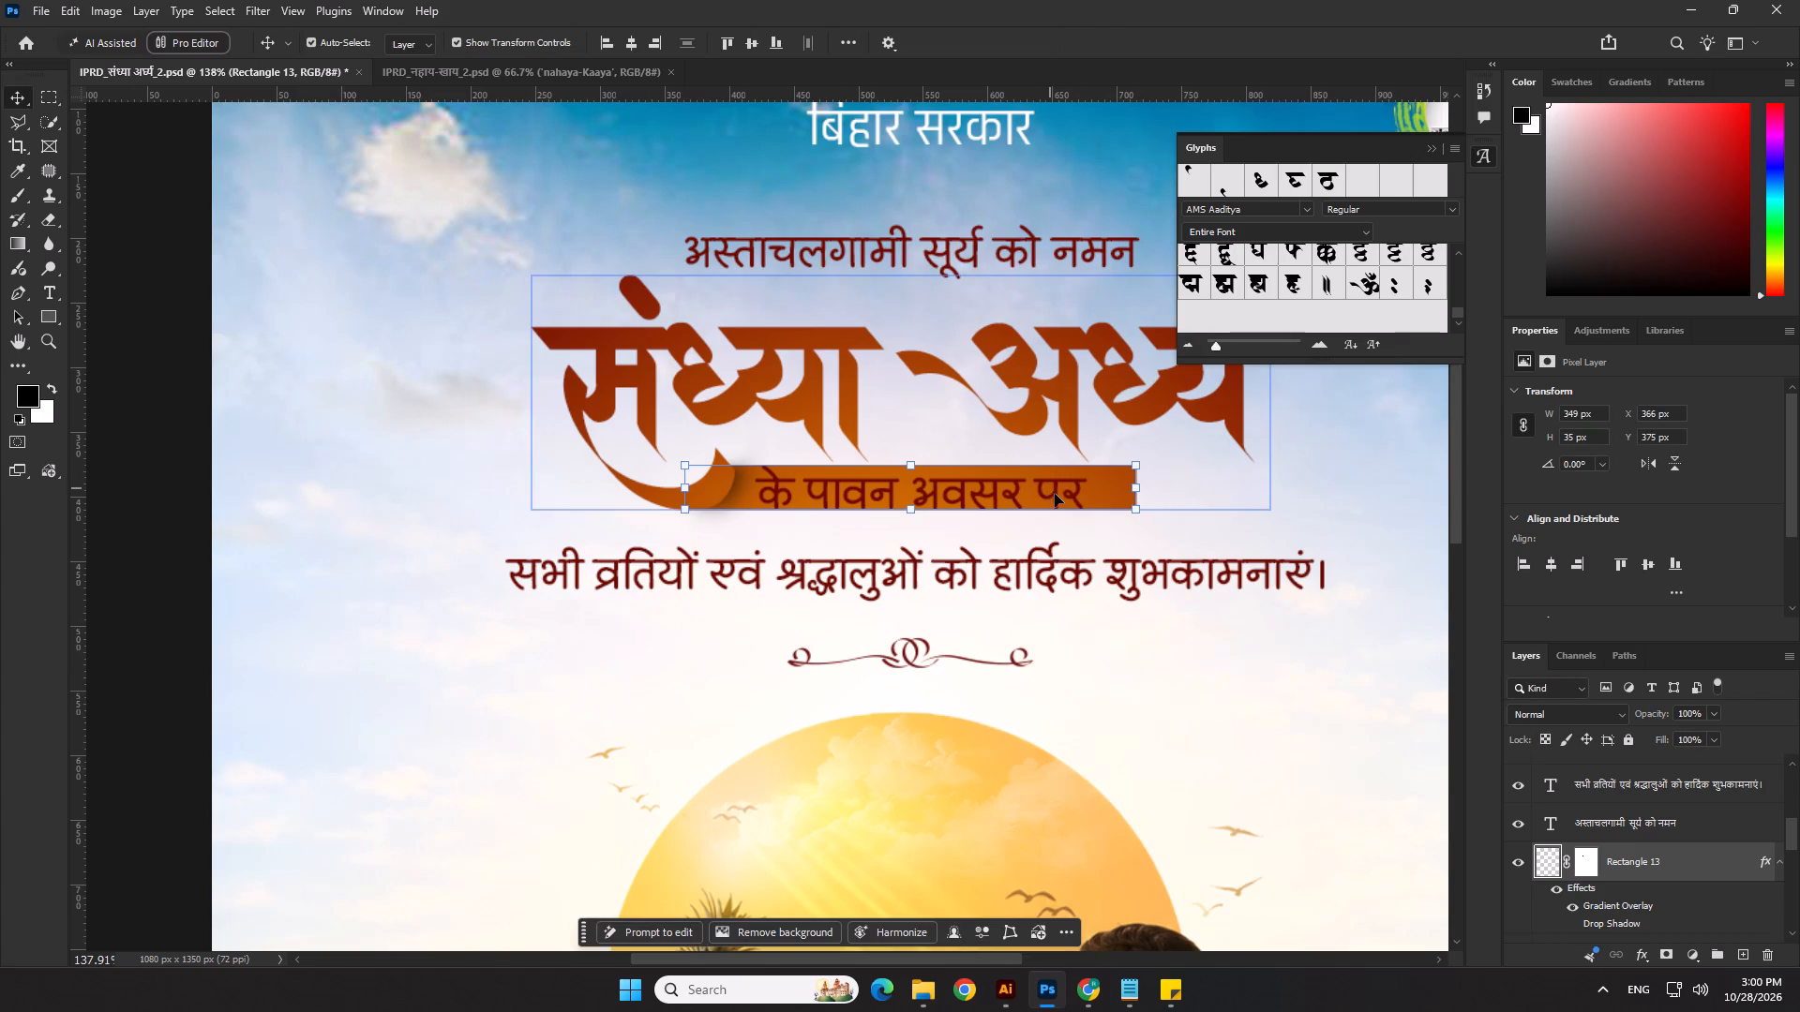
{"action": "left_click", "coordinate": [1106, 677]}
{"action": "scroll", "coordinate": [570, 429], "scroll_direction": "down", "scroll_amount": 10}
{"action": "left_click", "coordinate": [1177, 520]}
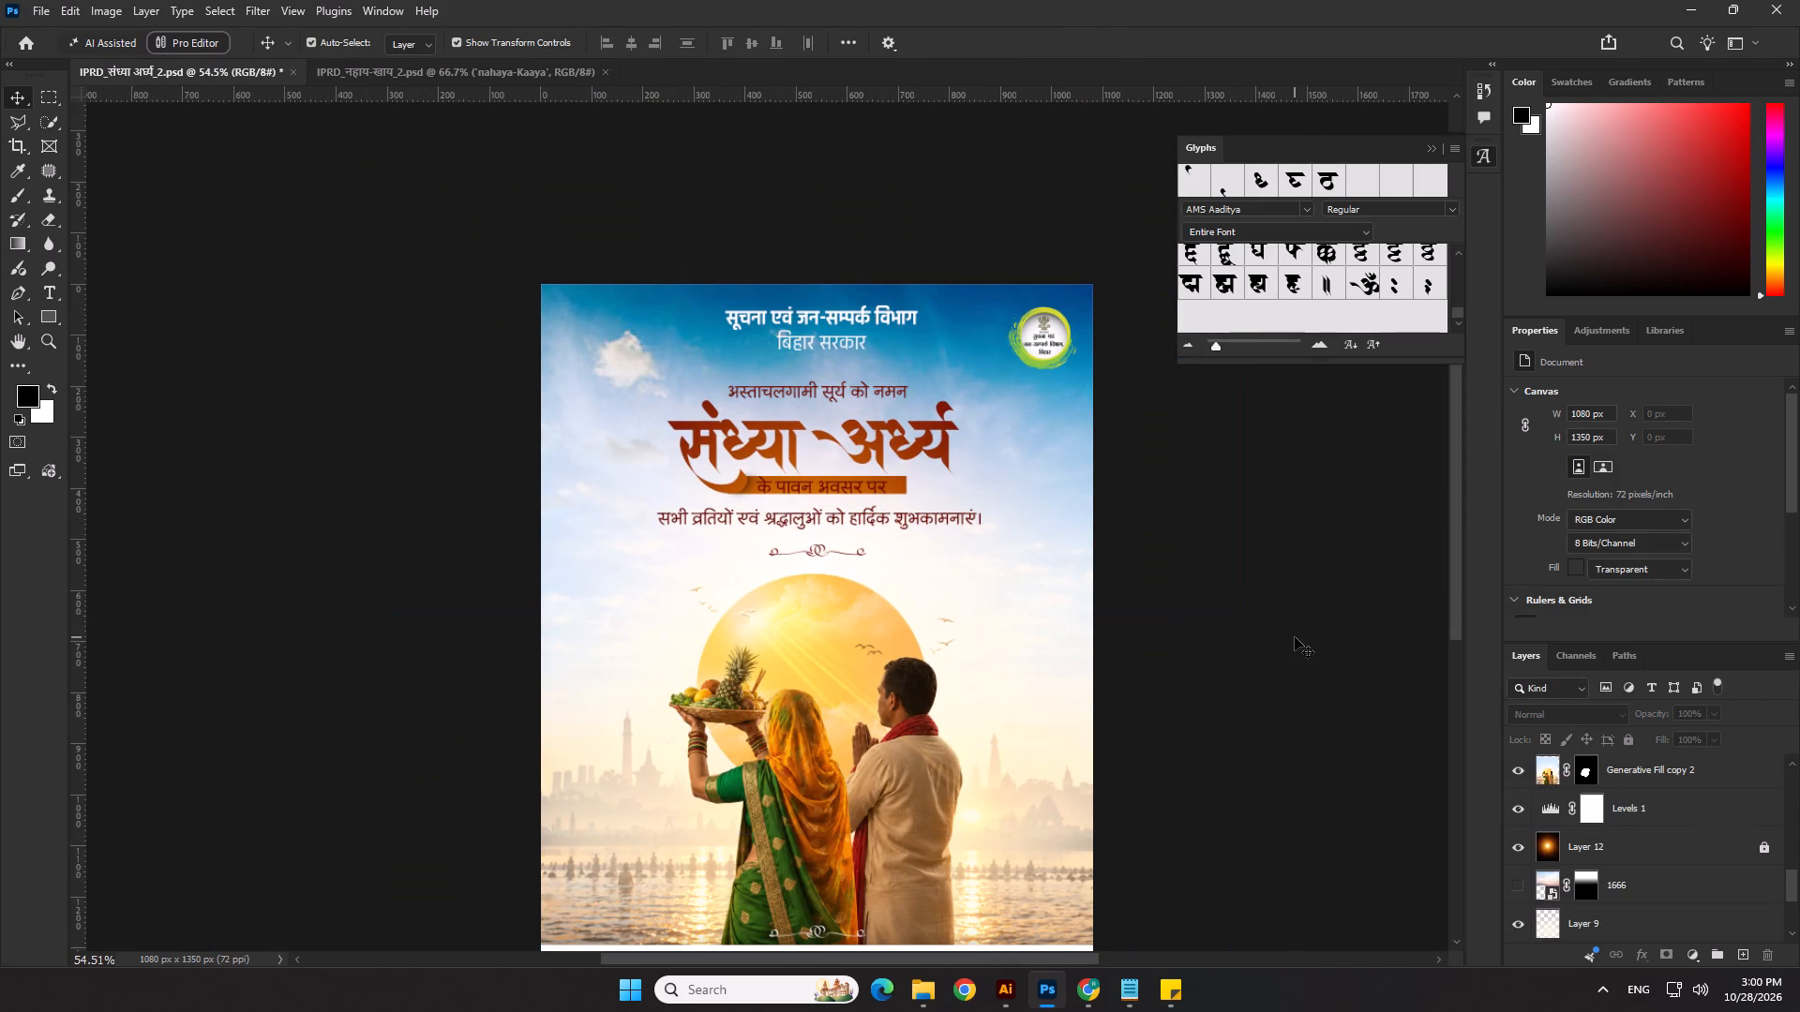
{"action": "left_click", "coordinate": [1295, 637]}
Select the greeting text layer beginning "सभी व्रतियों एवं श्रद्धालुओं" below the band.
{"action": "scroll", "coordinate": [847, 400], "scroll_direction": "up", "scroll_amount": 3}
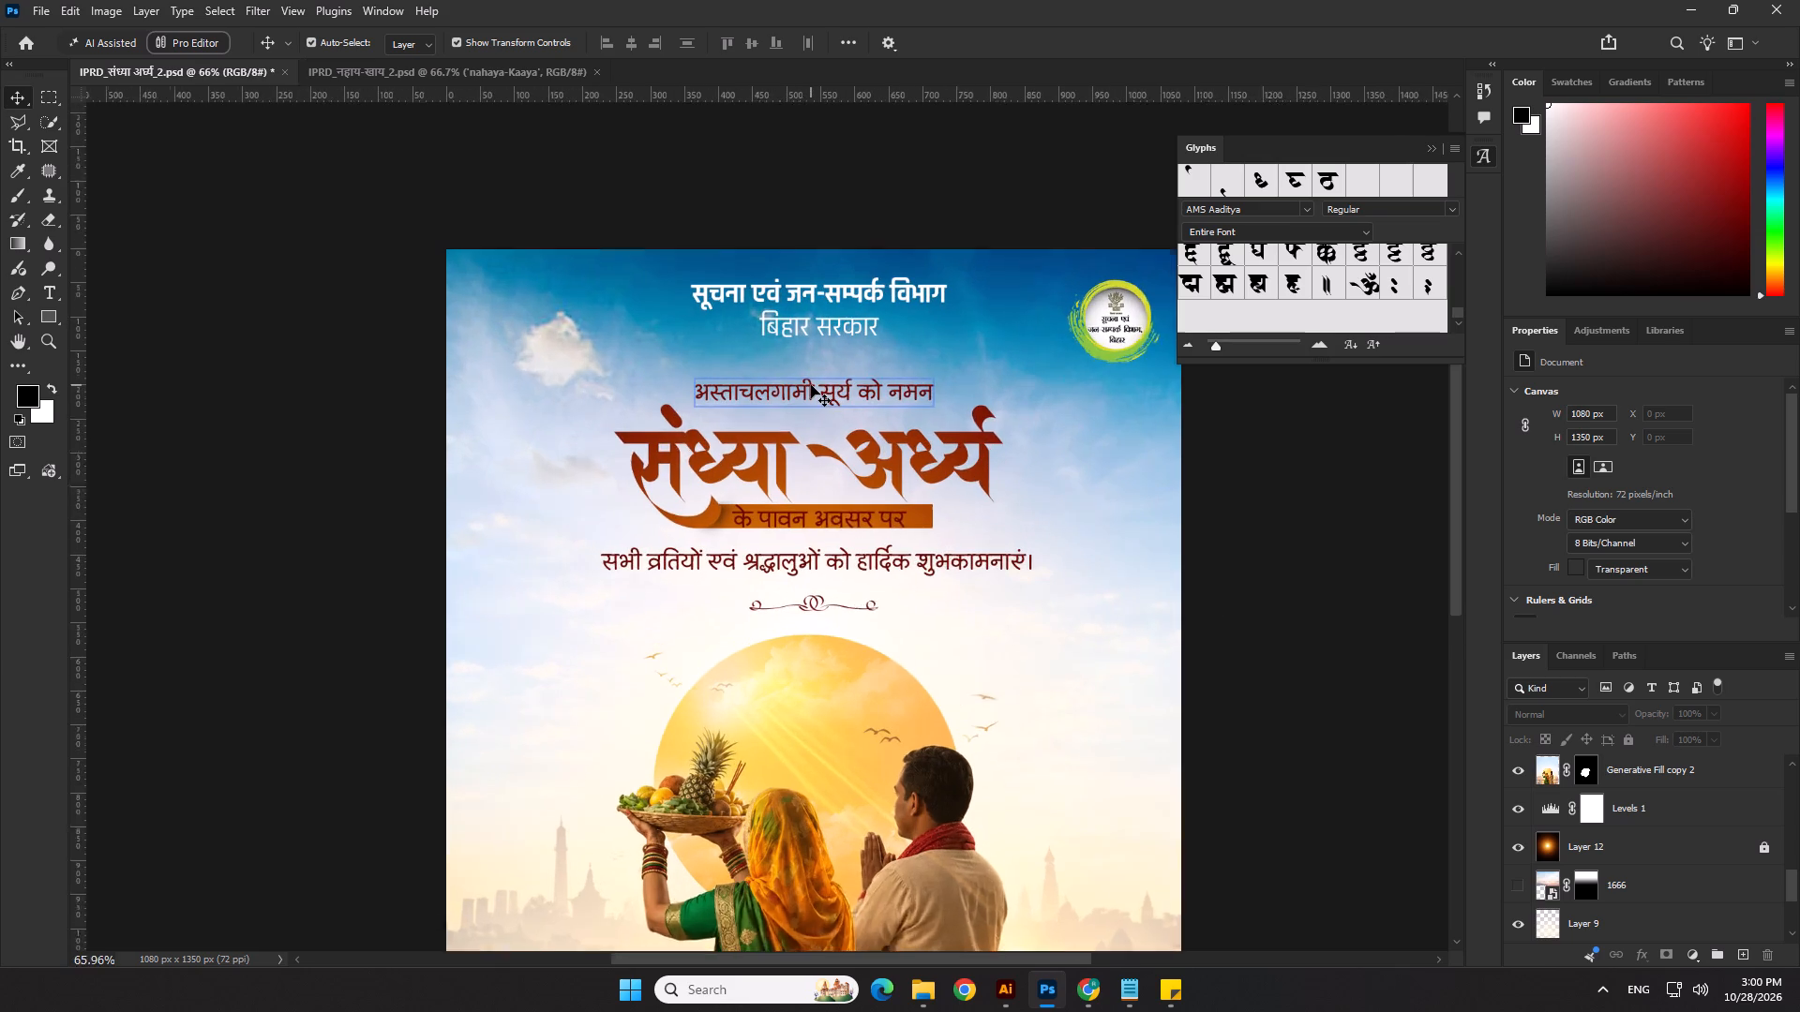
{"action": "scroll", "coordinate": [811, 385], "scroll_direction": "up", "scroll_amount": 1}
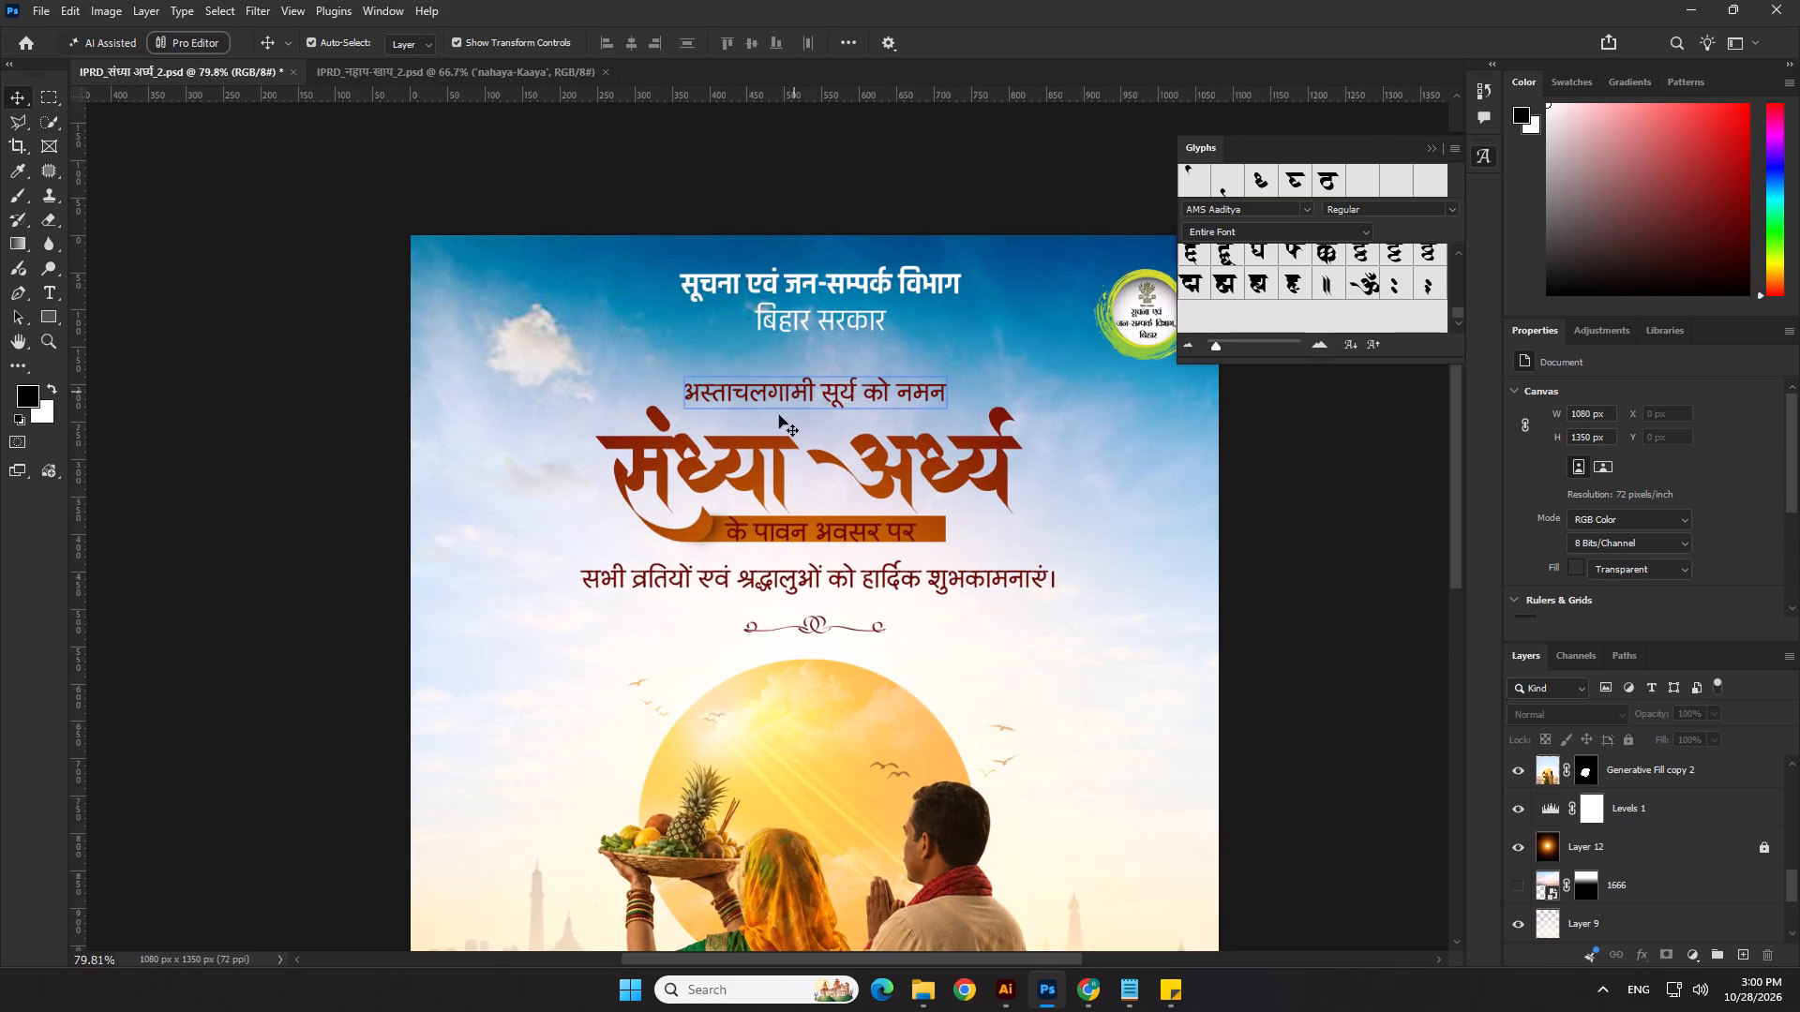
{"action": "left_click", "coordinate": [671, 583]}
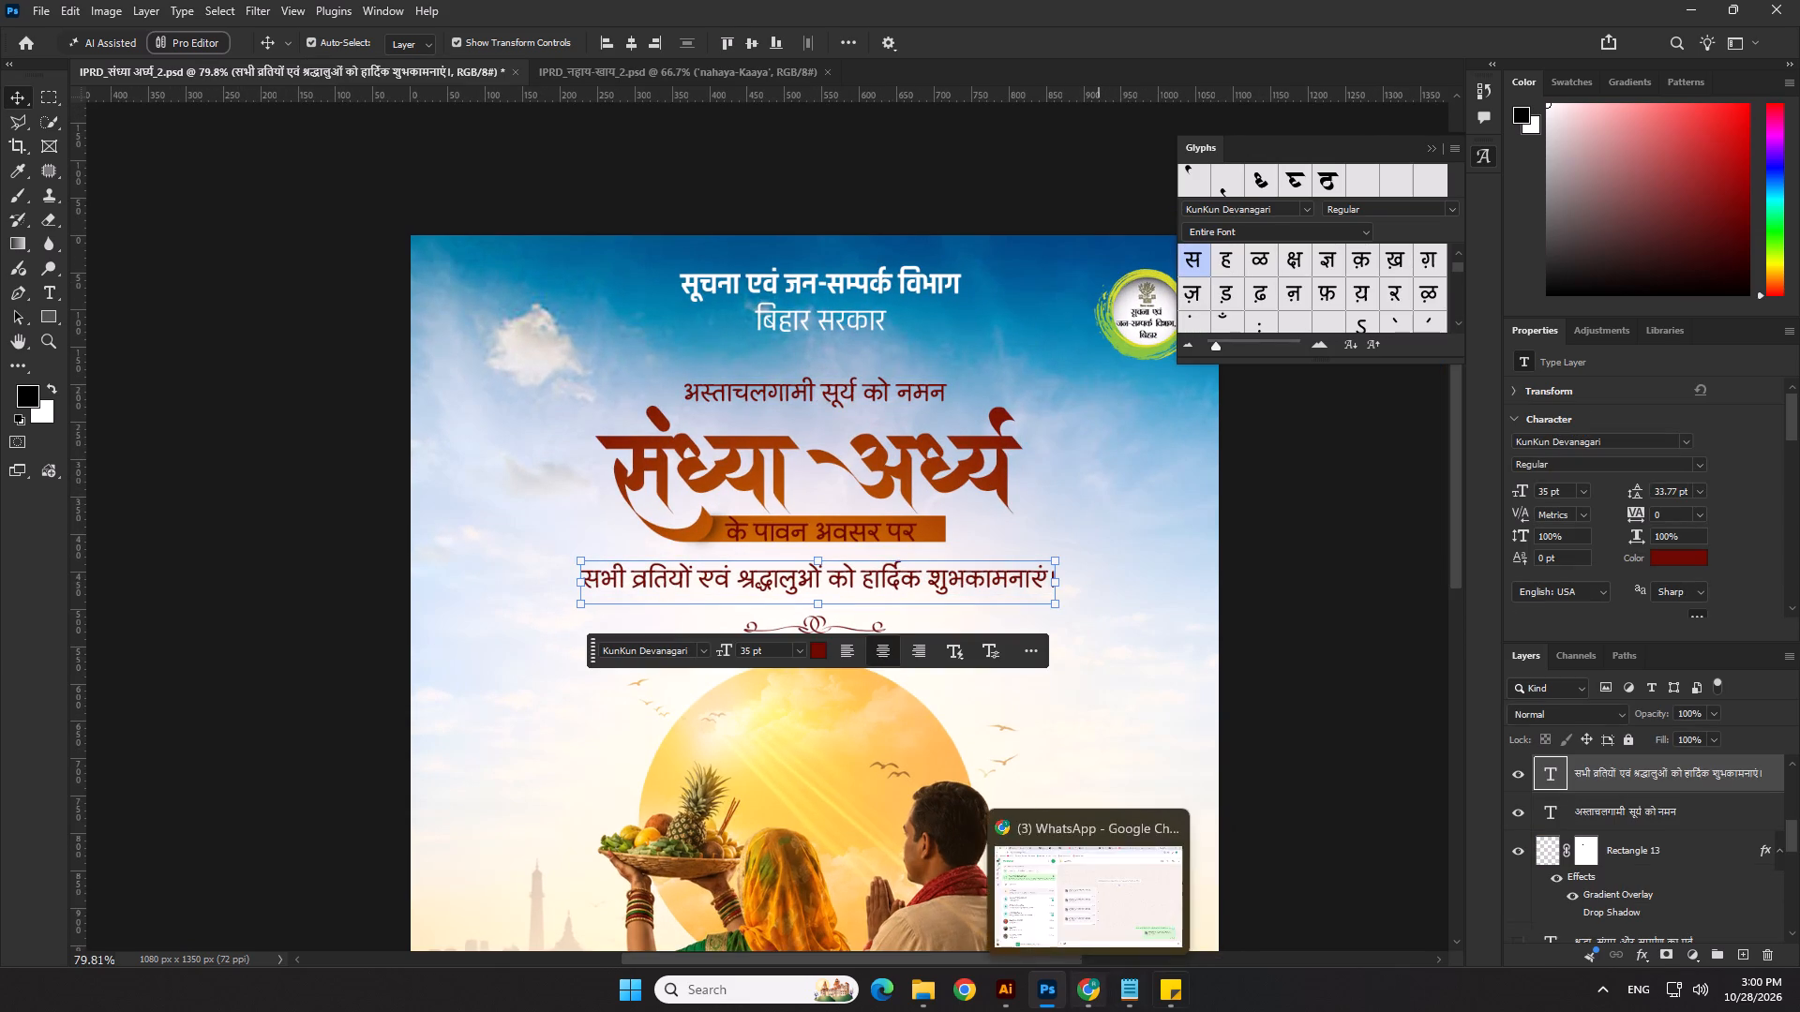
Switch to the Notepad text, copy the word "छठ" from the खरना greeting, and return to the poster in Photoshop.
{"action": "left_click", "coordinate": [1169, 993]}
{"action": "left_click", "coordinate": [1135, 990]}
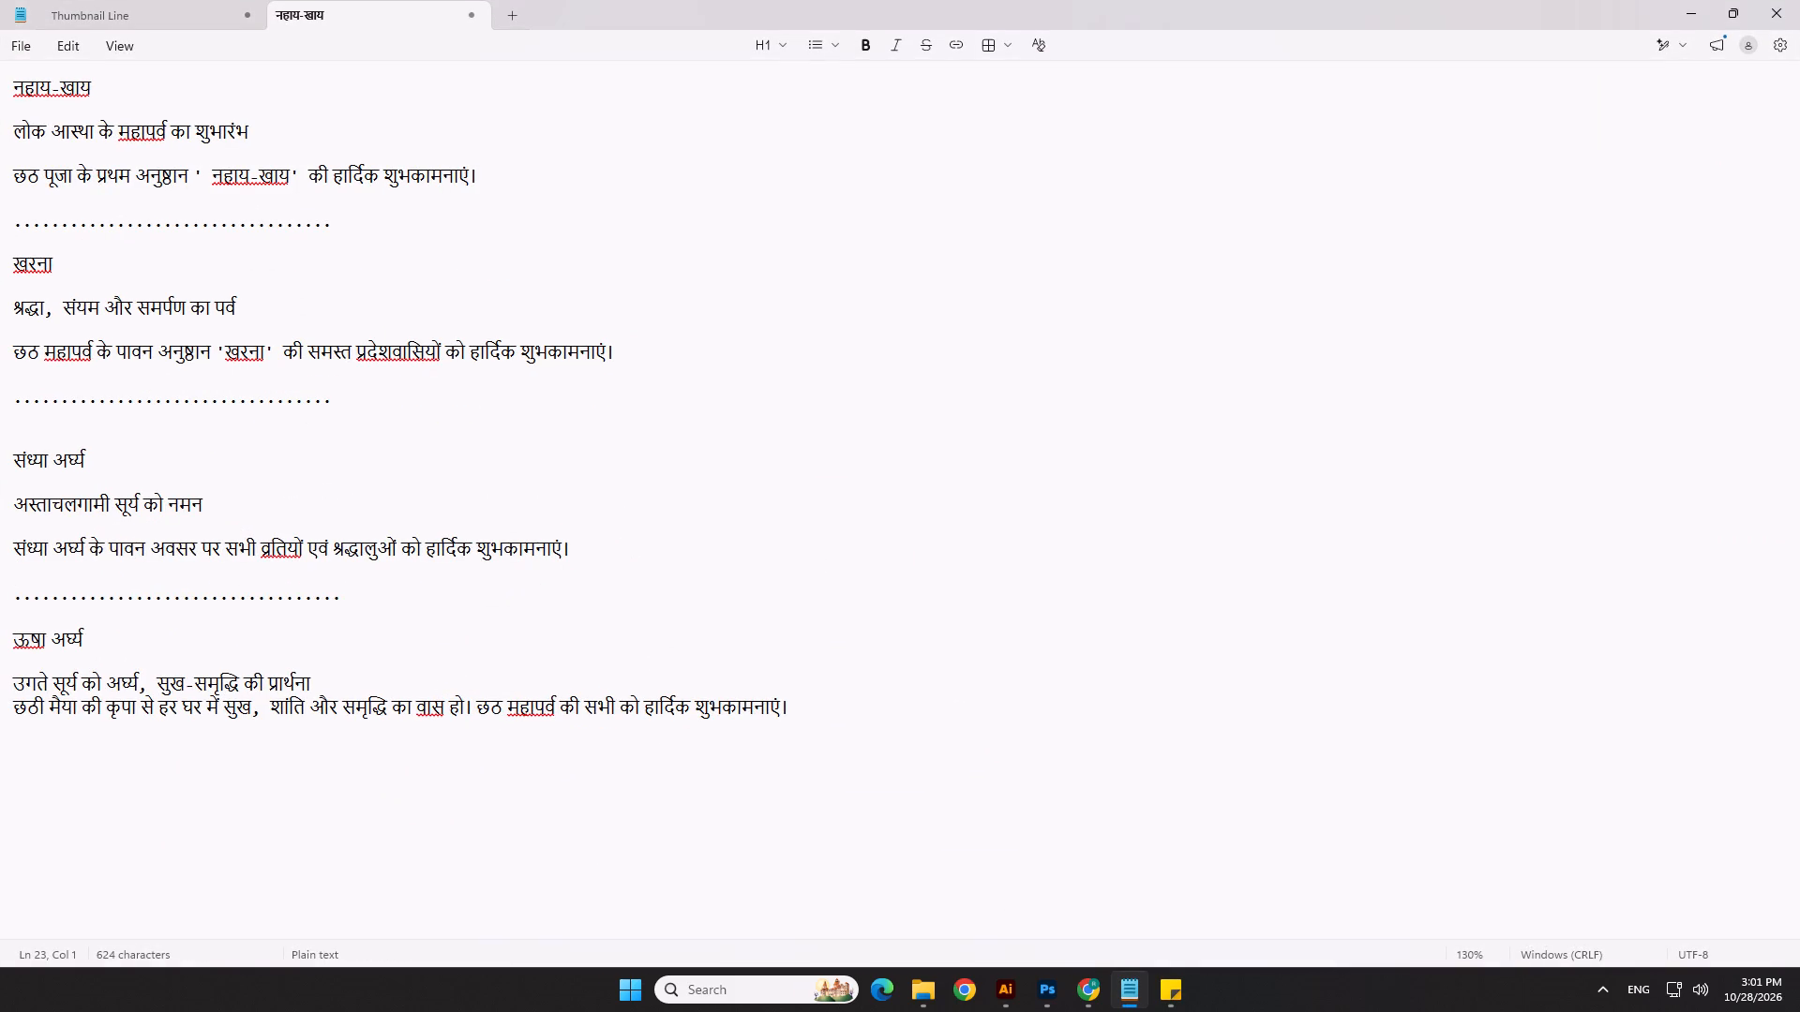
{"action": "left_click_drag", "start_coordinate": [37, 345], "coordinate": [3, 348]}
{"action": "key", "text": "ctrl+c"}
{"action": "key", "text": "ctrl+c"}
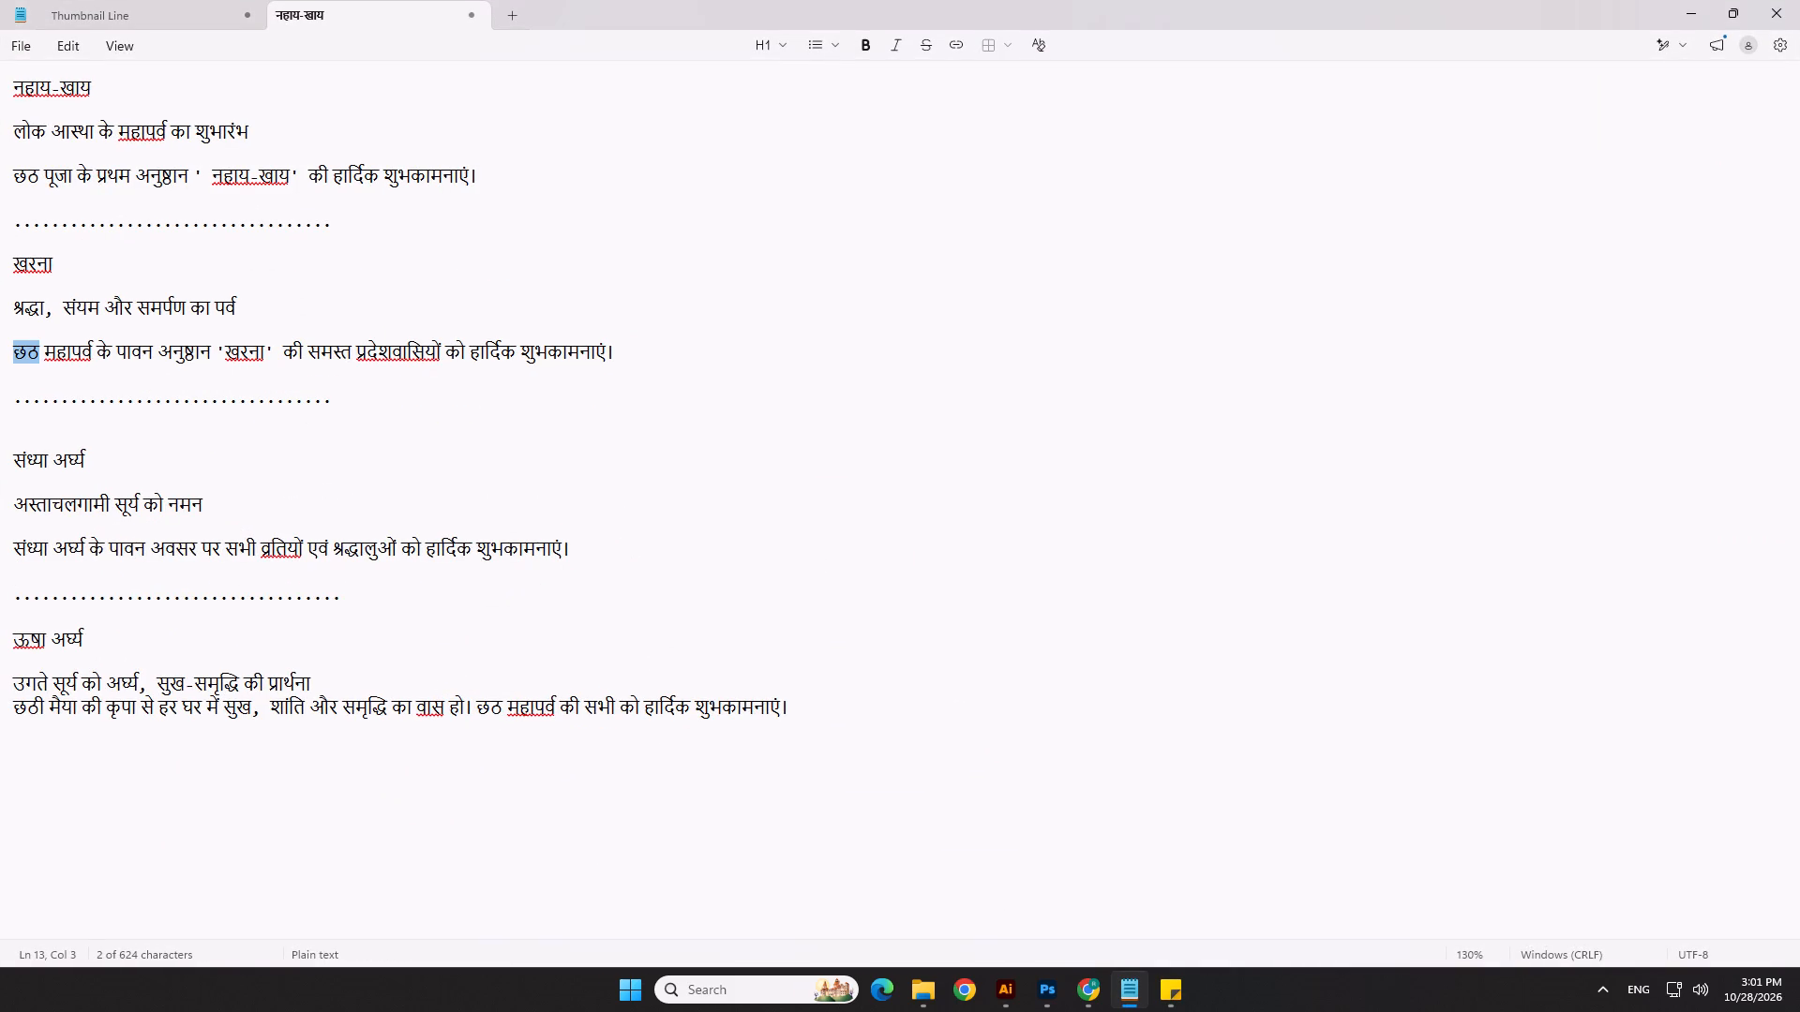
{"action": "key", "text": "alt+Tab"}
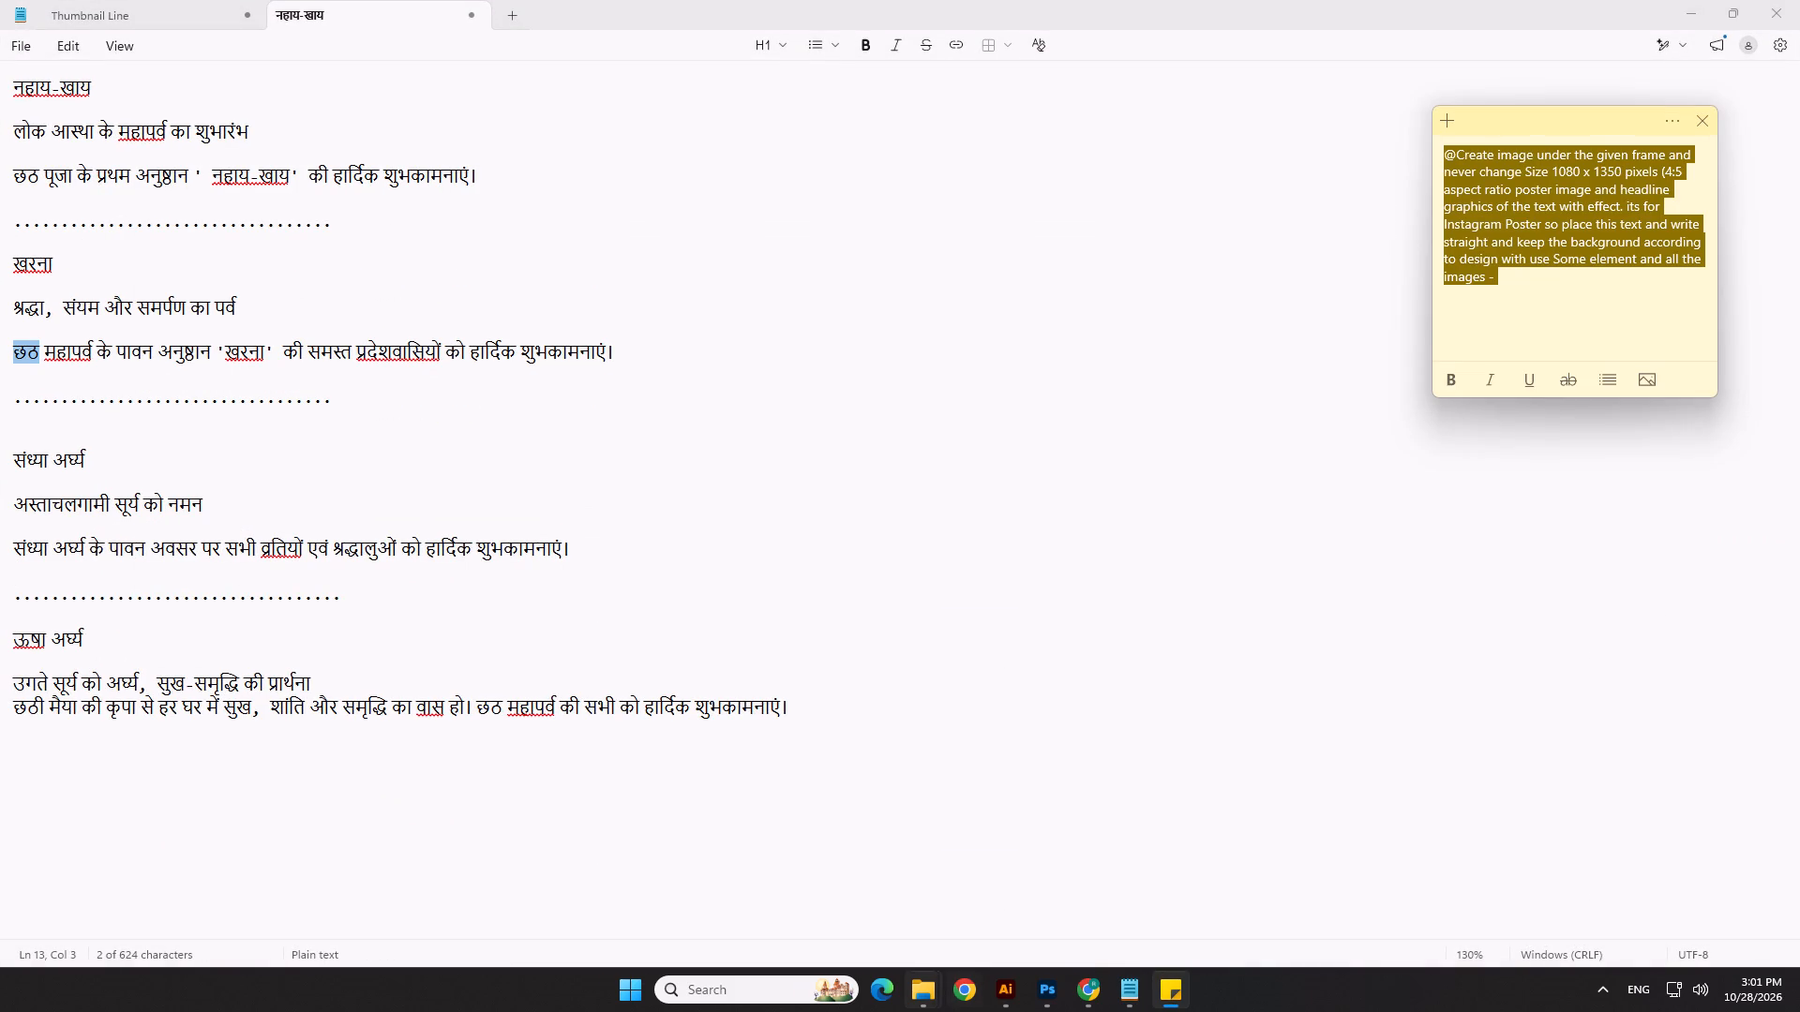
{"action": "key", "text": "alt+Tab"}
{"action": "key", "text": "alt+Tab"}
{"action": "scroll", "coordinate": [626, 514], "scroll_direction": "up", "scroll_amount": 2}
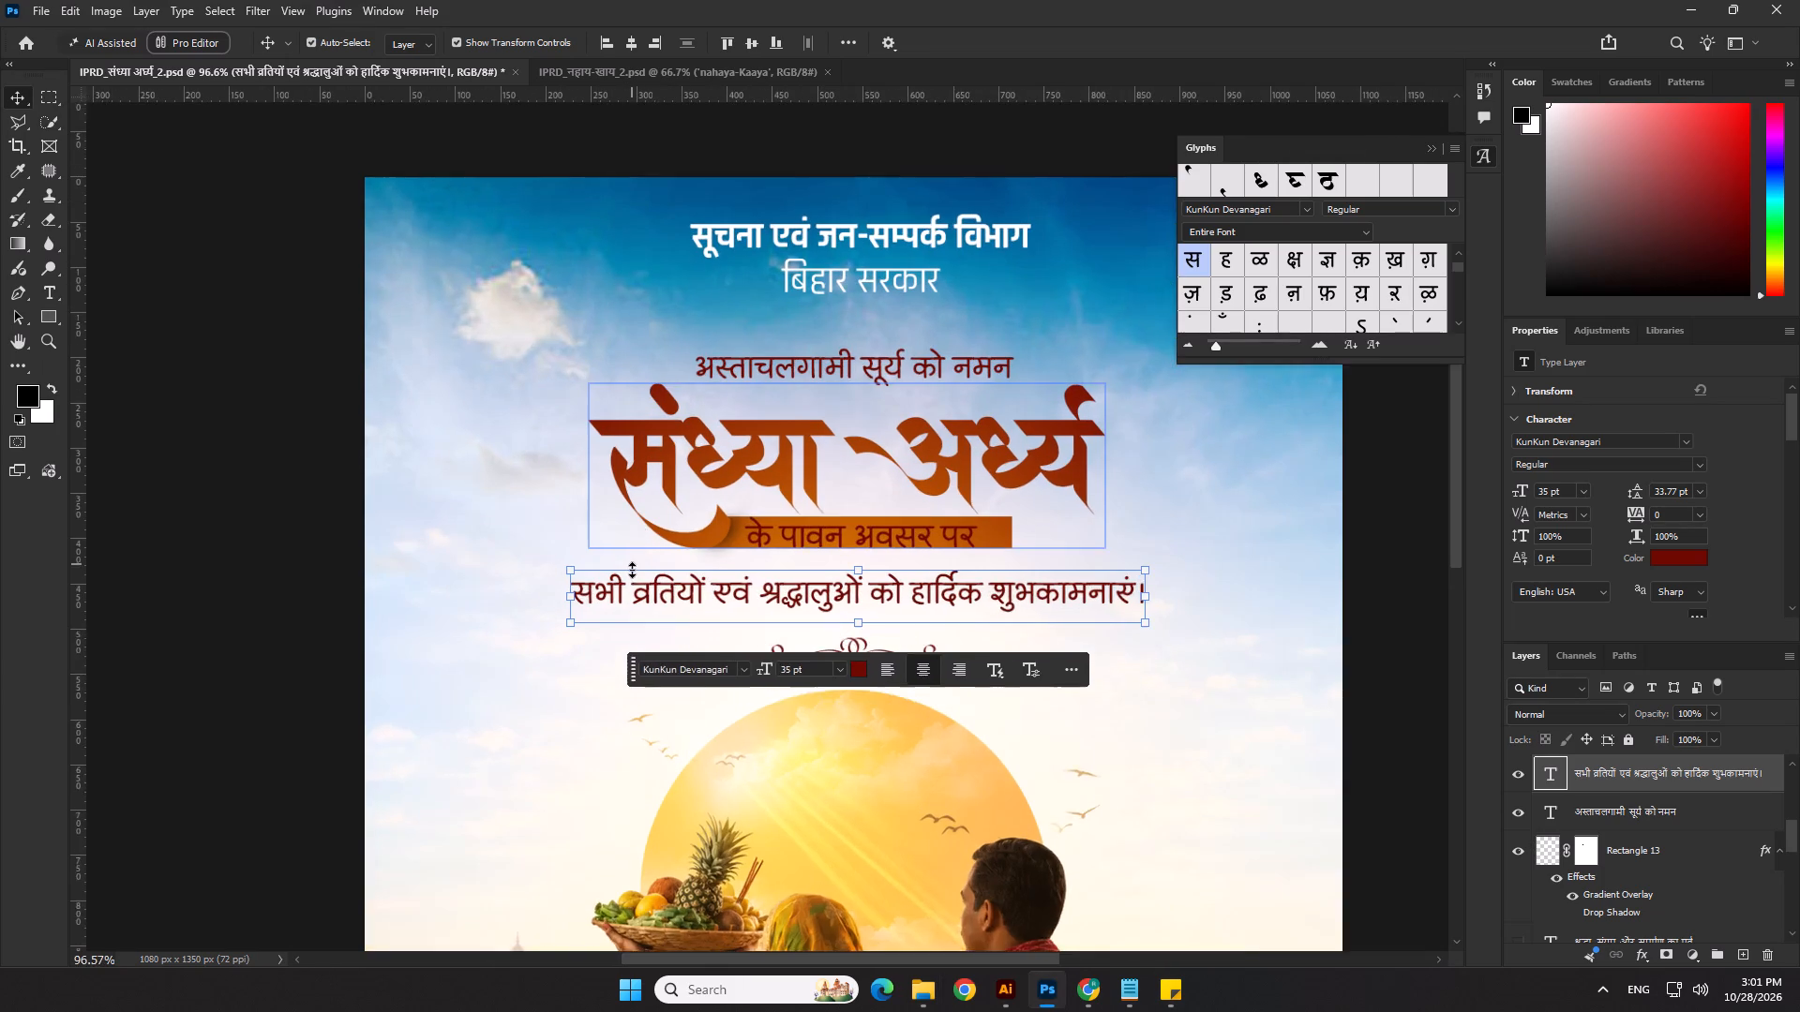
Insert the copied word "छठ" after "सभी" in the greeting line below the band and deselect the text.
{"action": "scroll", "coordinate": [632, 570], "scroll_direction": "up", "scroll_amount": 1}
{"action": "double_click", "coordinate": [656, 608]}
{"action": "left_click", "coordinate": [634, 599]}
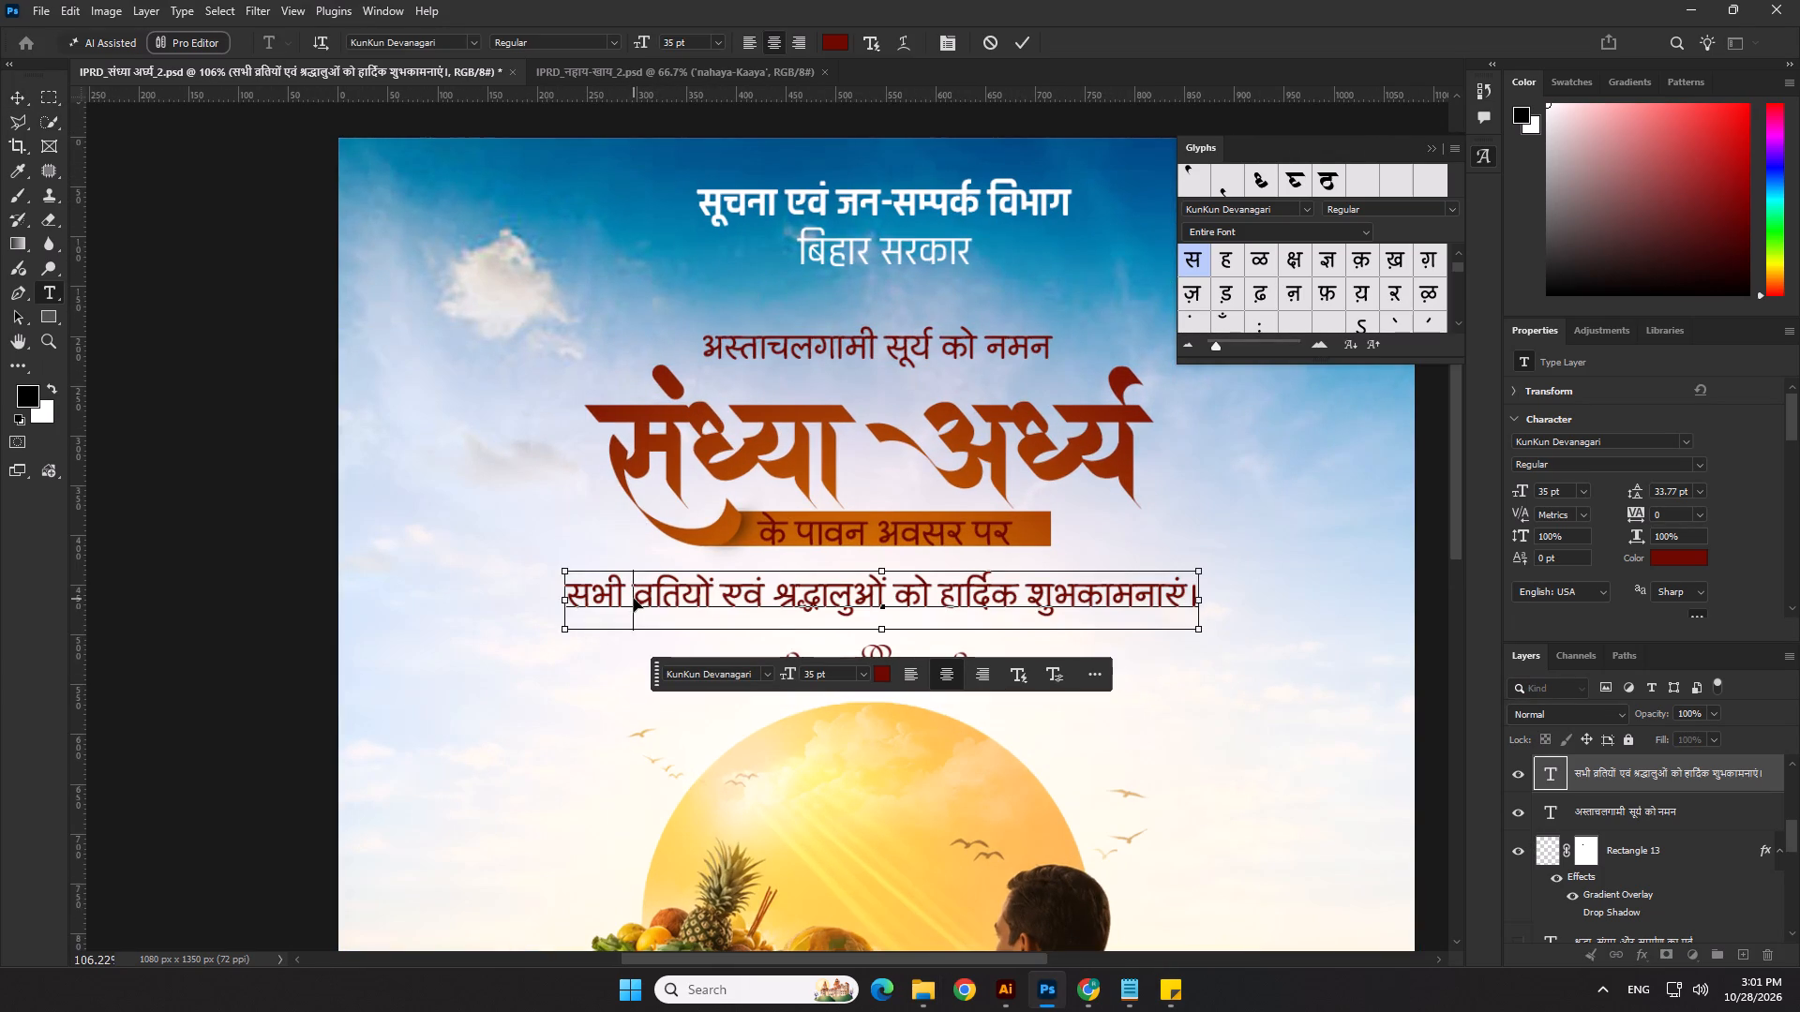
{"action": "key", "text": "ctrl+v"}
{"action": "key", "text": "space"}
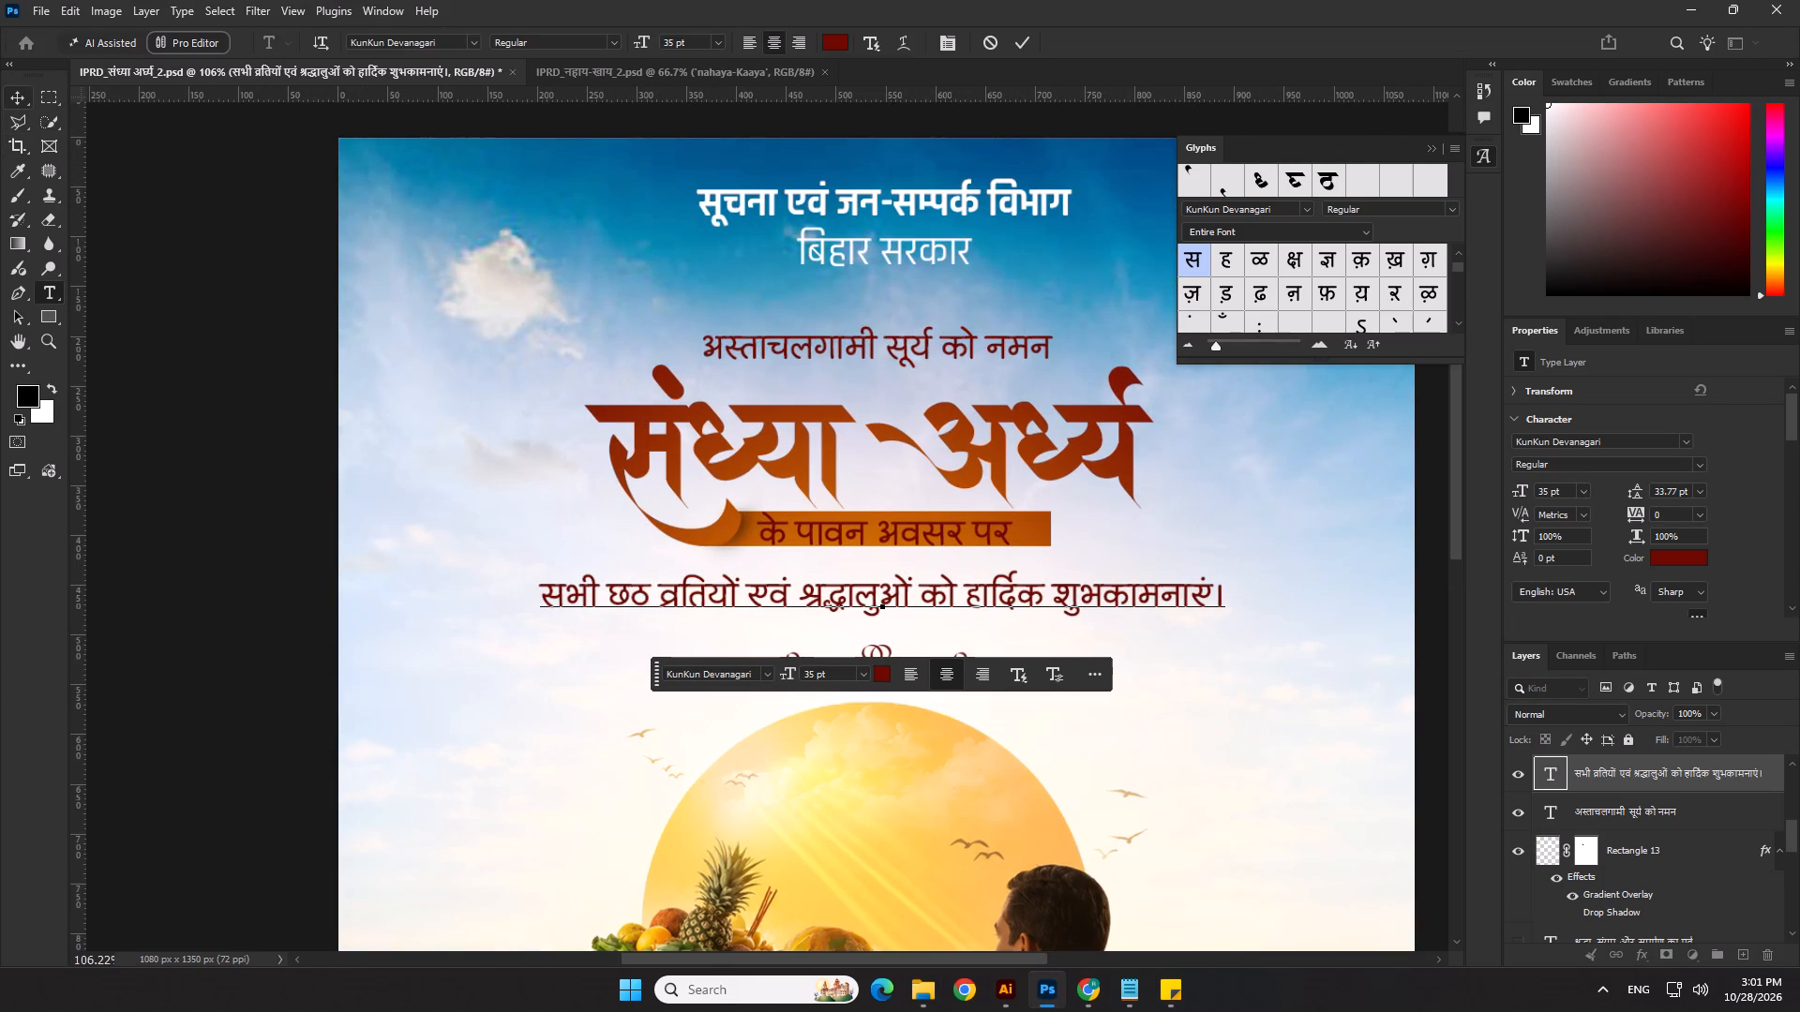
{"action": "left_click", "coordinate": [20, 104]}
{"action": "left_click", "coordinate": [173, 388]}
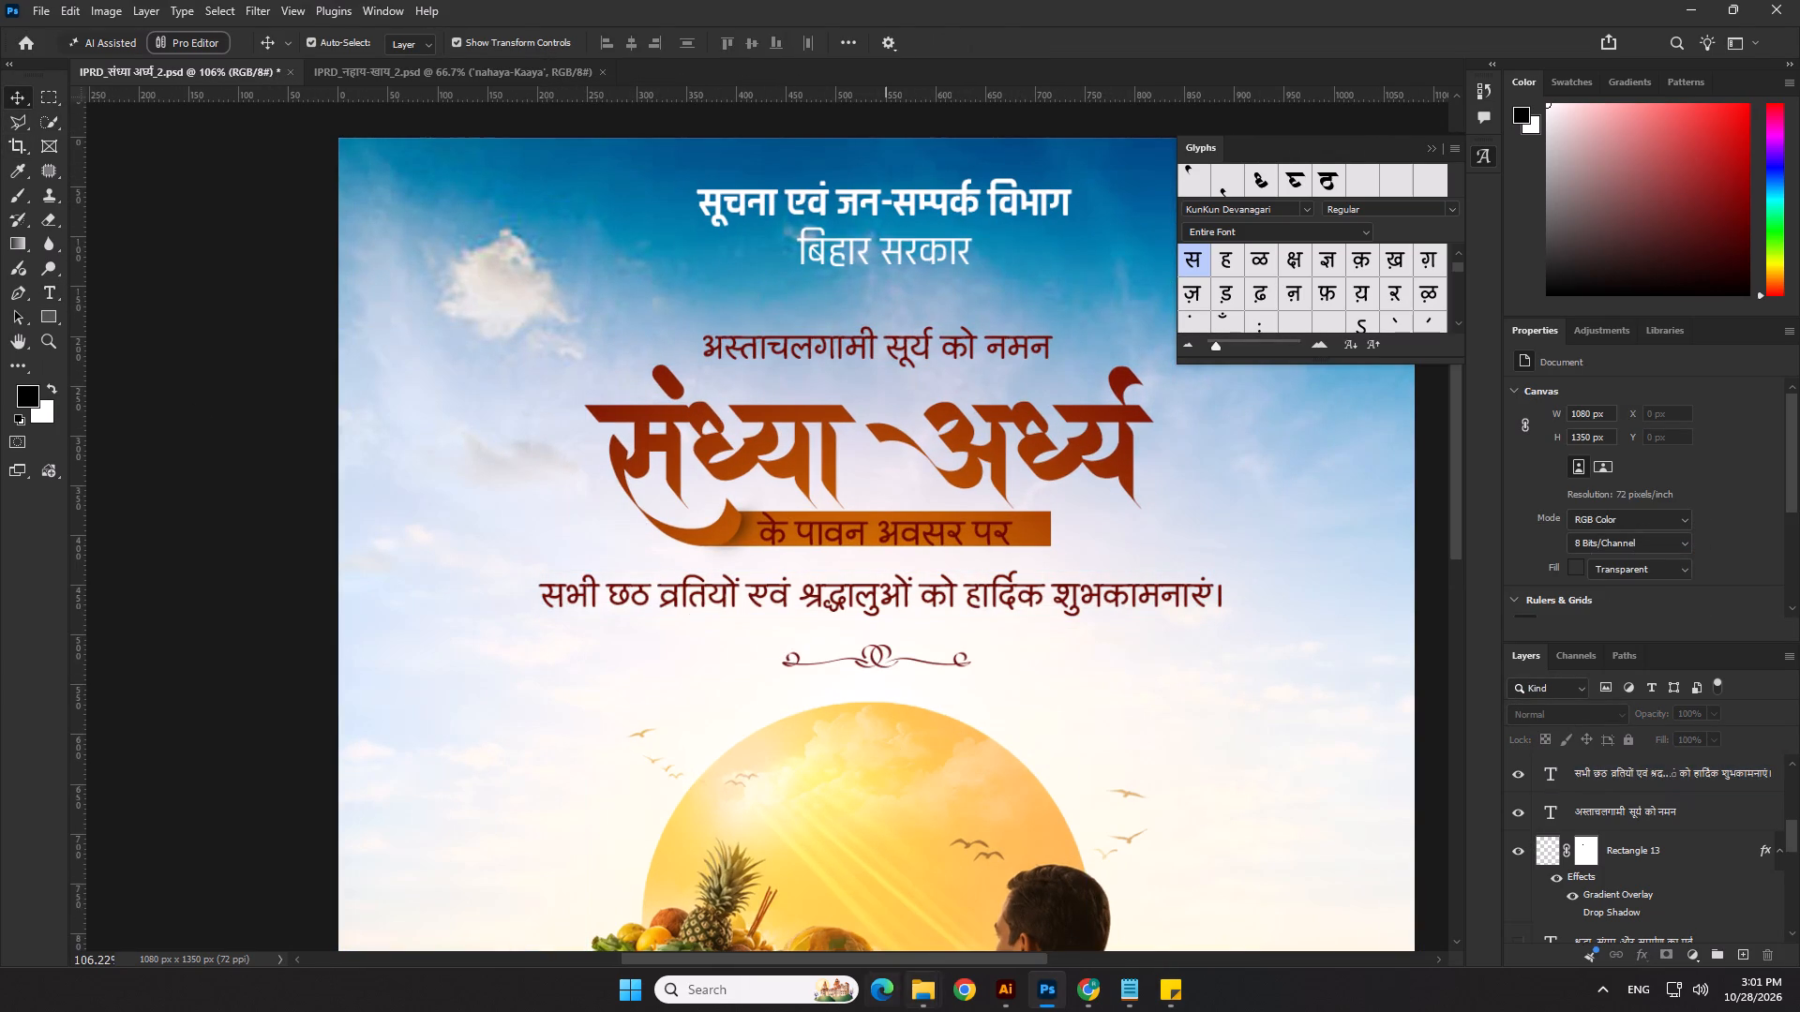
Switch to File Explorer, review the exported नहाय-खाय and खरना posters in the 28.10.26 folder, and return to Photoshop.
{"action": "left_click", "coordinate": [921, 993]}
{"action": "left_click", "coordinate": [917, 914]}
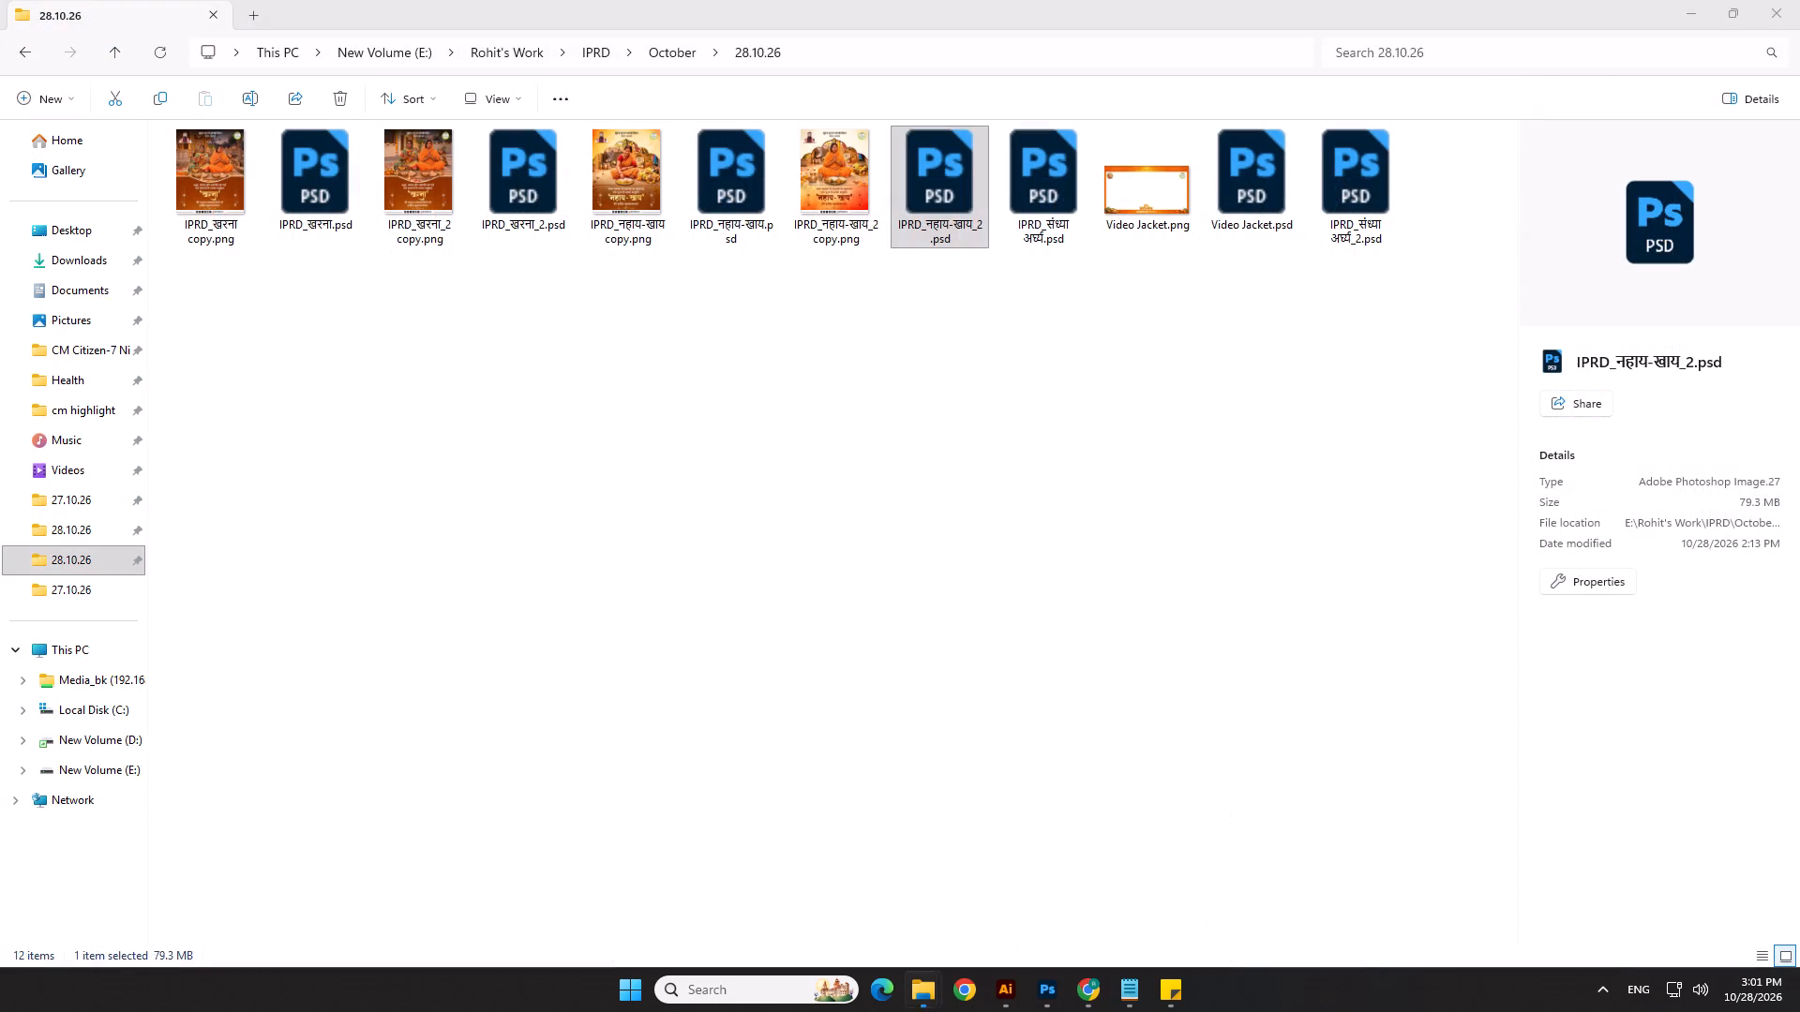
{"action": "left_click", "coordinate": [772, 558]}
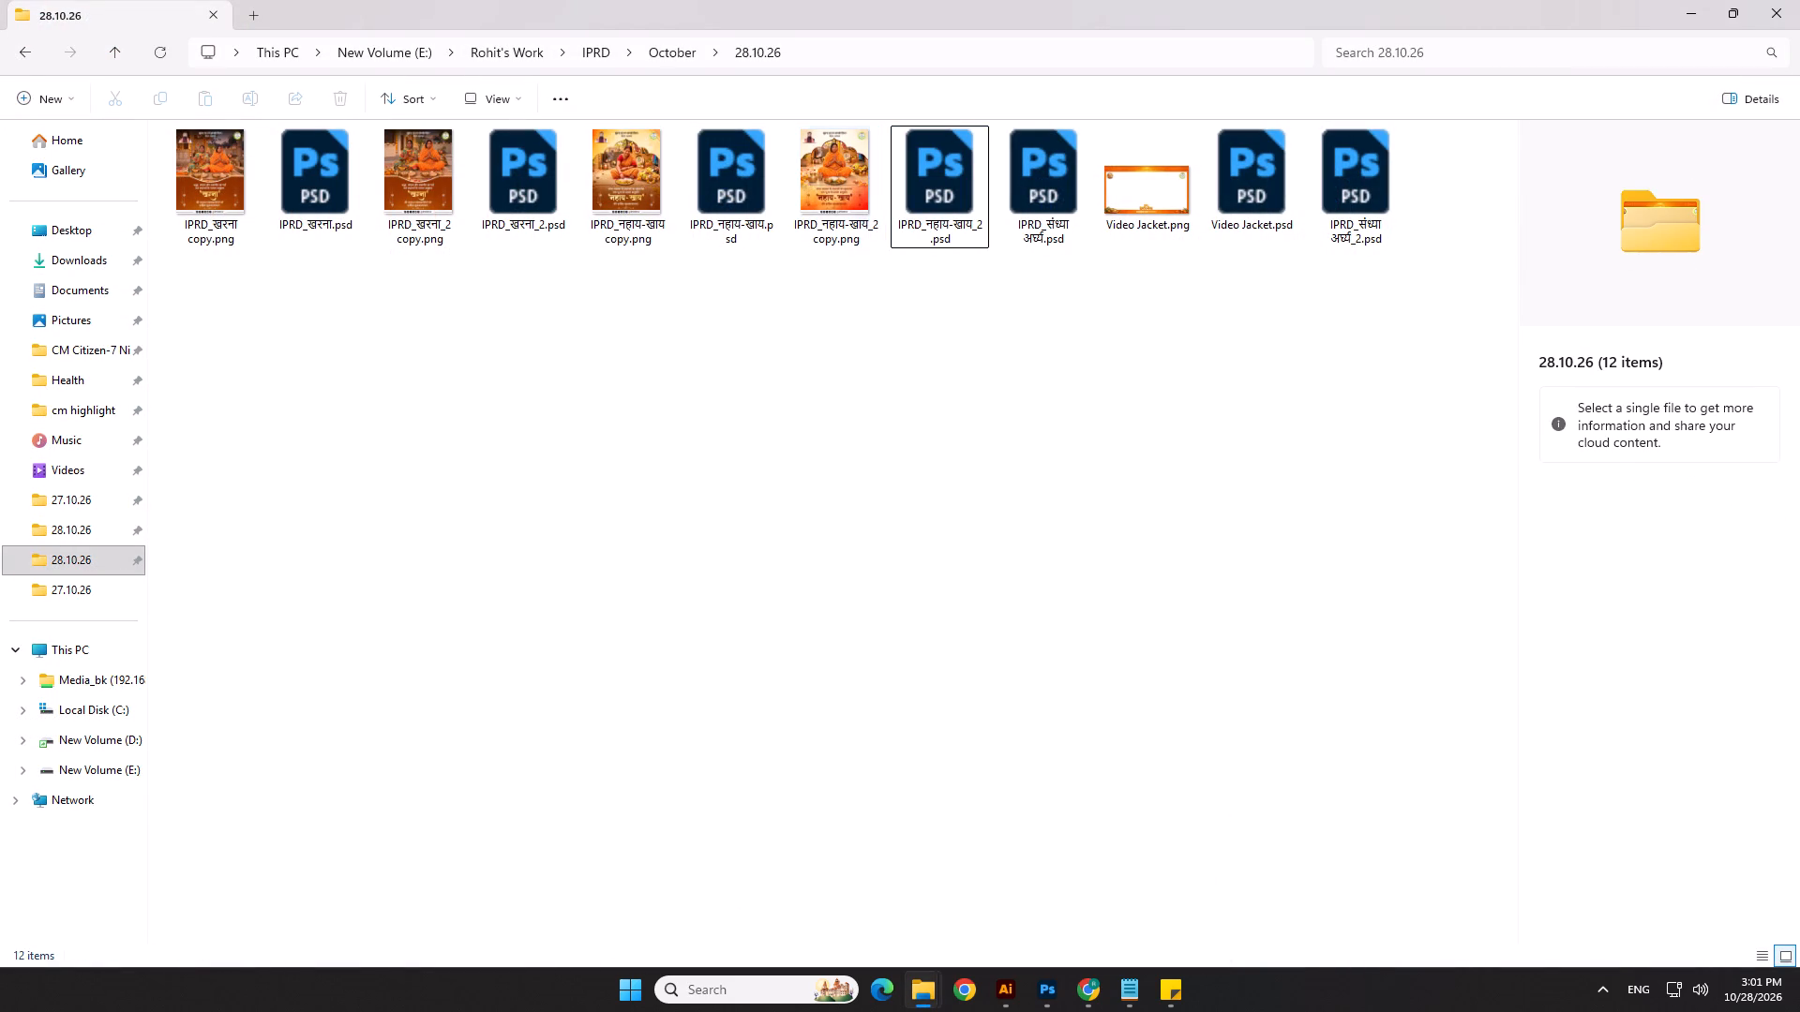
{"action": "double_click", "coordinate": [622, 178]}
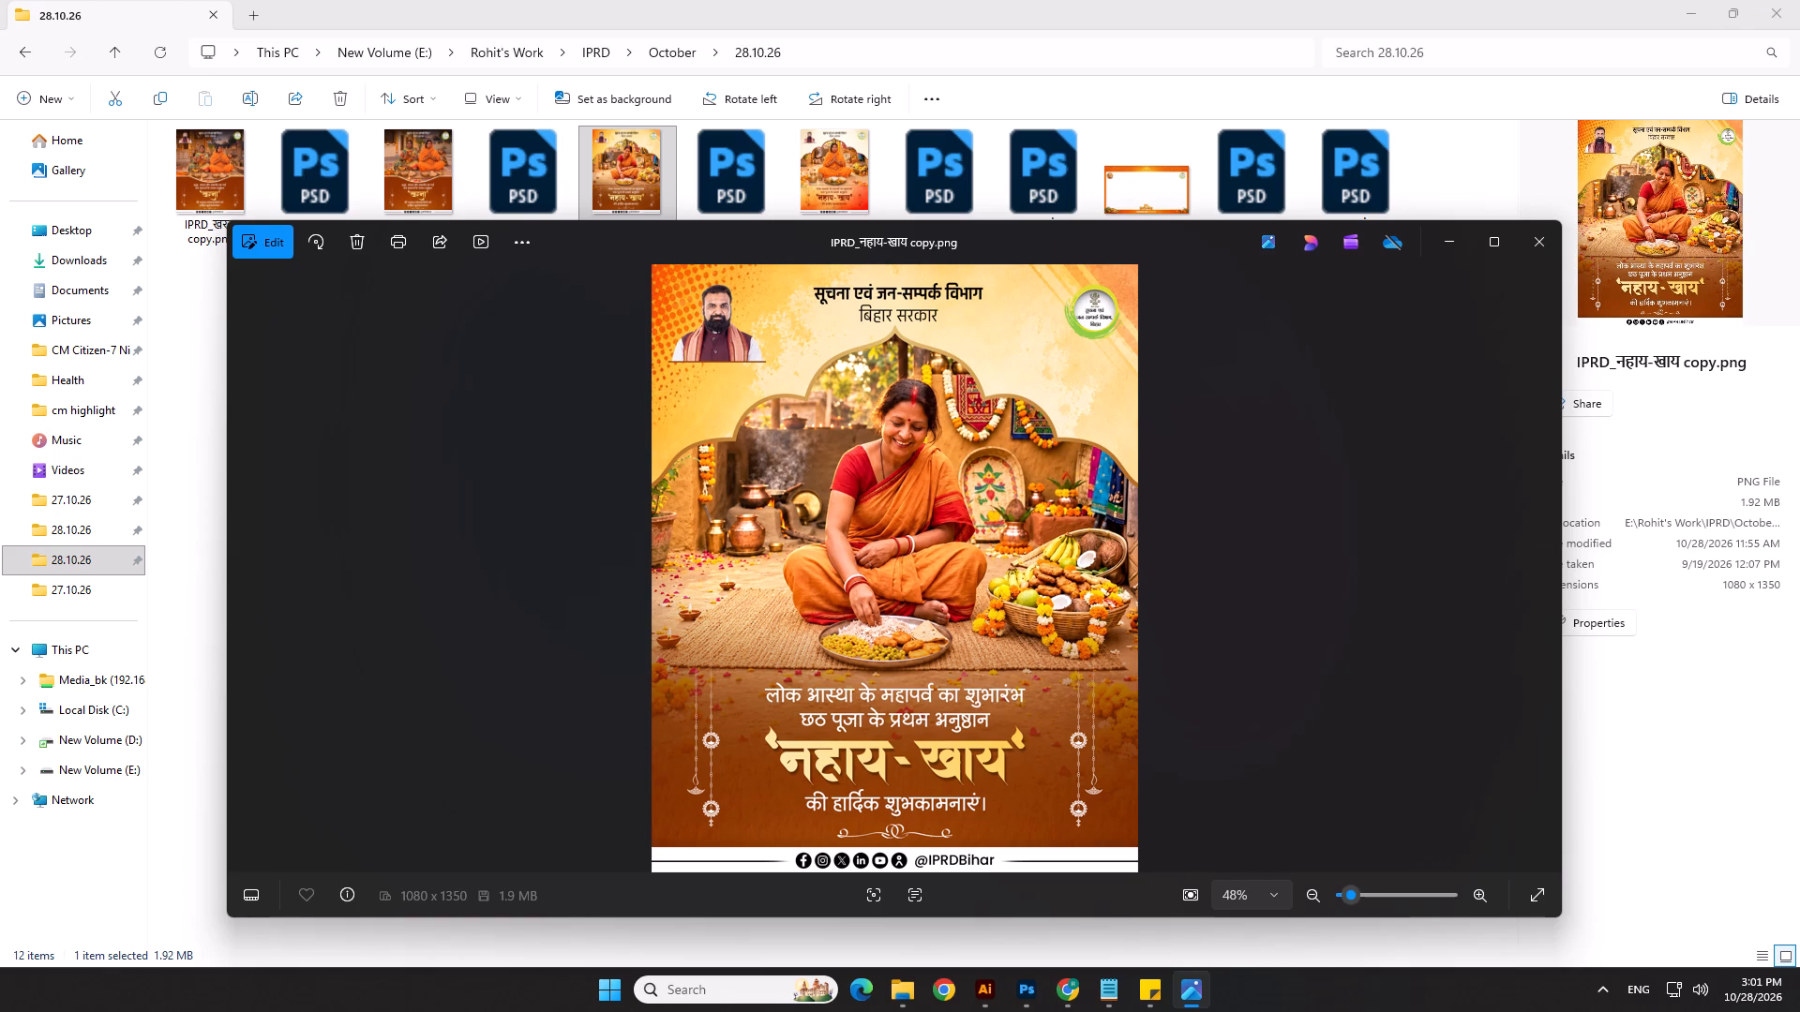
{"action": "left_click", "coordinate": [825, 180]}
{"action": "double_click", "coordinate": [825, 180]}
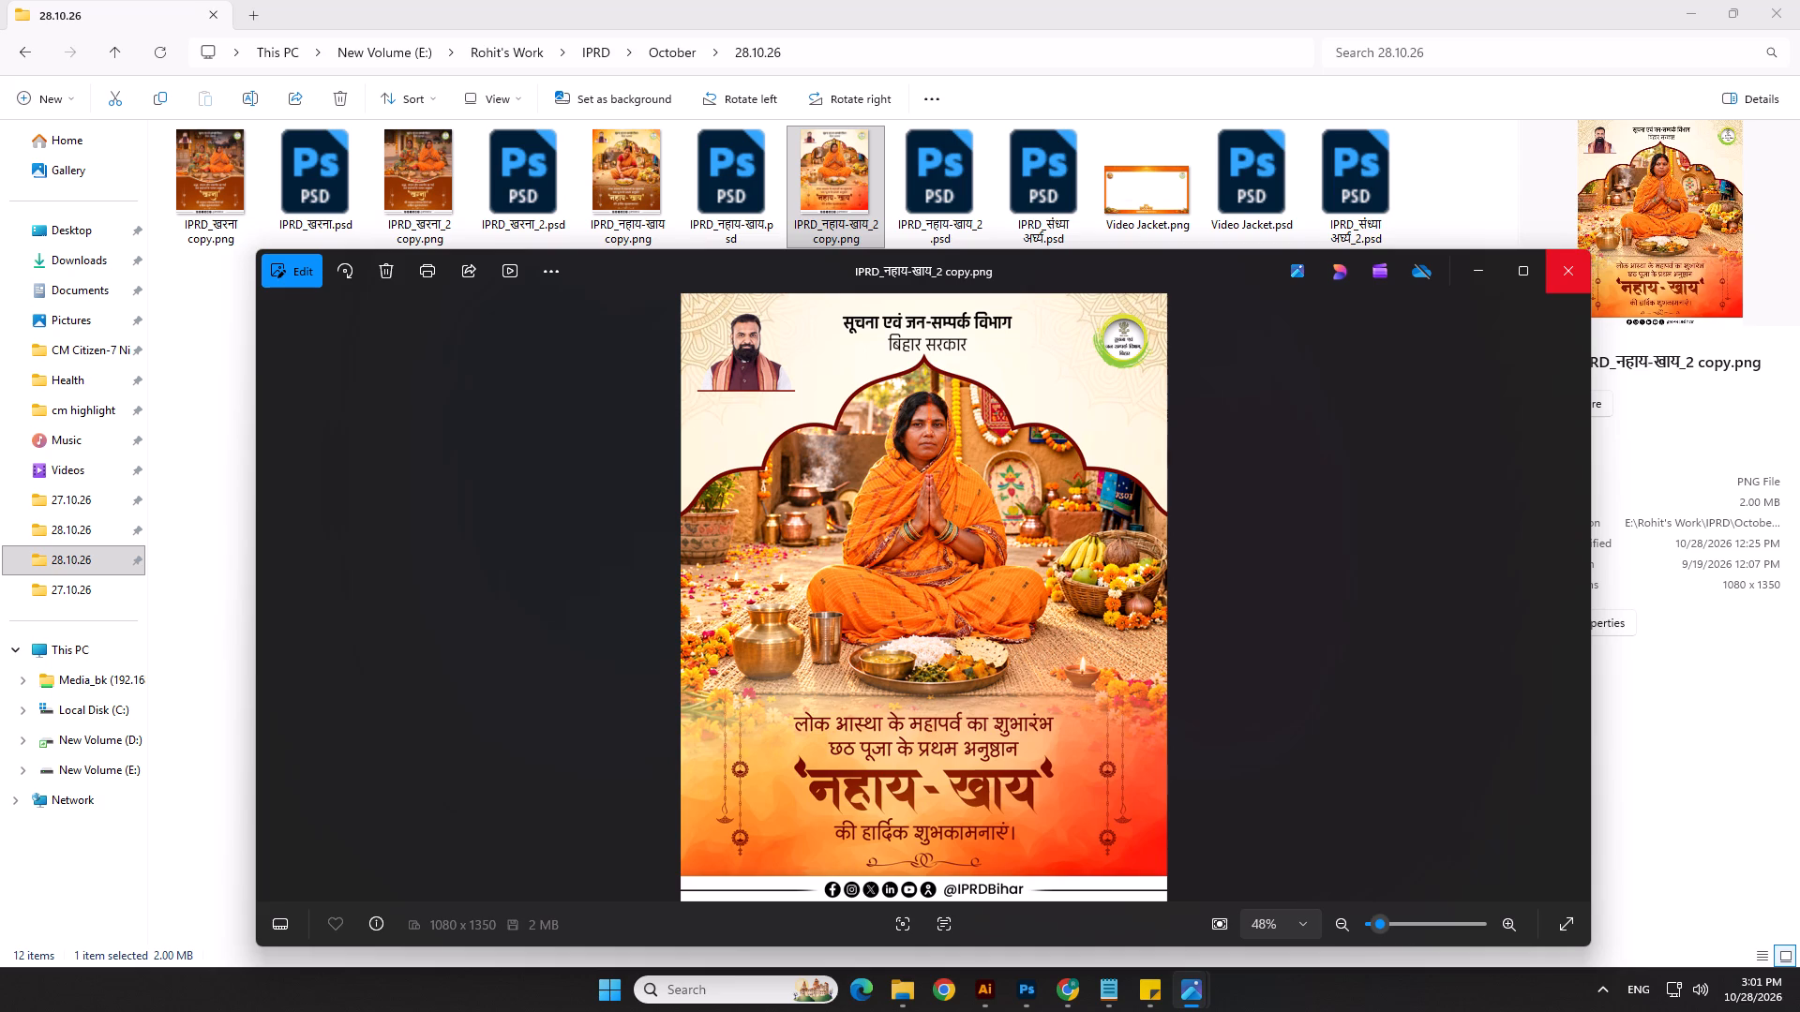
{"action": "left_click", "coordinate": [1558, 263]}
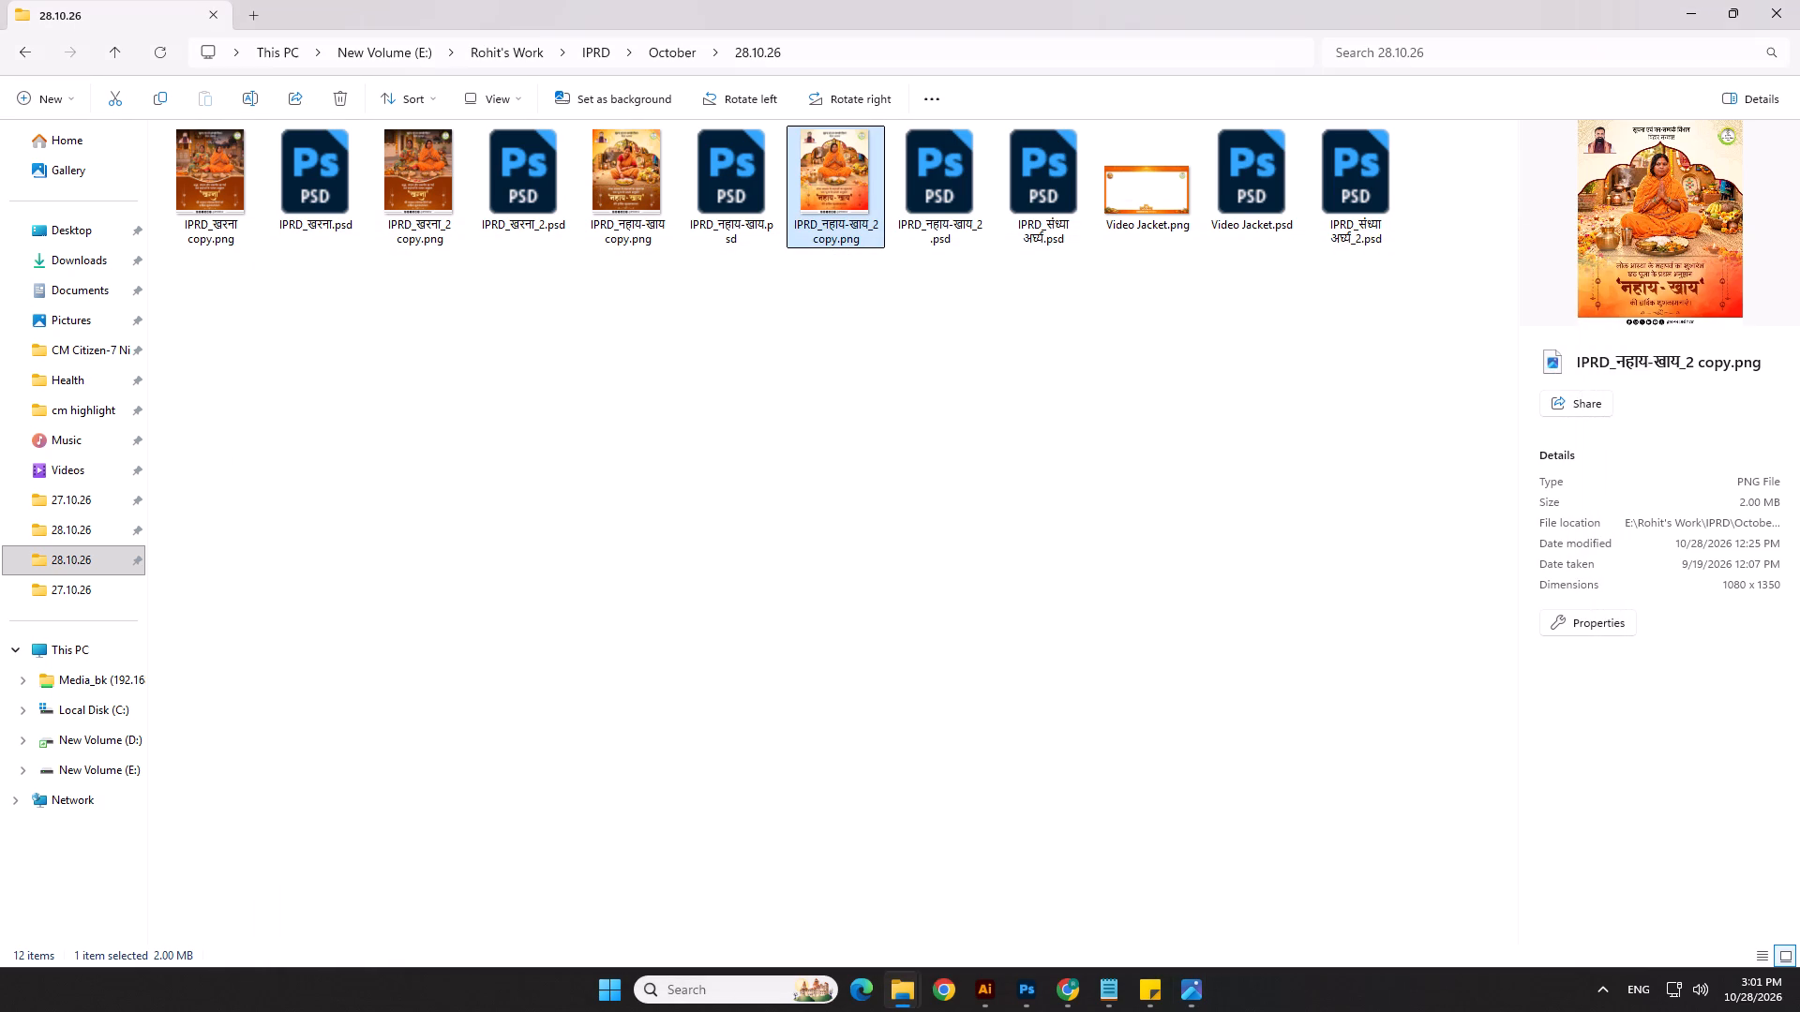
{"action": "double_click", "coordinate": [385, 193]}
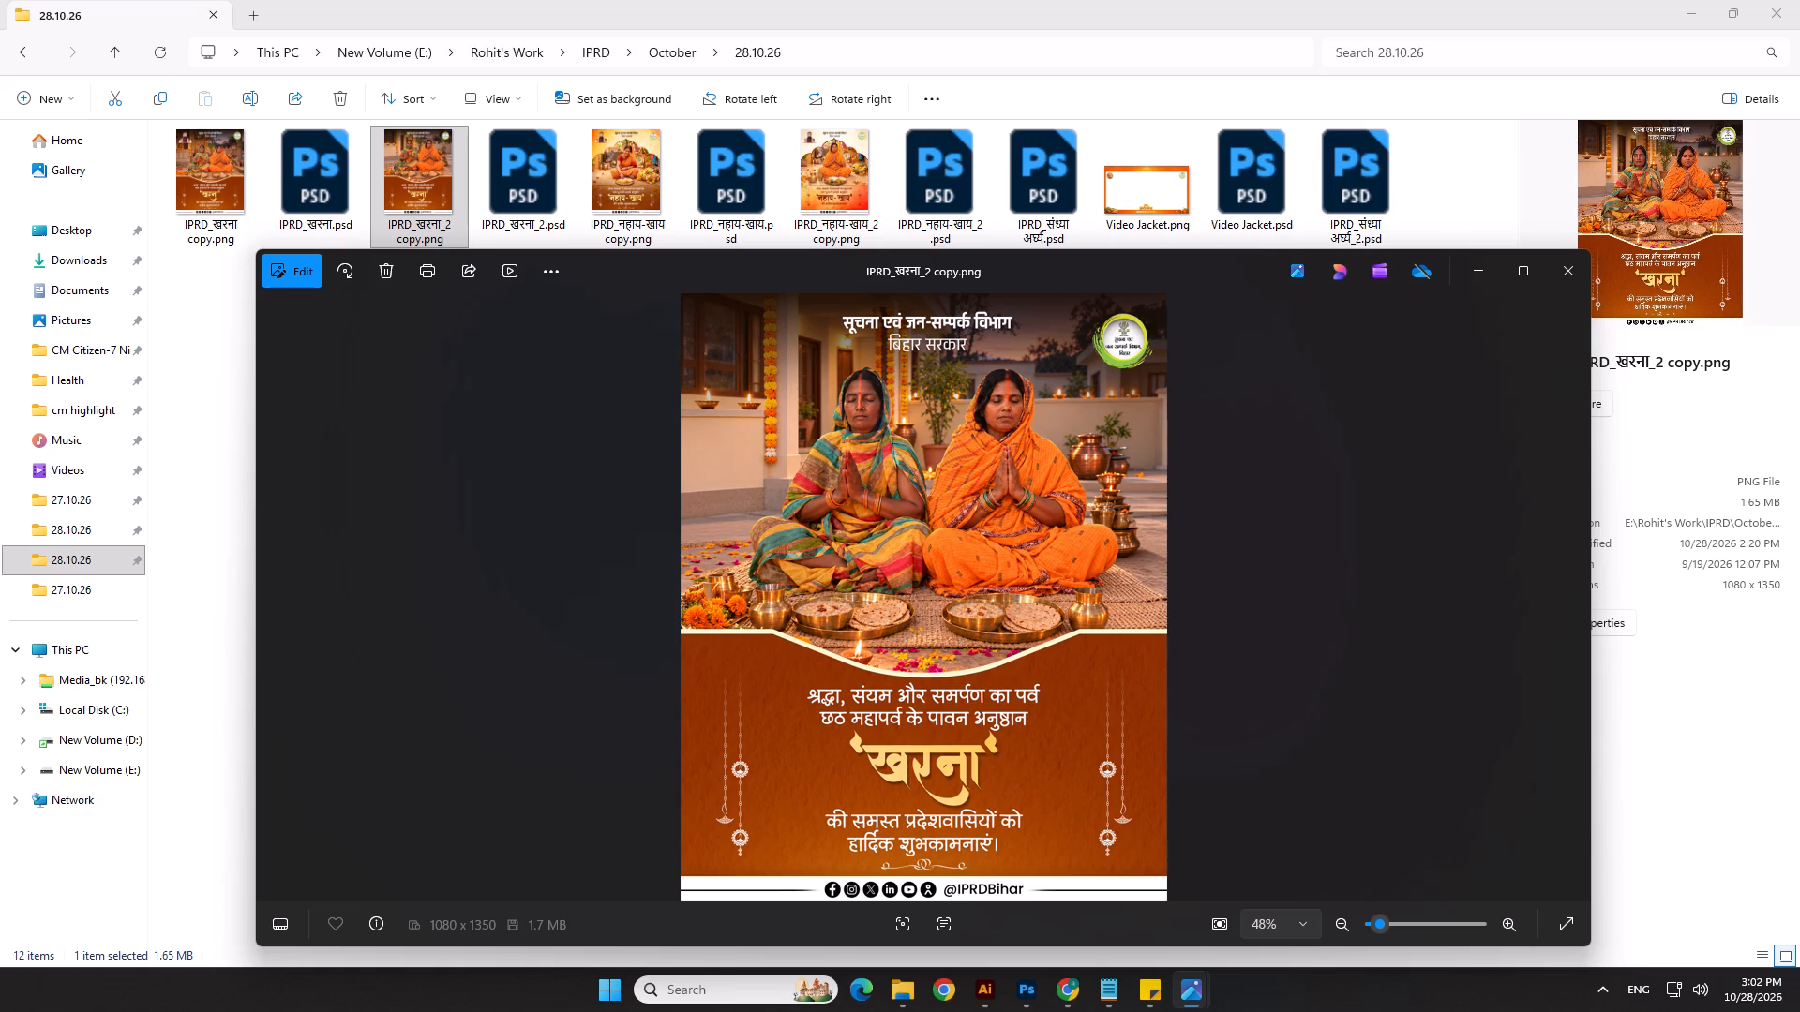
{"action": "key", "text": "Right"}
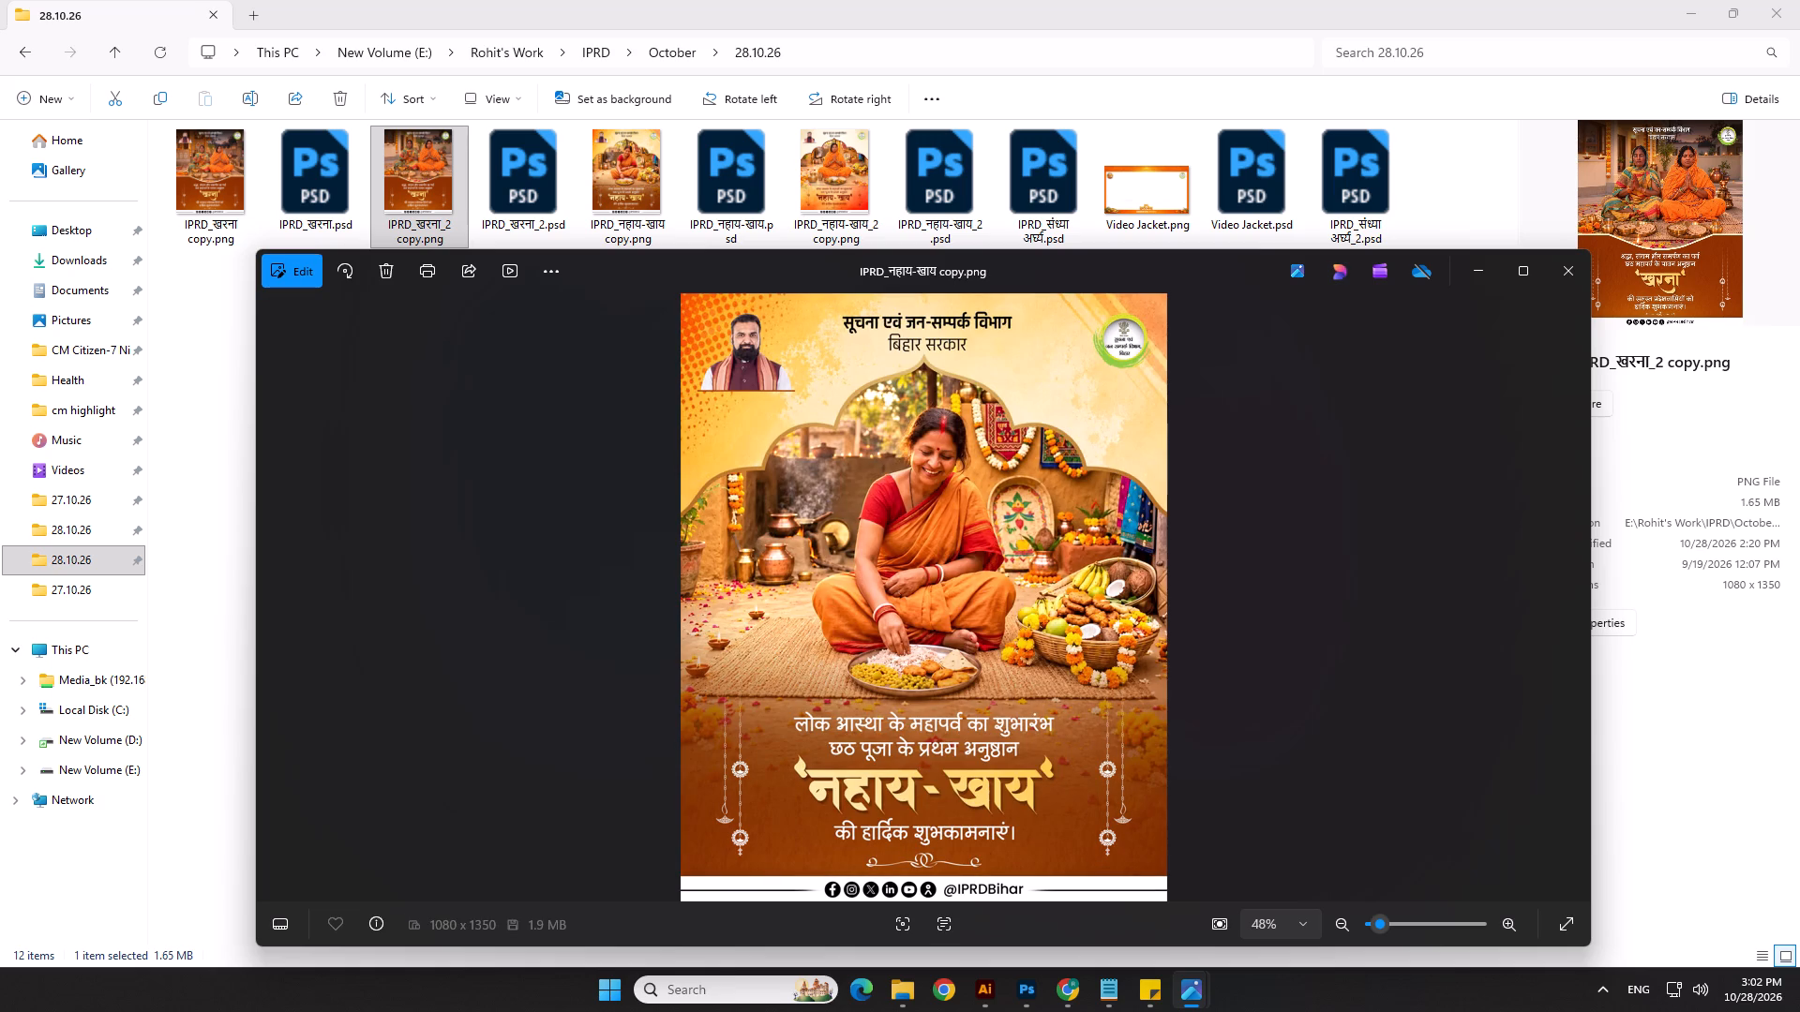
{"action": "key", "text": "Right"}
{"action": "key", "text": "Right"}
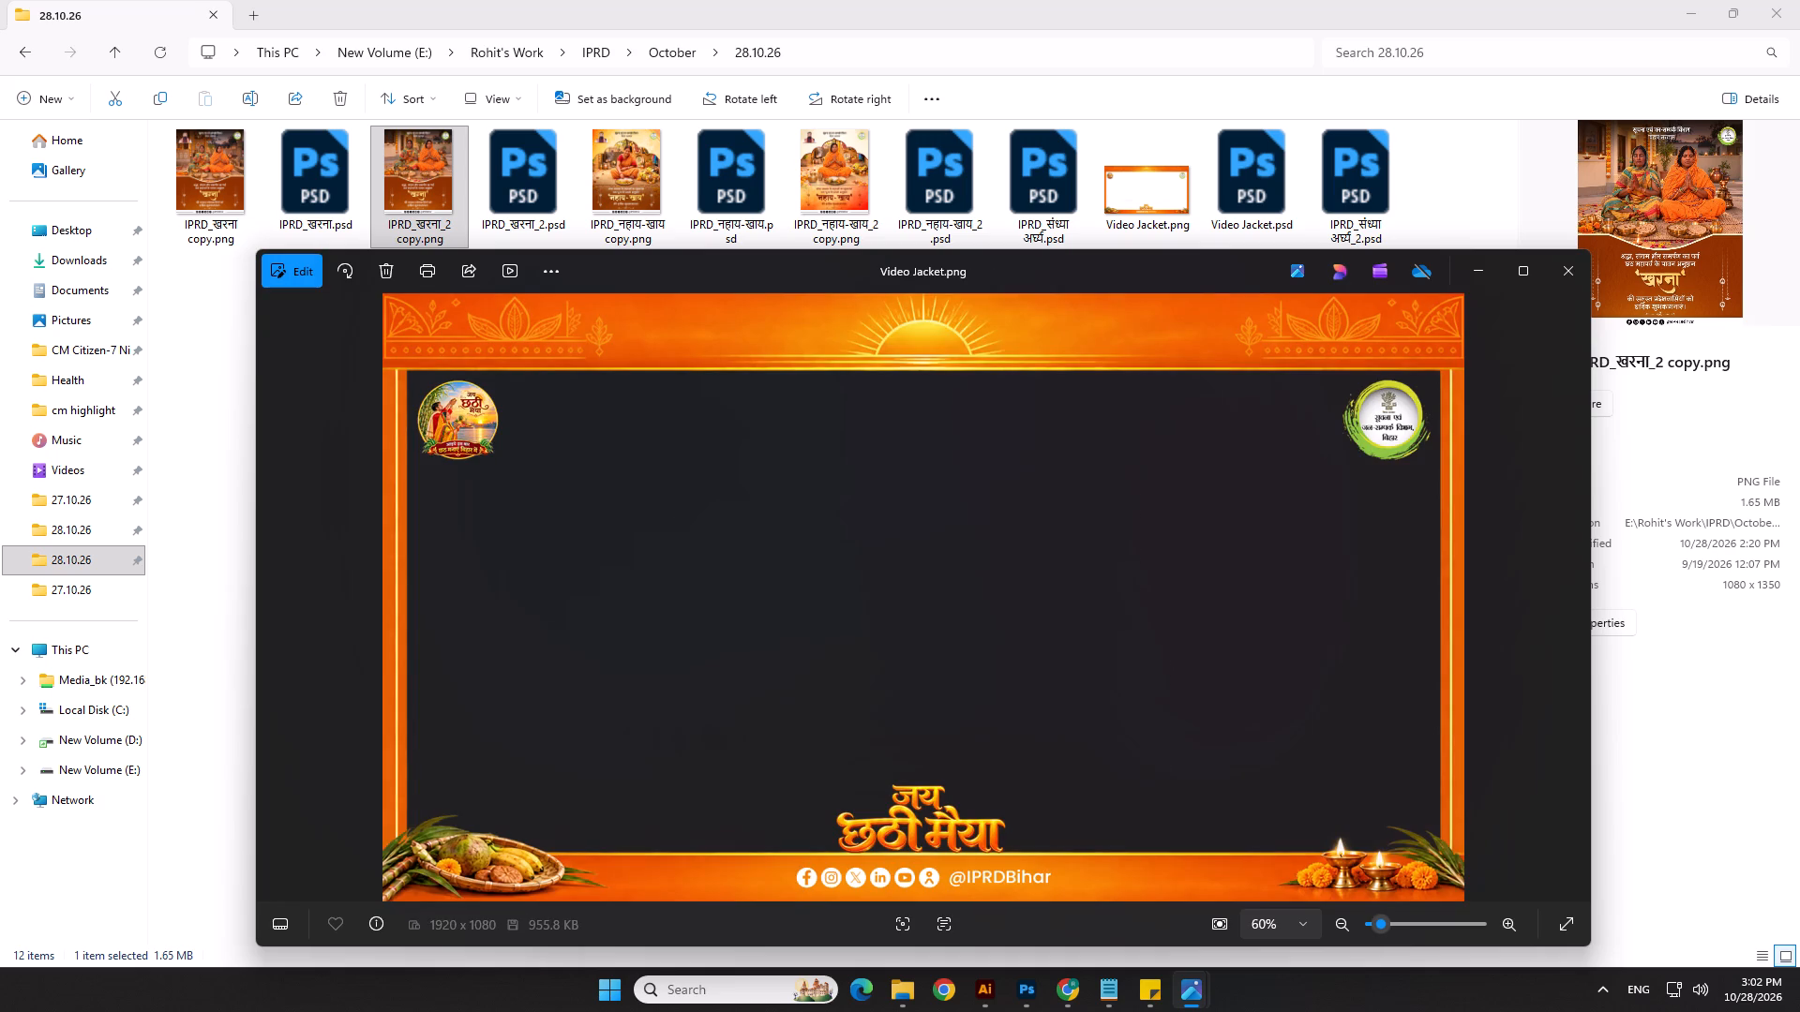
{"action": "key", "text": "Left"}
{"action": "key", "text": "Left"}
{"action": "key", "text": "Left"}
{"action": "key", "text": "Left"}
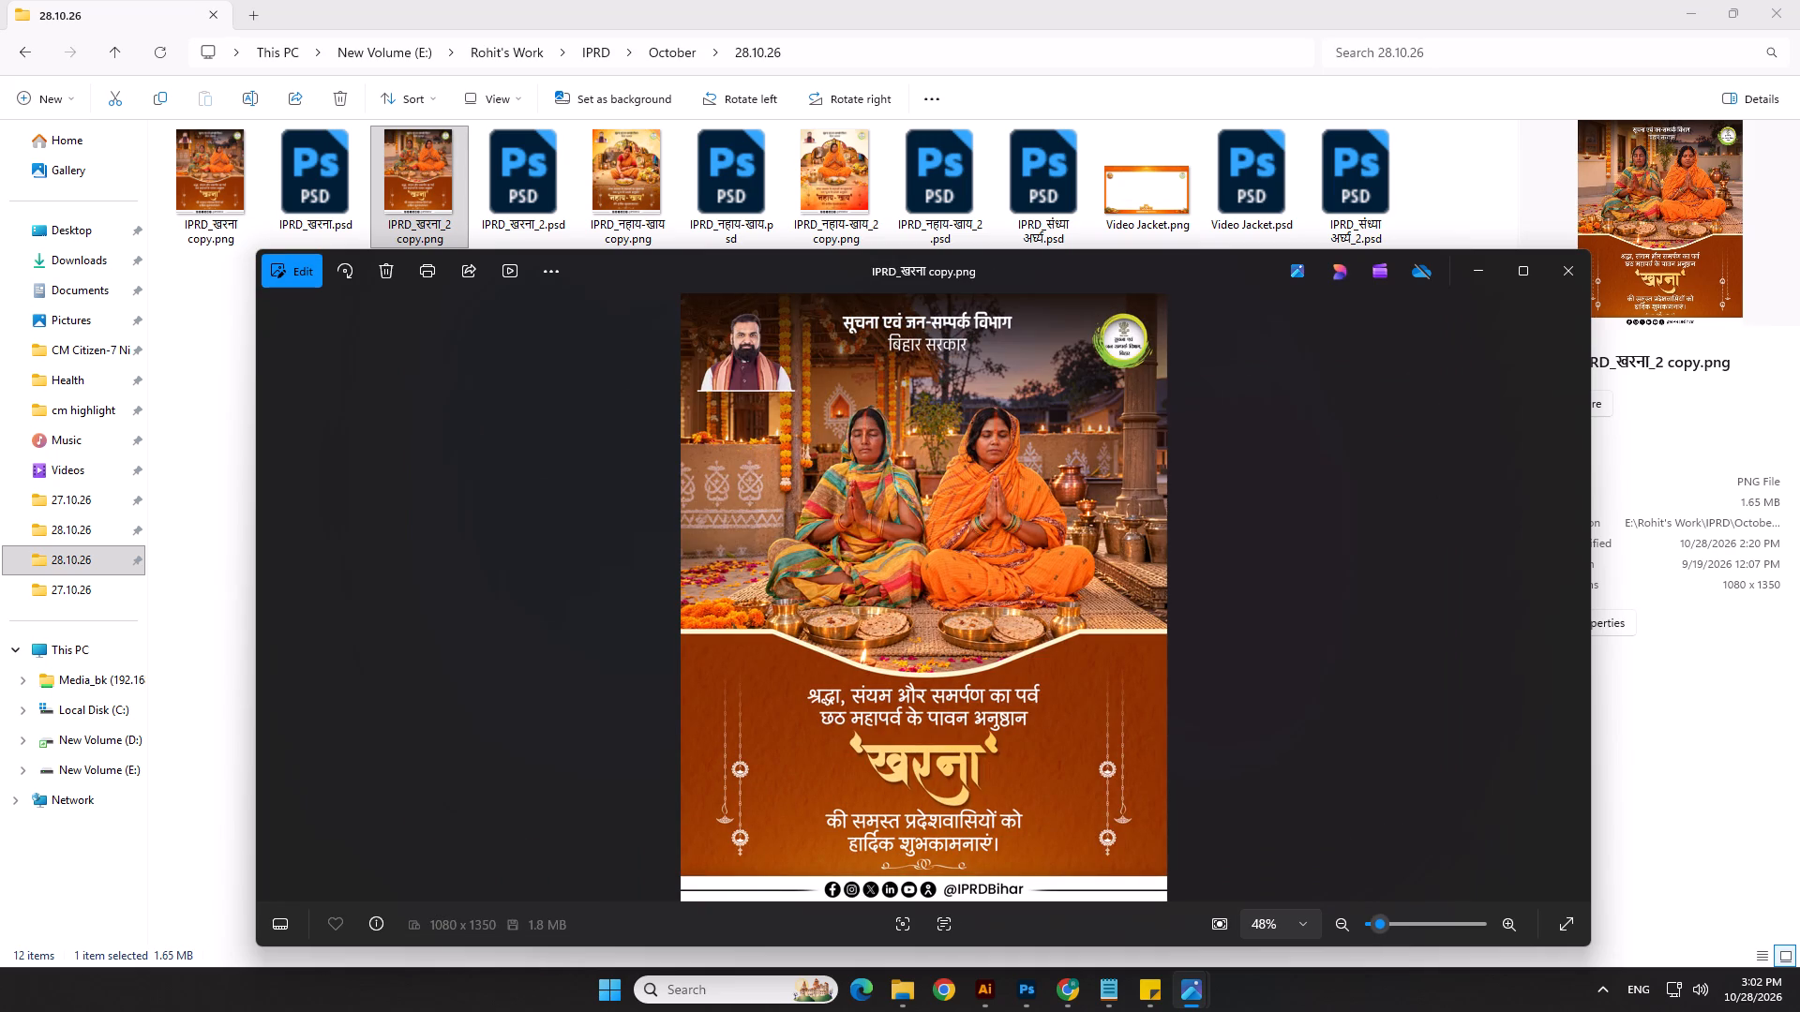
{"action": "key", "text": "Left"}
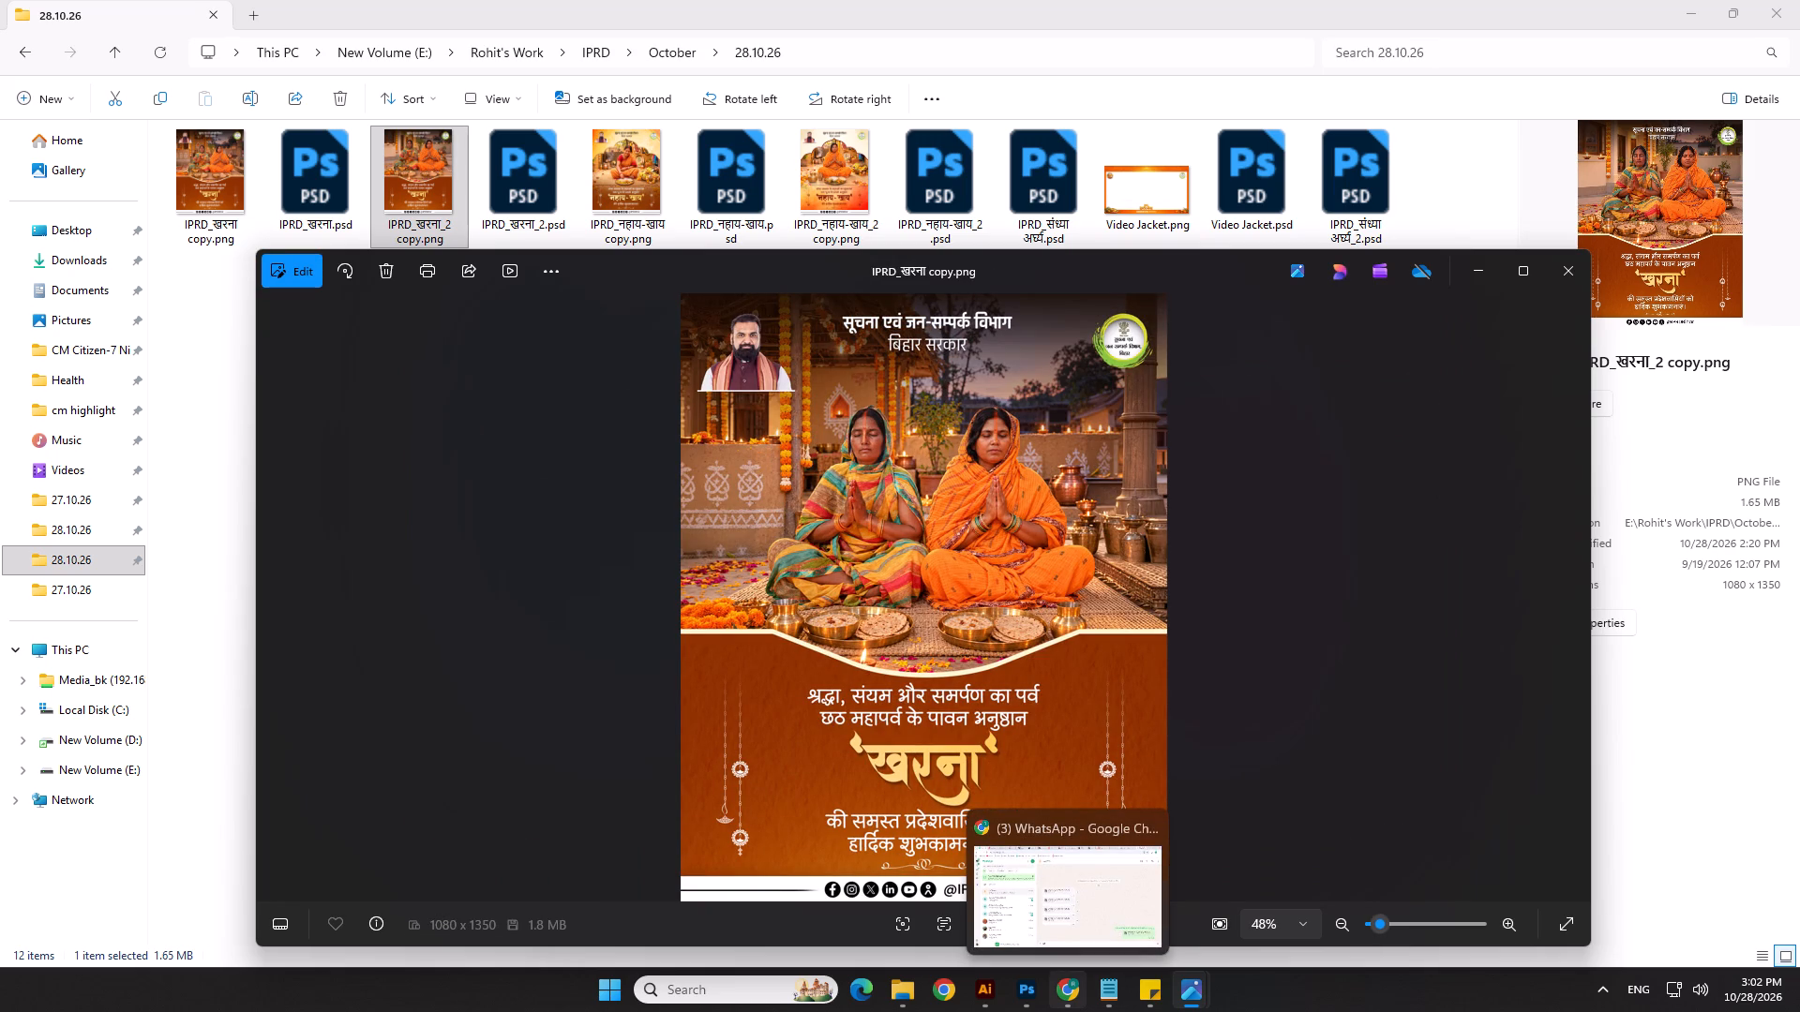
{"action": "left_click", "coordinate": [1027, 988]}
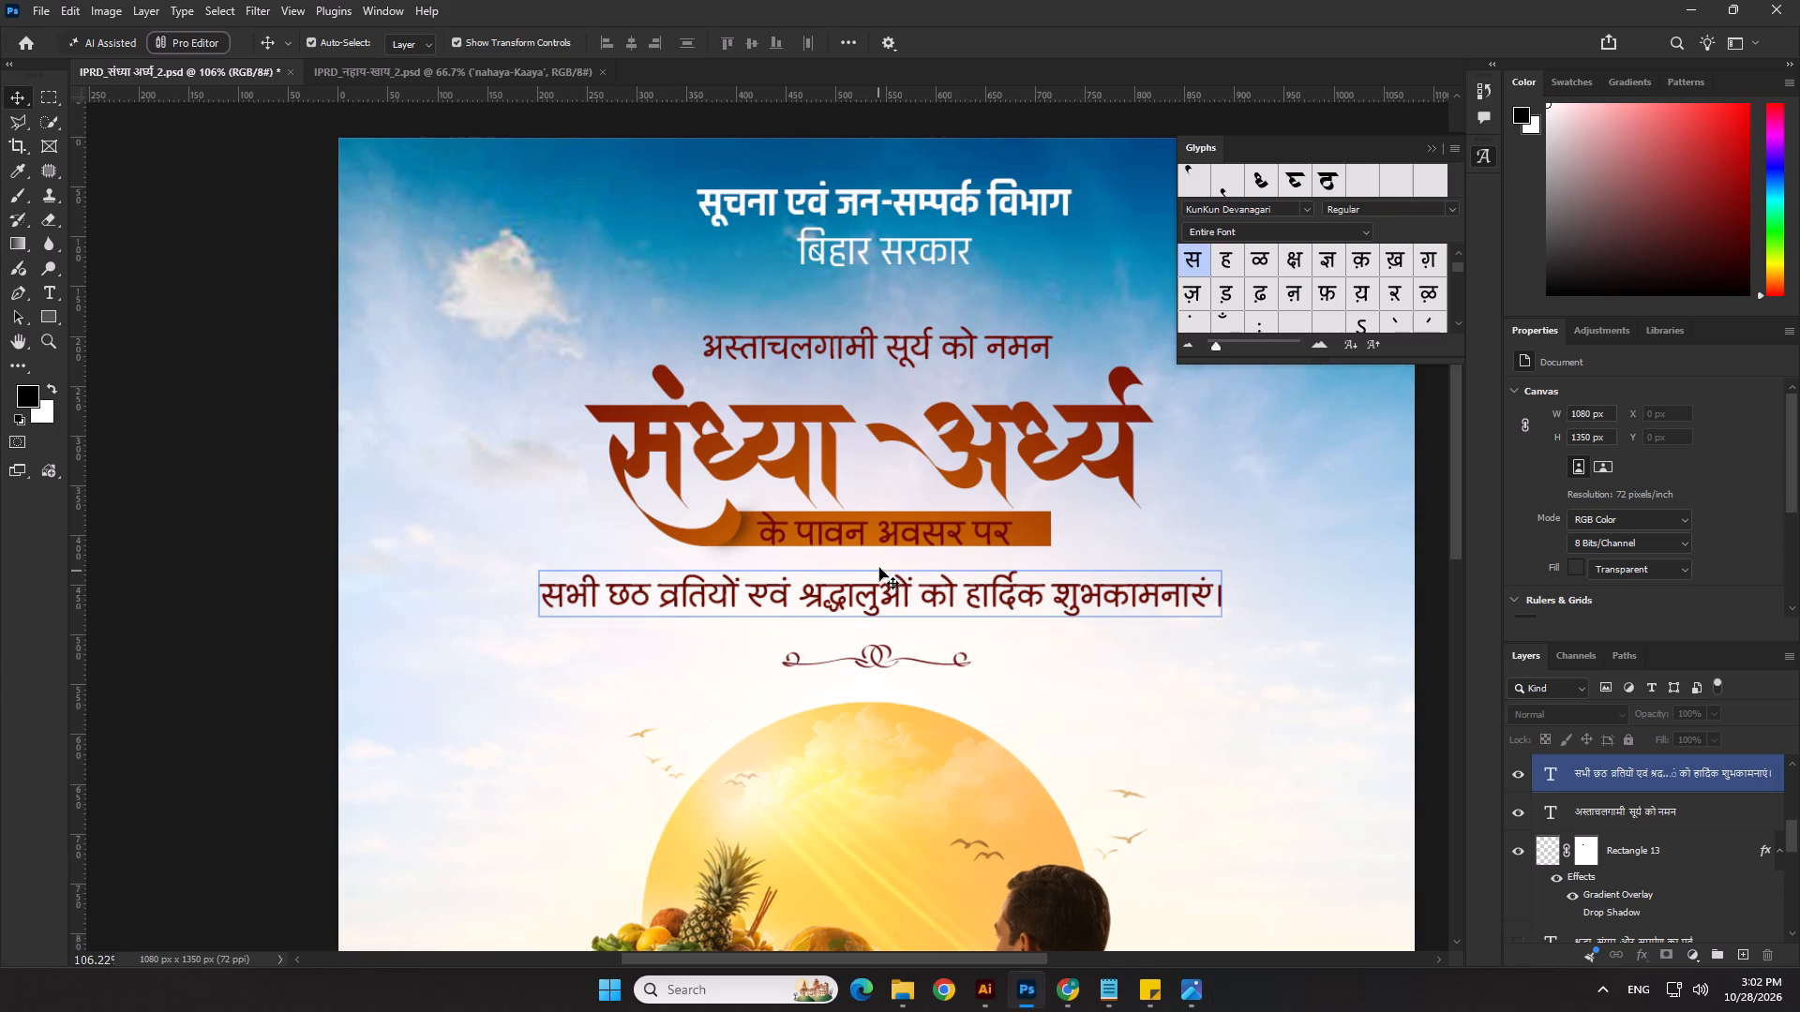
Lock the संध्या अर्घ्य heading text layer.
{"action": "scroll", "coordinate": [981, 543], "scroll_direction": "up", "scroll_amount": 2}
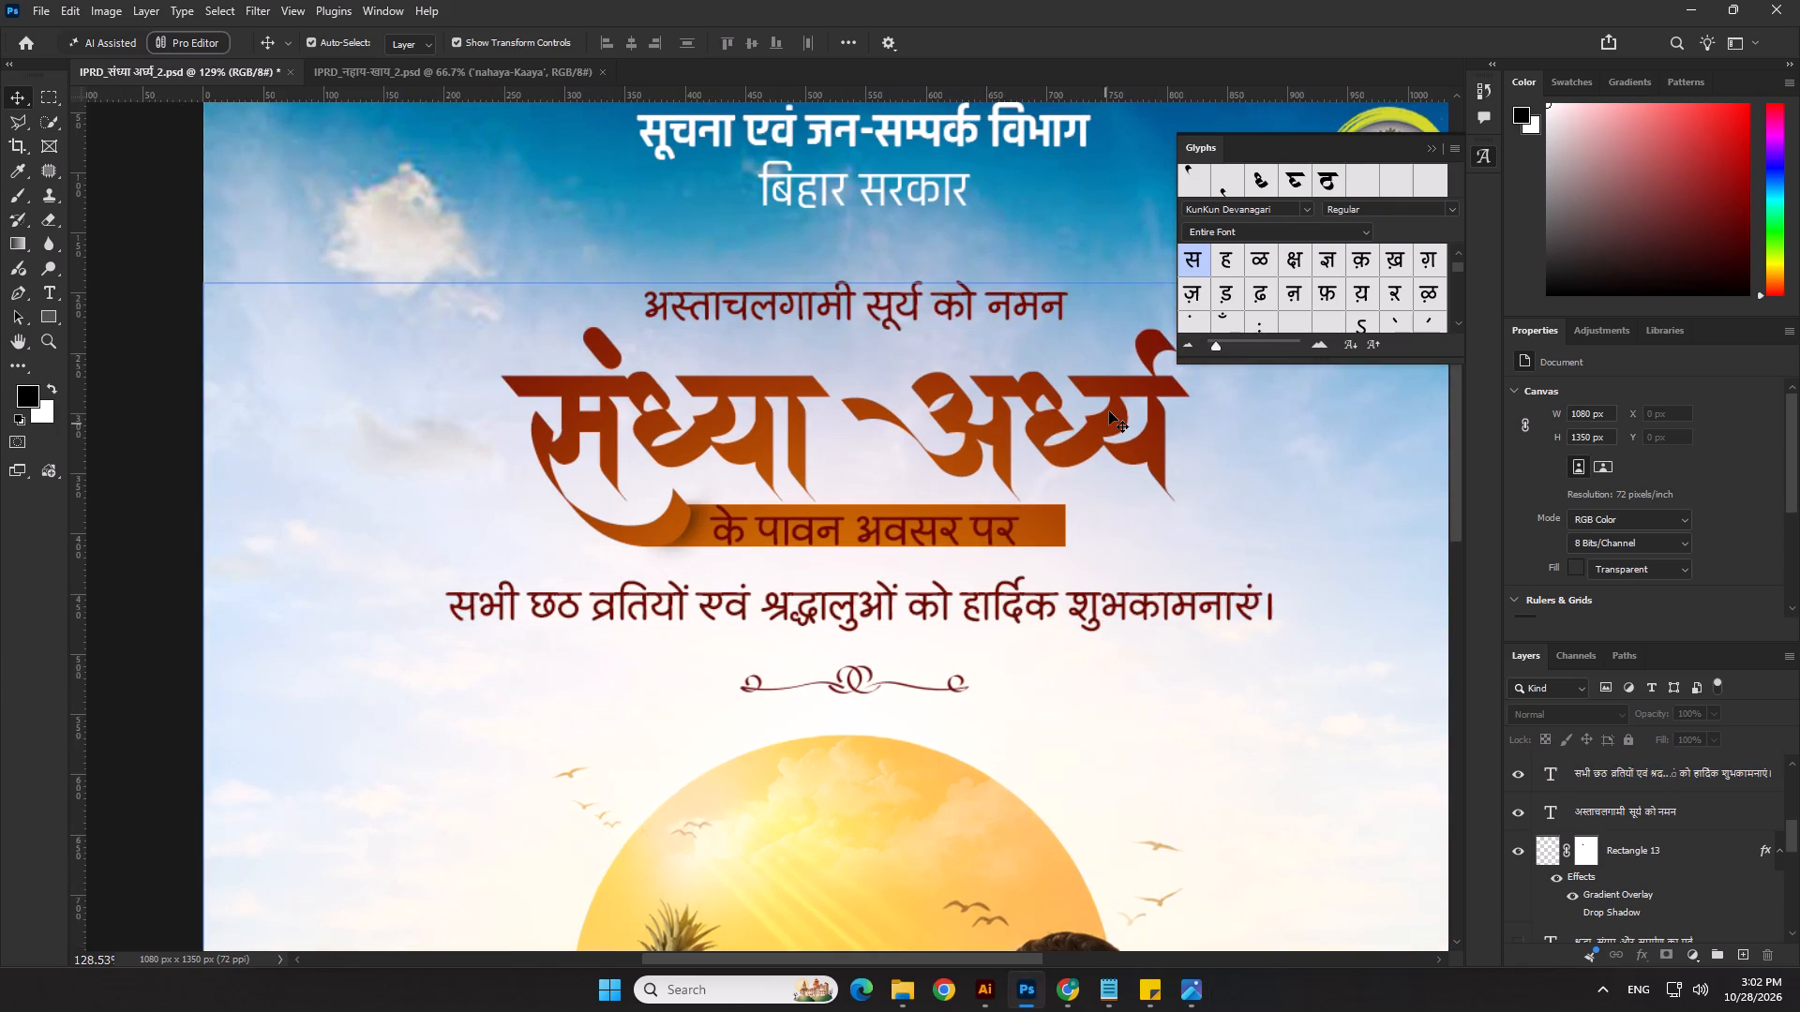
{"action": "left_click", "coordinate": [1109, 411]}
{"action": "left_click", "coordinate": [1627, 744]}
Nudge the "के पावन अवसर पर" text slightly up and to the right within the gradient band.
{"action": "scroll", "coordinate": [1004, 534], "scroll_direction": "up", "scroll_amount": 1}
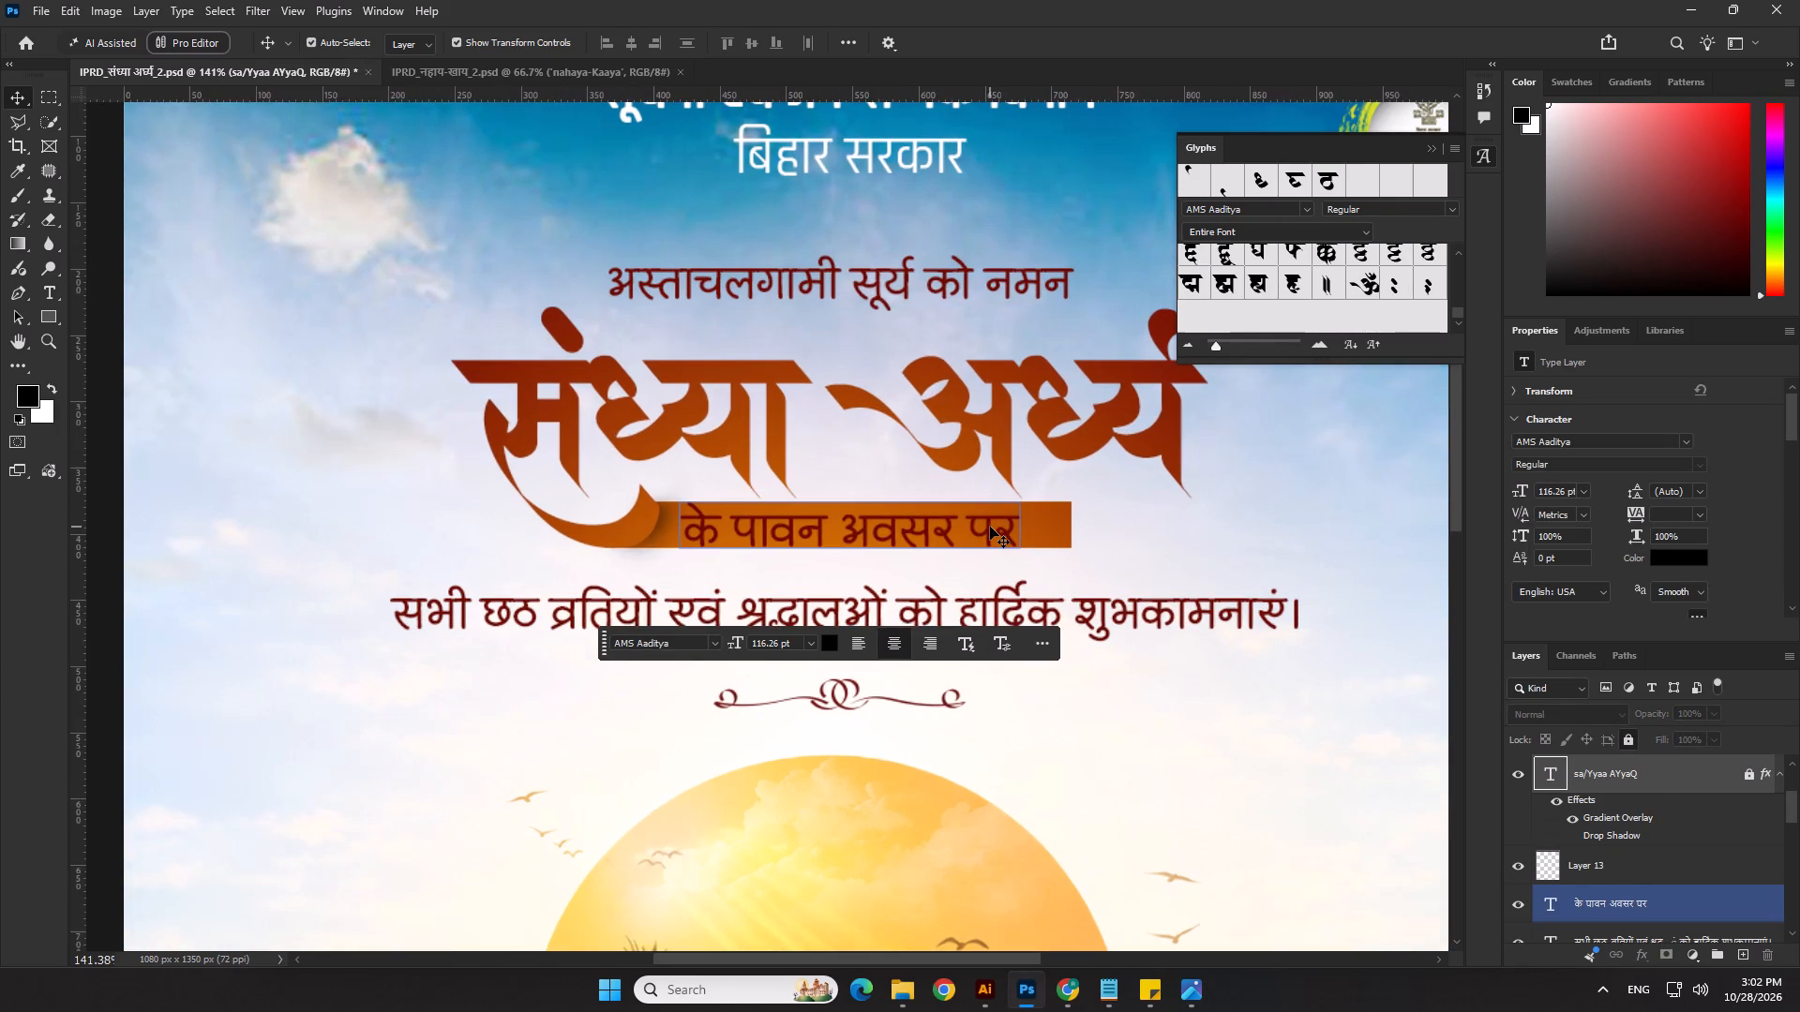
{"action": "left_click", "coordinate": [990, 527]}
{"action": "scroll", "coordinate": [988, 558], "scroll_direction": "down", "scroll_amount": 3}
{"action": "key", "text": "Up"}
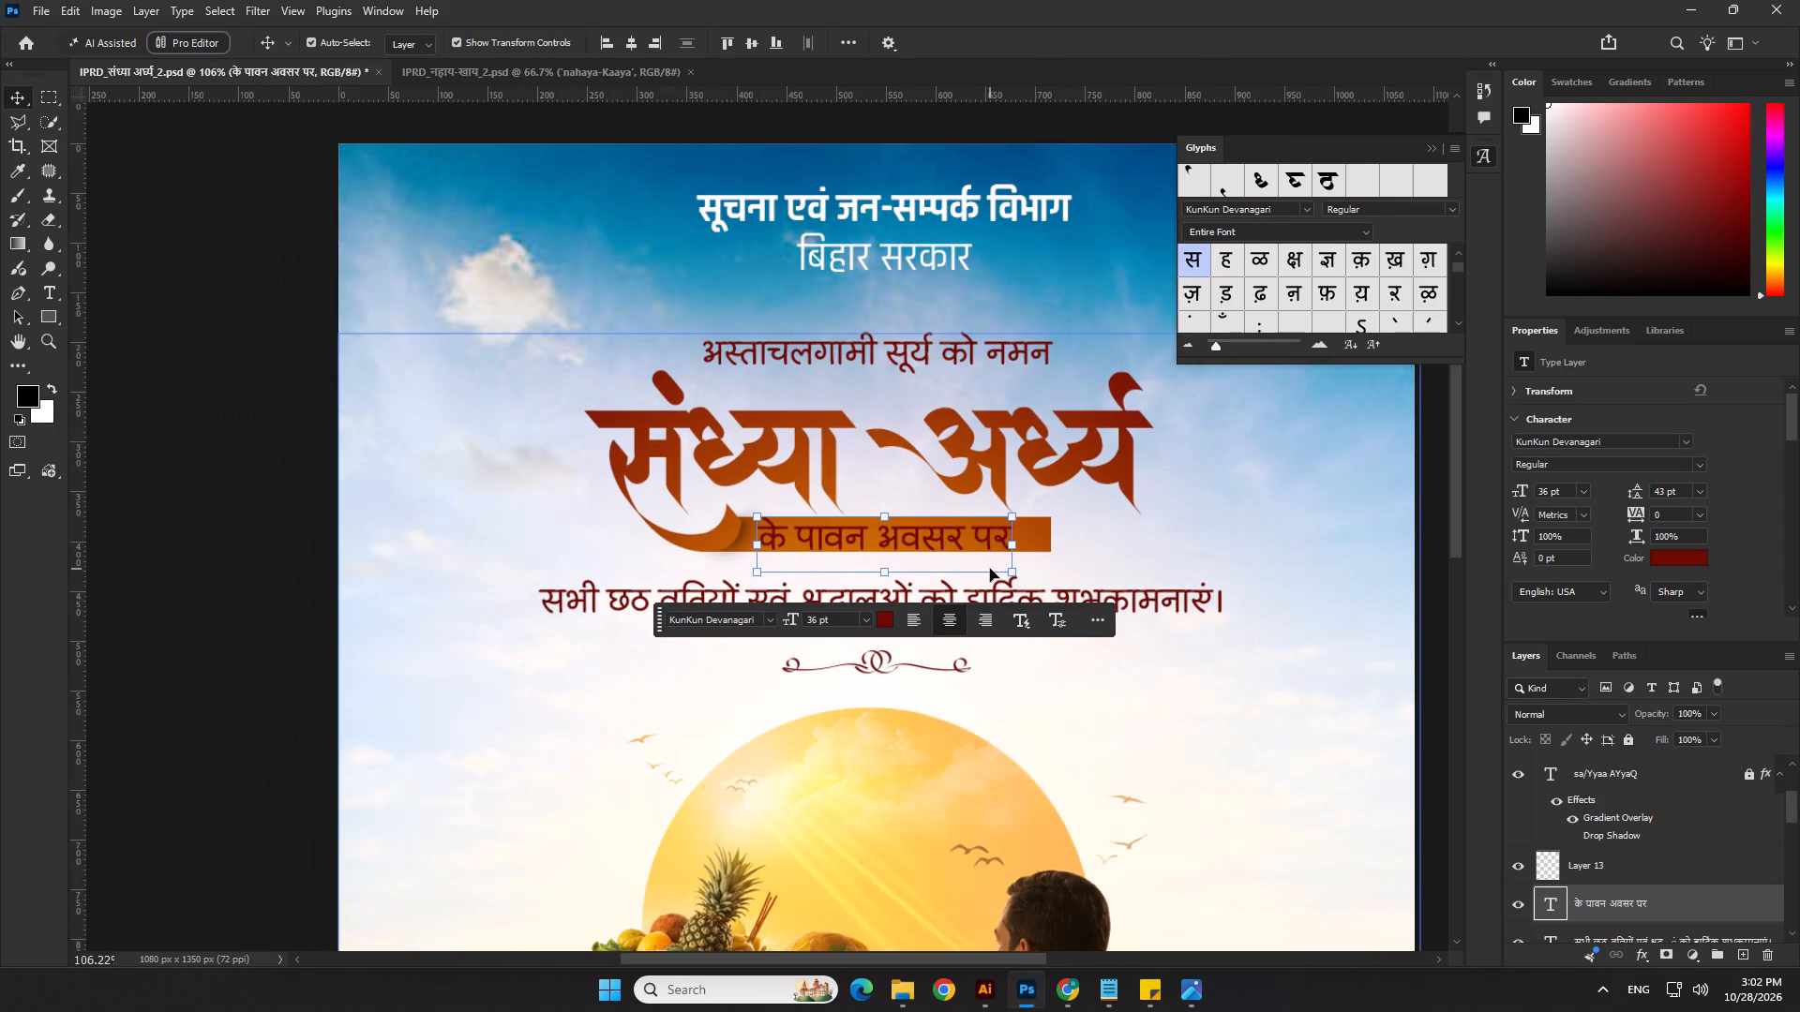
{"action": "key", "text": "Up"}
{"action": "scroll", "coordinate": [984, 569], "scroll_direction": "up", "scroll_amount": 1}
{"action": "key", "text": "Up"}
{"action": "key", "text": "Right"}
{"action": "key", "text": "Right"}
{"action": "key", "text": "Right"}
{"action": "key", "text": "Right"}
{"action": "key", "text": "Right"}
{"action": "key", "text": "Right"}
{"action": "key", "text": "Right"}
{"action": "key", "text": "Right"}
{"action": "key", "text": "Right"}
{"action": "key", "text": "Right"}
{"action": "key", "text": "Right"}
{"action": "key", "text": "Right"}
{"action": "key", "text": "Right"}
{"action": "key", "text": "Right"}
{"action": "key", "text": "Right"}
{"action": "key", "text": "Right"}
{"action": "key", "text": "Right"}
{"action": "key", "text": "Right"}
{"action": "key", "text": "Right"}
{"action": "key", "text": "Right"}
{"action": "key", "text": "Right"}
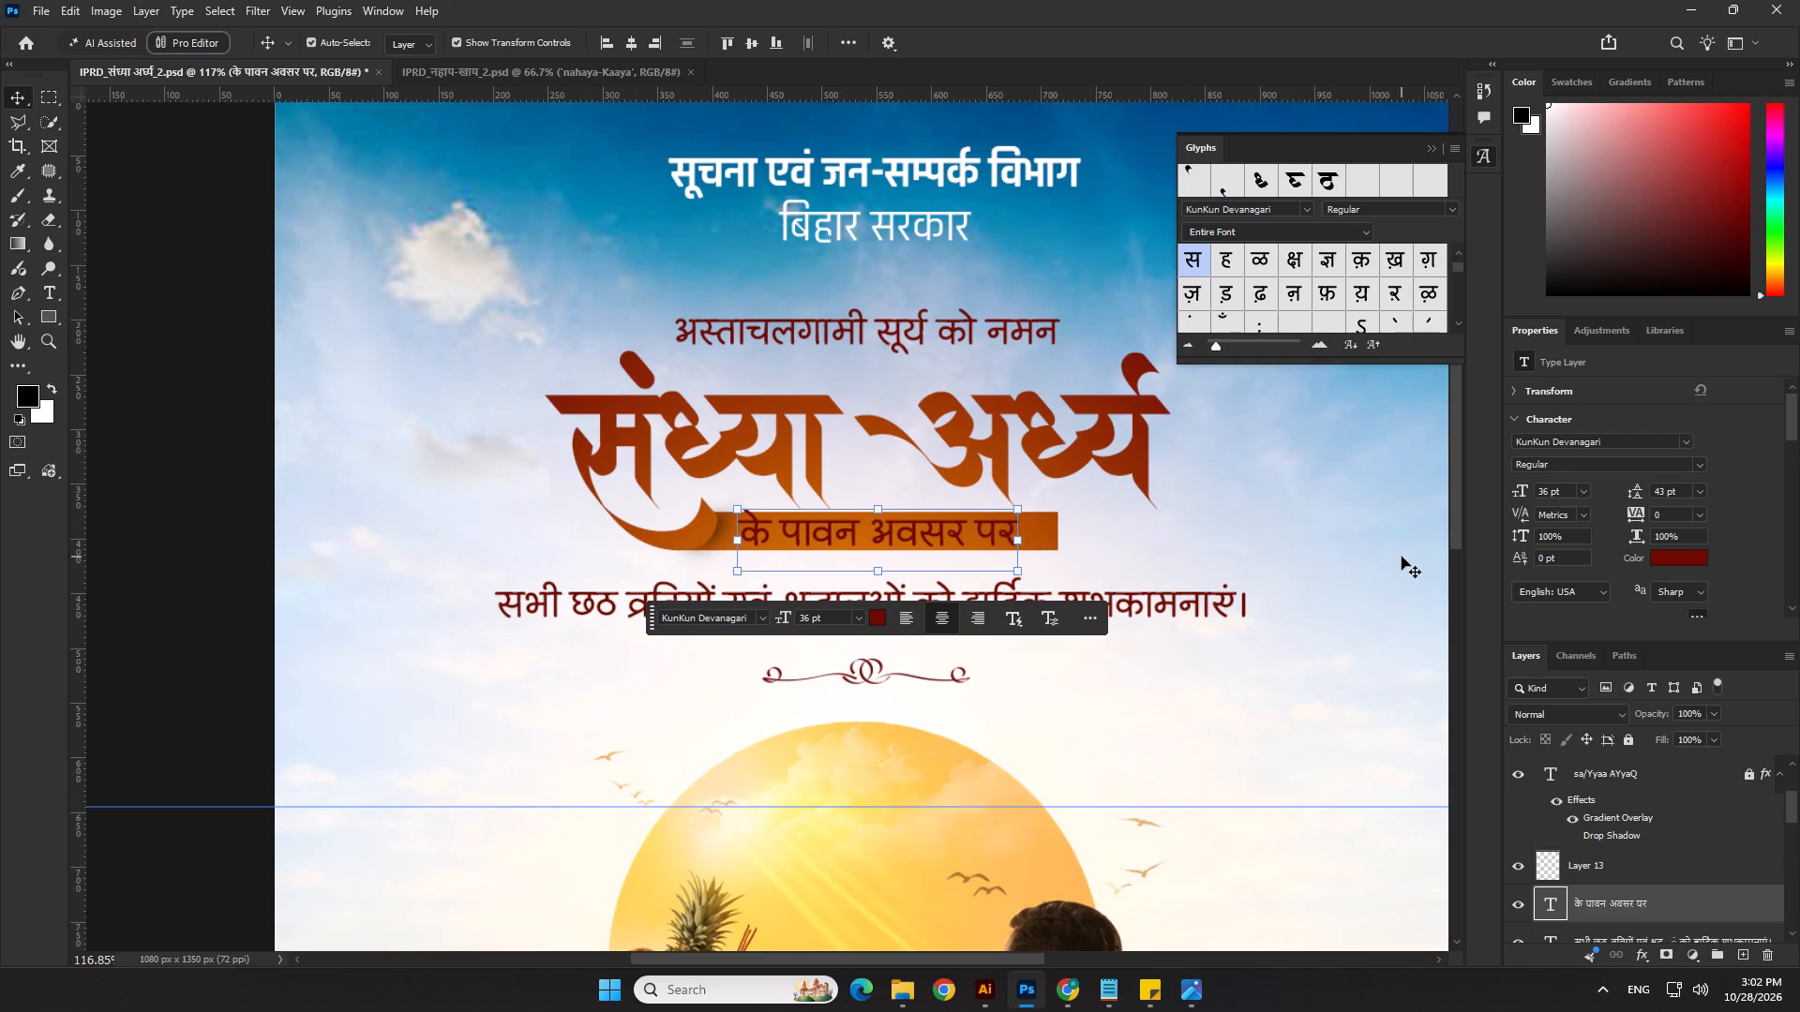
Change the "के पावन अवसर पर" text colour to white.
{"action": "left_click", "coordinate": [1666, 555]}
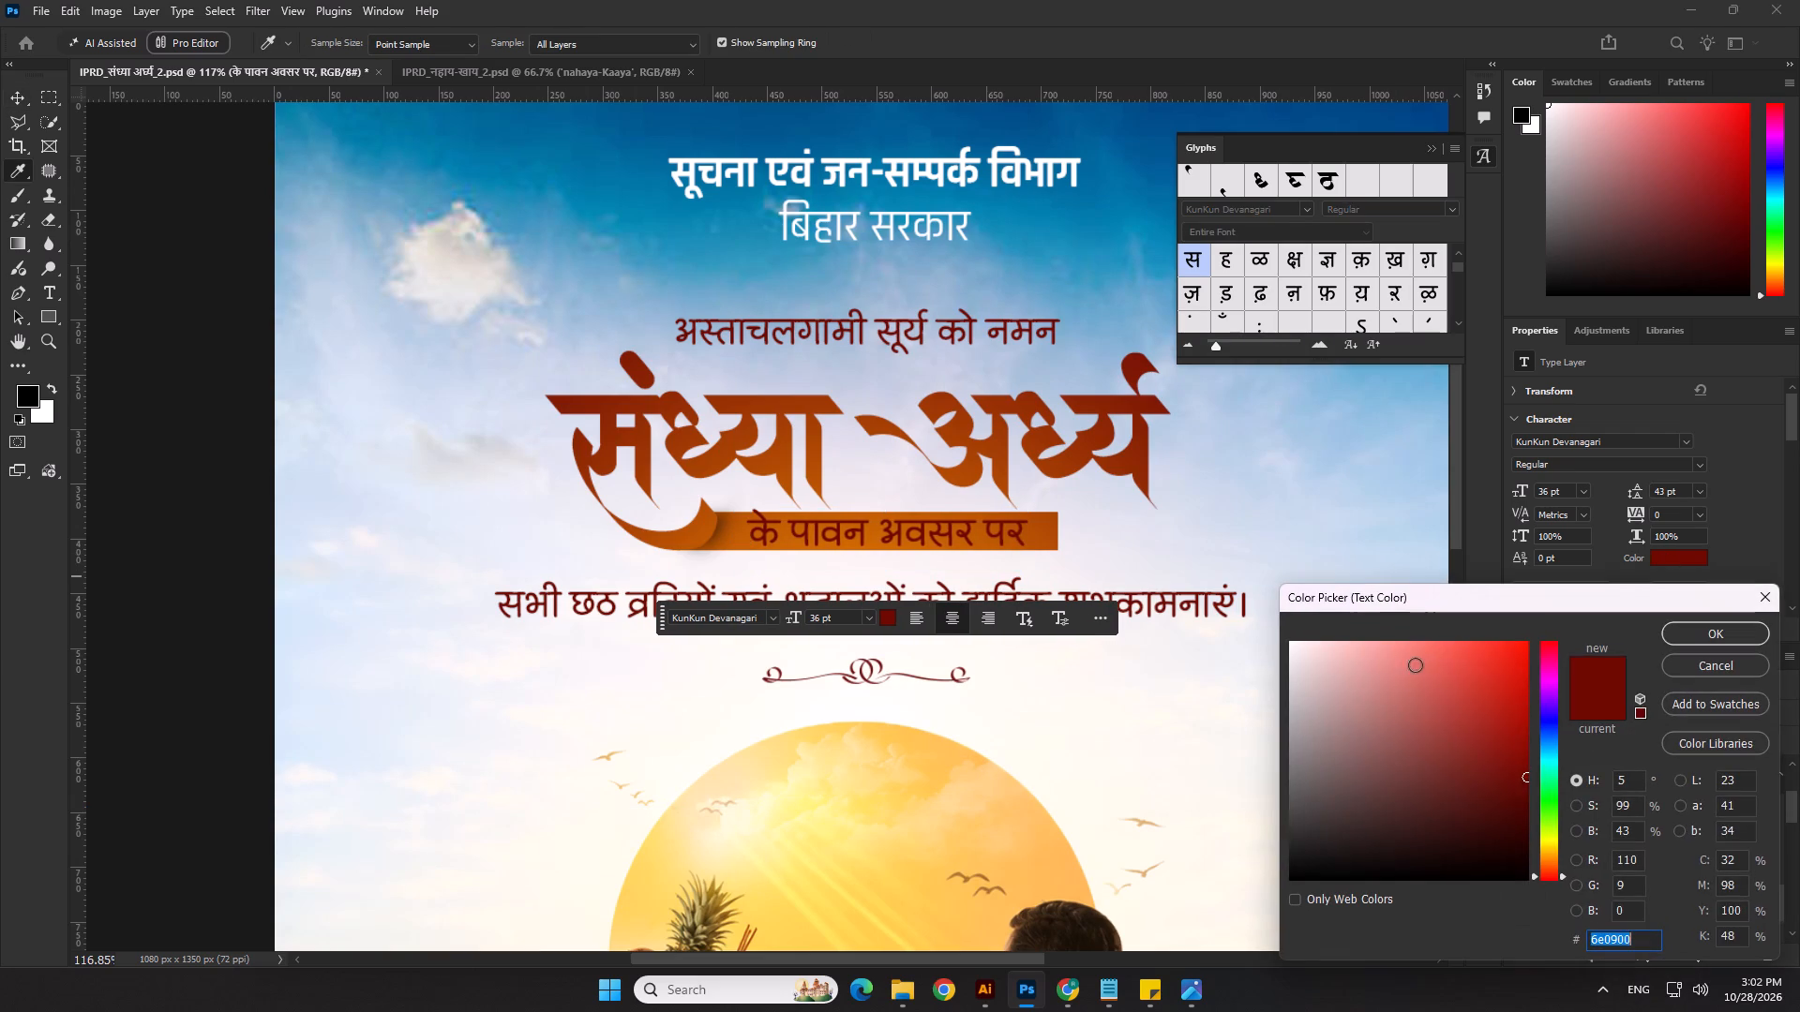
{"action": "left_click_drag", "start_coordinate": [1402, 676], "coordinate": [1167, 592]}
{"action": "left_click", "coordinate": [1684, 632]}
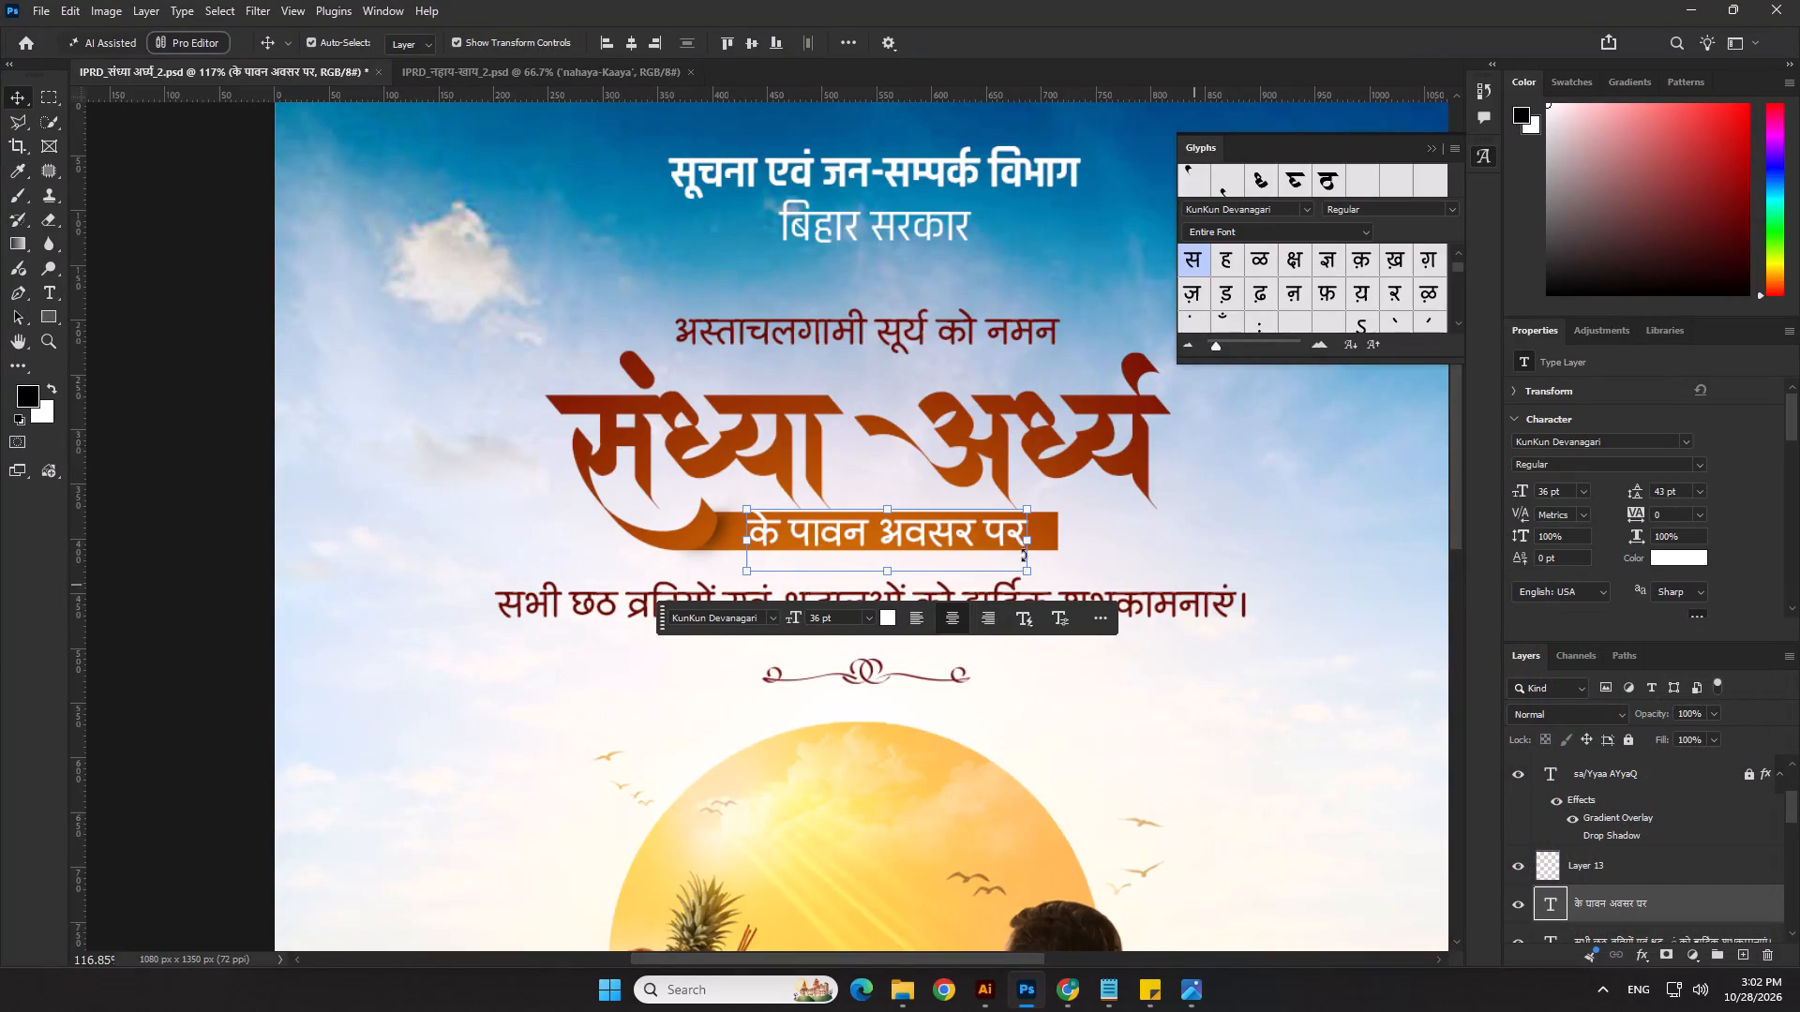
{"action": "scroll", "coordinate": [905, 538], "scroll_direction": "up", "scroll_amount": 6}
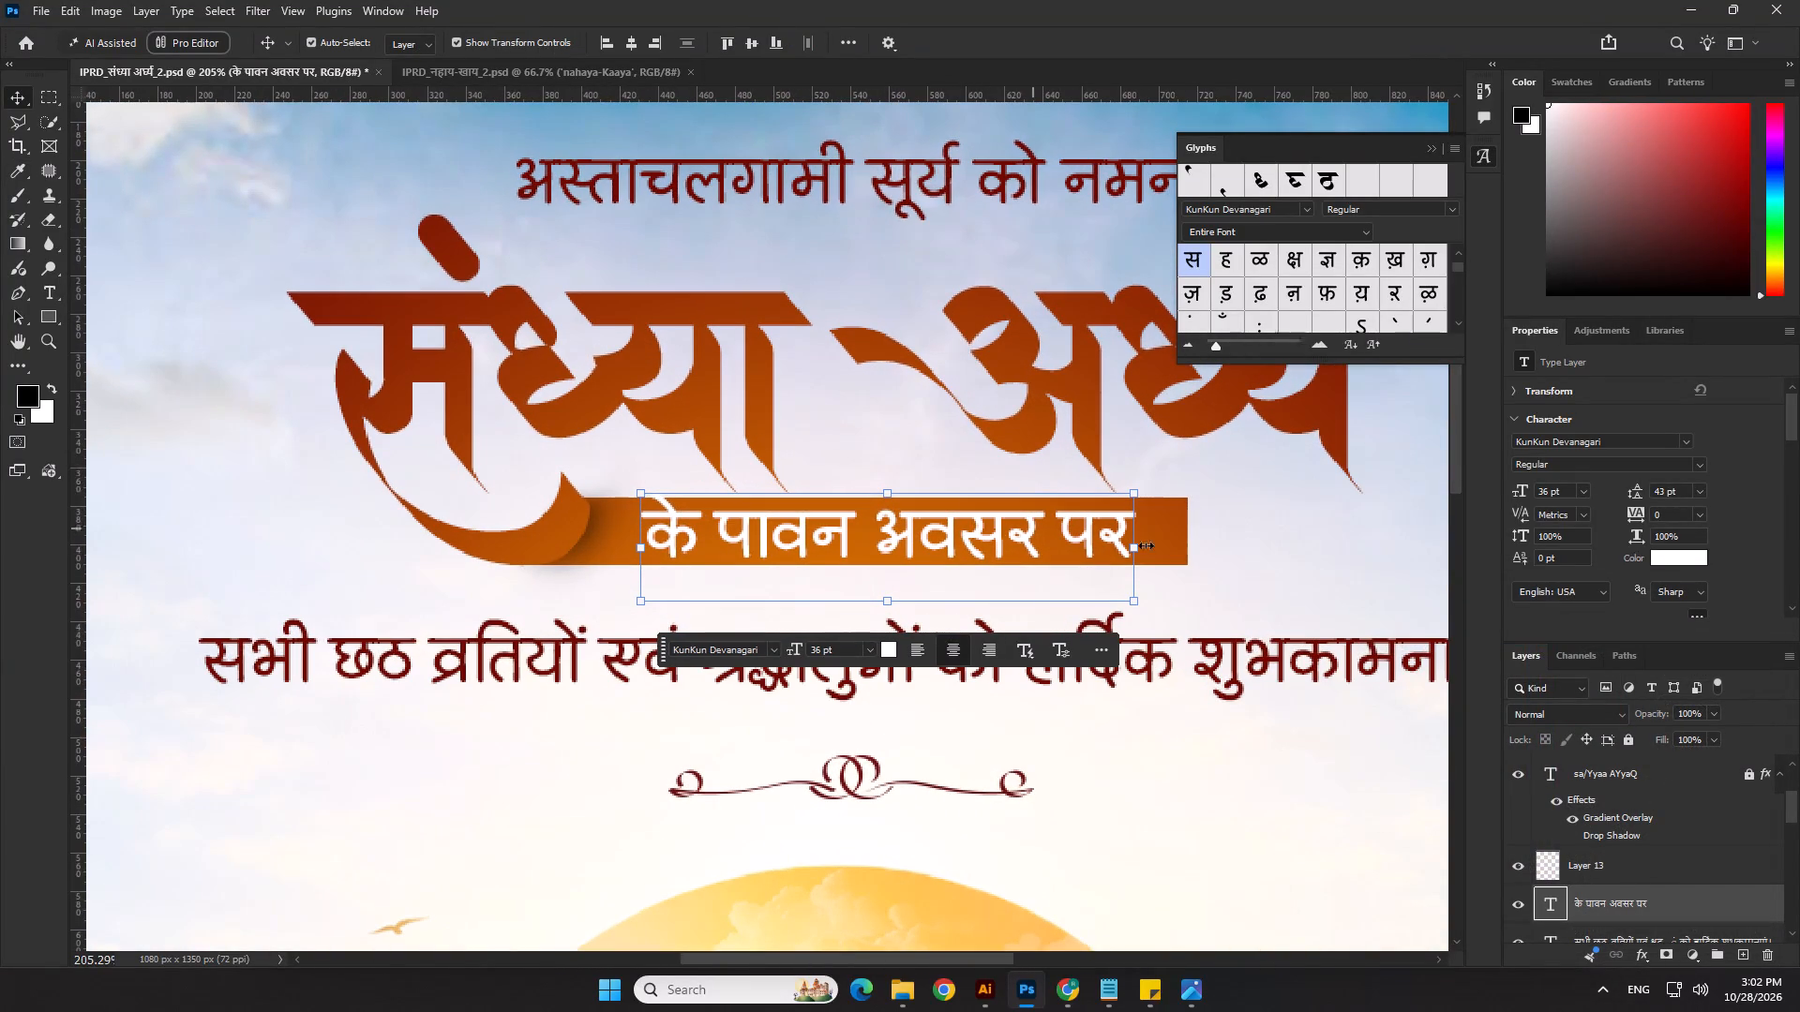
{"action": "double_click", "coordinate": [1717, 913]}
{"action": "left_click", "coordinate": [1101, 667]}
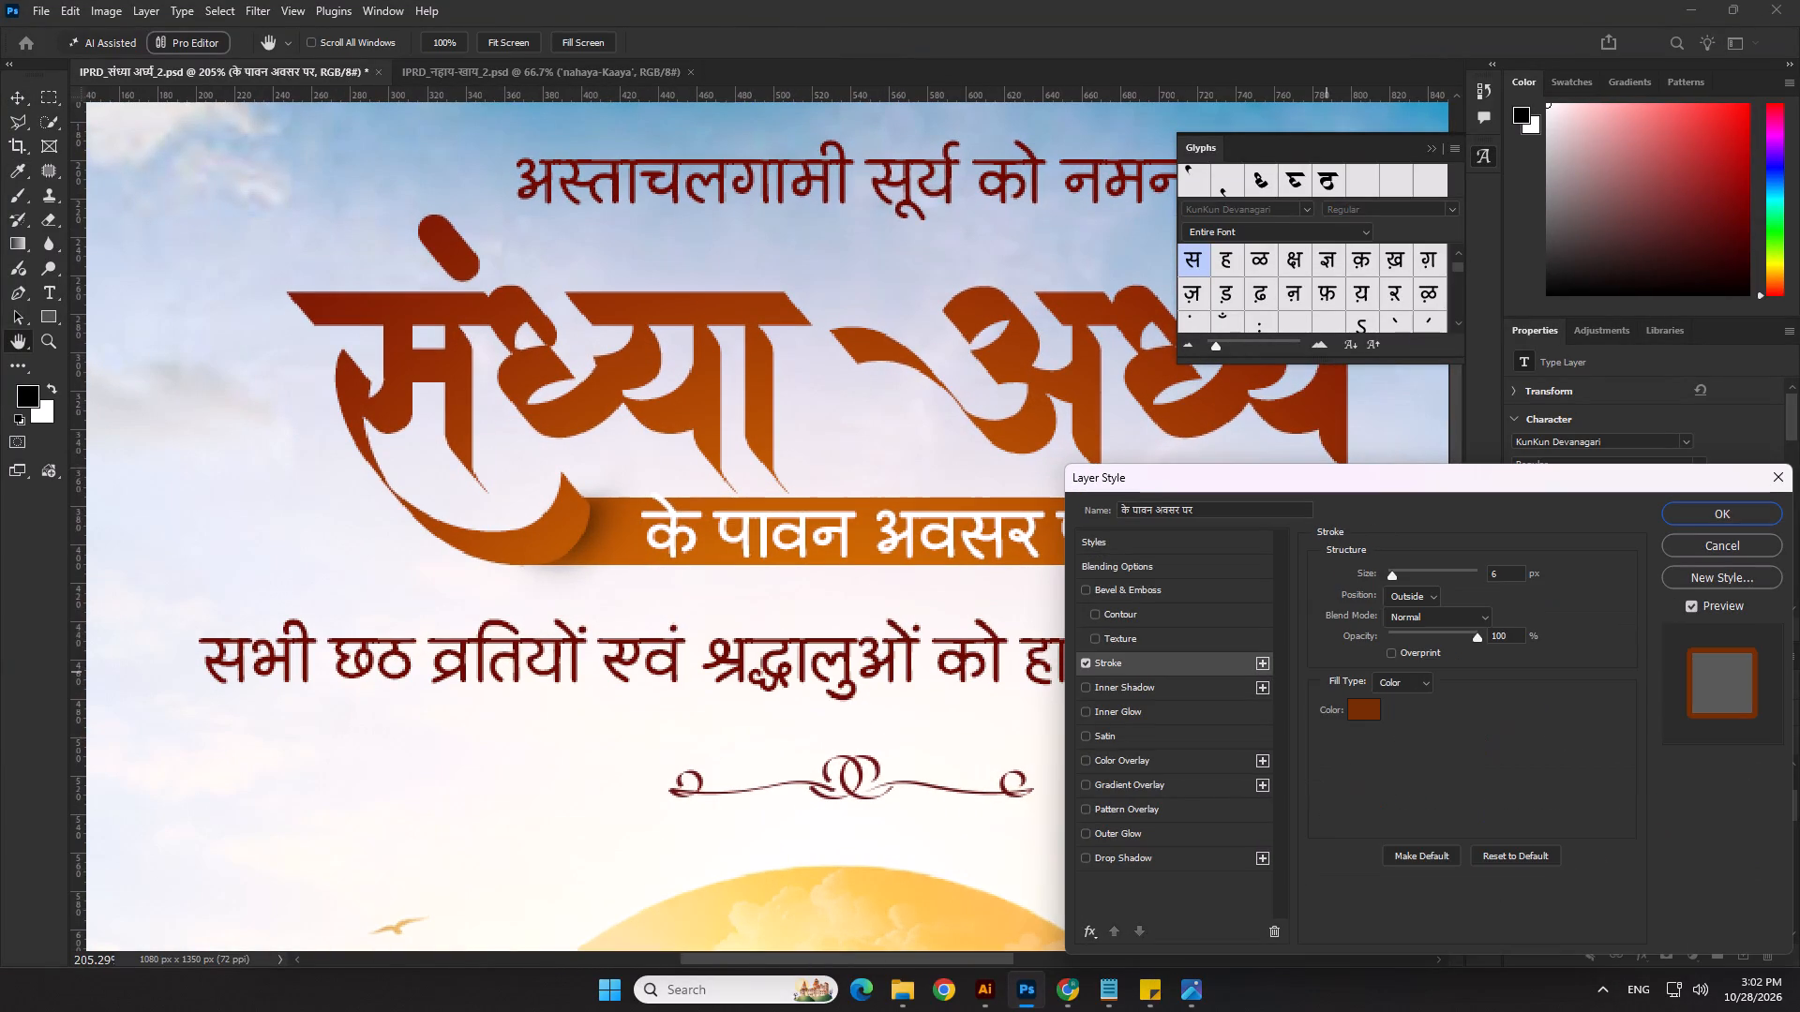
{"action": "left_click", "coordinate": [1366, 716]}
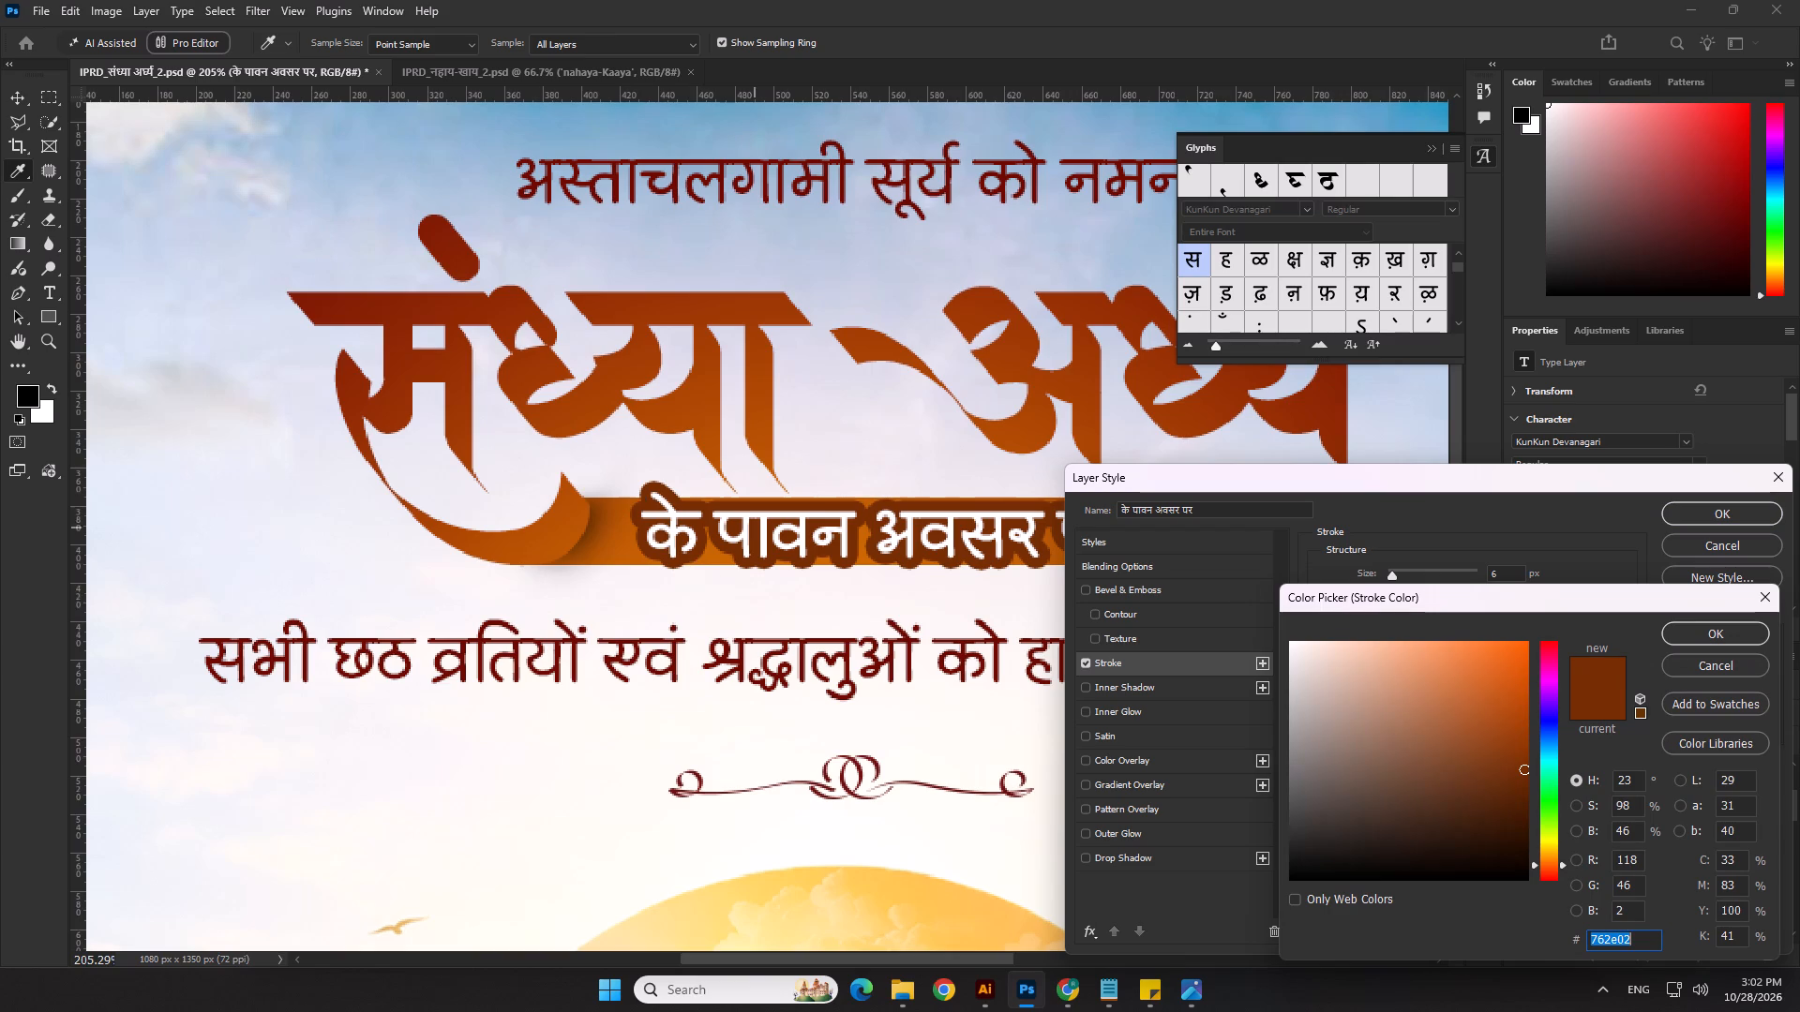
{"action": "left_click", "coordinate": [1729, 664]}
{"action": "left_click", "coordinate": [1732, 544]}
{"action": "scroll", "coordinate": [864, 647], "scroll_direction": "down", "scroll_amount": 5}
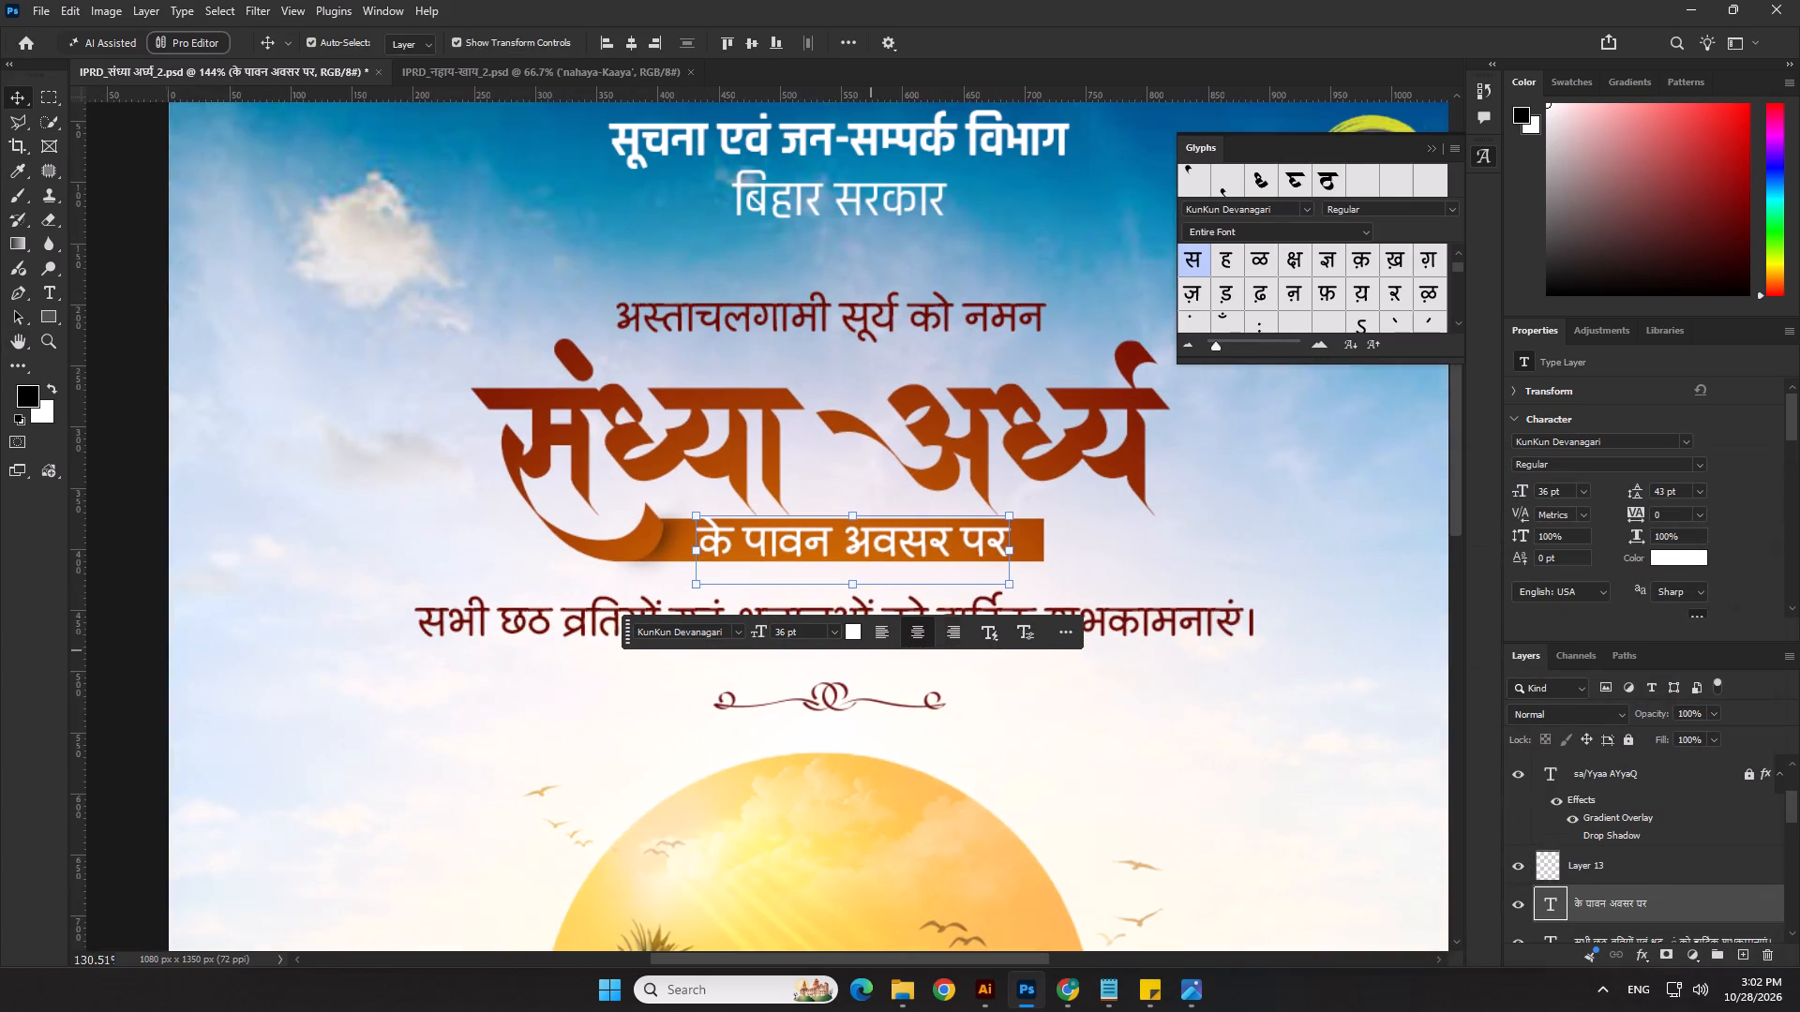
Extend the gradient band behind "के पावन अवसर पर" upward to about 349 × 37 px and deselect it.
{"action": "left_click", "coordinate": [1095, 573]}
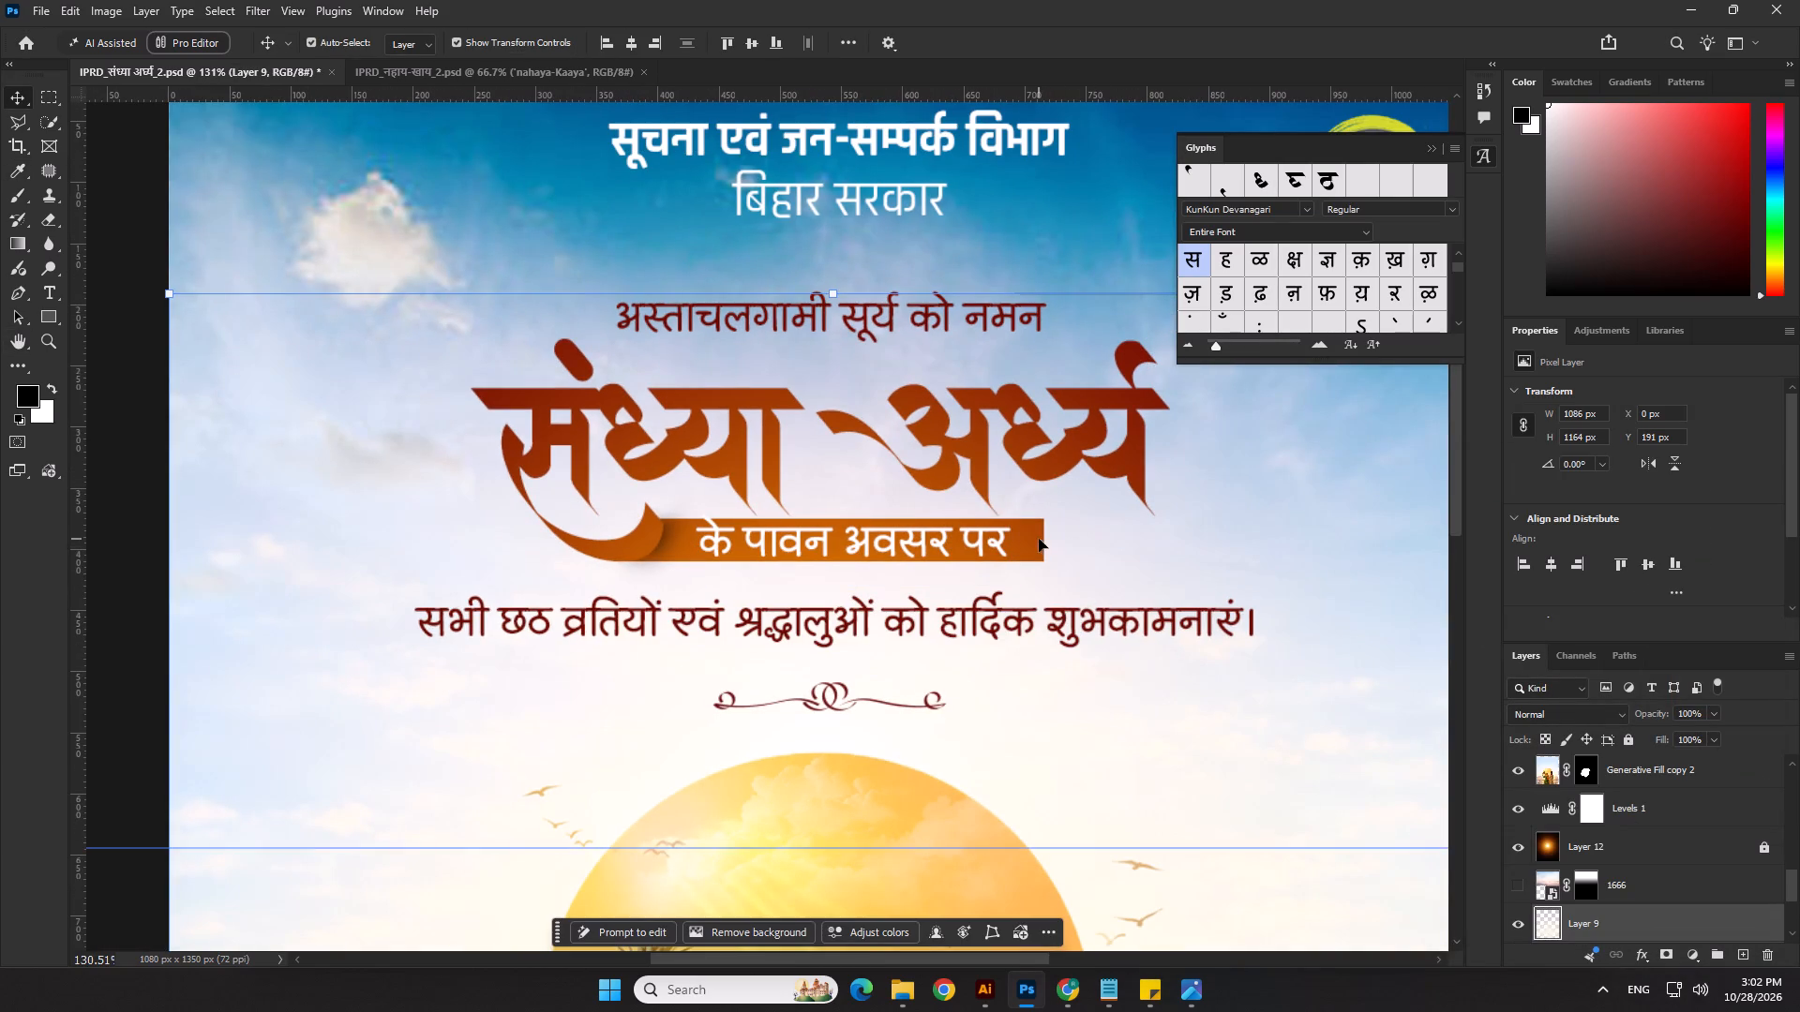
{"action": "left_click", "coordinate": [1037, 542]}
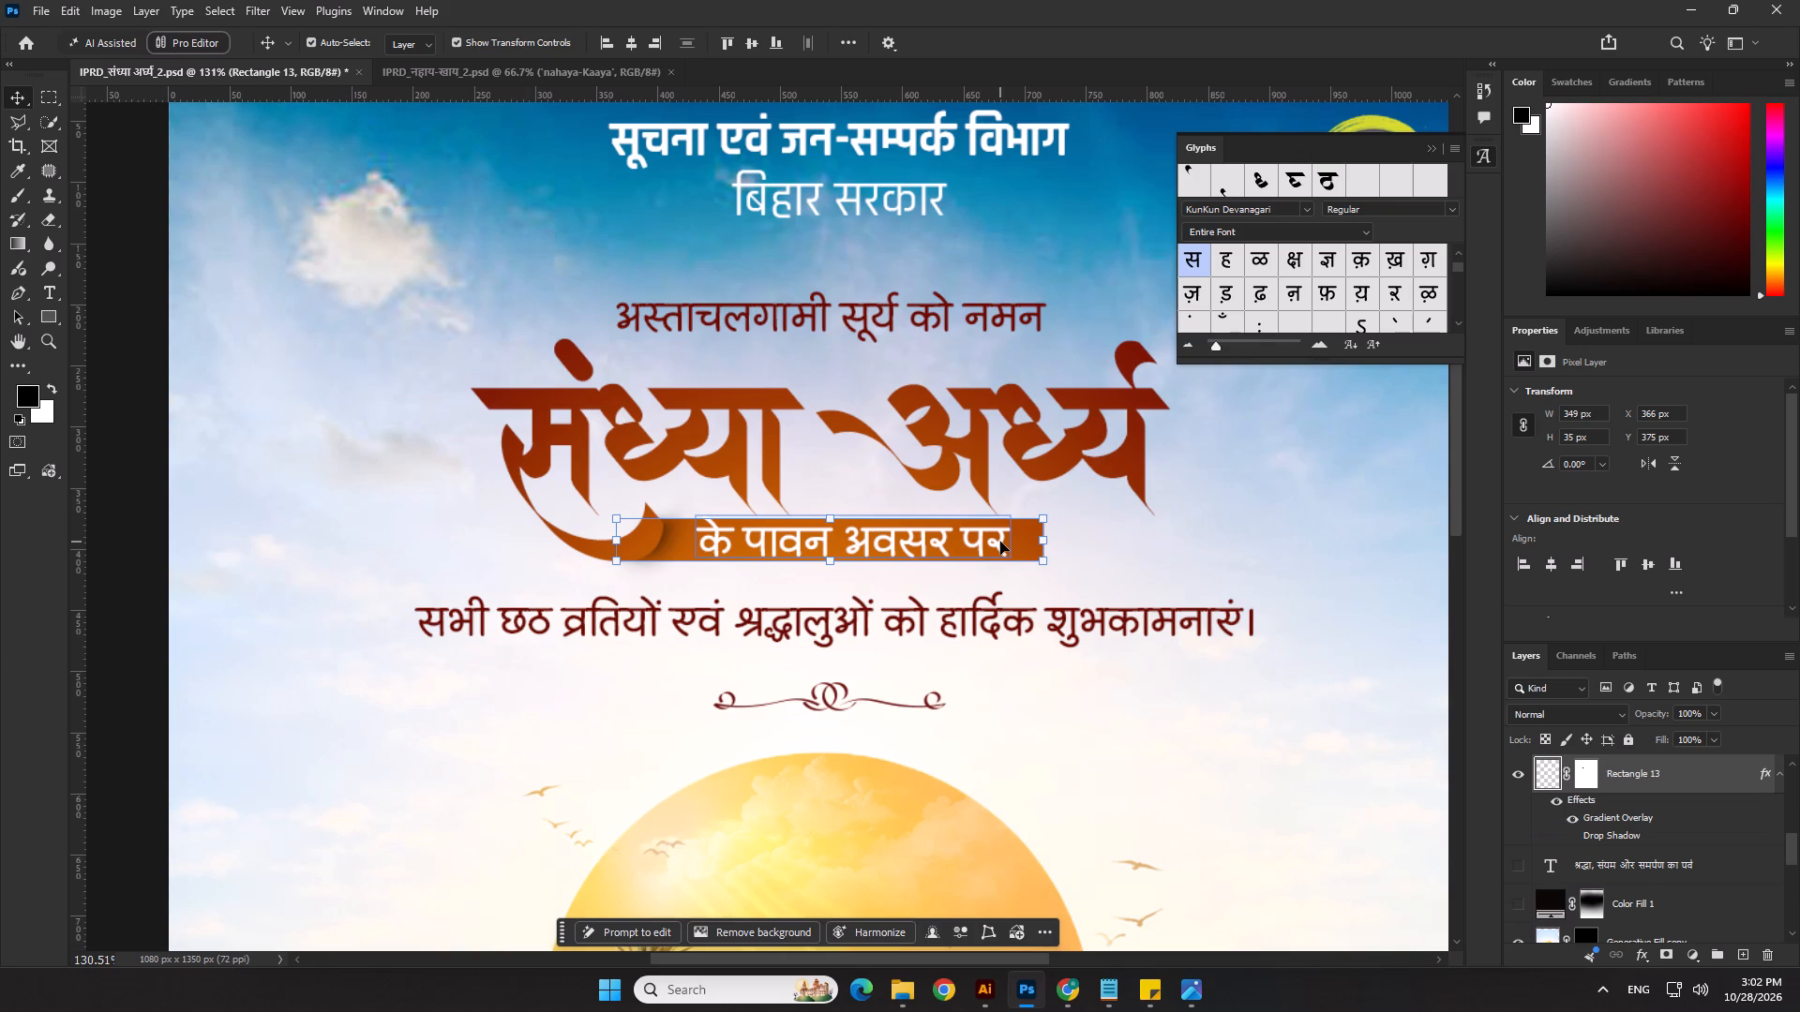
{"action": "scroll", "coordinate": [781, 540], "scroll_direction": "up", "scroll_amount": 5}
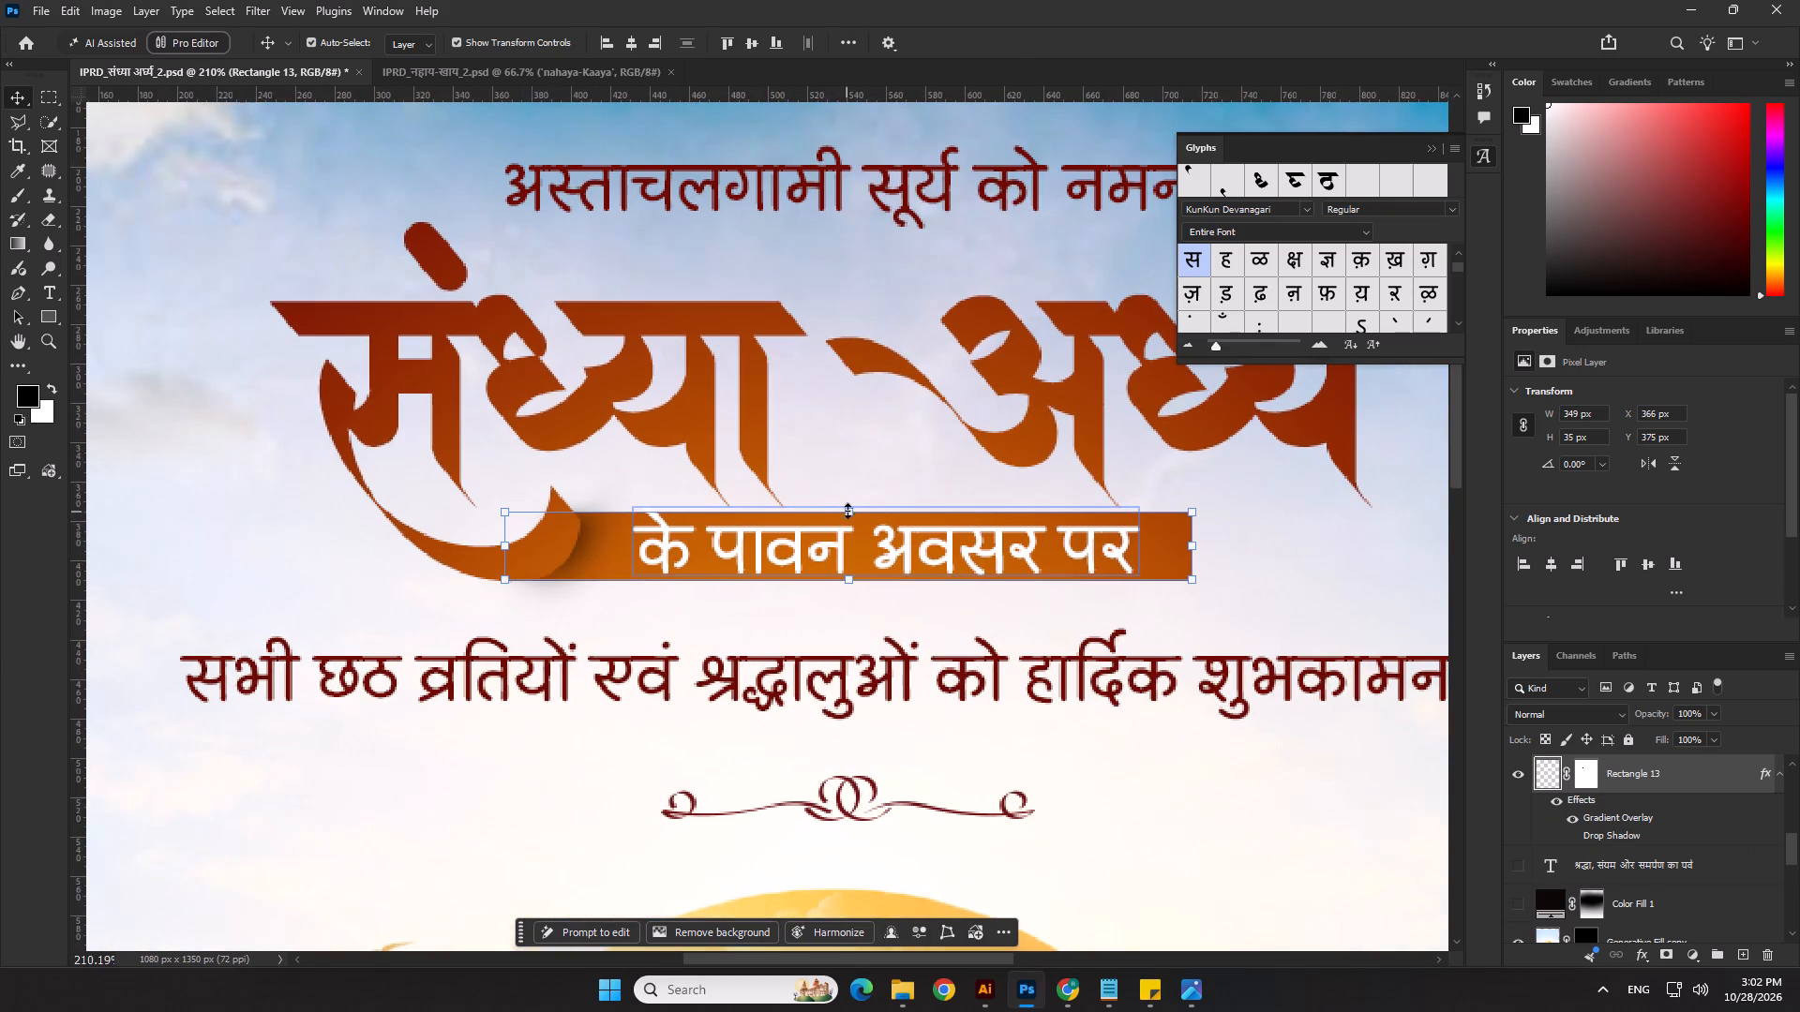
{"action": "left_click_drag", "start_coordinate": [853, 510], "coordinate": [865, 498]}
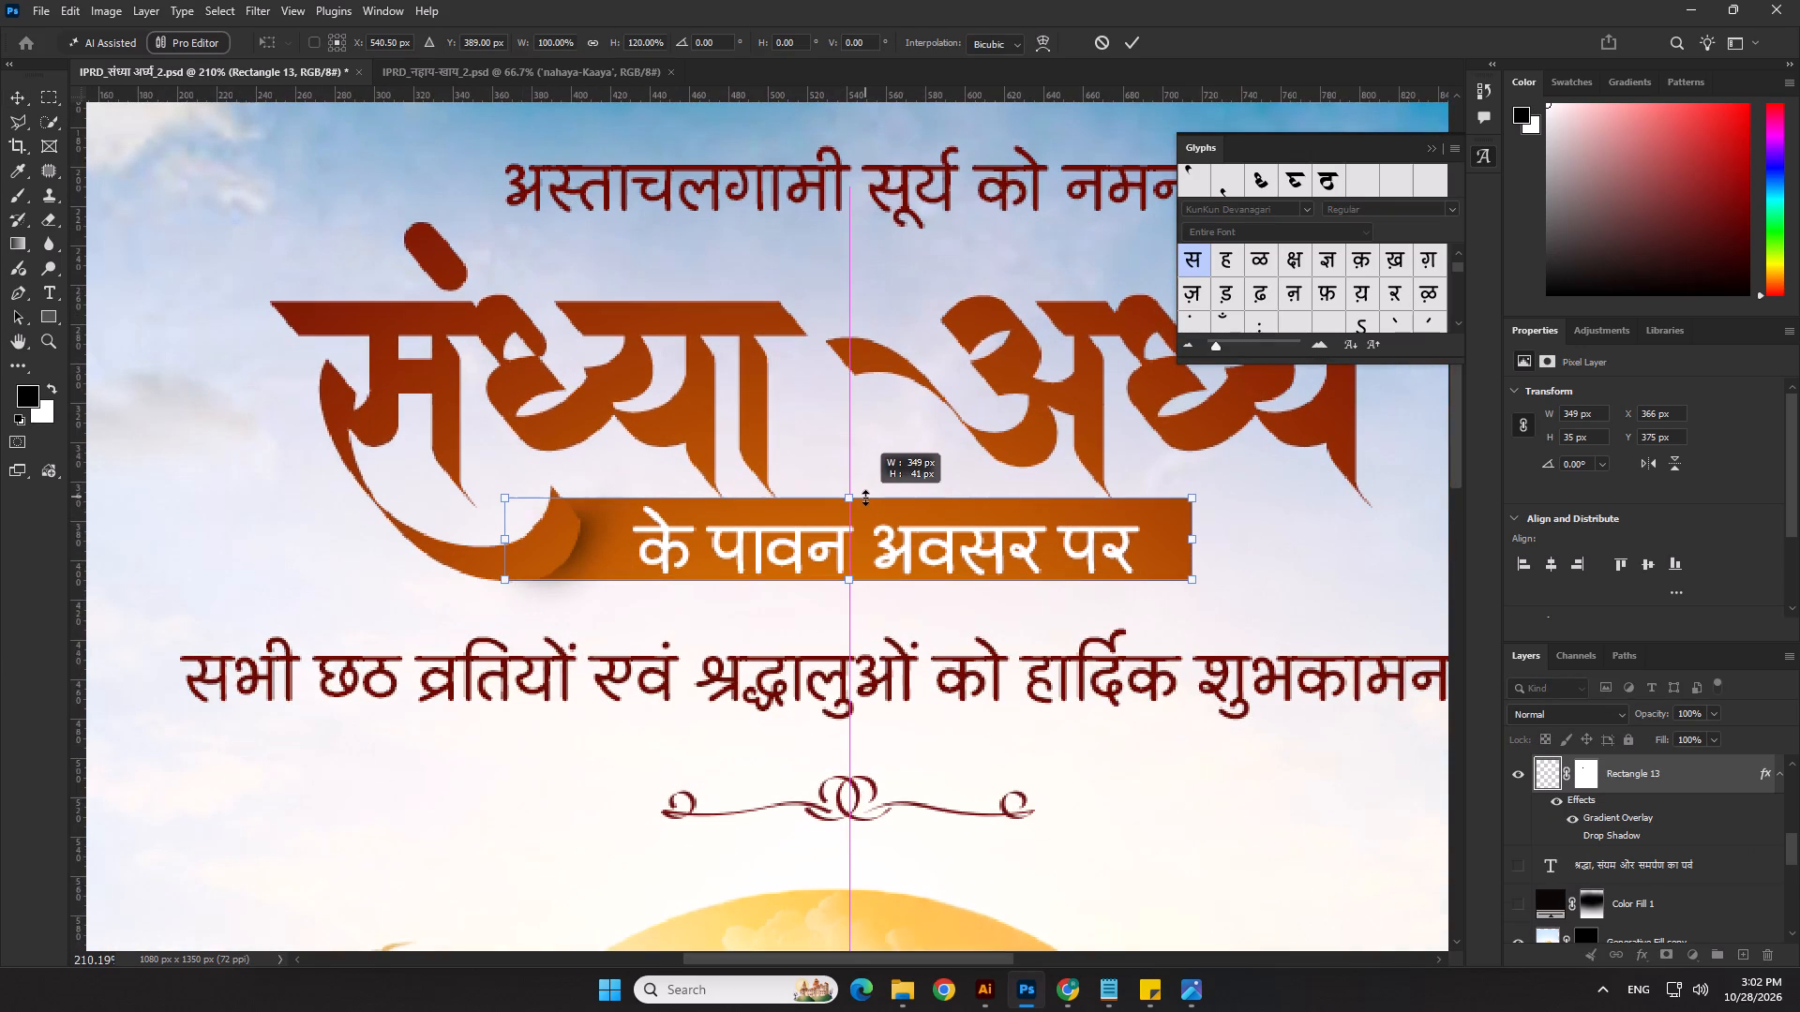
{"action": "left_click_drag", "start_coordinate": [865, 498], "coordinate": [861, 501]}
{"action": "scroll", "coordinate": [859, 501], "scroll_direction": "down", "scroll_amount": 5}
{"action": "key", "text": "Return"}
{"action": "left_click", "coordinate": [1147, 551]}
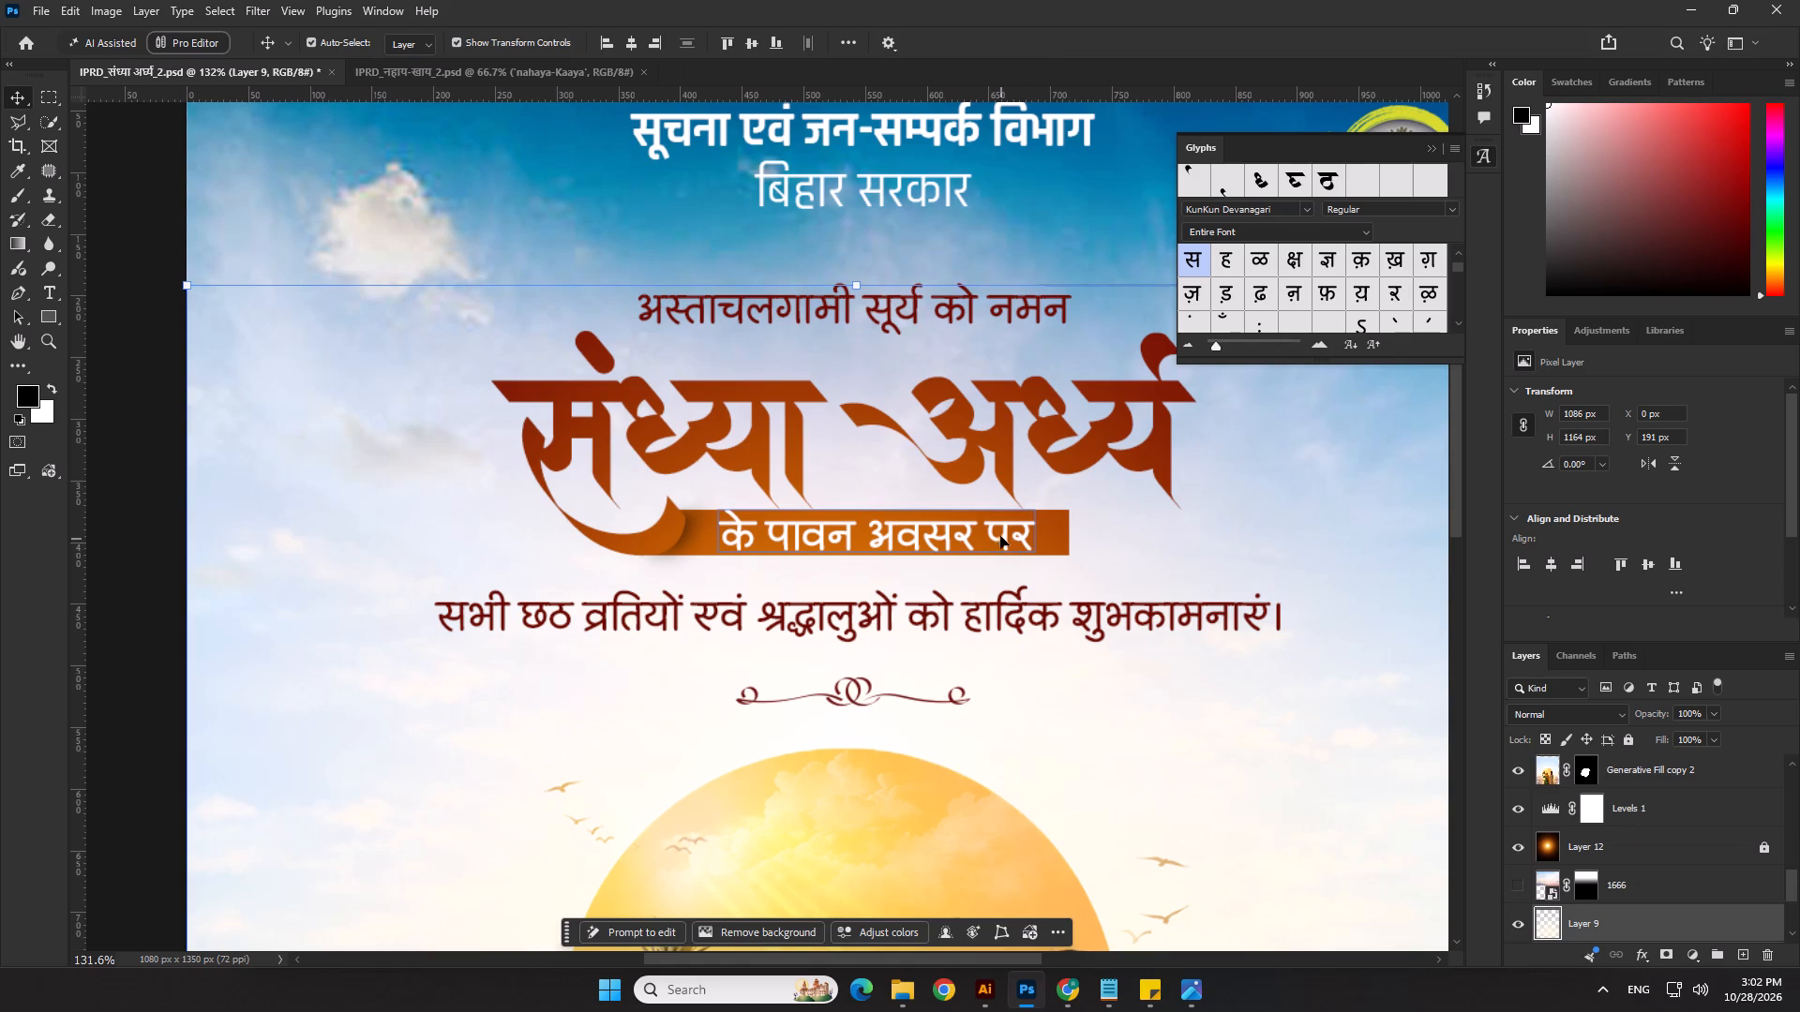
Fine-tune the horizontal position of the white "के पावन अवसर पर" text within the band.
{"action": "left_click", "coordinate": [1000, 531]}
{"action": "key", "text": "shift+Right"}
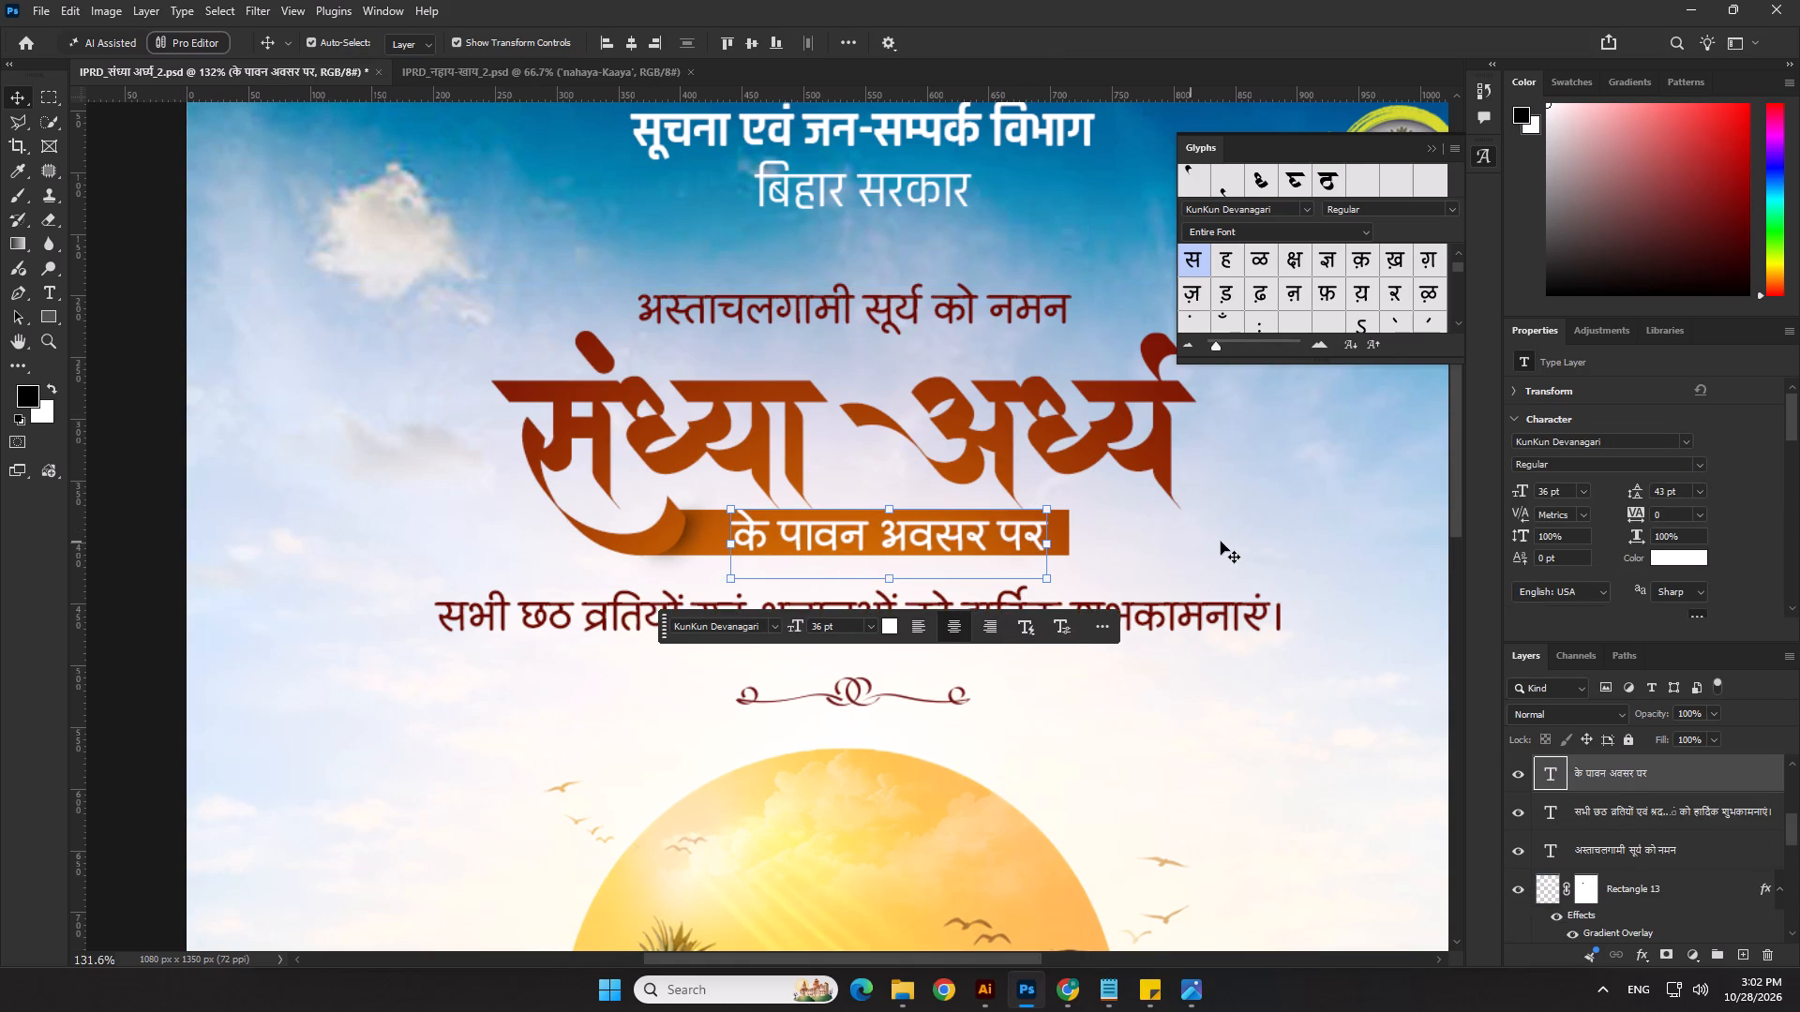
{"action": "key", "text": "Left"}
{"action": "key", "text": "Left"}
{"action": "key", "text": "Left"}
{"action": "key", "text": "Left"}
{"action": "key", "text": "Left"}
{"action": "key", "text": "Left"}
{"action": "key", "text": "Left"}
{"action": "key", "text": "Left"}
{"action": "key", "text": "Left"}
{"action": "key", "text": "Left"}
{"action": "key", "text": "Left"}
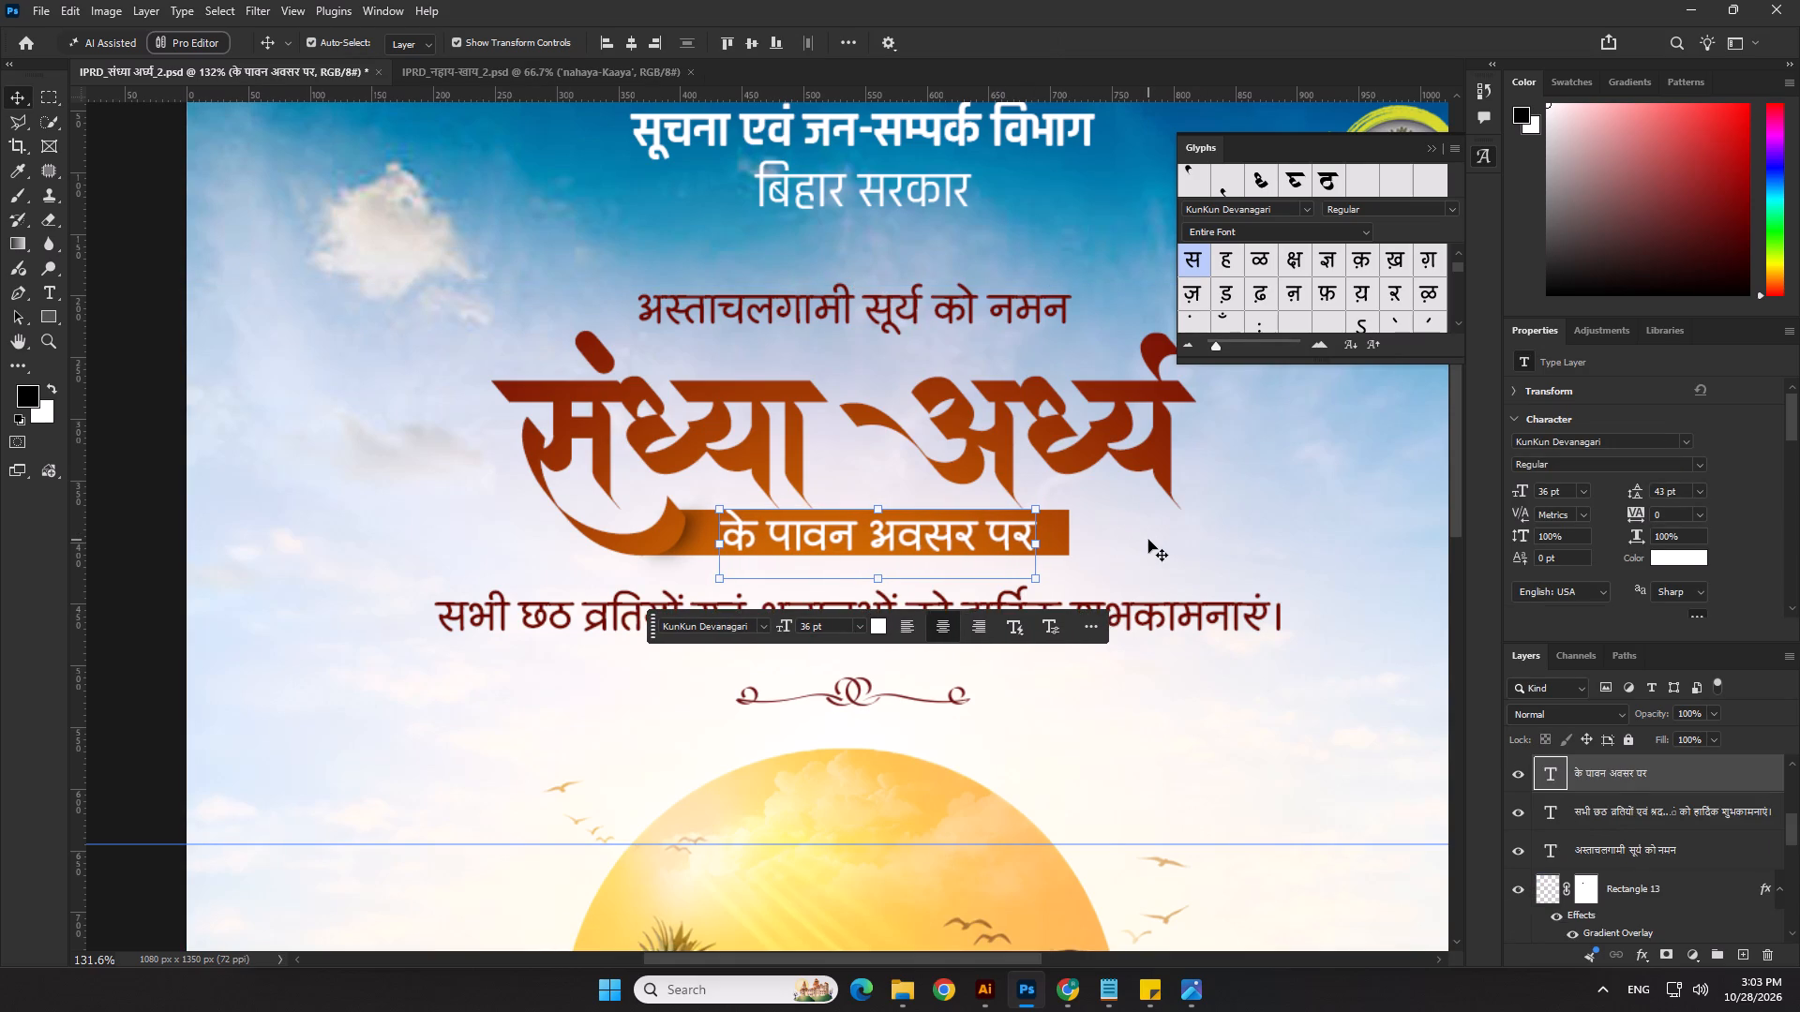
On the gradient band's layer mask, erase the band's right end with a soft 100 px eraser to begin fading it.
{"action": "left_click", "coordinate": [1066, 532]}
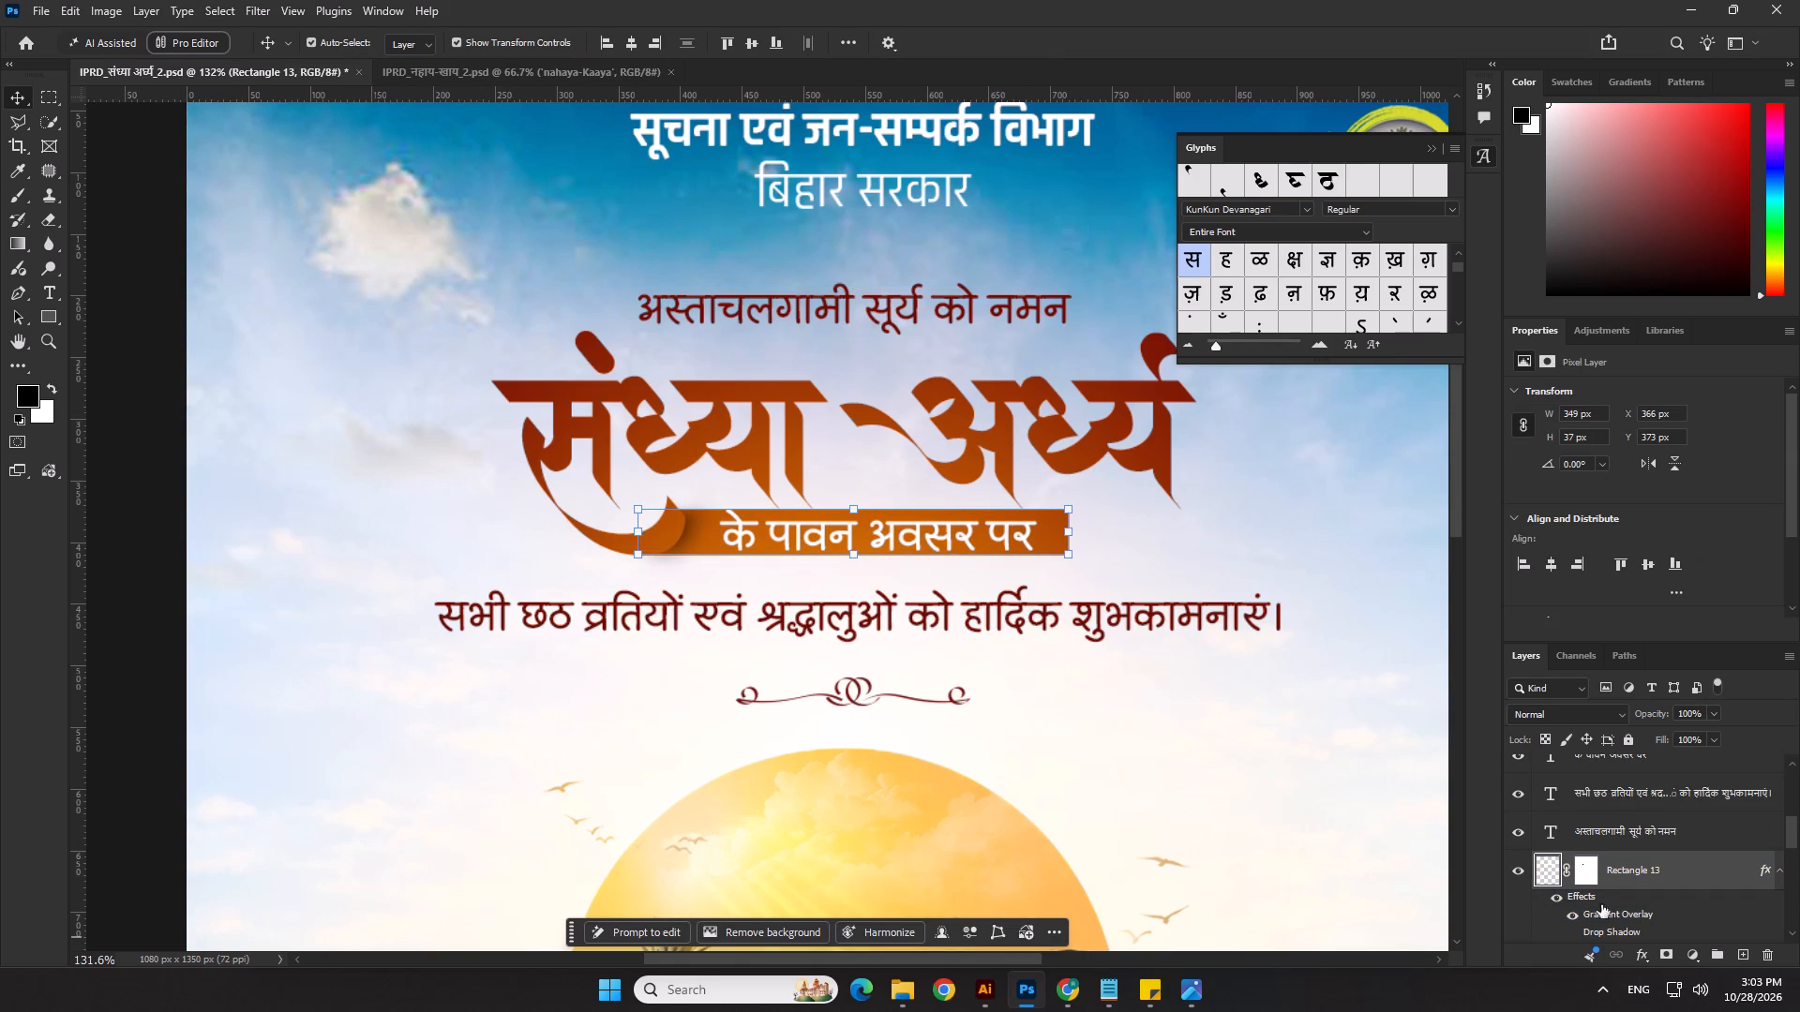
{"action": "left_click", "coordinate": [1584, 875]}
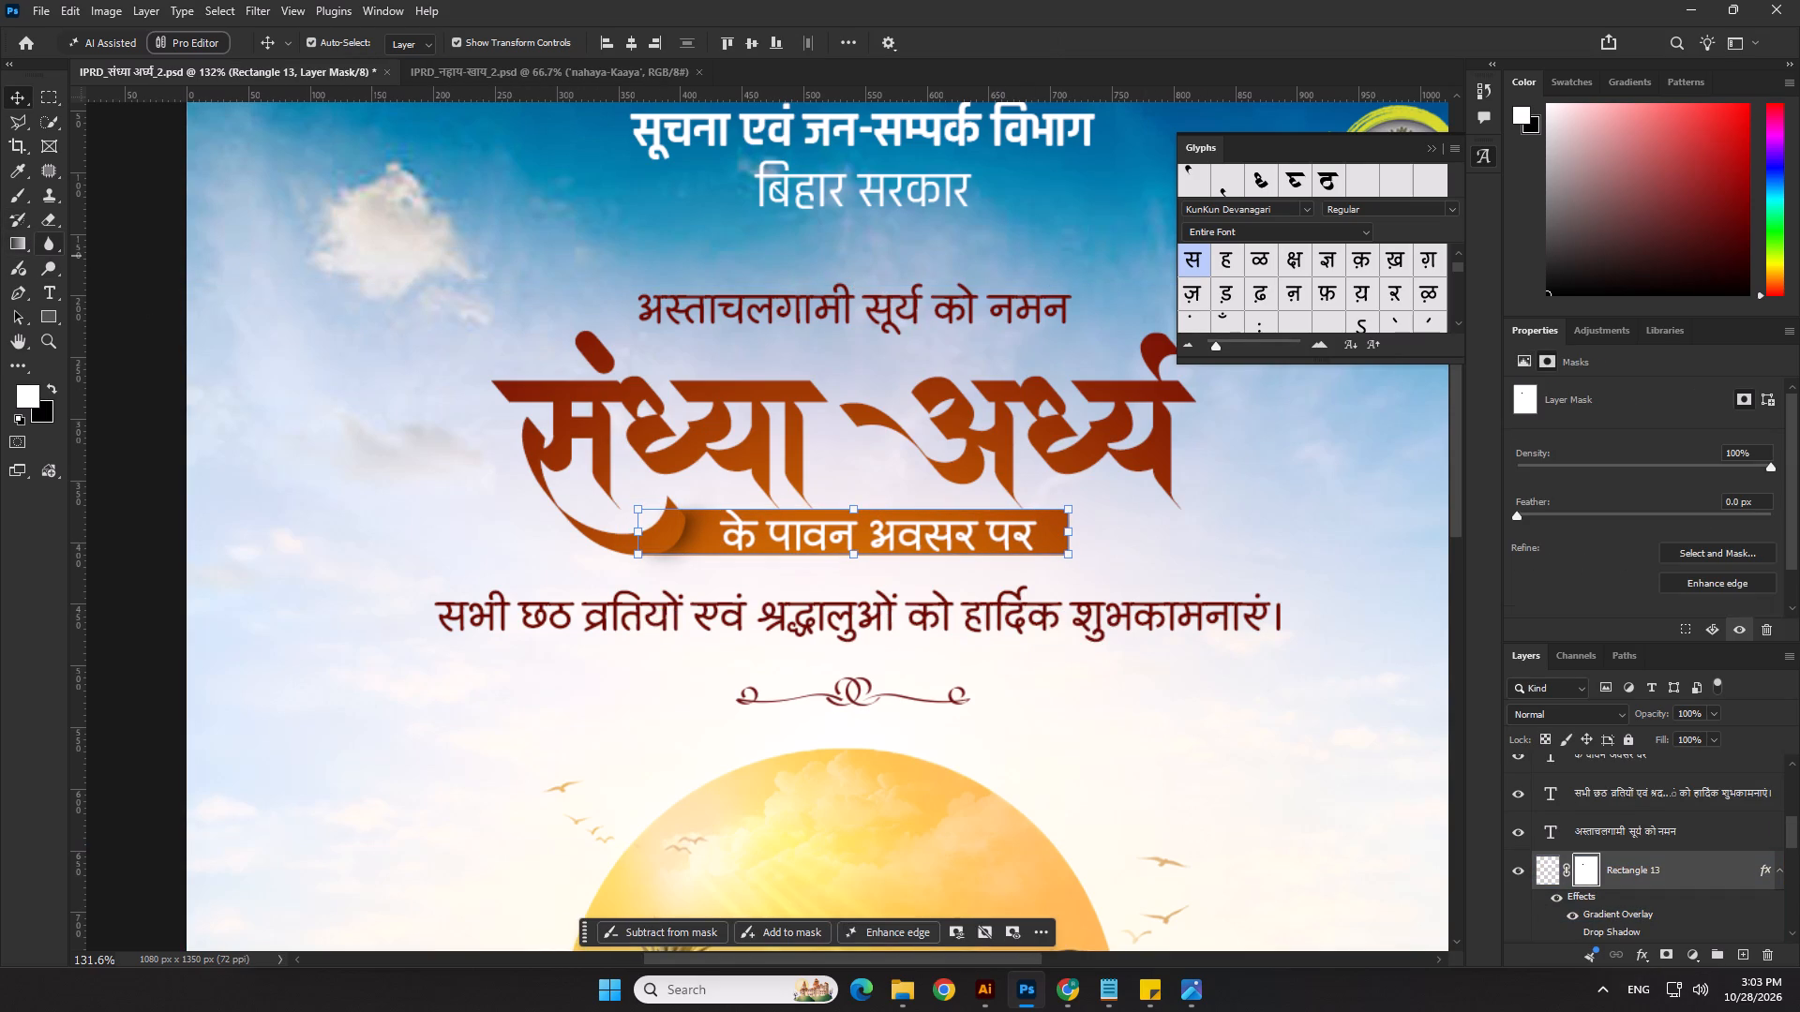
{"action": "left_click", "coordinate": [39, 224]}
{"action": "scroll", "coordinate": [755, 435], "scroll_direction": "up", "scroll_amount": 5}
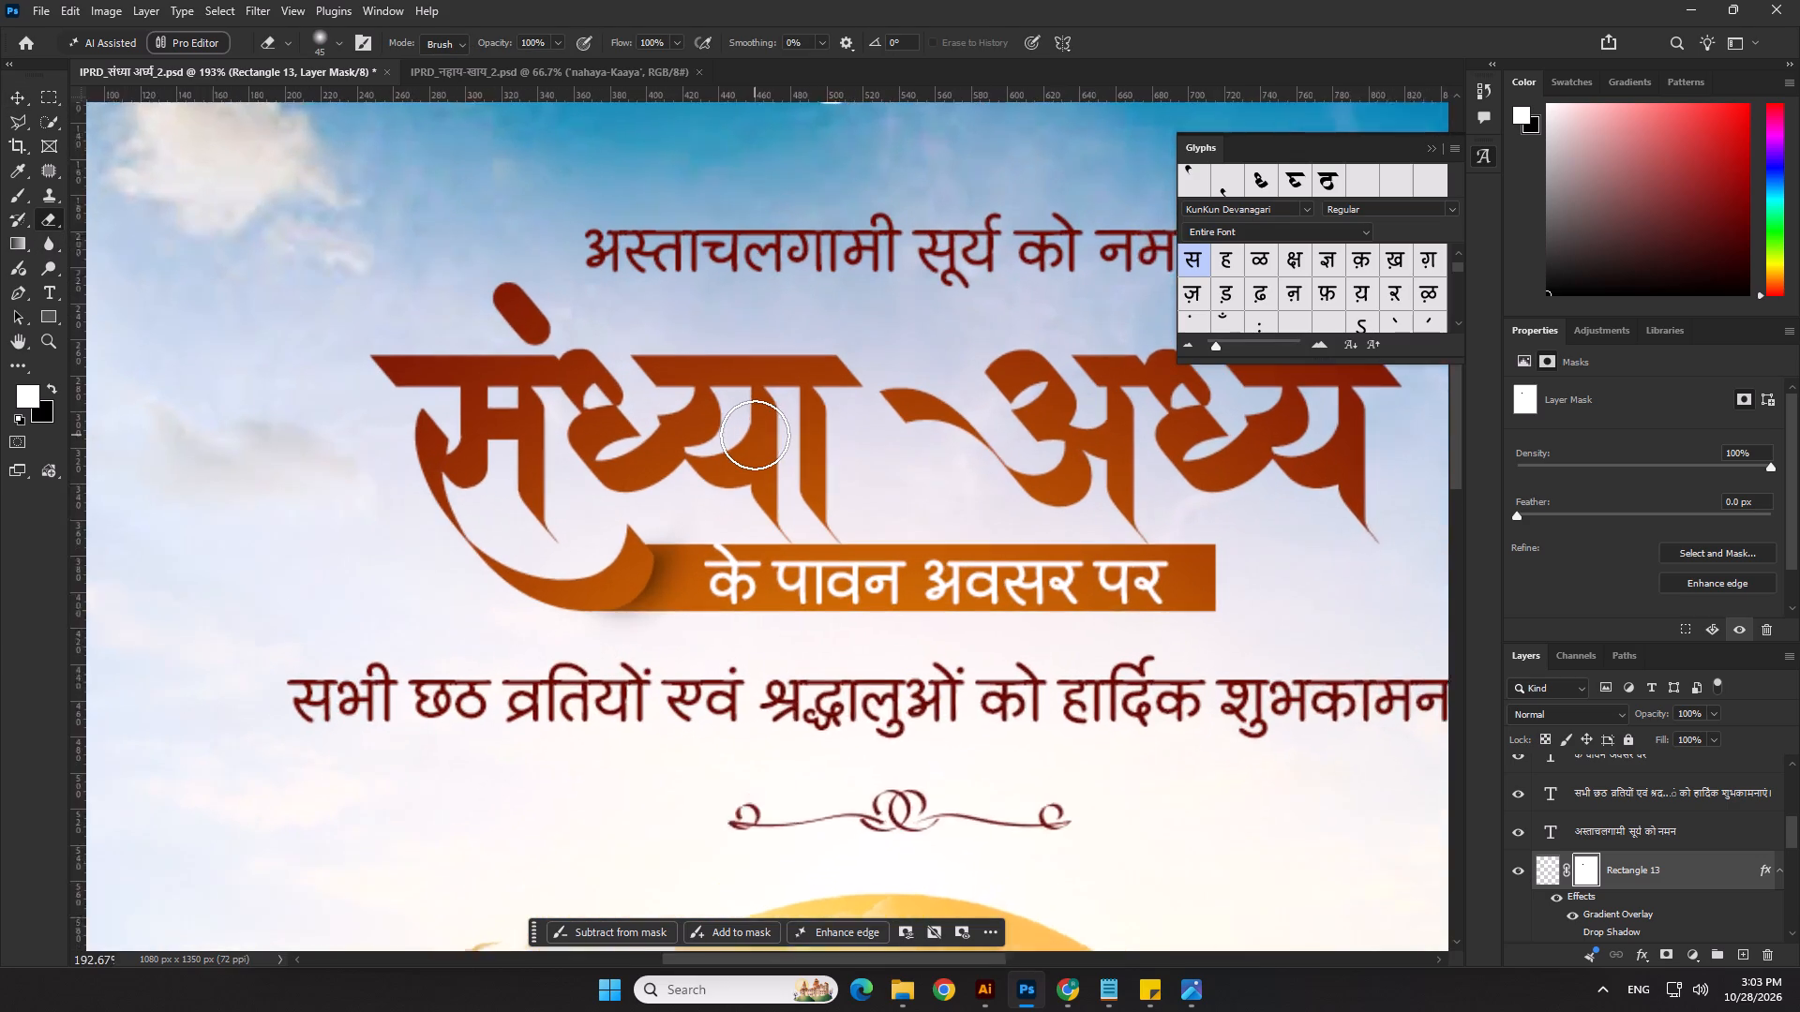
{"action": "key", "text": "bracketright"}
{"action": "key", "text": "bracketright"}
{"action": "key", "text": "bracketright"}
{"action": "key", "text": "bracketright"}
{"action": "key", "text": "bracketright"}
{"action": "key", "text": "bracketright"}
{"action": "key", "text": "bracketright"}
{"action": "key", "text": "bracketright"}
{"action": "left_click", "coordinate": [1321, 581]}
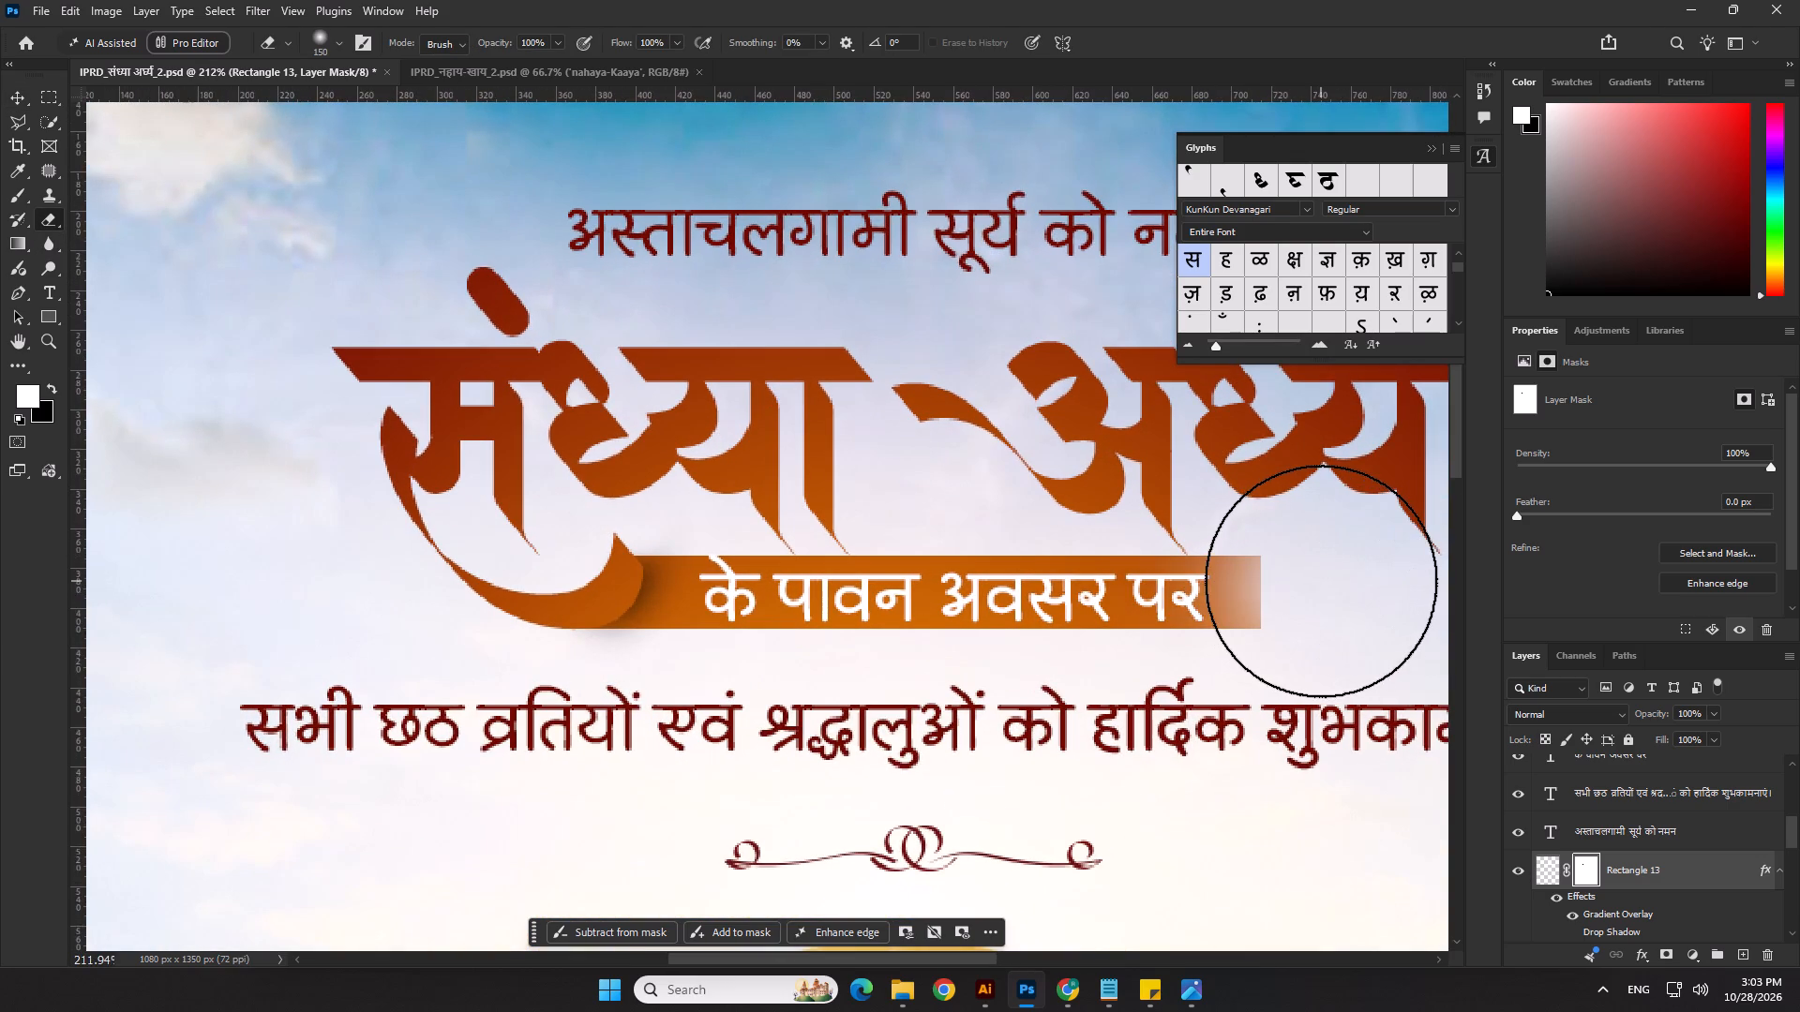
{"action": "key", "text": "bracketleft"}
{"action": "key", "text": "bracketleft"}
{"action": "triple_click", "coordinate": [1315, 524]}
{"action": "left_click", "coordinate": [1326, 618]}
{"action": "double_click", "coordinate": [1333, 655]}
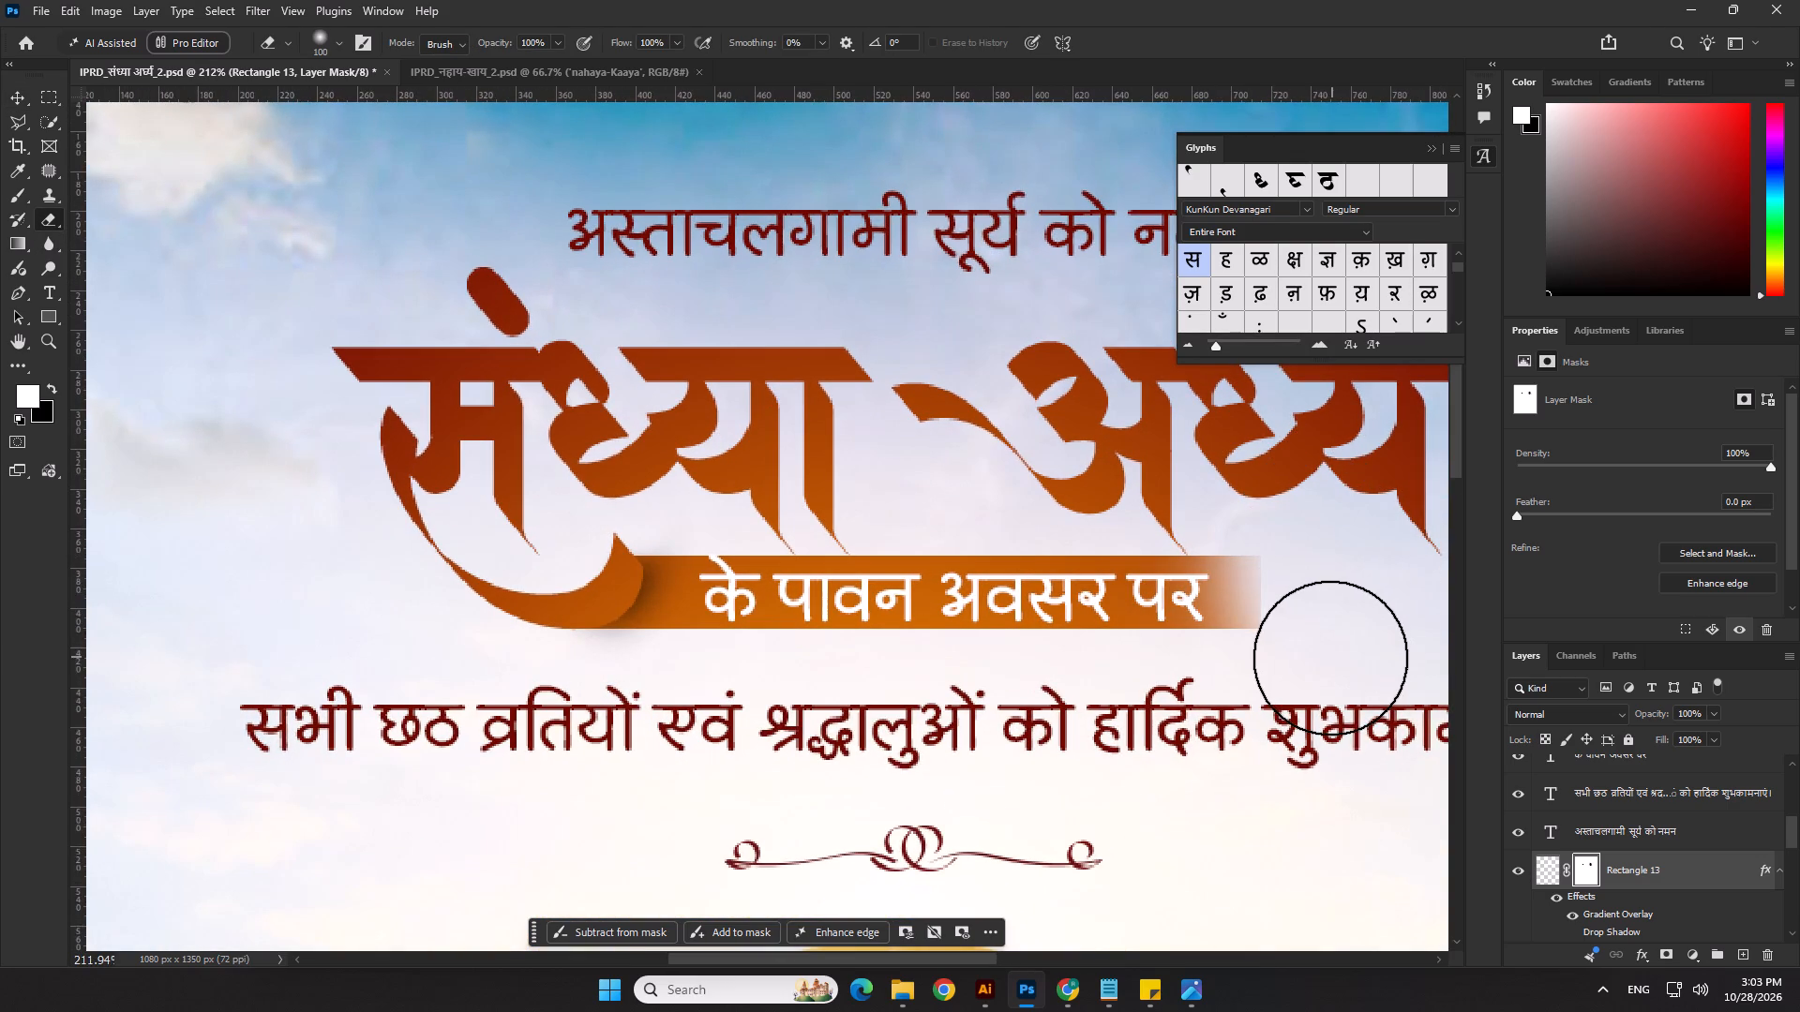
Soften the band's right end further with repeated 100 px eraser dabs along its upper and lower corners on the mask.
{"action": "double_click", "coordinate": [1326, 658]}
{"action": "left_click_drag", "start_coordinate": [1323, 658], "coordinate": [1322, 640]}
{"action": "left_click", "coordinate": [1320, 569]}
{"action": "double_click", "coordinate": [1323, 523]}
{"action": "left_click", "coordinate": [1334, 625]}
{"action": "double_click", "coordinate": [1330, 645]}
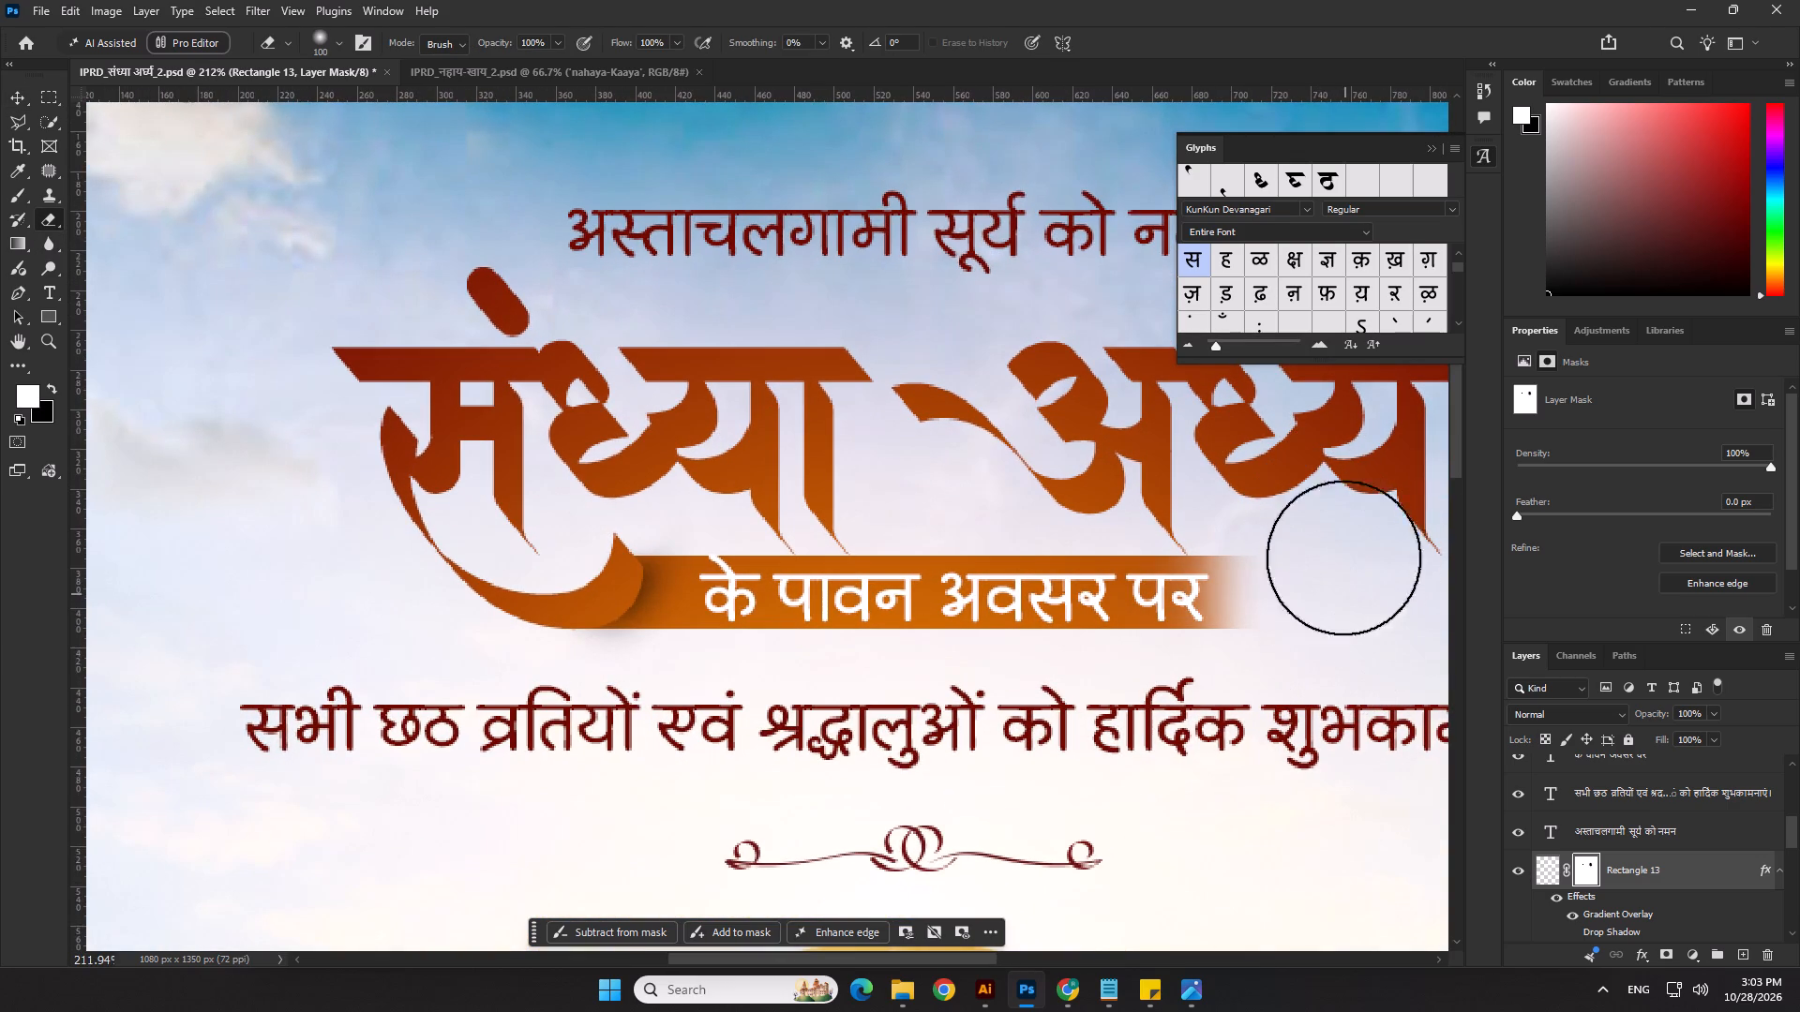
{"action": "triple_click", "coordinate": [1337, 526]}
{"action": "left_click", "coordinate": [1335, 526]}
{"action": "double_click", "coordinate": [1327, 524]}
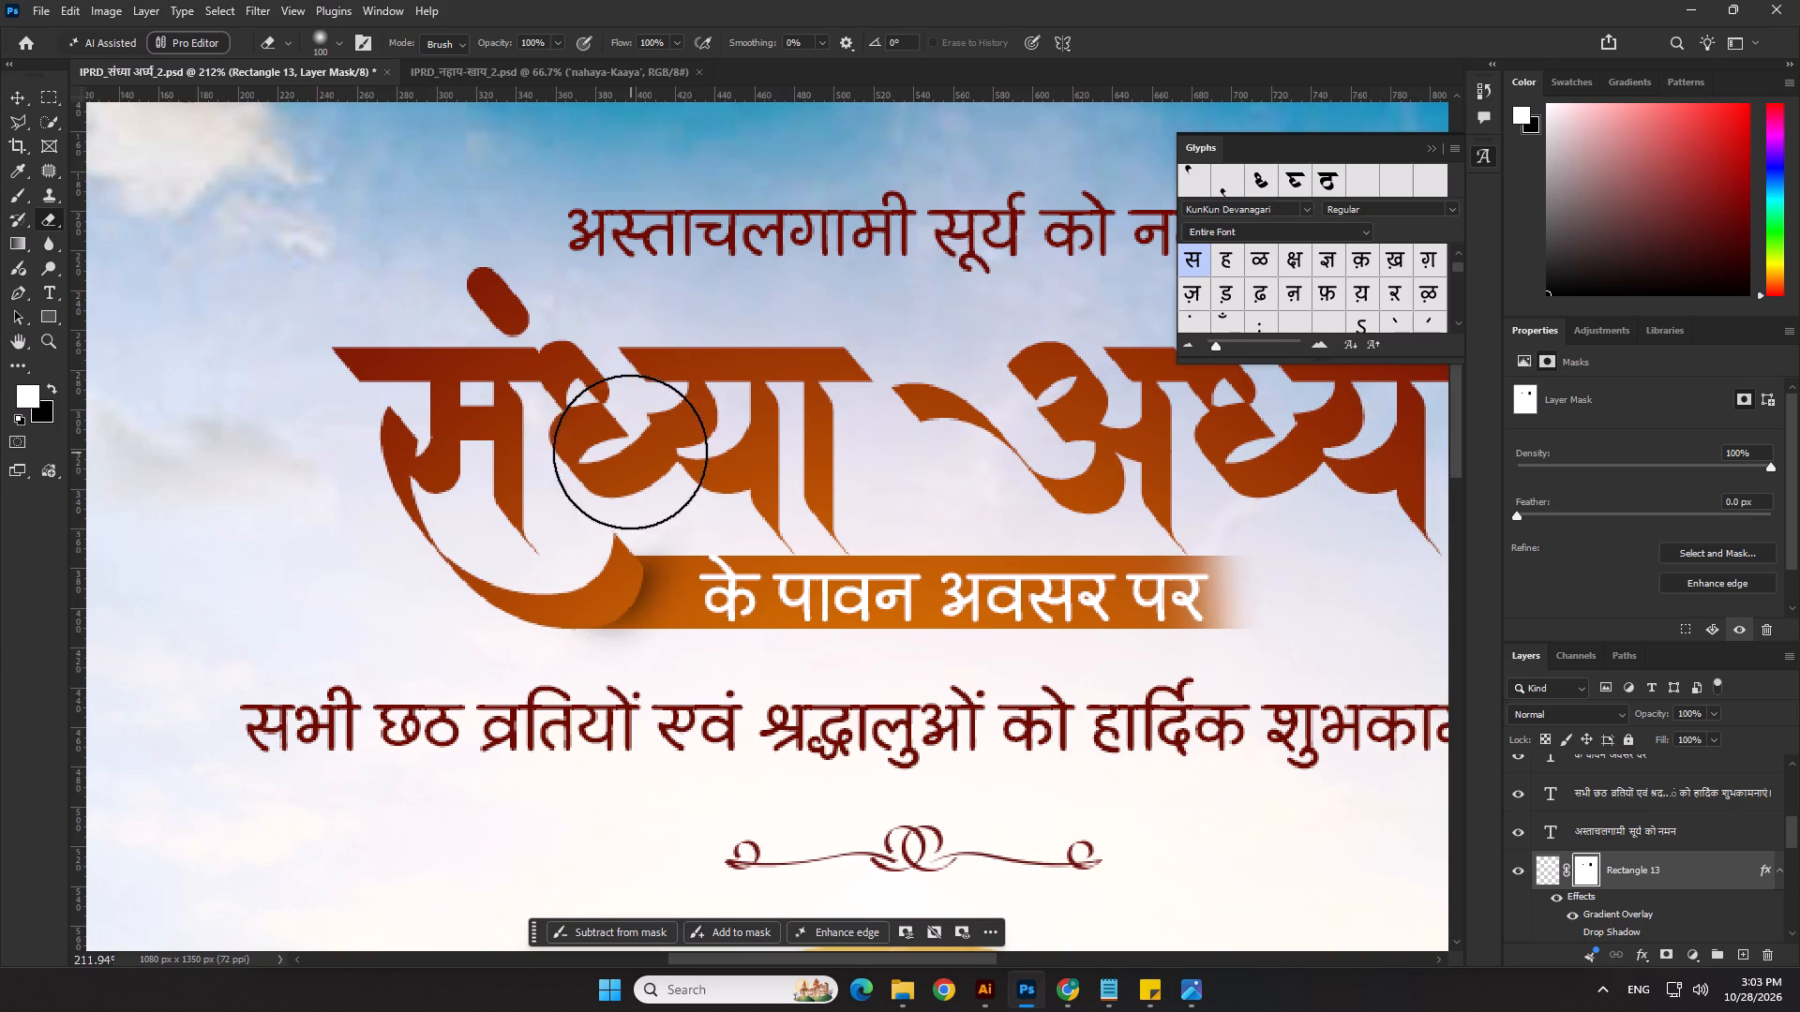
{"action": "left_click", "coordinate": [1320, 647]}
{"action": "double_click", "coordinate": [1327, 588]}
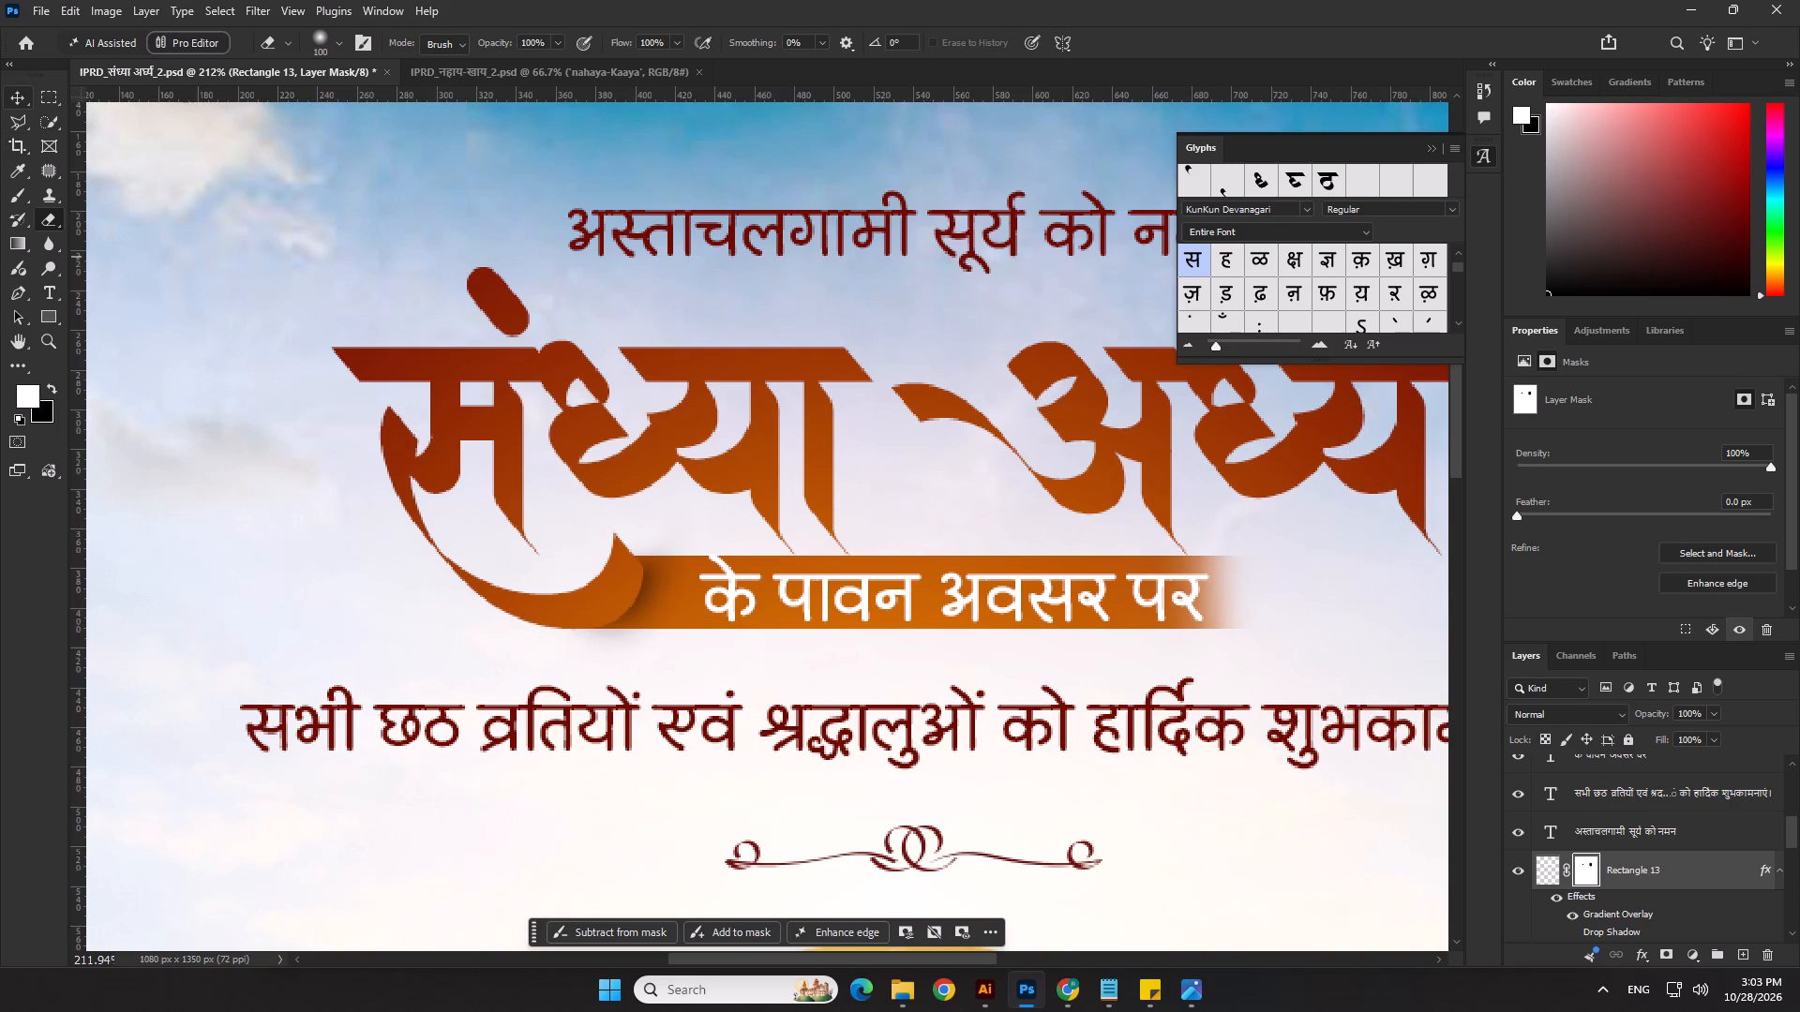
Scale the white "के पावन अवसर पर" text down to about 97% and shift it slightly left within the band.
{"action": "left_click", "coordinate": [20, 97]}
{"action": "left_click", "coordinate": [736, 592]}
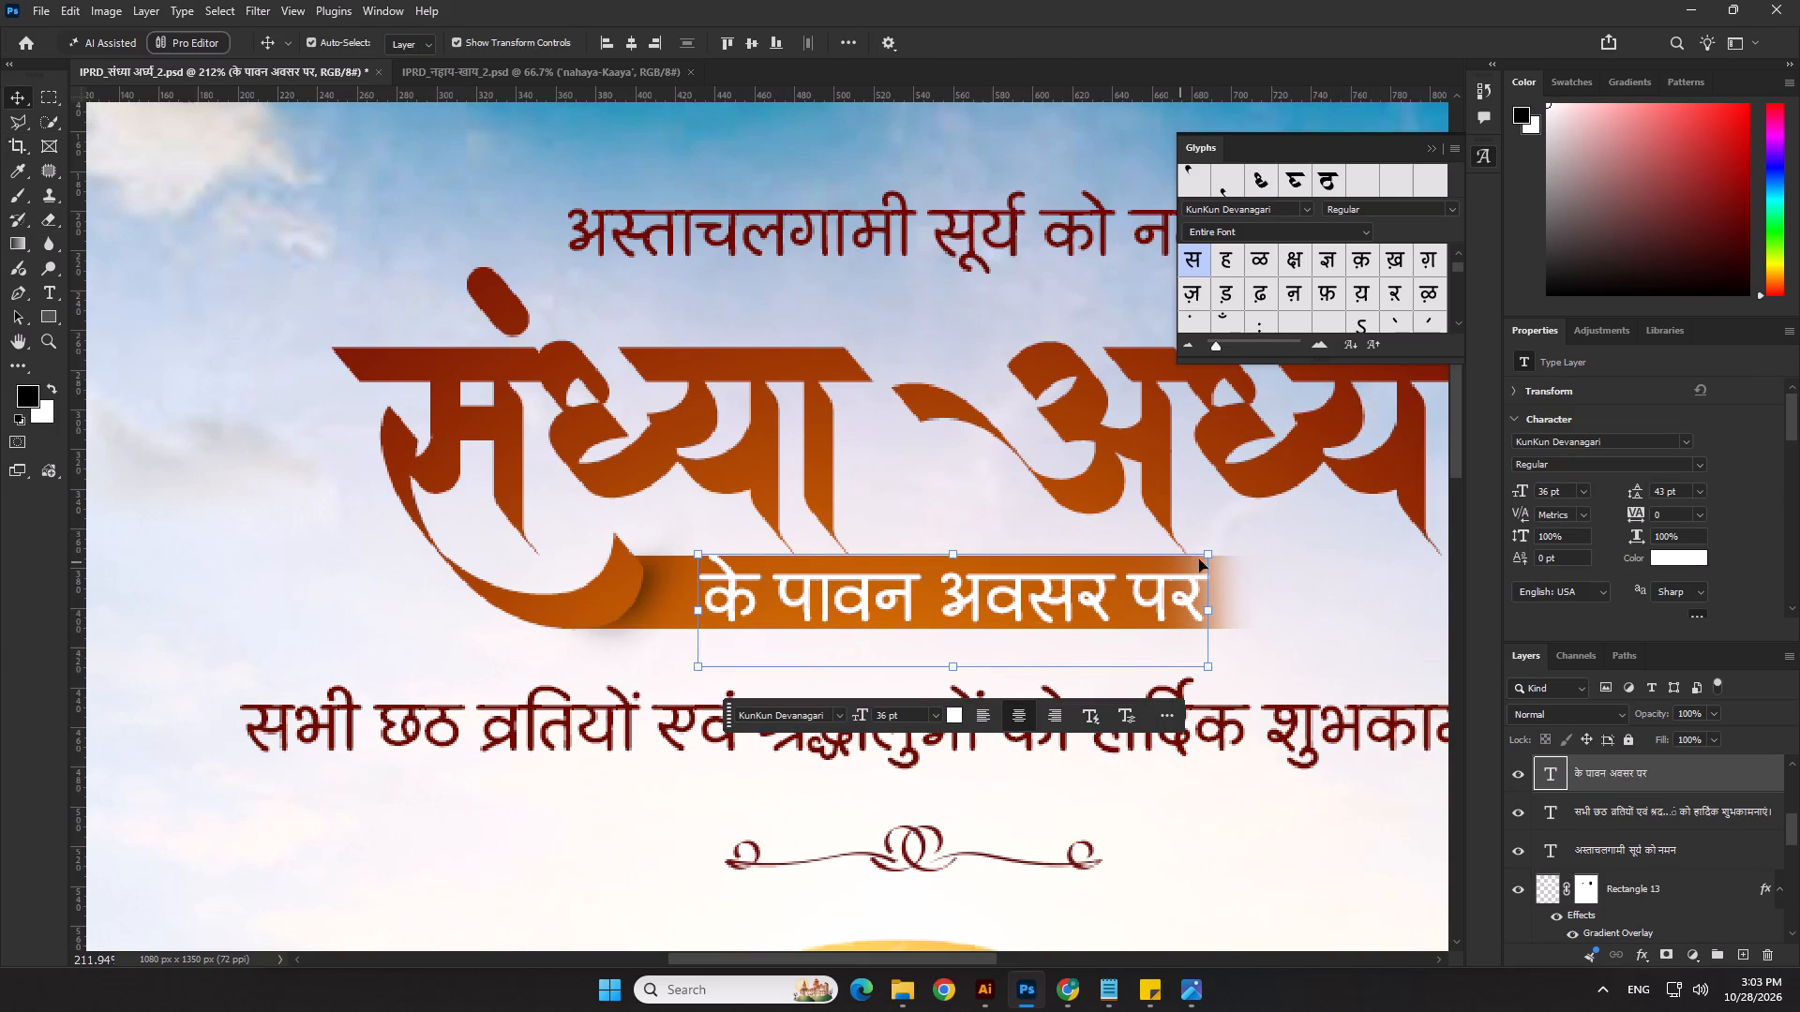
{"action": "left_click_drag", "start_coordinate": [1207, 558], "coordinate": [1192, 560]}
{"action": "key", "text": "Left"}
{"action": "key", "text": "Left"}
{"action": "key", "text": "Left"}
{"action": "key", "text": "Left"}
{"action": "key", "text": "Left"}
{"action": "key", "text": "Left"}
{"action": "key", "text": "Left"}
{"action": "key", "text": "Left"}
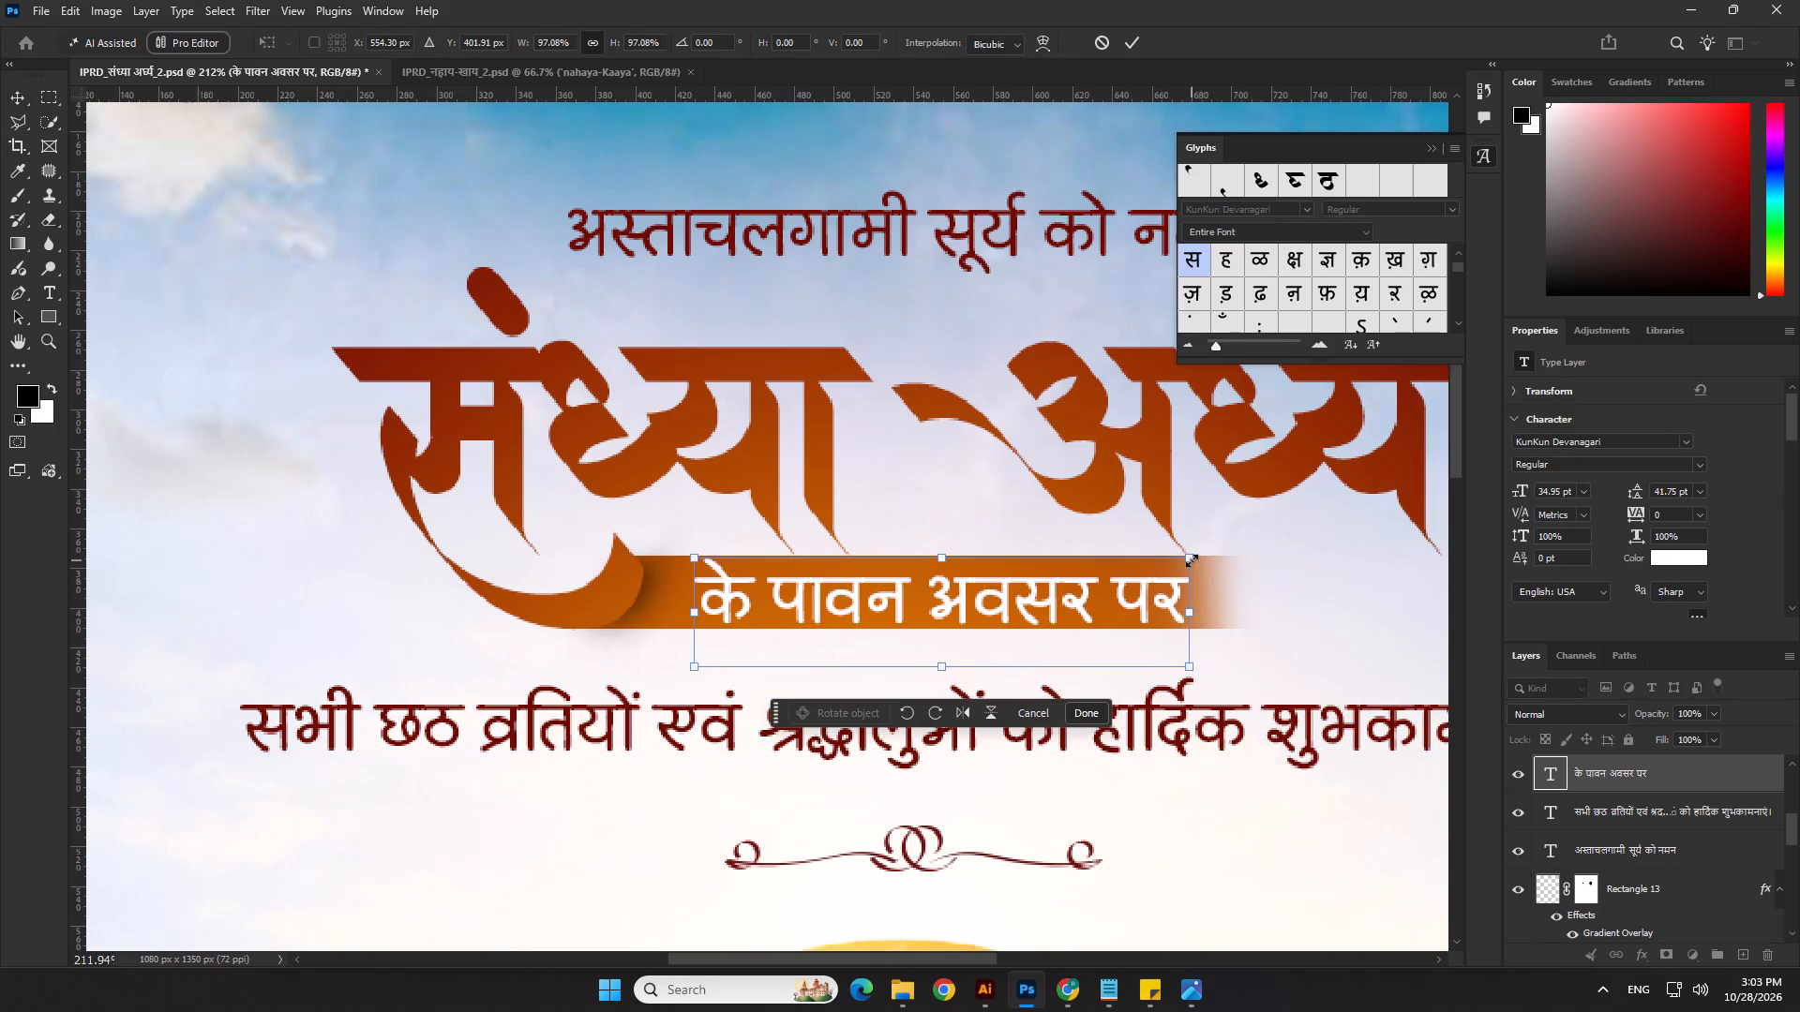
{"action": "key", "text": "Left"}
{"action": "key", "text": "Left"}
{"action": "scroll", "coordinate": [668, 566], "scroll_direction": "down", "scroll_amount": 5}
{"action": "key", "text": "Right"}
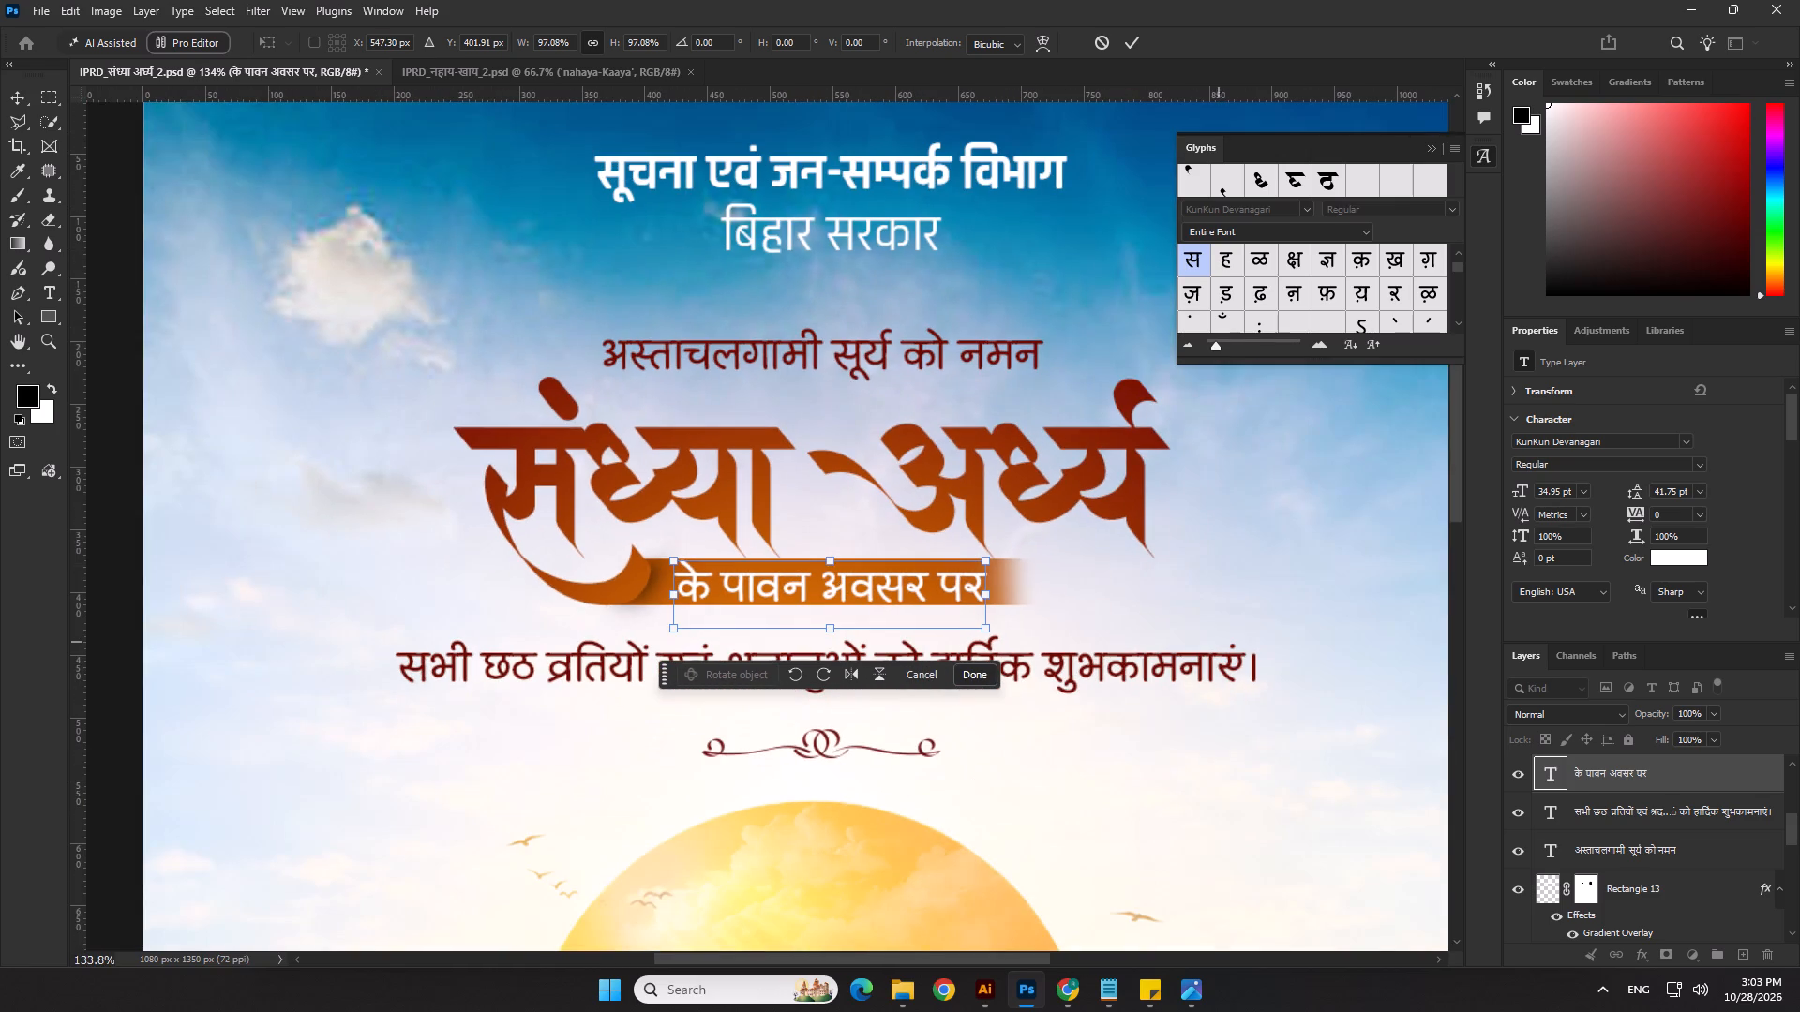
{"action": "key", "text": "Right"}
{"action": "key", "text": "Return"}
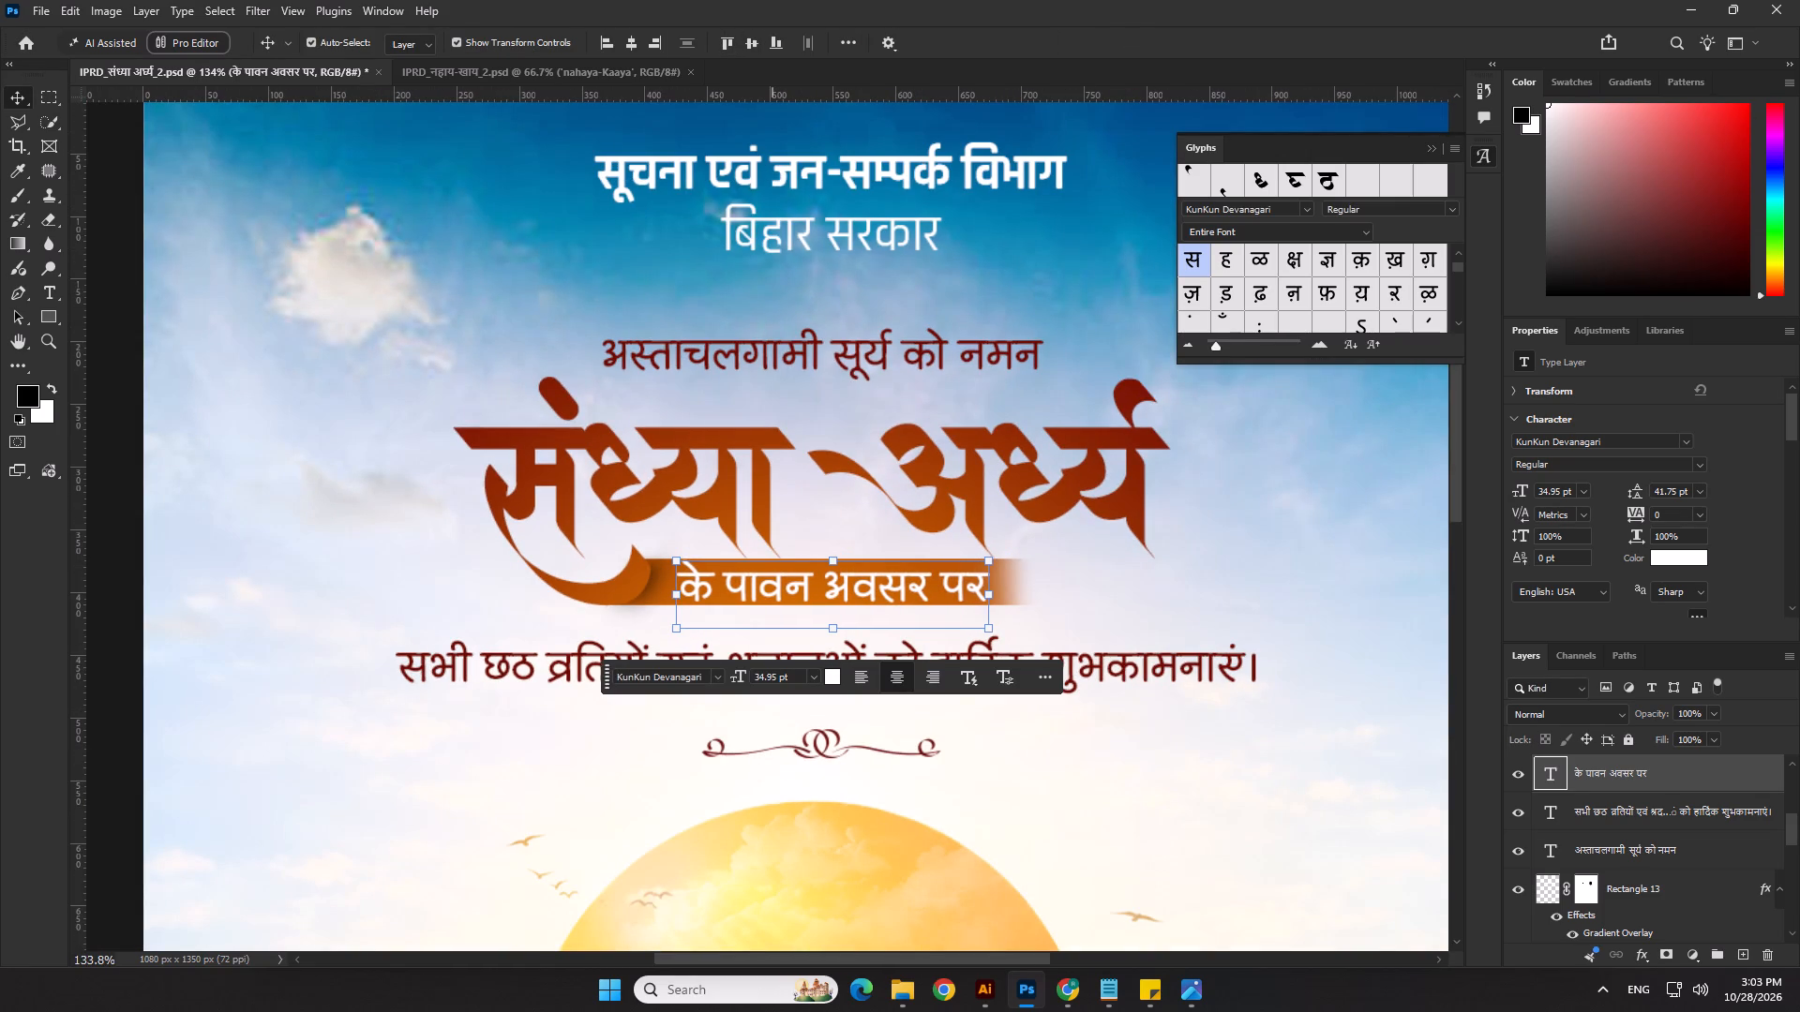
Centre the "के पावन अवसर पर" text horizontally on the canvas, nudge it slightly right within the band, and deselect it.
{"action": "left_click", "coordinate": [637, 37]}
{"action": "key", "text": "Right"}
{"action": "key", "text": "Right"}
{"action": "key", "text": "Right"}
{"action": "key", "text": "Right"}
{"action": "key", "text": "Right"}
{"action": "key", "text": "Right"}
{"action": "key", "text": "Right"}
{"action": "key", "text": "Right"}
{"action": "key", "text": "Right"}
{"action": "key", "text": "Right"}
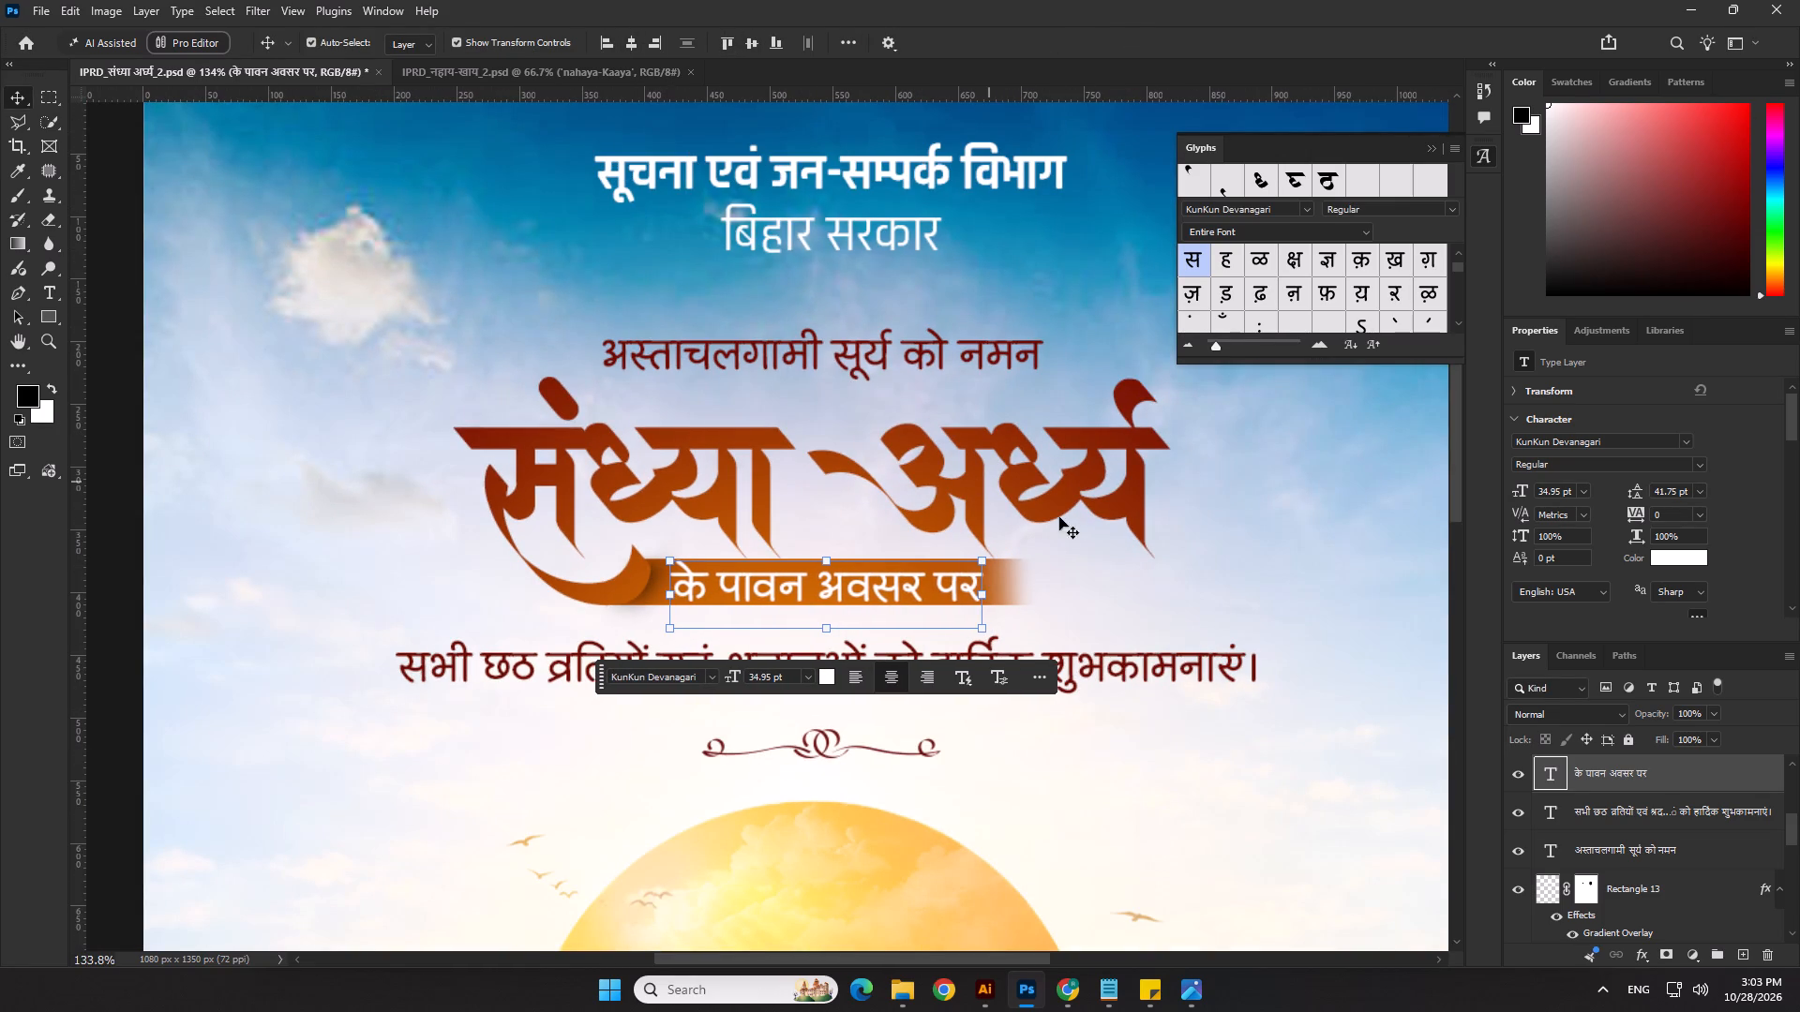
{"action": "key", "text": "Right"}
{"action": "key", "text": "Right"}
{"action": "key", "text": "Right"}
{"action": "key", "text": "Right"}
{"action": "left_click", "coordinate": [1169, 597]}
Fade the gradient band's right end a little more on its layer mask with the 100 px eraser, and deselect the layer.
{"action": "left_click", "coordinate": [1016, 594]}
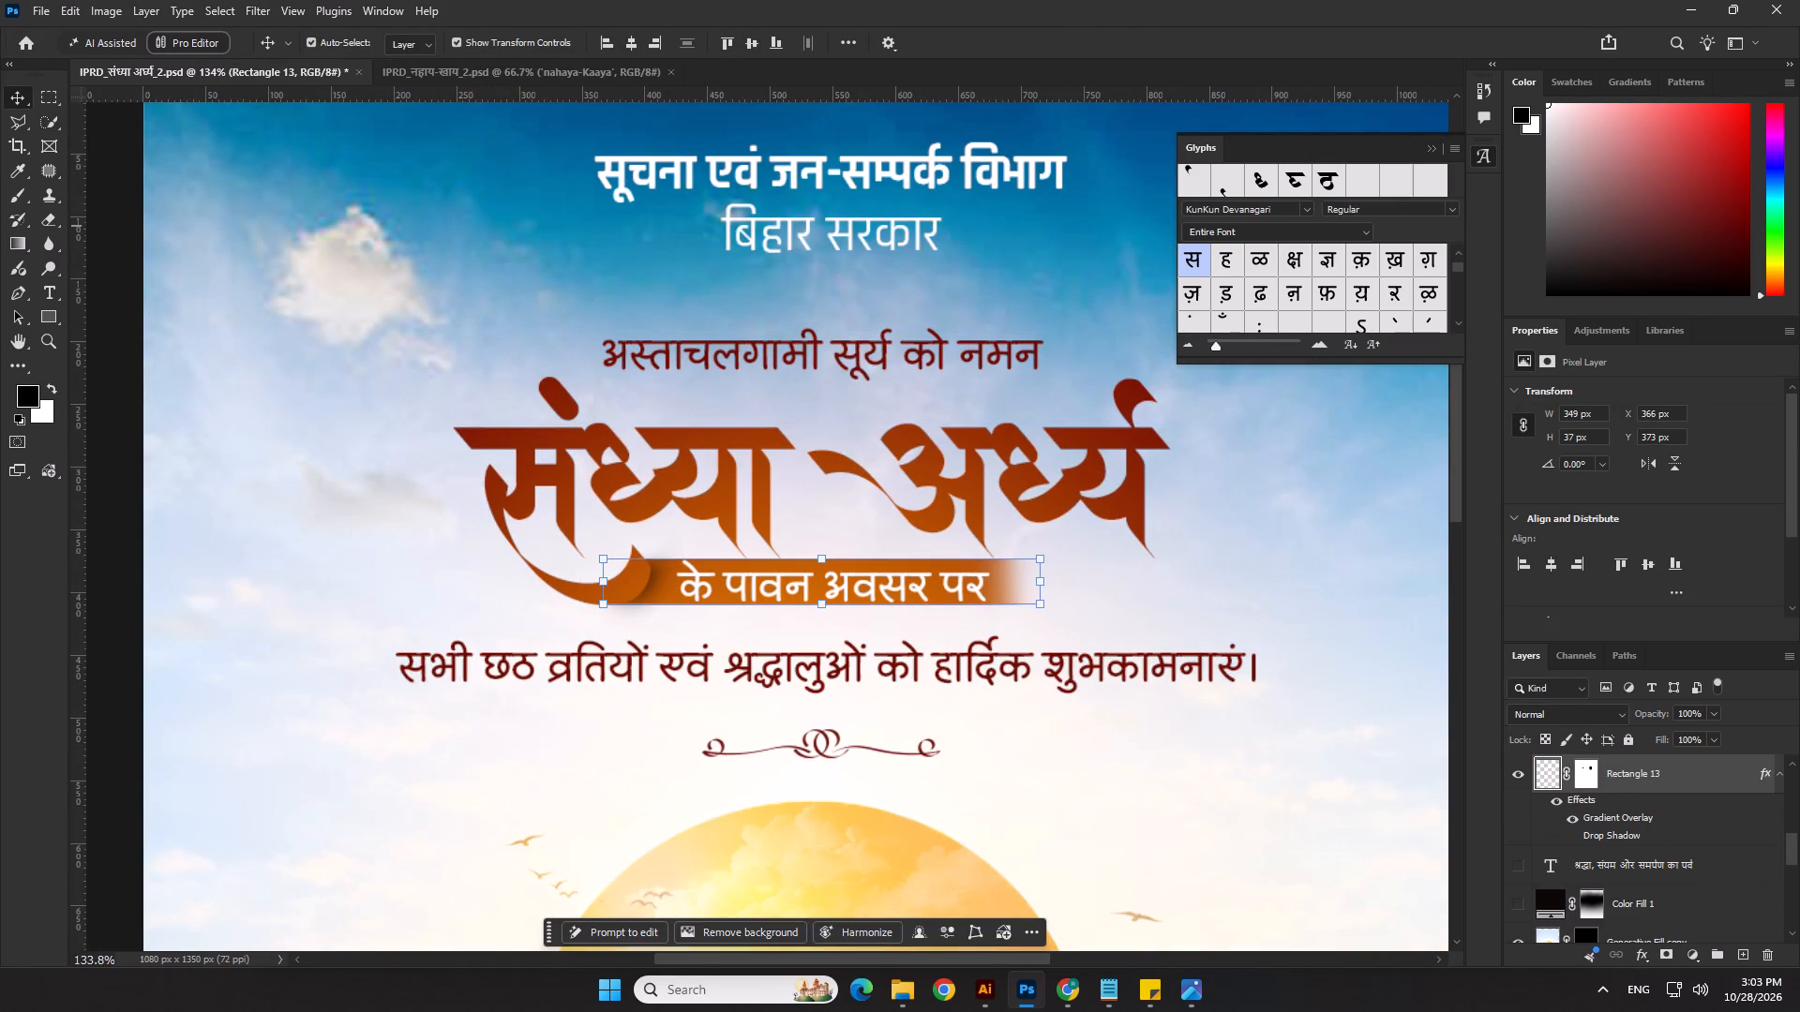
{"action": "left_click", "coordinate": [53, 219]}
{"action": "scroll", "coordinate": [849, 621], "scroll_direction": "up", "scroll_amount": 3}
{"action": "scroll", "coordinate": [1077, 701], "scroll_direction": "up", "scroll_amount": 2}
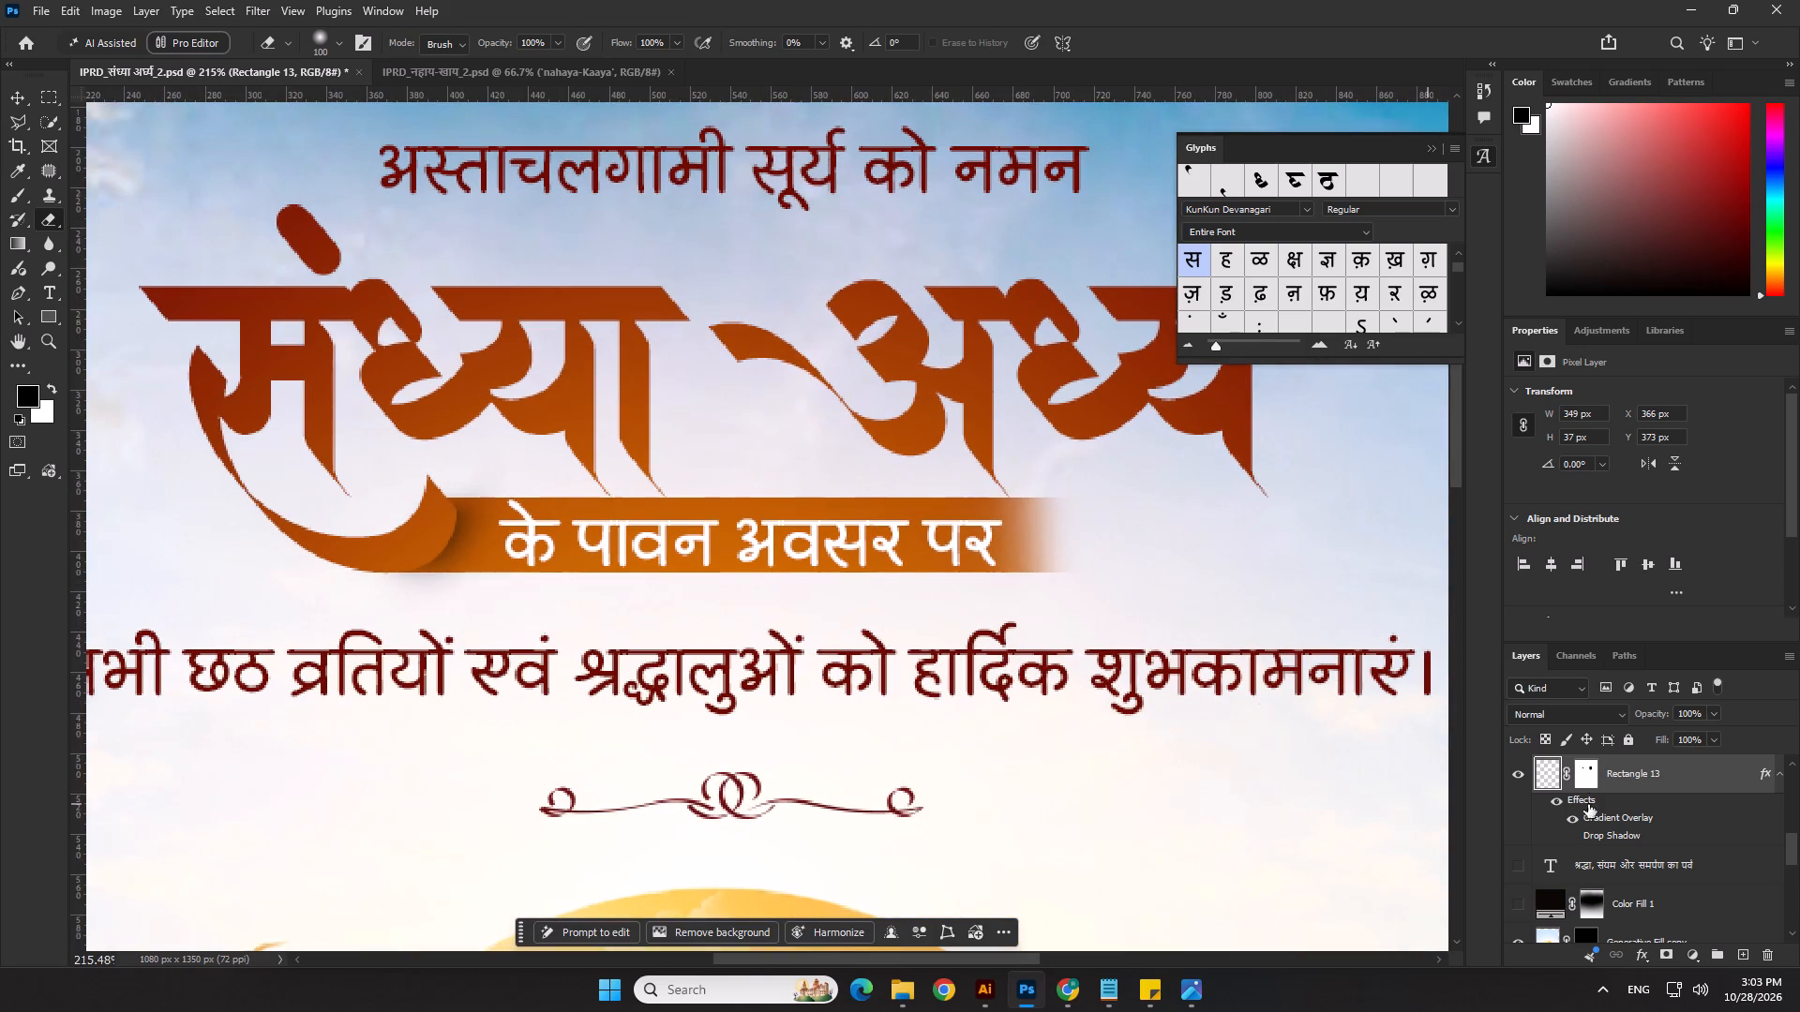
{"action": "left_click", "coordinate": [1590, 785]}
{"action": "scroll", "coordinate": [1160, 613], "scroll_direction": "up", "scroll_amount": 2}
{"action": "left_click", "coordinate": [1103, 562]}
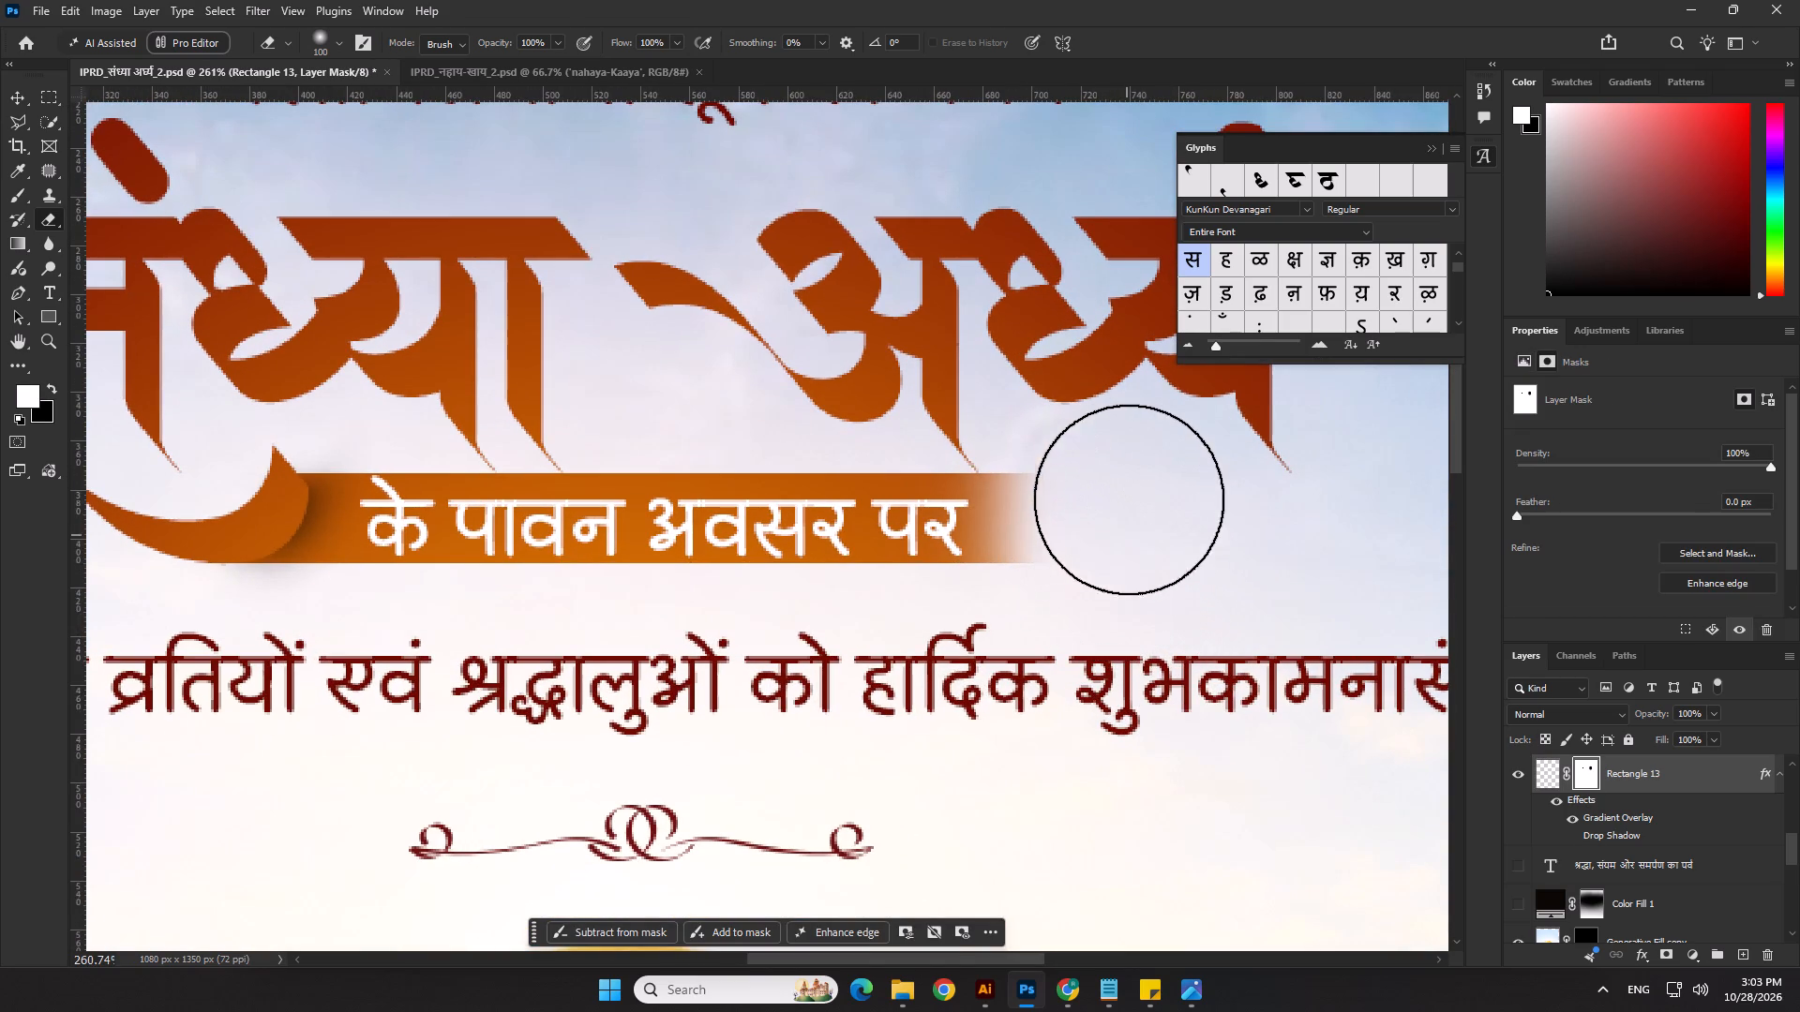
{"action": "left_click", "coordinate": [1117, 475]}
{"action": "left_click", "coordinate": [1127, 587]}
{"action": "left_click", "coordinate": [1143, 557]}
{"action": "scroll", "coordinate": [1125, 493], "scroll_direction": "down", "scroll_amount": 14}
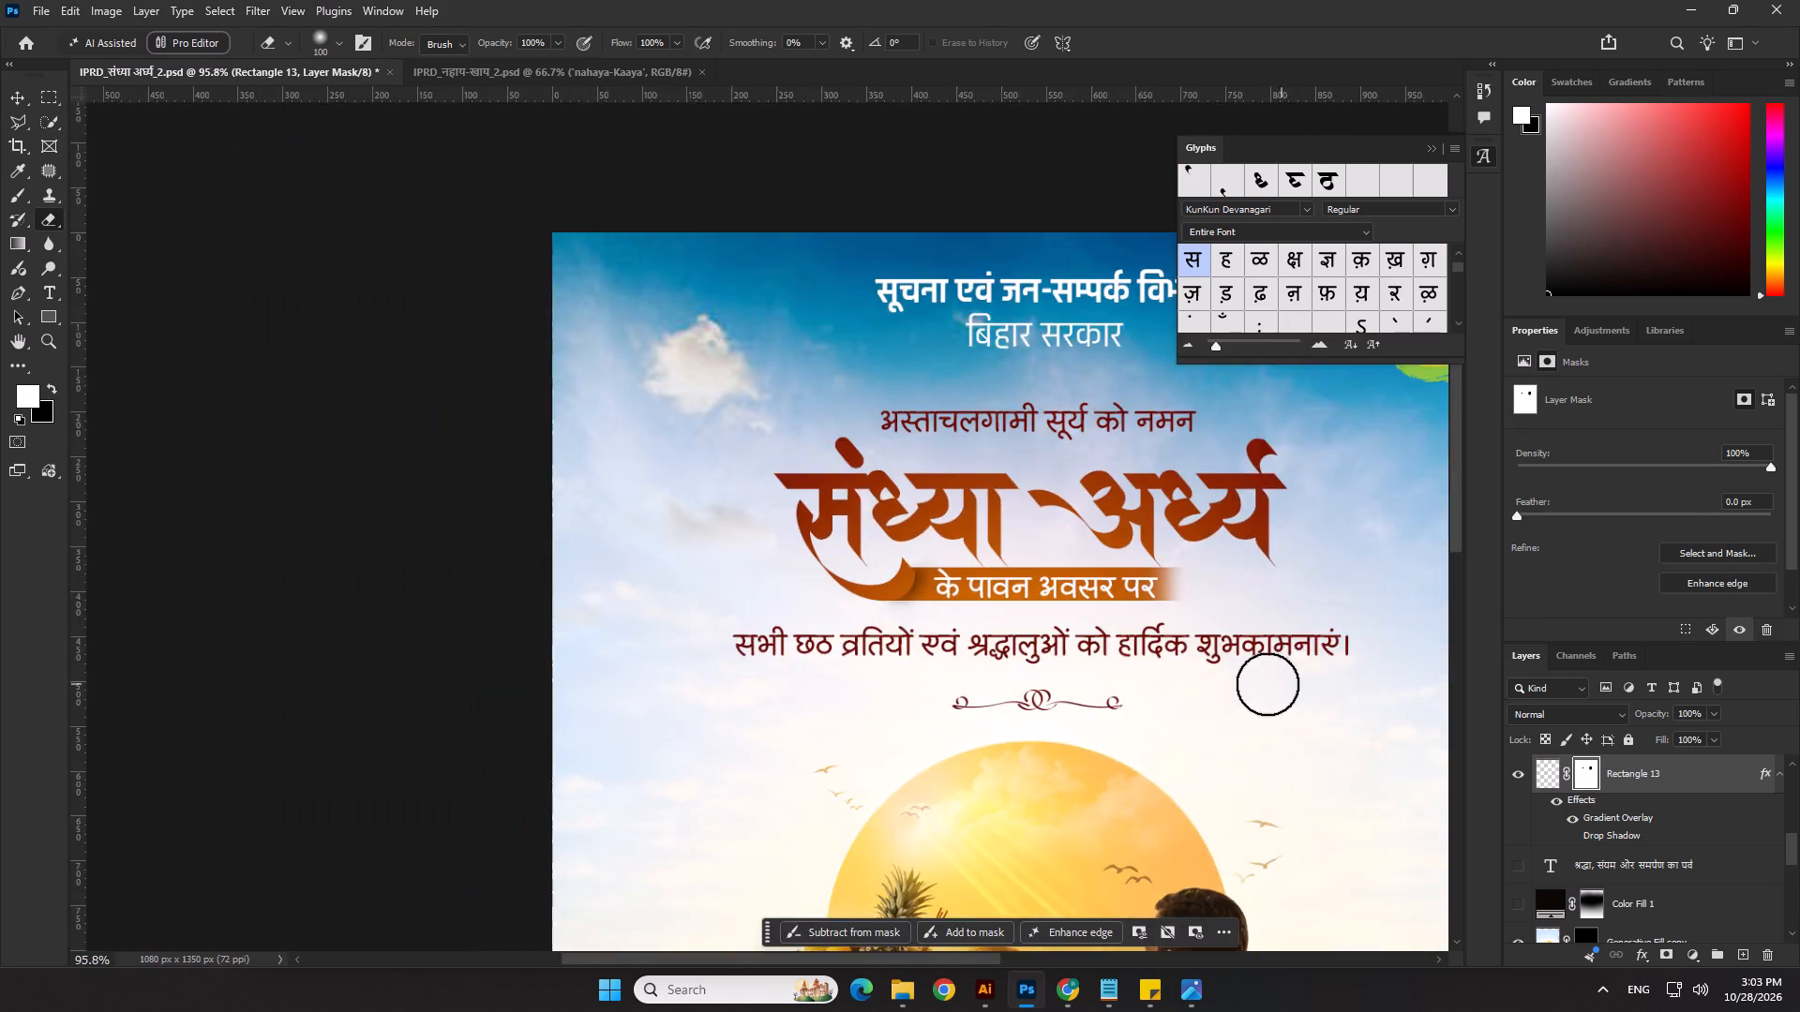
{"action": "scroll", "coordinate": [1267, 684], "scroll_direction": "down", "scroll_amount": 2}
{"action": "scroll", "coordinate": [138, 499], "scroll_direction": "down", "scroll_amount": 3}
{"action": "scroll", "coordinate": [30, 440], "scroll_direction": "down", "scroll_amount": 2}
{"action": "scroll", "coordinate": [1121, 583], "scroll_direction": "up", "scroll_amount": 2}
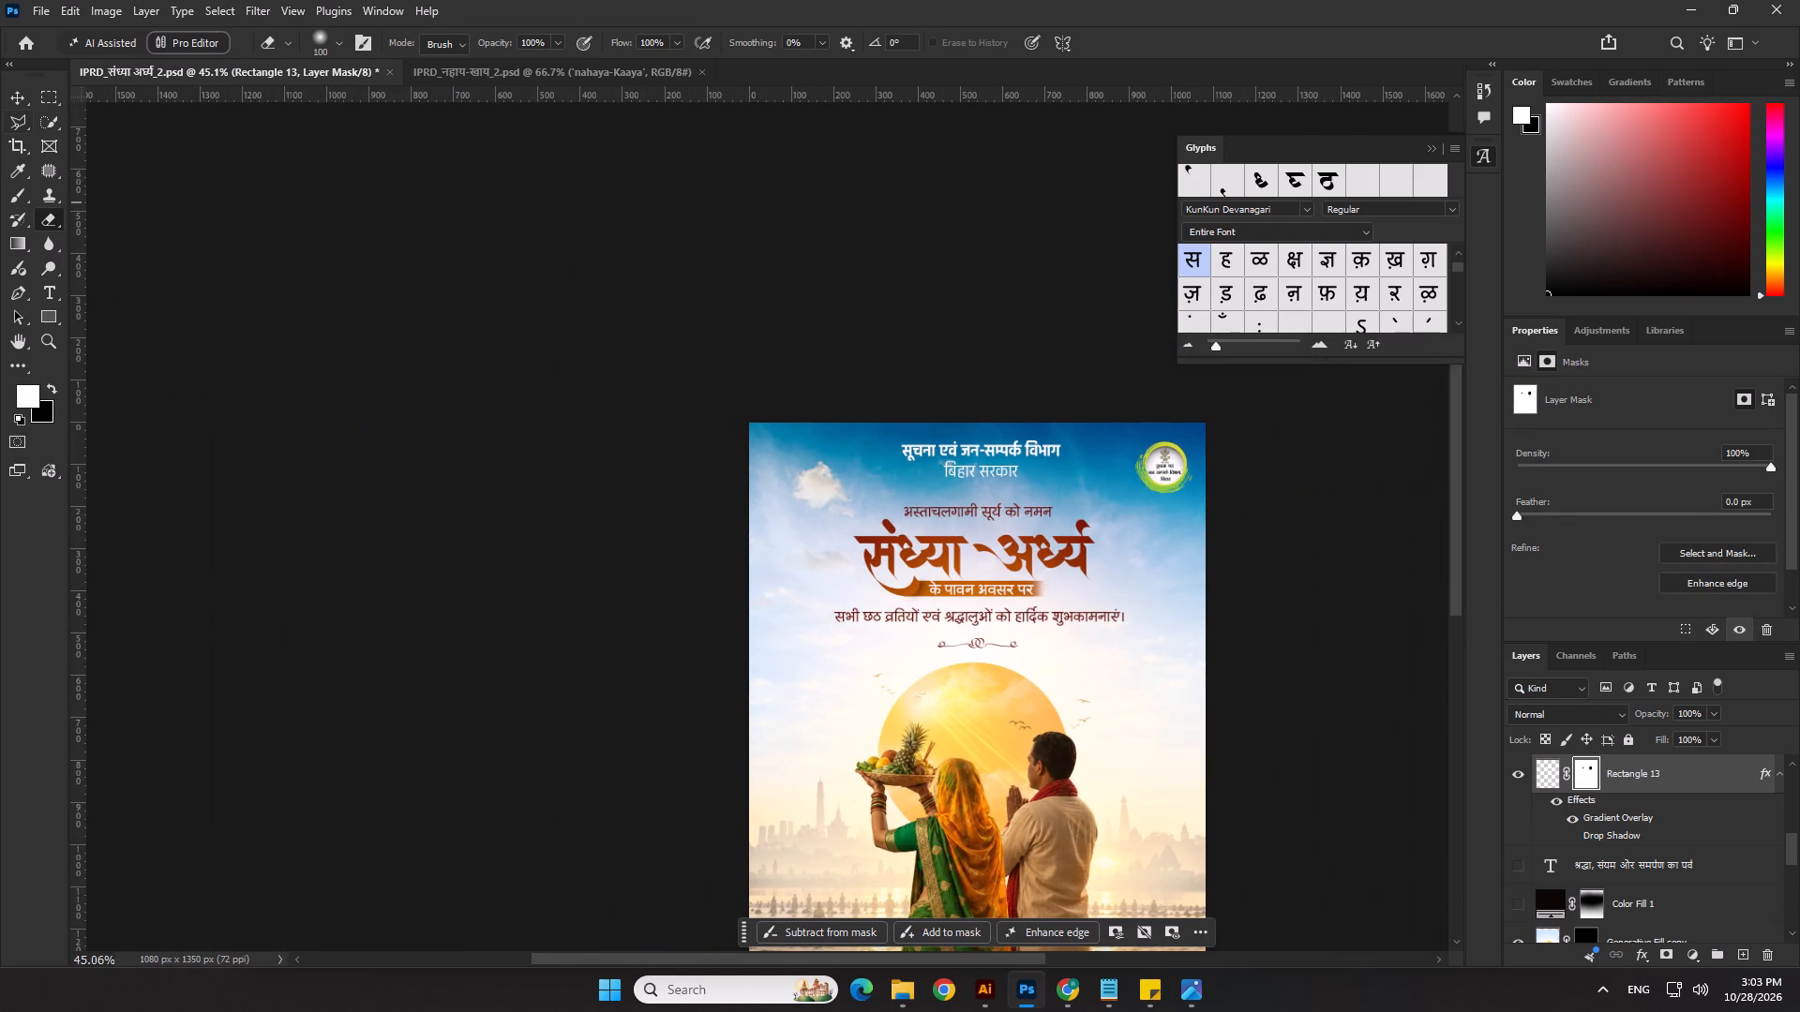
{"action": "left_click", "coordinate": [17, 101]}
{"action": "left_click", "coordinate": [370, 497]}
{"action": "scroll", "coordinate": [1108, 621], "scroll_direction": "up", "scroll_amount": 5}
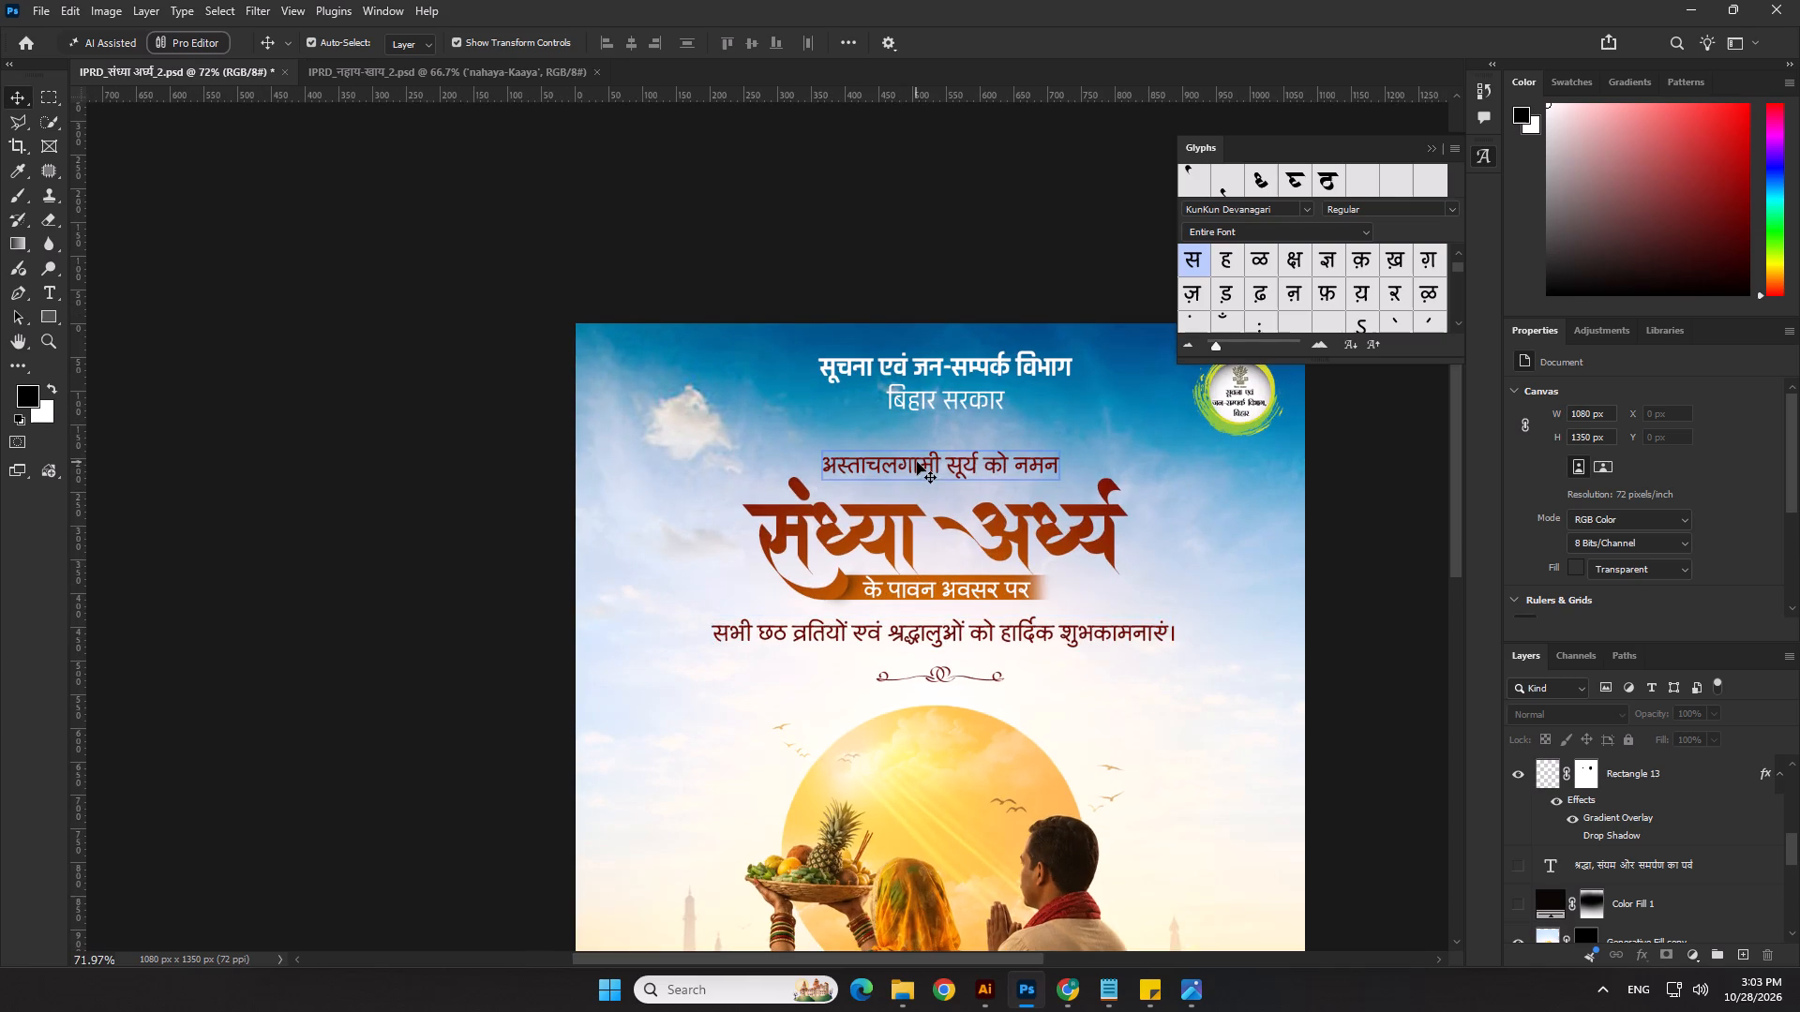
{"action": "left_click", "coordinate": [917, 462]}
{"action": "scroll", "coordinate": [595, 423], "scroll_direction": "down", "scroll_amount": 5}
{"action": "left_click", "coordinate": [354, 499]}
Unlock the Layer 12 glow, enlarge it upward to about 1846 × 1844 px, and deselect it.
{"action": "left_click", "coordinate": [870, 599]}
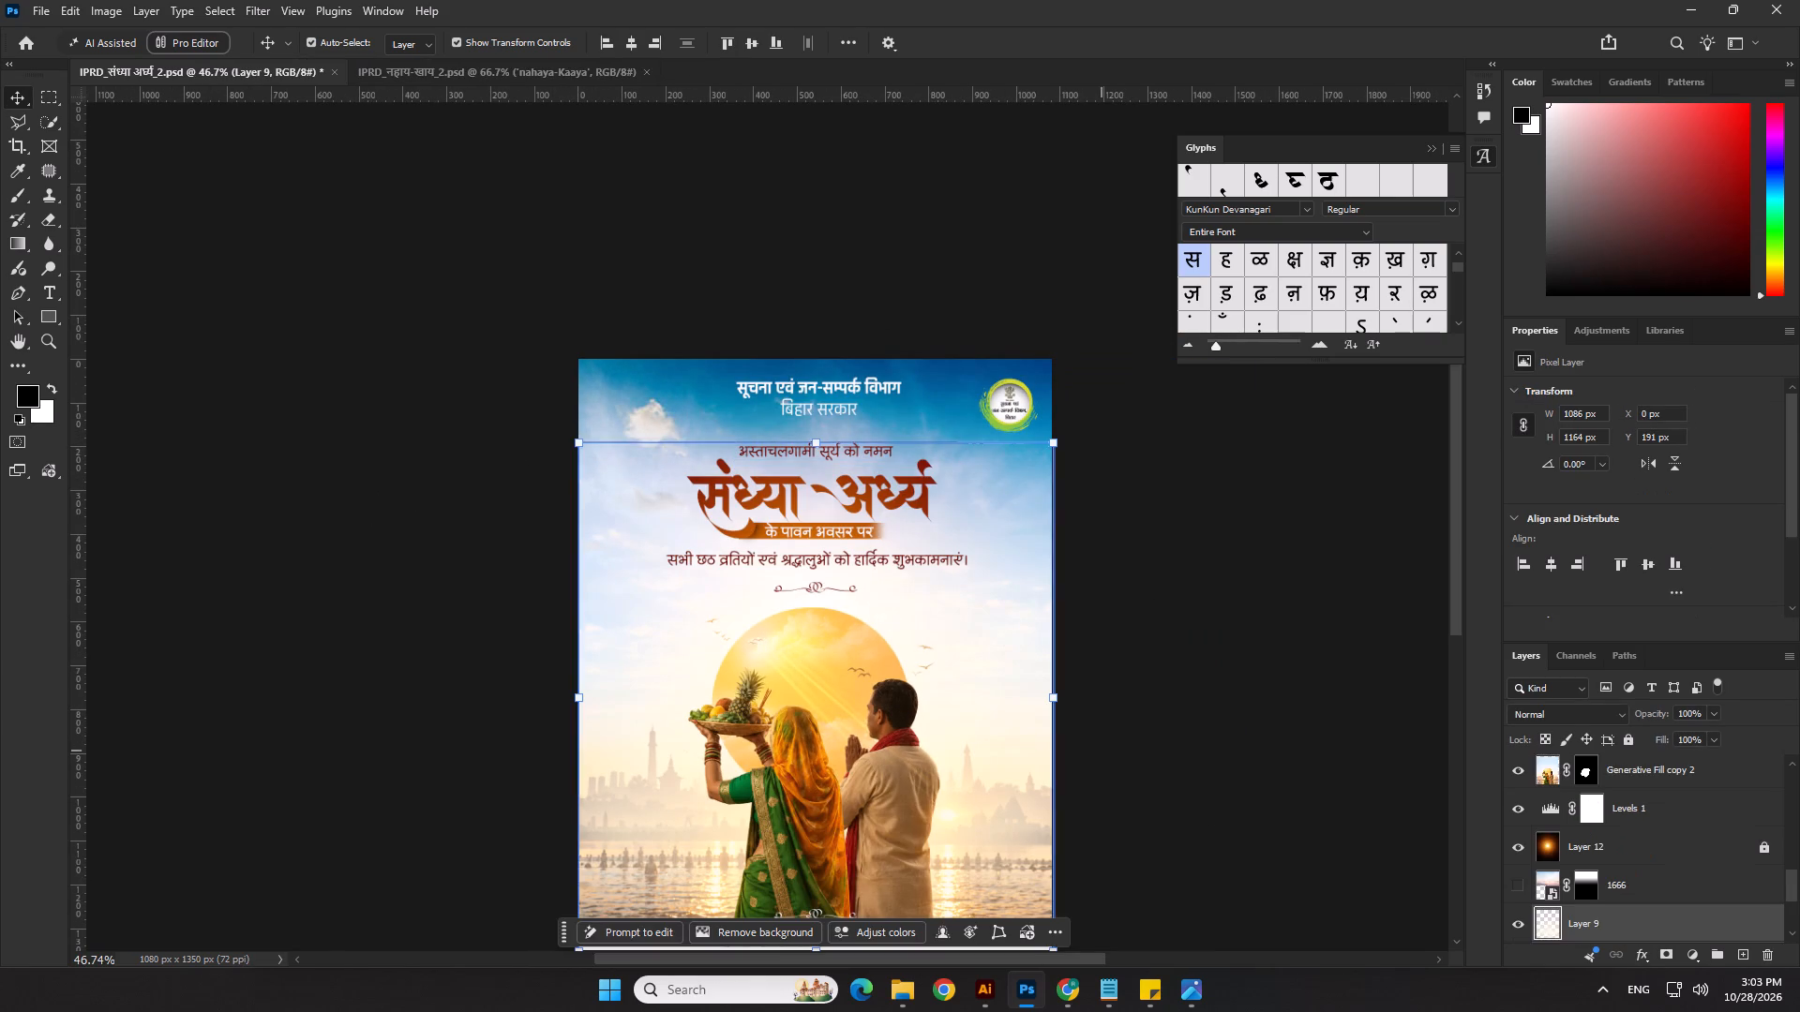
{"action": "scroll", "coordinate": [1630, 895], "scroll_direction": "down", "scroll_amount": 1}
{"action": "left_click", "coordinate": [1760, 826]}
{"action": "left_click", "coordinate": [1717, 827]}
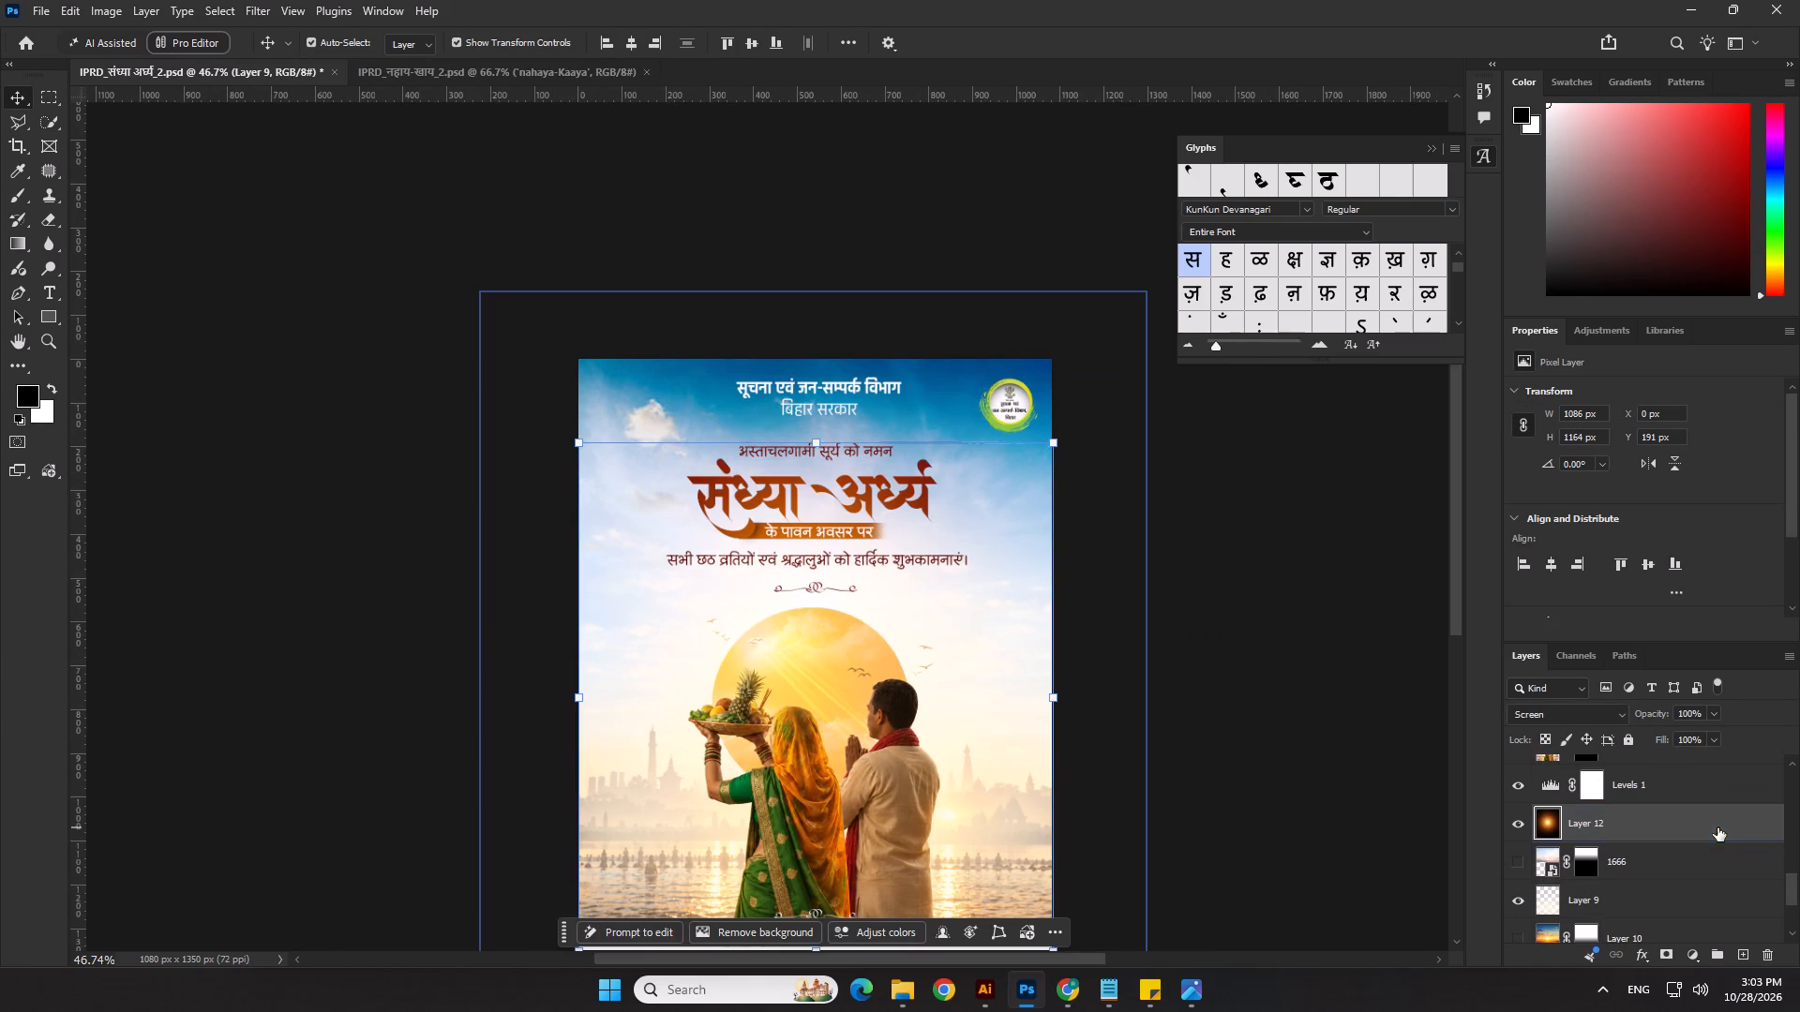
{"action": "scroll", "coordinate": [956, 608], "scroll_direction": "down", "scroll_amount": 2}
{"action": "left_click_drag", "start_coordinate": [837, 350], "coordinate": [852, 239]}
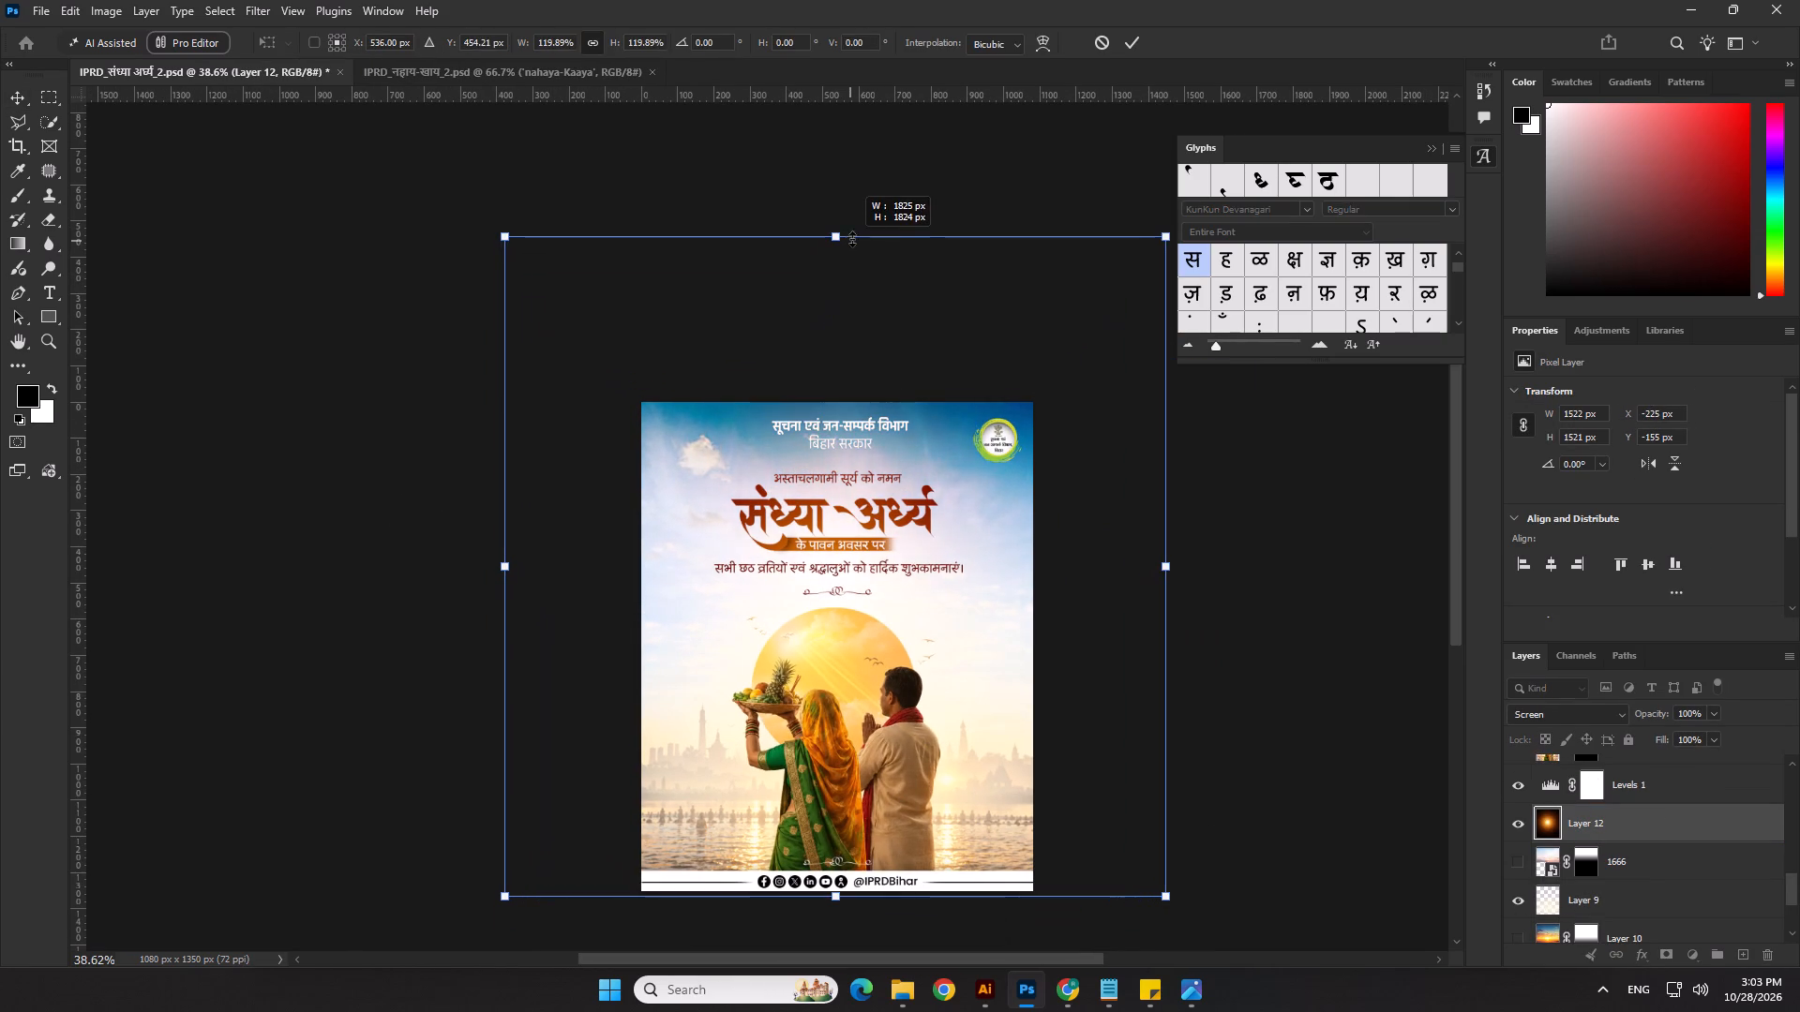
{"action": "left_click_drag", "start_coordinate": [852, 239], "coordinate": [863, 233]}
{"action": "key", "text": "Return"}
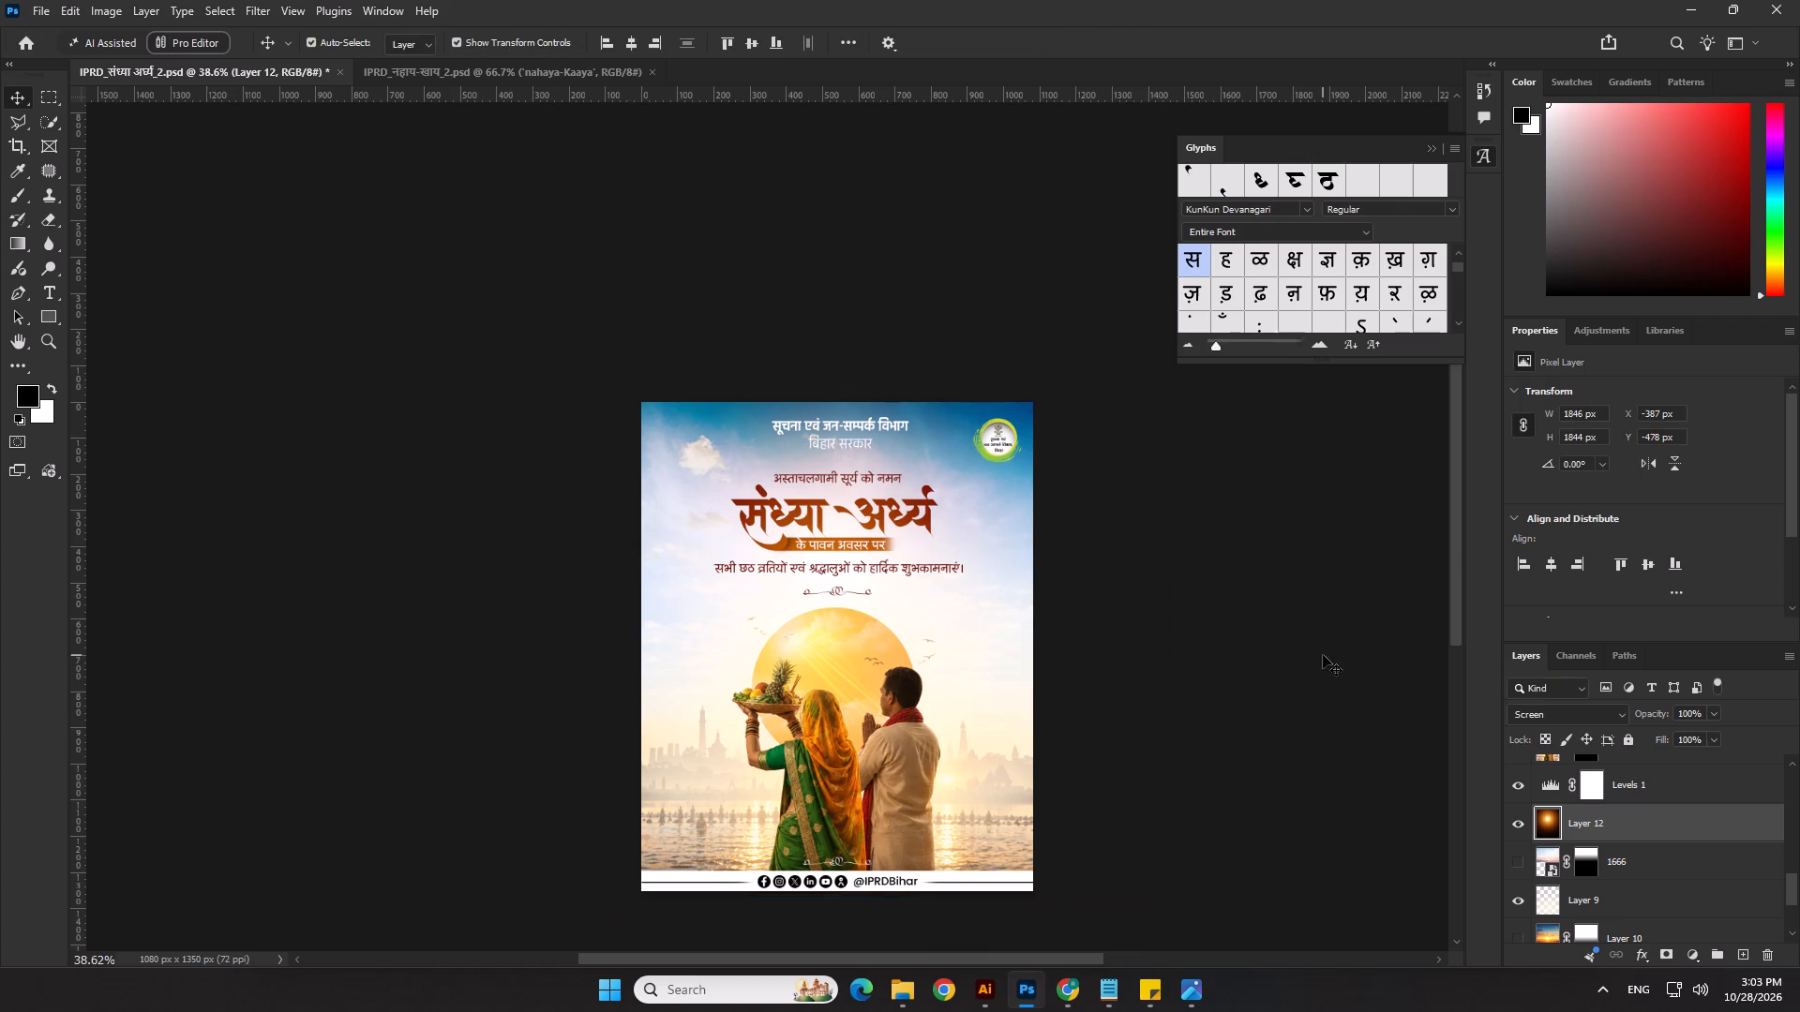
{"action": "left_click", "coordinate": [1323, 655]}
Break the greeting text into two lines so that "को हार्दिक शुभकामनाएं।" starts the second line.
{"action": "scroll", "coordinate": [846, 589], "scroll_direction": "up", "scroll_amount": 7}
{"action": "scroll", "coordinate": [836, 482], "scroll_direction": "up", "scroll_amount": 1}
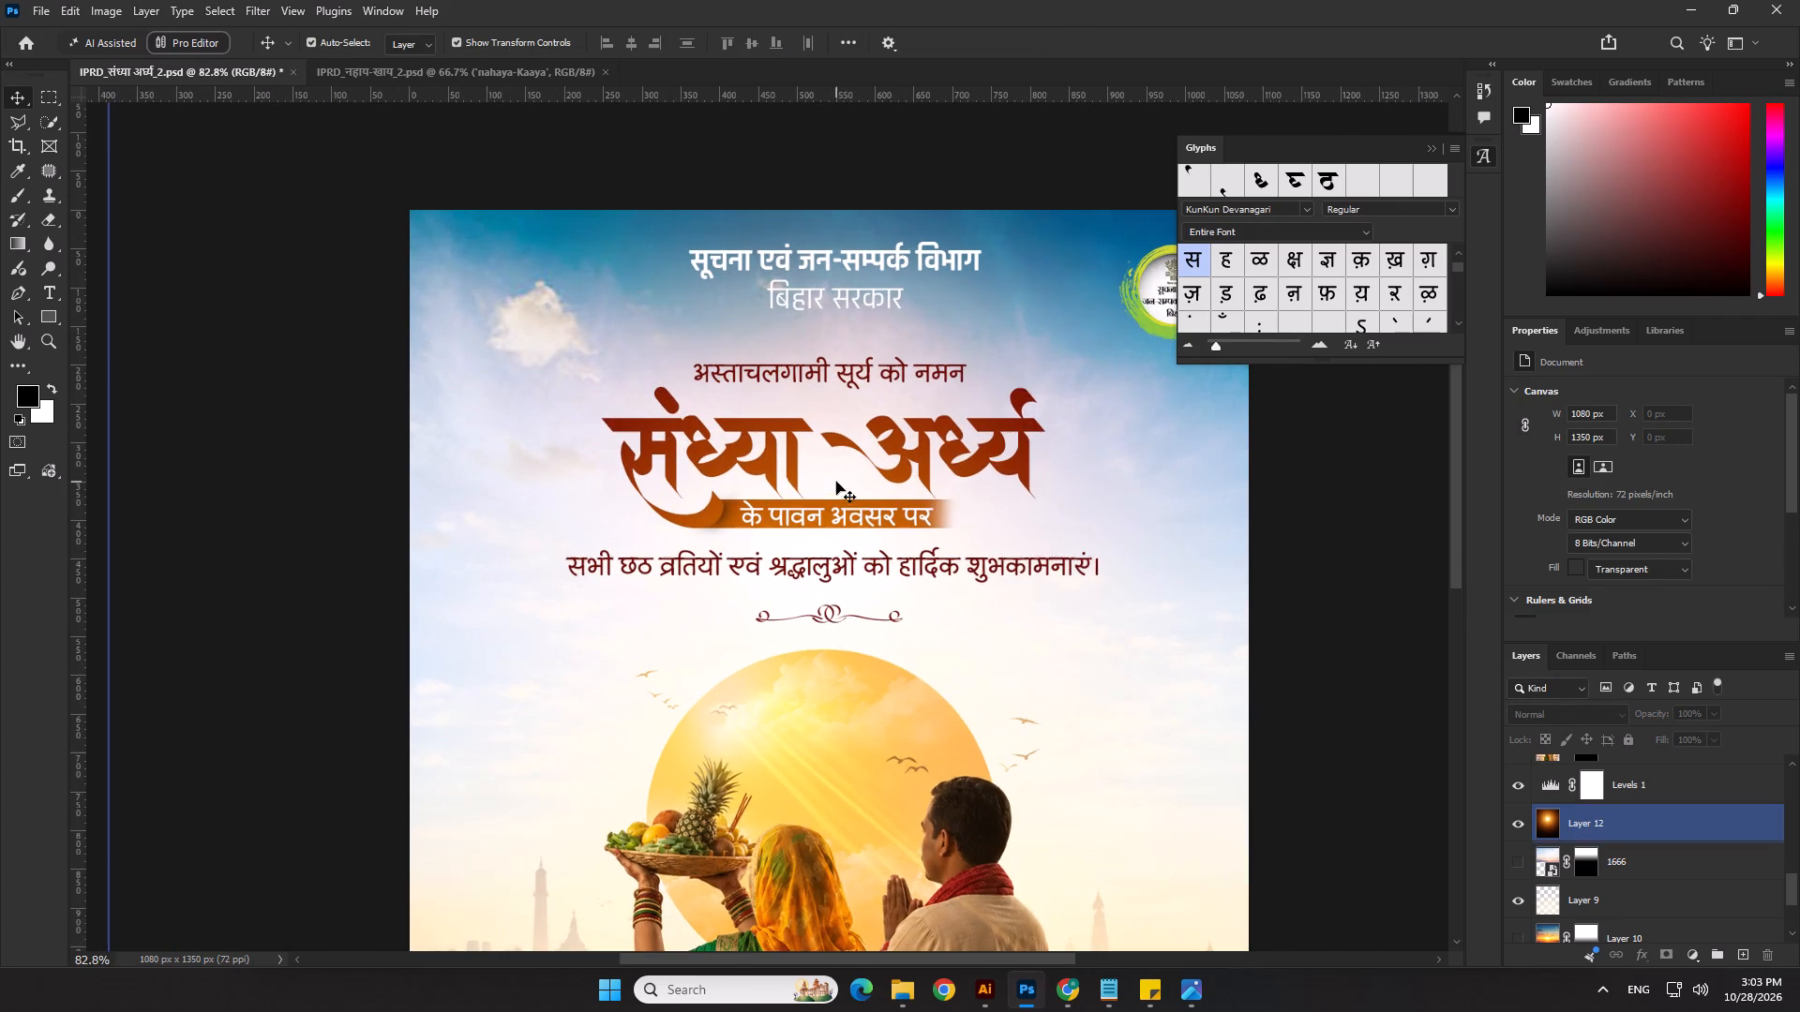
{"action": "left_click", "coordinate": [876, 567]}
{"action": "double_click", "coordinate": [749, 565]}
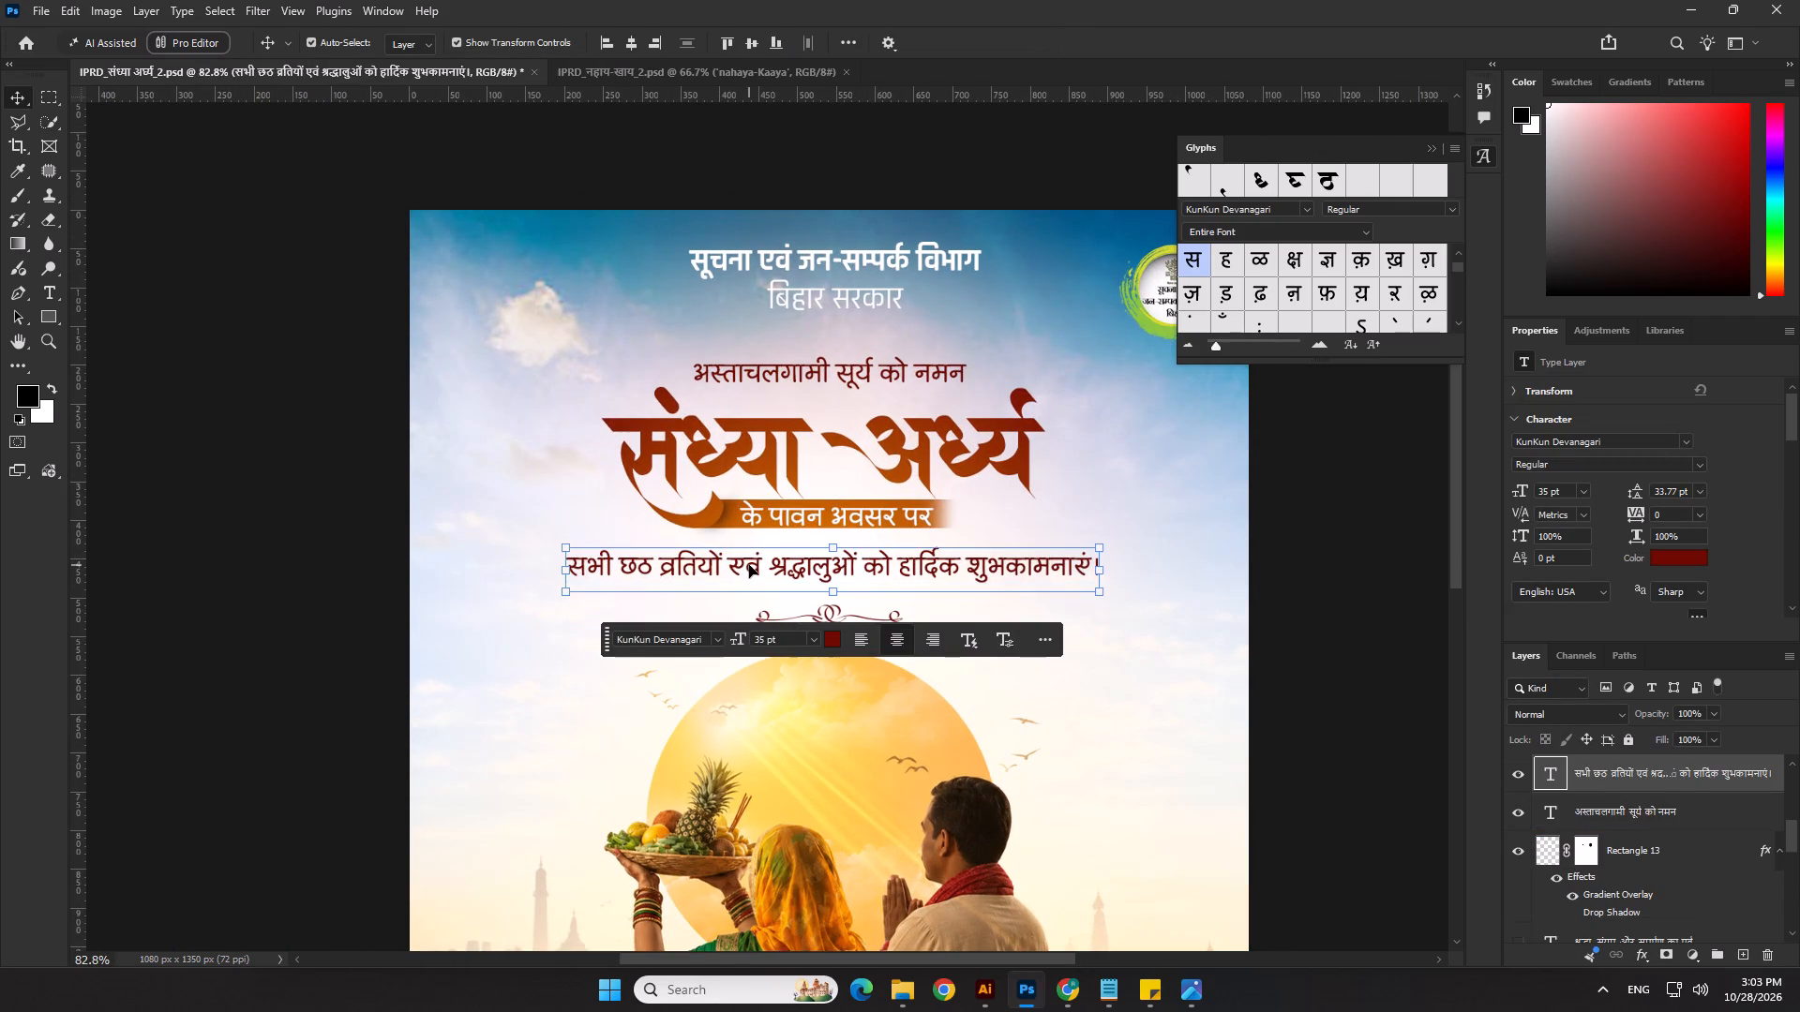
{"action": "left_click", "coordinate": [865, 572]}
{"action": "key", "text": "BackSpace"}
{"action": "key", "text": "Return"}
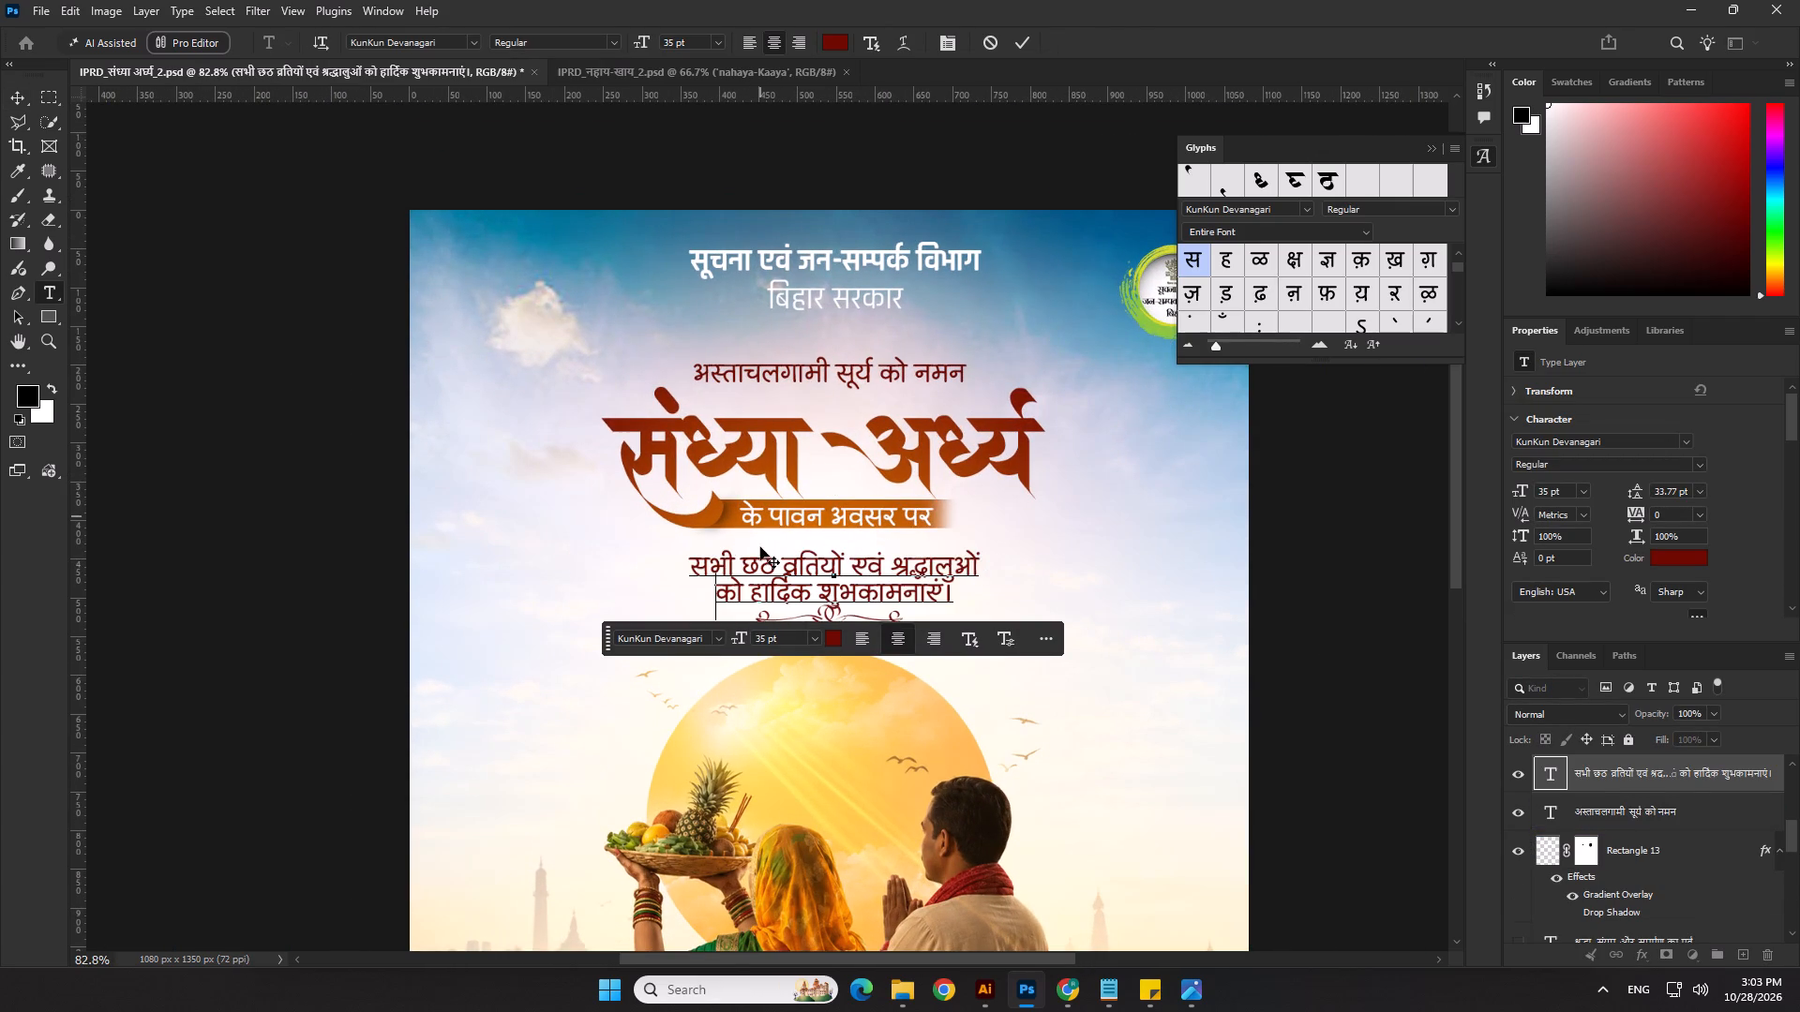
{"action": "scroll", "coordinate": [728, 491], "scroll_direction": "down", "scroll_amount": 3}
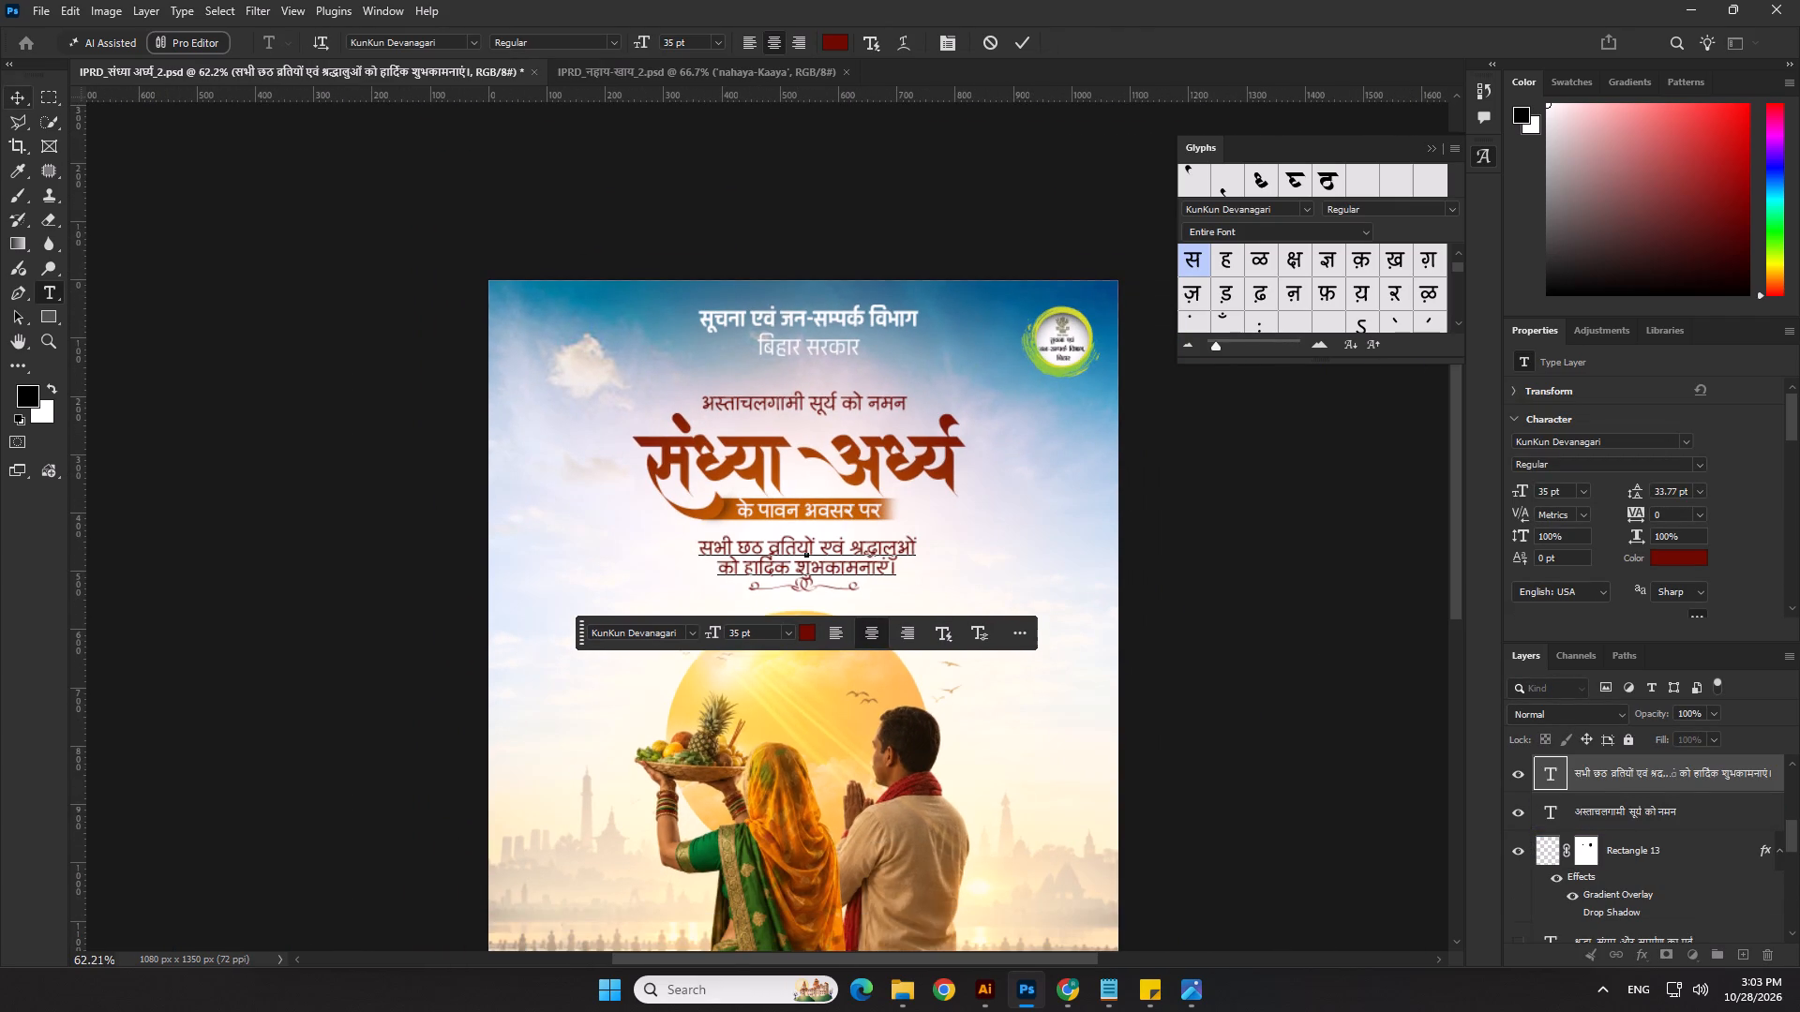
{"action": "left_click", "coordinate": [24, 94]}
Move the two-line greeting text up about 8 px, closer to the gradient band.
{"action": "scroll", "coordinate": [669, 618], "scroll_direction": "up", "scroll_amount": 5}
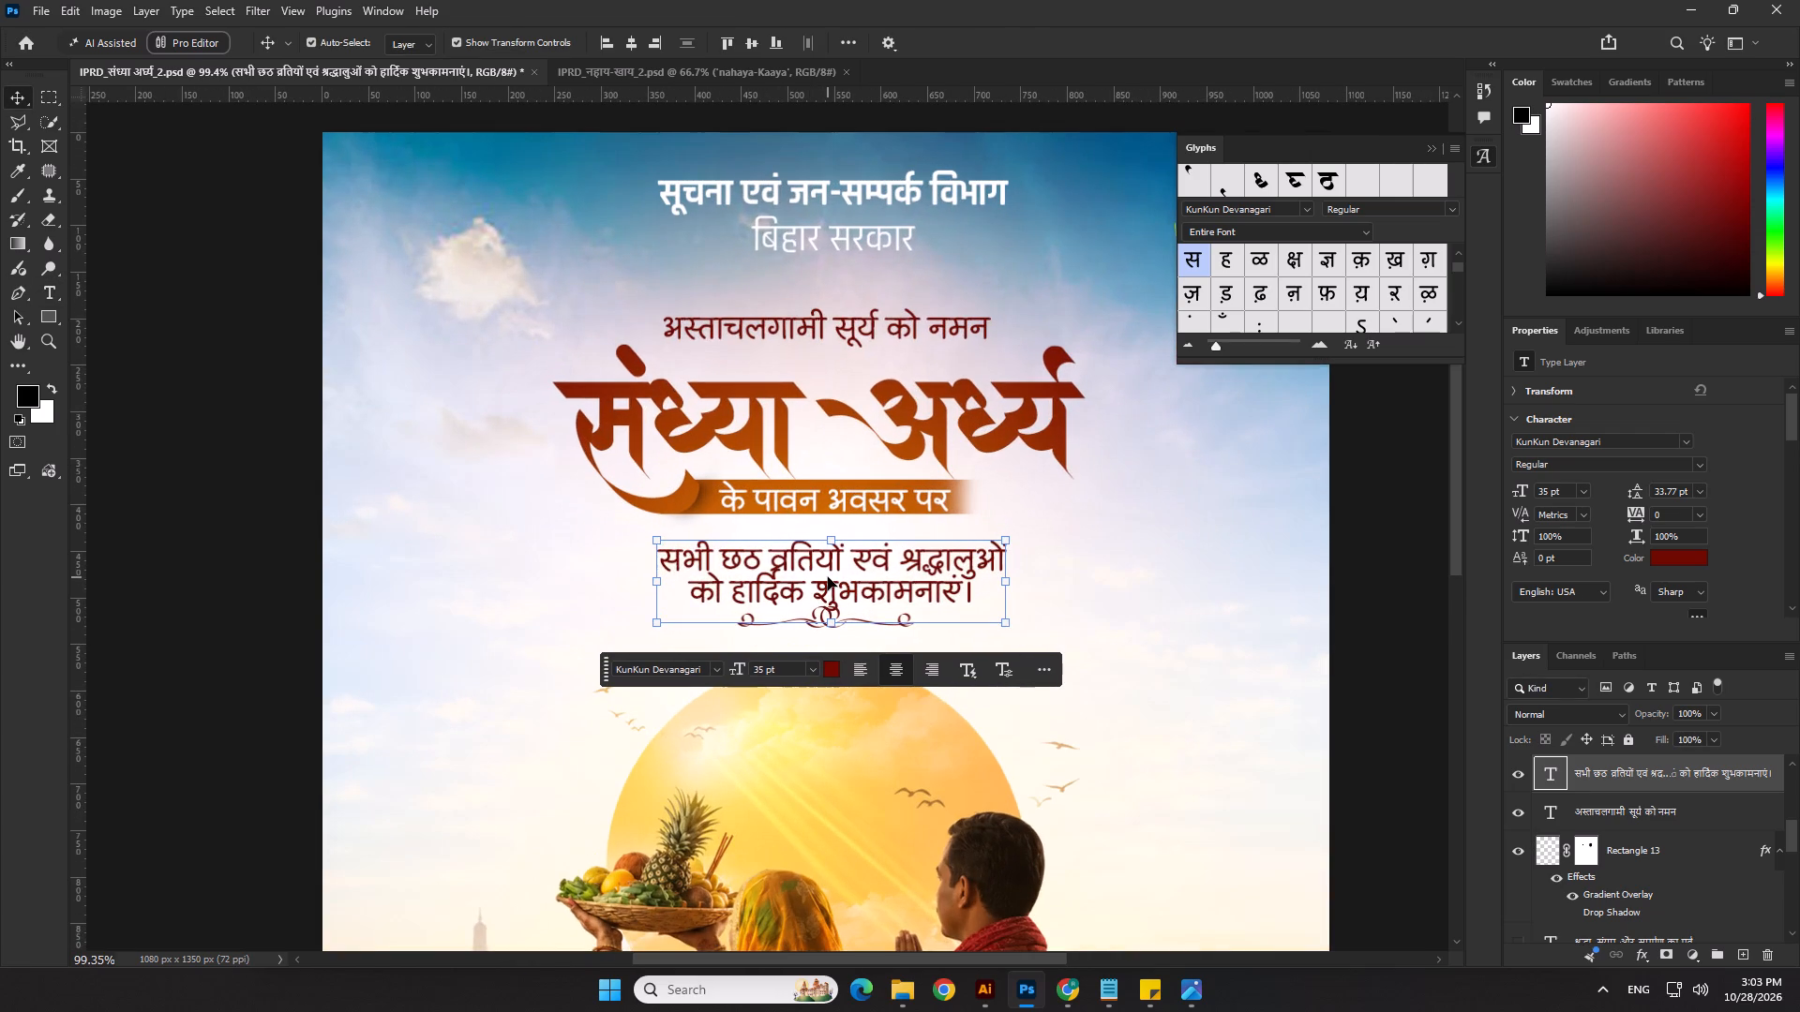
{"action": "left_click", "coordinate": [849, 578]}
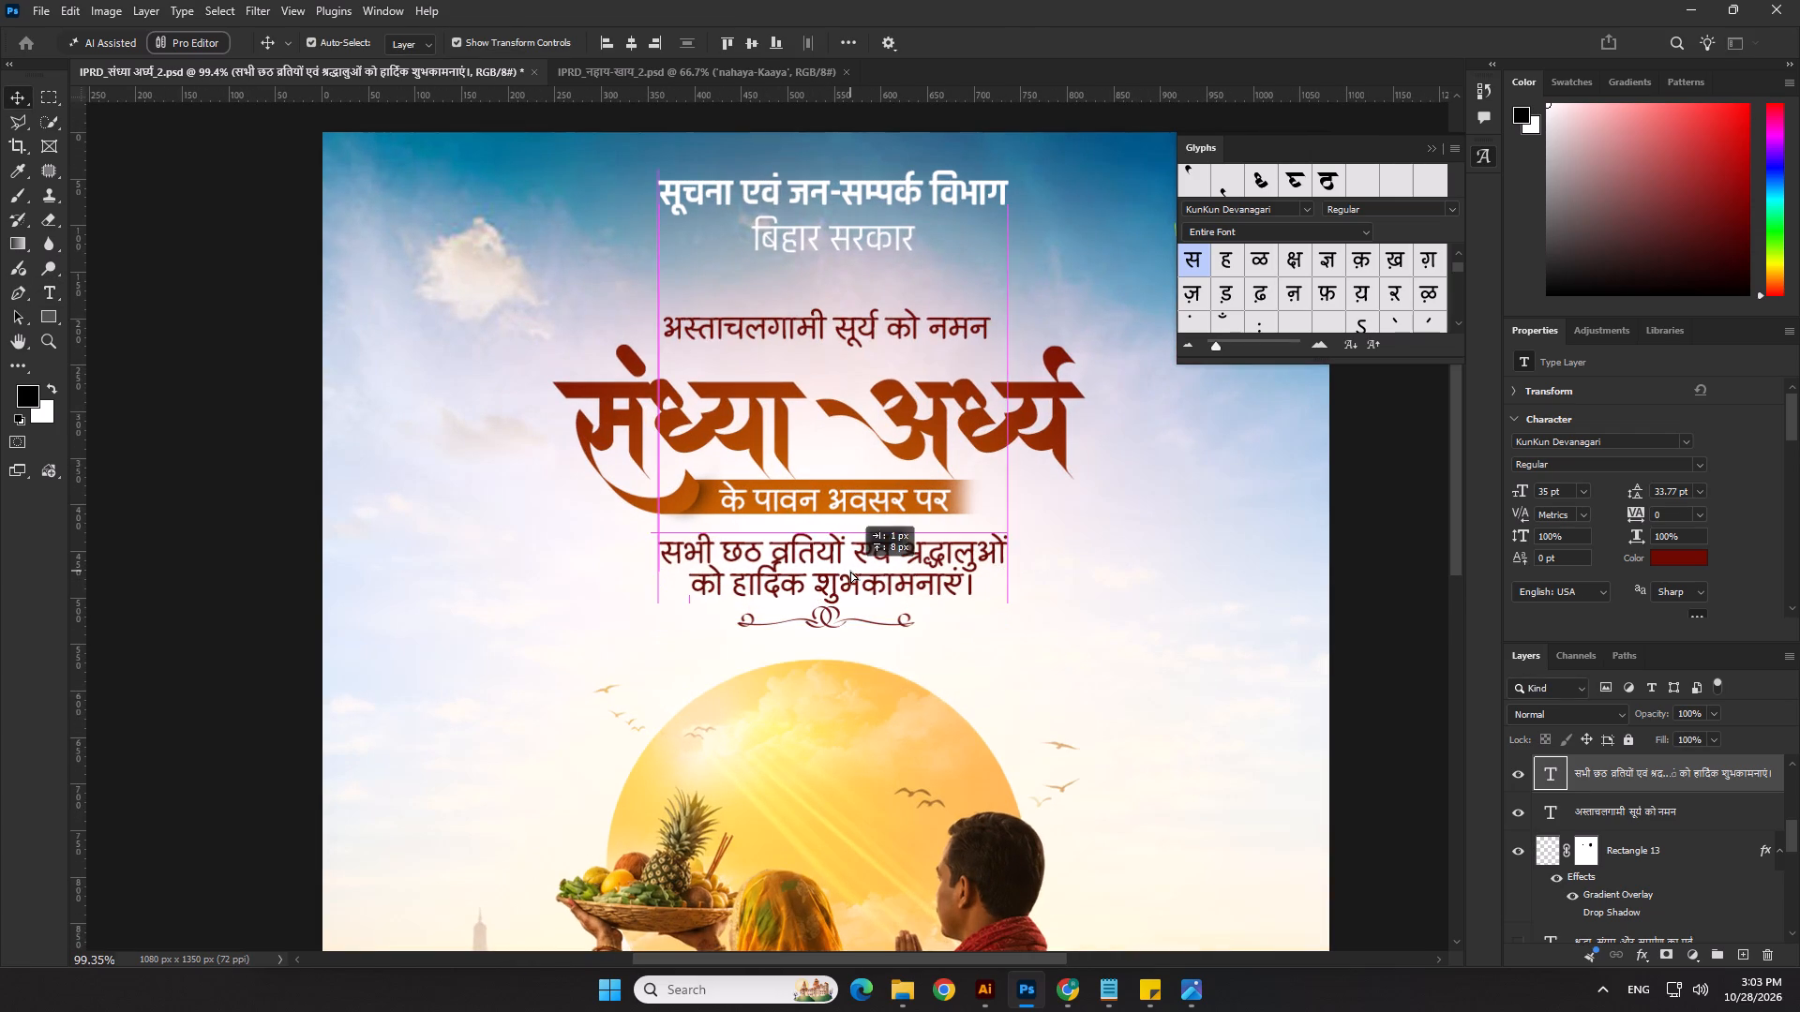
Set the leading of the two-line greeting text to 41 pt.
{"action": "double_click", "coordinate": [850, 571]}
{"action": "left_click", "coordinate": [1630, 497]}
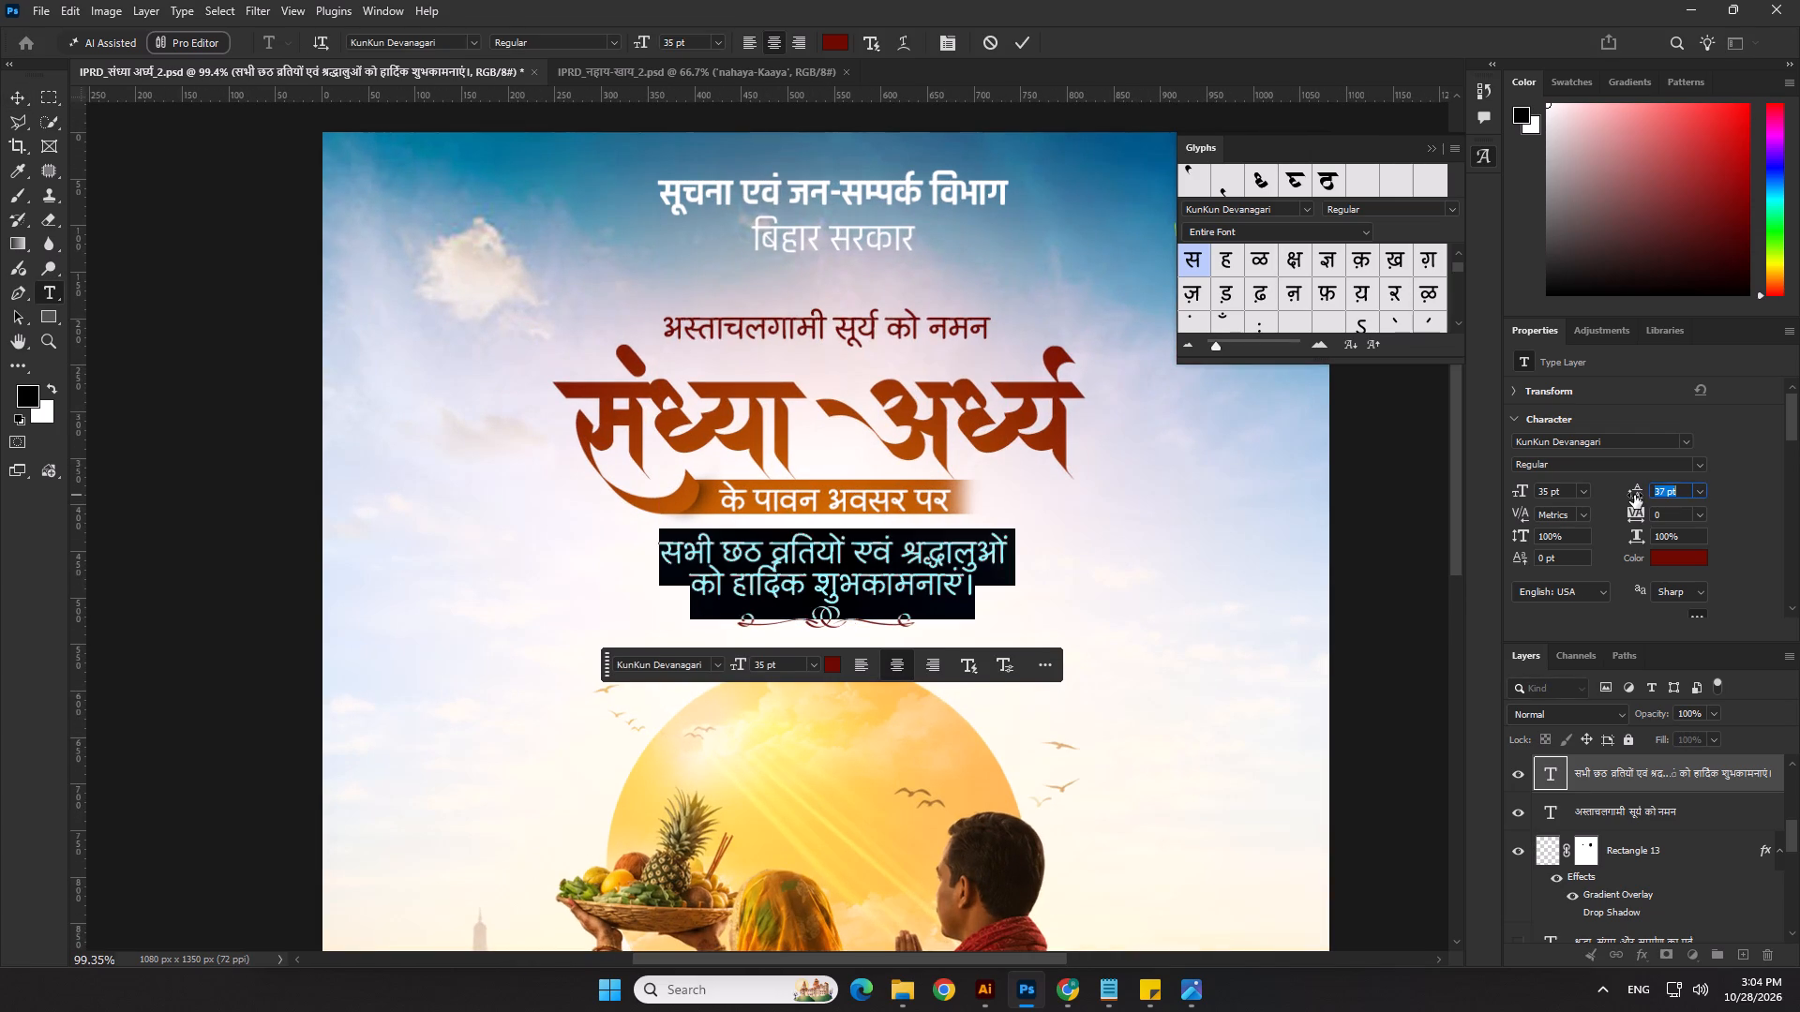
{"action": "left_click", "coordinate": [1018, 49]}
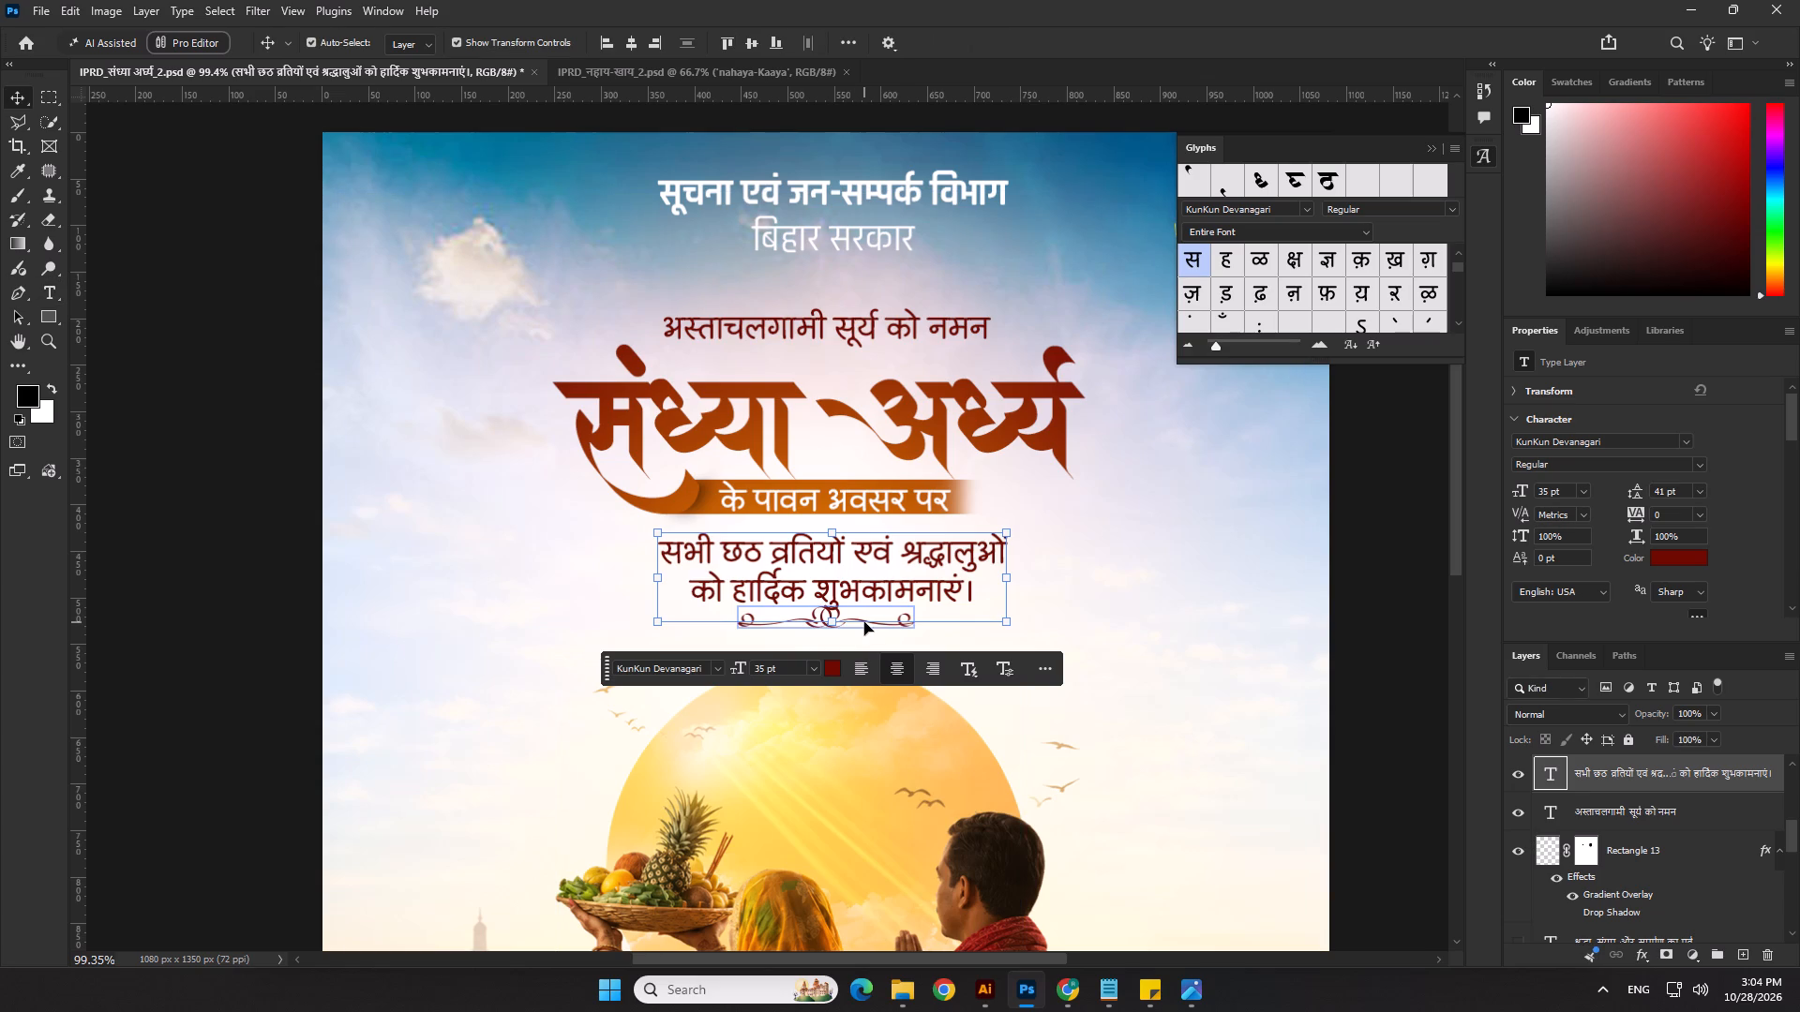
Switch to Notepad and check the संध्या अर्घ्य greeting wording in the नहाय-खाय notes.
{"action": "left_click", "coordinate": [1116, 992]}
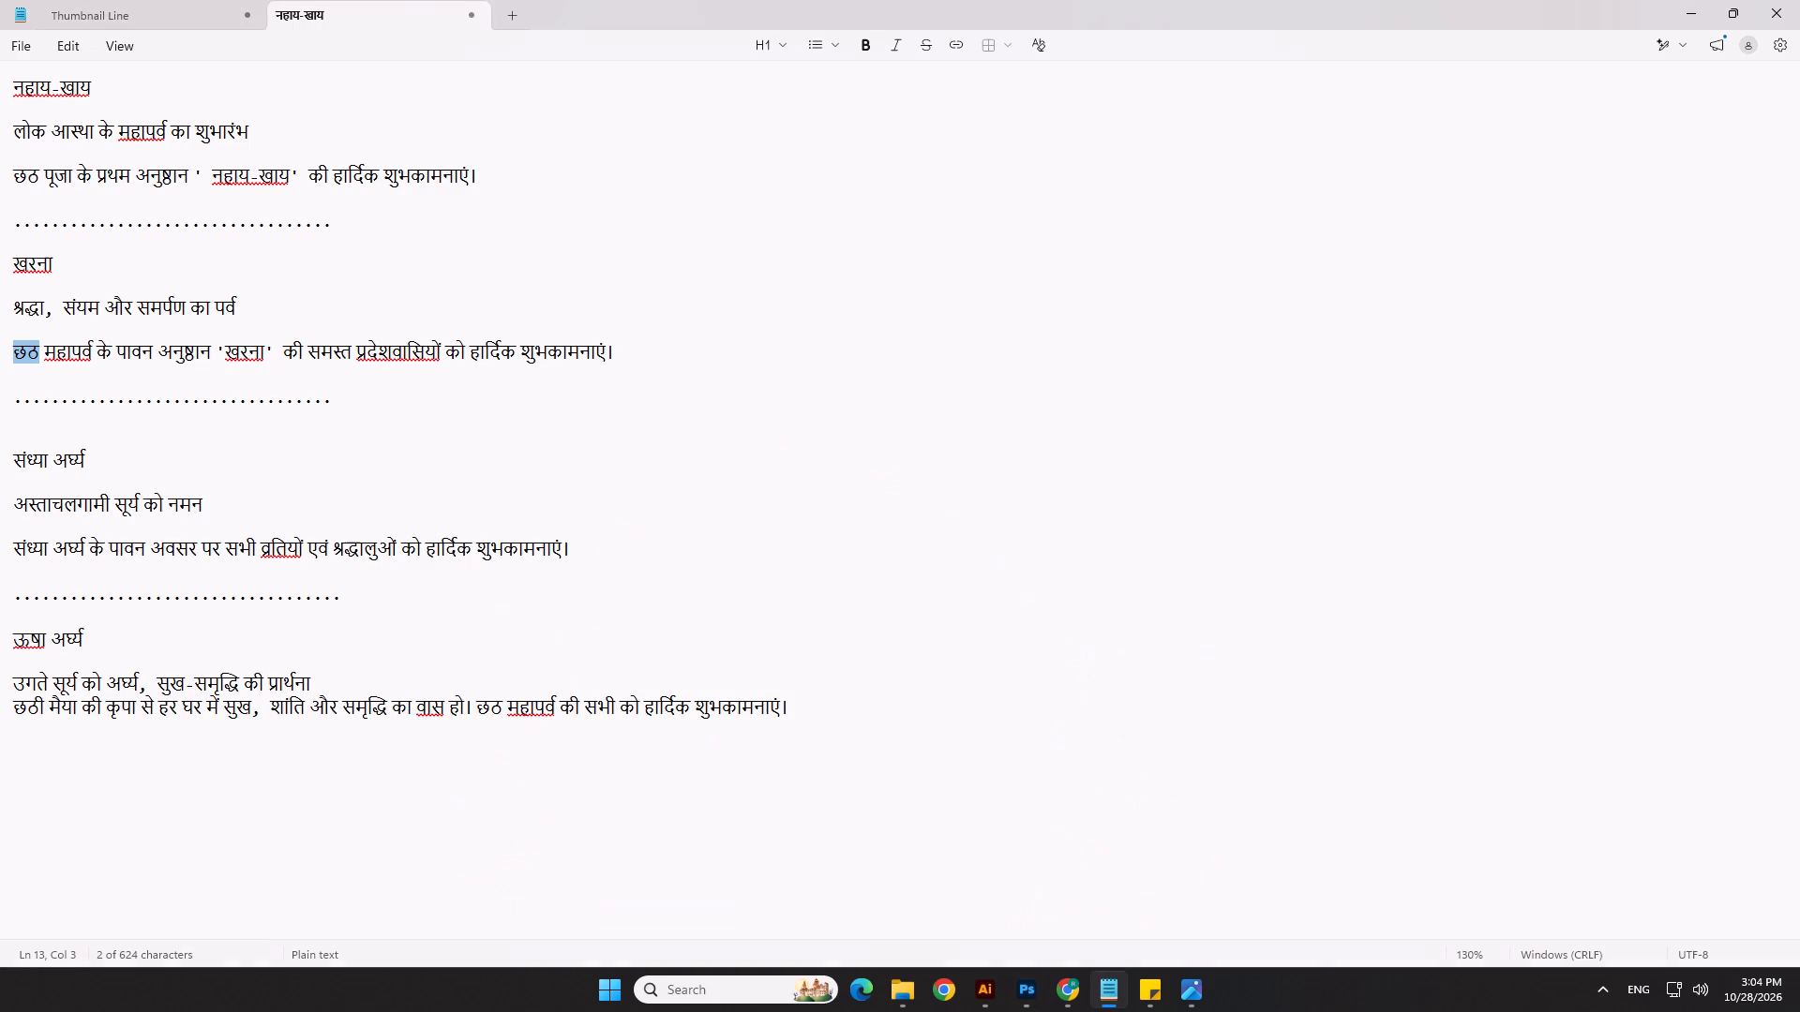
{"action": "left_click", "coordinate": [744, 581]}
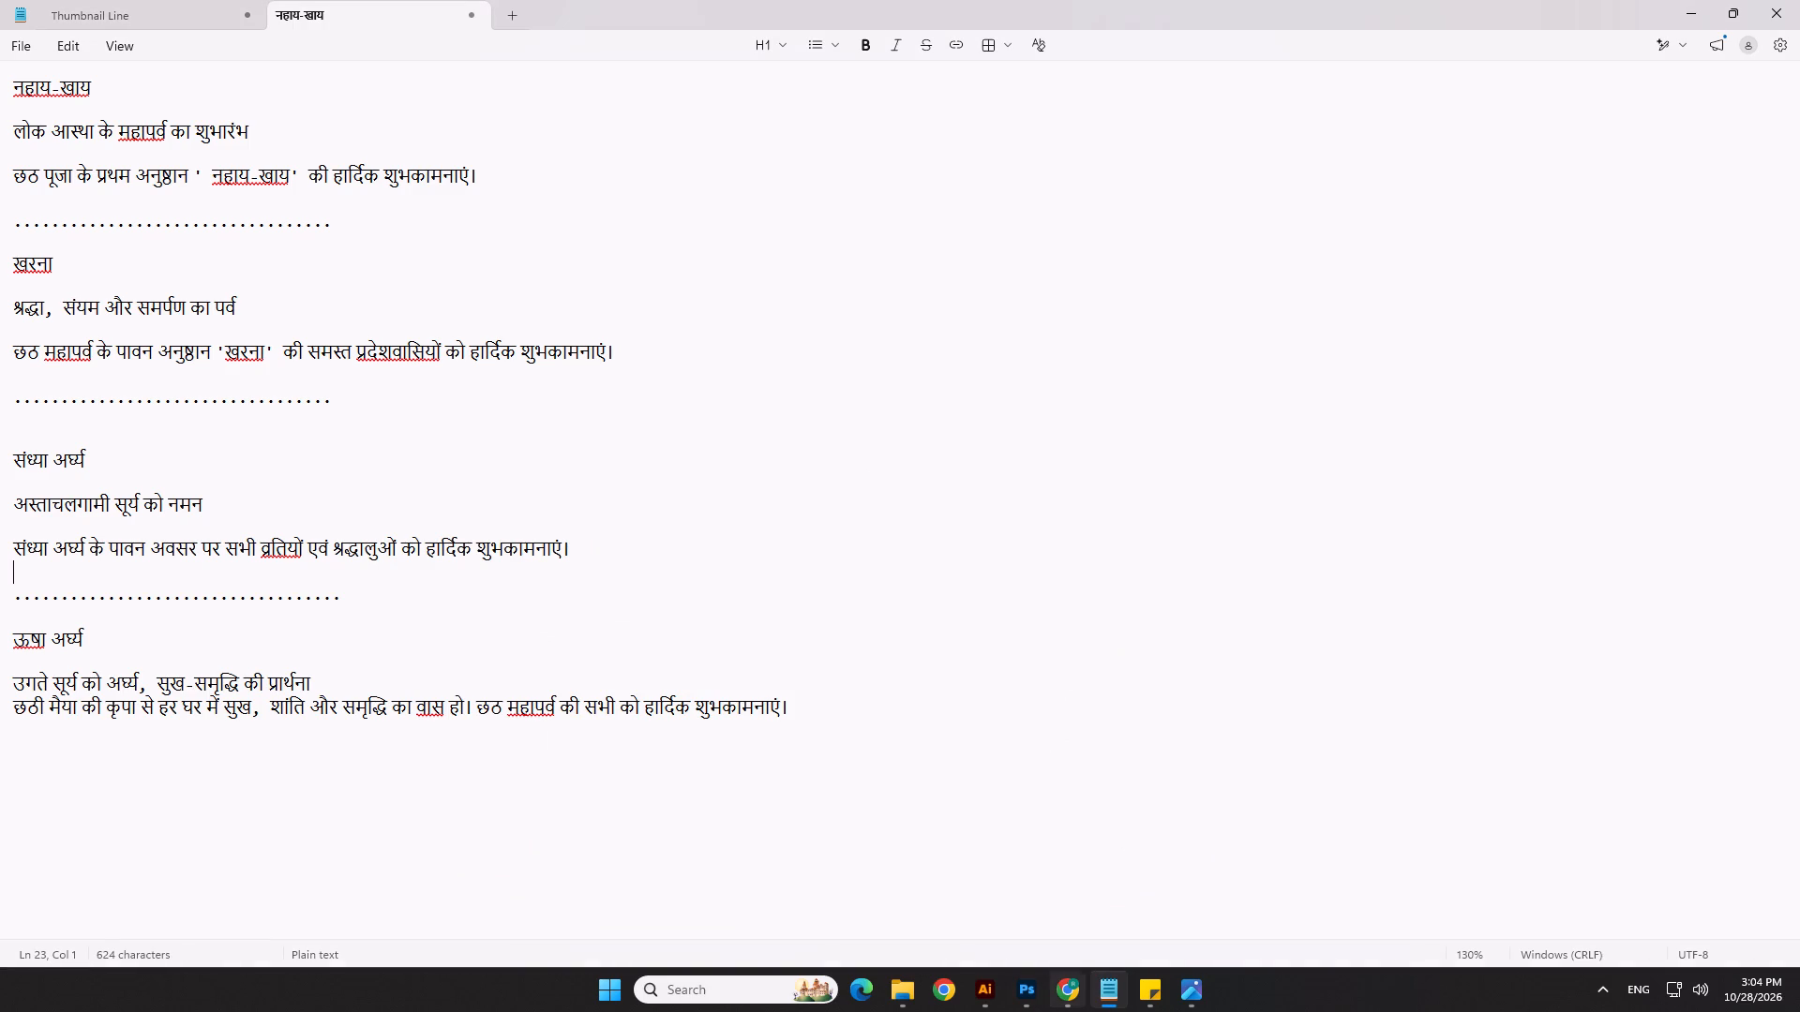
Switch to File Explorer and open IPRD_संध्या अर्घ्य.psd from the 28.10.26 folder in Photoshop.
{"action": "left_click", "coordinate": [904, 985]}
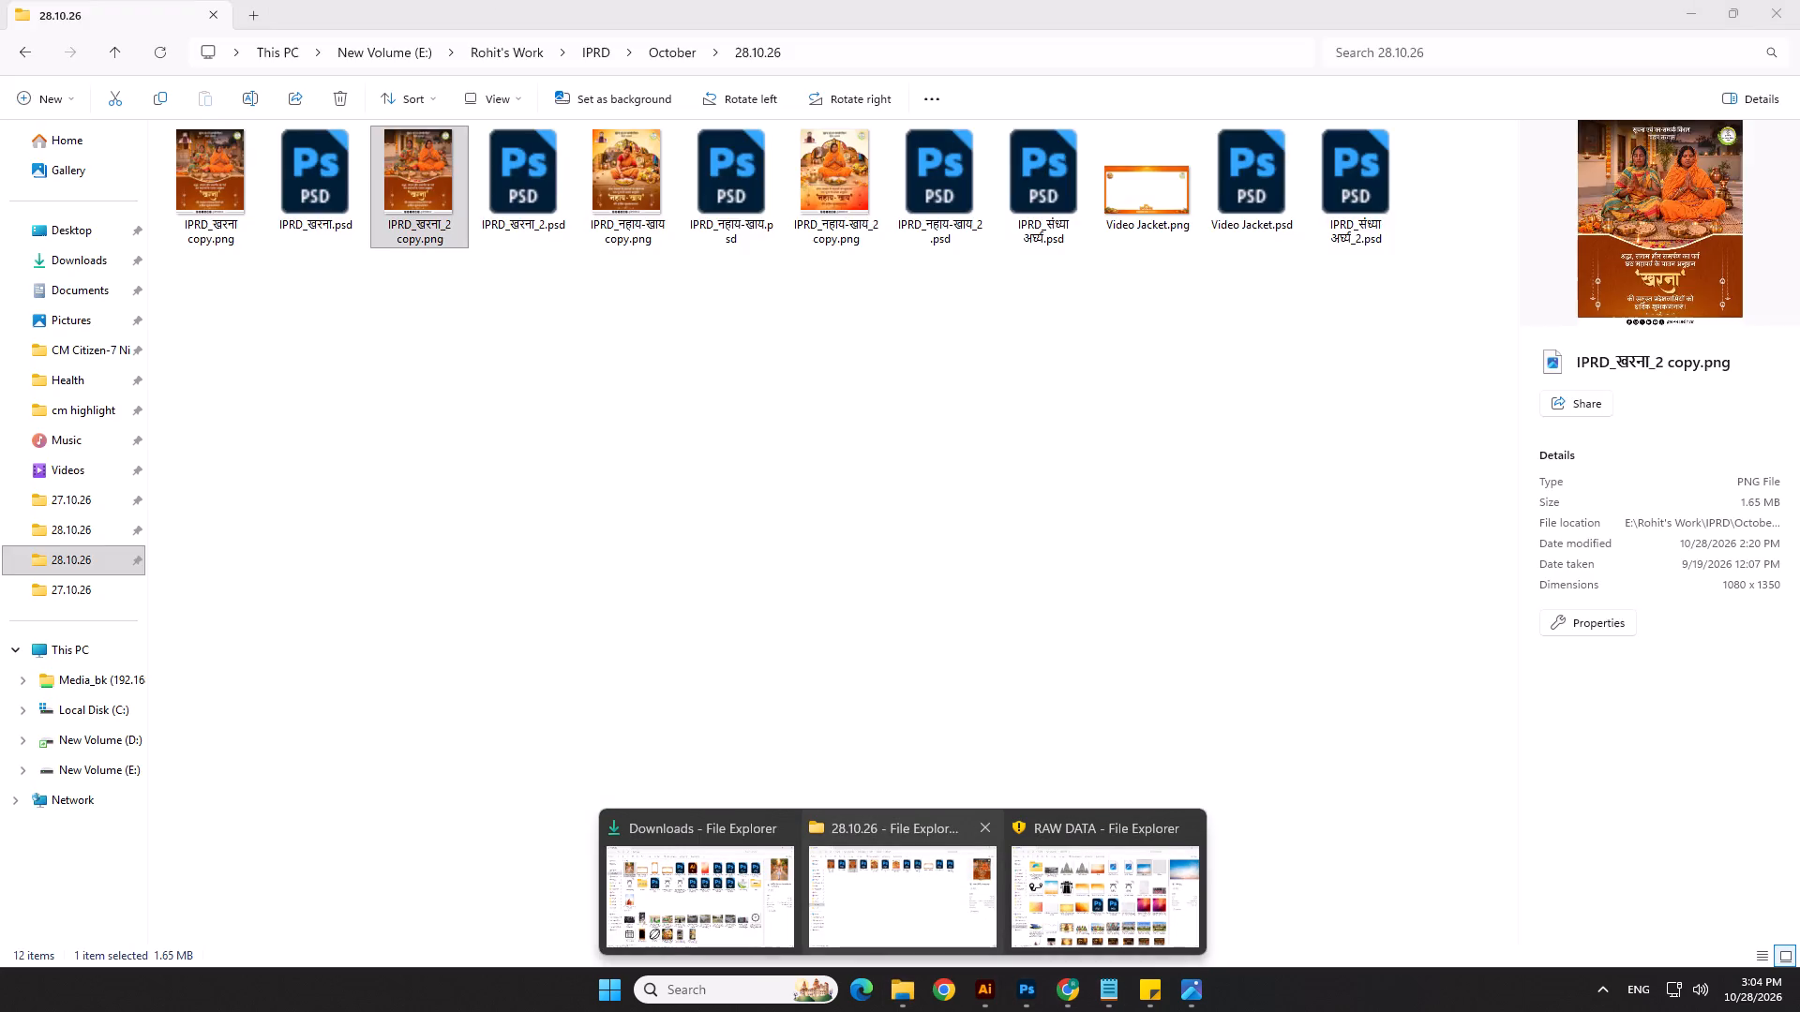
{"action": "left_click", "coordinate": [734, 862]}
{"action": "left_click", "coordinate": [899, 989]}
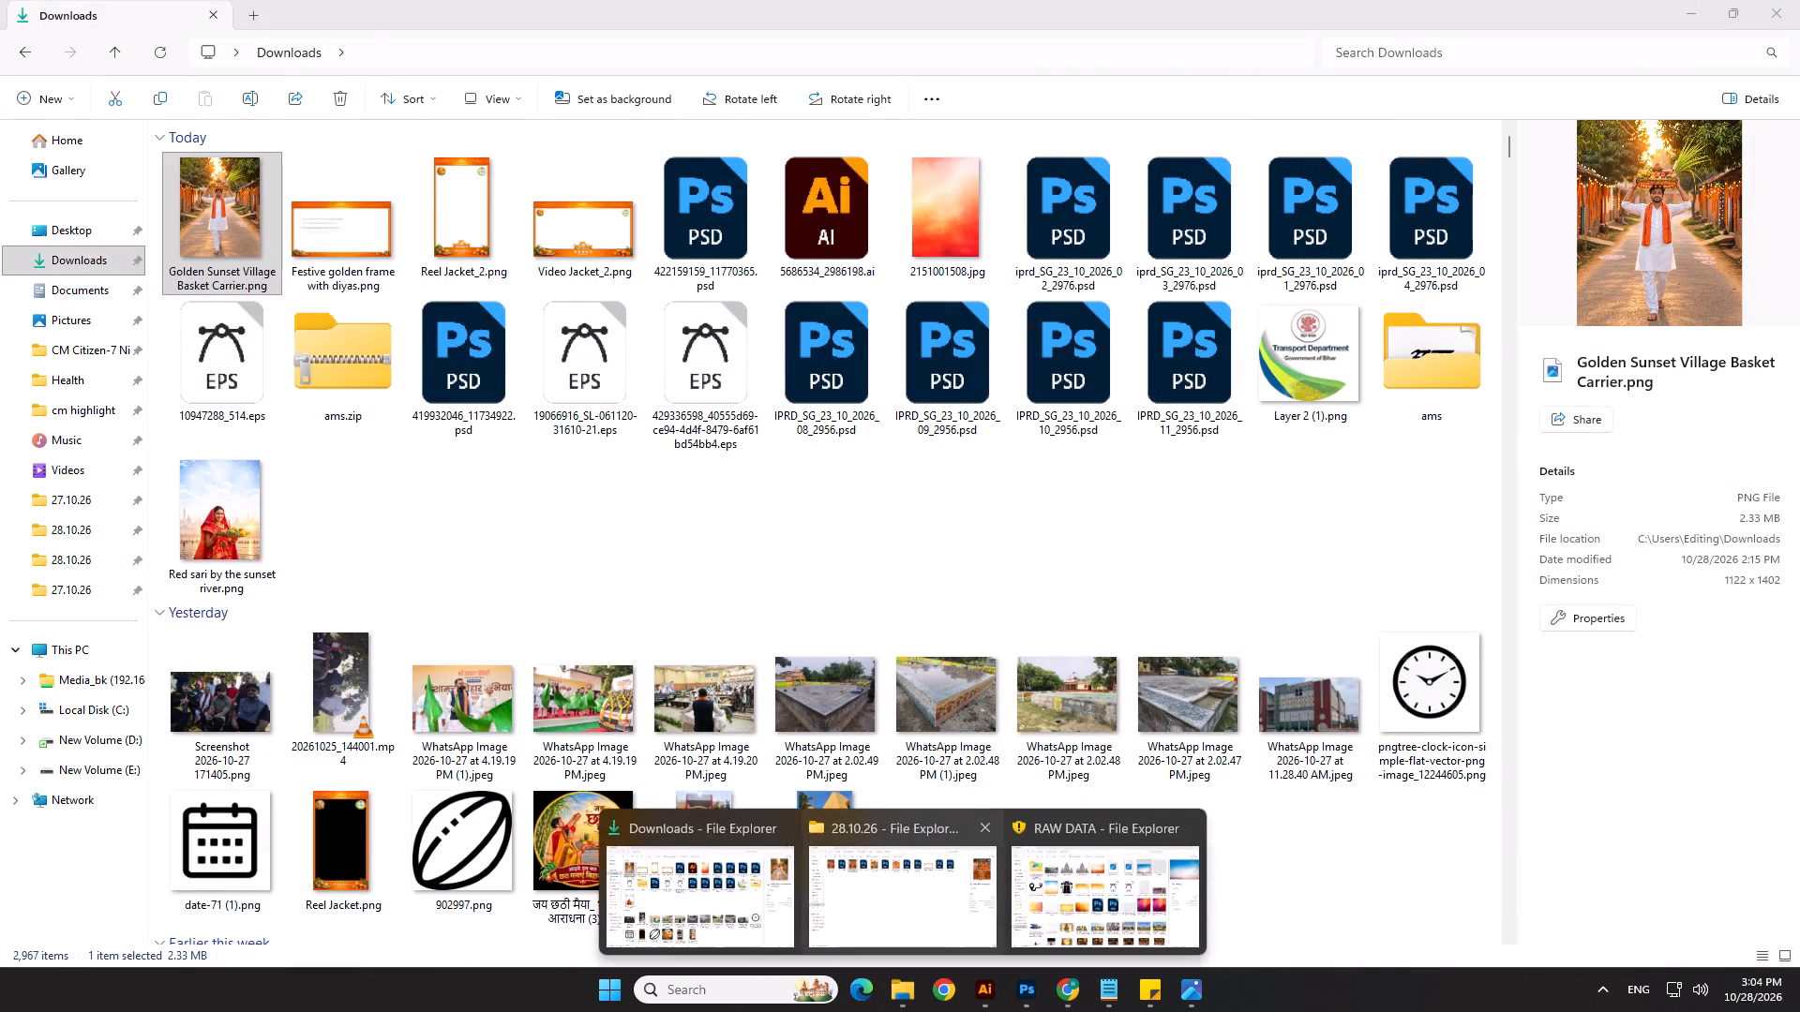
{"action": "left_click", "coordinate": [940, 913]}
{"action": "left_click", "coordinate": [724, 556]}
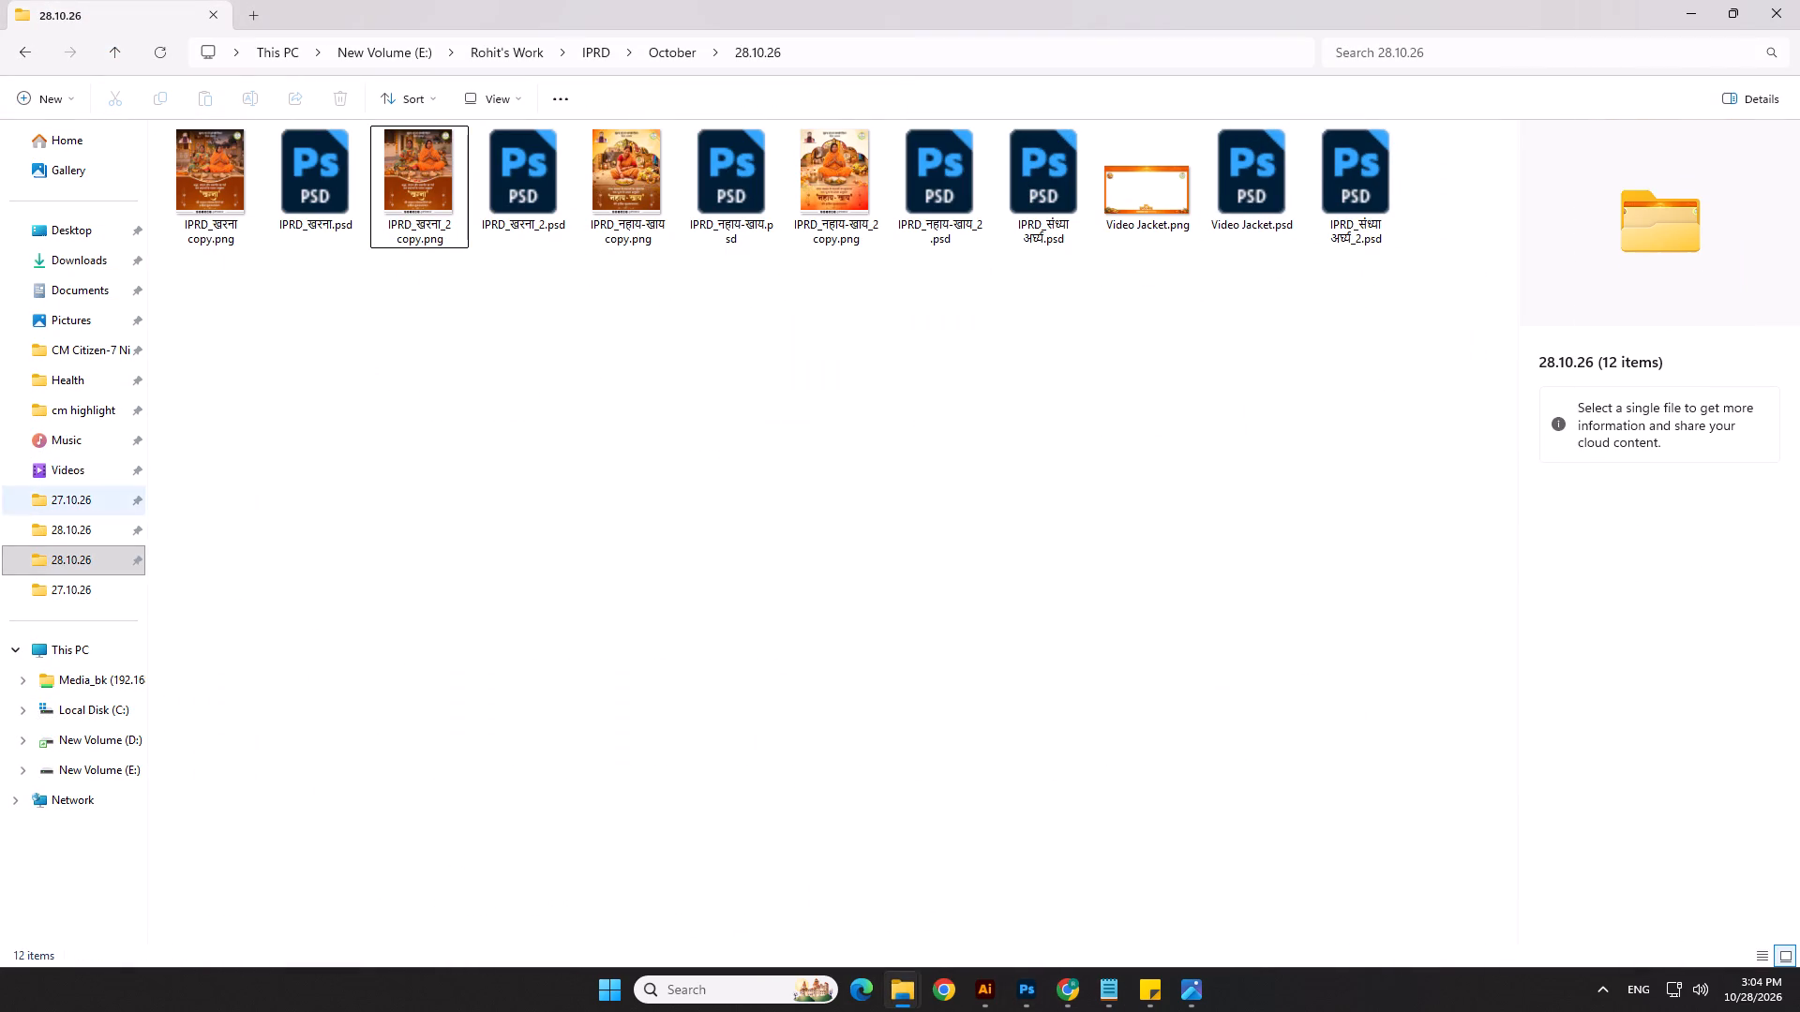
{"action": "left_click", "coordinate": [719, 347]}
{"action": "double_click", "coordinate": [1042, 192]}
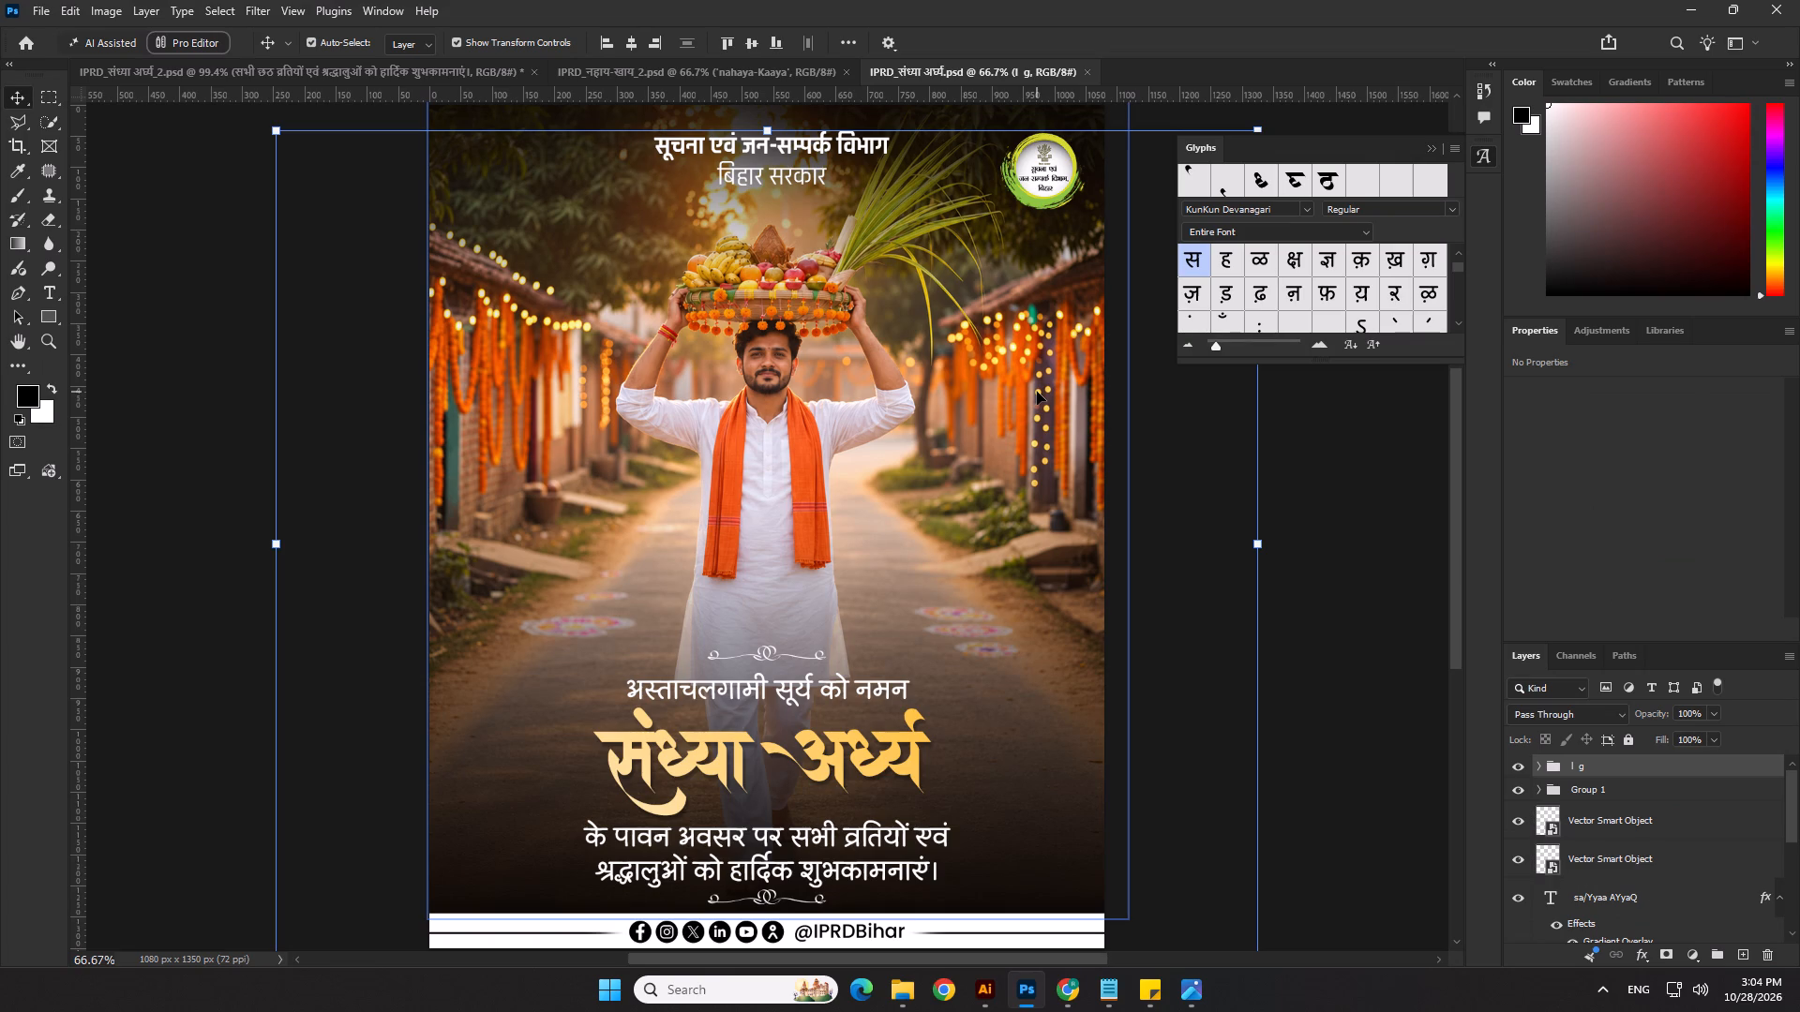
Return to IPRD_संध्या अर्घ्य_2.psd and review the whole poster layout with no layer selected.
{"action": "key", "text": "alt+Tab"}
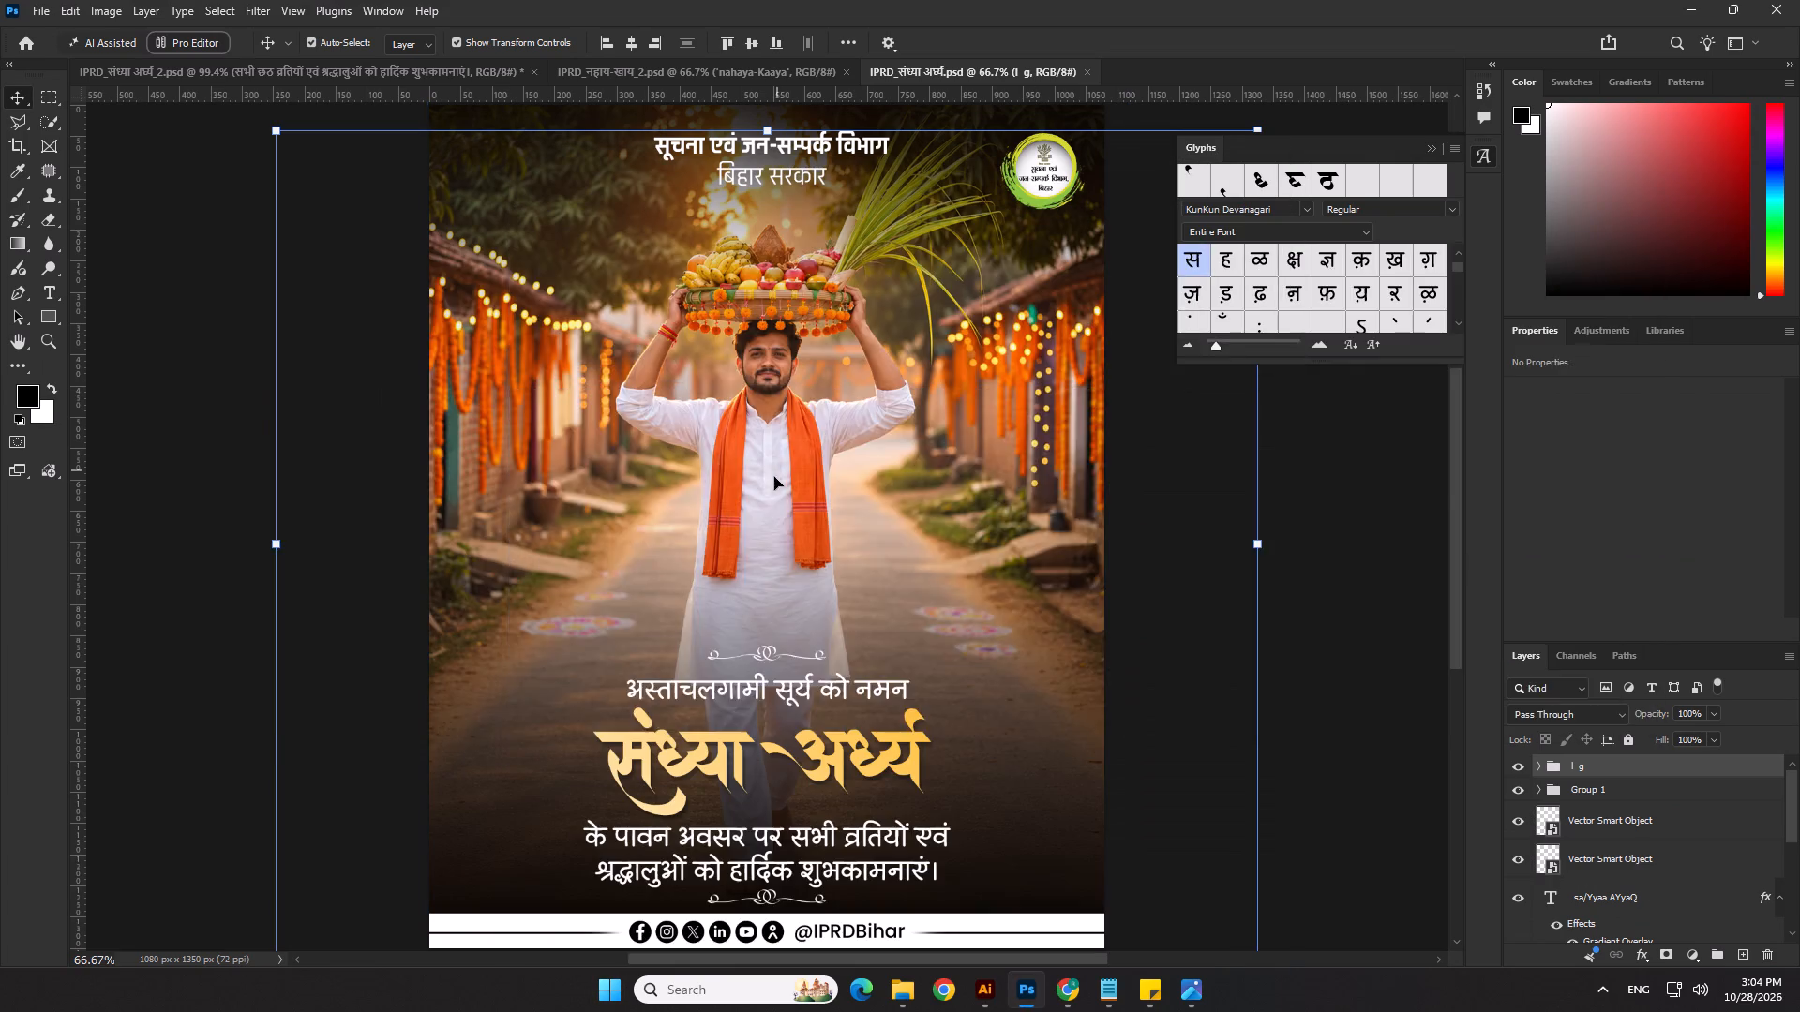
{"action": "key", "text": "alt+Tab"}
{"action": "key", "text": "alt+Tab"}
{"action": "left_click", "coordinate": [407, 448], "text": "alt"}
{"action": "left_click", "coordinate": [811, 85]}
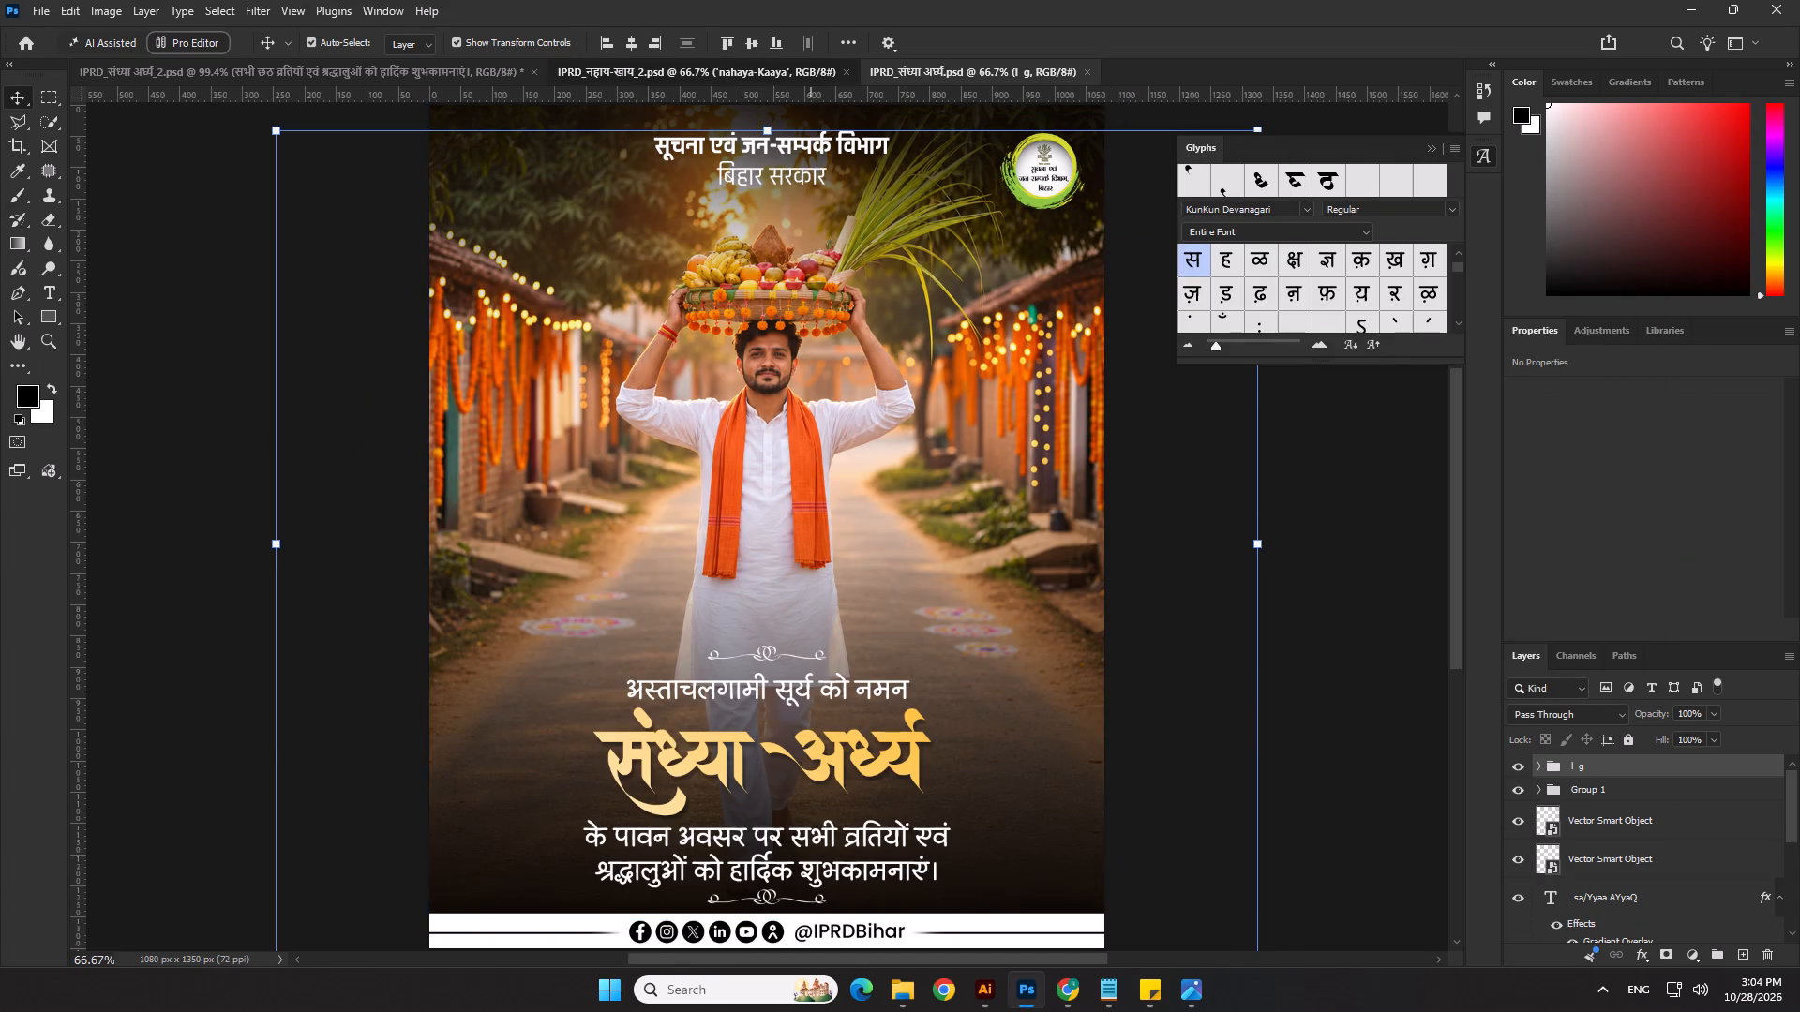
{"action": "left_click", "coordinate": [406, 76]}
{"action": "scroll", "coordinate": [595, 412], "scroll_direction": "down", "scroll_amount": 3}
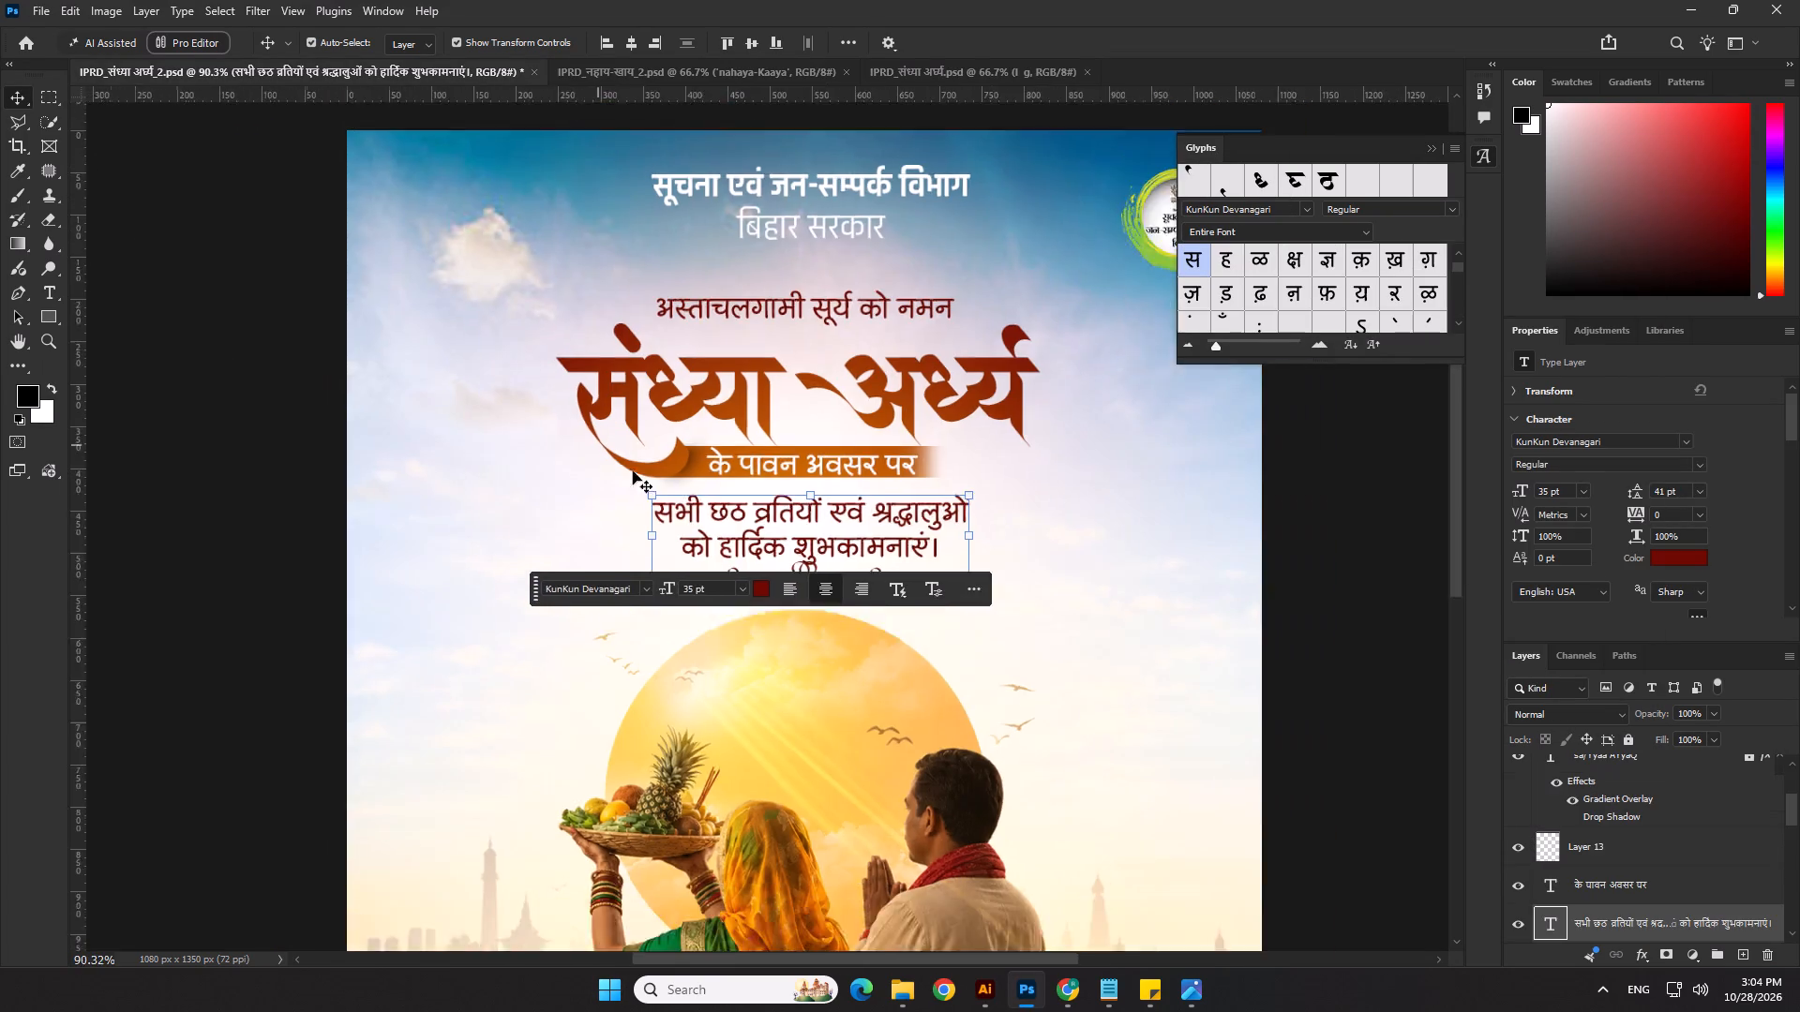
{"action": "scroll", "coordinate": [633, 471], "scroll_direction": "down", "scroll_amount": 5}
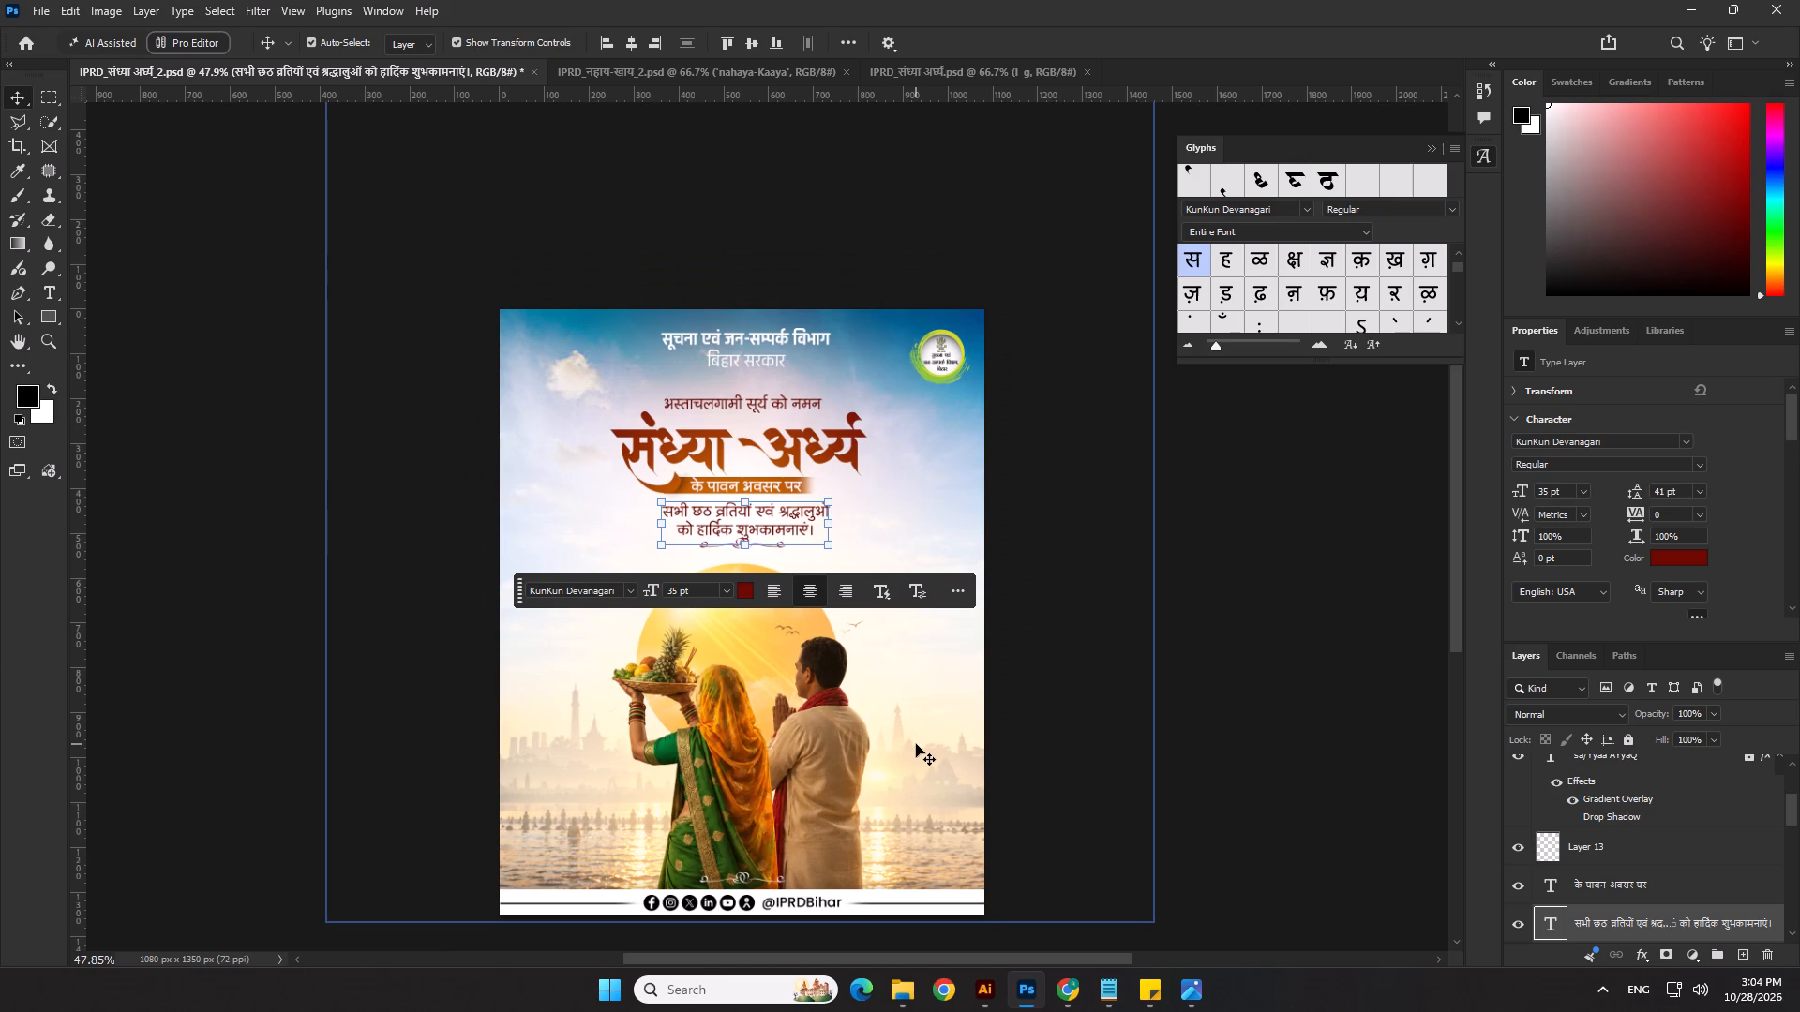
{"action": "left_click", "coordinate": [1236, 619]}
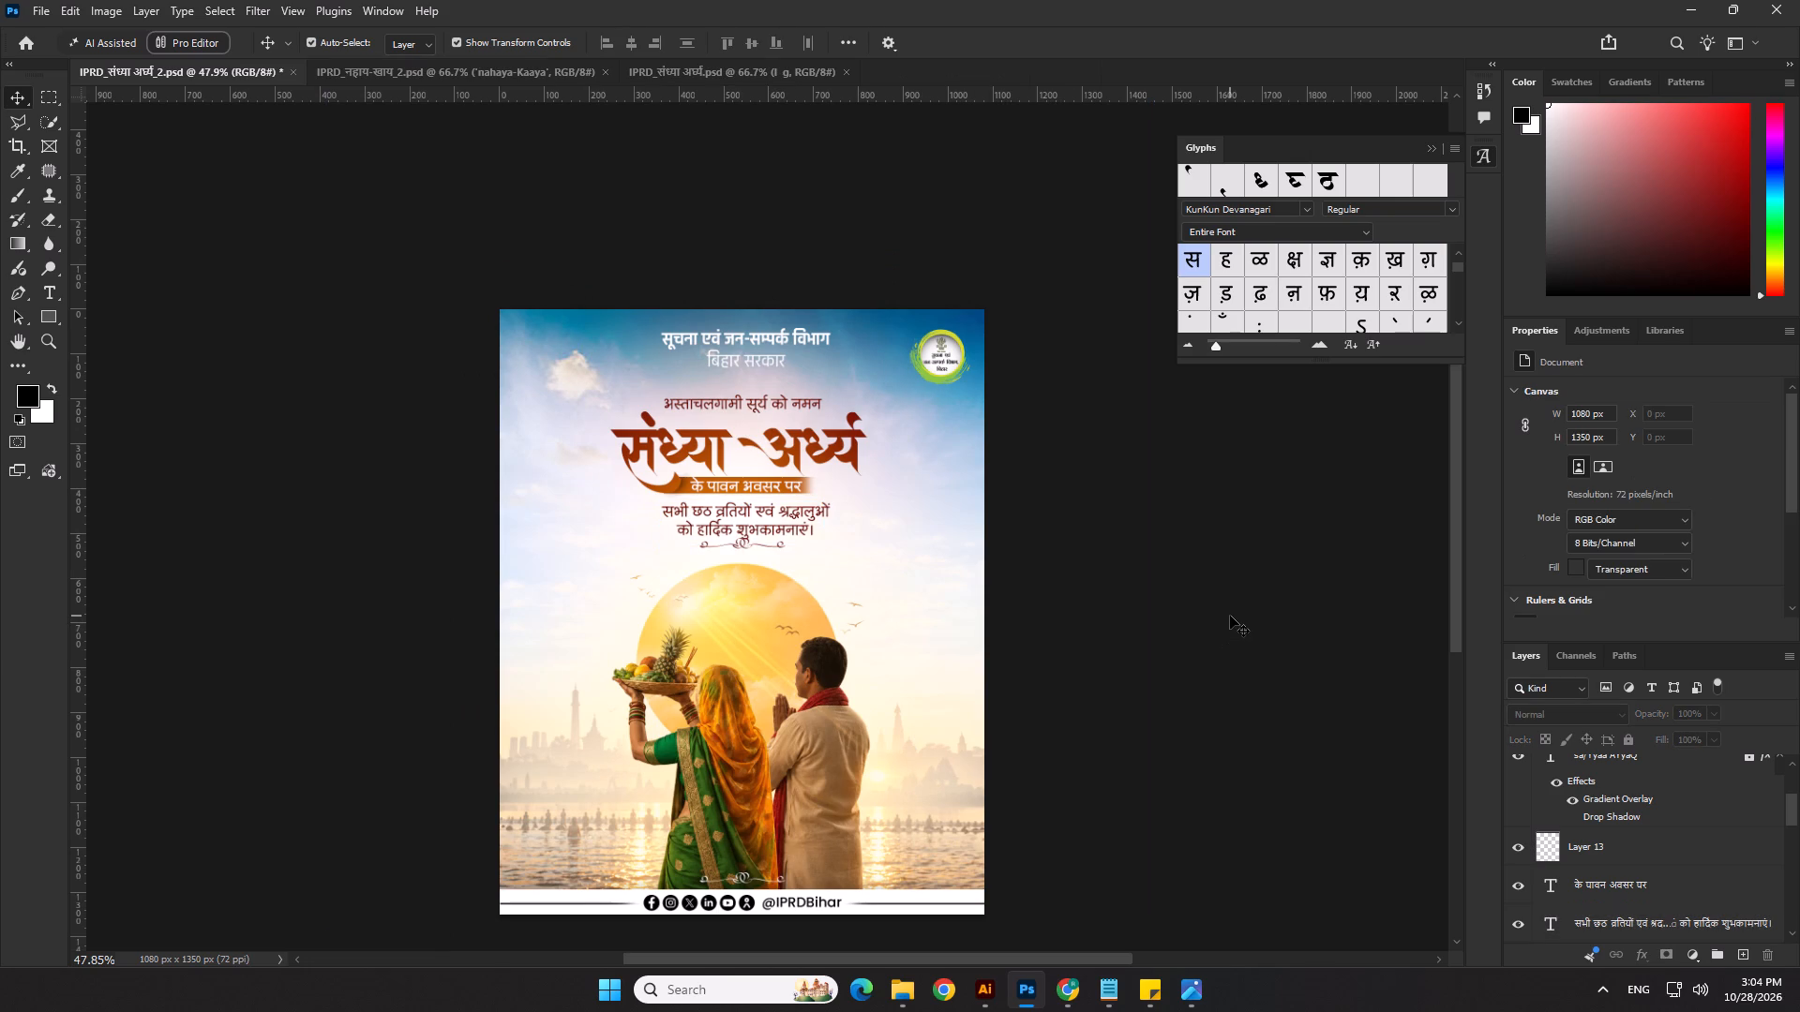
Examine the whole IPRD_संध्या अर्घ्य.psd poster, with no layer selected, for comparison with the second version.
{"action": "key", "text": "alt+Tab"}
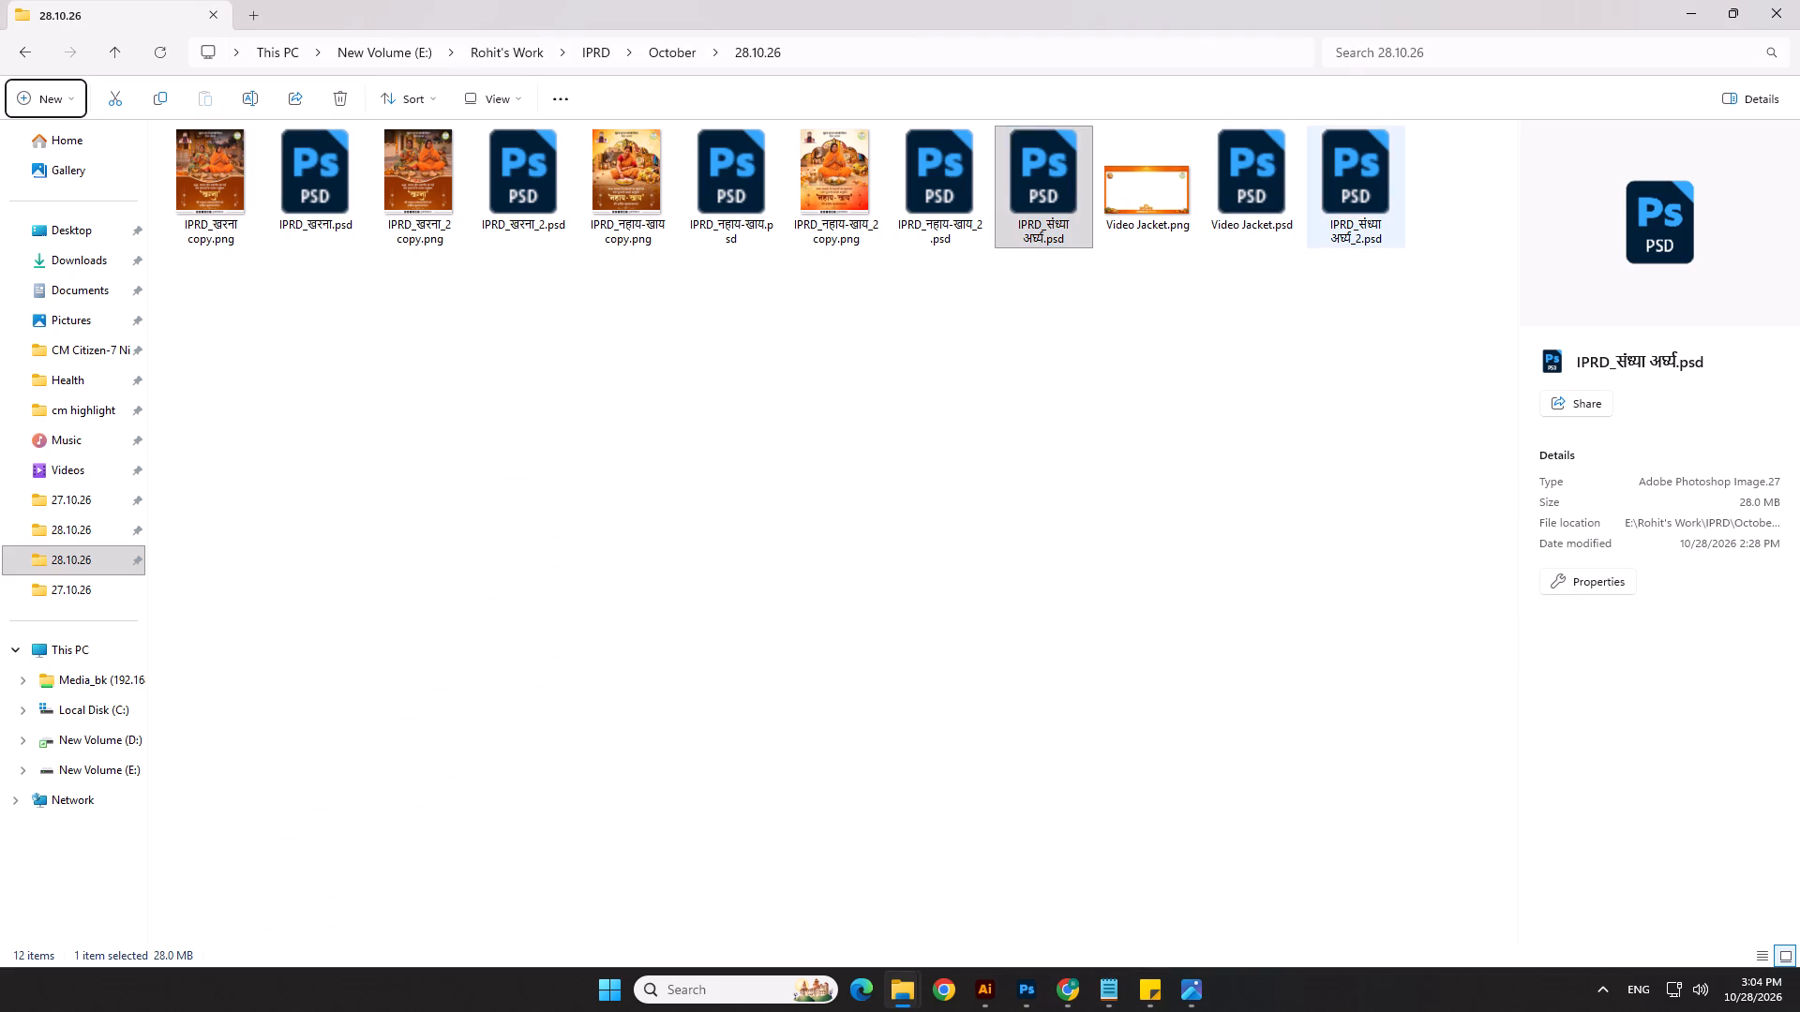
{"action": "key", "text": "alt+Tab"}
{"action": "left_click", "coordinate": [733, 63]}
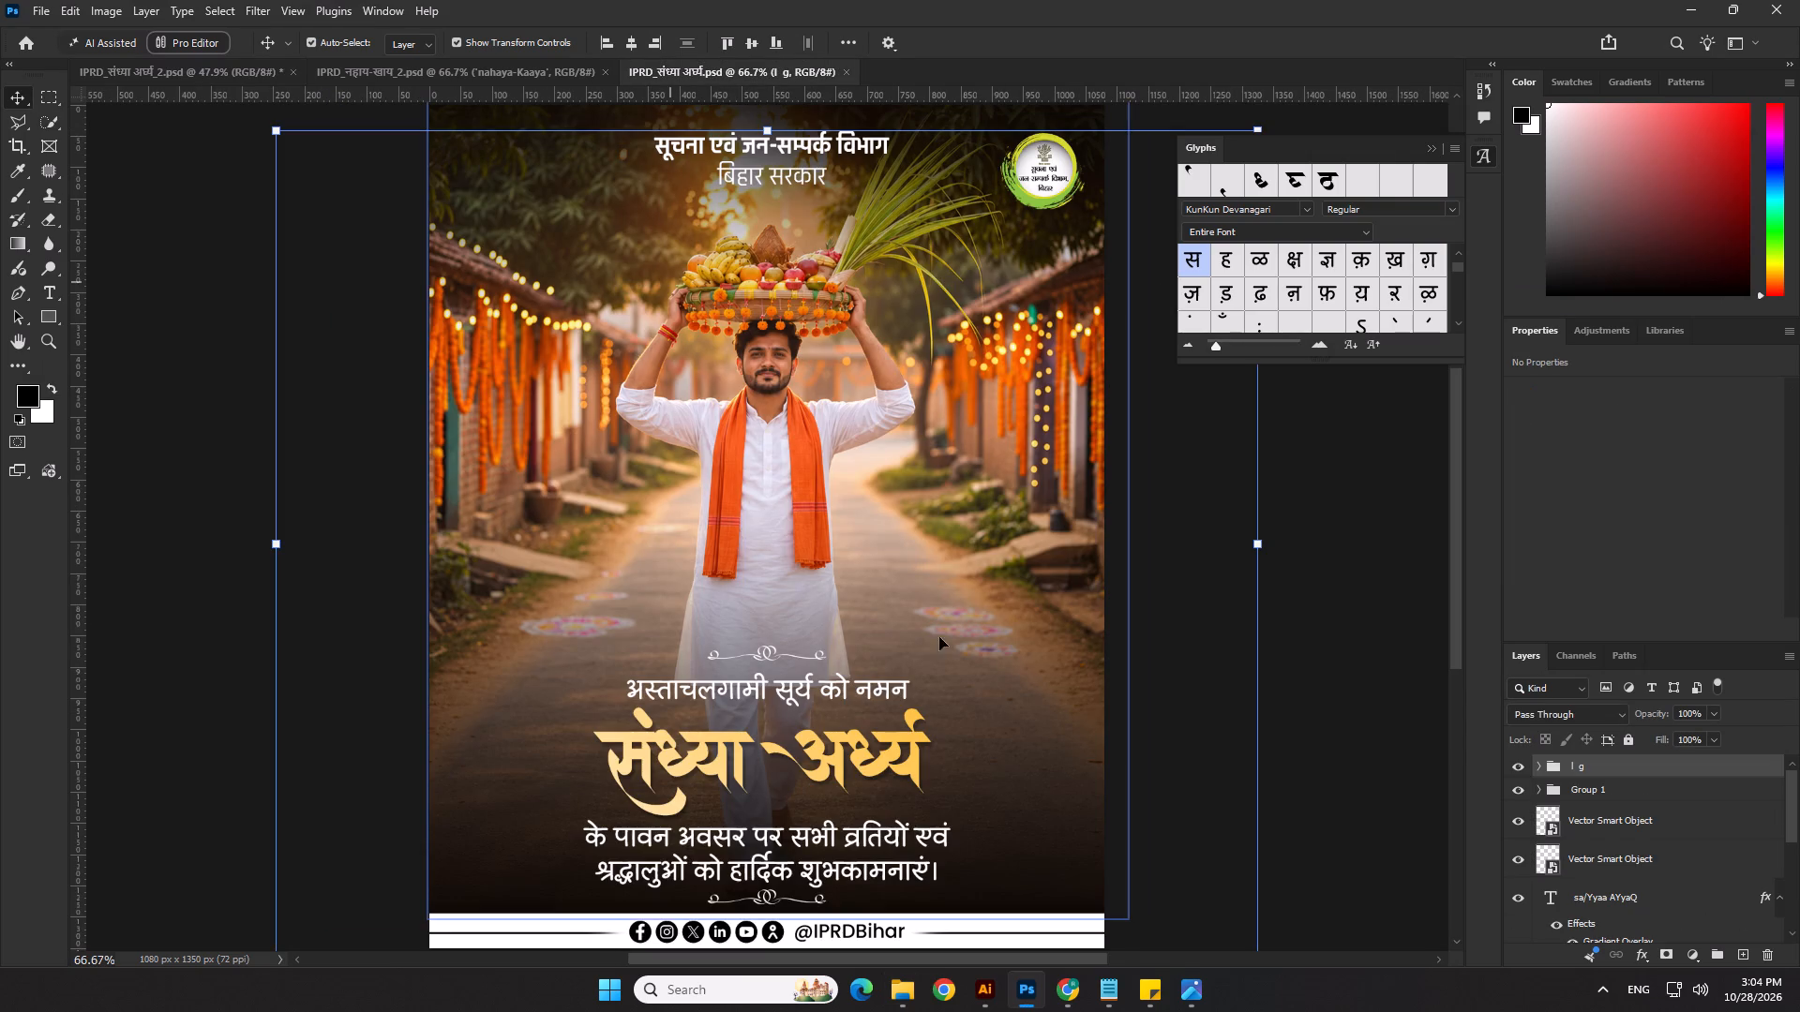
{"action": "left_click", "coordinate": [1357, 684]}
{"action": "scroll", "coordinate": [1357, 684], "scroll_direction": "down", "scroll_amount": 6}
{"action": "scroll", "coordinate": [1357, 684], "scroll_direction": "up", "scroll_amount": 4}
{"action": "scroll", "coordinate": [1177, 670], "scroll_direction": "up", "scroll_amount": 1}
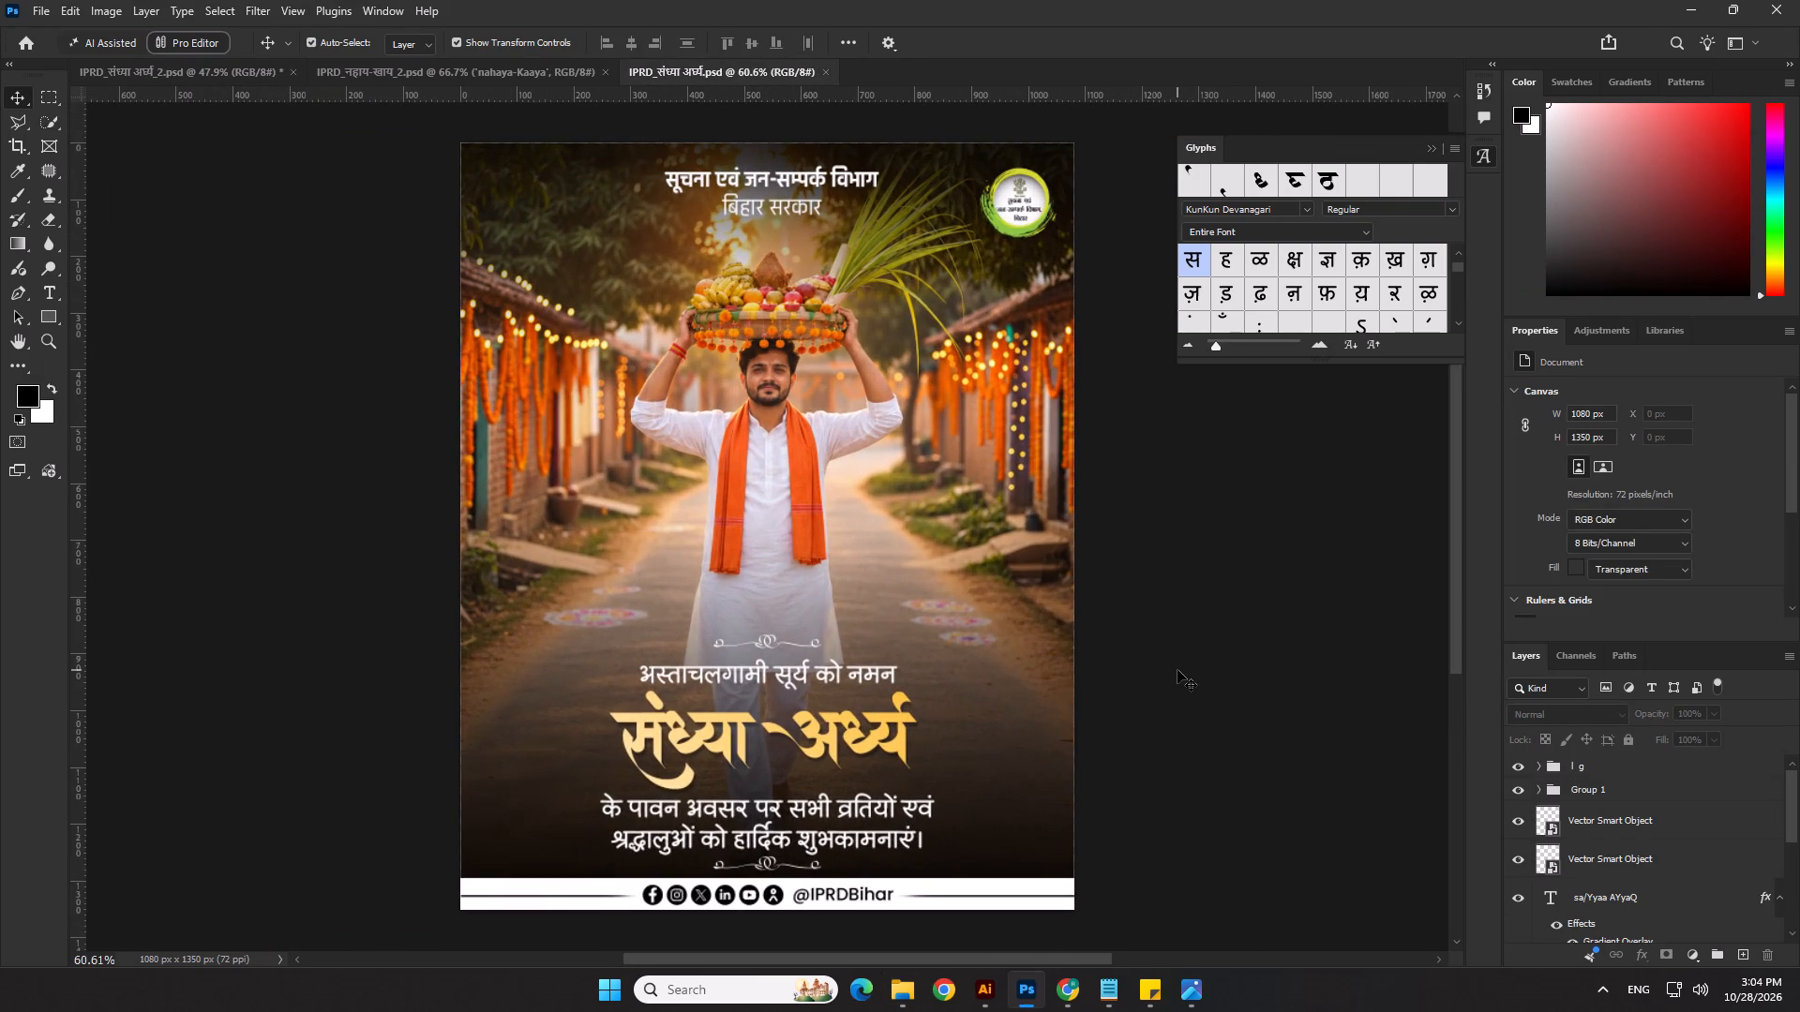
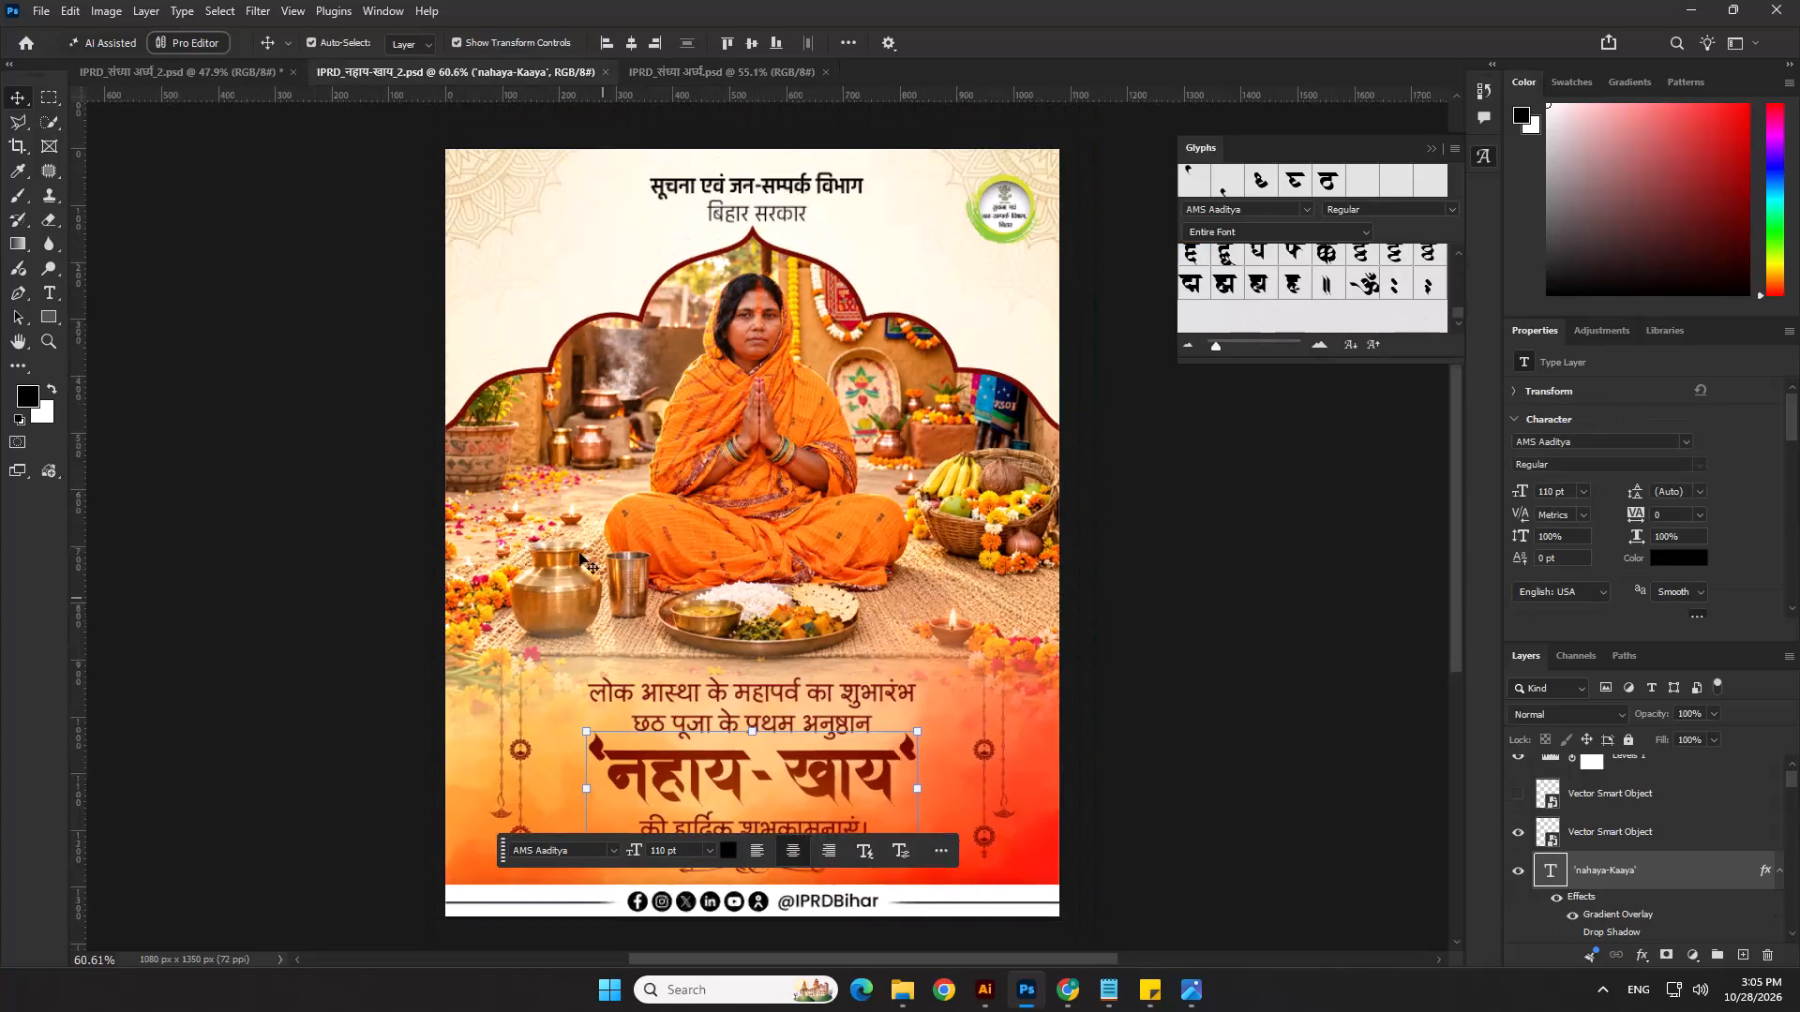
Return to IPRD_संध्या अर्घ्य_2.psd, move the two-line greeting text up 8 px and centre it horizontally.
{"action": "left_click", "coordinate": [228, 72]}
{"action": "scroll", "coordinate": [700, 568], "scroll_direction": "down", "scroll_amount": 4}
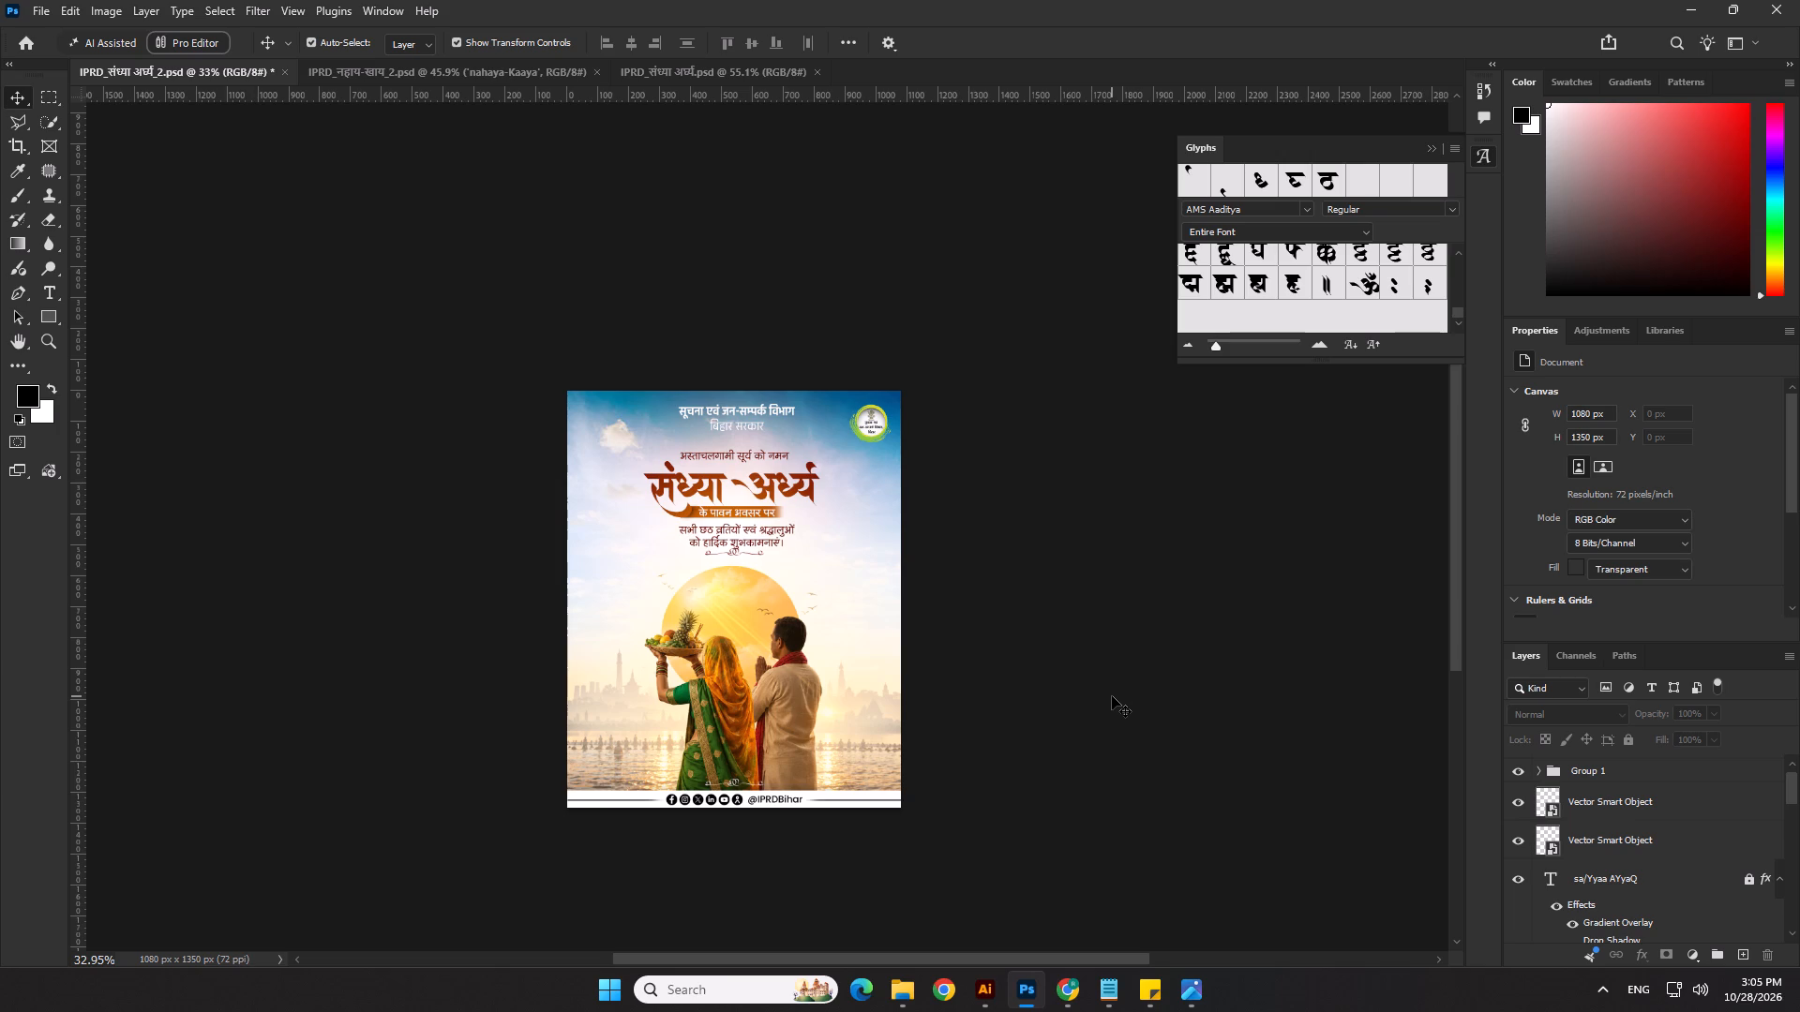
{"action": "scroll", "coordinate": [866, 741], "scroll_direction": "up", "scroll_amount": 3}
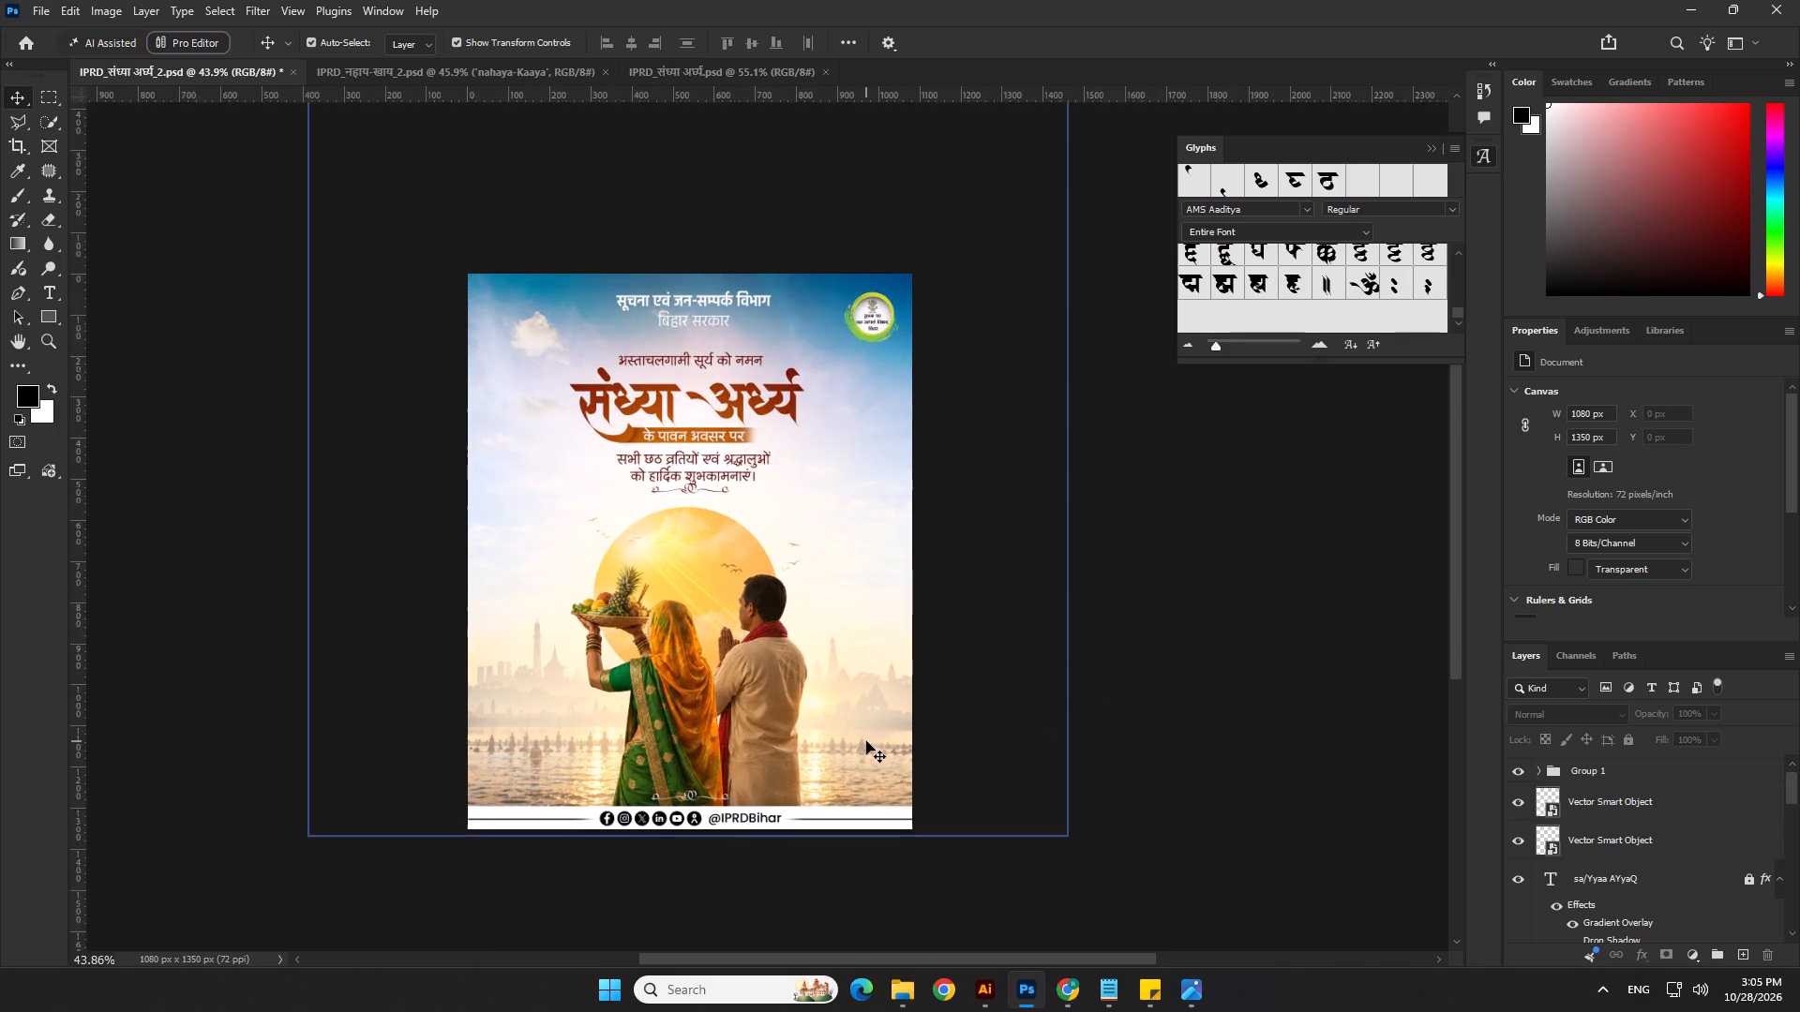
{"action": "scroll", "coordinate": [866, 741], "scroll_direction": "up", "scroll_amount": 2}
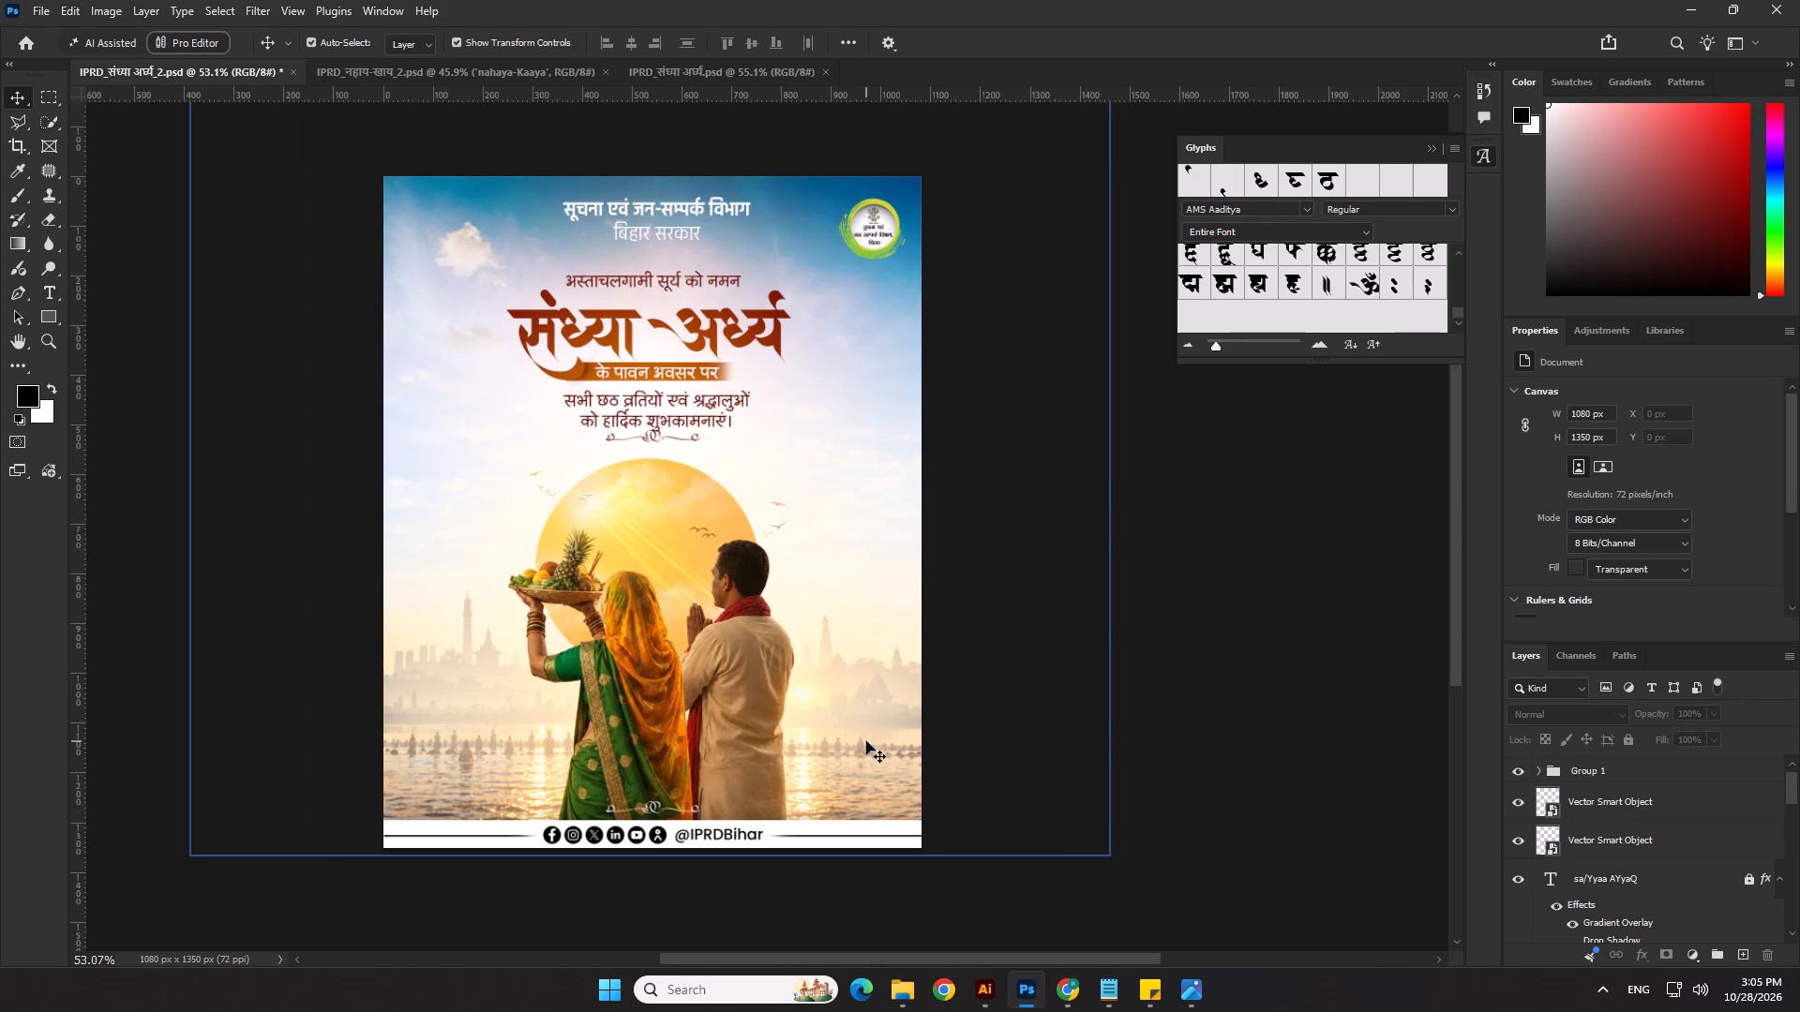
{"action": "scroll", "coordinate": [674, 429], "scroll_direction": "up", "scroll_amount": 5}
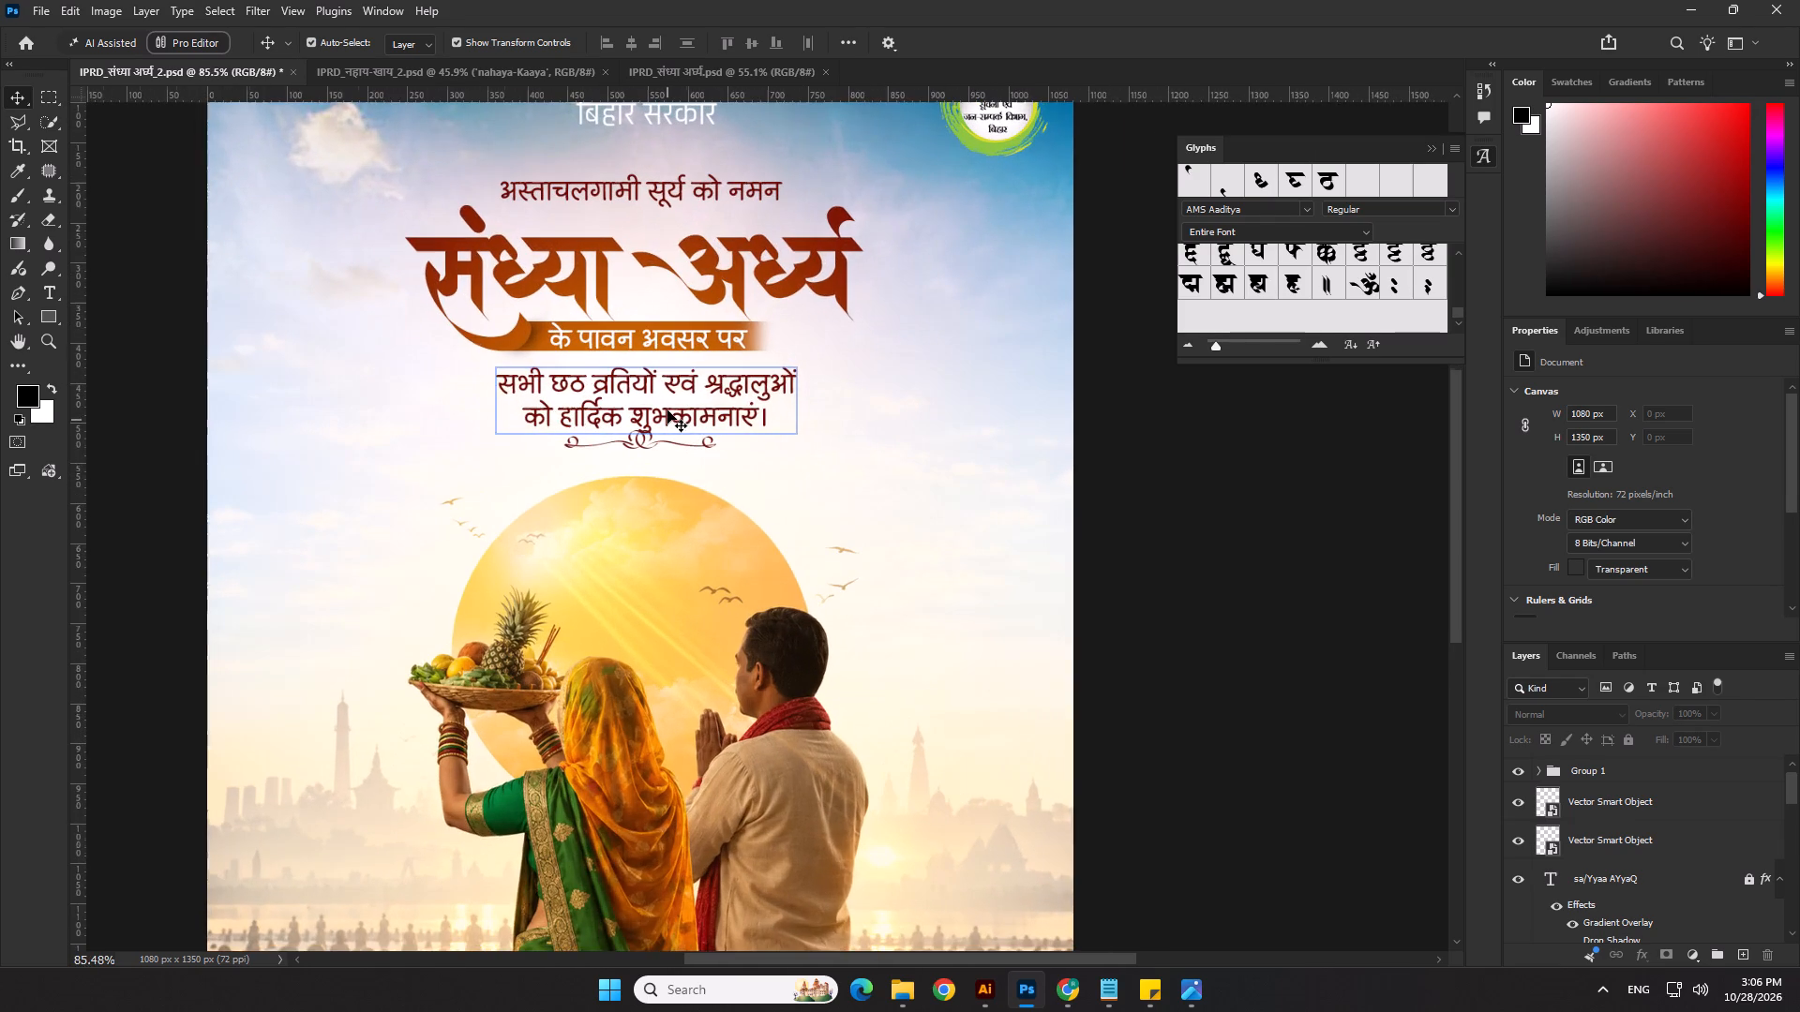
{"action": "left_click", "coordinate": [667, 409]}
{"action": "scroll", "coordinate": [667, 409], "scroll_direction": "up", "scroll_amount": 3}
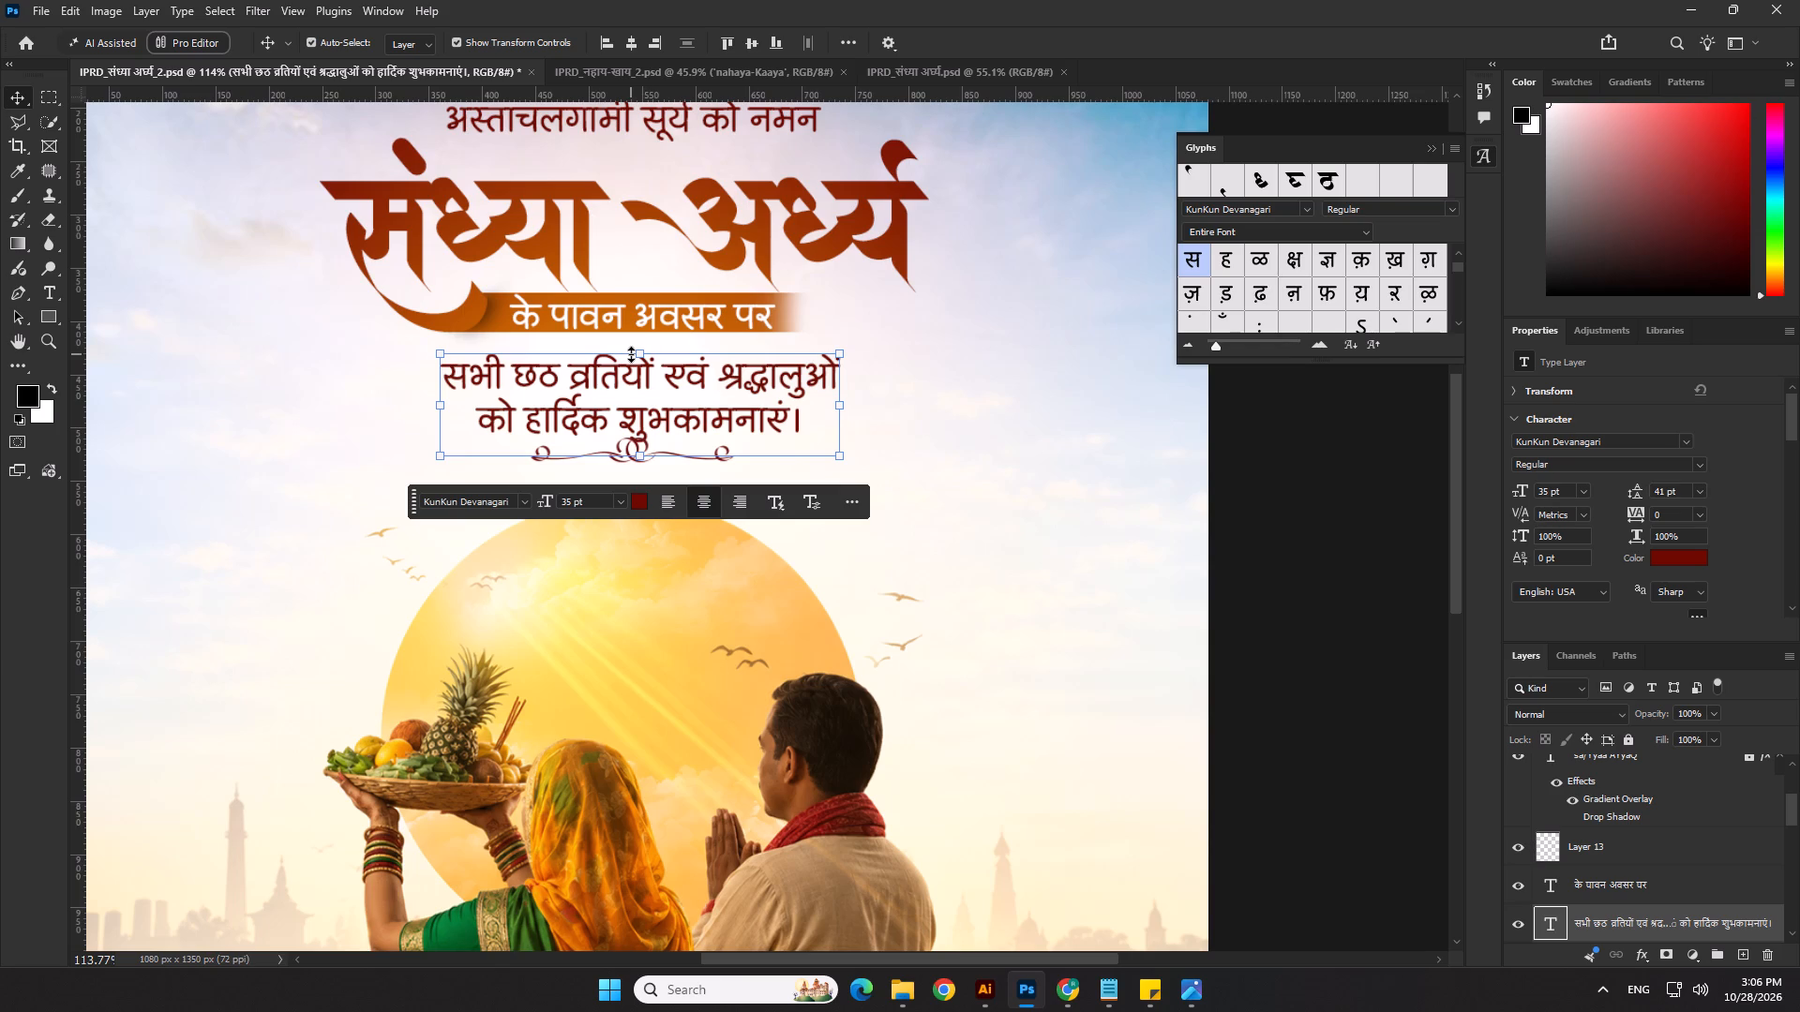
{"action": "key", "text": "shift+Up"}
{"action": "key", "text": "Down"}
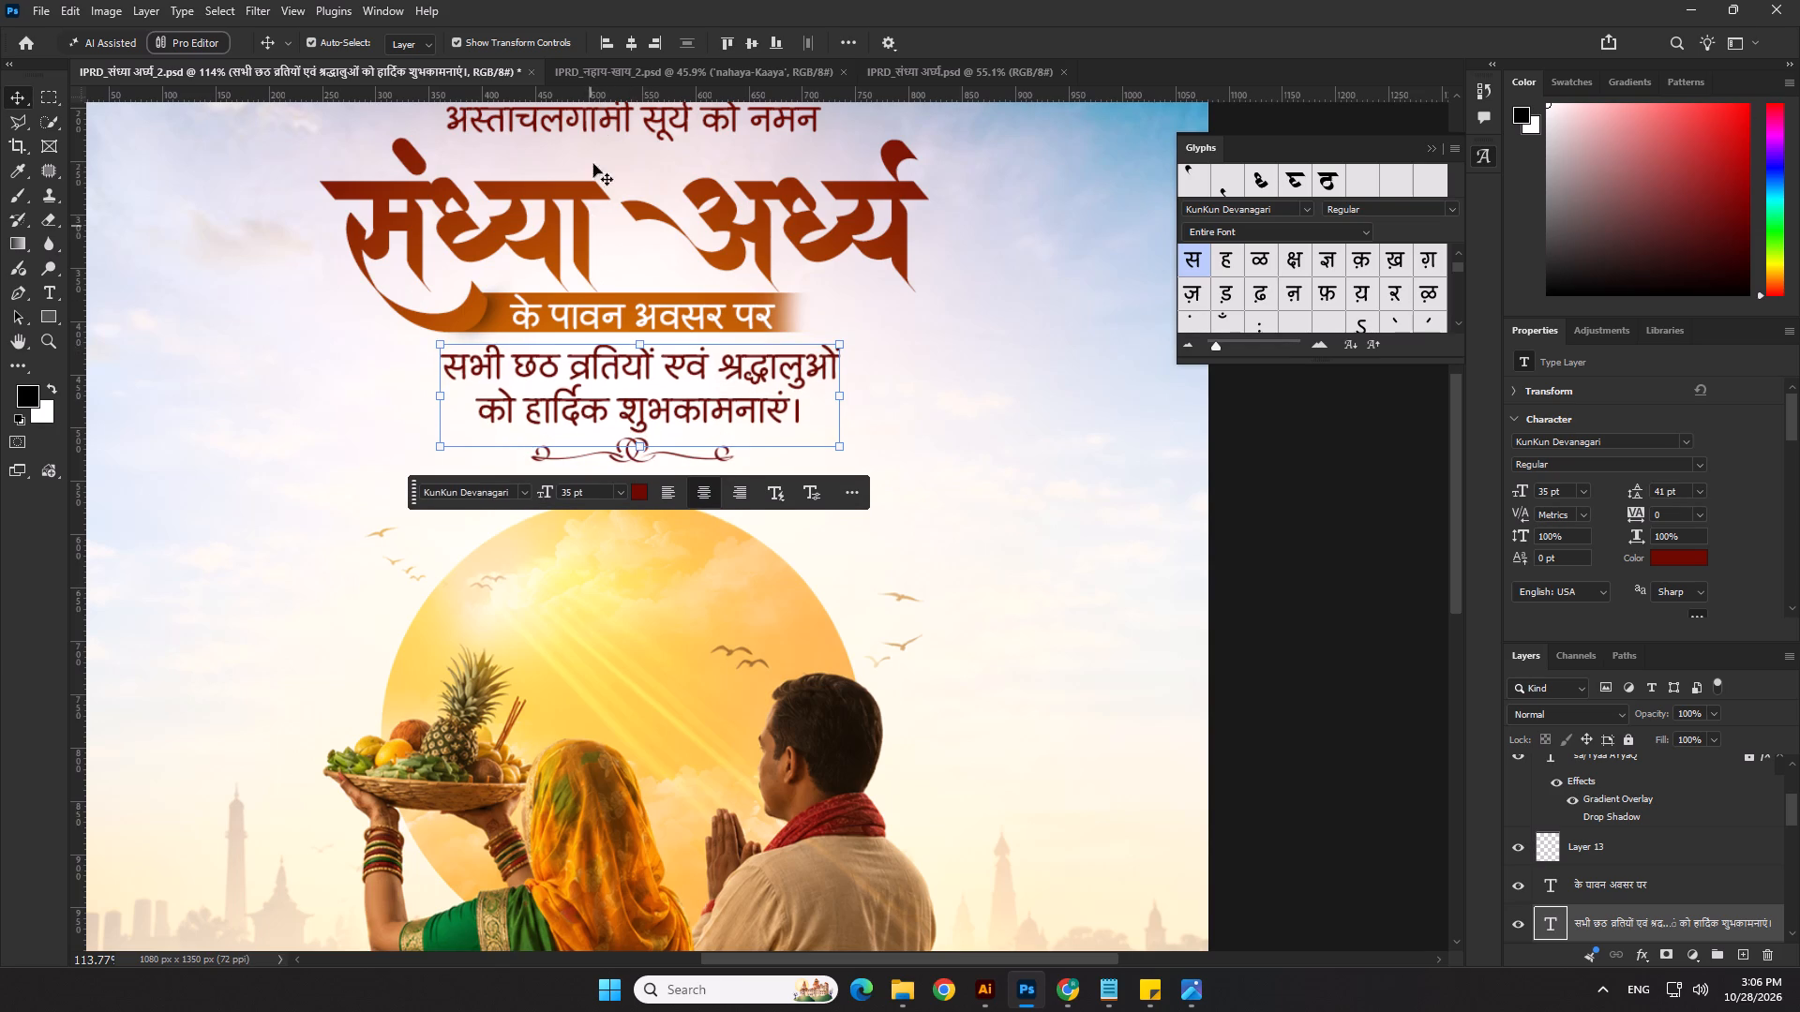
{"action": "key", "text": "Down"}
{"action": "left_click", "coordinate": [630, 43]}
{"action": "left_click", "coordinate": [220, 448]}
{"action": "scroll", "coordinate": [352, 528], "scroll_direction": "down", "scroll_amount": 2}
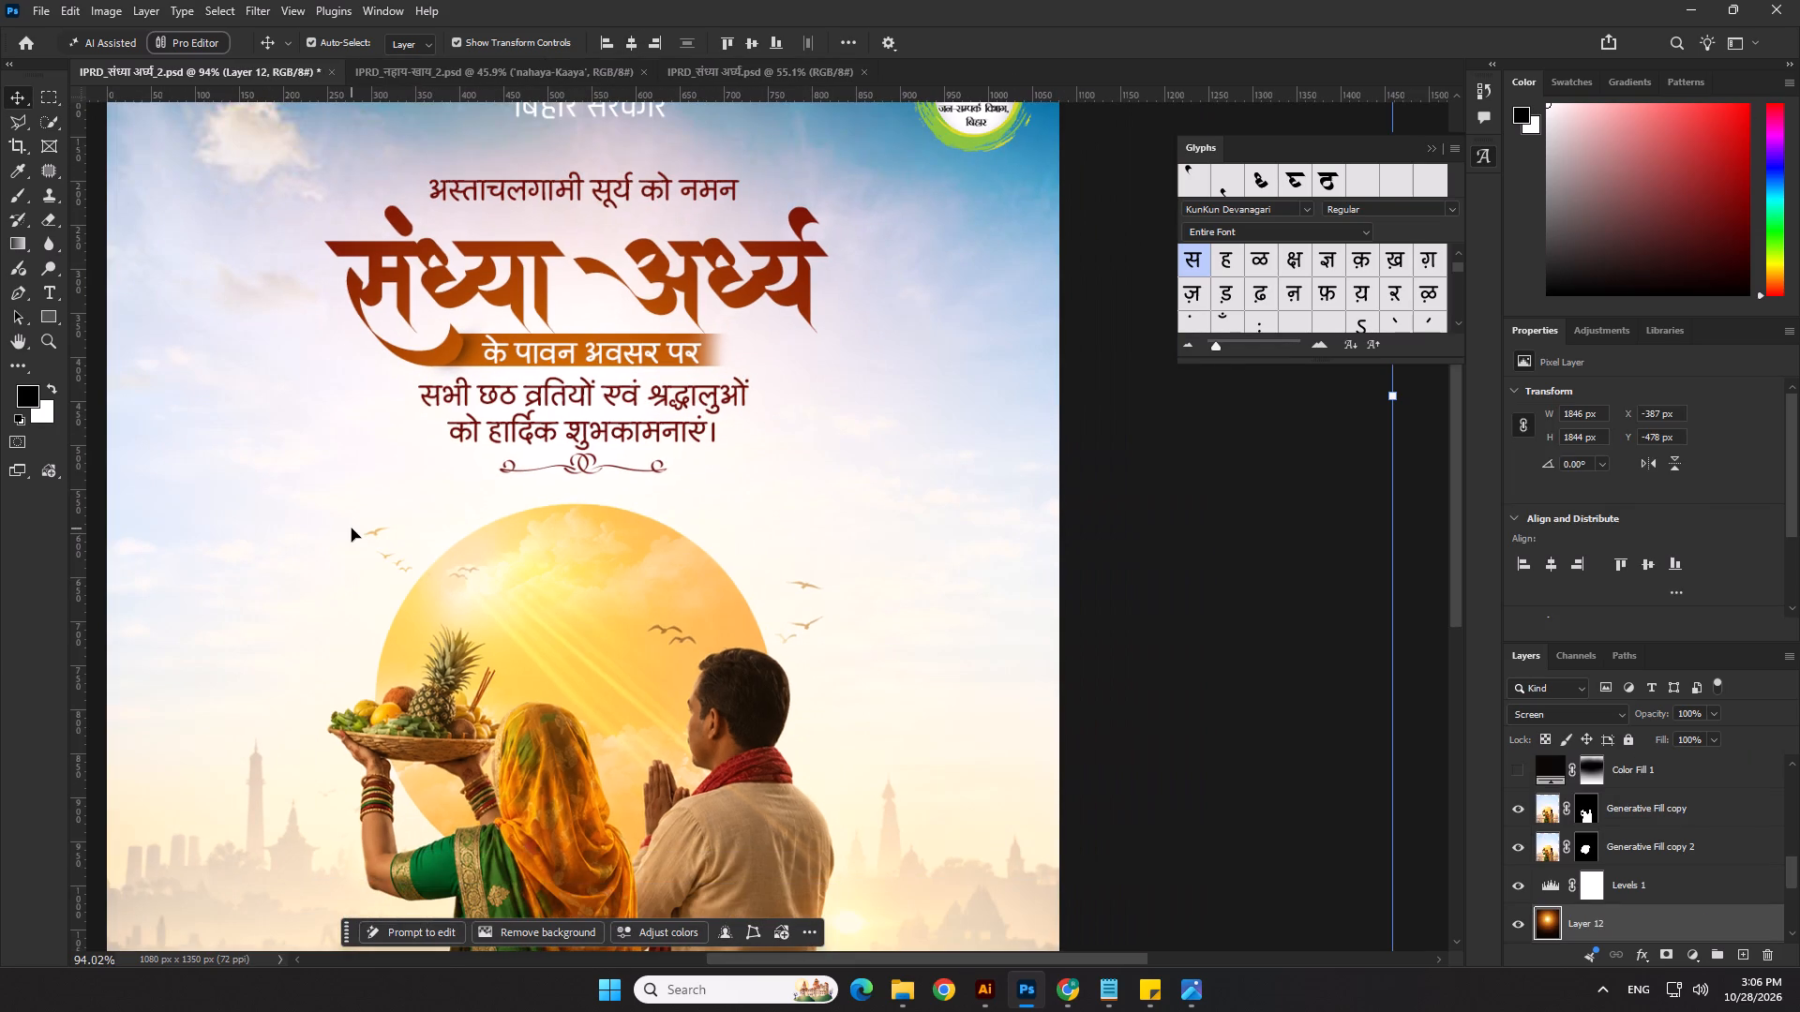
{"action": "scroll", "coordinate": [537, 658], "scroll_direction": "down", "scroll_amount": 4}
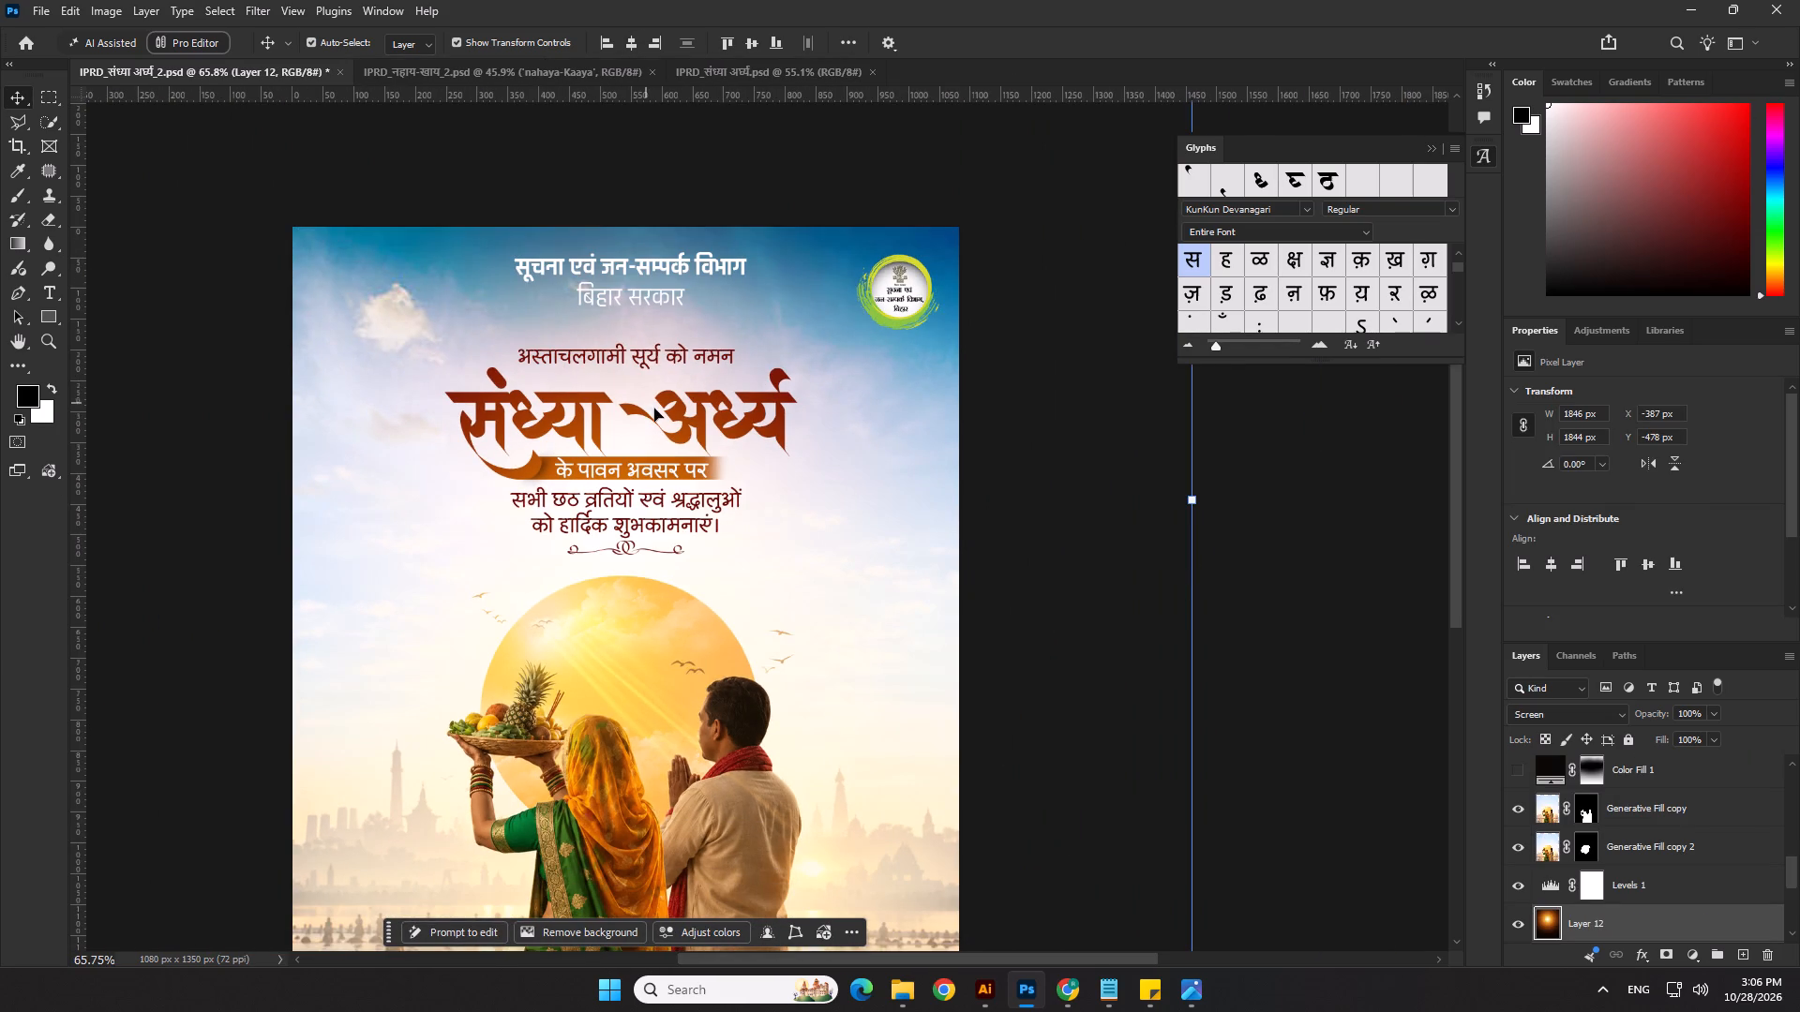
Move the line अस्ताचलगामी सूर्य को नमन down 19 px, closer to the title, and centre it horizontally.
{"action": "left_click", "coordinate": [688, 358]}
{"action": "key", "text": "shift+Down"}
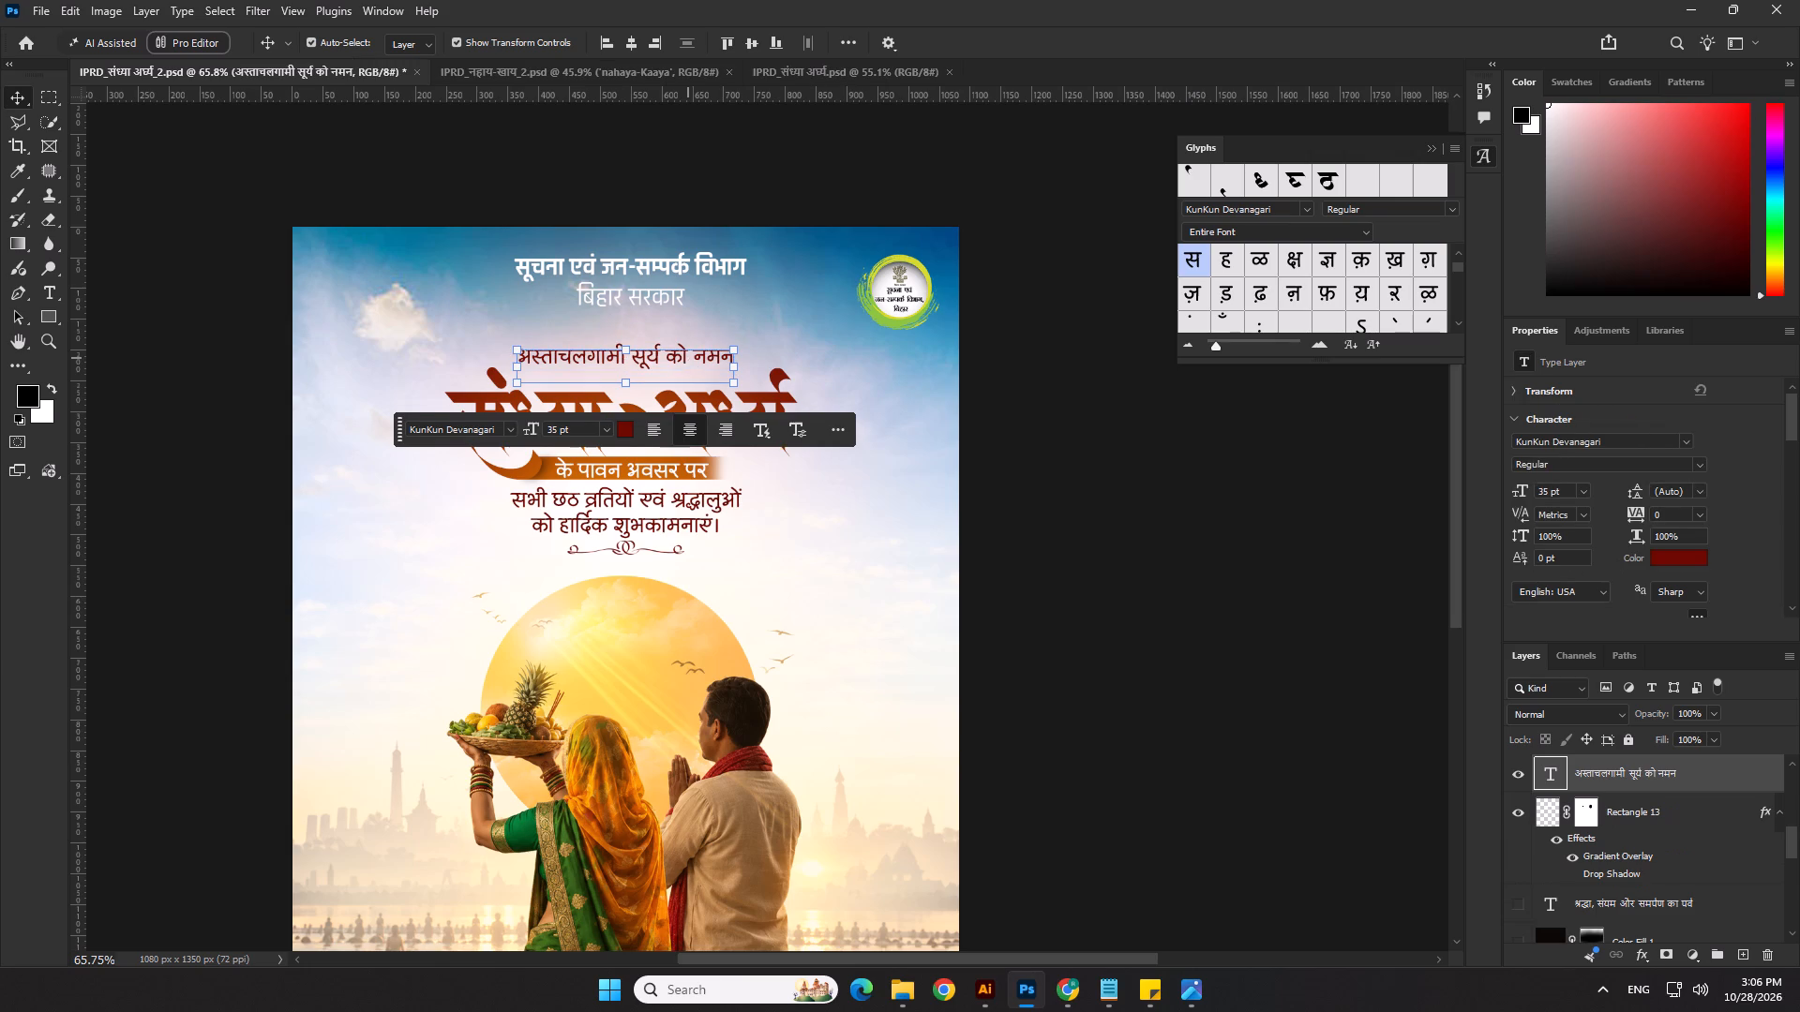
{"action": "key", "text": "shift+Down"}
{"action": "key", "text": "Up"}
{"action": "left_click", "coordinate": [624, 46]}
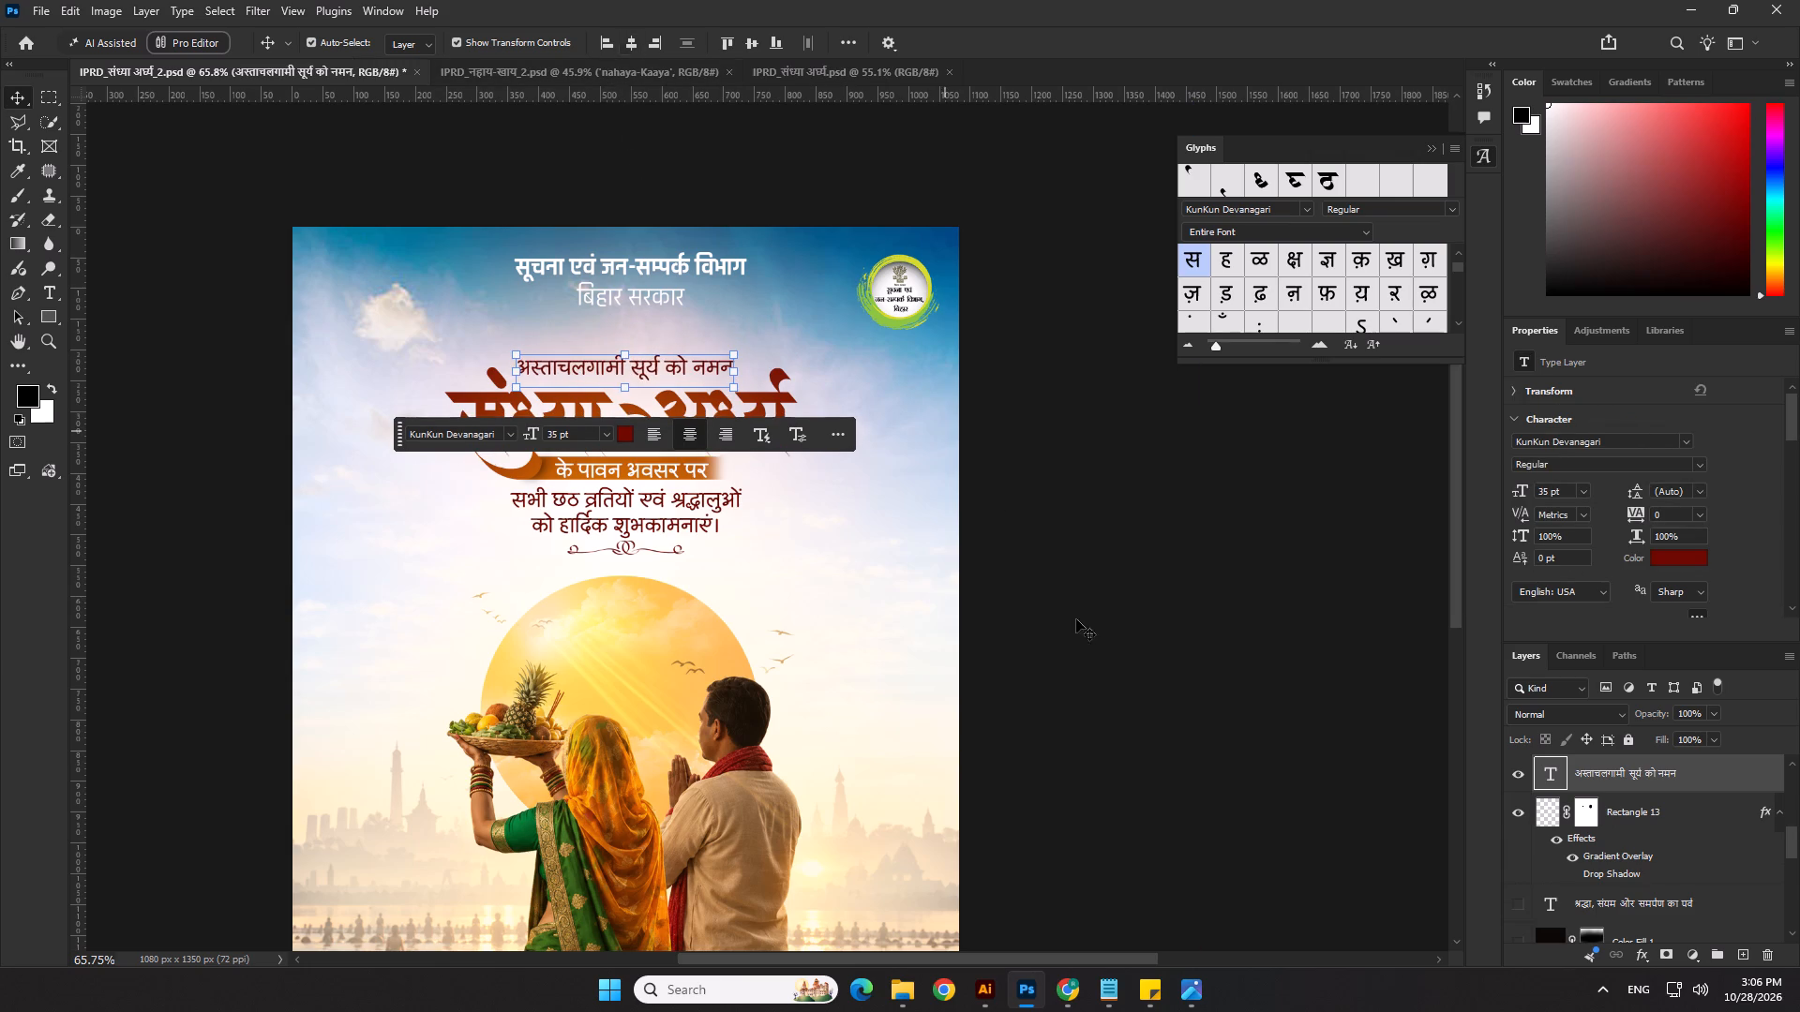
{"action": "left_click", "coordinate": [1115, 675]}
{"action": "scroll", "coordinate": [937, 419], "scroll_direction": "down", "scroll_amount": 6}
{"action": "left_click", "coordinate": [1015, 585]}
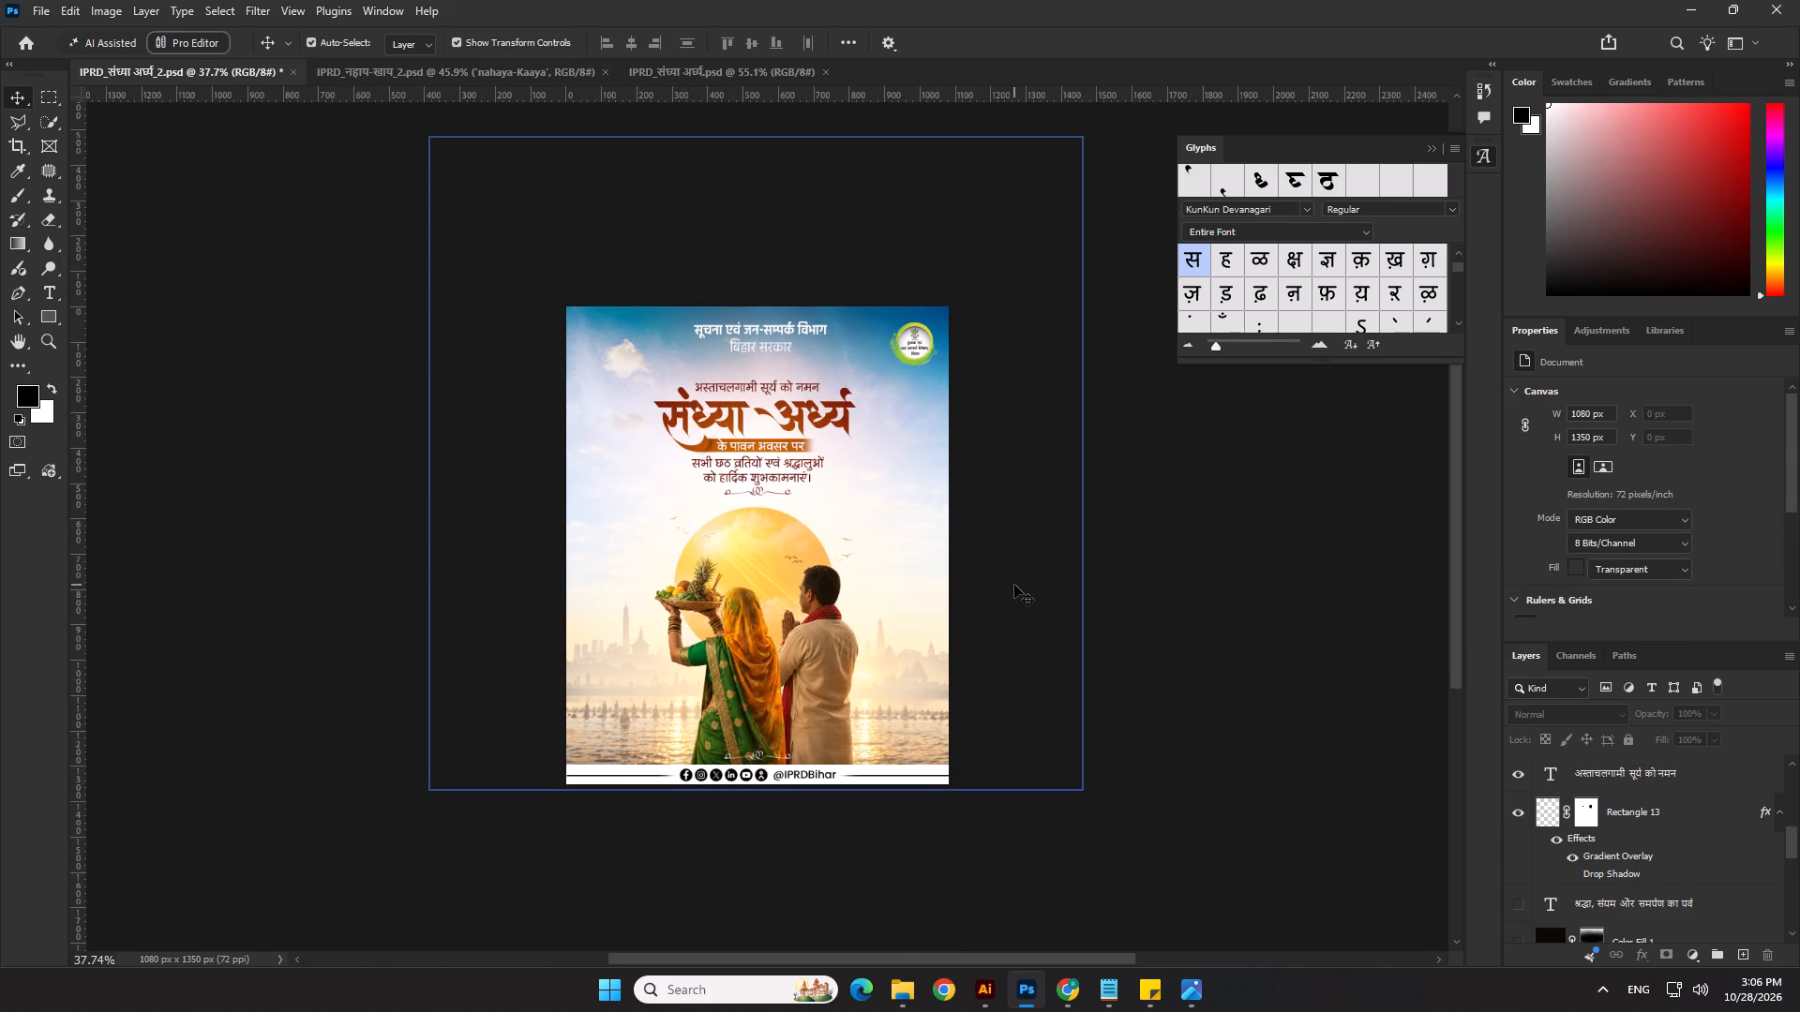
Move the ornament below the greeting text down to Y 527 px and centre it horizontally.
{"action": "scroll", "coordinate": [927, 523], "scroll_direction": "up", "scroll_amount": 5}
{"action": "left_click", "coordinate": [757, 456]}
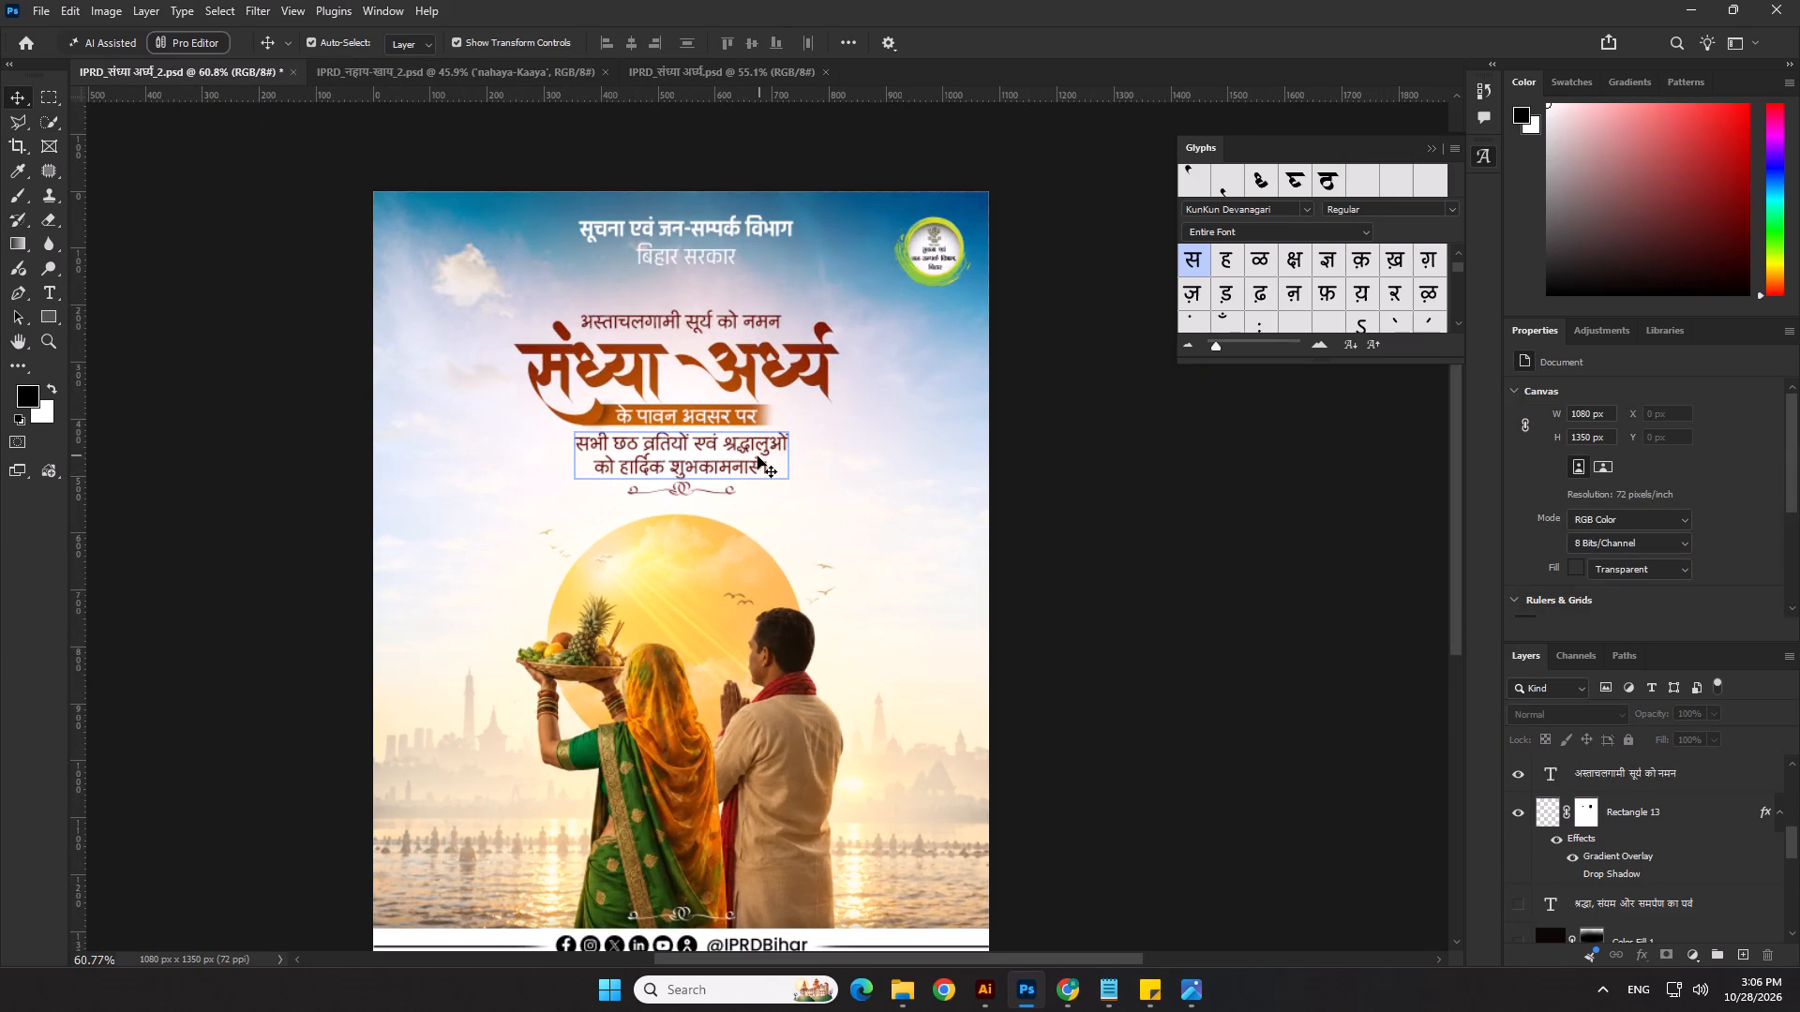
{"action": "scroll", "coordinate": [704, 483], "scroll_direction": "up", "scroll_amount": 3}
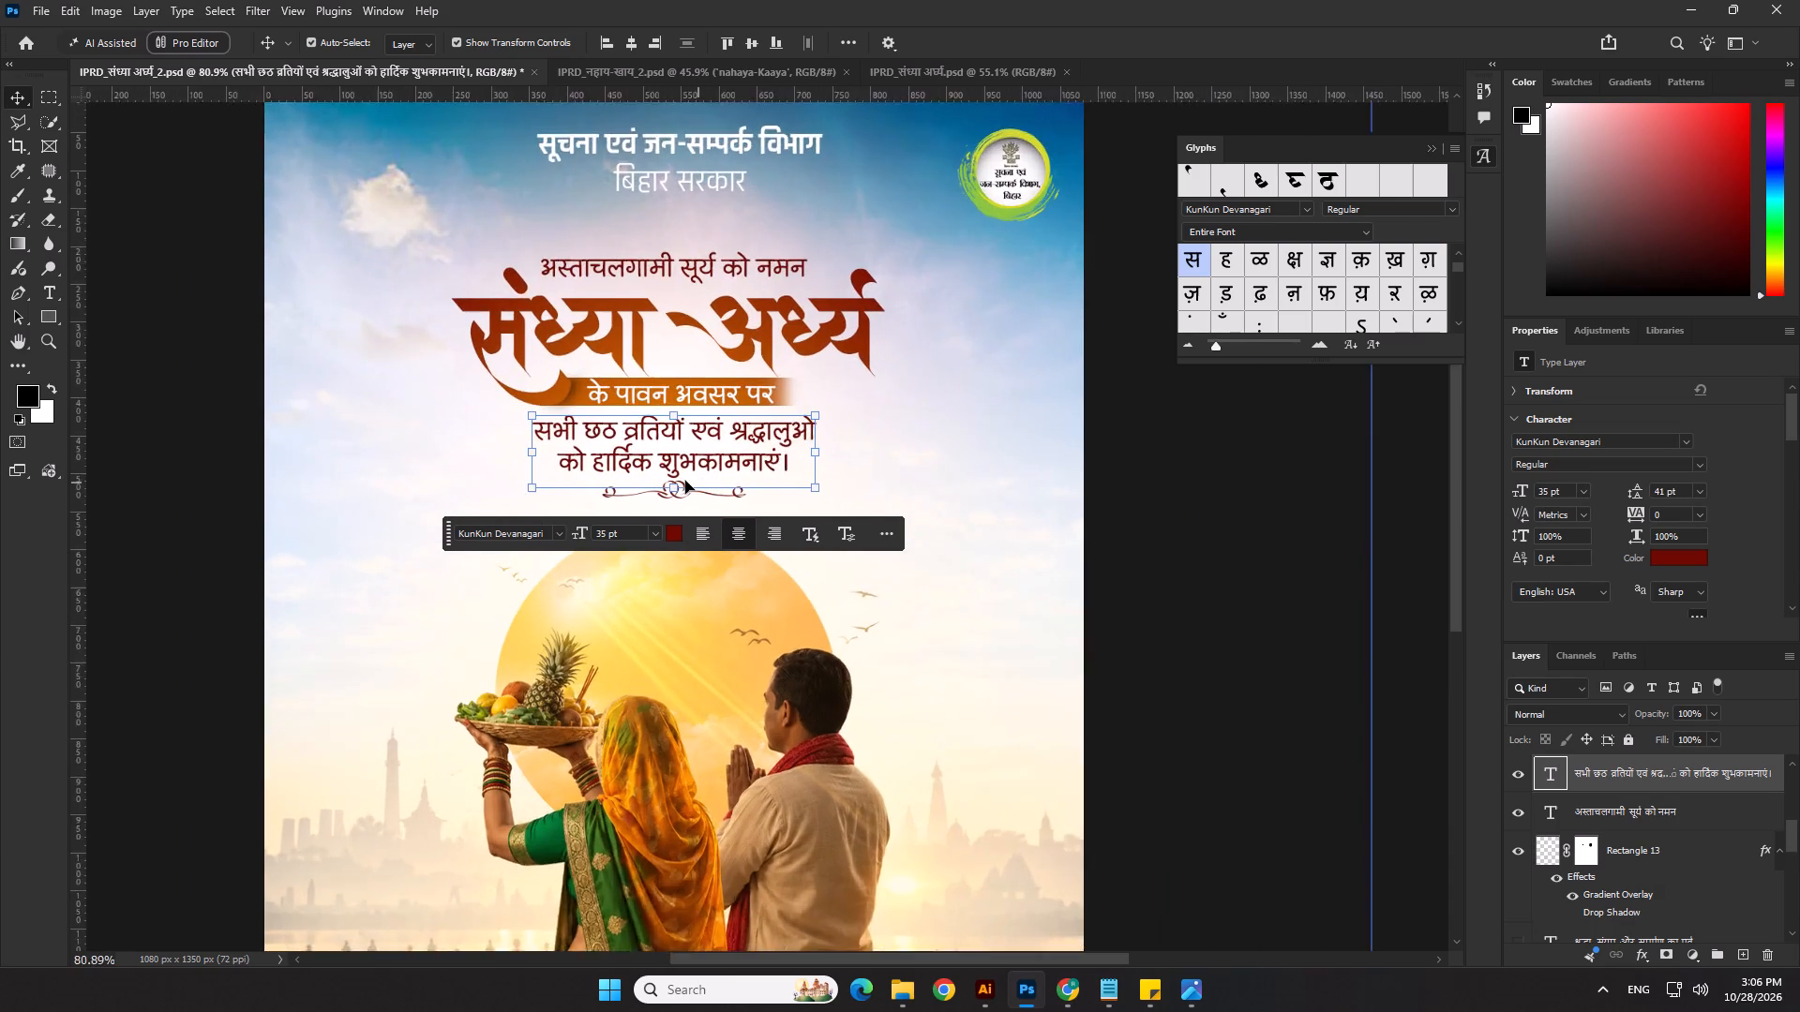
{"action": "scroll", "coordinate": [685, 481], "scroll_direction": "up", "scroll_amount": 2}
{"action": "left_click", "coordinate": [398, 586]}
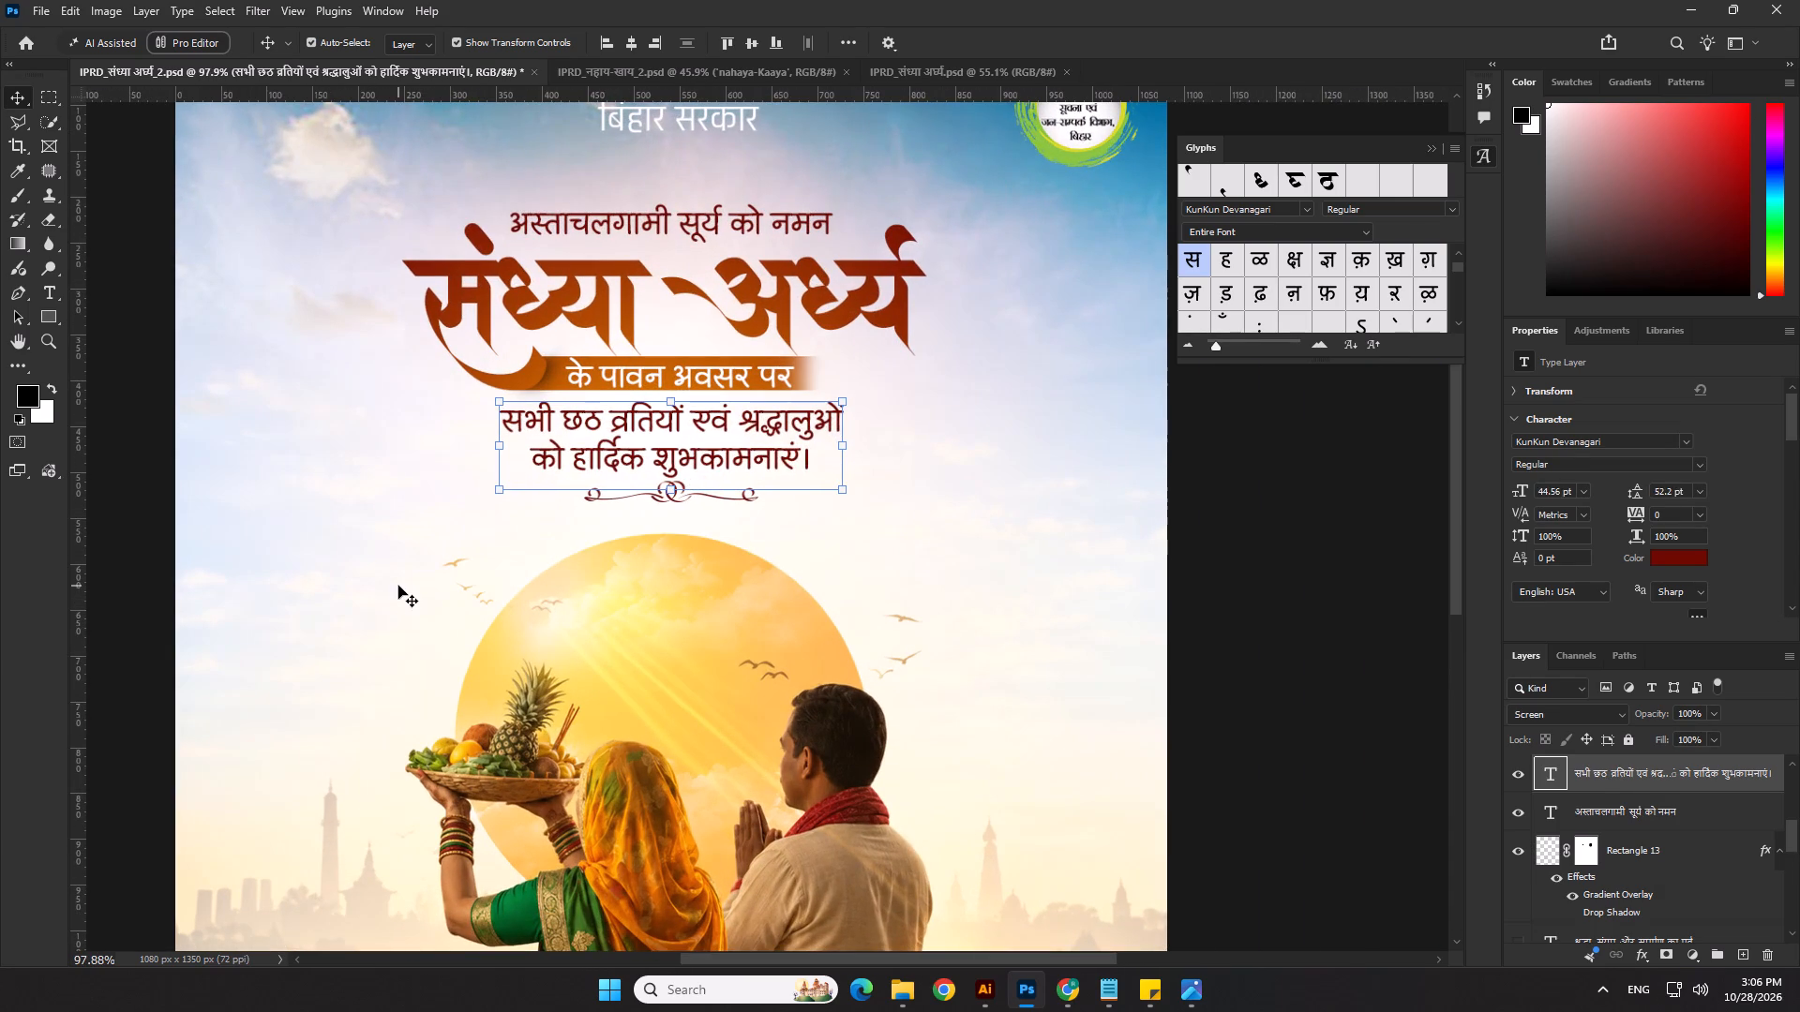
{"action": "scroll", "coordinate": [688, 506], "scroll_direction": "up", "scroll_amount": 3}
{"action": "left_click", "coordinate": [671, 491]}
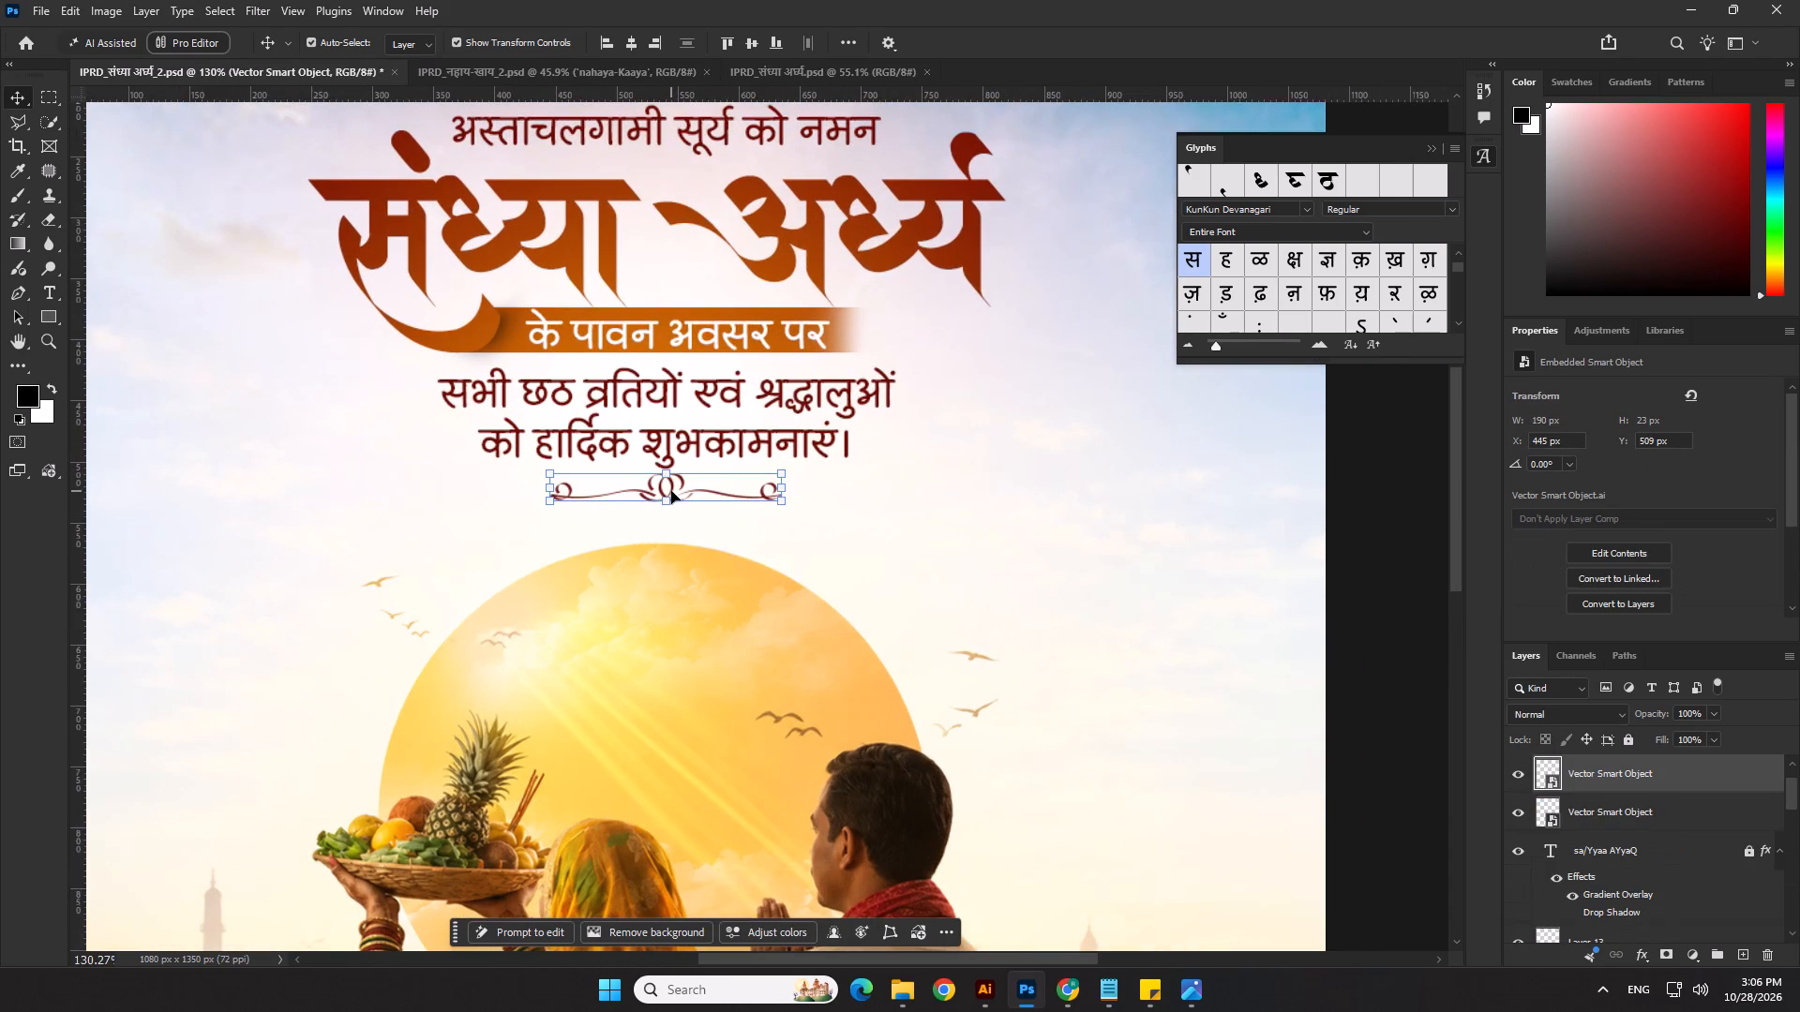
{"action": "key", "text": "shift+Down"}
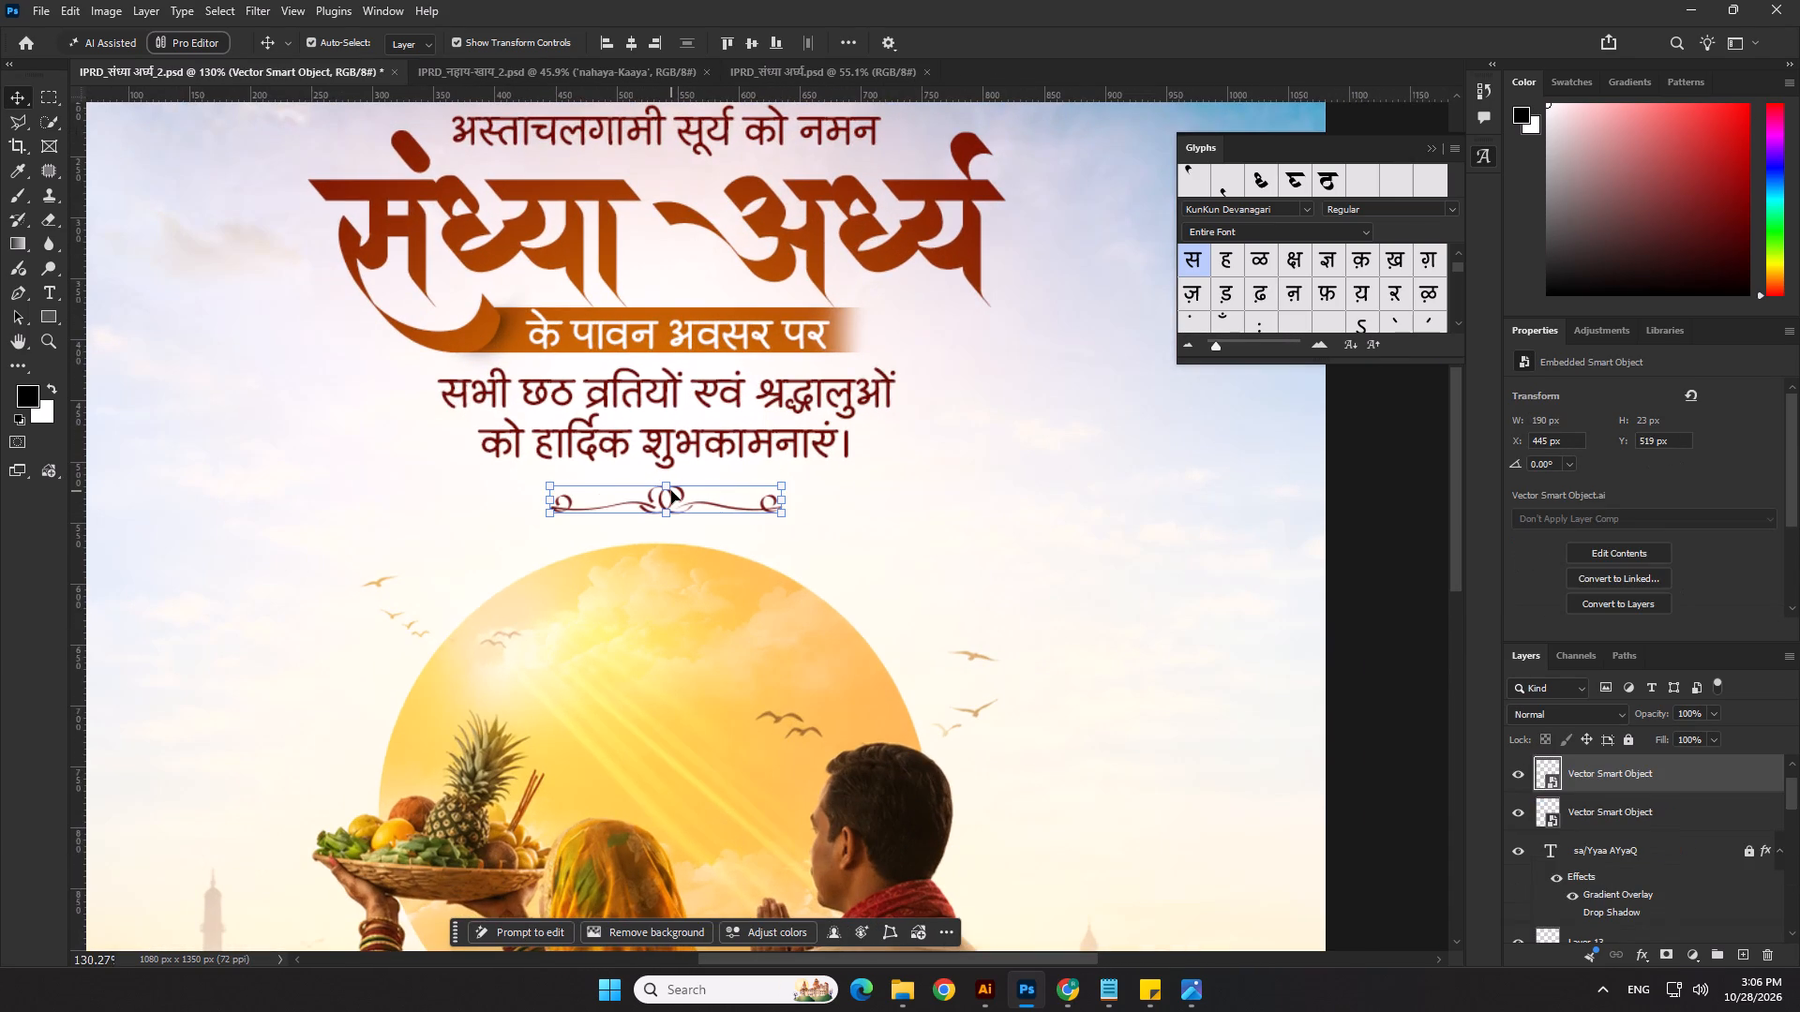
{"action": "key", "text": "Down"}
{"action": "key", "text": "shift+Down"}
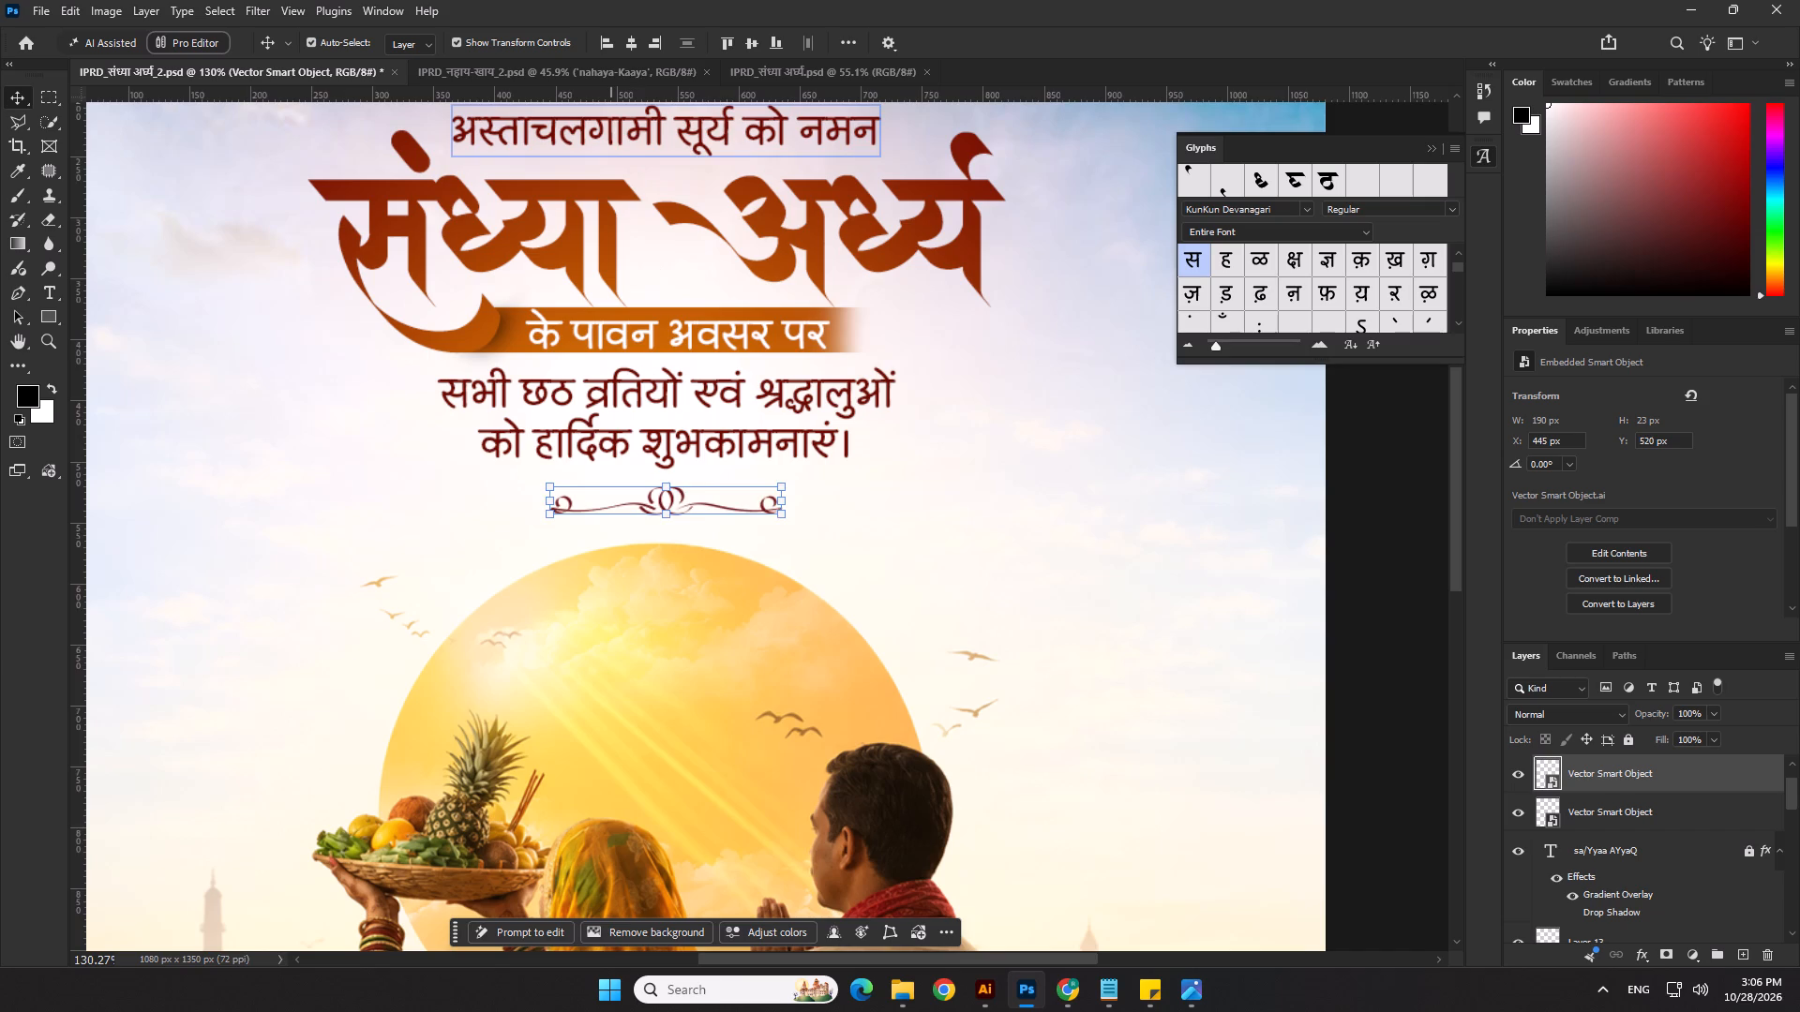
{"action": "key", "text": "Up"}
{"action": "key", "text": "Up"}
{"action": "key", "text": "Up"}
{"action": "left_click", "coordinate": [634, 47]}
Move the two-line greeting text down 9 px to even the gap between the orange band and the ornament.
{"action": "scroll", "coordinate": [683, 438], "scroll_direction": "down", "scroll_amount": 4}
{"action": "left_click", "coordinate": [715, 443]}
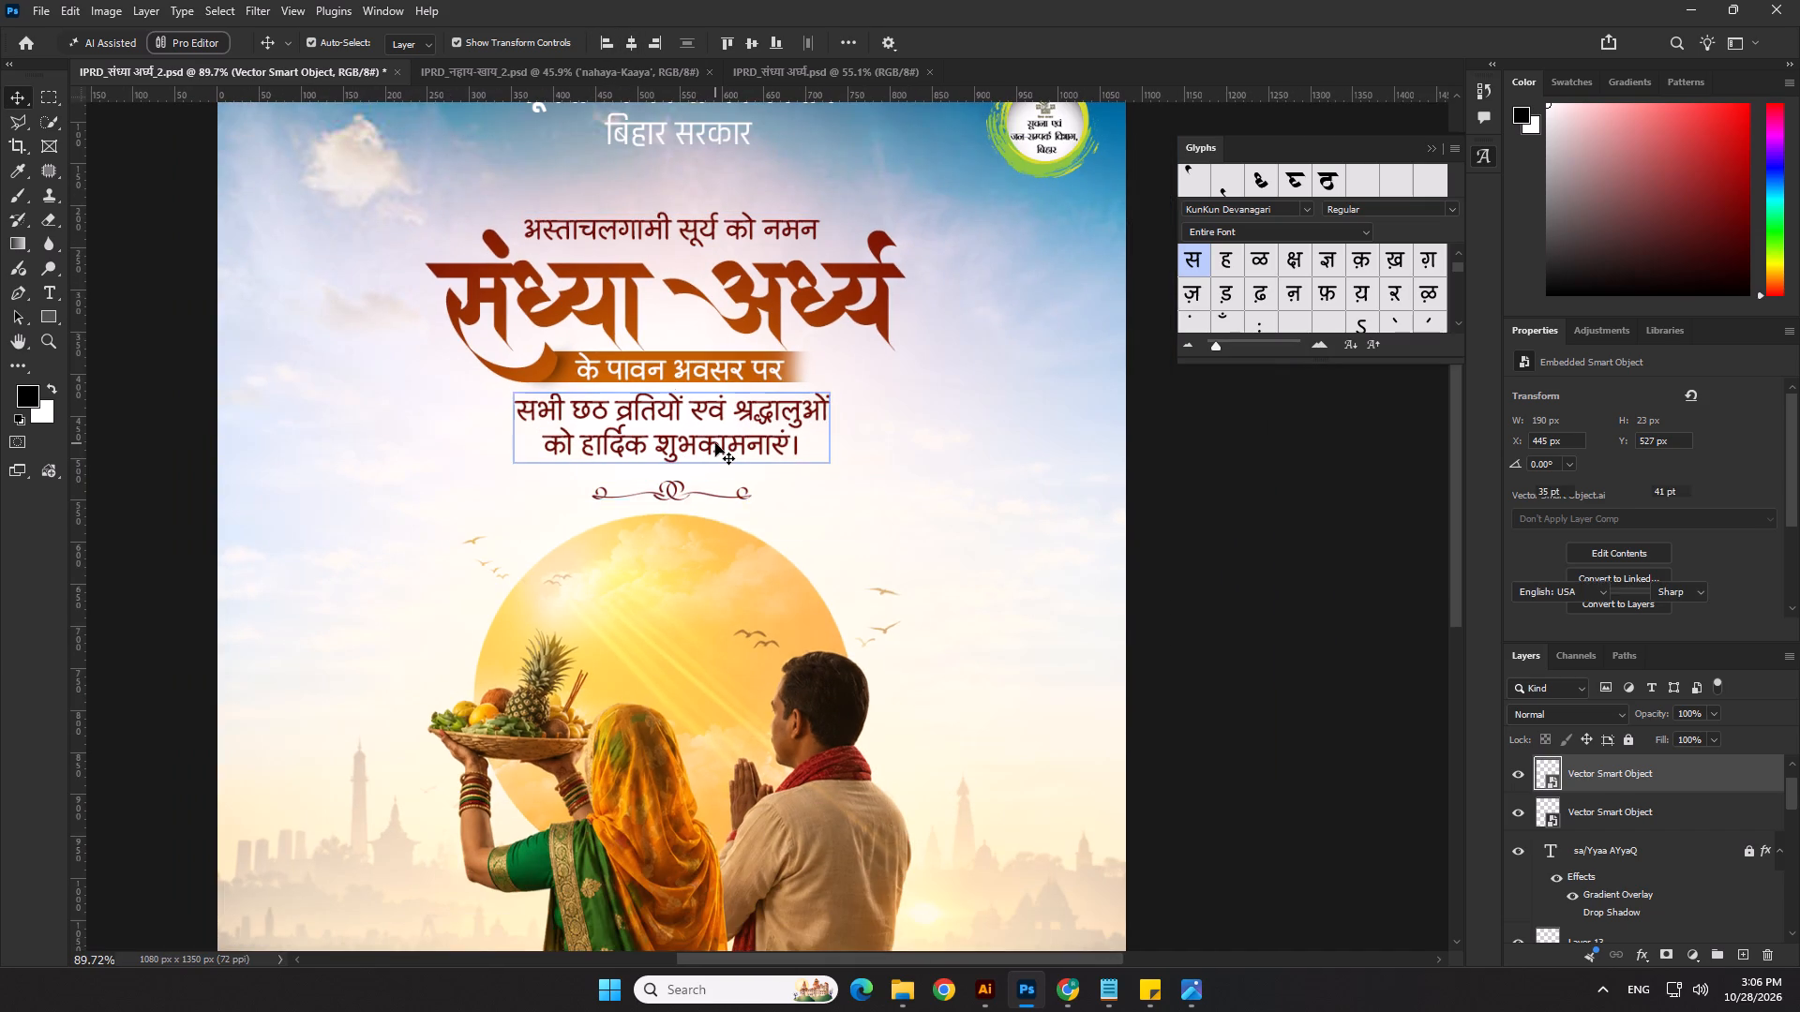
{"action": "key", "text": "shift+Down"}
{"action": "scroll", "coordinate": [733, 413], "scroll_direction": "down", "scroll_amount": 1}
{"action": "left_click", "coordinate": [1161, 436]}
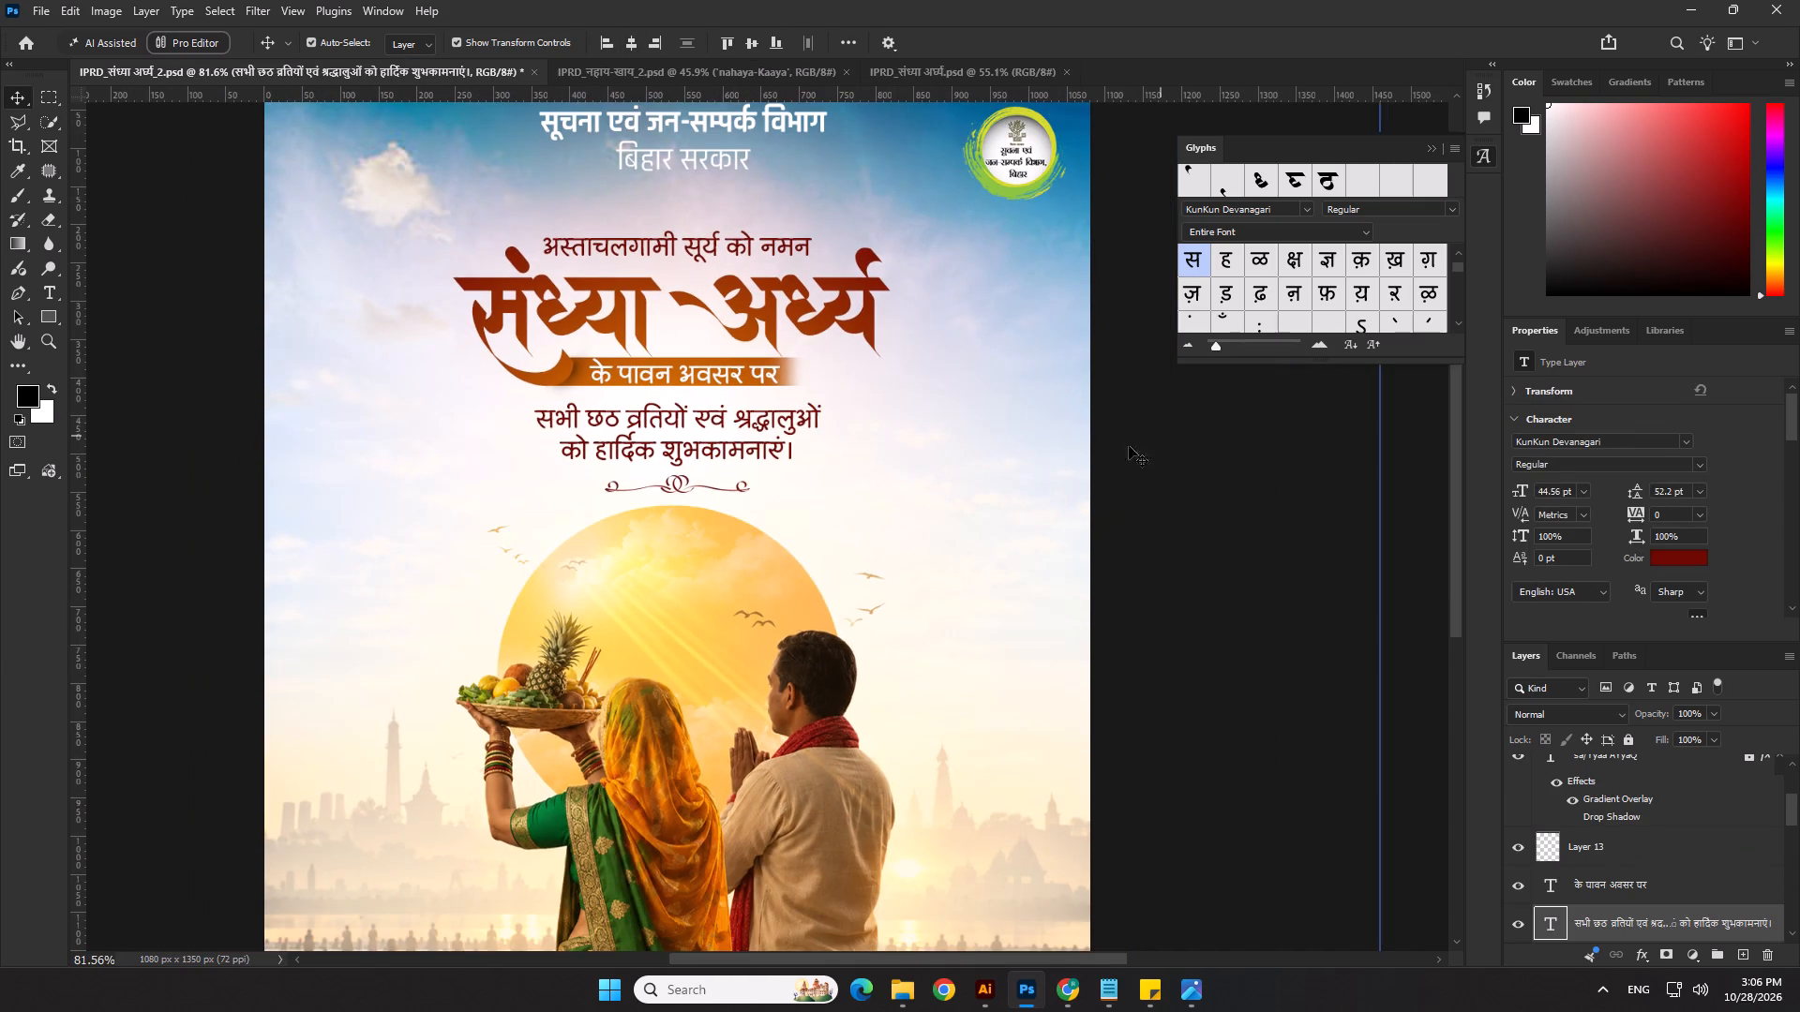
{"action": "scroll", "coordinate": [827, 512], "scroll_direction": "down", "scroll_amount": 5}
{"action": "left_click", "coordinate": [774, 463]}
{"action": "key", "text": "Up"}
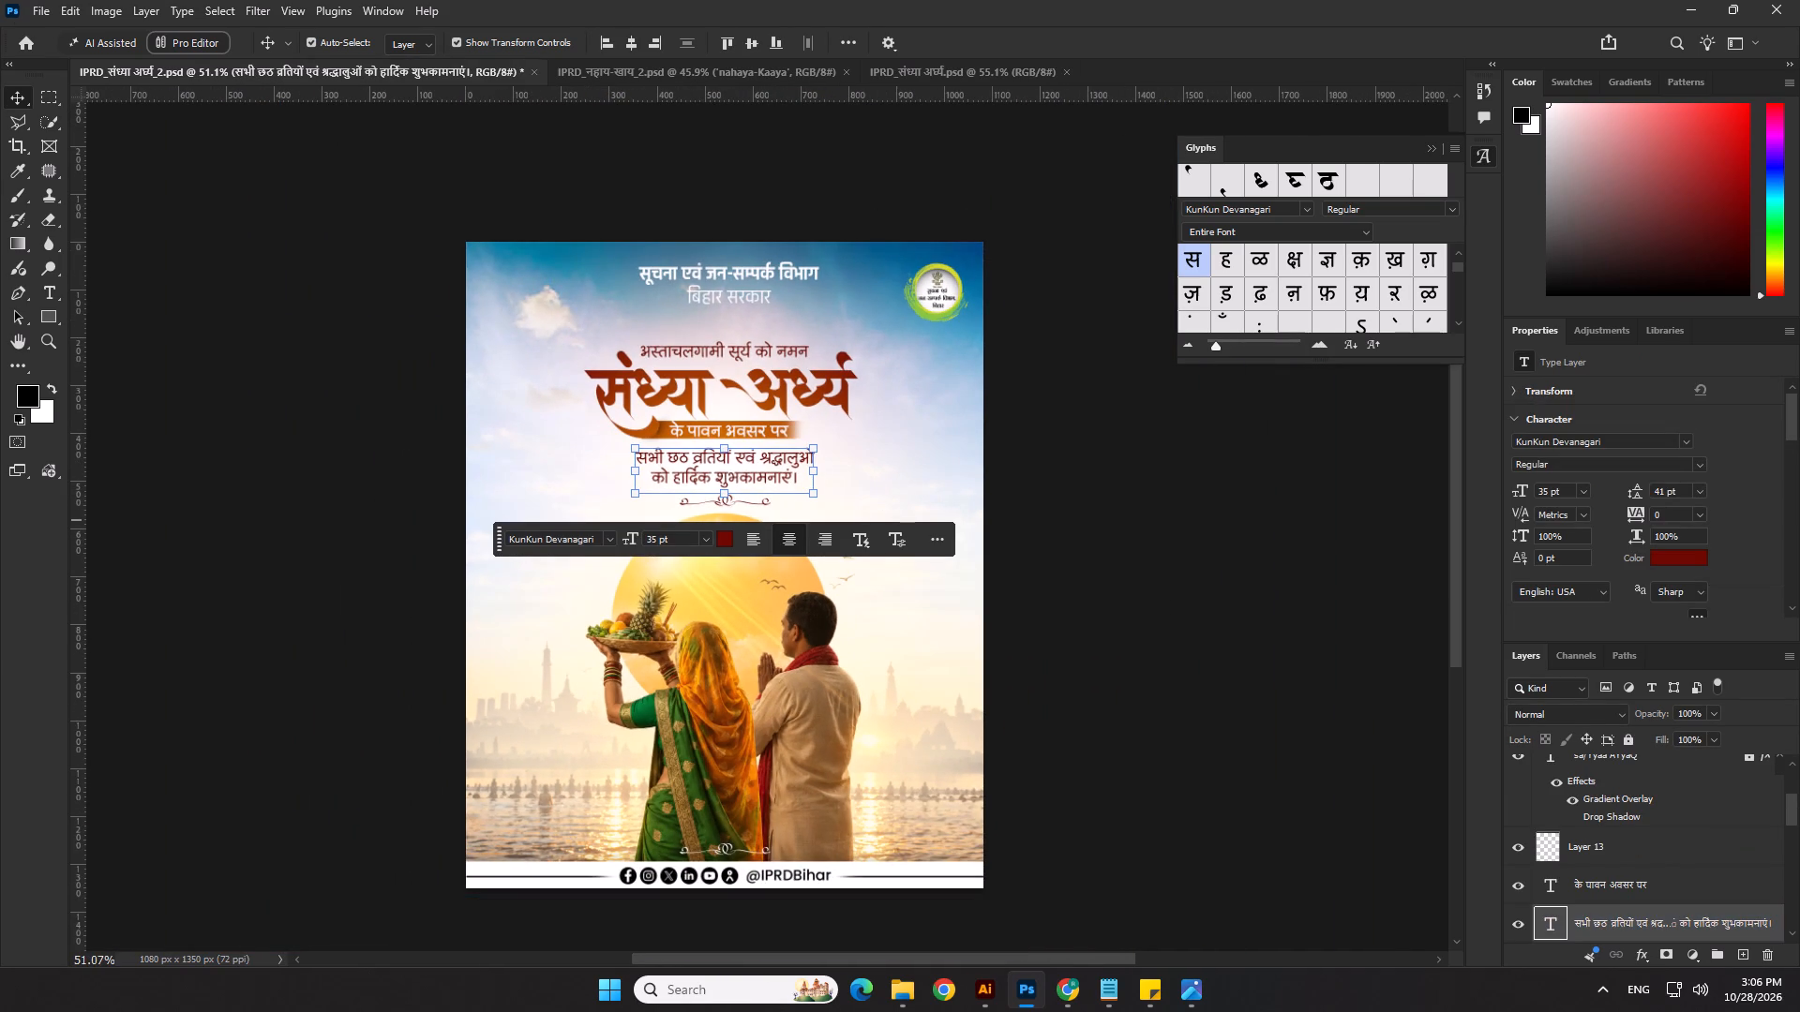
Set the two-line greeting text's font size to 36 pt.
{"action": "left_click", "coordinate": [1545, 492]}
{"action": "key", "text": "6"}
{"action": "key", "text": "Return"}
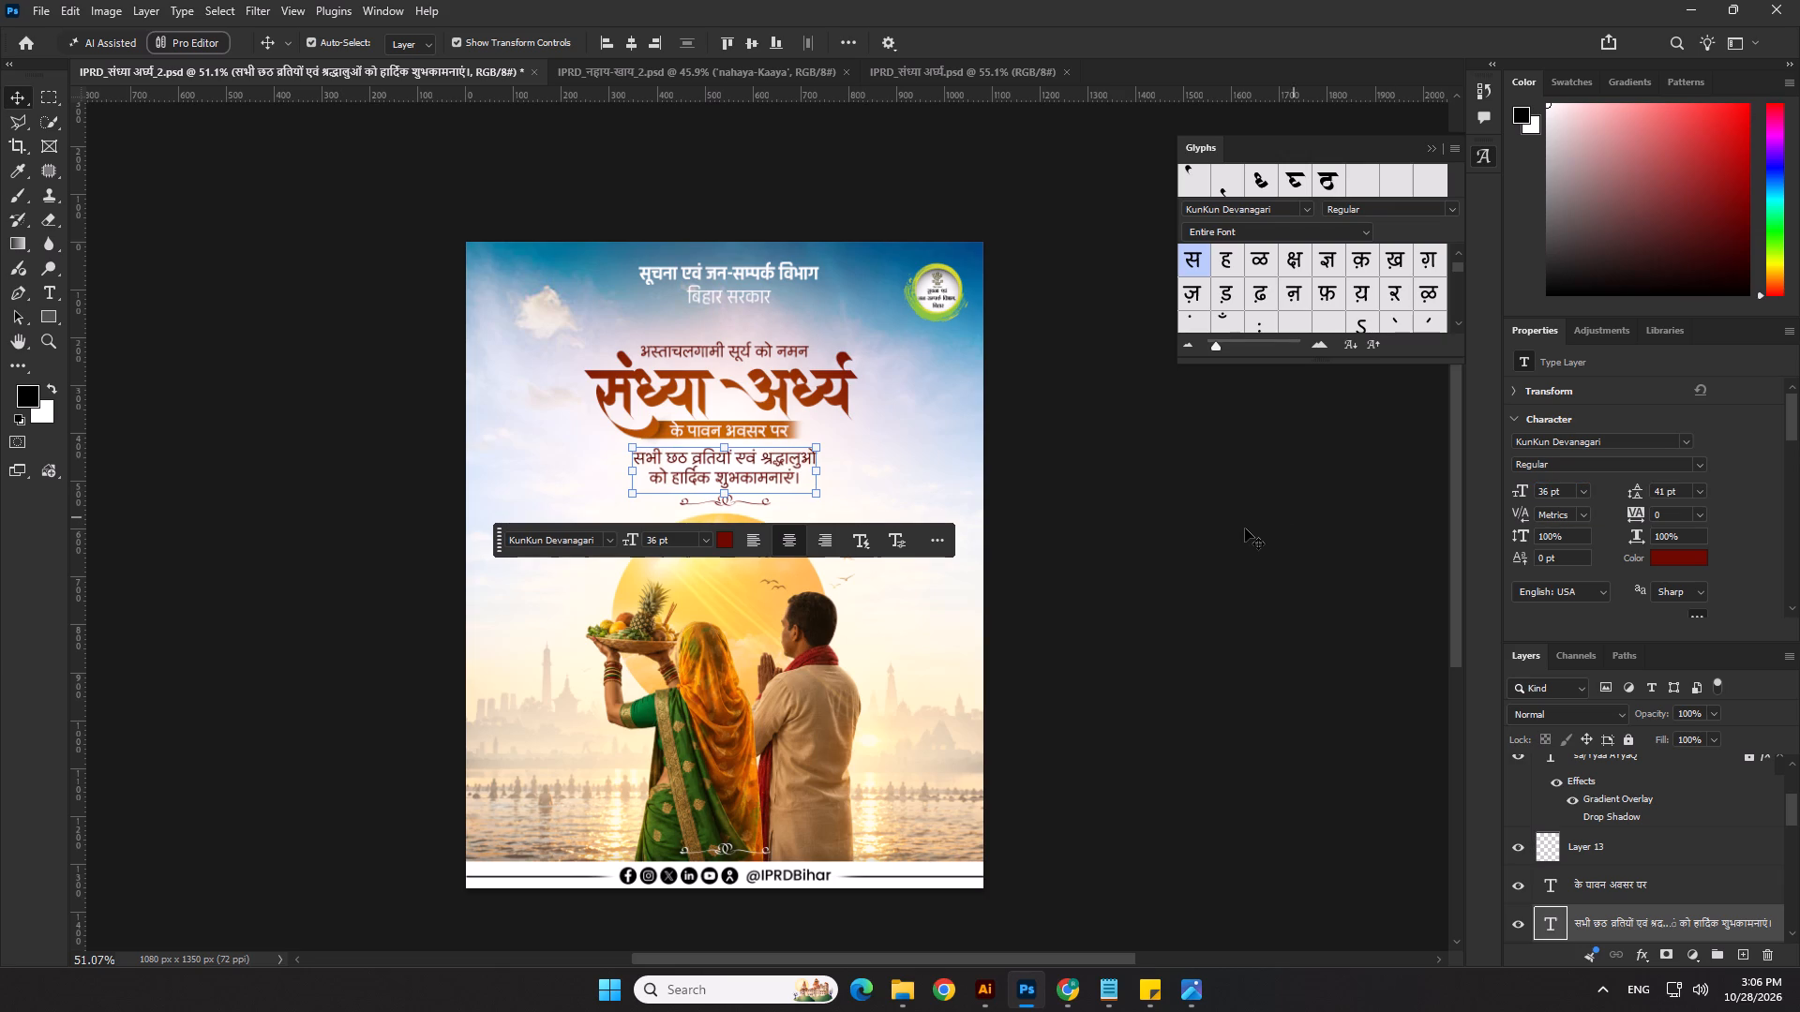
{"action": "left_click", "coordinate": [1207, 563]}
Set the line अस्ताचलगामी सूर्य को नमन to 36 pt and centre it horizontally.
{"action": "left_click", "coordinate": [729, 349]}
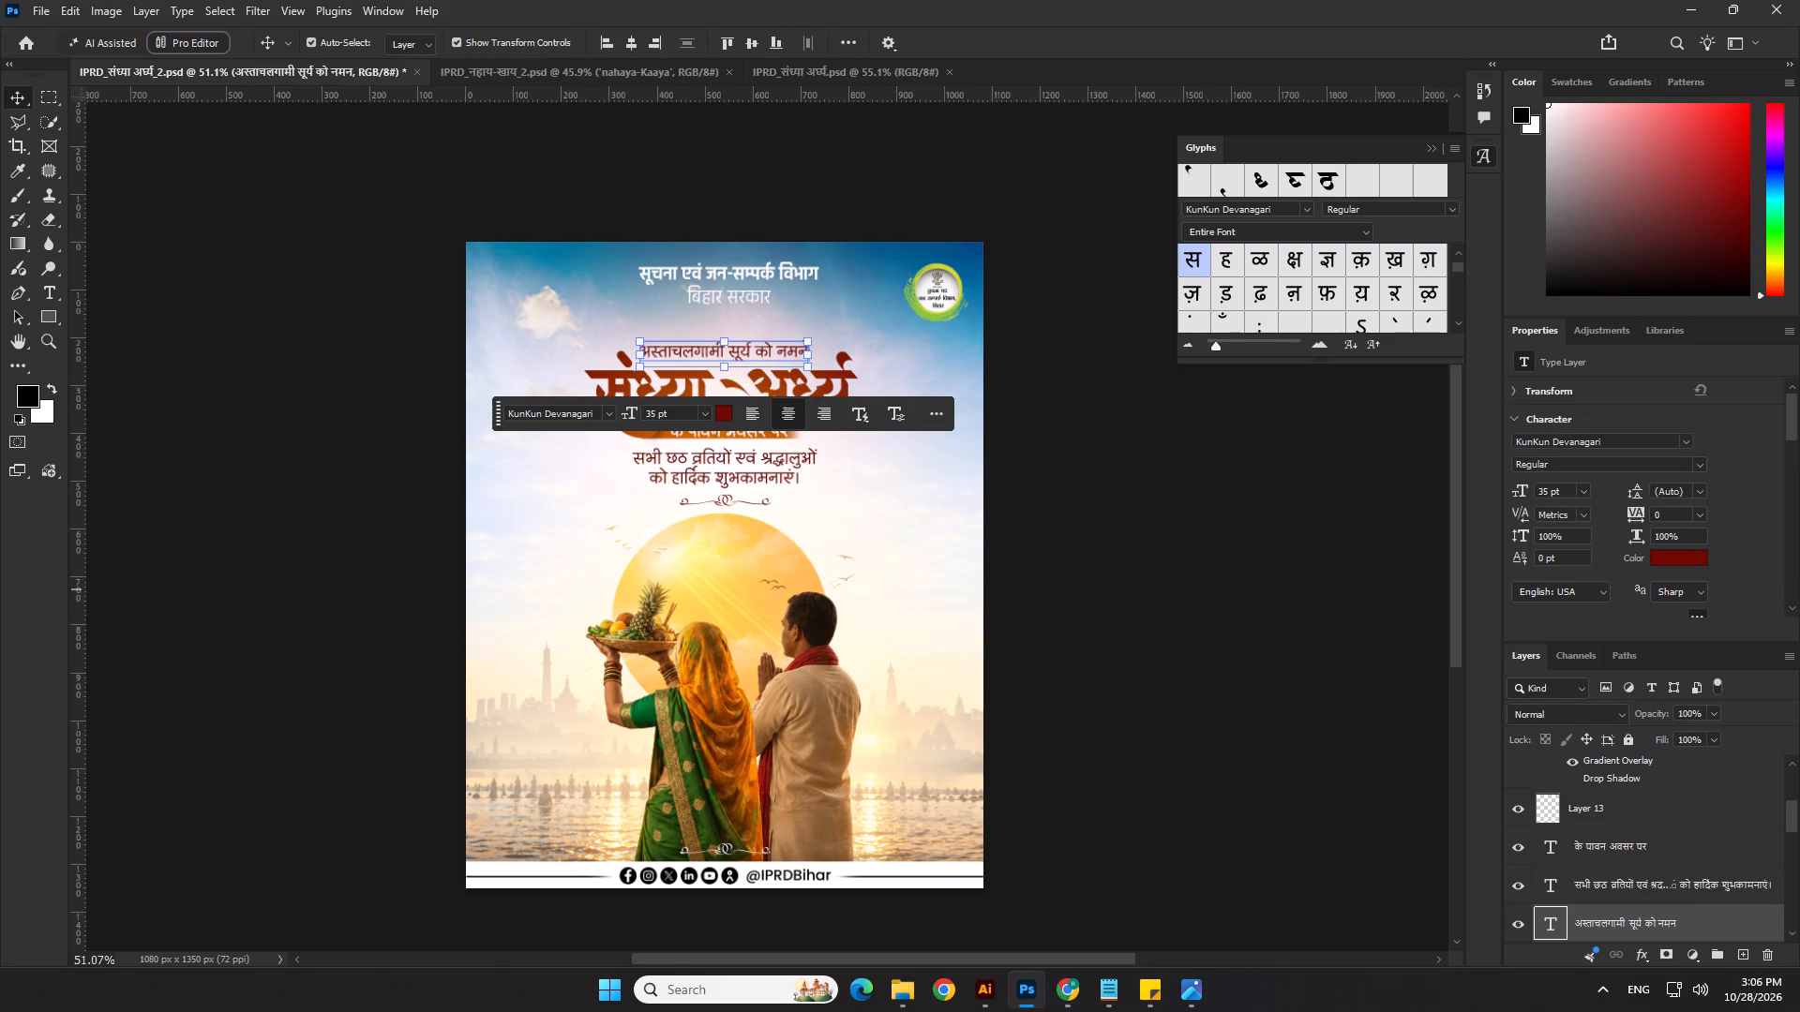
{"action": "left_click", "coordinate": [1544, 492]}
{"action": "key", "text": "6"}
{"action": "key", "text": "Return"}
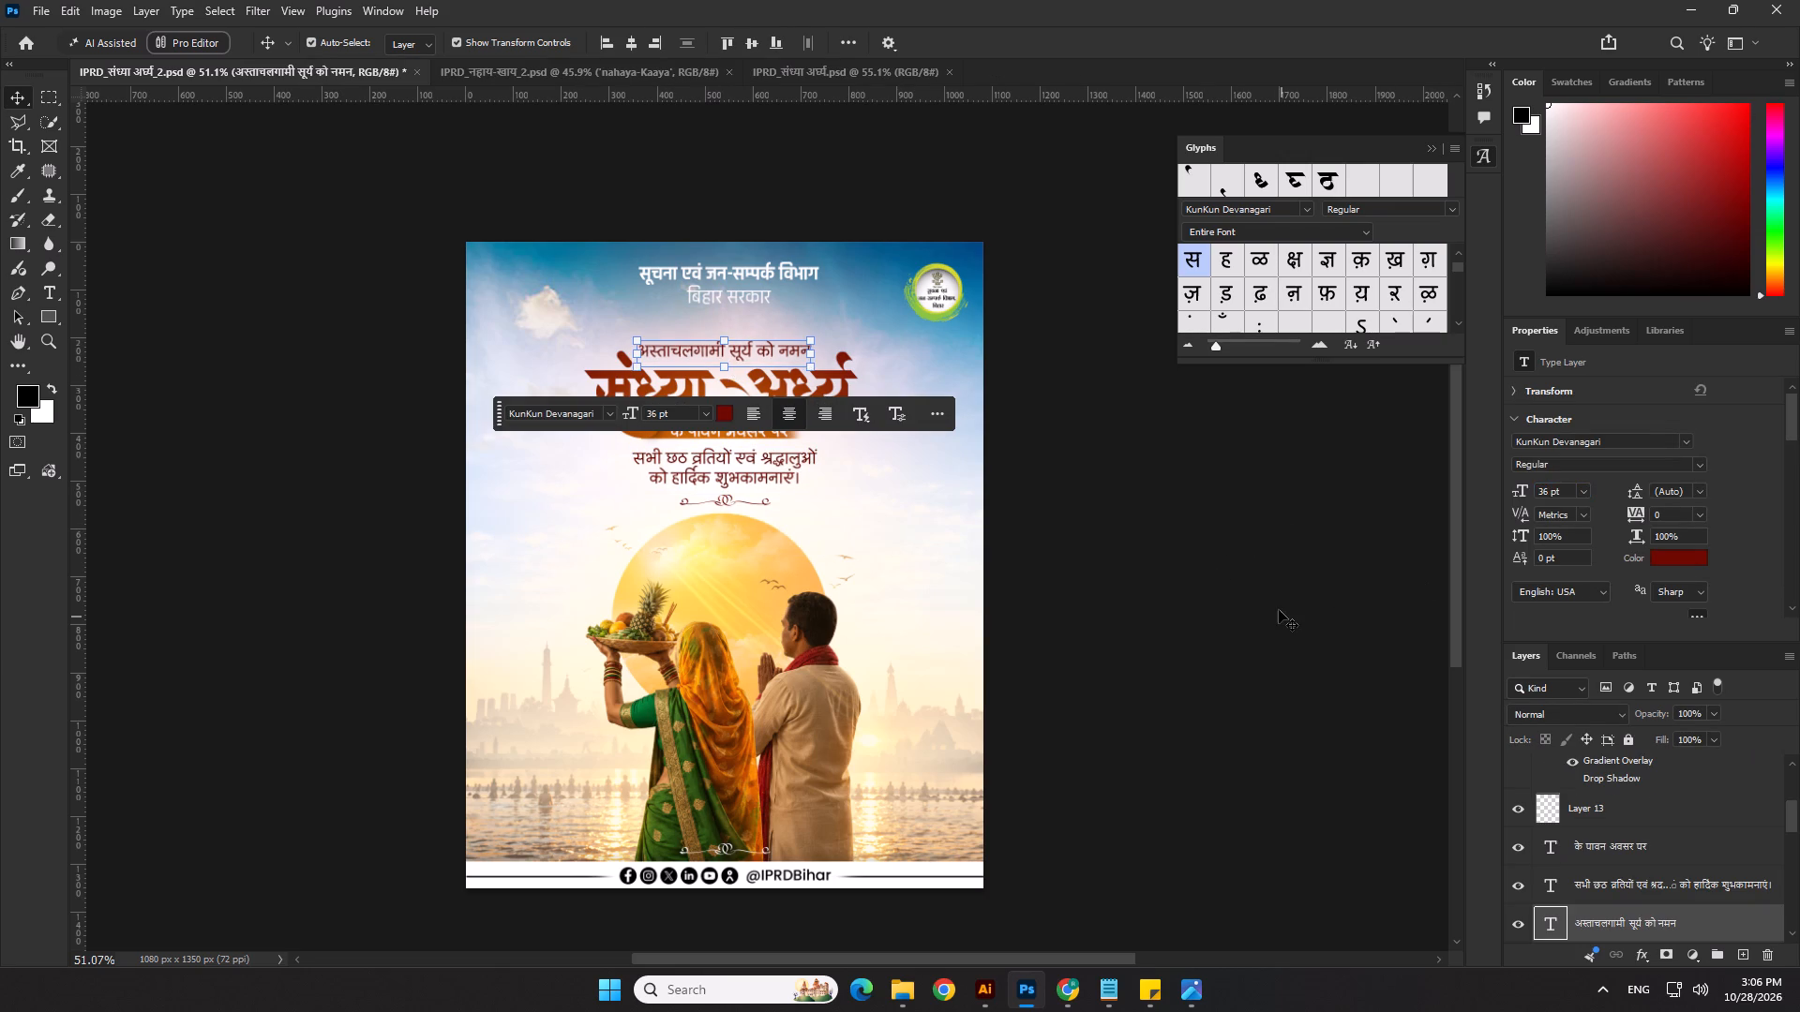
{"action": "left_click", "coordinate": [1279, 610]}
{"action": "left_click", "coordinate": [788, 346]}
{"action": "left_click", "coordinate": [627, 41]}
{"action": "left_click", "coordinate": [1242, 632]}
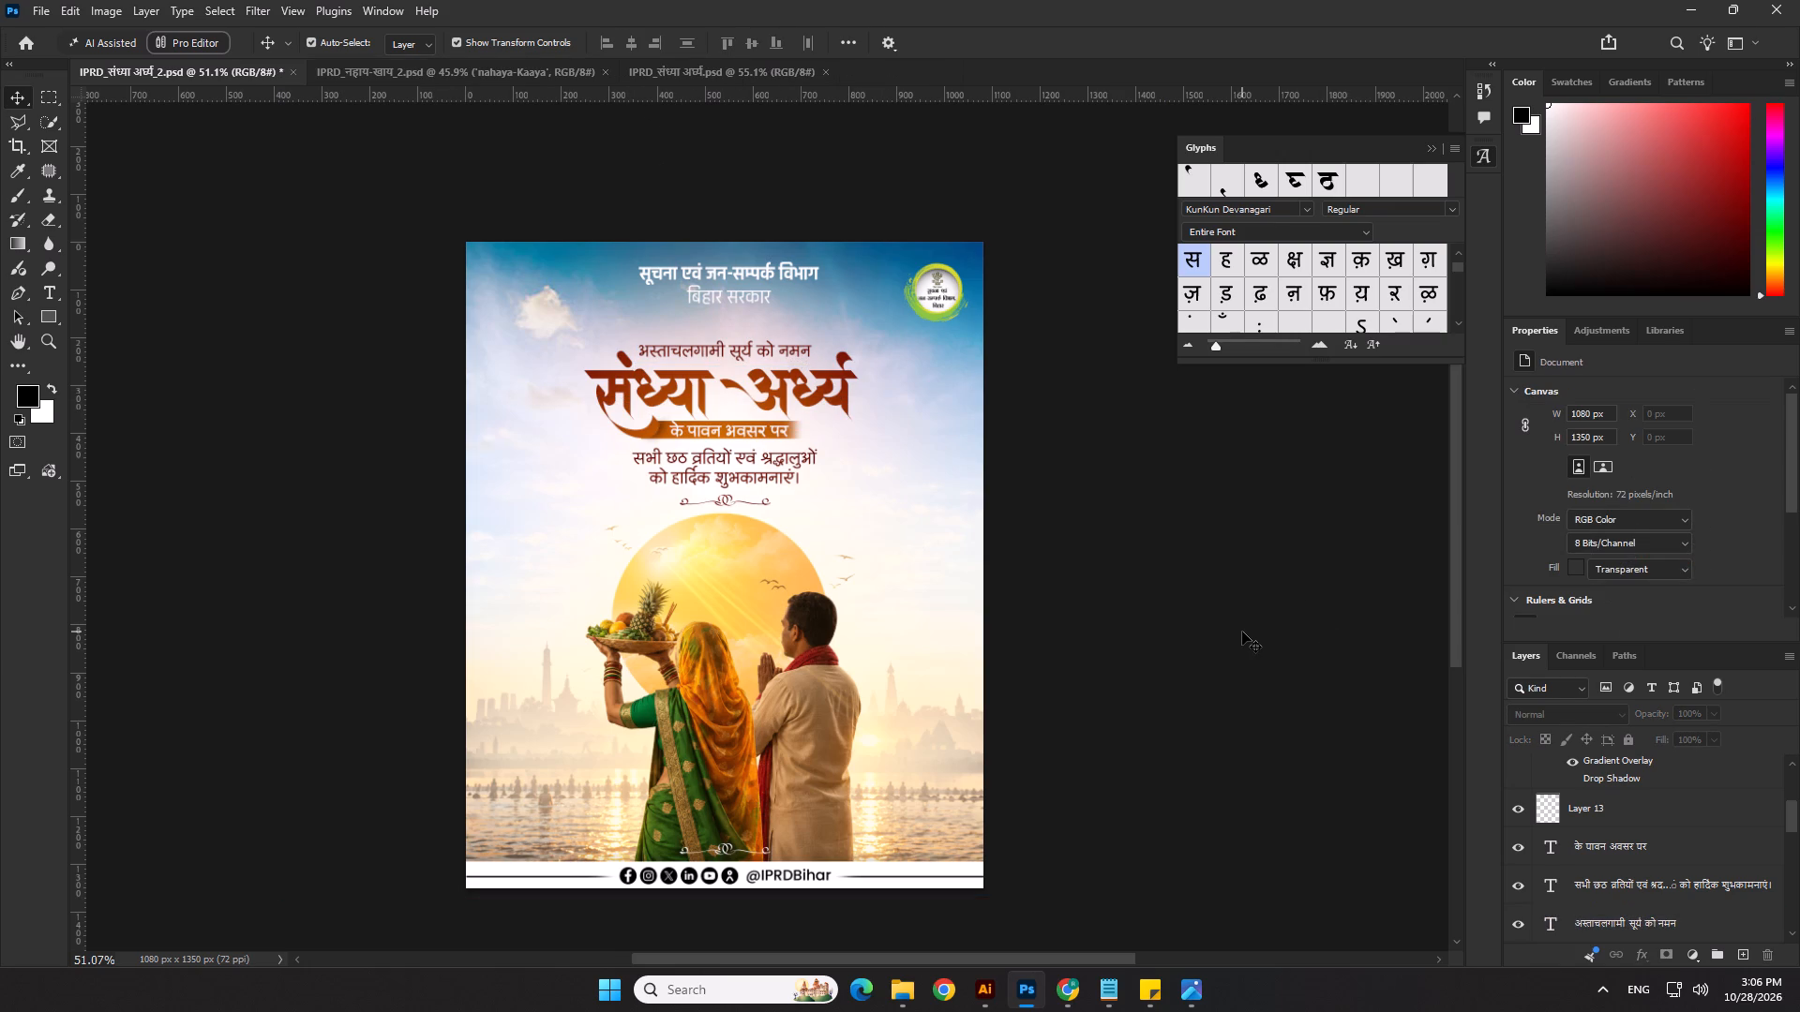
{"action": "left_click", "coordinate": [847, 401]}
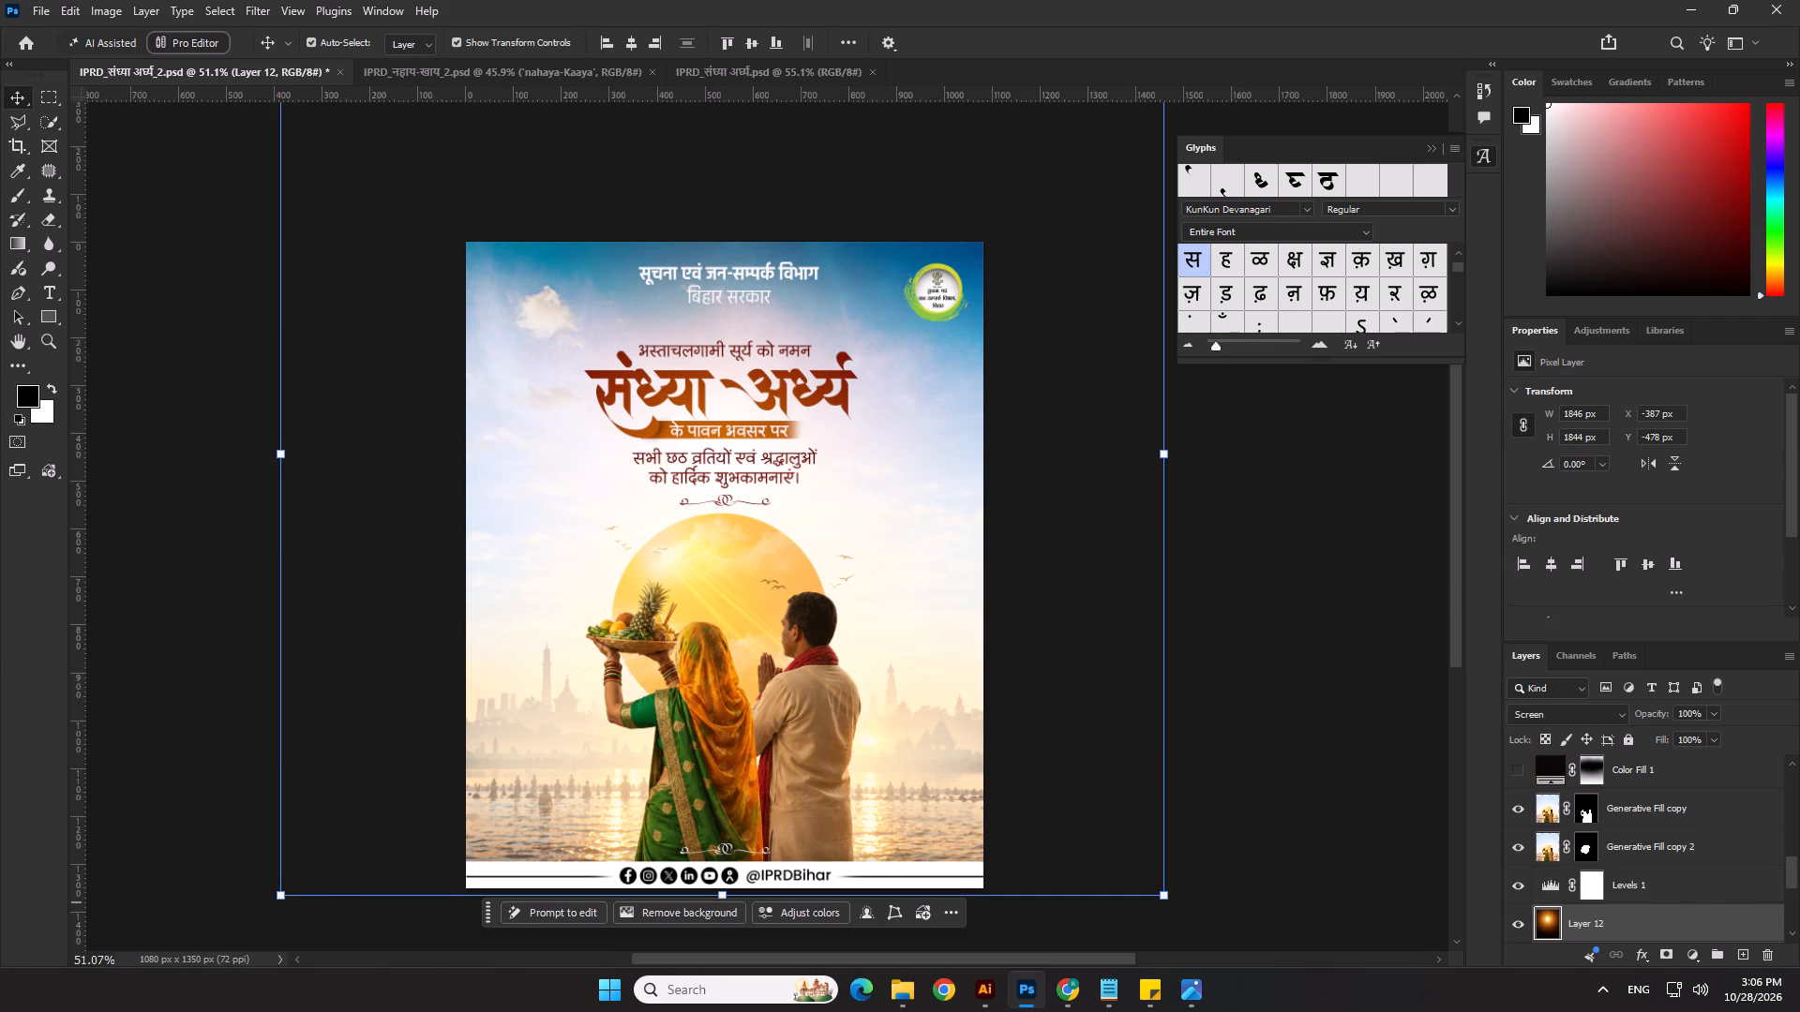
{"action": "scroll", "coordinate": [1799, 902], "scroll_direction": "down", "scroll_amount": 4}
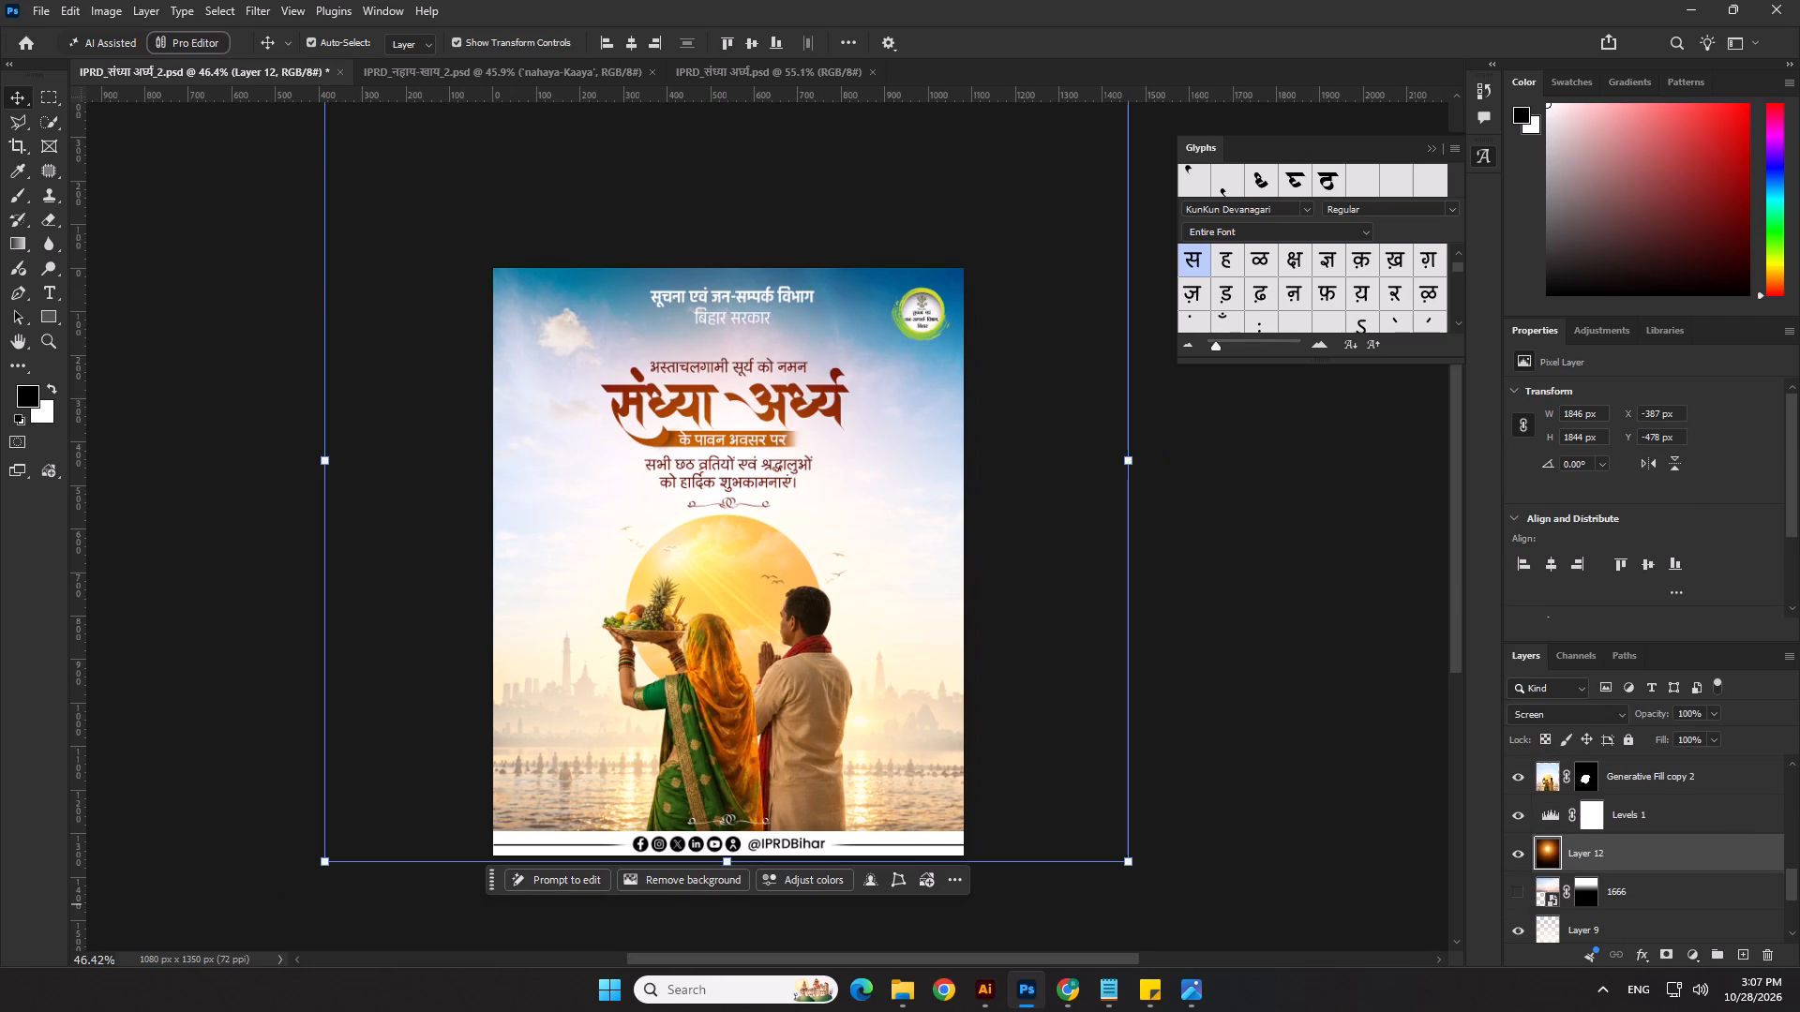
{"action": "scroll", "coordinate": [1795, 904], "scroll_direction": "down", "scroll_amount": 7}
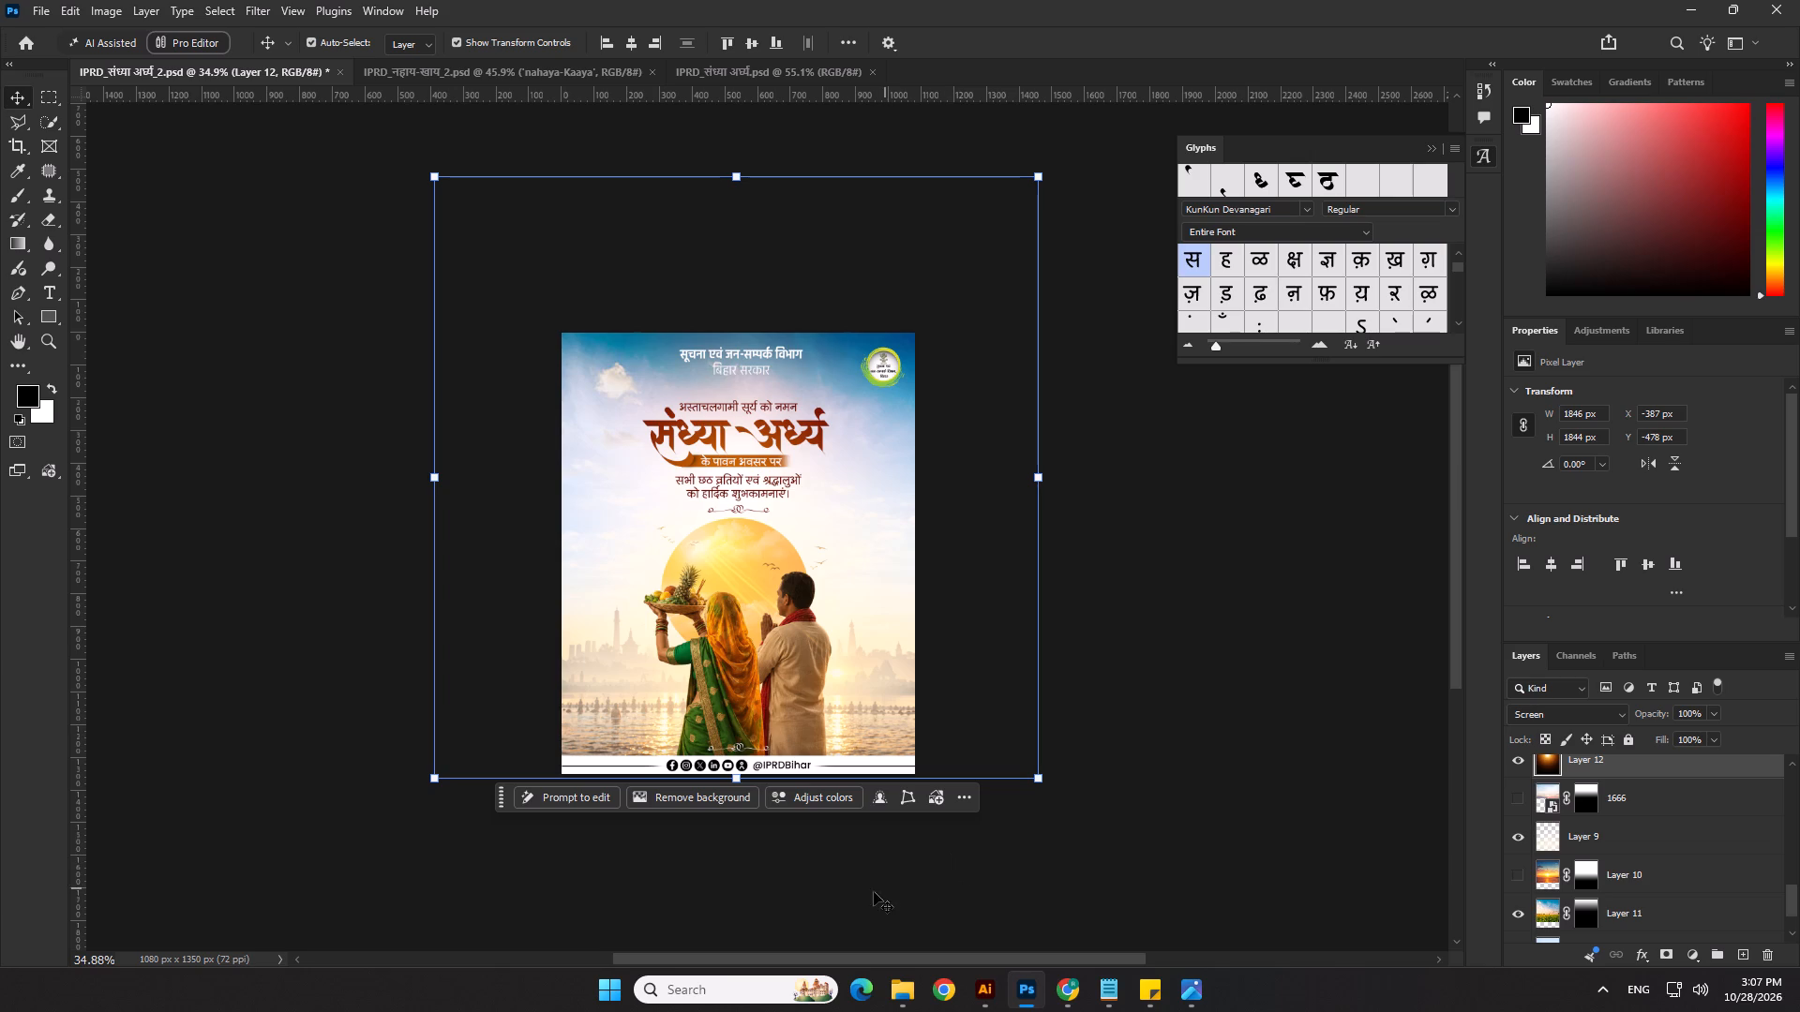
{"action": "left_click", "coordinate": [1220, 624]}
Slightly lower the opacity of Layer 13, the shading where the title's swash meets the orange band.
{"action": "scroll", "coordinate": [693, 458], "scroll_direction": "up", "scroll_amount": 6}
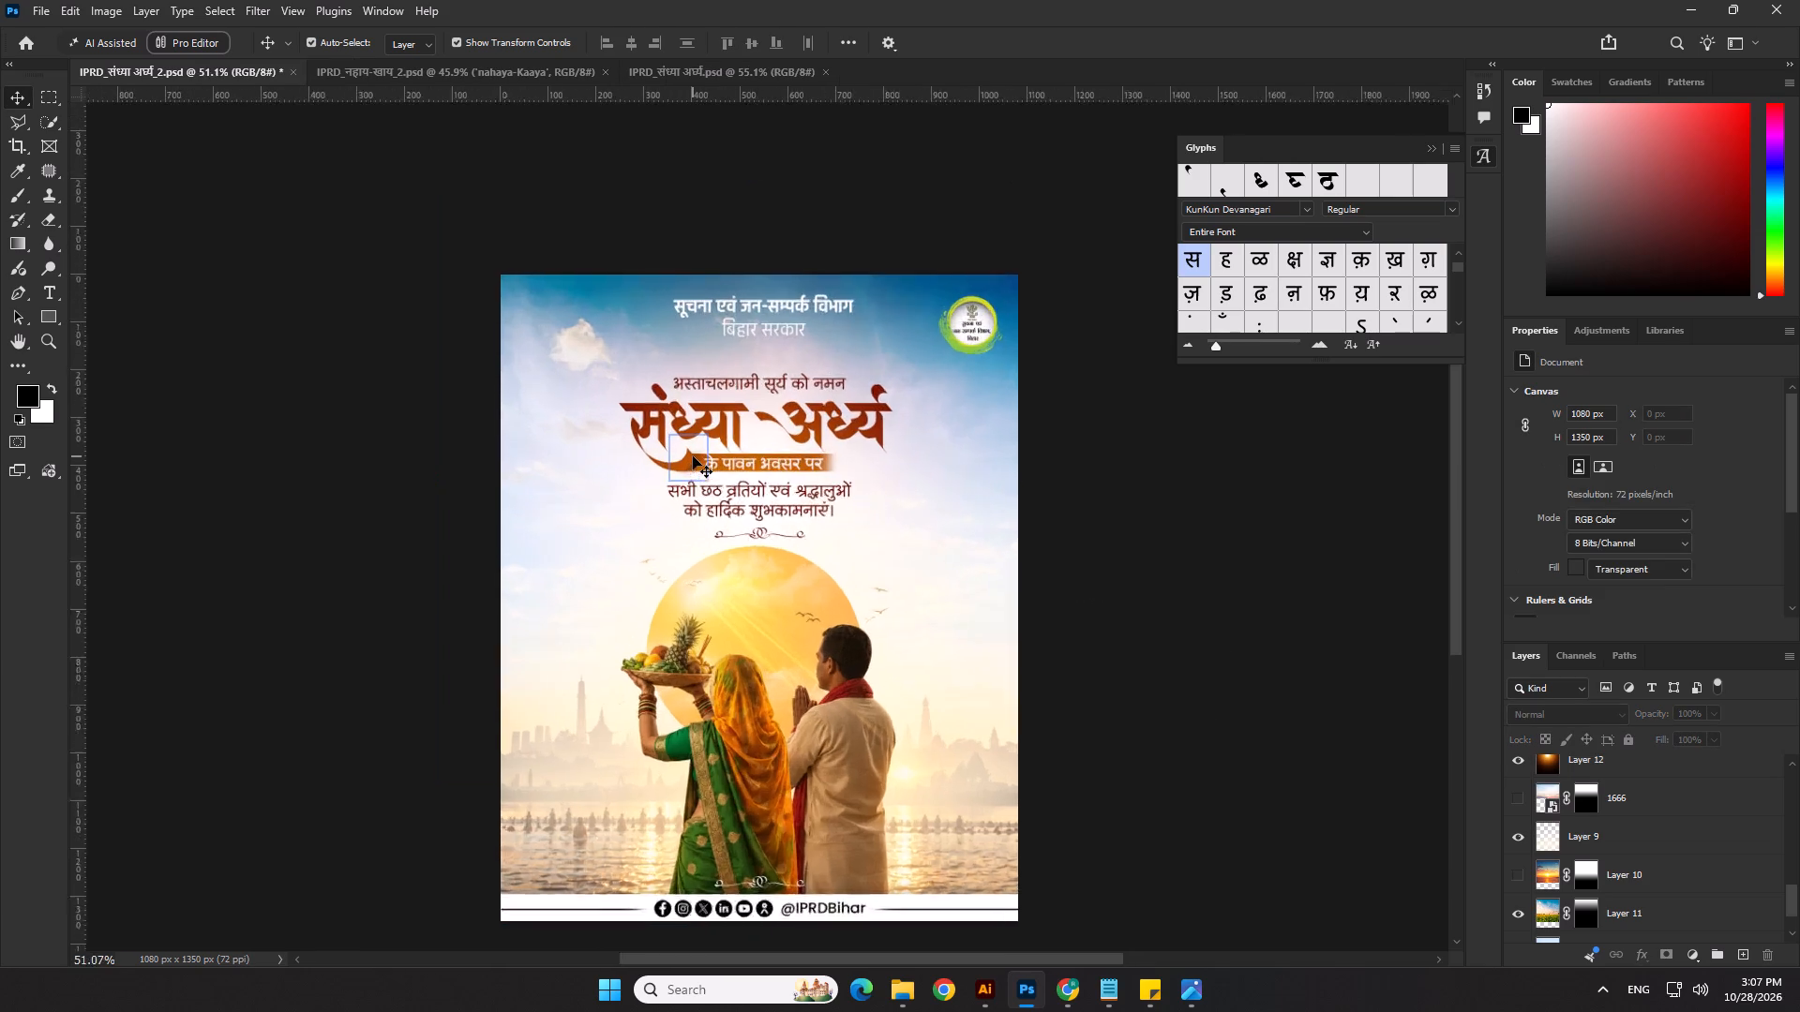
{"action": "scroll", "coordinate": [693, 456], "scroll_direction": "up", "scroll_amount": 4}
{"action": "left_click", "coordinate": [697, 464]}
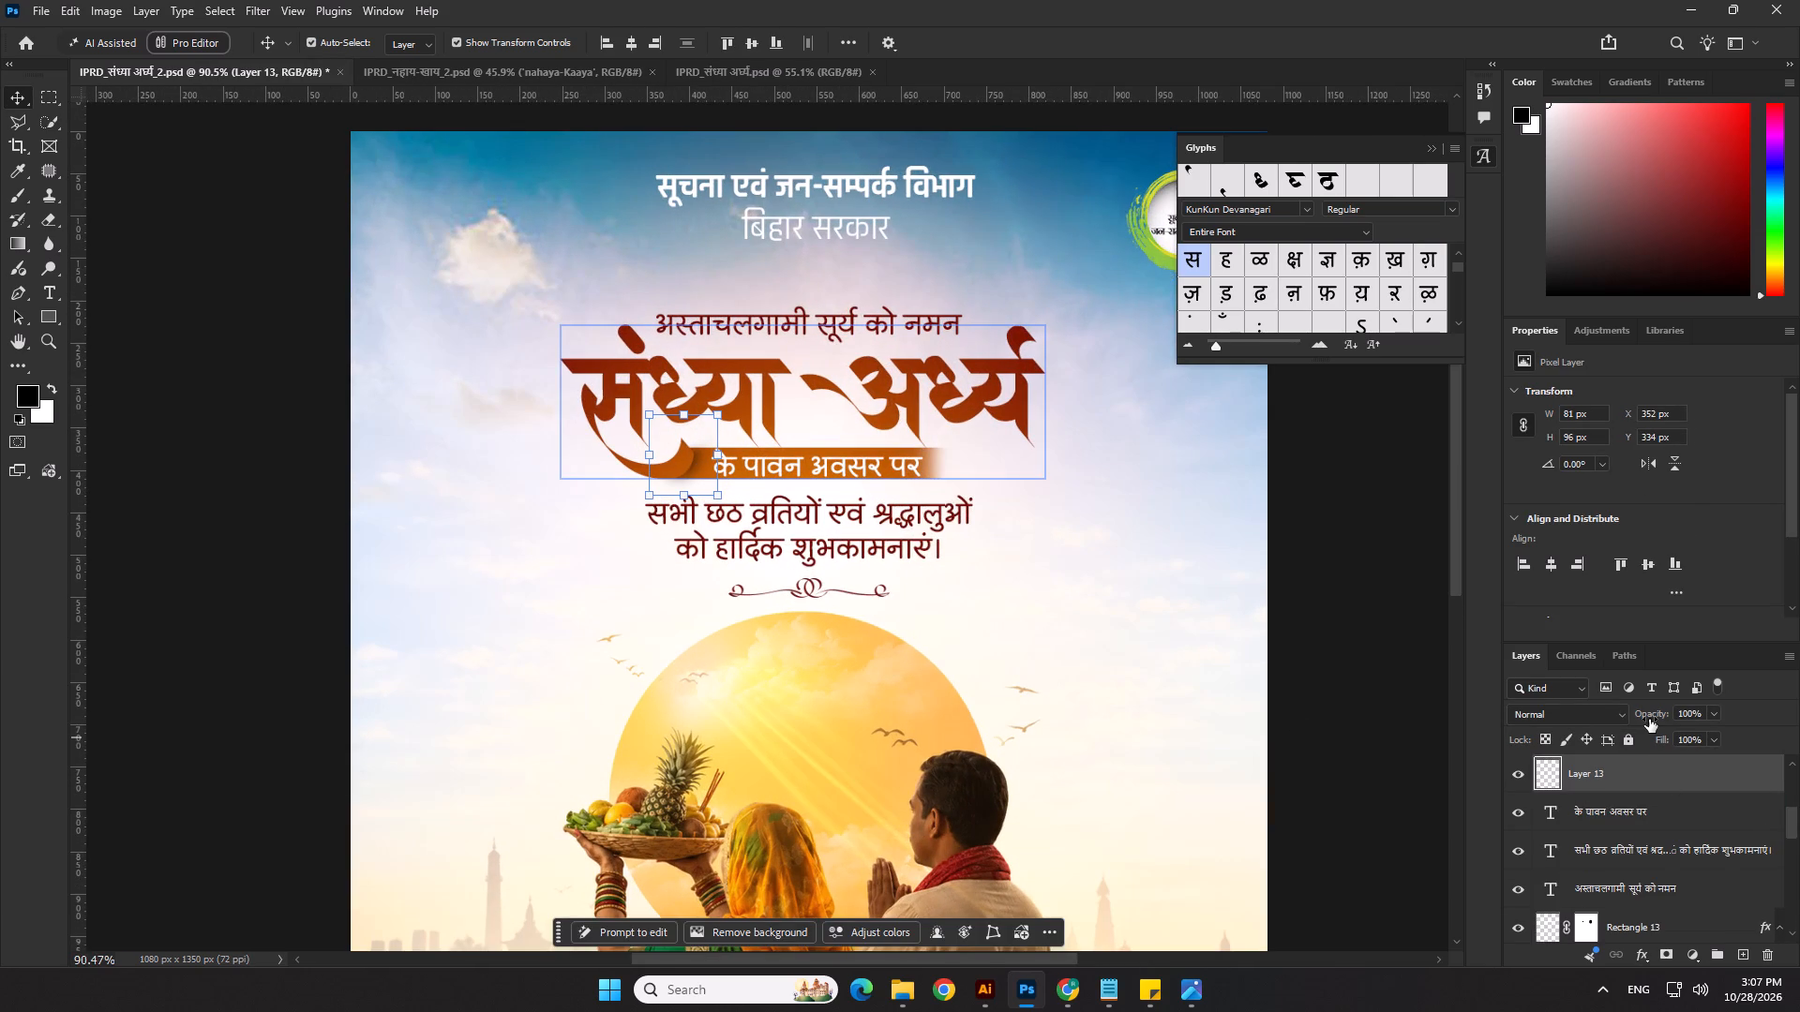
{"action": "left_click_drag", "start_coordinate": [1649, 719], "coordinate": [1624, 721]}
{"action": "left_click", "coordinate": [283, 471]}
{"action": "scroll", "coordinate": [411, 534], "scroll_direction": "down", "scroll_amount": 3}
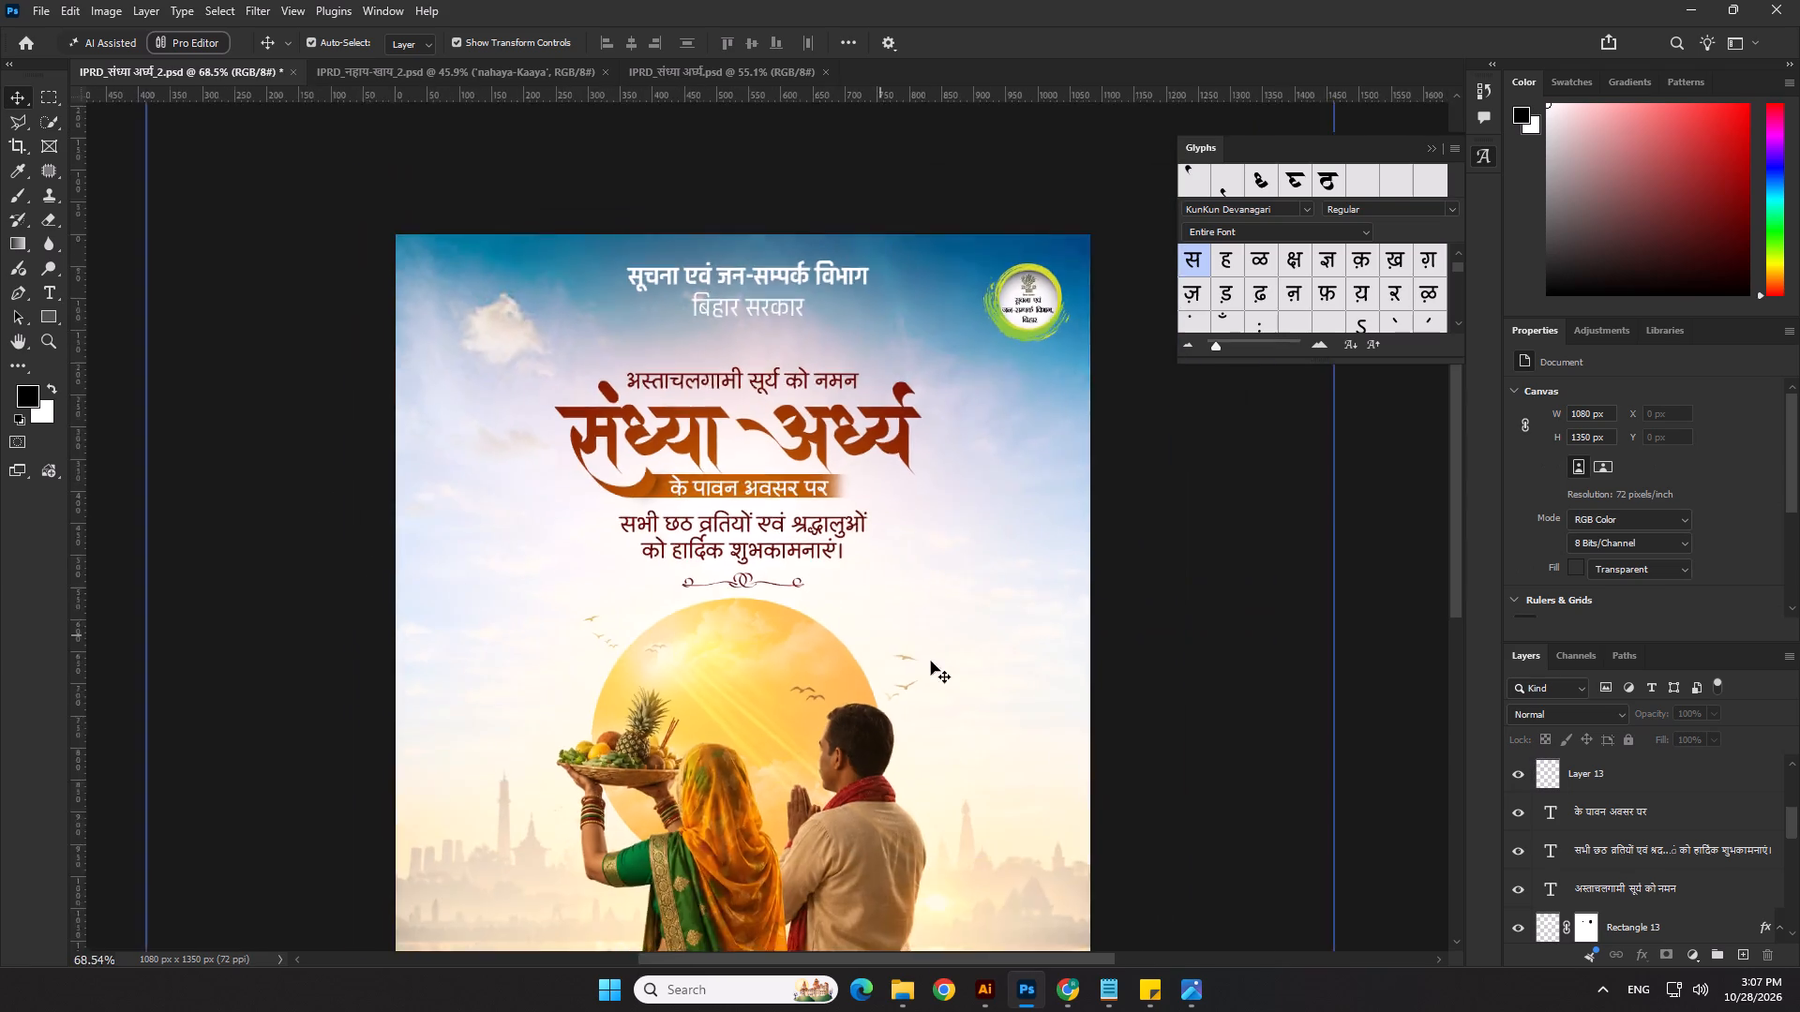
{"action": "scroll", "coordinate": [931, 662], "scroll_direction": "down", "scroll_amount": 3}
{"action": "left_click", "coordinate": [1094, 563]}
Scale the two-line greeting text up slightly so it fills more of the gap above the ornament.
{"action": "scroll", "coordinate": [745, 586], "scroll_direction": "up", "scroll_amount": 2}
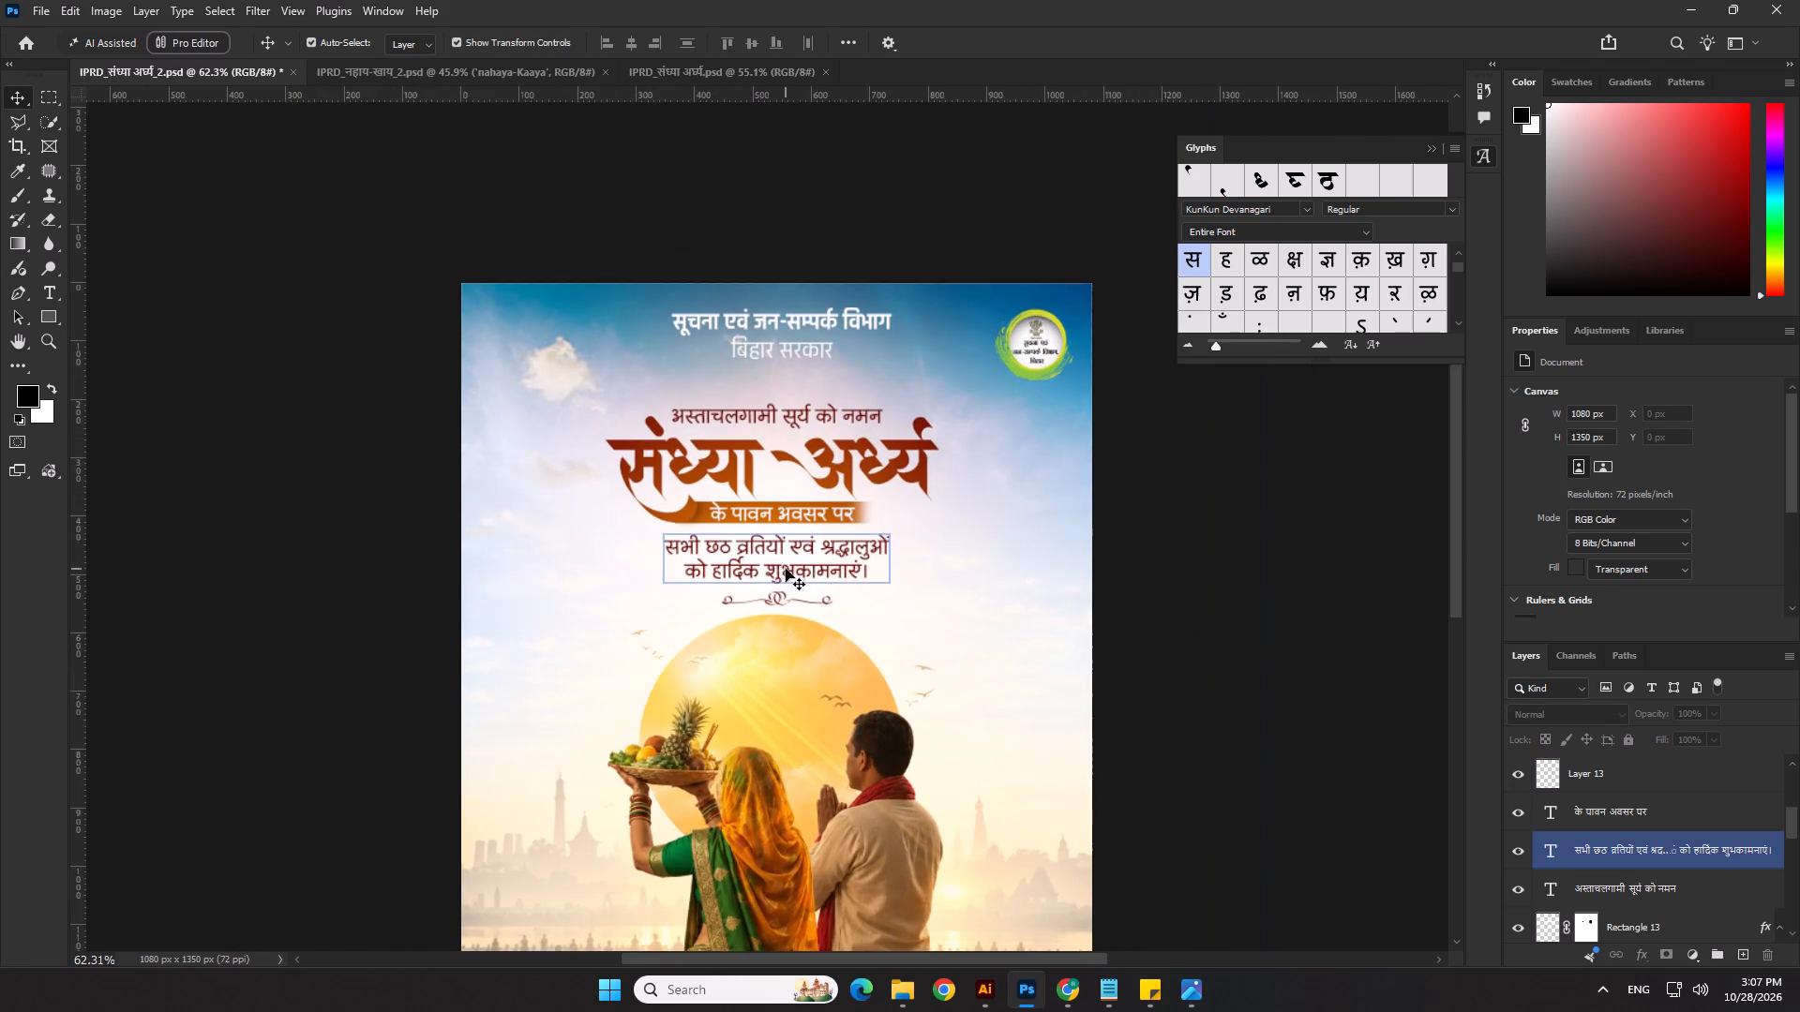
{"action": "left_click", "coordinate": [786, 569]}
{"action": "scroll", "coordinate": [777, 553], "scroll_direction": "up", "scroll_amount": 3}
{"action": "left_click_drag", "start_coordinate": [776, 602], "coordinate": [774, 610]}
{"action": "key", "text": "Return"}
{"action": "left_click", "coordinate": [1330, 554]}
{"action": "scroll", "coordinate": [979, 525], "scroll_direction": "up", "scroll_amount": 2}
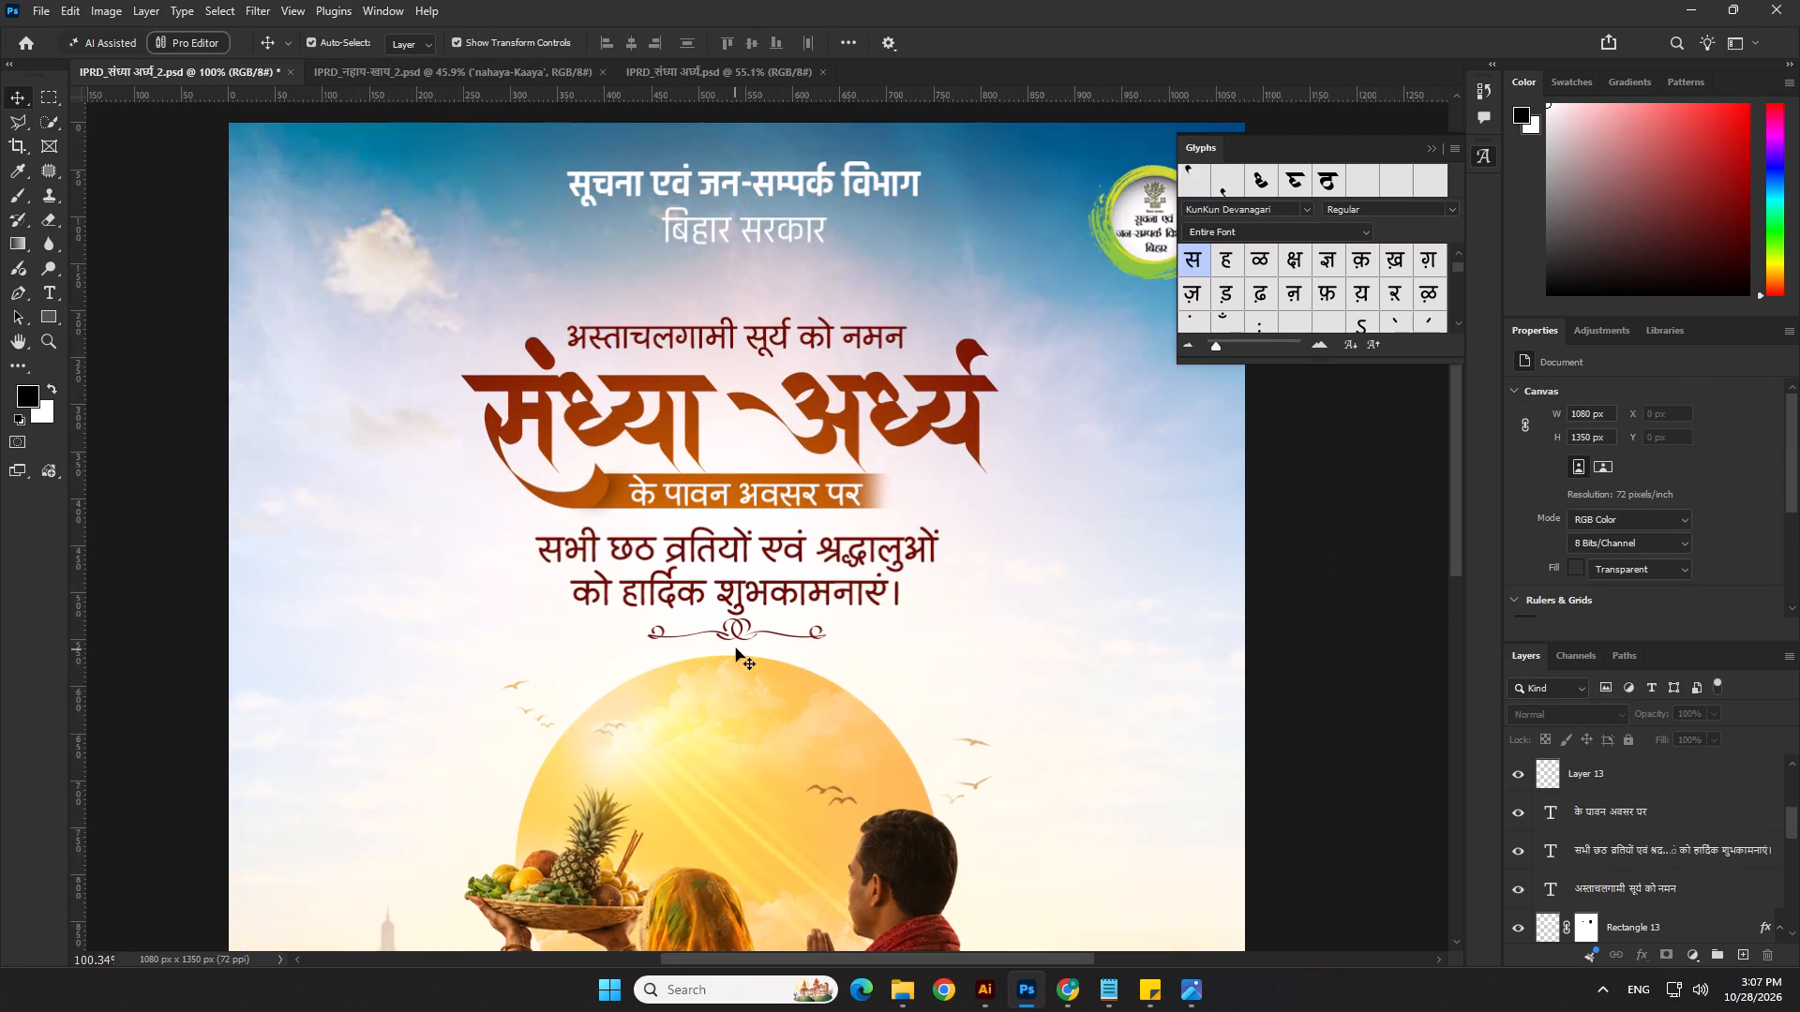
Centre the ornament below the greeting text horizontally and nudge it slightly lower, into the gap above the sun.
{"action": "left_click", "coordinate": [749, 623]}
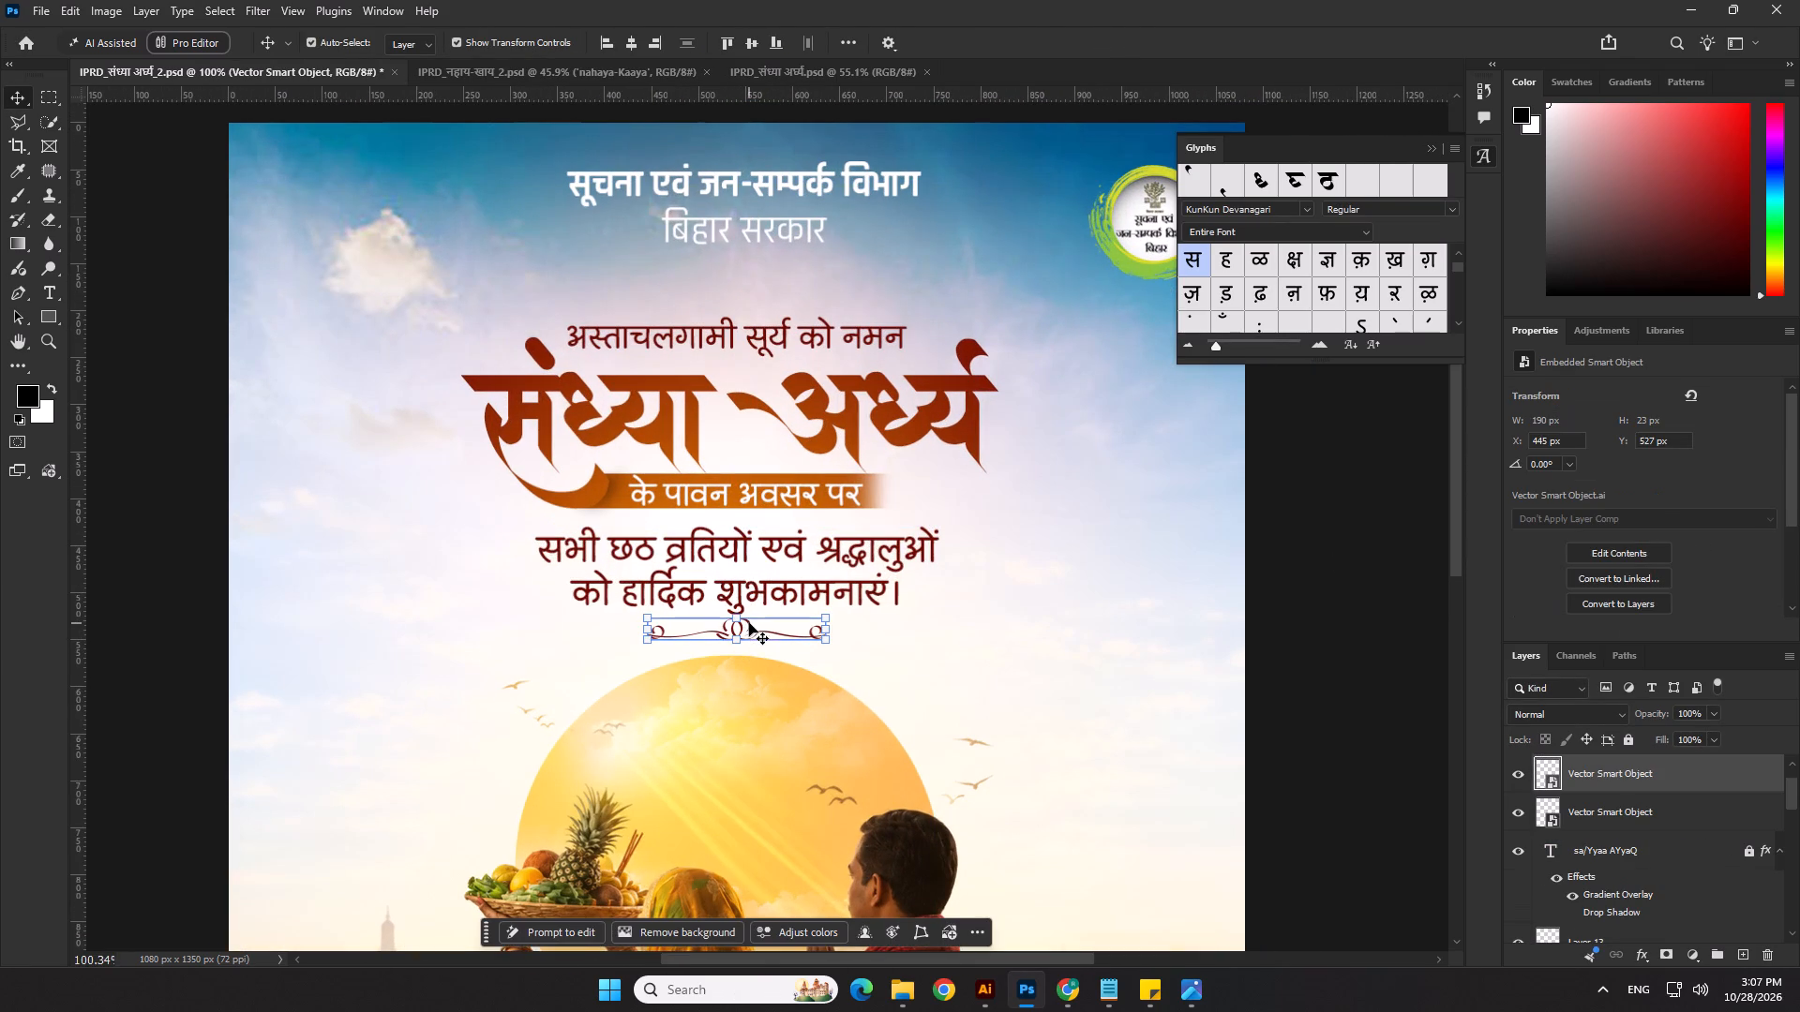
{"action": "key", "text": "Down"}
{"action": "key", "text": "Down"}
{"action": "key", "text": "Down"}
{"action": "key", "text": "shift+Down"}
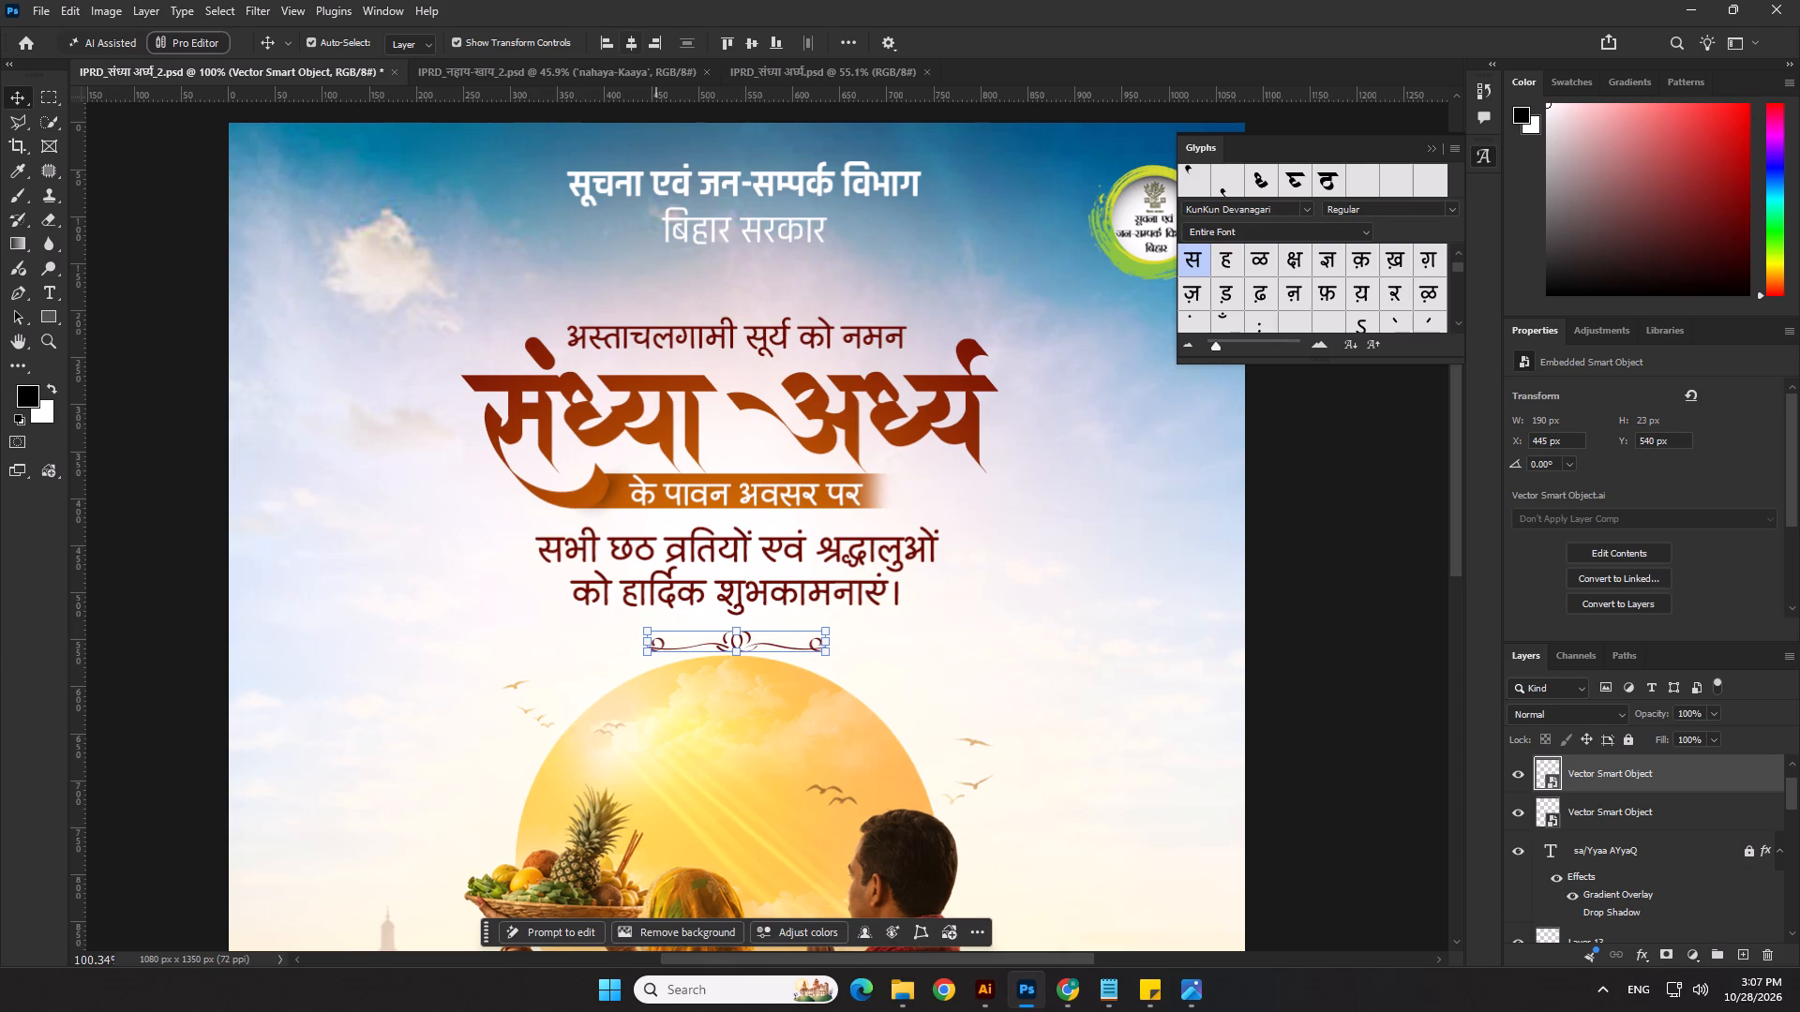
{"action": "left_click", "coordinate": [629, 41]}
{"action": "key", "text": "Down"}
{"action": "key", "text": "Up"}
{"action": "key", "text": "Up"}
{"action": "key", "text": "Up"}
{"action": "key", "text": "Up"}
{"action": "key", "text": "Up"}
{"action": "key", "text": "Up"}
{"action": "key", "text": "Up"}
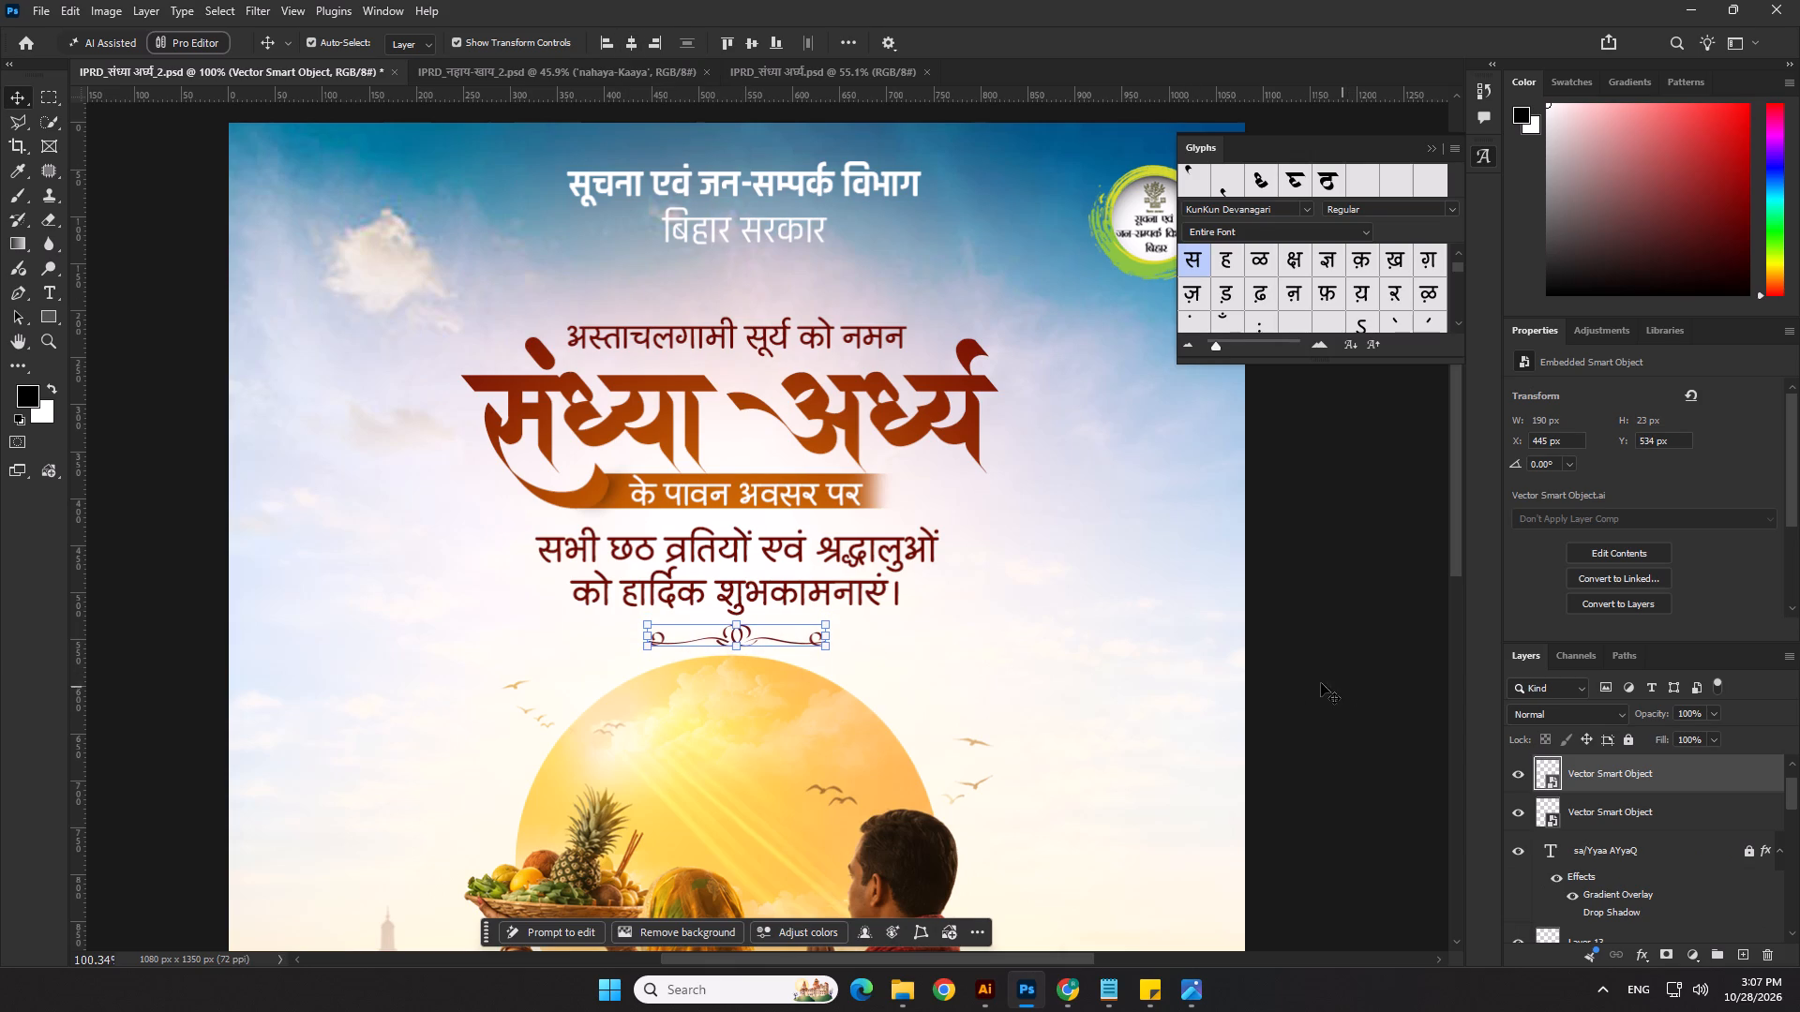
{"action": "key", "text": "Up"}
{"action": "scroll", "coordinate": [869, 542], "scroll_direction": "down", "scroll_amount": 2}
{"action": "key", "text": "Up"}
{"action": "left_click", "coordinate": [1295, 595]}
Save the poster document after checking the full composition.
{"action": "scroll", "coordinate": [847, 431], "scroll_direction": "down", "scroll_amount": 4}
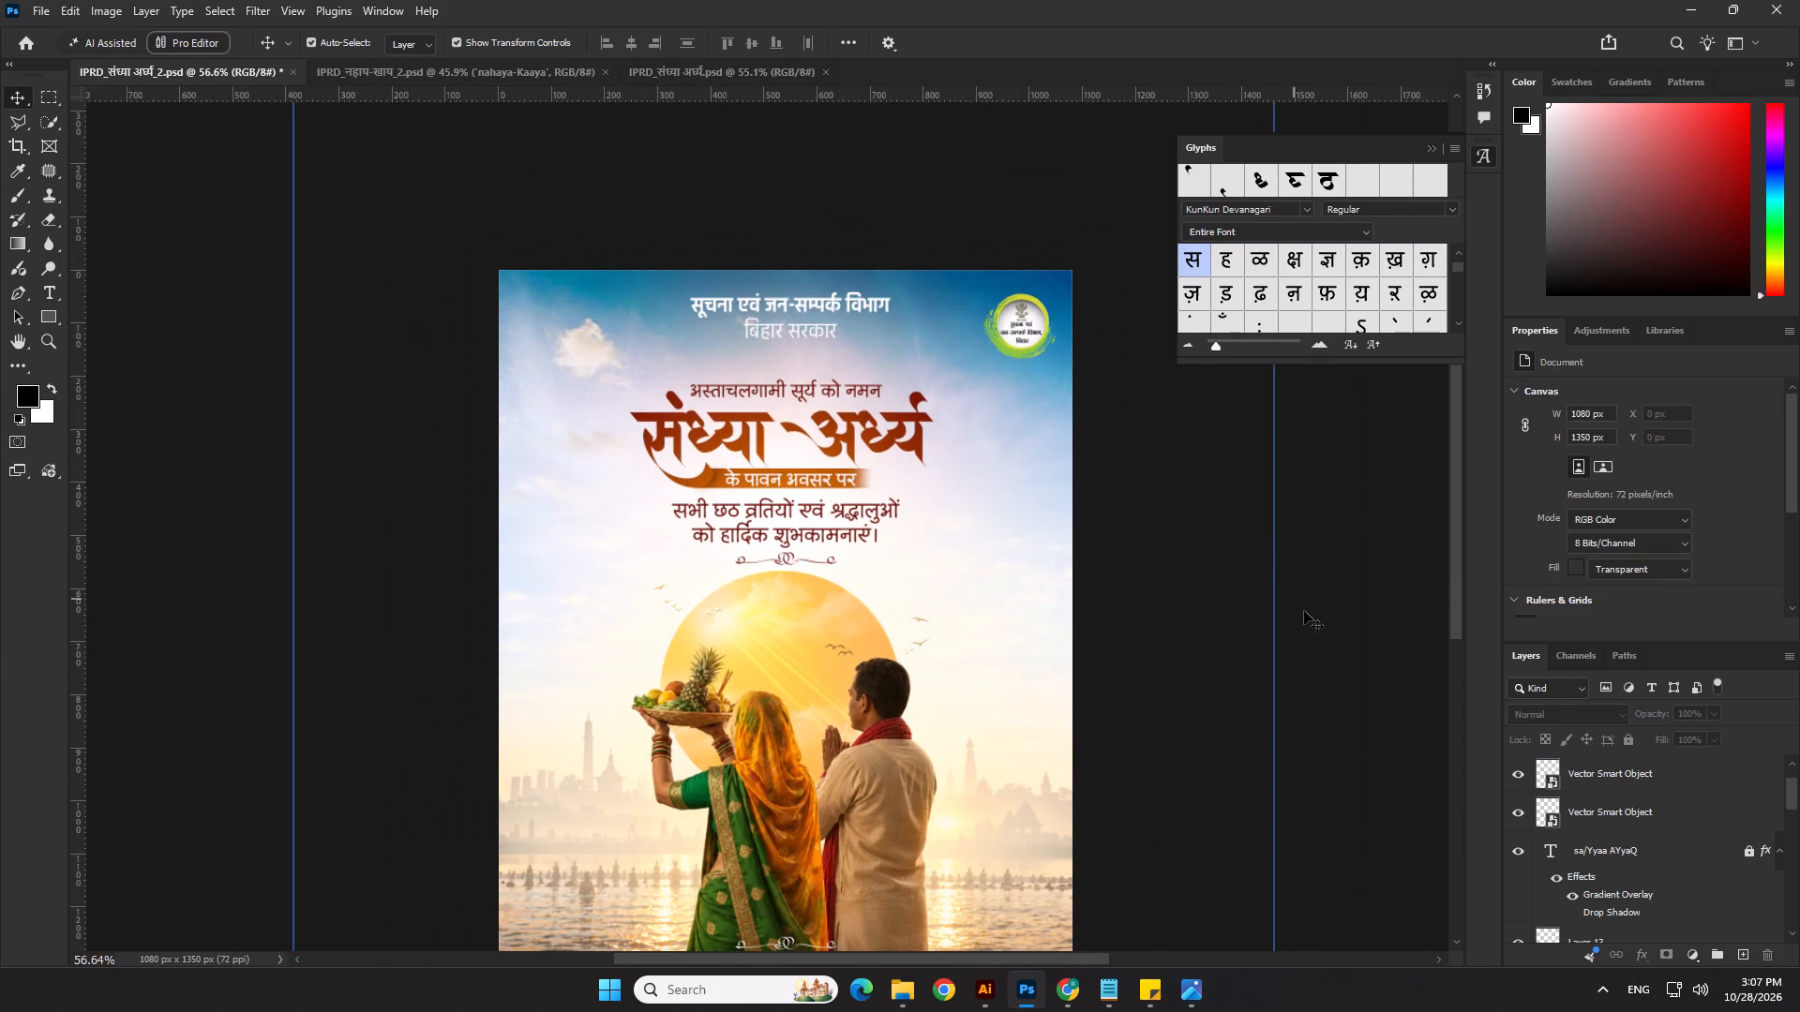
{"action": "left_click", "coordinate": [1304, 611]}
{"action": "scroll", "coordinate": [516, 640], "scroll_direction": "down", "scroll_amount": 4}
{"action": "left_click", "coordinate": [1102, 688]}
{"action": "key", "text": "ctrl+s"}
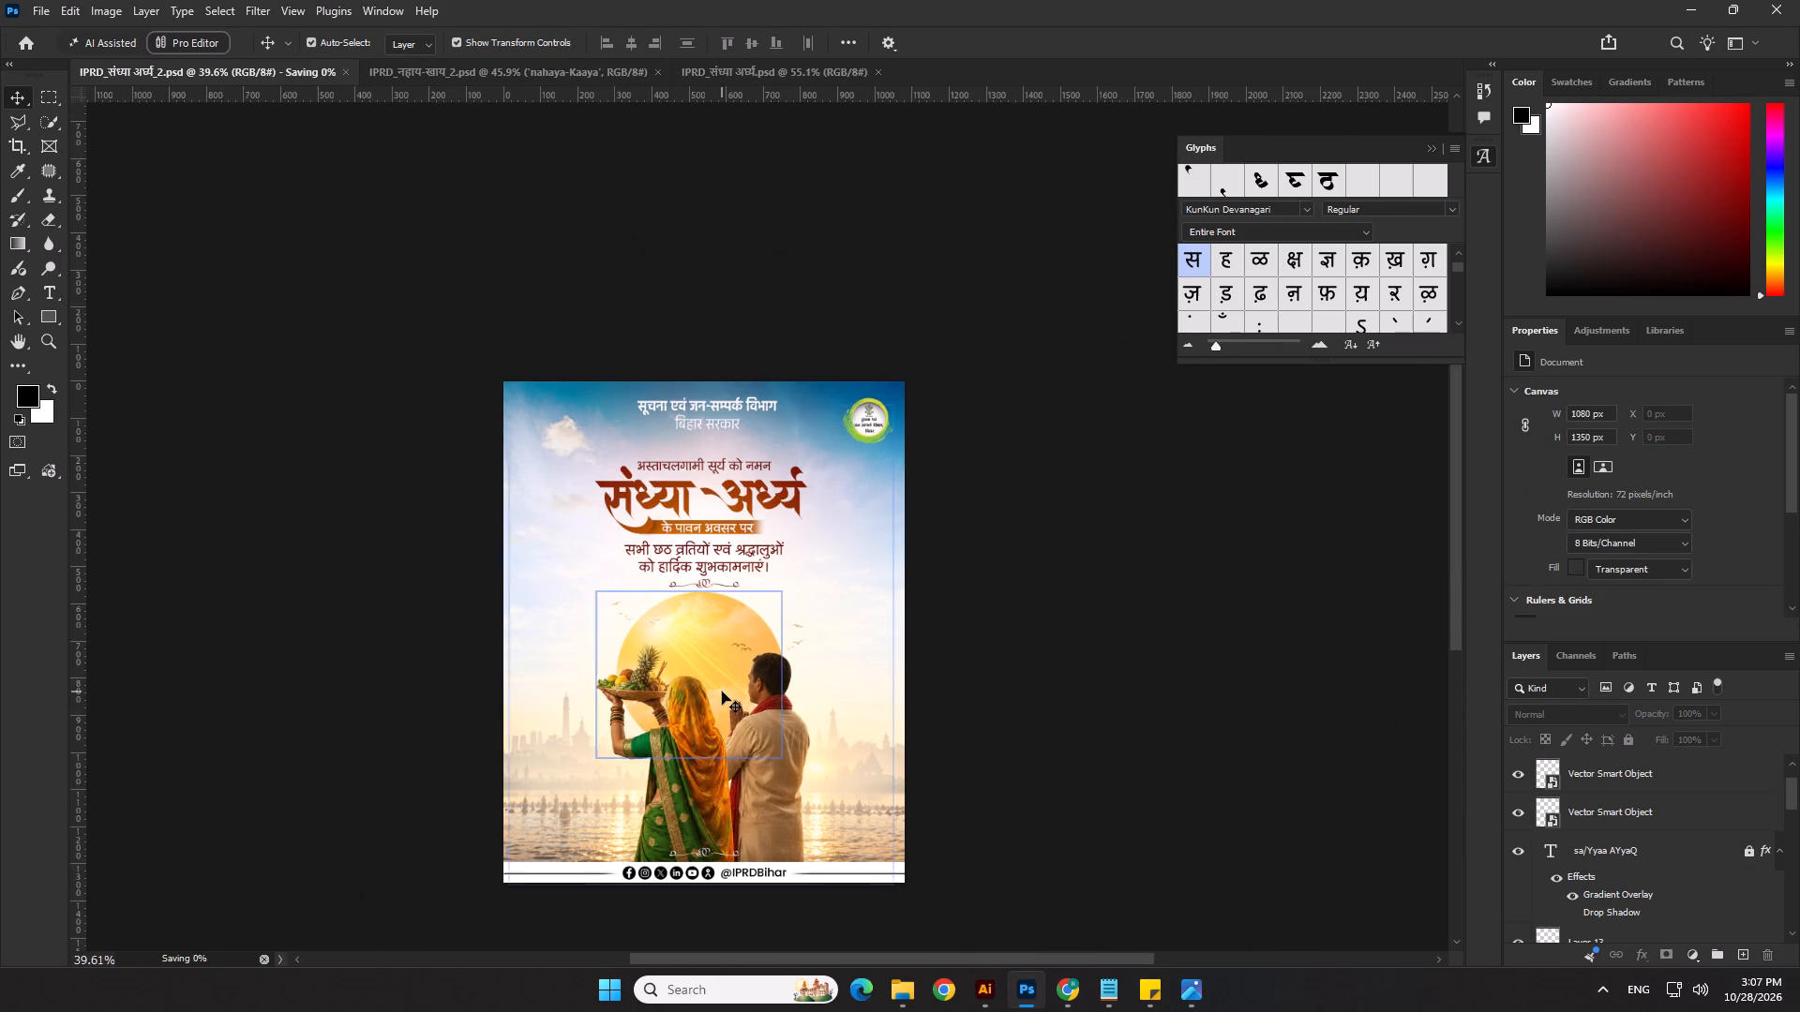
{"action": "scroll", "coordinate": [722, 692], "scroll_direction": "up", "scroll_amount": 3}
{"action": "scroll", "coordinate": [828, 689], "scroll_direction": "up", "scroll_amount": 1}
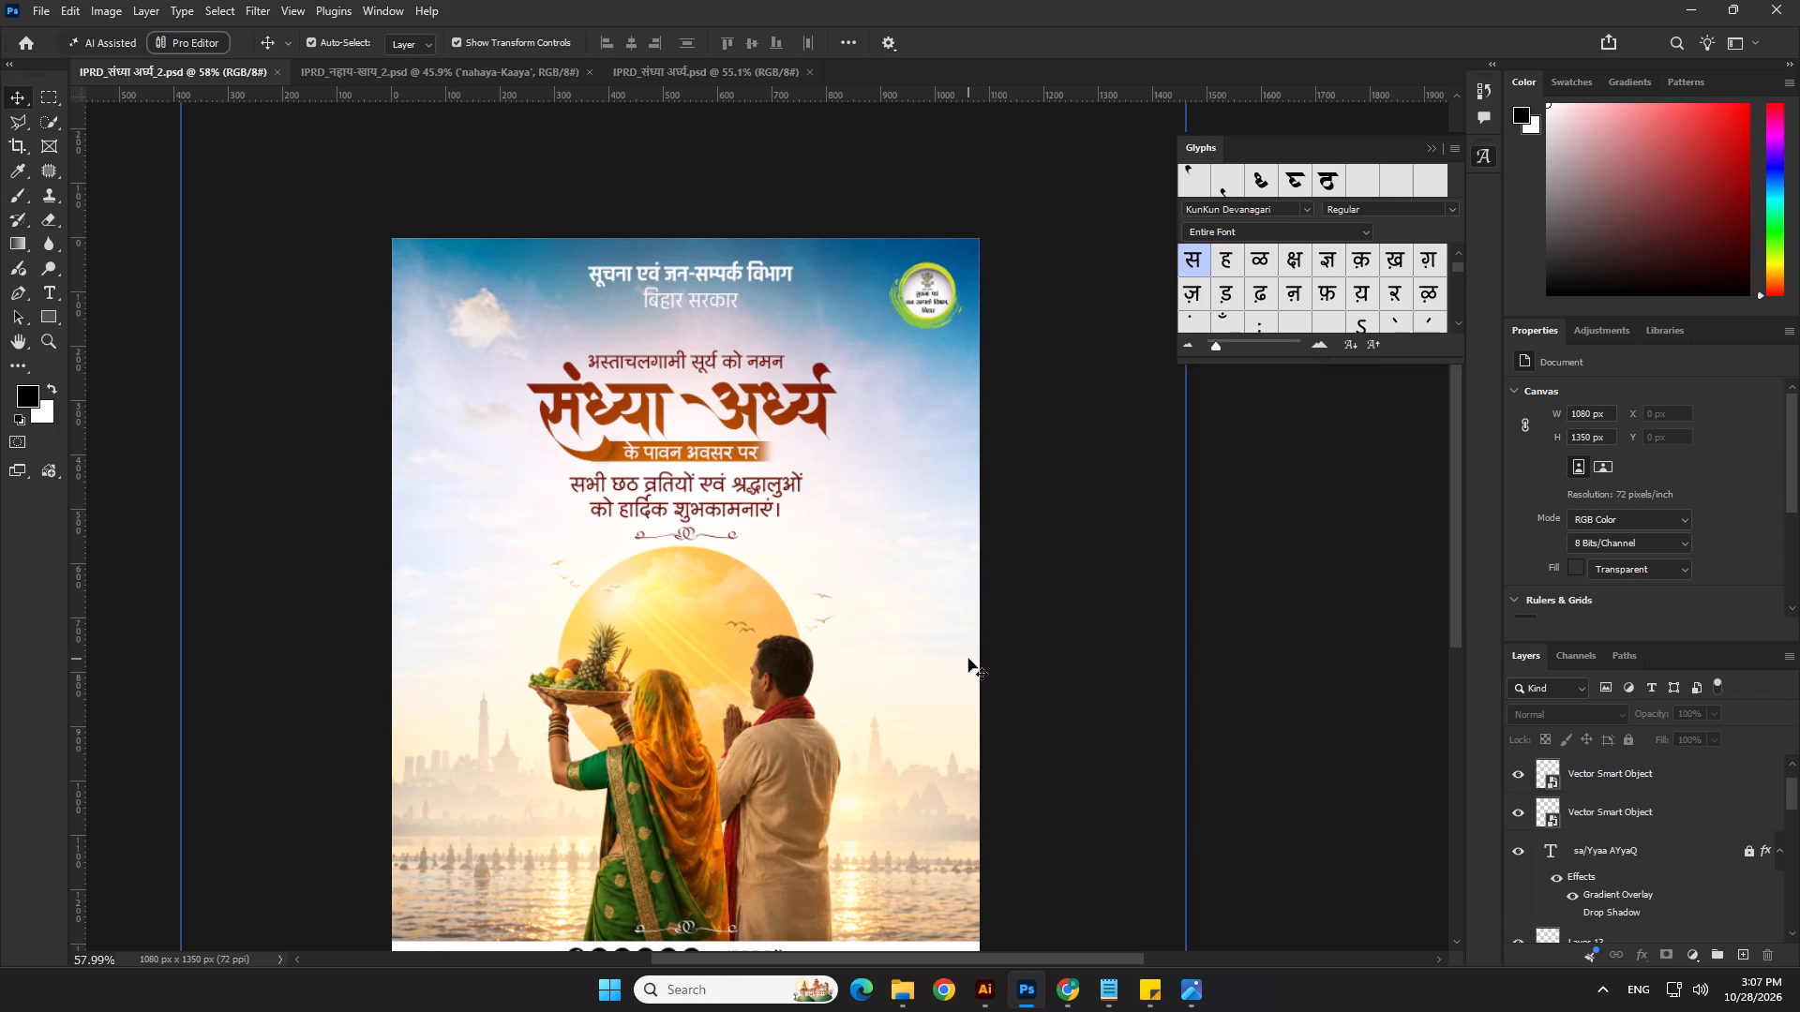
{"action": "scroll", "coordinate": [956, 675], "scroll_direction": "down", "scroll_amount": 6}
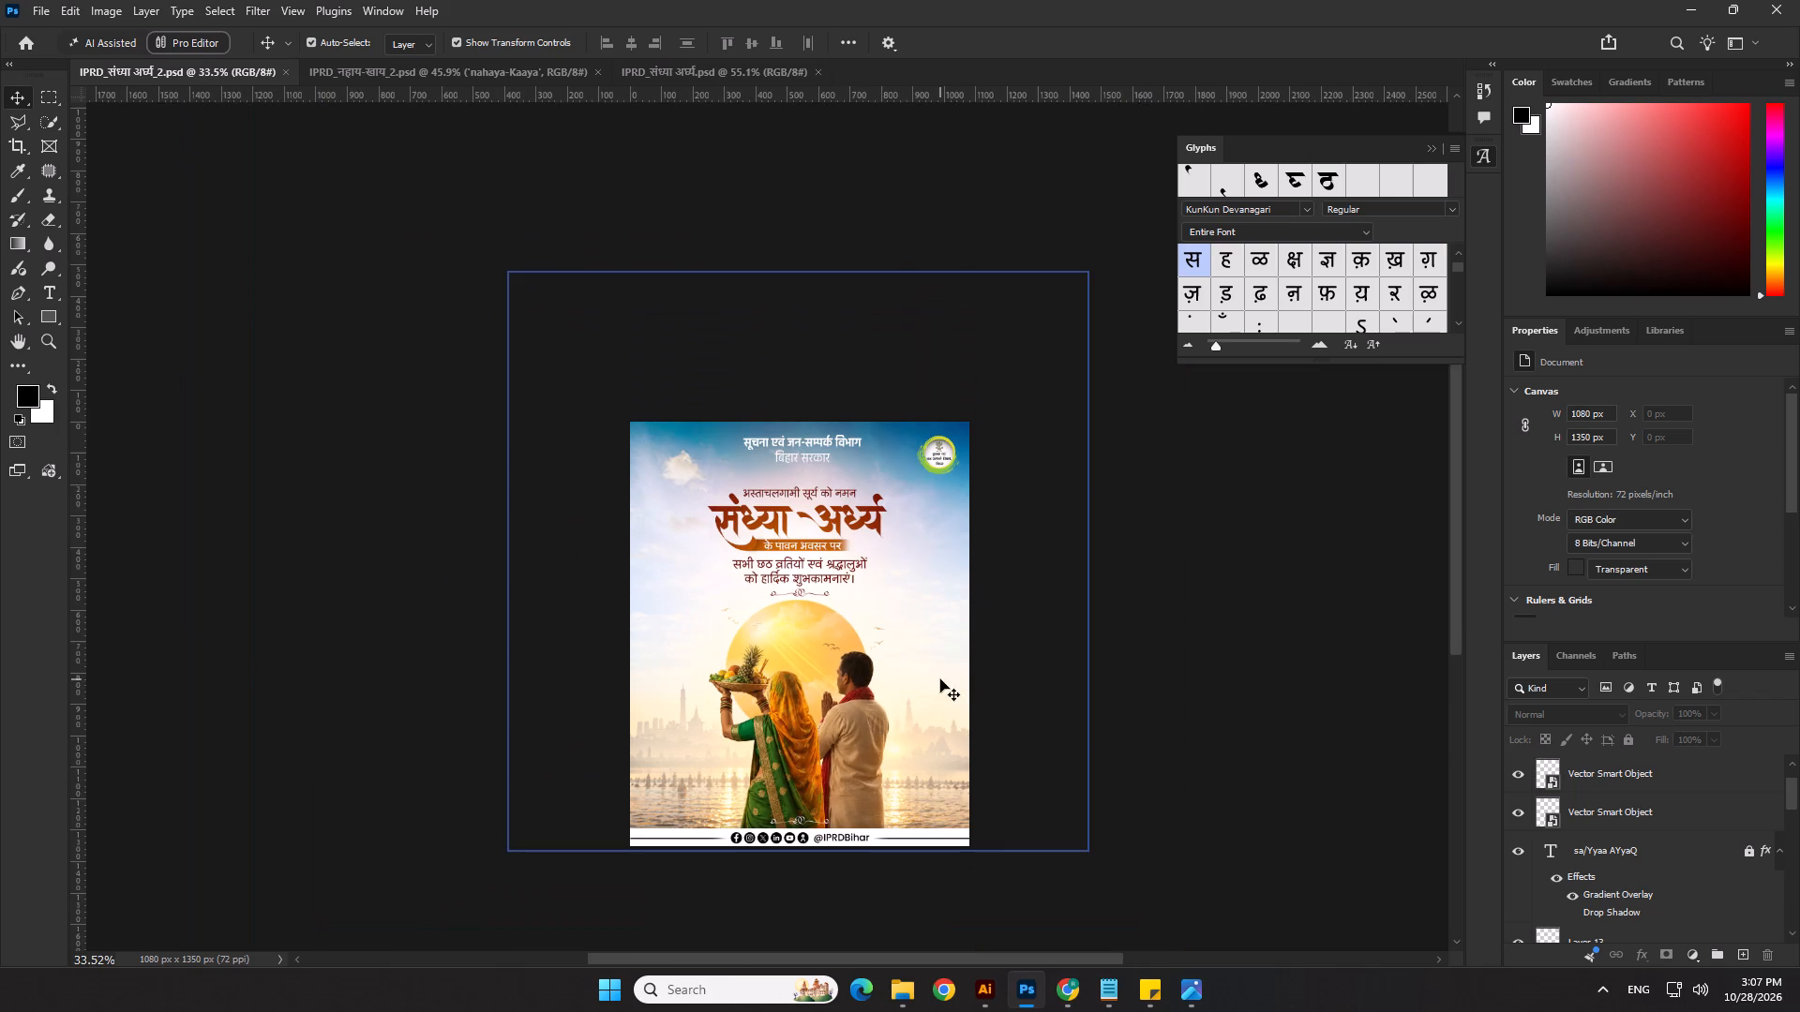
{"action": "left_click", "coordinate": [1201, 639]}
{"action": "key", "text": "ctrl+s"}
Lock the background layers Layer 12, Layer 11, Generative Fill 2 and Layer 9.
{"action": "scroll", "coordinate": [792, 615], "scroll_direction": "up", "scroll_amount": 4}
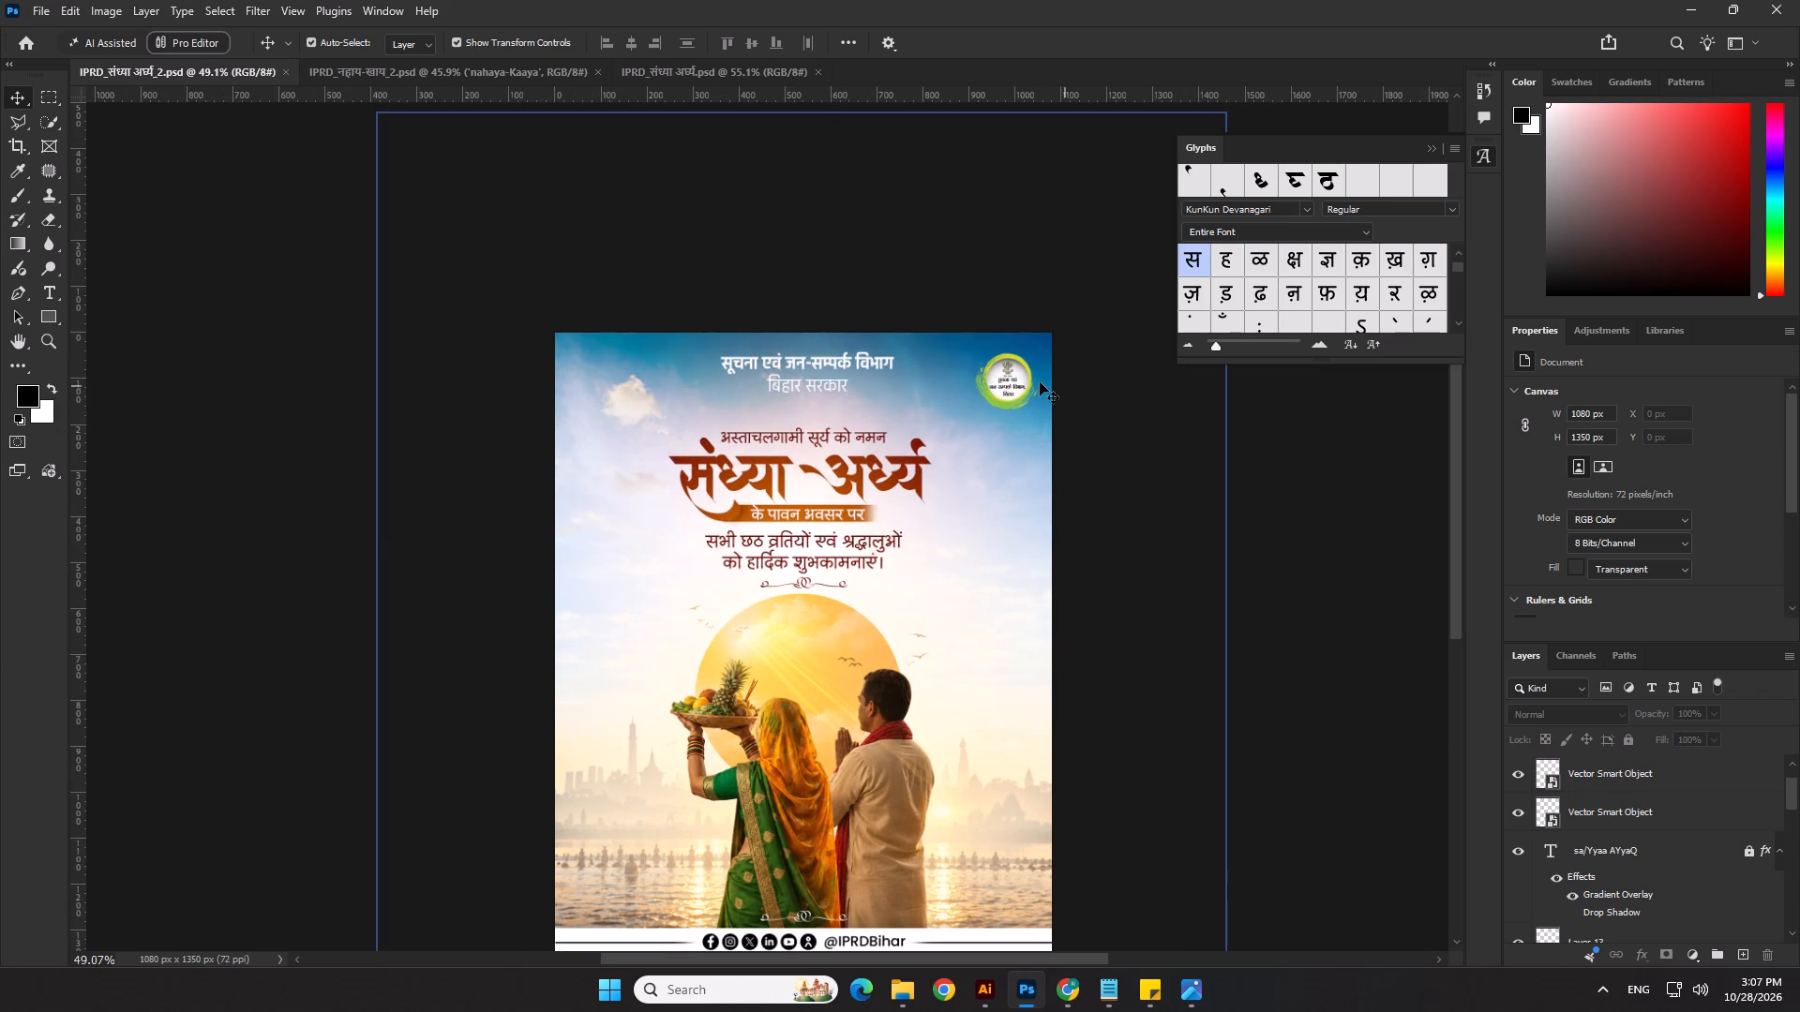
{"action": "left_click", "coordinate": [952, 357]}
{"action": "scroll", "coordinate": [1635, 854], "scroll_direction": "down", "scroll_amount": 4}
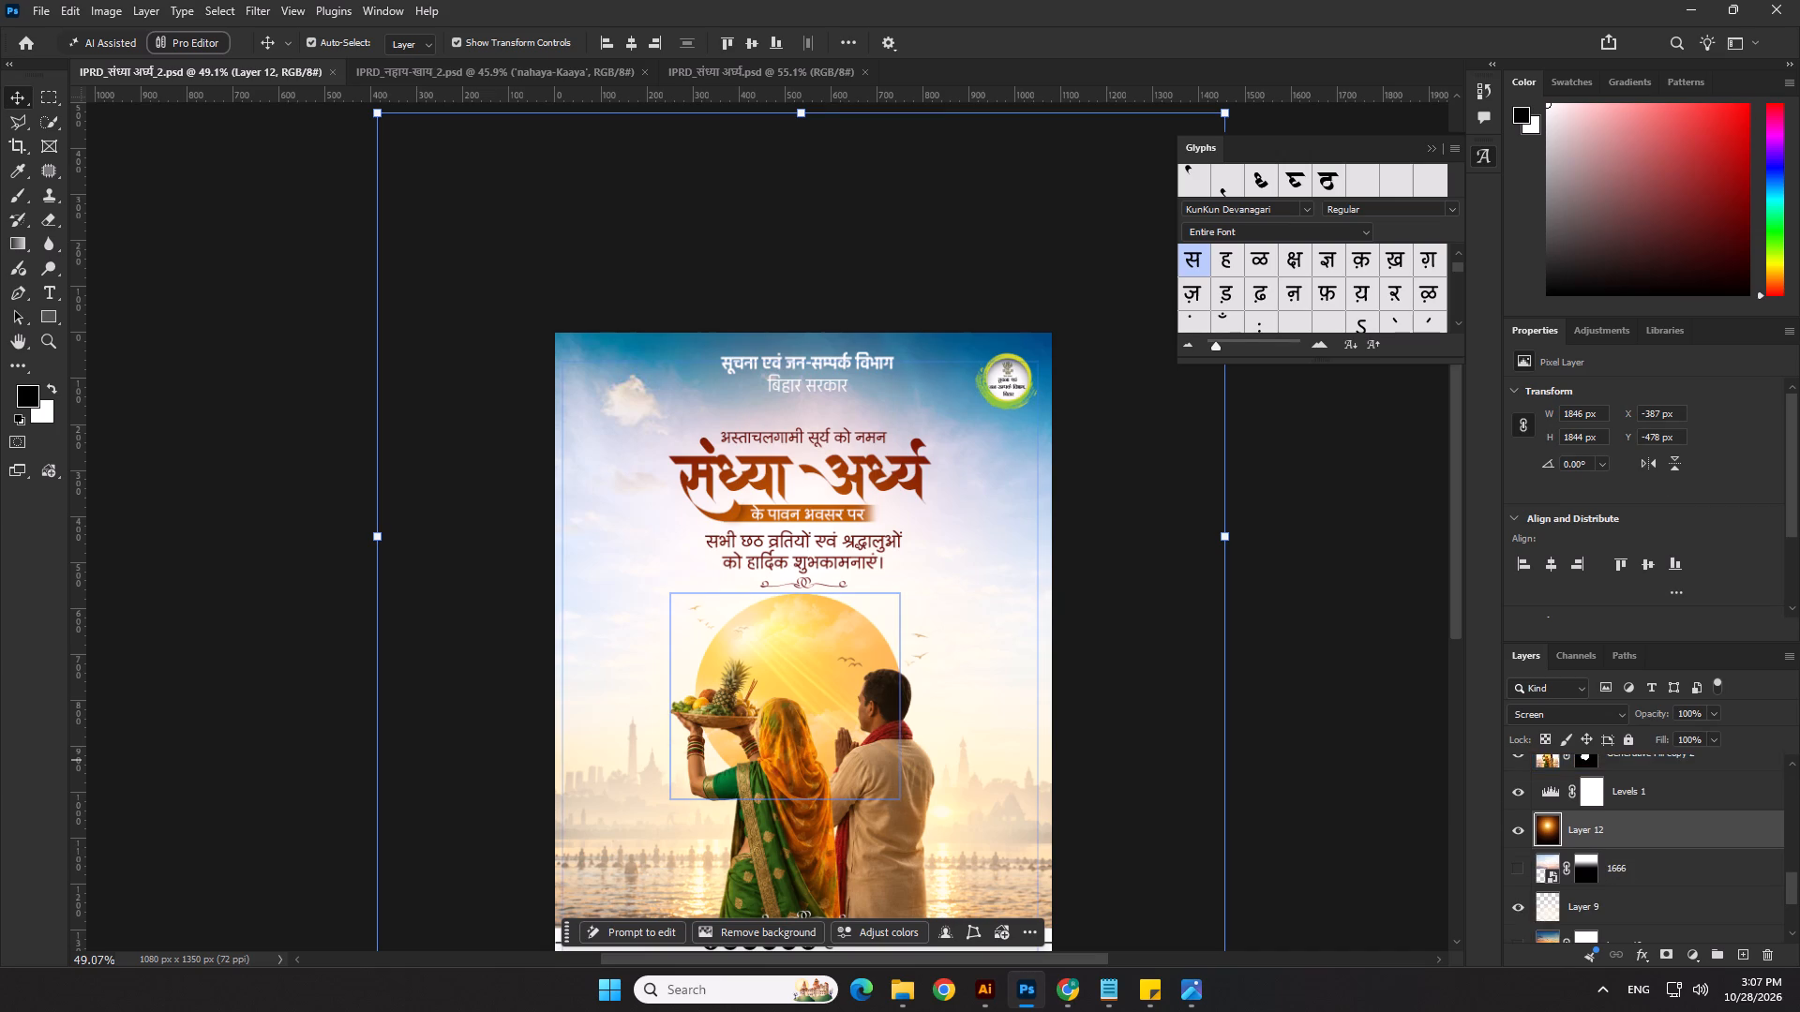
{"action": "left_click", "coordinate": [1624, 748]}
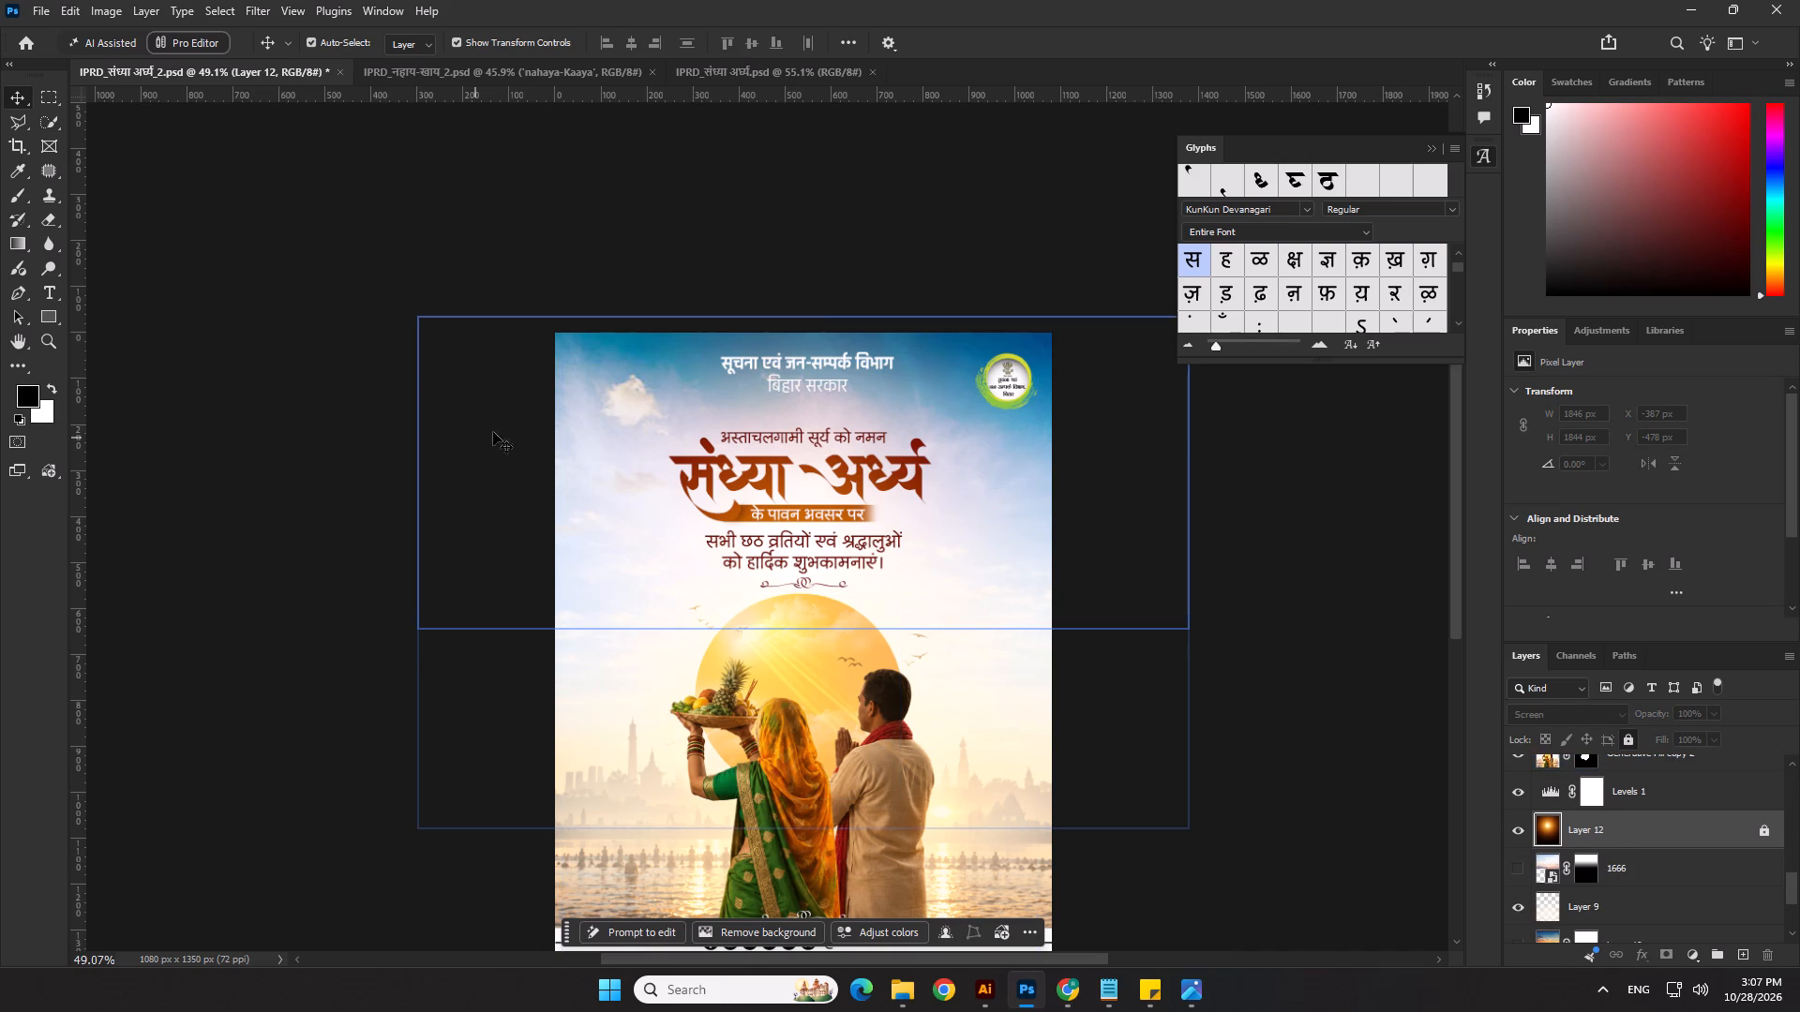
{"action": "left_click", "coordinate": [580, 365]}
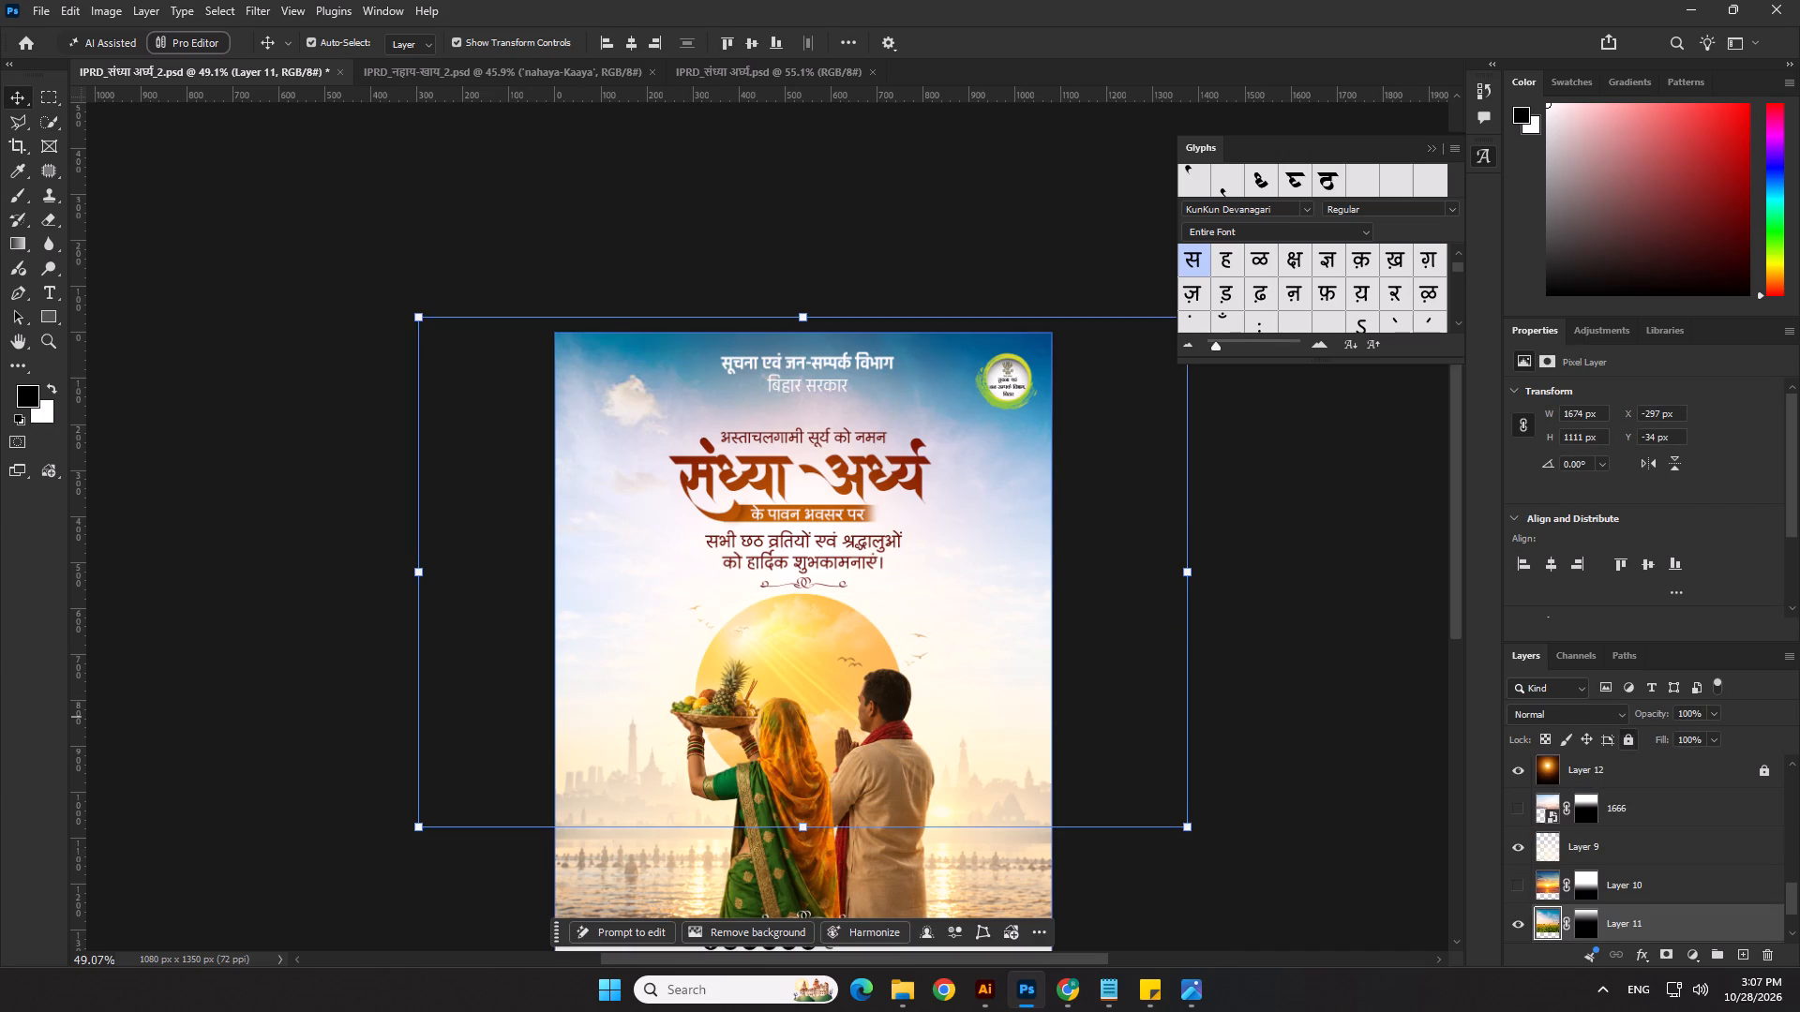
{"action": "left_click", "coordinate": [1627, 735]}
{"action": "left_click", "coordinate": [609, 435]}
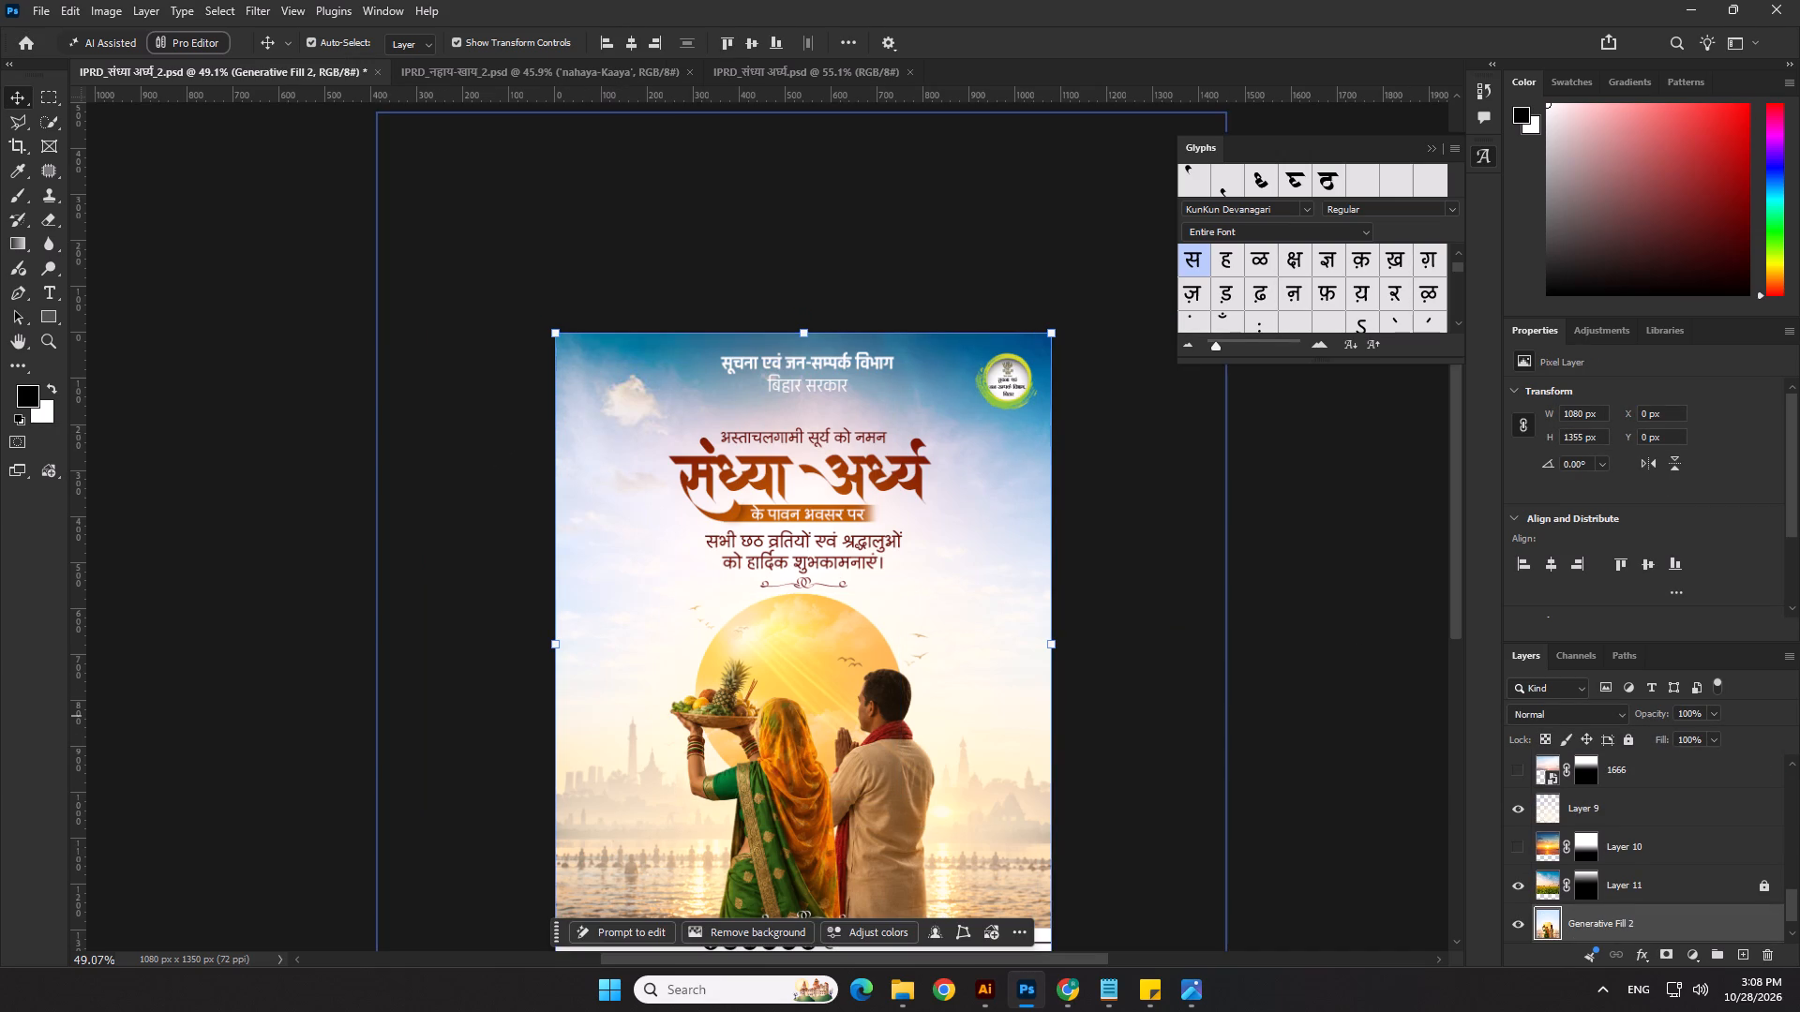
{"action": "left_click", "coordinate": [1630, 743]}
{"action": "left_click_drag", "start_coordinate": [399, 420], "coordinate": [727, 513]}
{"action": "left_click", "coordinate": [1227, 555]}
{"action": "left_click", "coordinate": [1005, 545]}
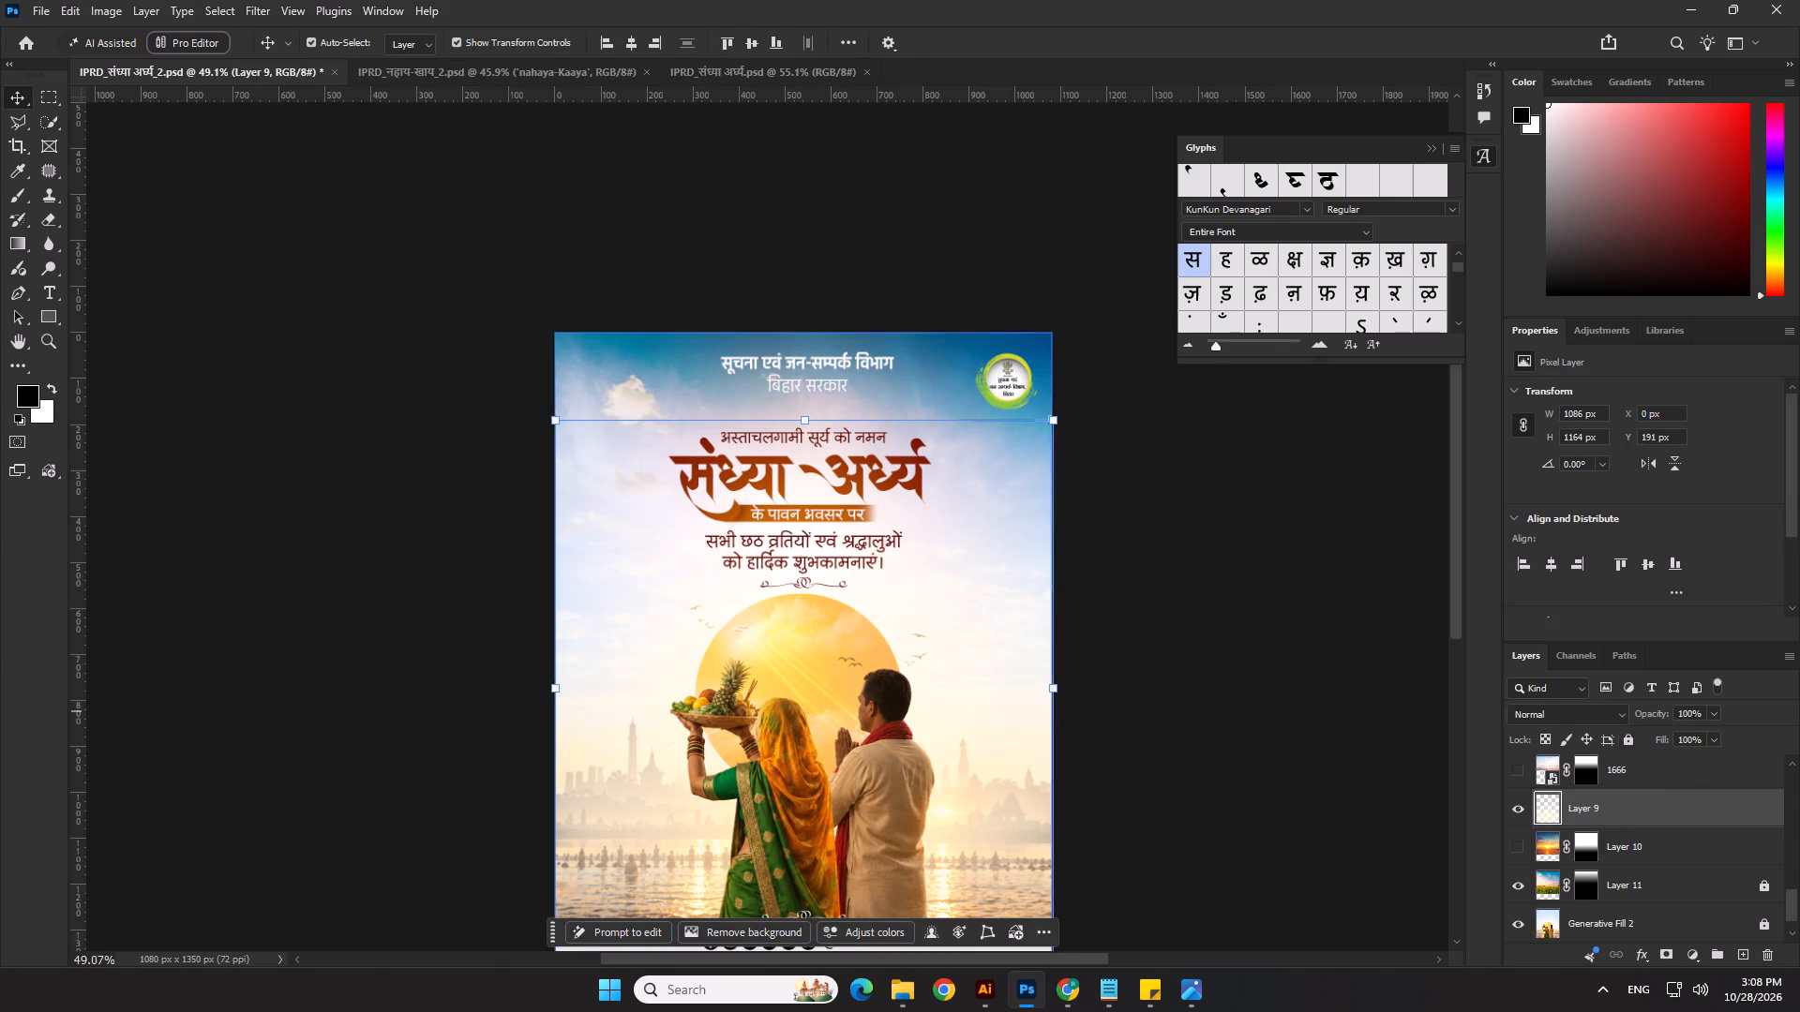
{"action": "left_click", "coordinate": [1627, 737]}
Lock the masked couple and sun layers, Generative Fill copy and Generative Fill copy 2.
{"action": "left_click", "coordinate": [978, 481]}
{"action": "left_click", "coordinate": [970, 444]}
{"action": "left_click_drag", "start_coordinate": [455, 412], "coordinate": [603, 484]}
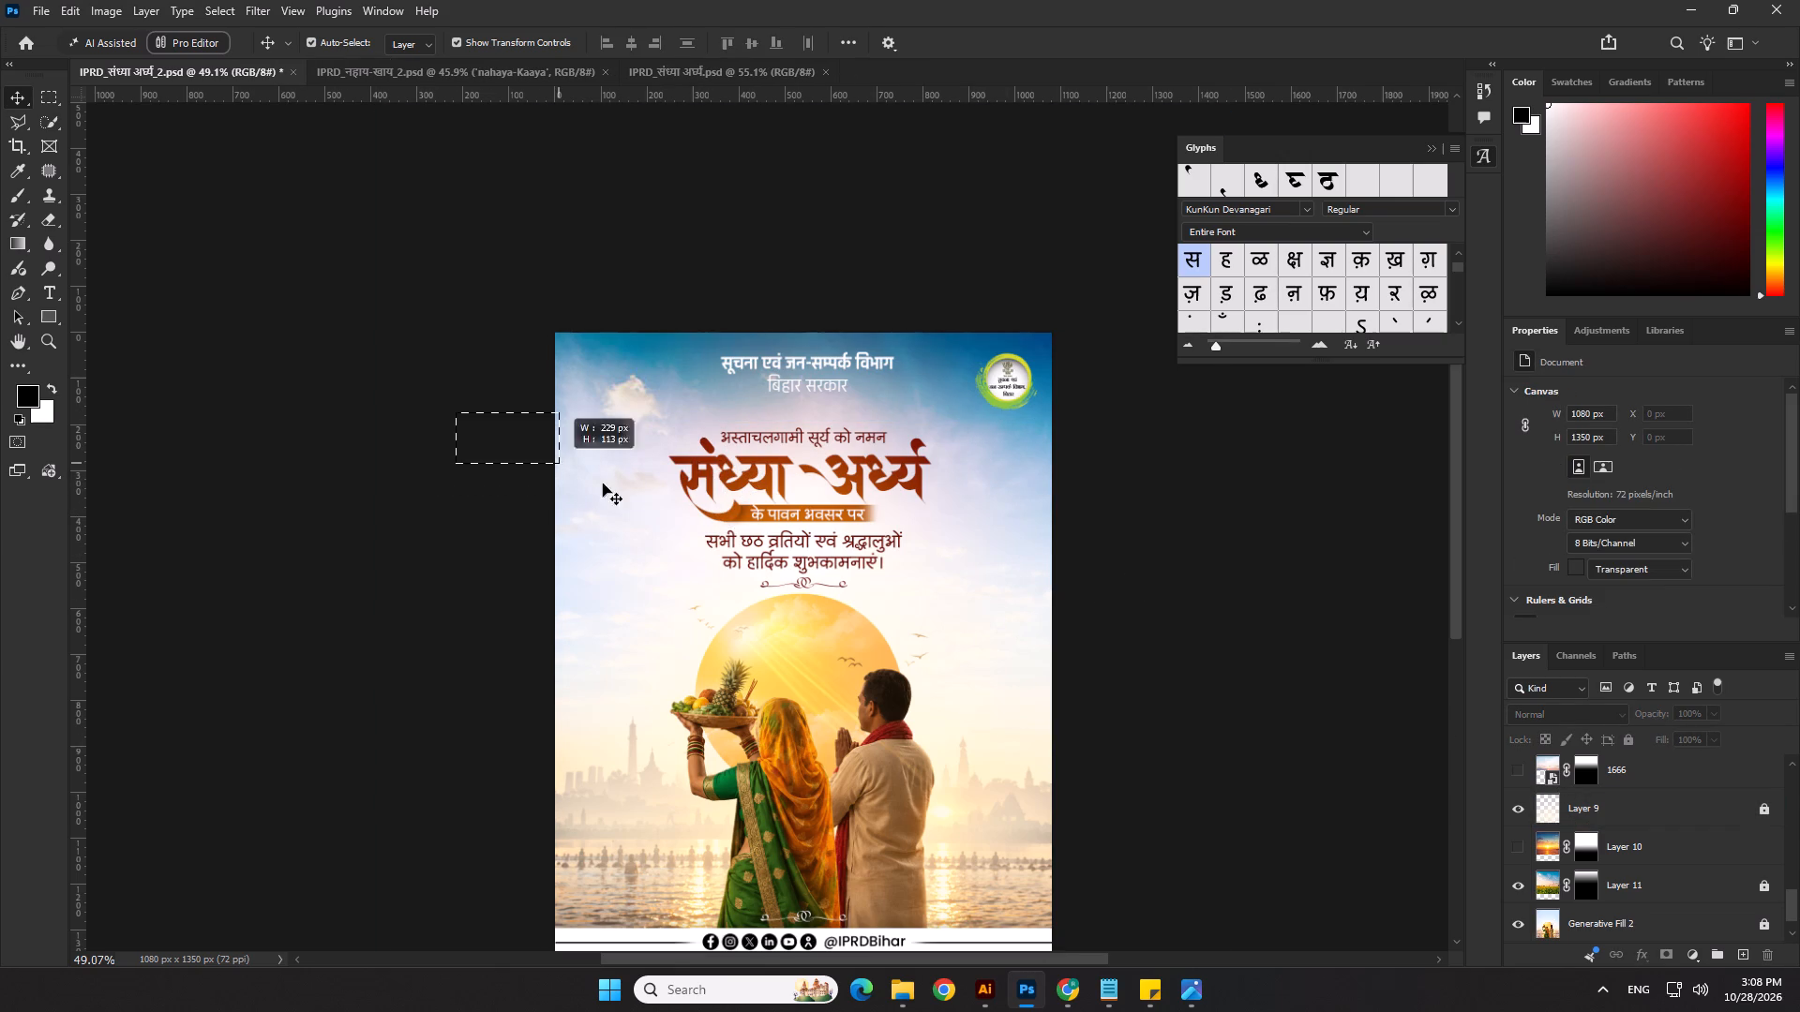
{"action": "left_click_drag", "start_coordinate": [603, 484], "coordinate": [763, 554]}
{"action": "left_click", "coordinate": [937, 276]}
{"action": "left_click", "coordinate": [956, 393]}
{"action": "left_click", "coordinate": [949, 395]}
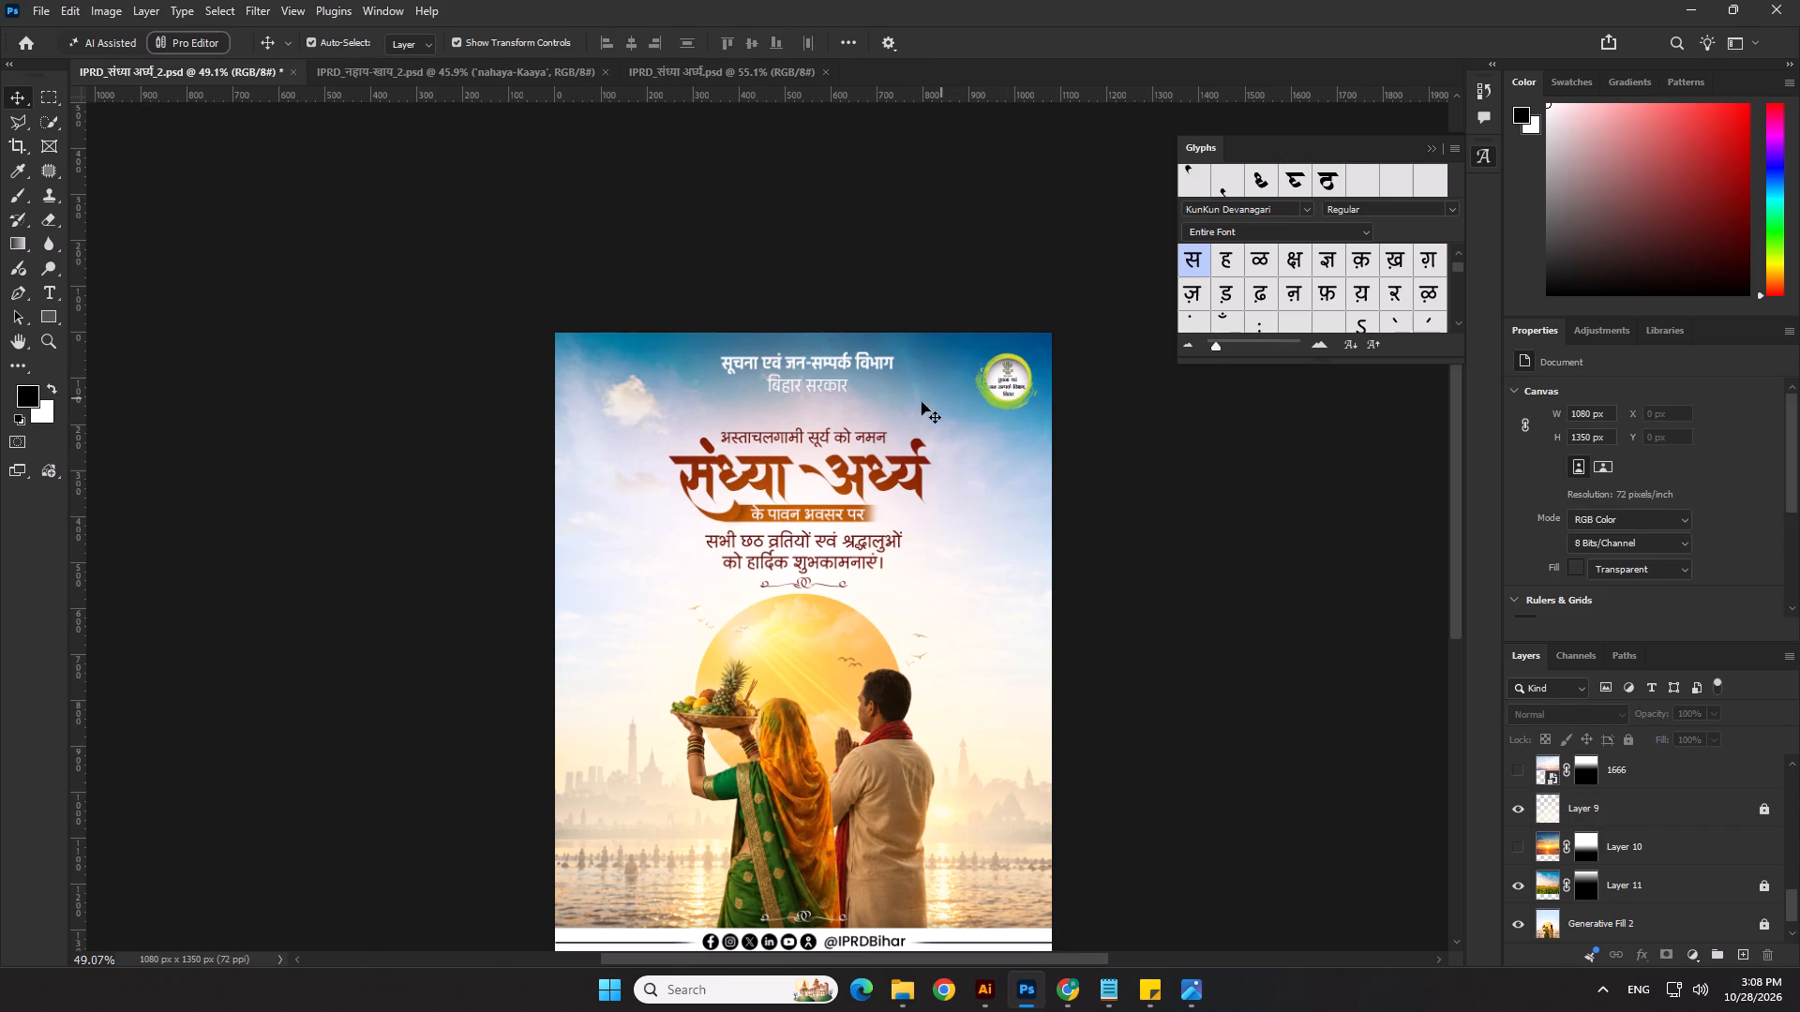
{"action": "left_click", "coordinate": [905, 408]}
{"action": "left_click", "coordinate": [717, 388]}
{"action": "left_click_drag", "start_coordinate": [531, 419], "coordinate": [661, 423]}
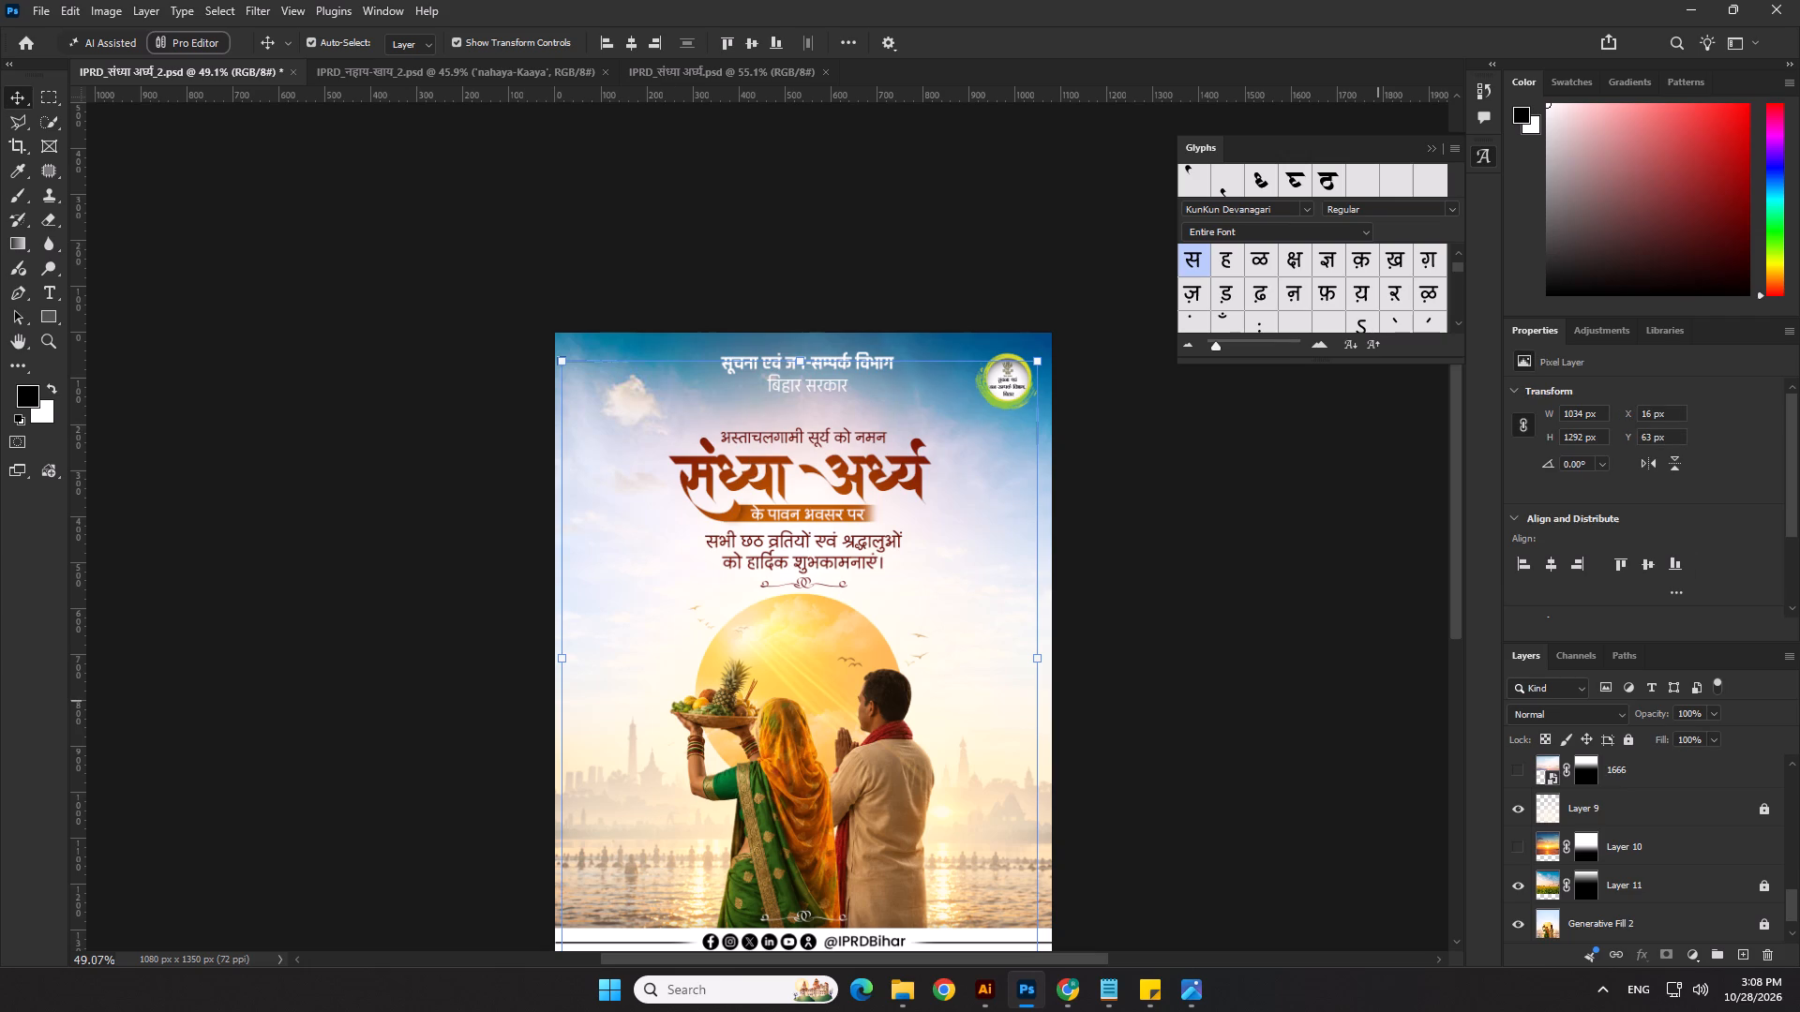
{"action": "scroll", "coordinate": [1592, 887], "scroll_direction": "down", "scroll_amount": 8}
{"action": "scroll", "coordinate": [1654, 907], "scroll_direction": "up", "scroll_amount": 7}
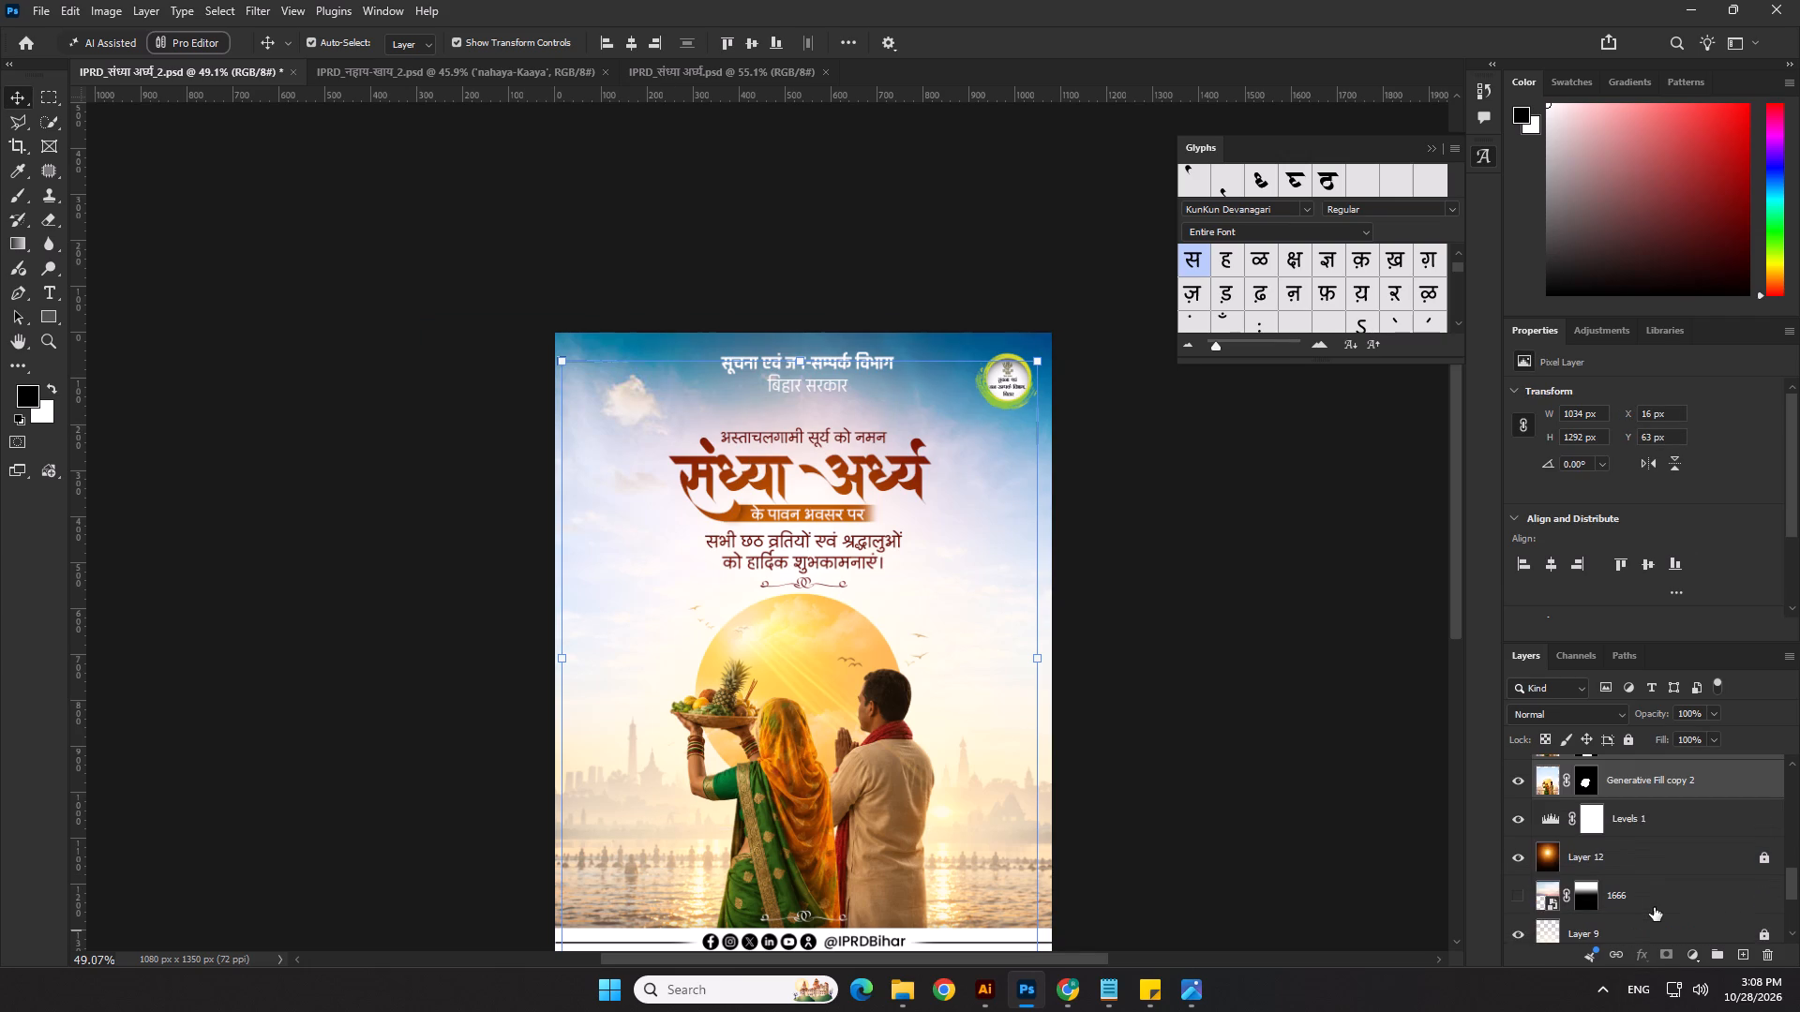
{"action": "scroll", "coordinate": [1623, 825], "scroll_direction": "up", "scroll_amount": 1}
{"action": "left_click", "coordinate": [1629, 734]}
{"action": "scroll", "coordinate": [1612, 813], "scroll_direction": "up", "scroll_amount": 1}
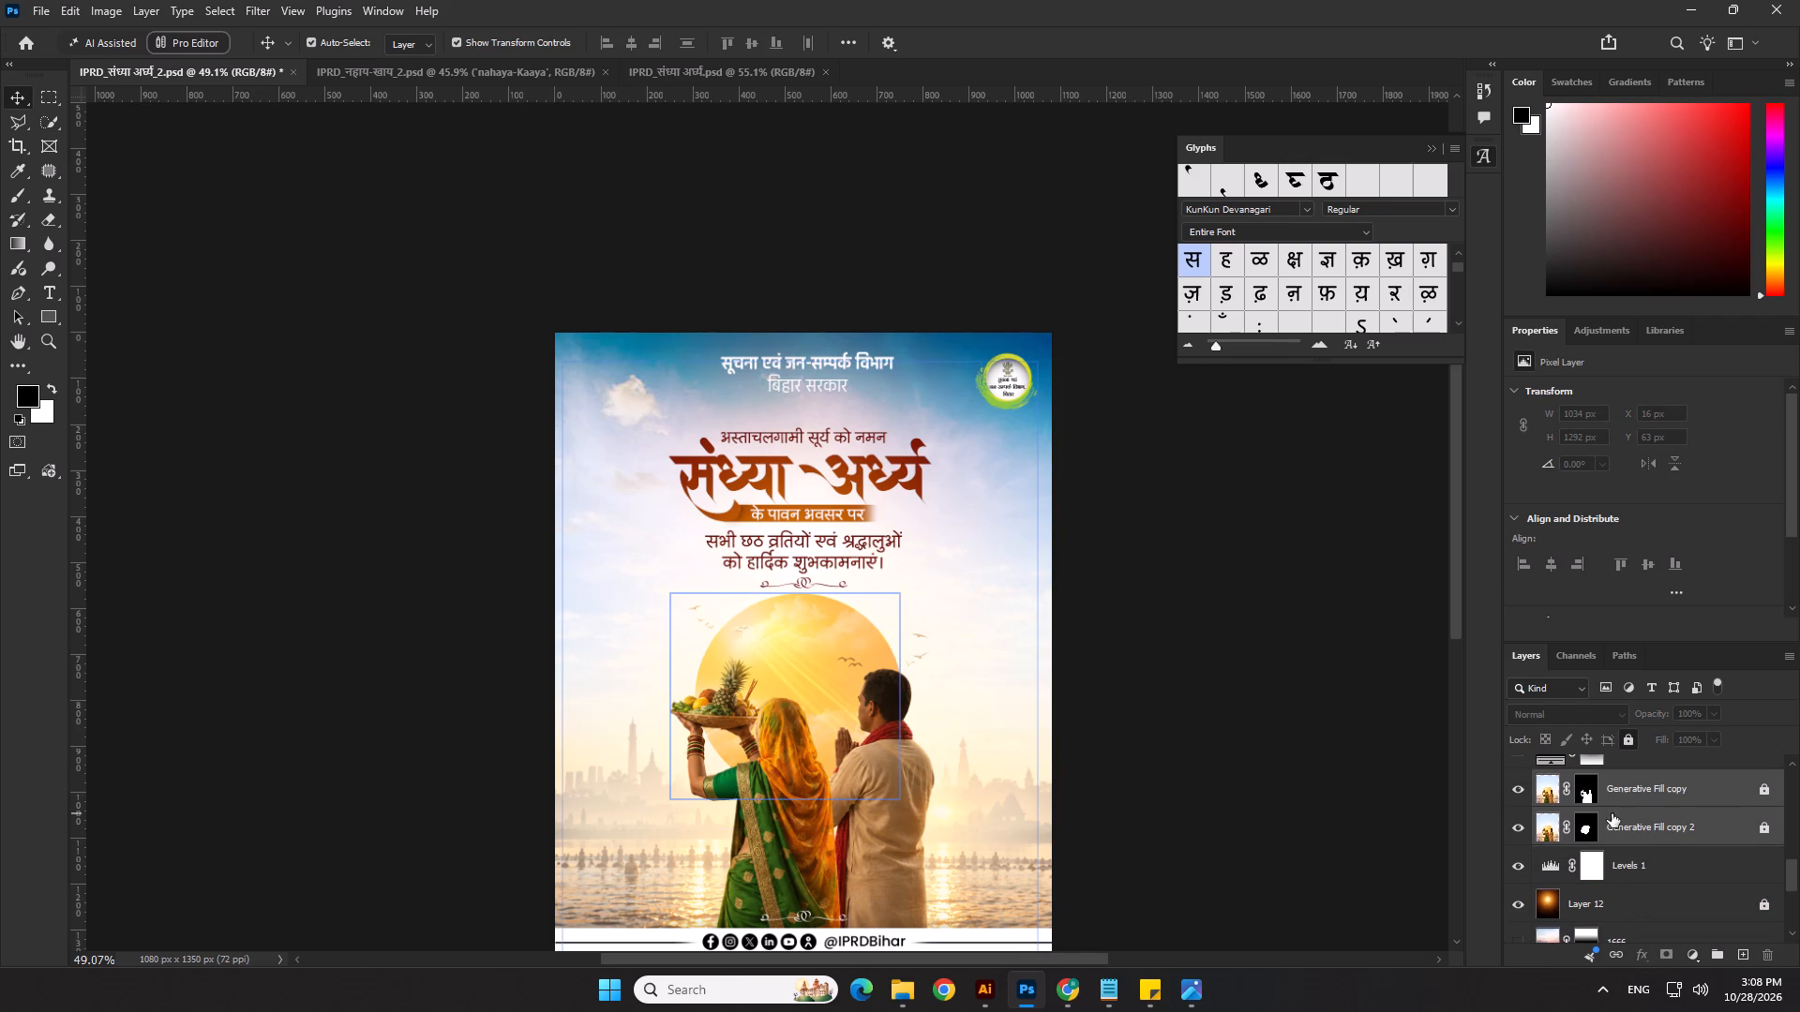
Unlock the संध्या अर्ध्य title text layer.
{"action": "left_click", "coordinate": [412, 440]}
{"action": "left_click_drag", "start_coordinate": [479, 413], "coordinate": [830, 588]}
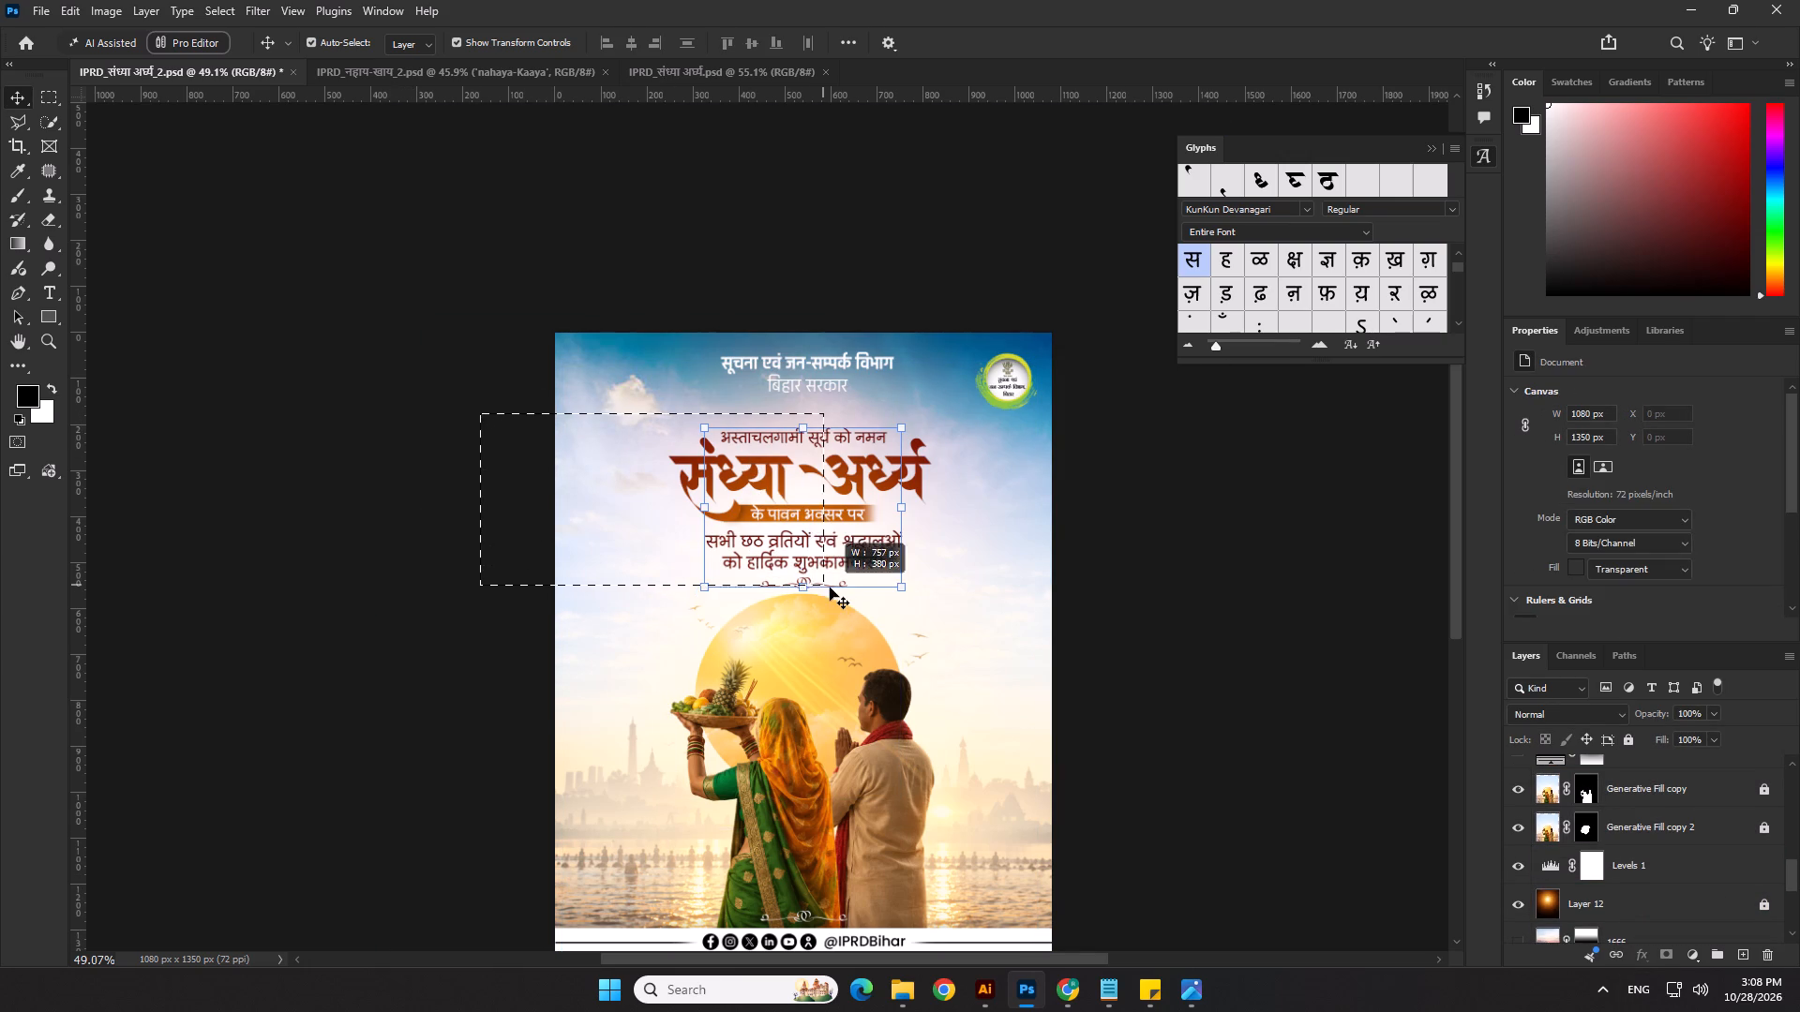
{"action": "left_click_drag", "start_coordinate": [830, 588], "coordinate": [831, 588]}
{"action": "scroll", "coordinate": [1620, 857], "scroll_direction": "up", "scroll_amount": 16}
{"action": "scroll", "coordinate": [1621, 866], "scroll_direction": "up", "scroll_amount": 5}
{"action": "left_click", "coordinate": [1748, 871]}
{"action": "left_click", "coordinate": [1686, 871]}
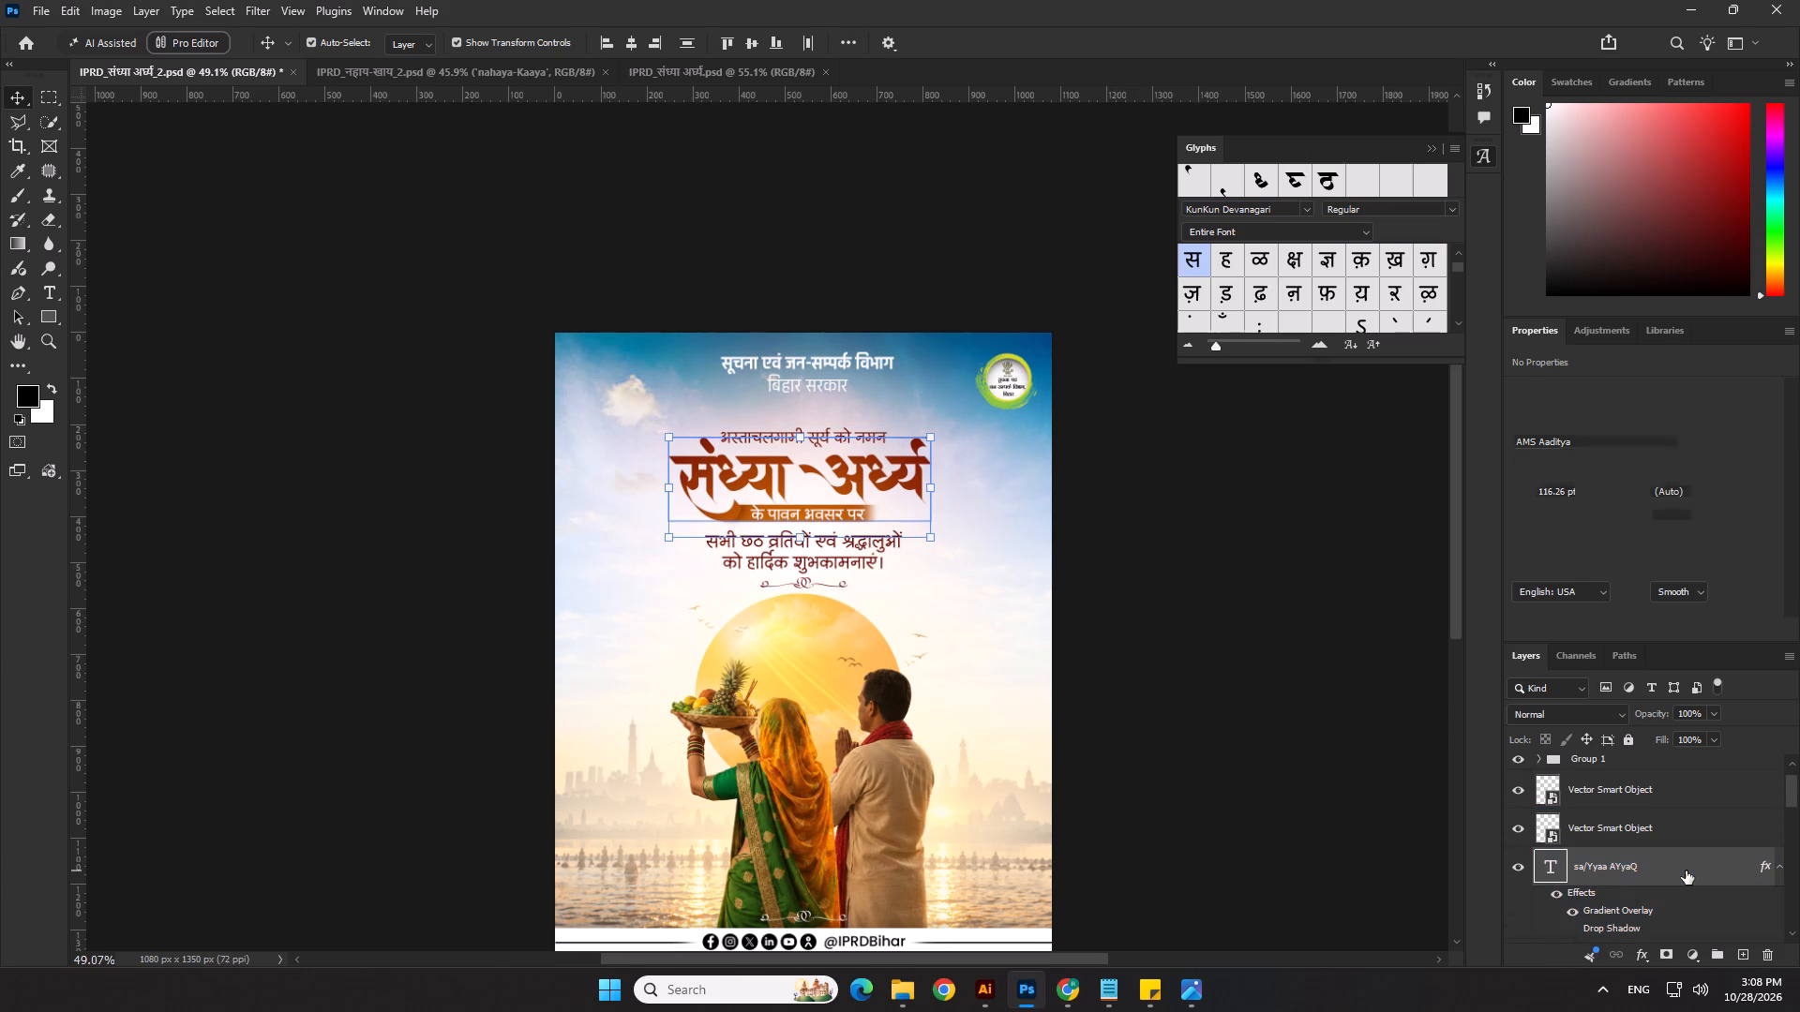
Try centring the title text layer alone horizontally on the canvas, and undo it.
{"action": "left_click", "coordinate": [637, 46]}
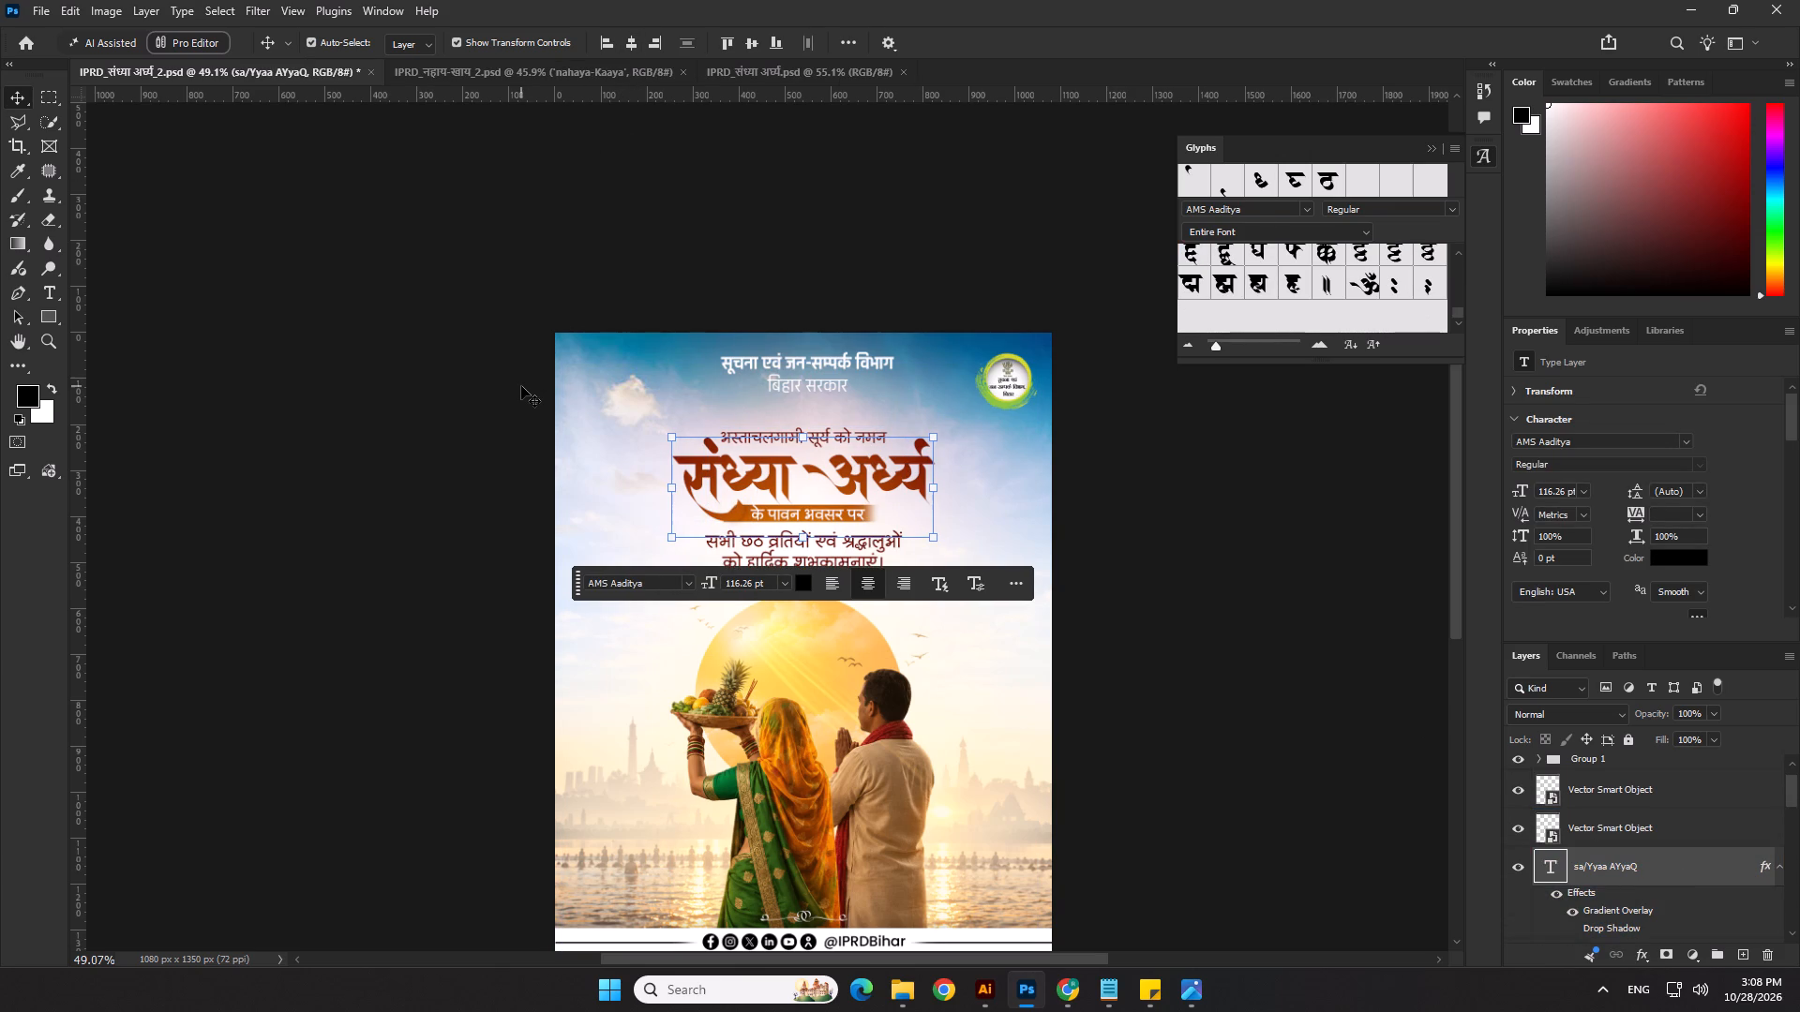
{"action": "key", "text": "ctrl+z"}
Group the title, its band, the lines above and below, and the upper ornament, and centre the group horizontally.
{"action": "left_click", "coordinate": [489, 425]}
{"action": "left_click_drag", "start_coordinate": [482, 416], "coordinate": [482, 415]}
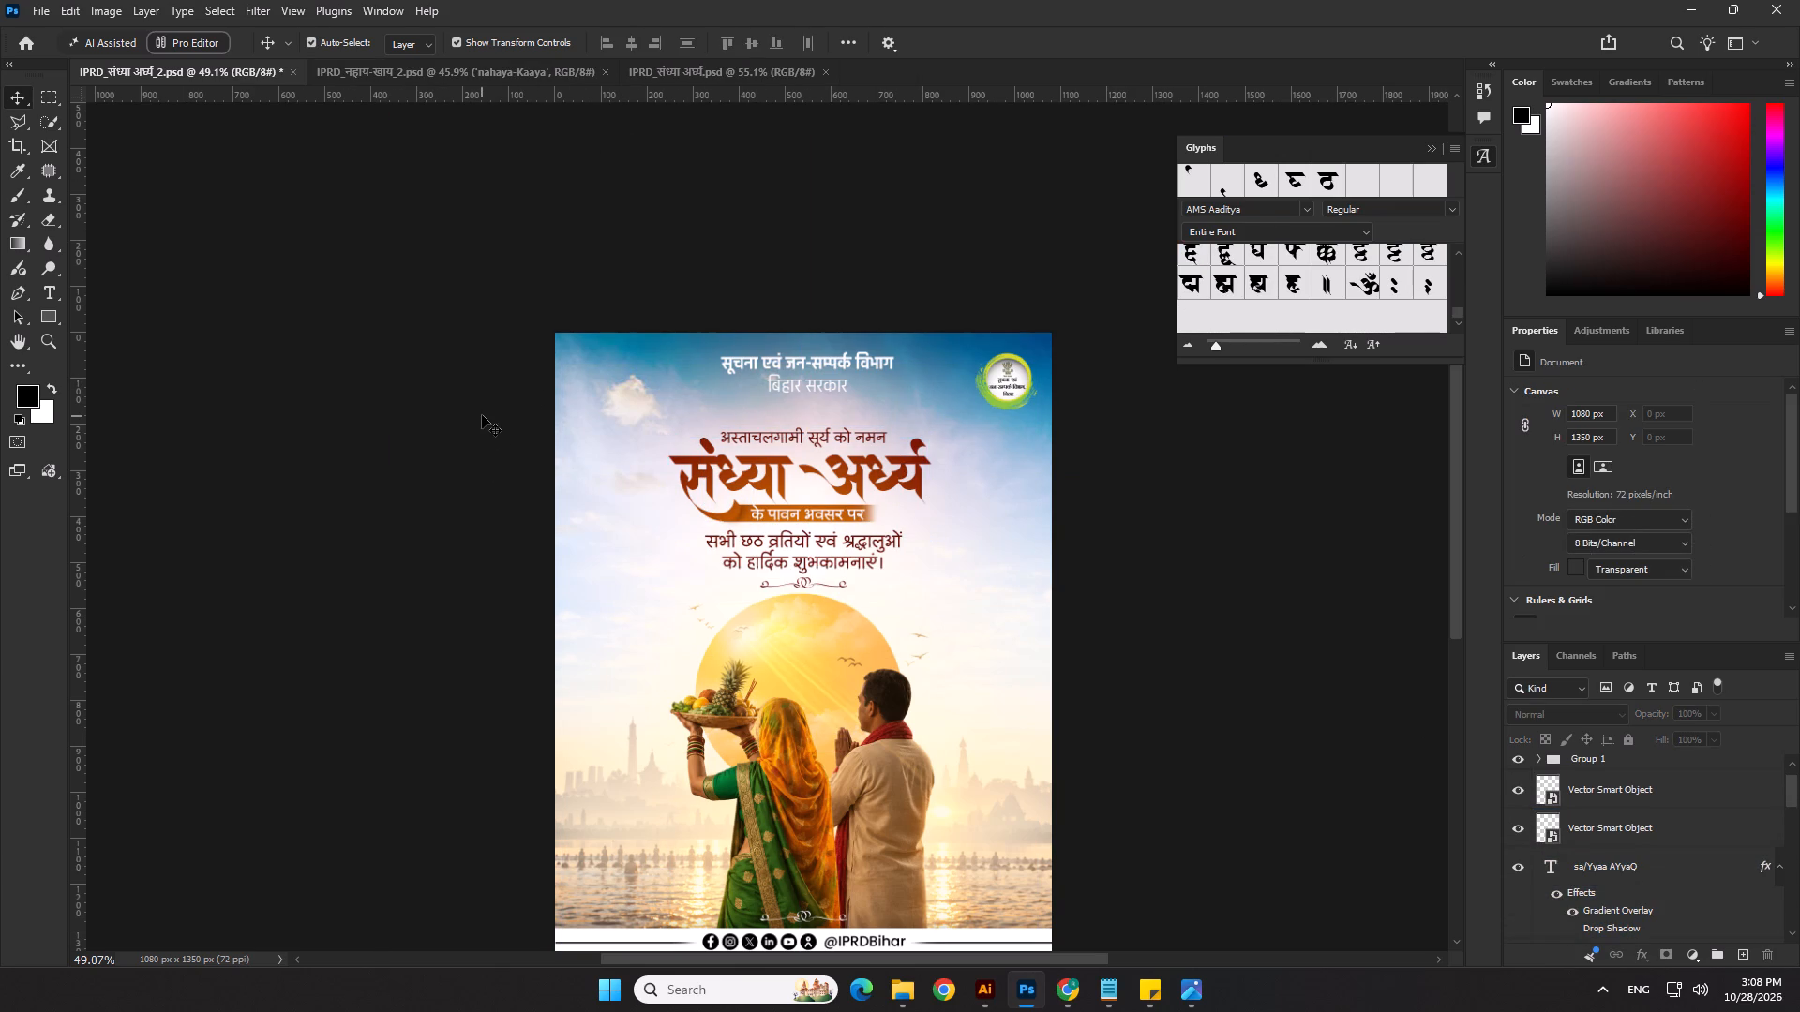
{"action": "left_click_drag", "start_coordinate": [482, 415], "coordinate": [895, 588]}
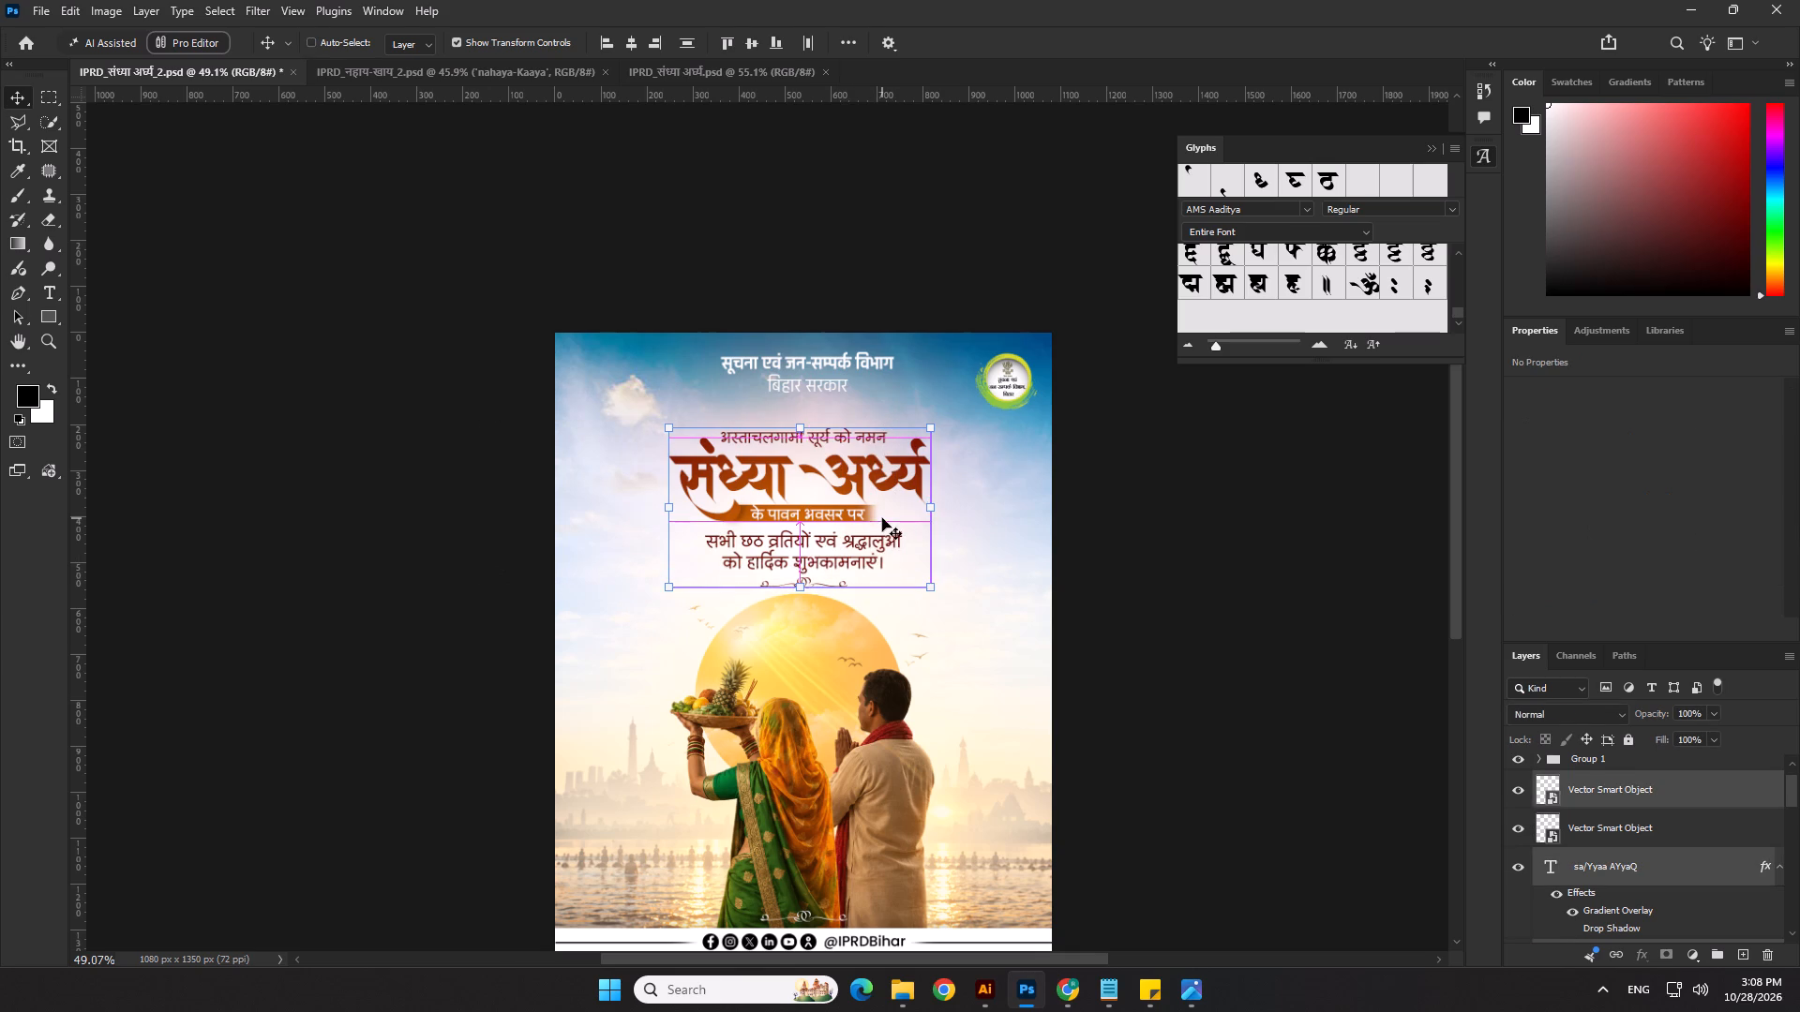
{"action": "key", "text": "ctrl+g"}
{"action": "left_click", "coordinate": [626, 45]}
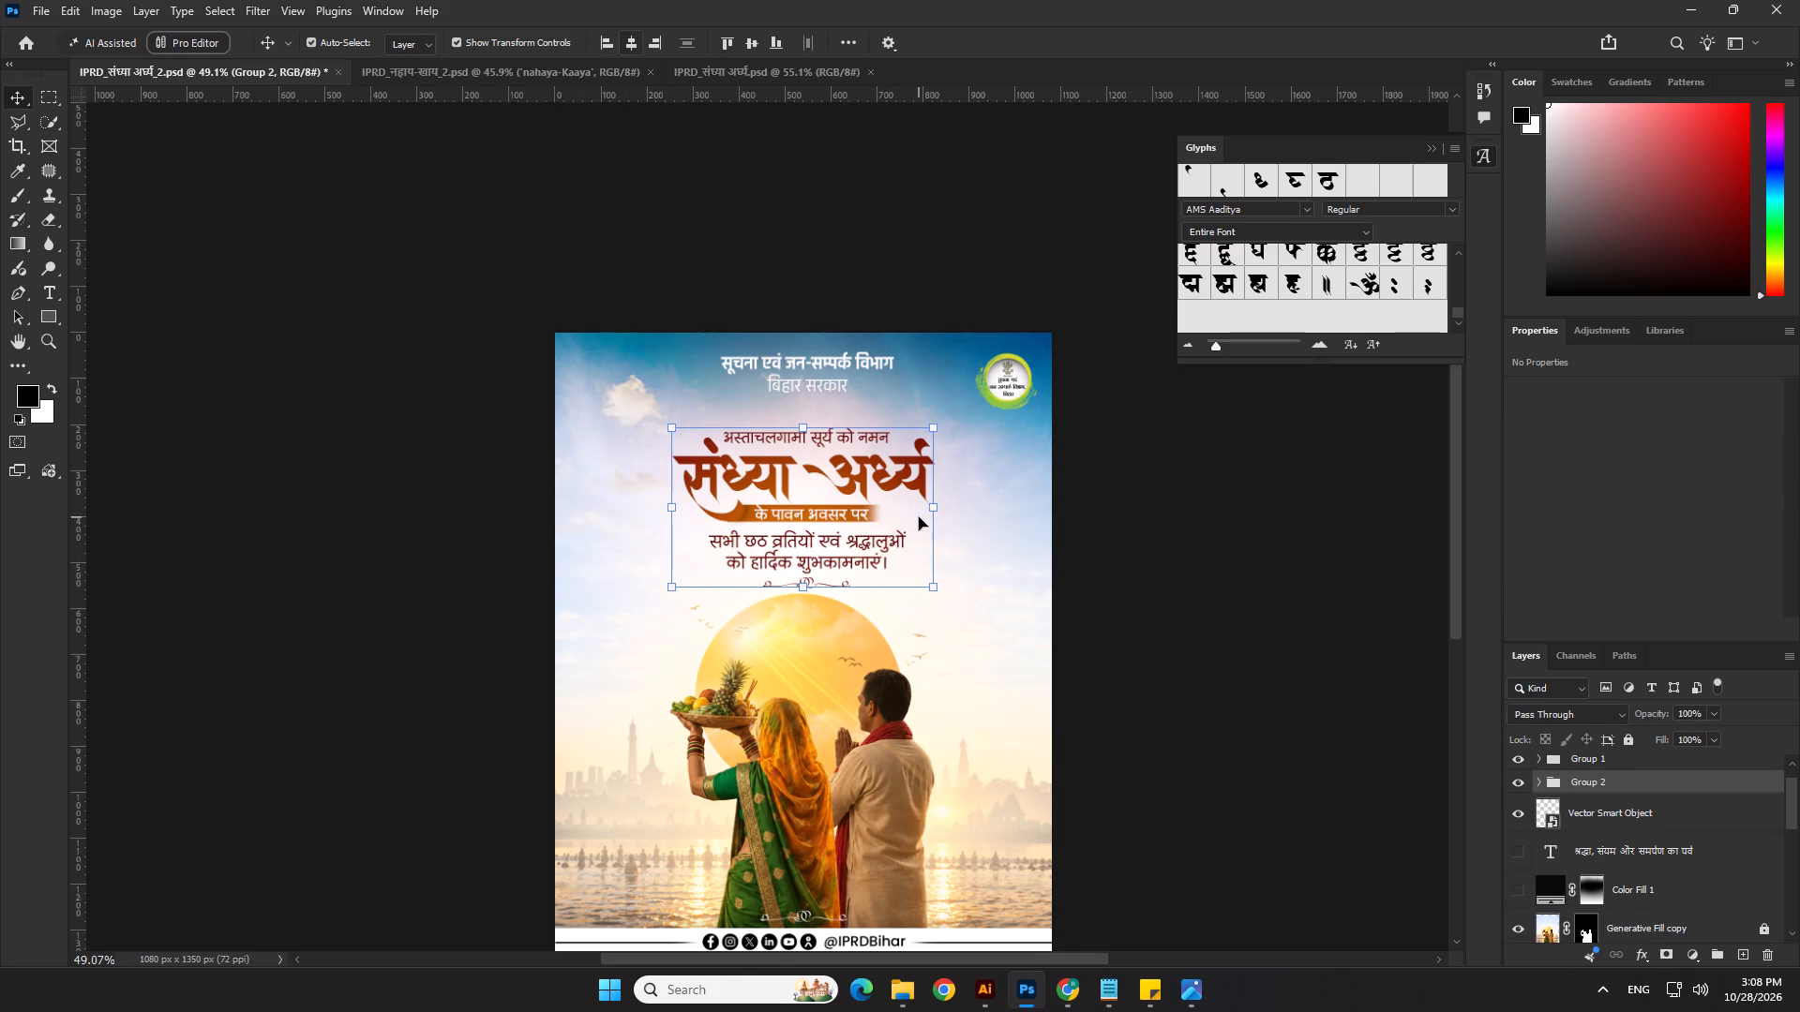
Raise the title group about 9 px overall, scale it up slightly, and centre it horizontally again.
{"action": "key", "text": "shift+Up"}
{"action": "left_click_drag", "start_coordinate": [934, 417], "coordinate": [937, 417]}
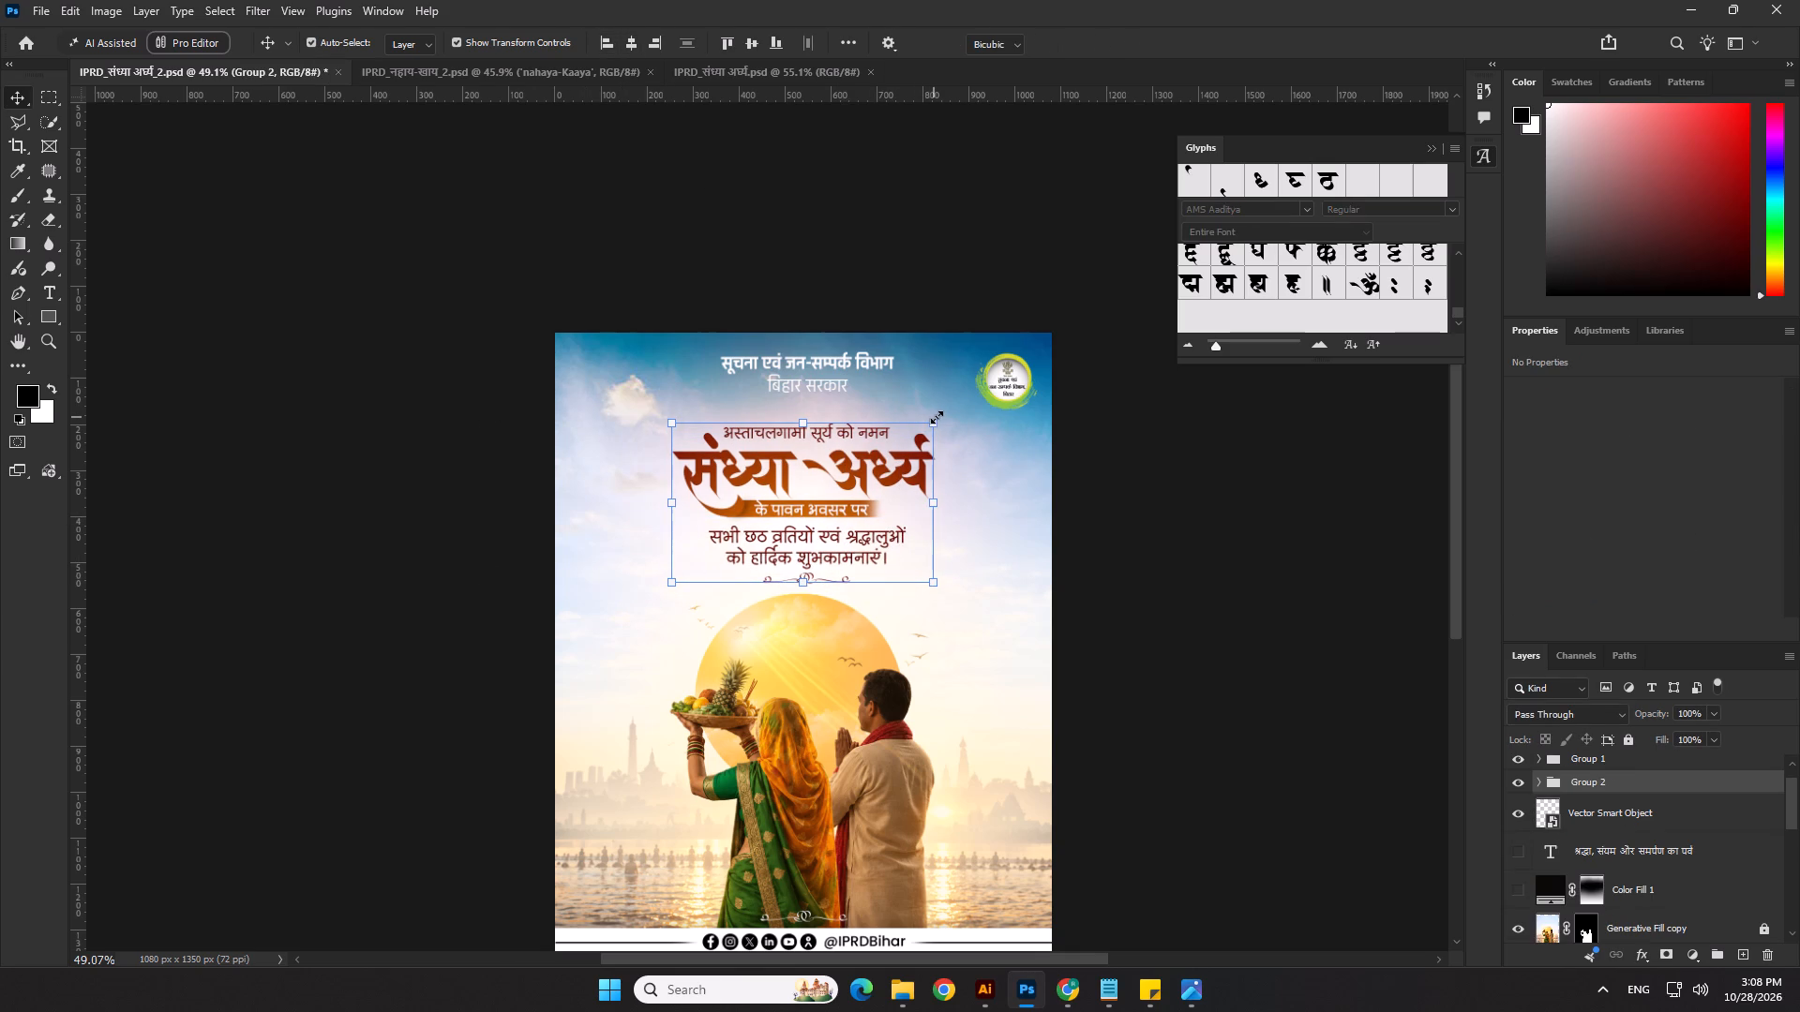
{"action": "left_click_drag", "start_coordinate": [937, 417], "coordinate": [943, 416]}
{"action": "key", "text": "Return"}
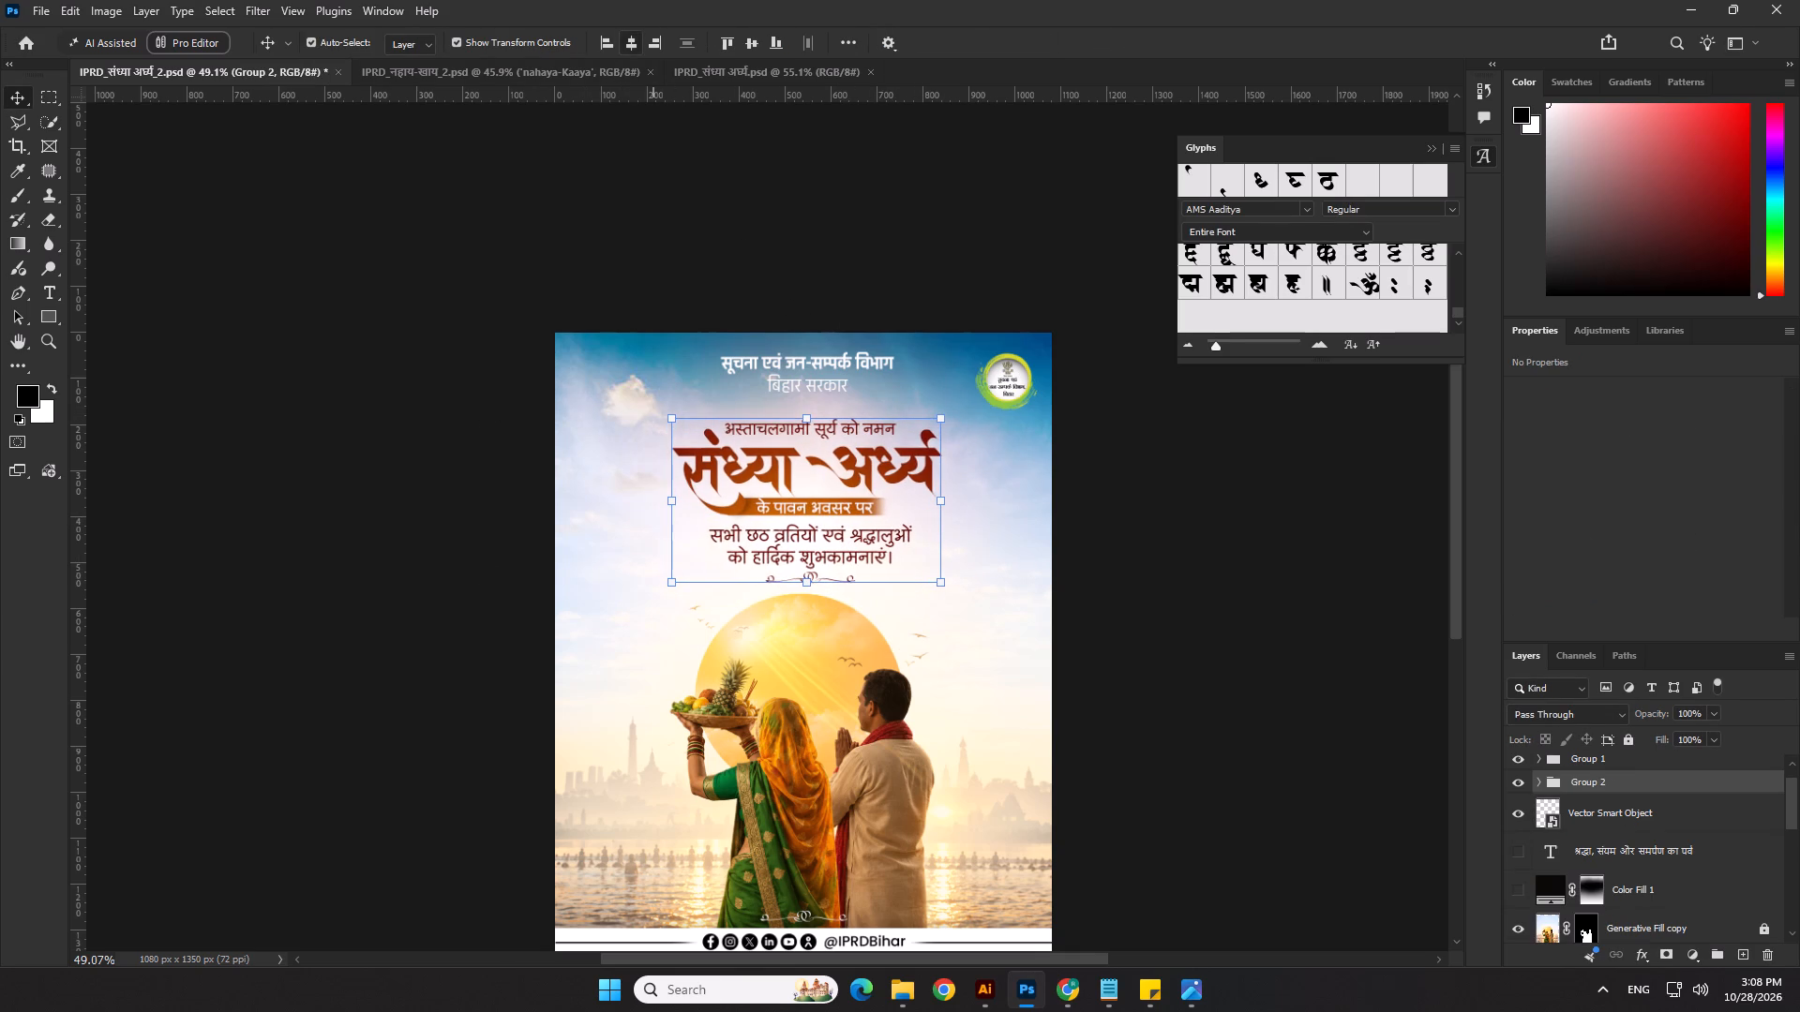
{"action": "left_click", "coordinate": [633, 45]}
{"action": "key", "text": "Down"}
{"action": "left_click", "coordinate": [394, 393]}
Save the poster document with the enlarged title group.
{"action": "scroll", "coordinate": [452, 439], "scroll_direction": "down", "scroll_amount": 3}
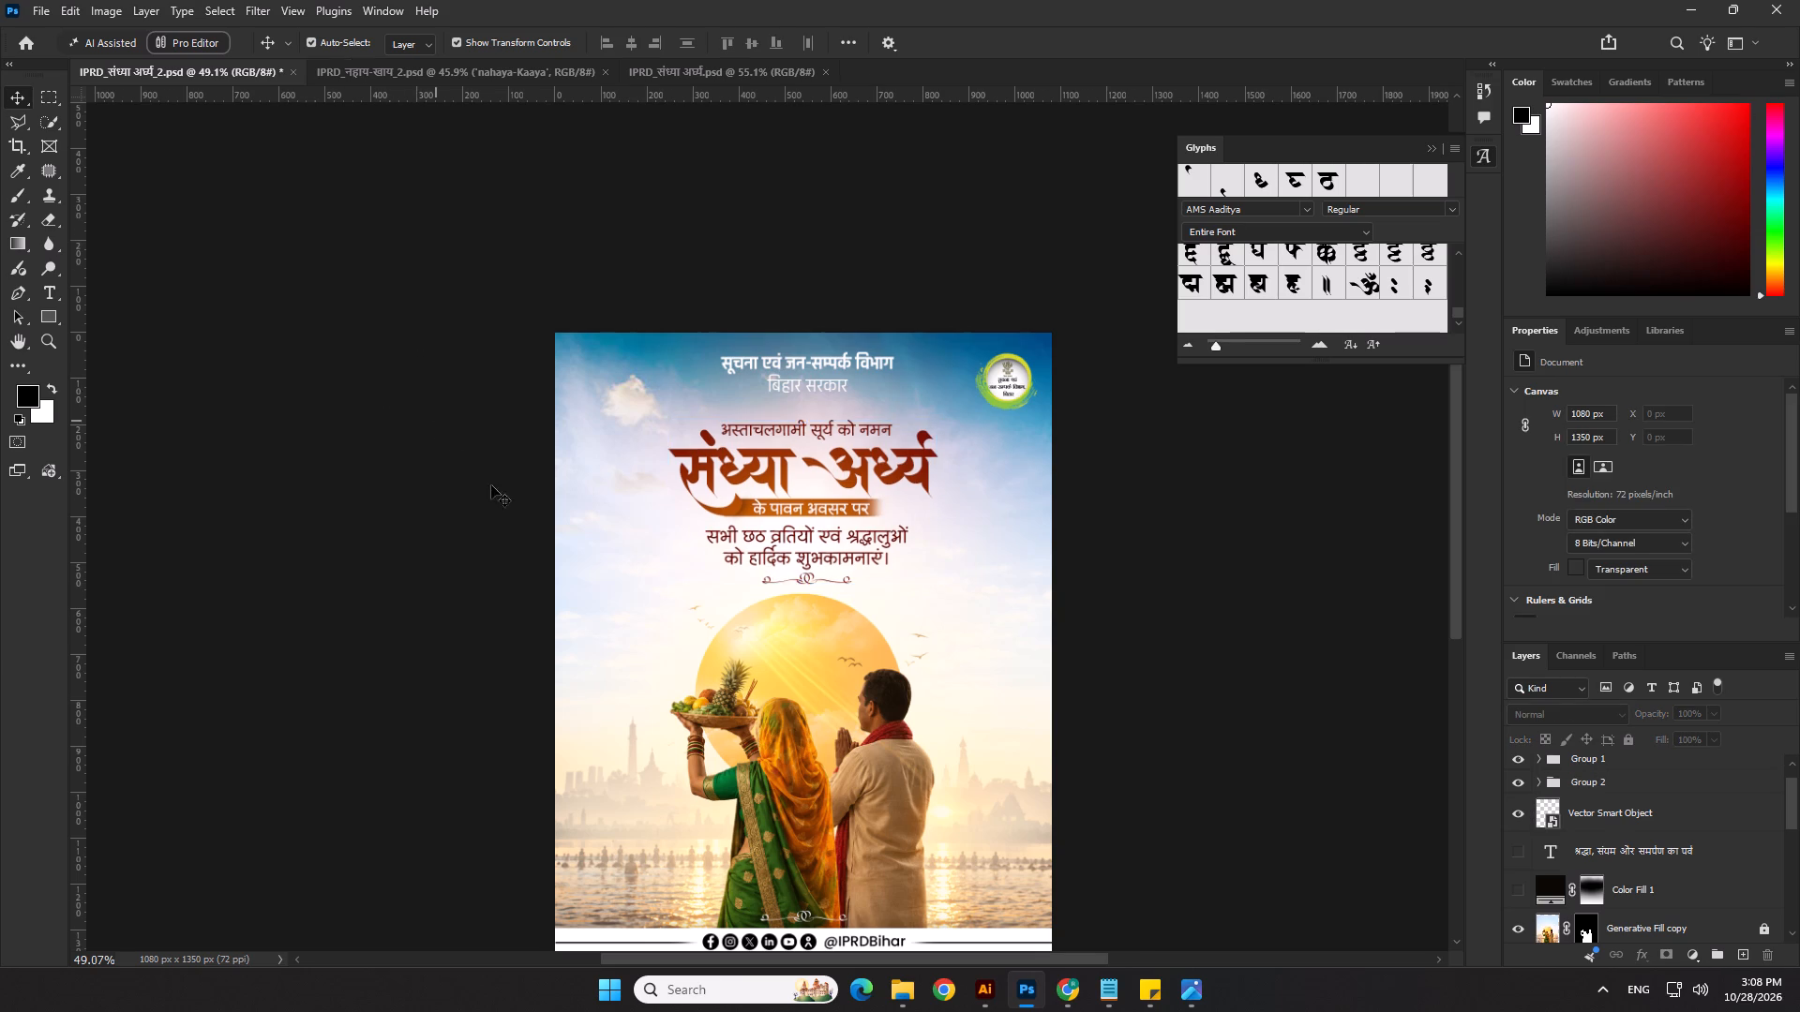
{"action": "scroll", "coordinate": [491, 485], "scroll_direction": "down", "scroll_amount": 2}
{"action": "left_click", "coordinate": [1274, 730]}
{"action": "scroll", "coordinate": [1017, 595], "scroll_direction": "up", "scroll_amount": 2}
{"action": "key", "text": "ctrl+s"}
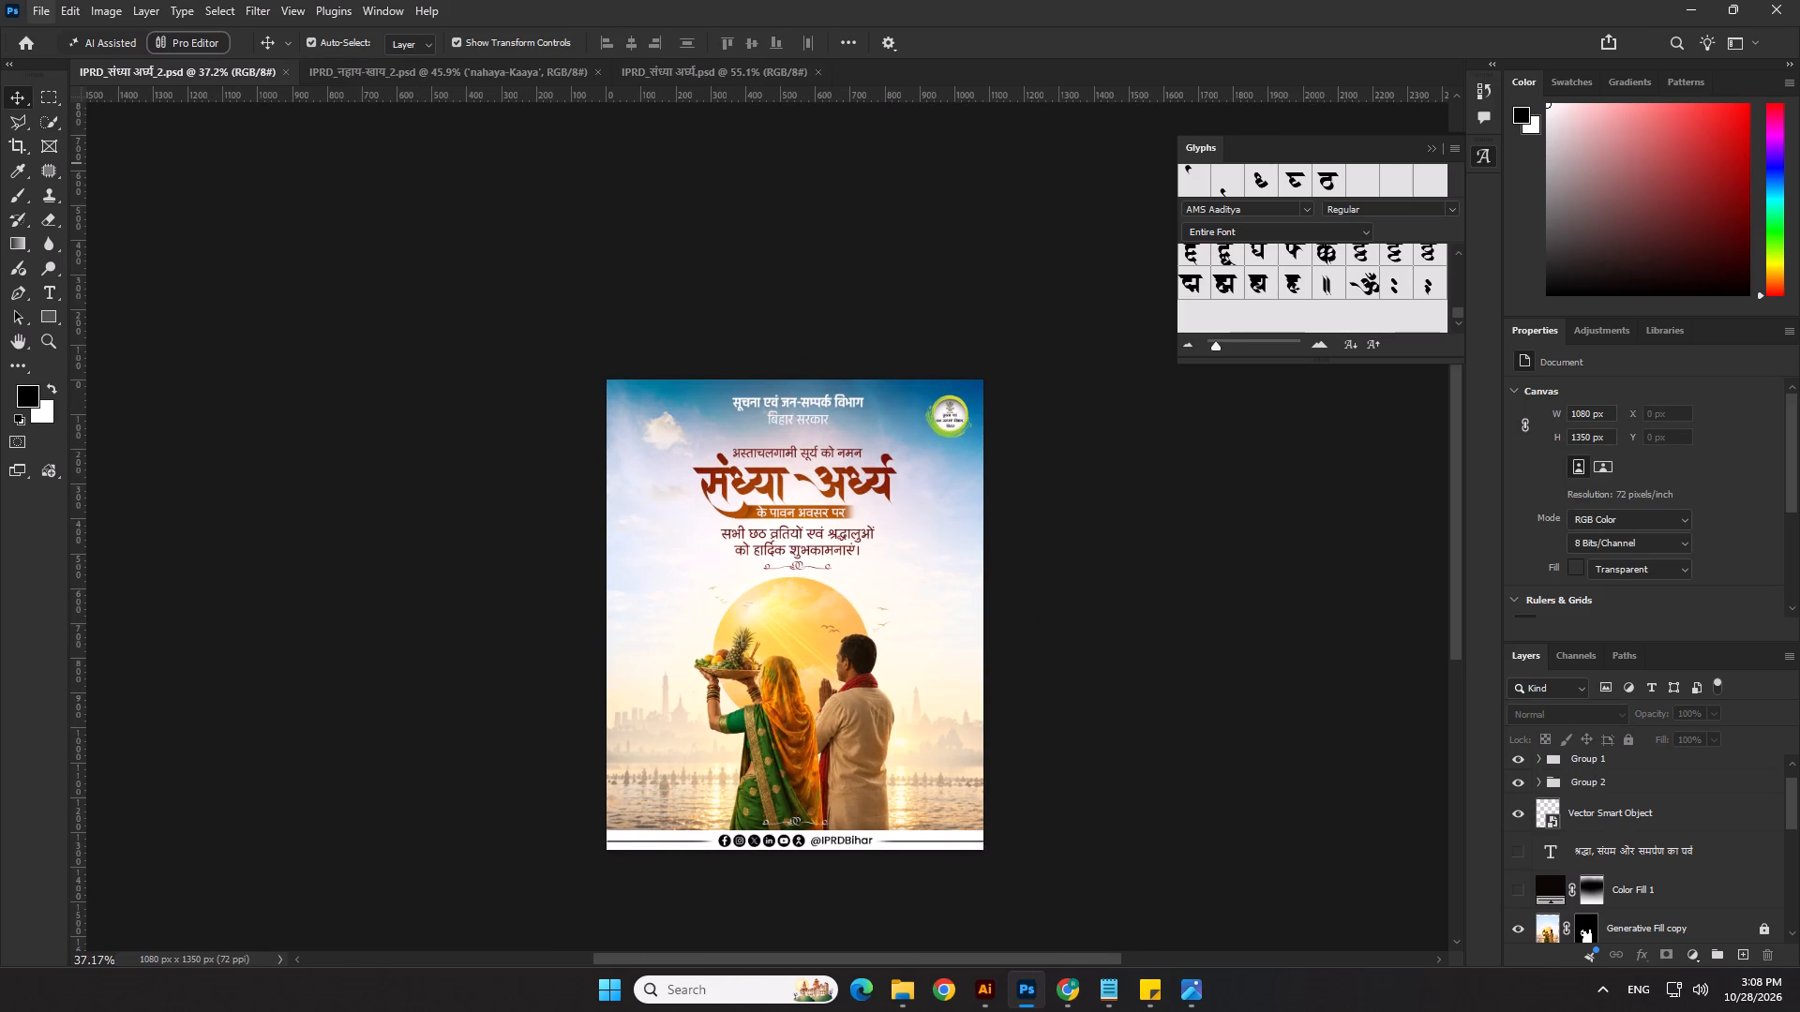
Unlock Generative Fill copy and Generative Fill copy 2, toggling the first layer's visibility to check what it contains.
{"action": "left_click", "coordinate": [855, 779]}
{"action": "scroll", "coordinate": [1522, 900], "scroll_direction": "down", "scroll_amount": 3}
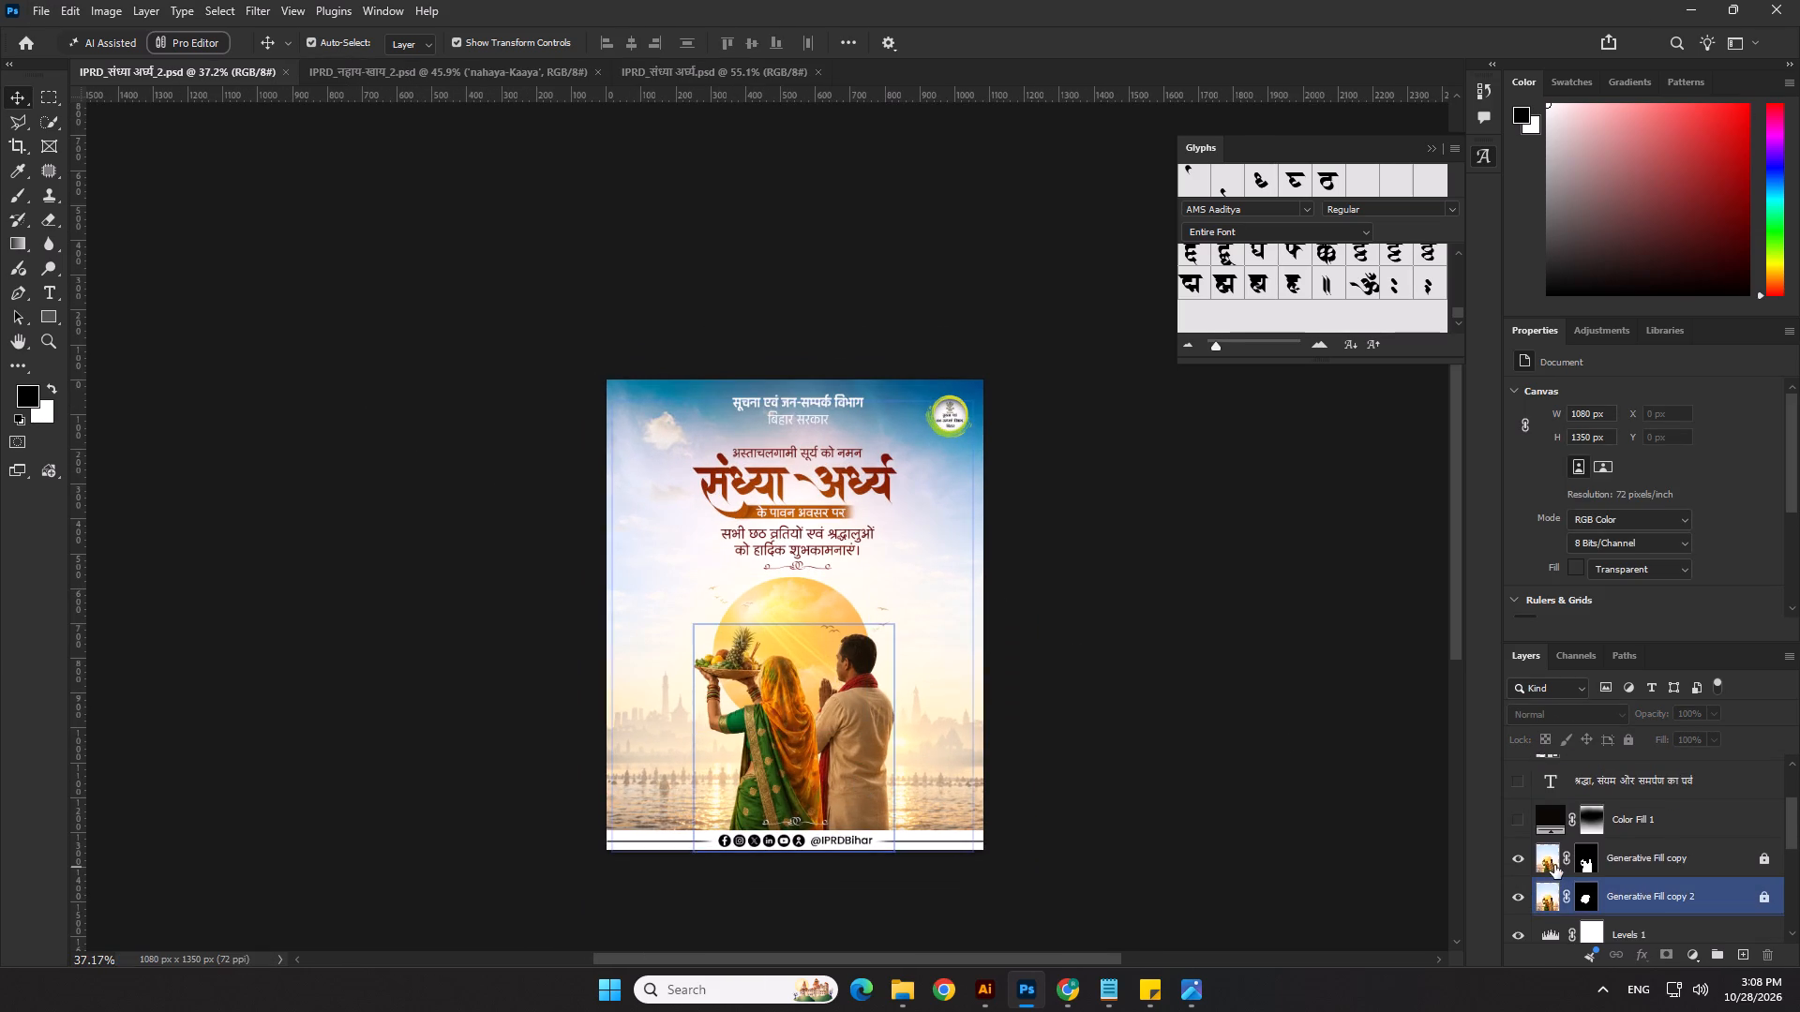
{"action": "left_click", "coordinate": [1554, 865]}
{"action": "left_click", "coordinate": [1766, 858]}
{"action": "left_click", "coordinate": [1522, 856]}
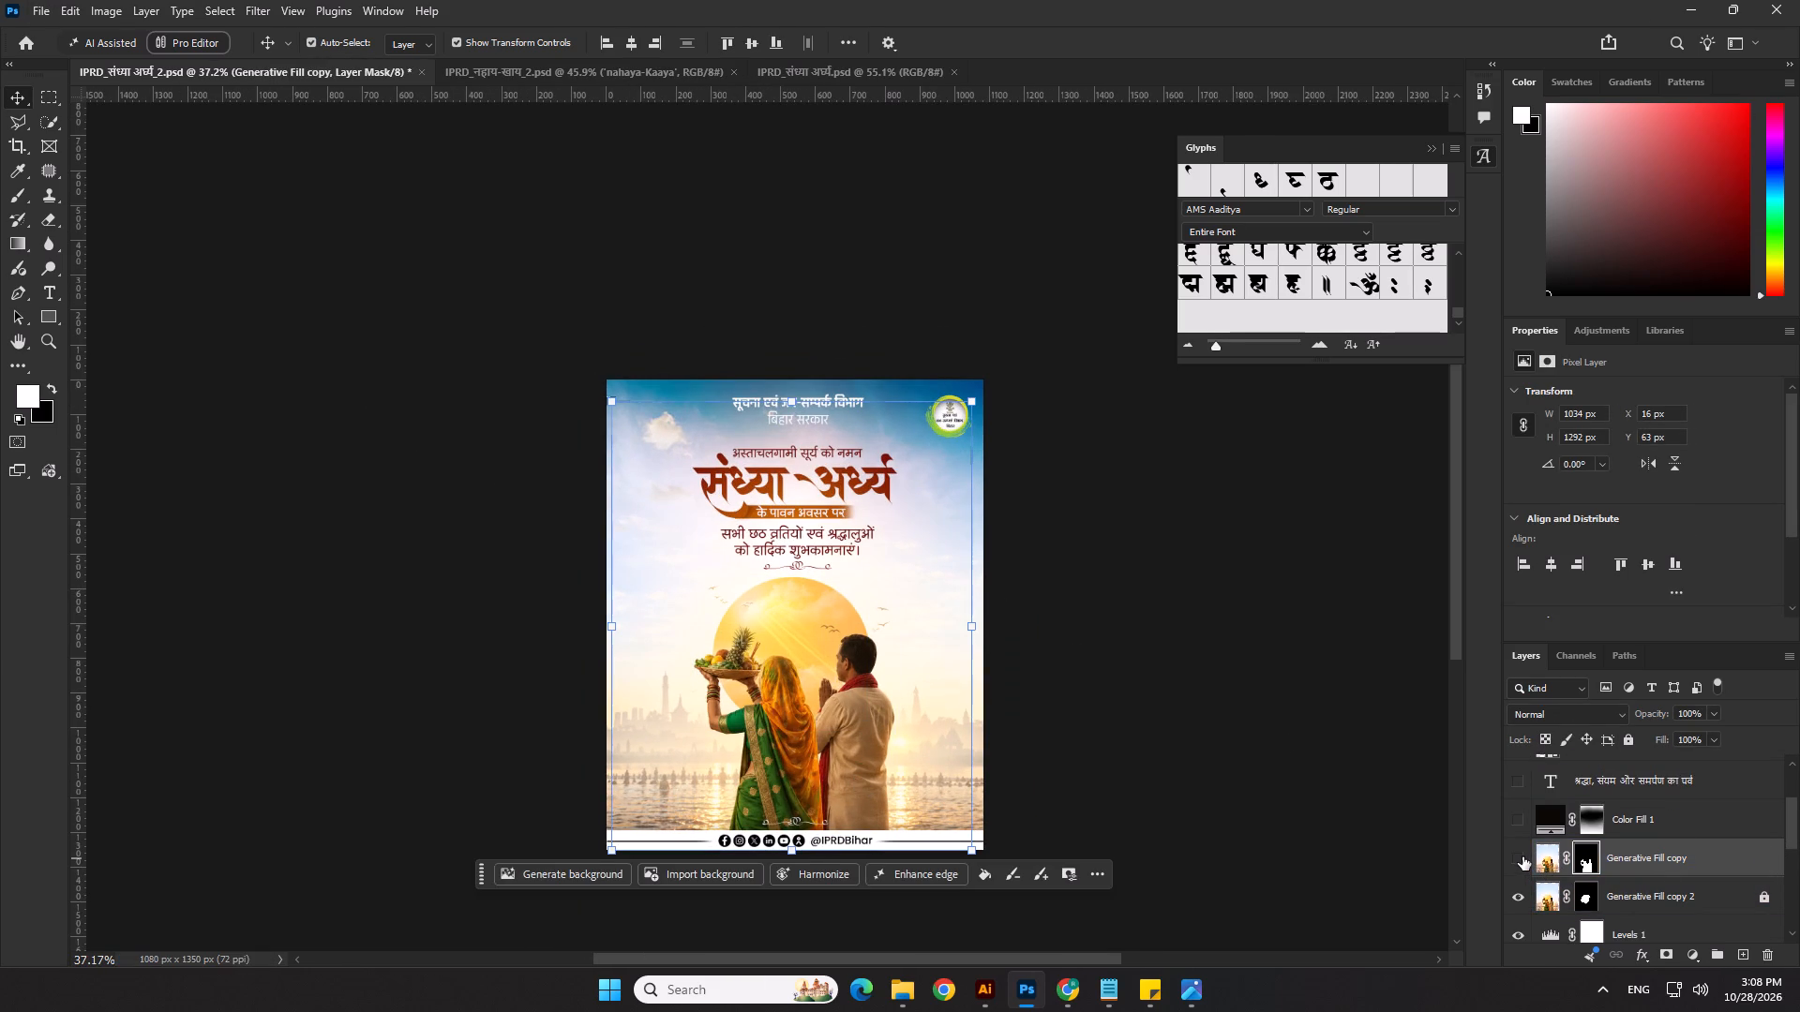
{"action": "left_click", "coordinate": [1522, 856]}
{"action": "left_click", "coordinate": [1767, 899]}
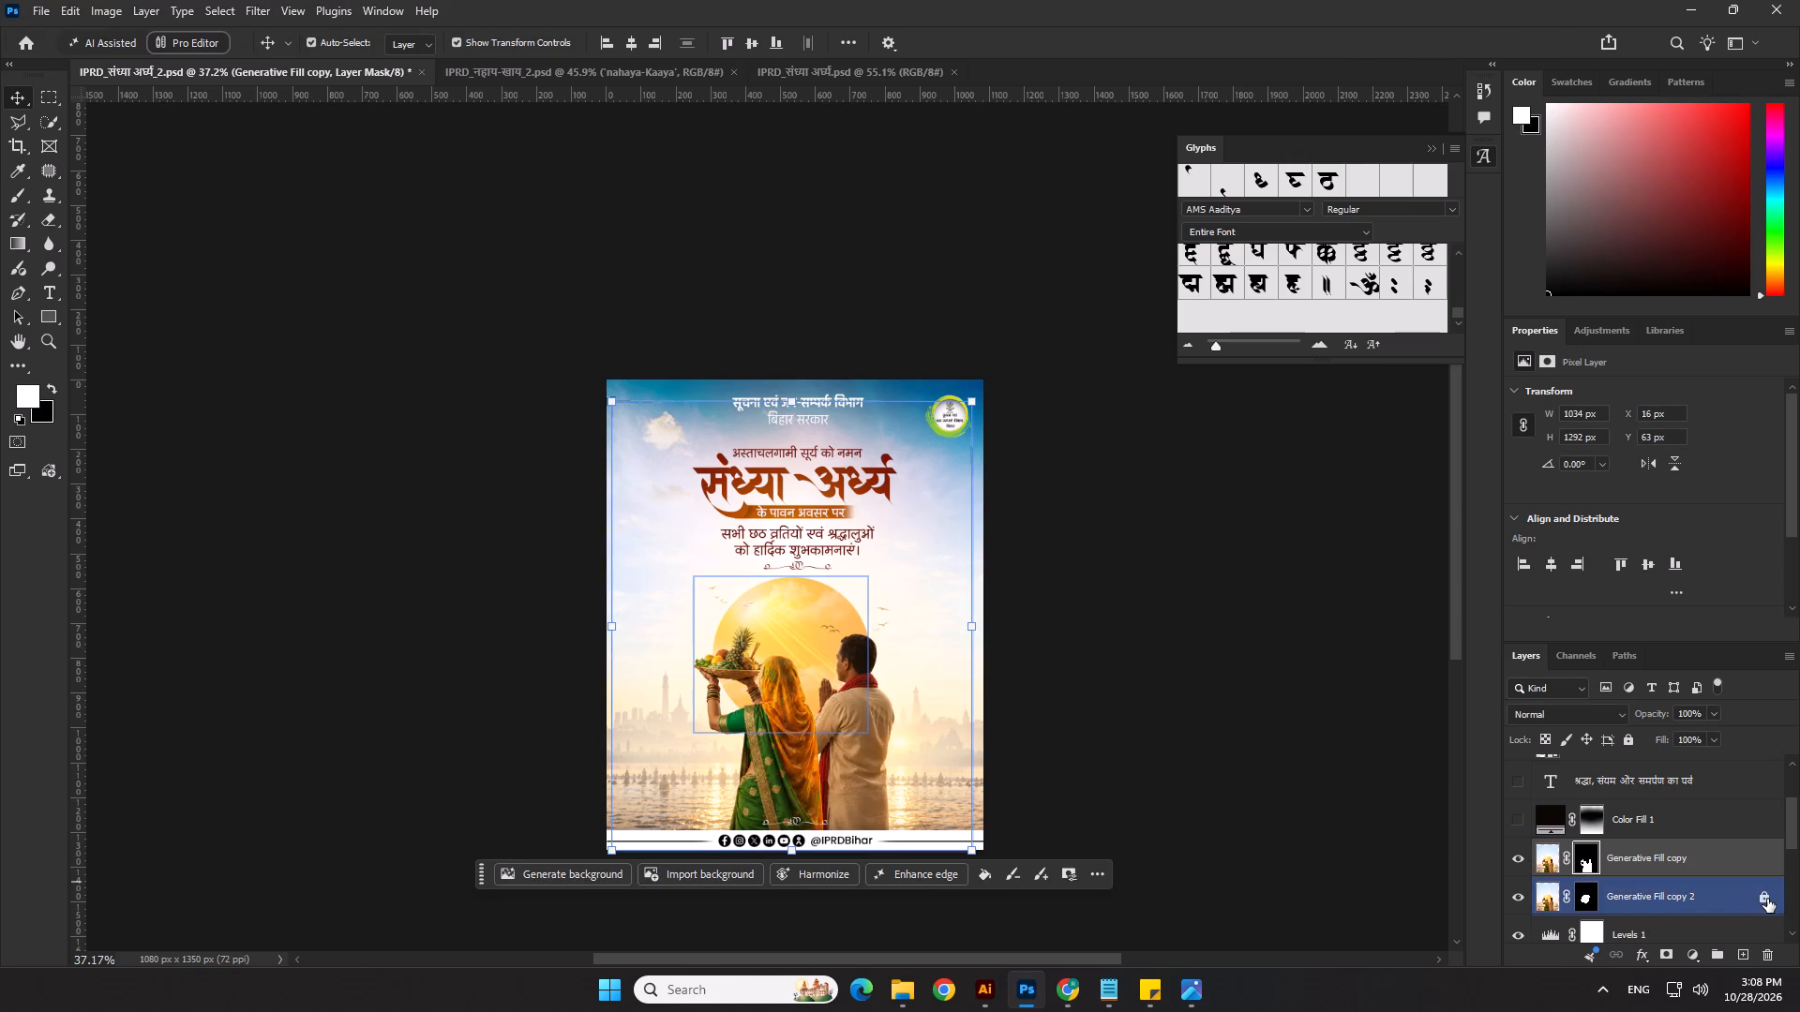
Add a Levels adjustment above Generative Fill copy with shadow input 6 and highlight input 250.
{"action": "left_click", "coordinate": [1546, 855]}
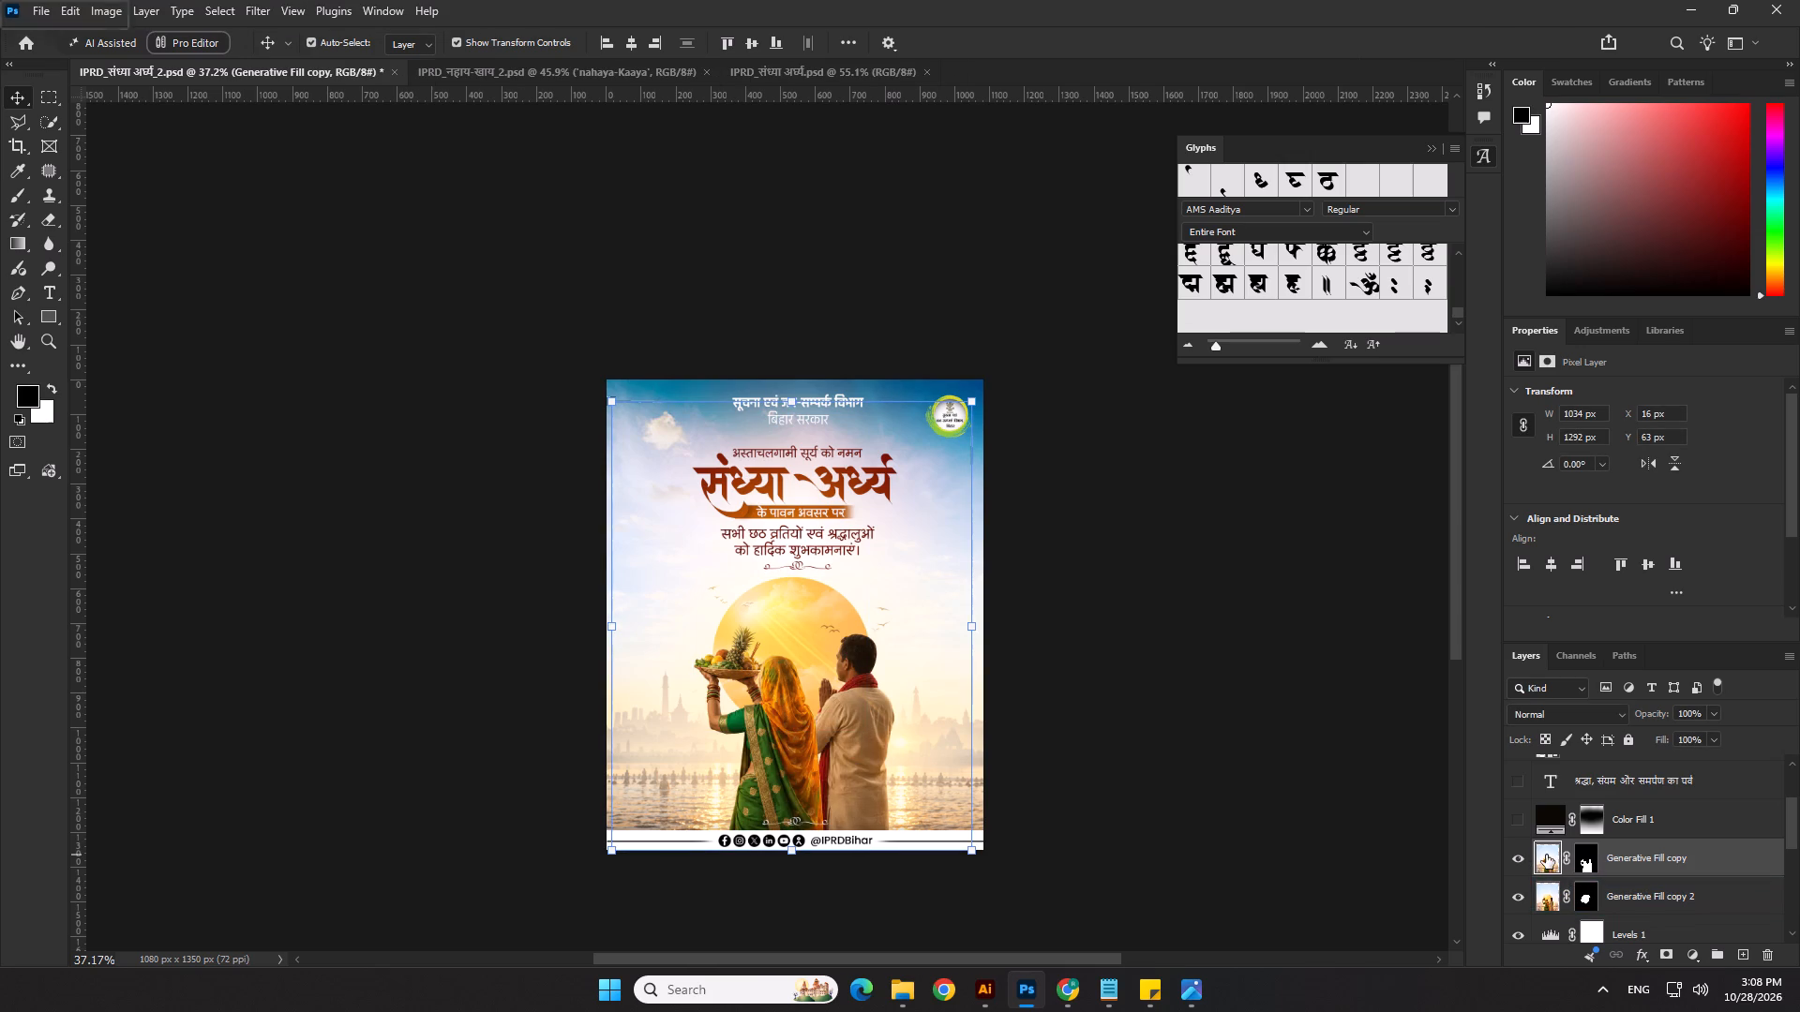
{"action": "left_click", "coordinate": [1692, 960]}
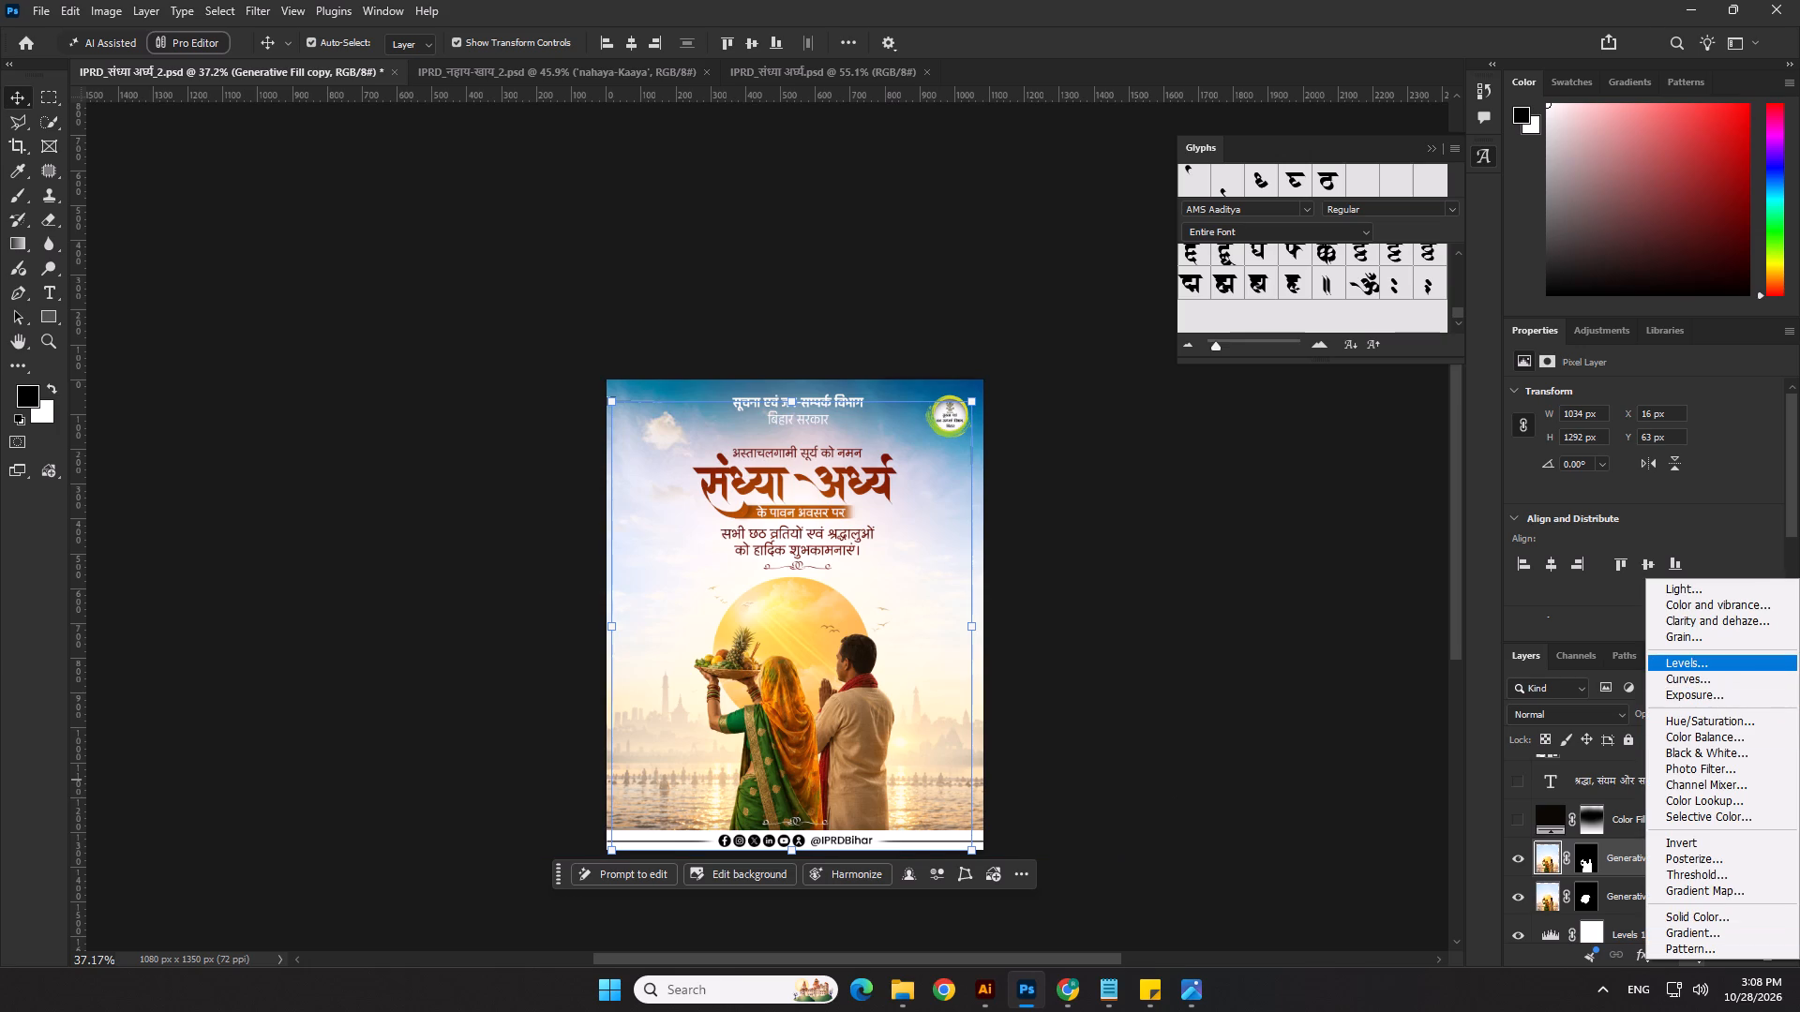
{"action": "left_click", "coordinate": [1674, 665]}
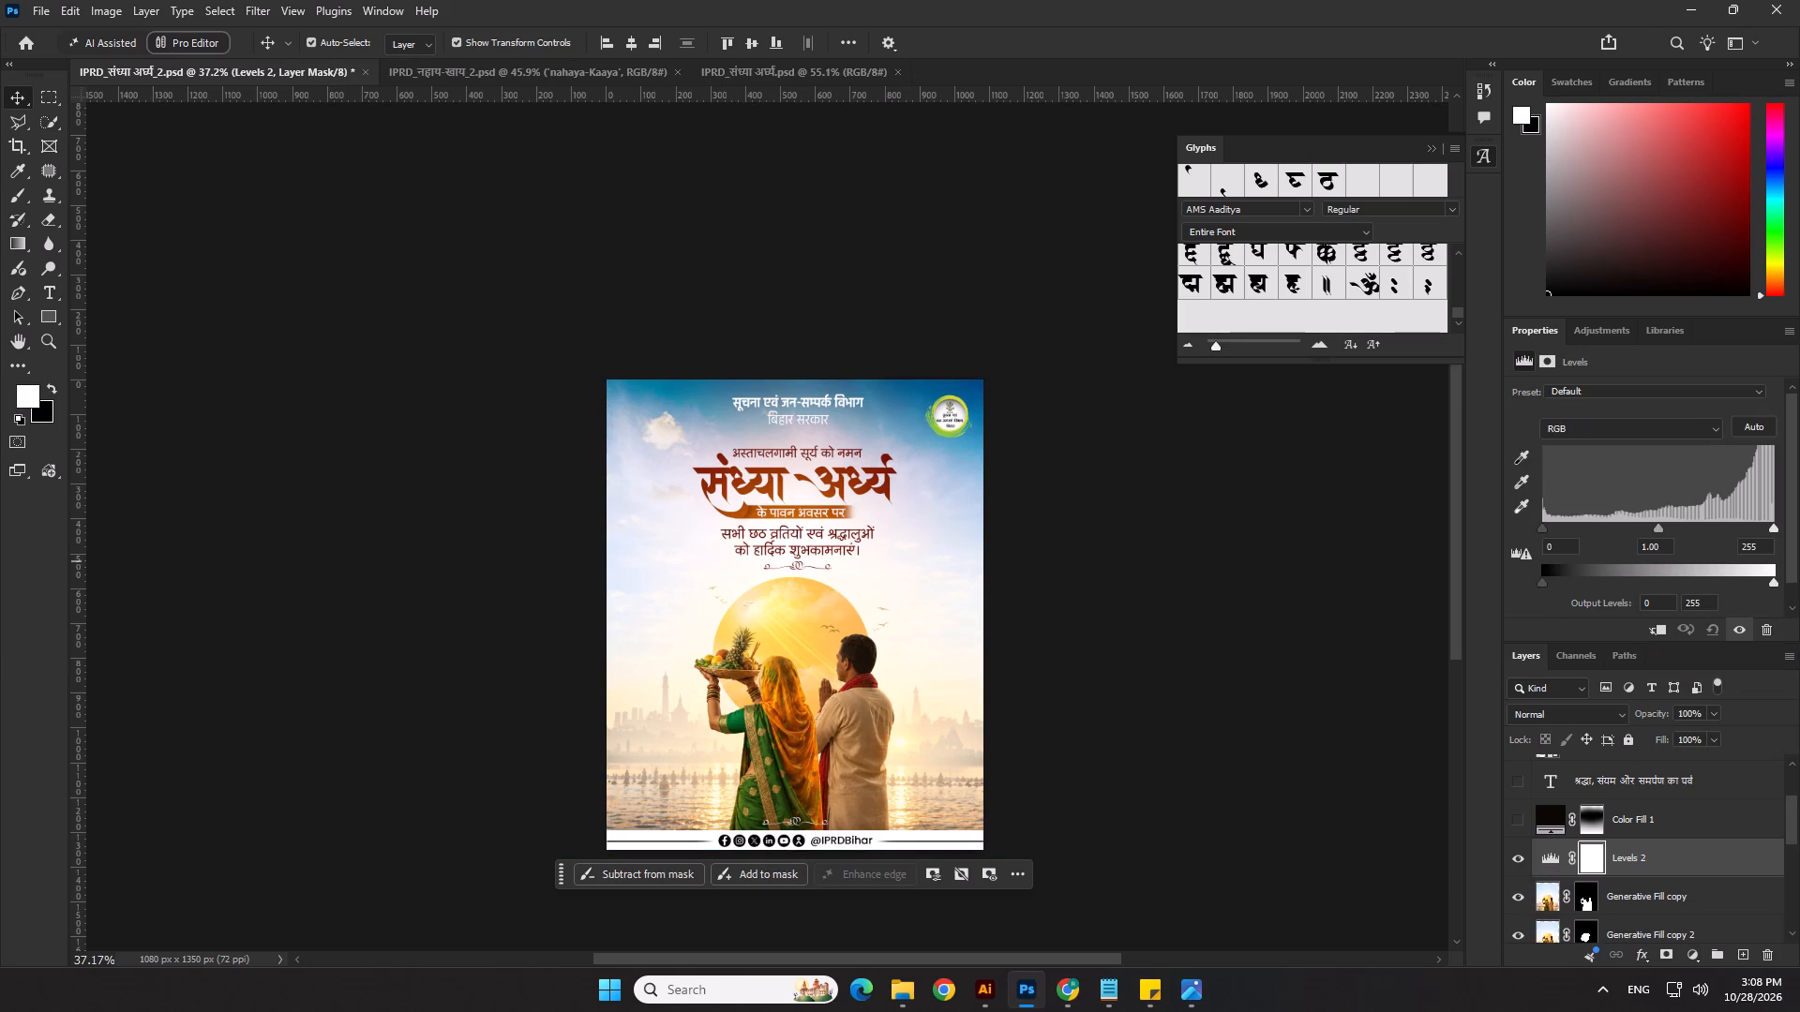
{"action": "left_click", "coordinate": [1772, 528]}
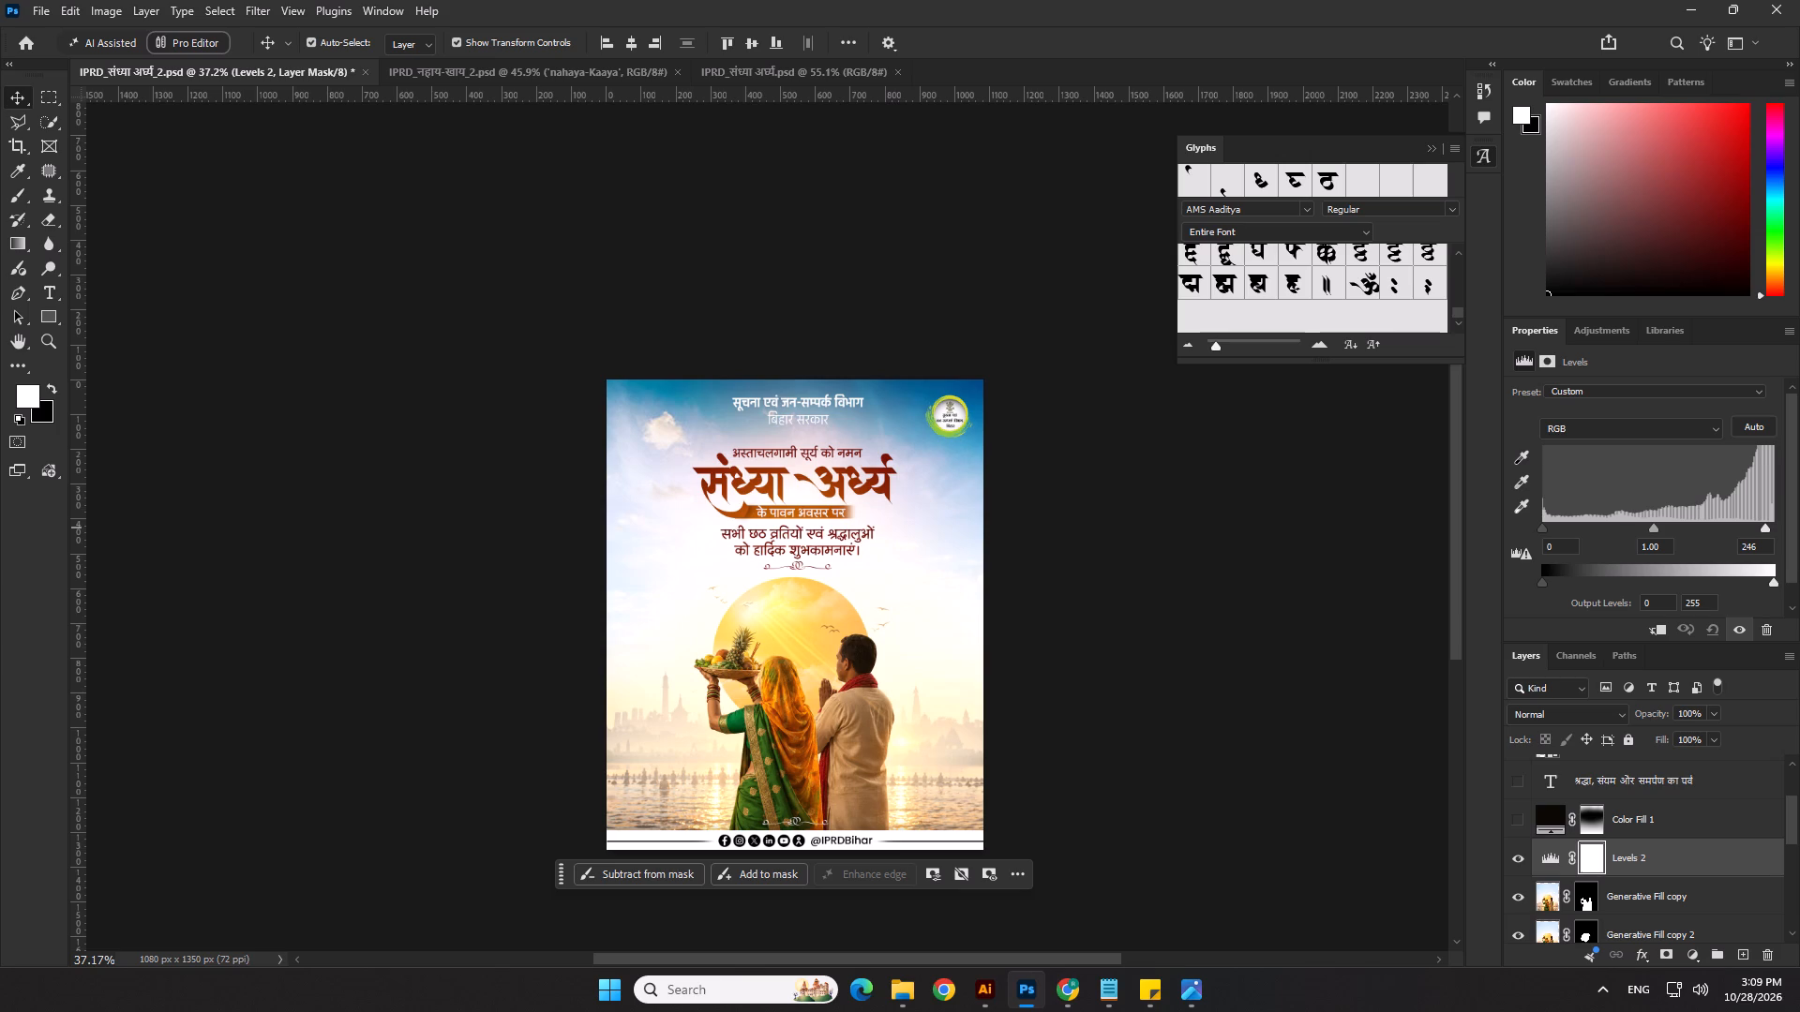
{"action": "left_click", "coordinate": [1543, 526]}
{"action": "left_click", "coordinate": [1543, 526]}
Deselect the adjustment layer and save the poster document with its new Levels adjustment.
{"action": "left_click", "coordinate": [1179, 737]}
{"action": "scroll", "coordinate": [661, 656], "scroll_direction": "down", "scroll_amount": 4}
{"action": "key", "text": "ctrl+s"}
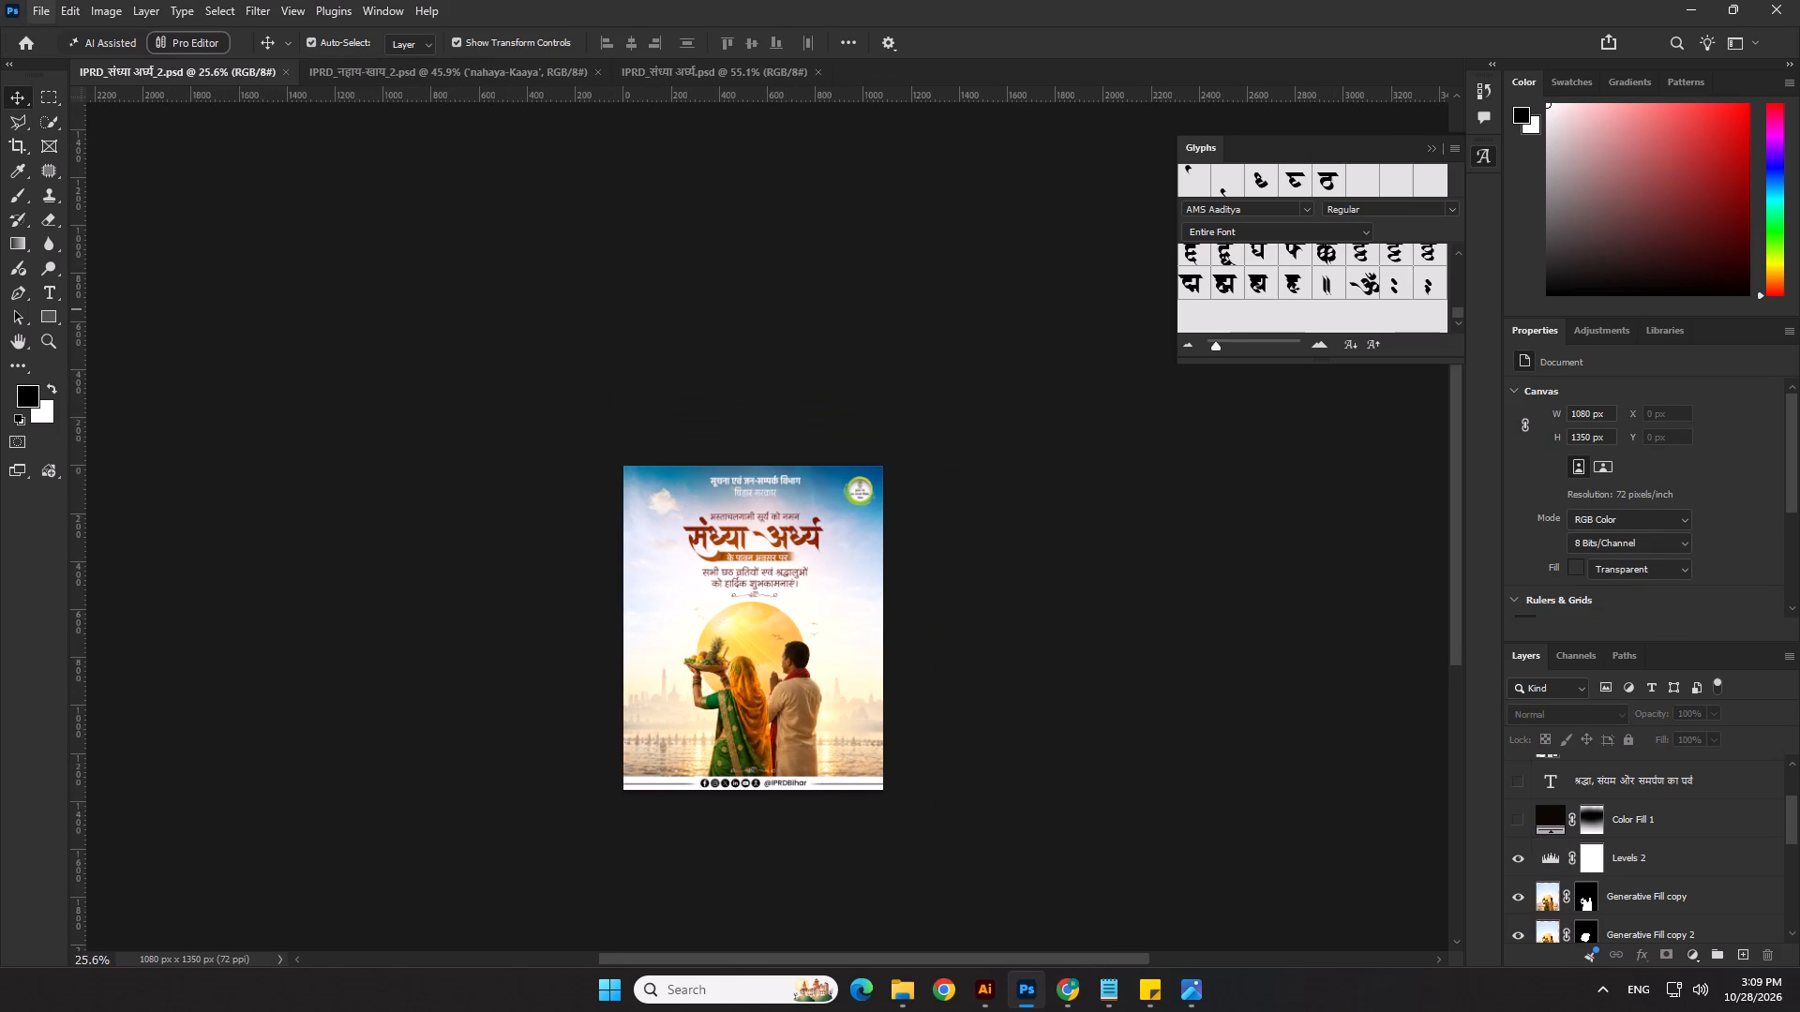
Save a PNG copy of the poster as IPRD_संध्या अर्घ्य_2 copy.png in the 28.10.26 folder.
{"action": "left_click", "coordinate": [39, 3]}
{"action": "left_click", "coordinate": [77, 258]}
{"action": "left_click", "coordinate": [337, 798]}
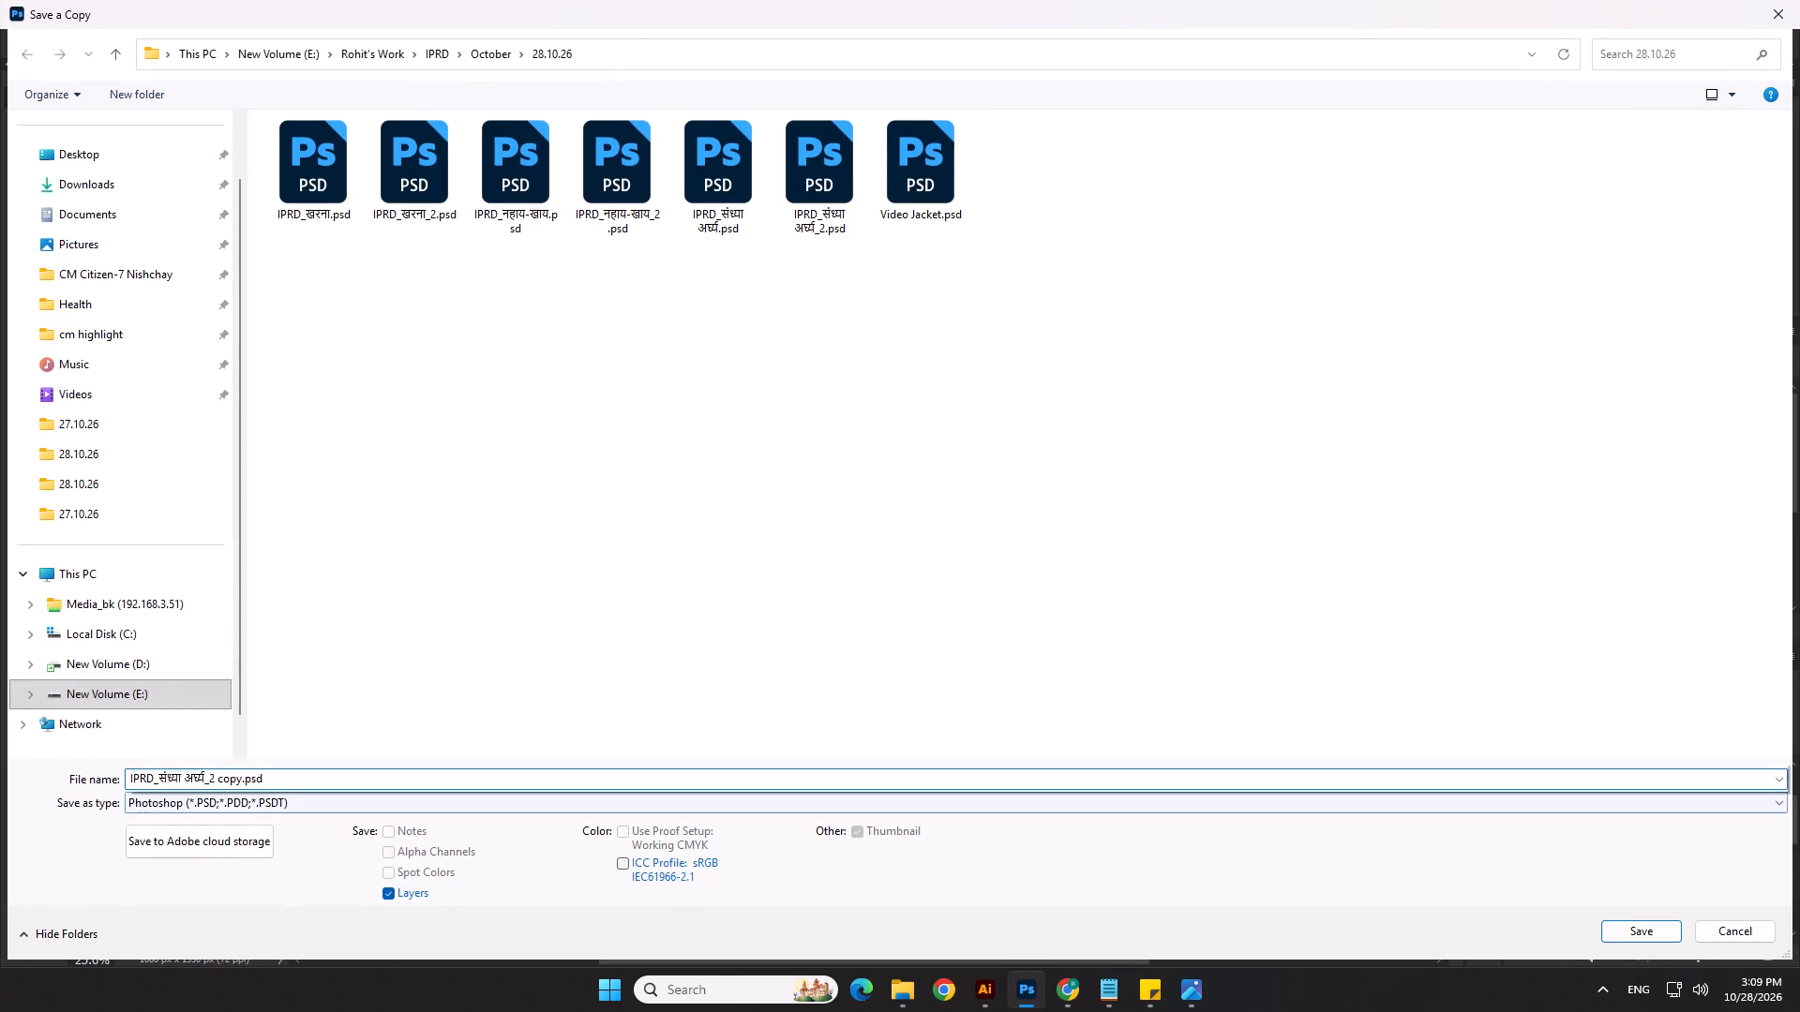
{"action": "left_click", "coordinate": [243, 678]}
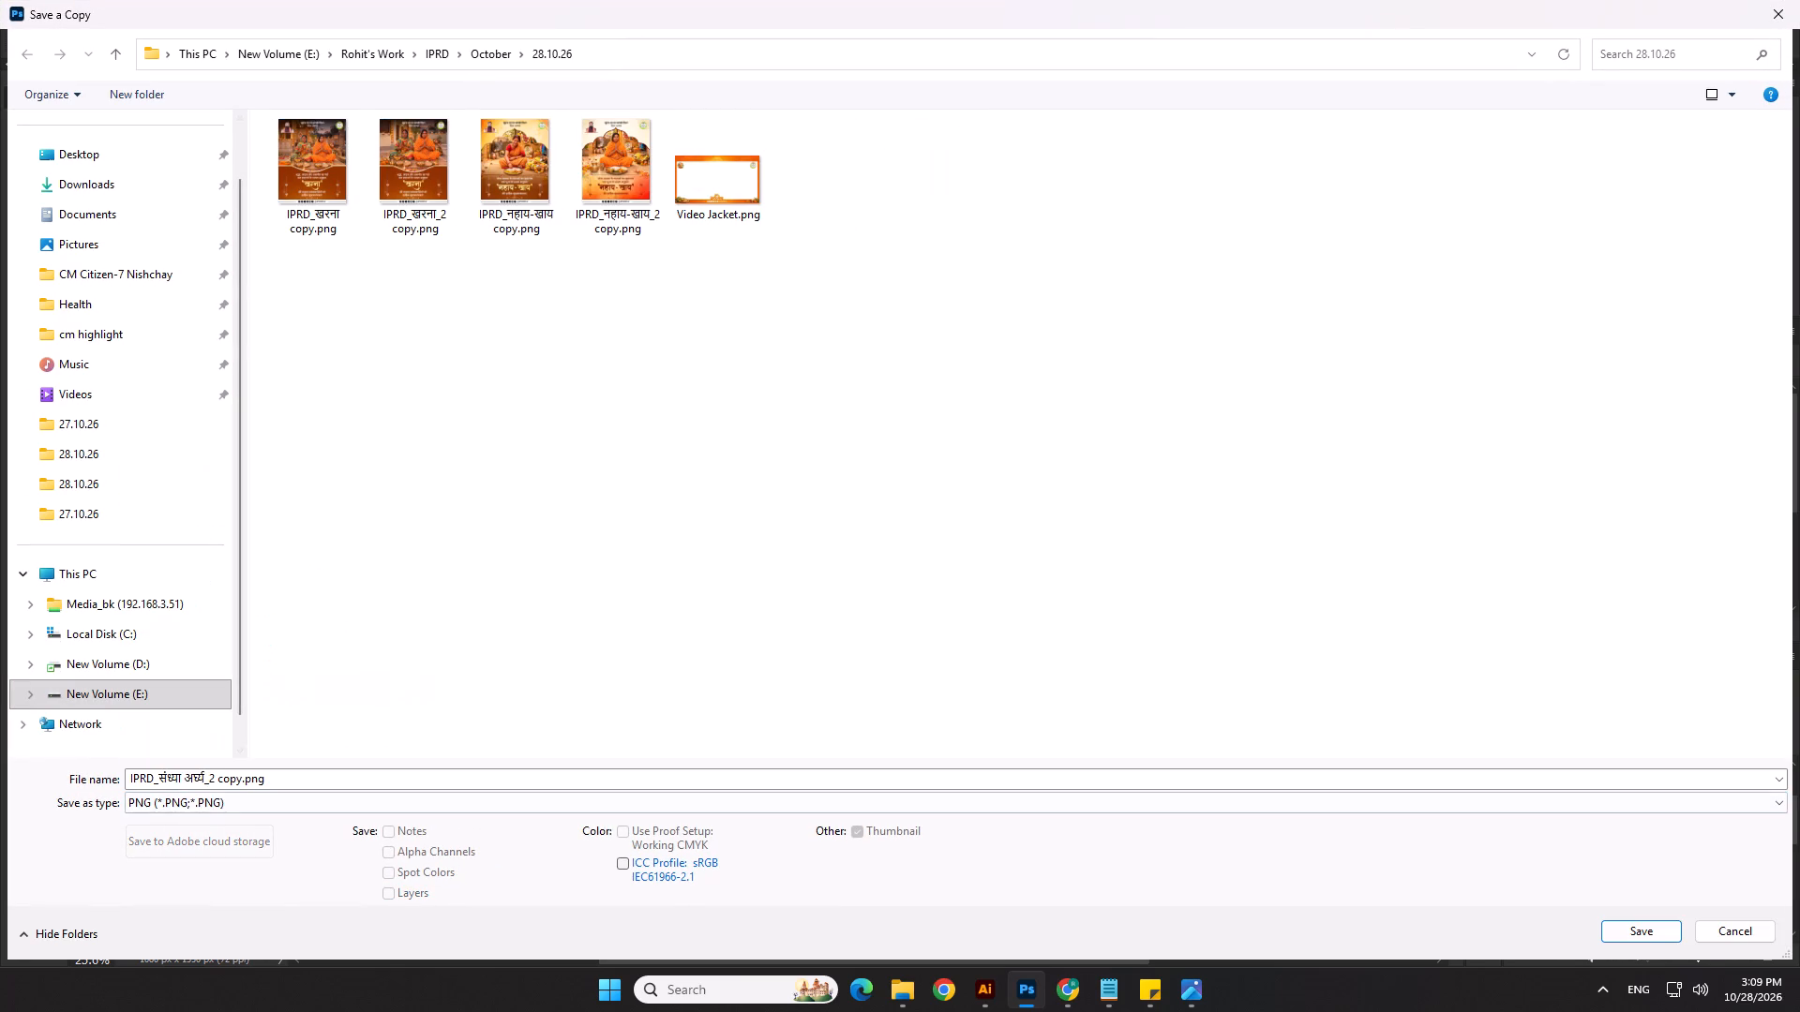
{"action": "left_click", "coordinate": [1642, 943]}
{"action": "left_click", "coordinate": [1044, 293]}
{"action": "left_click", "coordinate": [1140, 541]}
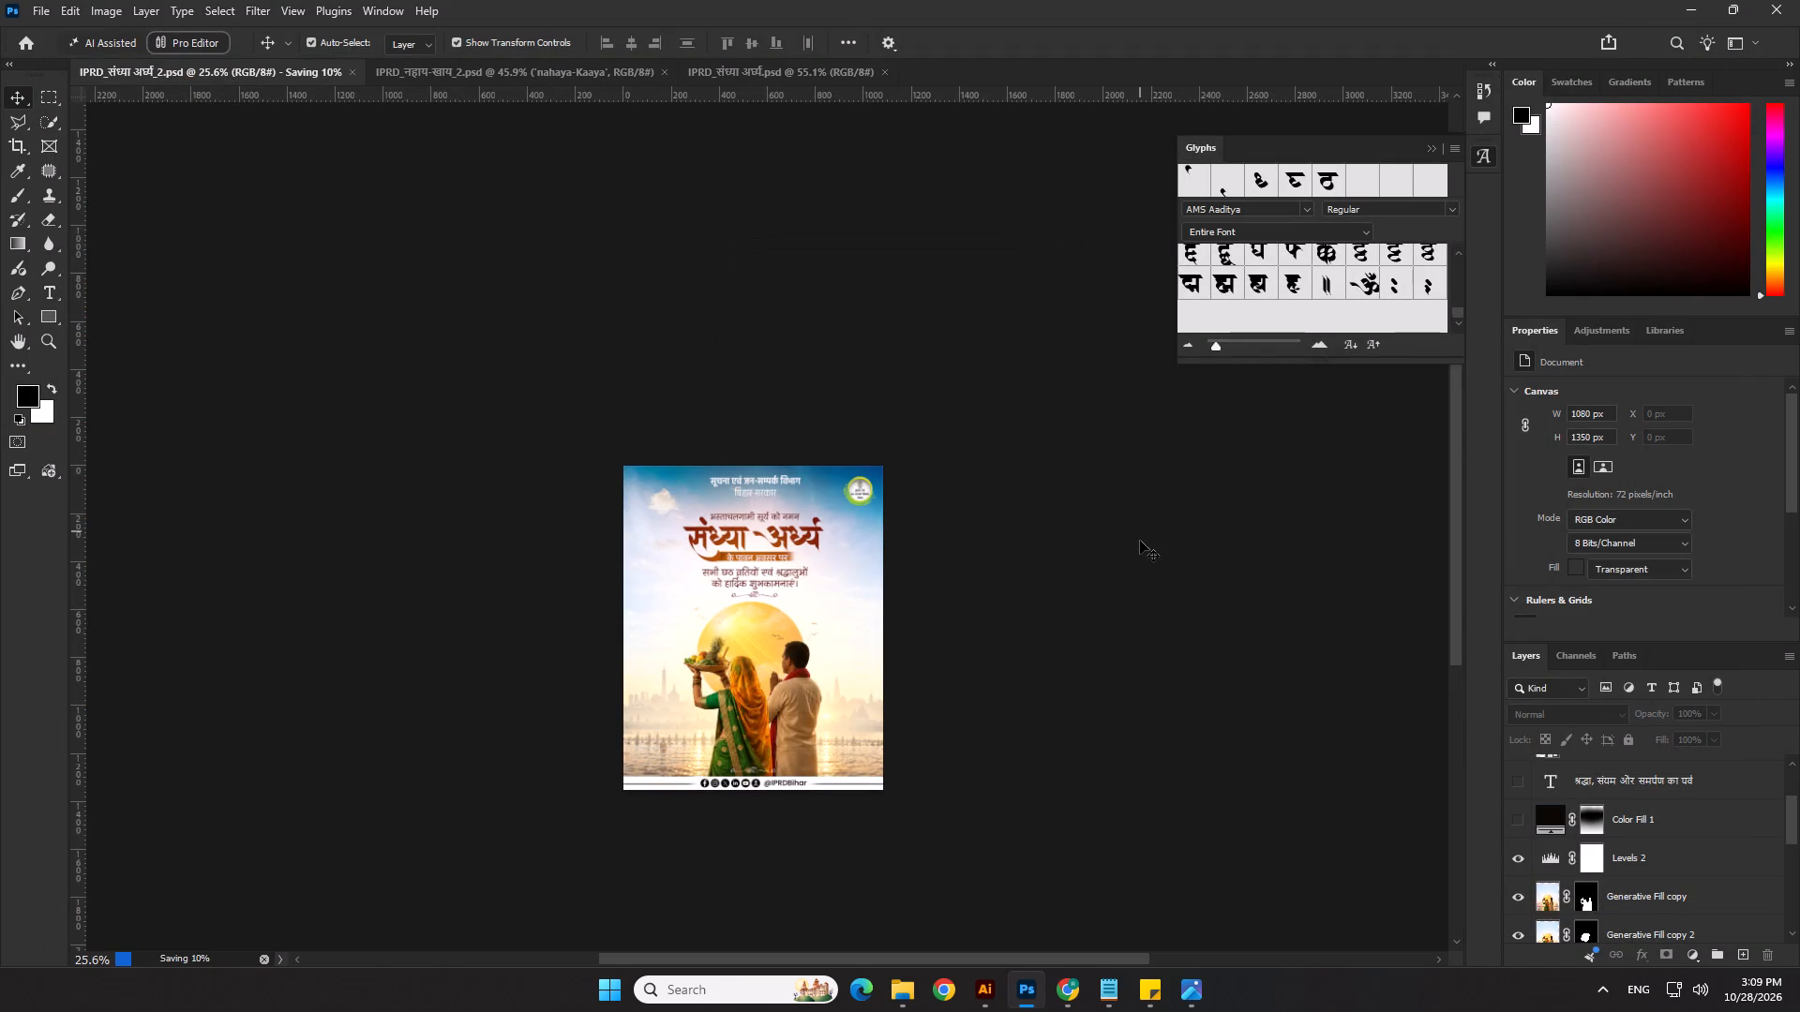
{"action": "scroll", "coordinate": [894, 708], "scroll_direction": "up", "scroll_amount": 4}
Switch to File Explorer and view Red sari by the sunset river.png from the Downloads folder.
{"action": "left_click", "coordinate": [40, 8]}
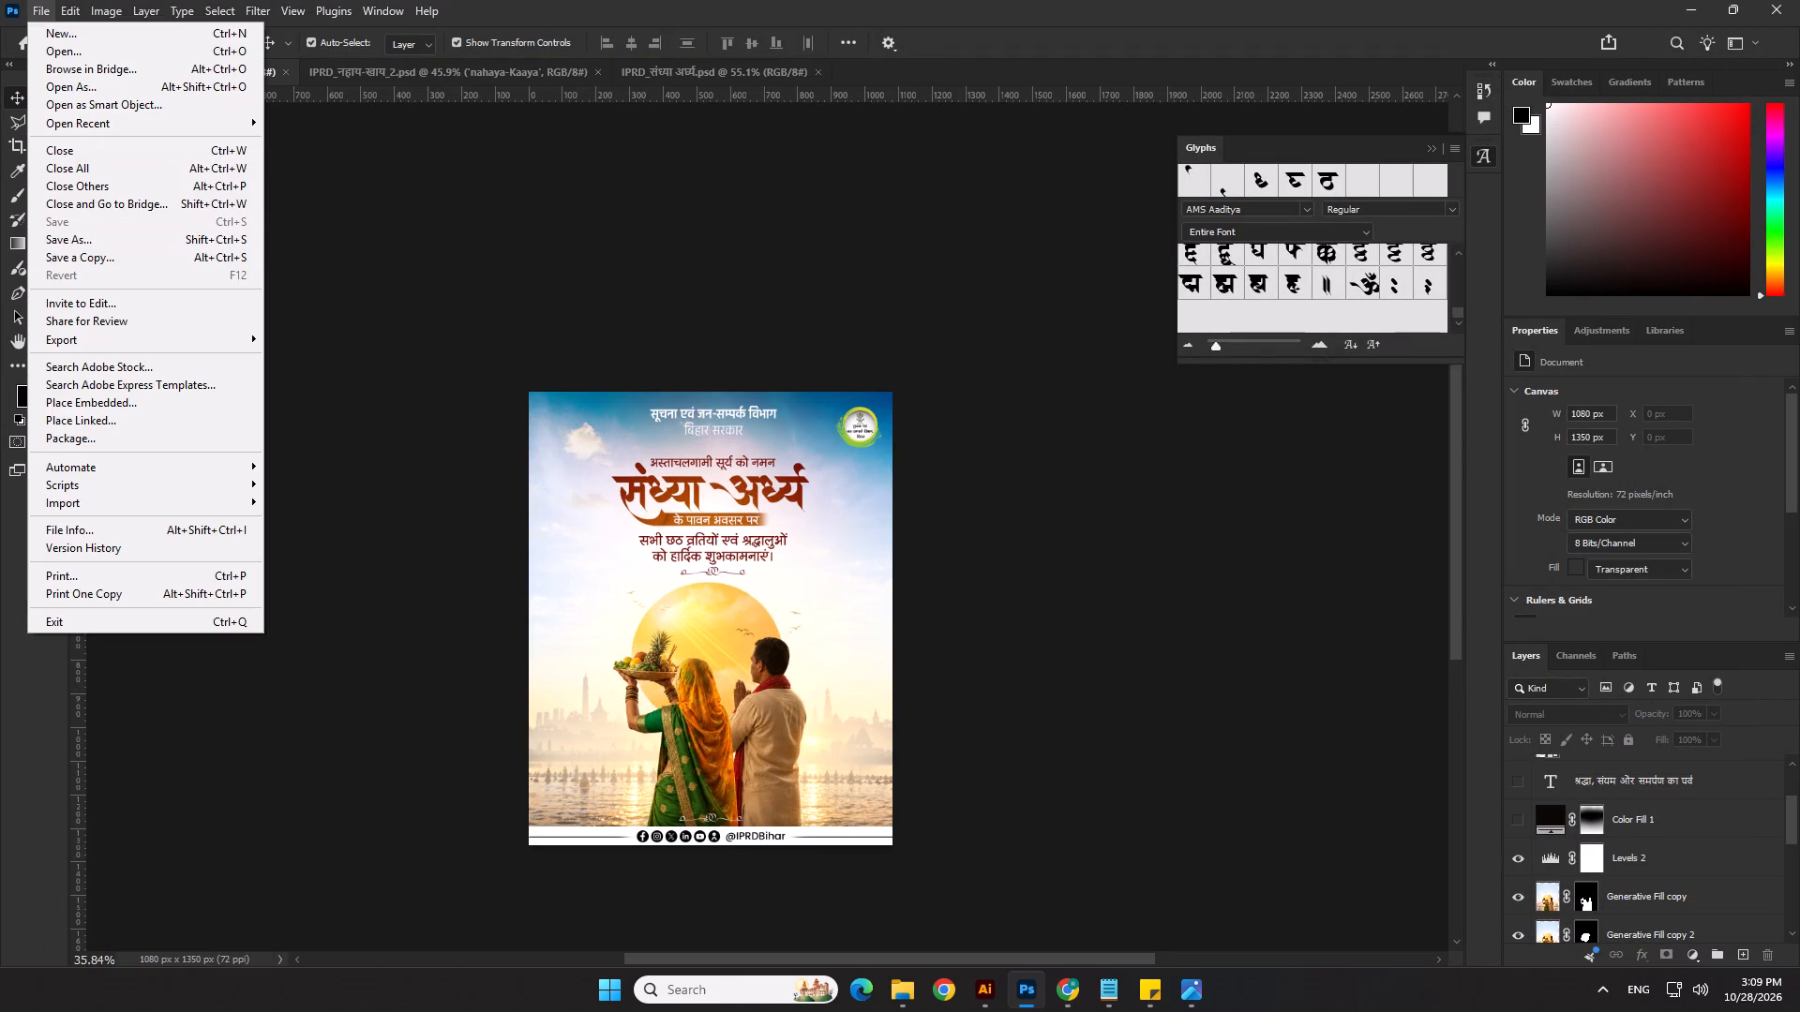
{"action": "left_click", "coordinate": [347, 770]}
{"action": "left_click", "coordinate": [907, 988]}
{"action": "left_click", "coordinate": [664, 903]}
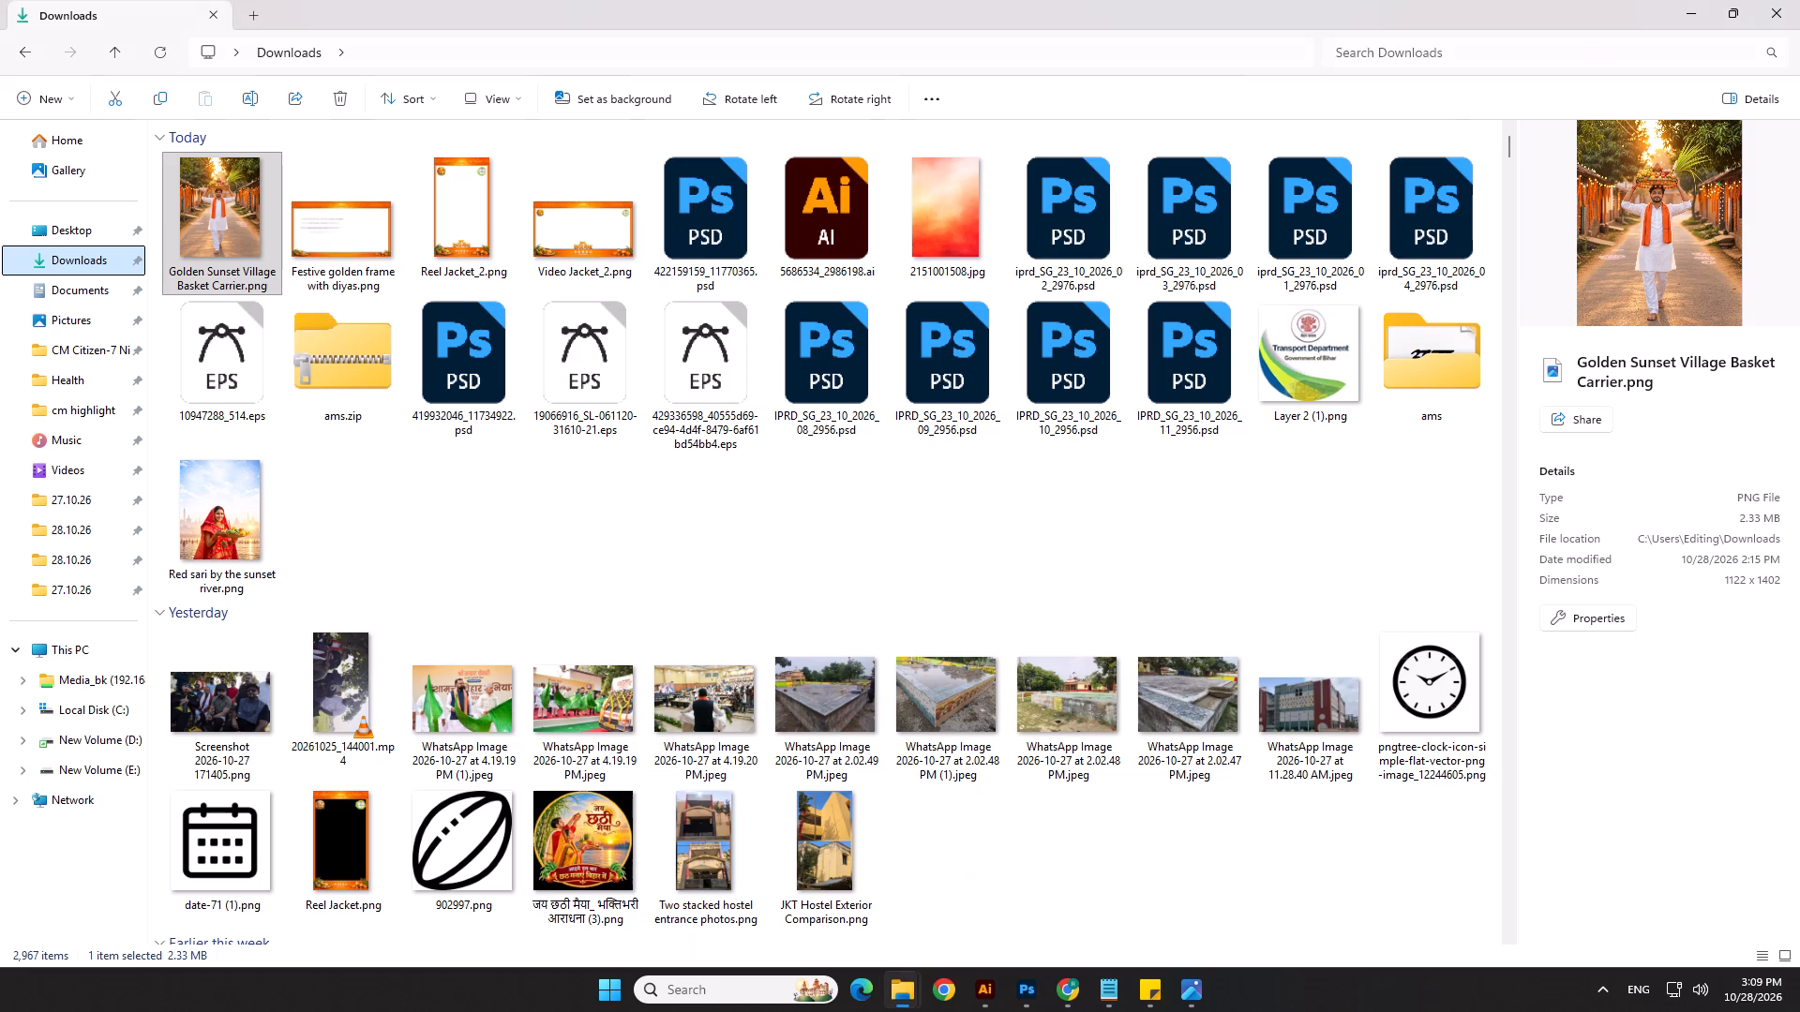
{"action": "left_click", "coordinate": [64, 260]}
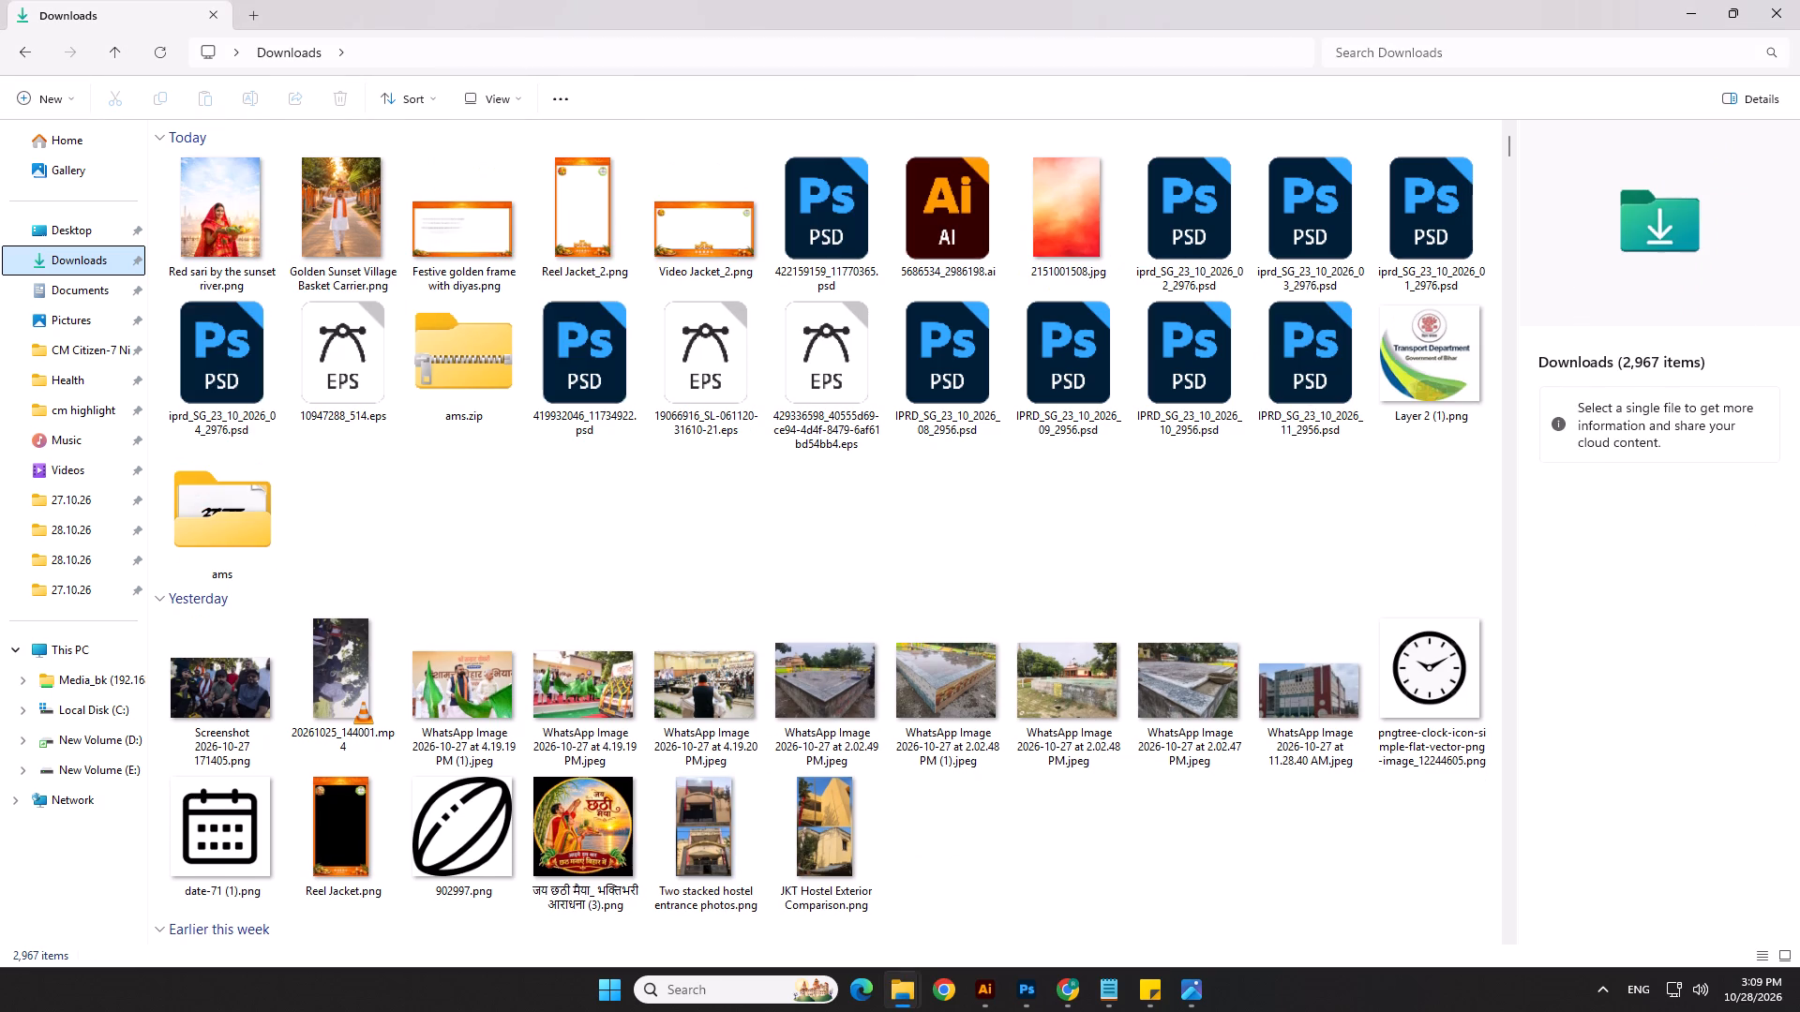
{"action": "double_click", "coordinate": [229, 223]}
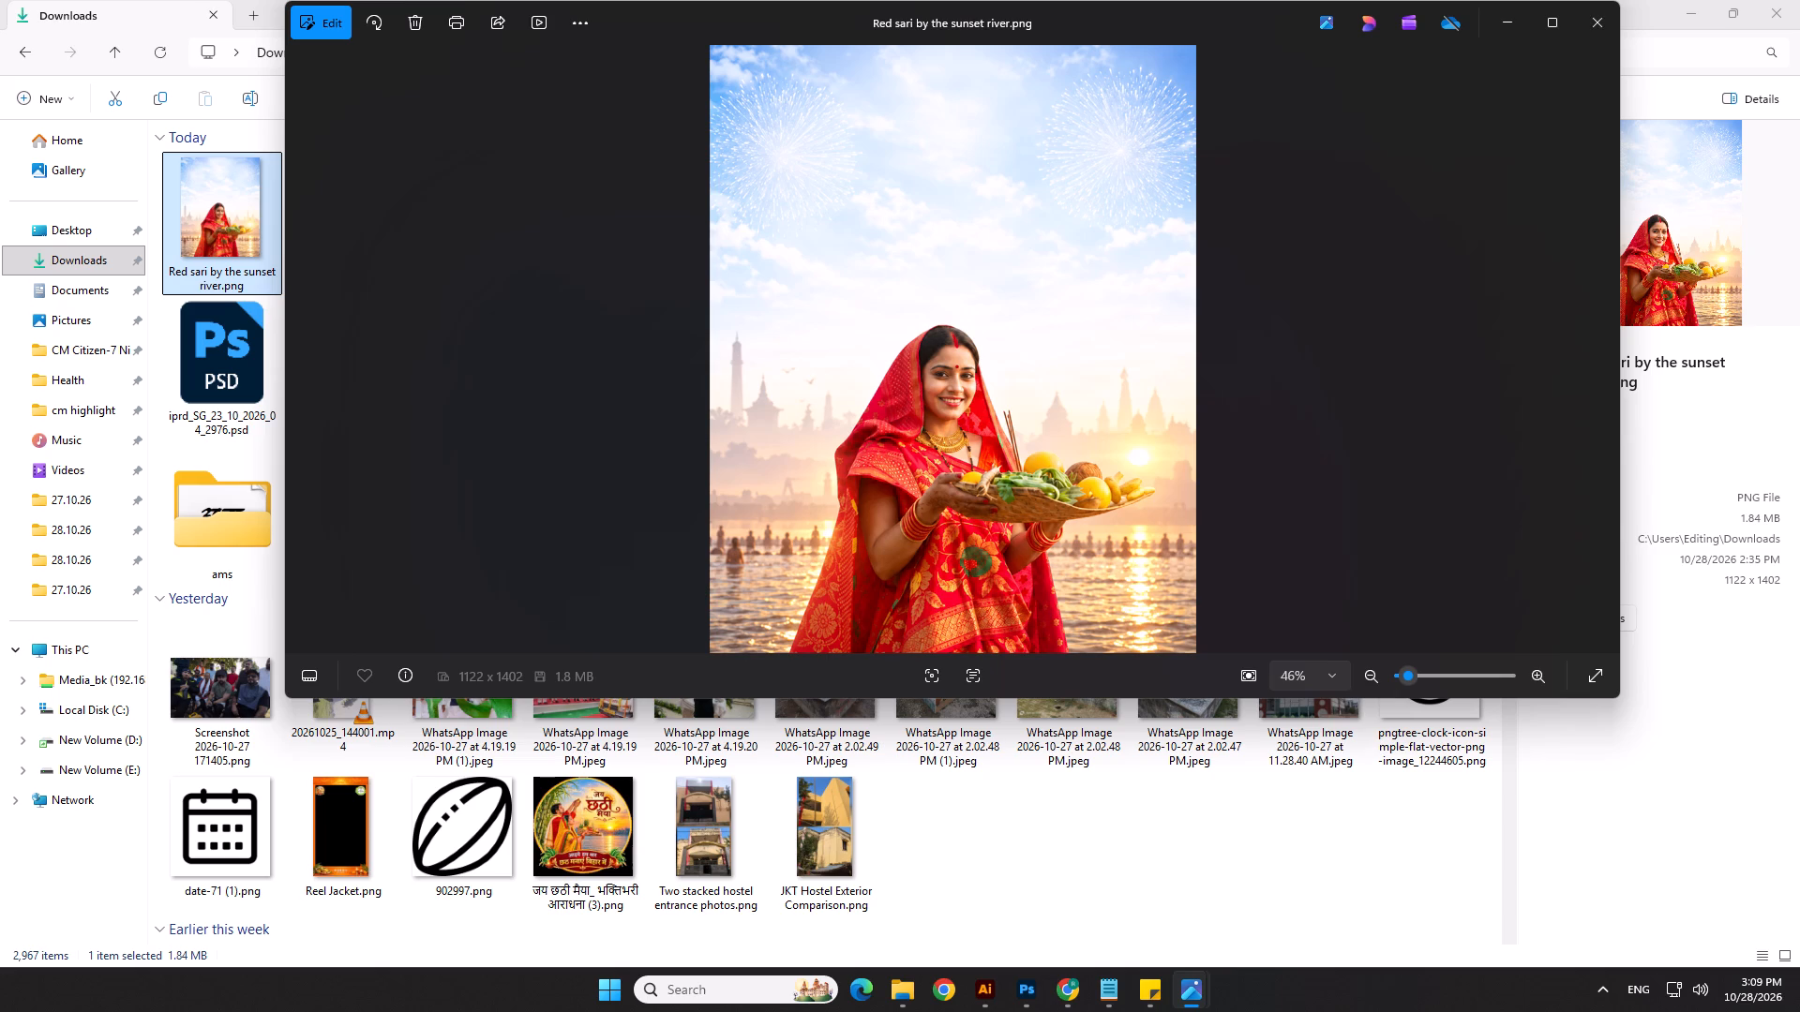
{"action": "left_click", "coordinate": [1590, 27]}
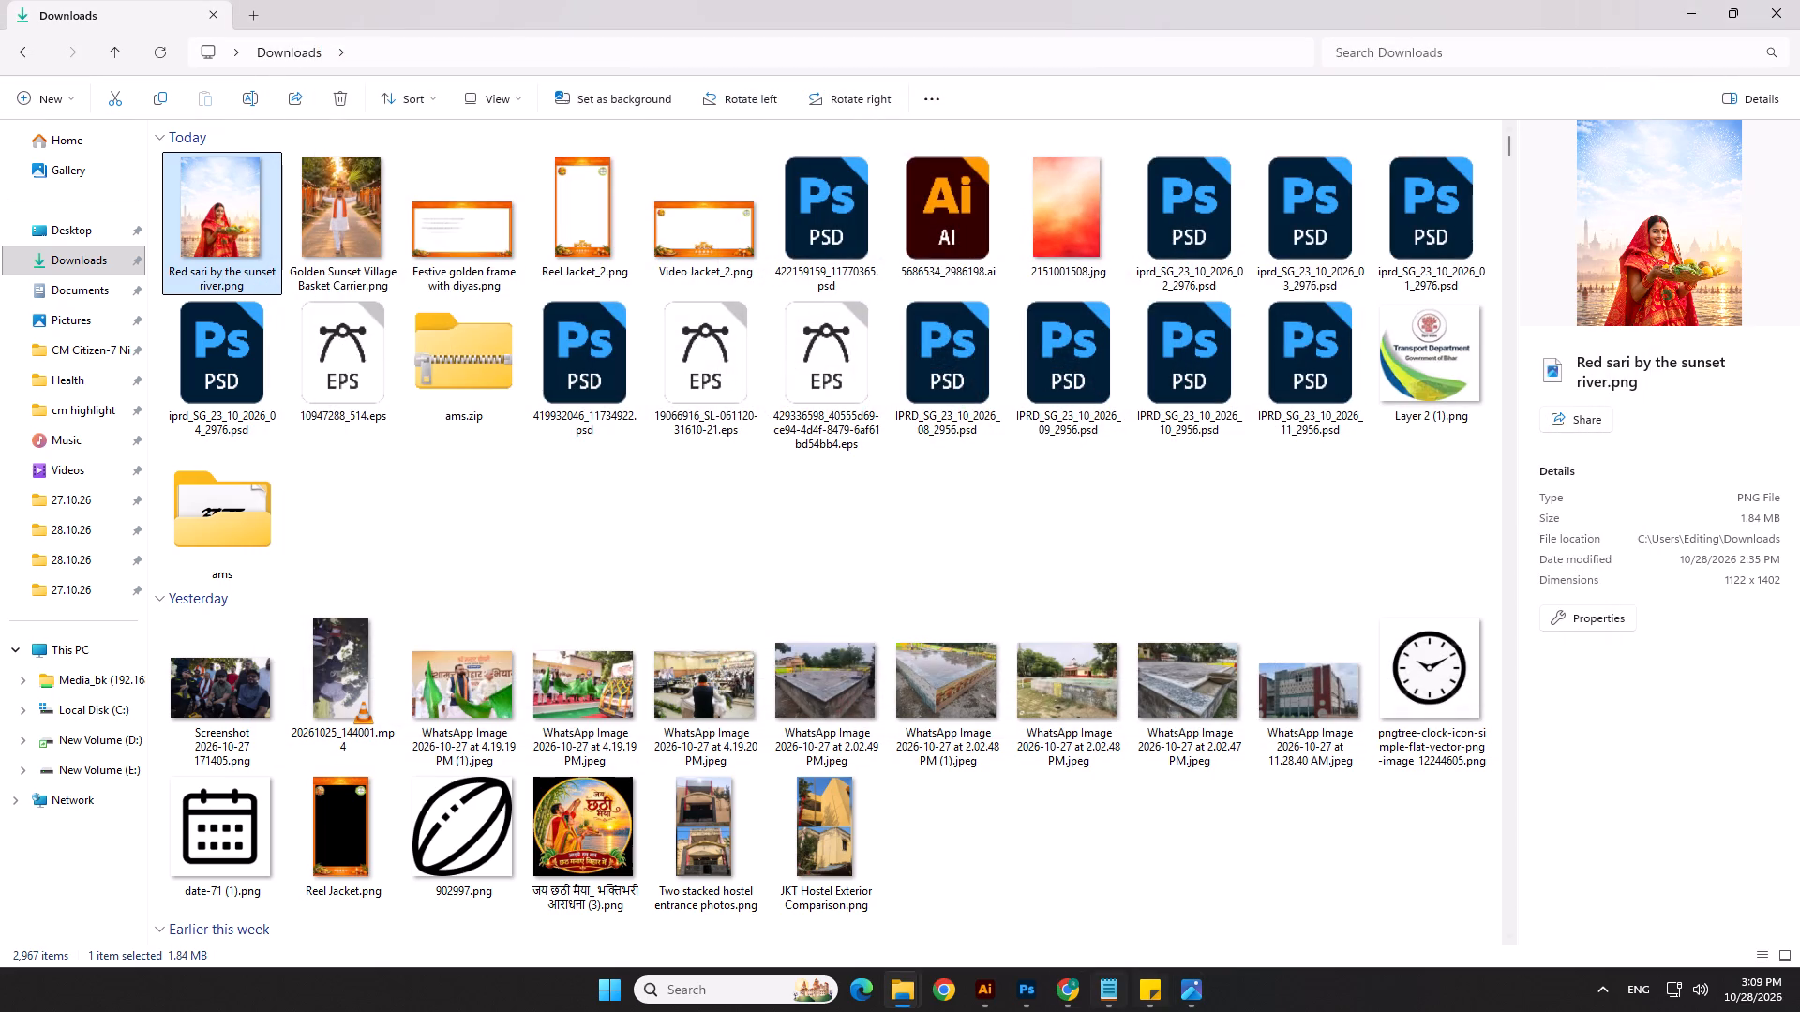
Return to the Photoshop poster, toggle Layer 9's visibility to check its content, and unlock and select that layer.
{"action": "left_click", "coordinate": [1036, 988]}
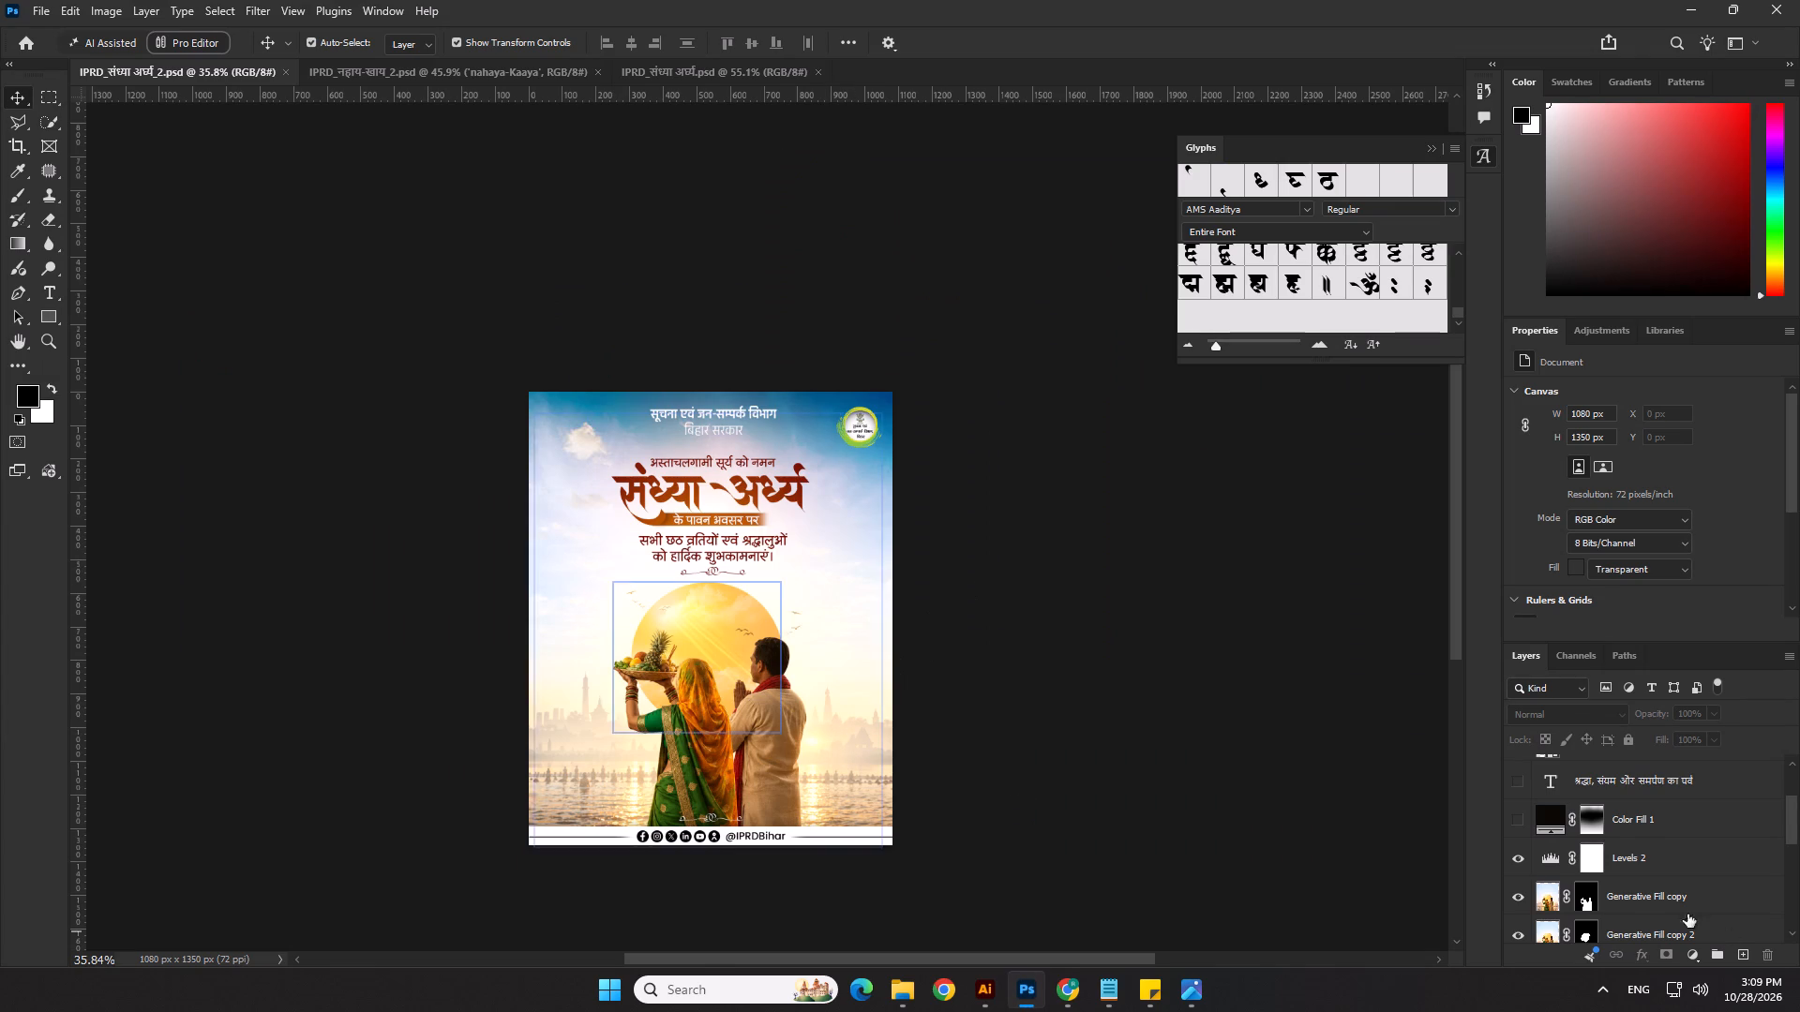
{"action": "scroll", "coordinate": [1644, 908], "scroll_direction": "down", "scroll_amount": 8}
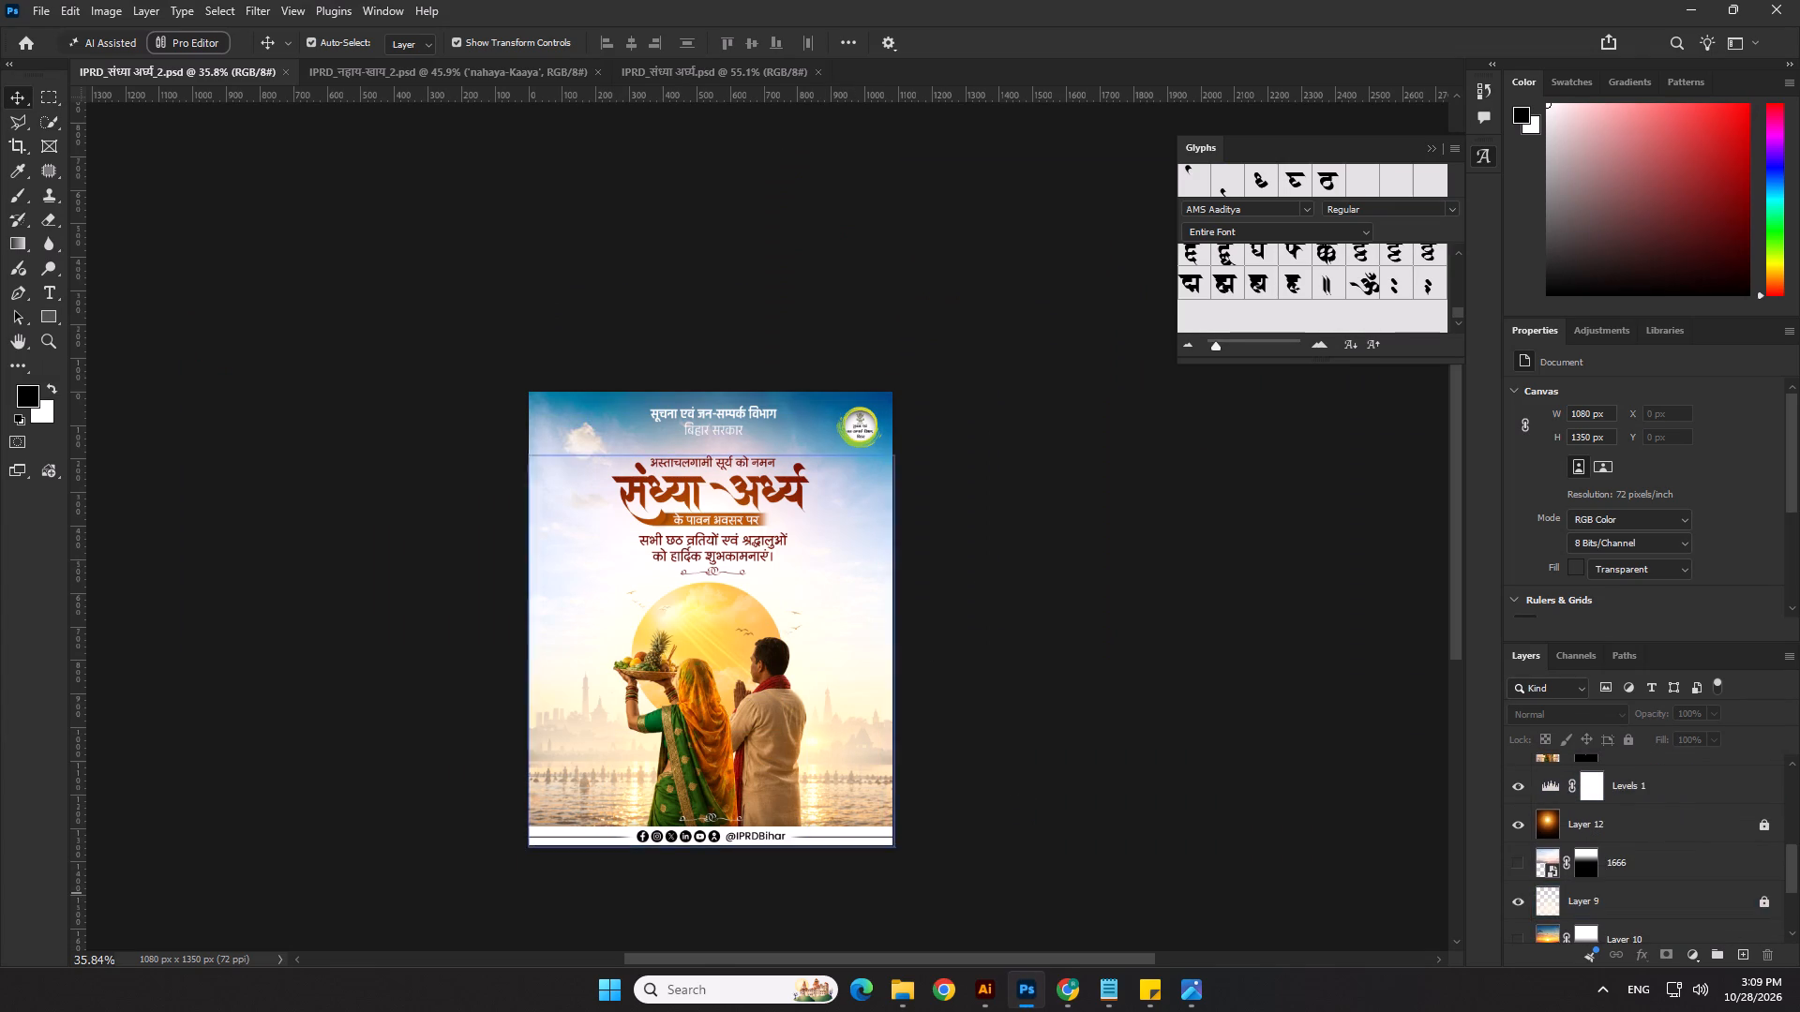
{"action": "left_click", "coordinate": [1522, 904]}
{"action": "left_click", "coordinate": [1521, 904]}
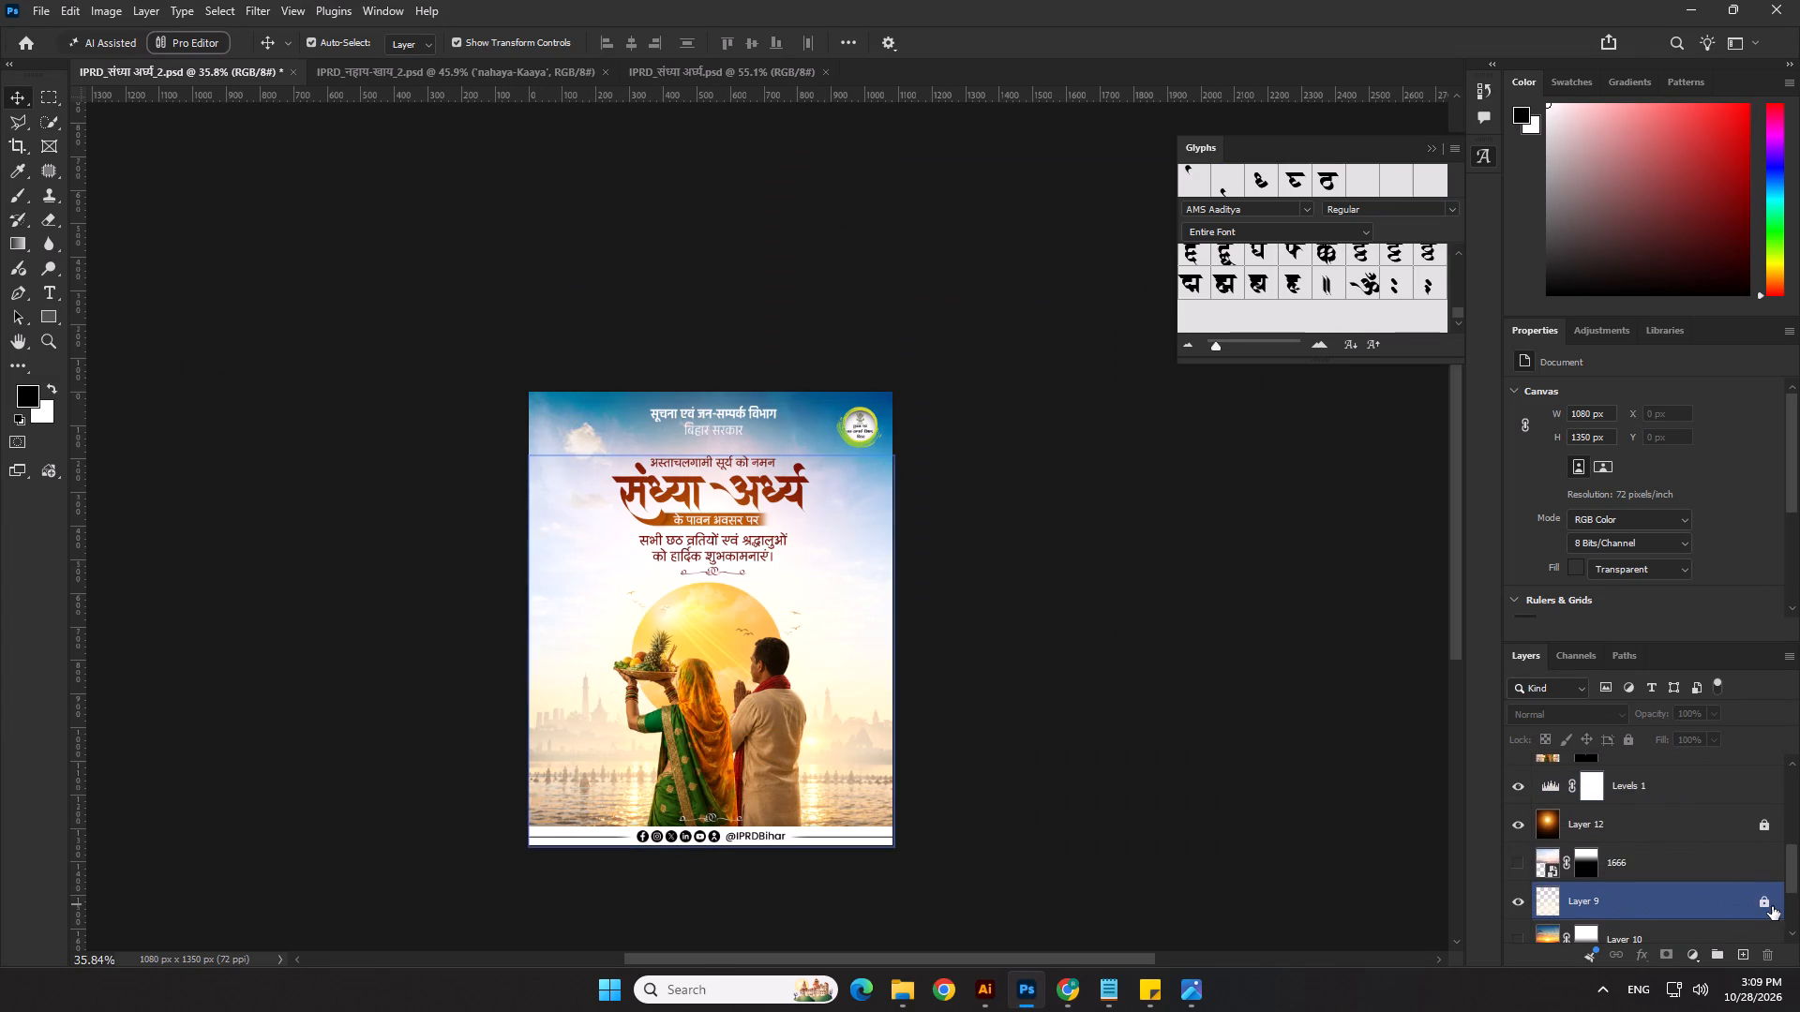
{"action": "left_click", "coordinate": [1766, 906]}
{"action": "left_click", "coordinate": [1552, 900]}
Set up the Brush tool with white as the foreground colour and a 400 px size for painting on Layer 9.
{"action": "scroll", "coordinate": [87, 477], "scroll_direction": "up", "scroll_amount": 4}
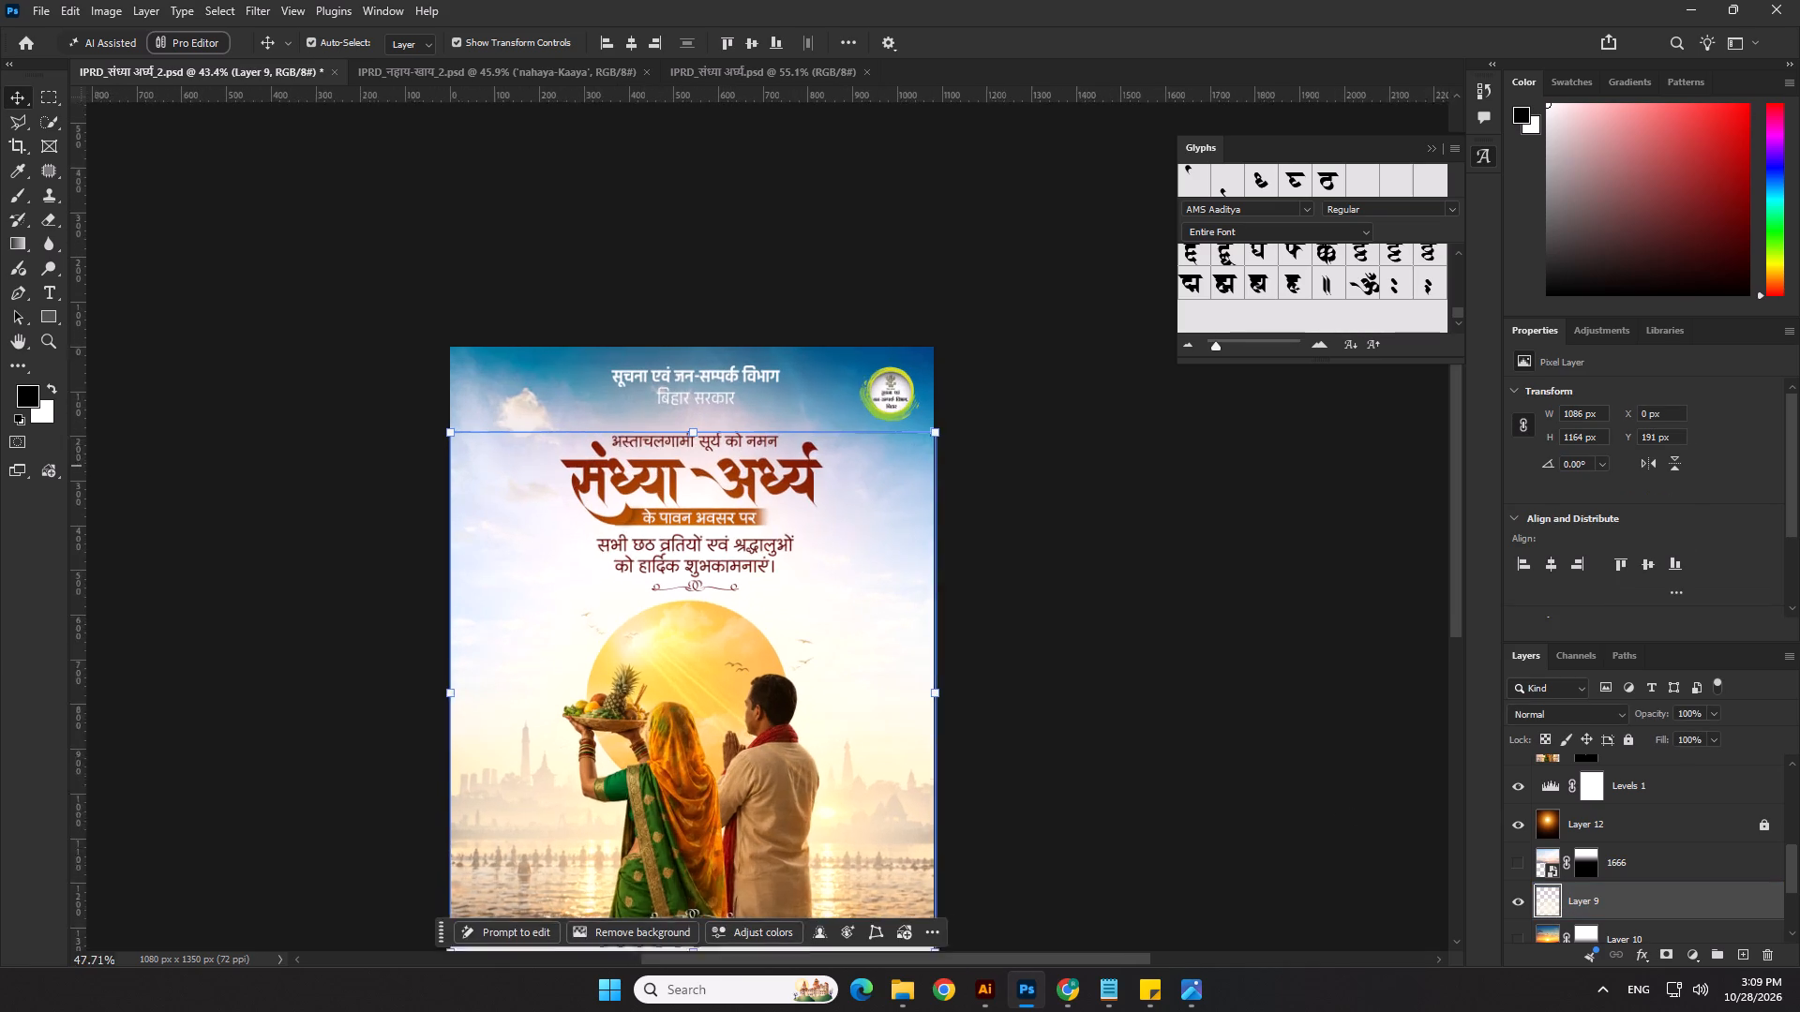
{"action": "key", "text": "x"}
{"action": "left_click", "coordinate": [22, 196]}
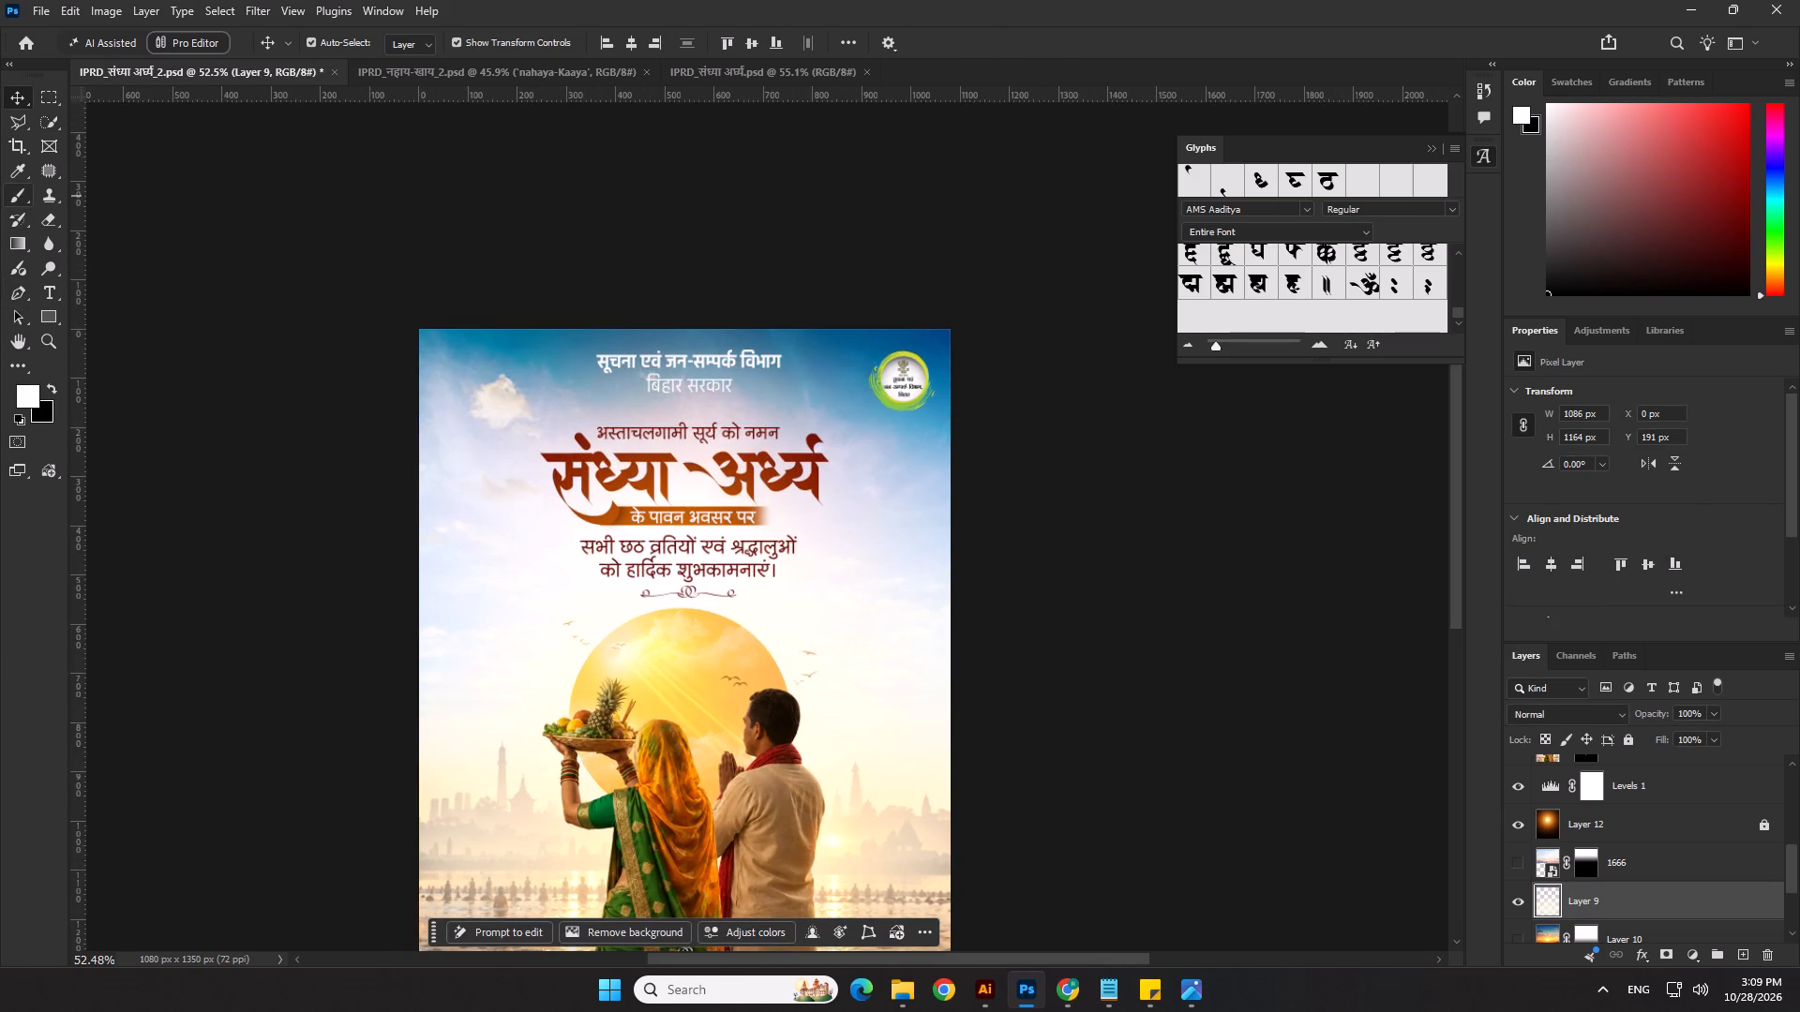
{"action": "scroll", "coordinate": [469, 688], "scroll_direction": "up", "scroll_amount": 2}
{"action": "key", "text": "bracketright"}
{"action": "key", "text": "bracketright"}
{"action": "key", "text": "bracketright"}
{"action": "key", "text": "bracketright"}
{"action": "key", "text": "bracketright"}
{"action": "key", "text": "bracketright"}
{"action": "key", "text": "bracketright"}
{"action": "key", "text": "bracketright"}
{"action": "key", "text": "bracketright"}
{"action": "key", "text": "bracketright"}
{"action": "key", "text": "bracketright"}
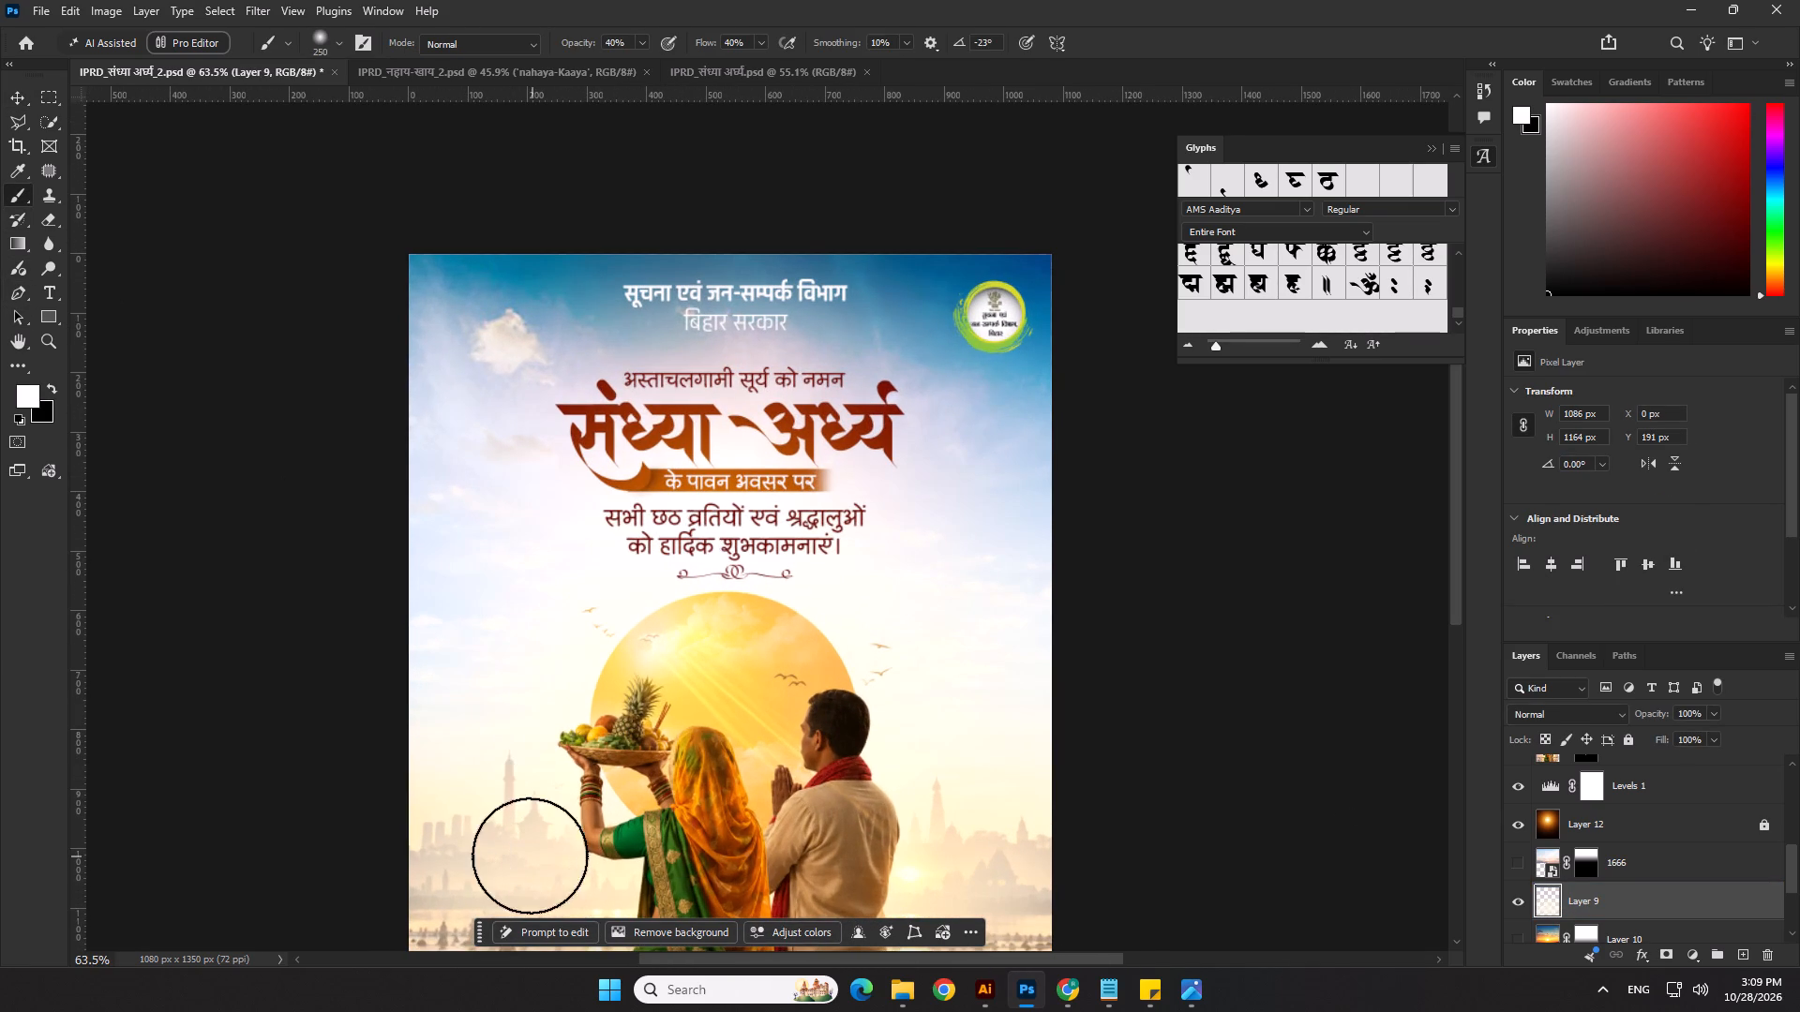
{"action": "type", "text": "]]"}
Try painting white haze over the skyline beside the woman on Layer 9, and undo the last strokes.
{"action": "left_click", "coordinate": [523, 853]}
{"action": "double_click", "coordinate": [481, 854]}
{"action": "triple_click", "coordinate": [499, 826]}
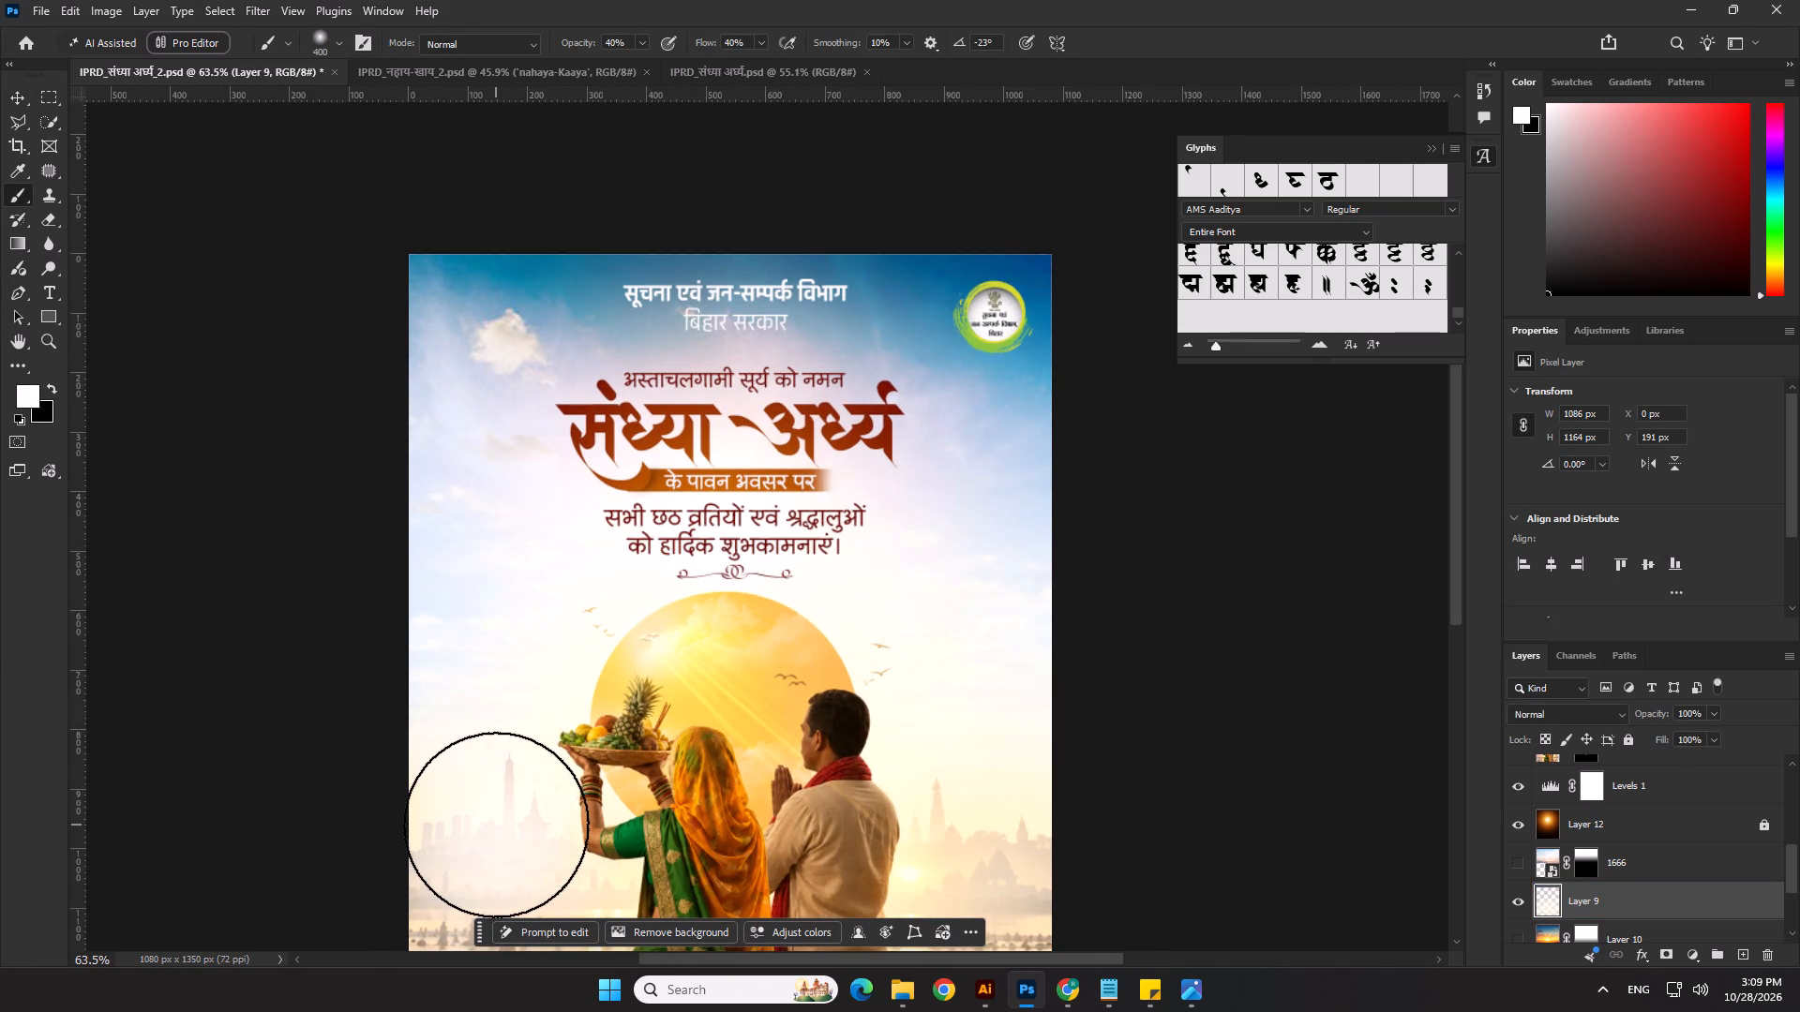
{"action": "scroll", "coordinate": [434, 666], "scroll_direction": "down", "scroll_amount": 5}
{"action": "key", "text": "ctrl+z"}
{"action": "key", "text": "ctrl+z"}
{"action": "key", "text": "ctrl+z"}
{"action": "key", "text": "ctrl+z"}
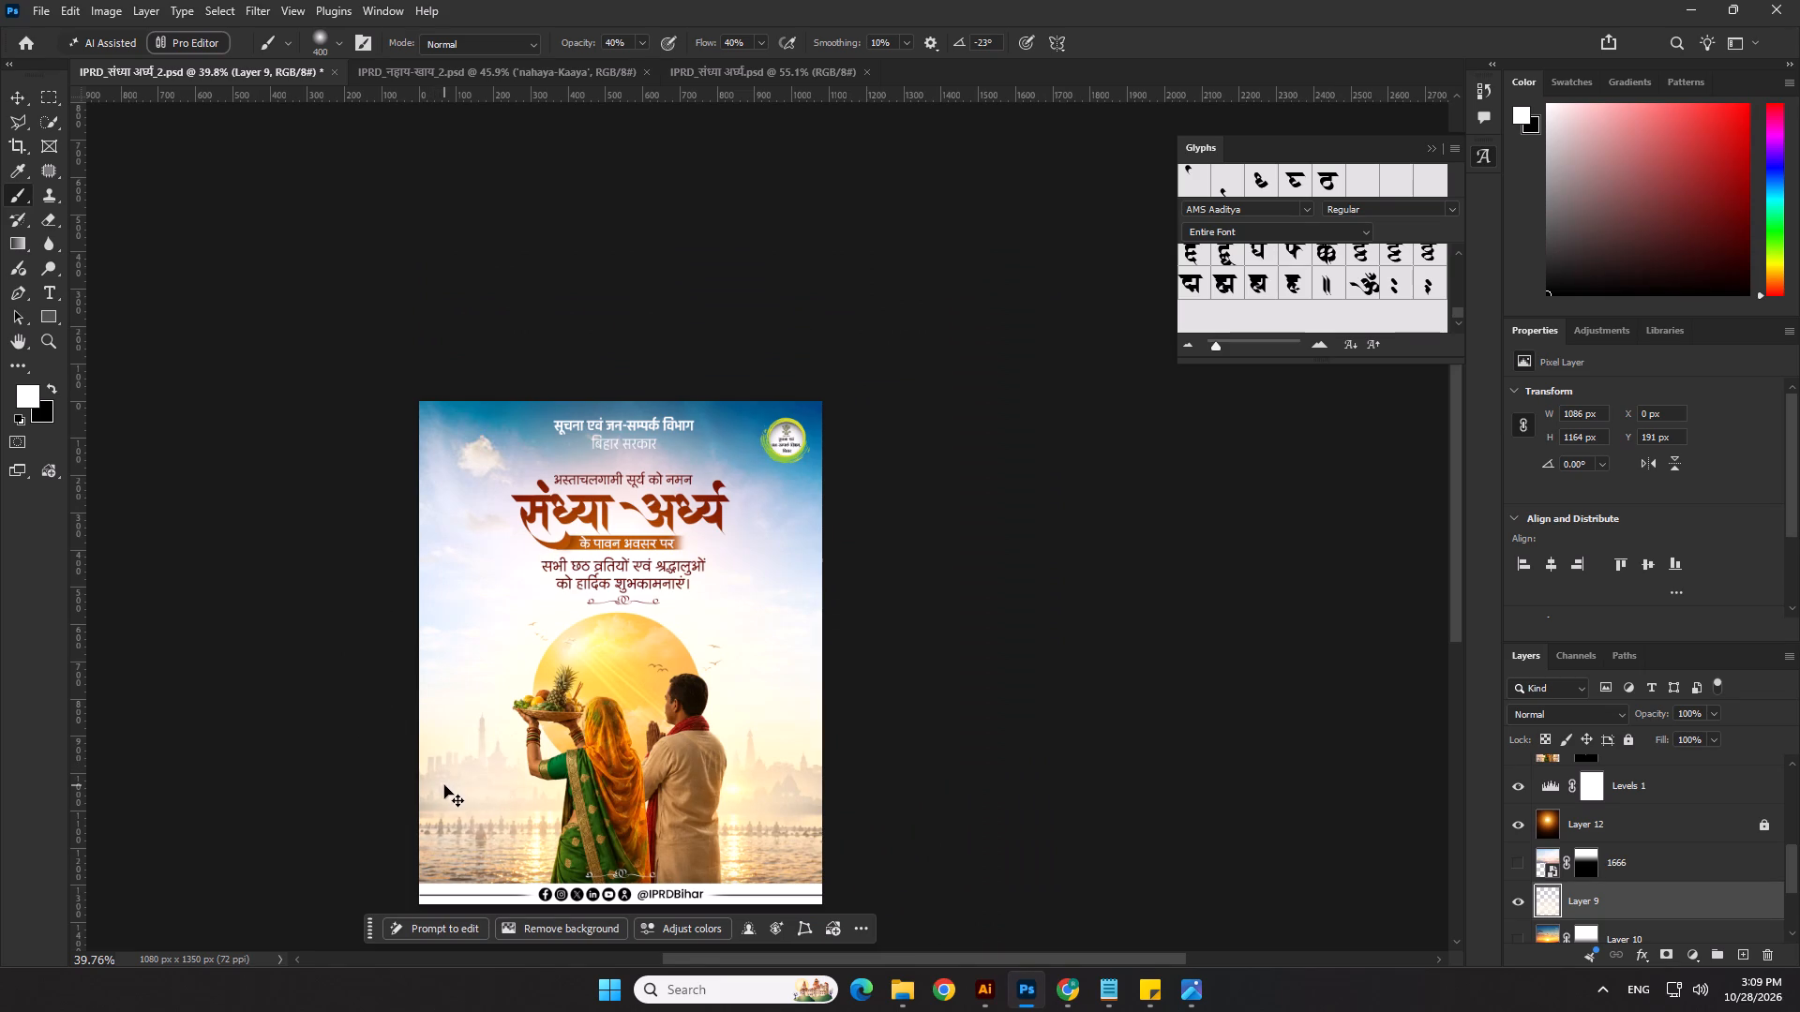
Paint soft white haze on Layer 9 over the skyline on both sides of the couple, using 40% brush opacity.
{"action": "scroll", "coordinate": [446, 783], "scroll_direction": "up", "scroll_amount": 3}
{"action": "left_click", "coordinate": [422, 782]}
{"action": "left_click", "coordinate": [415, 770]}
{"action": "double_click", "coordinate": [414, 745]}
{"action": "left_click", "coordinate": [537, 754]}
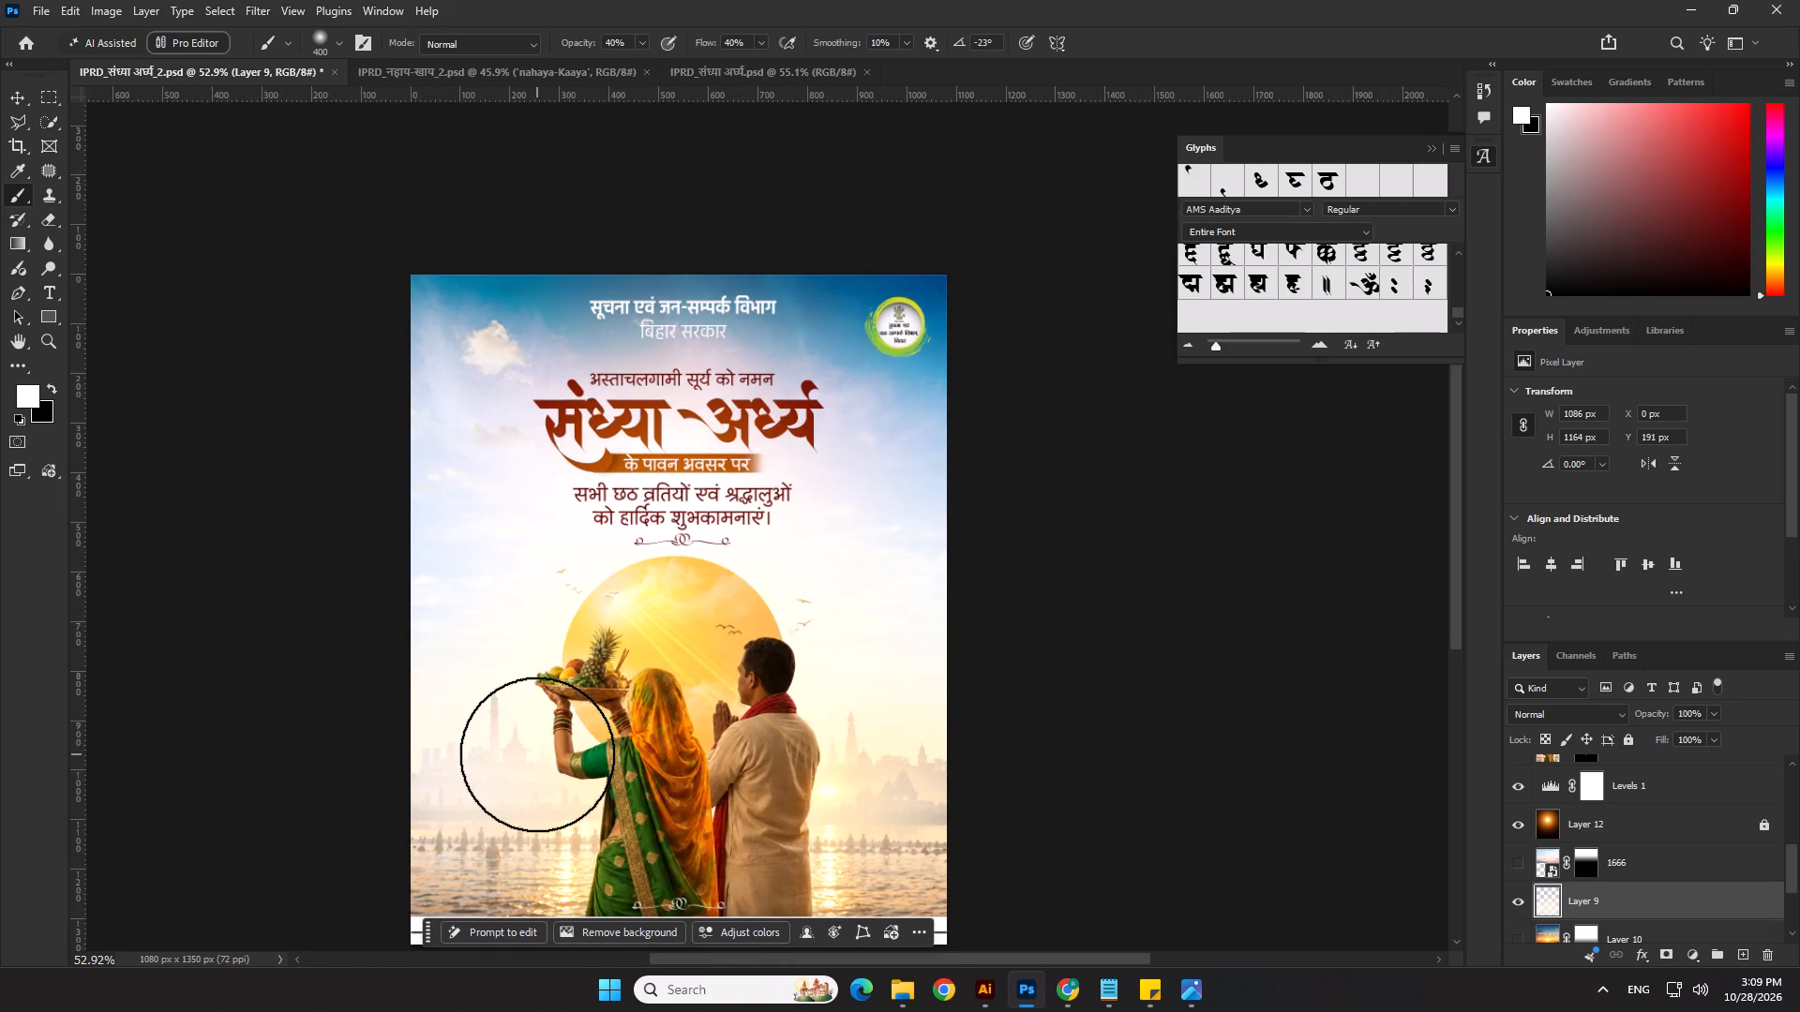
{"action": "left_click", "coordinate": [534, 754]}
{"action": "left_click", "coordinate": [467, 719]}
{"action": "left_click", "coordinate": [462, 689]}
{"action": "left_click", "coordinate": [410, 736]}
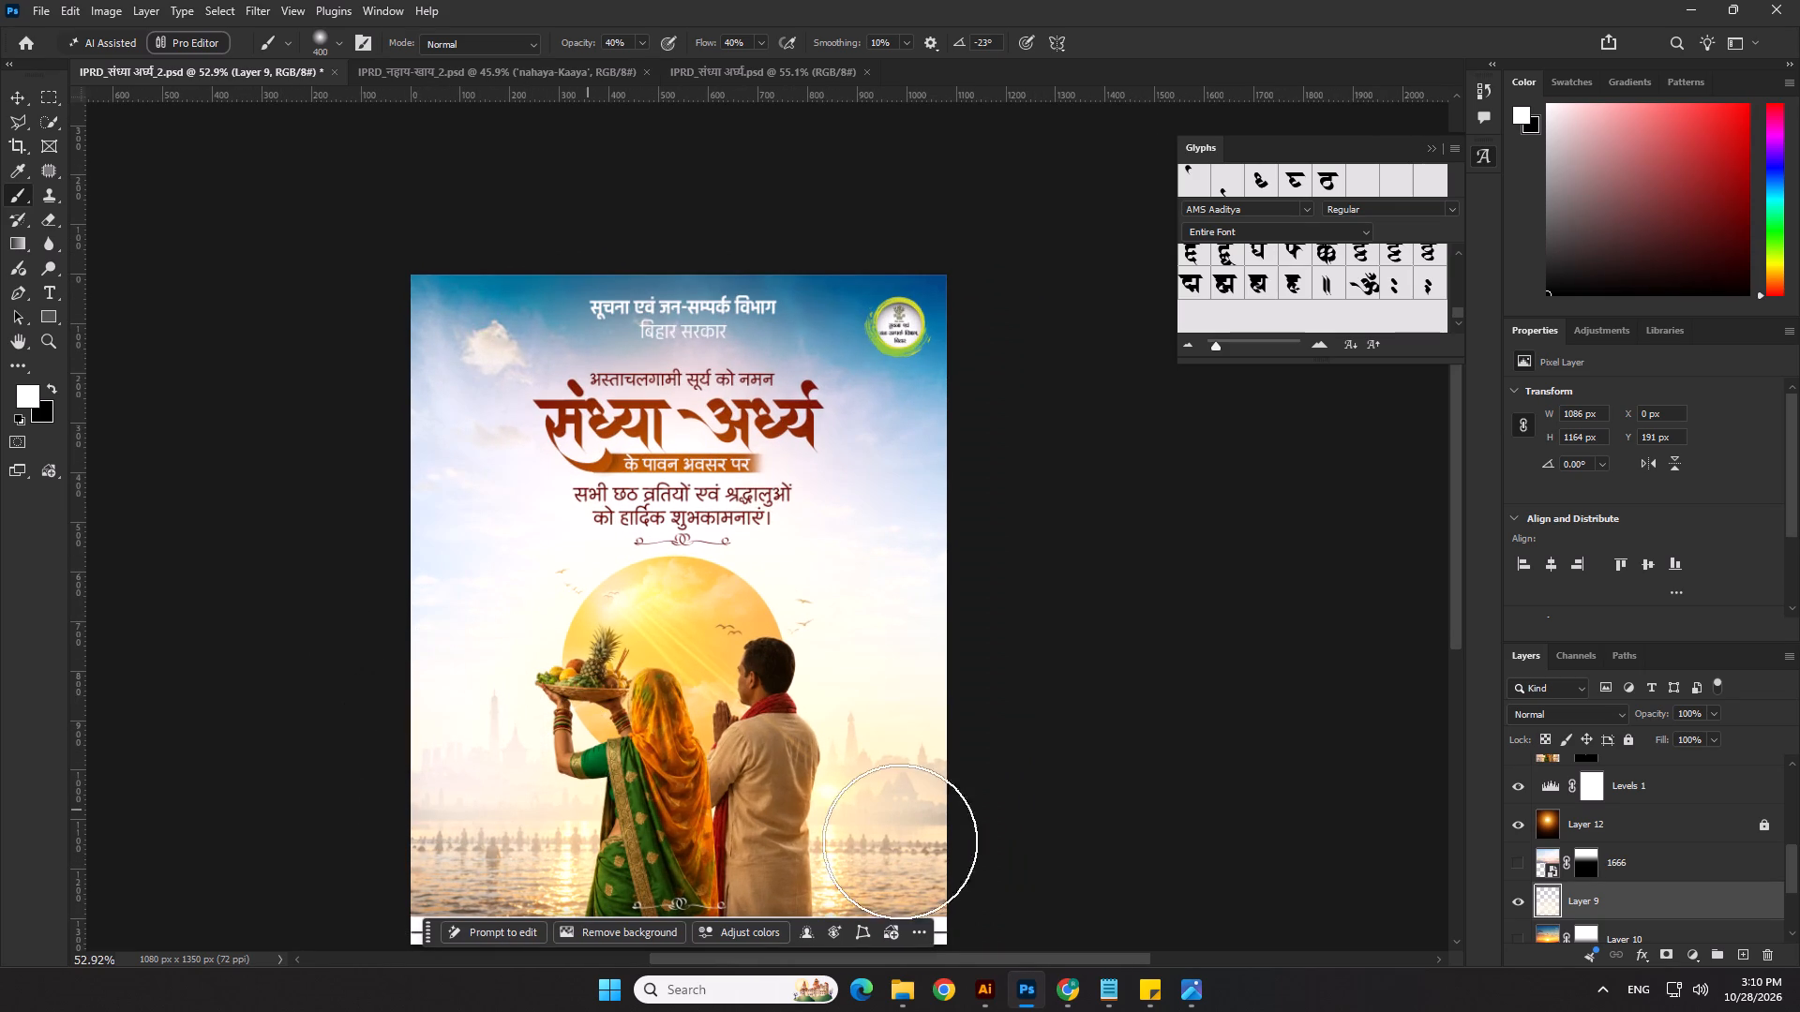
{"action": "left_click", "coordinate": [859, 746]}
{"action": "left_click", "coordinate": [923, 765]}
{"action": "left_click", "coordinate": [937, 790]}
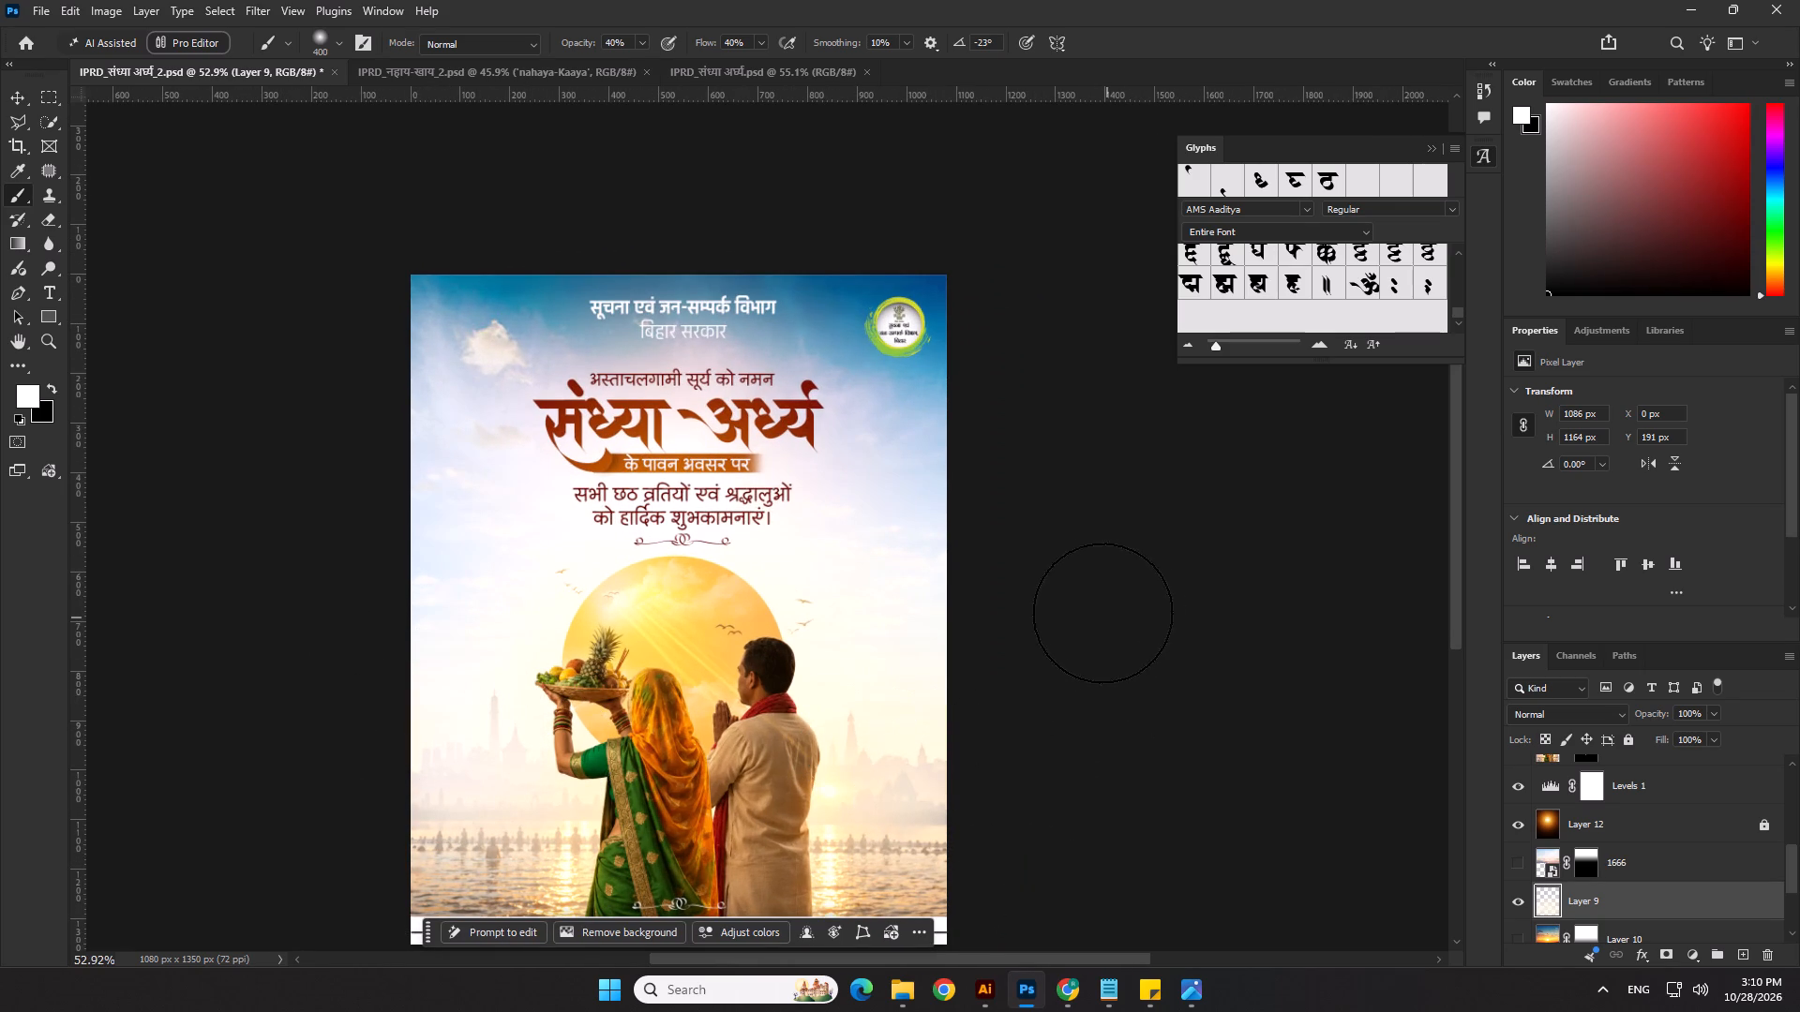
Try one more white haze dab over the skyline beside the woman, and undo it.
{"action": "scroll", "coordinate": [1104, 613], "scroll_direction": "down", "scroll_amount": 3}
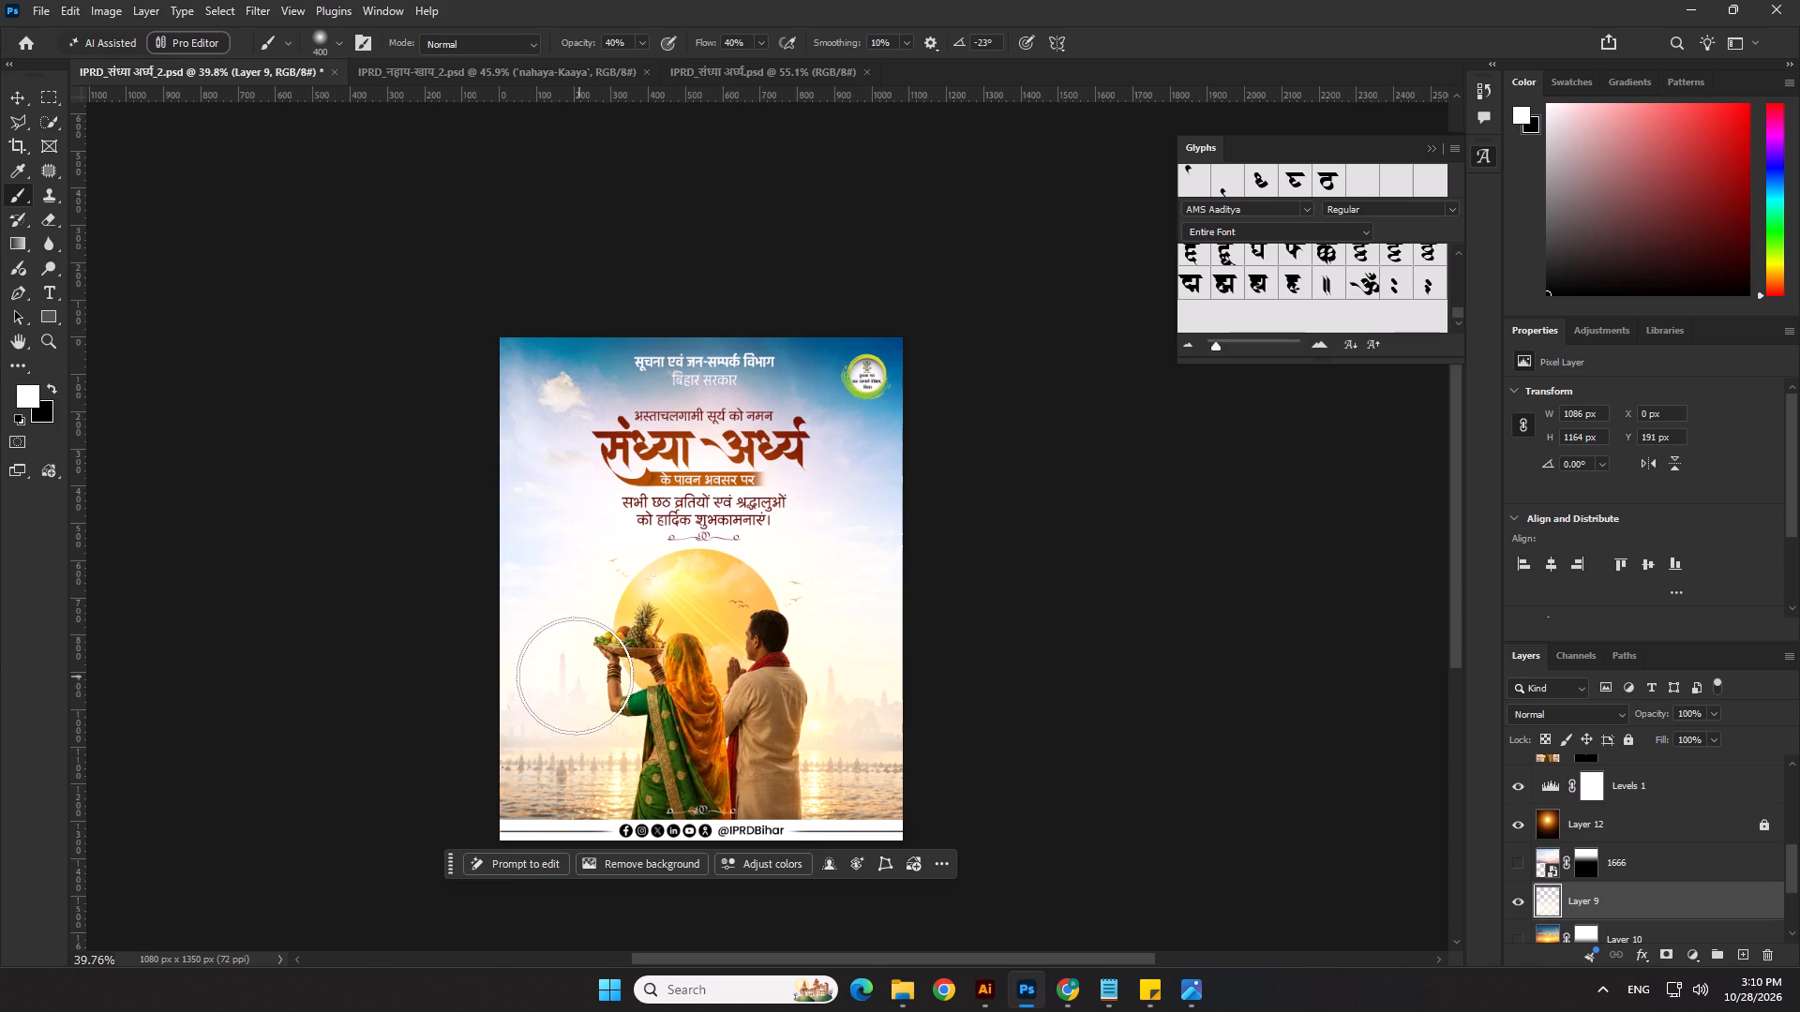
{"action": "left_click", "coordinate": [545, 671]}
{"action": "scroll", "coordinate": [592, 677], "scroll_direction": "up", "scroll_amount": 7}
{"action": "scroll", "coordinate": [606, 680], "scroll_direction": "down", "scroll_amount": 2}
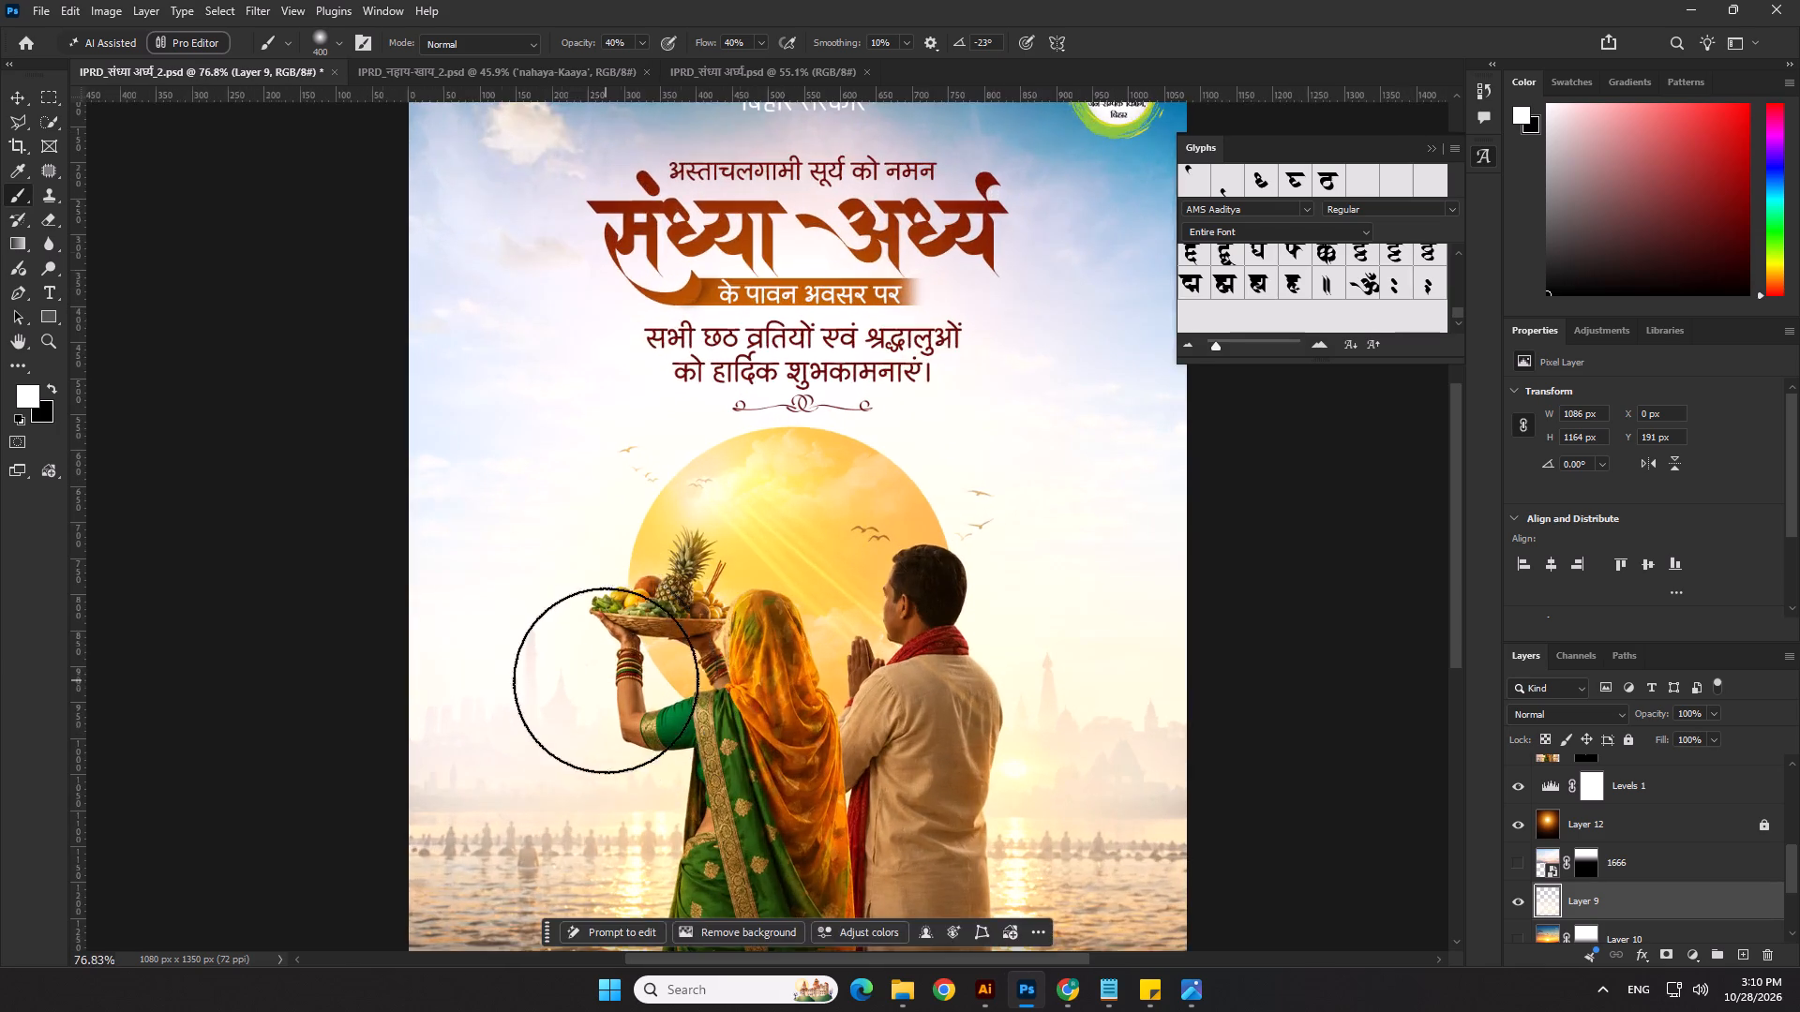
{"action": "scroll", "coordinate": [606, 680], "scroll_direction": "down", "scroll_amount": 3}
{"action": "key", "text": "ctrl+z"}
Examine the faded skyline up close, and select and unlock the Generative Fill 2 layer.
{"action": "scroll", "coordinate": [536, 685], "scroll_direction": "up", "scroll_amount": 10}
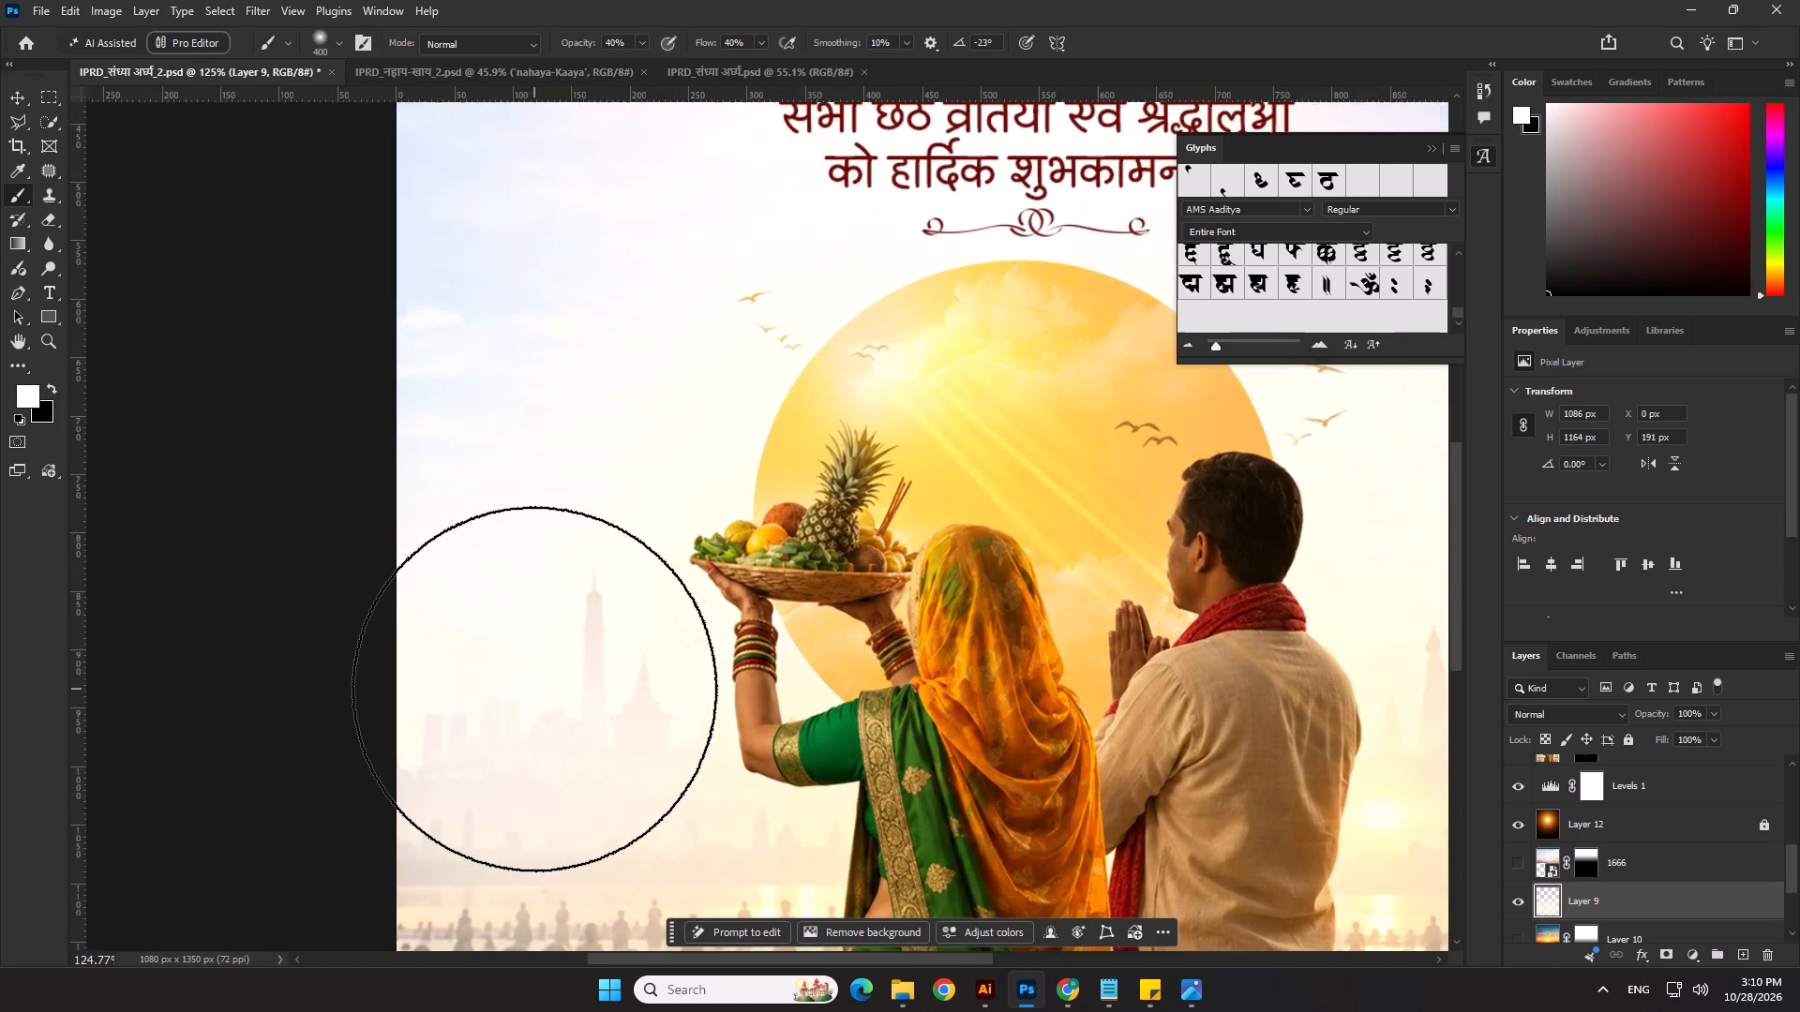
{"action": "scroll", "coordinate": [534, 689], "scroll_direction": "down", "scroll_amount": 3}
{"action": "scroll", "coordinate": [1594, 899], "scroll_direction": "down", "scroll_amount": 3}
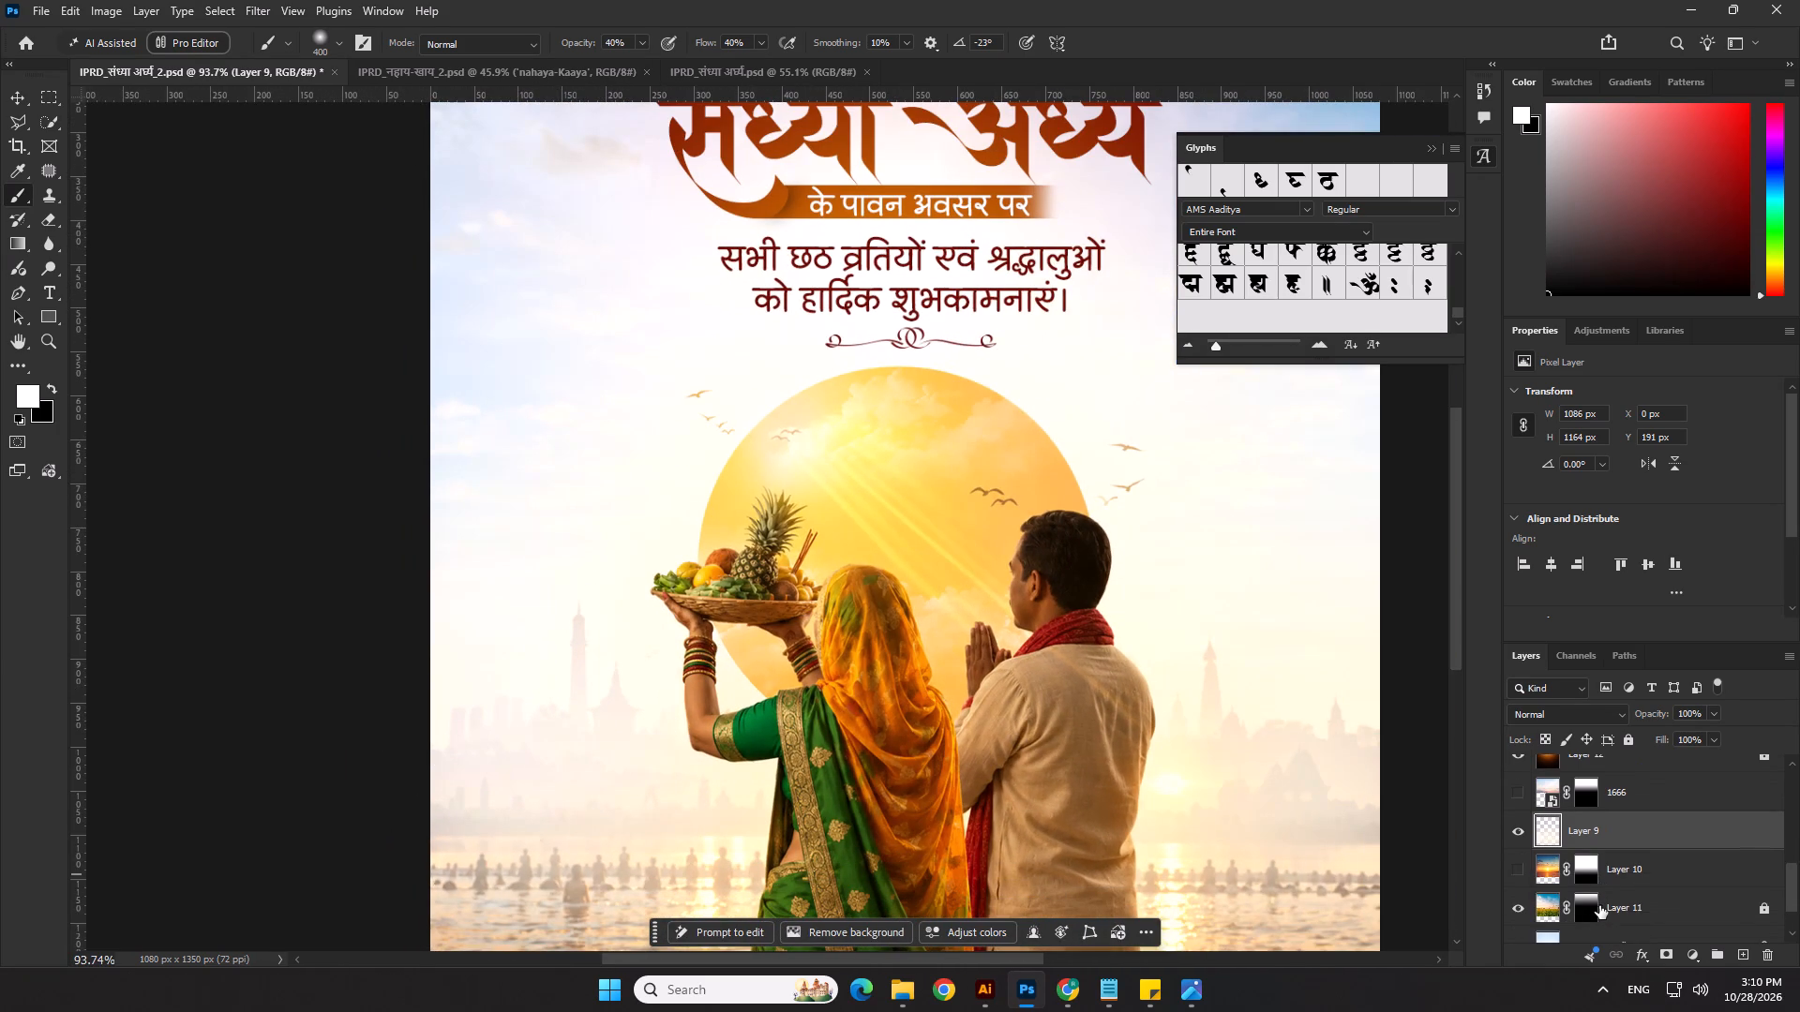
{"action": "scroll", "coordinate": [1606, 898], "scroll_direction": "up", "scroll_amount": 2}
{"action": "scroll", "coordinate": [1606, 898], "scroll_direction": "down", "scroll_amount": 4}
{"action": "left_click", "coordinate": [1597, 895]}
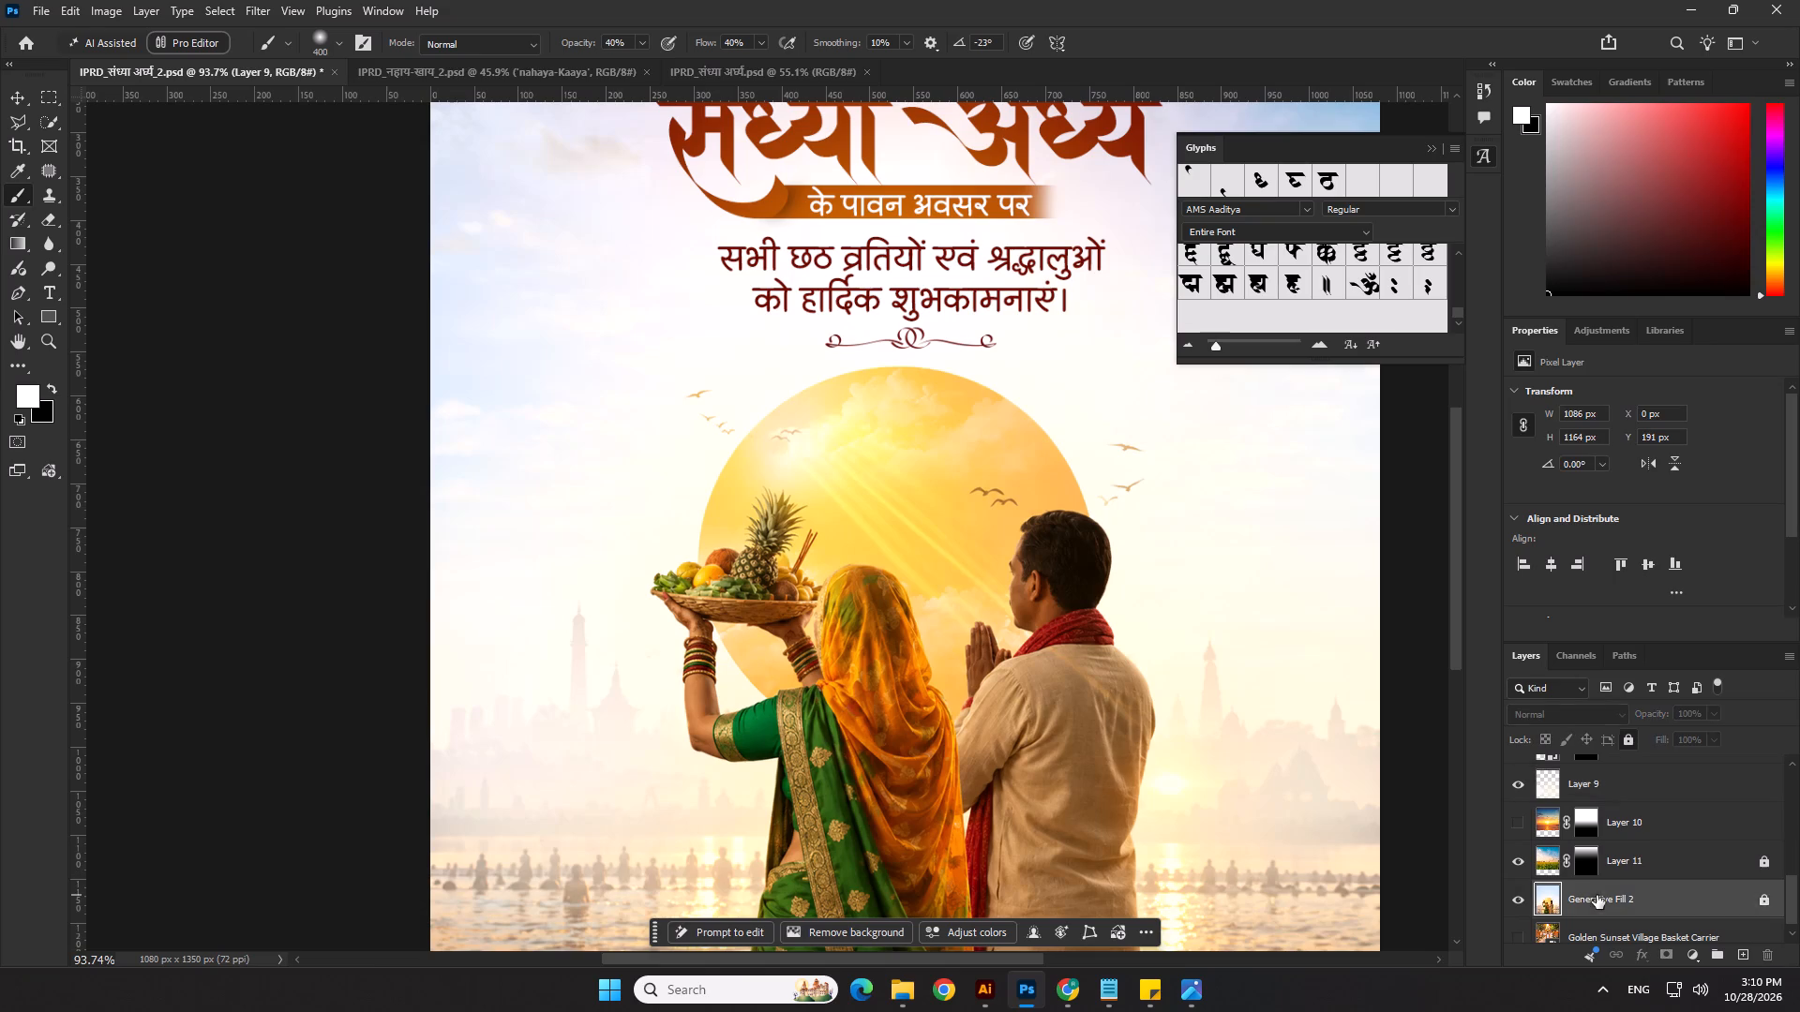
{"action": "left_click", "coordinate": [1762, 901]}
Paint over the tall tower beside the woman on the Generative Fill 2 layer with a size 80 white brush.
{"action": "scroll", "coordinate": [283, 423], "scroll_direction": "up", "scroll_amount": 3}
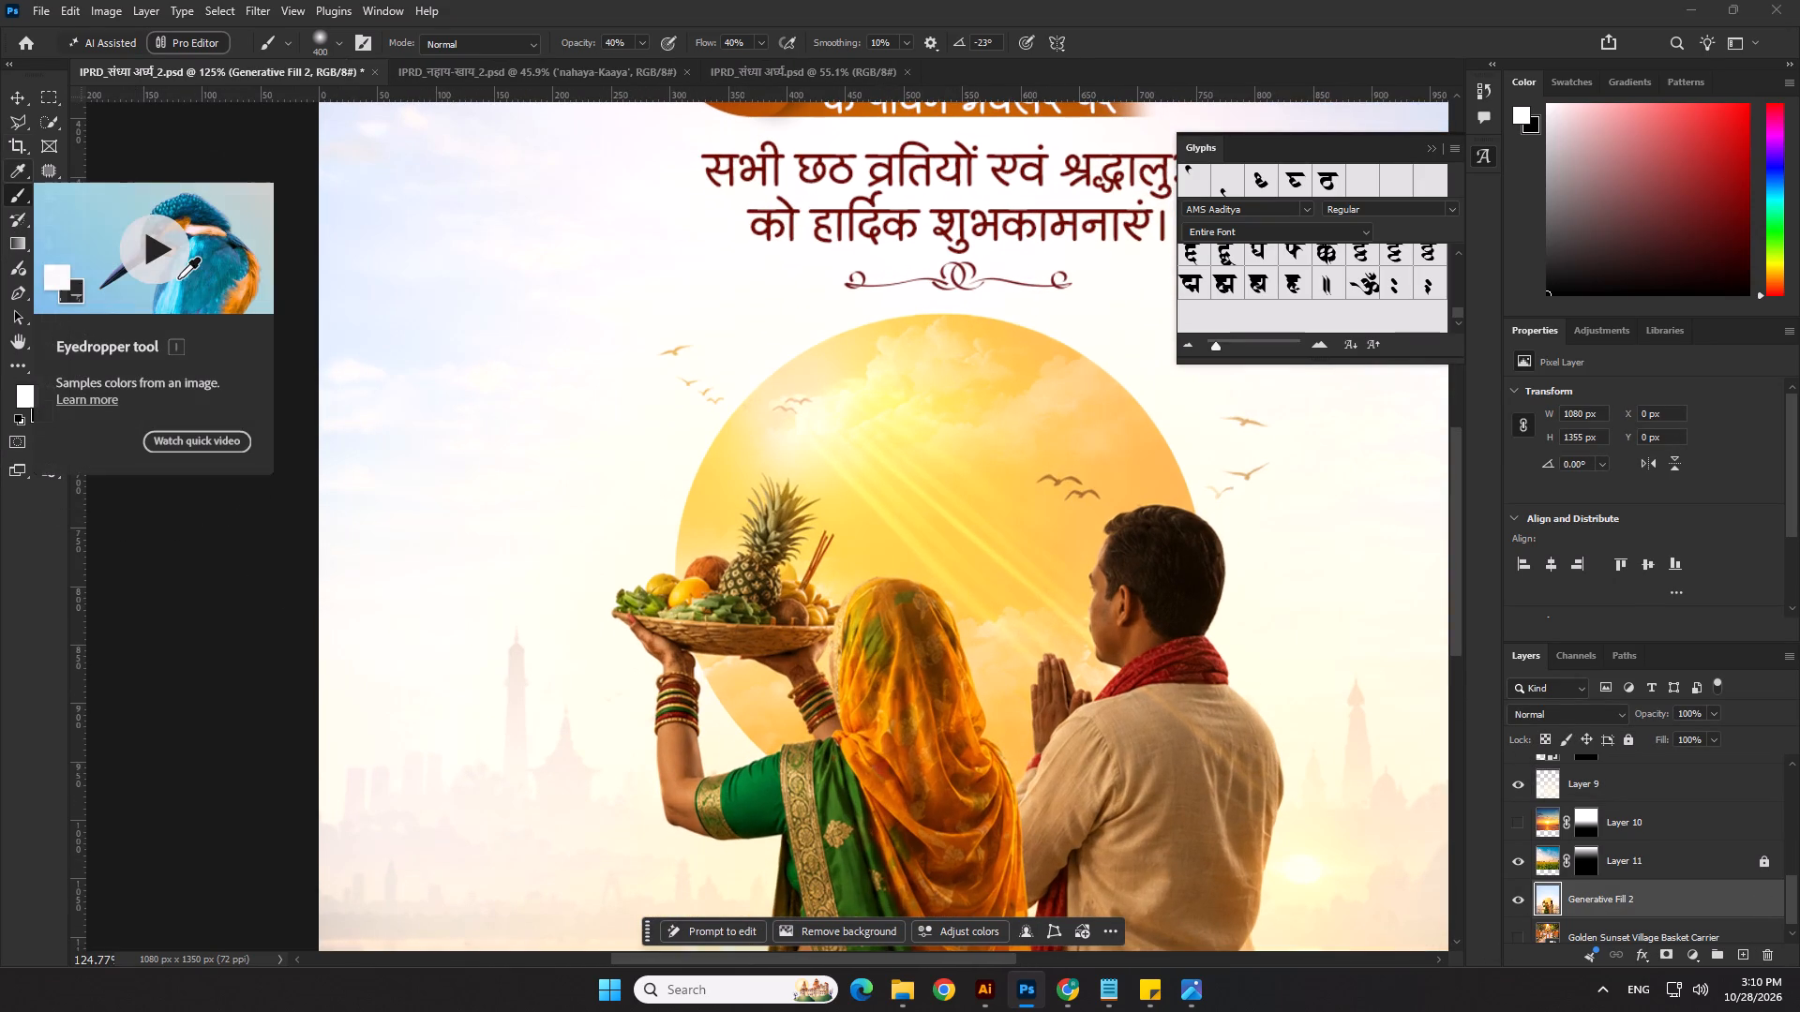
{"action": "left_click", "coordinate": [24, 169]}
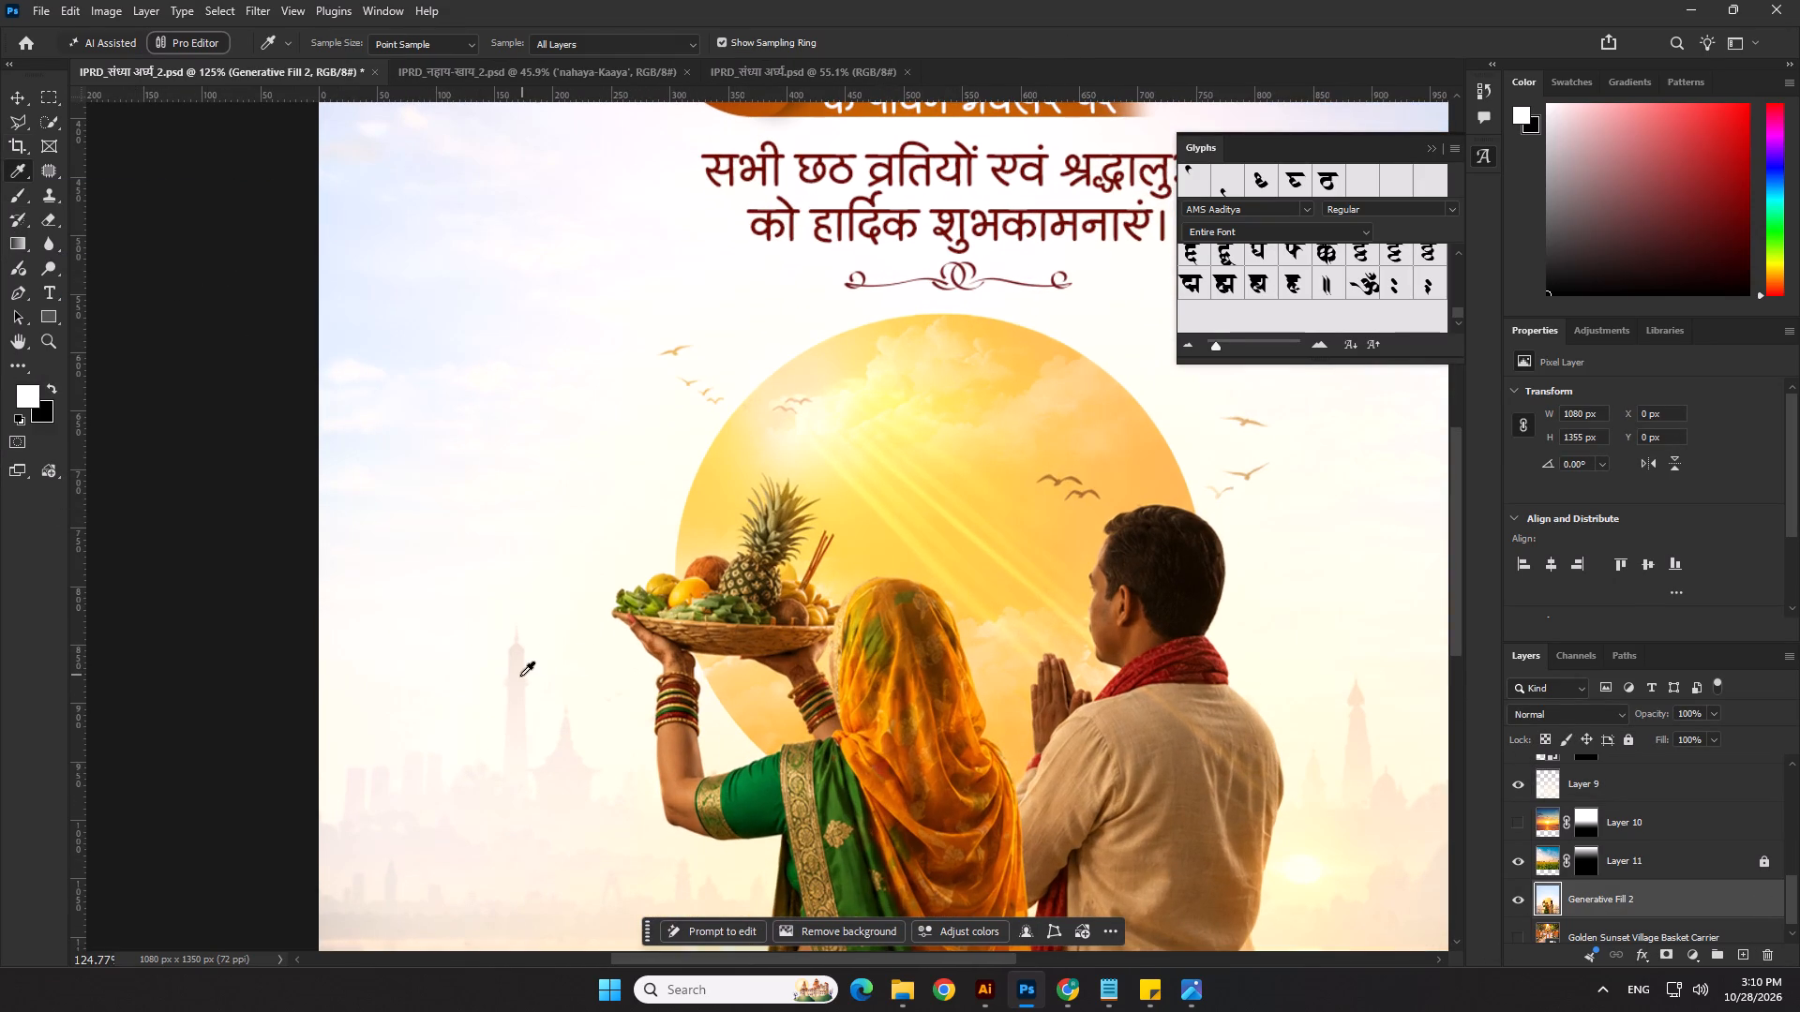
{"action": "left_click", "coordinate": [536, 667]}
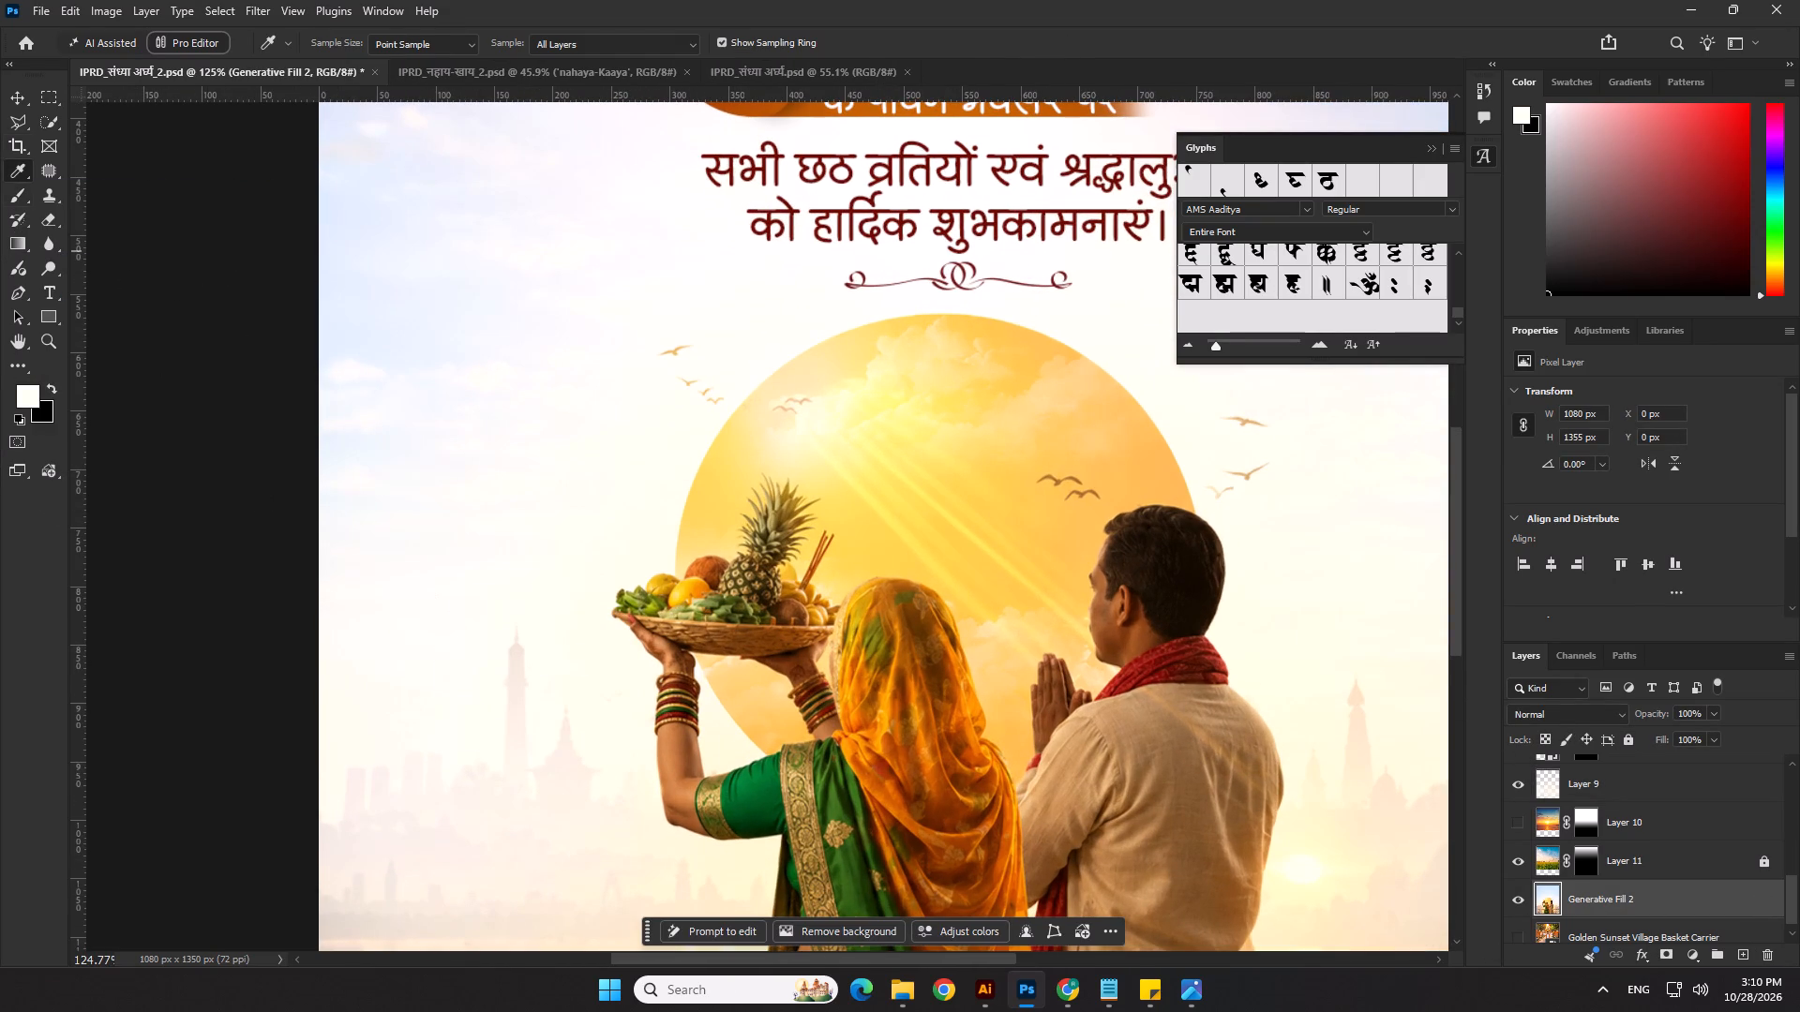
{"action": "left_click", "coordinate": [12, 198]}
{"action": "scroll", "coordinate": [579, 893], "scroll_direction": "up", "scroll_amount": 1}
{"action": "key", "text": "bracketright"}
{"action": "key", "text": "bracketright"}
{"action": "key", "text": "bracketright"}
{"action": "key", "text": "bracketright"}
{"action": "key", "text": "bracketright"}
{"action": "key", "text": "bracketright"}
{"action": "key", "text": "bracketright"}
{"action": "key", "text": "bracketright"}
{"action": "key", "text": "bracketright"}
{"action": "key", "text": "bracketright"}
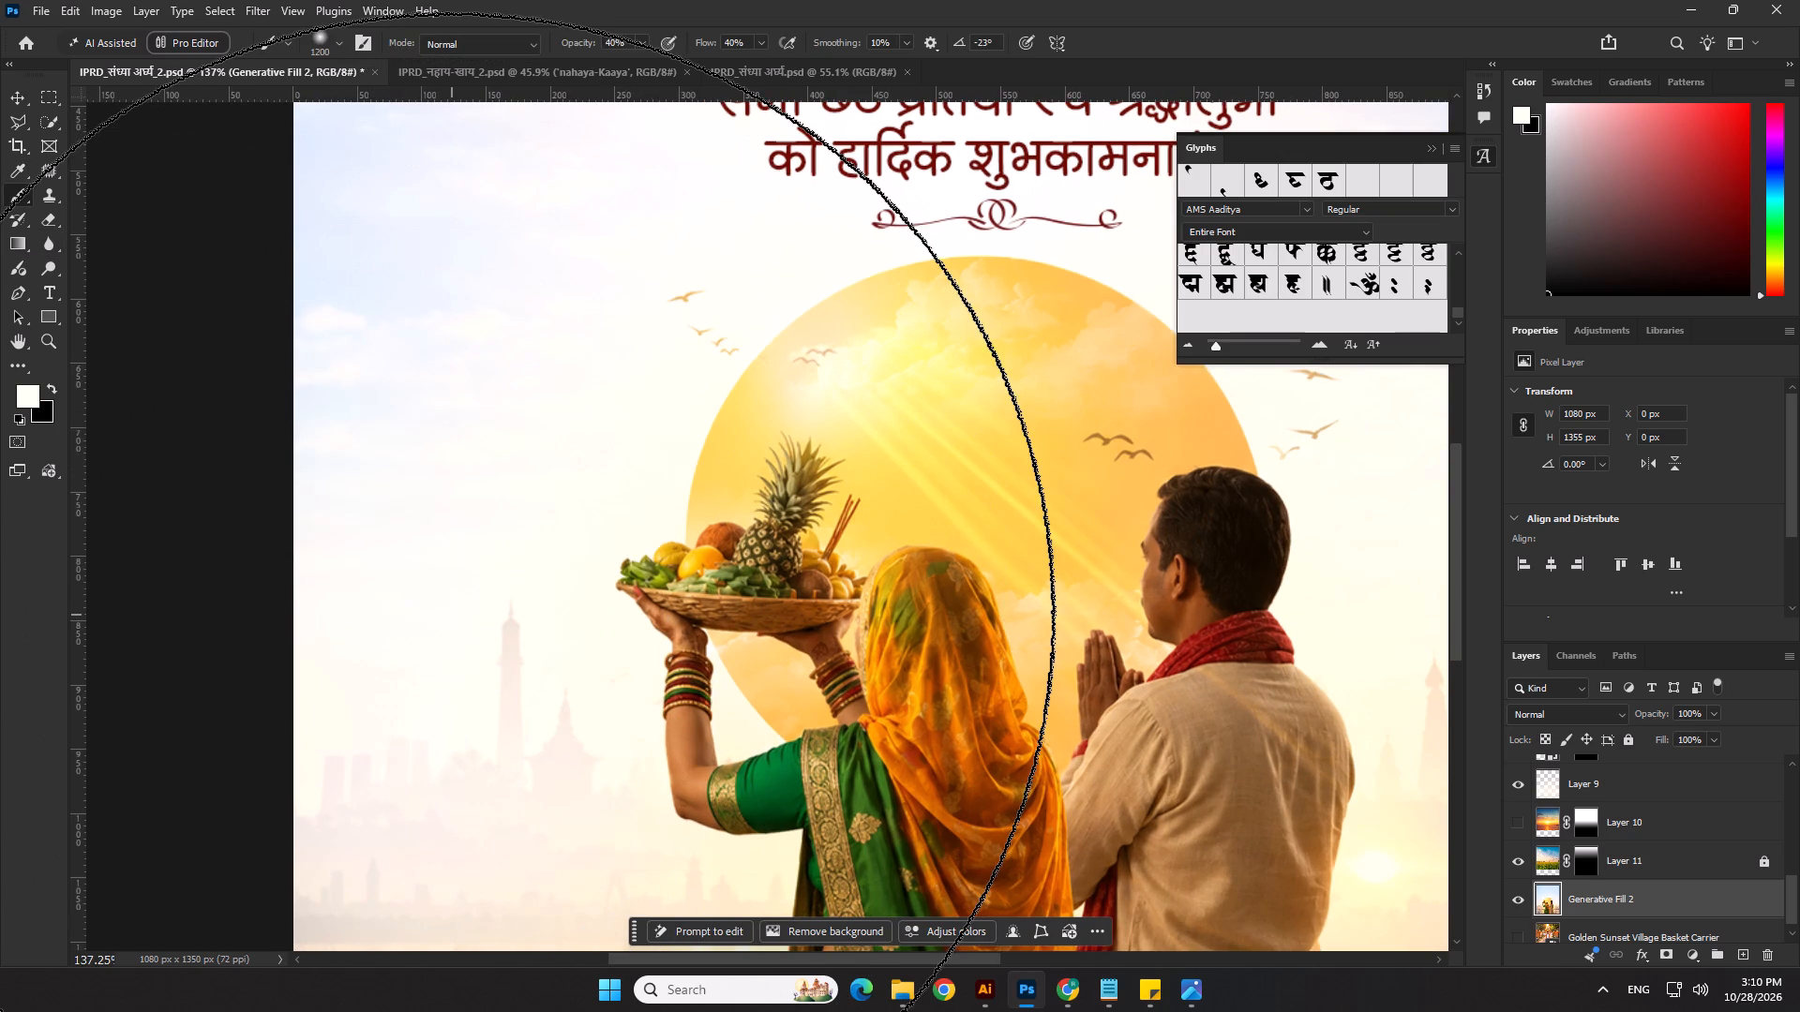
{"action": "key", "text": "bracketleft"}
{"action": "key", "text": "bracketleft"}
{"action": "key", "text": "bracketleft"}
{"action": "key", "text": "bracketleft"}
{"action": "key", "text": "bracketleft"}
{"action": "key", "text": "bracketleft"}
{"action": "key", "text": "bracketleft"}
{"action": "key", "text": "bracketleft"}
{"action": "key", "text": "bracketleft"}
{"action": "key", "text": "bracketleft"}
{"action": "key", "text": "bracketleft"}
{"action": "key", "text": "bracketleft"}
{"action": "key", "text": "bracketleft"}
{"action": "key", "text": "bracketleft"}
{"action": "key", "text": "bracketleft"}
{"action": "key", "text": "bracketleft"}
{"action": "key", "text": "bracketleft"}
{"action": "key", "text": "bracketleft"}
{"action": "key", "text": "bracketleft"}
{"action": "key", "text": "bracketleft"}
{"action": "left_click_drag", "start_coordinate": [508, 562], "coordinate": [500, 680]}
{"action": "left_click", "coordinate": [506, 625]}
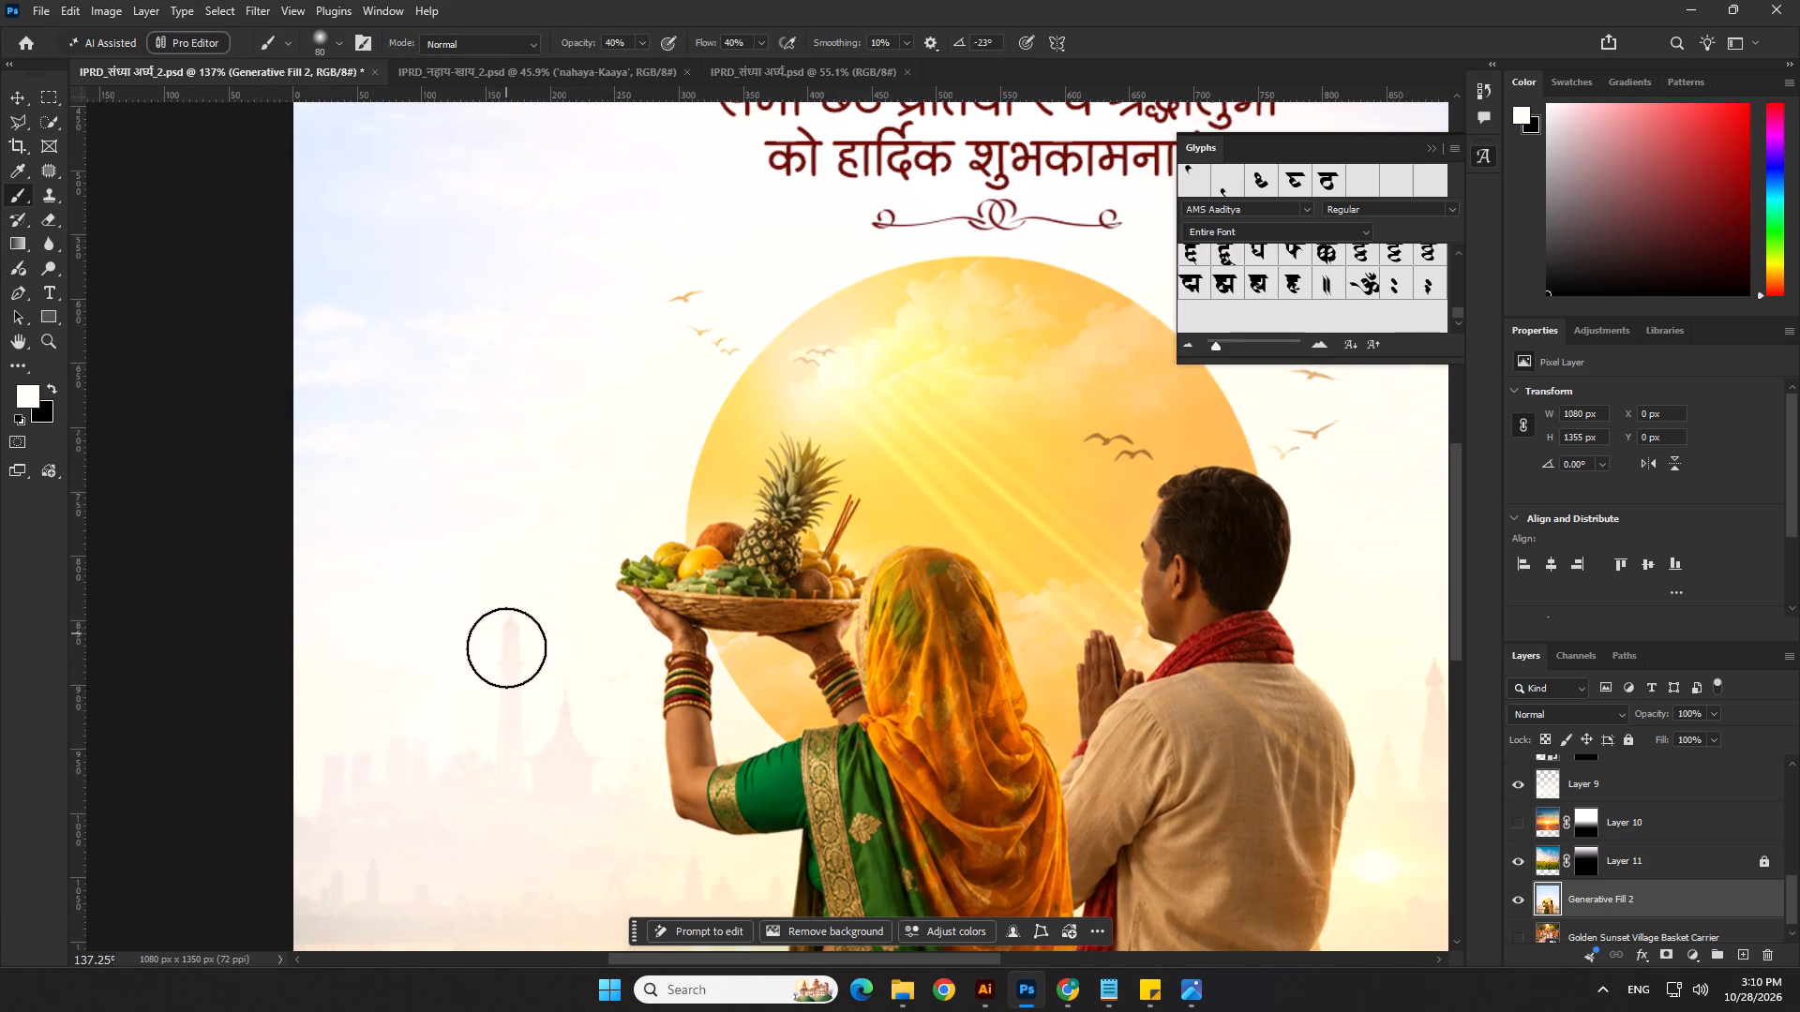
{"action": "left_click_drag", "start_coordinate": [515, 624], "coordinate": [517, 615]}
{"action": "left_click", "coordinate": [518, 638]}
{"action": "left_click_drag", "start_coordinate": [513, 647], "coordinate": [502, 677]}
{"action": "left_click_drag", "start_coordinate": [502, 677], "coordinate": [499, 693]}
{"action": "double_click", "coordinate": [499, 694]}
{"action": "left_click_drag", "start_coordinate": [496, 705], "coordinate": [497, 714]}
{"action": "left_click", "coordinate": [497, 714]}
{"action": "left_click_drag", "start_coordinate": [499, 714], "coordinate": [509, 652]}
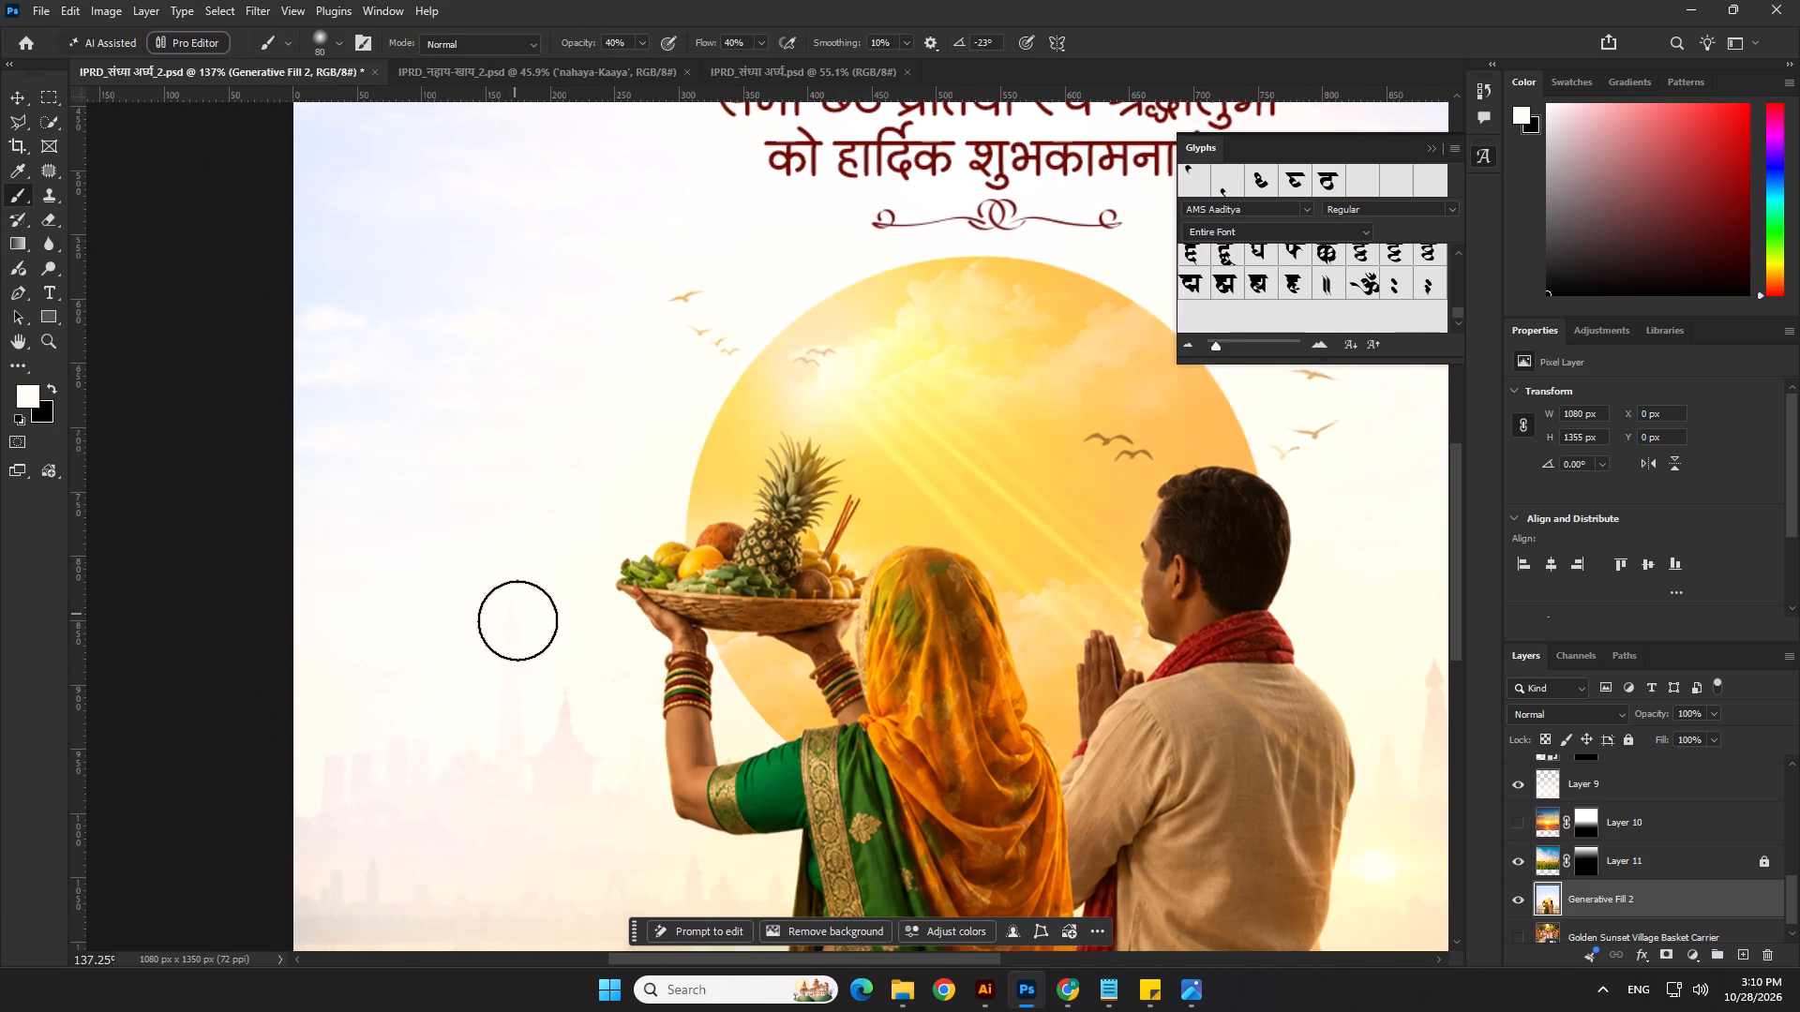
{"action": "left_click_drag", "start_coordinate": [521, 643], "coordinate": [511, 707]}
{"action": "double_click", "coordinate": [508, 708]}
{"action": "triple_click", "coordinate": [502, 718]}
{"action": "left_click", "coordinate": [491, 714]}
Fade the low skyline rooftops from the painted-out tower to the poster's edge on the woman's side.
{"action": "left_click_drag", "start_coordinate": [482, 709], "coordinate": [429, 713]}
{"action": "left_click_drag", "start_coordinate": [425, 713], "coordinate": [337, 749]}
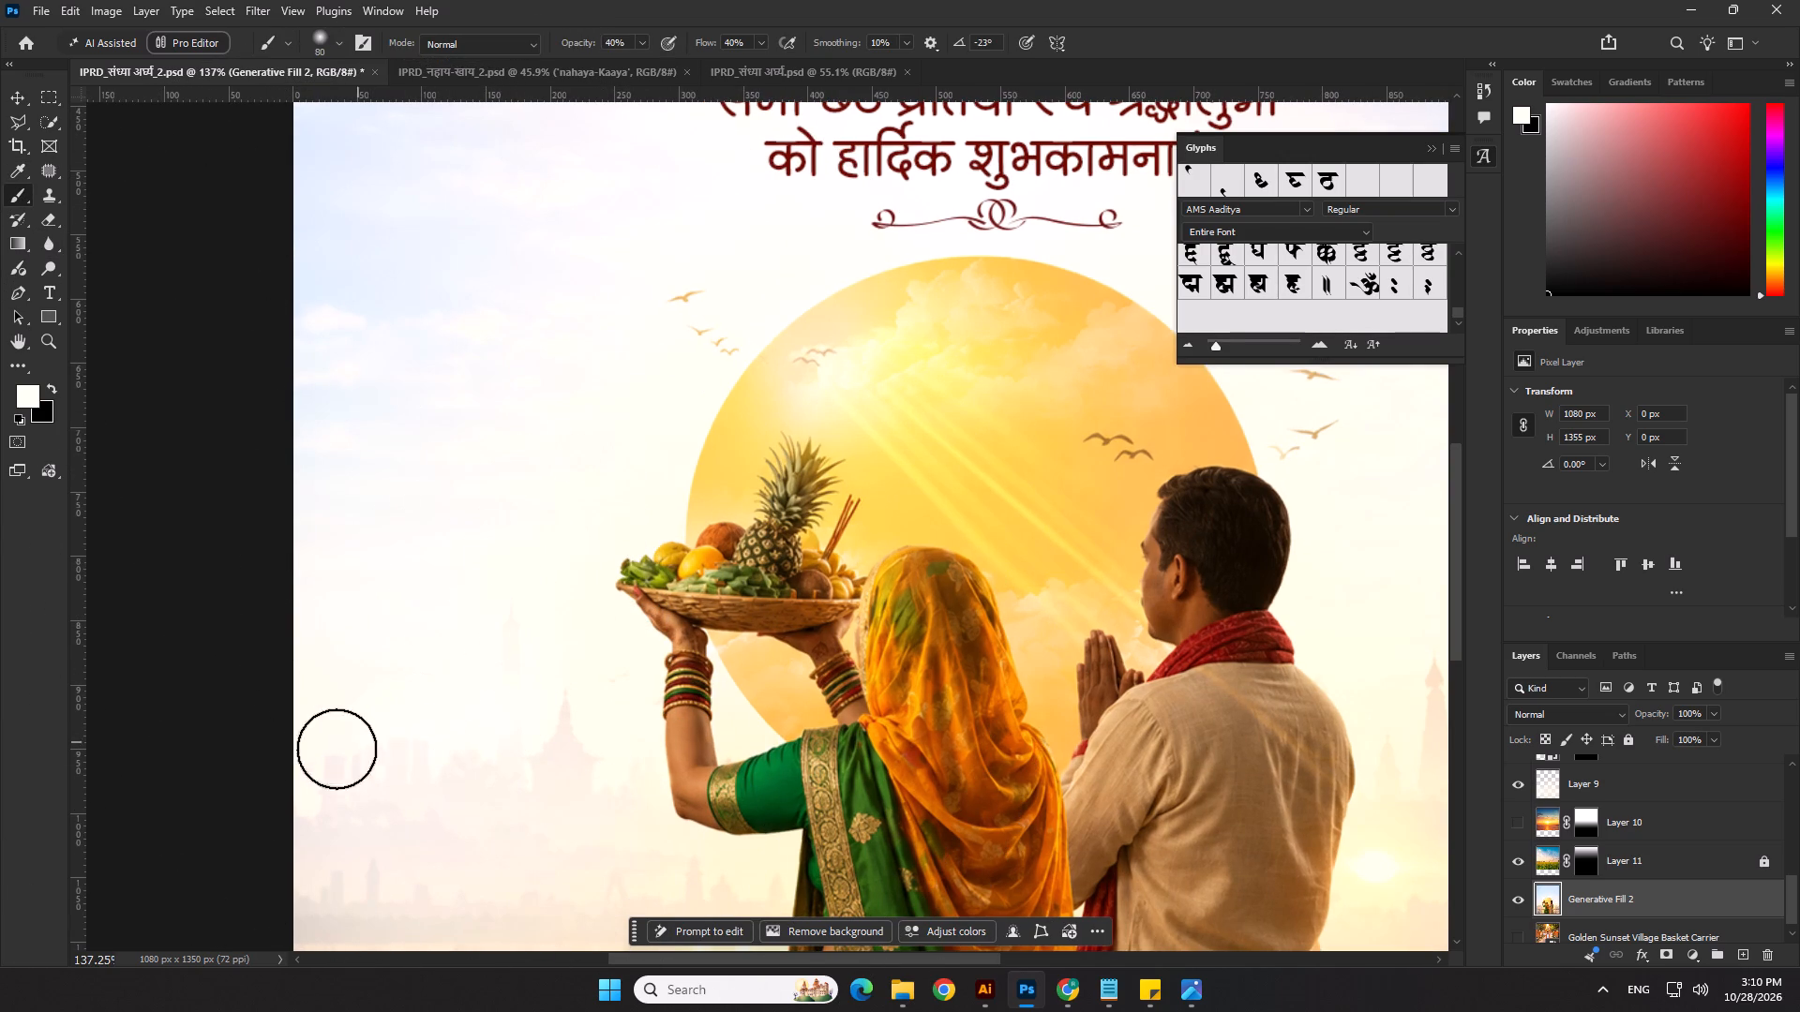
{"action": "left_click_drag", "start_coordinate": [337, 749], "coordinate": [319, 756]}
{"action": "left_click_drag", "start_coordinate": [321, 759], "coordinate": [400, 732]}
{"action": "left_click_drag", "start_coordinate": [375, 738], "coordinate": [284, 754]}
Paint over the tall tower beside the man on Generative Fill 2 with a size 60 white brush.
{"action": "scroll", "coordinate": [479, 569], "scroll_direction": "down", "scroll_amount": 8}
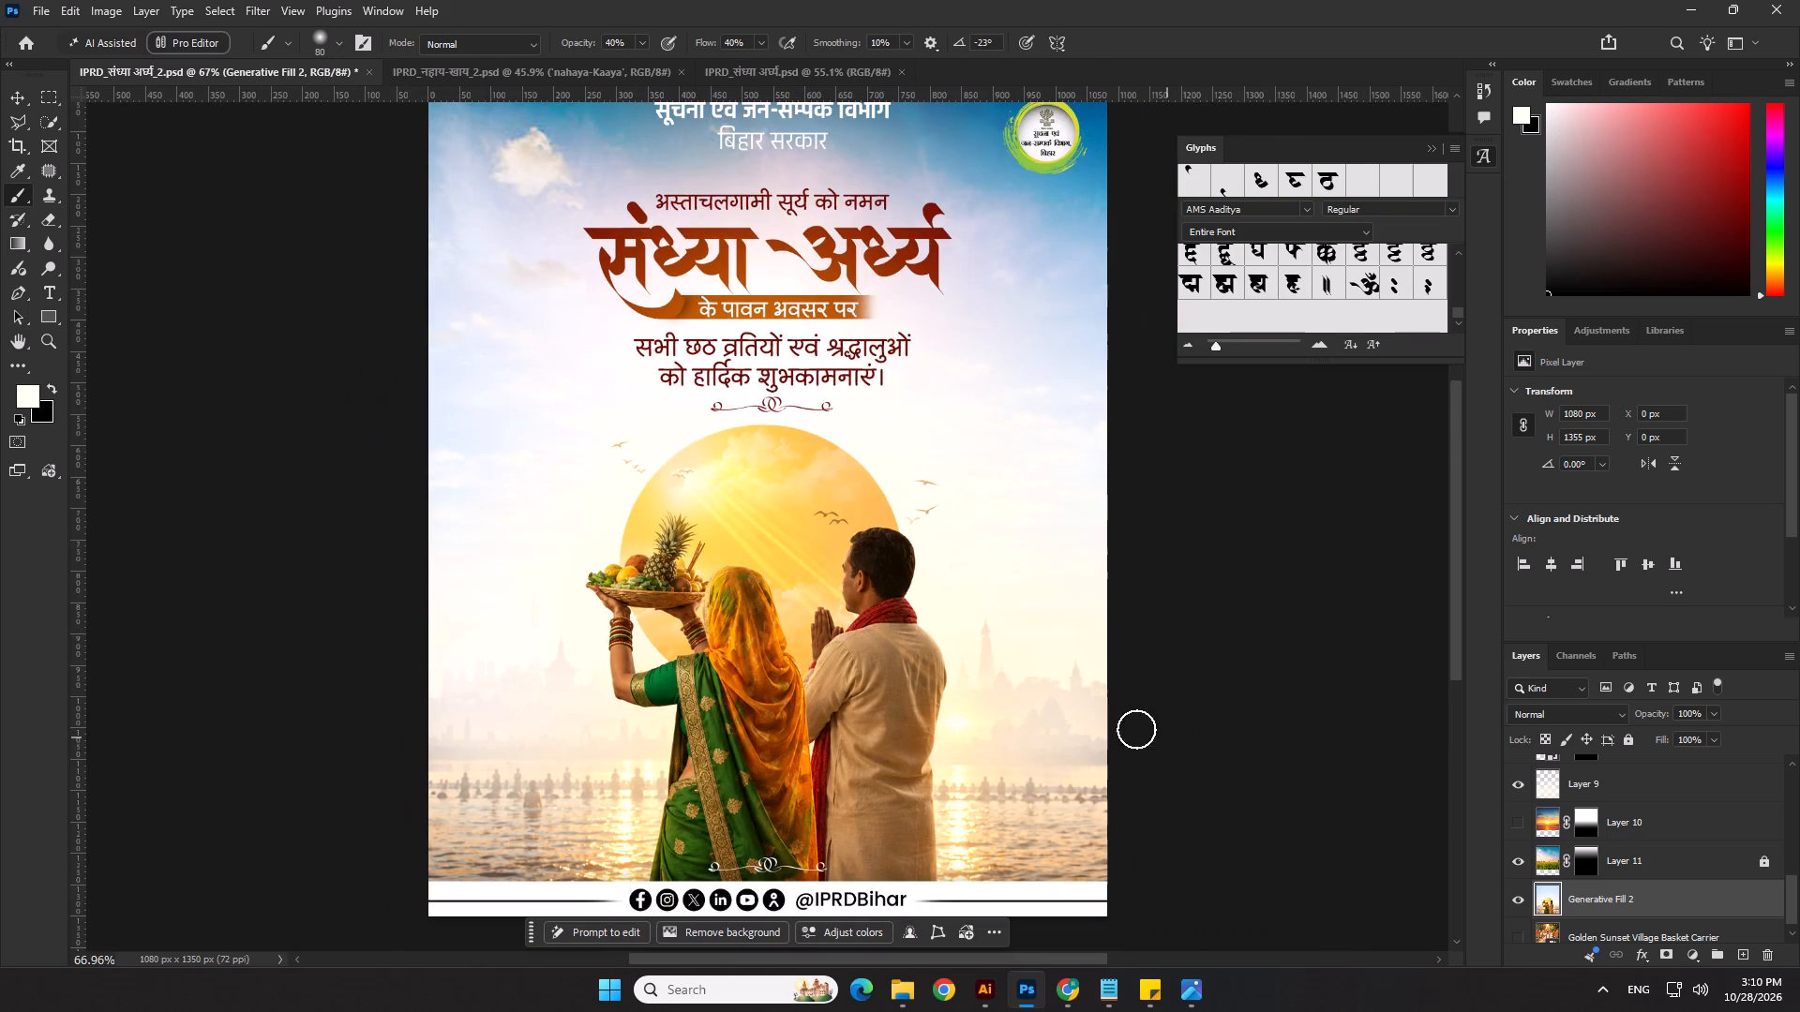
{"action": "key", "text": "bracketleft"}
{"action": "scroll", "coordinate": [956, 638], "scroll_direction": "up", "scroll_amount": 8}
{"action": "key", "text": "bracketleft"}
{"action": "left_click_drag", "start_coordinate": [957, 603], "coordinate": [949, 658]}
{"action": "left_click_drag", "start_coordinate": [949, 621], "coordinate": [950, 651]}
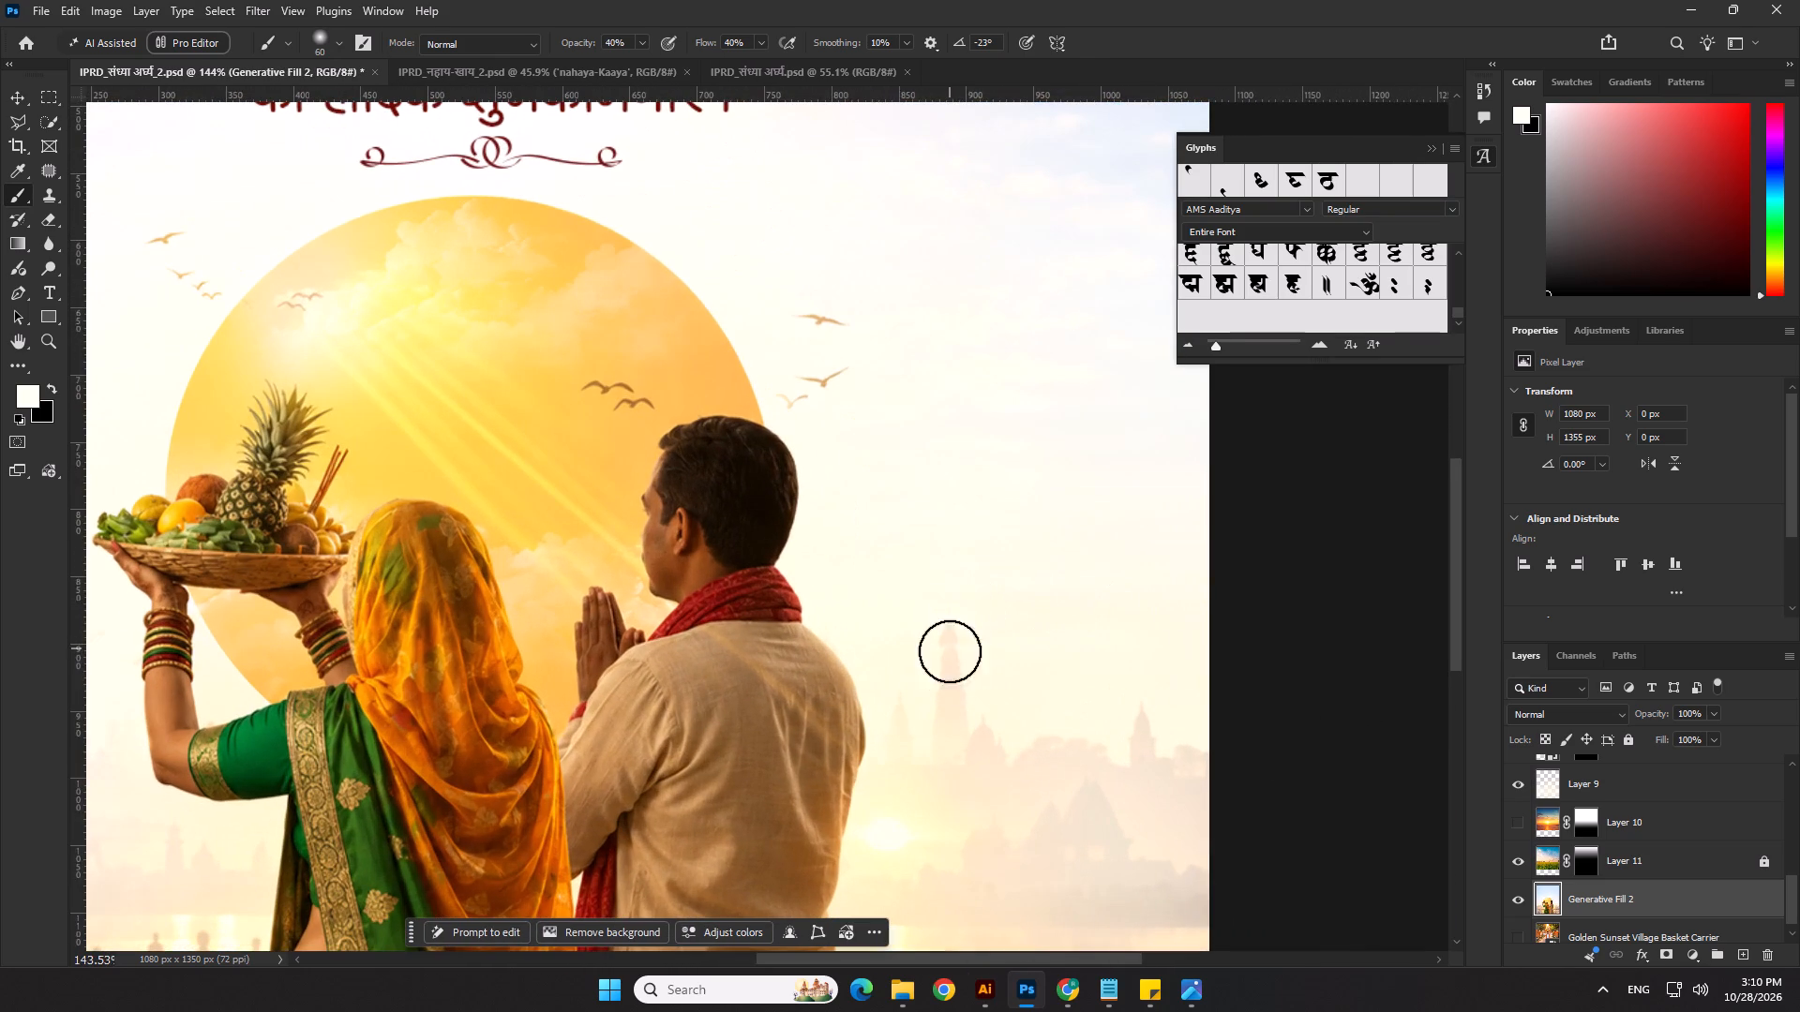
{"action": "left_click_drag", "start_coordinate": [950, 651], "coordinate": [950, 638]}
{"action": "left_click_drag", "start_coordinate": [950, 628], "coordinate": [944, 669]}
{"action": "left_click_drag", "start_coordinate": [935, 651], "coordinate": [934, 675]}
{"action": "left_click_drag", "start_coordinate": [934, 685], "coordinate": [937, 697]}
{"action": "left_click_drag", "start_coordinate": [944, 708], "coordinate": [951, 721]}
{"action": "left_click", "coordinate": [951, 718]}
{"action": "left_click_drag", "start_coordinate": [962, 654], "coordinate": [957, 642]}
{"action": "left_click", "coordinate": [941, 618]}
{"action": "left_click_drag", "start_coordinate": [936, 621], "coordinate": [920, 657]}
{"action": "left_click", "coordinate": [909, 669]}
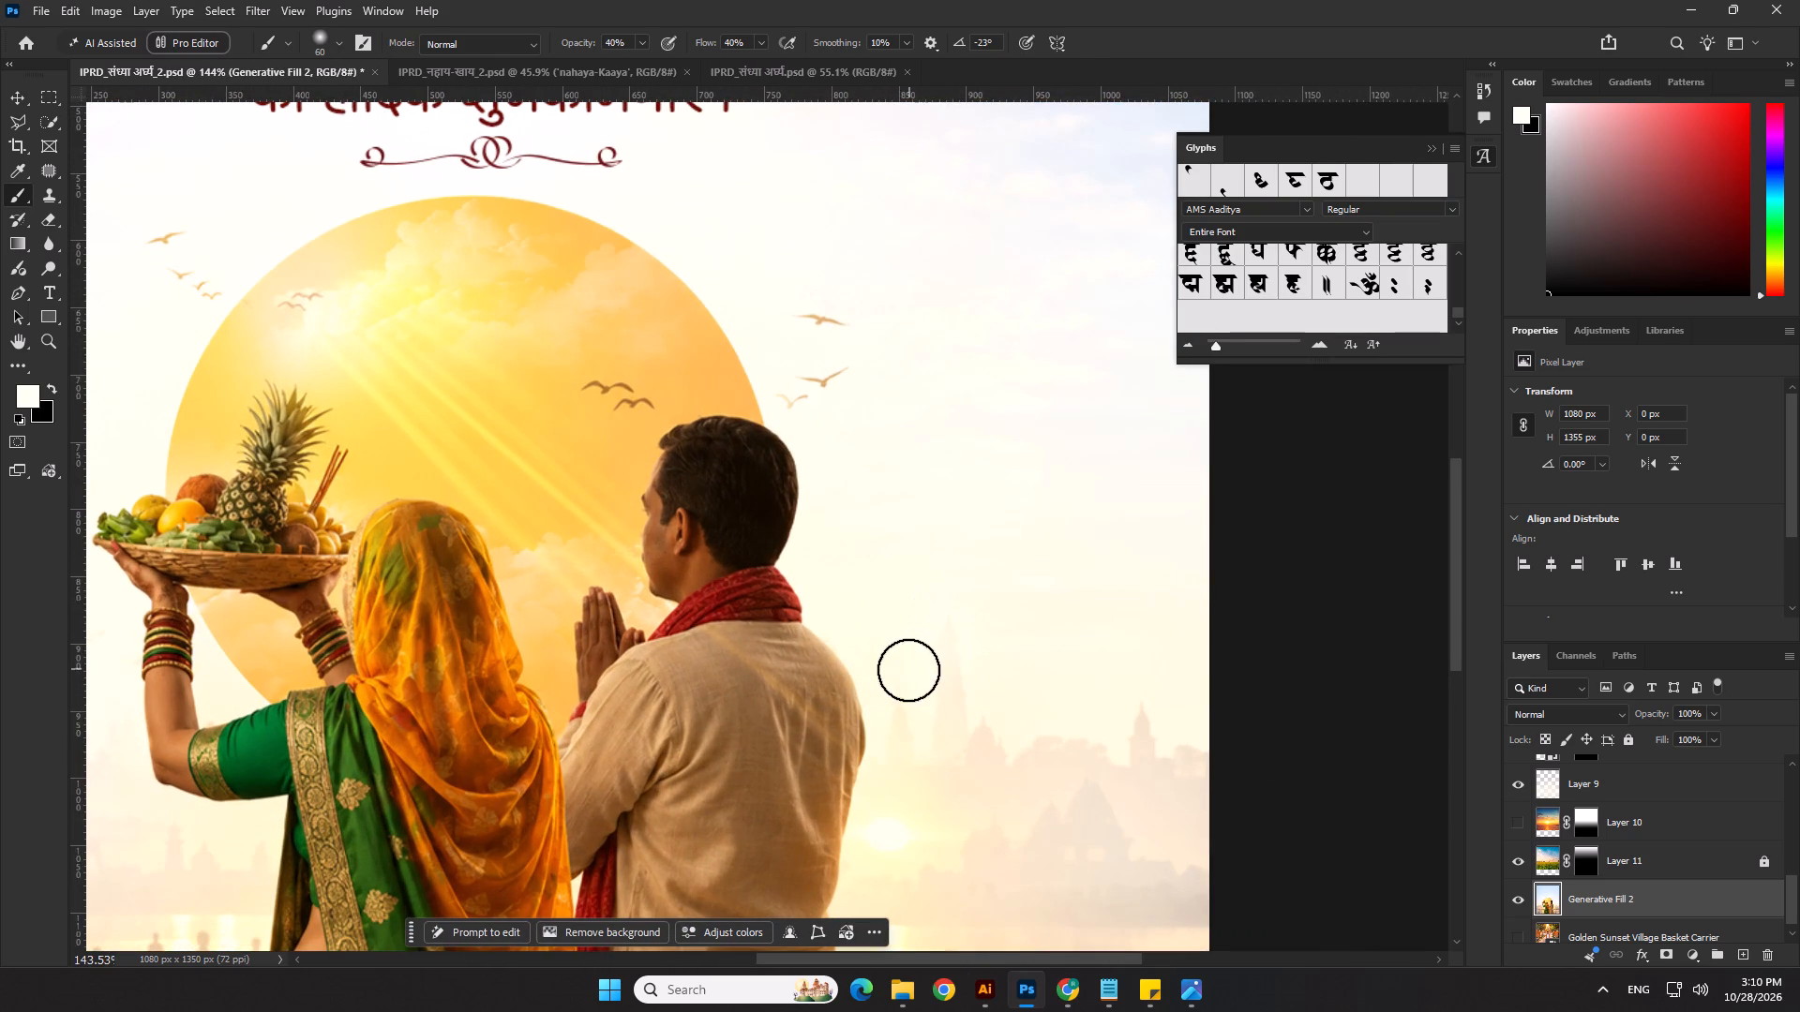
{"action": "double_click", "coordinate": [907, 691]}
{"action": "left_click", "coordinate": [922, 697]}
{"action": "left_click_drag", "start_coordinate": [962, 664], "coordinate": [957, 688]}
{"action": "left_click_drag", "start_coordinate": [956, 685], "coordinate": [957, 698]}
{"action": "left_click_drag", "start_coordinate": [957, 696], "coordinate": [957, 660]}
{"action": "left_click", "coordinate": [956, 632]}
{"action": "left_click_drag", "start_coordinate": [950, 645], "coordinate": [943, 672]}
{"action": "left_click_drag", "start_coordinate": [946, 682], "coordinate": [950, 671]}
{"action": "left_click_drag", "start_coordinate": [950, 668], "coordinate": [958, 669]}
{"action": "left_click_drag", "start_coordinate": [958, 669], "coordinate": [971, 676]}
Blend the remaining tower traces next to the man's shoulder into the sky with a size 50 brush.
{"action": "scroll", "coordinate": [1259, 624], "scroll_direction": "down", "scroll_amount": 5}
{"action": "key", "text": "bracketleft"}
{"action": "triple_click", "coordinate": [877, 646]}
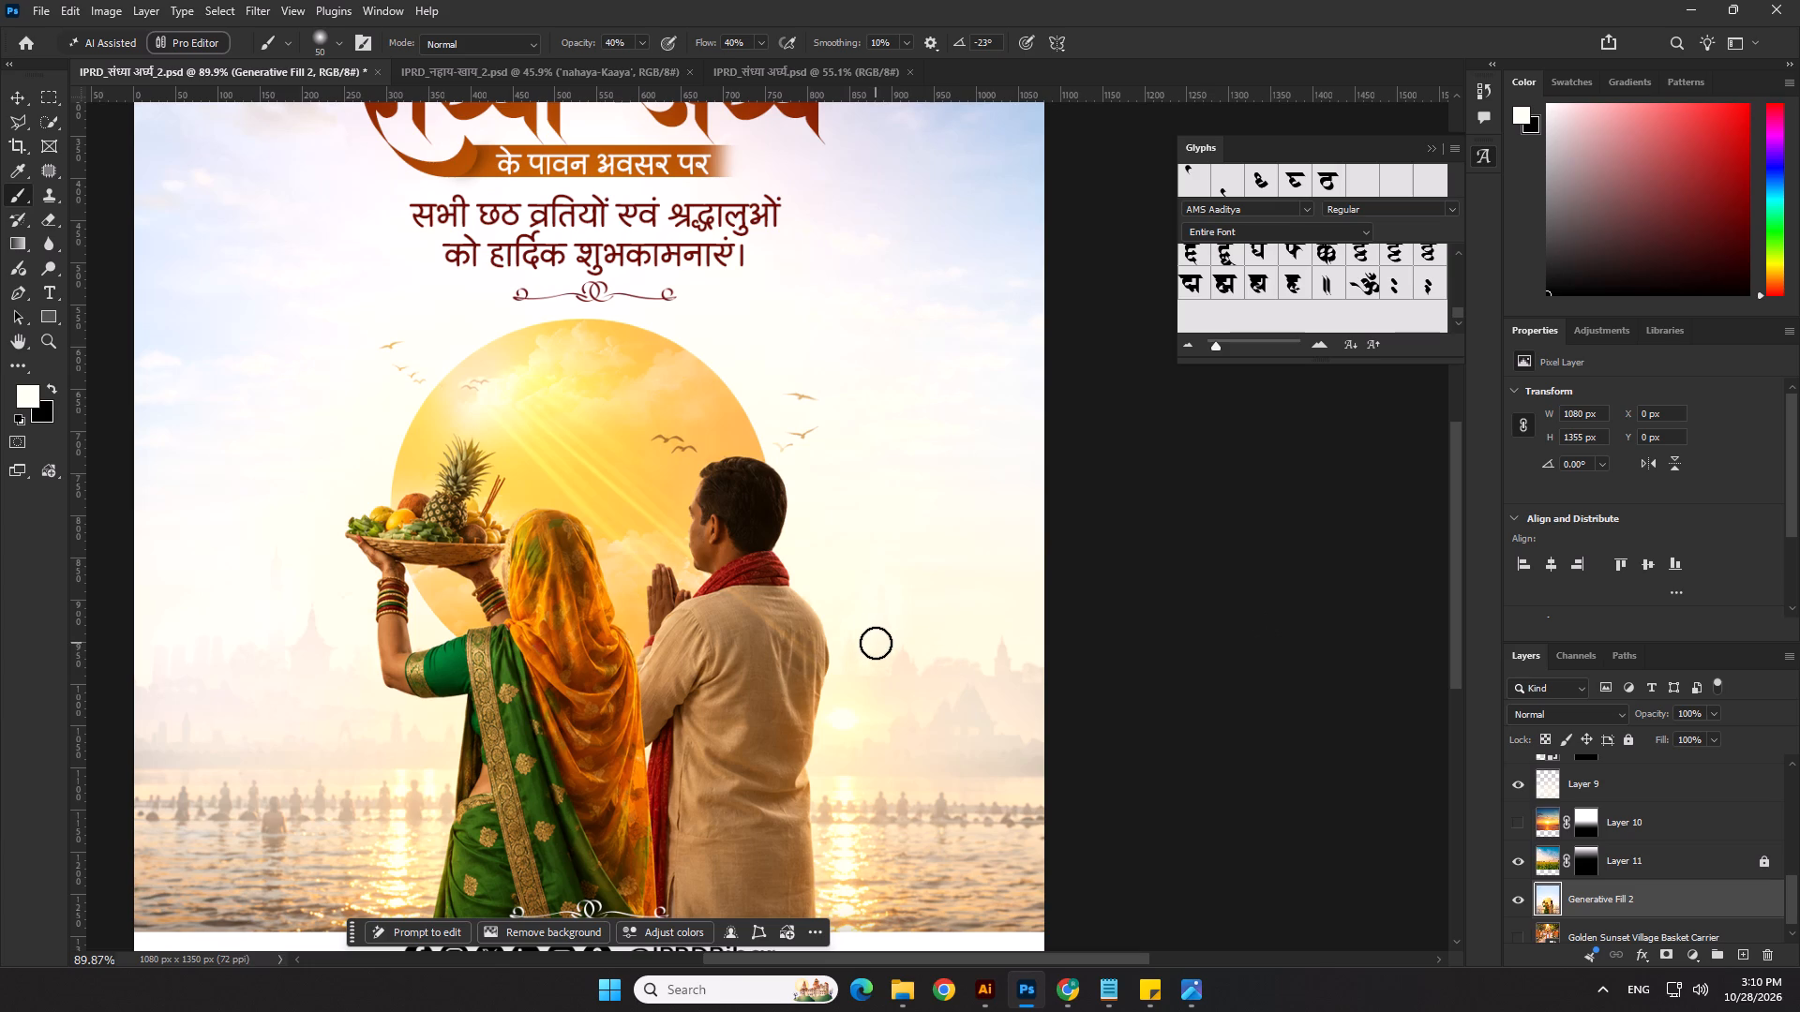
{"action": "left_click", "coordinate": [880, 641]}
{"action": "left_click", "coordinate": [885, 635]}
{"action": "left_click_drag", "start_coordinate": [887, 632], "coordinate": [888, 575]}
{"action": "left_click_drag", "start_coordinate": [880, 608], "coordinate": [872, 628]}
{"action": "left_click_drag", "start_coordinate": [878, 642], "coordinate": [889, 590]}
{"action": "left_click", "coordinate": [900, 607]}
{"action": "left_click_drag", "start_coordinate": [903, 609], "coordinate": [914, 610]}
Touch up the faded tower area beside the woman with one more upward white brush stroke.
{"action": "scroll", "coordinate": [1479, 692], "scroll_direction": "down", "scroll_amount": 8}
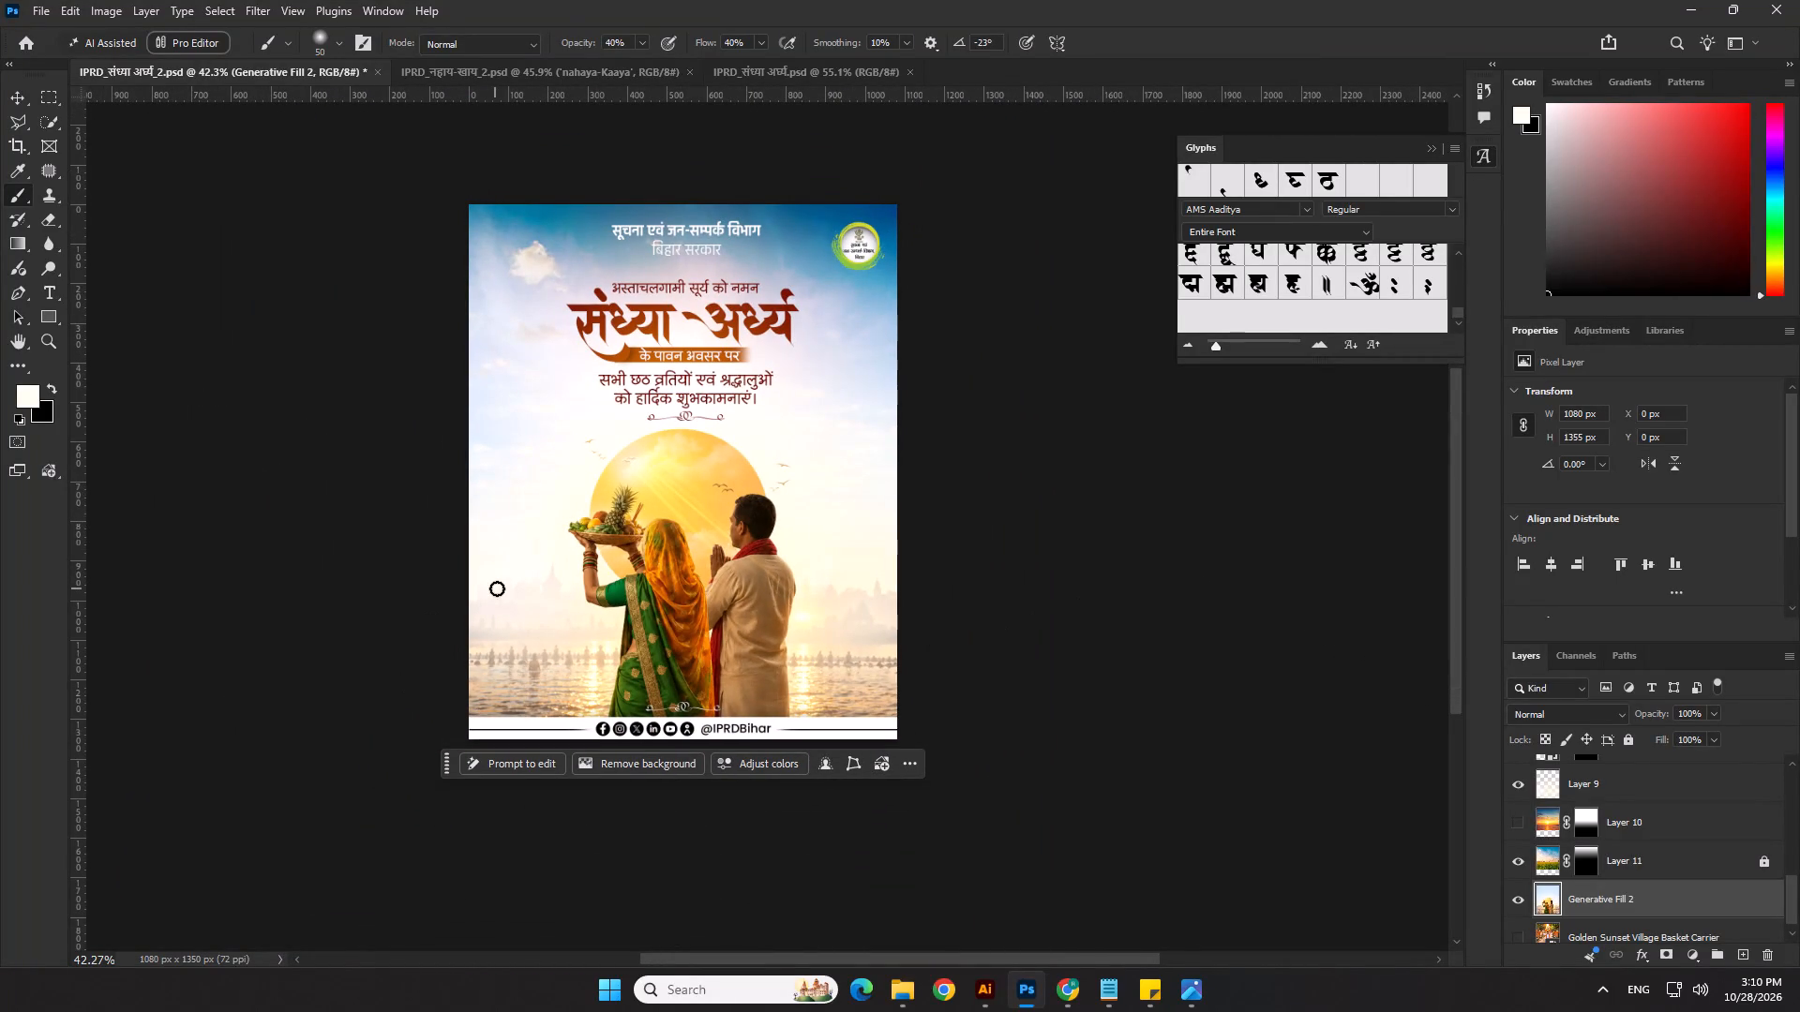
{"action": "scroll", "coordinate": [682, 691], "scroll_direction": "up", "scroll_amount": 4}
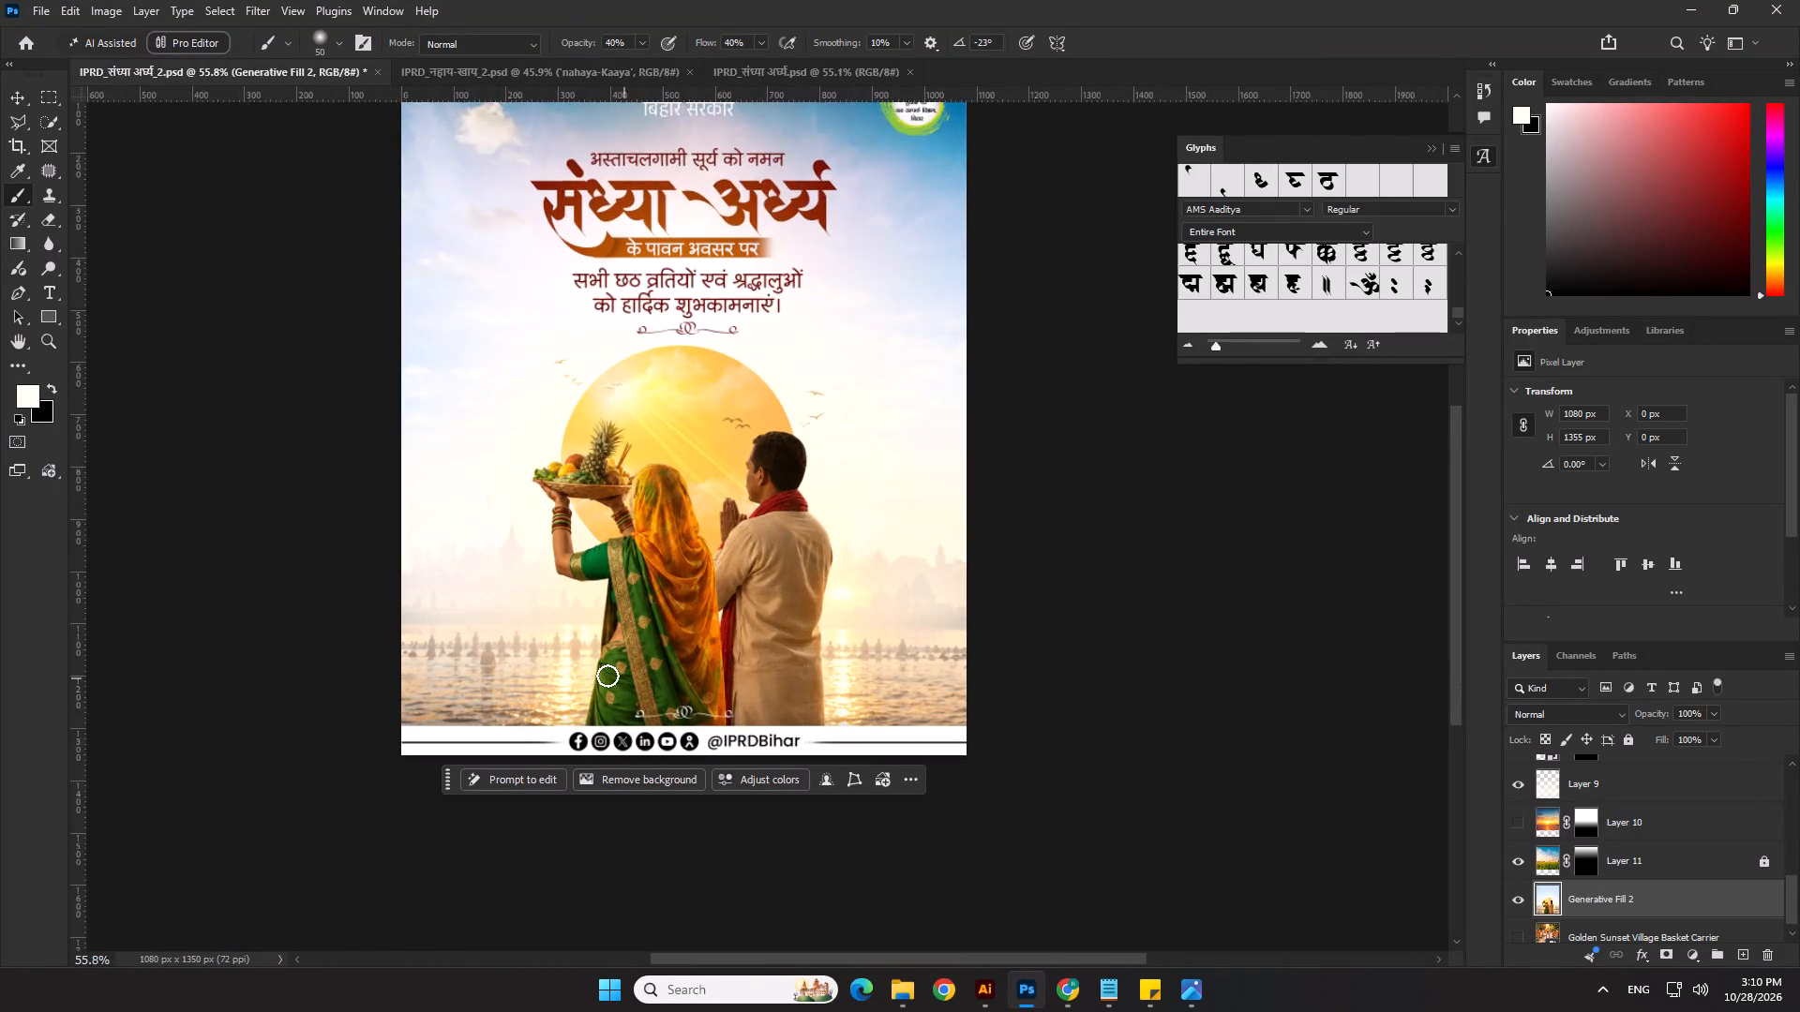
{"action": "scroll", "coordinate": [607, 676], "scroll_direction": "up", "scroll_amount": 1}
{"action": "scroll", "coordinate": [327, 495], "scroll_direction": "up", "scroll_amount": 3}
{"action": "left_click", "coordinate": [426, 516]}
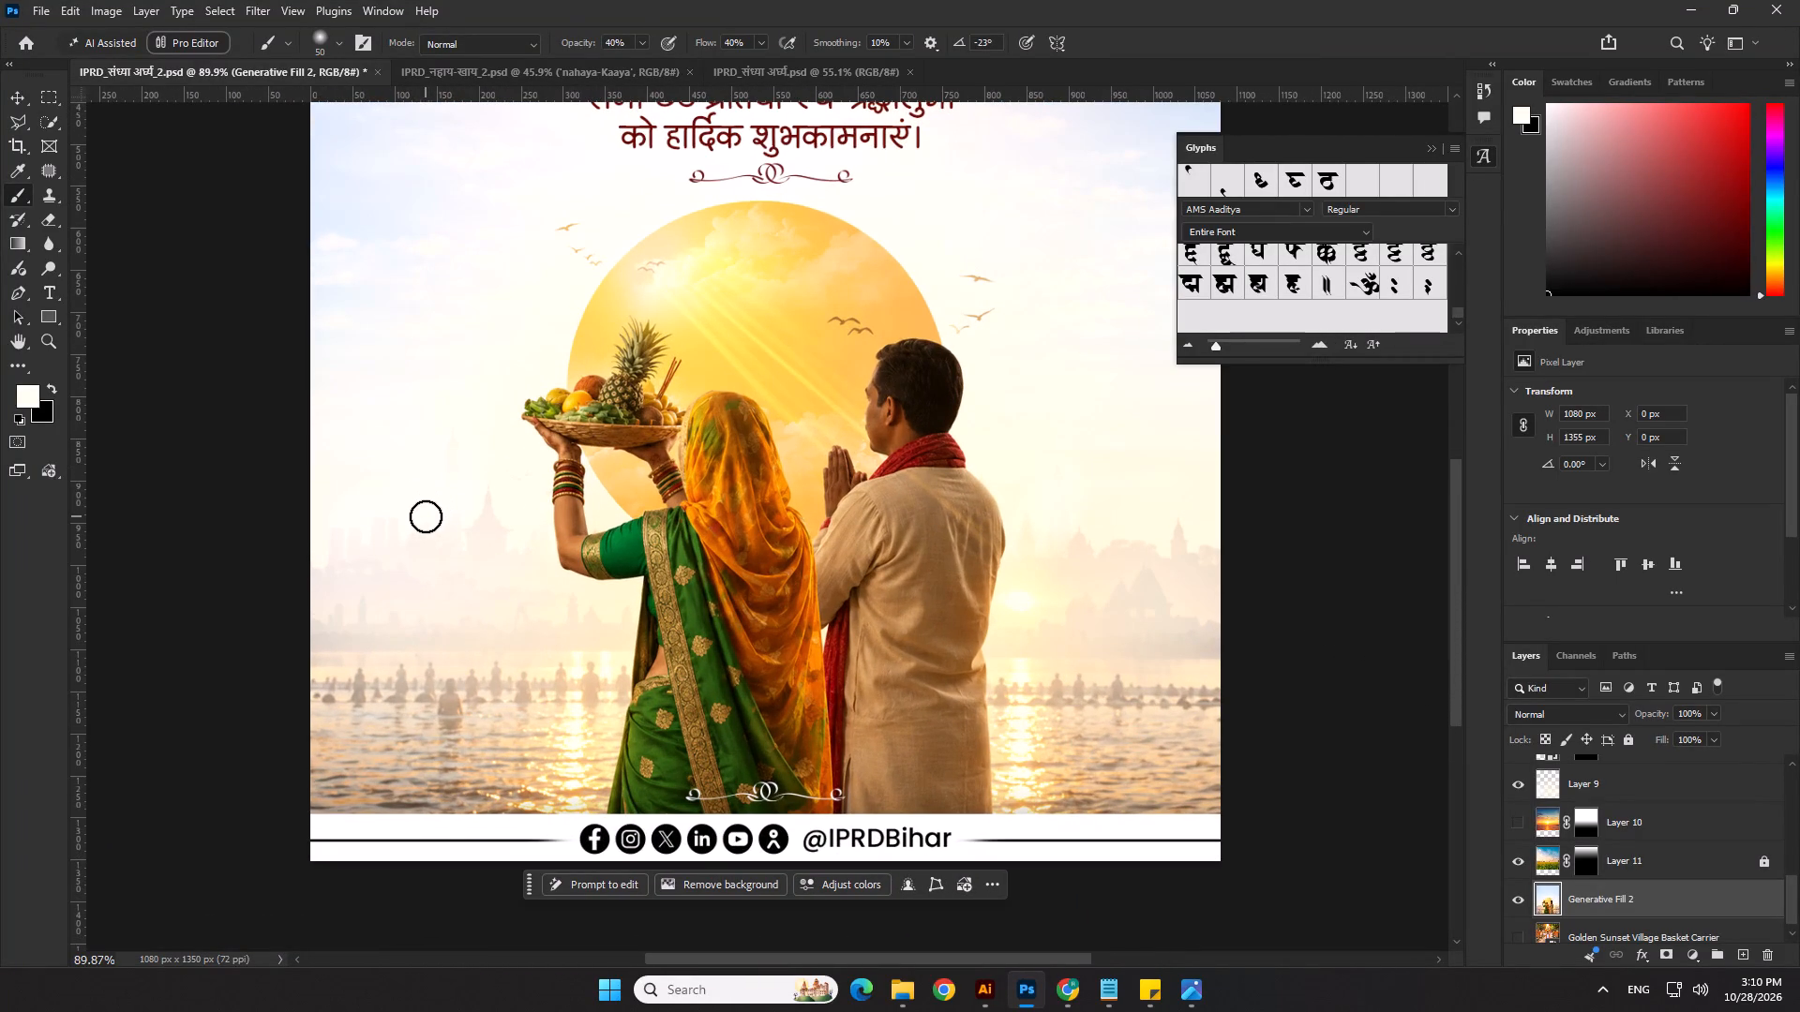
{"action": "left_click_drag", "start_coordinate": [426, 516], "coordinate": [425, 416]}
{"action": "scroll", "coordinate": [602, 609], "scroll_direction": "down", "scroll_amount": 5}
{"action": "scroll", "coordinate": [1029, 731], "scroll_direction": "down", "scroll_amount": 3}
{"action": "scroll", "coordinate": [1127, 699], "scroll_direction": "down", "scroll_amount": 2}
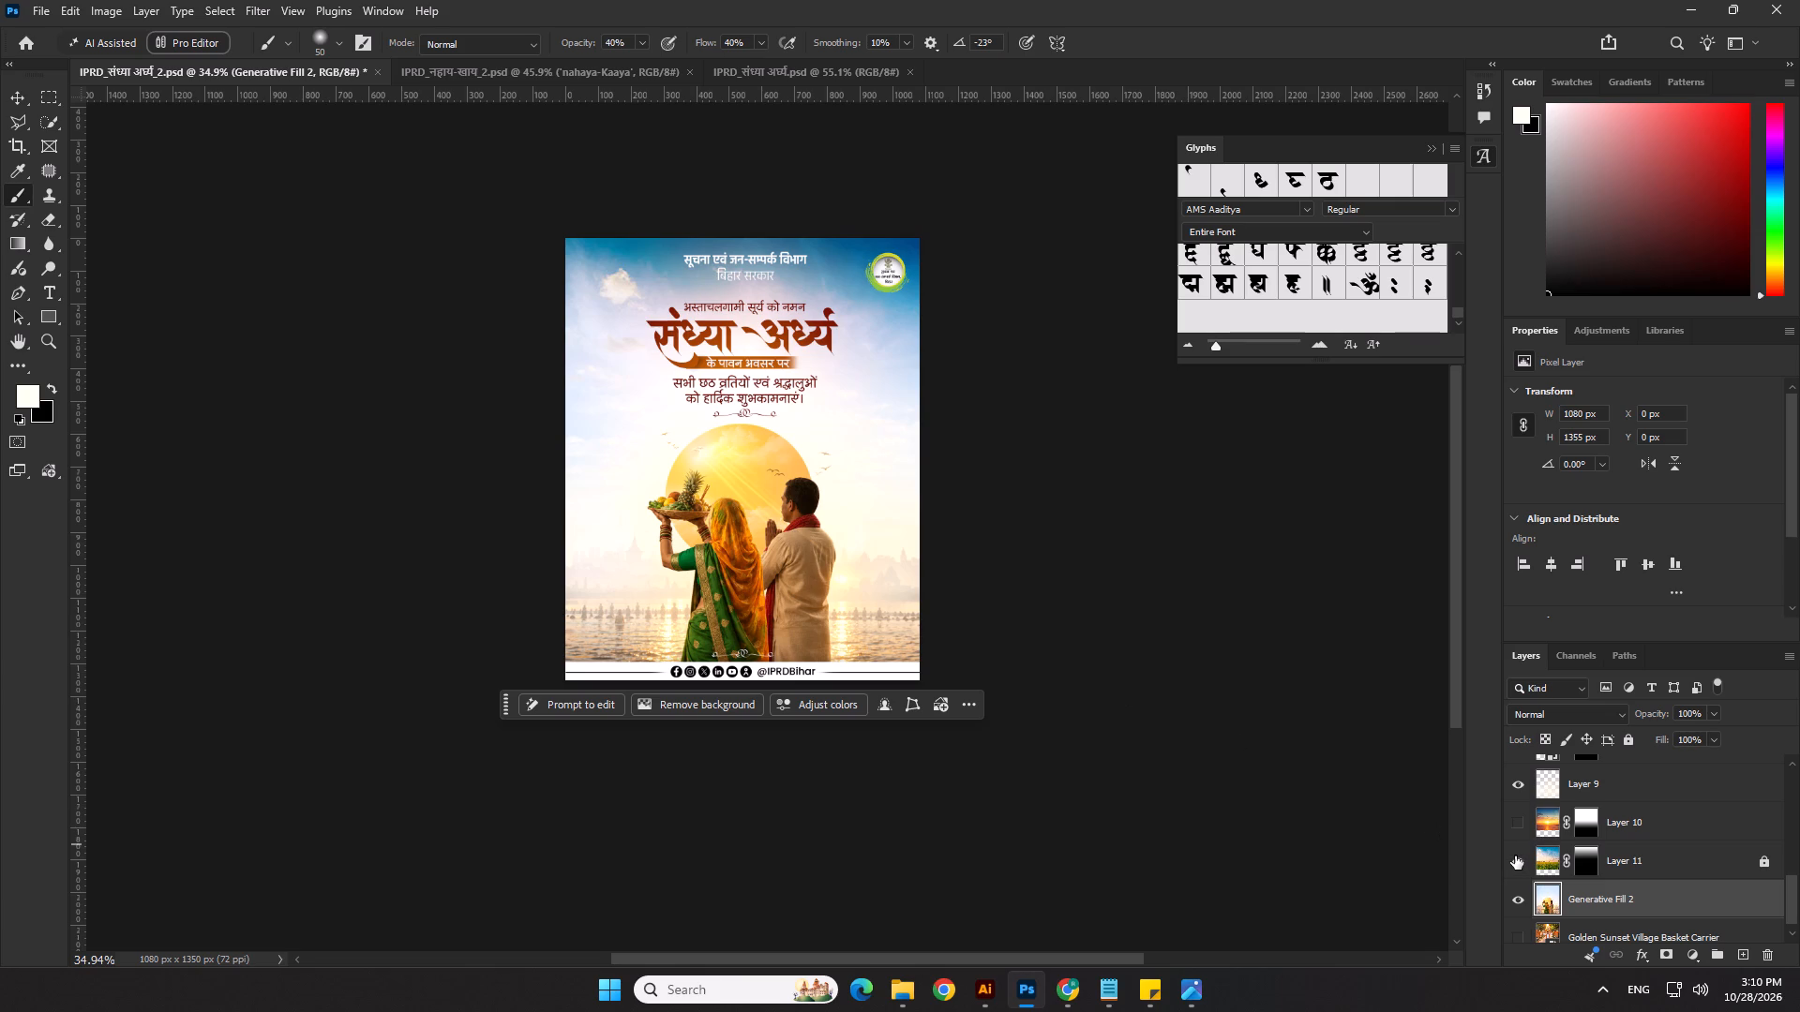
{"action": "scroll", "coordinate": [620, 587], "scroll_direction": "up", "scroll_amount": 2}
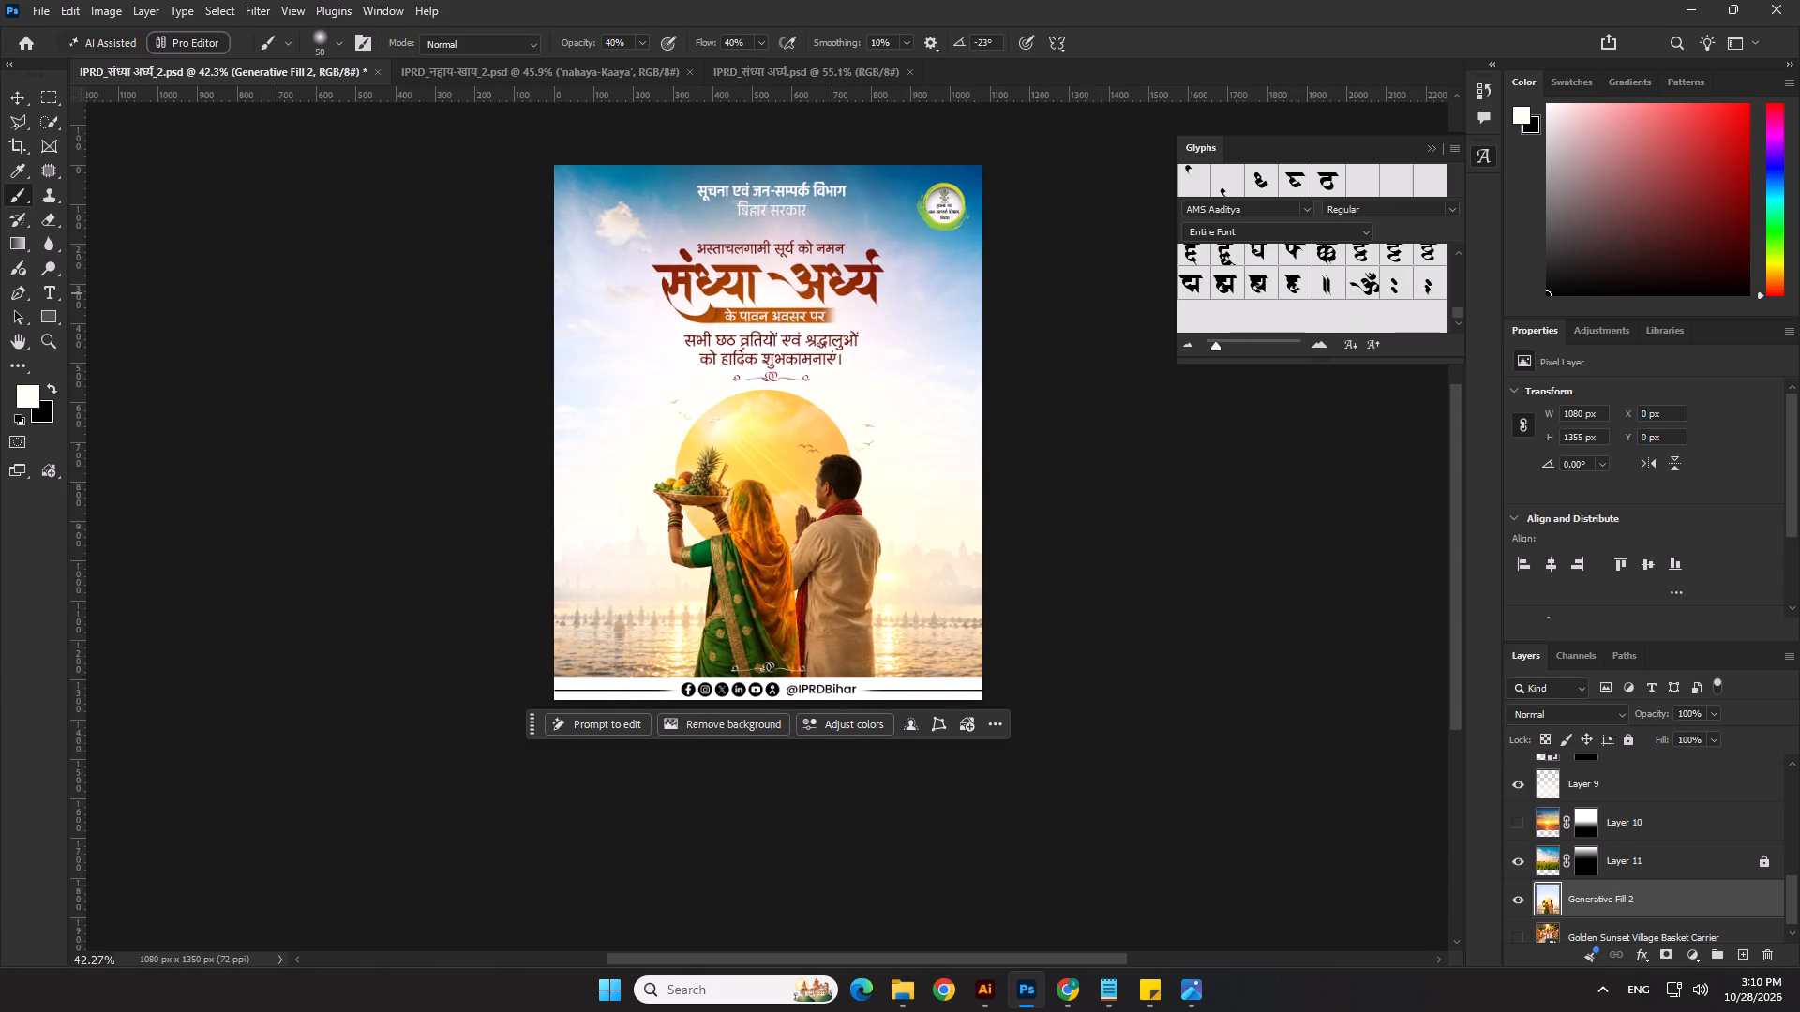
{"action": "left_click", "coordinate": [16, 96]}
{"action": "left_click", "coordinate": [282, 373]}
{"action": "scroll", "coordinate": [817, 659], "scroll_direction": "up", "scroll_amount": 2}
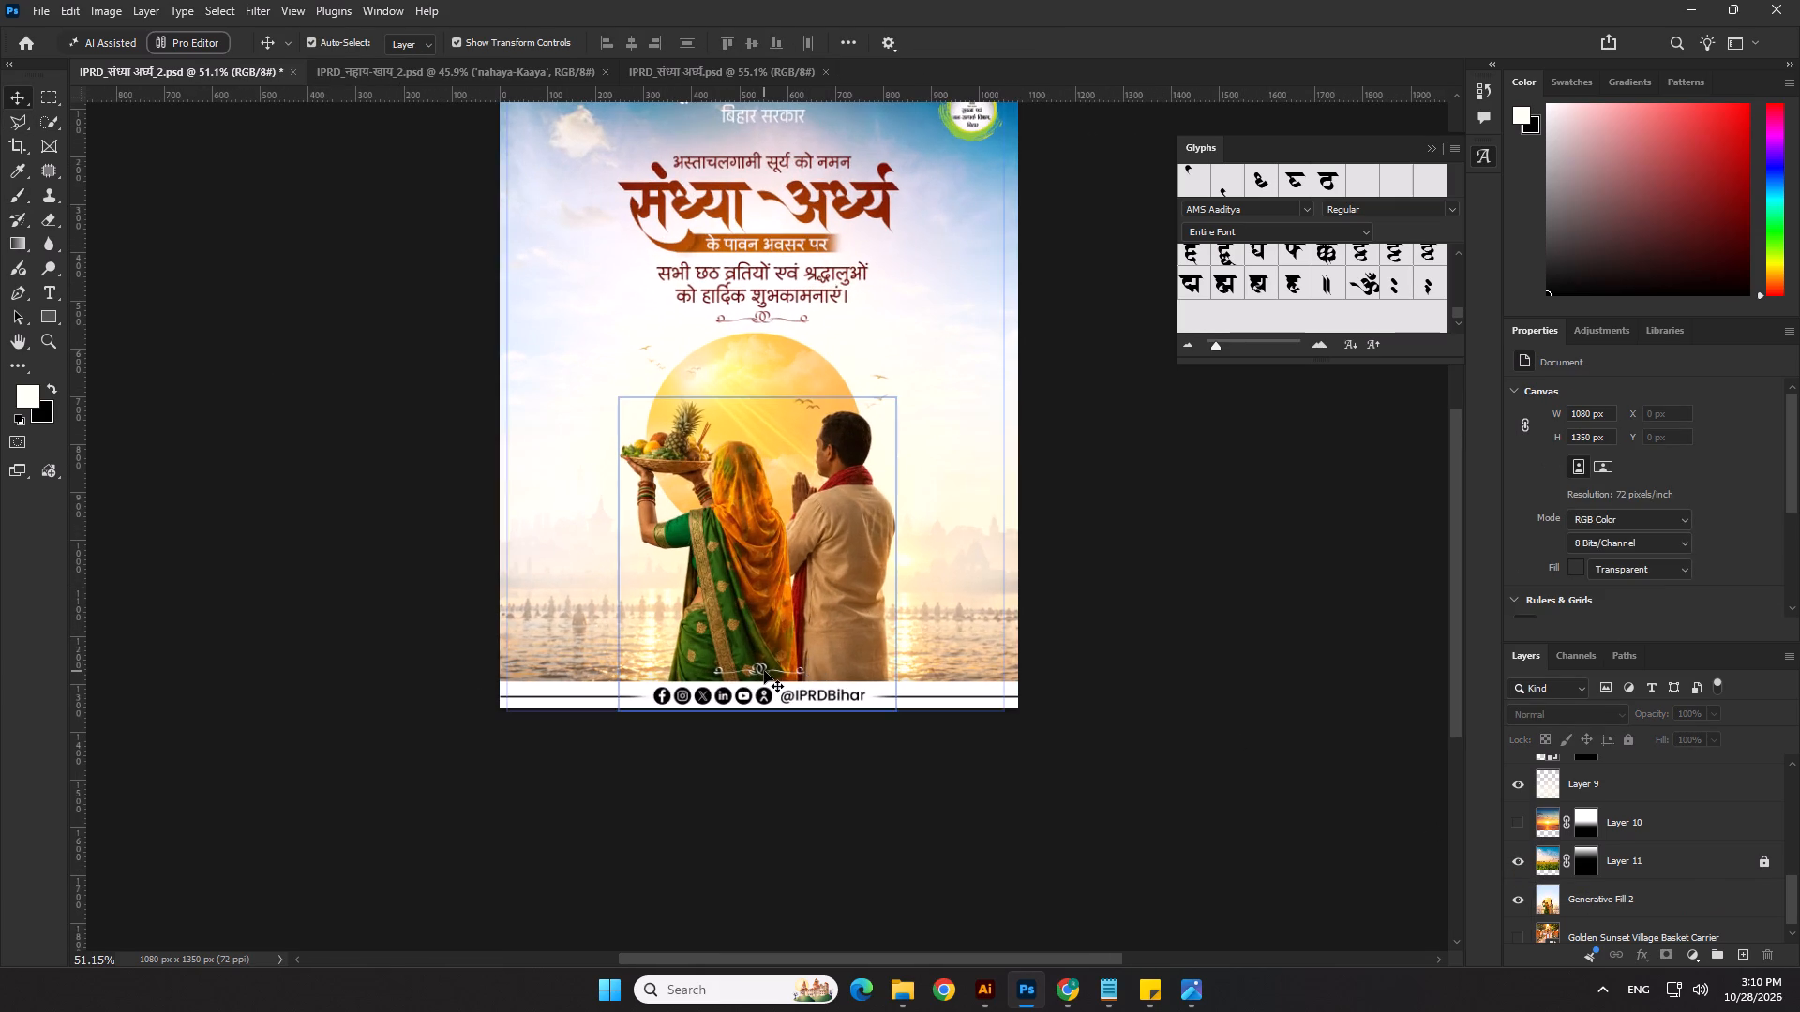
{"action": "left_click", "coordinate": [756, 667]}
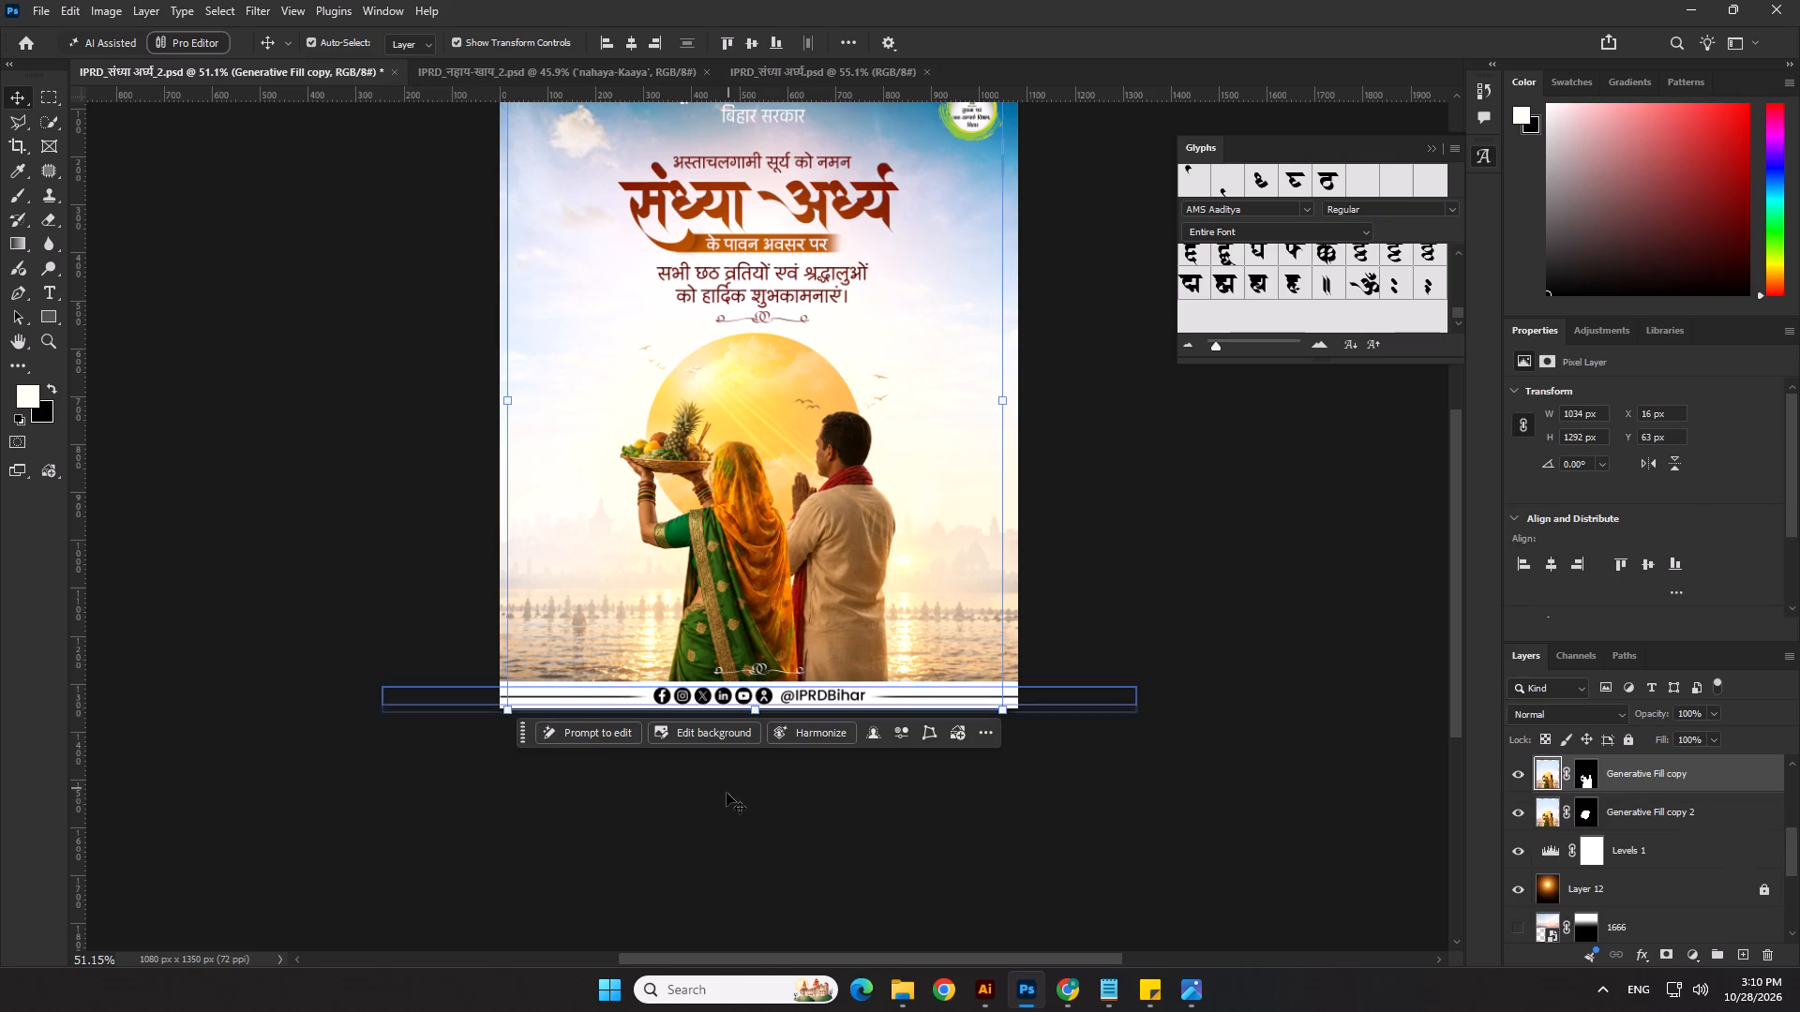
{"action": "left_click", "coordinate": [675, 890]}
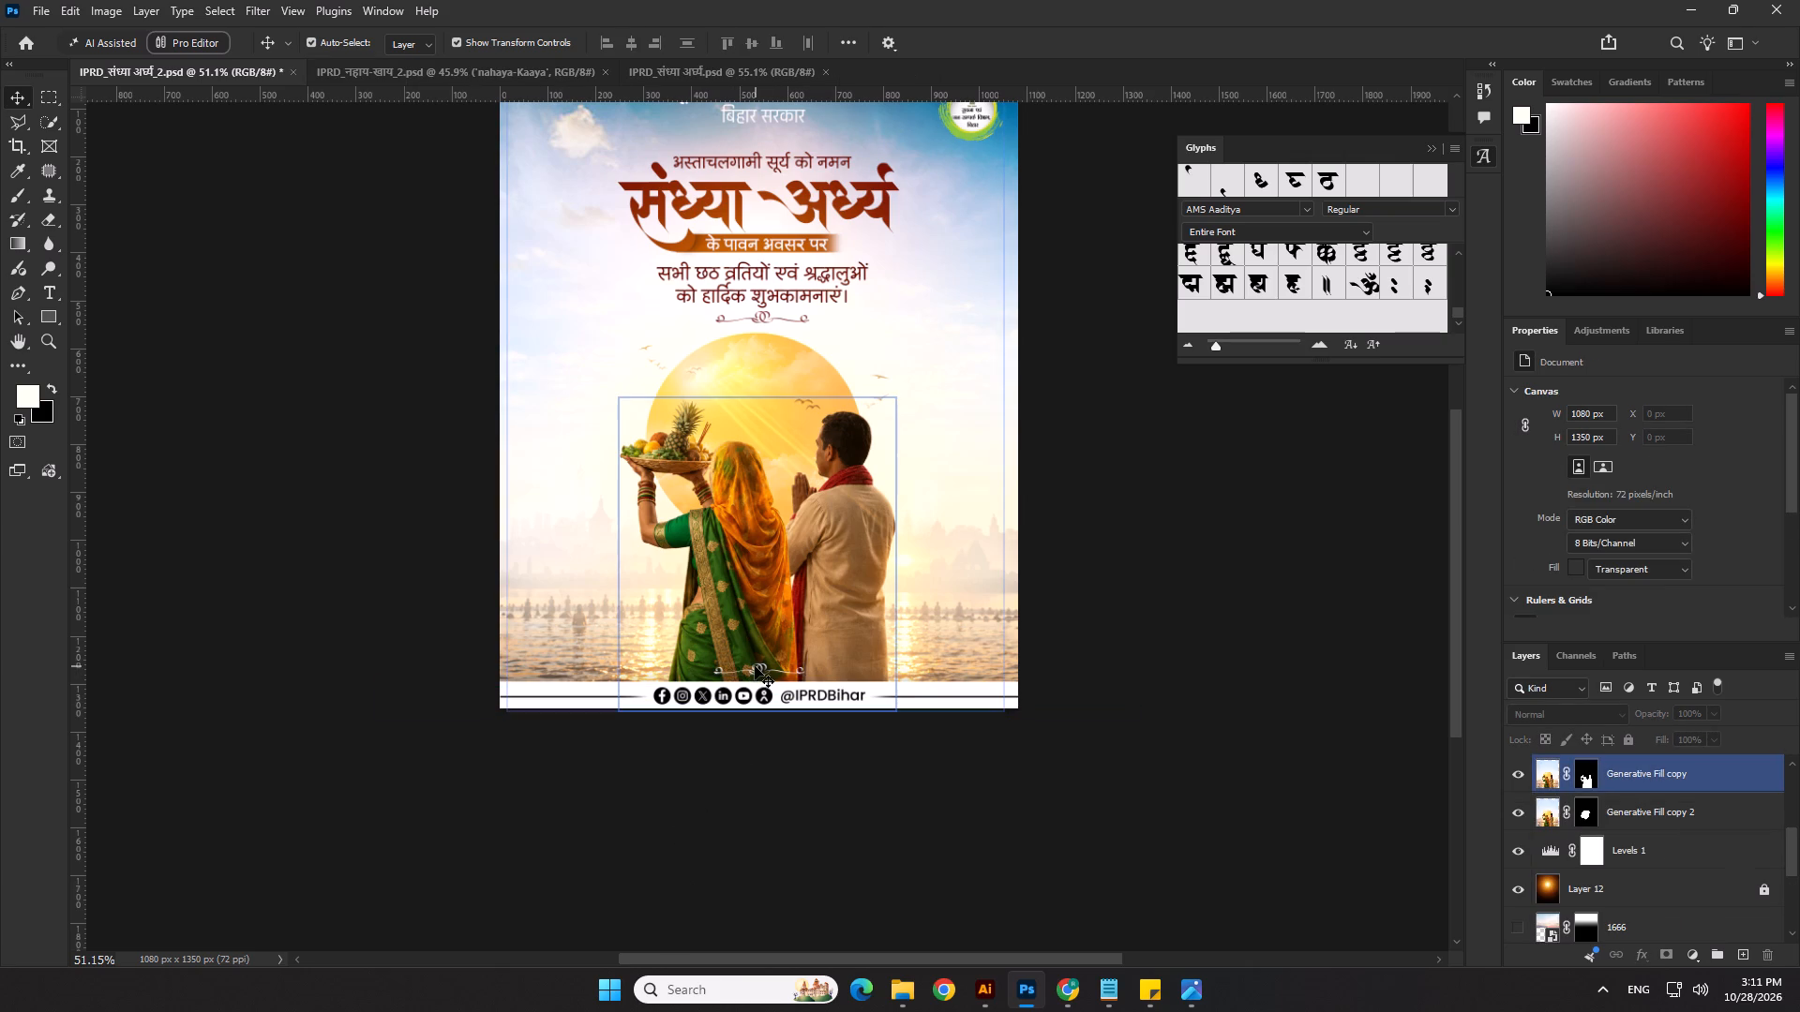
{"action": "left_click", "coordinate": [657, 904]}
{"action": "scroll", "coordinate": [739, 705], "scroll_direction": "up", "scroll_amount": 7}
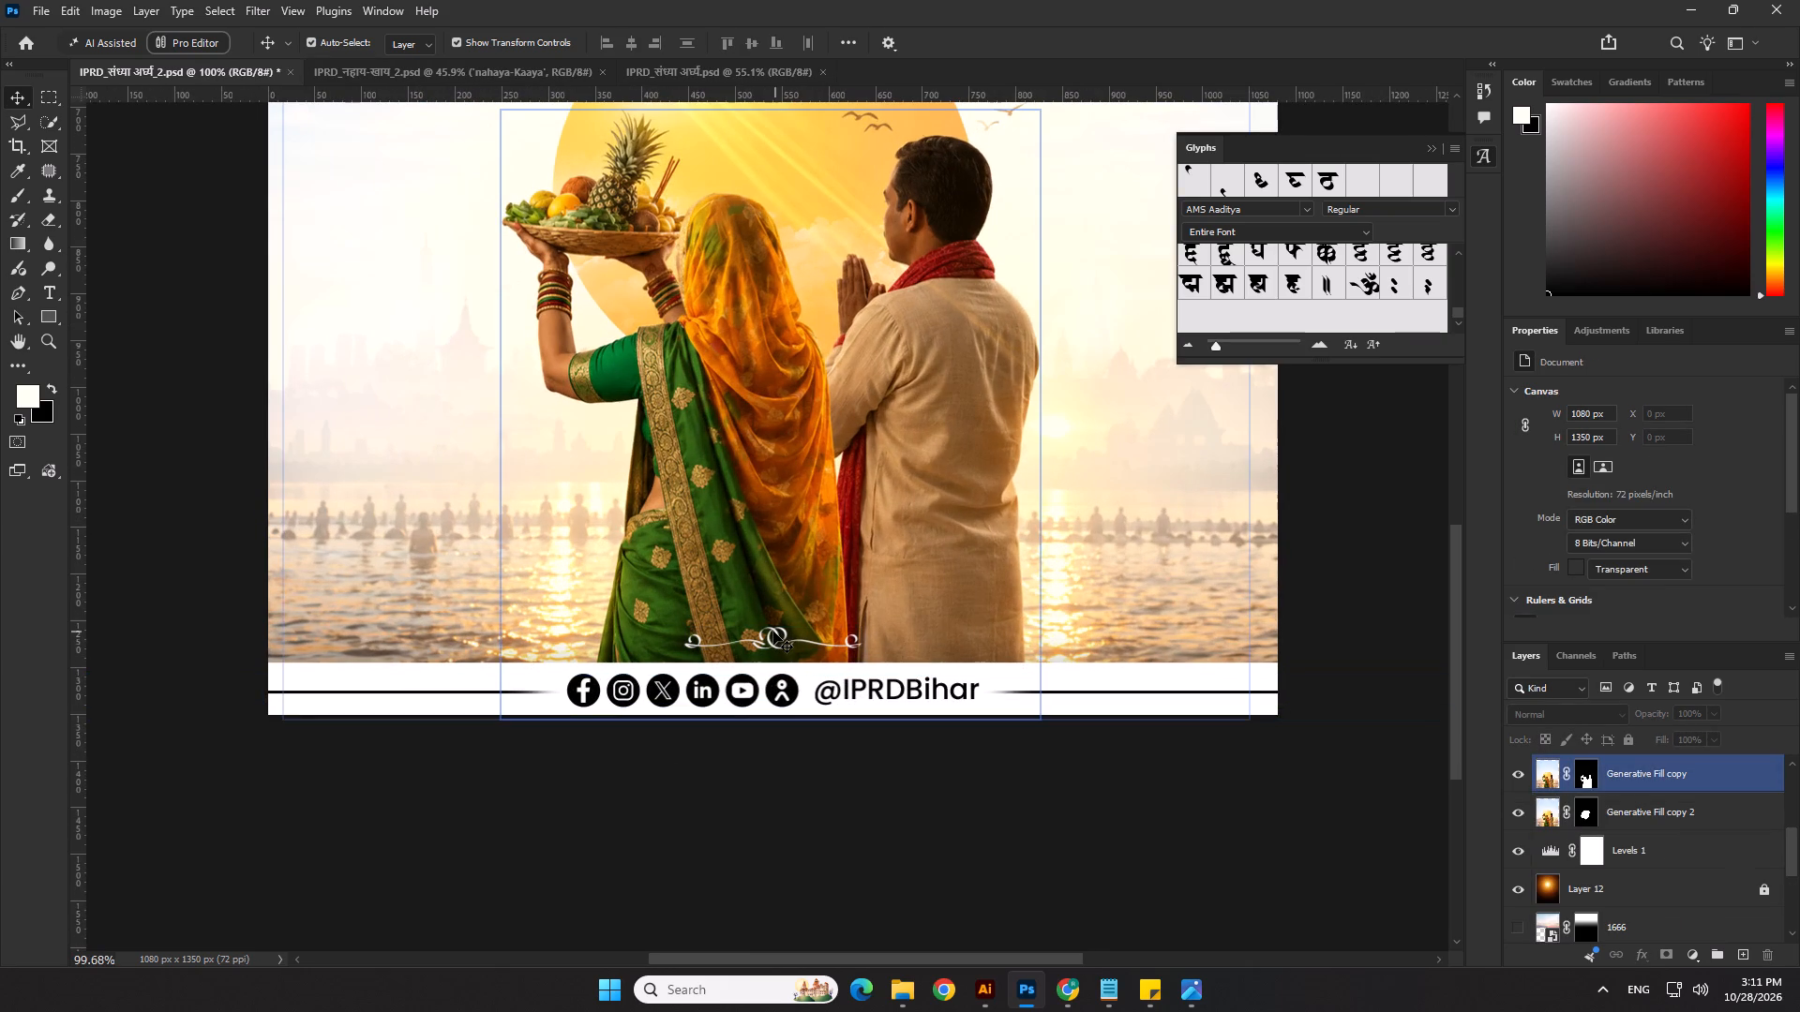
{"action": "left_click", "coordinate": [786, 631]}
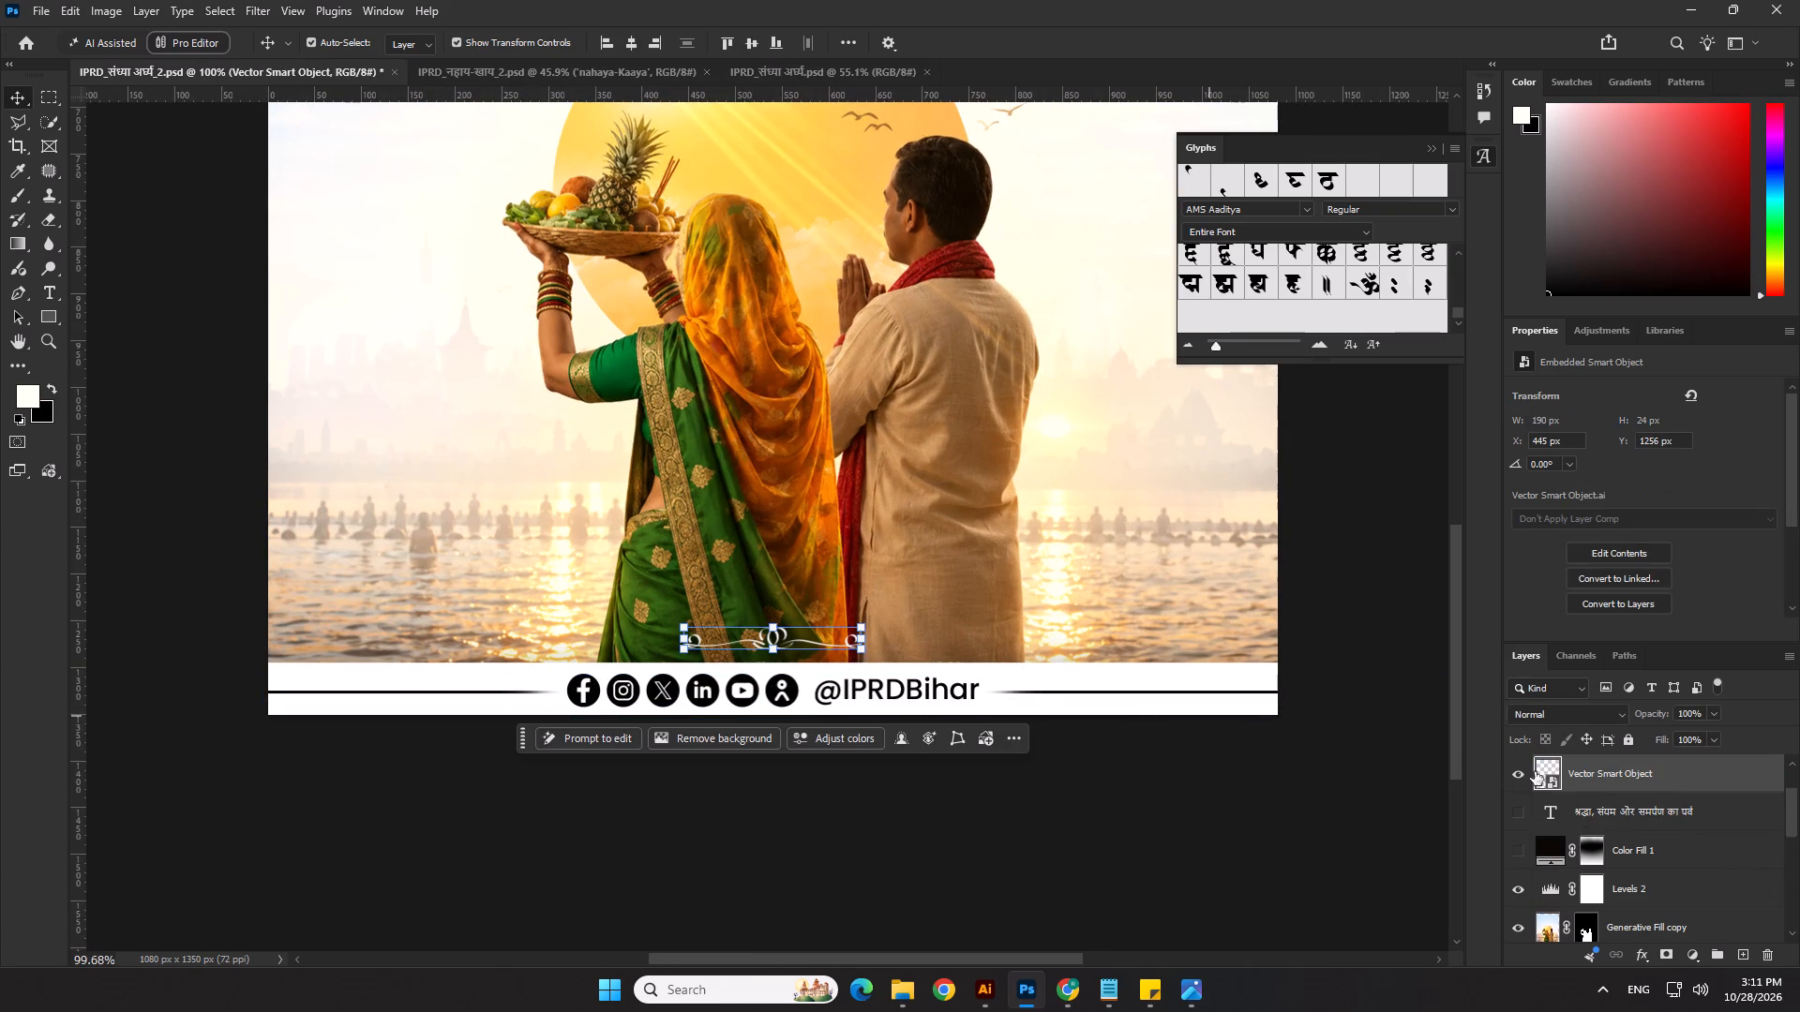
{"action": "left_click", "coordinate": [1516, 771]}
{"action": "left_click", "coordinate": [1095, 930]}
Review the whole poster and save the document.
{"action": "scroll", "coordinate": [1100, 753], "scroll_direction": "down", "scroll_amount": 5}
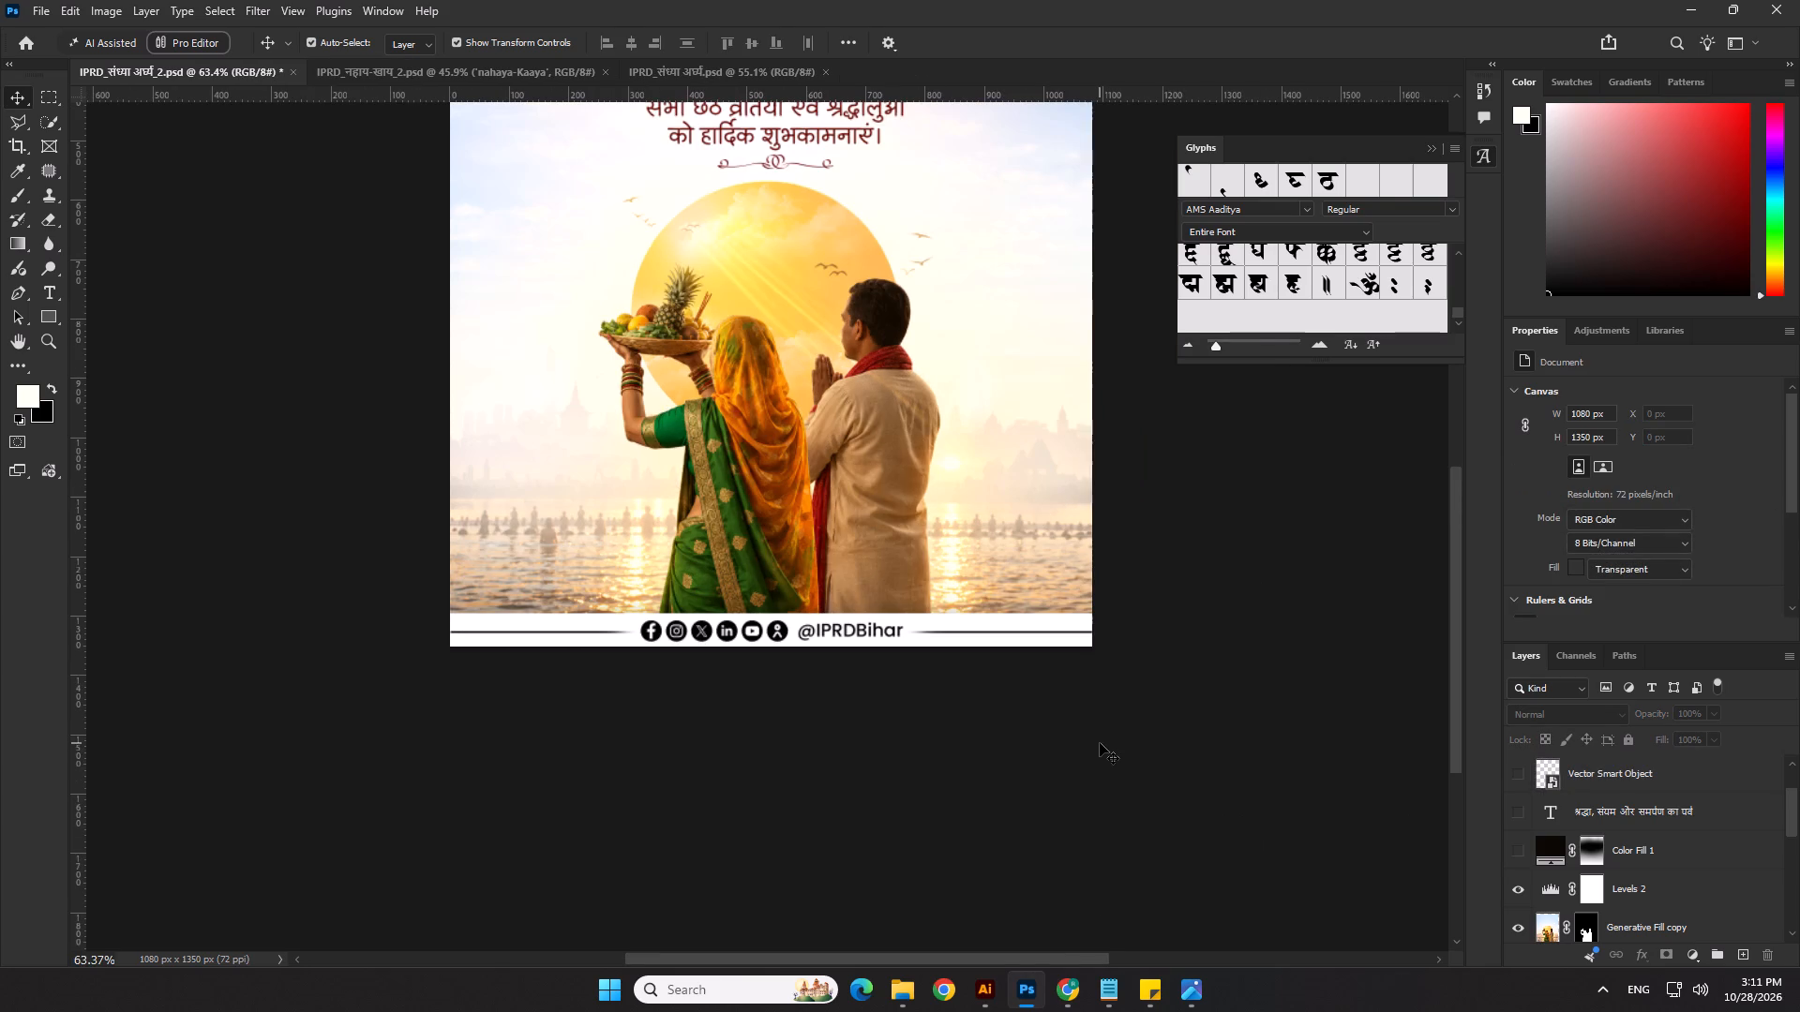
{"action": "scroll", "coordinate": [923, 572], "scroll_direction": "down", "scroll_amount": 1}
{"action": "scroll", "coordinate": [830, 548], "scroll_direction": "down", "scroll_amount": 2}
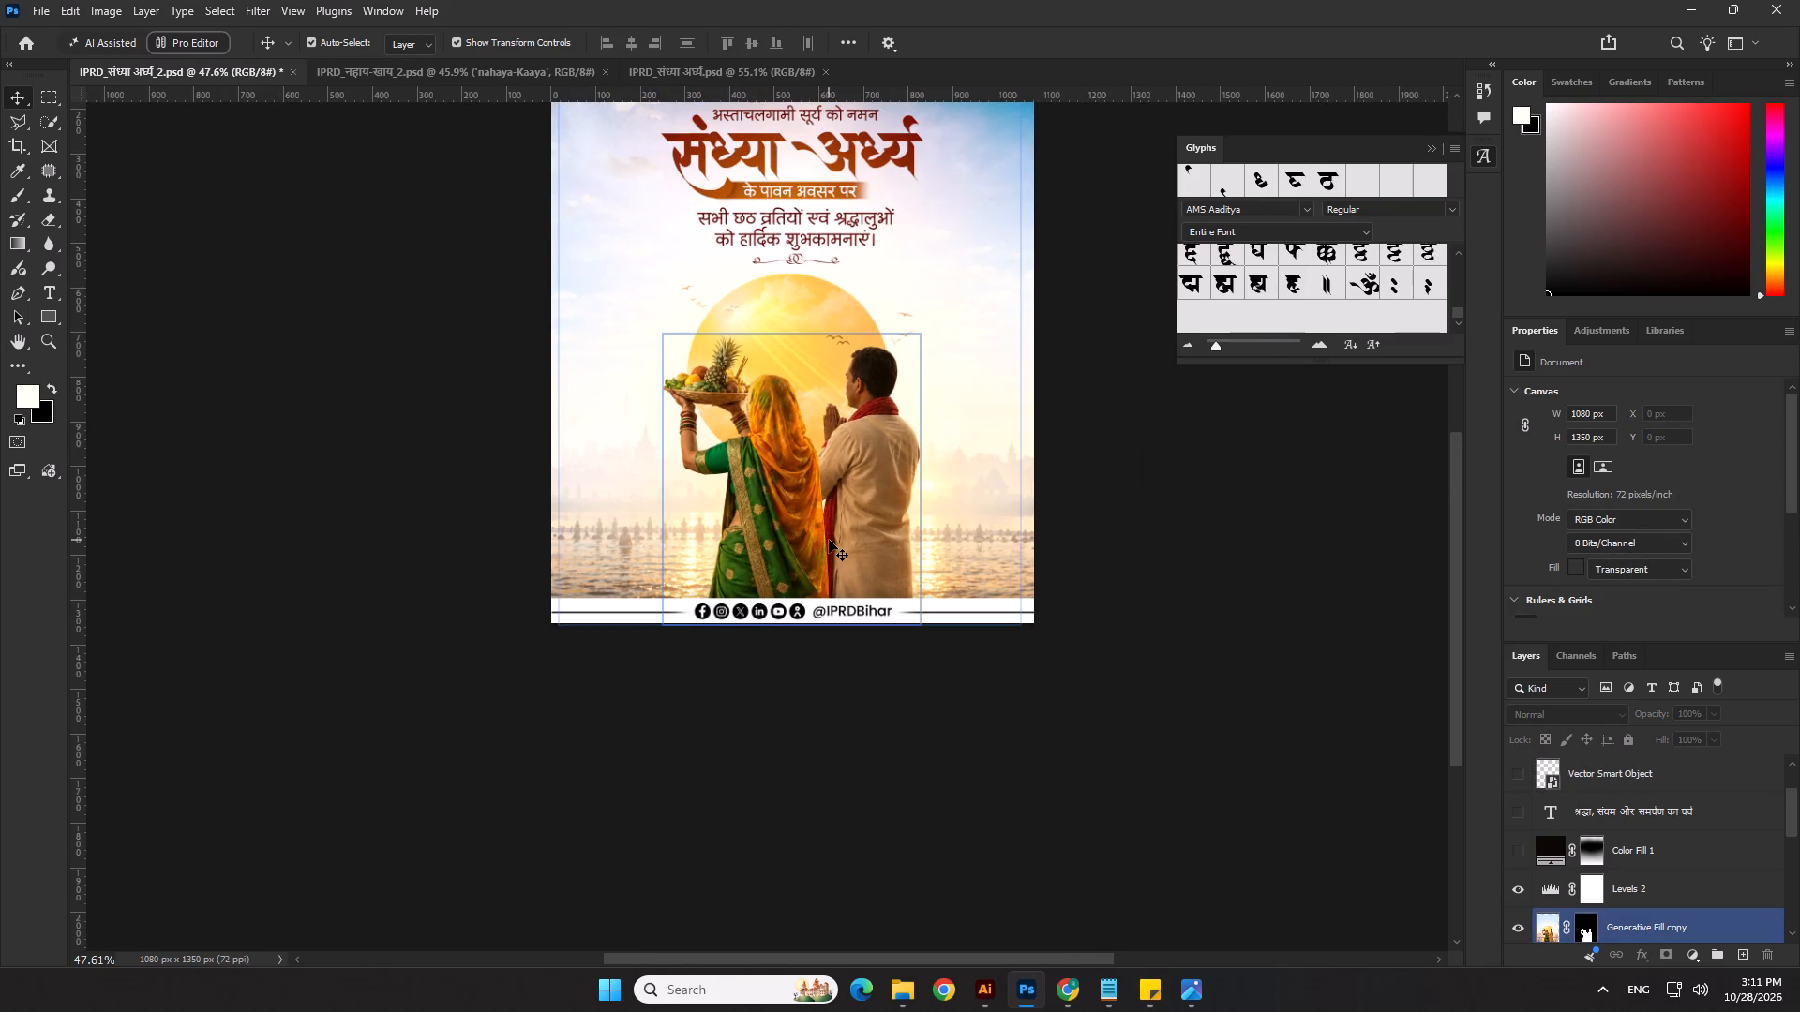
{"action": "left_click", "coordinate": [440, 620]}
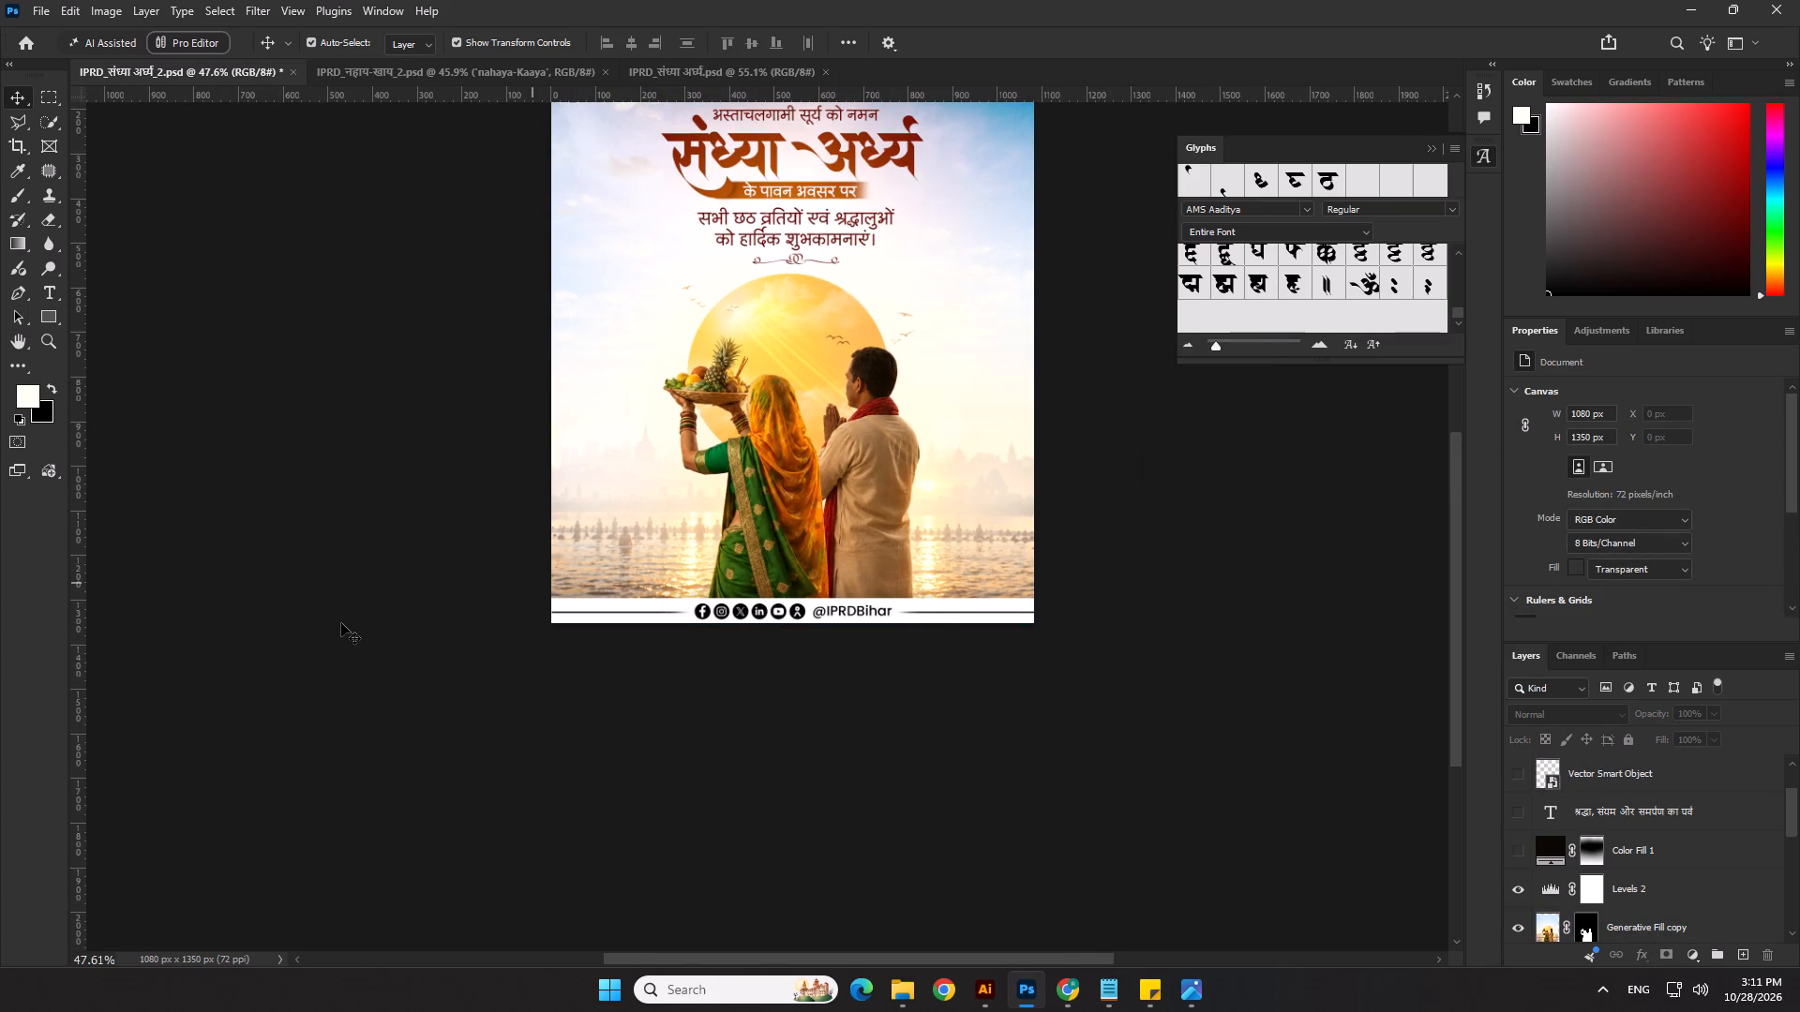
{"action": "scroll", "coordinate": [305, 628], "scroll_direction": "down", "scroll_amount": 3}
{"action": "scroll", "coordinate": [967, 641], "scroll_direction": "down", "scroll_amount": 3}
{"action": "scroll", "coordinate": [1012, 513], "scroll_direction": "up", "scroll_amount": 4}
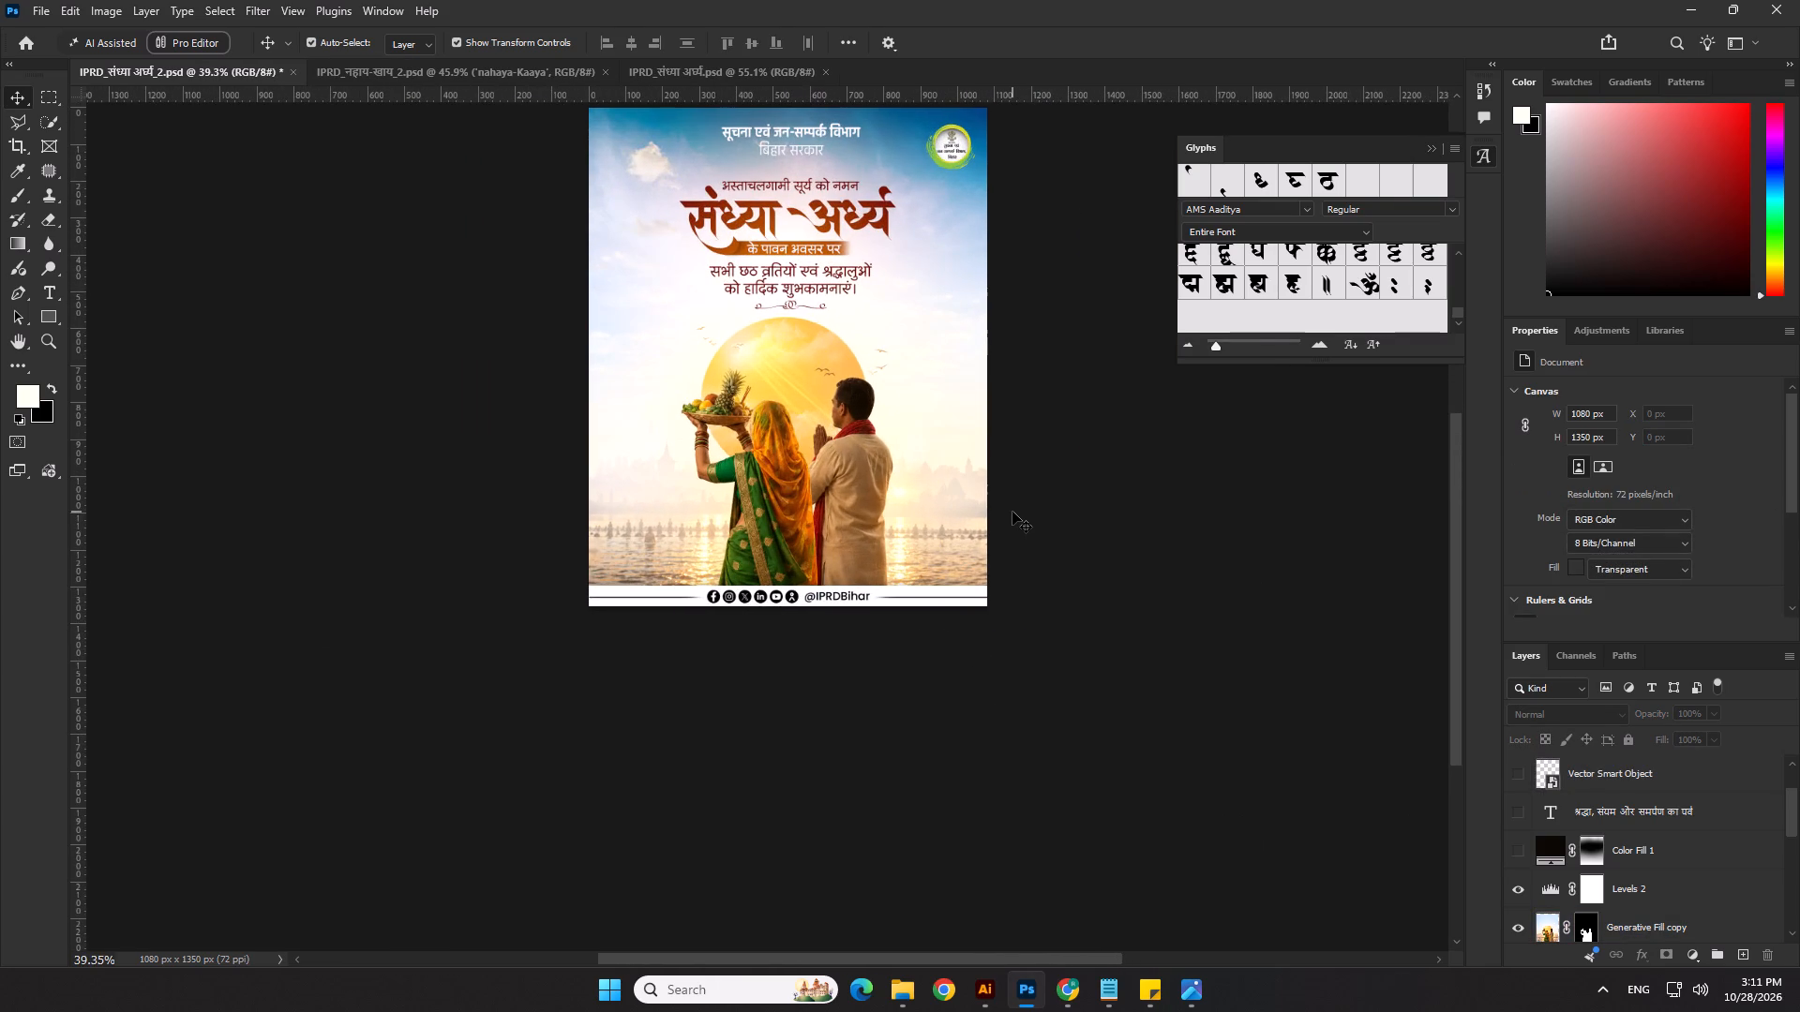
{"action": "key", "text": "ctrl+s"}
Save a copy of the poster as a PNG in the 28.10.26 folder, accepting the format options.
{"action": "scroll", "coordinate": [969, 466], "scroll_direction": "up", "scroll_amount": 2}
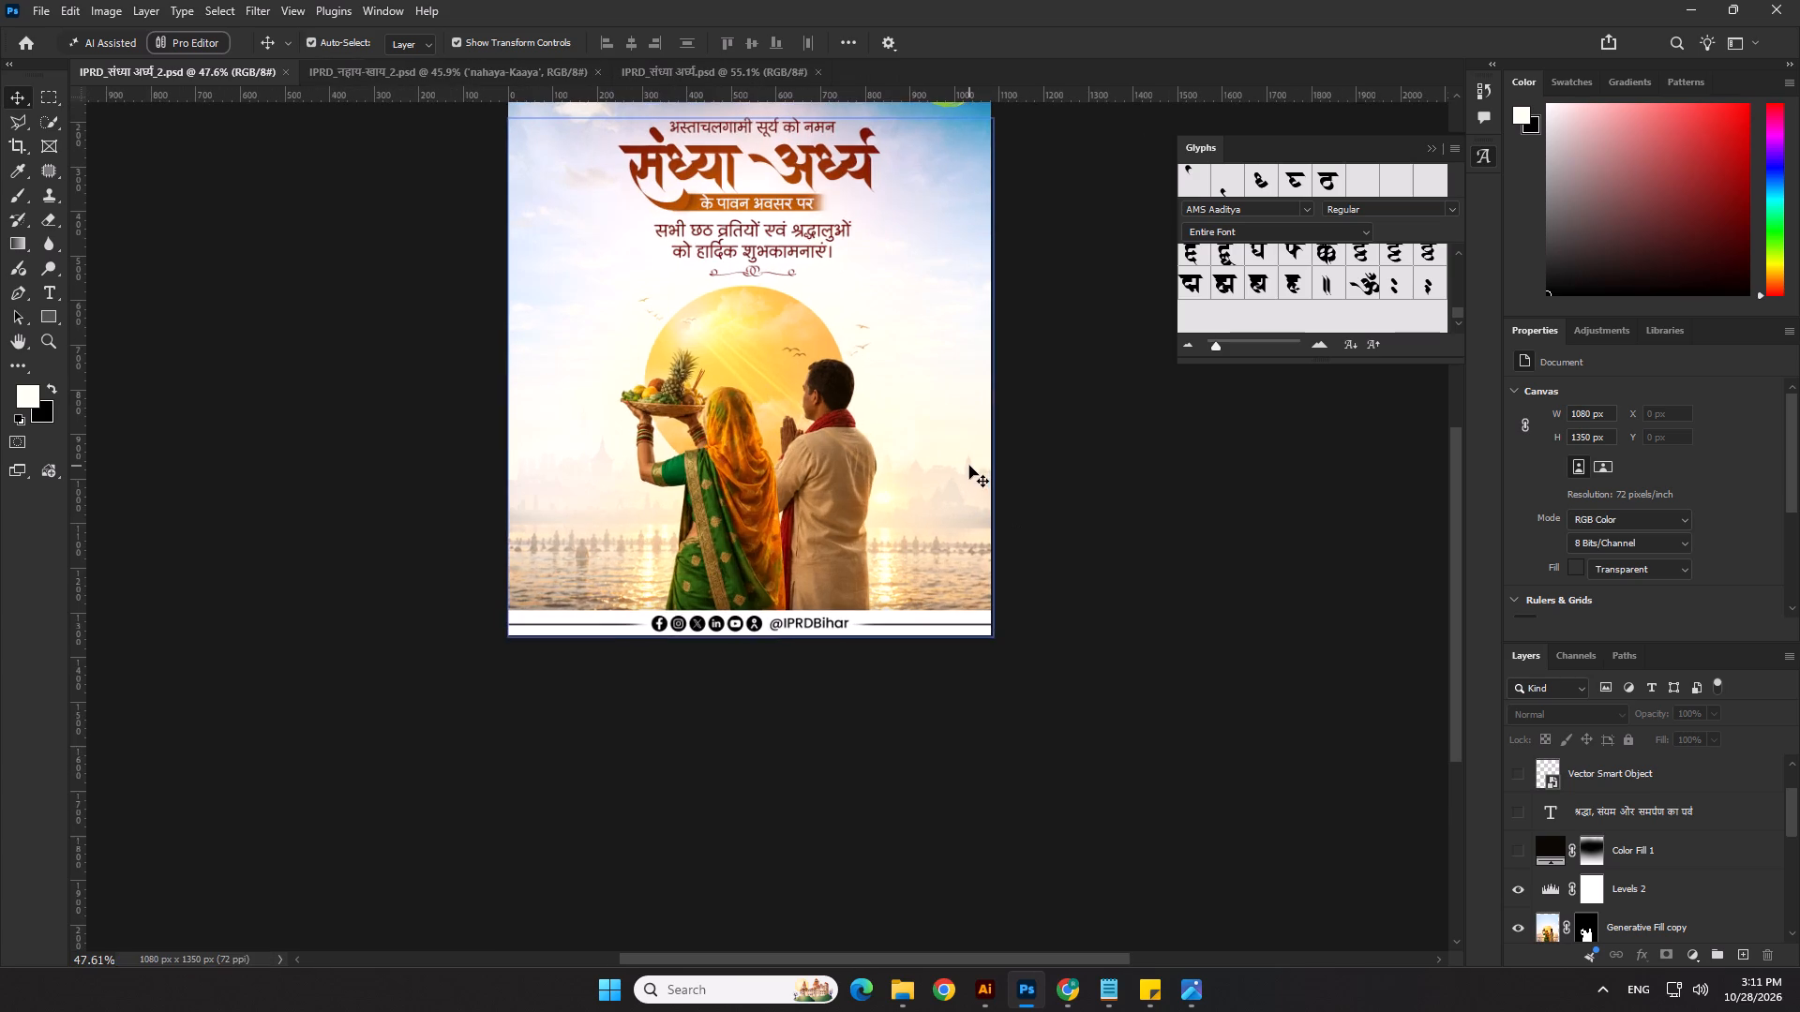
{"action": "scroll", "coordinate": [349, 457], "scroll_direction": "down", "scroll_amount": 4}
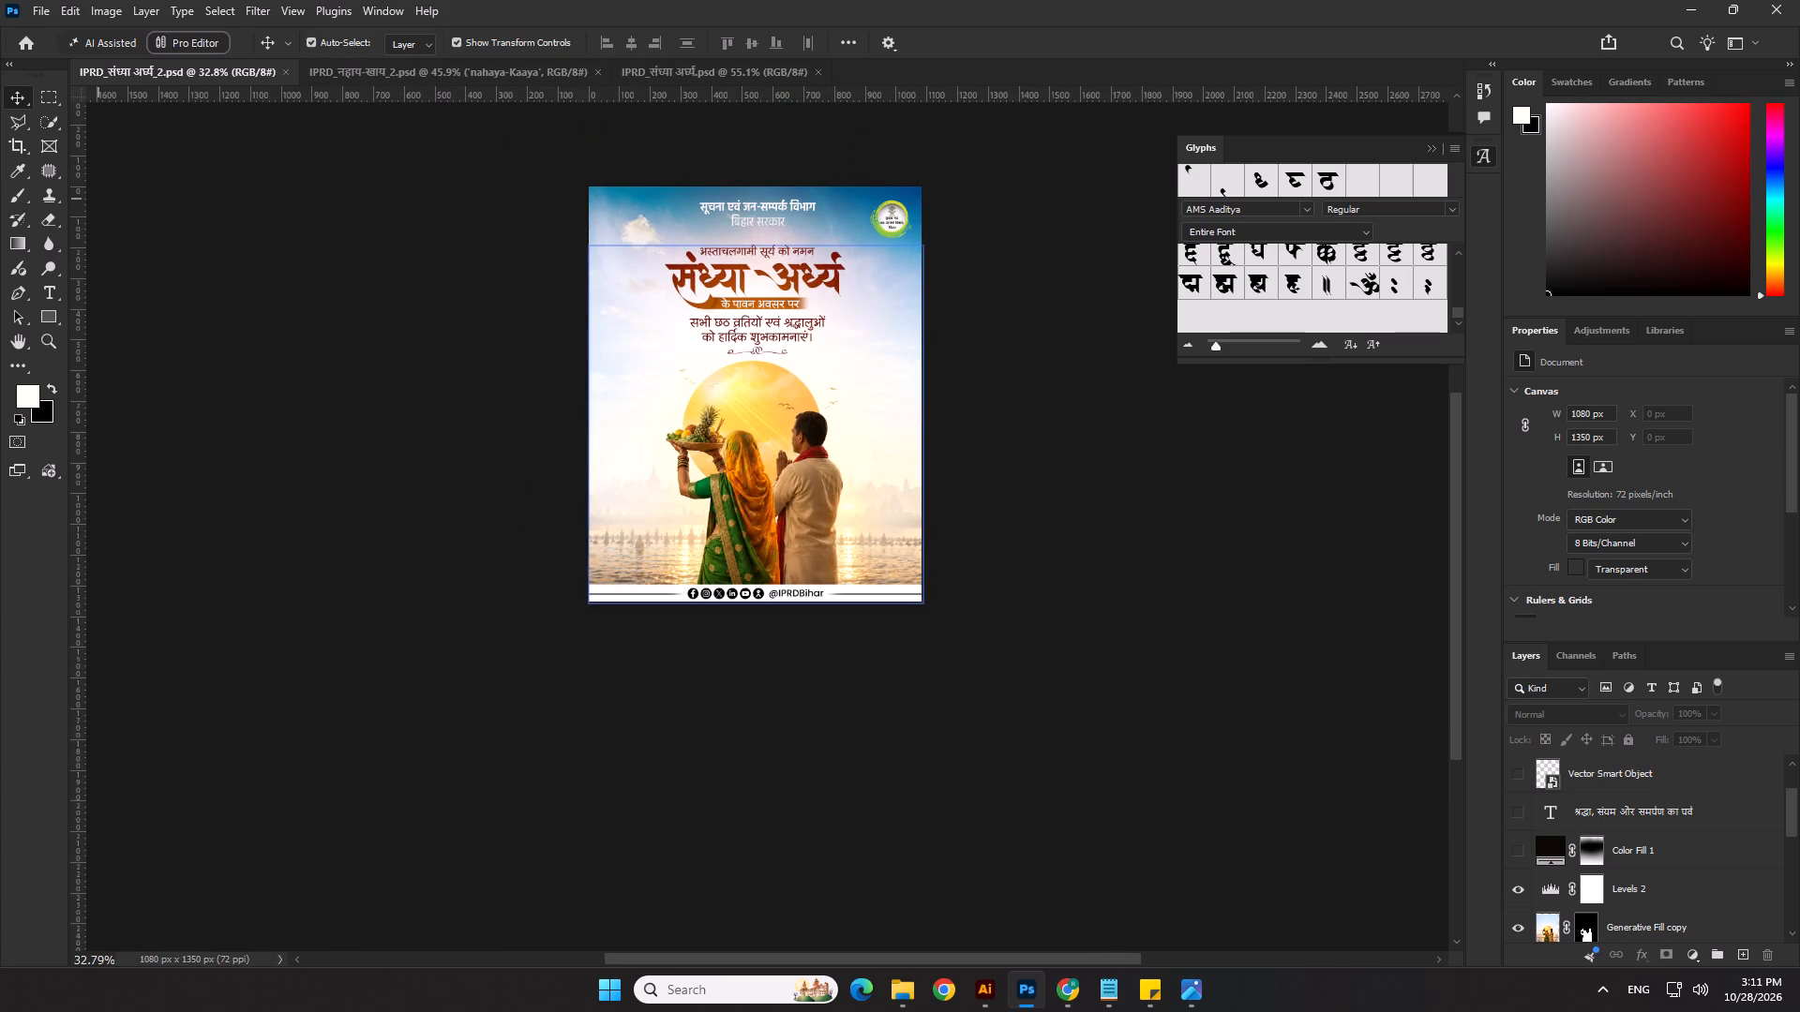
{"action": "left_click", "coordinate": [37, 16]}
{"action": "left_click", "coordinate": [69, 260]}
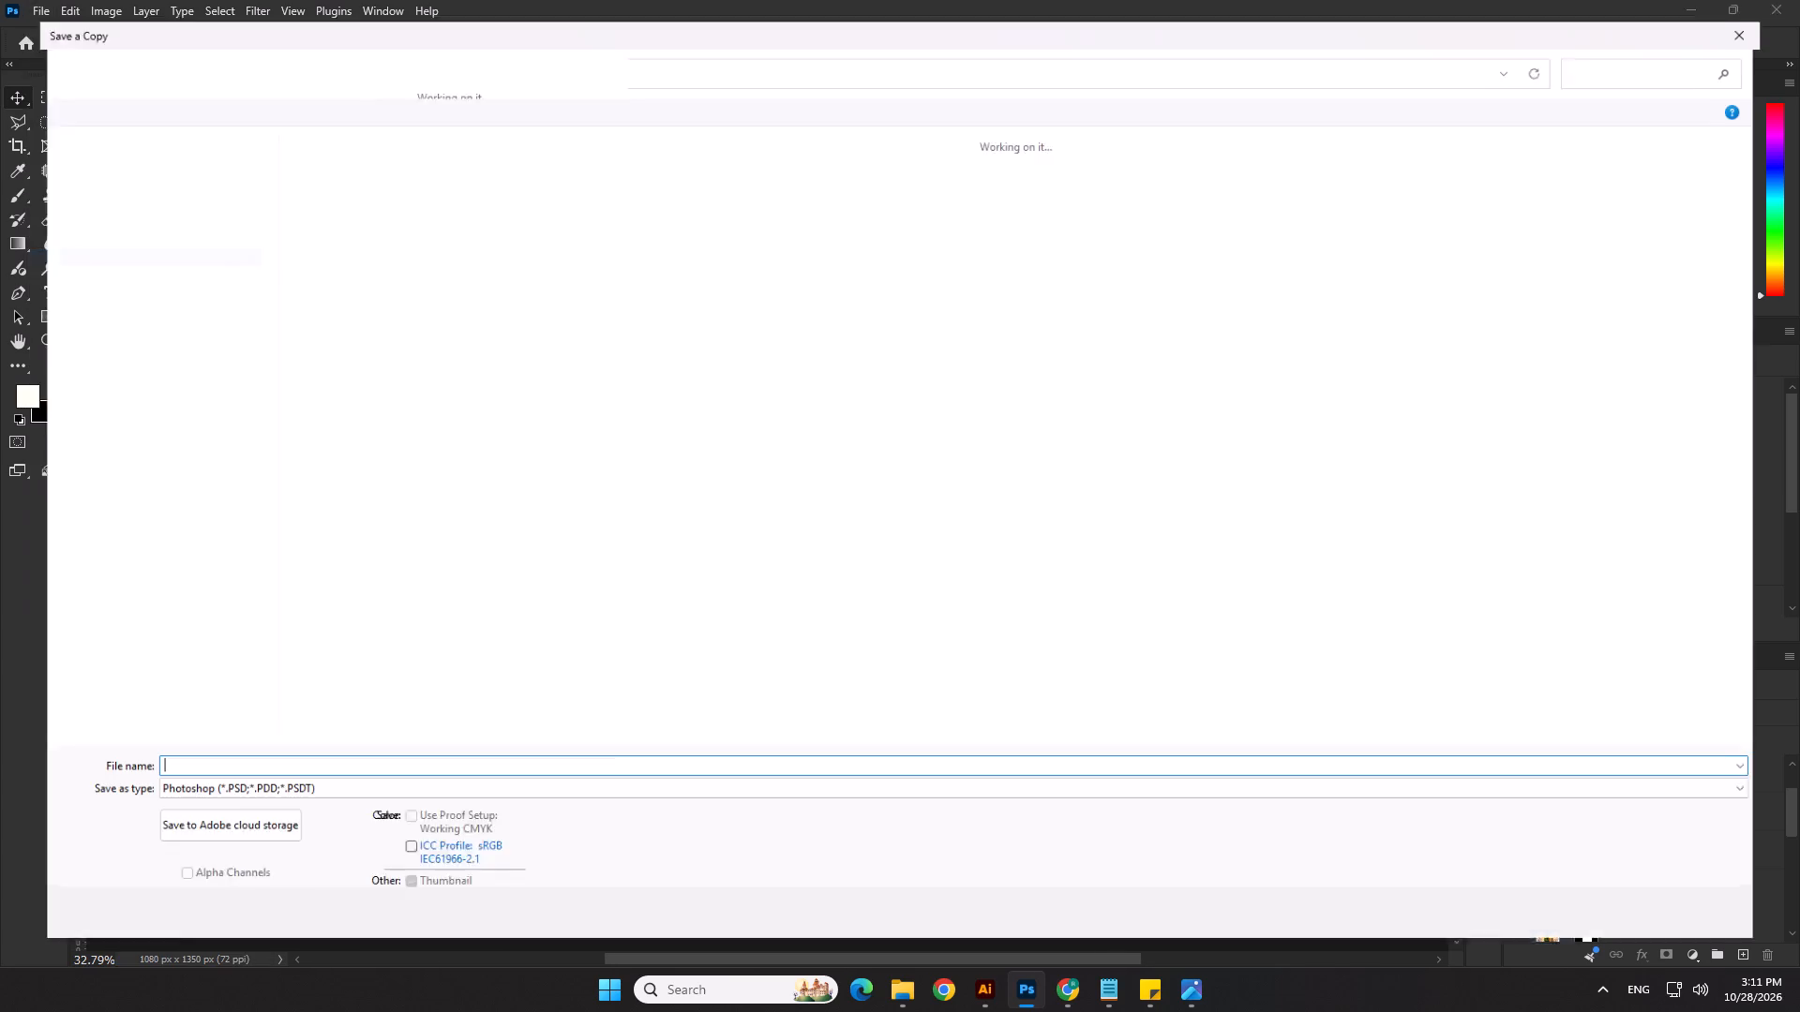
{"action": "left_click", "coordinate": [251, 799]}
{"action": "left_click", "coordinate": [214, 691]}
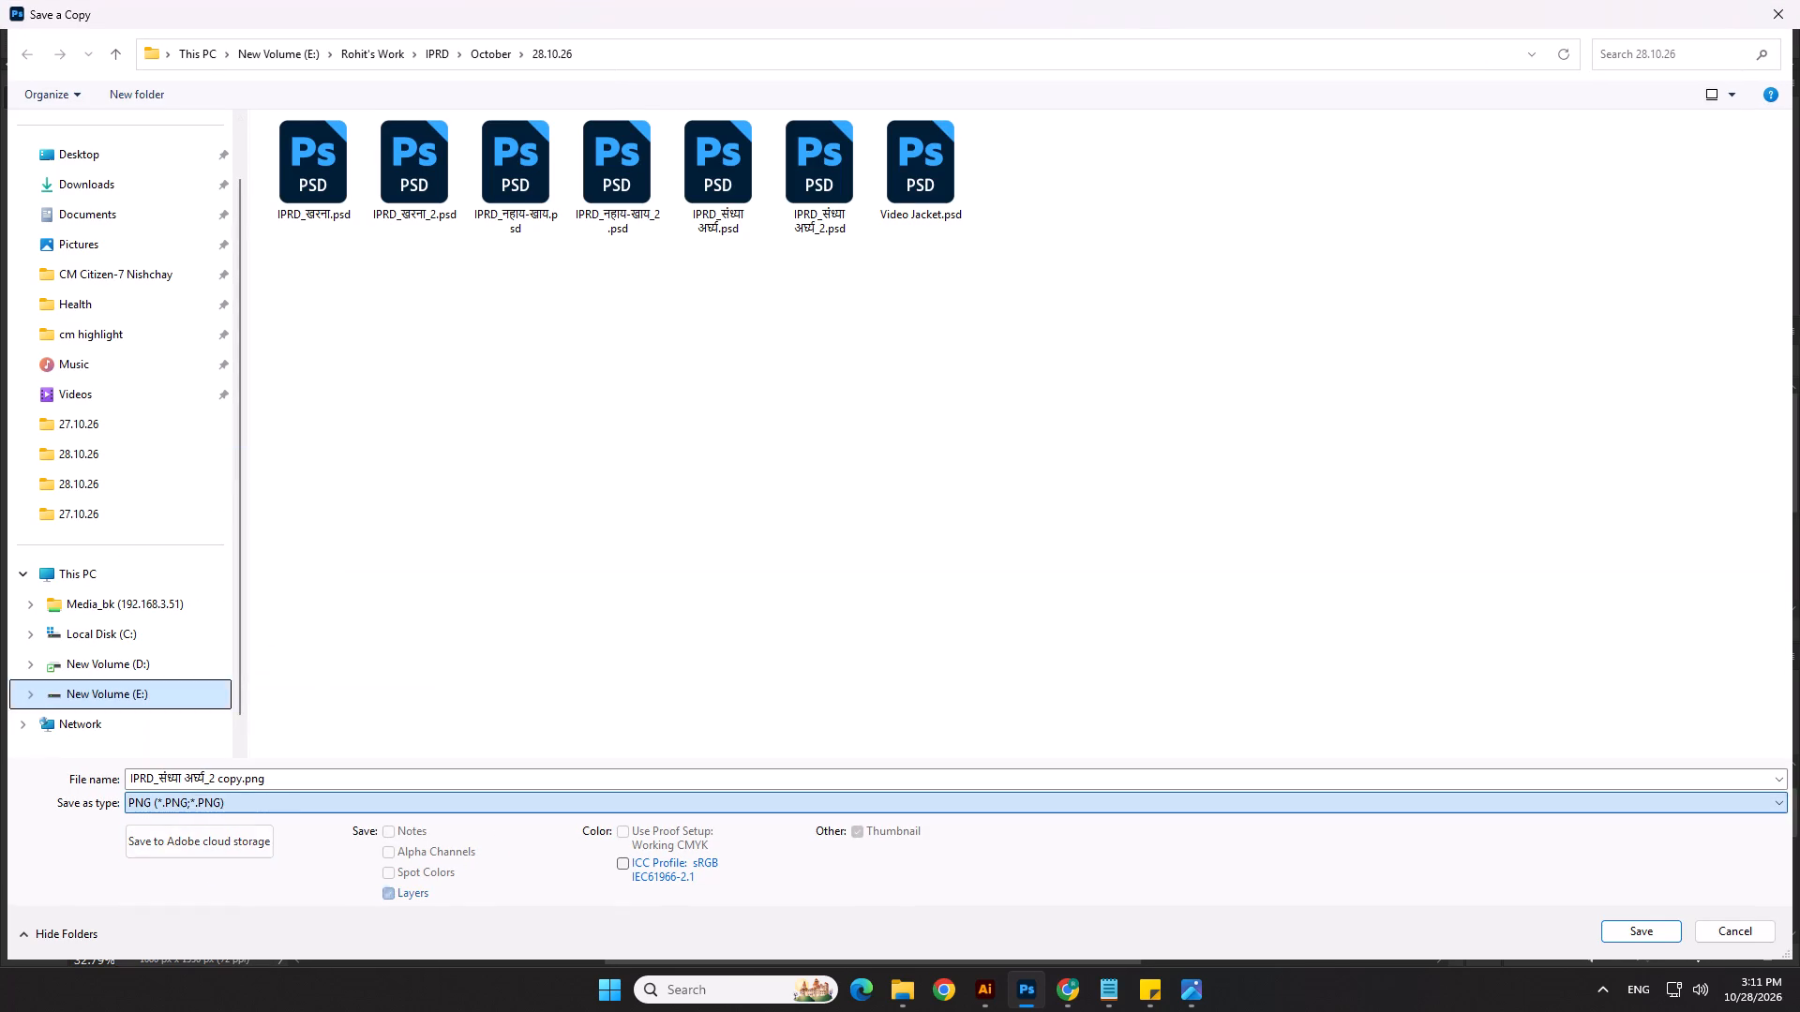
{"action": "left_click", "coordinate": [1641, 927]}
{"action": "left_click", "coordinate": [939, 490]}
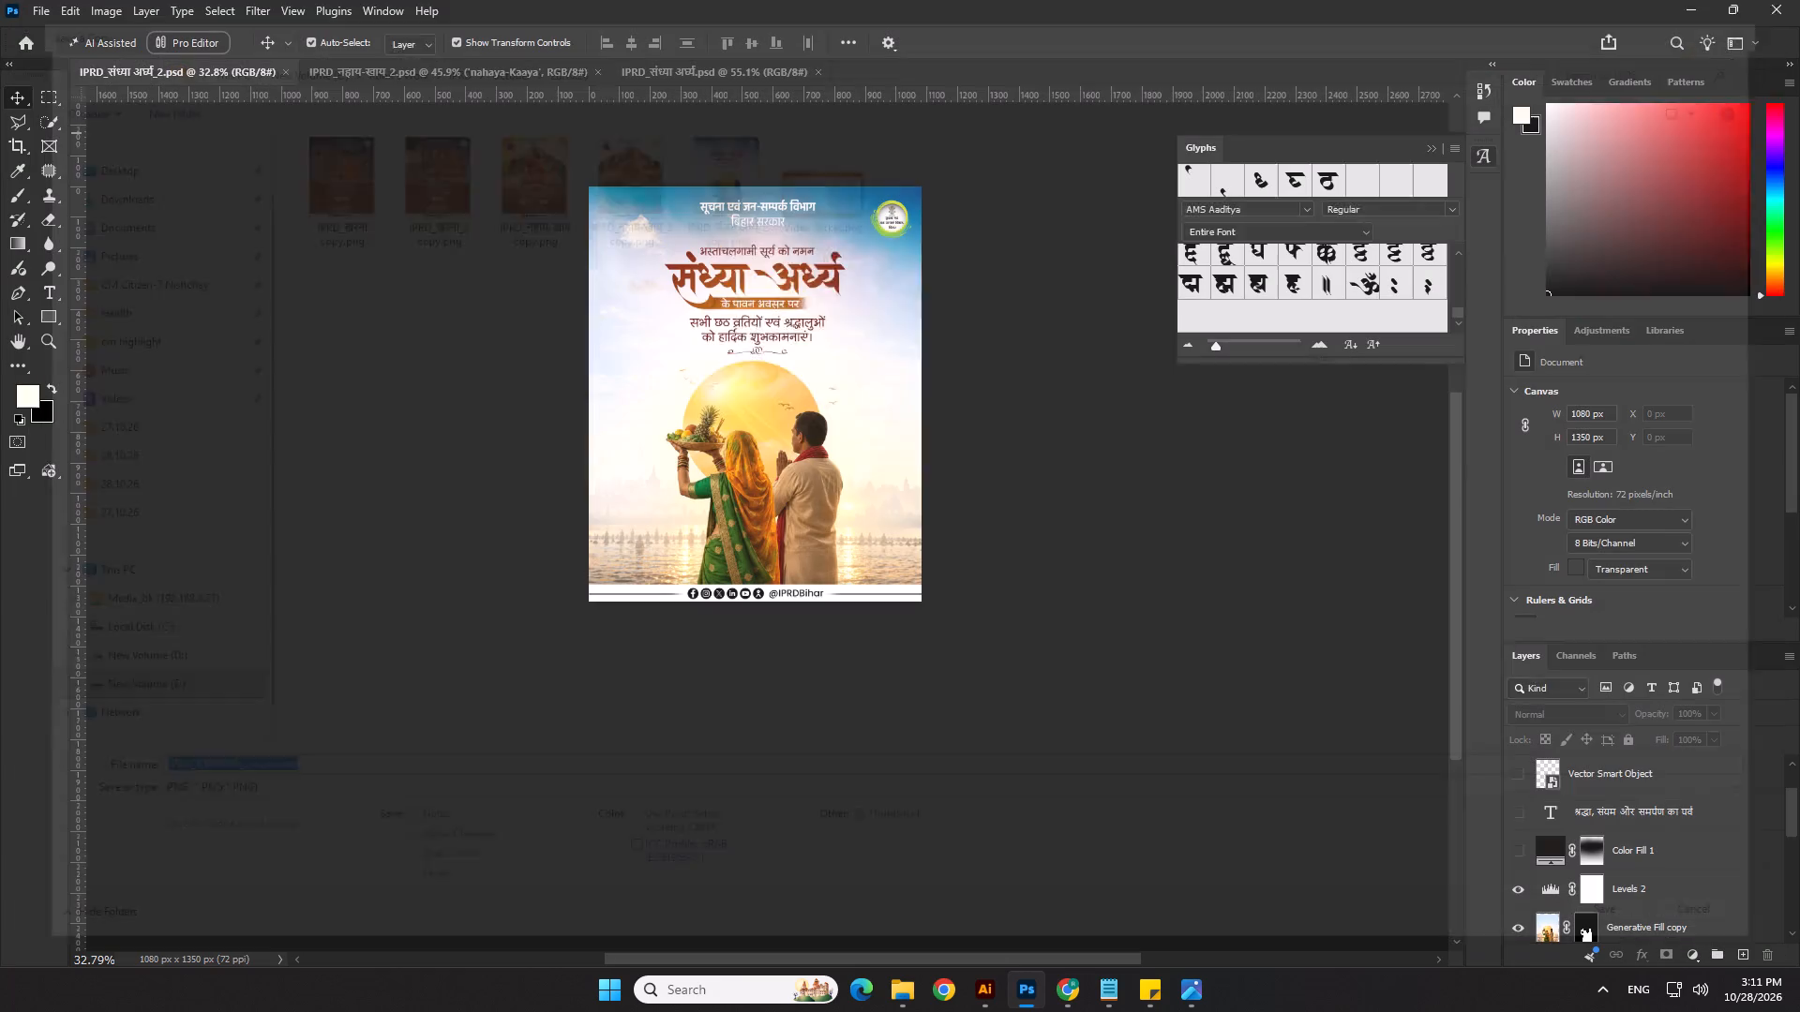
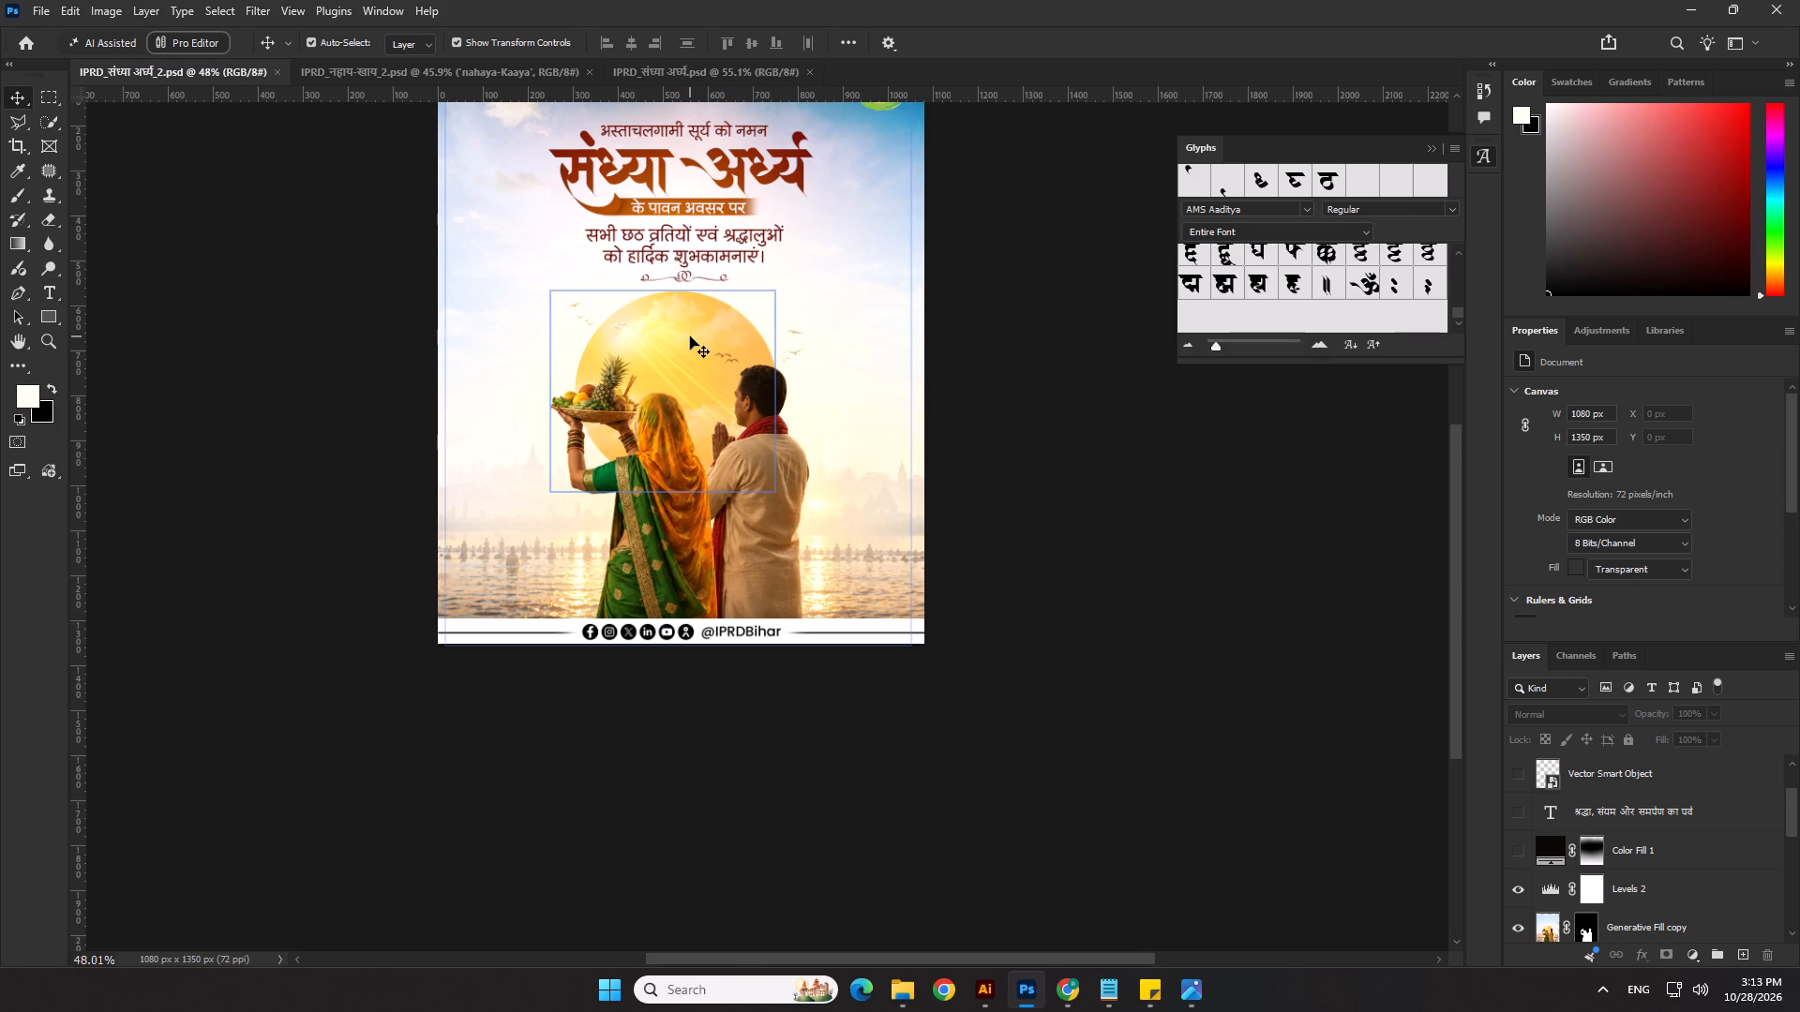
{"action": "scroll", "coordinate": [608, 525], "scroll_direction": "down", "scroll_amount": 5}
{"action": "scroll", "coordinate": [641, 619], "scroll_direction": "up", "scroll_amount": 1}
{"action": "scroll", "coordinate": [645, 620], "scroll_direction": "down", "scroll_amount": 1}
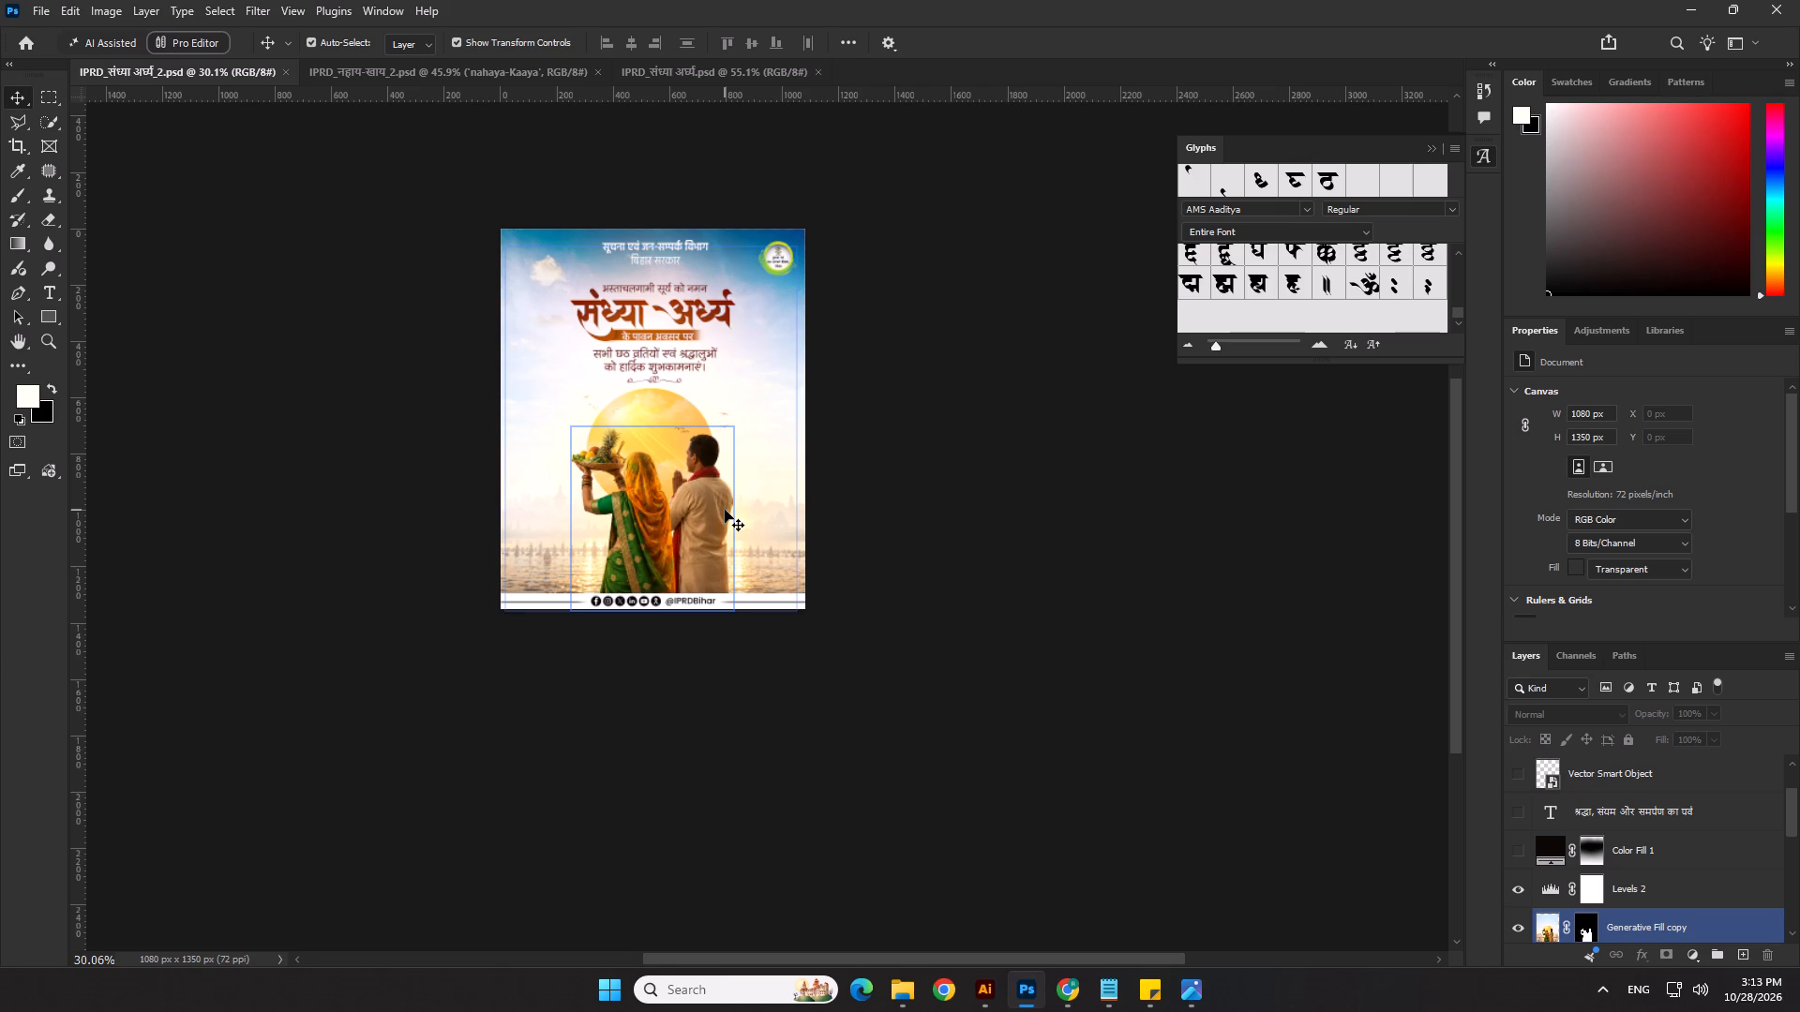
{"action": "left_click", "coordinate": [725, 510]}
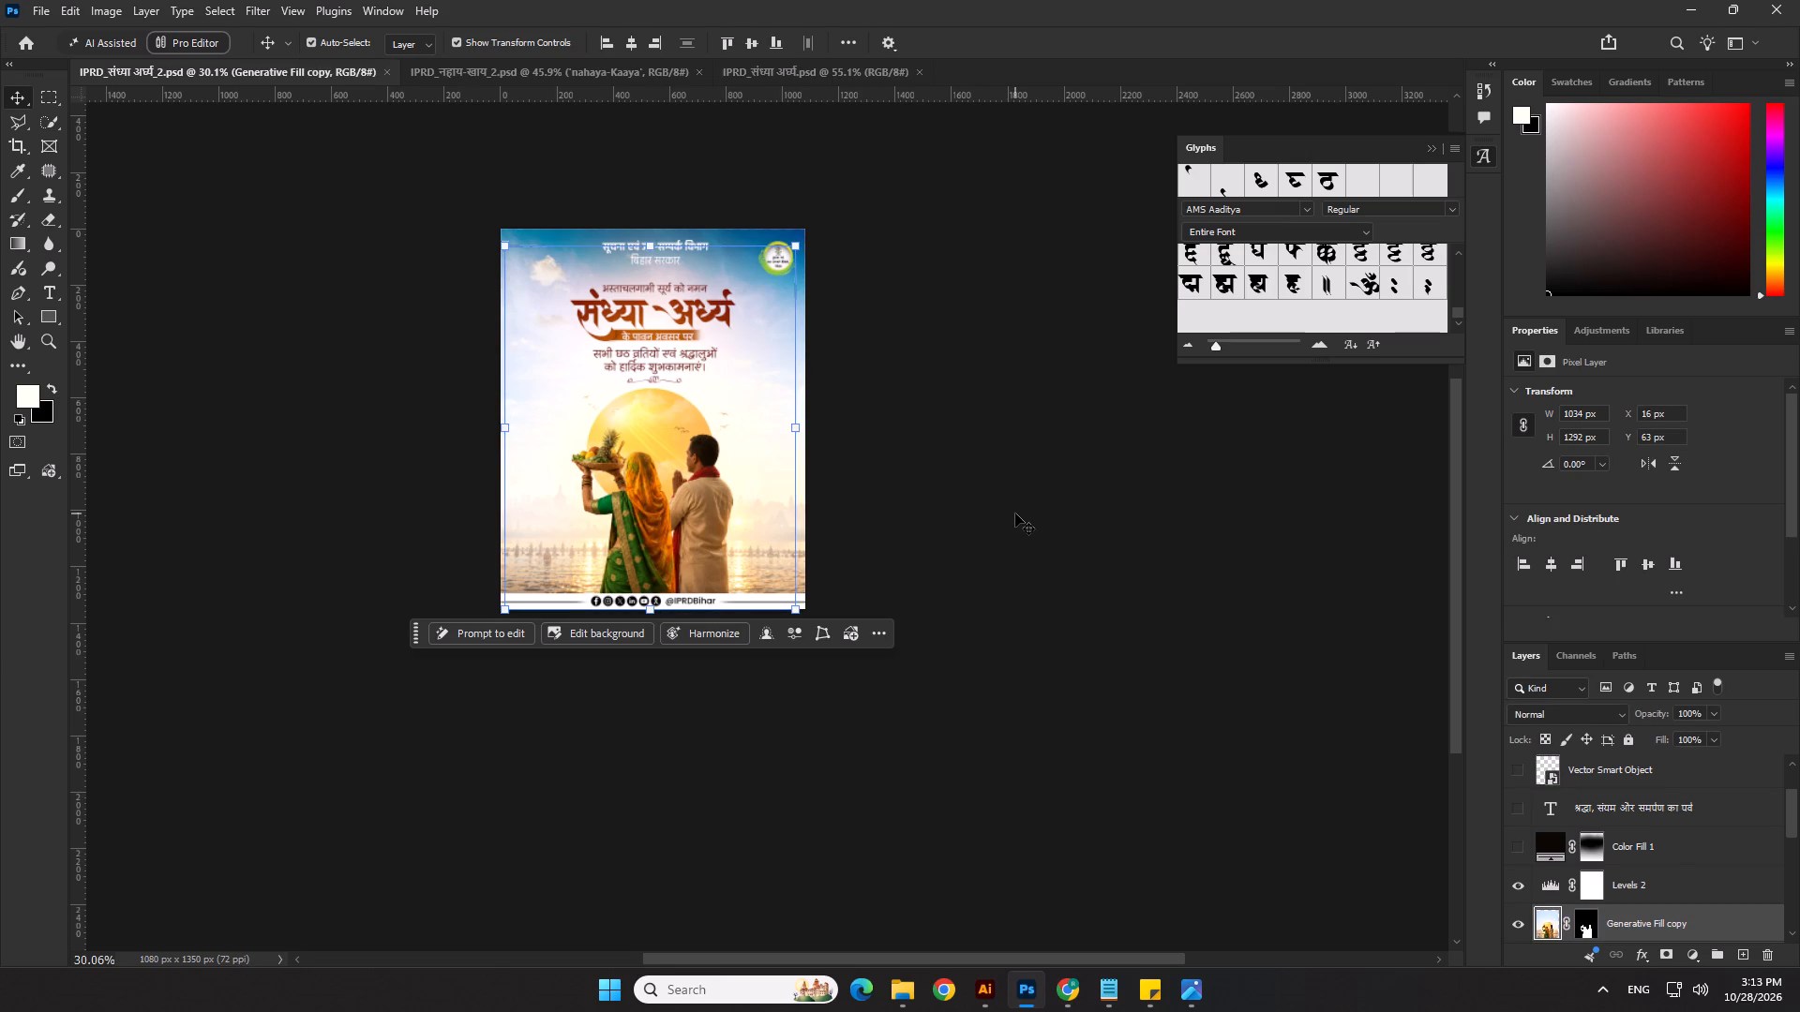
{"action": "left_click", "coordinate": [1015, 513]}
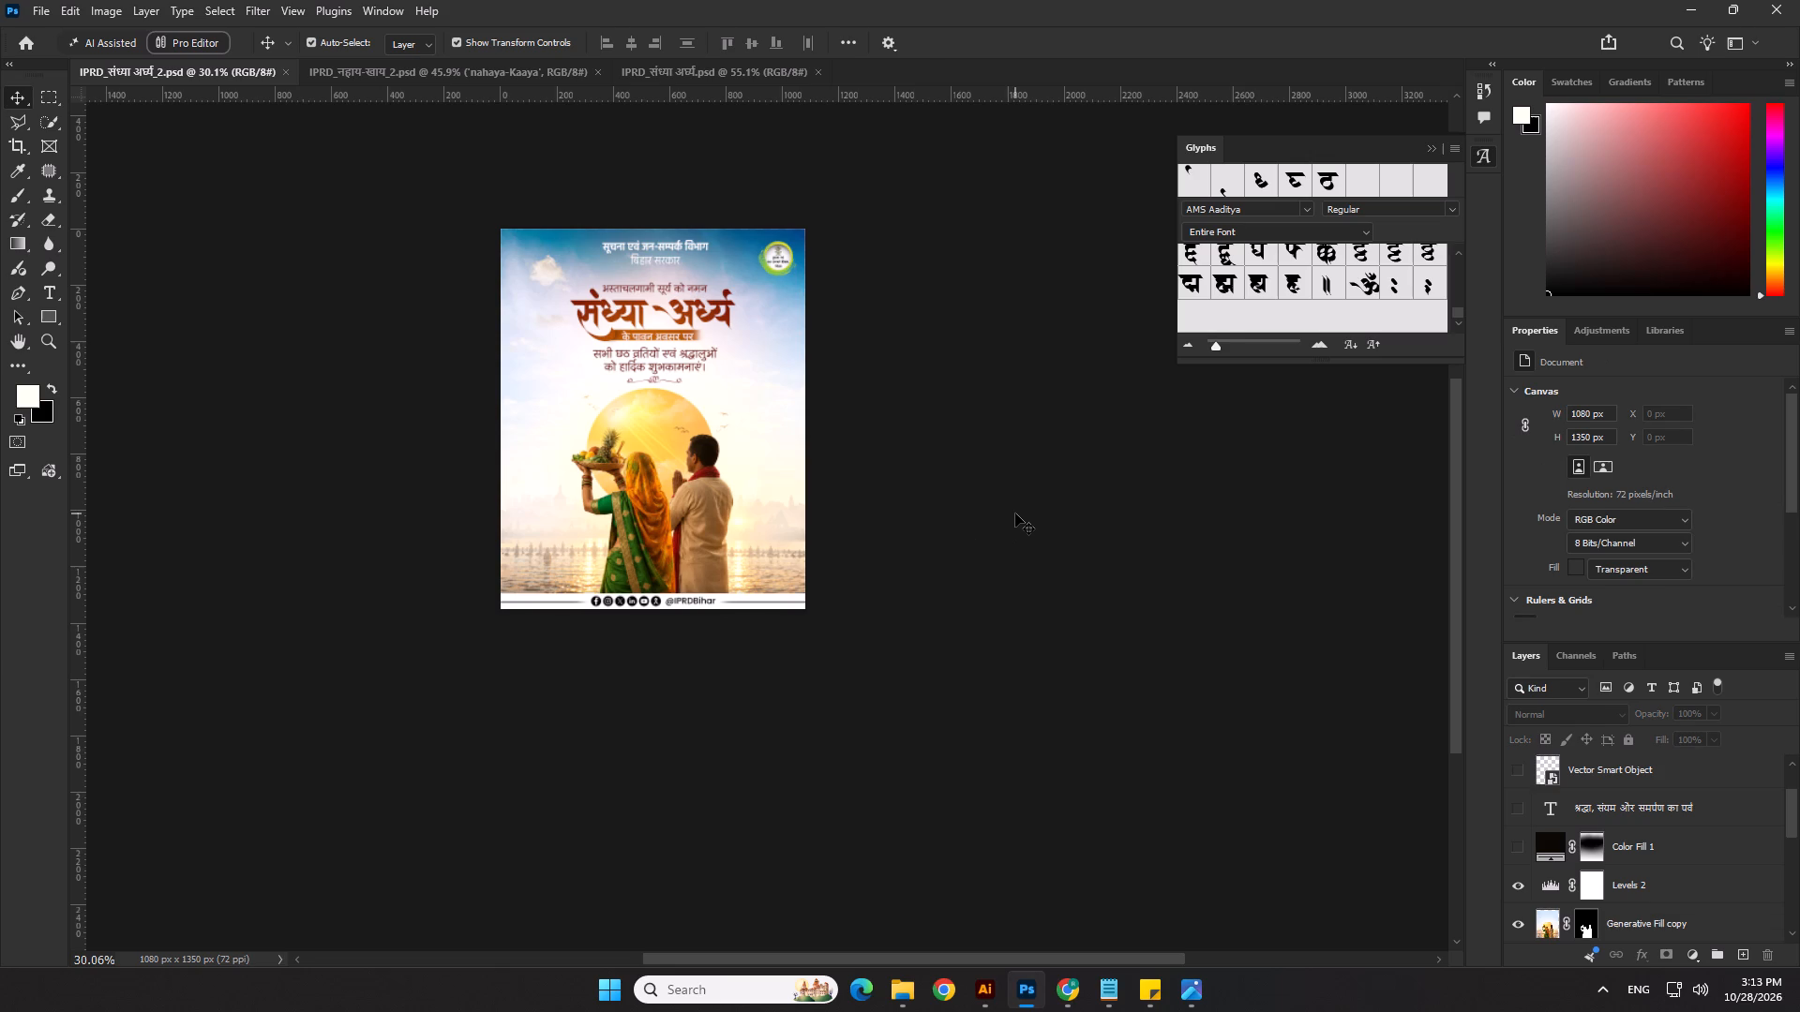
Check what the Generative Fill copy and Generative Fill copy 2 layers contribute by toggling each one's visibility off and on.
{"action": "scroll", "coordinate": [1275, 713], "scroll_direction": "down", "scroll_amount": 2}
{"action": "scroll", "coordinate": [1539, 880], "scroll_direction": "down", "scroll_amount": 3}
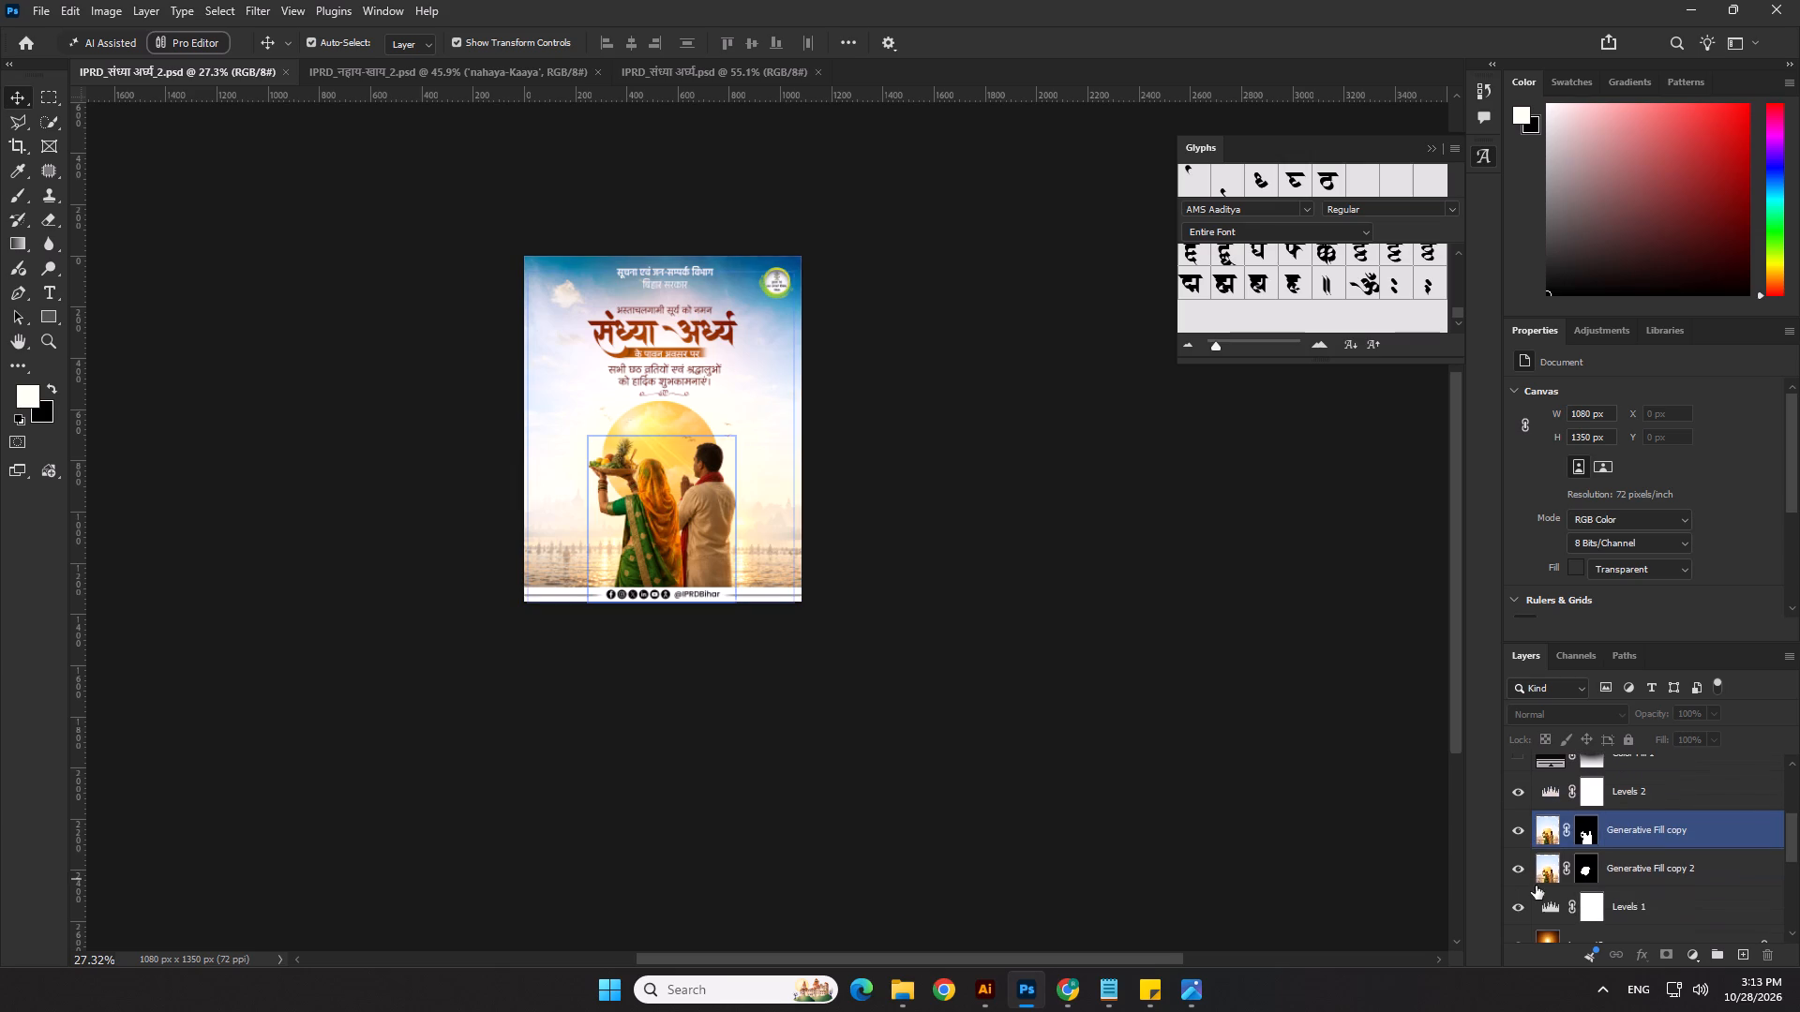
{"action": "left_click", "coordinate": [1517, 834]}
{"action": "left_click", "coordinate": [1517, 834]}
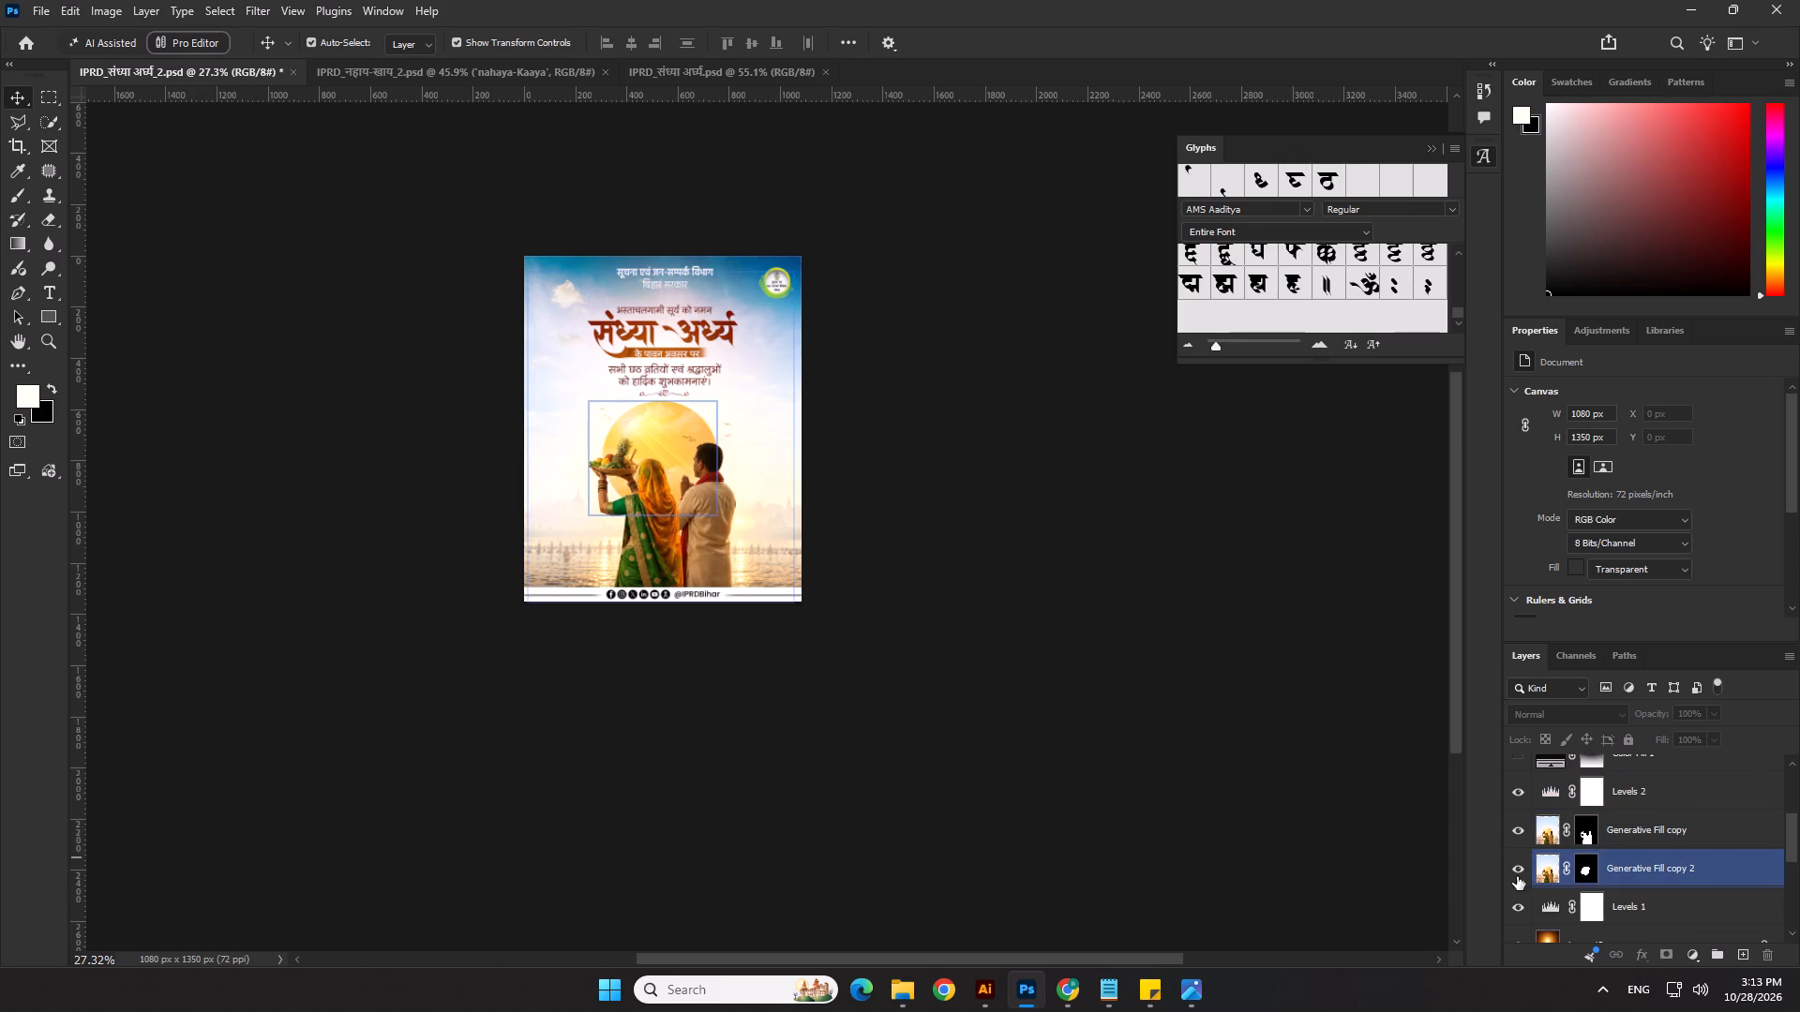
{"action": "left_click", "coordinate": [1517, 876]}
{"action": "left_click", "coordinate": [1517, 876]}
{"action": "left_click", "coordinate": [1517, 876]}
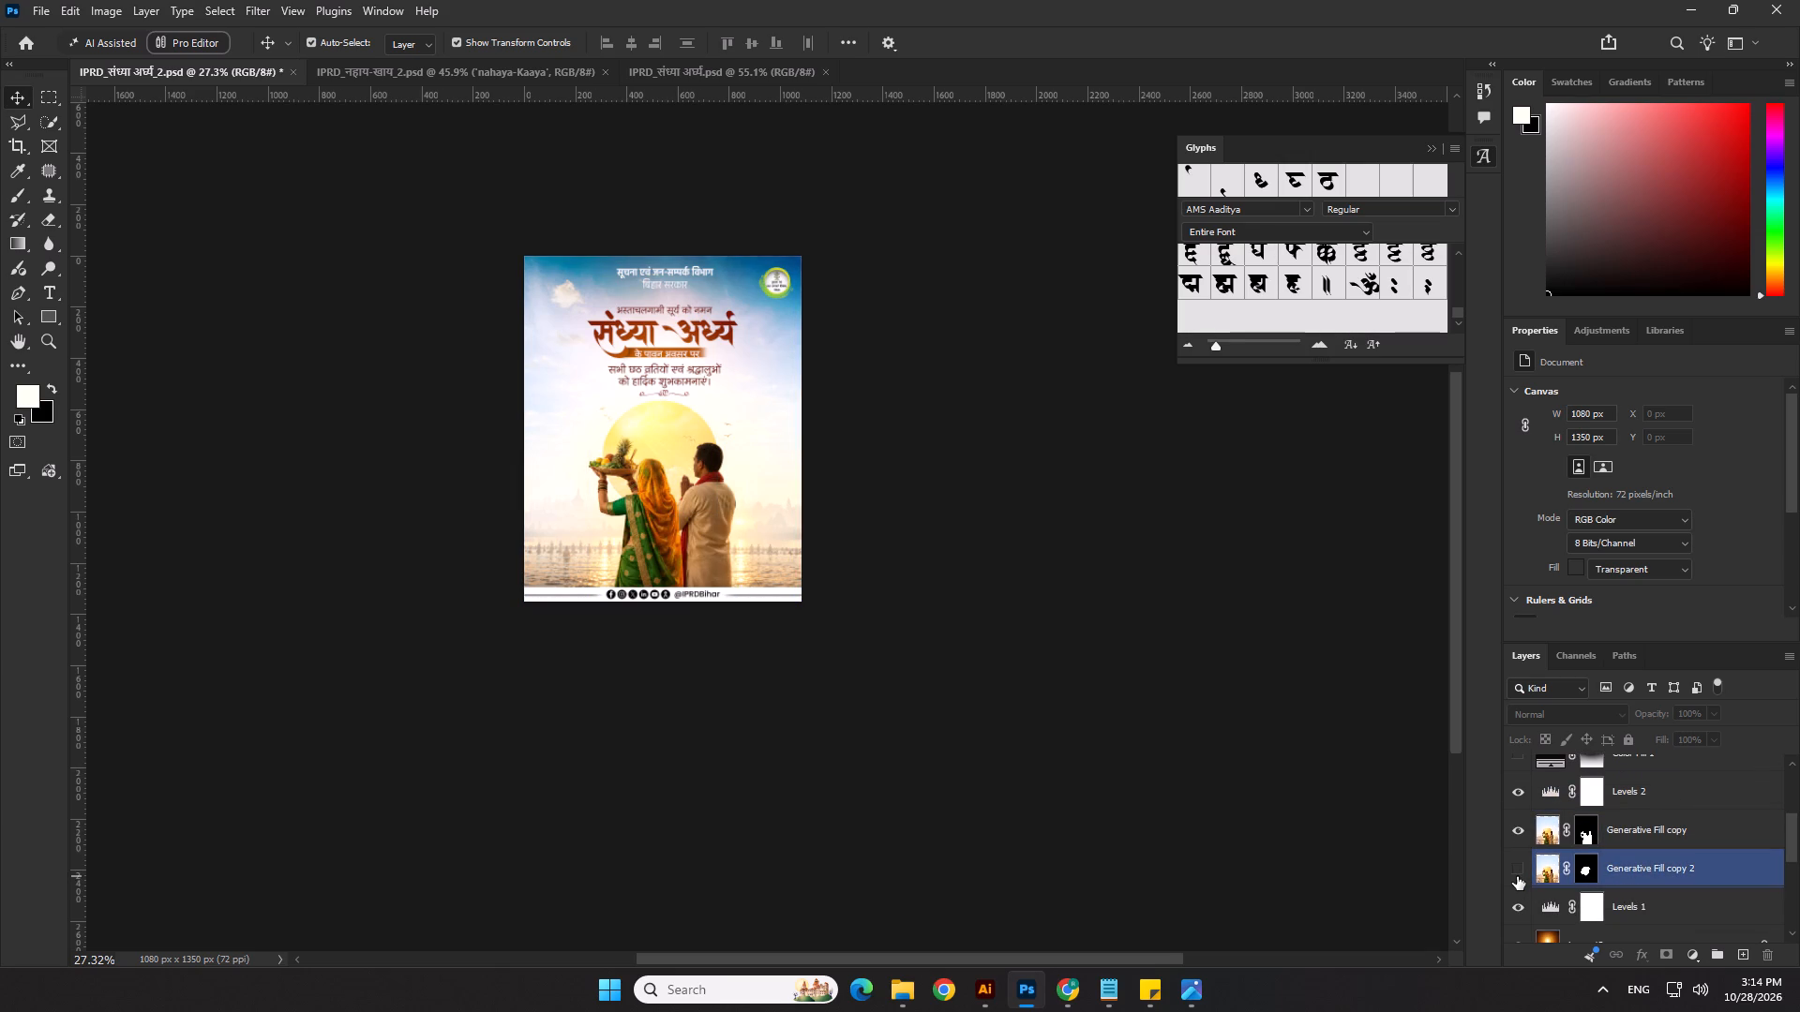
{"action": "left_click", "coordinate": [1517, 876]}
Look through the background layers and compare the poster with and without the Levels 2 adjustment, leaving it shown.
{"action": "scroll", "coordinate": [1528, 881], "scroll_direction": "down", "scroll_amount": 3}
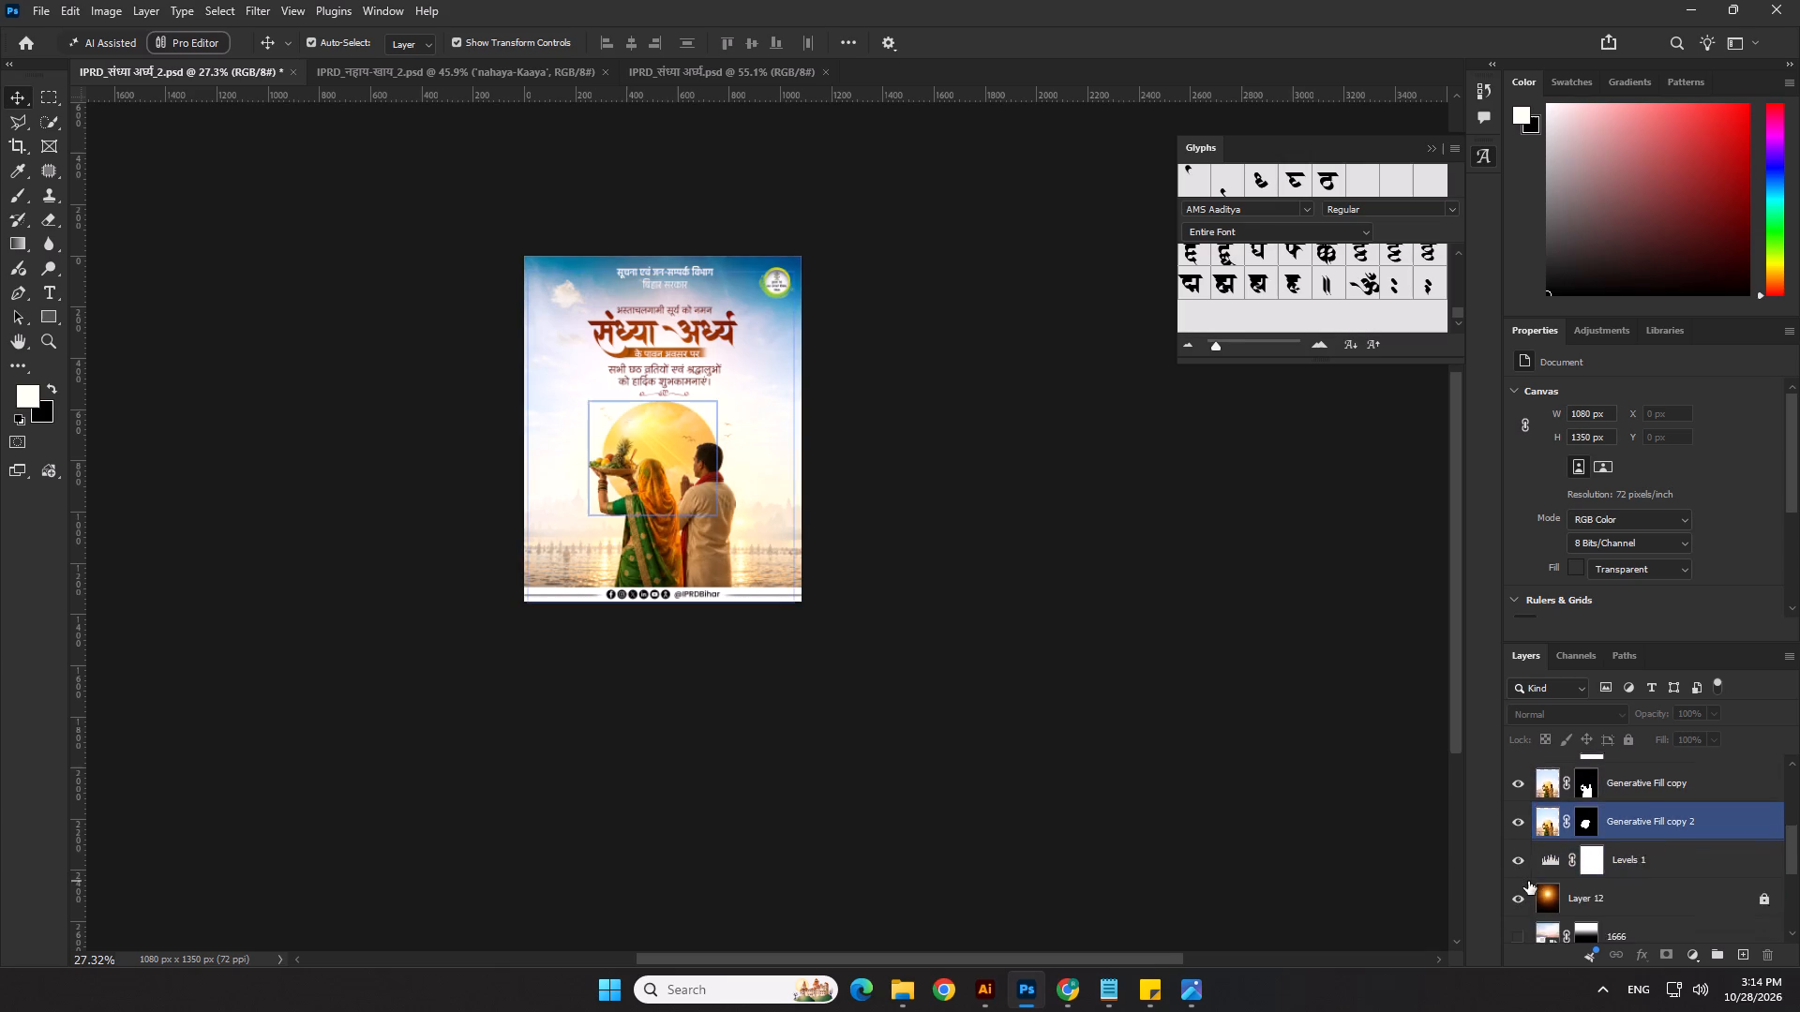
{"action": "scroll", "coordinate": [1528, 881], "scroll_direction": "down", "scroll_amount": 2}
{"action": "scroll", "coordinate": [1526, 881], "scroll_direction": "up", "scroll_amount": 5}
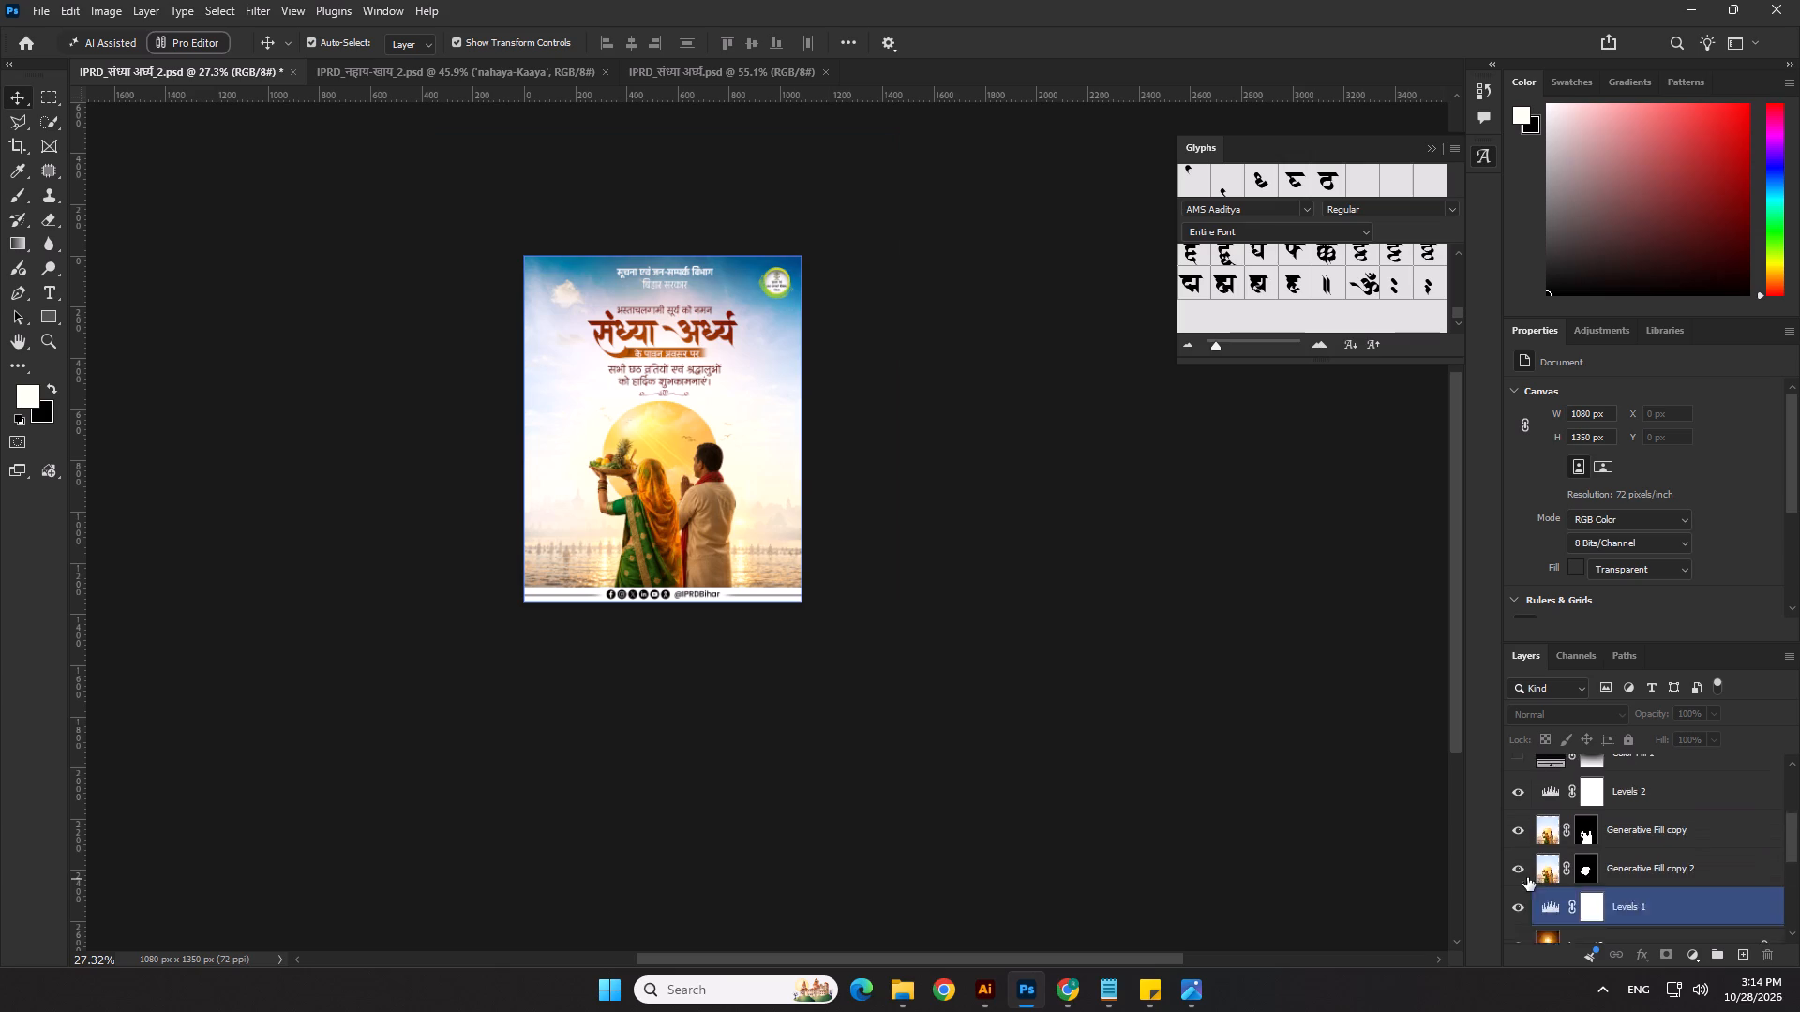
{"action": "scroll", "coordinate": [1527, 877], "scroll_direction": "up", "scroll_amount": 2}
{"action": "double_click", "coordinate": [1522, 834]}
{"action": "left_click", "coordinate": [1225, 736]}
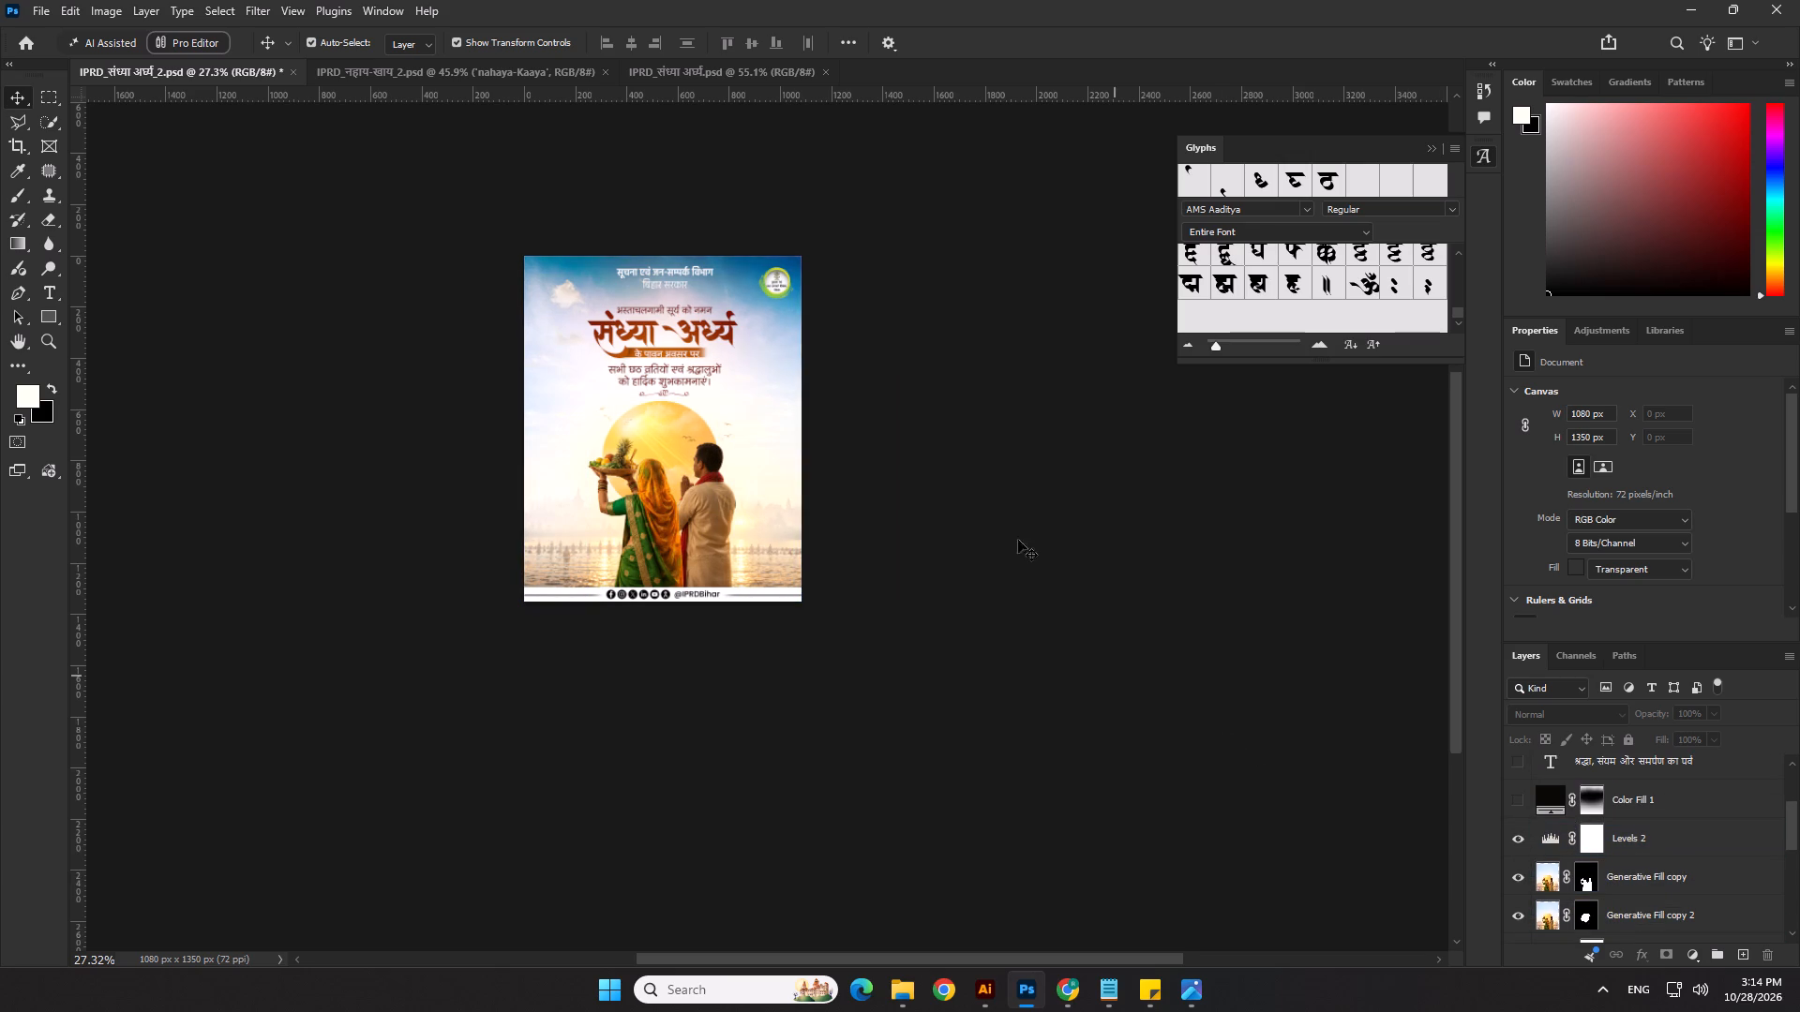
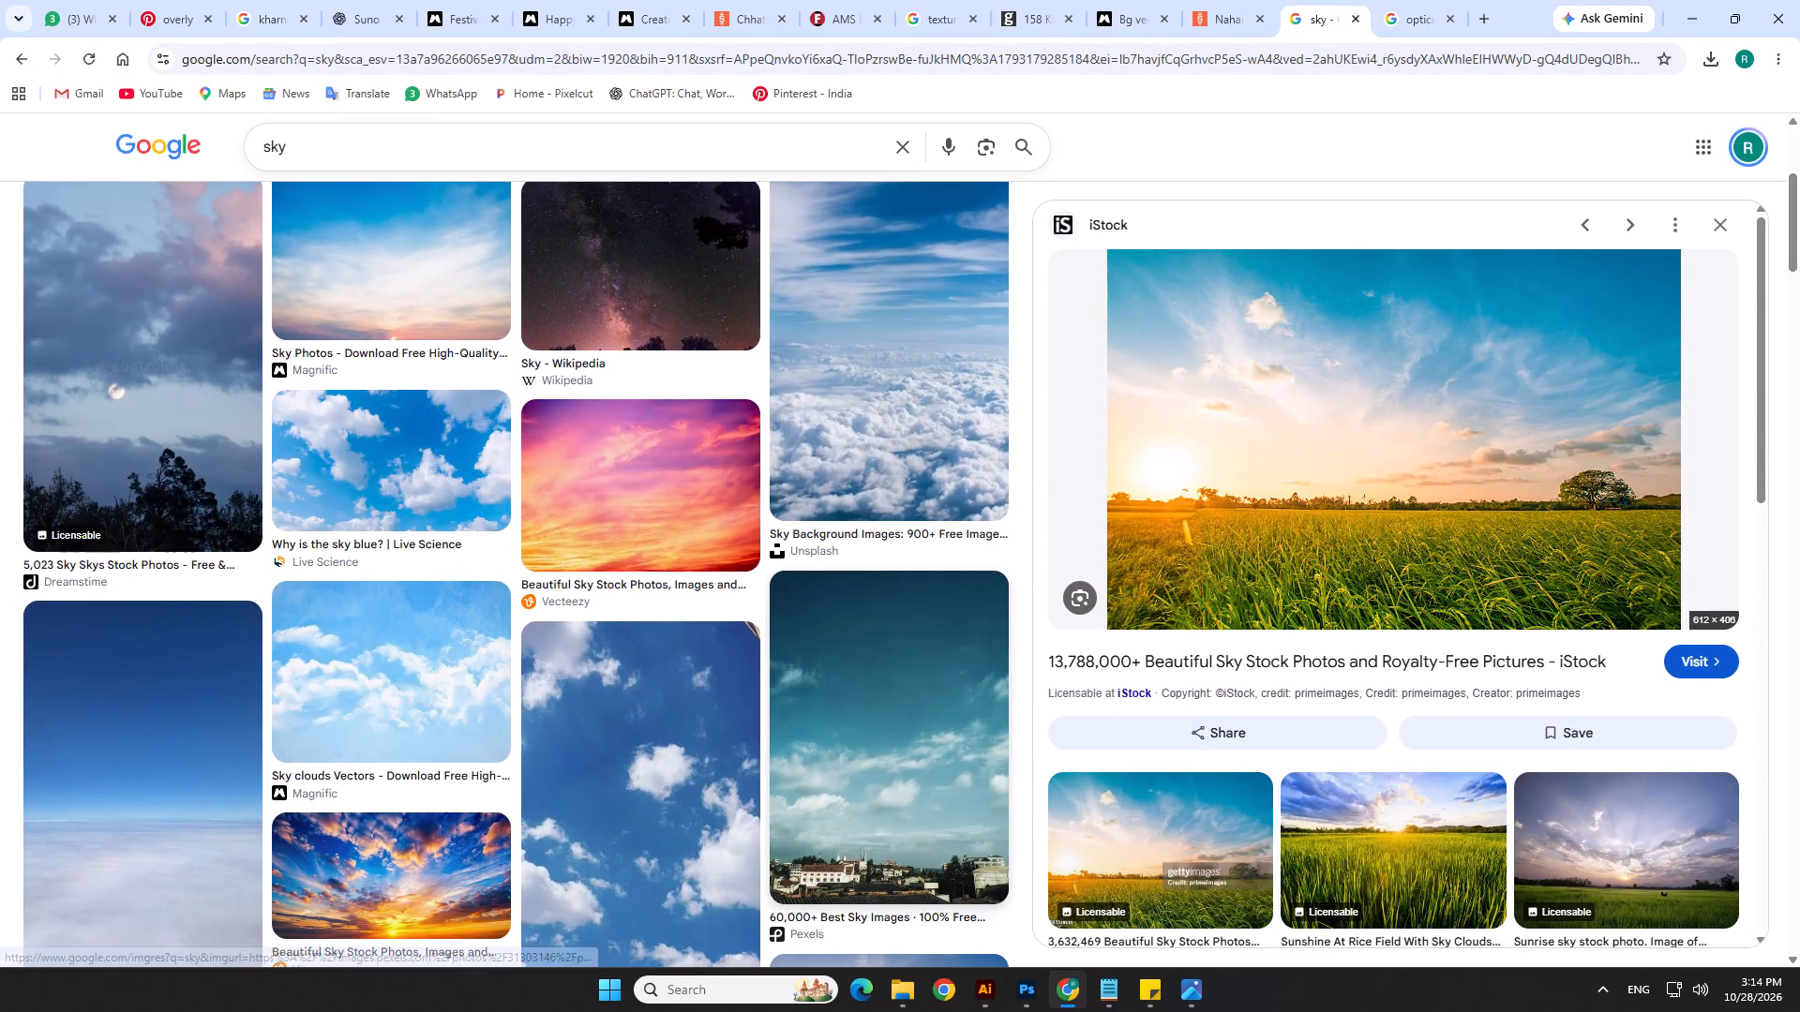
{"action": "scroll", "coordinate": [693, 592], "scroll_direction": "down", "scroll_amount": 10}
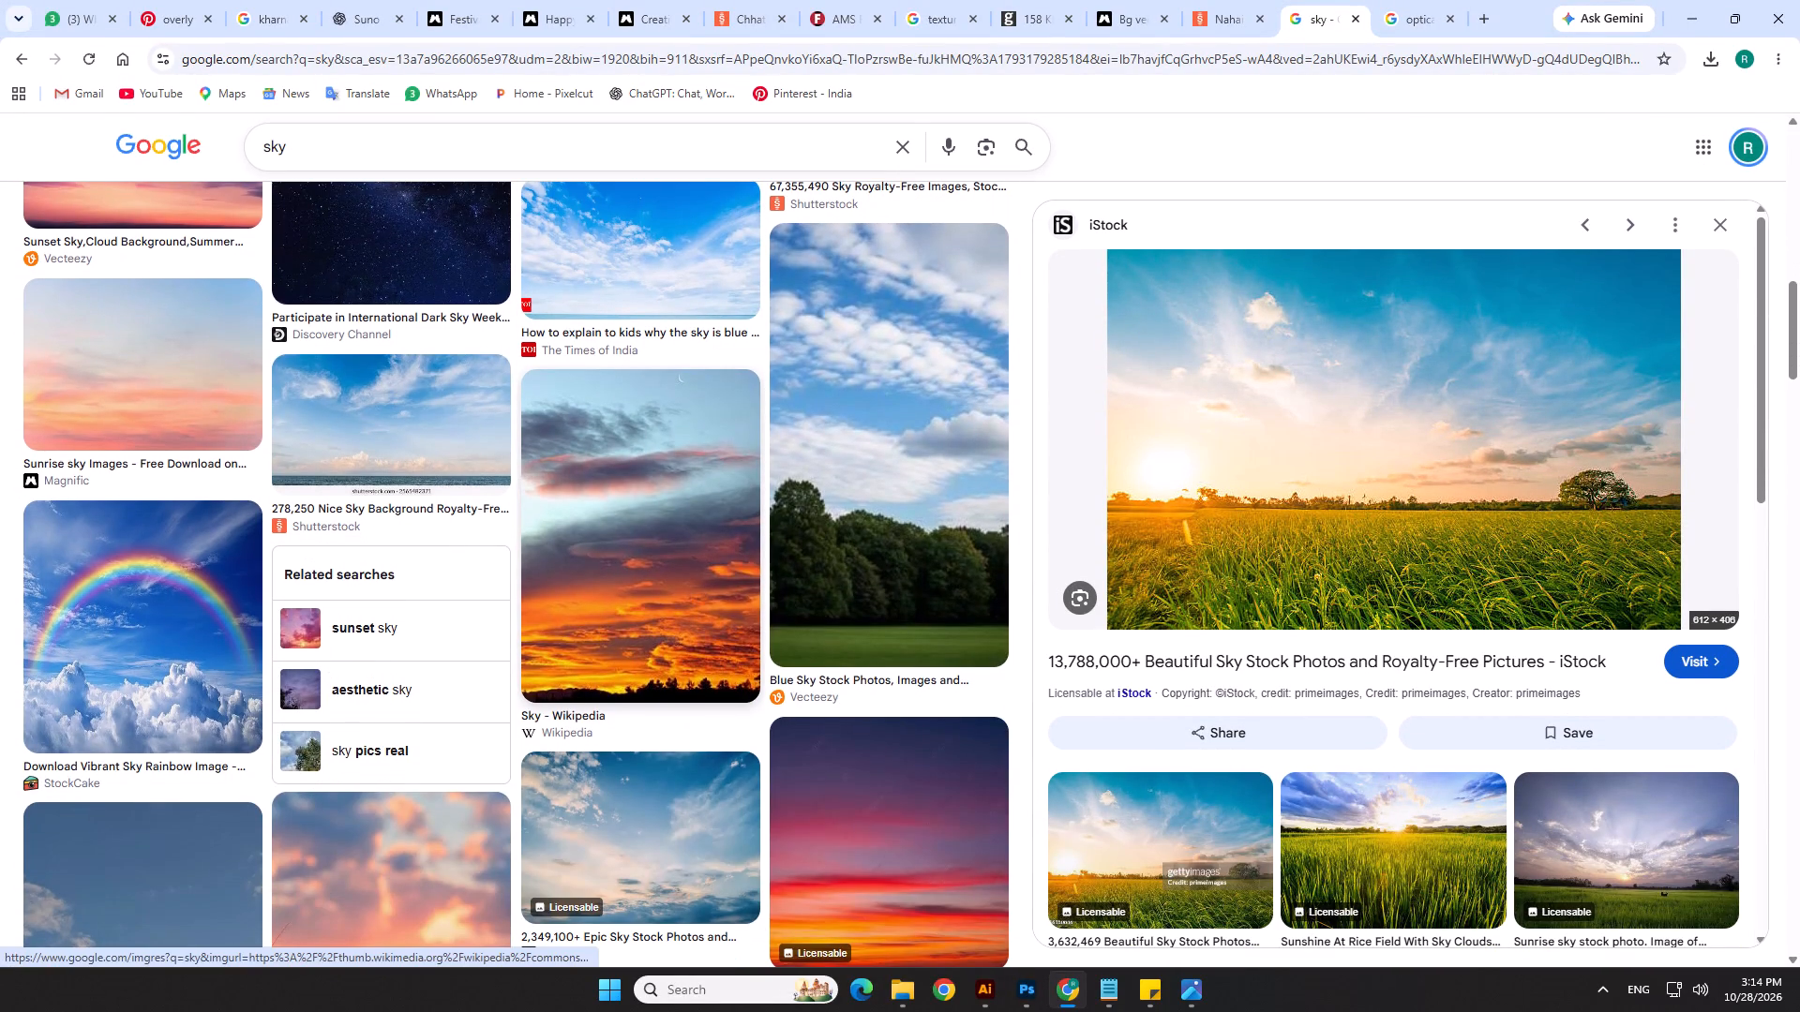
{"action": "left_click", "coordinate": [164, 365]}
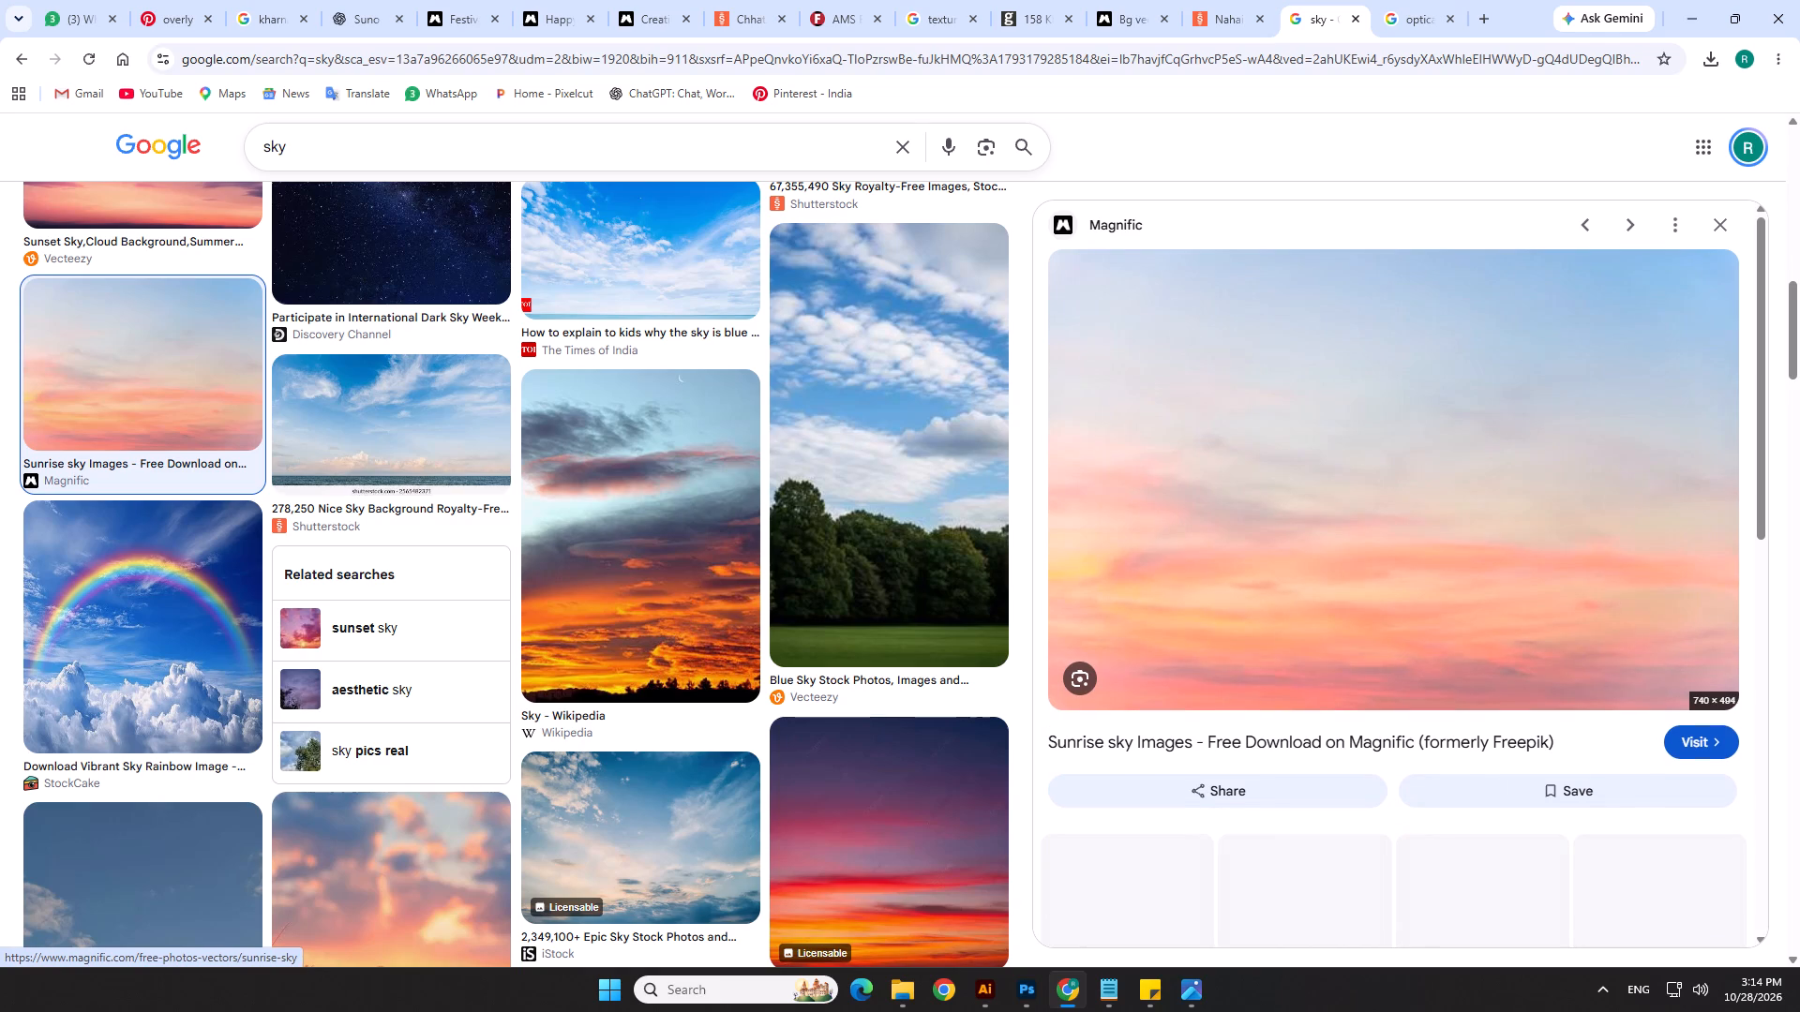
{"action": "left_click", "coordinate": [1195, 746]}
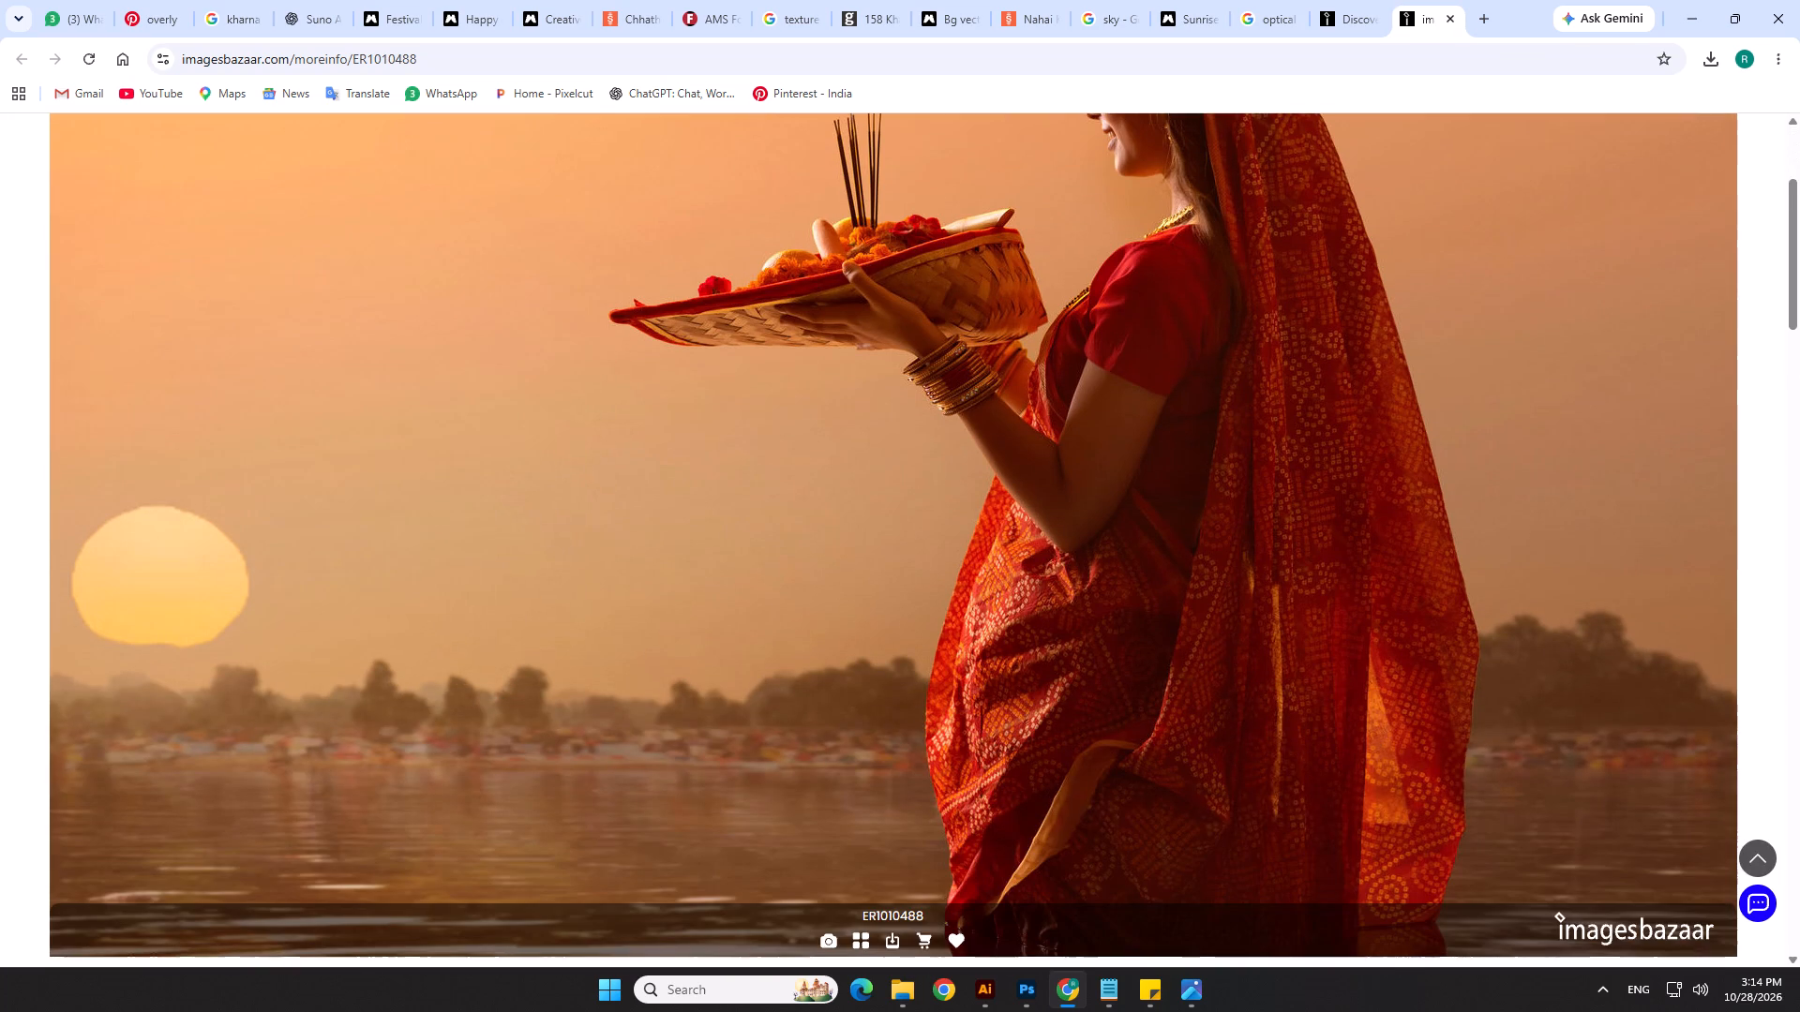
{"action": "scroll", "coordinate": [724, 473], "scroll_direction": "down", "scroll_amount": 4}
{"action": "scroll", "coordinate": [724, 473], "scroll_direction": "up", "scroll_amount": 5}
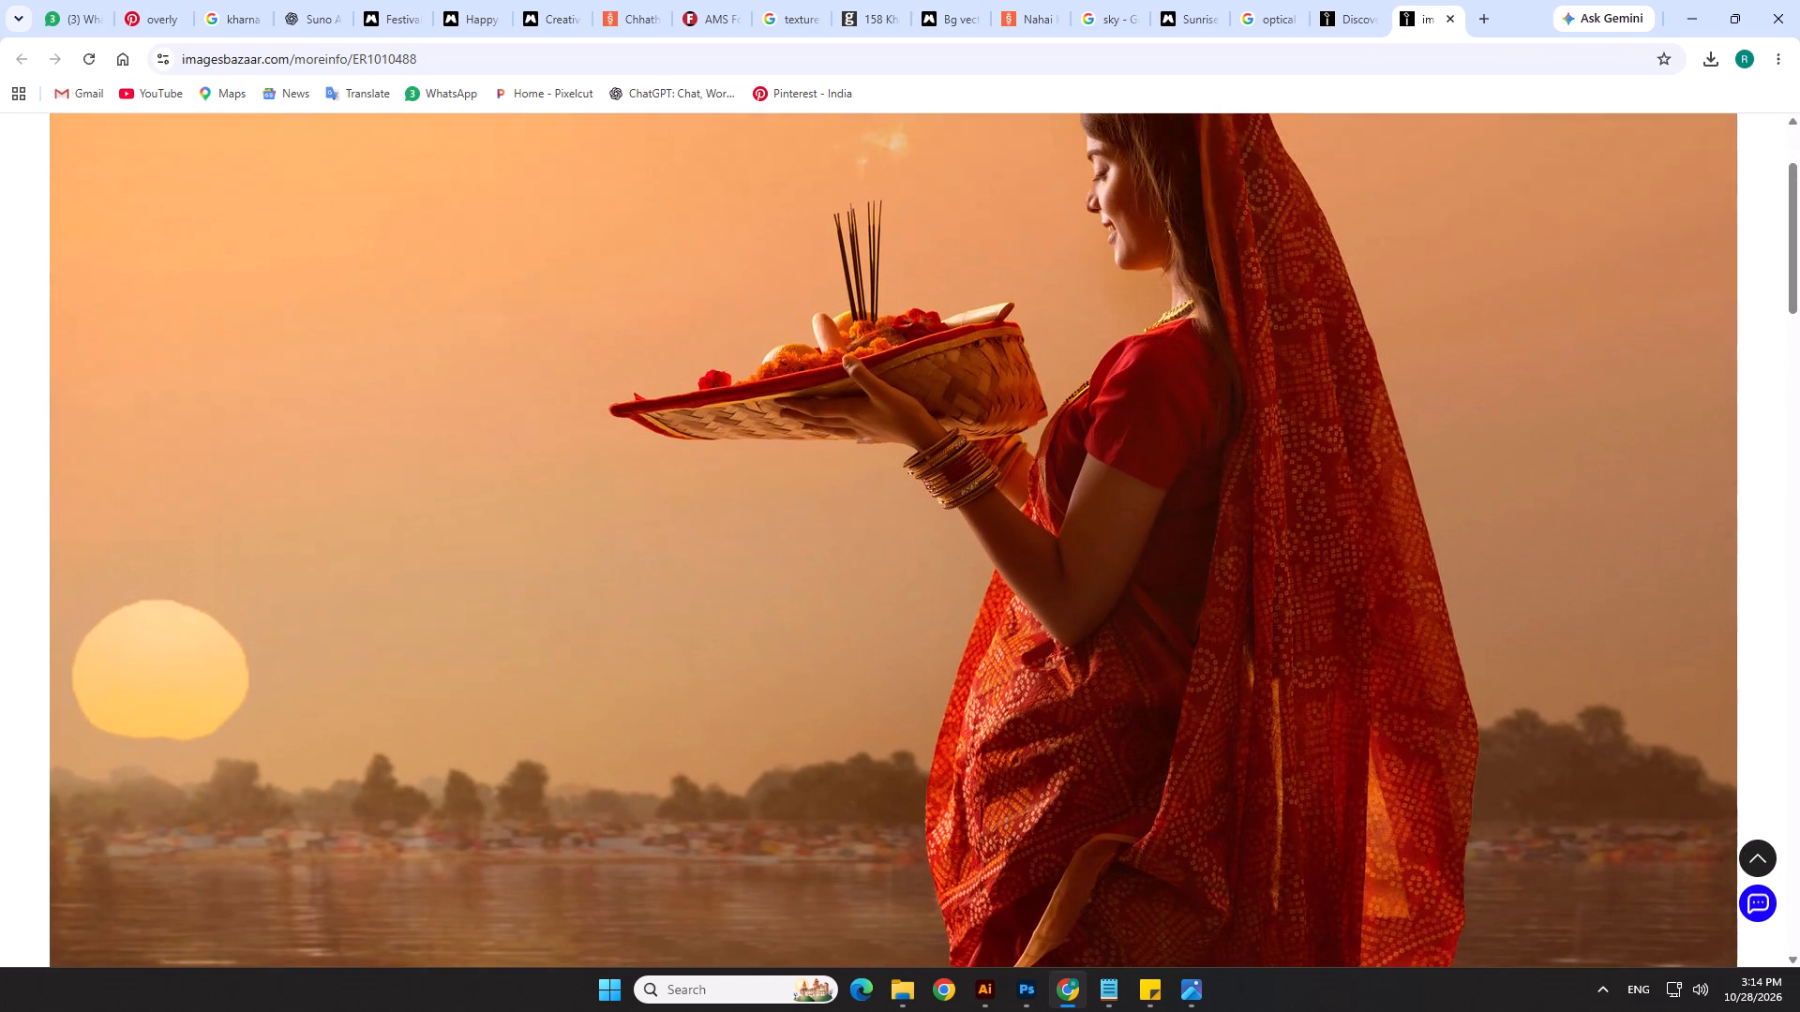
{"action": "scroll", "coordinate": [724, 473], "scroll_direction": "up", "scroll_amount": 1}
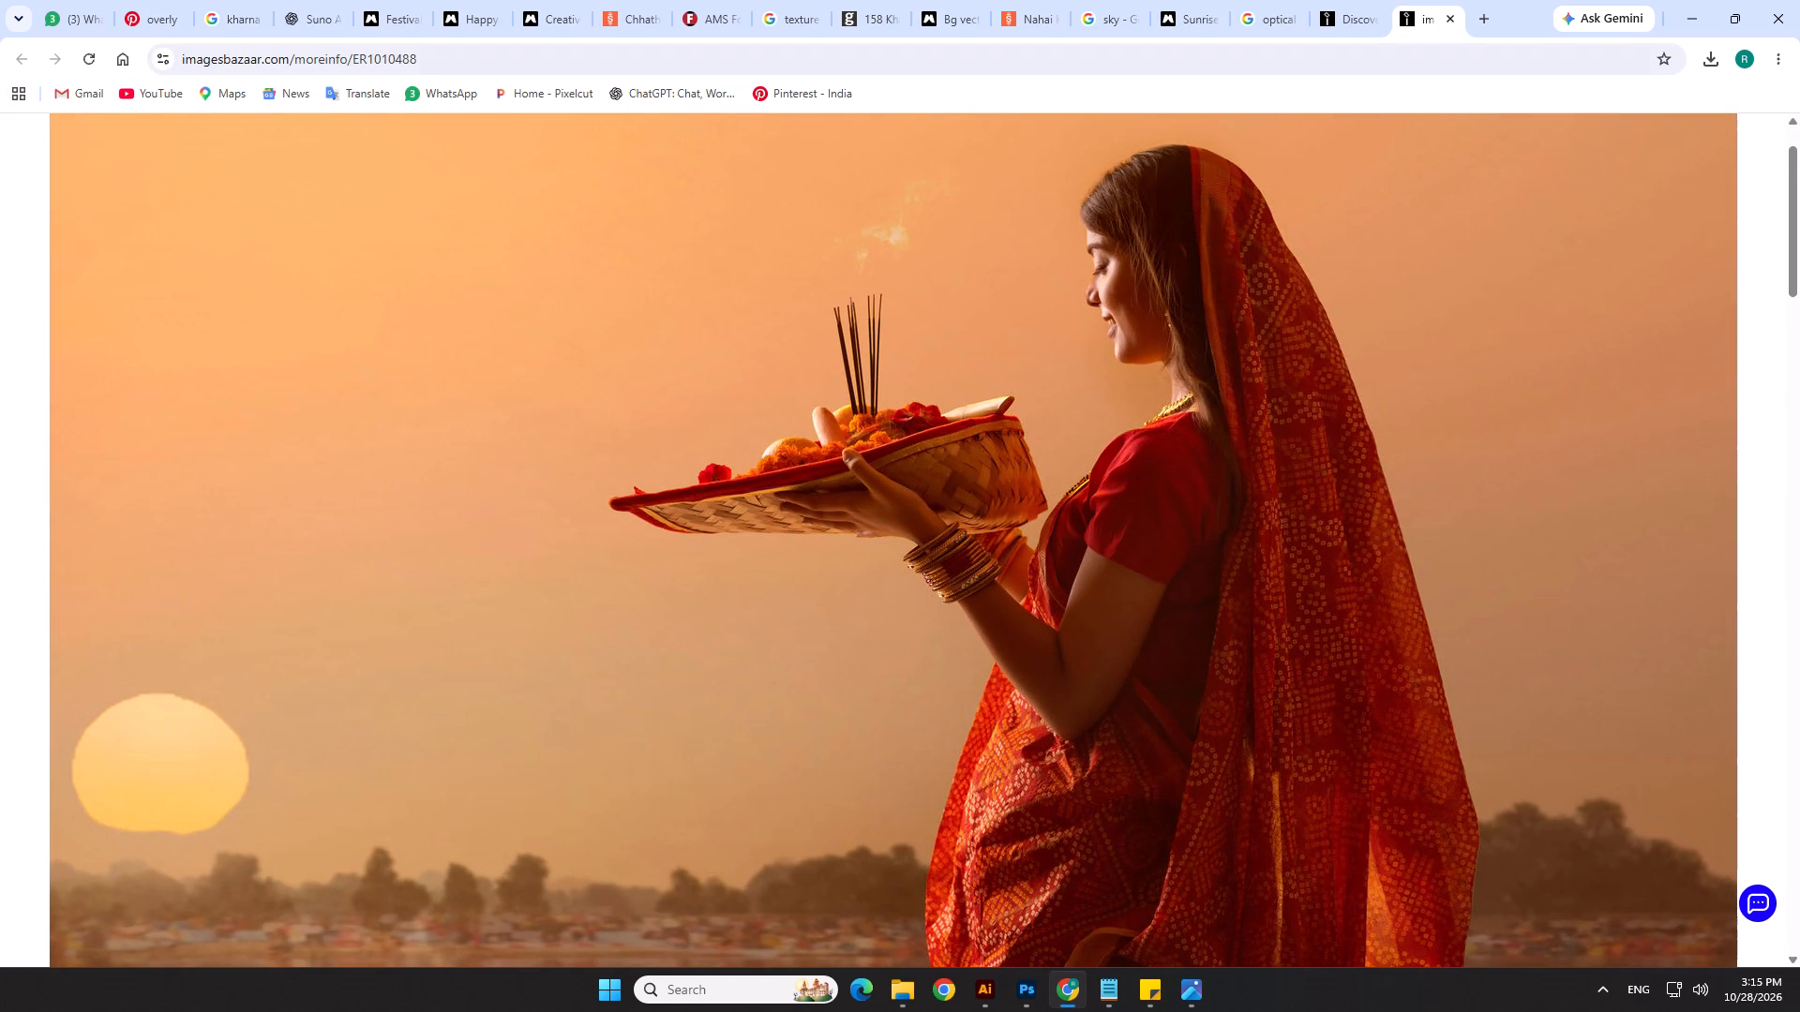
Return to the chhath puja results, open image ER1010489 of the woman raising the offering basket, and copy the picture.
{"action": "left_click", "coordinate": [1314, 0]}
{"action": "scroll", "coordinate": [957, 628], "scroll_direction": "down", "scroll_amount": 9}
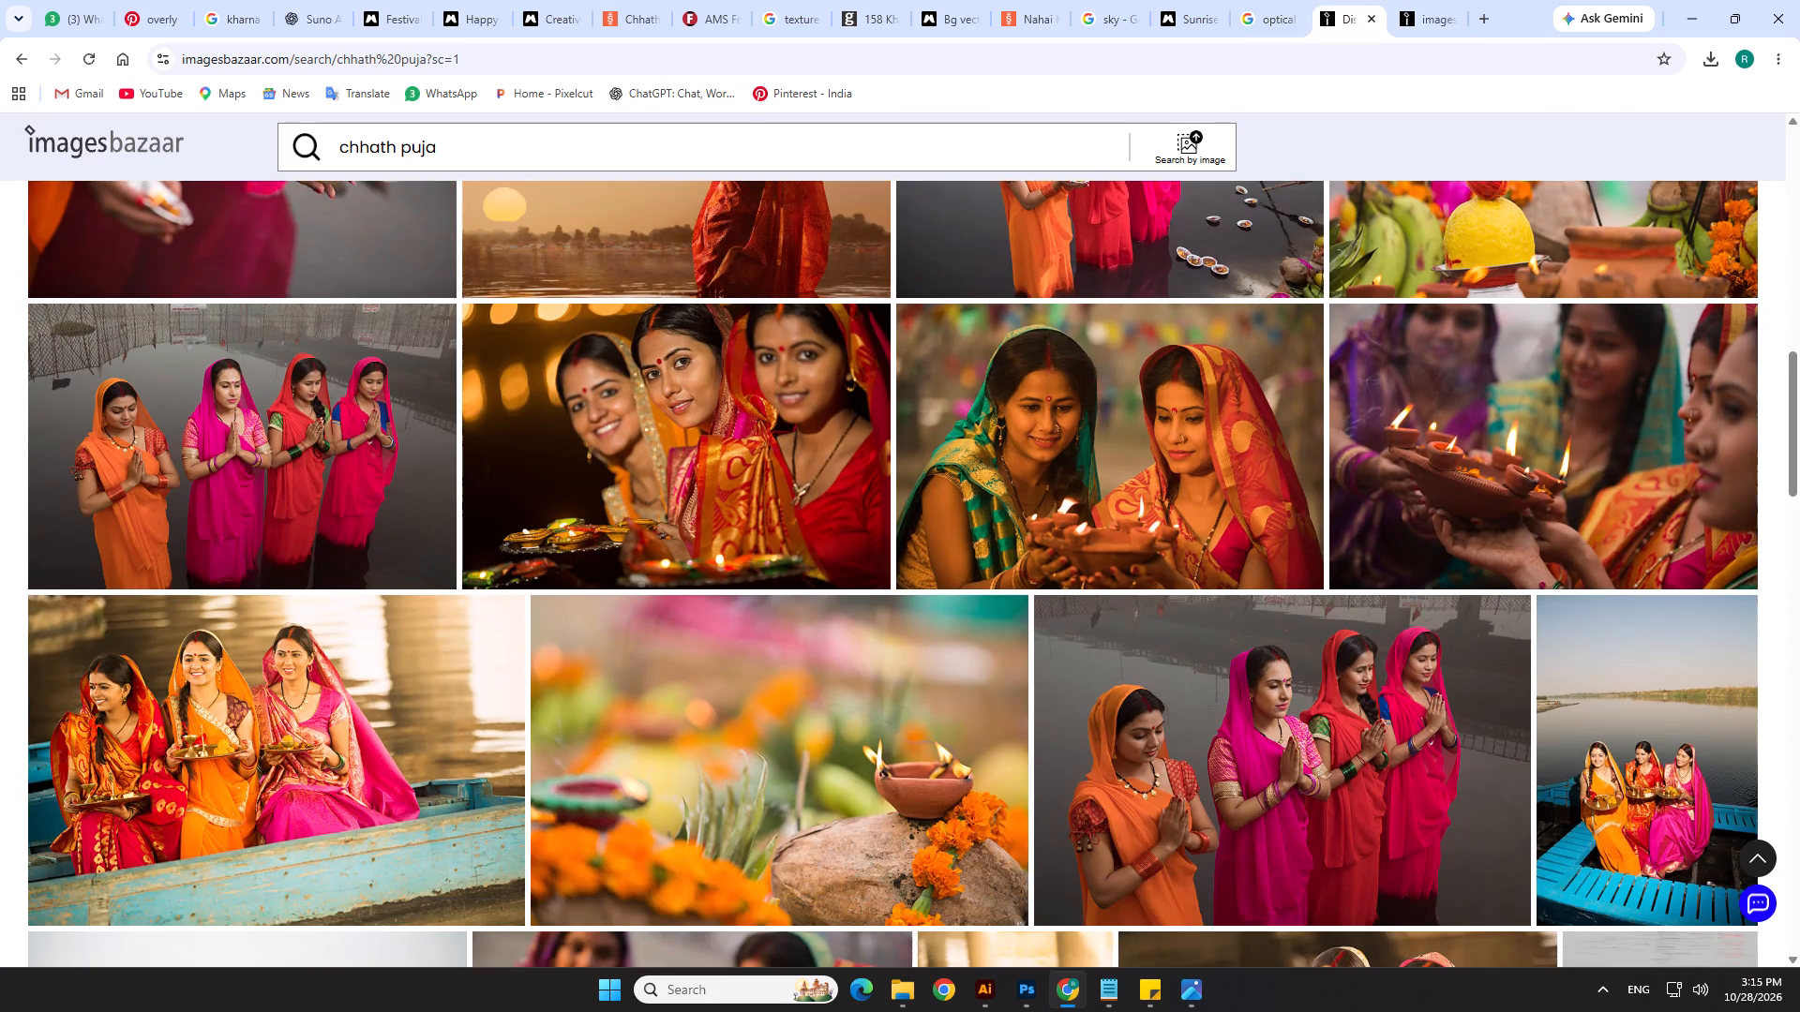
{"action": "scroll", "coordinate": [953, 634], "scroll_direction": "up", "scroll_amount": 4}
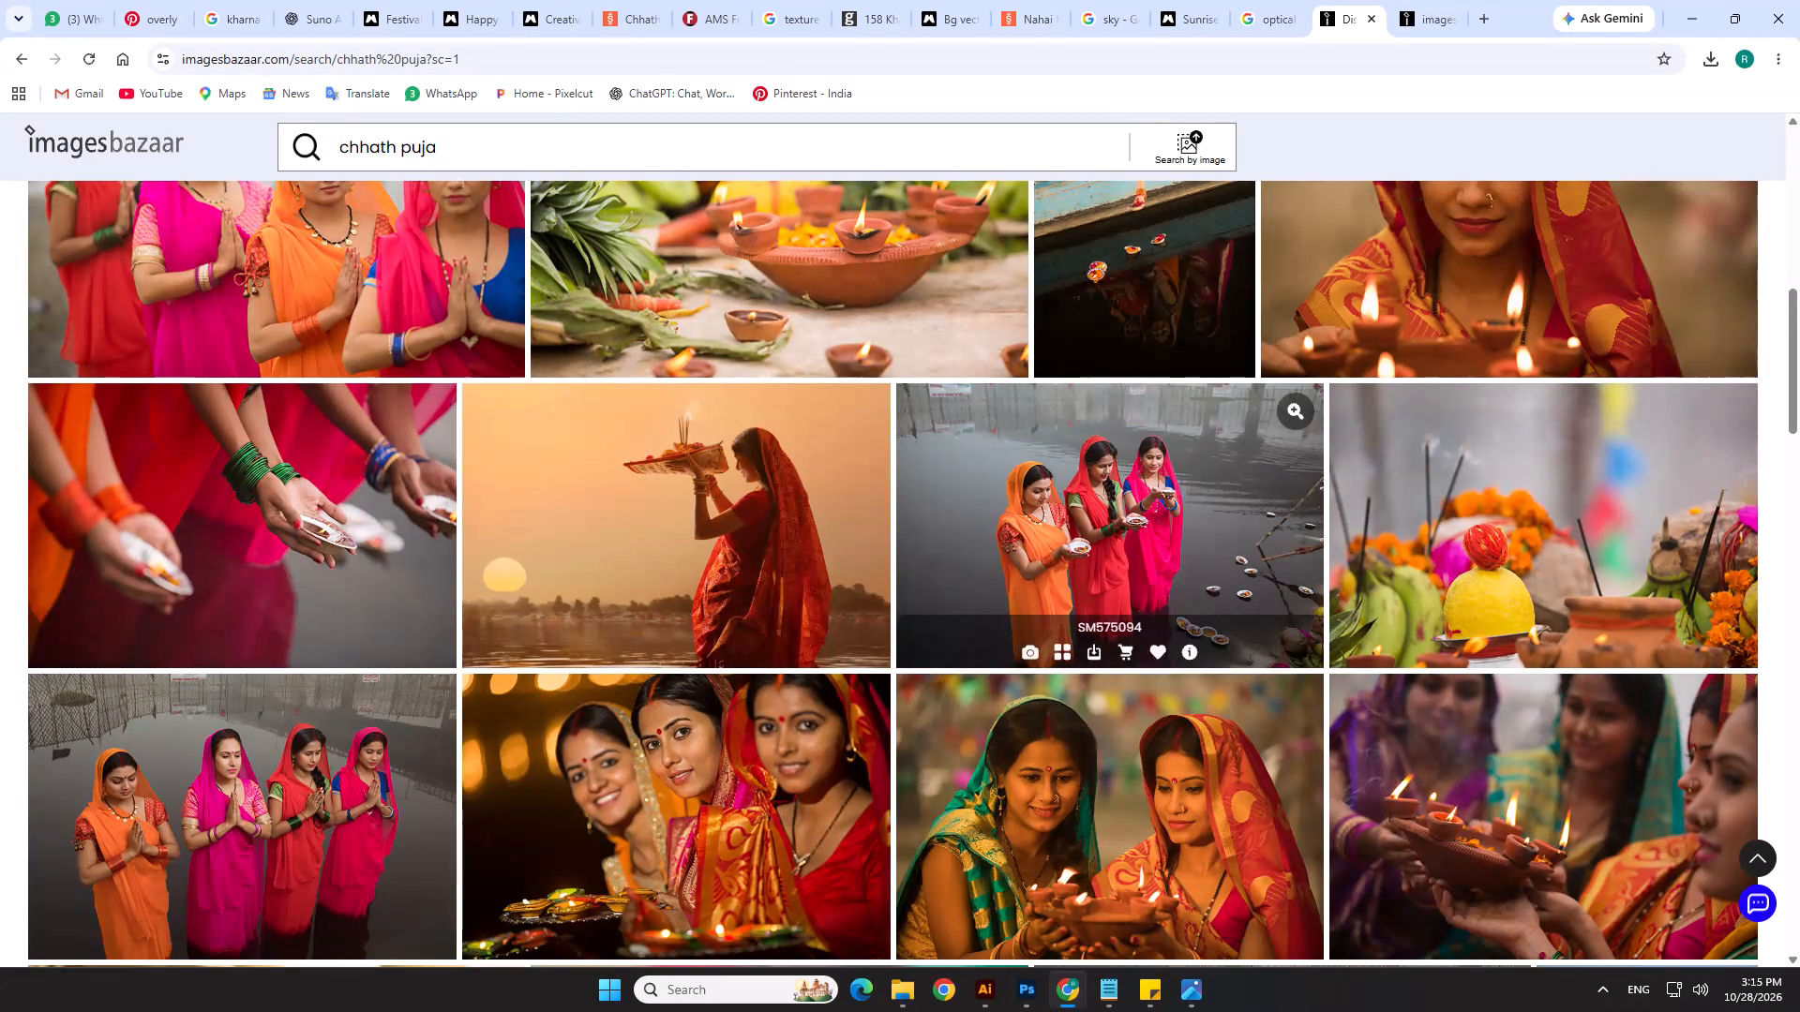
{"action": "scroll", "coordinate": [756, 555], "scroll_direction": "up", "scroll_amount": 1}
{"action": "left_click", "coordinate": [756, 555]}
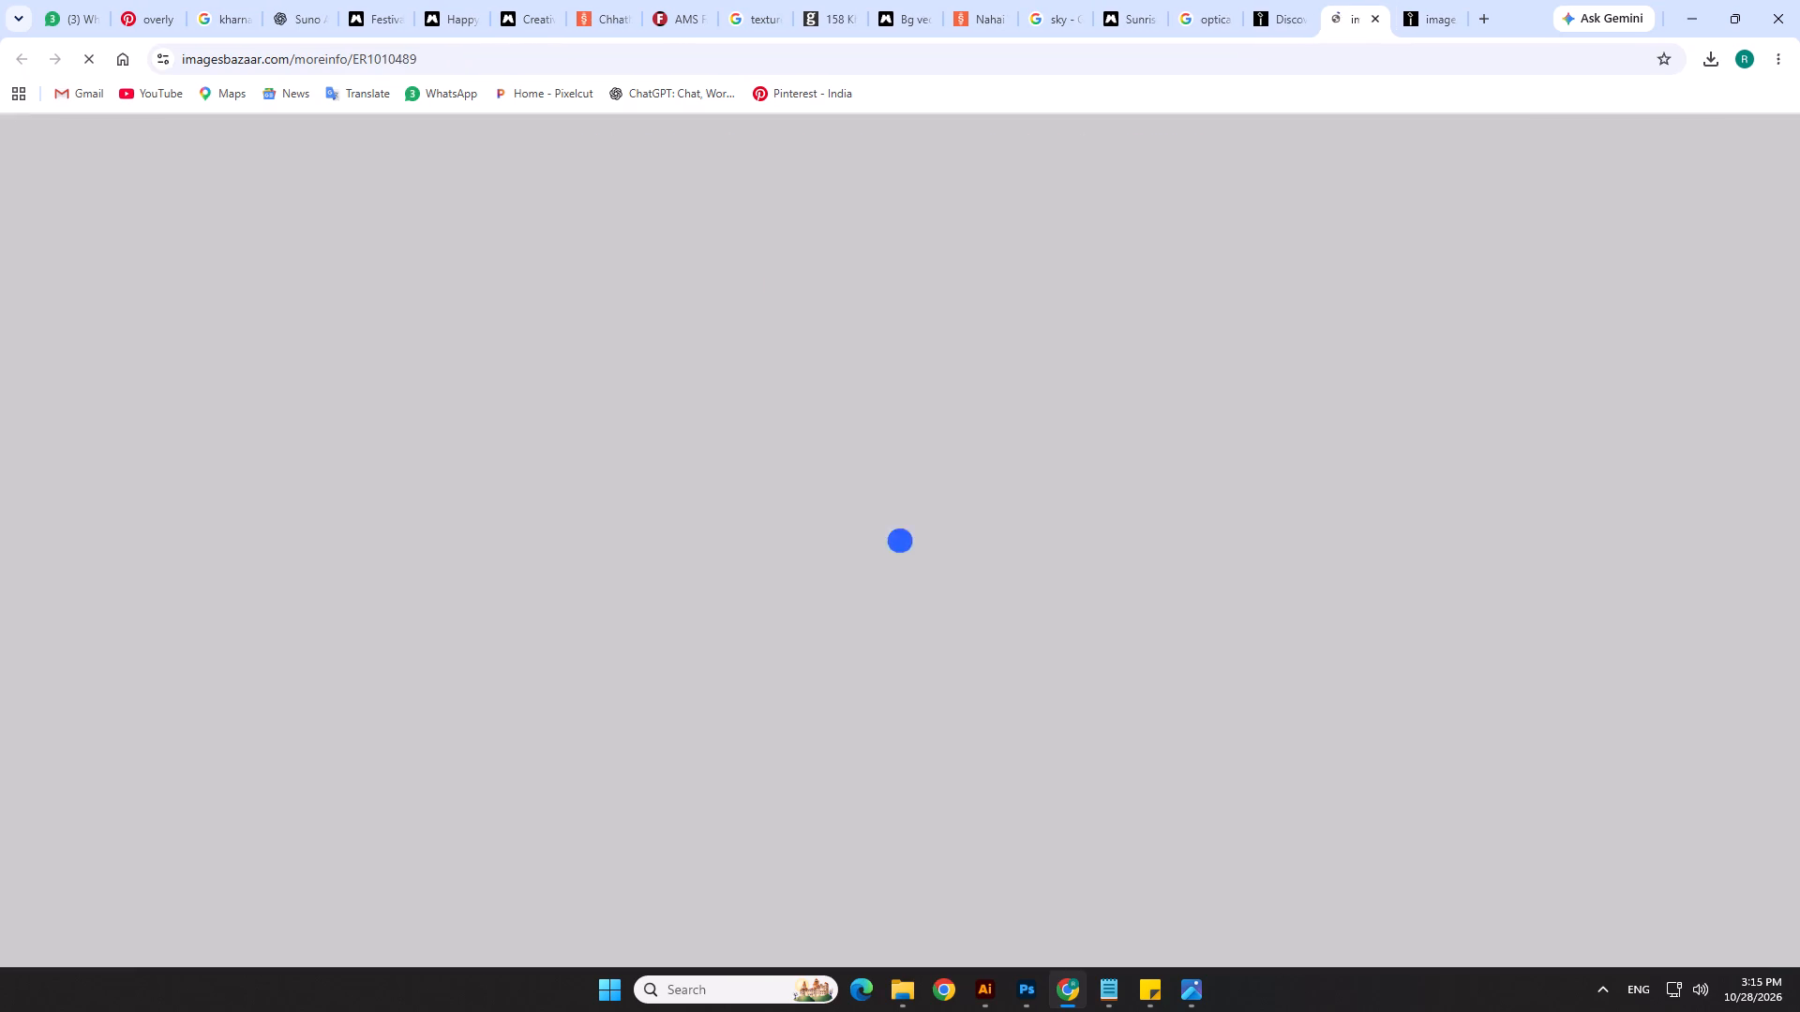
{"action": "right_click", "coordinate": [722, 463]}
{"action": "left_click", "coordinate": [784, 531]}
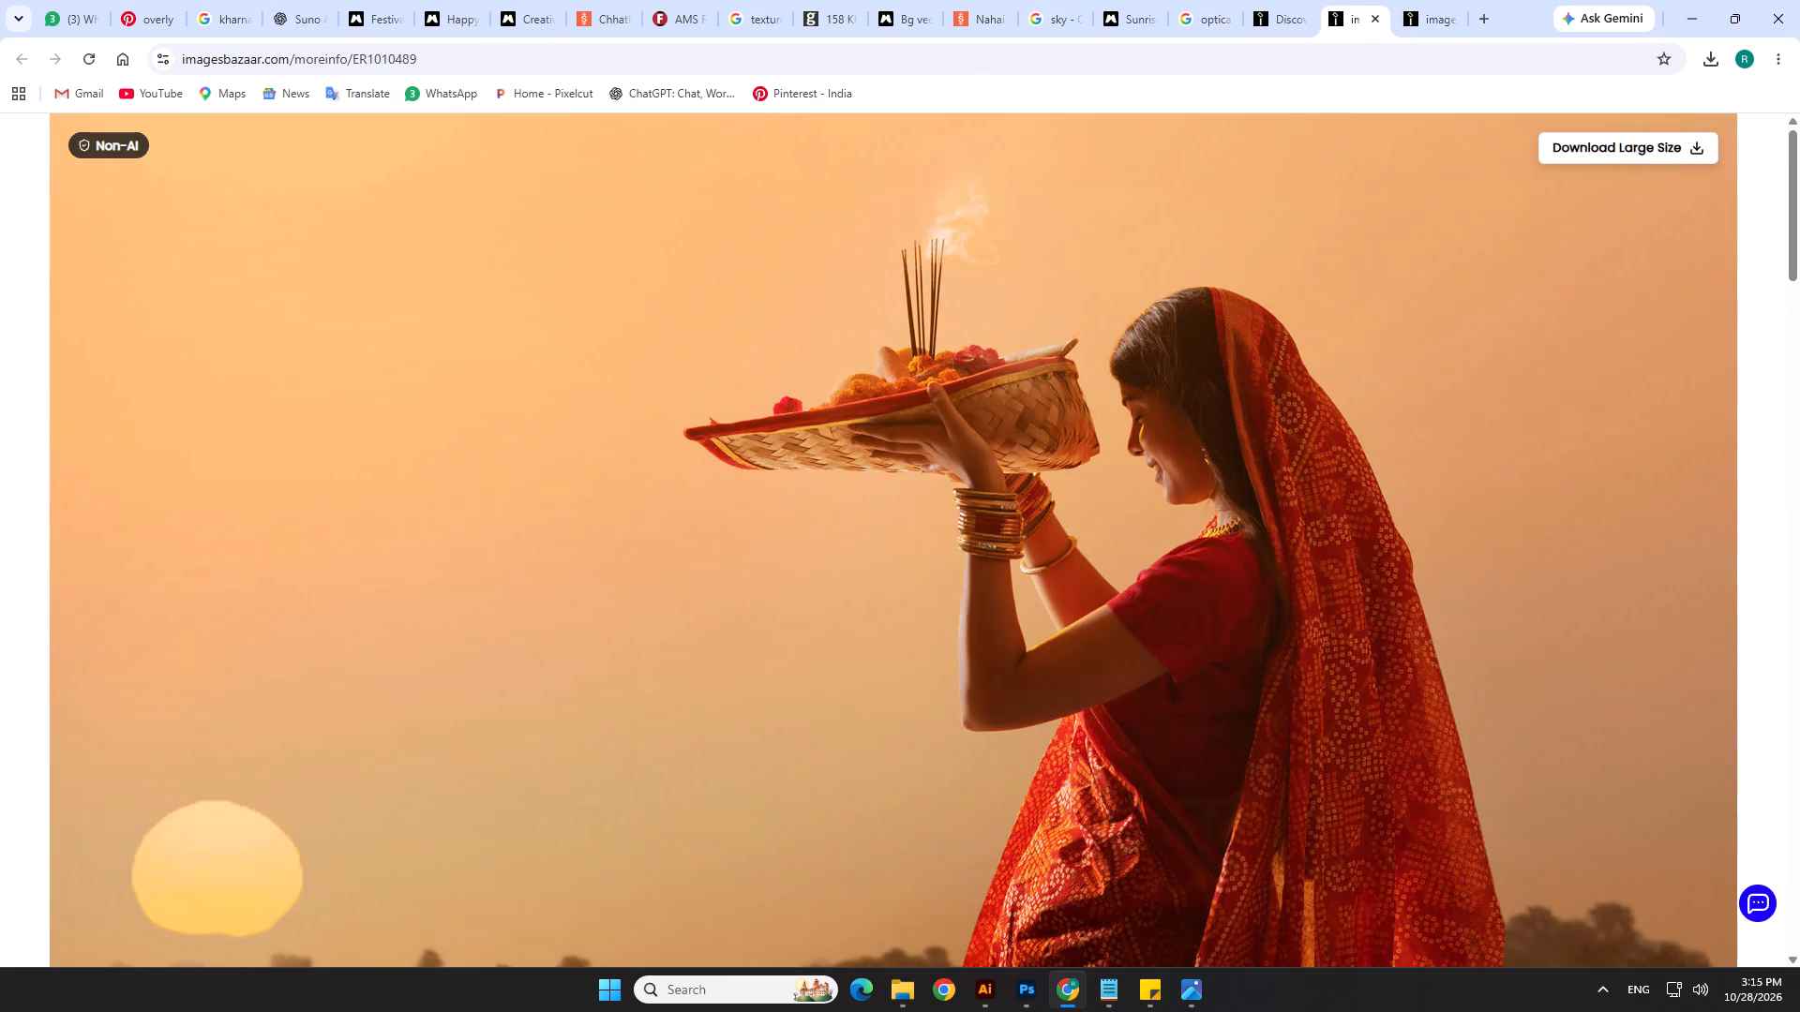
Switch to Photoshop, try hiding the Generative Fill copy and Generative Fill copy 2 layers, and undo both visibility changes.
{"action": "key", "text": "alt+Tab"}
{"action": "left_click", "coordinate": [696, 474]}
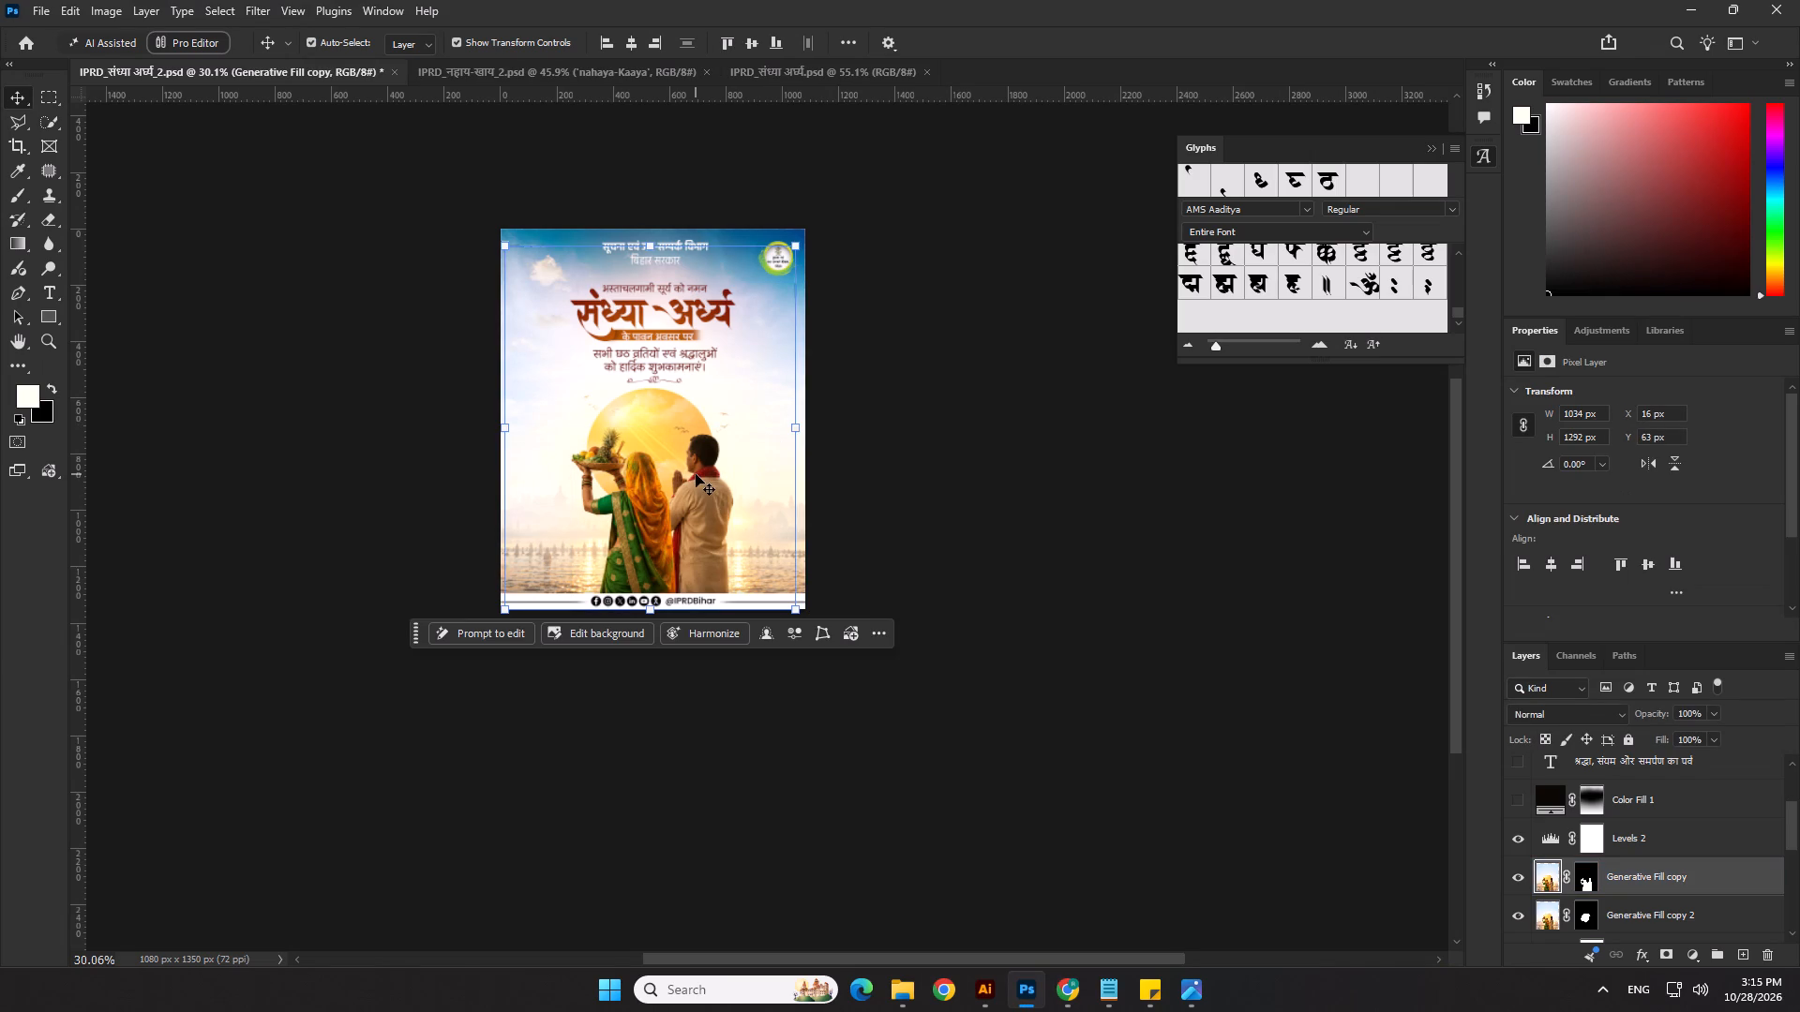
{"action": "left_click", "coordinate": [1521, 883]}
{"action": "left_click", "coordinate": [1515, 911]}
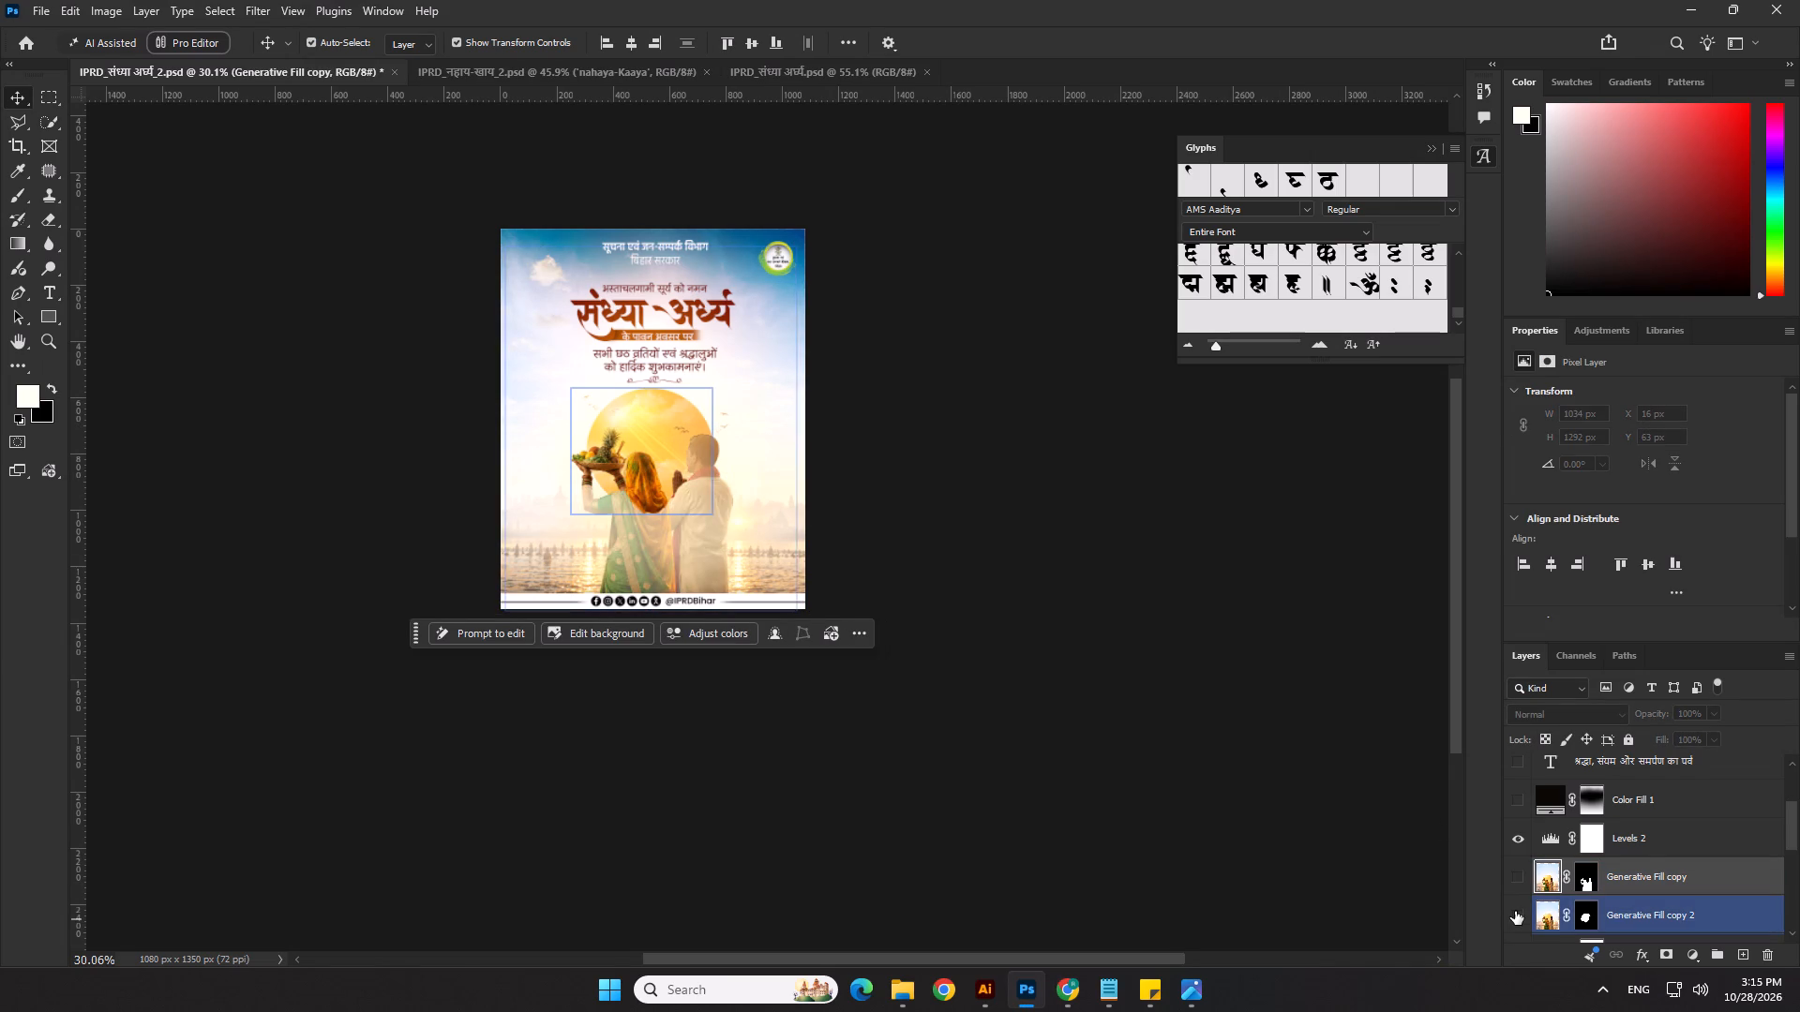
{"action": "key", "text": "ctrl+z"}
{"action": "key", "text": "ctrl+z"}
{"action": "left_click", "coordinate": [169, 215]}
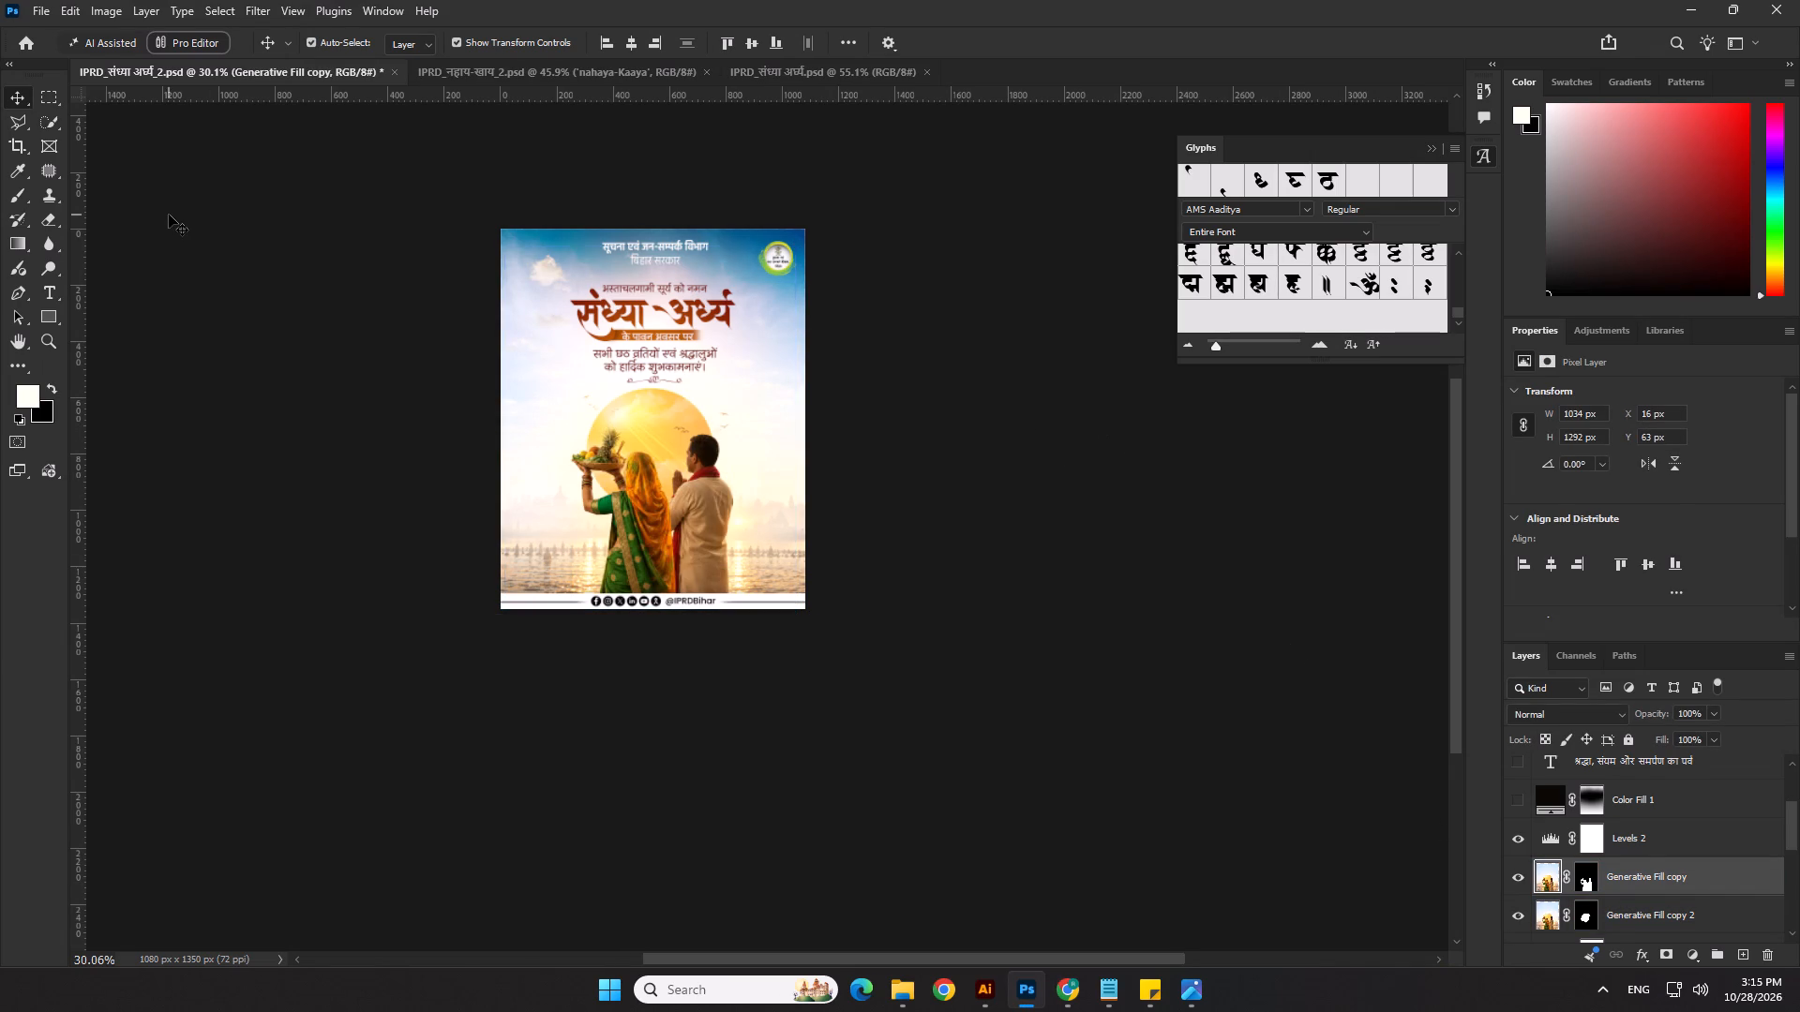
Save the poster as a new PSD named IPRD_संध्या अर्घ्य_3.psd in the 28.10.26 folder.
{"action": "left_click", "coordinate": [46, 20]}
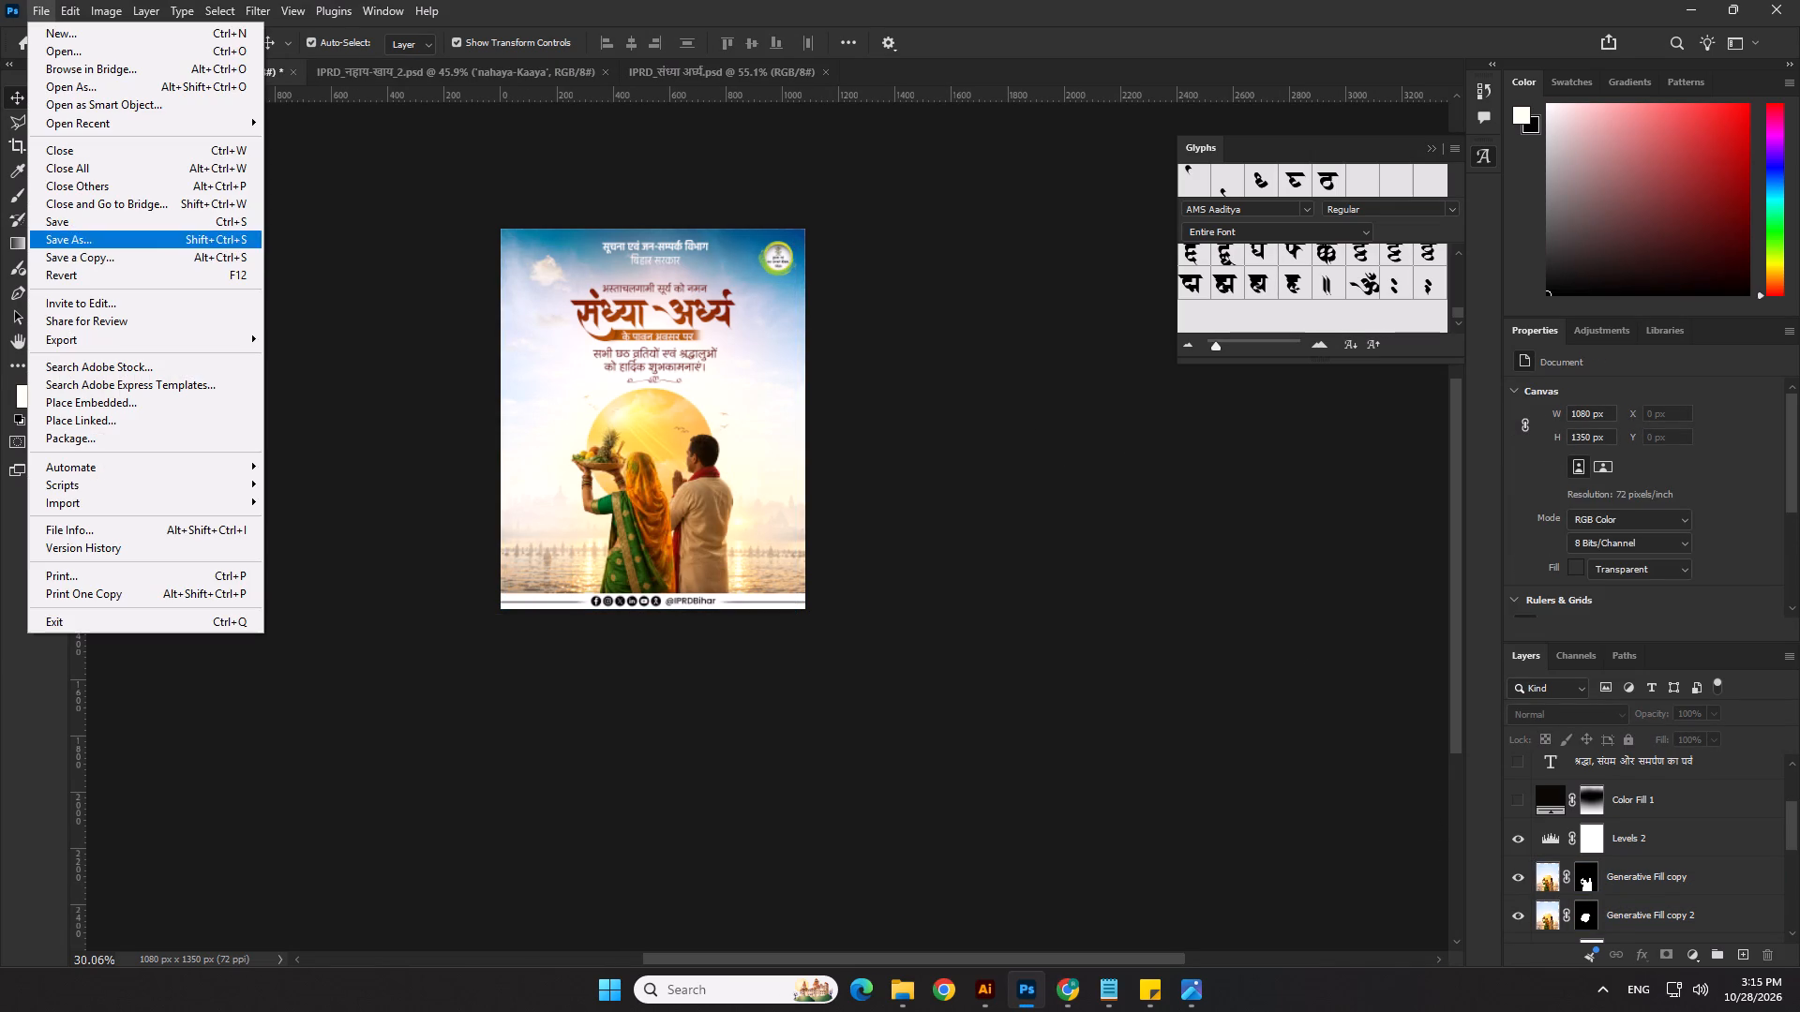
{"action": "left_click", "coordinate": [95, 240]}
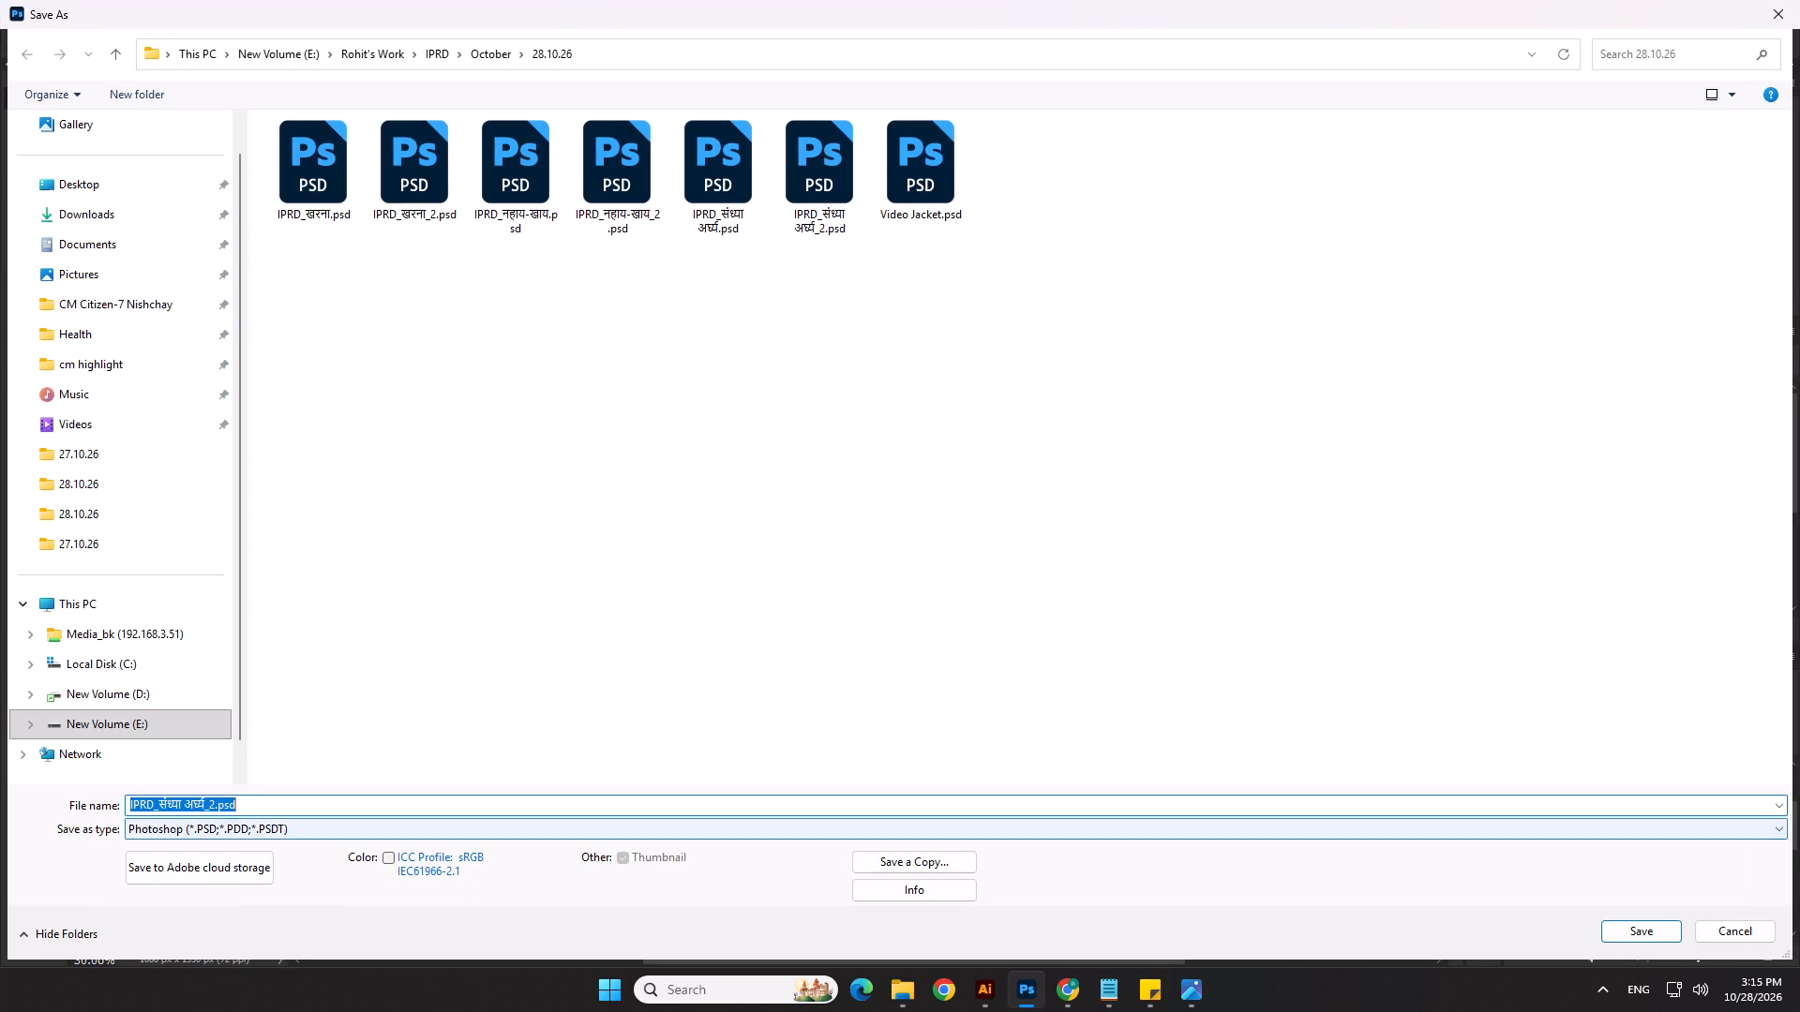
{"action": "left_click", "coordinate": [280, 823]}
{"action": "left_click", "coordinate": [314, 742]}
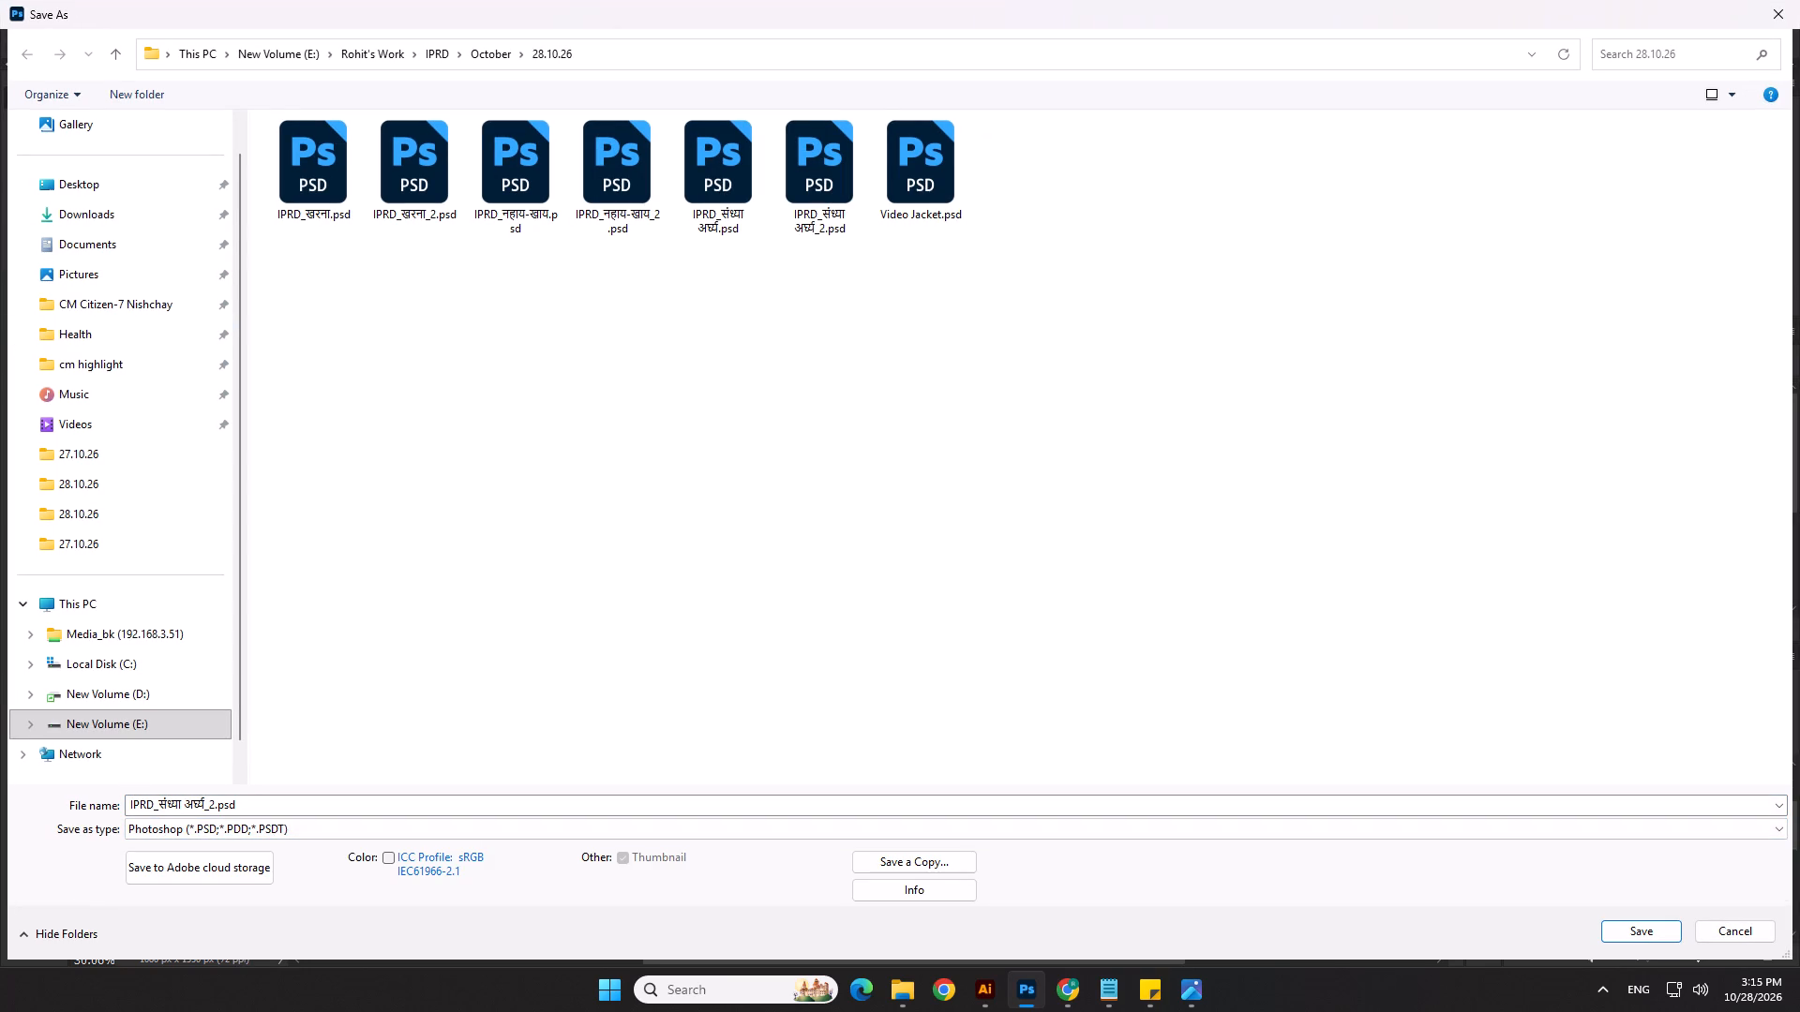
{"action": "double_click", "coordinate": [214, 806]}
{"action": "left_click", "coordinate": [217, 811]}
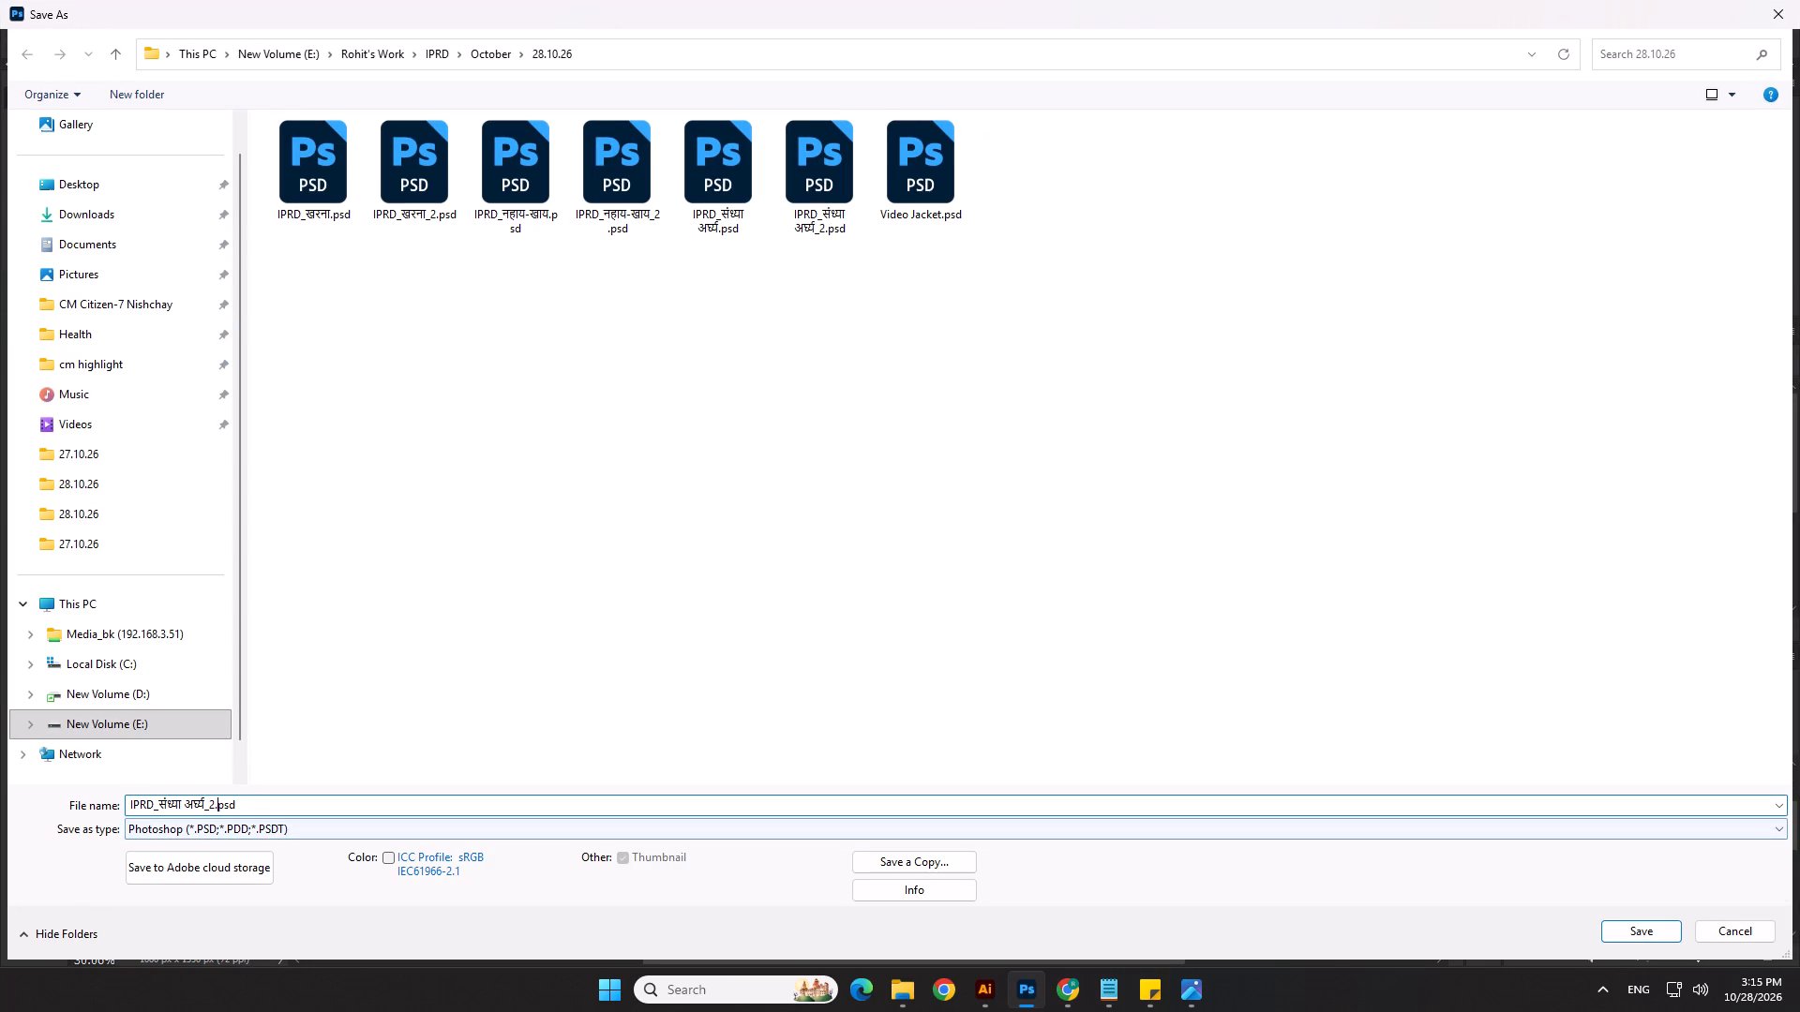
{"action": "key", "text": "Left"}
{"action": "key", "text": "BackSpace"}
{"action": "key", "text": "3"}
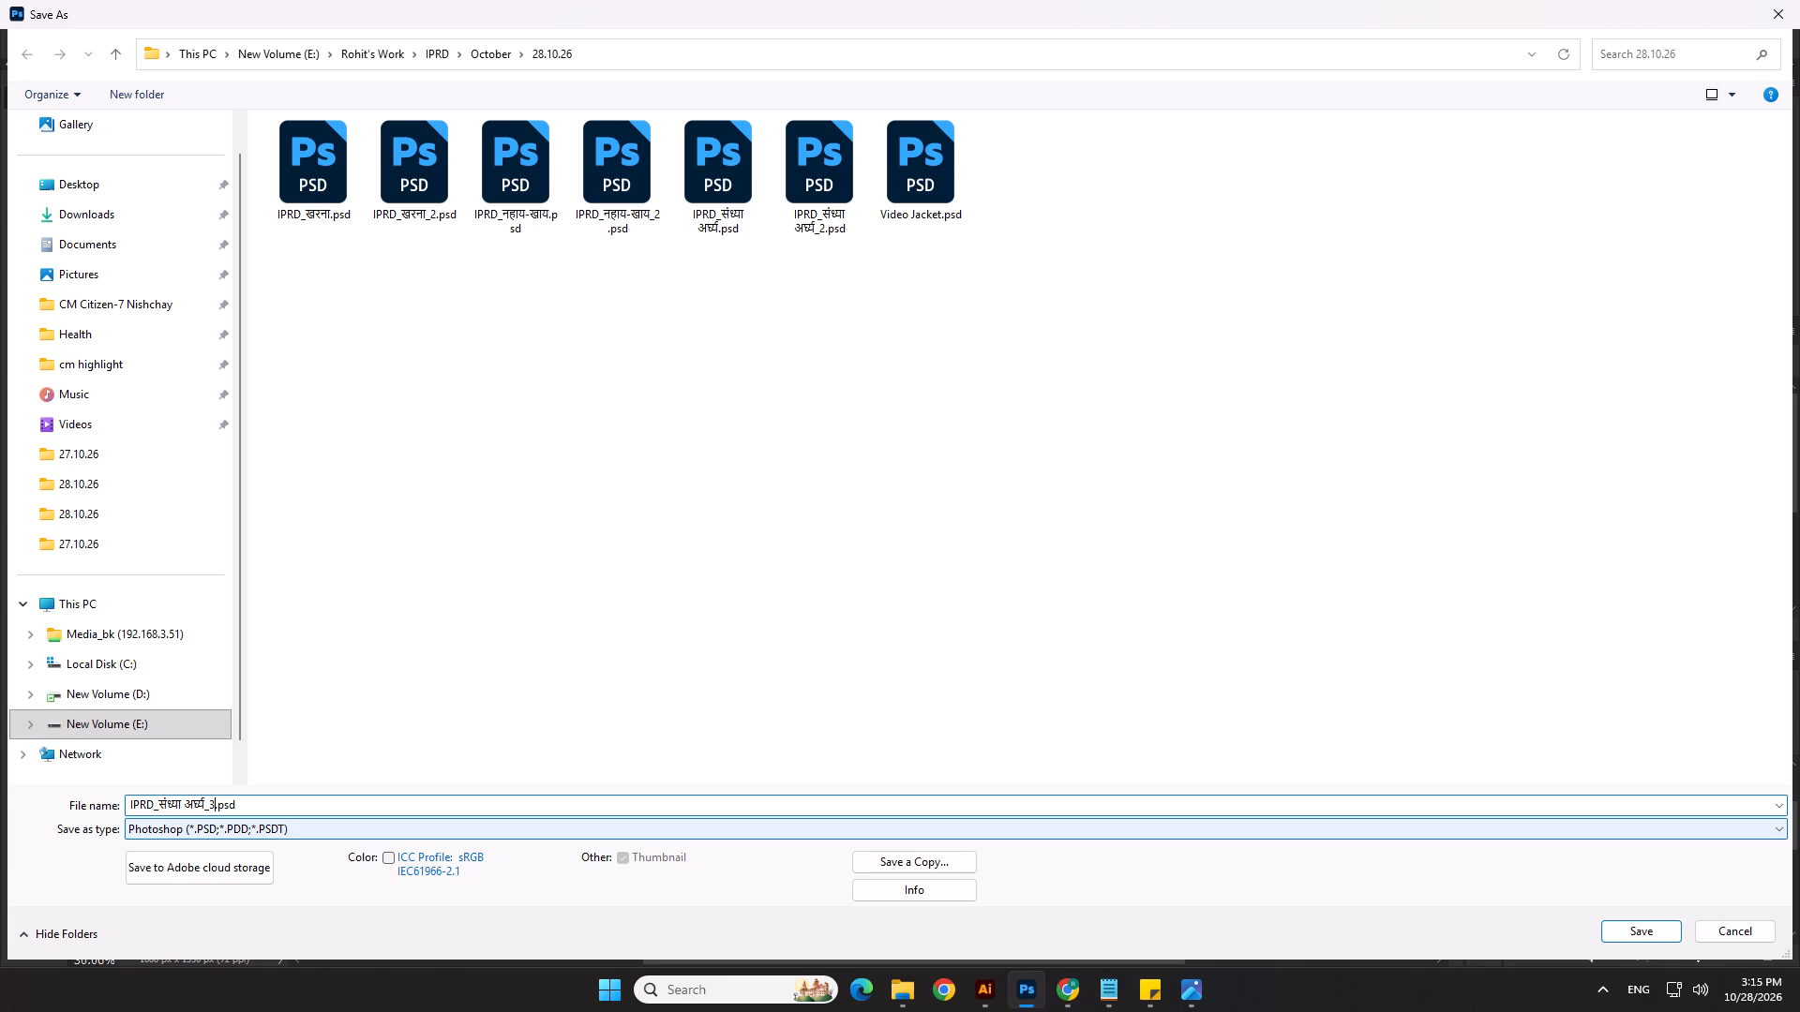
{"action": "key", "text": "Return"}
{"action": "key", "text": "Return"}
Select the couple and sun artwork layers on the canvas and delete them, including both Generative Fill copy layers.
{"action": "left_click_drag", "start_coordinate": [398, 411], "coordinate": [653, 518]}
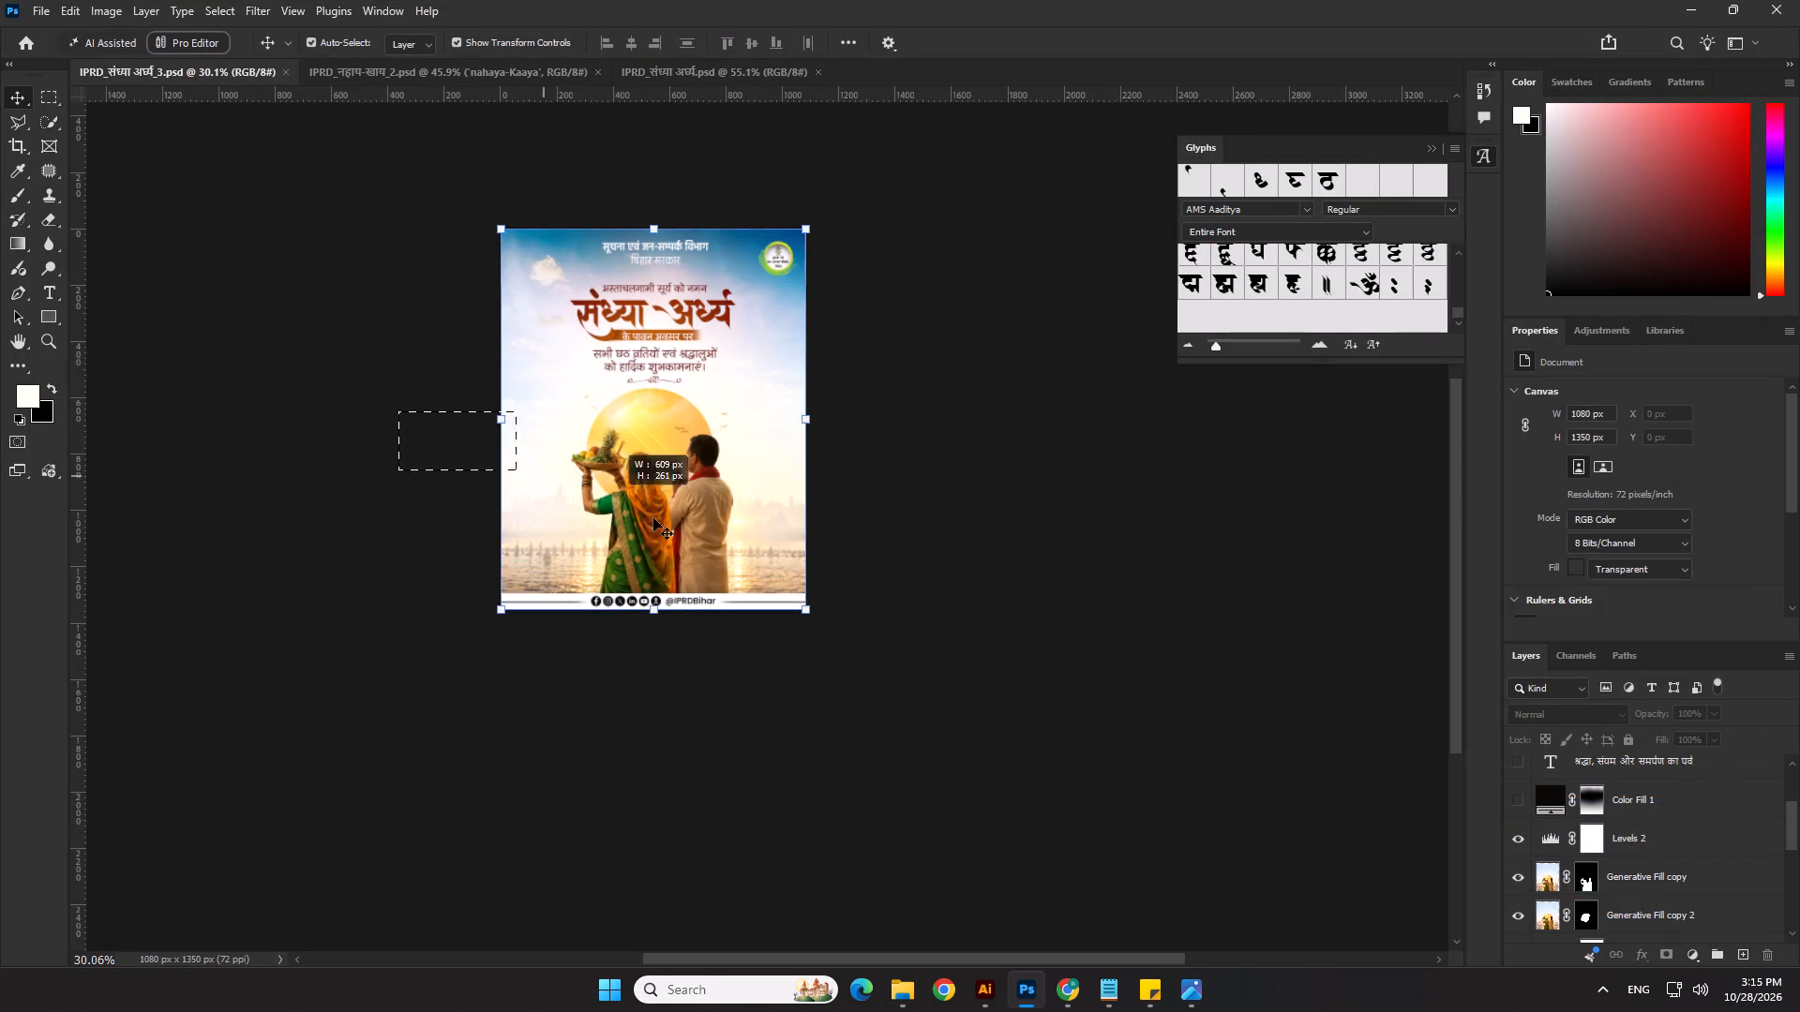
{"action": "left_click_drag", "start_coordinate": [653, 518], "coordinate": [816, 543]}
{"action": "key", "text": "Delete"}
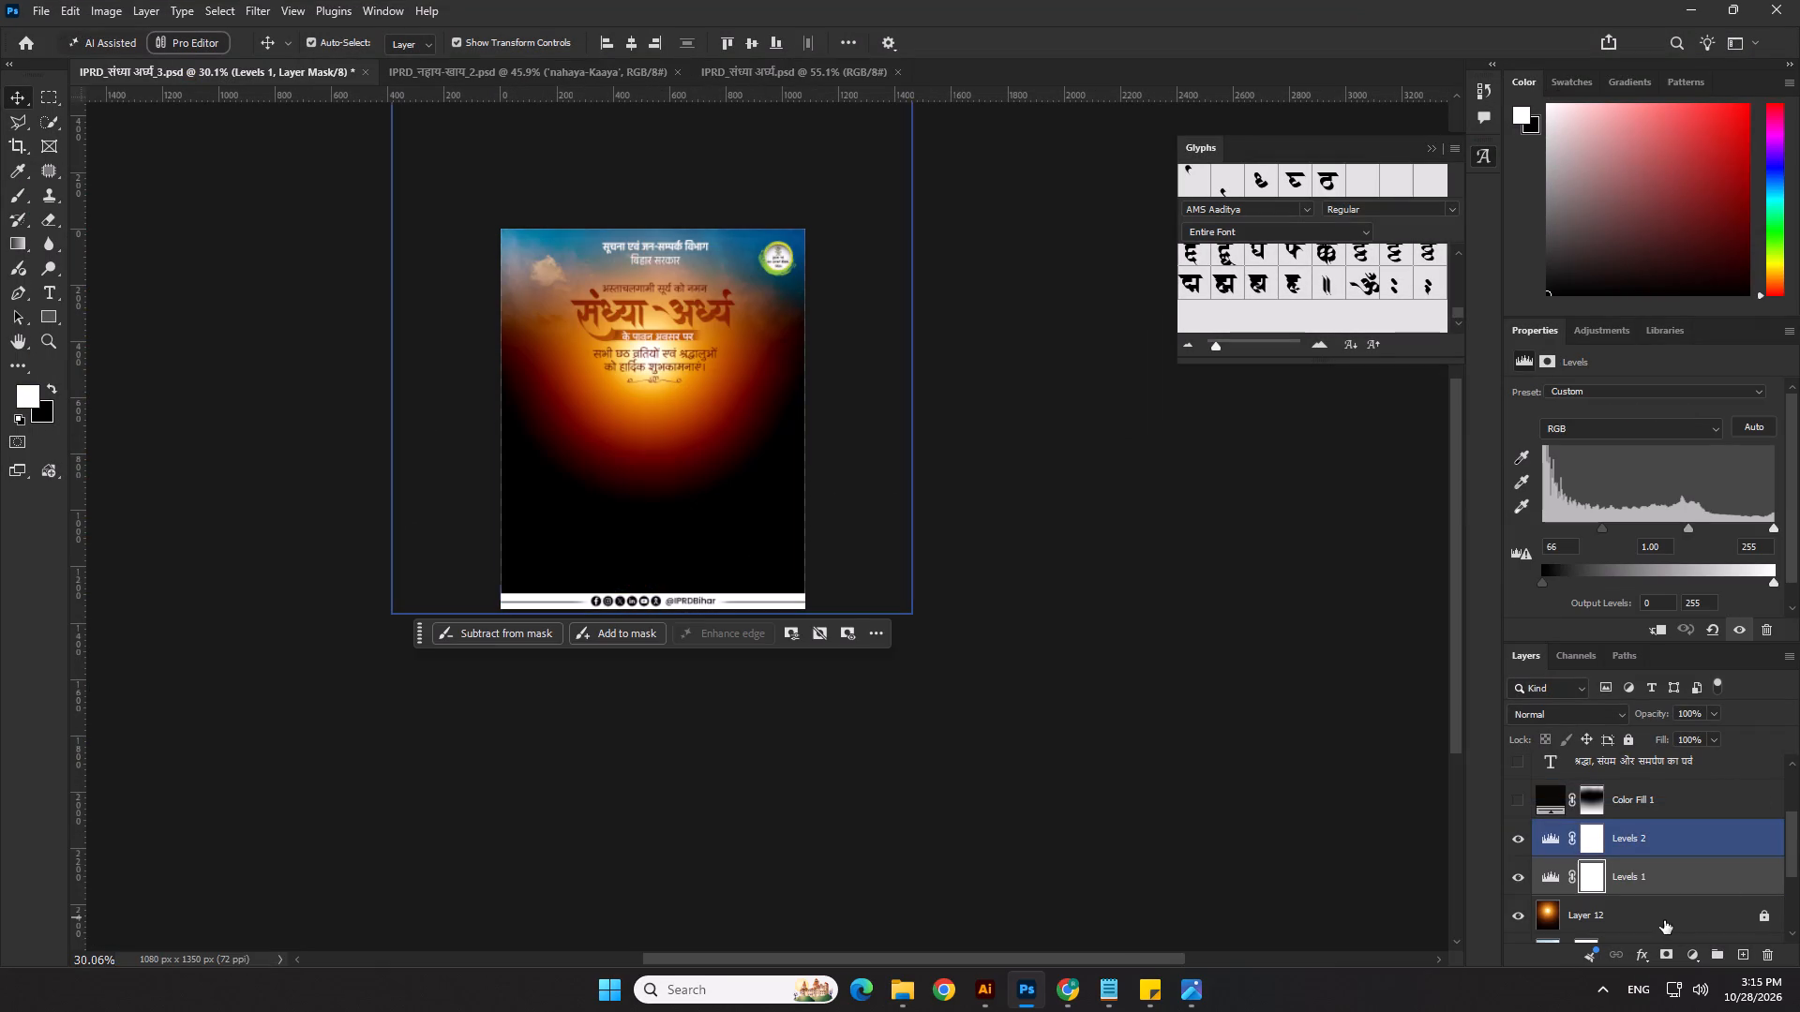
Unlock Layer 12 and delete it along with Levels 2, Levels 1, layer 1666 and the other background layers above Layer 11.
{"action": "left_click", "coordinate": [1762, 911]}
{"action": "left_click", "coordinate": [1667, 826]}
{"action": "key", "text": "Delete"}
{"action": "key", "text": "Delete"}
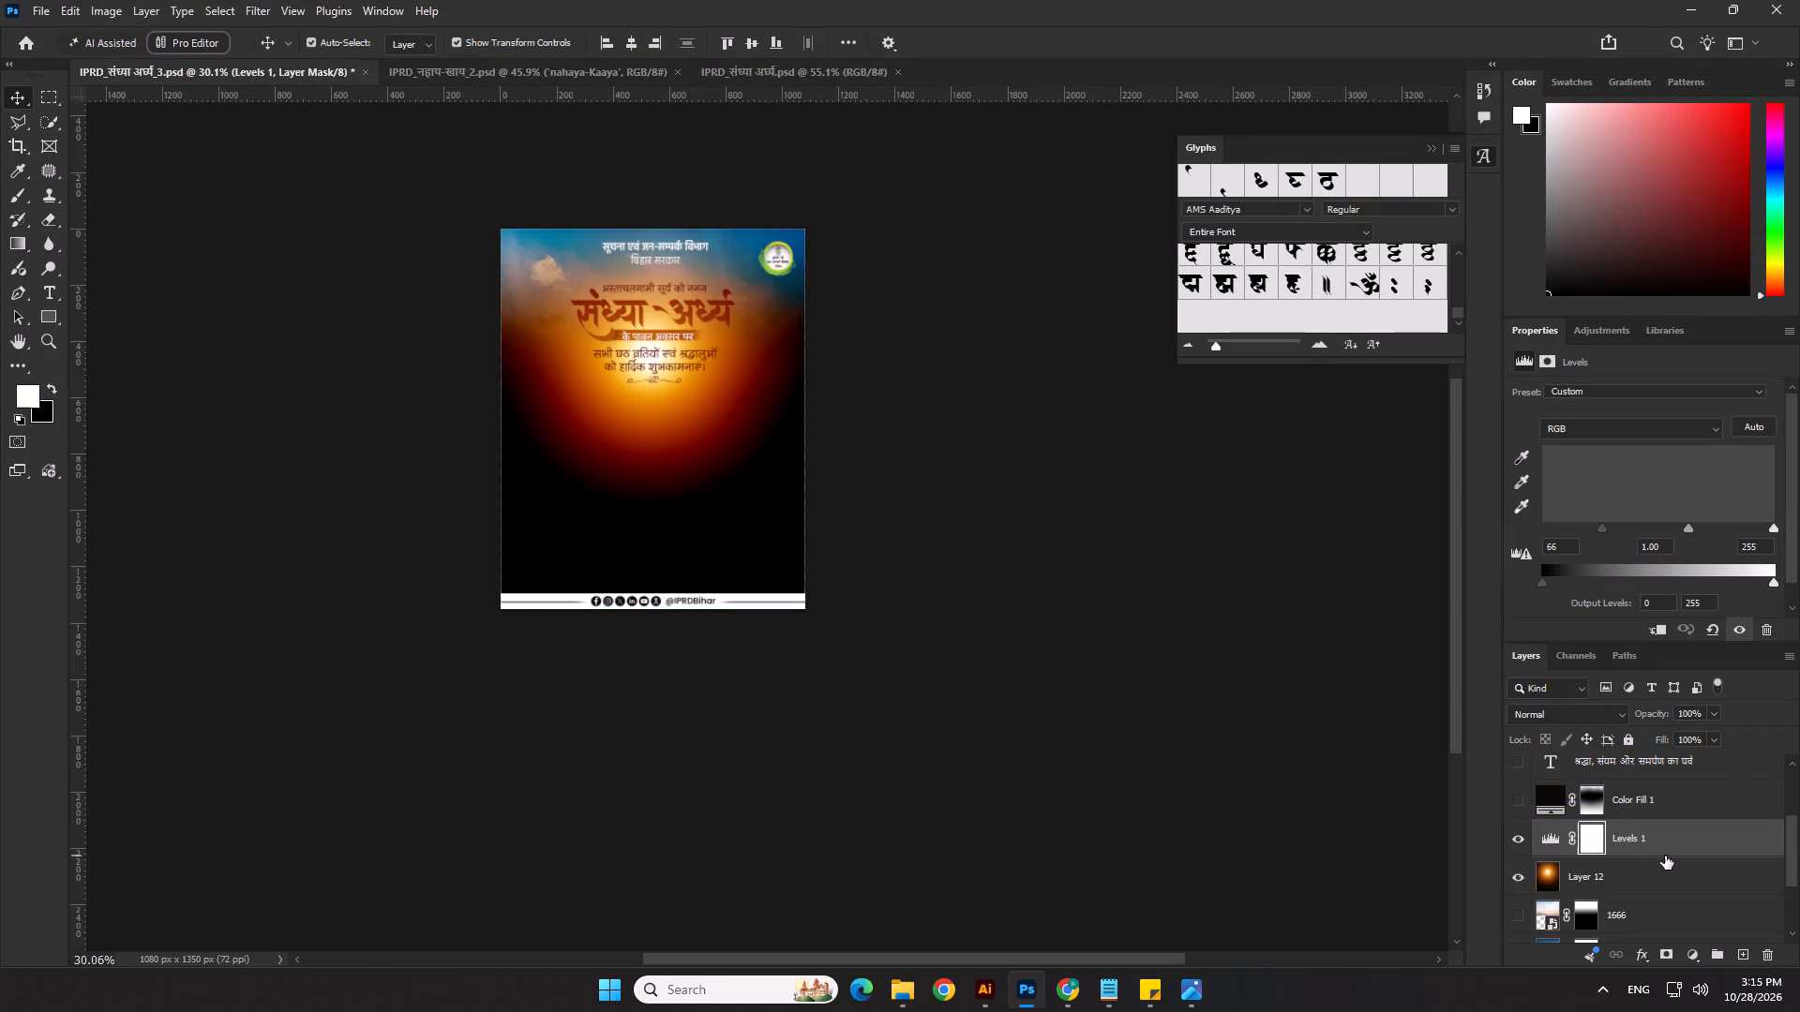
{"action": "key", "text": "Delete"}
{"action": "key", "text": "Delete"}
{"action": "key", "text": "Delete"}
{"action": "key", "text": "Delete"}
{"action": "key", "text": "Delete"}
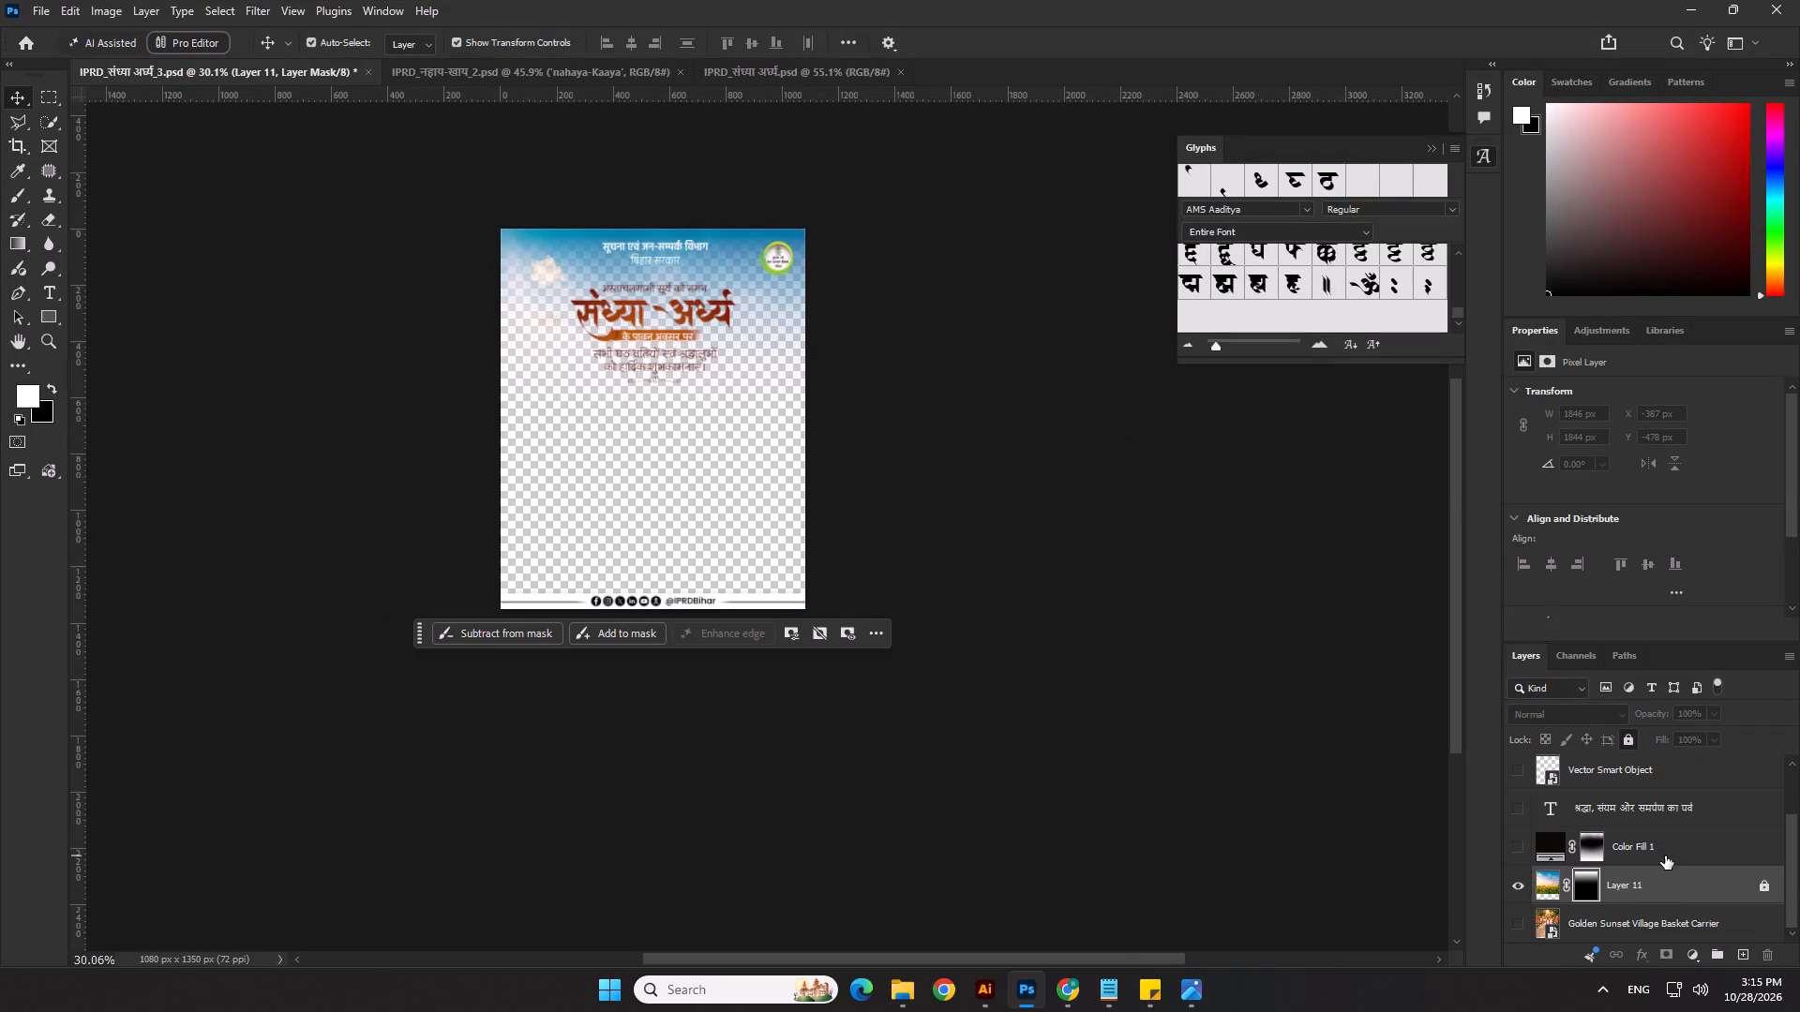
Unlock and delete the Layer 11 sky, and delete the Golden Sunset Village Basket Carrier layer below it.
{"action": "left_click", "coordinate": [1759, 890]}
{"action": "left_click", "coordinate": [1713, 890]}
{"action": "key", "text": "Delete"}
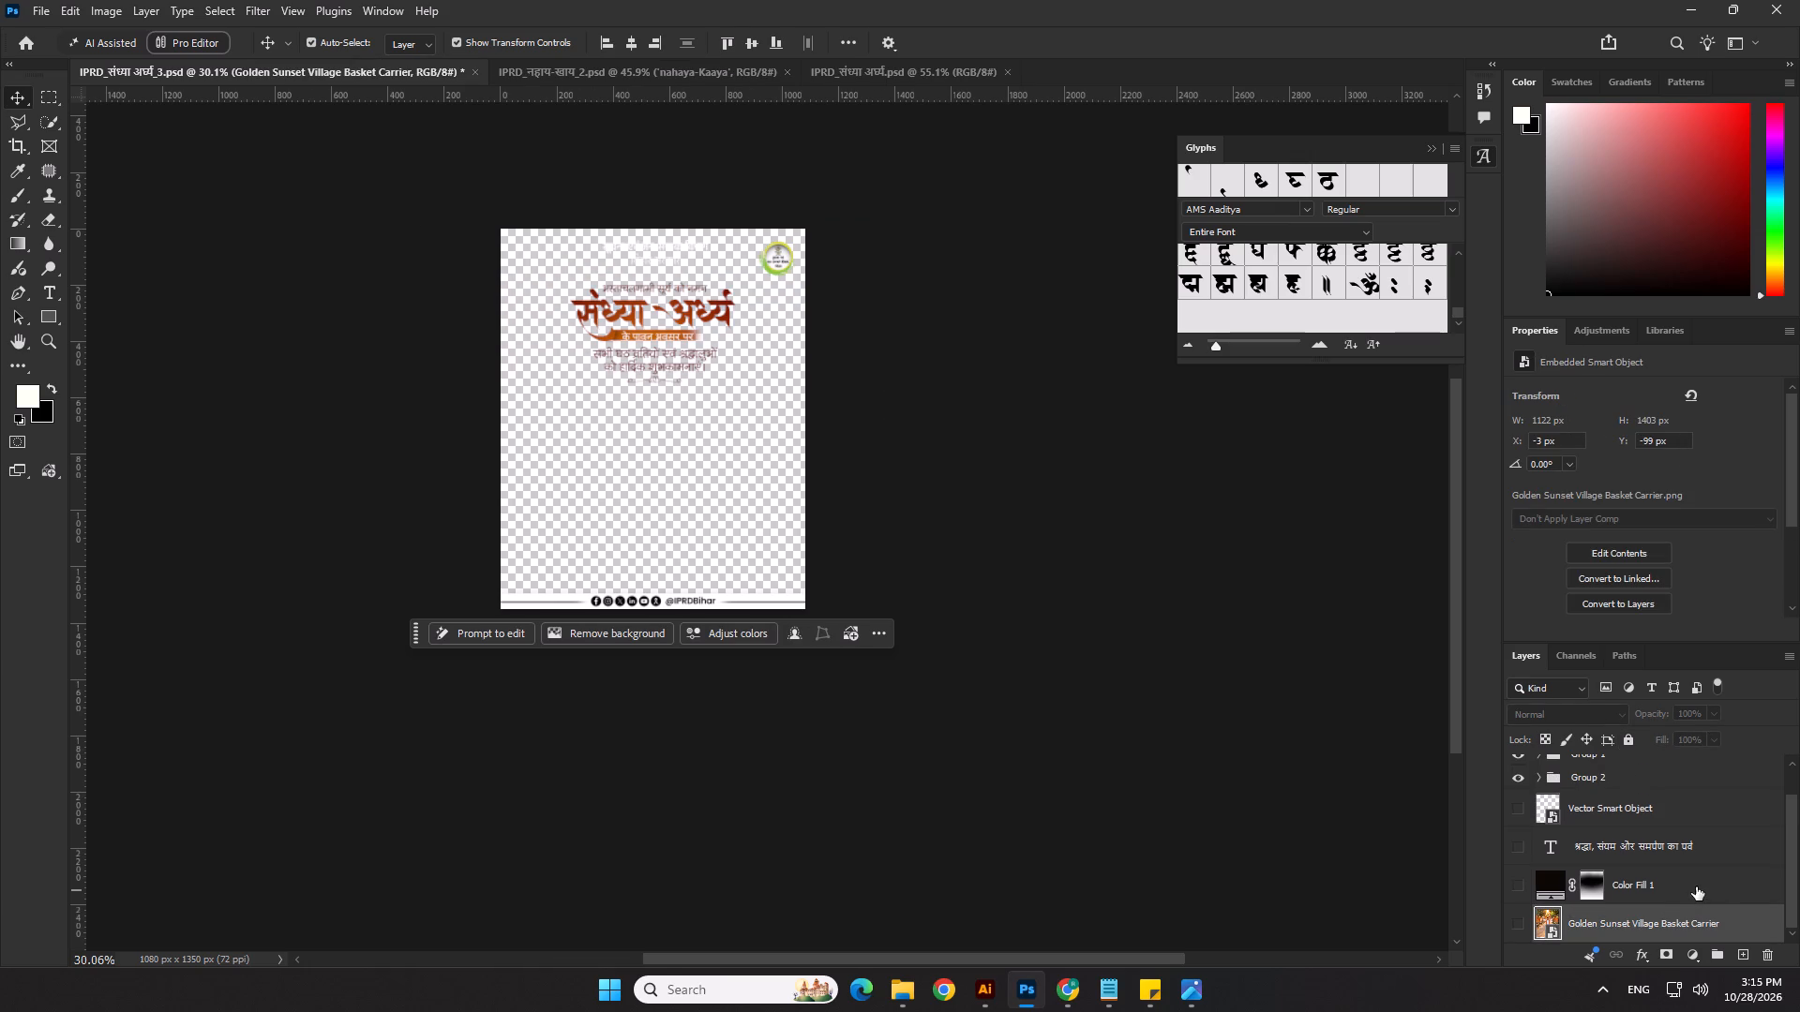
{"action": "key", "text": "Delete"}
{"action": "left_click", "coordinate": [771, 530]}
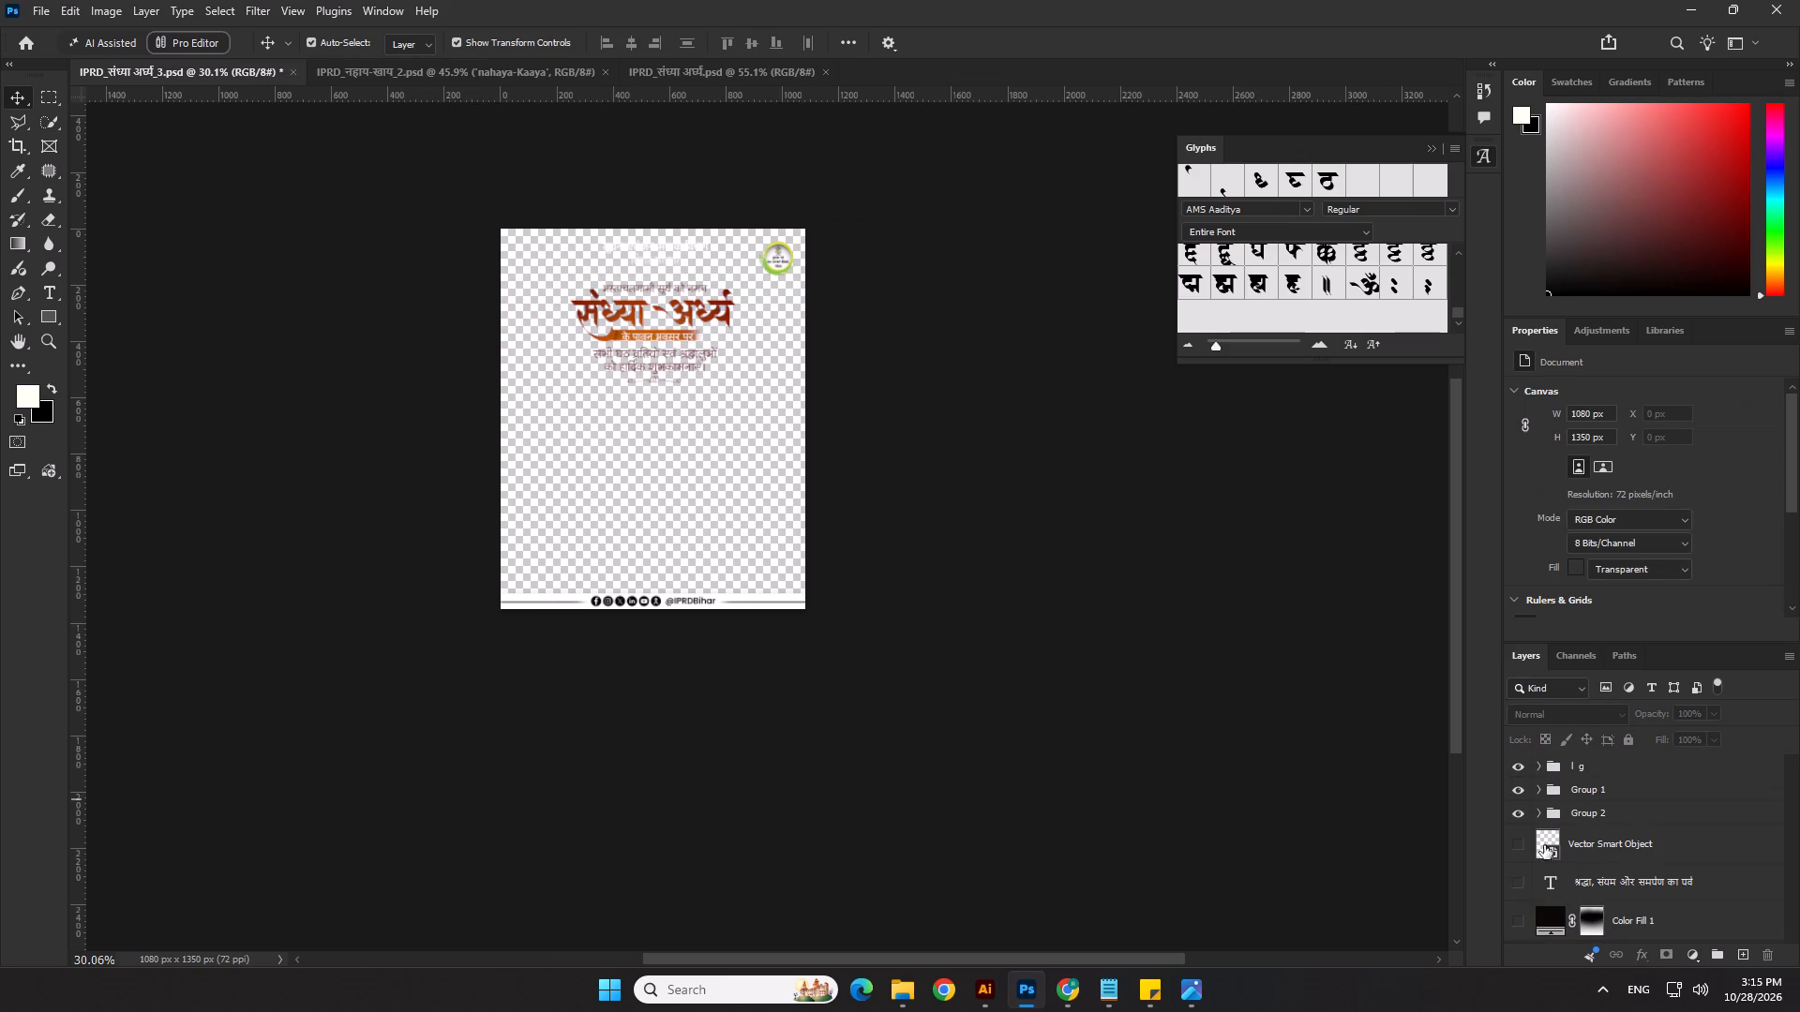
Paste the copied Chhath Puja photo above the Vector Smart Object layer, scale it to about 71%, and seat it on the footer strip.
{"action": "left_click", "coordinate": [1608, 842]}
{"action": "key", "text": "ctrl+v"}
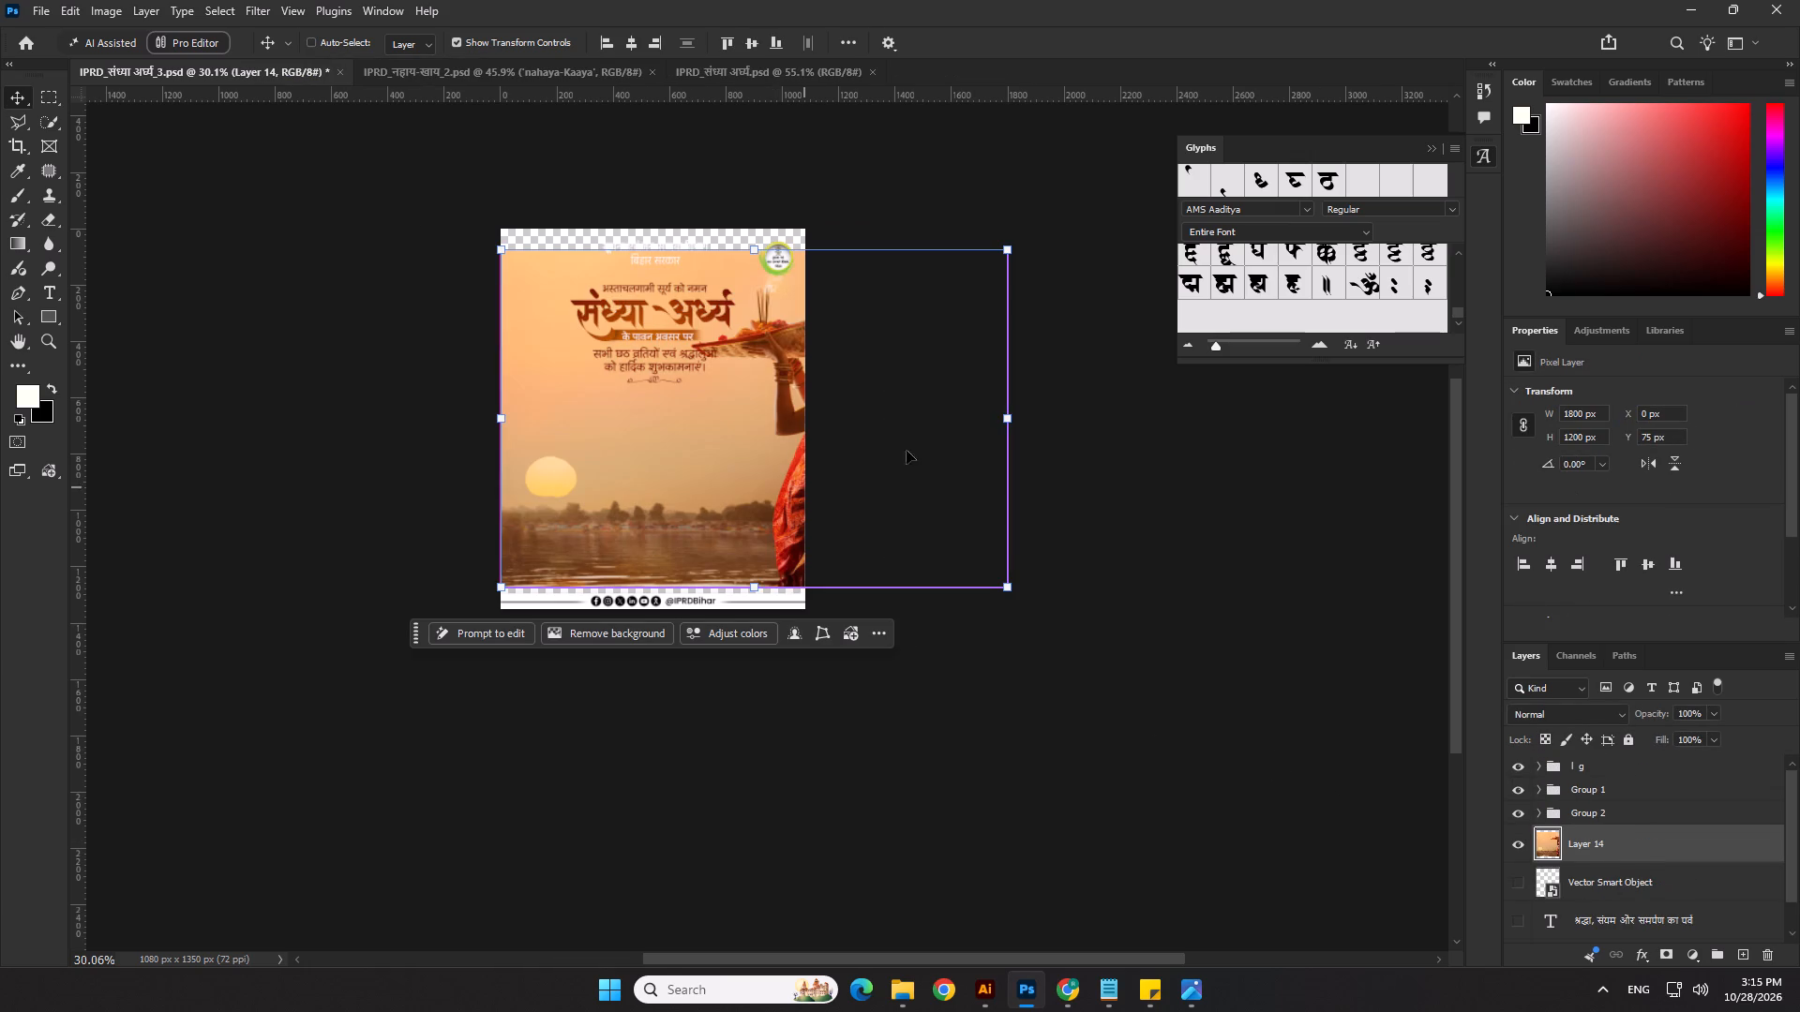
{"action": "left_click_drag", "start_coordinate": [1005, 423], "coordinate": [852, 444]}
{"action": "left_click_drag", "start_coordinate": [782, 459], "coordinate": [779, 516]}
{"action": "scroll", "coordinate": [543, 365], "scroll_direction": "up", "scroll_amount": 3}
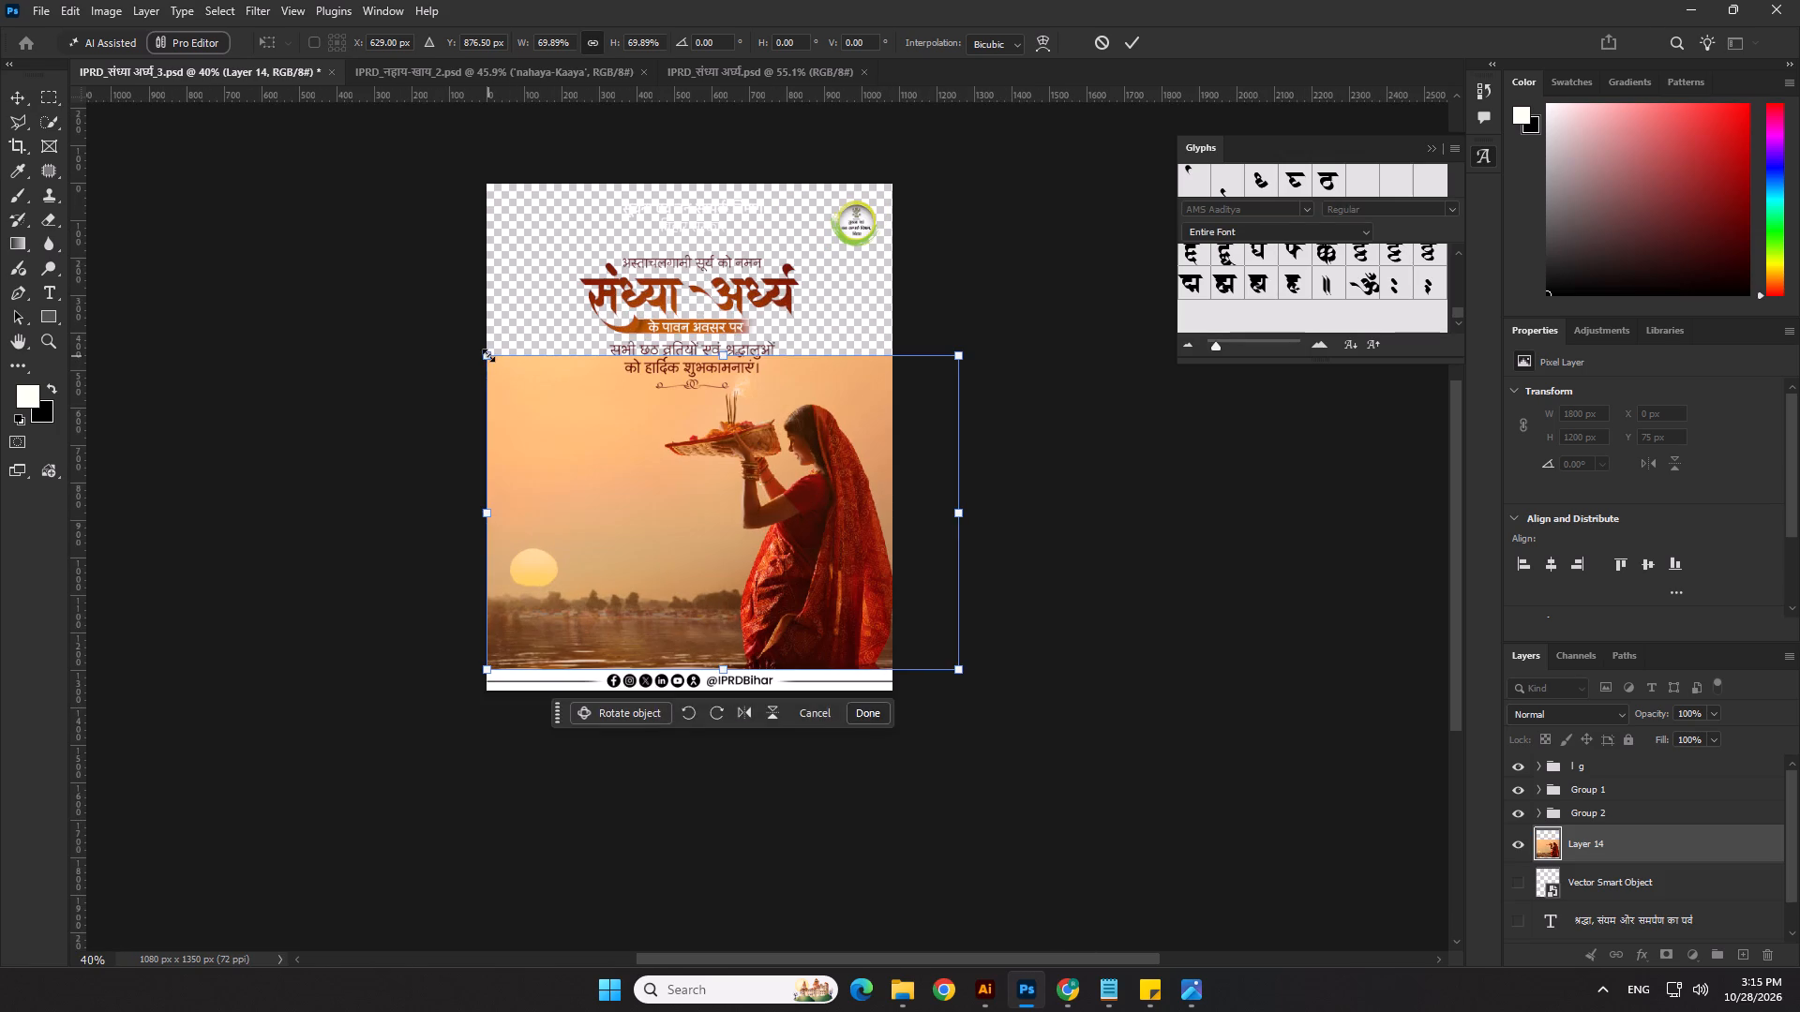
{"action": "left_click_drag", "start_coordinate": [488, 355], "coordinate": [482, 349]}
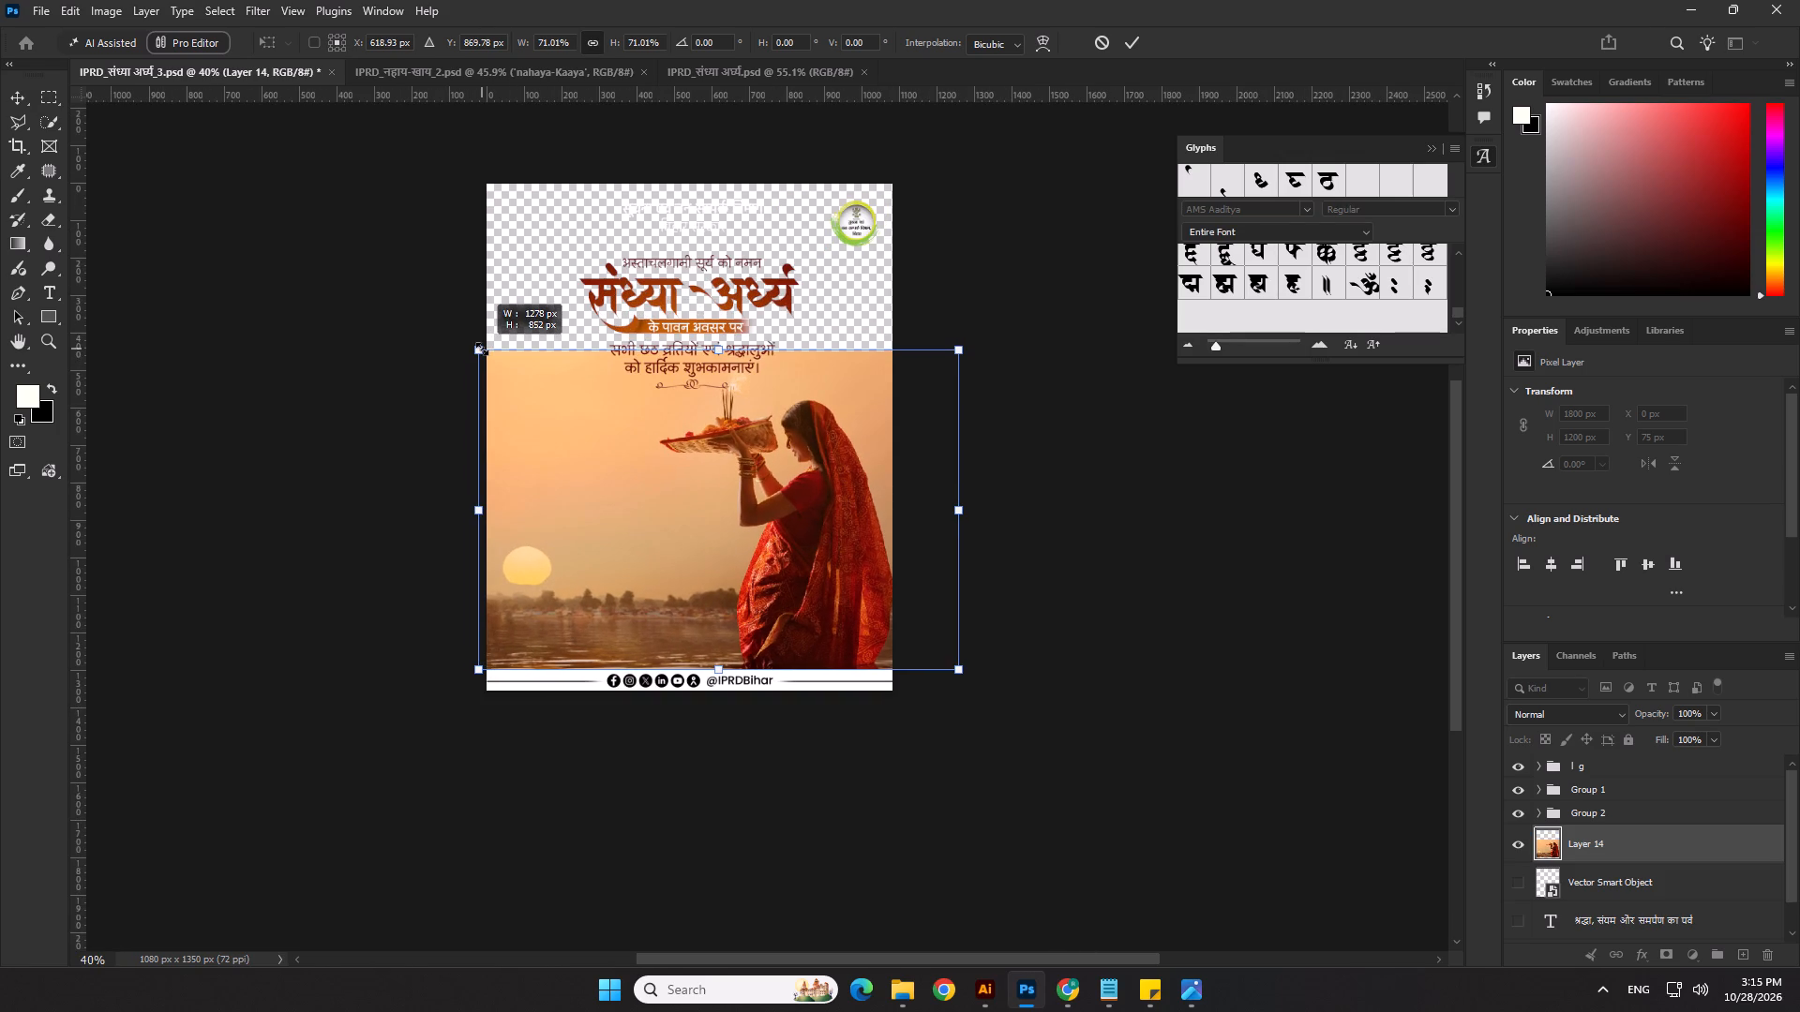
{"action": "left_click_drag", "start_coordinate": [482, 349], "coordinate": [478, 349]}
{"action": "key", "text": "Right"}
{"action": "key", "text": "Right"}
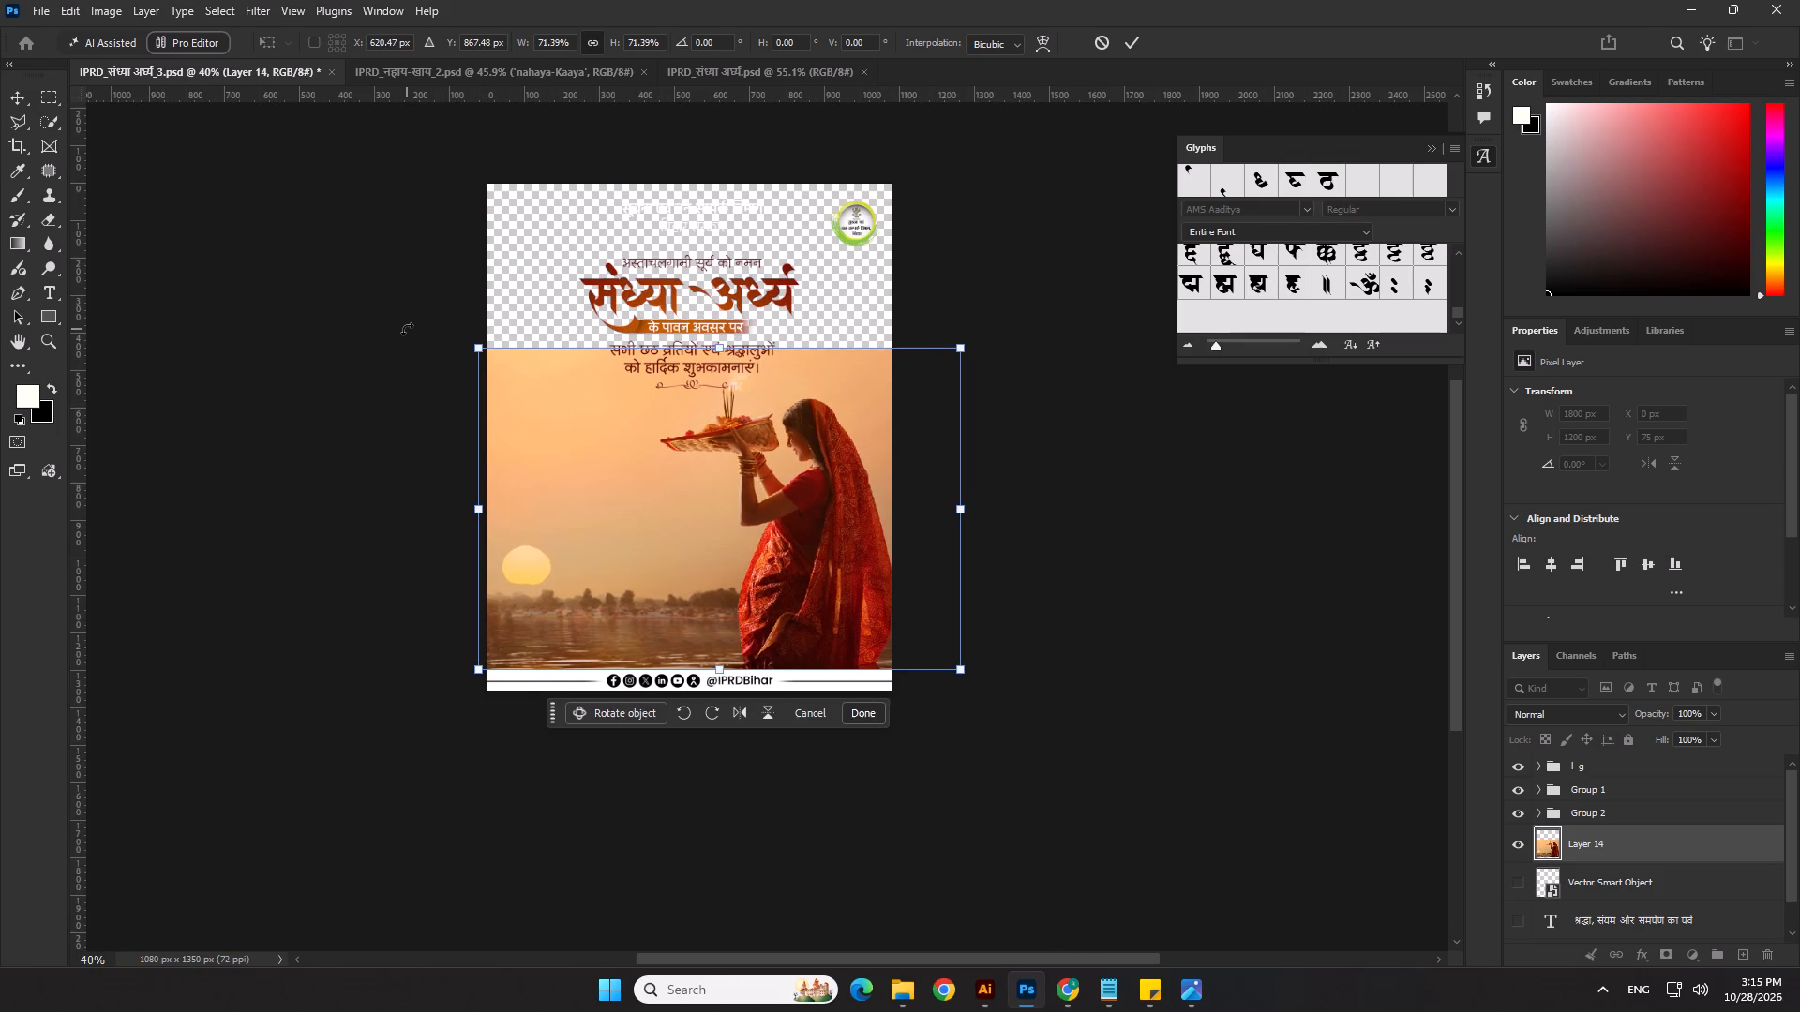
{"action": "key", "text": "Return"}
Select the संध्या अर्घ्य title and greeting text together and move them about 179 px left and slightly down.
{"action": "left_click", "coordinate": [382, 359]}
{"action": "left_click_drag", "start_coordinate": [435, 250], "coordinate": [676, 397]}
{"action": "left_click", "coordinate": [649, 465], "text": "shift"}
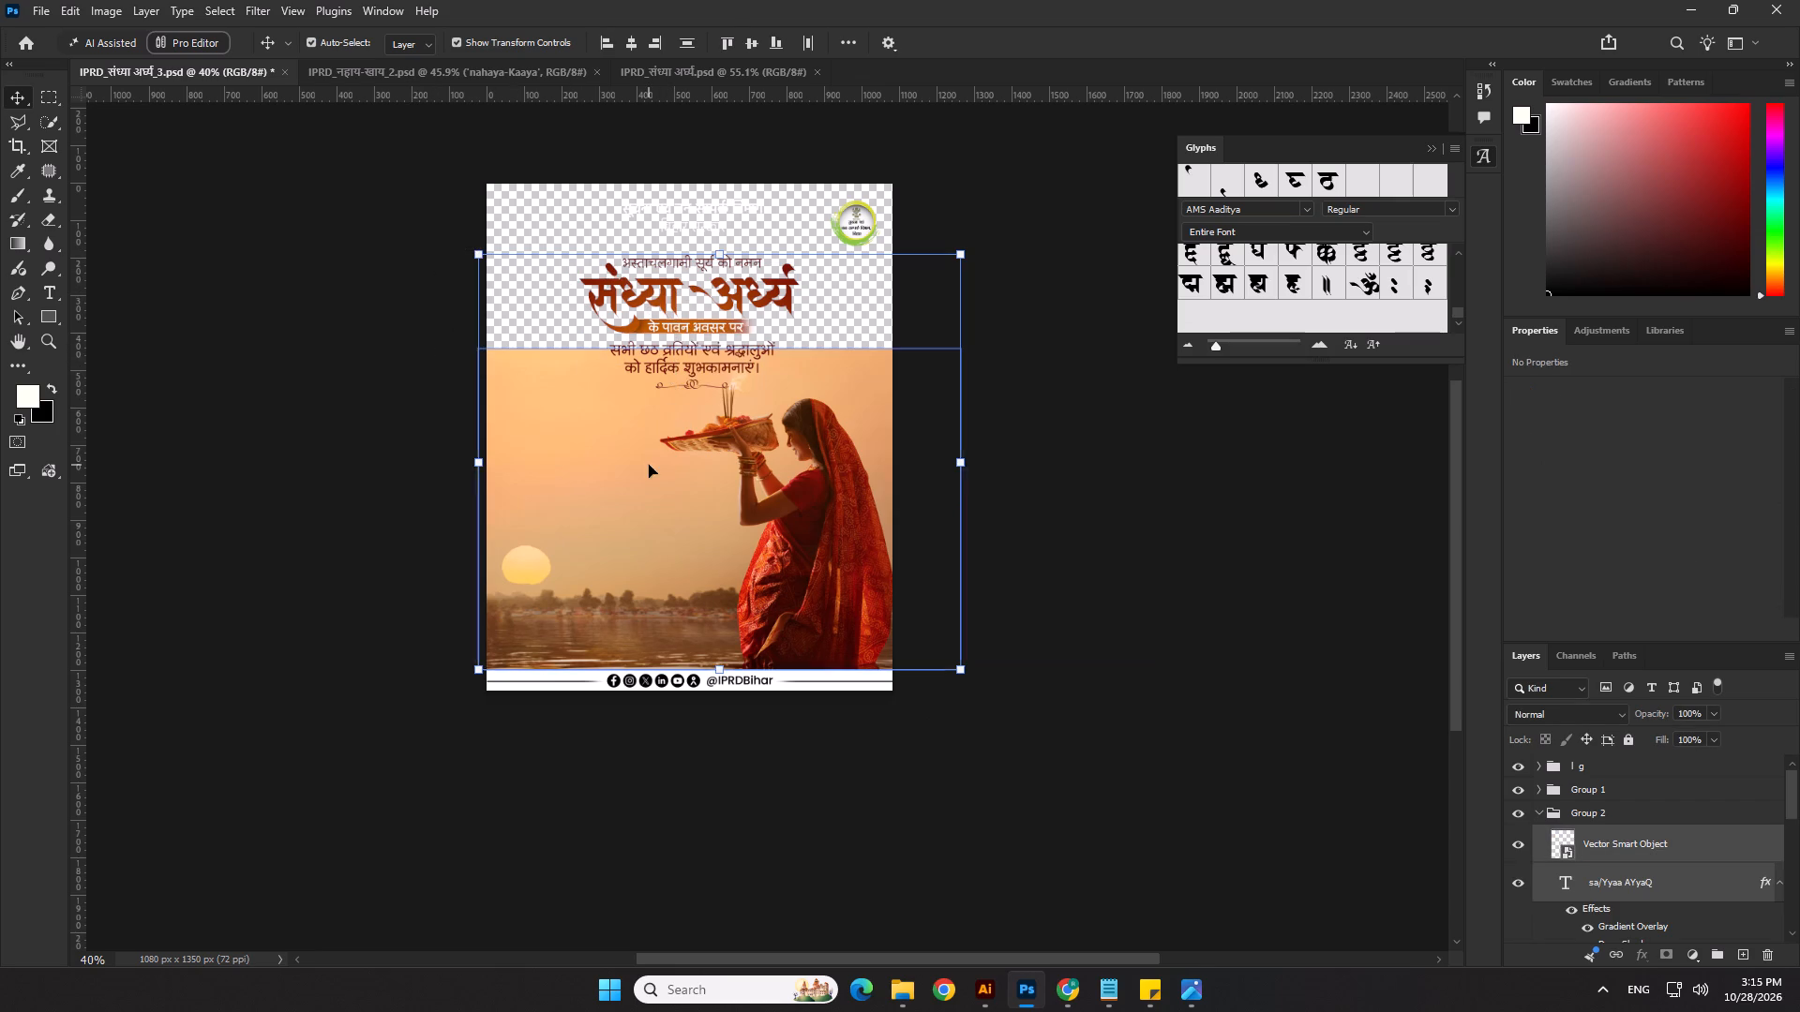
{"action": "left_click_drag", "start_coordinate": [725, 288], "coordinate": [652, 332]}
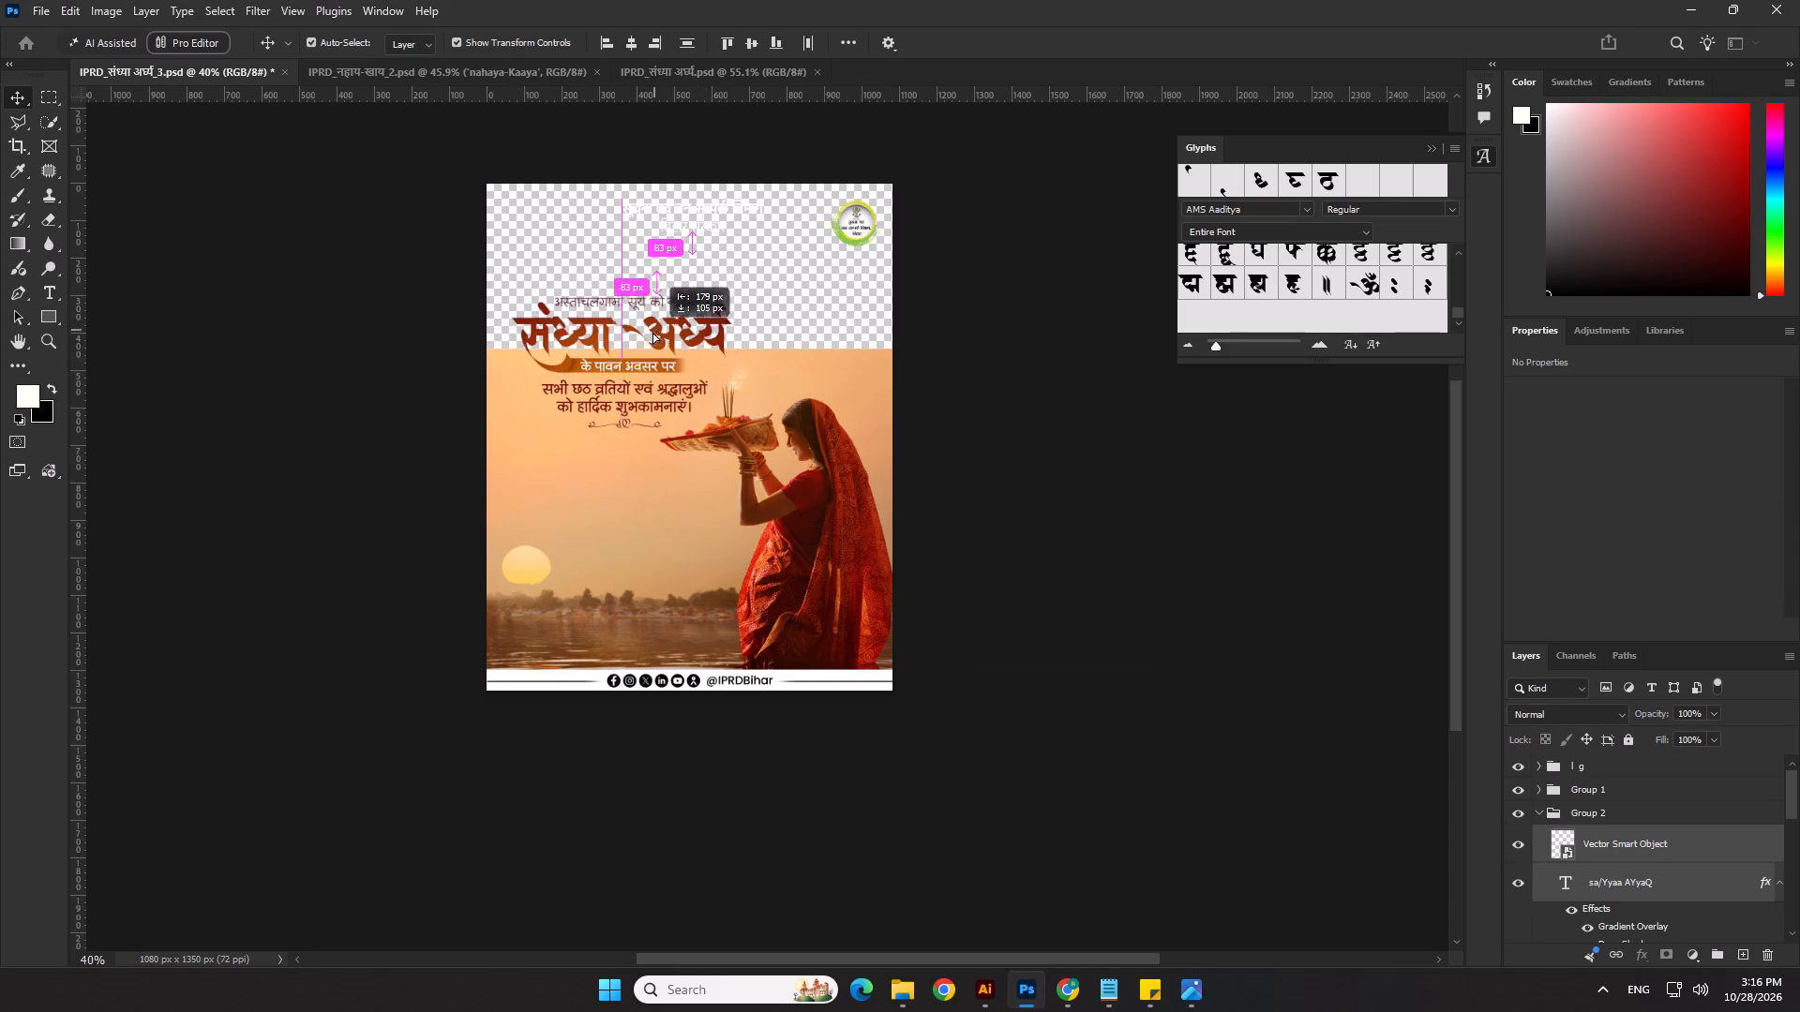
{"action": "left_click_drag", "start_coordinate": [652, 332], "coordinate": [655, 295]}
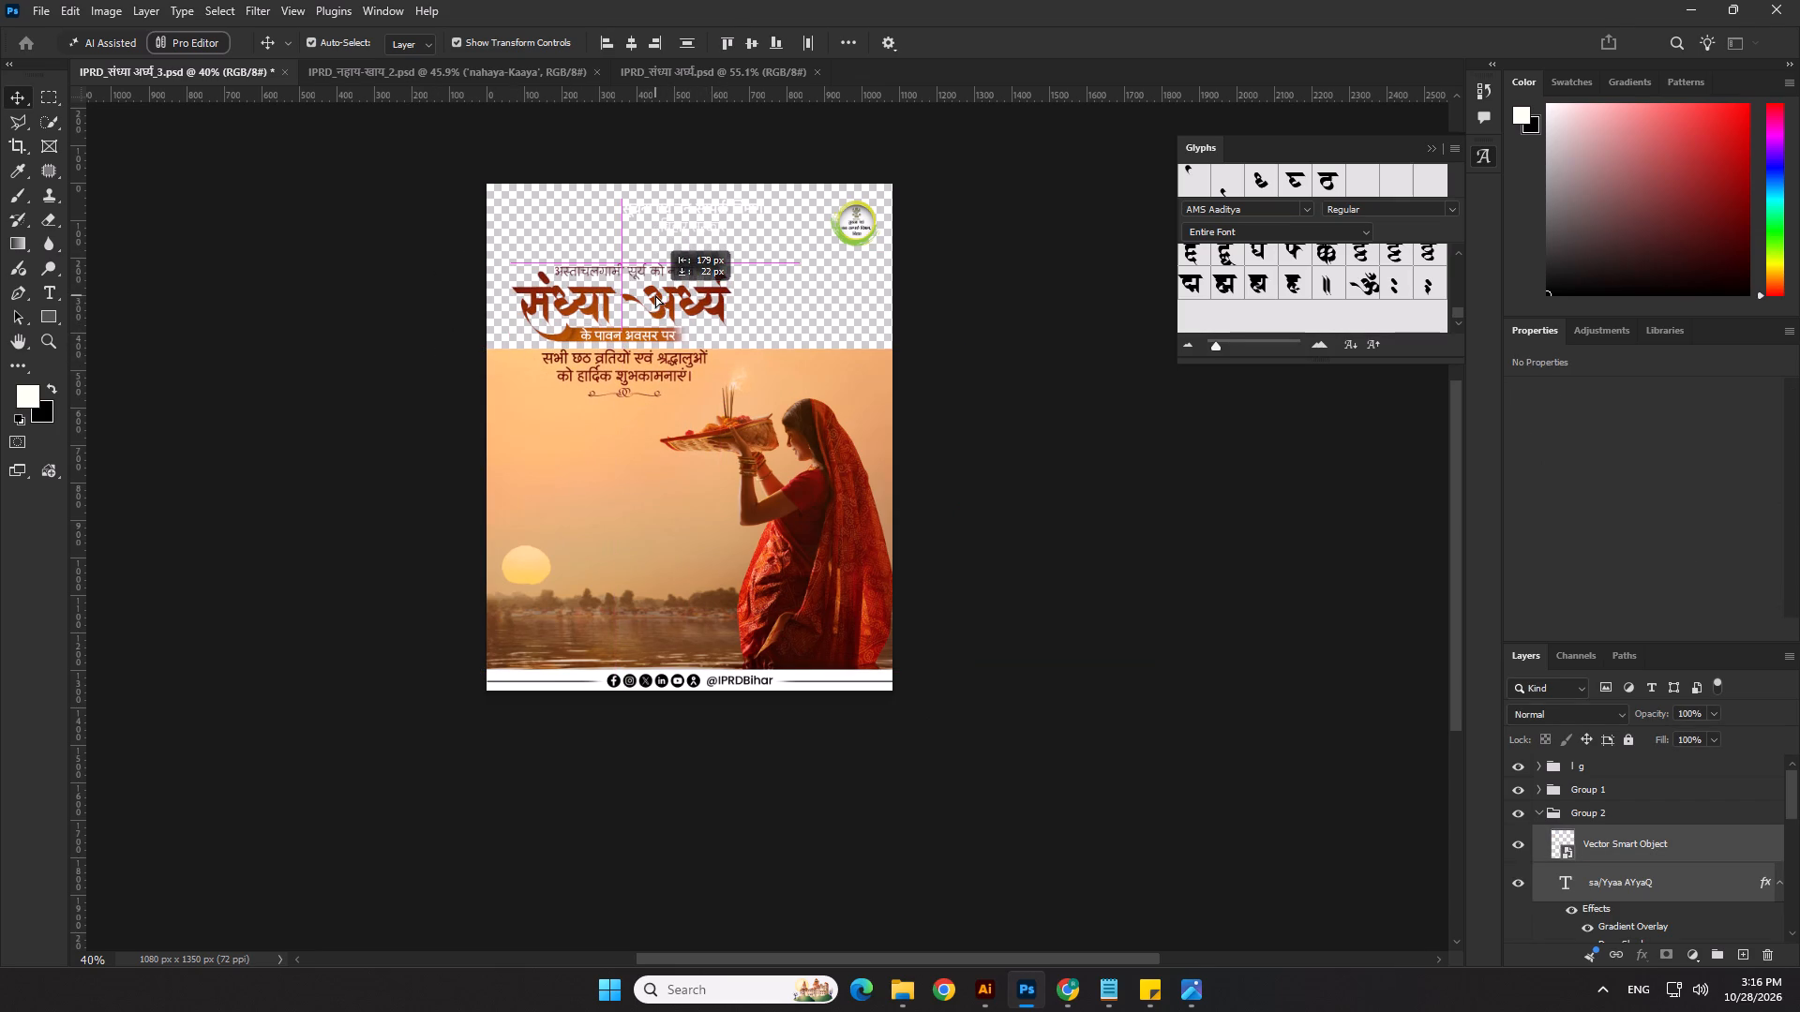
{"action": "left_click_drag", "start_coordinate": [655, 295], "coordinate": [657, 292]}
{"action": "key", "text": "Return"}
{"action": "left_click", "coordinate": [974, 429]}
Fill the empty canvas area outside the Layer 14 photo using Generative Fill with no prompt.
{"action": "left_click", "coordinate": [862, 365]}
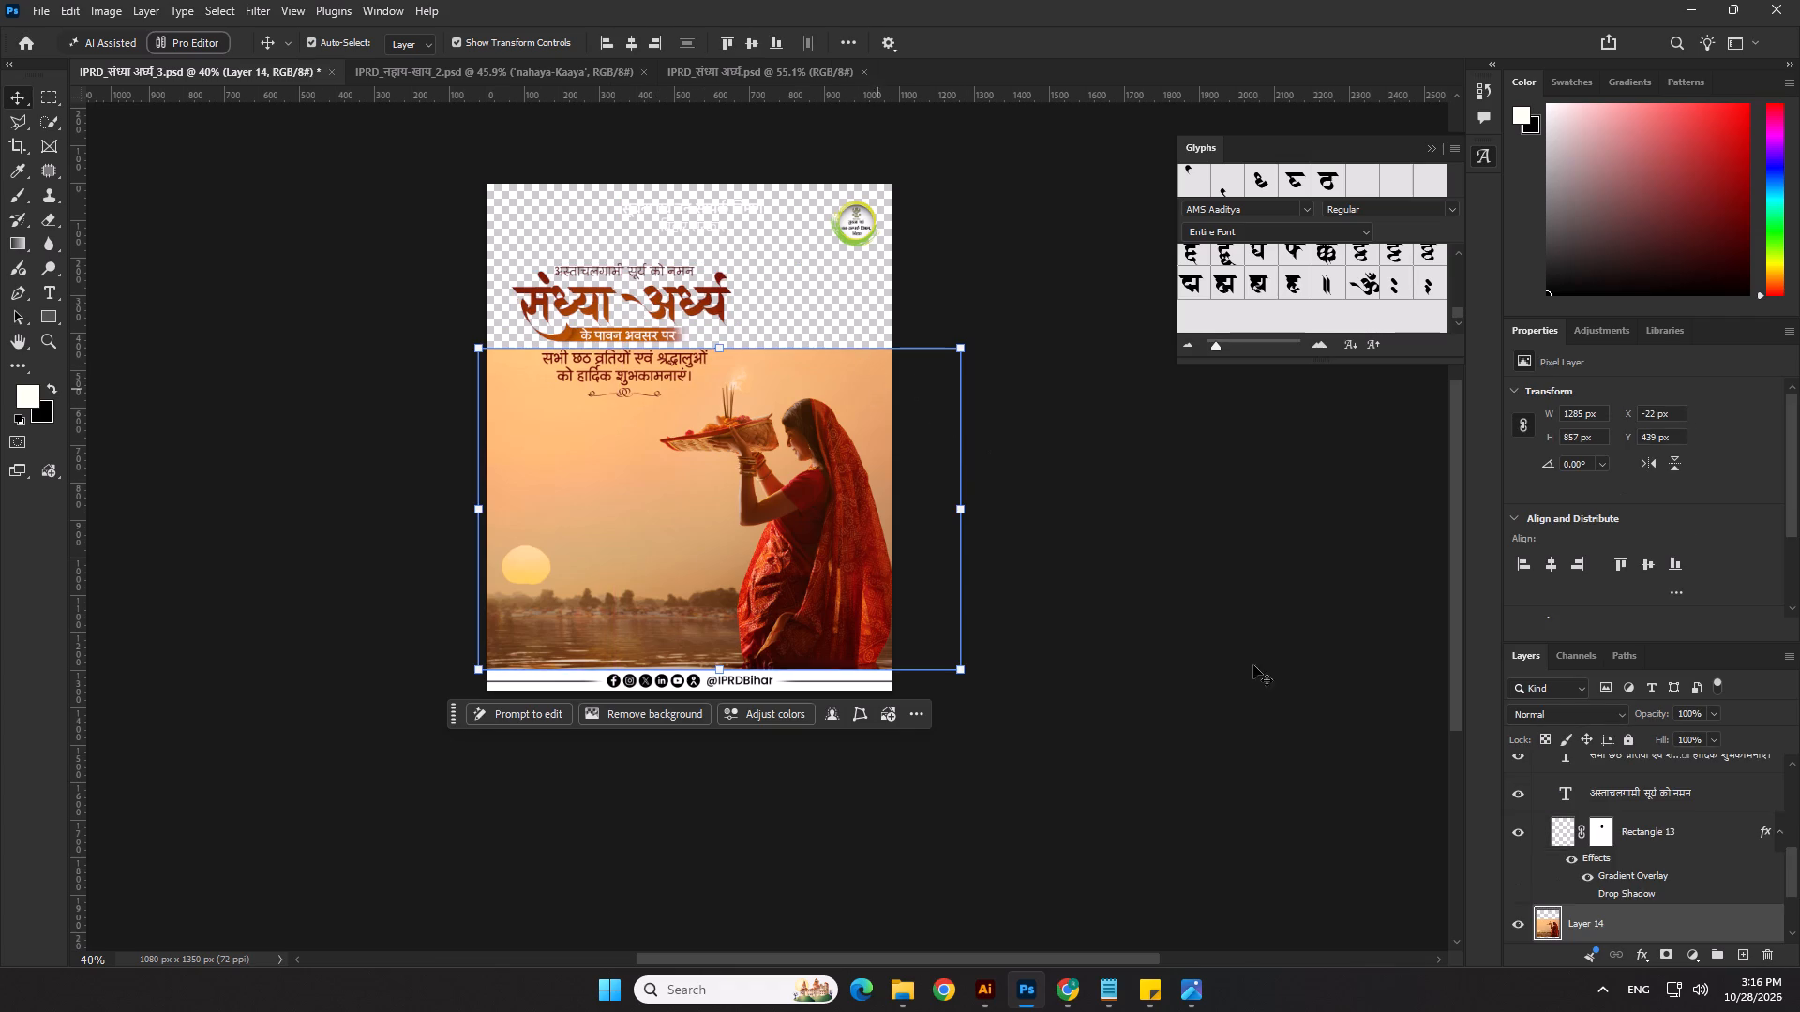
{"action": "left_click", "coordinate": [1555, 919], "text": "ctrl"}
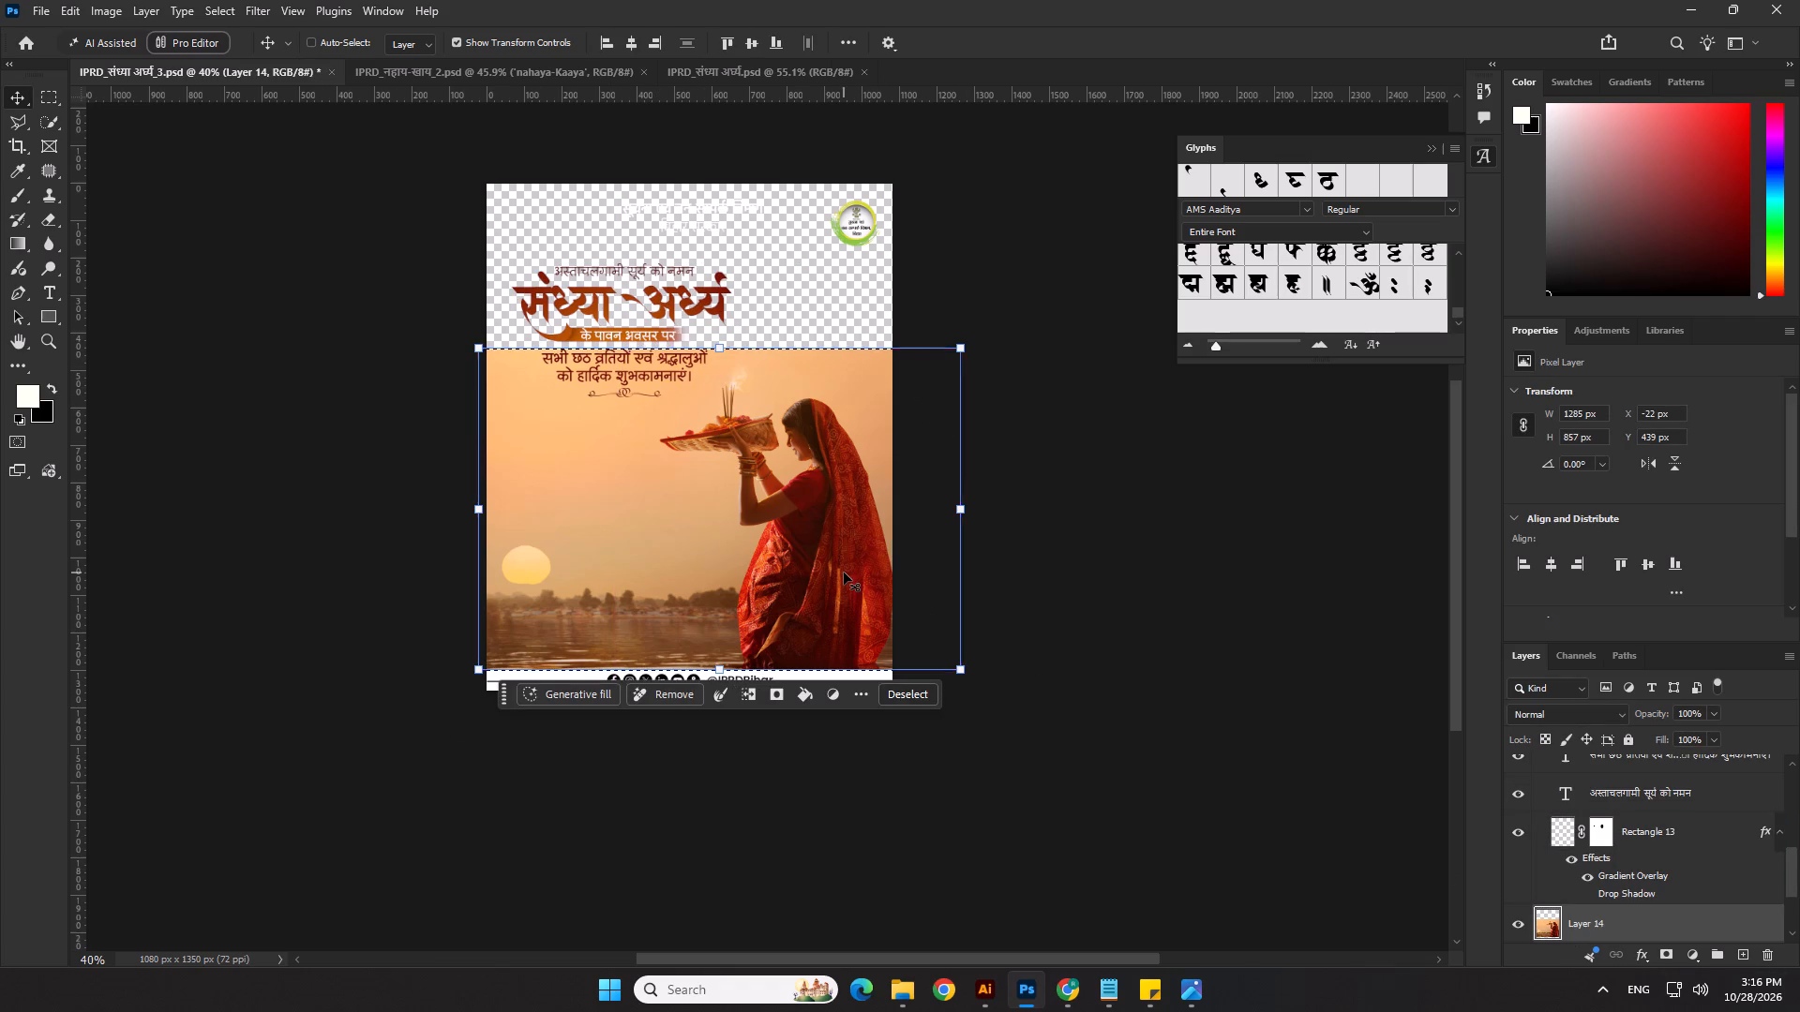
{"action": "key", "text": "ctrl+shift+i"}
{"action": "left_click", "coordinate": [557, 709]}
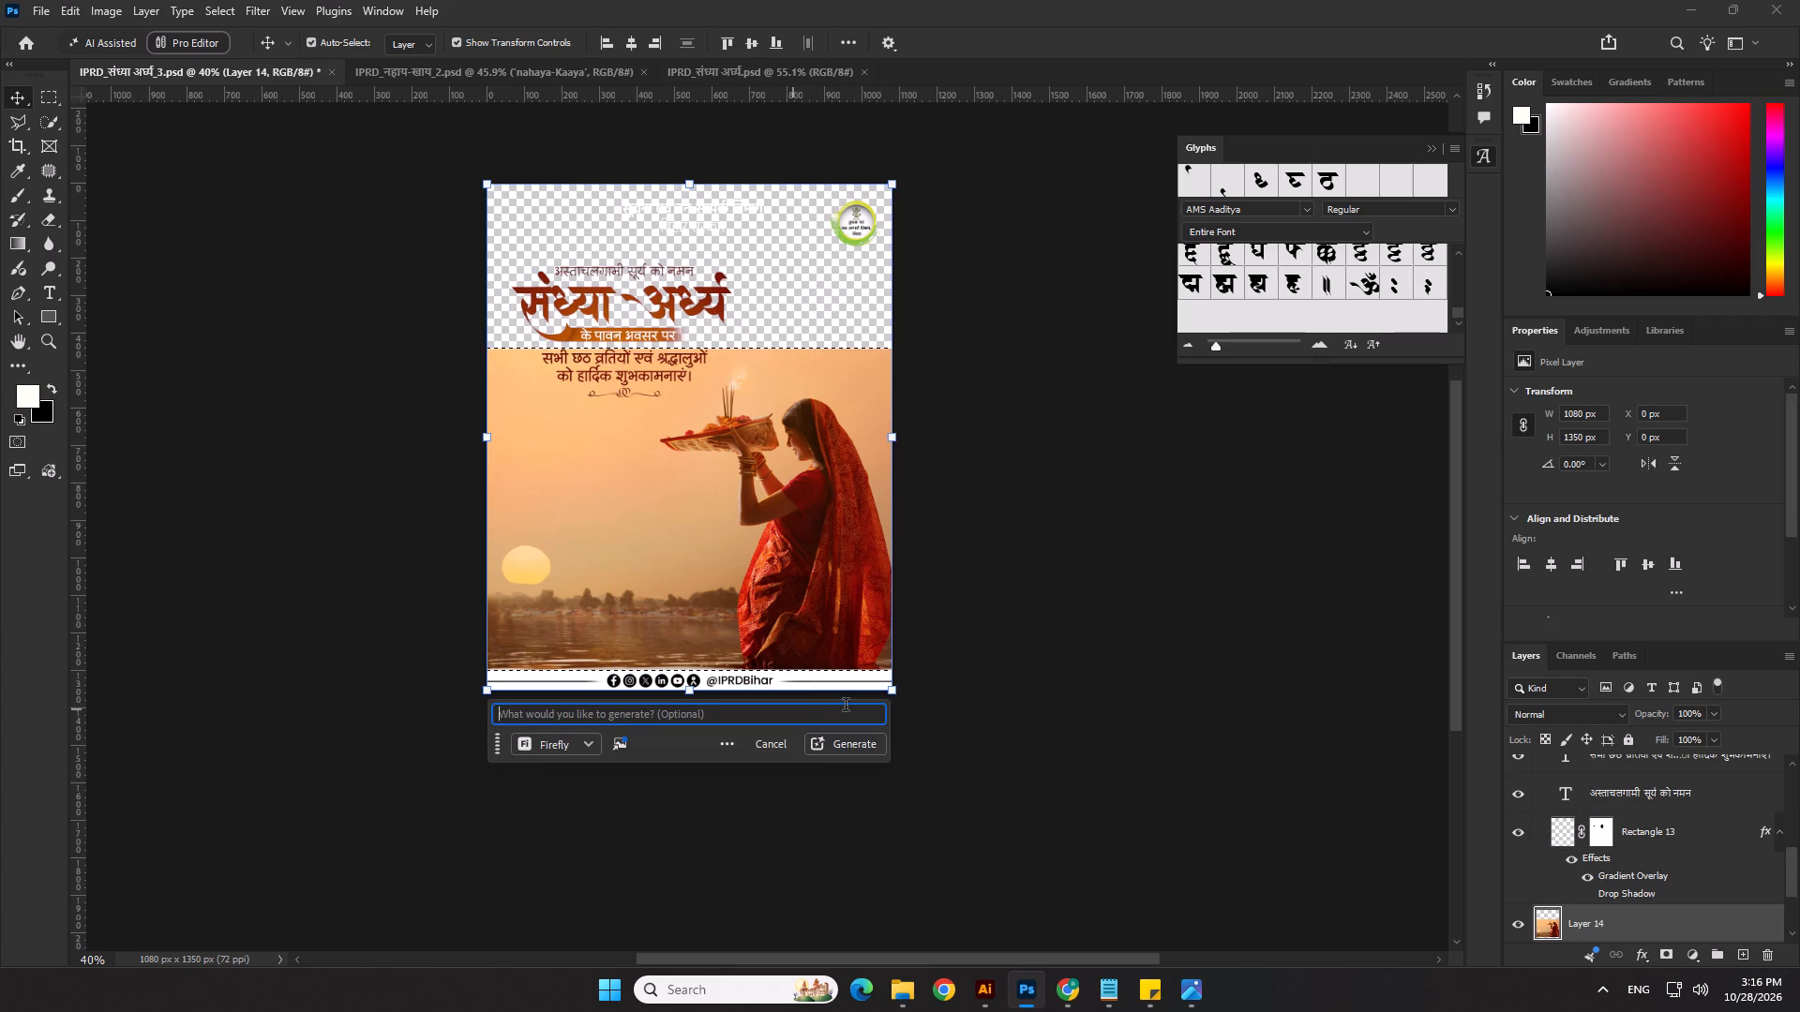
{"action": "left_click", "coordinate": [873, 745]}
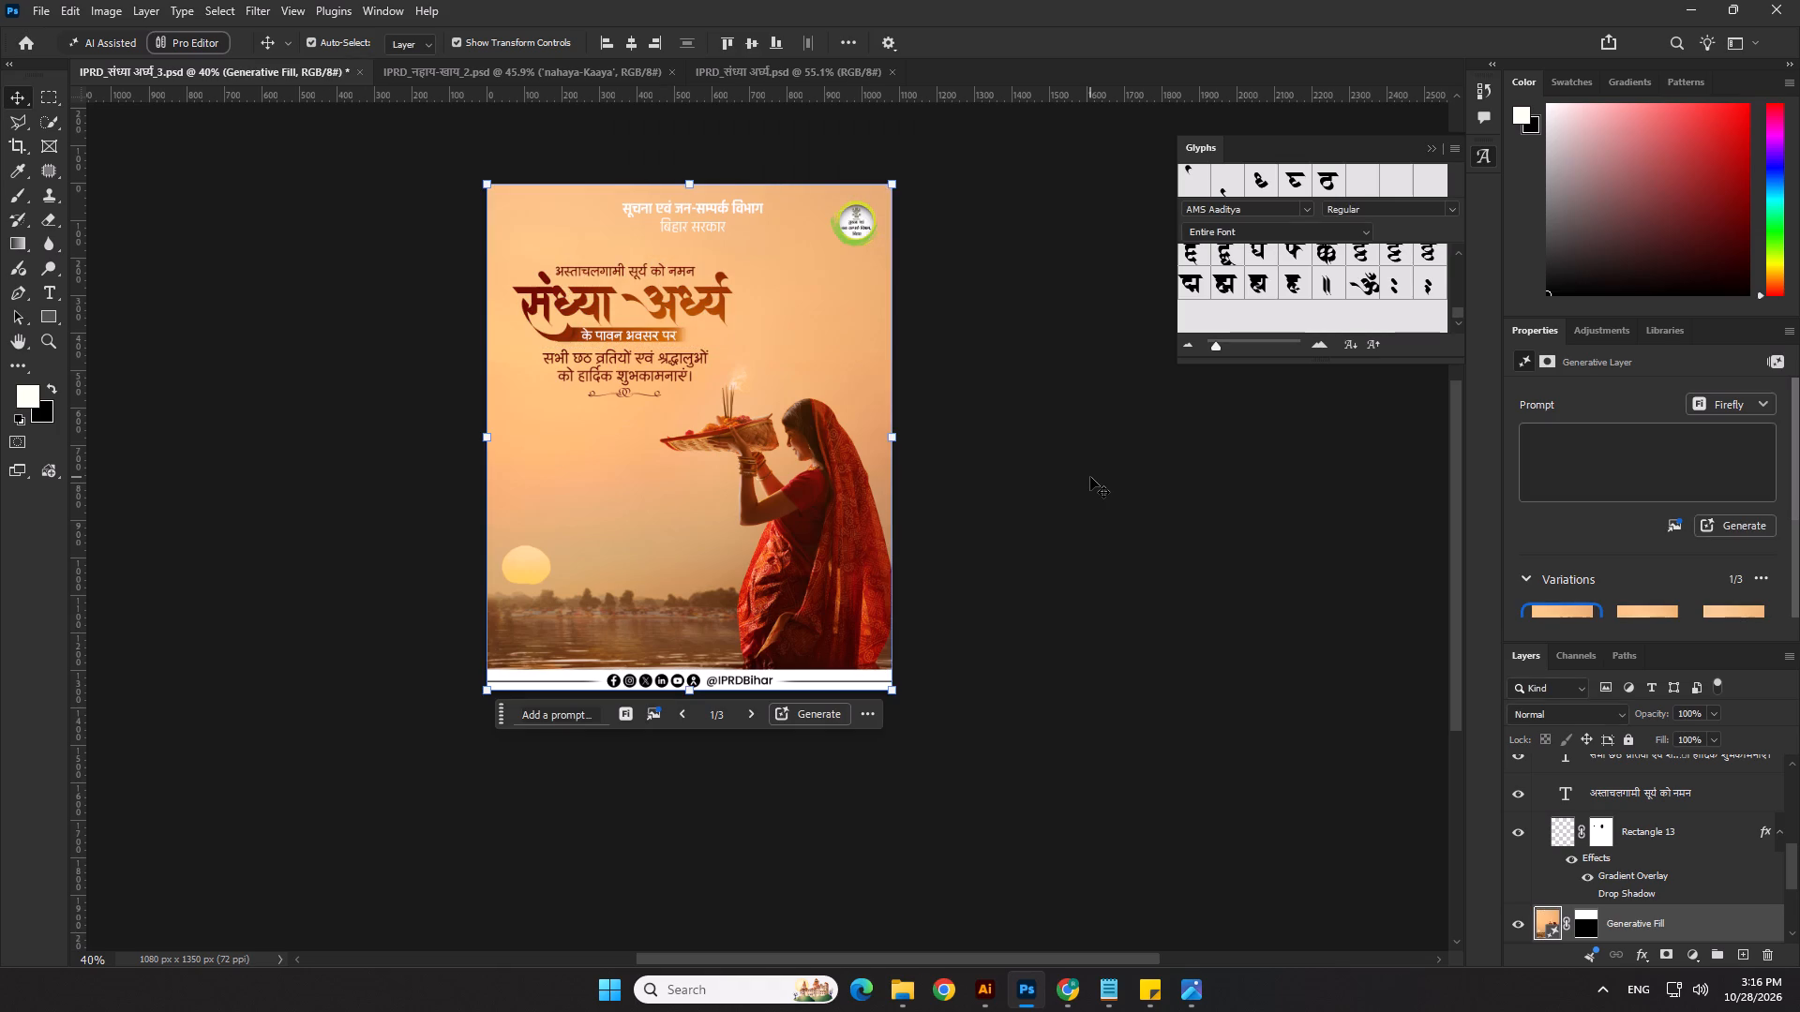
{"action": "left_click", "coordinate": [1090, 477]}
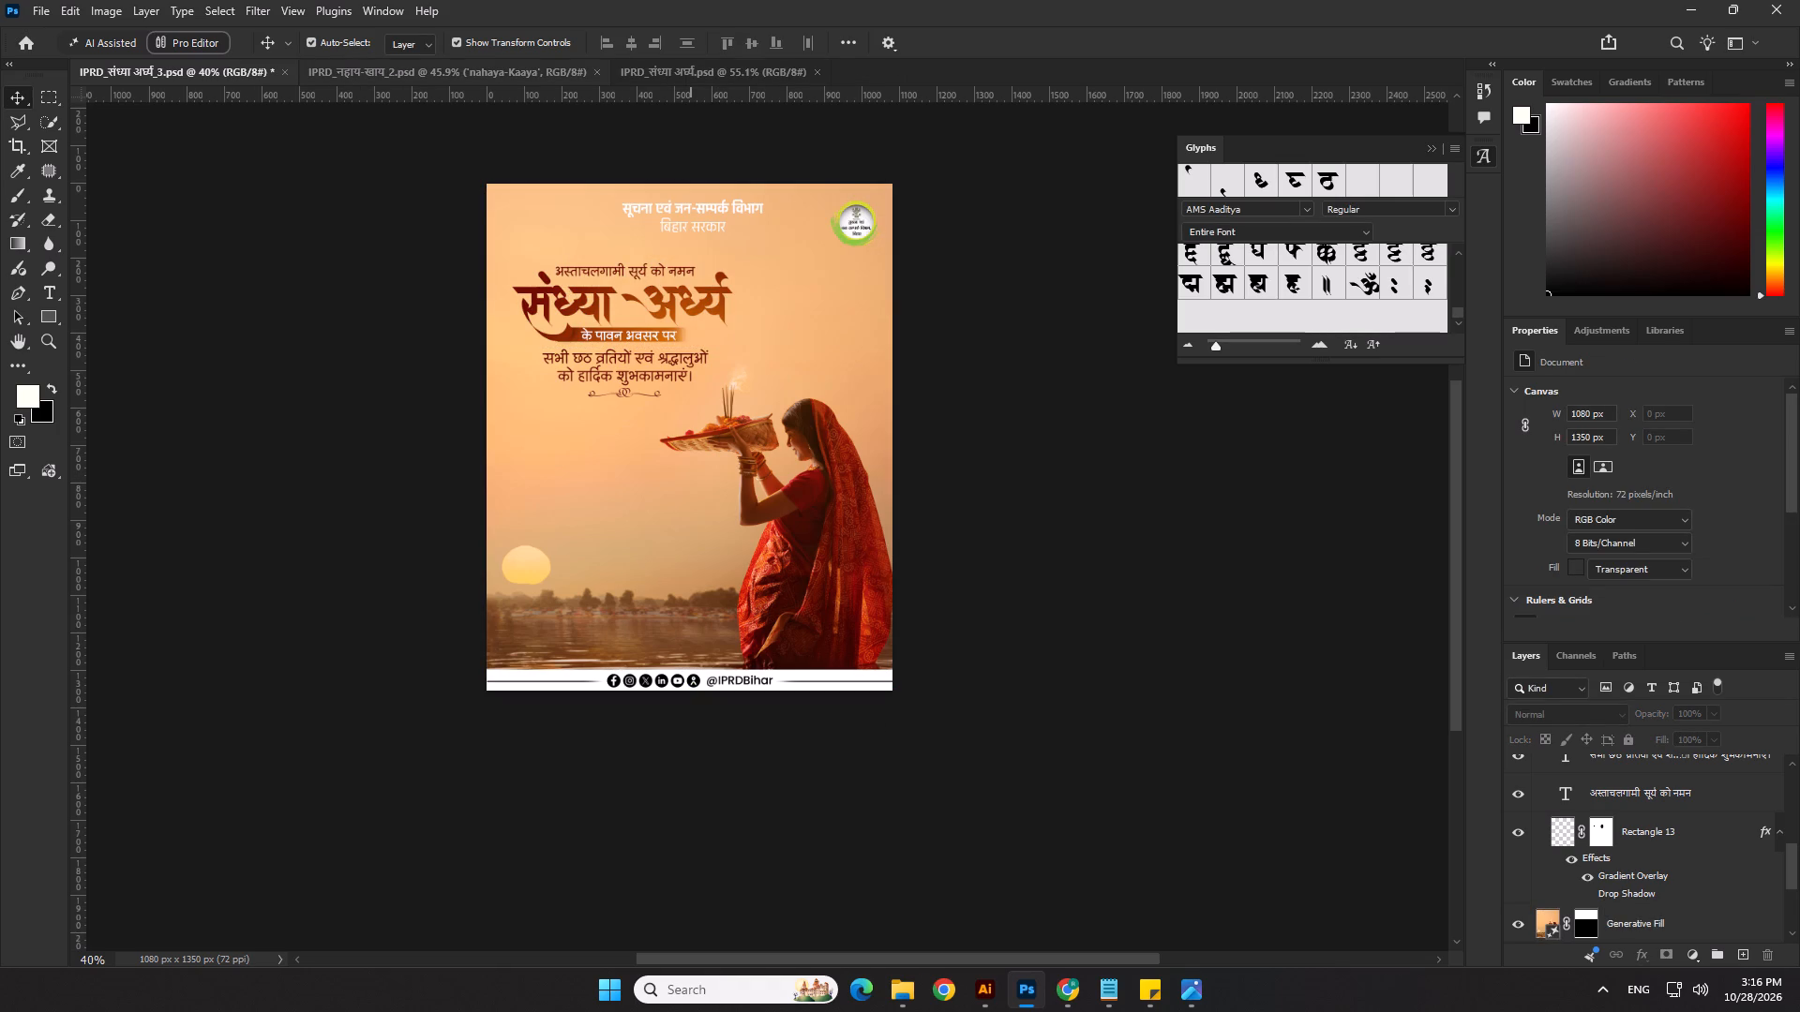
{"action": "left_click", "coordinate": [972, 439]}
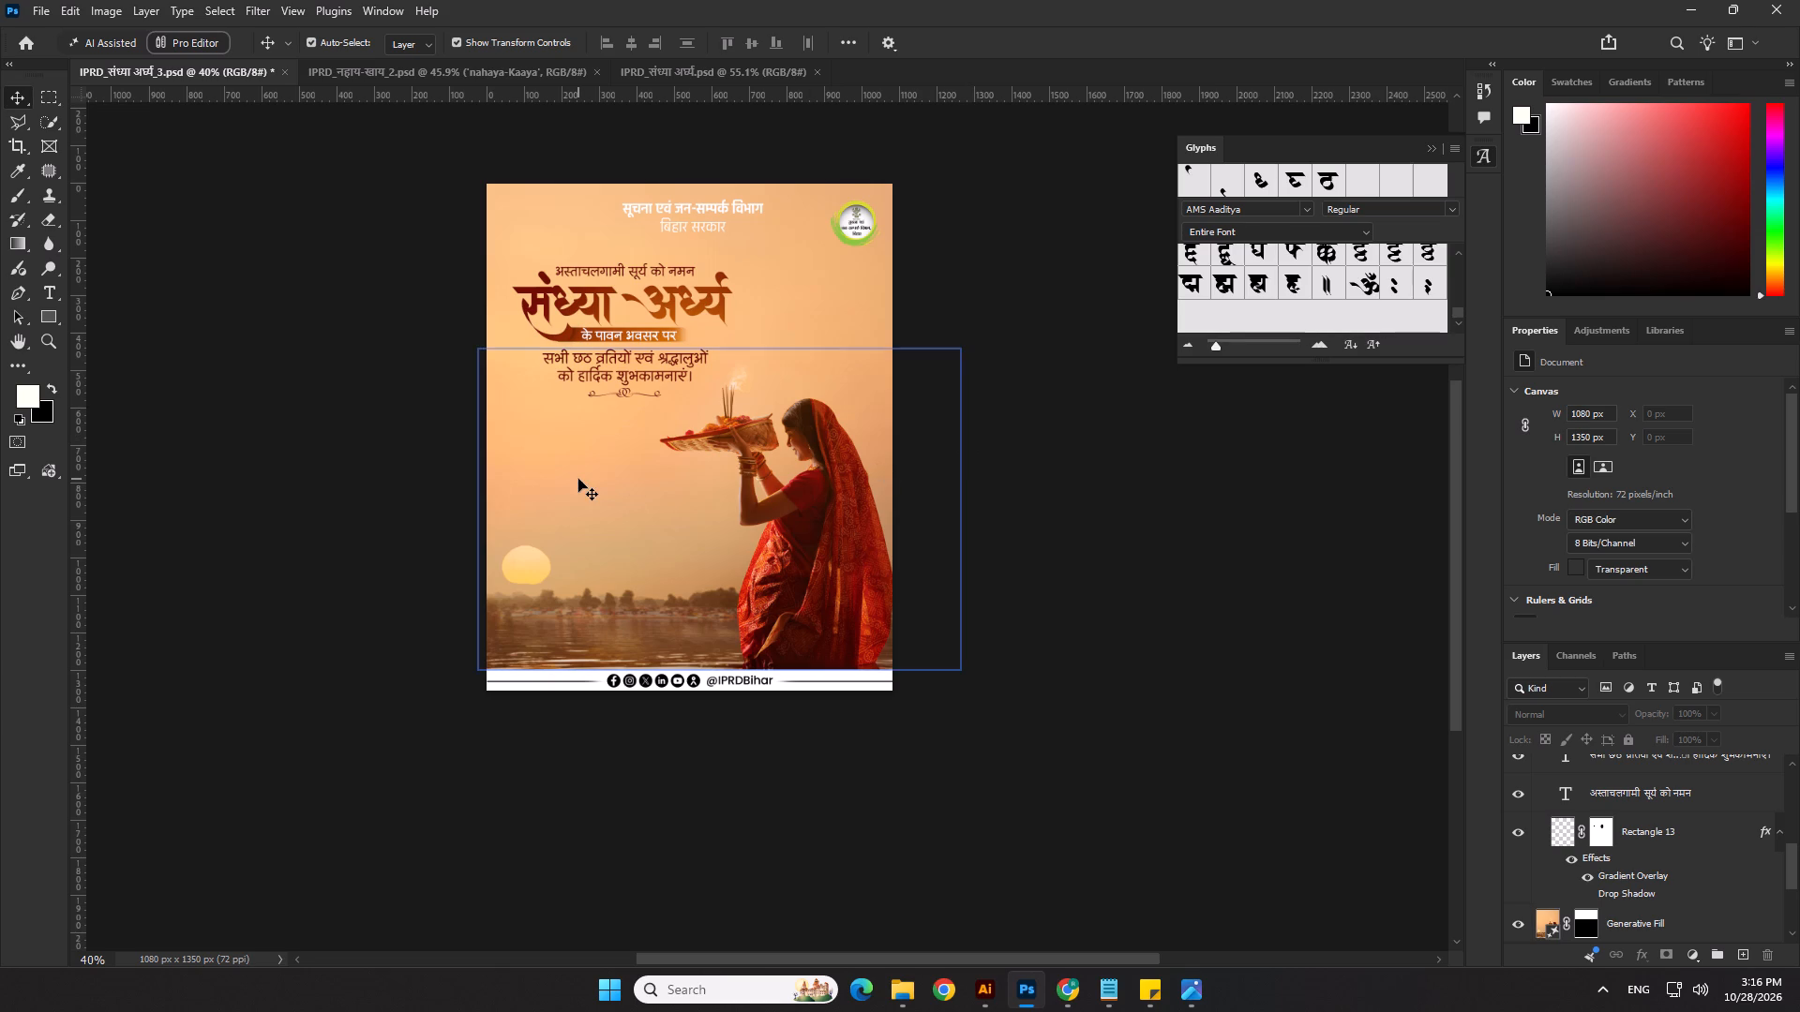
{"action": "left_click", "coordinate": [1048, 599]}
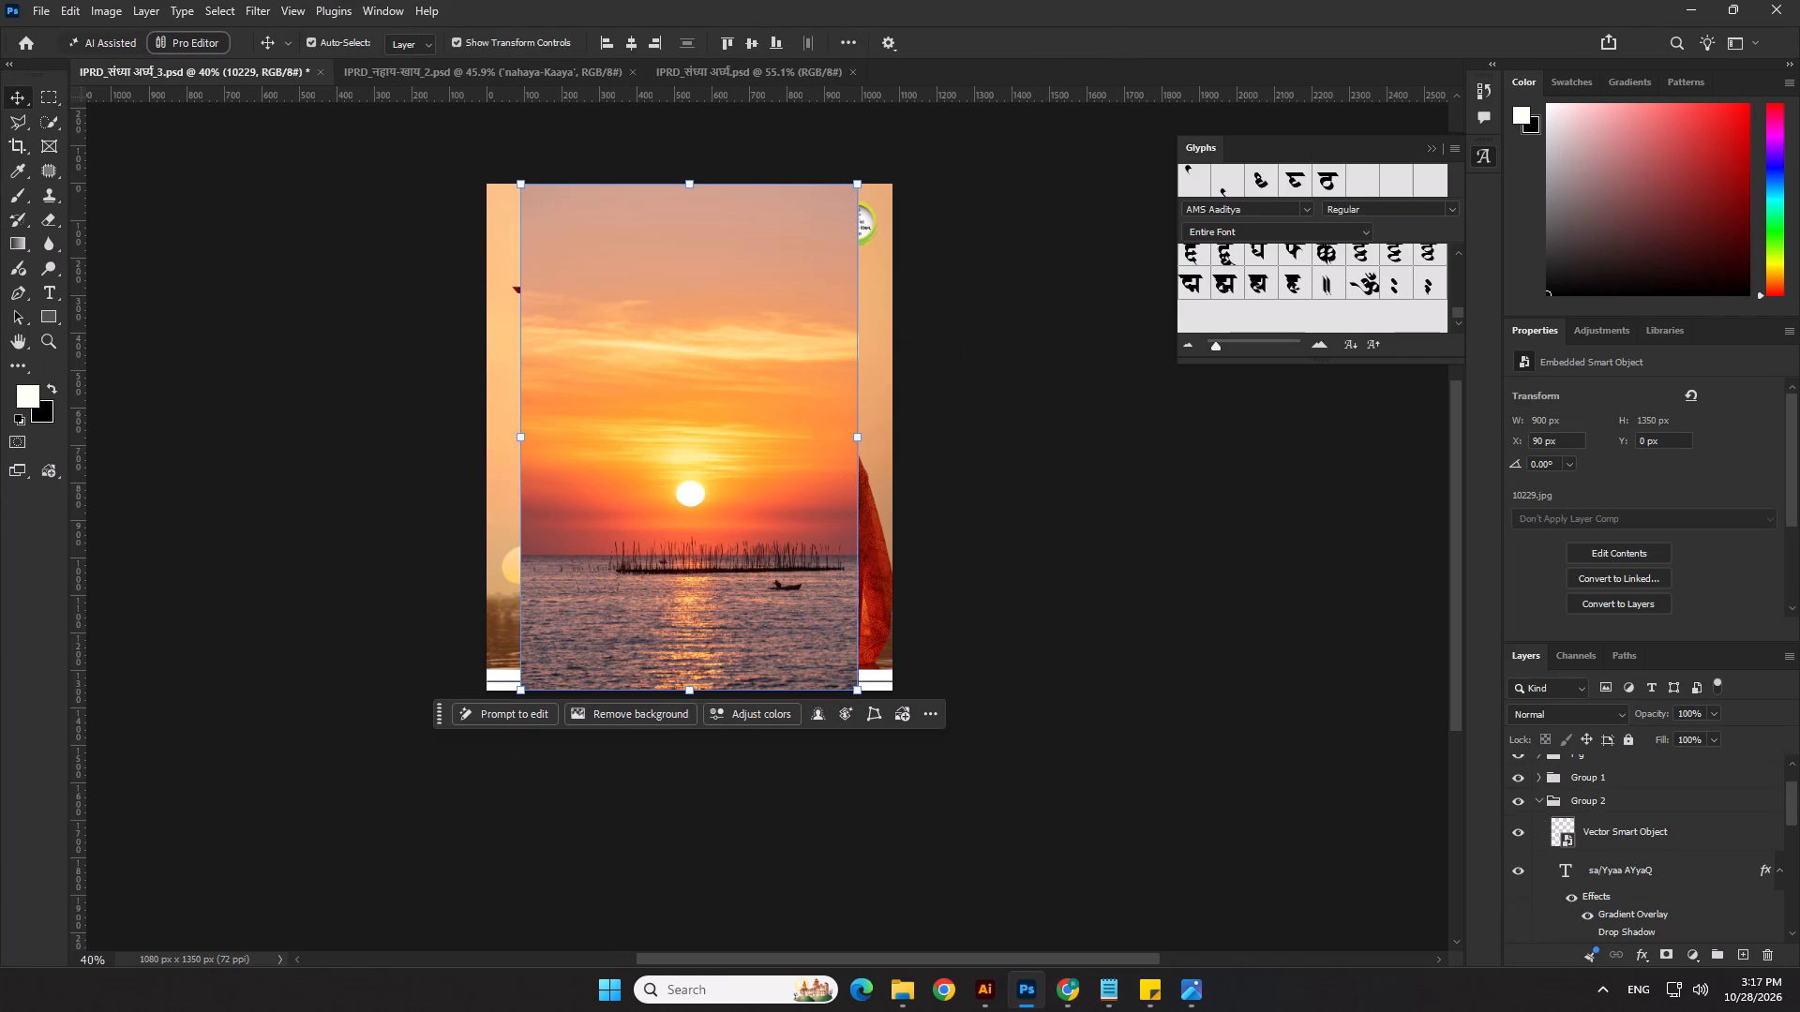
{"action": "left_click_drag", "start_coordinate": [1582, 1011], "coordinate": [1645, 859]}
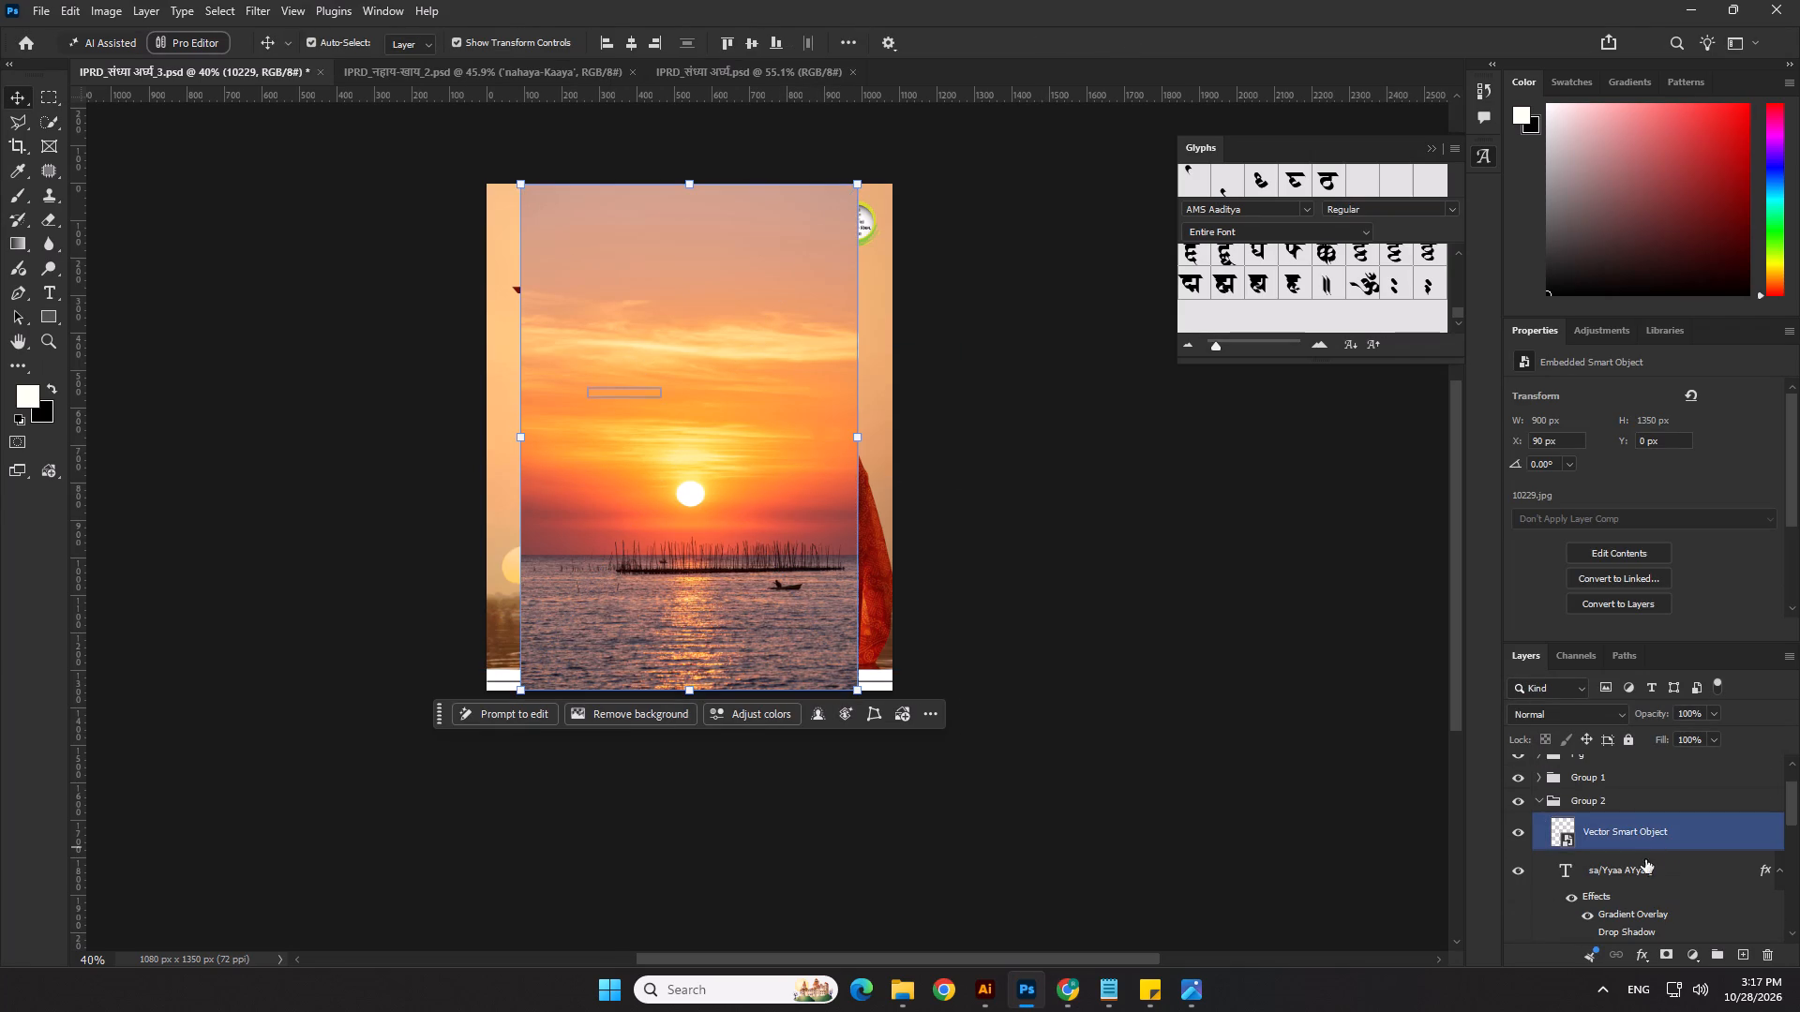
{"action": "left_click_drag", "start_coordinate": [1645, 859], "coordinate": [1639, 804]}
{"action": "scroll", "coordinate": [1639, 804], "scroll_direction": "up", "scroll_amount": 7}
{"action": "left_click_drag", "start_coordinate": [1608, 768], "coordinate": [1612, 976]}
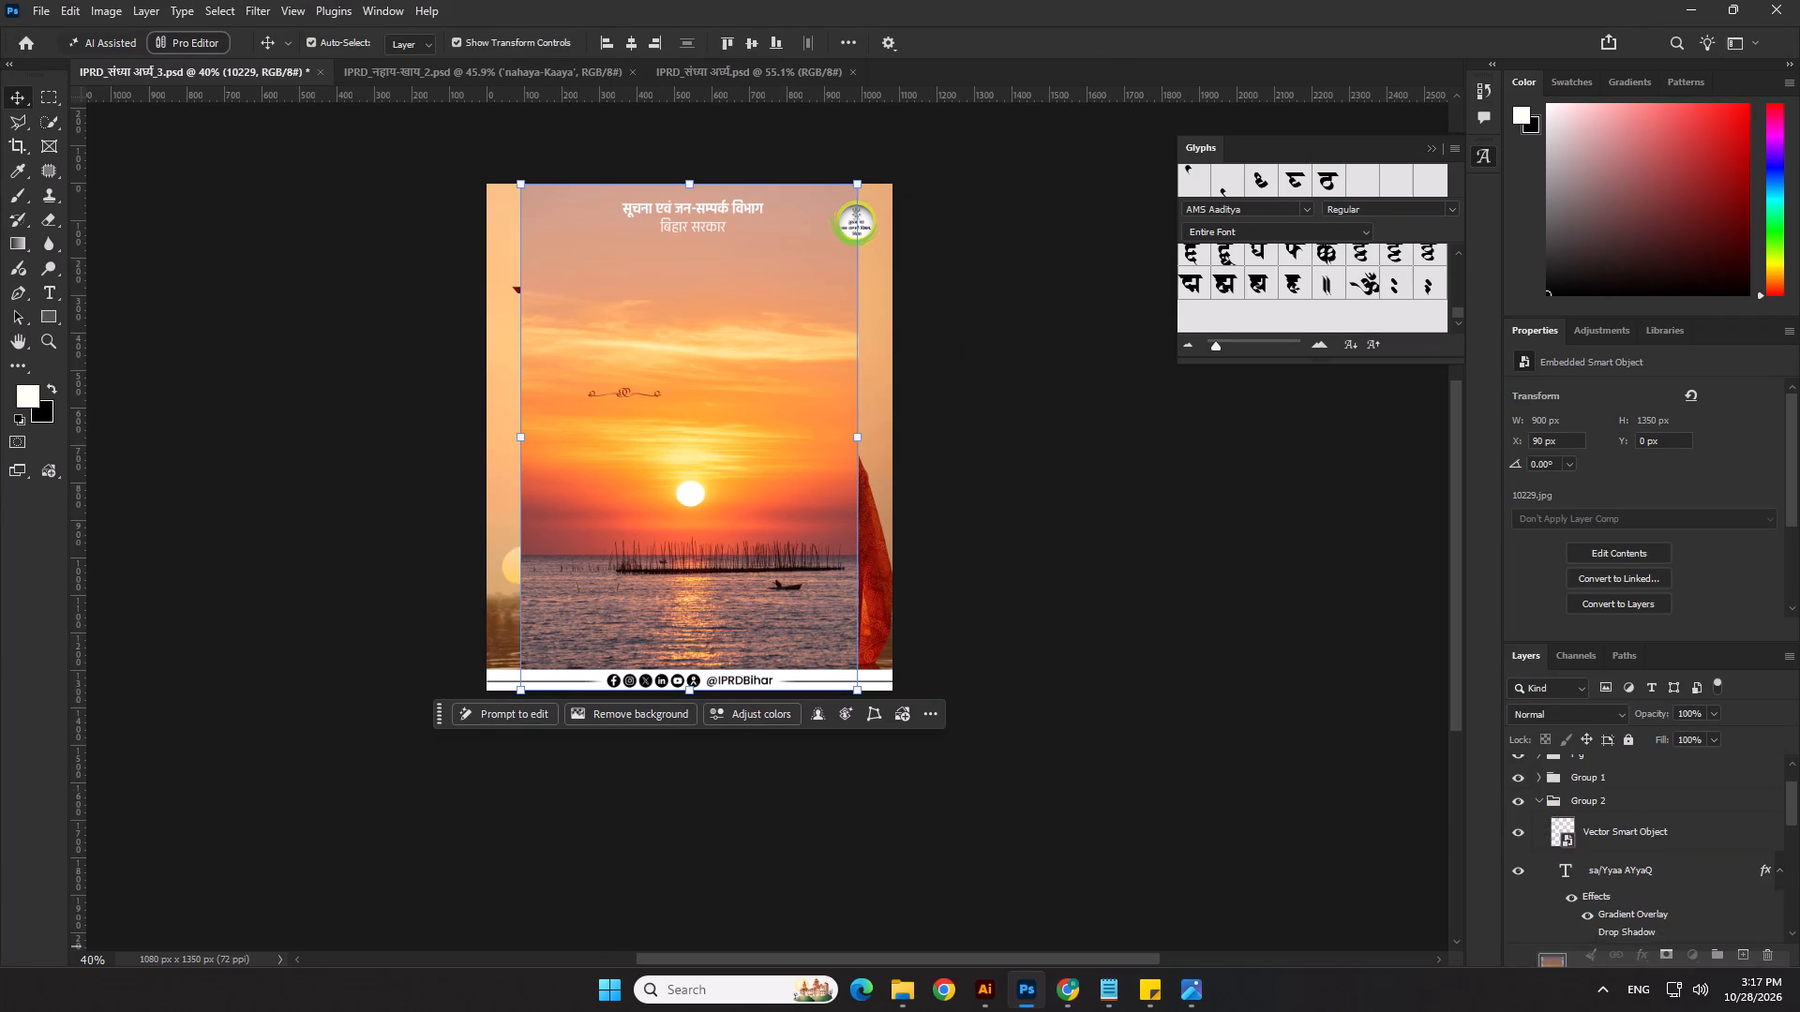
{"action": "left_click_drag", "start_coordinate": [1612, 976], "coordinate": [1619, 984]}
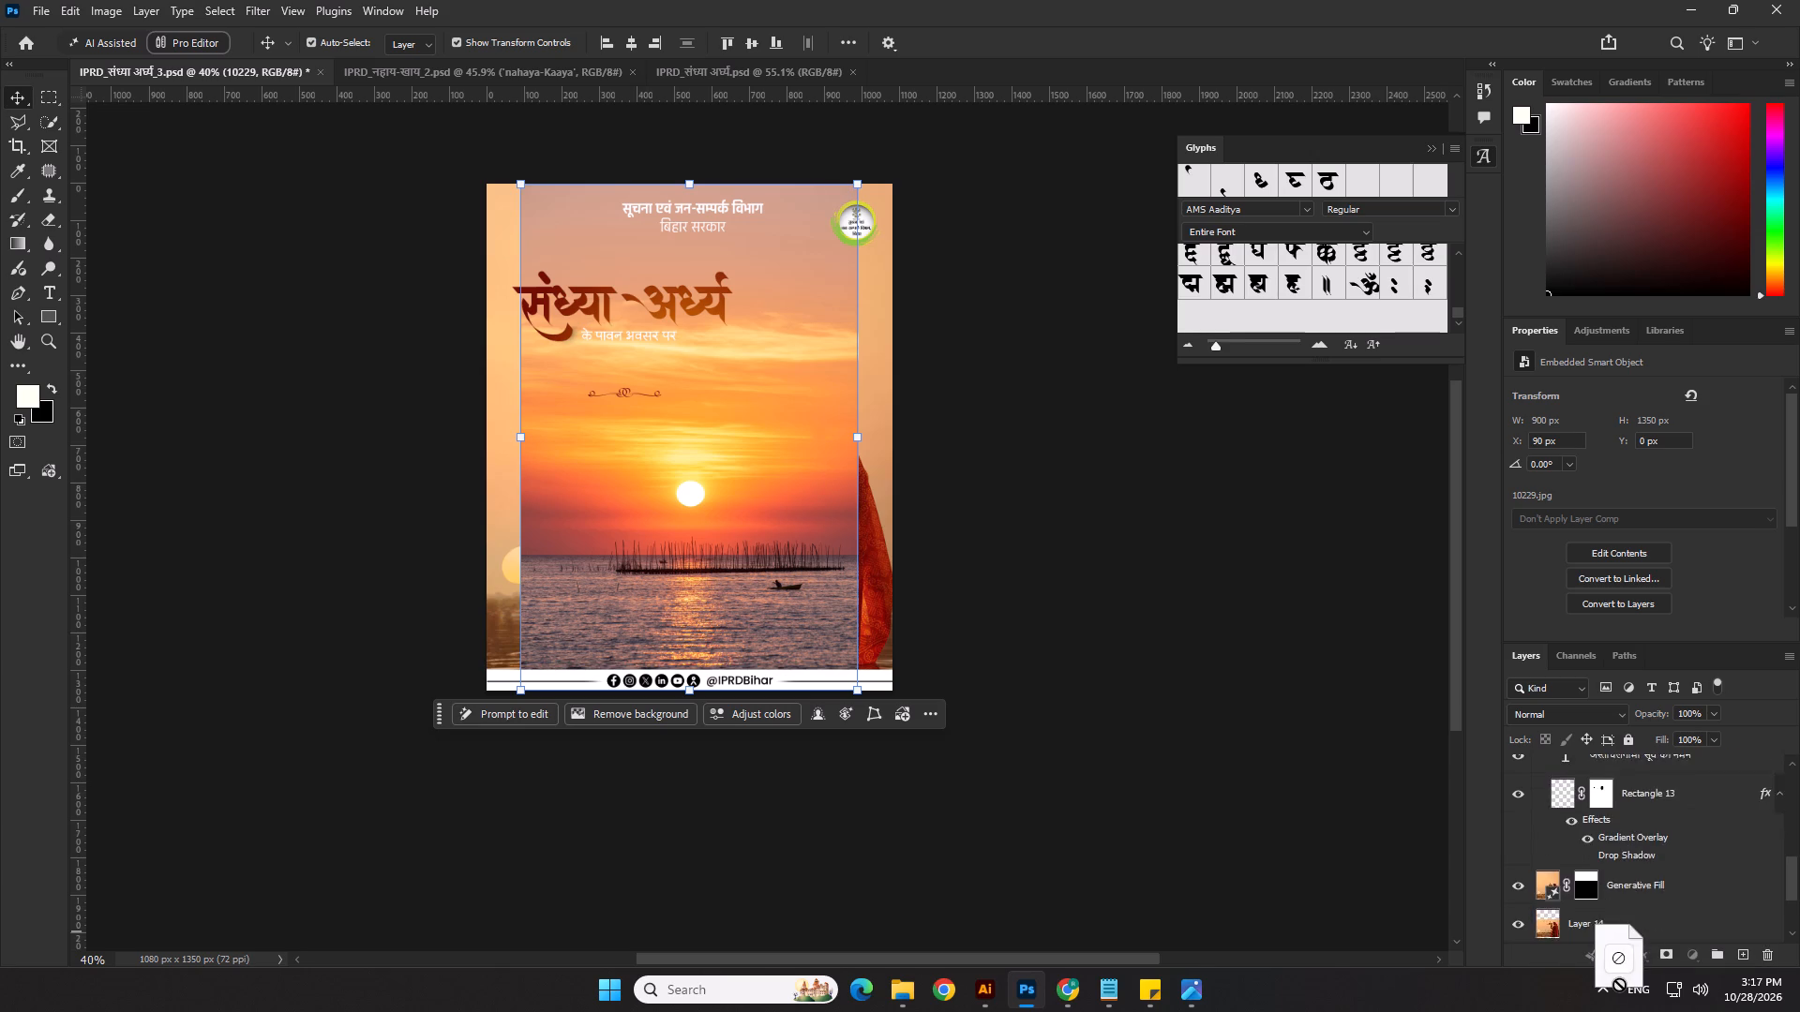
{"action": "left_click_drag", "start_coordinate": [1619, 984], "coordinate": [1642, 862]}
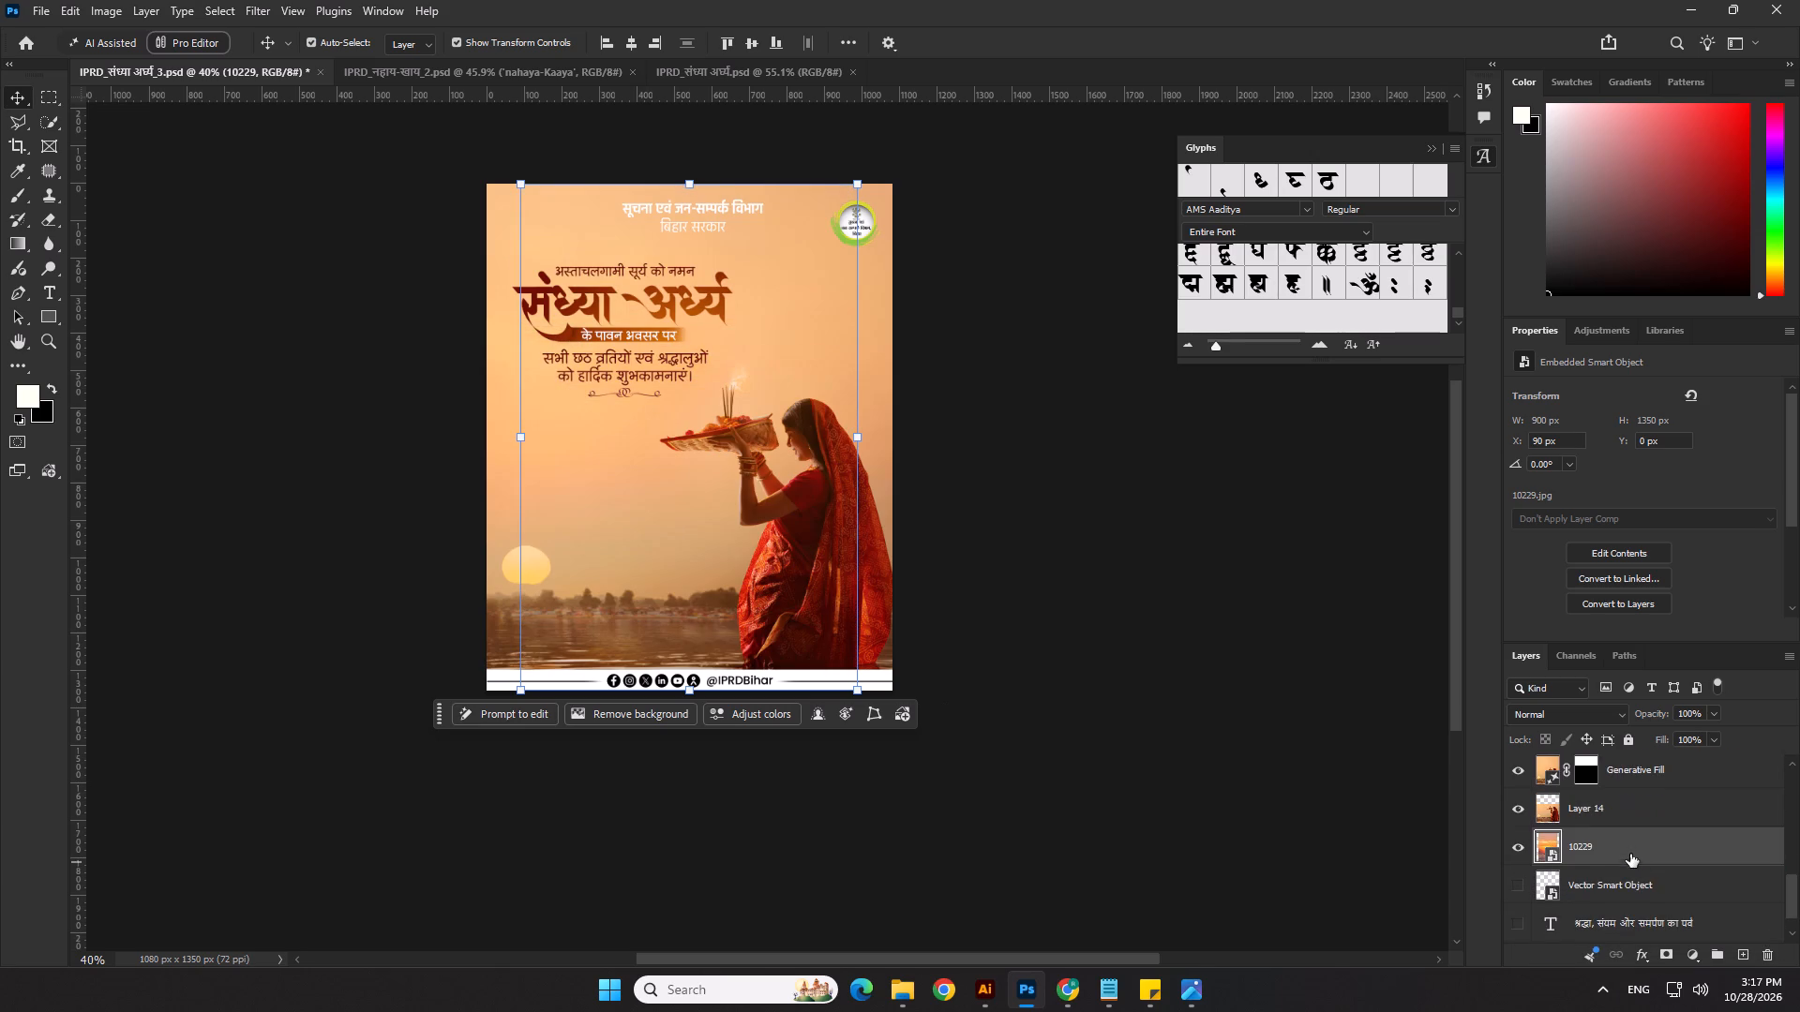
Merge the Generative Fill layer with Layer 14 into a single layer.
{"action": "left_click", "coordinate": [1578, 811]}
{"action": "left_click", "coordinate": [1623, 774], "text": "ctrl"}
{"action": "key", "text": "ctrl+e"}
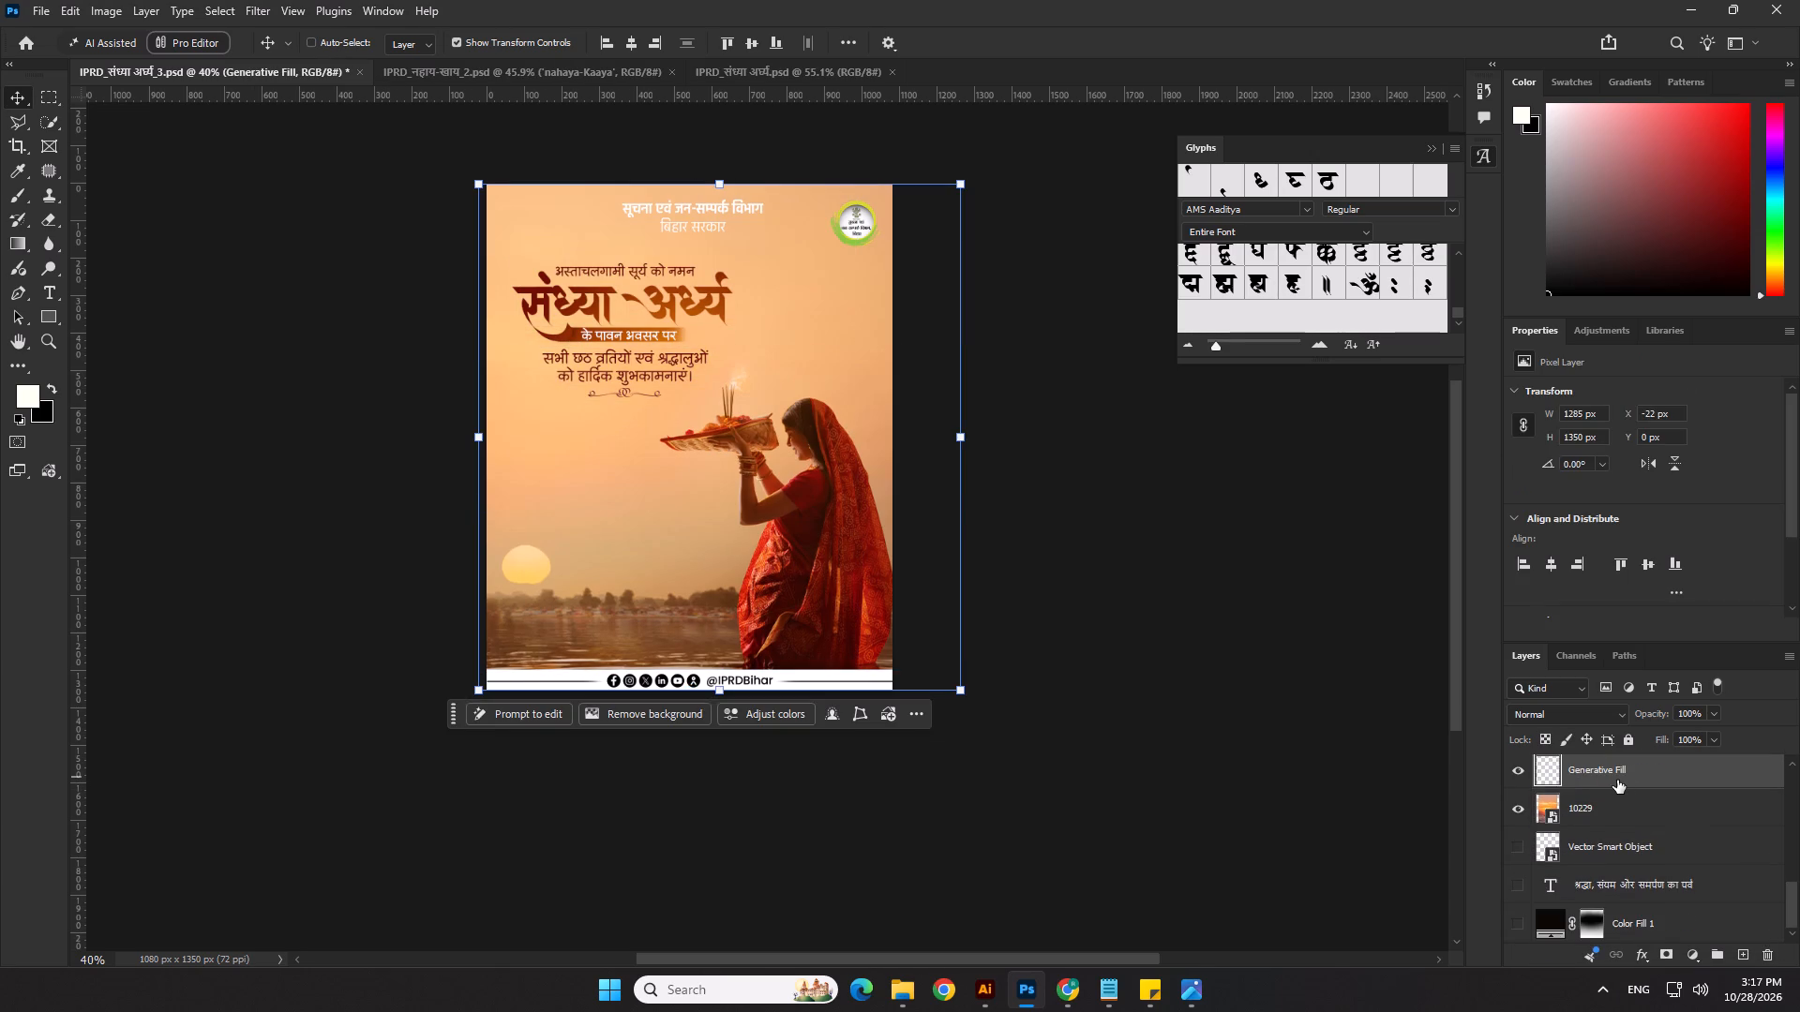
Duplicate the merged Generative Fill layer and remove the background from the copy to isolate the woman with the basket.
{"action": "scroll", "coordinate": [1606, 780], "scroll_direction": "up", "scroll_amount": 2}
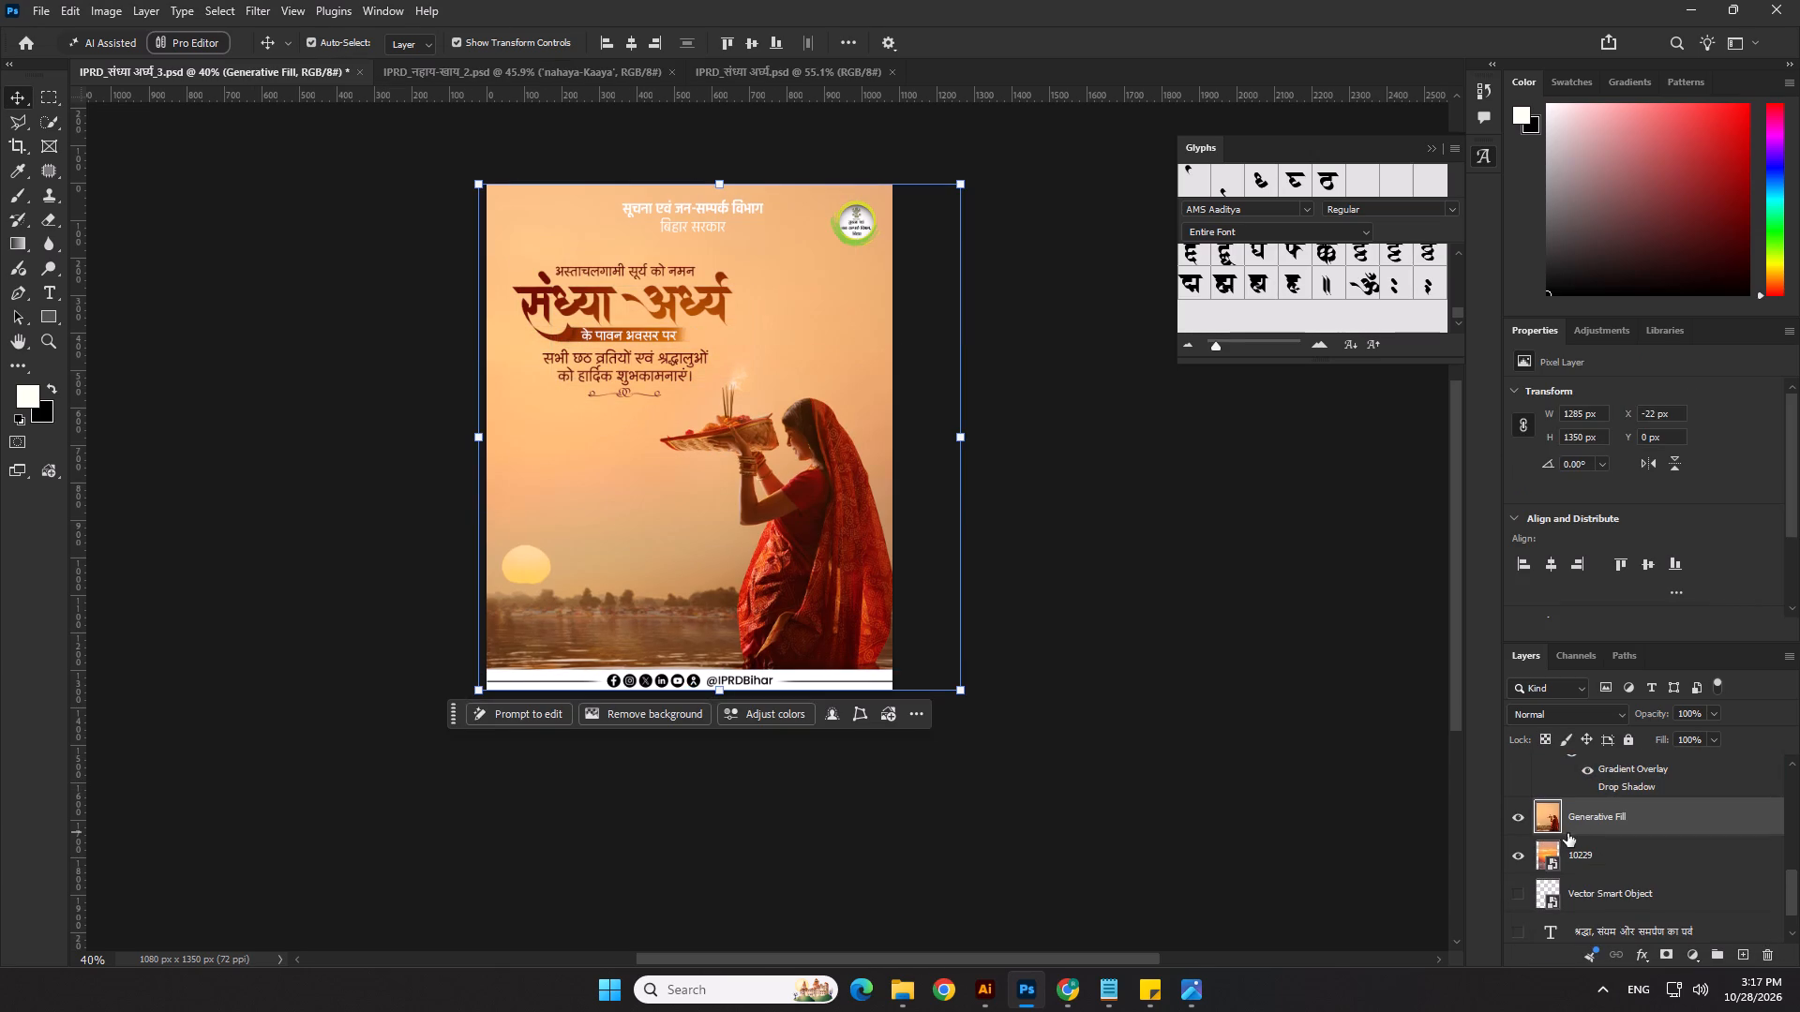
{"action": "left_click", "coordinate": [1591, 822]}
{"action": "left_click_drag", "start_coordinate": [1748, 820], "coordinate": [1740, 960]}
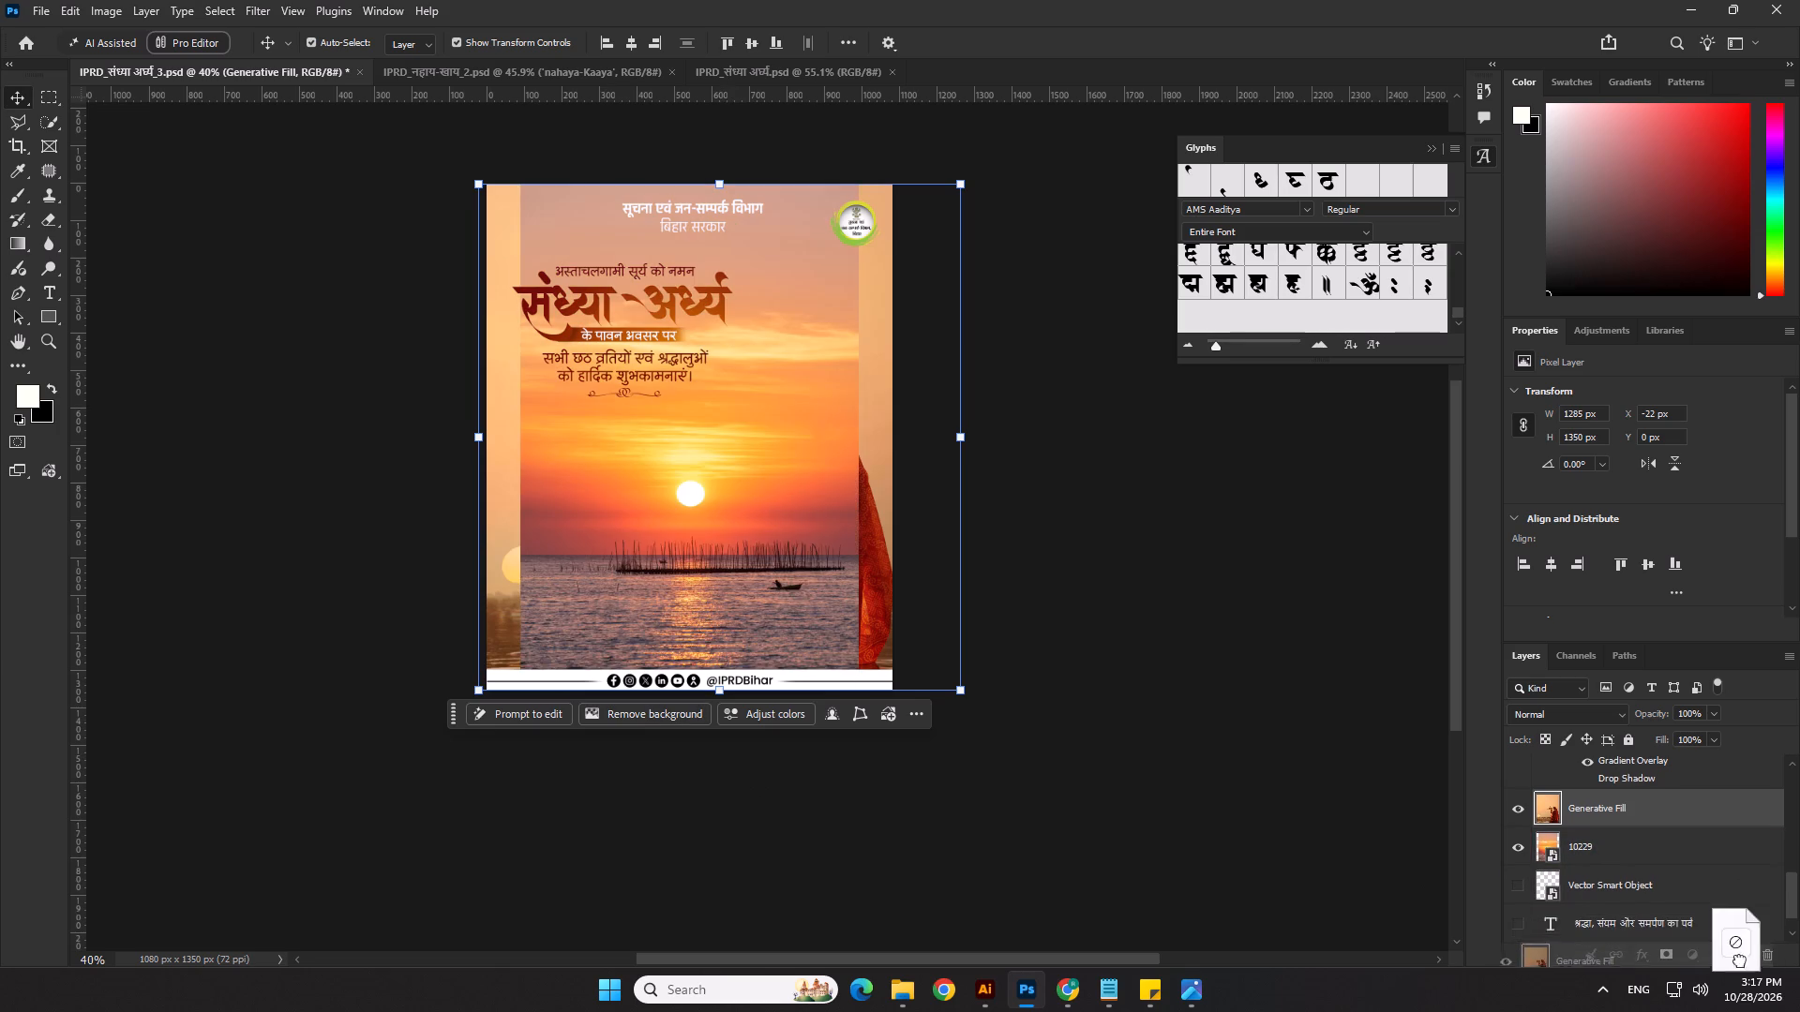
{"action": "left_click_drag", "start_coordinate": [1740, 960], "coordinate": [1741, 959]}
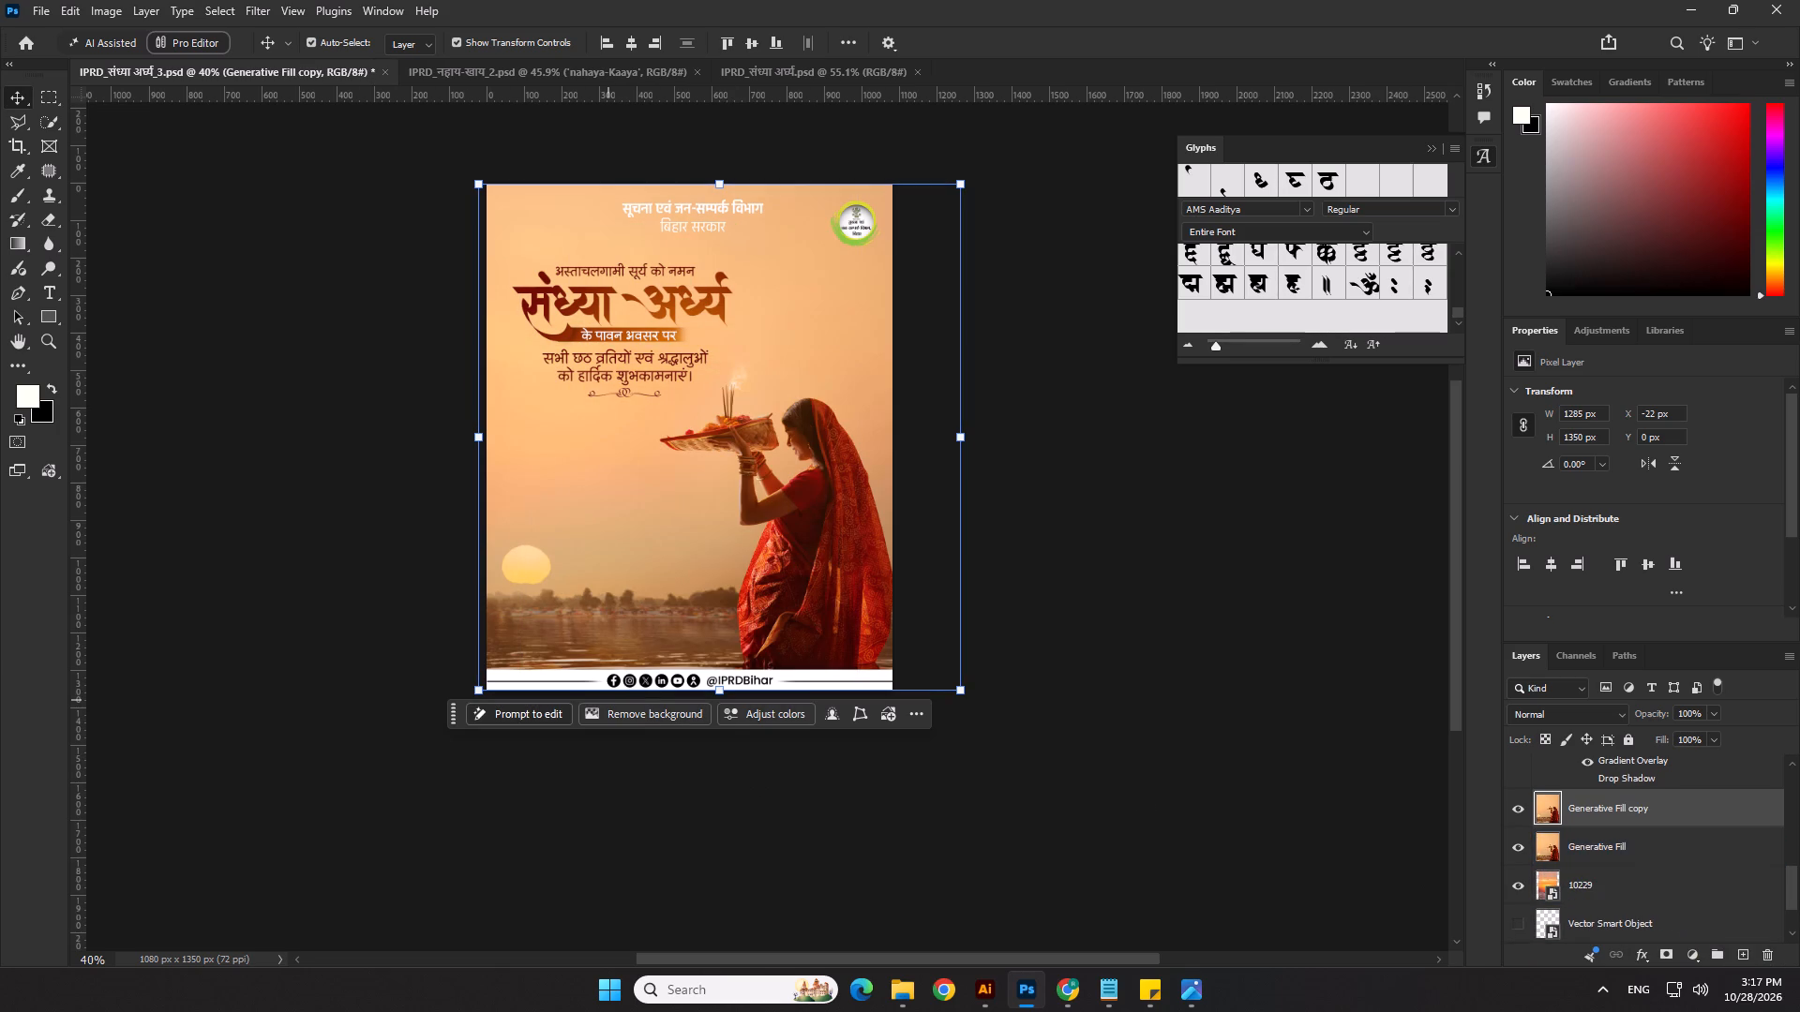
{"action": "left_click", "coordinate": [607, 718]}
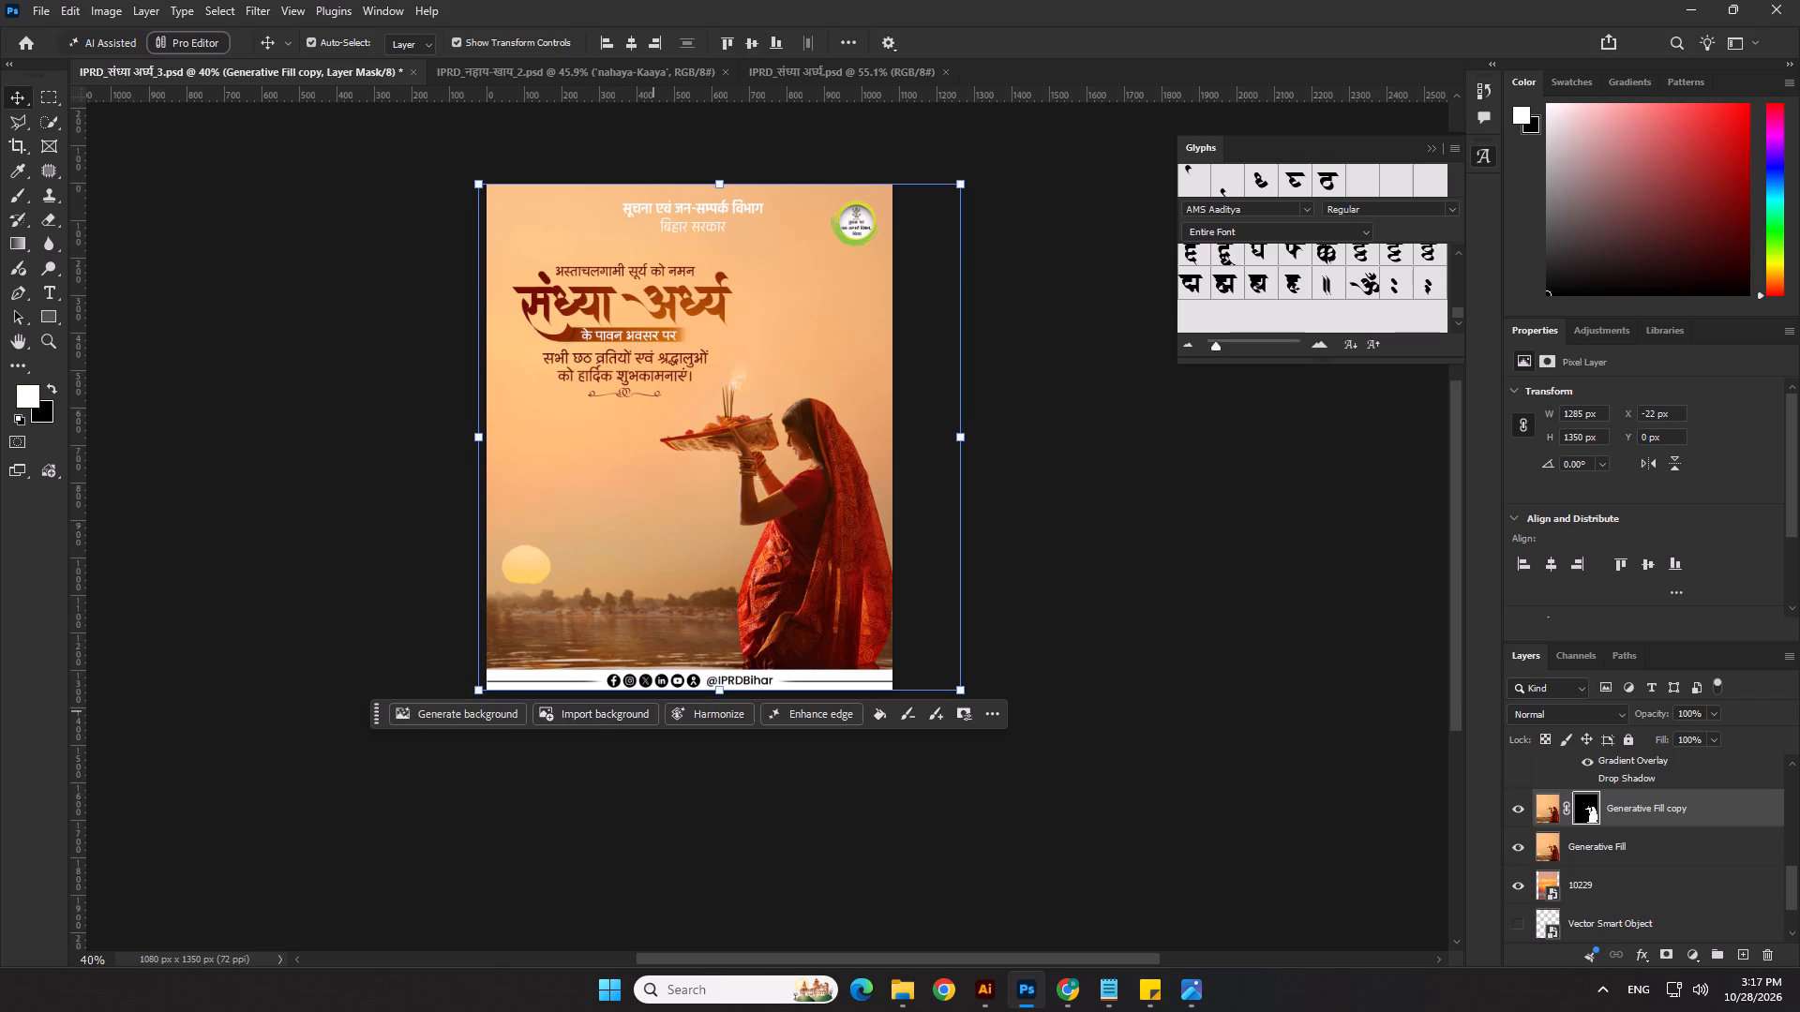
Move the 10229 sunset layer between the Generative Fill copy layer and the Generative Fill layer.
{"action": "left_click_drag", "start_coordinate": [1602, 880], "coordinate": [1602, 841]}
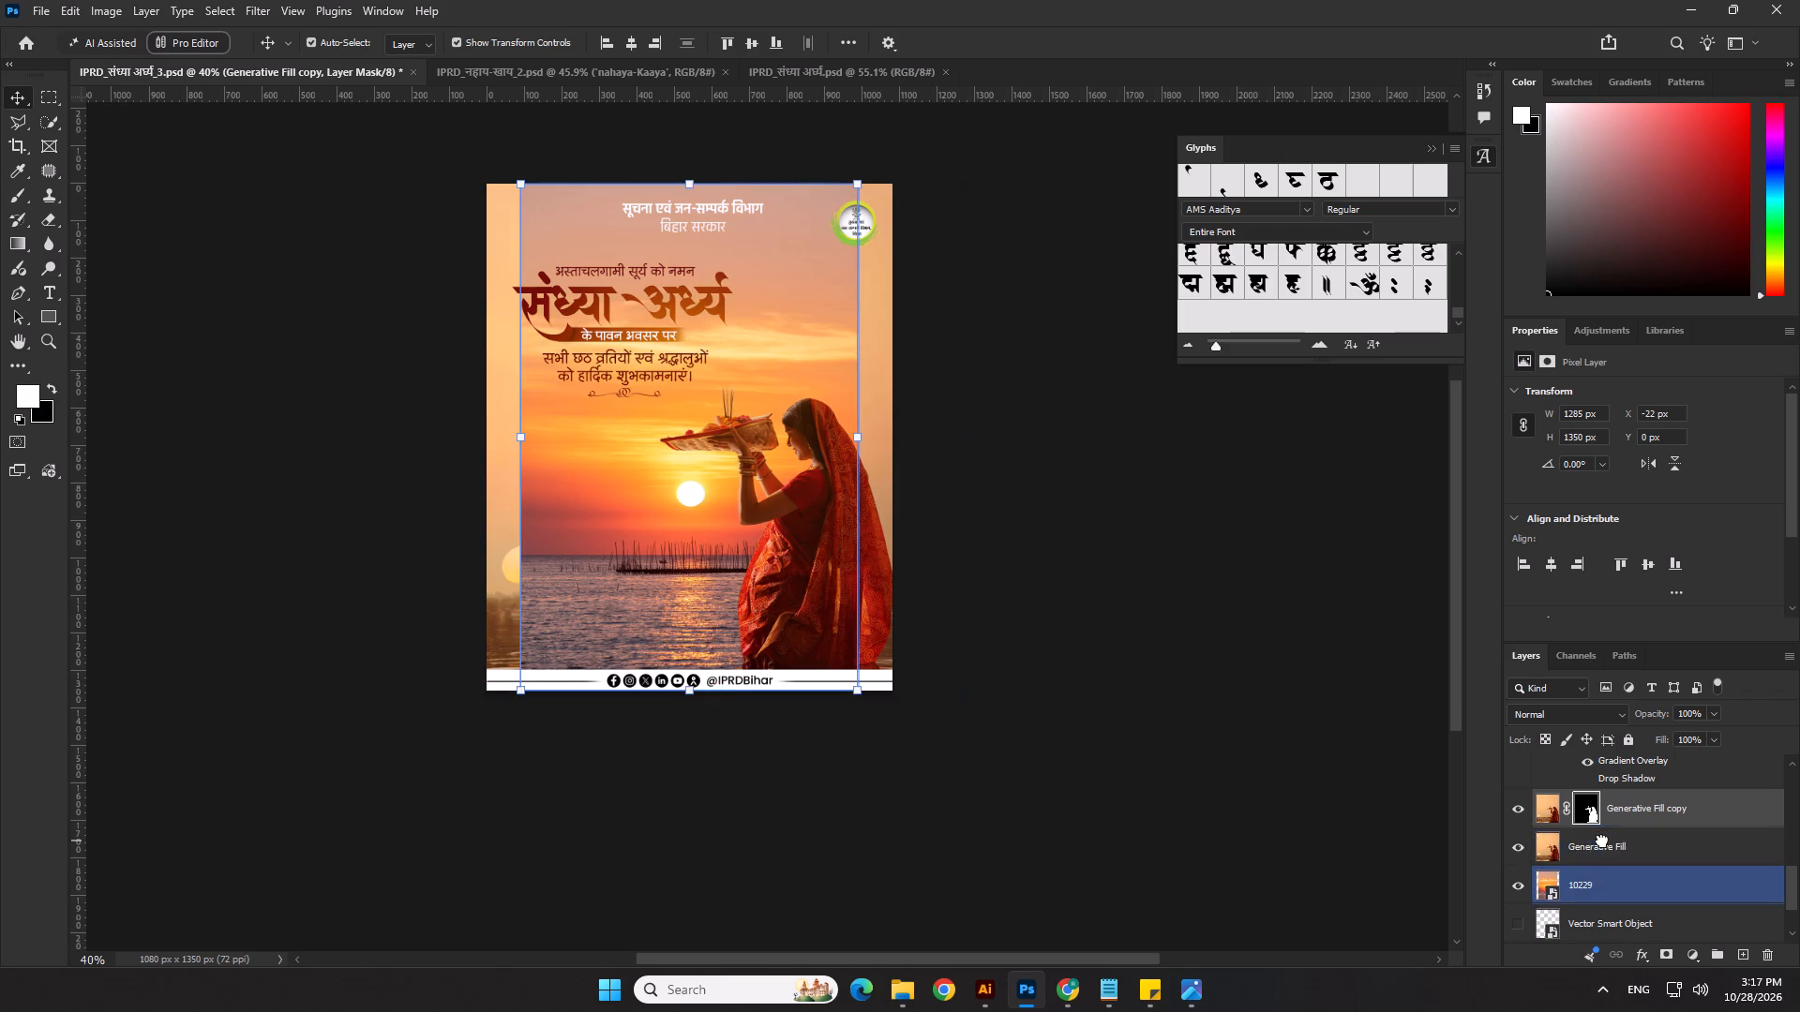
Enlarge the 10229 sunset to about 1478 x 2218 px so it covers the whole poster behind the woman.
{"action": "scroll", "coordinate": [832, 442], "scroll_direction": "down", "scroll_amount": 3}
{"action": "left_click_drag", "start_coordinate": [714, 244], "coordinate": [713, 229]}
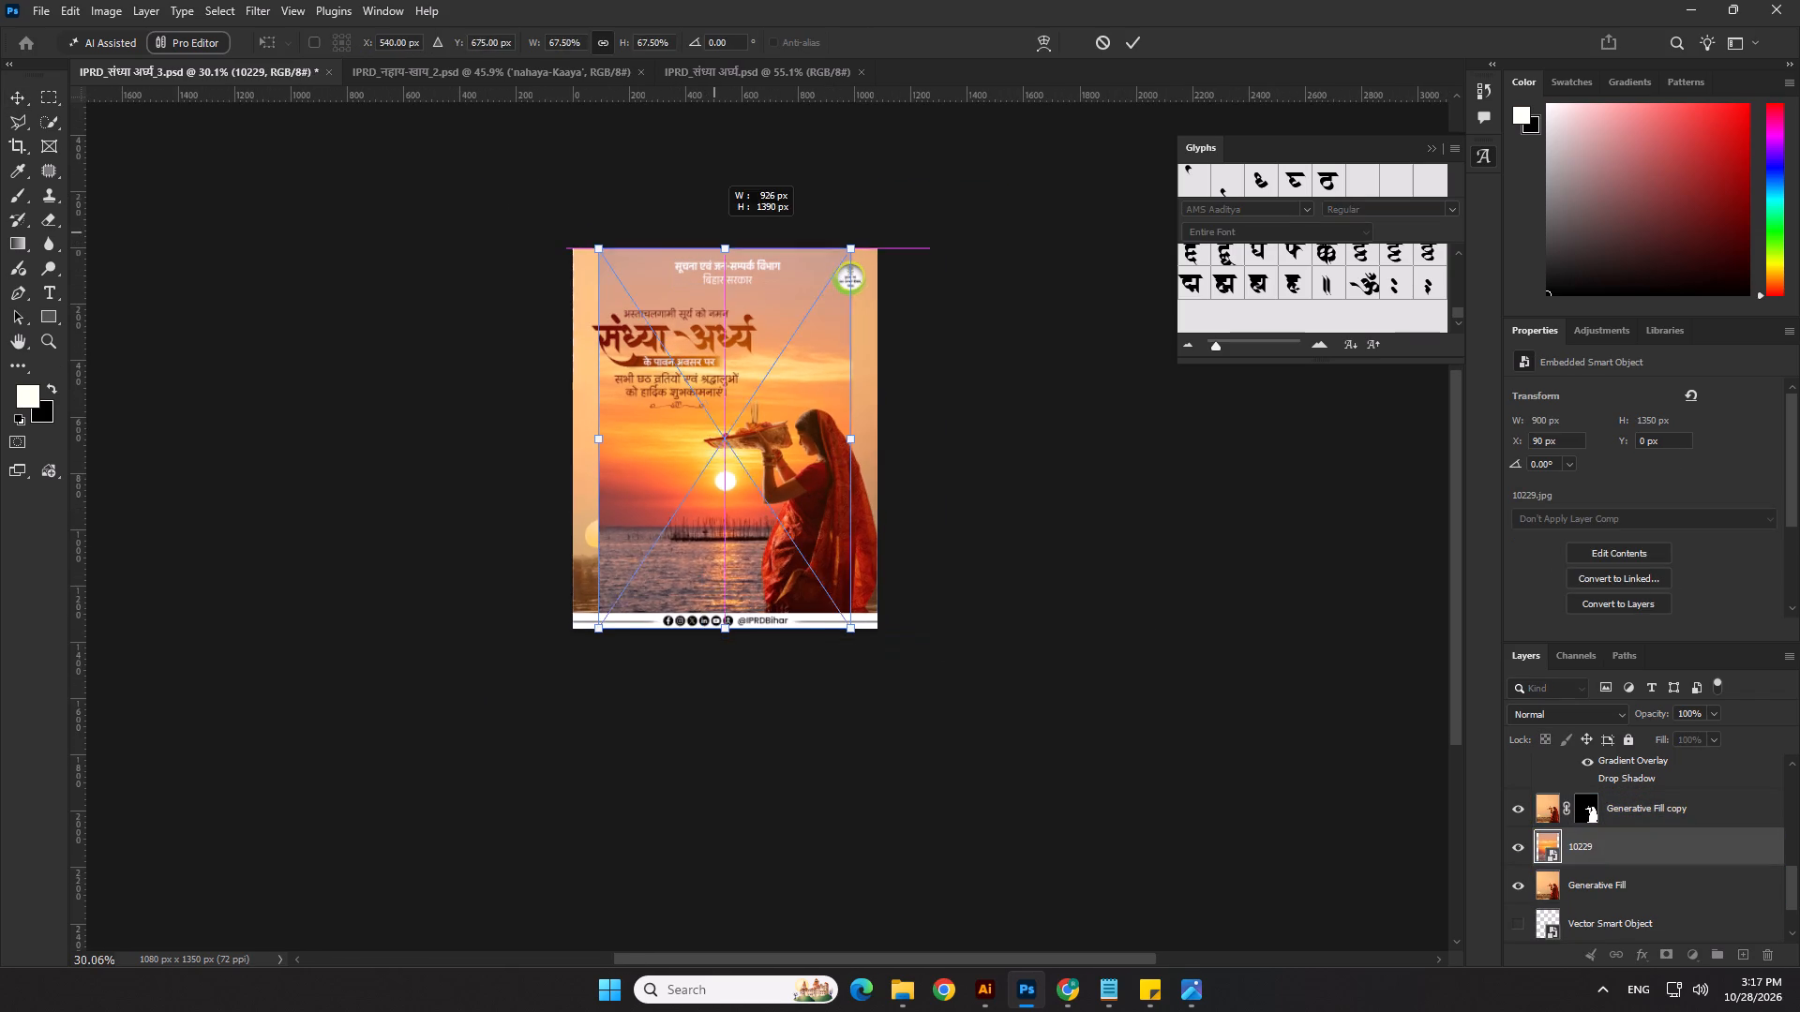
{"action": "left_click_drag", "start_coordinate": [713, 229], "coordinate": [724, 128]}
{"action": "left_click_drag", "start_coordinate": [734, 280], "coordinate": [717, 286]}
{"action": "left_click_drag", "start_coordinate": [555, 384], "coordinate": [470, 395]}
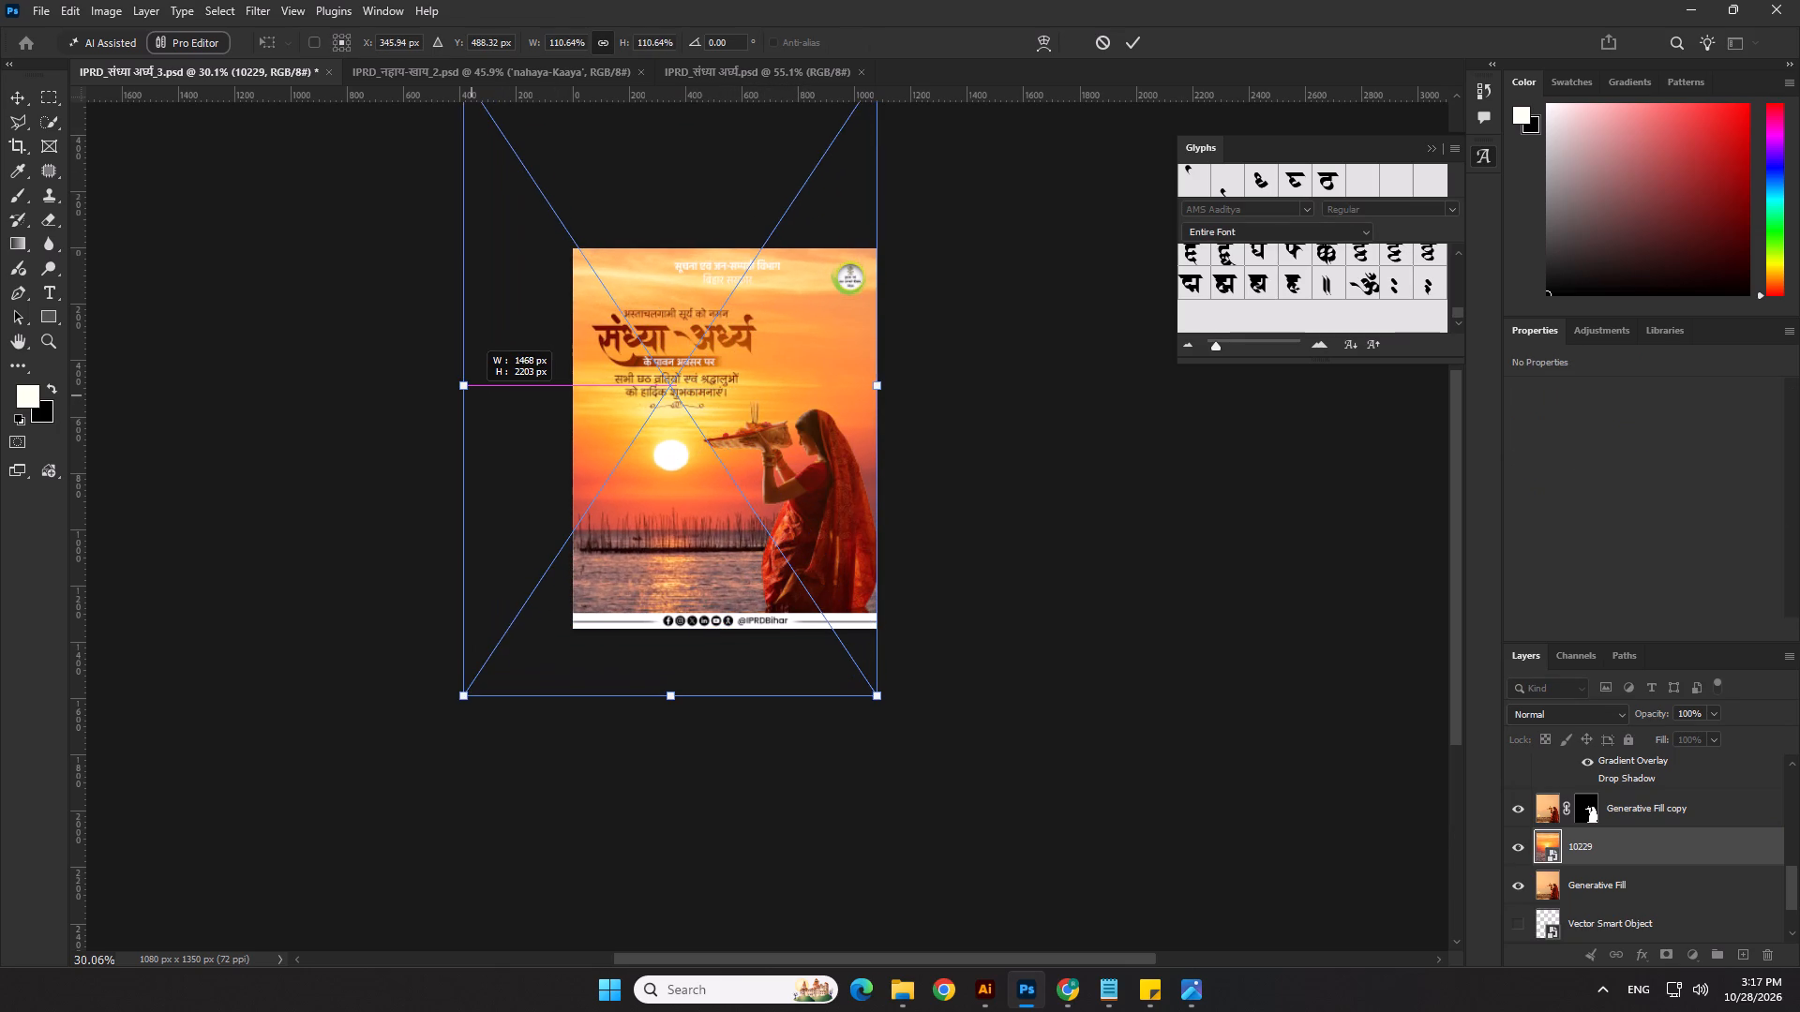
{"action": "left_click_drag", "start_coordinate": [470, 395], "coordinate": [460, 397]}
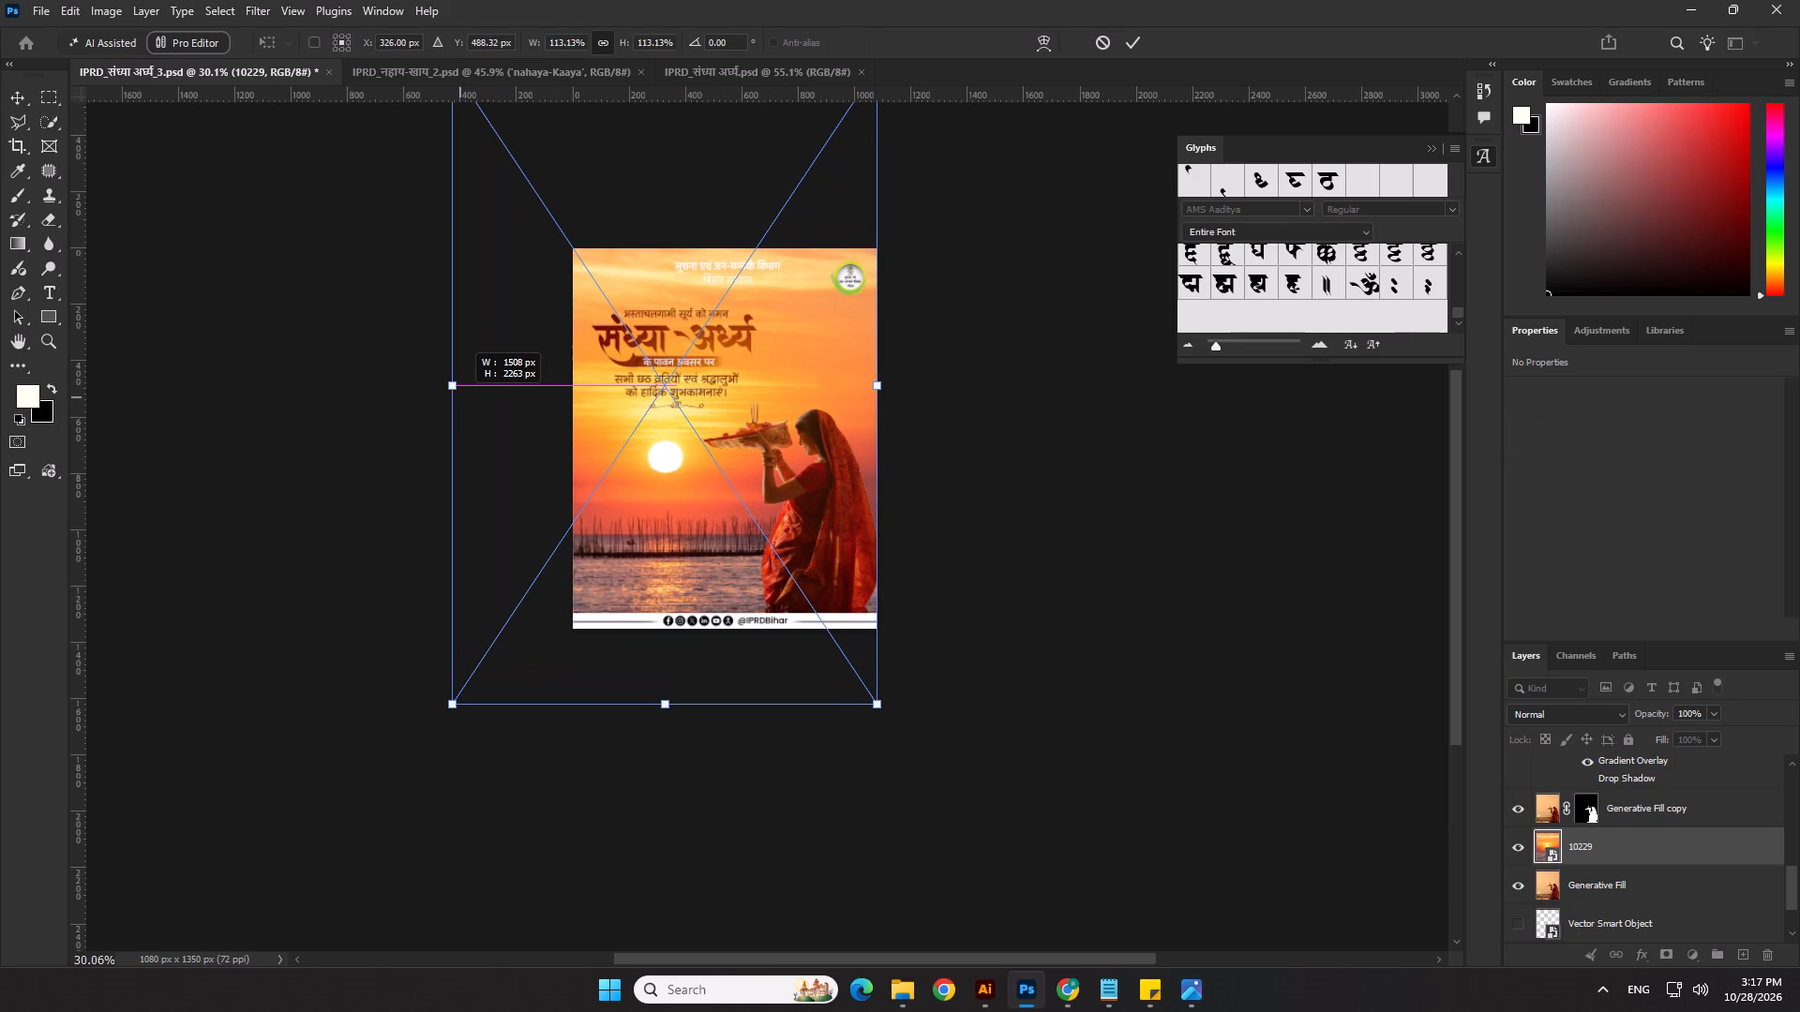
{"action": "left_click_drag", "start_coordinate": [460, 397], "coordinate": [469, 394]}
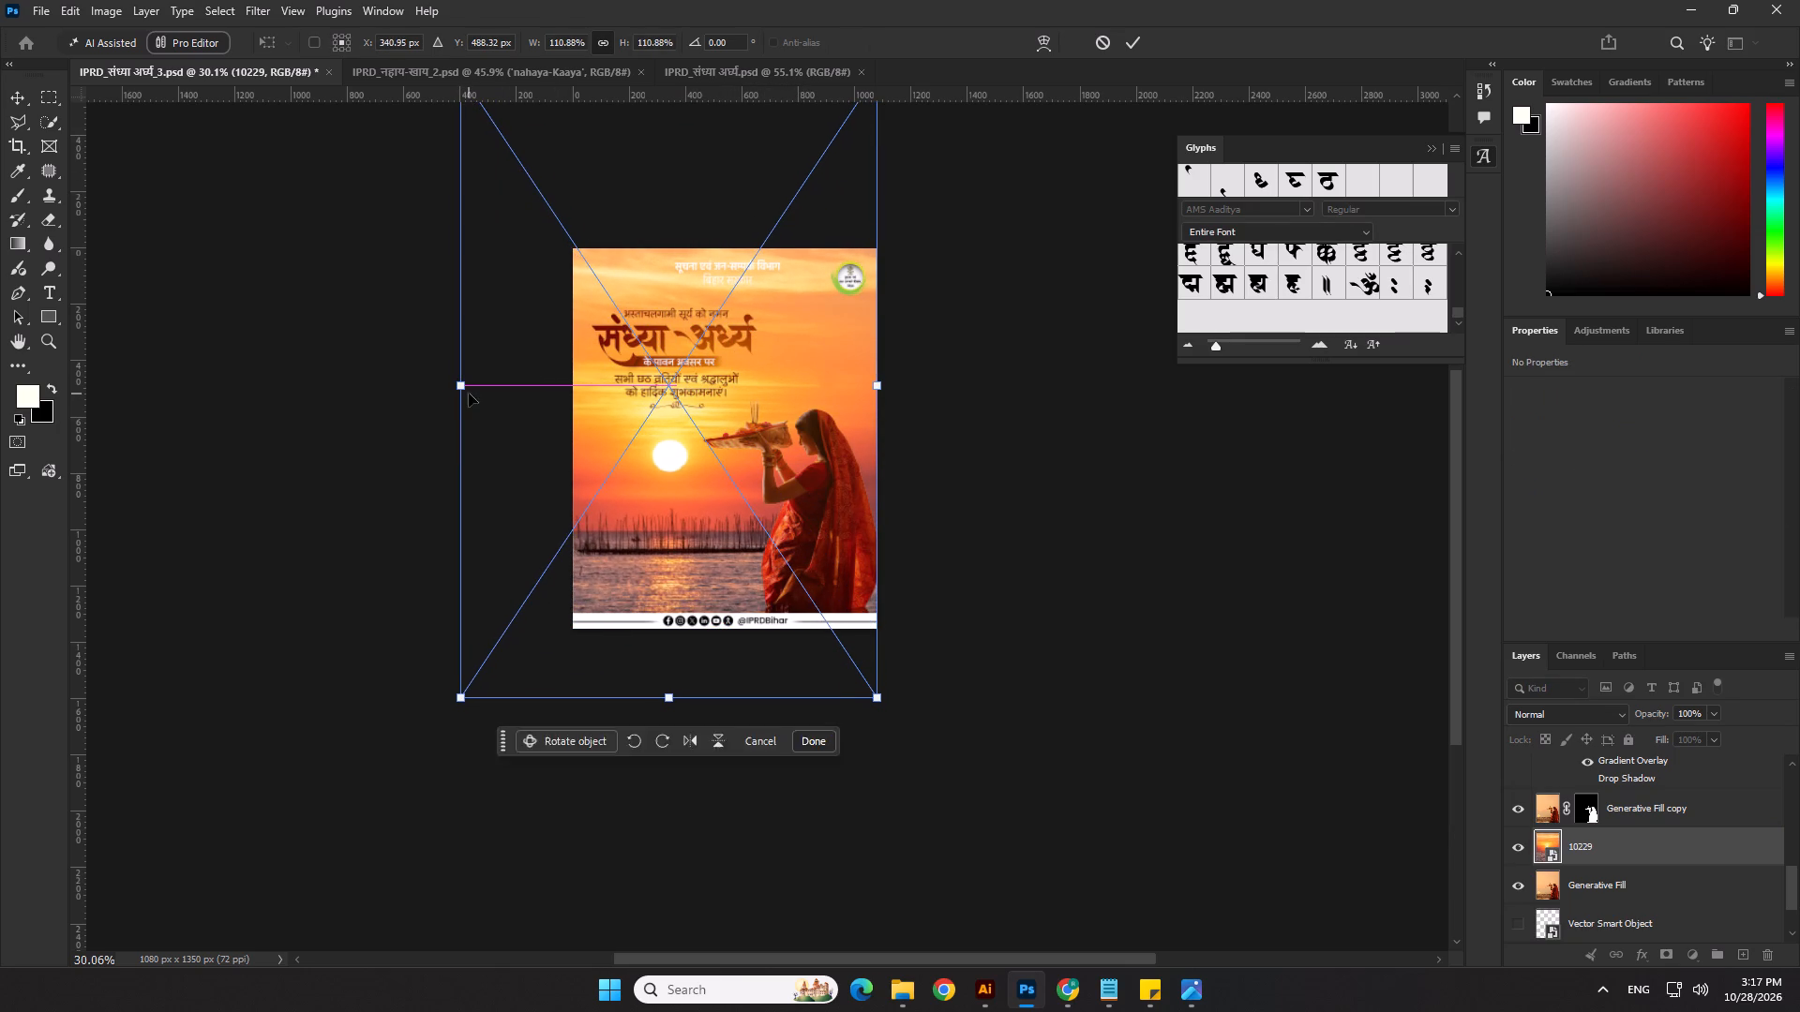
{"action": "key", "text": "Return"}
Examine the poster composition with the enlarged sunset behind the woman.
{"action": "left_click", "coordinate": [1040, 459]}
{"action": "scroll", "coordinate": [1040, 459], "scroll_direction": "down", "scroll_amount": 4}
{"action": "left_click", "coordinate": [1052, 546]}
{"action": "scroll", "coordinate": [941, 487], "scroll_direction": "up", "scroll_amount": 1}
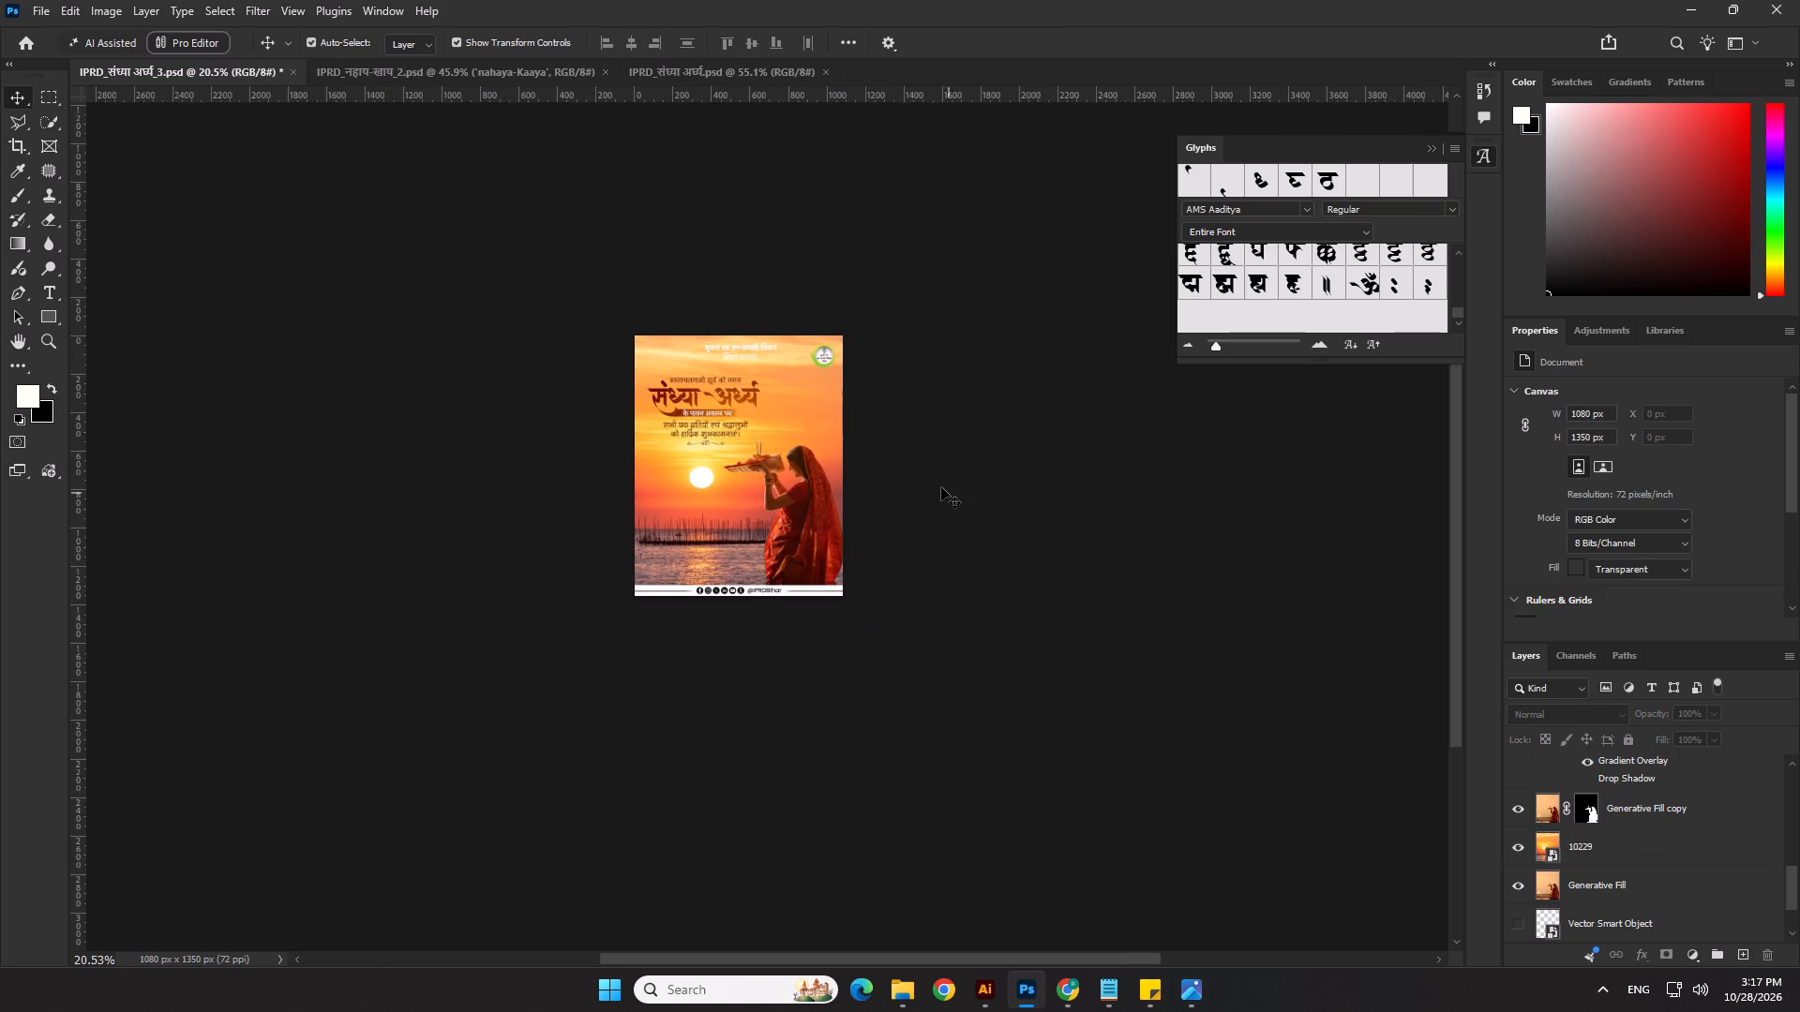
{"action": "scroll", "coordinate": [941, 487], "scroll_direction": "up", "scroll_amount": 5}
{"action": "left_click", "coordinate": [621, 452]}
{"action": "scroll", "coordinate": [637, 500], "scroll_direction": "down", "scroll_amount": 3}
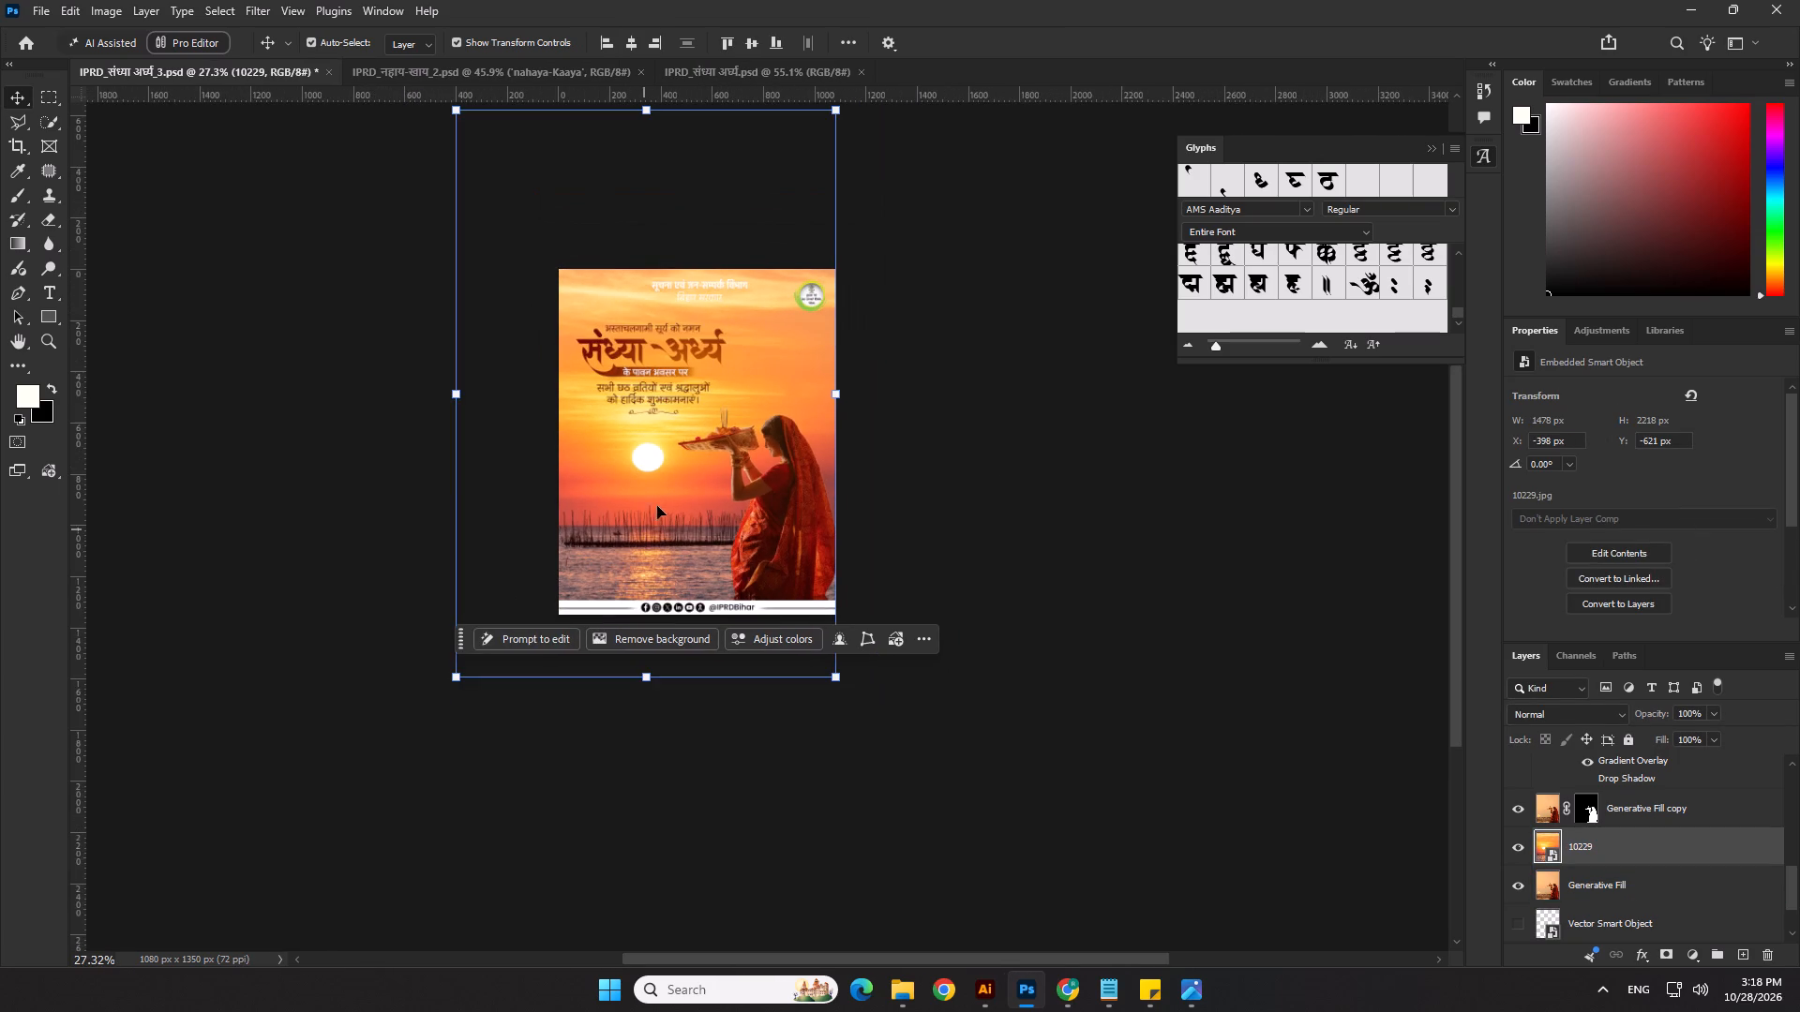
{"action": "scroll", "coordinate": [659, 496], "scroll_direction": "up", "scroll_amount": 5}
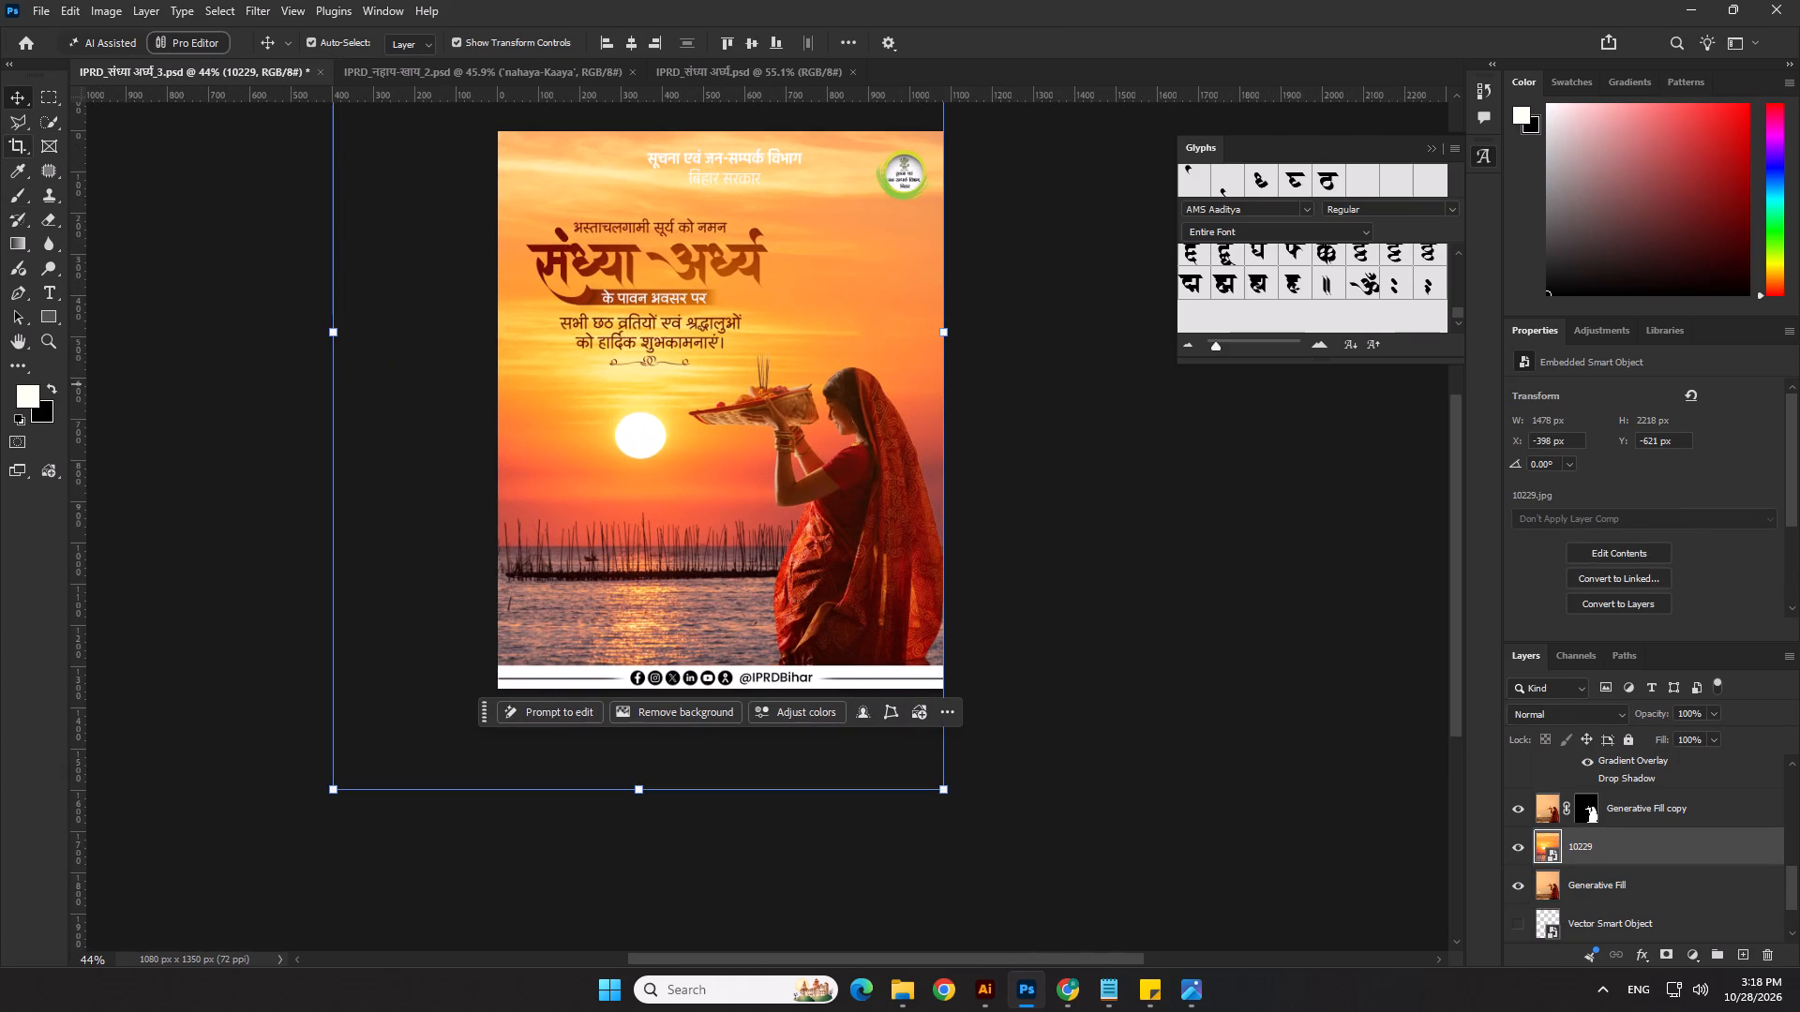
Open the contents of the 10229 smart object for editing.
{"action": "left_click", "coordinate": [18, 121]}
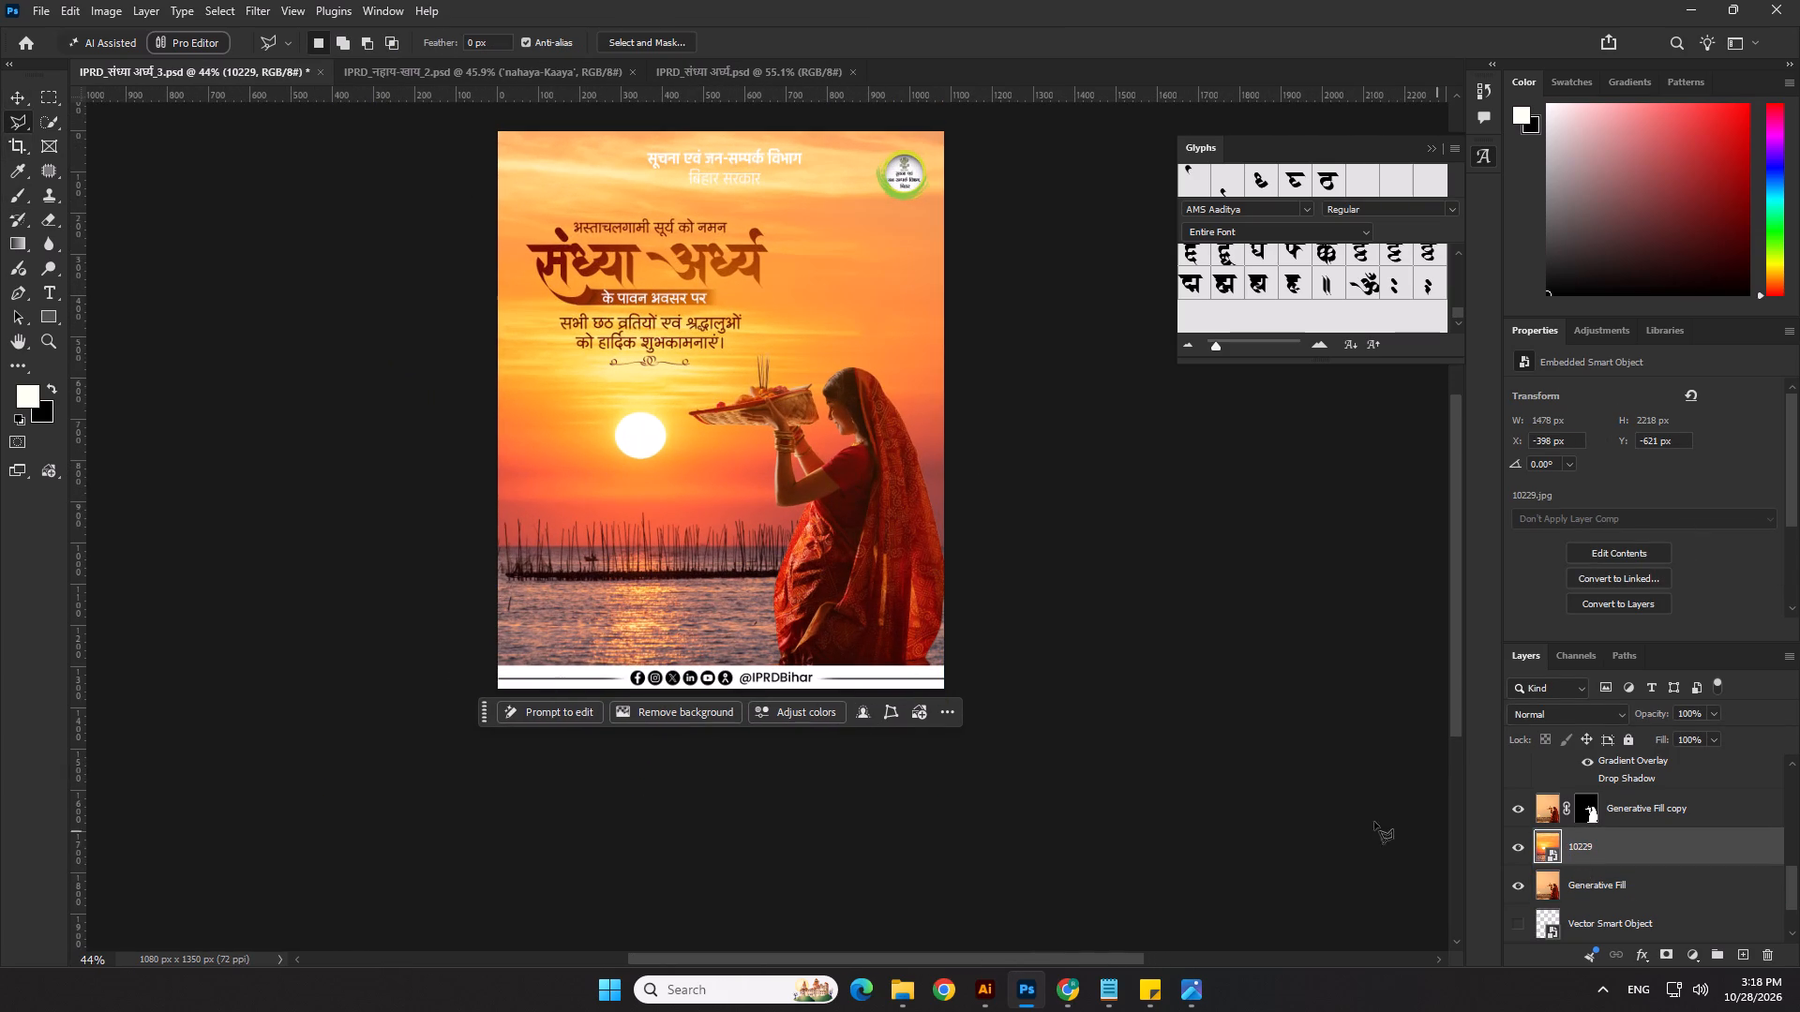
{"action": "double_click", "coordinate": [1556, 856]}
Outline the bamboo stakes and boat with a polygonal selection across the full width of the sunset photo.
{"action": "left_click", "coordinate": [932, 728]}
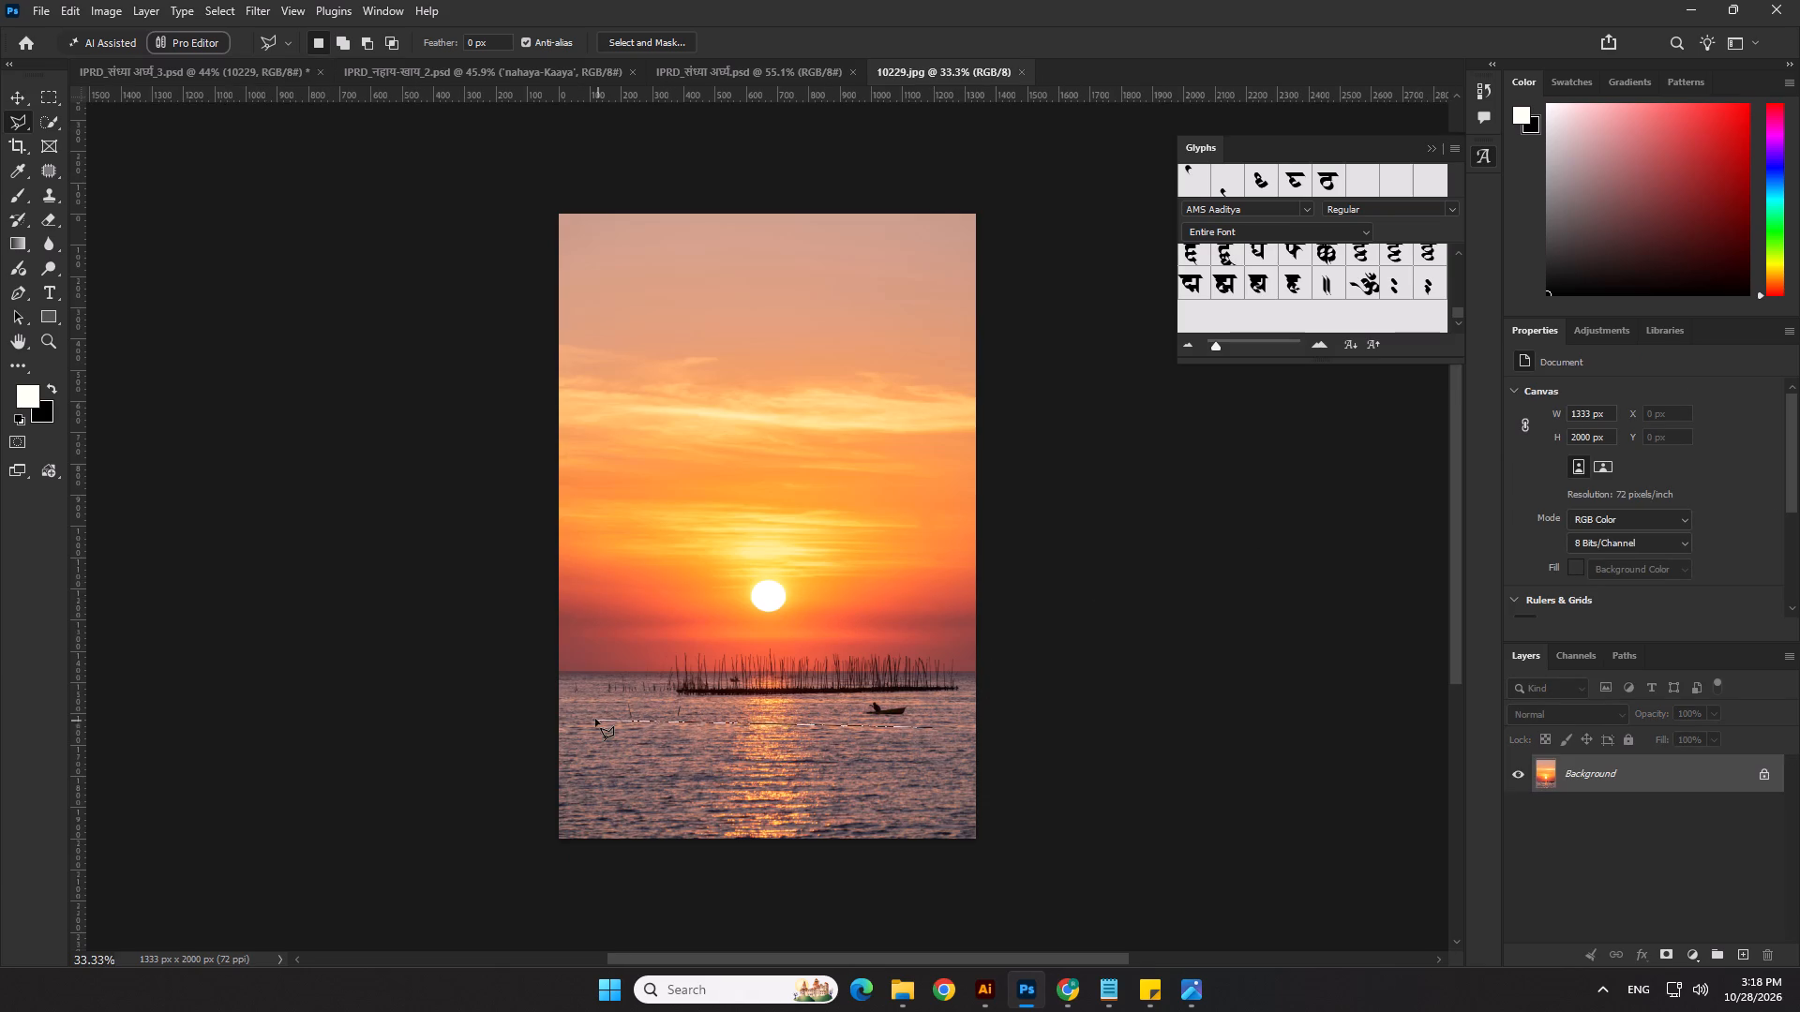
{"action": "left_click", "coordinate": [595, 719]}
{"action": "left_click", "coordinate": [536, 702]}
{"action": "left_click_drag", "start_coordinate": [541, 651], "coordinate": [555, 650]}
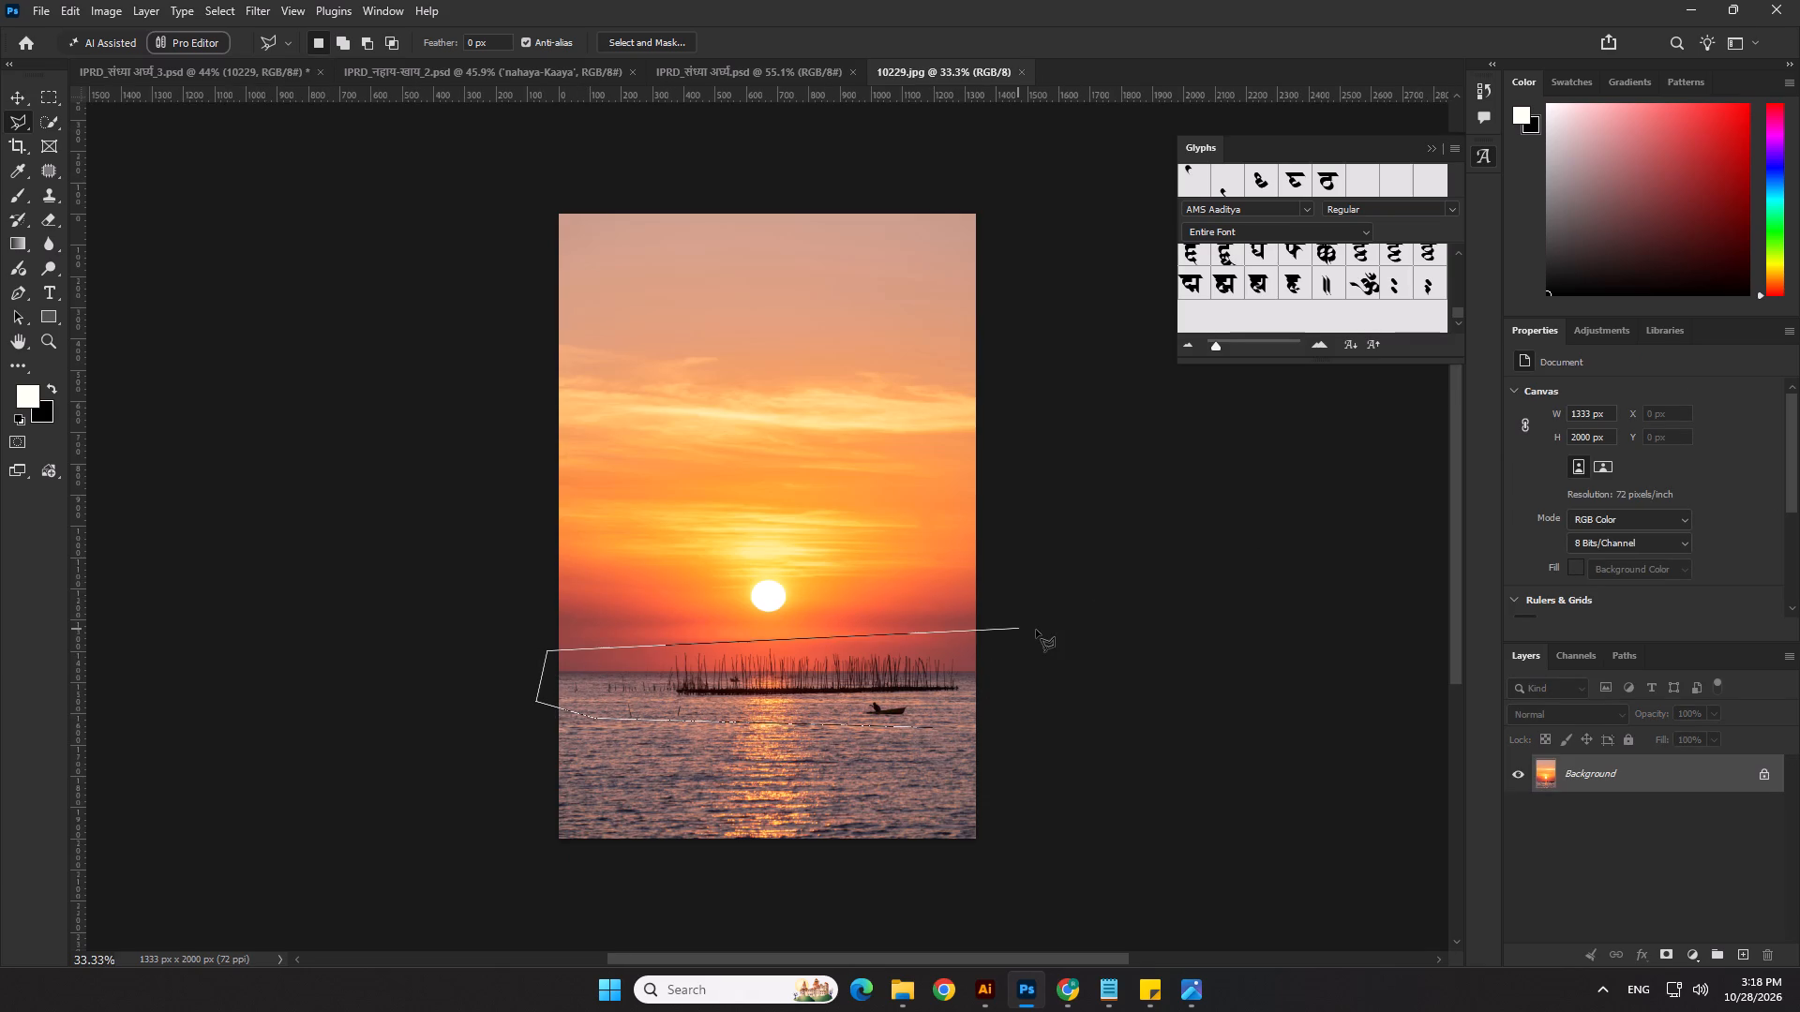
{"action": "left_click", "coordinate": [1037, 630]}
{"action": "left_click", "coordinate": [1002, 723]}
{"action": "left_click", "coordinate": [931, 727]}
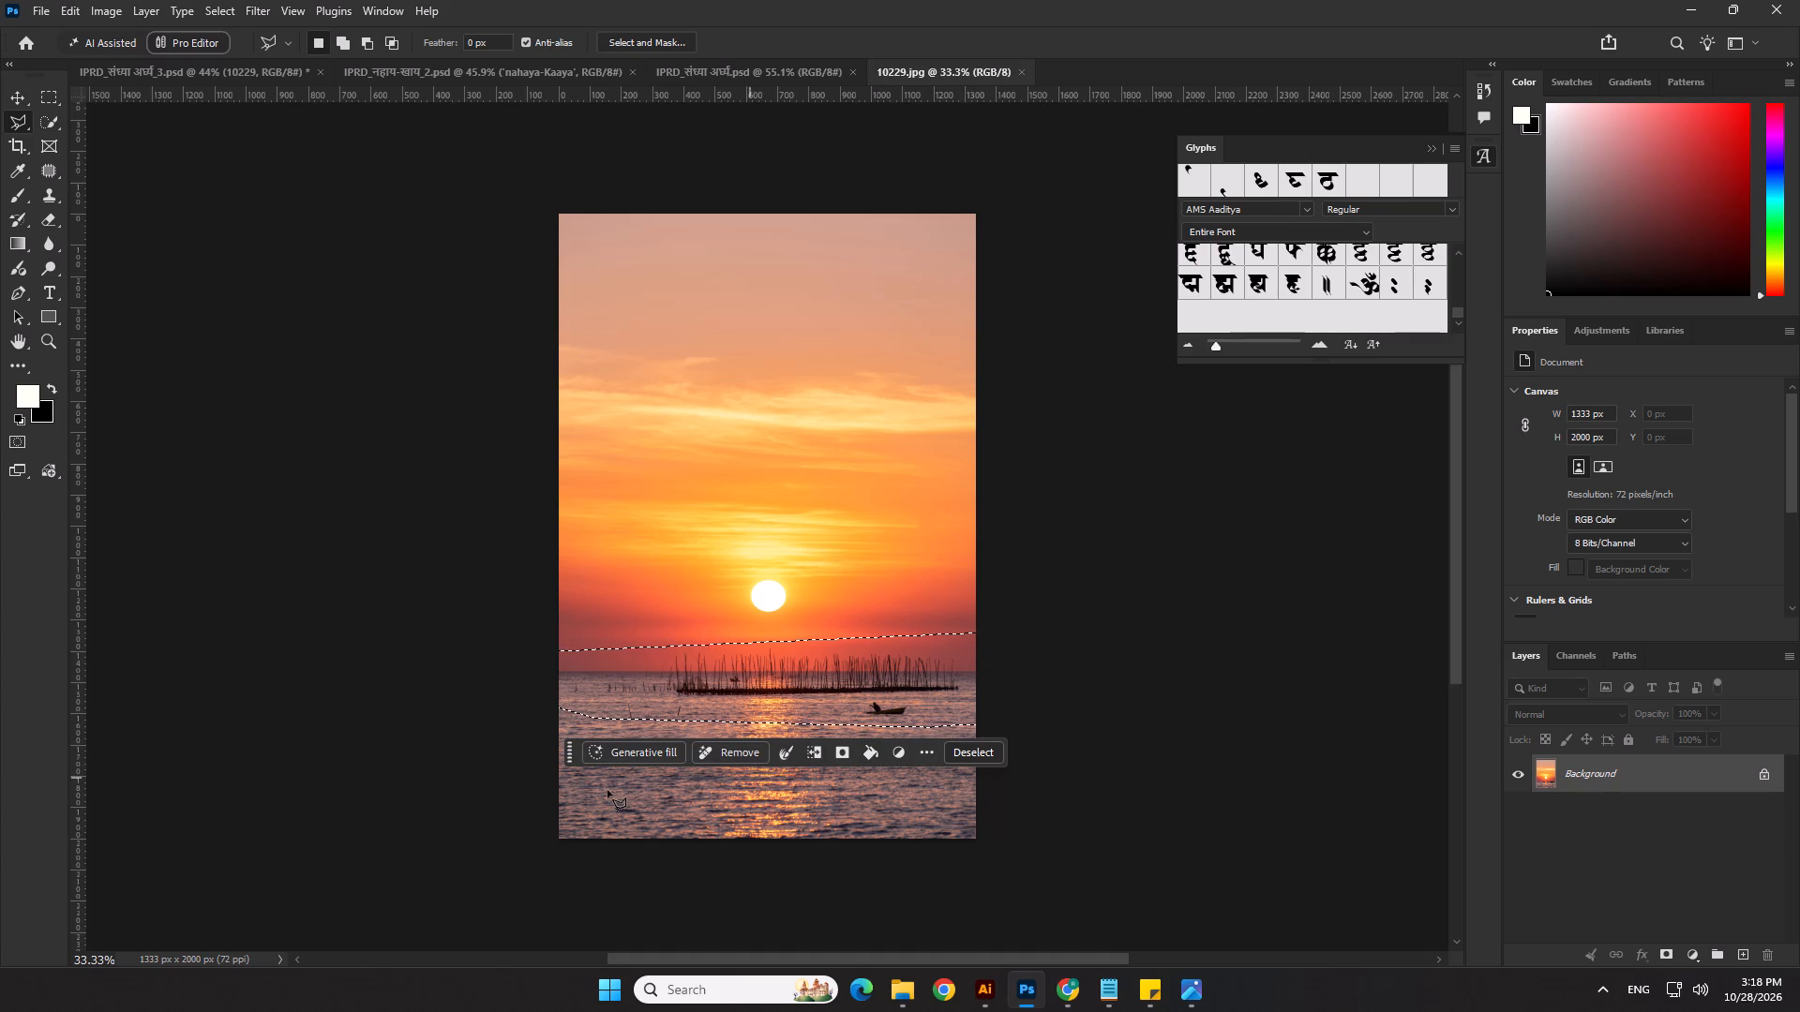
Redraw the polygonal selection as a taller band spanning the photo's full width around the stakes, boat and horizon.
{"action": "left_click", "coordinate": [987, 728]}
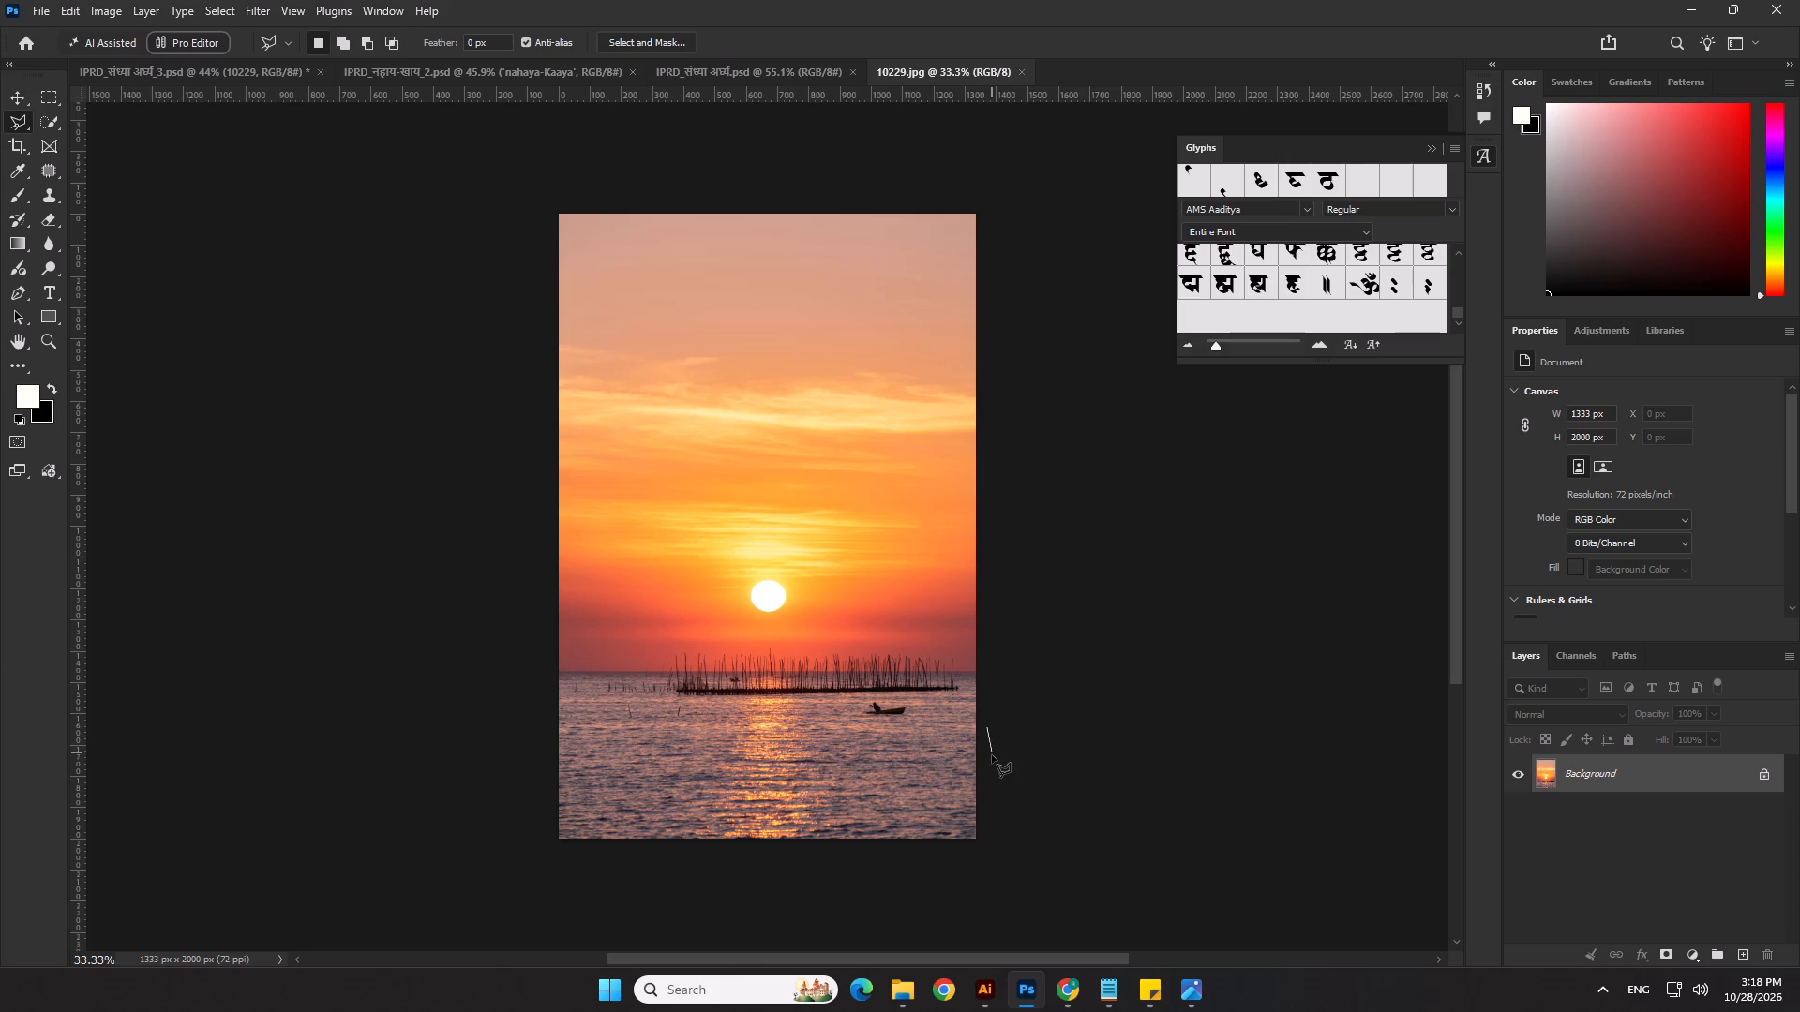
{"action": "left_click", "coordinate": [990, 759]}
{"action": "left_click", "coordinate": [547, 752]}
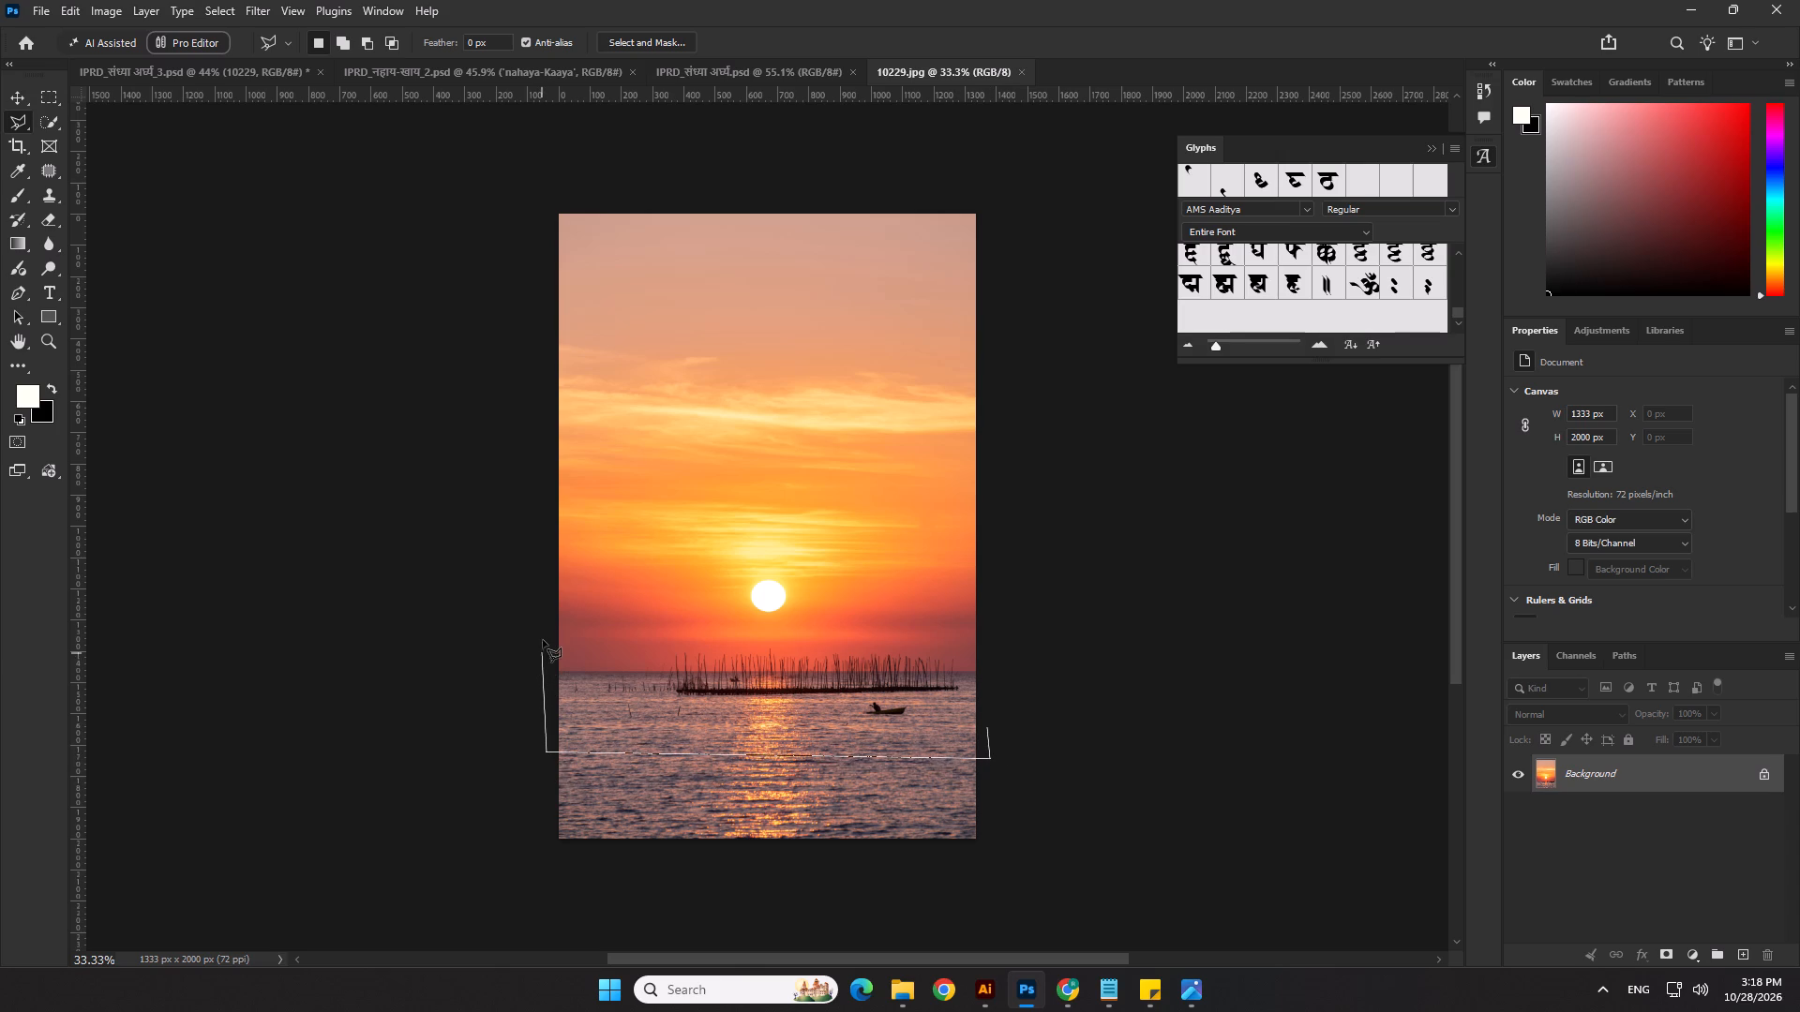
{"action": "left_click", "coordinate": [543, 639]}
{"action": "left_click", "coordinate": [930, 644]}
{"action": "left_click", "coordinate": [1016, 672]}
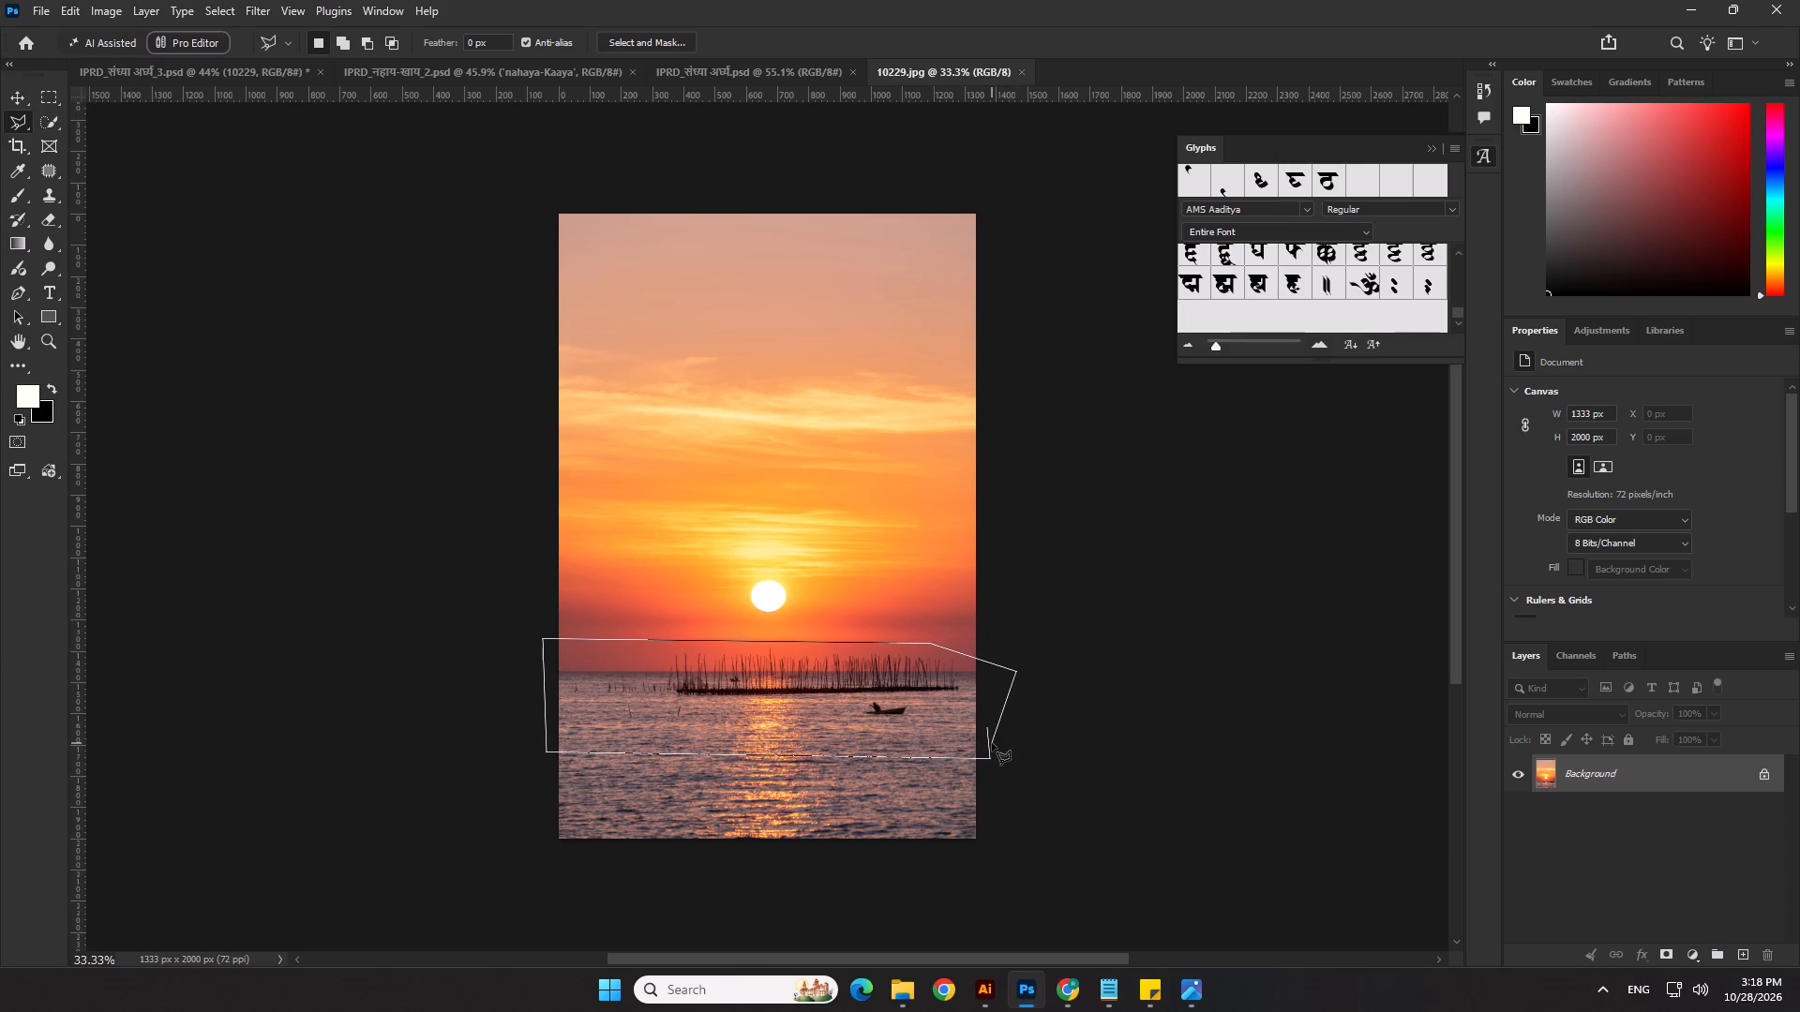
{"action": "left_click", "coordinate": [989, 762]}
{"action": "left_click", "coordinate": [989, 762]}
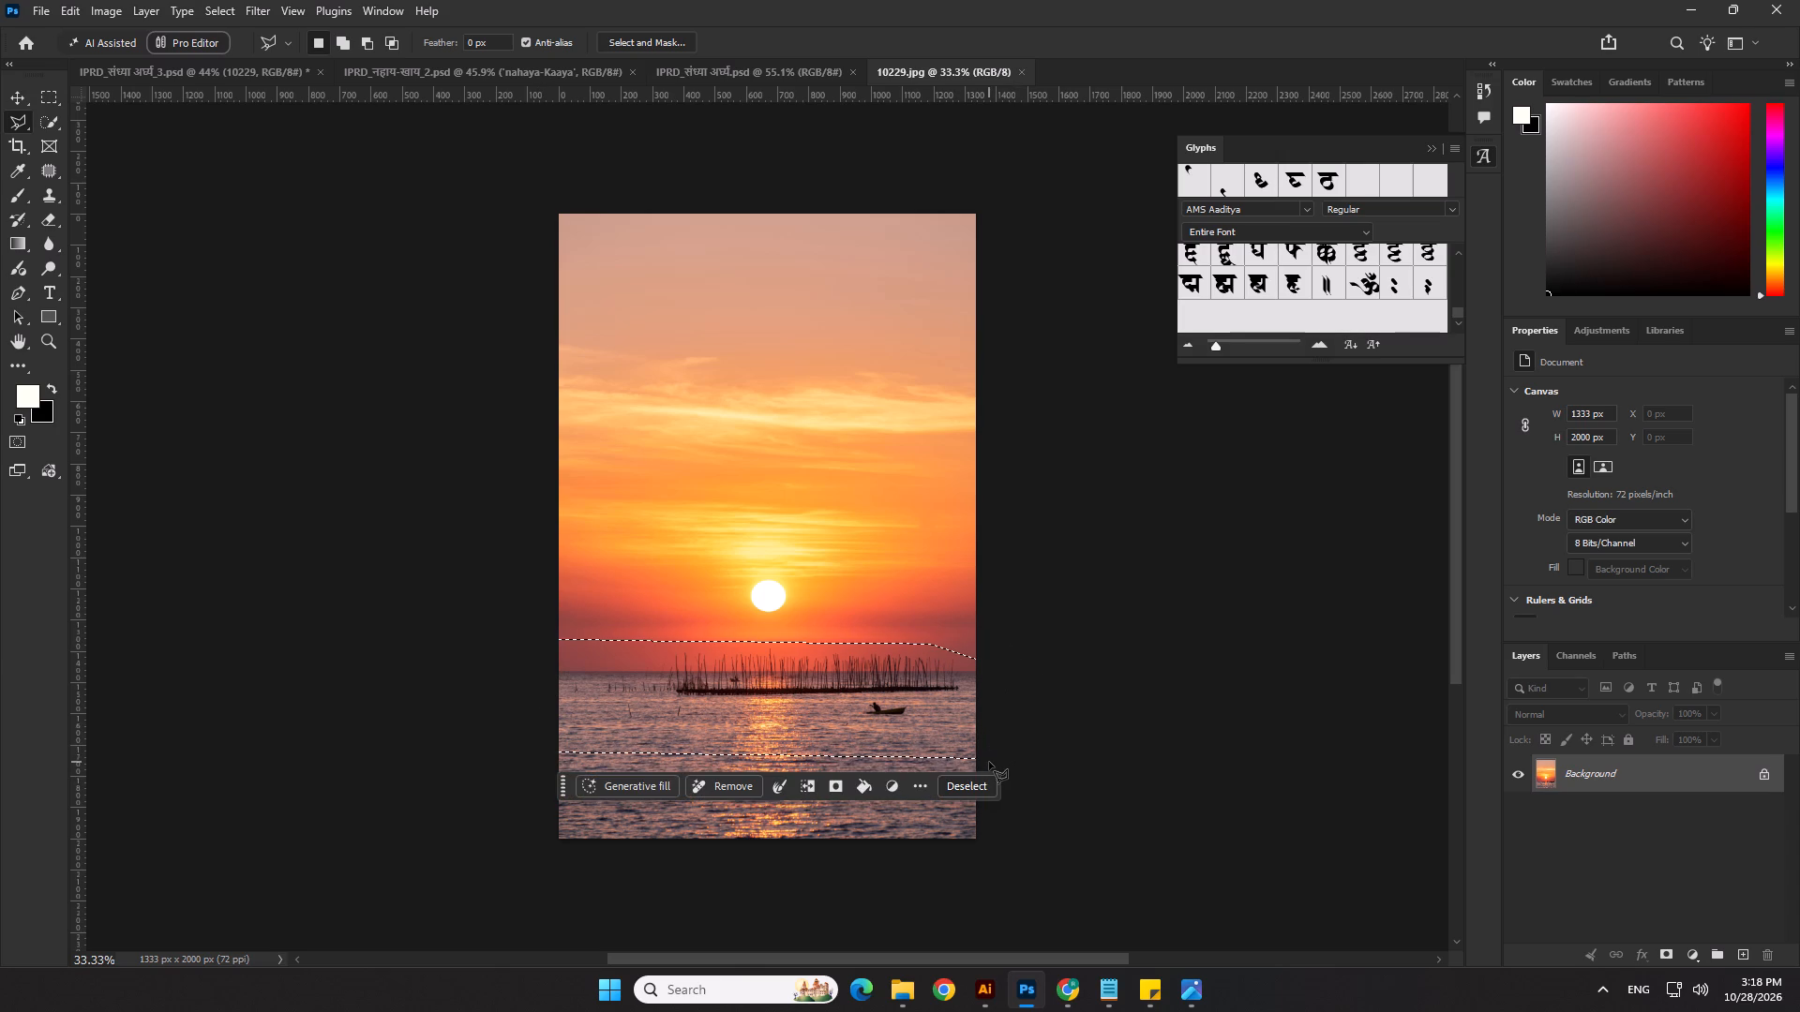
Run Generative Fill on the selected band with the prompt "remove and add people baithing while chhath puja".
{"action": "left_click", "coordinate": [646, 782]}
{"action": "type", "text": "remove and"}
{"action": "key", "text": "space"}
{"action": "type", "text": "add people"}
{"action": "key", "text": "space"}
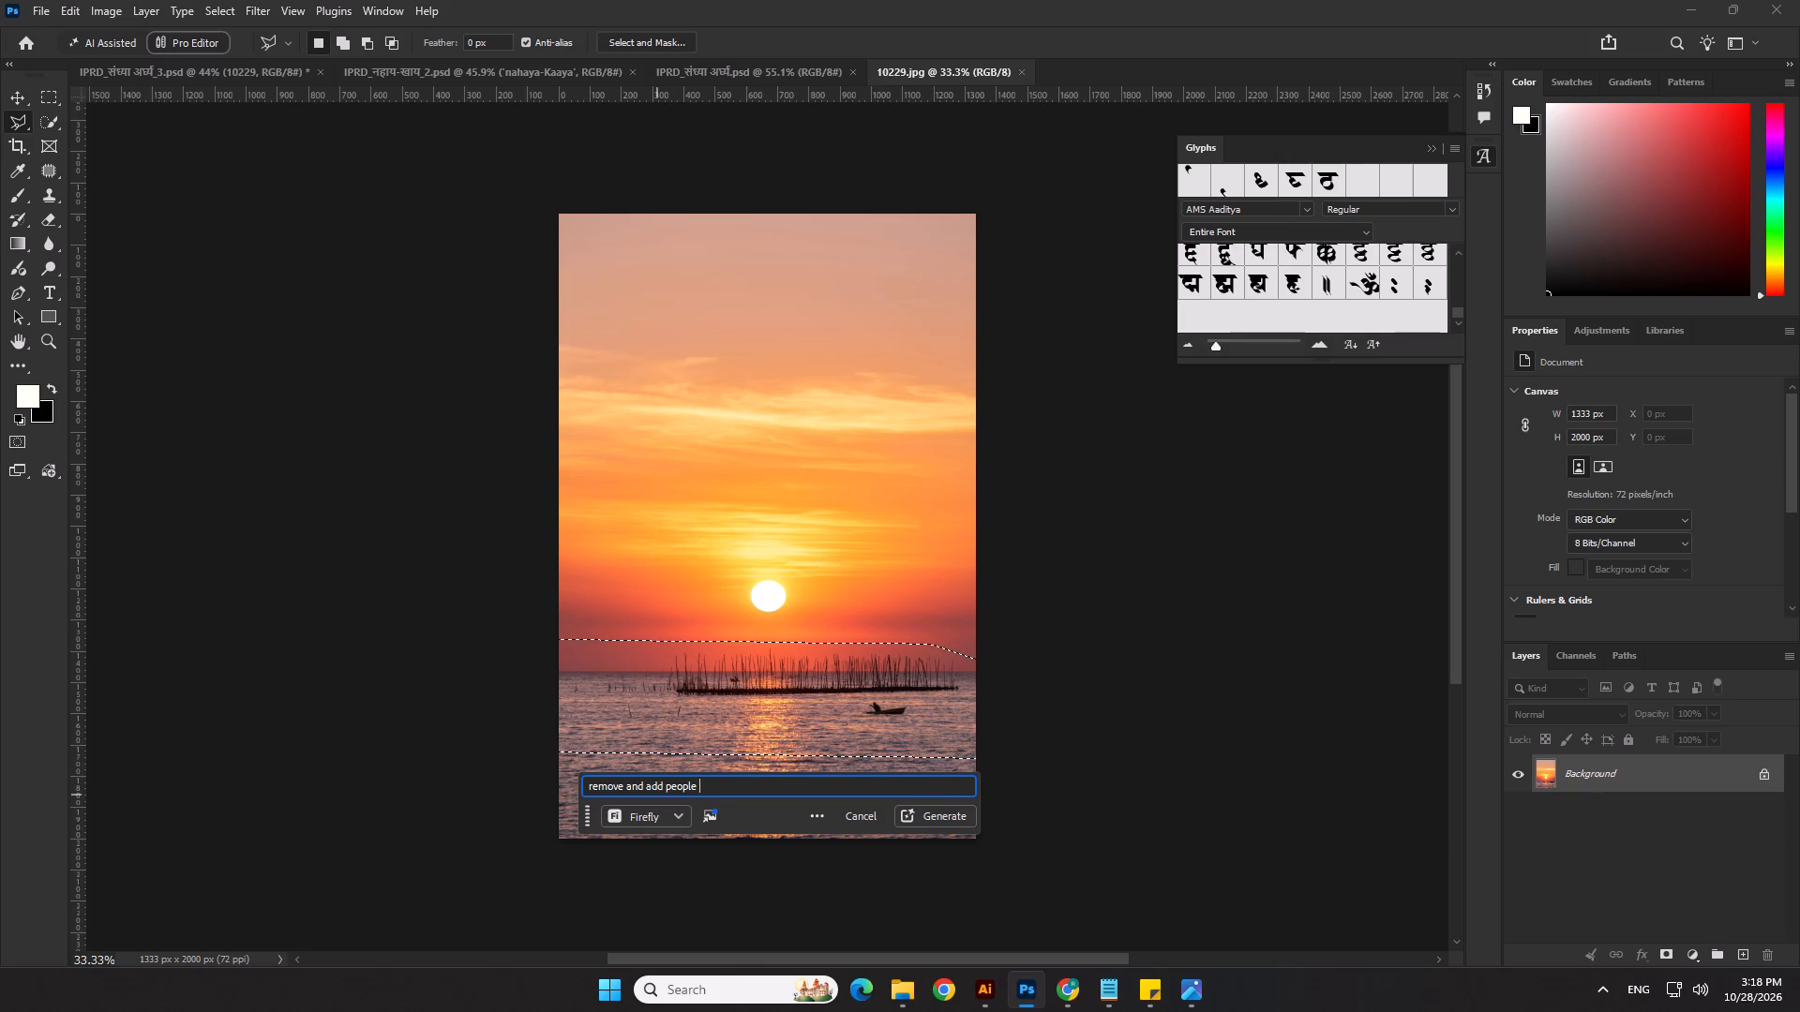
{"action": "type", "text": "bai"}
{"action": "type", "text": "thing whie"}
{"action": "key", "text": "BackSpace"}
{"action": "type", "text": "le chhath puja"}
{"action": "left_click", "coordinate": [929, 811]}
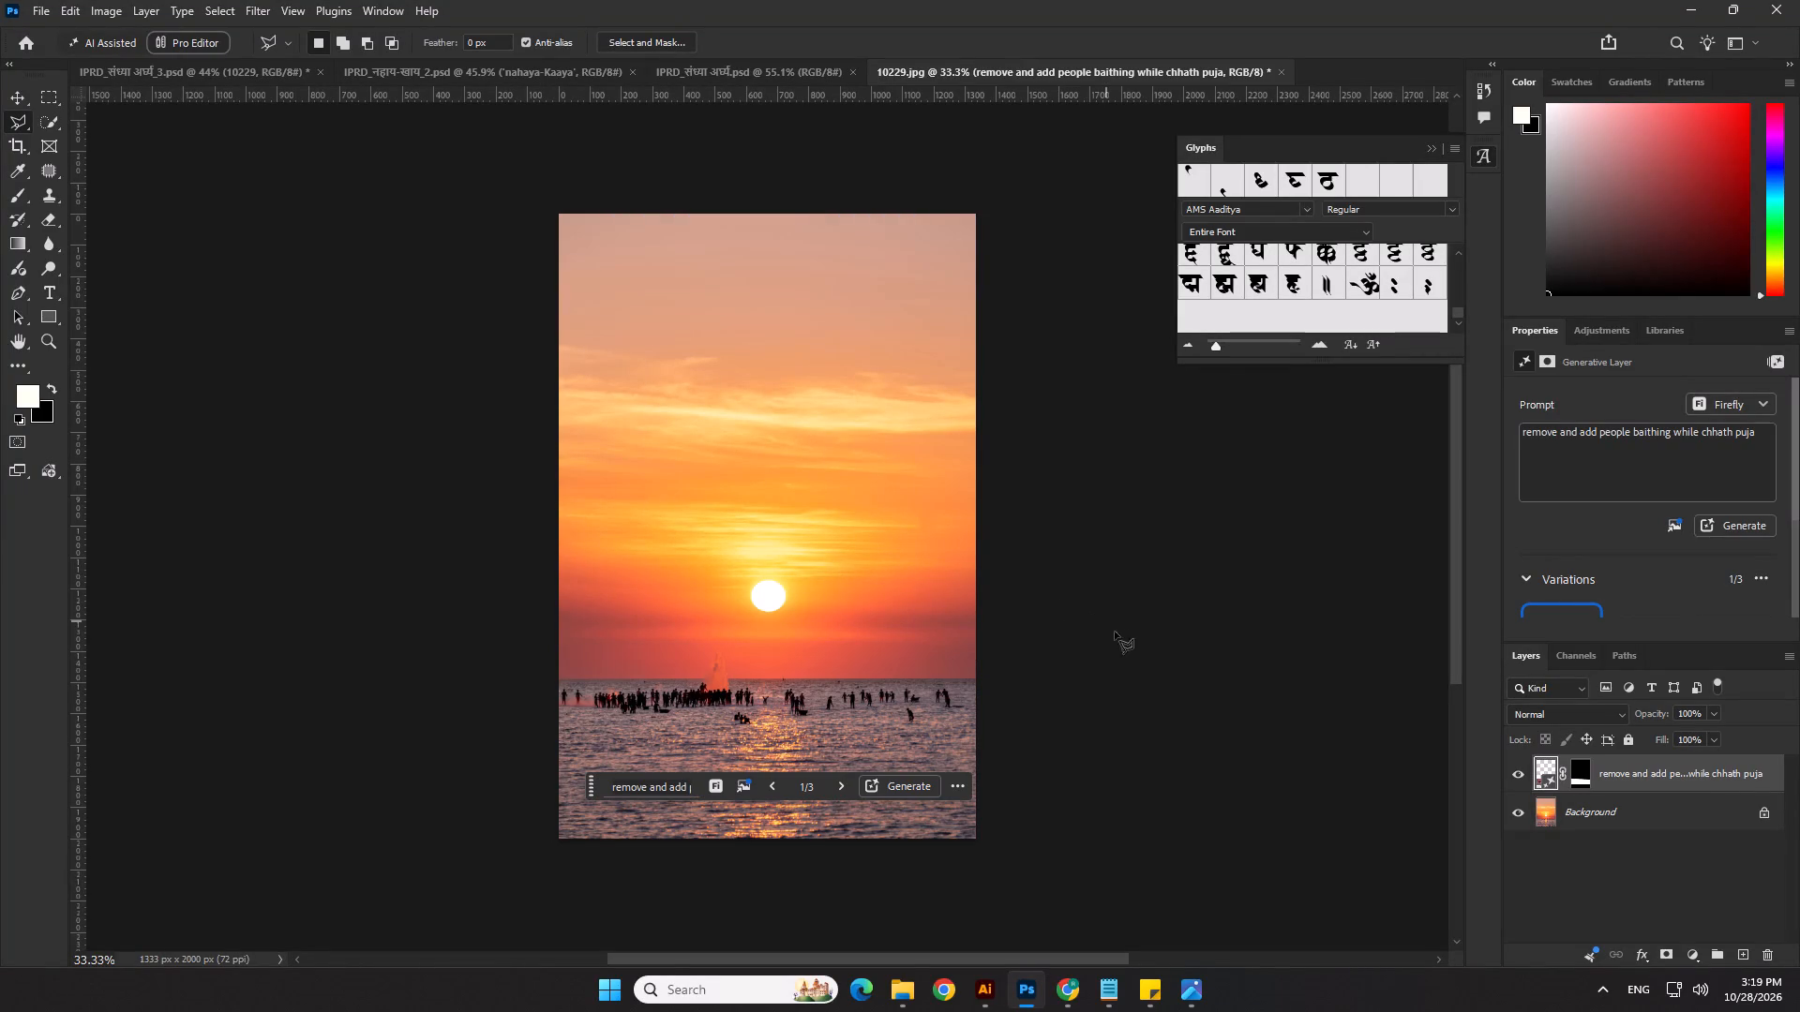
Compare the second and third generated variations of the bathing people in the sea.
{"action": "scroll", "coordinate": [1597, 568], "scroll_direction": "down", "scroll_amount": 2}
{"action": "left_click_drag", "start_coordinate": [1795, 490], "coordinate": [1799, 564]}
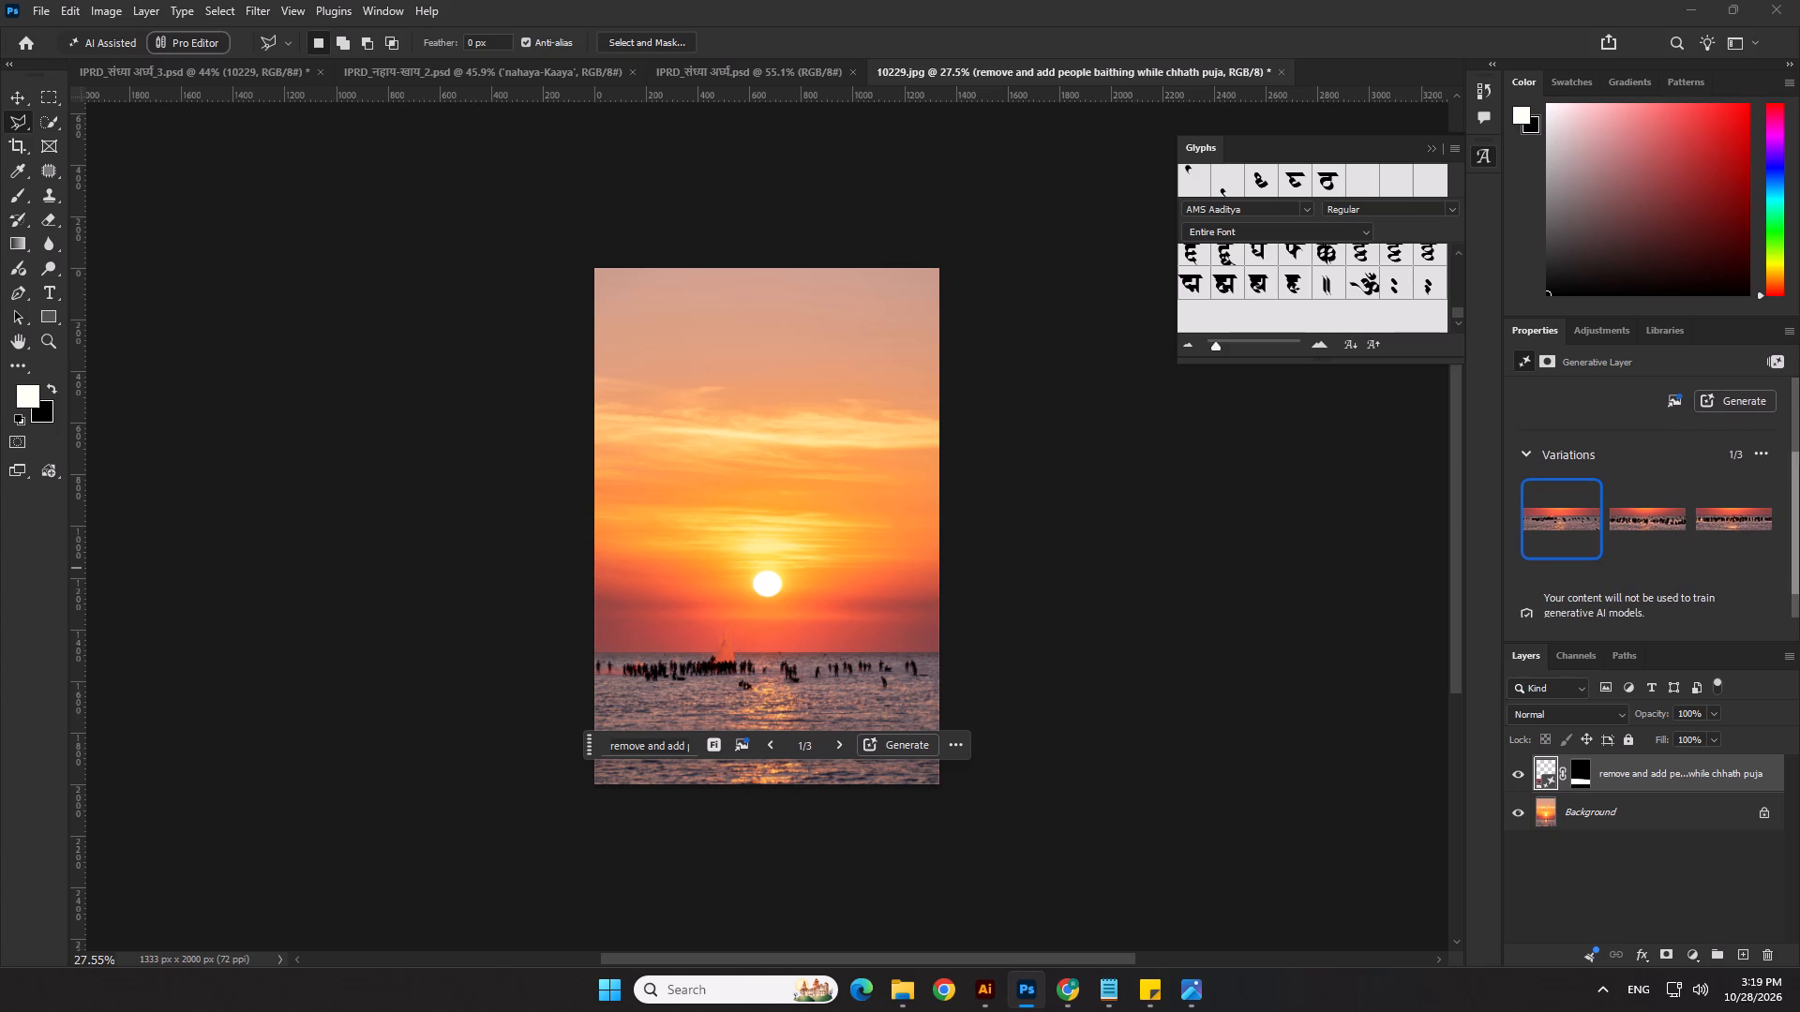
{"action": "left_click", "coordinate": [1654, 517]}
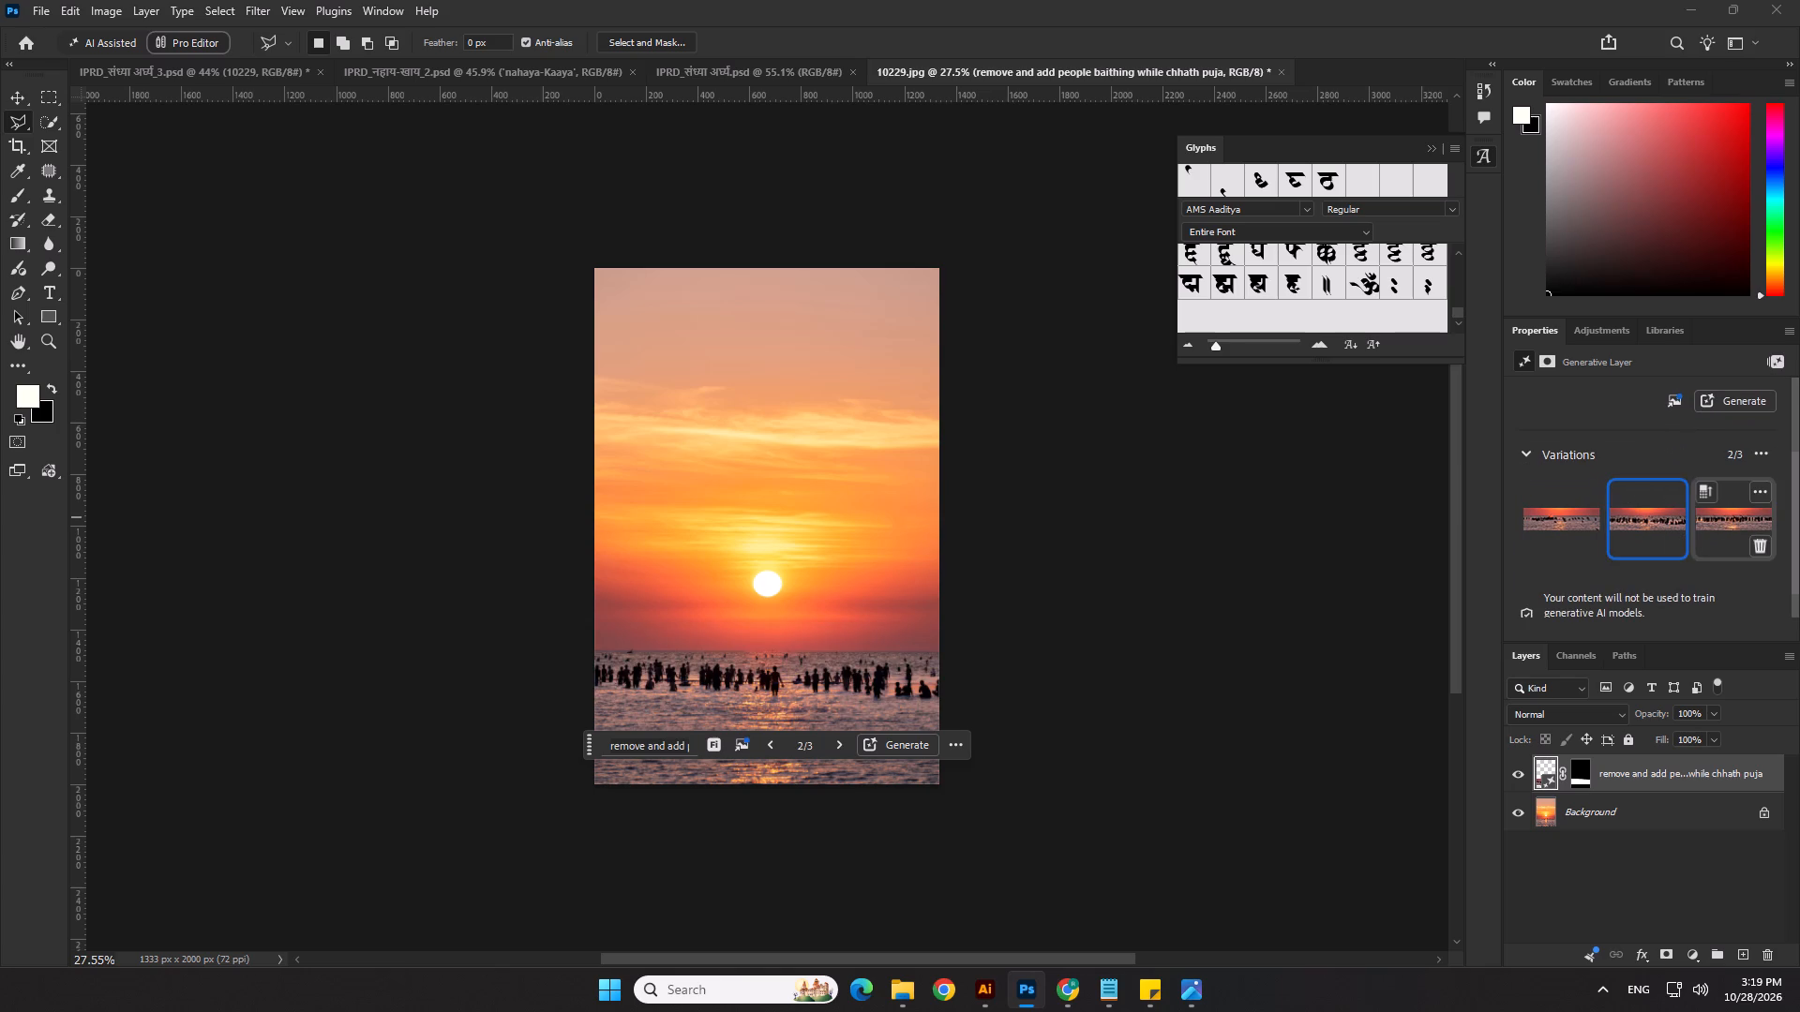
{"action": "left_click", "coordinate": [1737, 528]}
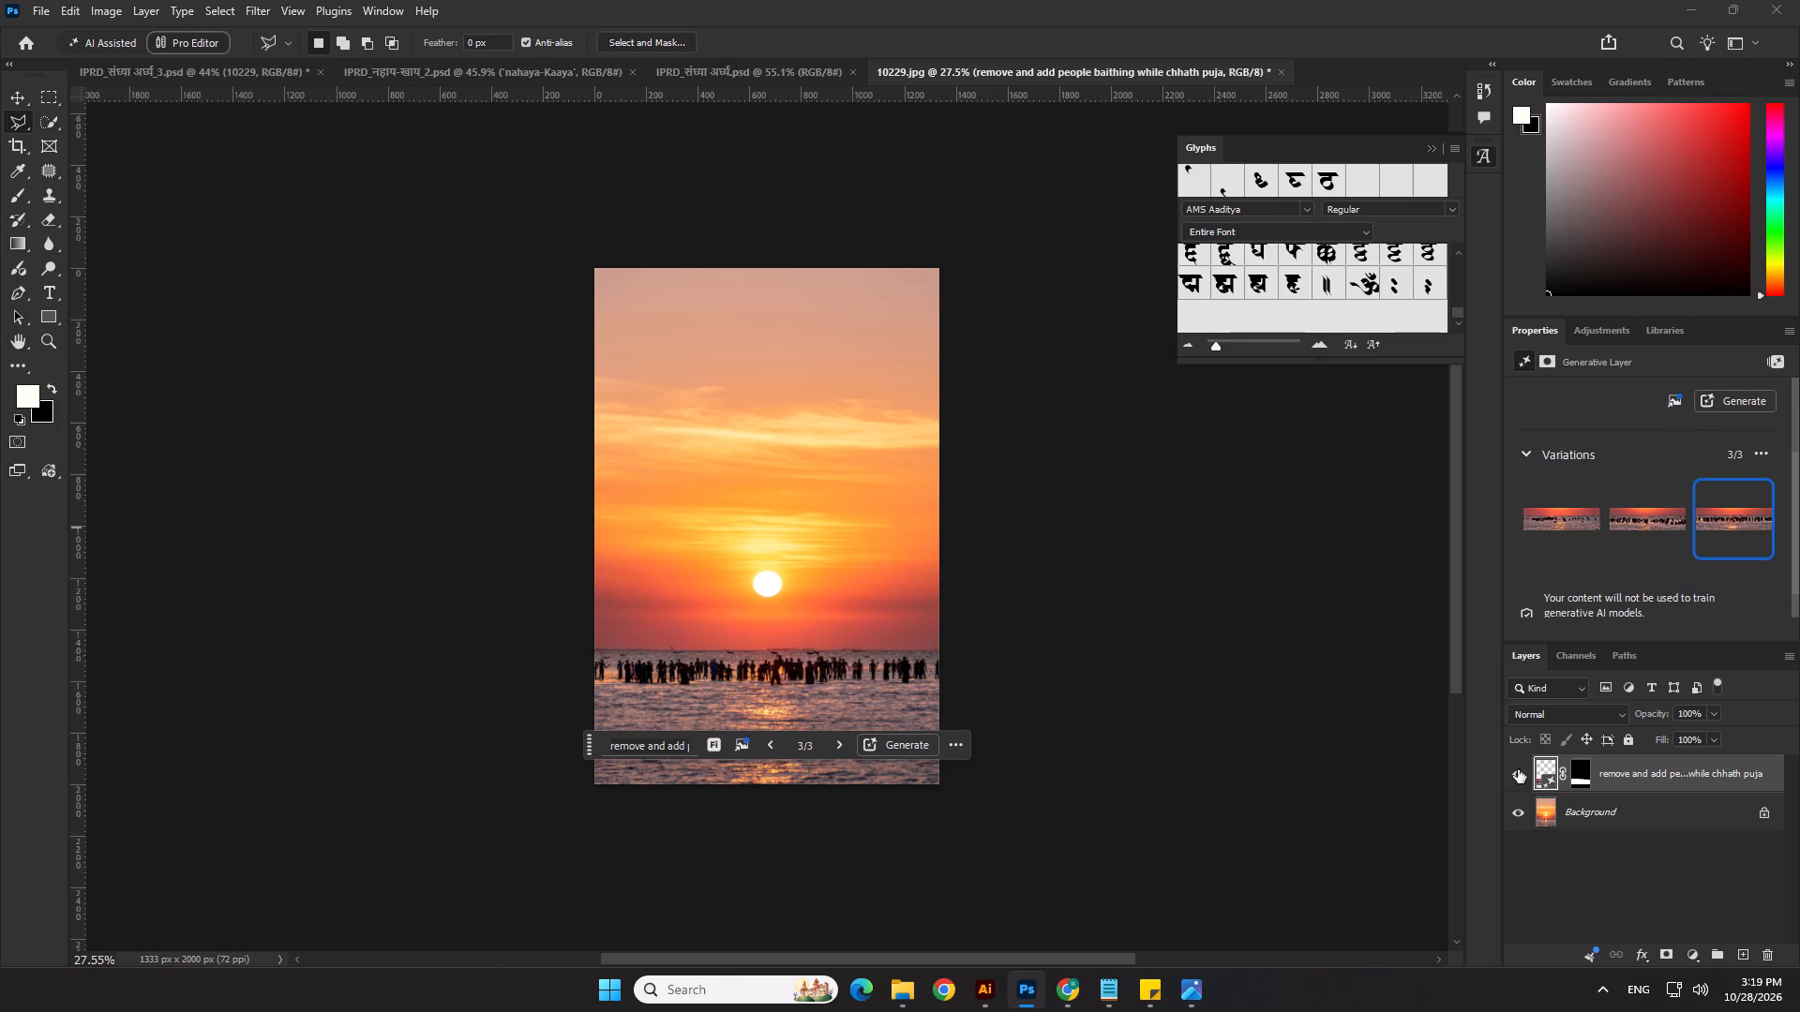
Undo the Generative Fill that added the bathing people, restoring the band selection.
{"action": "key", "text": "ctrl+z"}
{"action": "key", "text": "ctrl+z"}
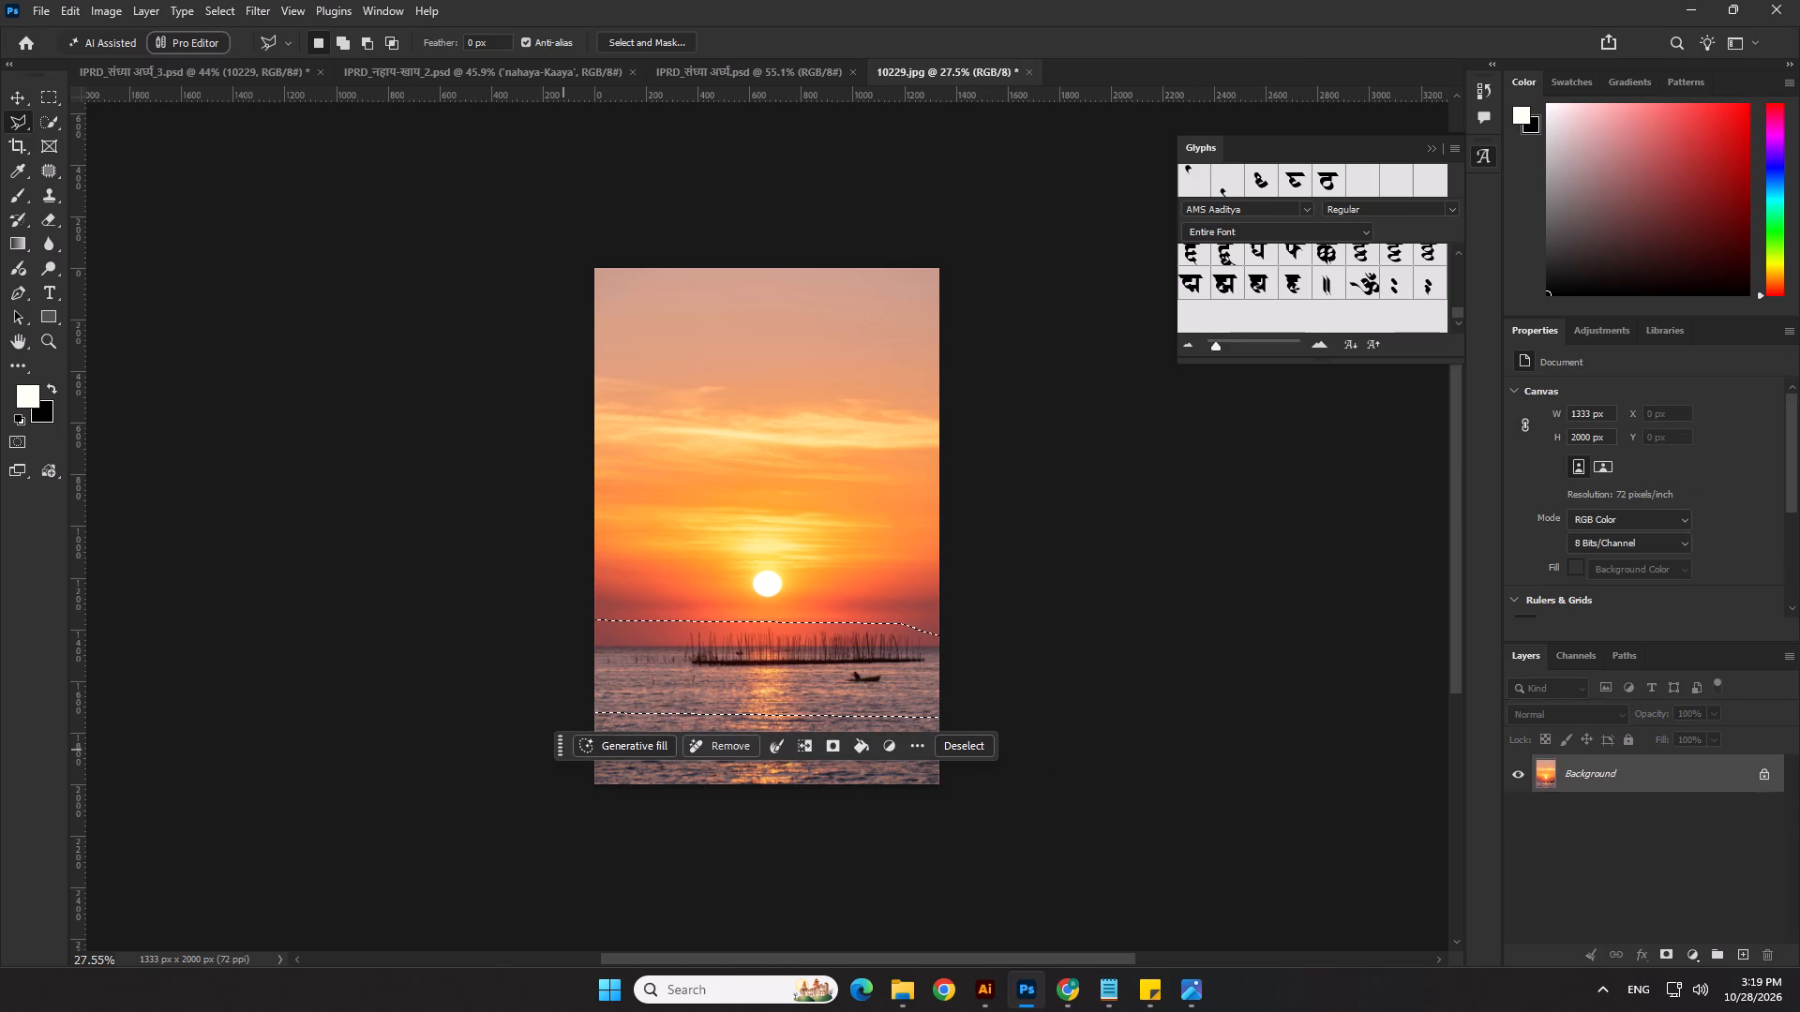
Run Generative Fill on the selected band with an empty prompt to remove the stakes and boat.
{"action": "left_click", "coordinate": [643, 752]}
{"action": "left_click", "coordinate": [926, 772]}
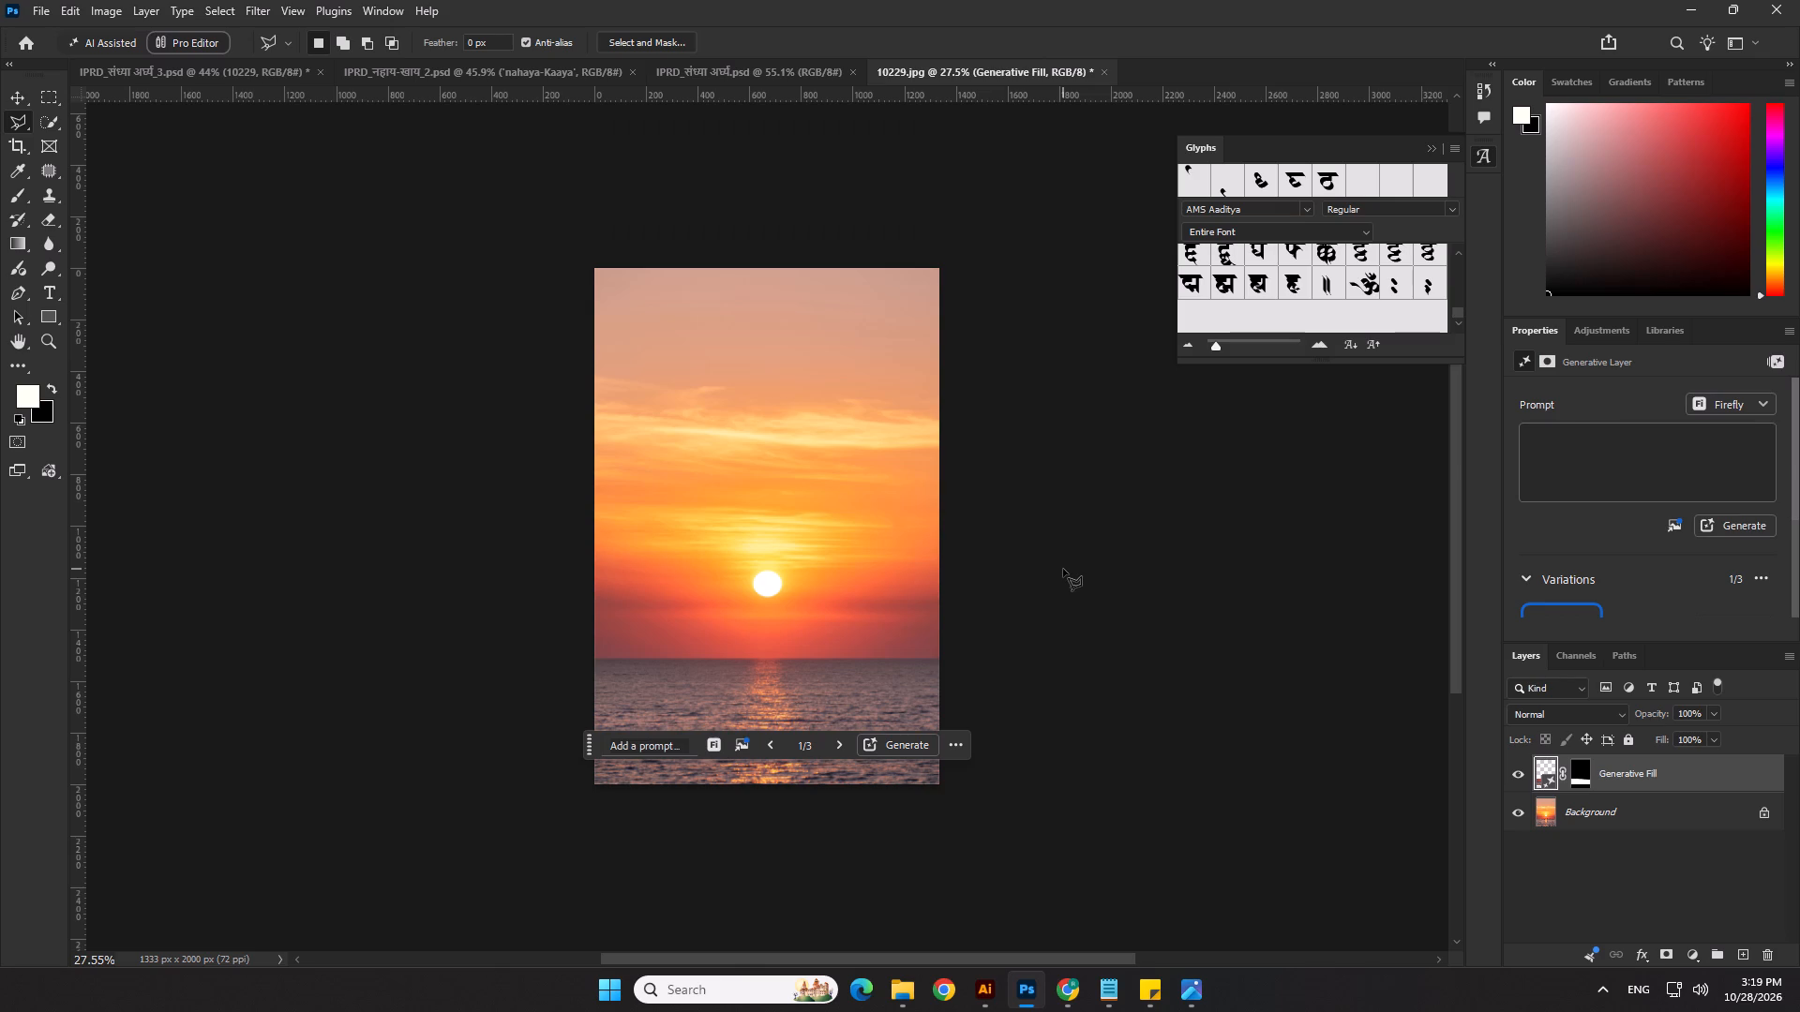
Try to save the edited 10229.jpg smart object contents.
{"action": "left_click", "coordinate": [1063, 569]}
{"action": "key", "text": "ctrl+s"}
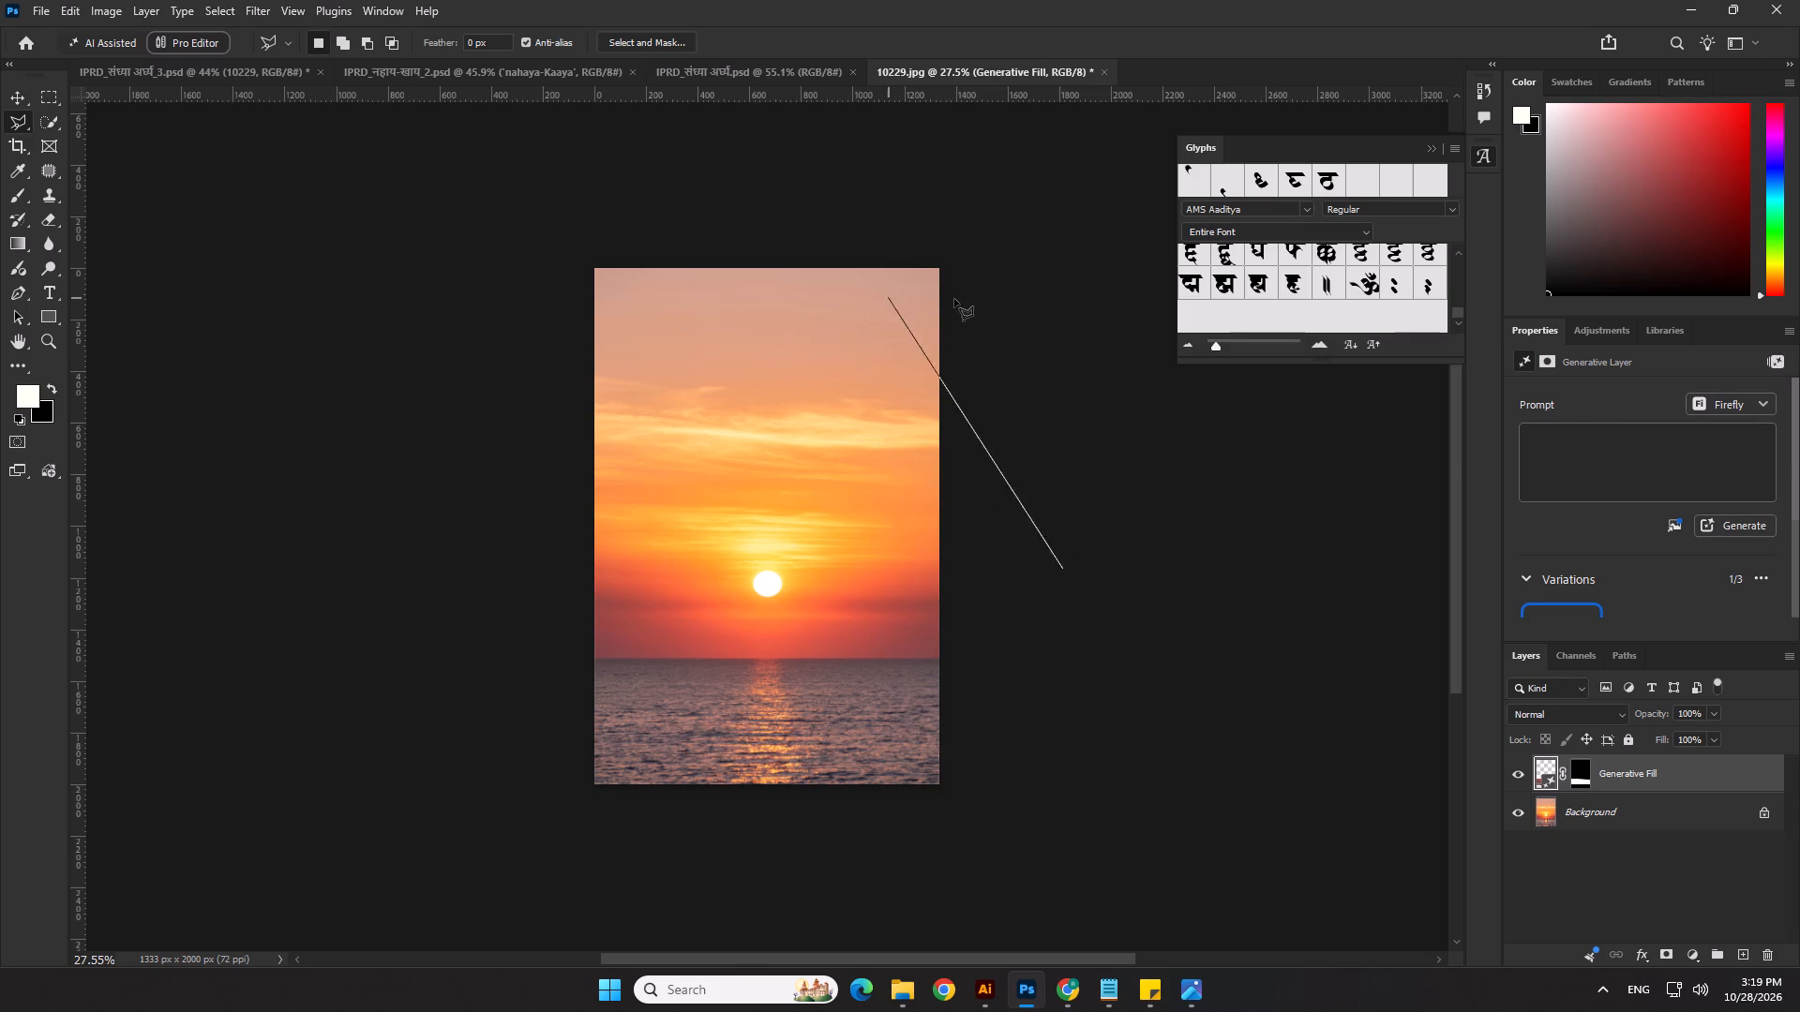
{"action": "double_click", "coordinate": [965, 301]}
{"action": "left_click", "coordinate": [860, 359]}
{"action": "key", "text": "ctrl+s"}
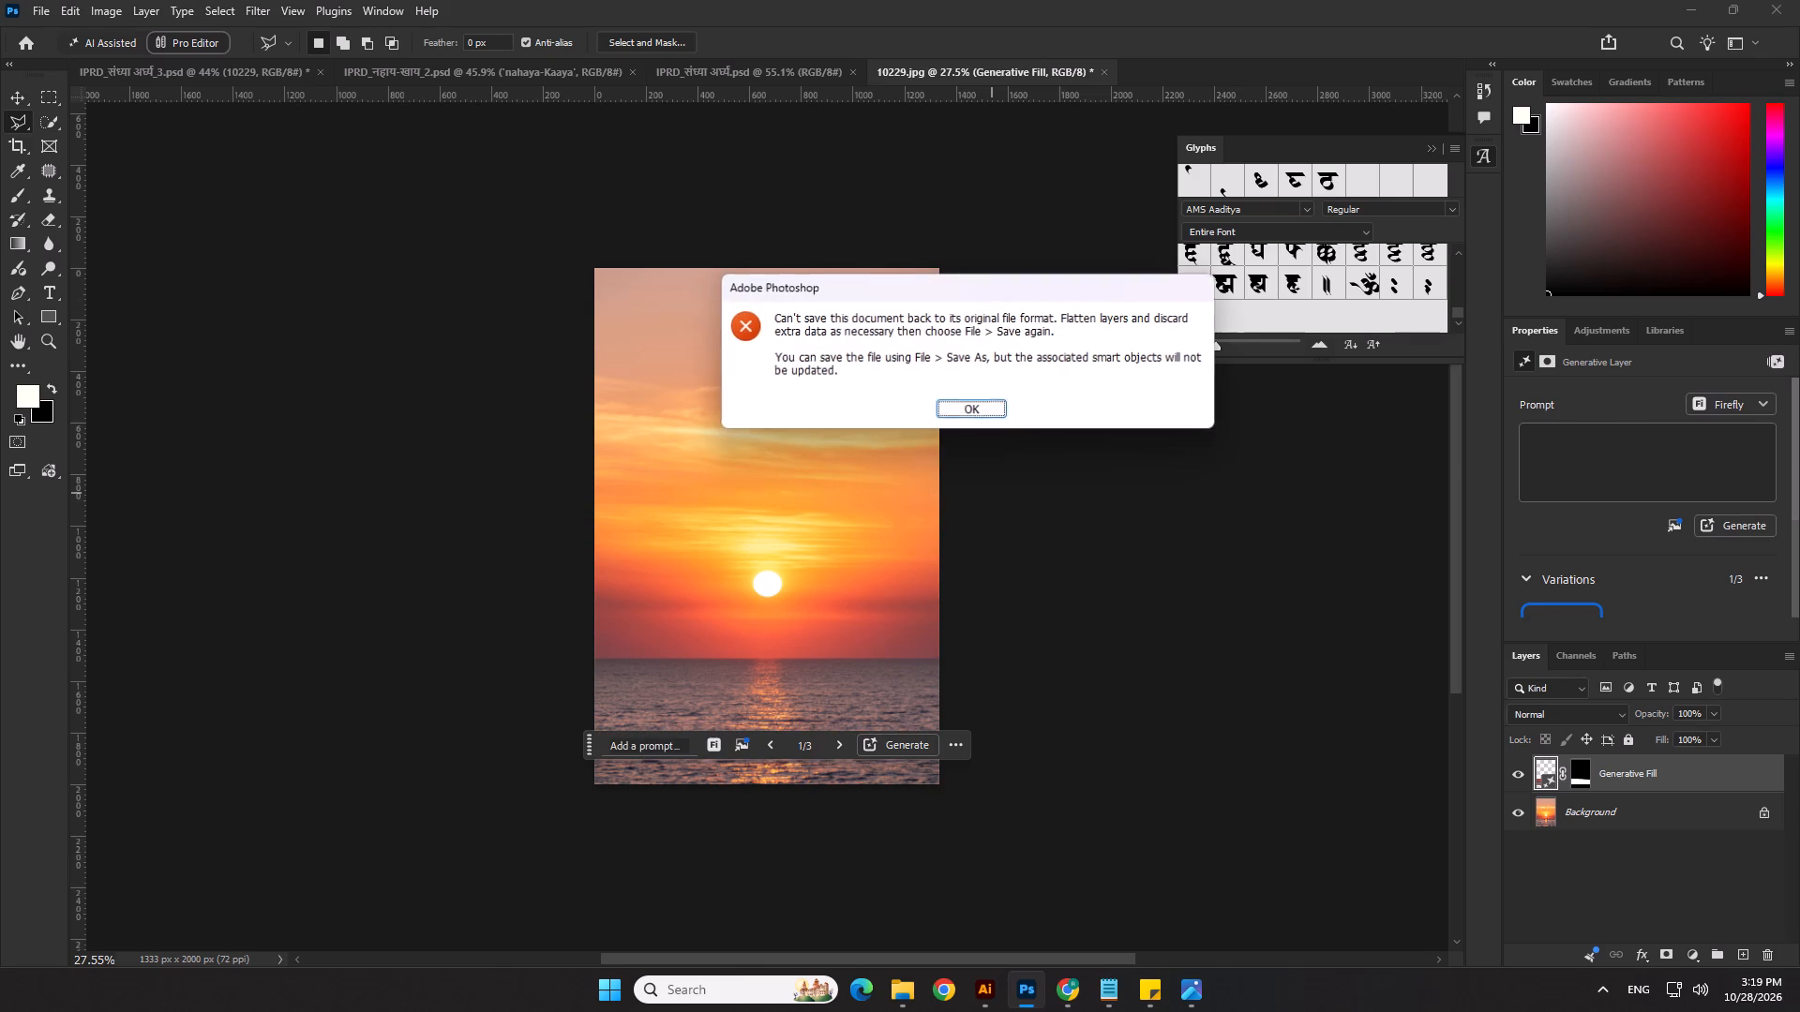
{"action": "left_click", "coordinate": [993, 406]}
Unlock the Background layer, merge the Generative Fill layer with it, and try saving 10229.jpg again.
{"action": "left_click", "coordinate": [1766, 811]}
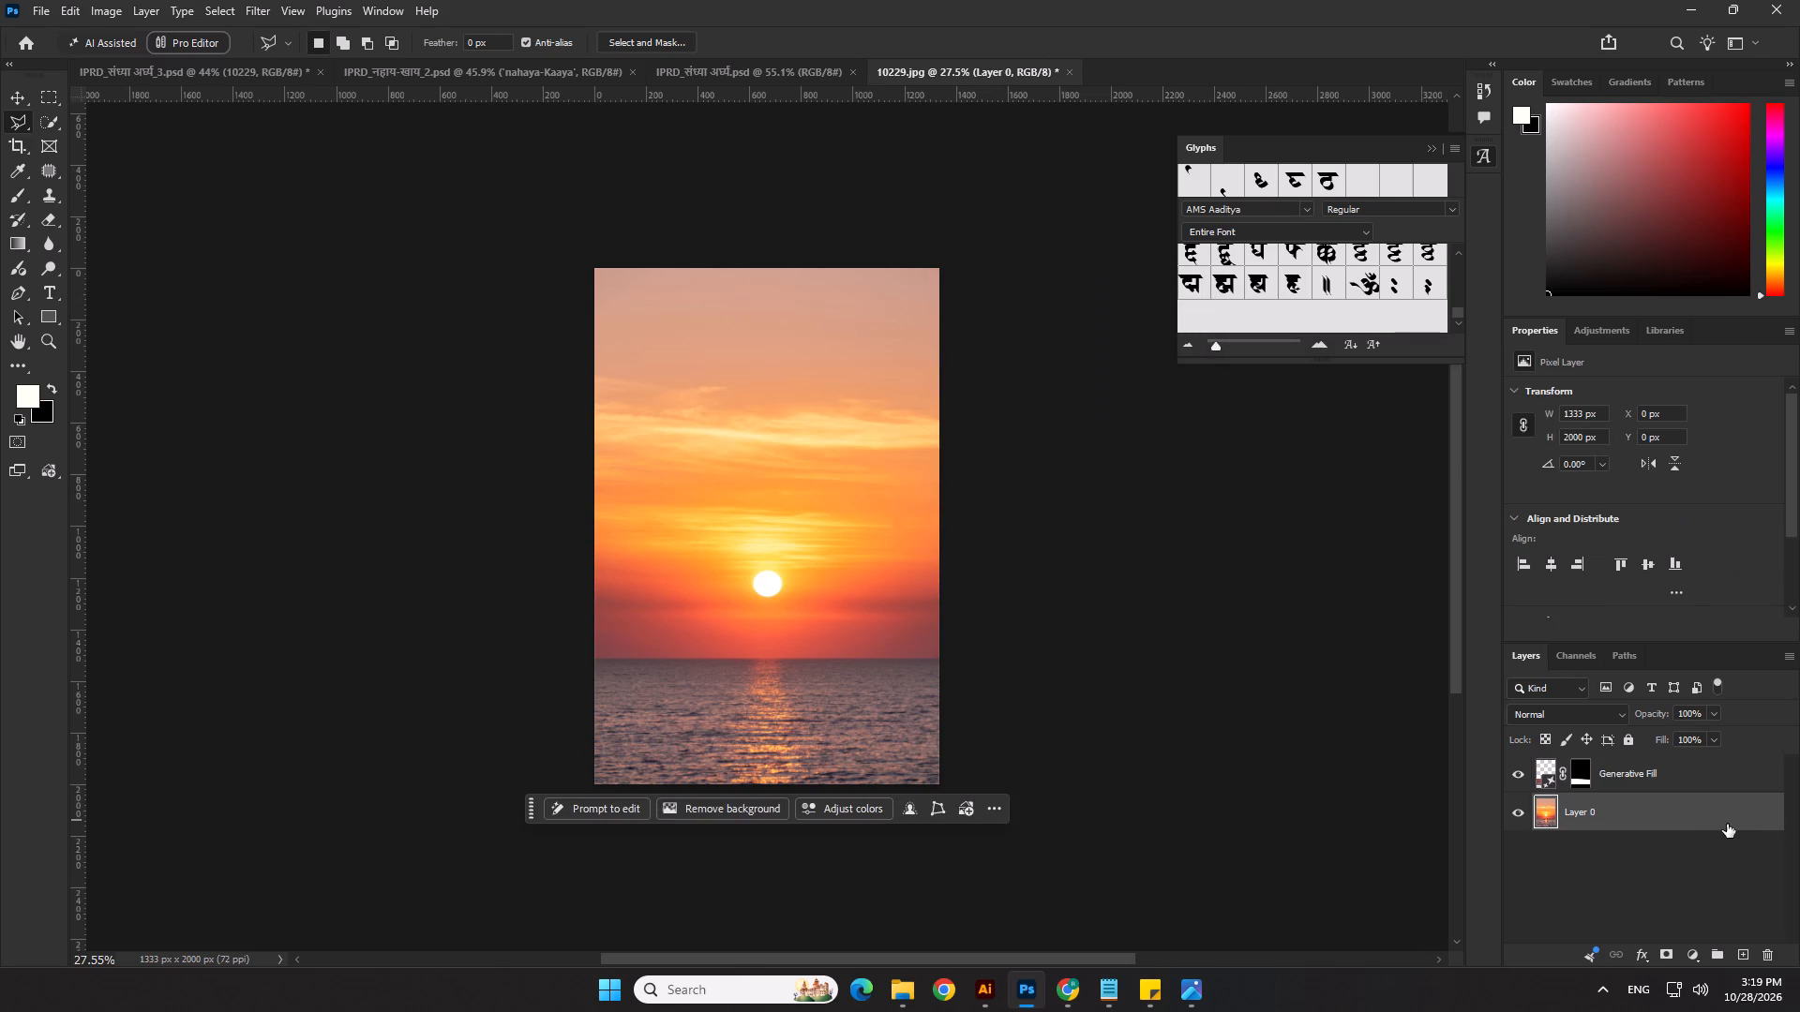
{"action": "left_click", "coordinate": [1694, 789], "text": "ctrl"}
{"action": "key", "text": "ctrl+e"}
{"action": "key", "text": "ctrl+s"}
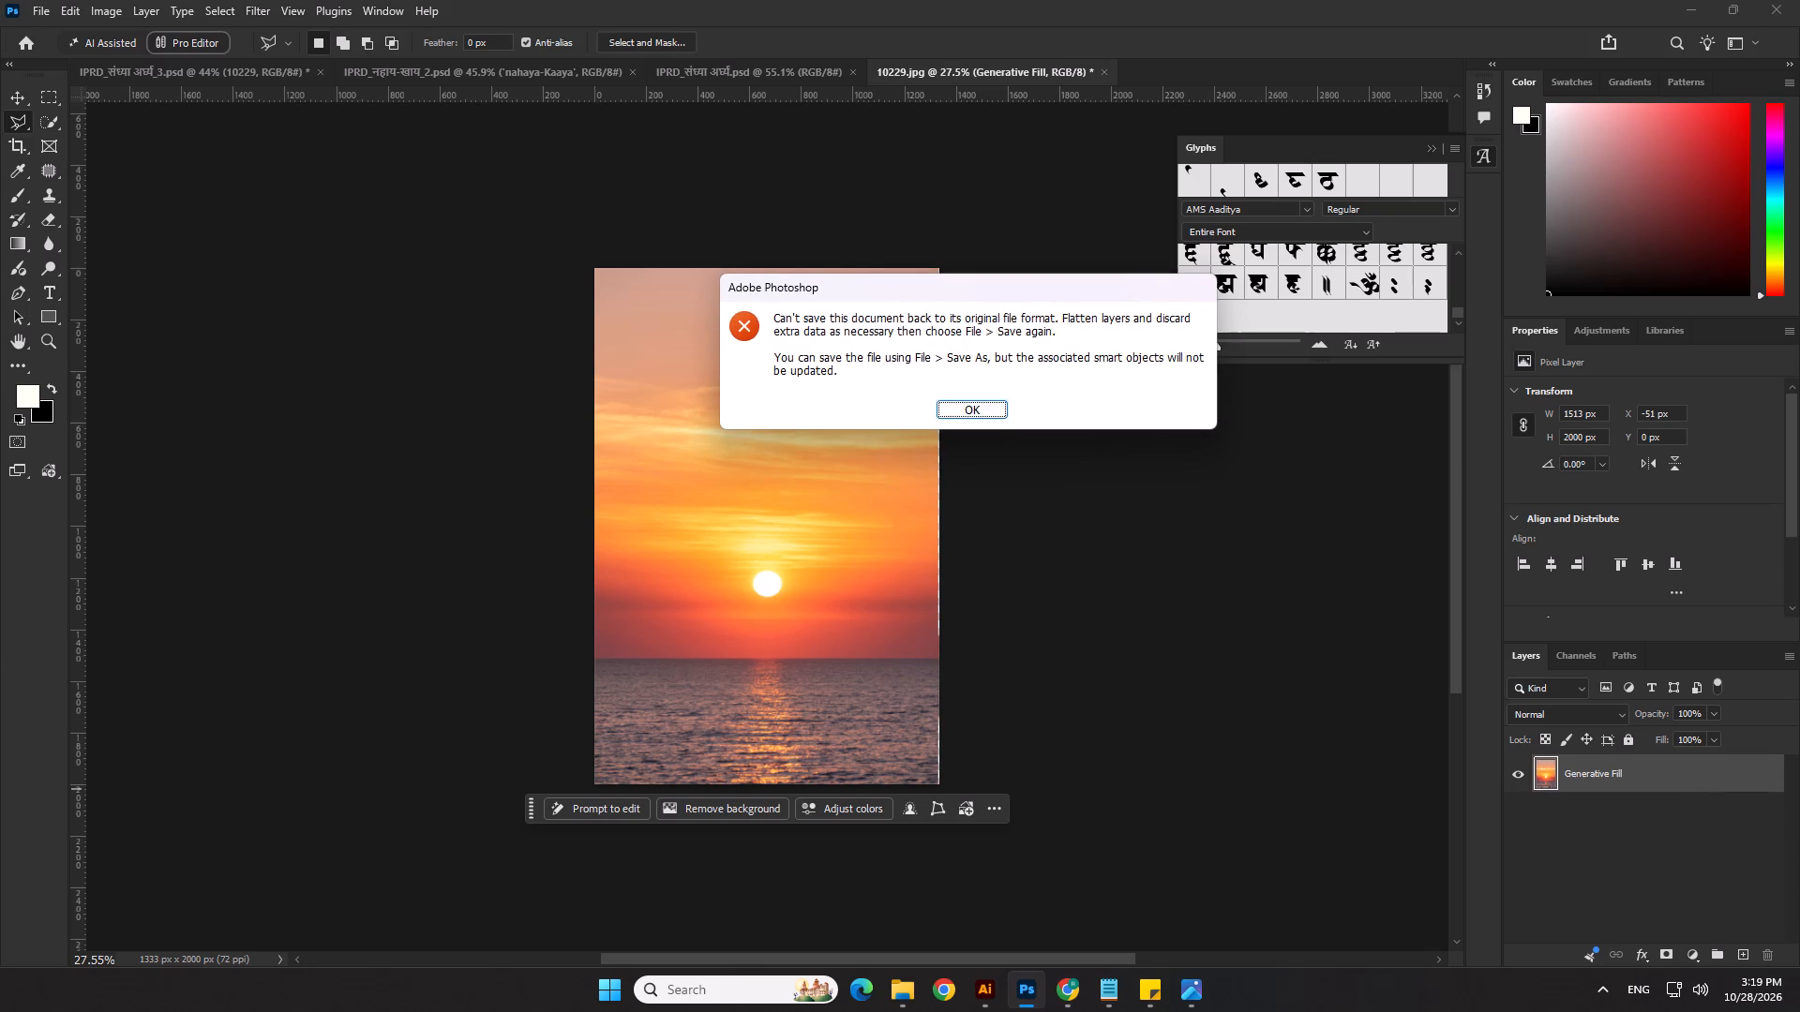
{"action": "left_click", "coordinate": [979, 404]}
Copy the merged sunset layer and paste it above the 10229 layer in the IPRD_संध्या अर्घ्य_3.psd poster.
{"action": "key", "text": "ctrl+c"}
{"action": "key", "text": "ctrl+c"}
{"action": "left_click", "coordinate": [758, 77]}
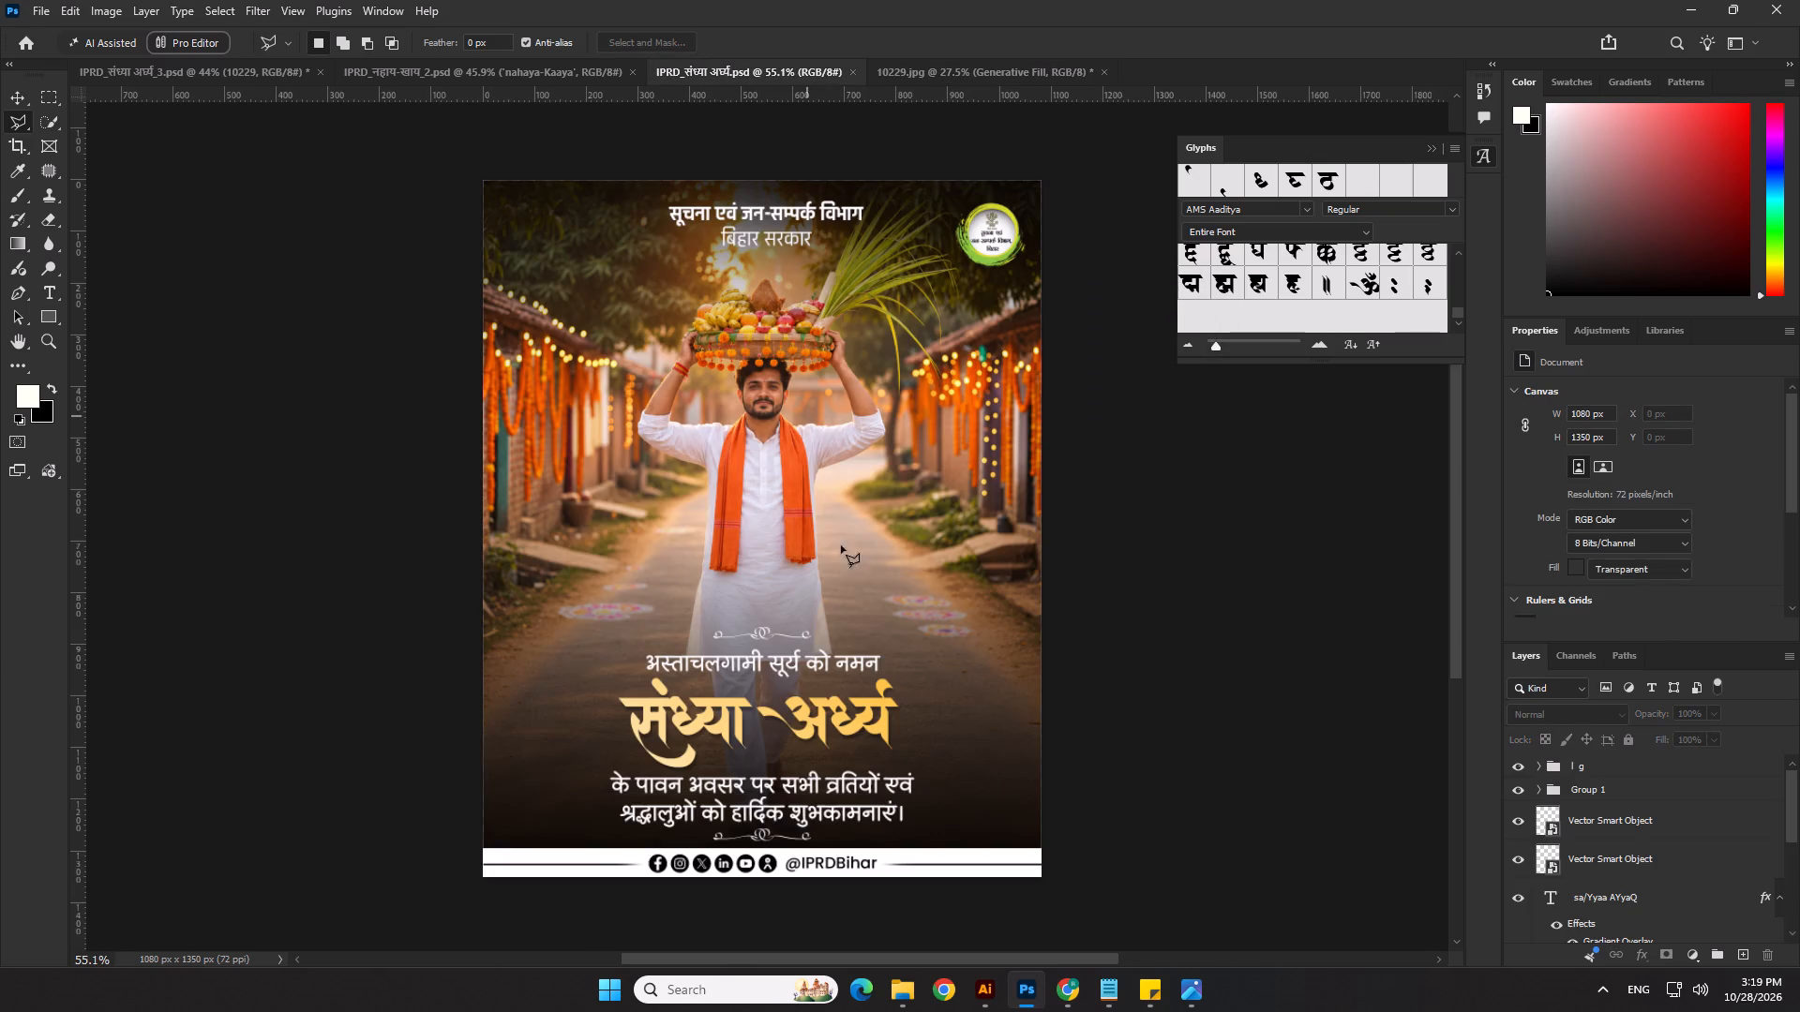
{"action": "left_click", "coordinate": [572, 67]}
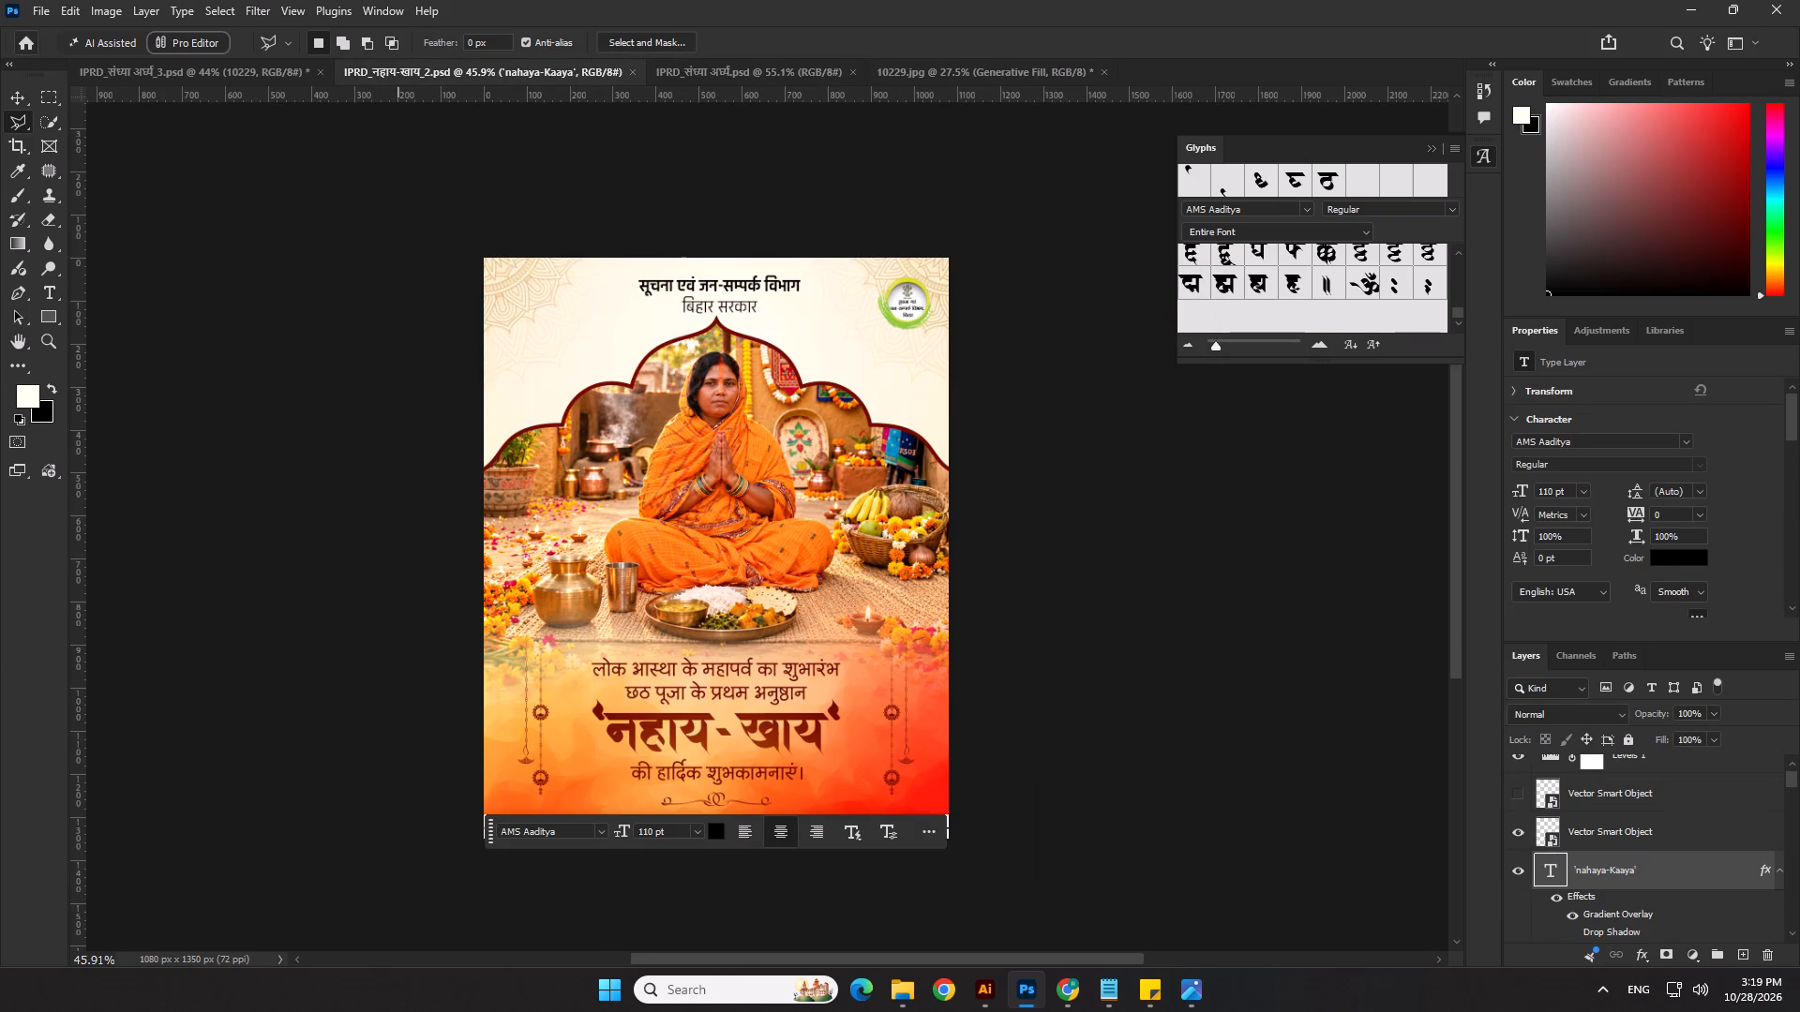
{"action": "left_click", "coordinate": [16, 97]}
{"action": "left_click", "coordinate": [200, 73]}
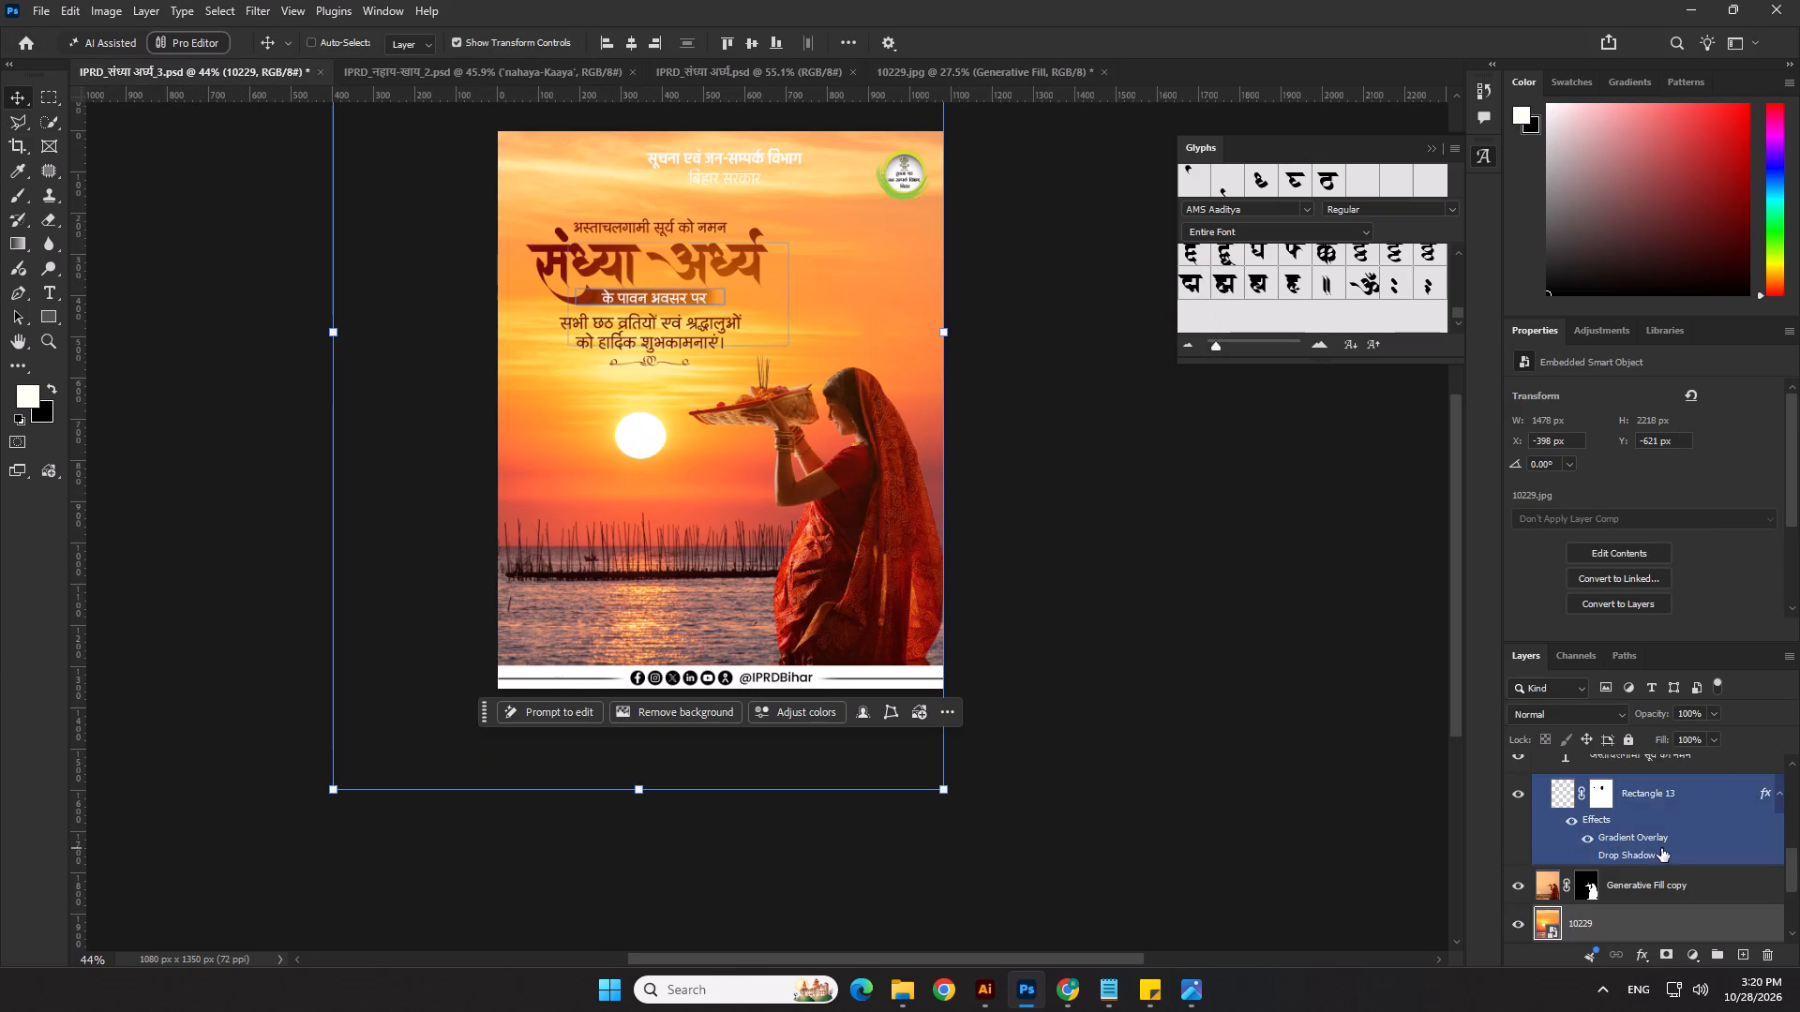
{"action": "key", "text": "ctrl+v"}
Hide the original 10229 sunset layer in the poster.
{"action": "scroll", "coordinate": [1657, 846], "scroll_direction": "down", "scroll_amount": 1}
{"action": "left_click", "coordinate": [1521, 932]}
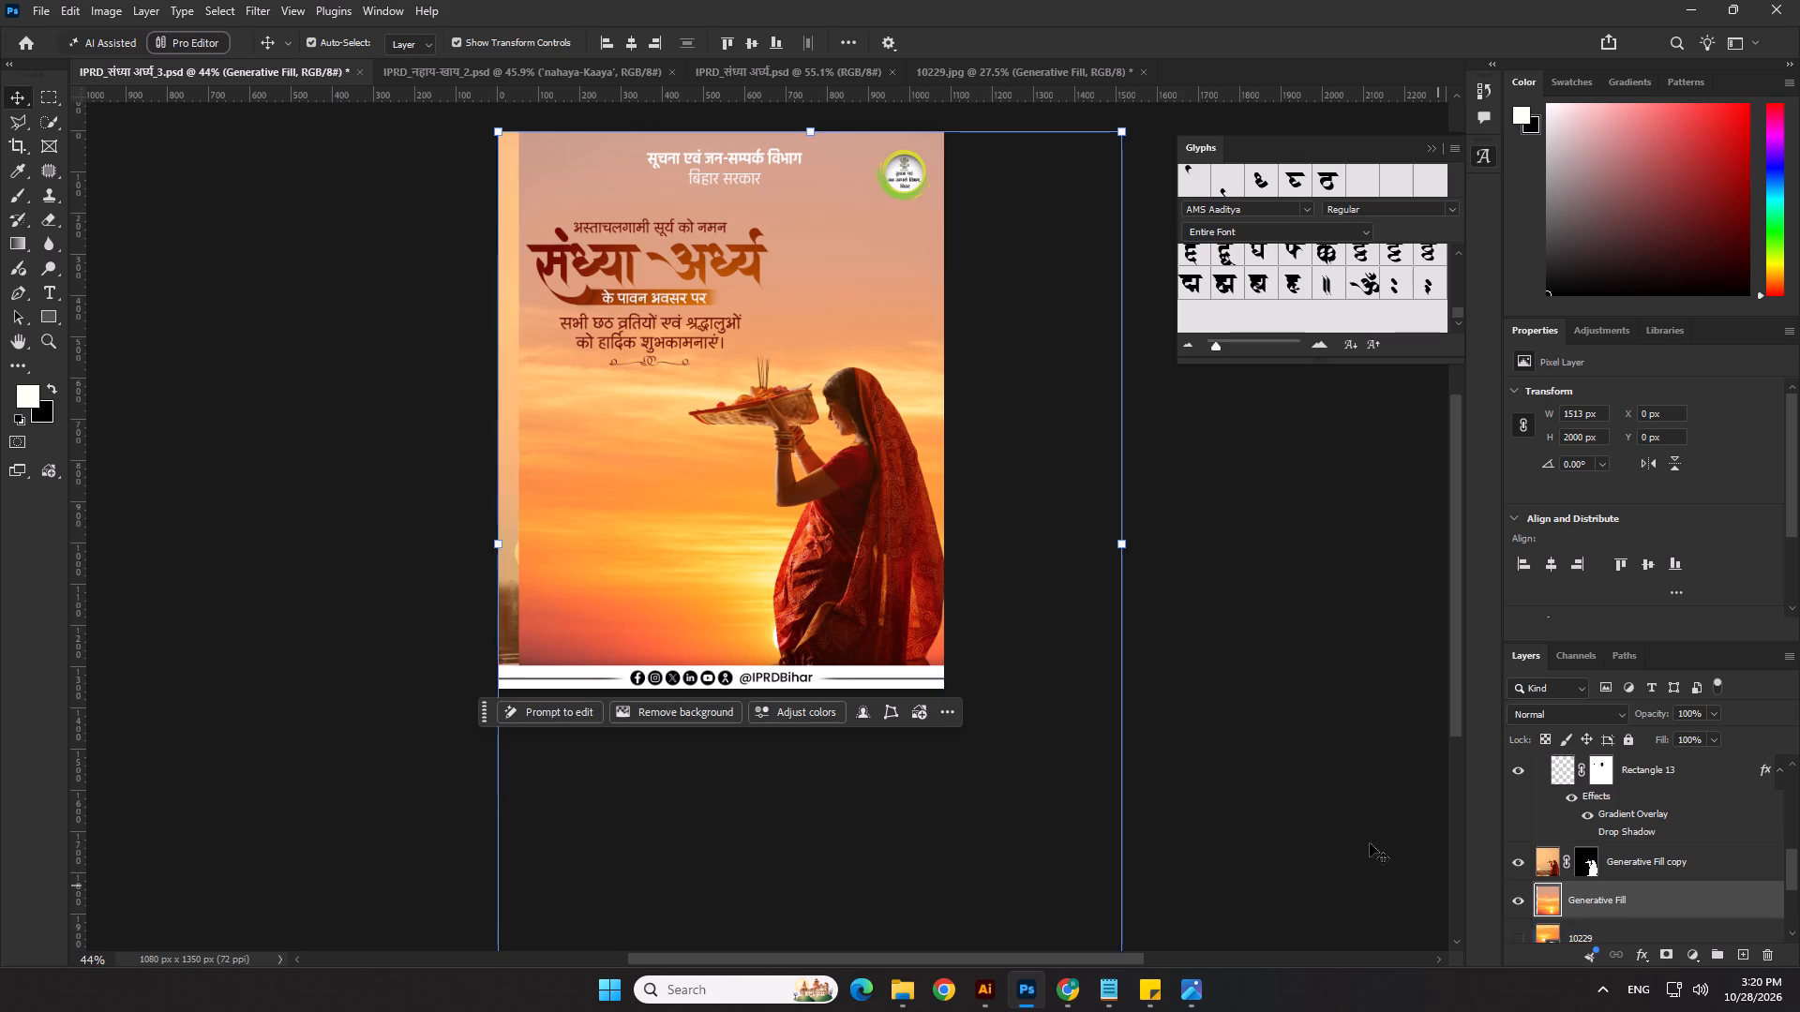
Reposition the pasted Generative Fill sunset layer to cover the canvas, at about X -298 px, Y -444 px, with the sun beside the woman.
{"action": "scroll", "coordinate": [1041, 674], "scroll_direction": "down", "scroll_amount": 6}
{"action": "left_click_drag", "start_coordinate": [738, 533], "coordinate": [667, 451]}
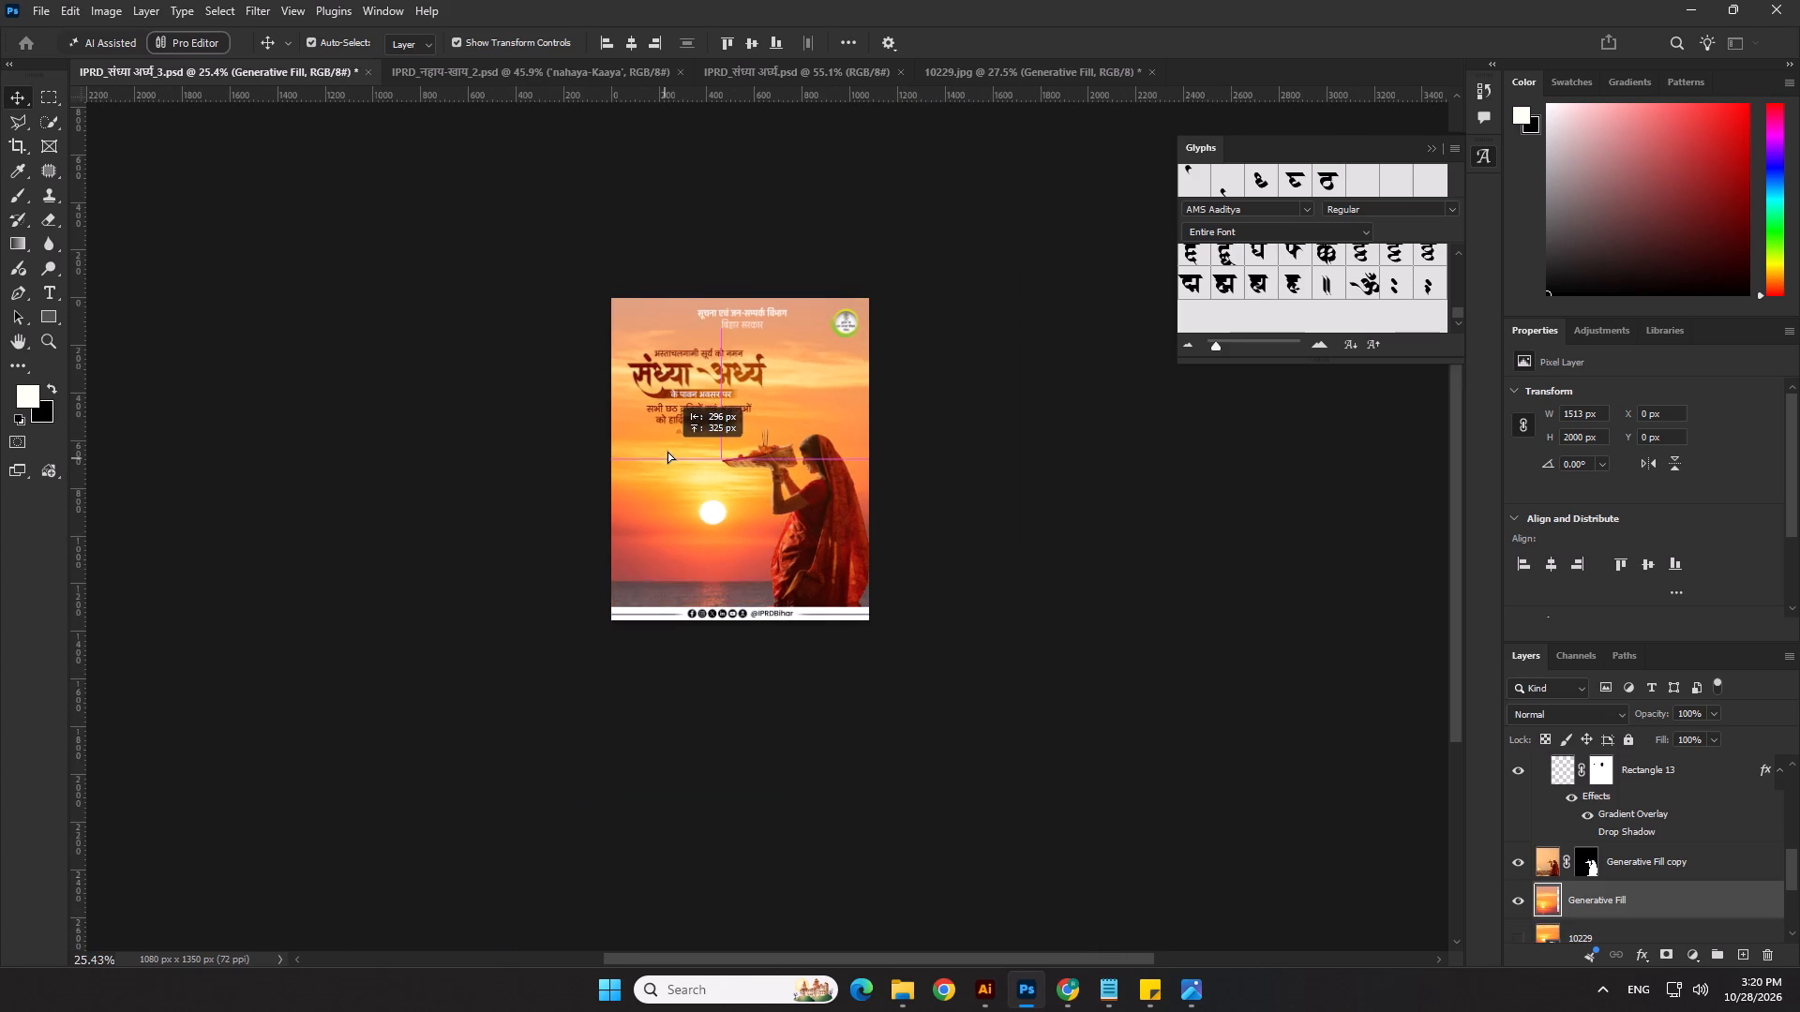
{"action": "left_click_drag", "start_coordinate": [667, 451], "coordinate": [670, 427]}
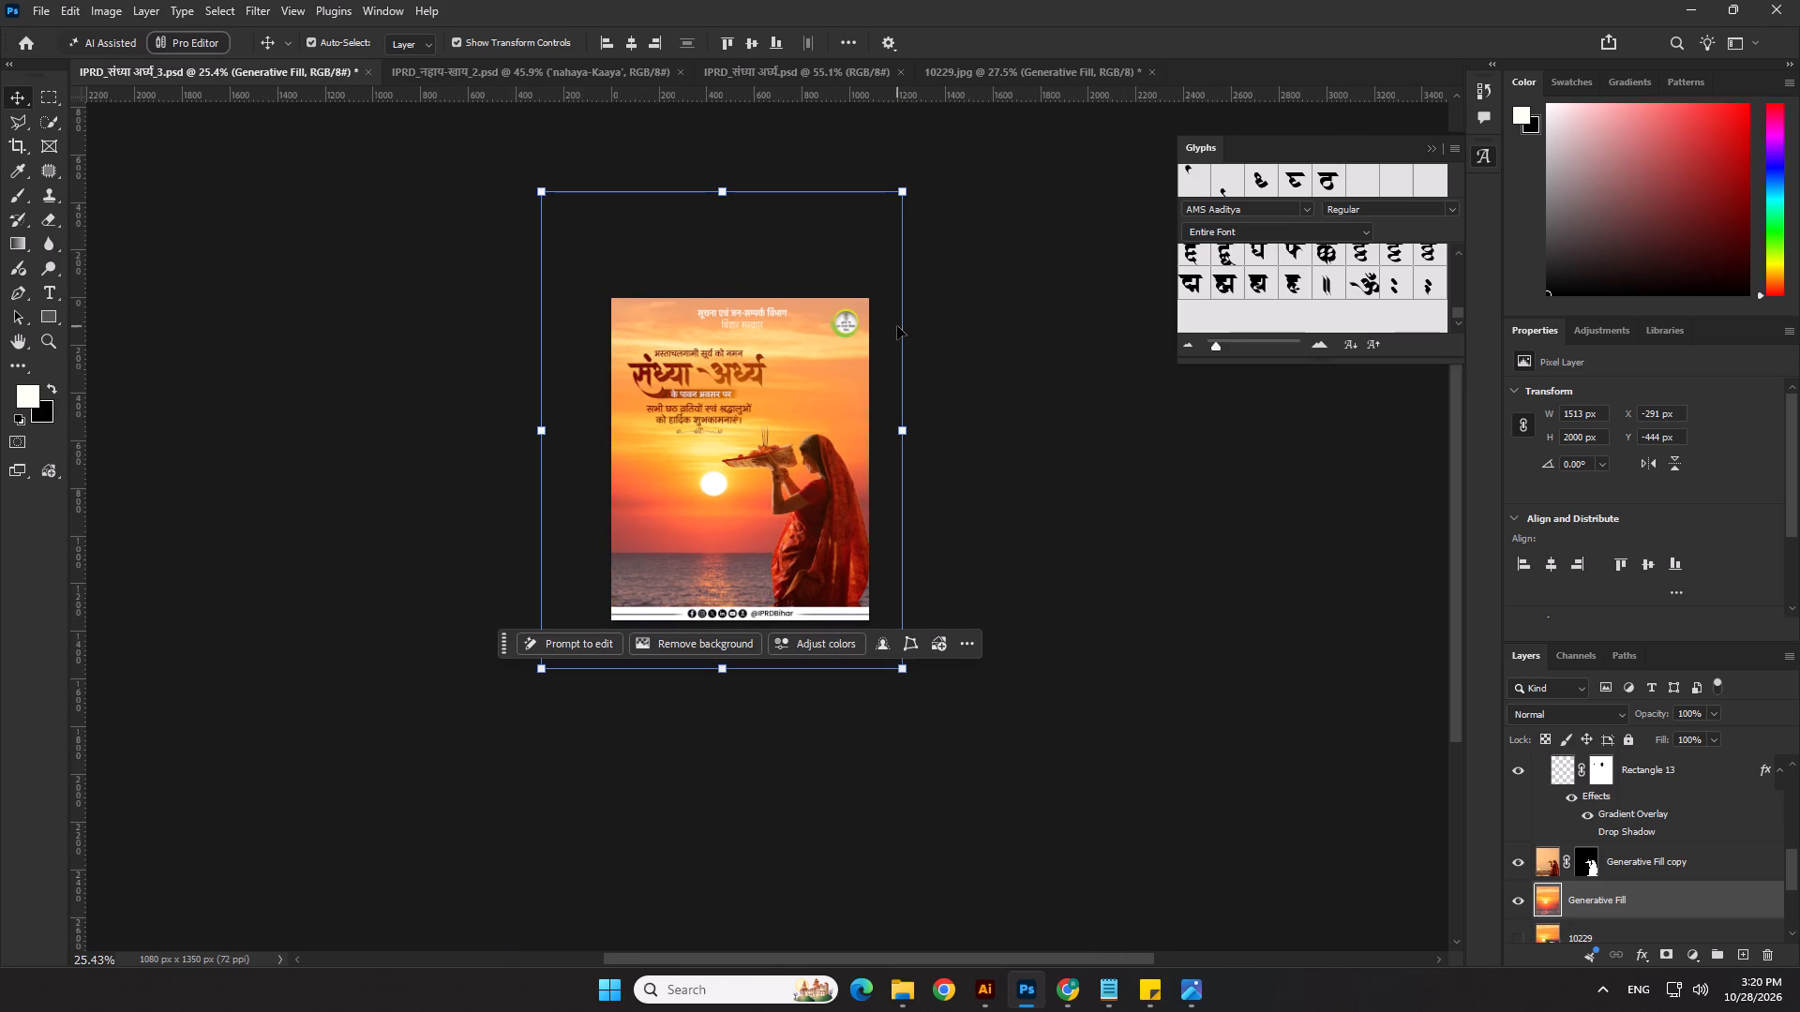
{"action": "key", "text": "Right"}
{"action": "key", "text": "Right"}
{"action": "key", "text": "Right"}
{"action": "key", "text": "Left"}
{"action": "key", "text": "Left"}
{"action": "key", "text": "Left"}
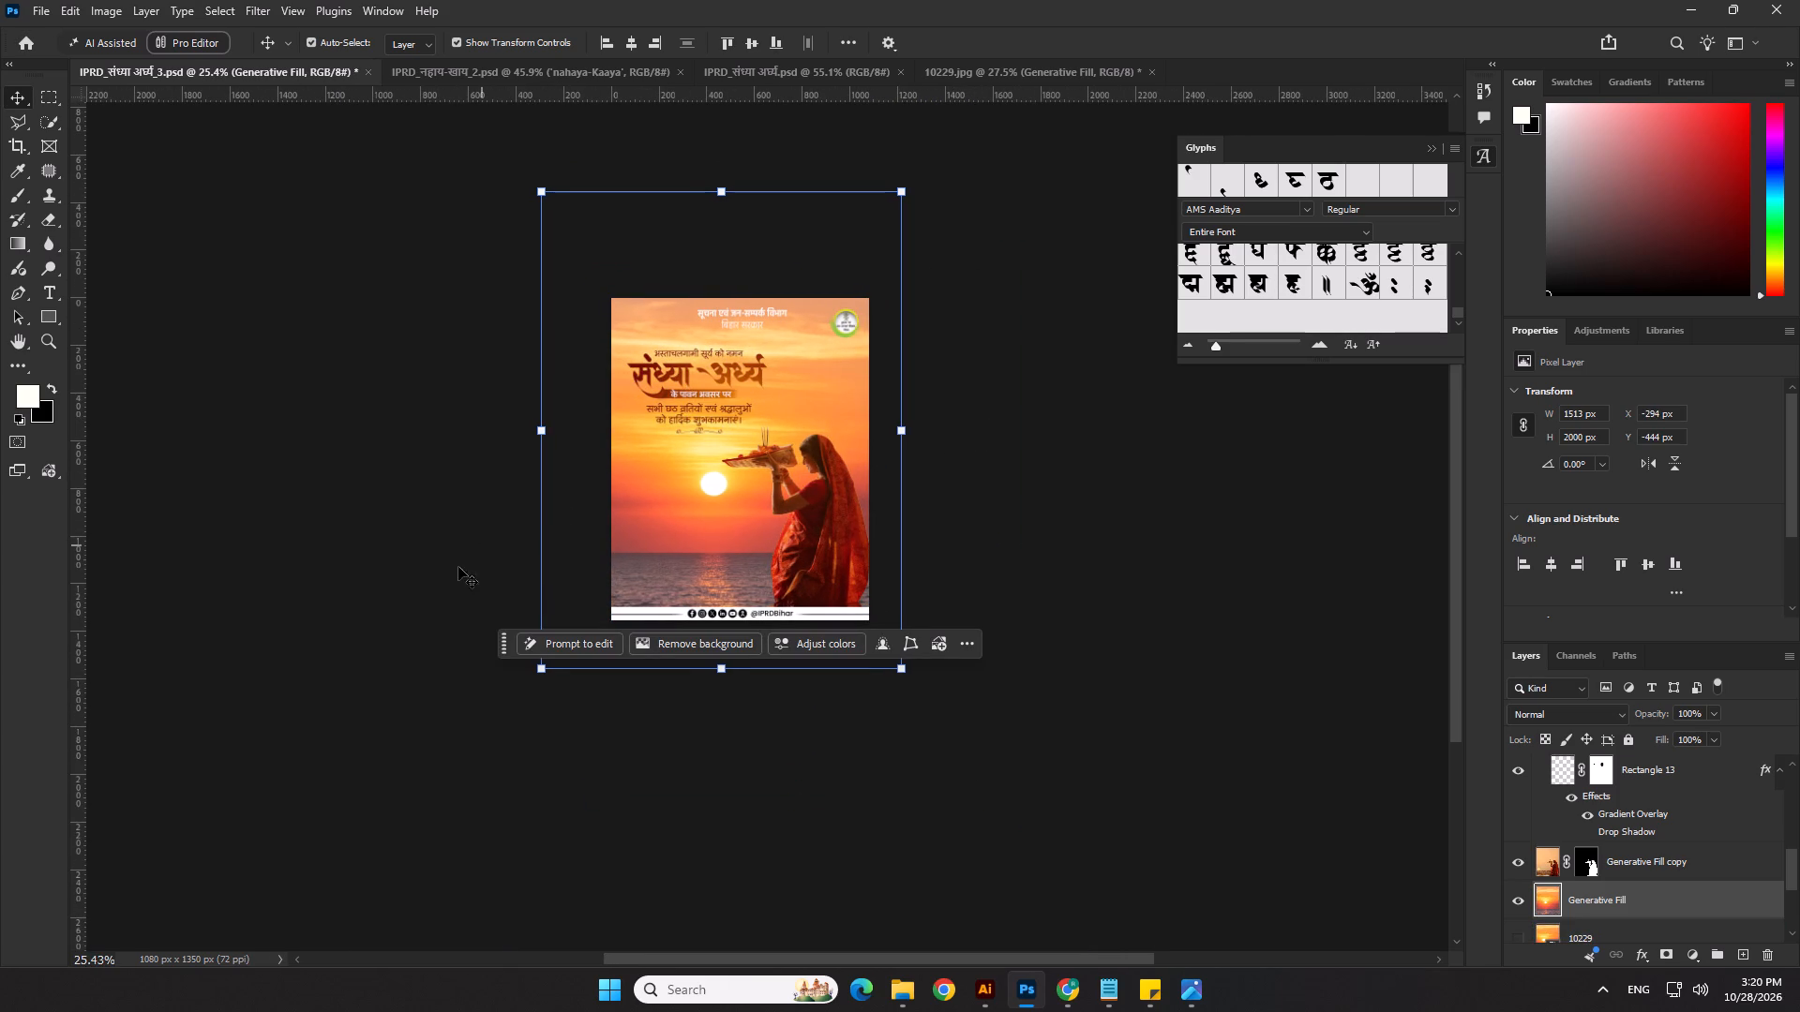
{"action": "key", "text": "Left"}
Enlarge the sunset layer proportionally to about 1588 × 2099 px and deselect it.
{"action": "left_click_drag", "start_coordinate": [540, 435], "coordinate": [522, 435]}
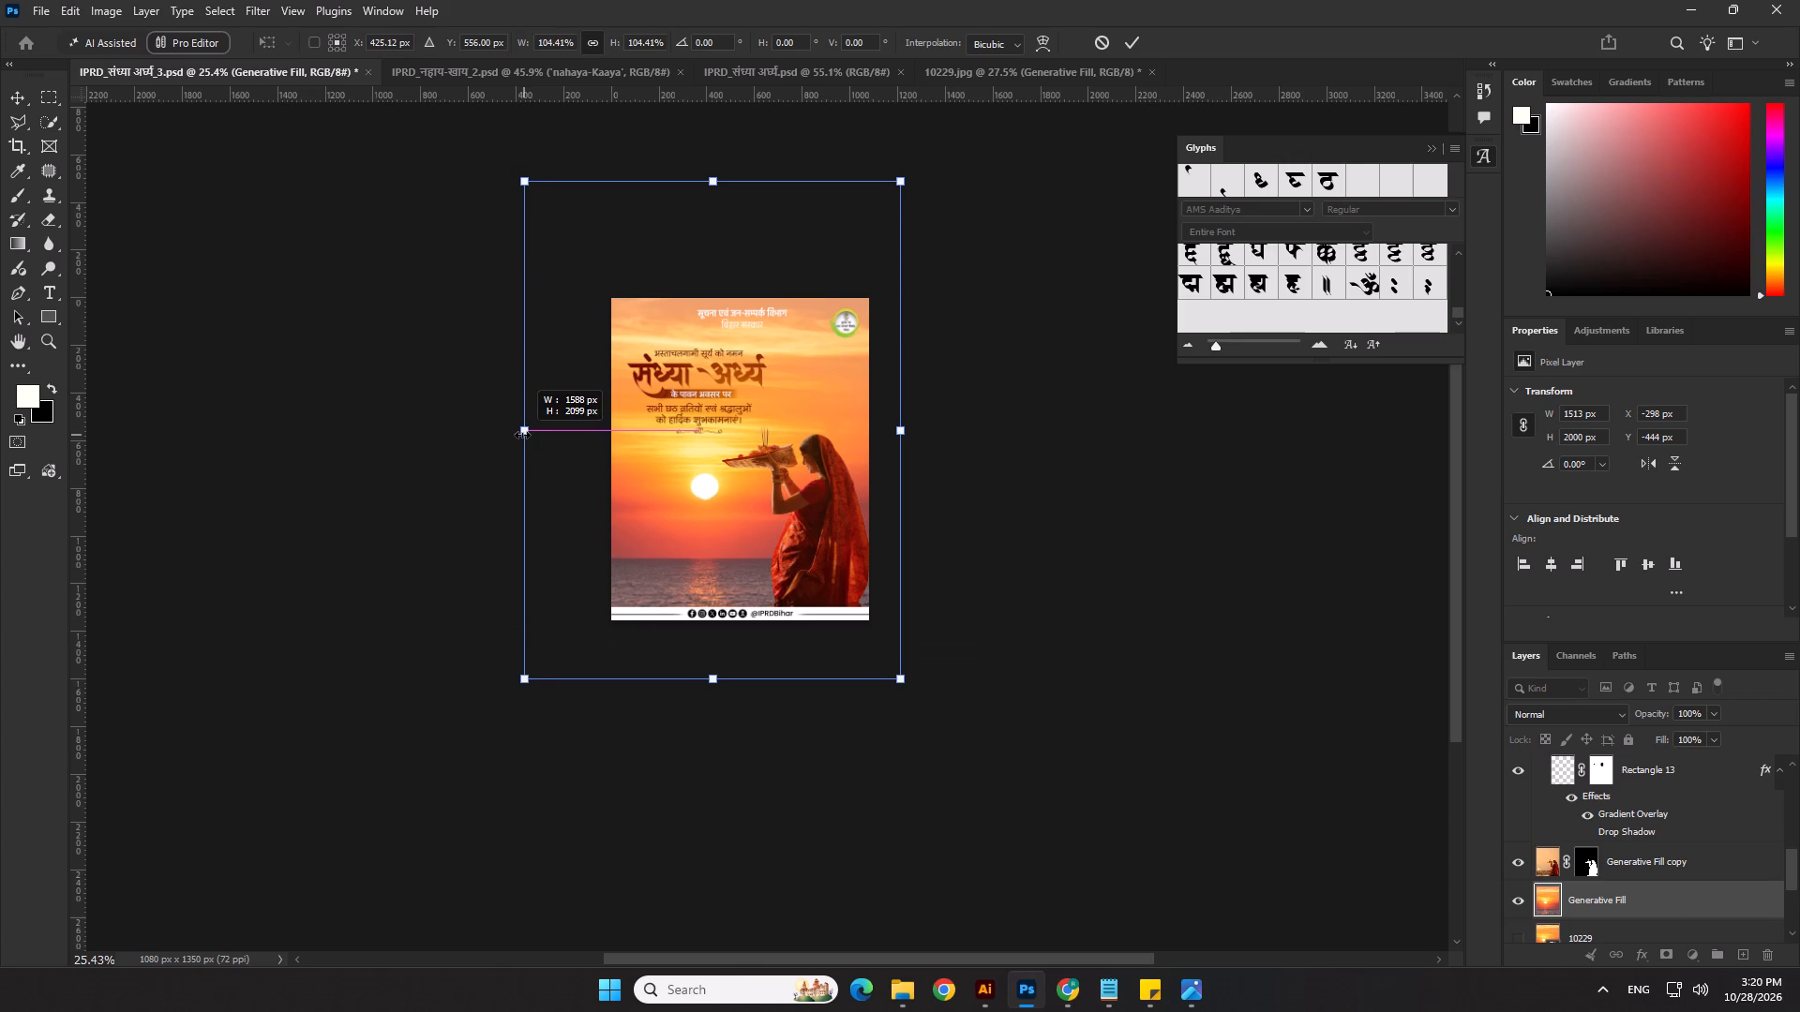
{"action": "left_click_drag", "start_coordinate": [522, 435], "coordinate": [521, 435]}
{"action": "key", "text": "Return"}
{"action": "left_click", "coordinate": [1043, 562]}
Examine the whole poster composition with the new sunset background behind the woman and text.
{"action": "scroll", "coordinate": [899, 492], "scroll_direction": "up", "scroll_amount": 8}
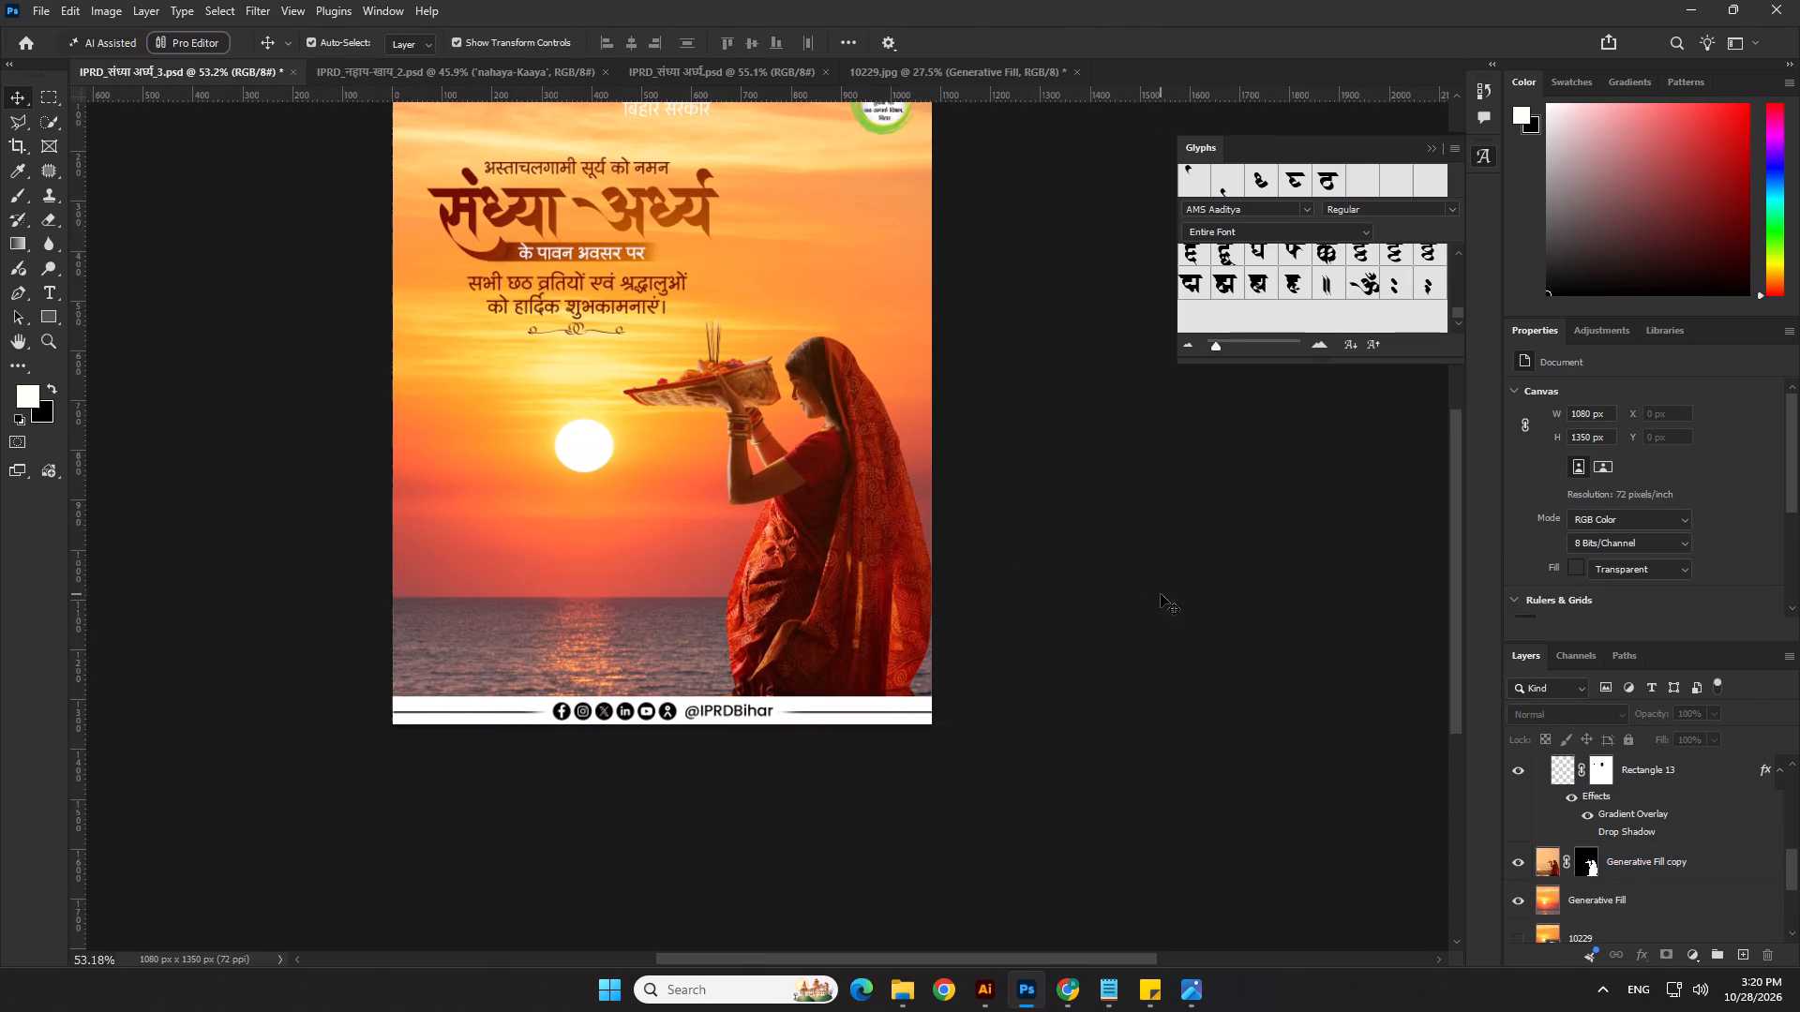
{"action": "left_click", "coordinate": [1161, 594]}
{"action": "left_click", "coordinate": [1186, 537]}
{"action": "scroll", "coordinate": [1187, 536], "scroll_direction": "down", "scroll_amount": 2}
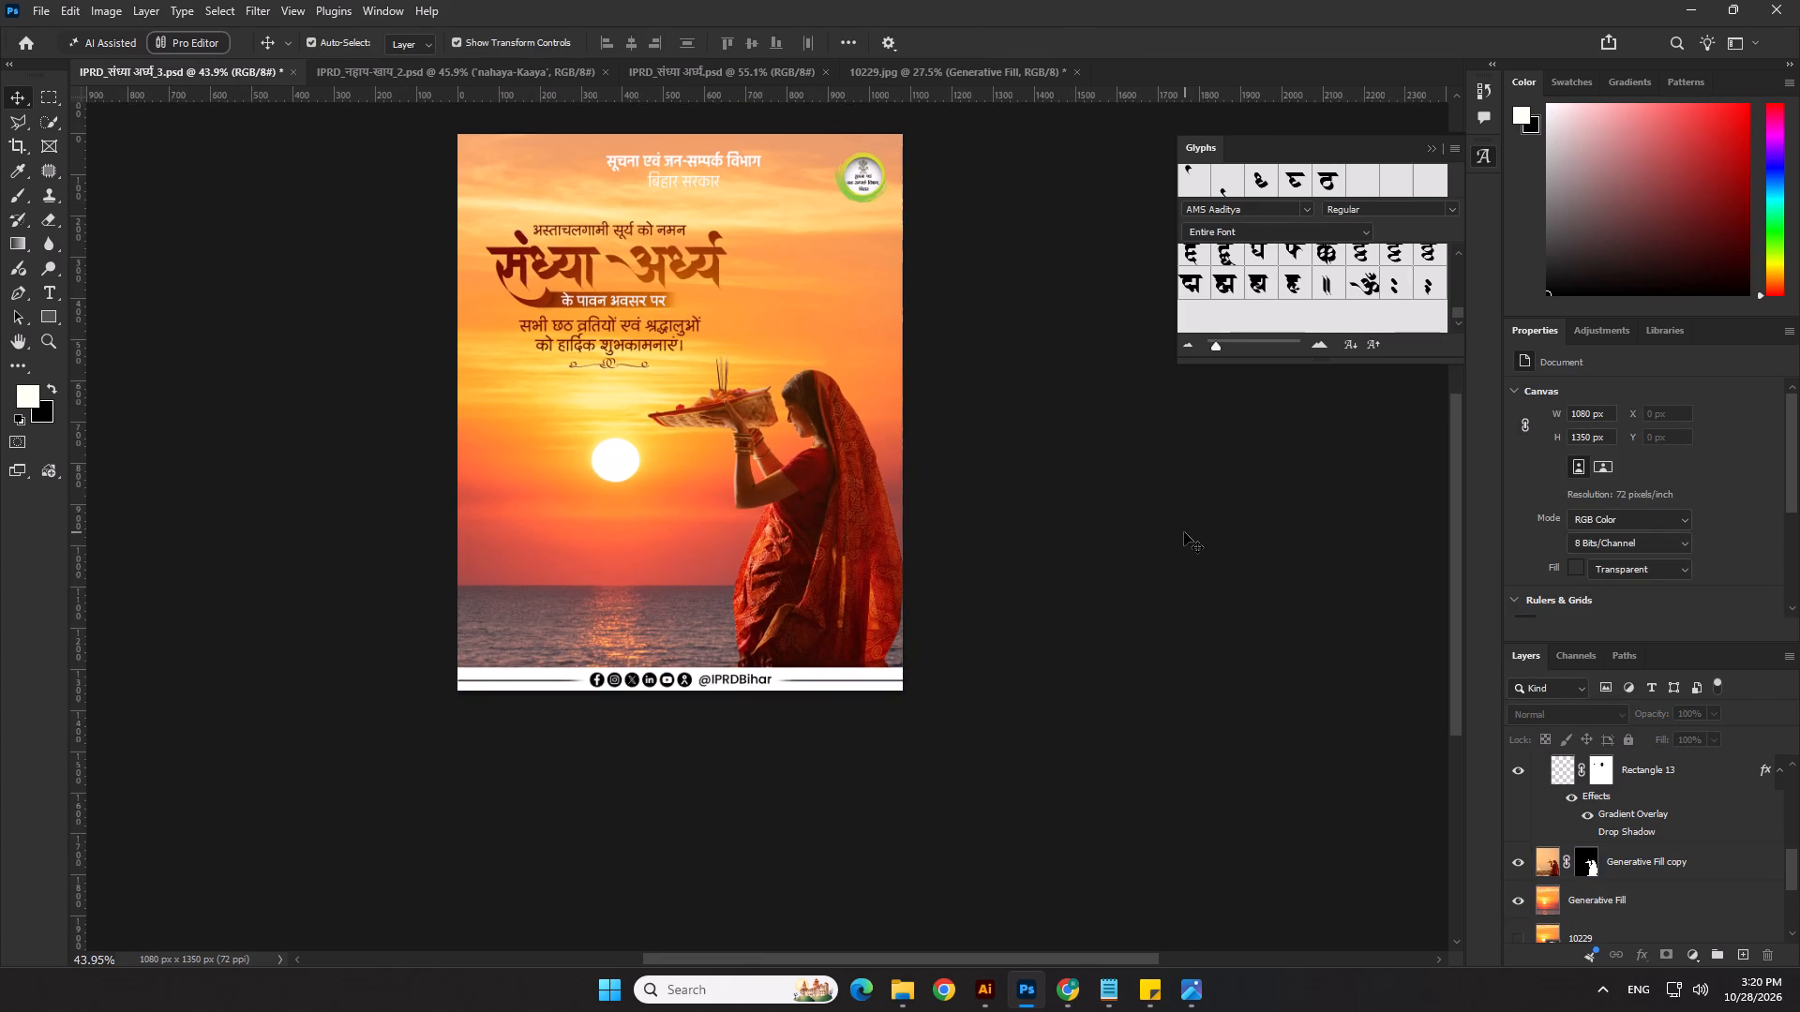
{"action": "scroll", "coordinate": [1174, 528], "scroll_direction": "down", "scroll_amount": 3}
{"action": "scroll", "coordinate": [733, 295], "scroll_direction": "down", "scroll_amount": 1}
{"action": "scroll", "coordinate": [702, 316], "scroll_direction": "up", "scroll_amount": 8}
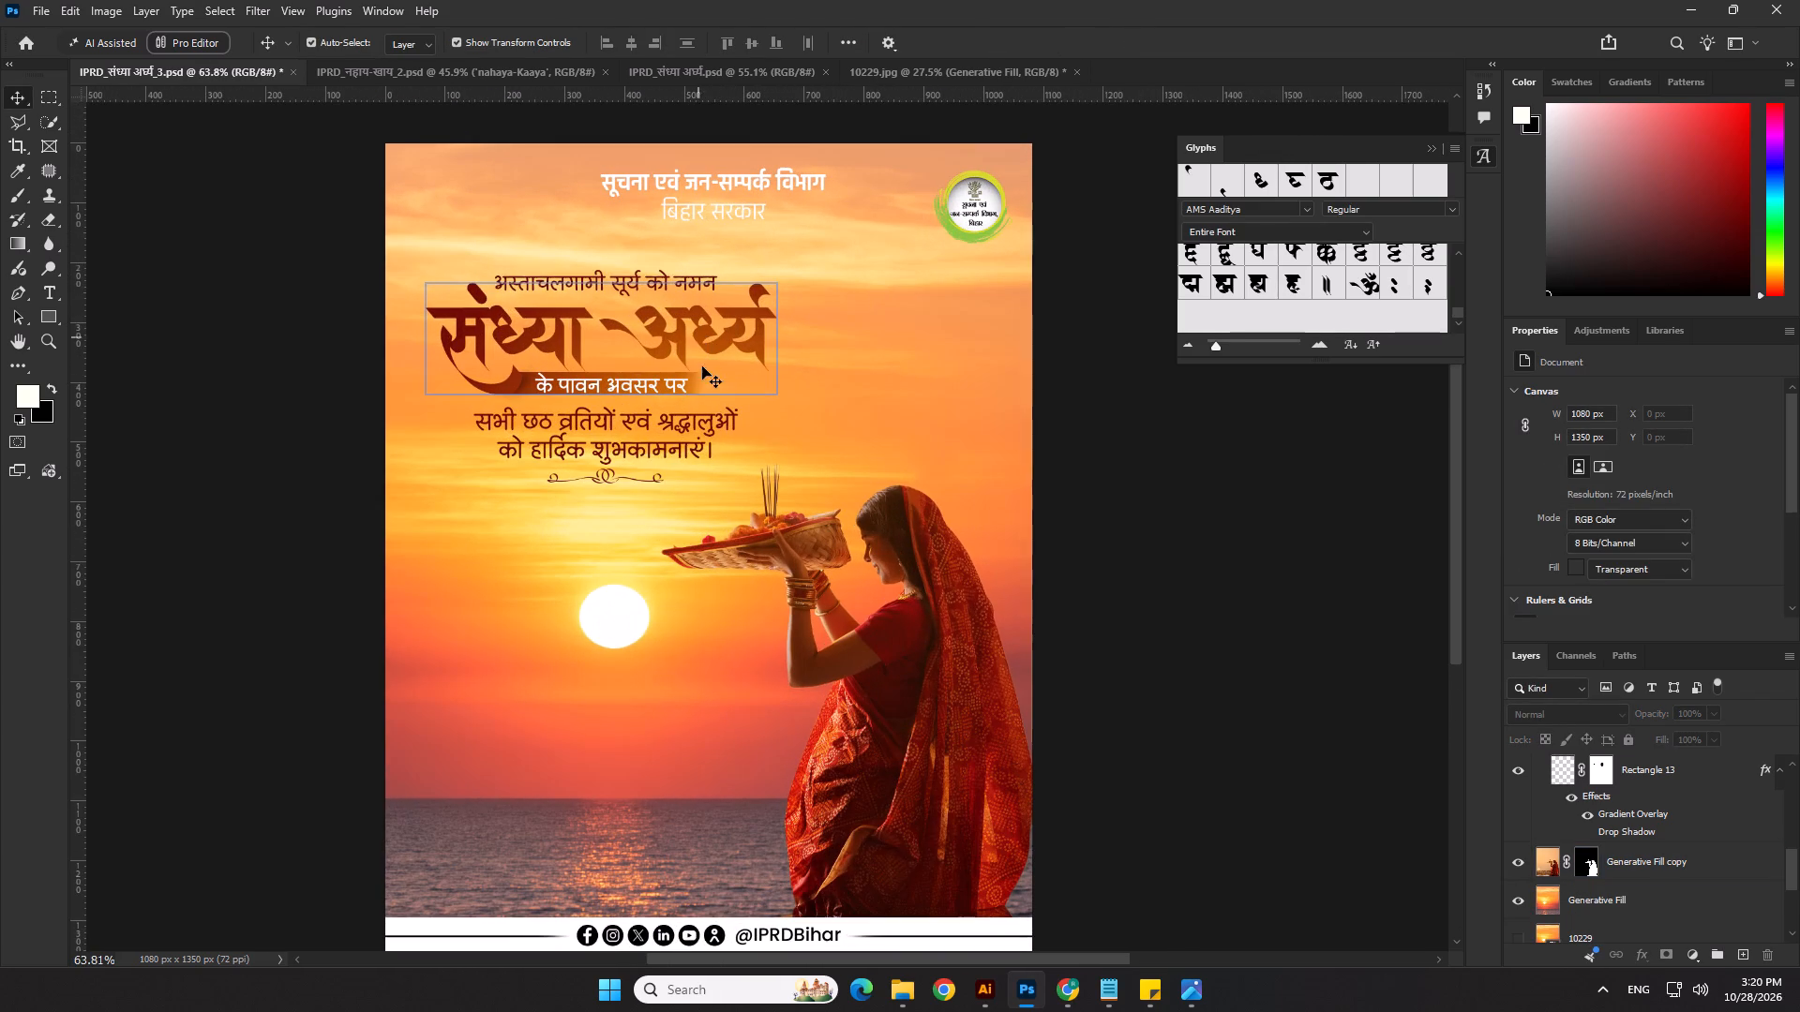
Switch to Chrome and search Google Images for "smoke png" in a new tab.
{"action": "left_click", "coordinate": [1073, 990]}
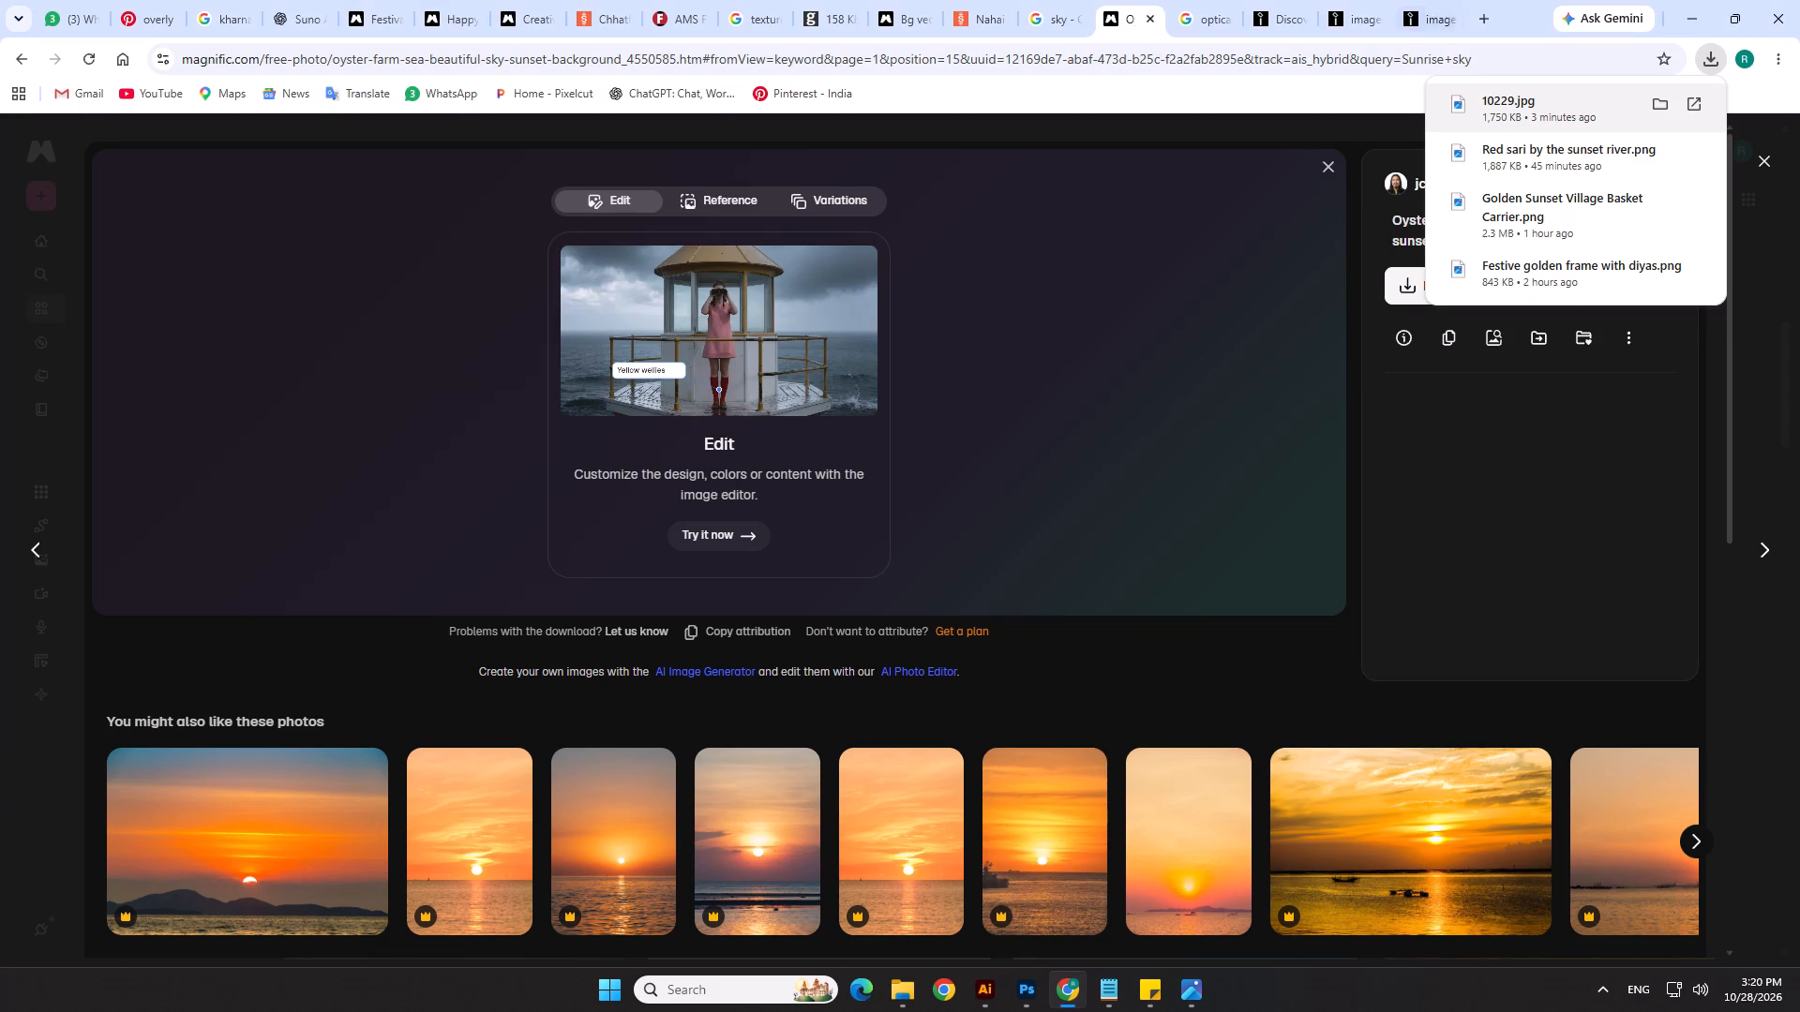
{"action": "left_click", "coordinate": [1483, 19]}
{"action": "left_click", "coordinate": [114, 64]}
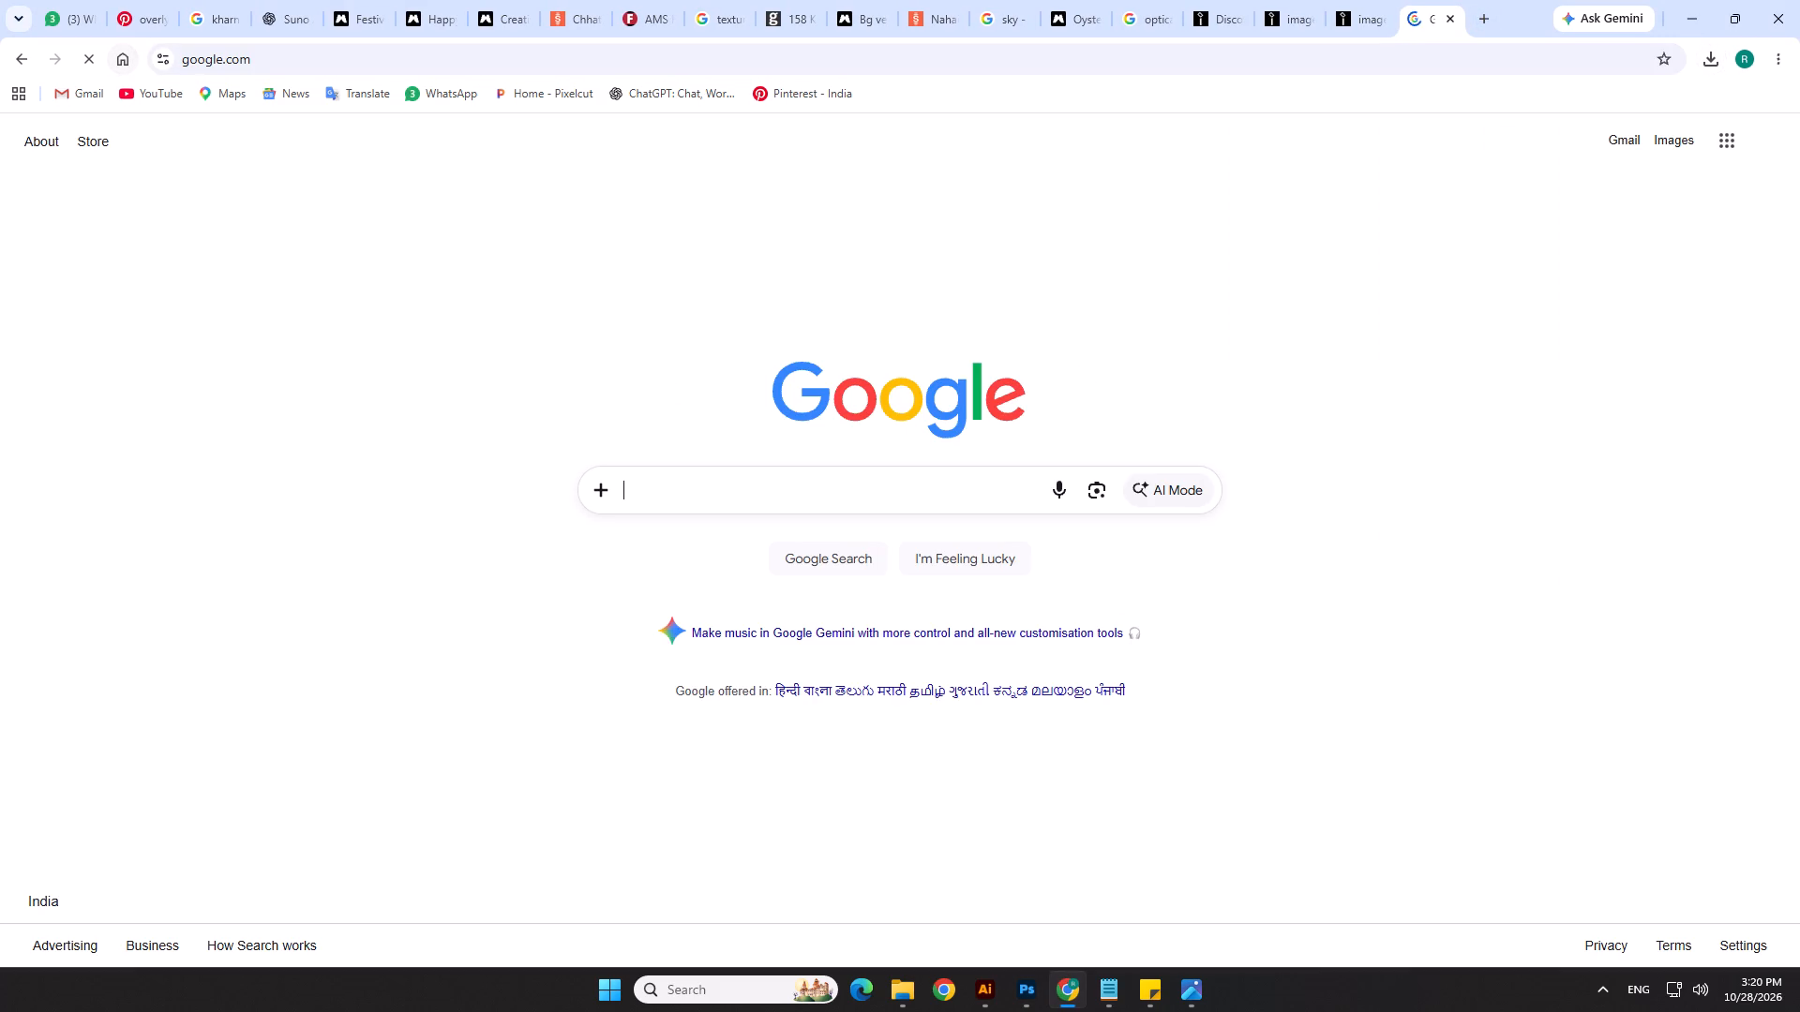
{"action": "left_click", "coordinate": [687, 502]}
{"action": "type", "text": "smoke"}
{"action": "key", "text": "space"}
{"action": "key", "text": "Down"}
{"action": "key", "text": "Return"}
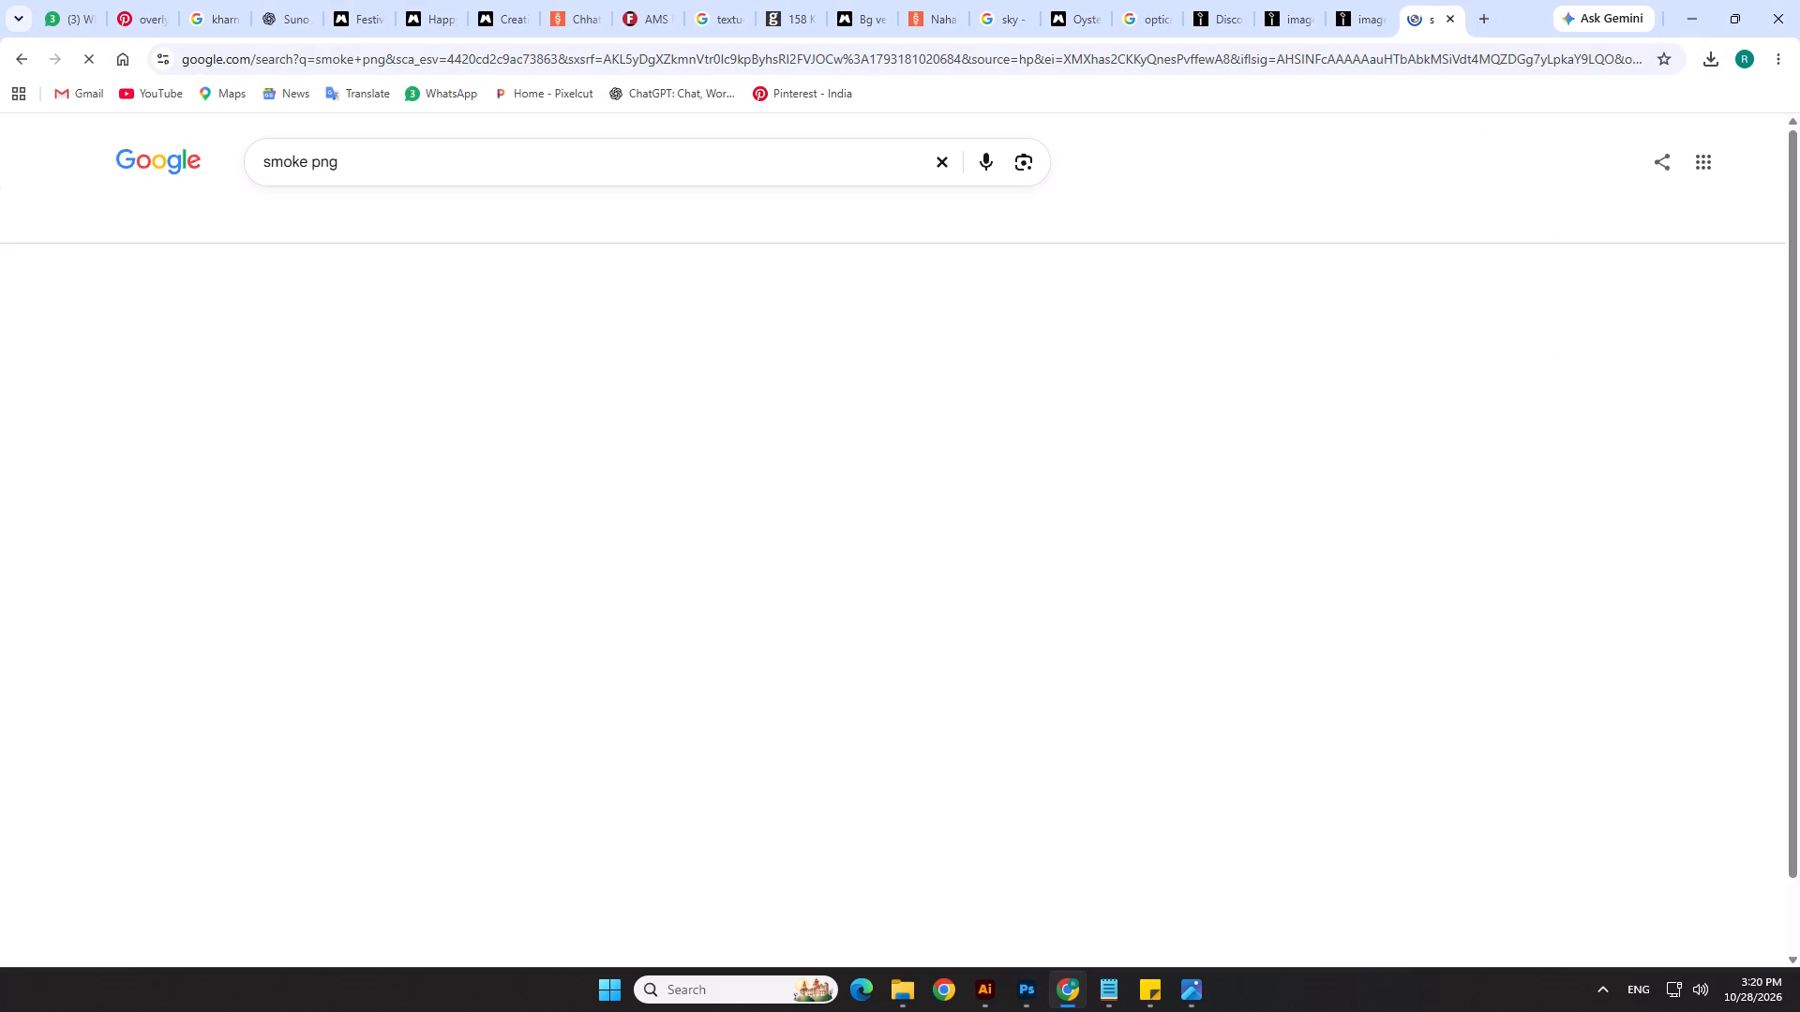
{"action": "left_click", "coordinate": [382, 229]}
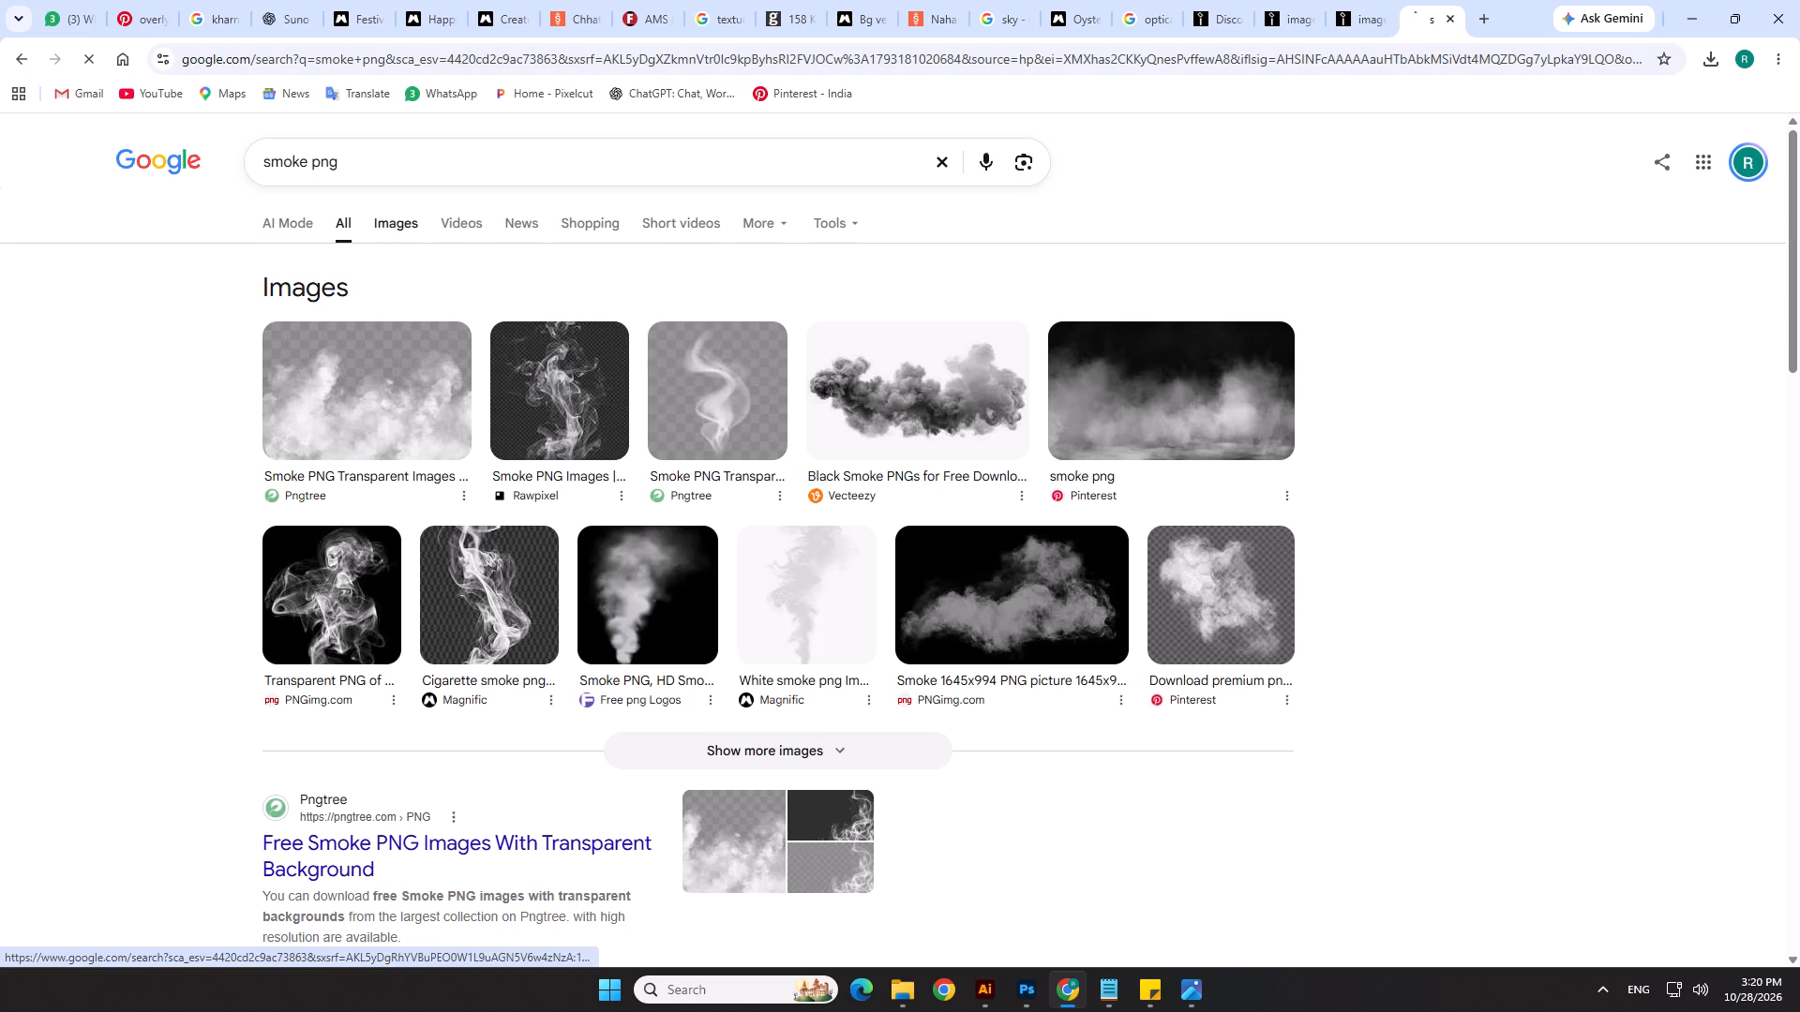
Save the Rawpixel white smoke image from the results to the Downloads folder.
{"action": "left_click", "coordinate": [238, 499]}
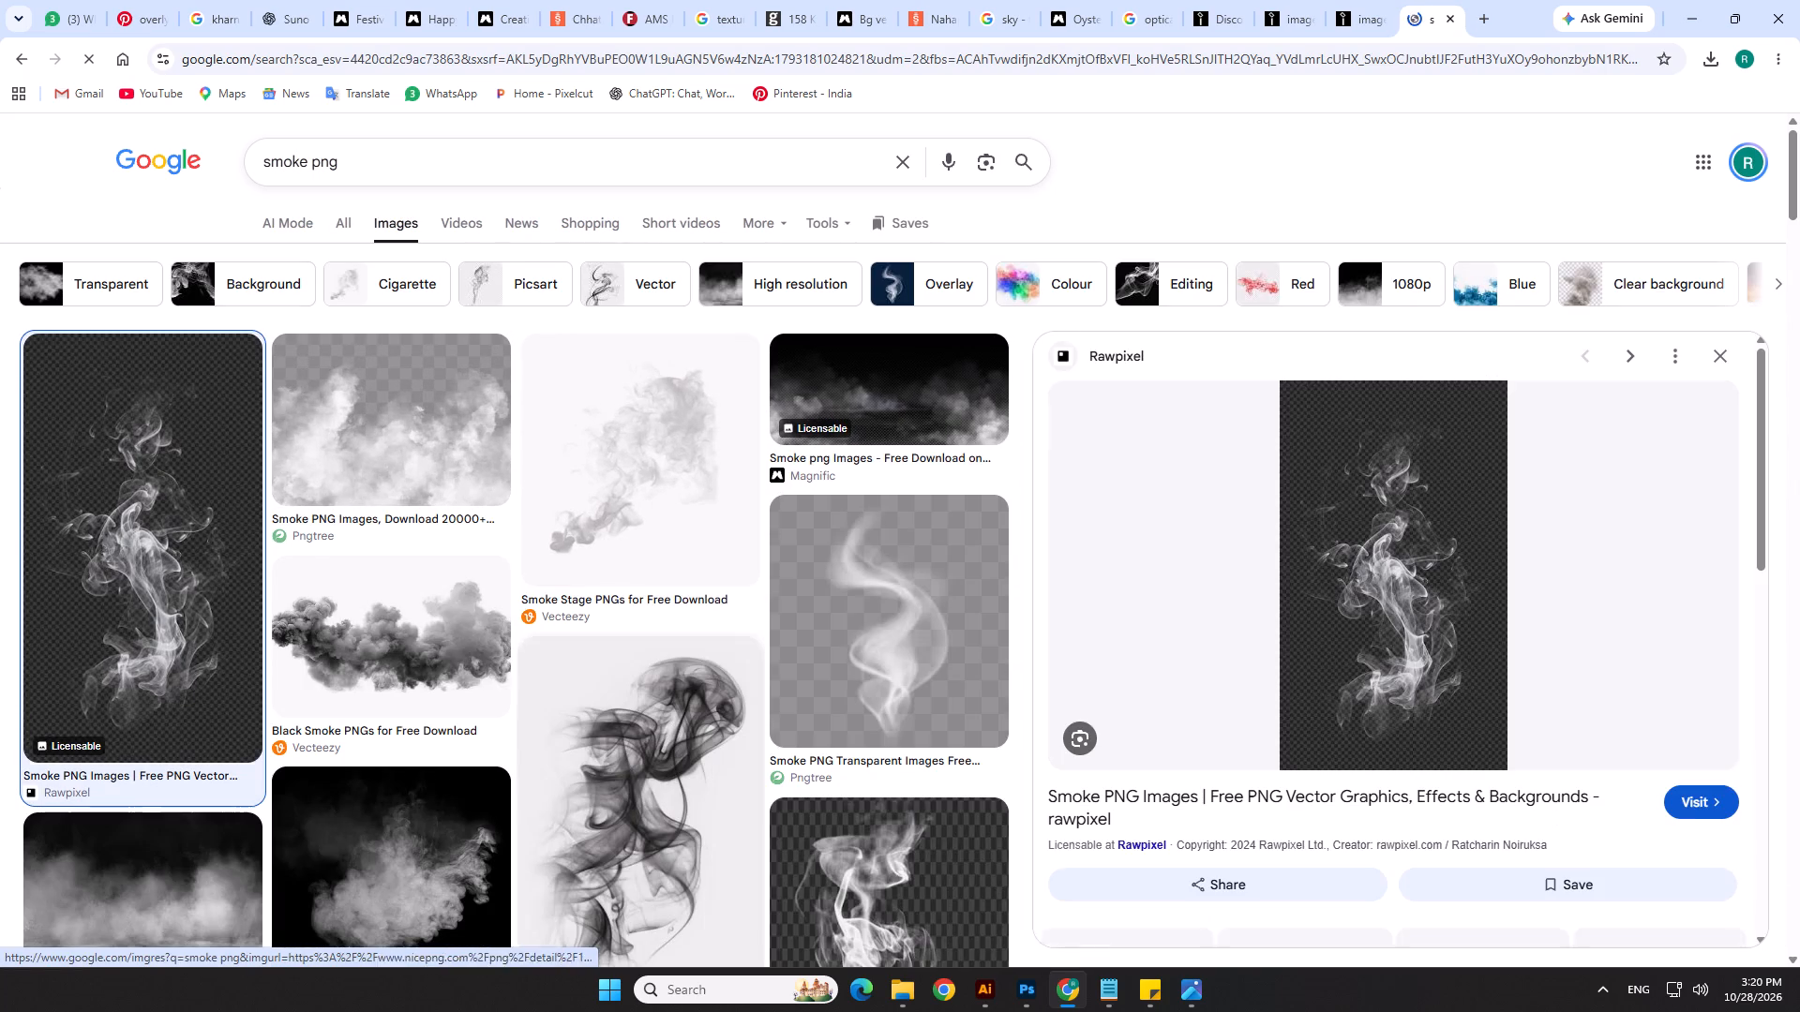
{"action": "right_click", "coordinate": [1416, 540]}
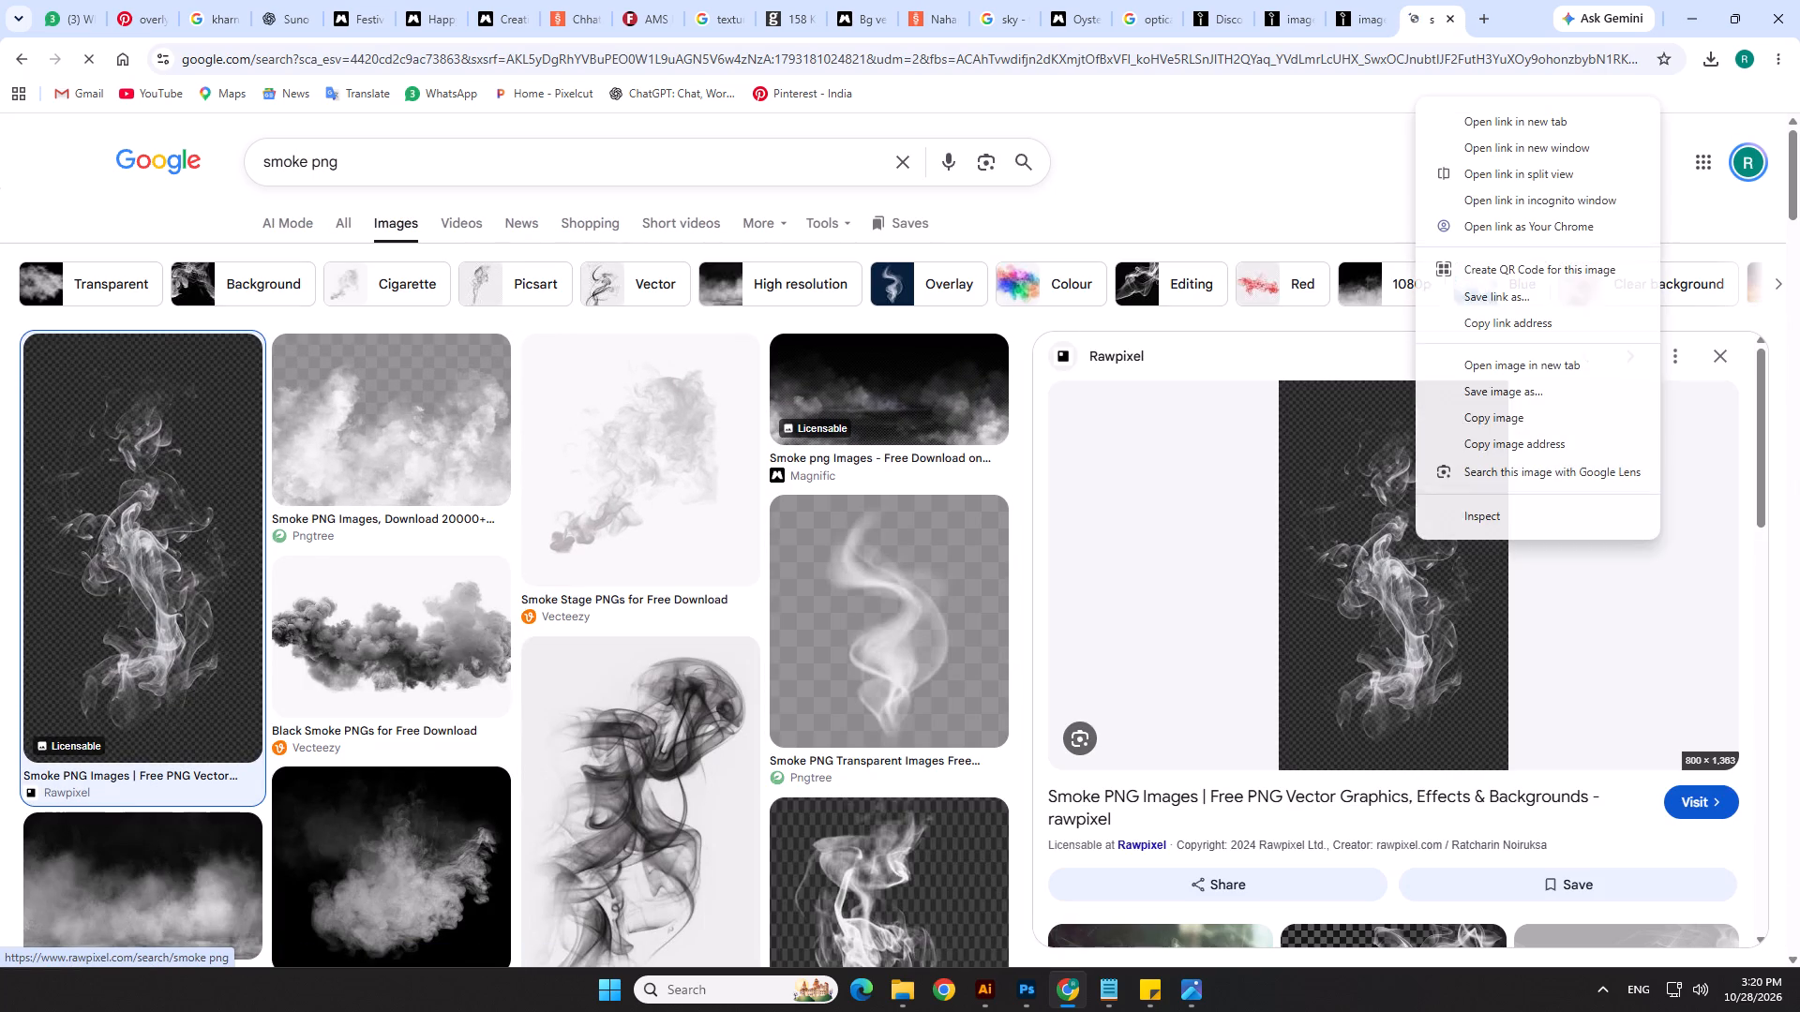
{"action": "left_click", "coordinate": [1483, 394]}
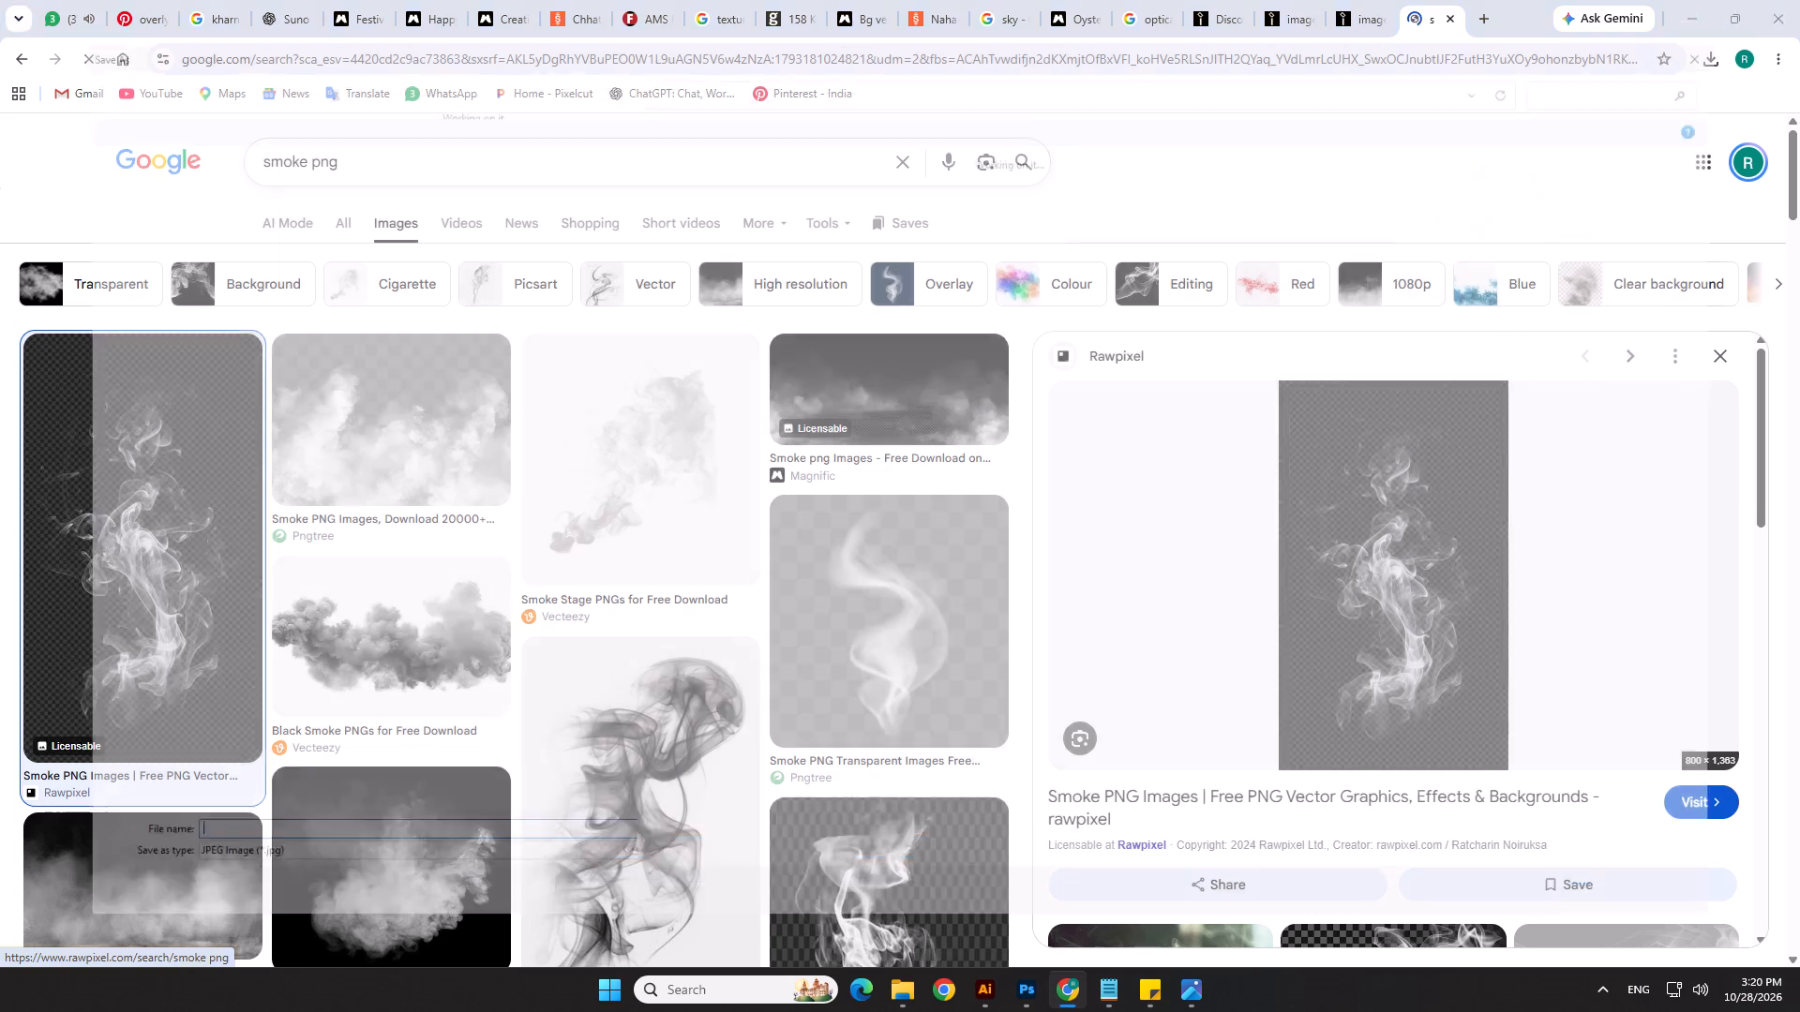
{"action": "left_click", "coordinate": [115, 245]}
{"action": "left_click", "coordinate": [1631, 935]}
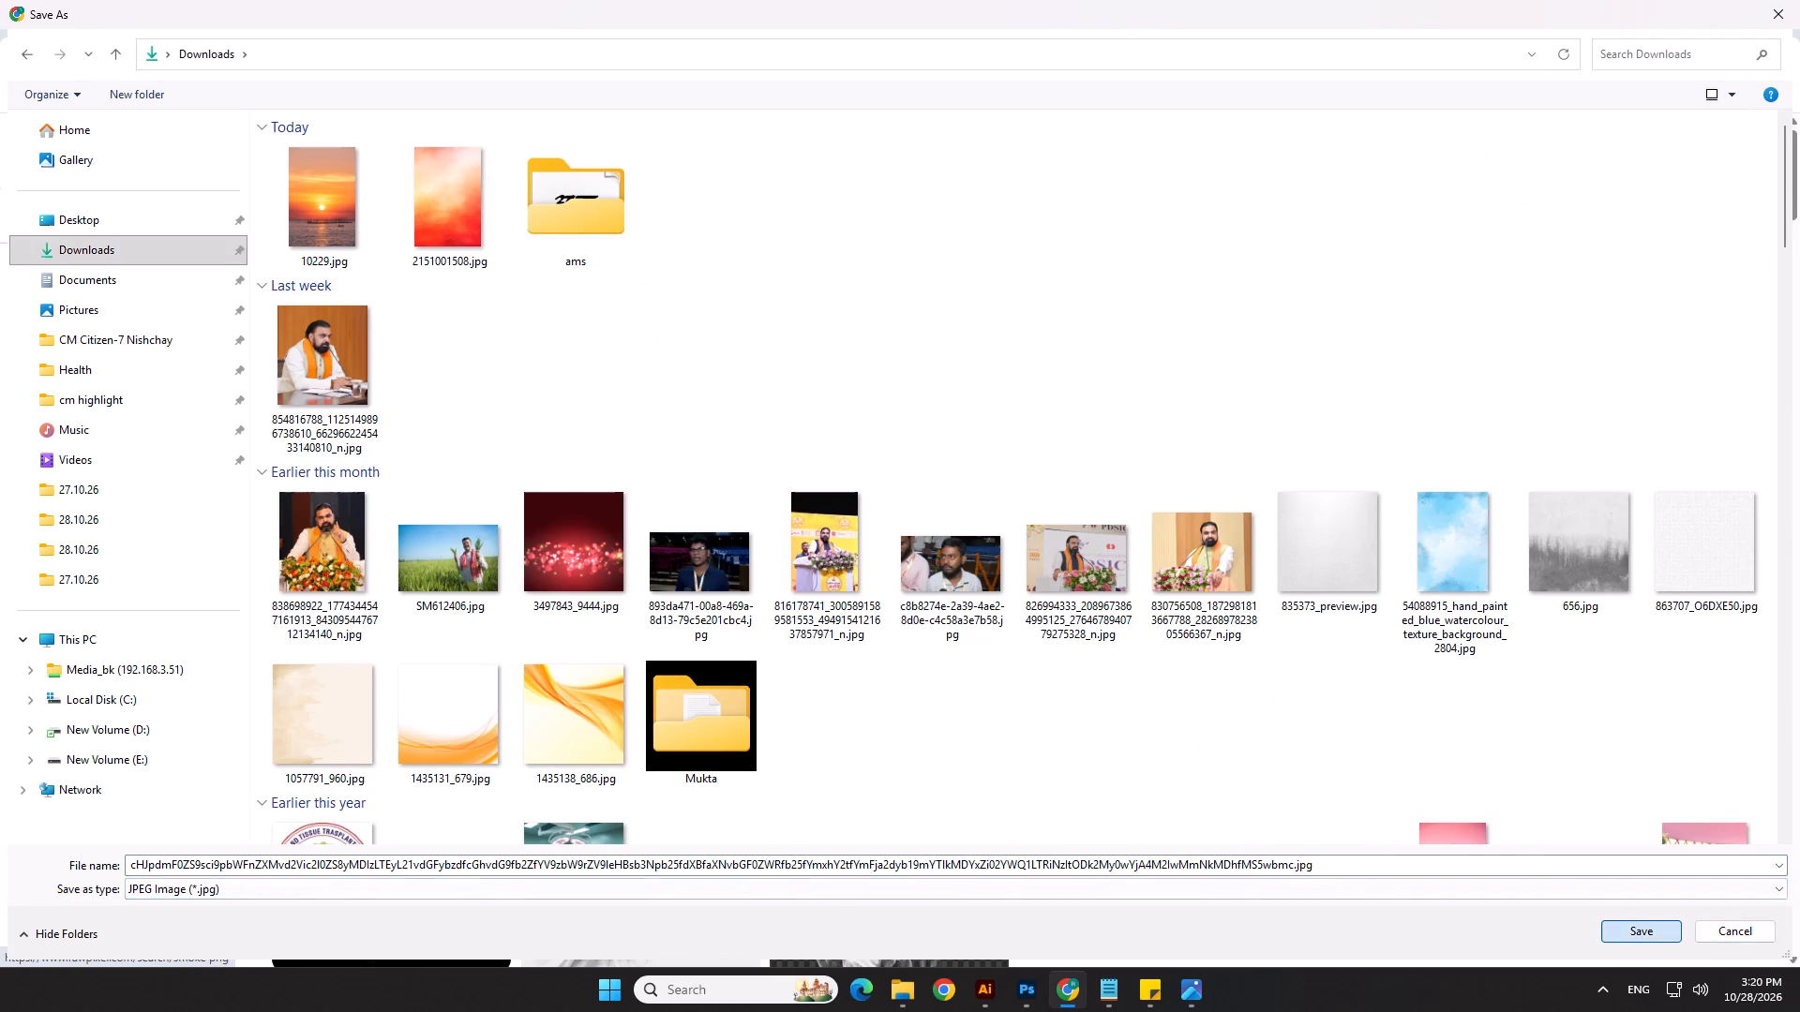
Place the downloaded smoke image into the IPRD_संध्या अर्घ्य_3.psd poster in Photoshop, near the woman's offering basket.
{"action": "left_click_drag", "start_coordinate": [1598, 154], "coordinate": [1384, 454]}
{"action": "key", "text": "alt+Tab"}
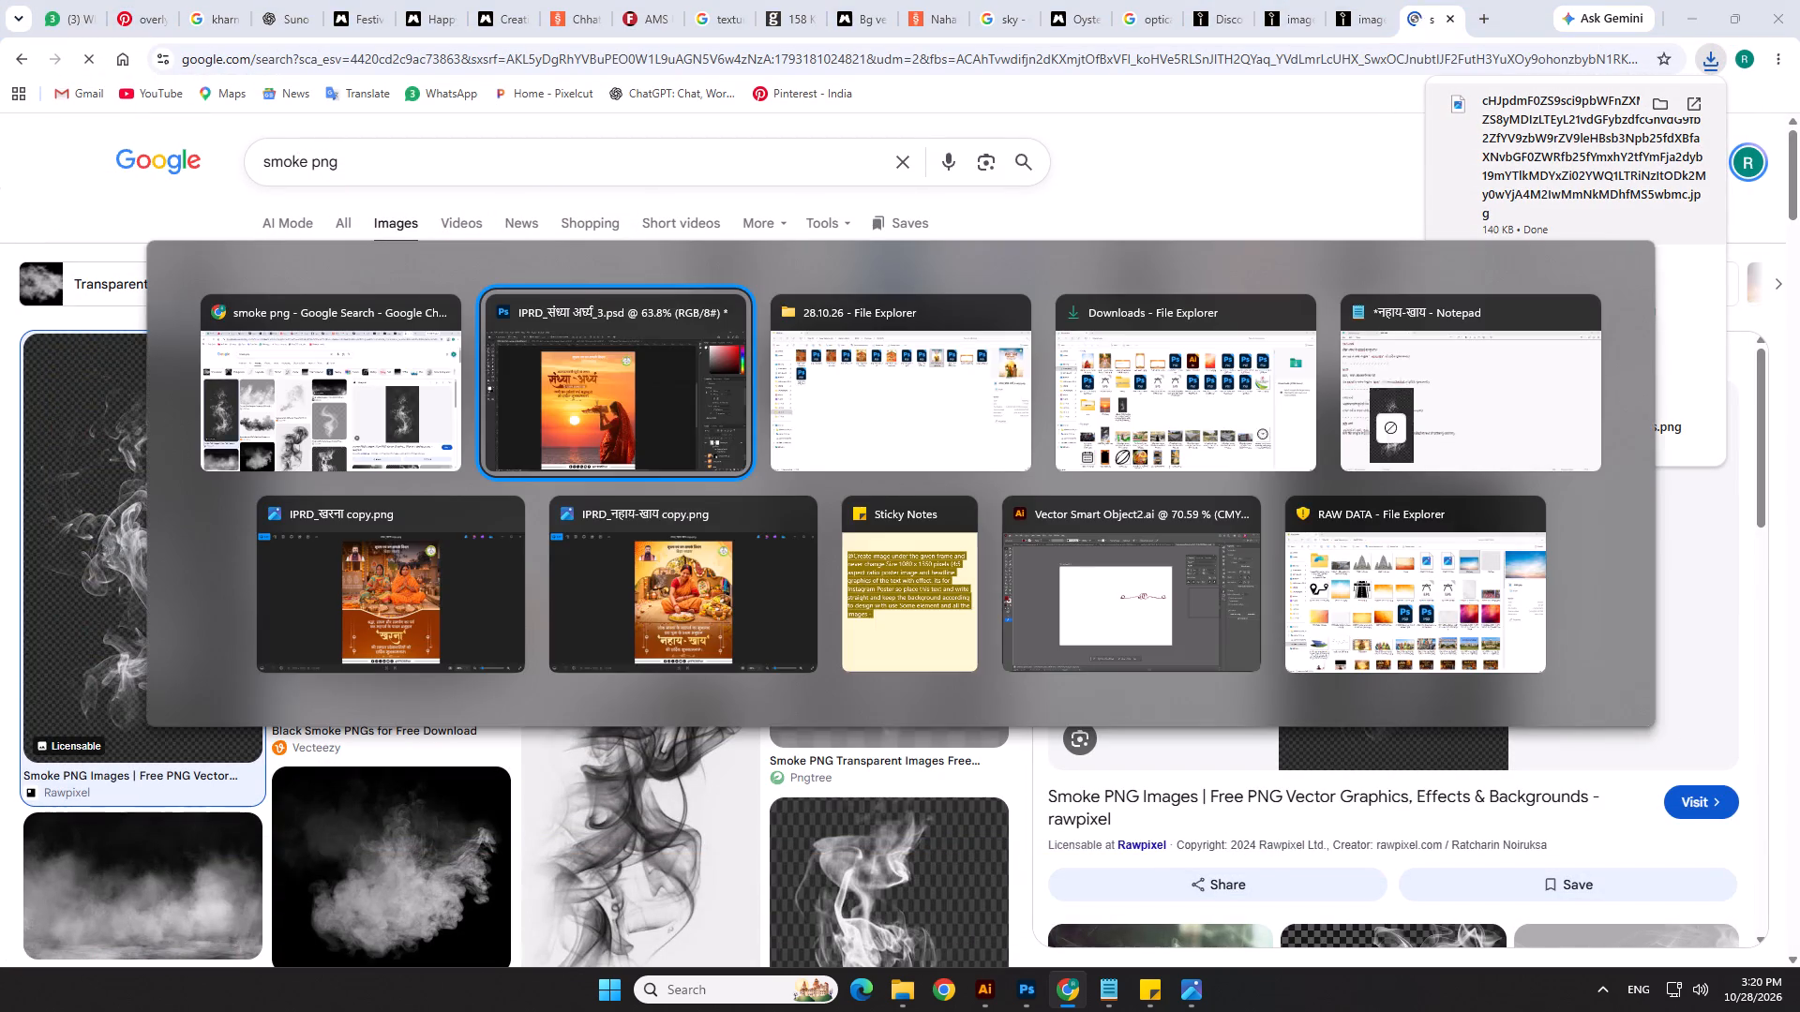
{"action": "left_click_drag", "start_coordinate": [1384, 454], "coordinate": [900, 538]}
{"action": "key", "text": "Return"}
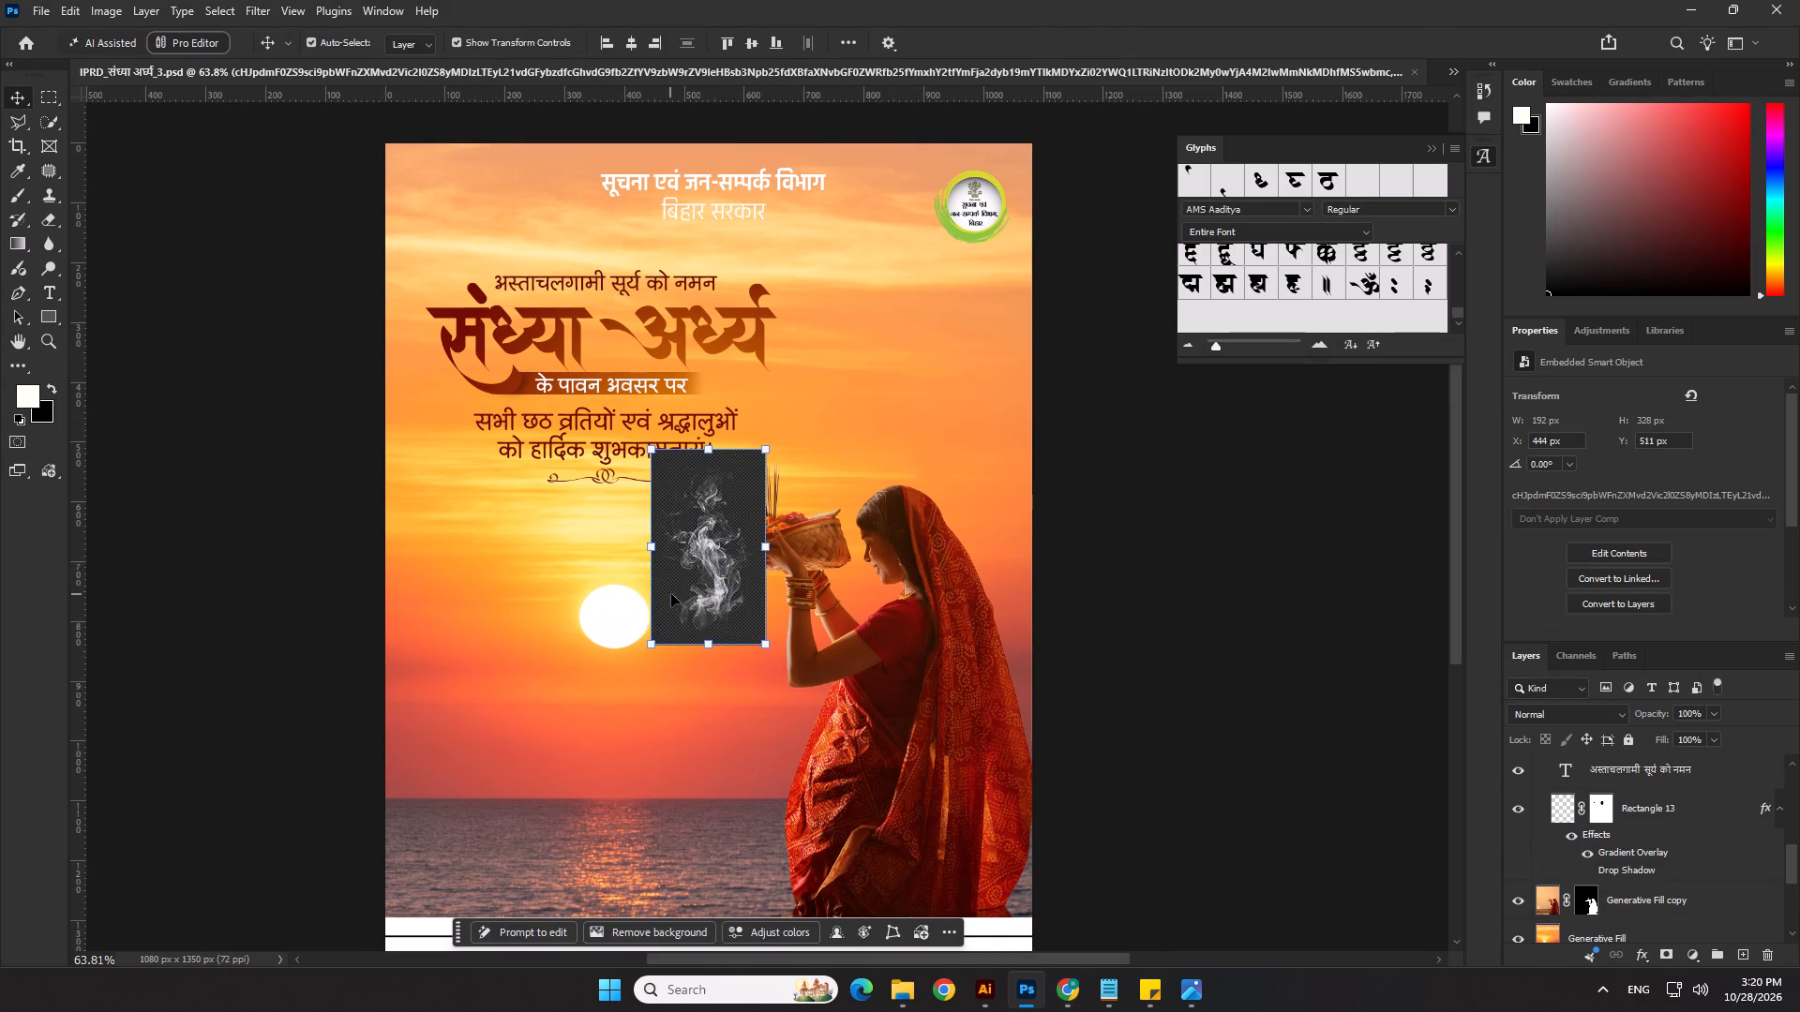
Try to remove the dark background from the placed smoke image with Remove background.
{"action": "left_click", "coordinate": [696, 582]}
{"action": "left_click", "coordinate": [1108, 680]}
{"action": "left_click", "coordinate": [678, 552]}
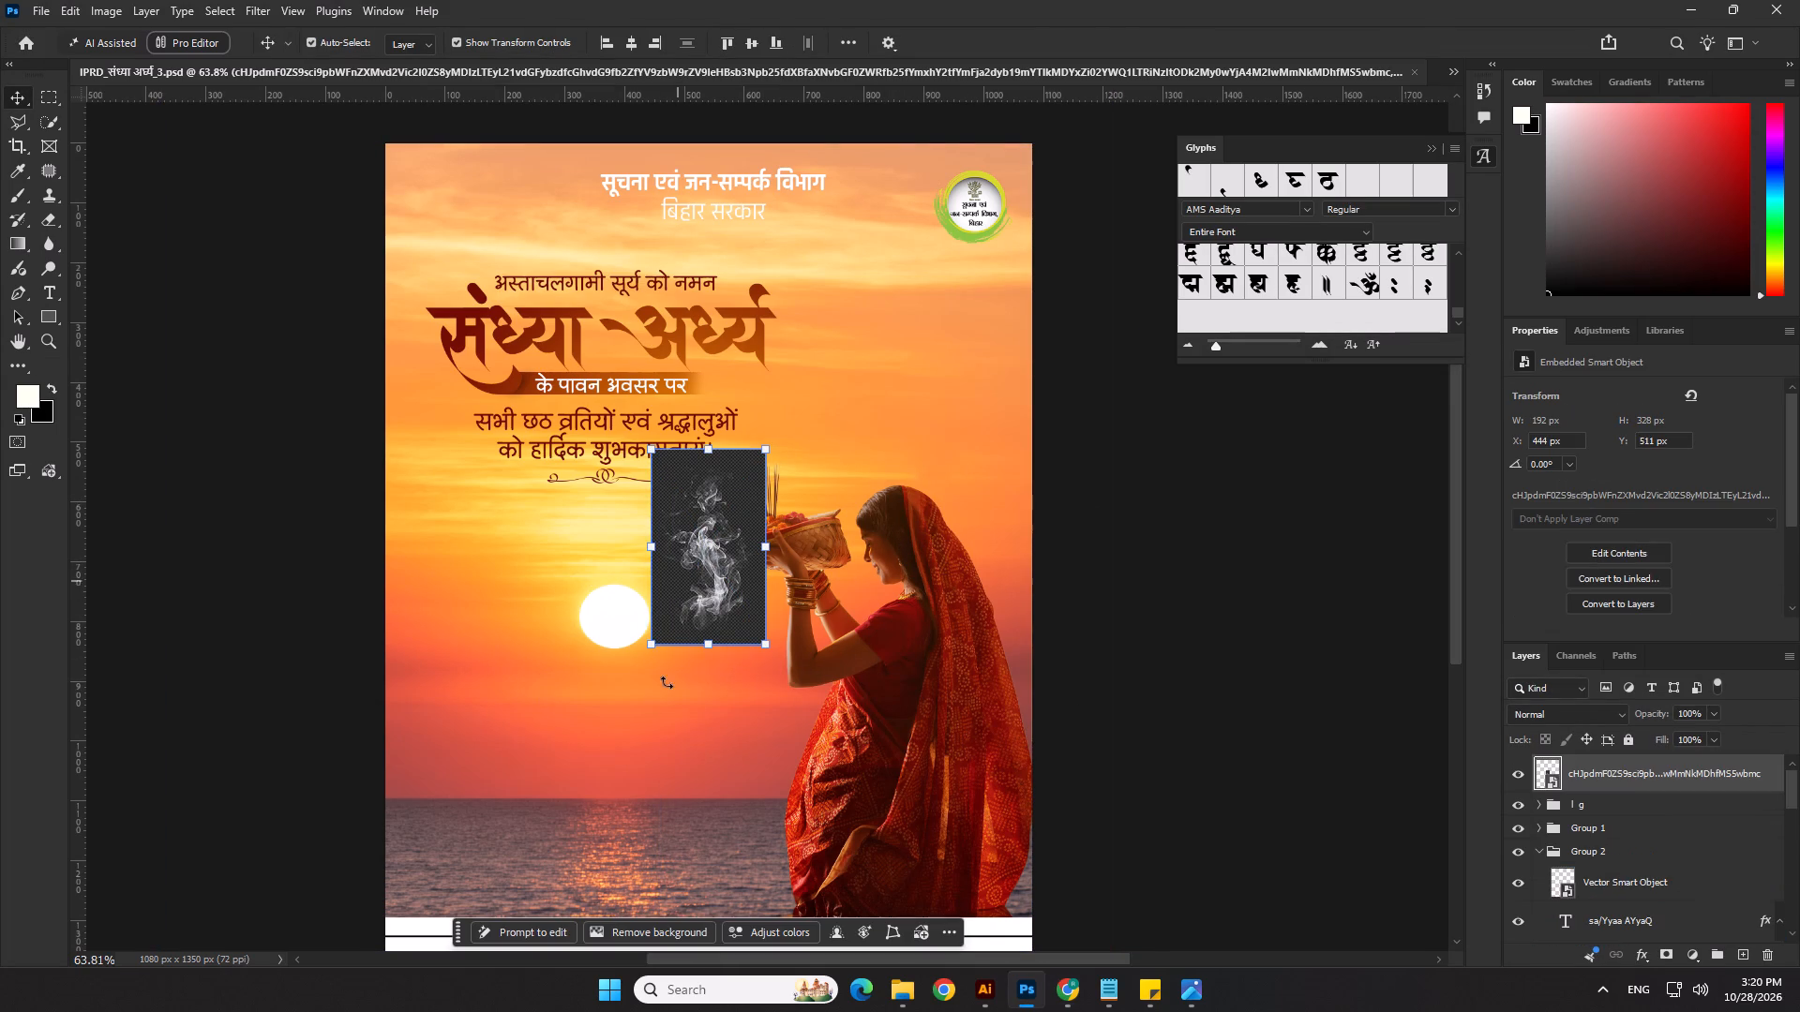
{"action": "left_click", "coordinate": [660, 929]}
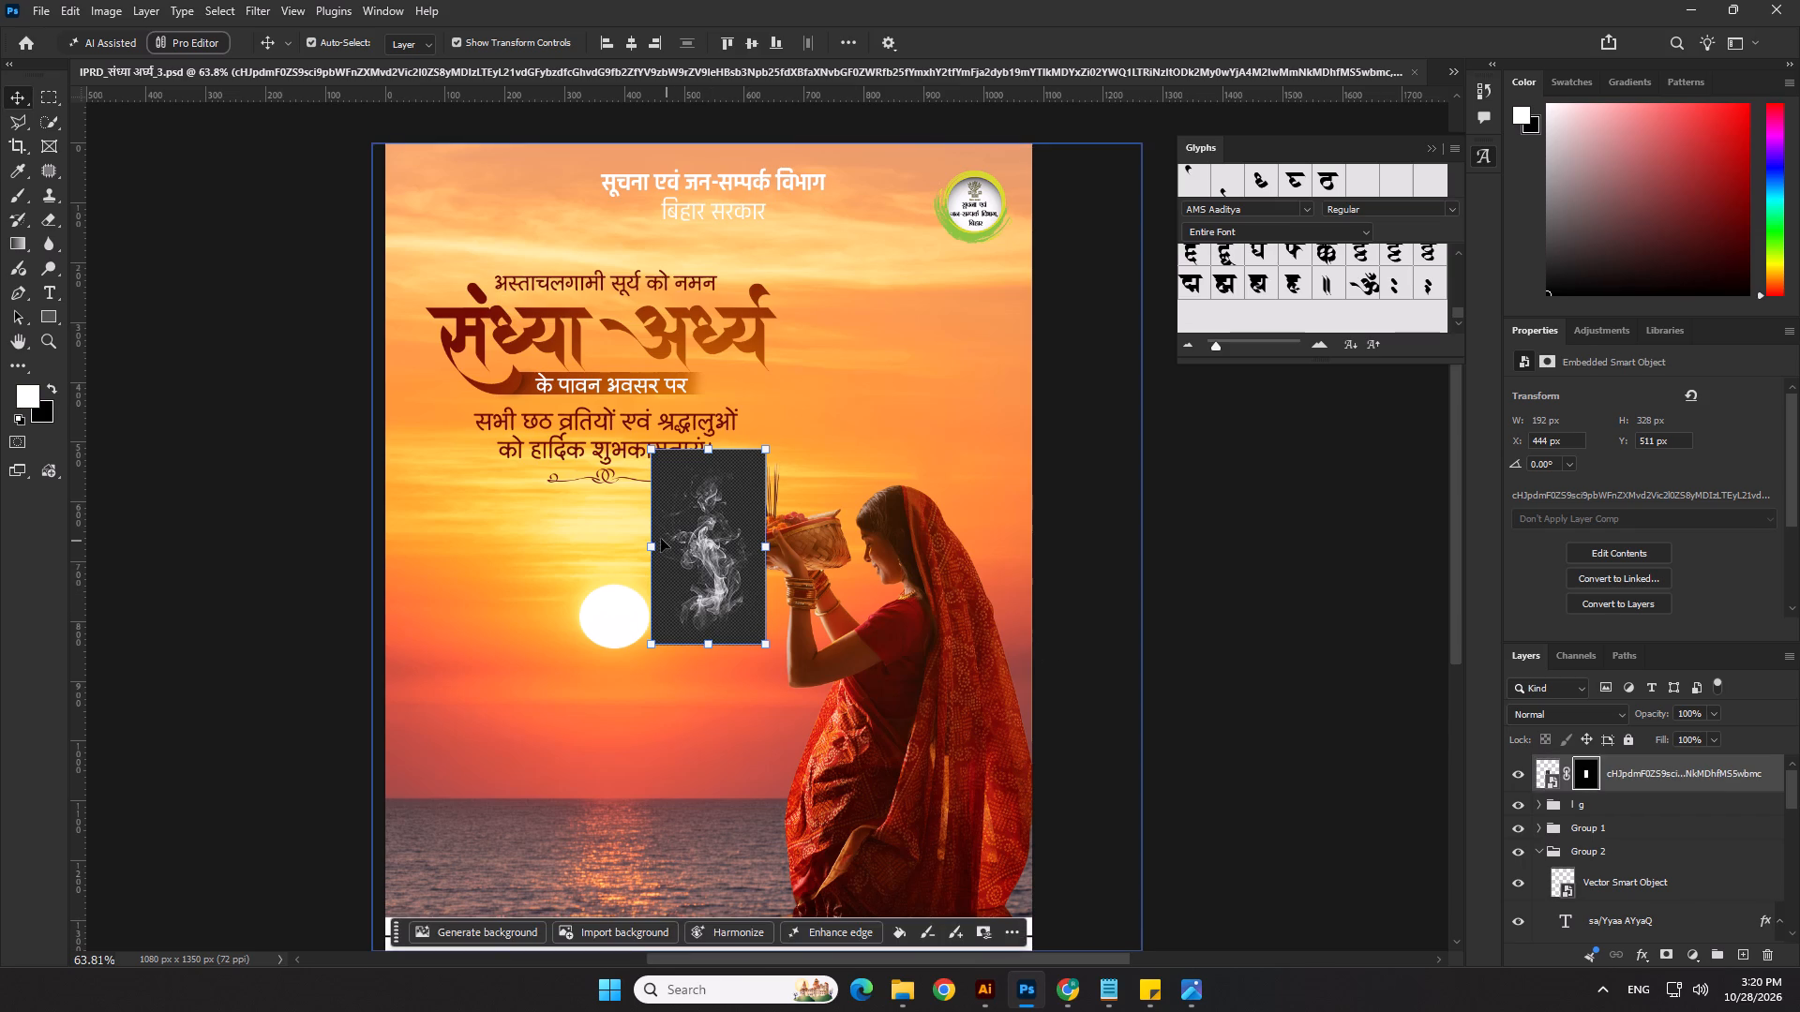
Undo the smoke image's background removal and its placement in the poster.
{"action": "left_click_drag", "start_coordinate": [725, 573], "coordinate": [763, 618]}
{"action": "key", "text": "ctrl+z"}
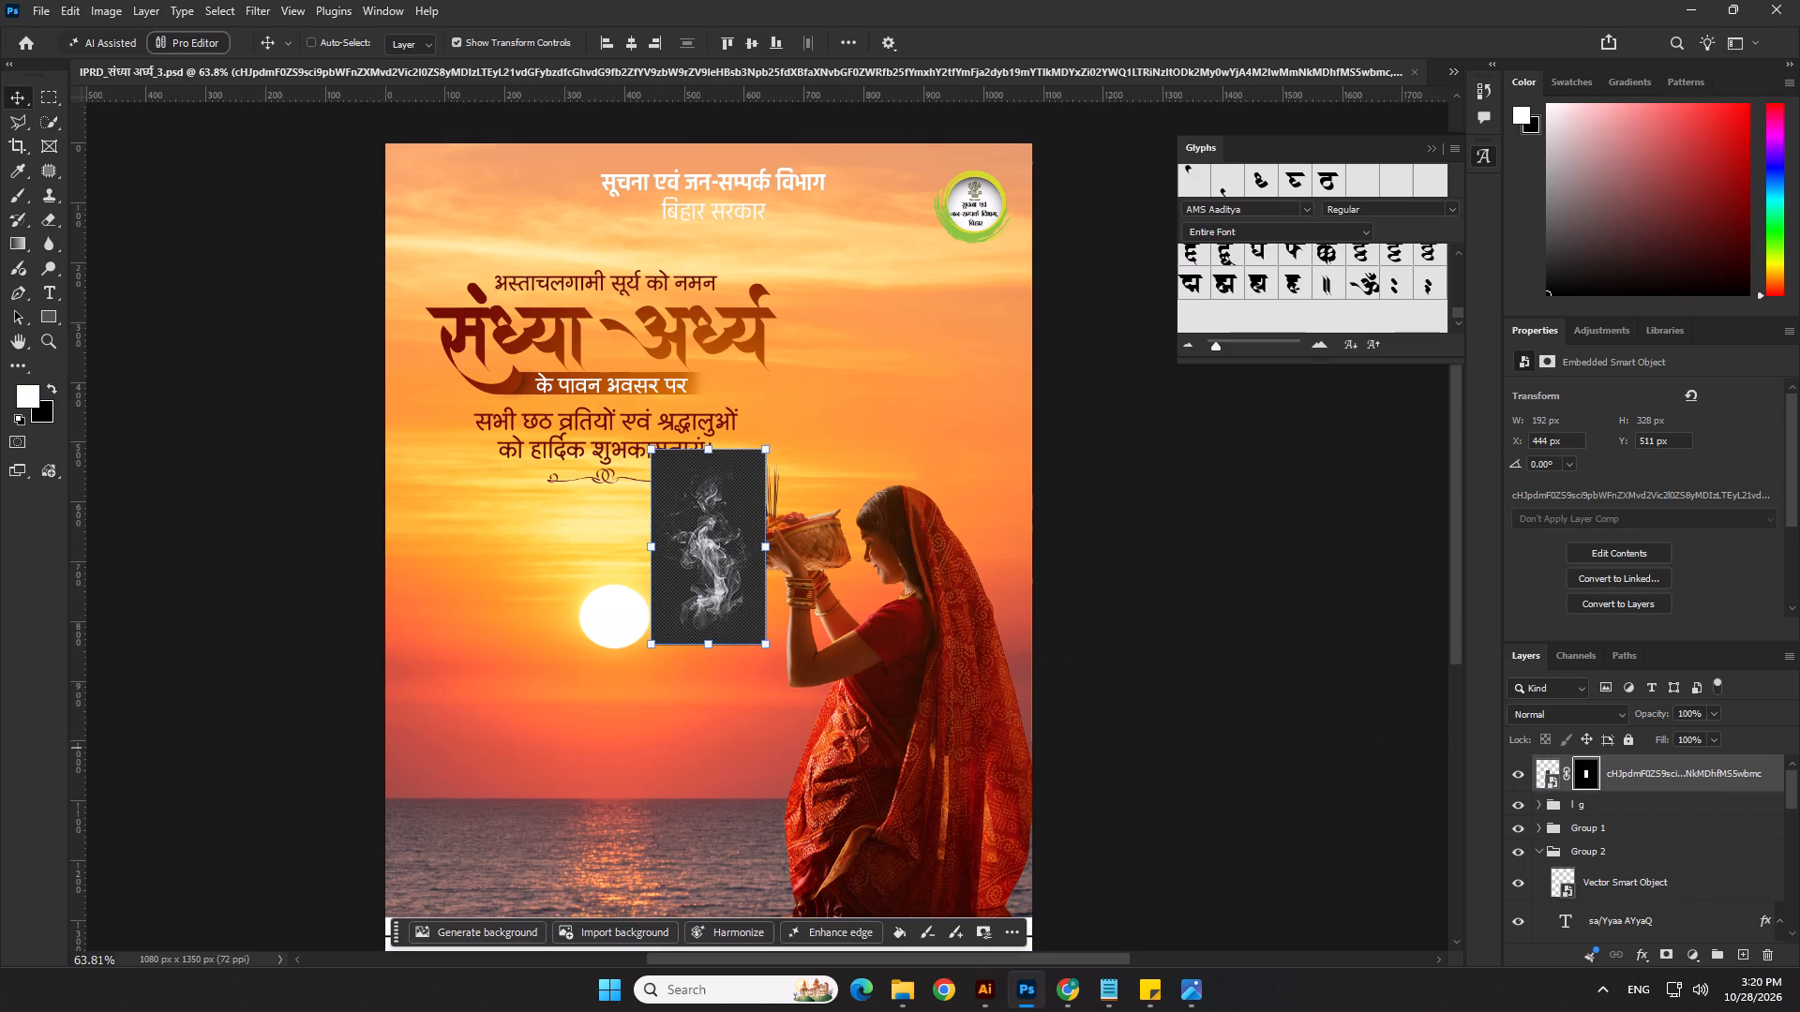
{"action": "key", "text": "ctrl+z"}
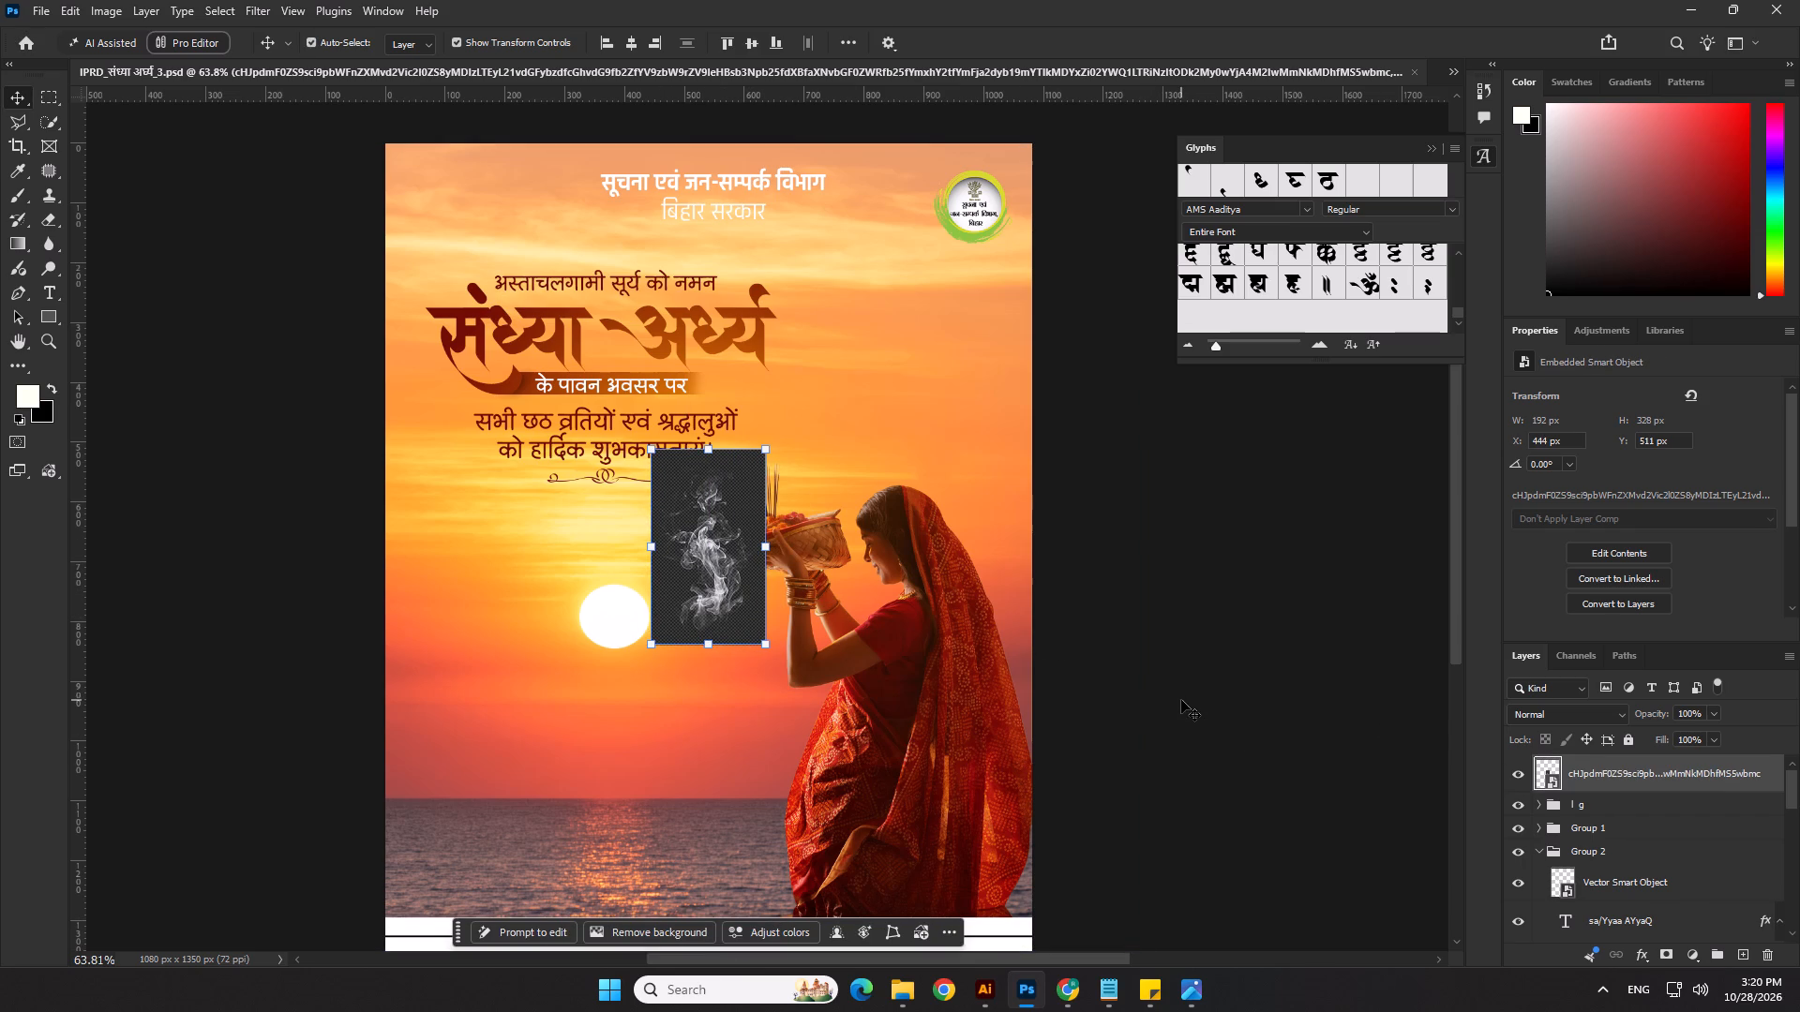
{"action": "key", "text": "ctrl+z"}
Return to Chrome and open Pngtree's Realistic White Smoke Overlay Element page from the "smoke png" results.
{"action": "key", "text": "alt+Tab"}
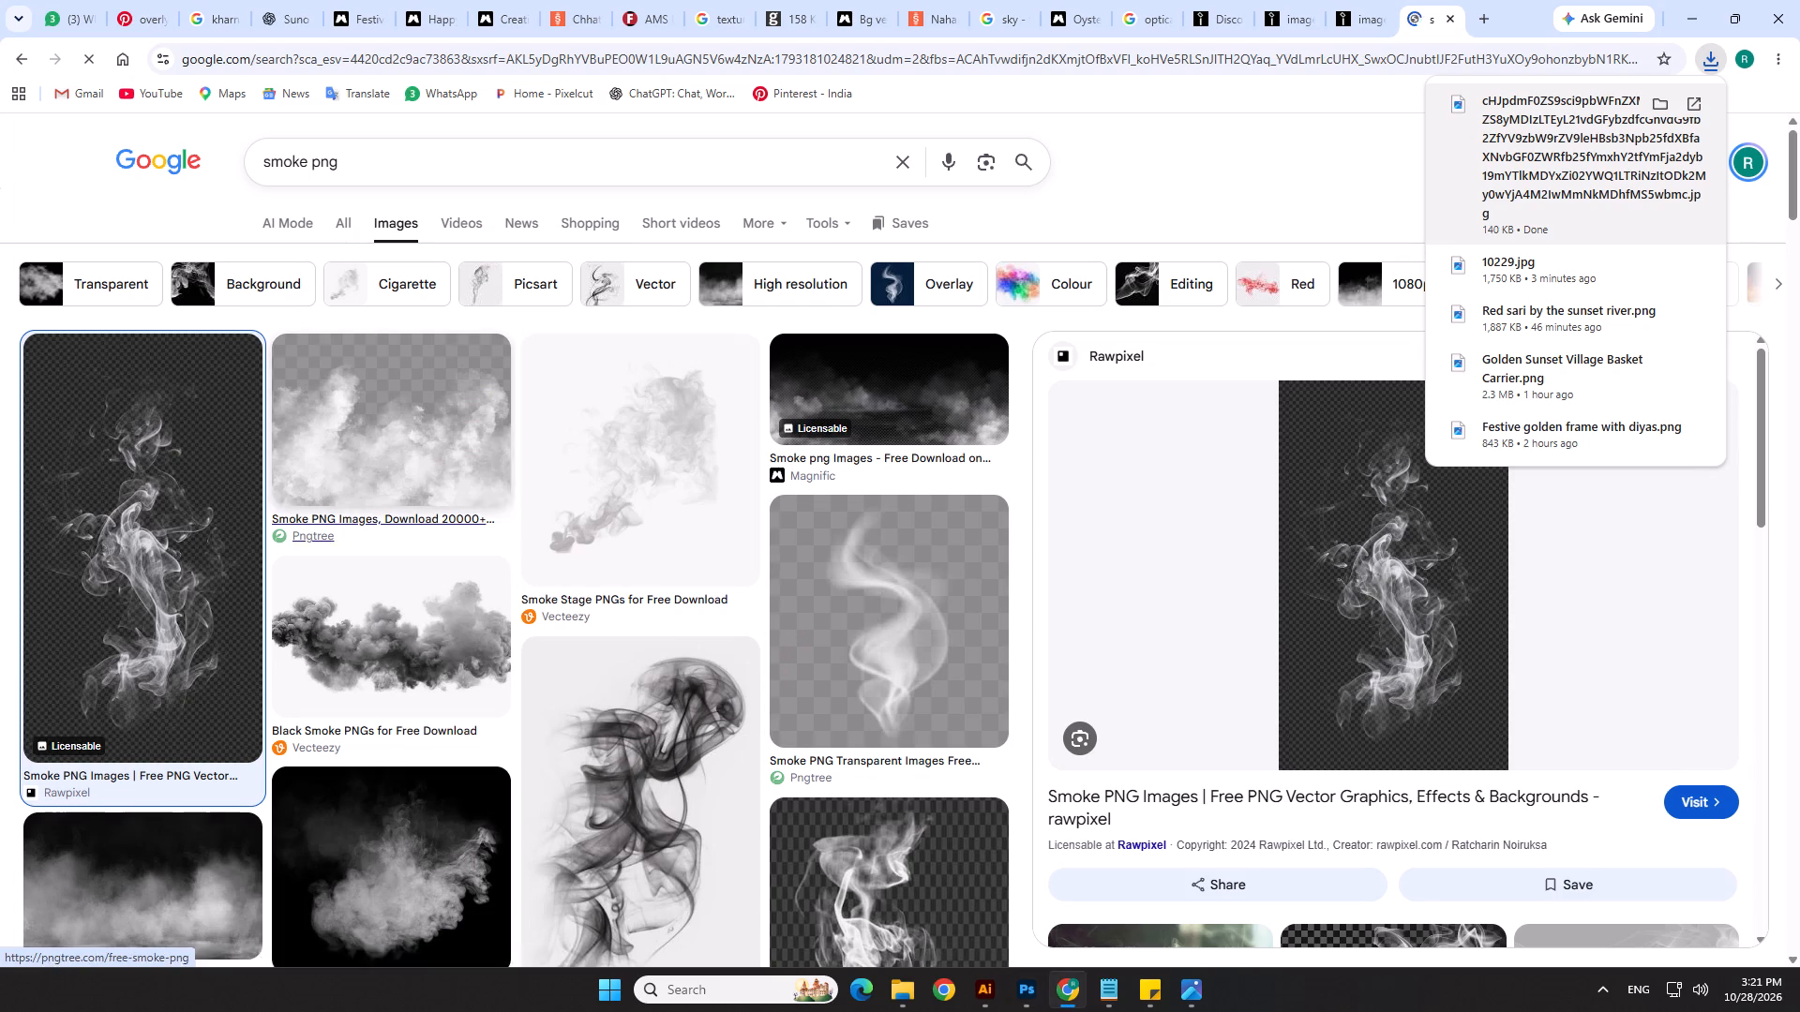
{"action": "left_click", "coordinate": [14, 52]}
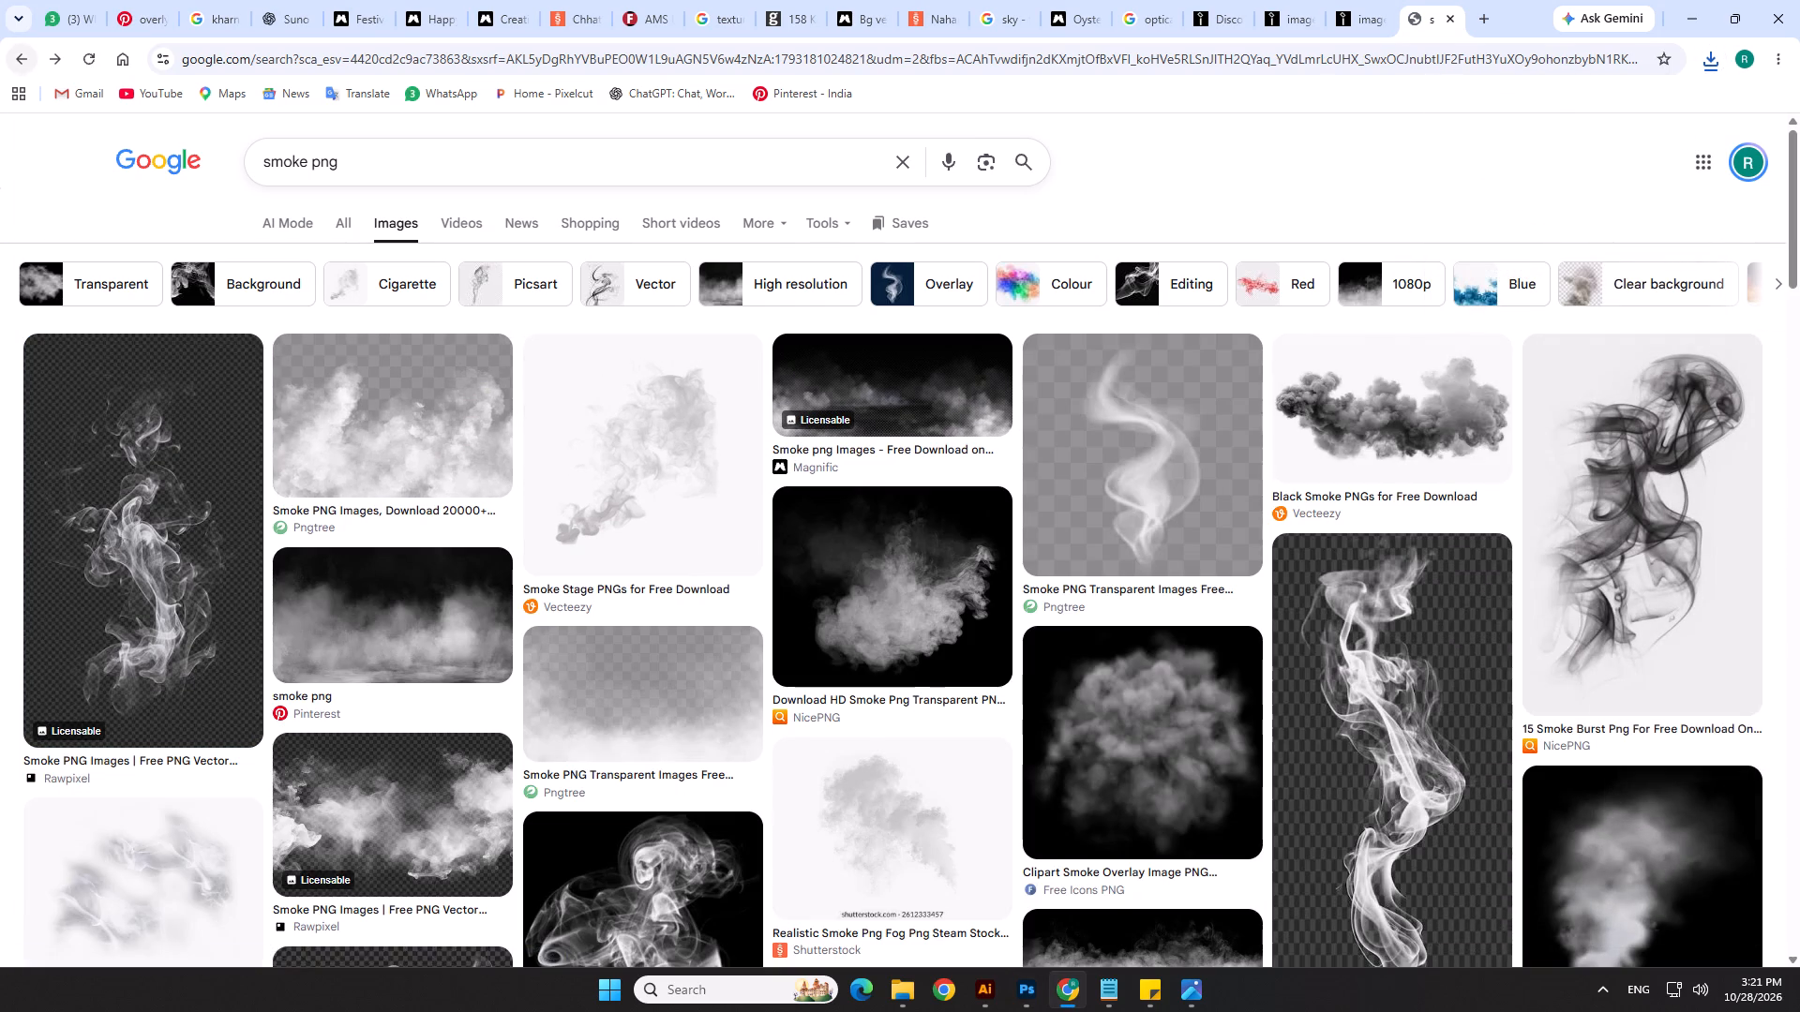
{"action": "left_click", "coordinate": [15, 60]}
{"action": "left_click", "coordinate": [727, 414]}
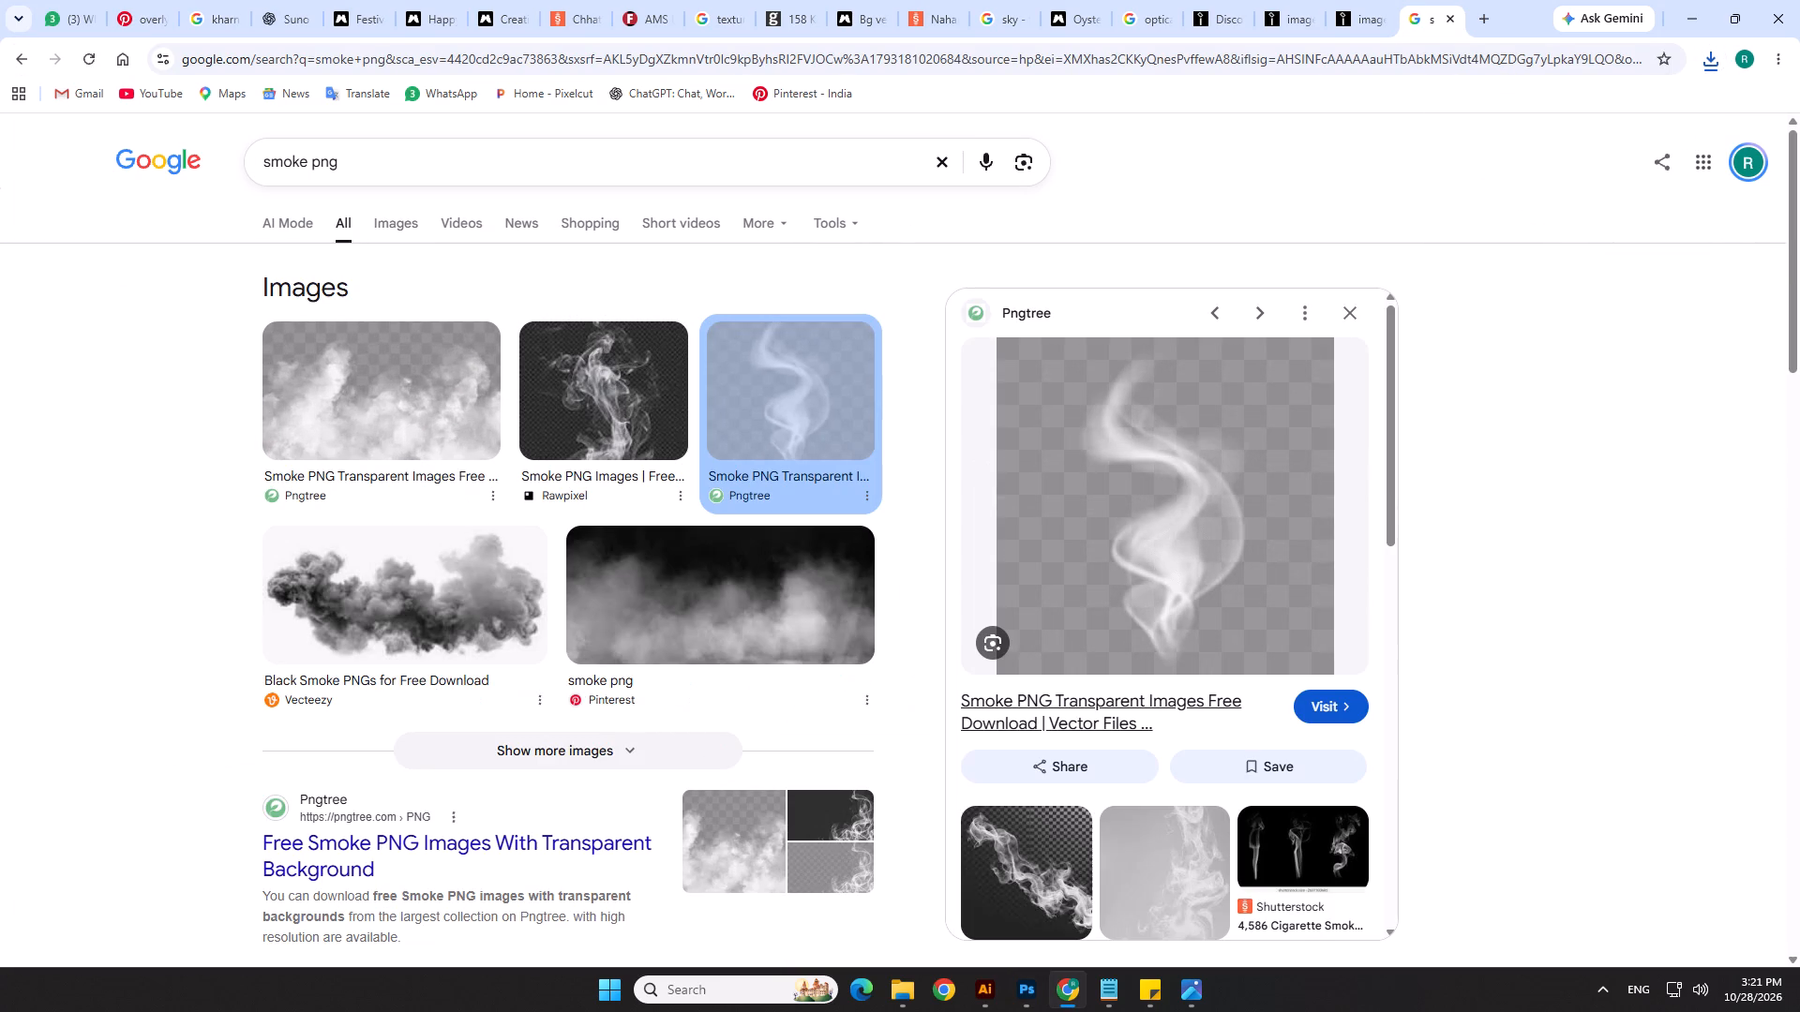
{"action": "left_click", "coordinate": [1124, 715]}
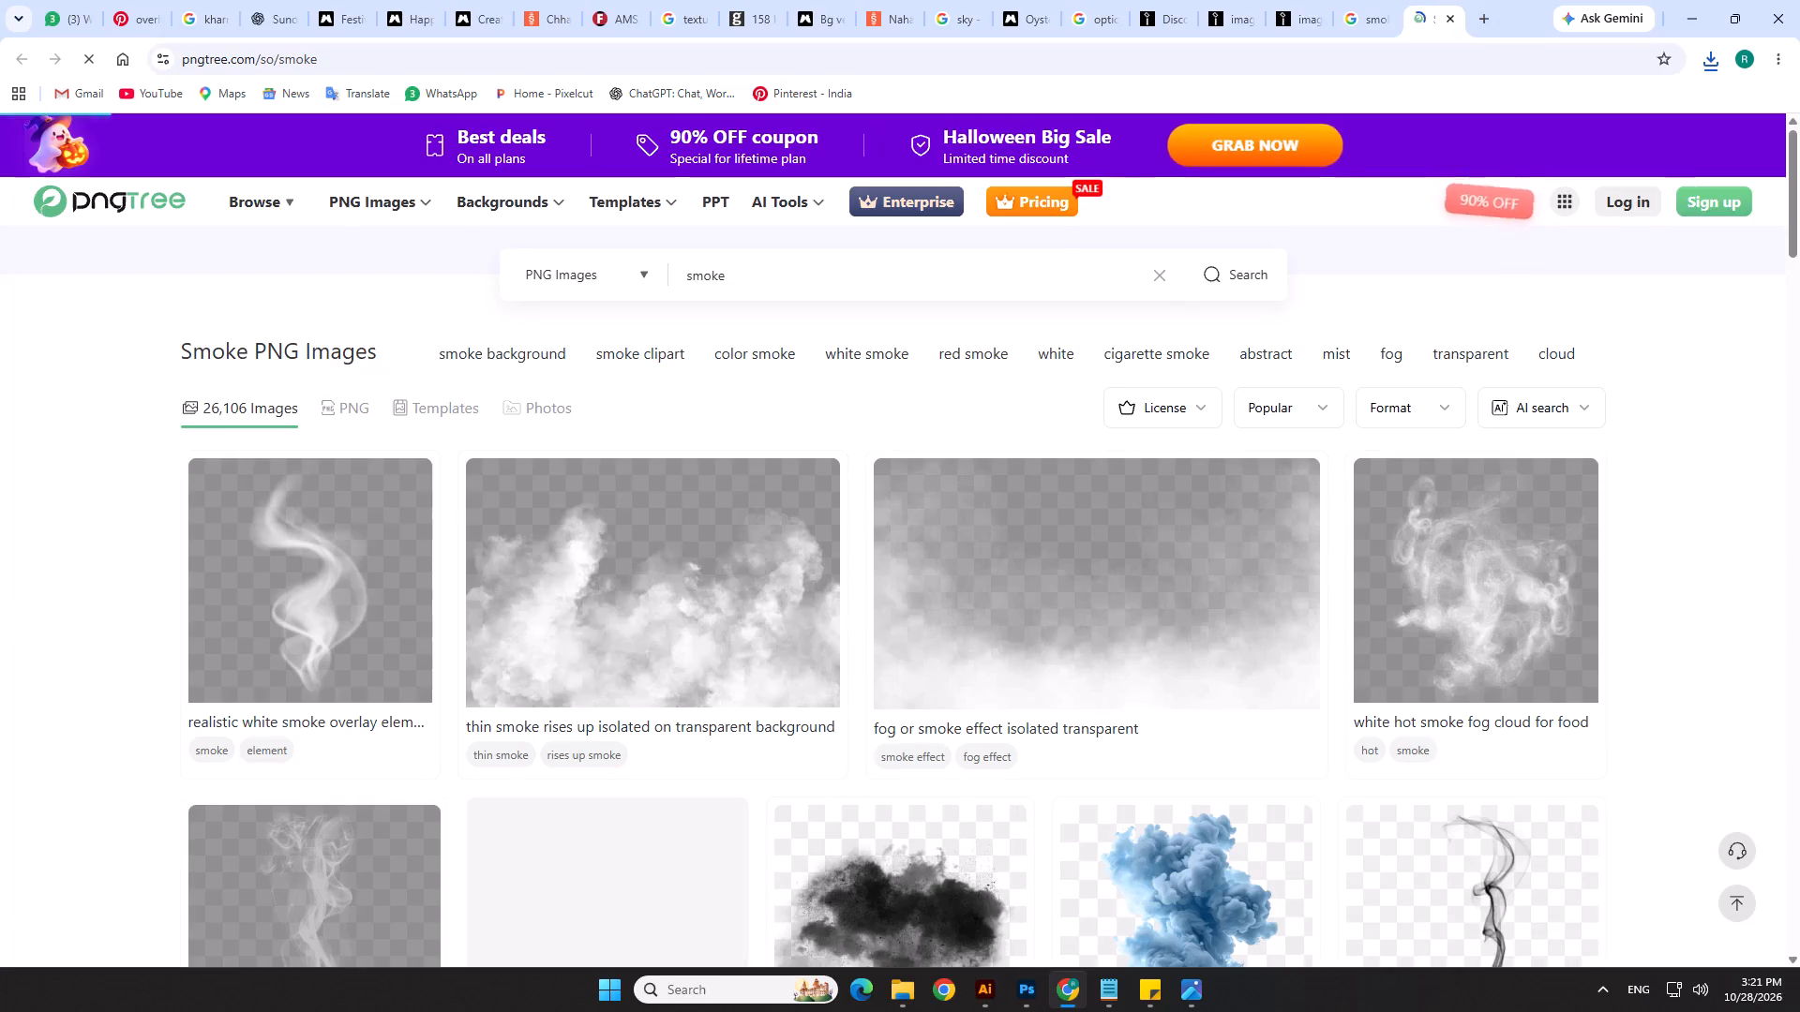
{"action": "left_click", "coordinate": [298, 611]}
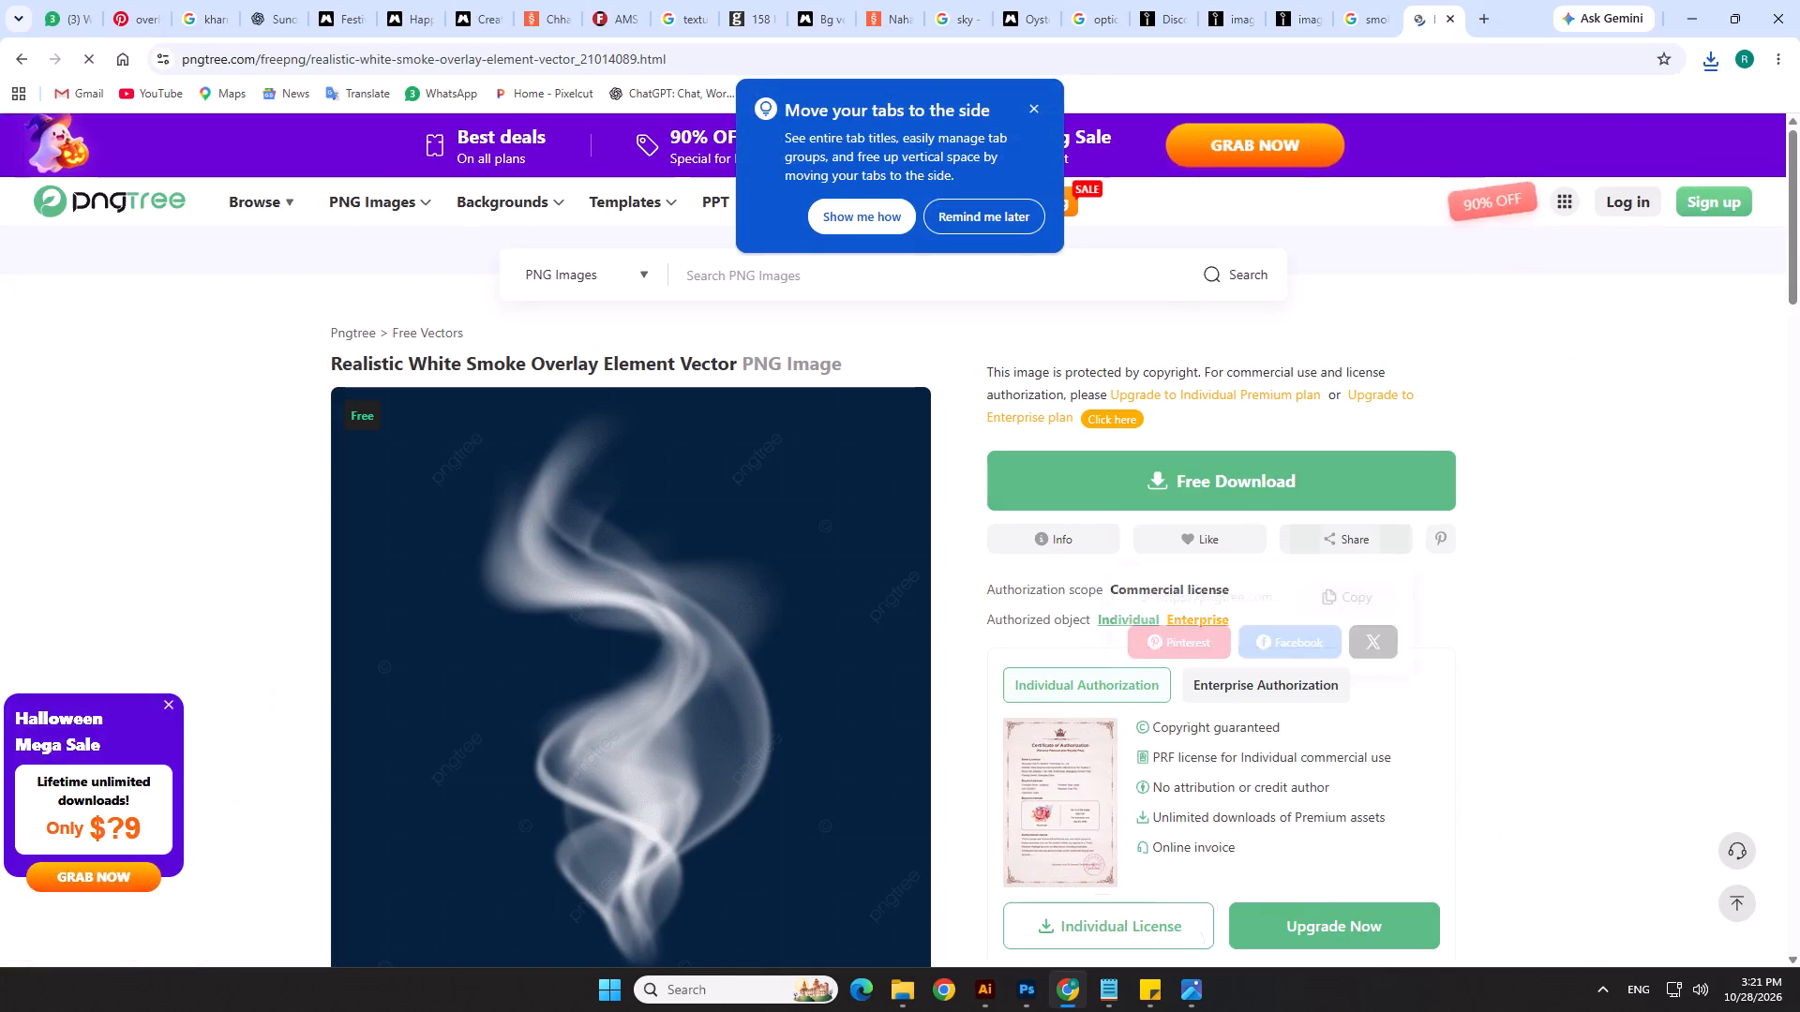
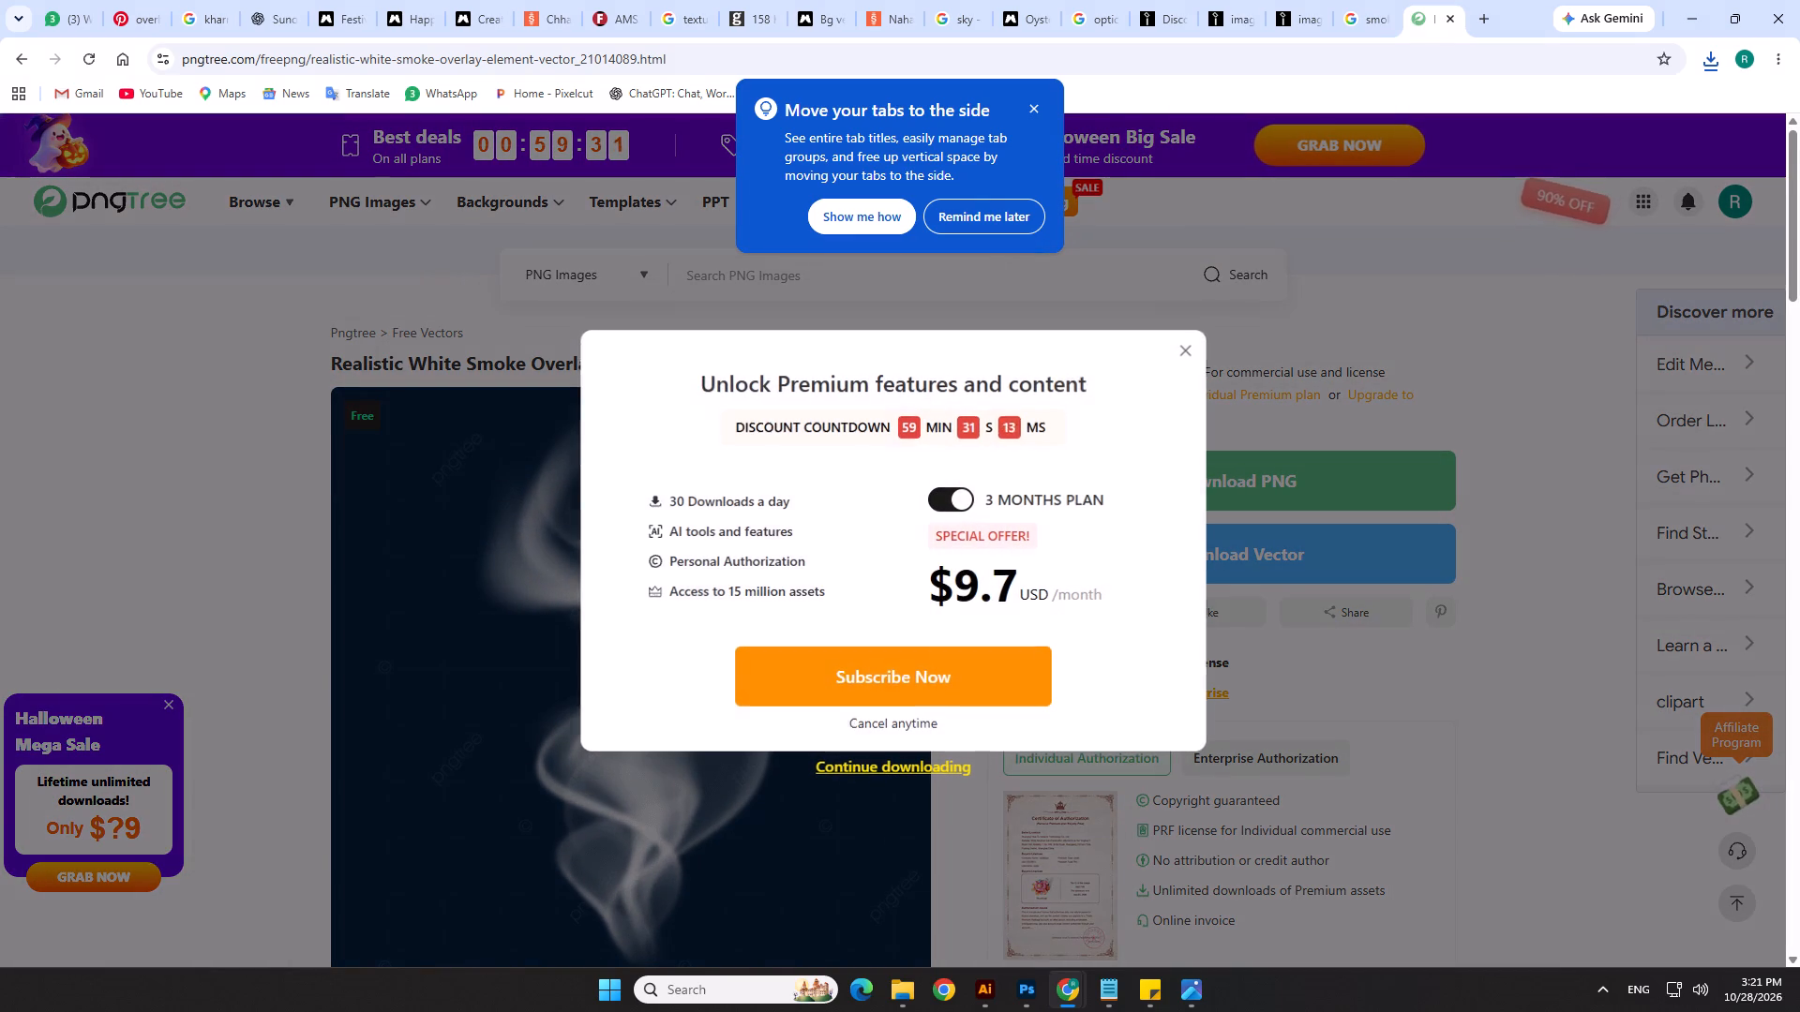
Dismiss the Premium subscription offer to proceed to the download options for the realistic white smoke overlay.
{"action": "left_click", "coordinate": [1186, 350]}
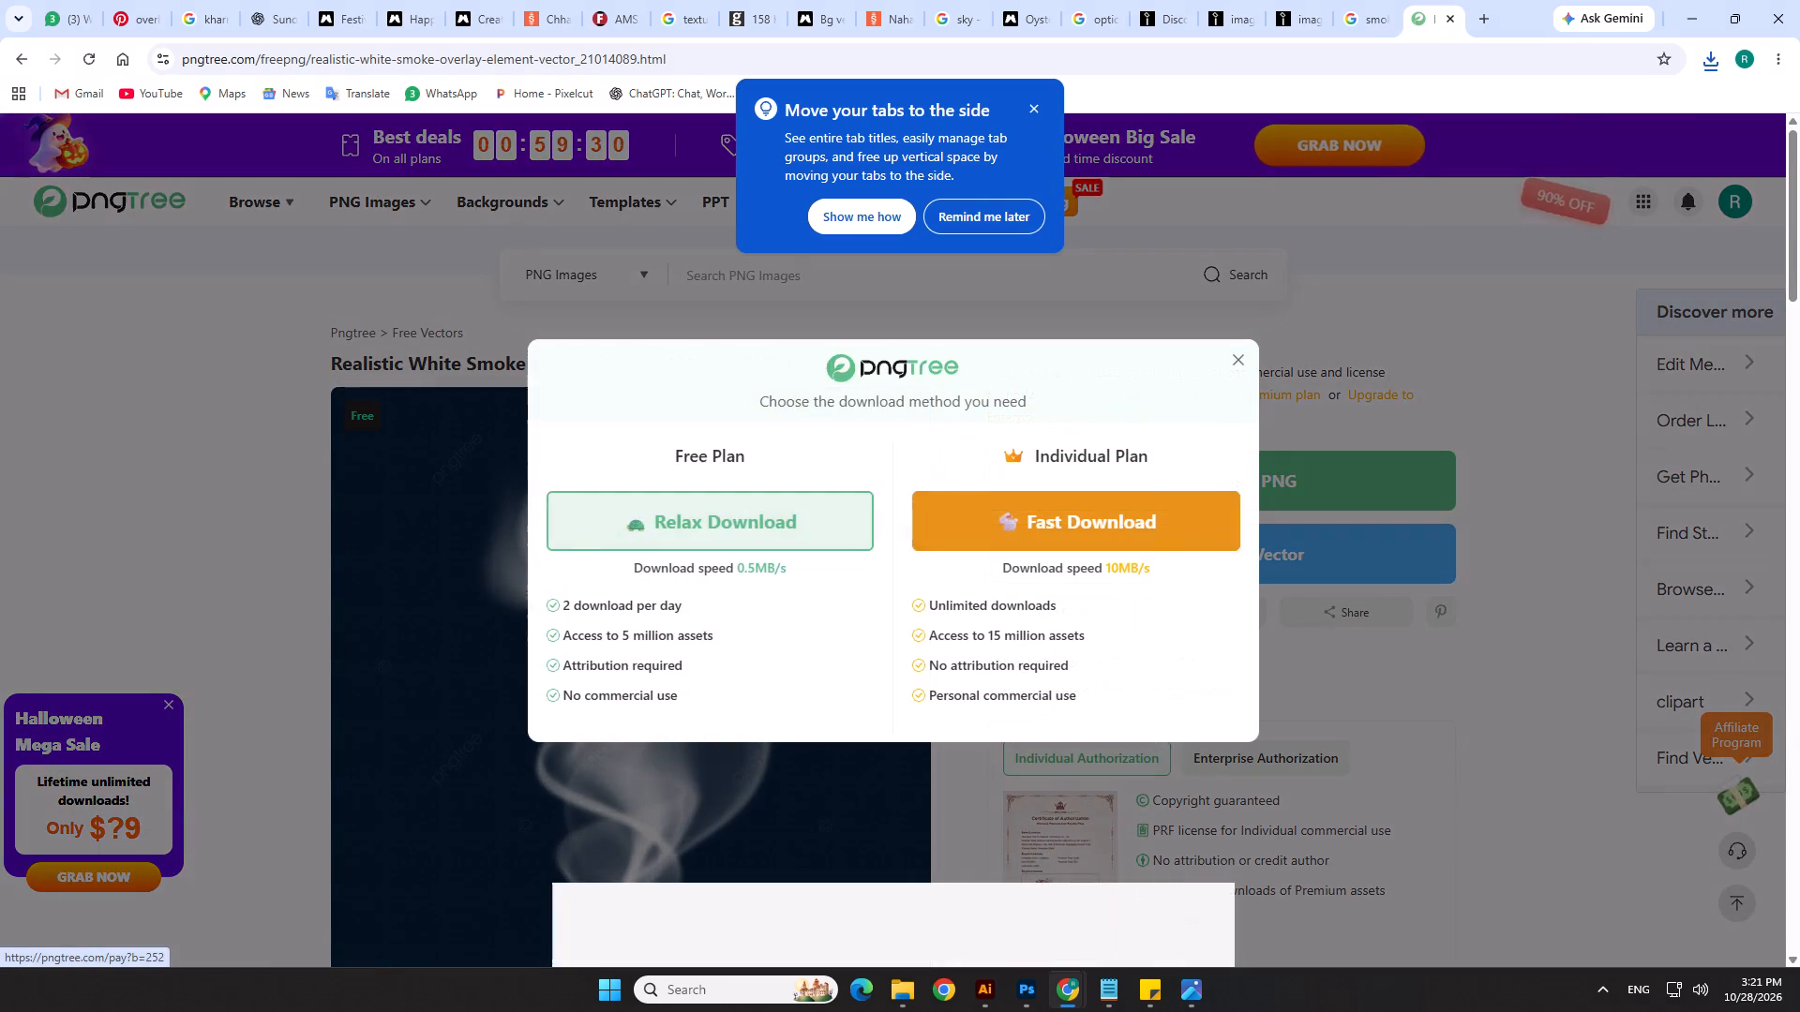
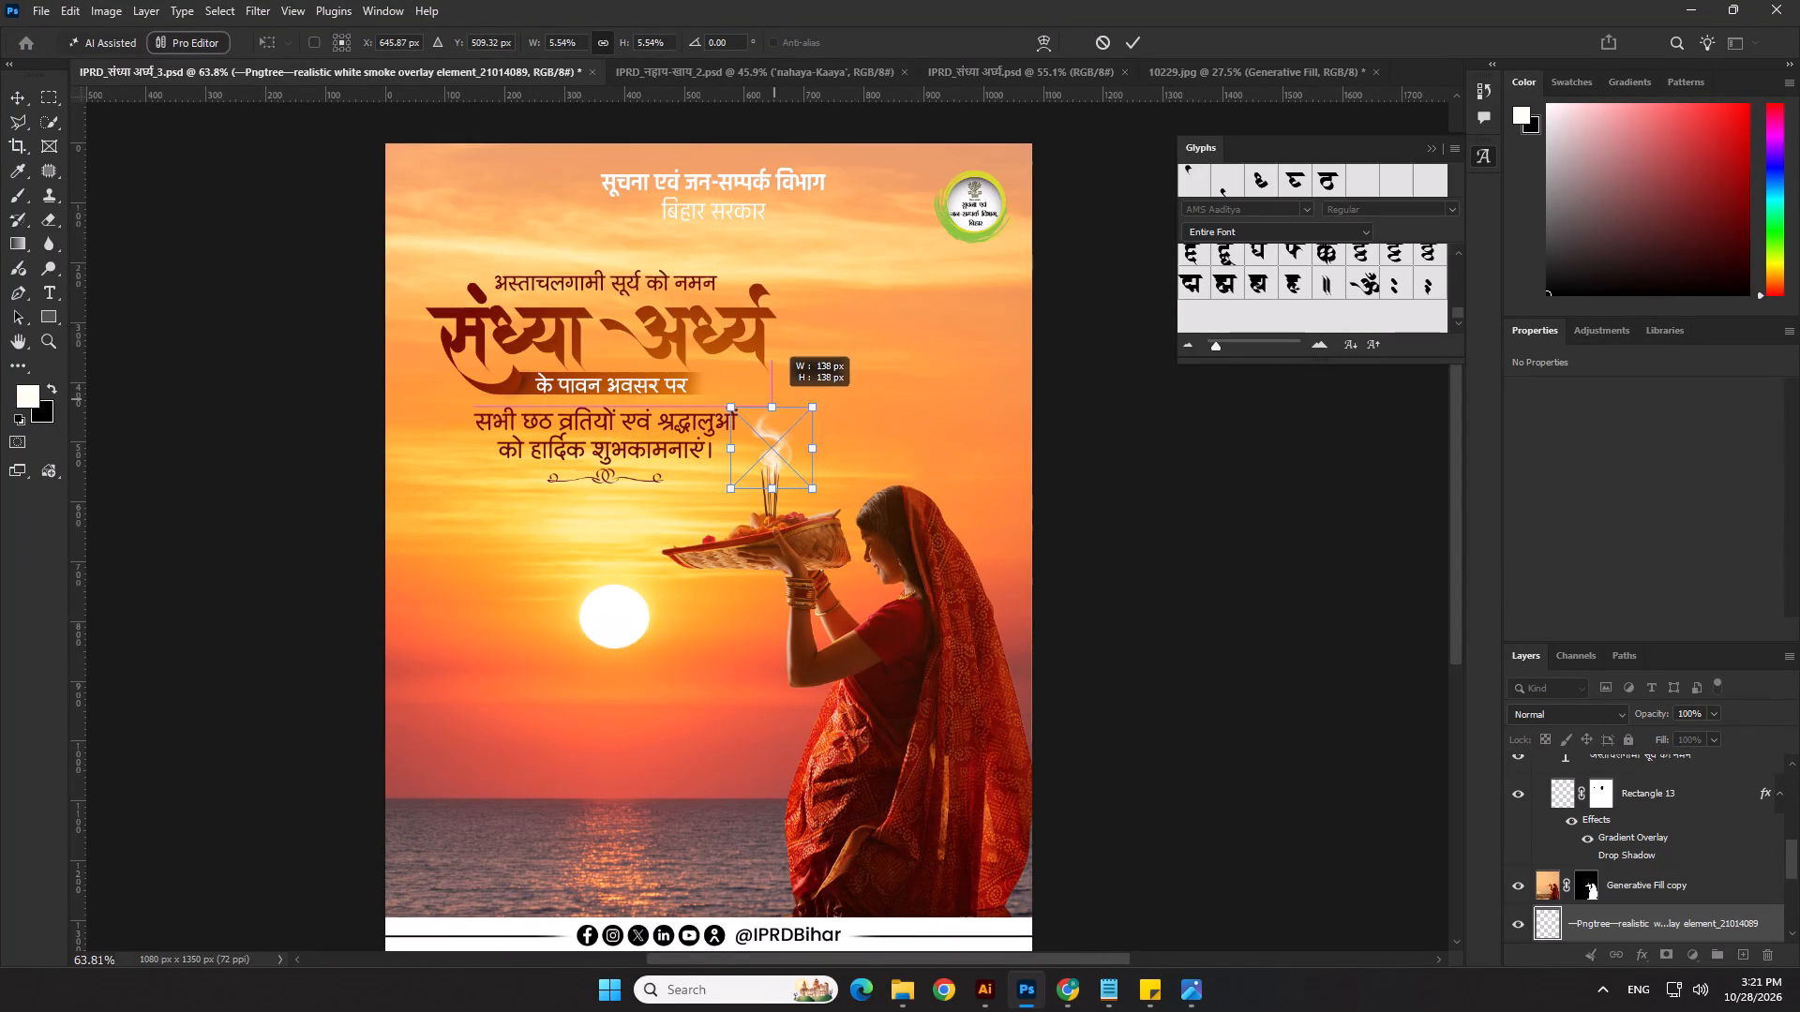
Scale the smoke overlay down to about 4.55% and position it just above the incense sticks on the offering basket.
{"action": "left_click_drag", "start_coordinate": [774, 402], "coordinate": [774, 415]}
{"action": "left_click_drag", "start_coordinate": [775, 440], "coordinate": [772, 429]}
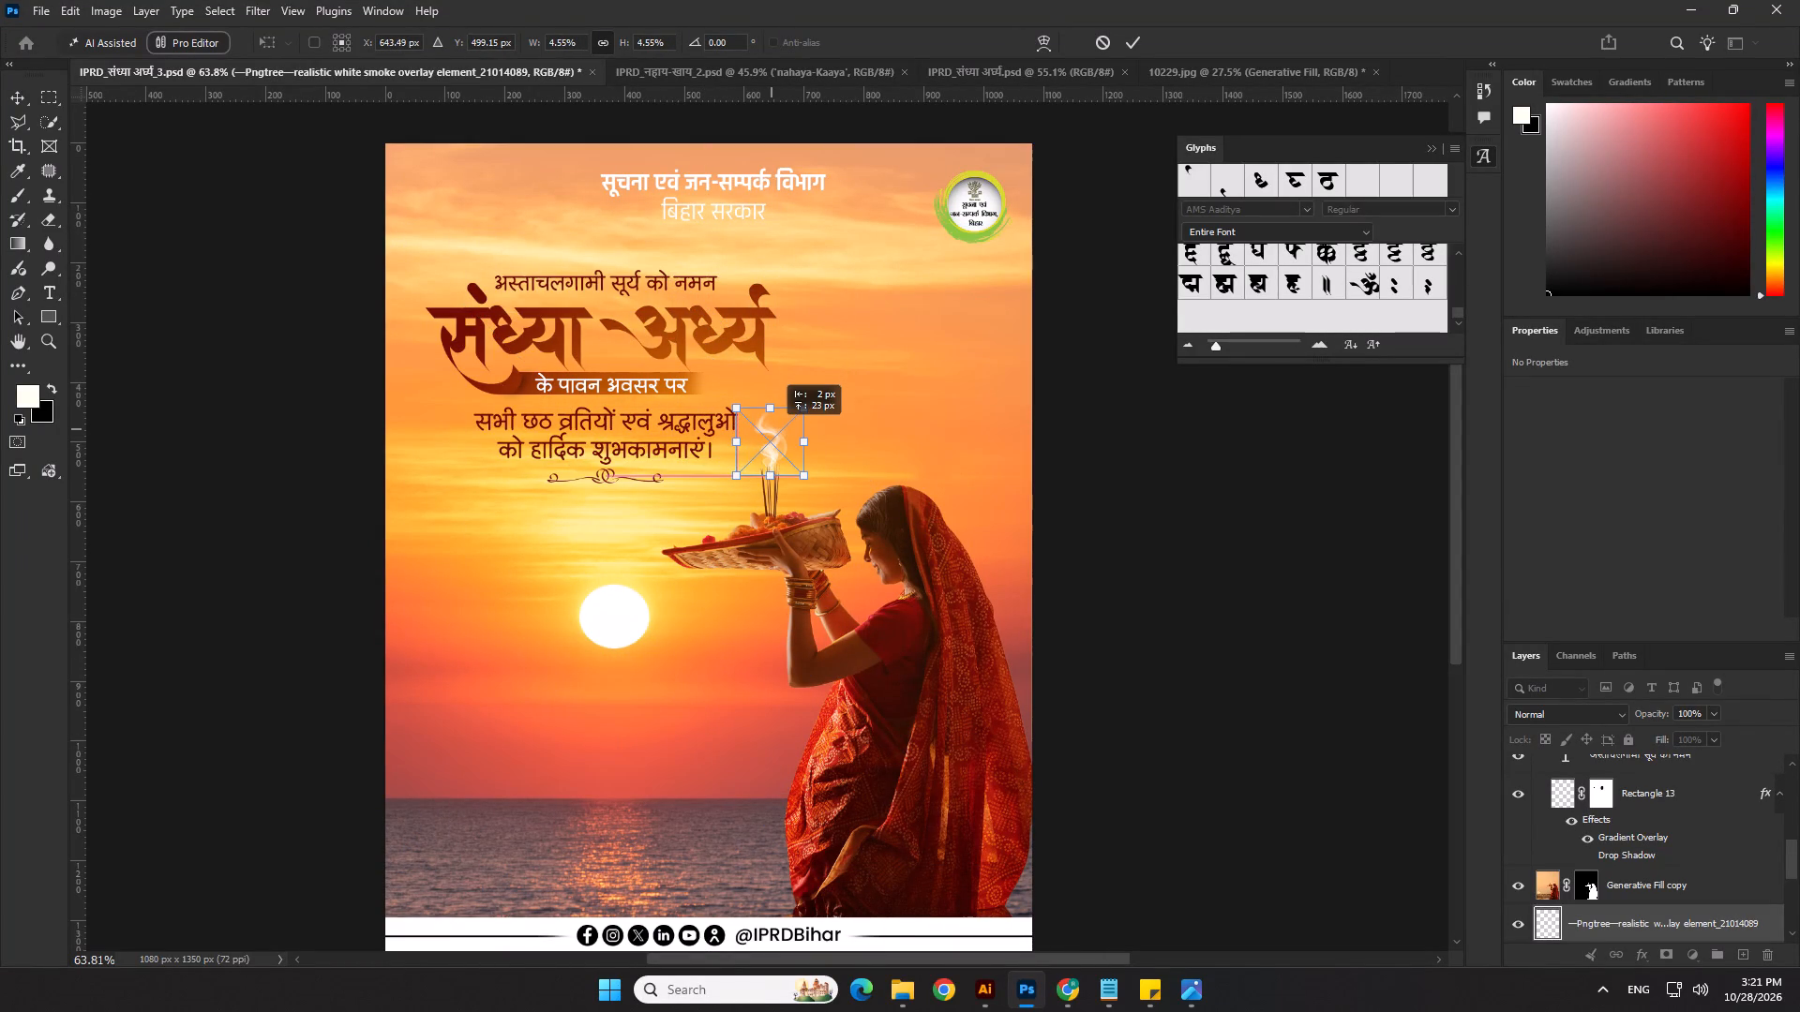
{"action": "left_click_drag", "start_coordinate": [772, 429], "coordinate": [772, 421]}
{"action": "scroll", "coordinate": [868, 478], "scroll_direction": "down", "scroll_amount": 3}
{"action": "key", "text": "Return"}
{"action": "left_click", "coordinate": [1158, 530]}
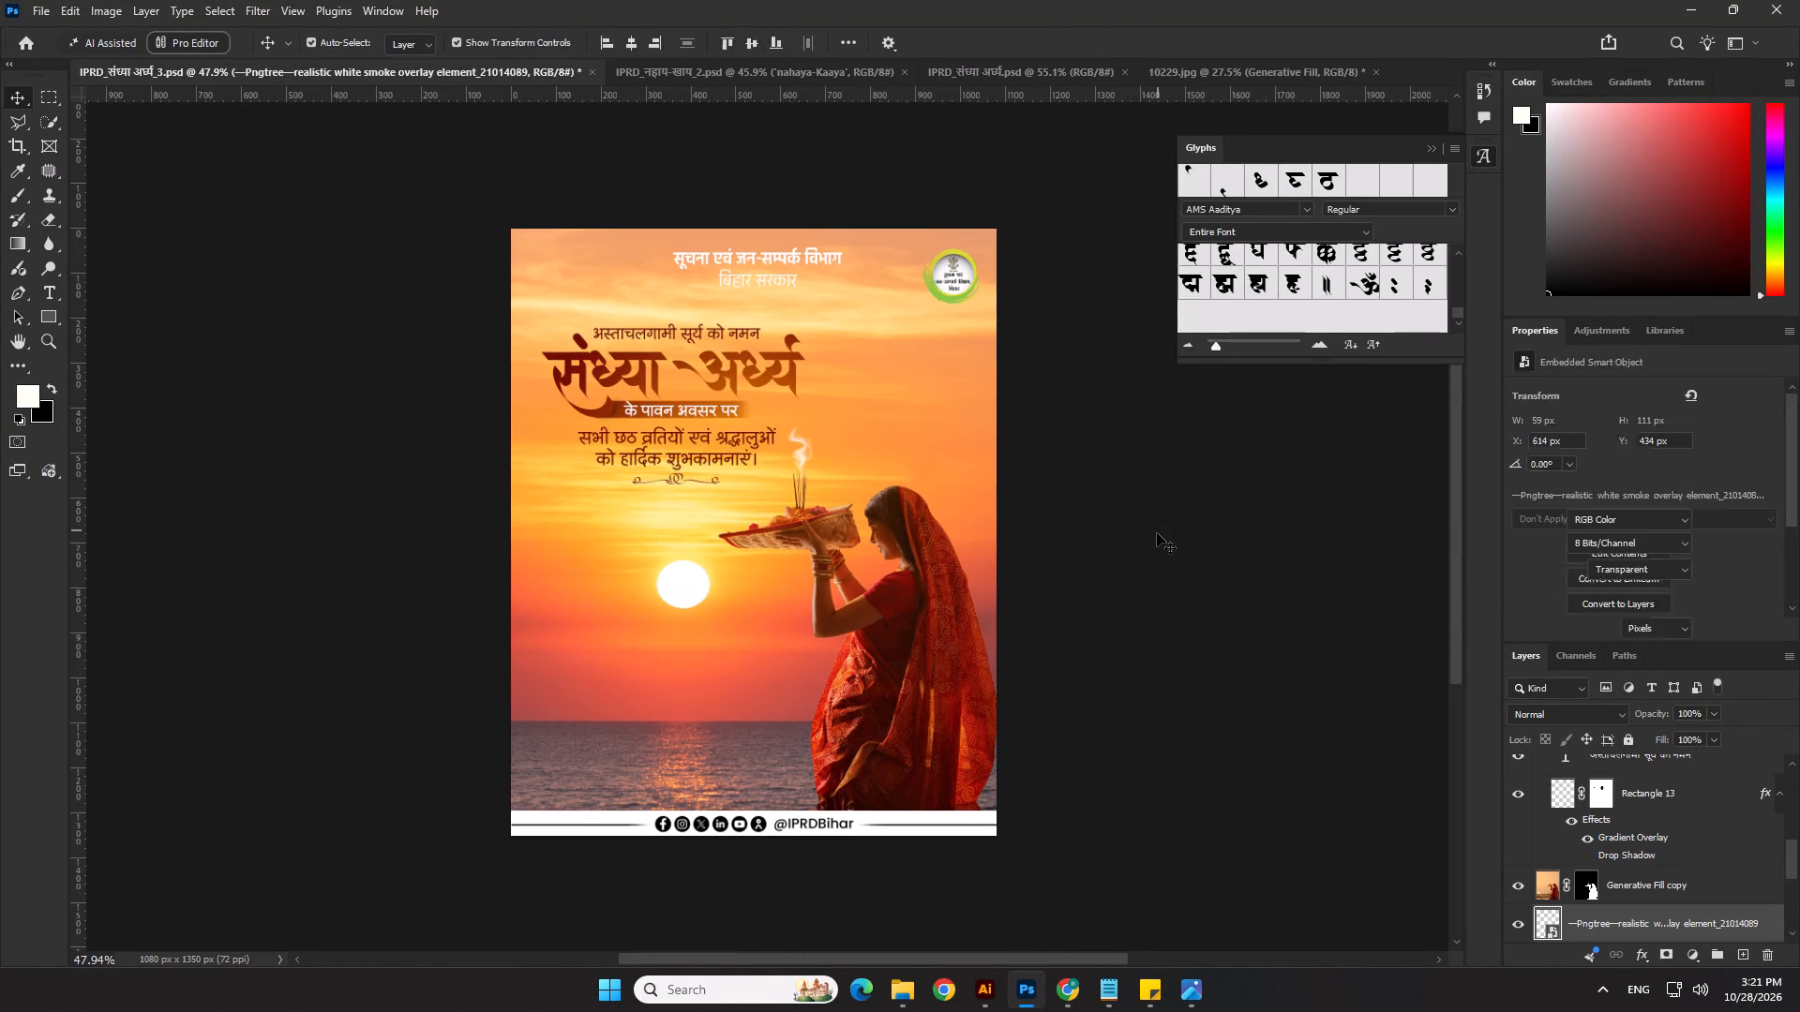
{"action": "left_click", "coordinate": [1141, 523]}
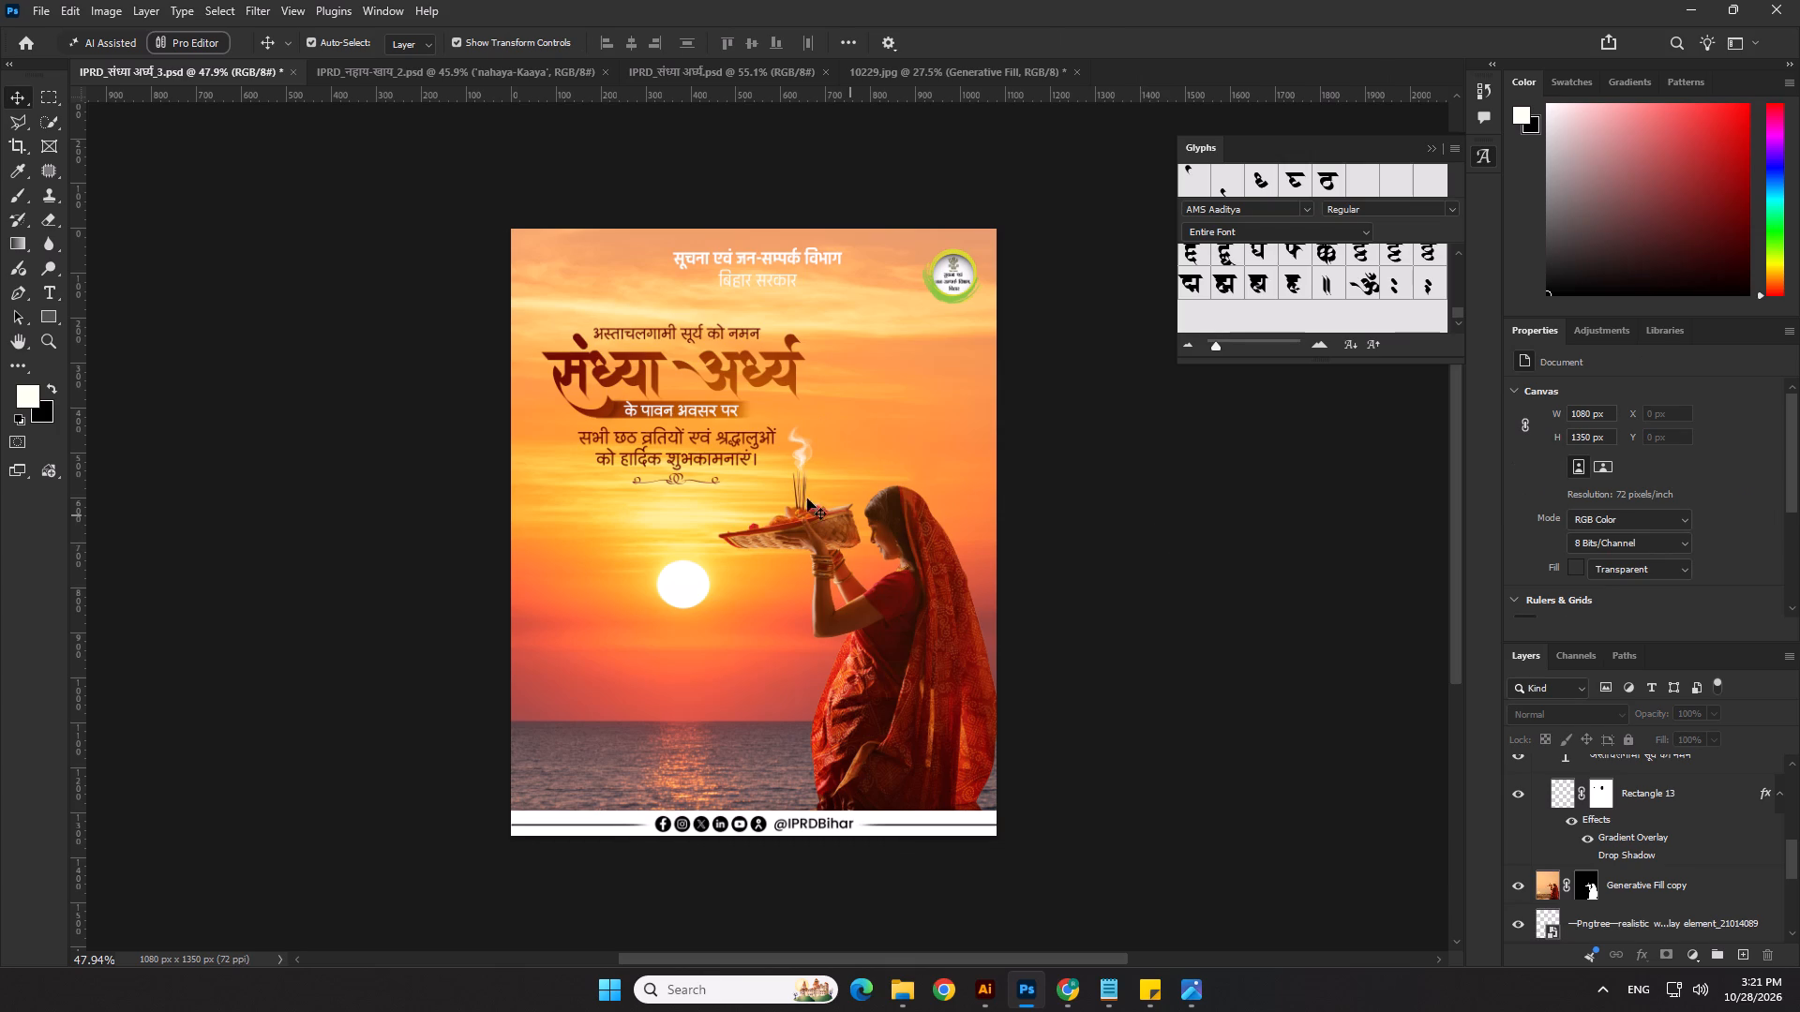
Slightly reduce the opacity of the smoke overlay layer.
{"action": "scroll", "coordinate": [785, 484], "scroll_direction": "up", "scroll_amount": 2}
{"action": "left_click", "coordinate": [799, 452]}
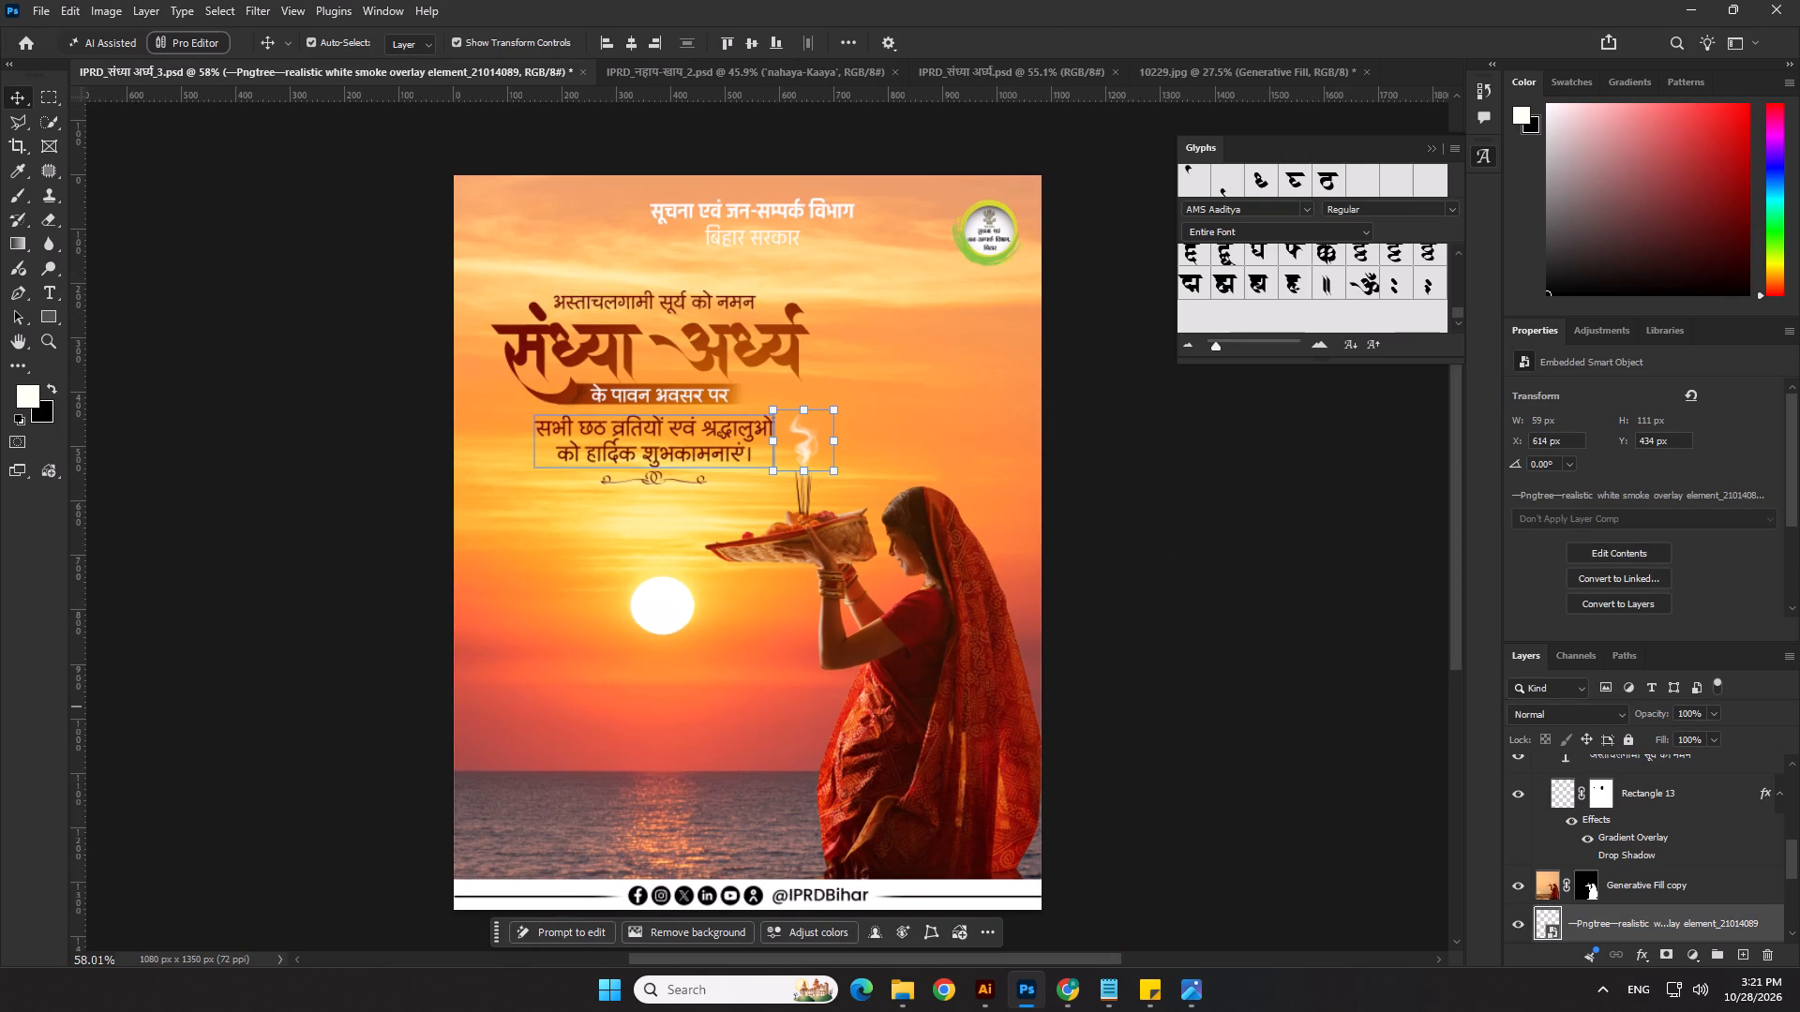
{"action": "left_click_drag", "start_coordinate": [1647, 713], "coordinate": [1625, 707]}
{"action": "left_click_drag", "start_coordinate": [1625, 707], "coordinate": [1633, 702]}
{"action": "left_click", "coordinate": [1279, 668]}
{"action": "scroll", "coordinate": [762, 572], "scroll_direction": "down", "scroll_amount": 3}
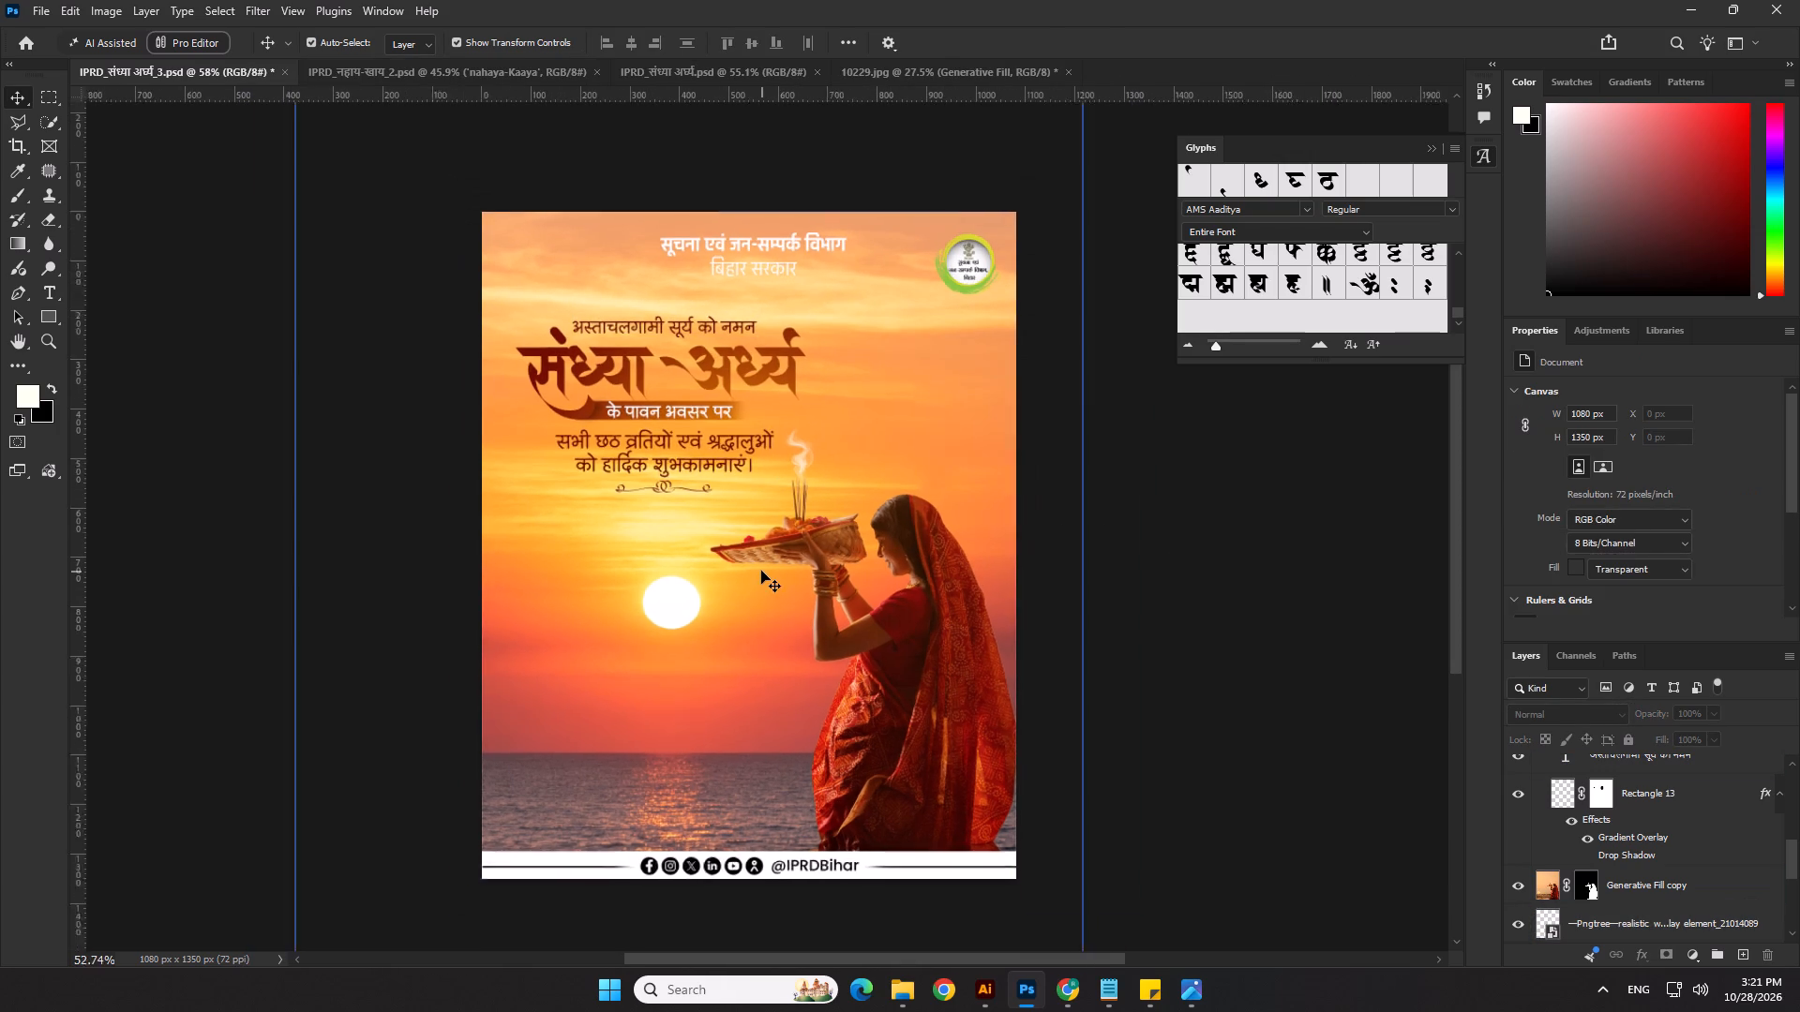
{"action": "left_click", "coordinate": [1163, 543]}
Examine the layer stack around the Generative Fill background, from the greeting text layers down to the hidden lower layers.
{"action": "left_click", "coordinate": [886, 437]}
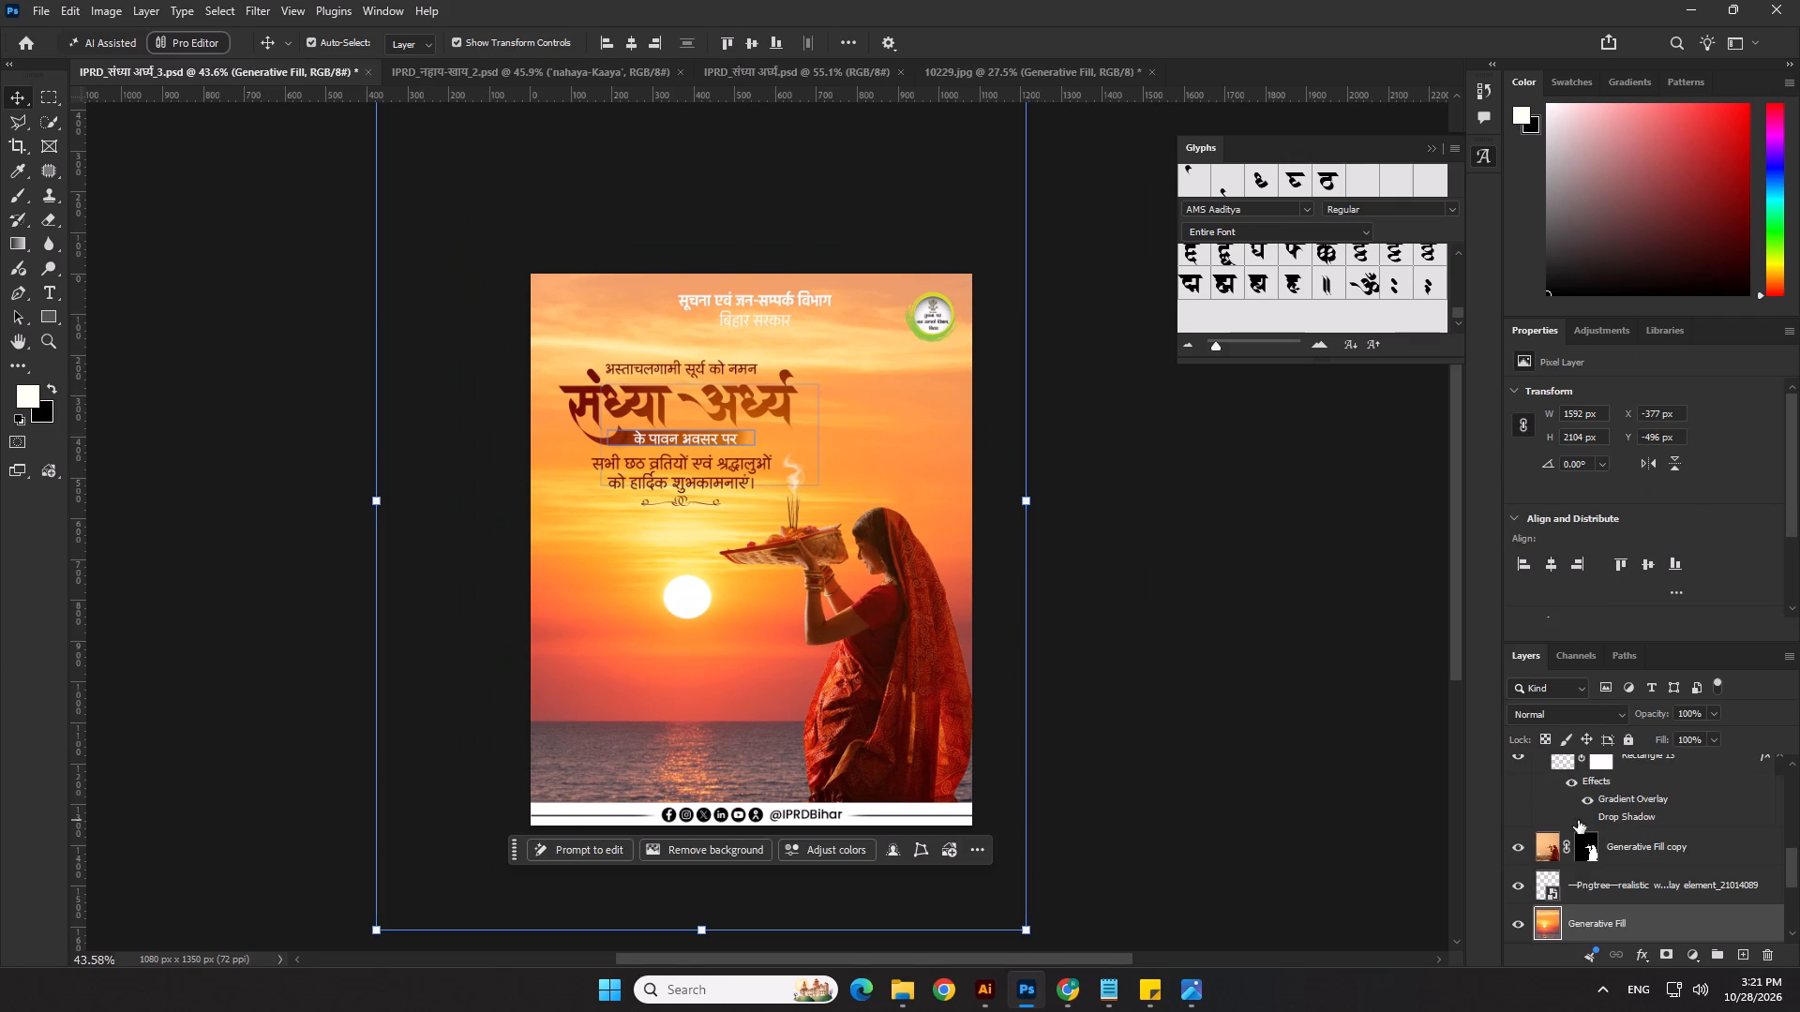
{"action": "scroll", "coordinate": [1621, 871], "scroll_direction": "down", "scroll_amount": 1}
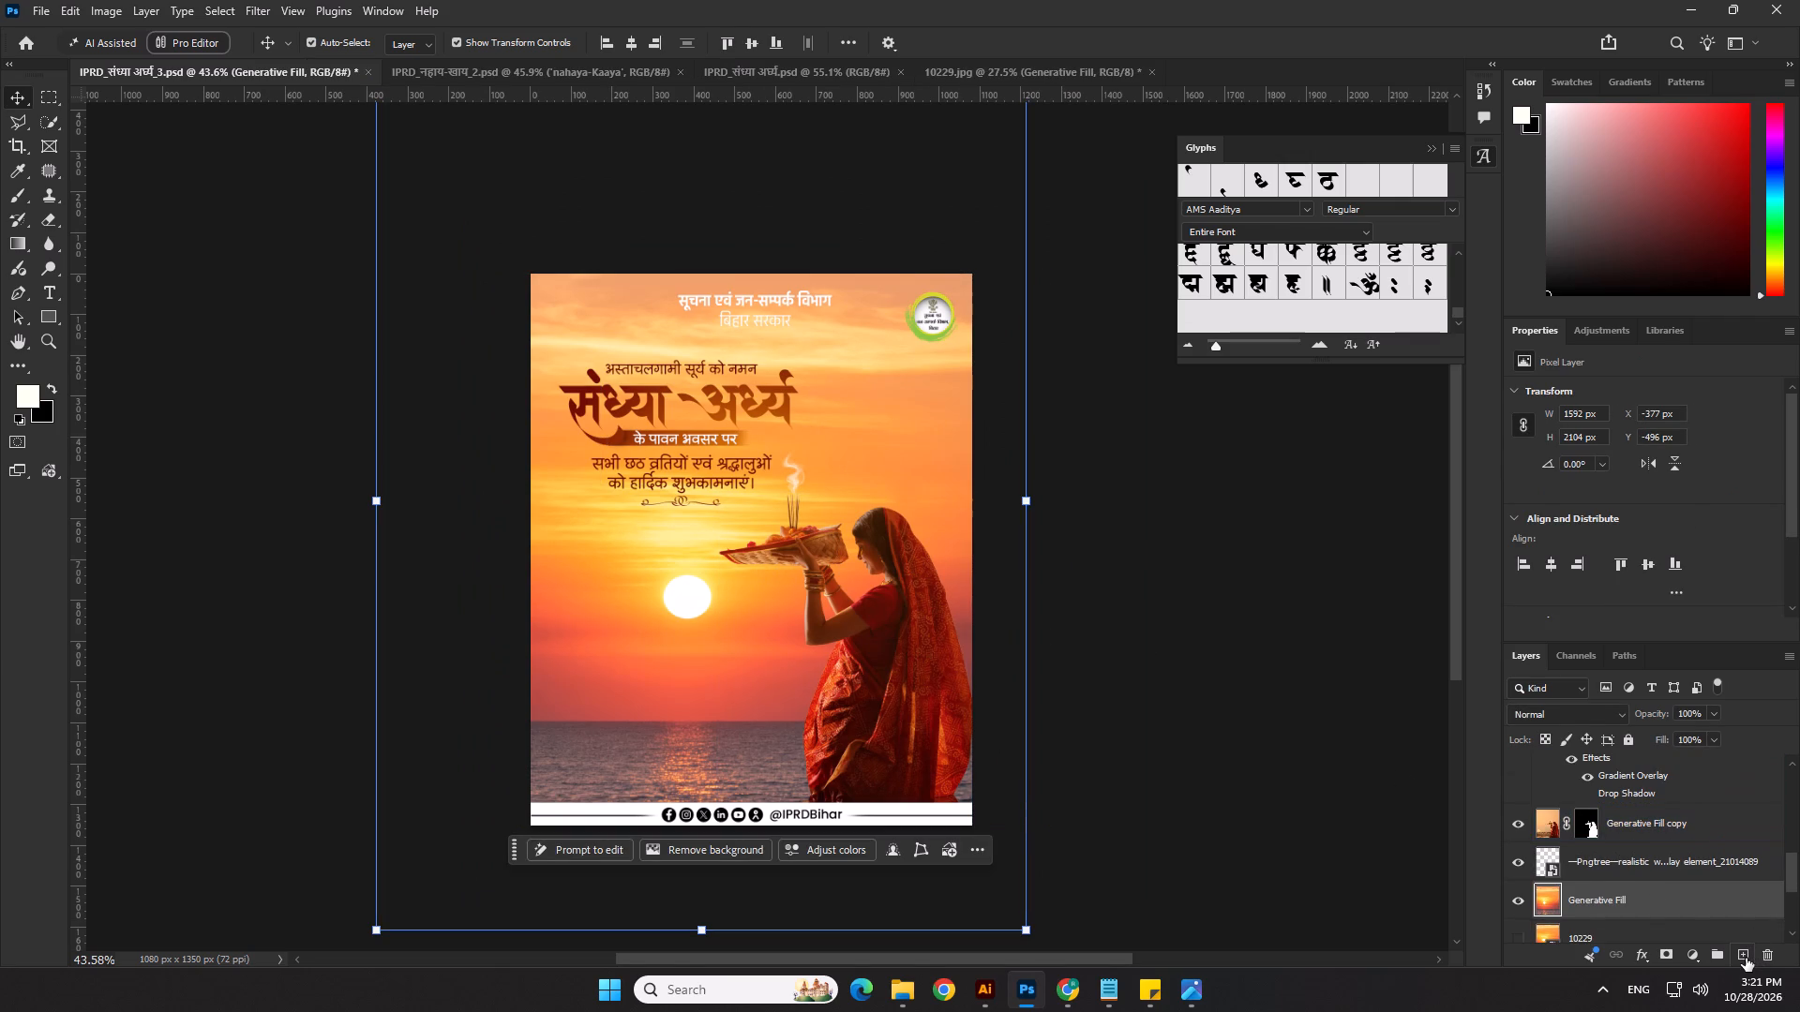
{"action": "scroll", "coordinate": [1699, 906], "scroll_direction": "down", "scroll_amount": 2}
{"action": "scroll", "coordinate": [1676, 884], "scroll_direction": "up", "scroll_amount": 15}
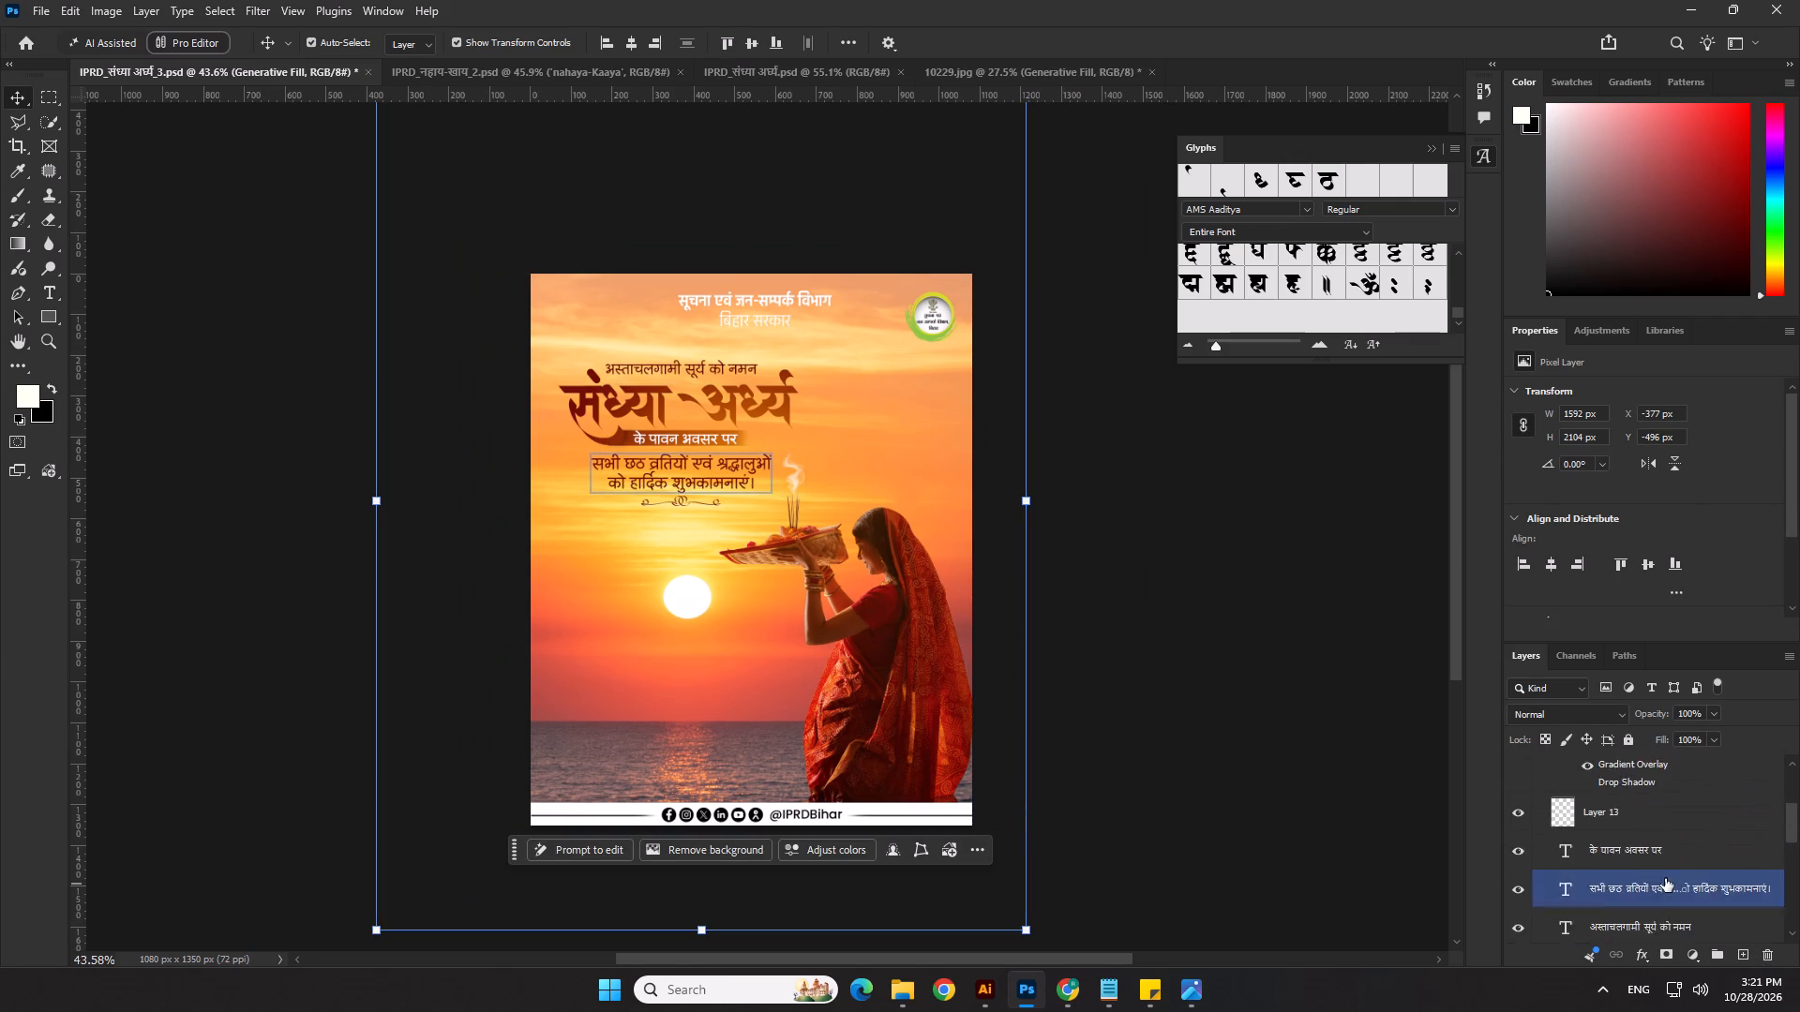
{"action": "scroll", "coordinate": [1665, 878], "scroll_direction": "up", "scroll_amount": 11}
{"action": "scroll", "coordinate": [1642, 867], "scroll_direction": "down", "scroll_amount": 20}
{"action": "scroll", "coordinate": [1642, 867], "scroll_direction": "down", "scroll_amount": 4}
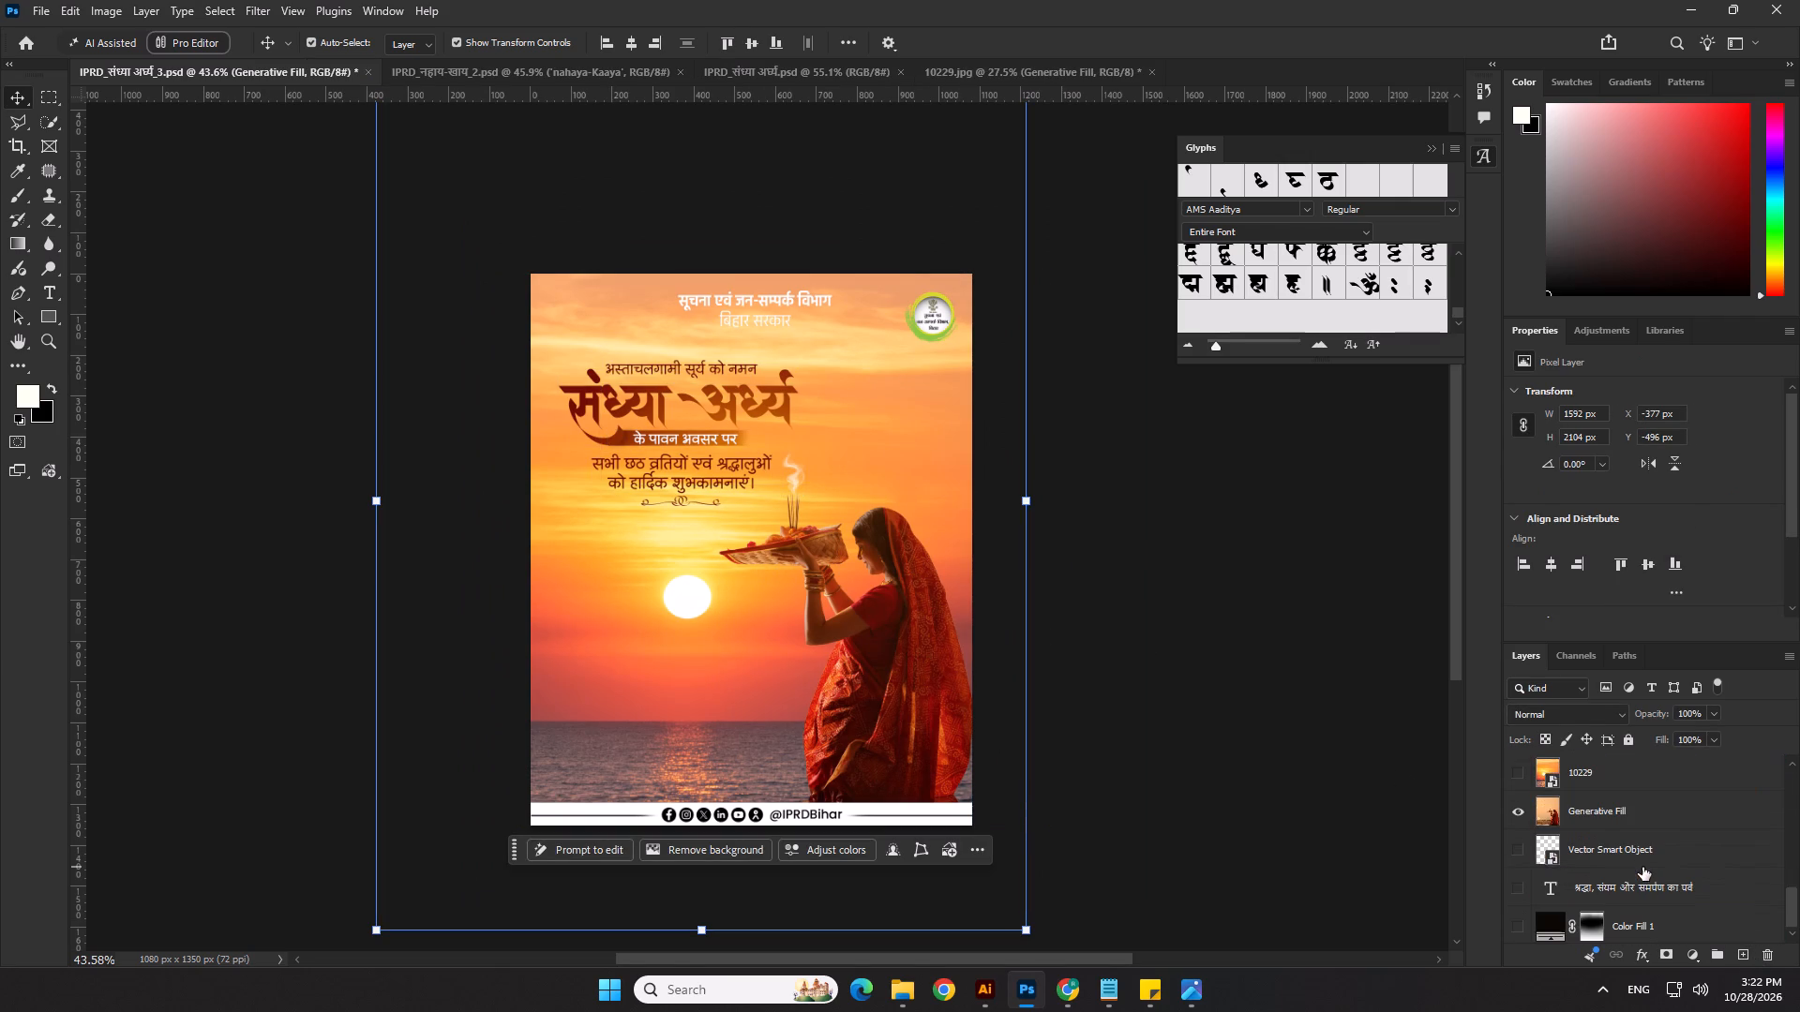
{"action": "scroll", "coordinate": [1609, 856], "scroll_direction": "down", "scroll_amount": 3}
{"action": "scroll", "coordinate": [1609, 856], "scroll_direction": "up", "scroll_amount": 8}
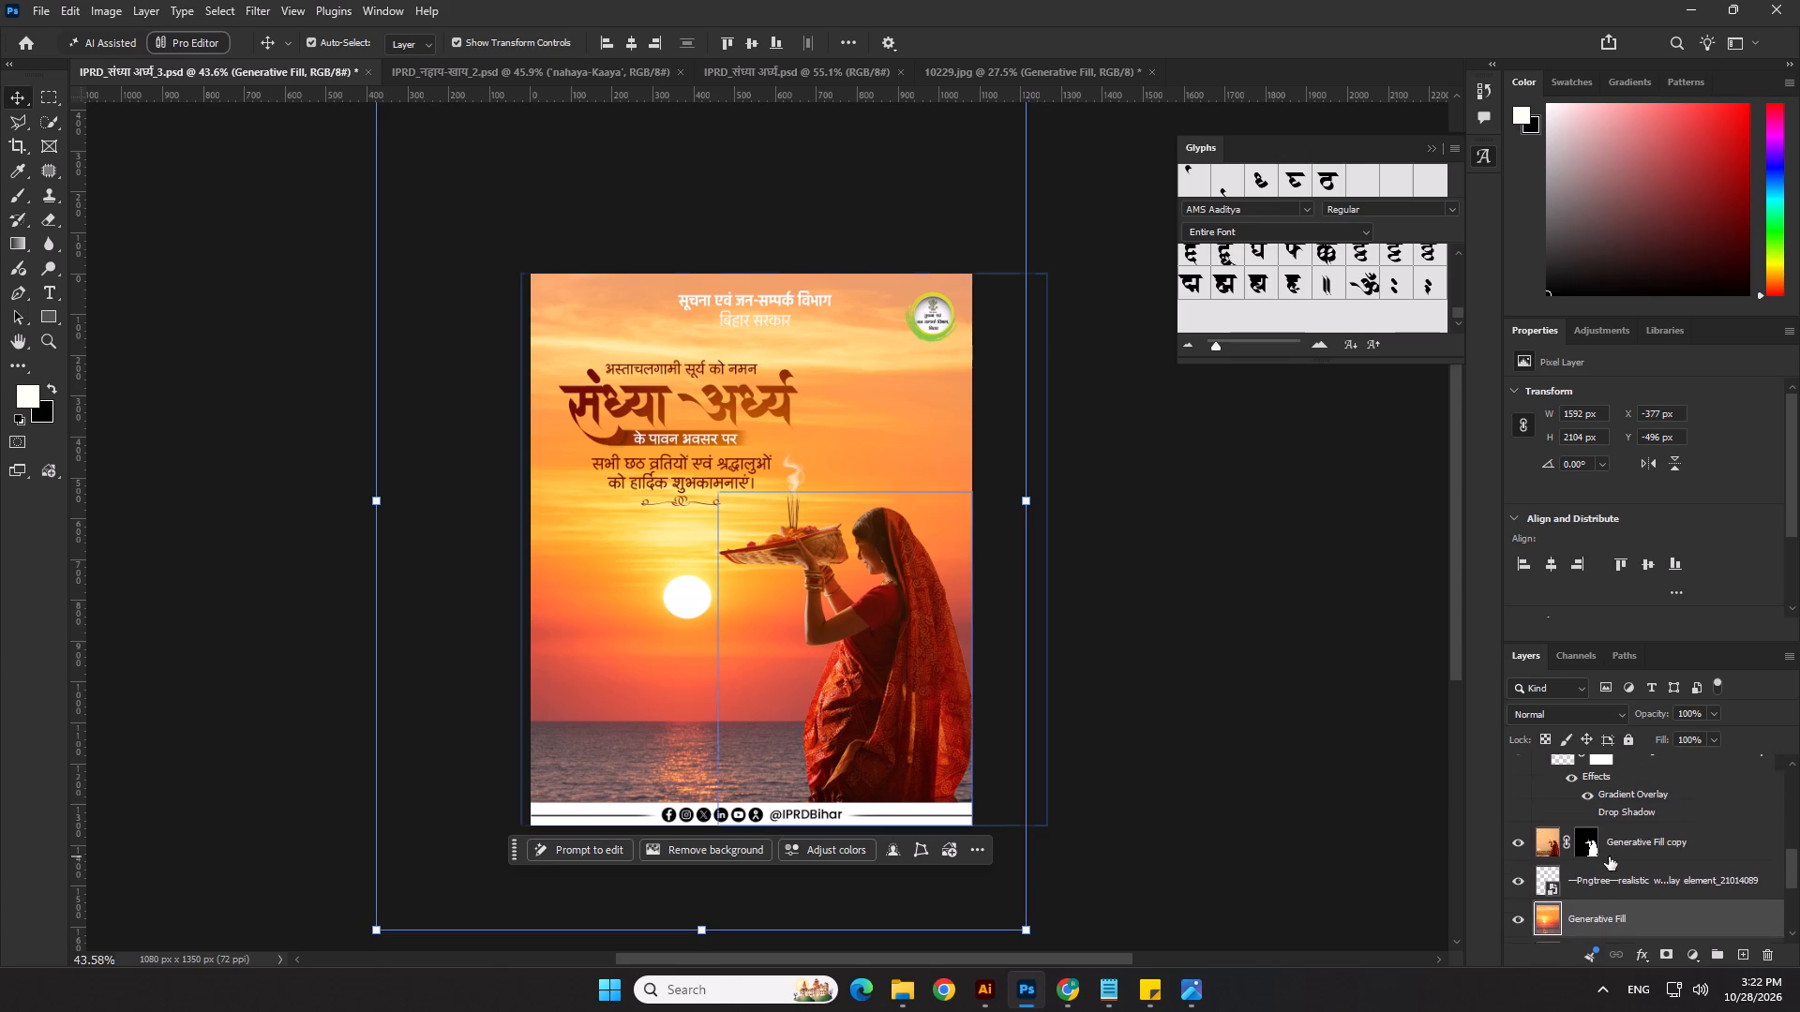
{"action": "scroll", "coordinate": [1609, 856], "scroll_direction": "up", "scroll_amount": 1}
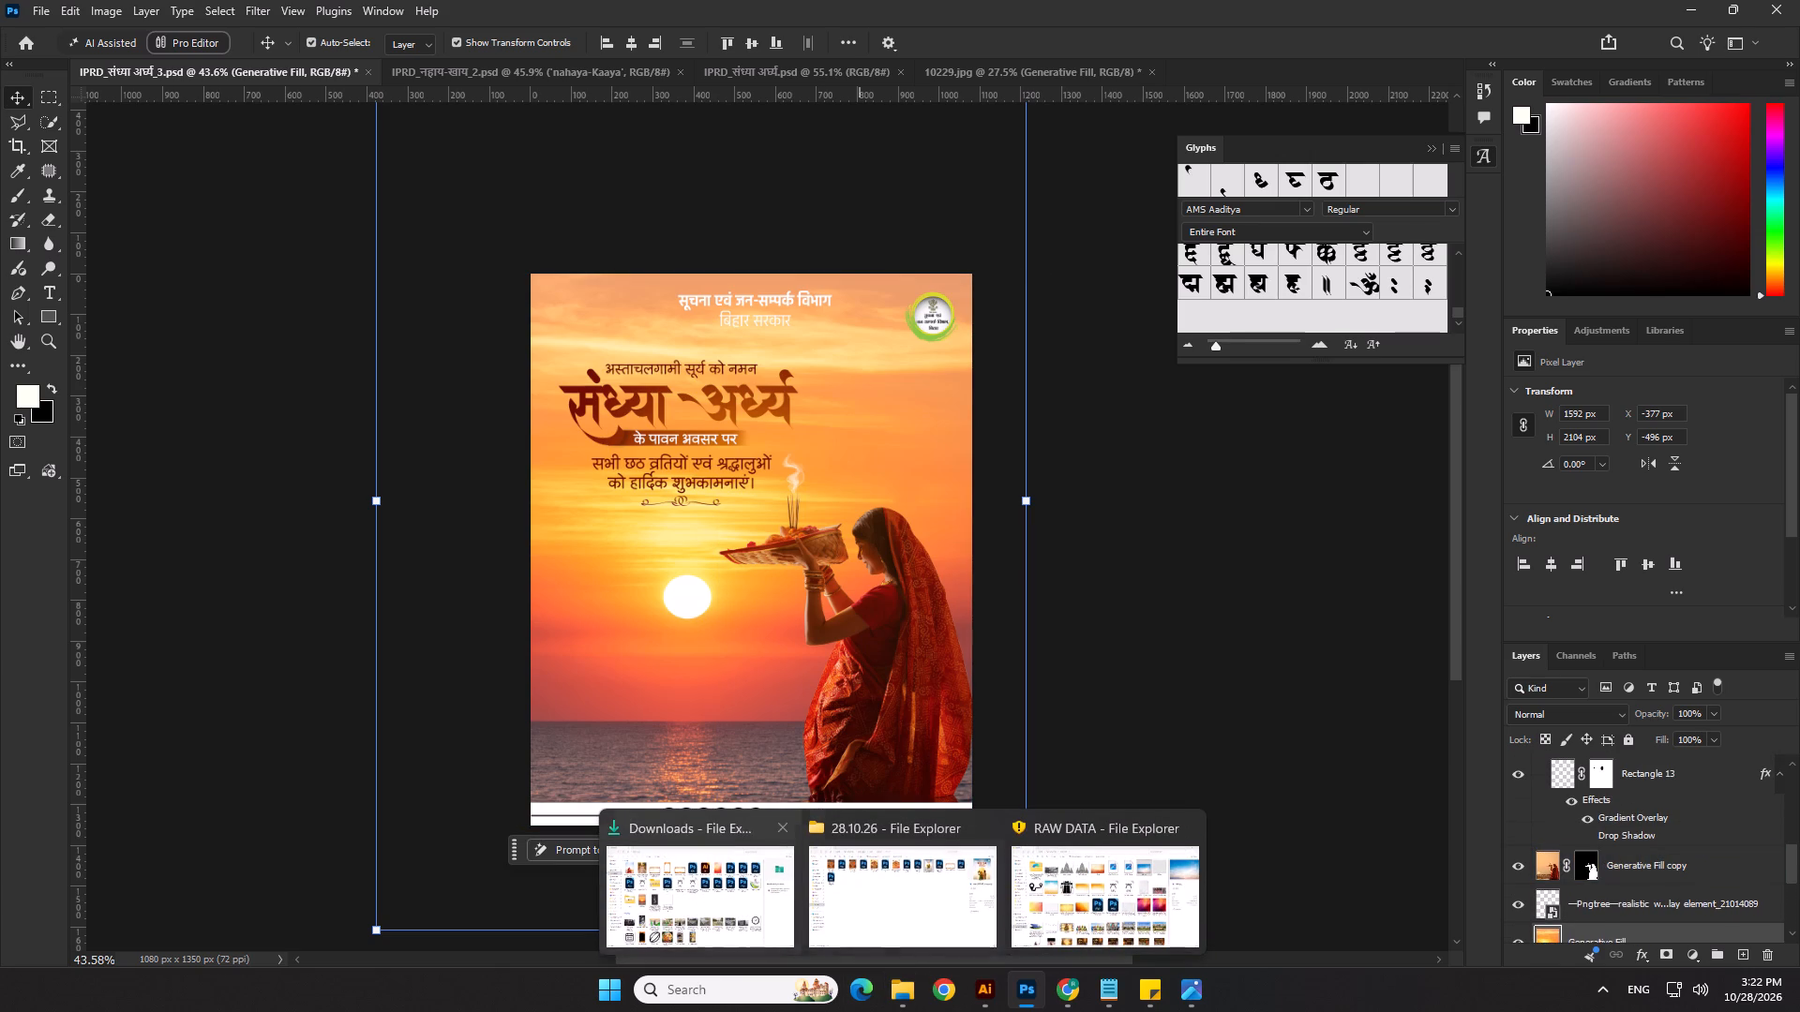
Switch to Chrome and search Google Images for "optical flare" in the existing texture search tab.
{"action": "left_click", "coordinate": [1074, 991]}
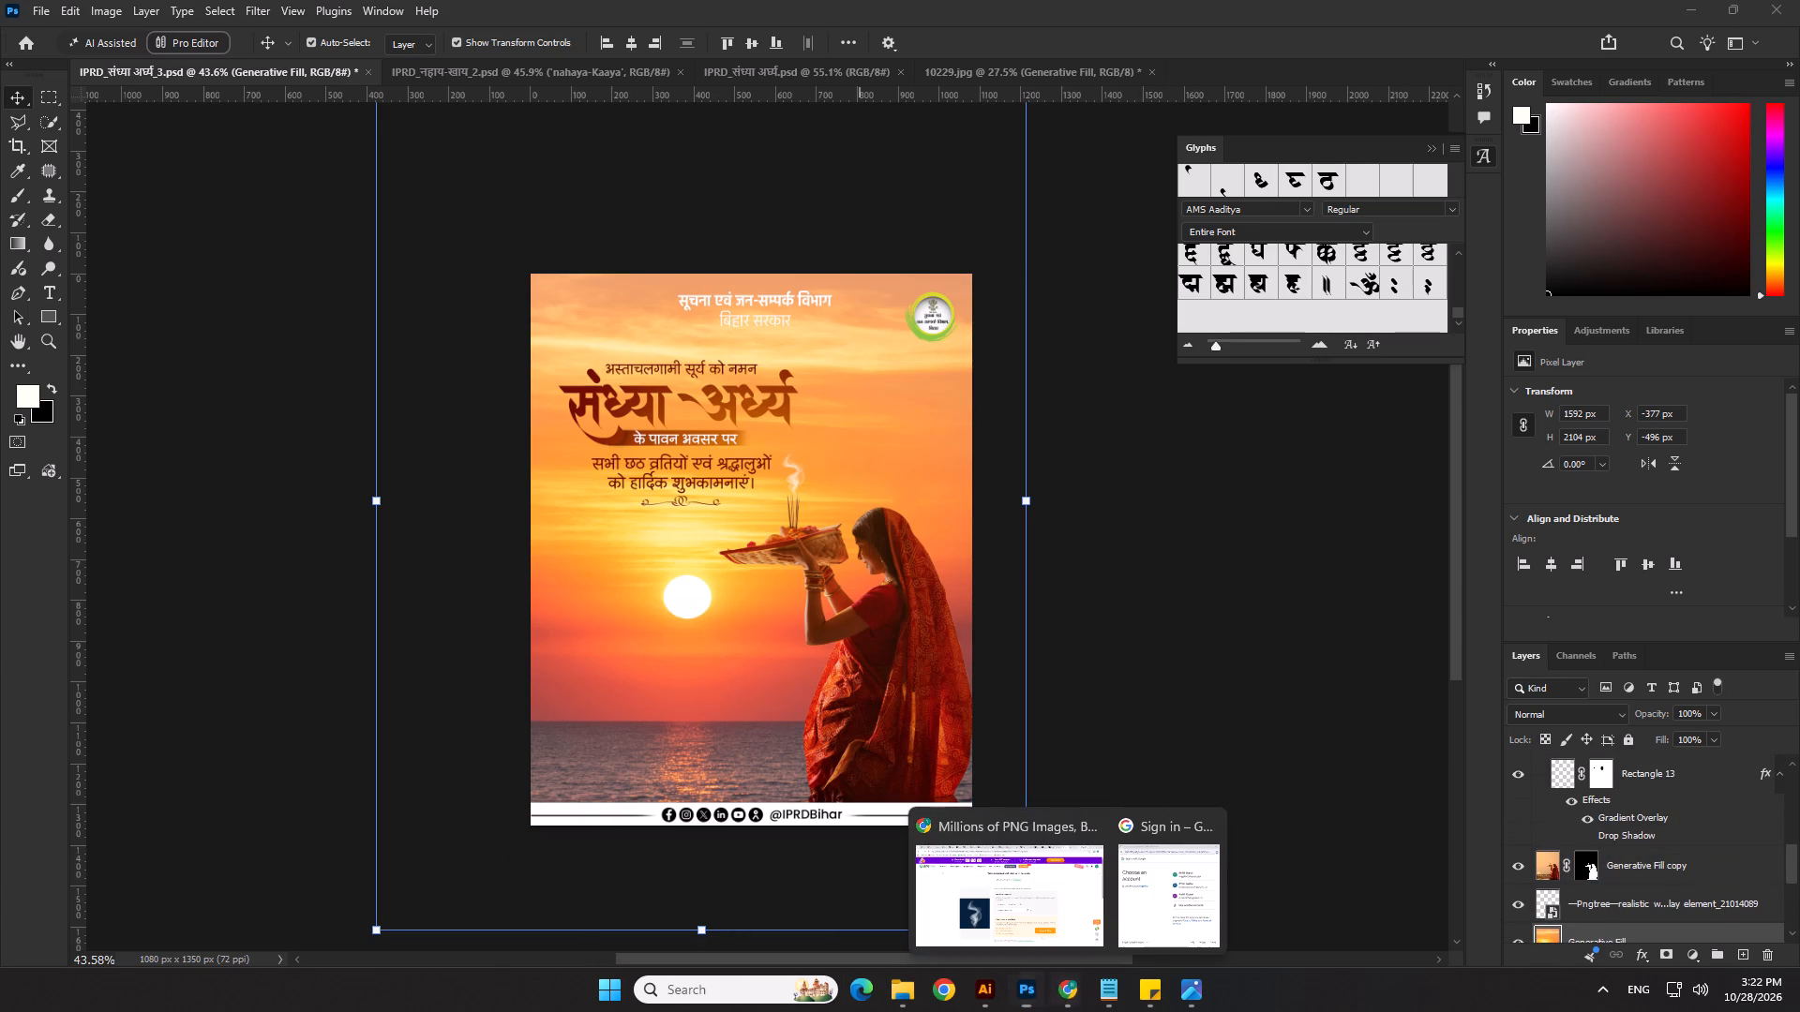
{"action": "left_click", "coordinate": [1051, 888]}
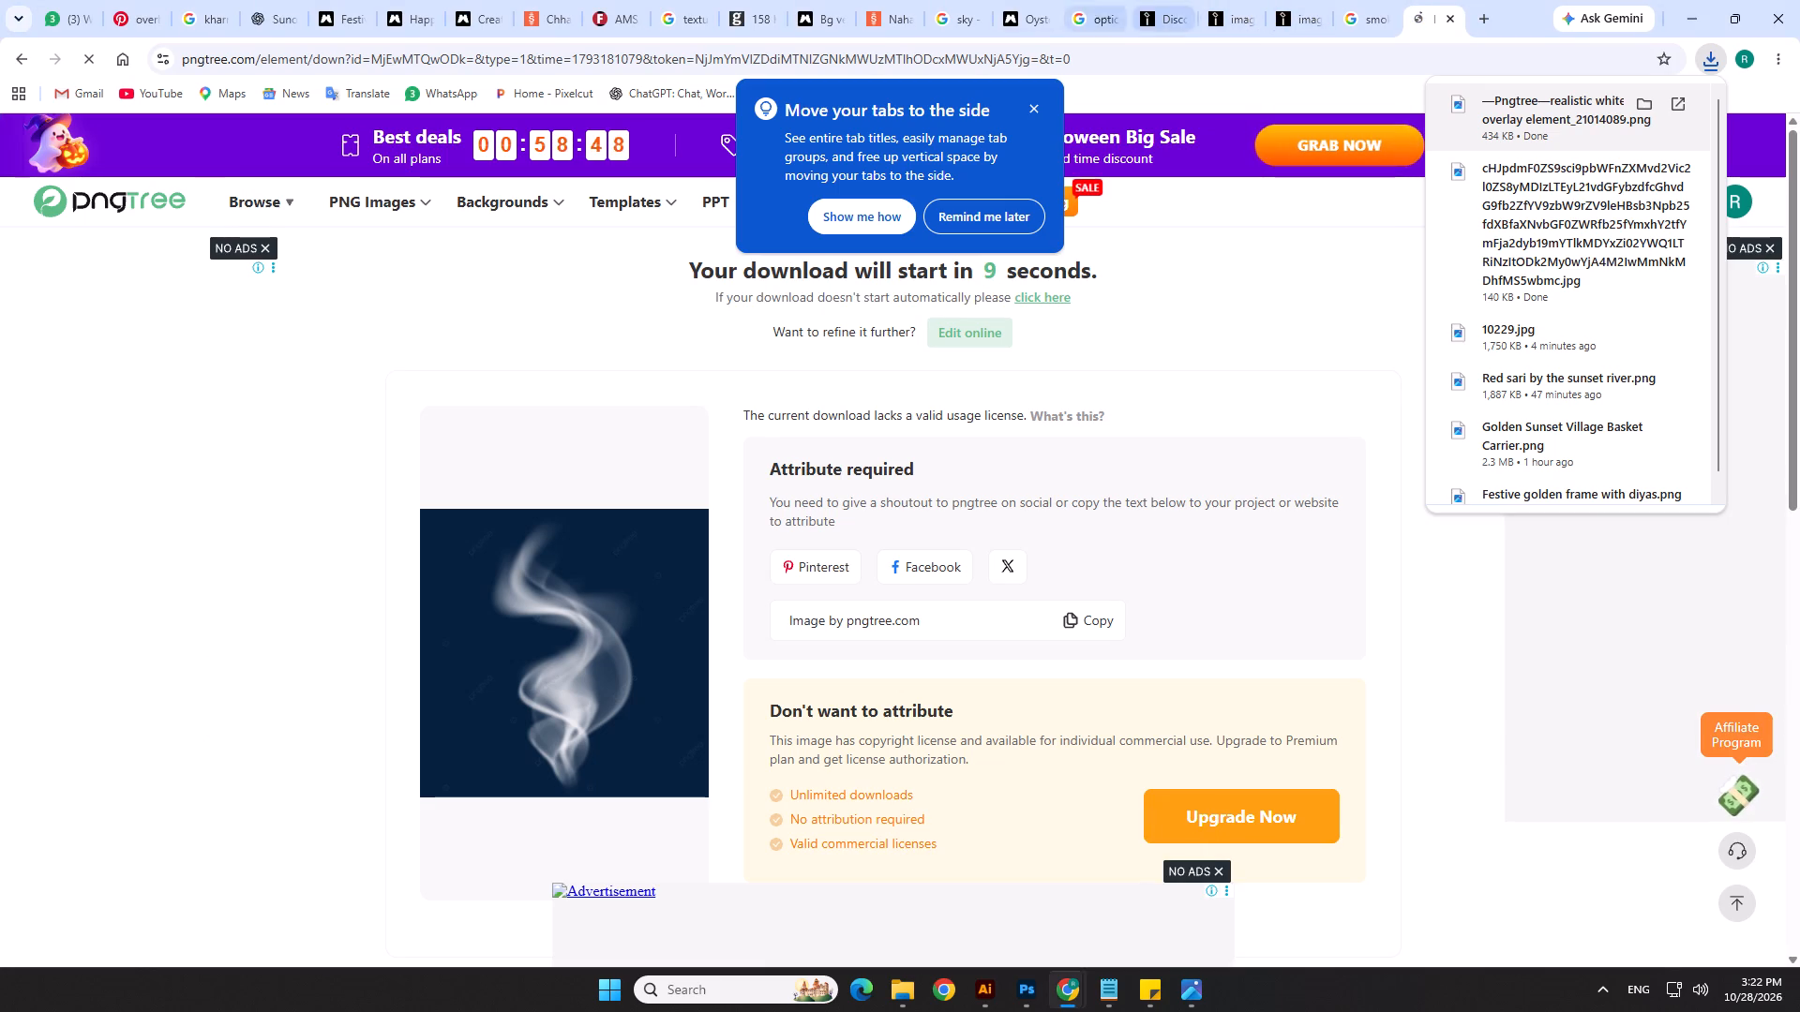
{"action": "left_click", "coordinate": [1023, 0]}
{"action": "left_click", "coordinate": [954, 0]}
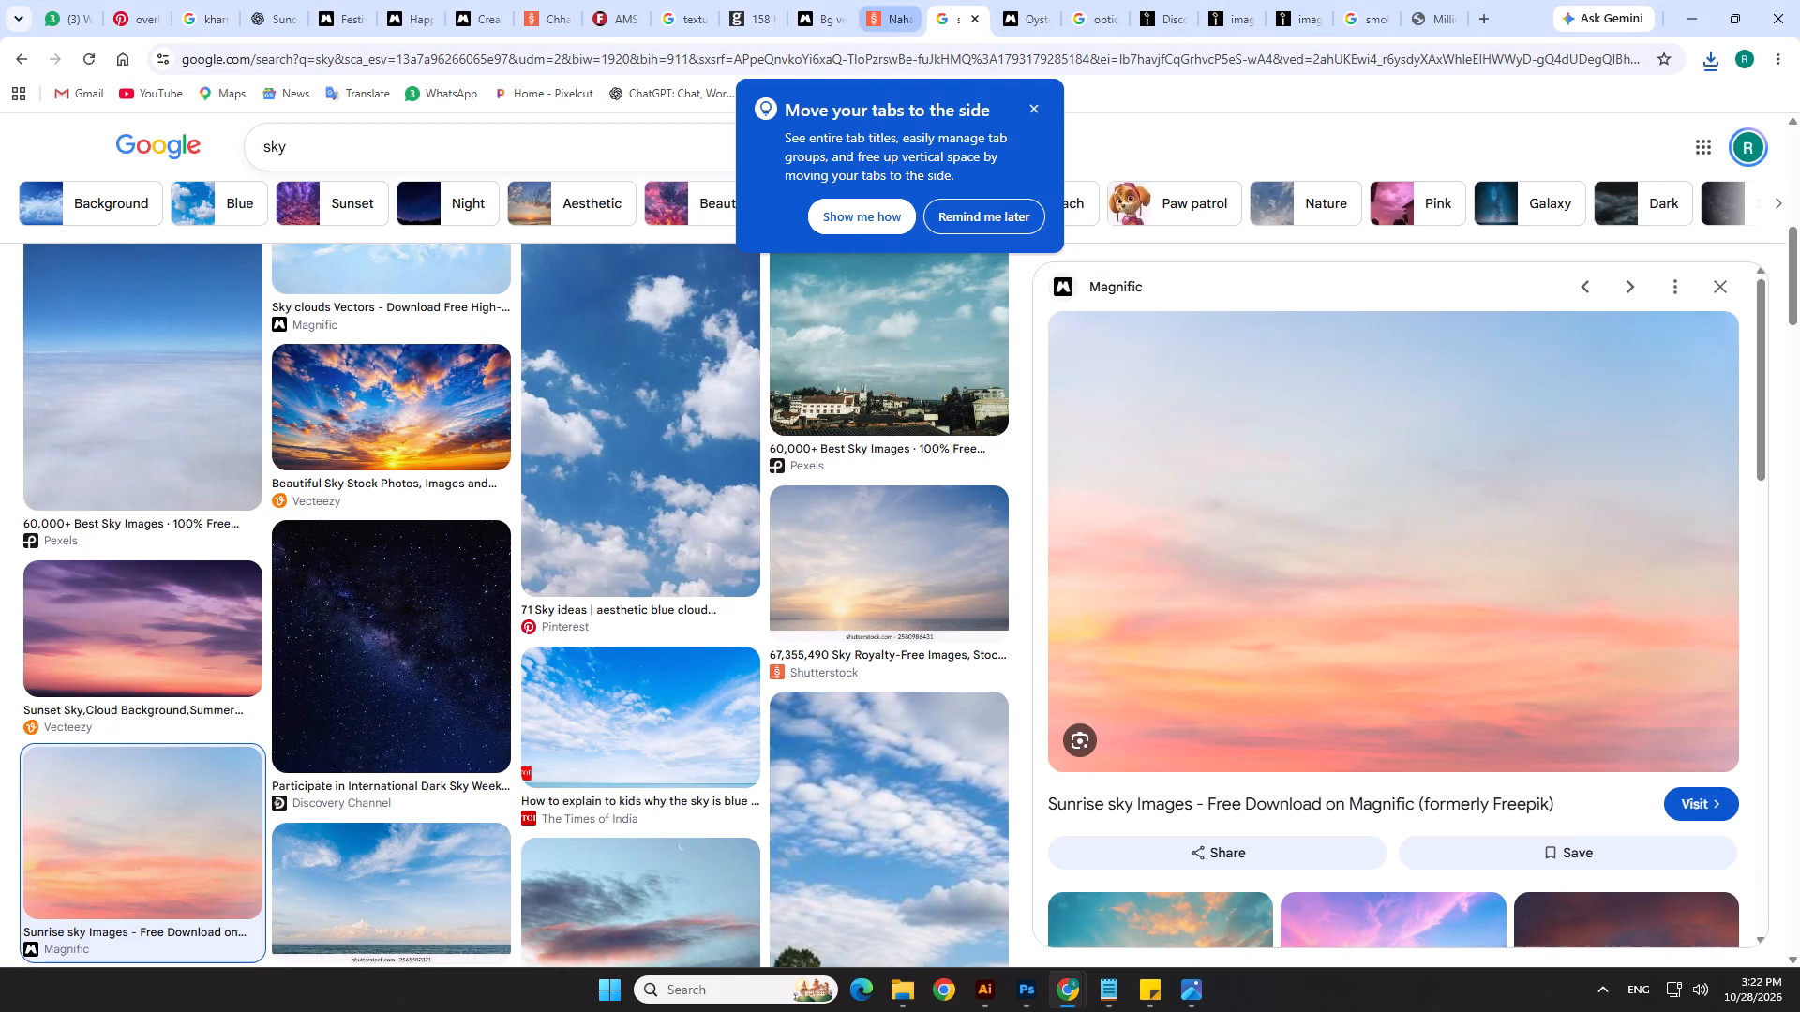
{"action": "left_click", "coordinate": [714, 0]}
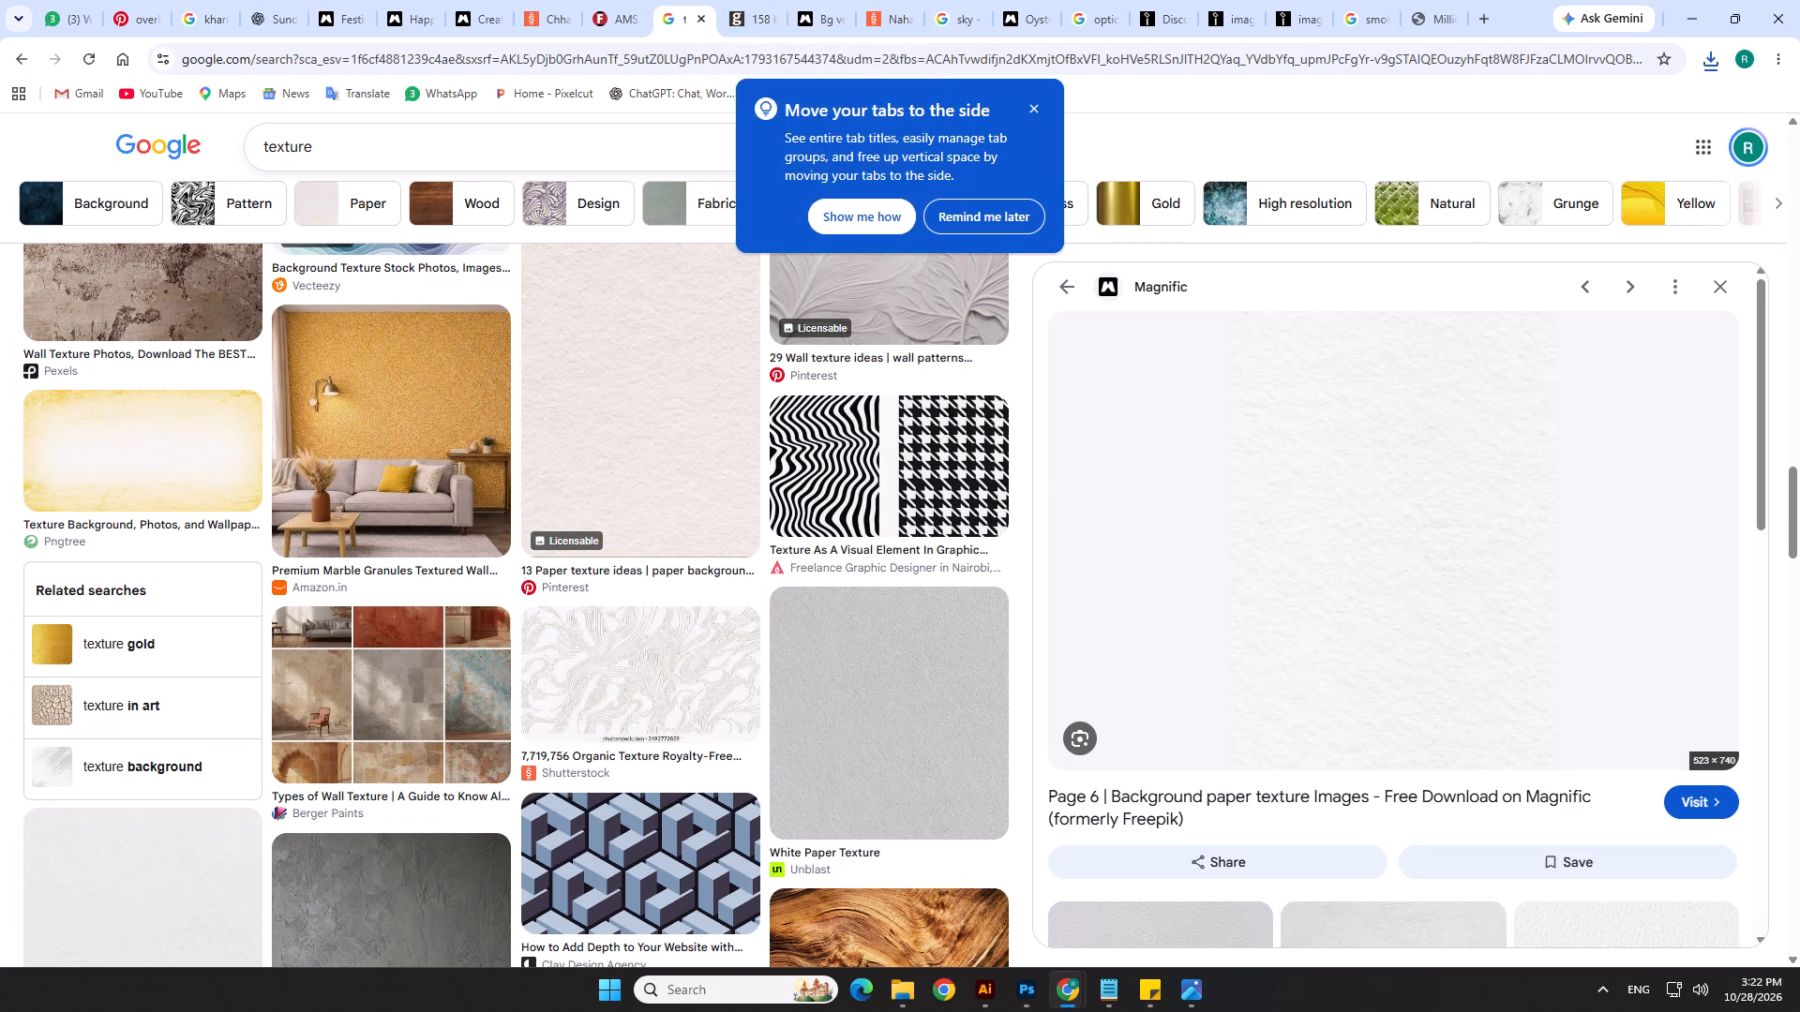
{"action": "left_click", "coordinate": [317, 157]}
{"action": "key", "text": "ctrl+a"}
{"action": "type", "text": "optic"}
{"action": "key", "text": "Down"}
{"action": "key", "text": "Return"}
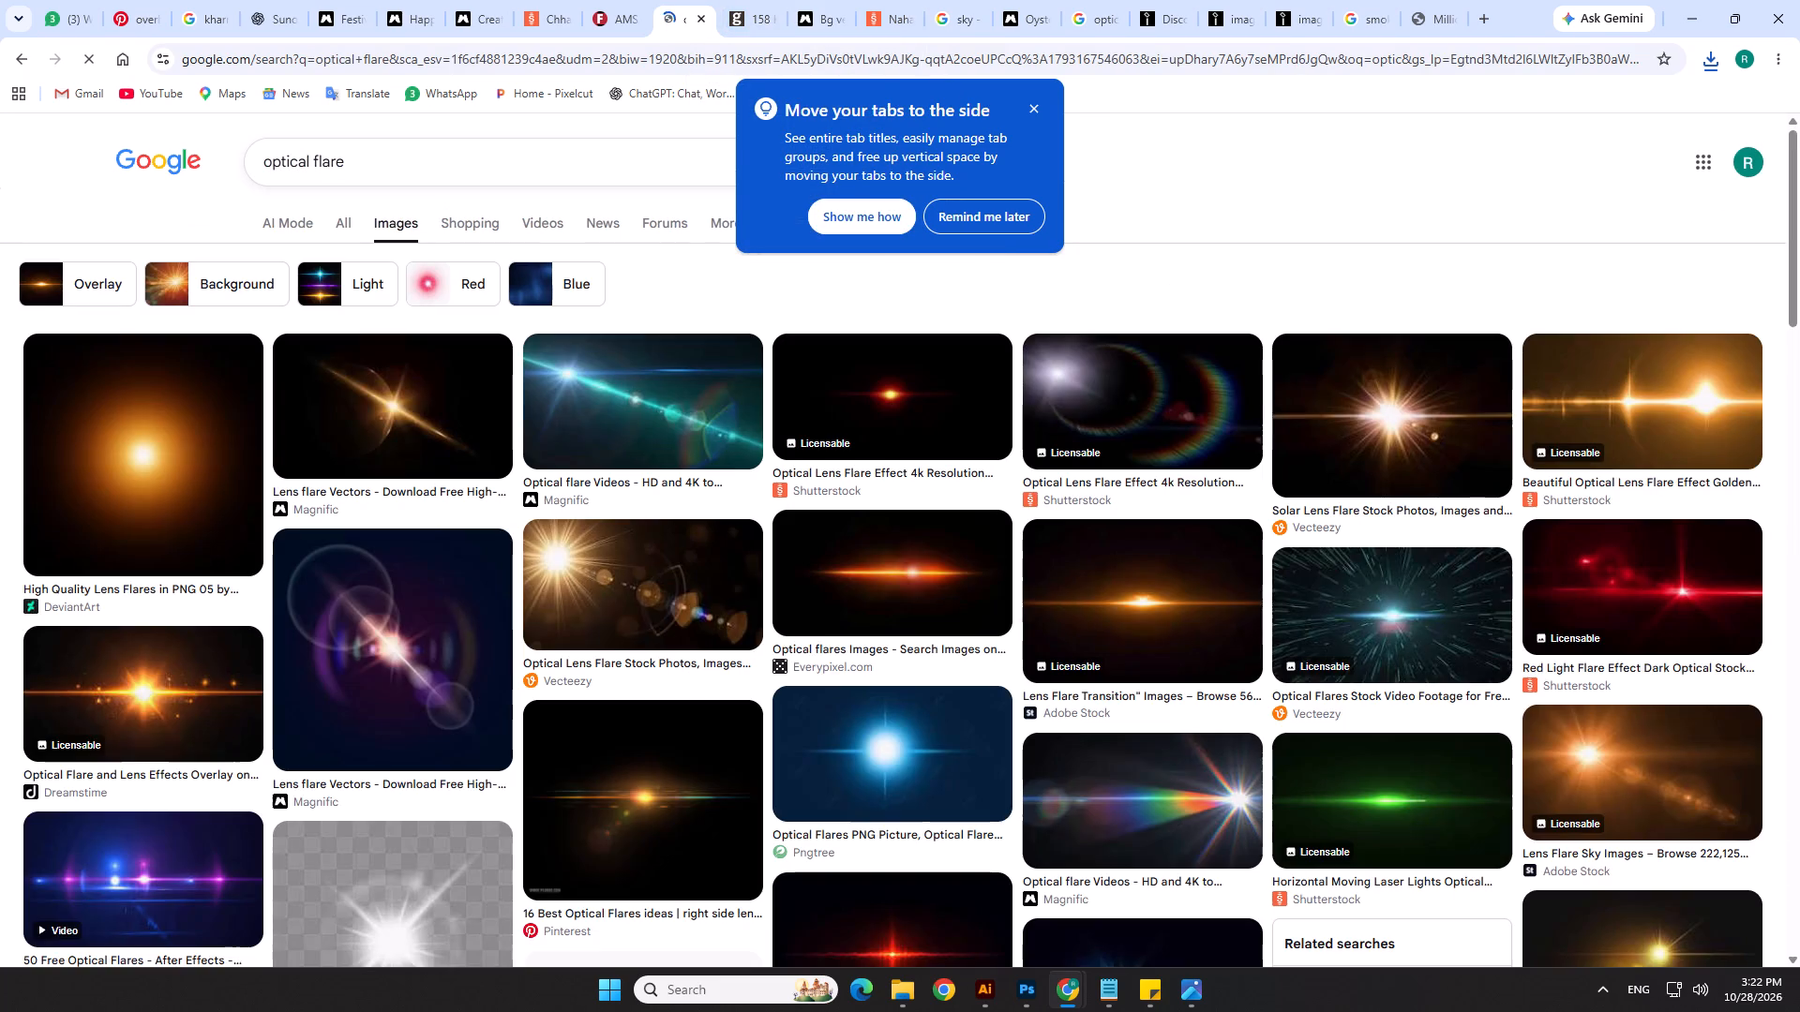
Copy DeviantArt's round orange lens flare image and paste it into the Photoshop poster directly above the smoke overlay layer.
{"action": "left_click", "coordinate": [183, 394]}
{"action": "right_click", "coordinate": [1459, 513]}
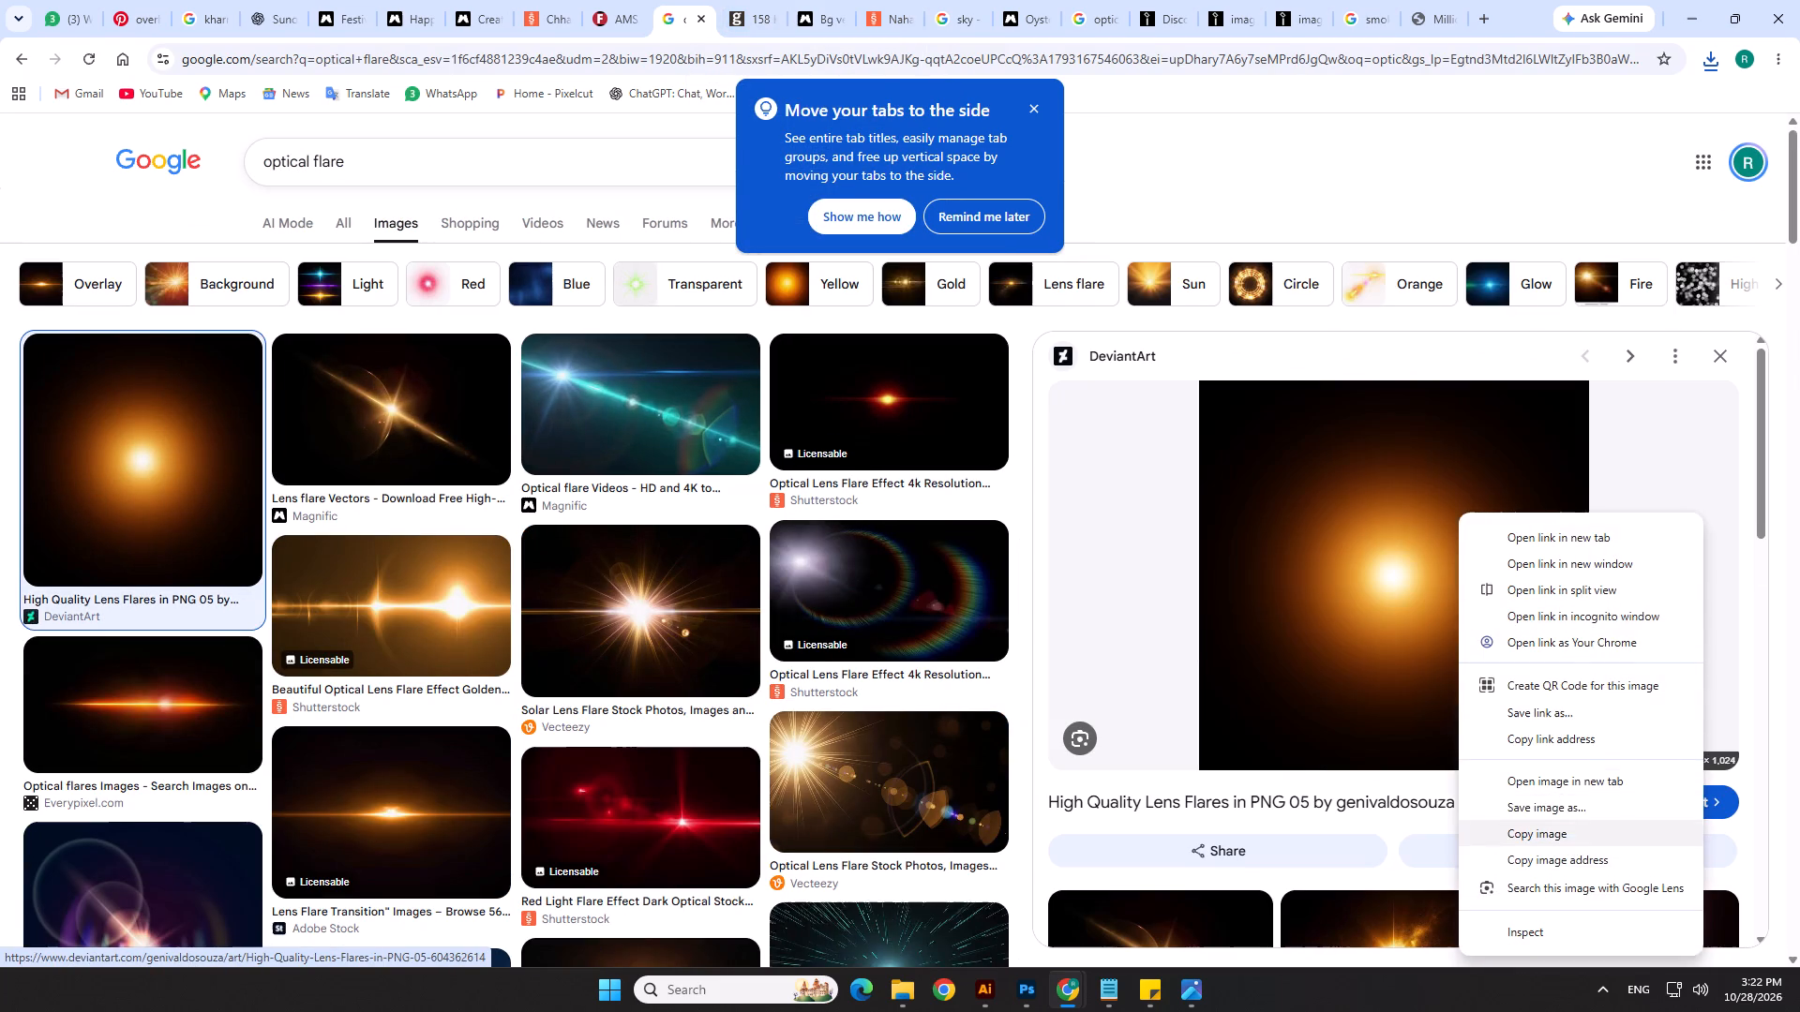
{"action": "left_click", "coordinate": [1567, 839]}
{"action": "key", "text": "alt+Tab"}
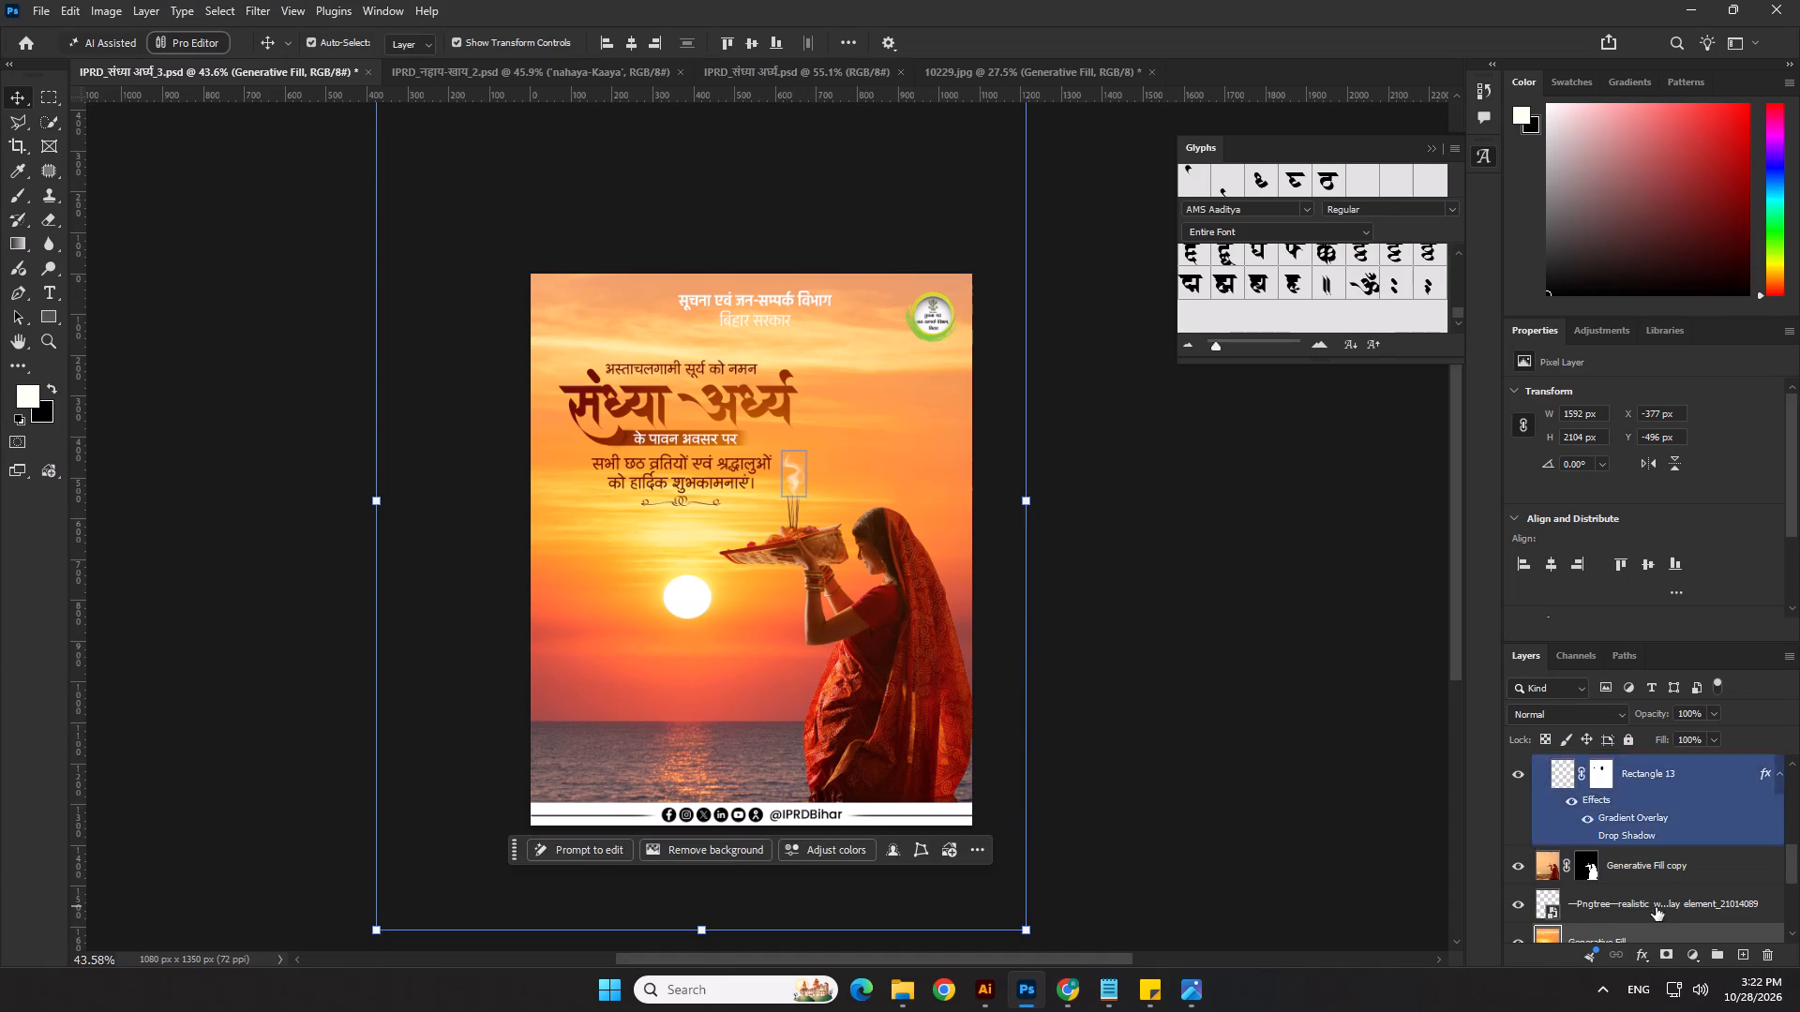
{"action": "scroll", "coordinate": [1655, 909], "scroll_direction": "down", "scroll_amount": 2}
{"action": "left_click", "coordinate": [1640, 827]}
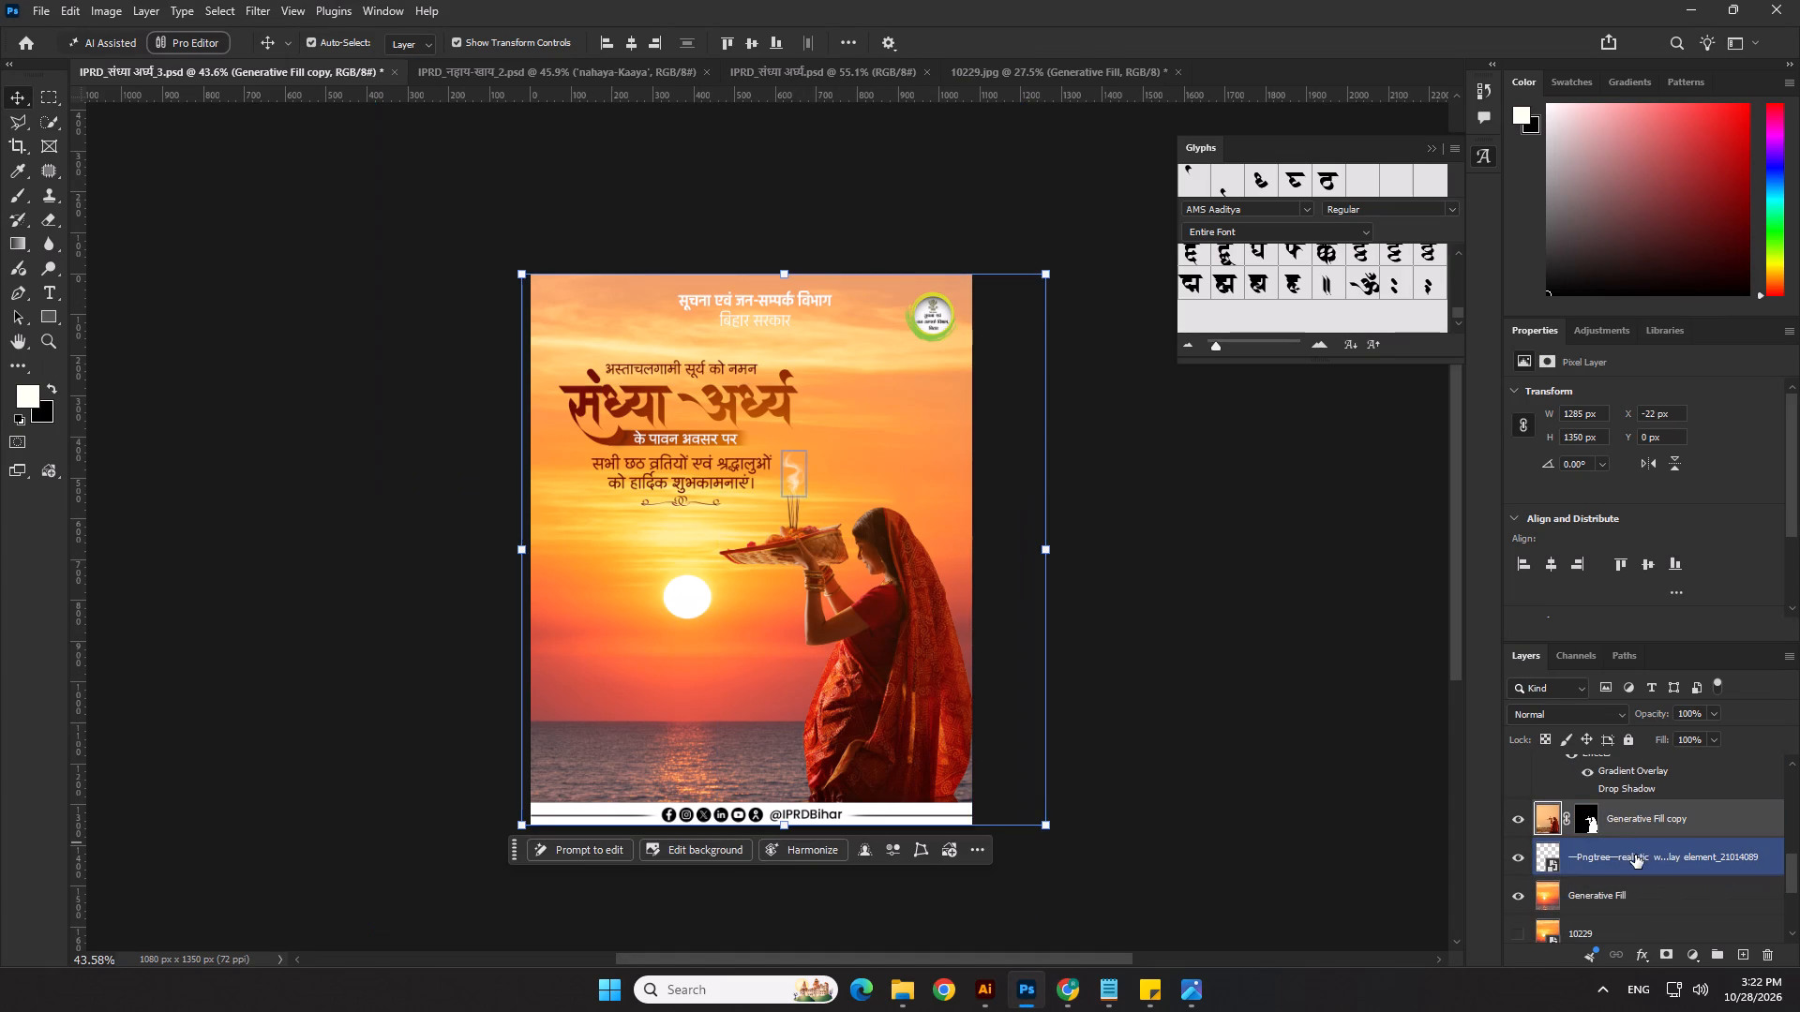
{"action": "left_click", "coordinate": [1630, 867]}
{"action": "key", "text": "ctrl+v"}
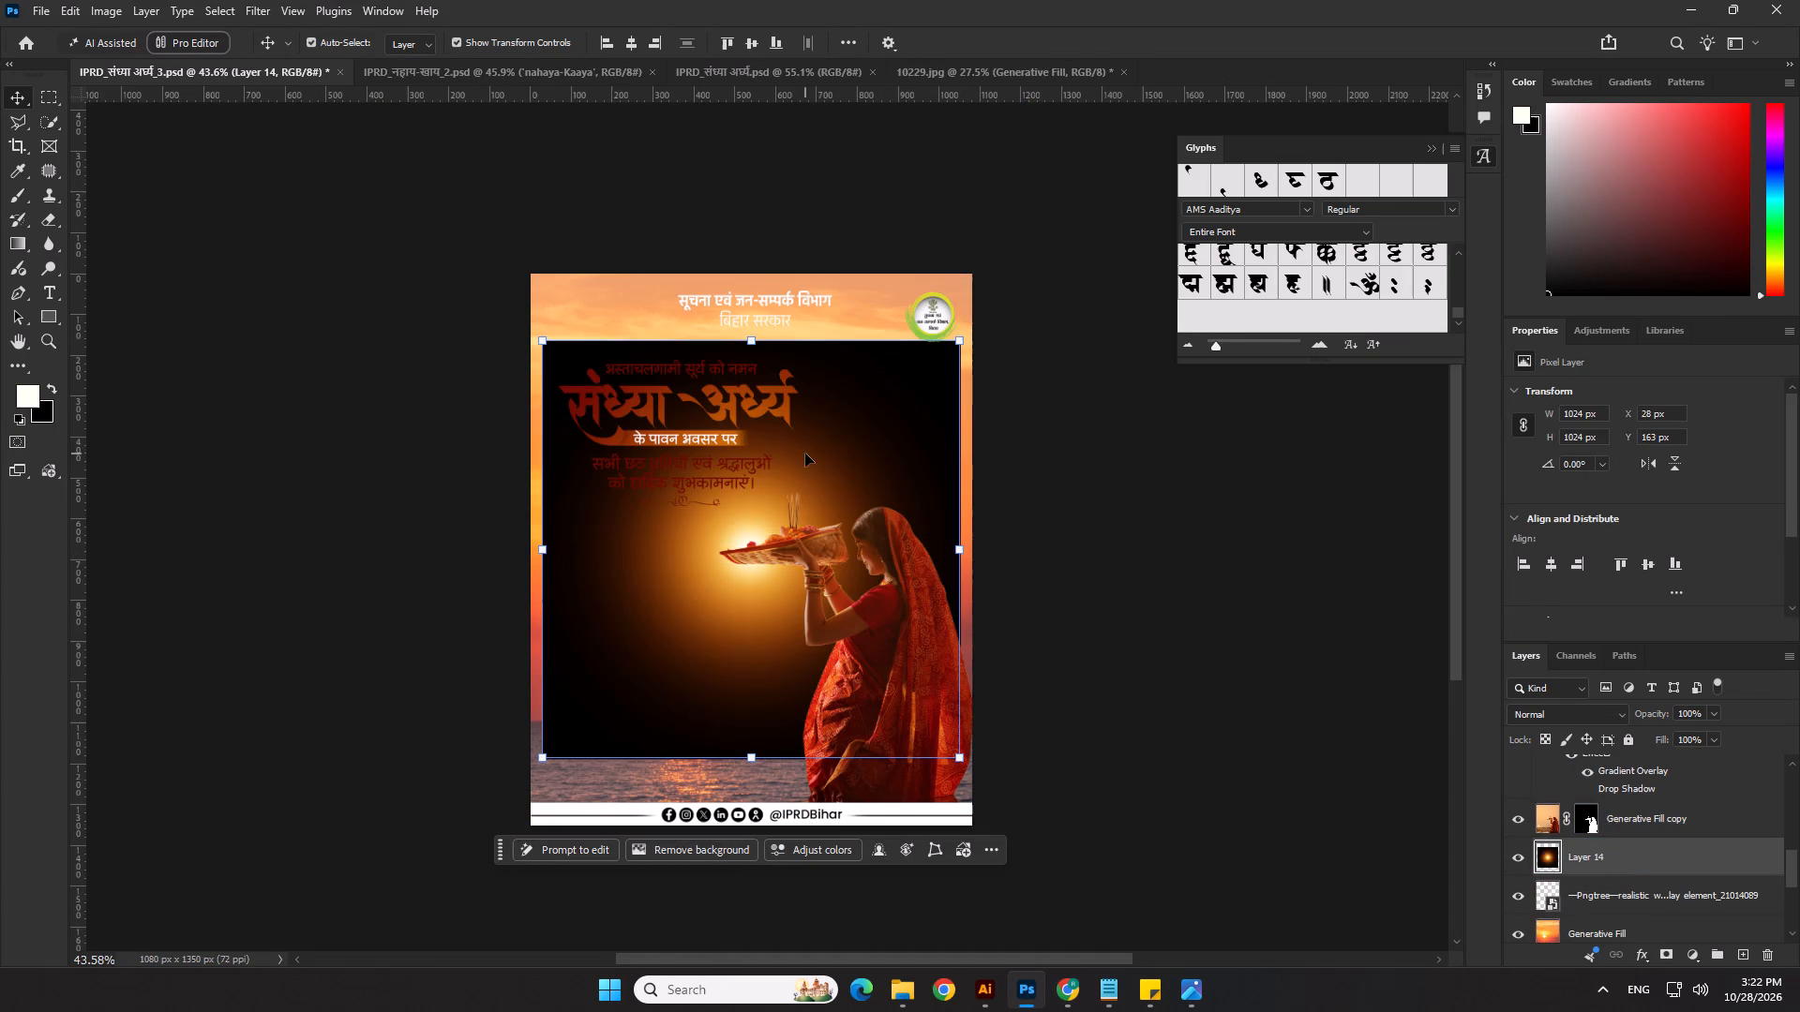
Set the pasted flare layer's blend mode to Screen.
{"action": "left_click", "coordinate": [1591, 721]}
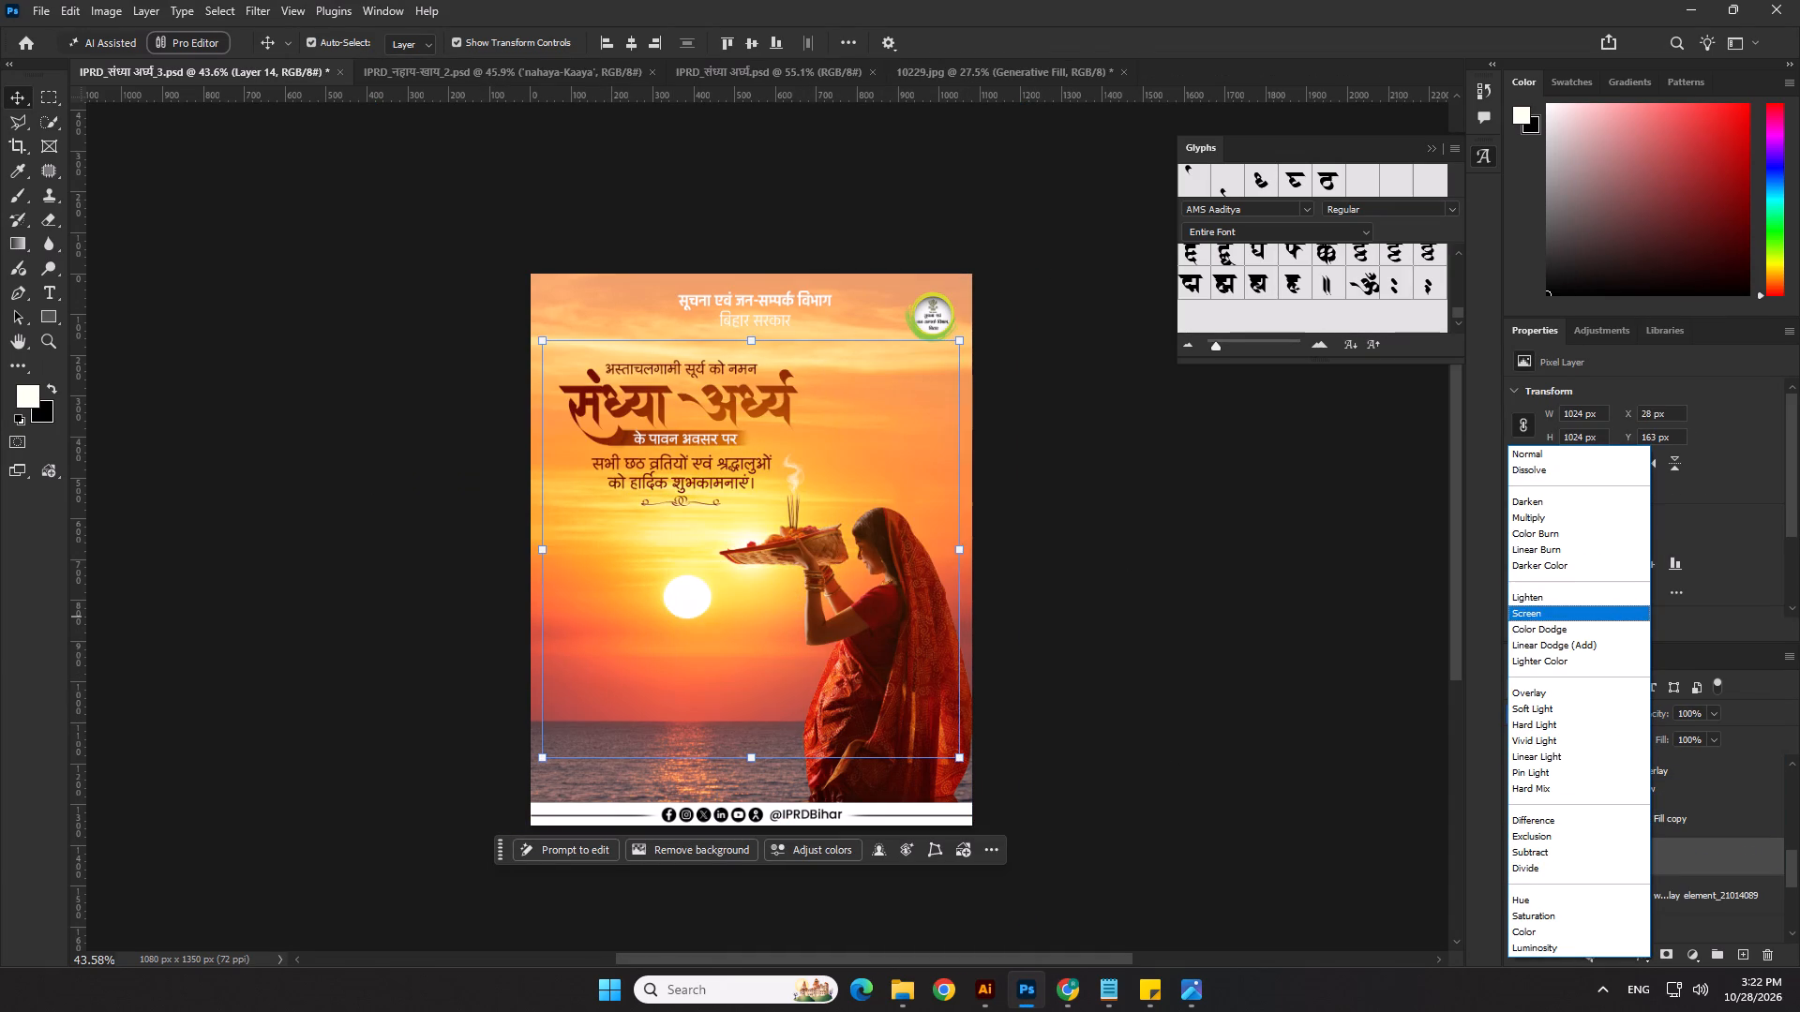
{"action": "left_click", "coordinate": [1538, 617]}
Enlarge and widen the flare layer to about 4127 × 3454 px, with its glow centred over the poster's greeting text.
{"action": "left_click_drag", "start_coordinate": [825, 439], "coordinate": [749, 355]}
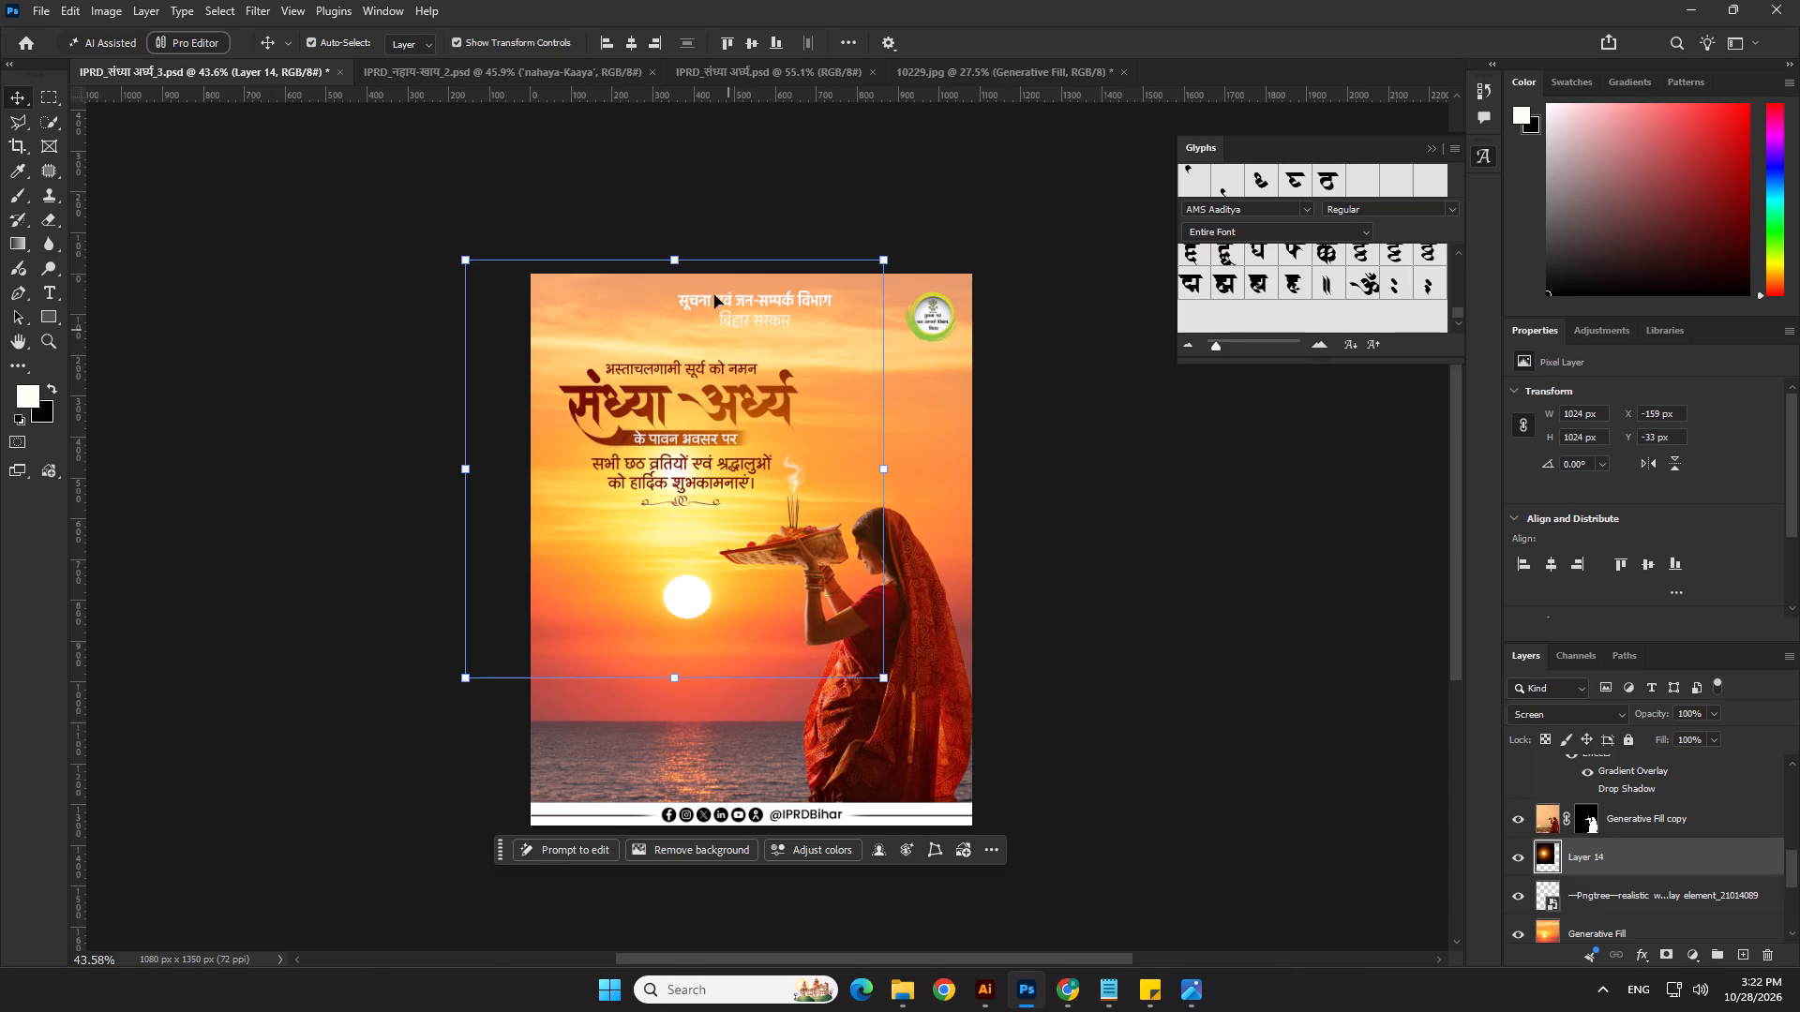
{"action": "left_click_drag", "start_coordinate": [684, 255], "coordinate": [681, 95]}
{"action": "left_click_drag", "start_coordinate": [684, 378], "coordinate": [678, 532]}
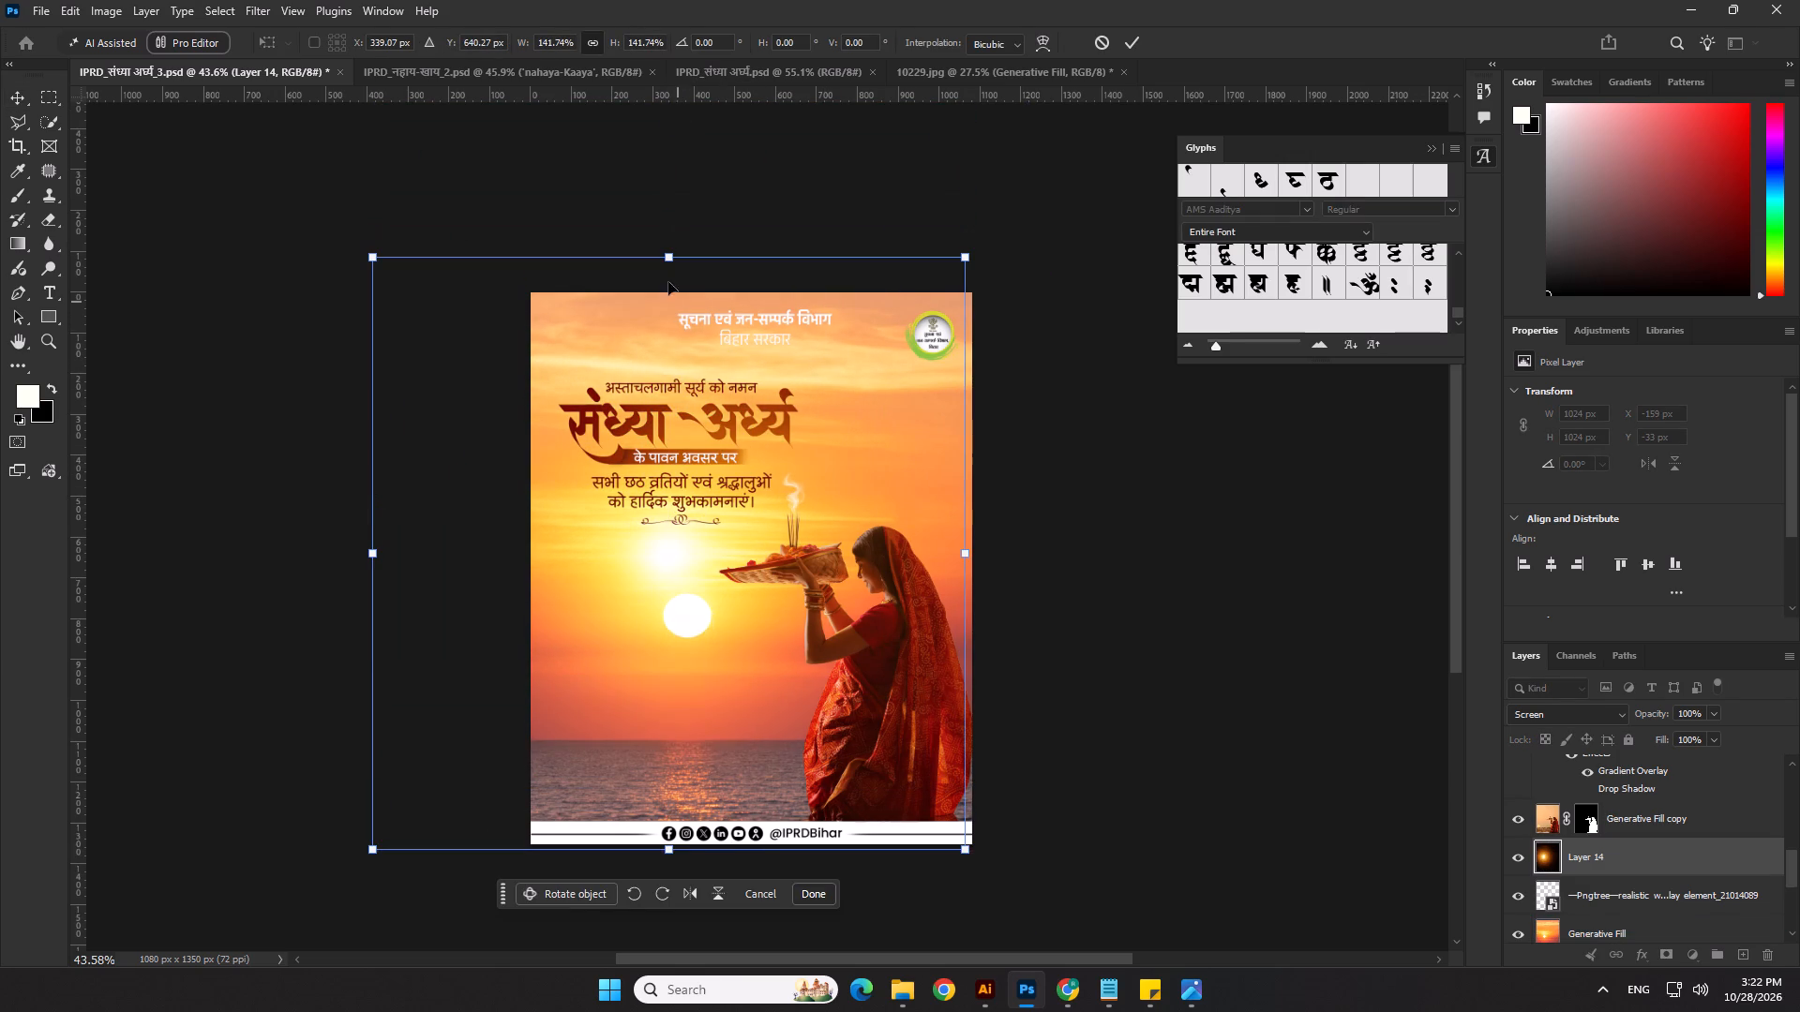
{"action": "left_click_drag", "start_coordinate": [658, 256], "coordinate": [660, 88]}
{"action": "left_click_drag", "start_coordinate": [715, 469], "coordinate": [712, 535]}
{"action": "scroll", "coordinate": [712, 535], "scroll_direction": "down", "scroll_amount": 6}
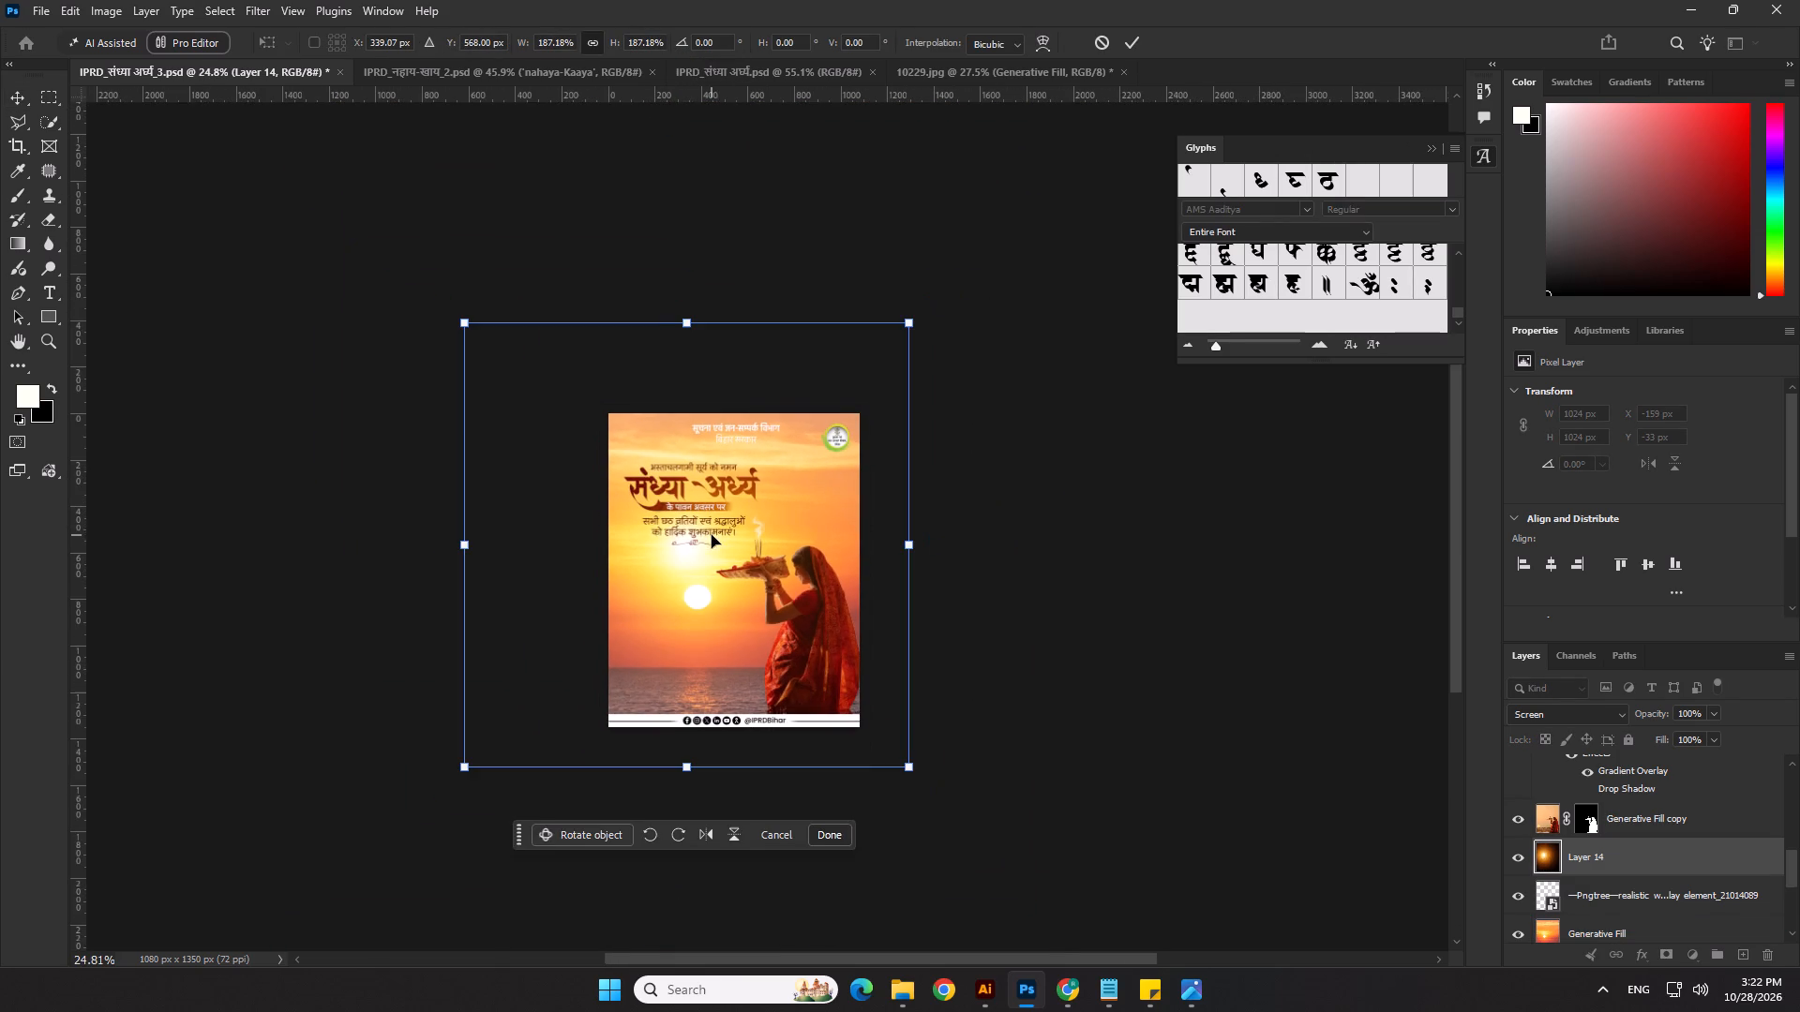
{"action": "left_click_drag", "start_coordinate": [682, 322], "coordinate": [682, 44]}
{"action": "left_click_drag", "start_coordinate": [738, 395], "coordinate": [743, 513]}
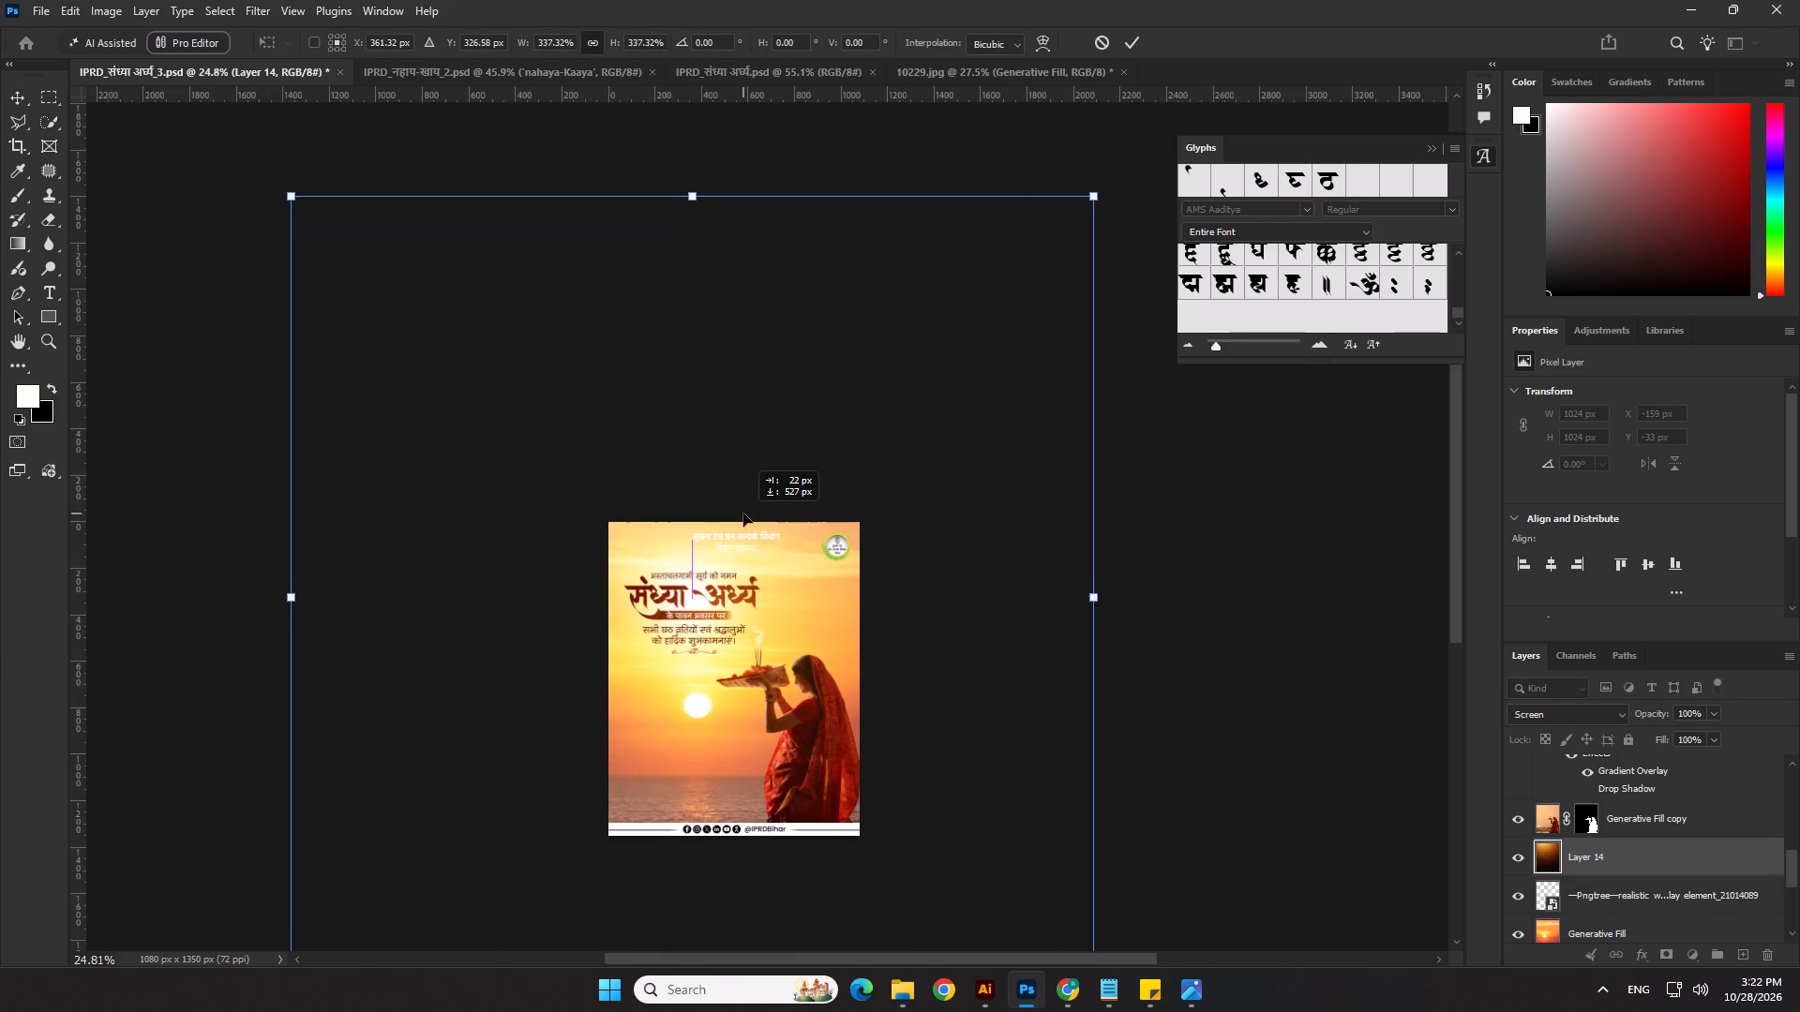
{"action": "left_click_drag", "start_coordinate": [743, 513], "coordinate": [742, 534]}
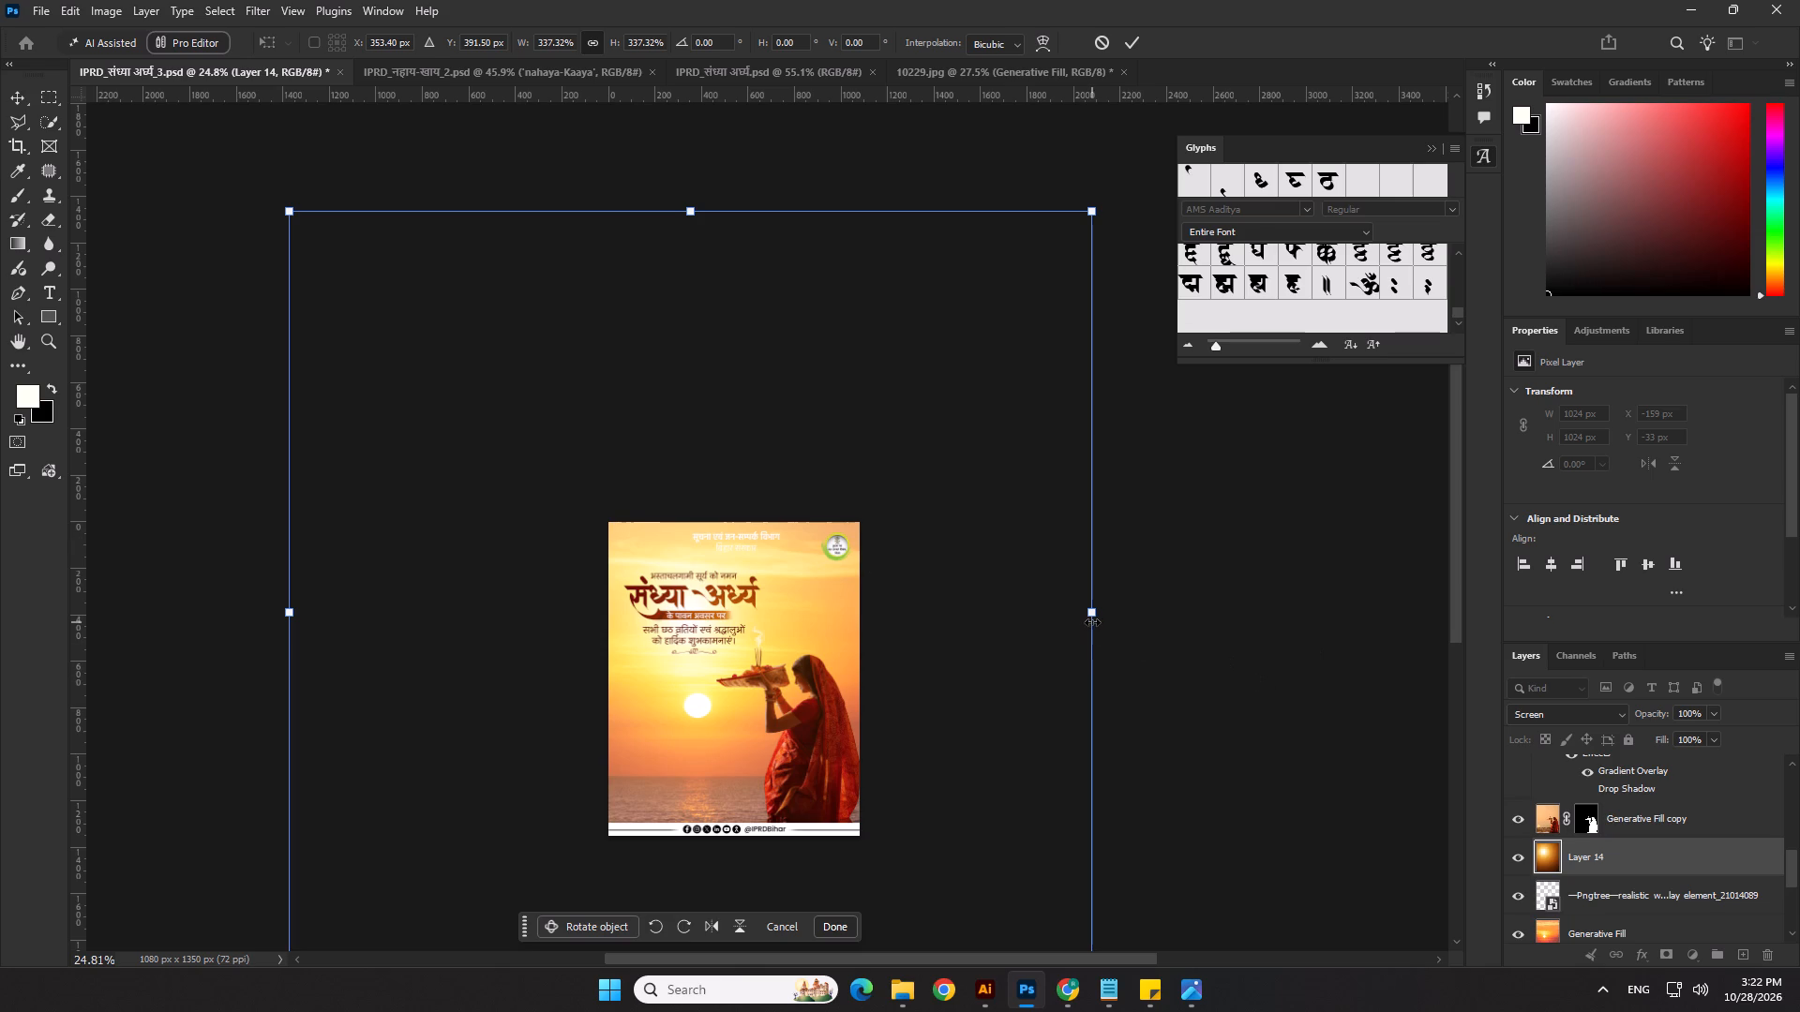
{"action": "left_click_drag", "start_coordinate": [1092, 622], "coordinate": [1249, 598], "text": "shift"}
{"action": "left_click_drag", "start_coordinate": [967, 582], "coordinate": [900, 585]}
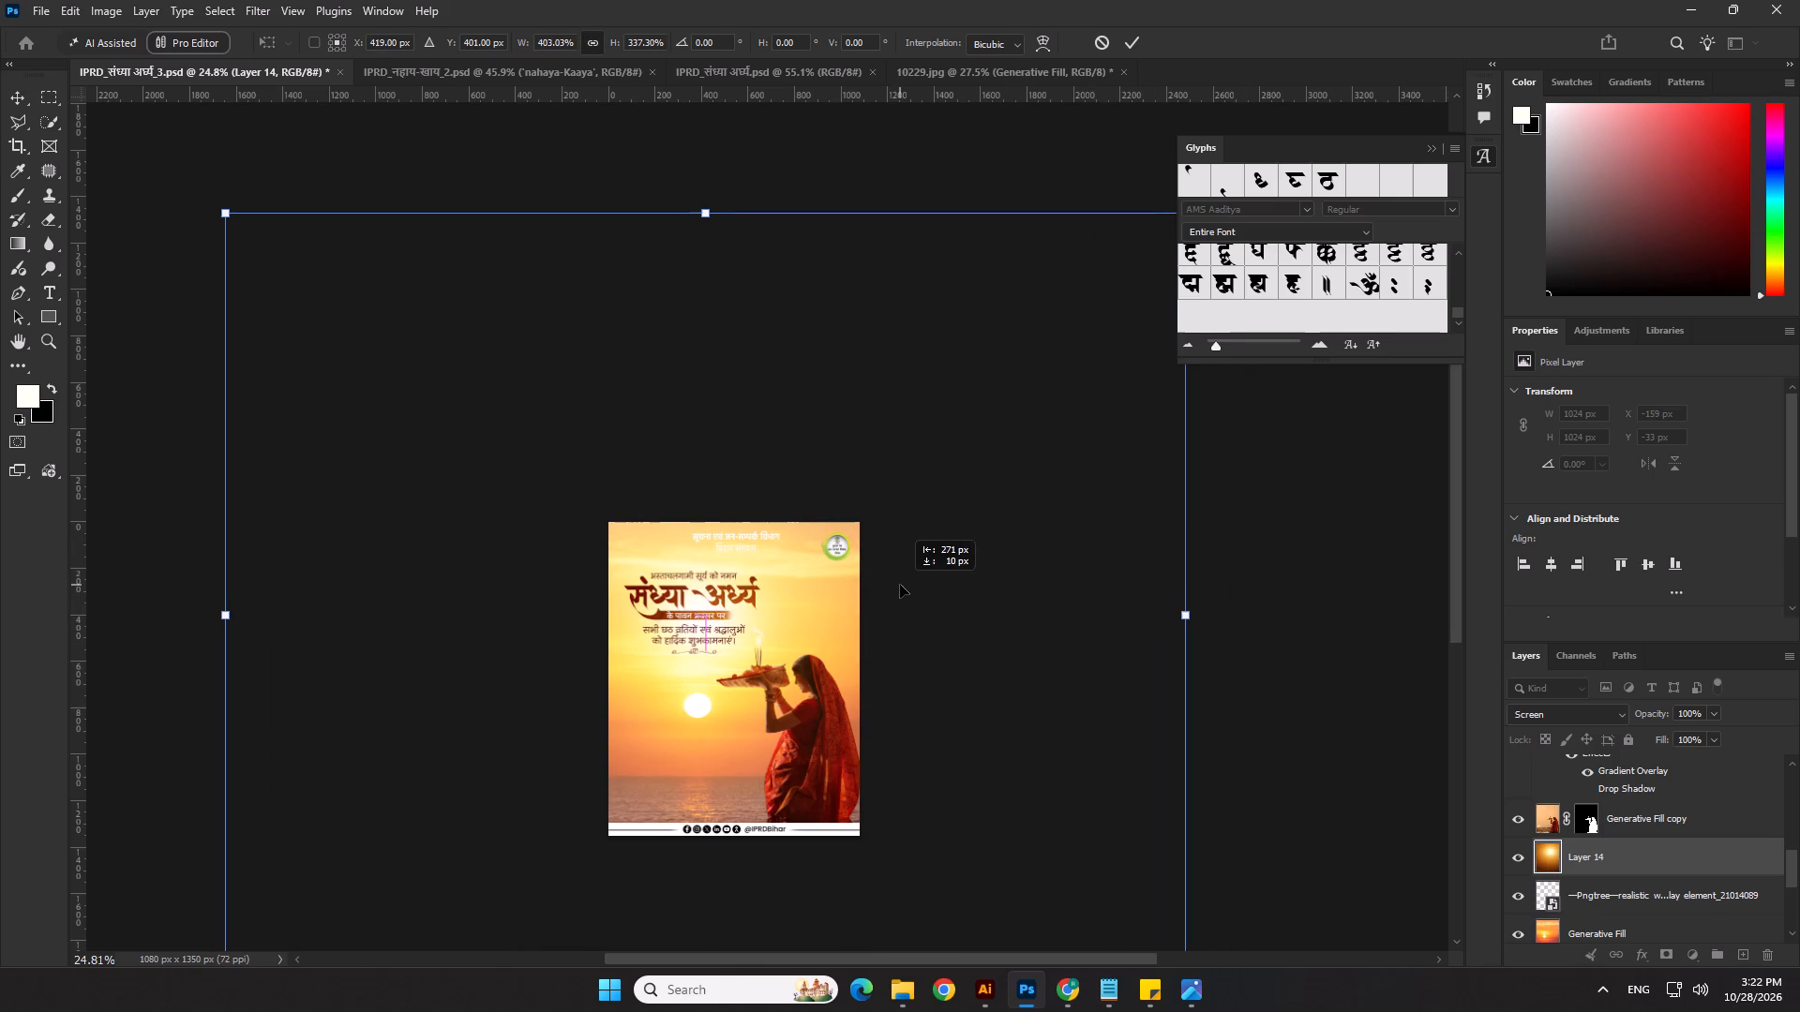
{"action": "left_click_drag", "start_coordinate": [900, 585], "coordinate": [899, 586]}
{"action": "key", "text": "Return"}
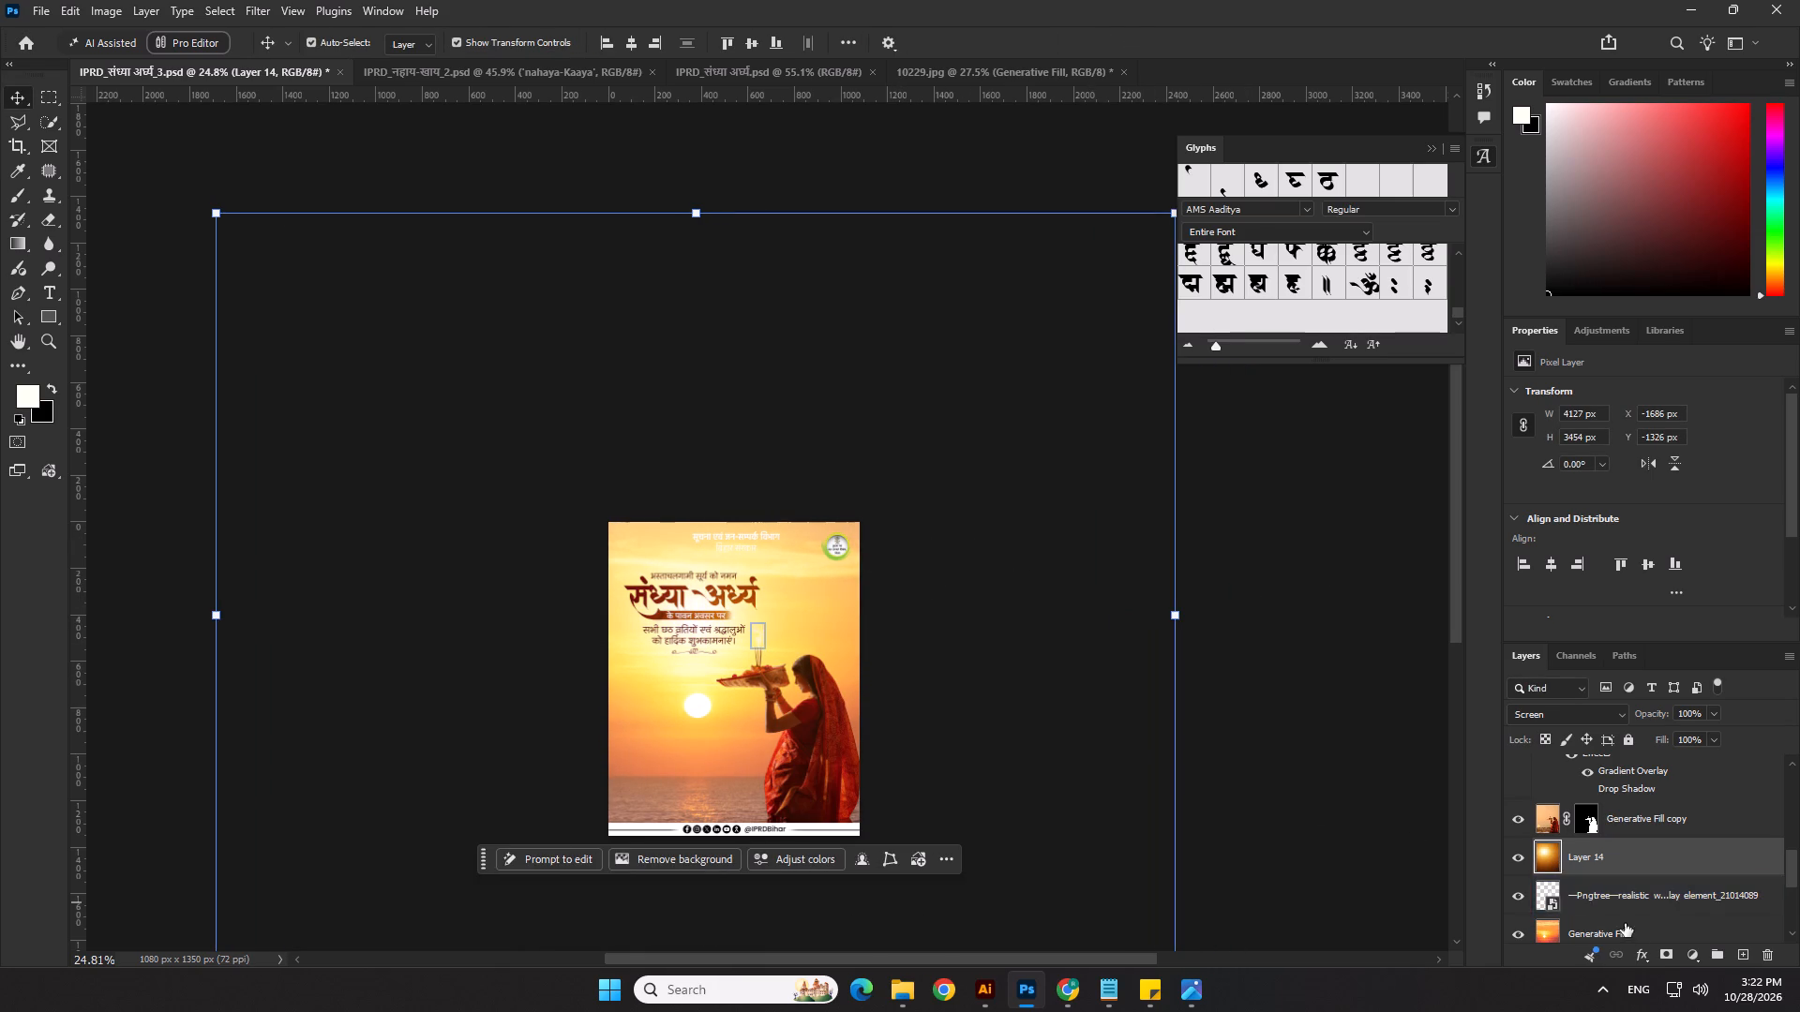
Add a layer mask to the flare layer.
{"action": "left_click", "coordinate": [1661, 955]}
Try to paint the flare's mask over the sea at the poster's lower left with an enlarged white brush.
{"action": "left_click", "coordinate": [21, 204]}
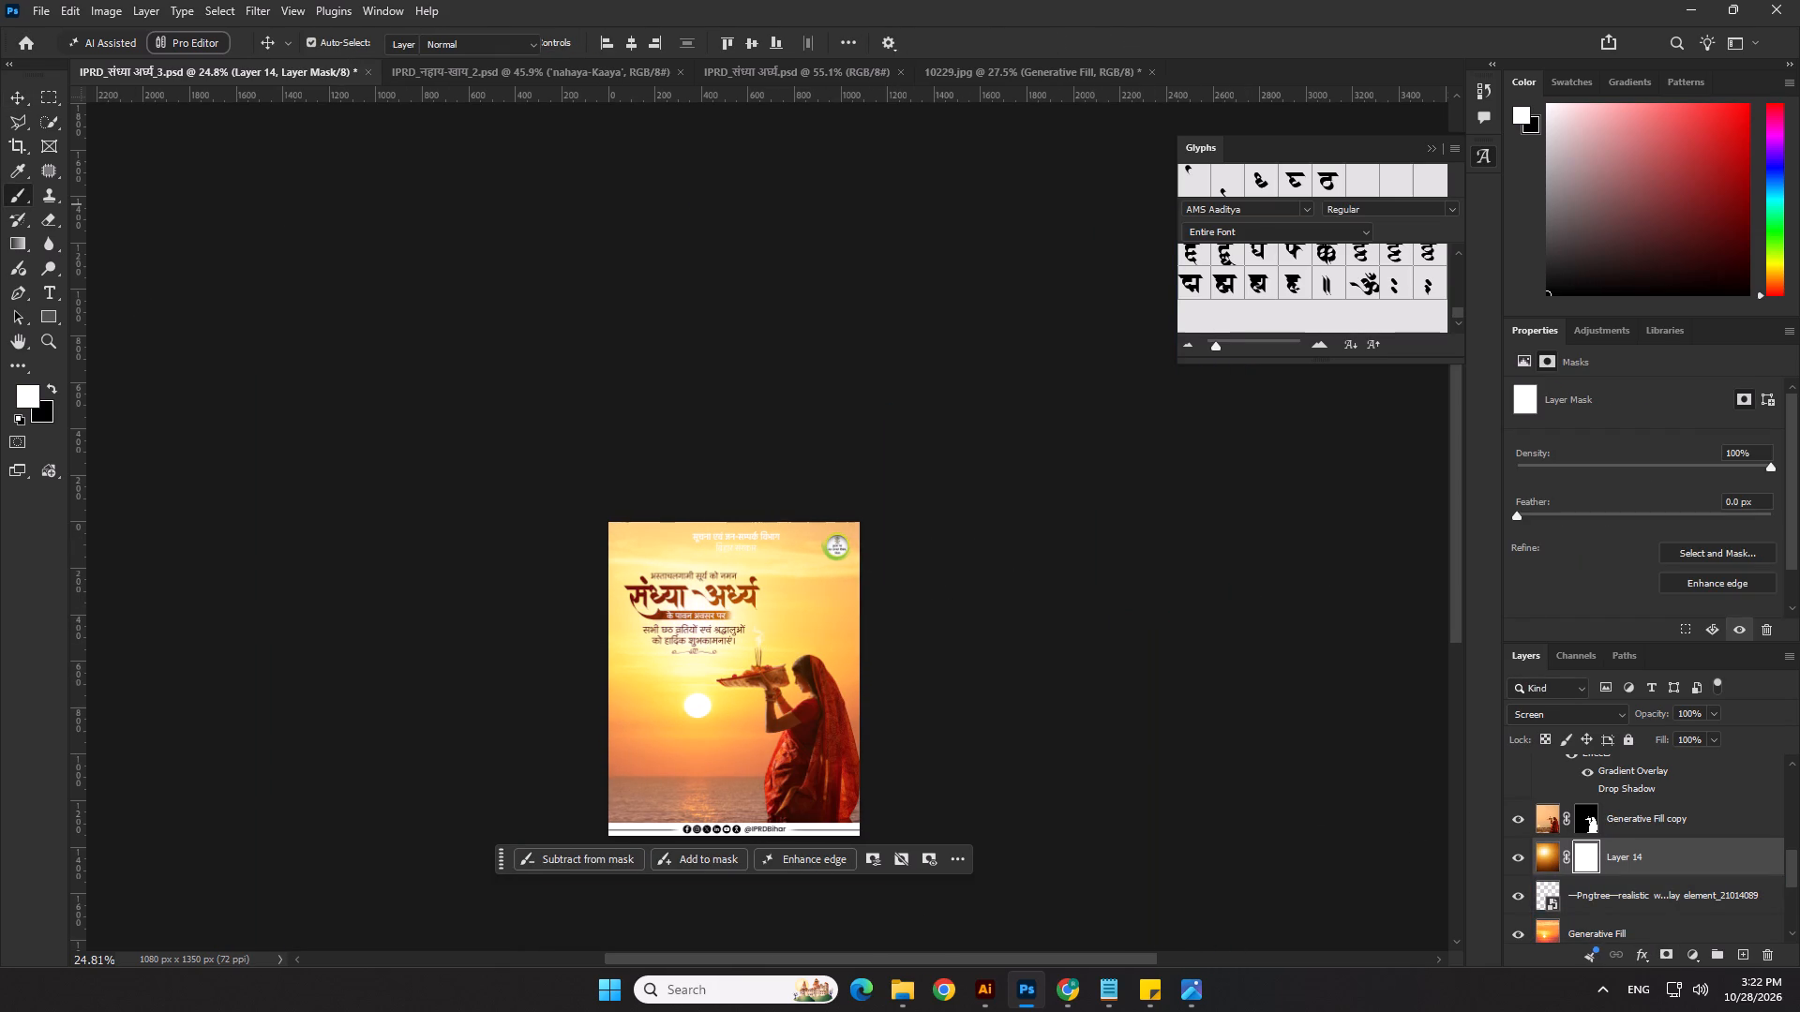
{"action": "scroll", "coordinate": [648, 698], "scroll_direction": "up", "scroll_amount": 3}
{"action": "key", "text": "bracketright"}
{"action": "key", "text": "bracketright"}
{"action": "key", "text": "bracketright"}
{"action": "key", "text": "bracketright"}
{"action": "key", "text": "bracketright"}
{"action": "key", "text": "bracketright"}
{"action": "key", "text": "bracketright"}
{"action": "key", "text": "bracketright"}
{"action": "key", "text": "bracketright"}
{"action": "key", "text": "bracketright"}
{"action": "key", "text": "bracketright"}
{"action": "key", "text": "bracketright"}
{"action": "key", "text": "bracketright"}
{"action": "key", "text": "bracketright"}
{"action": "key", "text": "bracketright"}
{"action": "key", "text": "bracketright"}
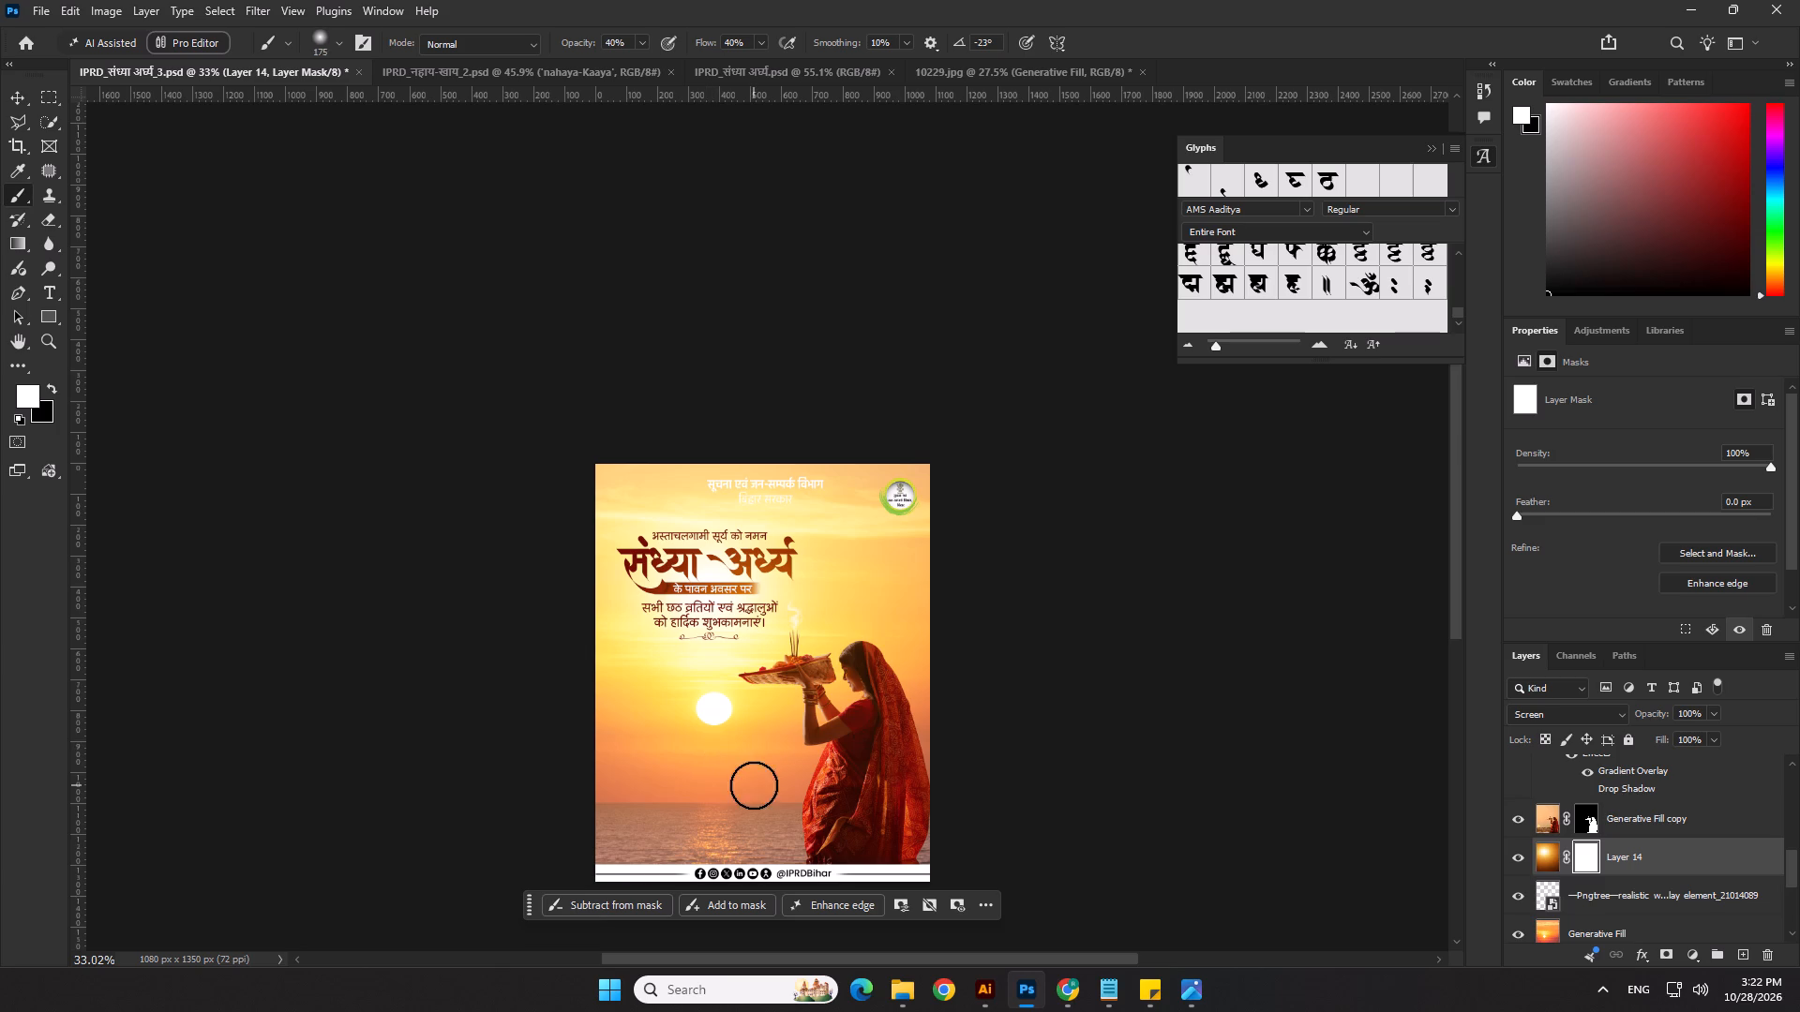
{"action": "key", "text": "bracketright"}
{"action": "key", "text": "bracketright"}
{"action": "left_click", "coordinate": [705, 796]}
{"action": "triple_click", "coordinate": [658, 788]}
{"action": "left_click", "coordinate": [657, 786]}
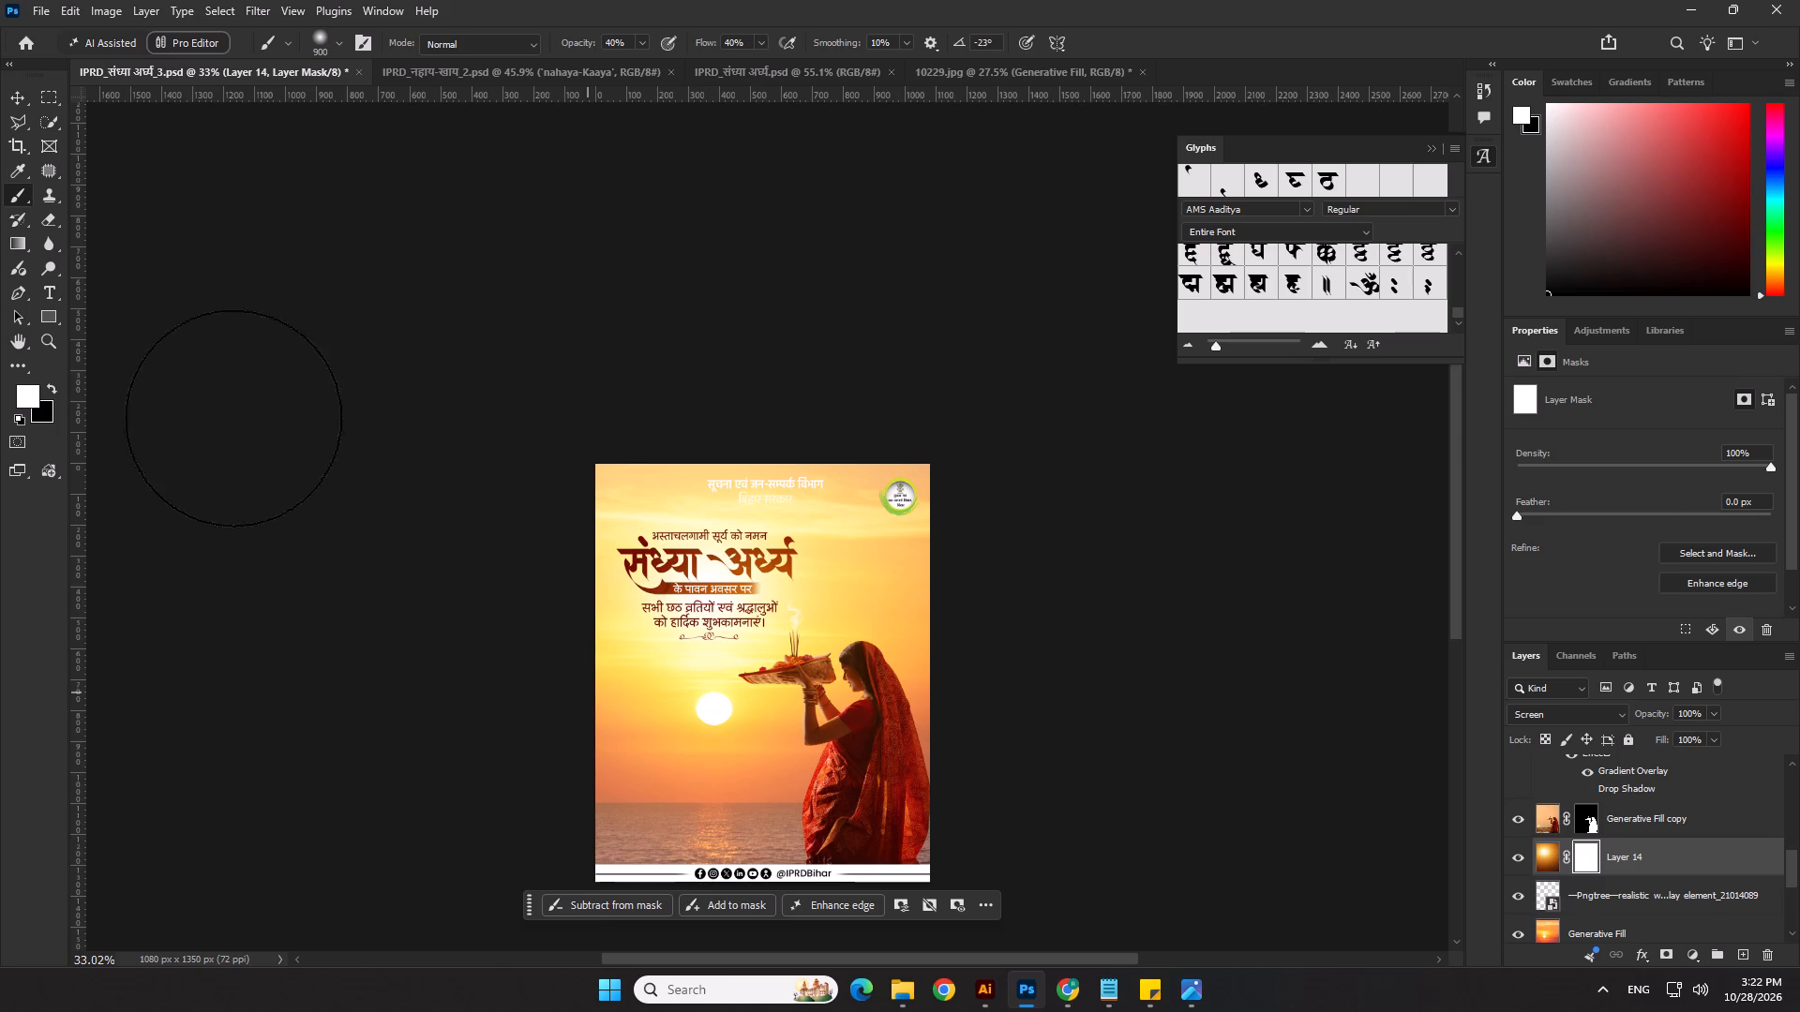
Erase the flare on its mask over the sea and the woman, using a soft 1100 px Eraser.
{"action": "left_click", "coordinate": [37, 219]}
{"action": "key", "text": "bracketright"}
{"action": "key", "text": "bracketright"}
{"action": "key", "text": "bracketright"}
{"action": "key", "text": "bracketright"}
{"action": "key", "text": "bracketright"}
{"action": "key", "text": "bracketright"}
{"action": "key", "text": "bracketright"}
{"action": "key", "text": "bracketright"}
{"action": "key", "text": "bracketright"}
{"action": "key", "text": "bracketright"}
{"action": "key", "text": "bracketright"}
{"action": "key", "text": "bracketright"}
{"action": "key", "text": "bracketright"}
{"action": "key", "text": "bracketright"}
{"action": "key", "text": "bracketright"}
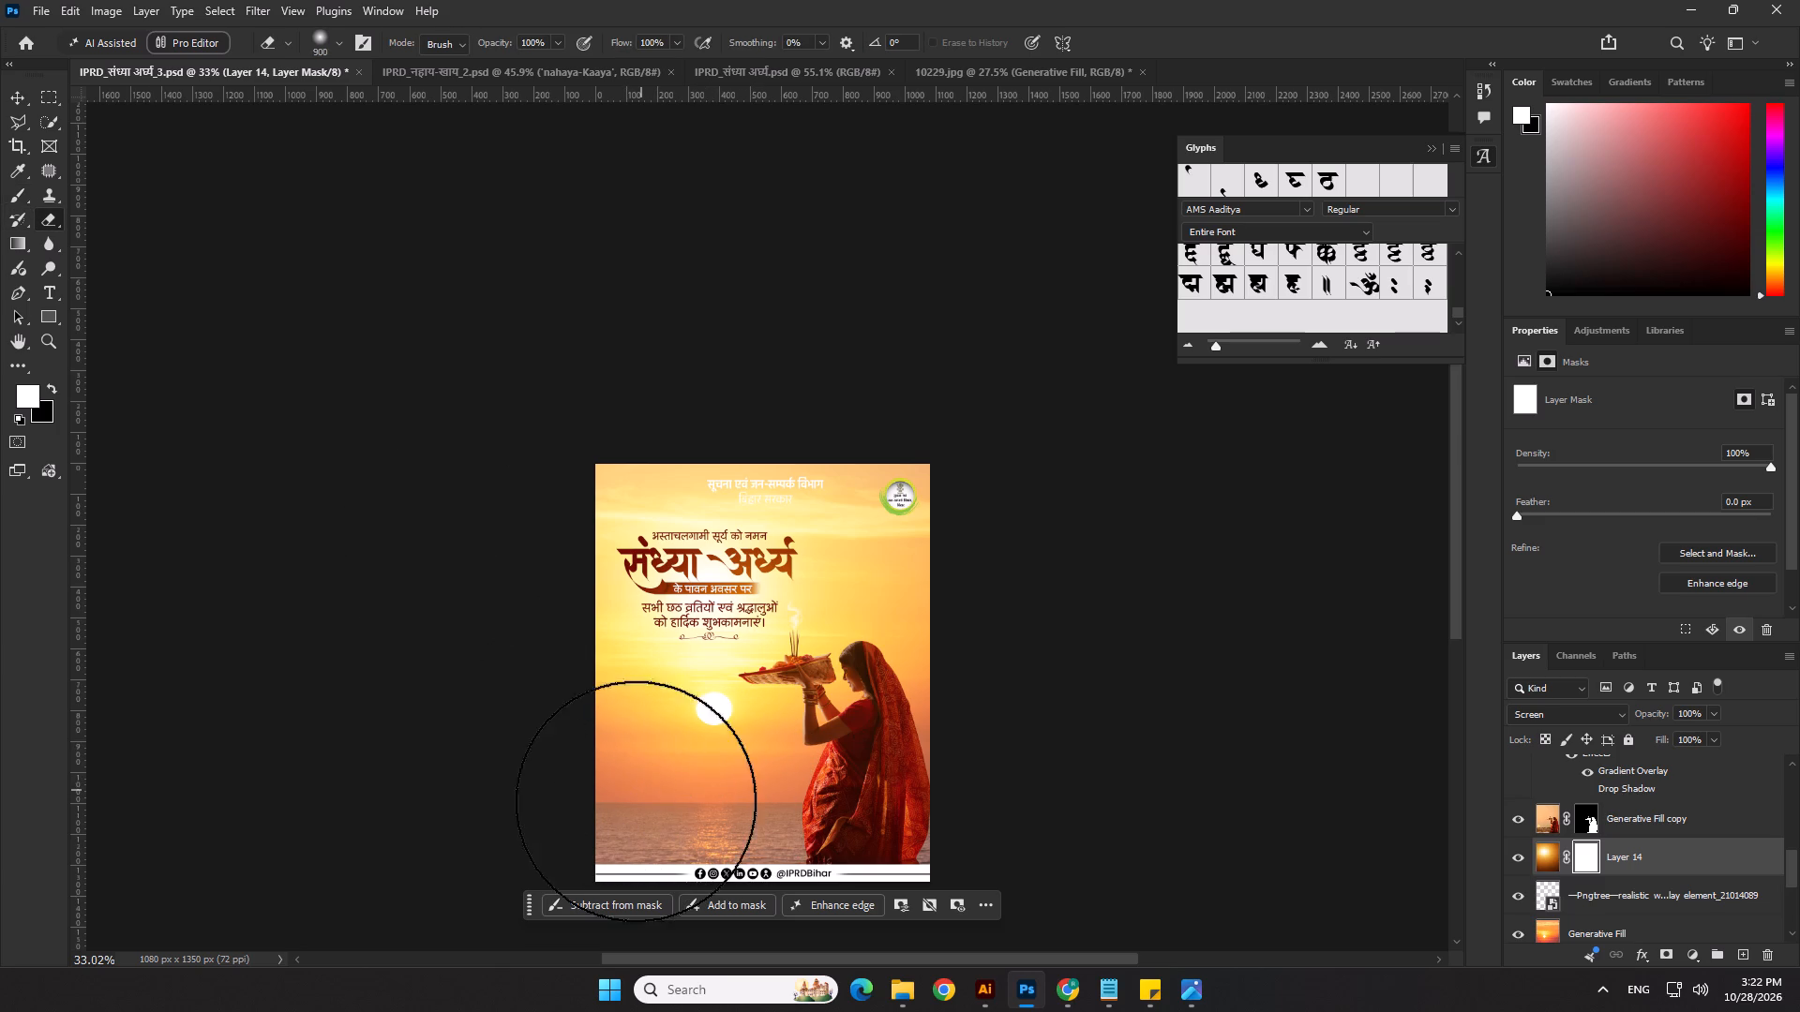
{"action": "left_click", "coordinate": [626, 828]}
{"action": "left_click", "coordinate": [612, 800]}
{"action": "left_click_drag", "start_coordinate": [633, 799], "coordinate": [802, 795]}
{"action": "left_click", "coordinate": [876, 772]}
{"action": "left_click", "coordinate": [903, 677]}
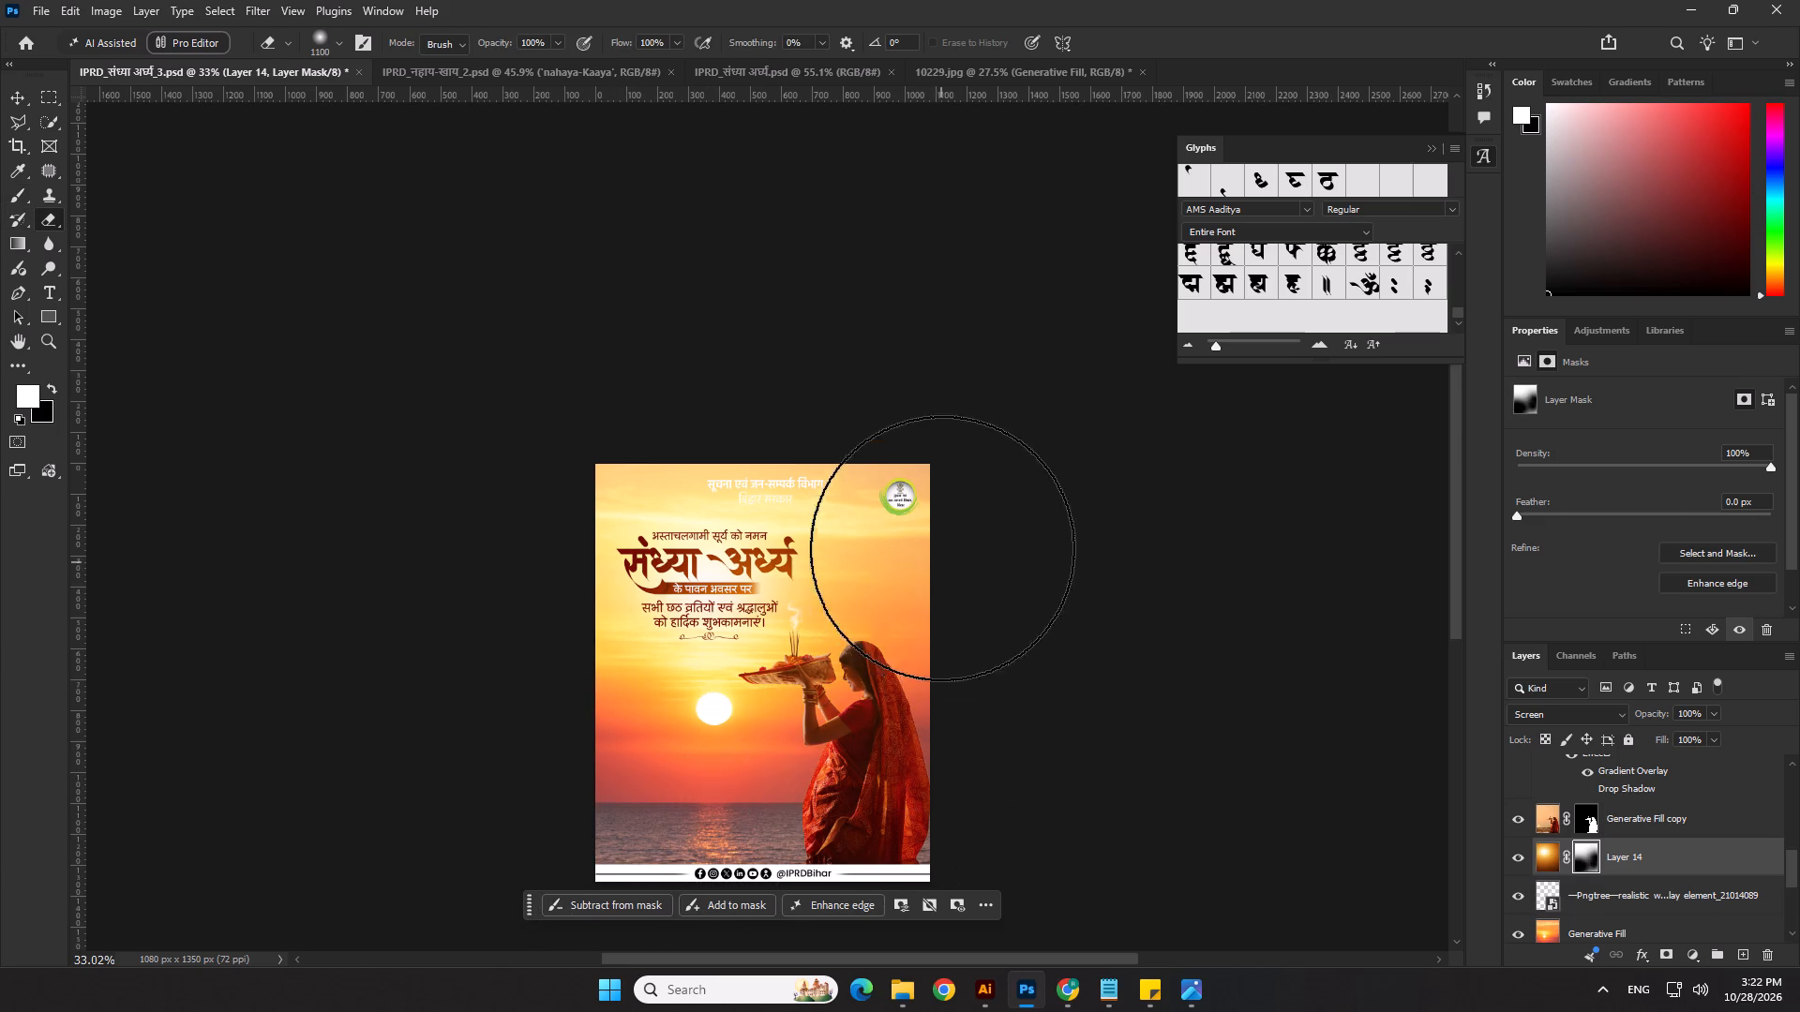
Erase the flare on its mask along the poster's upper right side and across its top edge.
{"action": "left_click", "coordinate": [943, 547]}
{"action": "left_click_drag", "start_coordinate": [924, 390], "coordinate": [908, 391]}
{"action": "left_click", "coordinate": [780, 409]}
{"action": "left_click", "coordinate": [532, 443]}
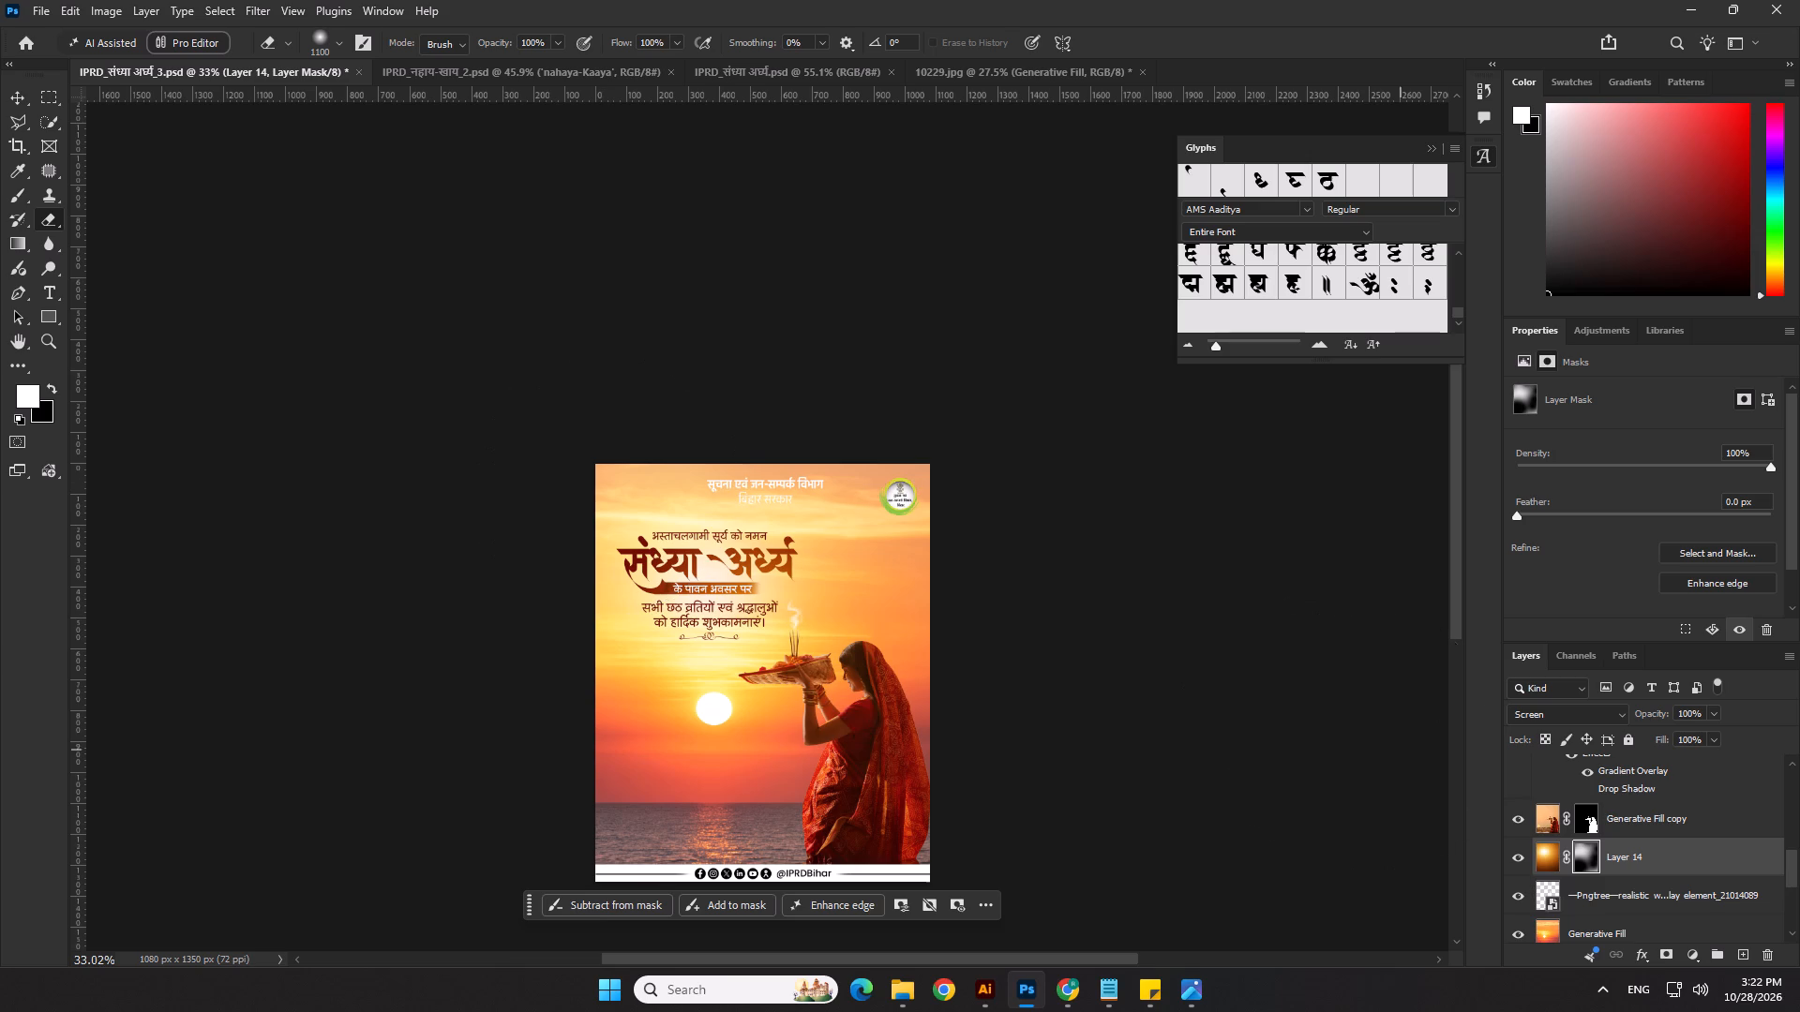
Delete the masked flare layer between the Generative Fill copy and the smoke layer.
{"action": "left_click", "coordinate": [1686, 850]}
{"action": "key", "text": "Delete"}
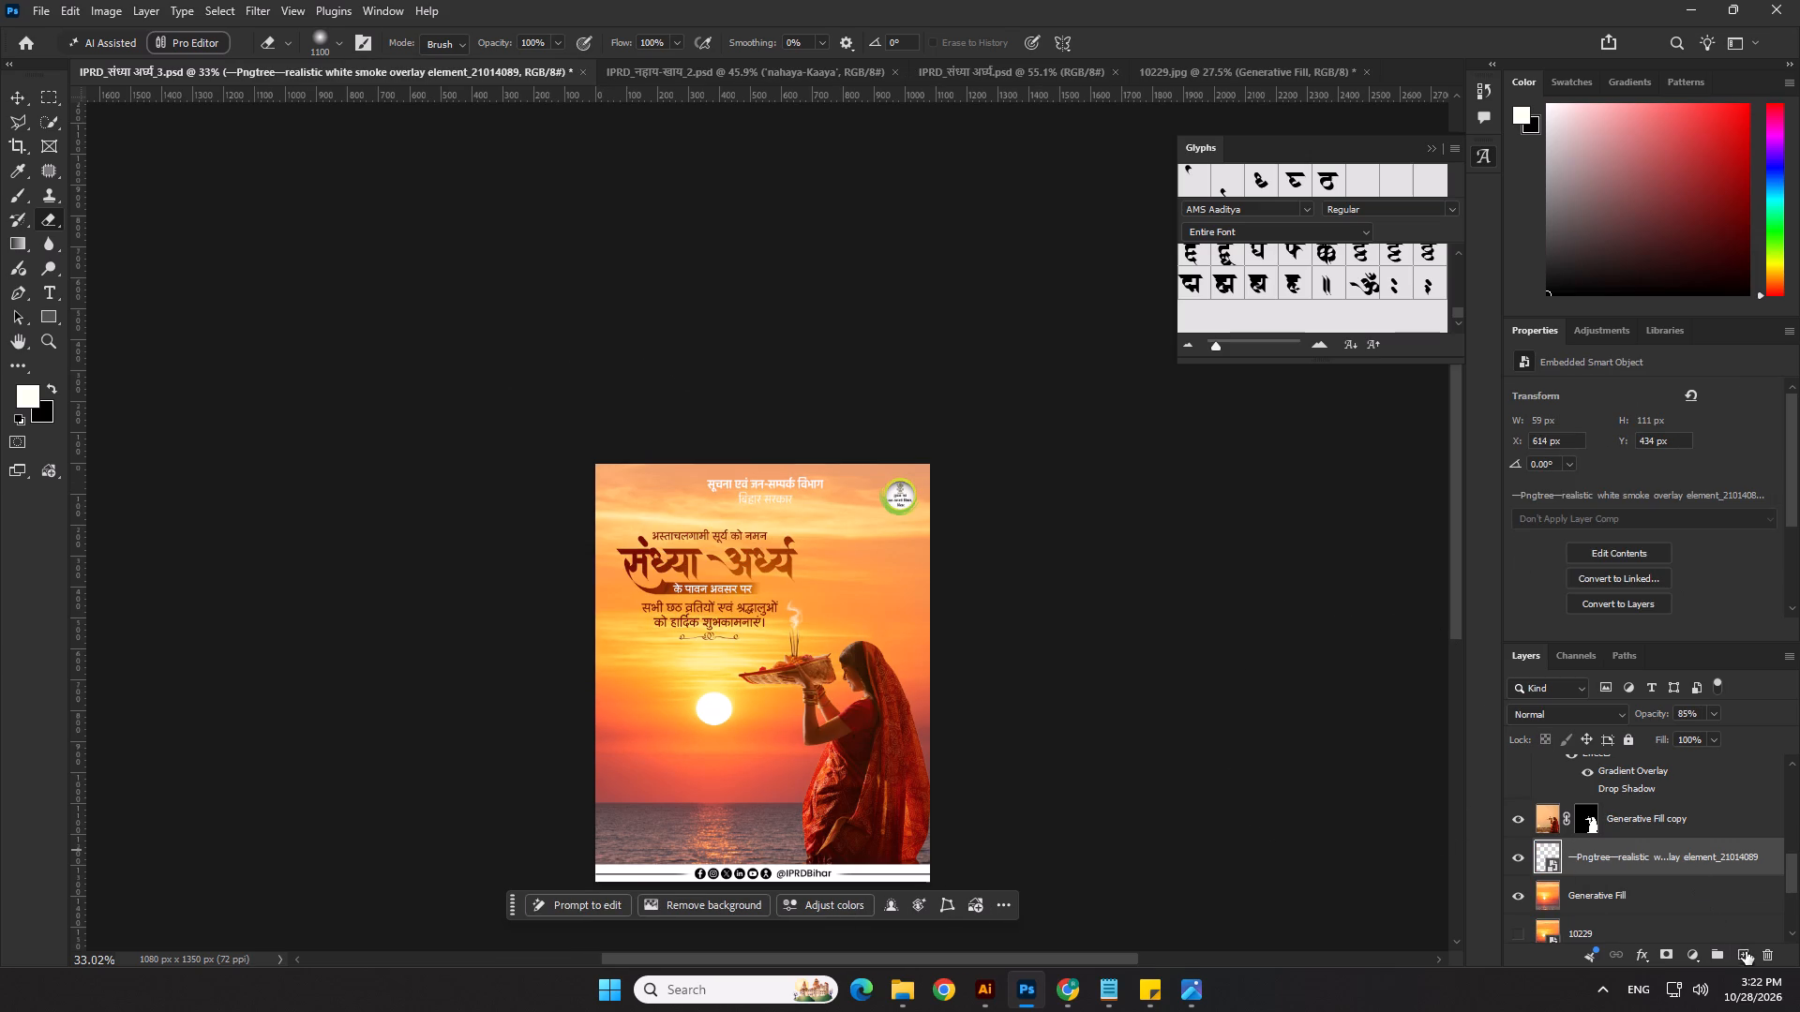
Paint a soft white glow behind the headline on a new layer above the smoke, using a 900 px Brush at 100% opacity and flow.
{"action": "left_click", "coordinate": [1747, 957]}
{"action": "scroll", "coordinate": [611, 545], "scroll_direction": "up", "scroll_amount": 1}
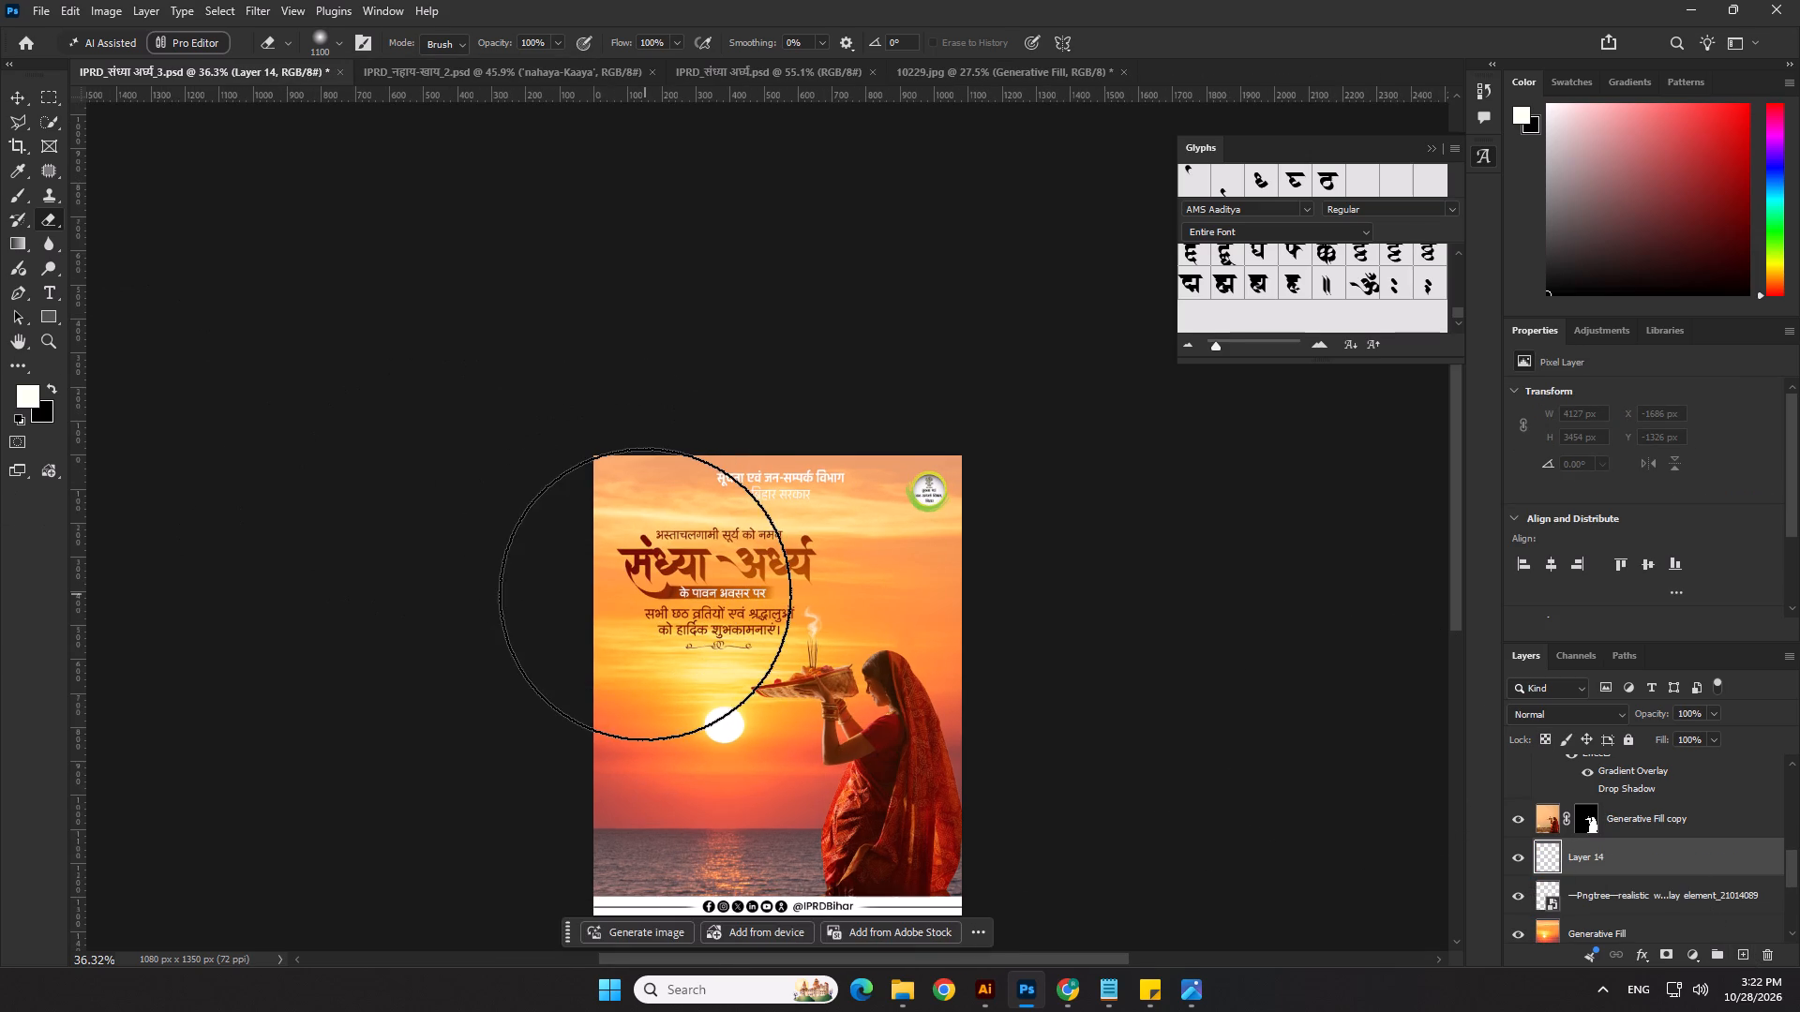
{"action": "left_click", "coordinate": [716, 585]}
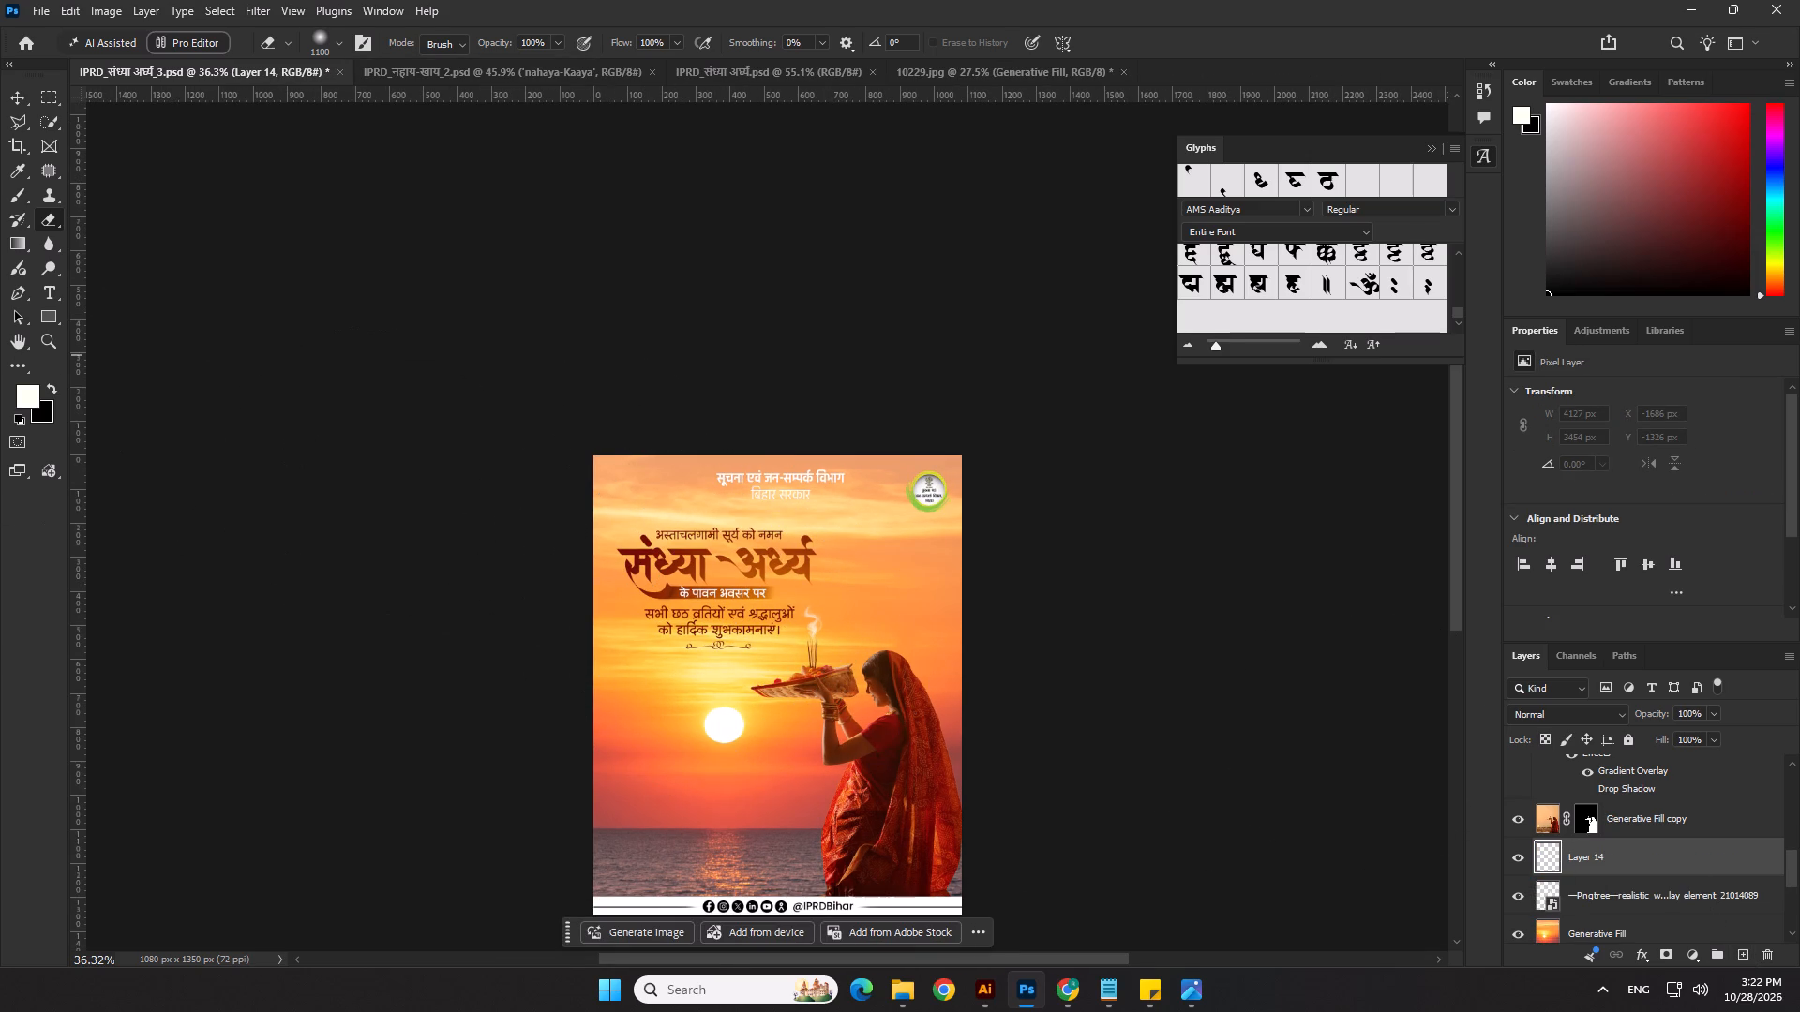
{"action": "left_click", "coordinate": [14, 186]}
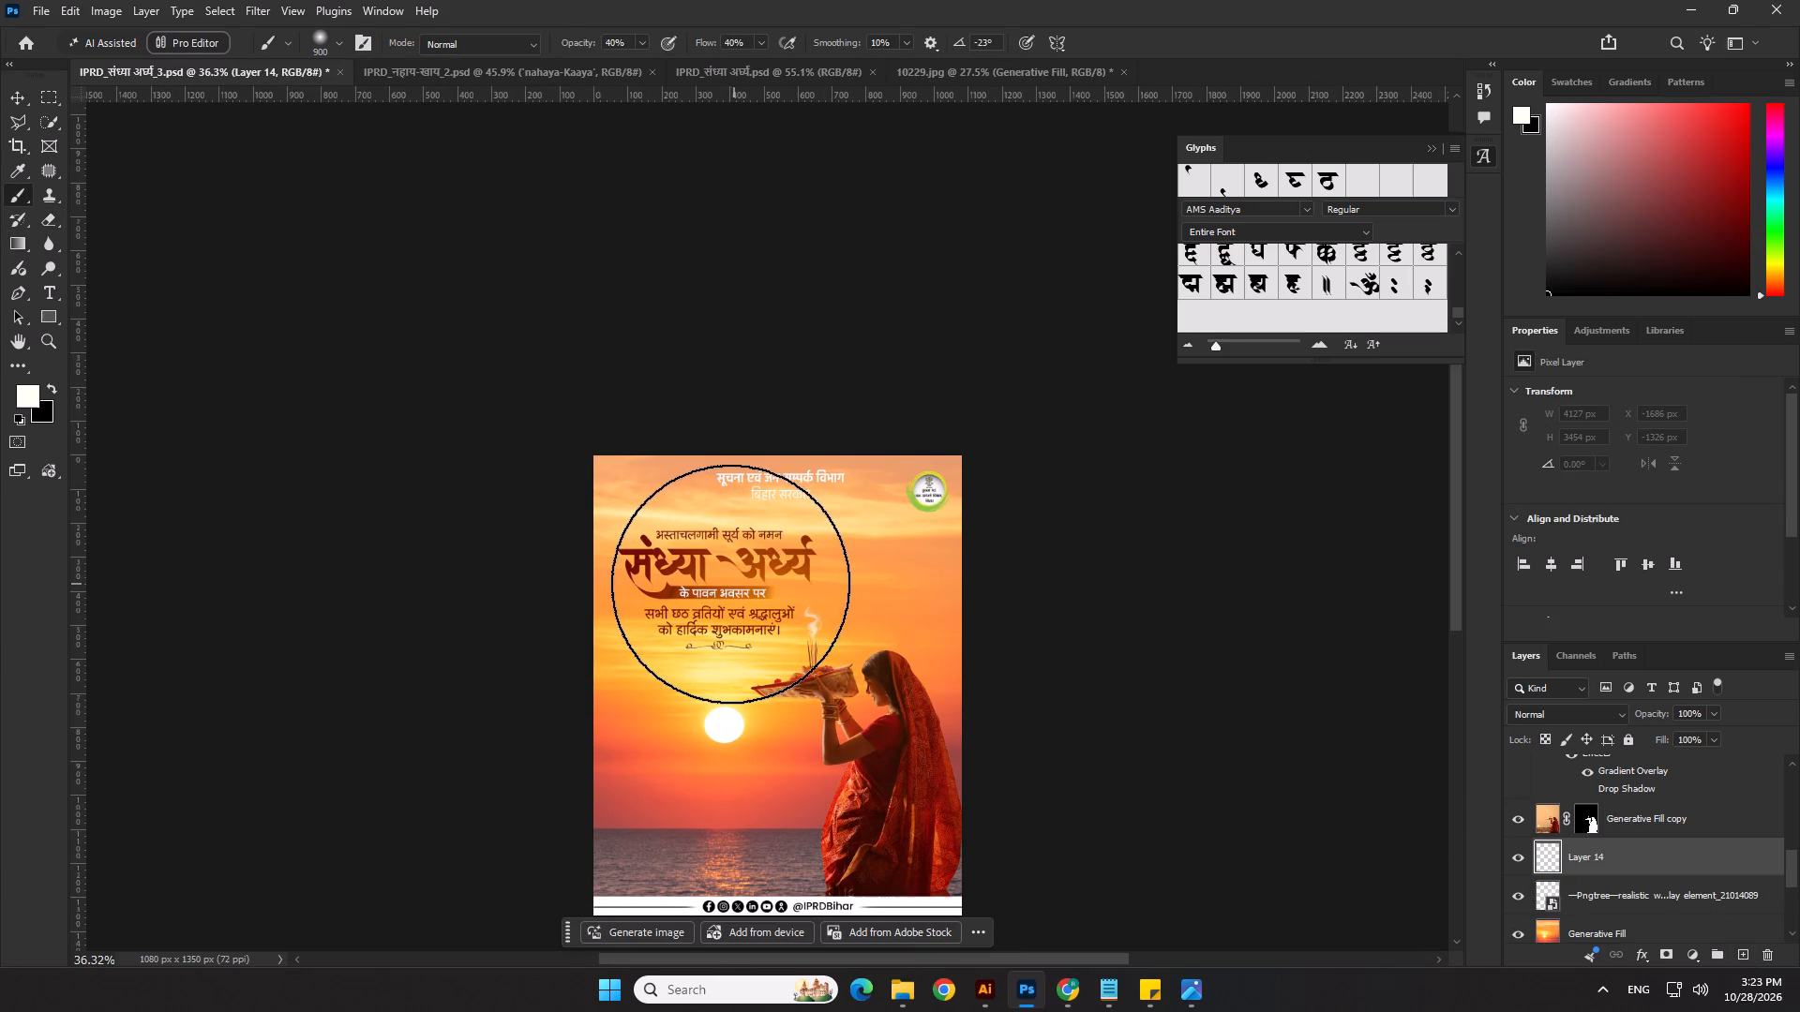
{"action": "scroll", "coordinate": [728, 587], "scroll_direction": "up", "scroll_amount": 1}
{"action": "left_click_drag", "start_coordinate": [576, 45], "coordinate": [756, 44]}
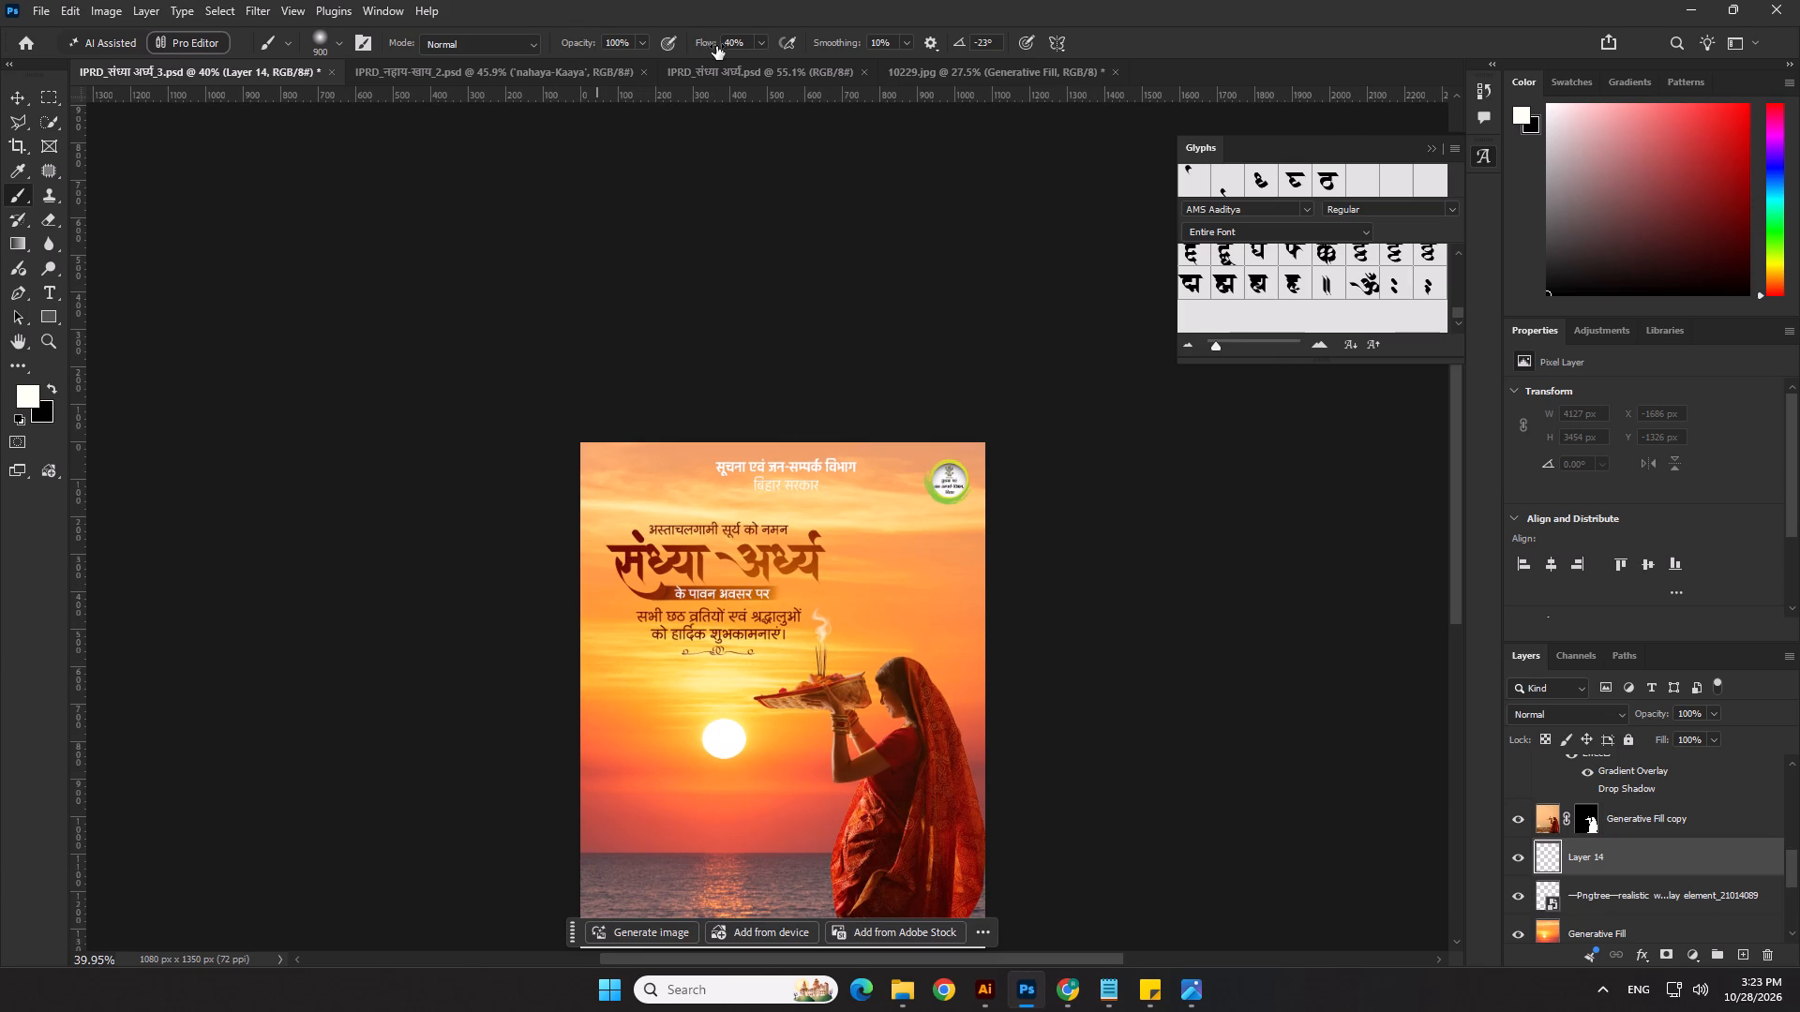
{"action": "left_click_drag", "start_coordinate": [710, 46], "coordinate": [1291, 164]}
{"action": "left_click", "coordinate": [688, 567]}
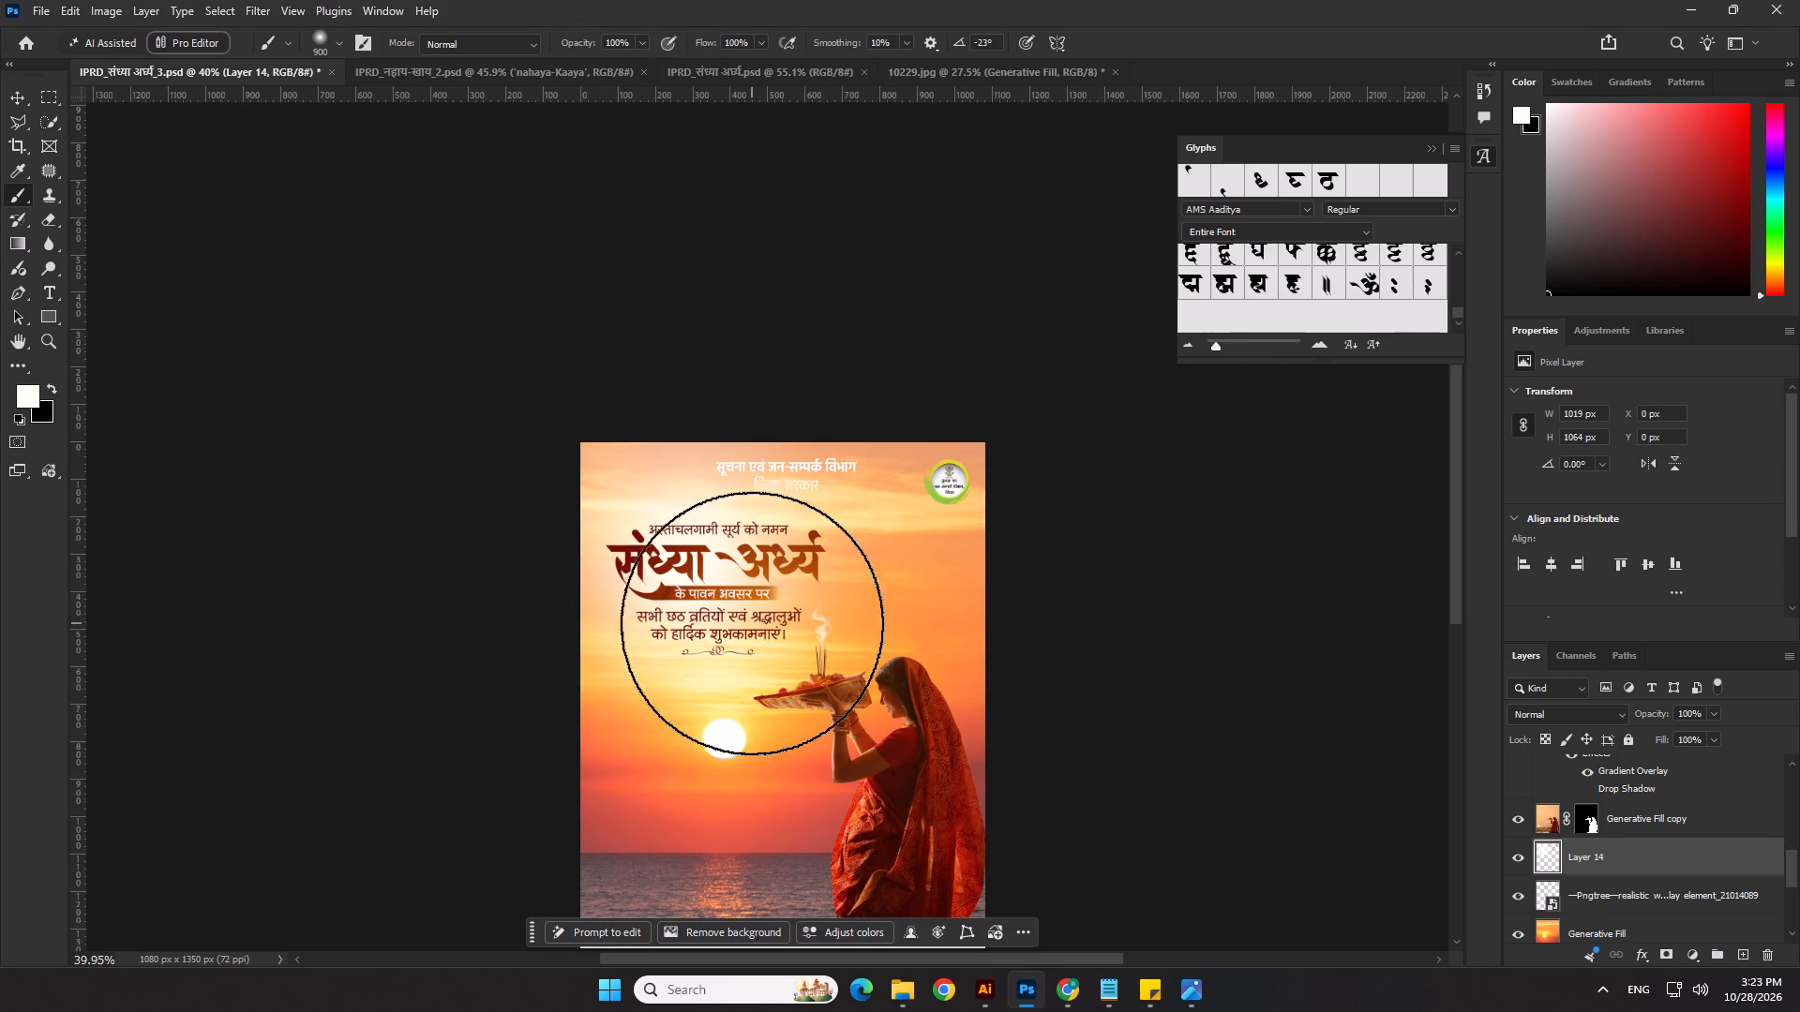
{"action": "key", "text": "ctrl+z"}
{"action": "left_click", "coordinate": [726, 598]}
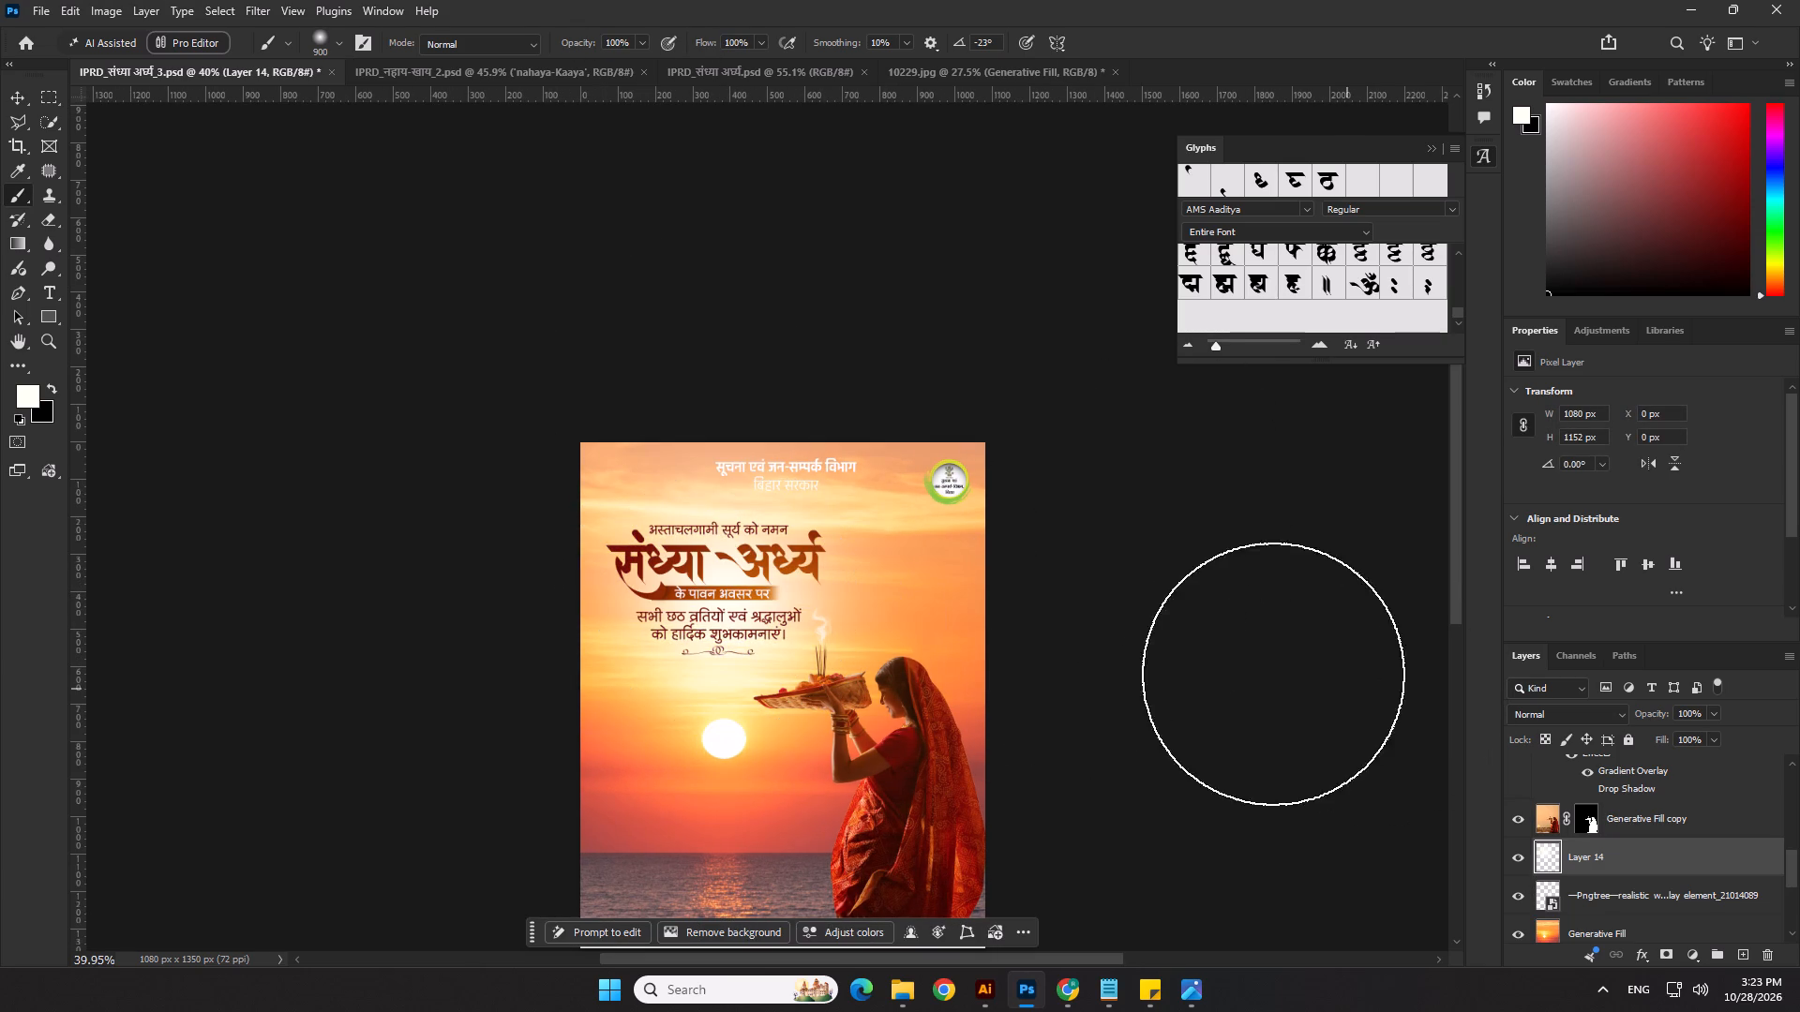
{"action": "left_click", "coordinate": [632, 550]}
{"action": "scroll", "coordinate": [1340, 597], "scroll_direction": "down", "scroll_amount": 2}
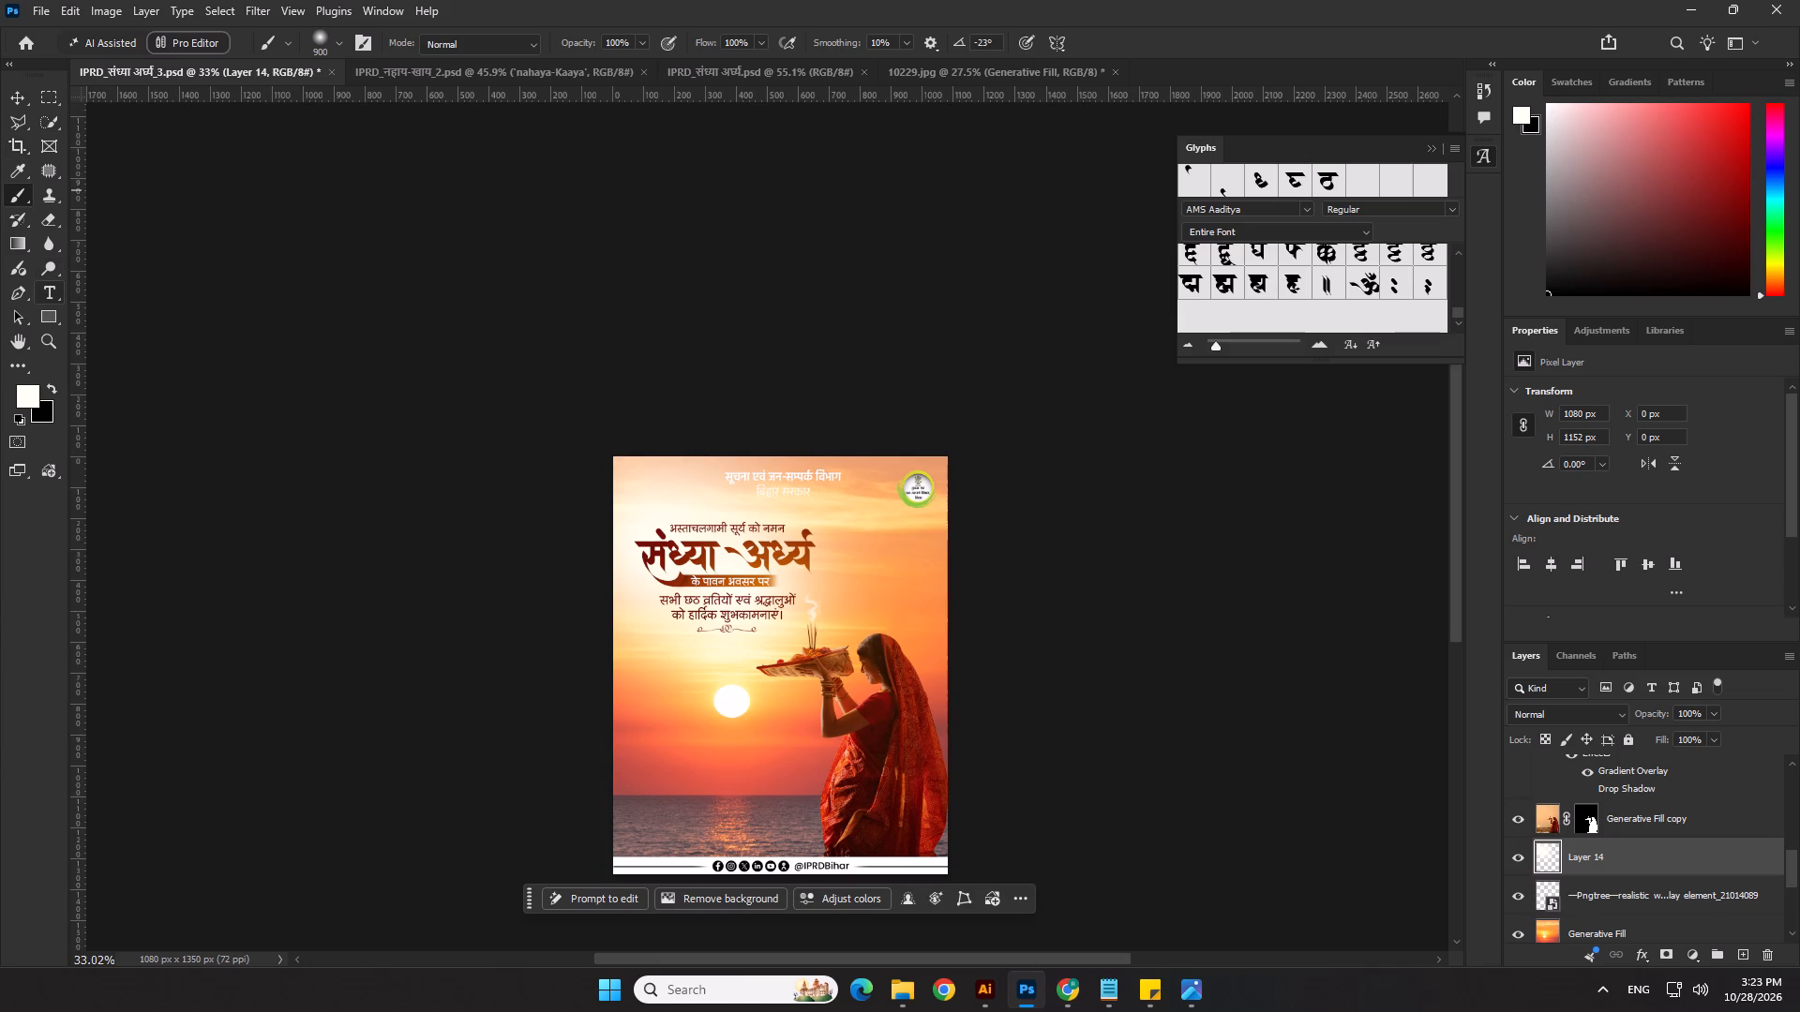
{"action": "left_click", "coordinate": [1520, 862]}
{"action": "left_click", "coordinate": [1520, 862]}
{"action": "scroll", "coordinate": [1169, 637], "scroll_direction": "down", "scroll_amount": 3}
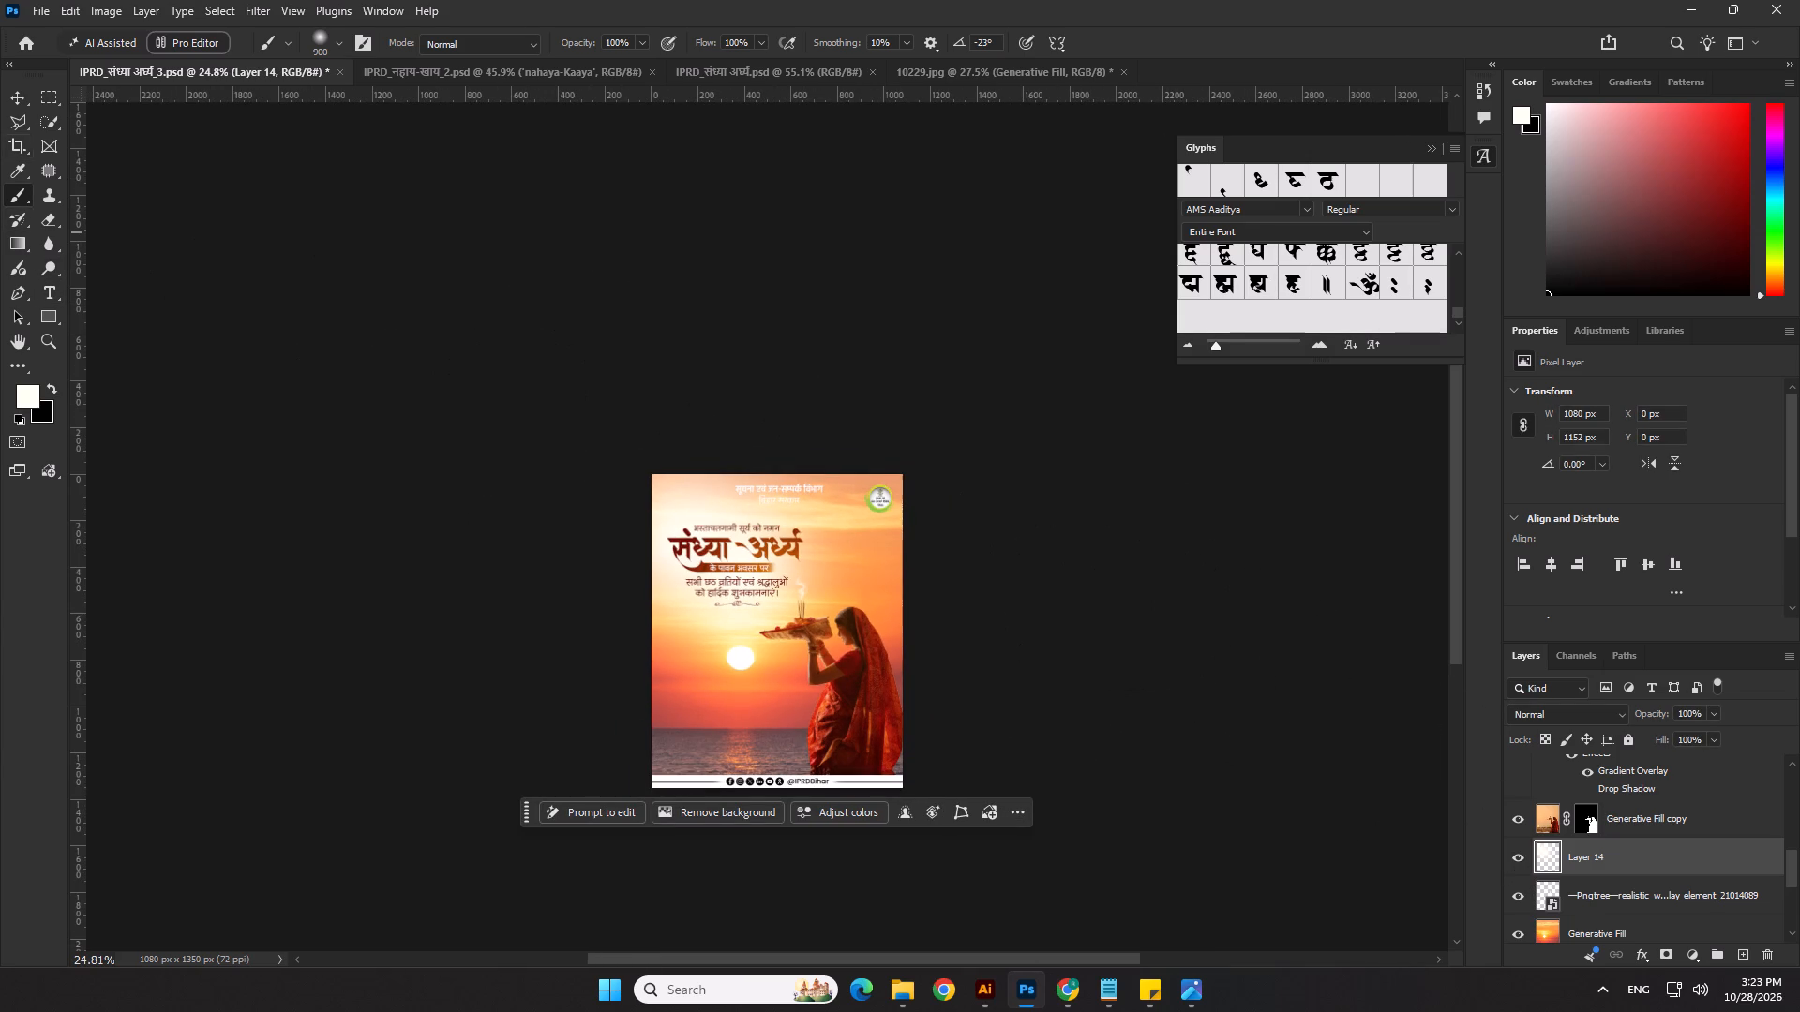
Change the text colour of the department heading at the poster's top to black, 000000.
{"action": "left_click", "coordinate": [20, 102]}
{"action": "left_click", "coordinate": [197, 242]}
{"action": "scroll", "coordinate": [832, 582], "scroll_direction": "up", "scroll_amount": 5}
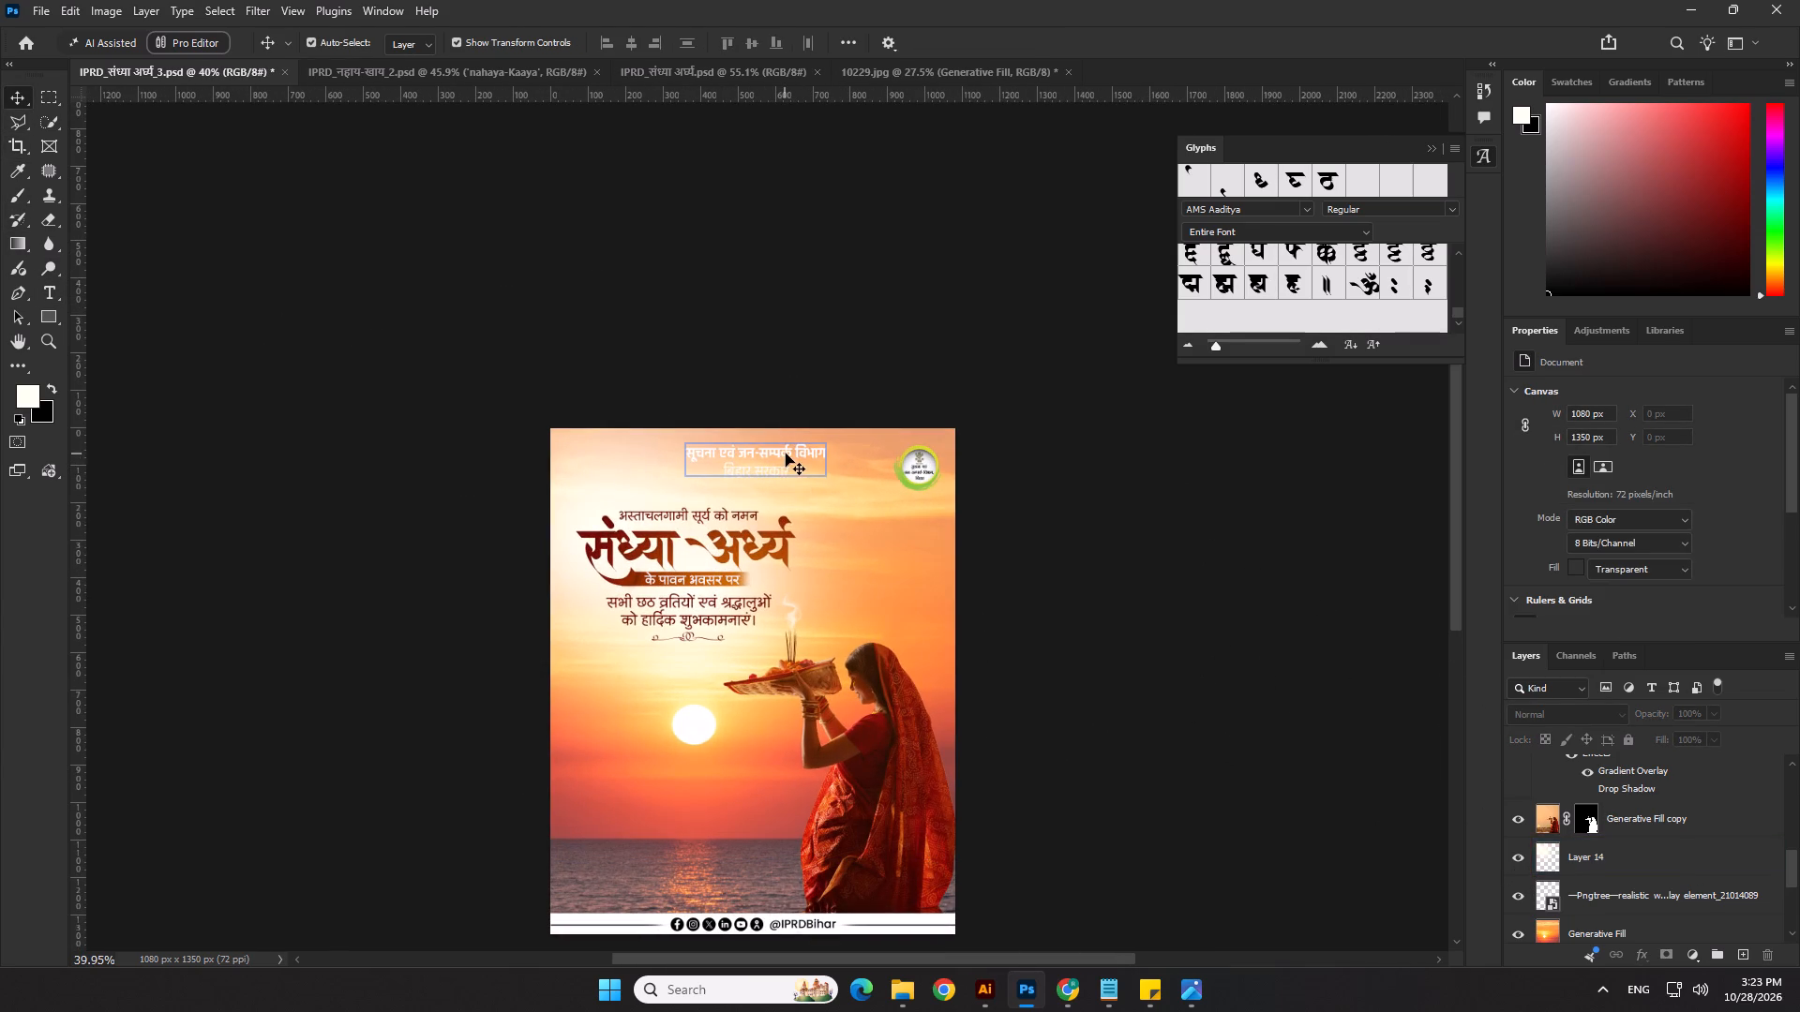
{"action": "left_click", "coordinate": [786, 454]}
{"action": "left_click", "coordinate": [1676, 562]}
{"action": "left_click_drag", "start_coordinate": [1415, 746], "coordinate": [1367, 900]}
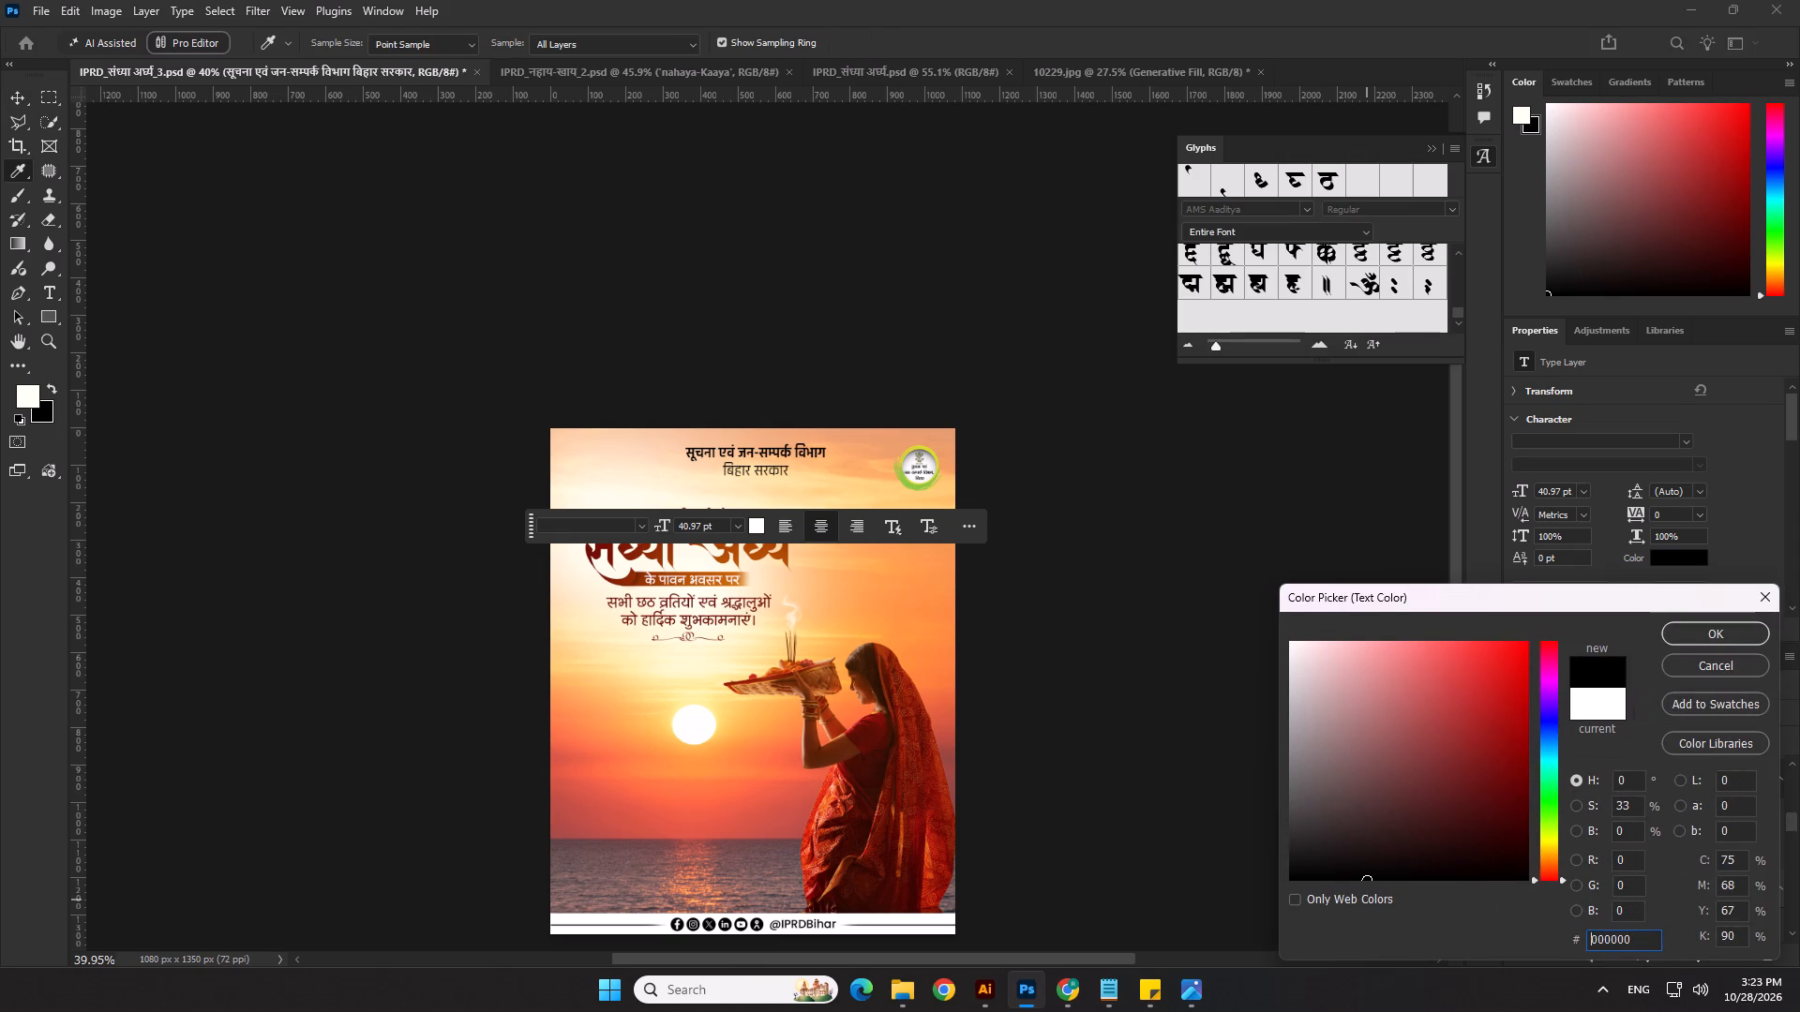
{"action": "left_click", "coordinate": [1681, 637]}
{"action": "left_click", "coordinate": [1236, 781]}
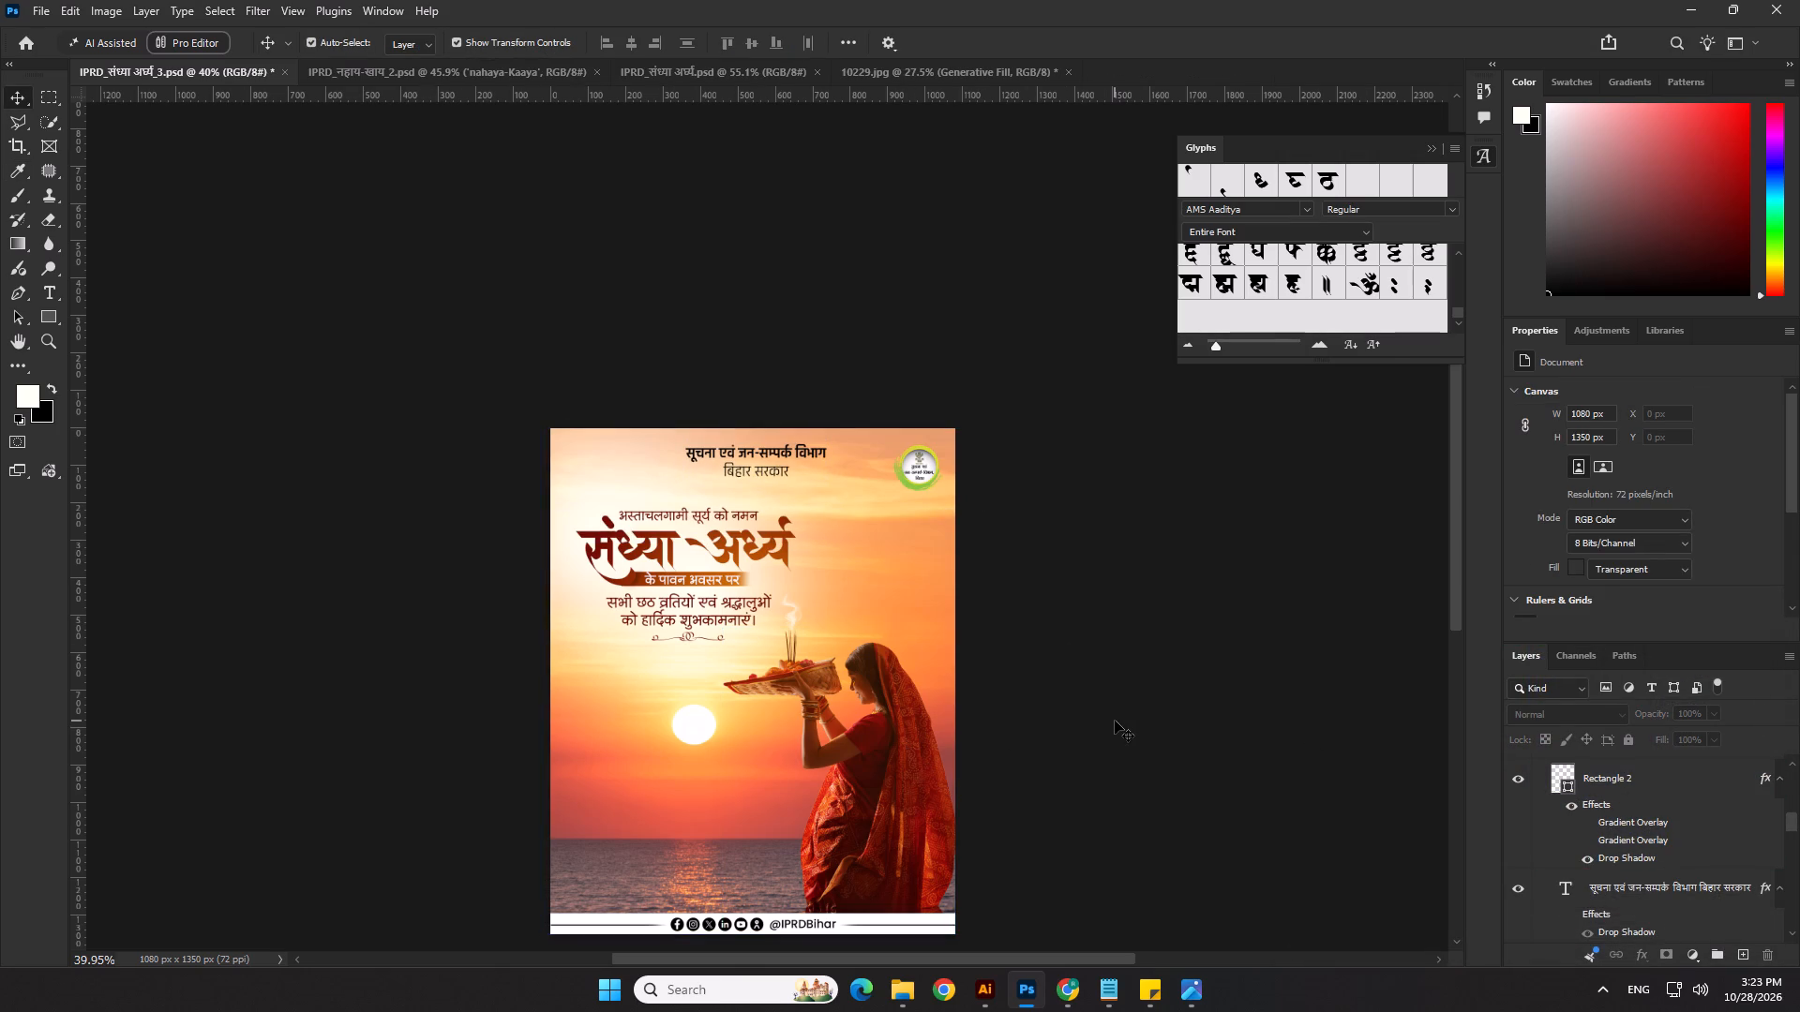
{"action": "left_click", "coordinate": [1115, 721]}
Examine the poster's overall look, checking the white glow and the department heading against the sunset.
{"action": "scroll", "coordinate": [1107, 716], "scroll_direction": "down", "scroll_amount": 4}
{"action": "scroll", "coordinate": [959, 603], "scroll_direction": "up", "scroll_amount": 7}
{"action": "scroll", "coordinate": [966, 631], "scroll_direction": "down", "scroll_amount": 4}
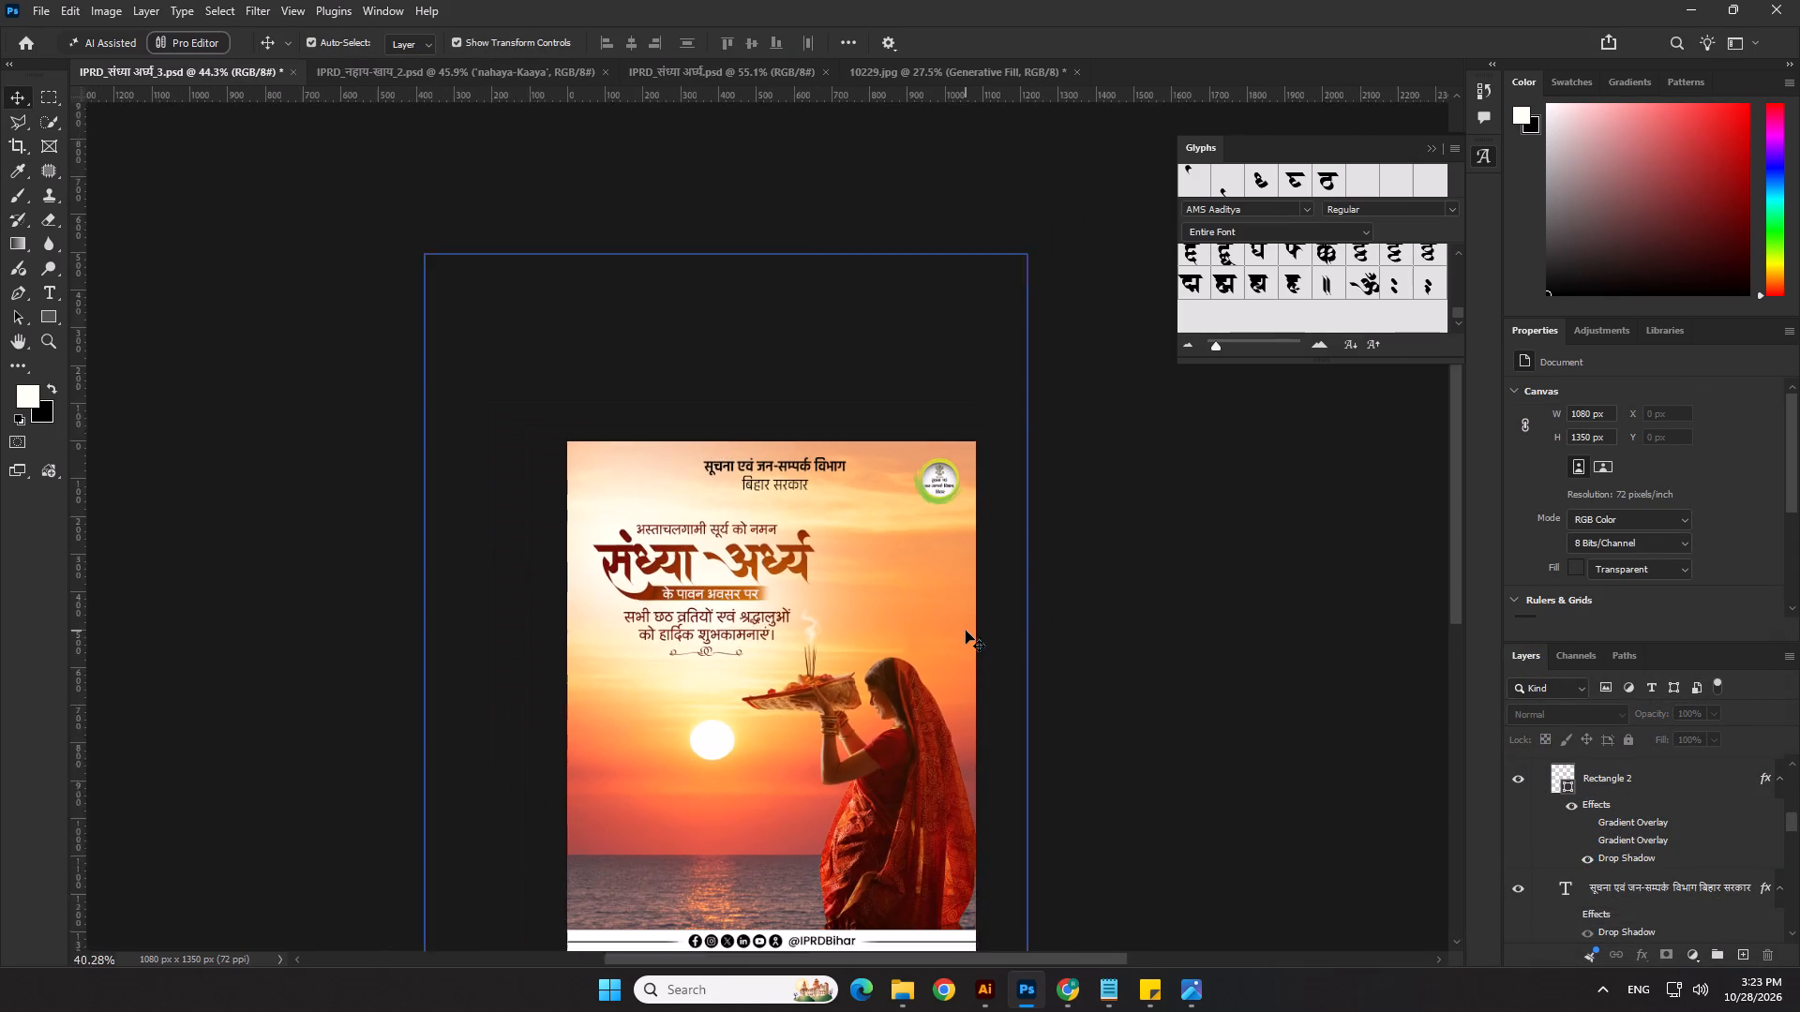
{"action": "left_click", "coordinate": [1173, 670]}
{"action": "scroll", "coordinate": [1154, 641], "scroll_direction": "down", "scroll_amount": 5}
{"action": "scroll", "coordinate": [1088, 662], "scroll_direction": "up", "scroll_amount": 2}
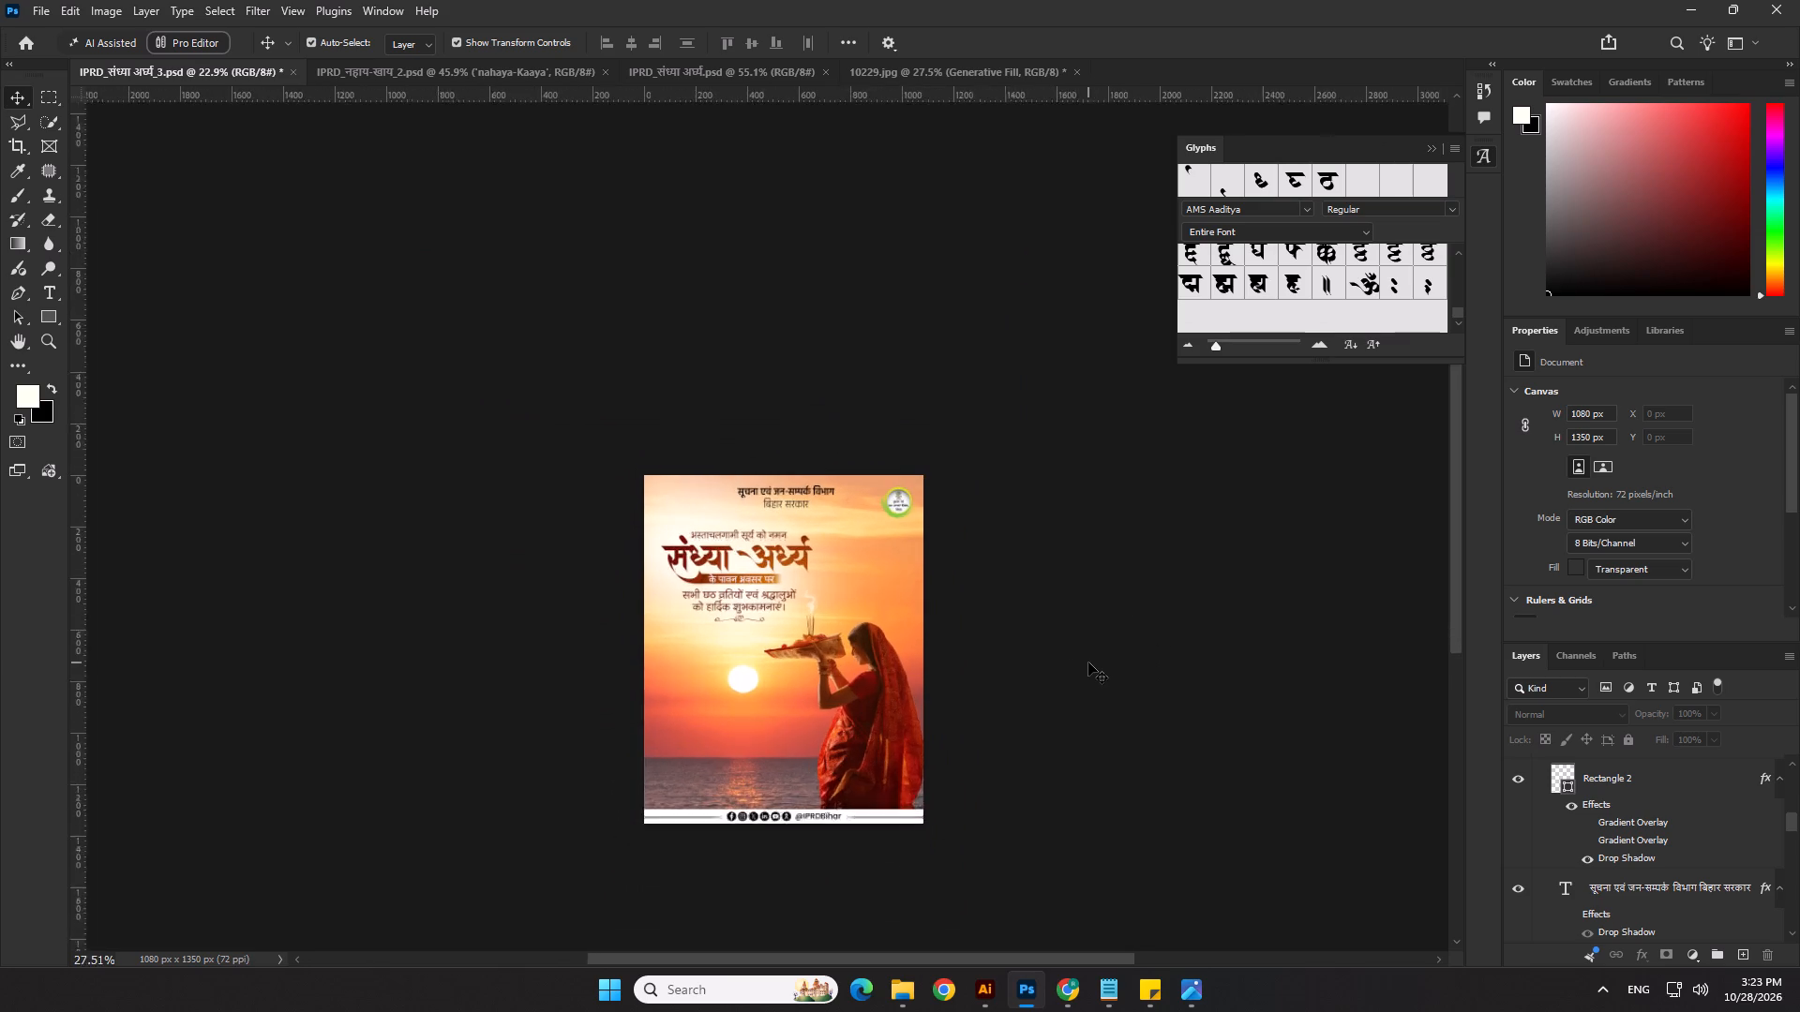
{"action": "scroll", "coordinate": [1088, 662], "scroll_direction": "up", "scroll_amount": 2}
{"action": "scroll", "coordinate": [1088, 662], "scroll_direction": "down", "scroll_amount": 1}
{"action": "scroll", "coordinate": [1012, 797], "scroll_direction": "up", "scroll_amount": 1}
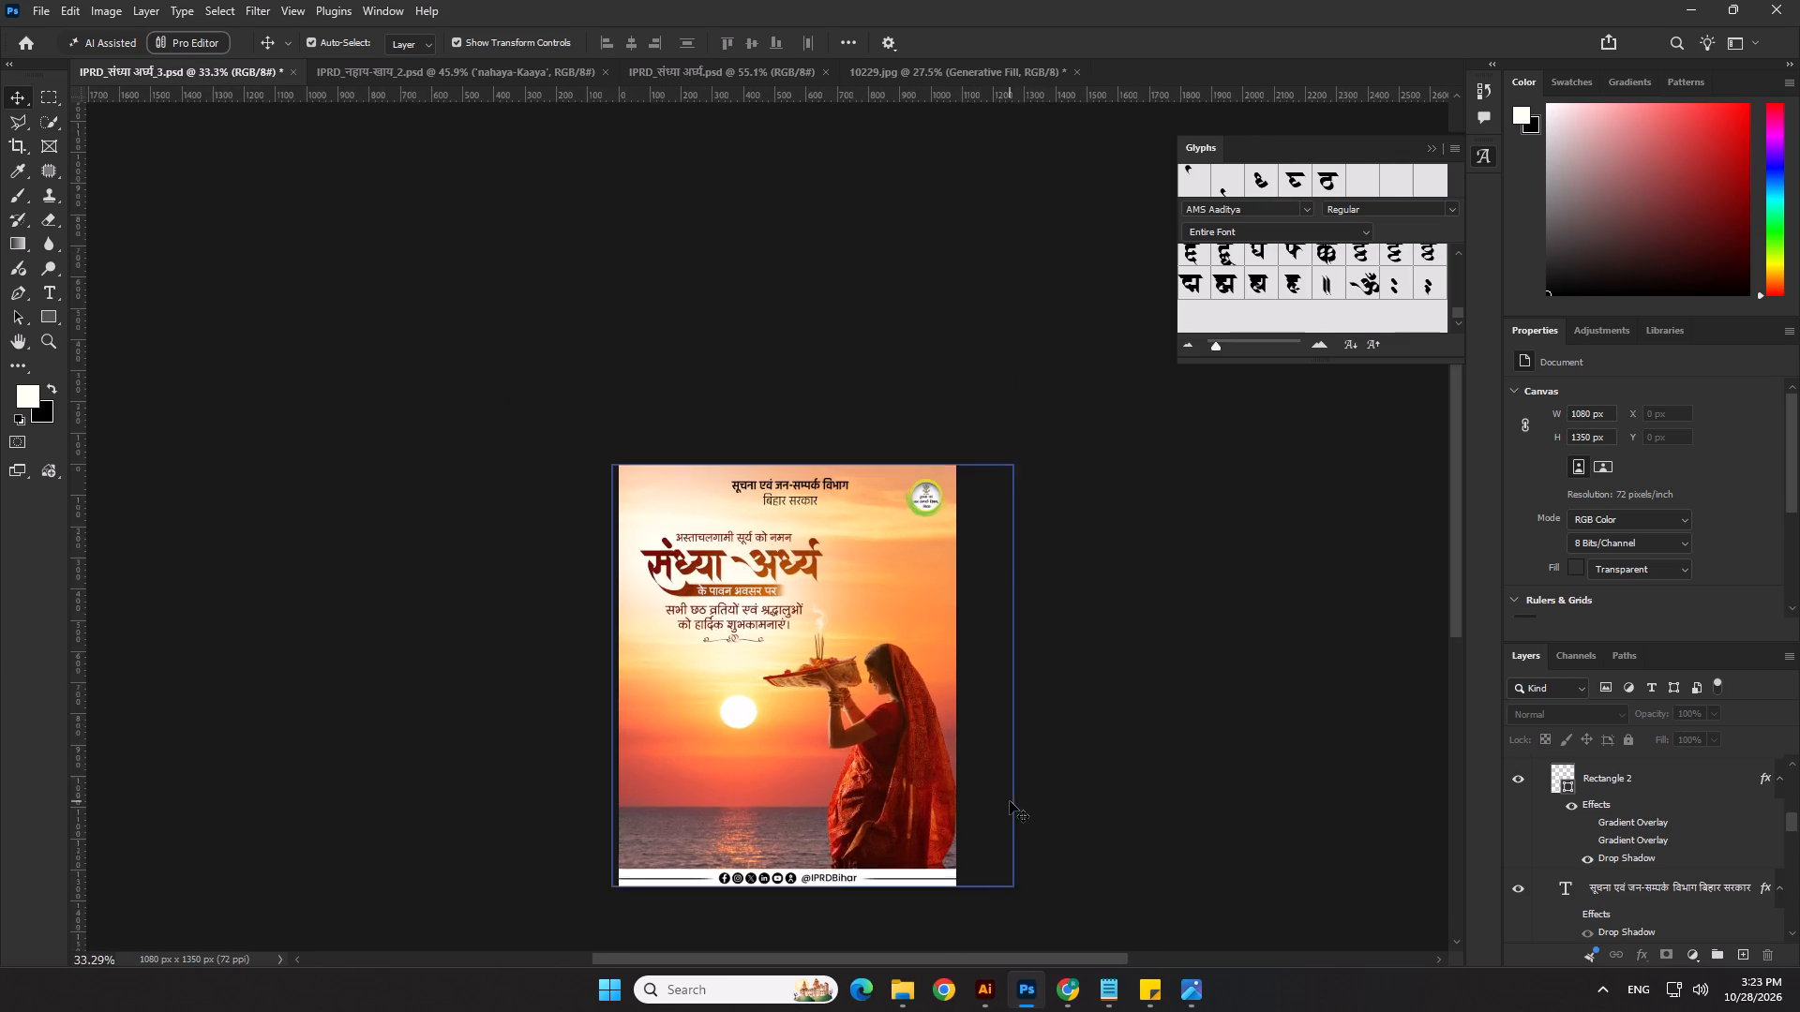
{"action": "scroll", "coordinate": [1010, 801], "scroll_direction": "up", "scroll_amount": 1}
{"action": "left_click", "coordinate": [1140, 766]}
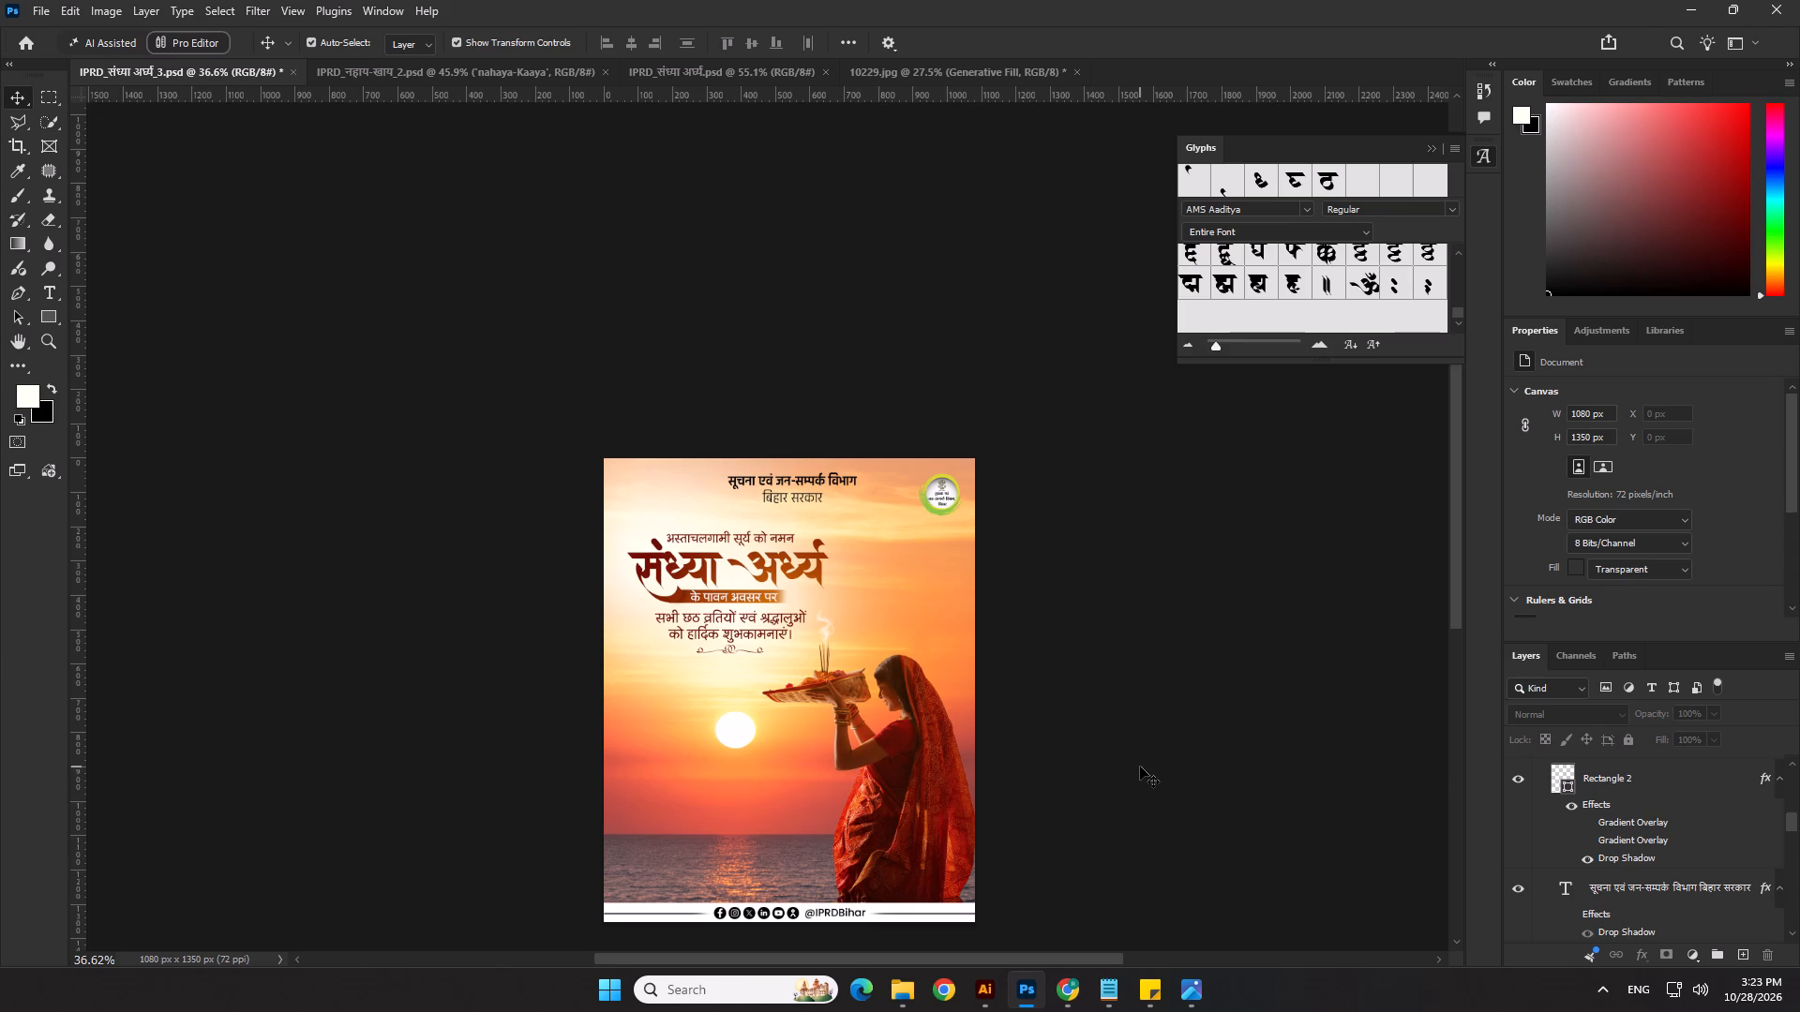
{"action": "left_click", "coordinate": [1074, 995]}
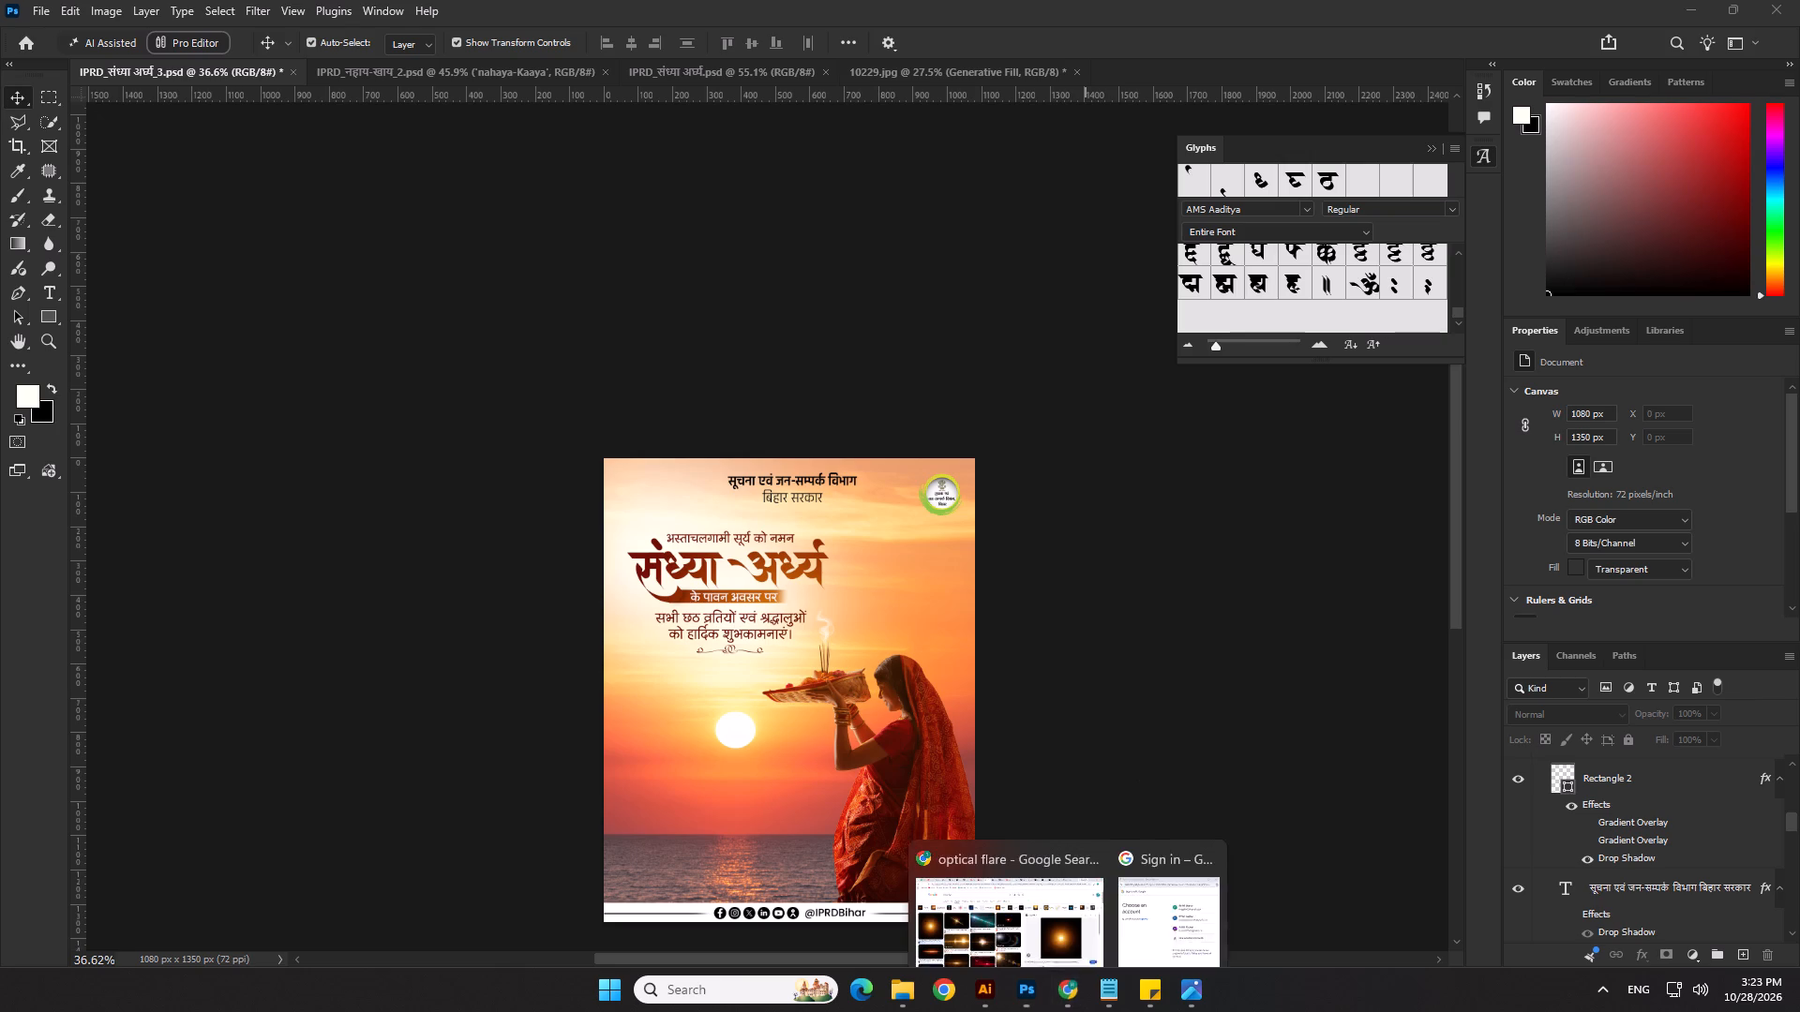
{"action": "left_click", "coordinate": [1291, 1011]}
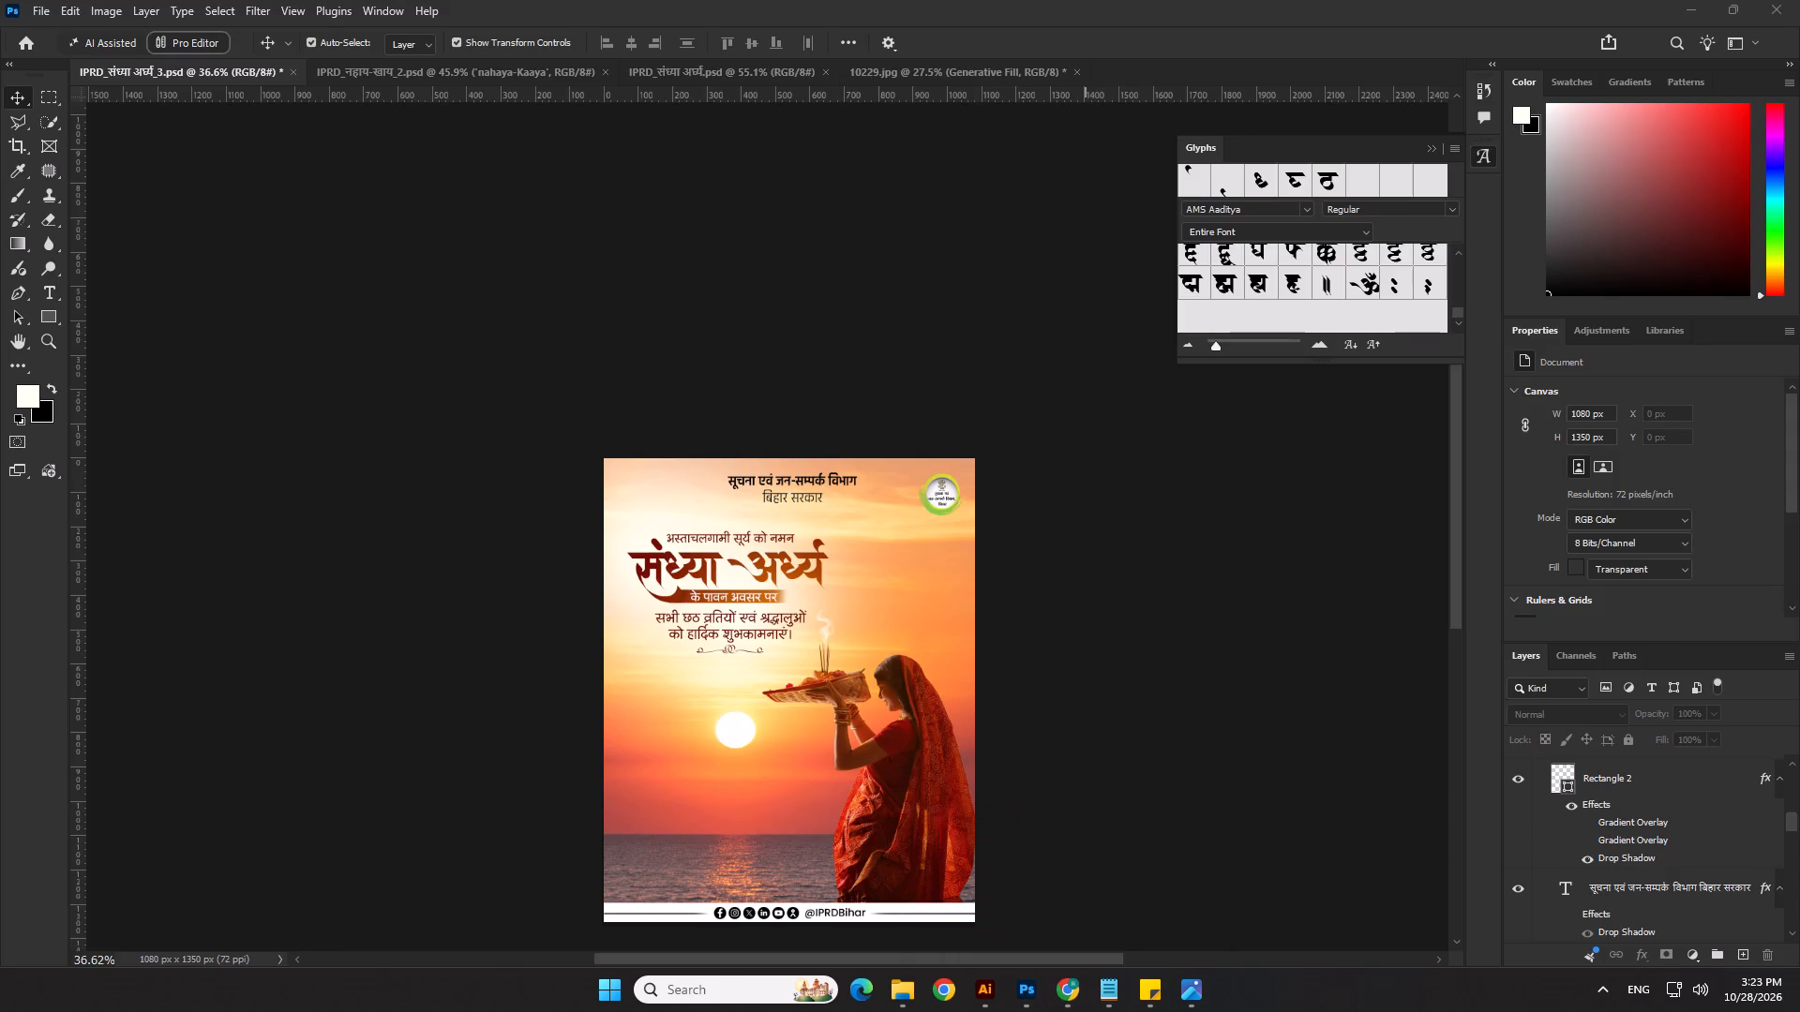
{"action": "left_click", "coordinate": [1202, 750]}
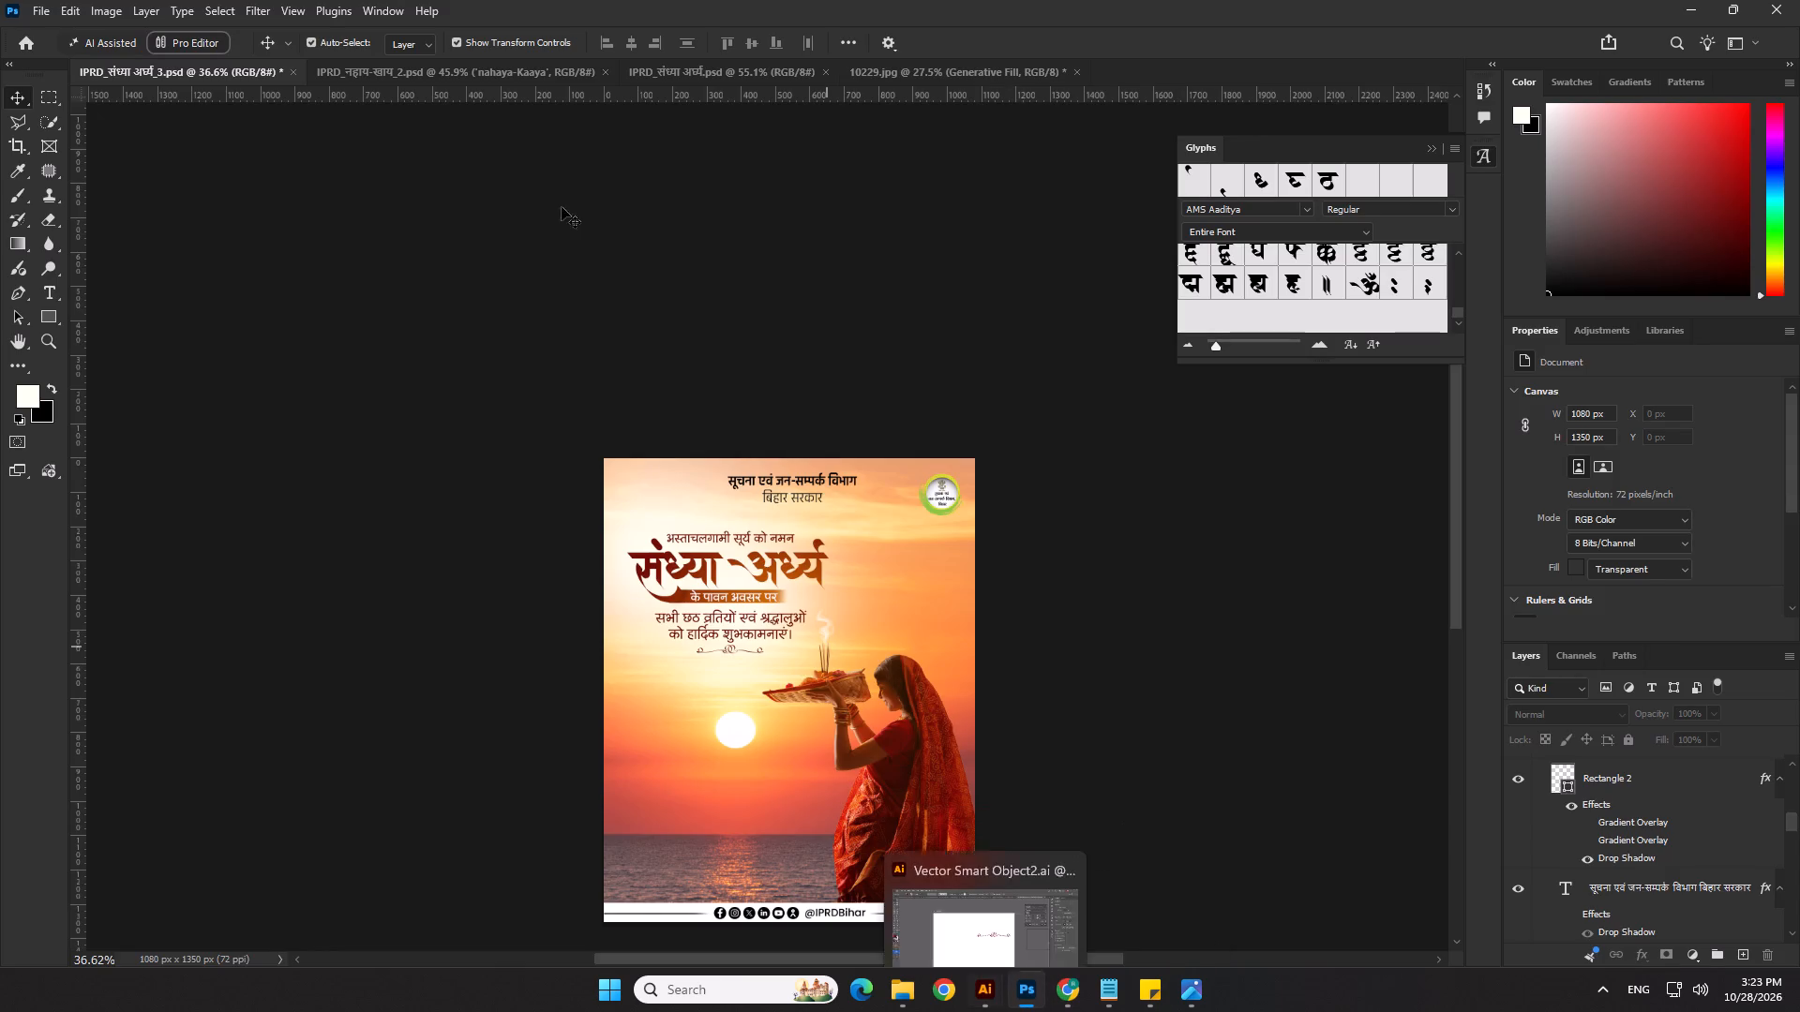
Copy the hanging lamp ornament from the IPRD_नहाय-खाय_2 poster into the Sandhya Arghya poster and place it beside the logo, above the woman.
{"action": "left_click", "coordinate": [455, 70]}
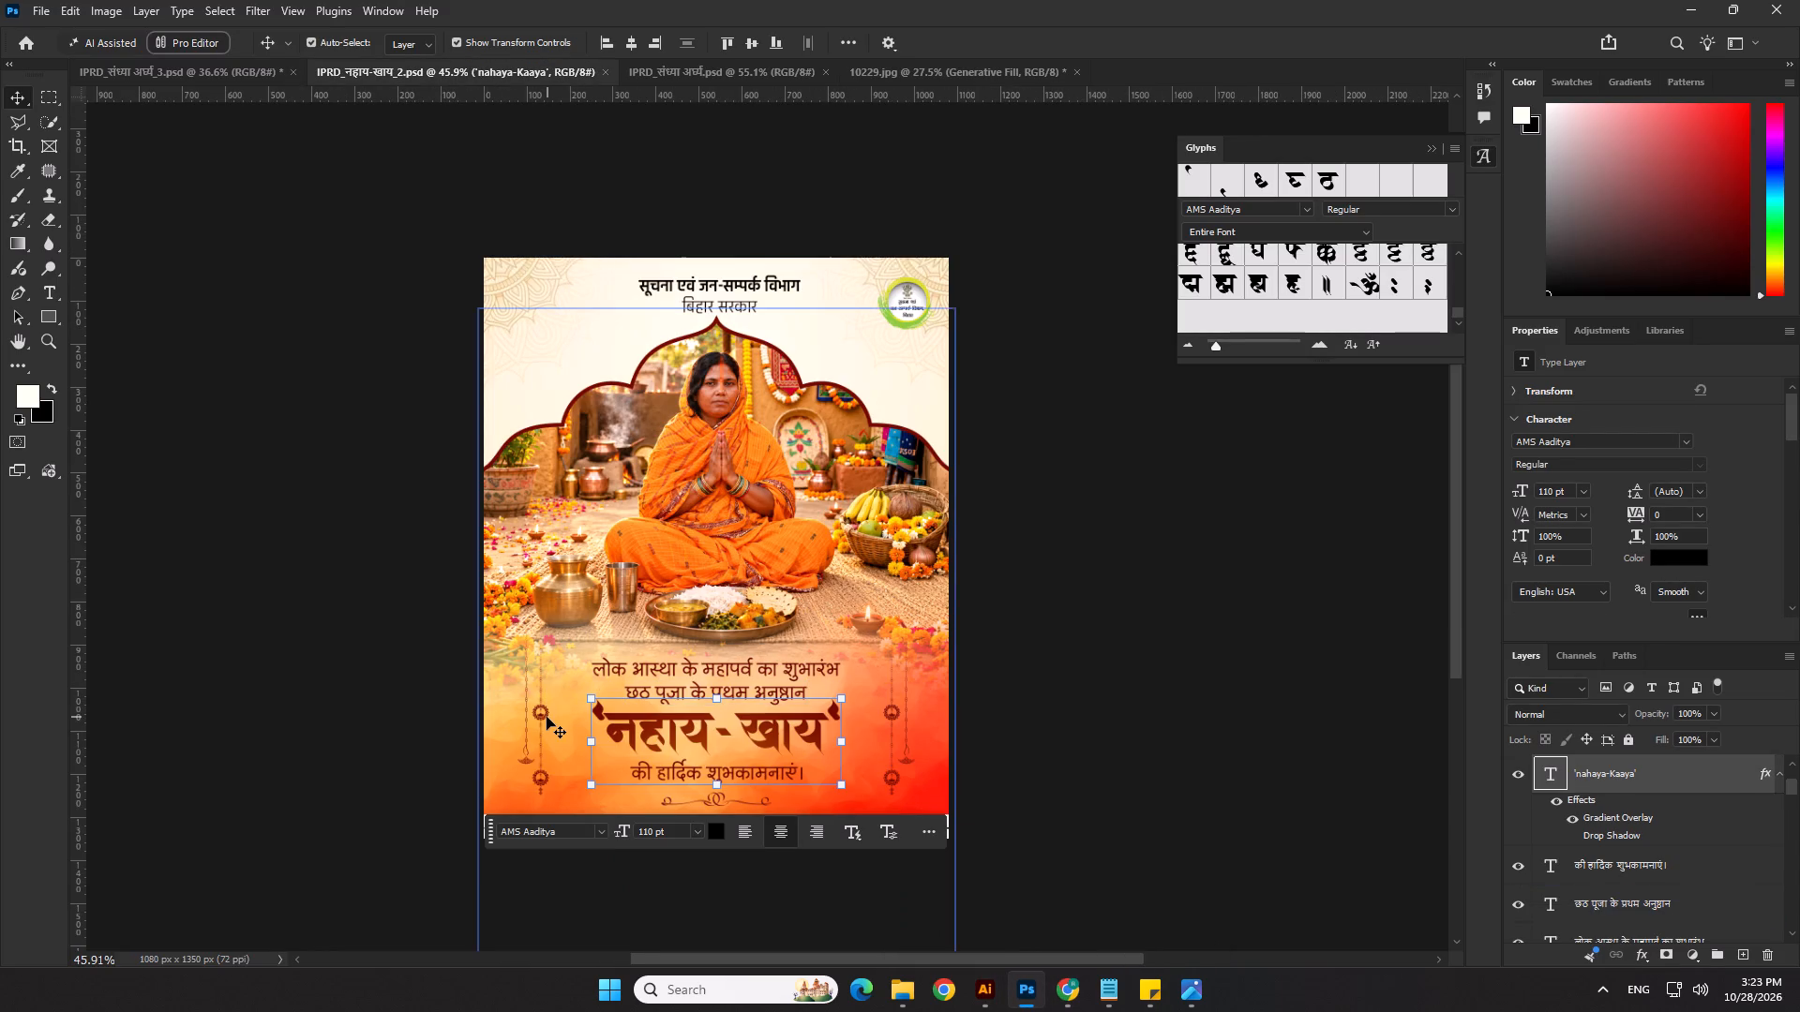
{"action": "left_click", "coordinate": [541, 715]}
{"action": "key", "text": "ctrl+c"}
{"action": "key", "text": "ctrl+c"}
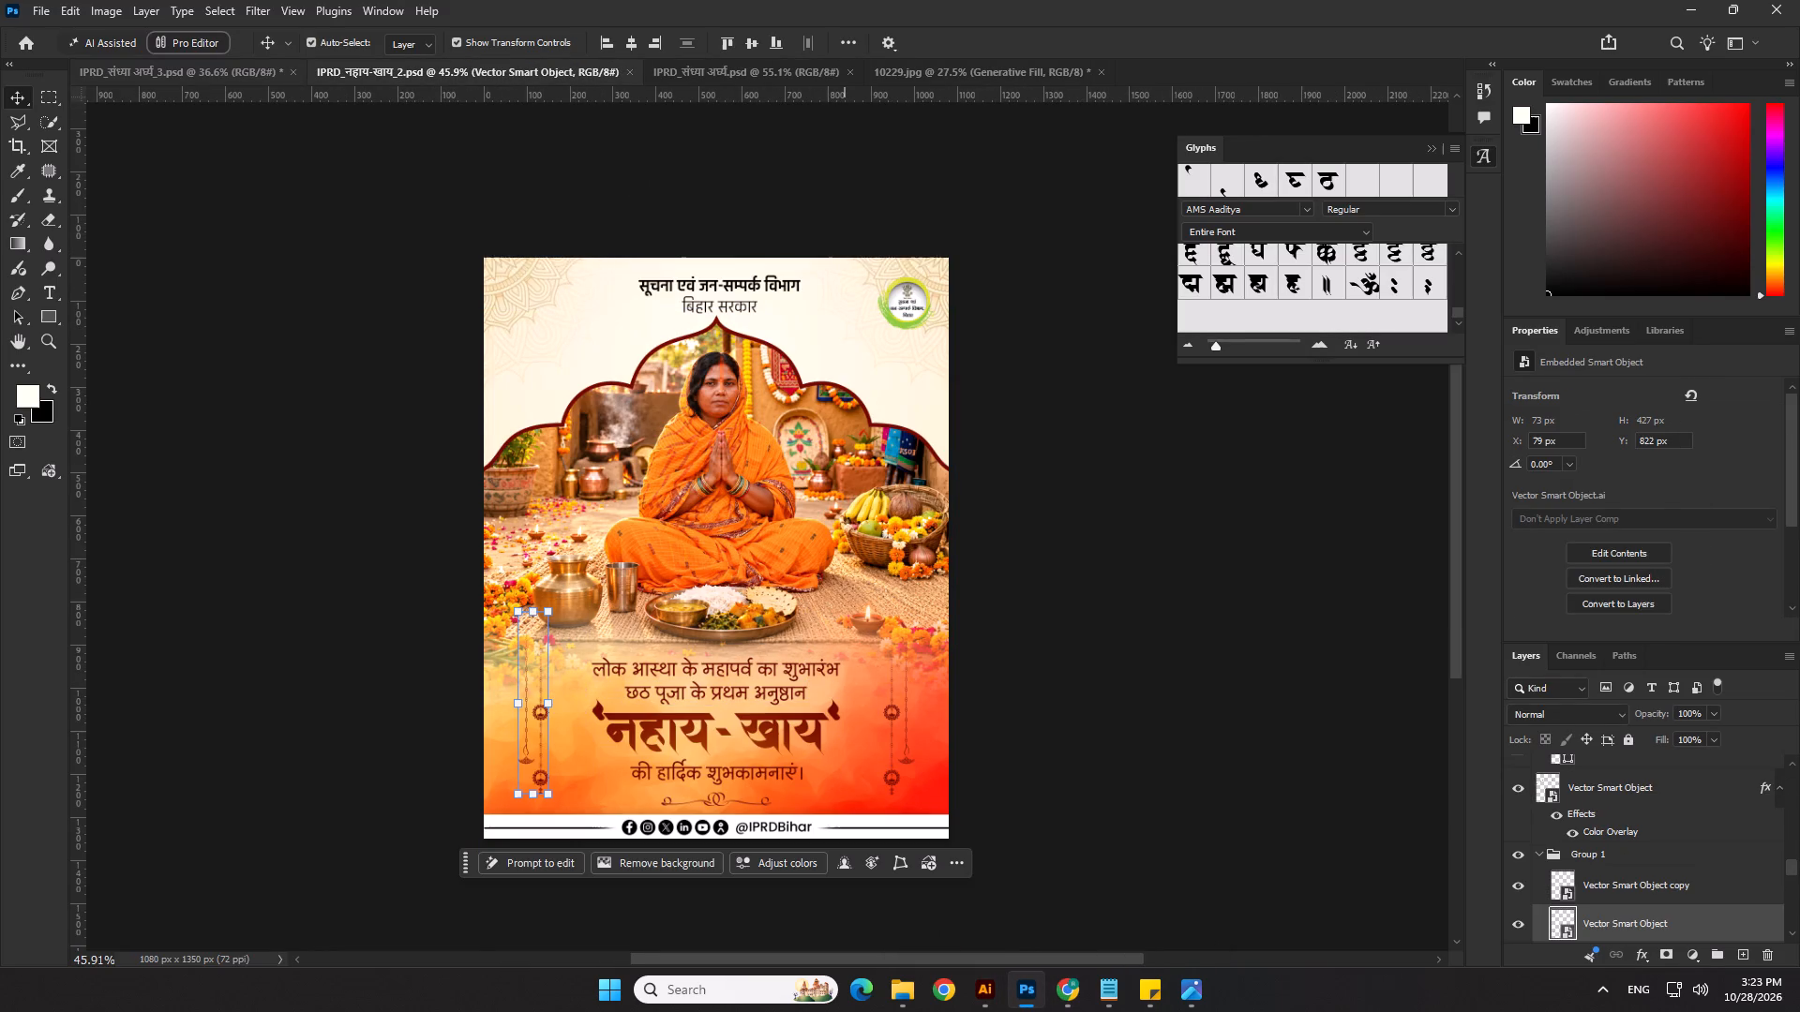
{"action": "left_click", "coordinate": [105, 67]}
{"action": "key", "text": "ctrl+v"}
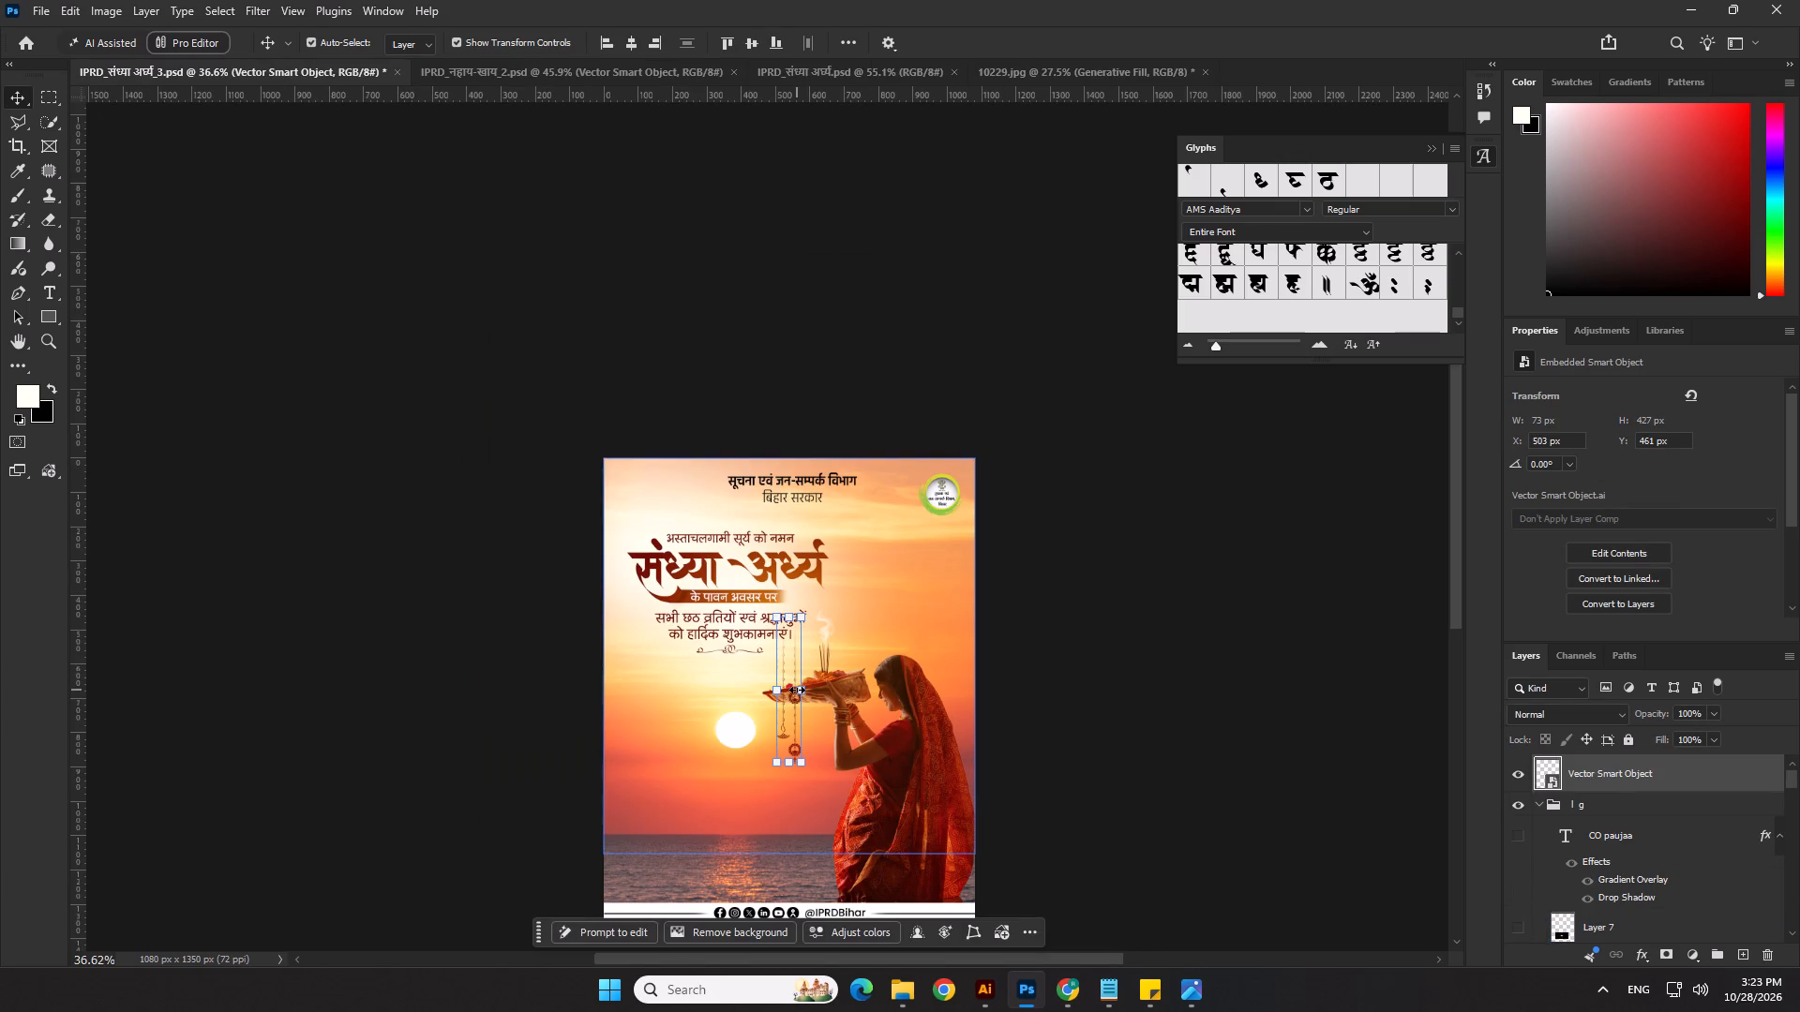
{"action": "left_click_drag", "start_coordinate": [794, 701], "coordinate": [912, 572]}
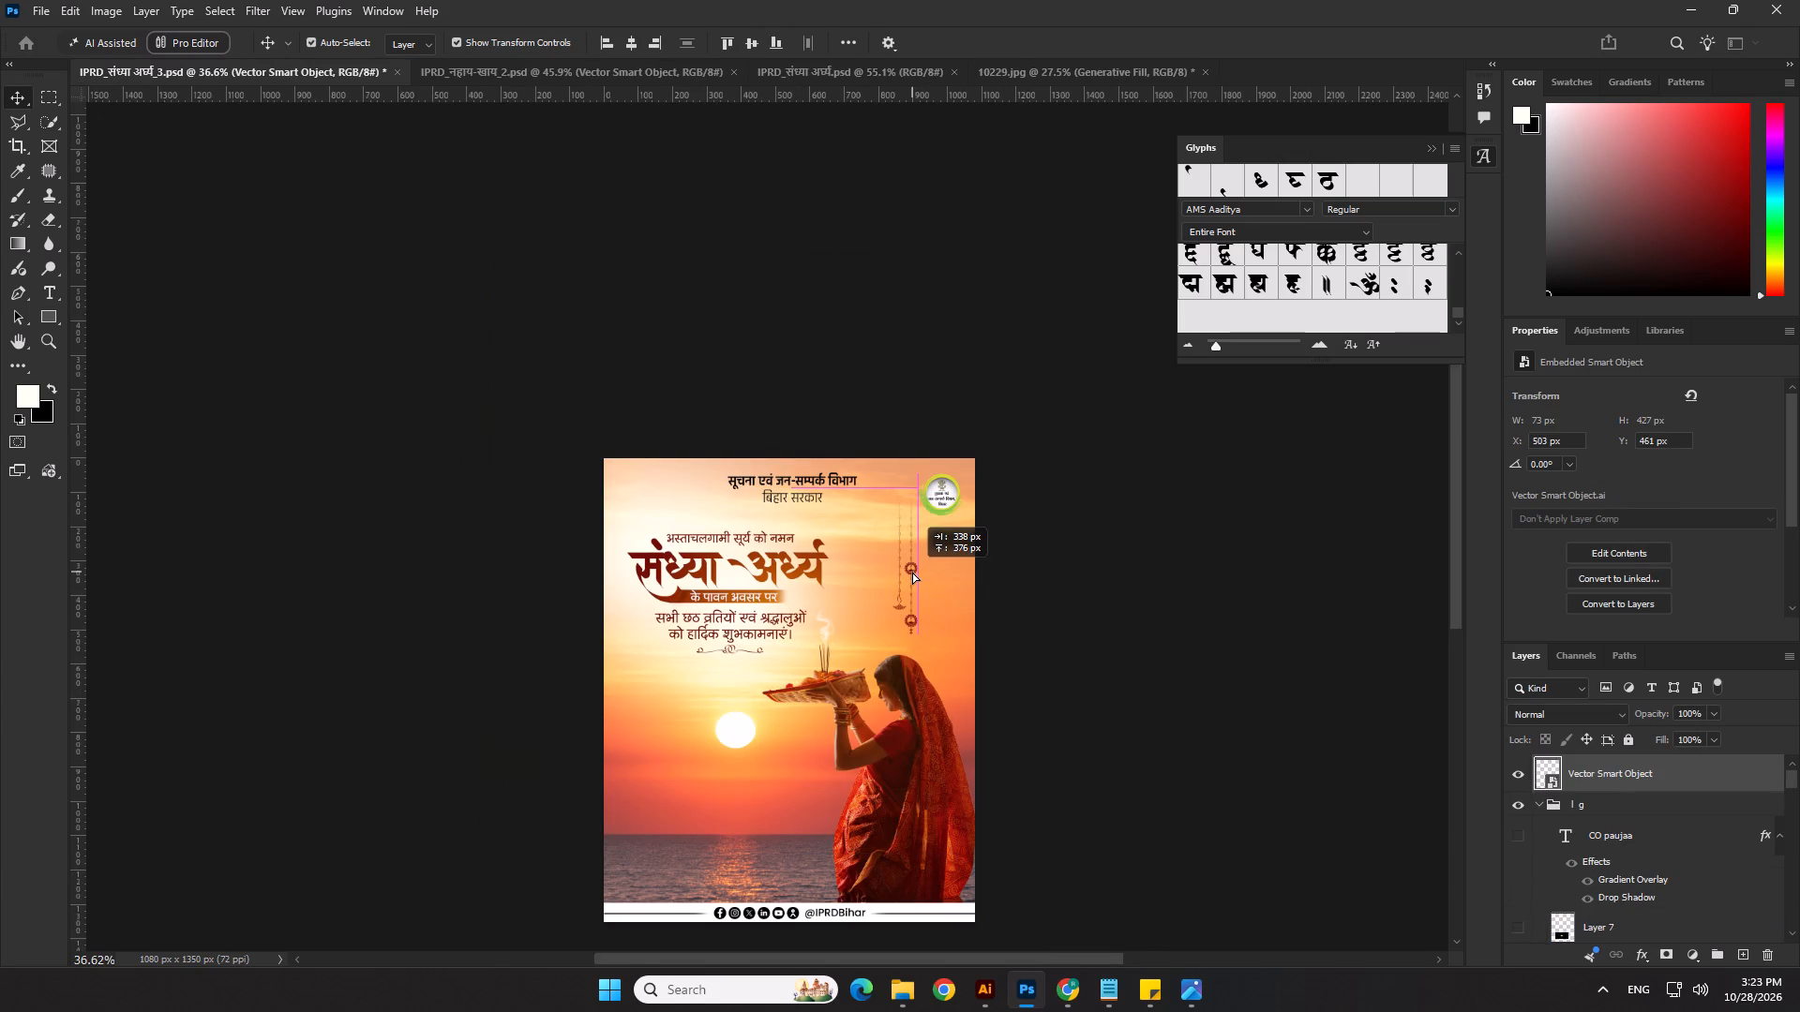
{"action": "left_click_drag", "start_coordinate": [912, 572], "coordinate": [910, 566]}
{"action": "key", "text": "Return"}
{"action": "left_click", "coordinate": [1208, 599]}
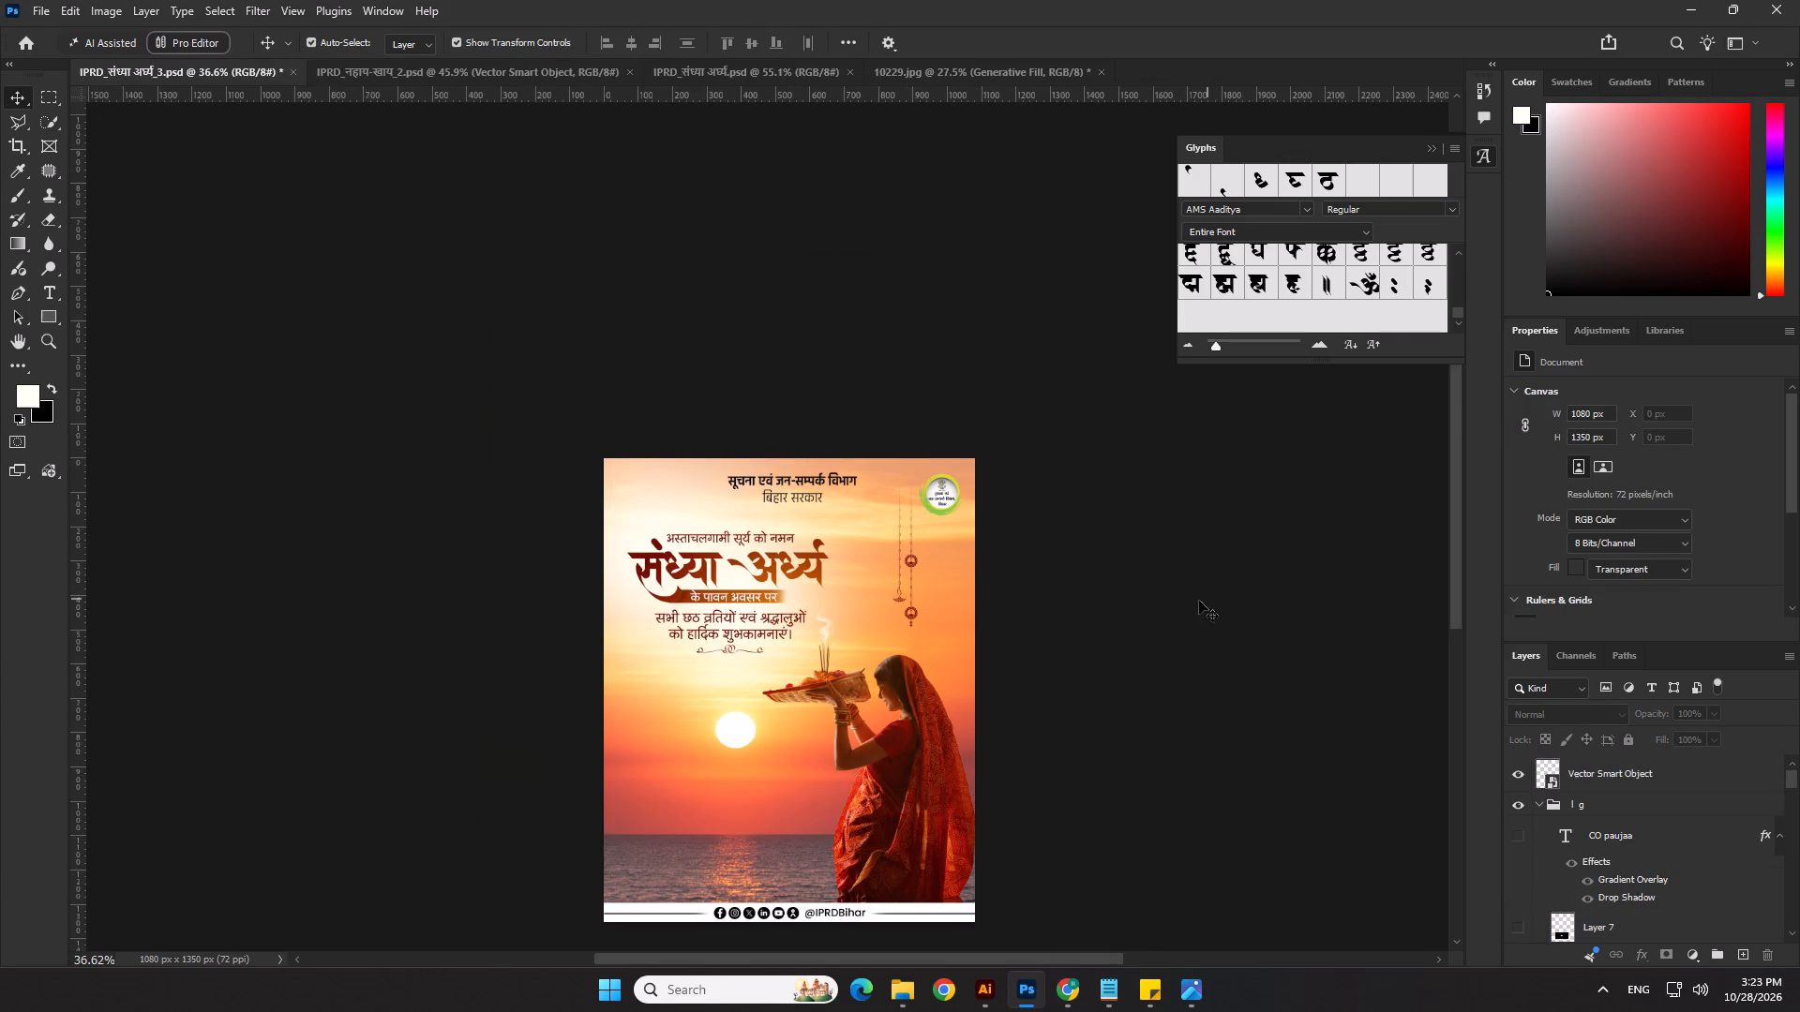
Flip the hanging ornament beside the logo horizontally.
{"action": "scroll", "coordinate": [985, 594], "scroll_direction": "up", "scroll_amount": 7}
{"action": "left_click", "coordinate": [918, 558]}
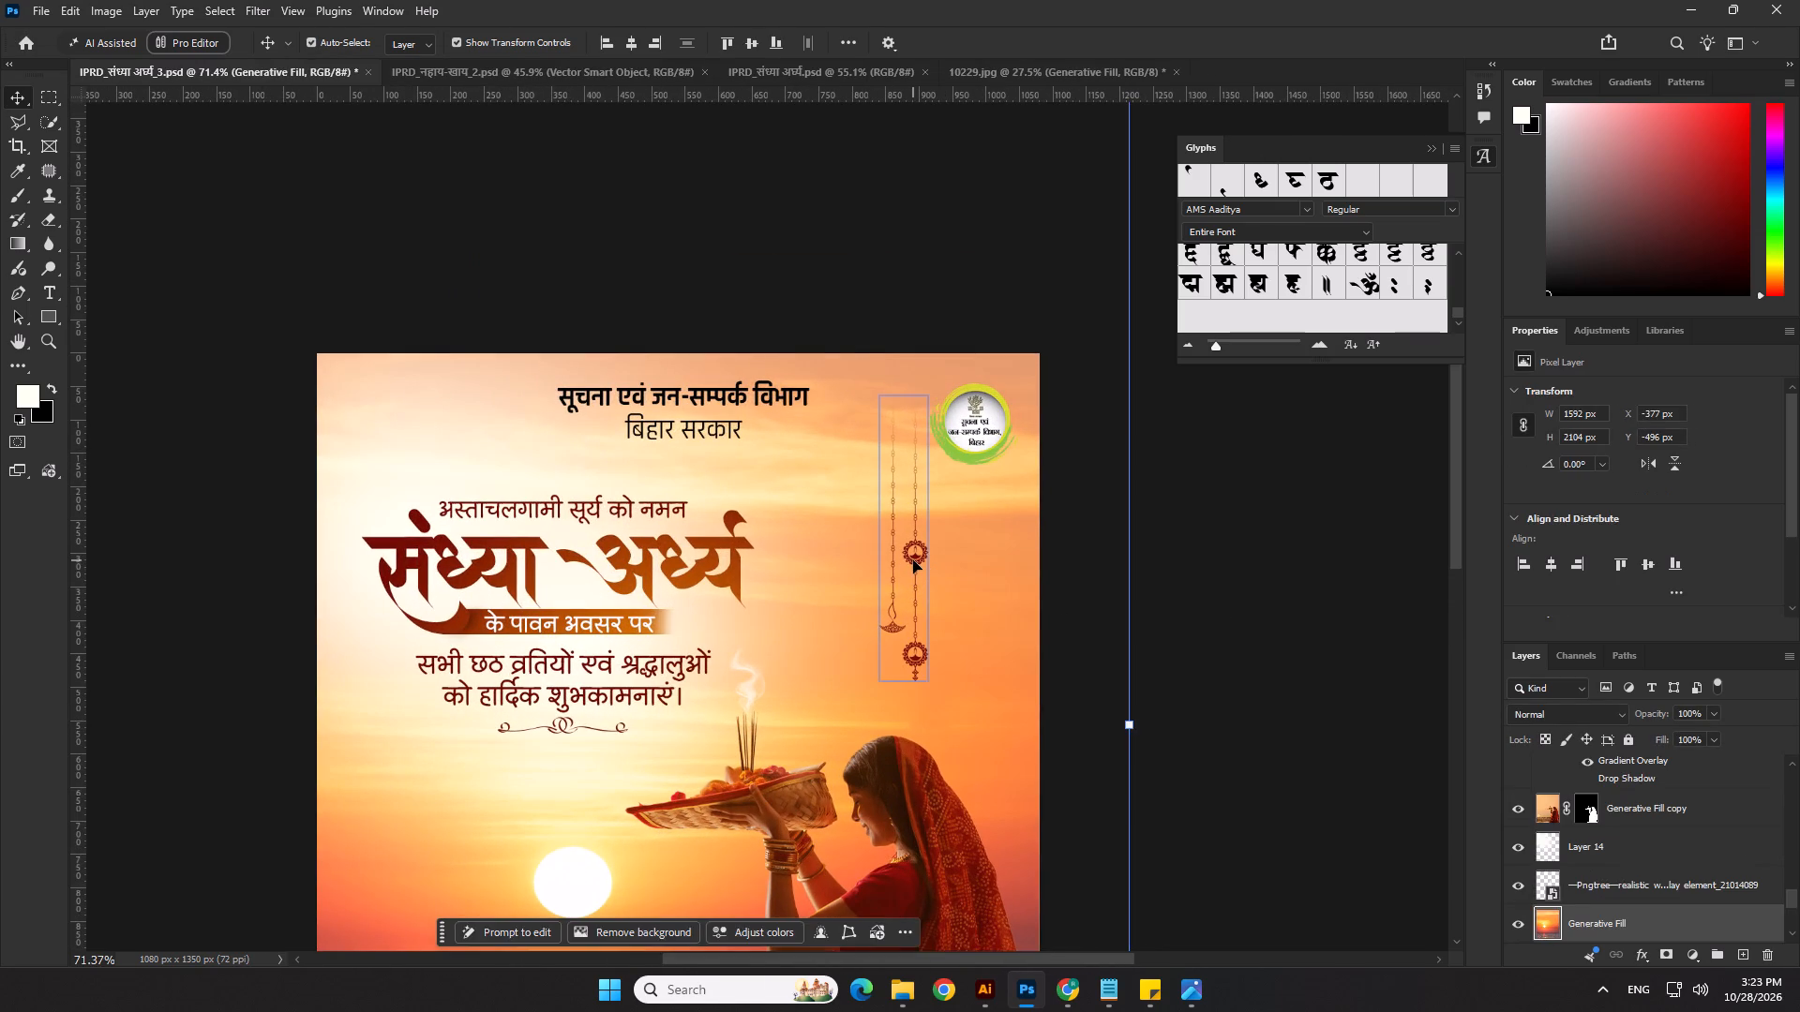
{"action": "left_click", "coordinate": [913, 560]}
{"action": "key", "text": "ctrl+t"}
{"action": "right_click", "coordinate": [913, 560], "text": "ctrl"}
{"action": "left_click", "coordinate": [972, 936]}
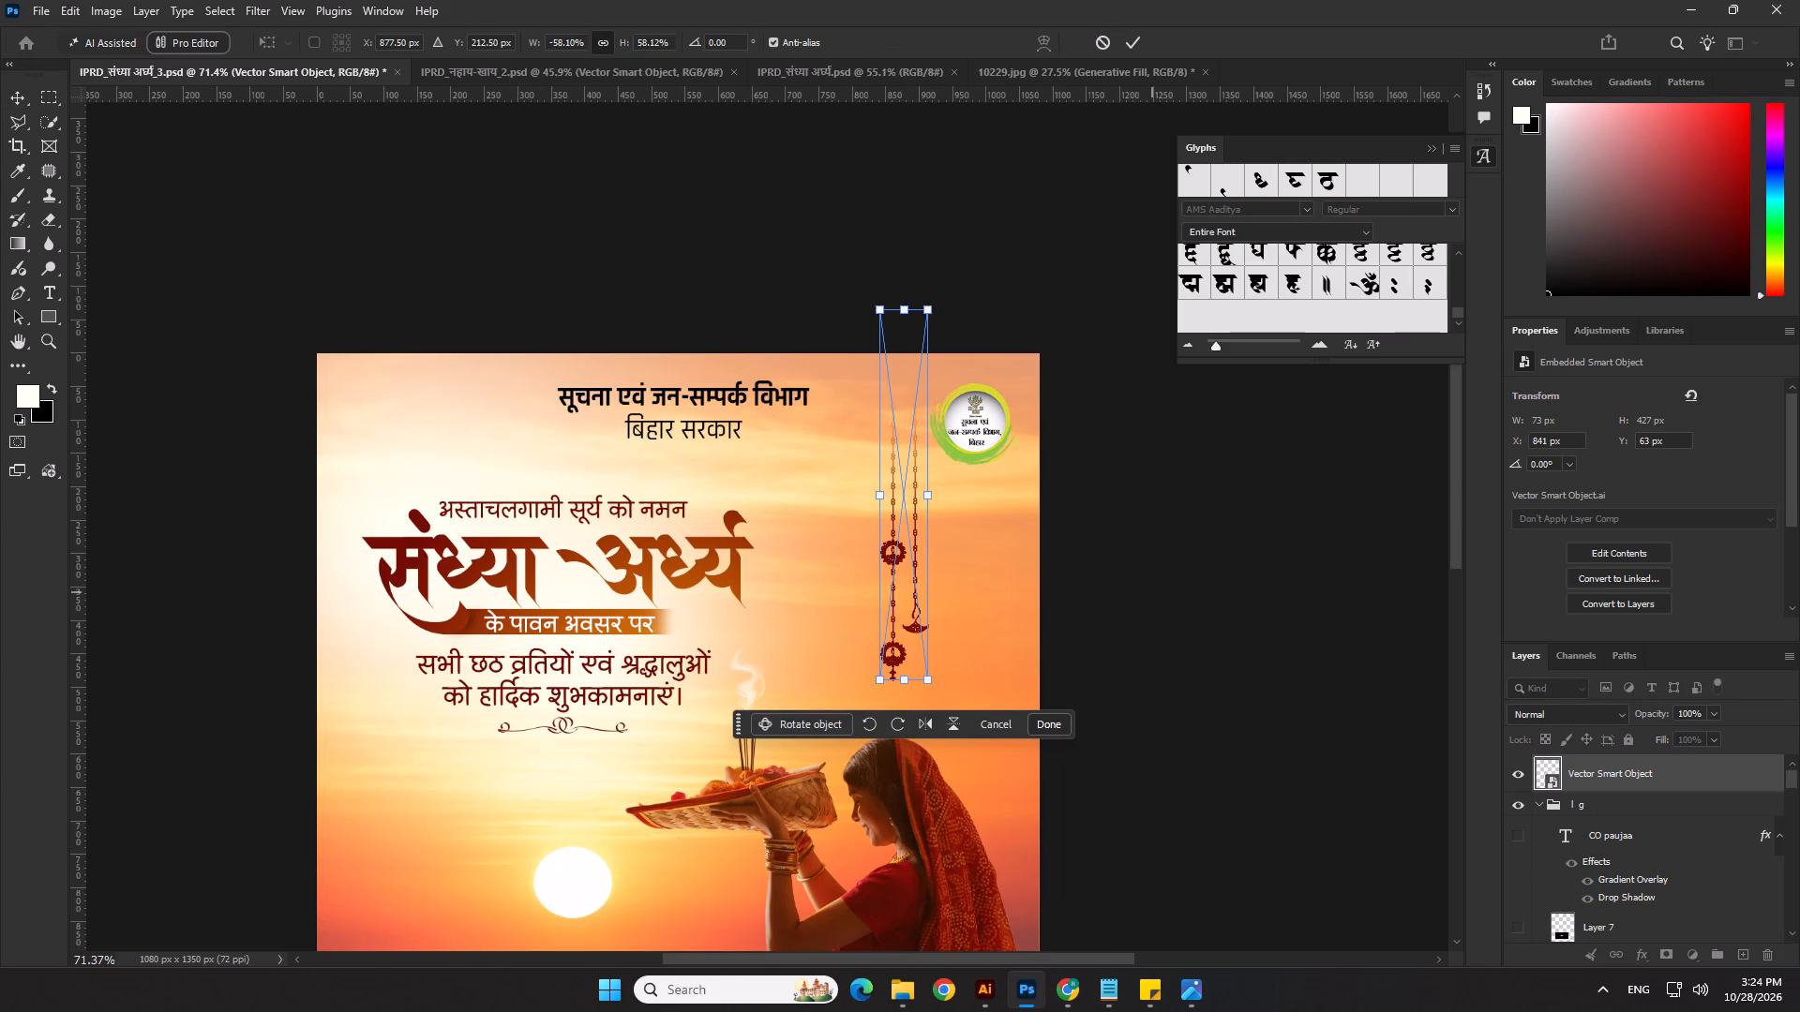
{"action": "key", "text": "Return"}
{"action": "left_click", "coordinate": [1188, 607]}
{"action": "scroll", "coordinate": [962, 585], "scroll_direction": "down", "scroll_amount": 4}
{"action": "left_click", "coordinate": [1177, 612]}
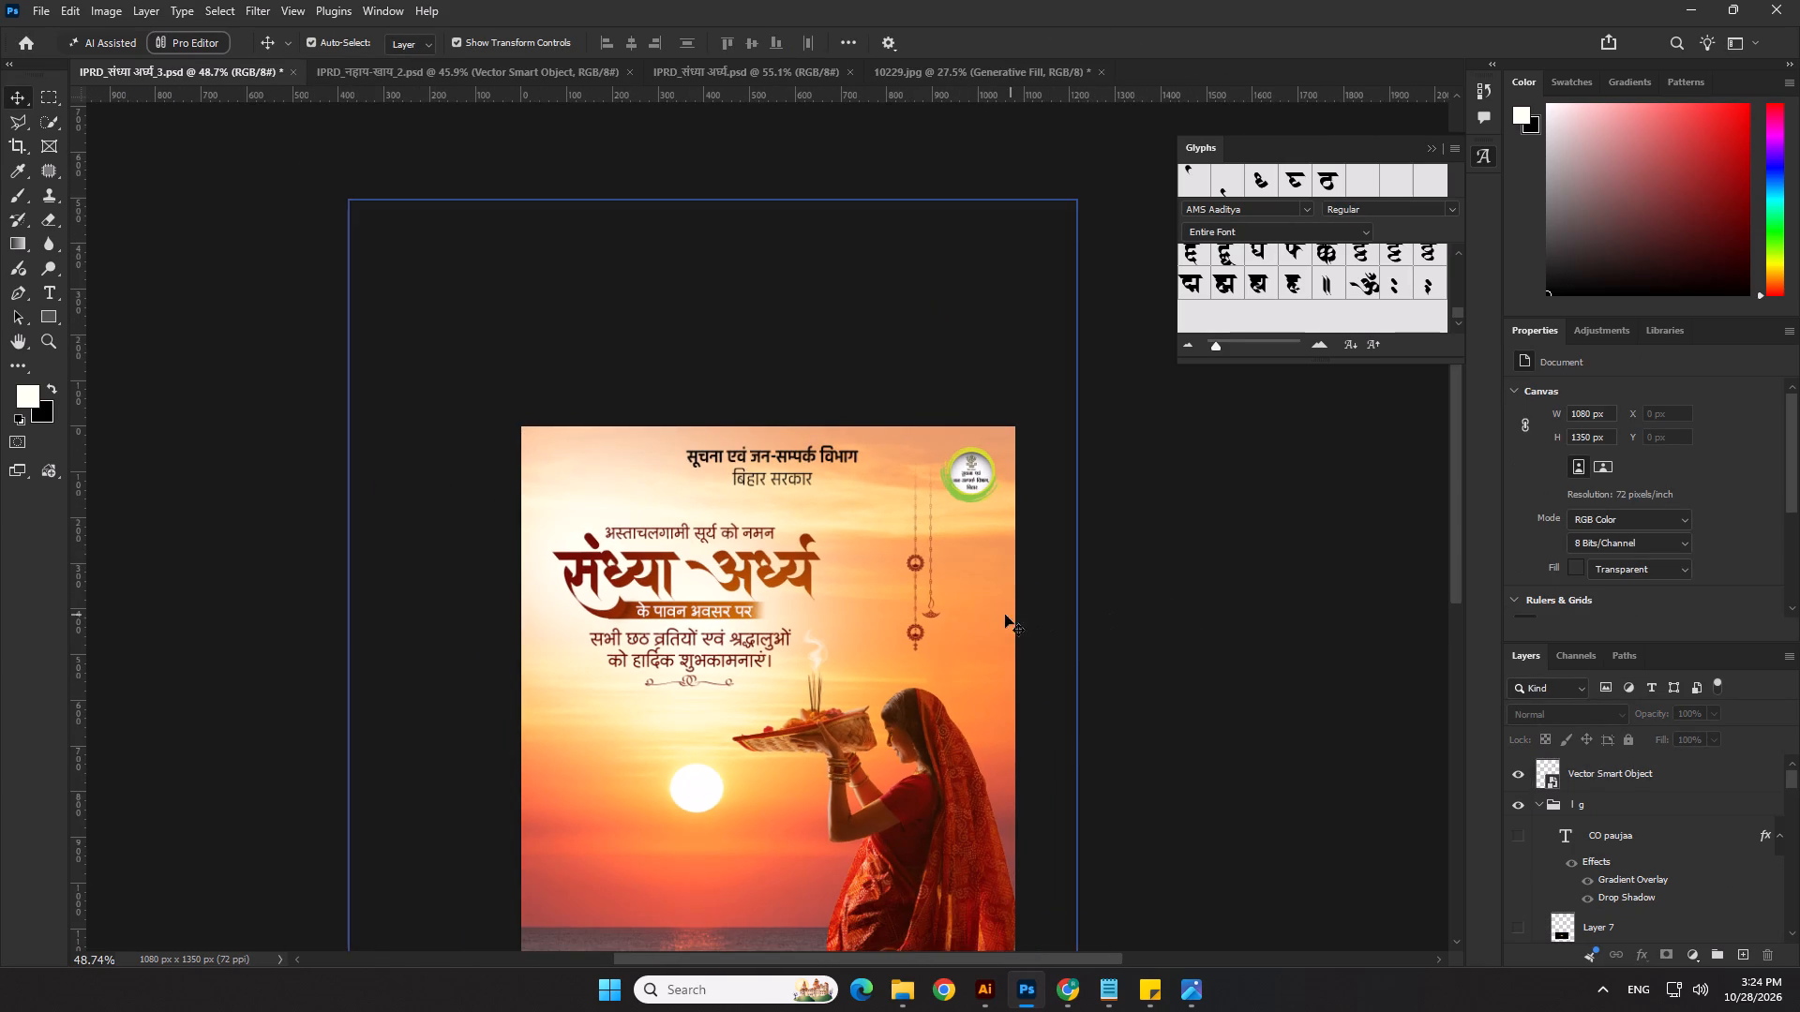
Move the hanging ornament slightly up and to the left, away from the logo.
{"action": "scroll", "coordinate": [985, 613], "scroll_direction": "up", "scroll_amount": 2}
{"action": "scroll", "coordinate": [902, 589], "scroll_direction": "up", "scroll_amount": 3}
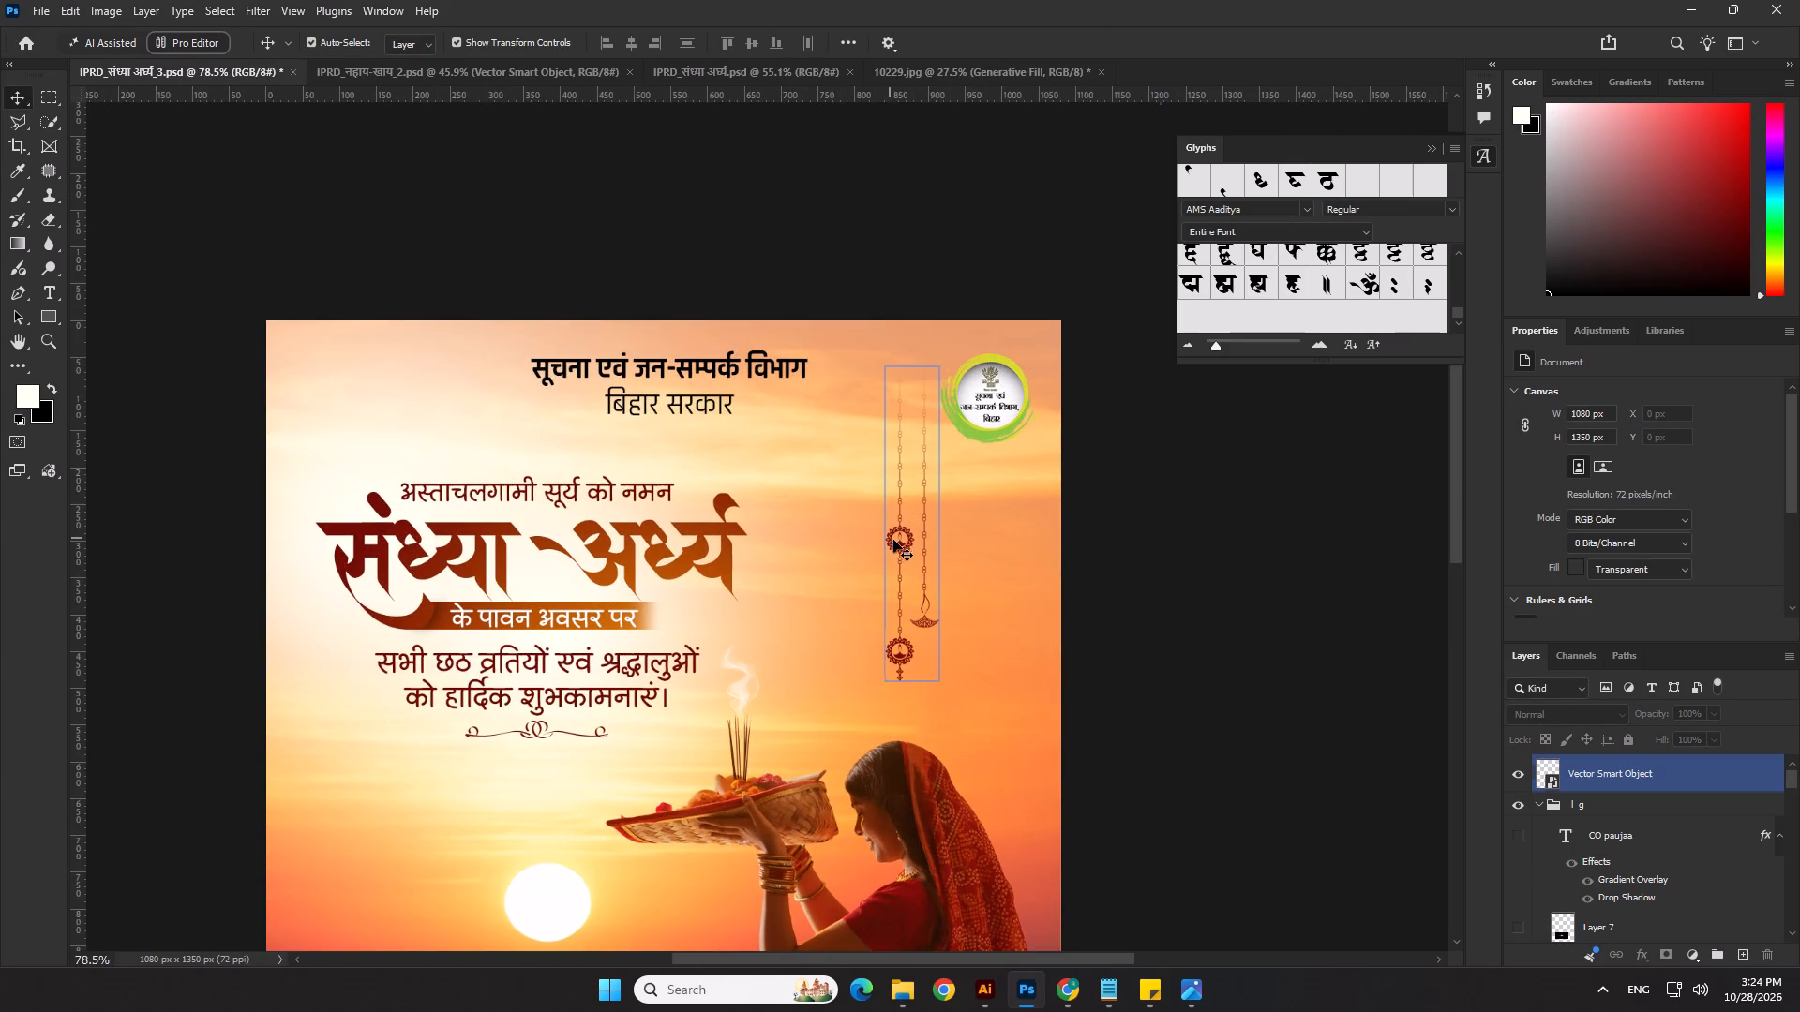
{"action": "left_click_drag", "start_coordinate": [904, 548], "coordinate": [887, 534]}
{"action": "left_click", "coordinate": [1259, 536]}
{"action": "scroll", "coordinate": [967, 547], "scroll_direction": "down", "scroll_amount": 9}
{"action": "left_click", "coordinate": [1202, 616]}
Scale the hanging ornament down to about 63 by 372 px.
{"action": "scroll", "coordinate": [941, 686], "scroll_direction": "up", "scroll_amount": 3}
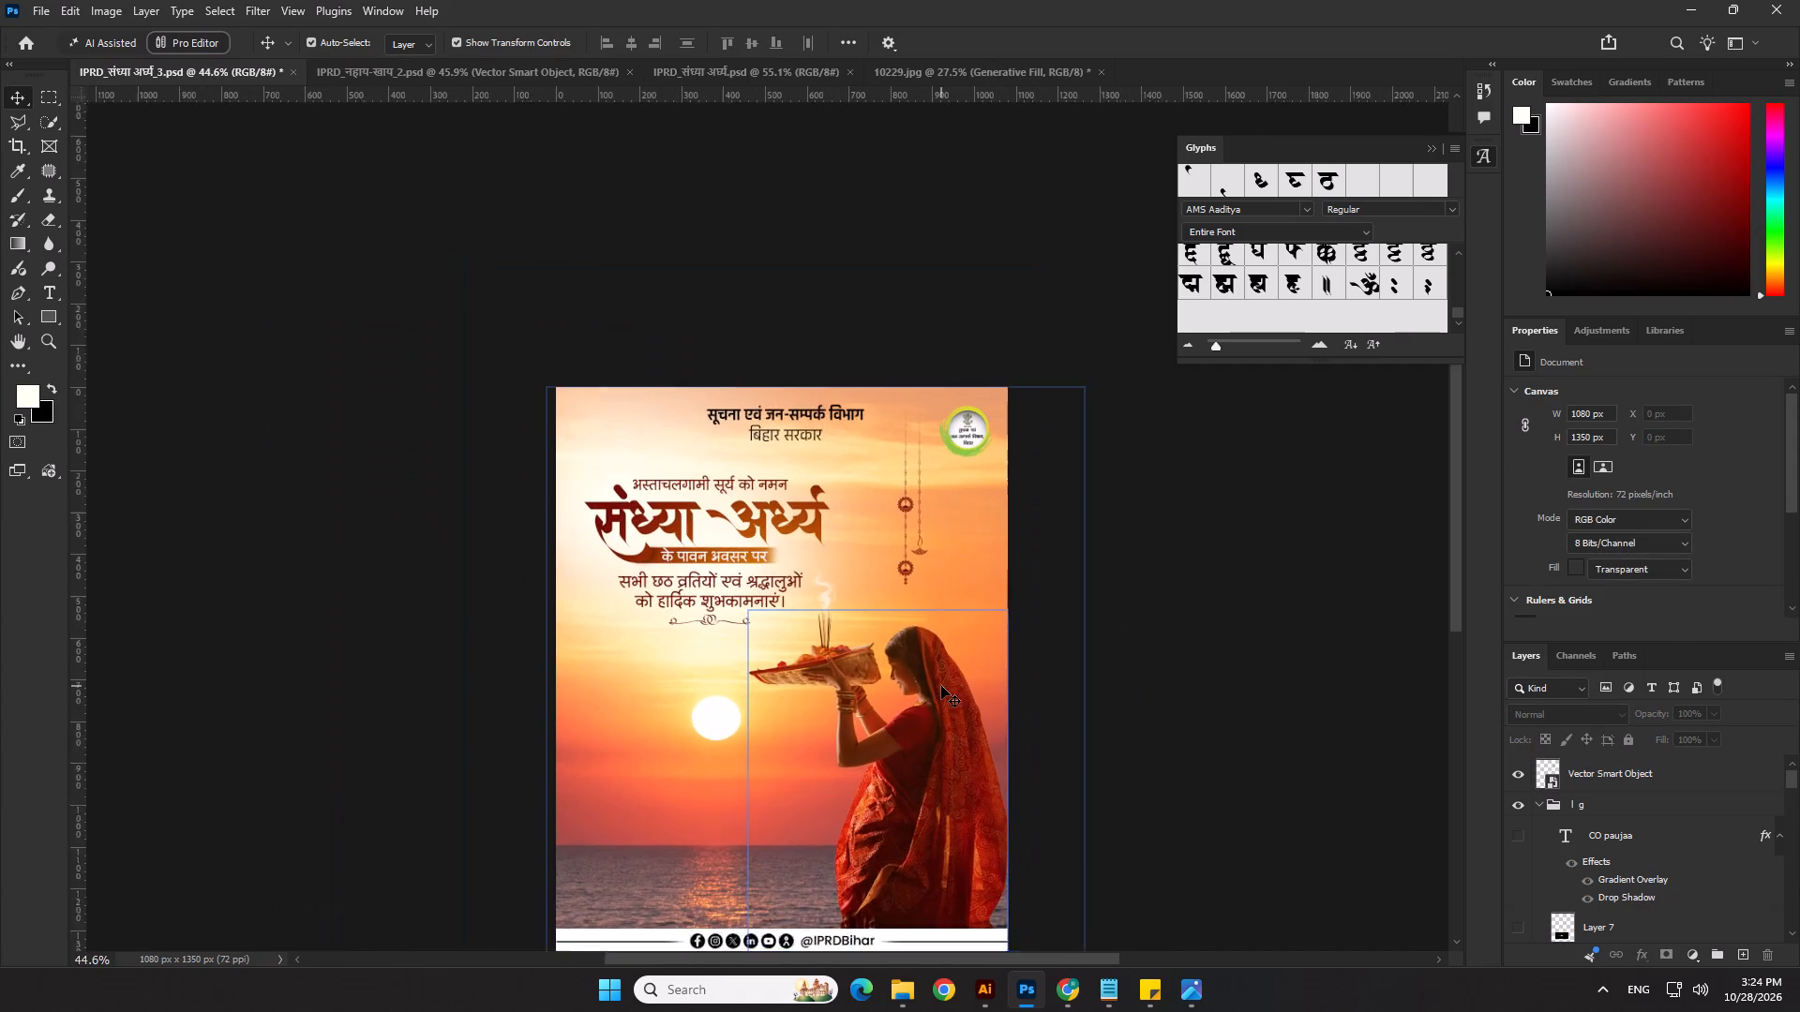
{"action": "scroll", "coordinate": [912, 597], "scroll_direction": "up", "scroll_amount": 2}
{"action": "left_click", "coordinate": [899, 558]}
{"action": "left_click_drag", "start_coordinate": [909, 582], "coordinate": [911, 558]}
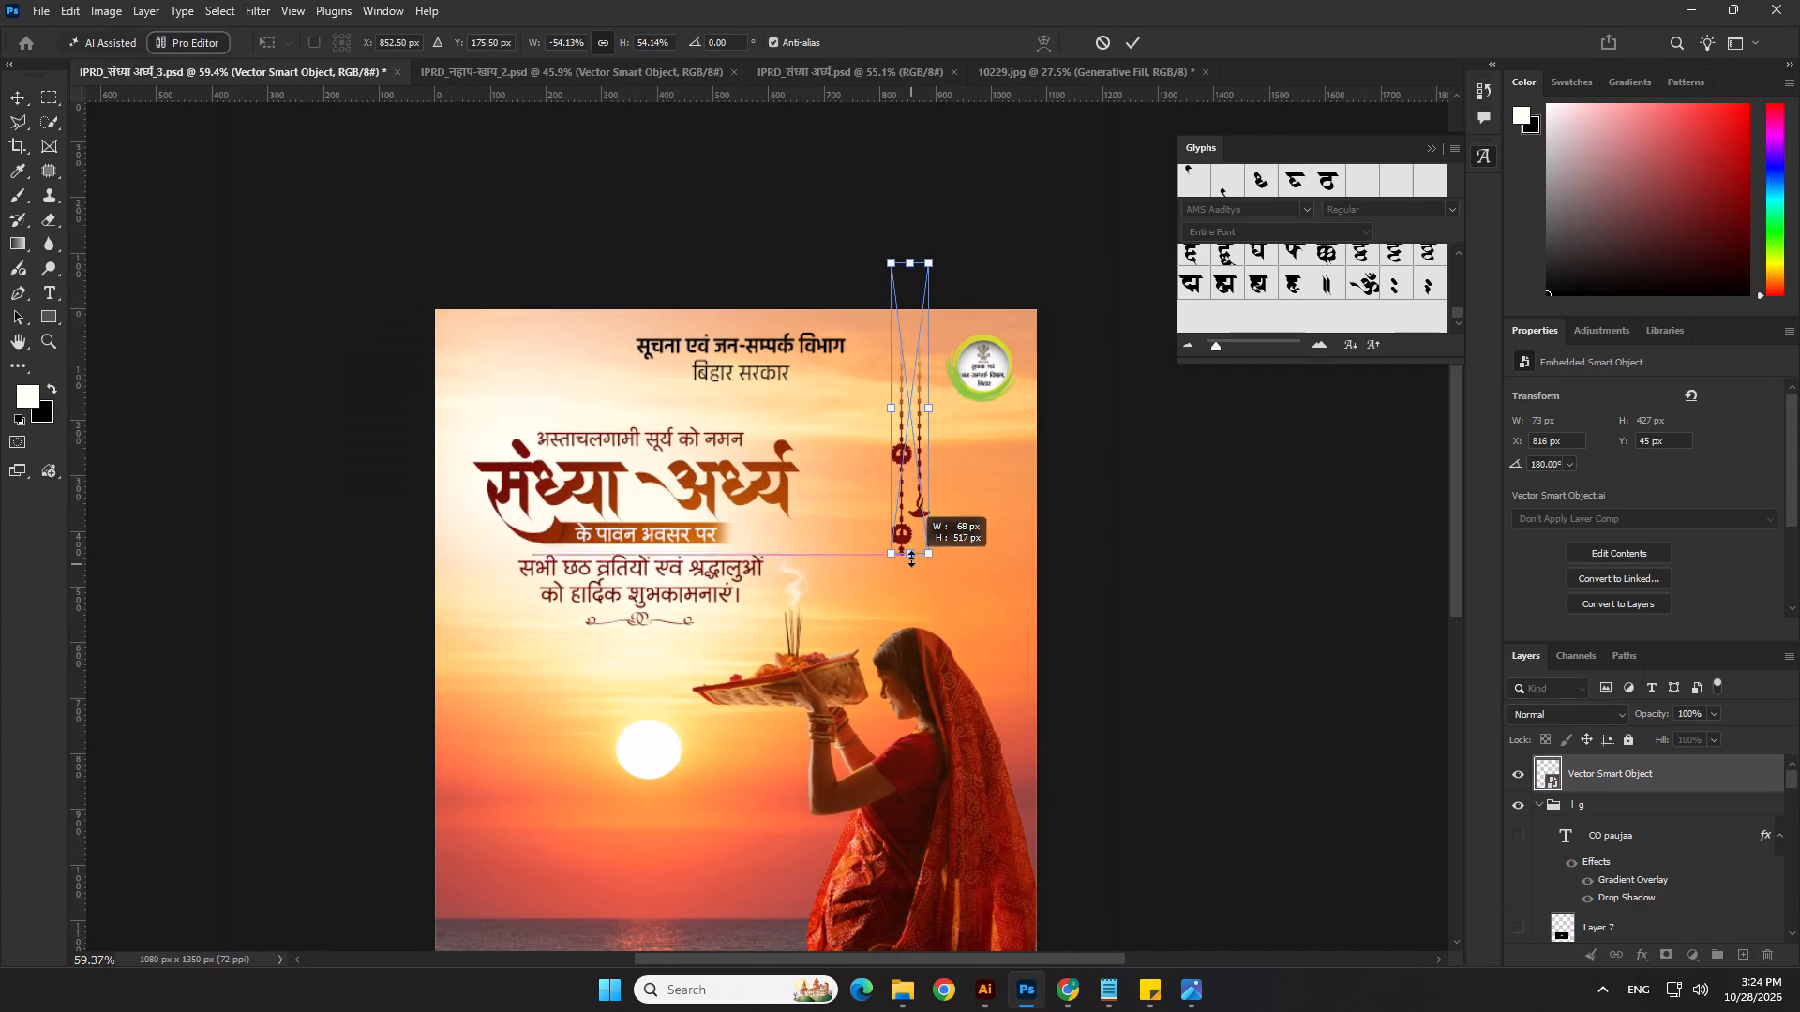
{"action": "left_click_drag", "start_coordinate": [911, 558], "coordinate": [914, 546]}
{"action": "key", "text": "Return"}
Nudge the hanging ornament slightly right and down beside the logo.
{"action": "key", "text": "Right"}
{"action": "key", "text": "Right"}
{"action": "key", "text": "Down"}
{"action": "key", "text": "Down"}
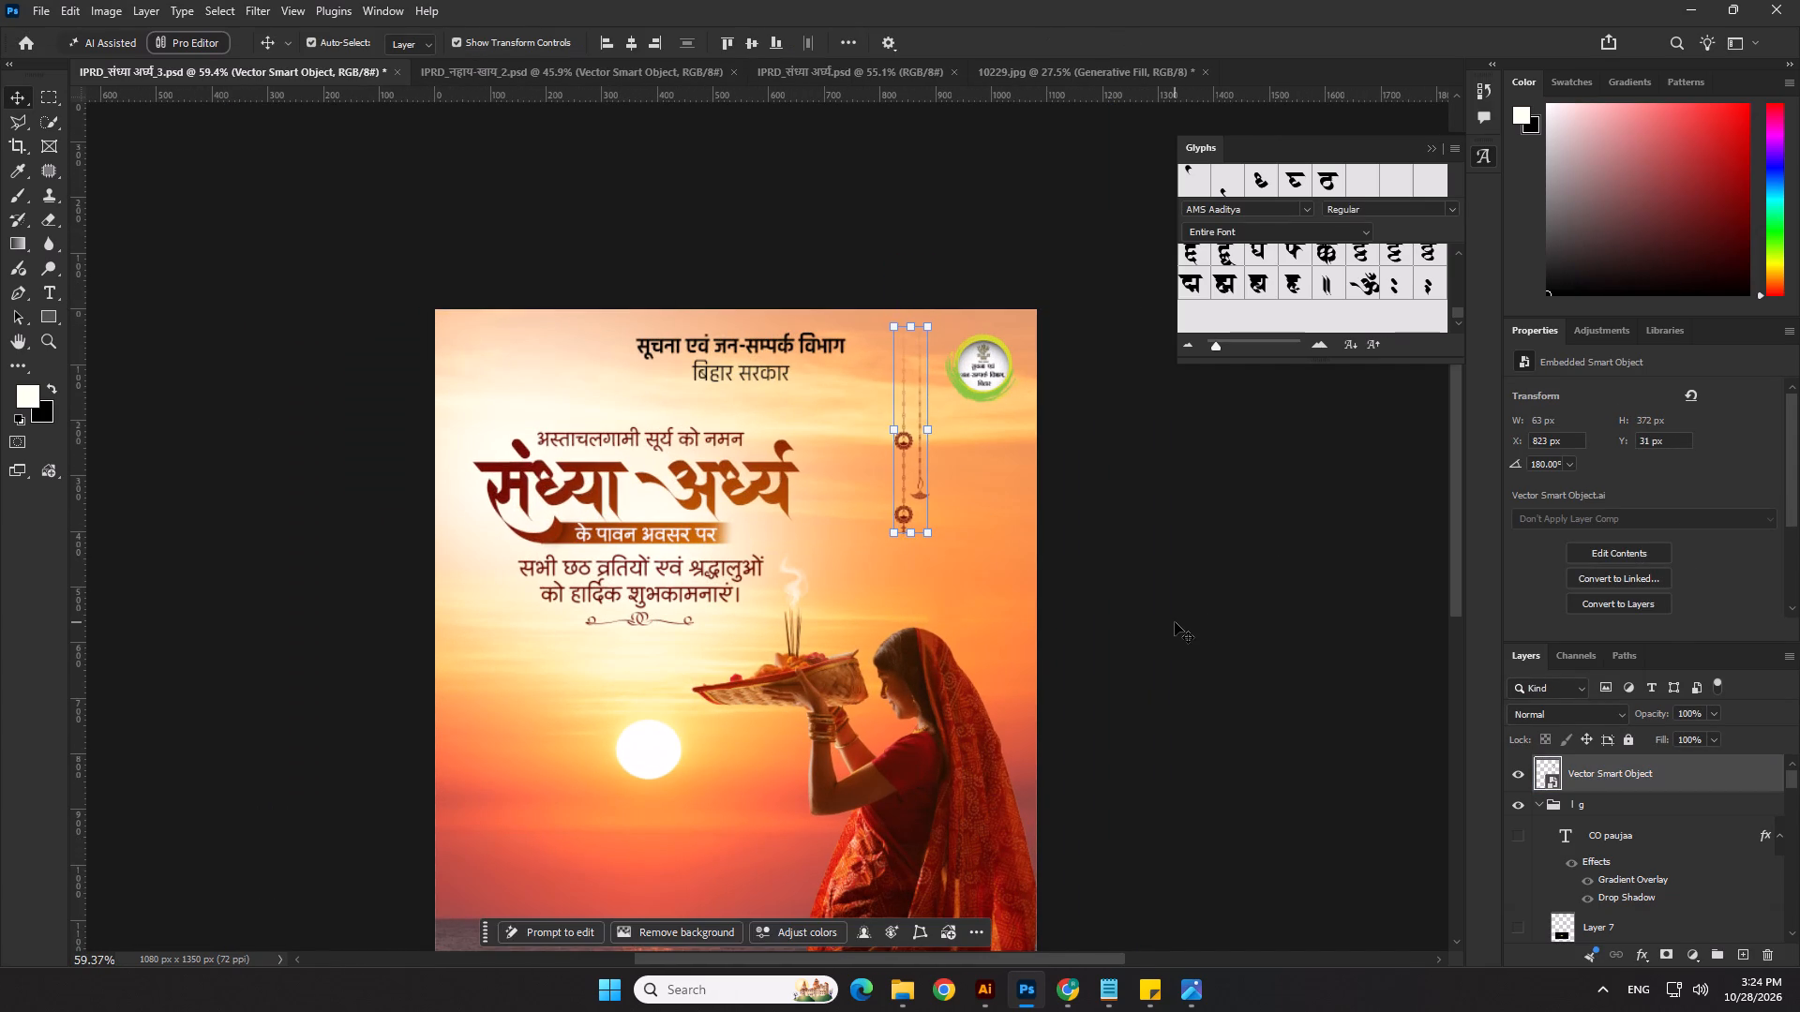
{"action": "key", "text": "Down"}
{"action": "key", "text": "Return"}
{"action": "left_click", "coordinate": [1175, 622]}
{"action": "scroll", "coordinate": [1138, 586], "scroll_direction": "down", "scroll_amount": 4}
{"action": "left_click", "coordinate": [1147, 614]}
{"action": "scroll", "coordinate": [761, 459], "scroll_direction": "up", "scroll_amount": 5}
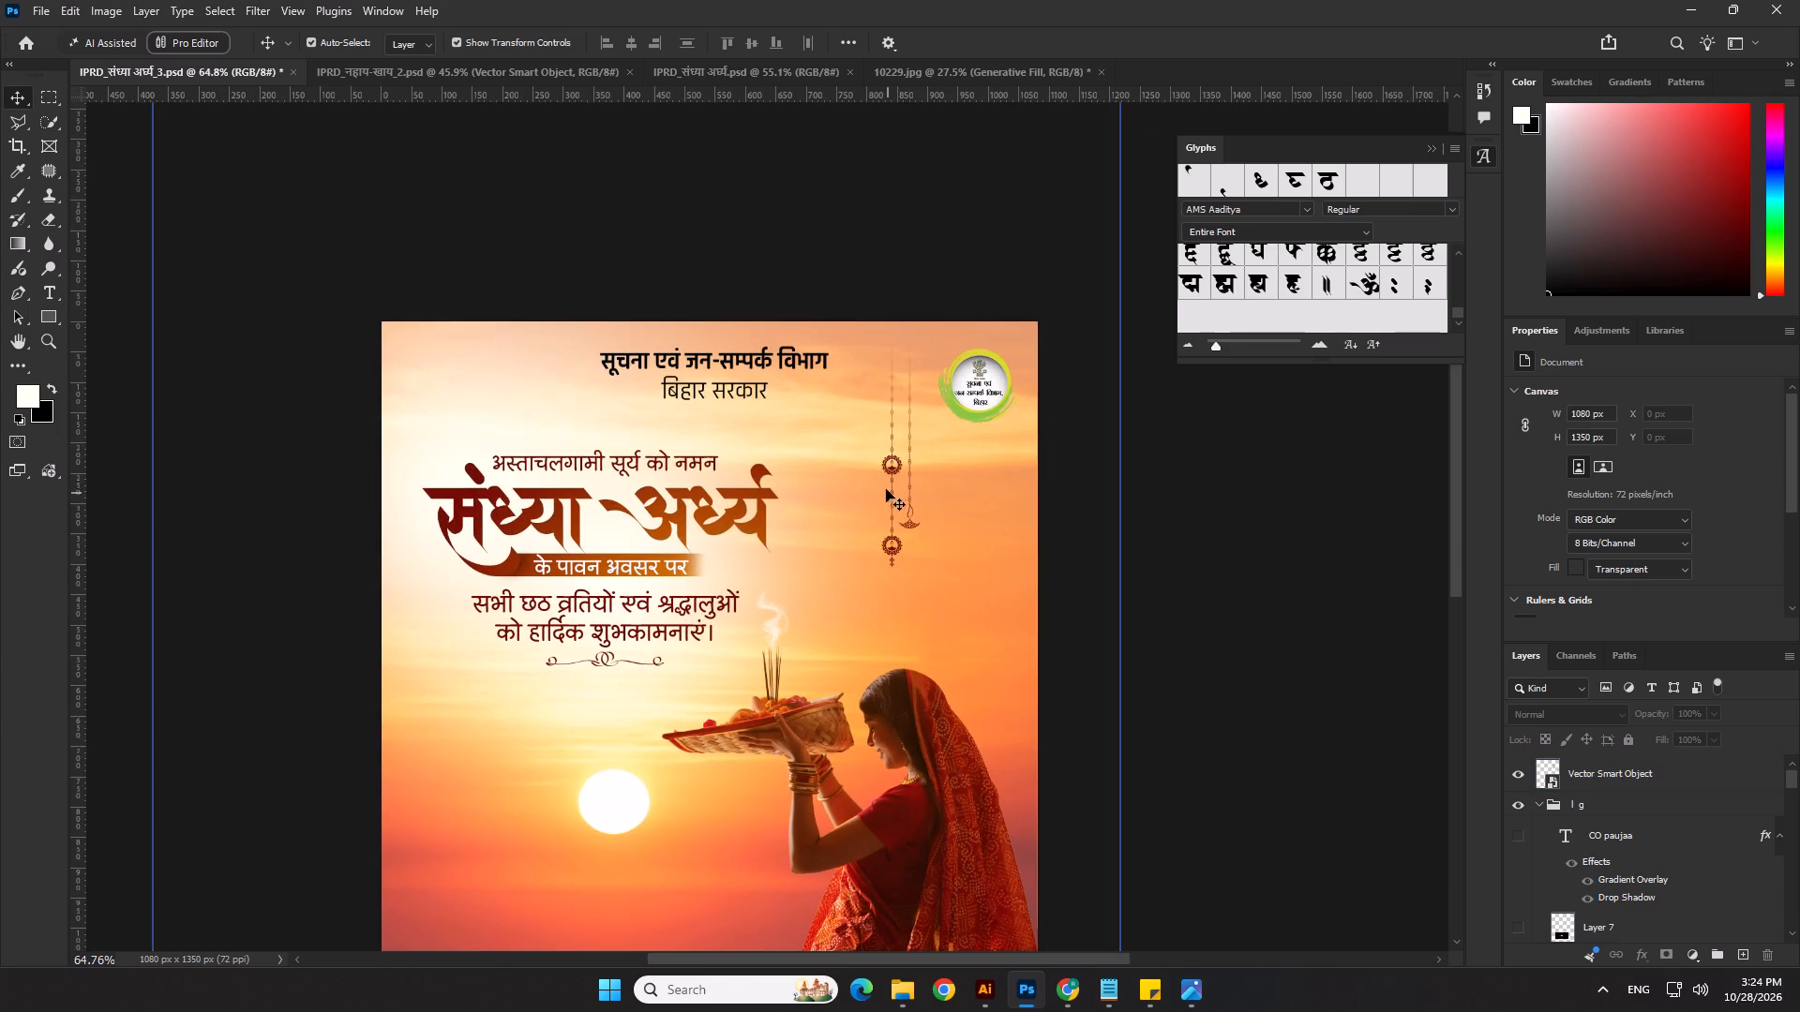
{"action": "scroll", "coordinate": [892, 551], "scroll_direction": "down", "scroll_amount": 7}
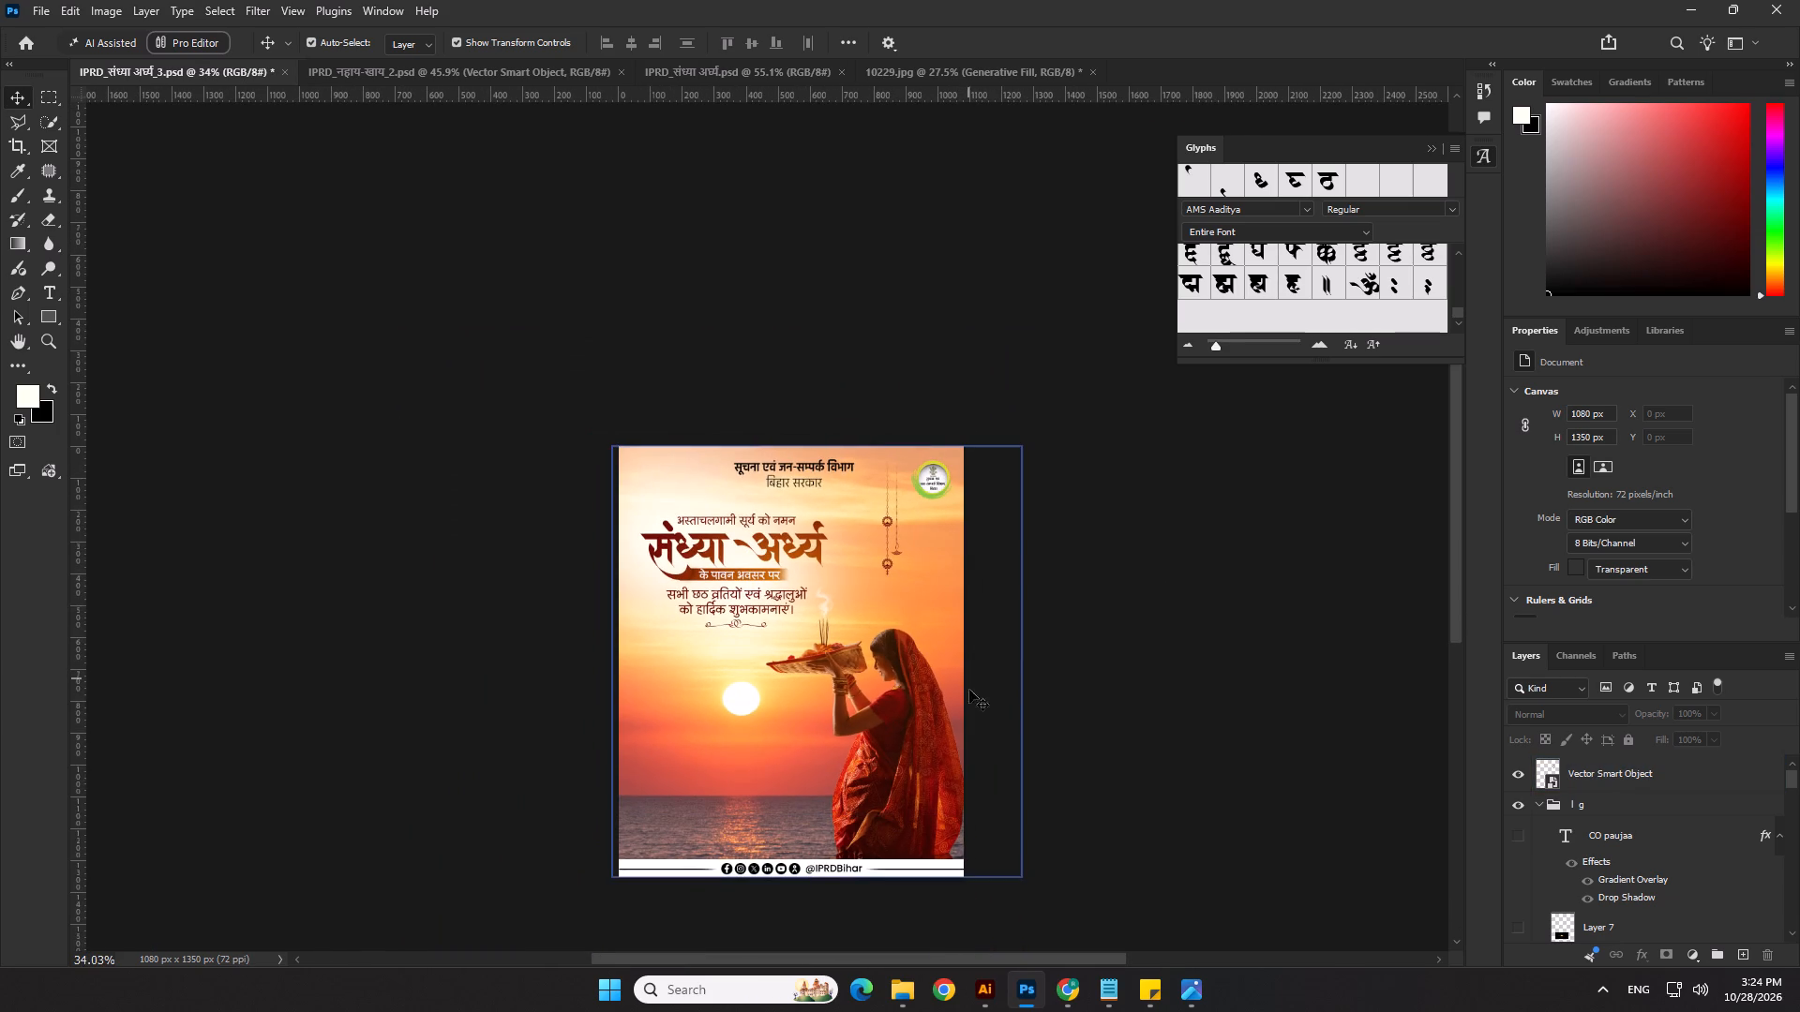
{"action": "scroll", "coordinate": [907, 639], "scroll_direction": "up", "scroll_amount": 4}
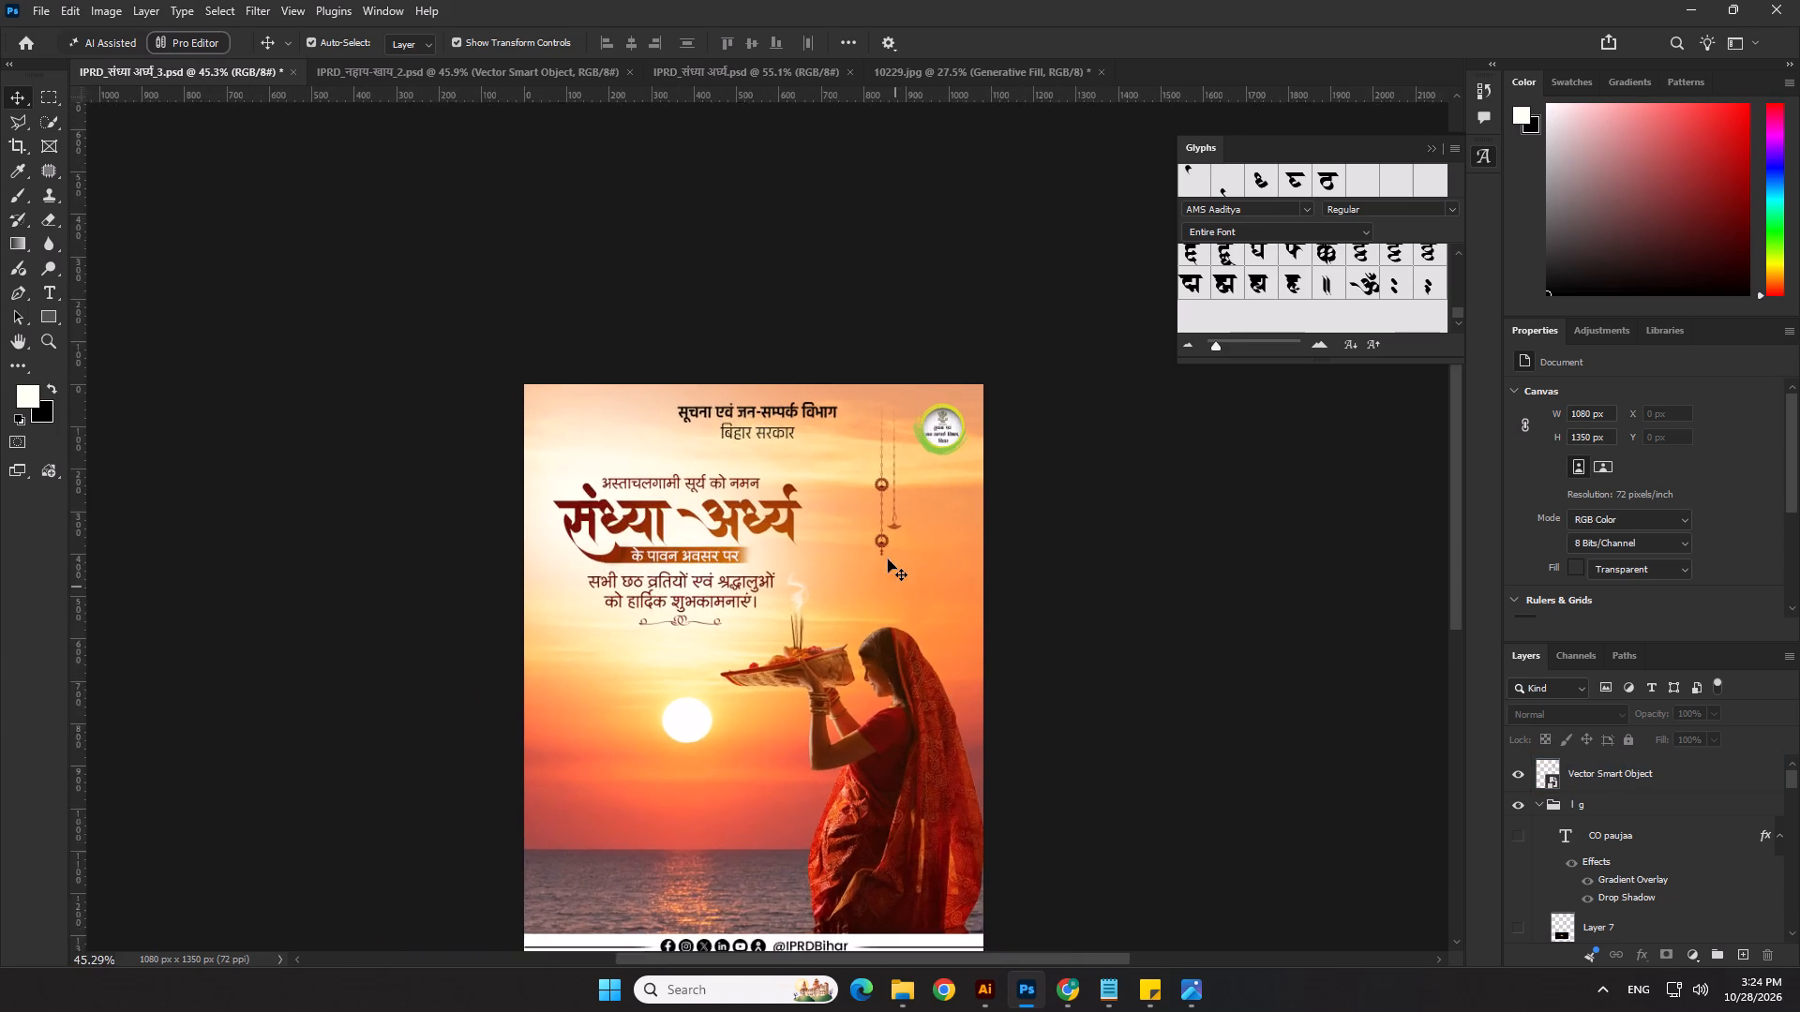
Duplicate the hanging ornament and place the copy below the logo, lower than and to the right of the original.
{"action": "scroll", "coordinate": [888, 559], "scroll_direction": "up", "scroll_amount": 2}
{"action": "left_click", "coordinate": [880, 471]}
{"action": "scroll", "coordinate": [880, 471], "scroll_direction": "down", "scroll_amount": 1}
{"action": "scroll", "coordinate": [880, 471], "scroll_direction": "up", "scroll_amount": 4}
{"action": "left_click_drag", "start_coordinate": [880, 470], "coordinate": [979, 572], "text": "alt"}
{"action": "key", "text": "ctrl+z"}
{"action": "left_click", "coordinate": [878, 472]}
{"action": "key", "text": "ctrl+c"}
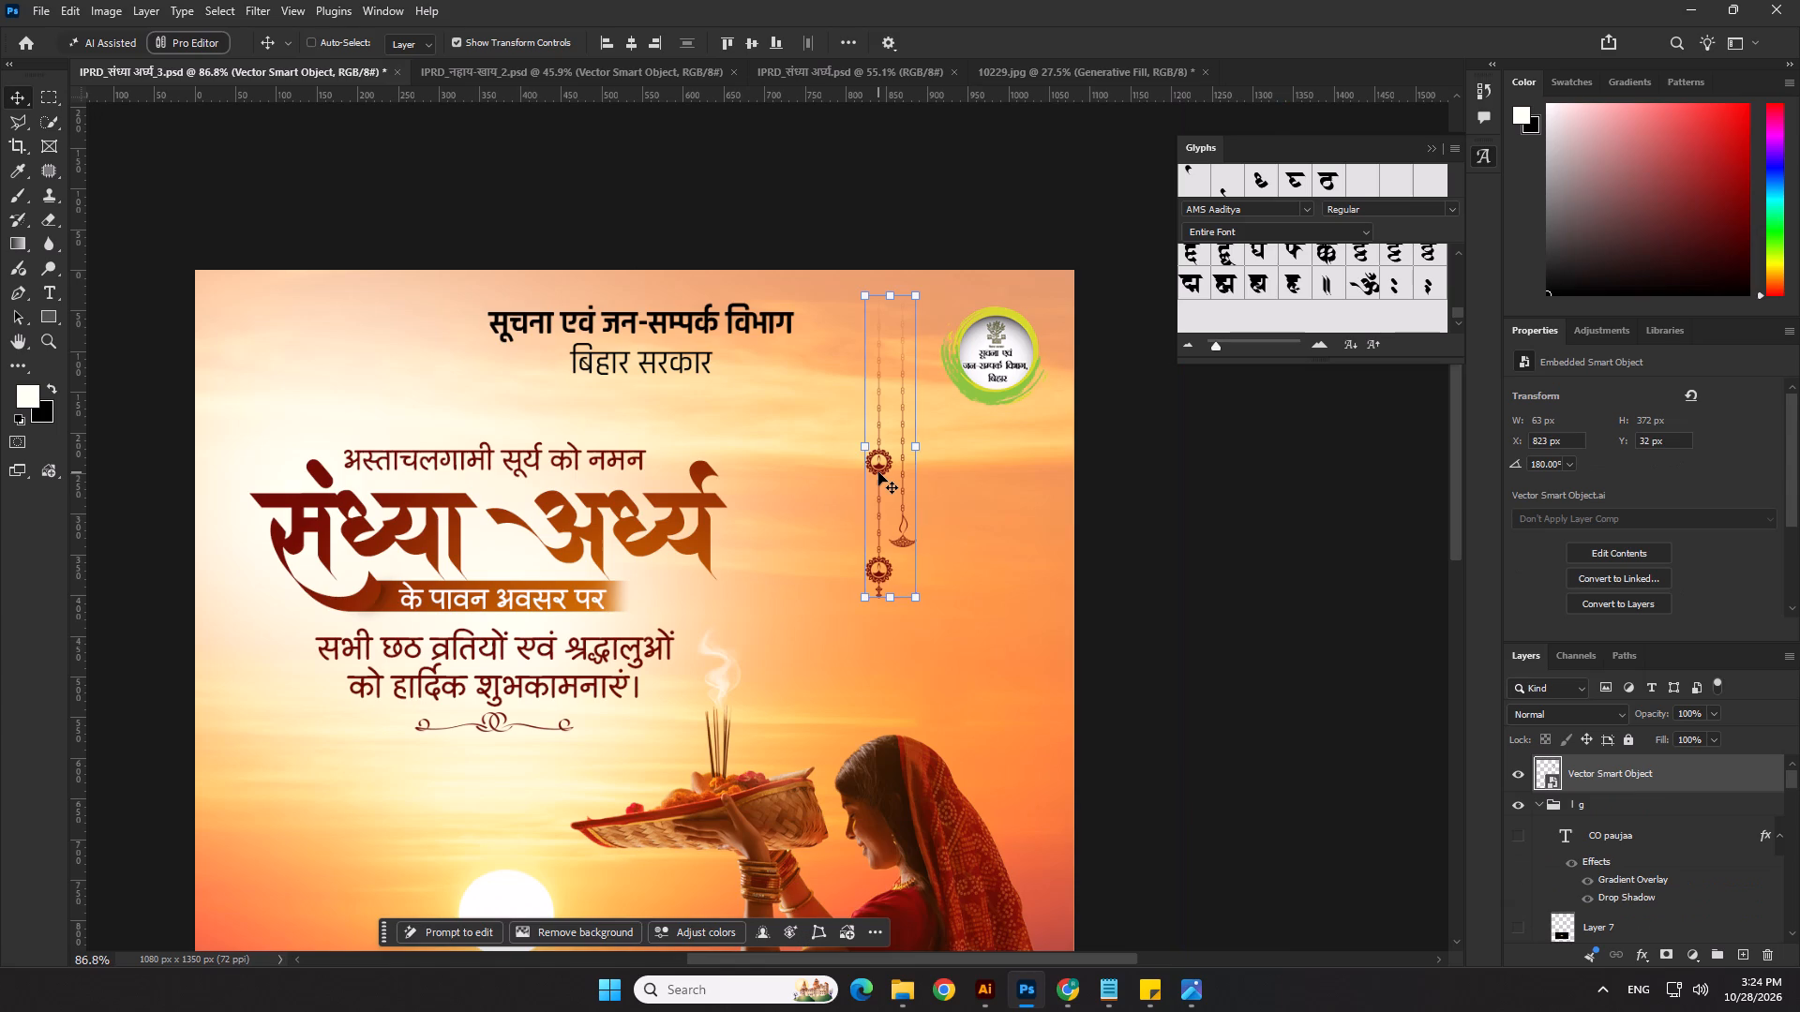
{"action": "key", "text": "ctrl+v"}
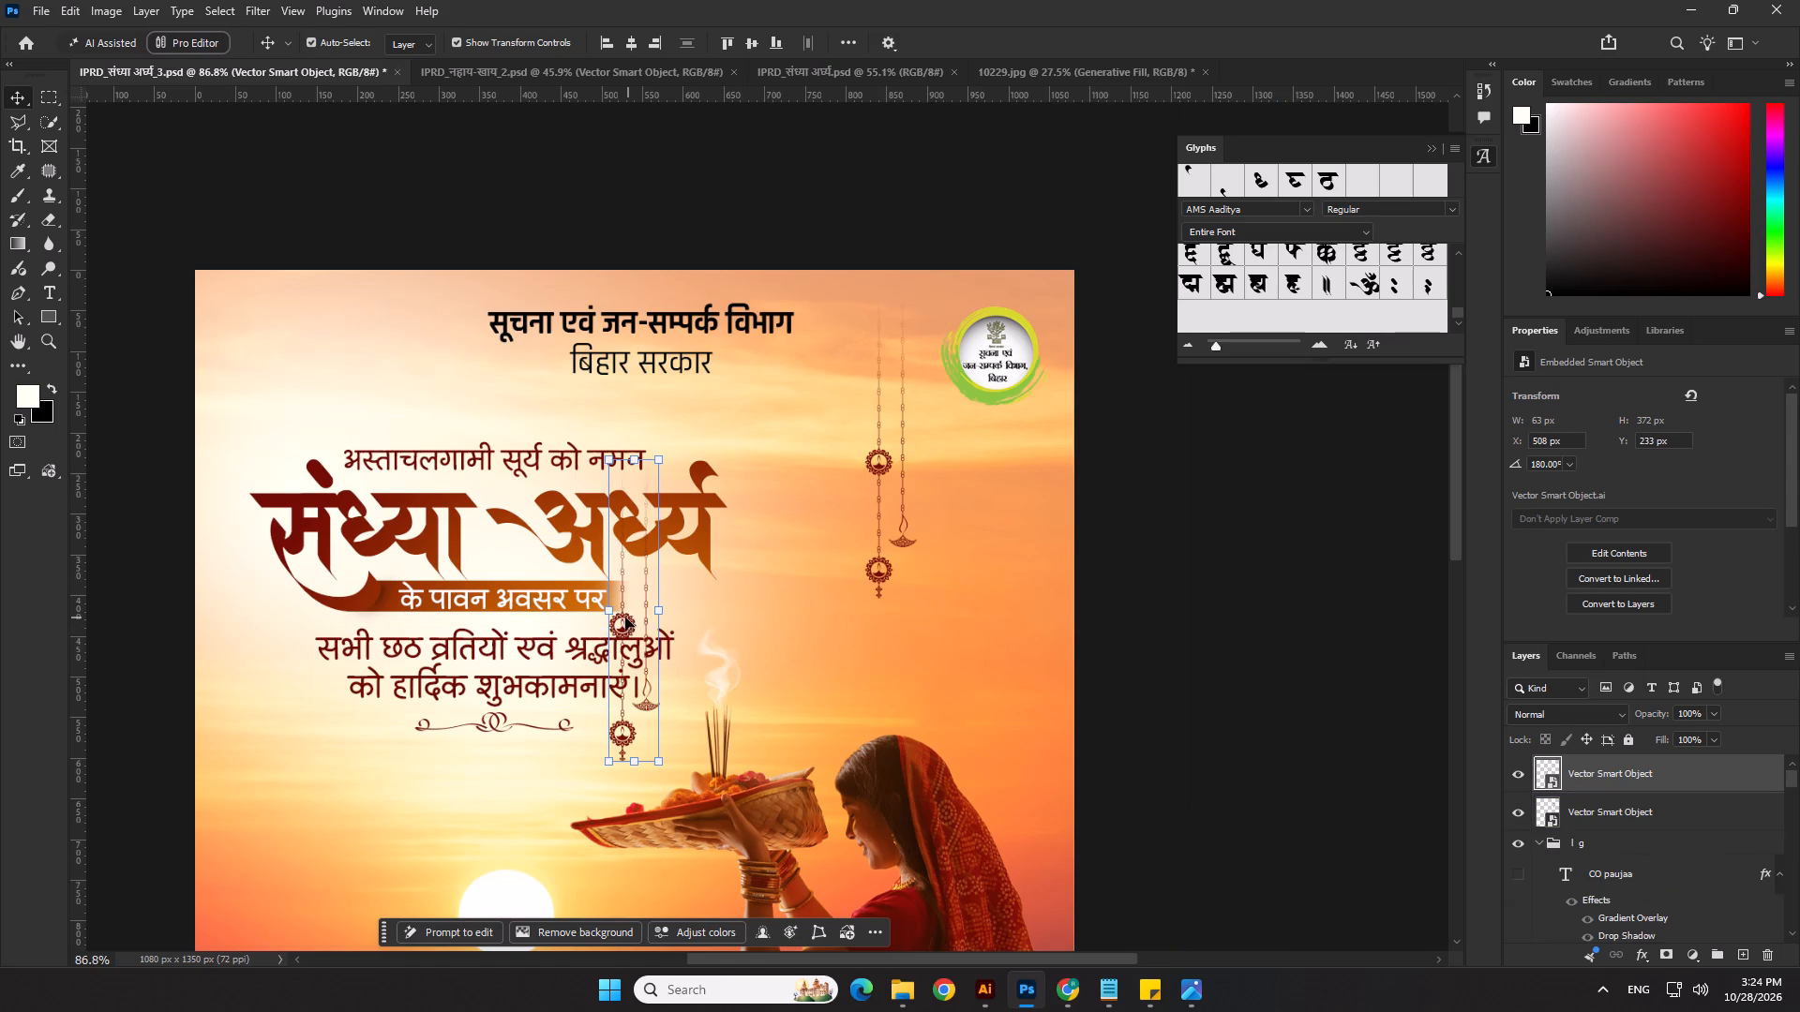
{"action": "left_click_drag", "start_coordinate": [625, 618], "coordinate": [984, 536]}
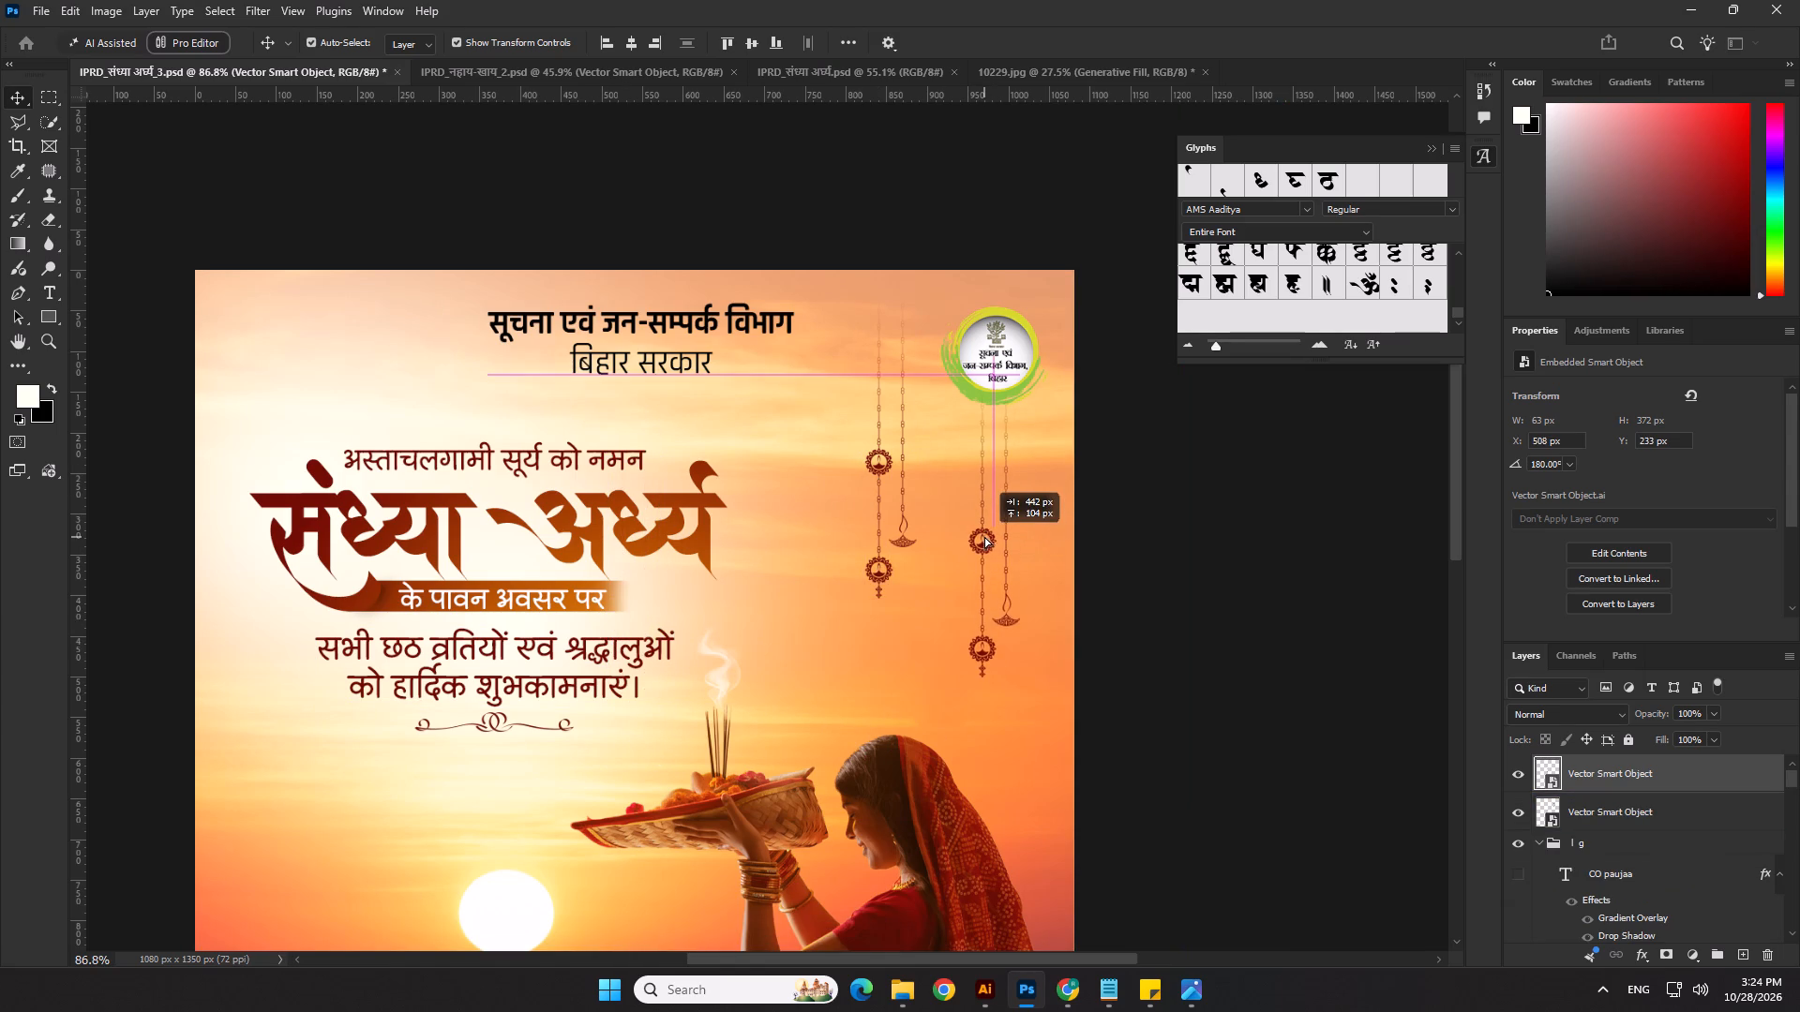
{"action": "left_click_drag", "start_coordinate": [984, 536], "coordinate": [984, 567]}
{"action": "left_click", "coordinate": [1370, 693]}
{"action": "scroll", "coordinate": [1370, 693], "scroll_direction": "down", "scroll_amount": 10}
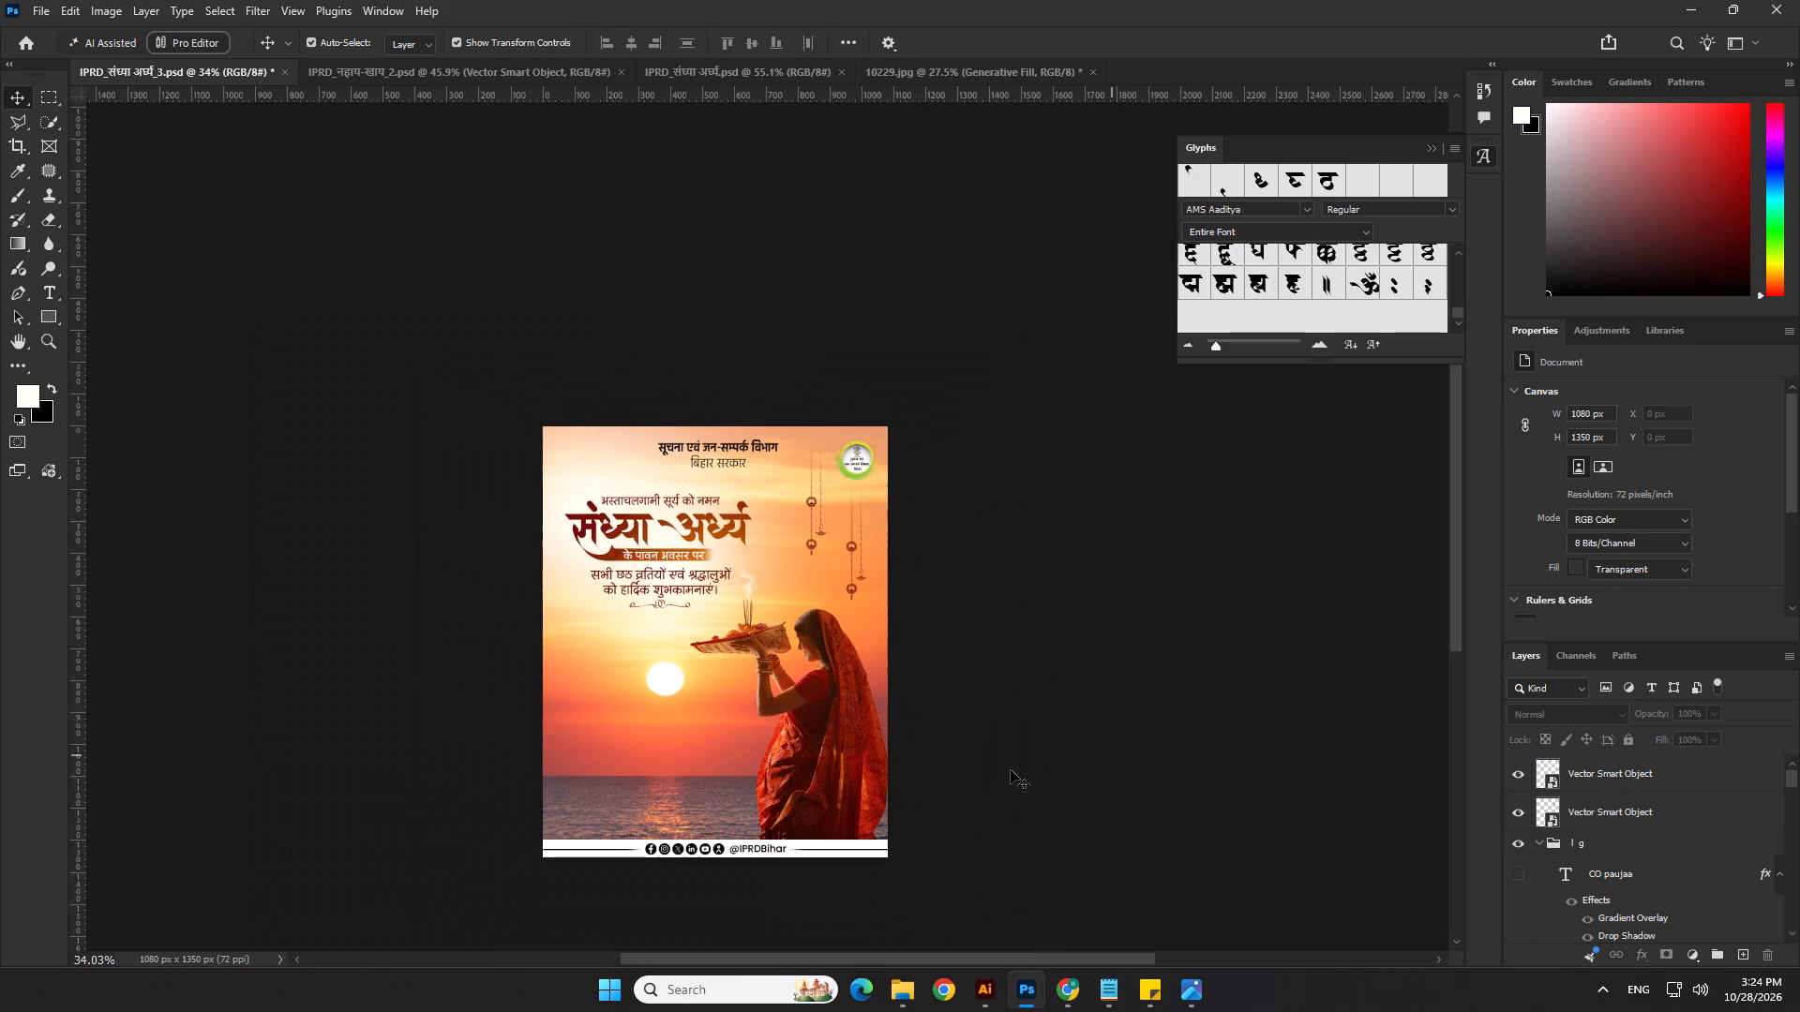
Add a Levels adjustment directly above the Generative Fill background layer with a black input level of 8.
{"action": "left_click", "coordinate": [1011, 770]}
{"action": "left_click_drag", "start_coordinate": [984, 953], "coordinate": [918, 963]}
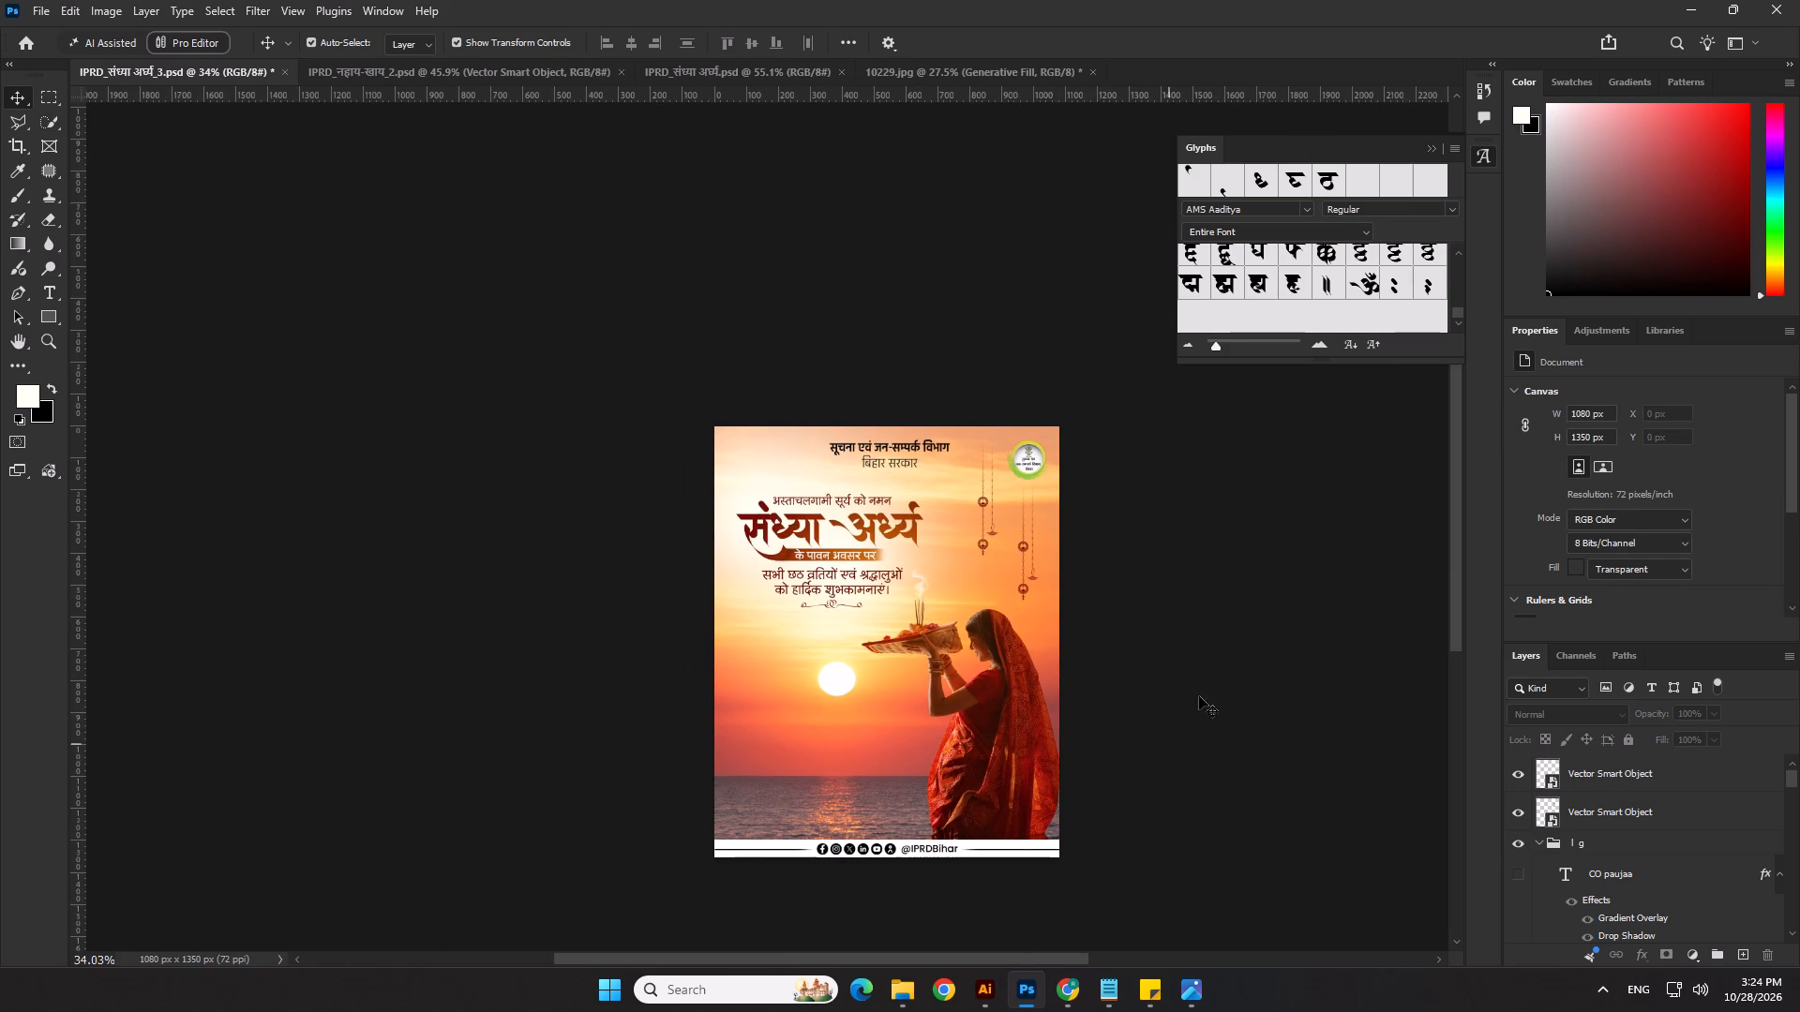
{"action": "left_click", "coordinate": [1295, 647]}
{"action": "scroll", "coordinate": [1234, 746], "scroll_direction": "up", "scroll_amount": 4}
{"action": "scroll", "coordinate": [1224, 747], "scroll_direction": "down", "scroll_amount": 4}
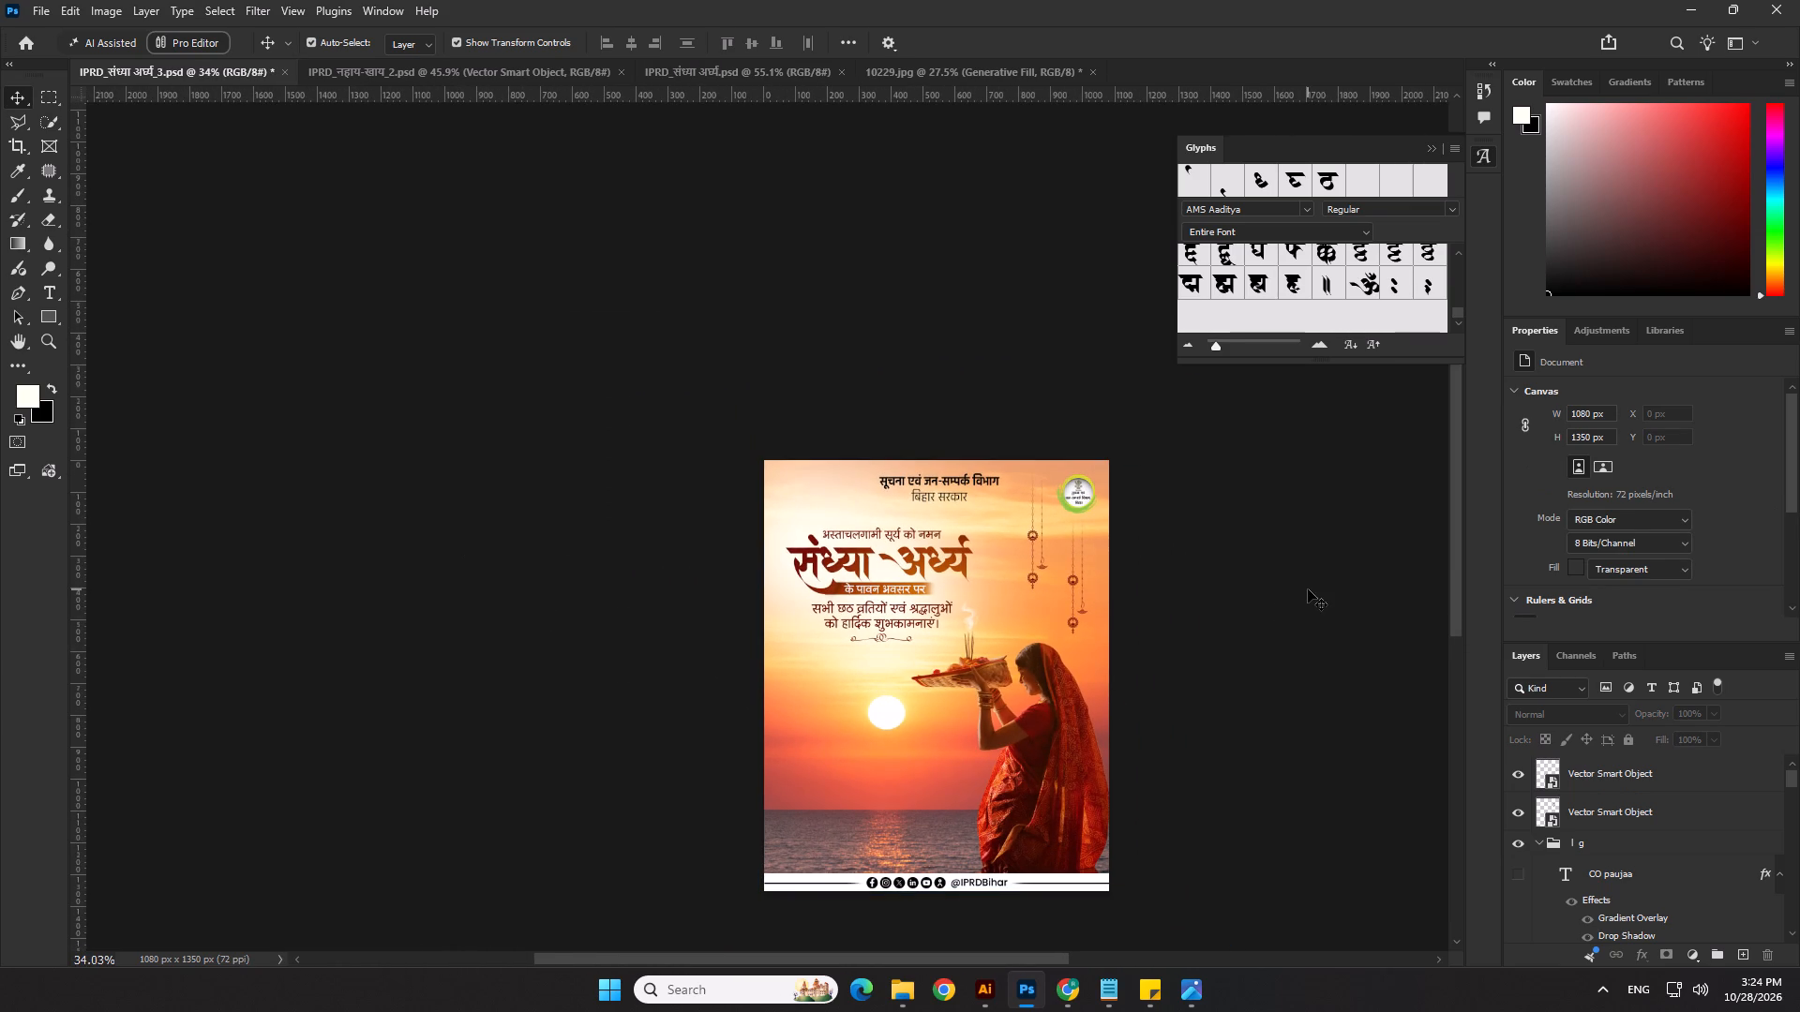
{"action": "left_click", "coordinate": [1308, 589]}
{"action": "scroll", "coordinate": [982, 780], "scroll_direction": "up", "scroll_amount": 1}
{"action": "left_click", "coordinate": [962, 791]}
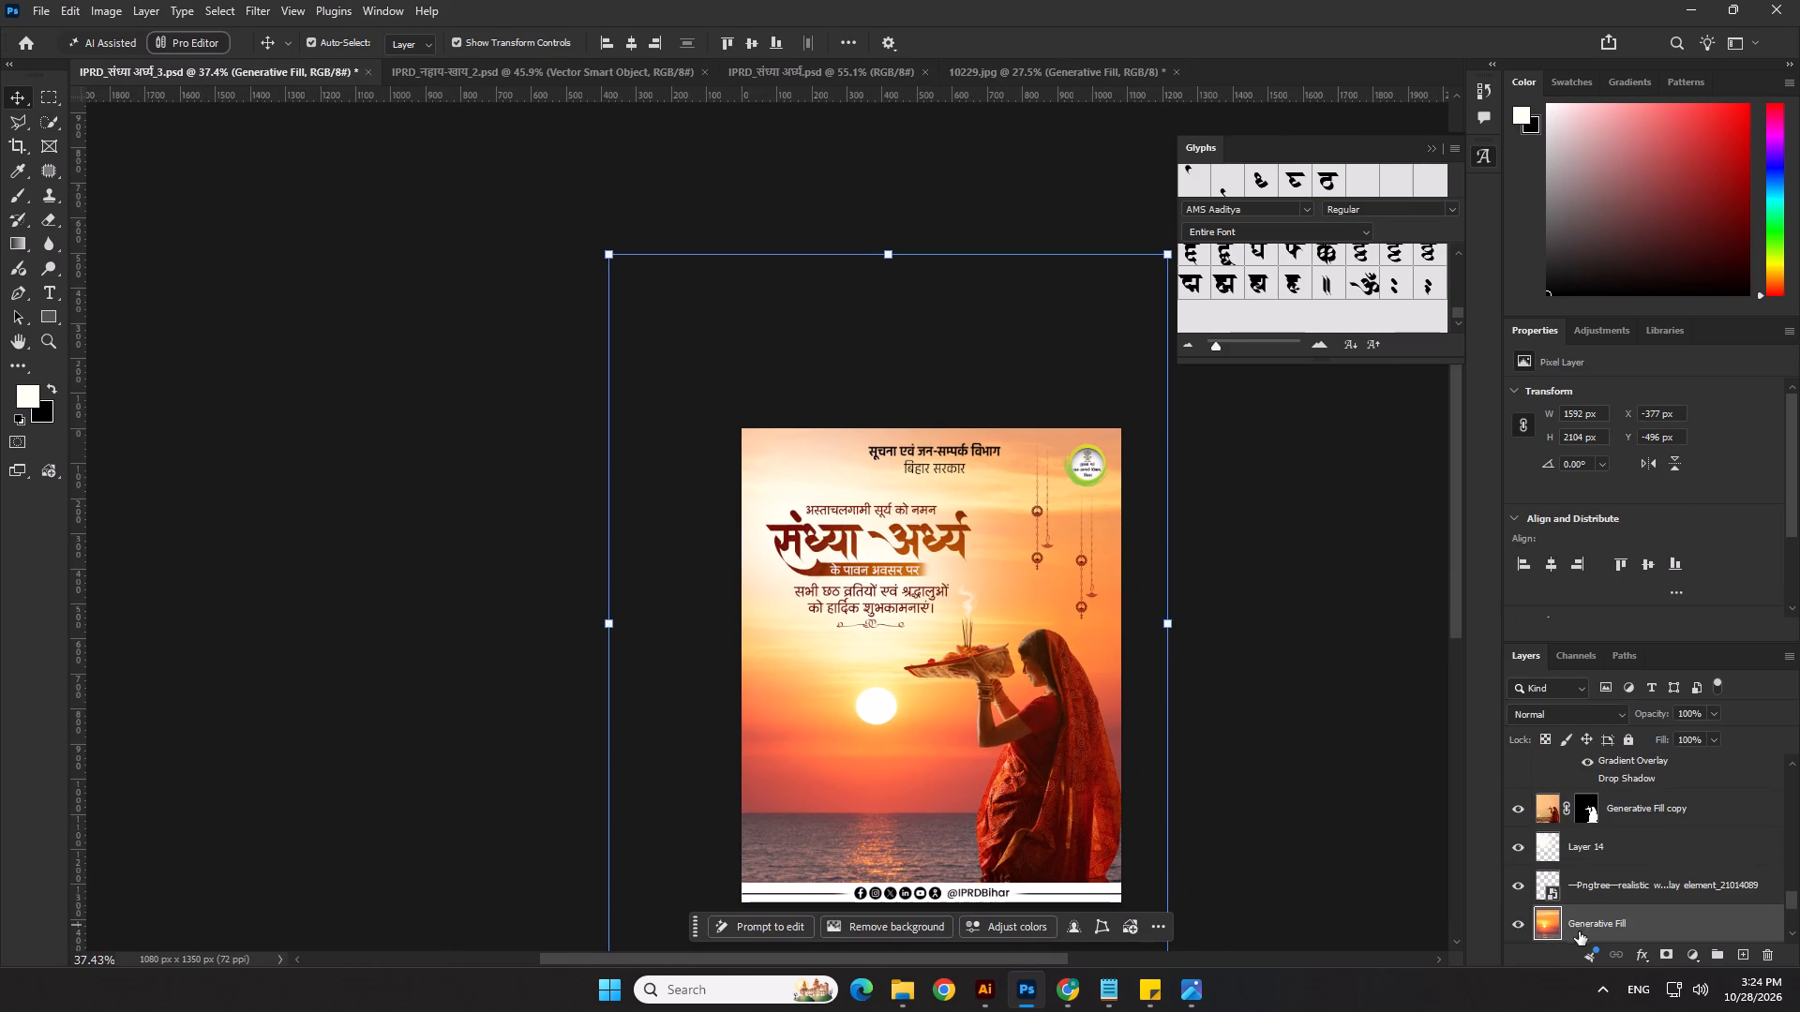
{"action": "left_click", "coordinate": [1693, 956]}
{"action": "left_click", "coordinate": [1665, 653]}
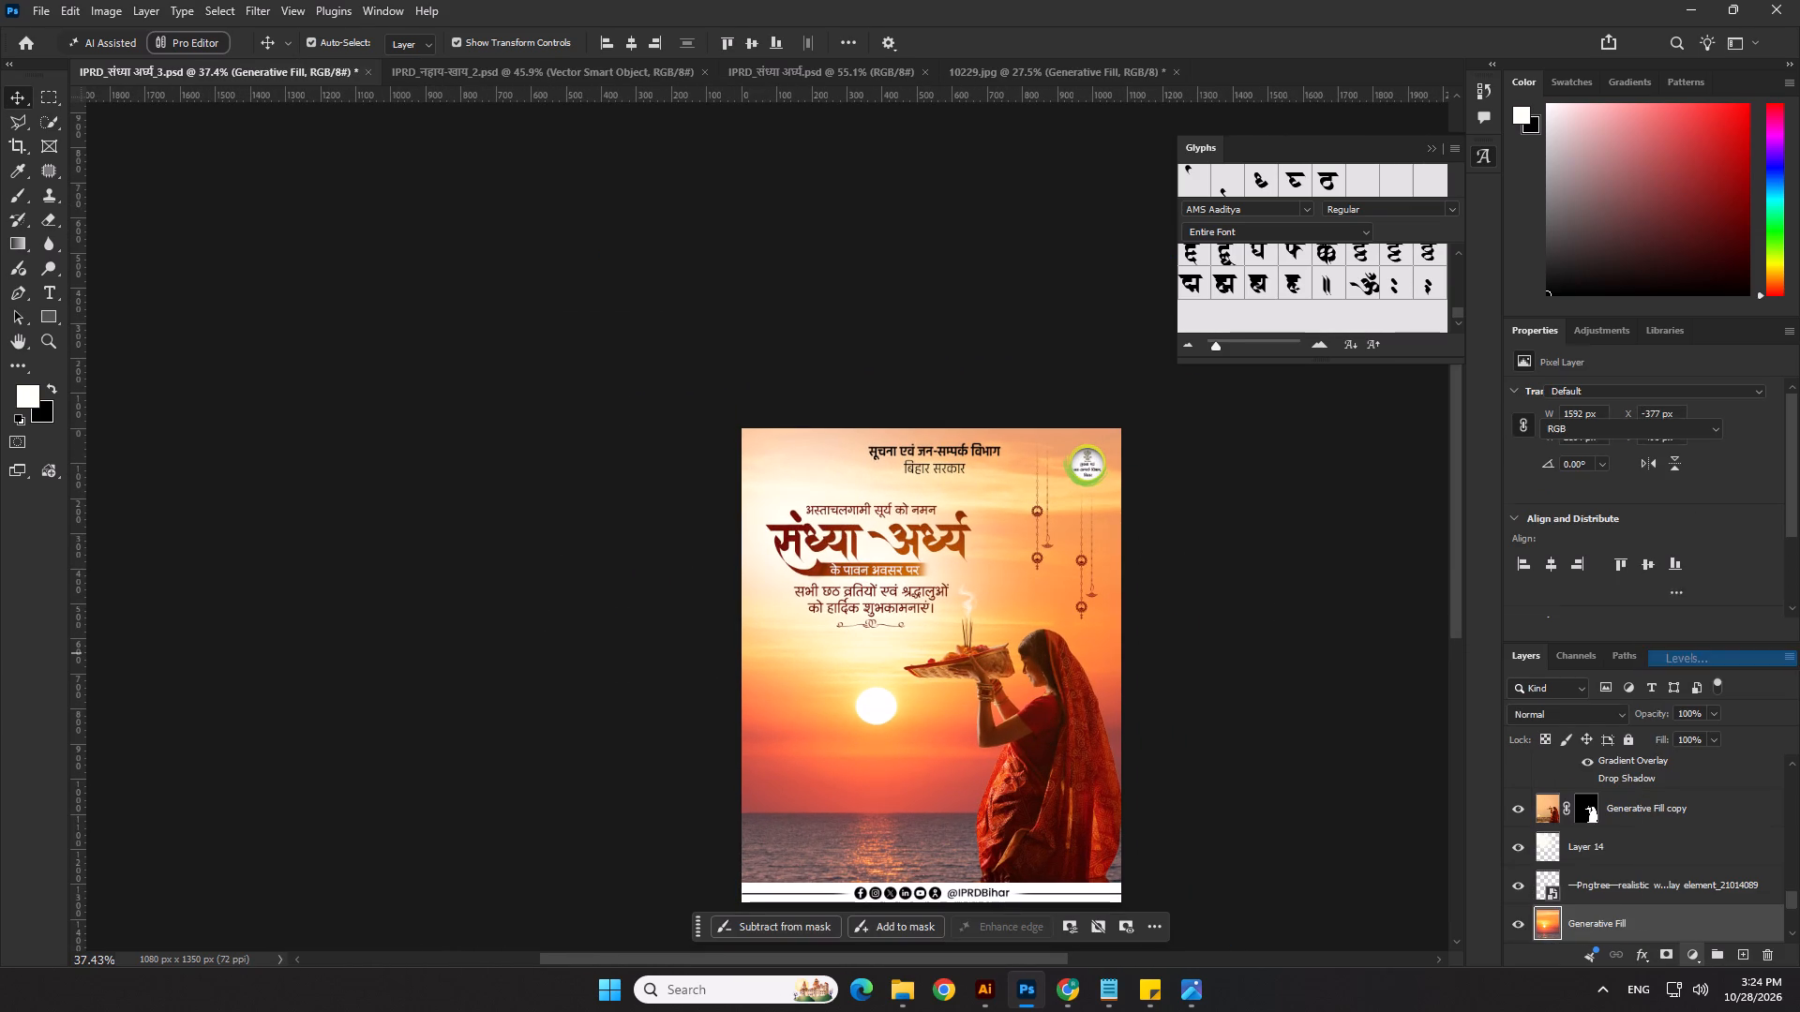
{"action": "left_click", "coordinate": [1547, 528]}
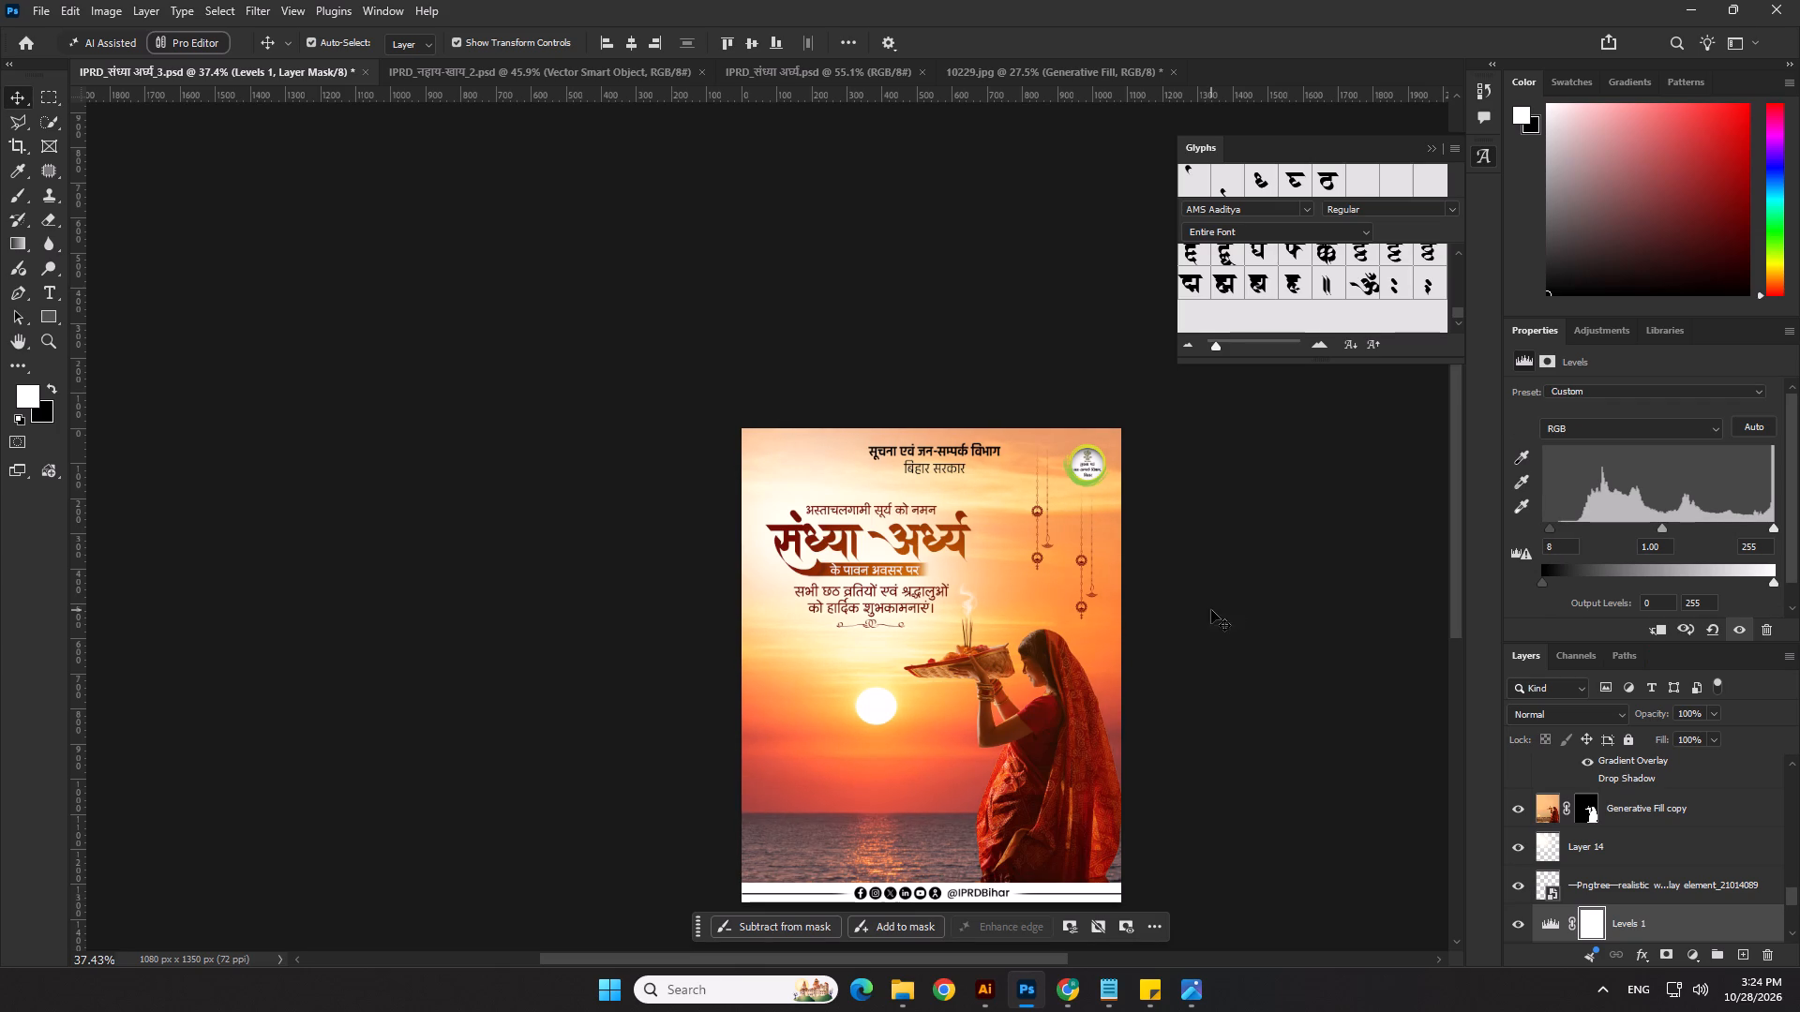
Set the black input level of the Levels 1 adjustment to 18.
{"action": "left_click", "coordinate": [1244, 601]}
{"action": "scroll", "coordinate": [377, 446], "scroll_direction": "down", "scroll_amount": 4}
{"action": "scroll", "coordinate": [1179, 710], "scroll_direction": "up", "scroll_amount": 3}
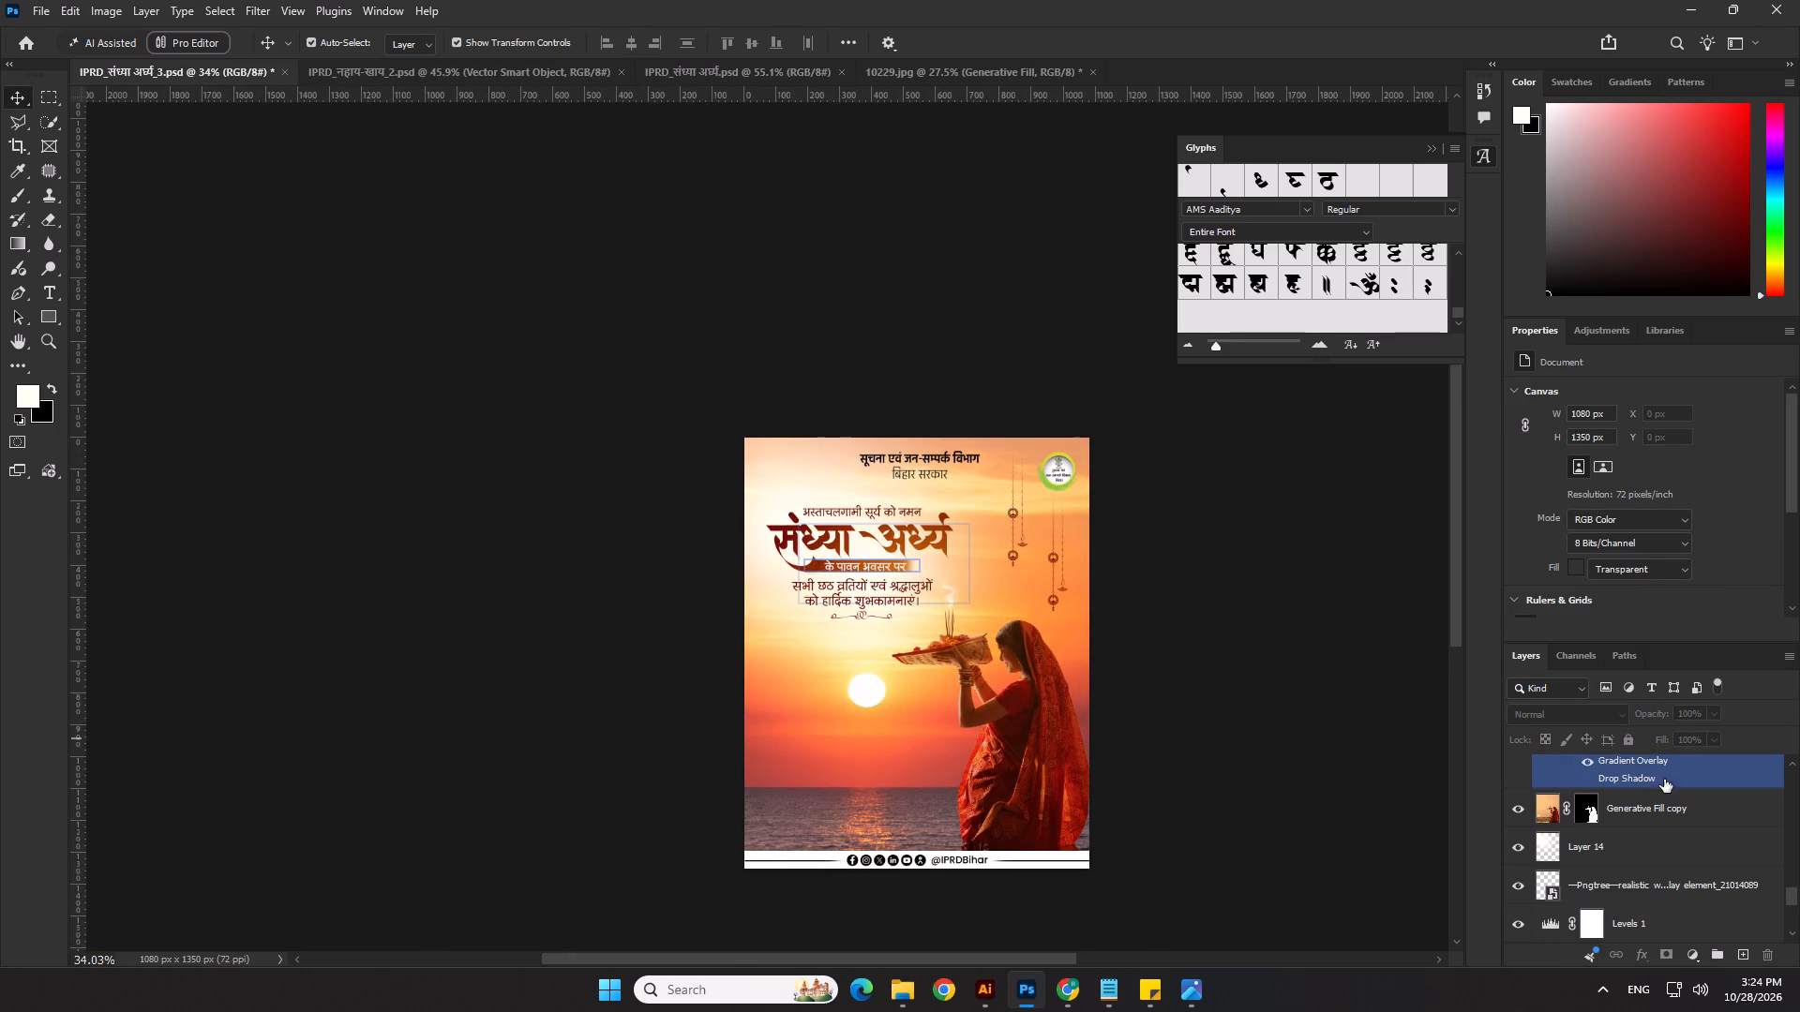
{"action": "scroll", "coordinate": [1557, 857], "scroll_direction": "up", "scroll_amount": 2}
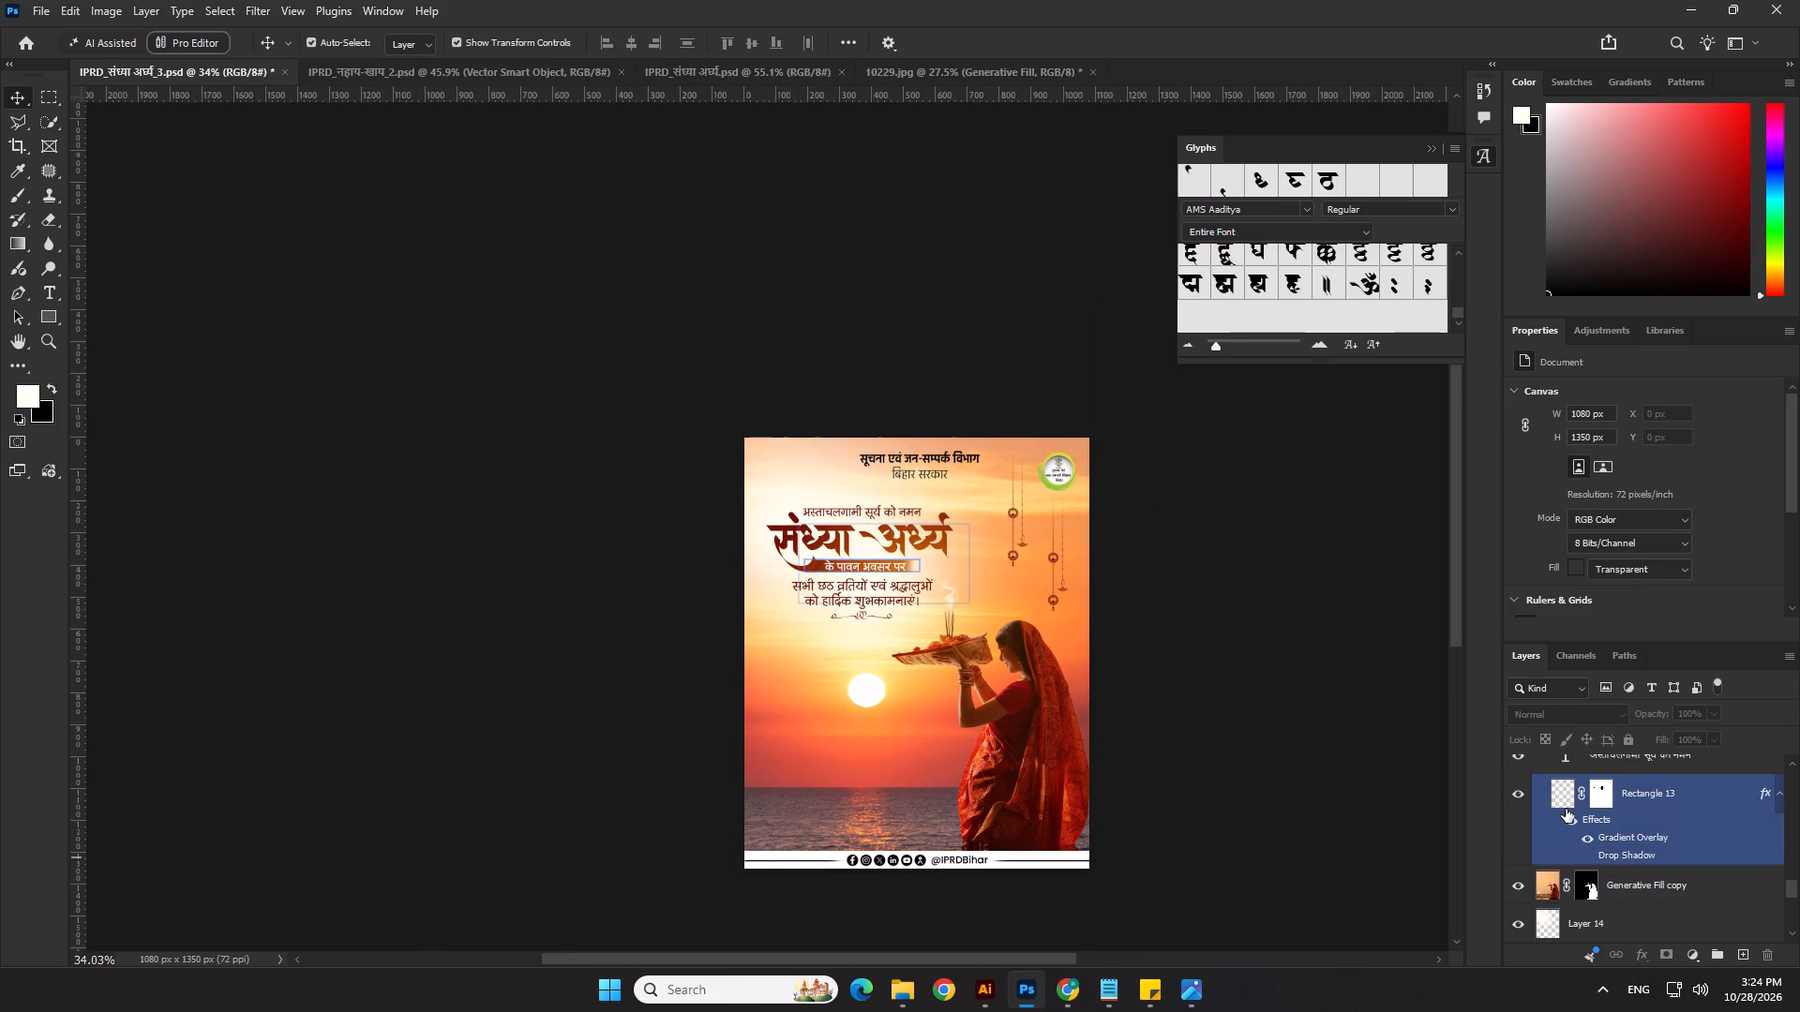
{"action": "scroll", "coordinate": [1566, 809], "scroll_direction": "up", "scroll_amount": 3}
{"action": "scroll", "coordinate": [1566, 820], "scroll_direction": "down", "scroll_amount": 7}
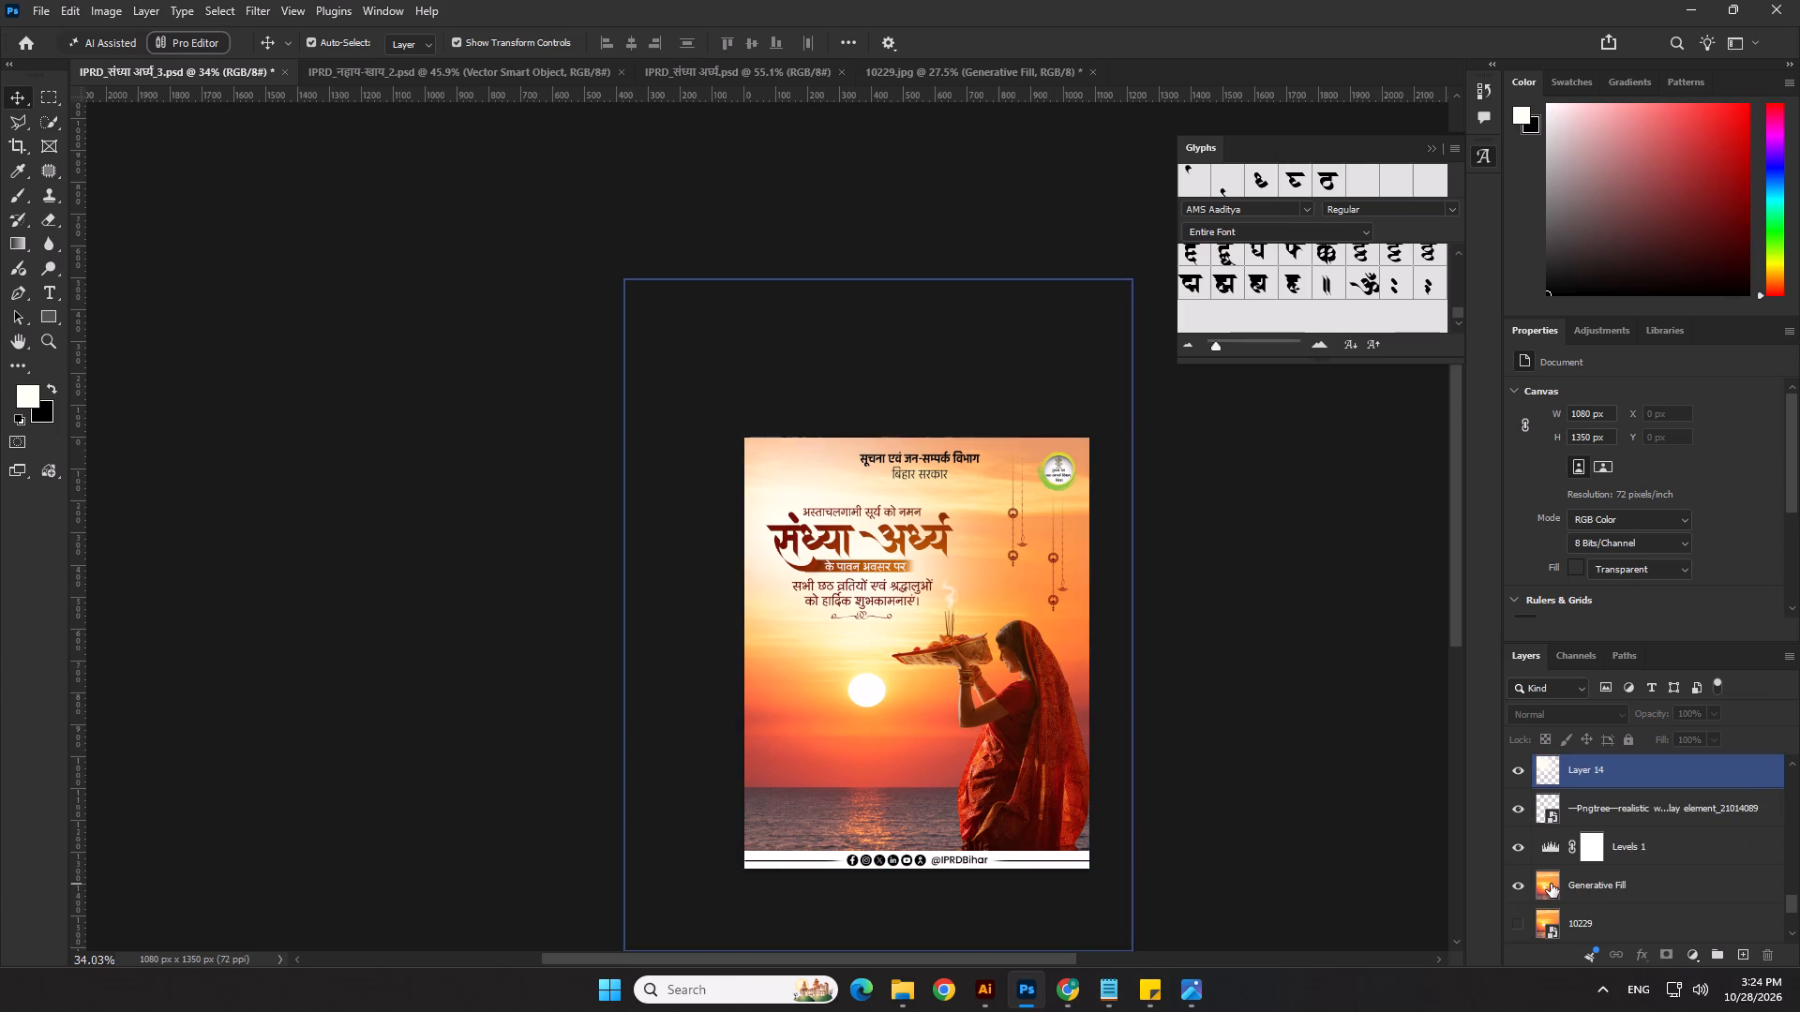
{"action": "left_click", "coordinate": [1552, 841]}
{"action": "left_click", "coordinate": [1552, 532]}
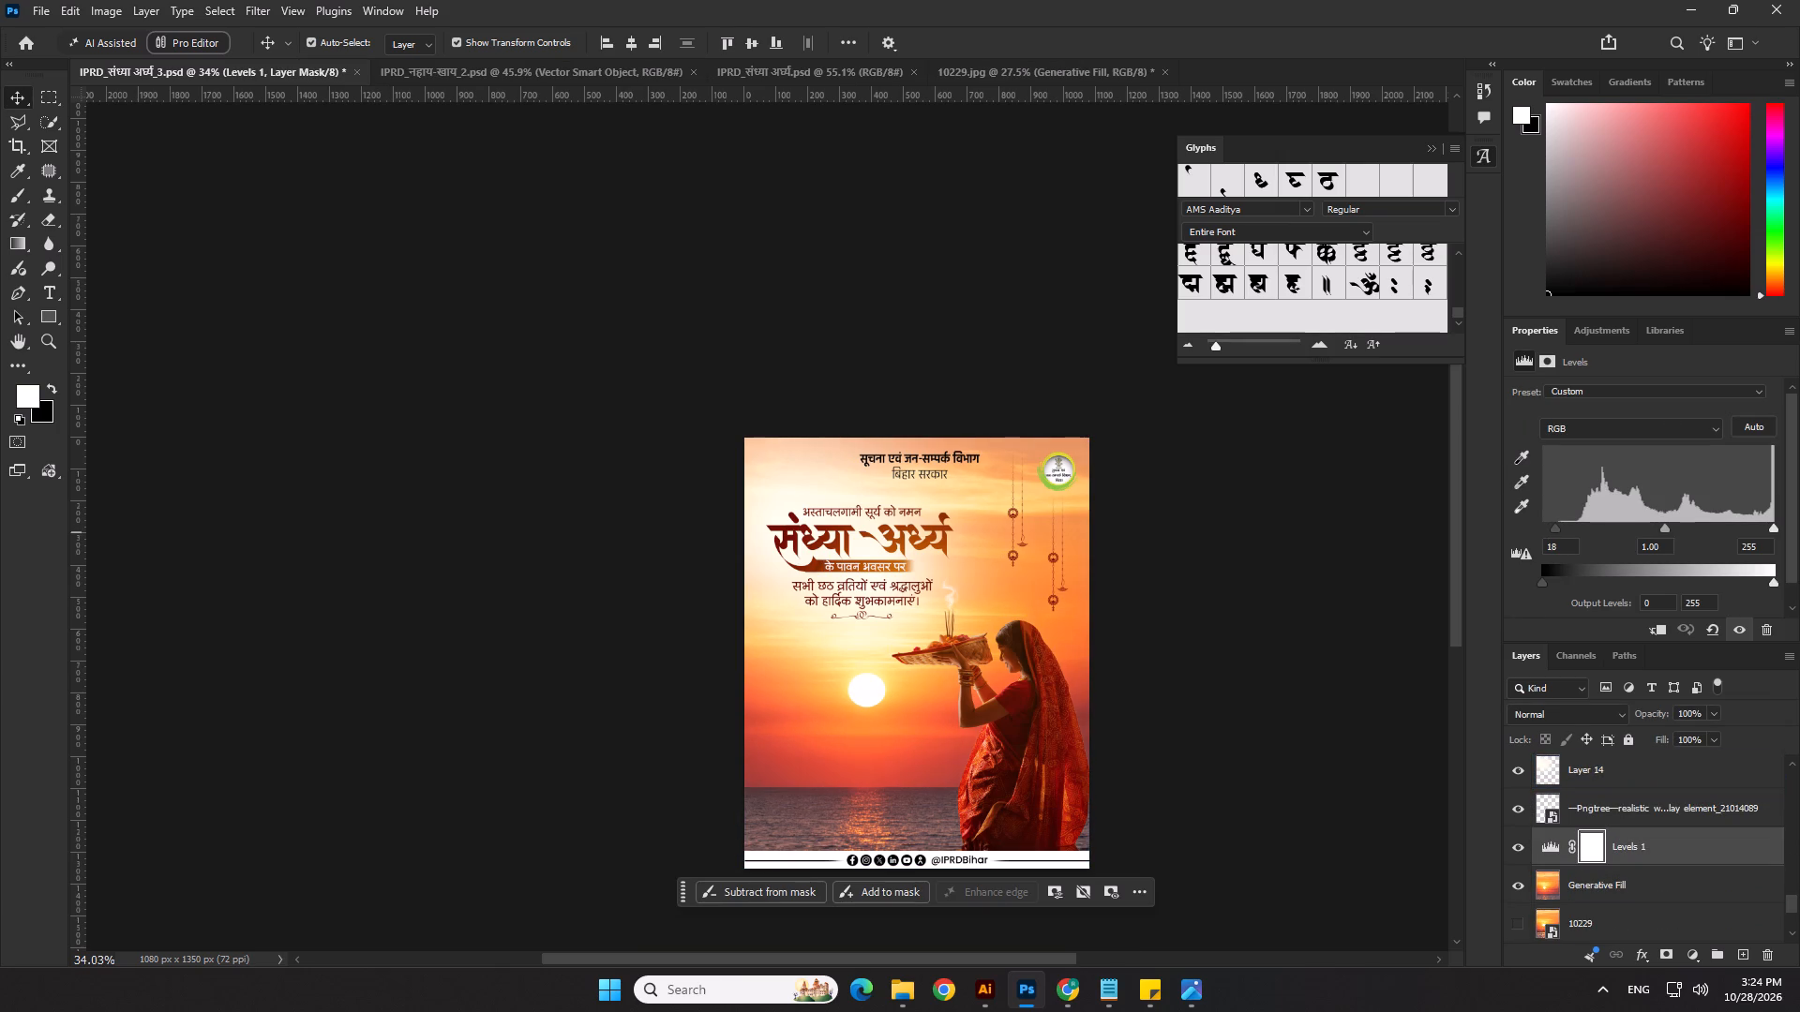
{"action": "left_click", "coordinate": [10, 96]}
{"action": "left_click", "coordinate": [603, 487]}
Move the white smoke overlay layer above Layer 14 and set its opacity to 90%.
{"action": "scroll", "coordinate": [874, 590], "scroll_direction": "up", "scroll_amount": 4}
{"action": "scroll", "coordinate": [1007, 609], "scroll_direction": "up", "scroll_amount": 3}
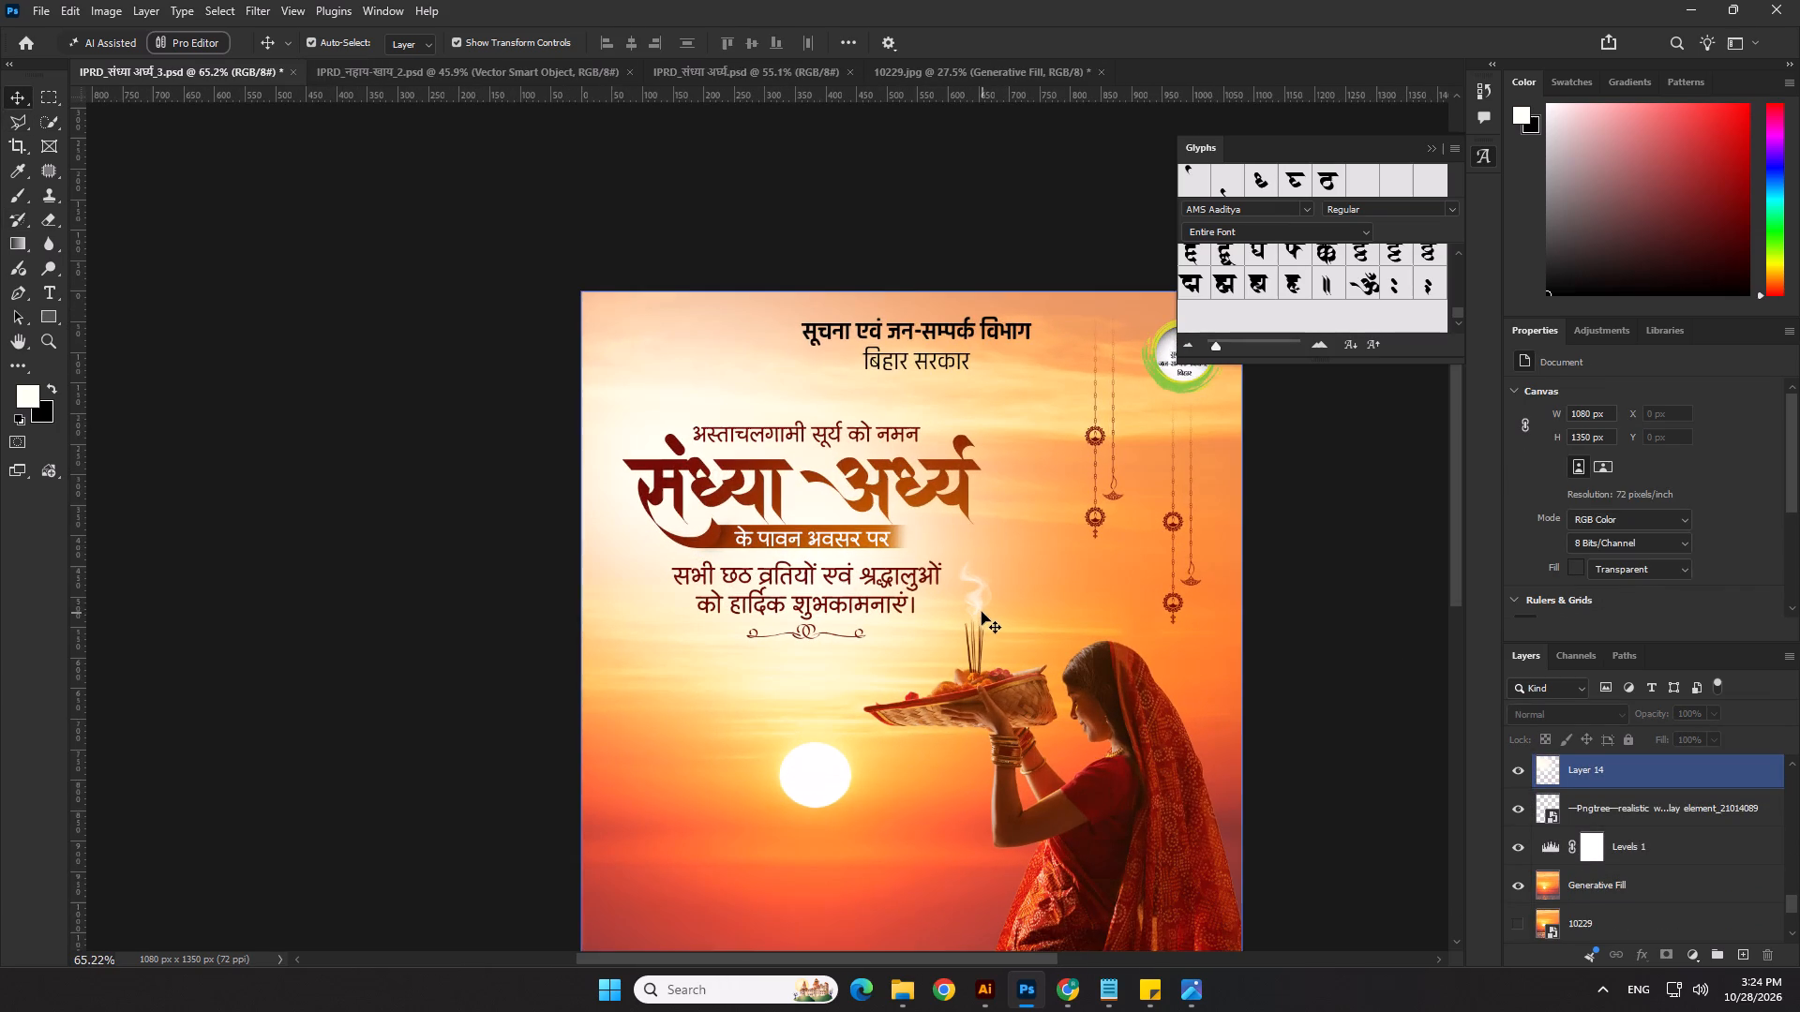
{"action": "left_click", "coordinate": [978, 603]}
{"action": "scroll", "coordinate": [1612, 804], "scroll_direction": "up", "scroll_amount": 1}
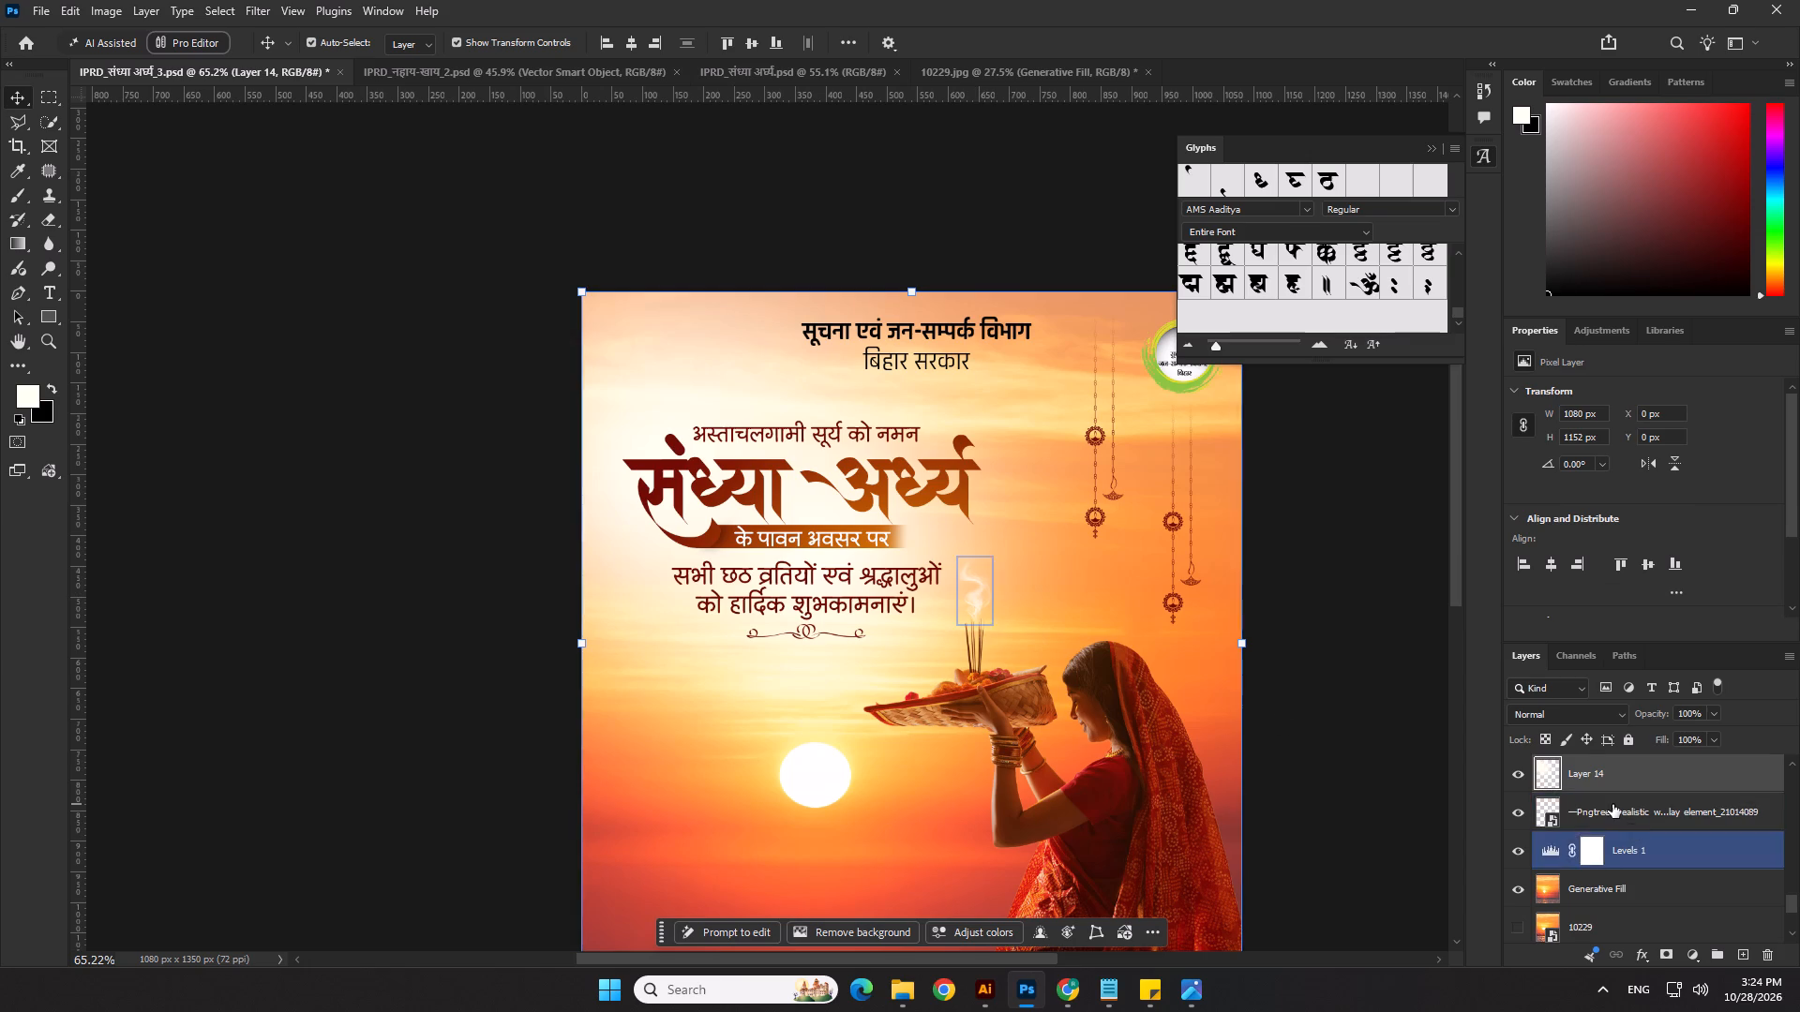
{"action": "scroll", "coordinate": [1605, 828], "scroll_direction": "up", "scroll_amount": 2}
{"action": "left_click_drag", "start_coordinate": [1605, 925], "coordinate": [1601, 893]}
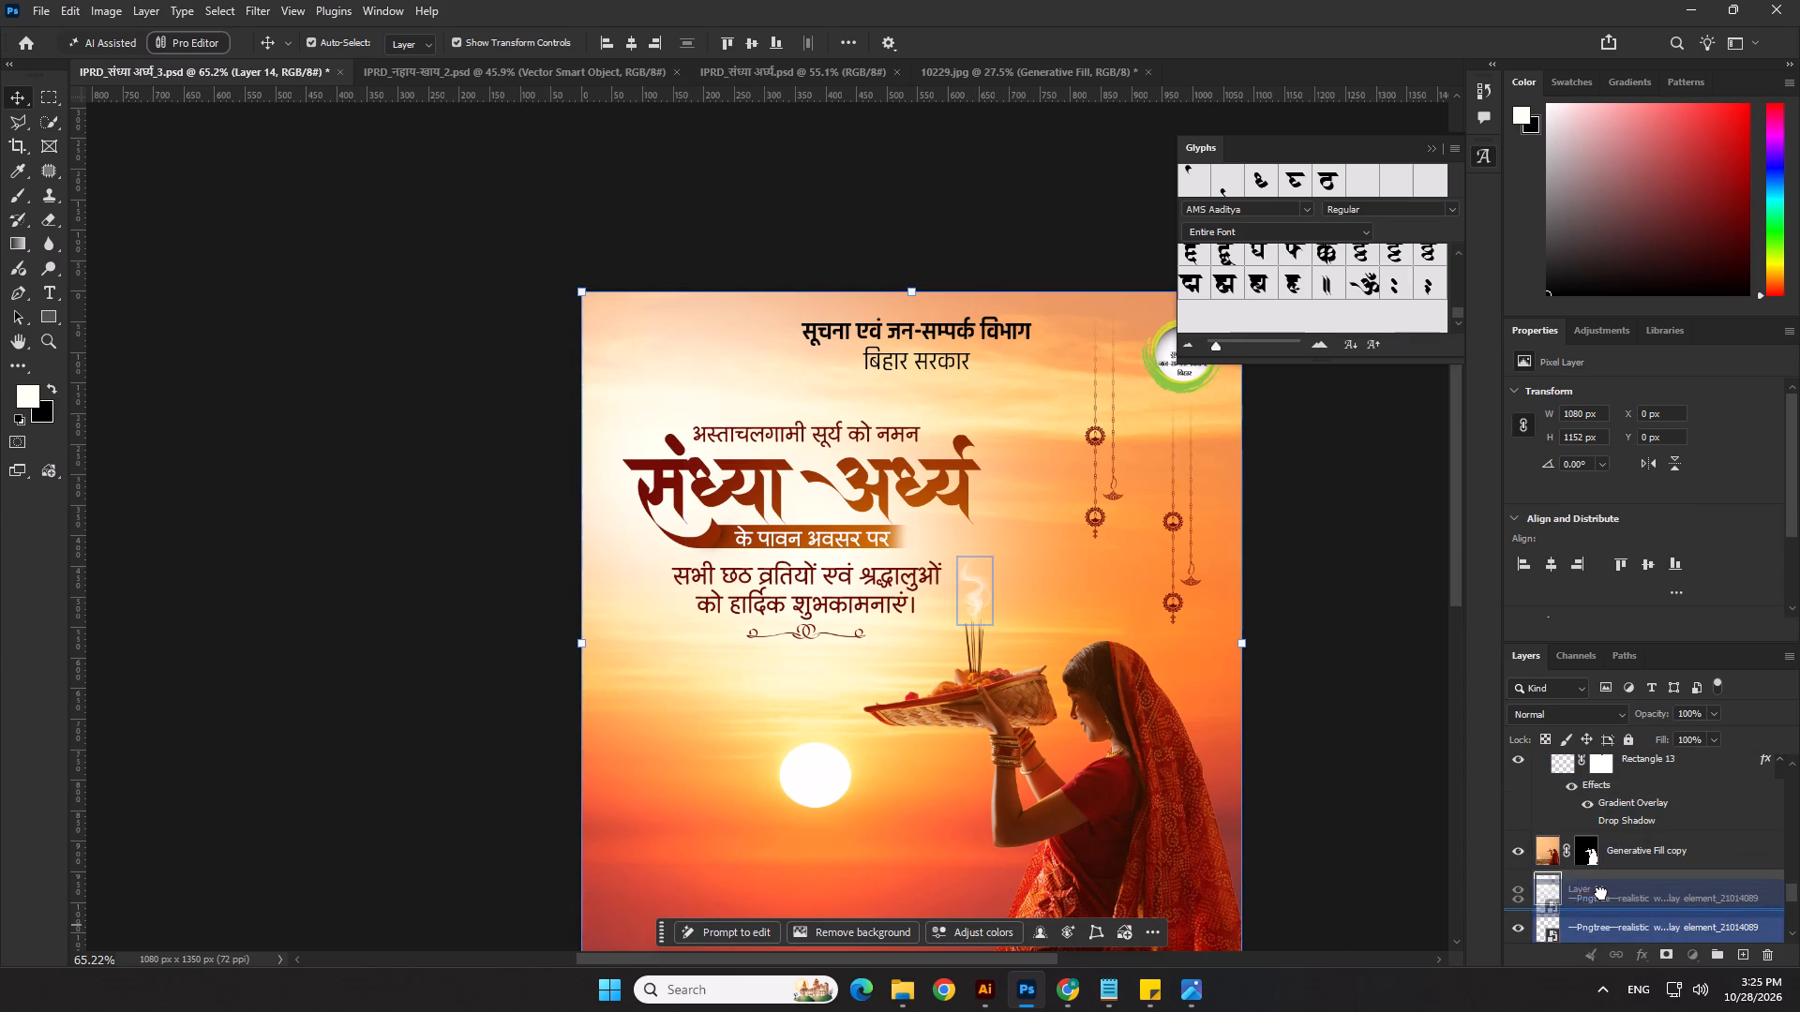
{"action": "left_click_drag", "start_coordinate": [1601, 893], "coordinate": [1600, 885]}
{"action": "left_click", "coordinate": [1657, 713]}
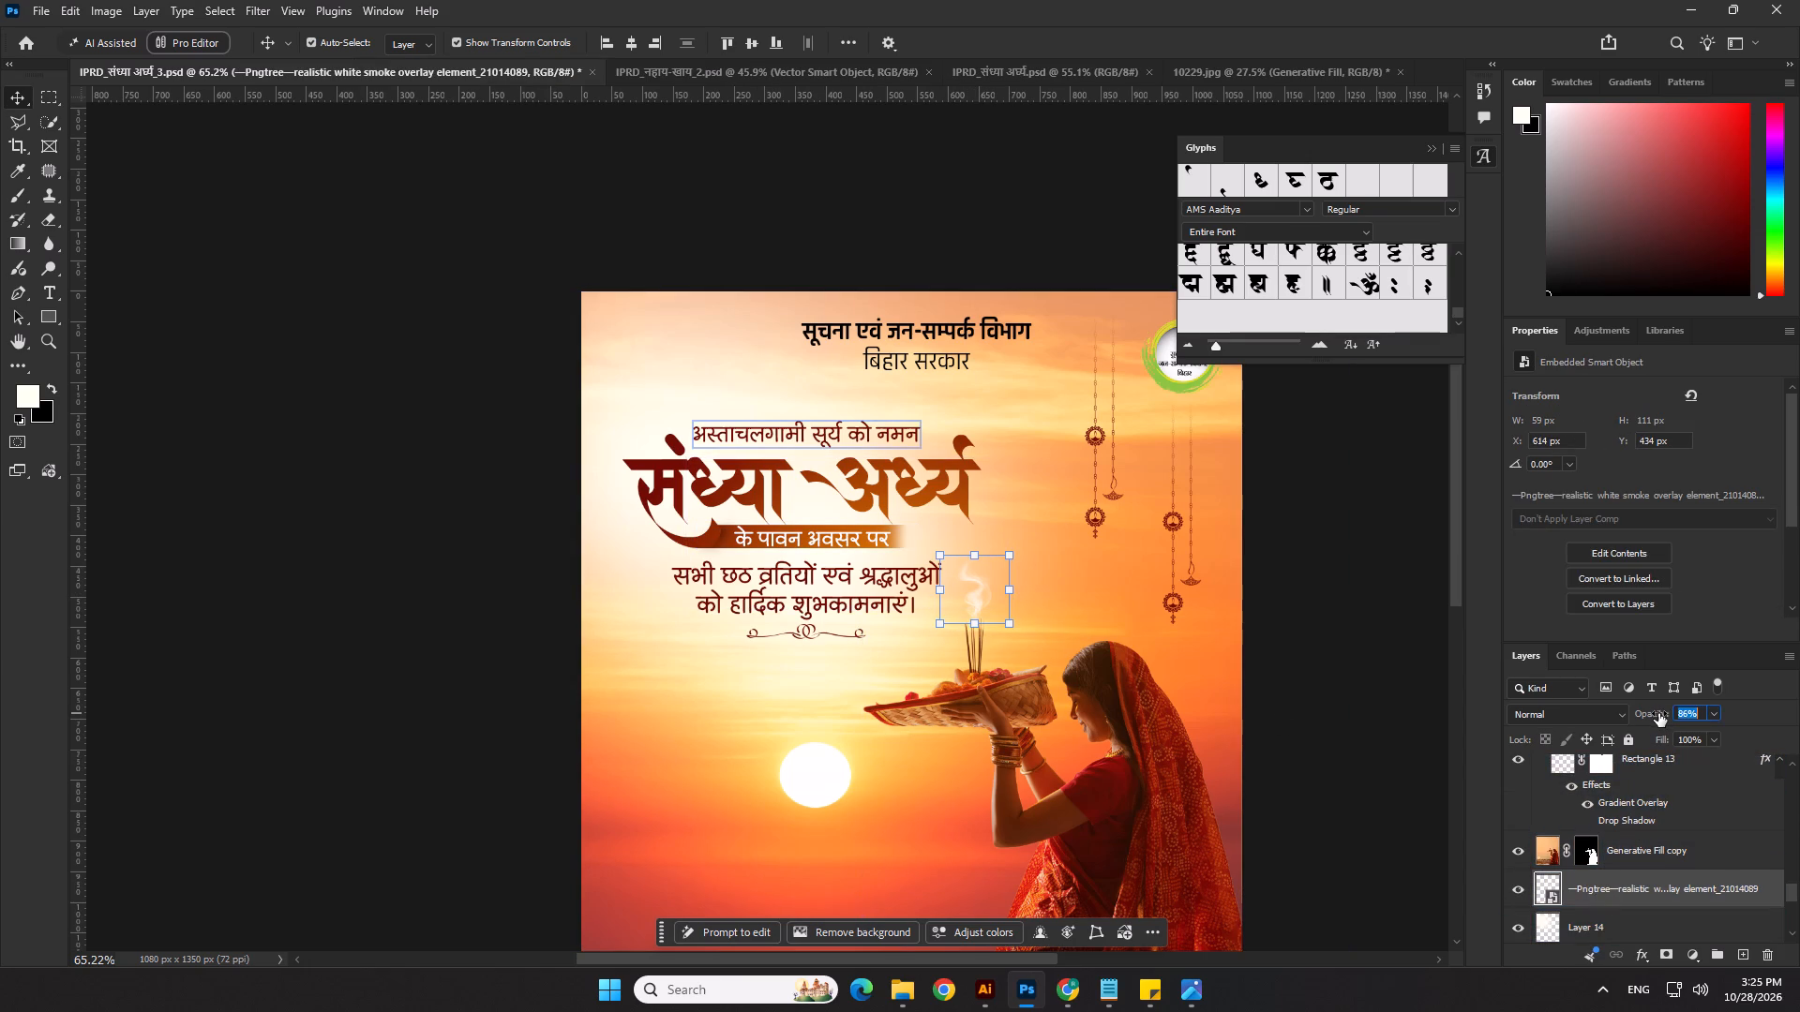
{"action": "left_click", "coordinate": [1308, 695]}
{"action": "scroll", "coordinate": [723, 484], "scroll_direction": "down", "scroll_amount": 4}
{"action": "left_click", "coordinate": [1187, 603]}
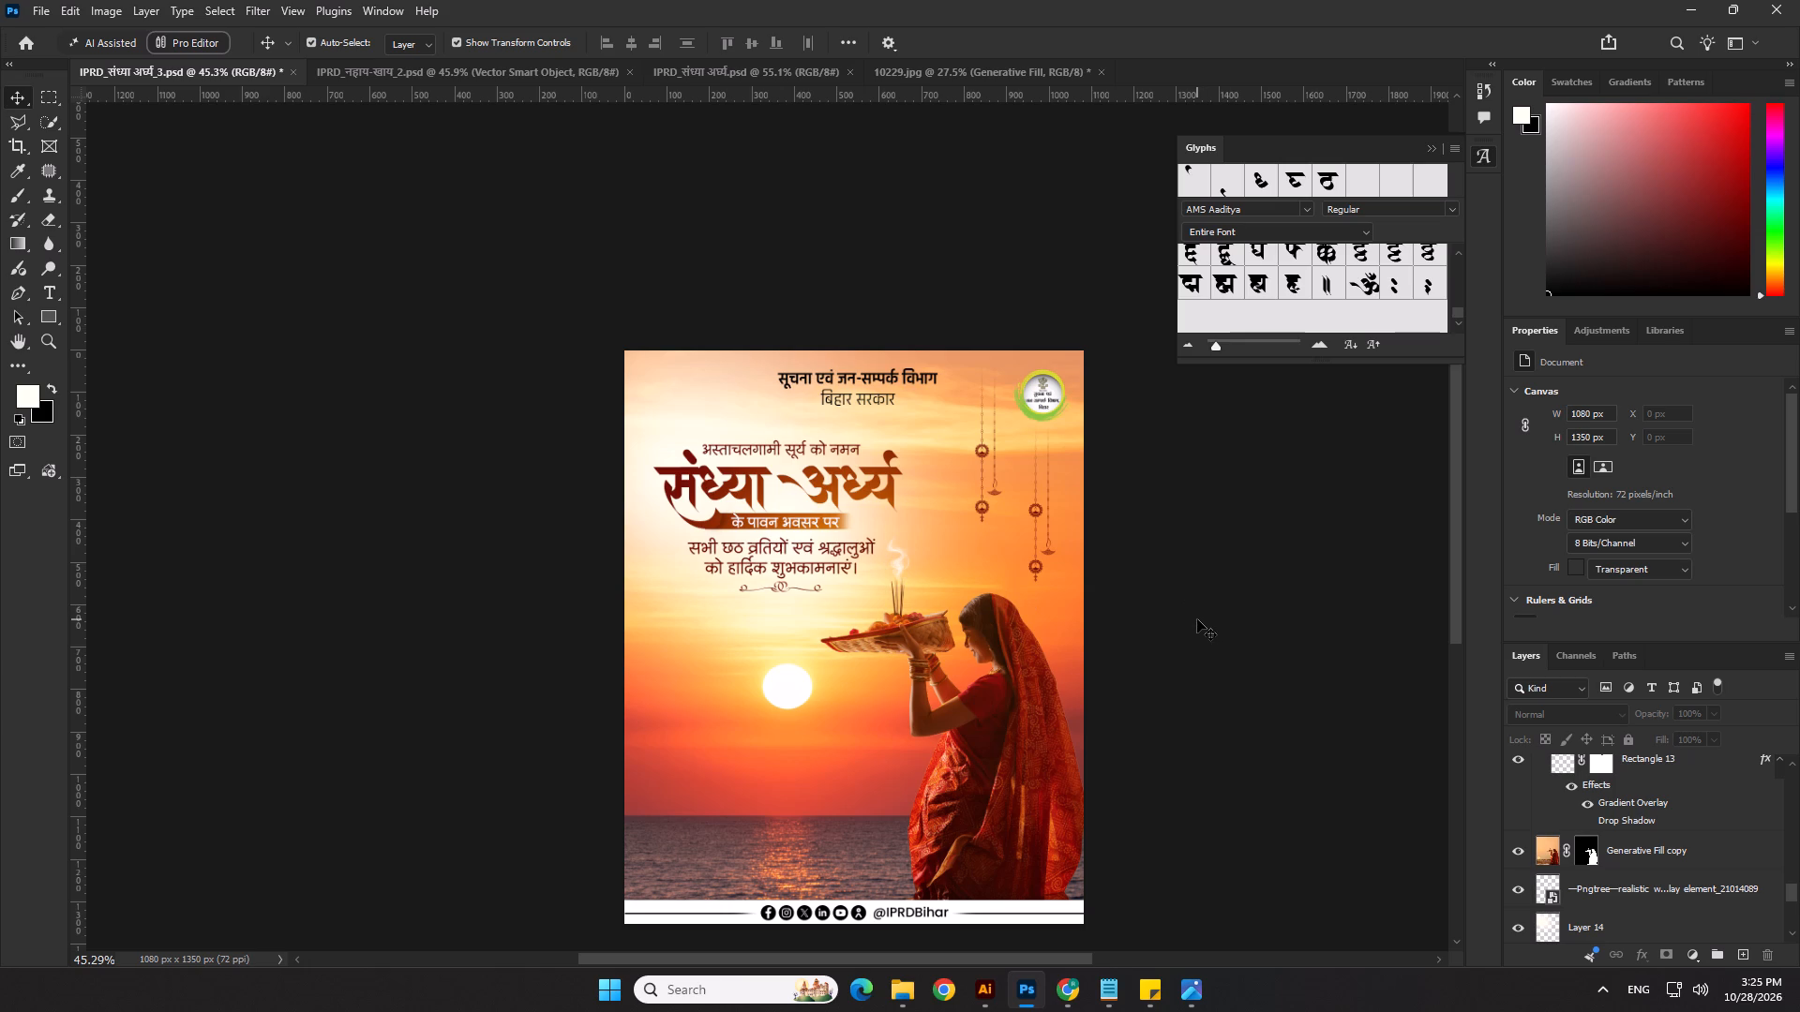
Check what Group 1 contributes by toggling its visibility and delete the group.
{"action": "scroll", "coordinate": [1638, 872], "scroll_direction": "up", "scroll_amount": 4}
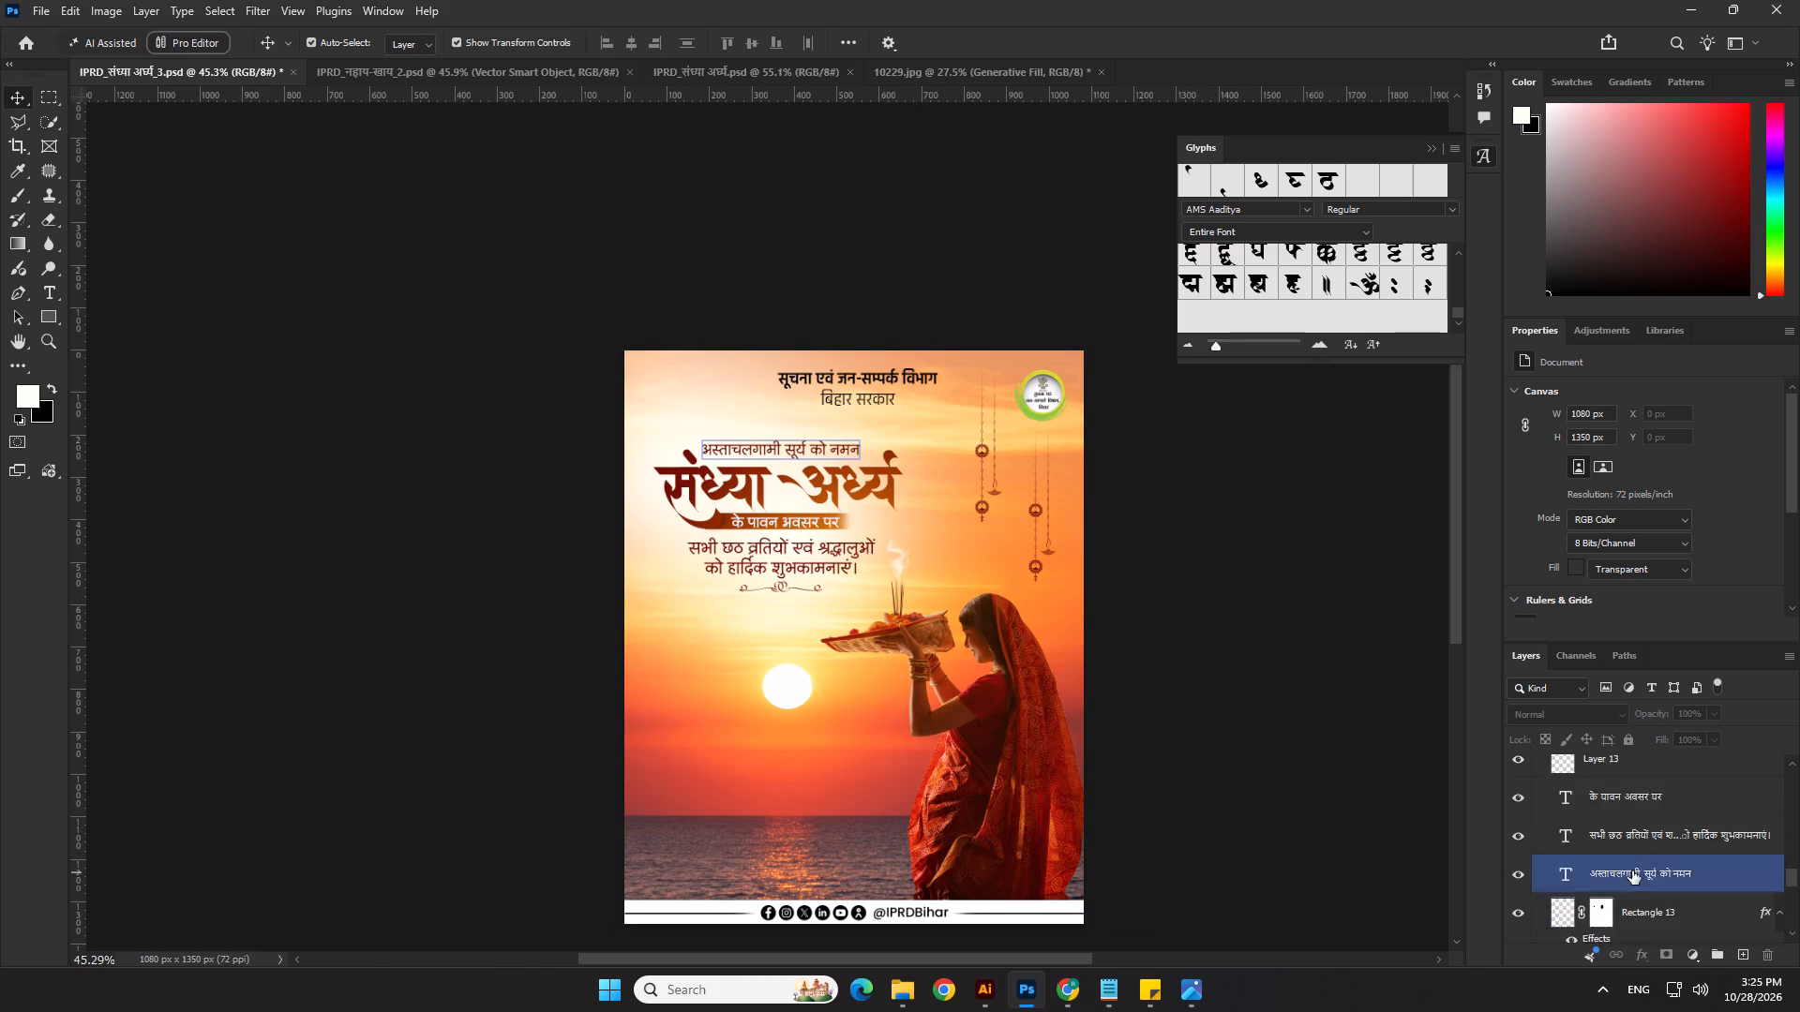
{"action": "scroll", "coordinate": [1632, 871], "scroll_direction": "up", "scroll_amount": 8}
{"action": "left_click", "coordinate": [1597, 879]}
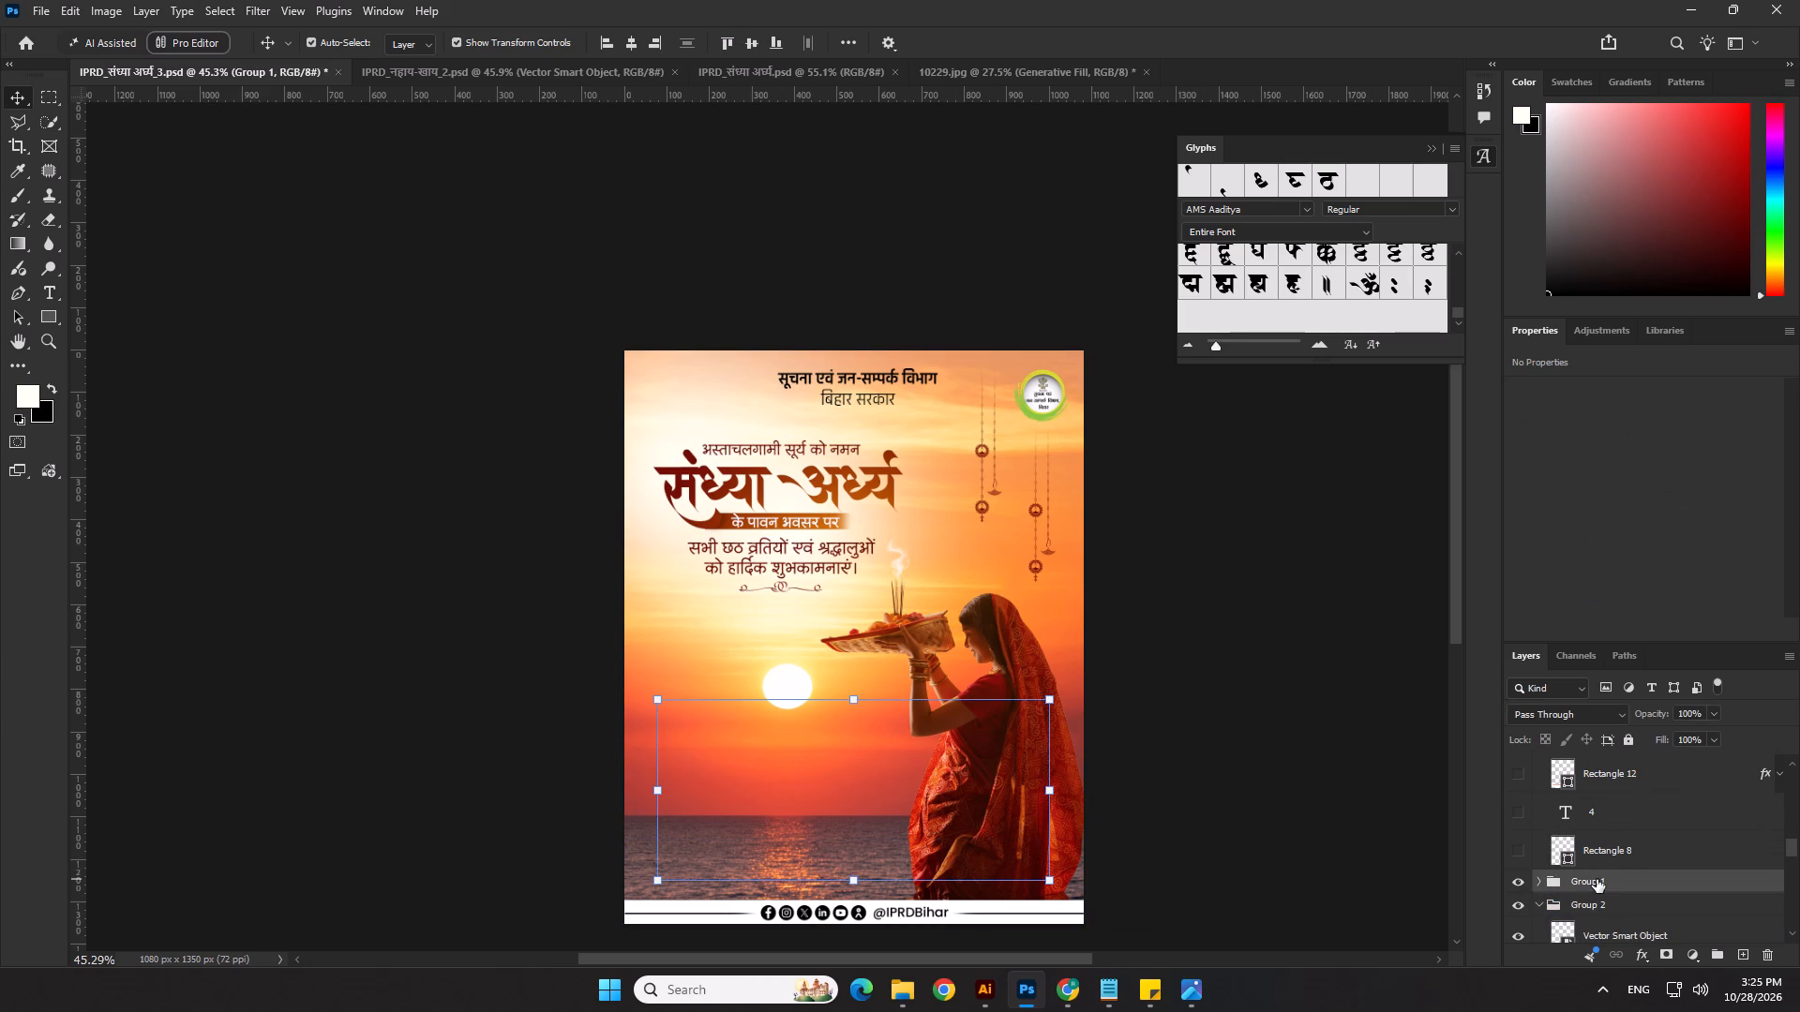
{"action": "scroll", "coordinate": [1593, 889], "scroll_direction": "down", "scroll_amount": 2}
{"action": "double_click", "coordinate": [1516, 809]}
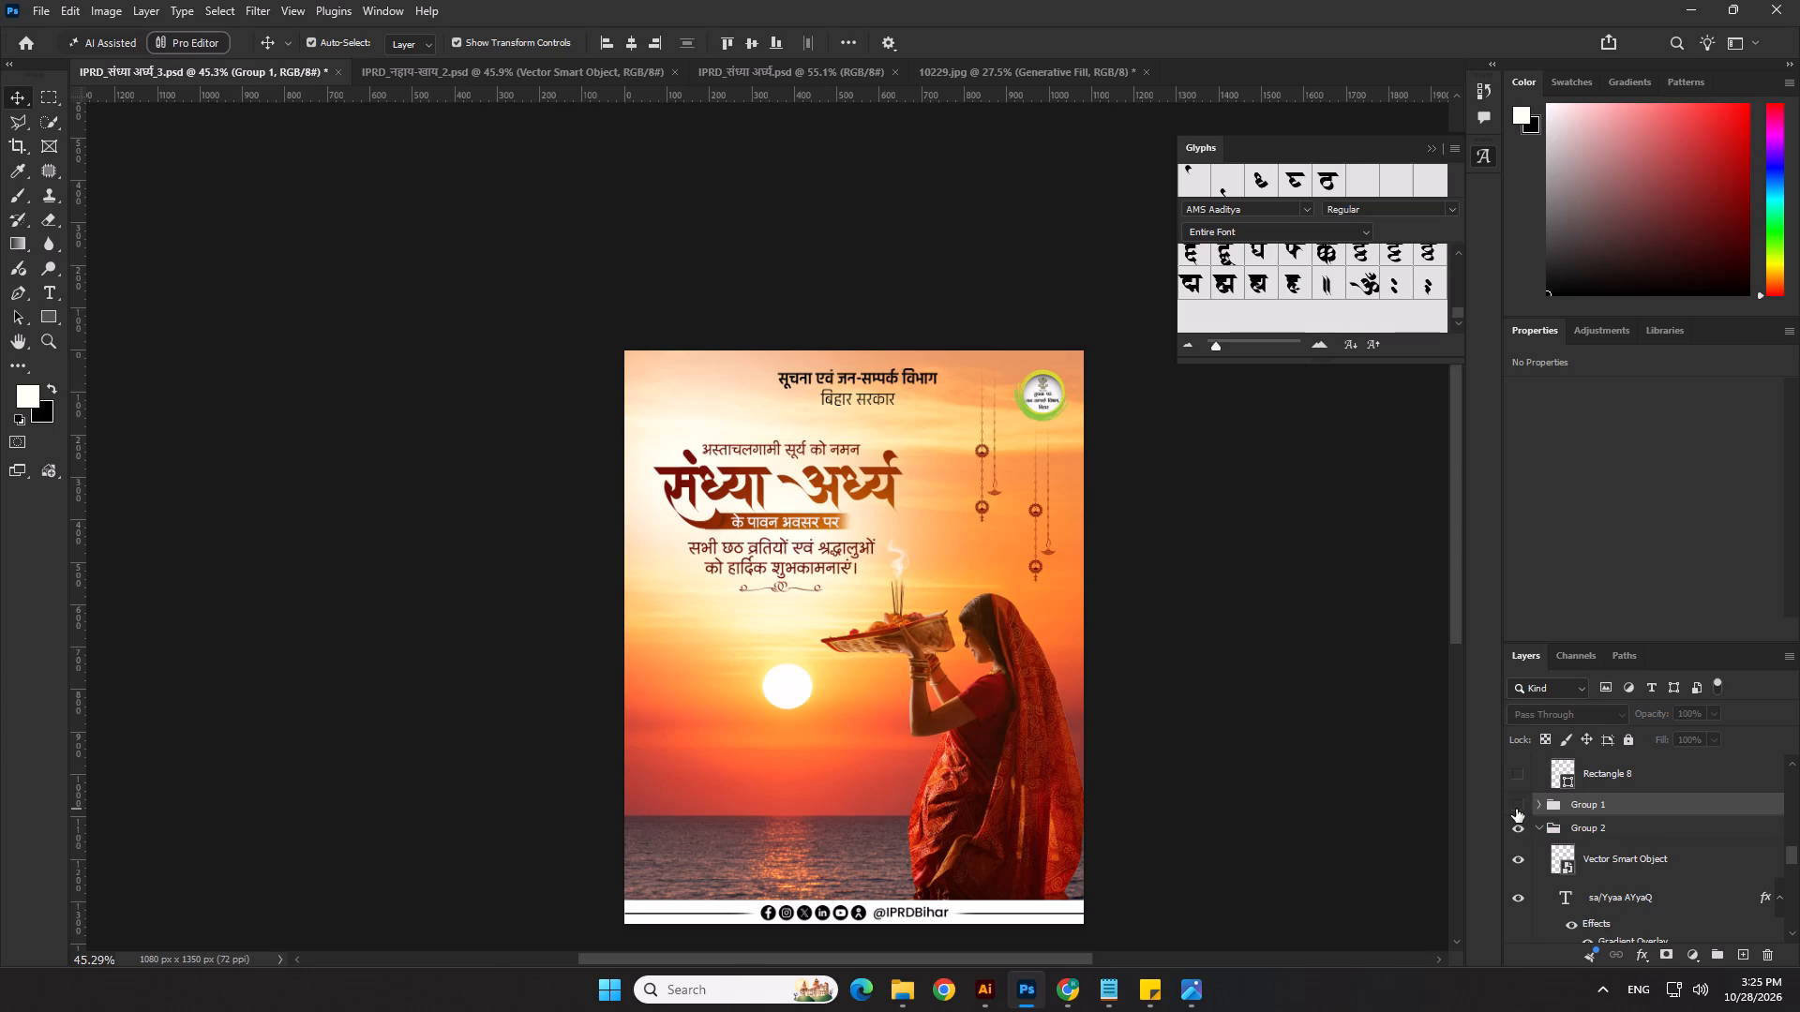
{"action": "key", "text": "Delete"}
Nudge the greeting text group, Group 2, slightly left and down, and collapse it in the layer stack.
{"action": "left_click", "coordinate": [1586, 813]}
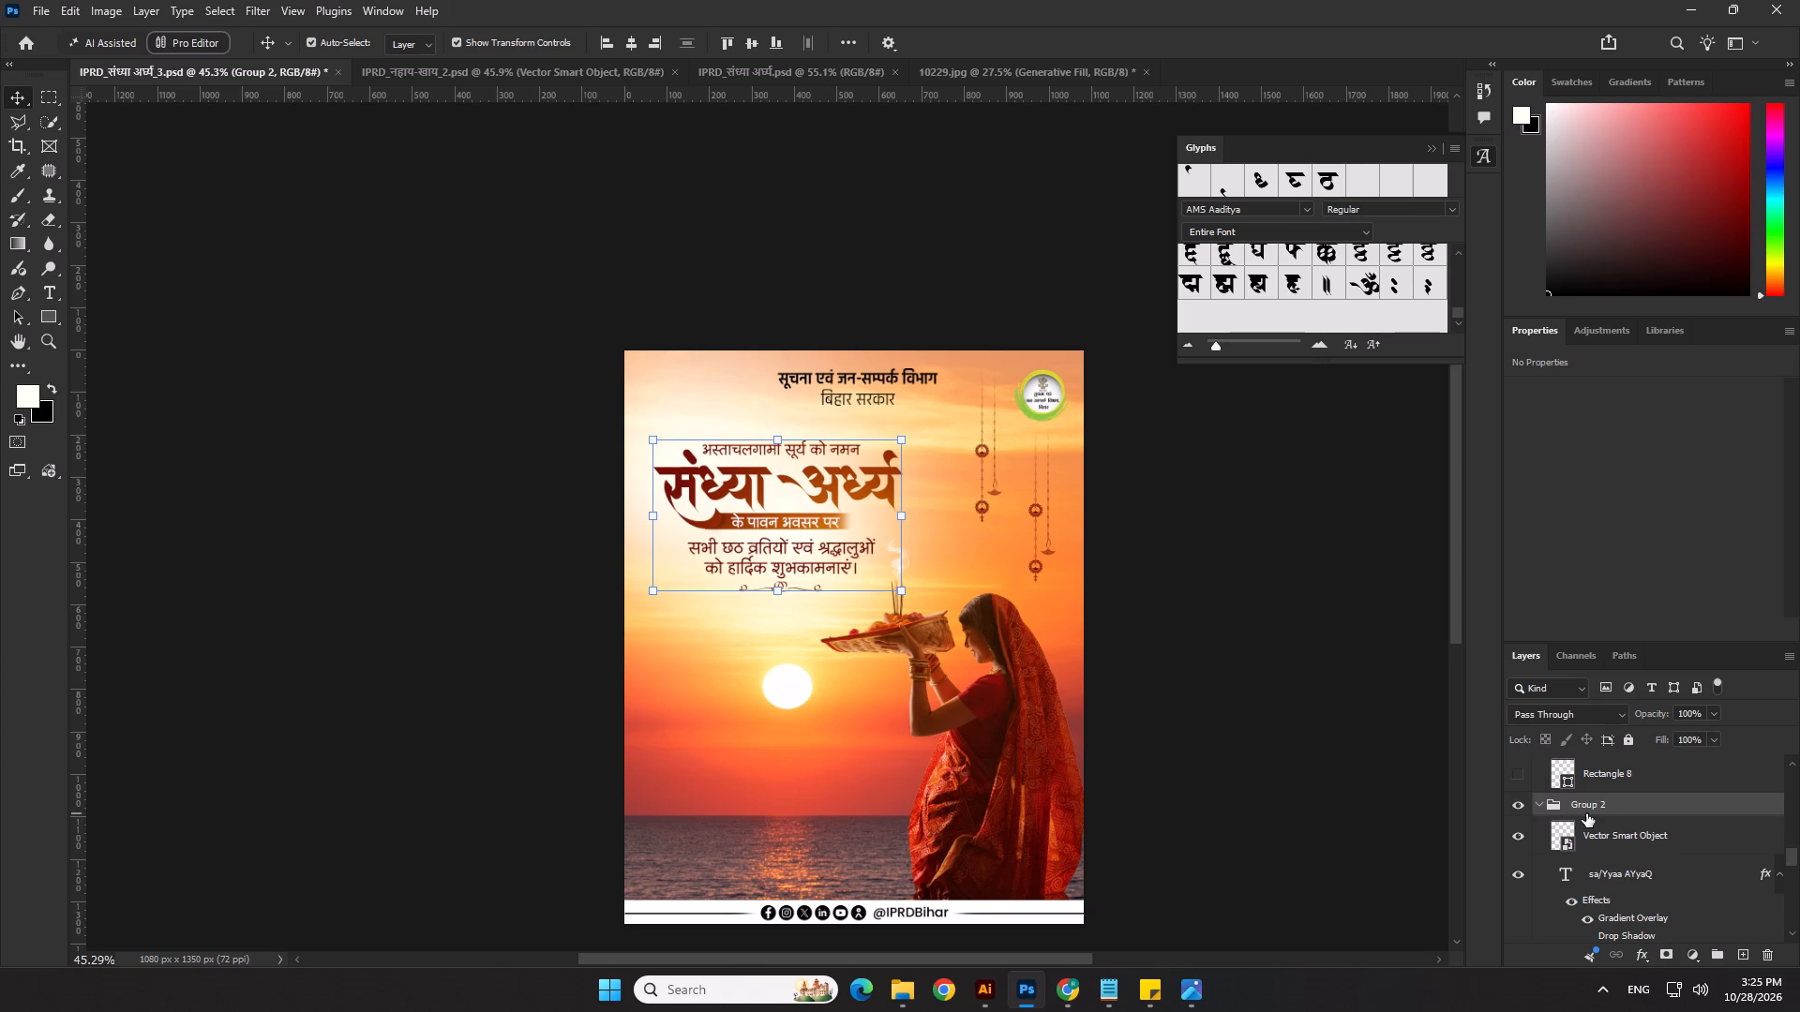
{"action": "key", "text": "Left"}
{"action": "key", "text": "Left"}
{"action": "key", "text": "Left"}
{"action": "key", "text": "shift+Down"}
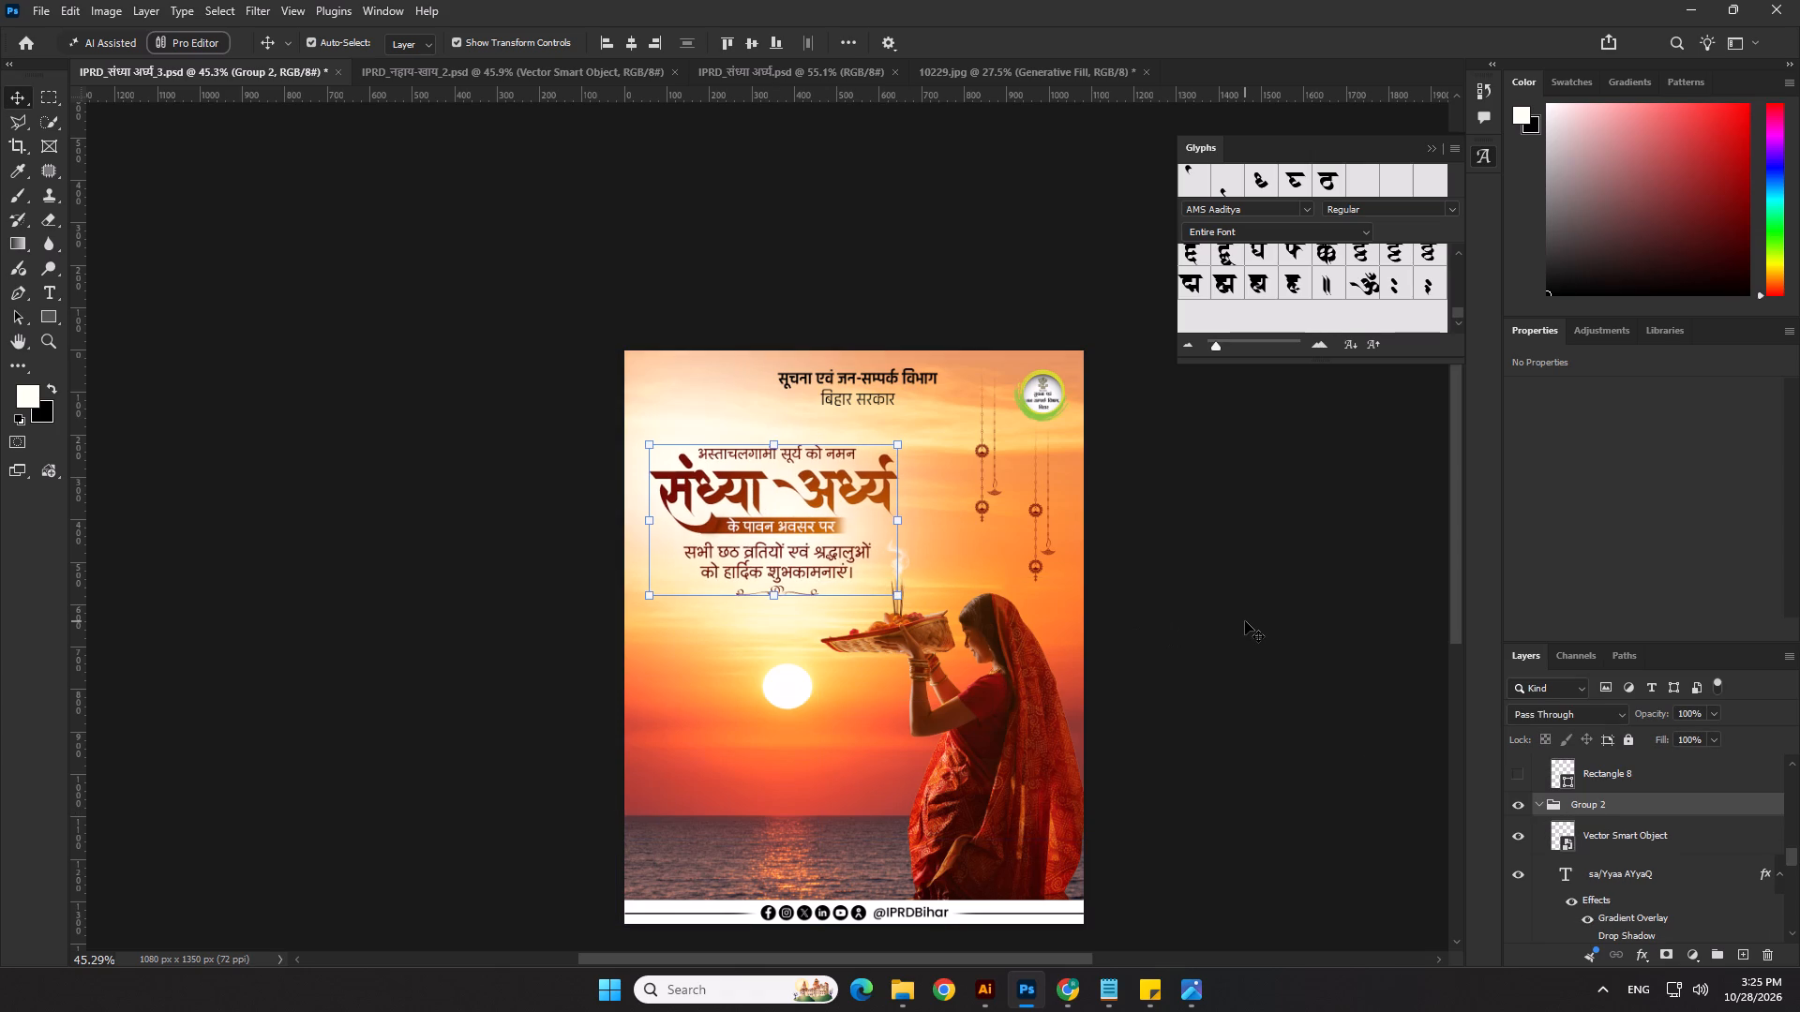
{"action": "key", "text": "Up"}
{"action": "left_click", "coordinate": [1539, 805]}
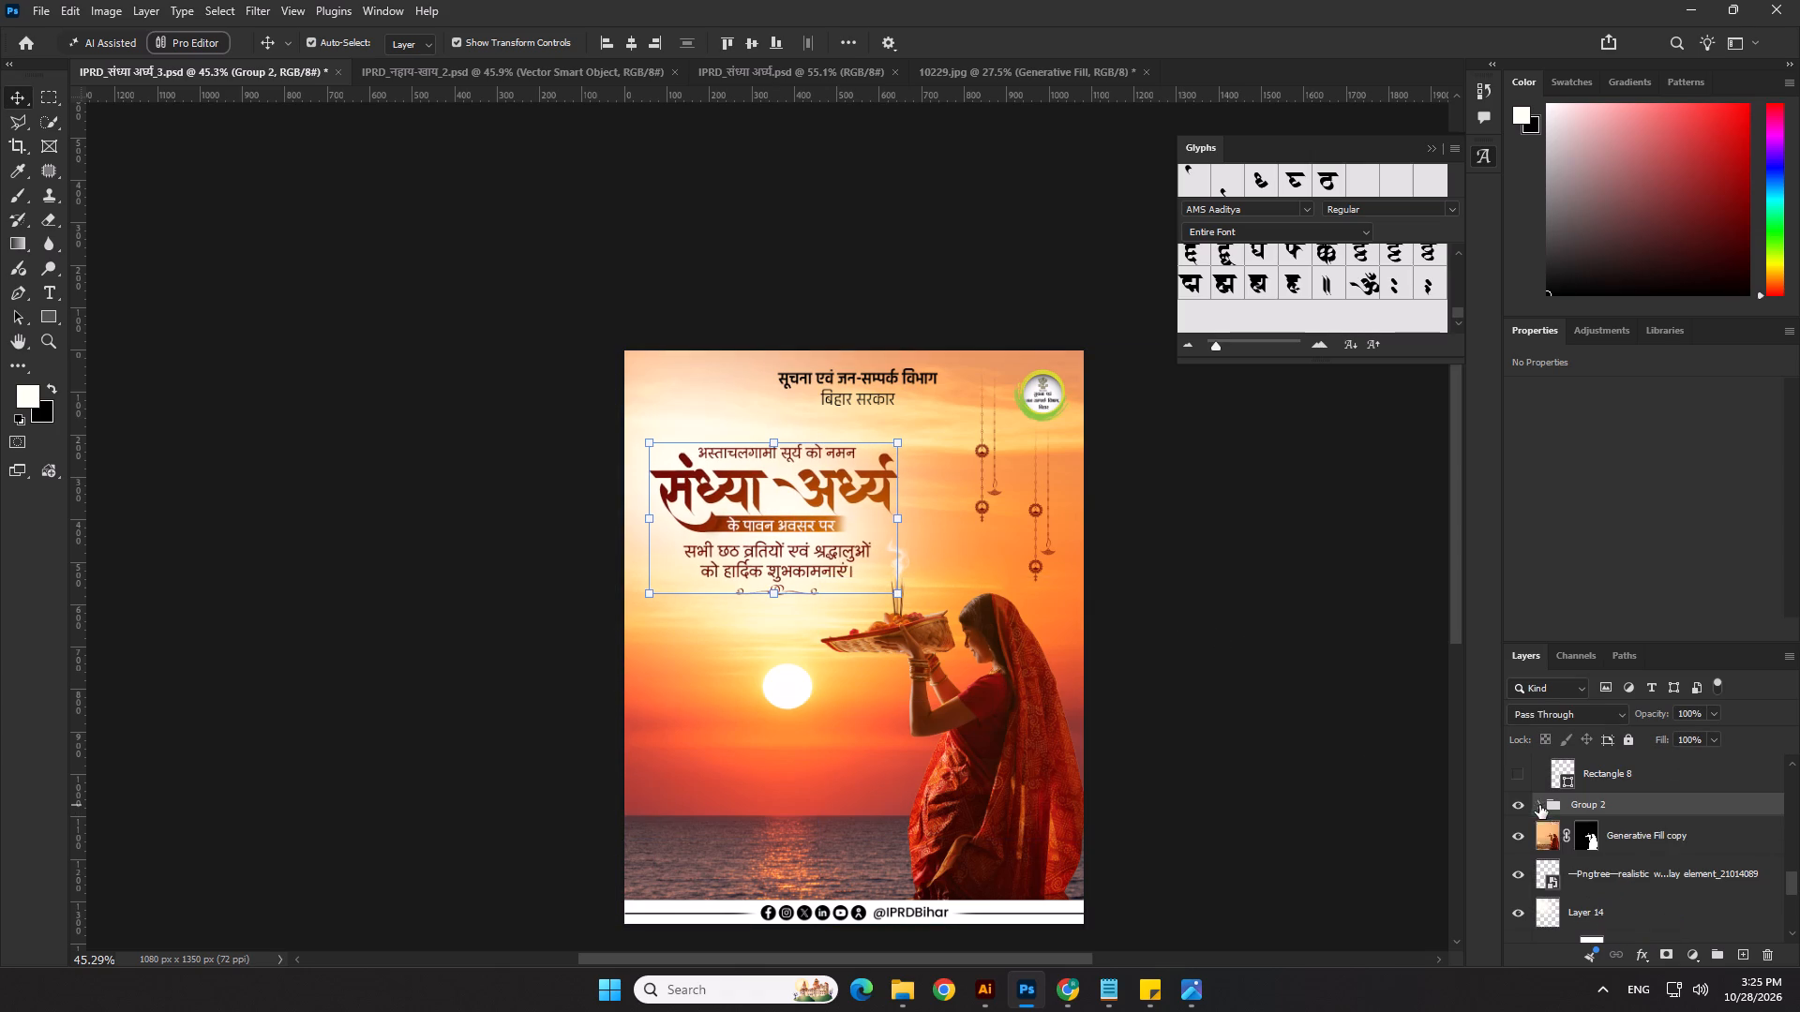
{"action": "left_click", "coordinate": [539, 607]}
Nudge the decorative flourish beneath the greeting text slightly down.
{"action": "scroll", "coordinate": [701, 602], "scroll_direction": "up", "scroll_amount": 5}
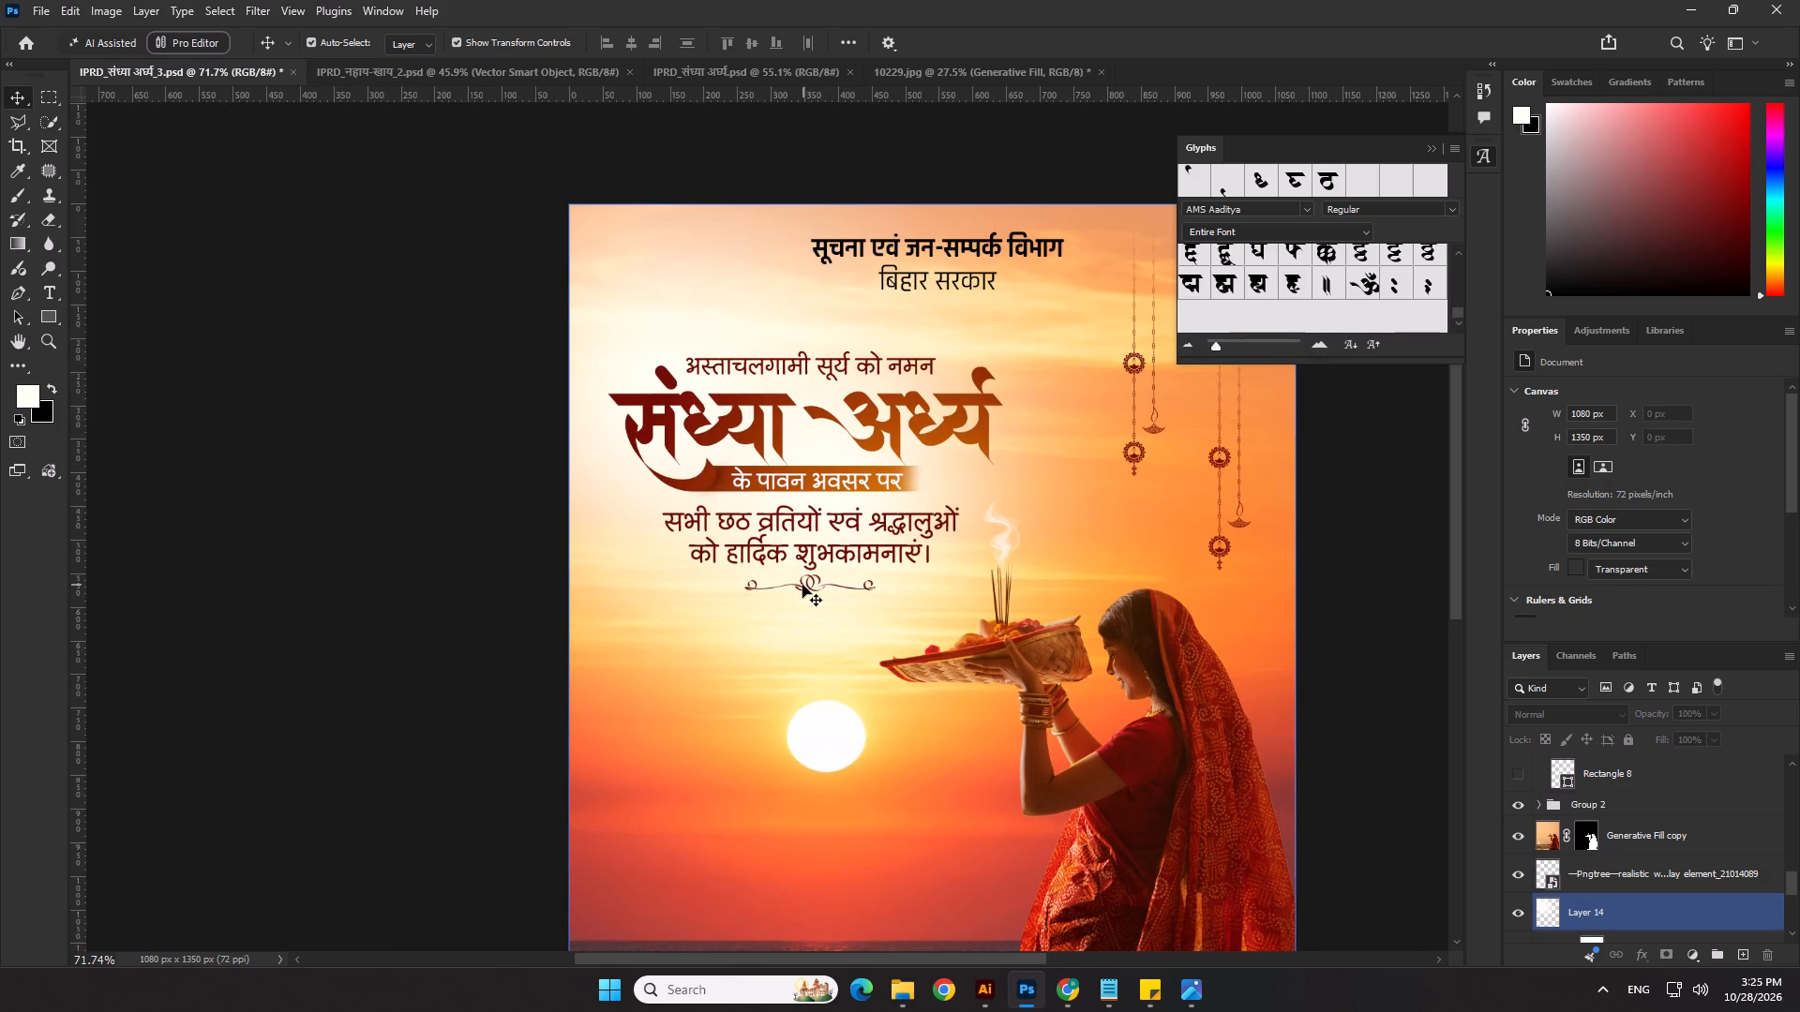
{"action": "left_click", "coordinate": [799, 586]}
{"action": "key", "text": "shift+Down"}
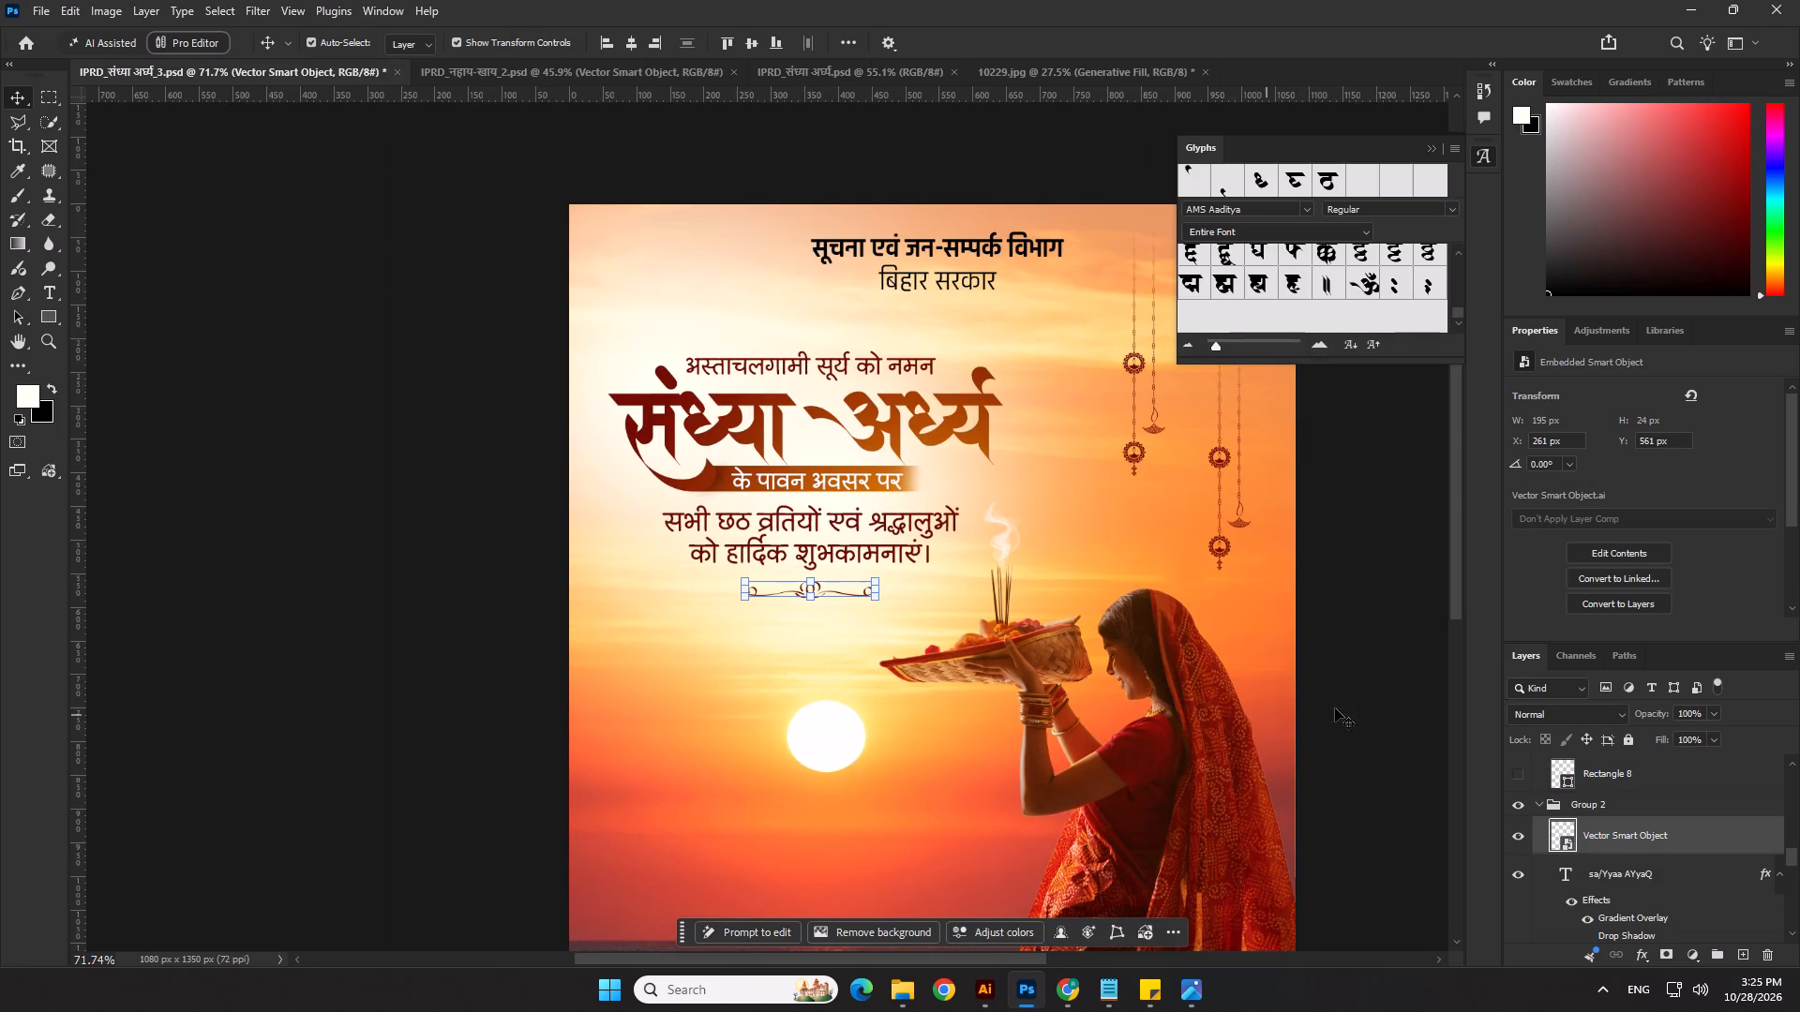
{"action": "left_click", "coordinate": [1594, 805]}
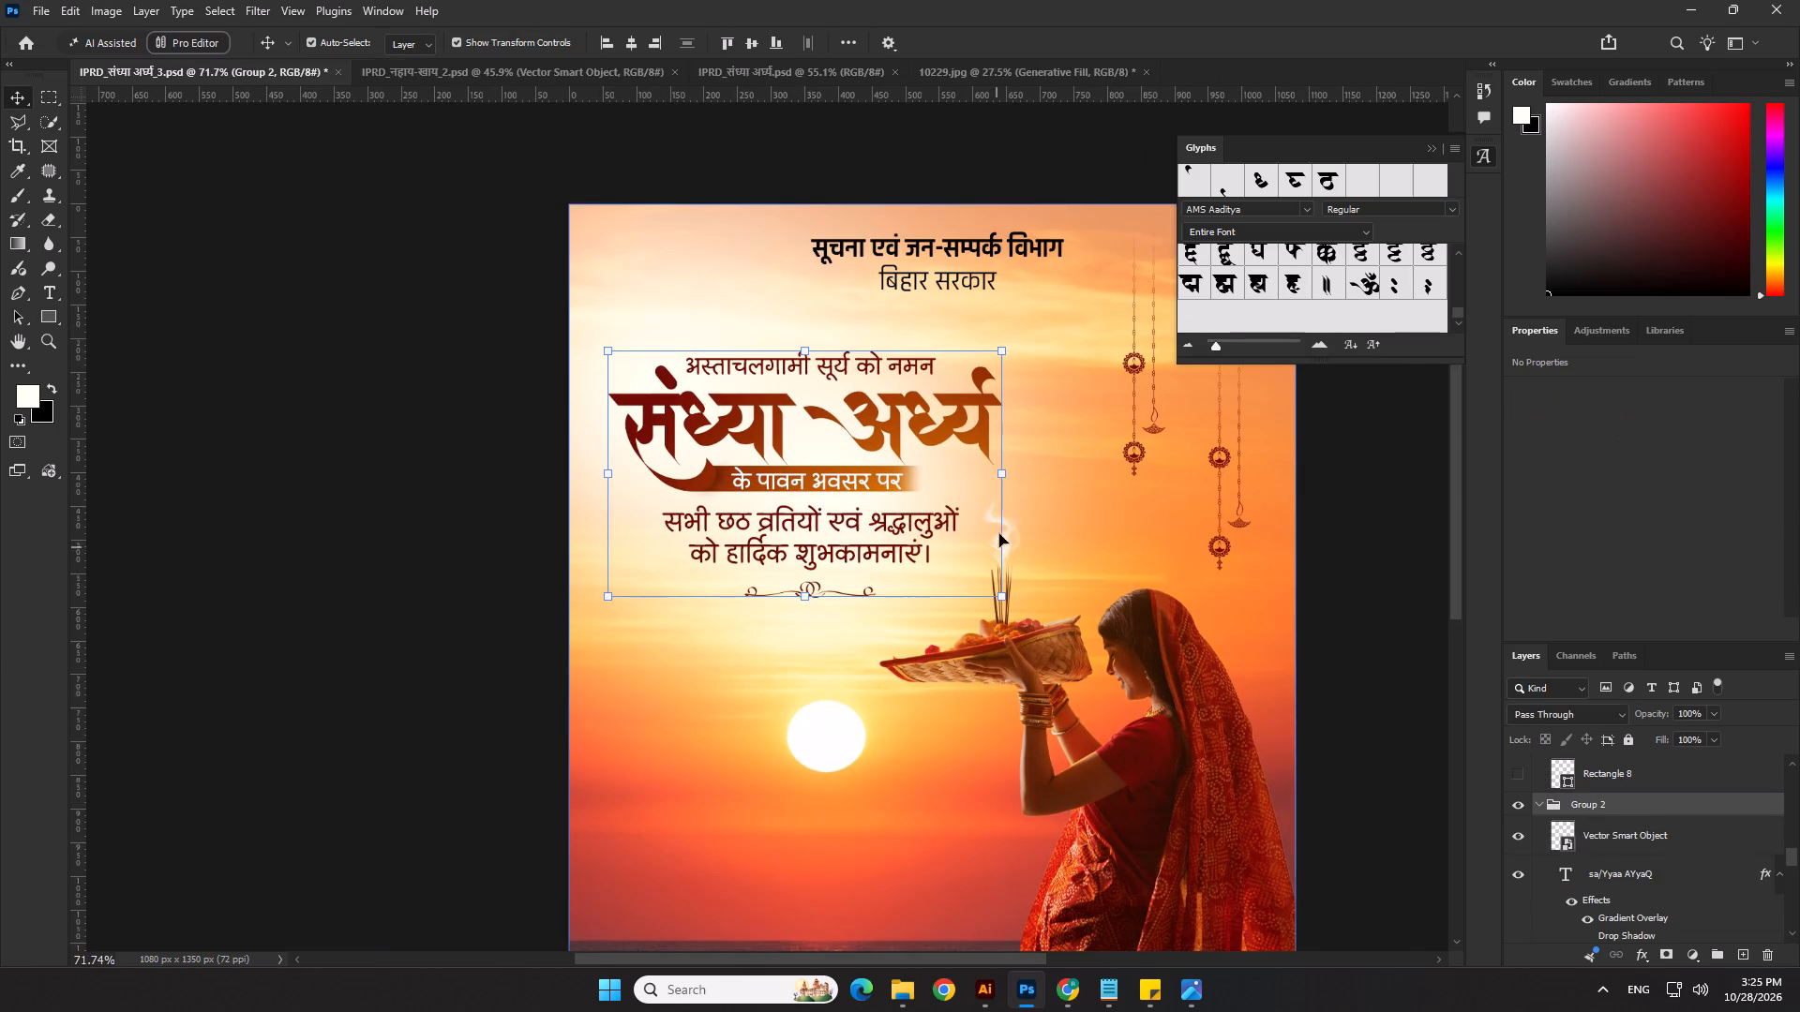
{"action": "scroll", "coordinate": [584, 569], "scroll_direction": "down", "scroll_amount": 4}
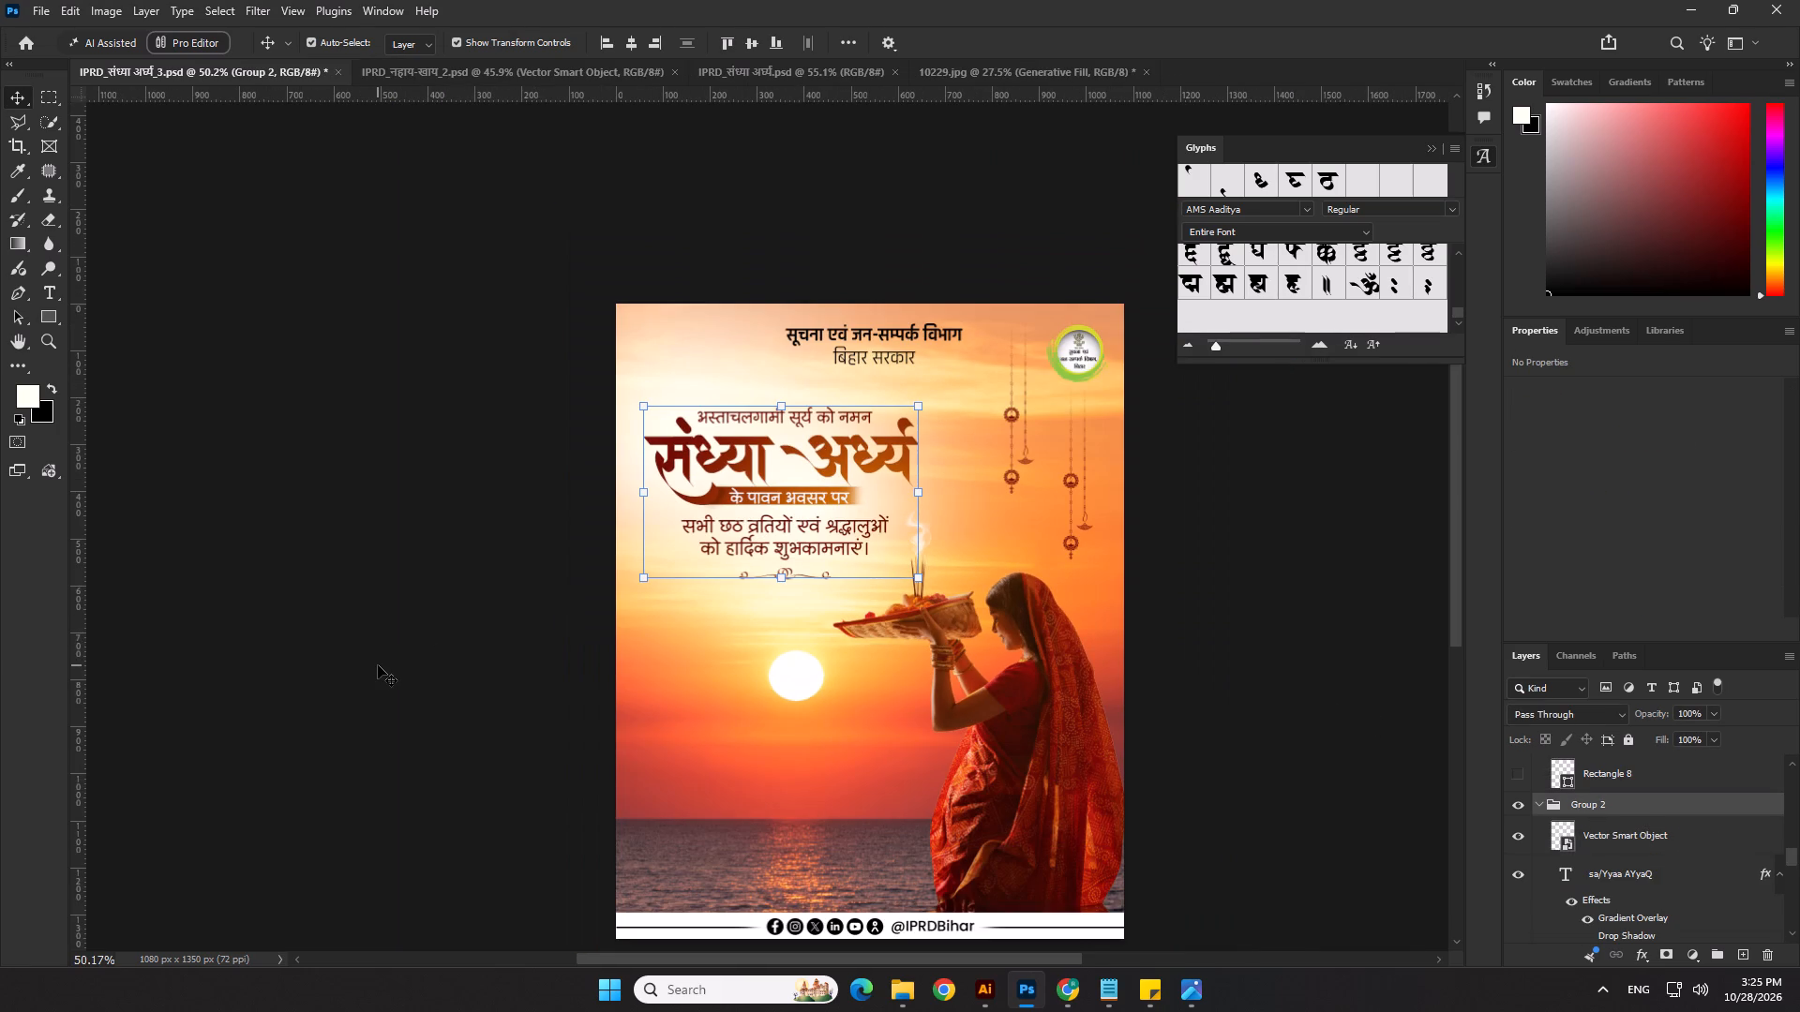
{"action": "left_click", "coordinate": [378, 665]}
{"action": "scroll", "coordinate": [408, 678], "scroll_direction": "down", "scroll_amount": 3}
{"action": "left_click", "coordinate": [1162, 684]}
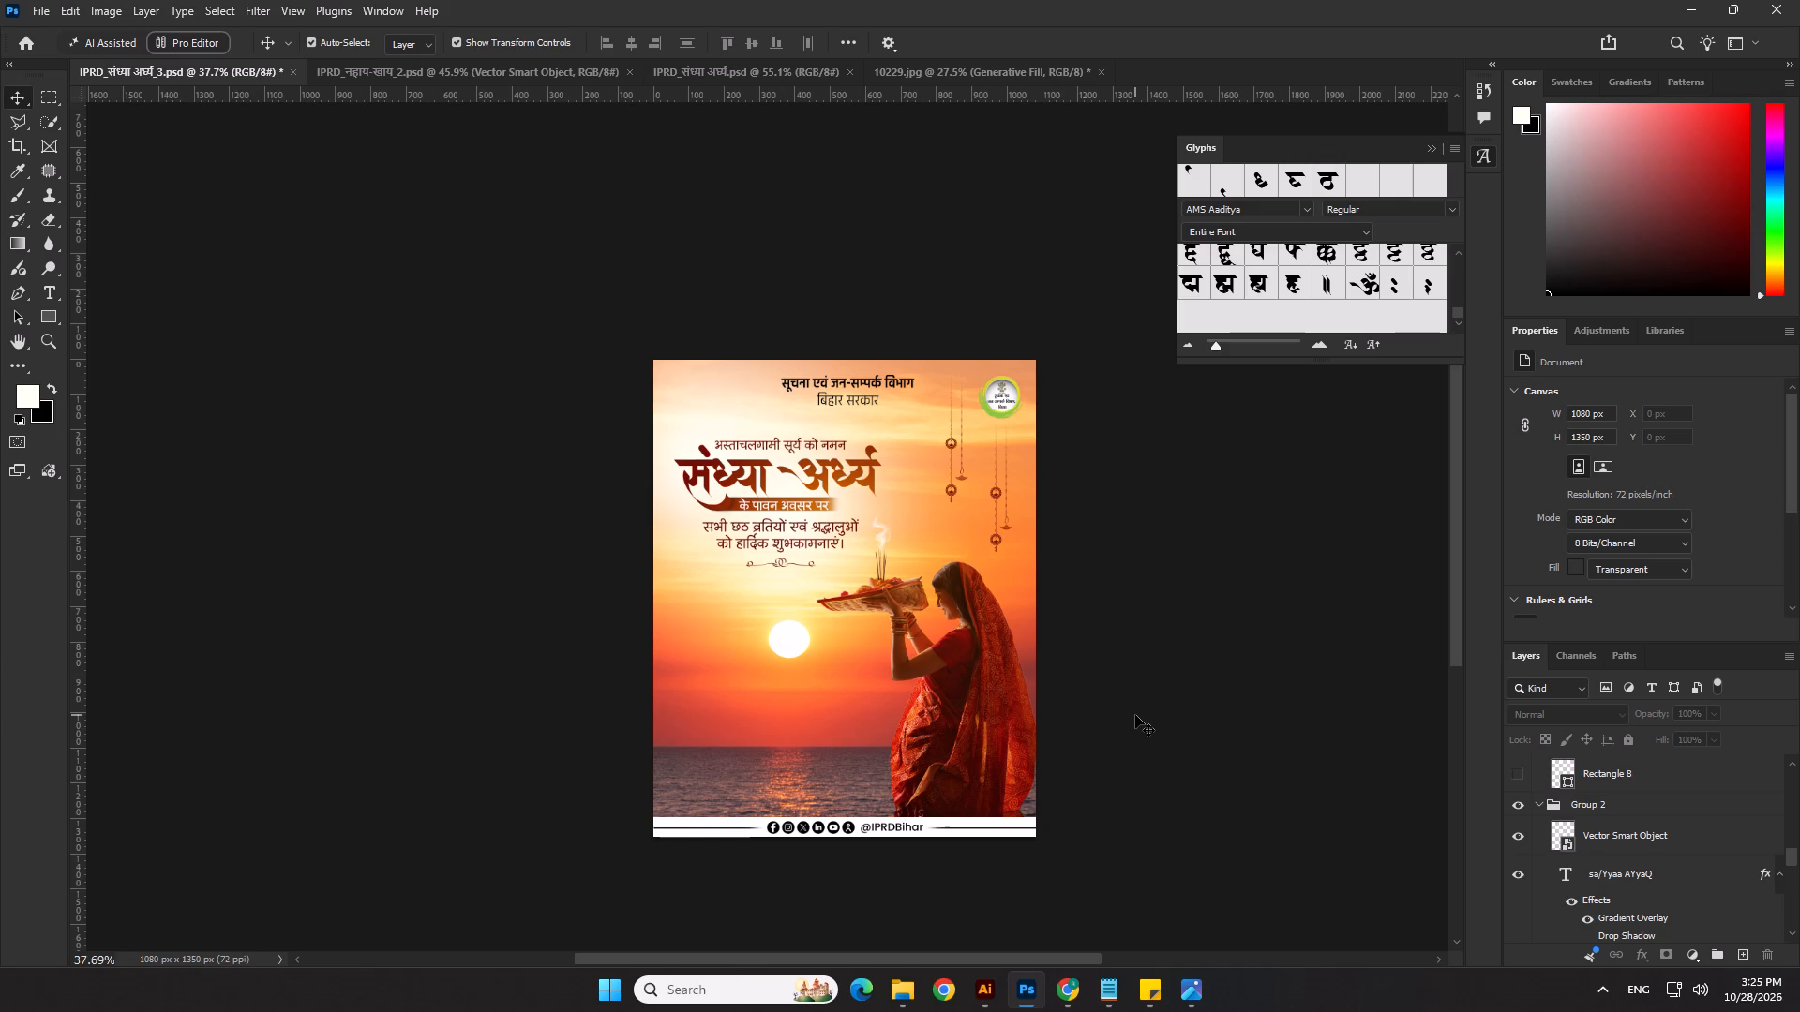
Save the poster document.
{"action": "key", "text": "ctrl+s"}
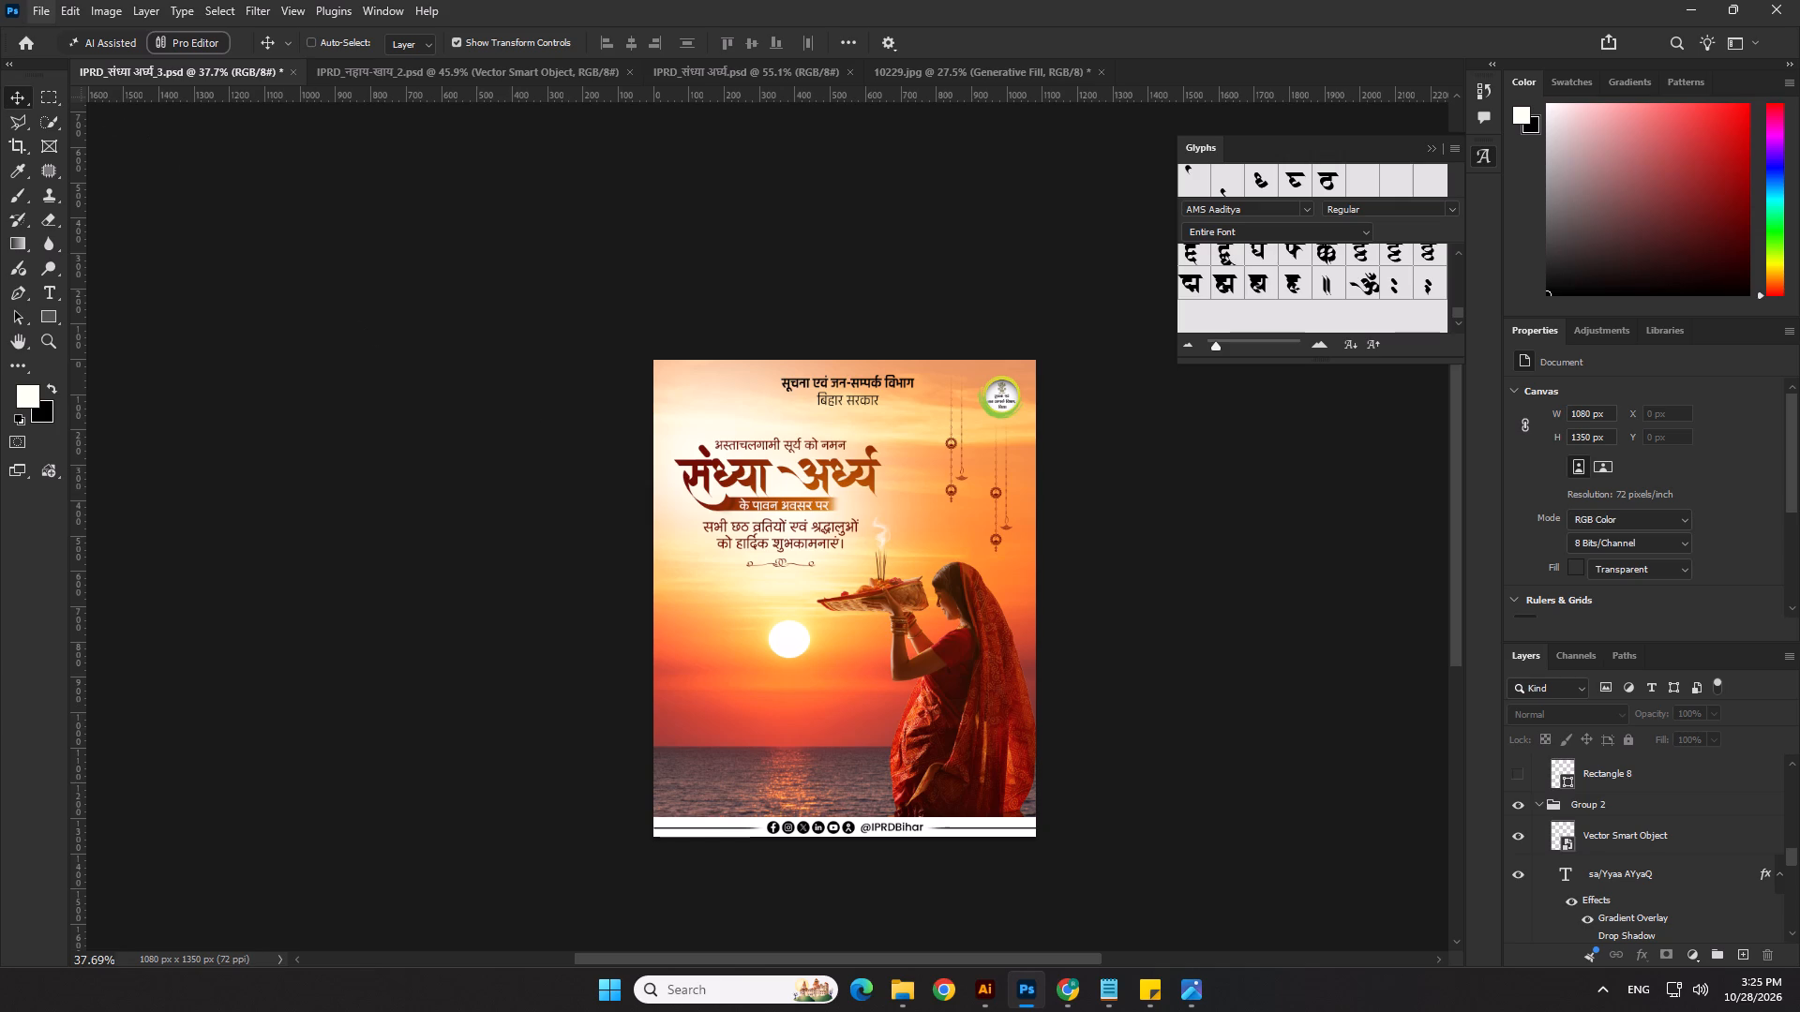
Save a copy of the poster in PNG format in the 28.10.26 folder.
{"action": "left_click", "coordinate": [37, 10]}
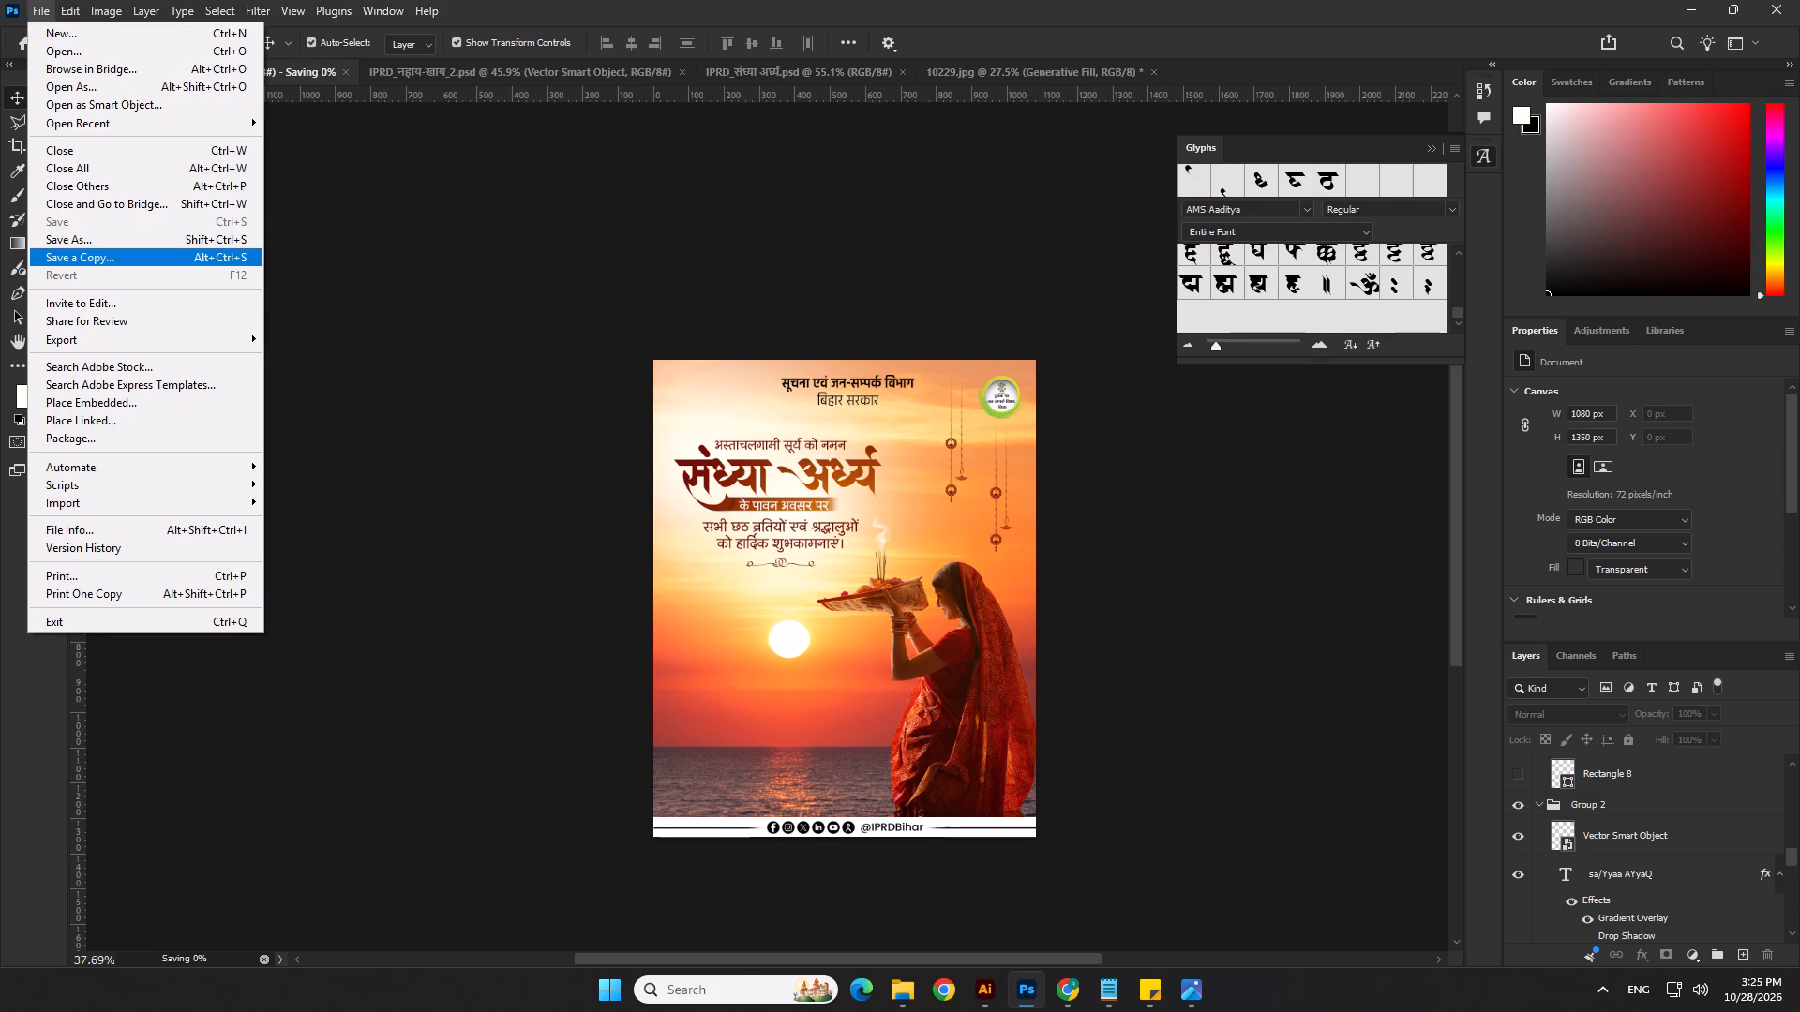
{"action": "left_click", "coordinate": [97, 262]}
{"action": "left_click", "coordinate": [914, 372]}
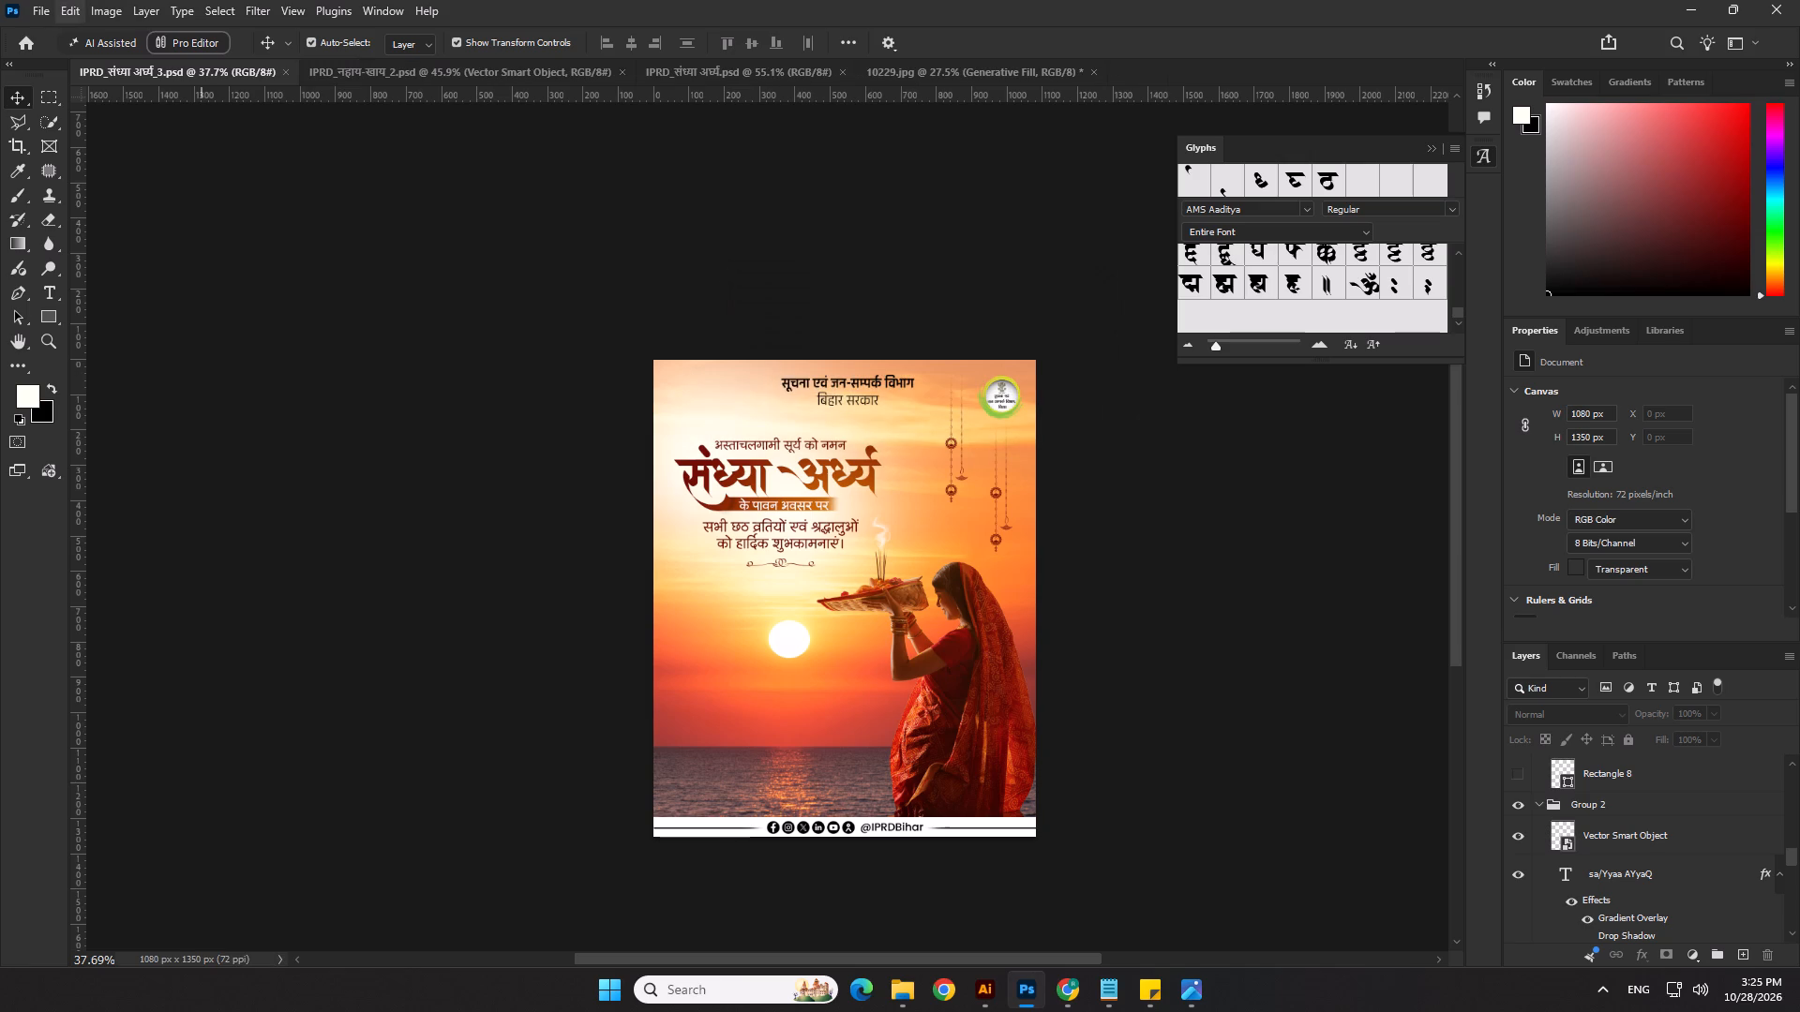
{"action": "left_click", "coordinate": [49, 9]}
{"action": "left_click", "coordinate": [88, 264]}
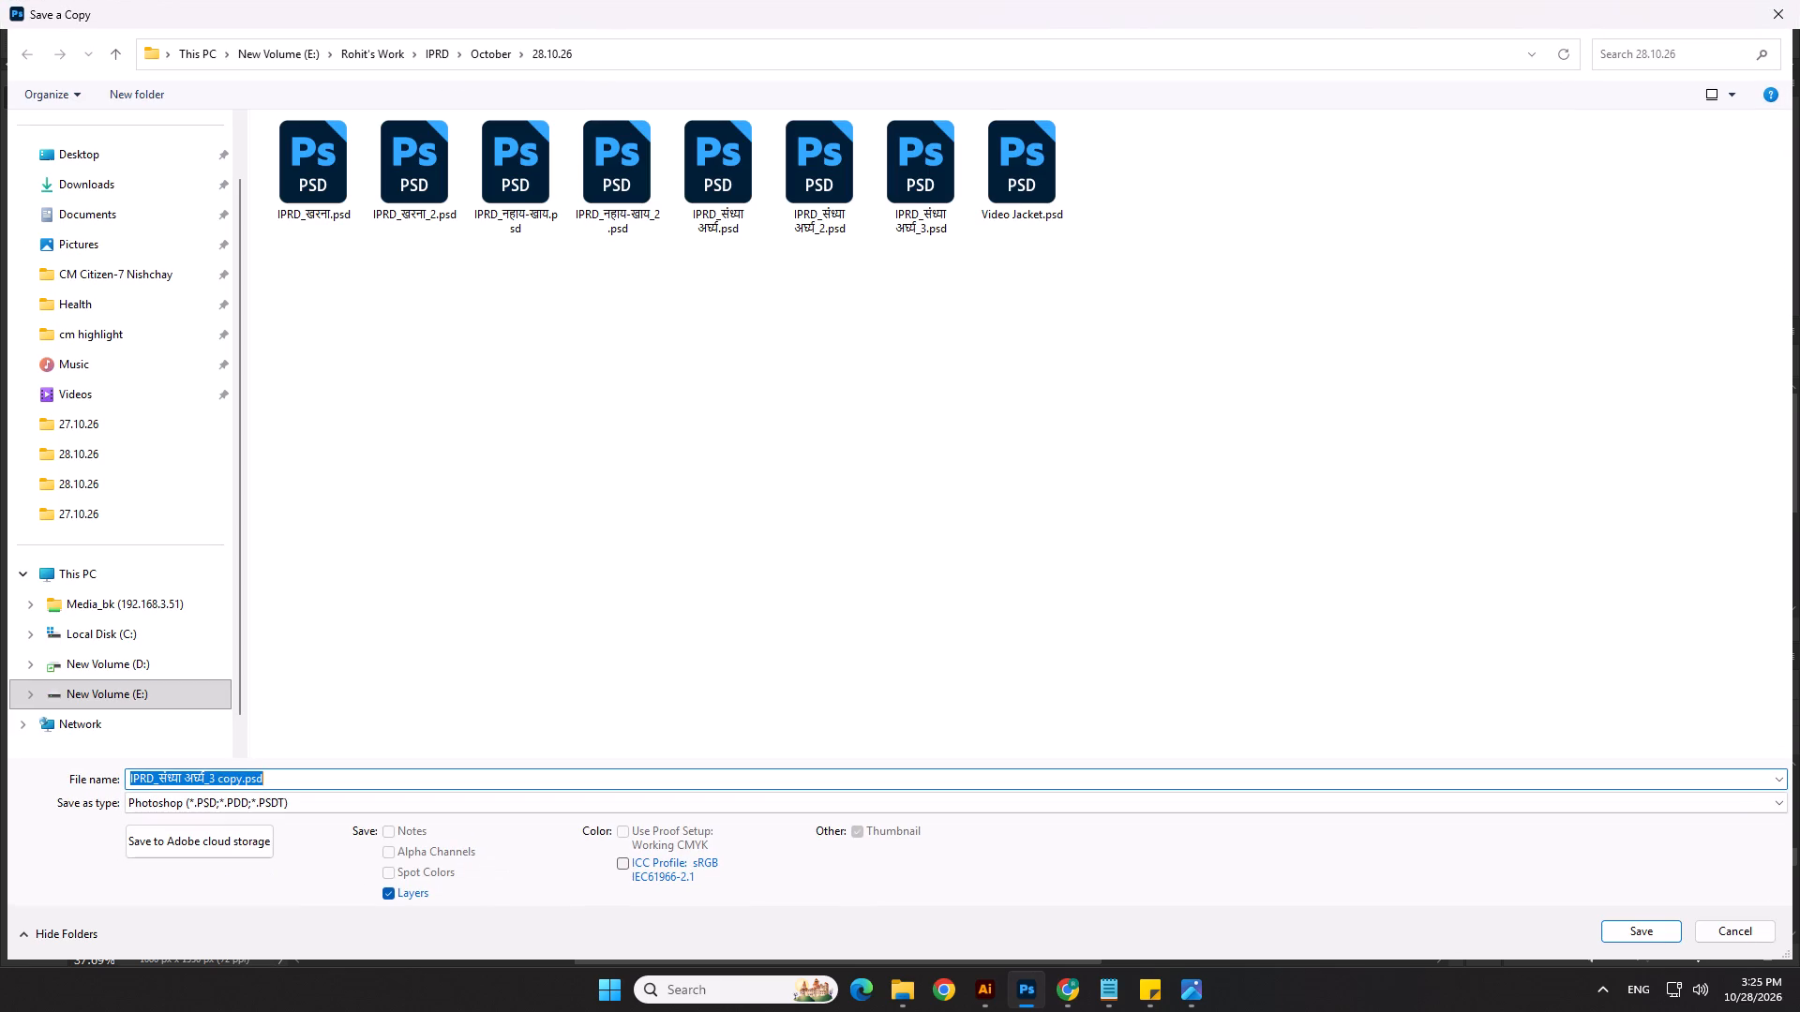
{"action": "left_click", "coordinate": [191, 797]}
{"action": "left_click", "coordinate": [186, 690]}
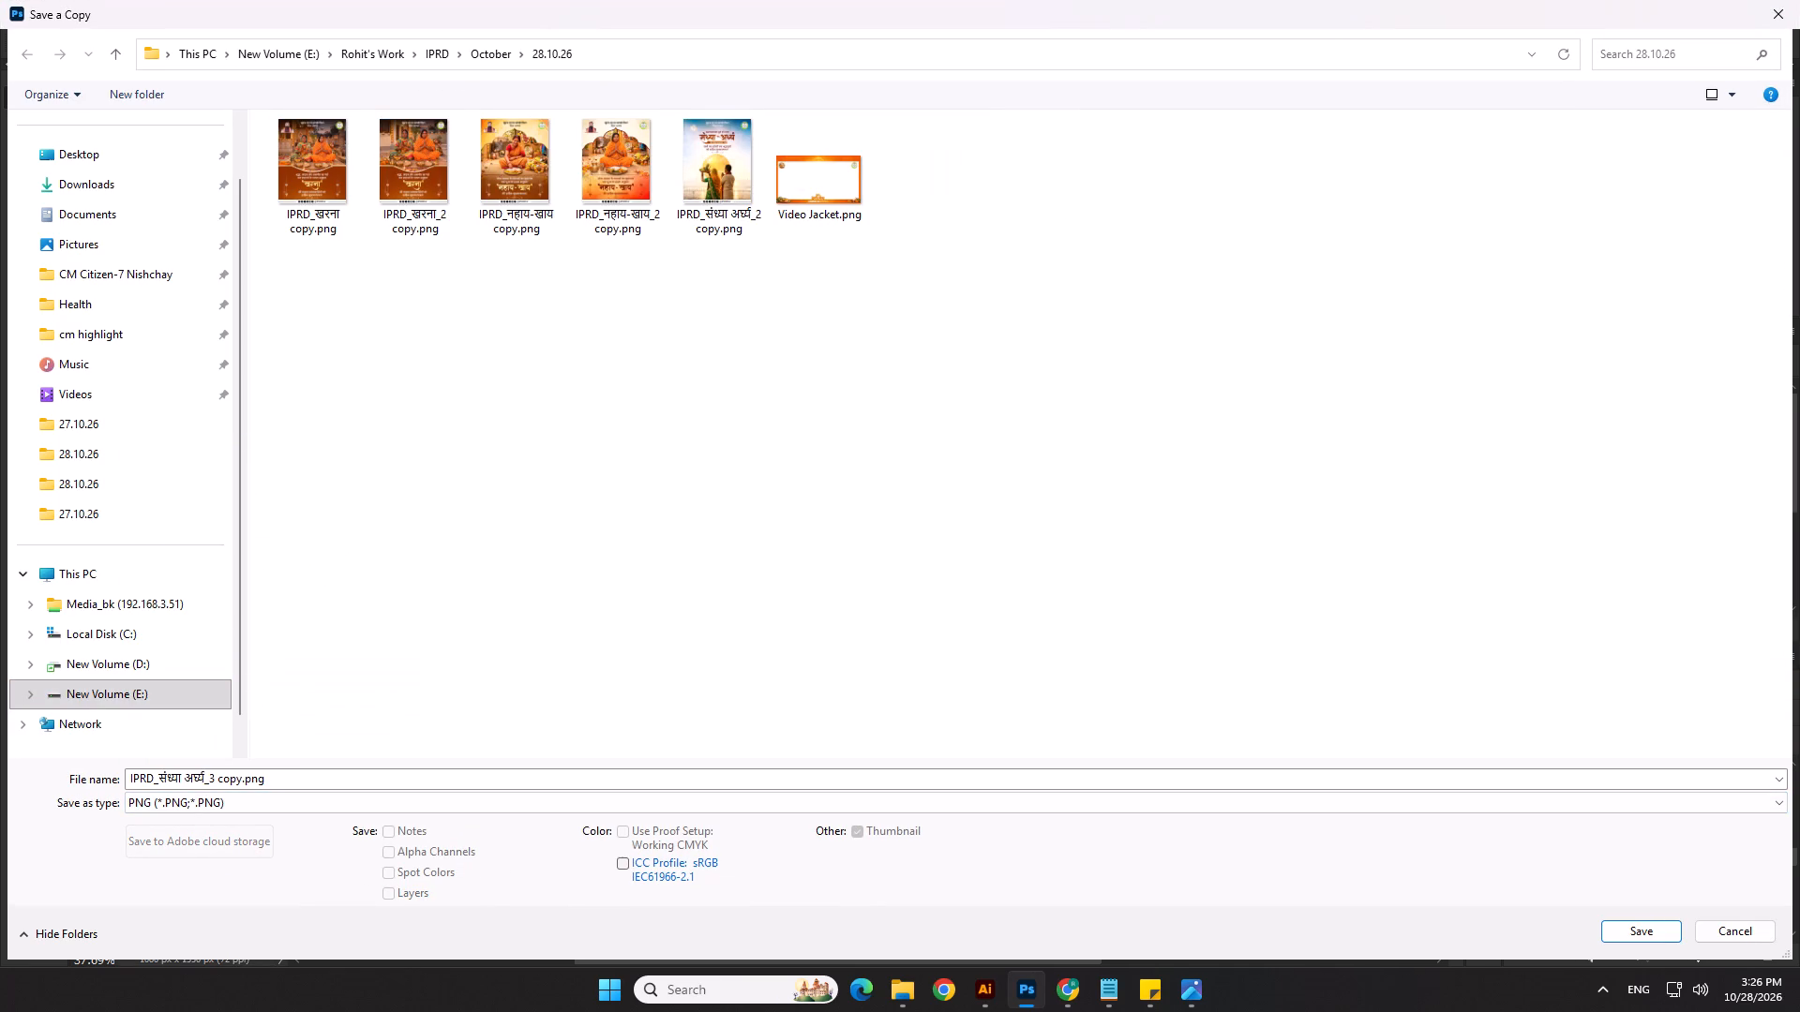
Save the PNG copy as IPRD_संध्या अर्घ्य_3 copy.png in the 28.10.26 folder, using the large file size option.
{"action": "left_click", "coordinate": [1618, 936]}
{"action": "left_click", "coordinate": [982, 291]}
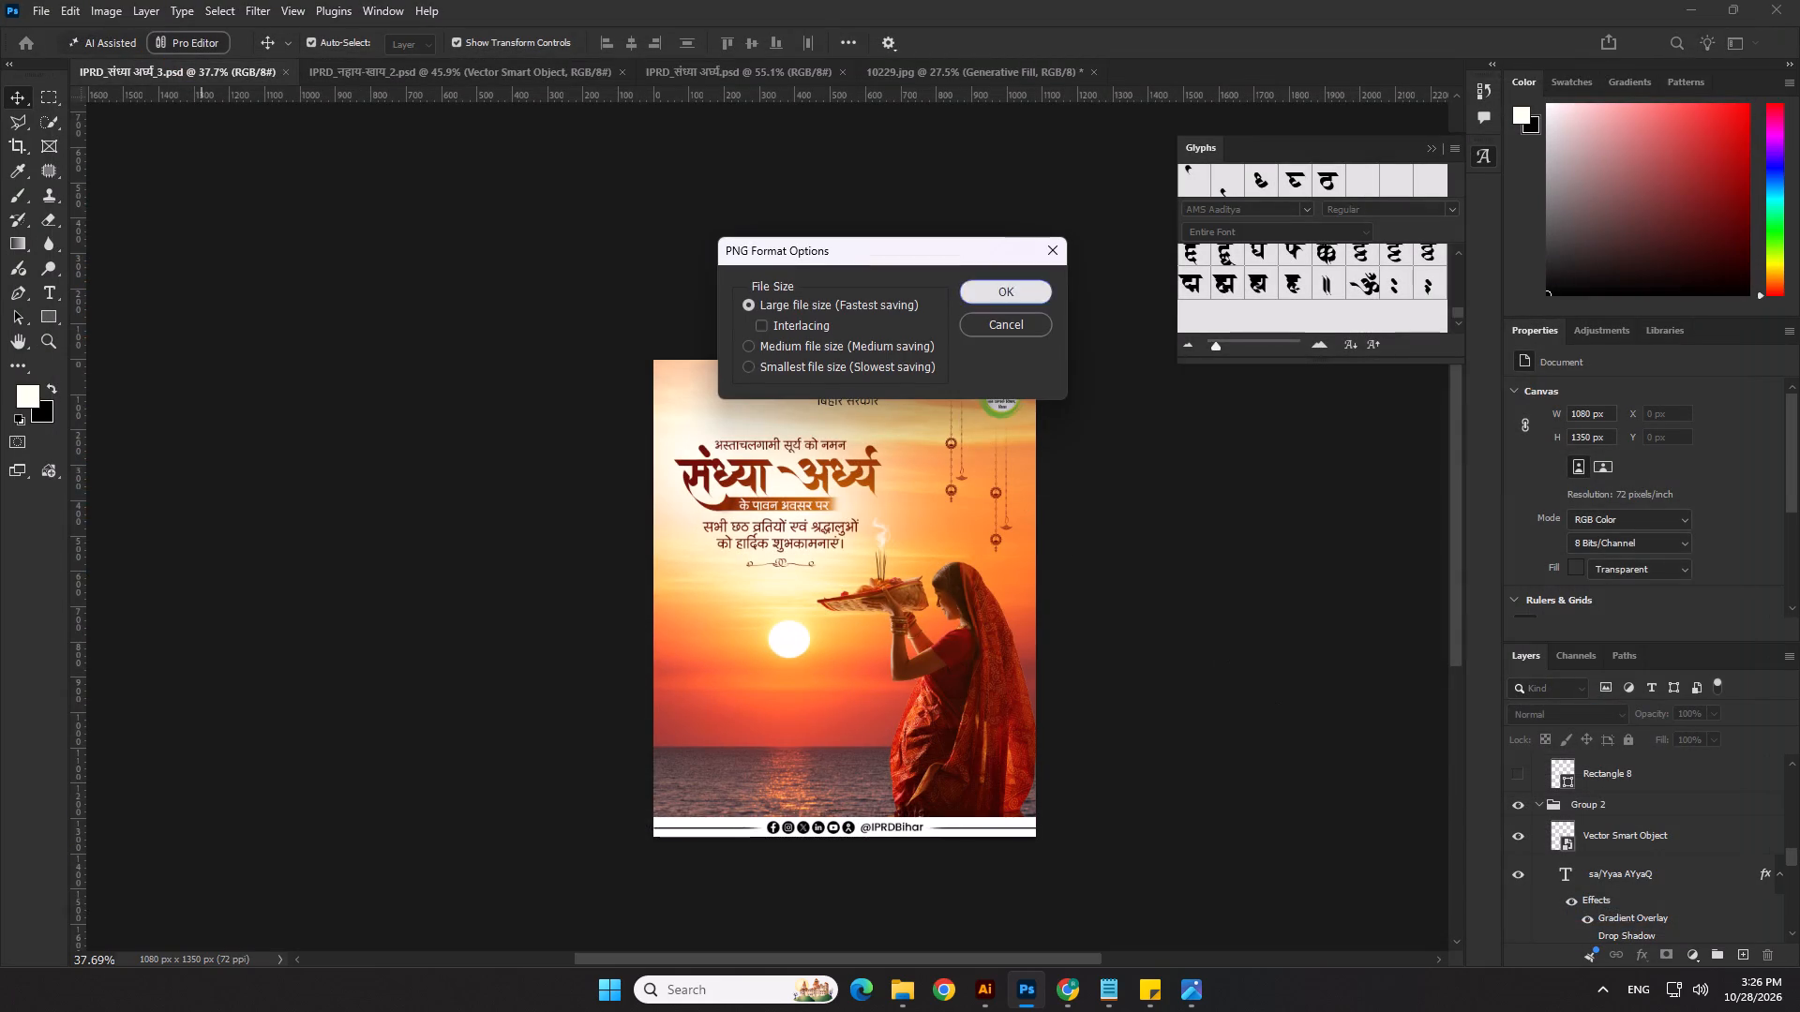
{"action": "left_click", "coordinate": [1240, 811]}
Check the open flourish artwork in Illustrator and switch to the Chrome browser windows.
{"action": "left_click", "coordinate": [1066, 990]}
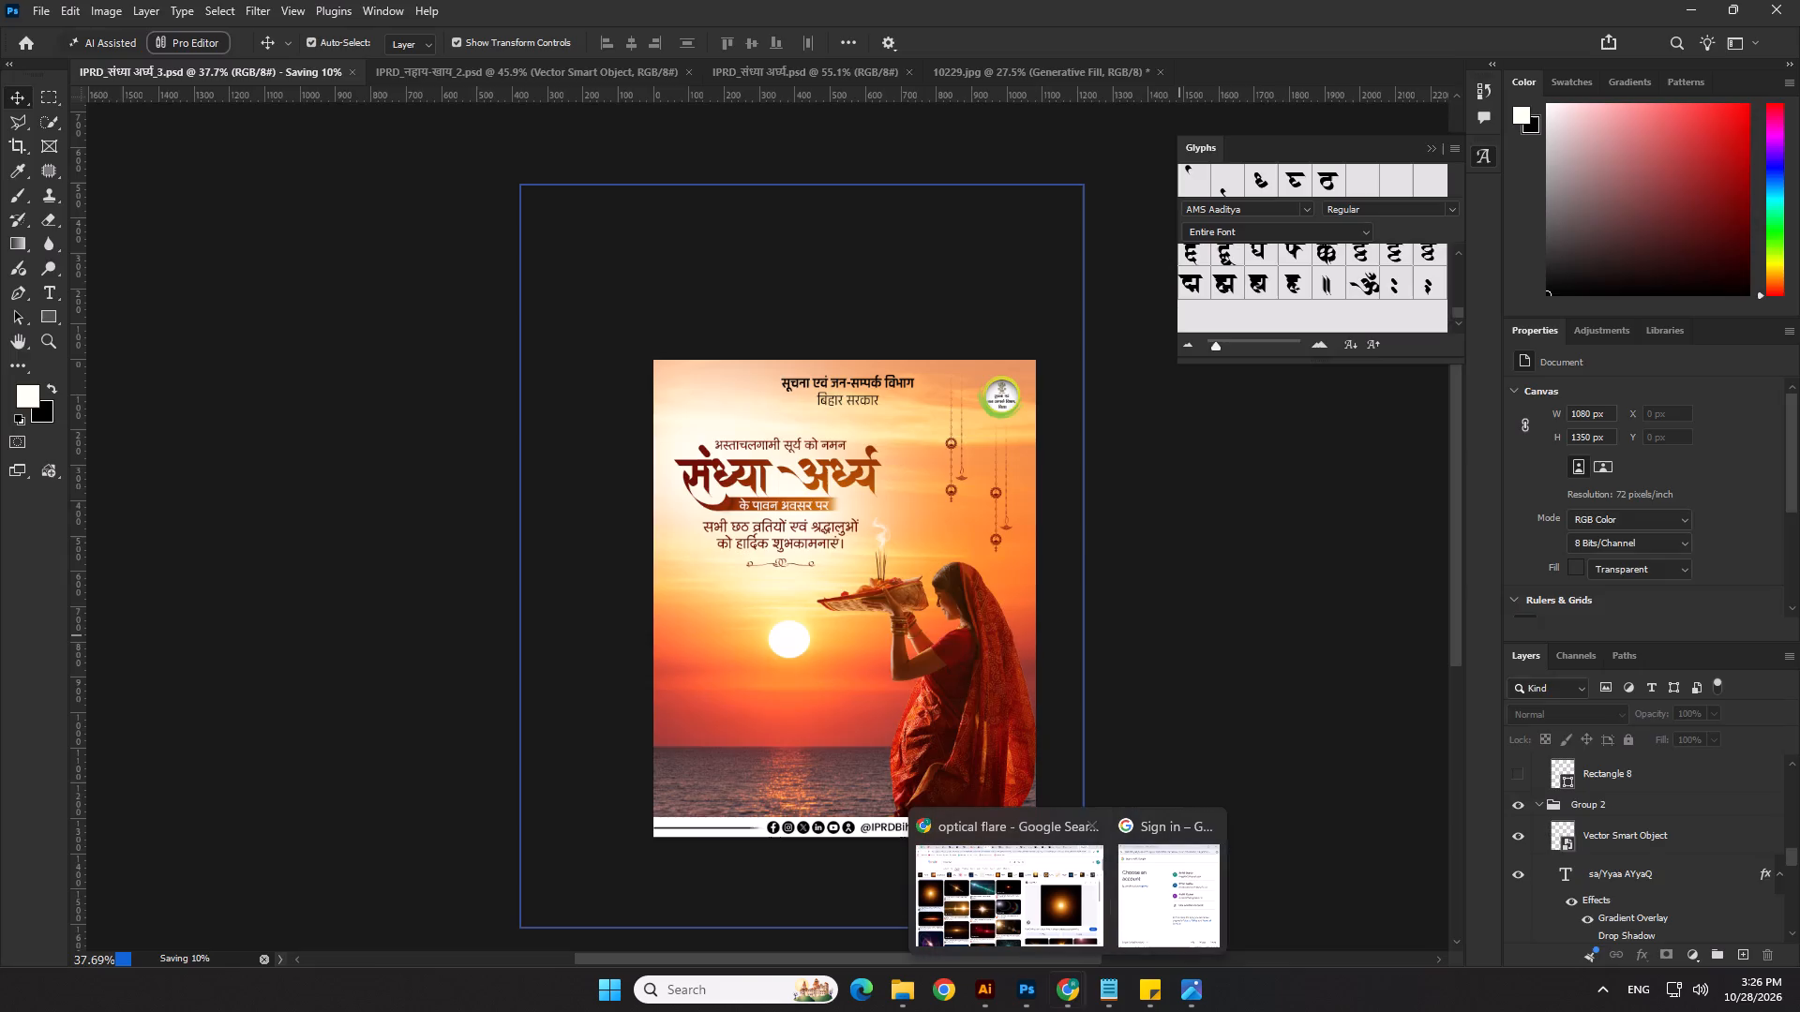
{"action": "left_click", "coordinate": [995, 996]}
{"action": "left_click", "coordinate": [1073, 1005]}
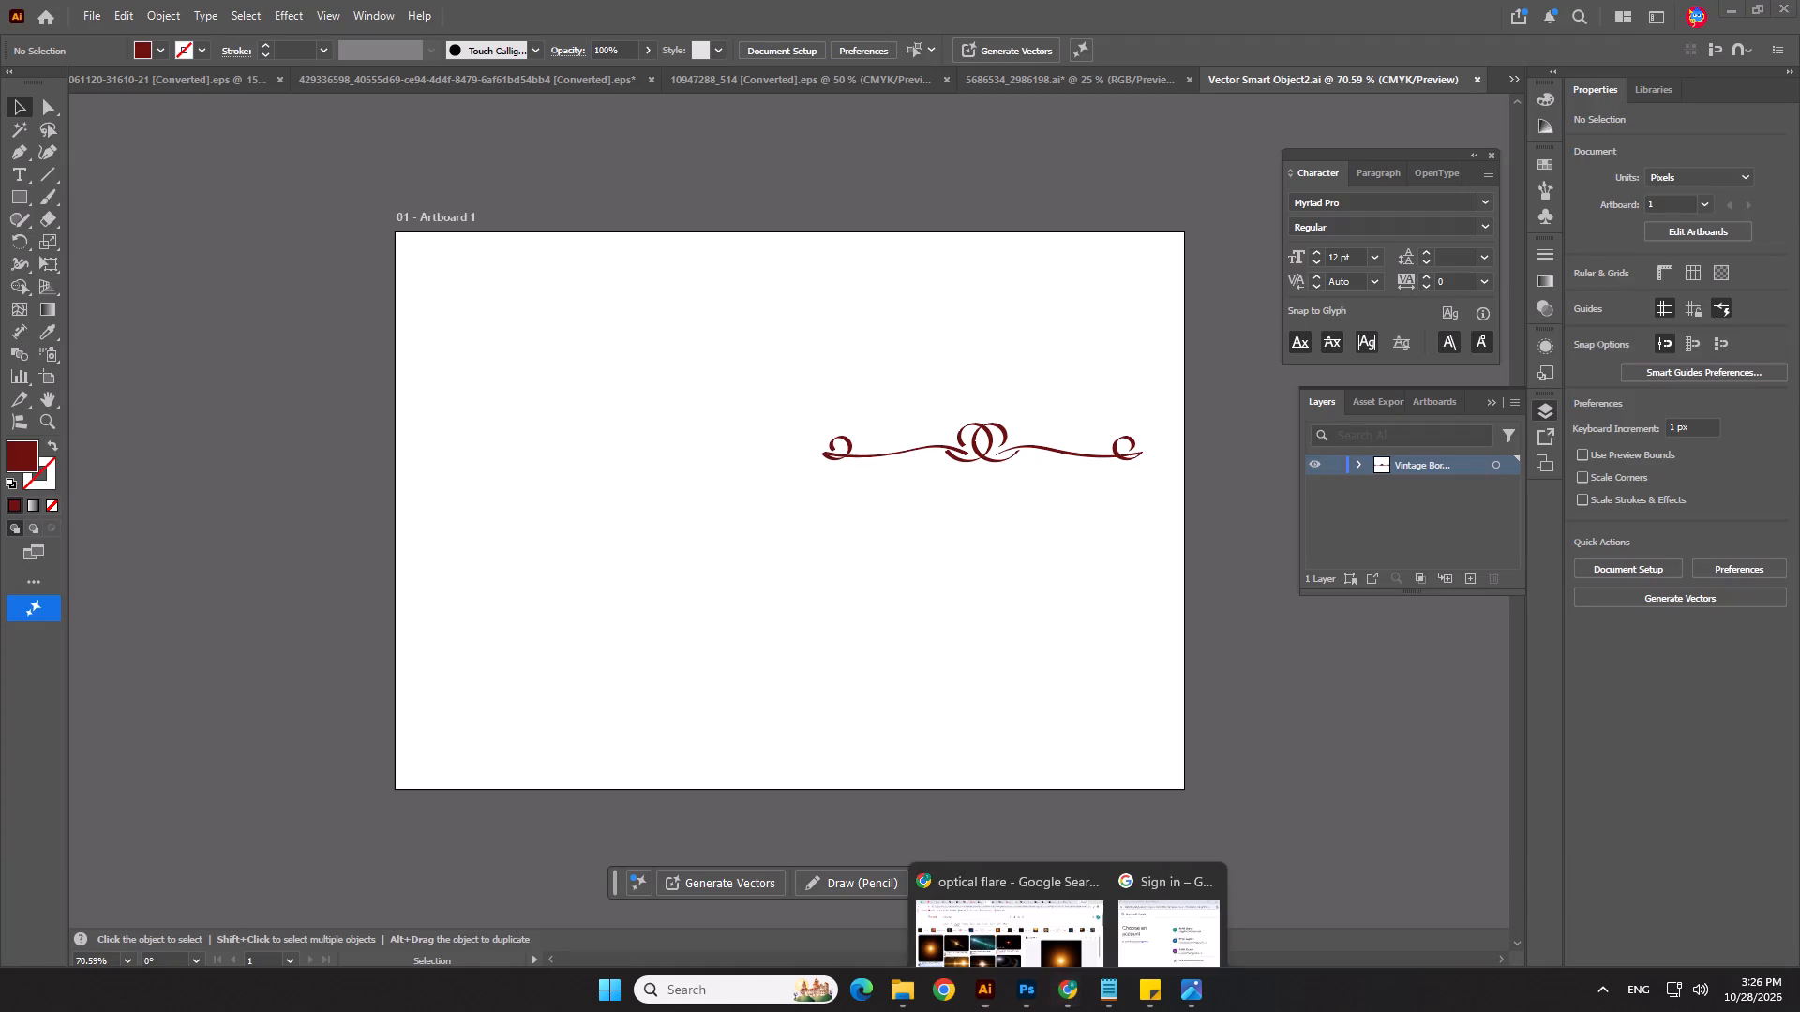
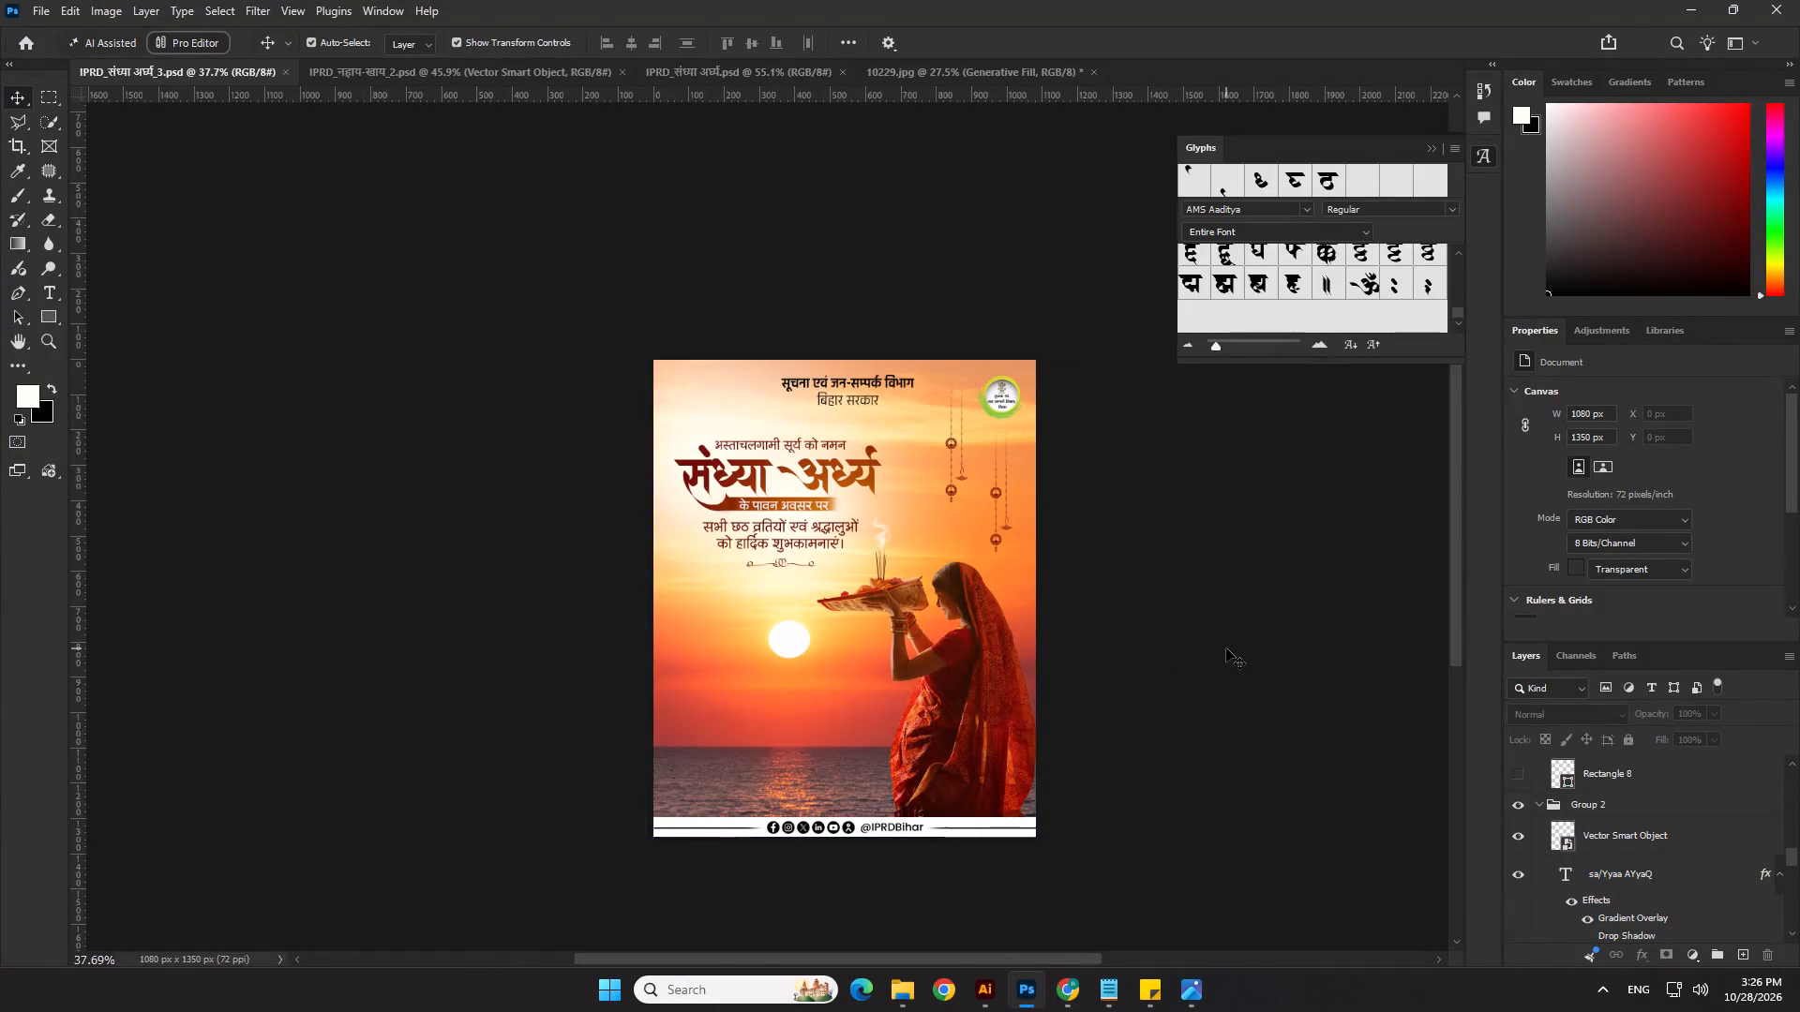
Clear the layer selection and save the संध्या अर्घ्य poster document.
{"action": "left_click", "coordinate": [1067, 1005]}
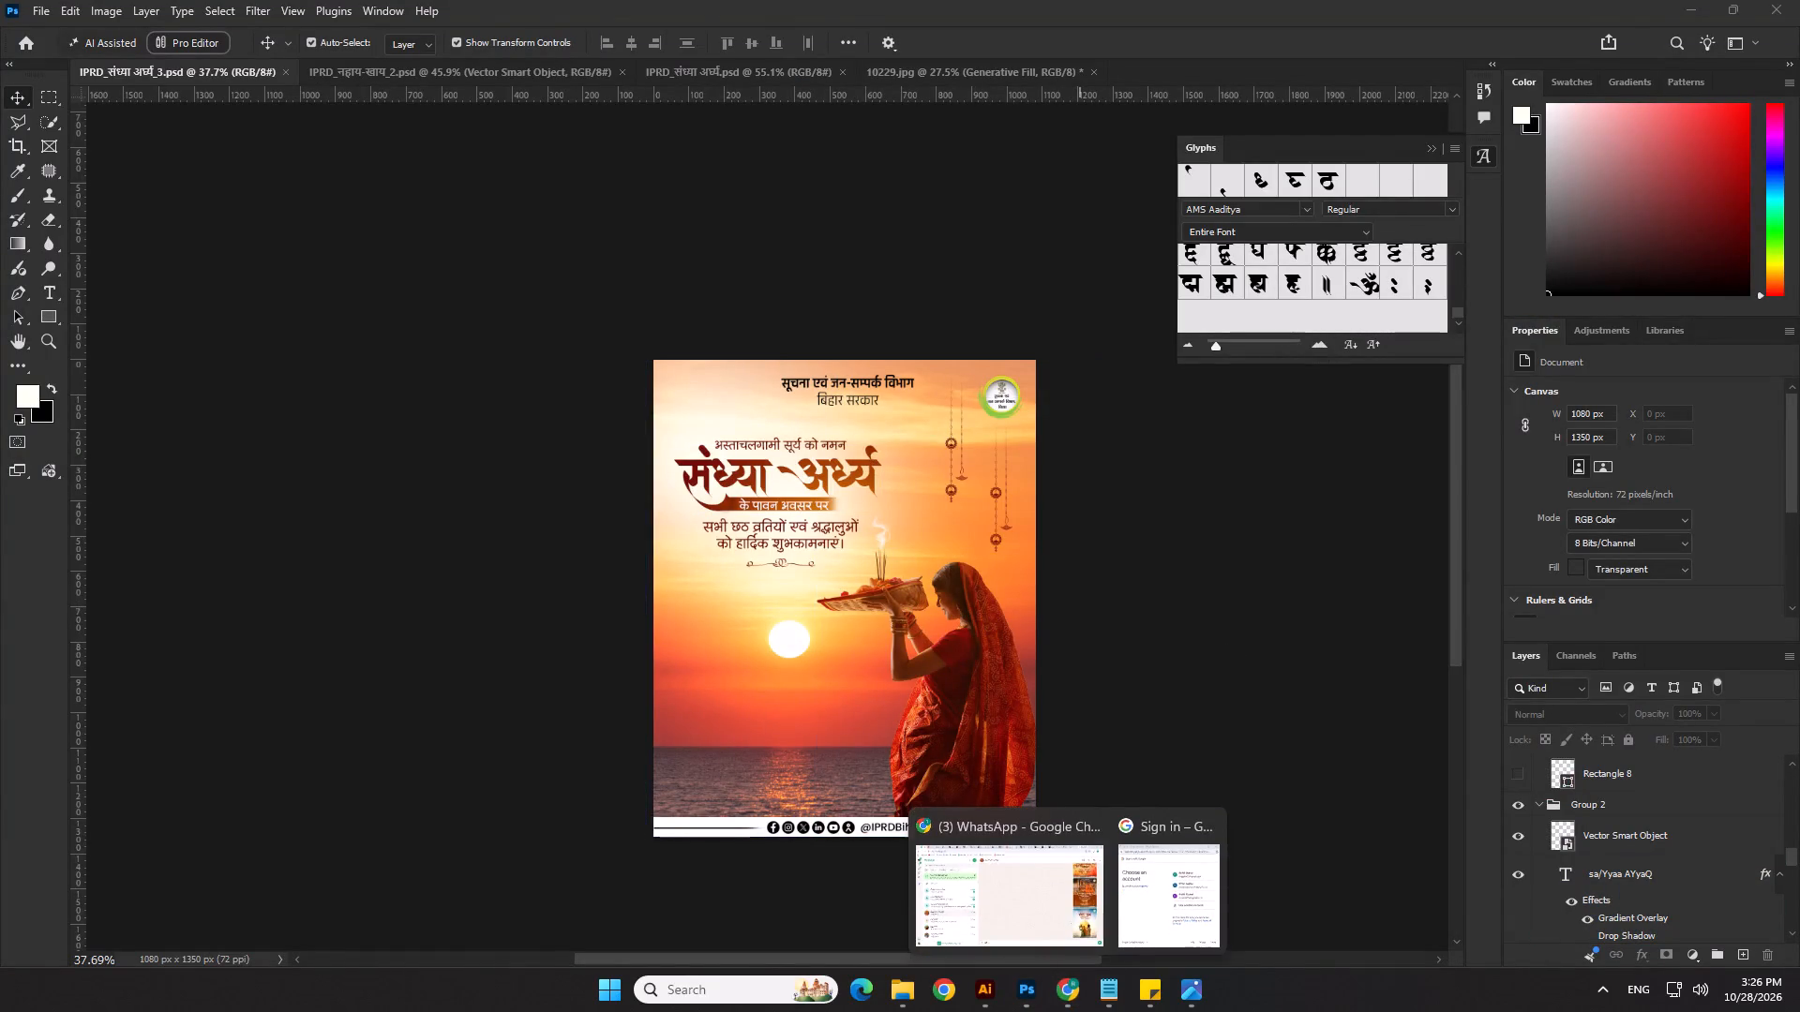
{"action": "left_click", "coordinate": [984, 680]}
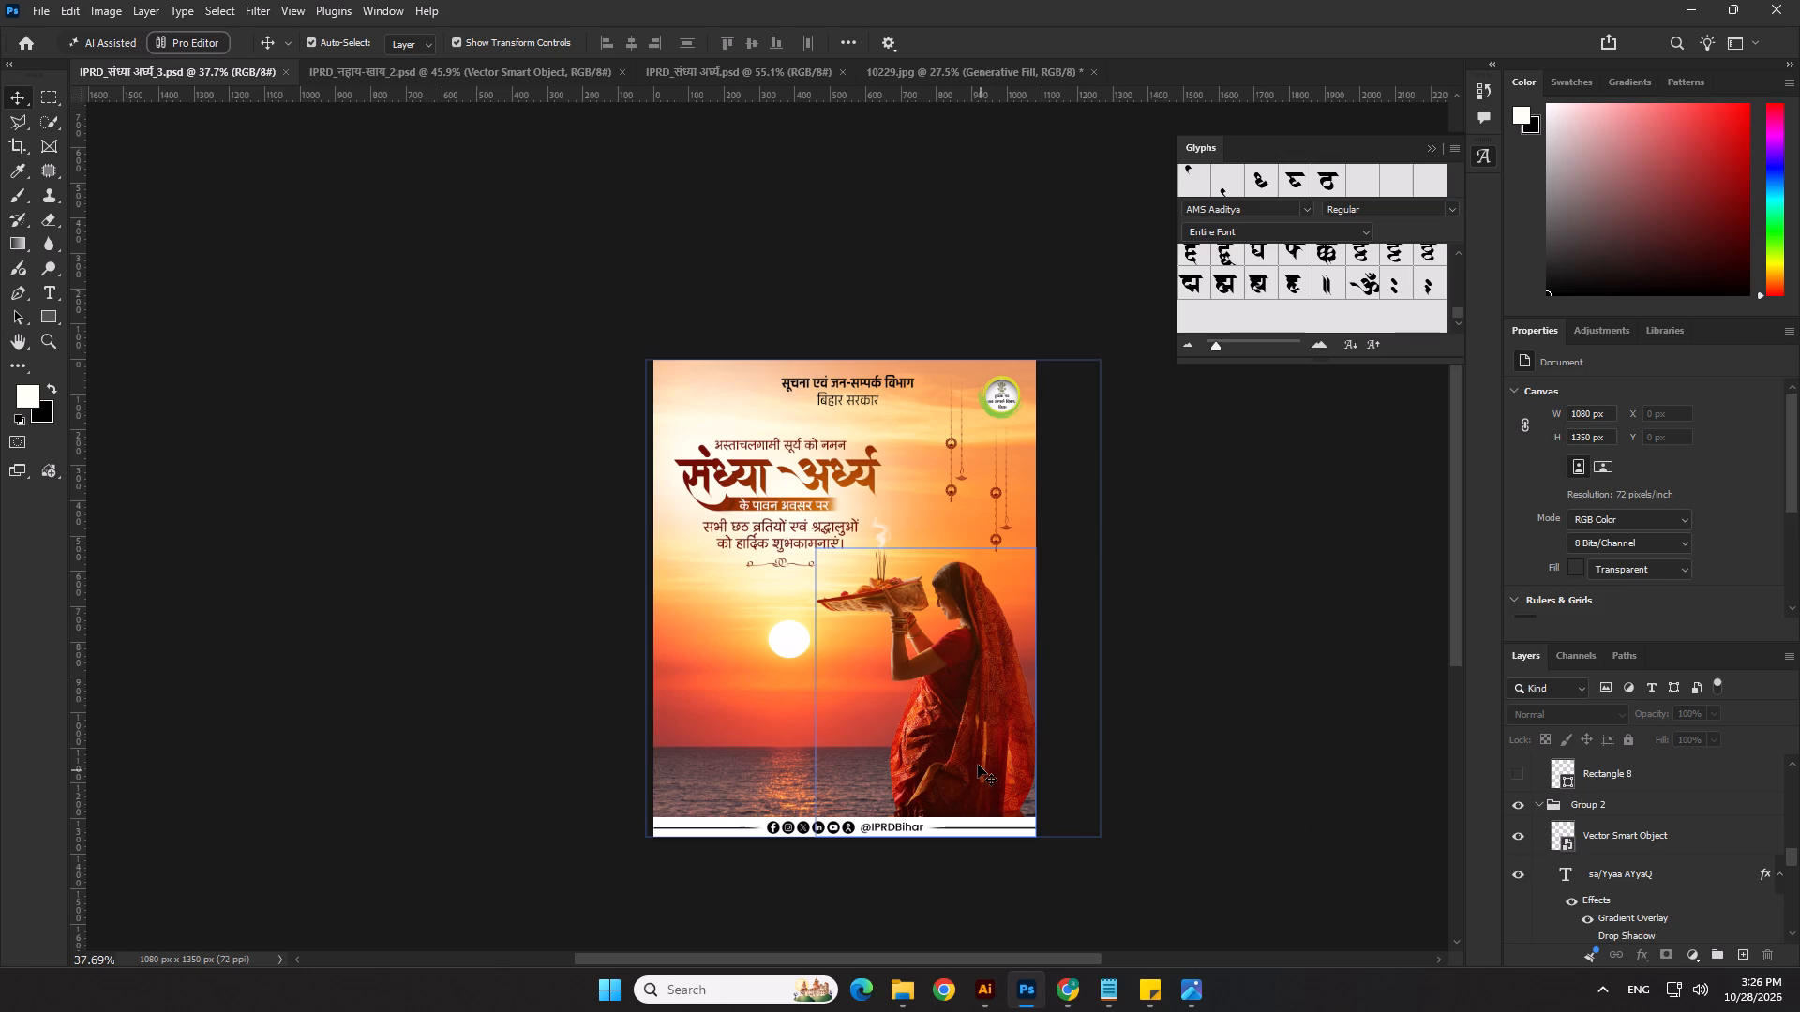
{"action": "left_click", "coordinate": [978, 765]}
{"action": "left_click", "coordinate": [271, 448]}
{"action": "key", "text": "ctrl+s"}
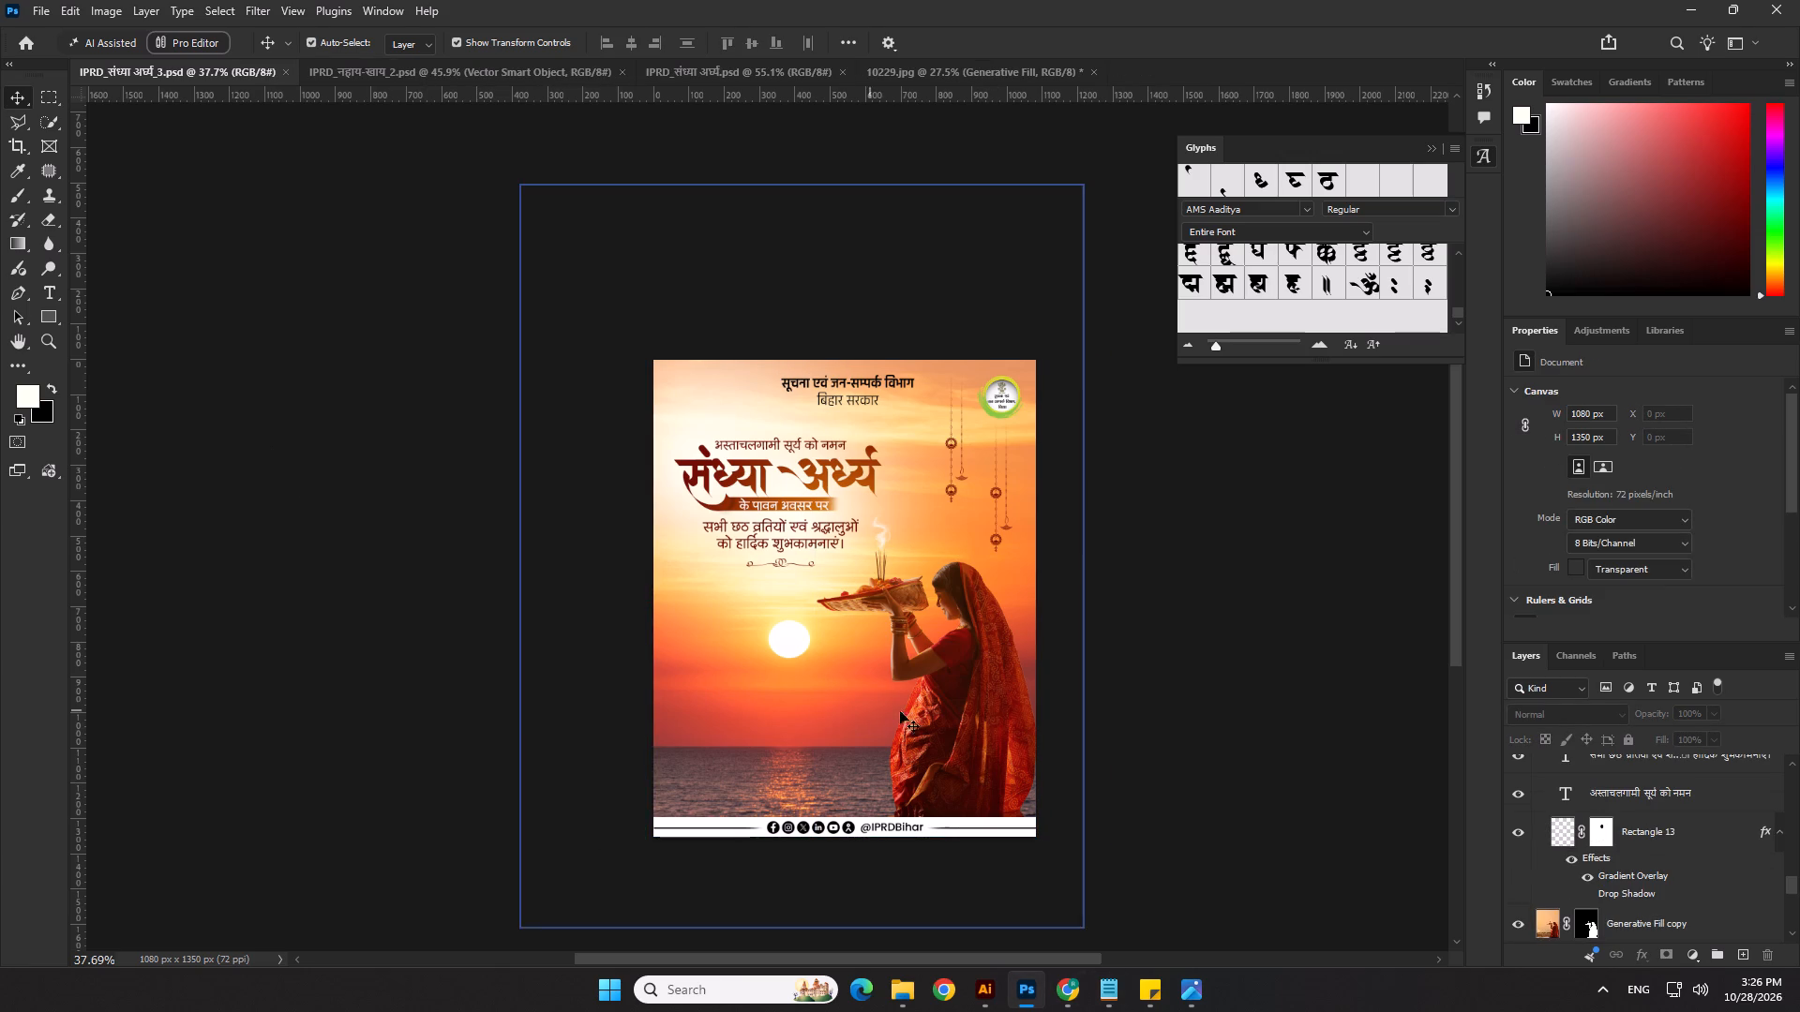
Bring up the open File Explorer windows to switch from the poster to a folder.
{"action": "left_click", "coordinate": [973, 693]}
{"action": "left_click", "coordinate": [904, 989]}
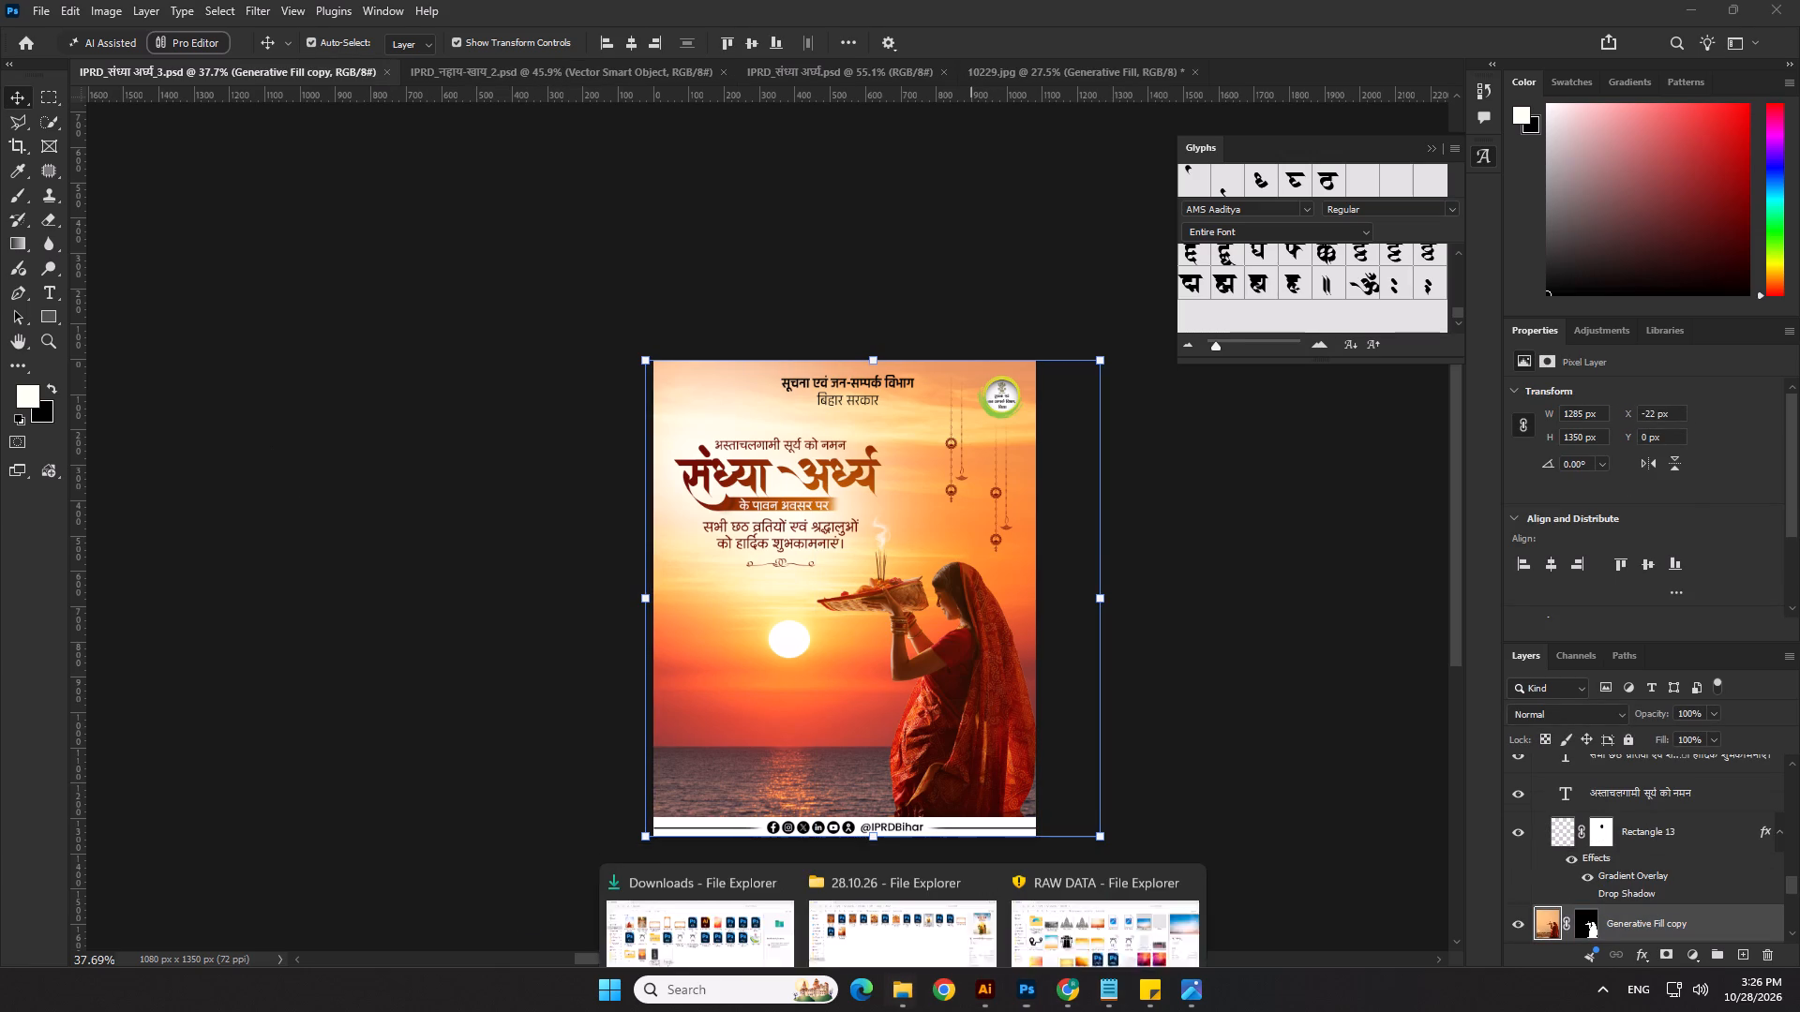
Open the document IPRD_संध्या अर्घ्य_2.psd from the 28.10.26 folder in the October work files.
{"action": "left_click", "coordinate": [752, 897]}
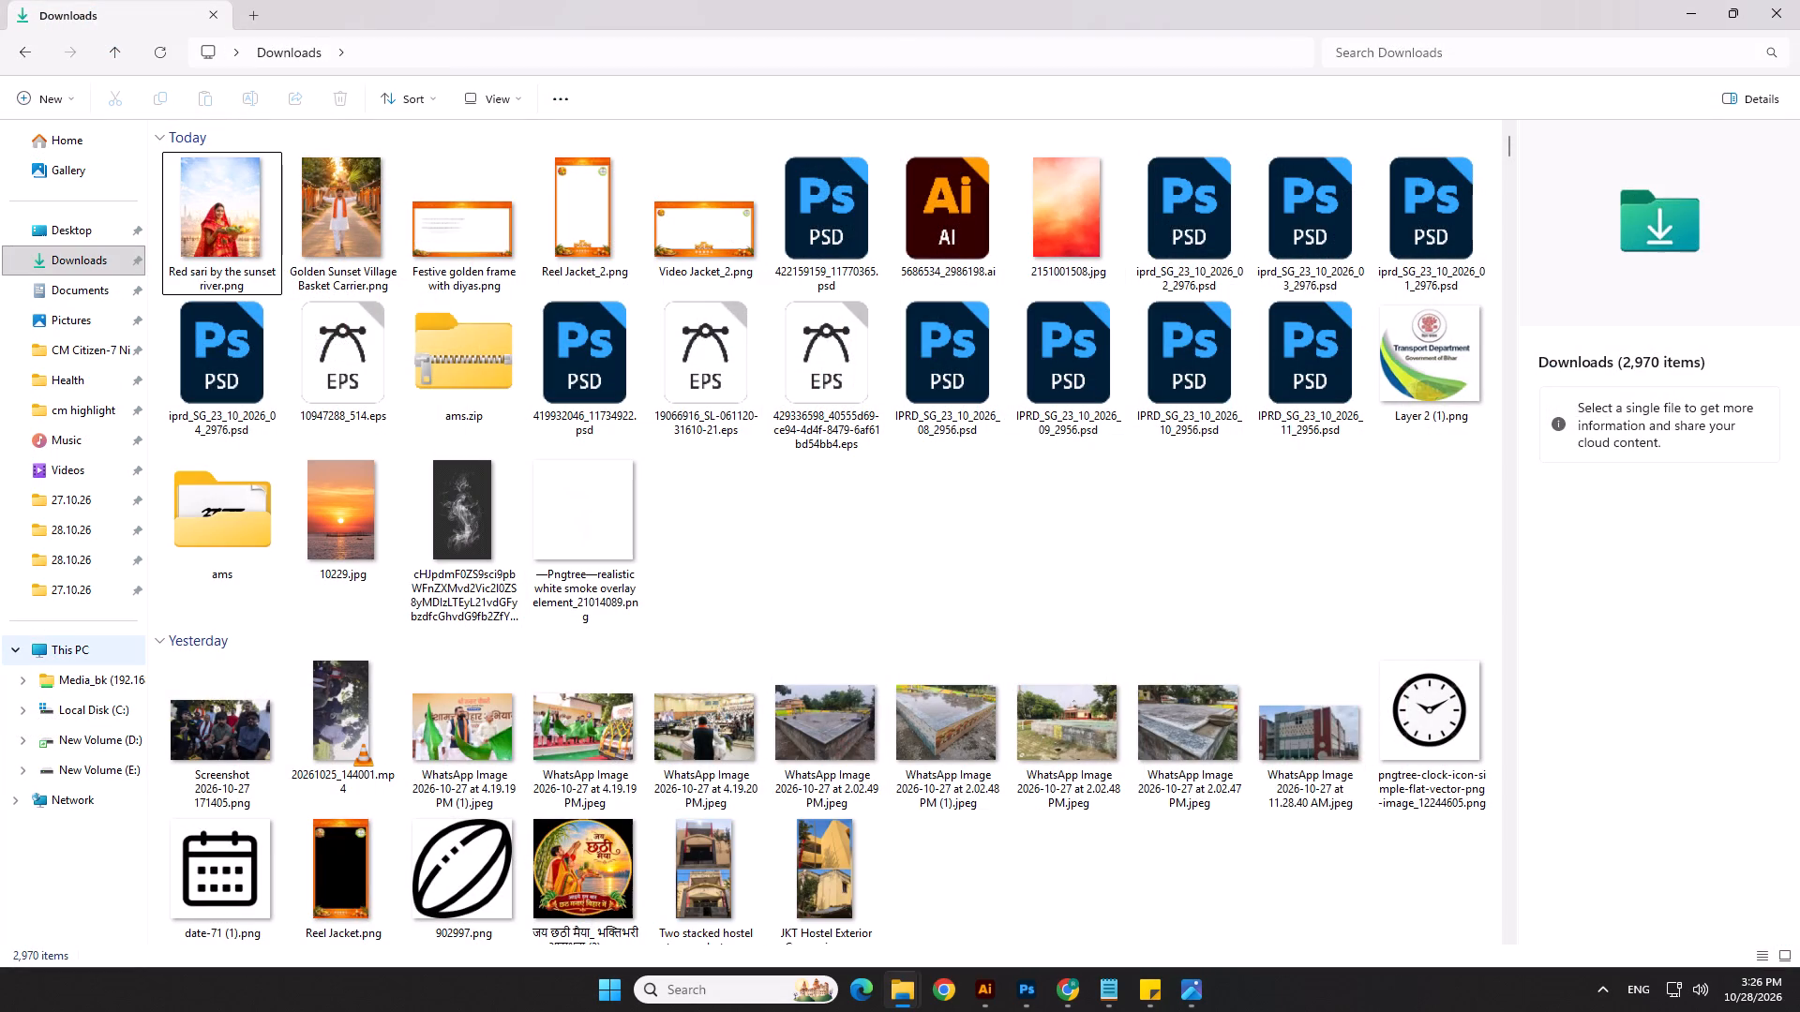
{"action": "key", "text": "alt+Tab"}
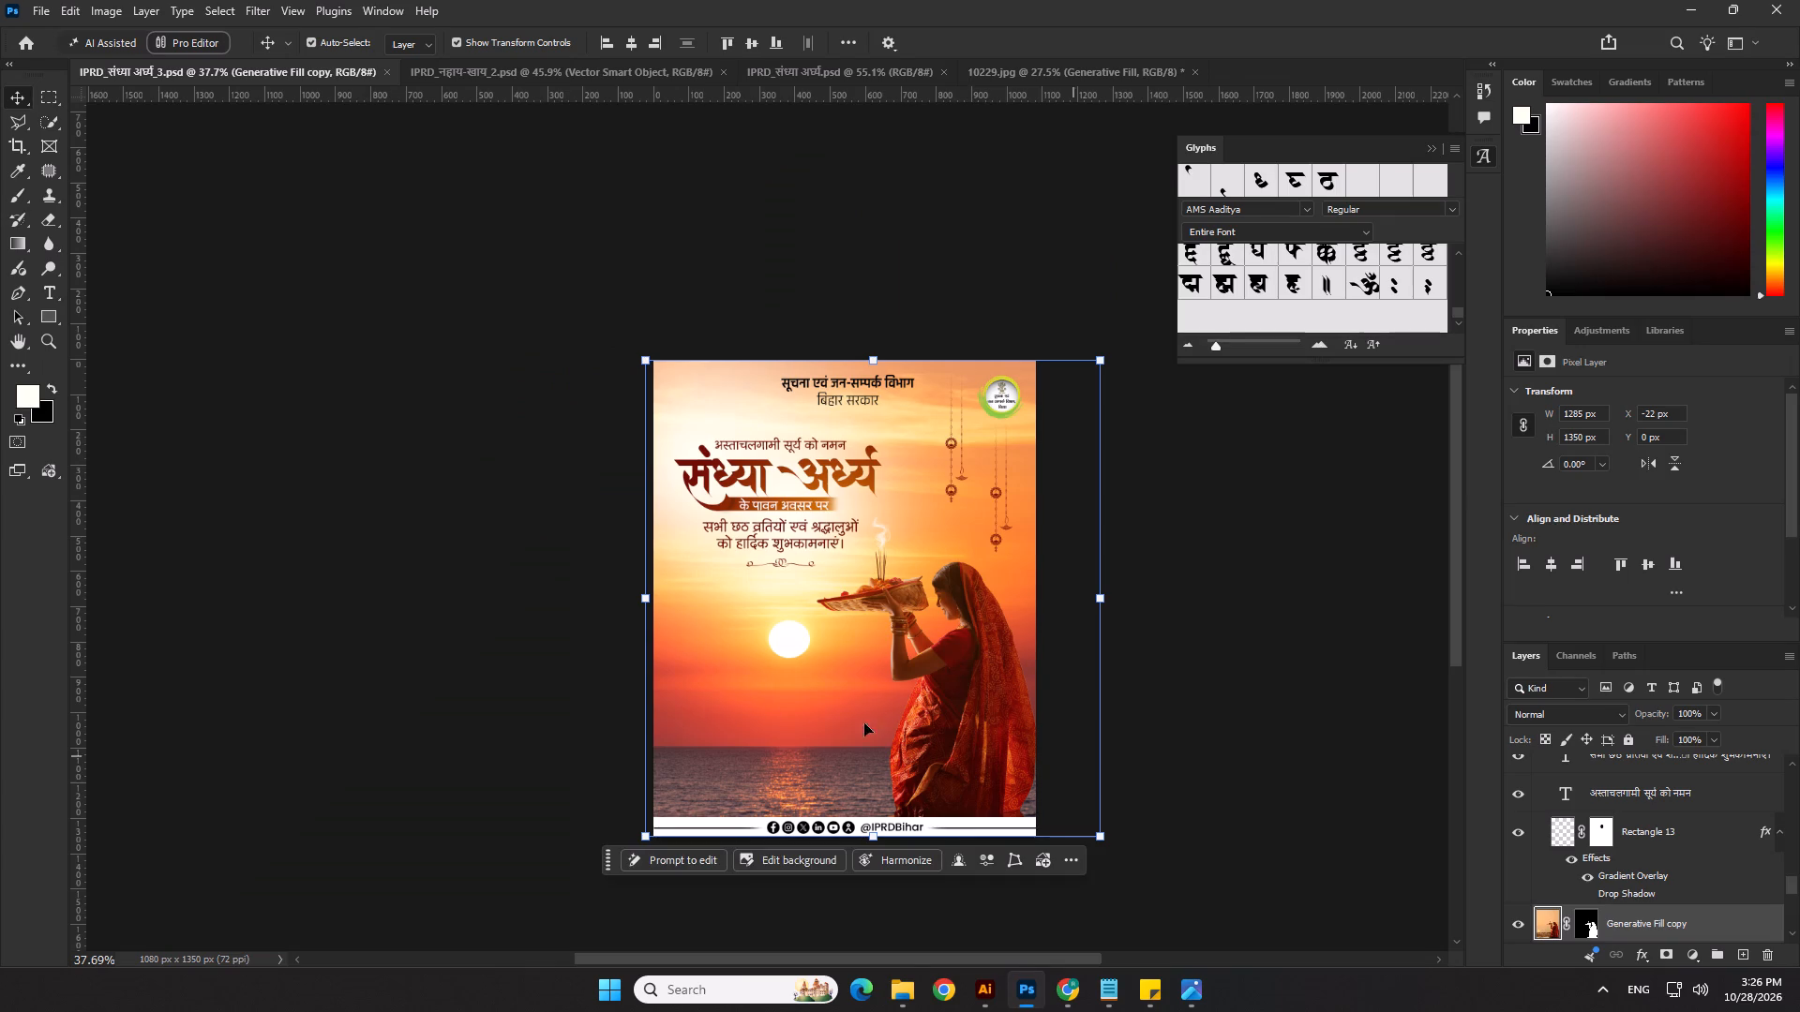
{"action": "key", "text": "alt+Tab"}
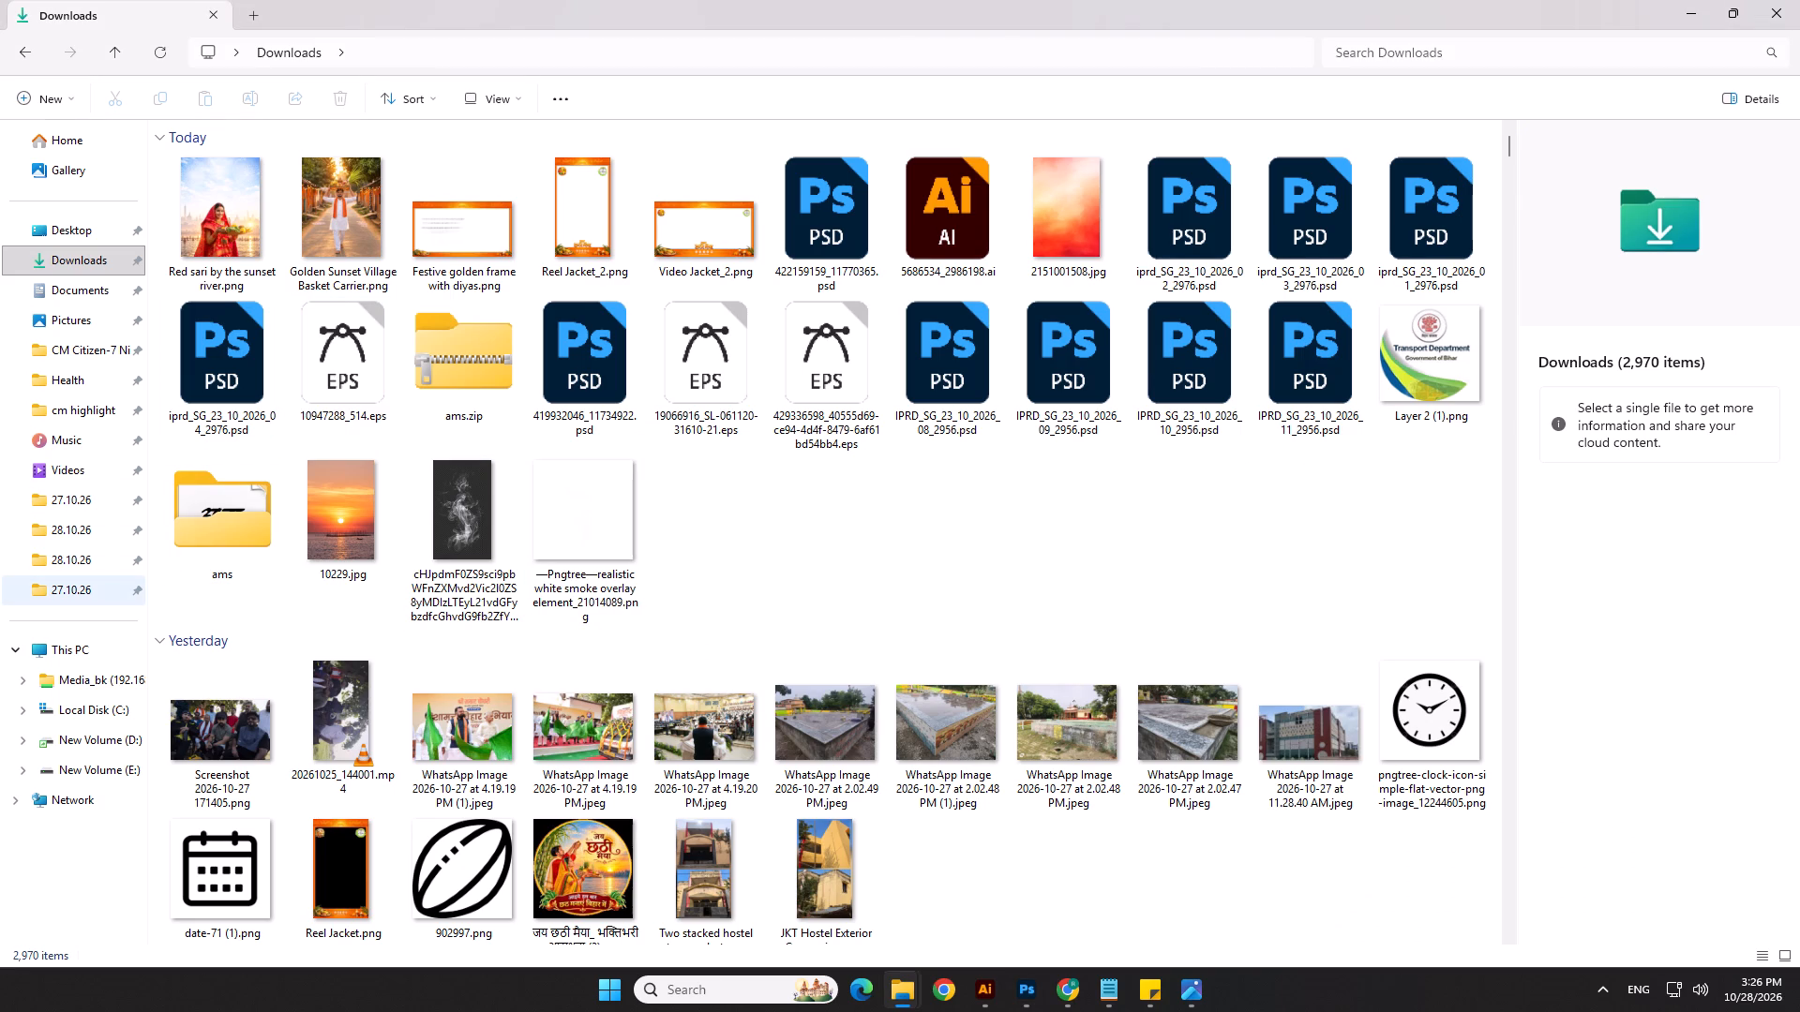
{"action": "left_click", "coordinate": [80, 576]}
{"action": "left_click", "coordinate": [82, 570]}
{"action": "left_click", "coordinate": [710, 586]}
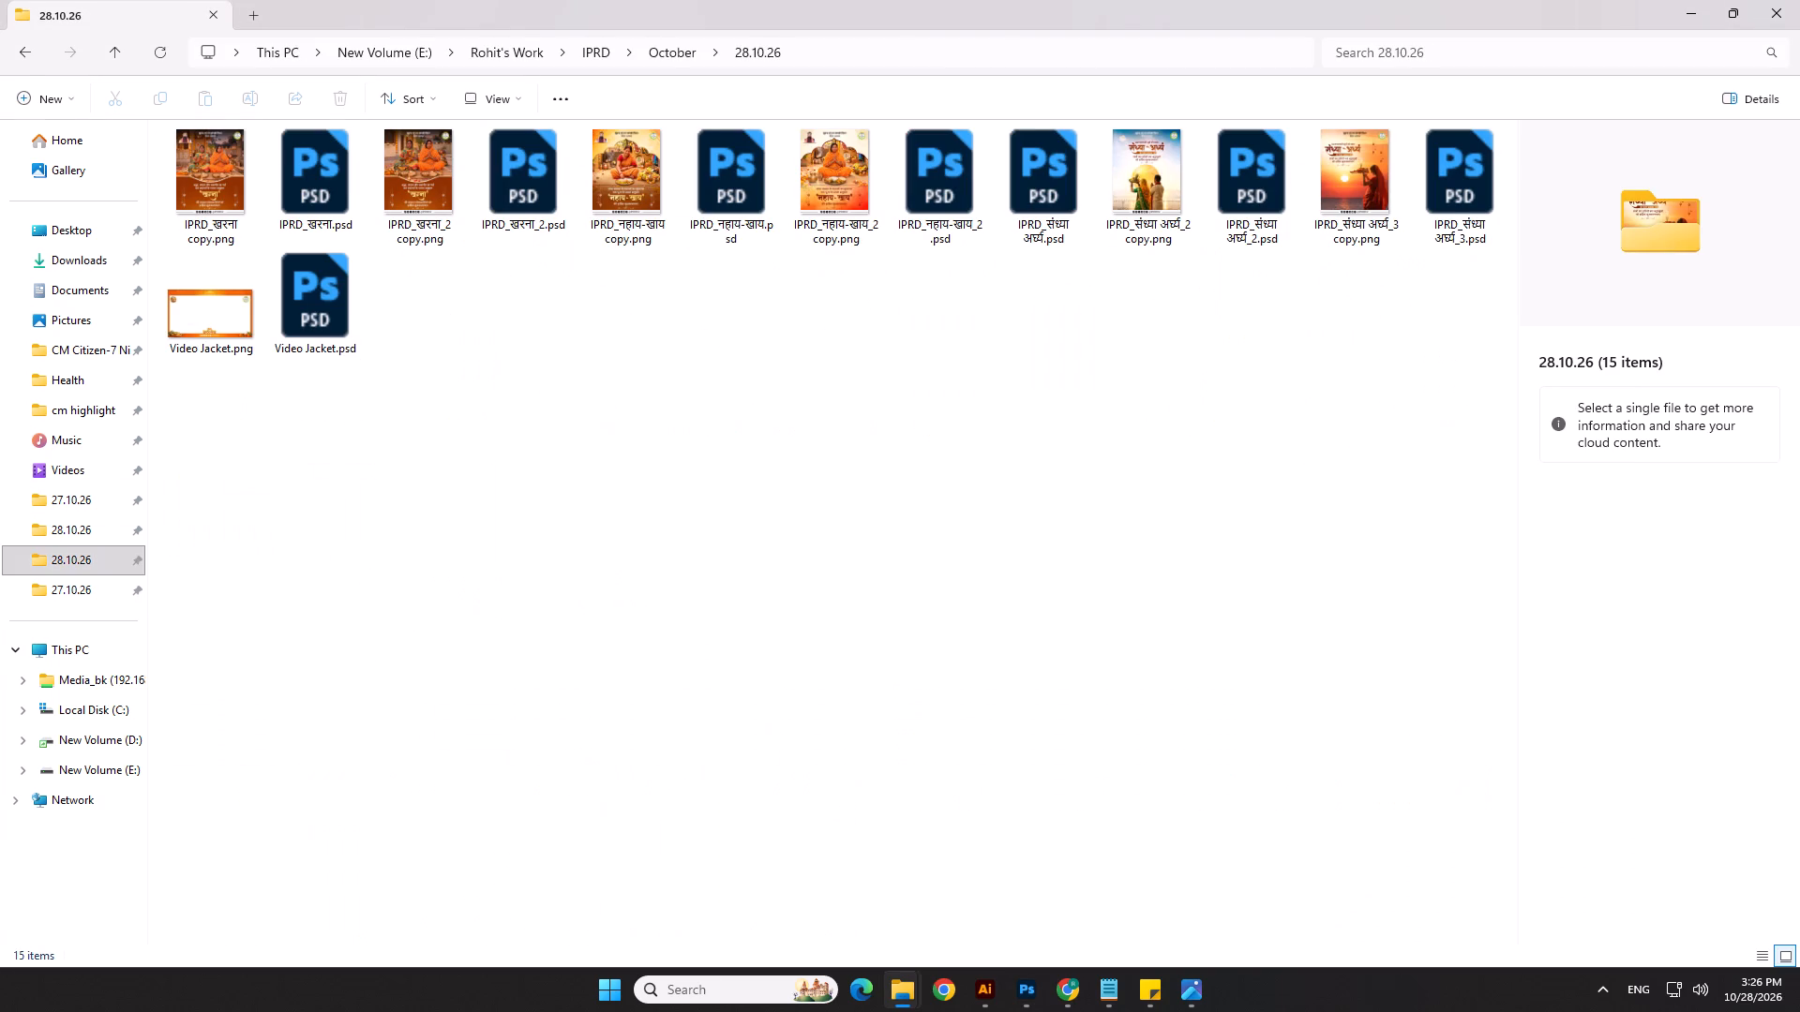
{"action": "double_click", "coordinate": [1269, 192]}
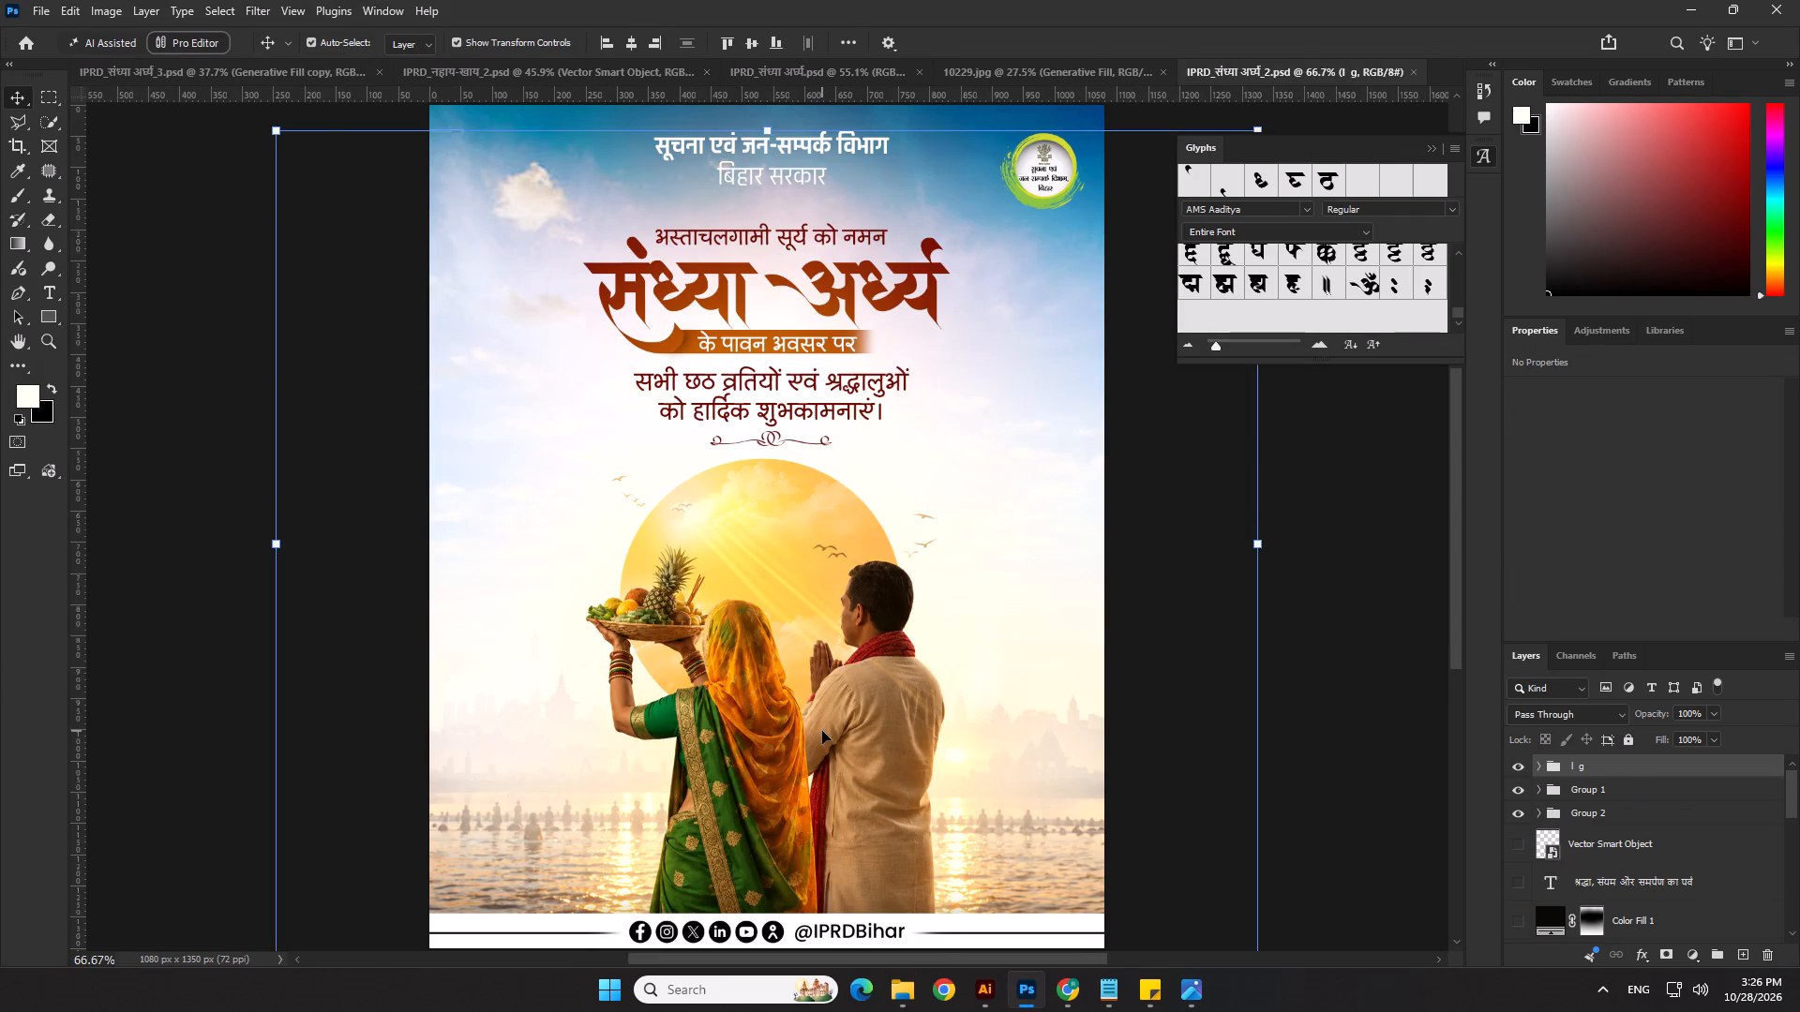
Select the praying couple's cut-out layer, Generative Fill copy, in the IPRD_संध्या अर्घ्य_2 poster and copy it.
{"action": "left_click", "coordinate": [859, 746]}
{"action": "scroll", "coordinate": [857, 729], "scroll_direction": "down", "scroll_amount": 2}
{"action": "key", "text": "ctrl+c"}
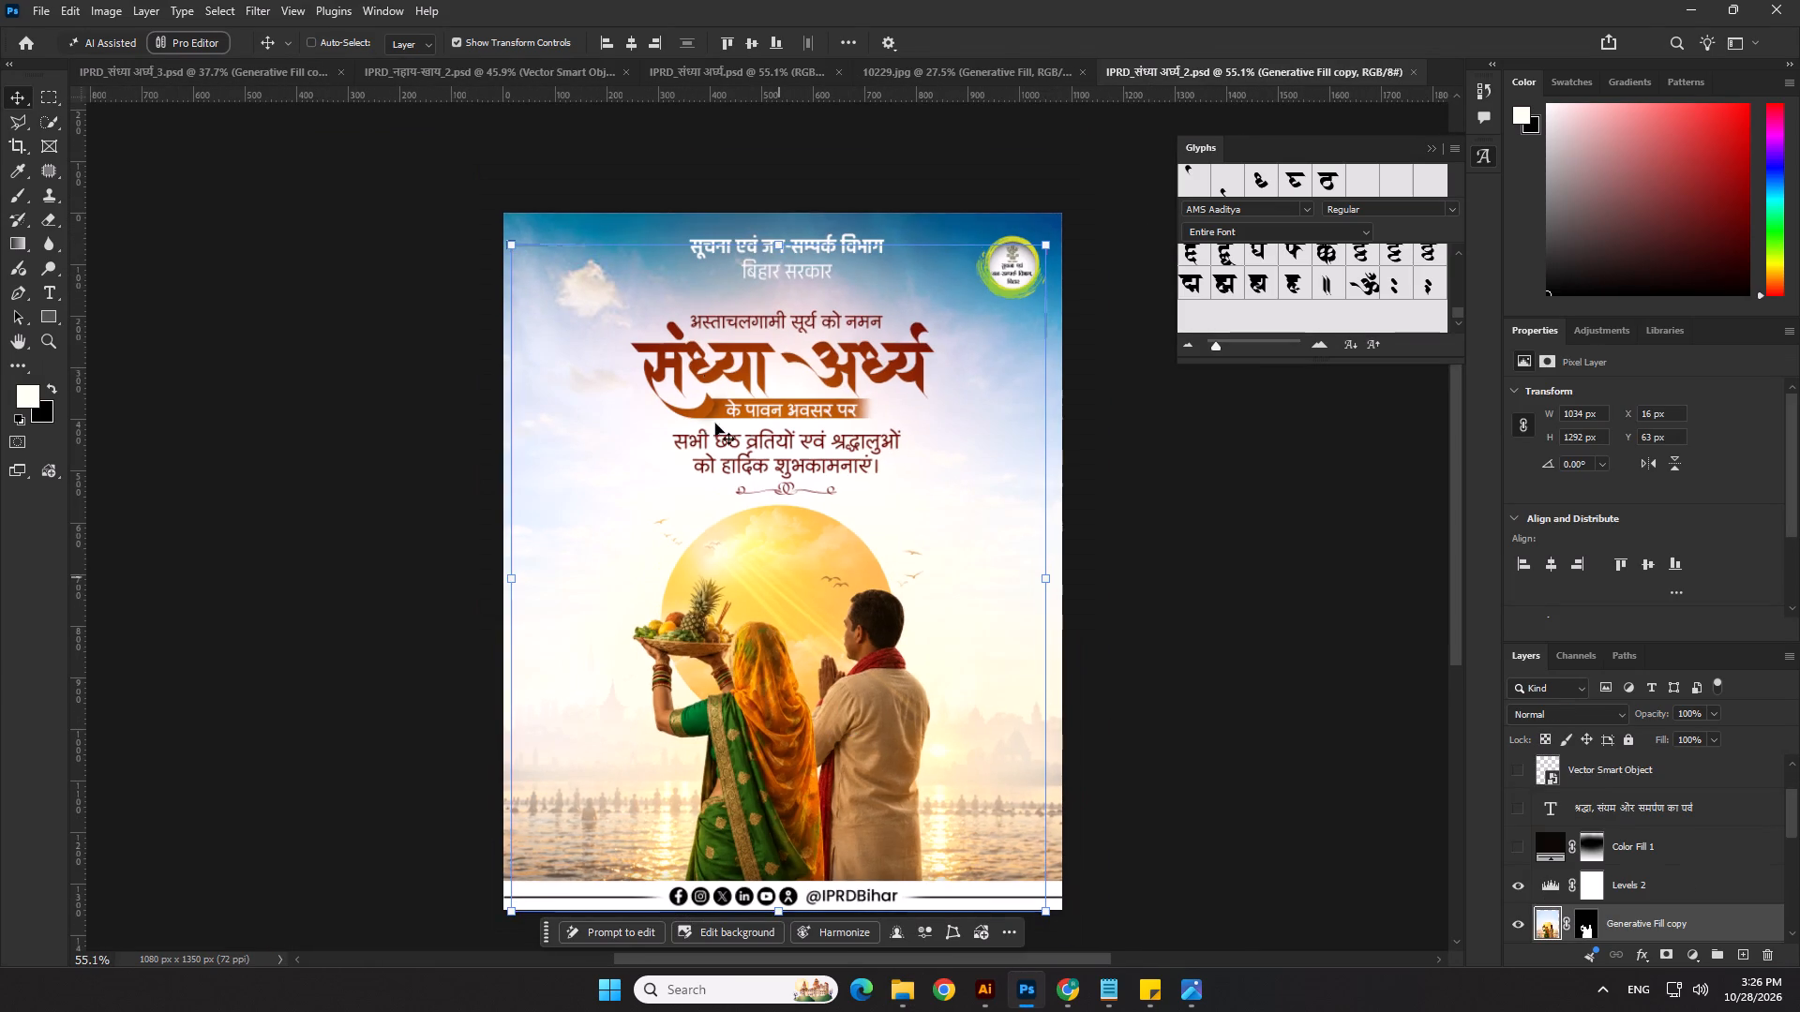
{"action": "key", "text": "ctrl+c"}
Look through the other open posters and the sunset image, and examine the IPRD_संध्या अर्घ्य_3 layout.
{"action": "left_click", "coordinate": [880, 73]}
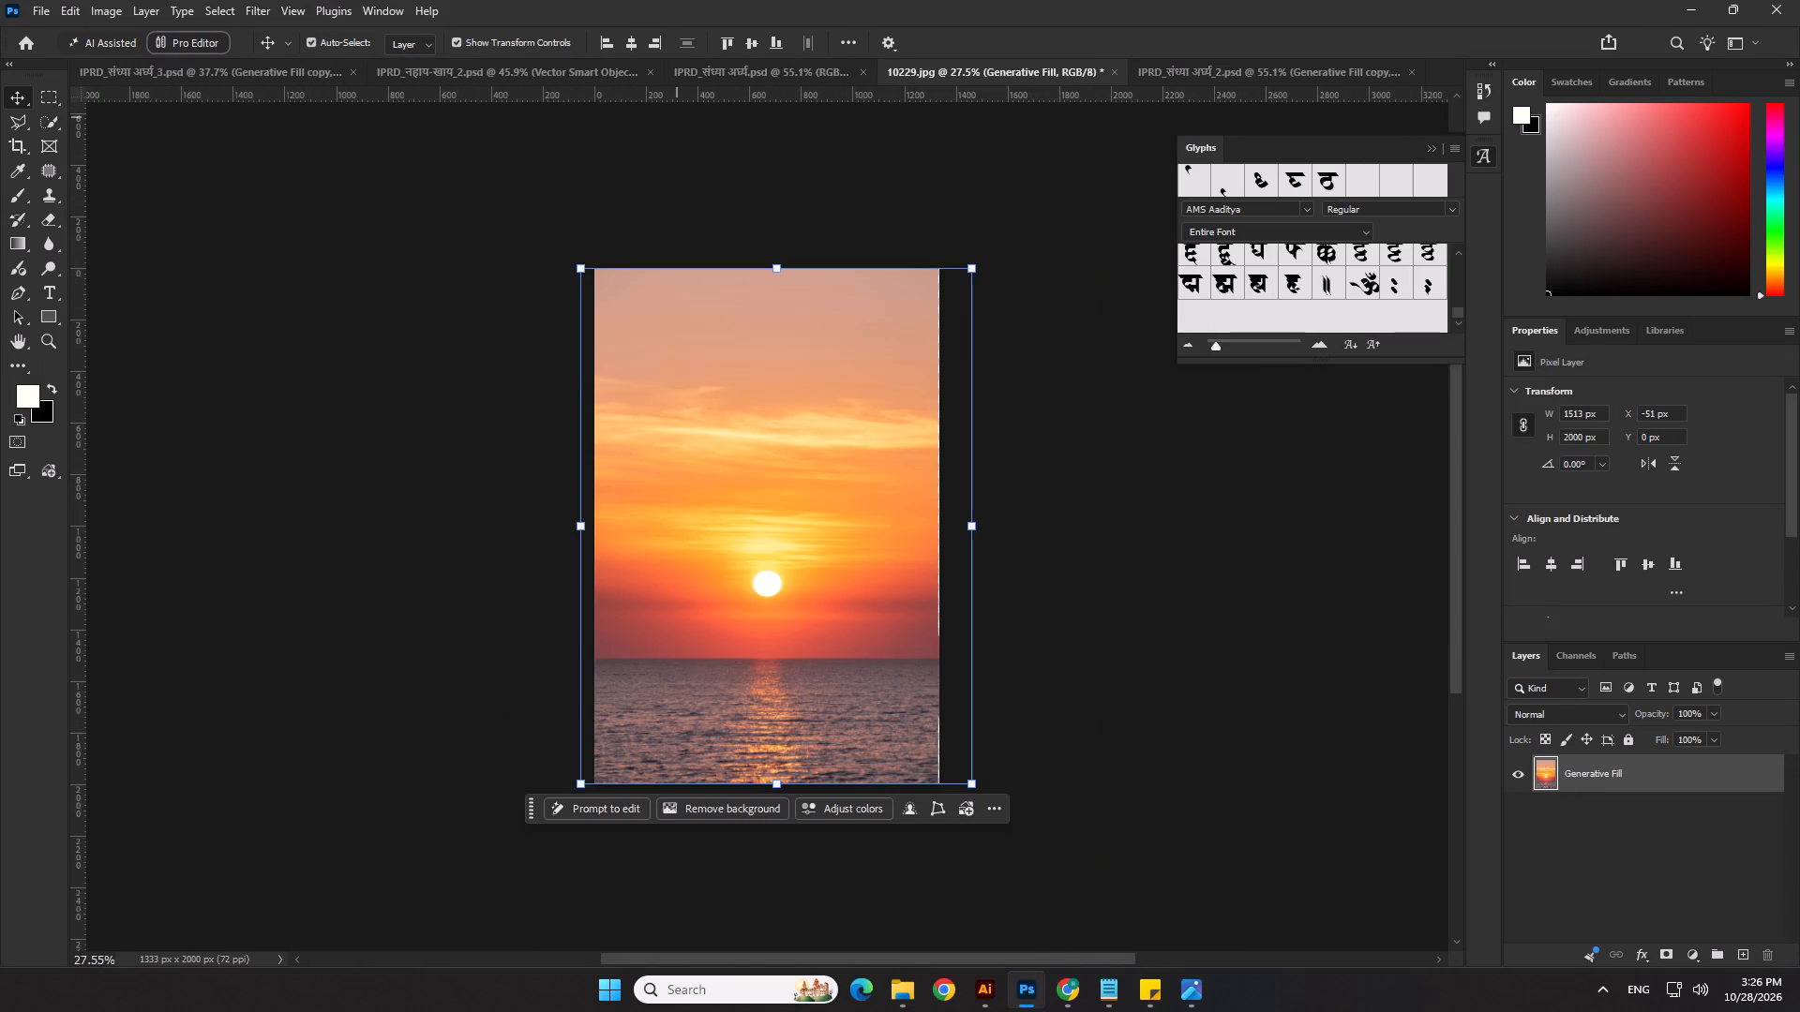
{"action": "left_click", "coordinate": [1171, 66]}
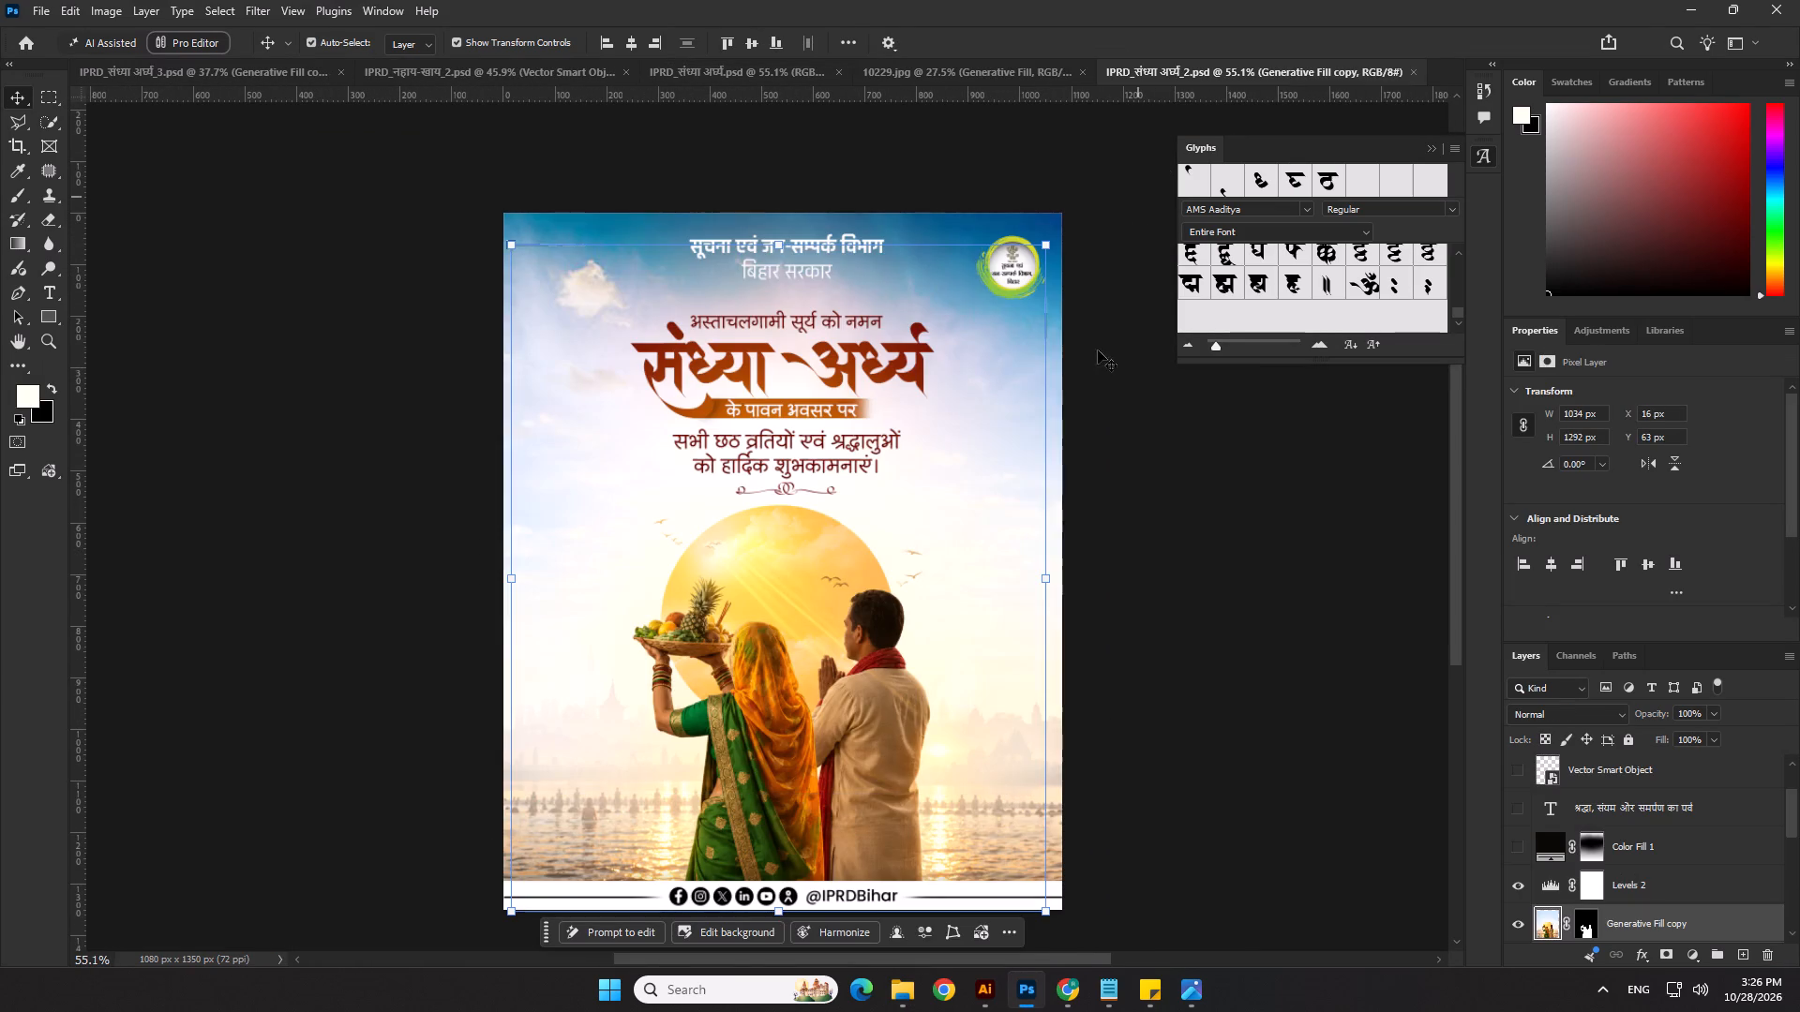
{"action": "left_click", "coordinate": [808, 72]}
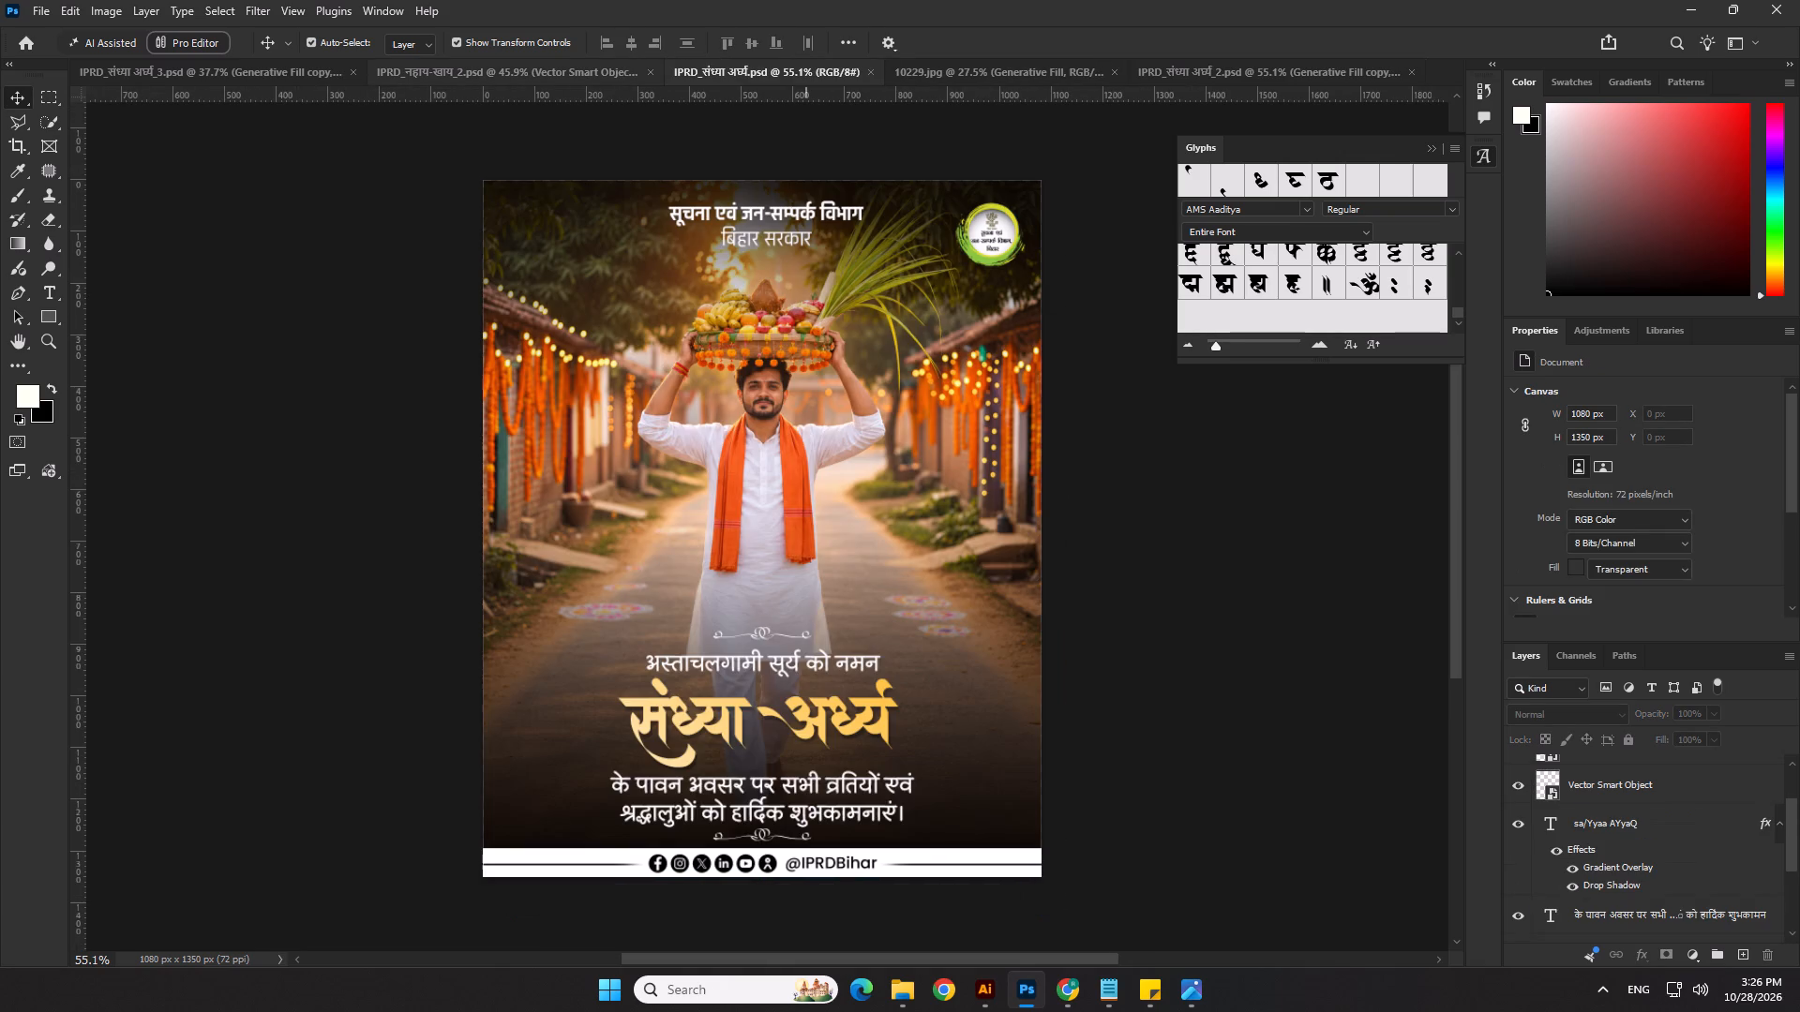
{"action": "left_click", "coordinate": [954, 61]}
{"action": "left_click", "coordinate": [601, 84]}
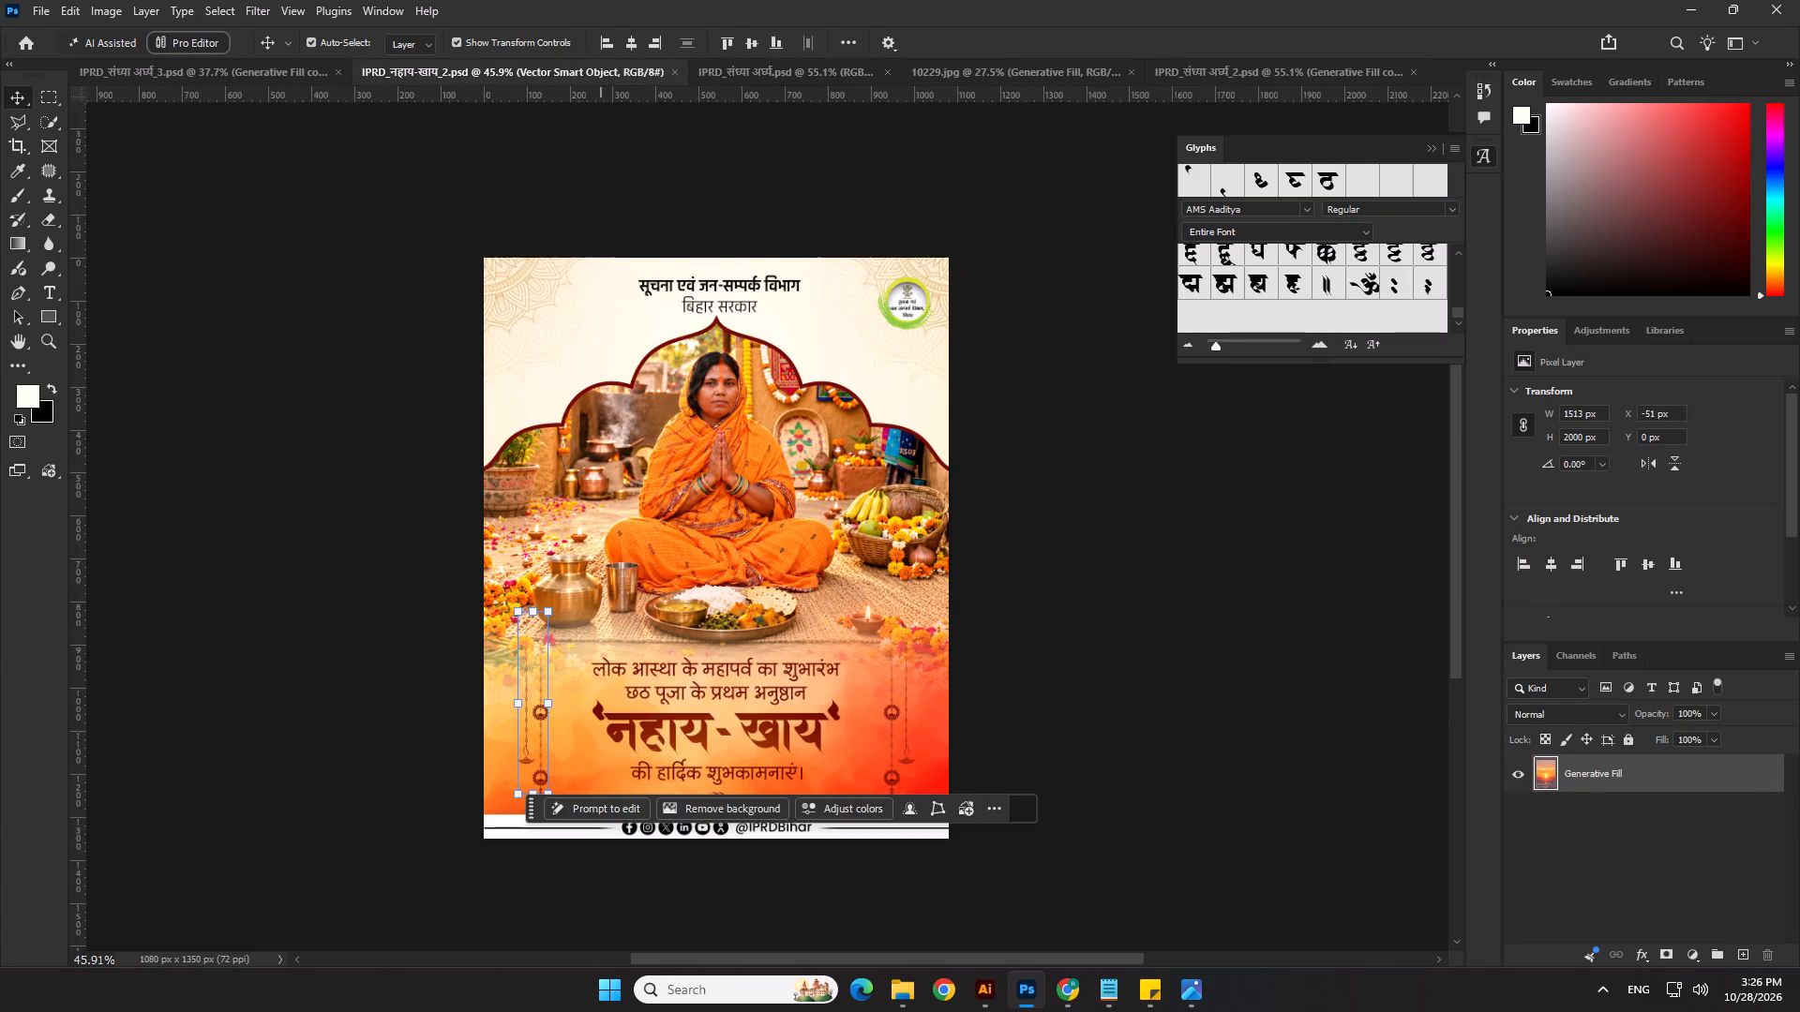
{"action": "left_click", "coordinate": [297, 71]}
{"action": "left_click", "coordinate": [359, 492]}
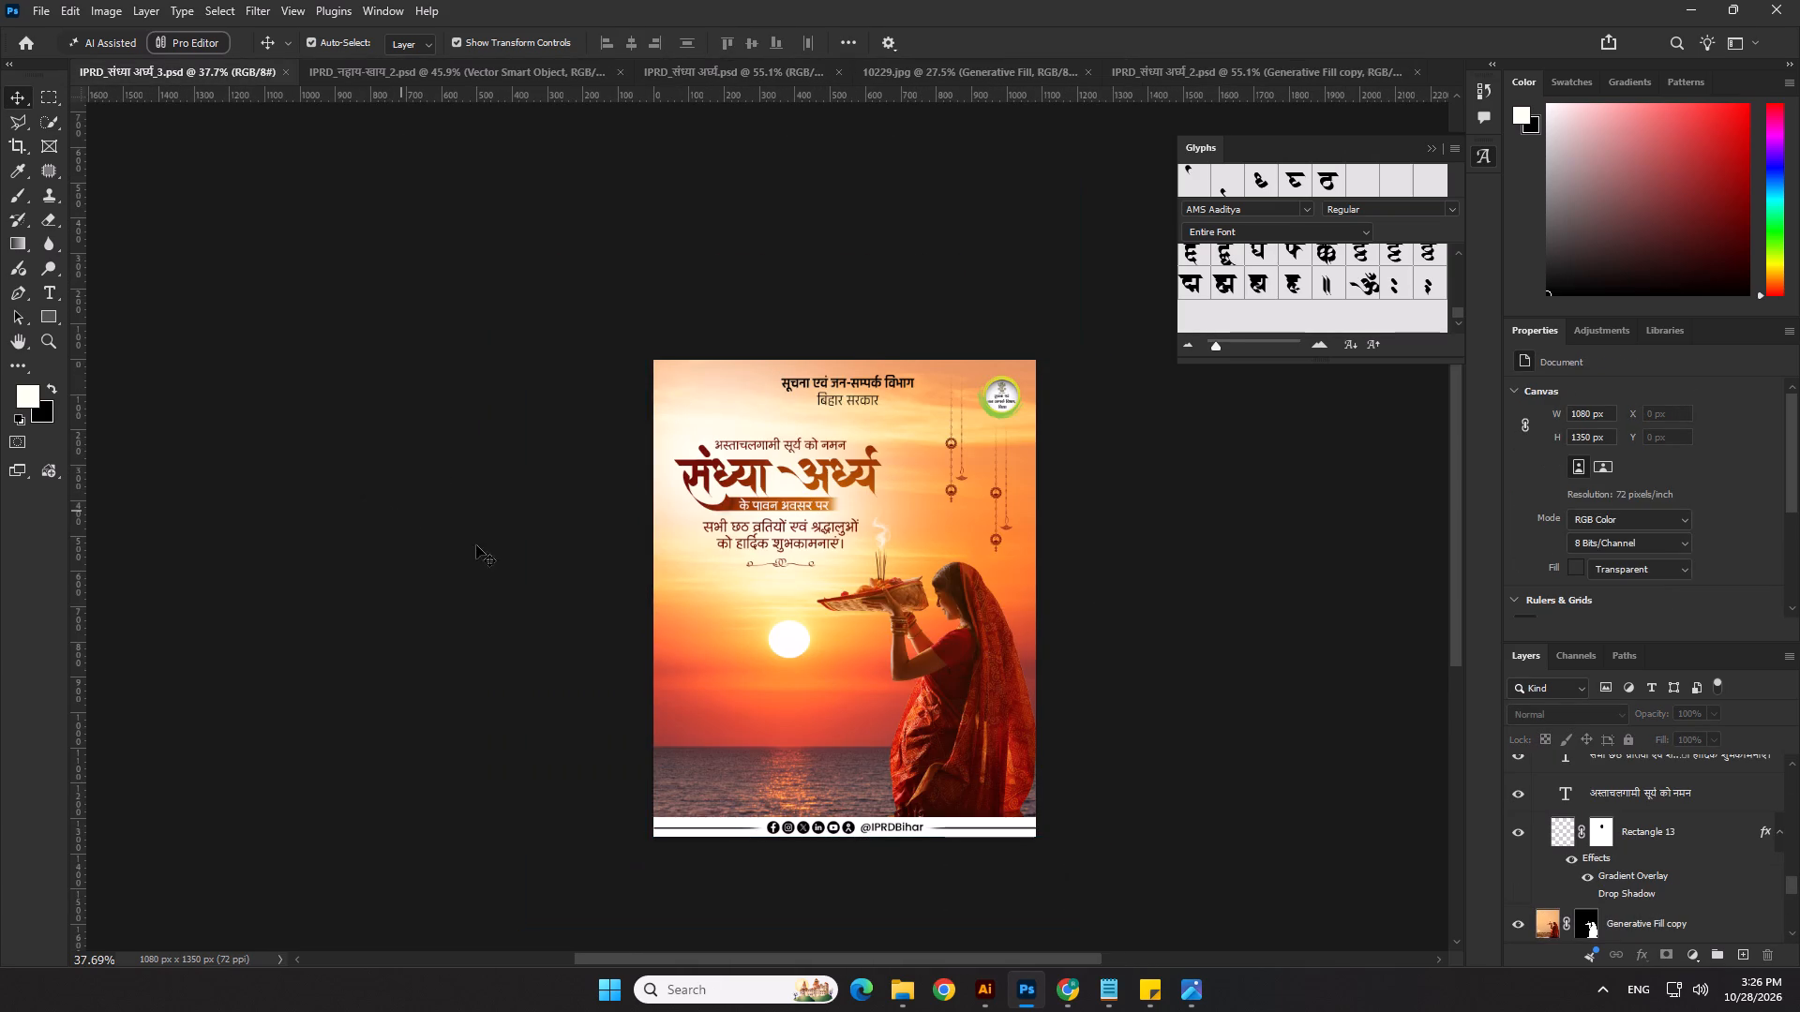
{"action": "scroll", "coordinate": [1094, 671], "scroll_direction": "up", "scroll_amount": 4}
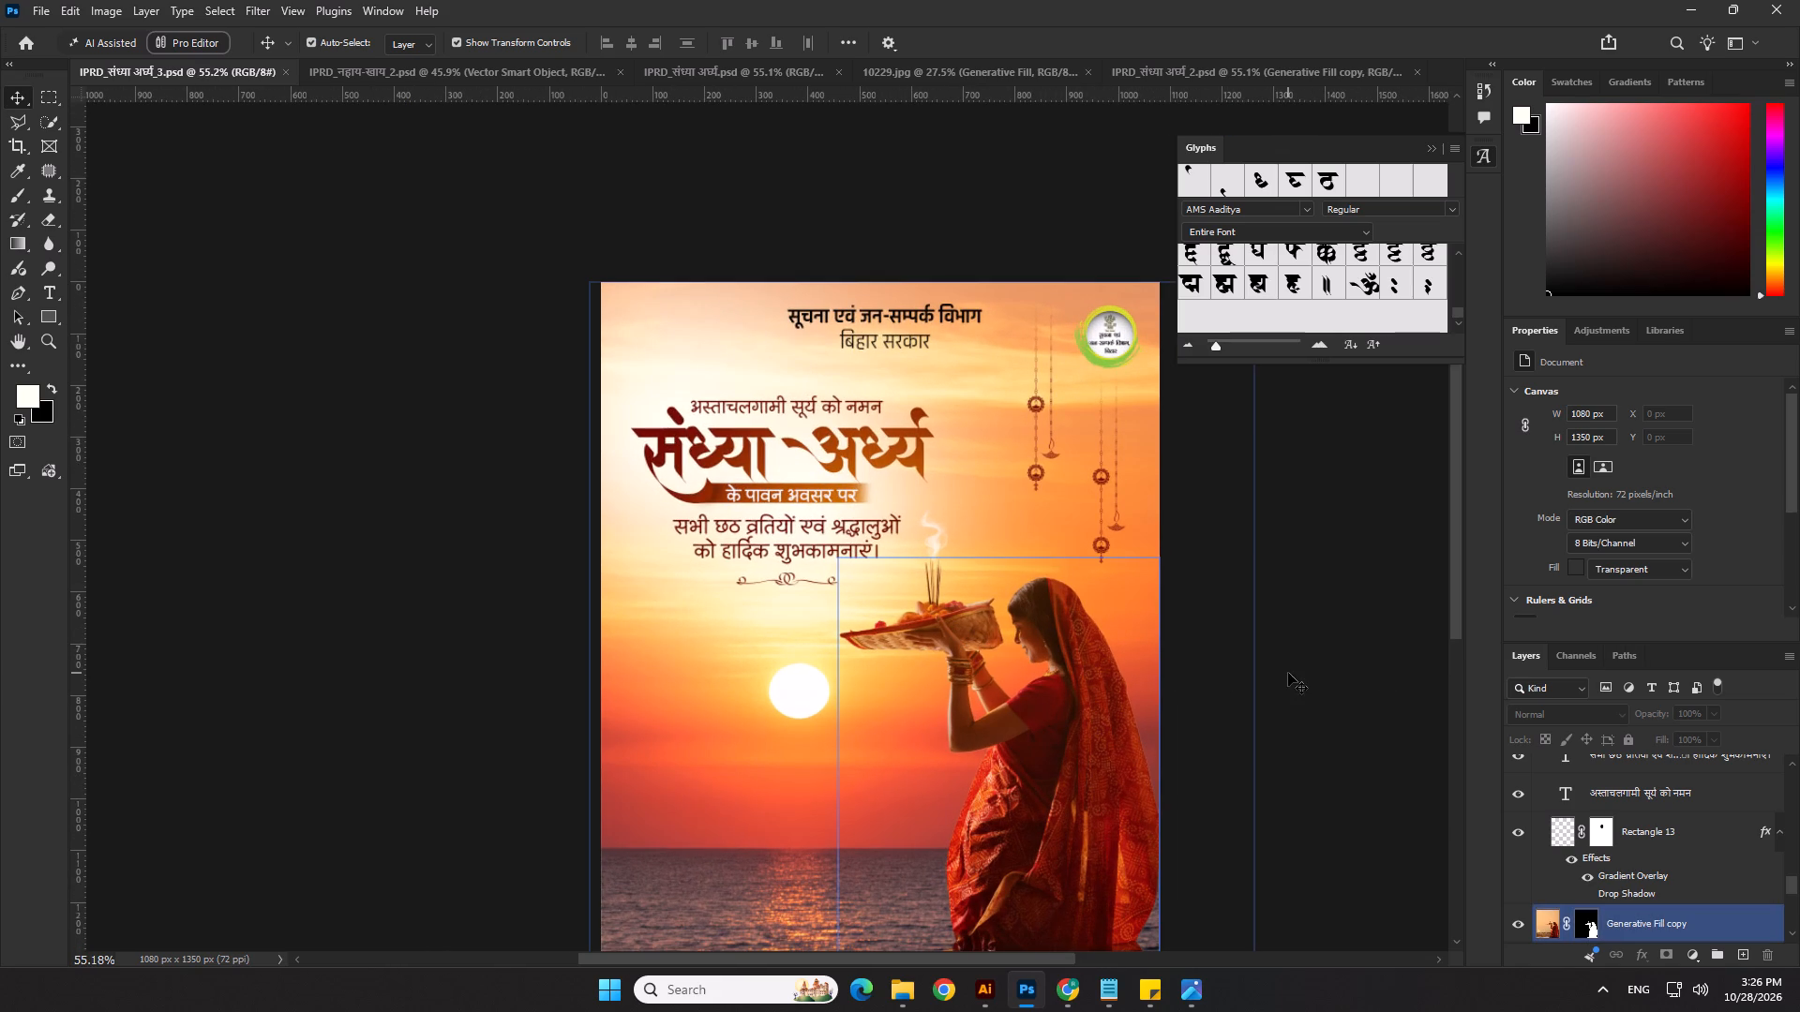
{"action": "left_click", "coordinate": [442, 584]}
{"action": "scroll", "coordinate": [435, 564], "scroll_direction": "down", "scroll_amount": 3}
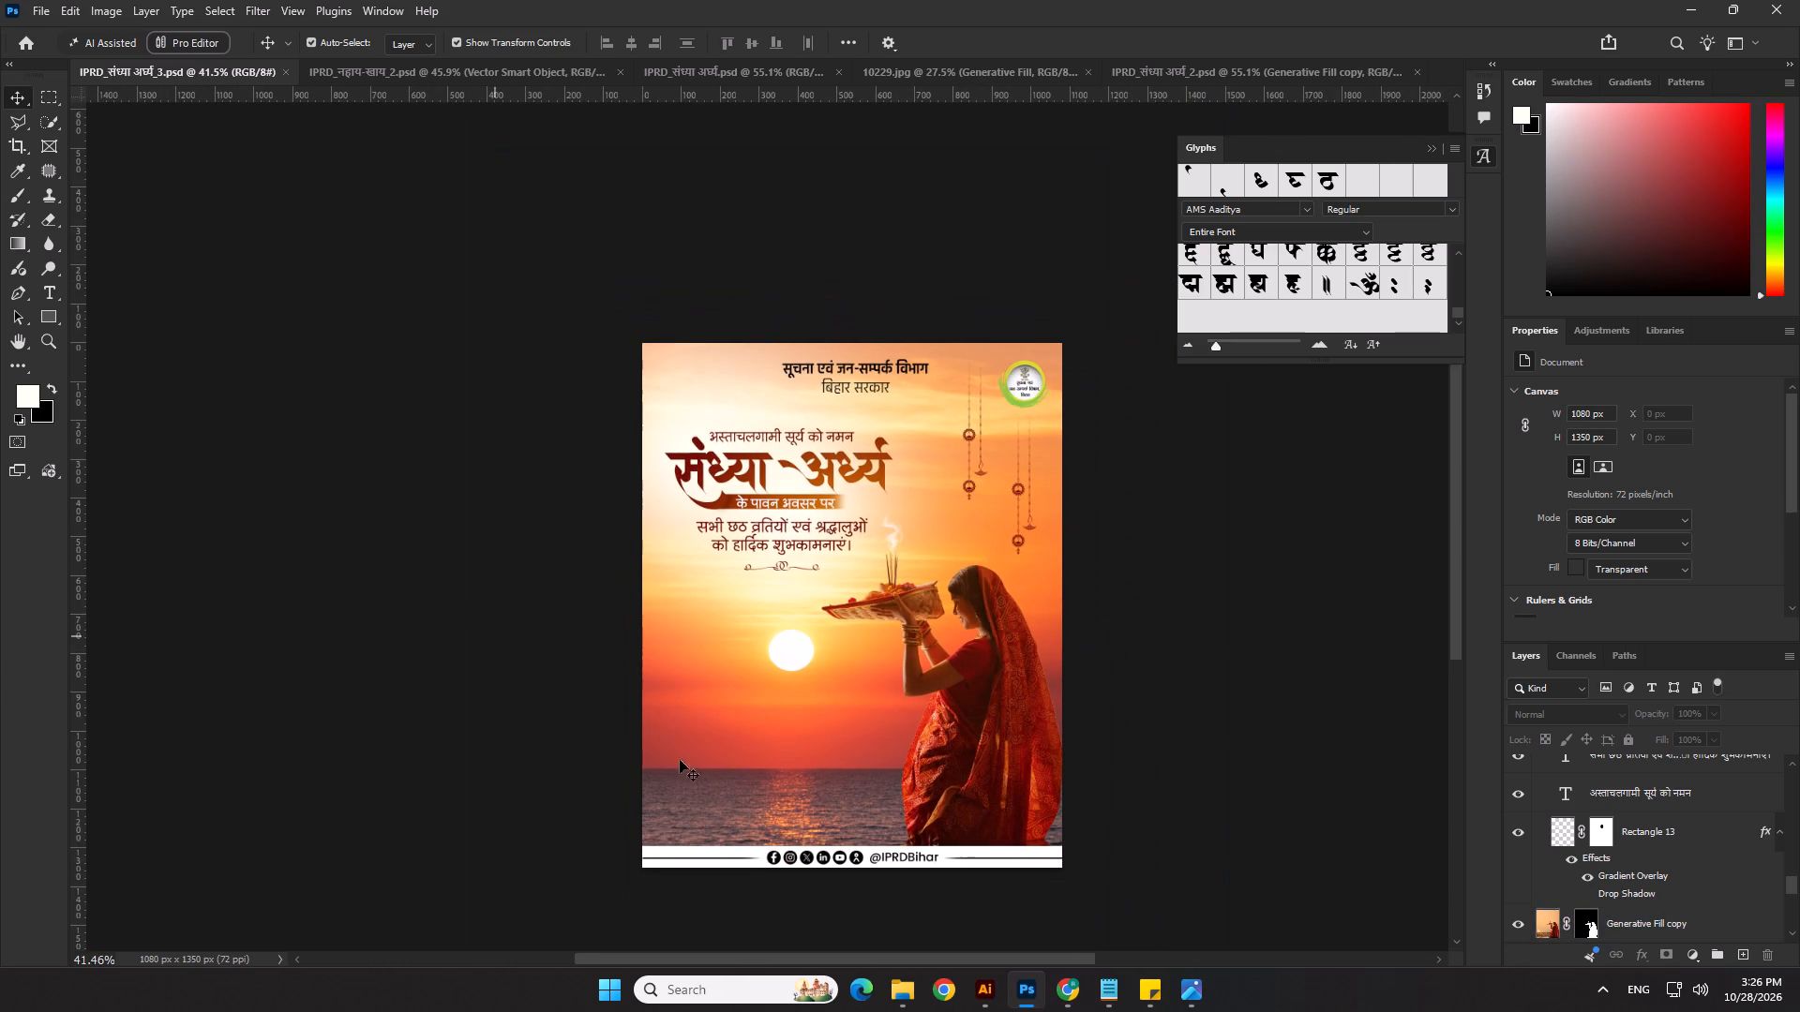
Paste the couple cut-out into IPRD_संध्या अर्घ्य_3.psd and place it over the woman in red, at about X 261 px, Y 0 px.
{"action": "left_click", "coordinate": [1273, 55]}
{"action": "left_click", "coordinate": [1273, 64]}
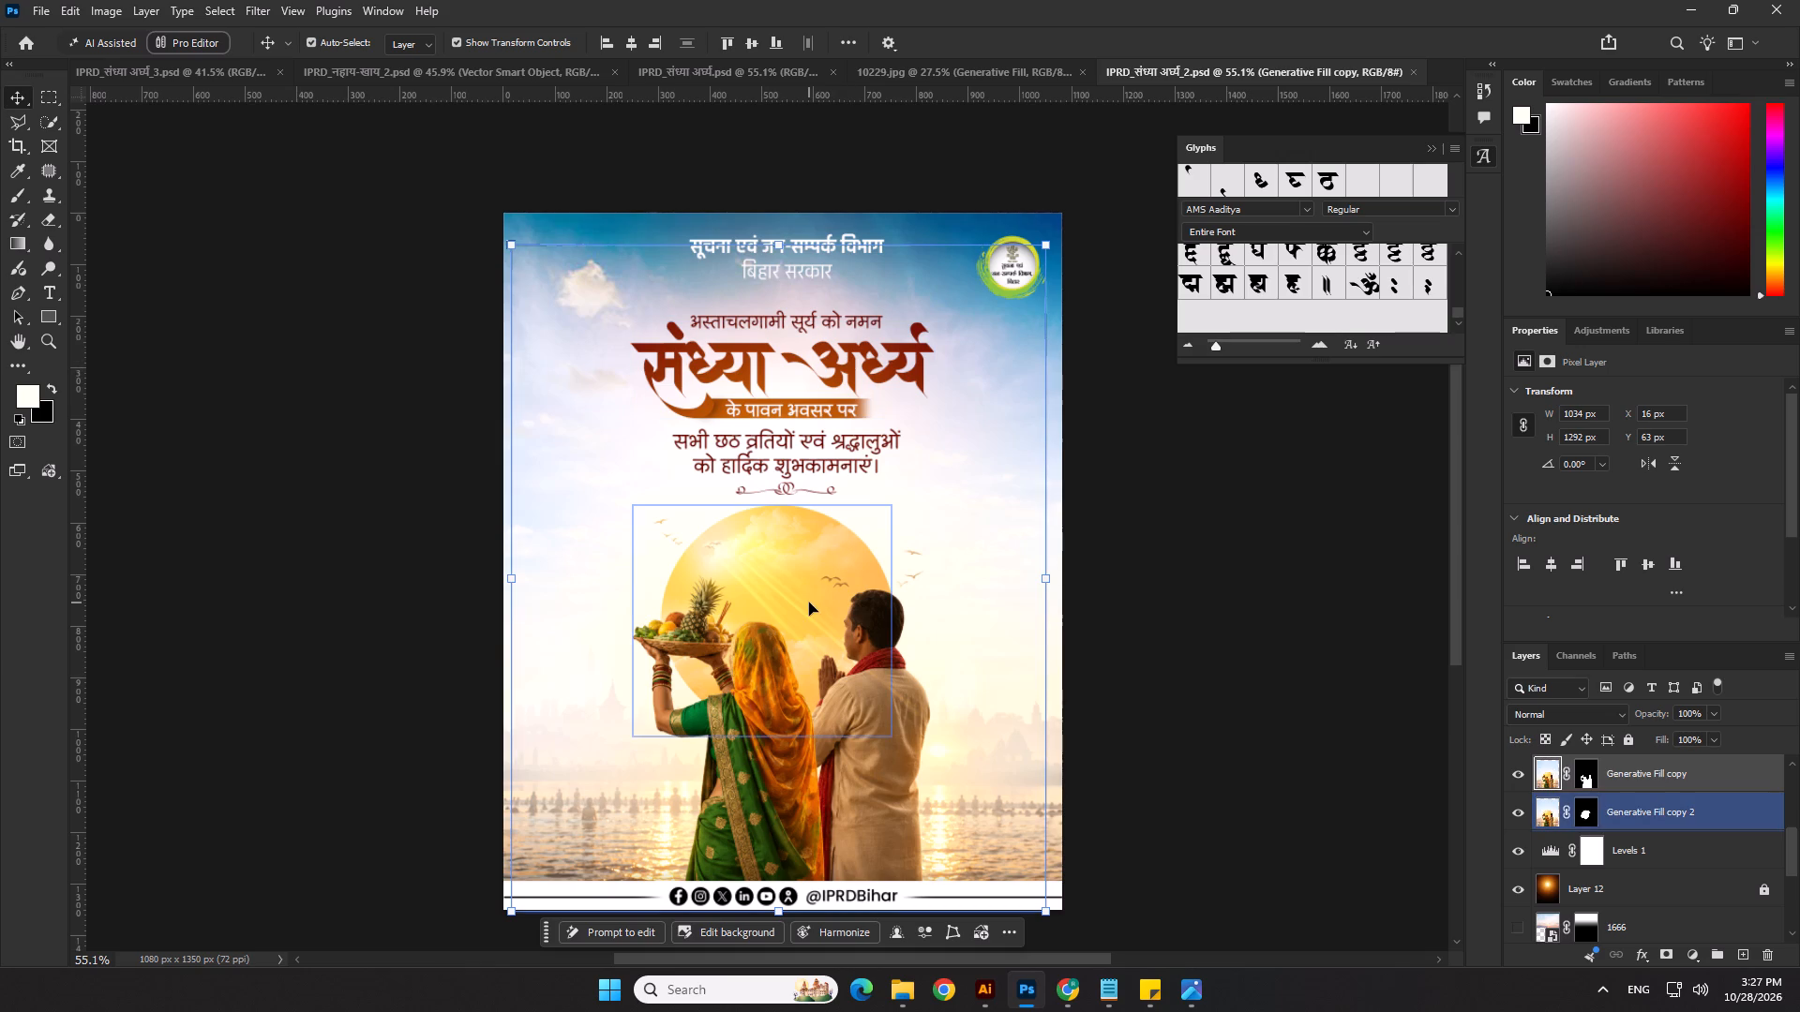
{"action": "left_click", "coordinate": [220, 67]}
{"action": "left_click", "coordinate": [1008, 751]}
{"action": "key", "text": "ctrl+v"}
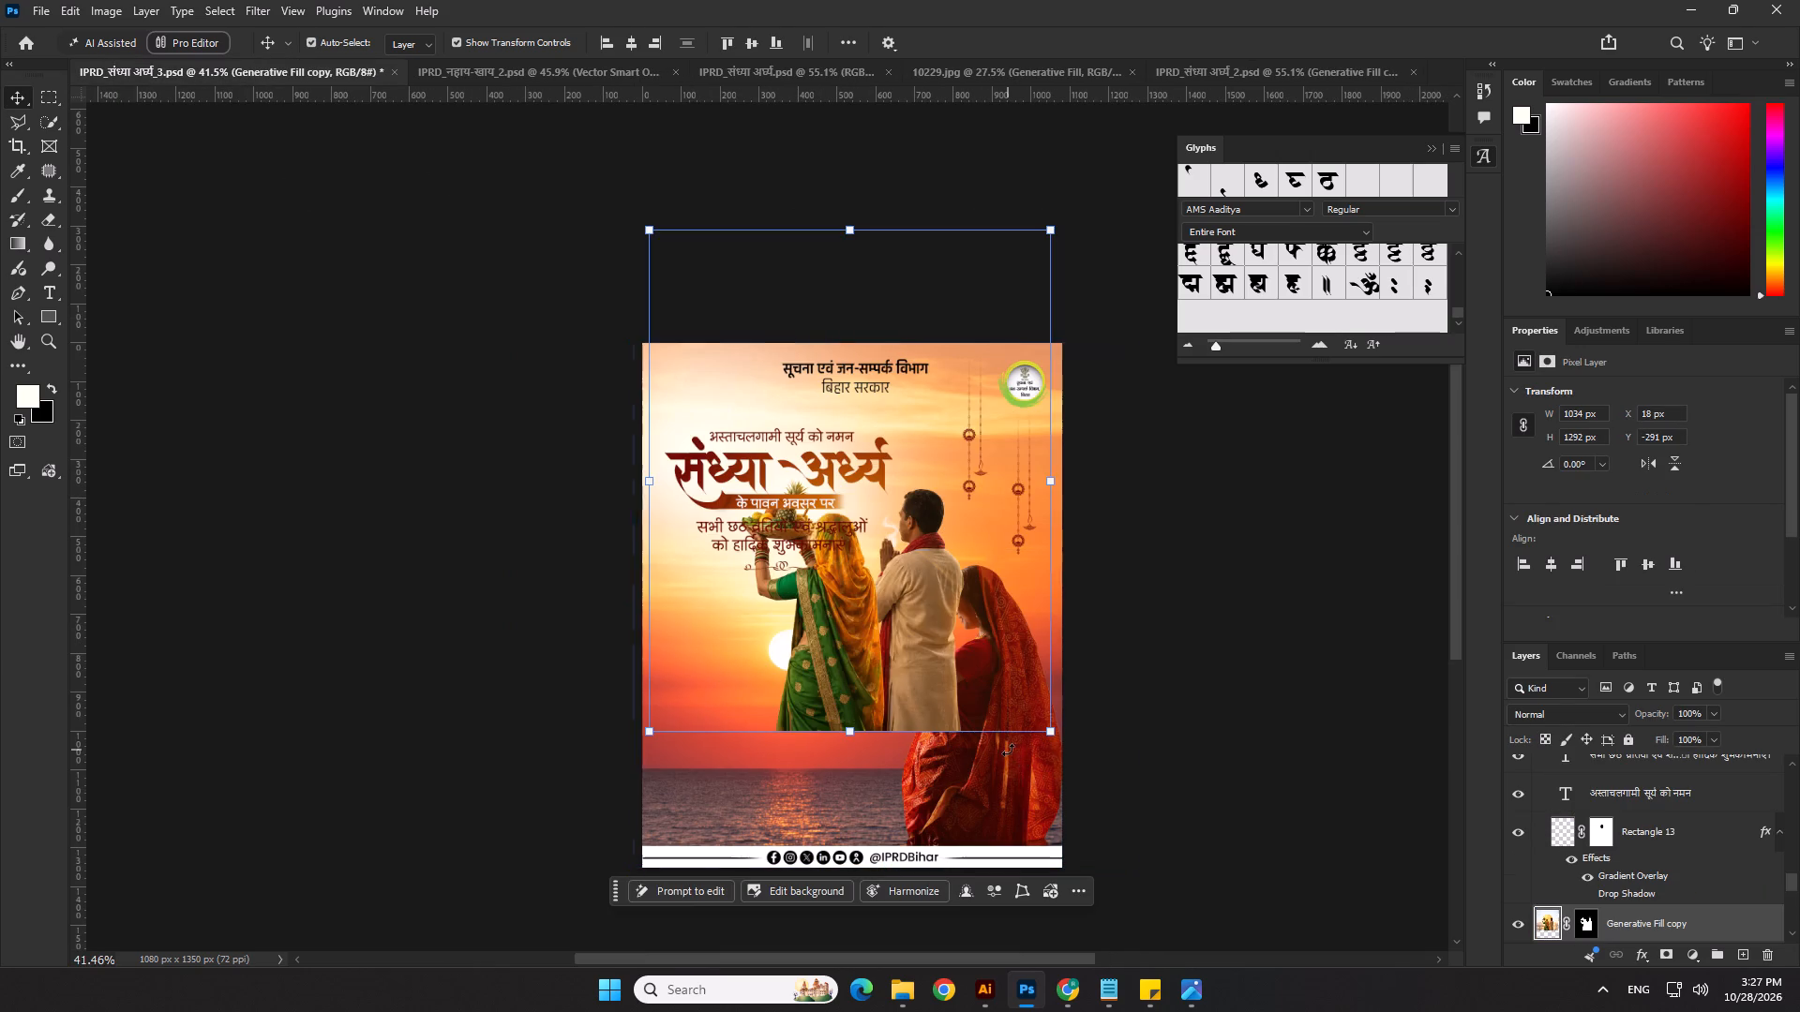
{"action": "left_click_drag", "start_coordinate": [903, 653], "coordinate": [997, 766]}
Hide the Generative Fill copy layer containing the woman in the red sari, beneath the pasted couple.
{"action": "scroll", "coordinate": [1650, 911], "scroll_direction": "down", "scroll_amount": 2}
{"action": "left_click", "coordinate": [1517, 885]}
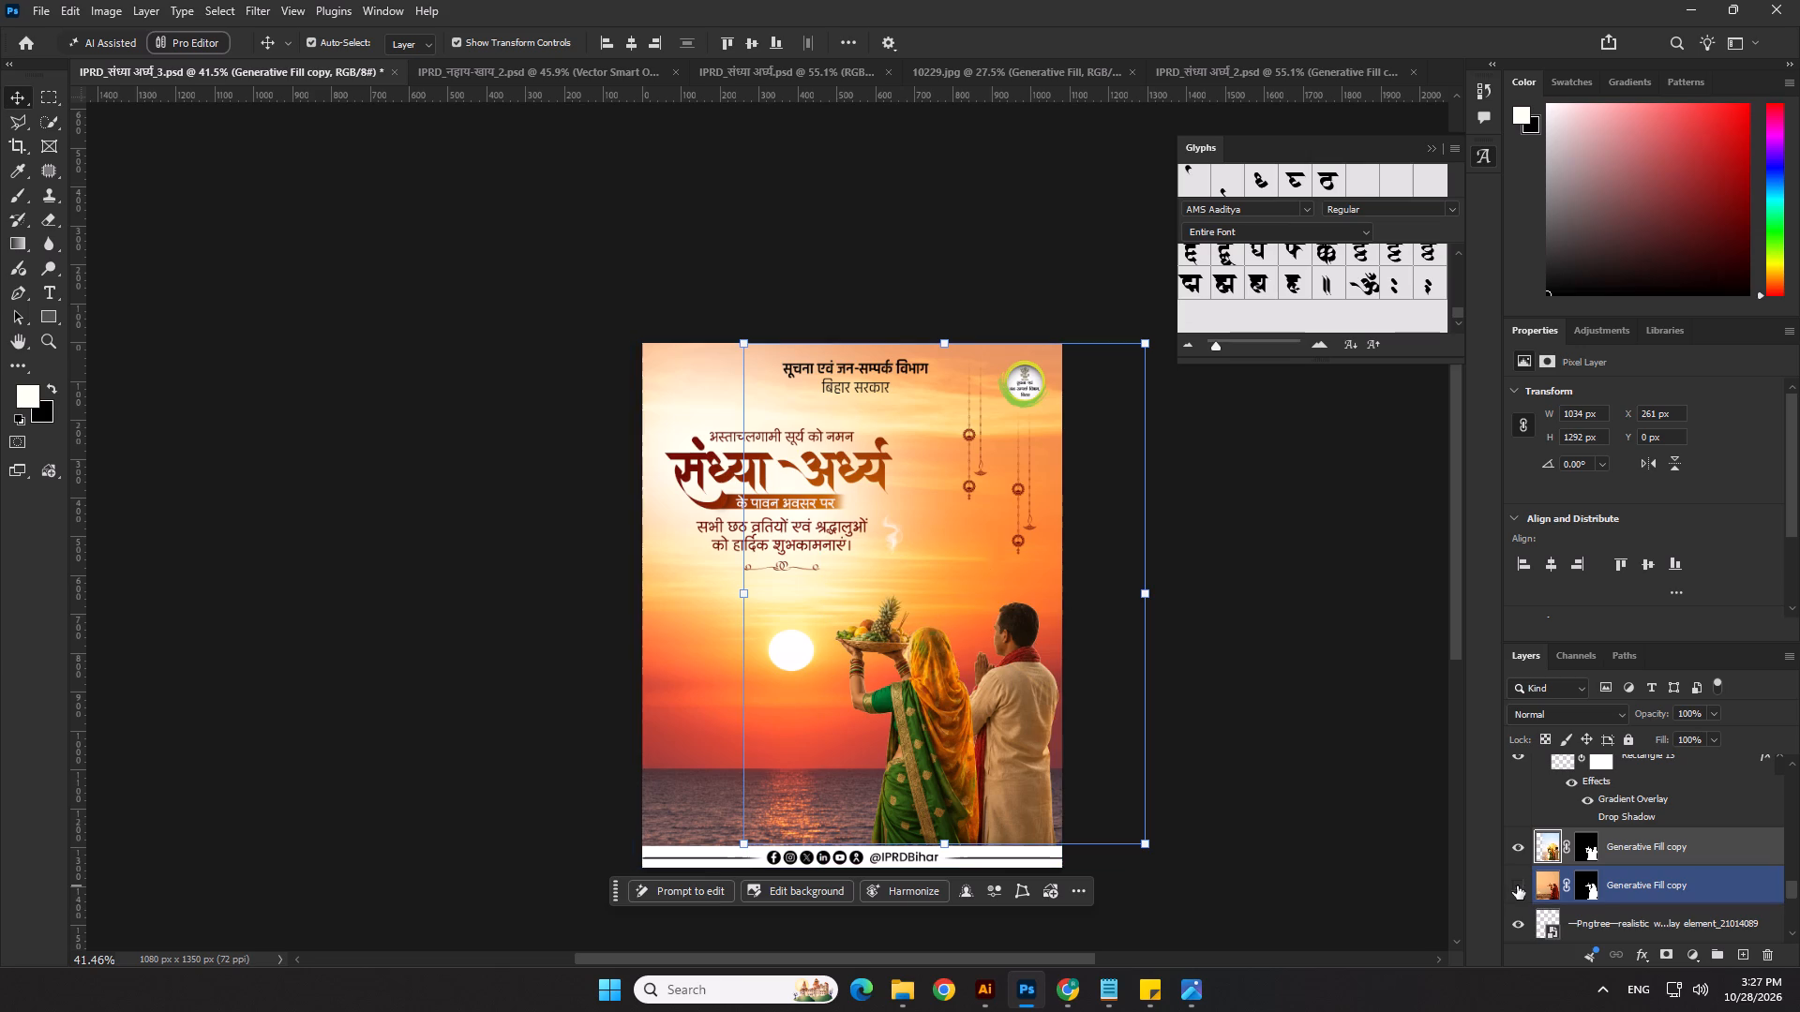
{"action": "left_click", "coordinate": [975, 715]}
Move the white smoke overlay down to just above the incense sticks in the couple's fruit basket.
{"action": "scroll", "coordinate": [918, 537], "scroll_direction": "up", "scroll_amount": 3}
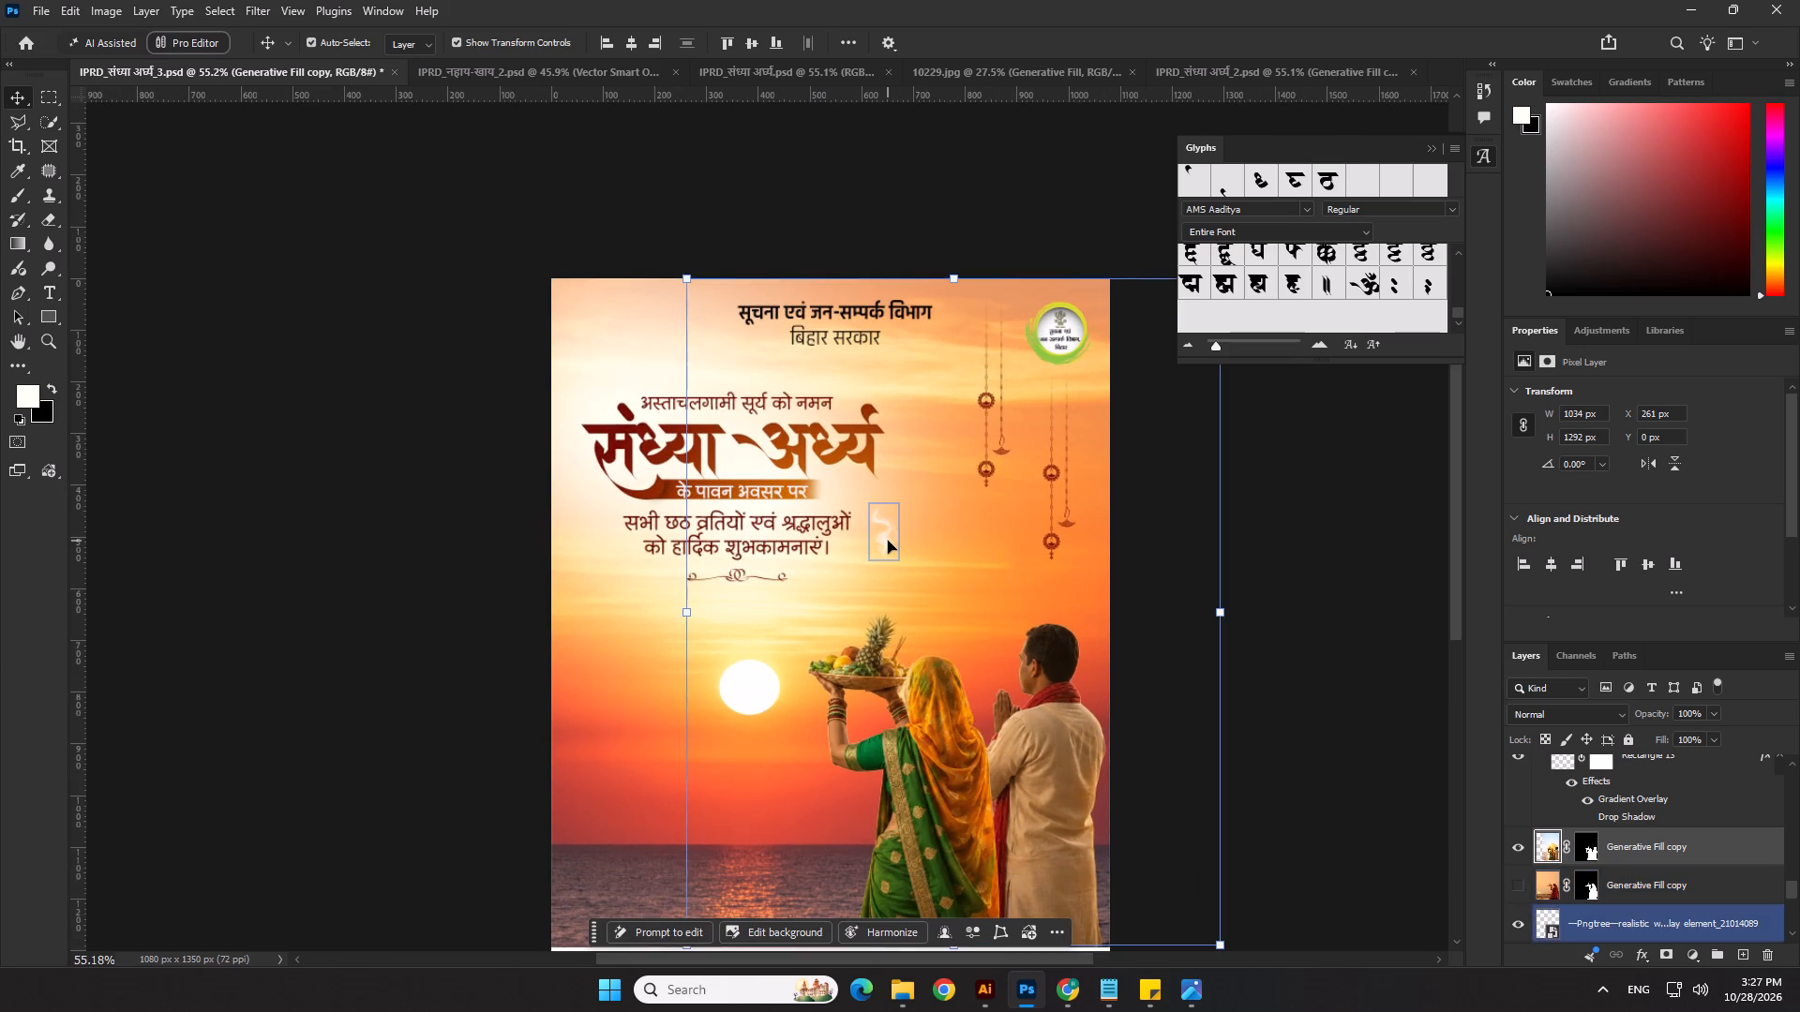
{"action": "left_click", "coordinate": [888, 541]}
{"action": "scroll", "coordinate": [888, 541], "scroll_direction": "up", "scroll_amount": 3}
{"action": "left_click_drag", "start_coordinate": [886, 541], "coordinate": [910, 648]}
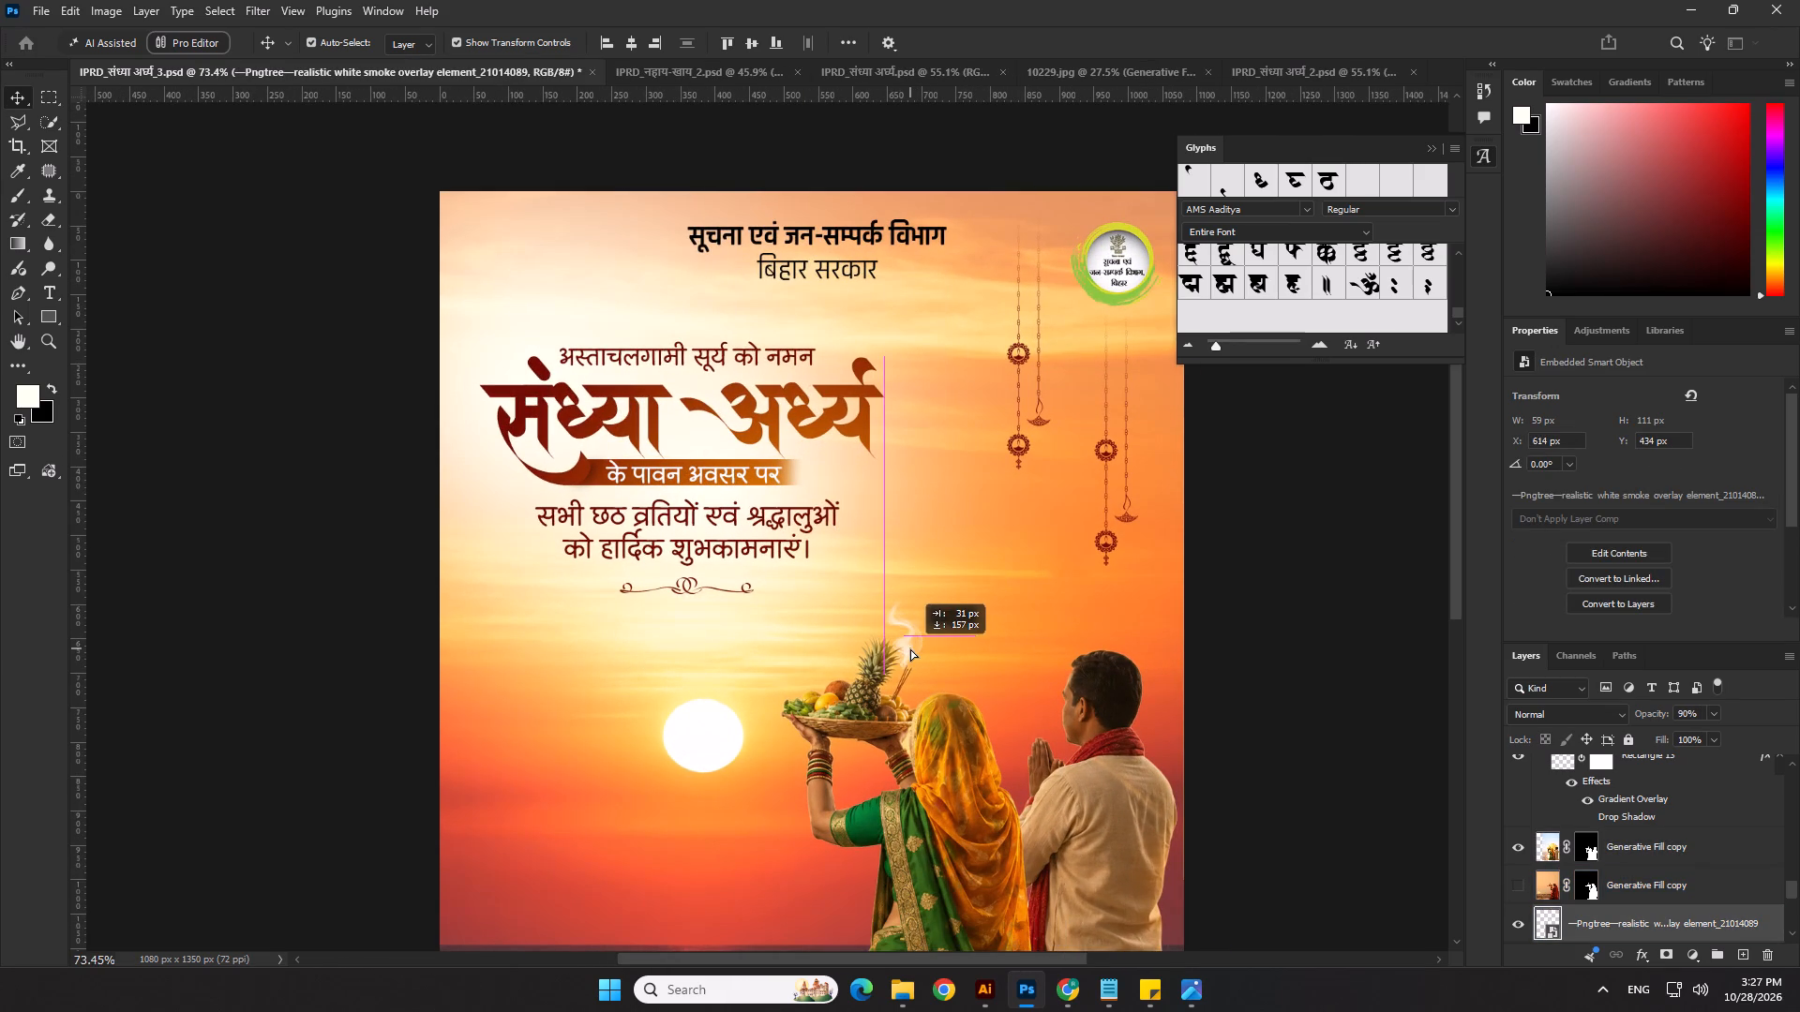
{"action": "left_click_drag", "start_coordinate": [910, 648], "coordinate": [916, 644]}
{"action": "scroll", "coordinate": [912, 643], "scroll_direction": "up", "scroll_amount": 4}
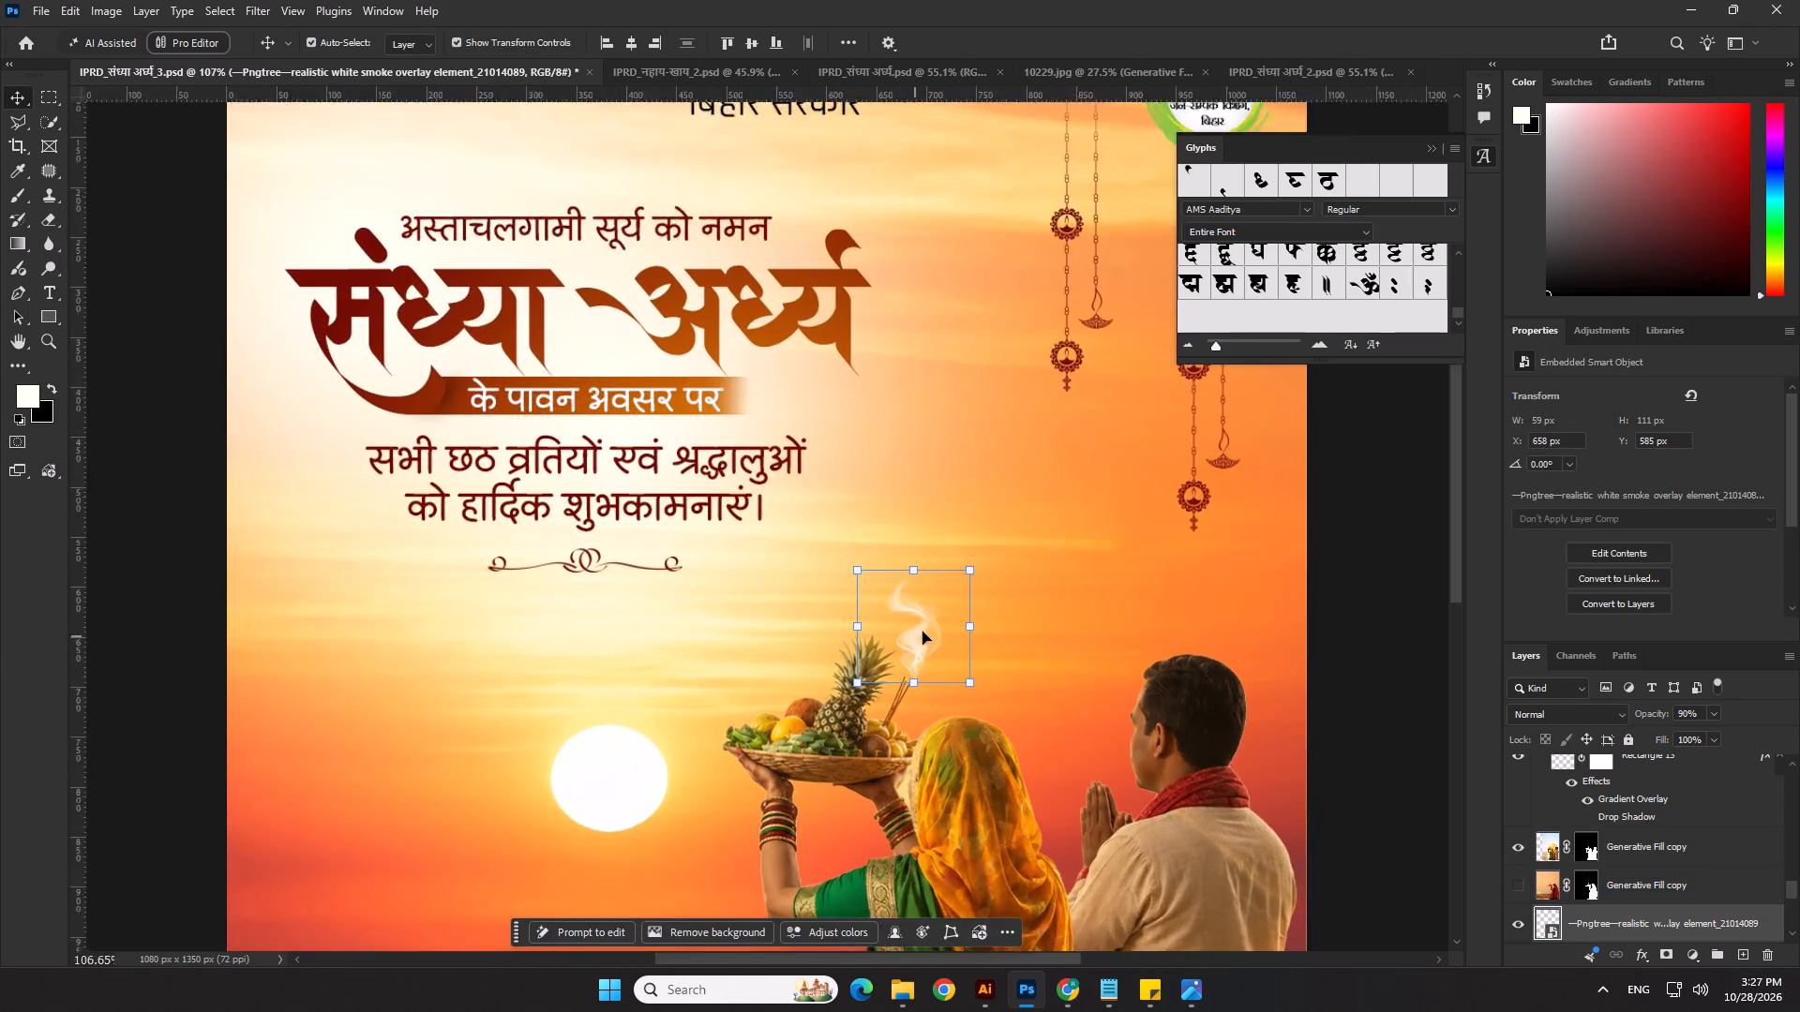
Scale the smoke overlay down to about 3.95% and nudge it slightly right and down onto the incense sticks.
{"action": "scroll", "coordinate": [922, 632], "scroll_direction": "up", "scroll_amount": 3}
{"action": "left_click_drag", "start_coordinate": [981, 549], "coordinate": [959, 567]}
{"action": "key", "text": "Right"}
{"action": "key", "text": "Right"}
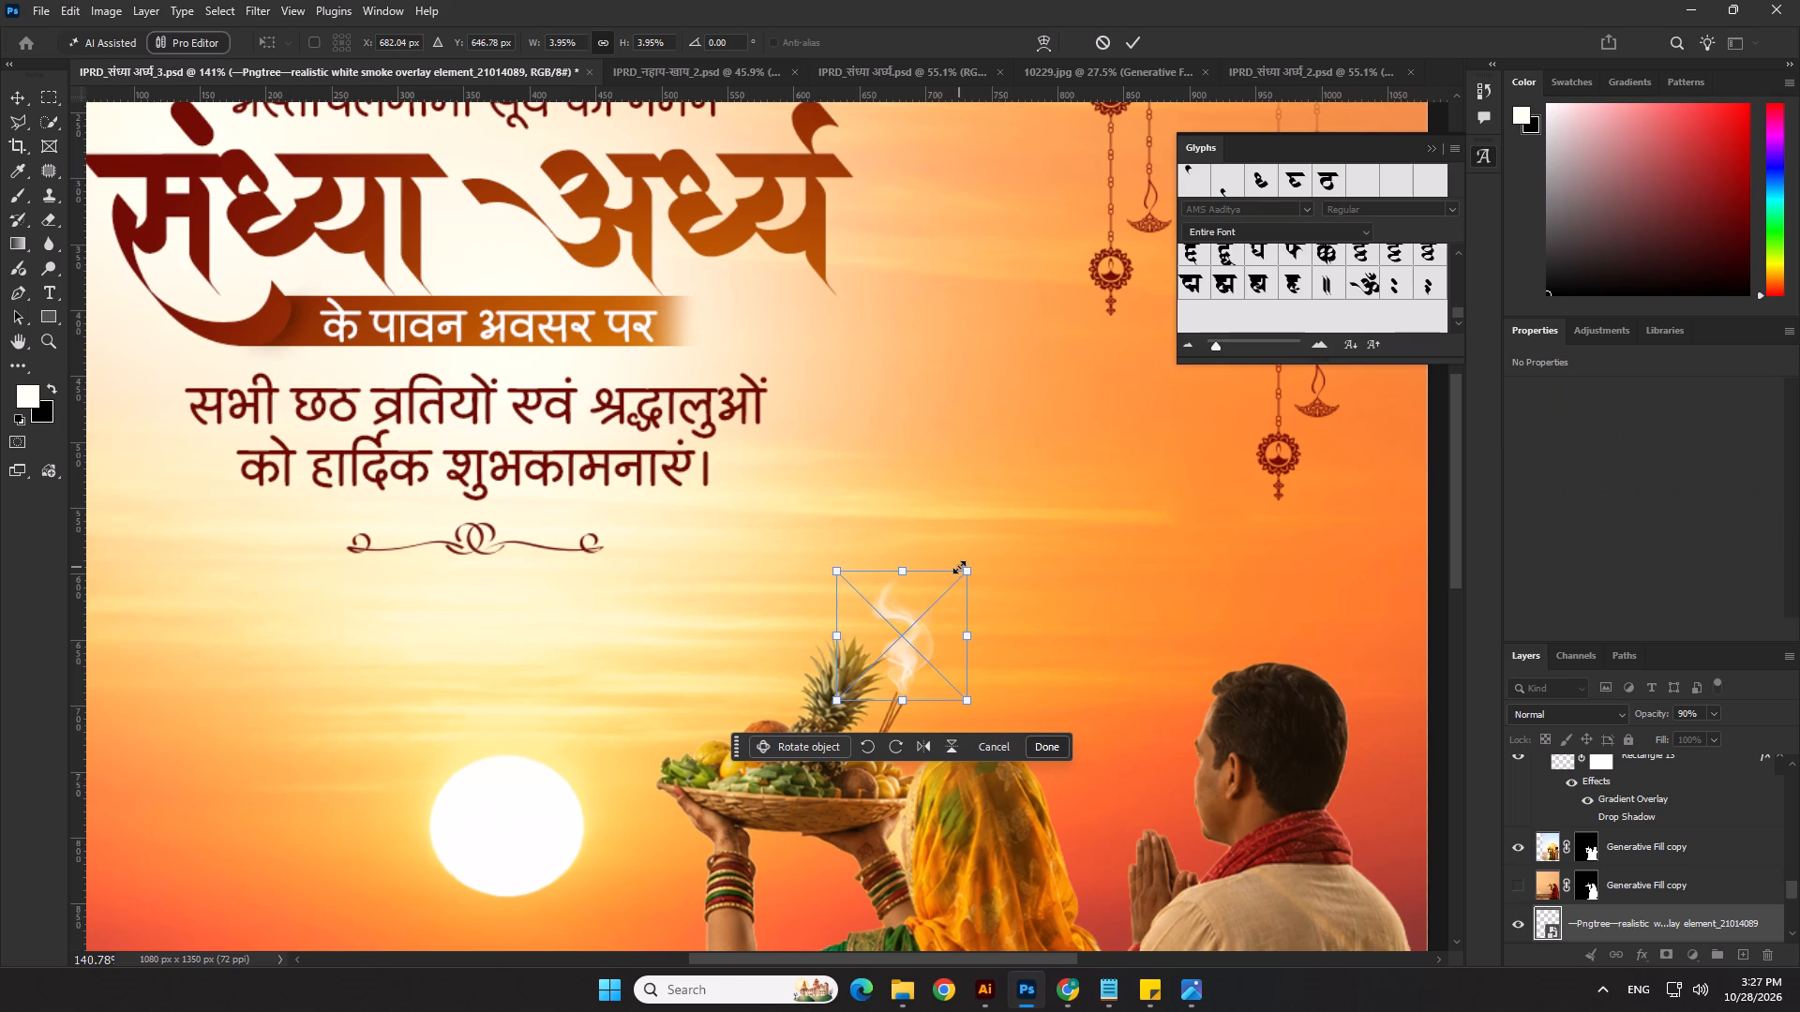
{"action": "key", "text": "Down"}
{"action": "key", "text": "Down"}
{"action": "key", "text": "Return"}
Review the whole poster with the couple in place and look through the other open documents.
{"action": "scroll", "coordinate": [867, 521], "scroll_direction": "down", "scroll_amount": 7}
{"action": "left_click", "coordinate": [1401, 642]}
{"action": "scroll", "coordinate": [1280, 570], "scroll_direction": "down", "scroll_amount": 4}
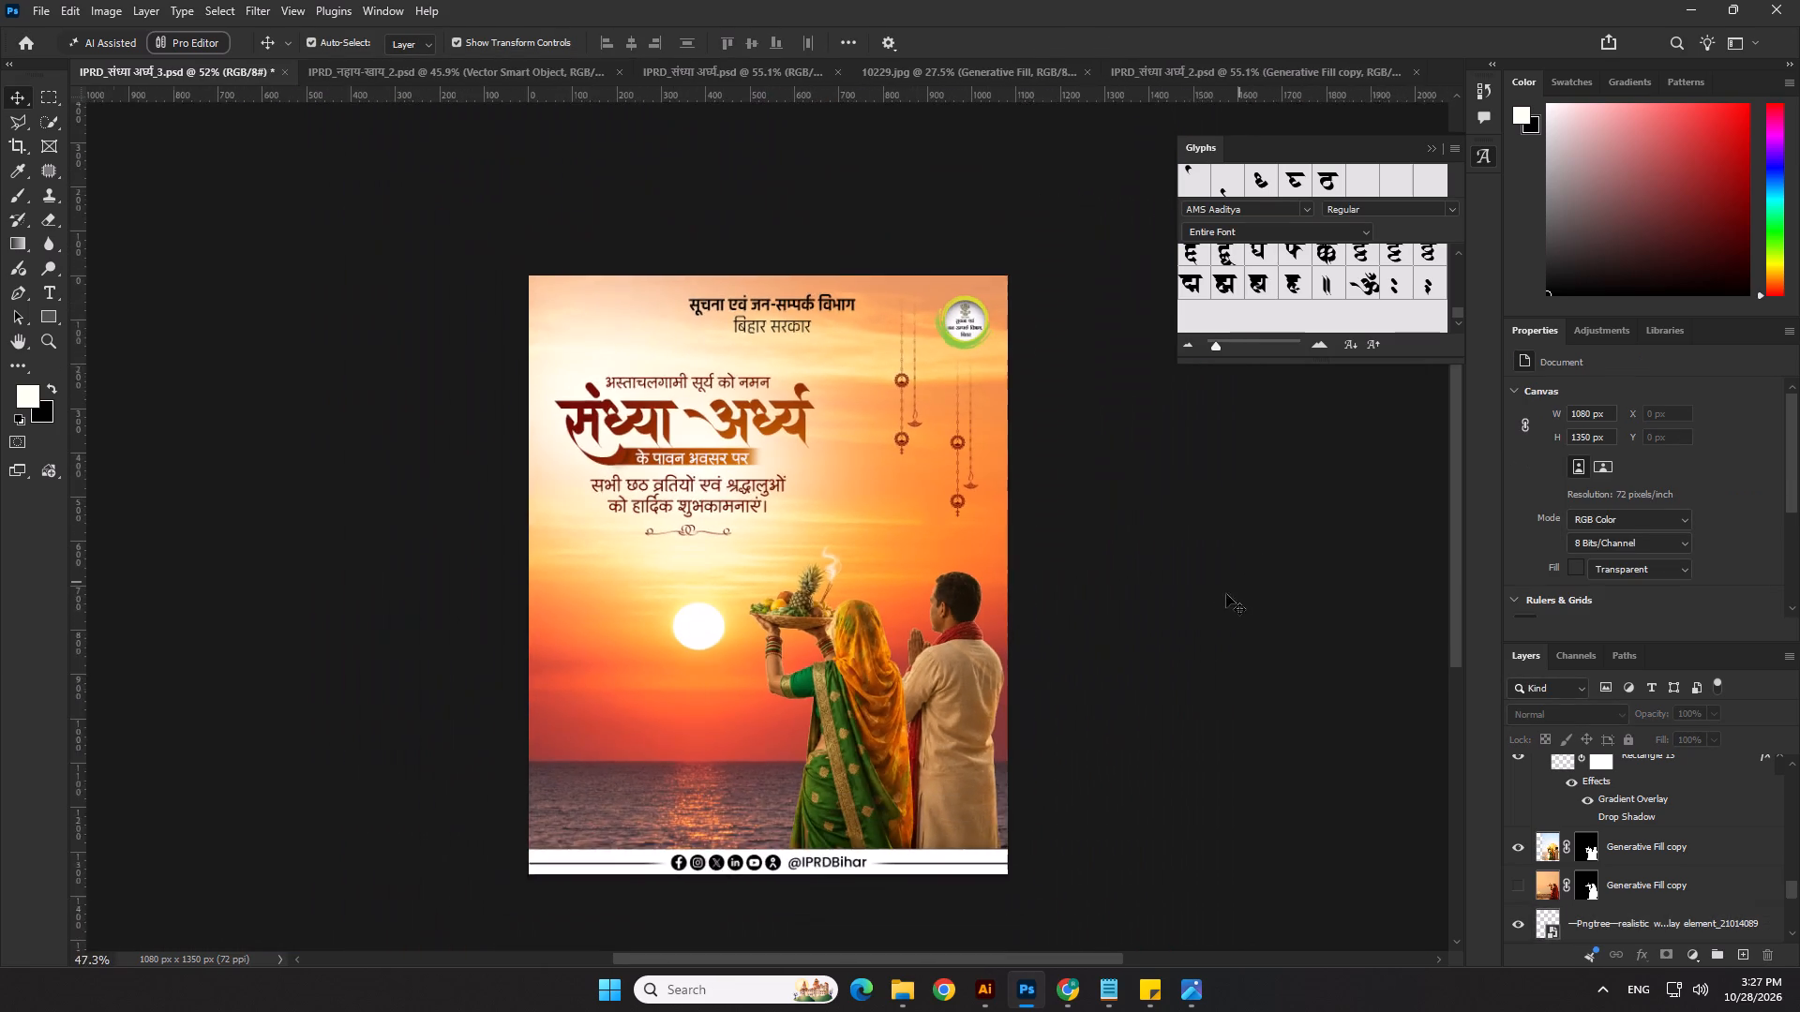
{"action": "scroll", "coordinate": [1226, 594], "scroll_direction": "down", "scroll_amount": 3}
{"action": "left_click", "coordinate": [1184, 692]}
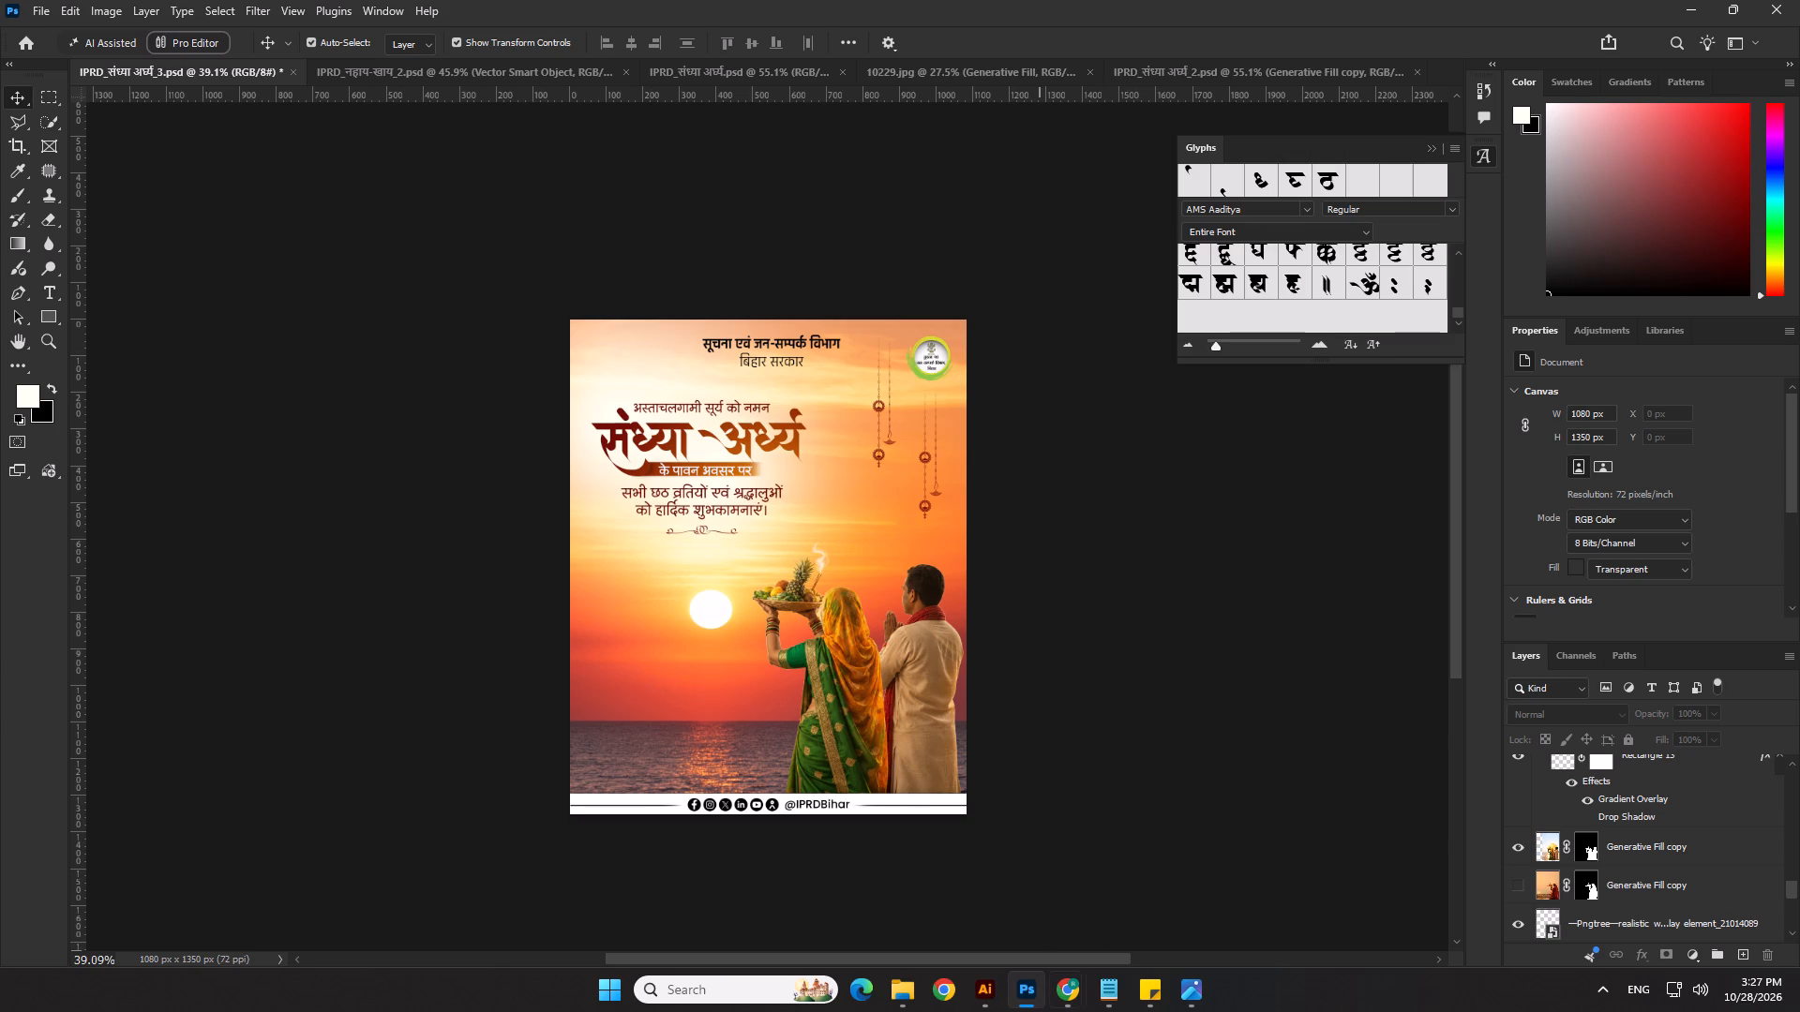
{"action": "left_click", "coordinate": [778, 80]}
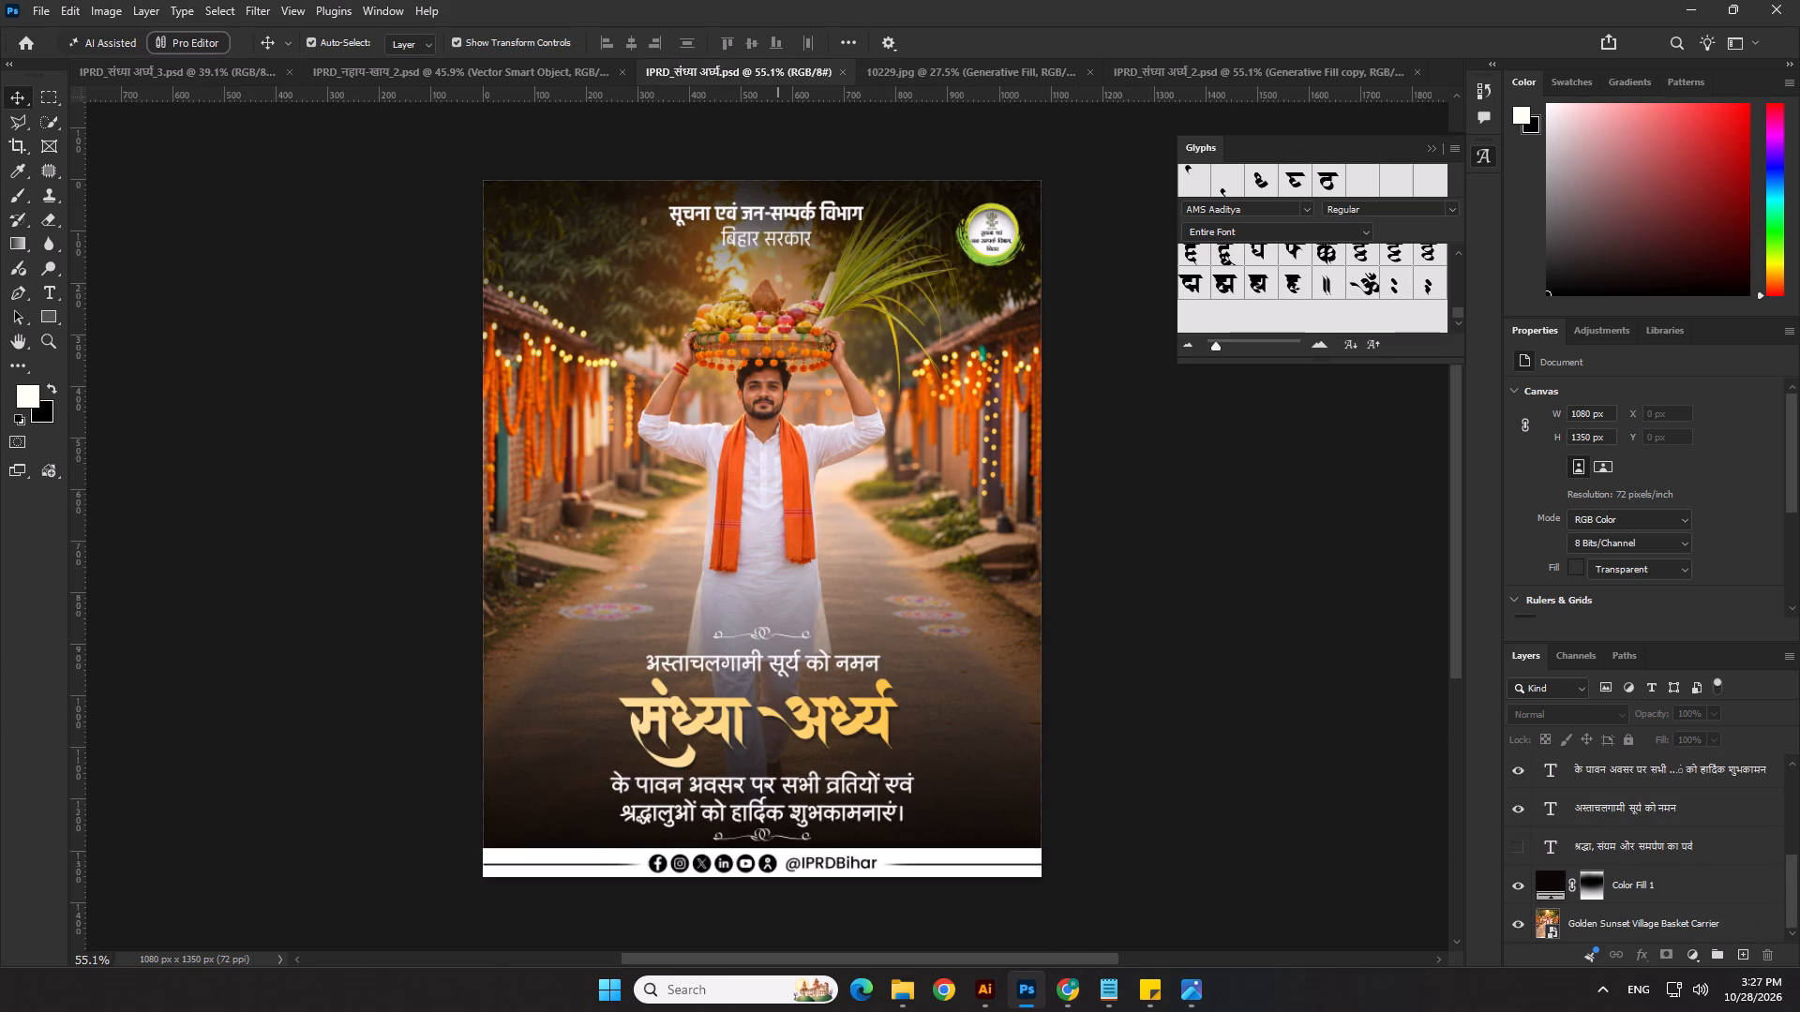
{"action": "left_click", "coordinate": [575, 65]}
{"action": "left_click", "coordinate": [977, 79]}
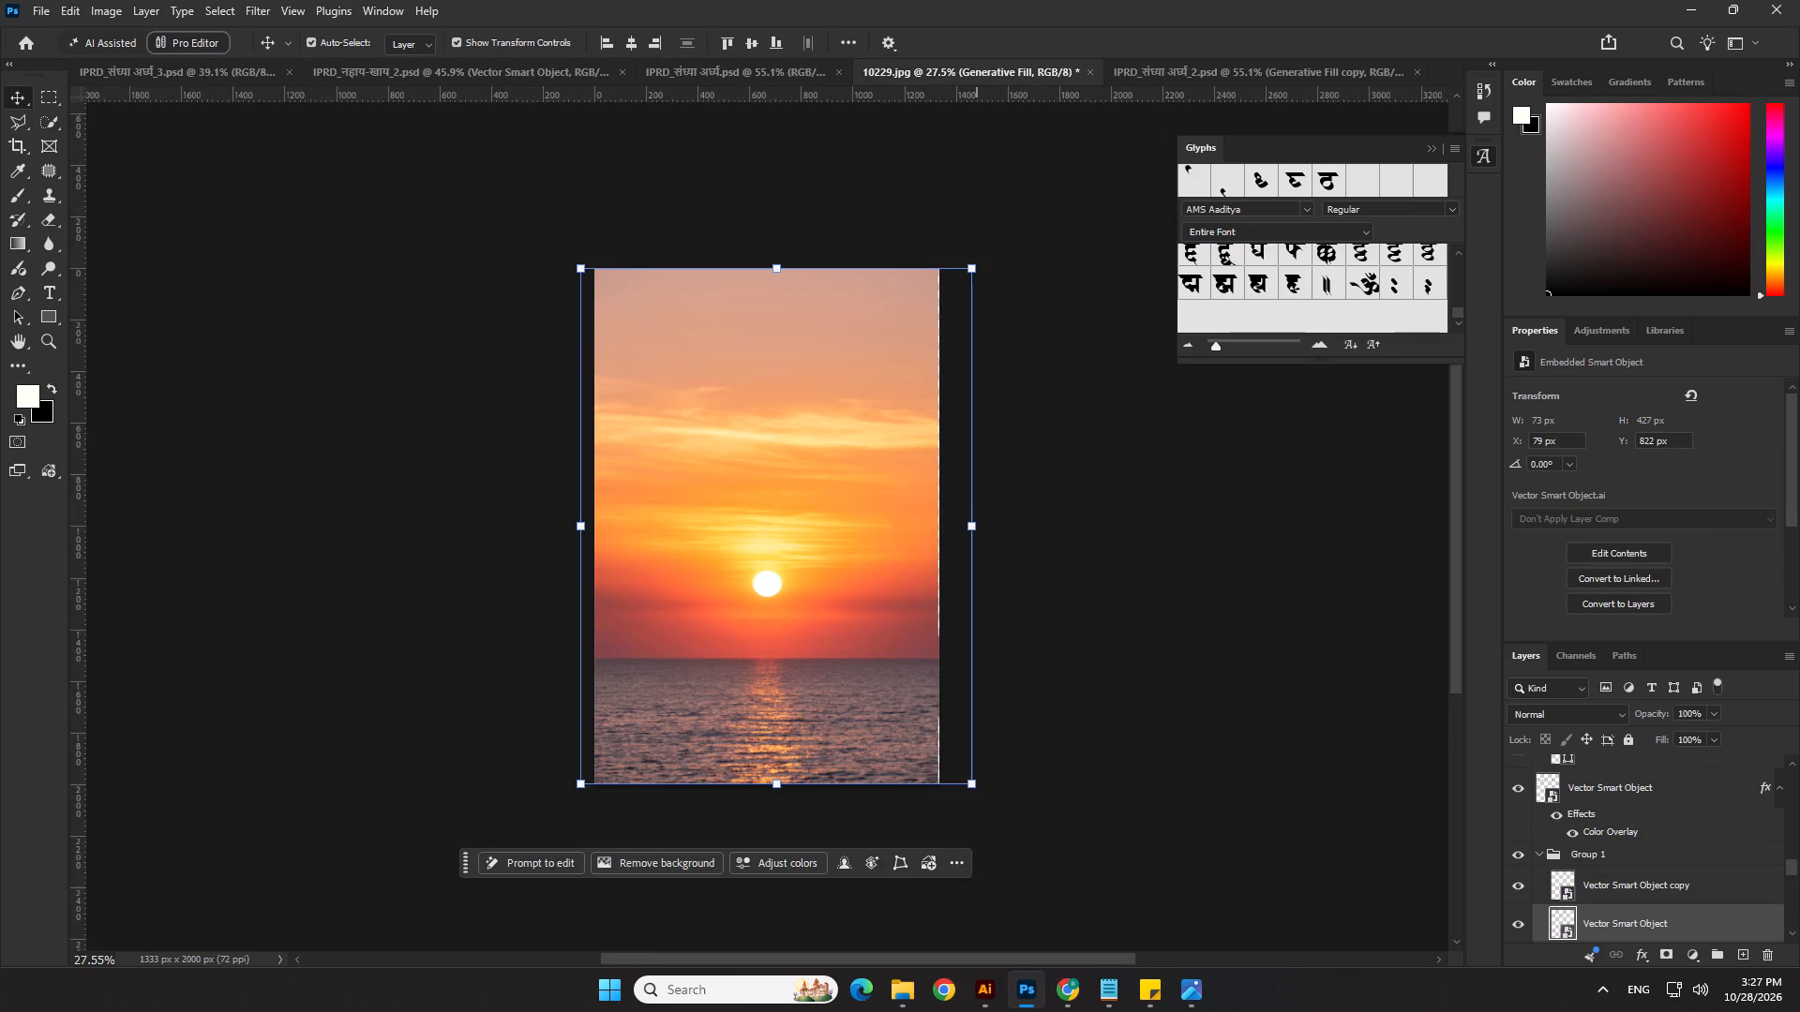